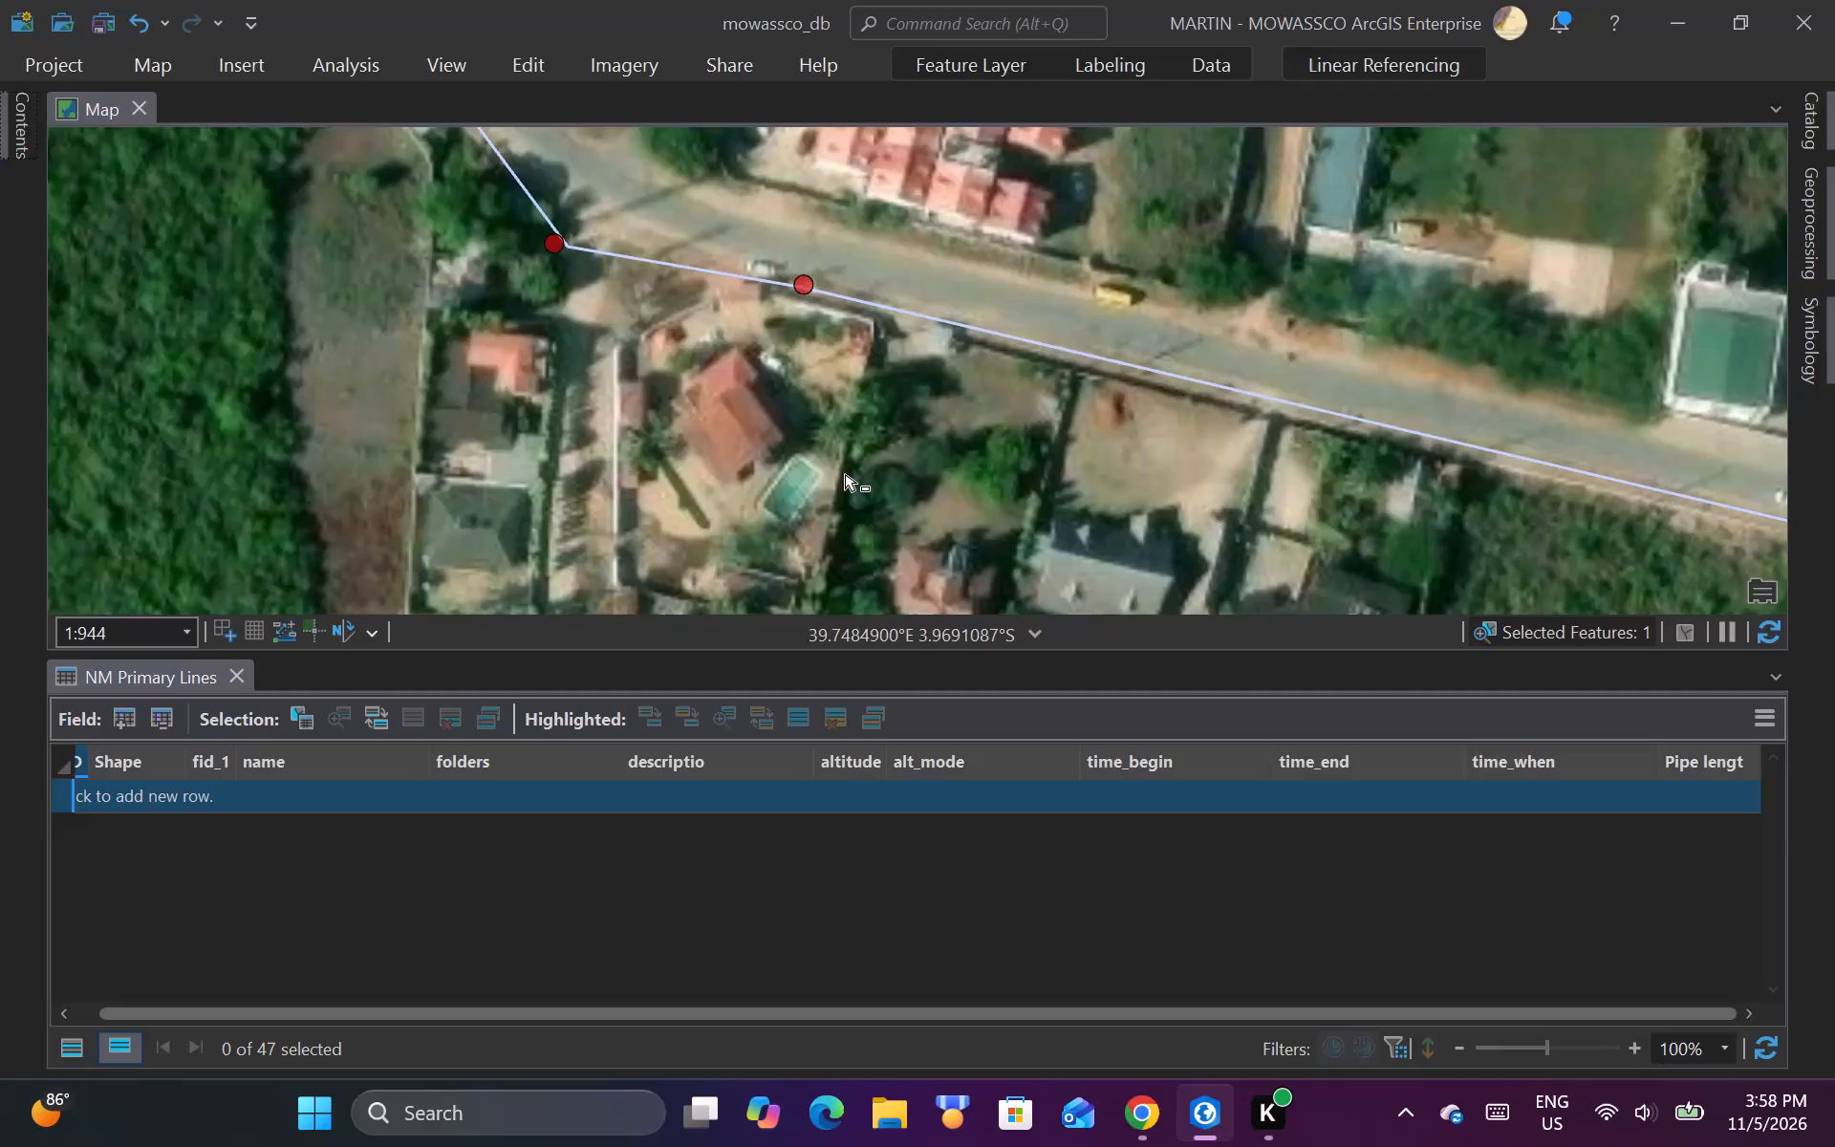
Follow the ruto_line route and its points of interest from the coastal end back to its far inland end.
scroll(845, 474, down, 1)
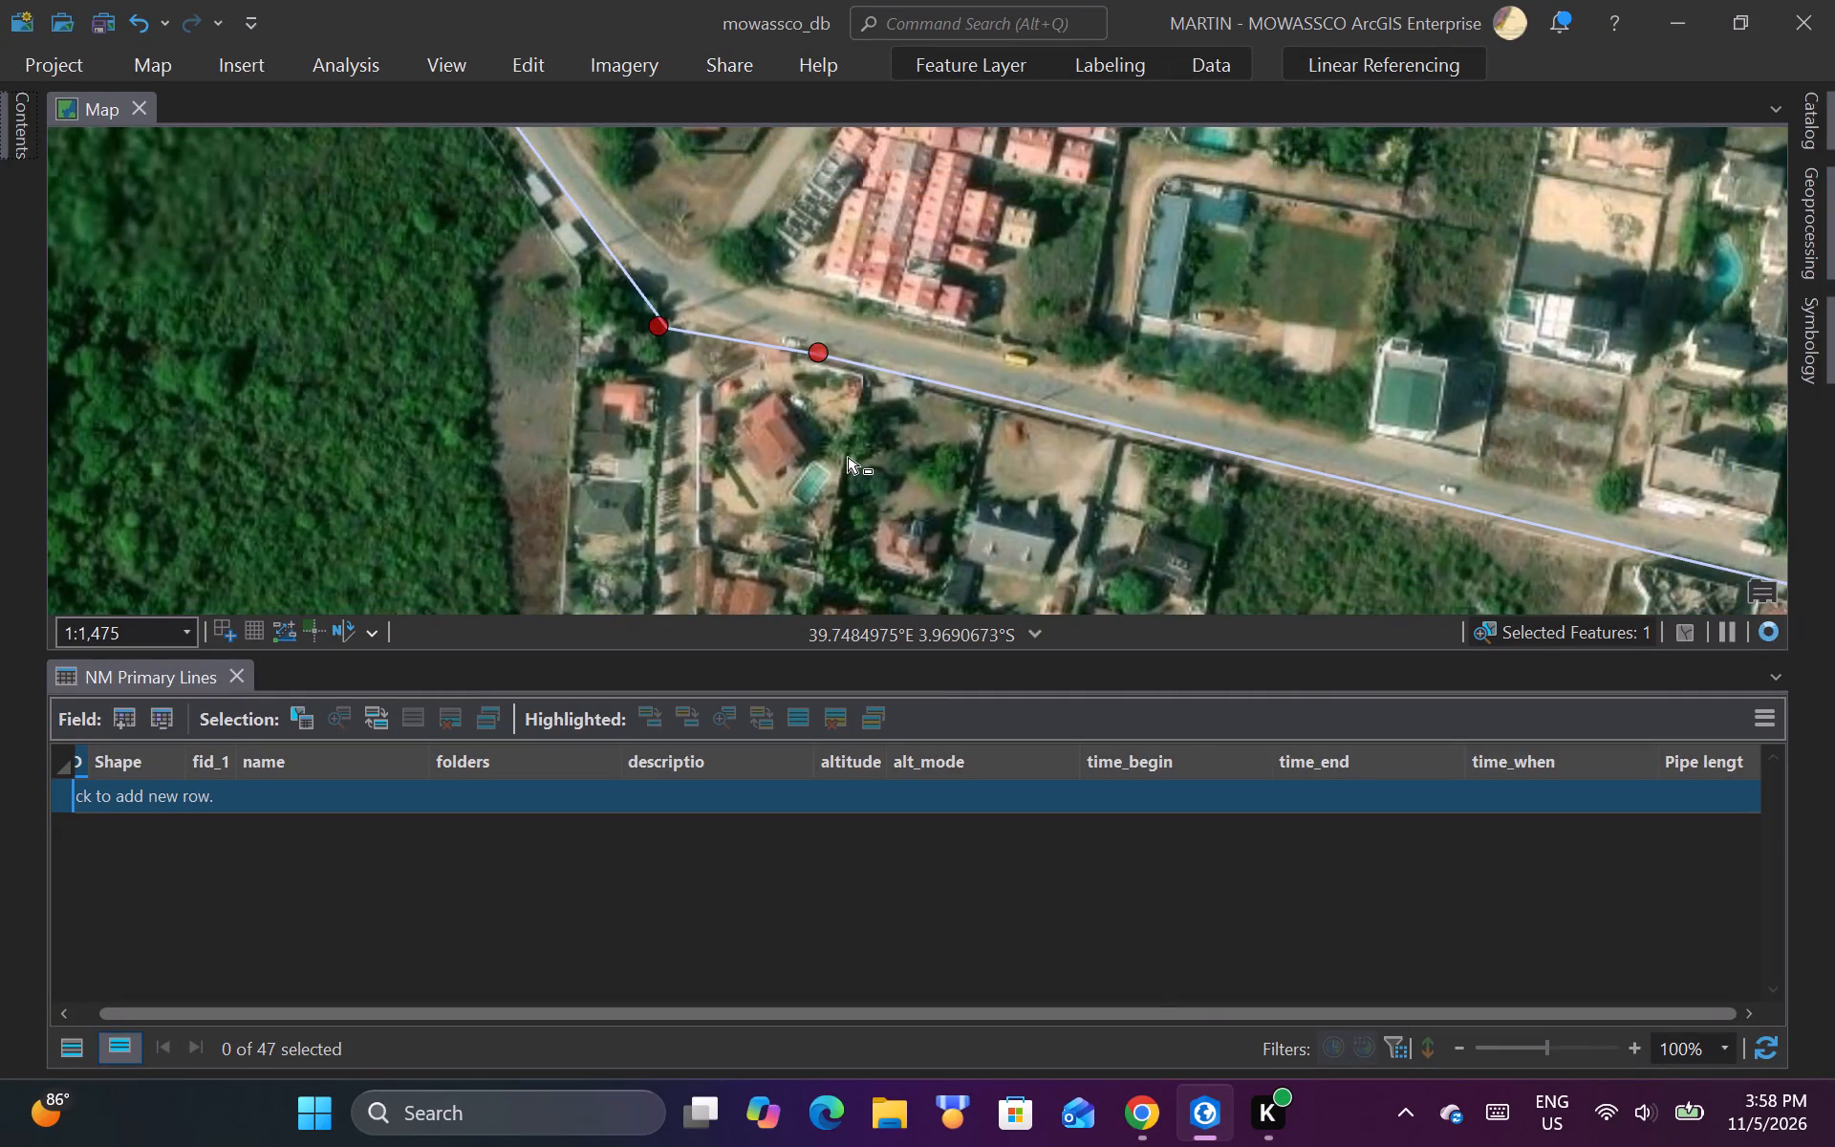
scroll(850, 457, down, 3)
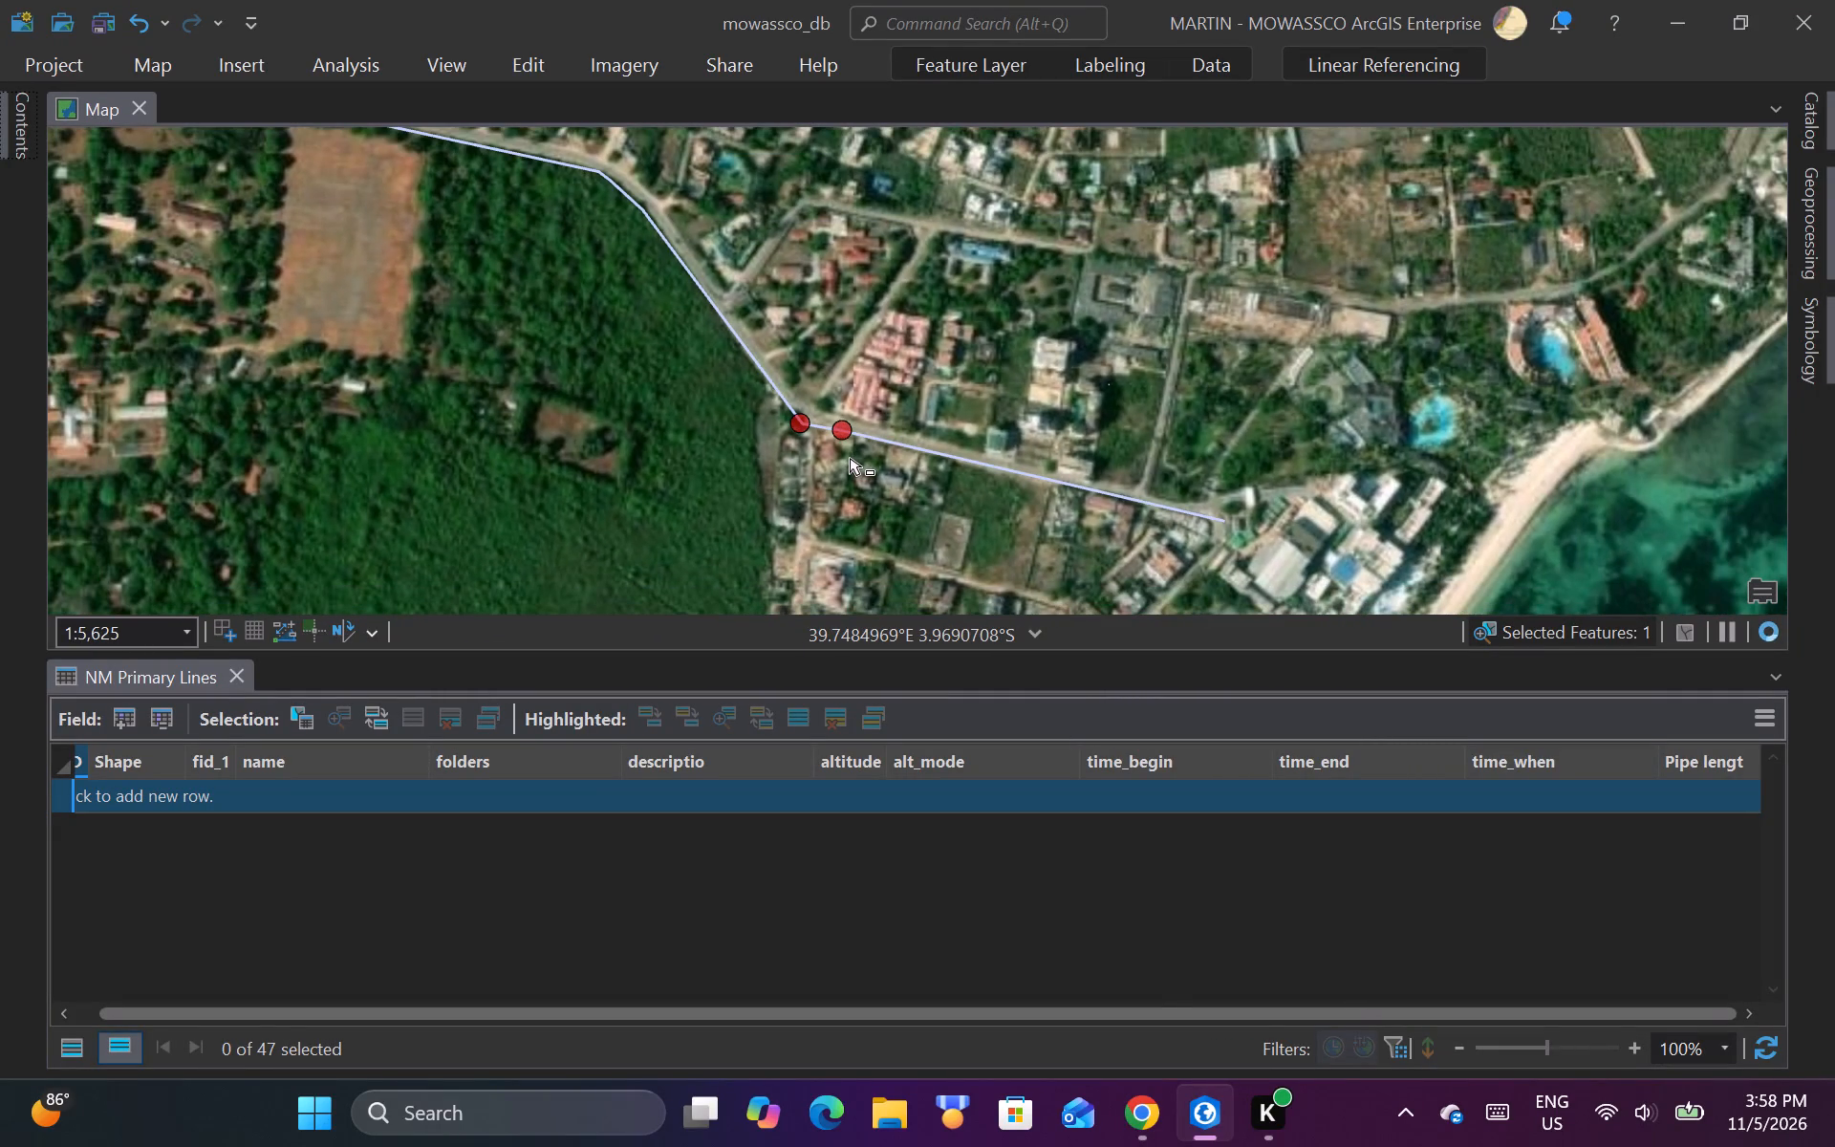
scroll(855, 418, down, 3)
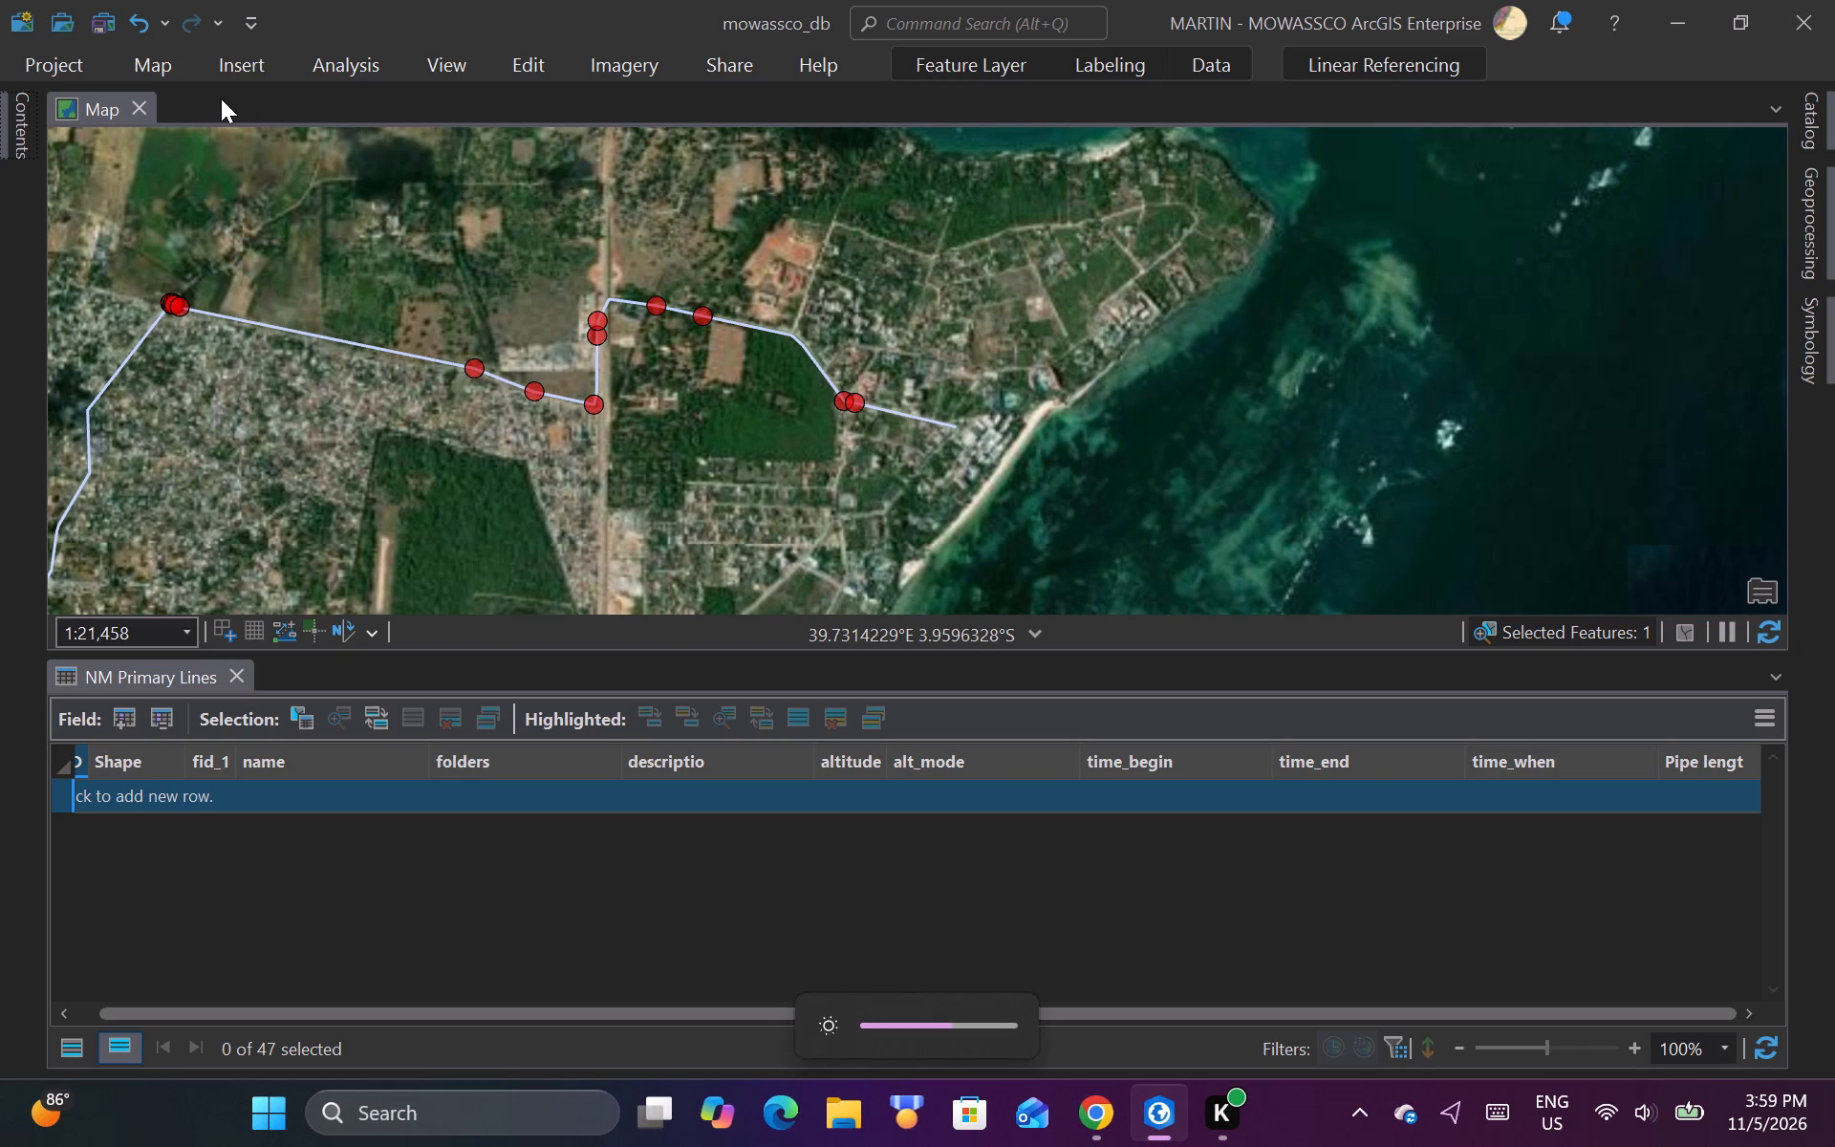
click(141, 48)
click(248, 109)
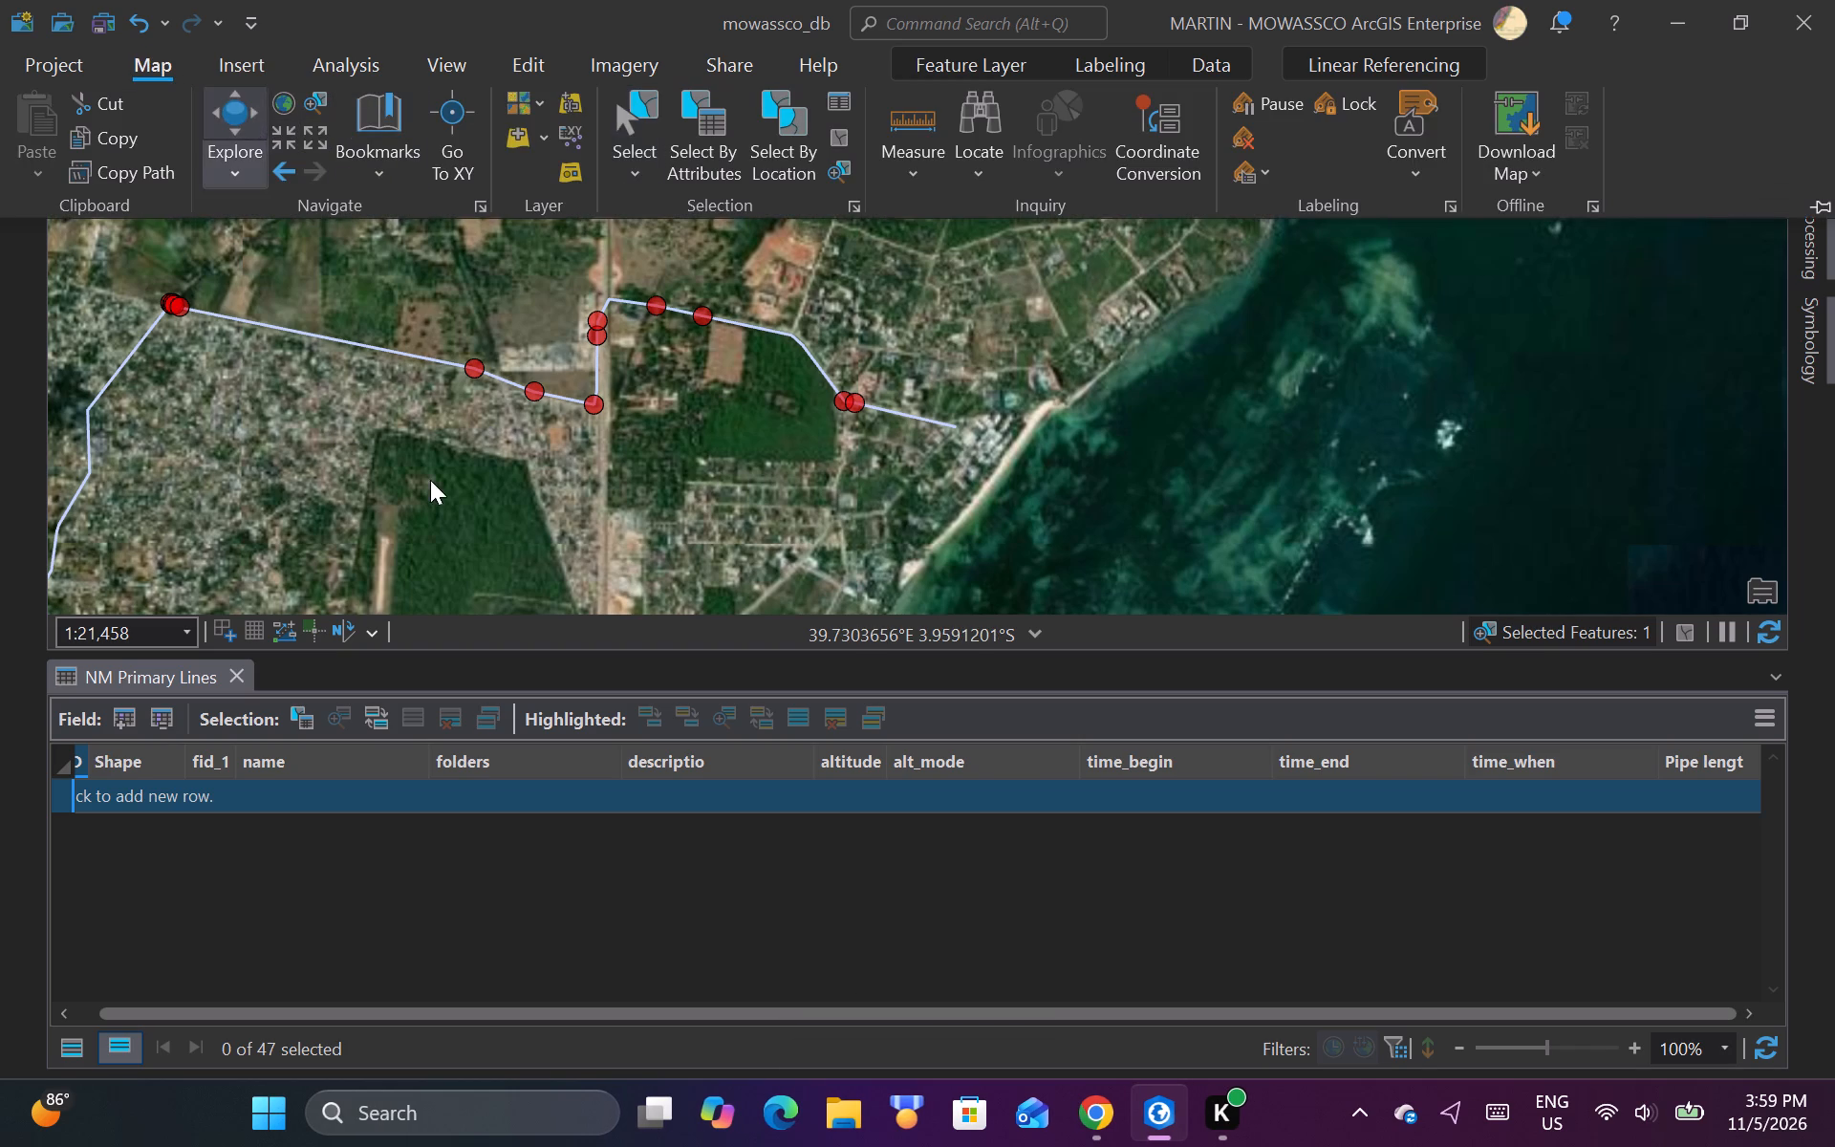
drag(426, 478, 891, 354)
drag(480, 400, 1024, 294)
drag(670, 446, 1073, 246)
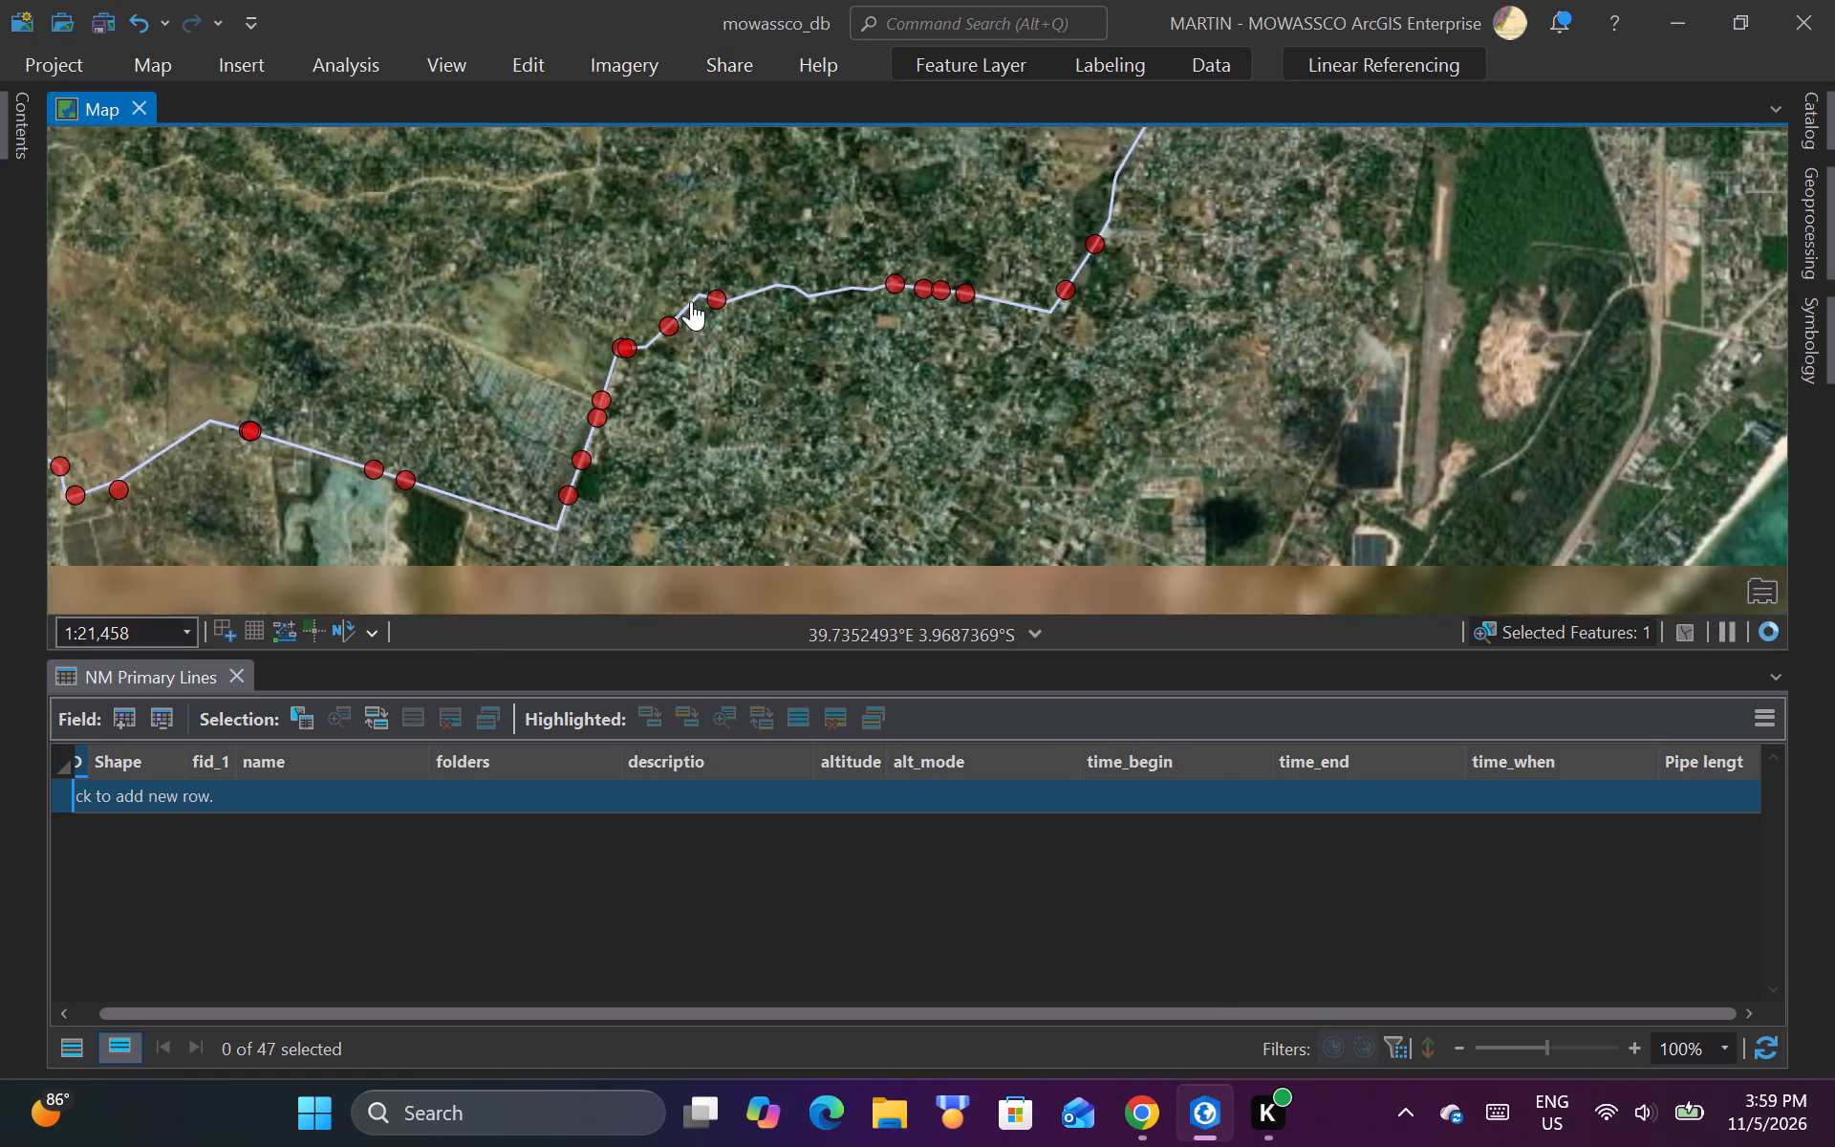
drag(630, 303, 997, 291)
drag(581, 291, 713, 361)
Inspect the attributes of the ruto_line_poi point at the line's inland end beside the reservoir.
scroll(636, 338, up, 2)
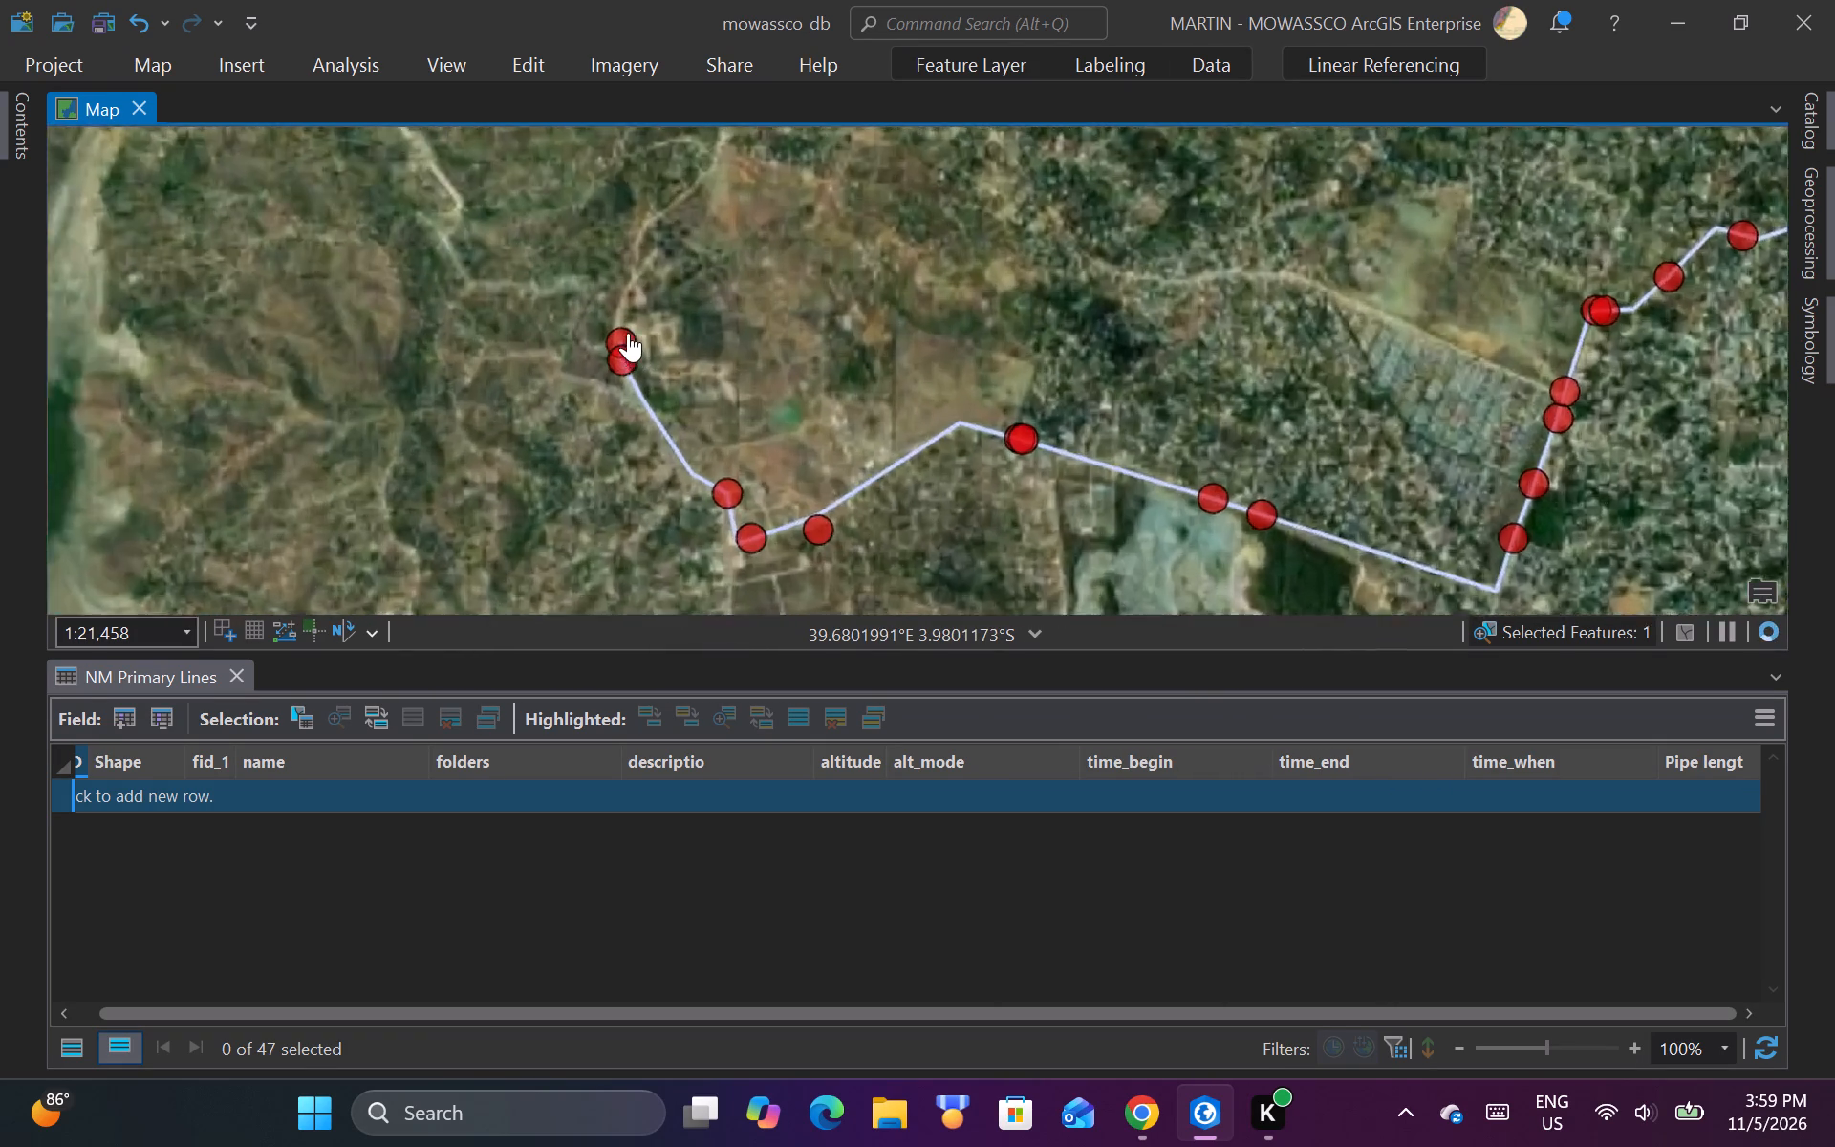
scroll(624, 331, up, 6)
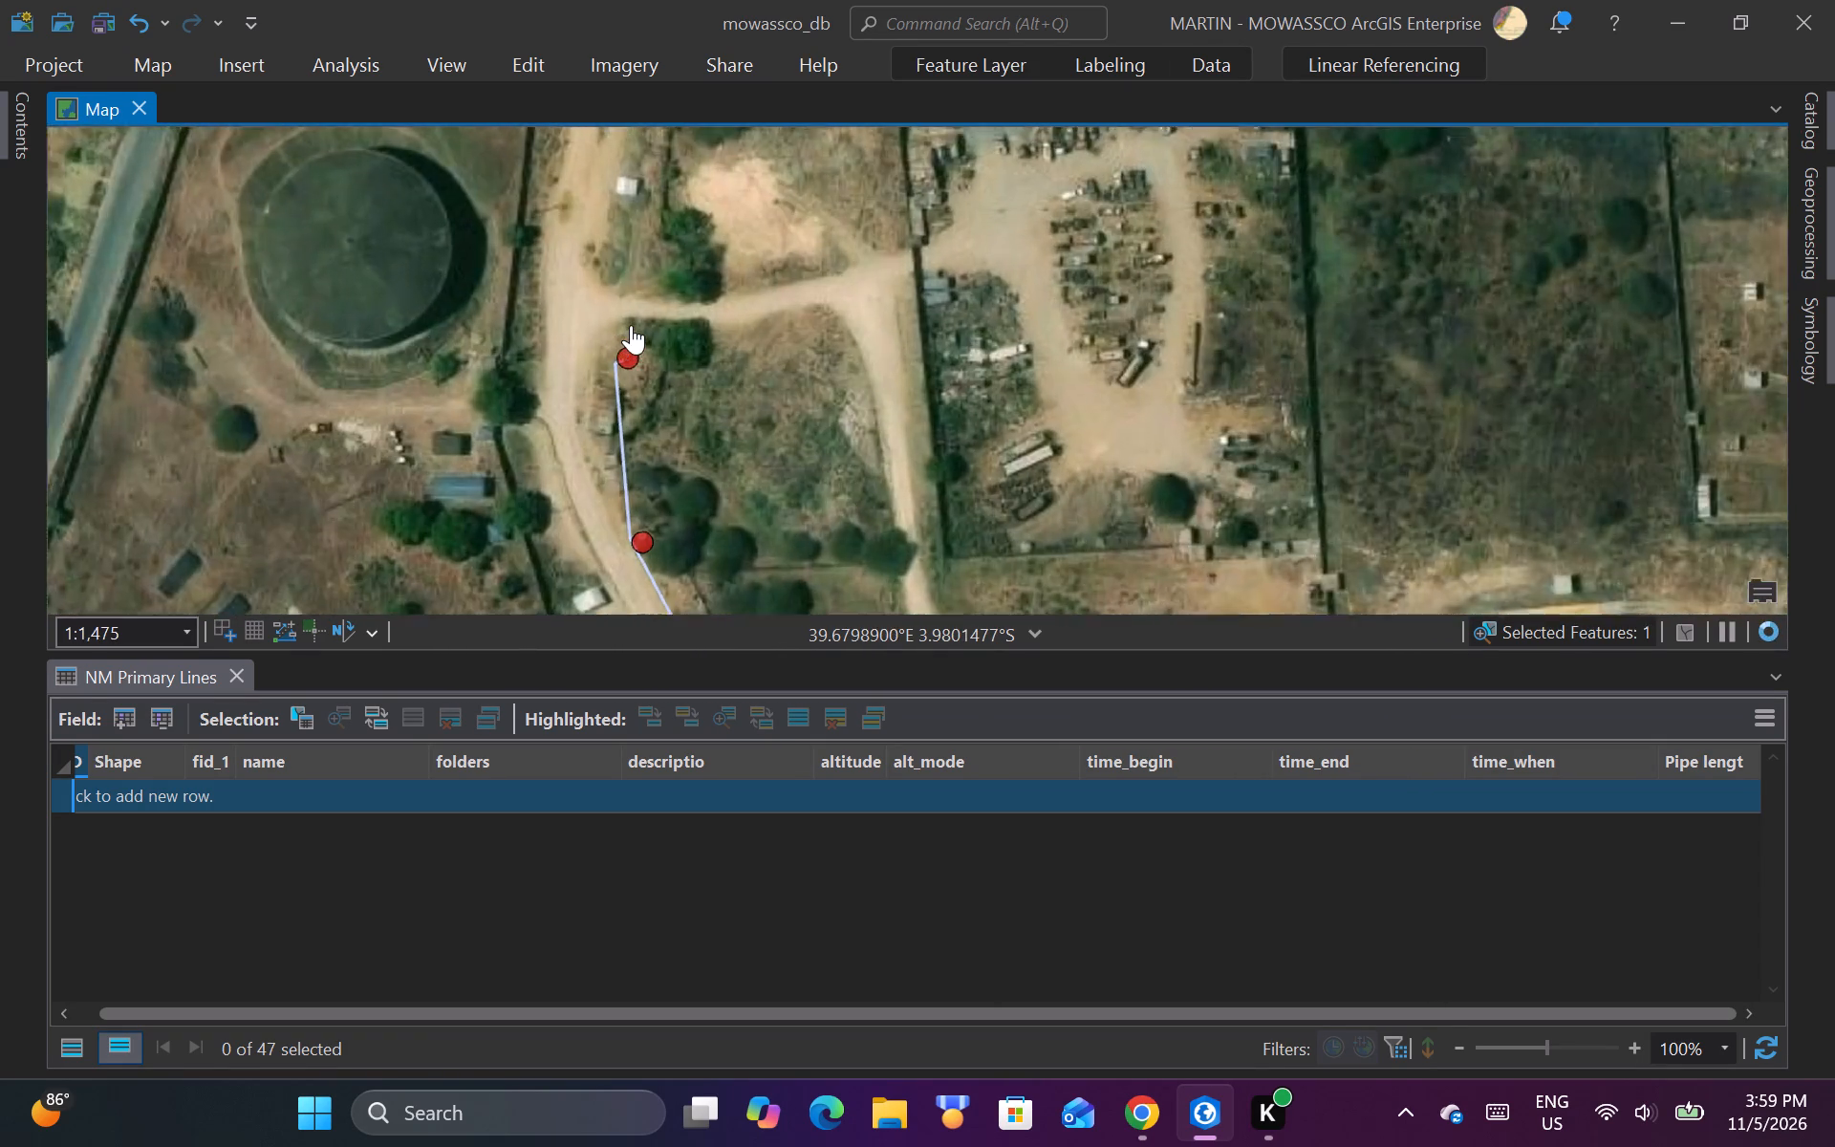
scroll(644, 355, up, 3)
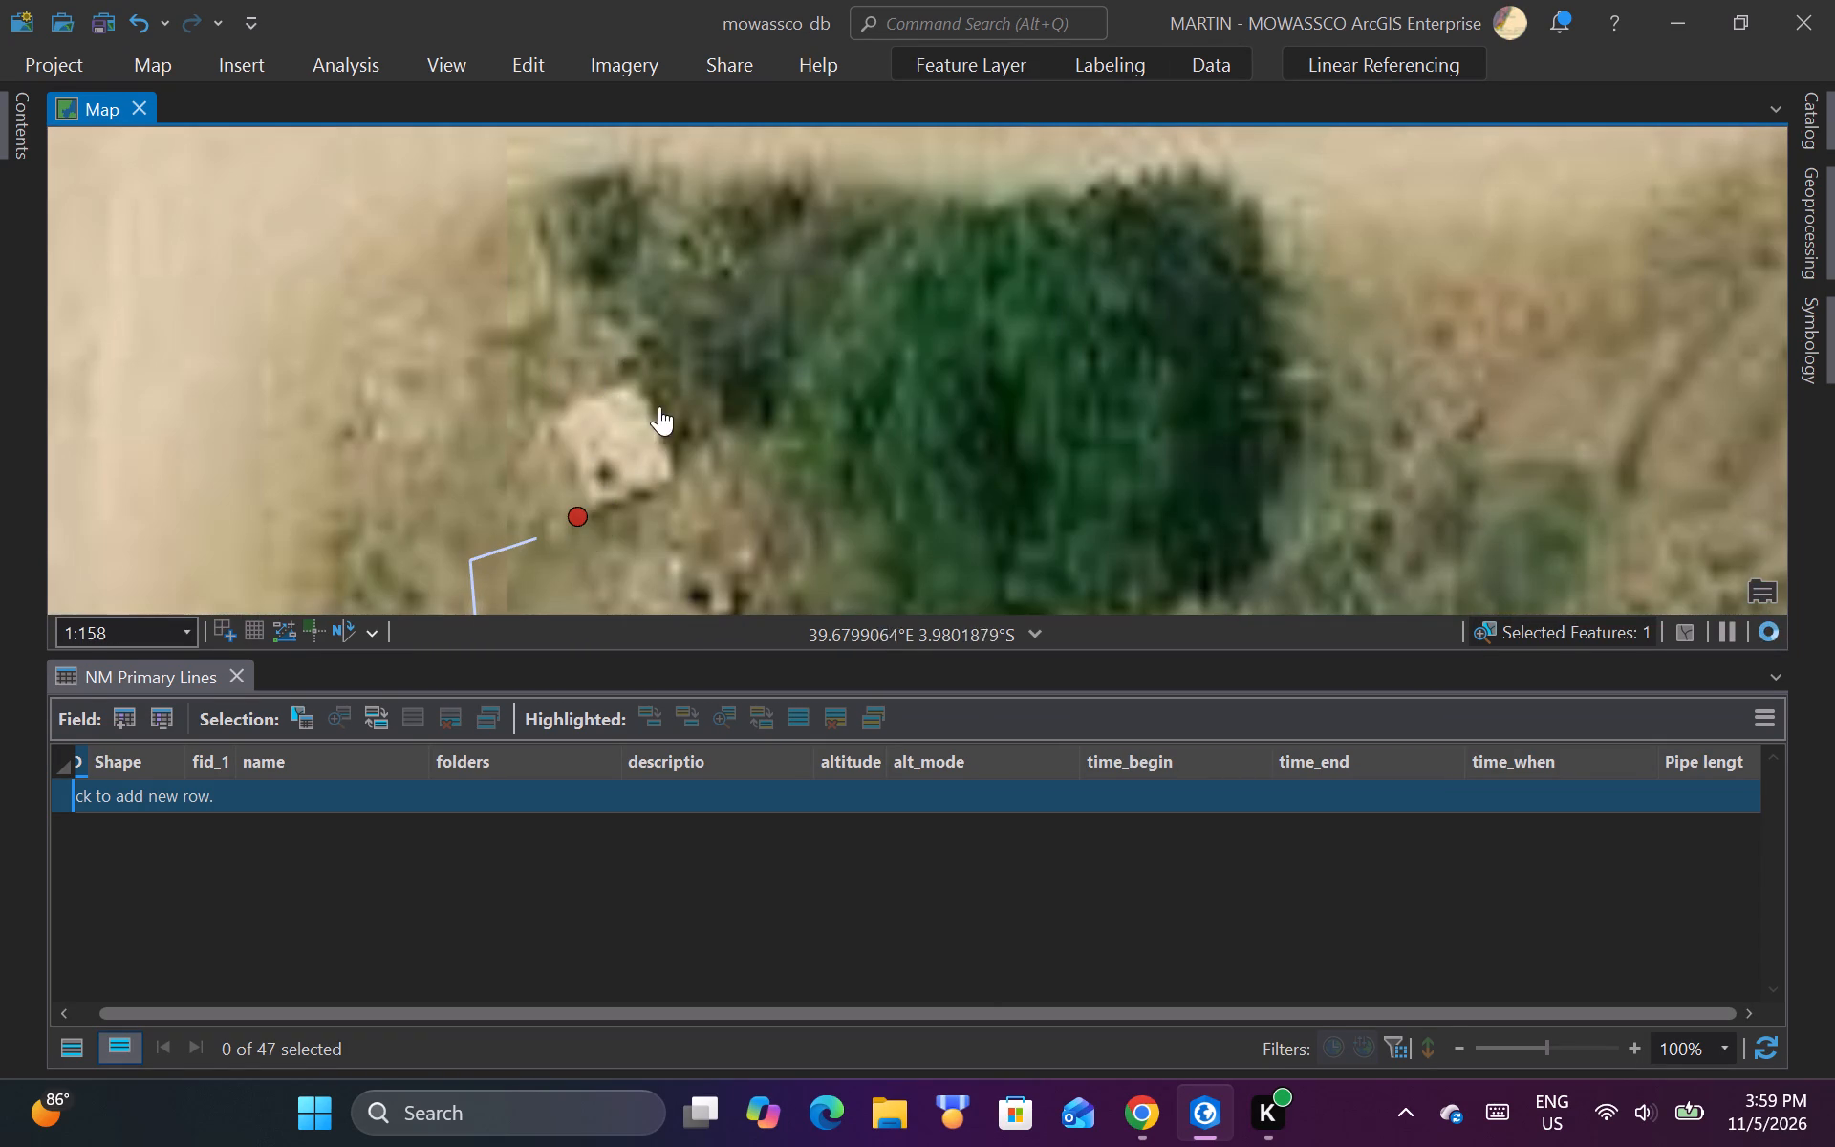
drag(665, 434, 720, 219)
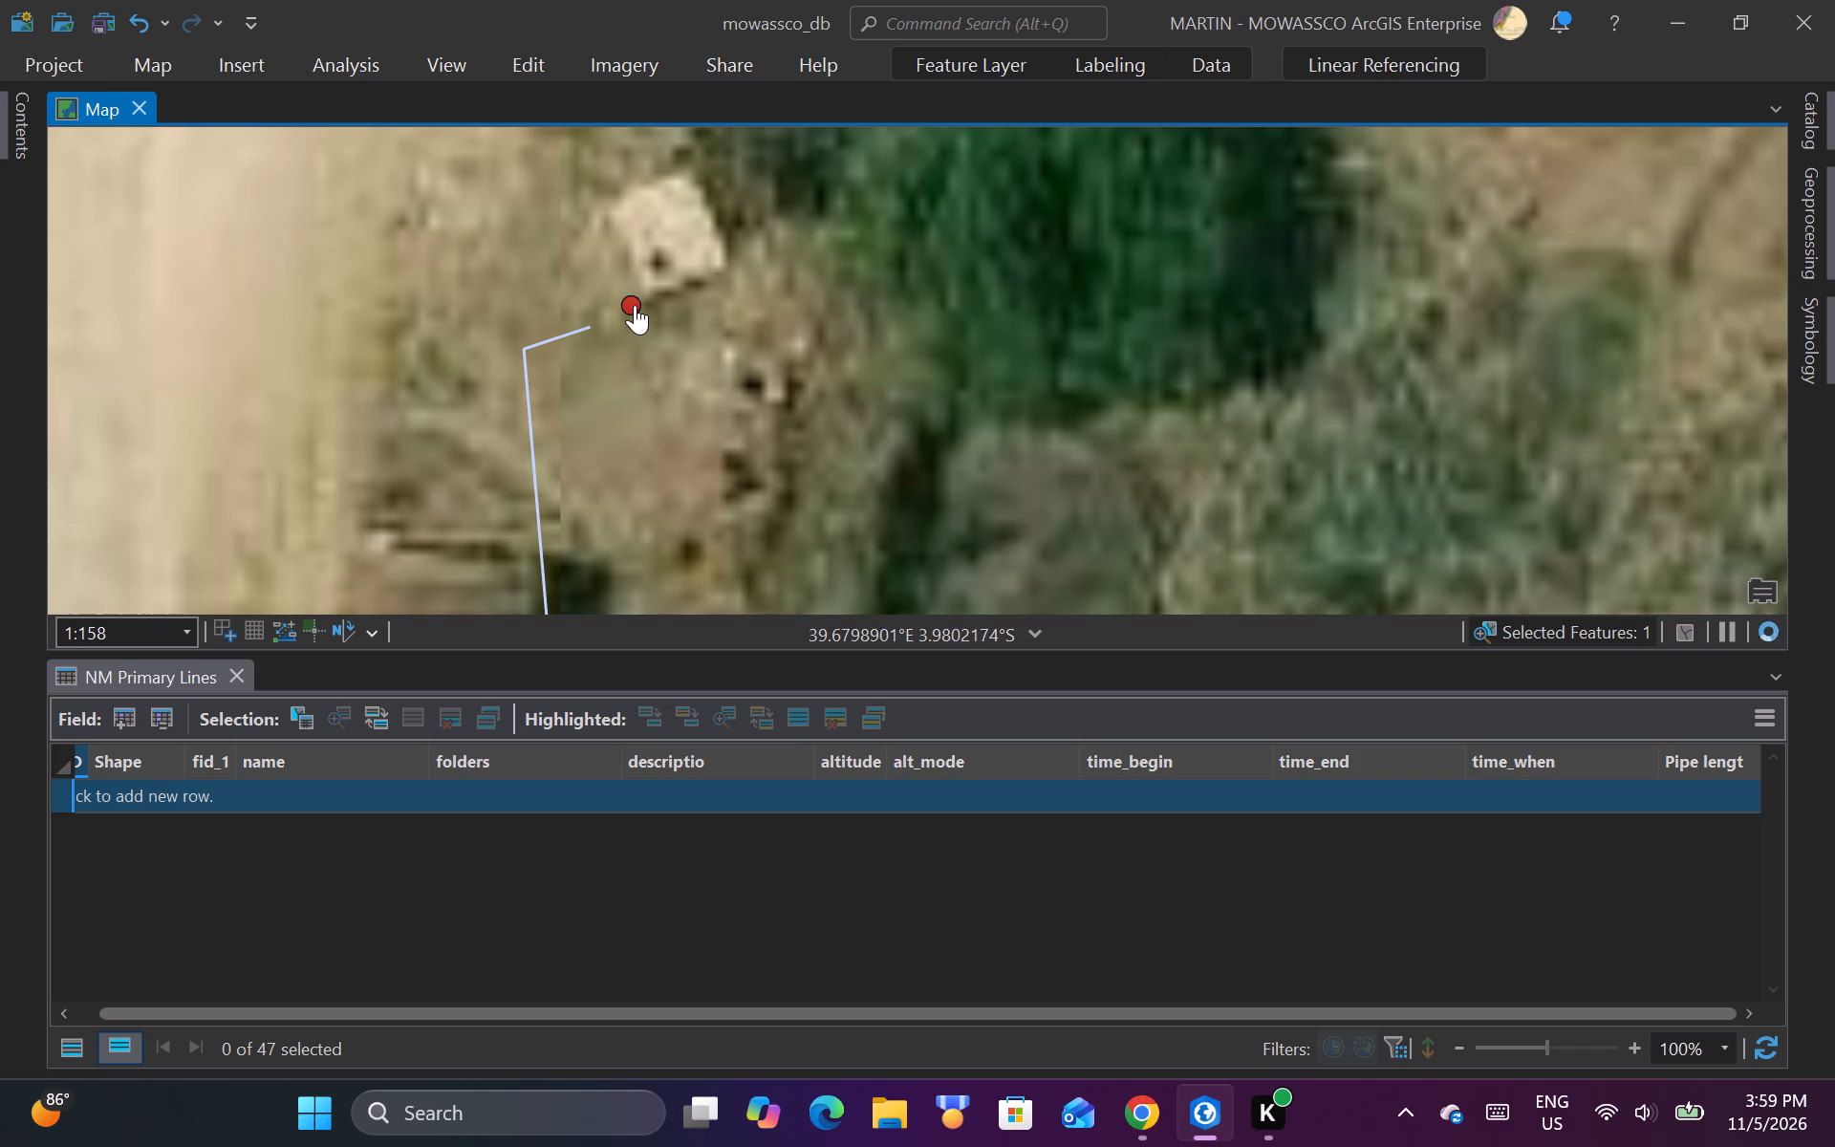
click(635, 305)
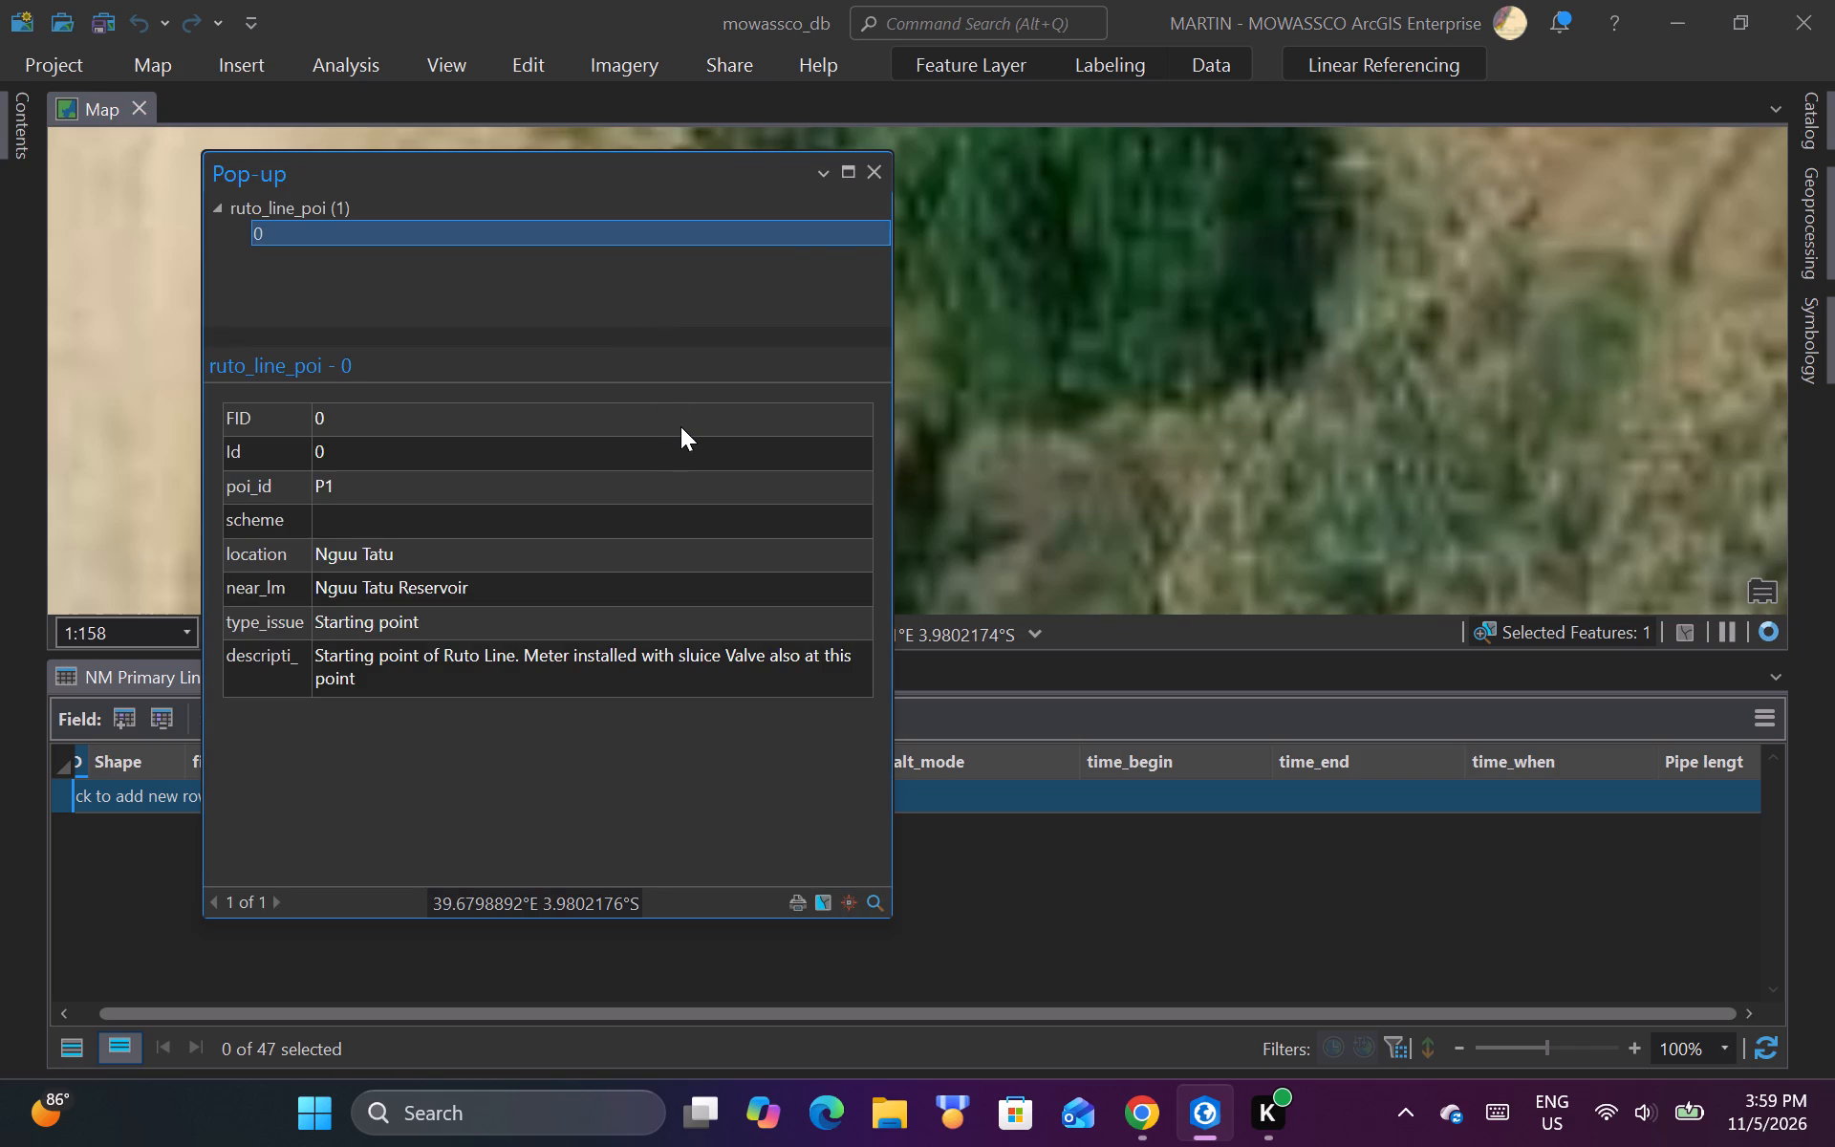
click(875, 166)
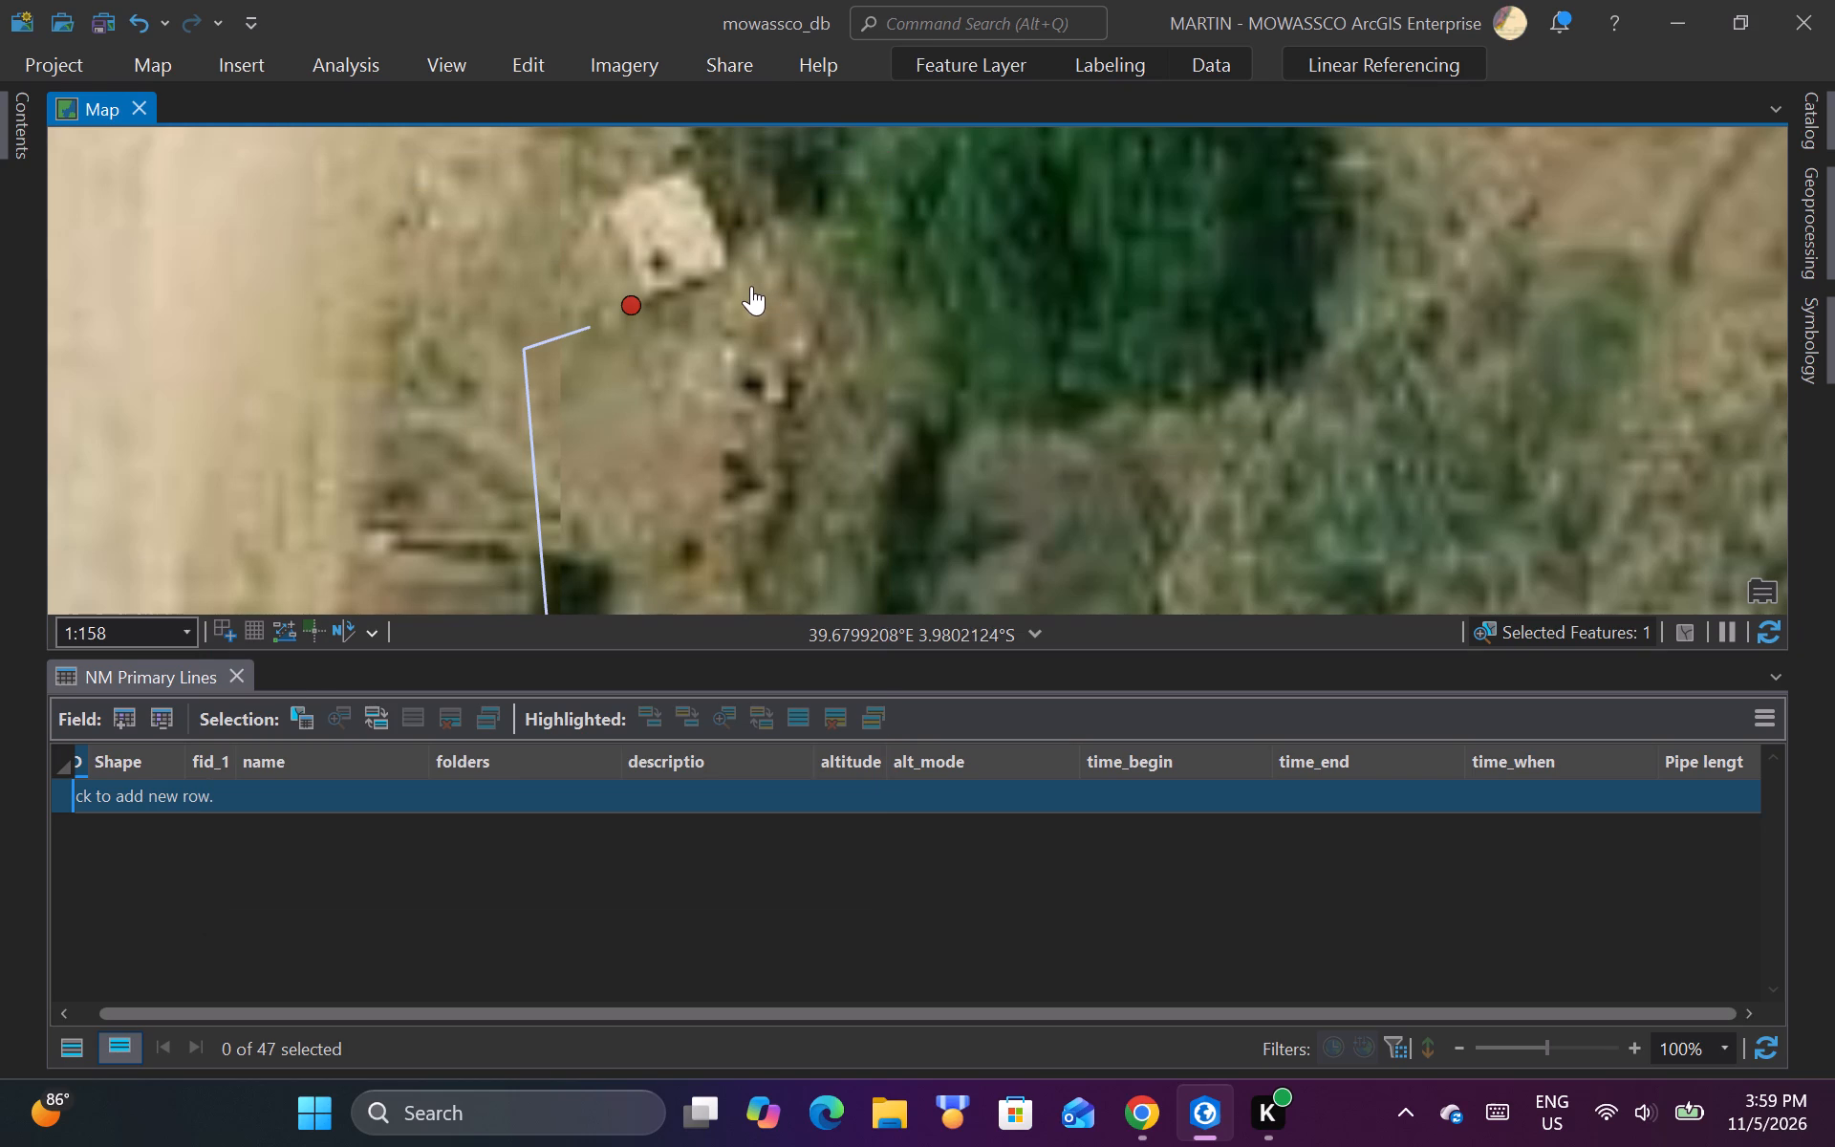
Turn on the existing_water_pipeline_arc_1960 layer.
click(27, 137)
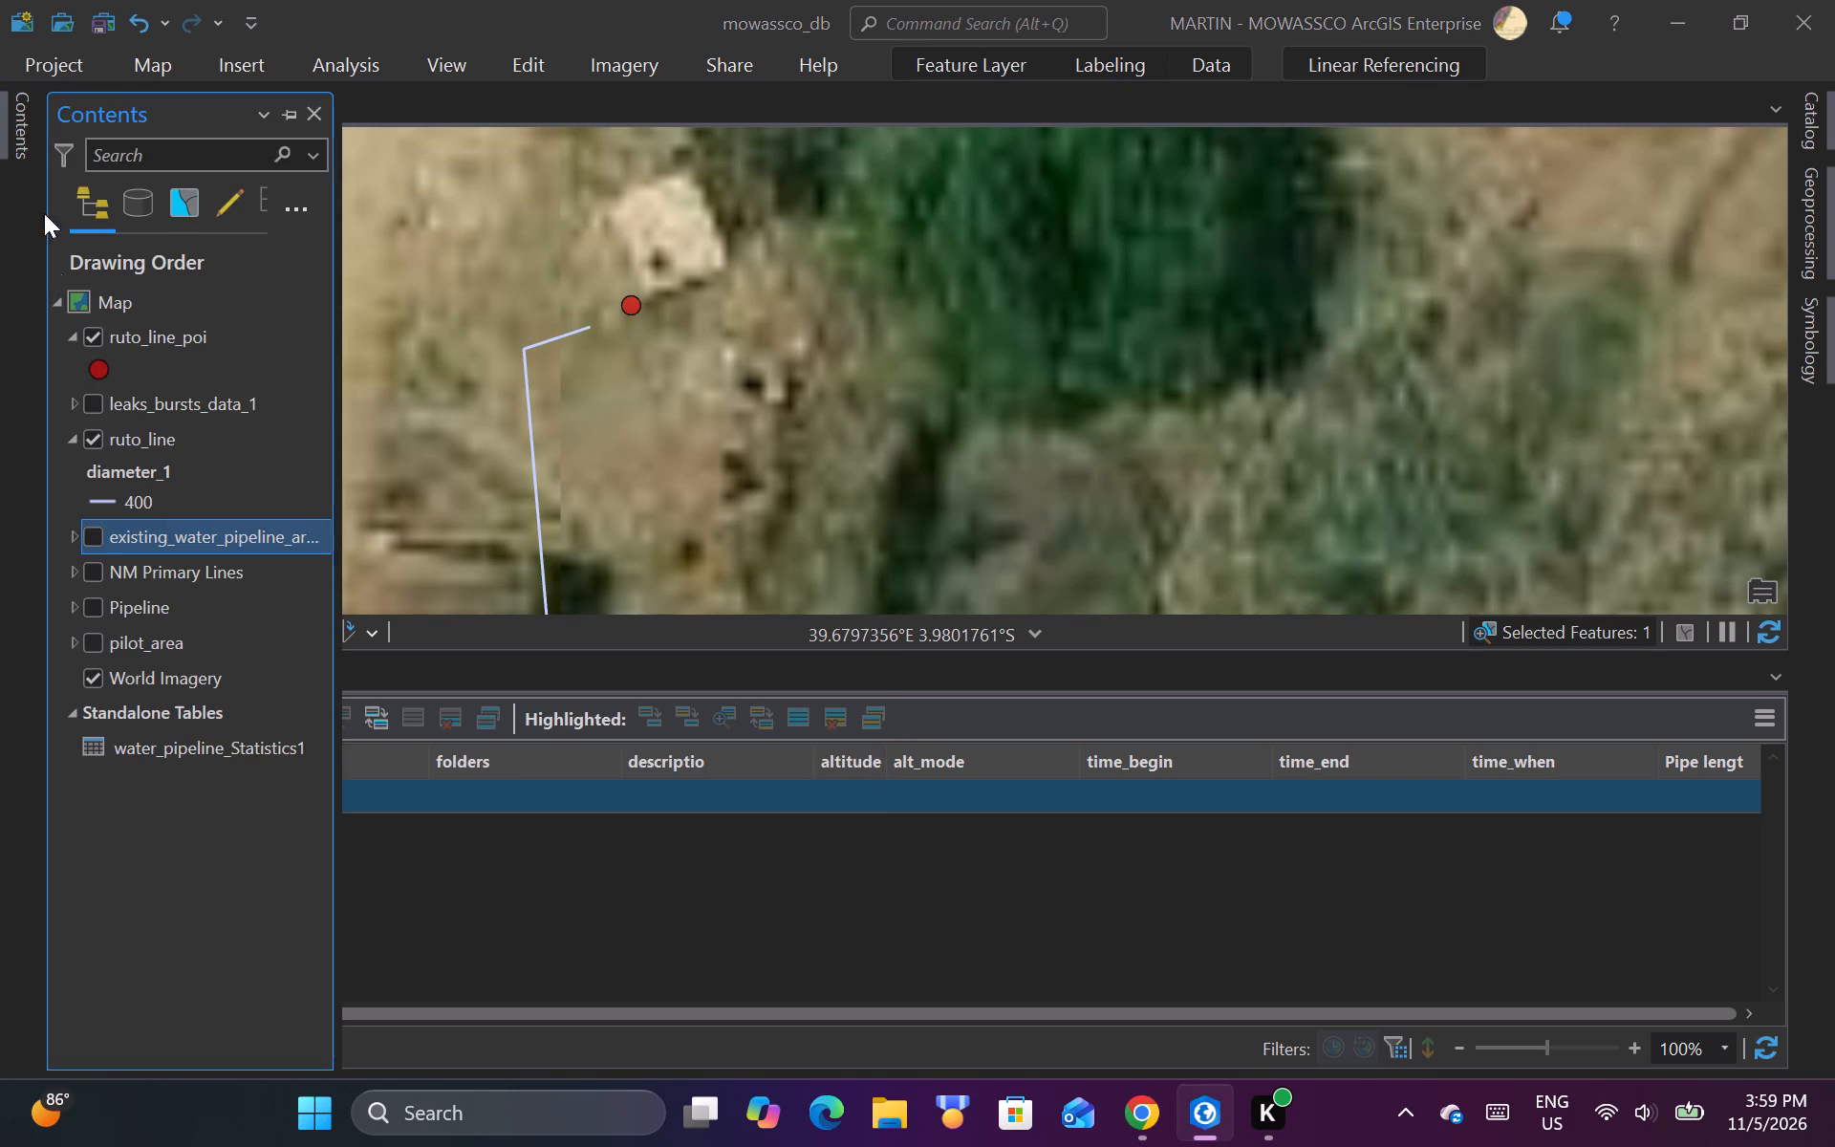
click(97, 534)
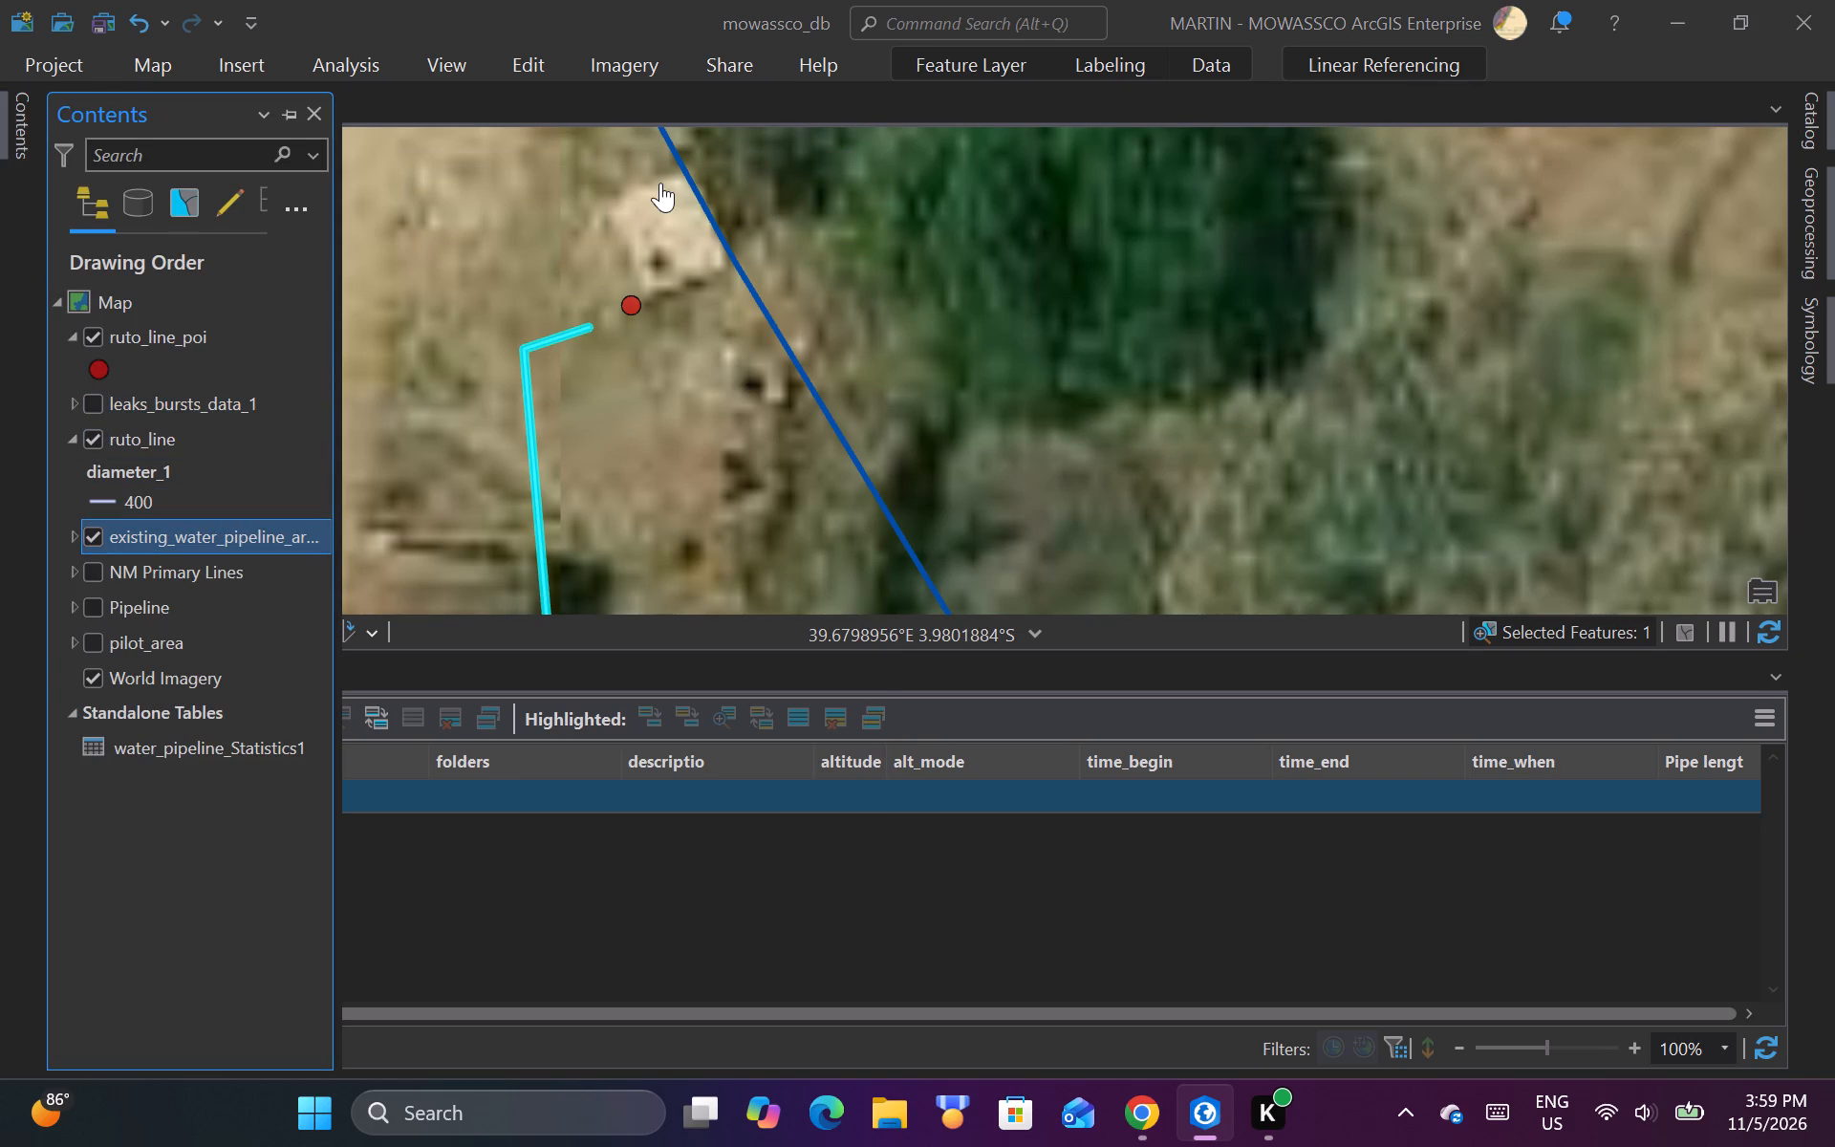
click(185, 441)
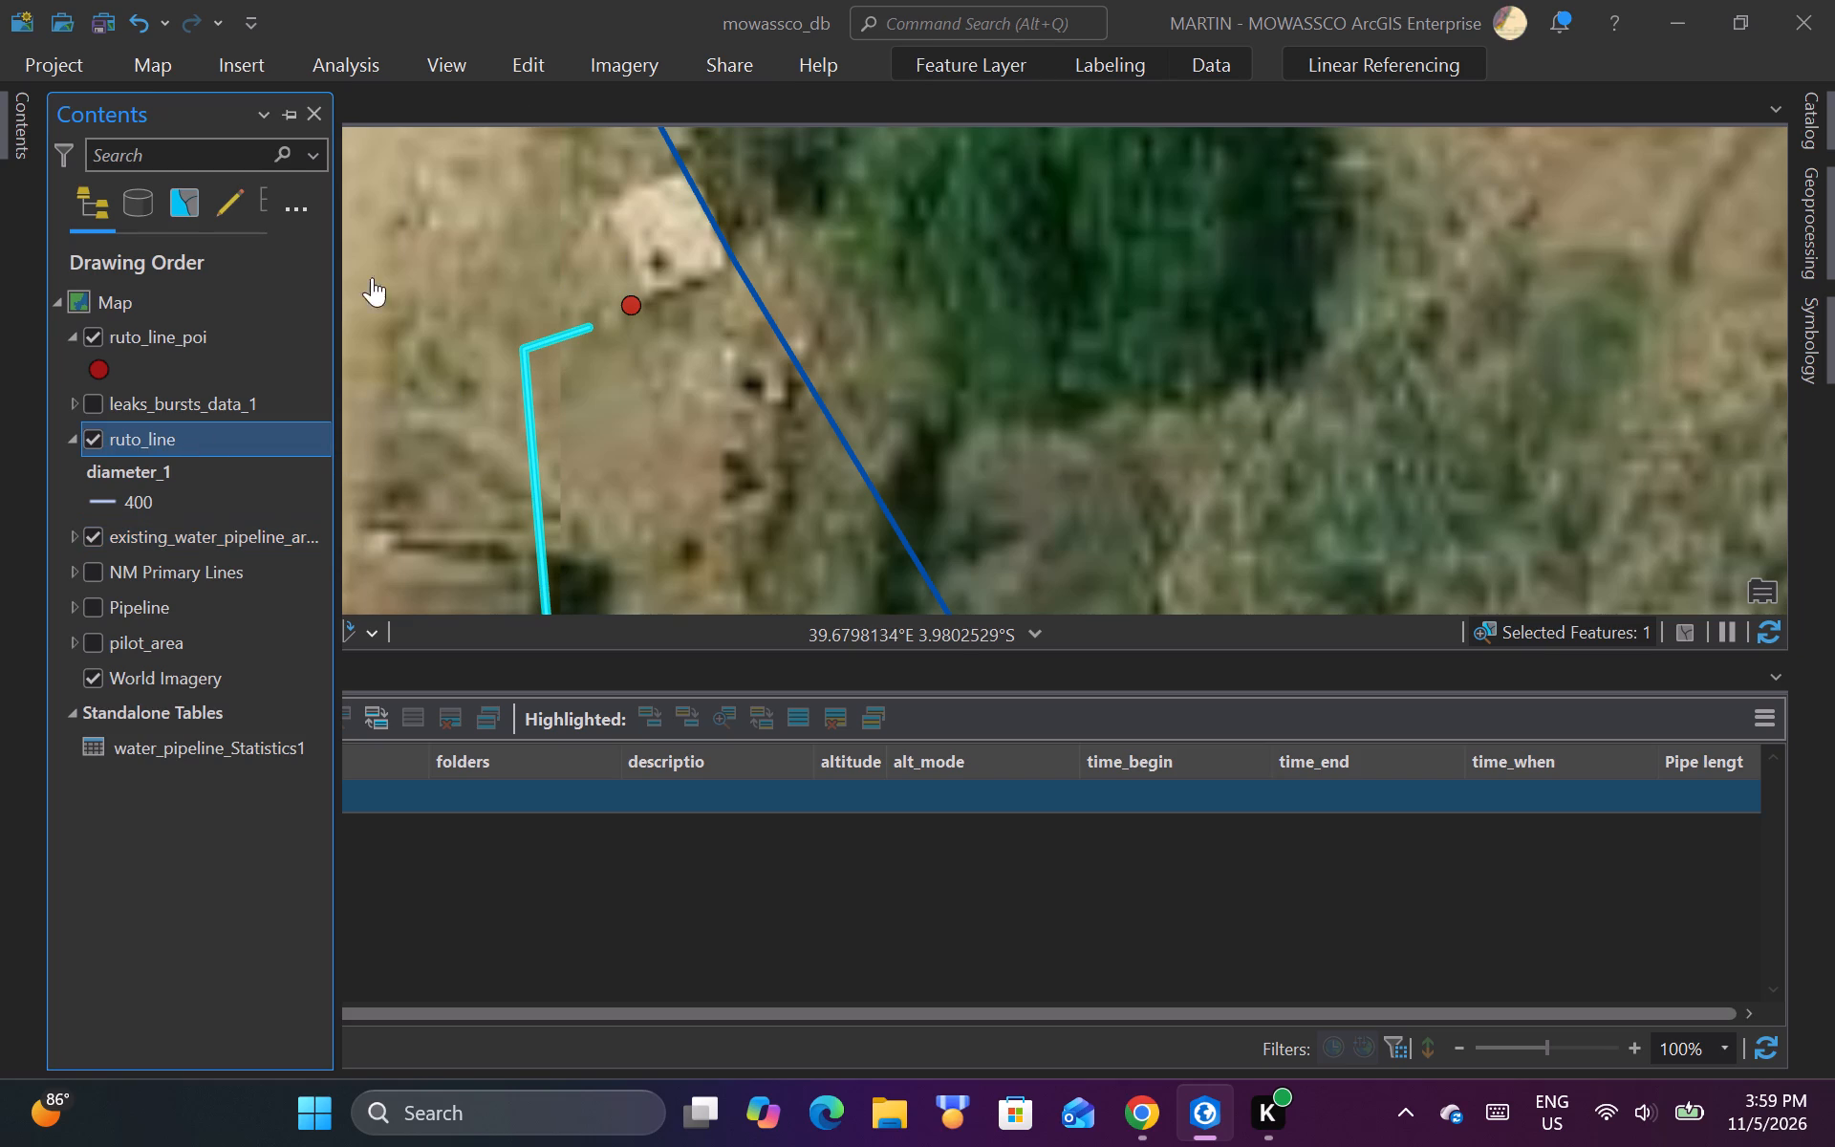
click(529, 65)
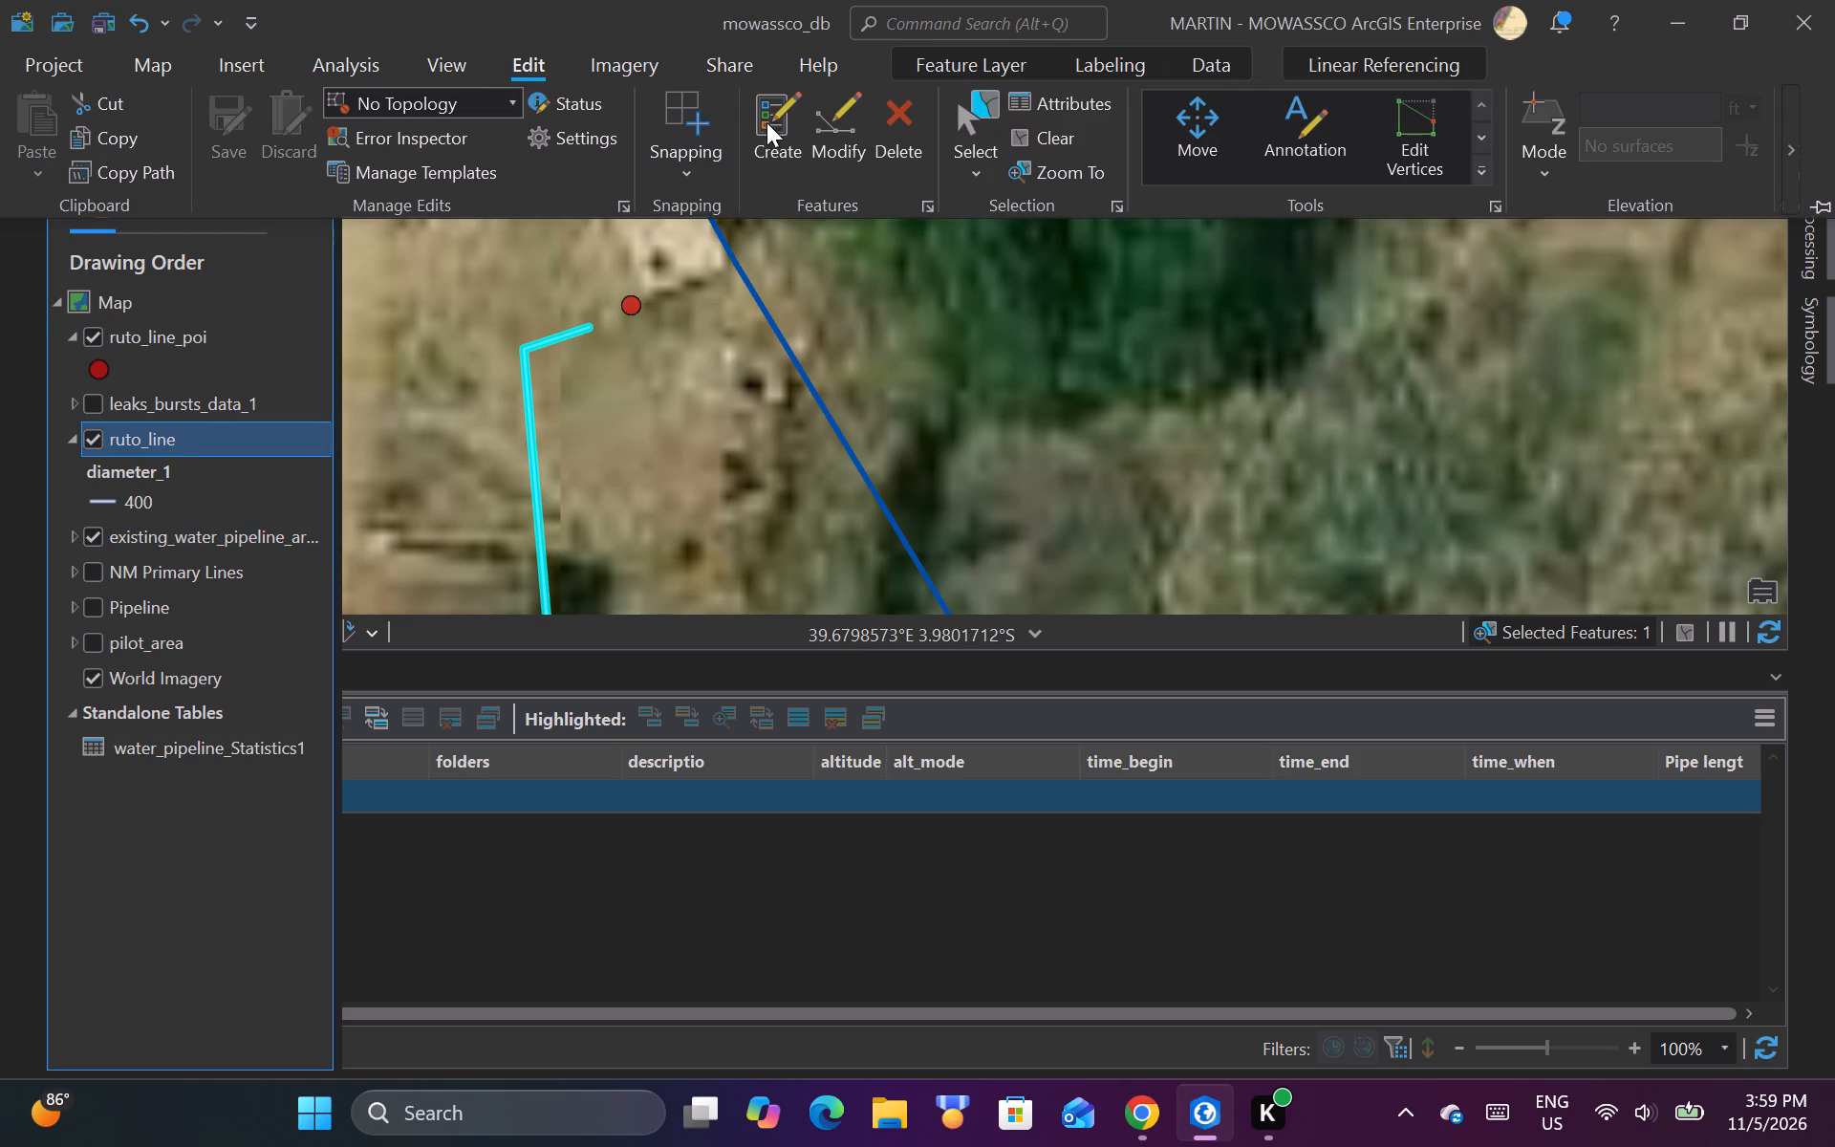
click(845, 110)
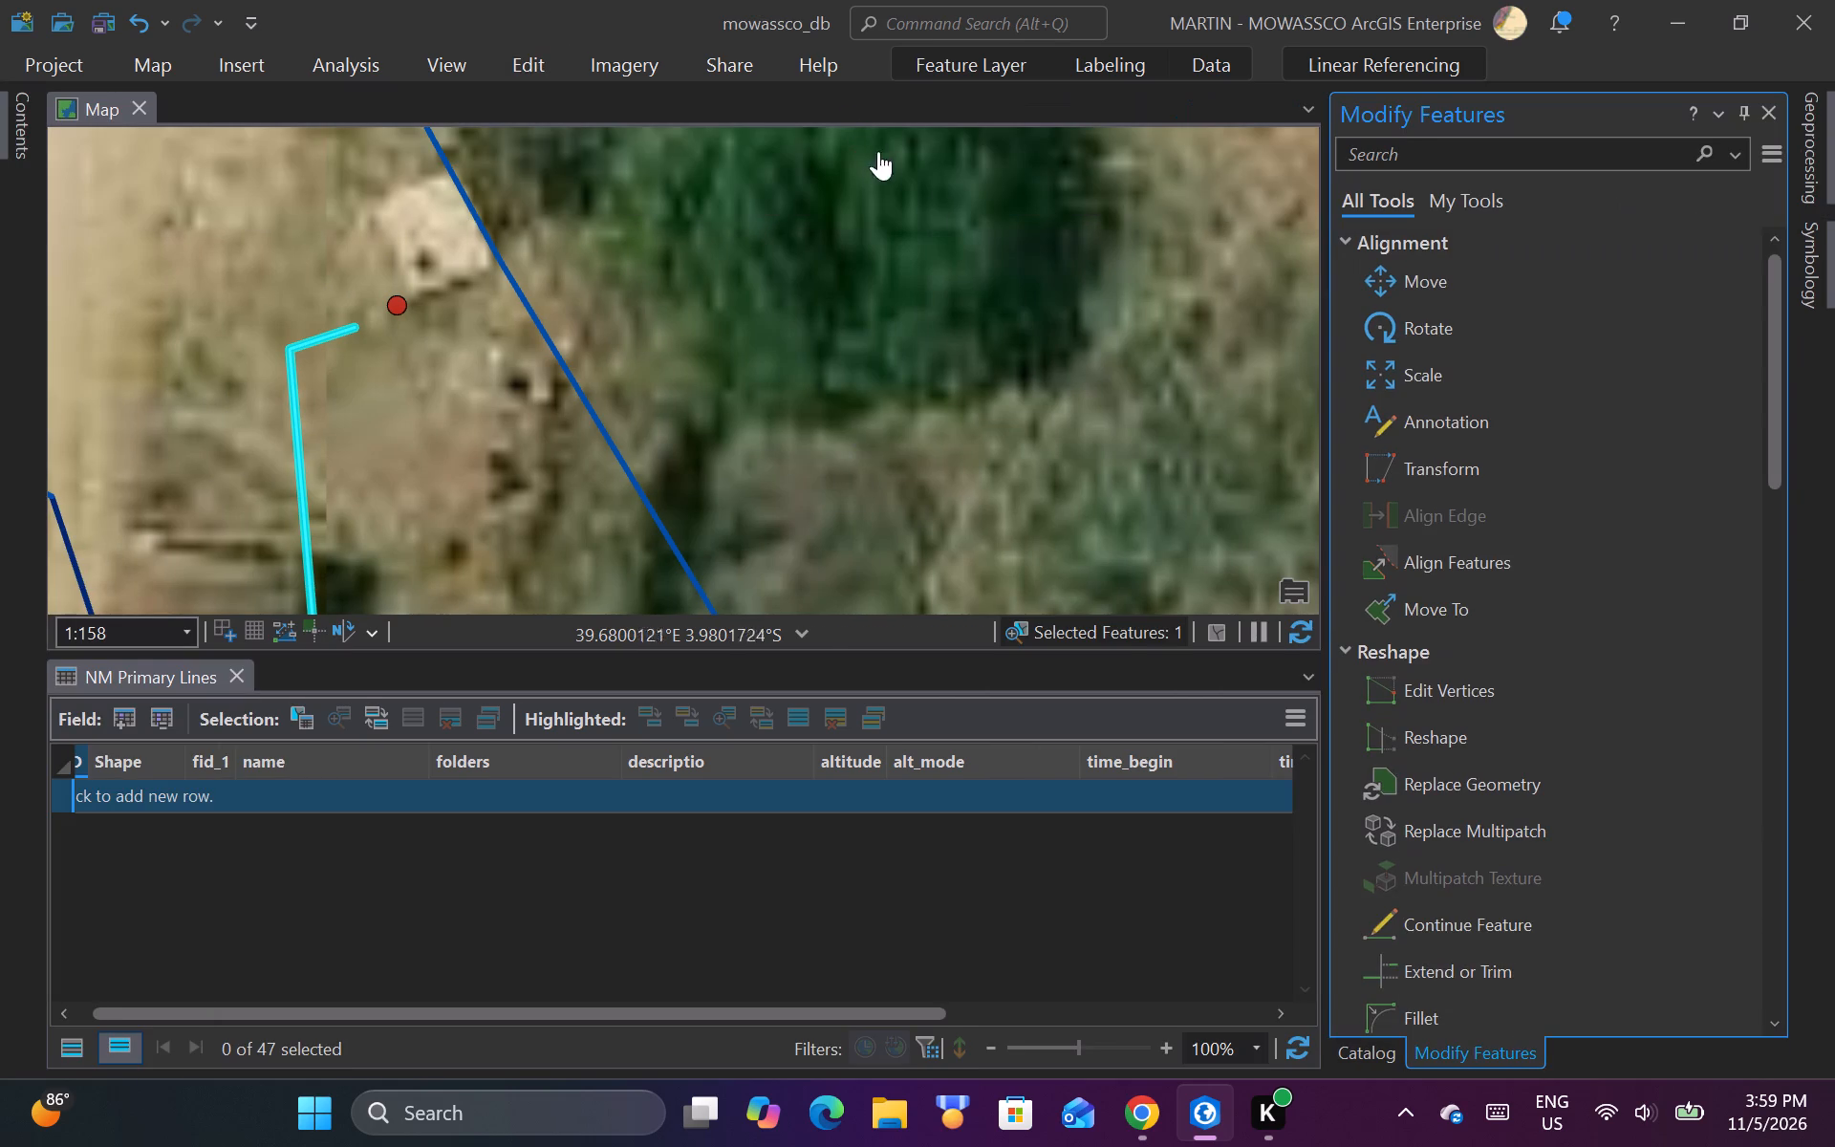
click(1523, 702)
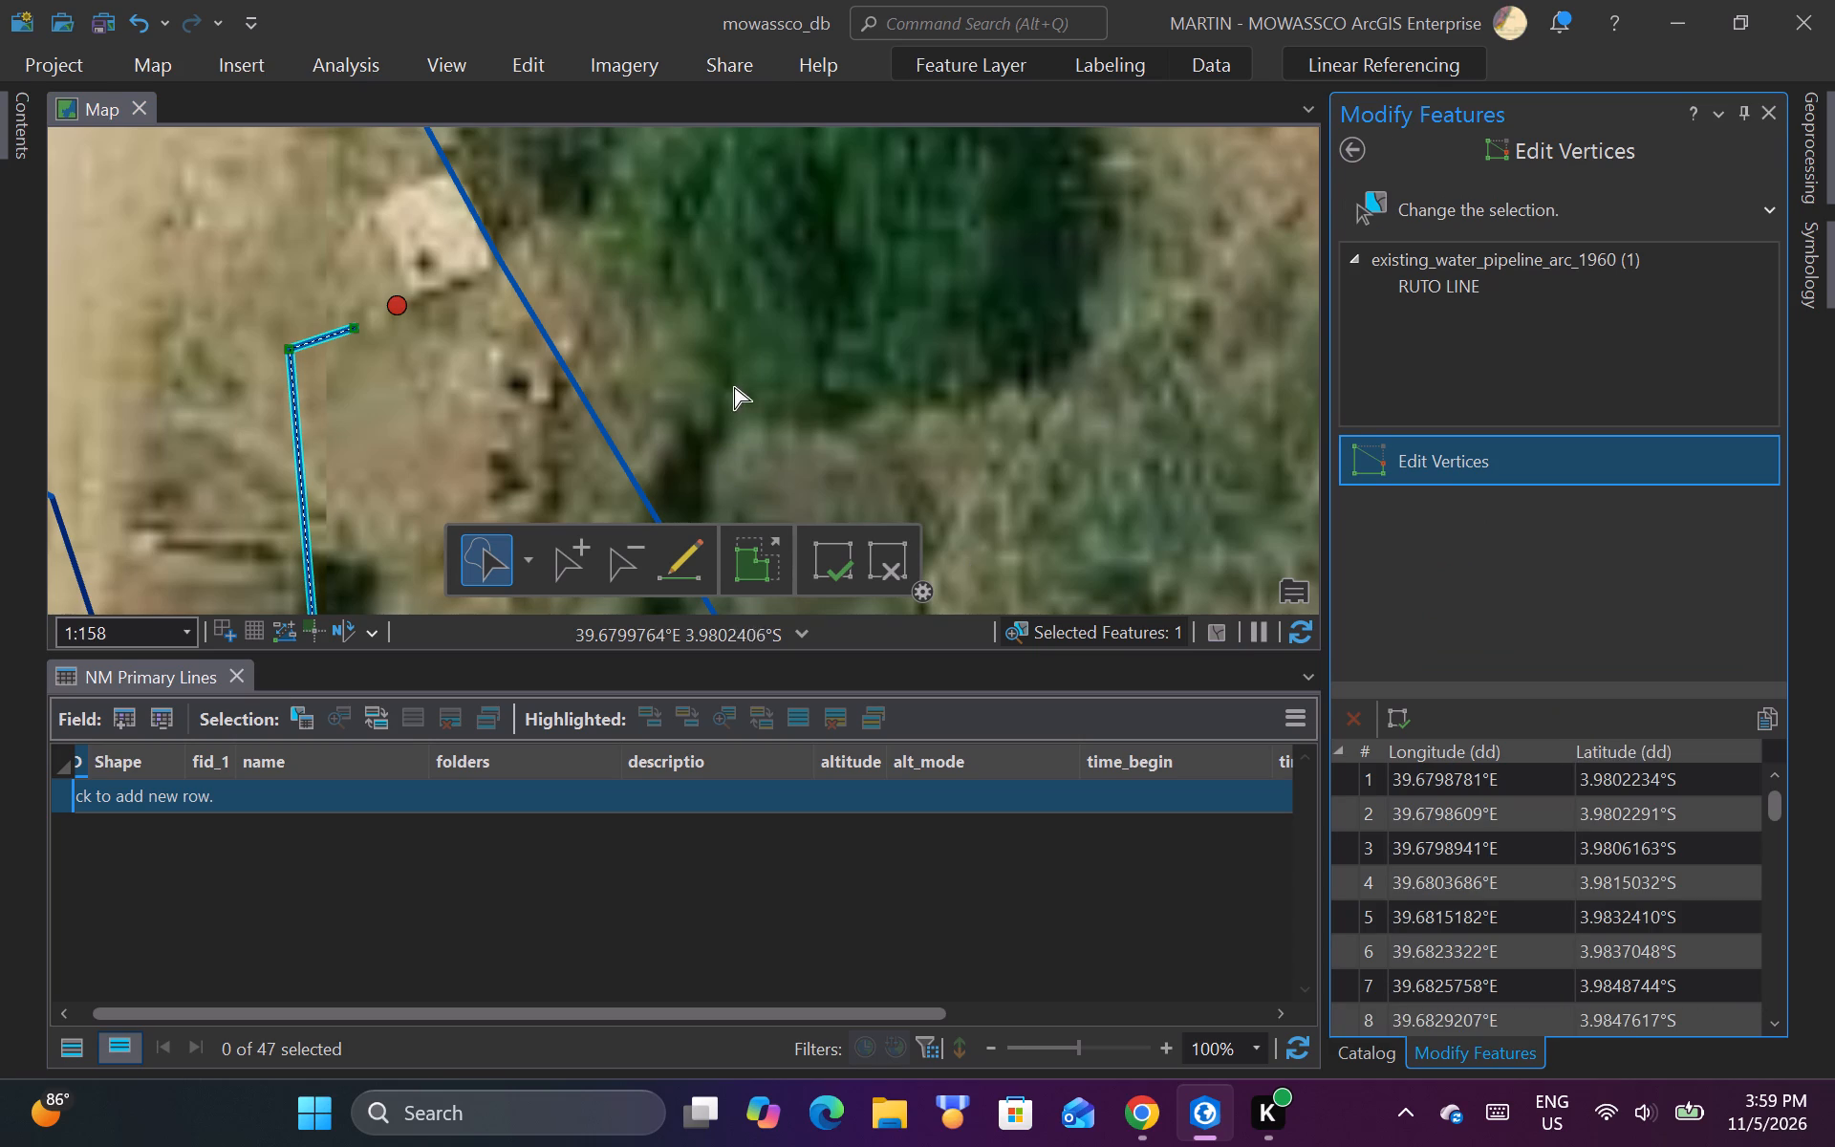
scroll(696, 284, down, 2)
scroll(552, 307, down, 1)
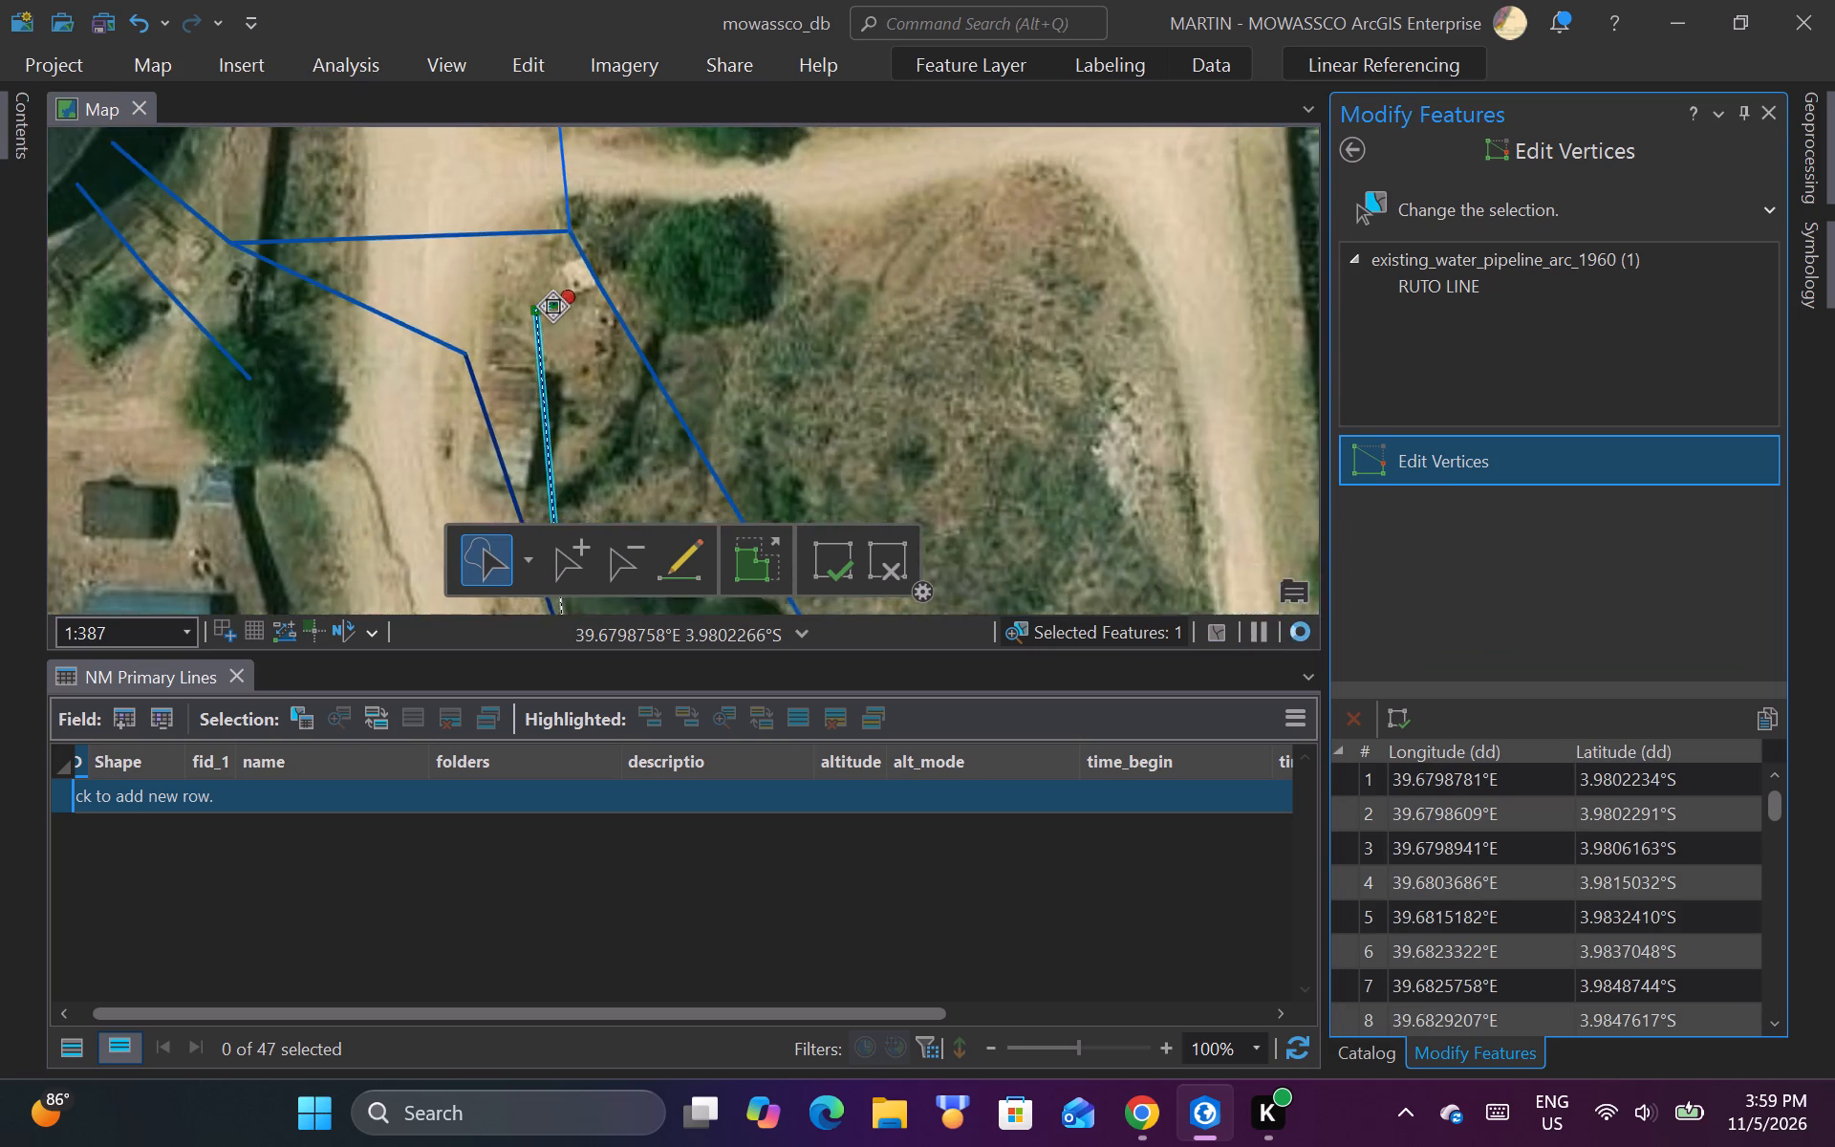
Inspect the attributes of the existing pipeline passing just east of the Ruto line's starting point.
click(170, 63)
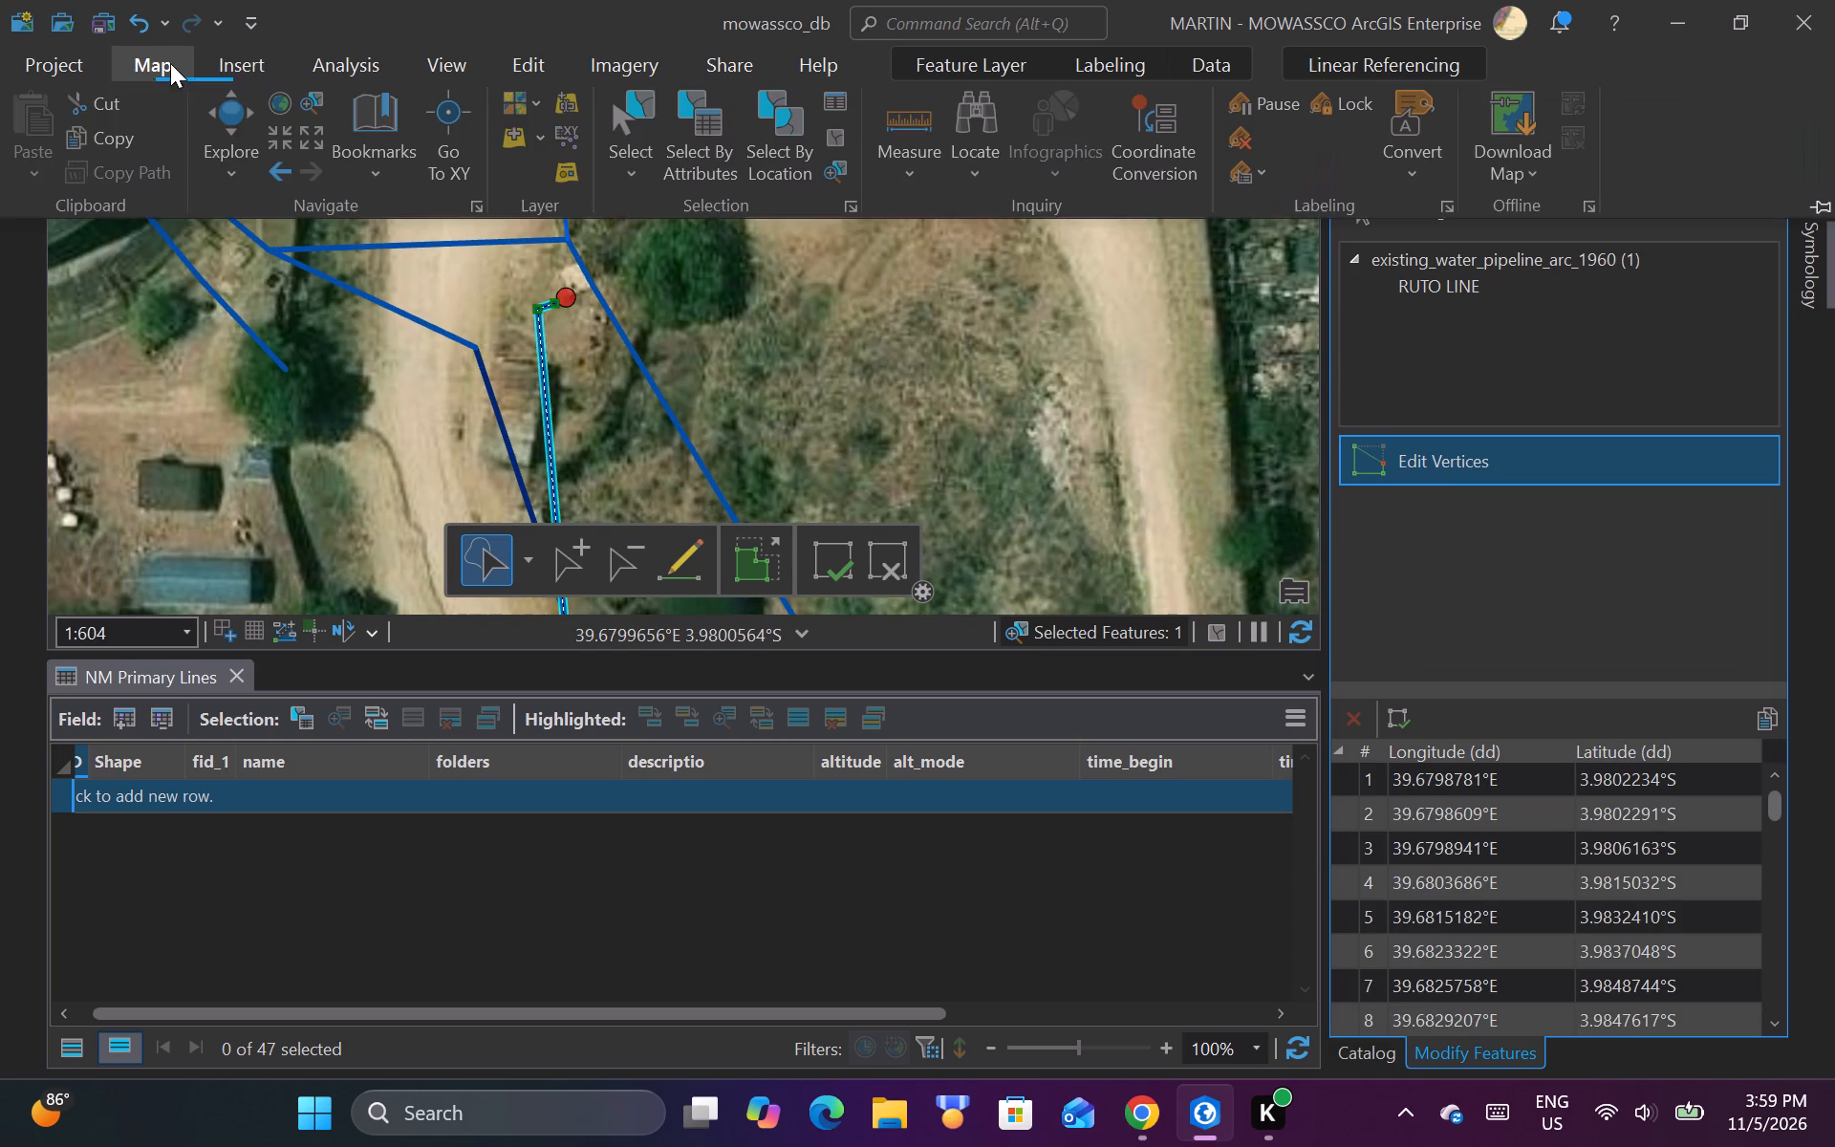
click(247, 104)
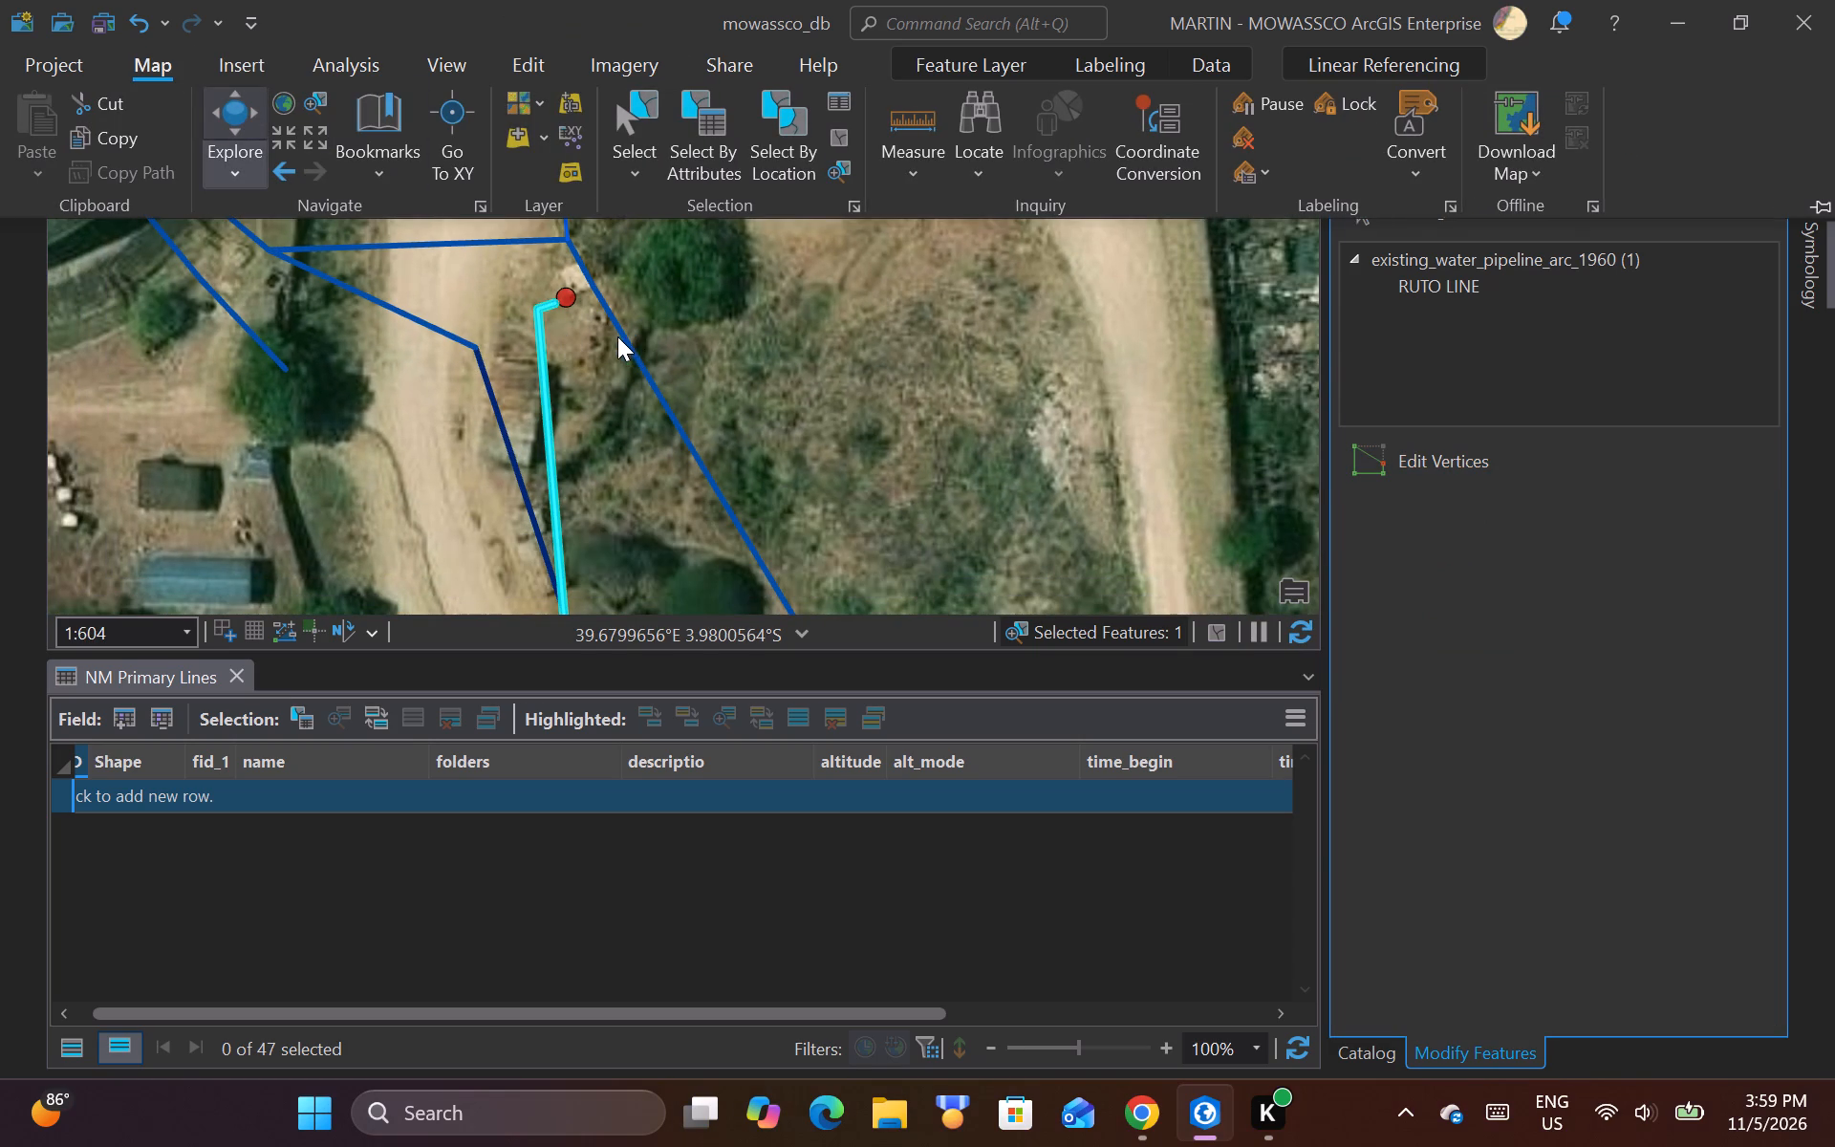
click(617, 336)
click(620, 332)
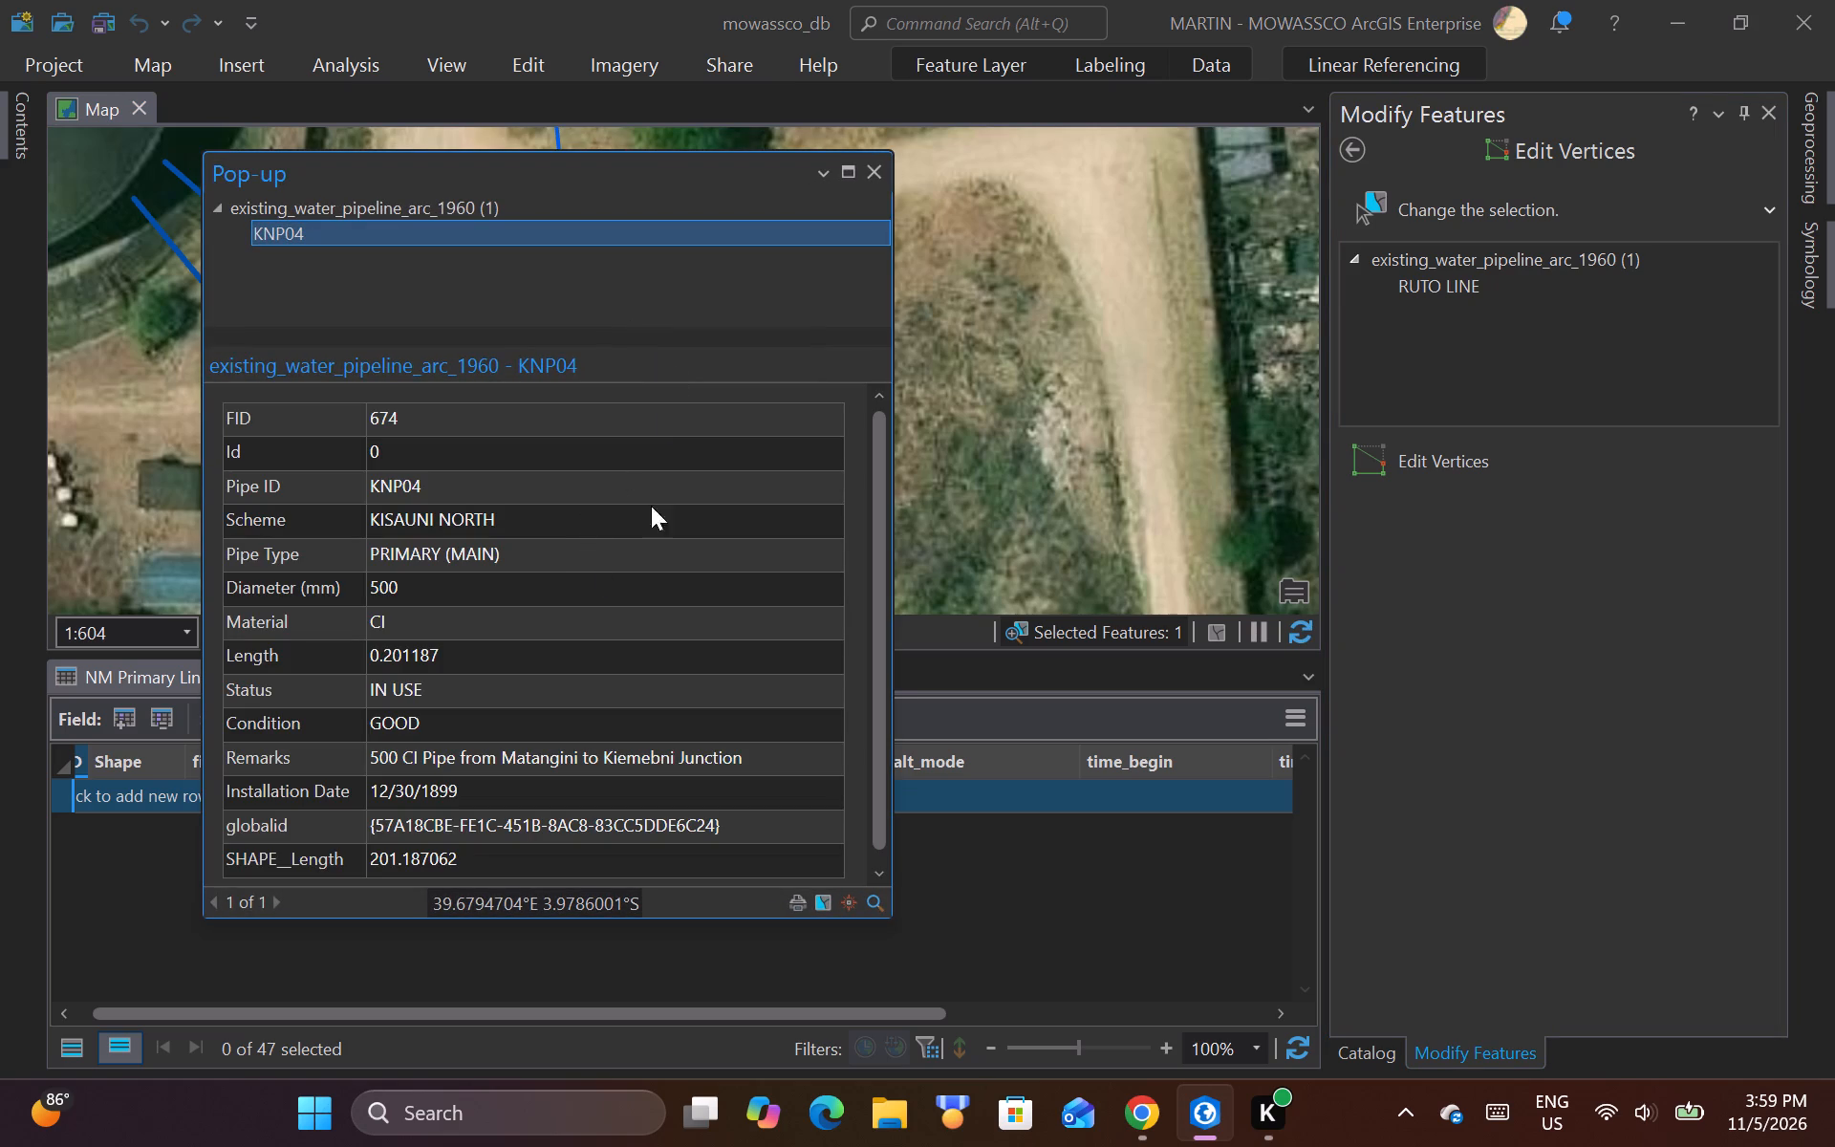
click(881, 174)
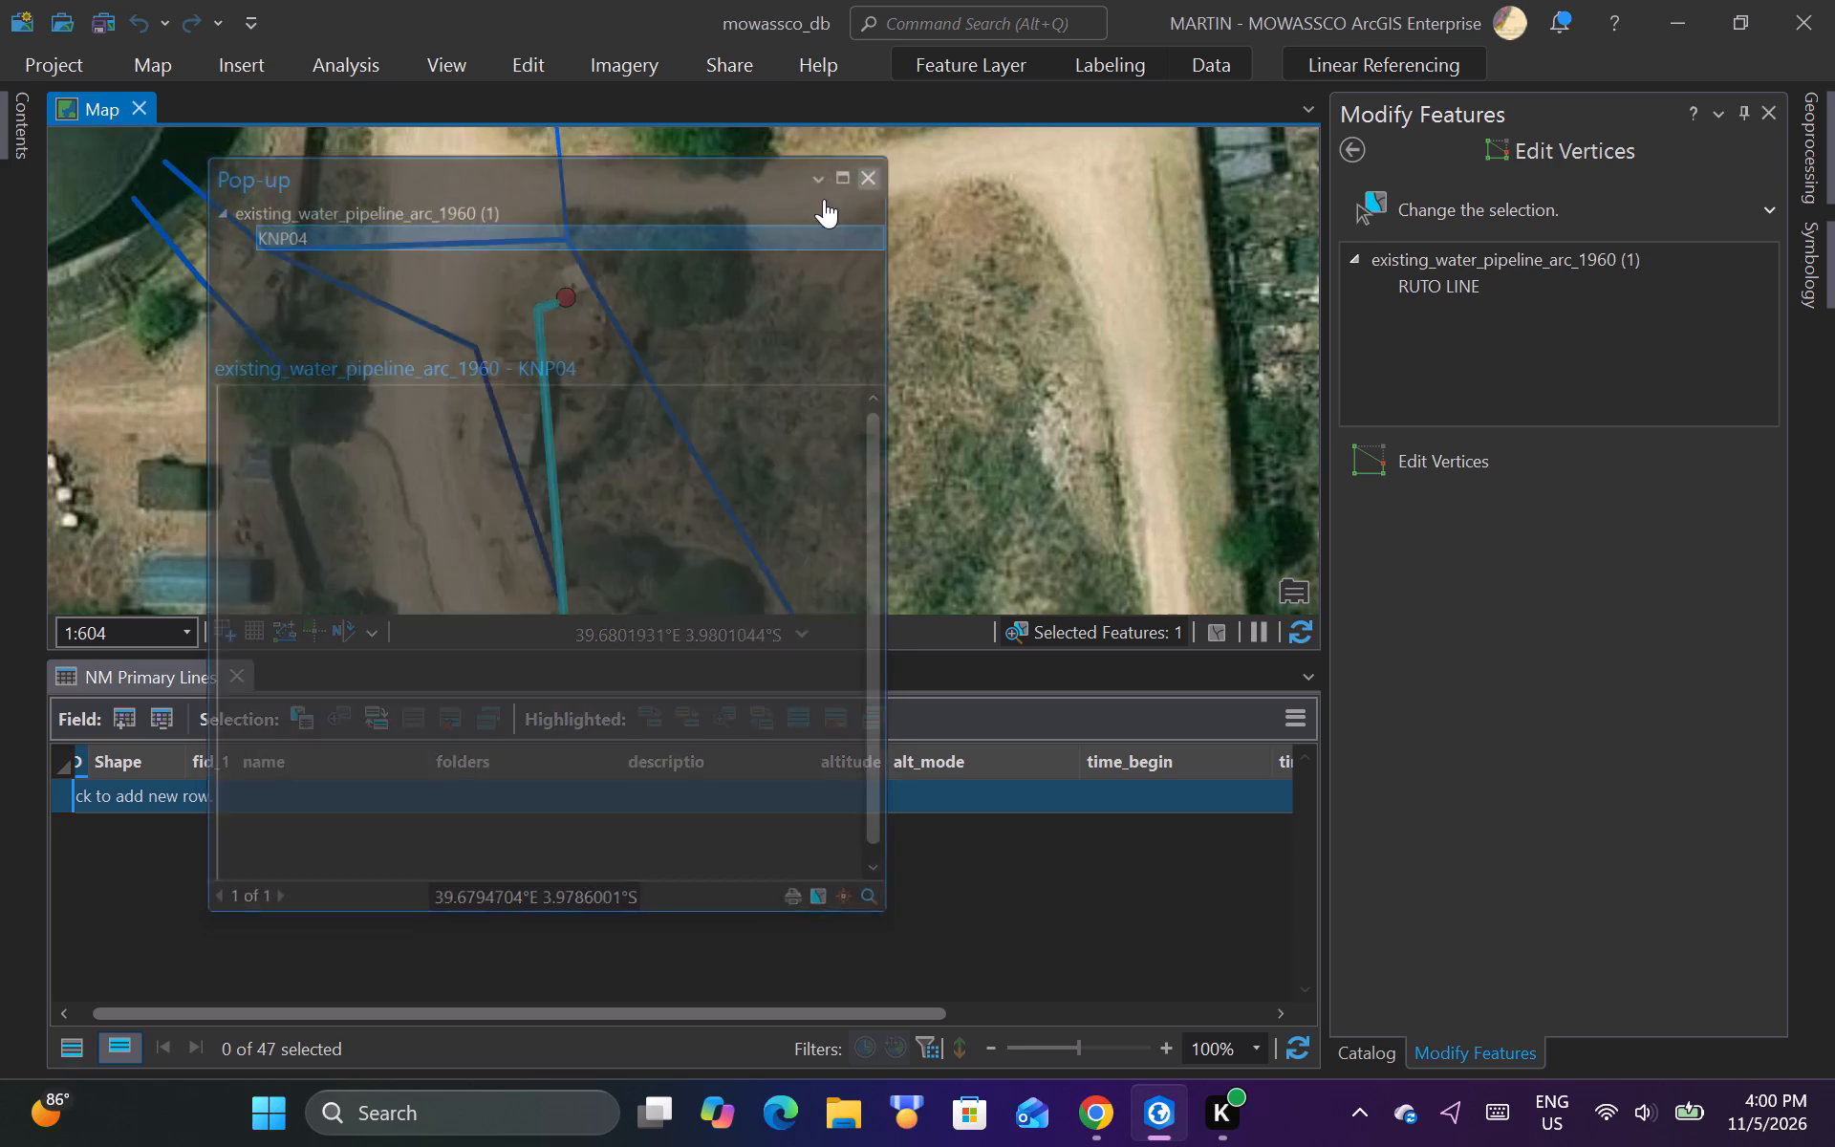
Examine the existing pipelines running alongside the Ruto line from the reservoir down to its bend at the road junction.
scroll(588, 331, down, 2)
scroll(503, 339, down, 1)
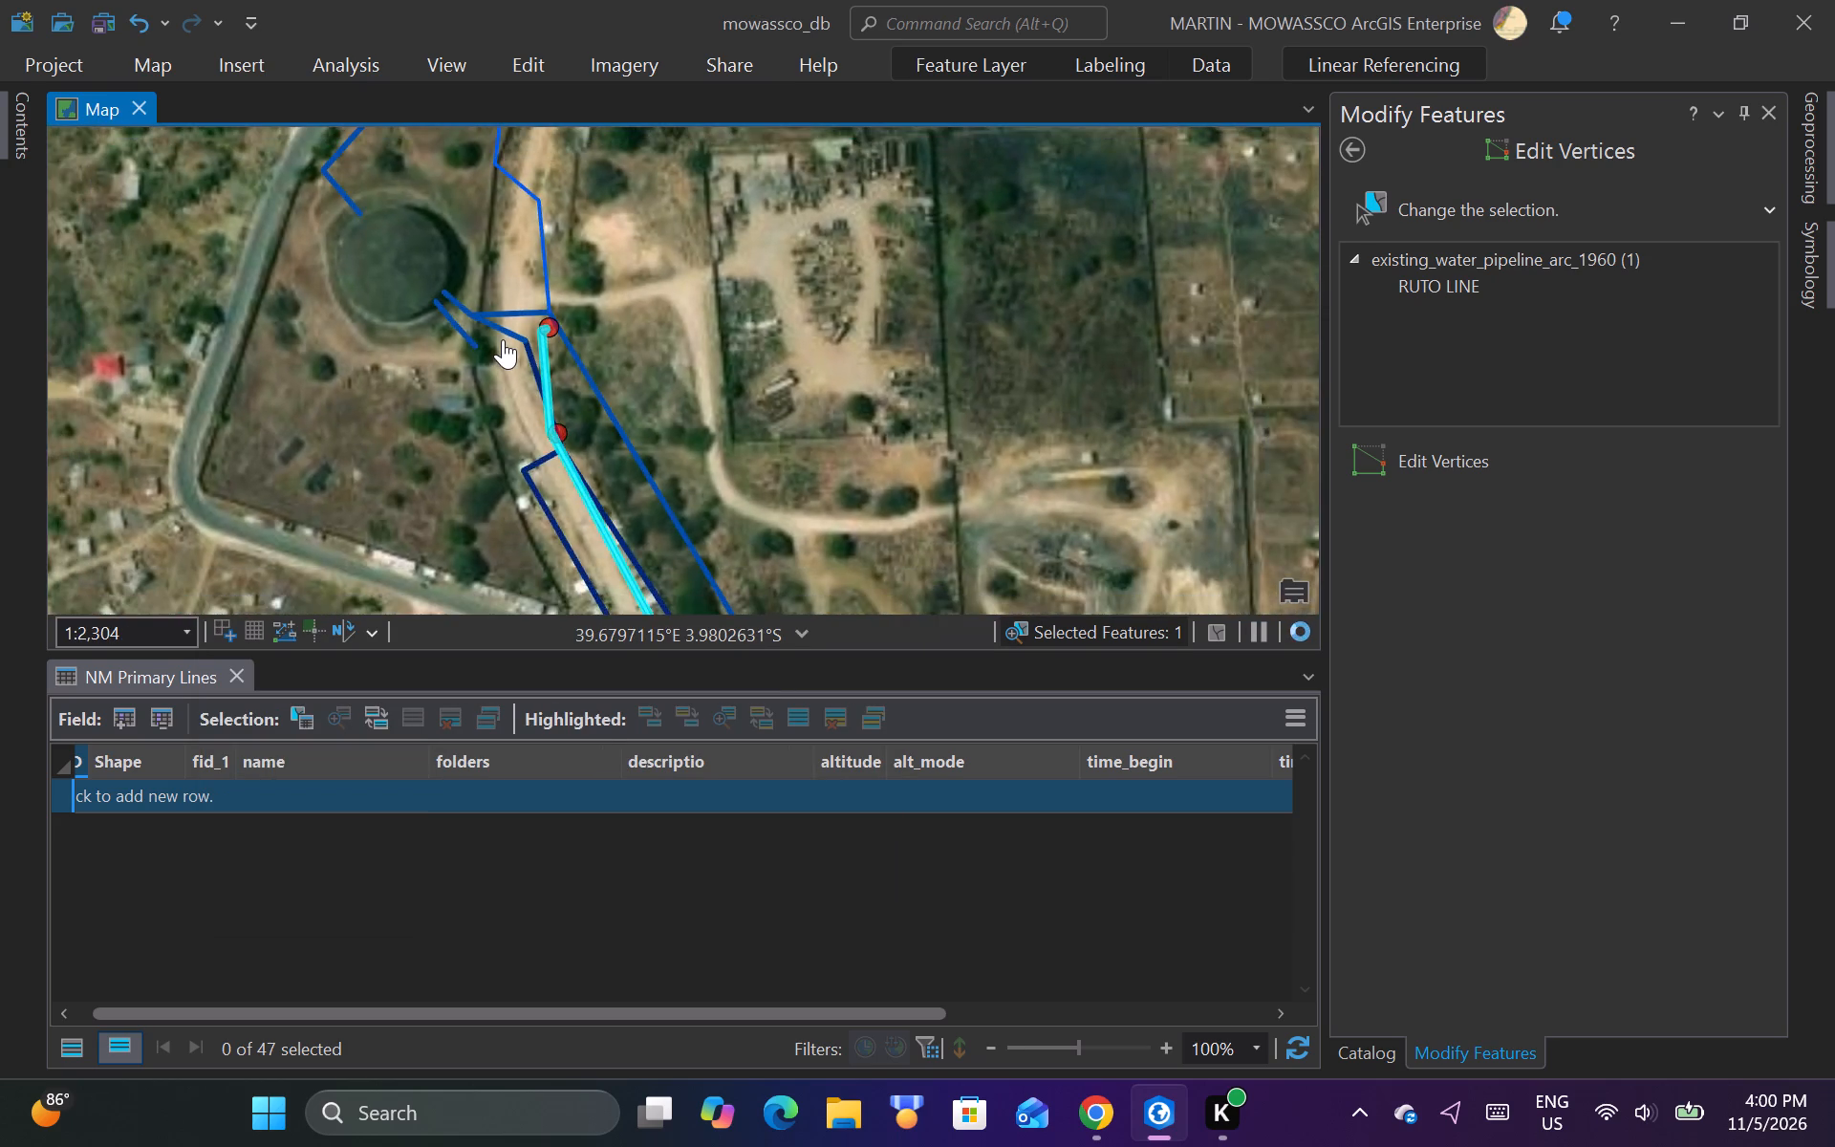
scroll(503, 339, down, 3)
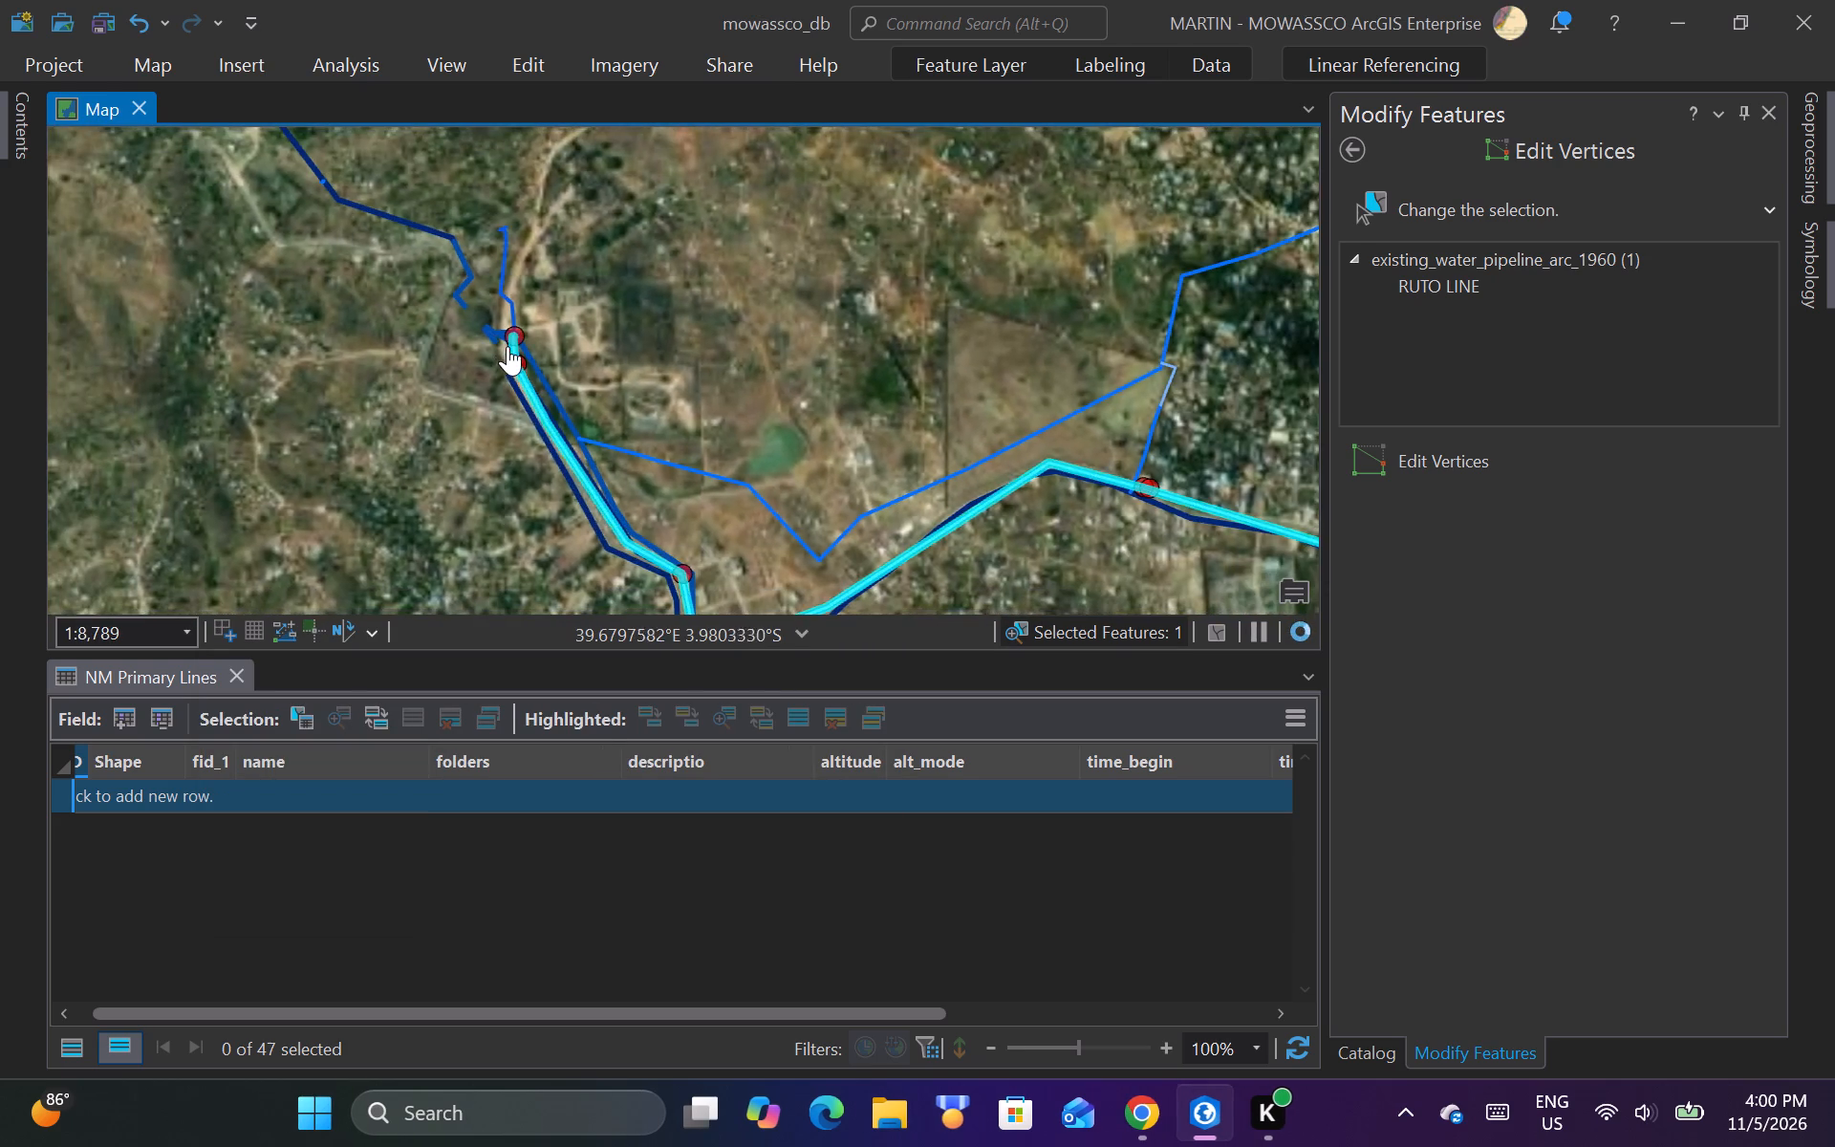
scroll(507, 348, down, 1)
scroll(644, 578, up, 4)
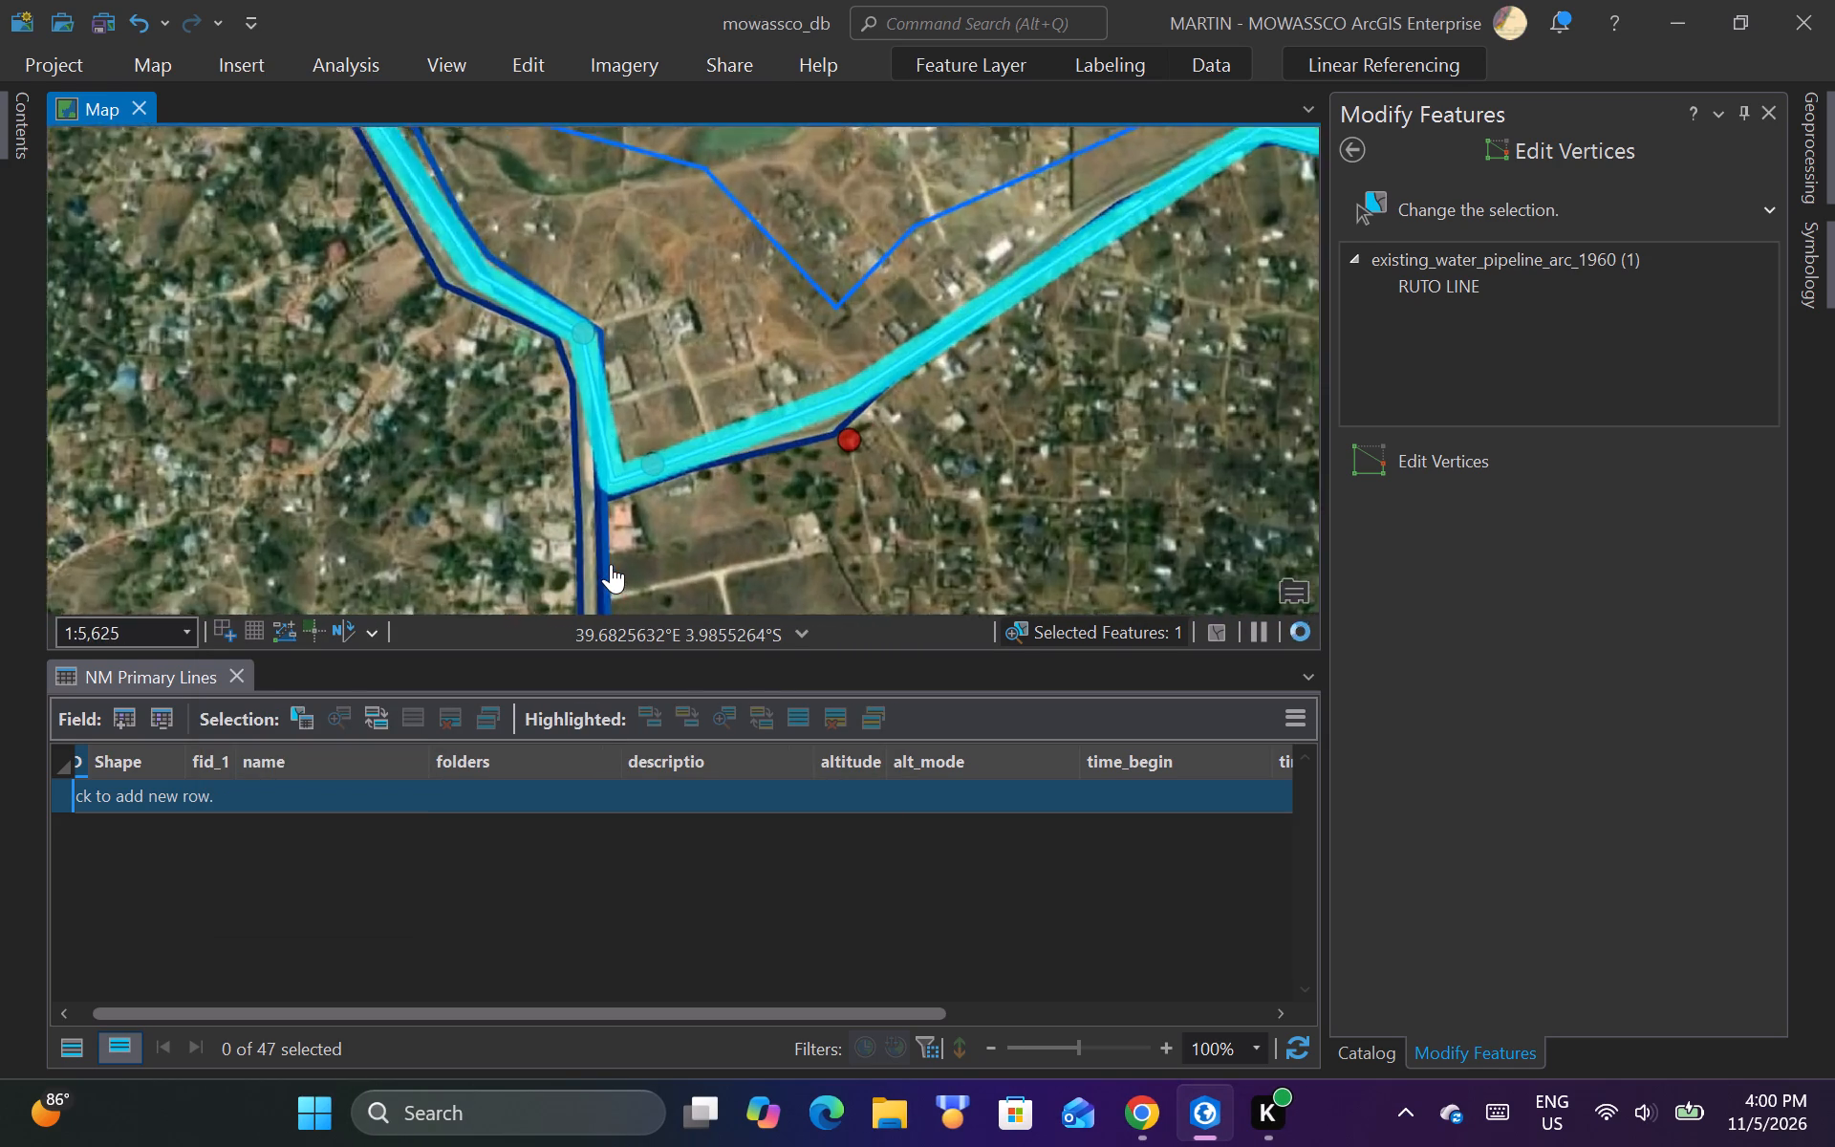
scroll(595, 486, up, 2)
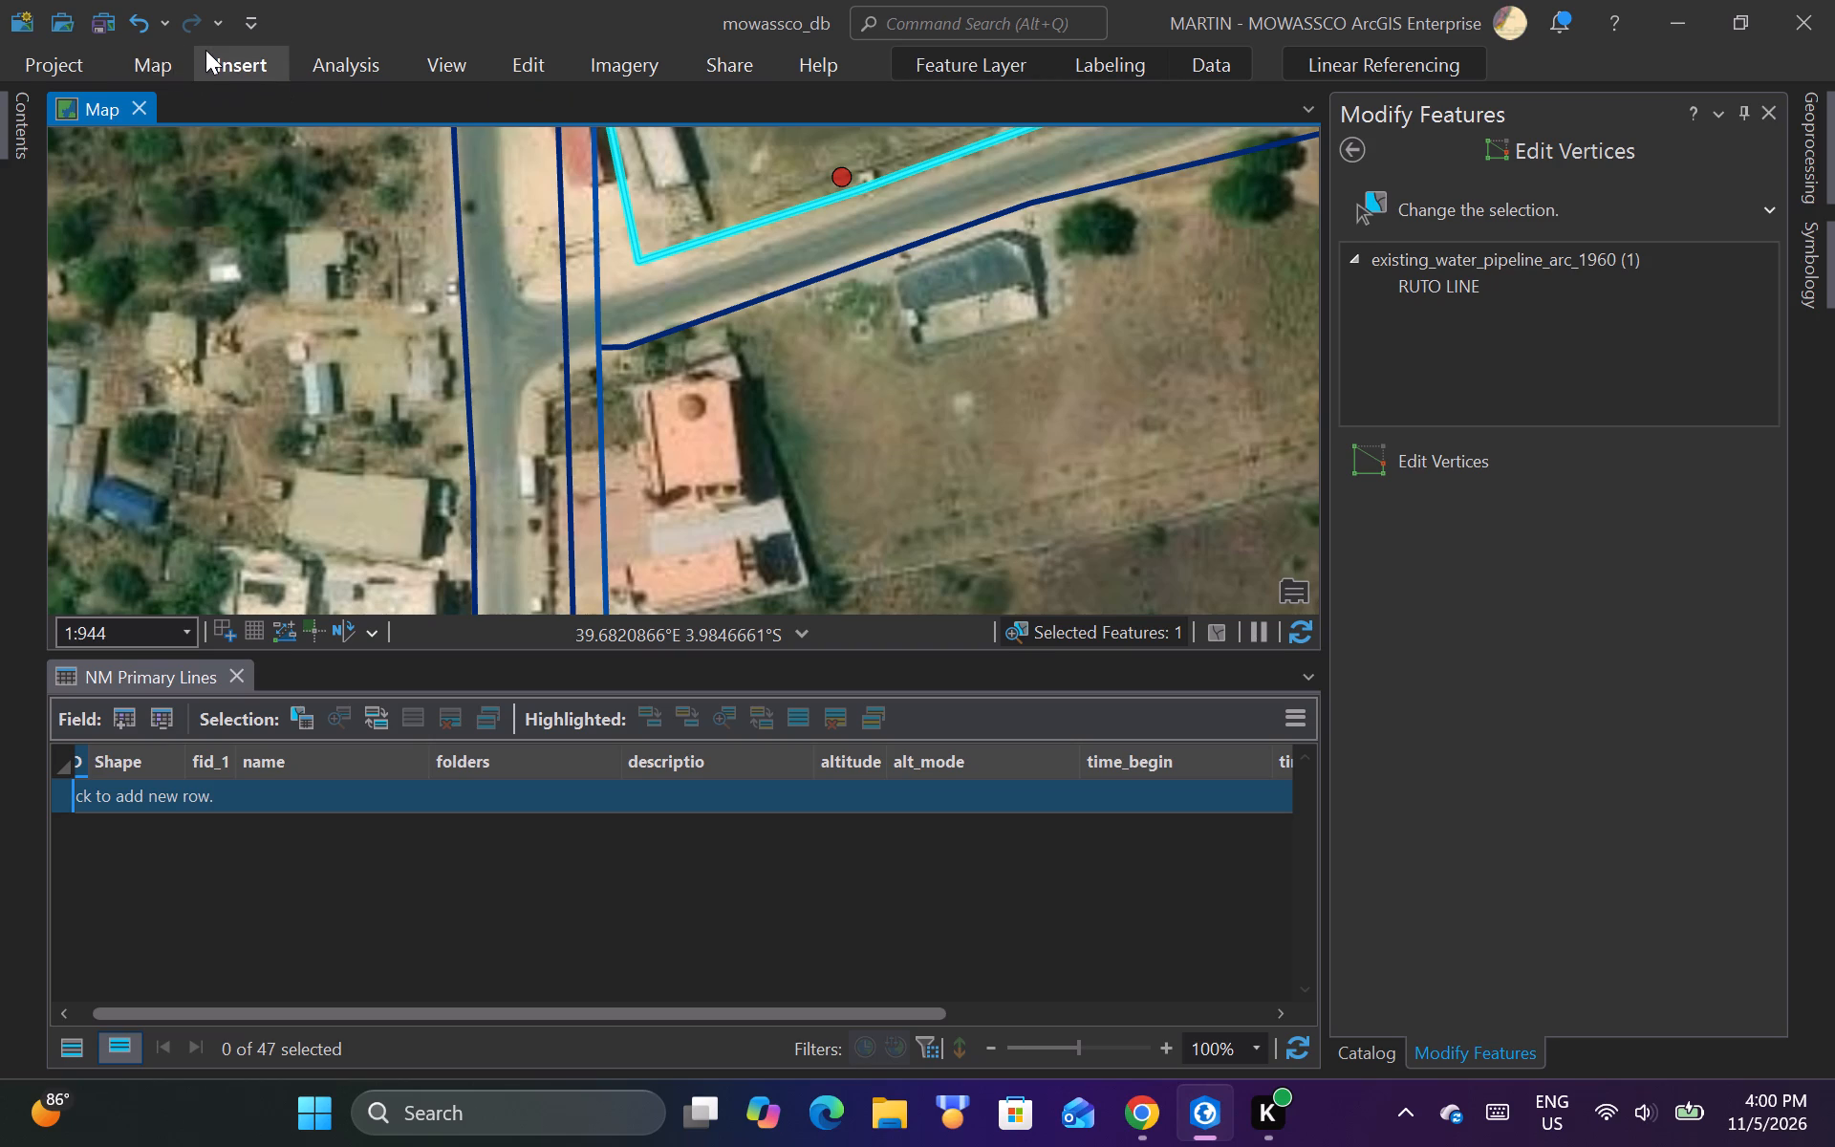
Select the two adjoining KNP04 pipeline segments at the road junction beside the Ruto line's bend.
click(165, 66)
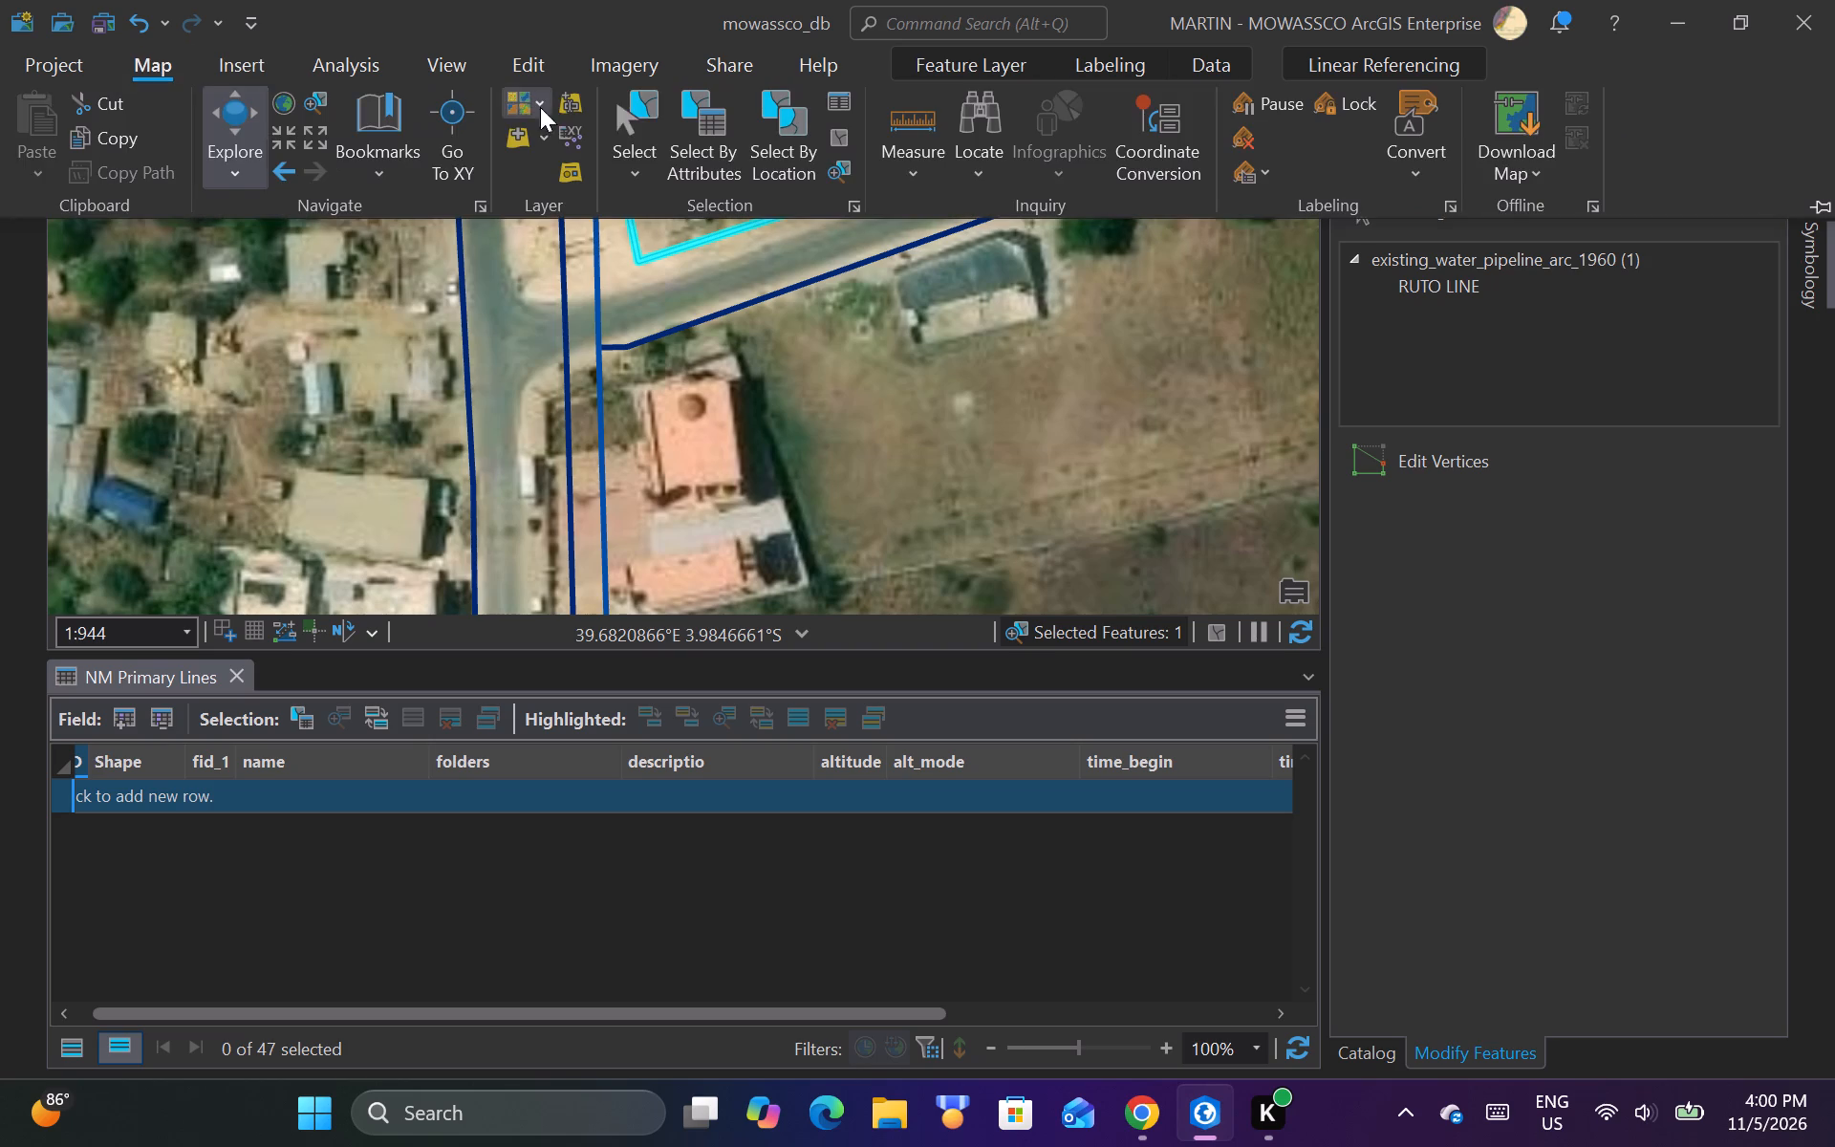
click(638, 114)
click(635, 288)
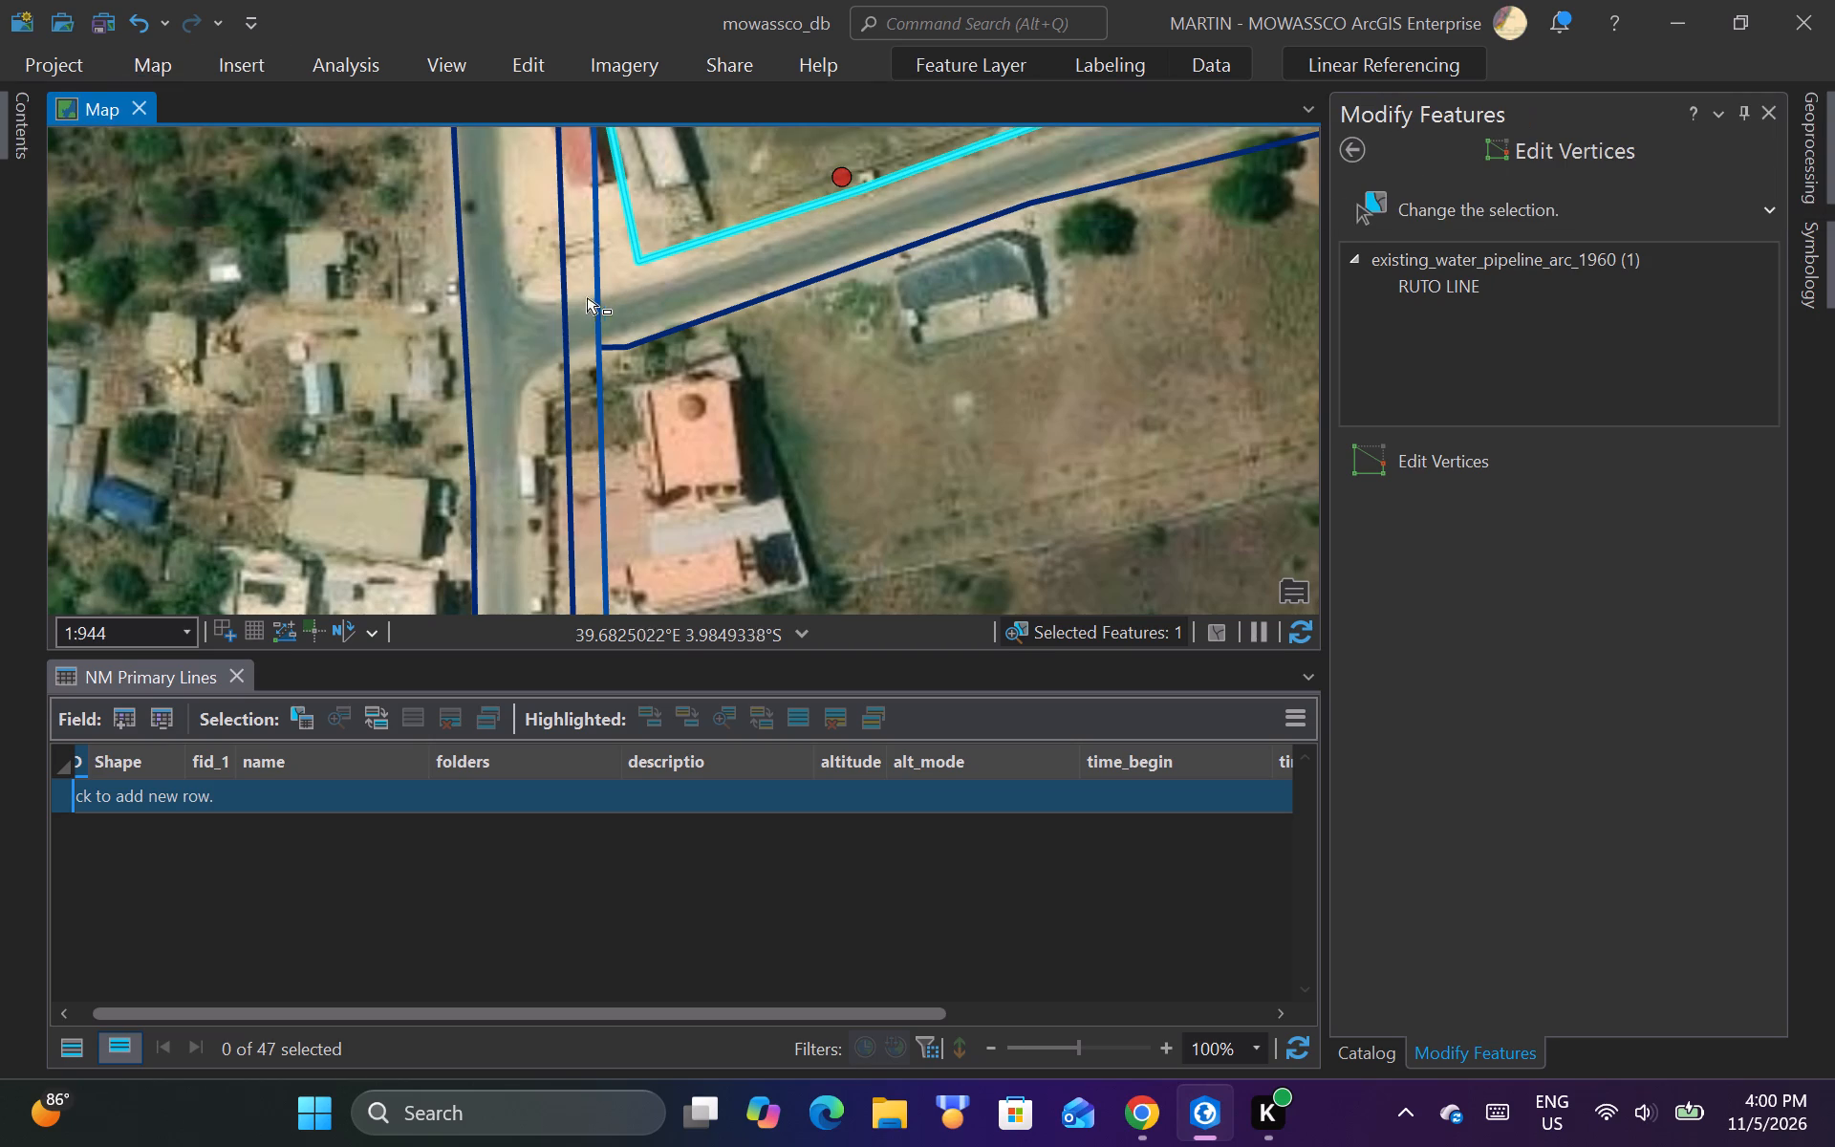
drag(582, 295, 615, 311)
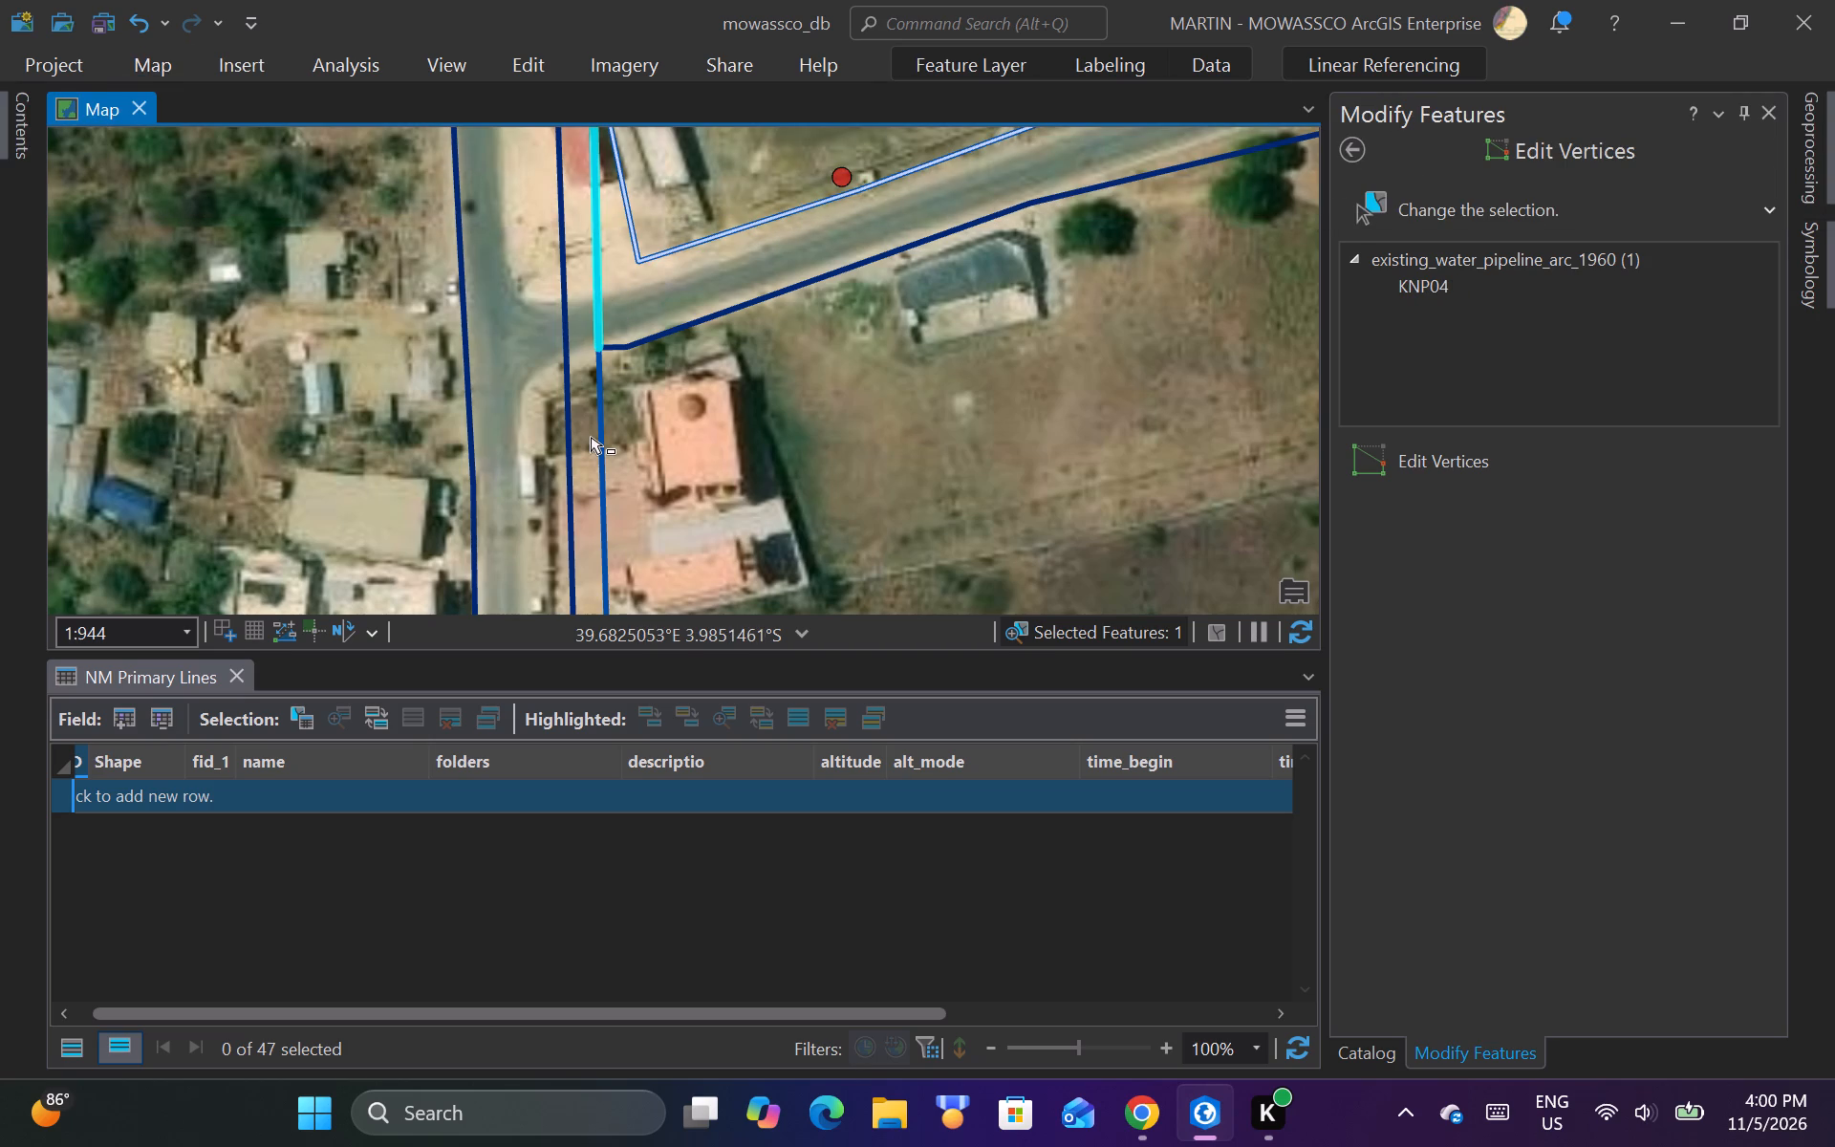
shift+drag(591, 437, 640, 464)
Add the KNP04 segment running from the northern end of the selected pipeline up towards the reservoir to the selection.
scroll(605, 366, down, 2)
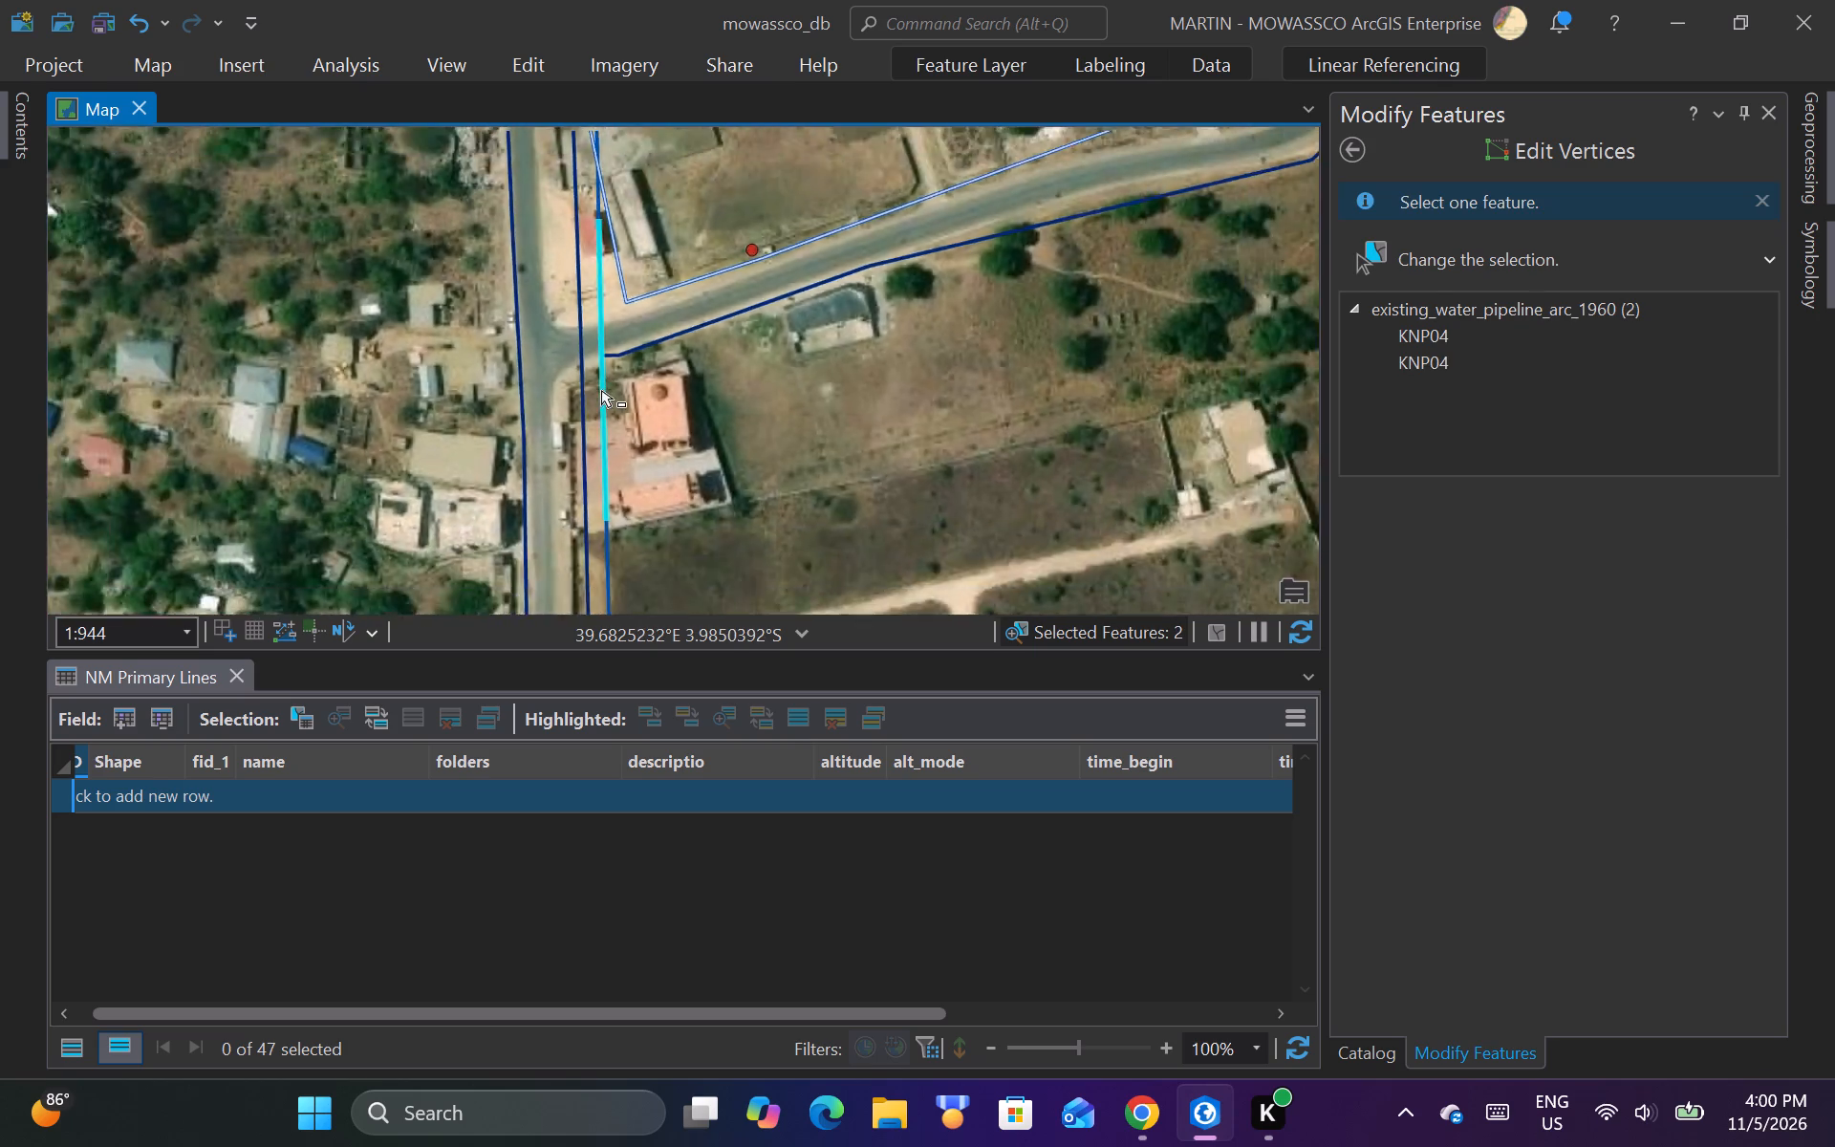
scroll(601, 390, down, 5)
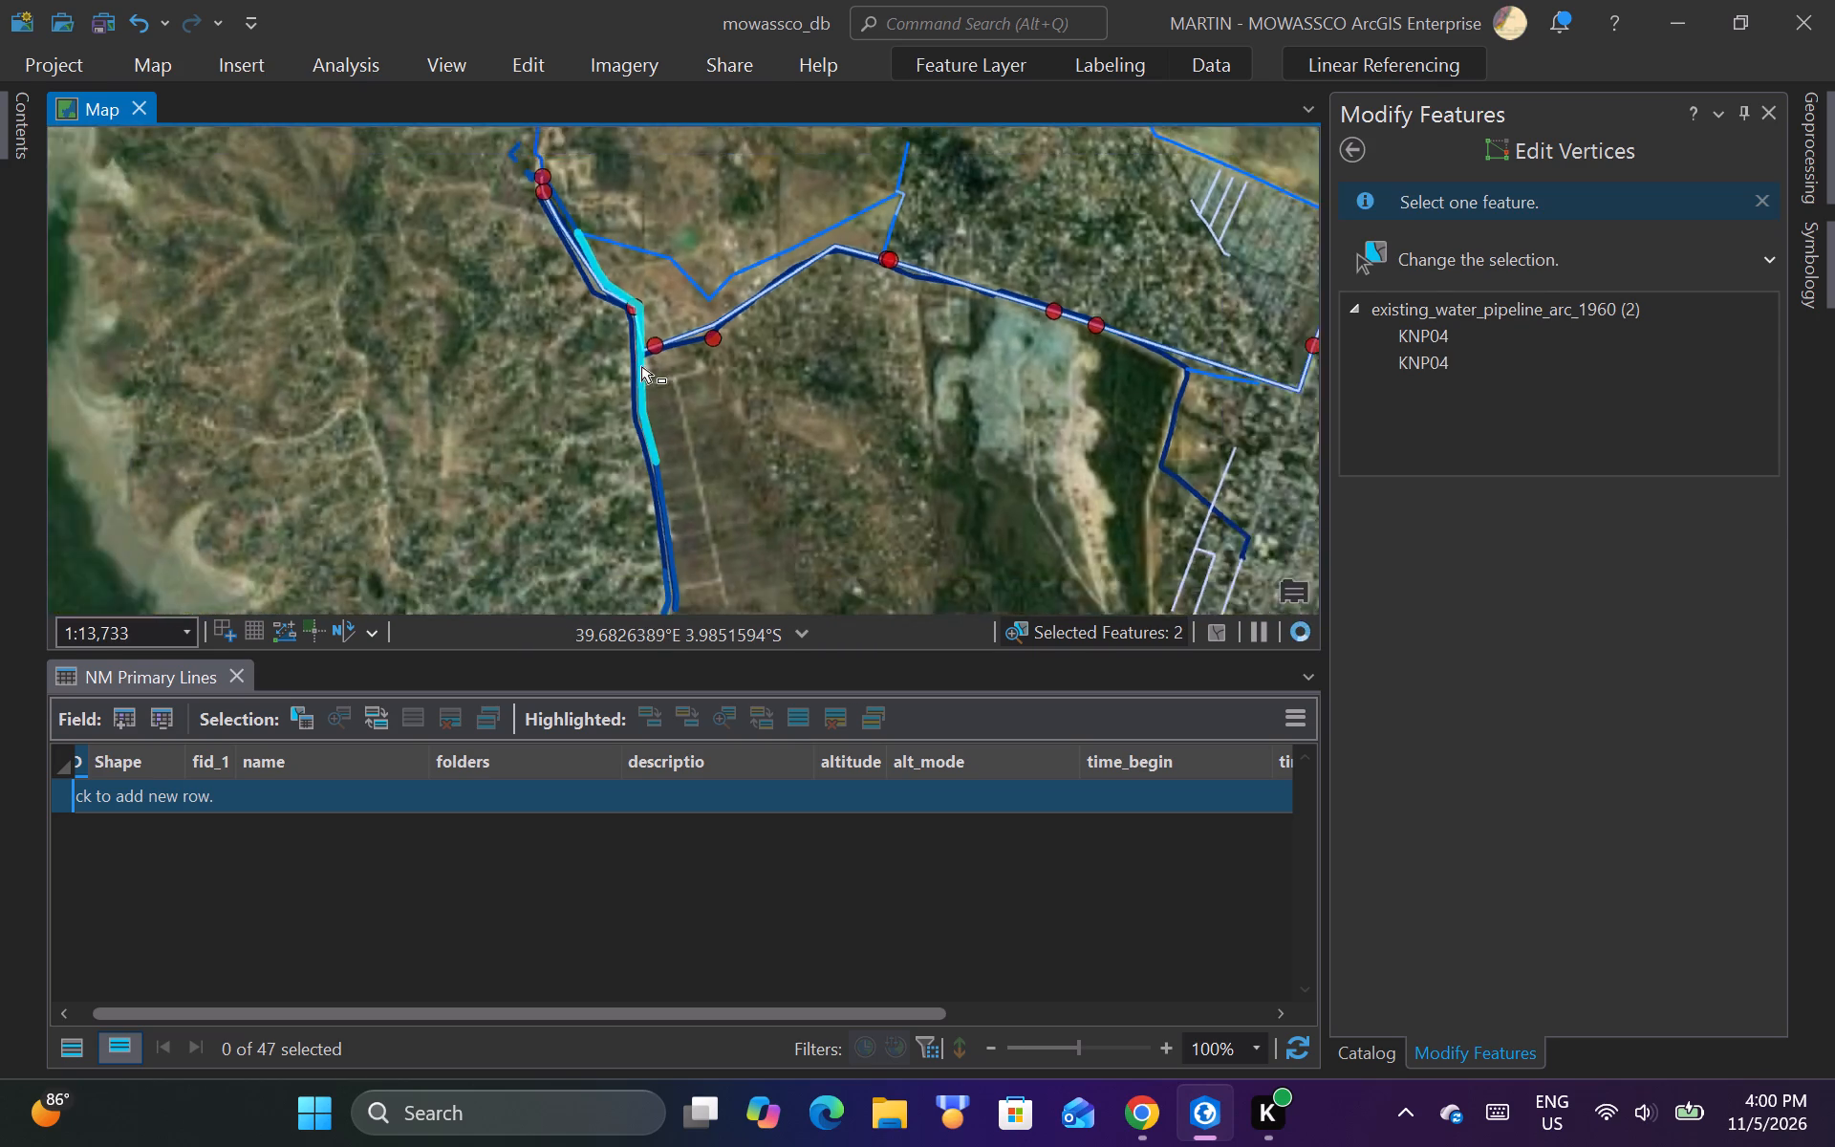
scroll(641, 366, down, 1)
scroll(591, 281, up, 5)
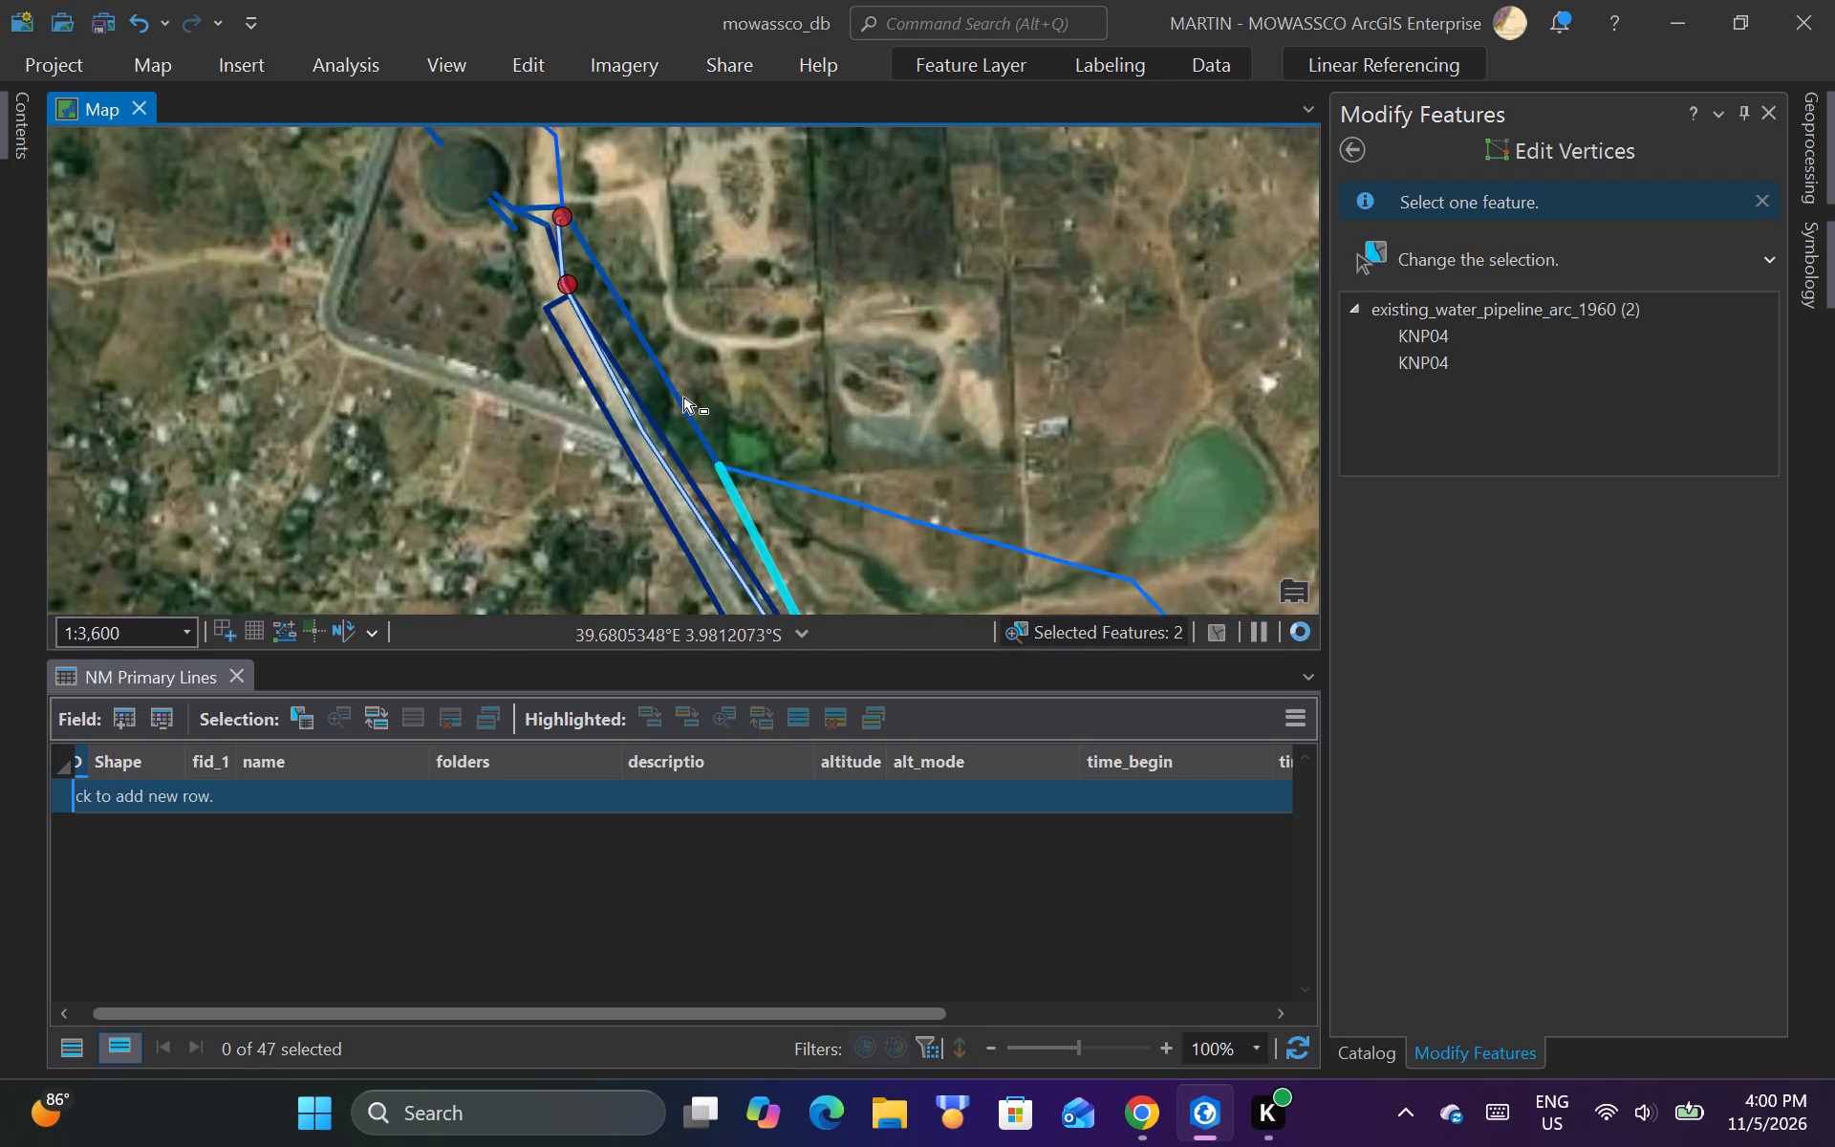
scroll(683, 397, up, 3)
shift+drag(620, 376, 693, 427)
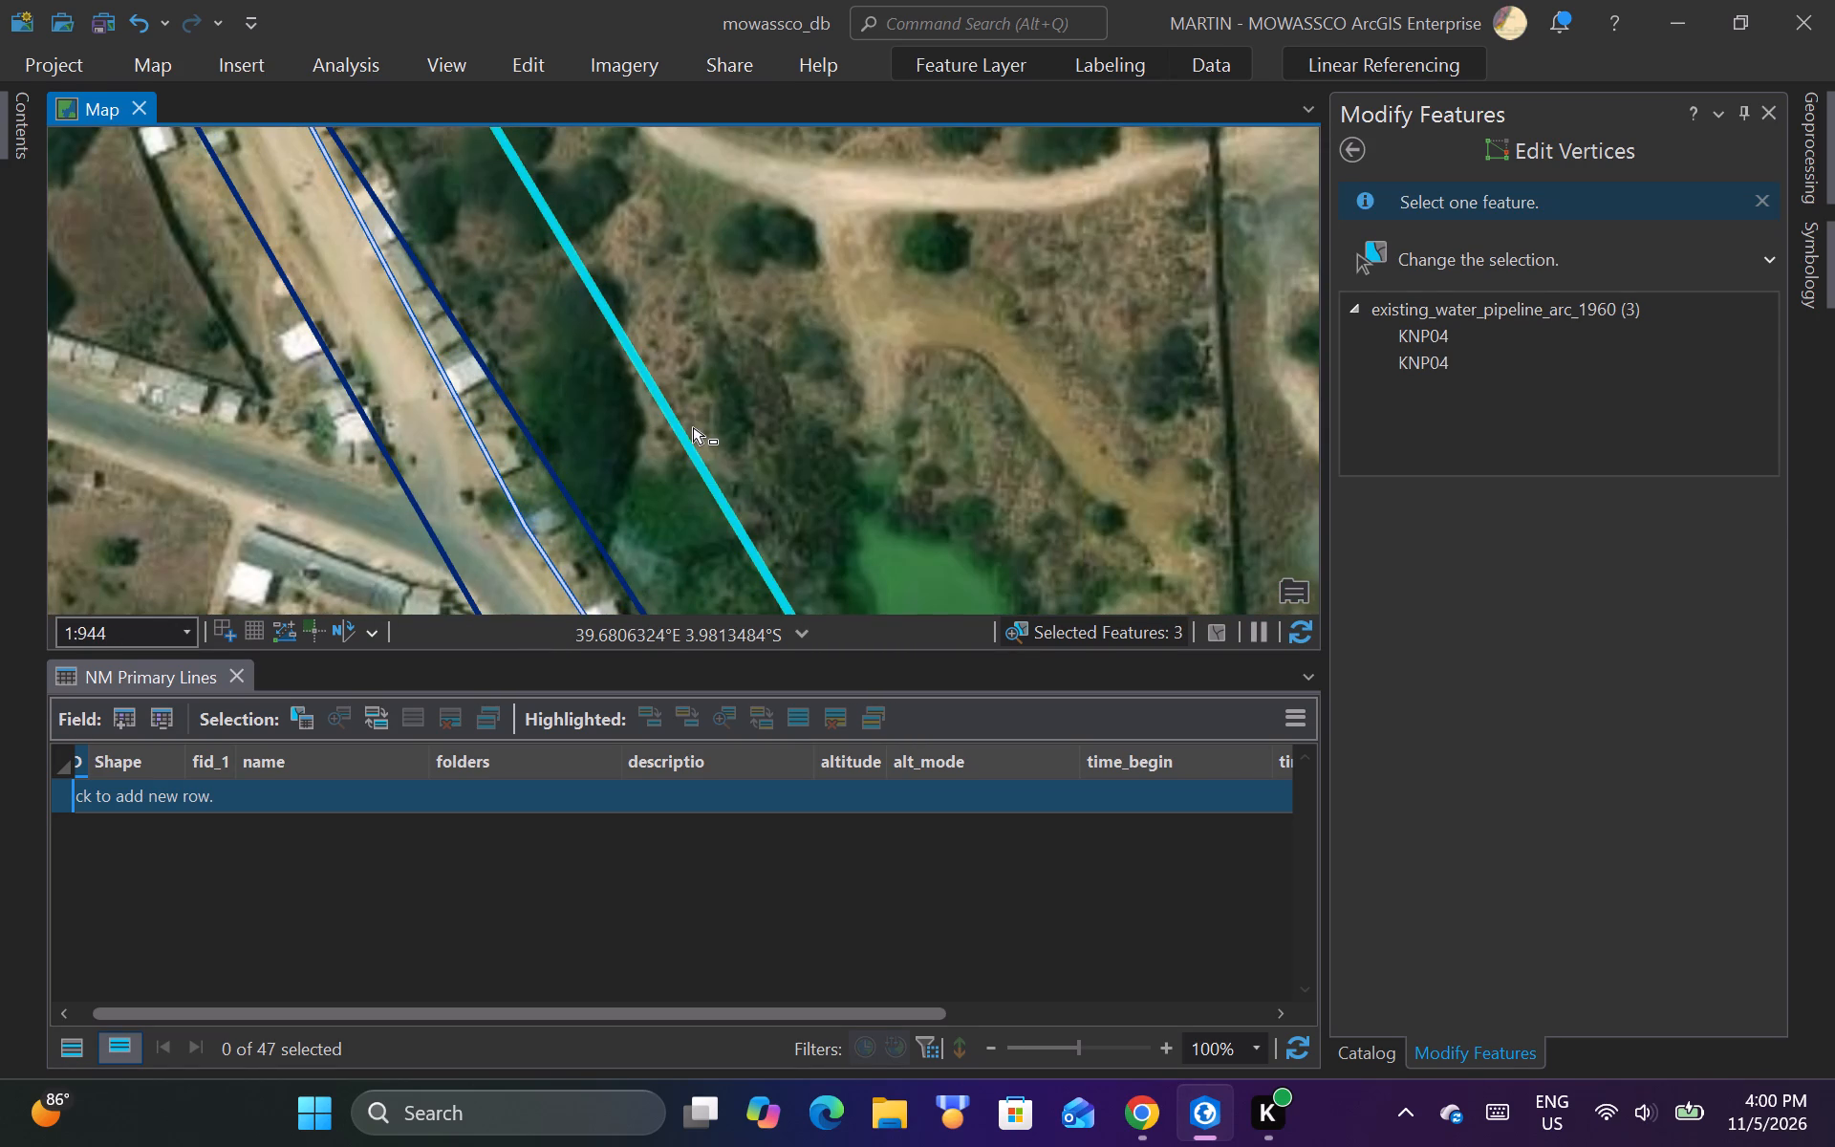
Add the short KNP19 segment that links the reservoir to the top of the selected pipeline to the selection.
scroll(683, 432, down, 3)
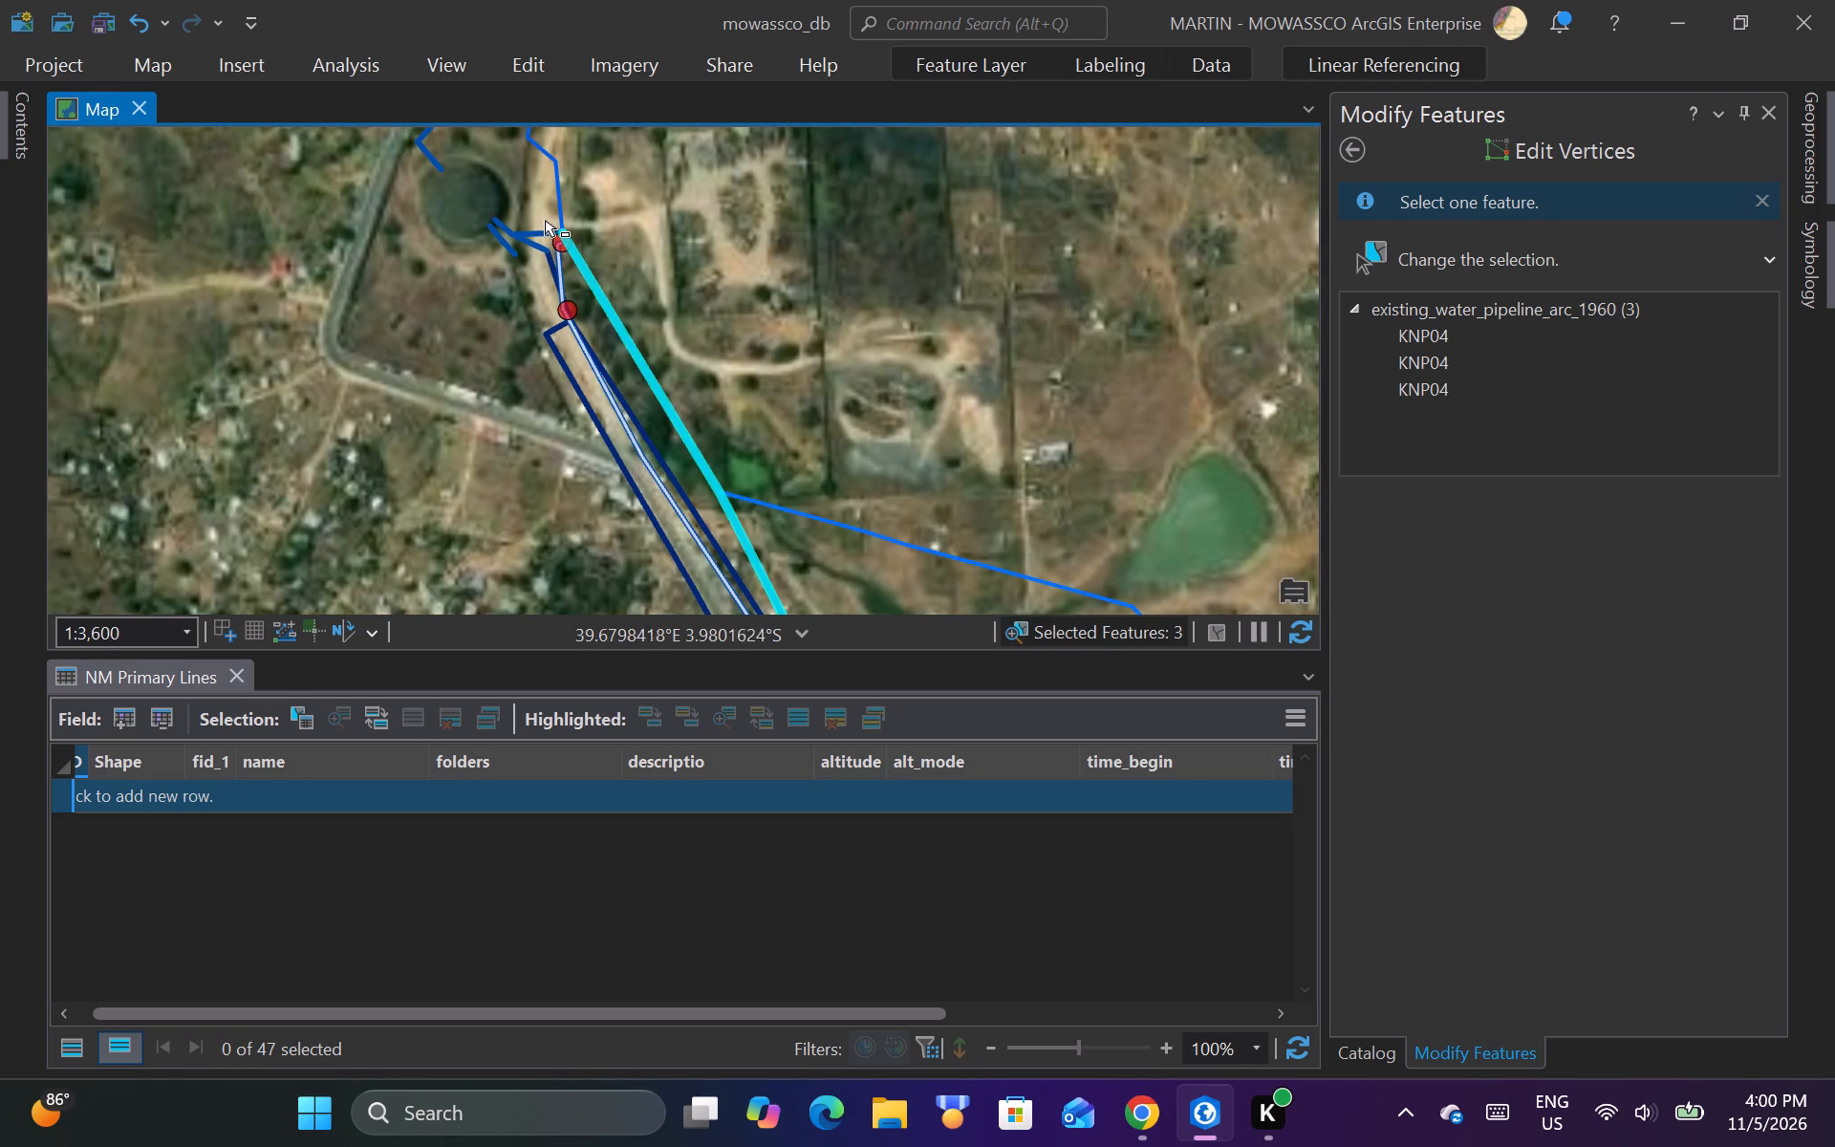
scroll(545, 220, up, 4)
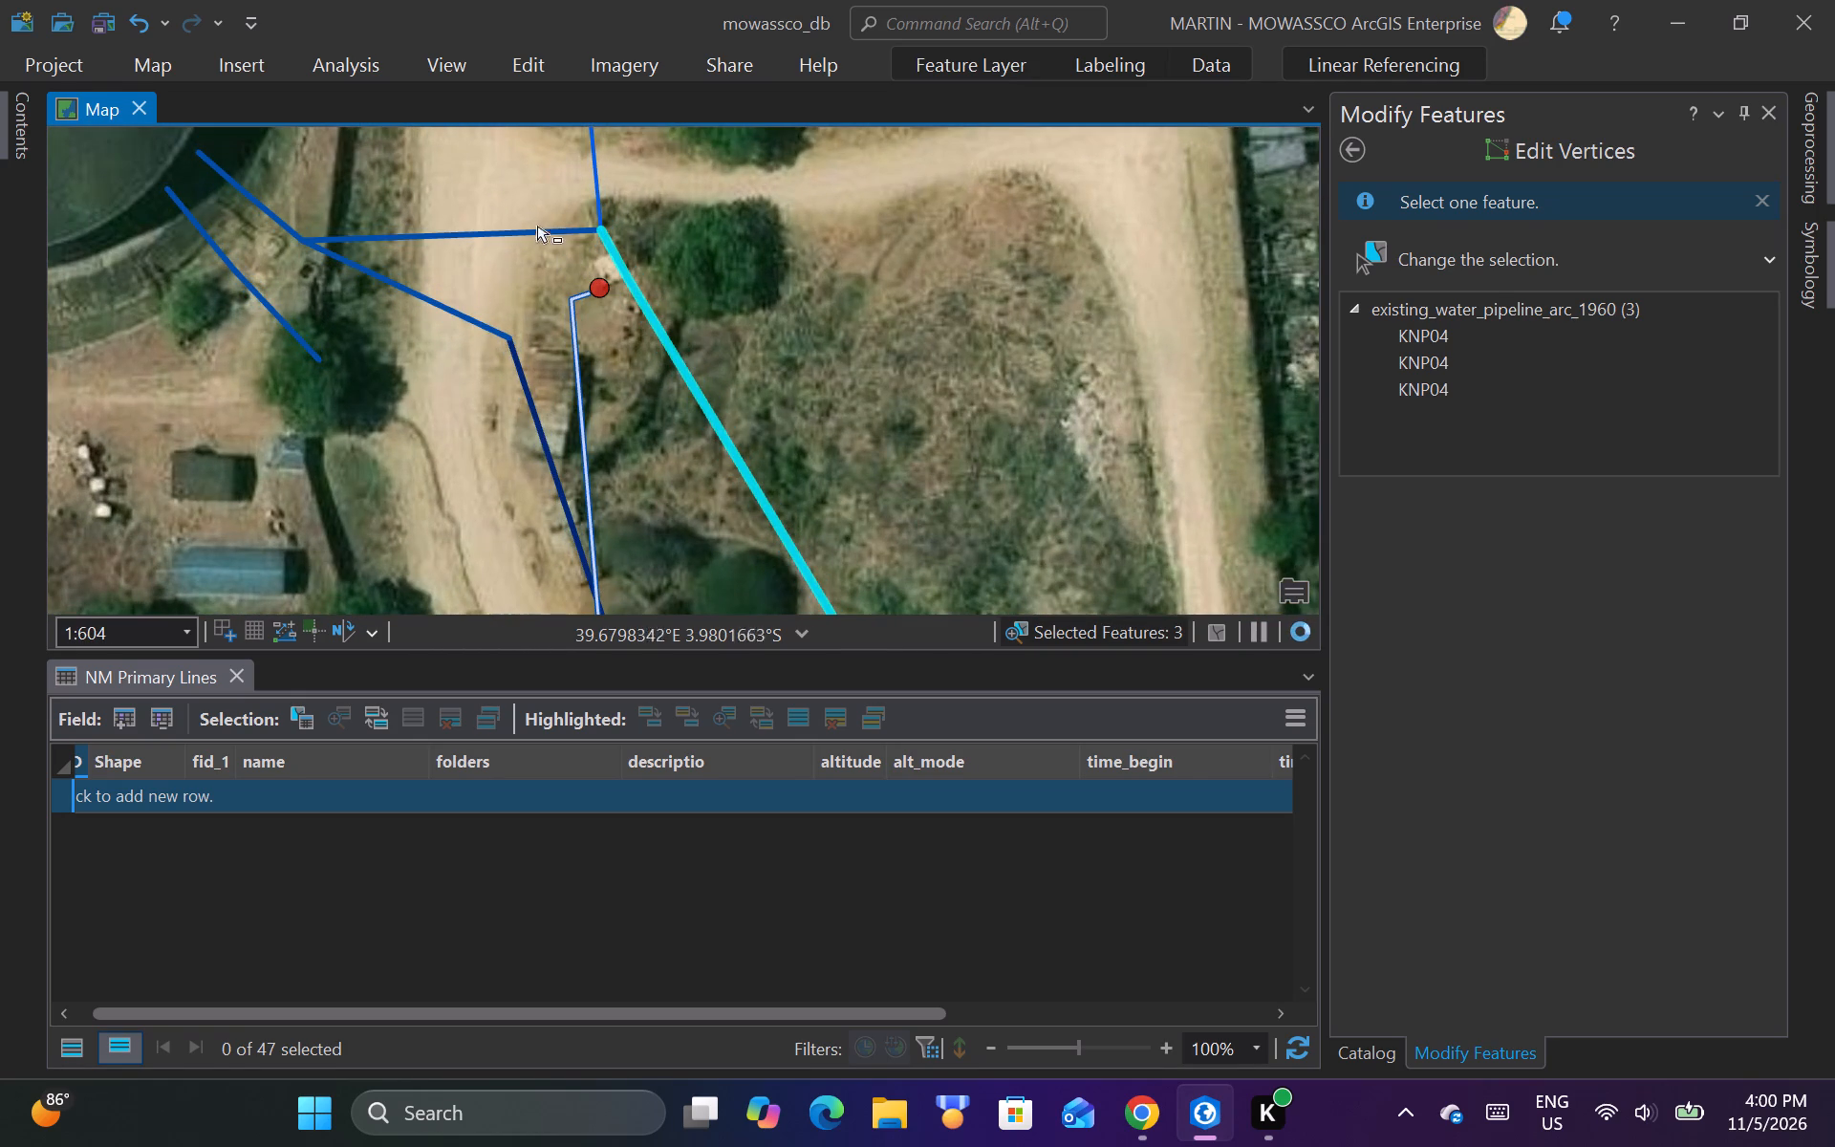
shift+drag(499, 225, 514, 252)
Add the KNP04 segment that continues south along the road from the selected pipeline's southern end to the selection.
scroll(498, 293, down, 3)
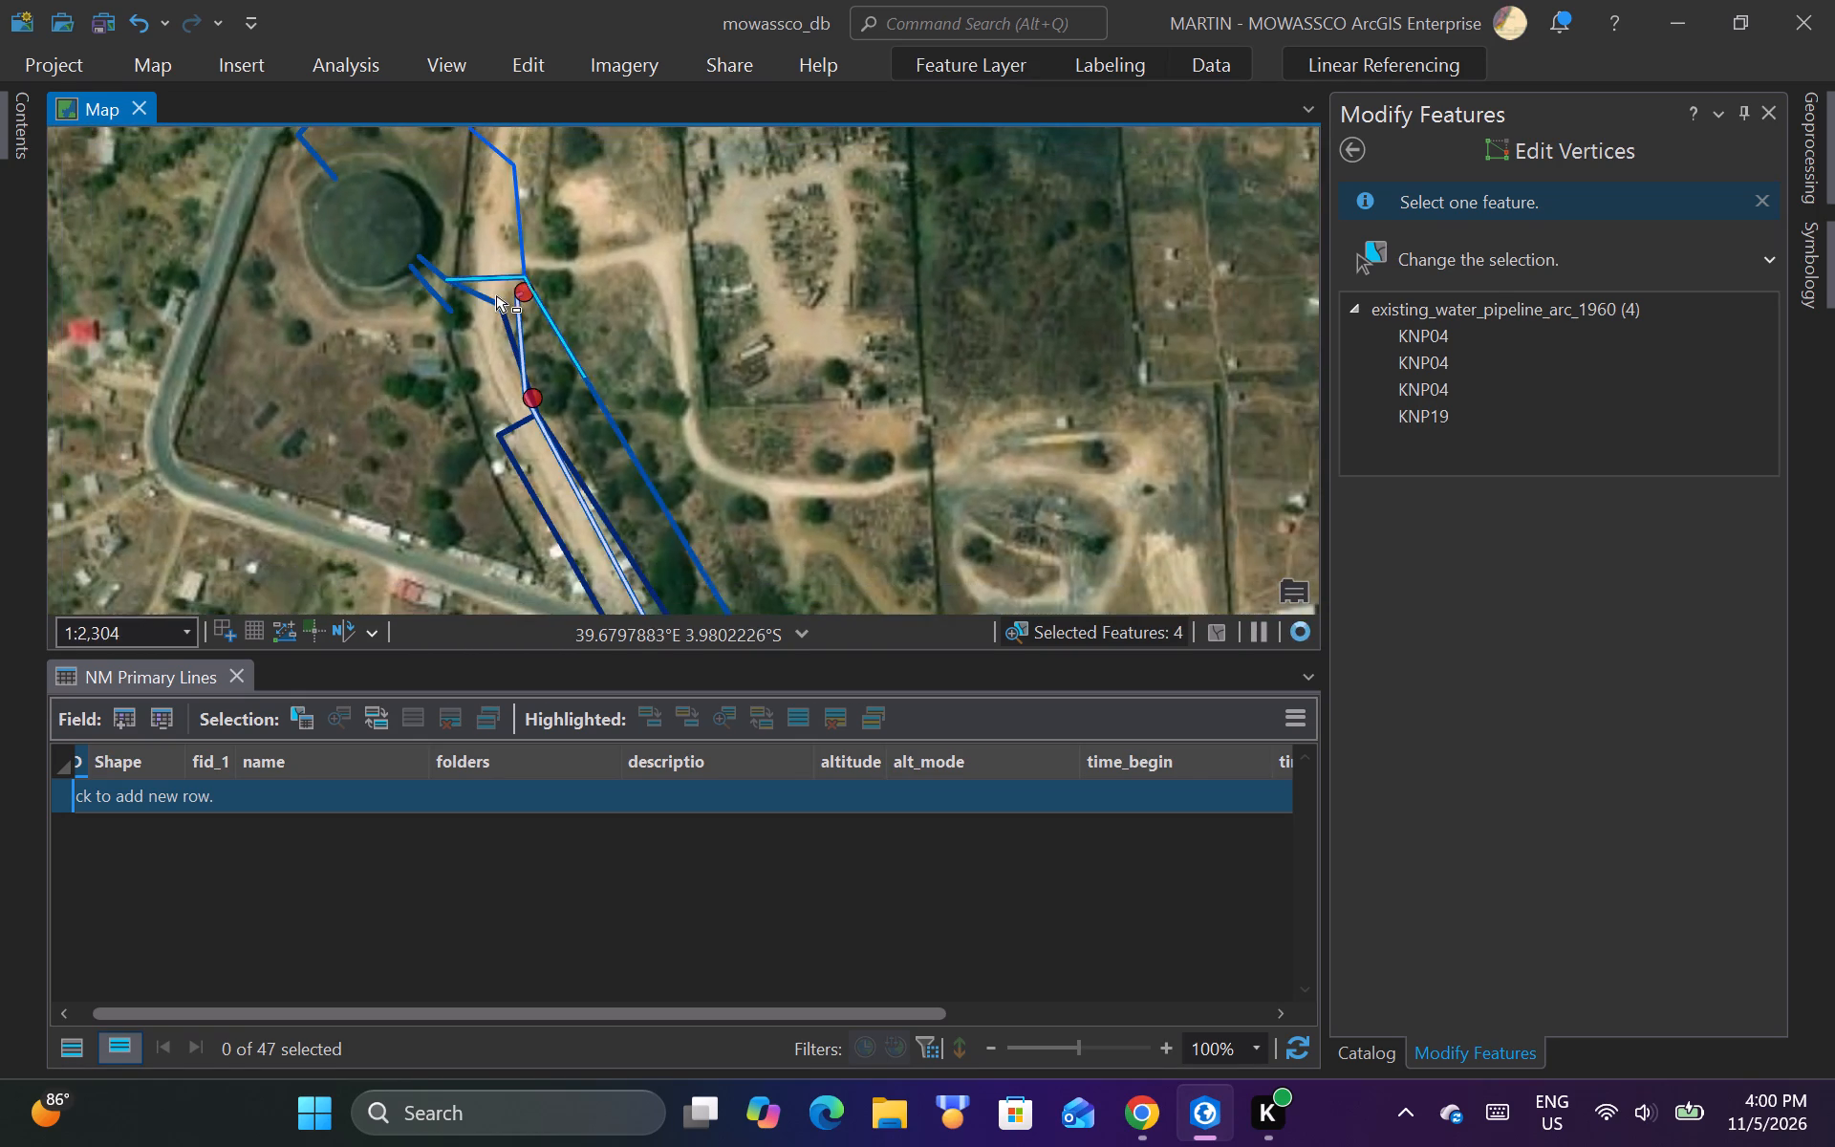
scroll(495, 297, down, 4)
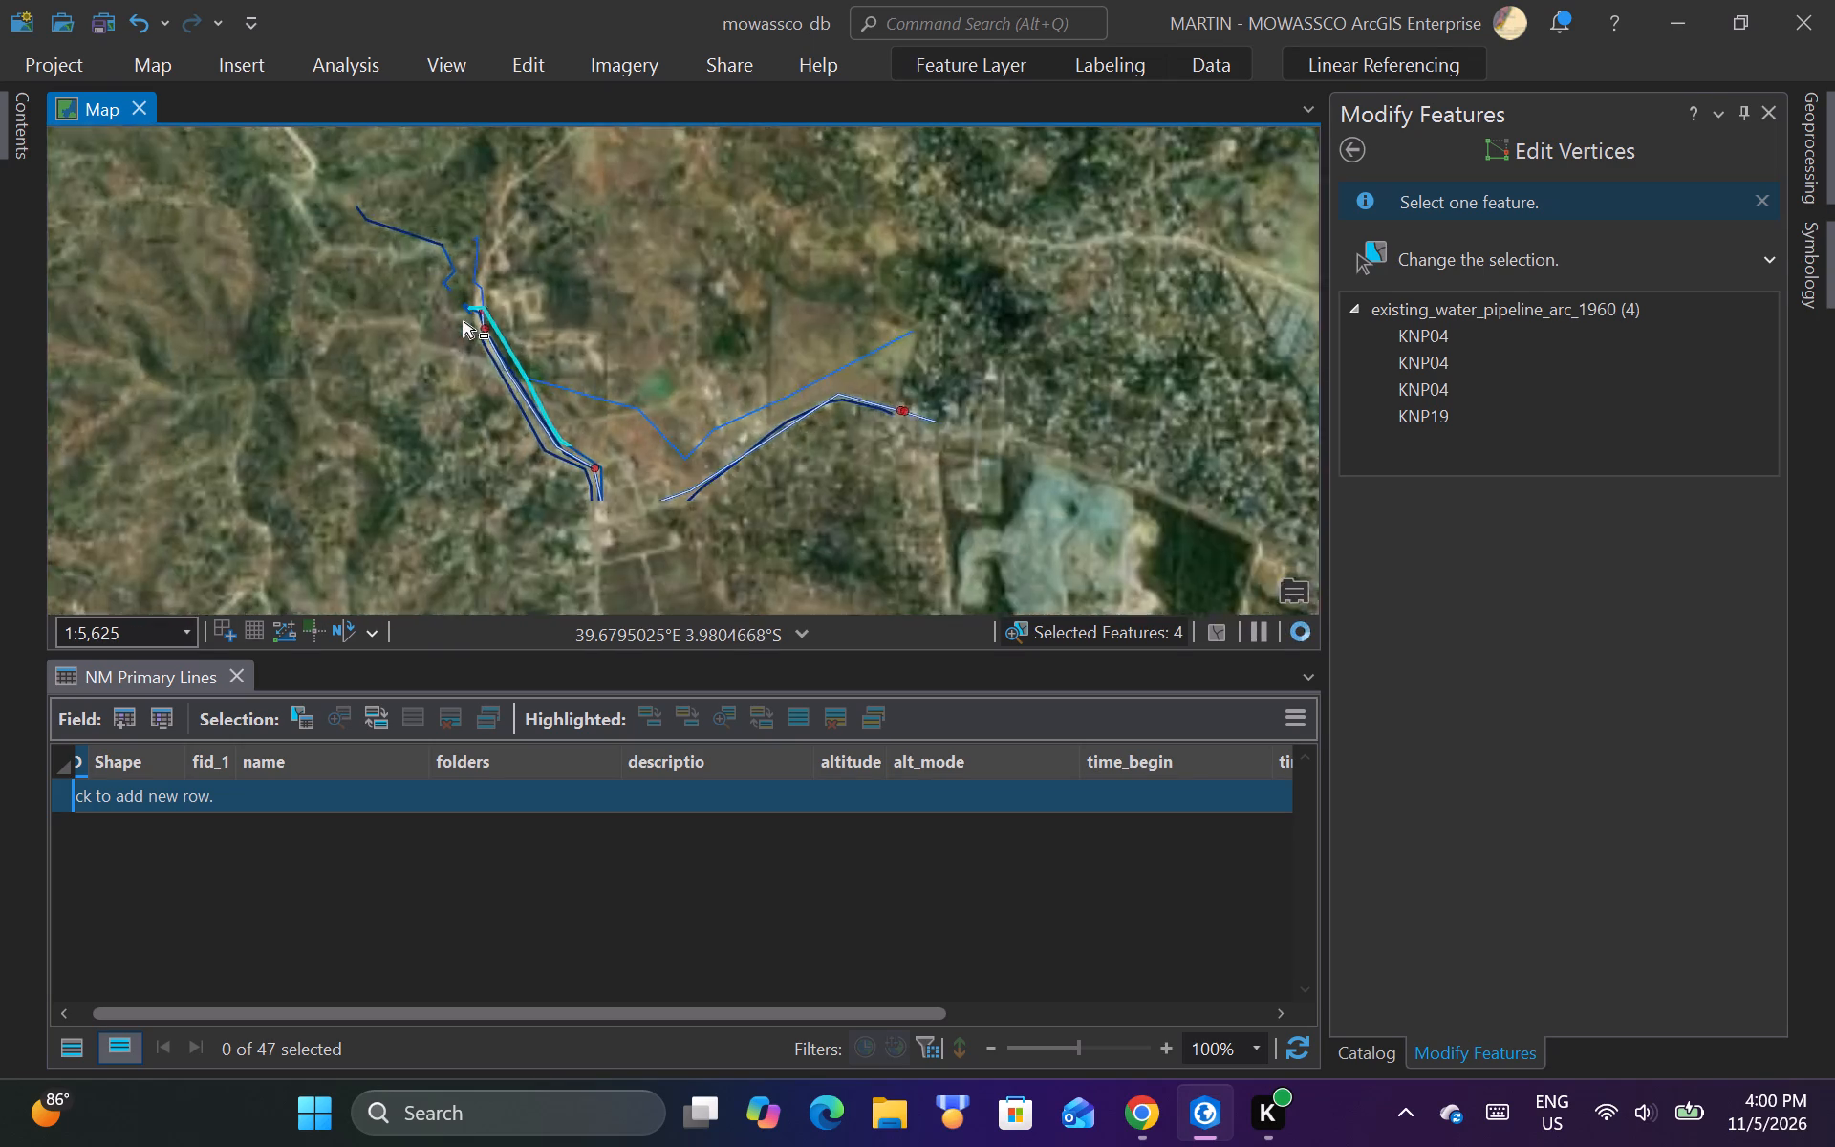
scroll(464, 321, down, 2)
scroll(523, 535, up, 2)
scroll(596, 390, up, 4)
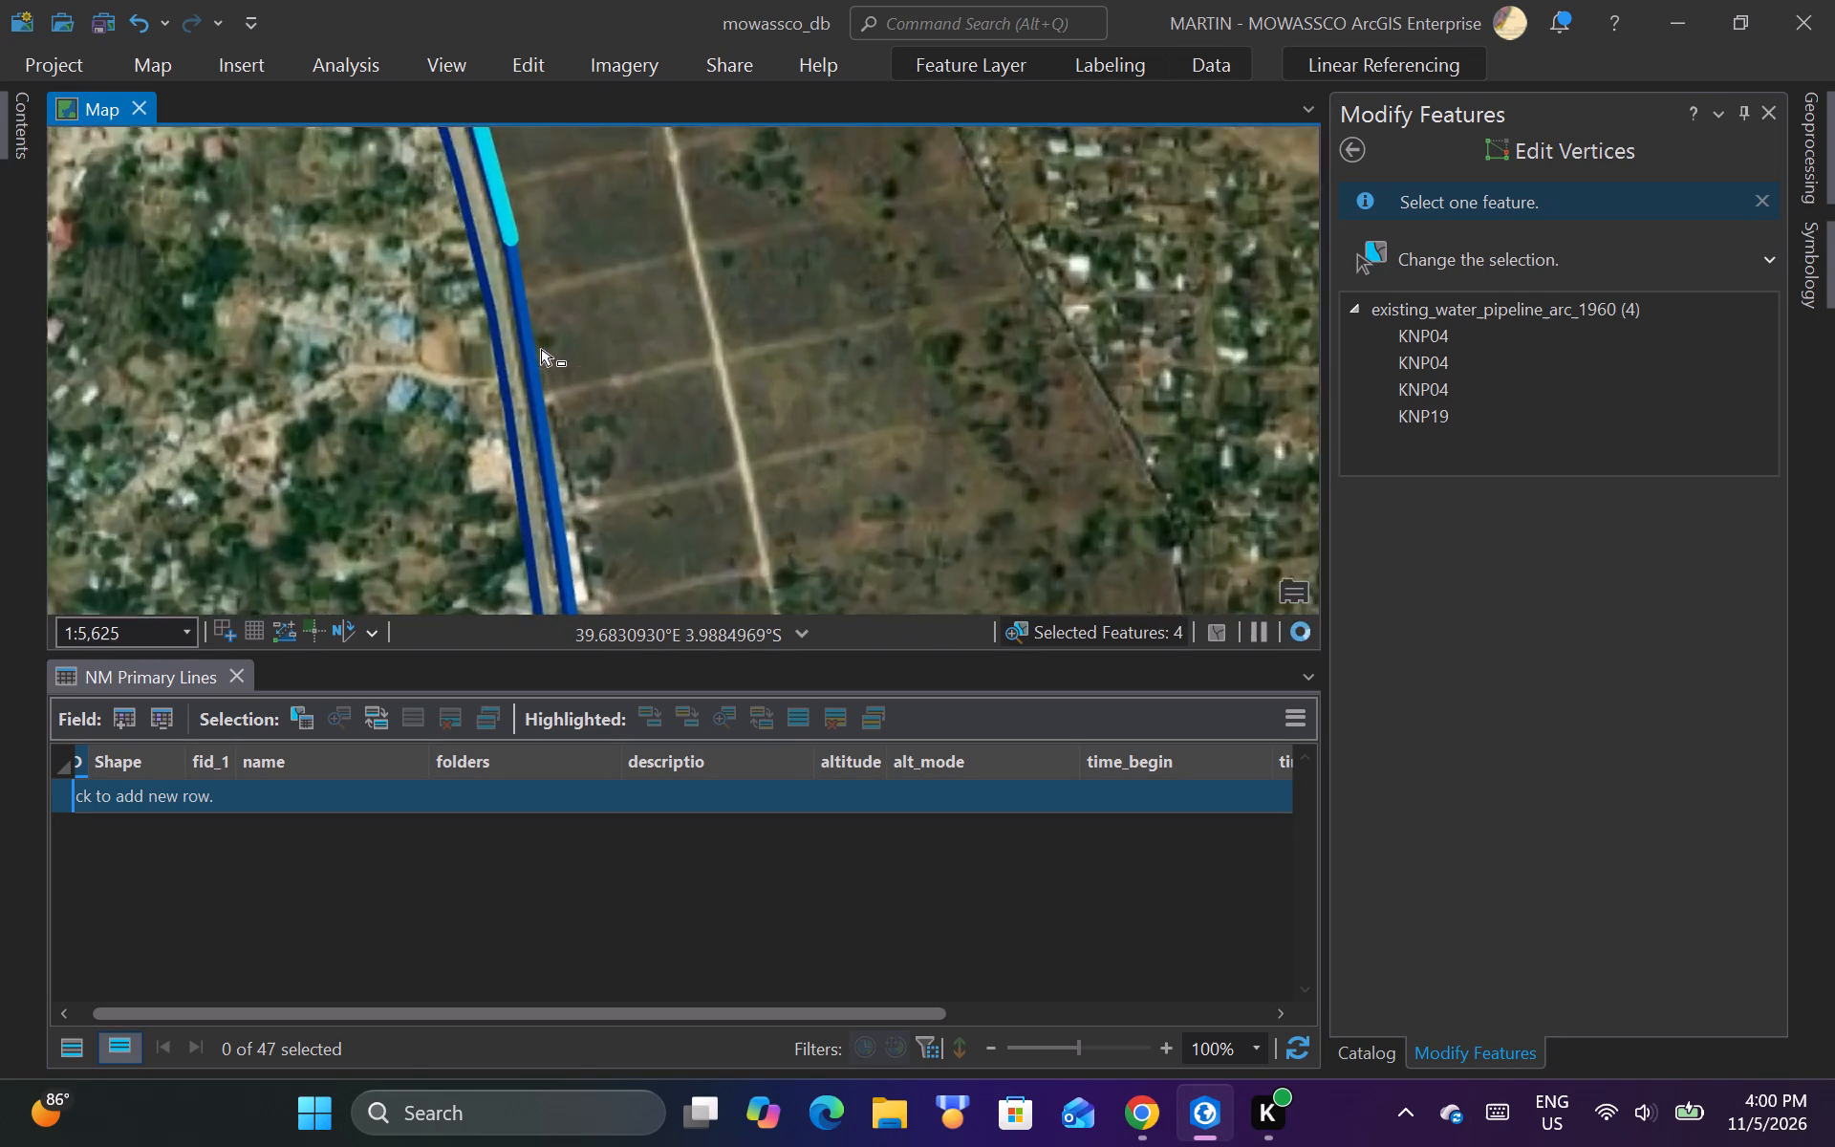
scroll(515, 237, up, 3)
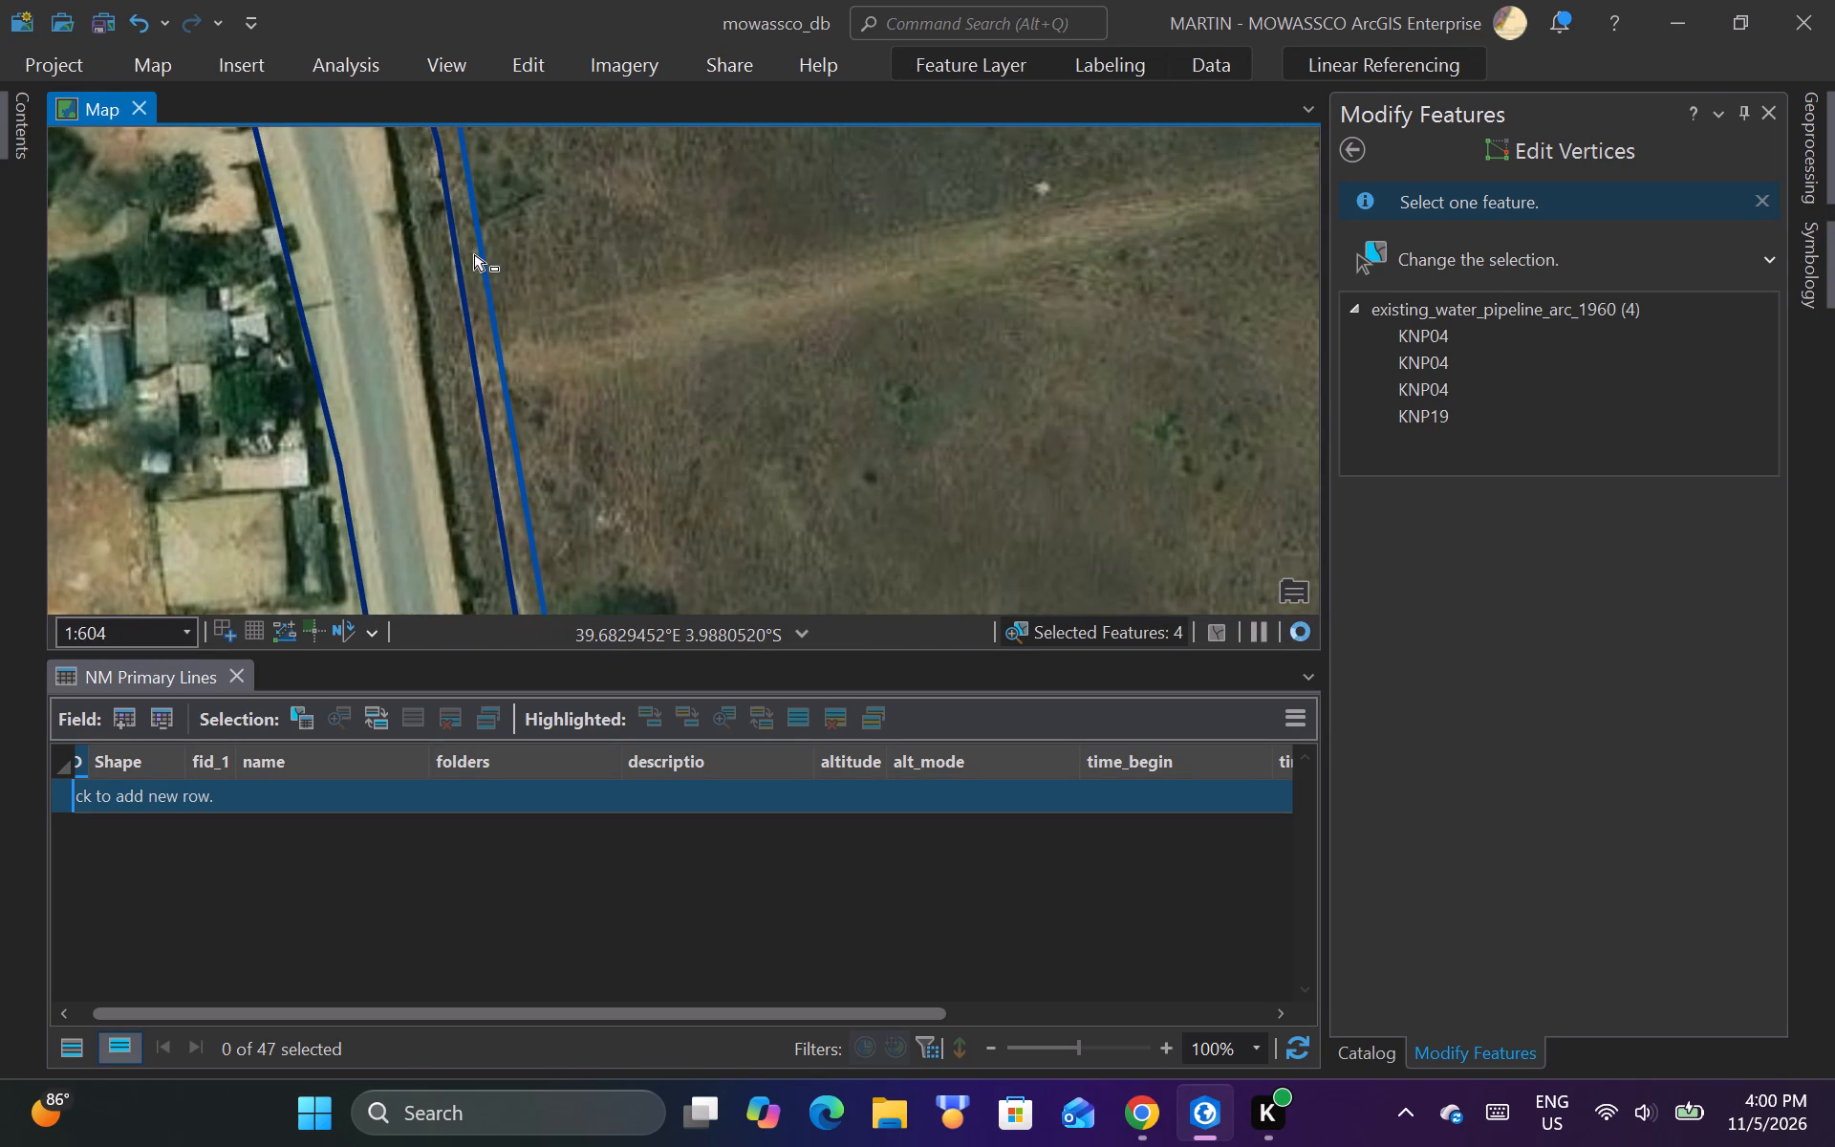
shift+drag(474, 254, 497, 288)
Add the two KNP04 segments at the bend where the pipeline leaves the road and heads southeast to the selection.
scroll(450, 290, down, 4)
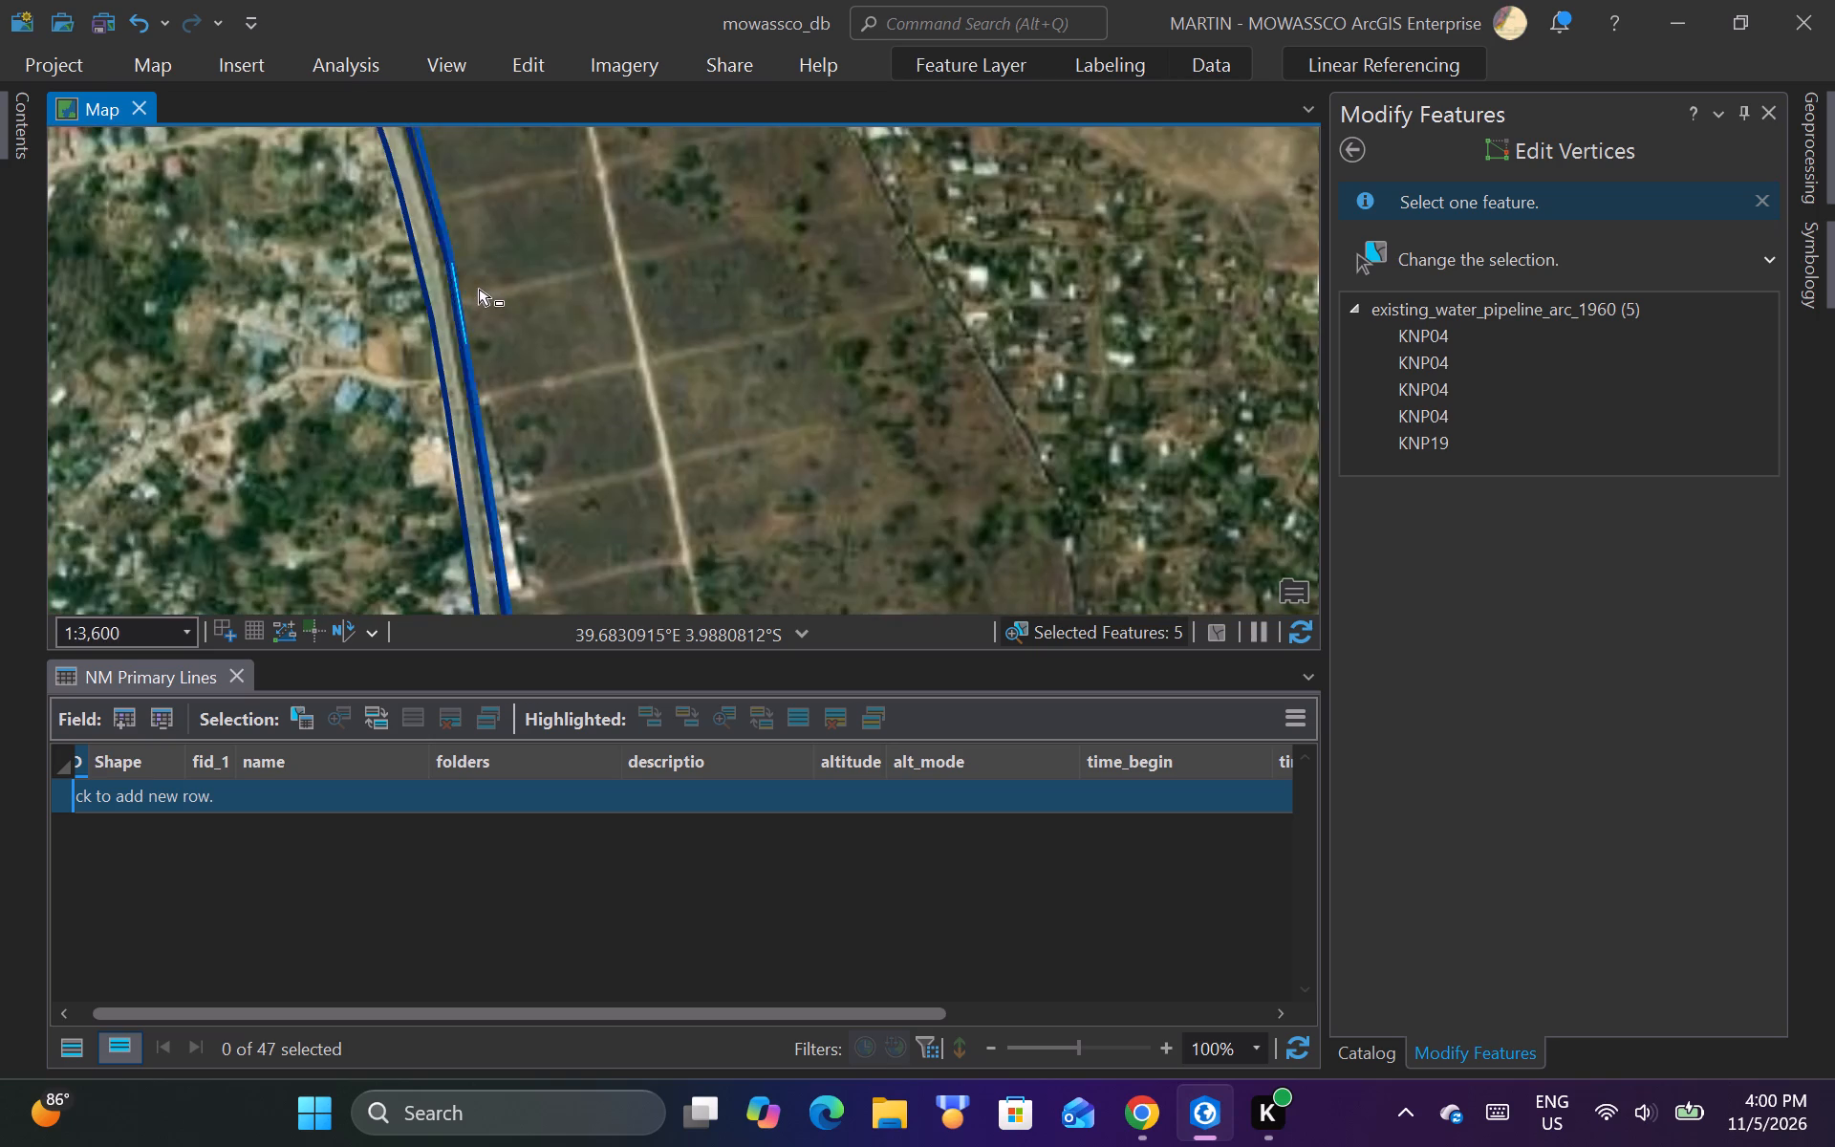
scroll(479, 287, down, 4)
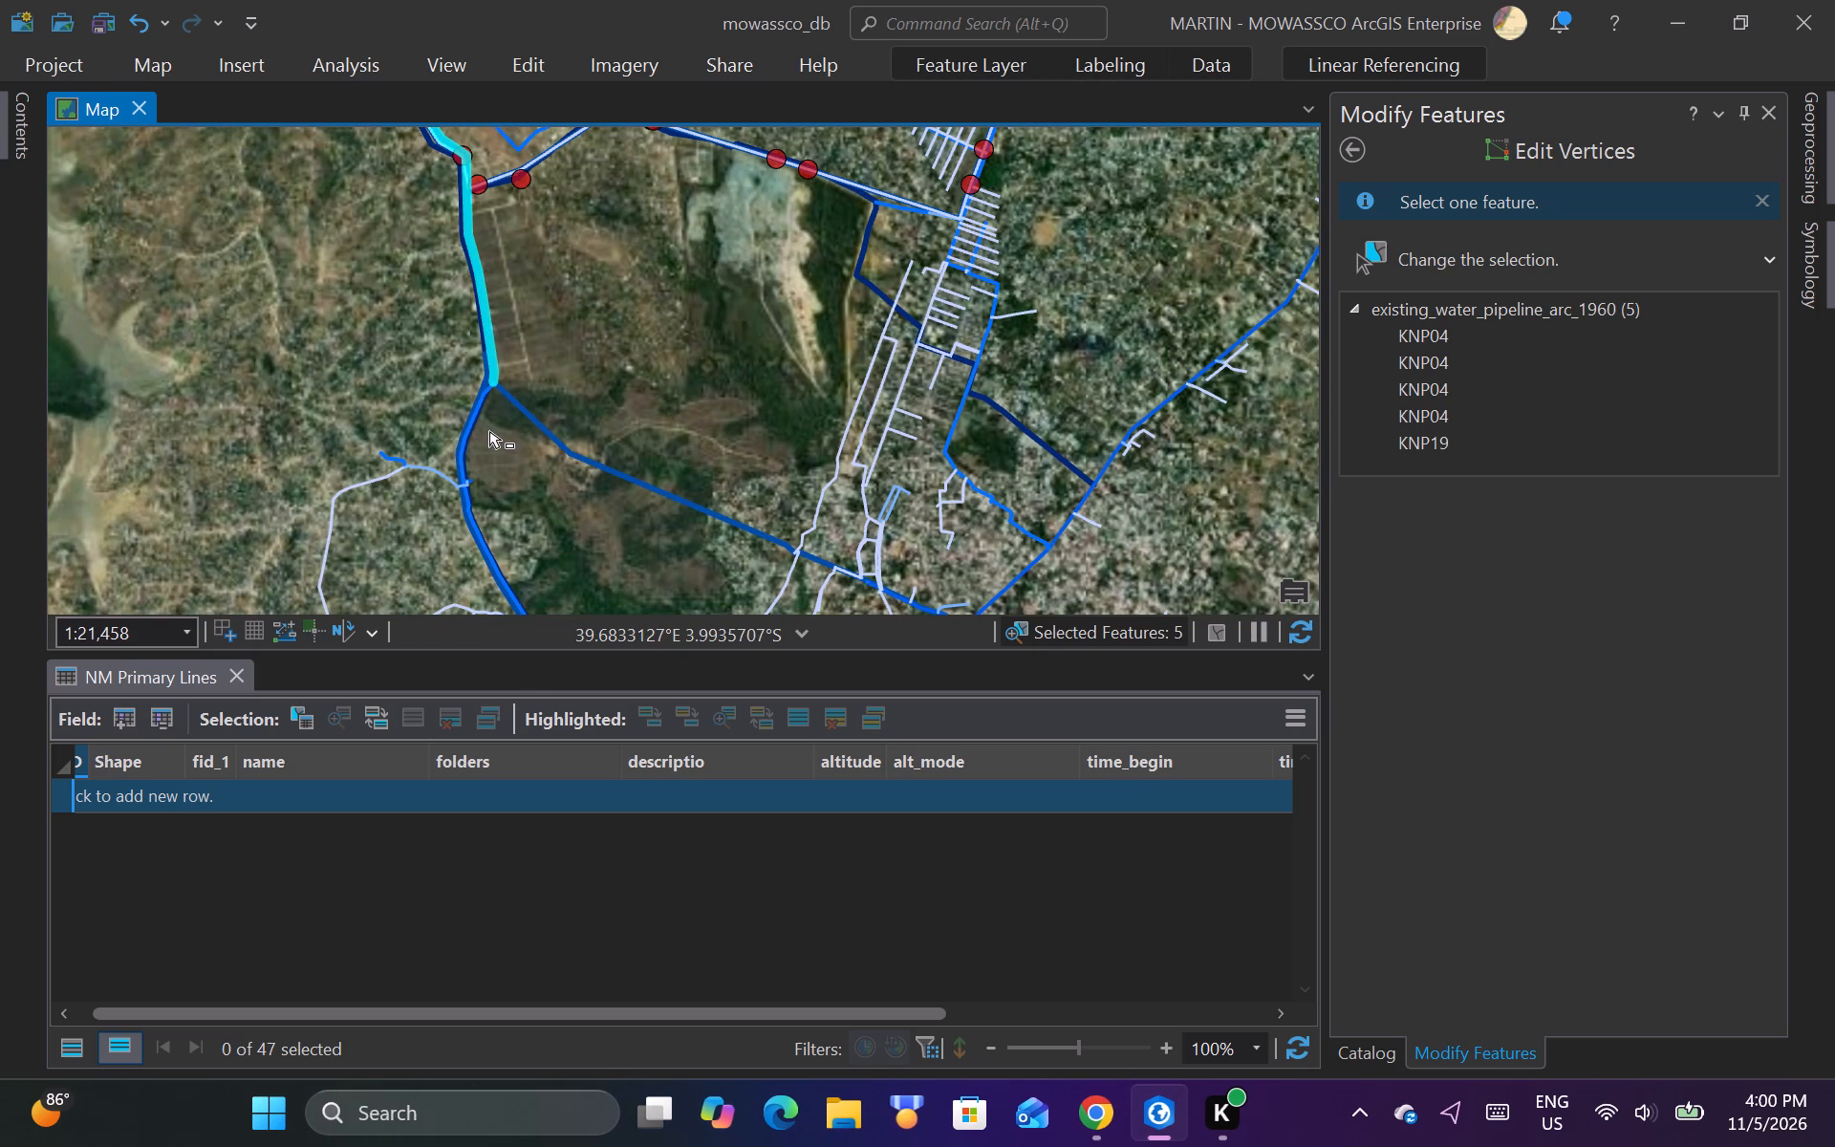
scroll(476, 406, up, 5)
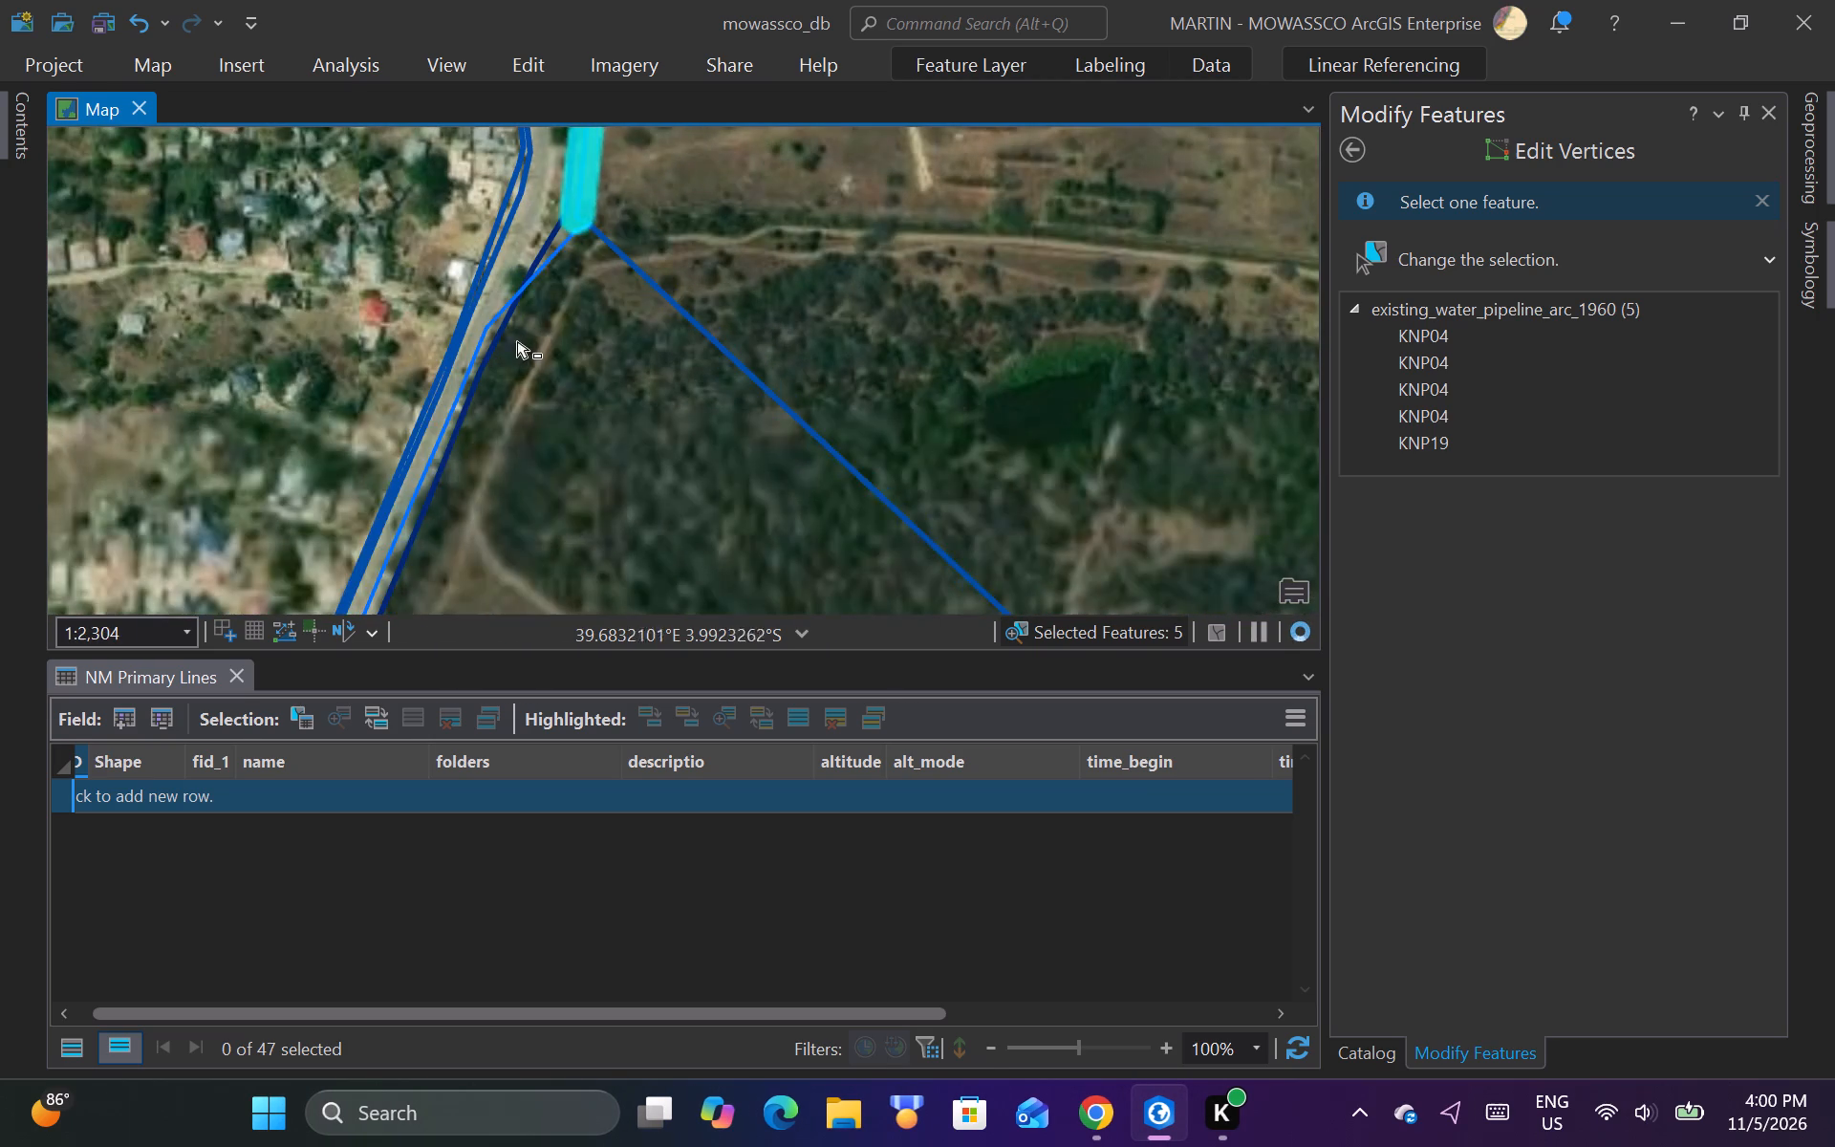
scroll(566, 218, up, 2)
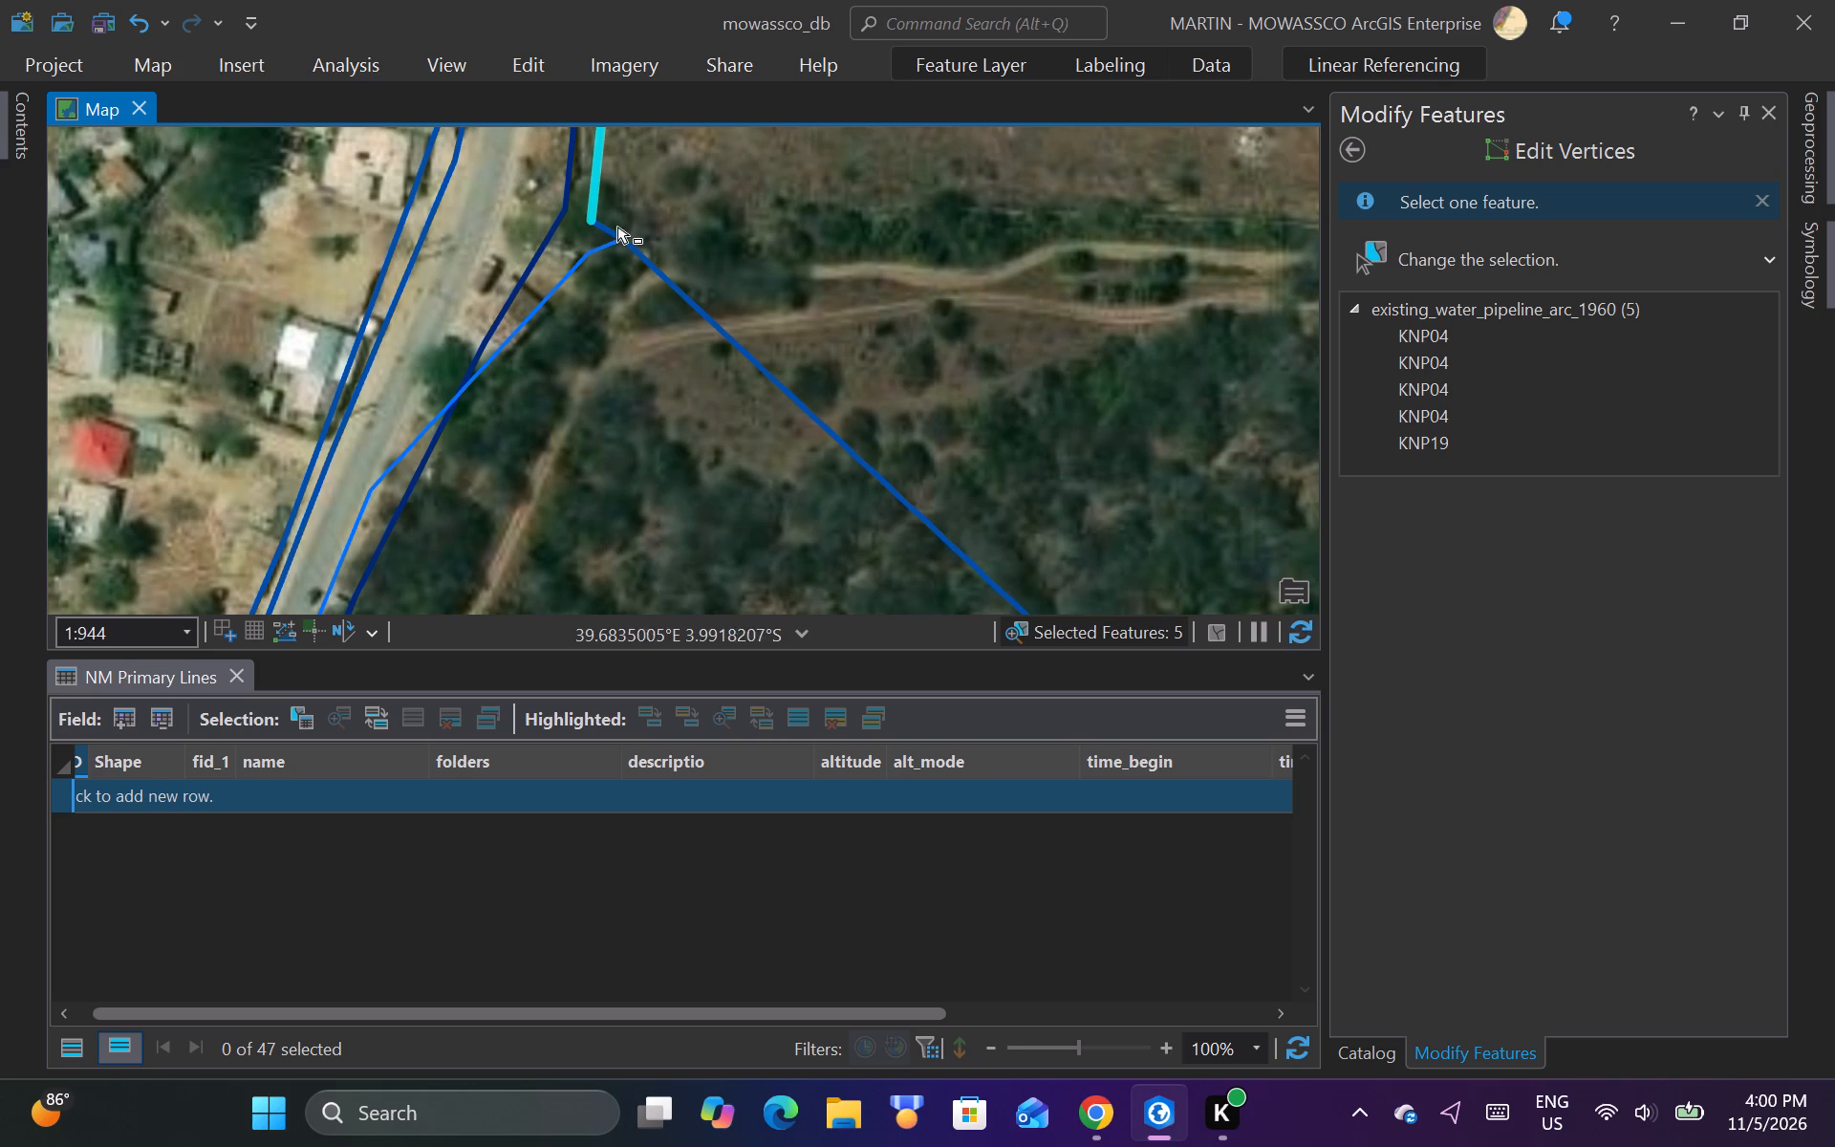
scroll(563, 284, up, 1)
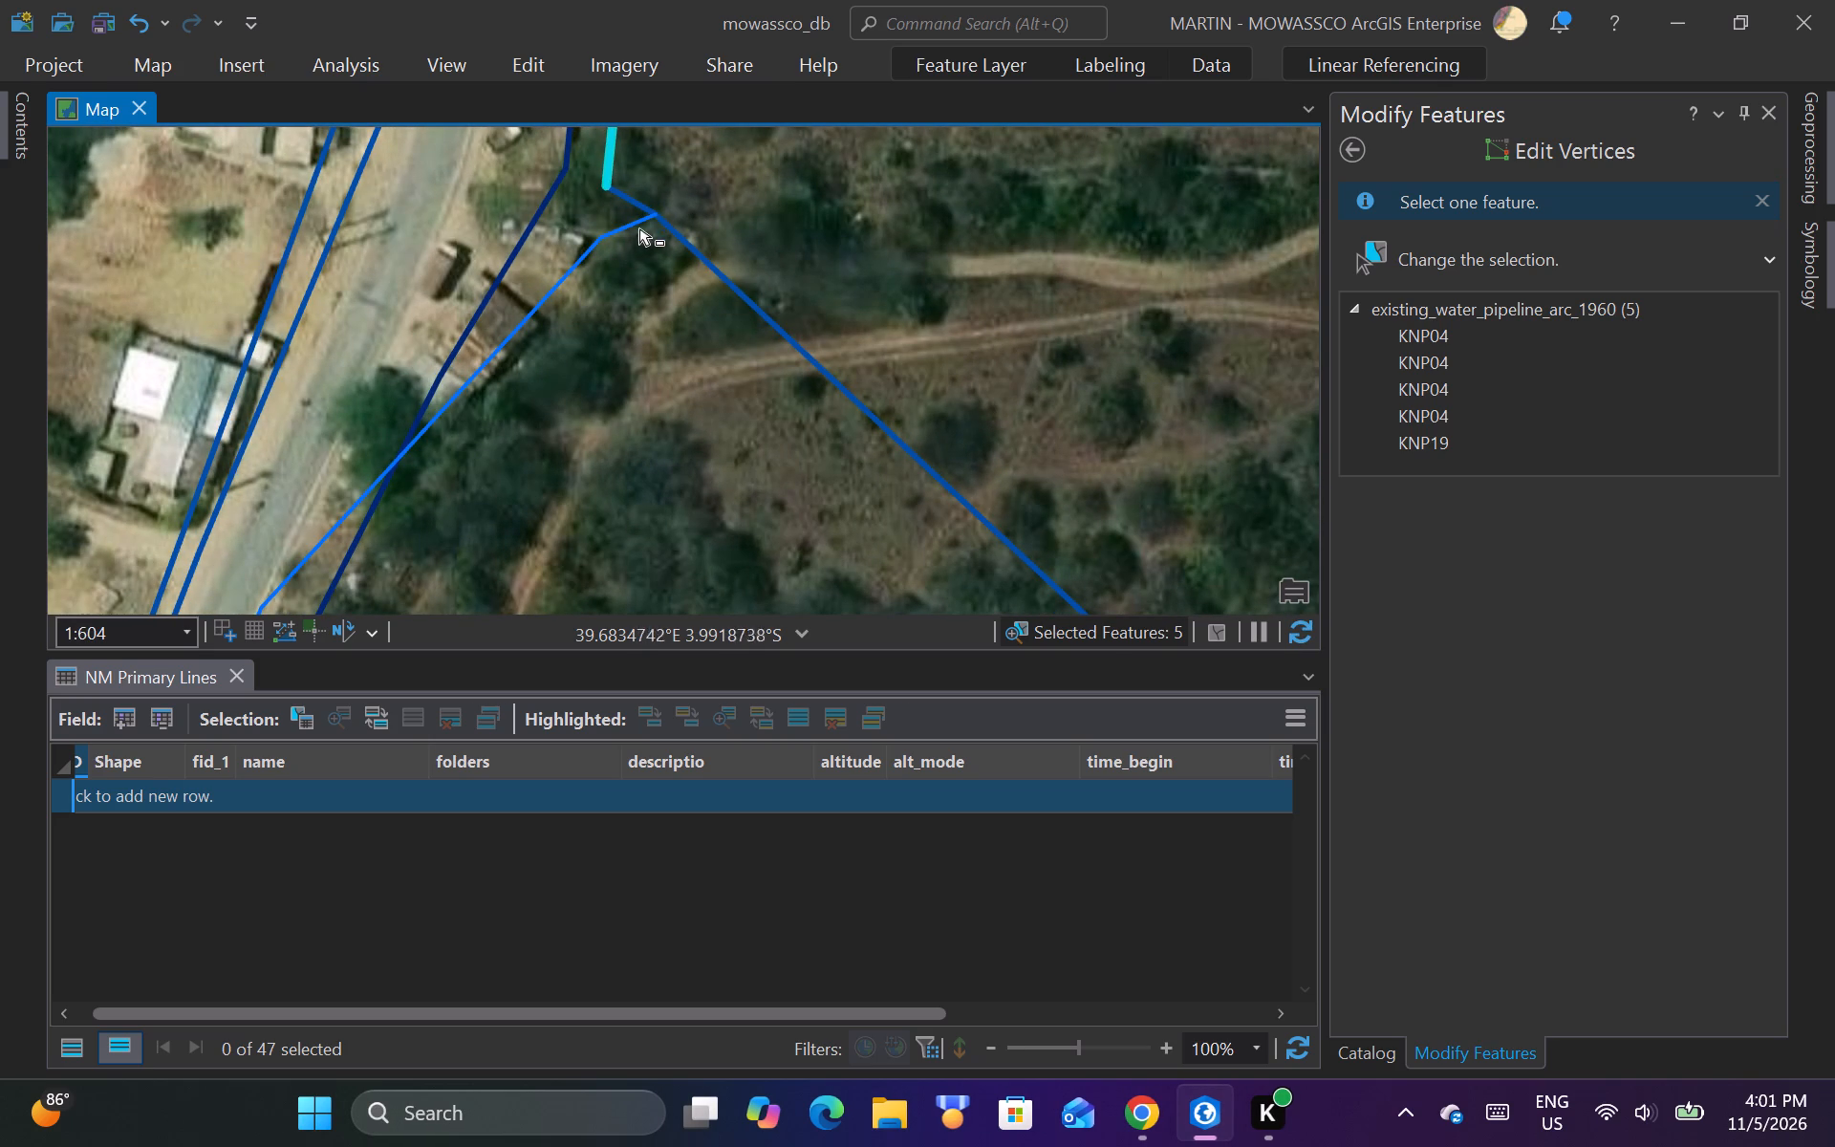
scroll(657, 209, up, 2)
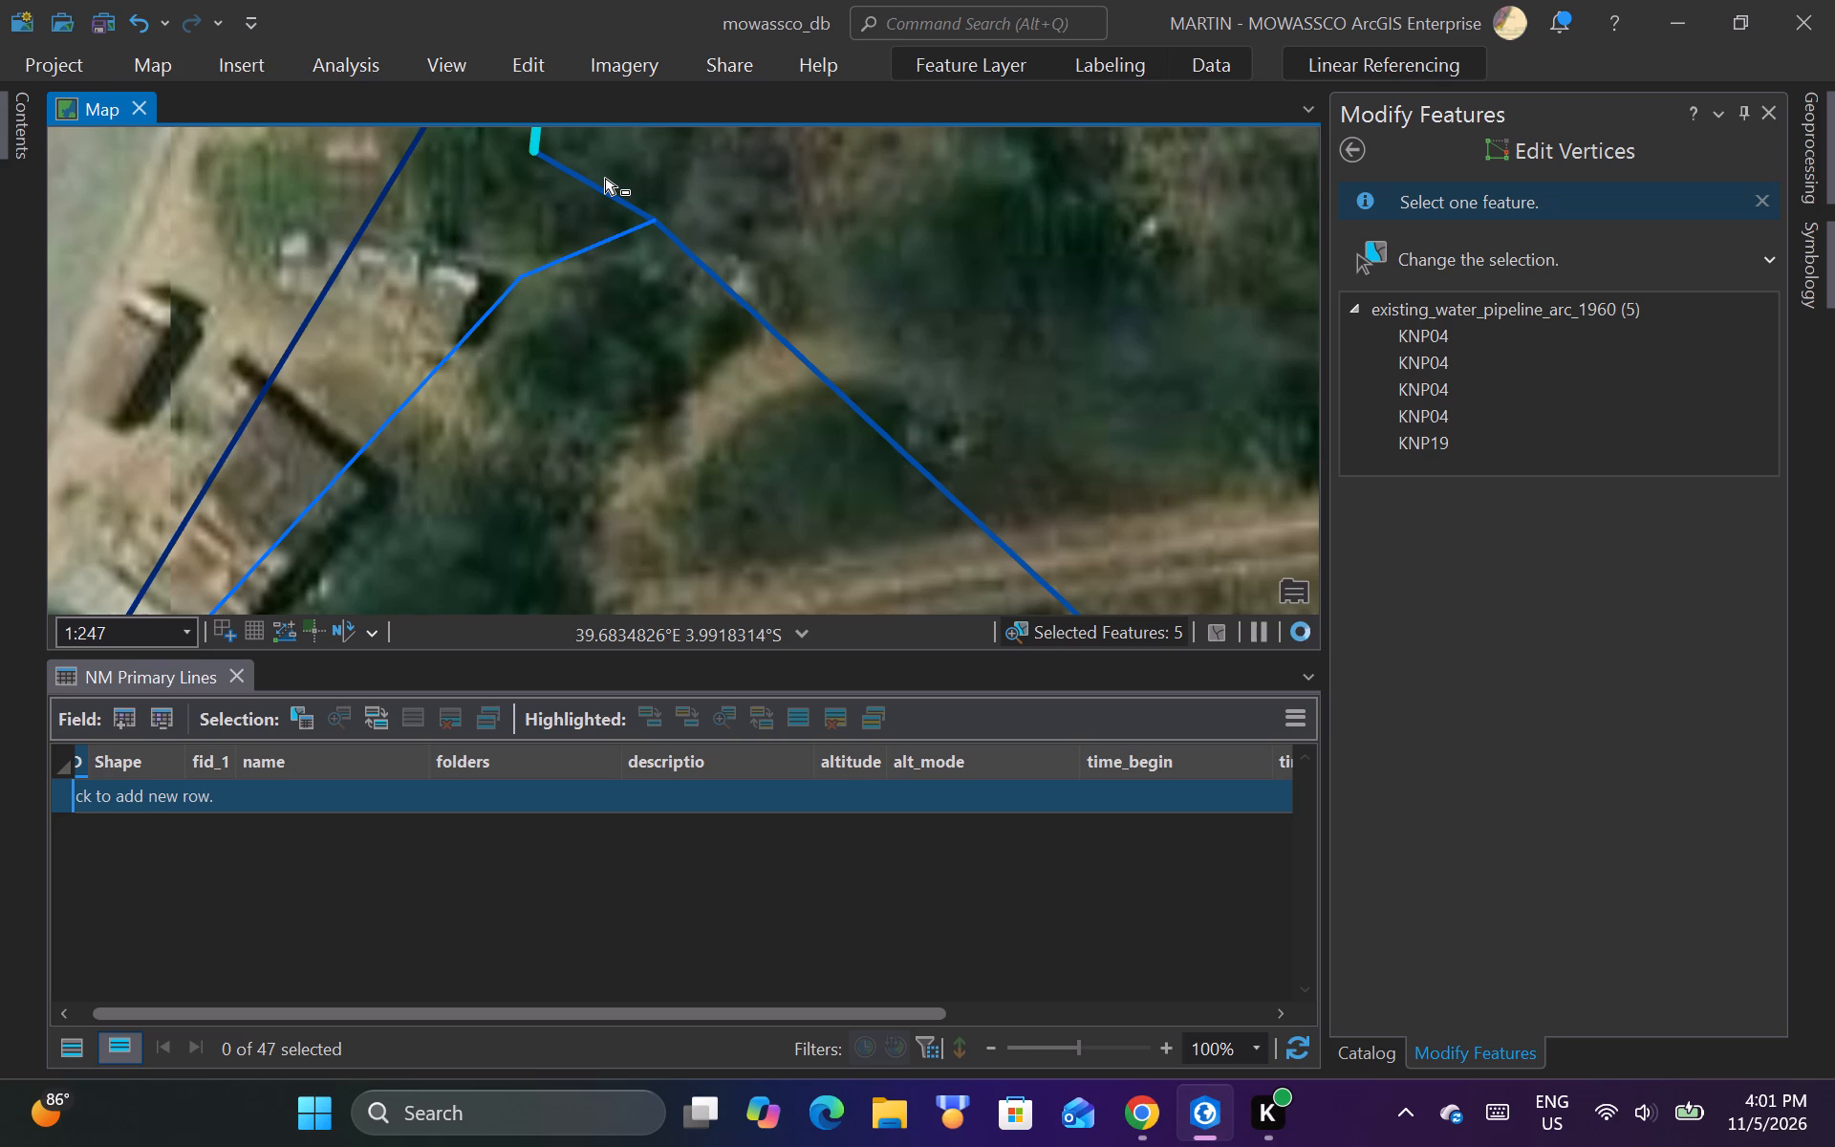
shift+drag(603, 175, 594, 201)
shift+drag(690, 240, 699, 286)
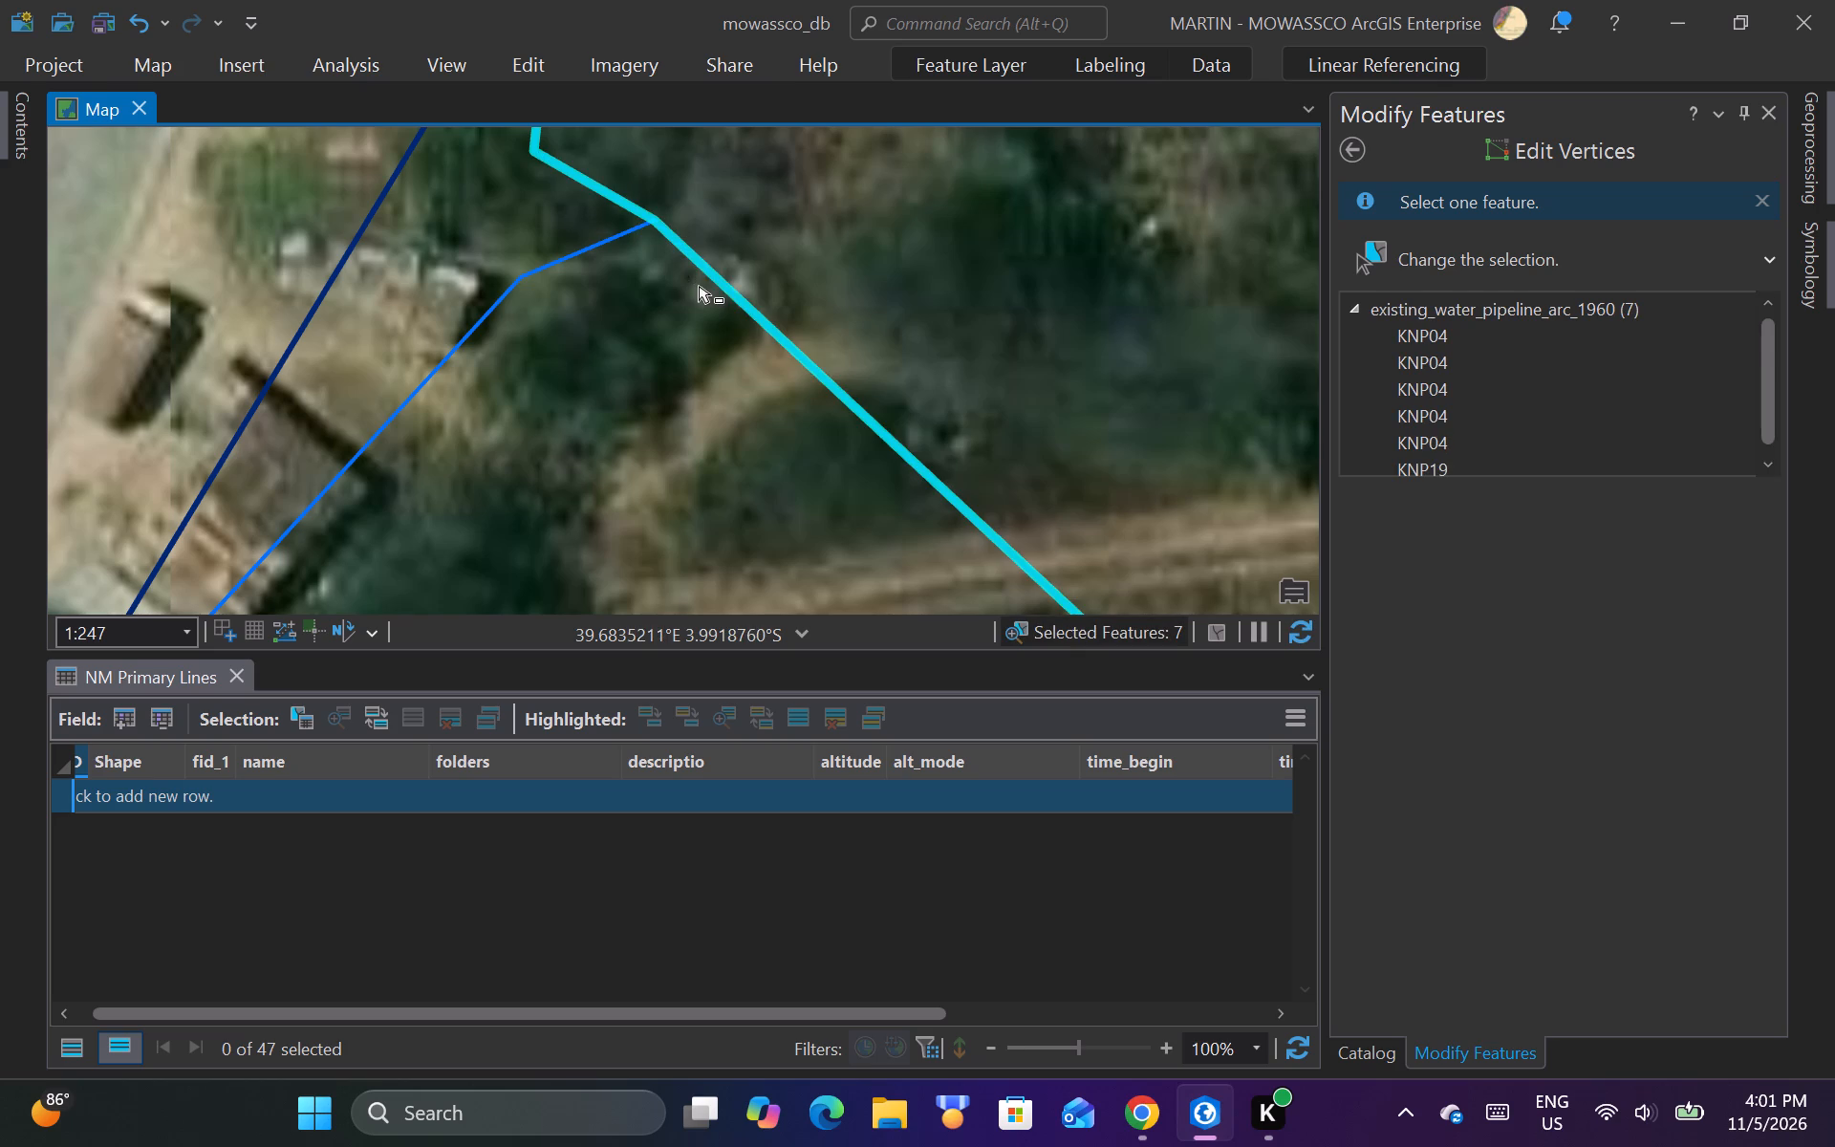
Add the next two pipeline segments, crossing the open land southeast into the edge of the settlement, to the selection.
scroll(506, 335, down, 8)
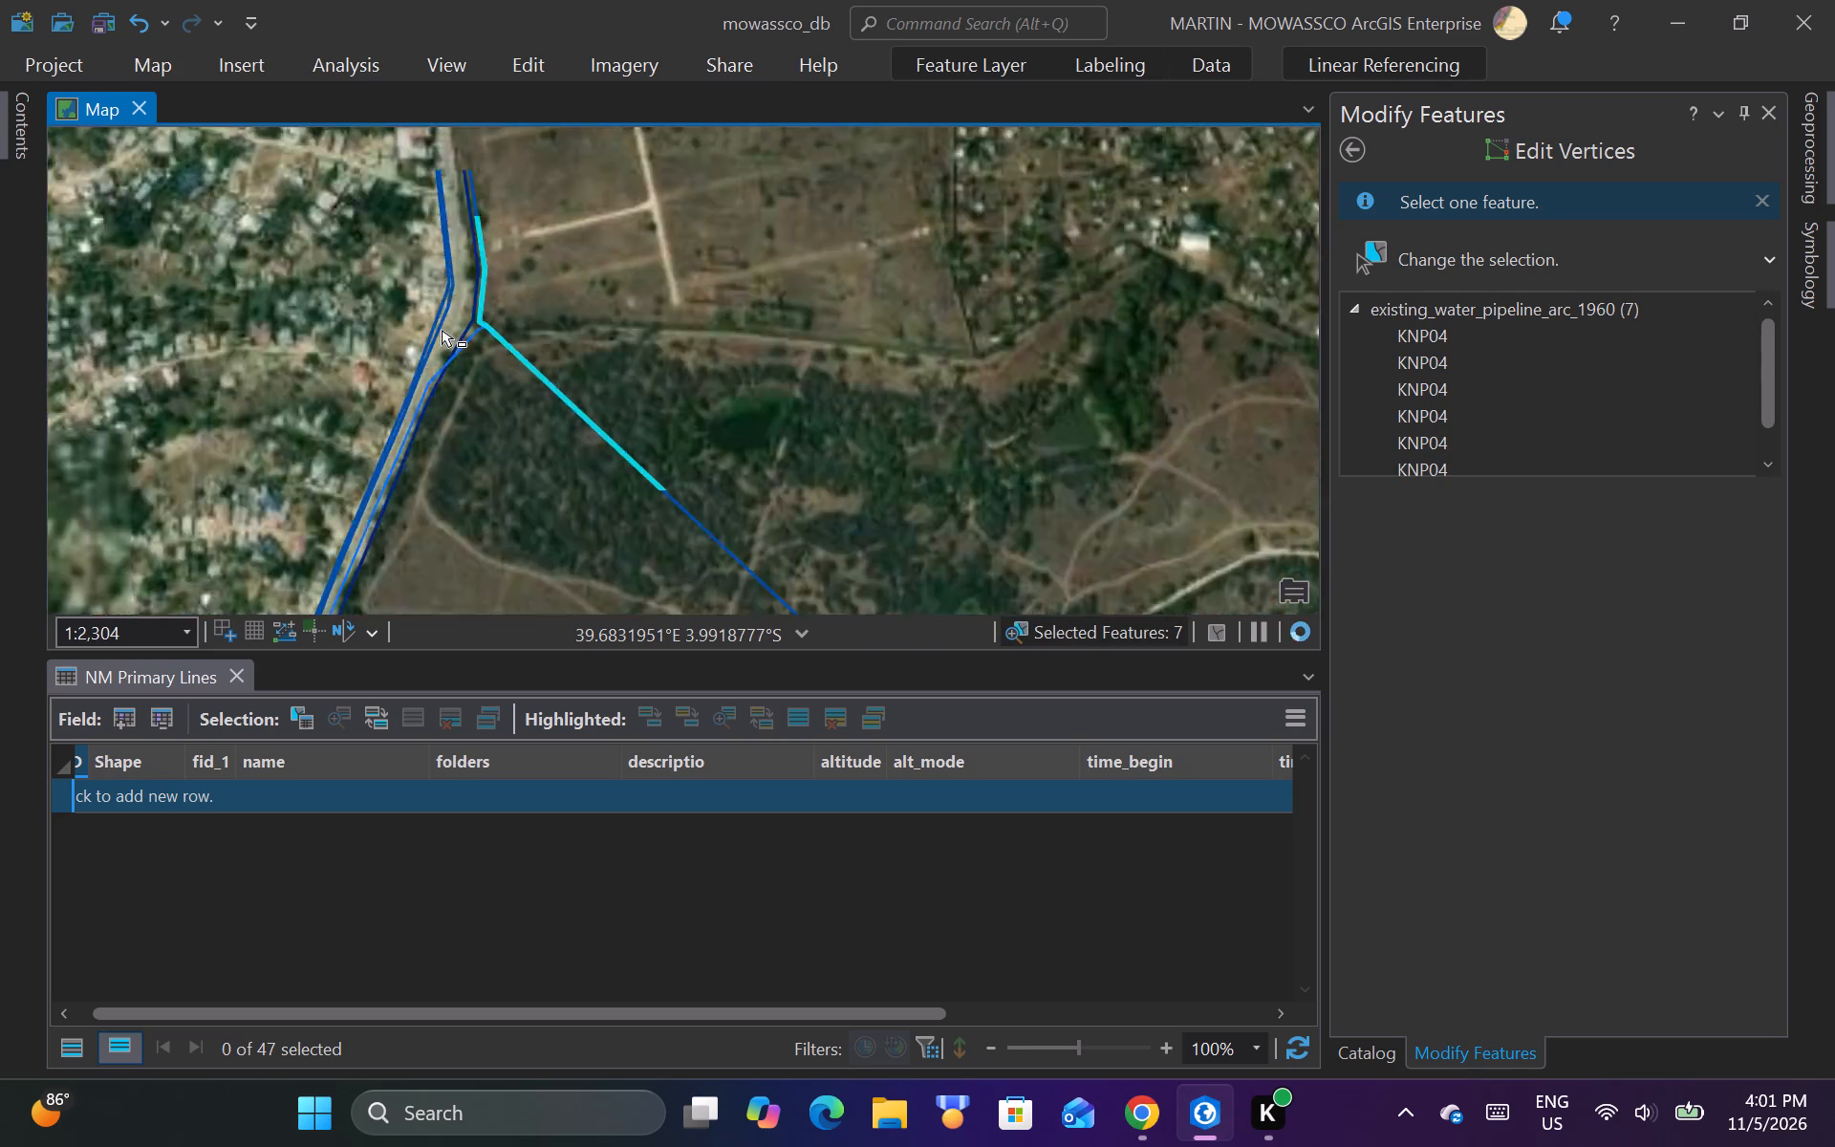
scroll(442, 330, down, 3)
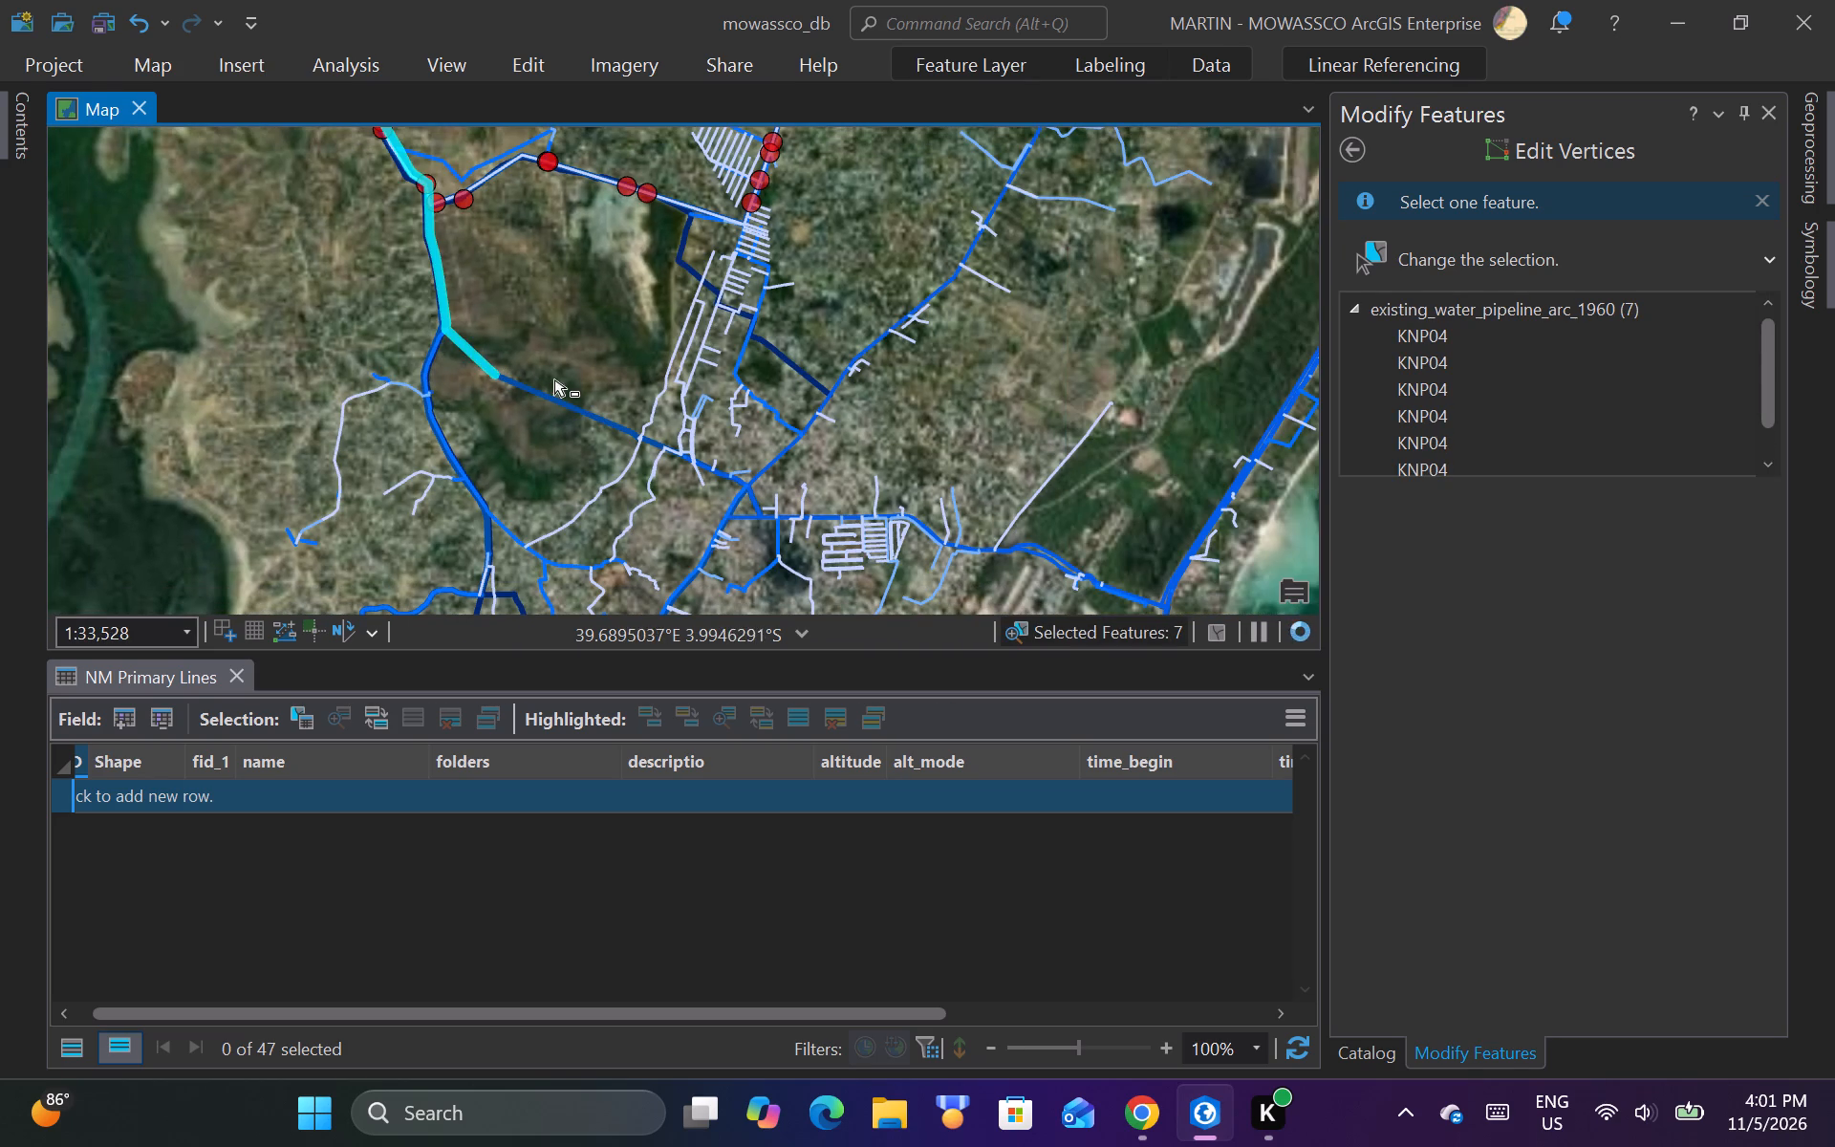
shift+drag(554, 379, 572, 419)
scroll(630, 445, up, 3)
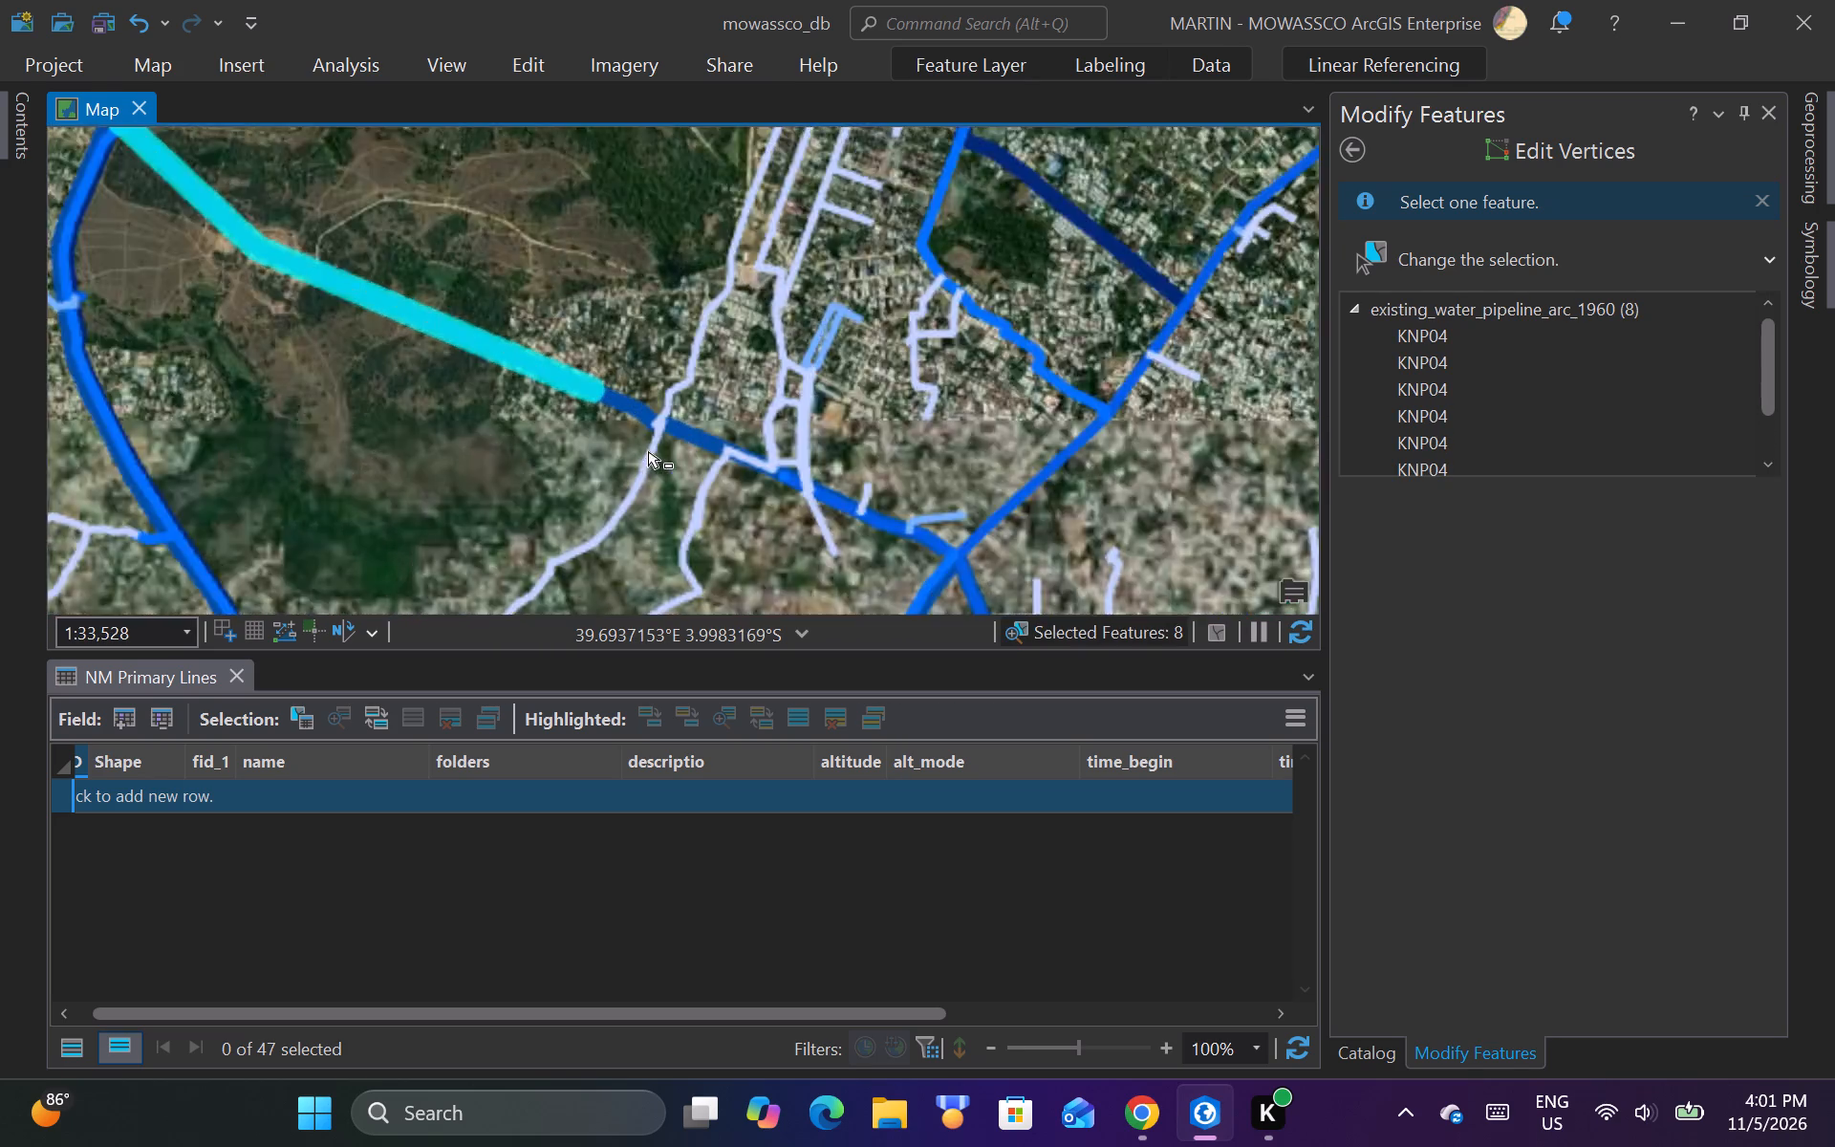
scroll(648, 451, up, 2)
shift+drag(587, 280, 614, 332)
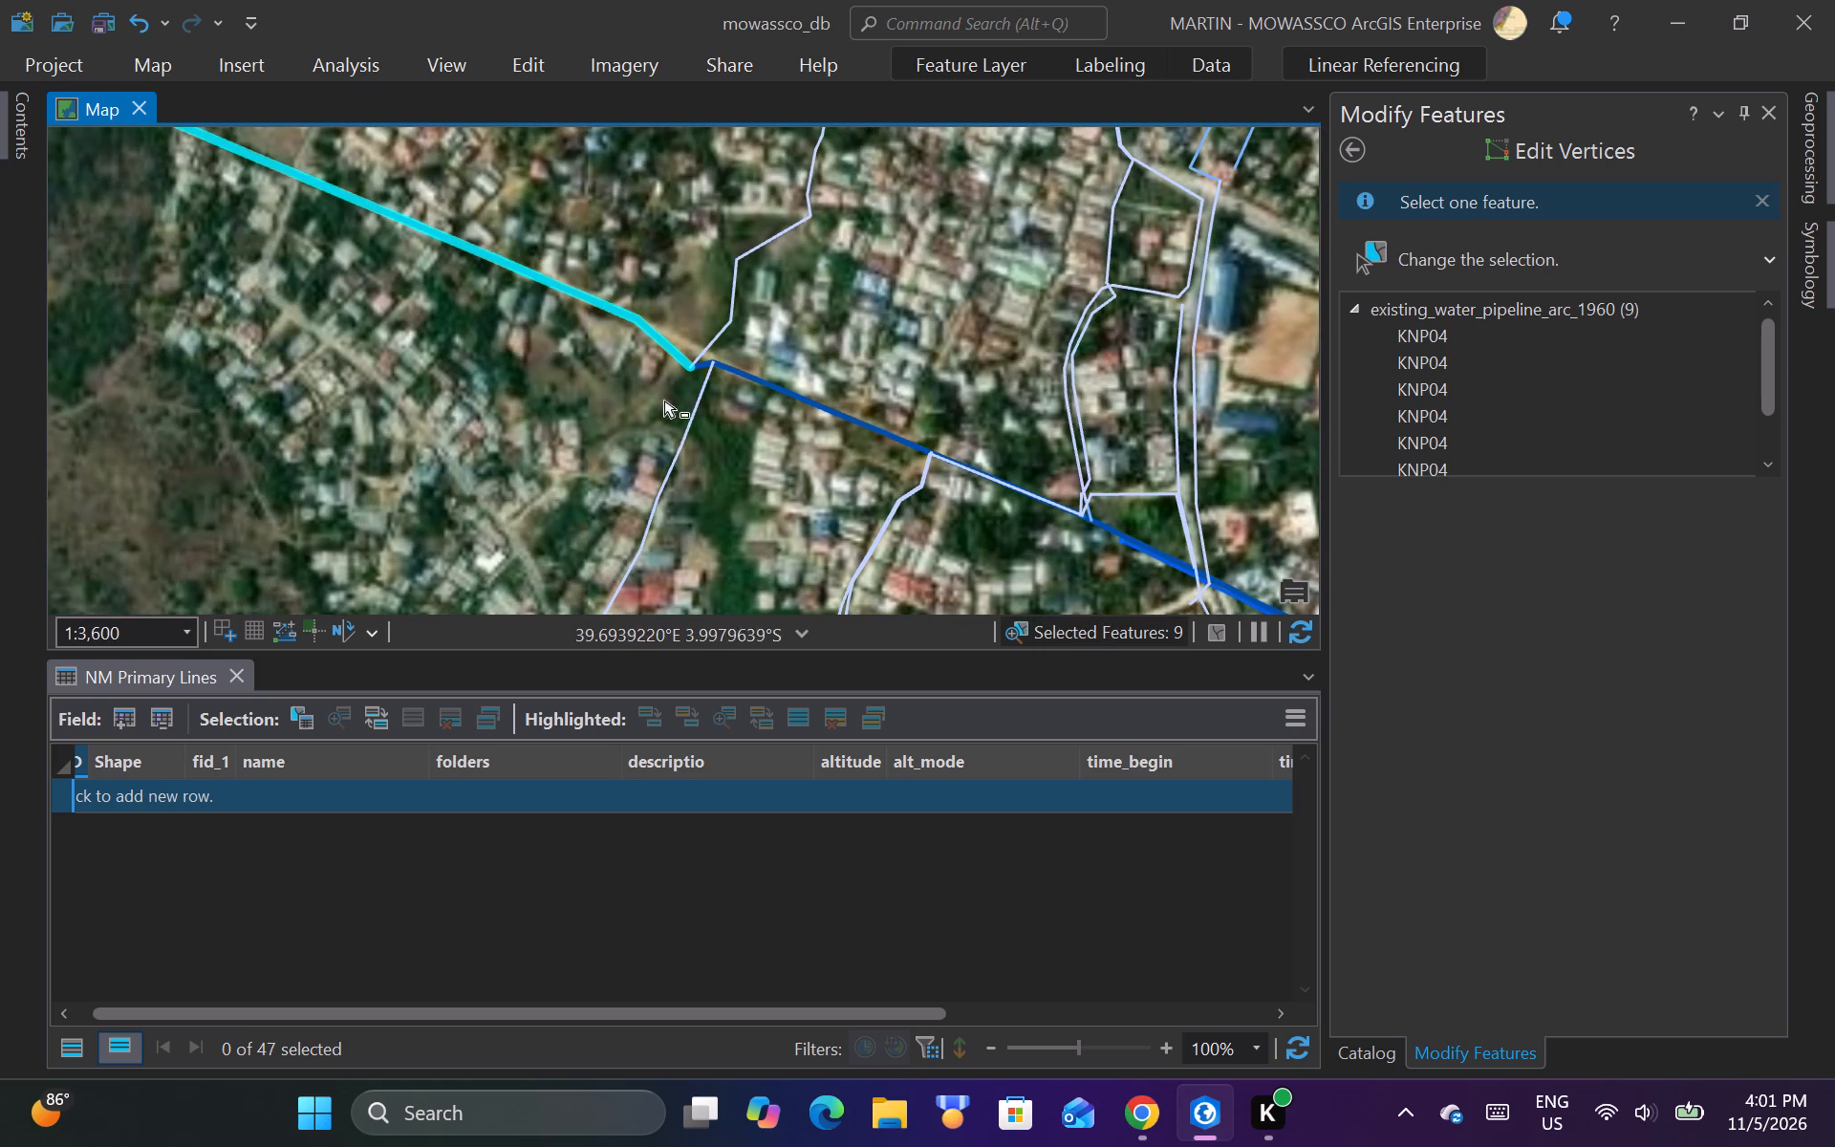
Add the segment beyond the settlement's first branch line and the short piece bridging the gap before it to the selection.
shift+drag(752, 364, 781, 406)
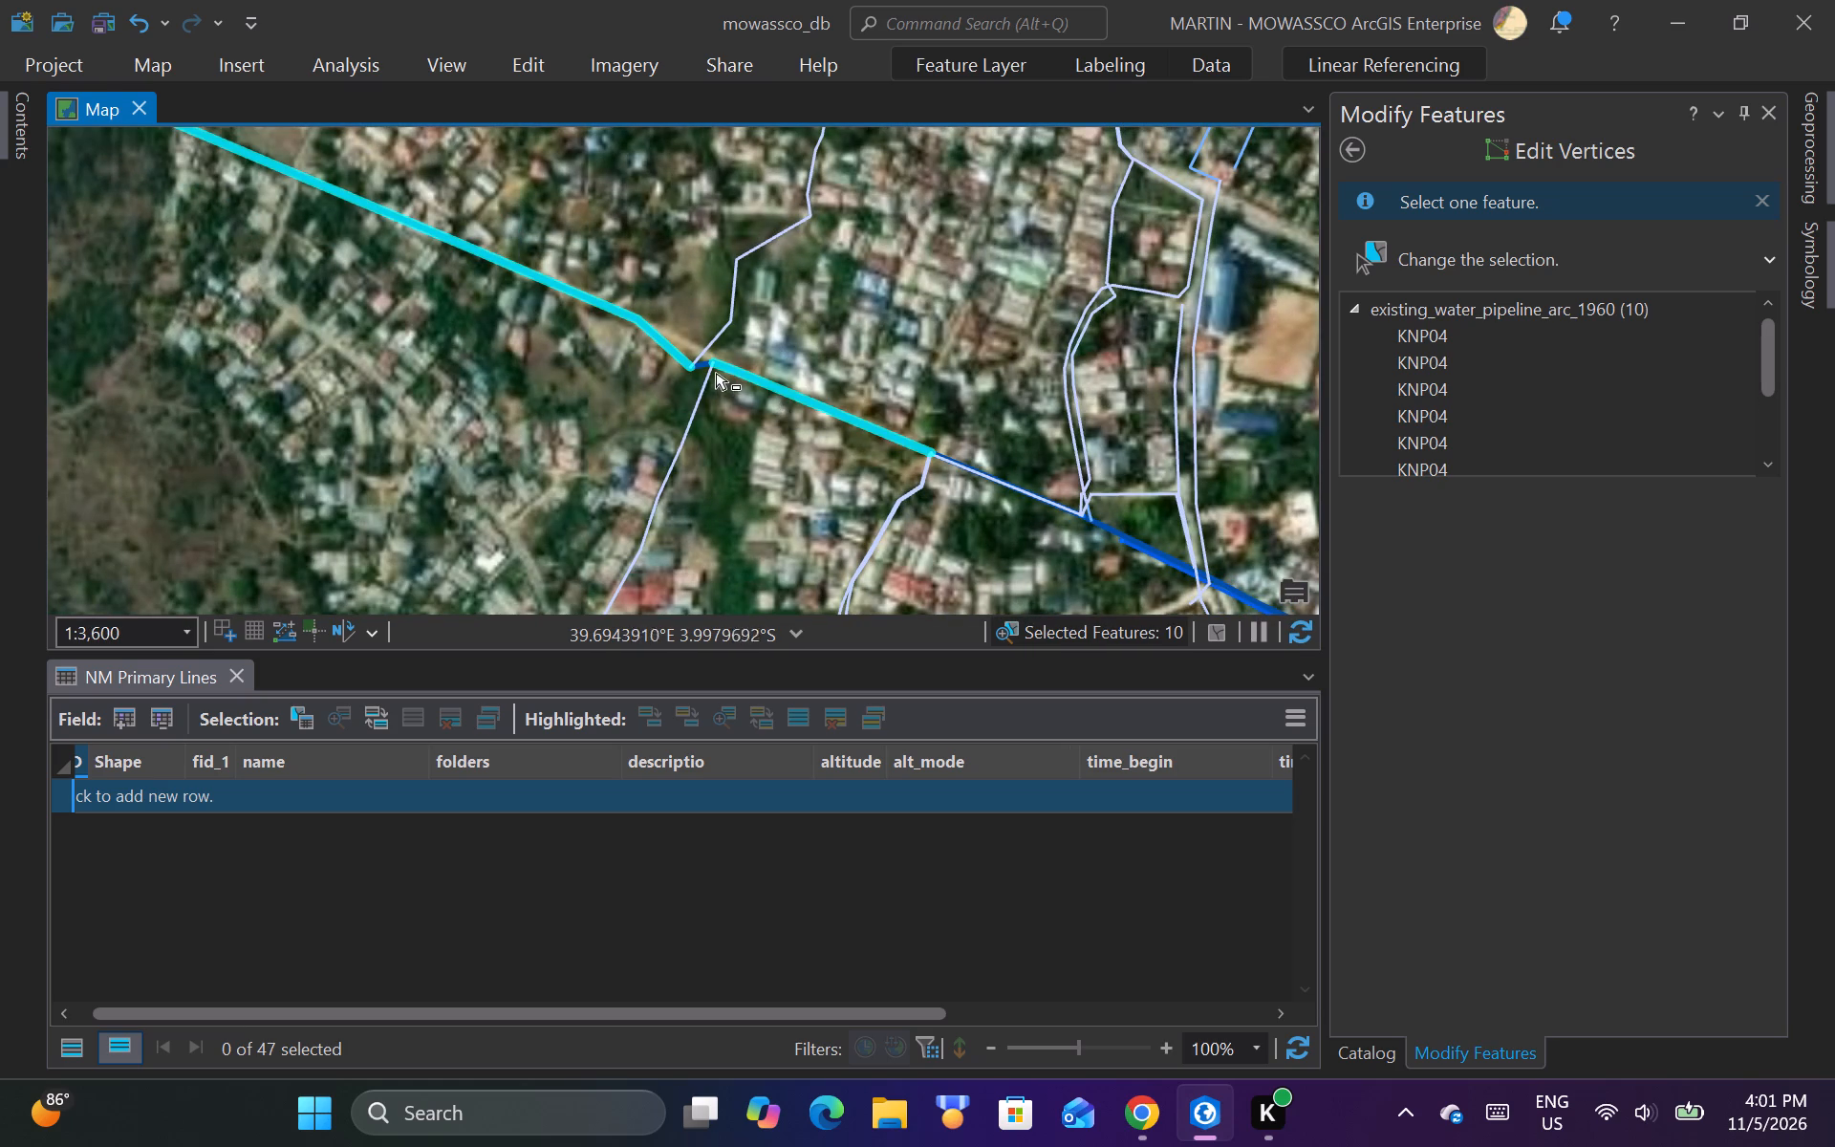
scroll(716, 373, up, 4)
shift+drag(645, 318, 659, 349)
Add the pipeline segment continuing southeast from the second branch line among the houses to the selection.
scroll(440, 437, down, 4)
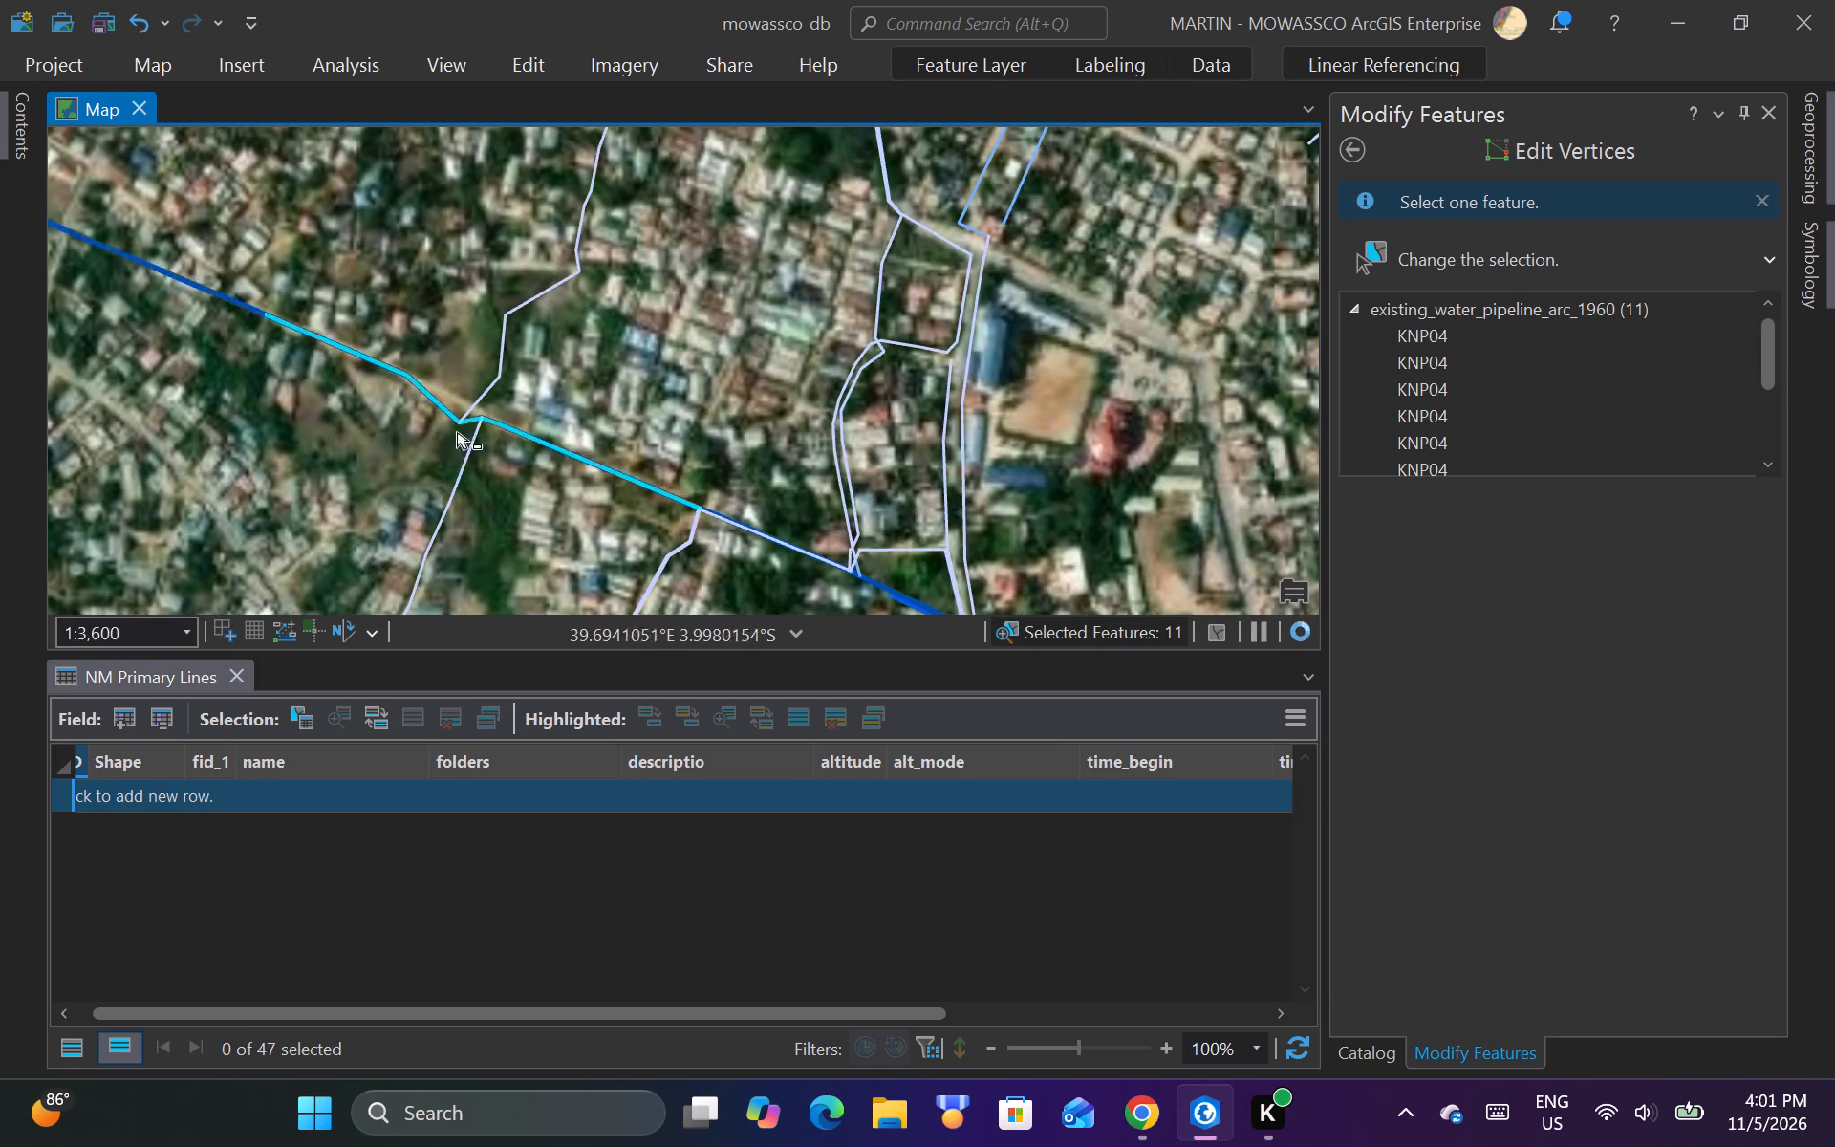
scroll(601, 424, down, 1)
scroll(720, 524, up, 2)
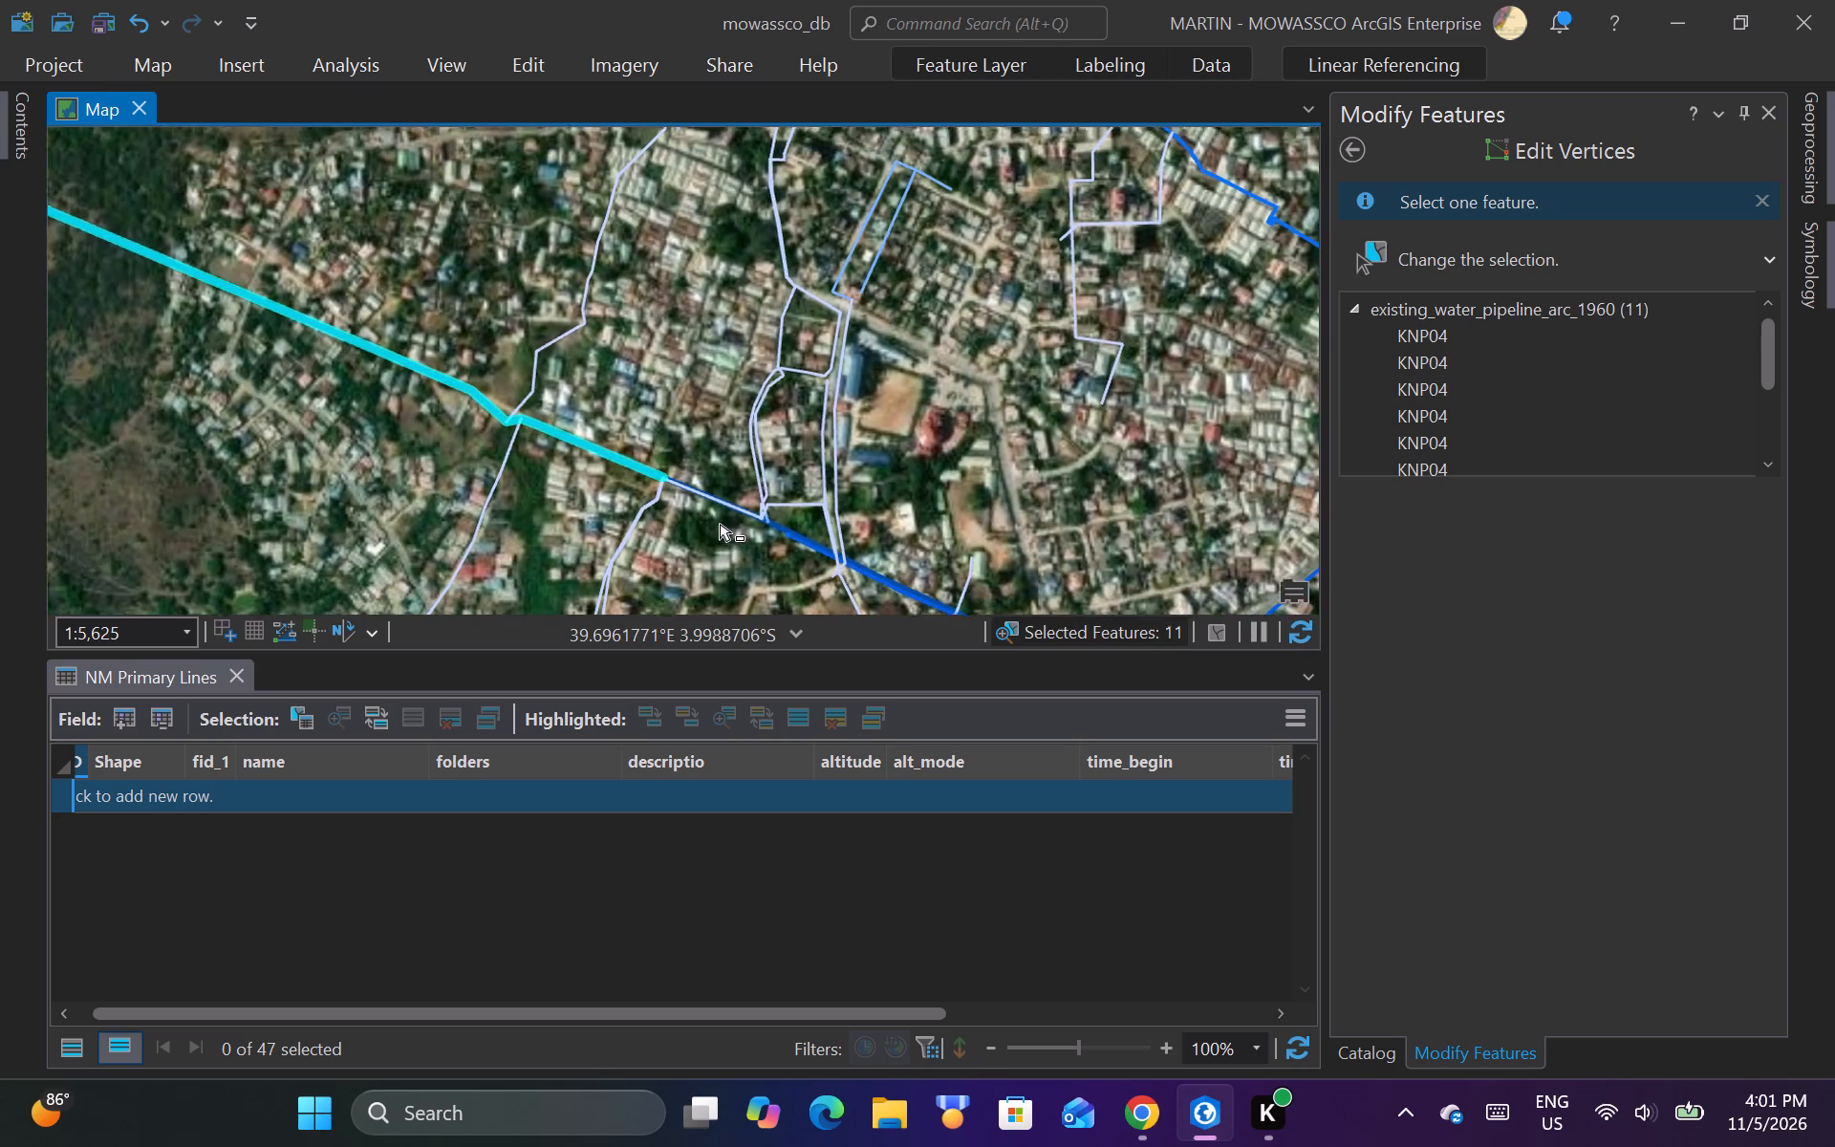
scroll(659, 467, up, 4)
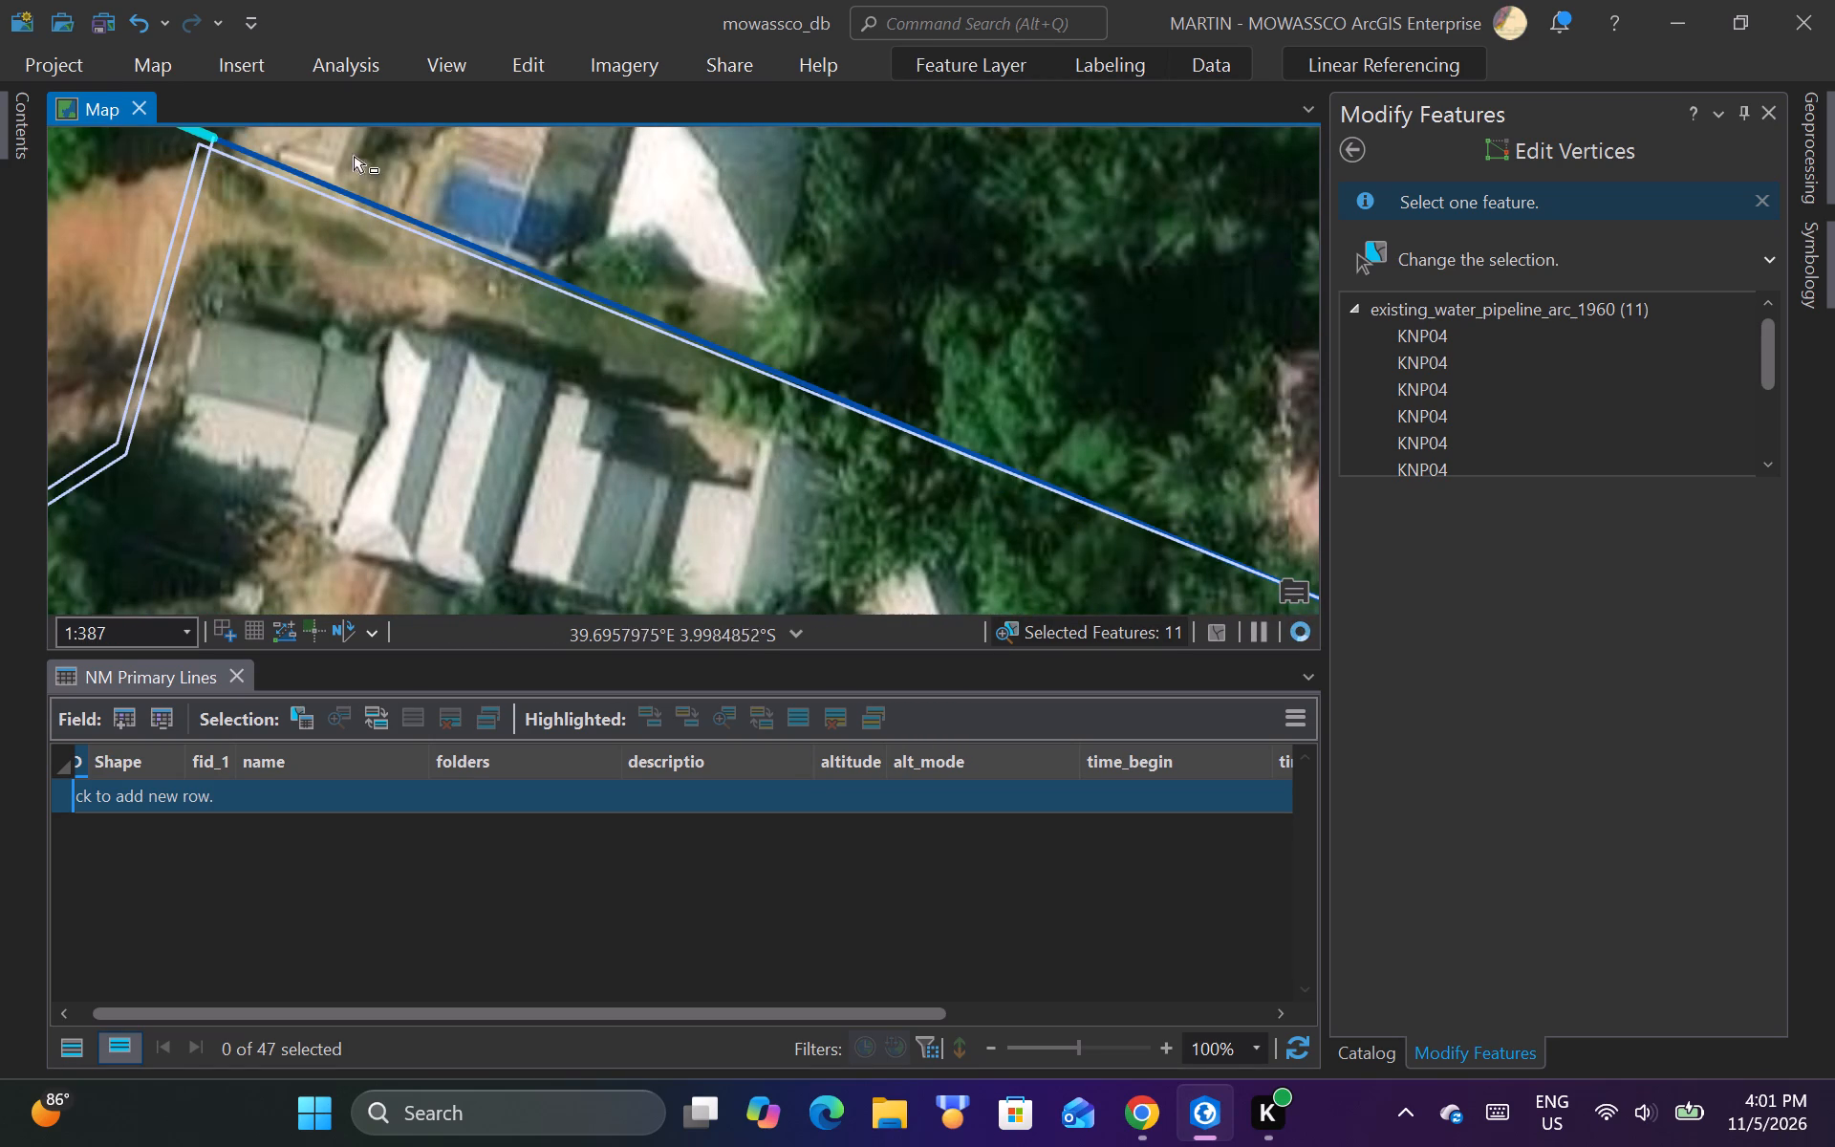
scroll(570, 432, down, 2)
scroll(432, 299, up, 2)
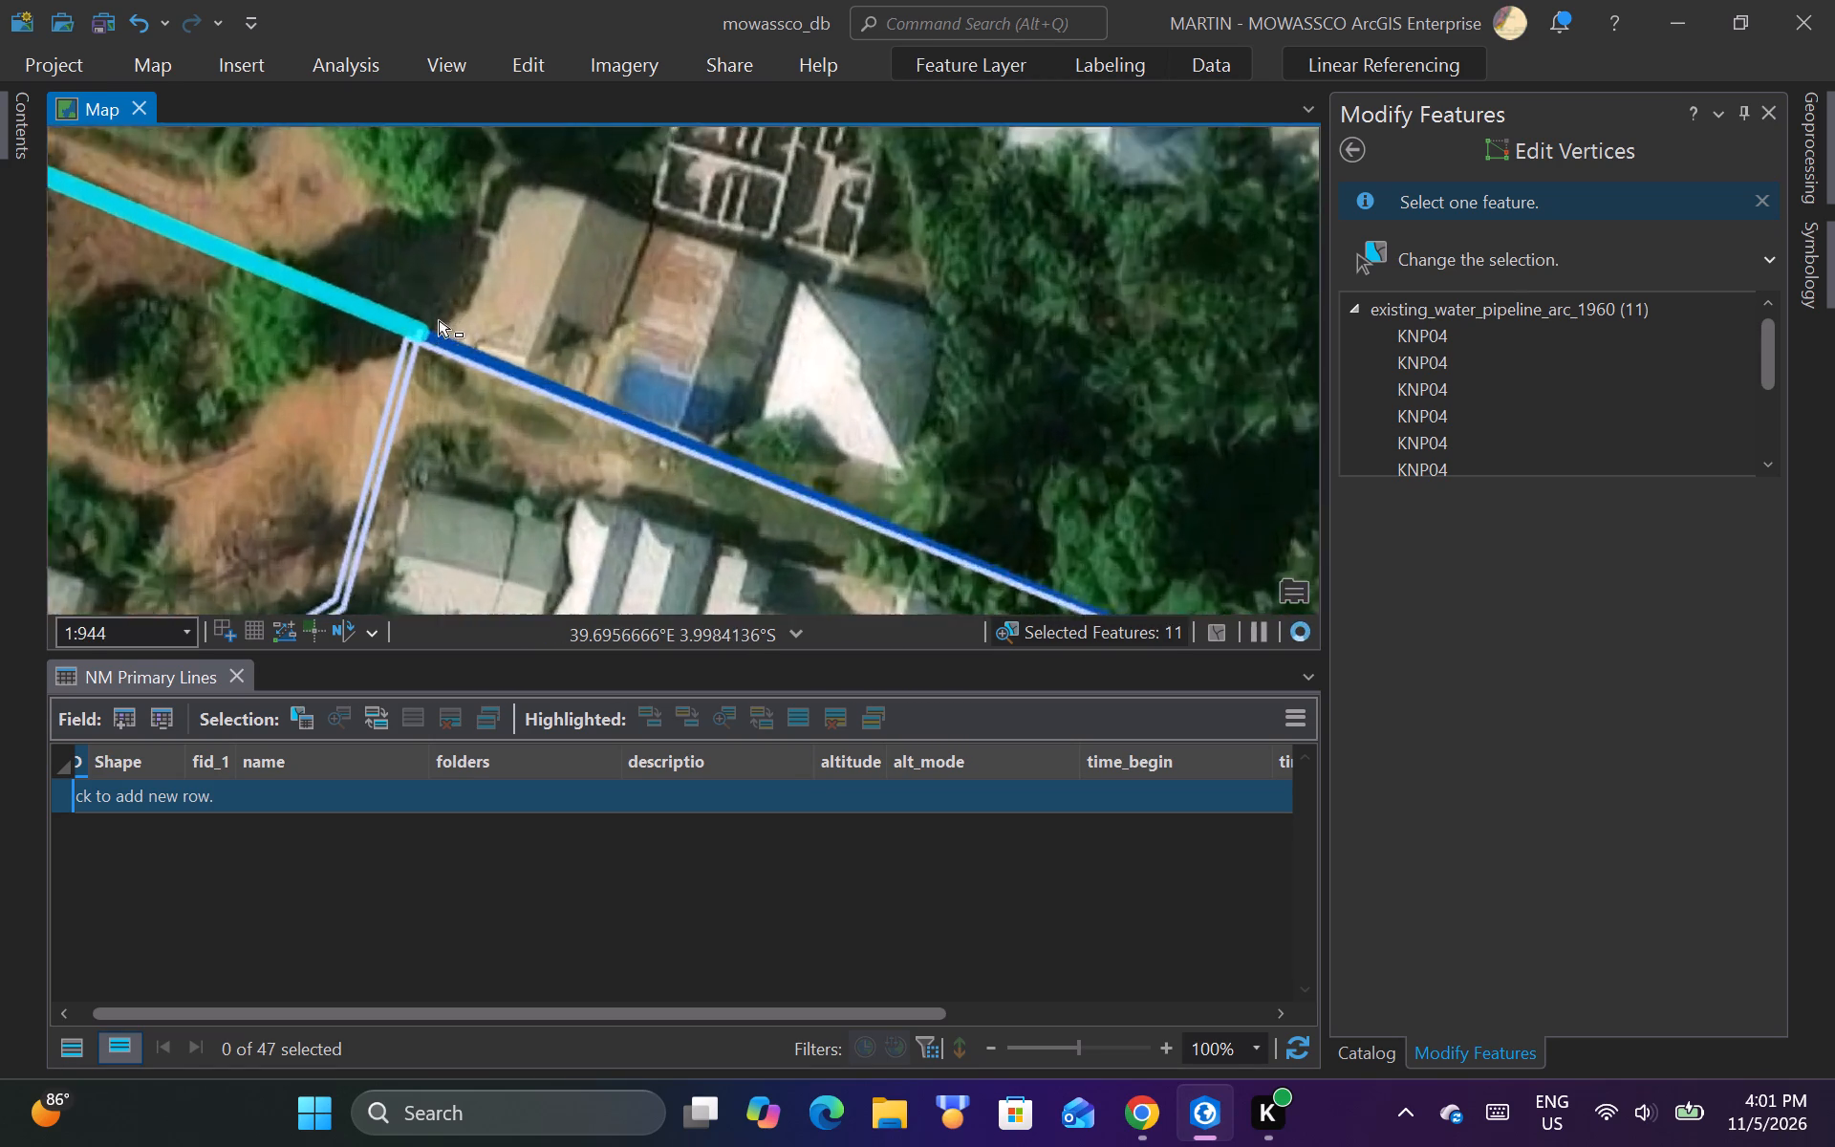
scroll(439, 320, up, 2)
shift+drag(439, 362, 451, 379)
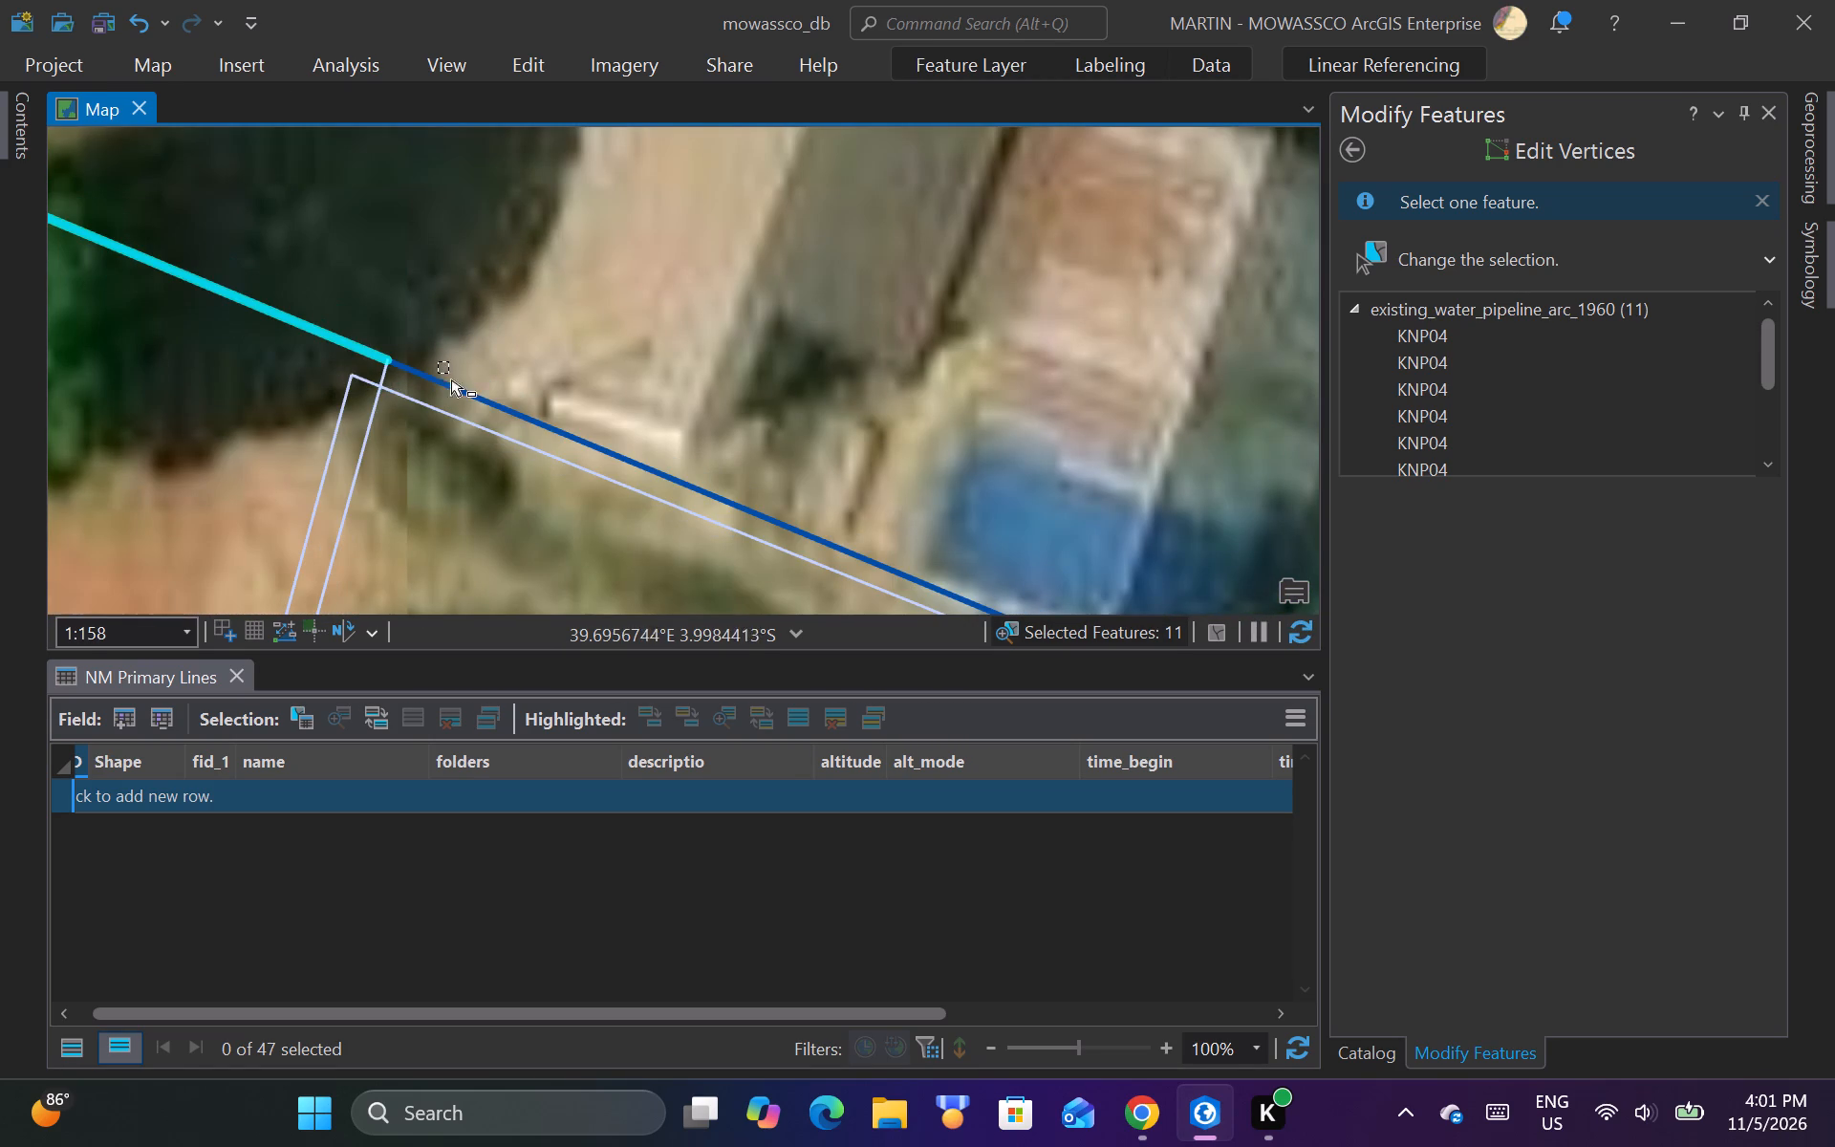
shift+drag(451, 379, 461, 394)
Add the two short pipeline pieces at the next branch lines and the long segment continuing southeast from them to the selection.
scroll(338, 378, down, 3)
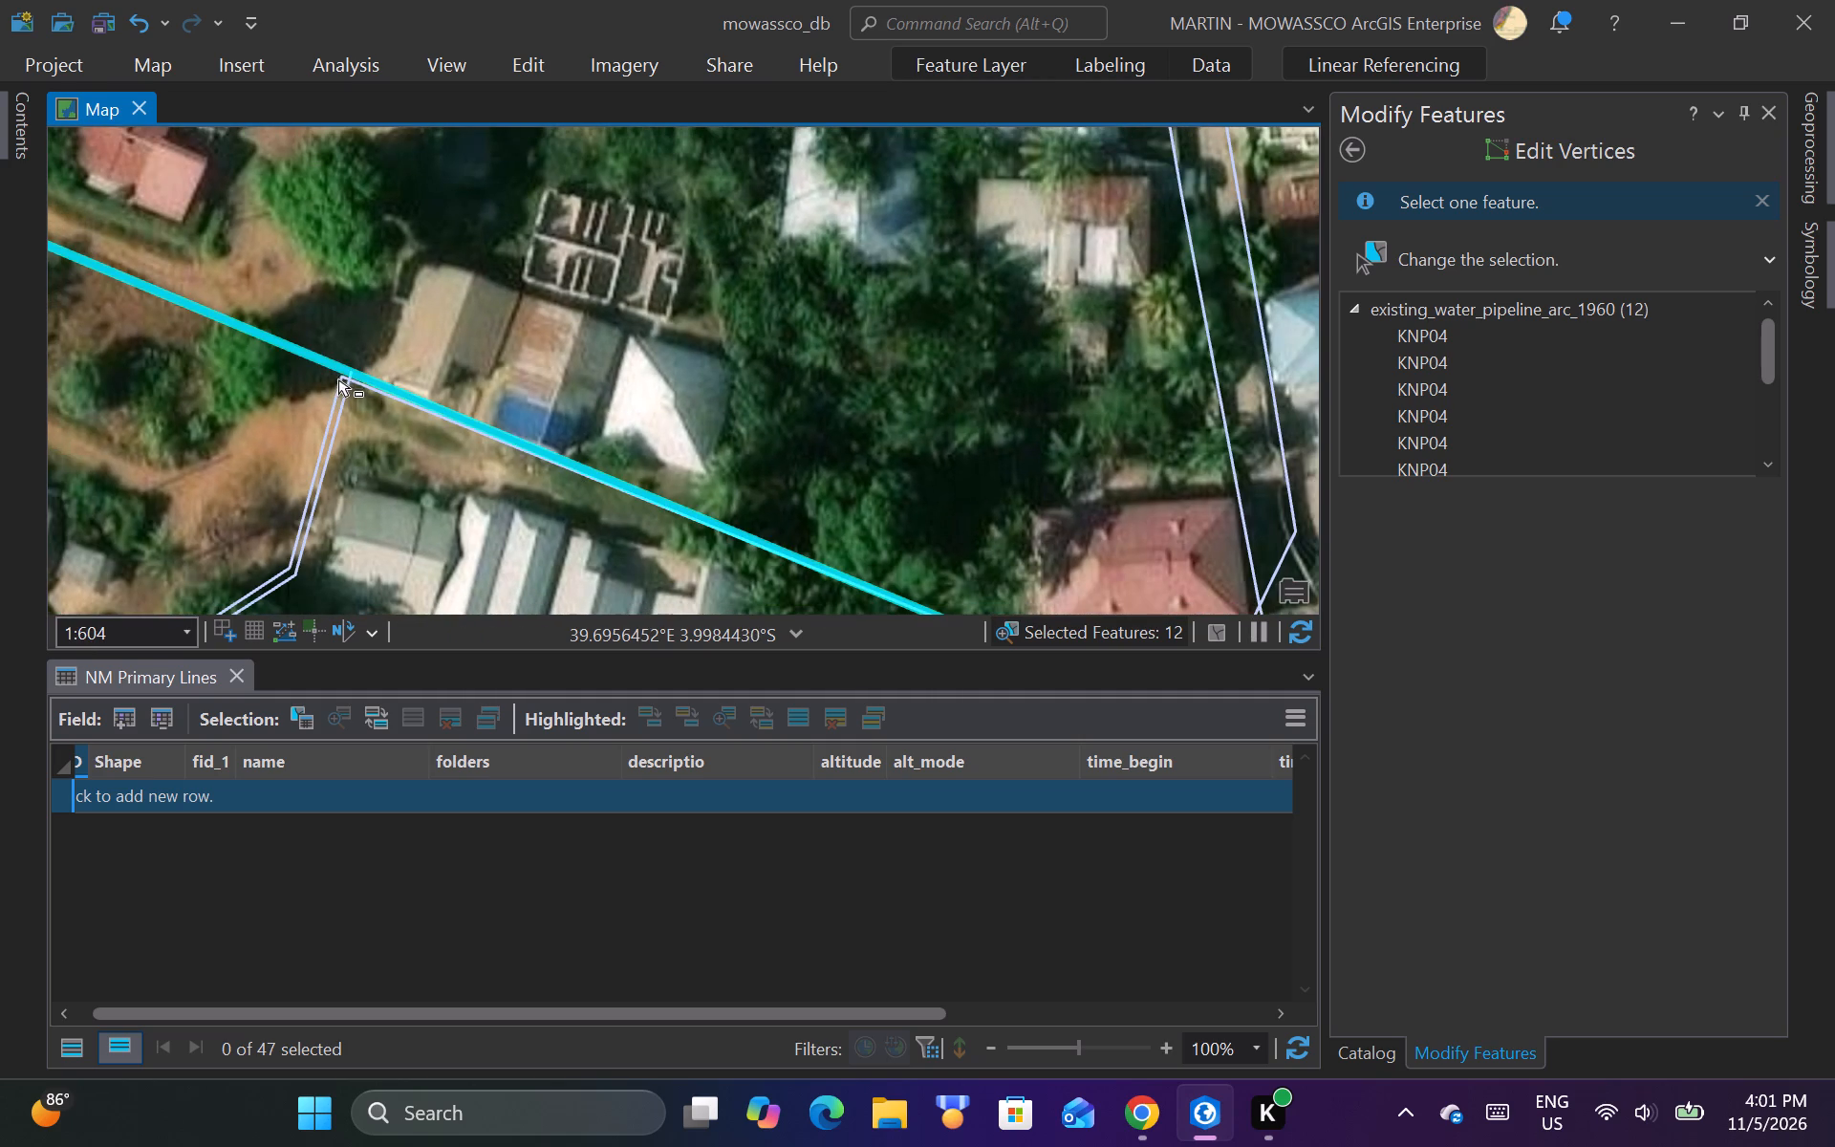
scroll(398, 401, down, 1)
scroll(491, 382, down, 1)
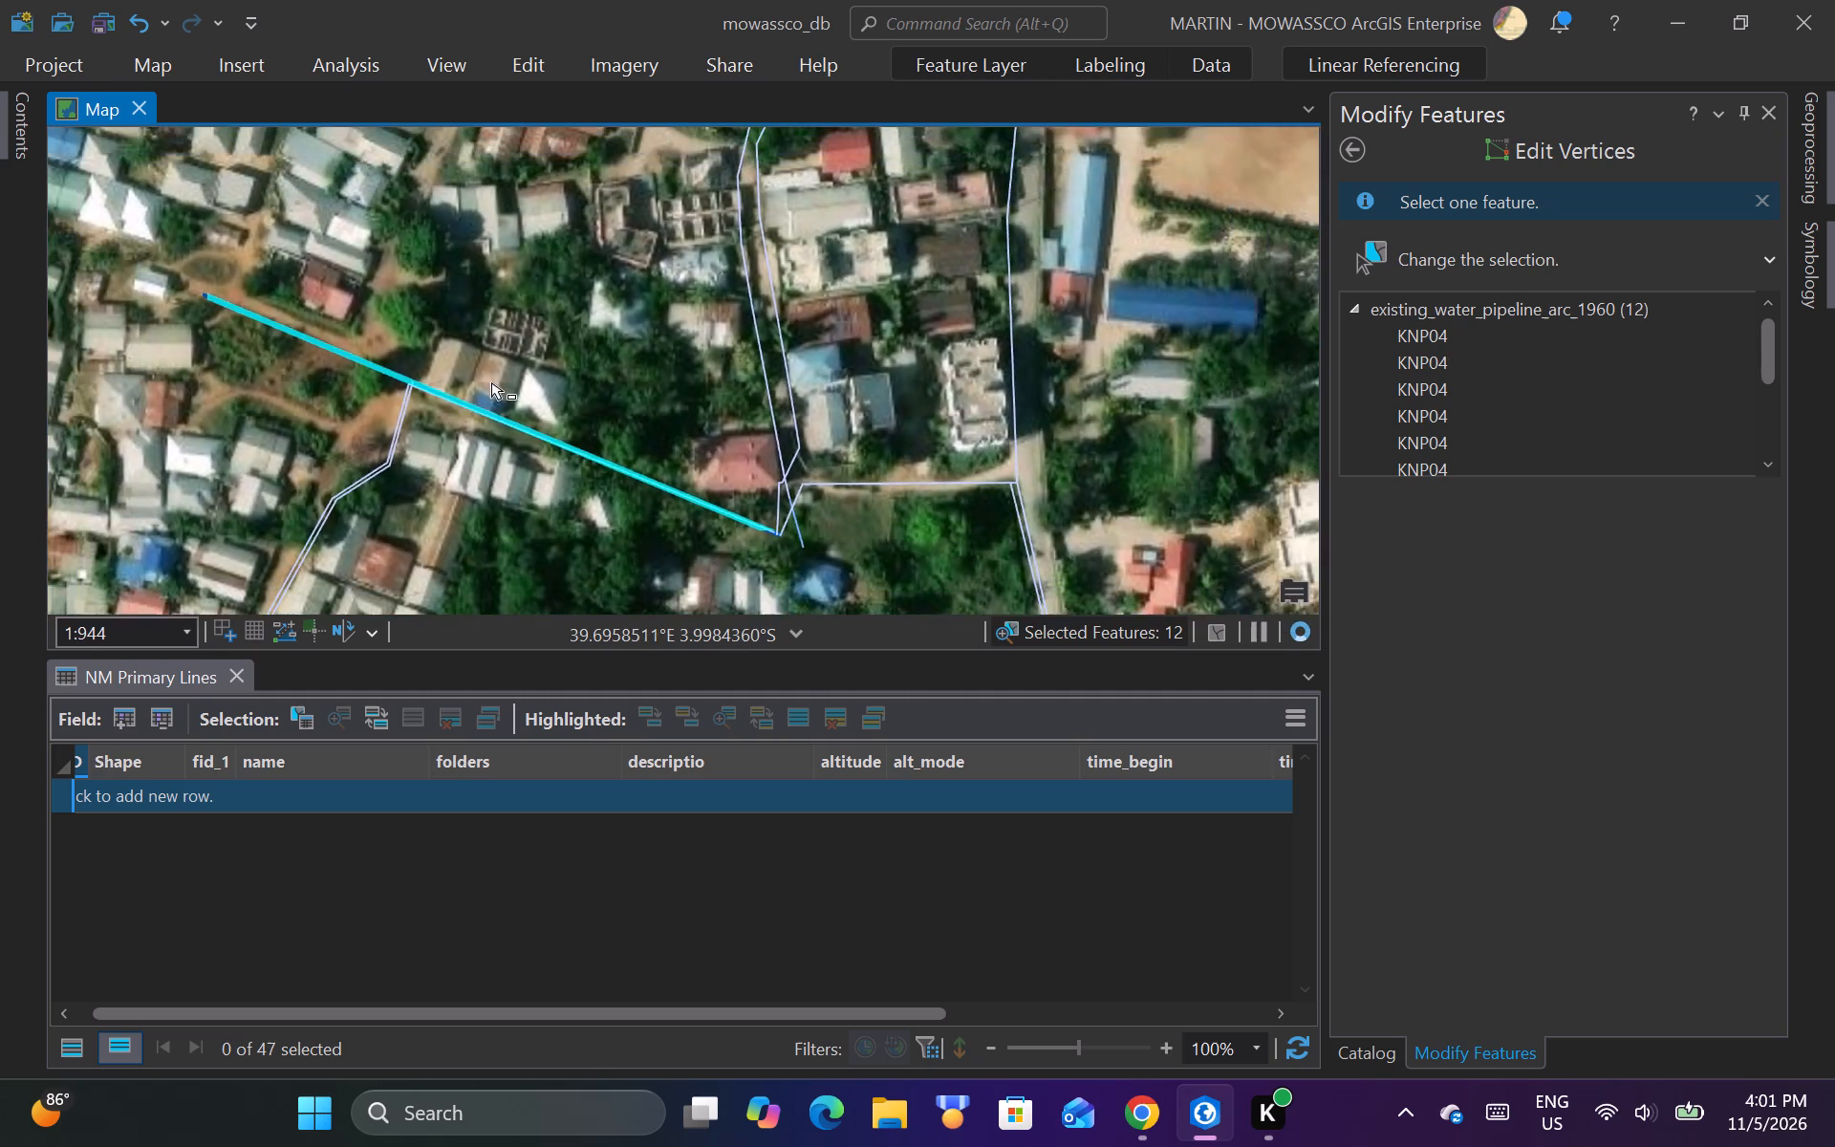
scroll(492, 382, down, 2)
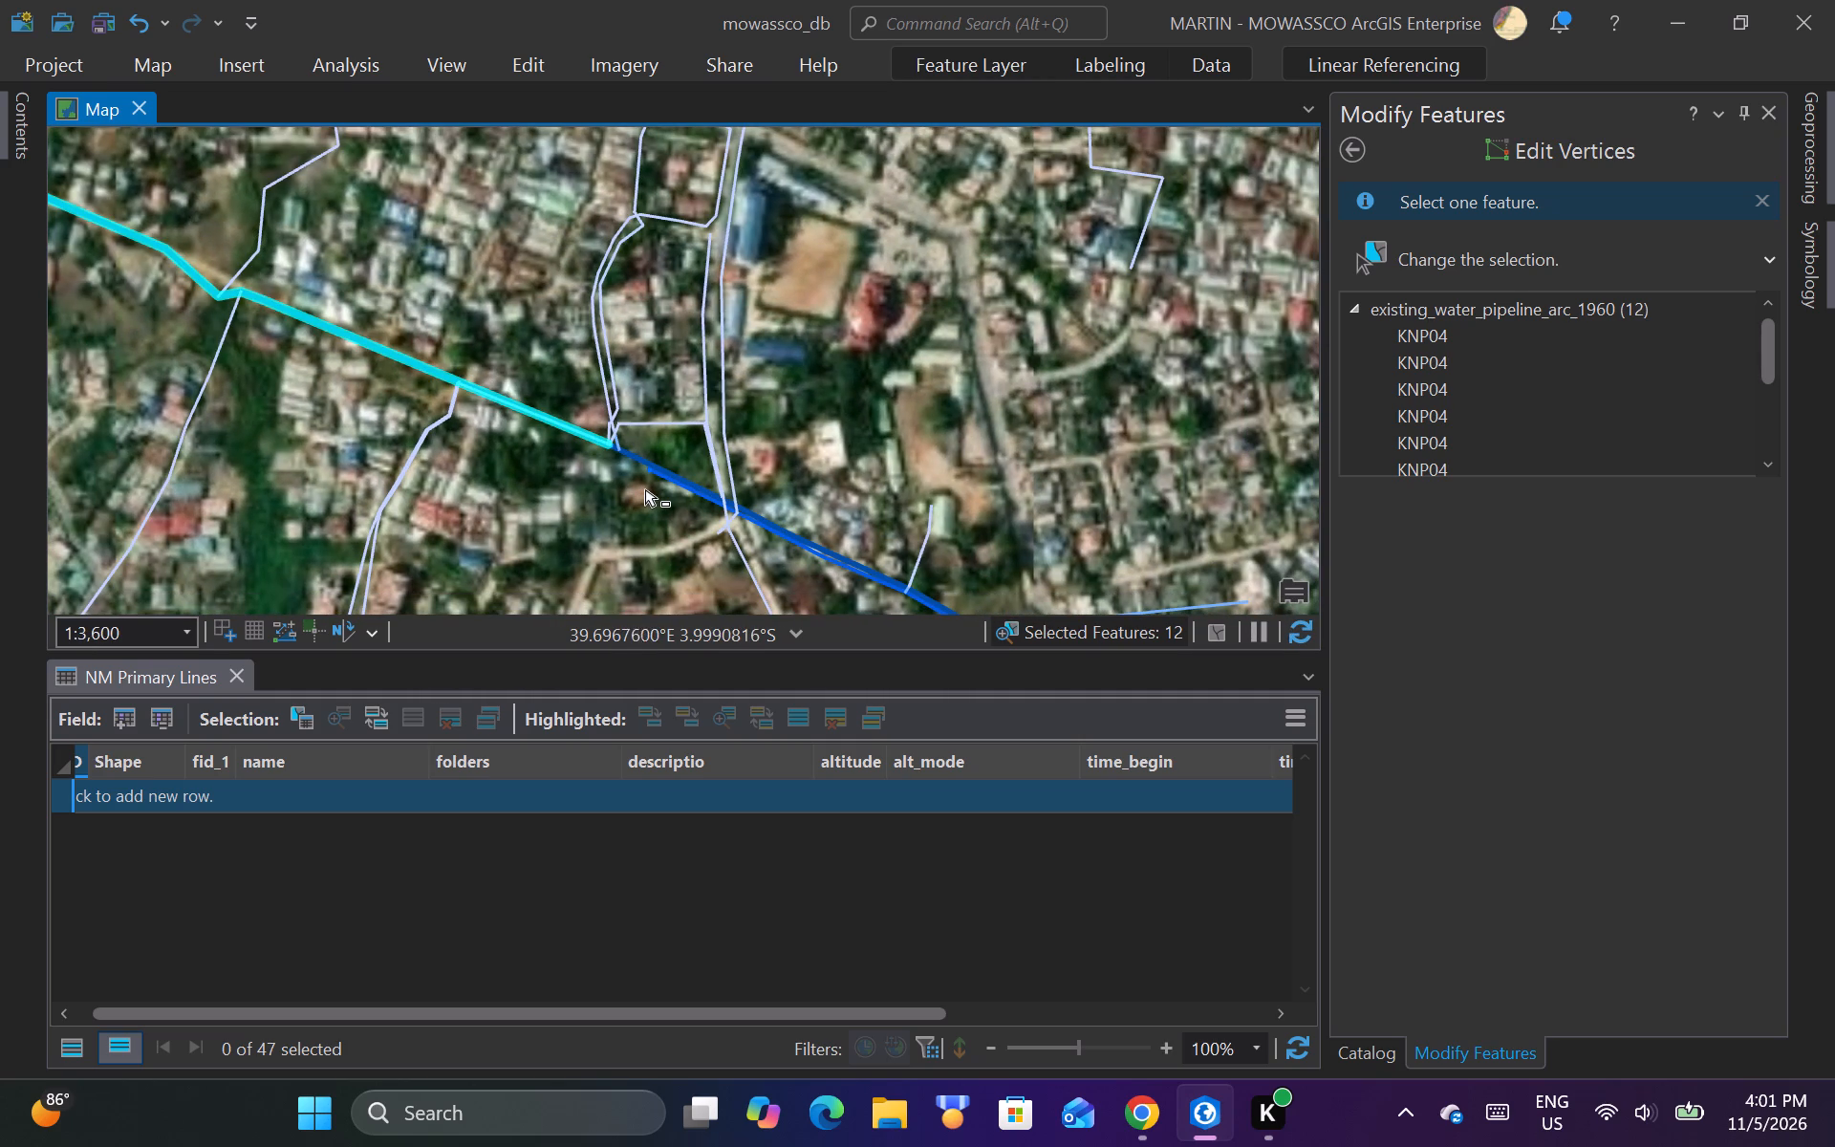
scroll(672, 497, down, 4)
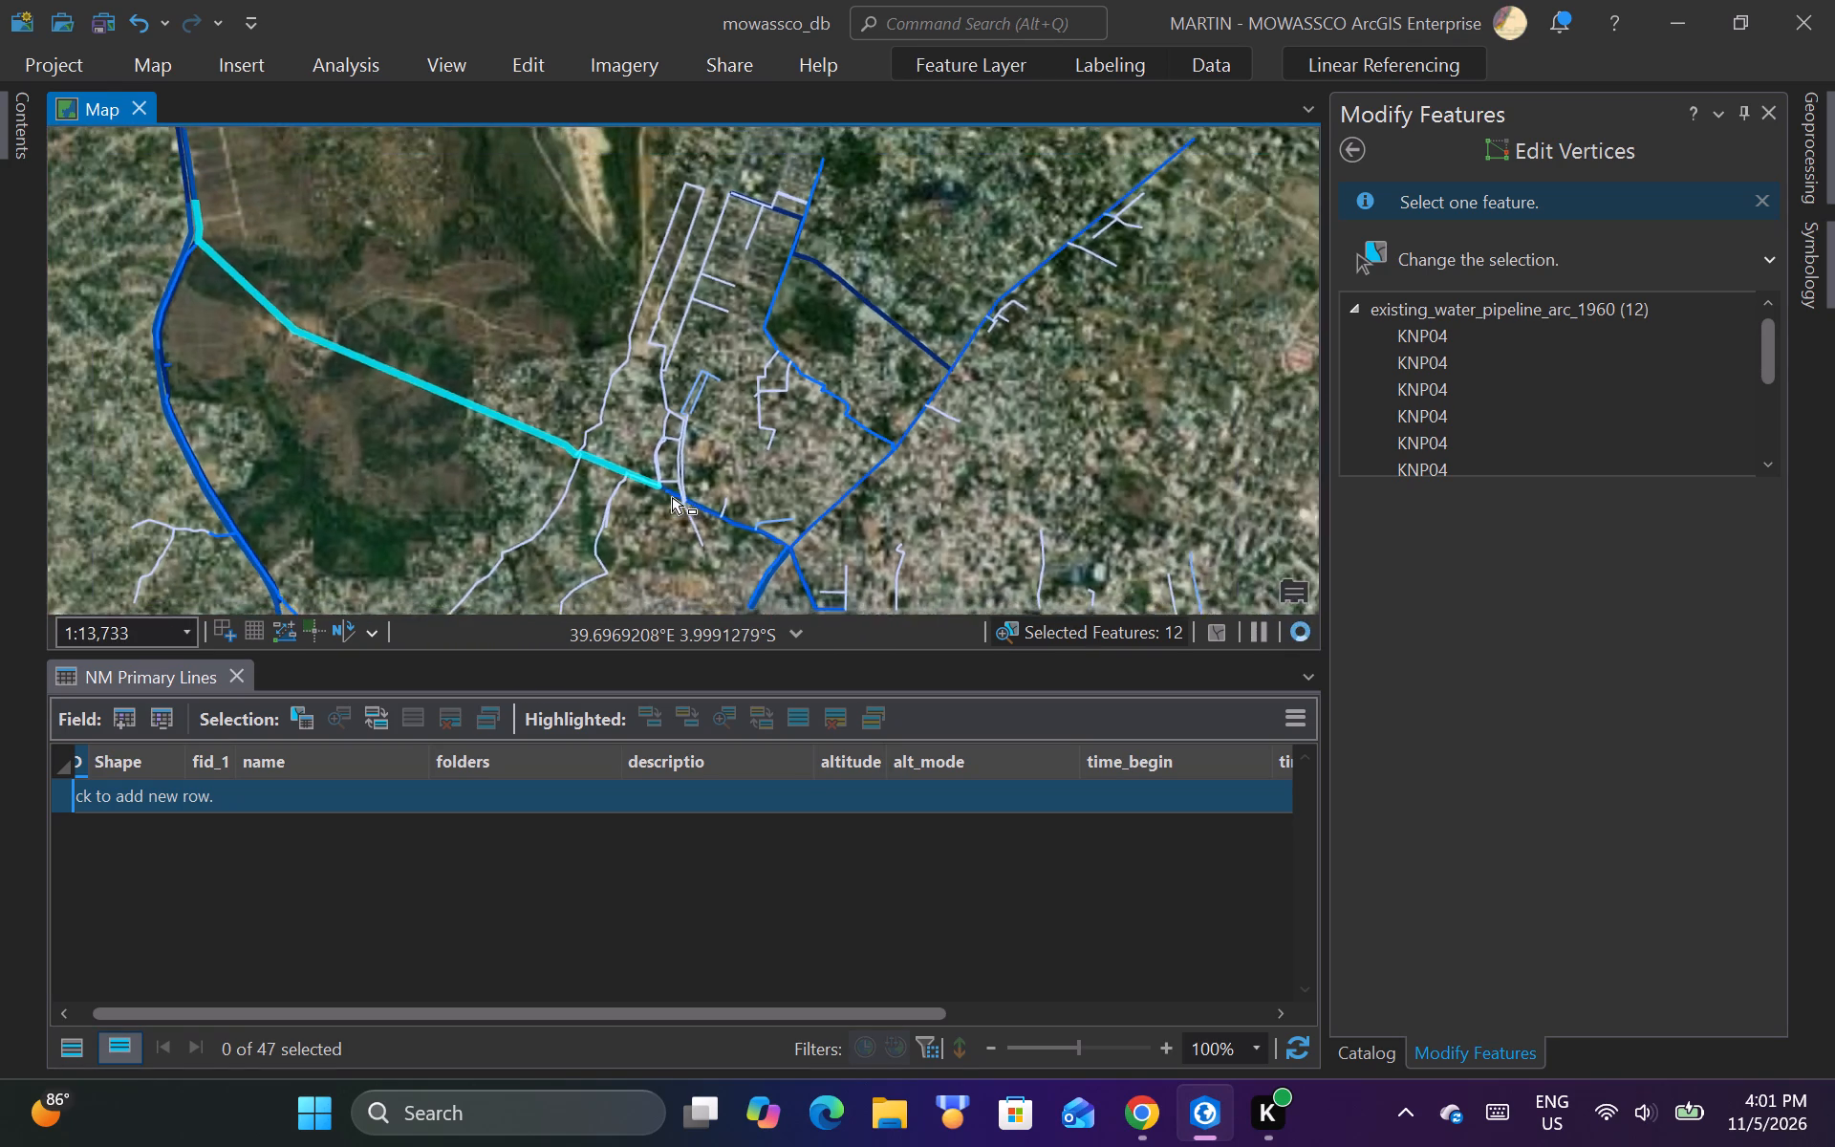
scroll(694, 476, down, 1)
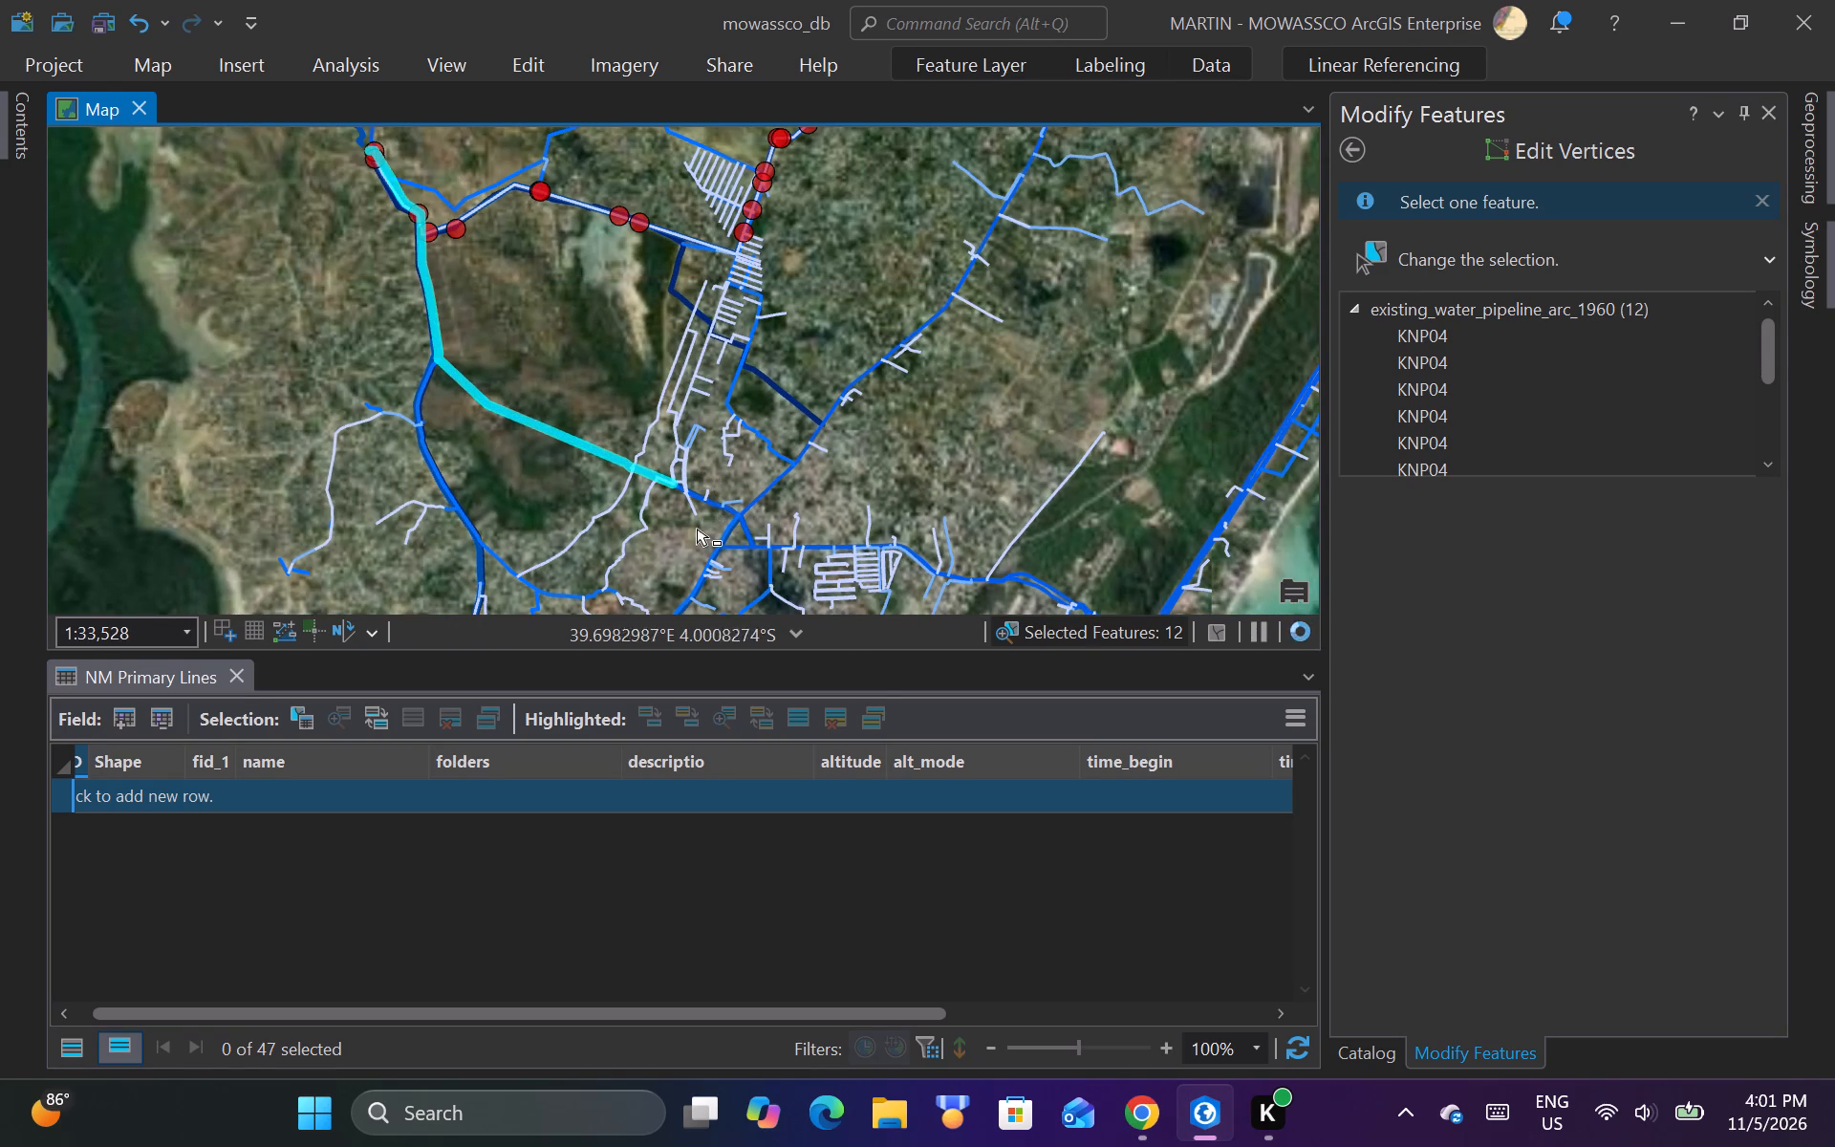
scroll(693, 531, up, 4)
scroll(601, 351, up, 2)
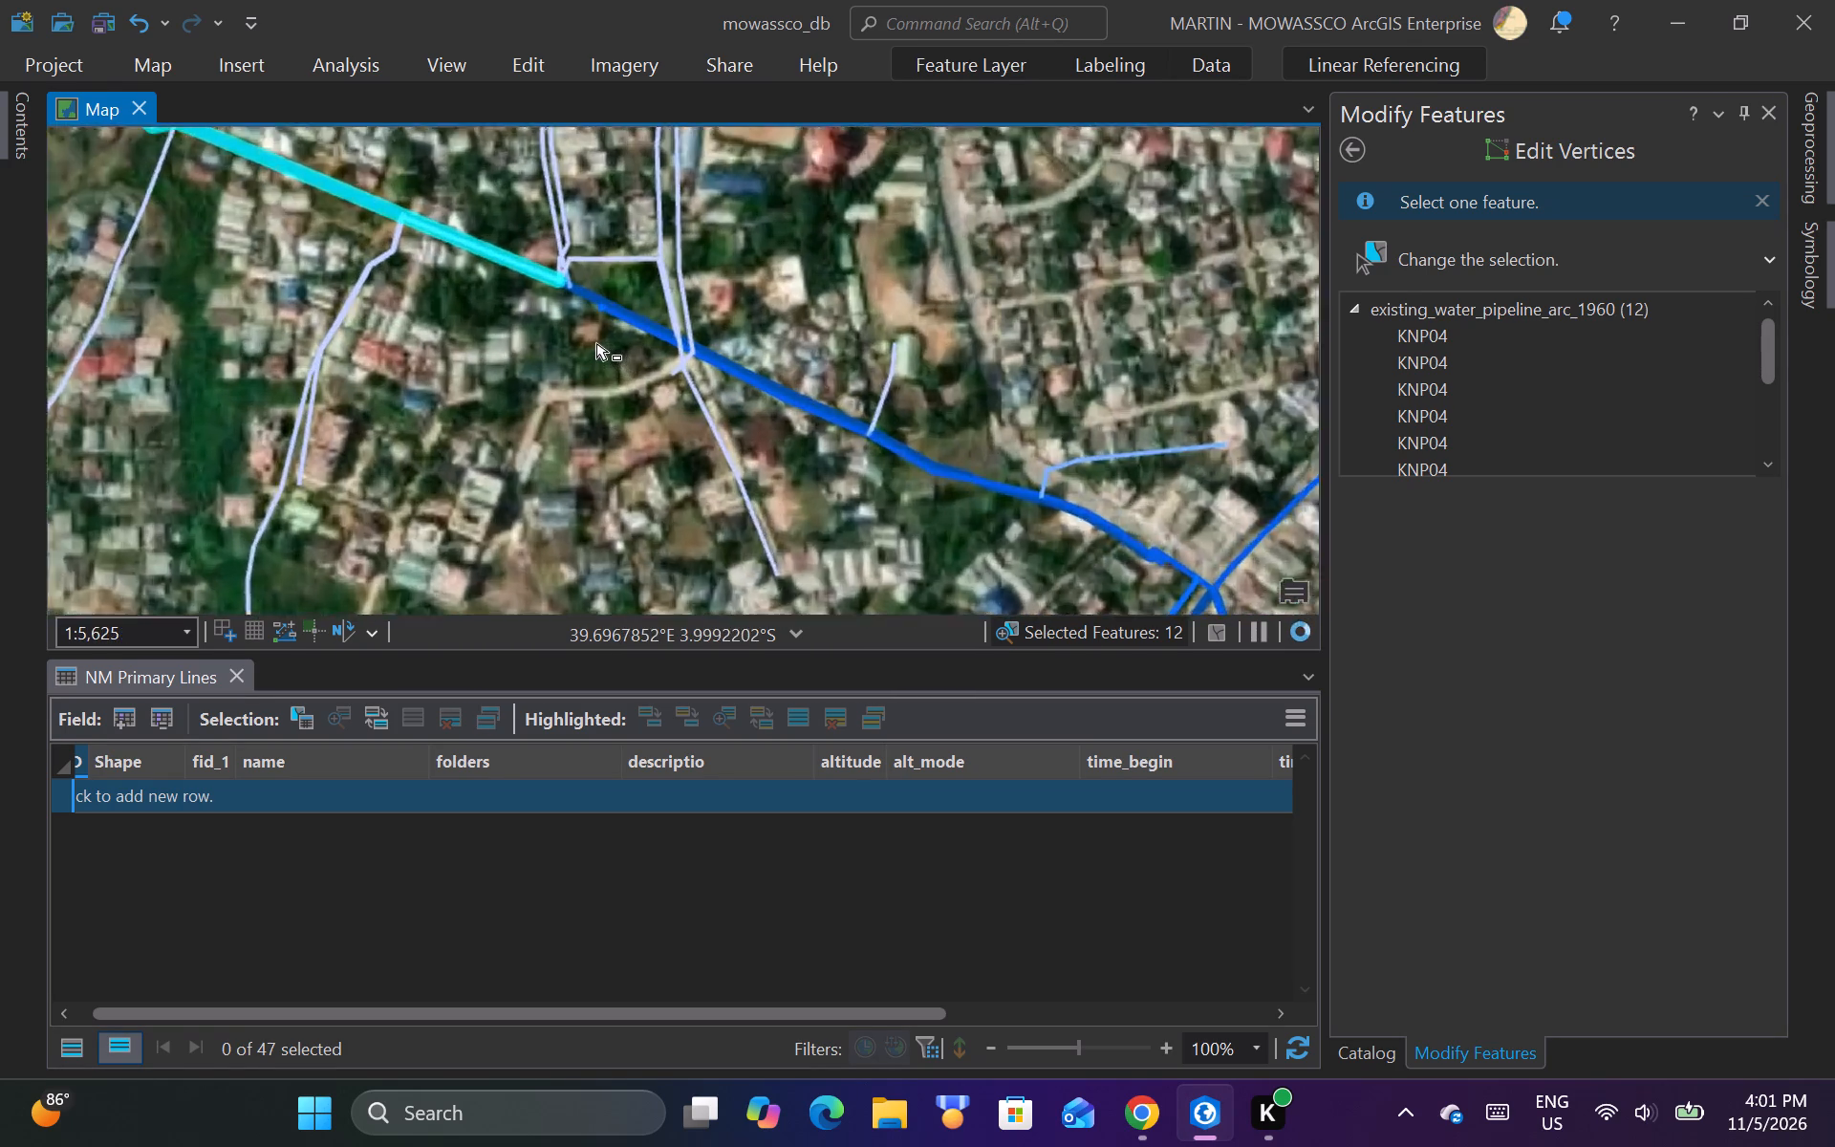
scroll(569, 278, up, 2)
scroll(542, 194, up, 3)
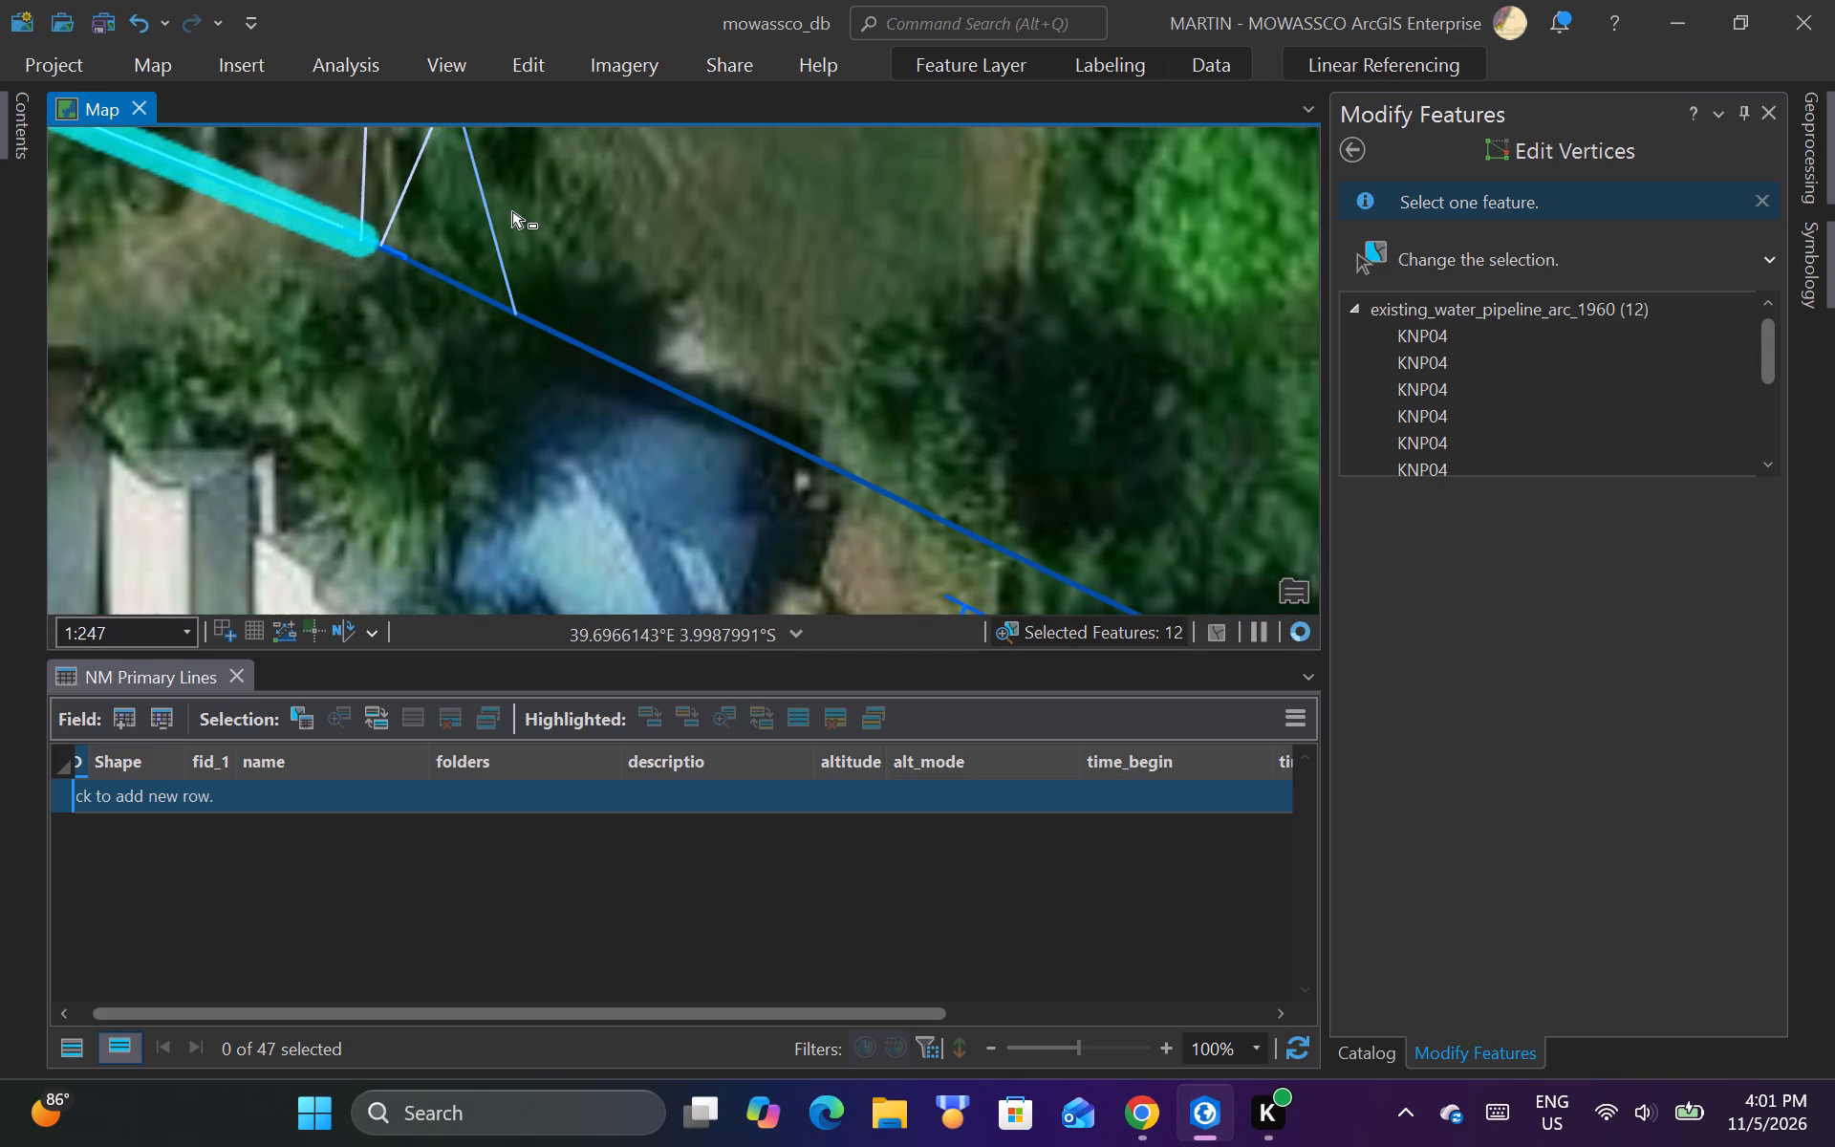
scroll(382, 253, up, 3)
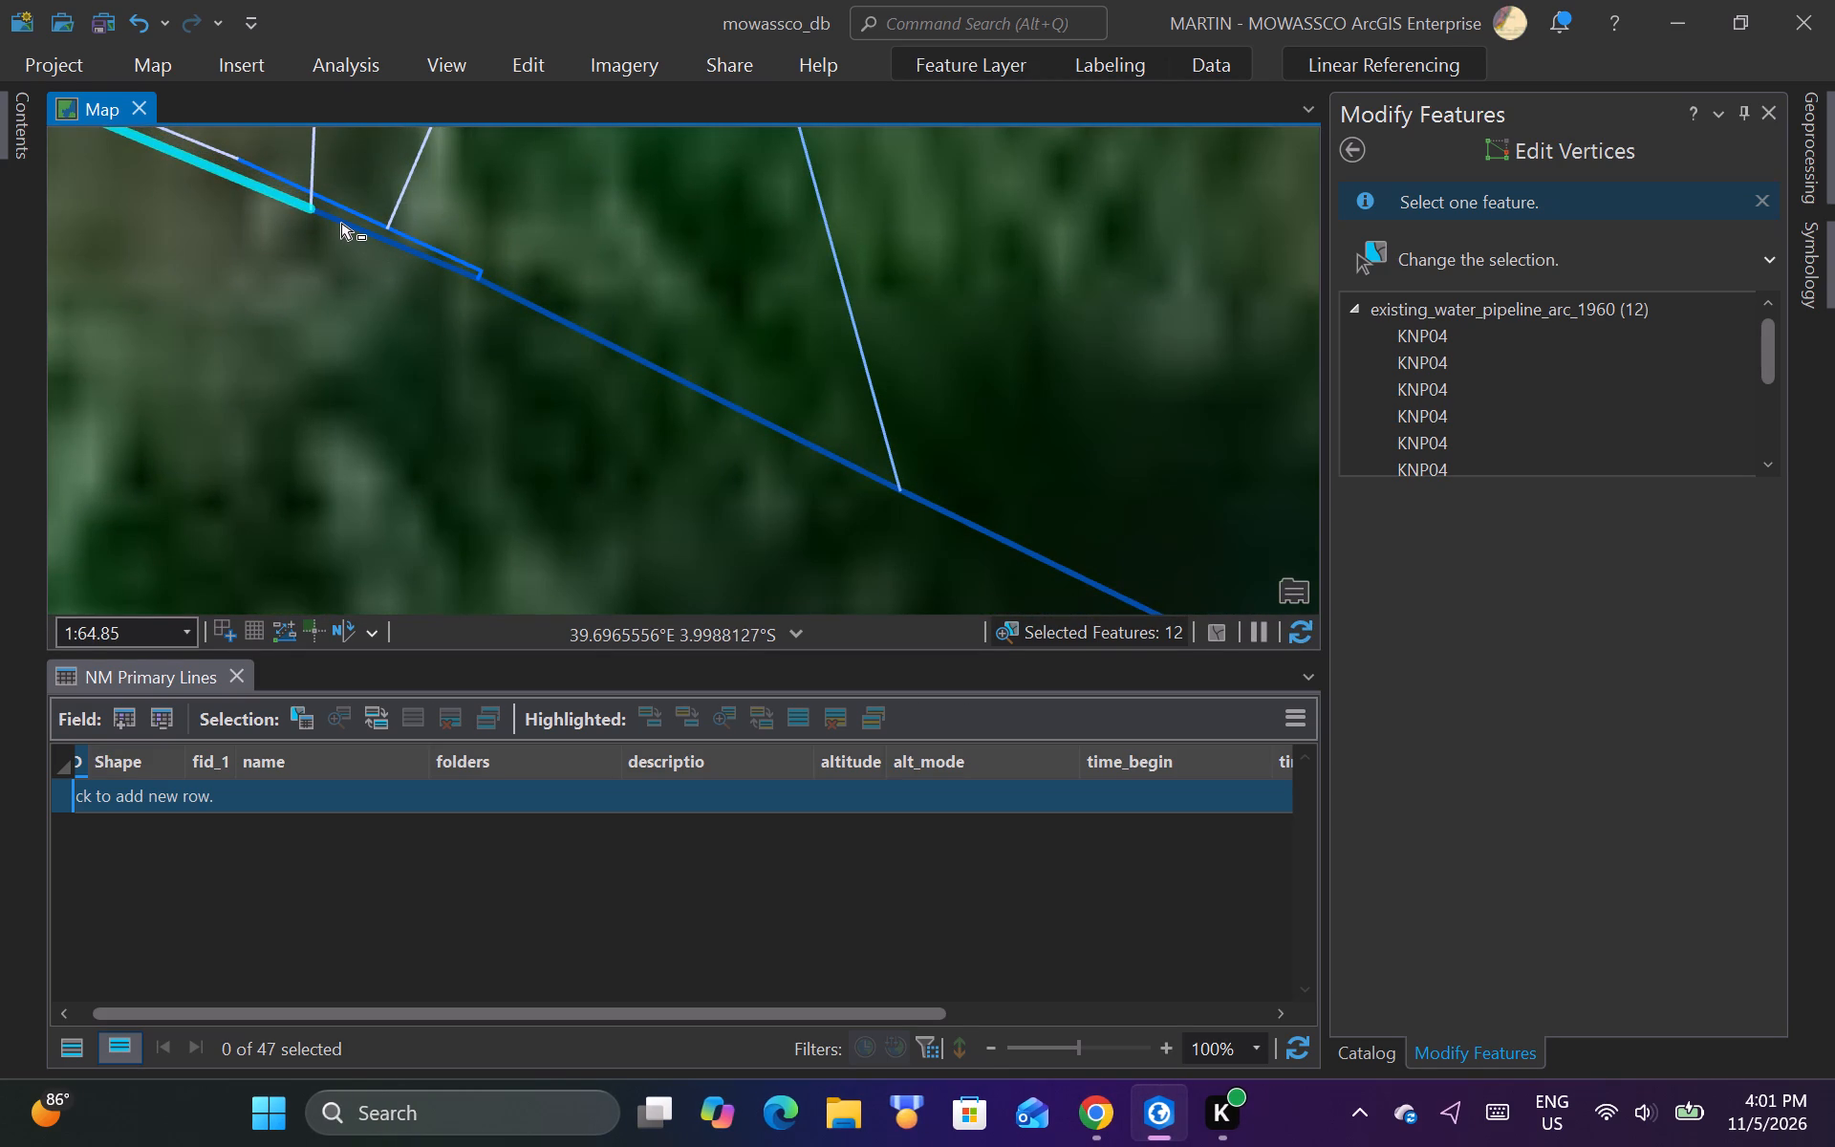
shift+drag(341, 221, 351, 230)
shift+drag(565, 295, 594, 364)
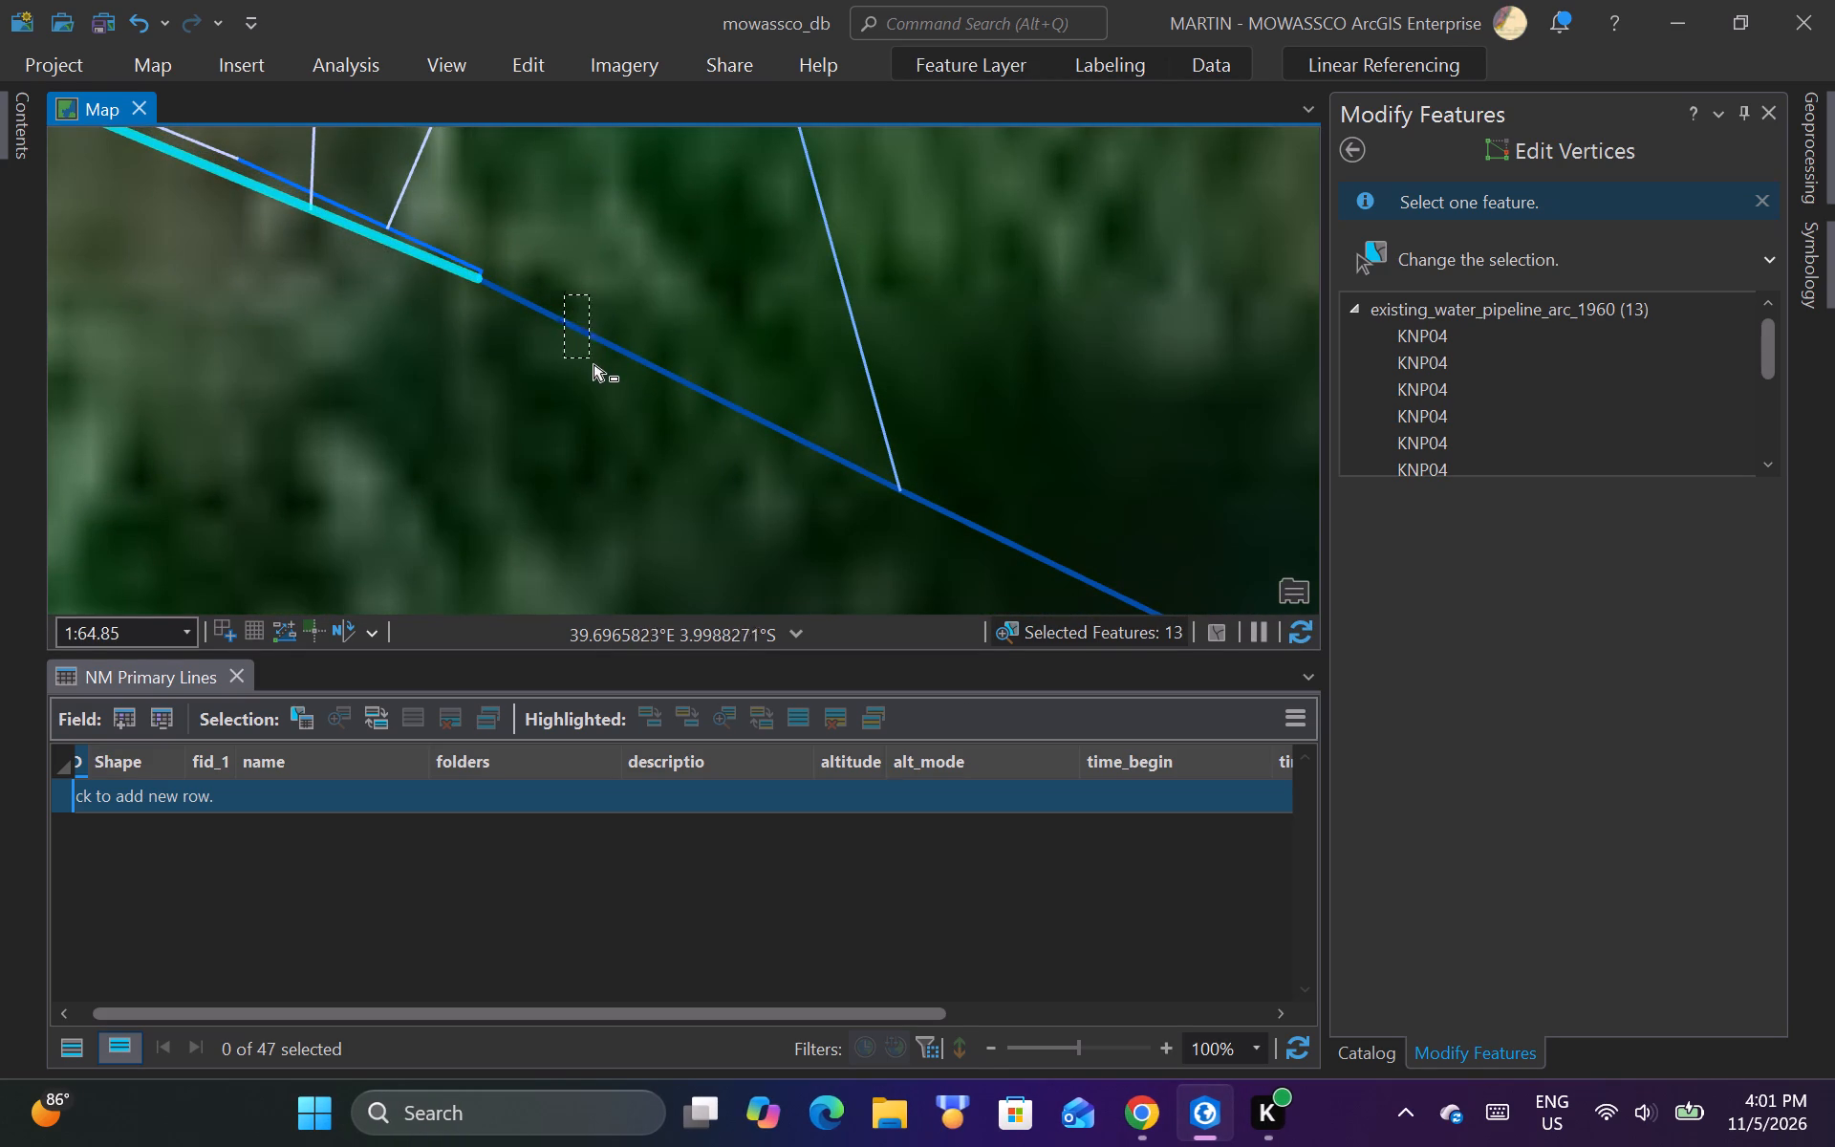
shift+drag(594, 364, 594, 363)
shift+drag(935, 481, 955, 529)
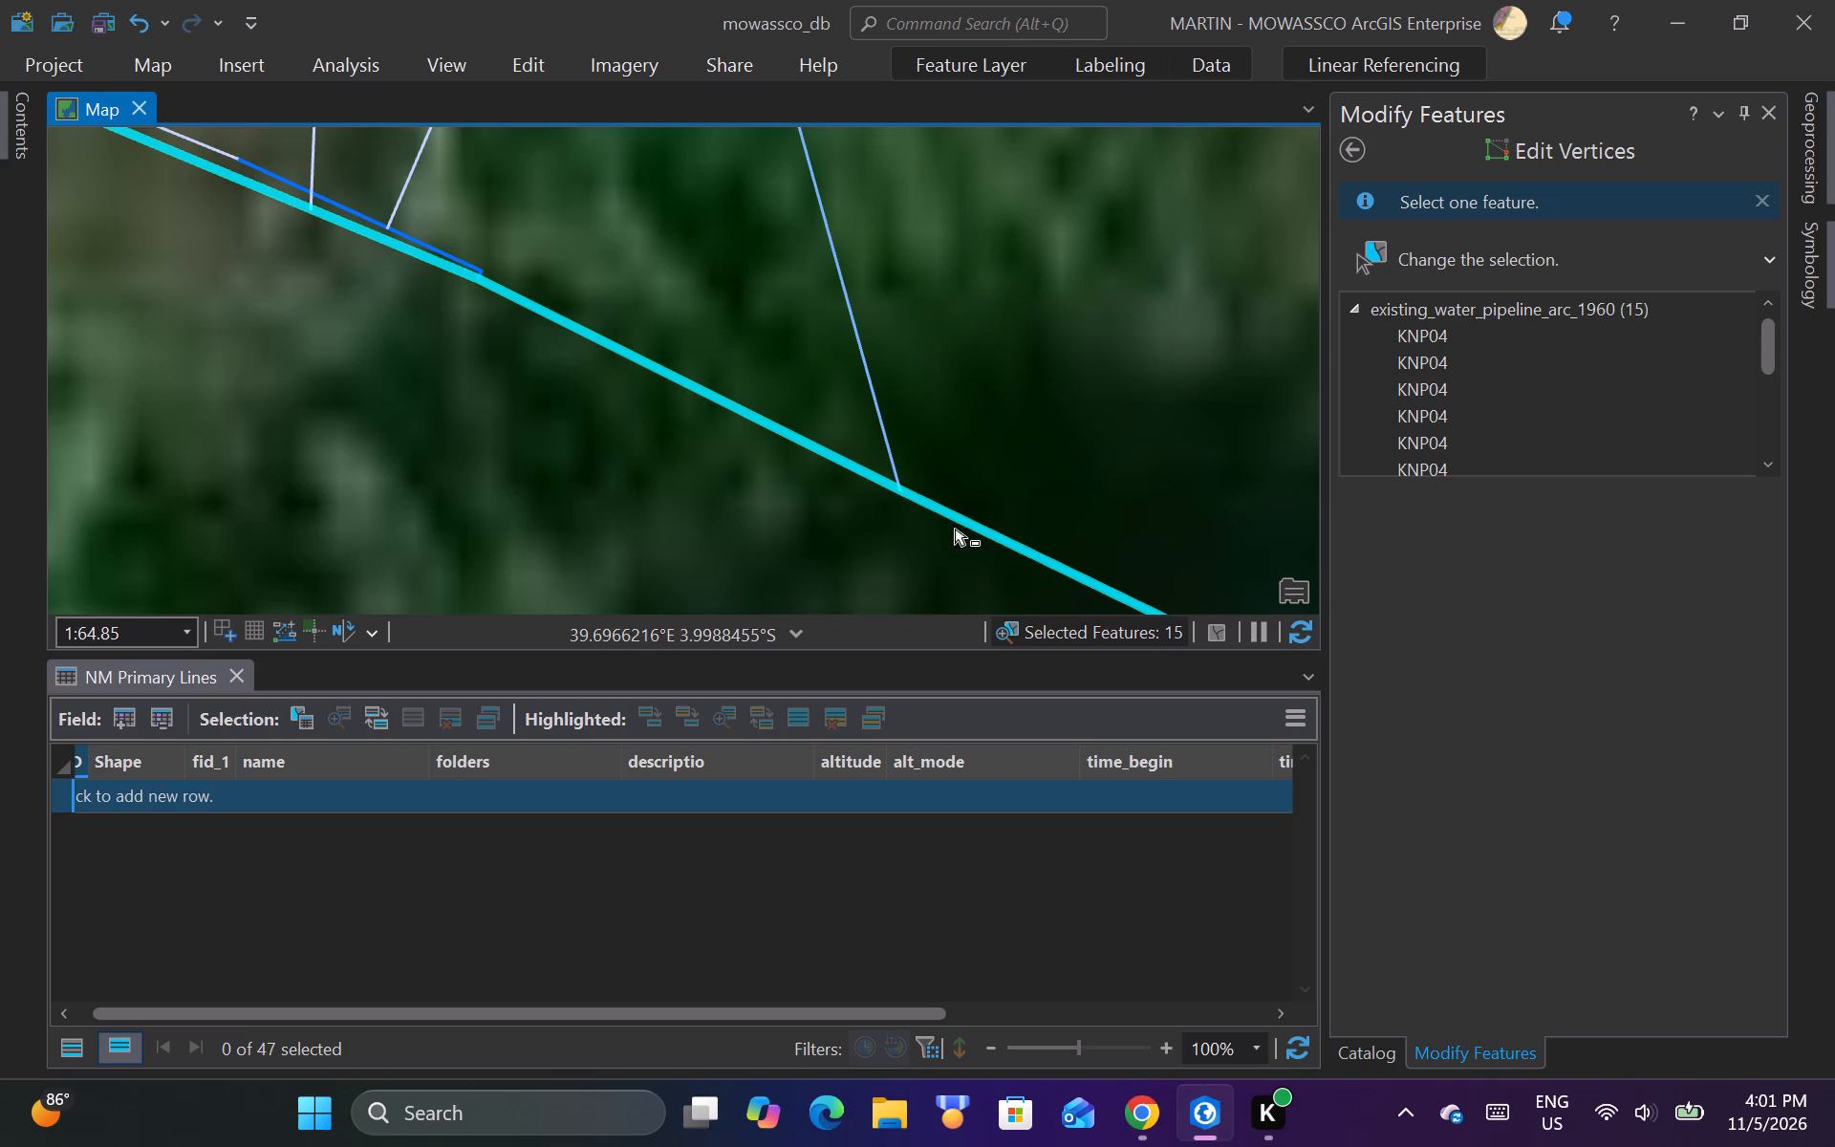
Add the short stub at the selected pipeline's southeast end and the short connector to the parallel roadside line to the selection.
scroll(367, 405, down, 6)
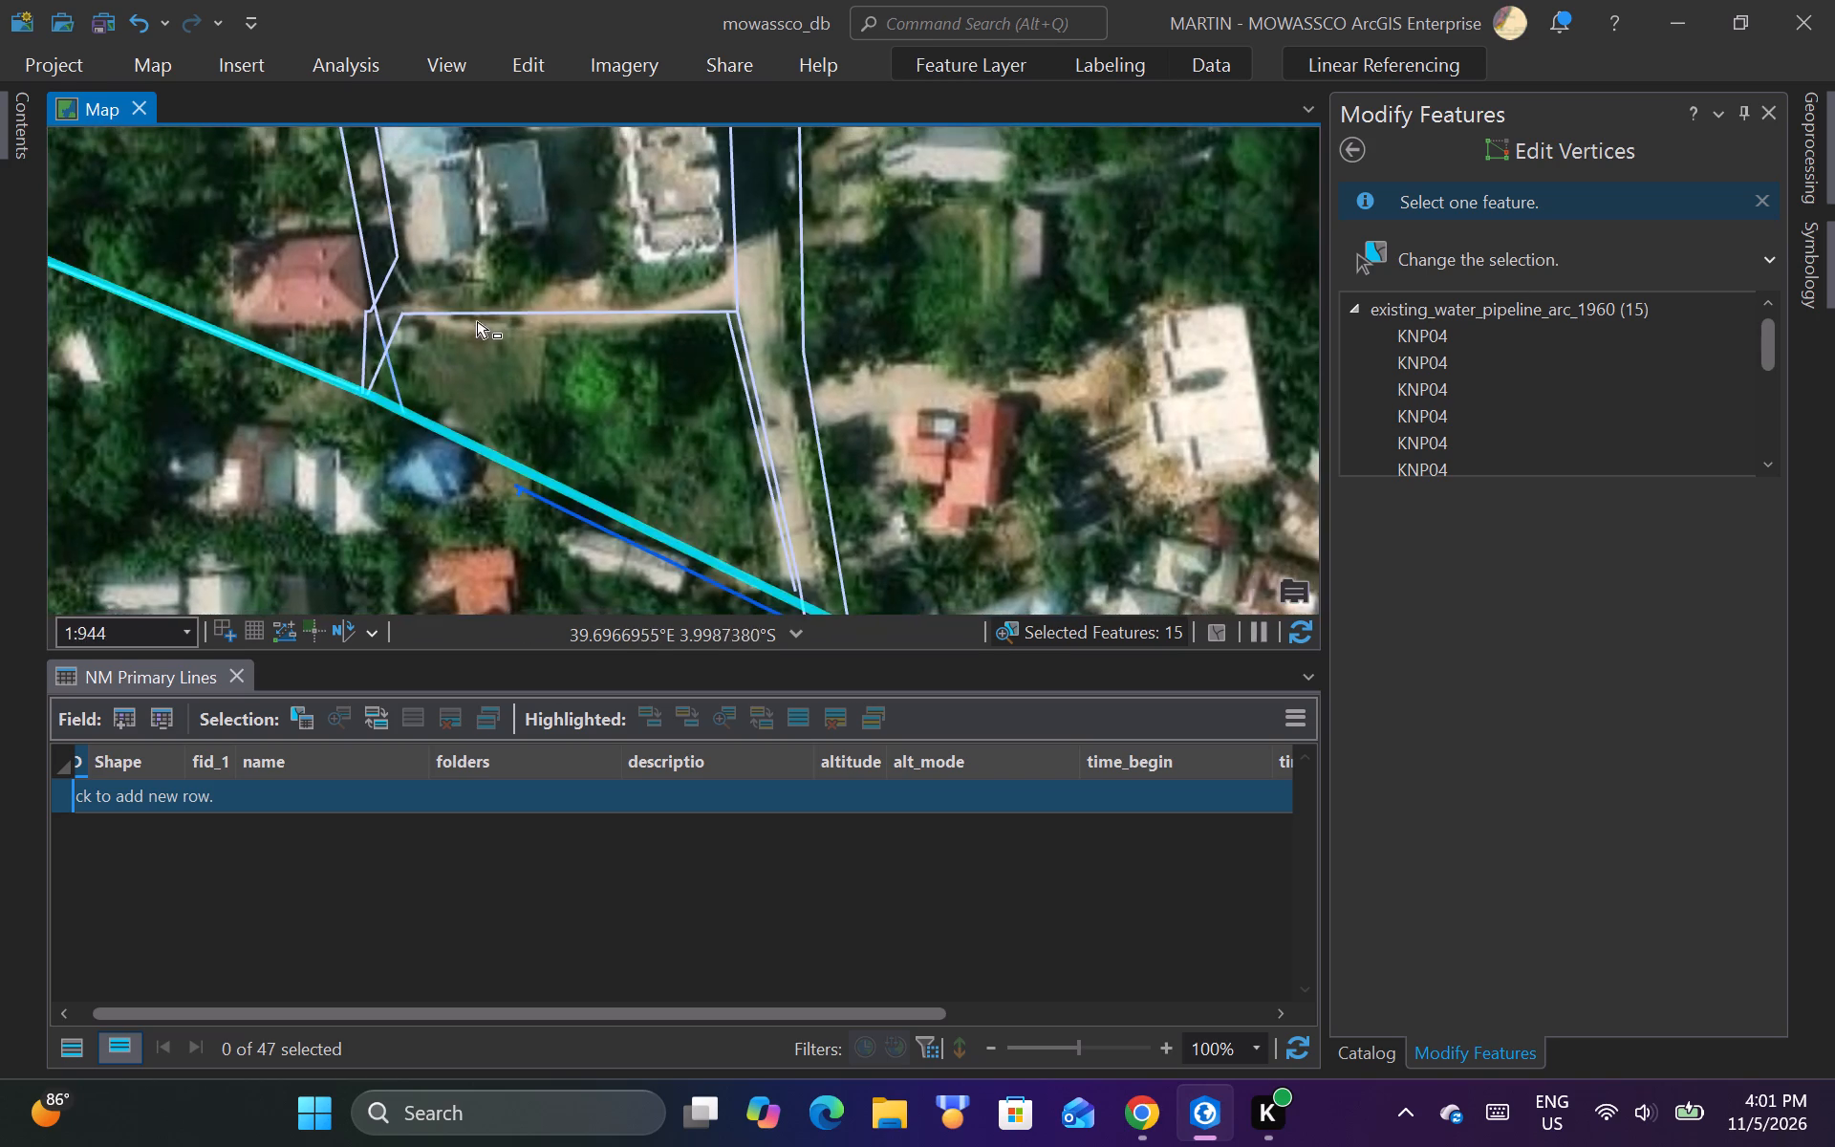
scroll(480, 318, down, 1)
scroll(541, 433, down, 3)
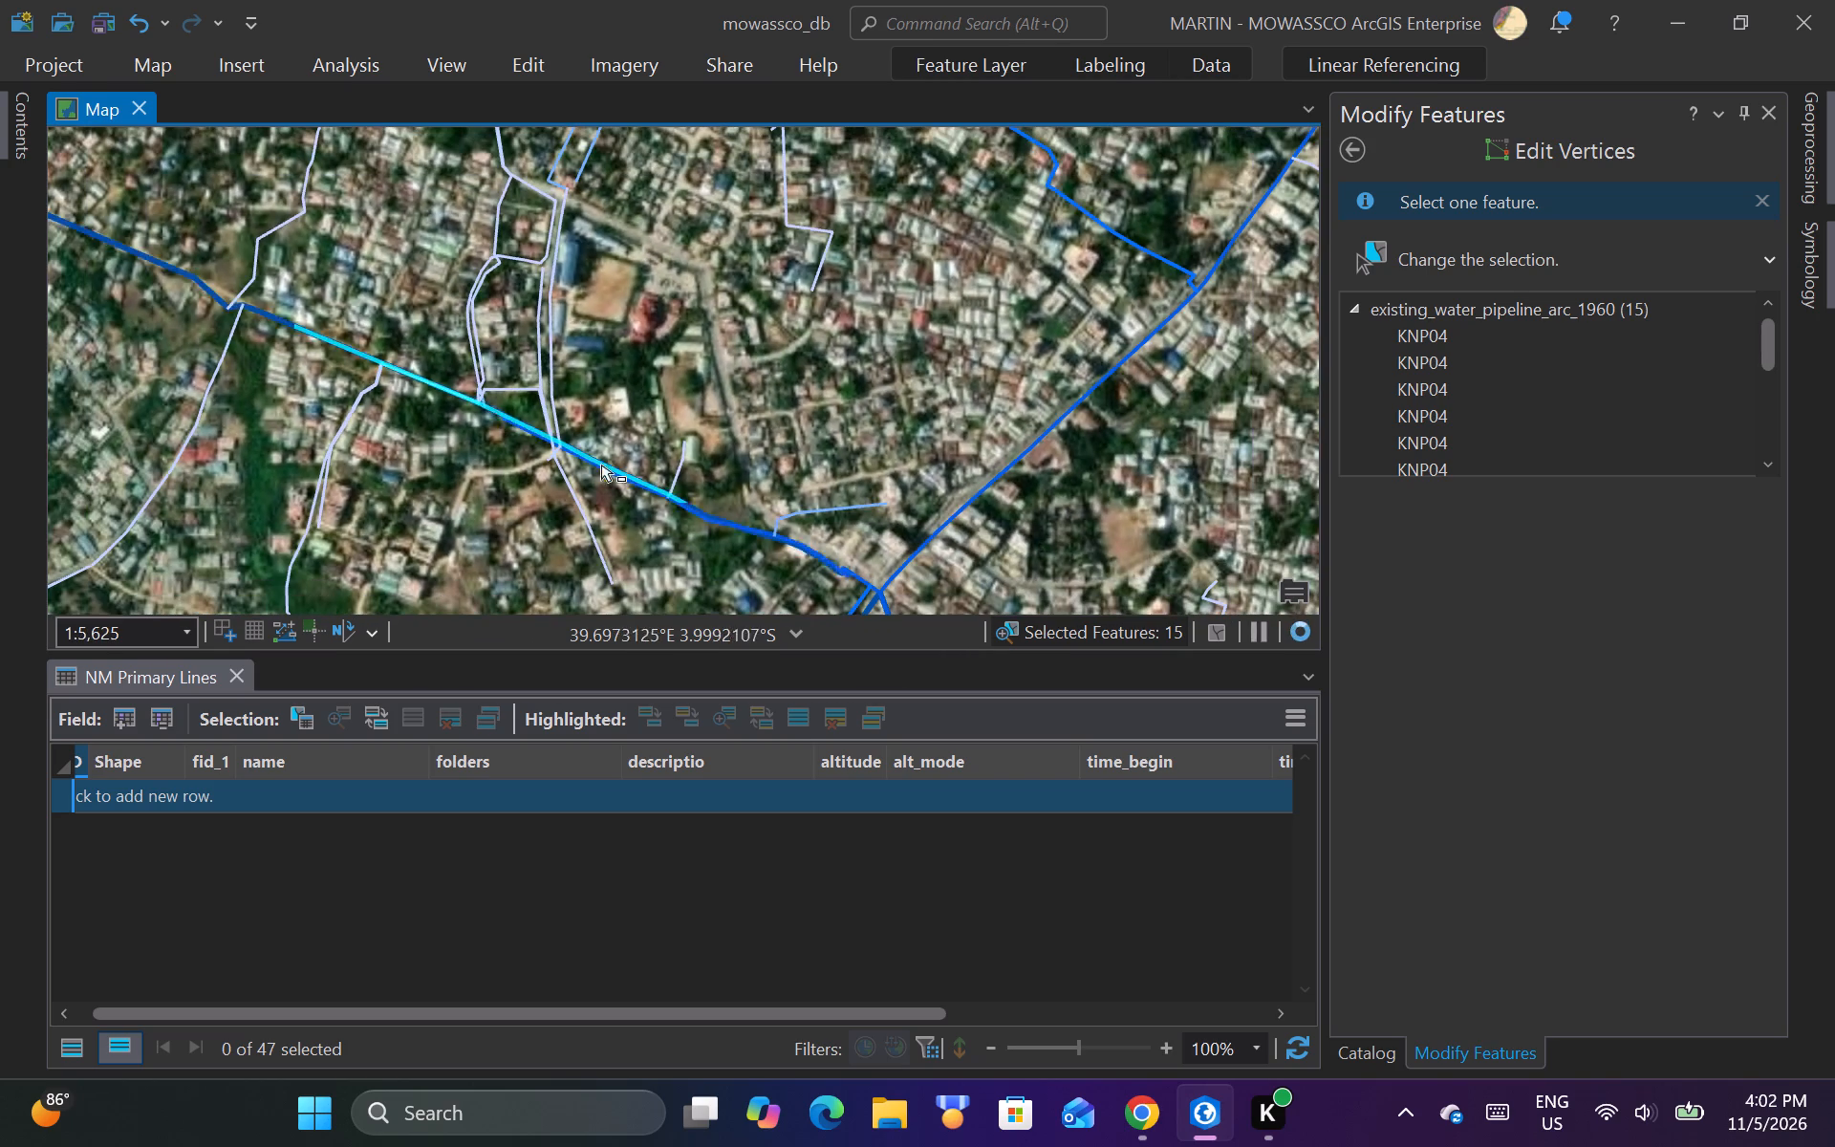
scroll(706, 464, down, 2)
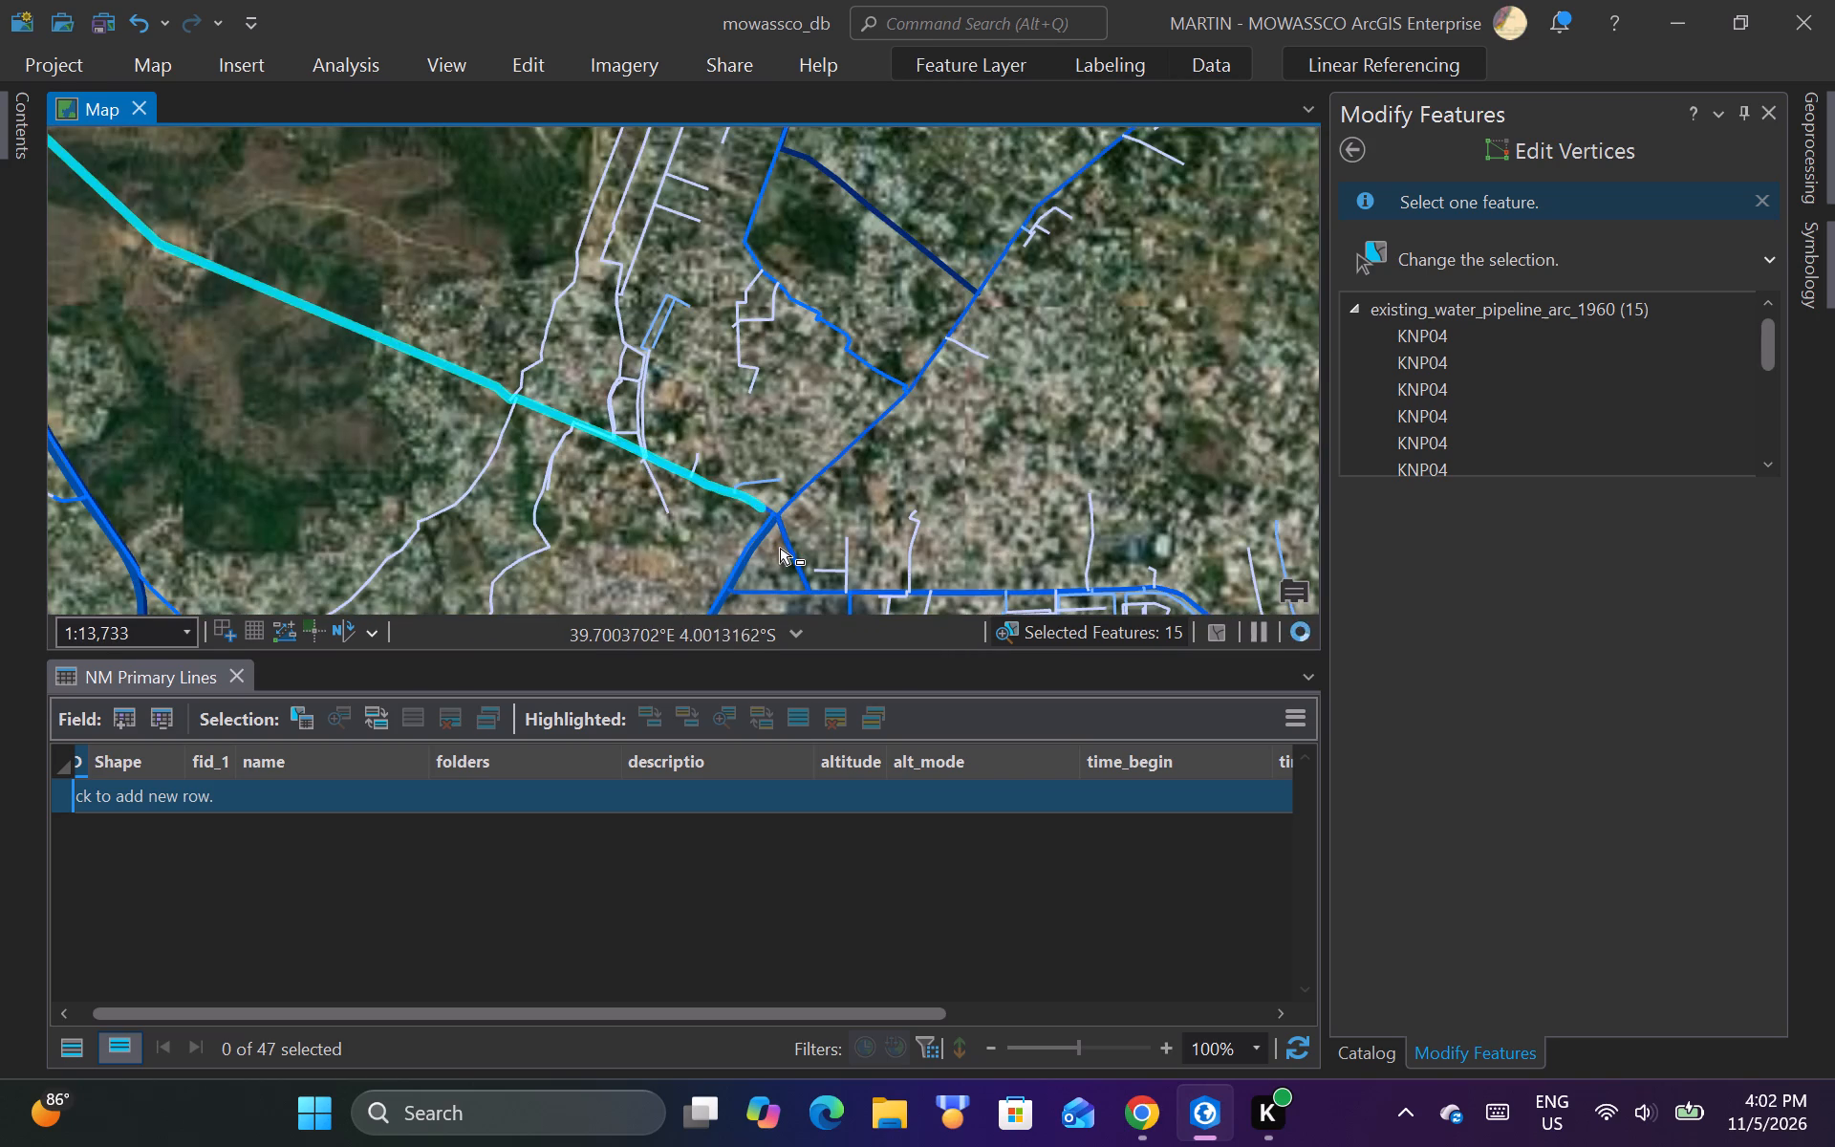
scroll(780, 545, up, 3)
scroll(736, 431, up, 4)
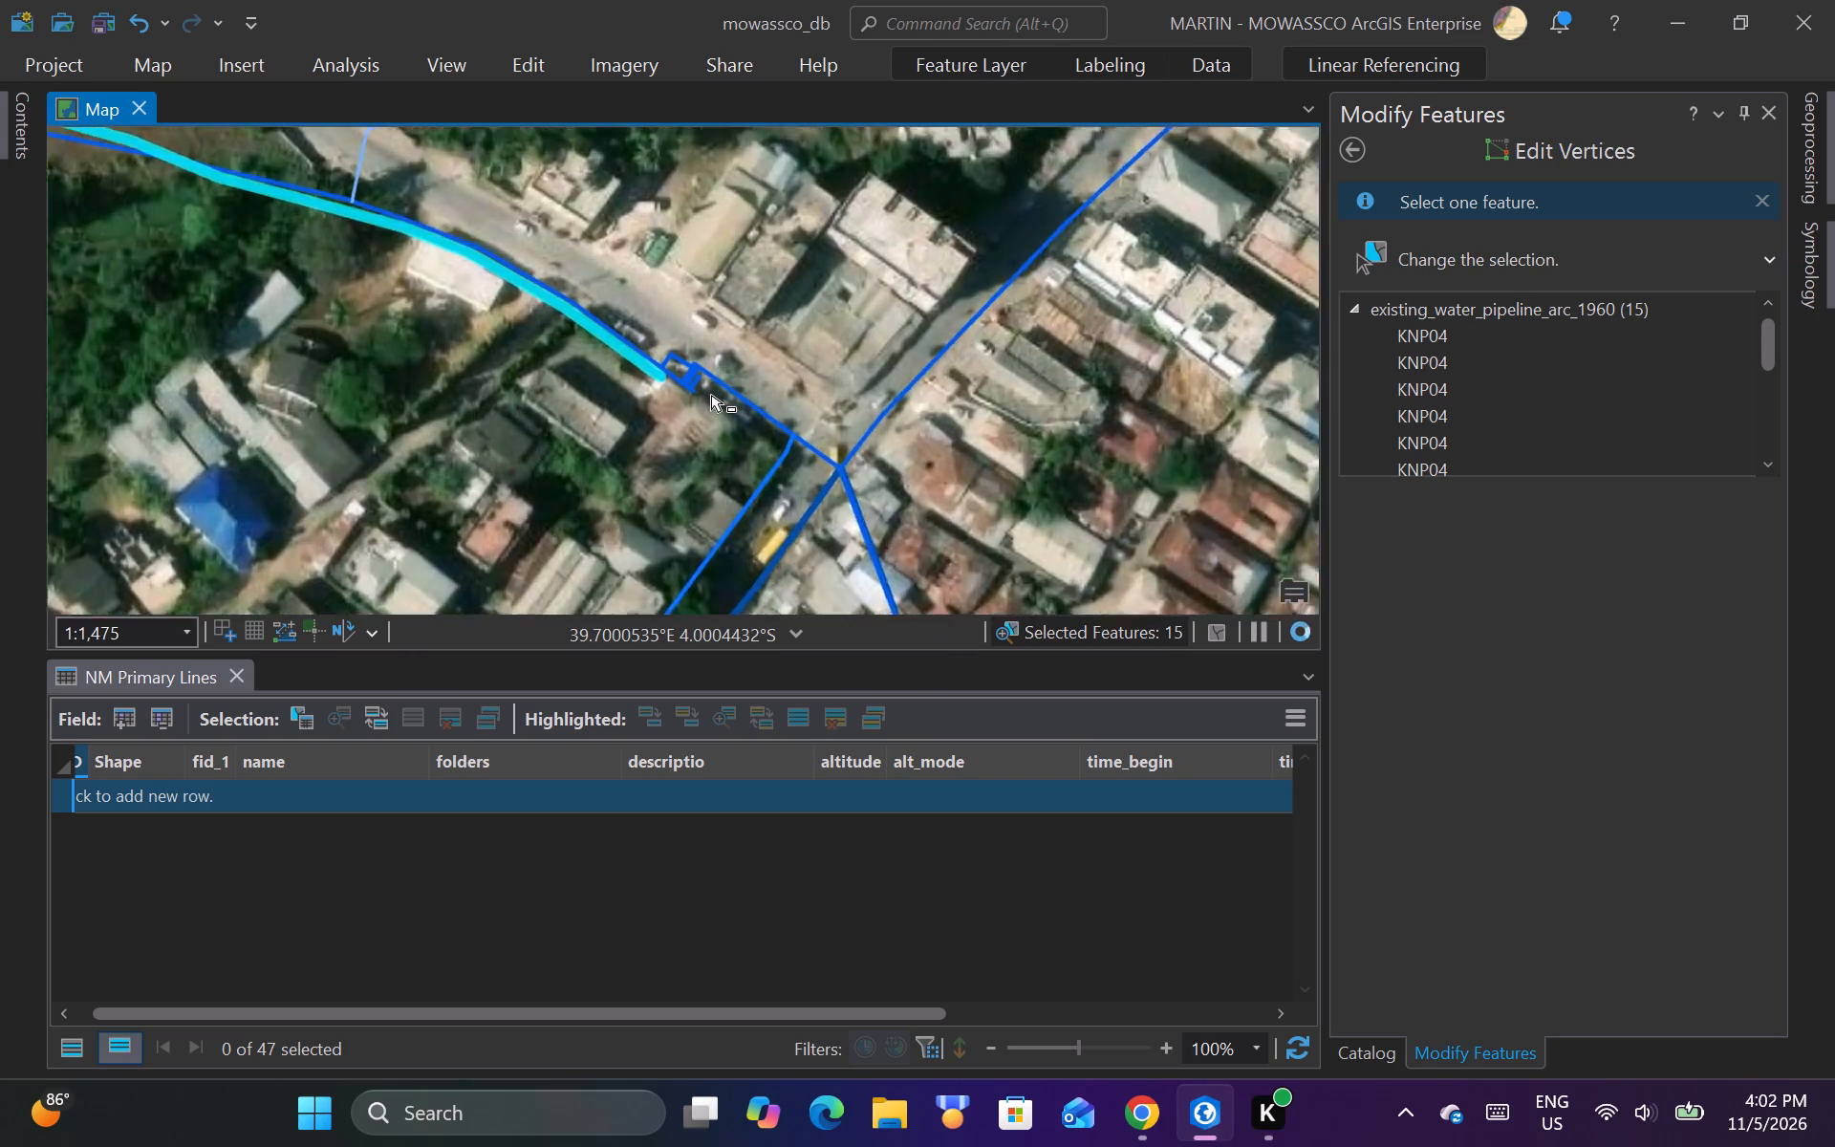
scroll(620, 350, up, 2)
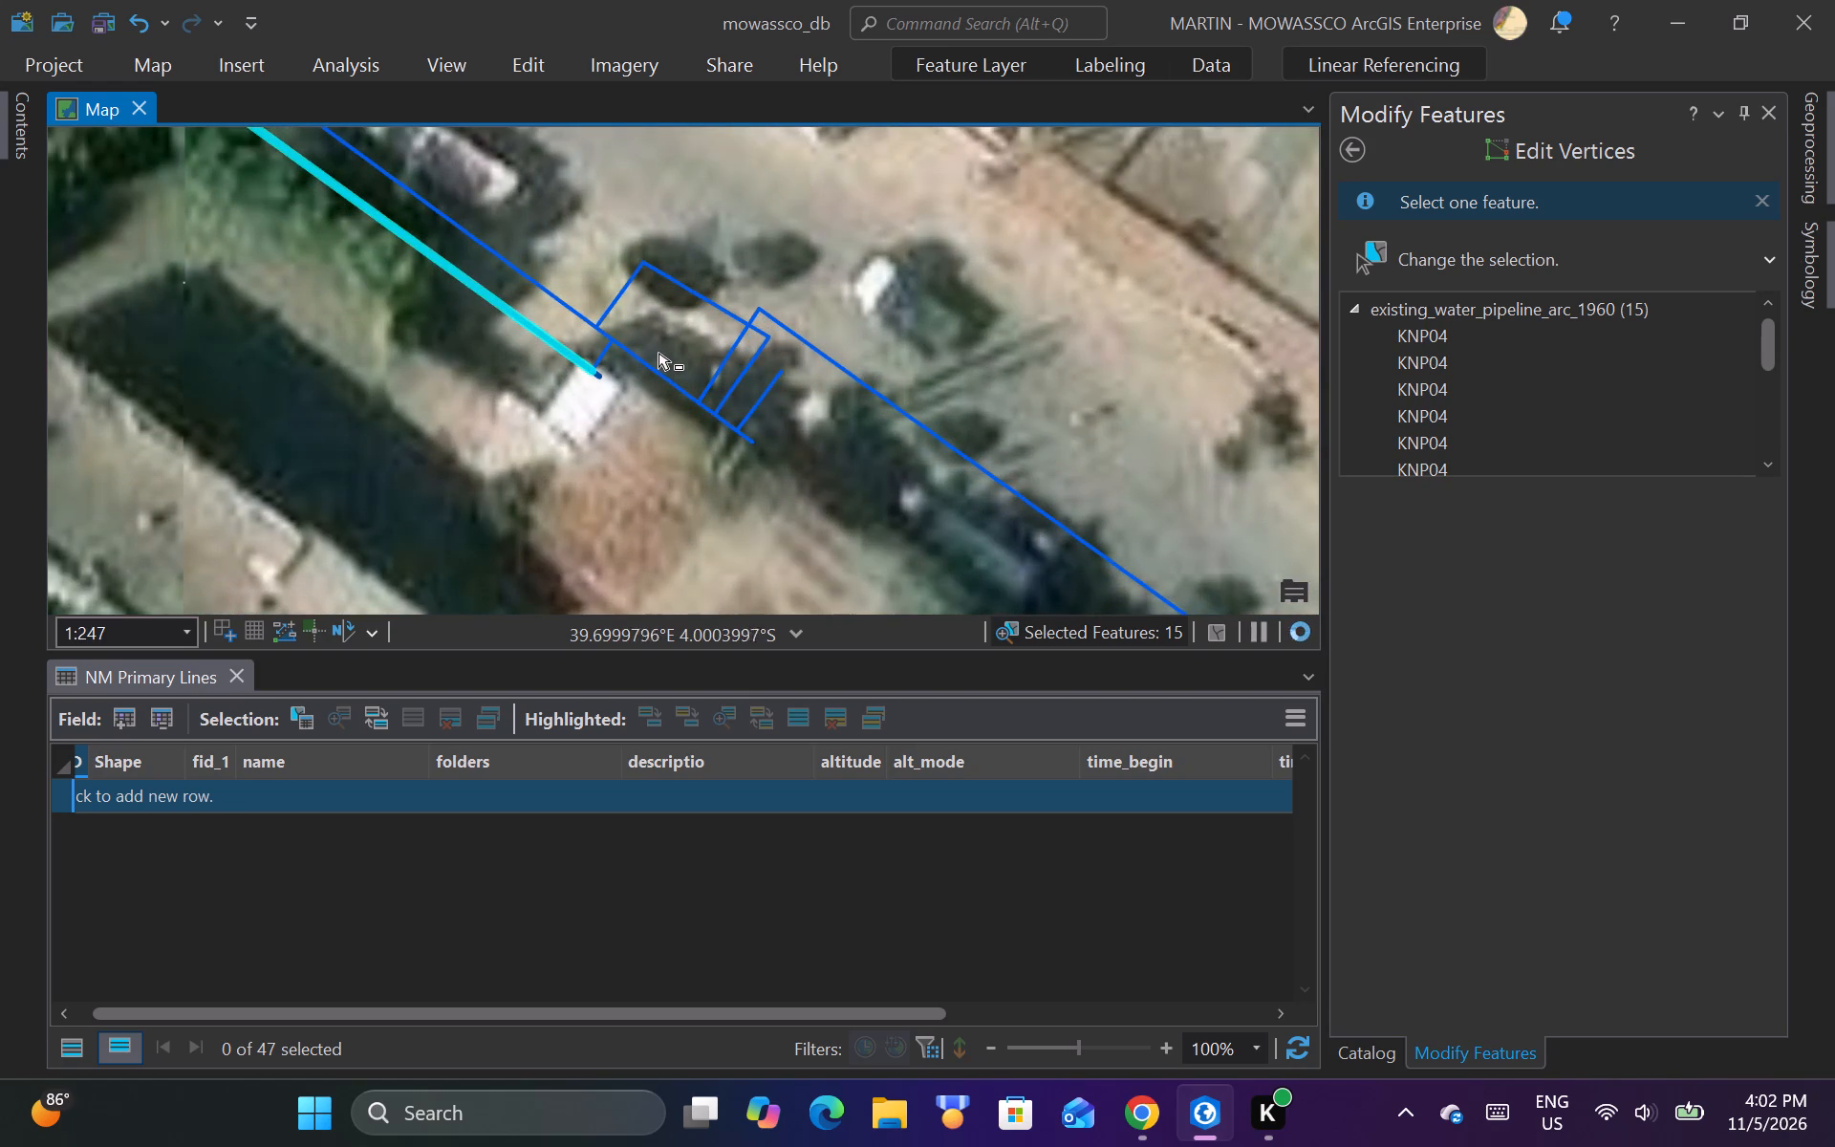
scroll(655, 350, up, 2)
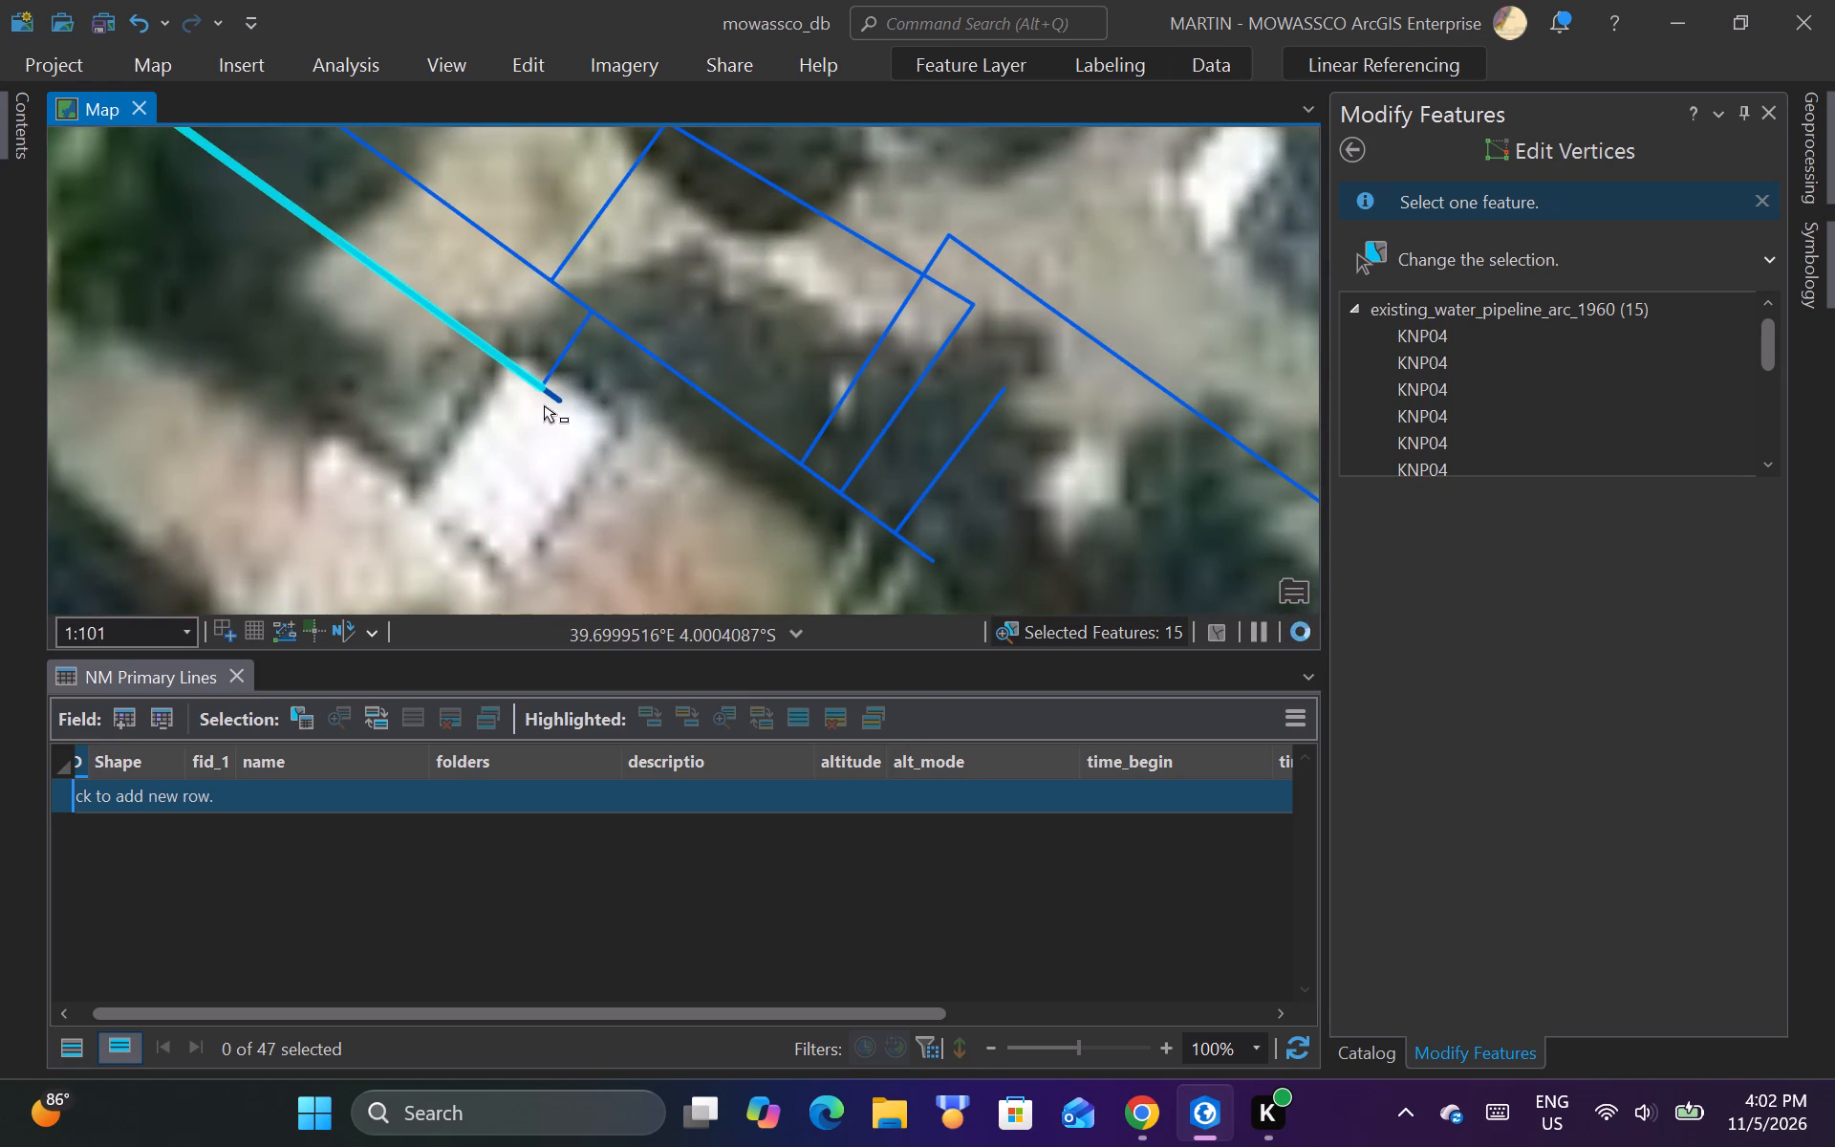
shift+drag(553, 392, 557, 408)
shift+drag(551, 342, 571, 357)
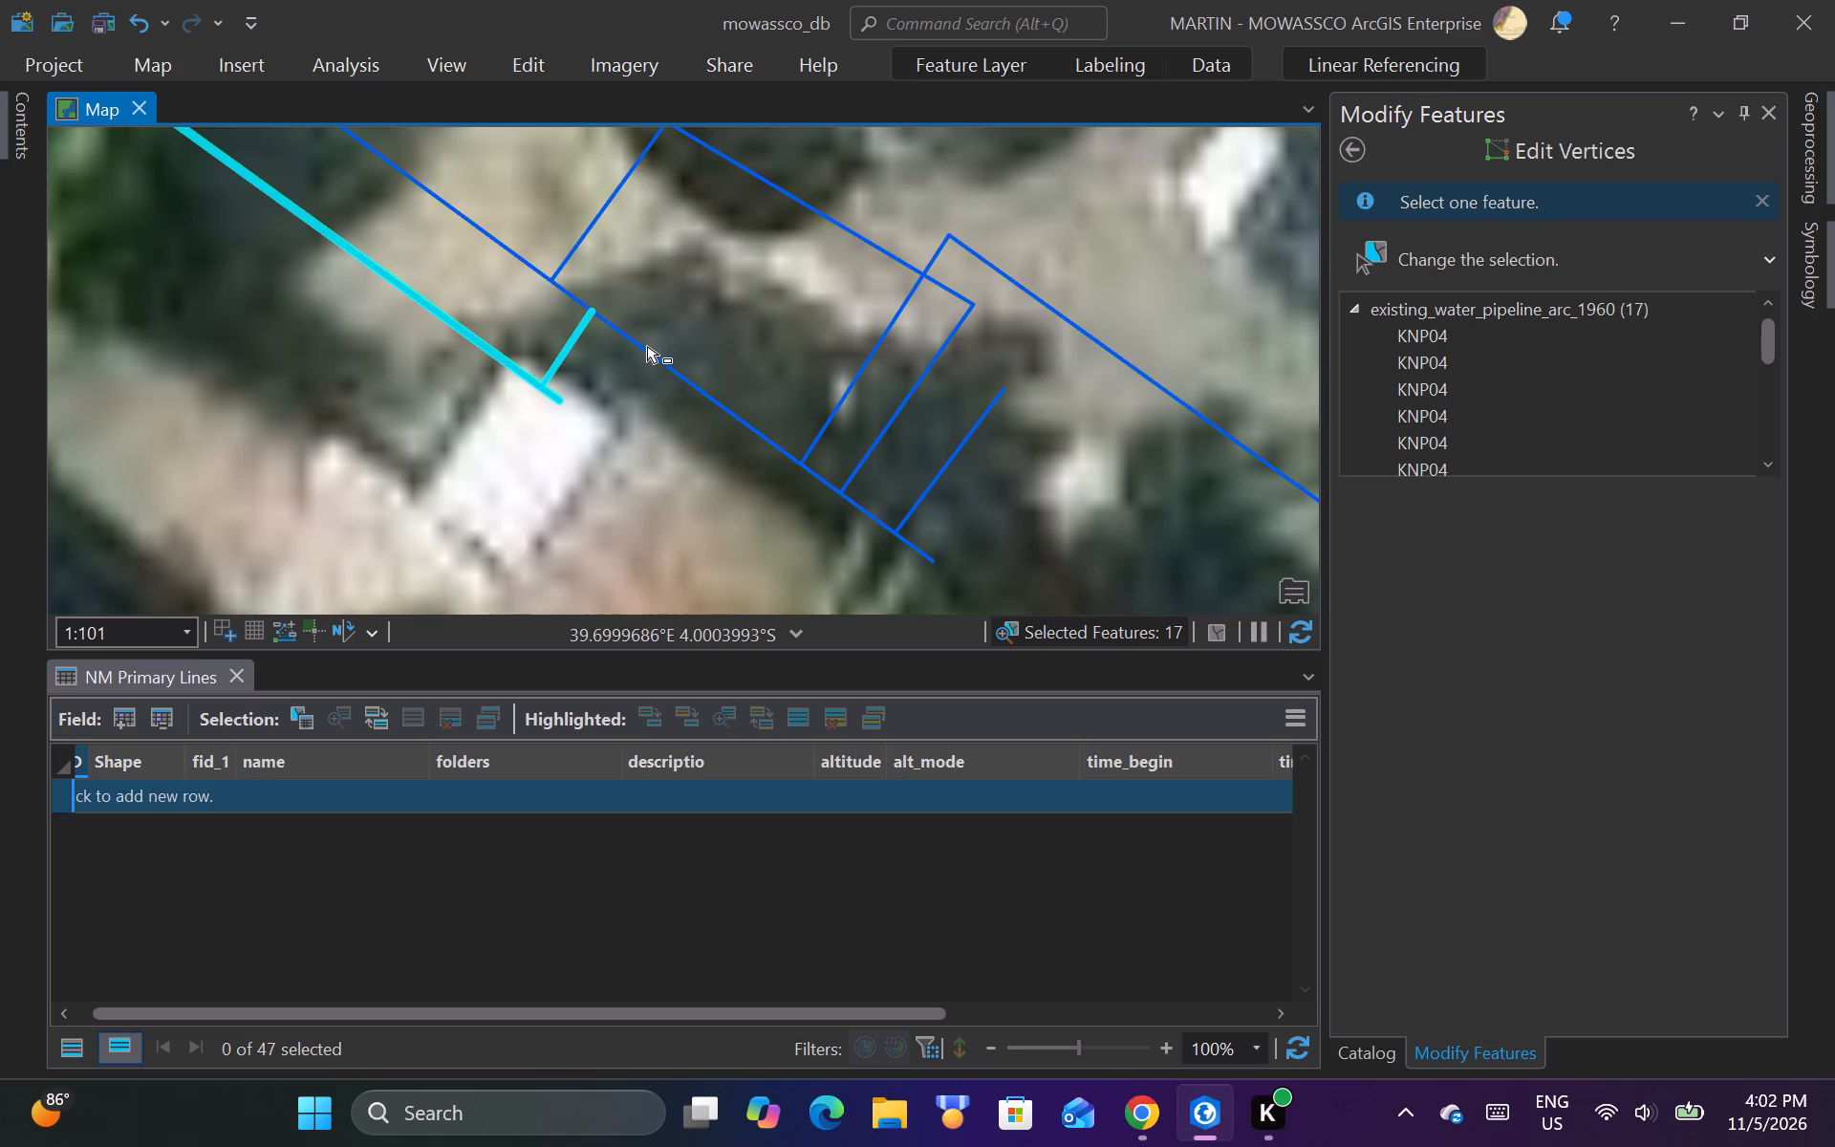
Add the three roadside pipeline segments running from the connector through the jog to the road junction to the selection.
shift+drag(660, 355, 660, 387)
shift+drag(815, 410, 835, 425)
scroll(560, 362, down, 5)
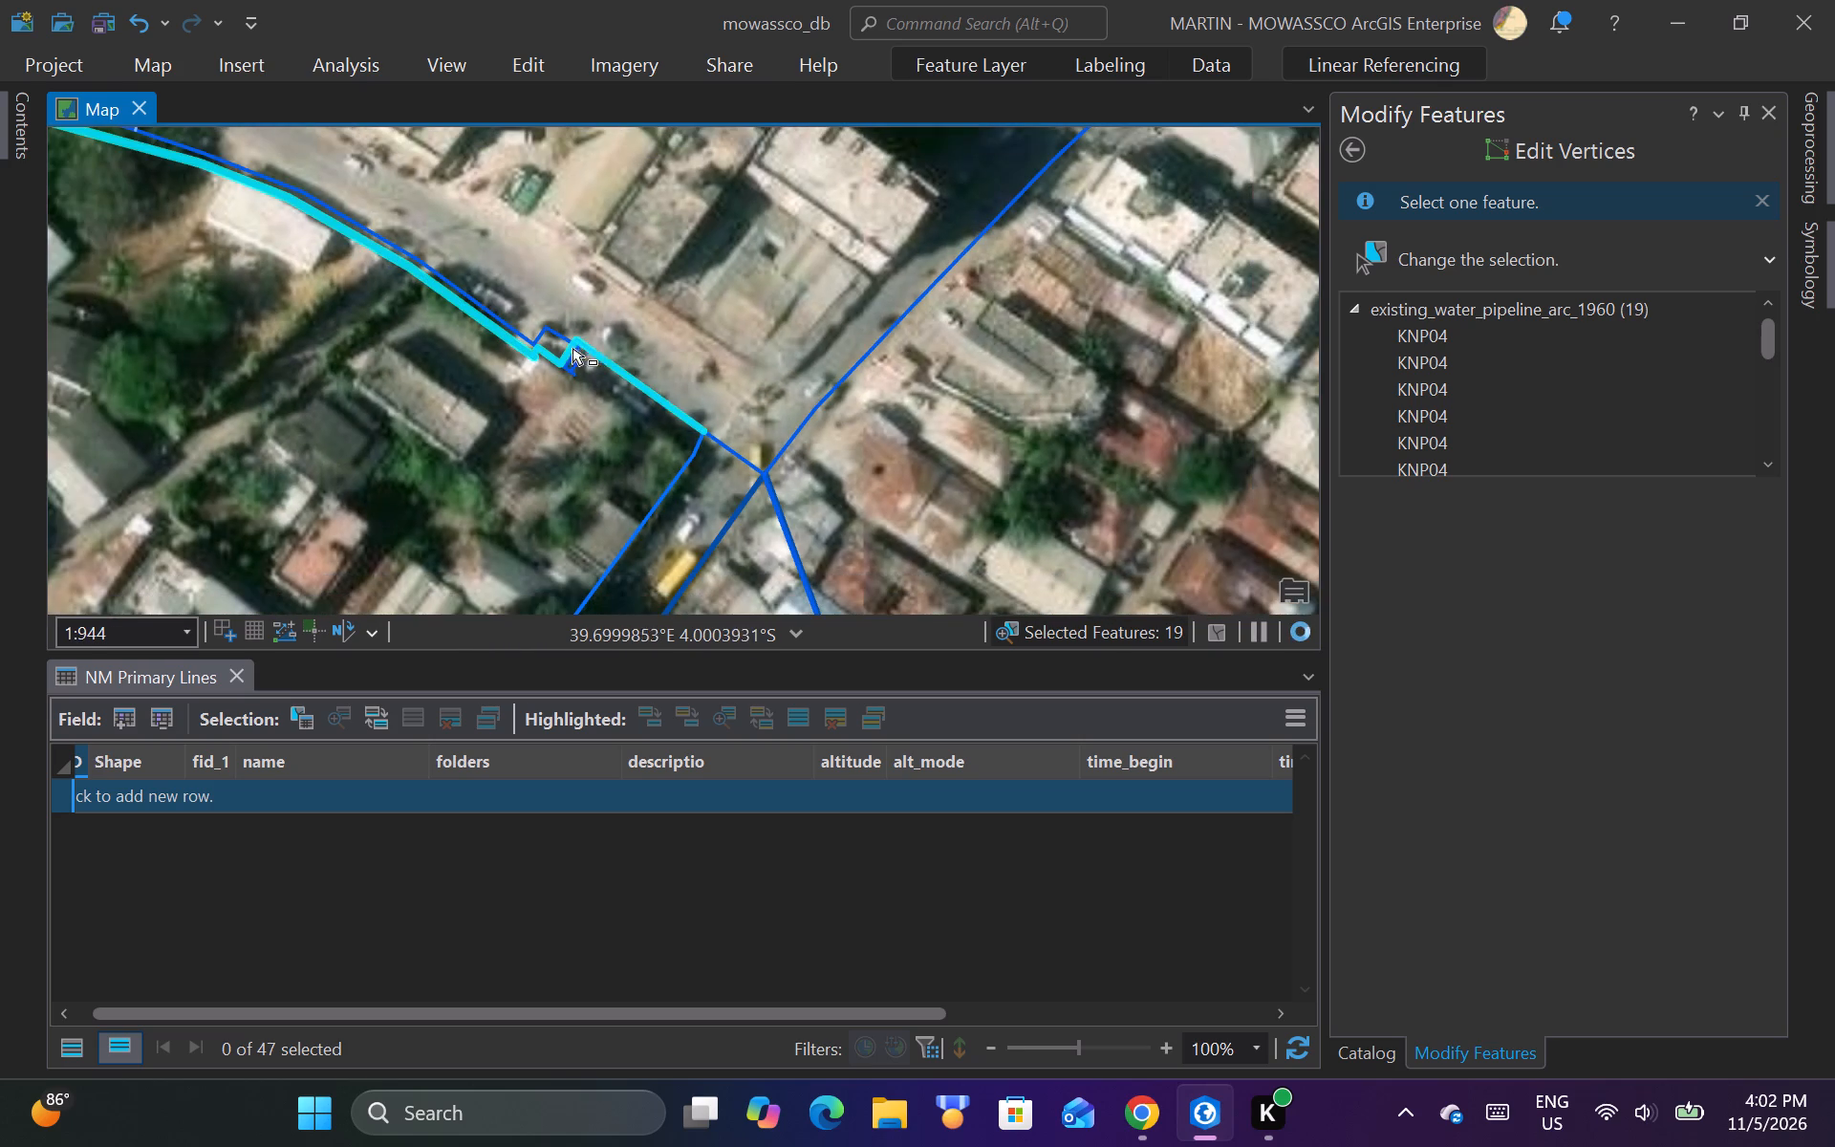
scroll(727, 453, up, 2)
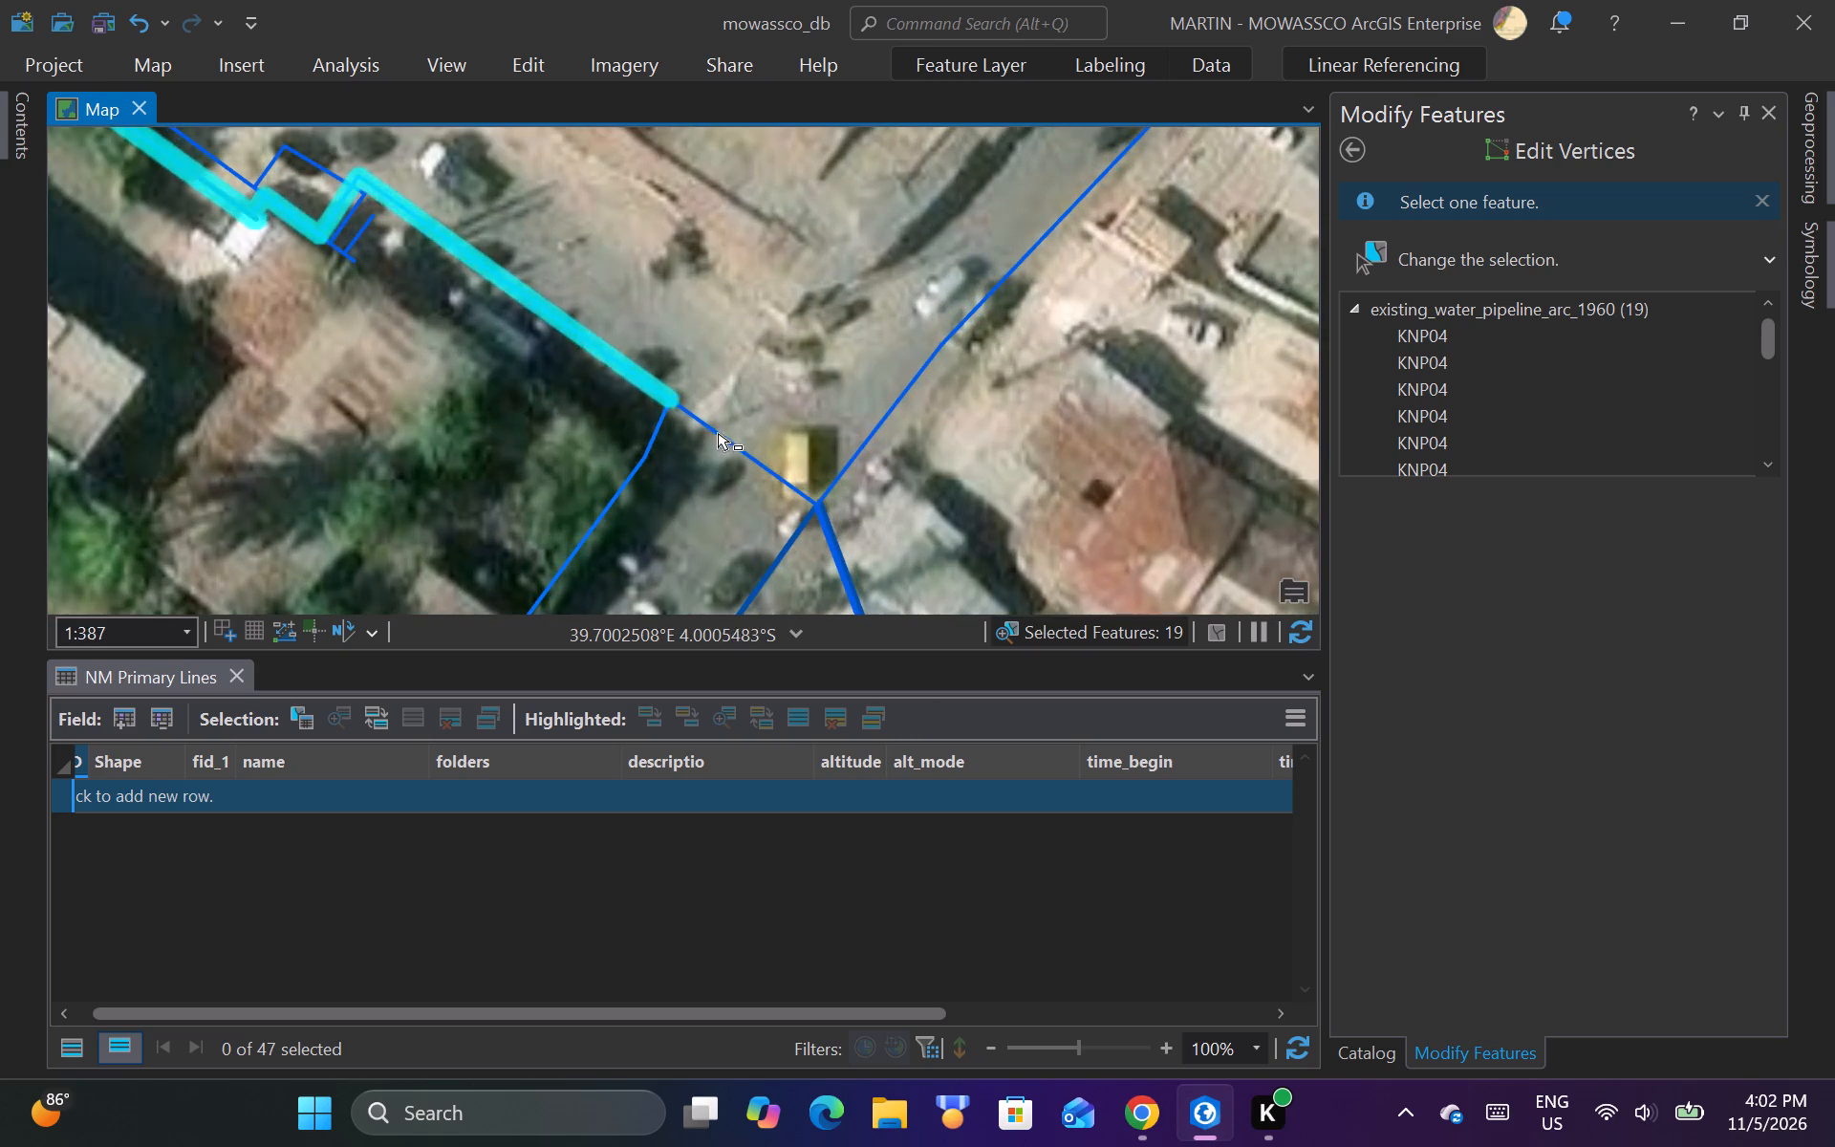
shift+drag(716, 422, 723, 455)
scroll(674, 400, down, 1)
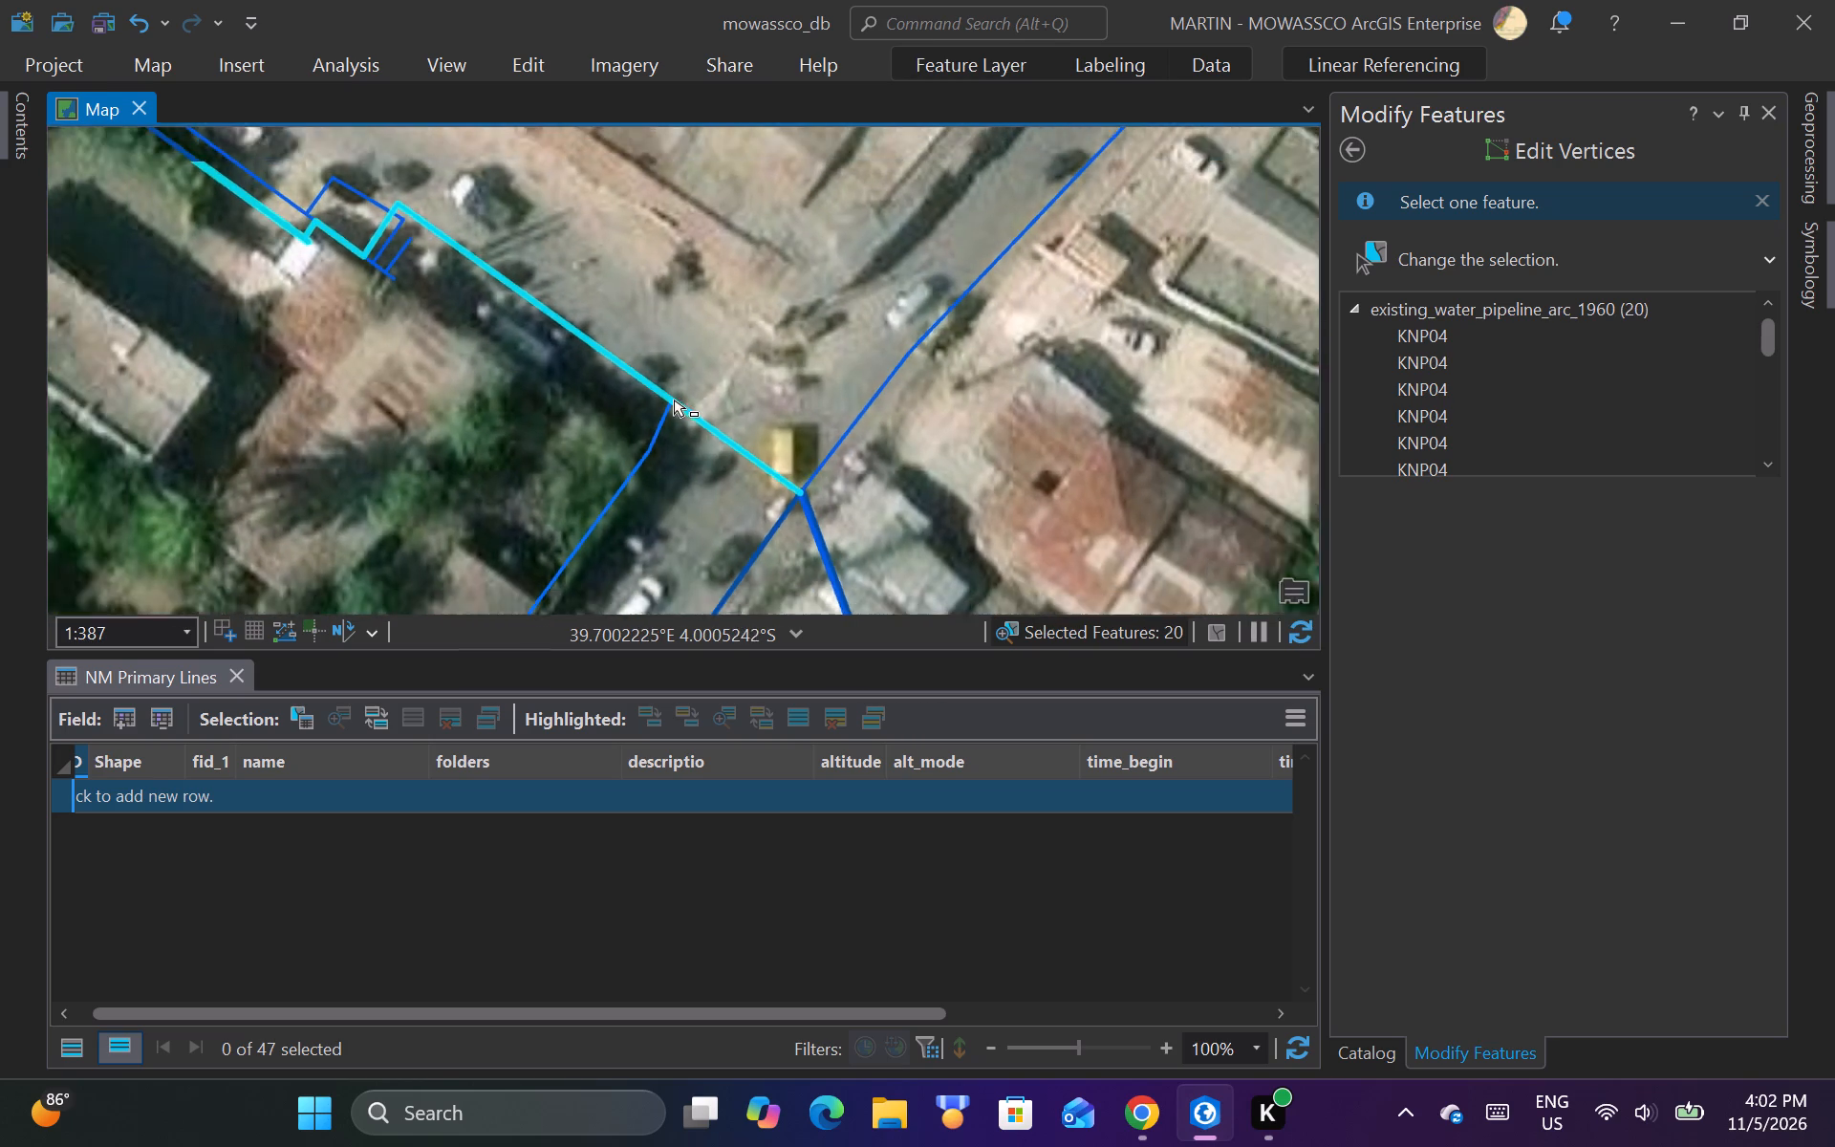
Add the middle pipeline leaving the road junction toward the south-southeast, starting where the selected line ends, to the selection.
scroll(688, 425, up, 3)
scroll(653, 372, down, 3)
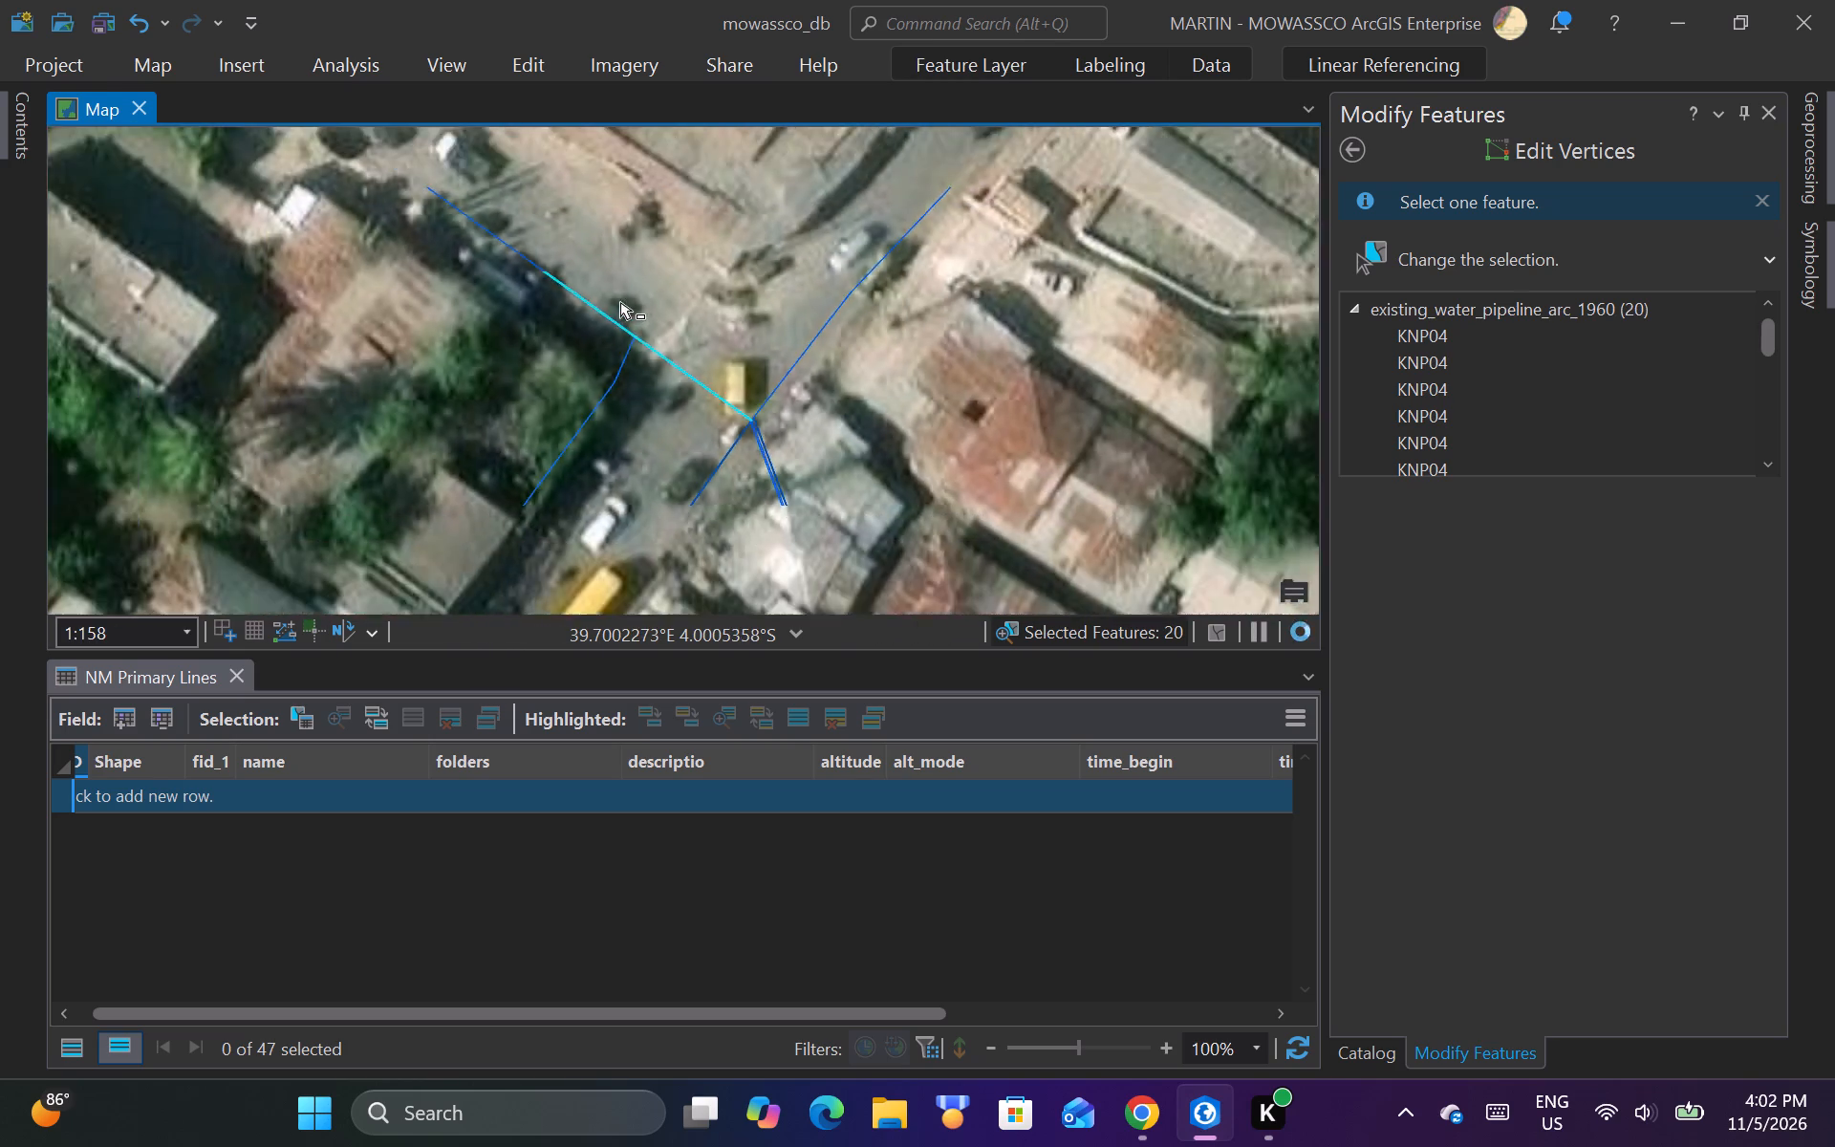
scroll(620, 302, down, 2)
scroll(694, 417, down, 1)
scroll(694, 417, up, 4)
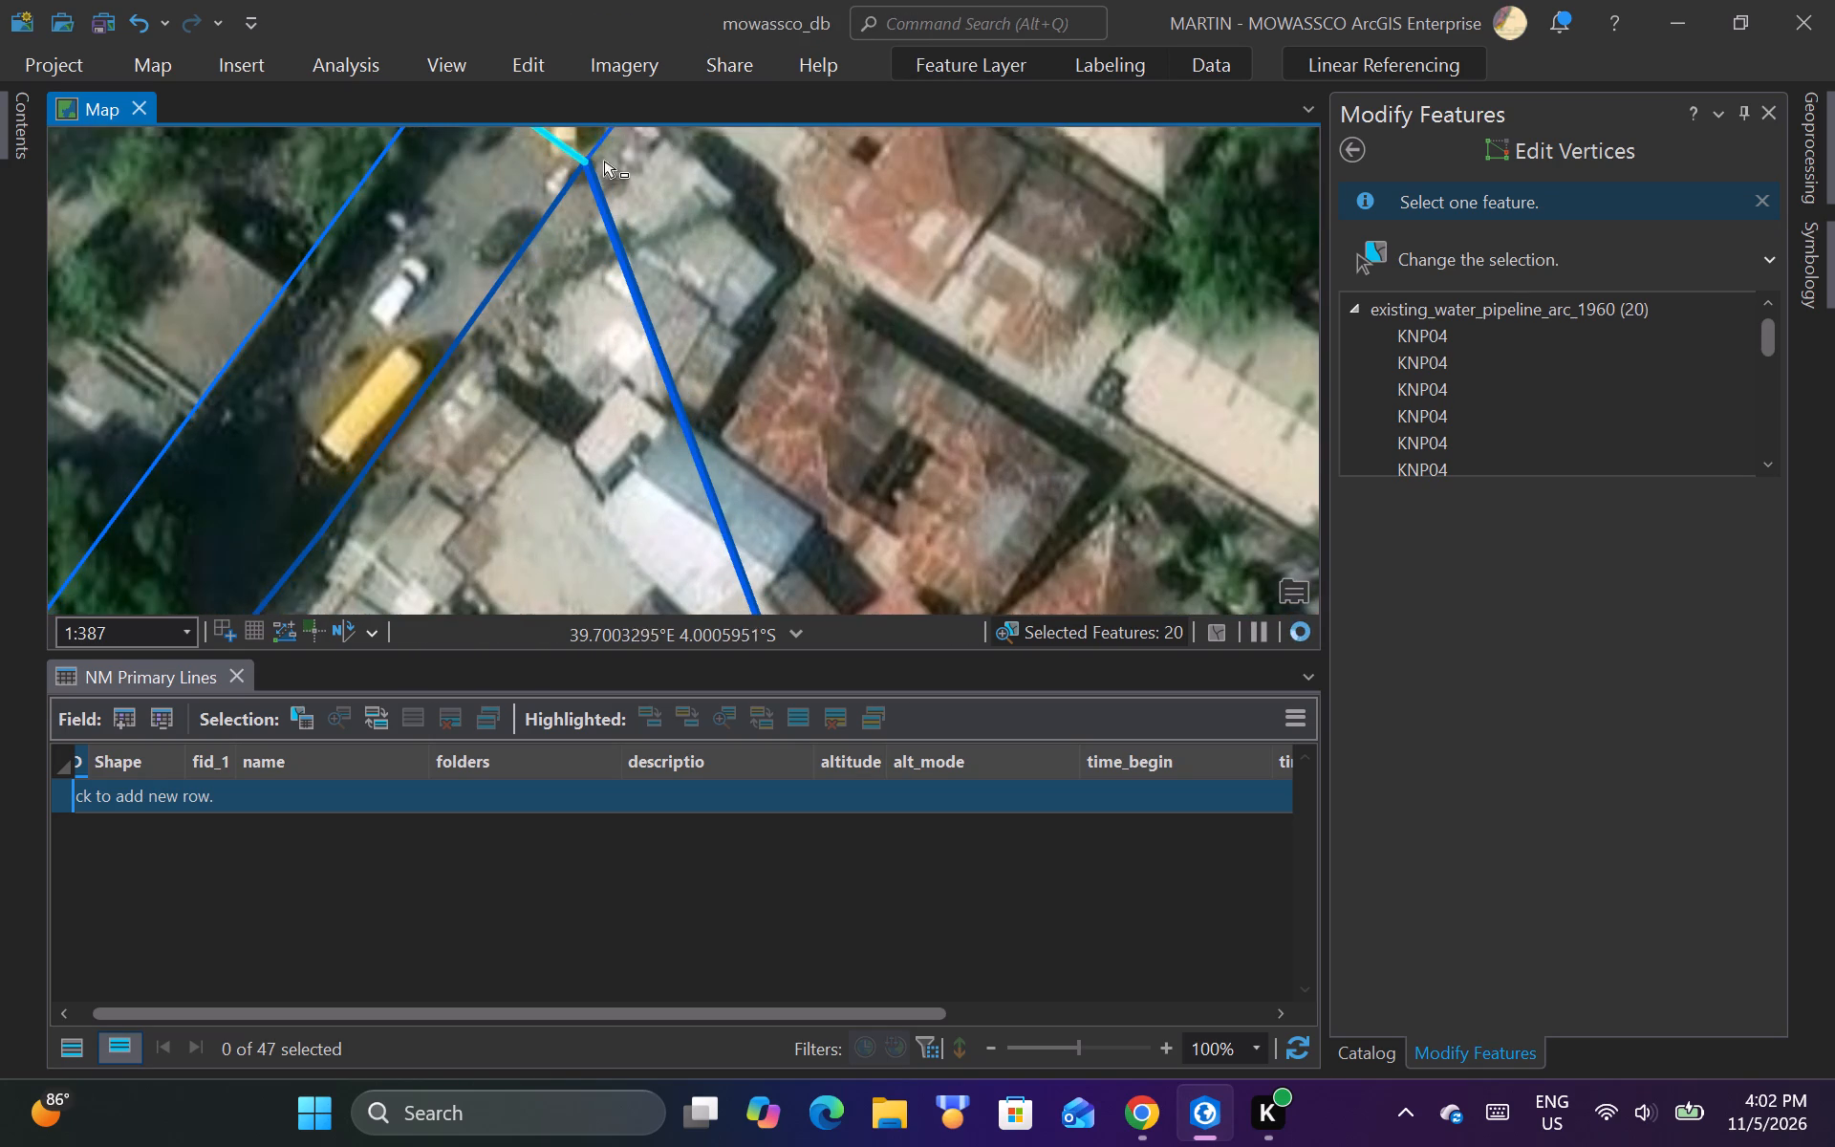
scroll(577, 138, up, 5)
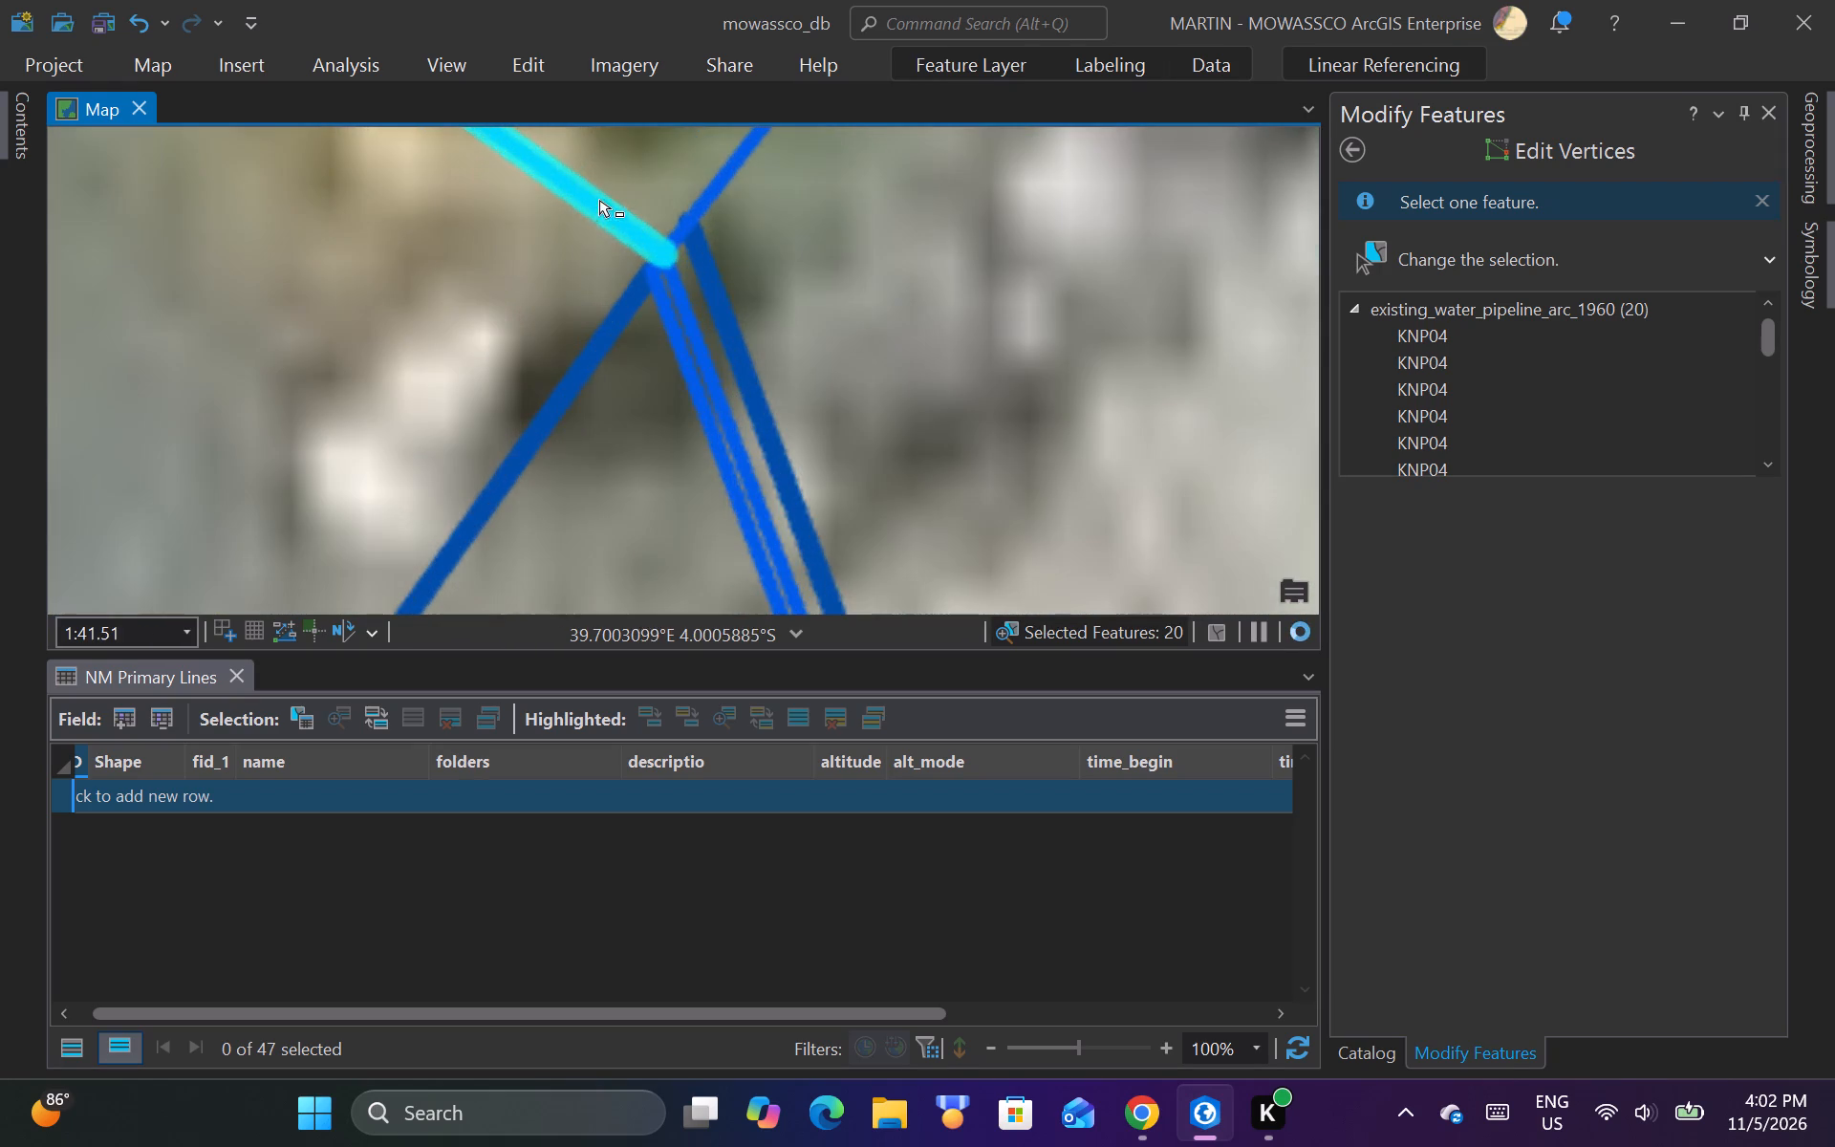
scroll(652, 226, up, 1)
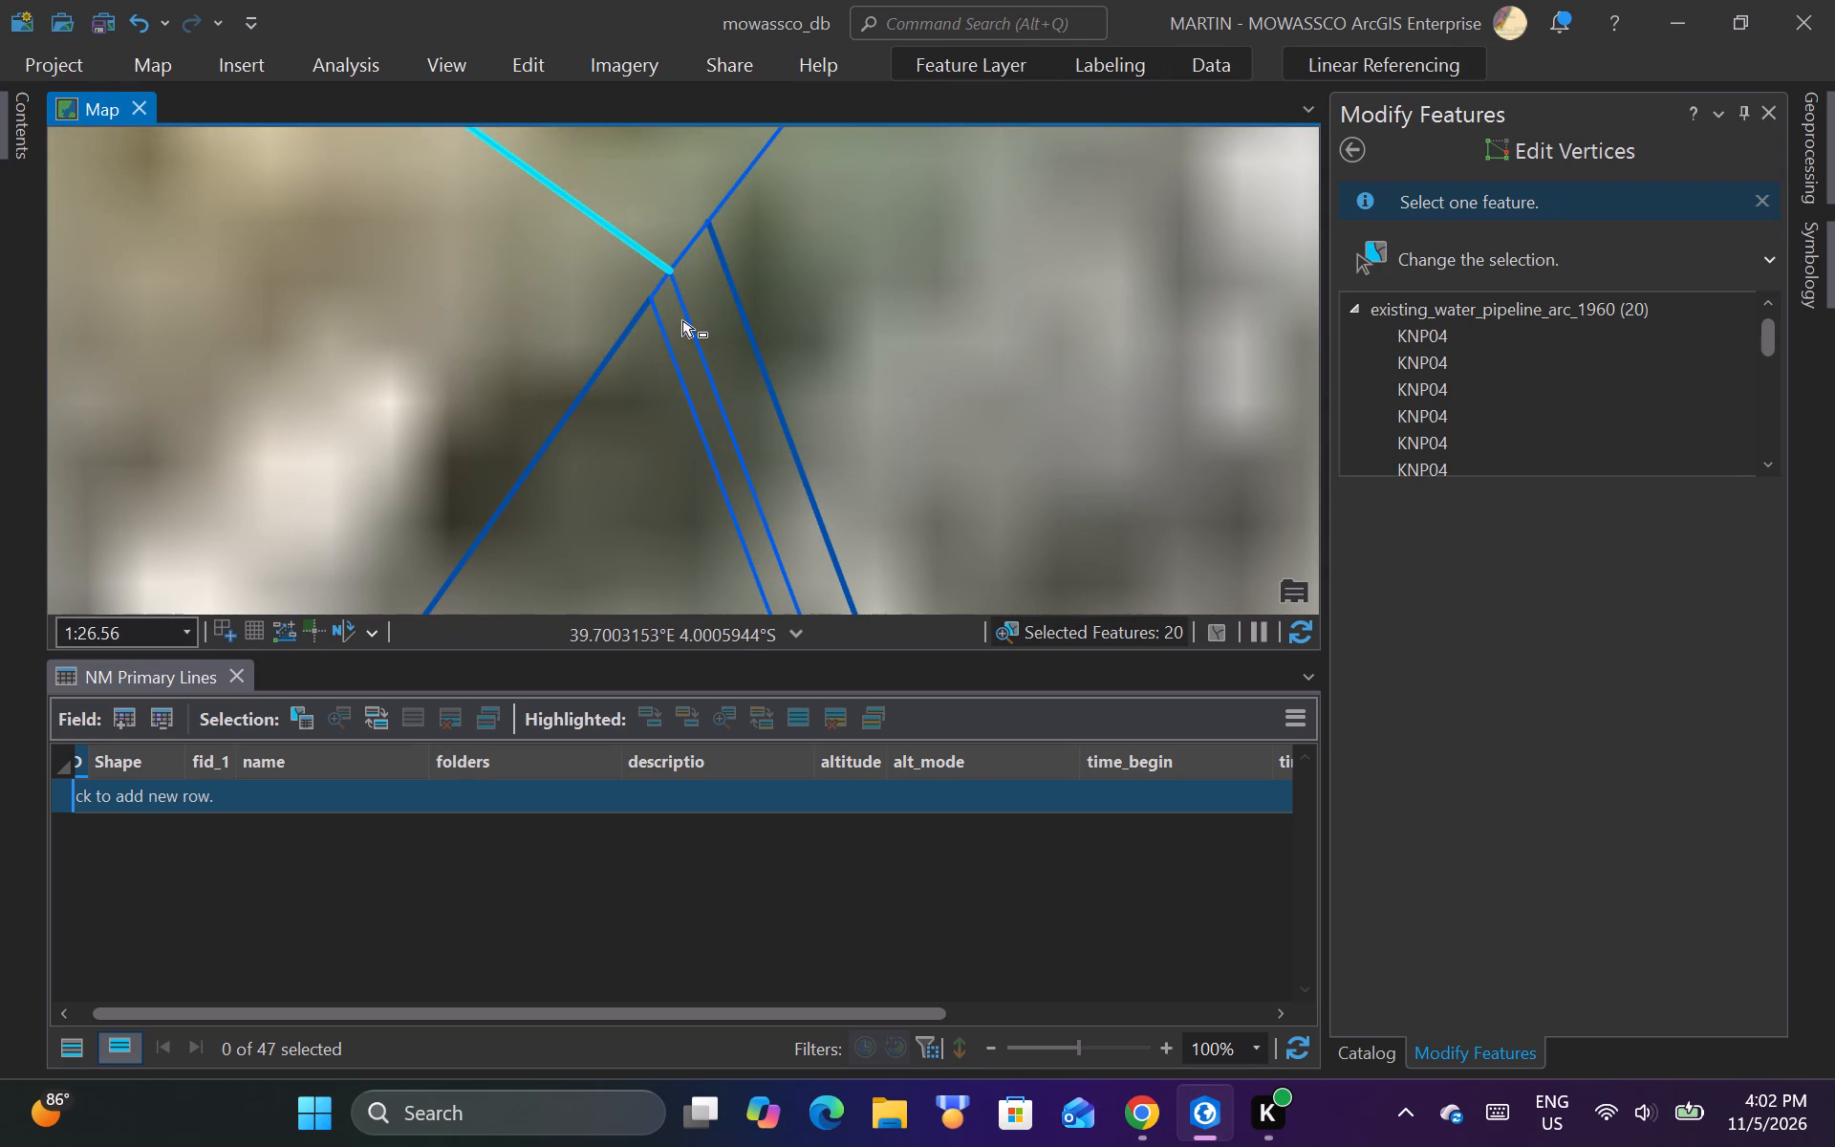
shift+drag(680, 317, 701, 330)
Clear the selection and select only the short KNP14 piece running southwest from the road junction to the neighbouring line.
scroll(588, 263, down, 4)
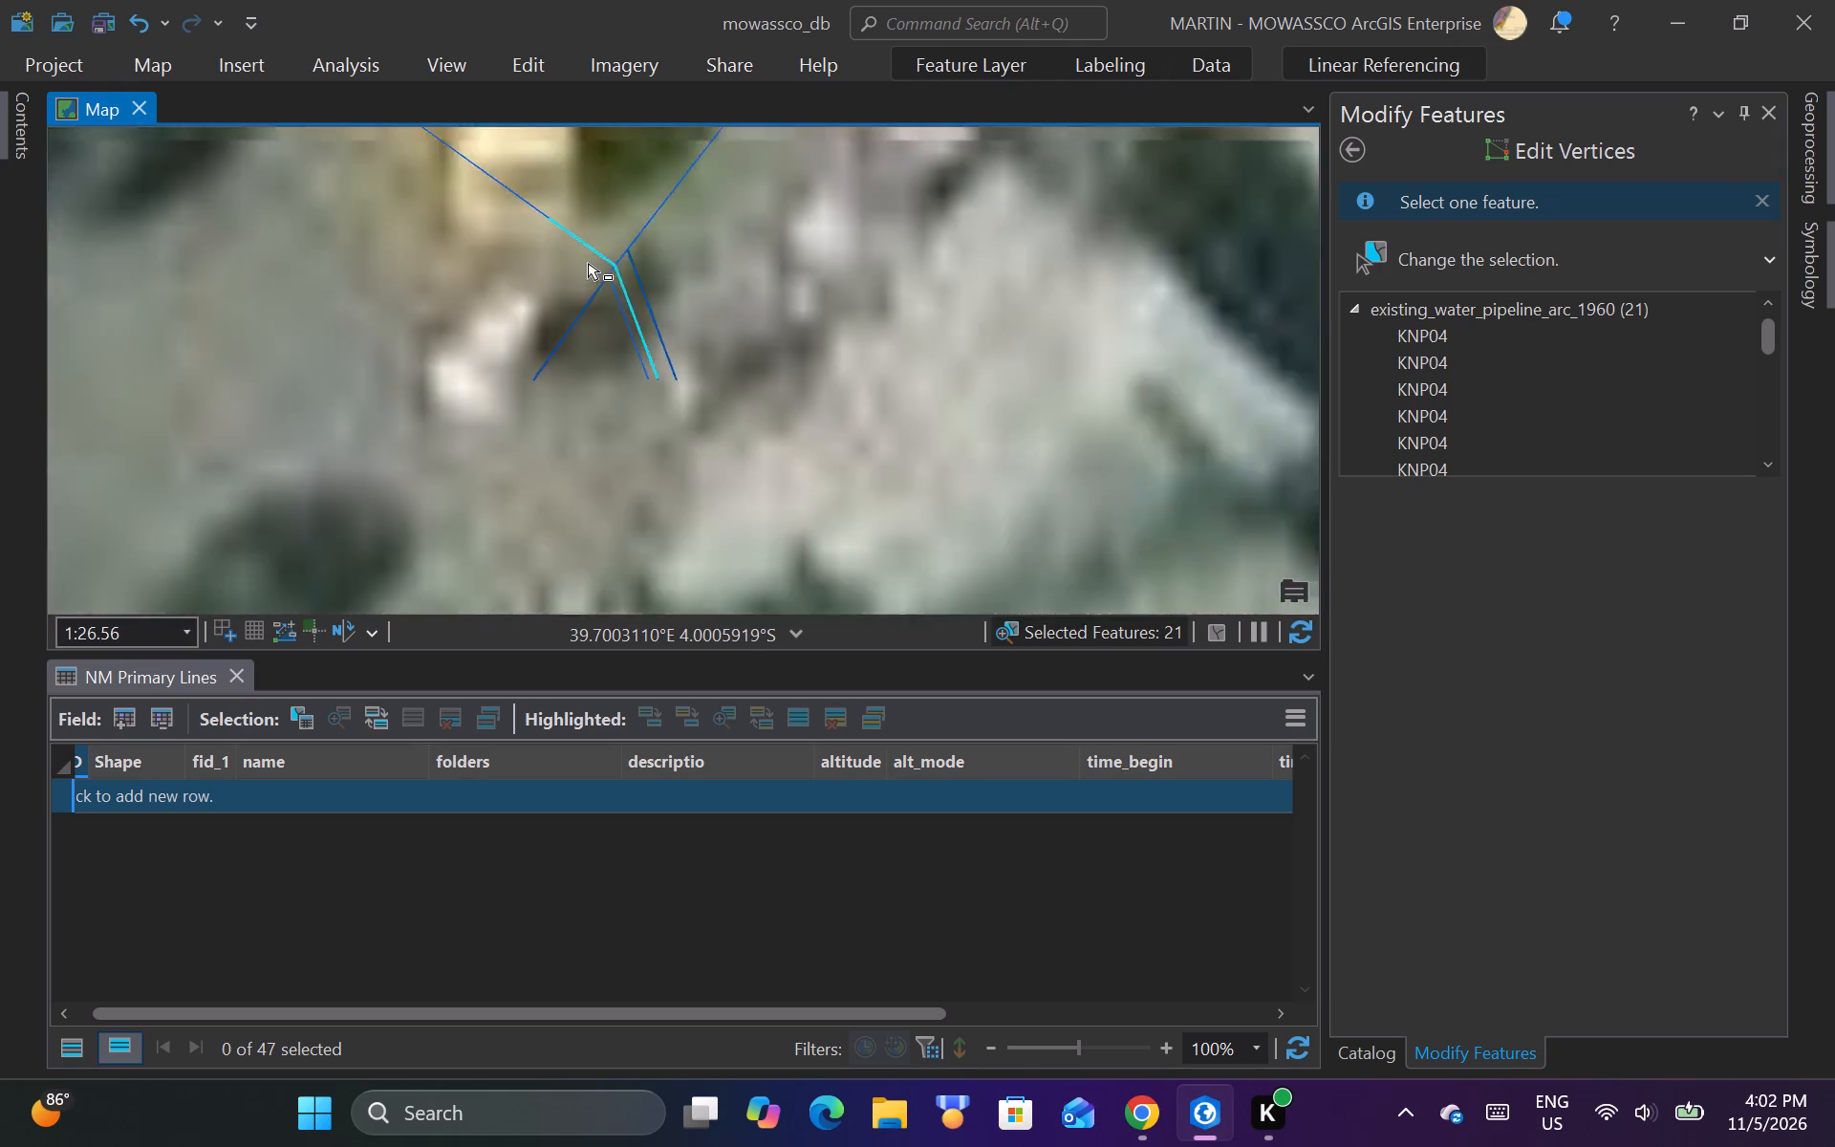
scroll(591, 258, down, 3)
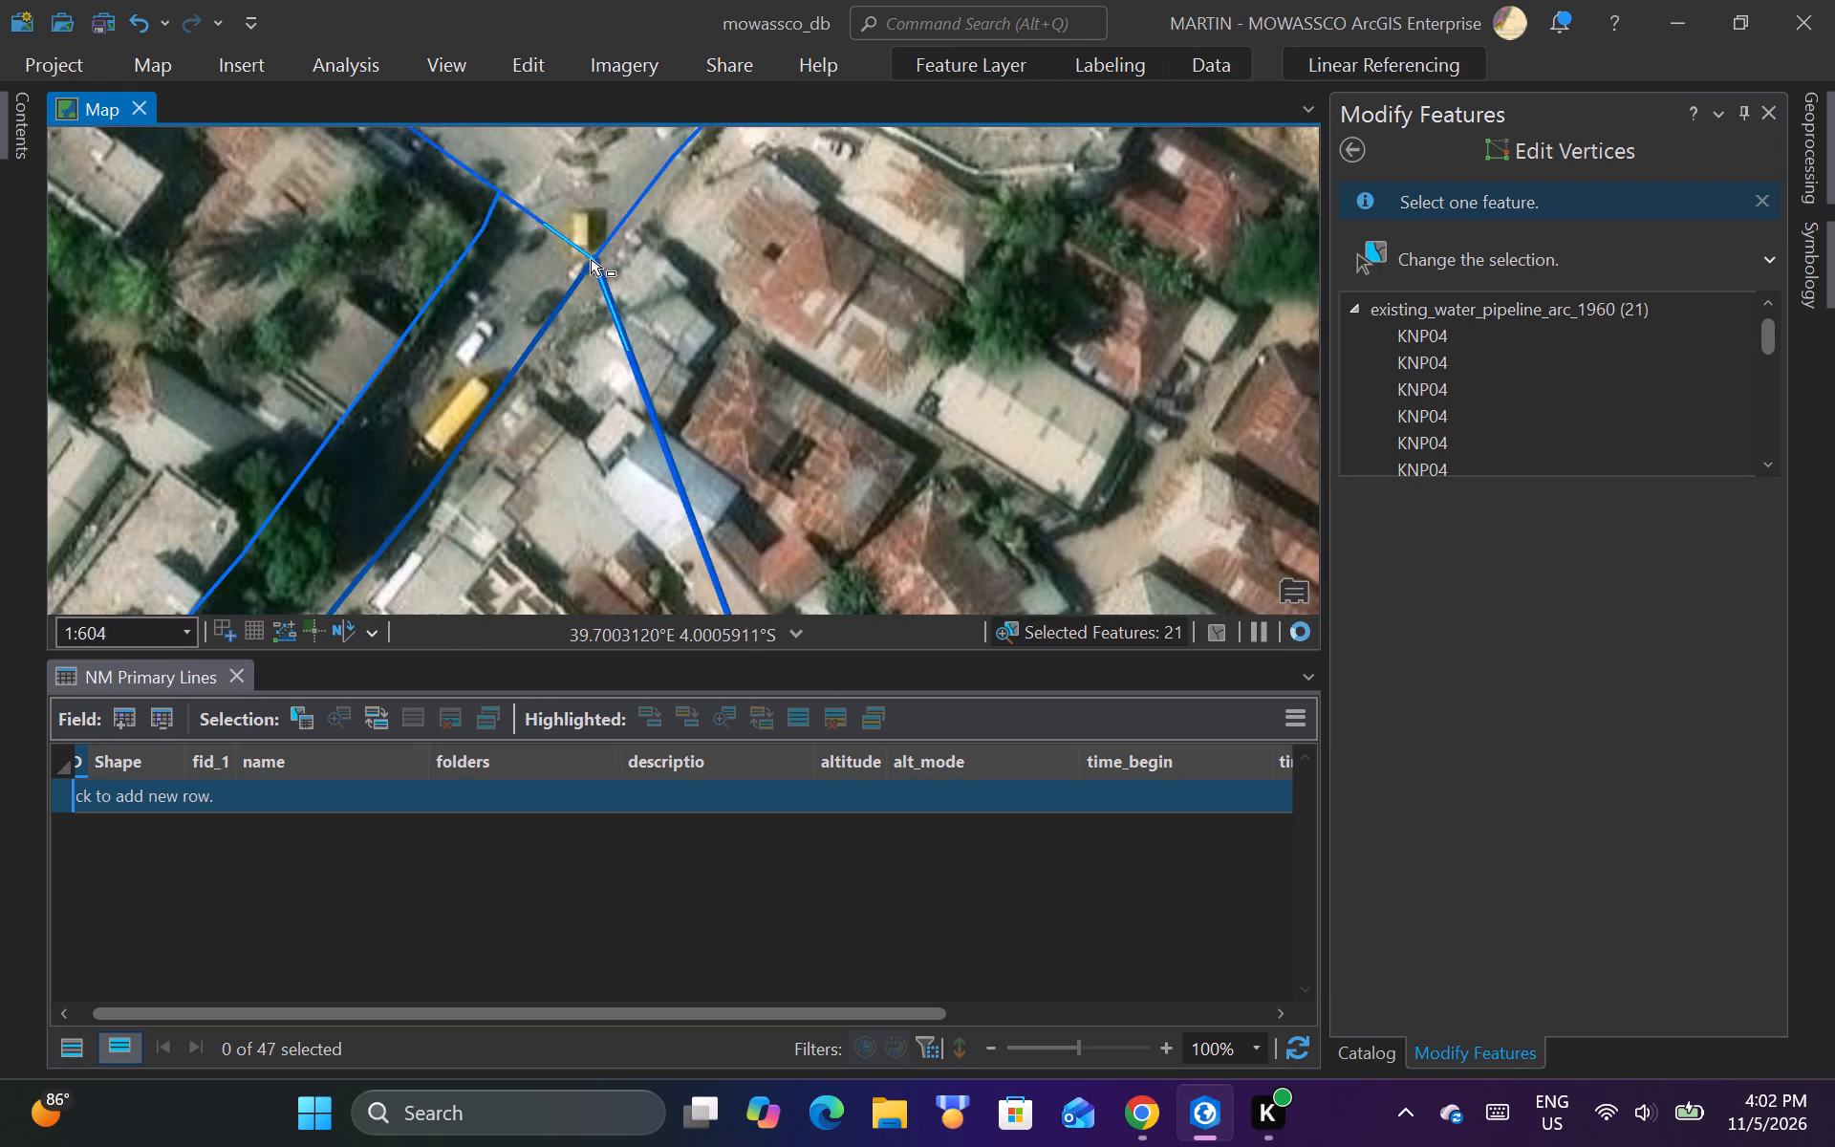
scroll(591, 267, down, 5)
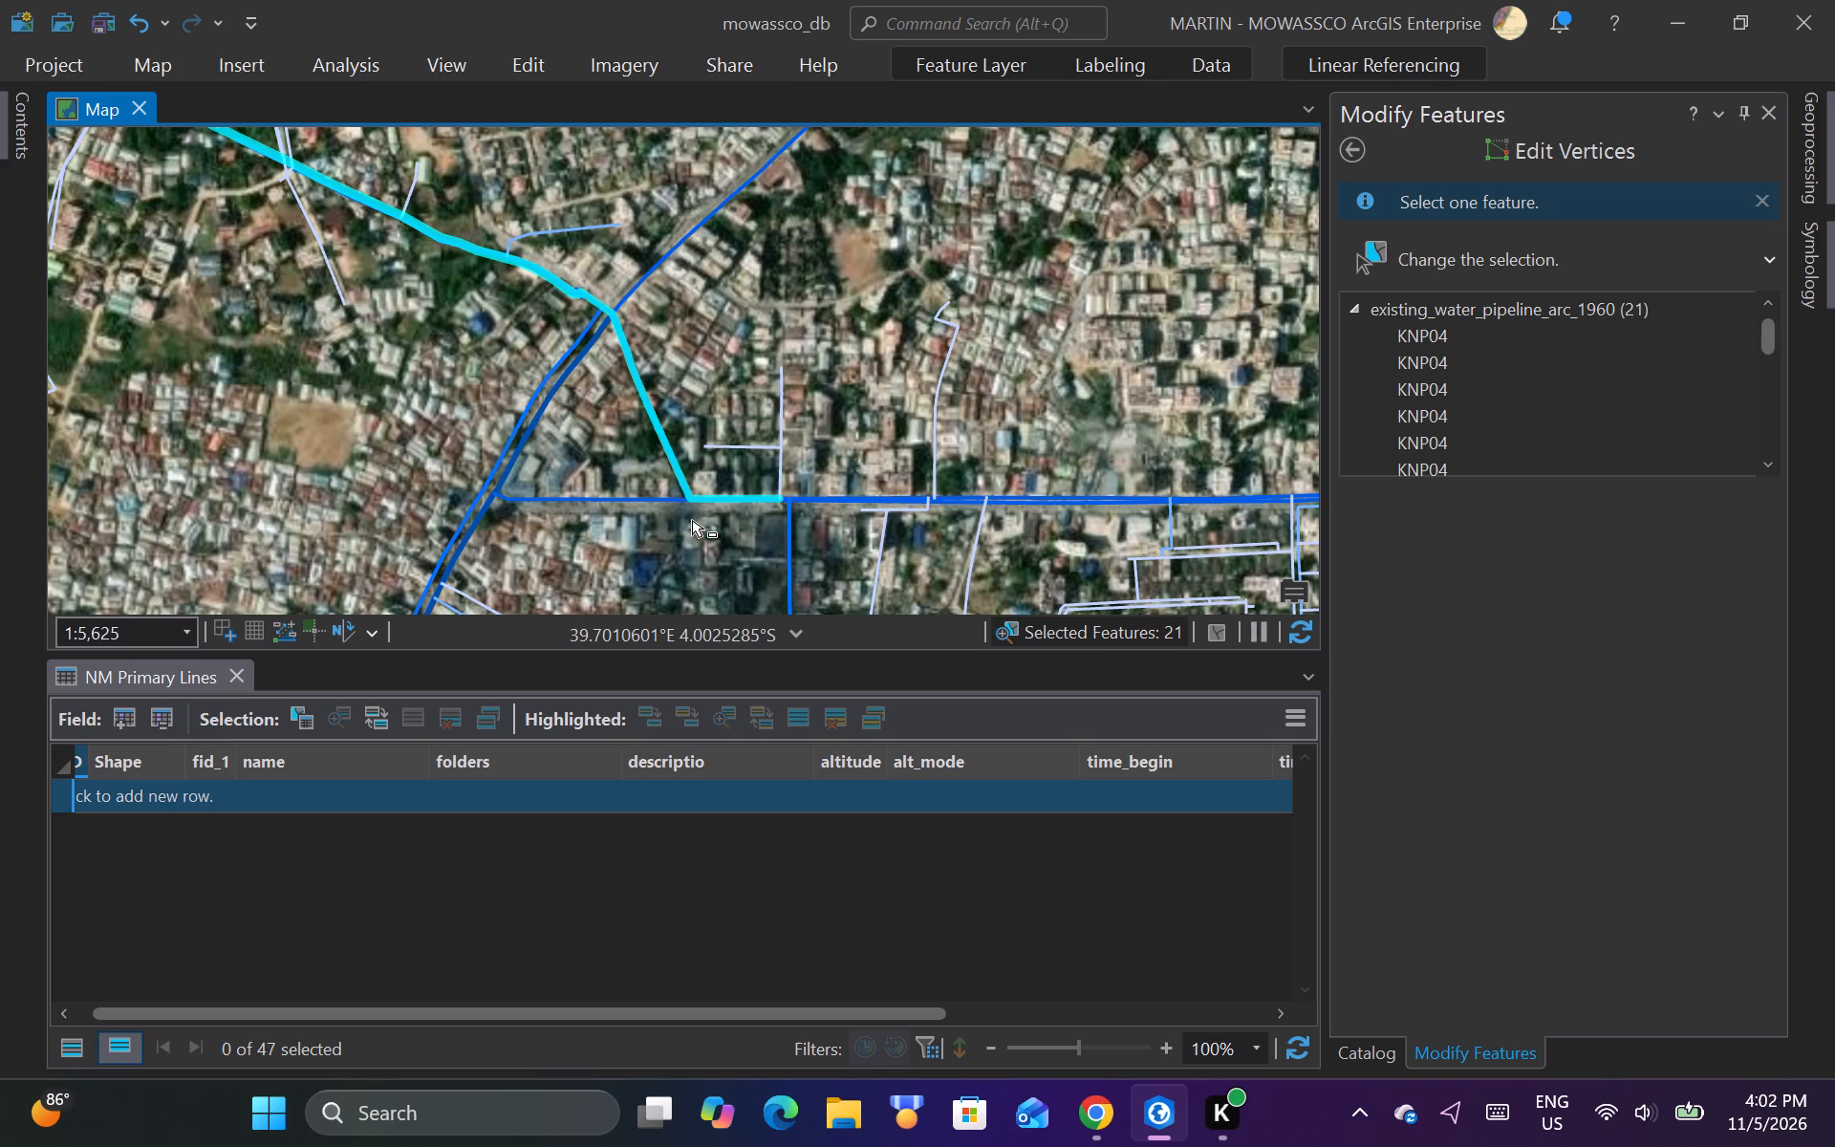
scroll(708, 526, down, 2)
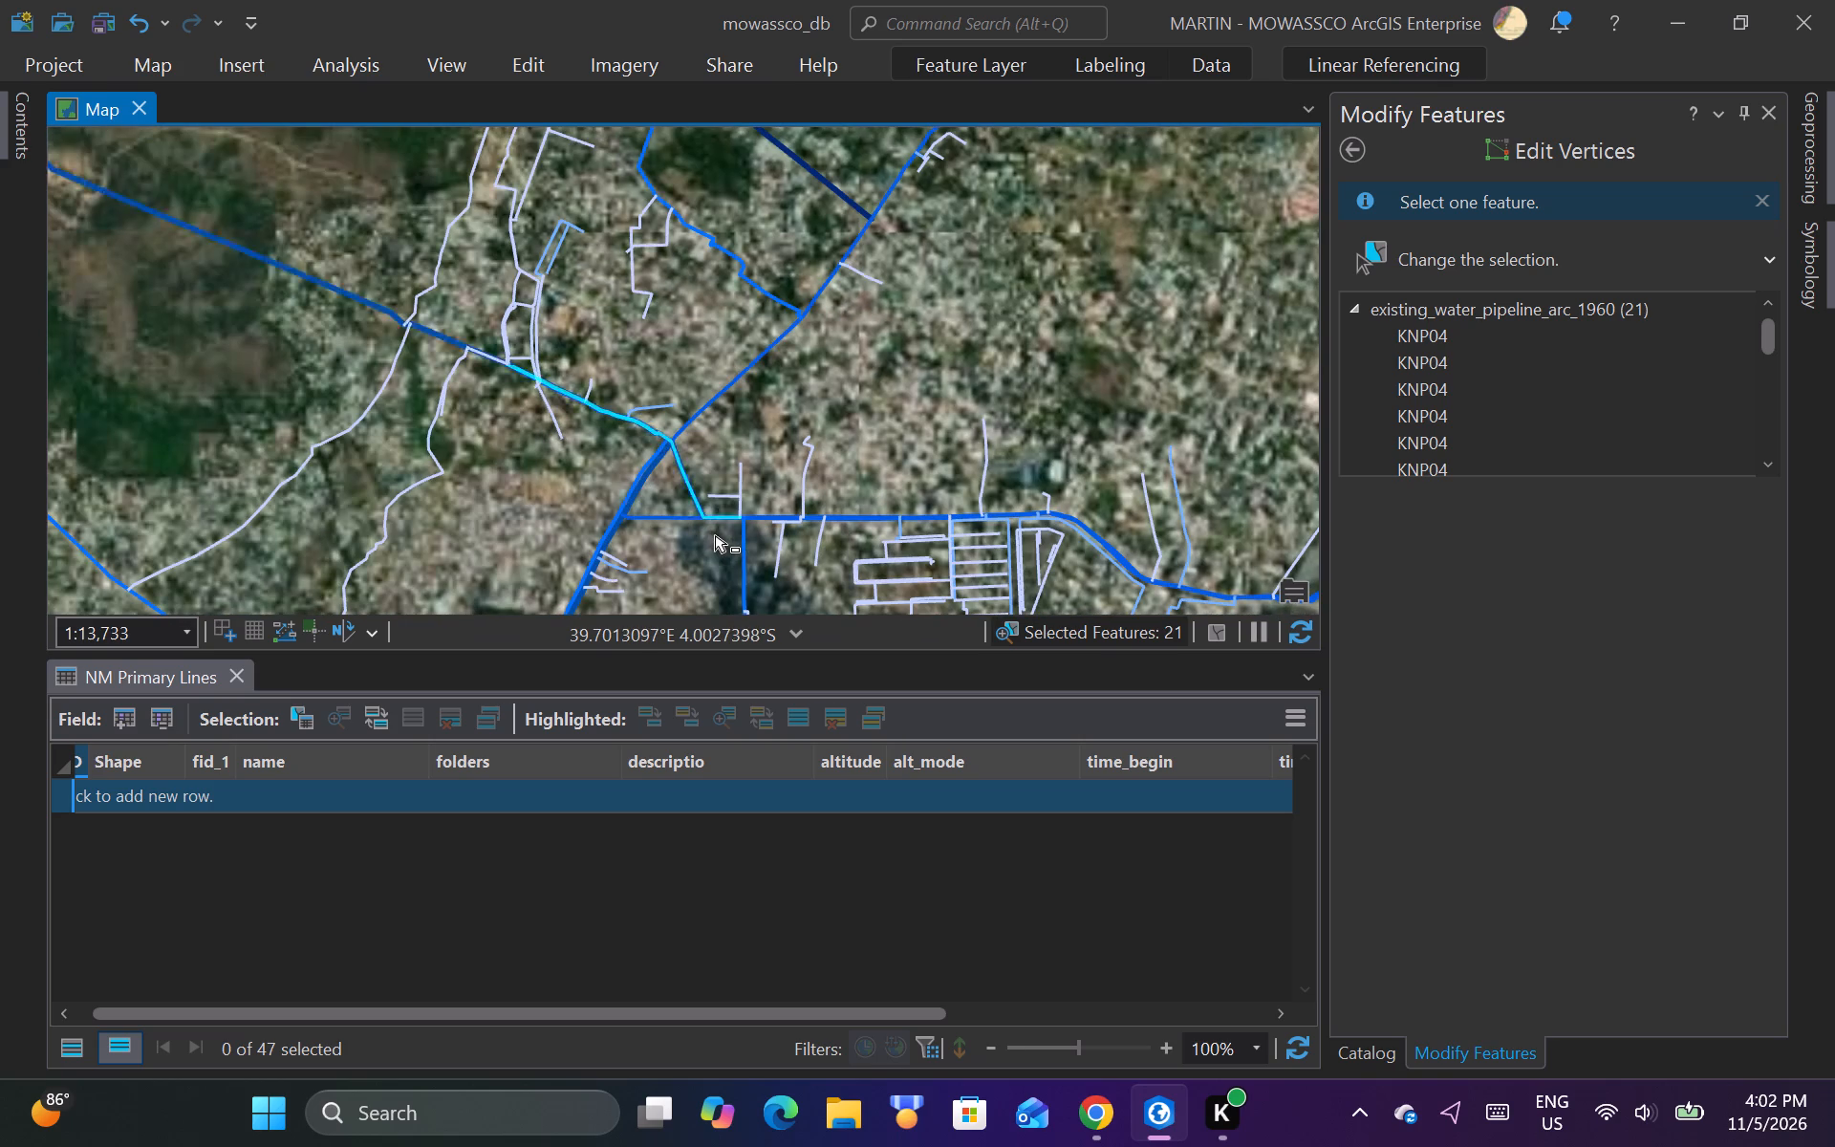
scroll(635, 443, up, 4)
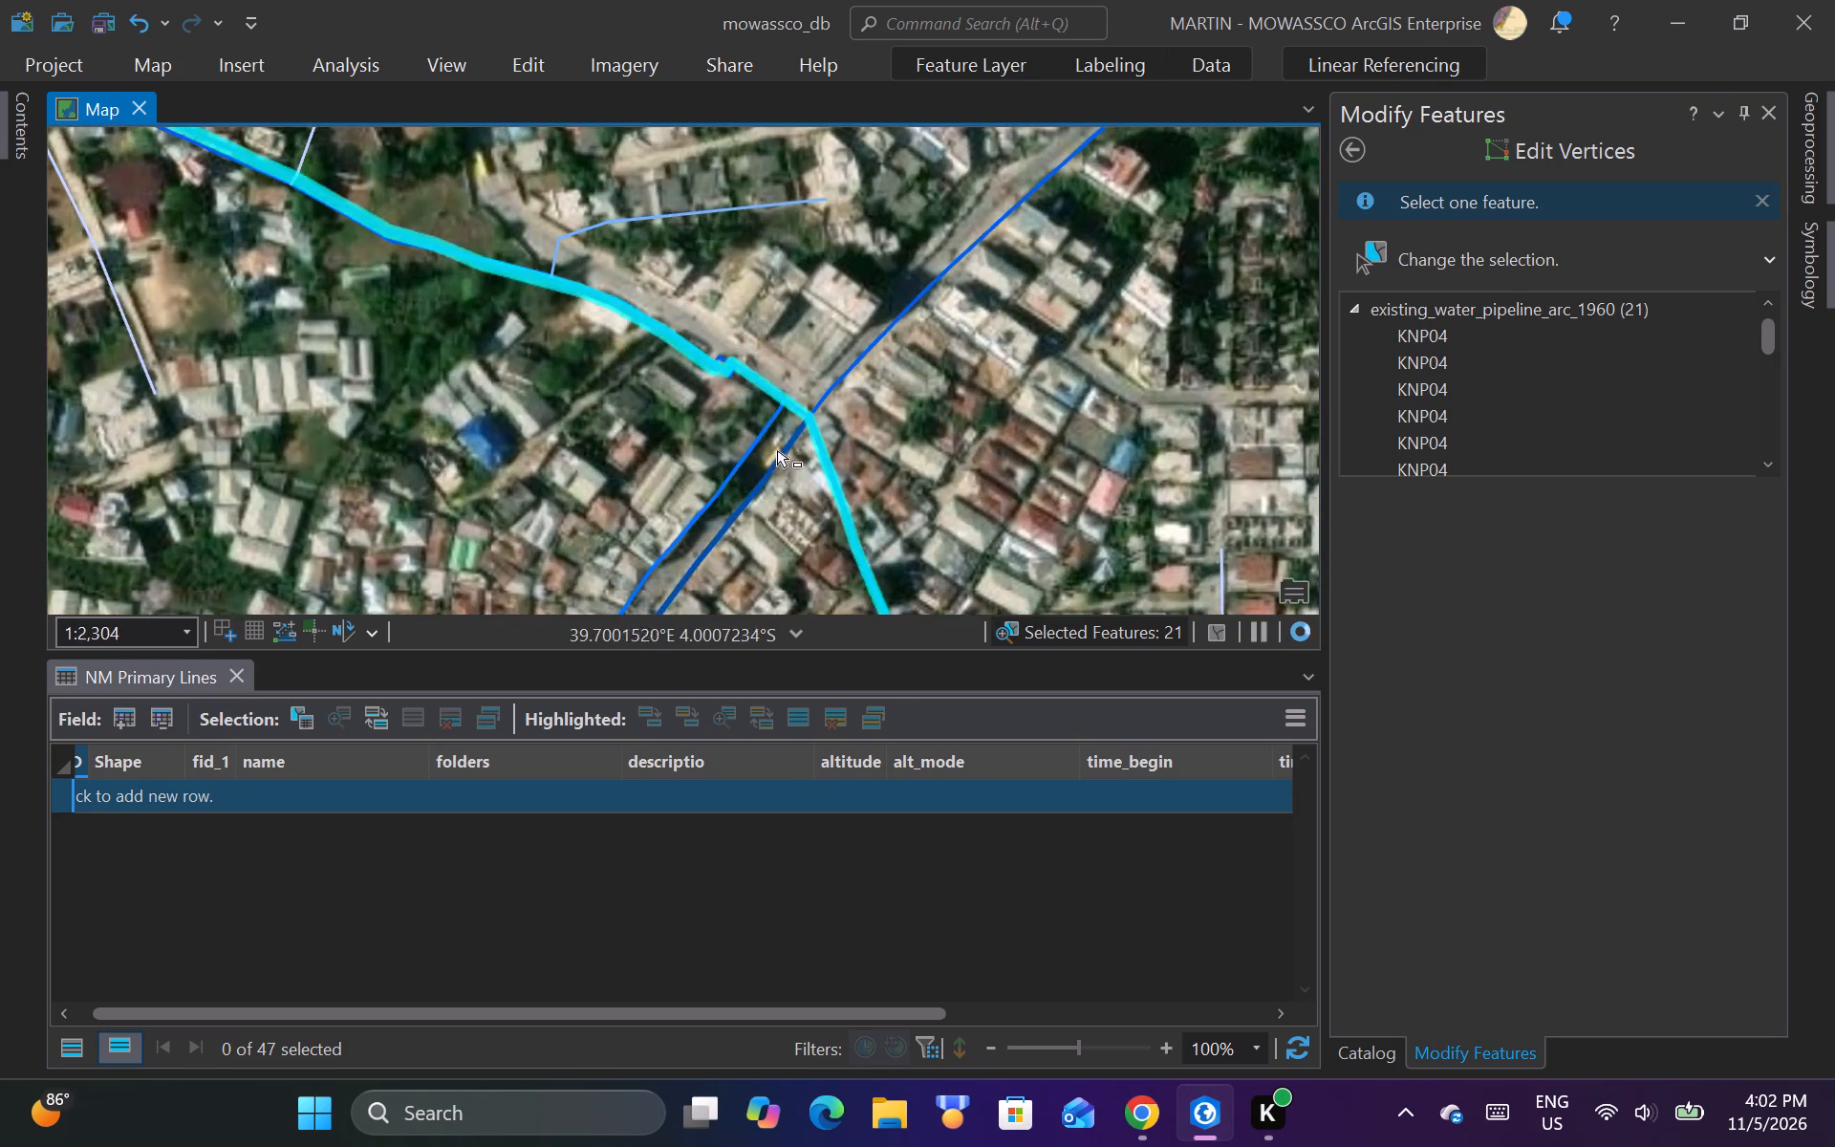
scroll(794, 428, up, 6)
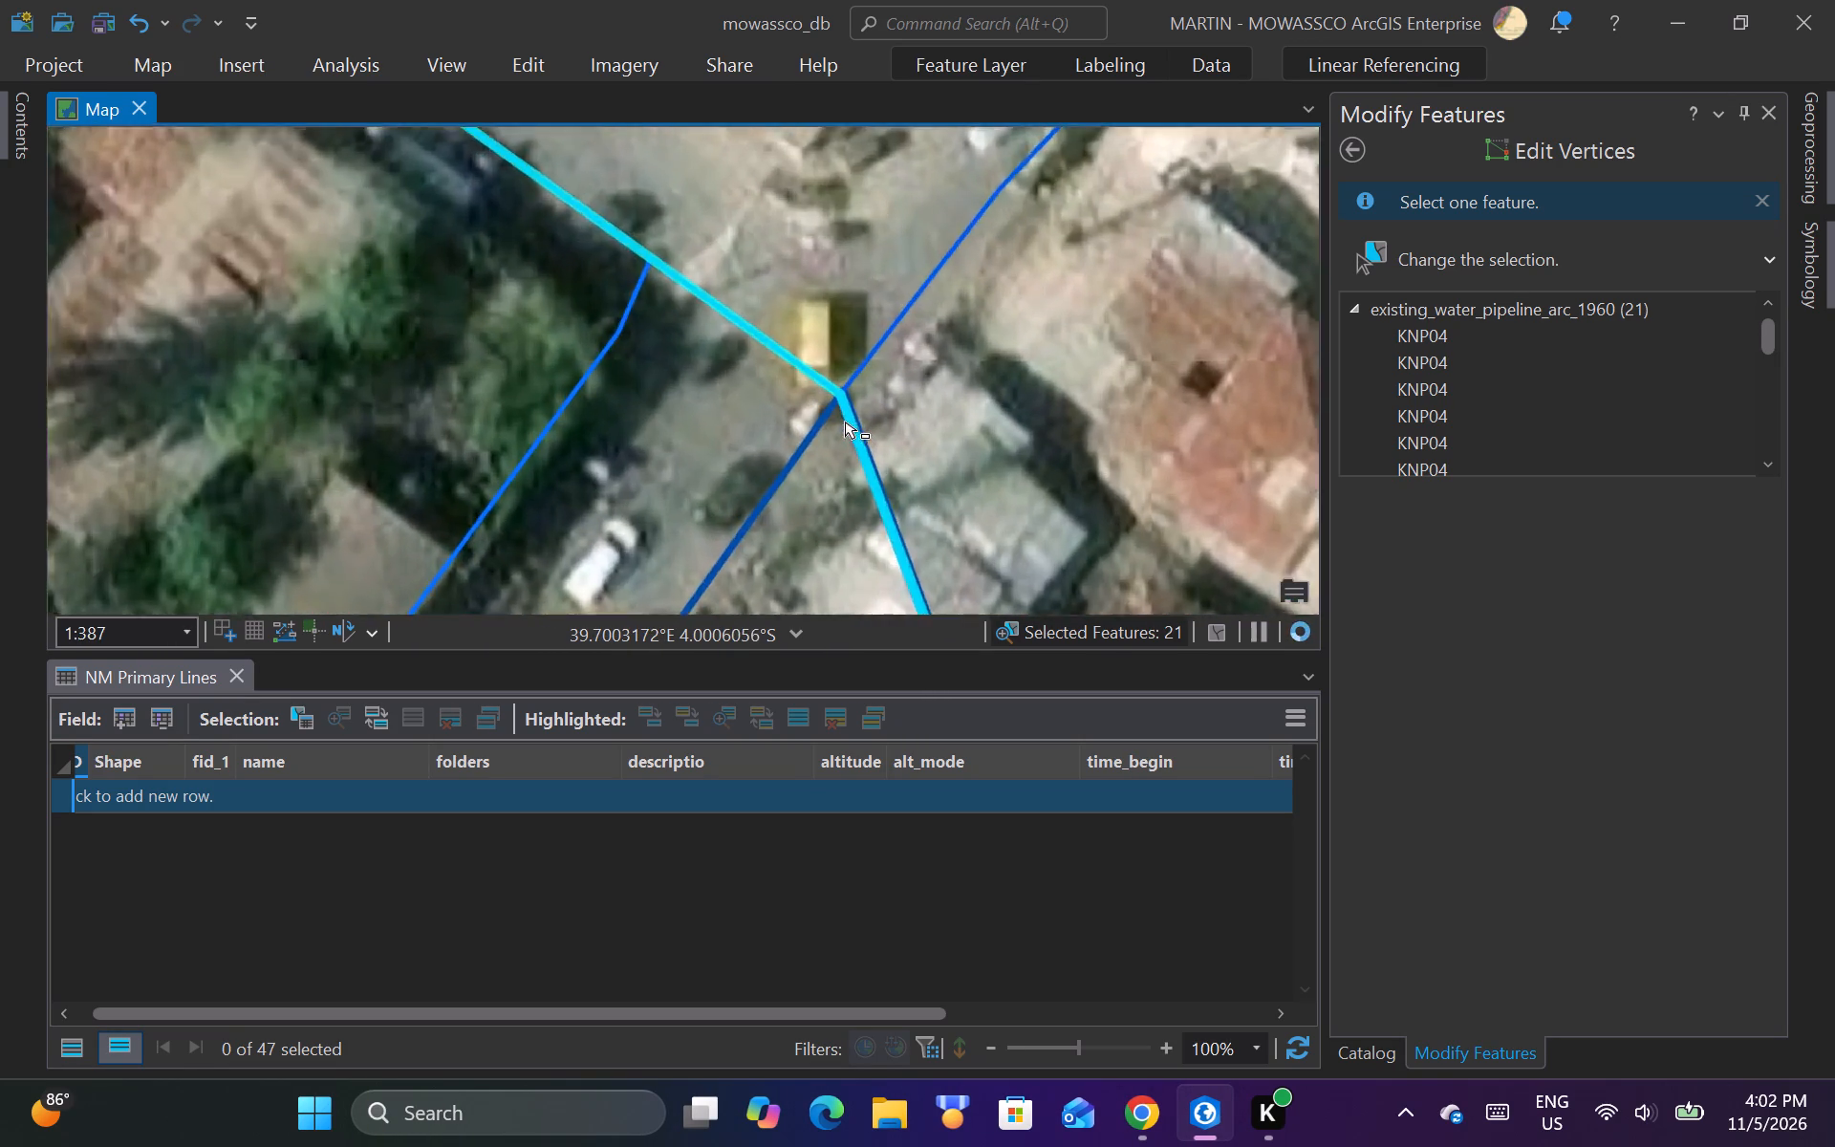
scroll(820, 364, up, 4)
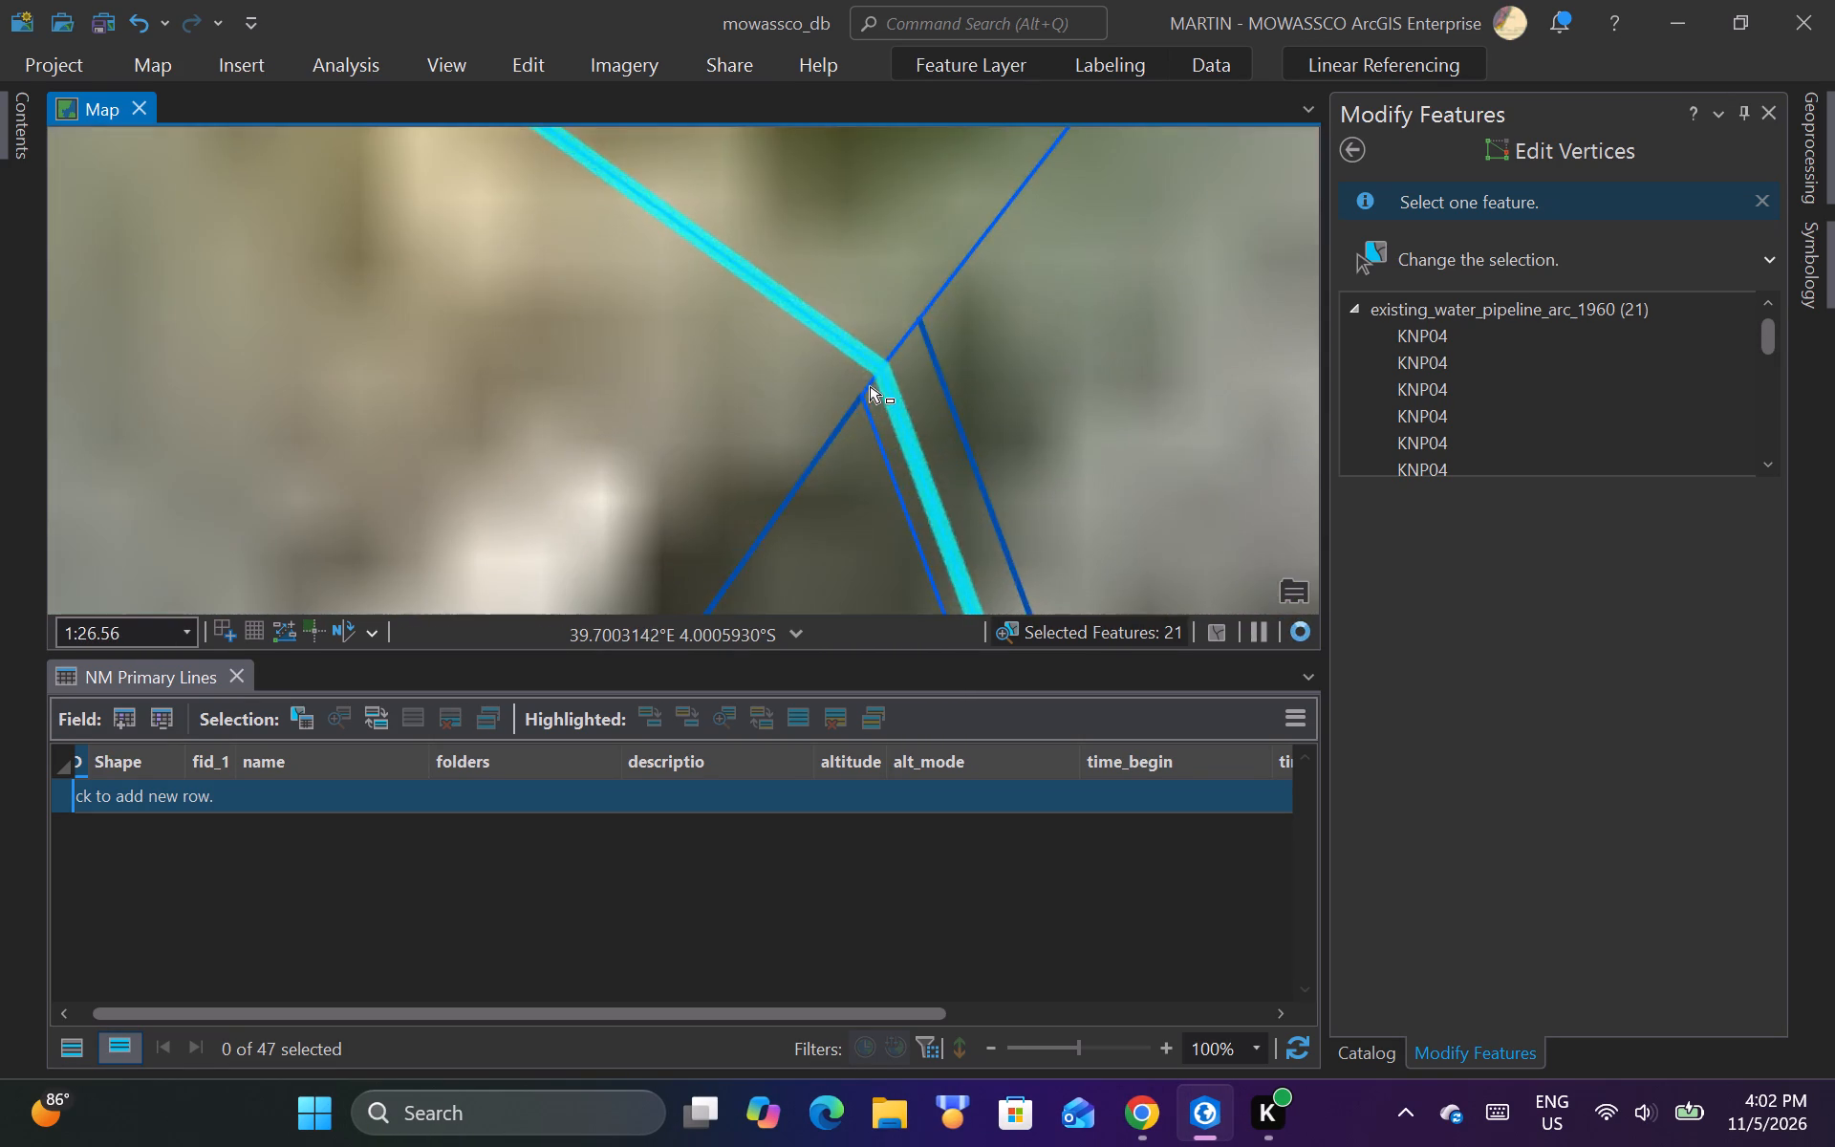
scroll(874, 383, up, 2)
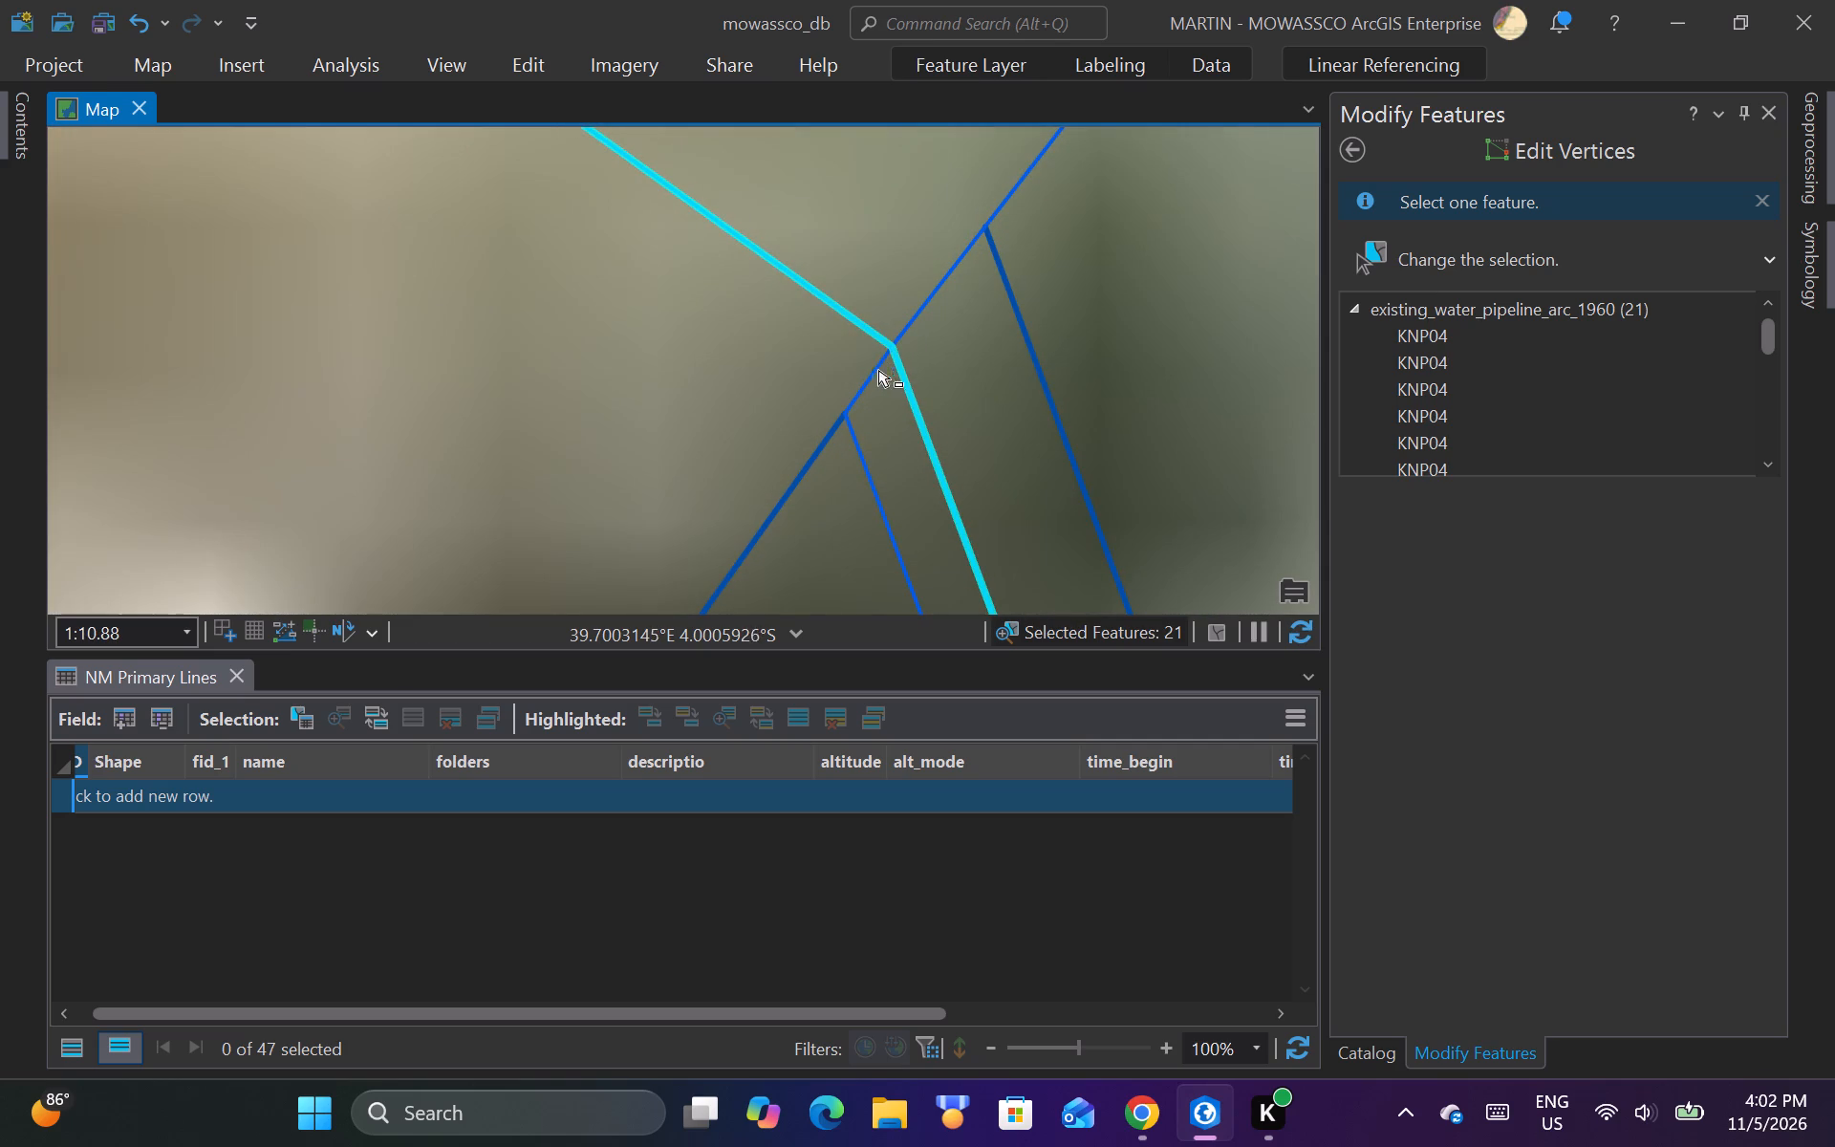
click(851, 270)
drag(859, 289, 835, 359)
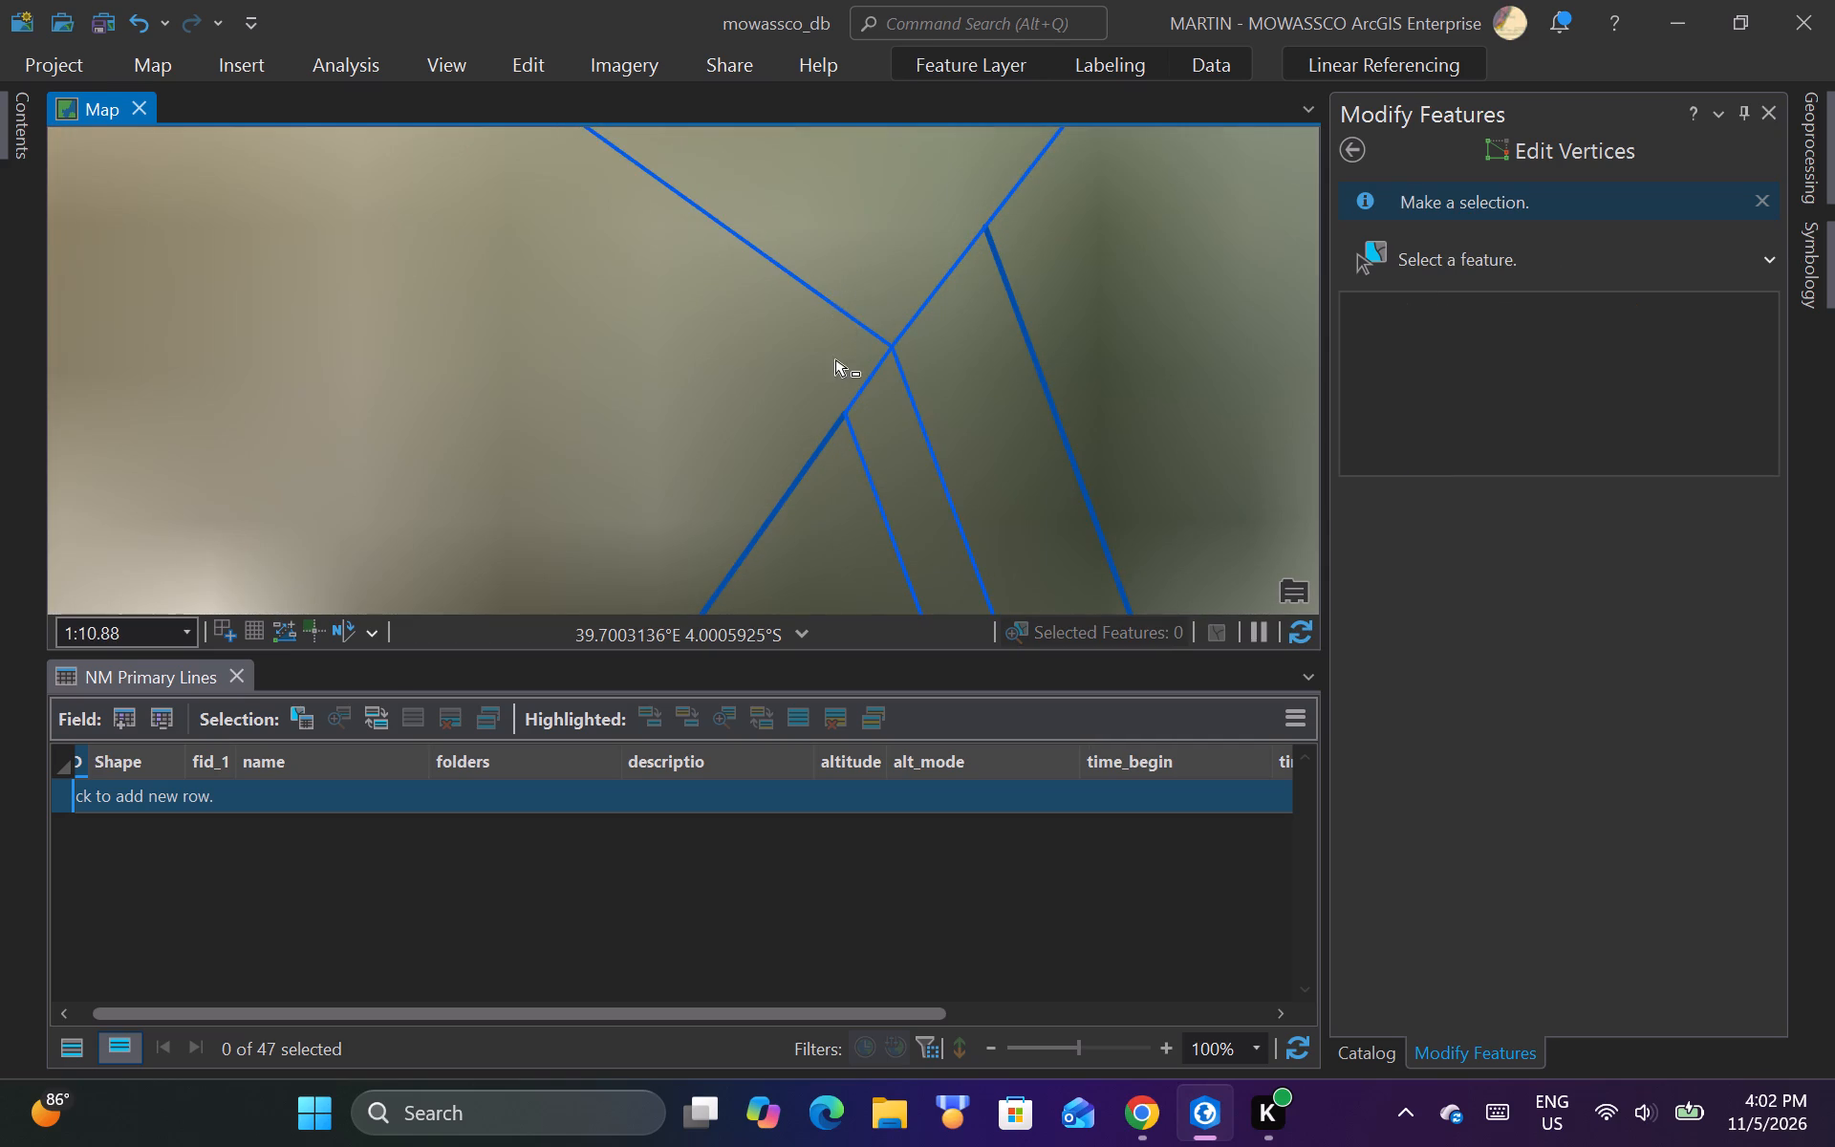
drag(864, 369, 885, 391)
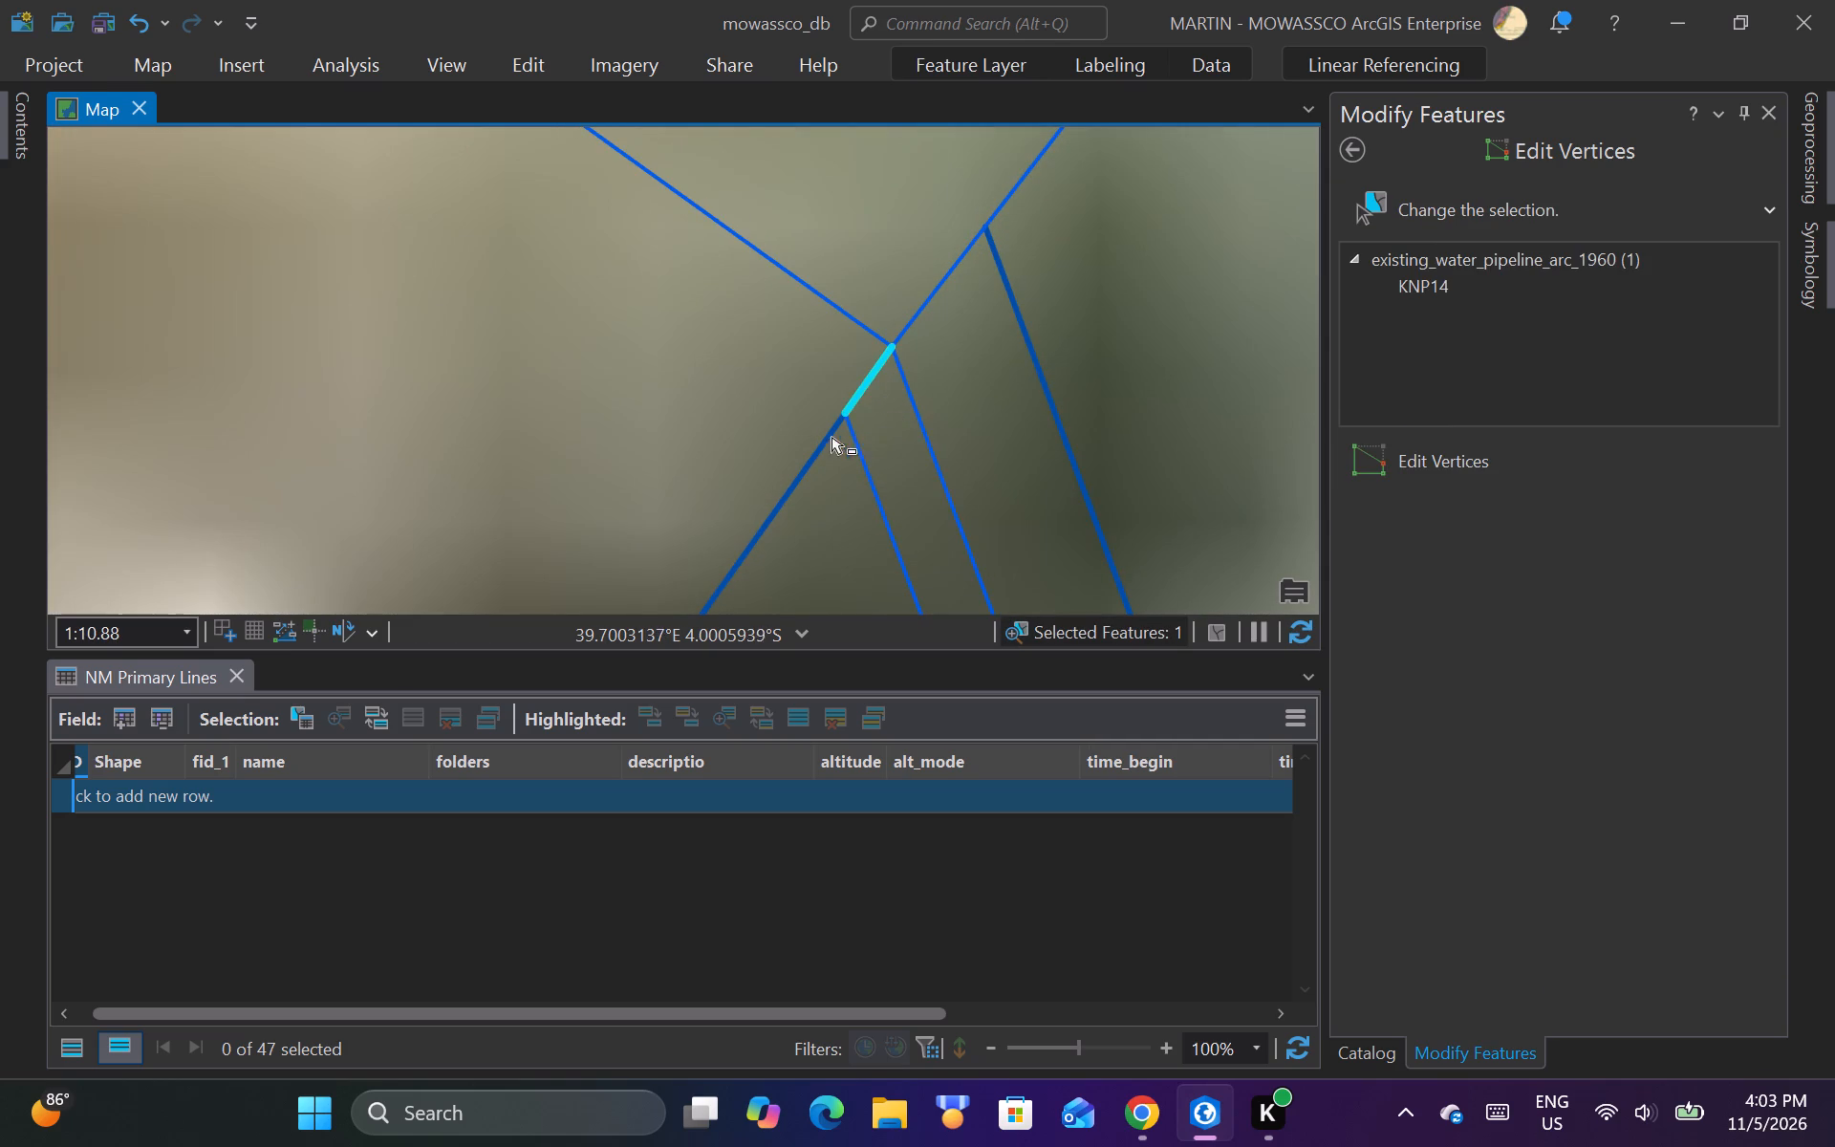
Check which pipeline pieces meet southwest of the road junction by selecting them in turn, then clear the selection.
drag(810, 425, 823, 453)
shift+drag(853, 376, 865, 382)
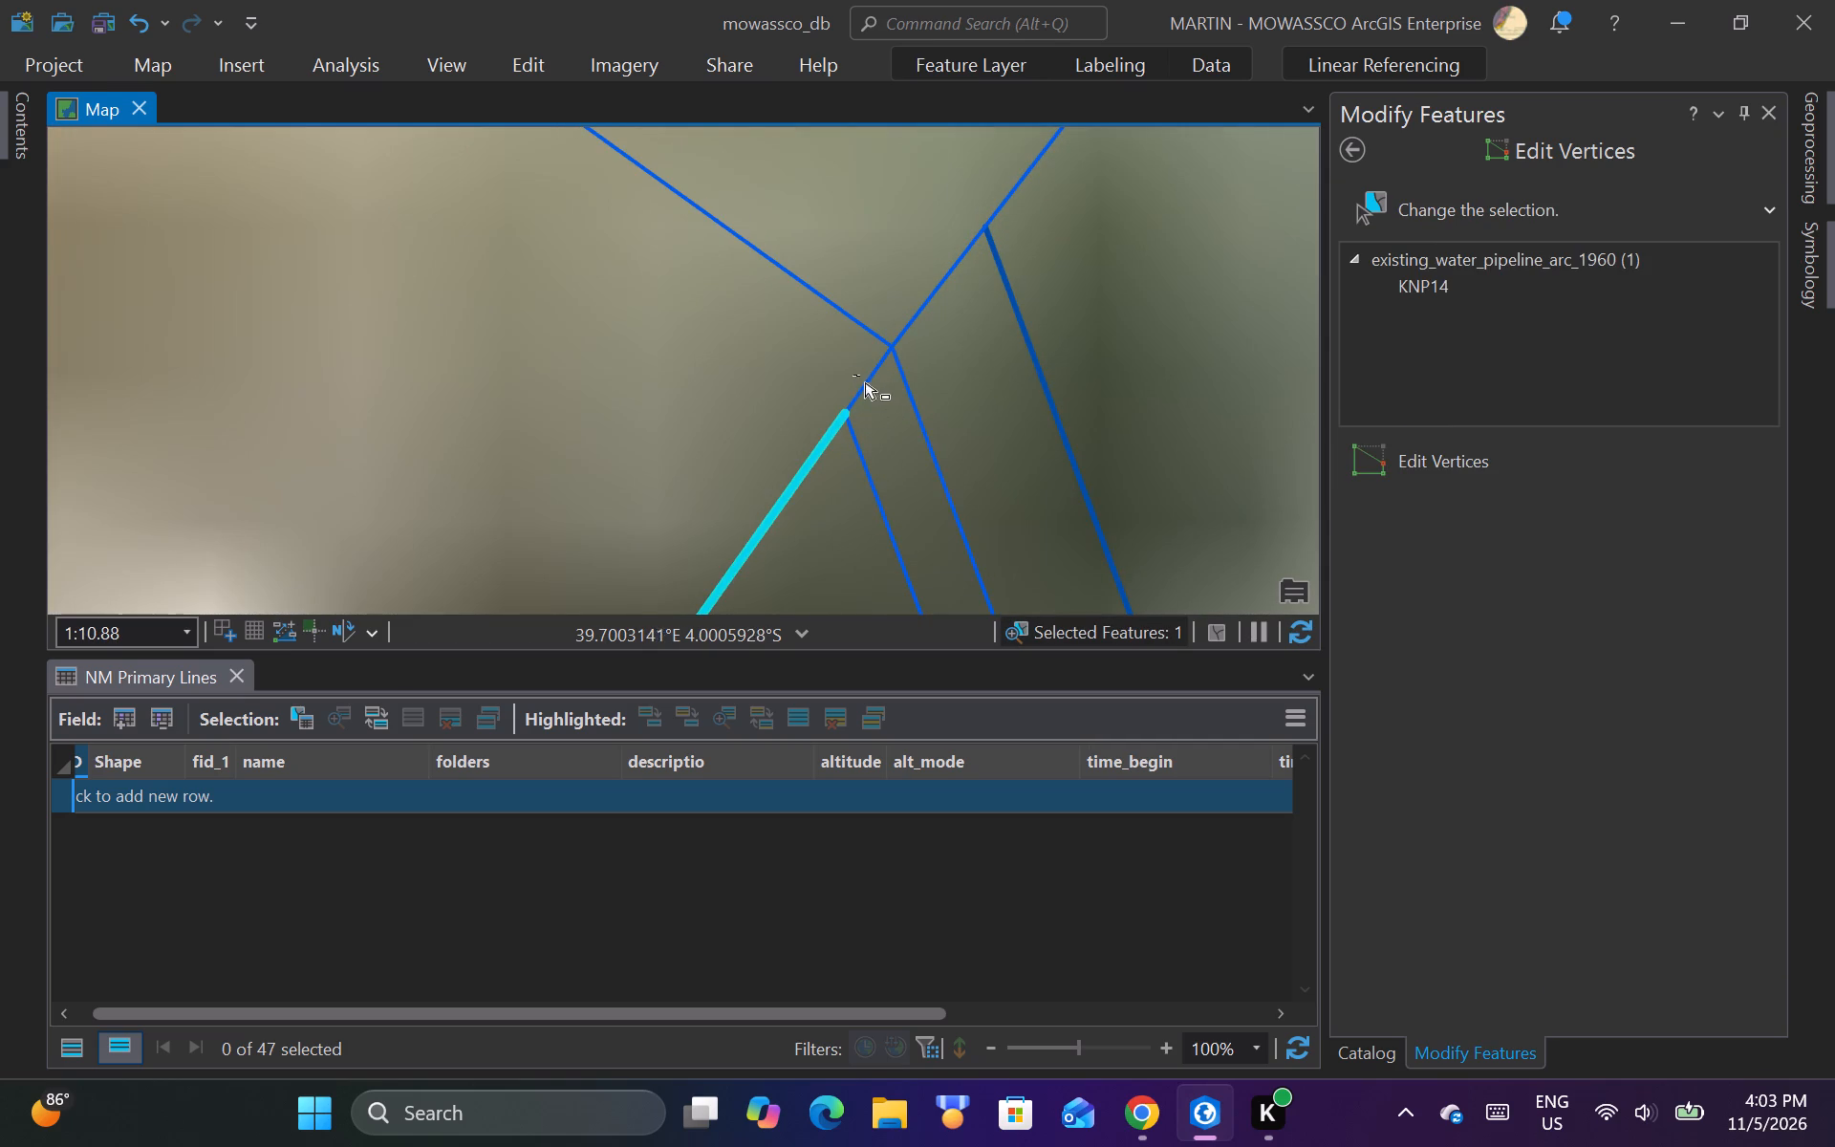
shift+drag(865, 382, 874, 405)
shift+drag(907, 303, 928, 332)
click(717, 397)
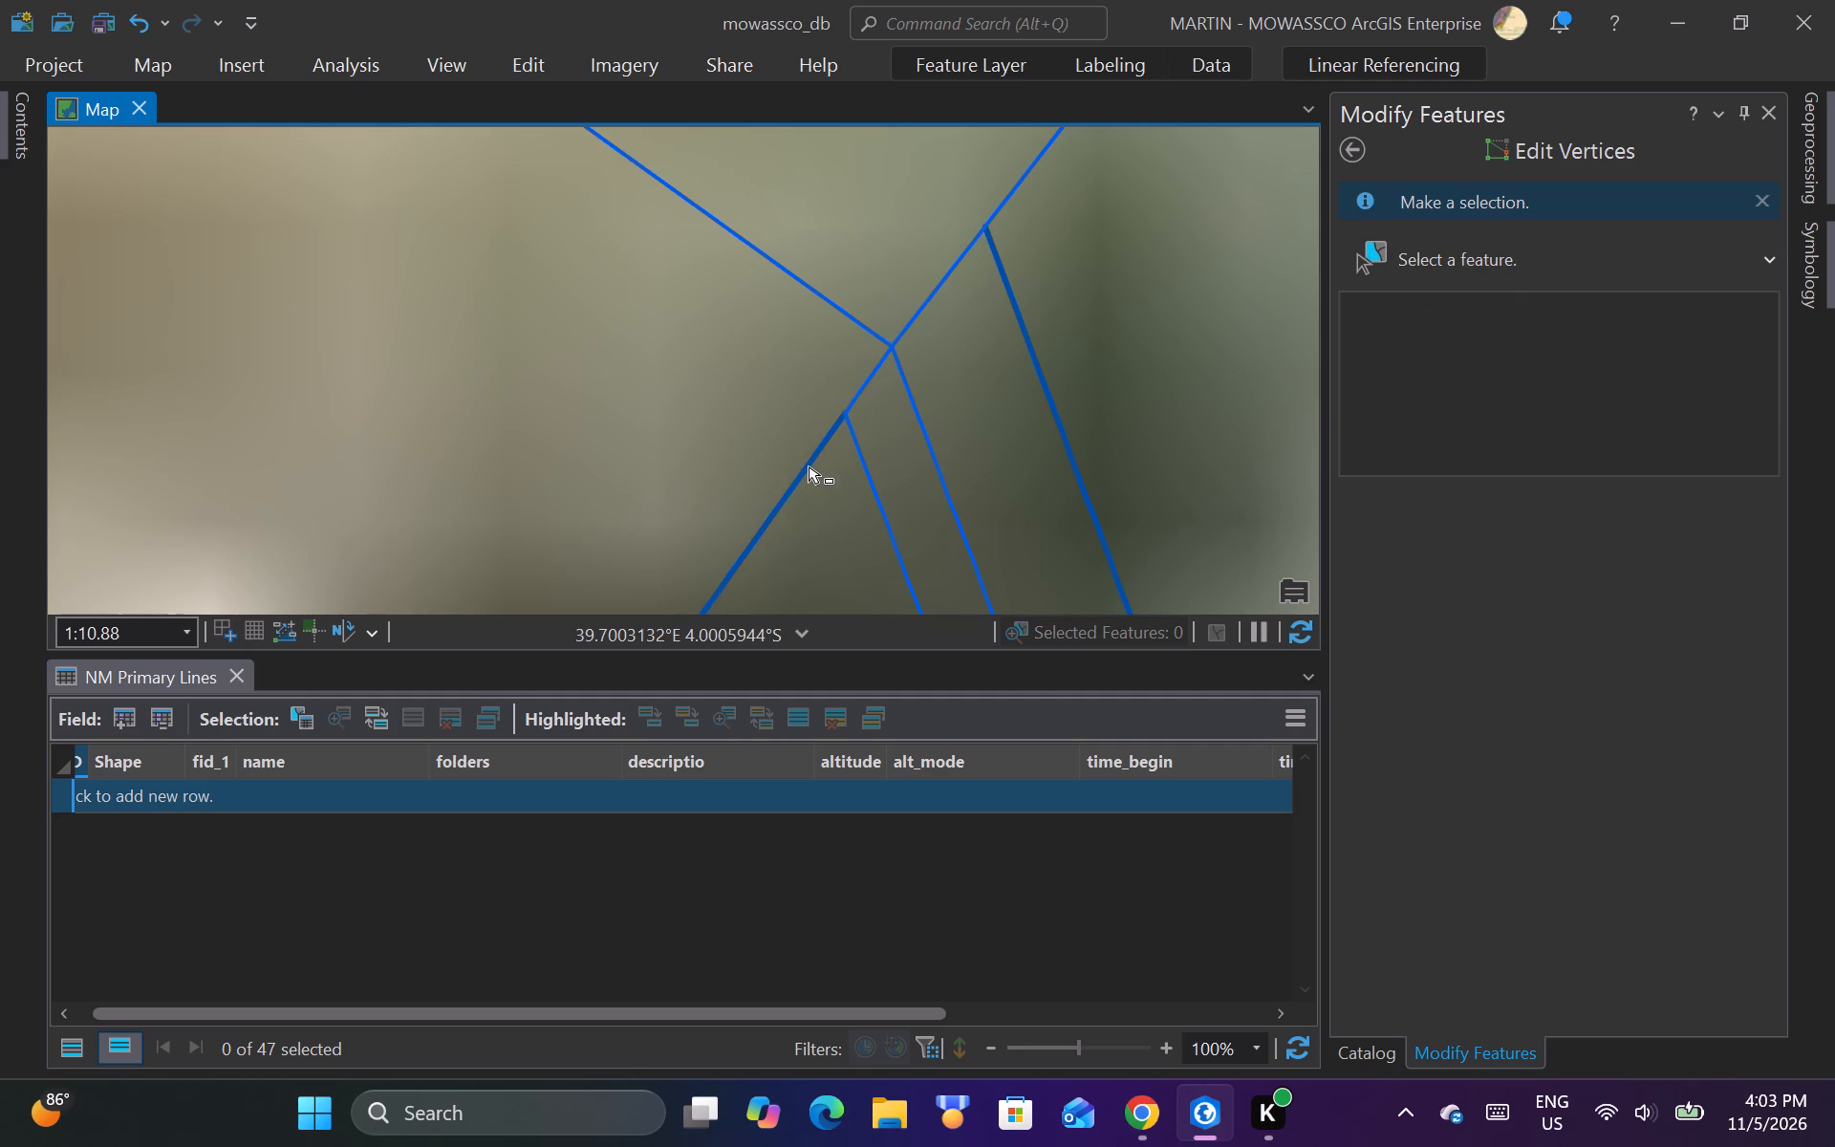
Inspect the attributes of the two short KNP14 connectors at the road junction and the longer line continuing southwest.
scroll(809, 466, down, 1)
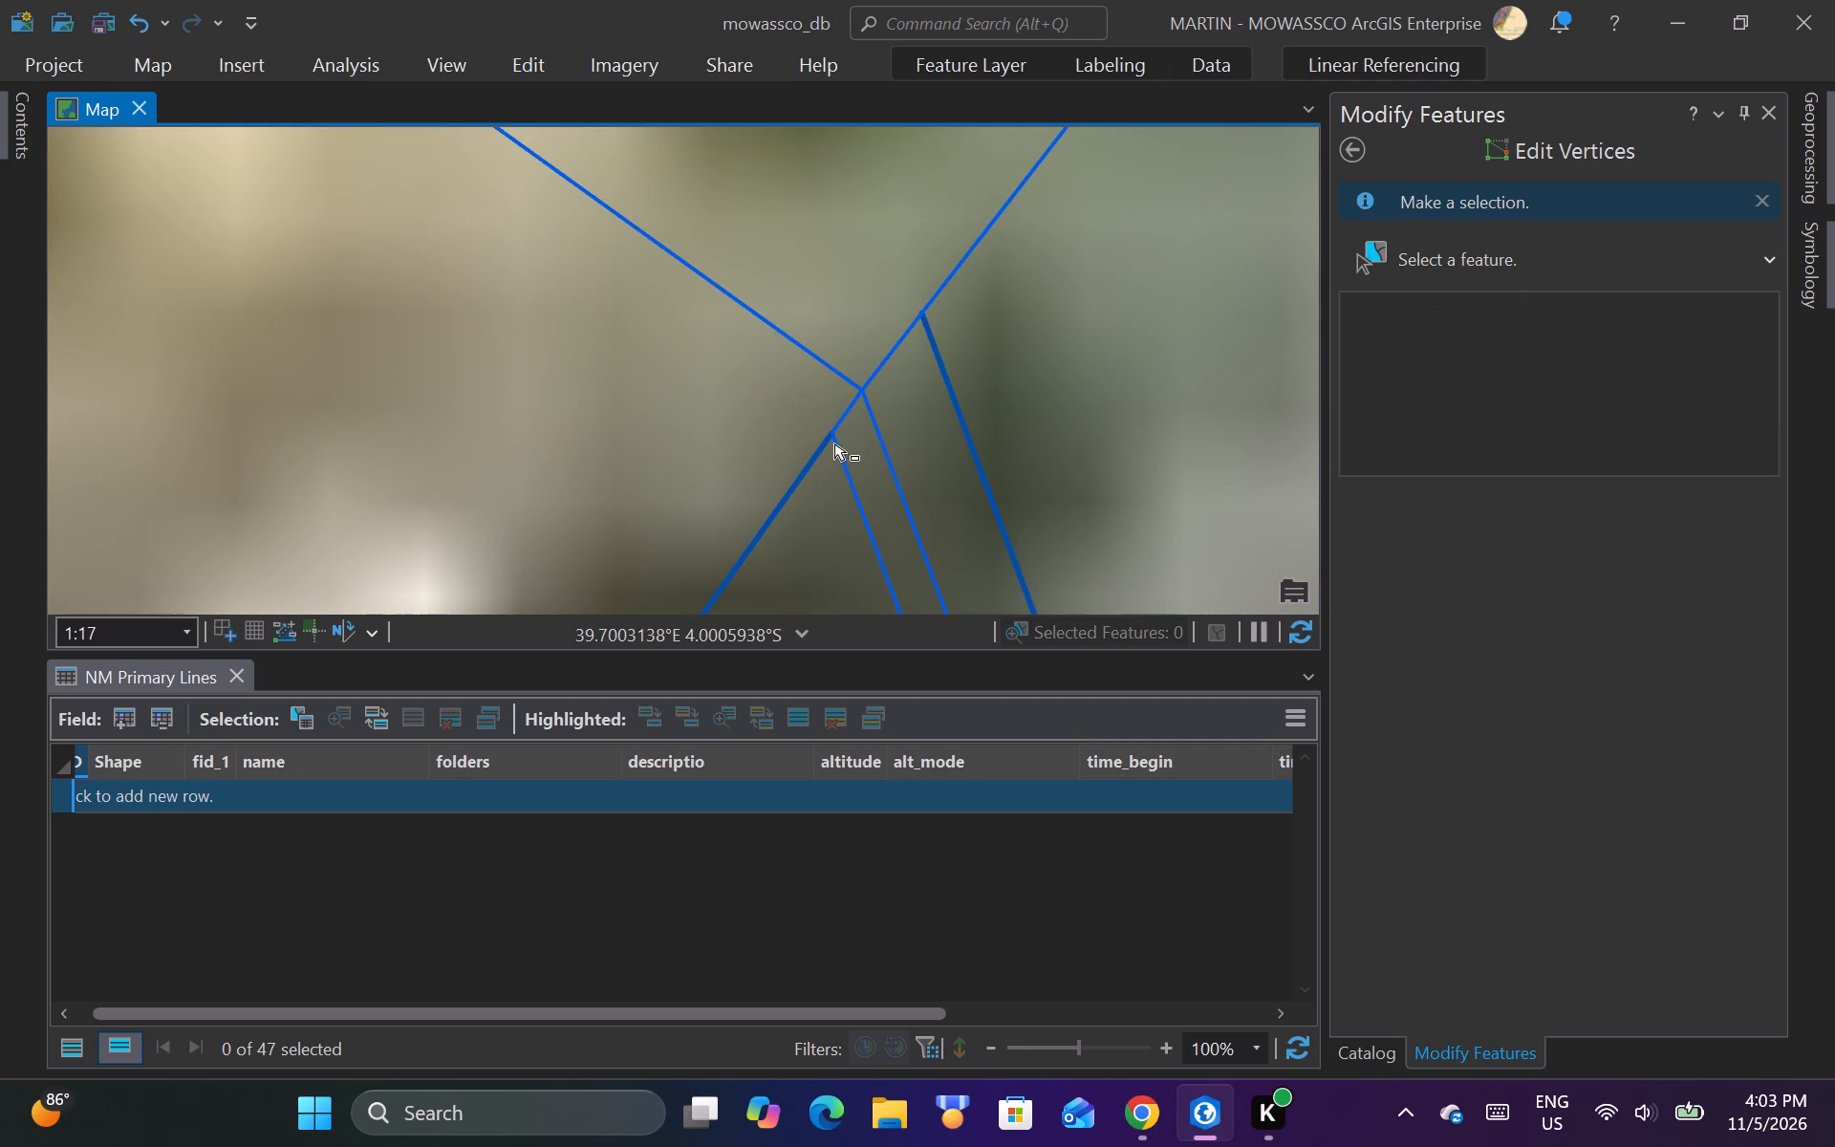
click(143, 74)
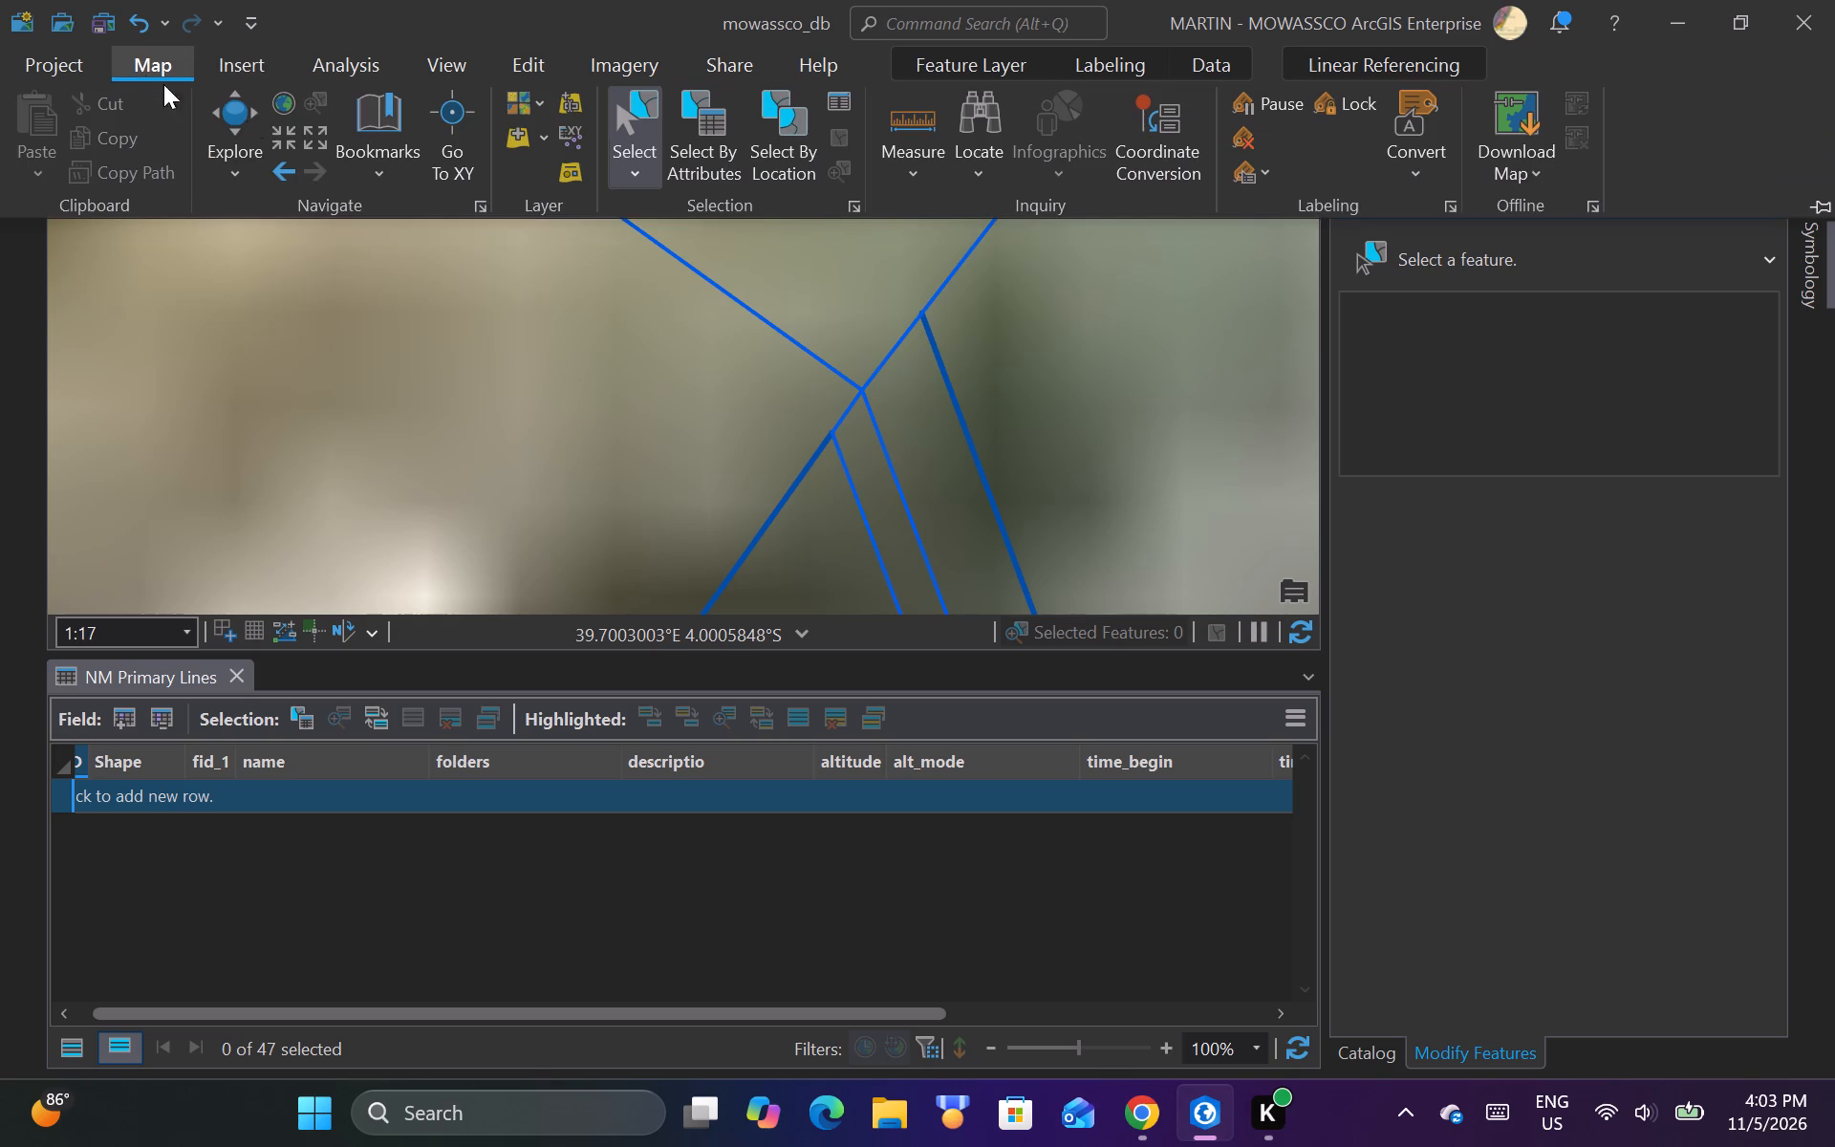
click(247, 114)
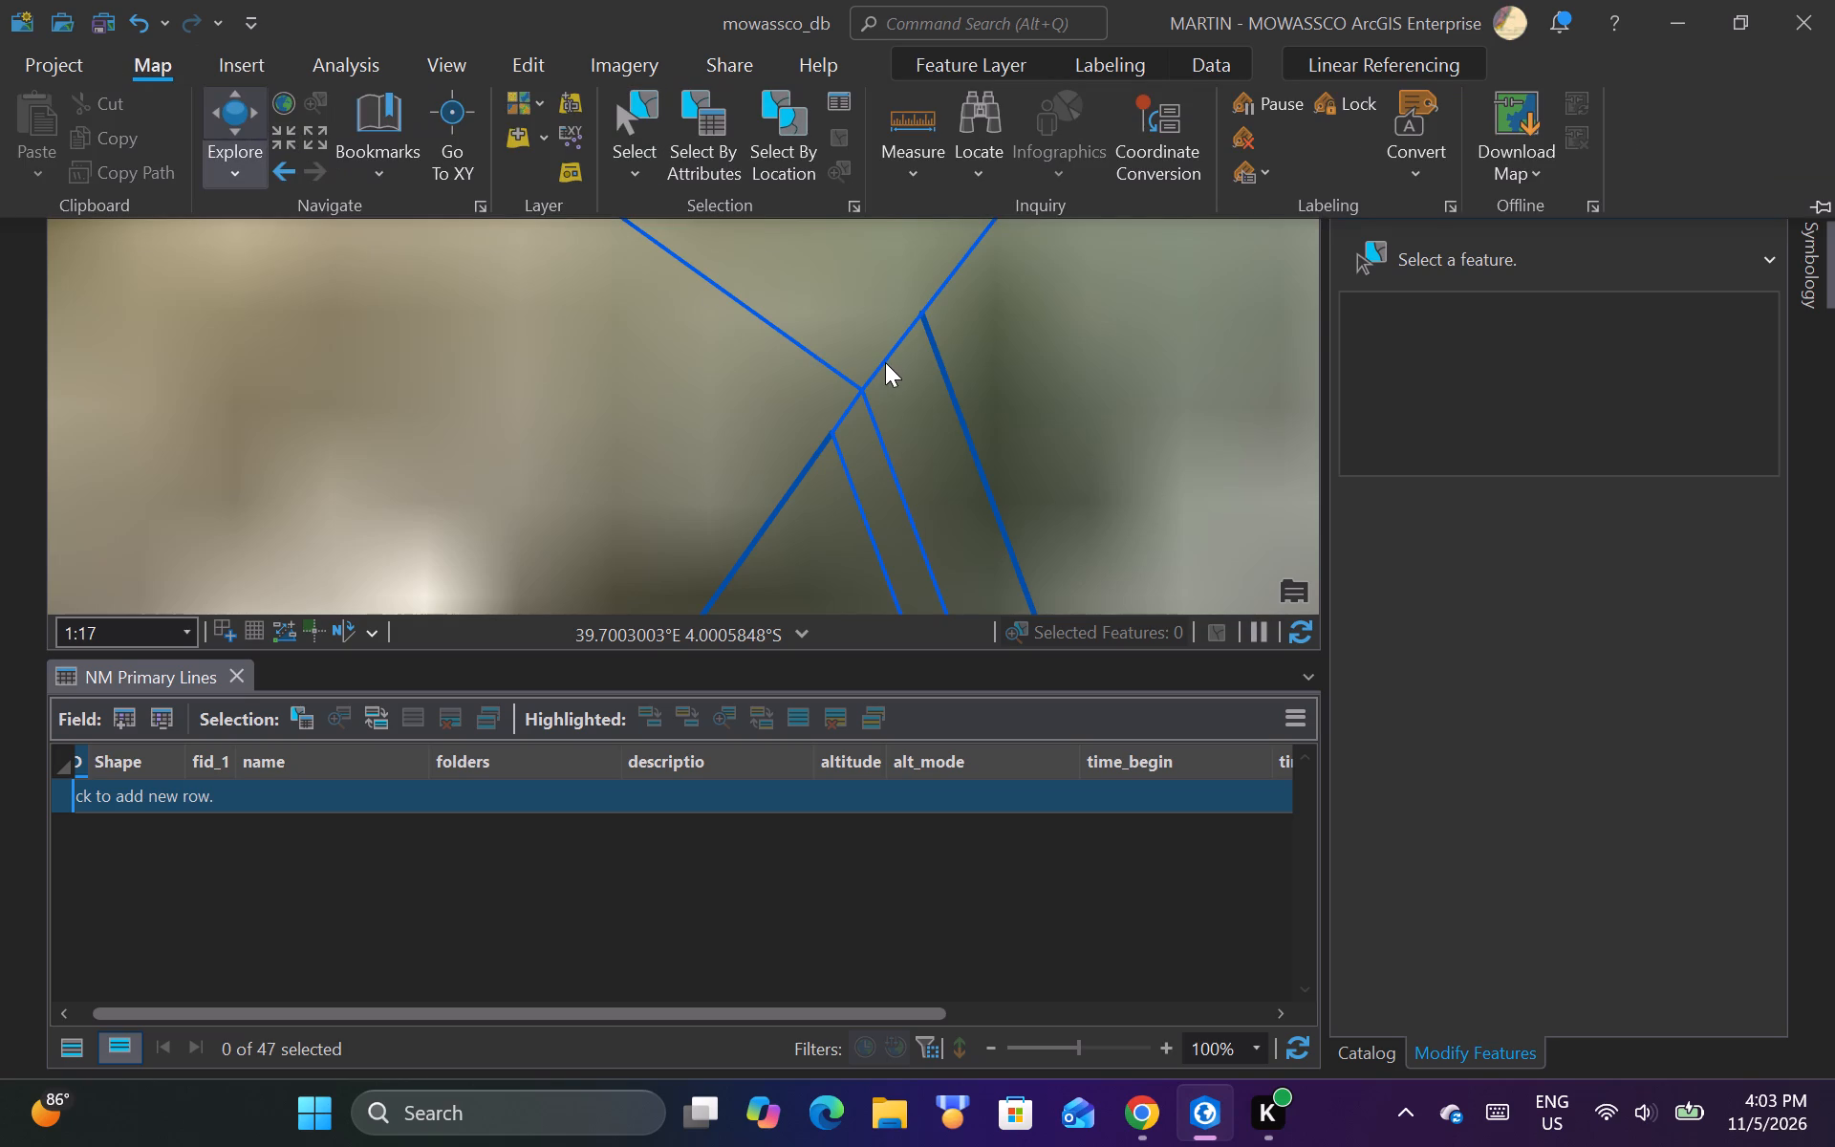
click(885, 357)
click(885, 357)
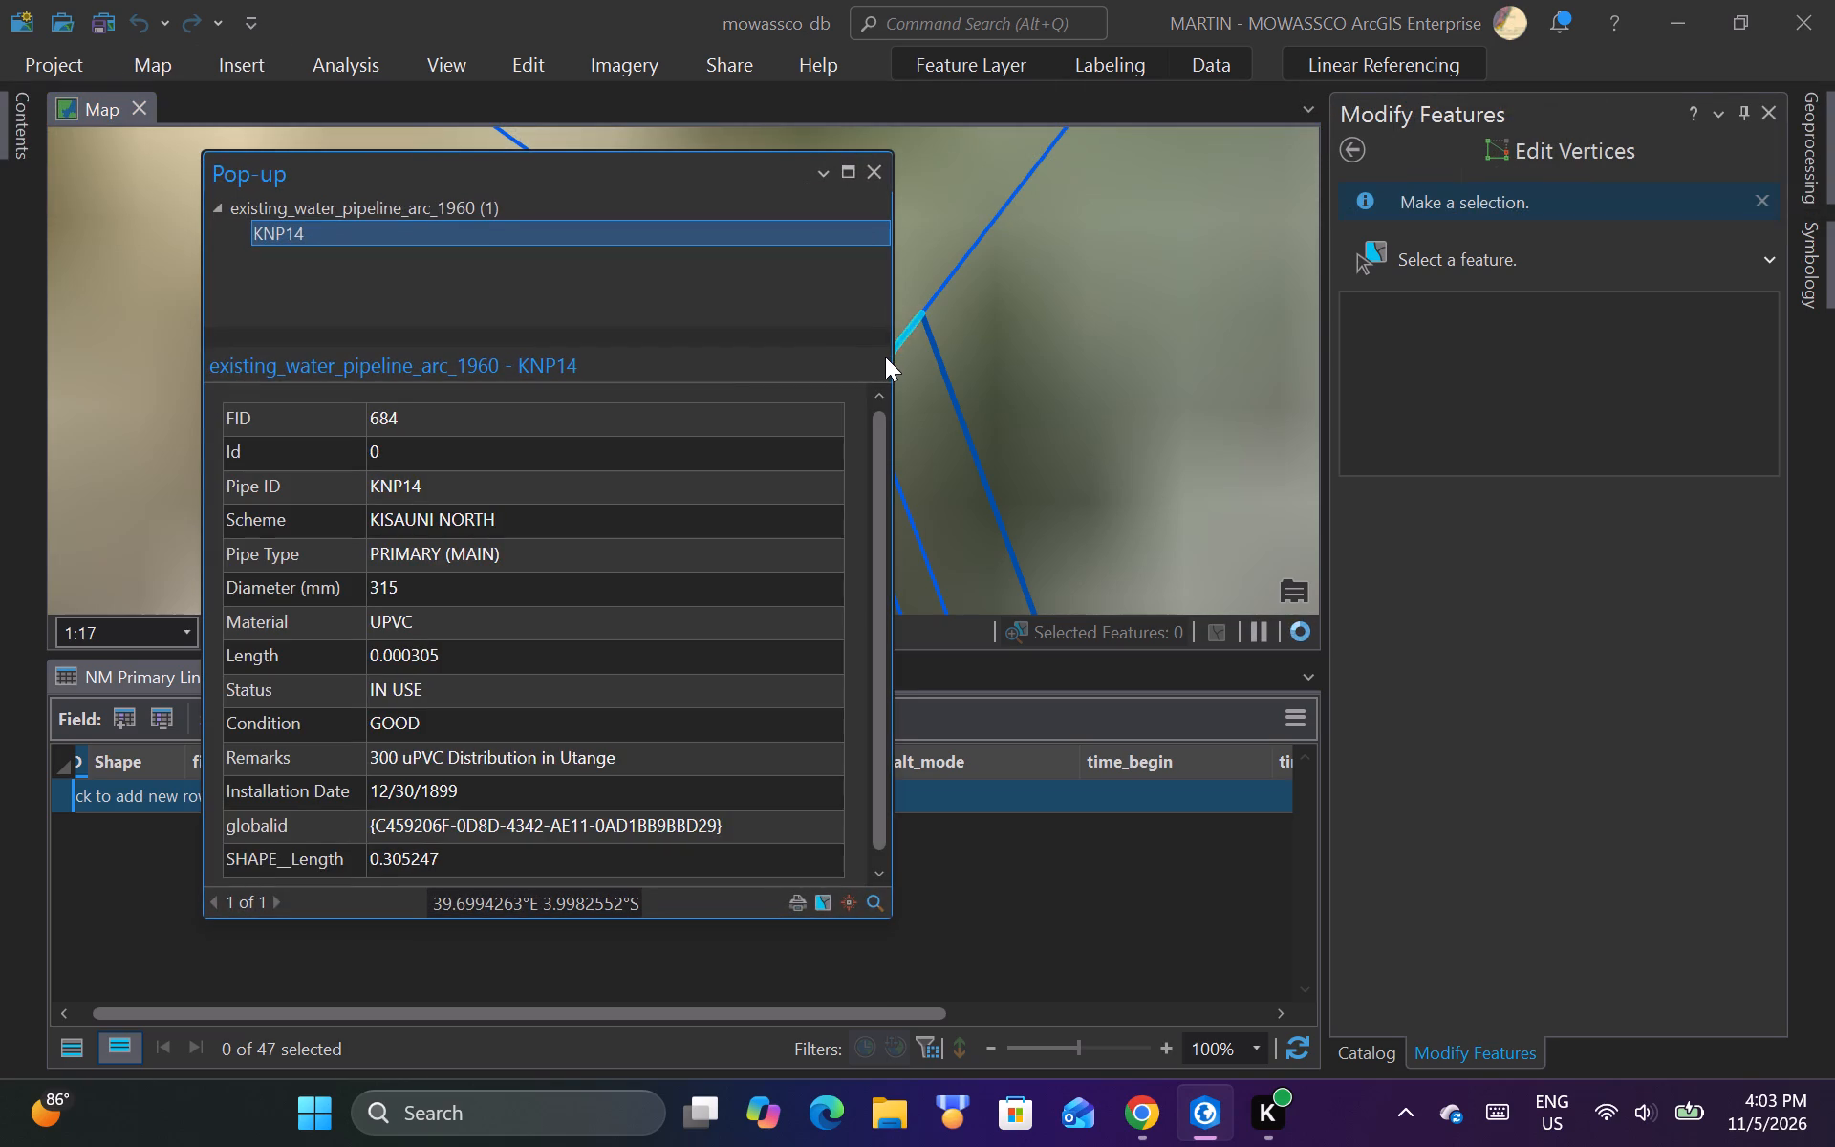
click(874, 174)
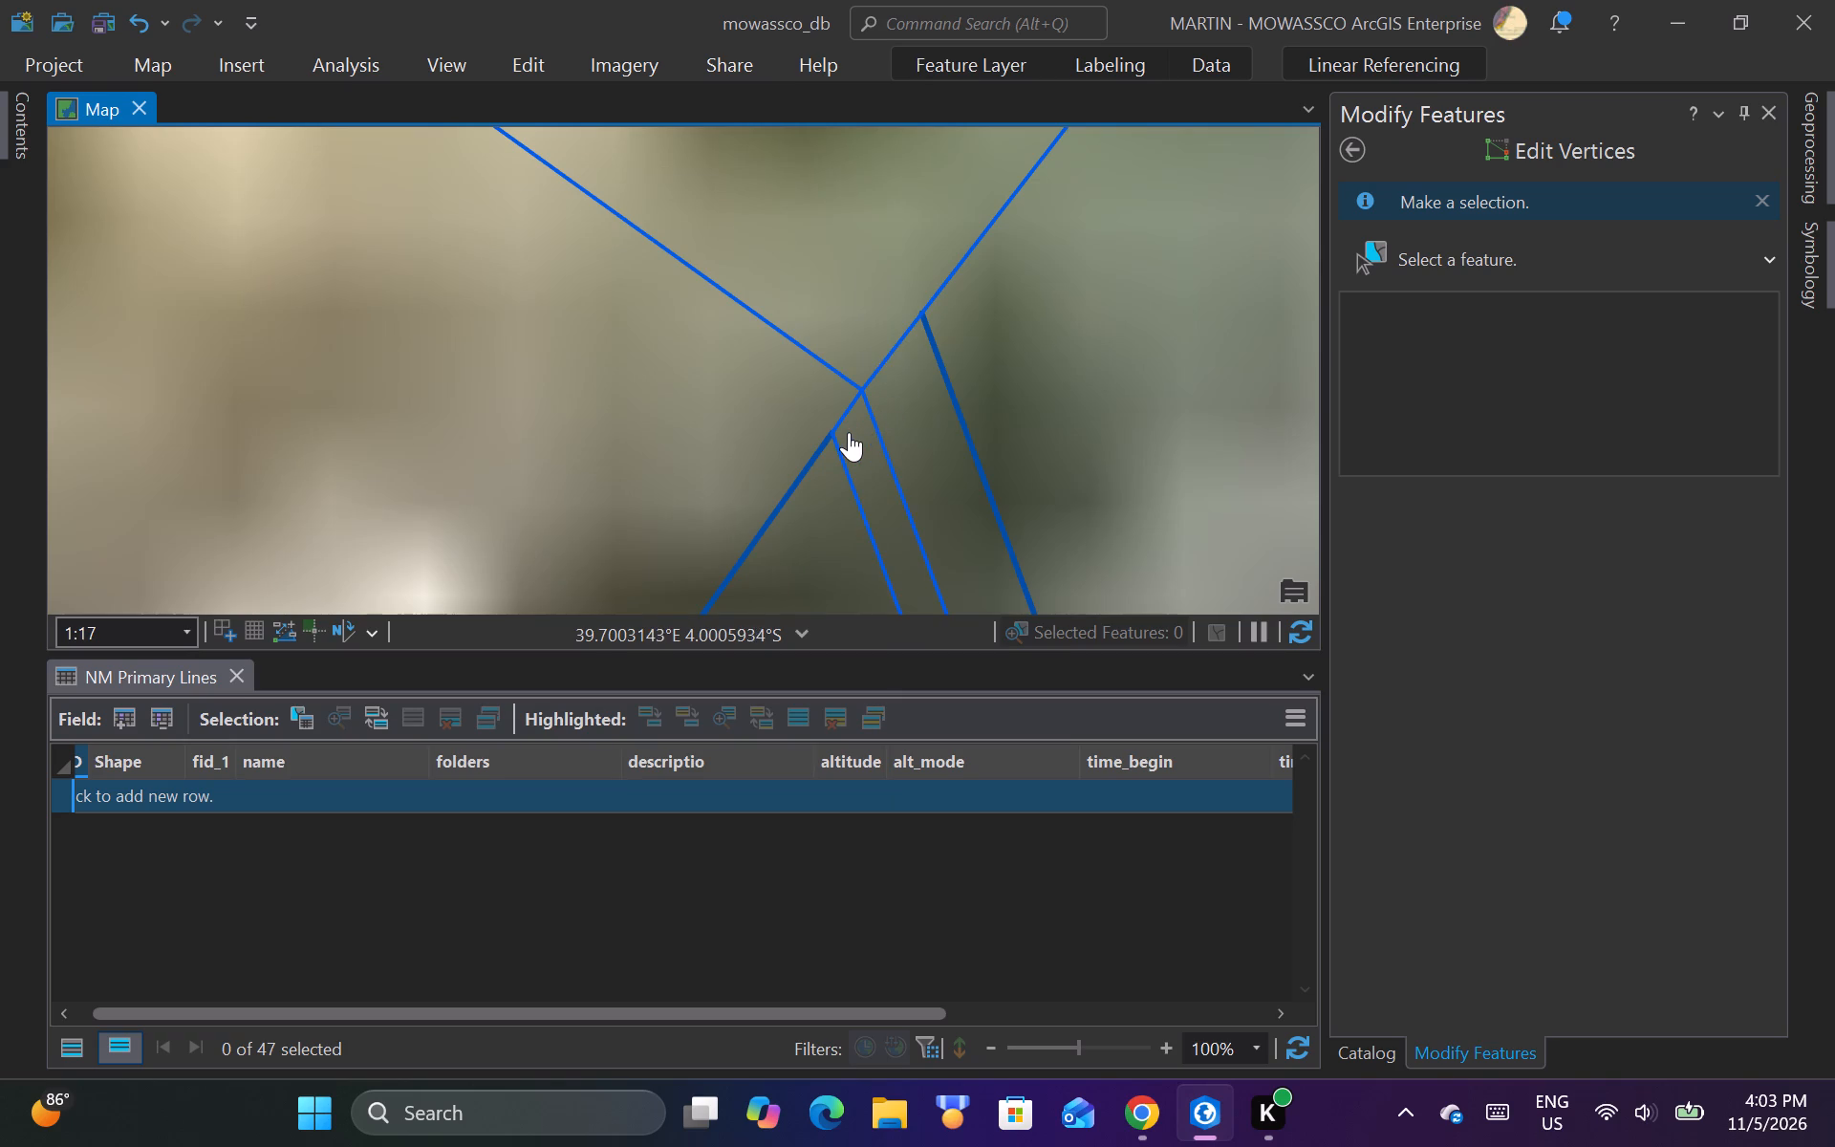
click(841, 416)
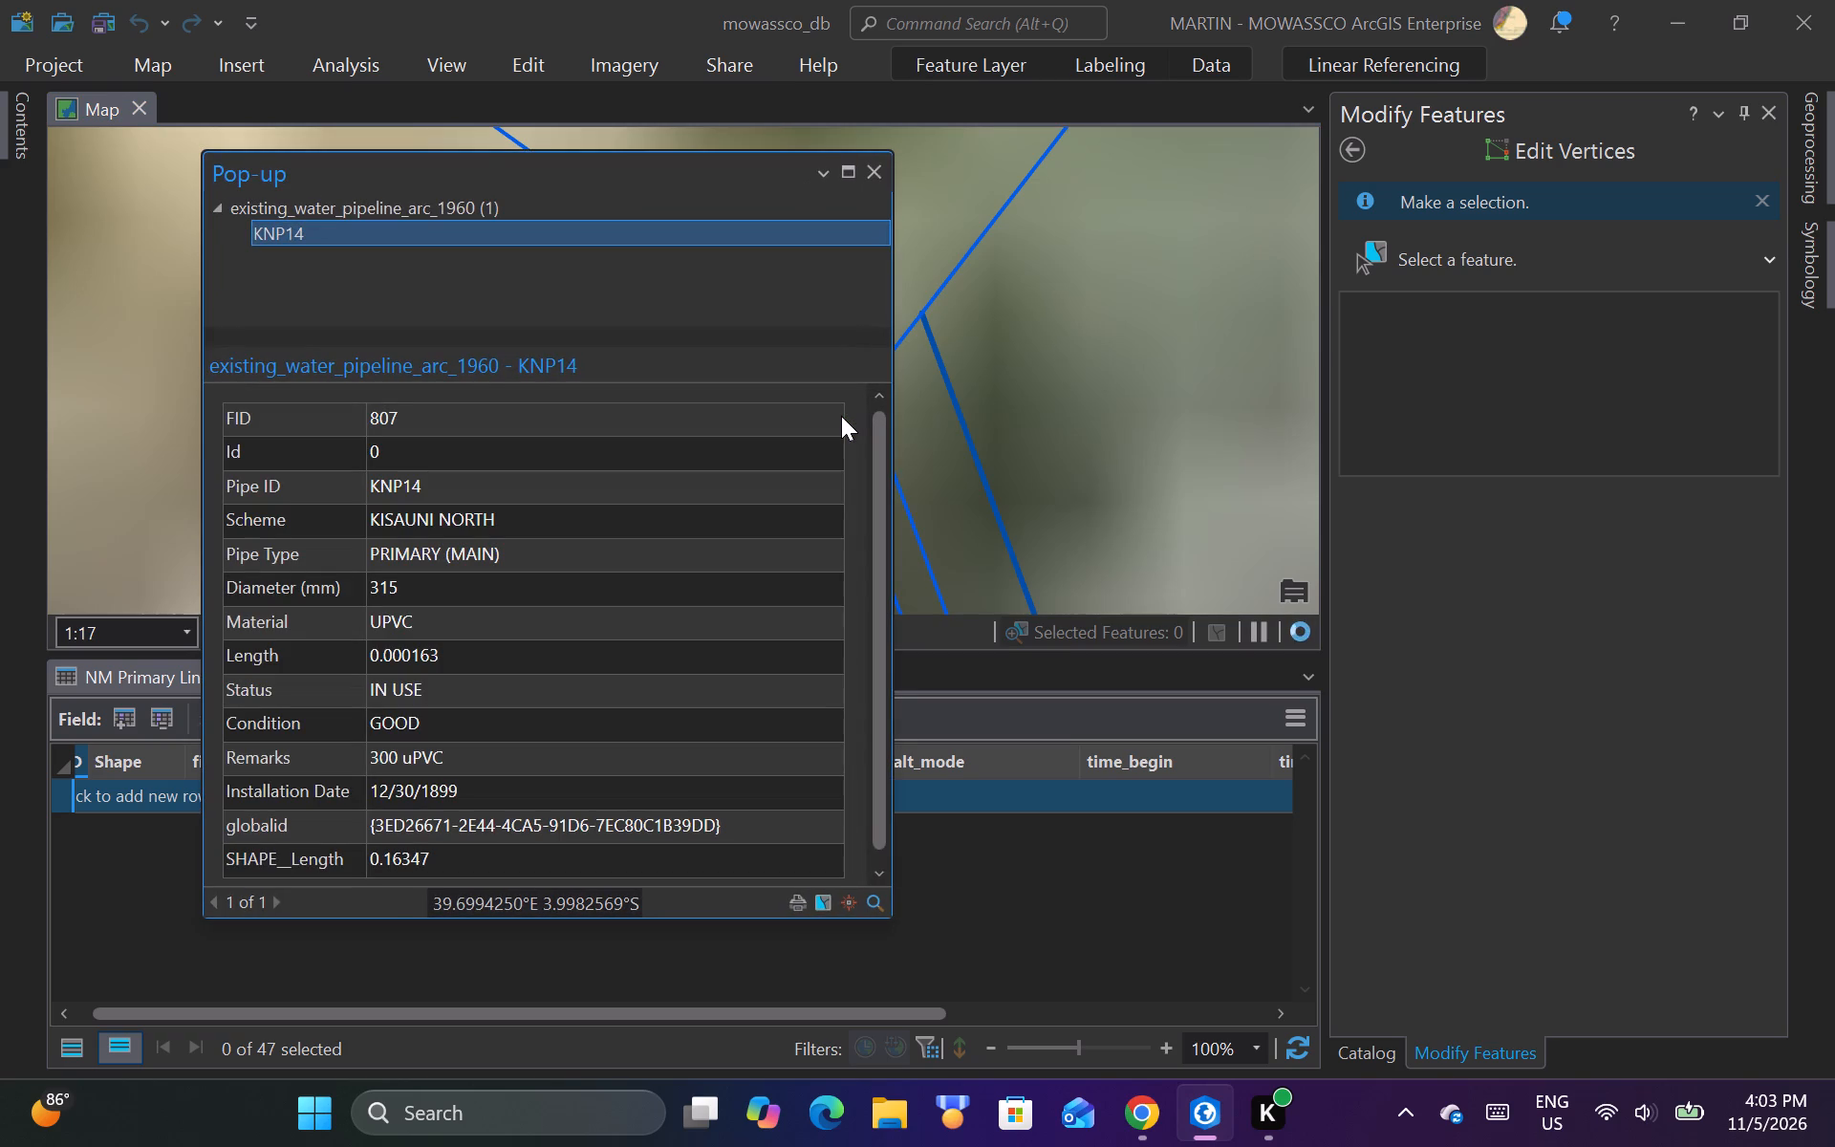
click(874, 177)
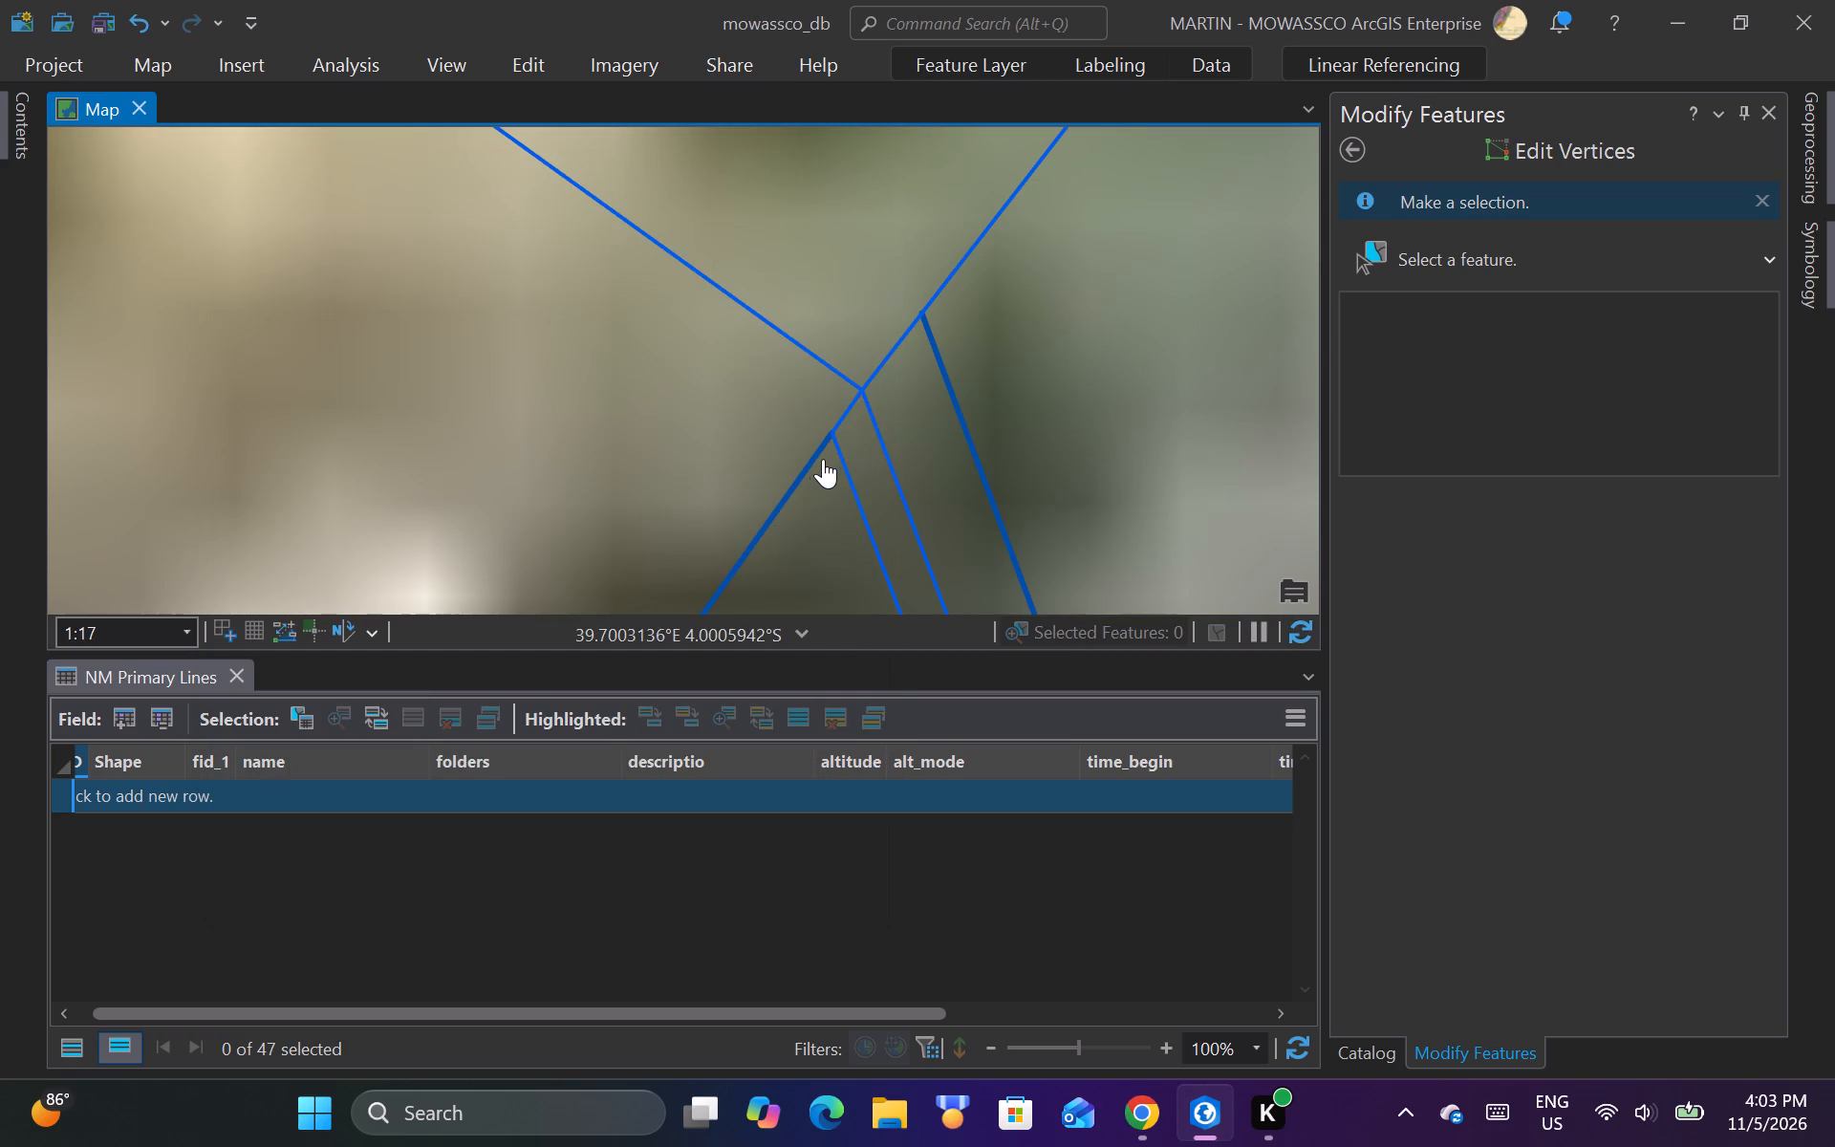
click(806, 469)
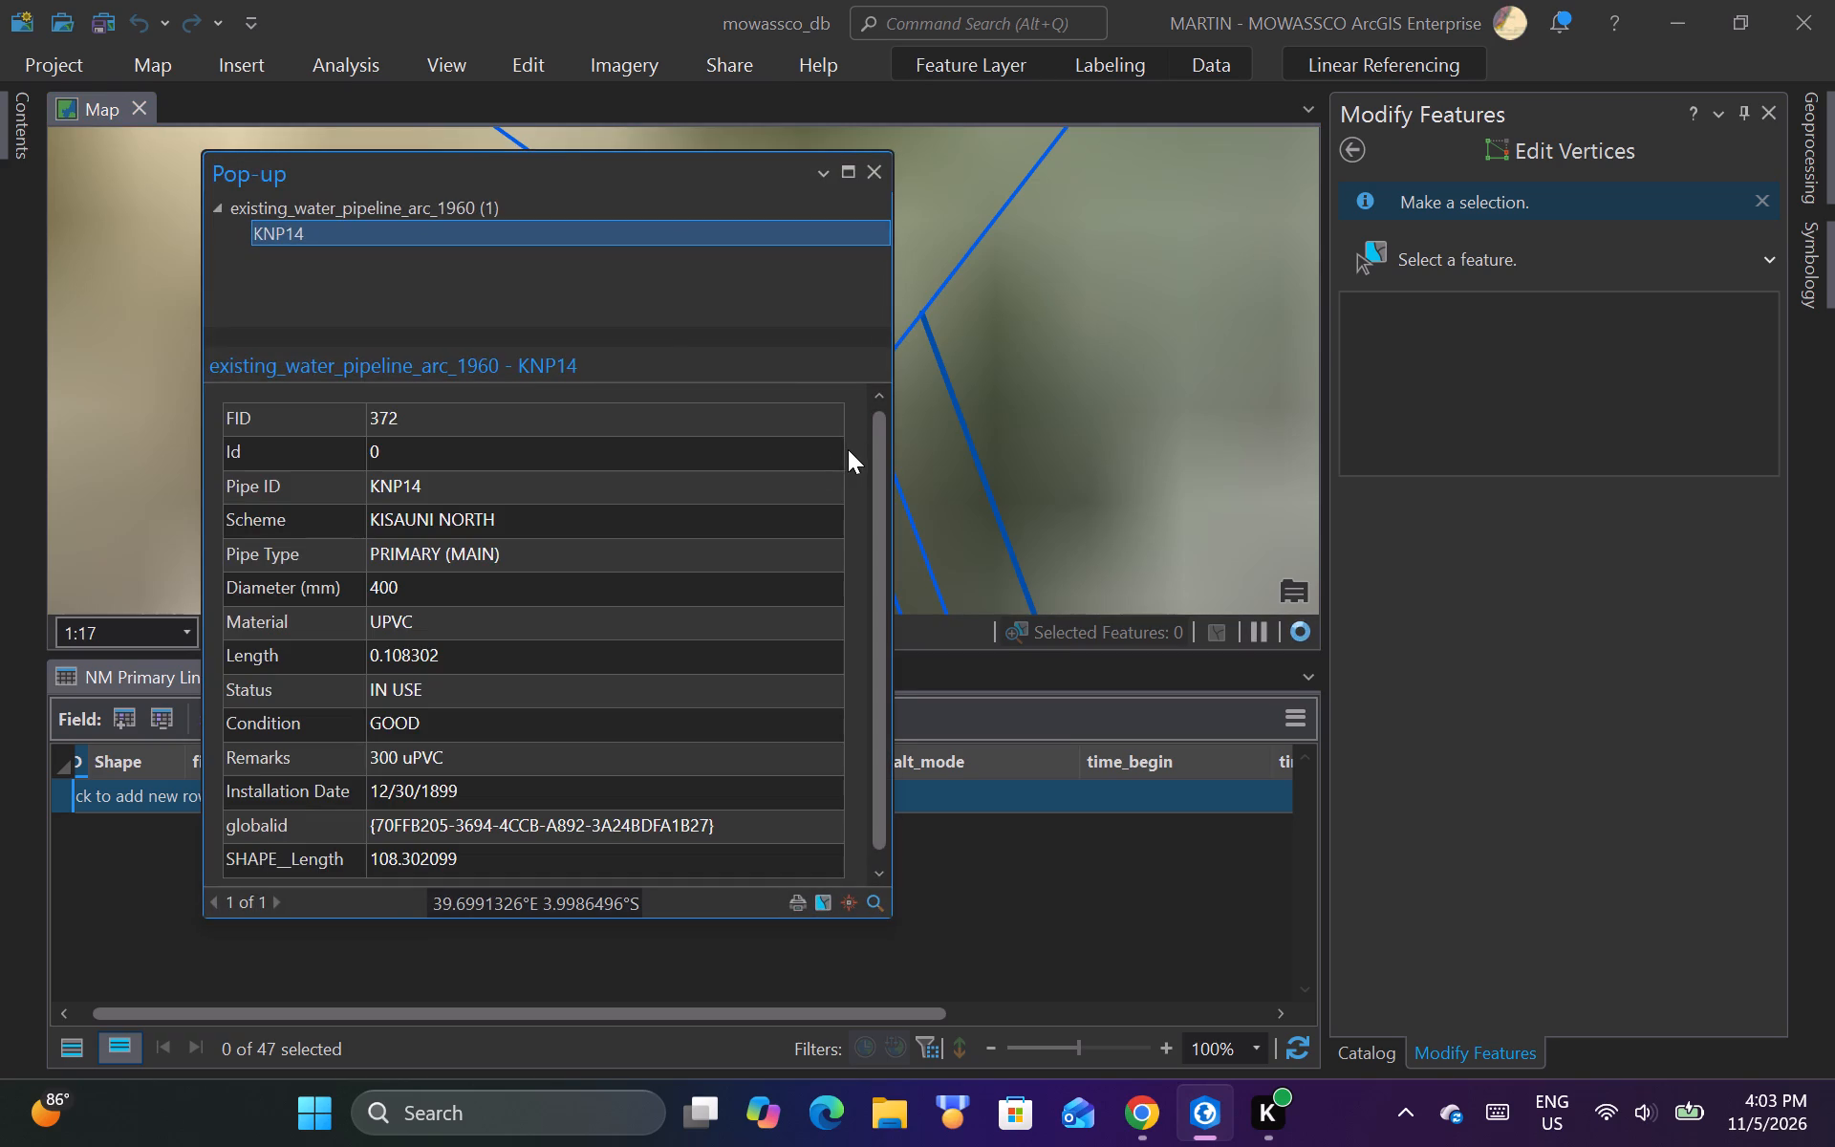
click(874, 172)
Close the Modify Features pane and collapse the Catalog pane to enlarge the map area.
scroll(880, 389, down, 1)
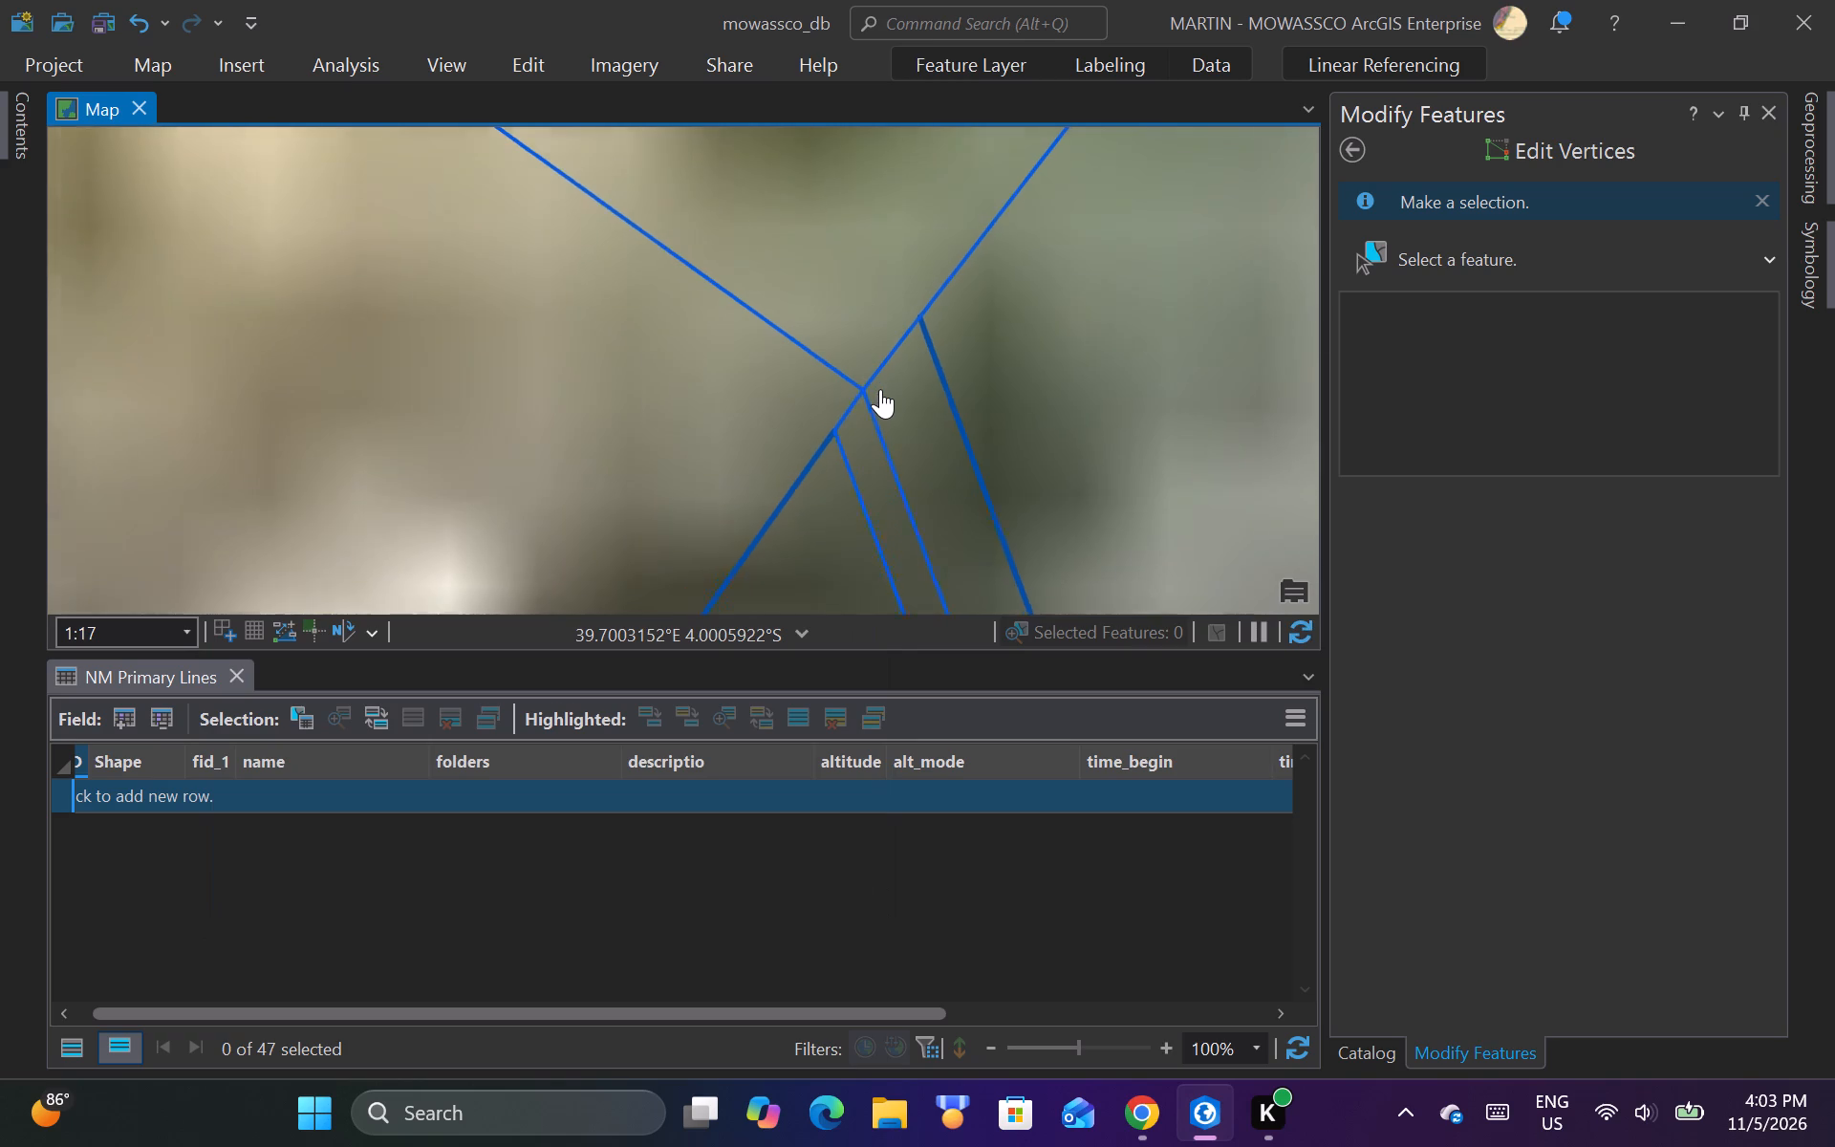
scroll(880, 389, down, 5)
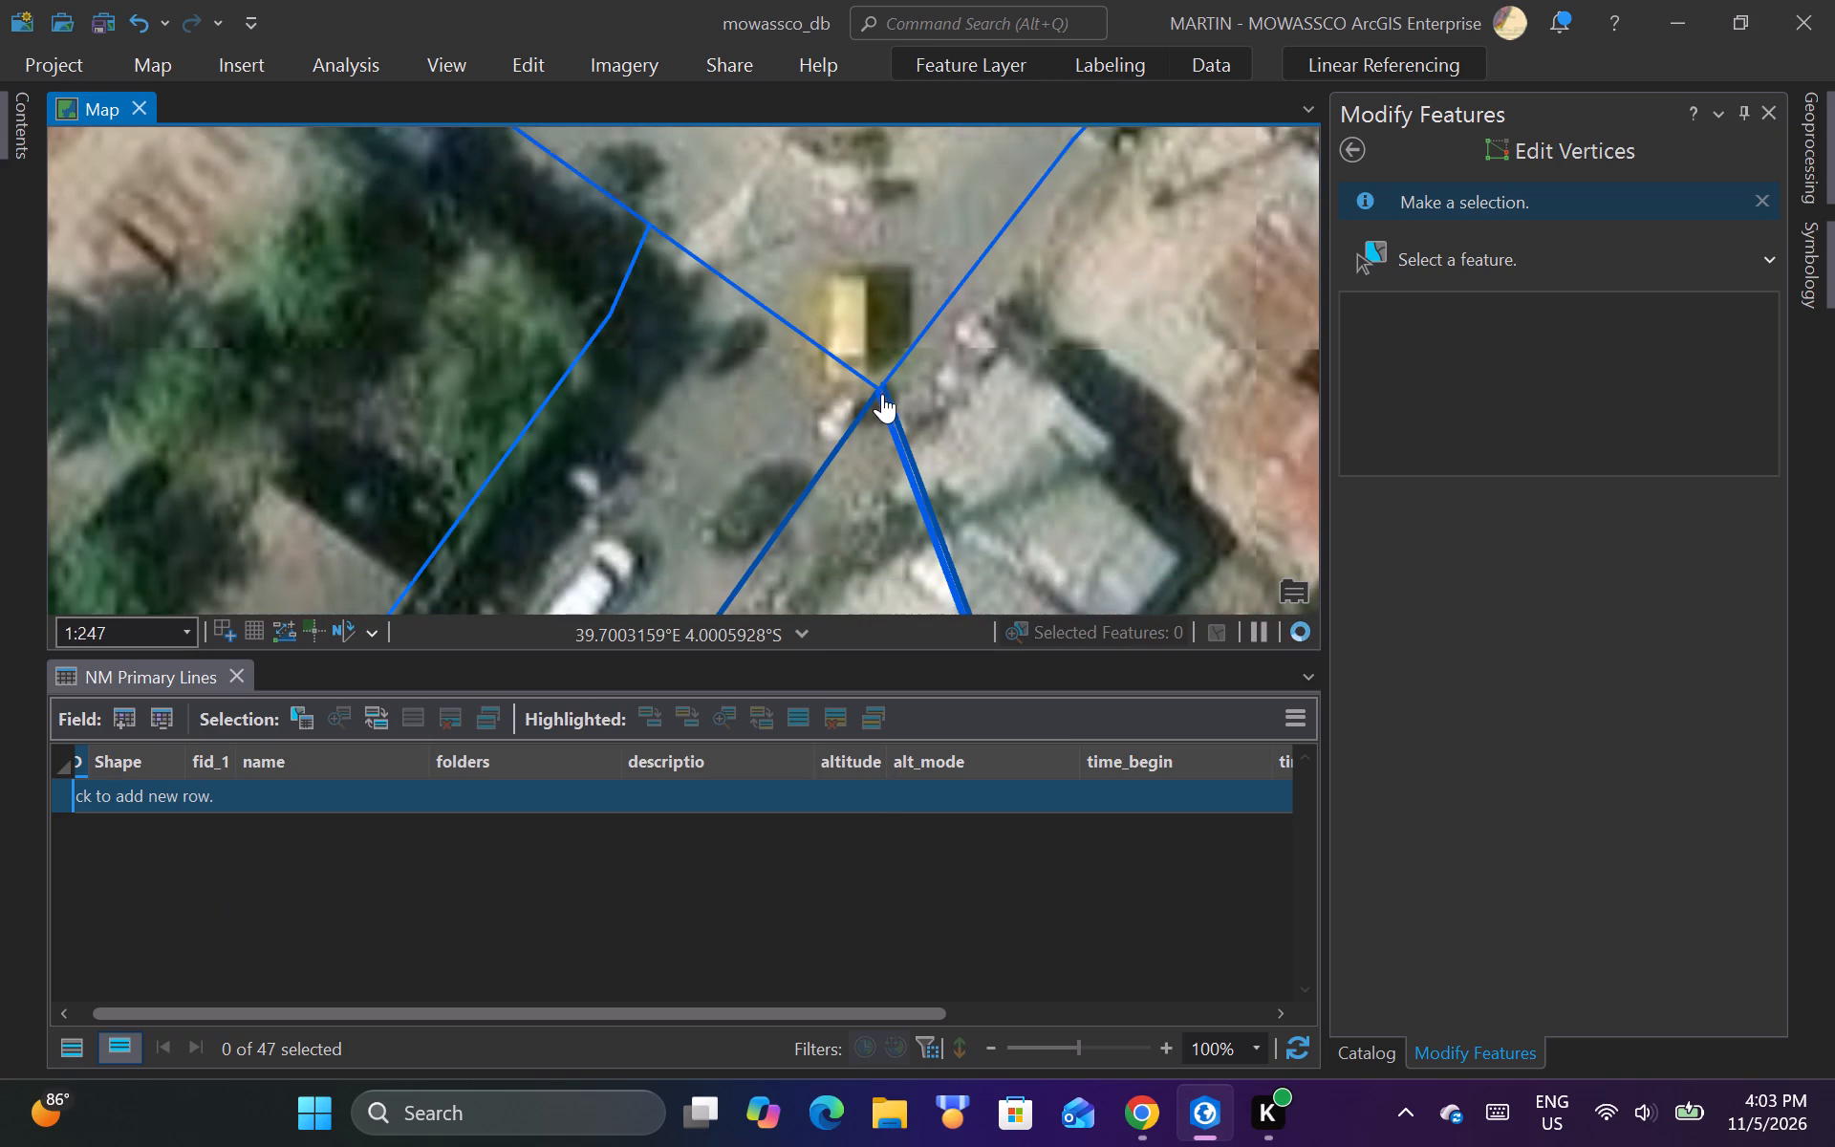
click(1767, 112)
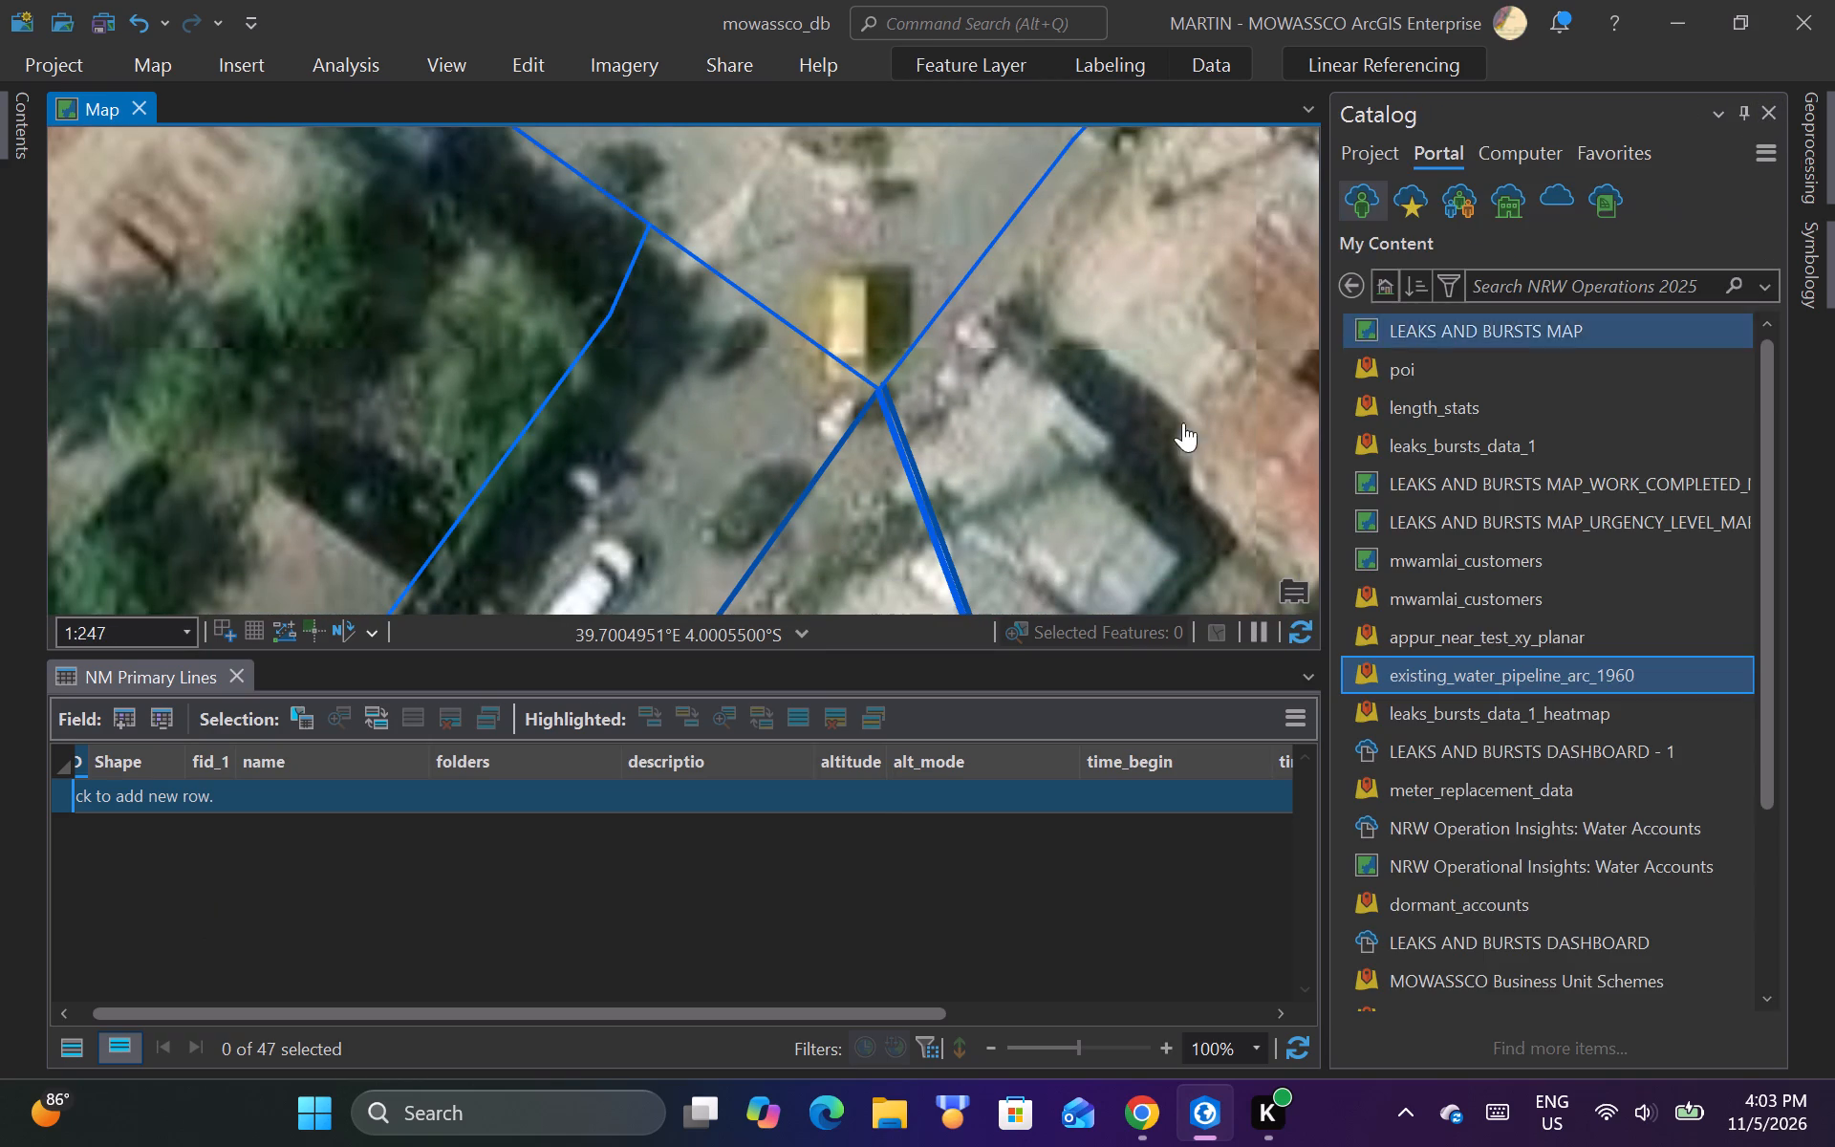
click(1741, 114)
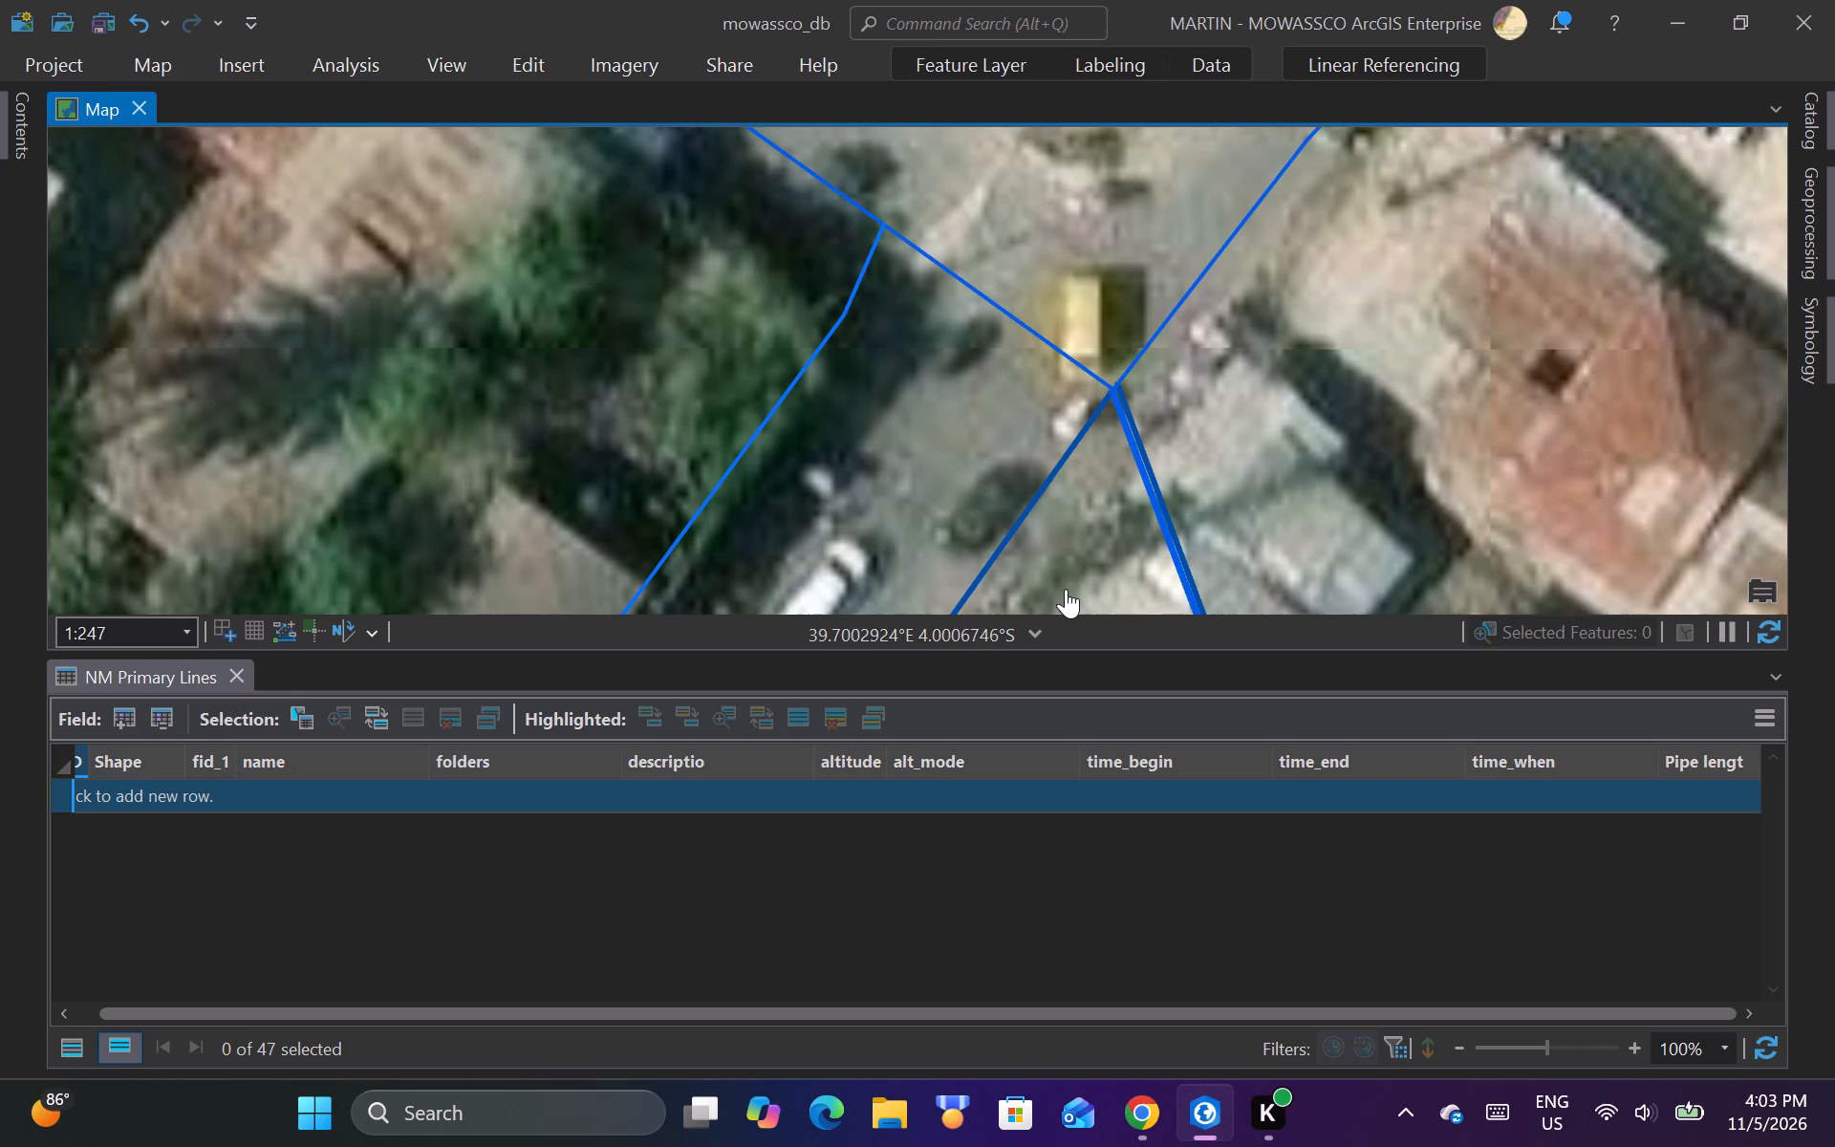
Examine the pipeline network around the road junction and northwest to where the diagonal line branches from the main roadside pipelines.
scroll(888, 466, down, 3)
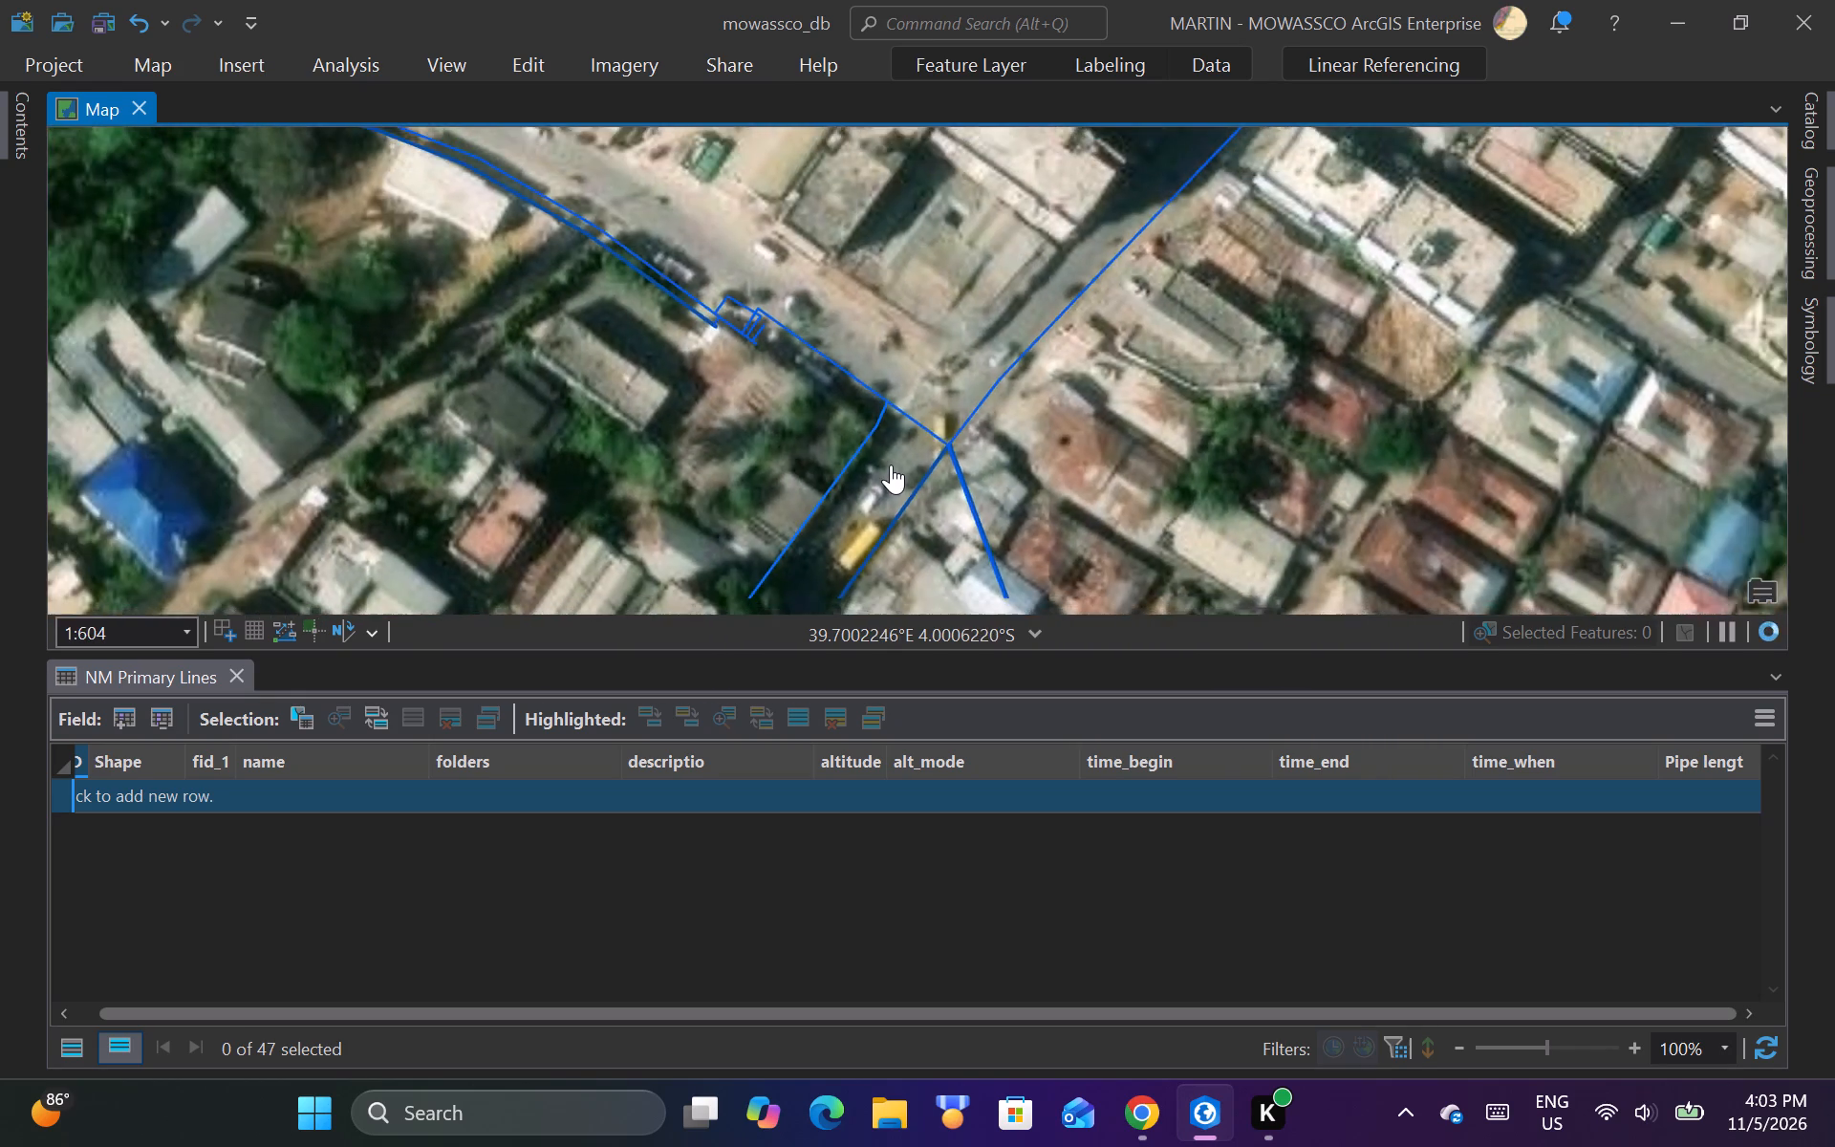
scroll(891, 465, down, 4)
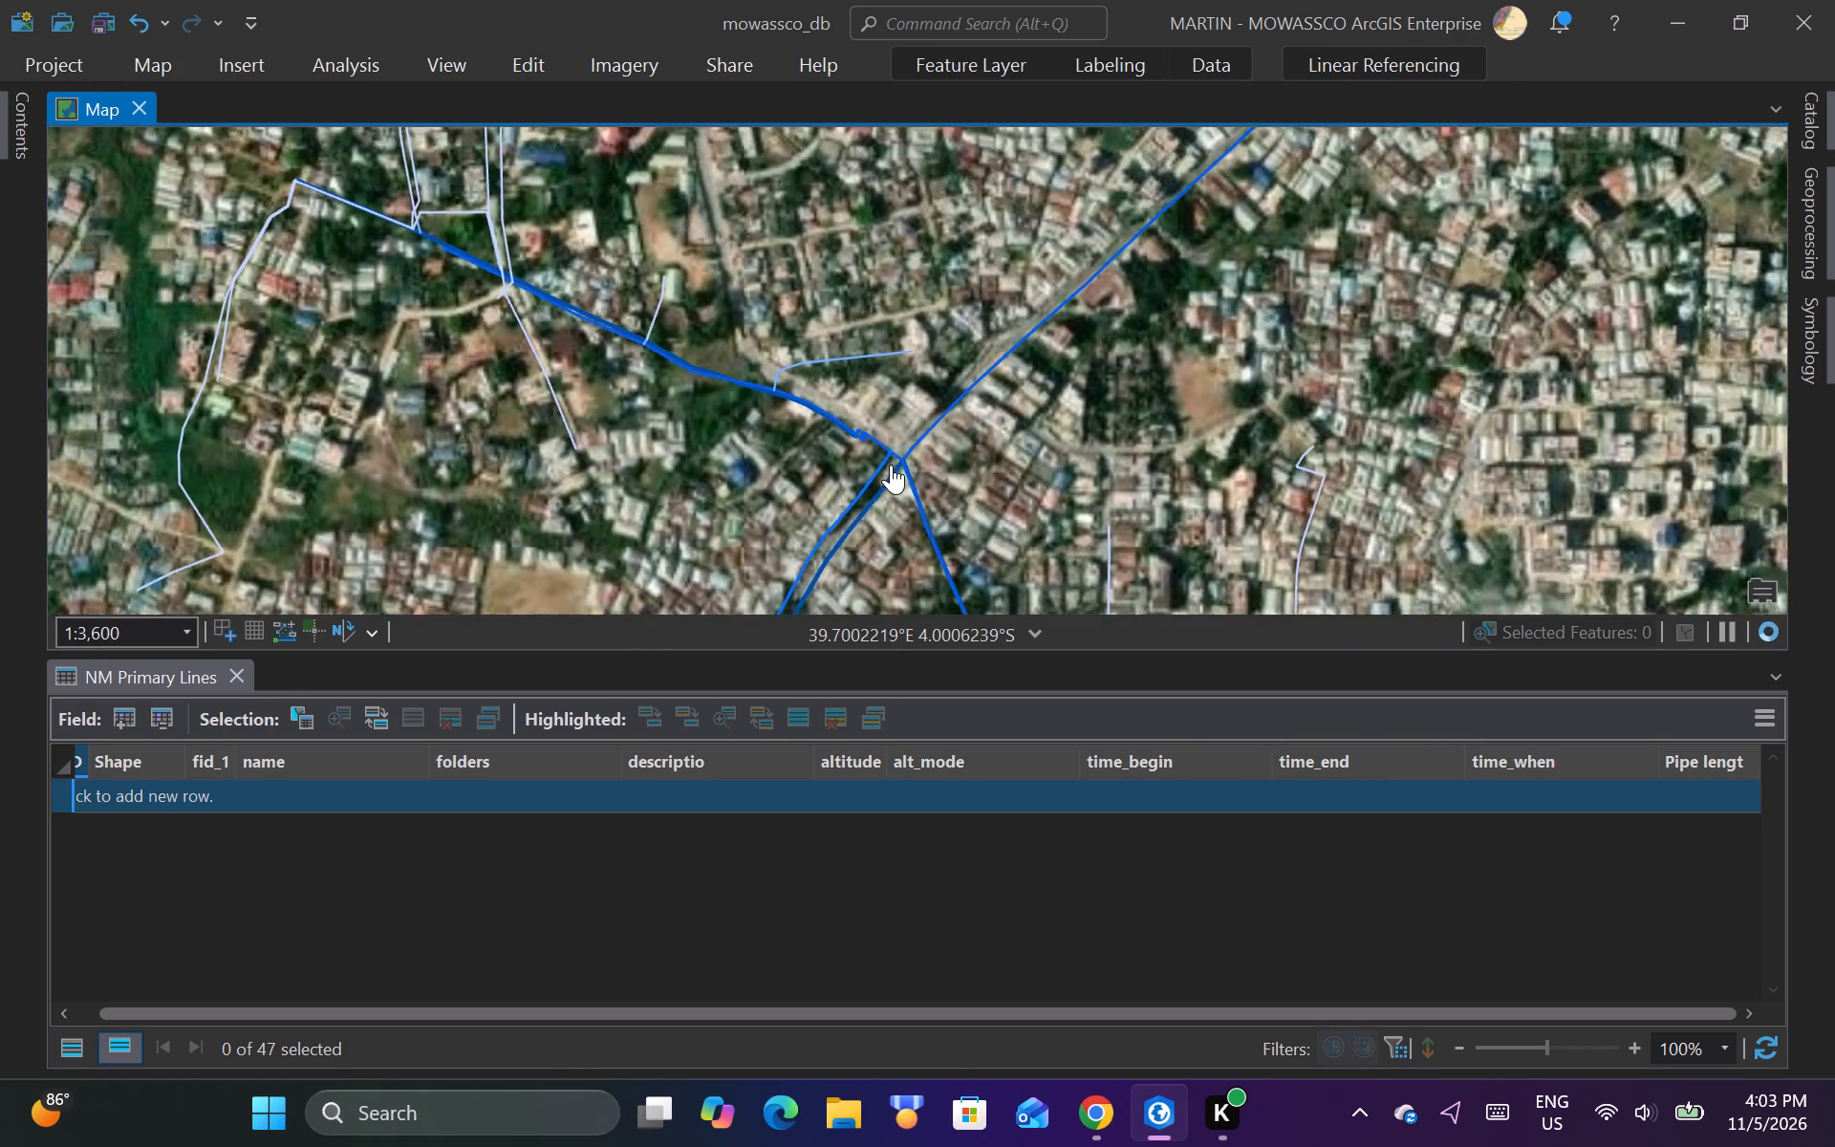
scroll(891, 465, down, 3)
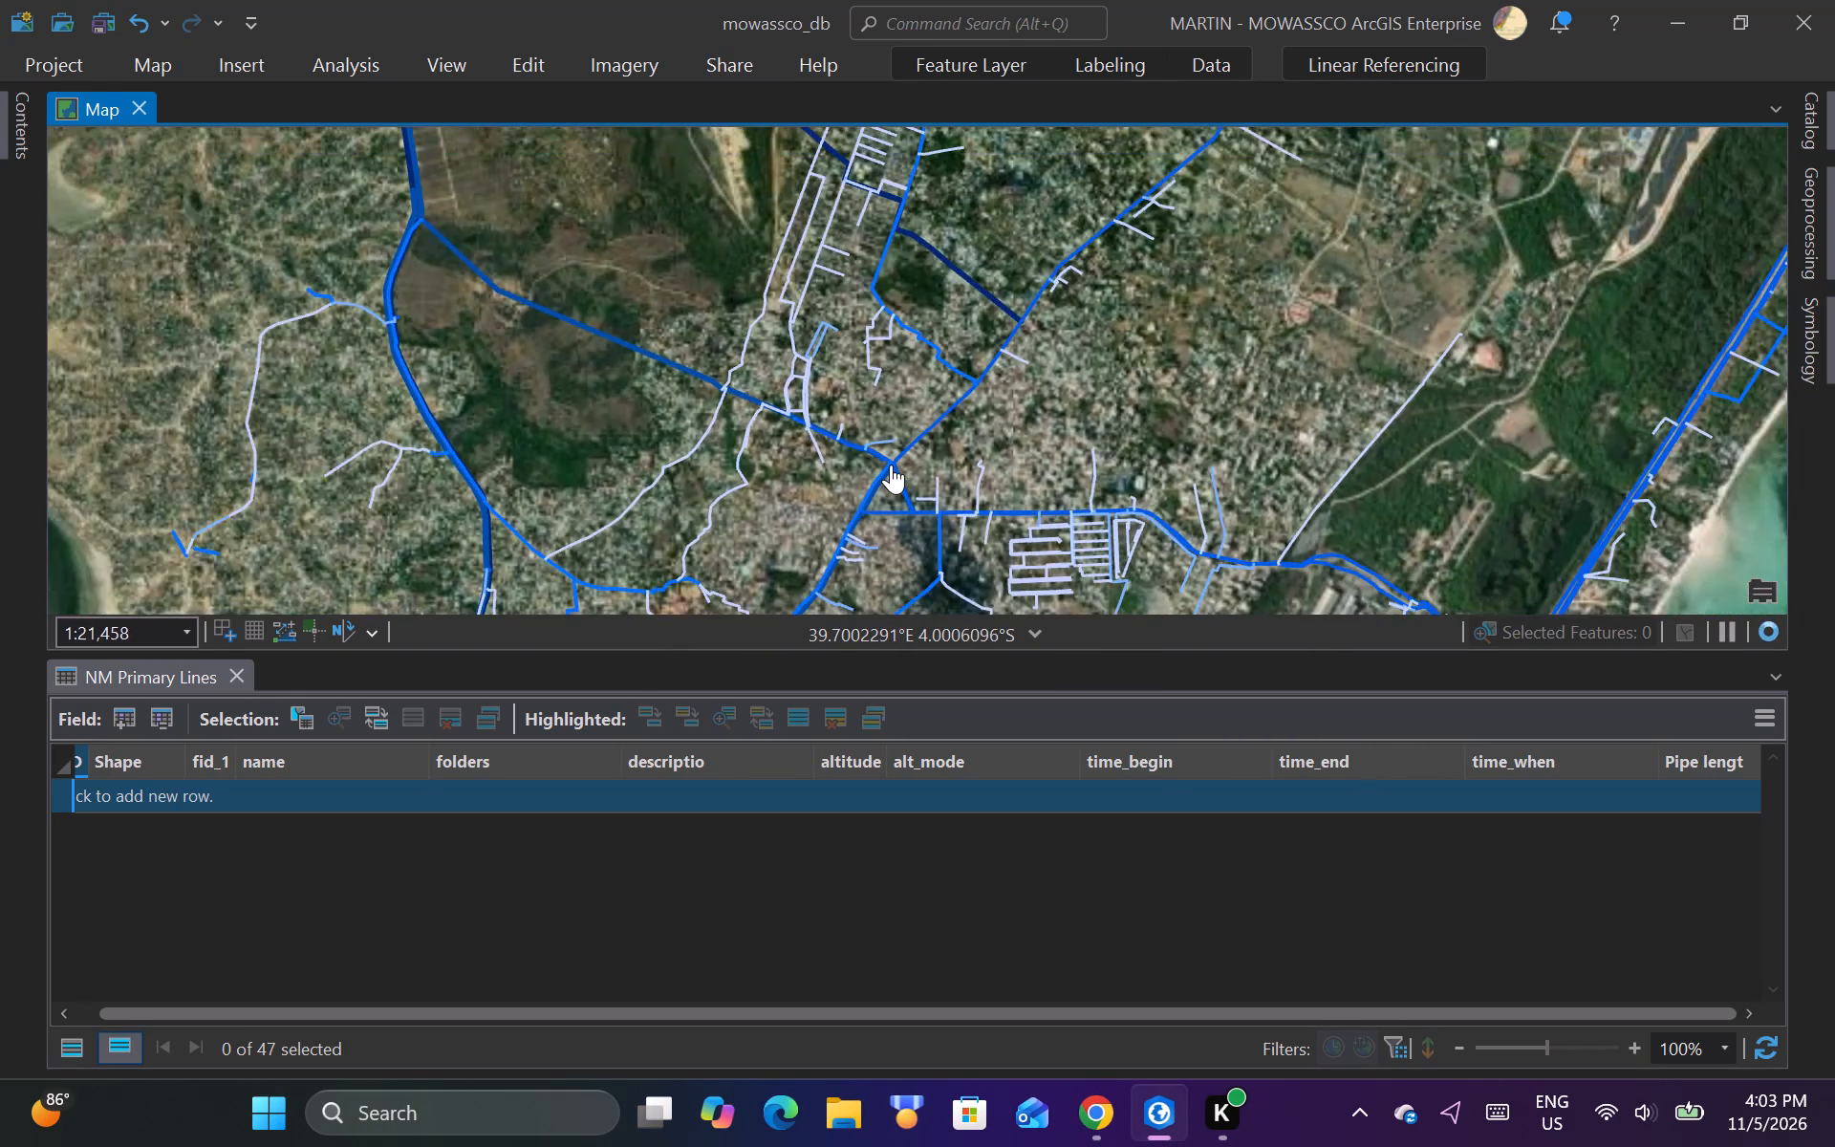
scroll(891, 465, down, 1)
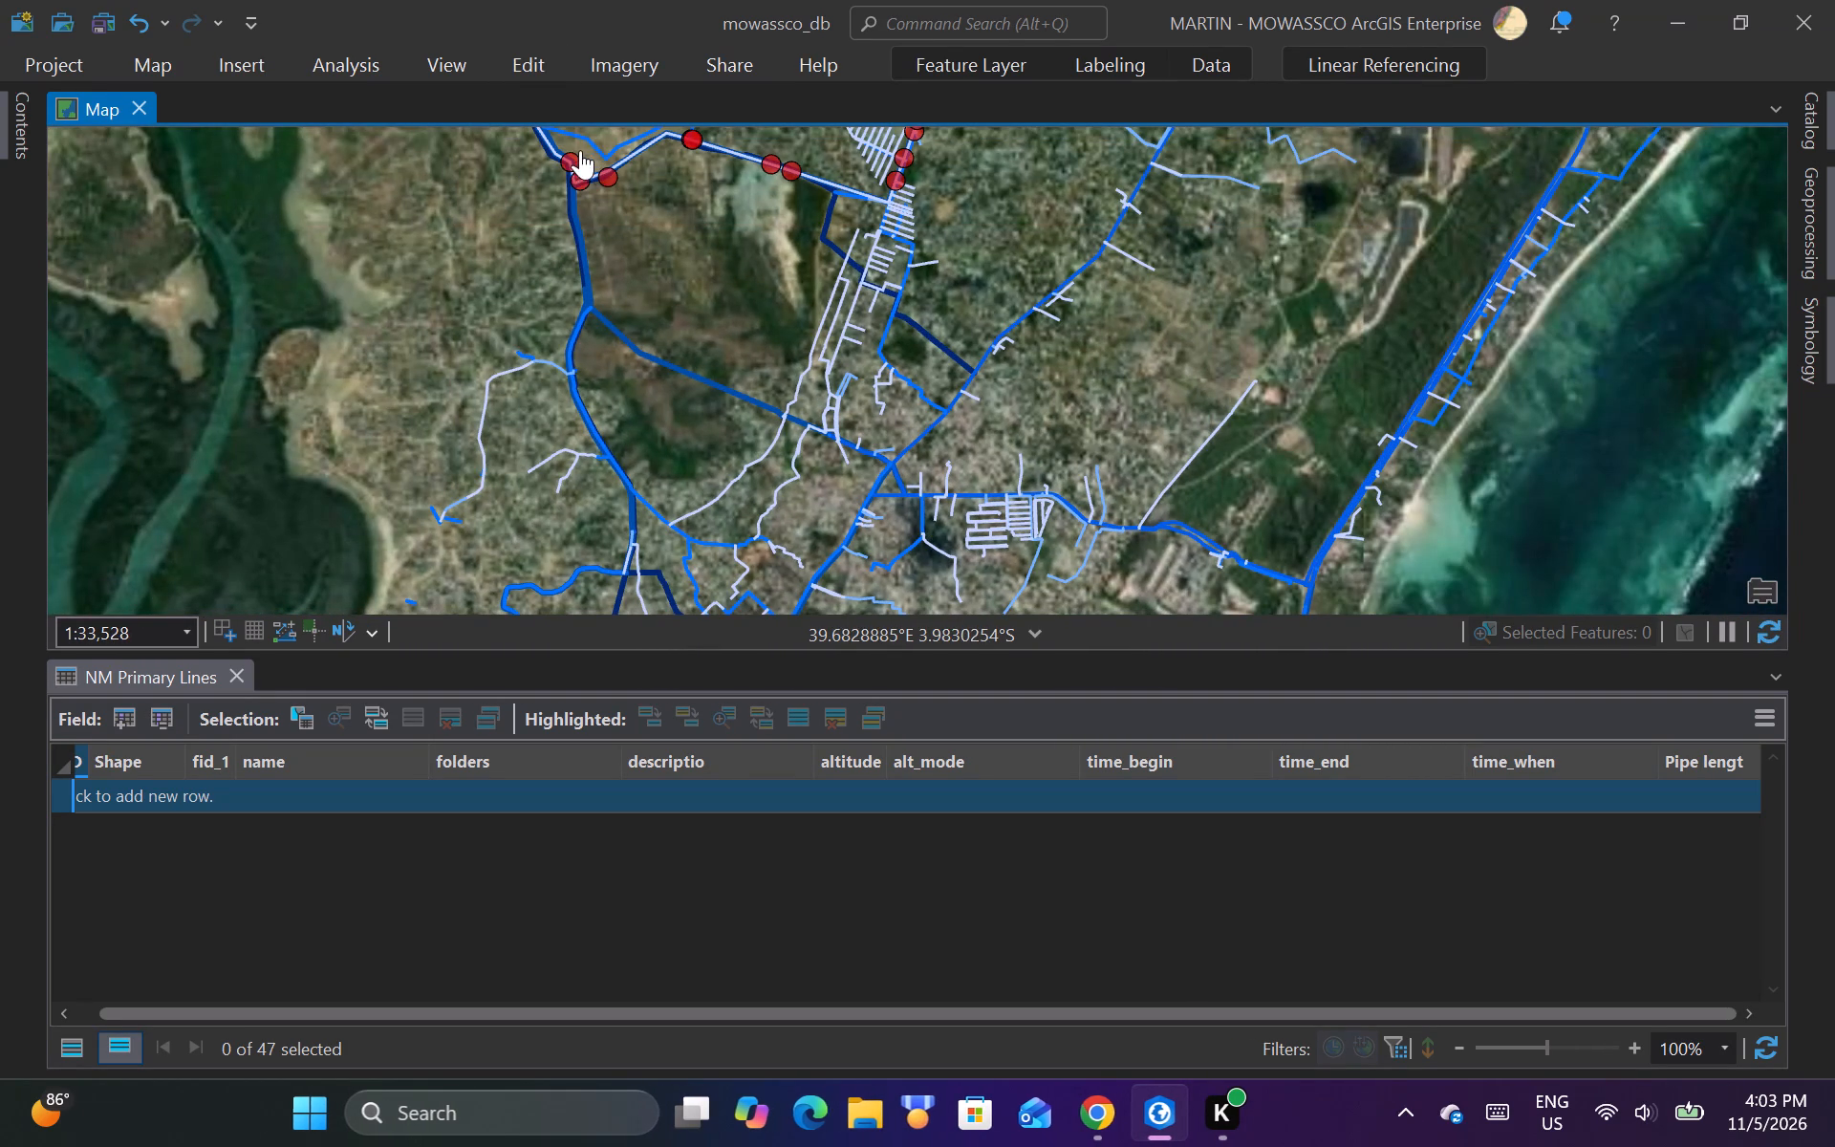
scroll(580, 150, up, 1)
scroll(576, 184, down, 2)
scroll(578, 289, up, 2)
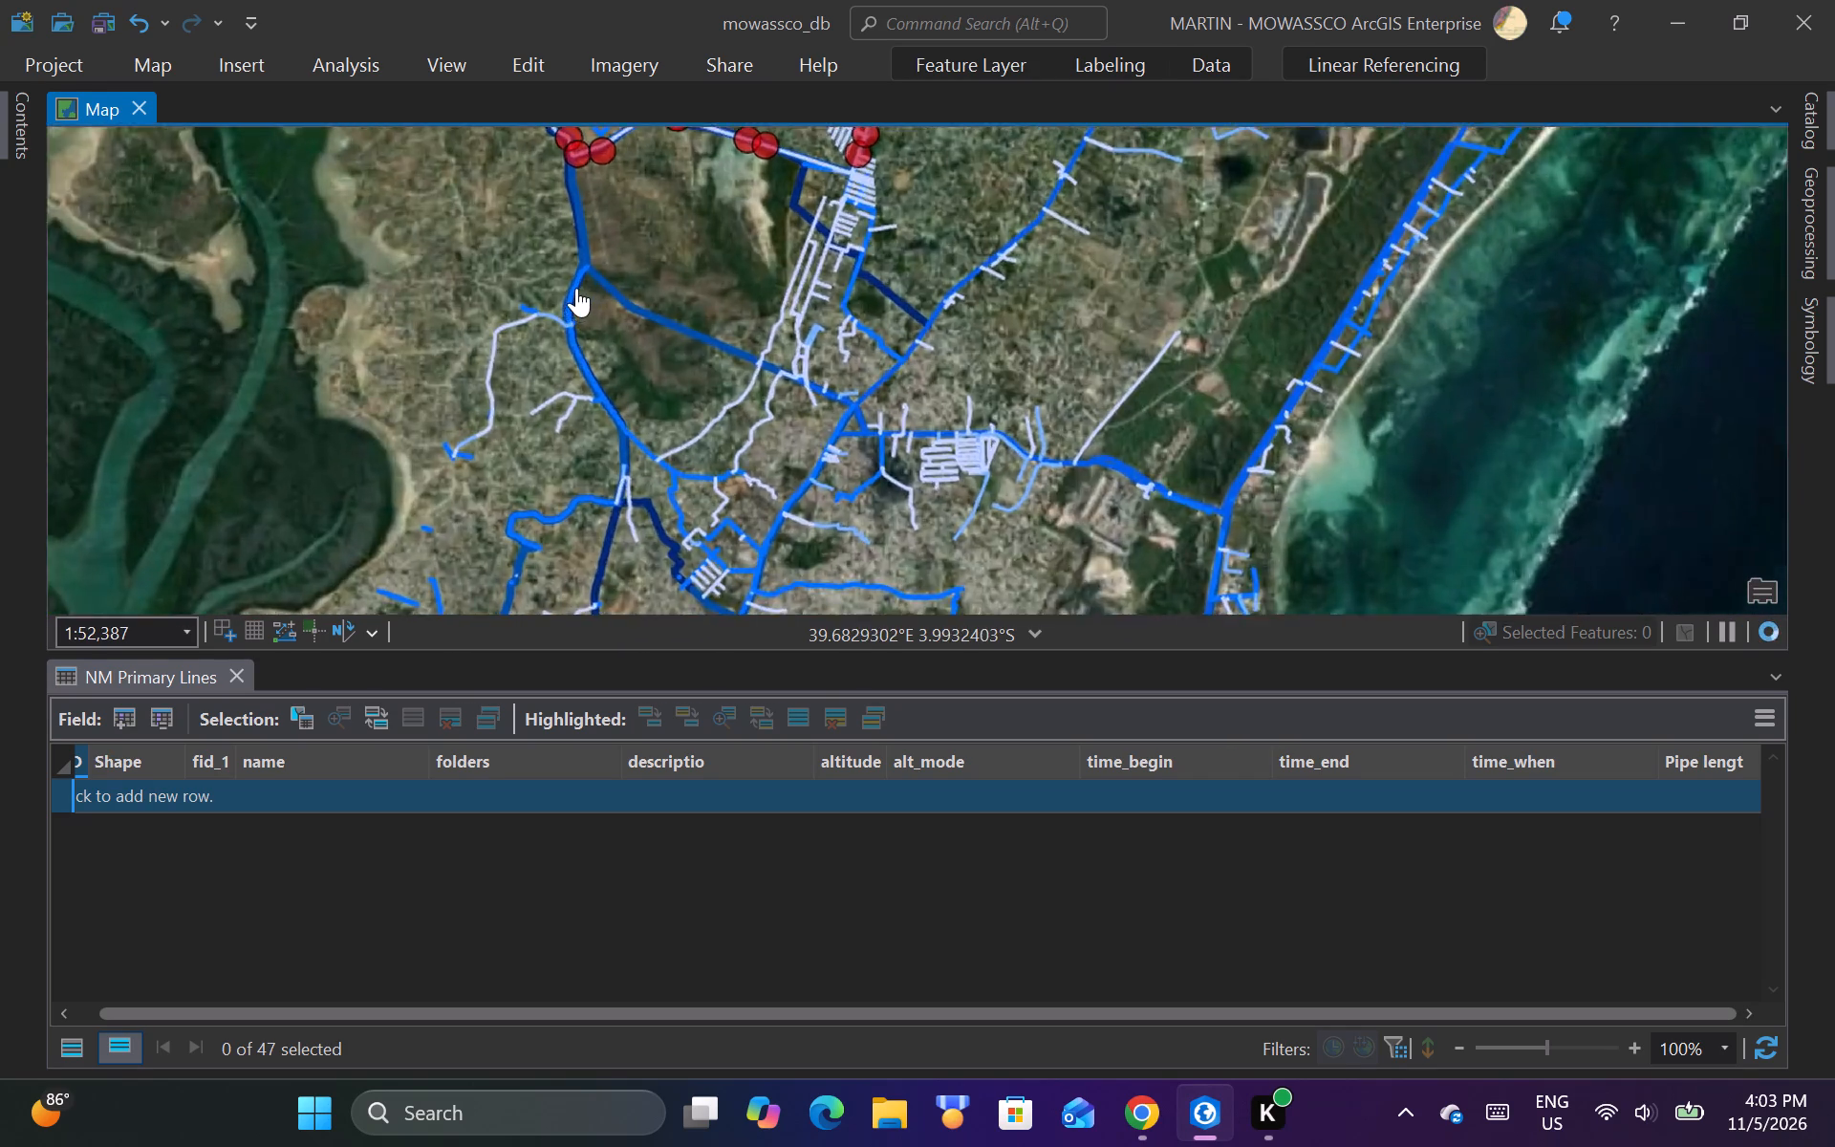
scroll(552, 252, up, 4)
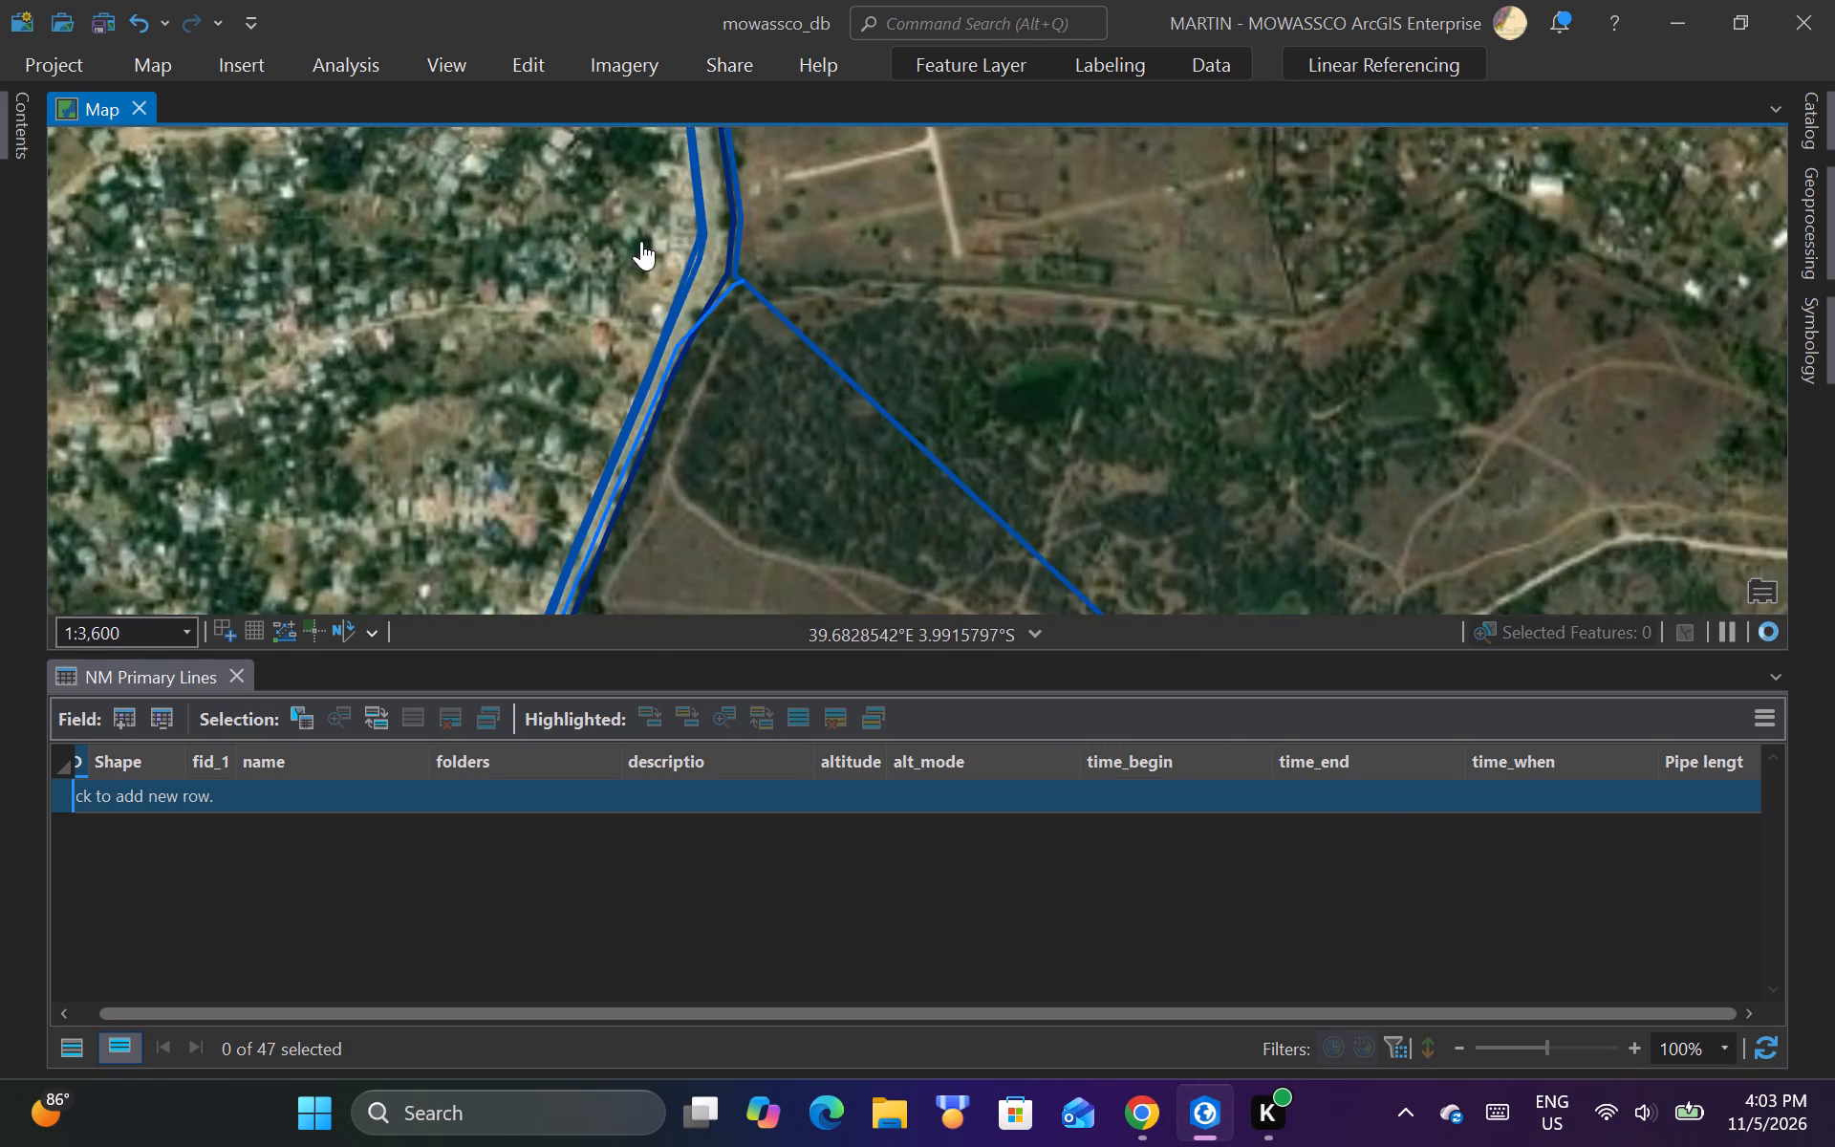
scroll(677, 259, up, 2)
scroll(778, 386, down, 6)
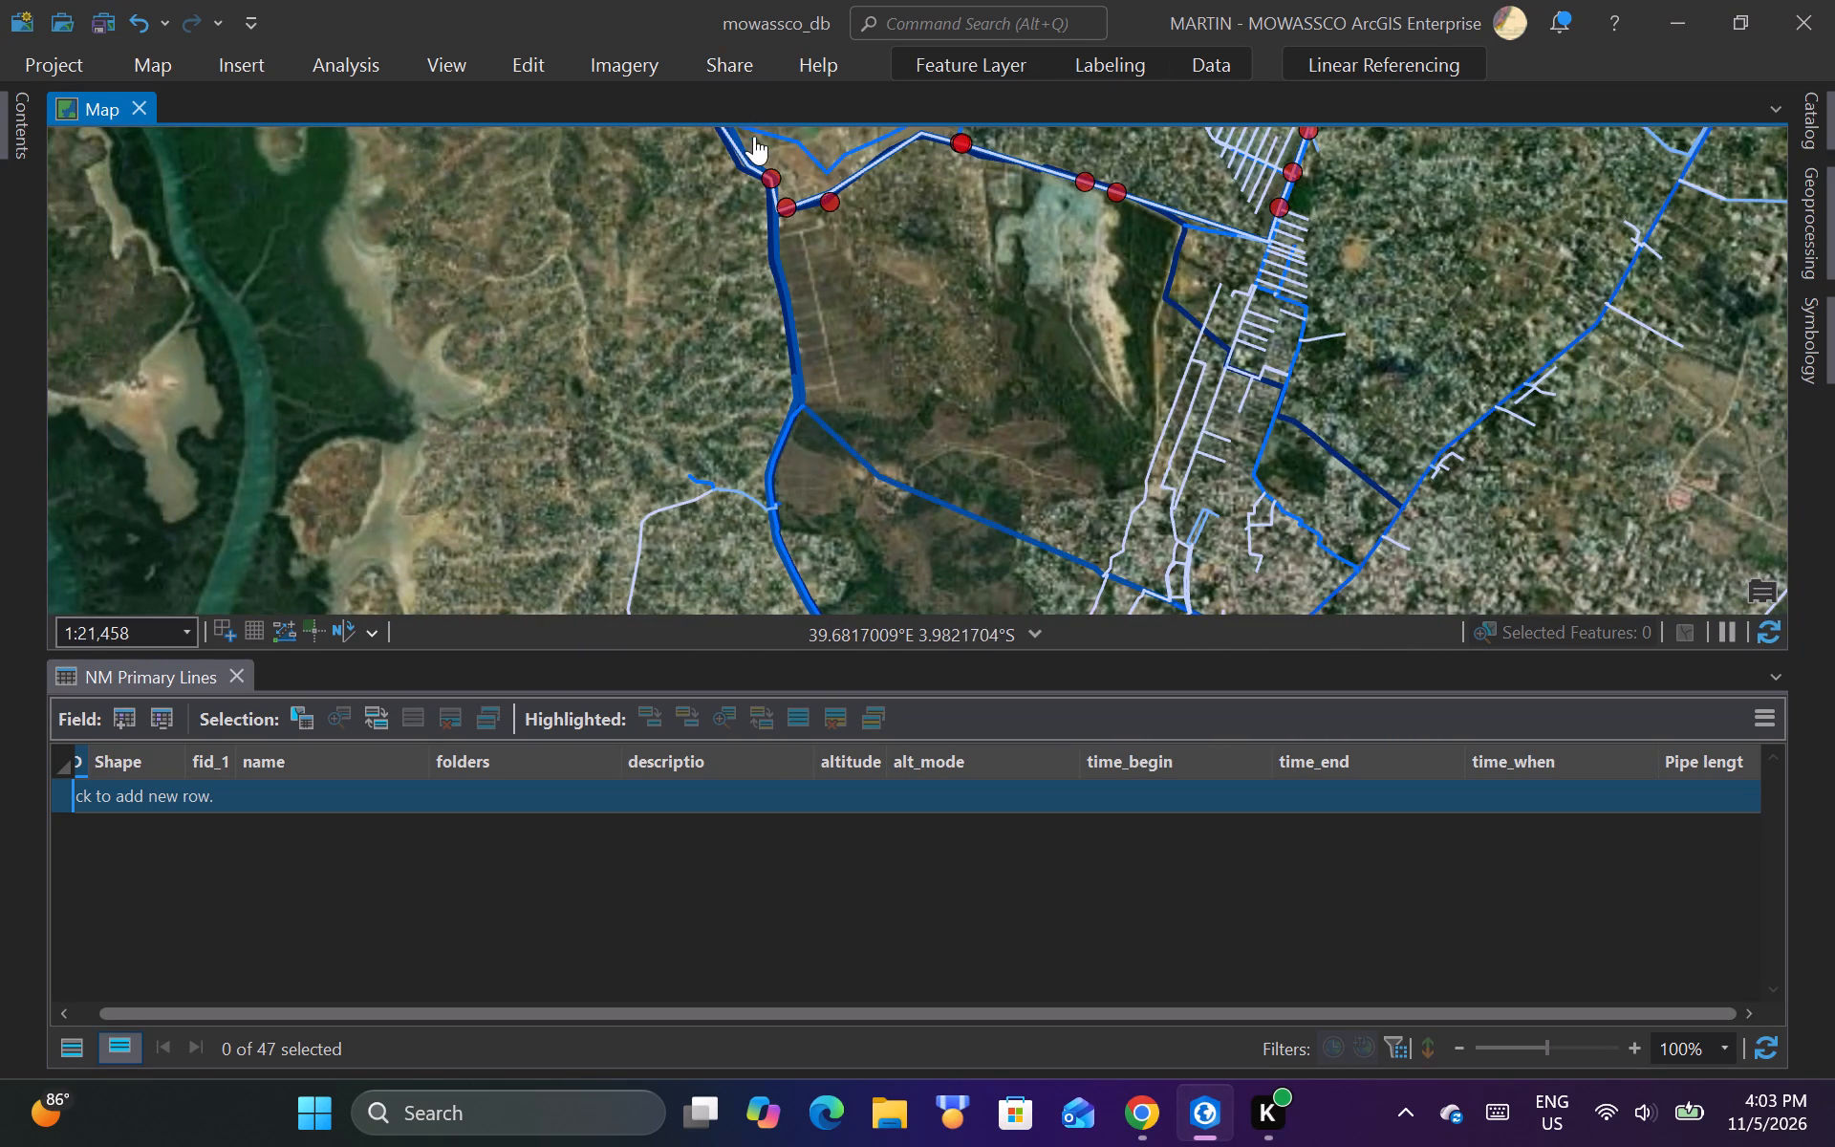
Hide the ruto_line layer to expose the existing pipelines beneath it at the road bend beside the ruto_line_poi point.
scroll(756, 138, up, 3)
scroll(810, 247, up, 2)
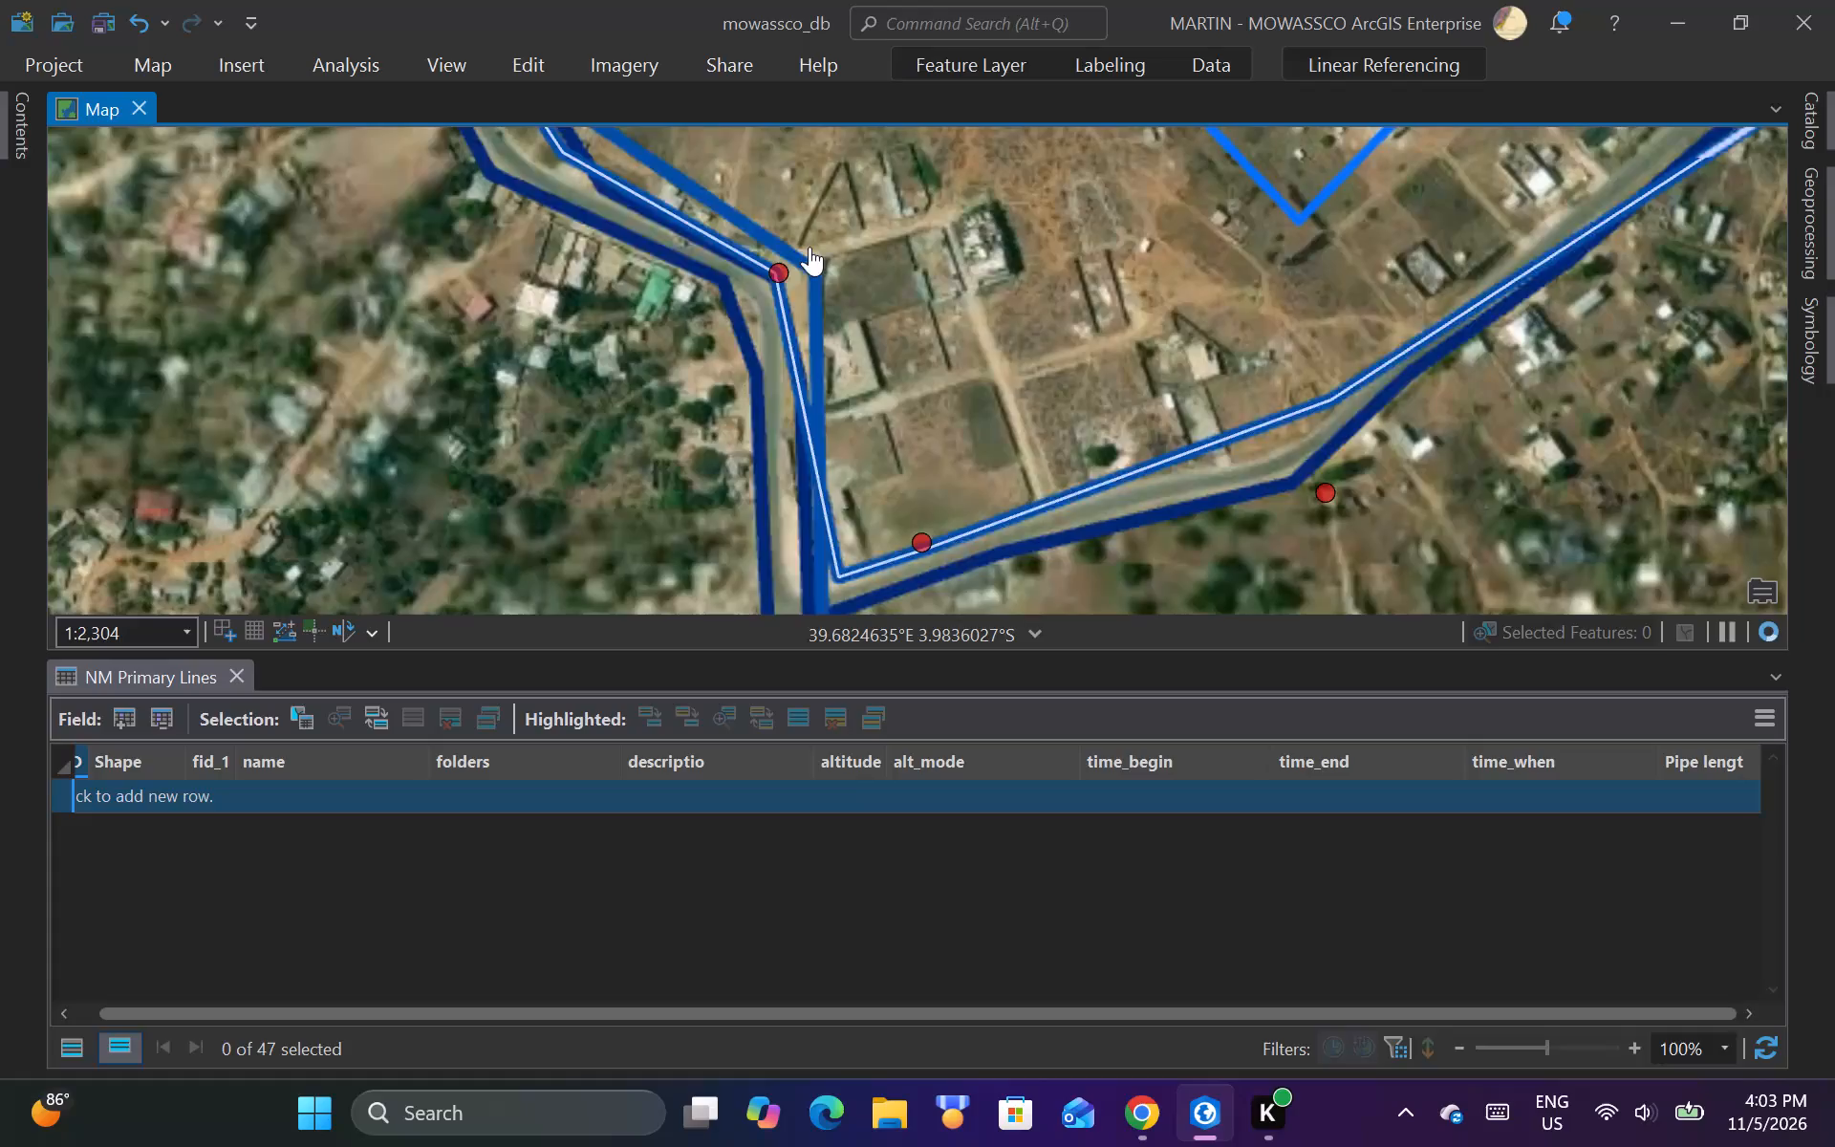
scroll(785, 240, up, 2)
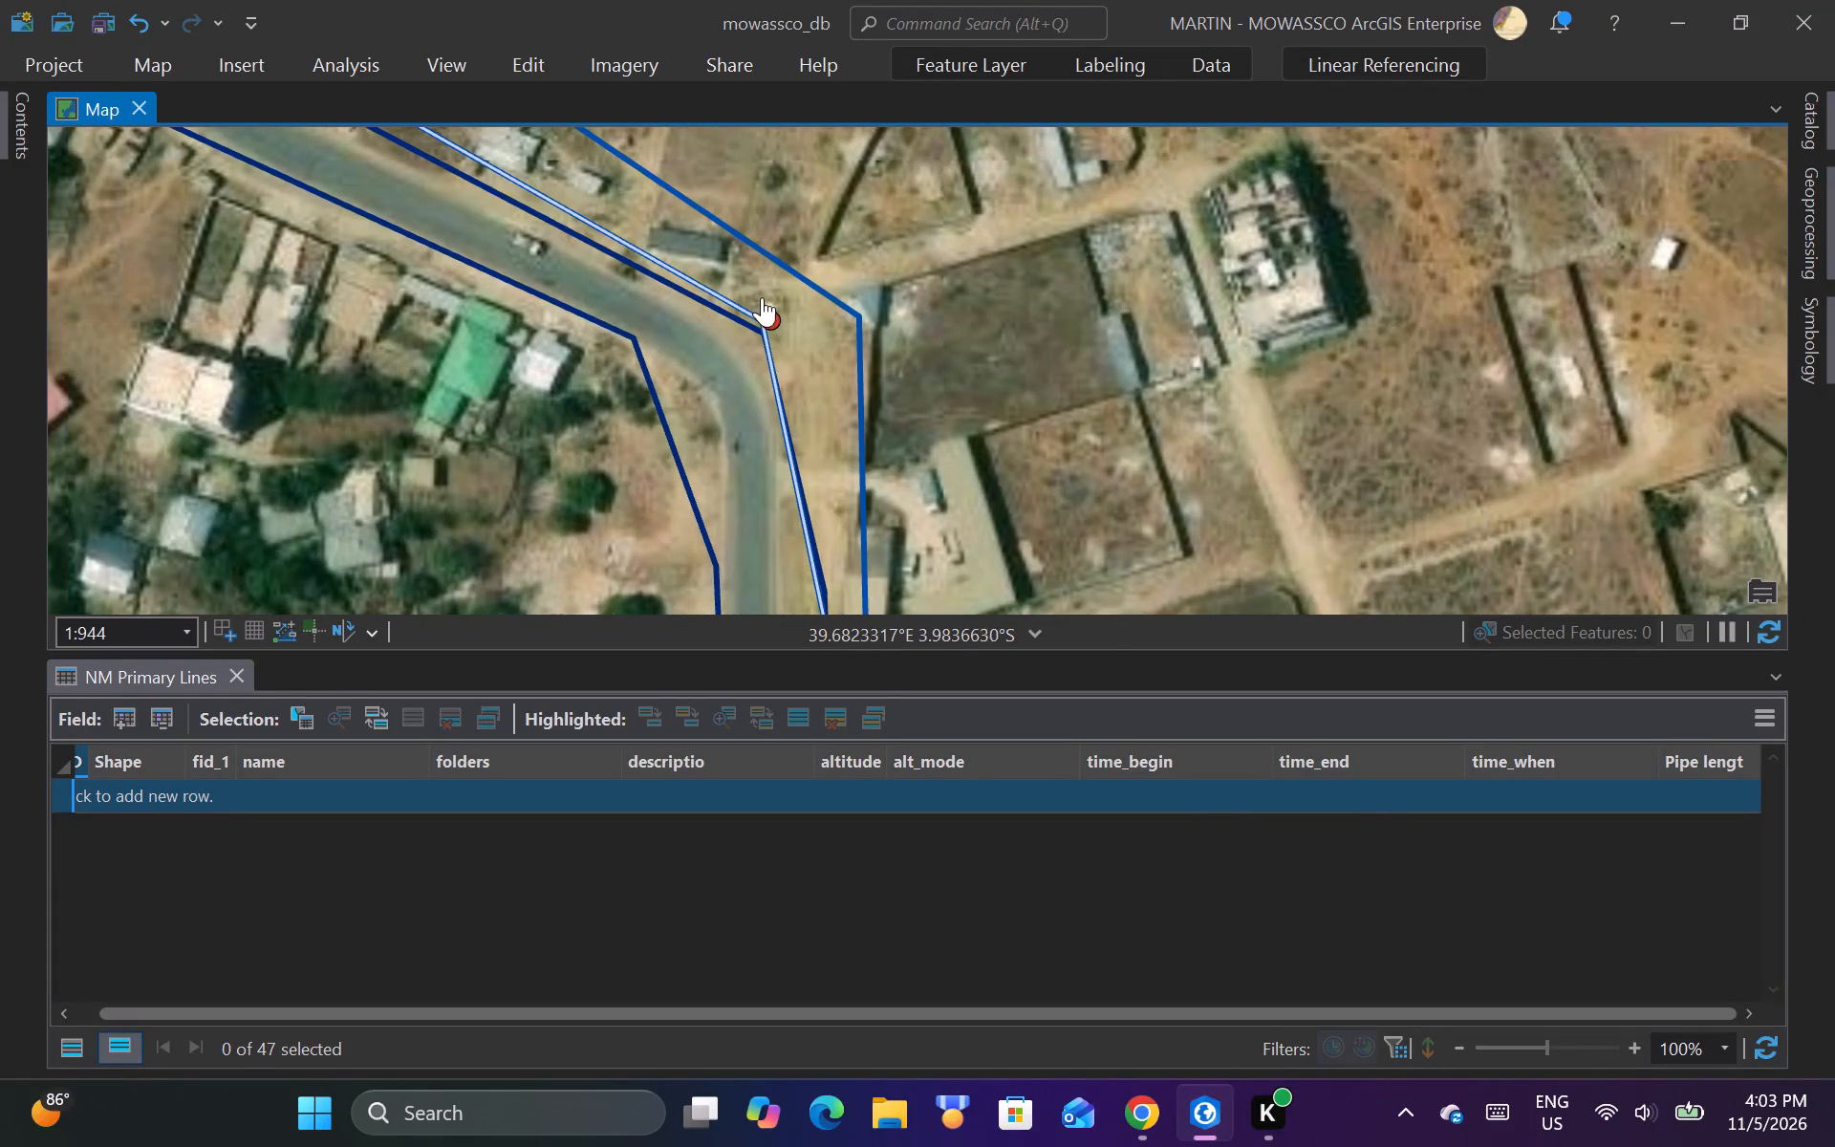
scroll(762, 300, up, 1)
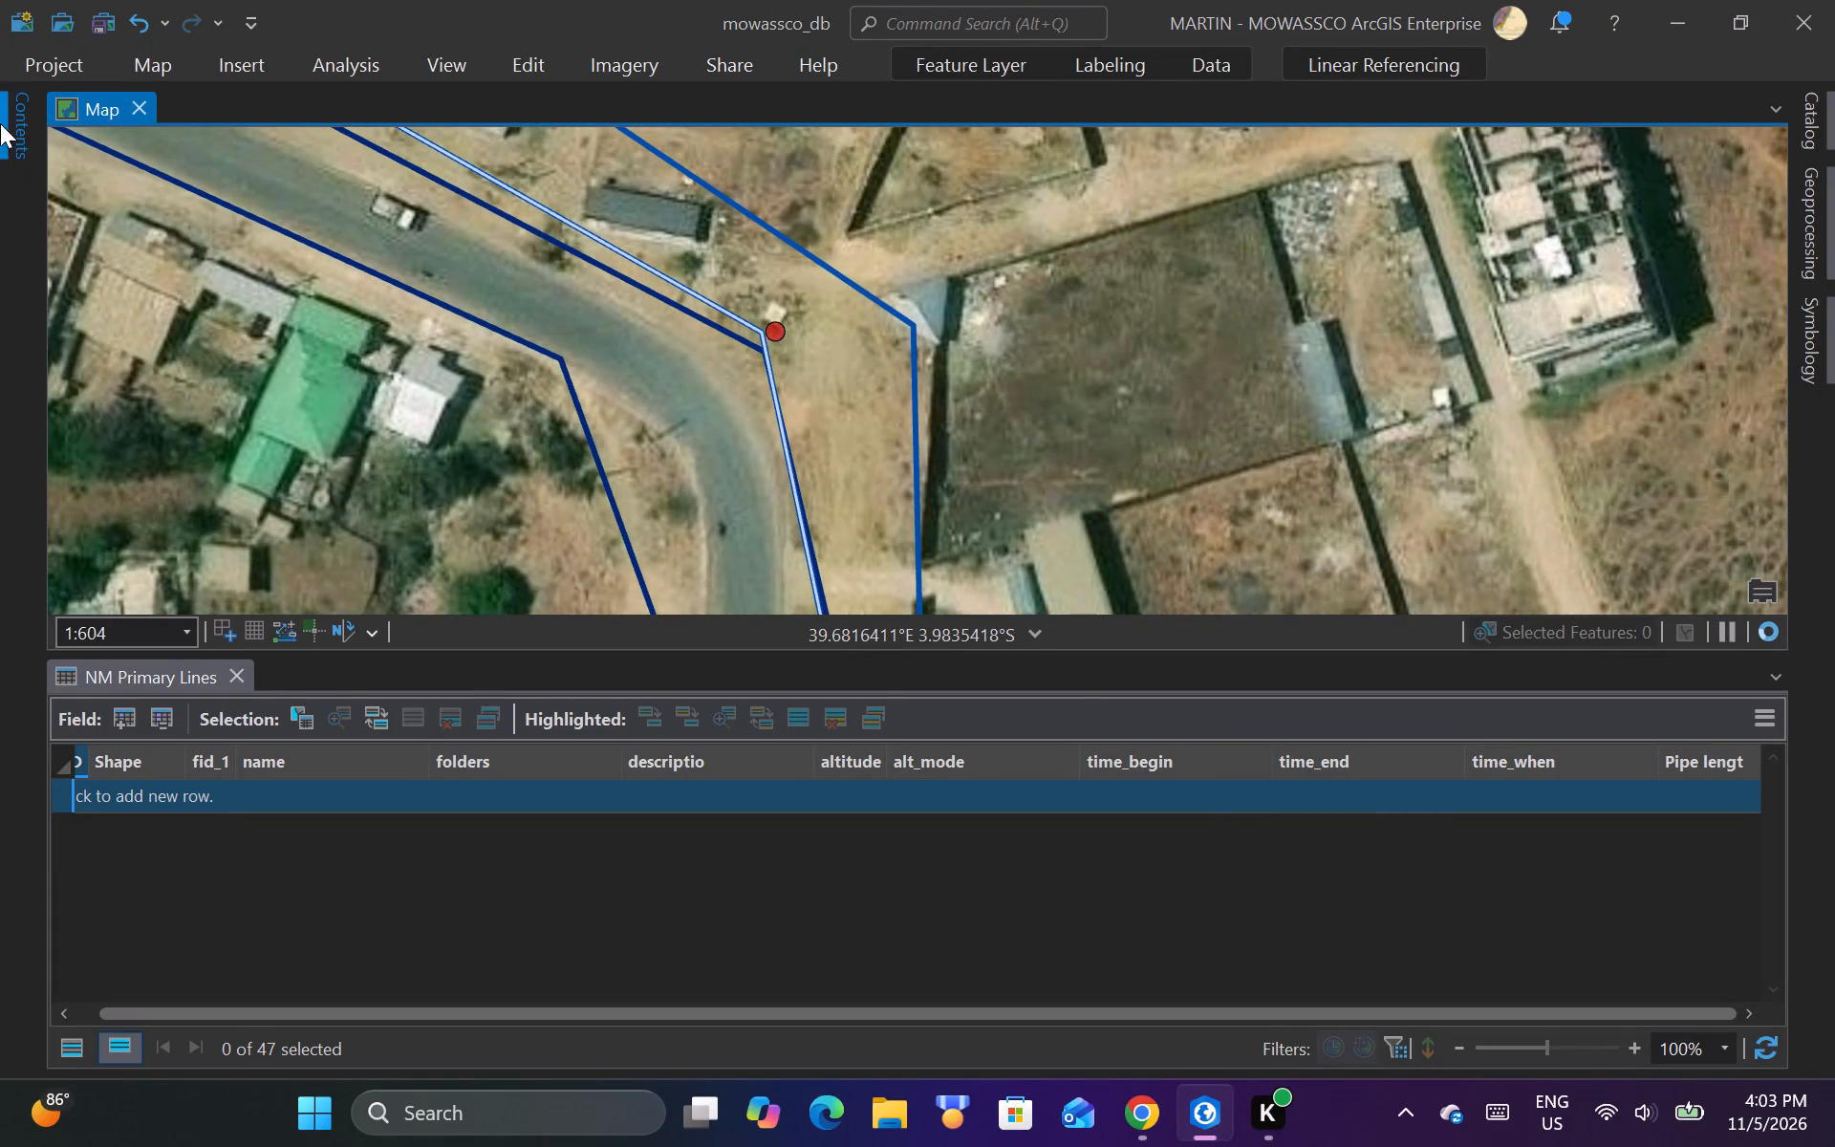
click(14, 125)
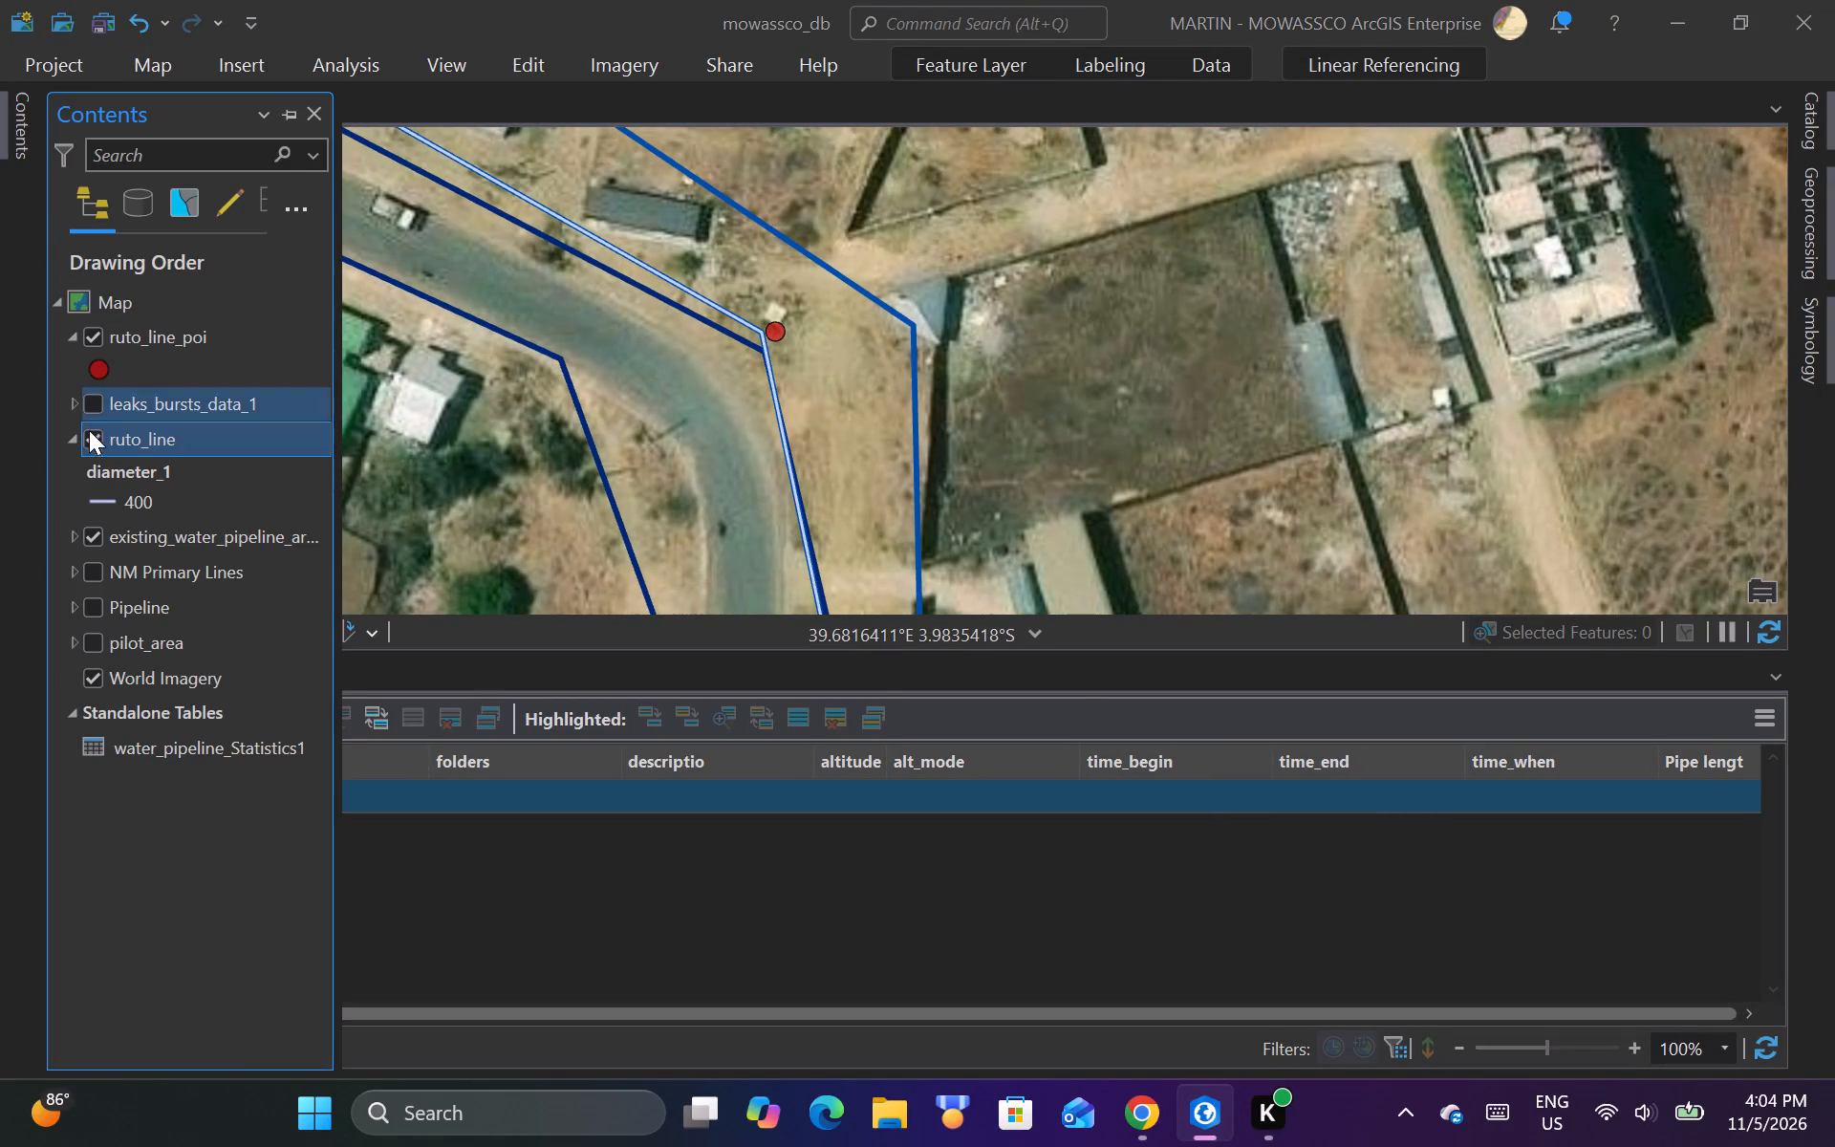
click(89, 443)
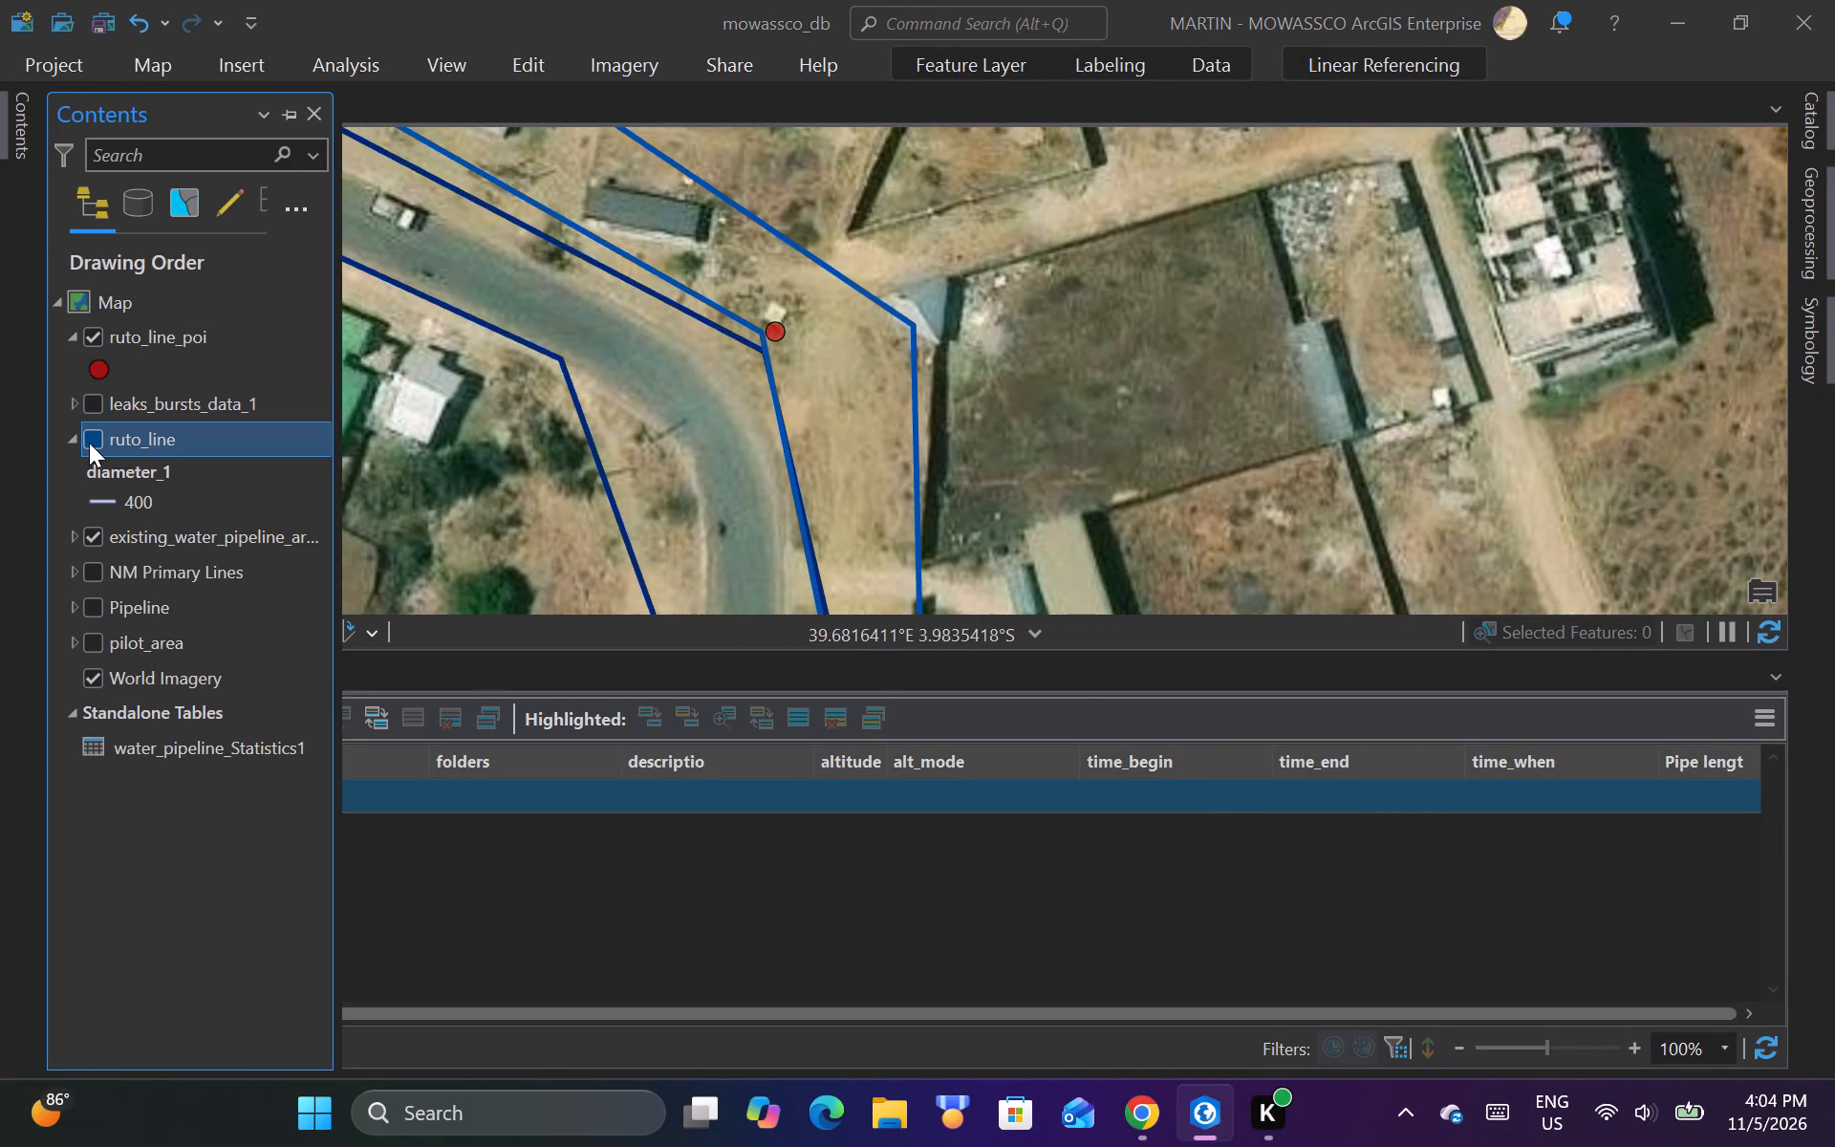
click(89, 443)
click(89, 443)
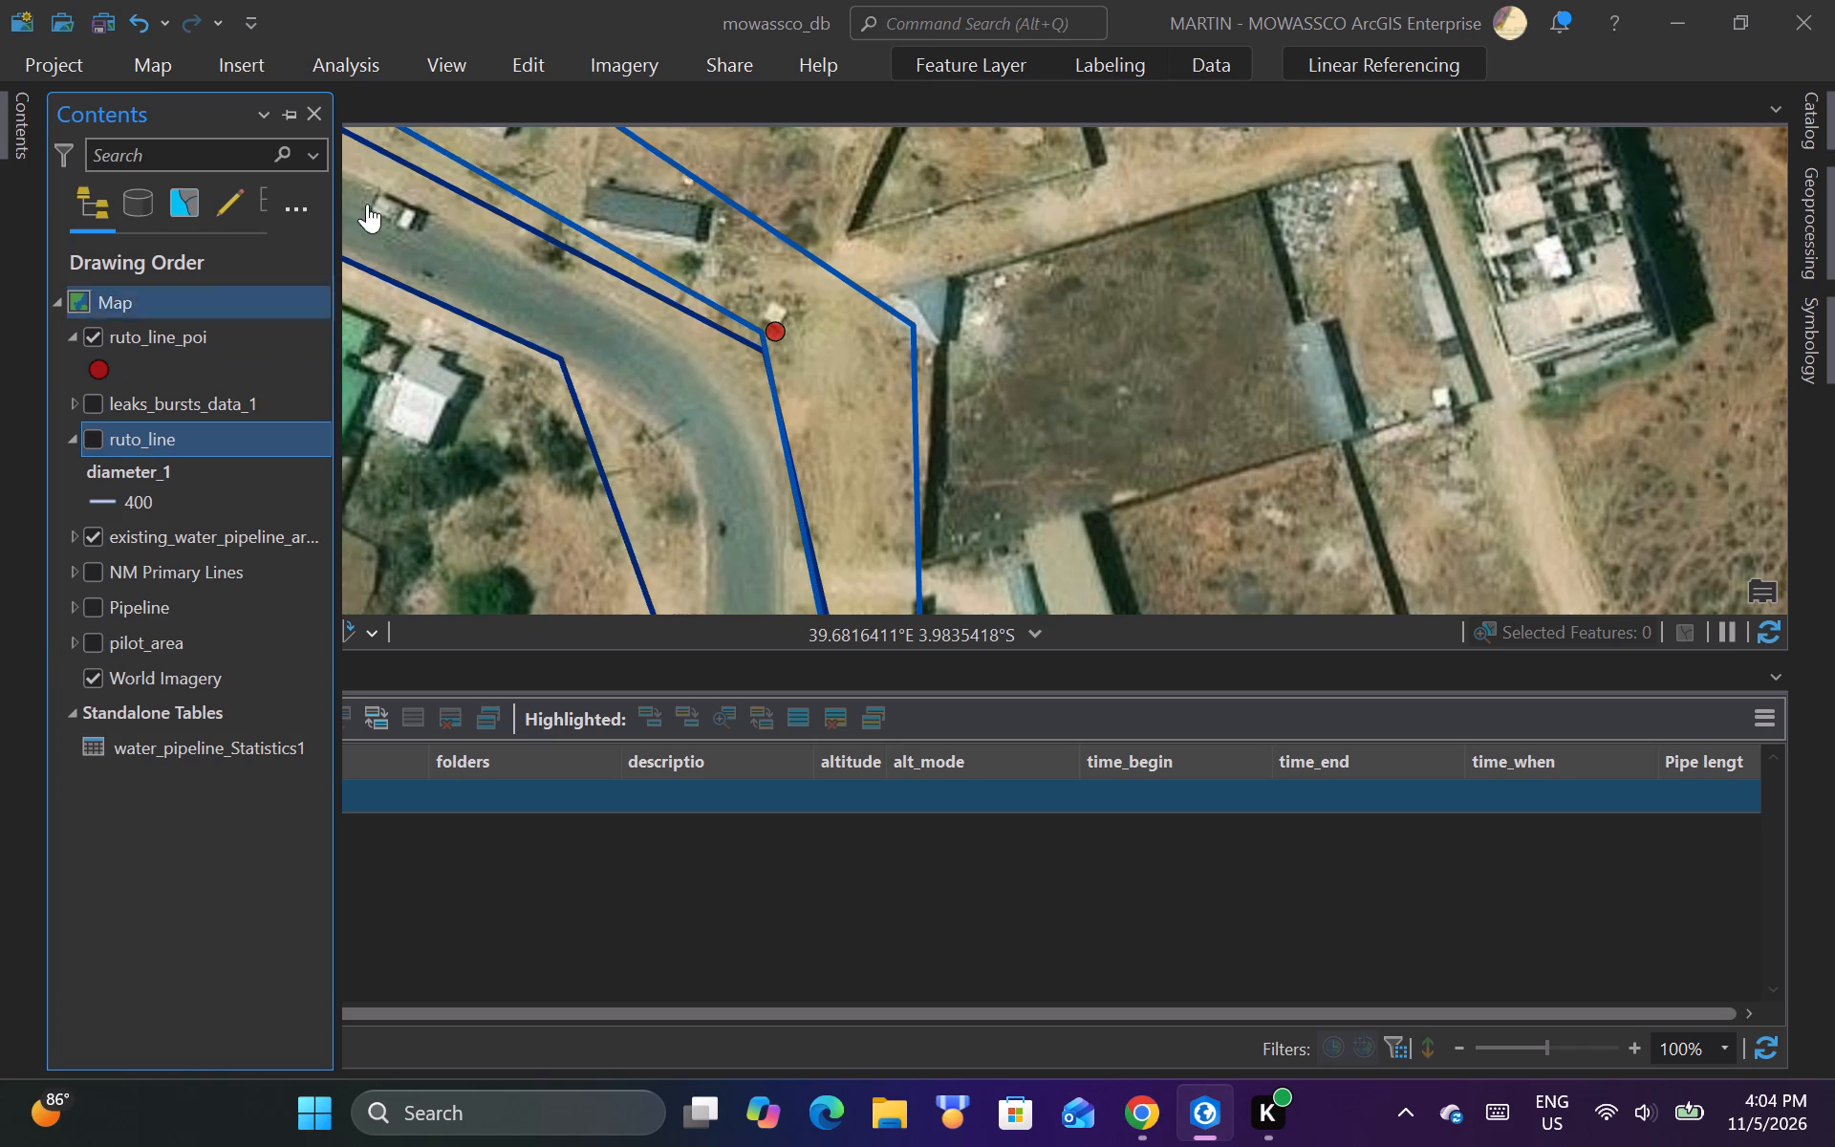
Select the existing pipeline that passes the ruto_line_poi point at the road bend and check its full route.
click(512, 58)
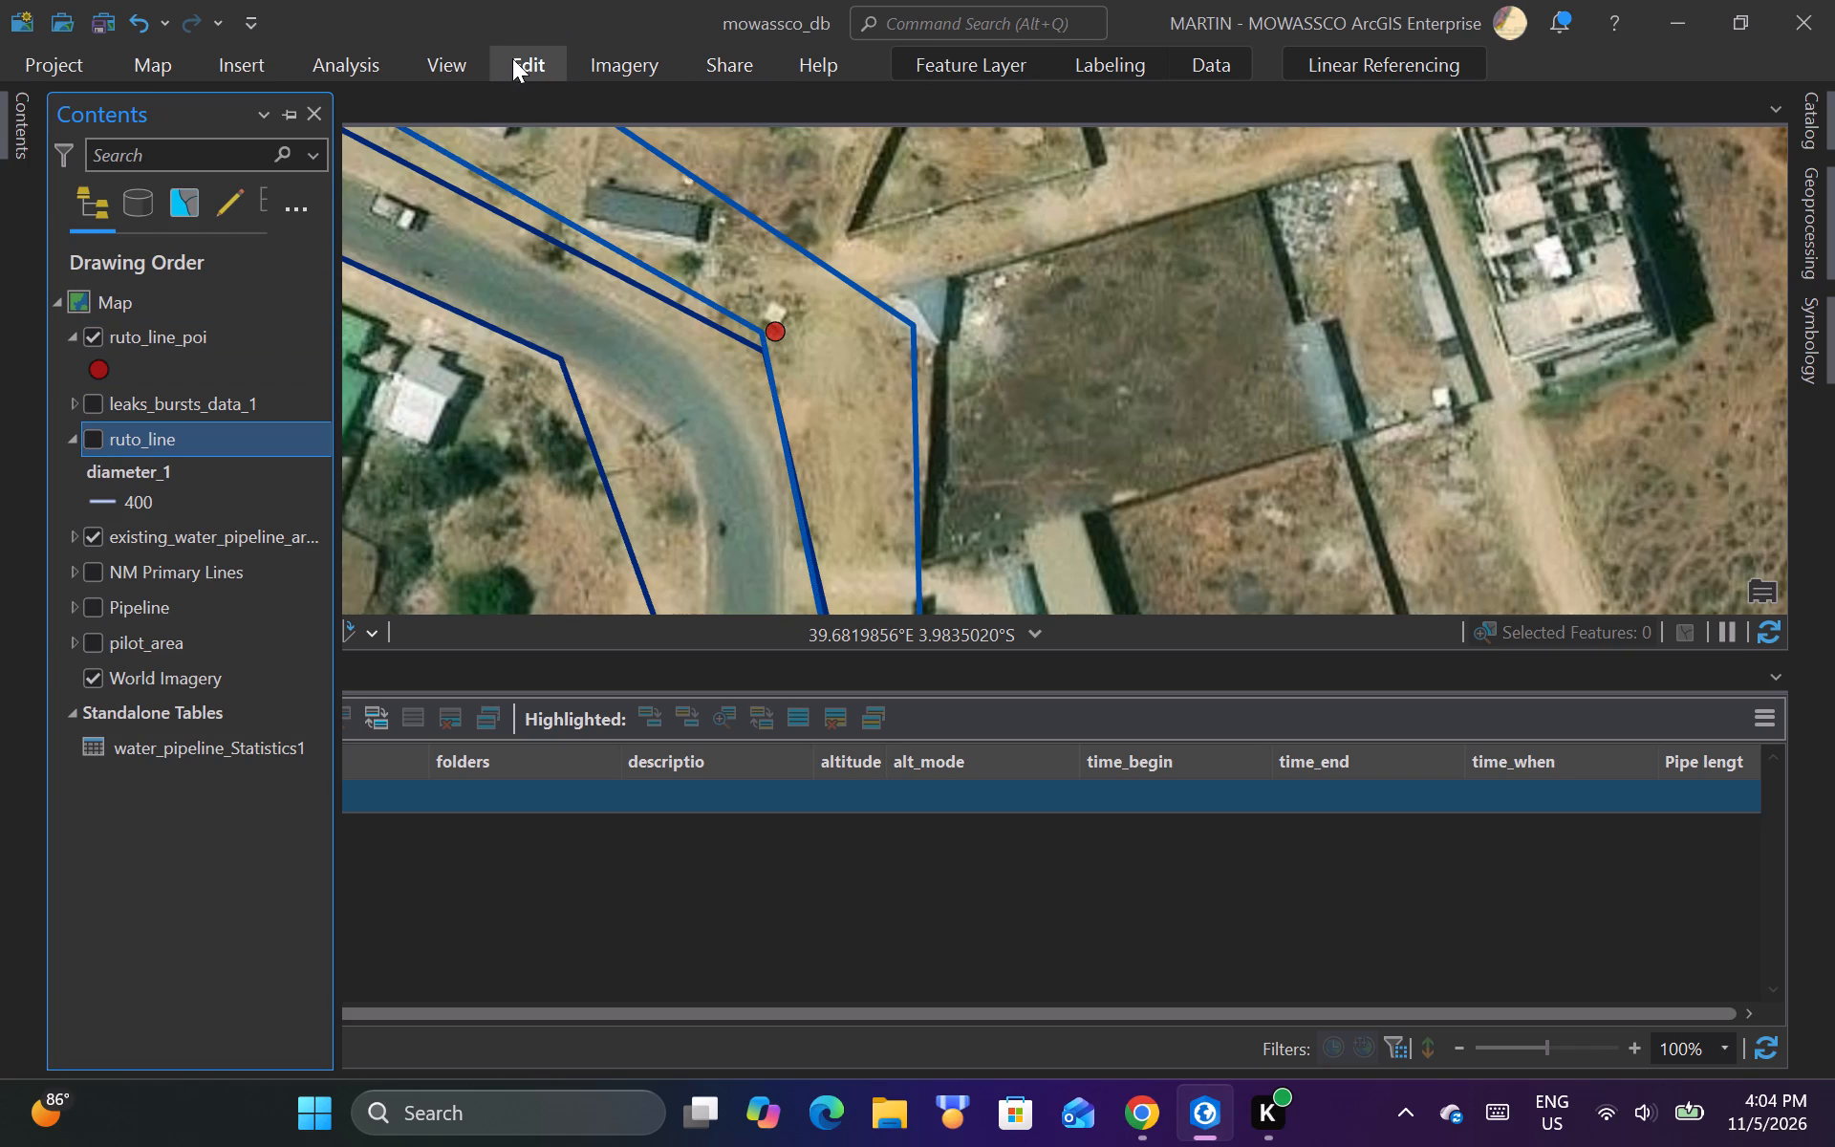
click(503, 267)
click(162, 66)
click(640, 116)
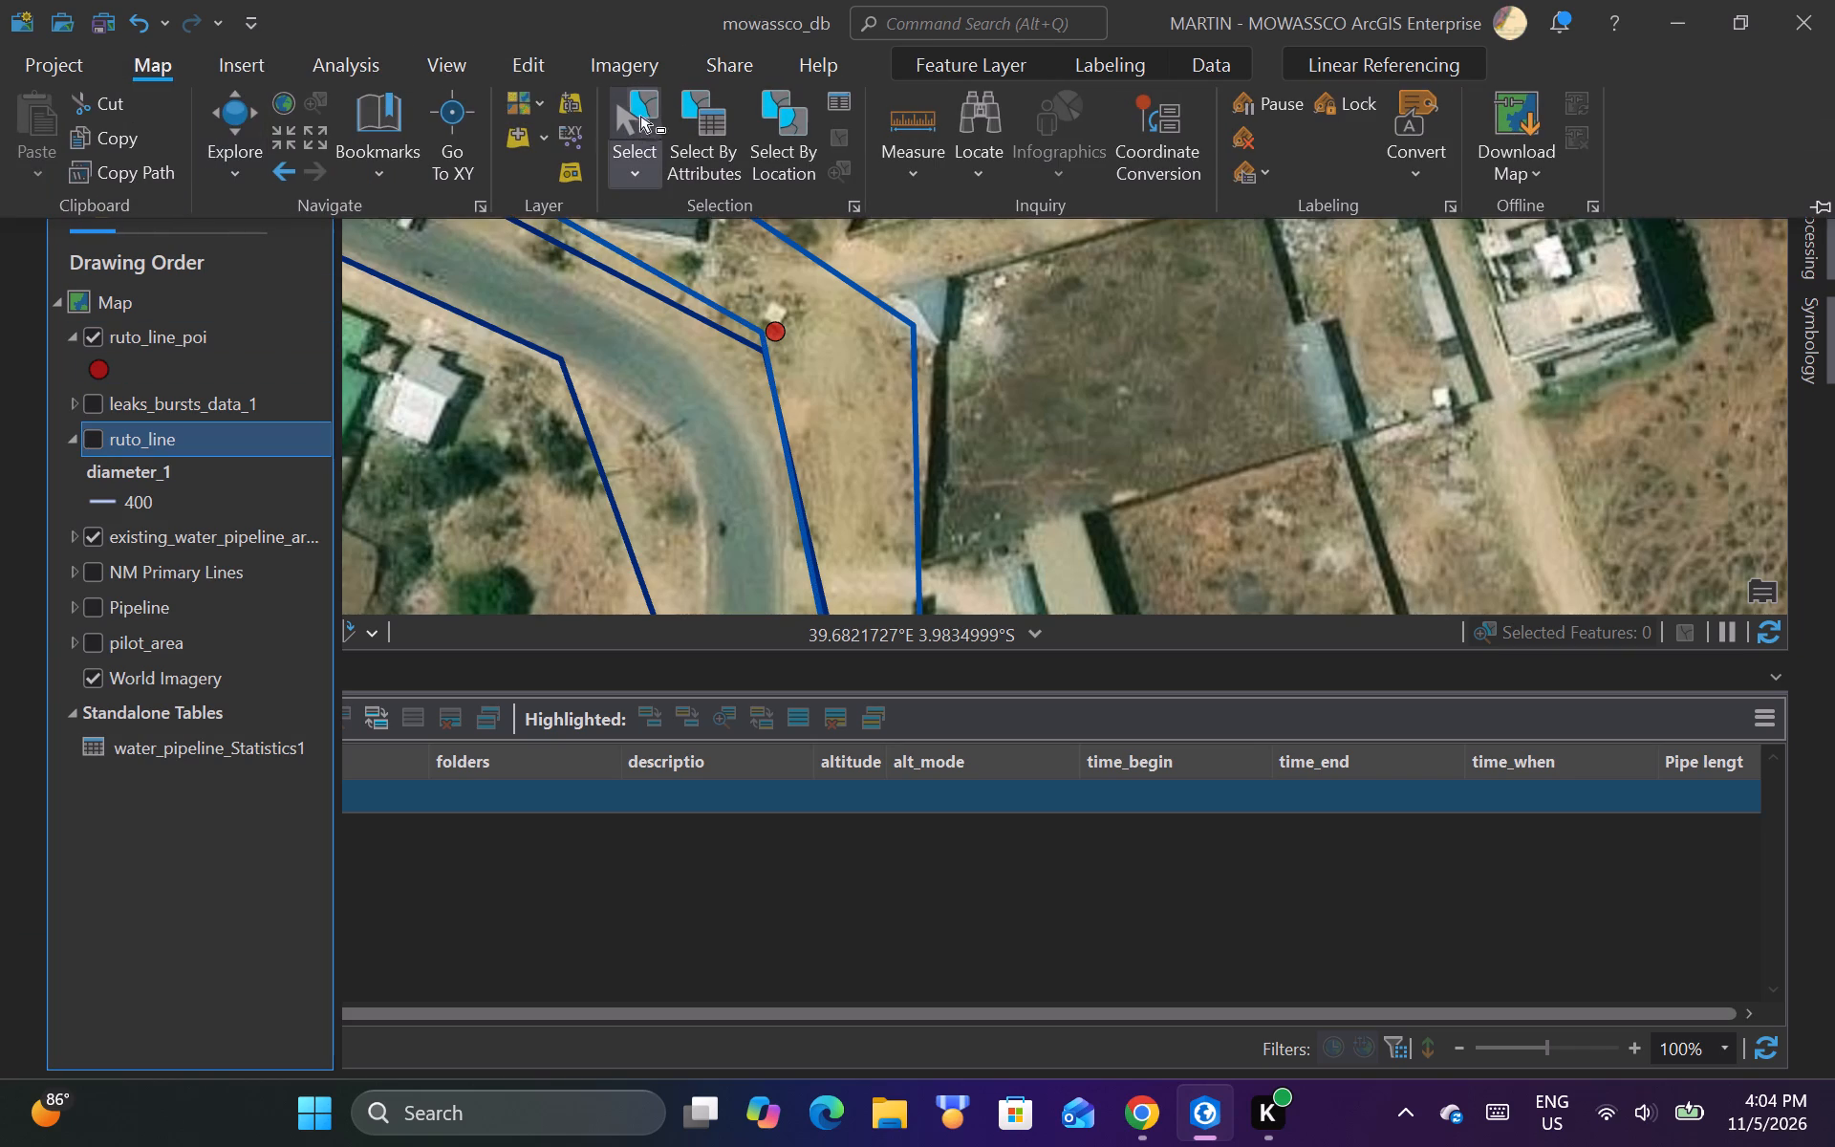
click(639, 358)
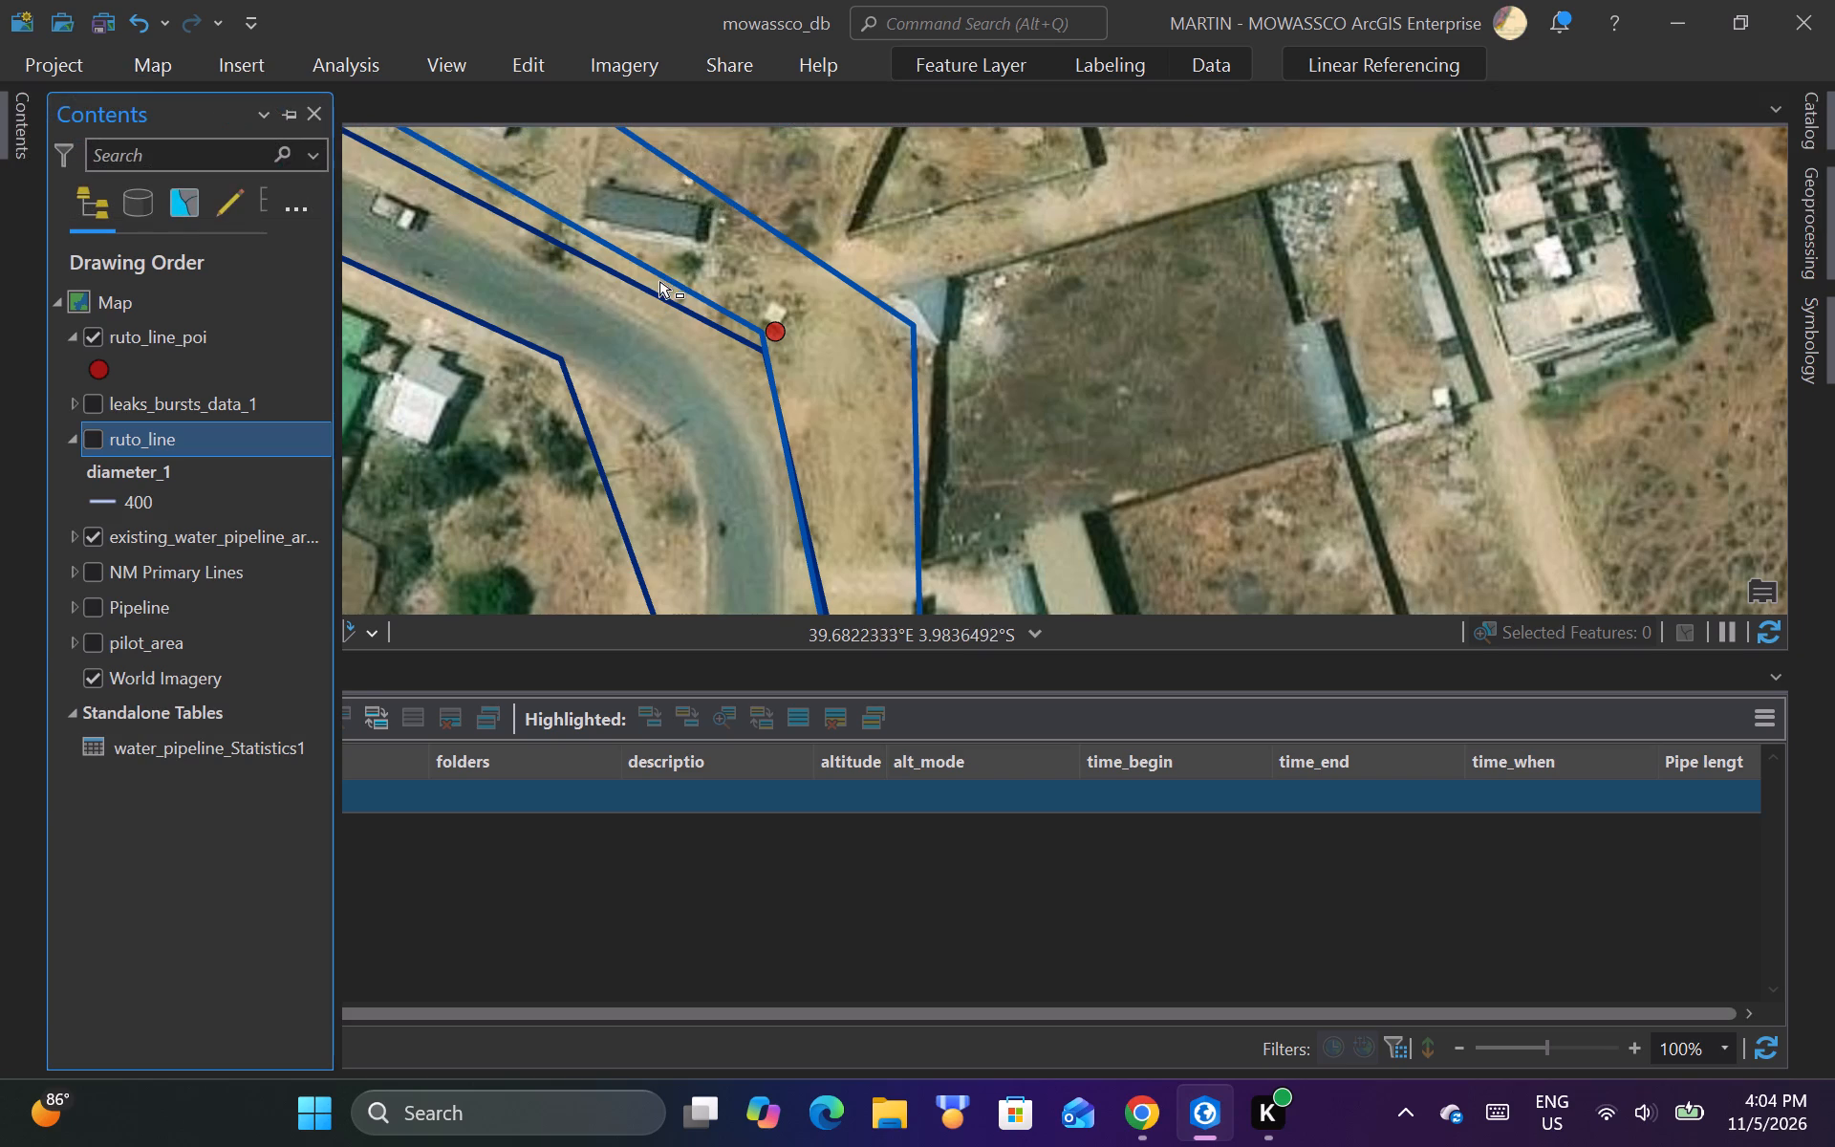
drag(659, 281, 676, 258)
scroll(627, 227, down, 3)
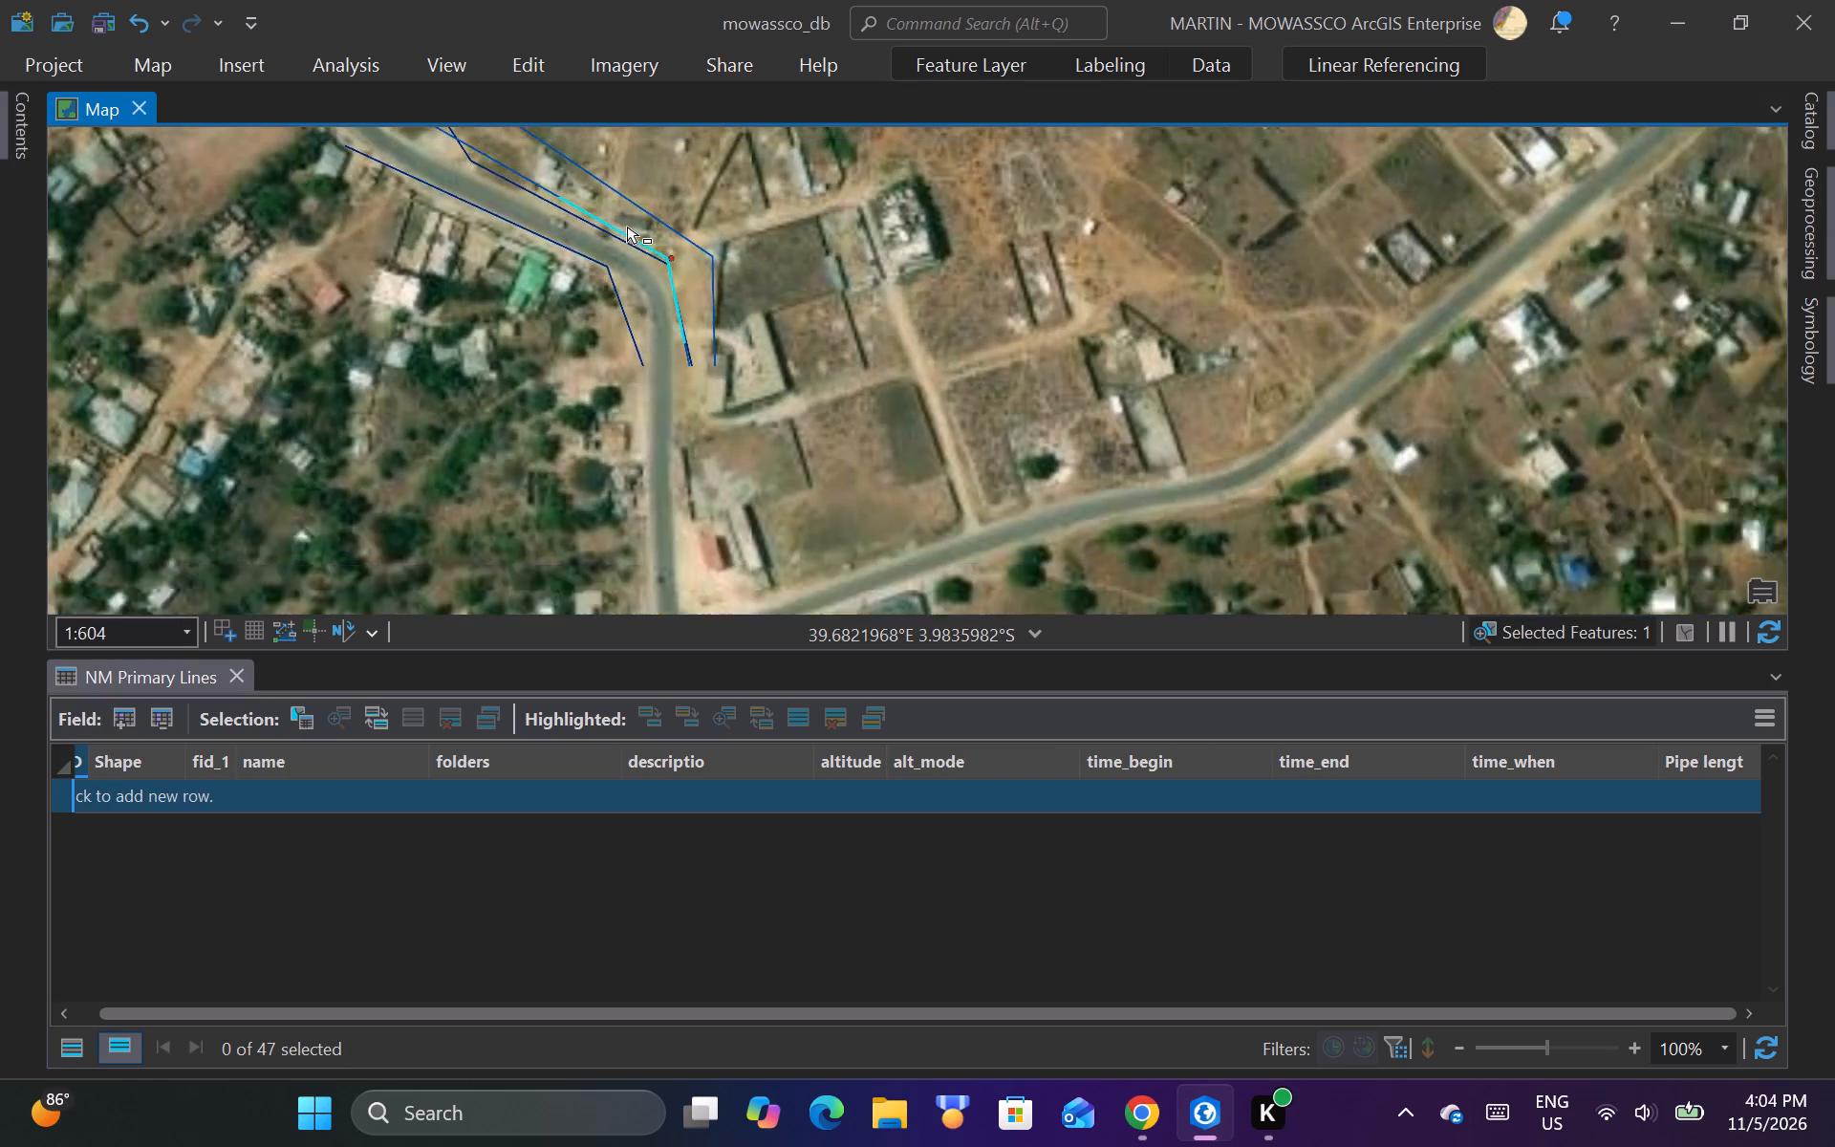
scroll(627, 227, down, 2)
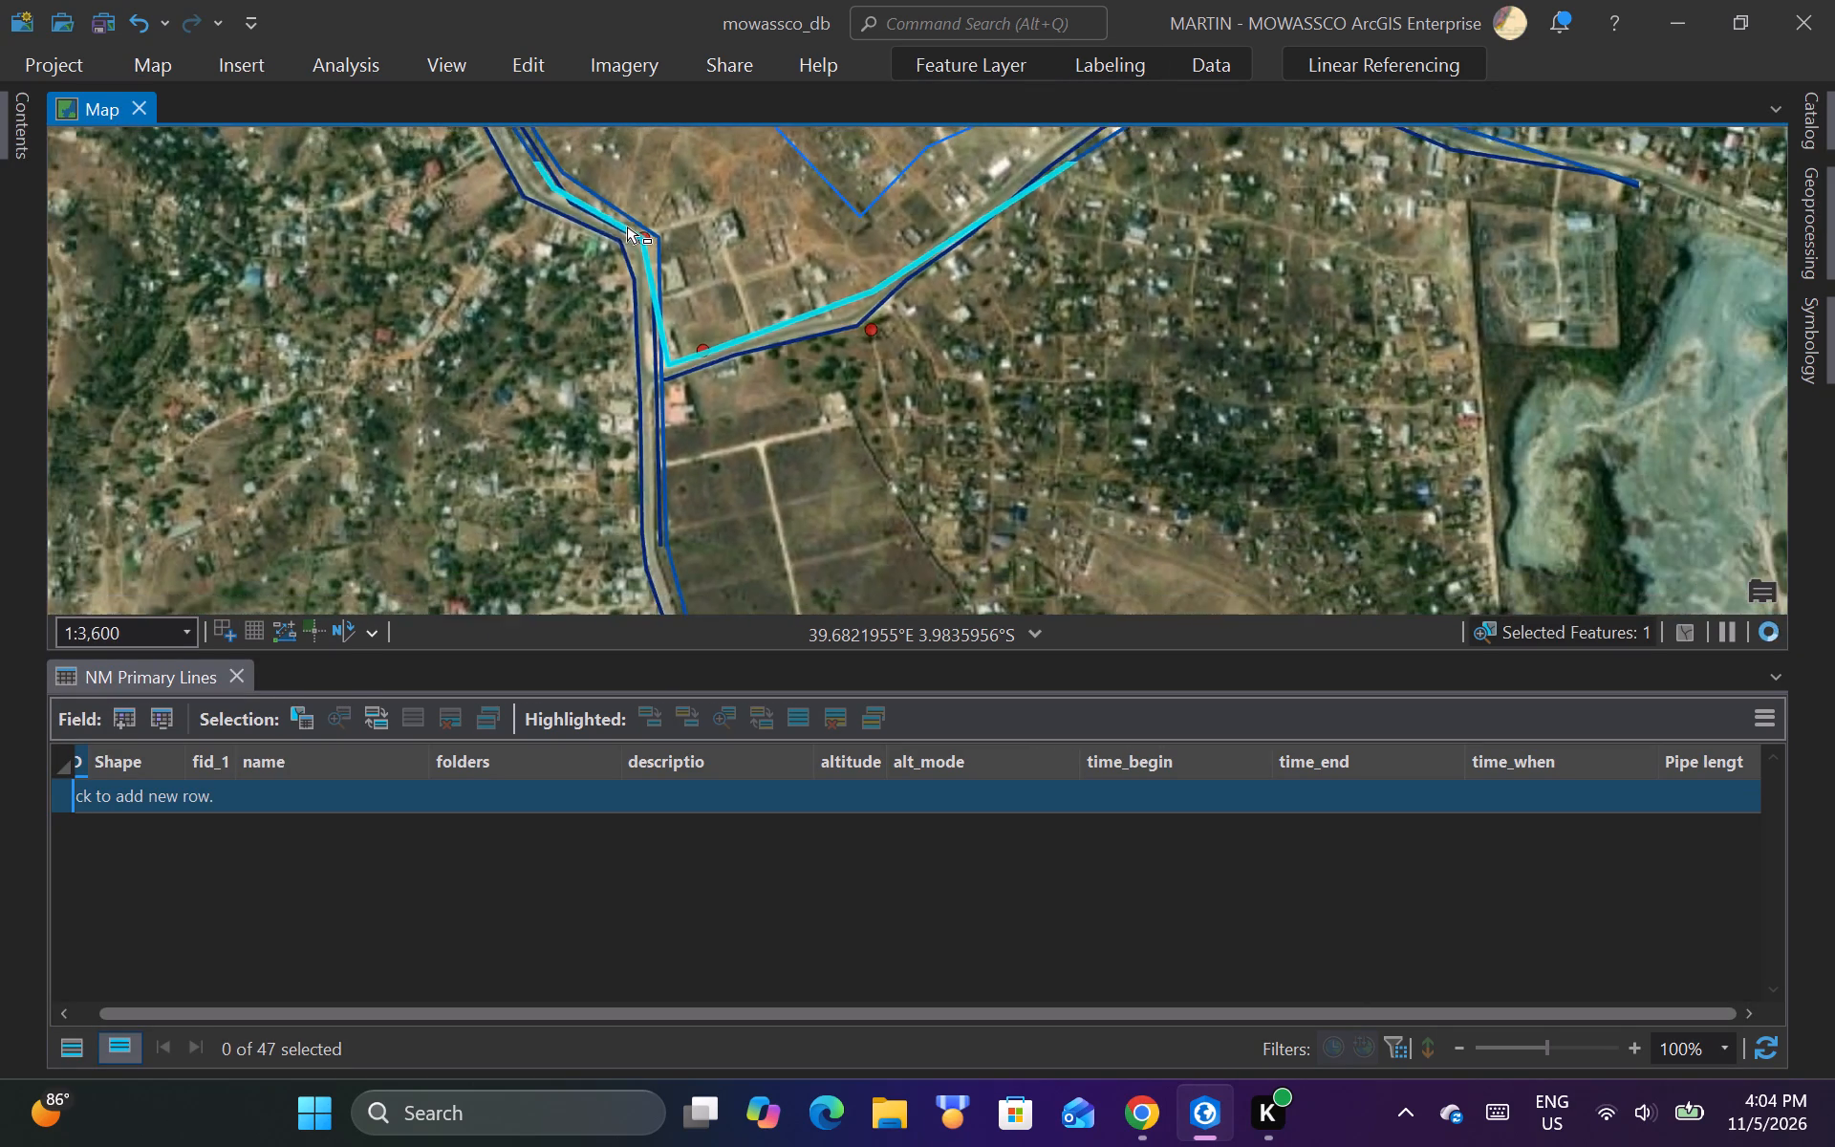
scroll(627, 227, down, 2)
scroll(629, 400, down, 2)
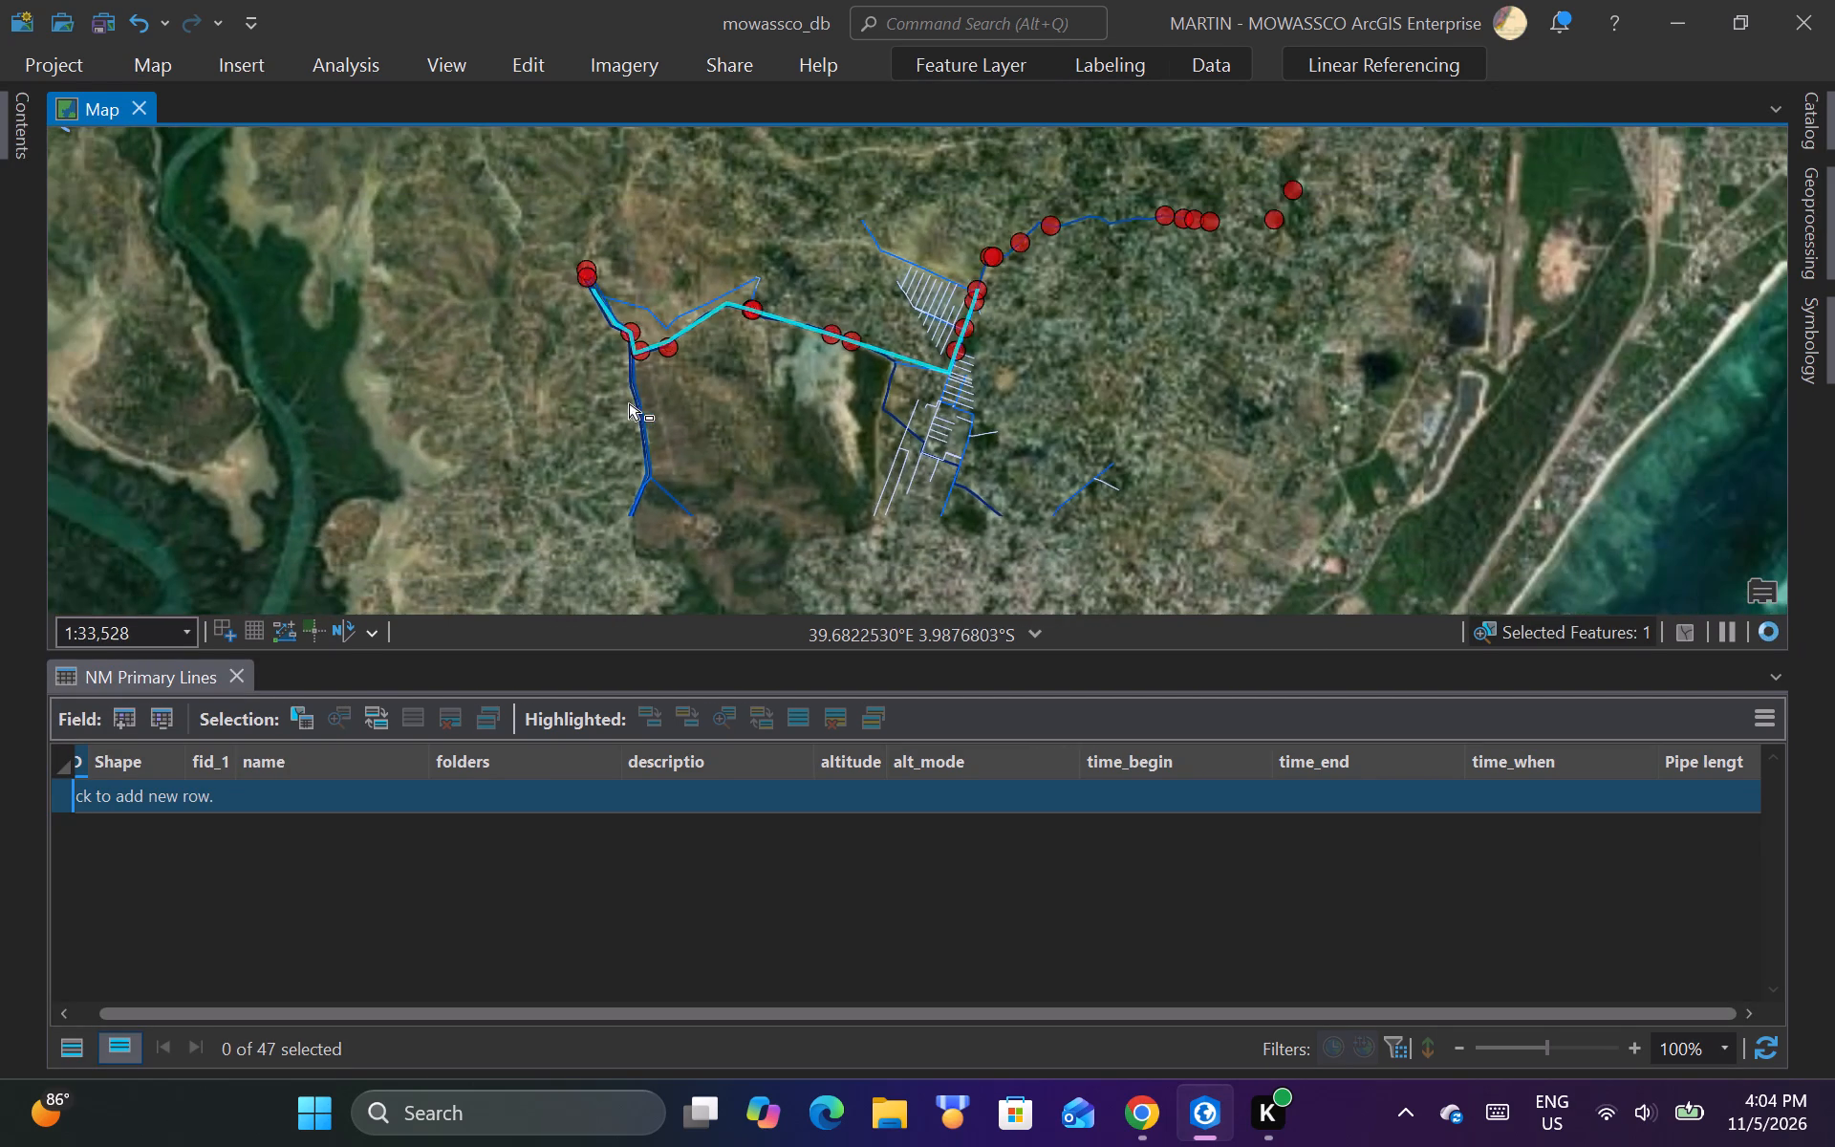
scroll(657, 397, down, 1)
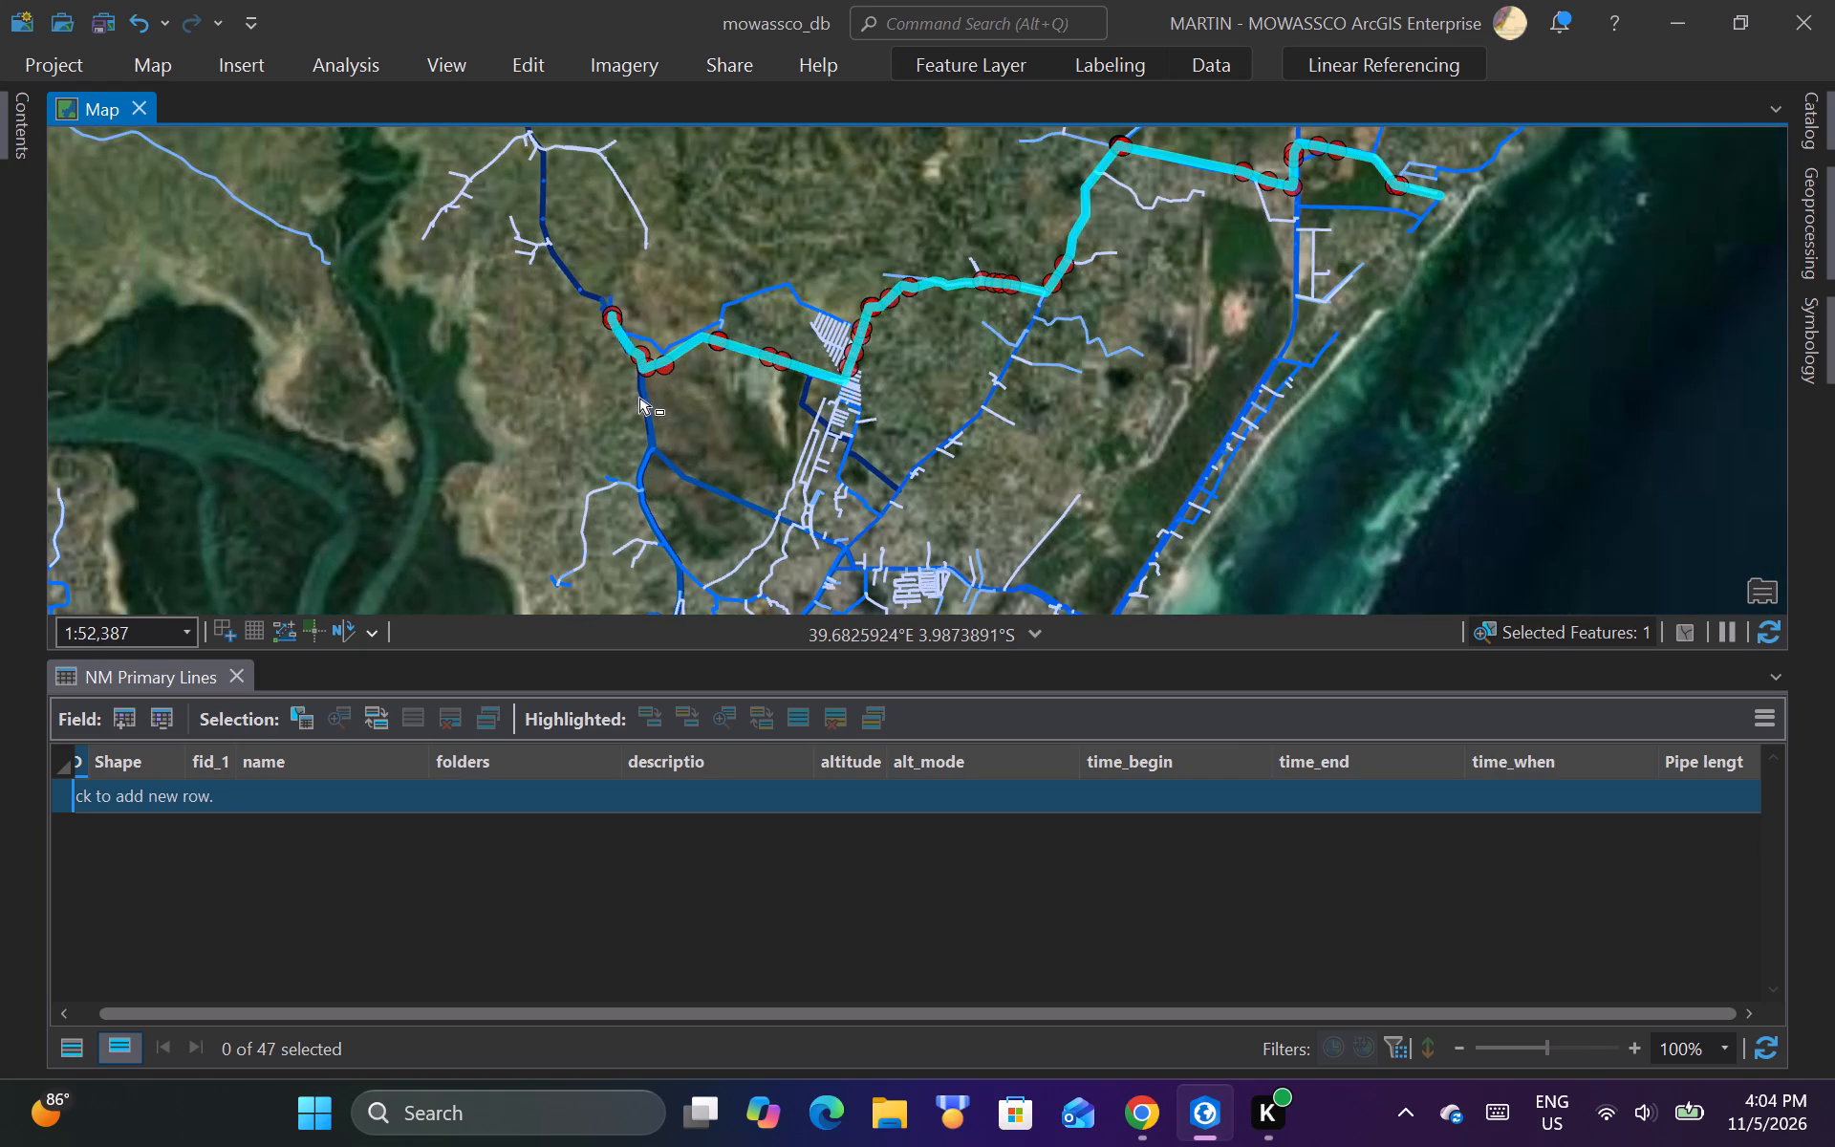
Examine the selected pipeline near the reservoir and at the road junction against the parallel existing pipelines.
scroll(609, 347, up, 2)
scroll(590, 255, up, 2)
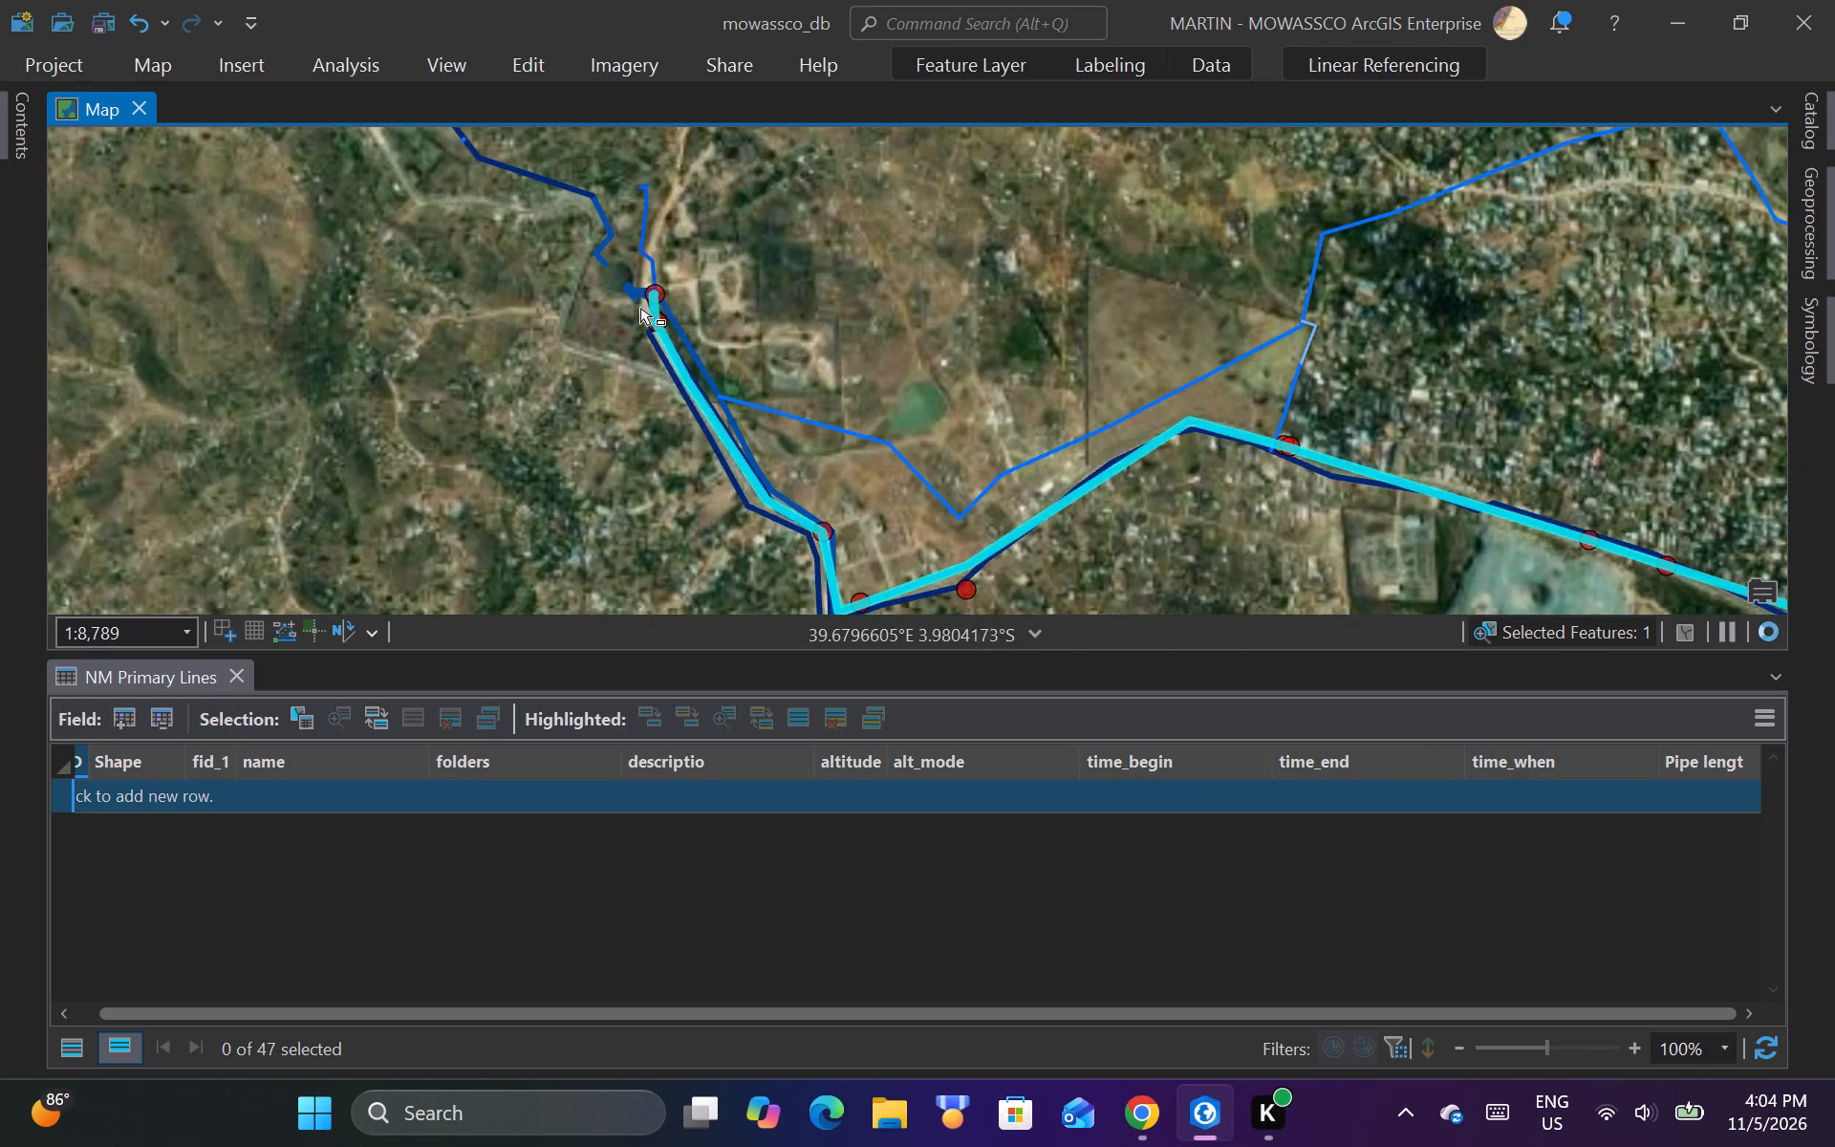
scroll(665, 291, up, 1)
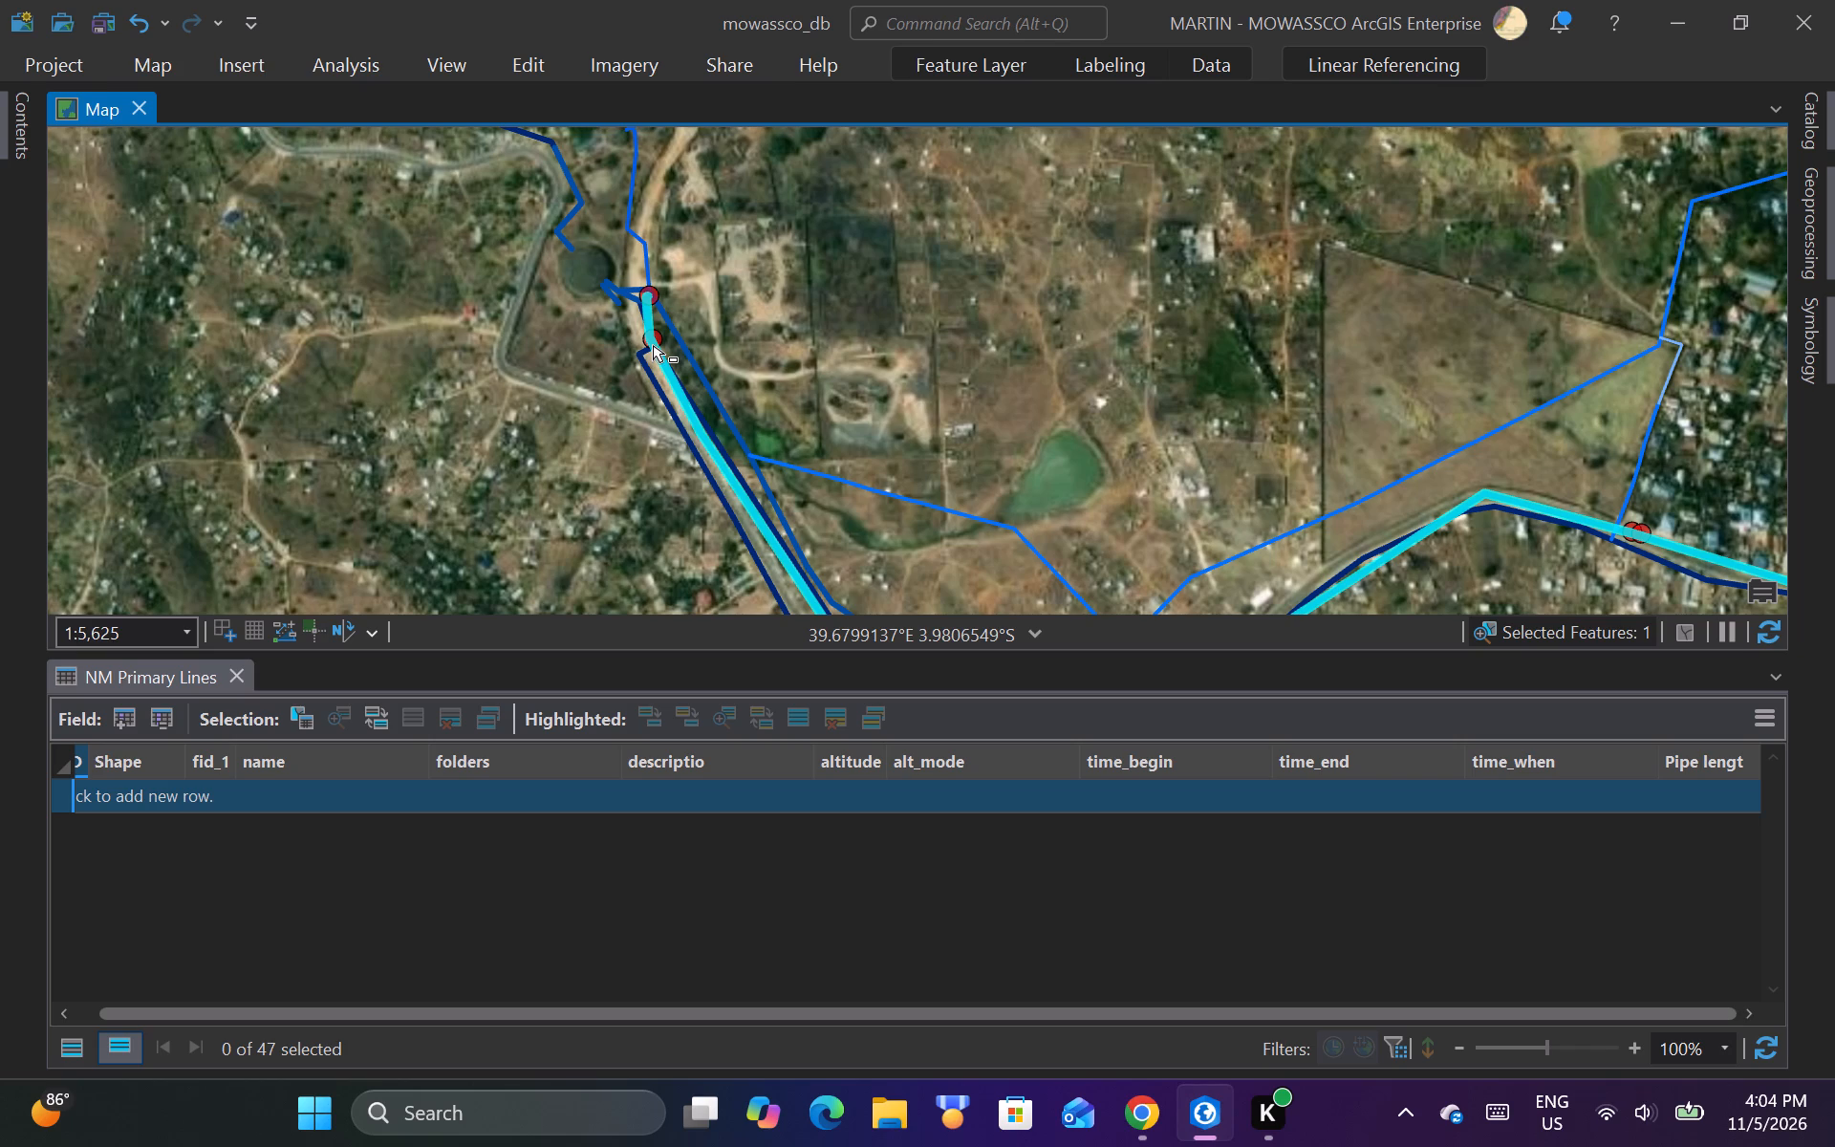
scroll(567, 301, down, 3)
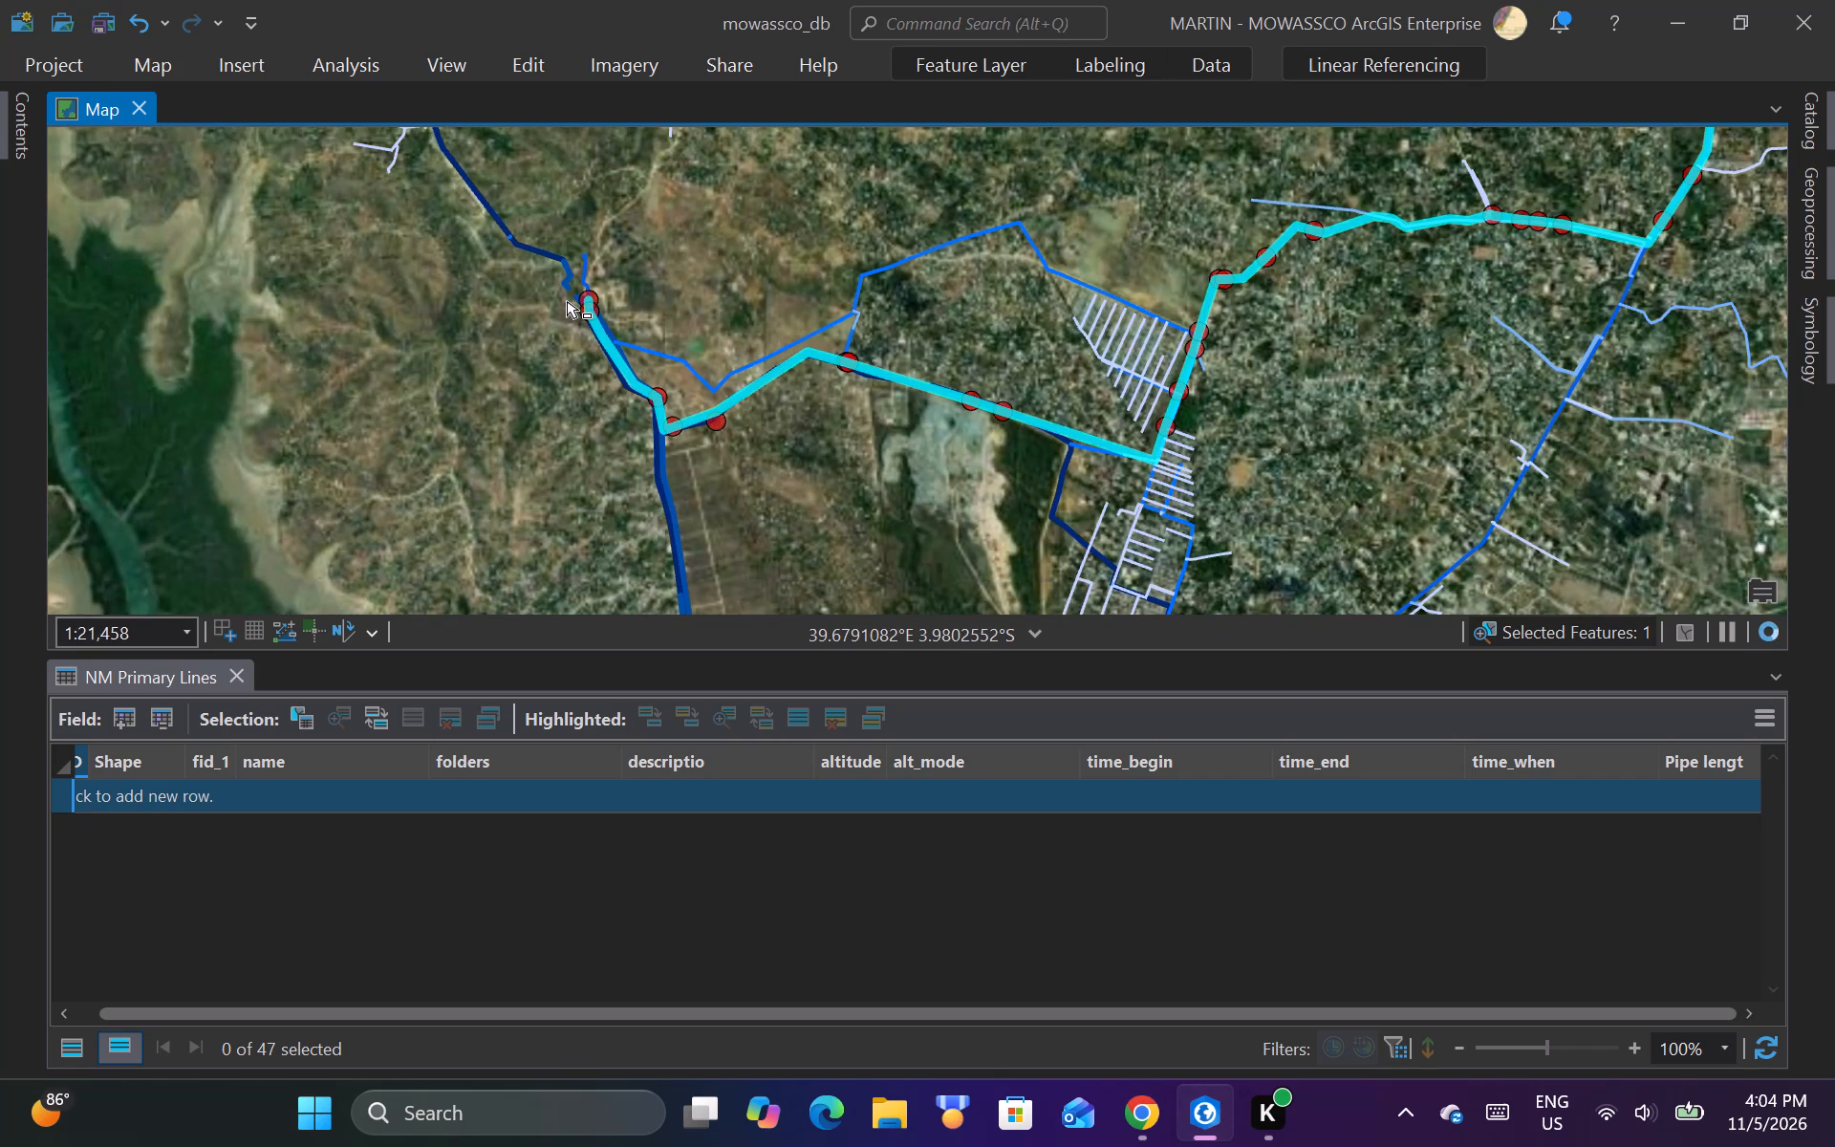
scroll(658, 447, up, 3)
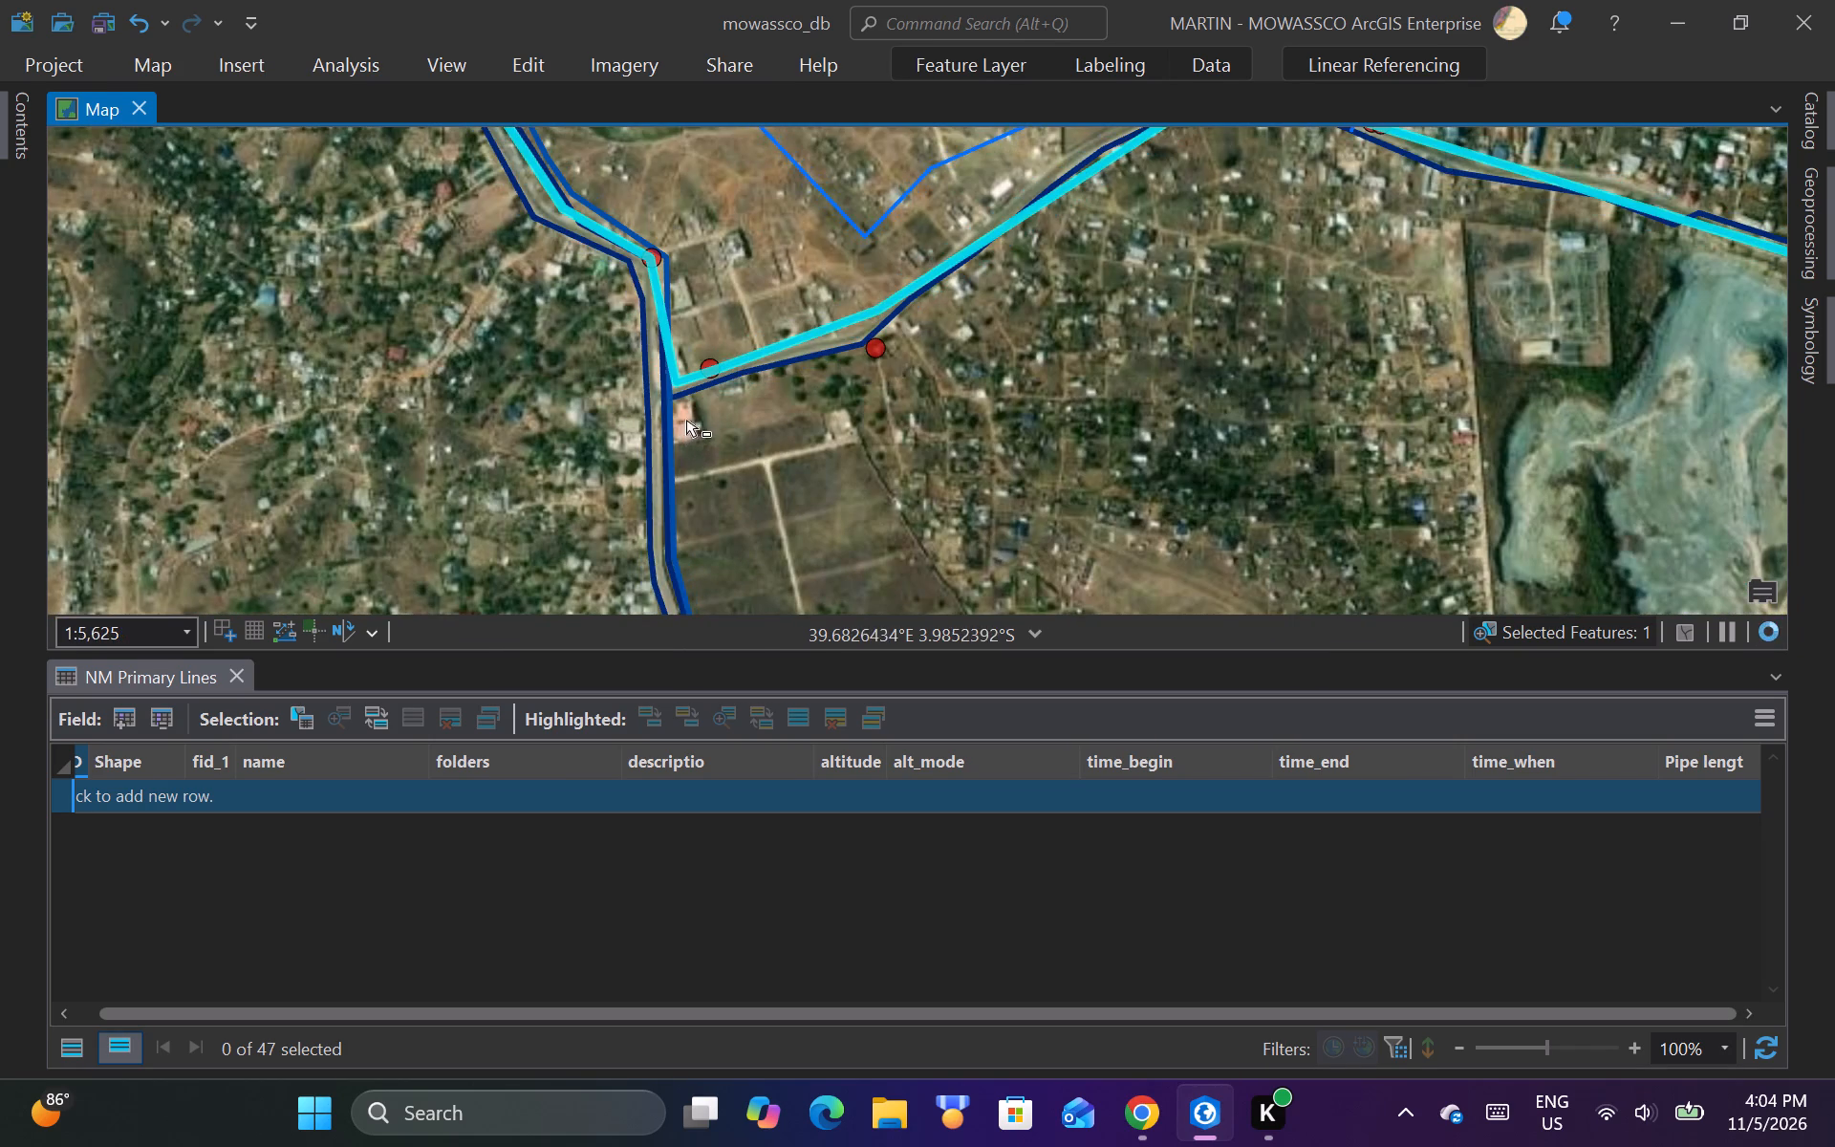
scroll(693, 395, up, 3)
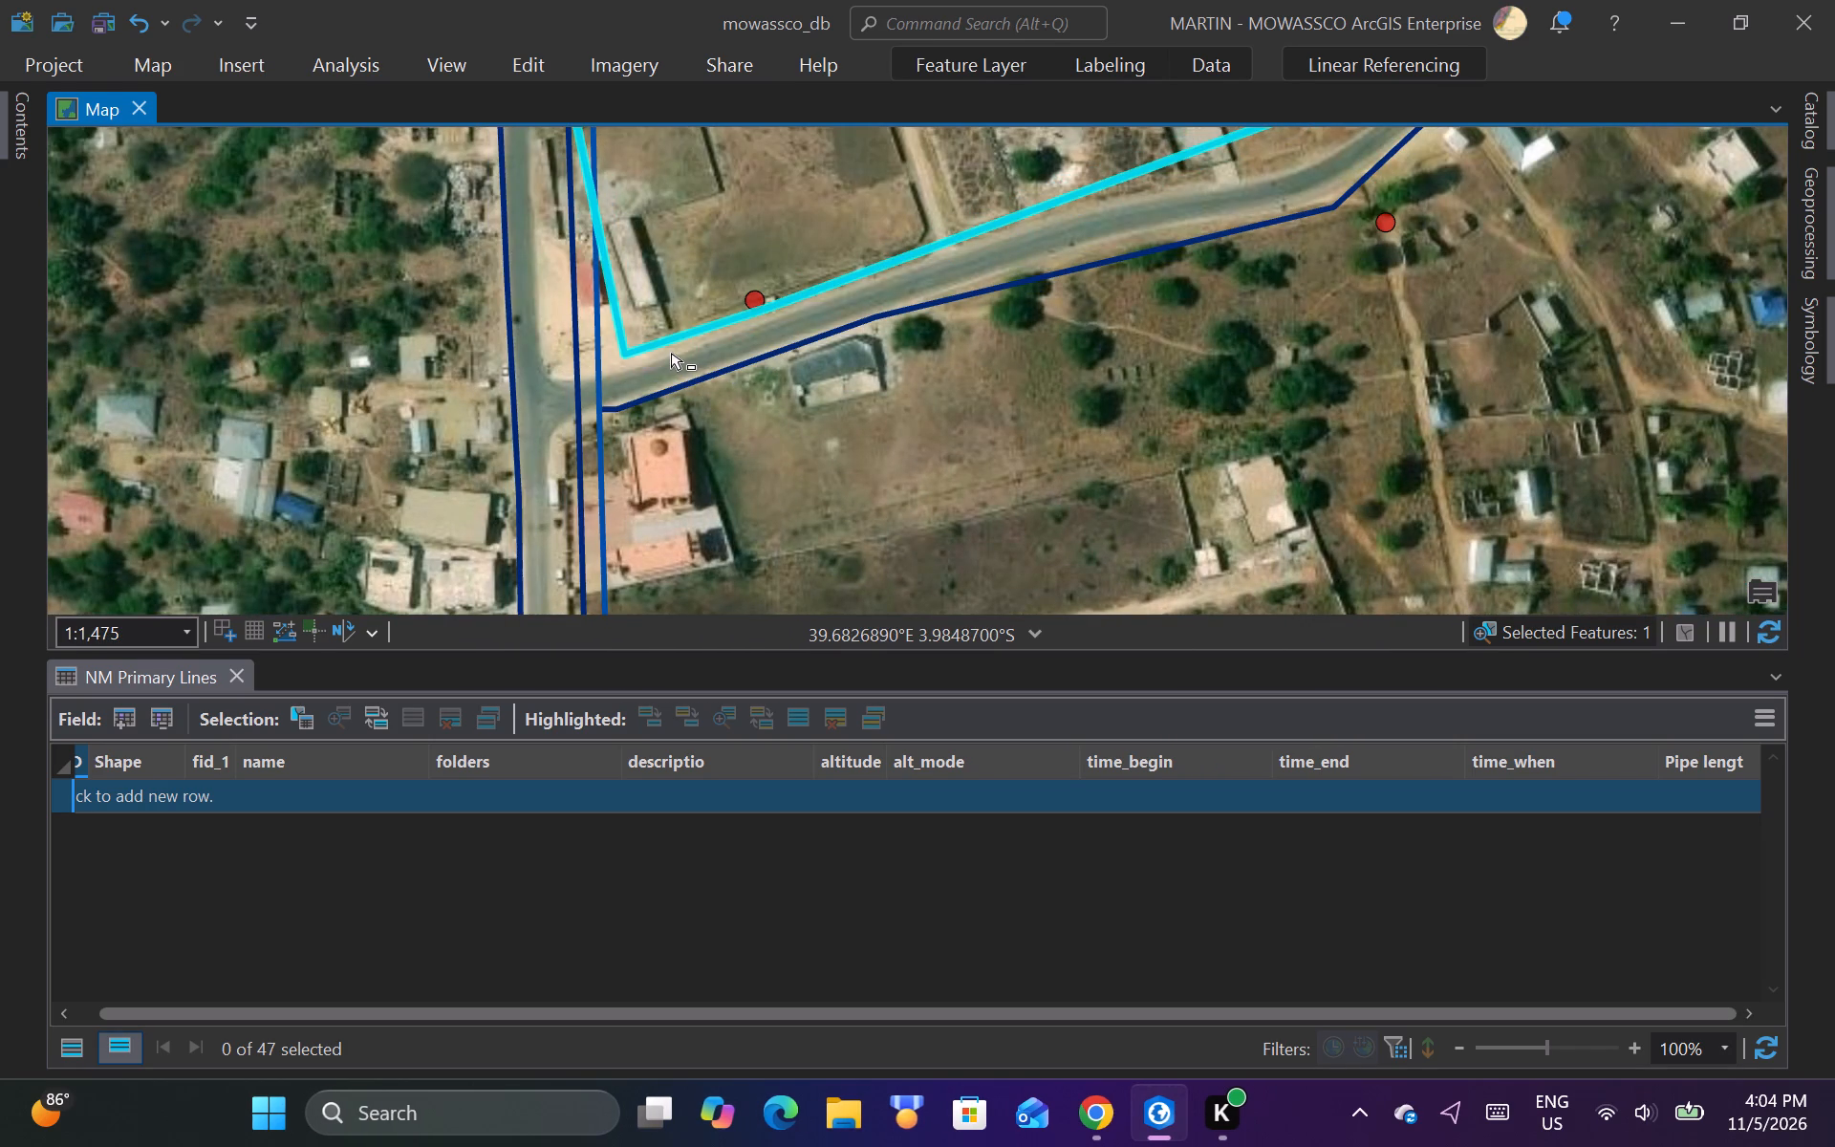
scroll(607, 319, up, 2)
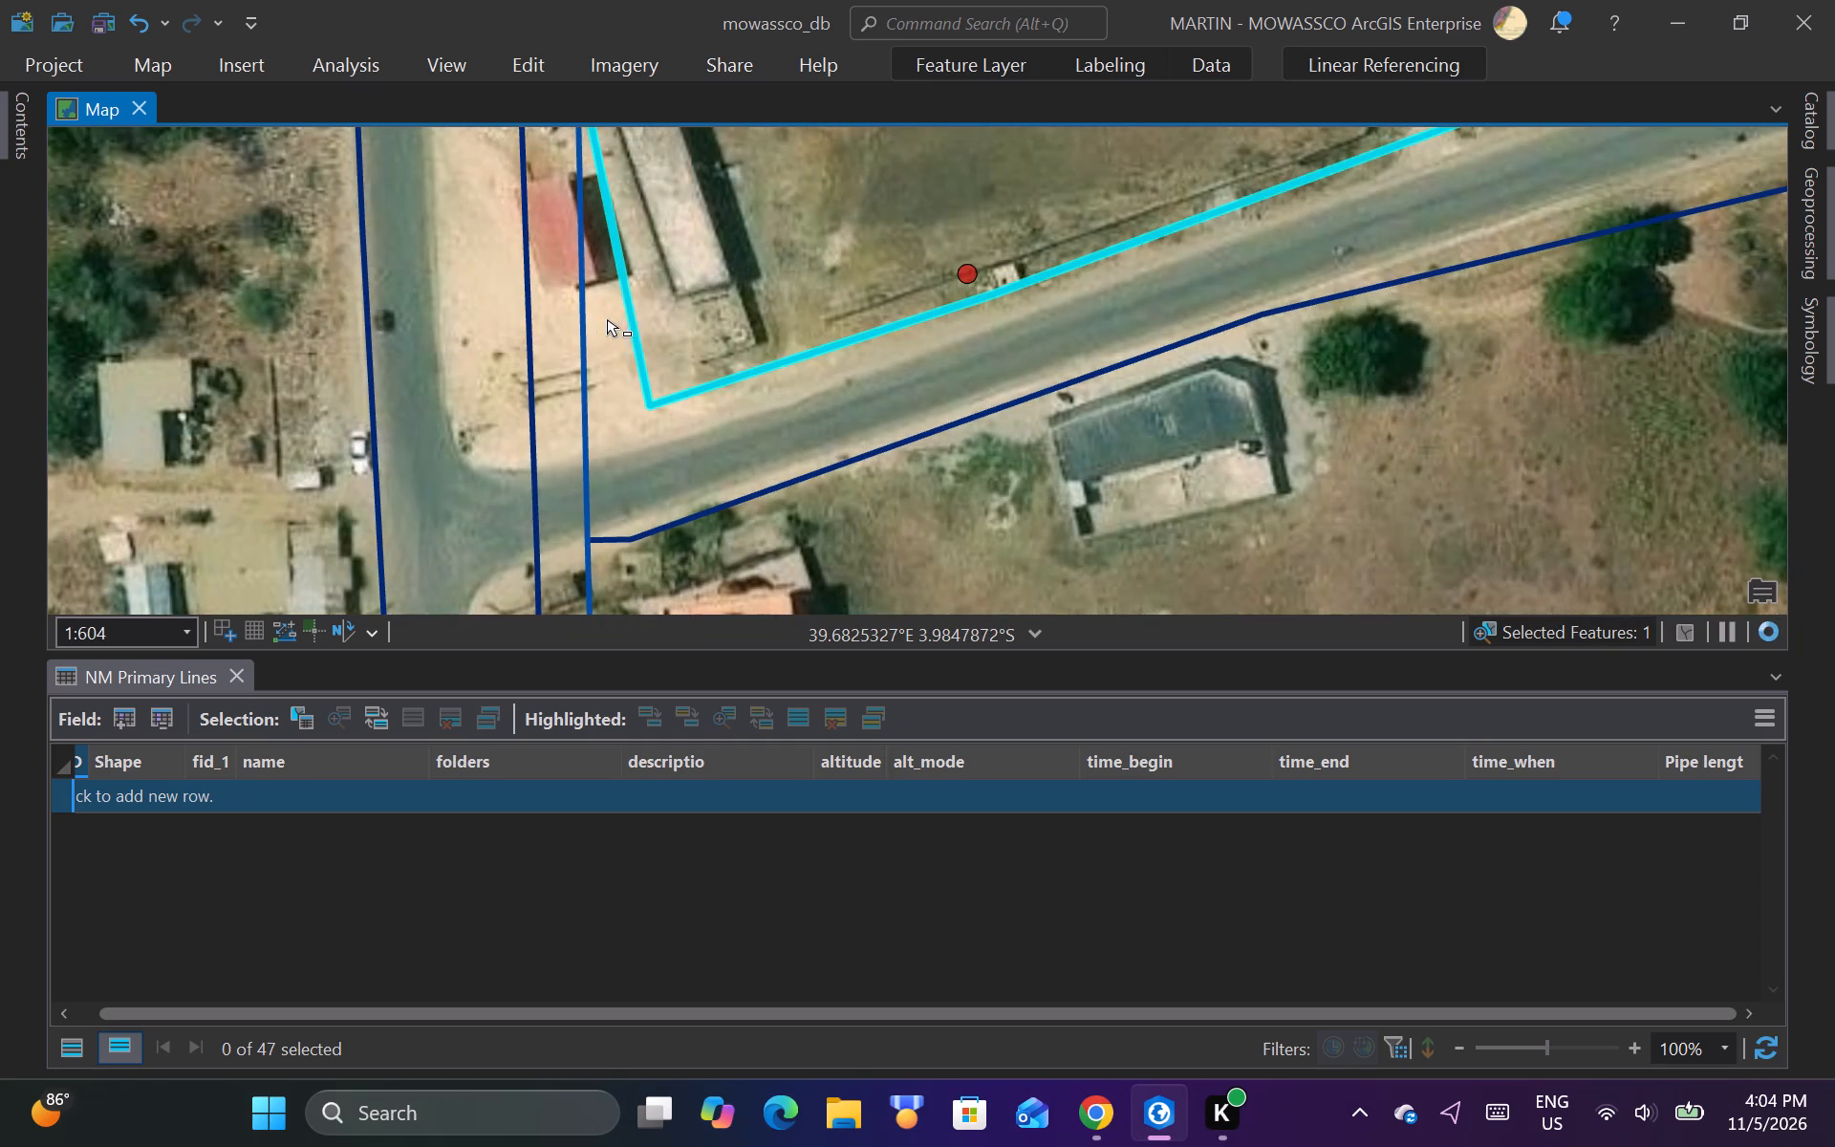
scroll(615, 496, down, 1)
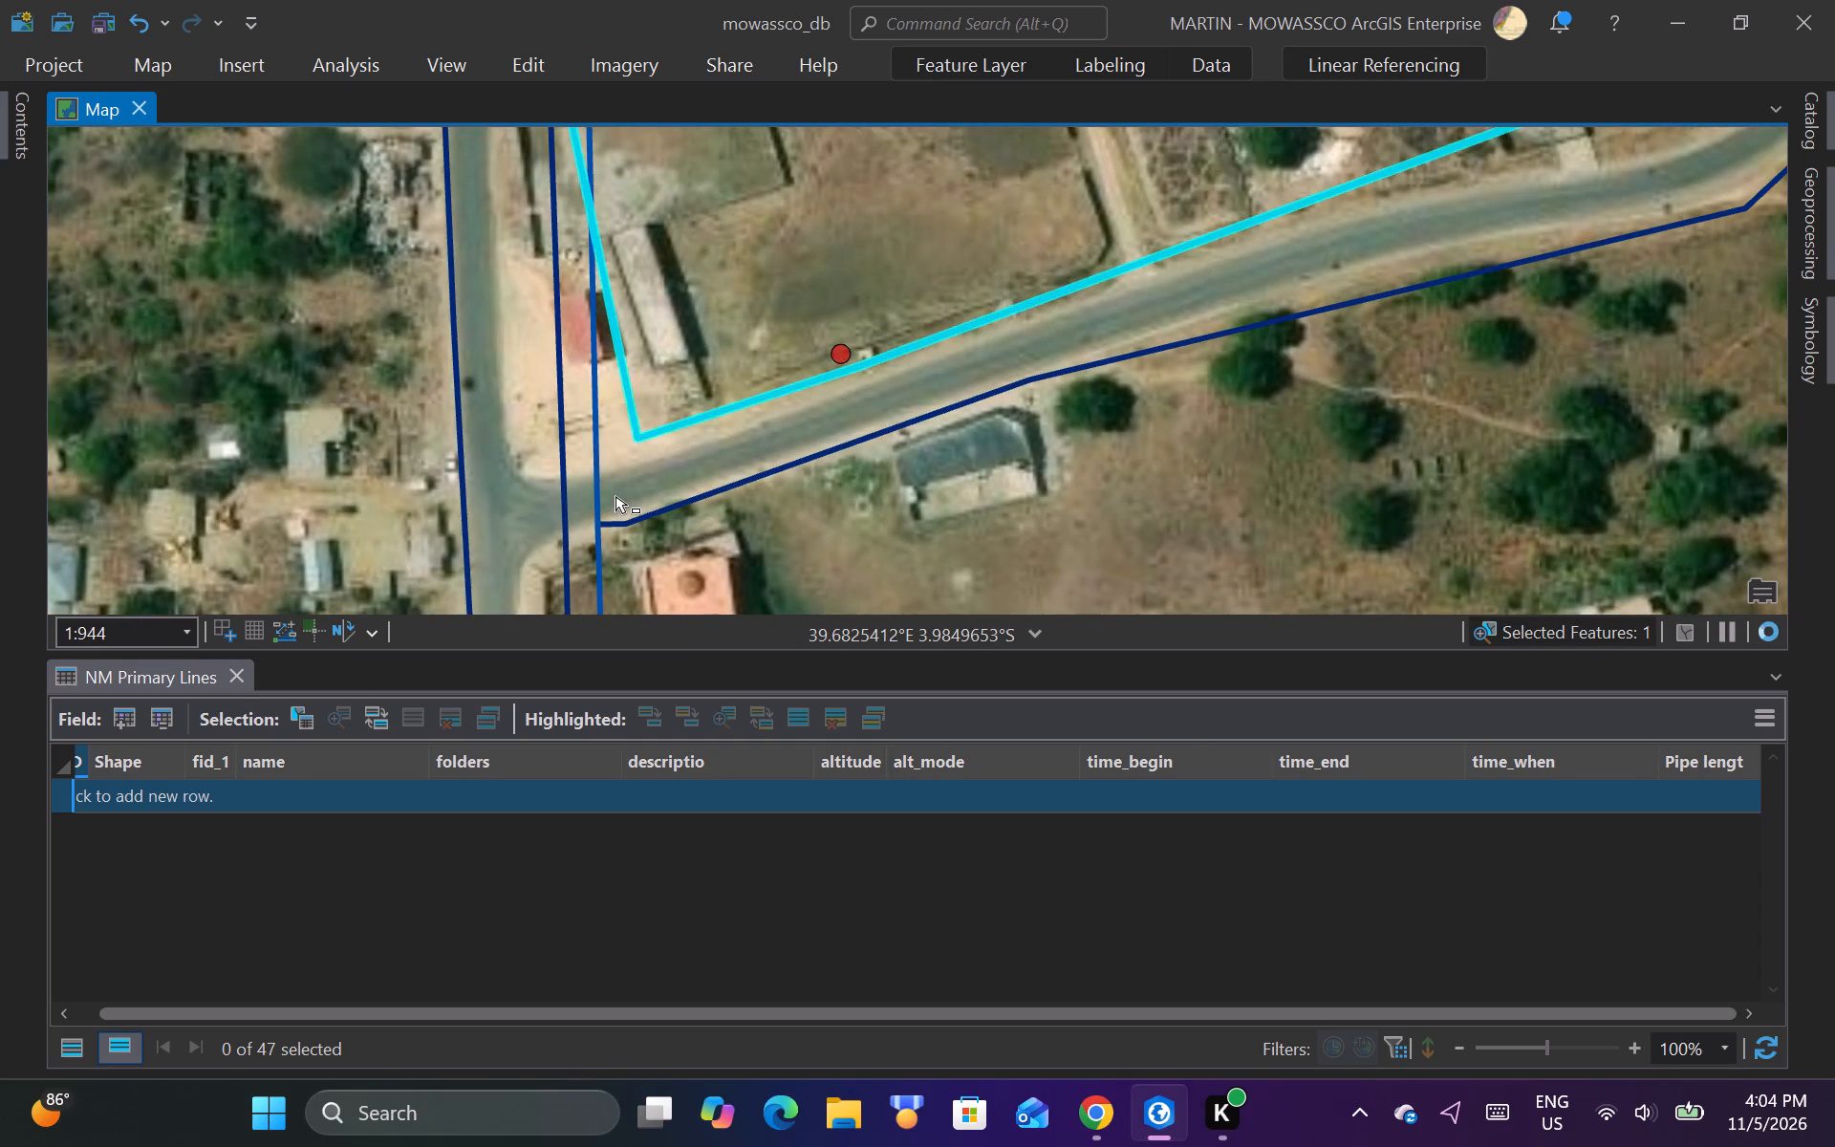
scroll(615, 496, down, 3)
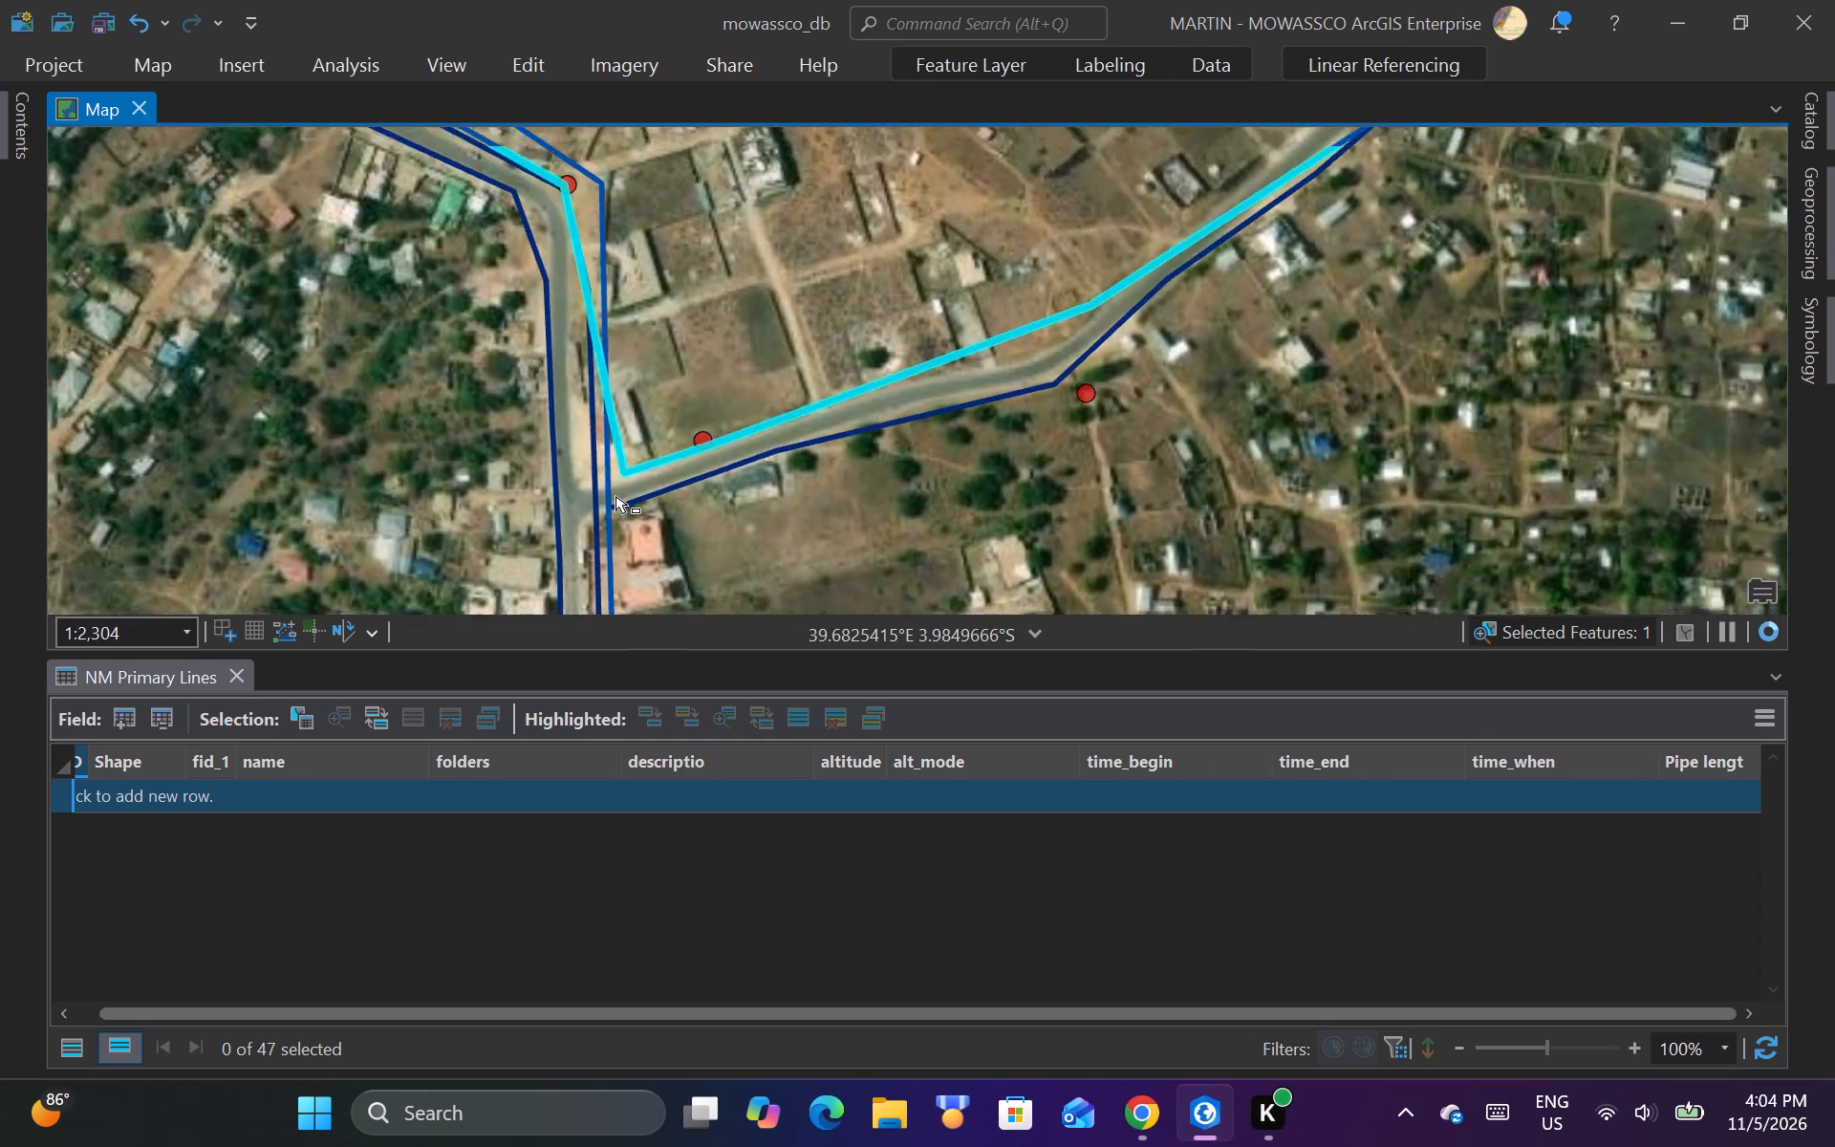
Clear the pipeline selection and turn the ruto_line layer back on.
click(469, 383)
scroll(535, 453, down, 2)
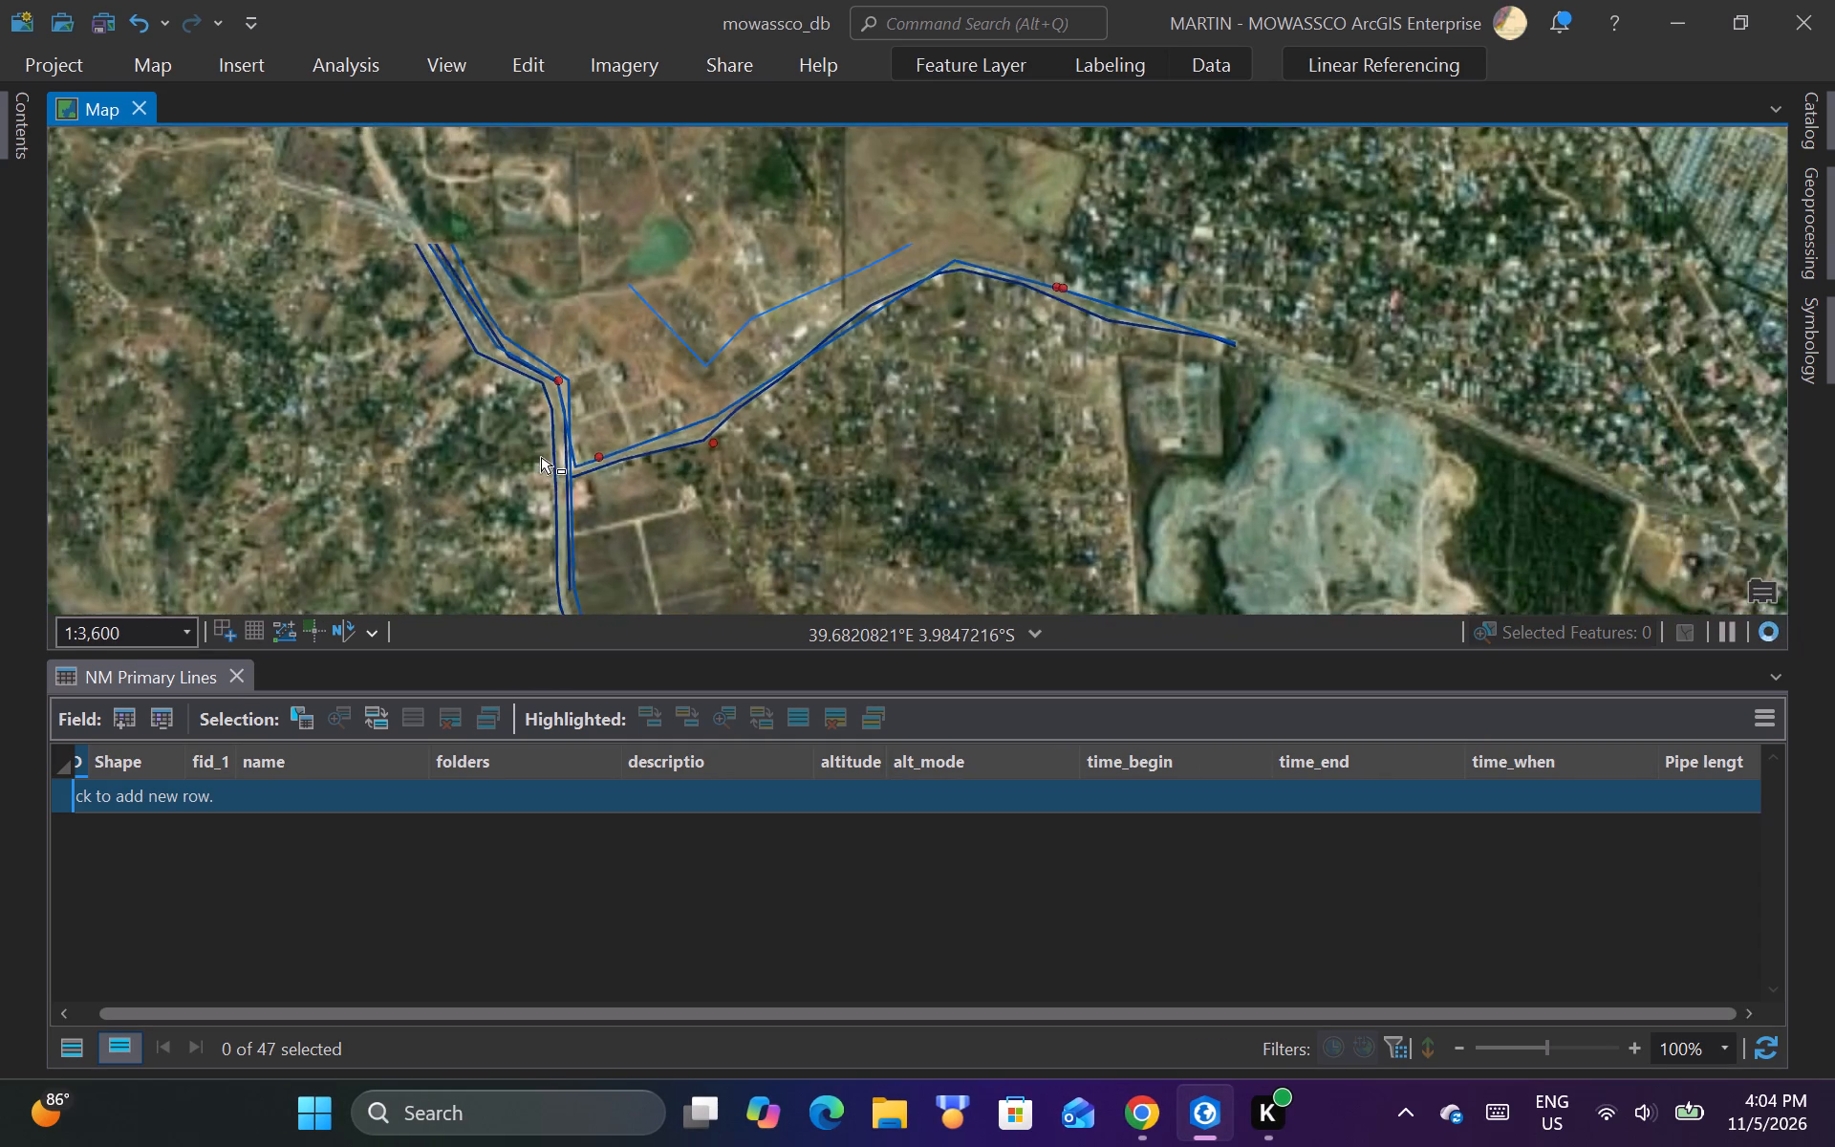
click(24, 133)
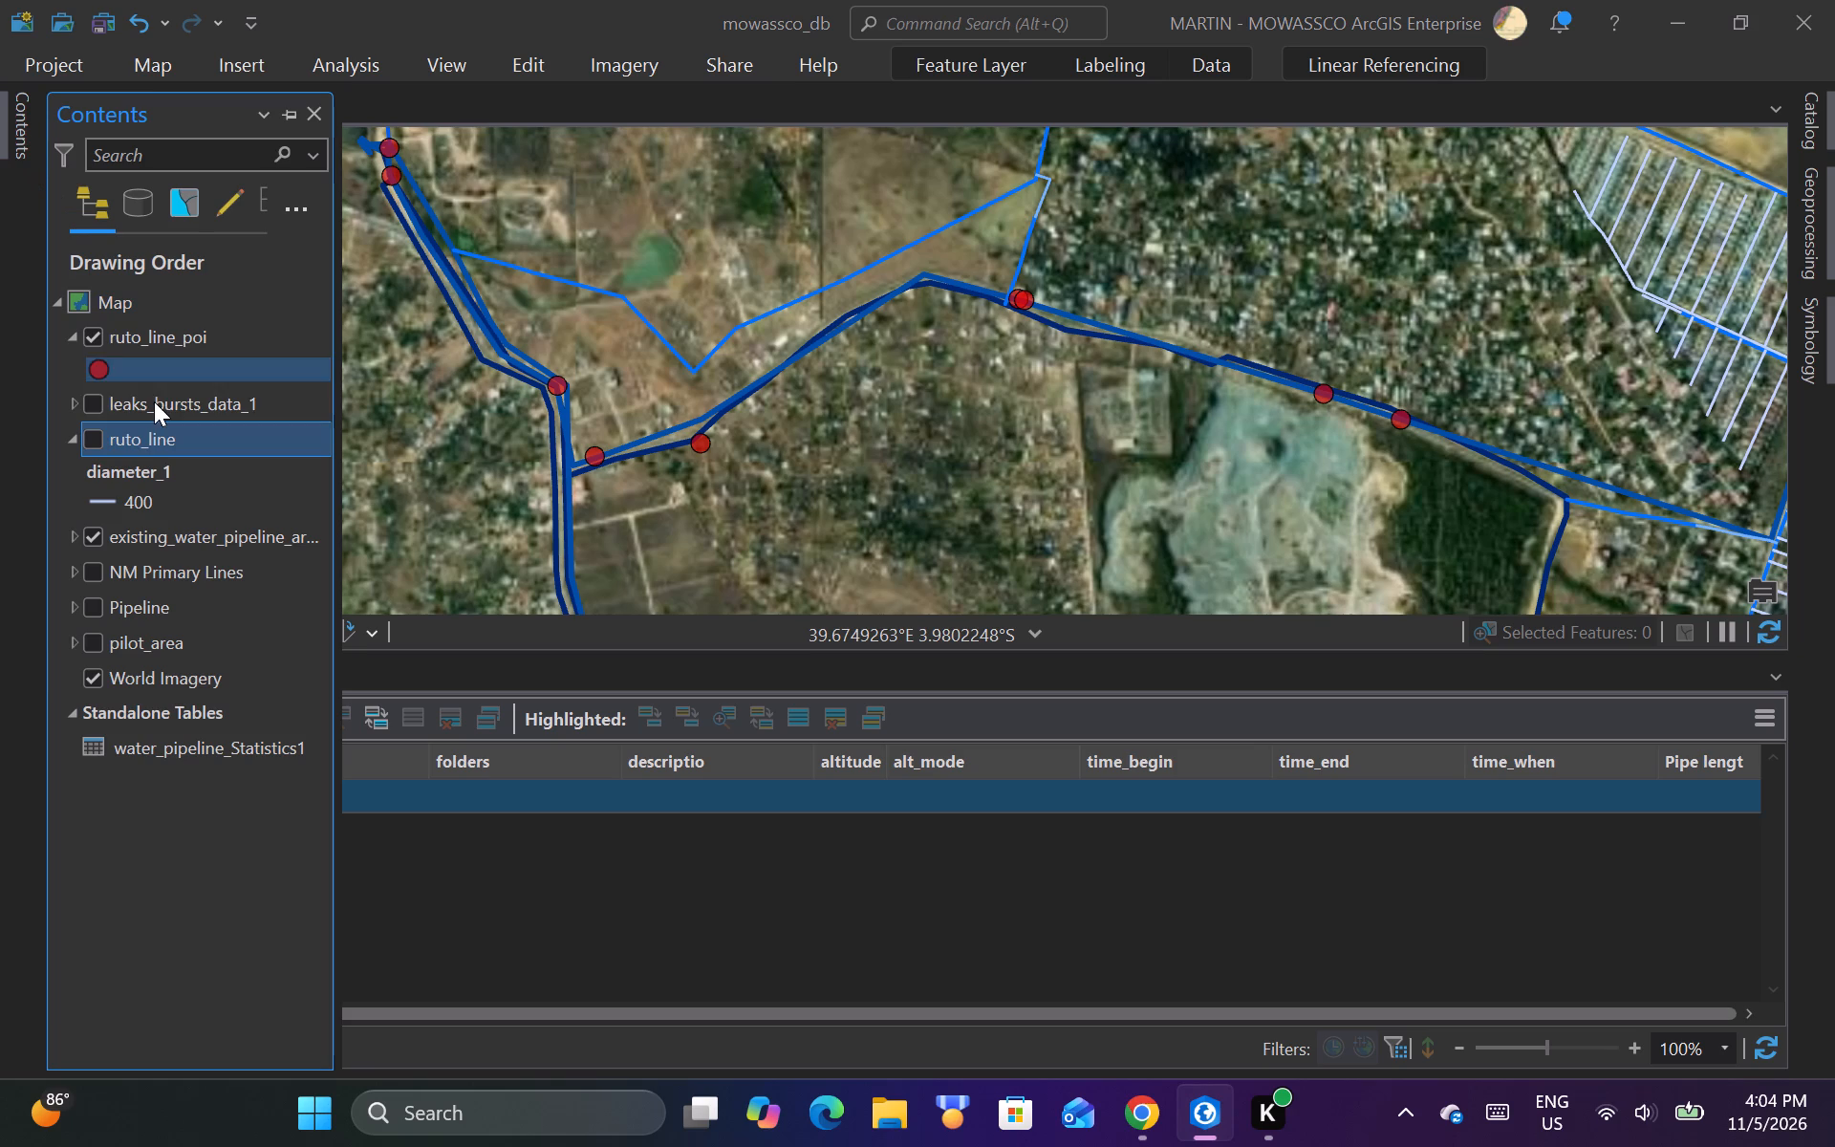
click(97, 440)
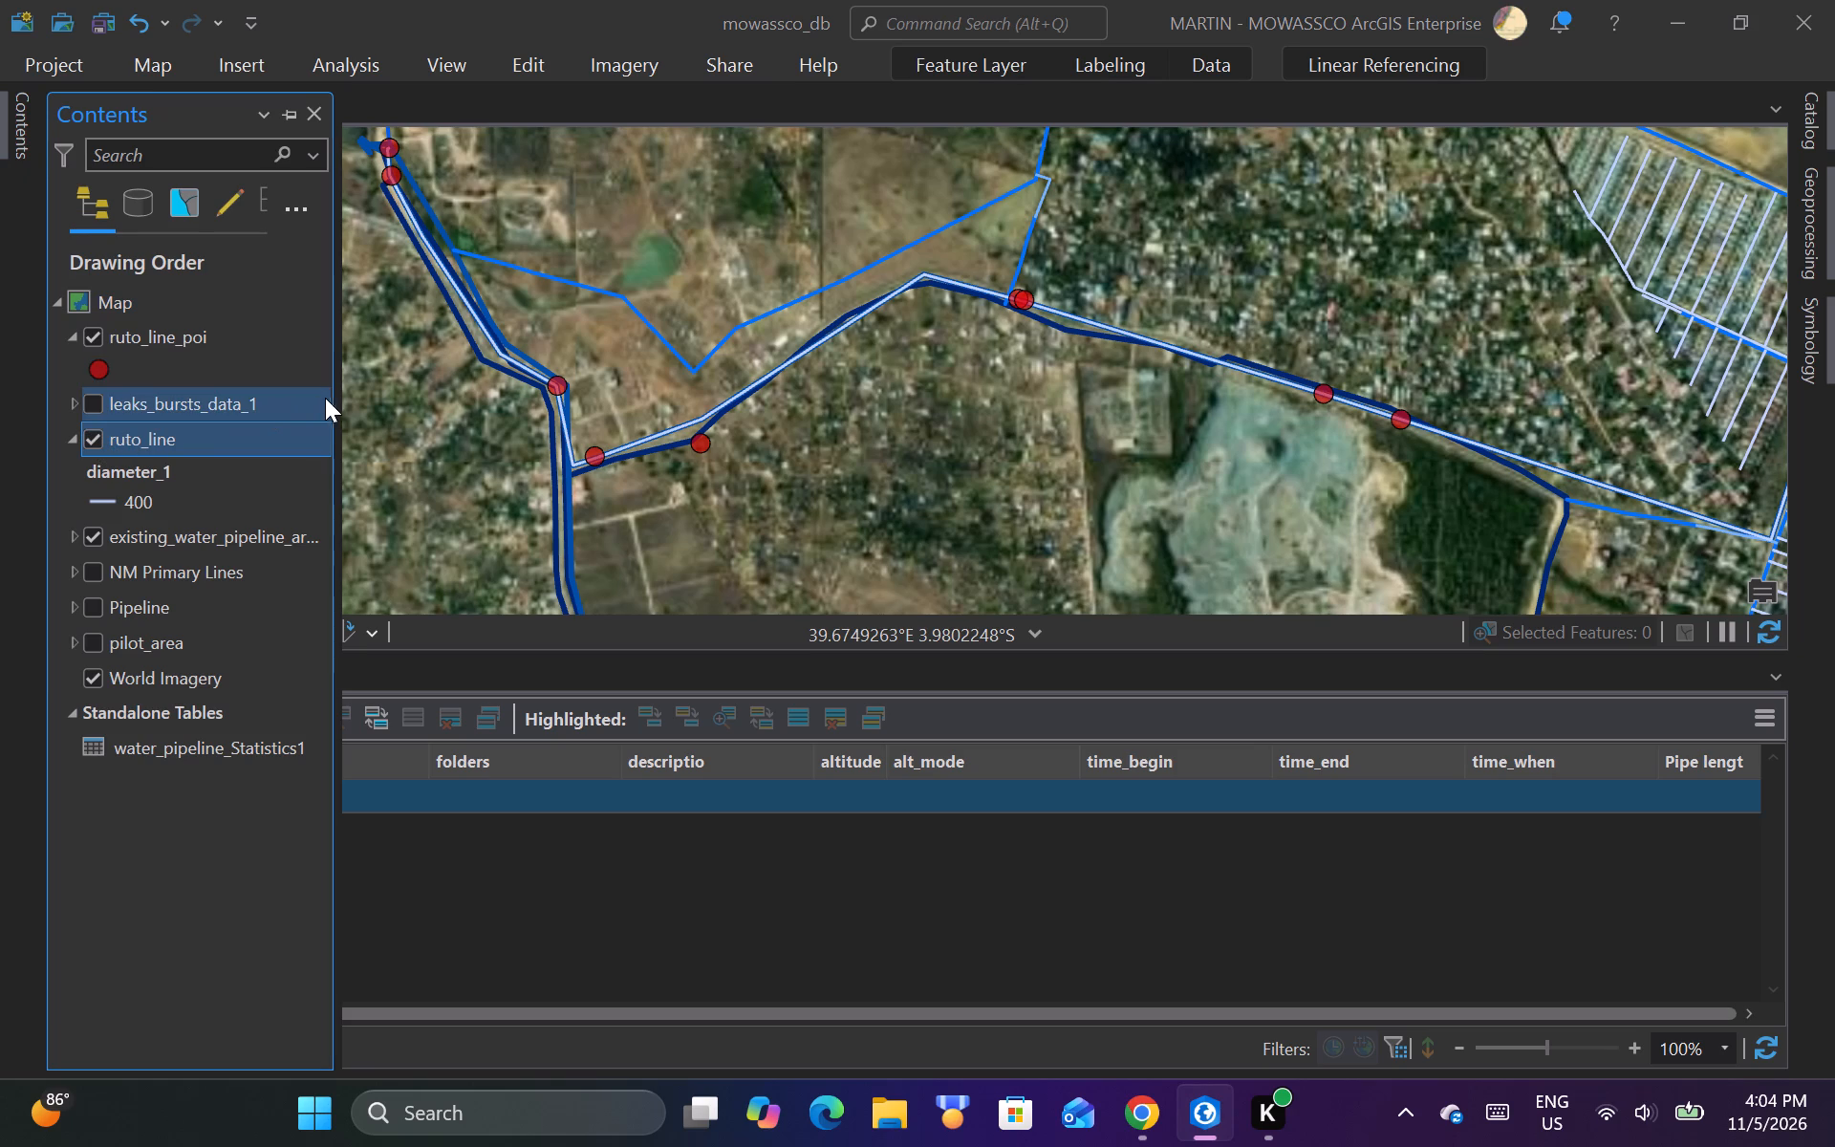
Select the existing diagonal pipeline just east of the northernmost ruto_line_poi point beside the reservoir.
scroll(622, 462, down, 1)
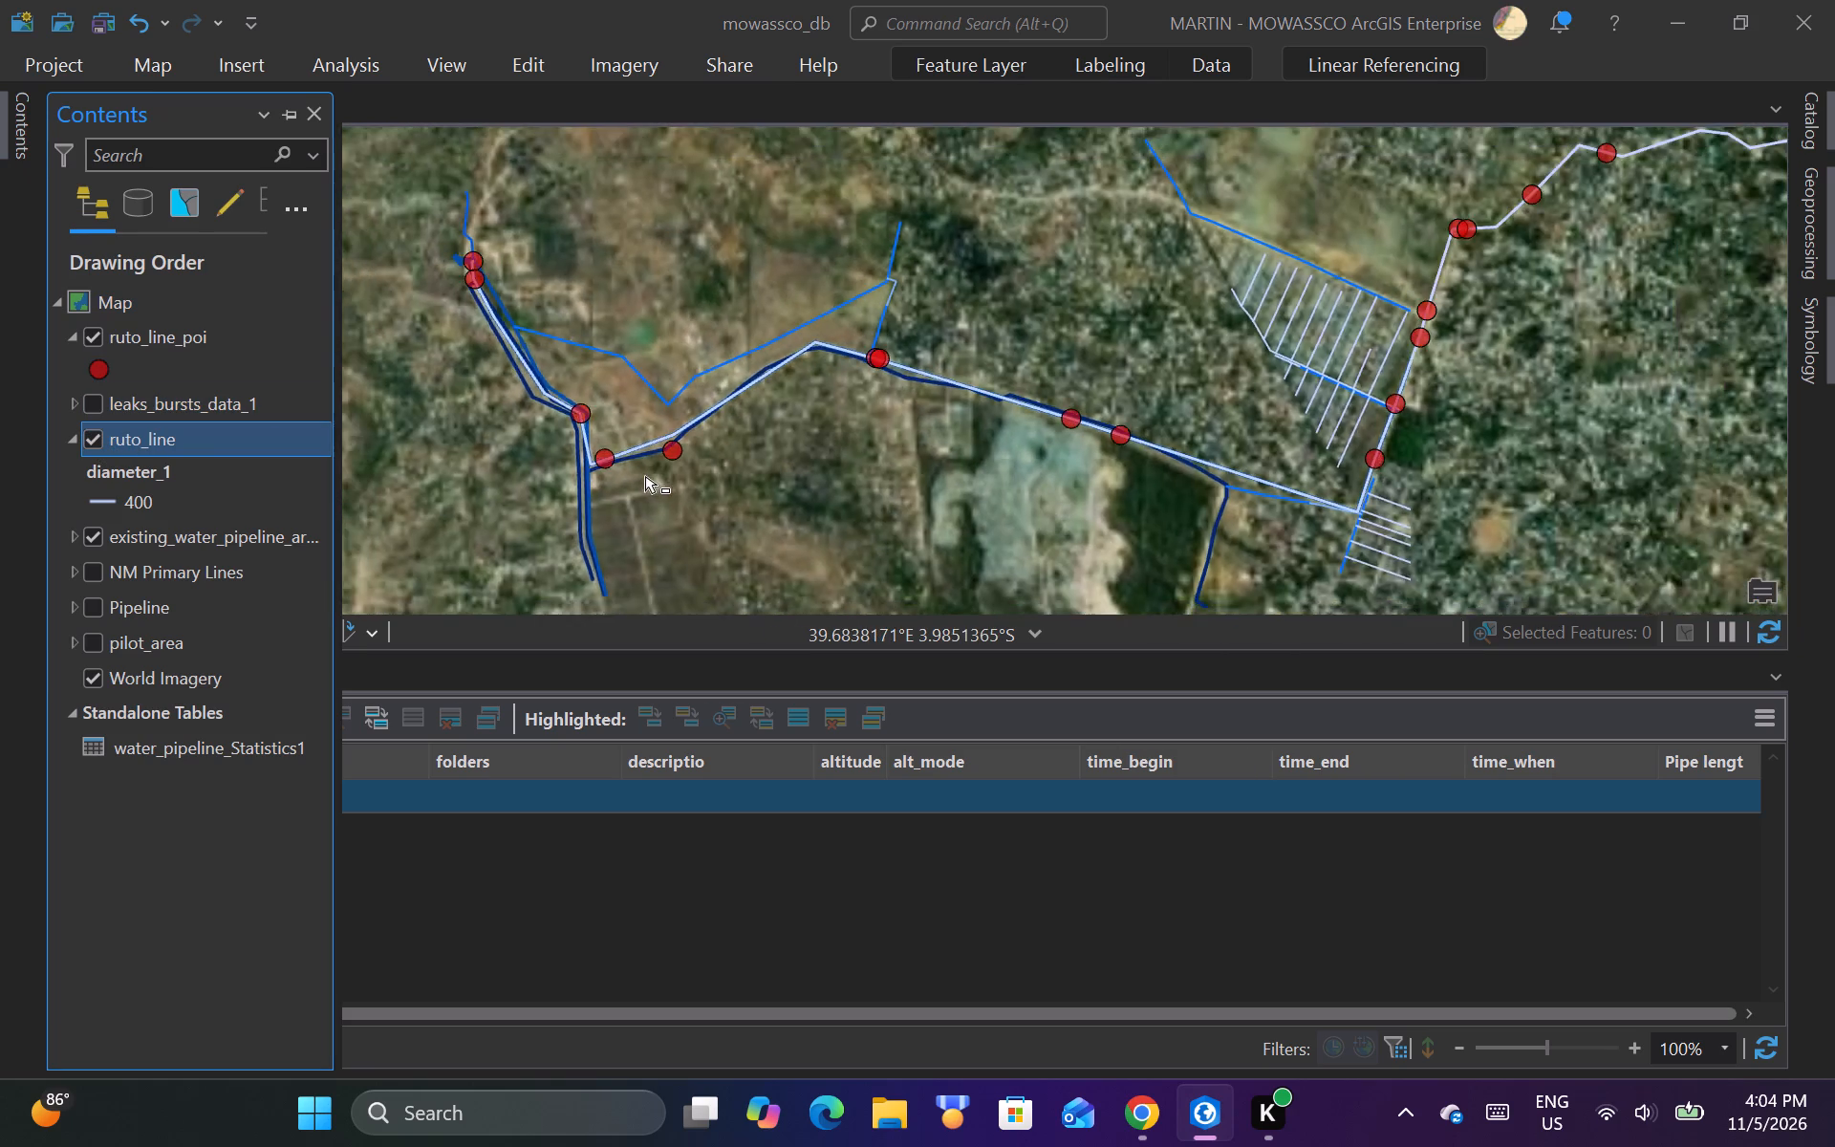
scroll(645, 476, down, 1)
scroll(494, 340, up, 4)
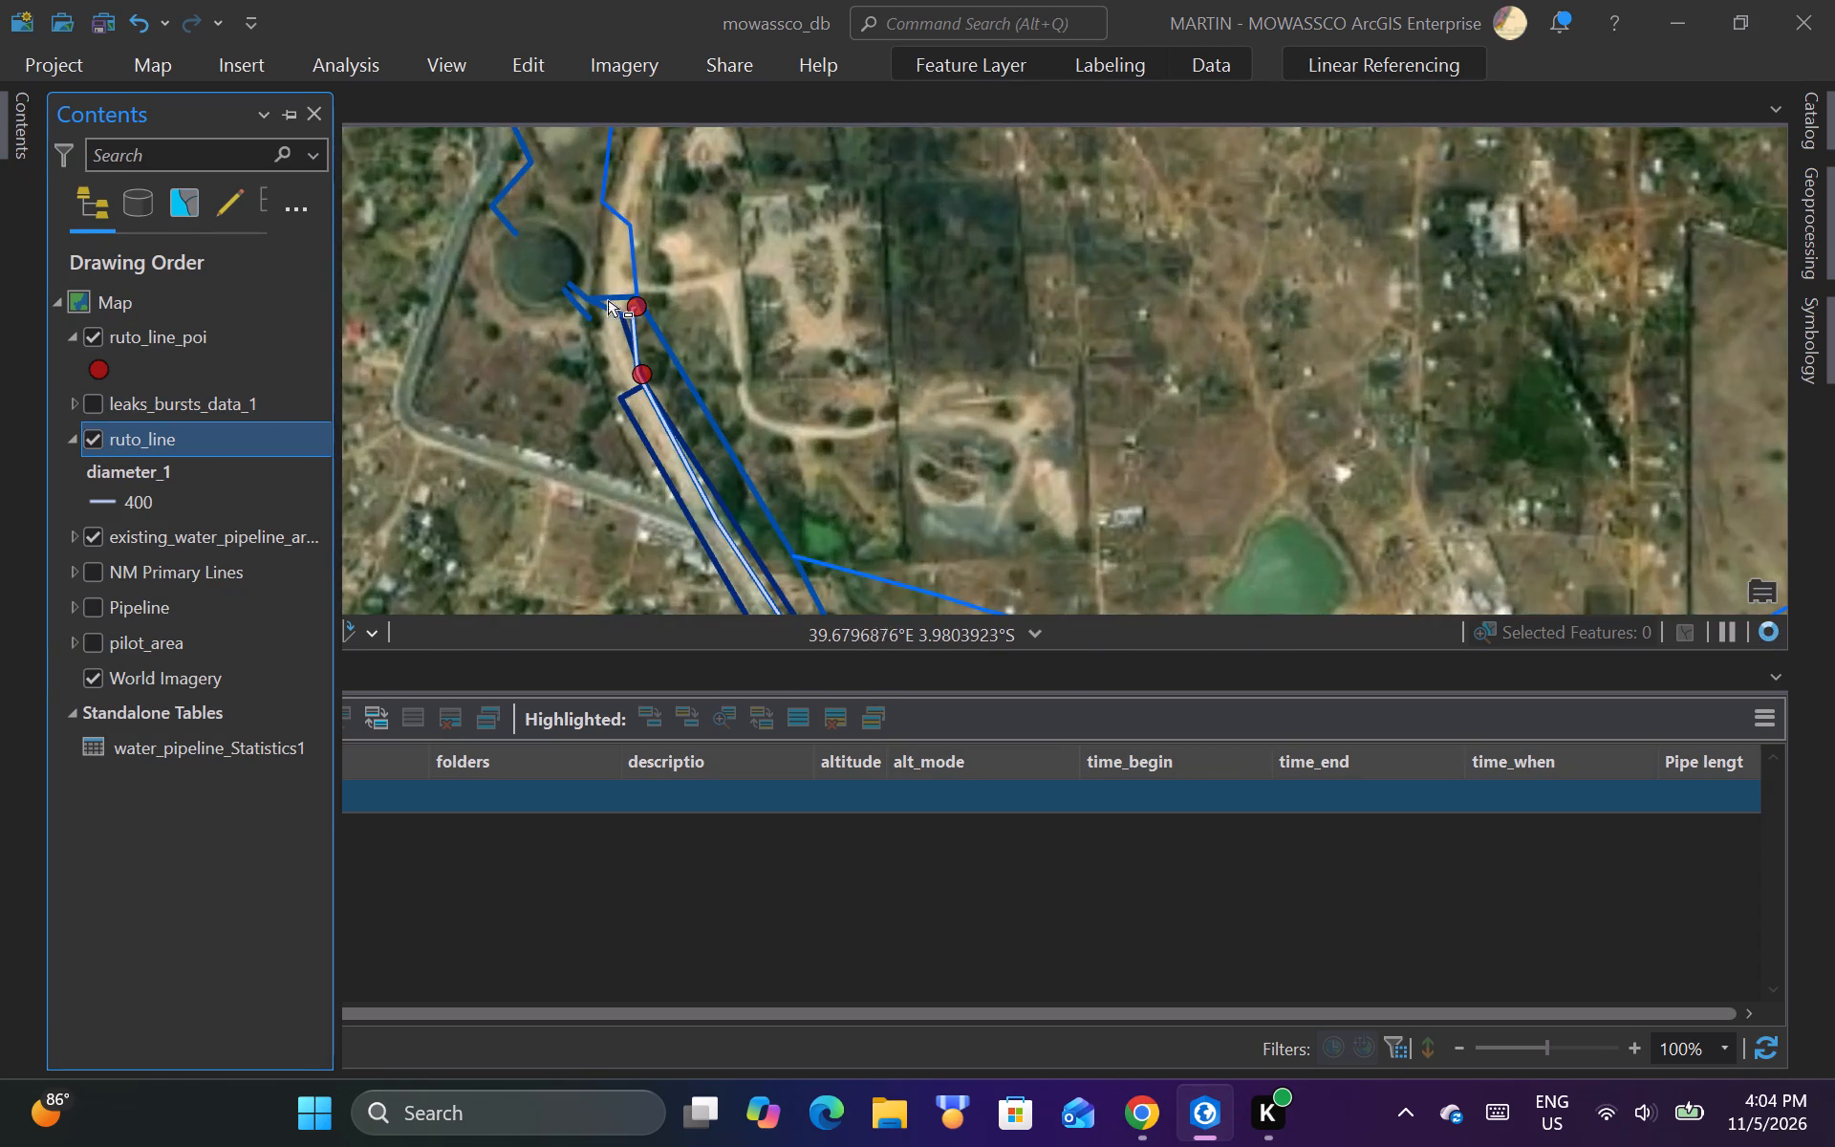
scroll(618, 271, up, 3)
scroll(691, 354, up, 2)
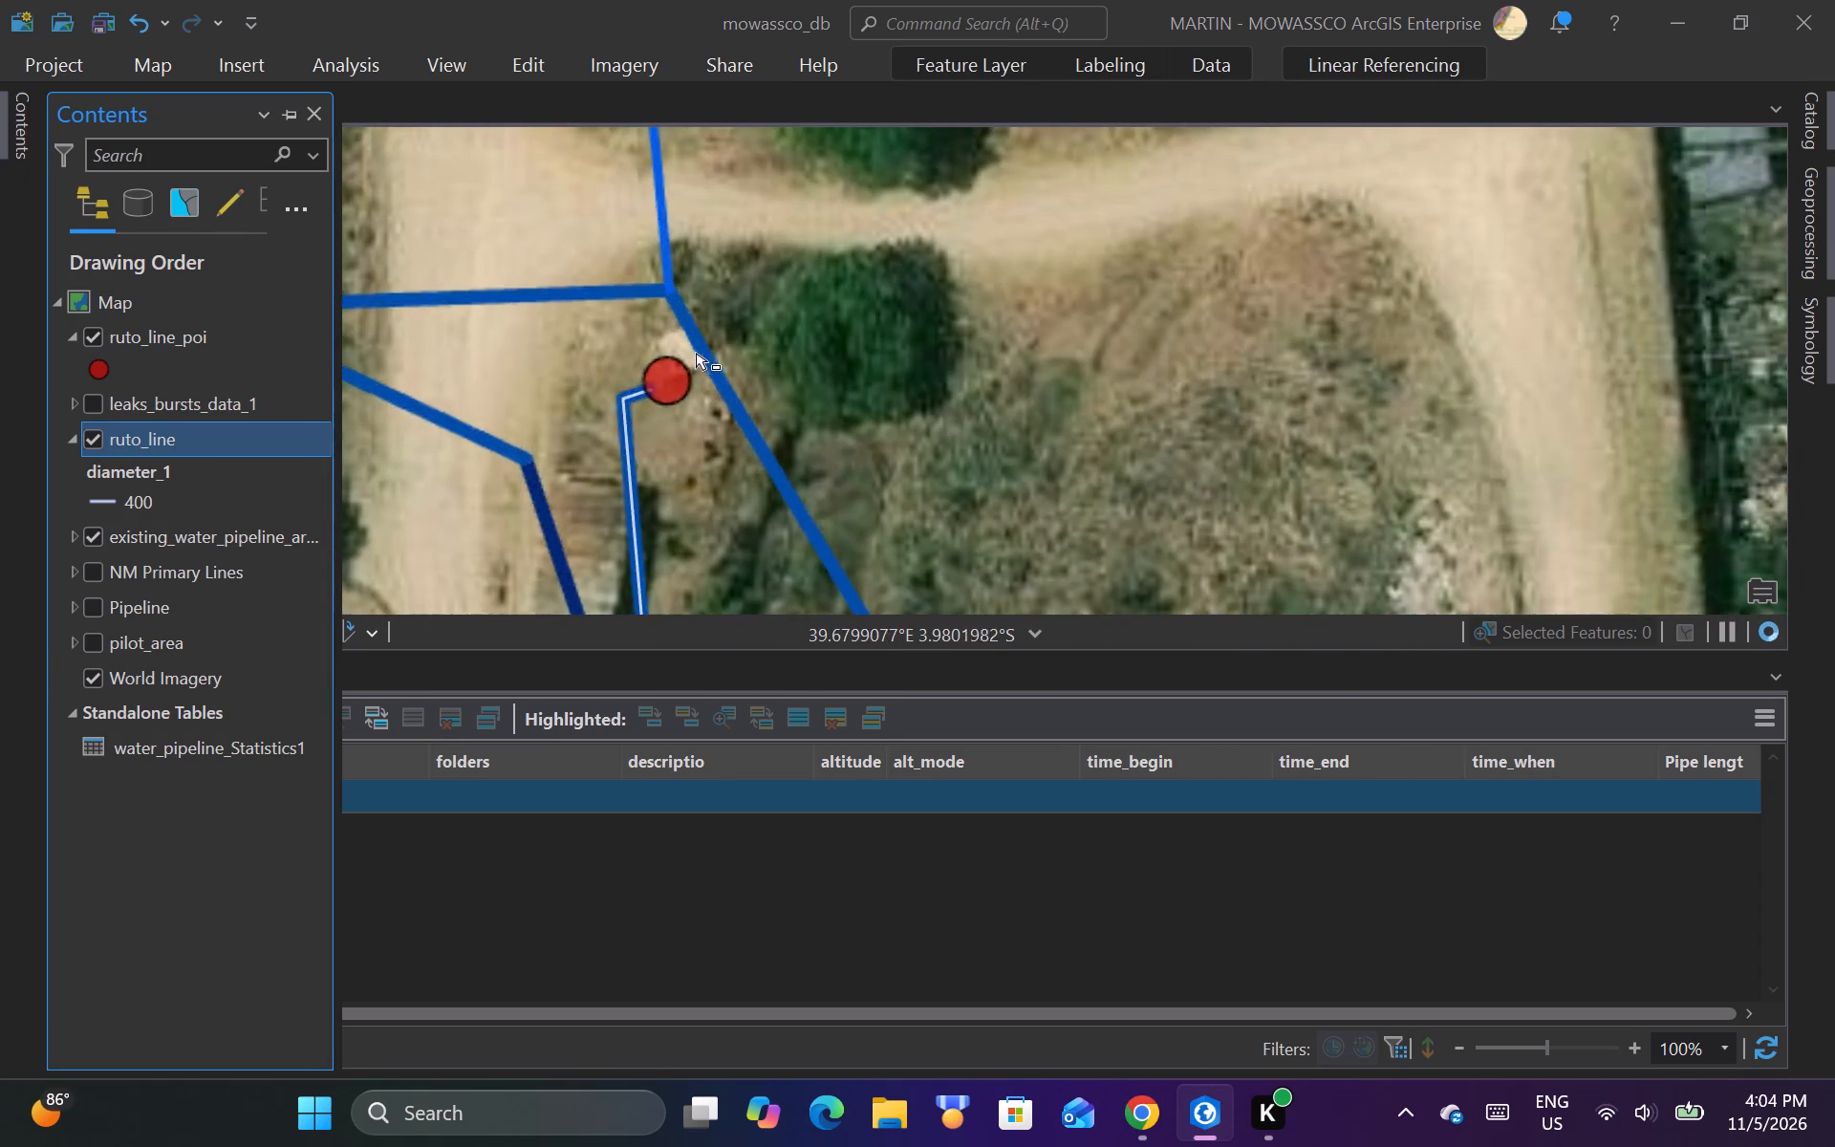
drag(717, 393, 749, 417)
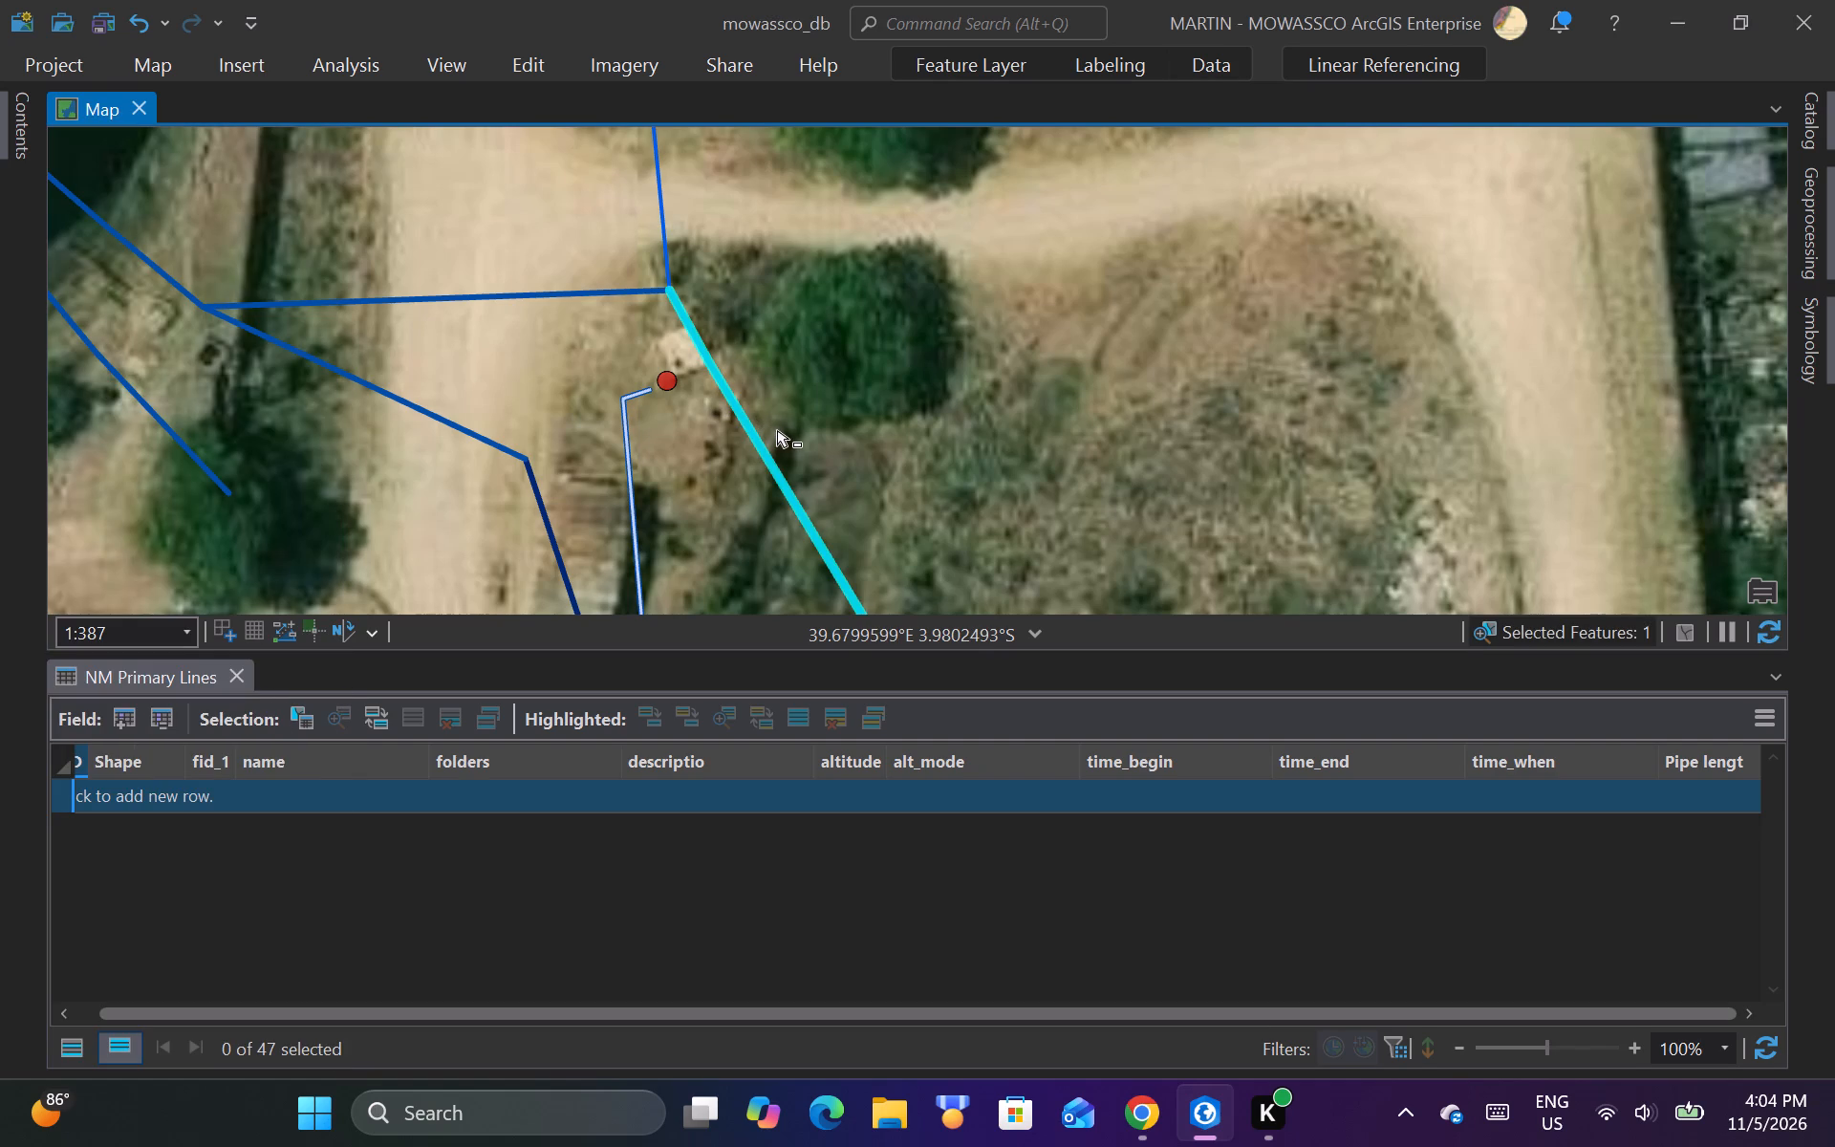
scroll(705, 399, up, 2)
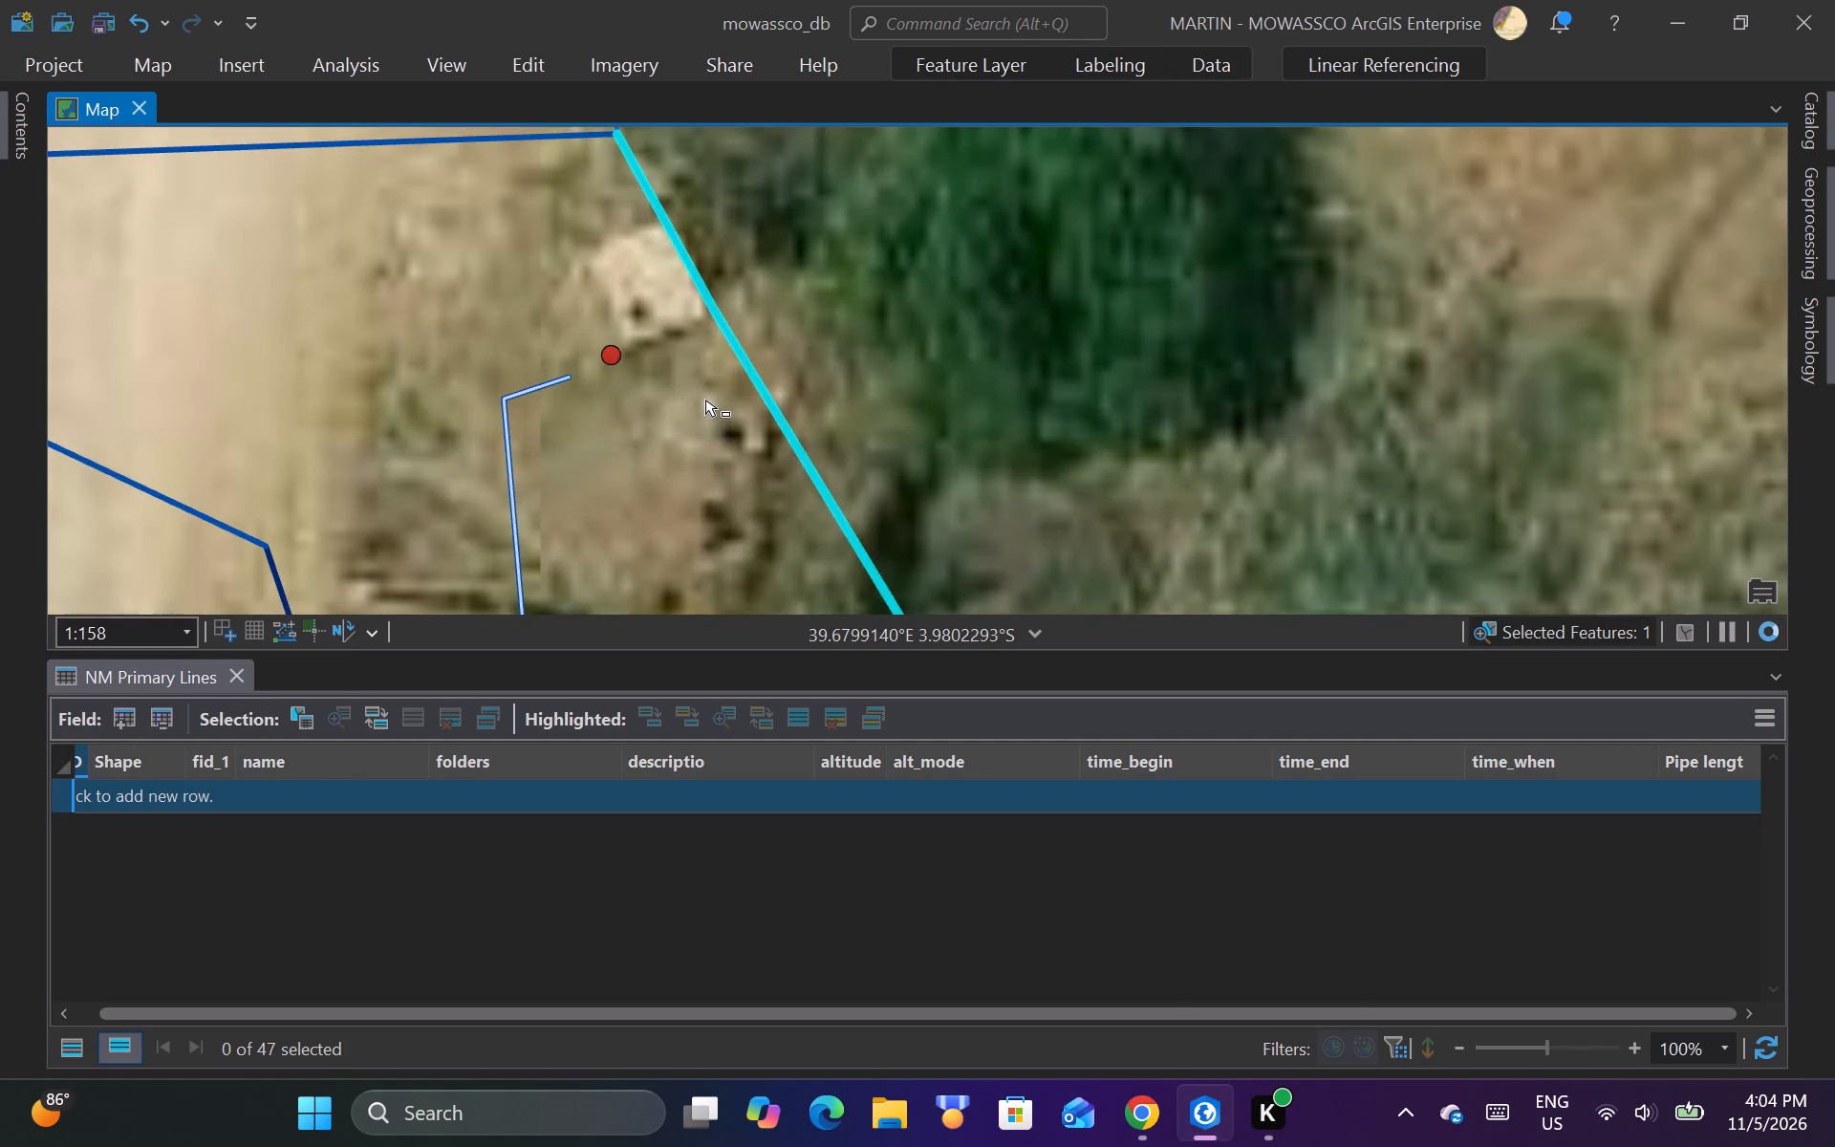
scroll(705, 400, down, 1)
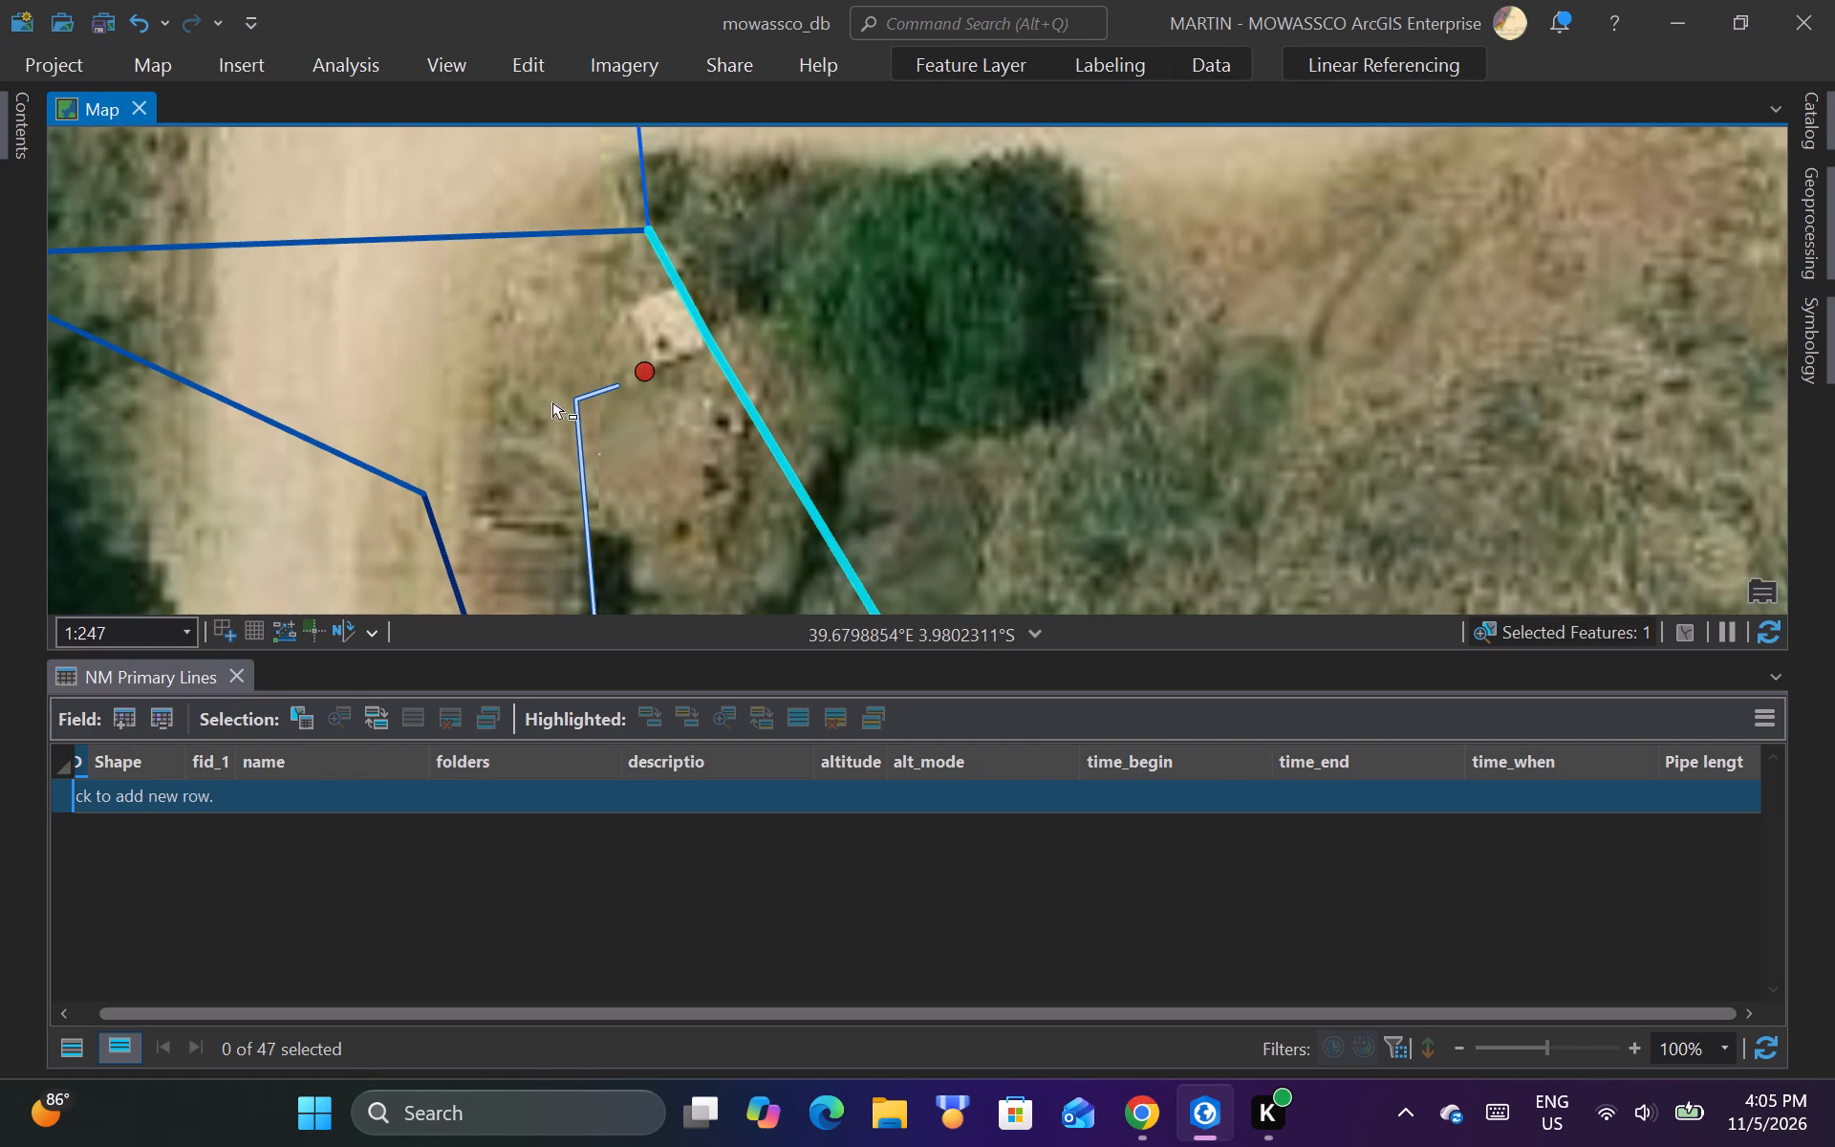
Highlight the ruto_line layer in the map's layer list and open the Modify Features tools.
click(24, 141)
click(195, 440)
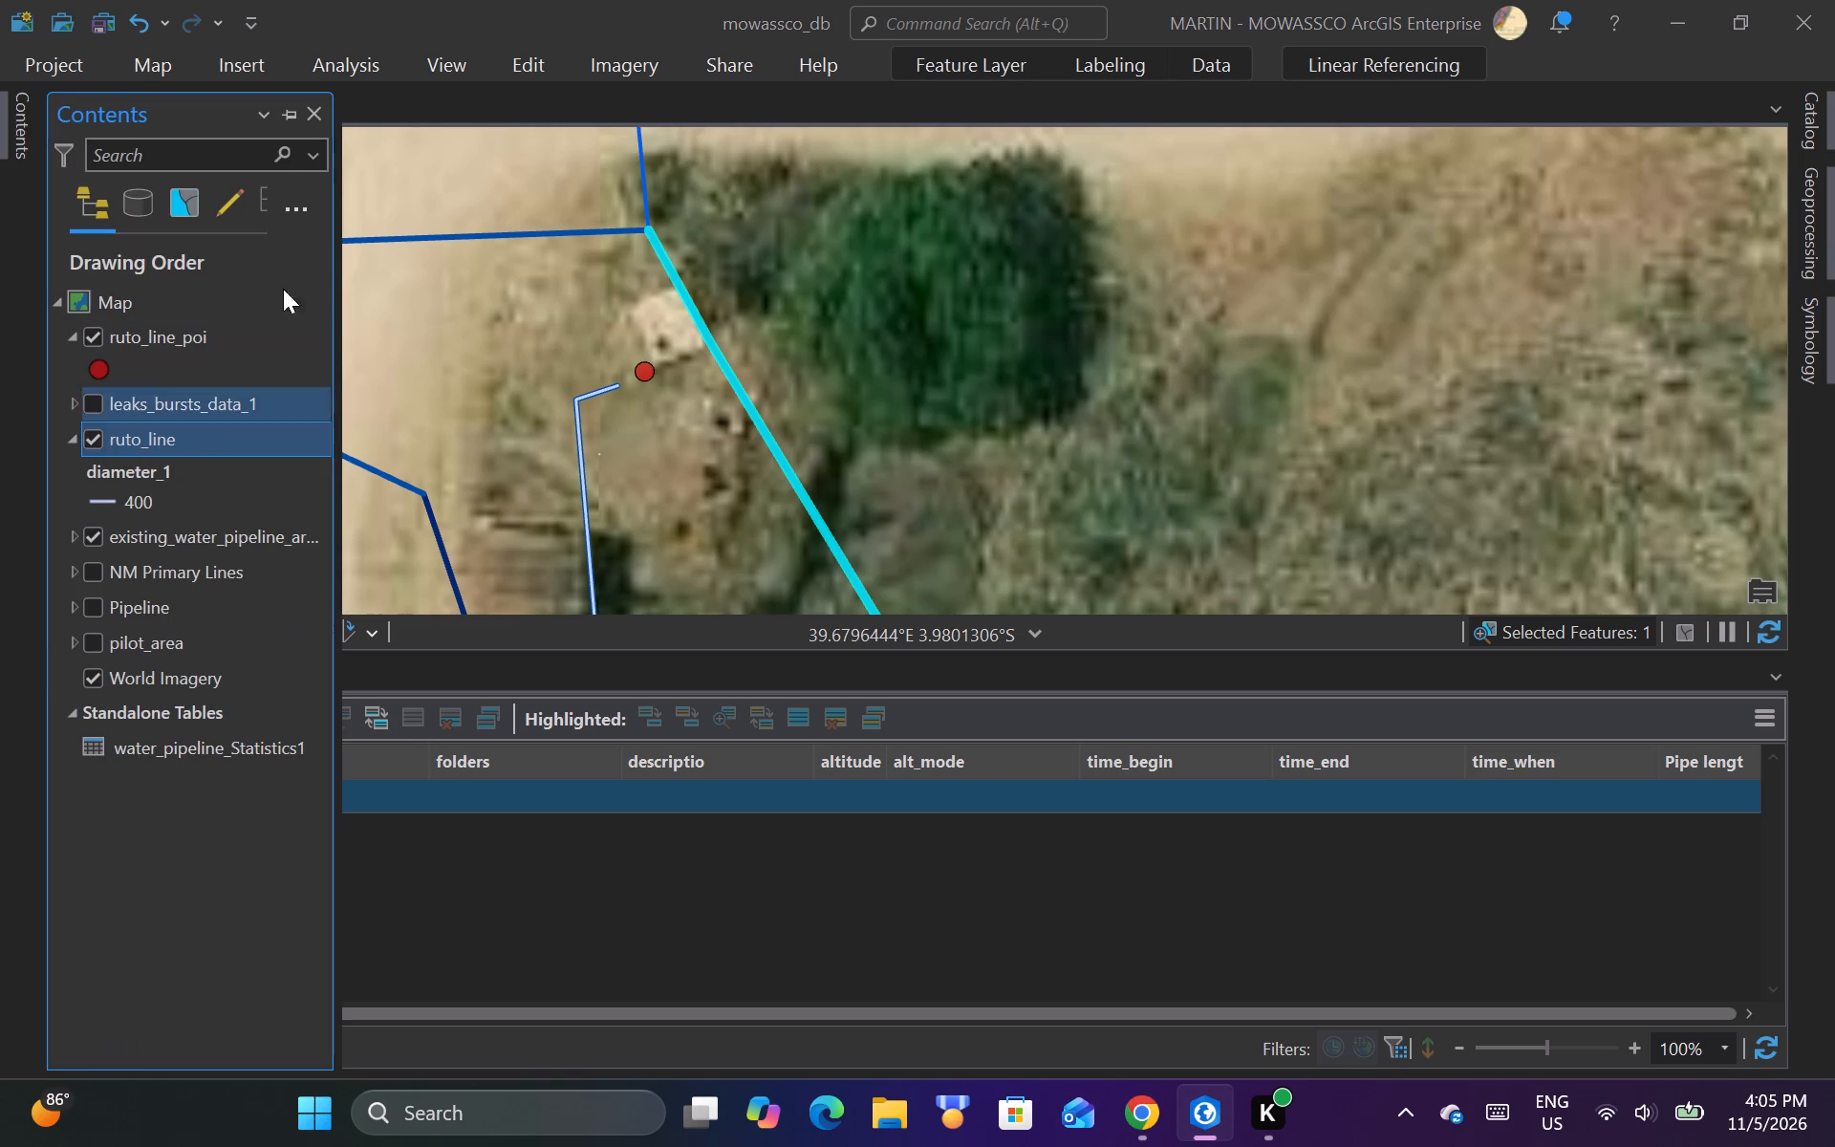
click(528, 54)
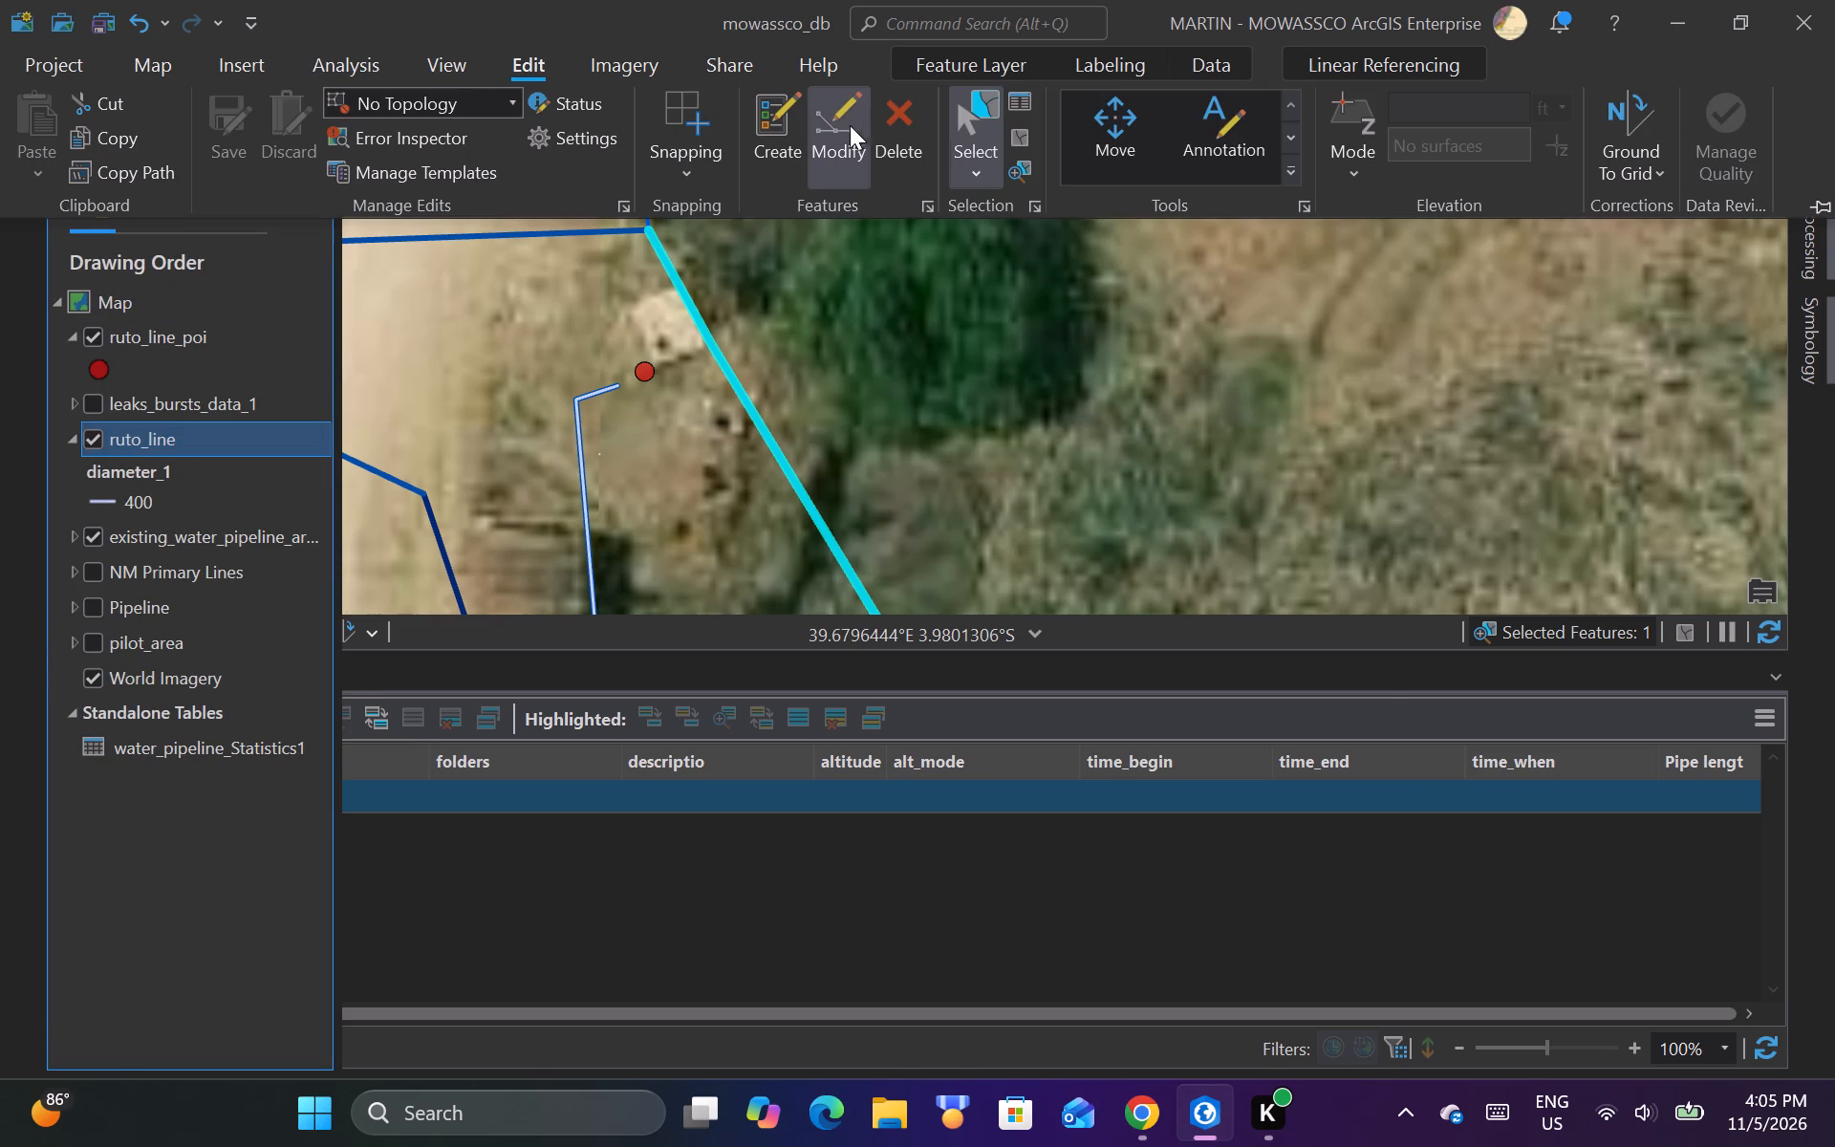
click(840, 125)
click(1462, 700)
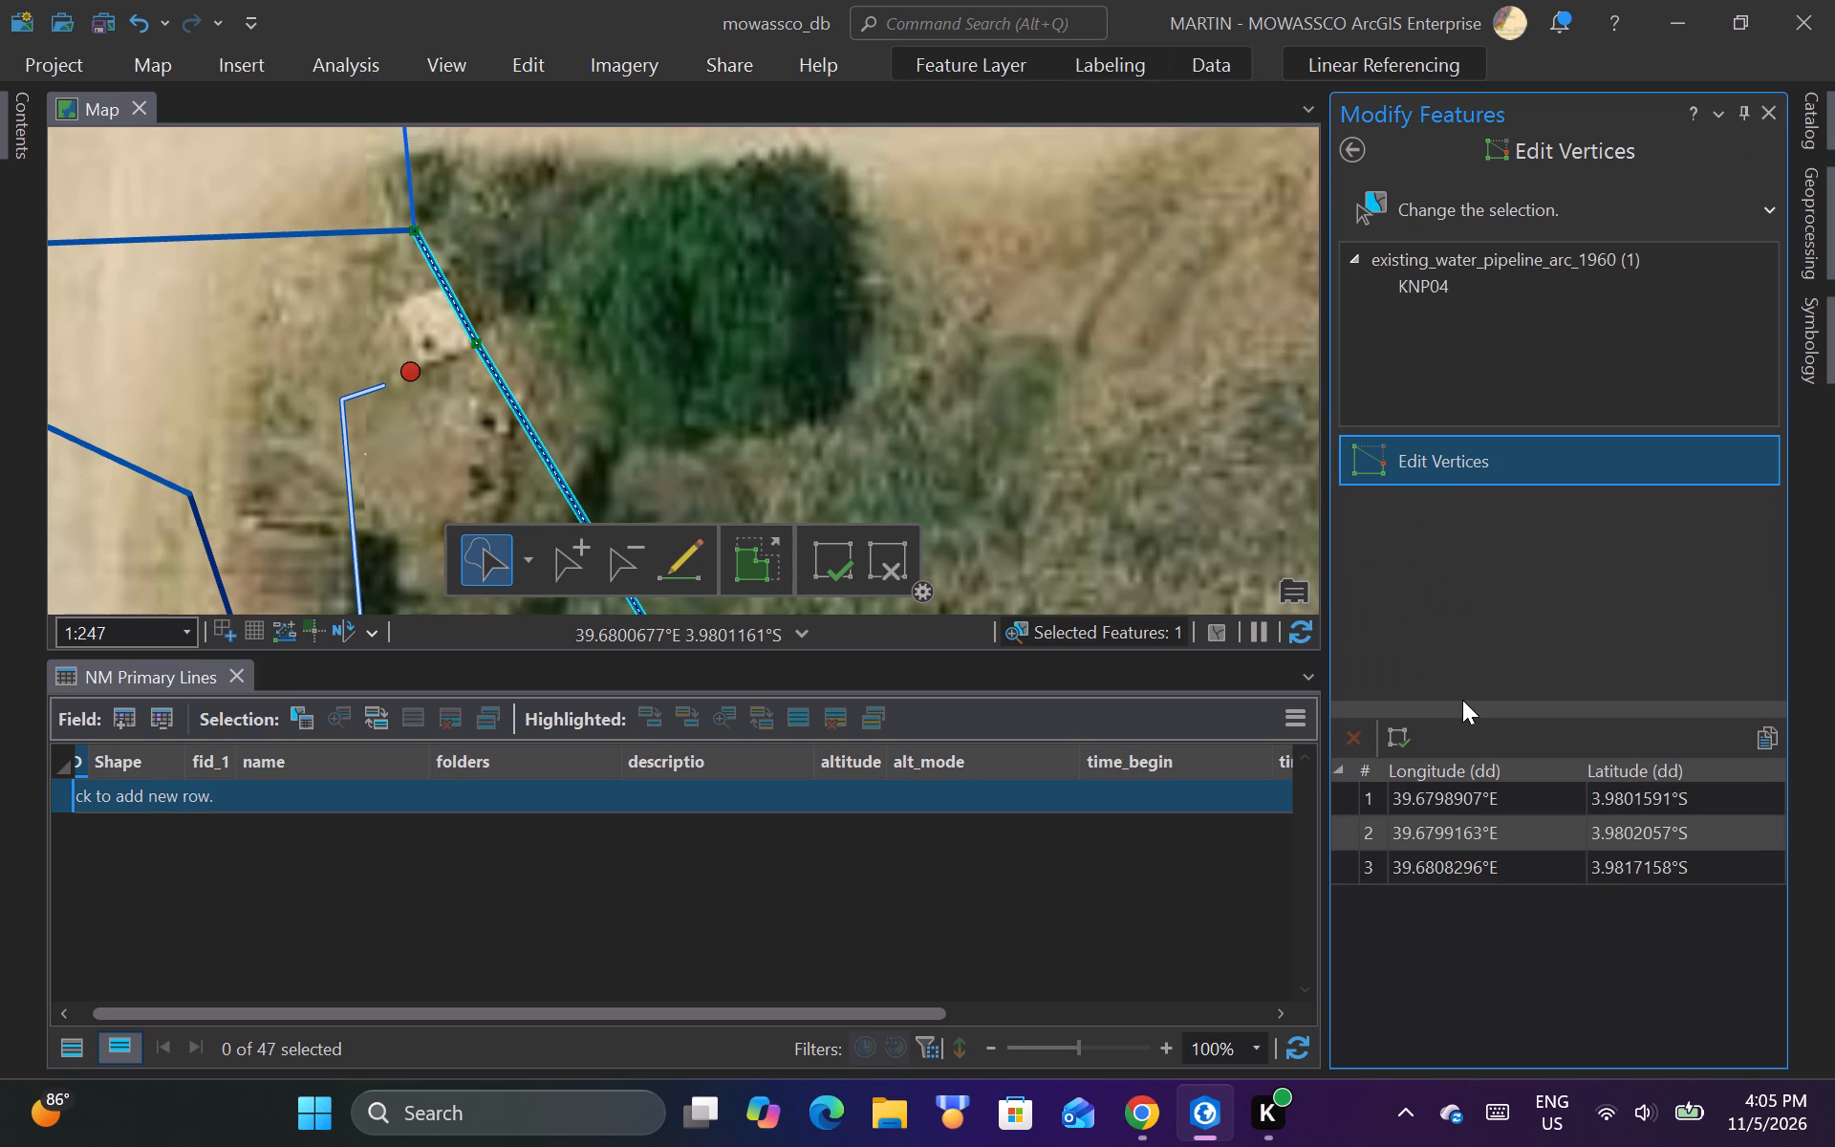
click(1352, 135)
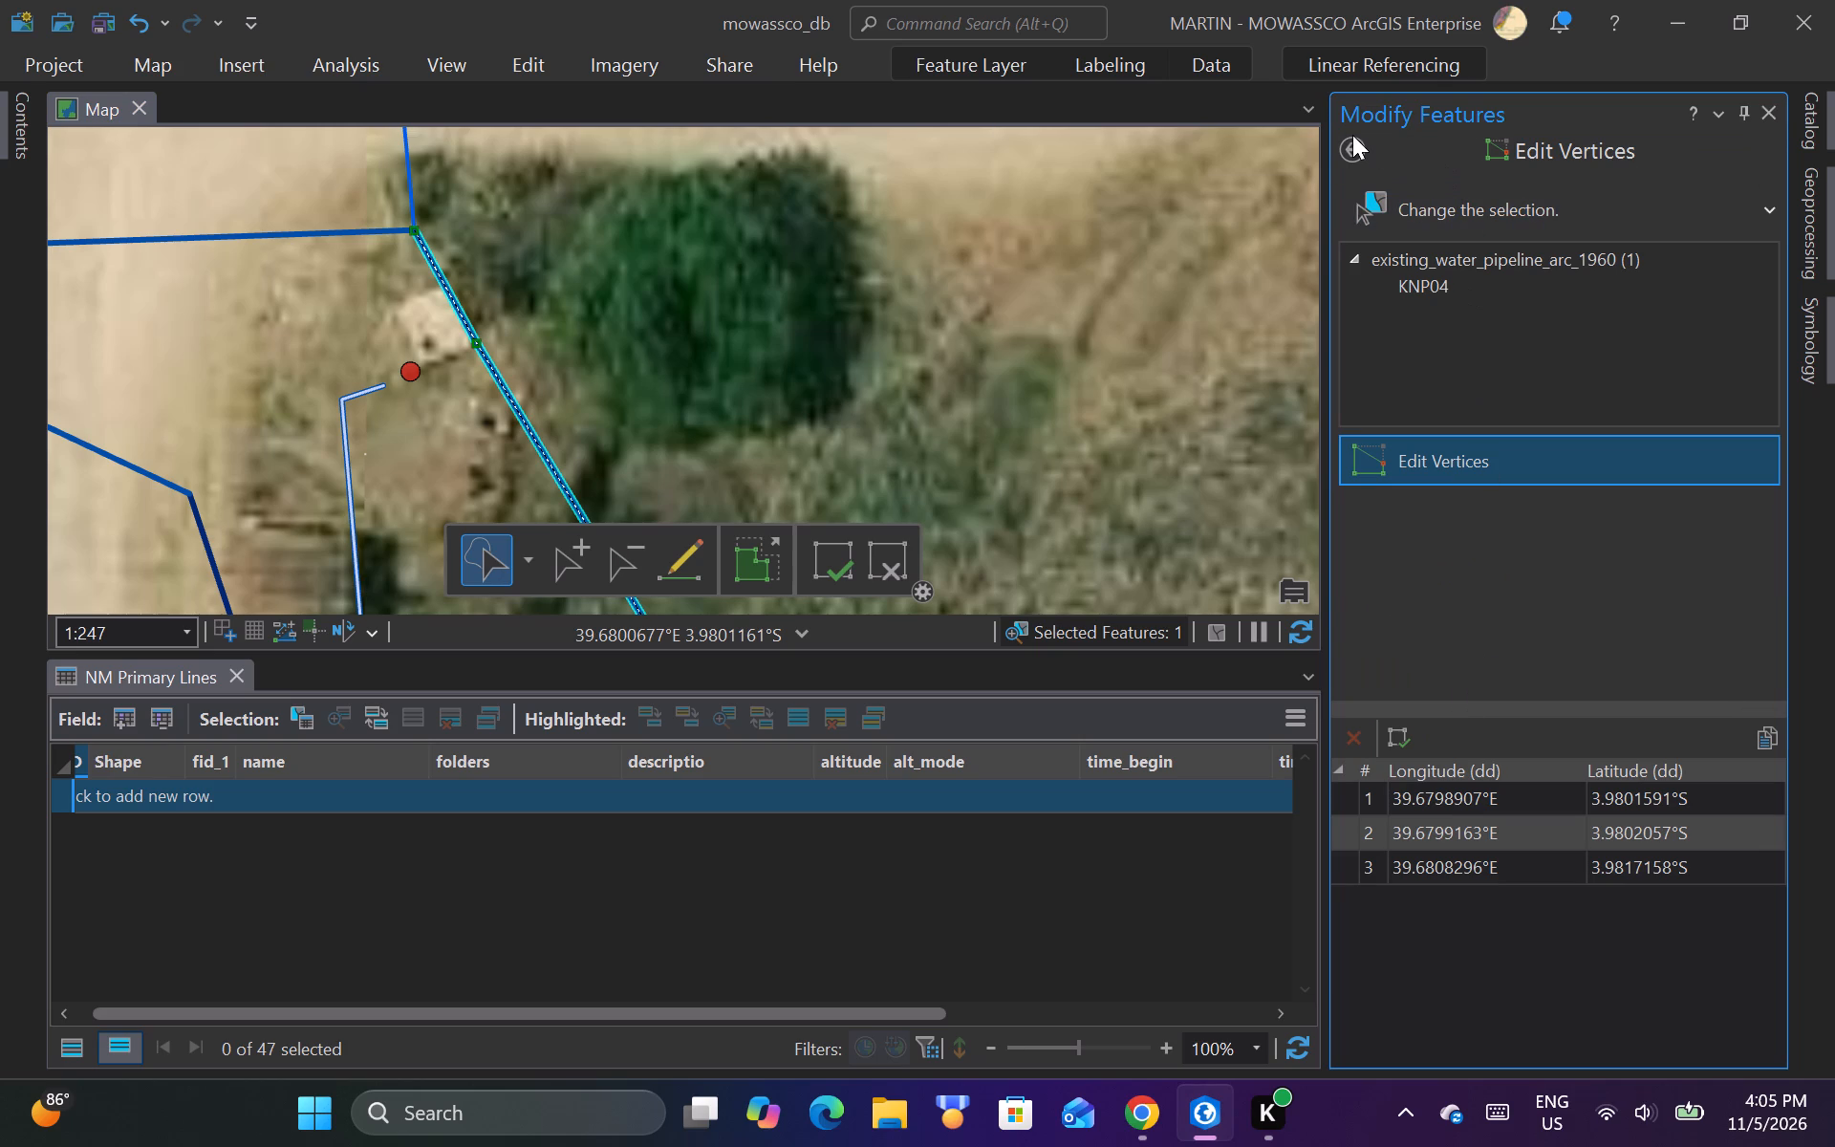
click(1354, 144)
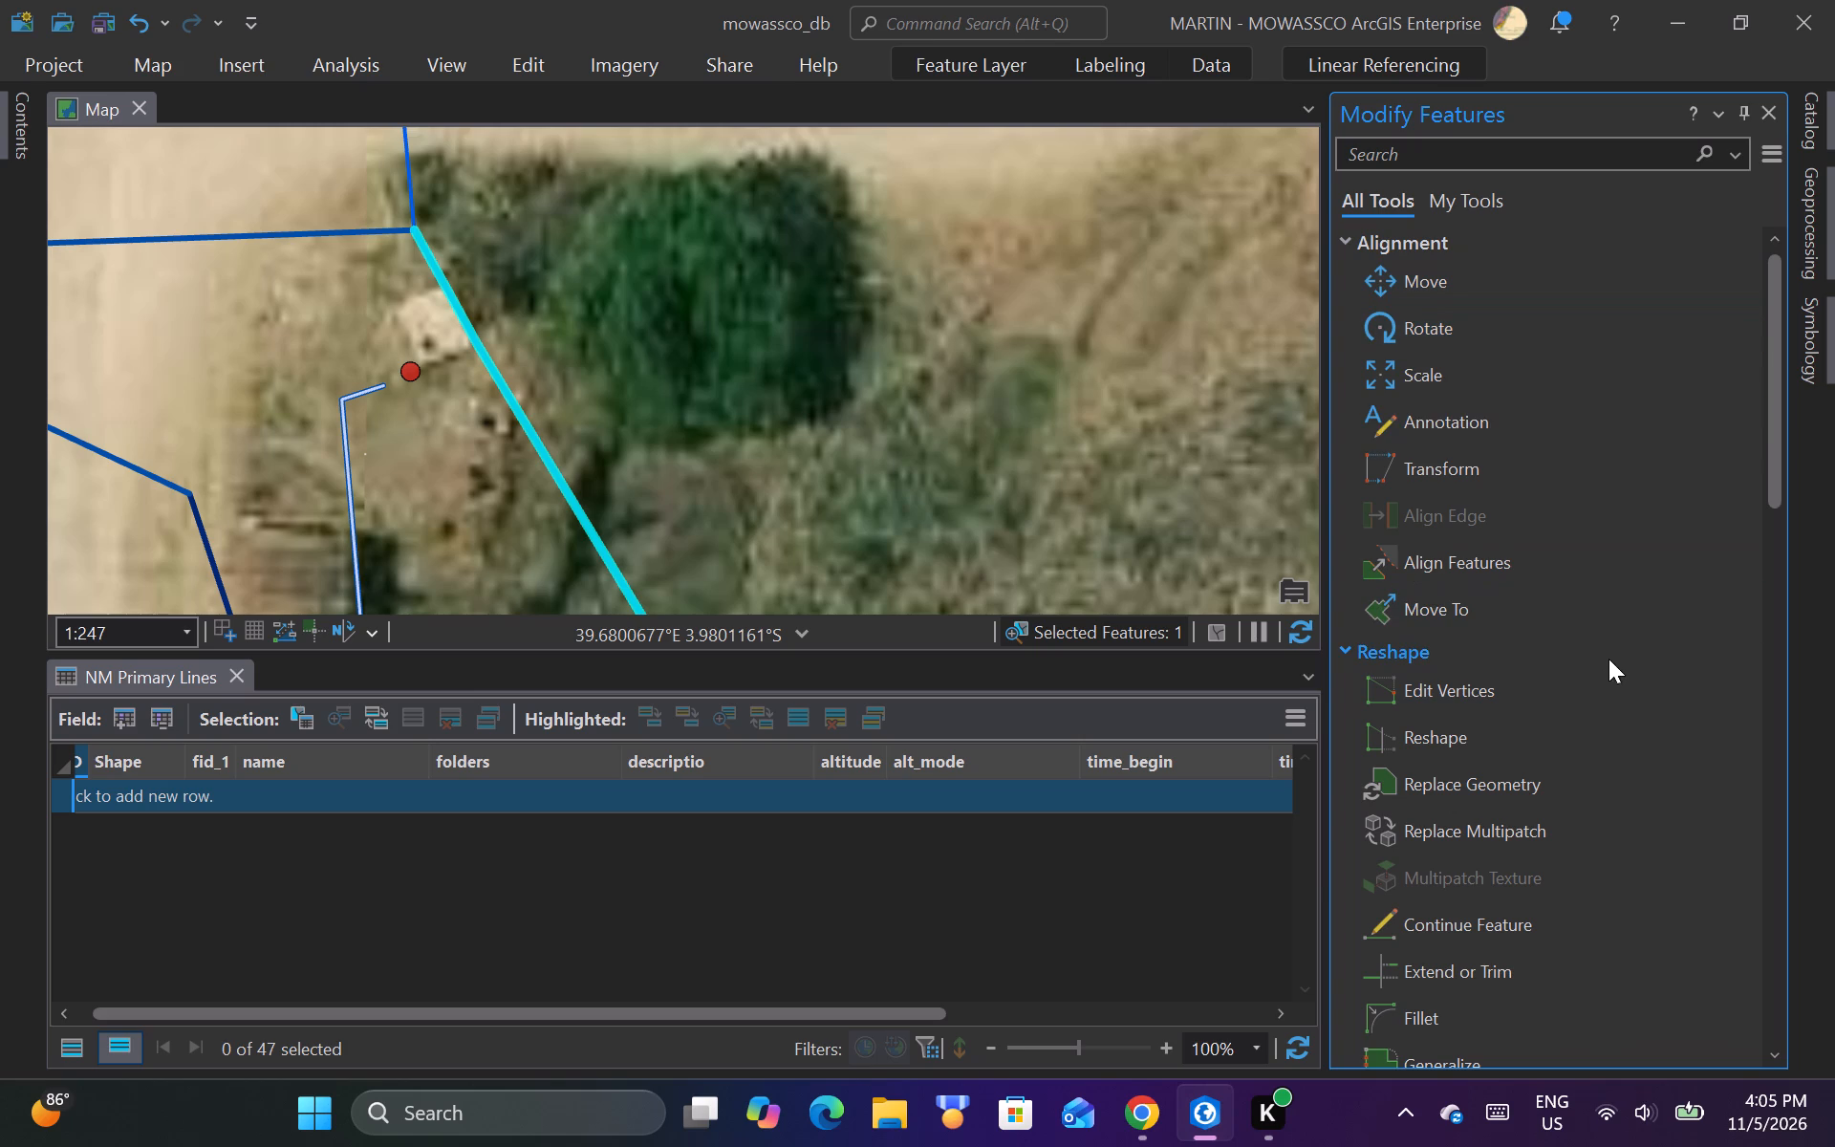
Split the selected KNP04 pipeline beside the northernmost ruto_line_poi point, at about 39.67991°E, 3.98020°S.
scroll(1607, 720, down, 1)
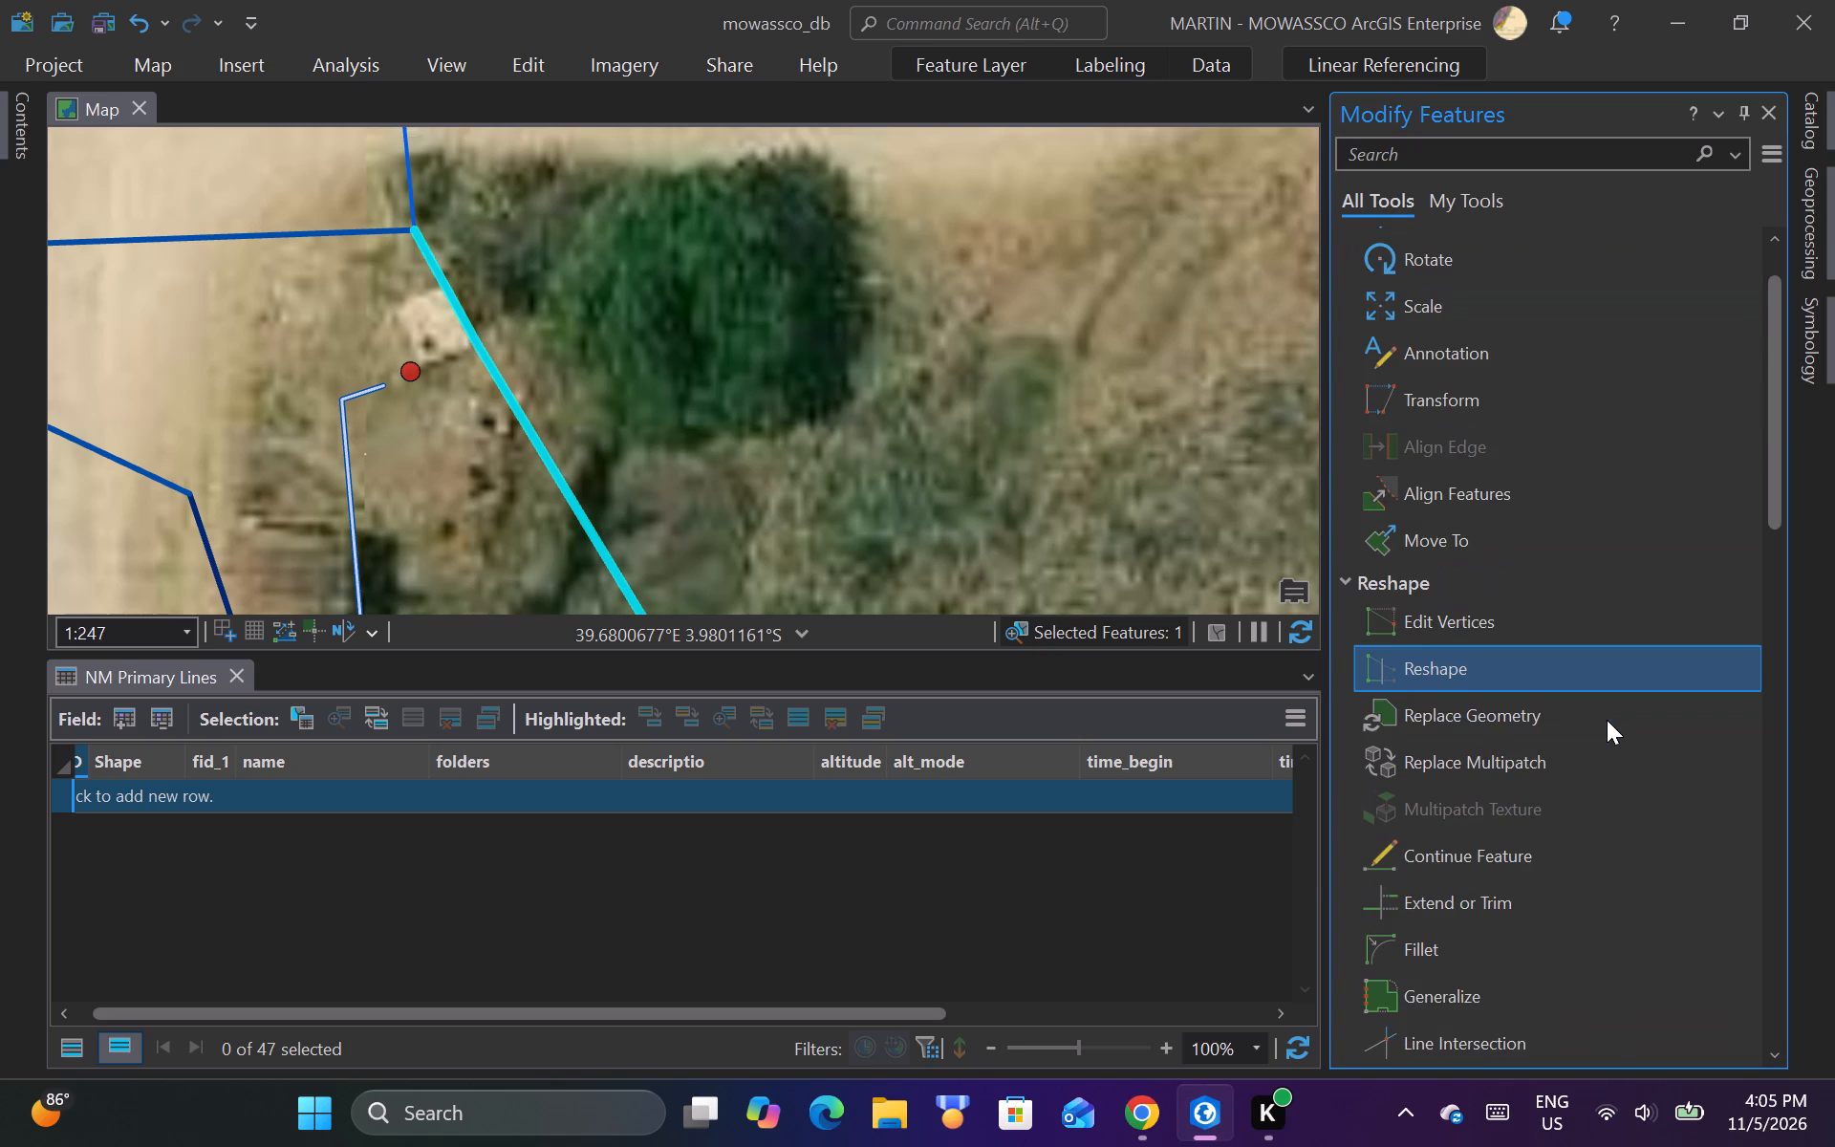
scroll(1607, 720, down, 3)
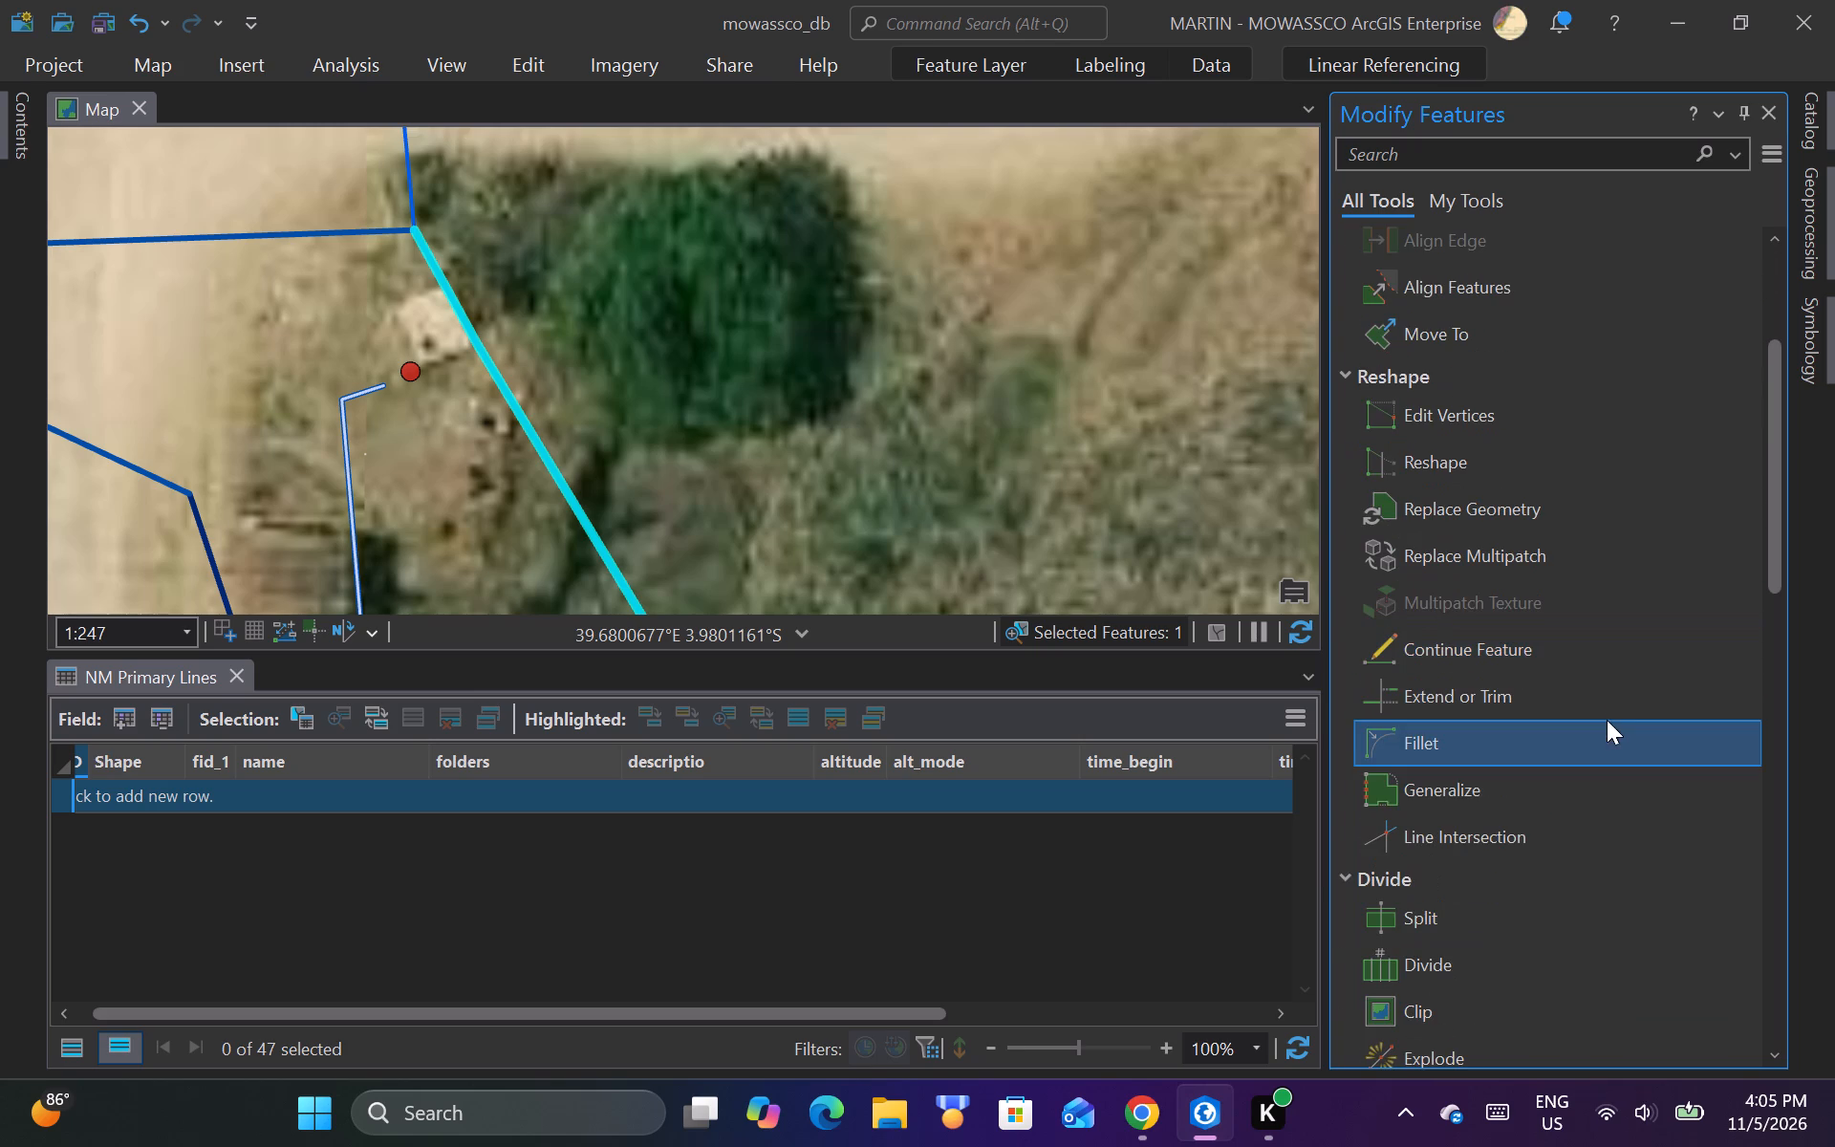
click(1456, 911)
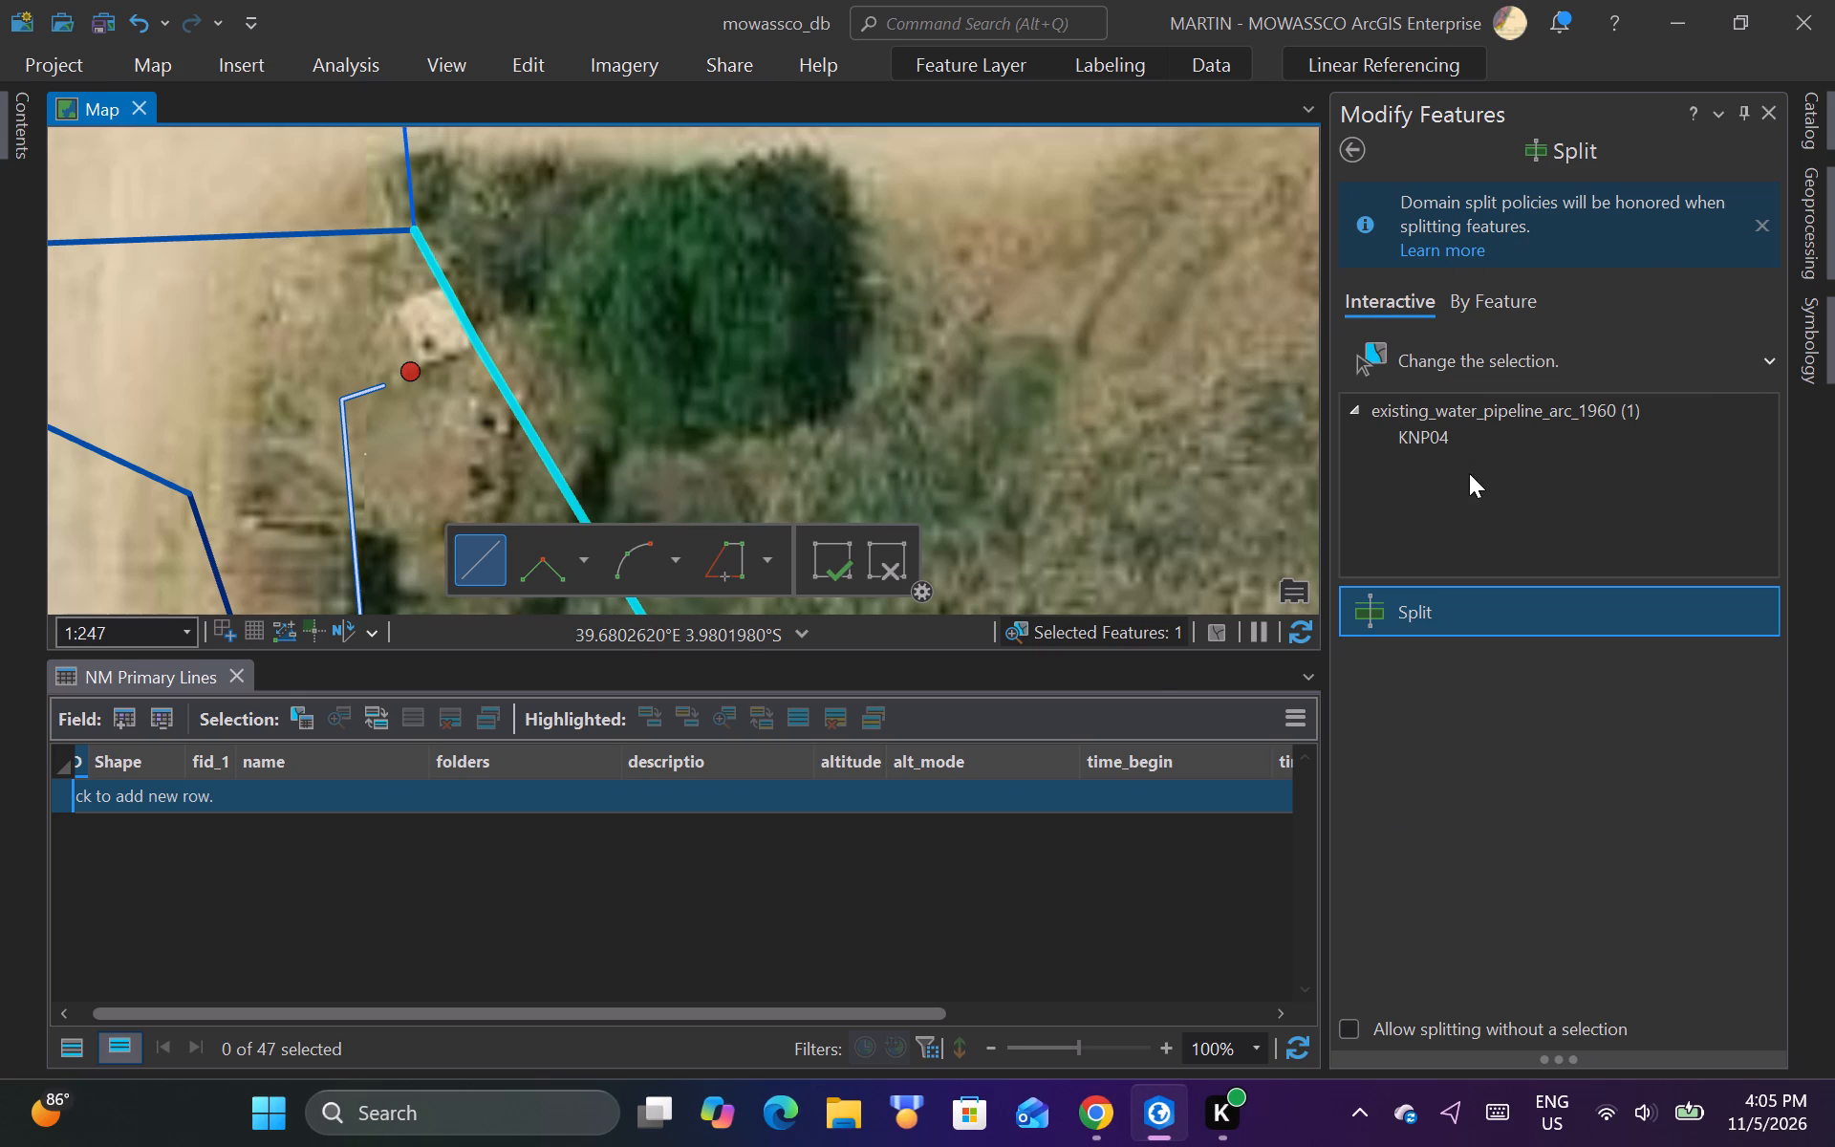
click(1767, 225)
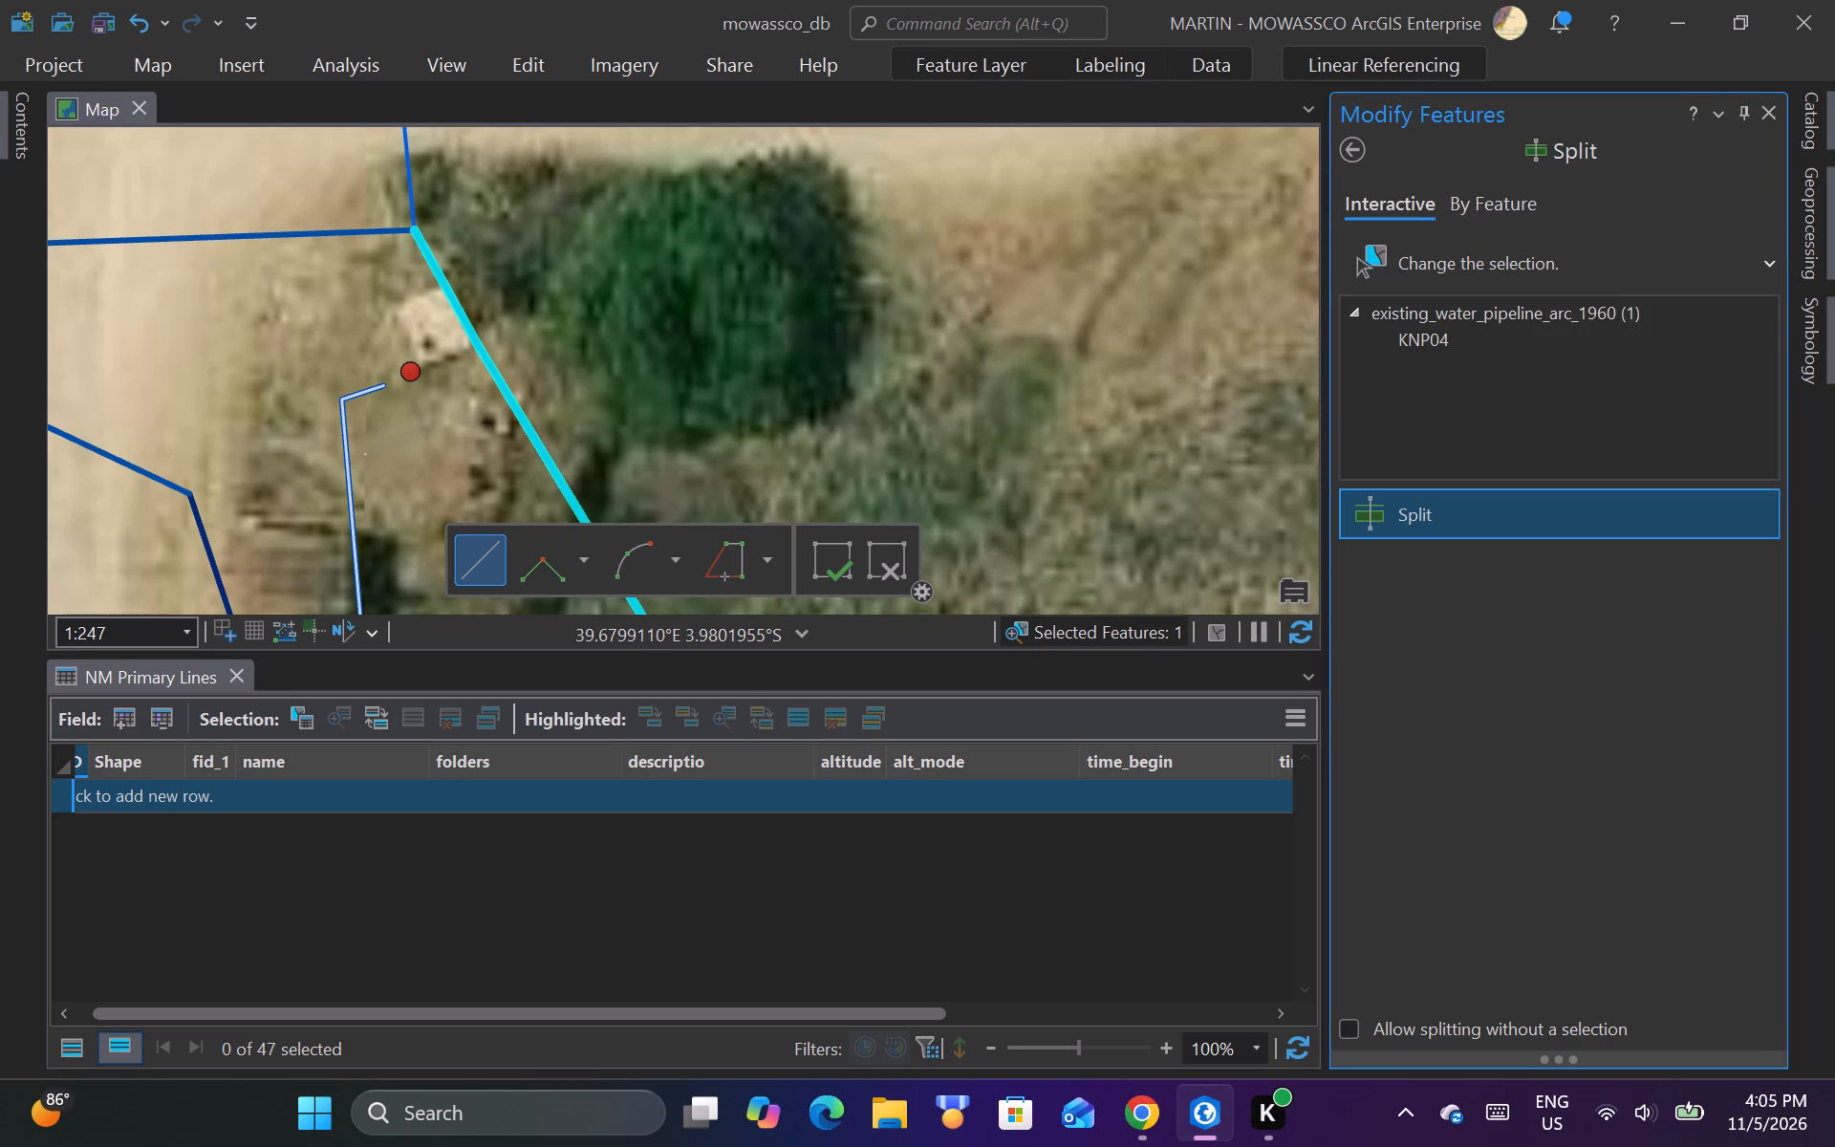
click(464, 320)
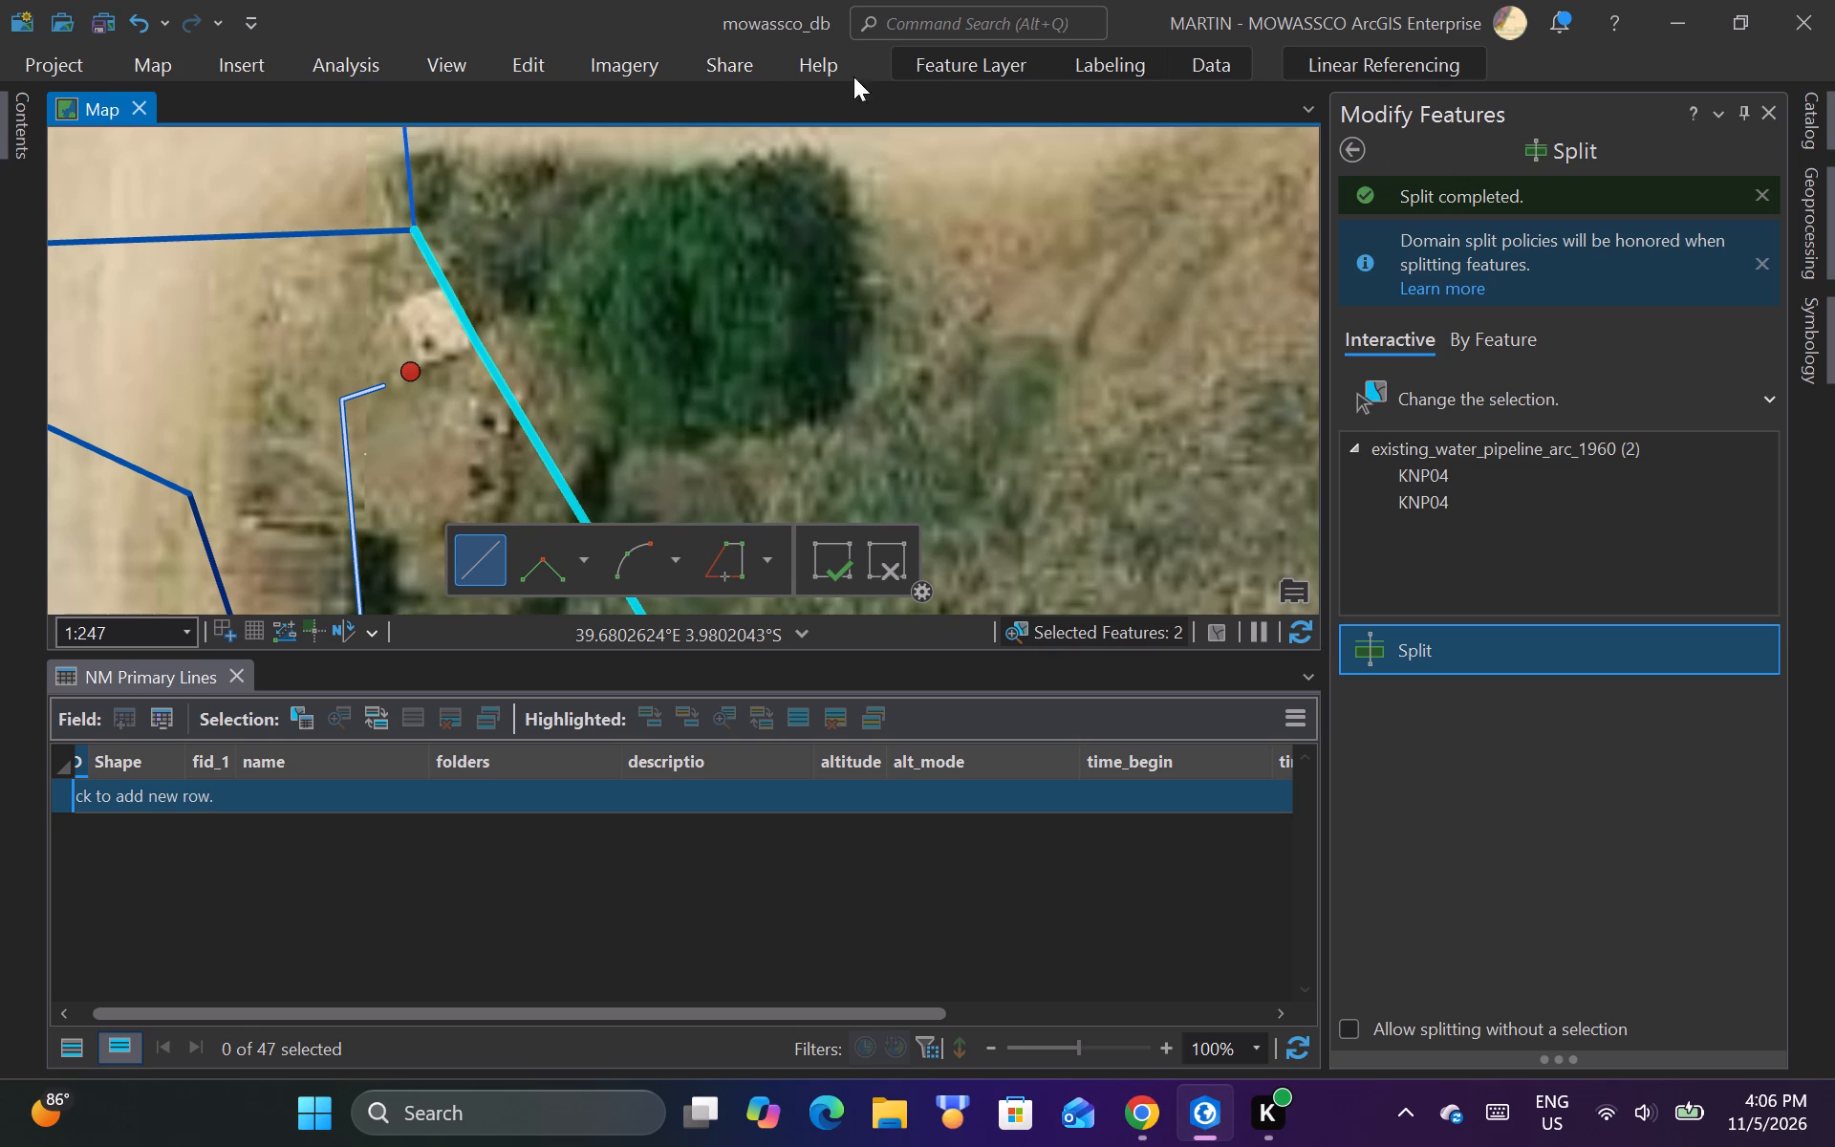
Open the KNP04 pipeline piece just south of the new split for vertex editing.
click(511, 65)
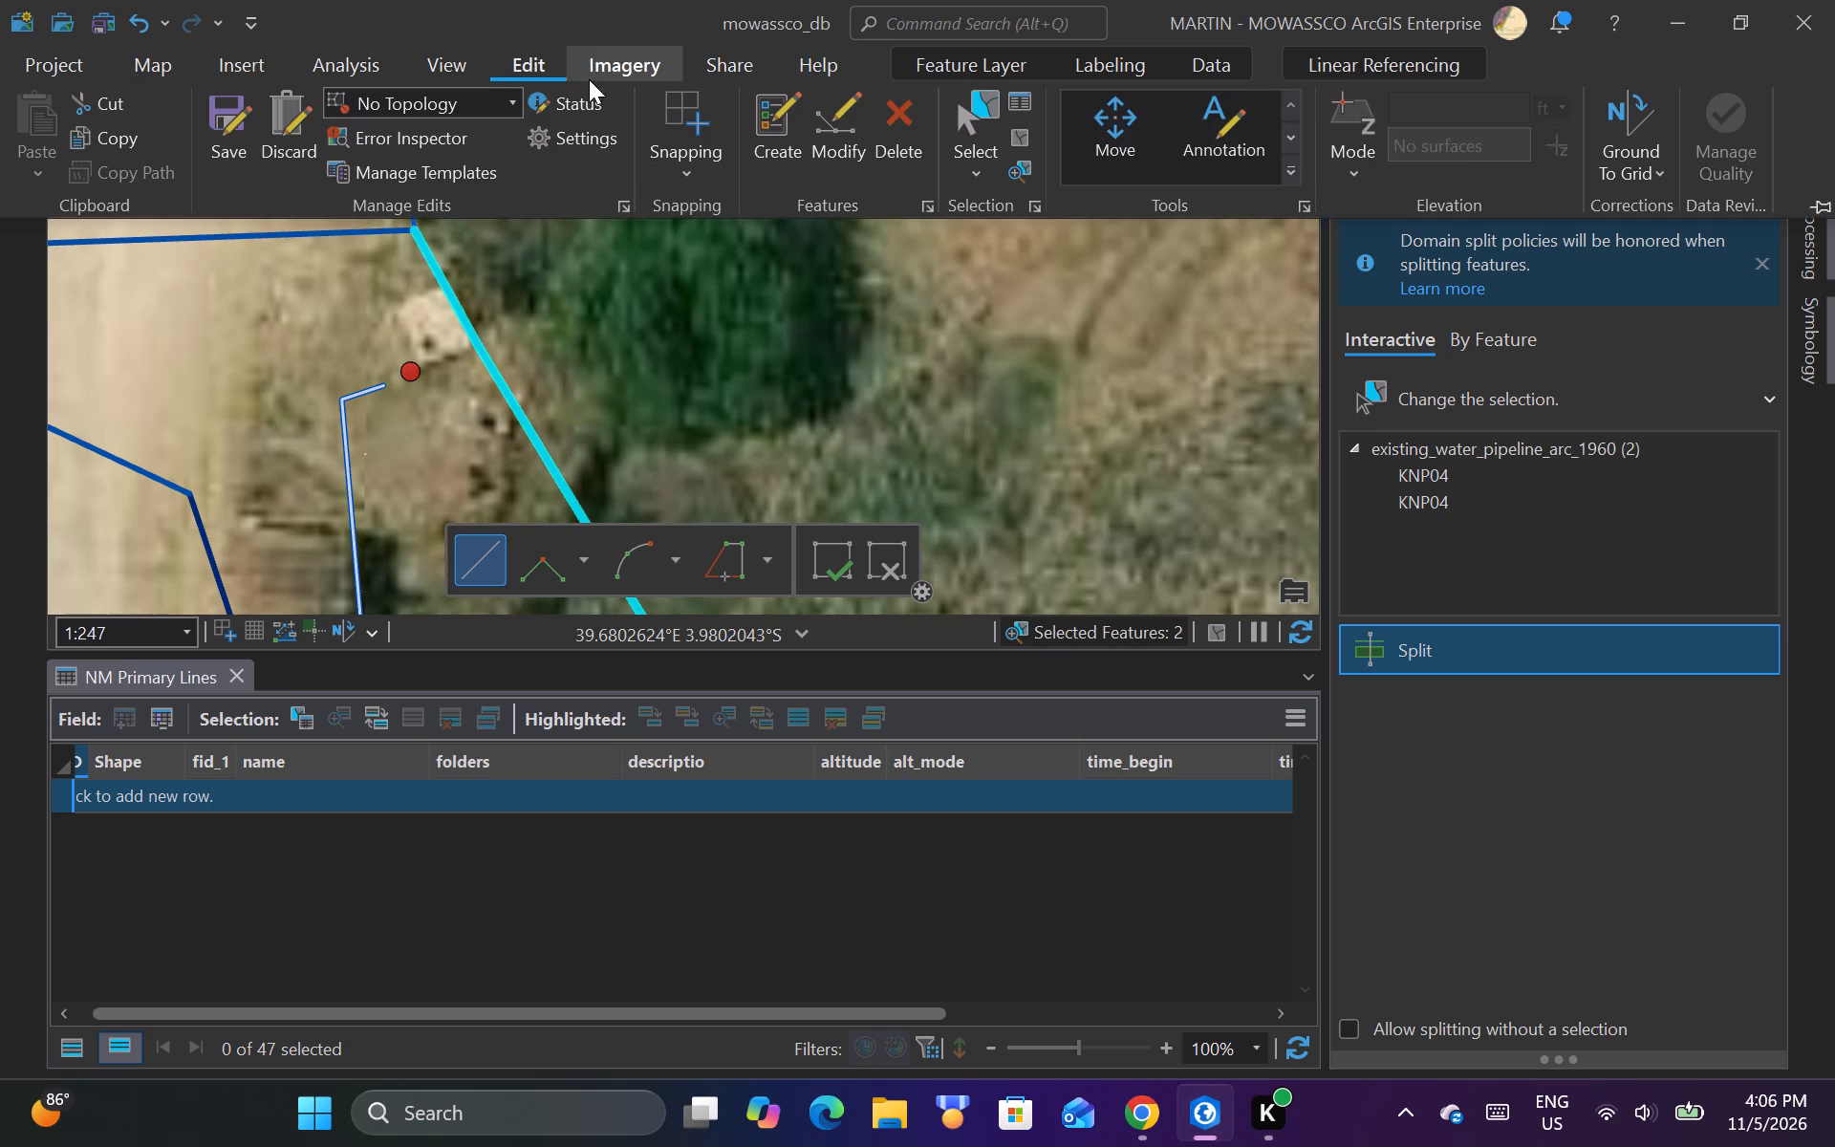
click(835, 132)
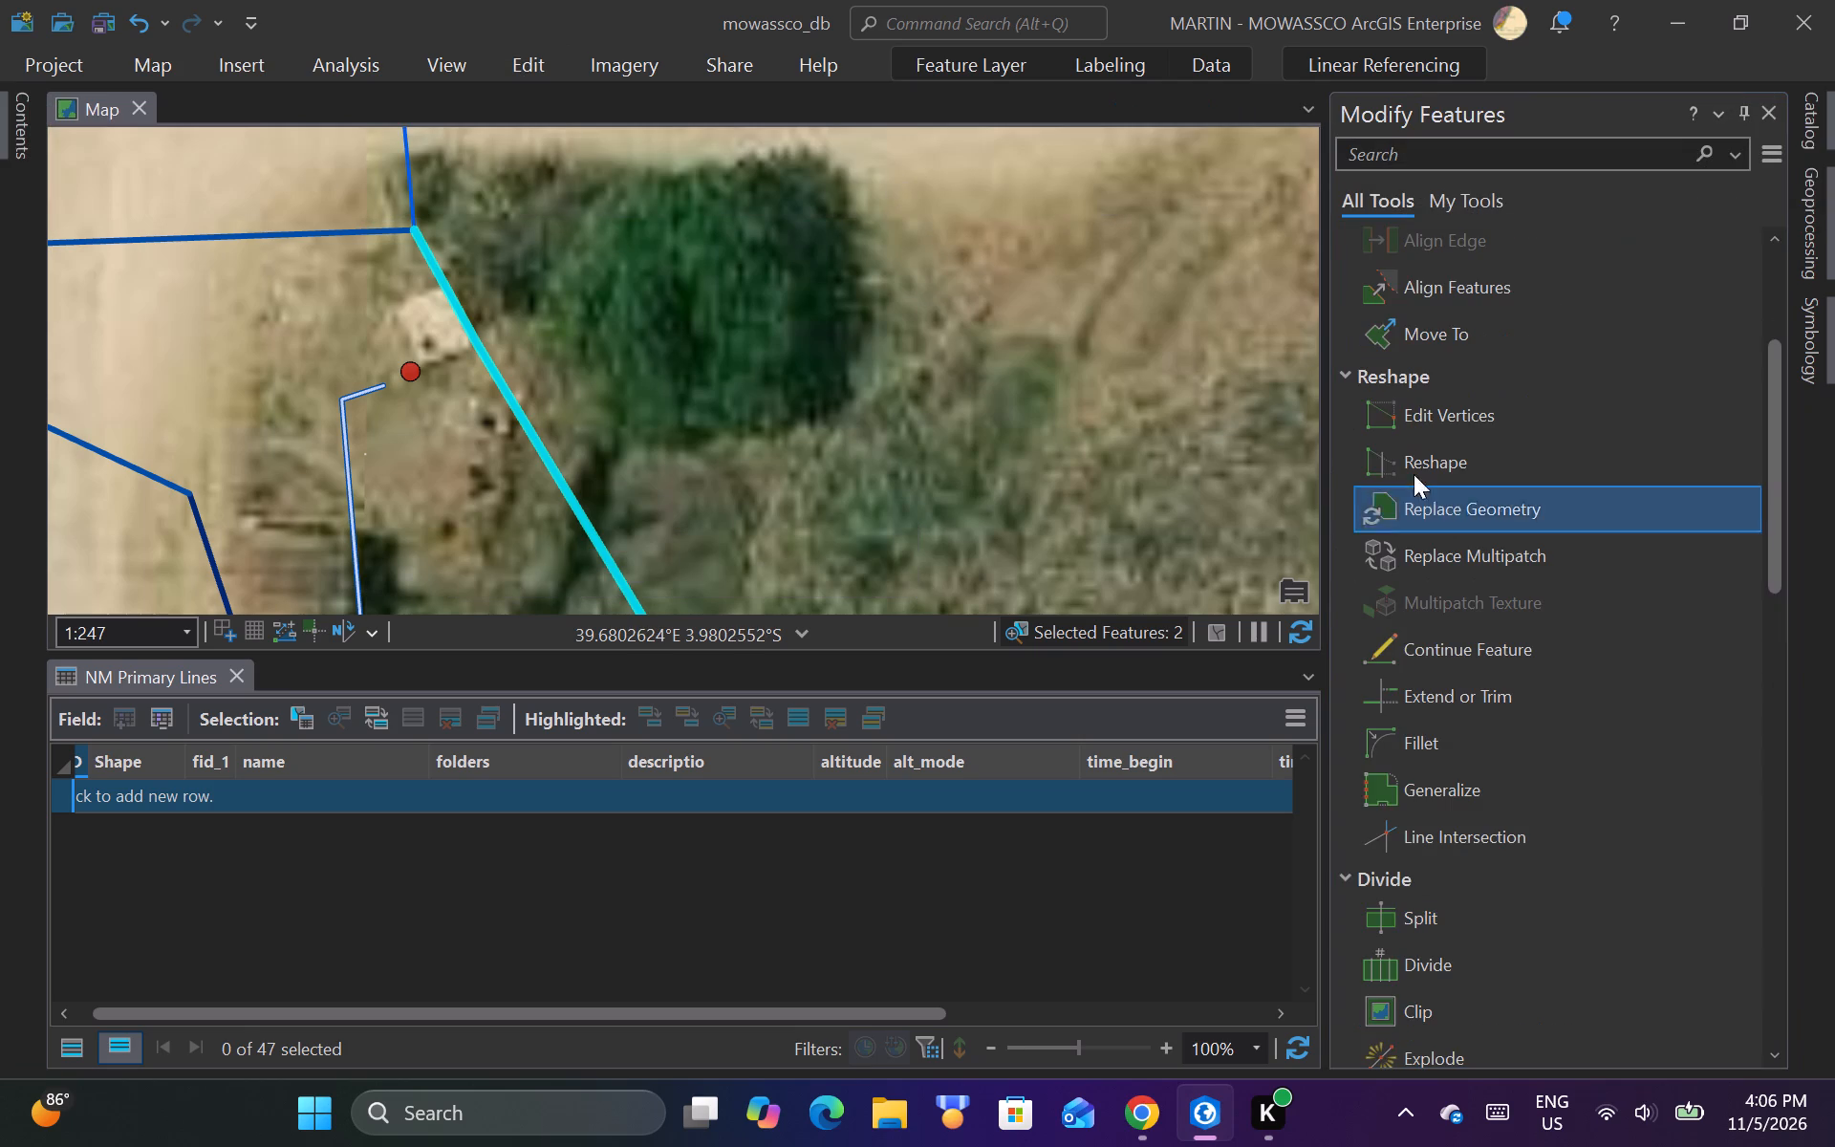
click(1443, 420)
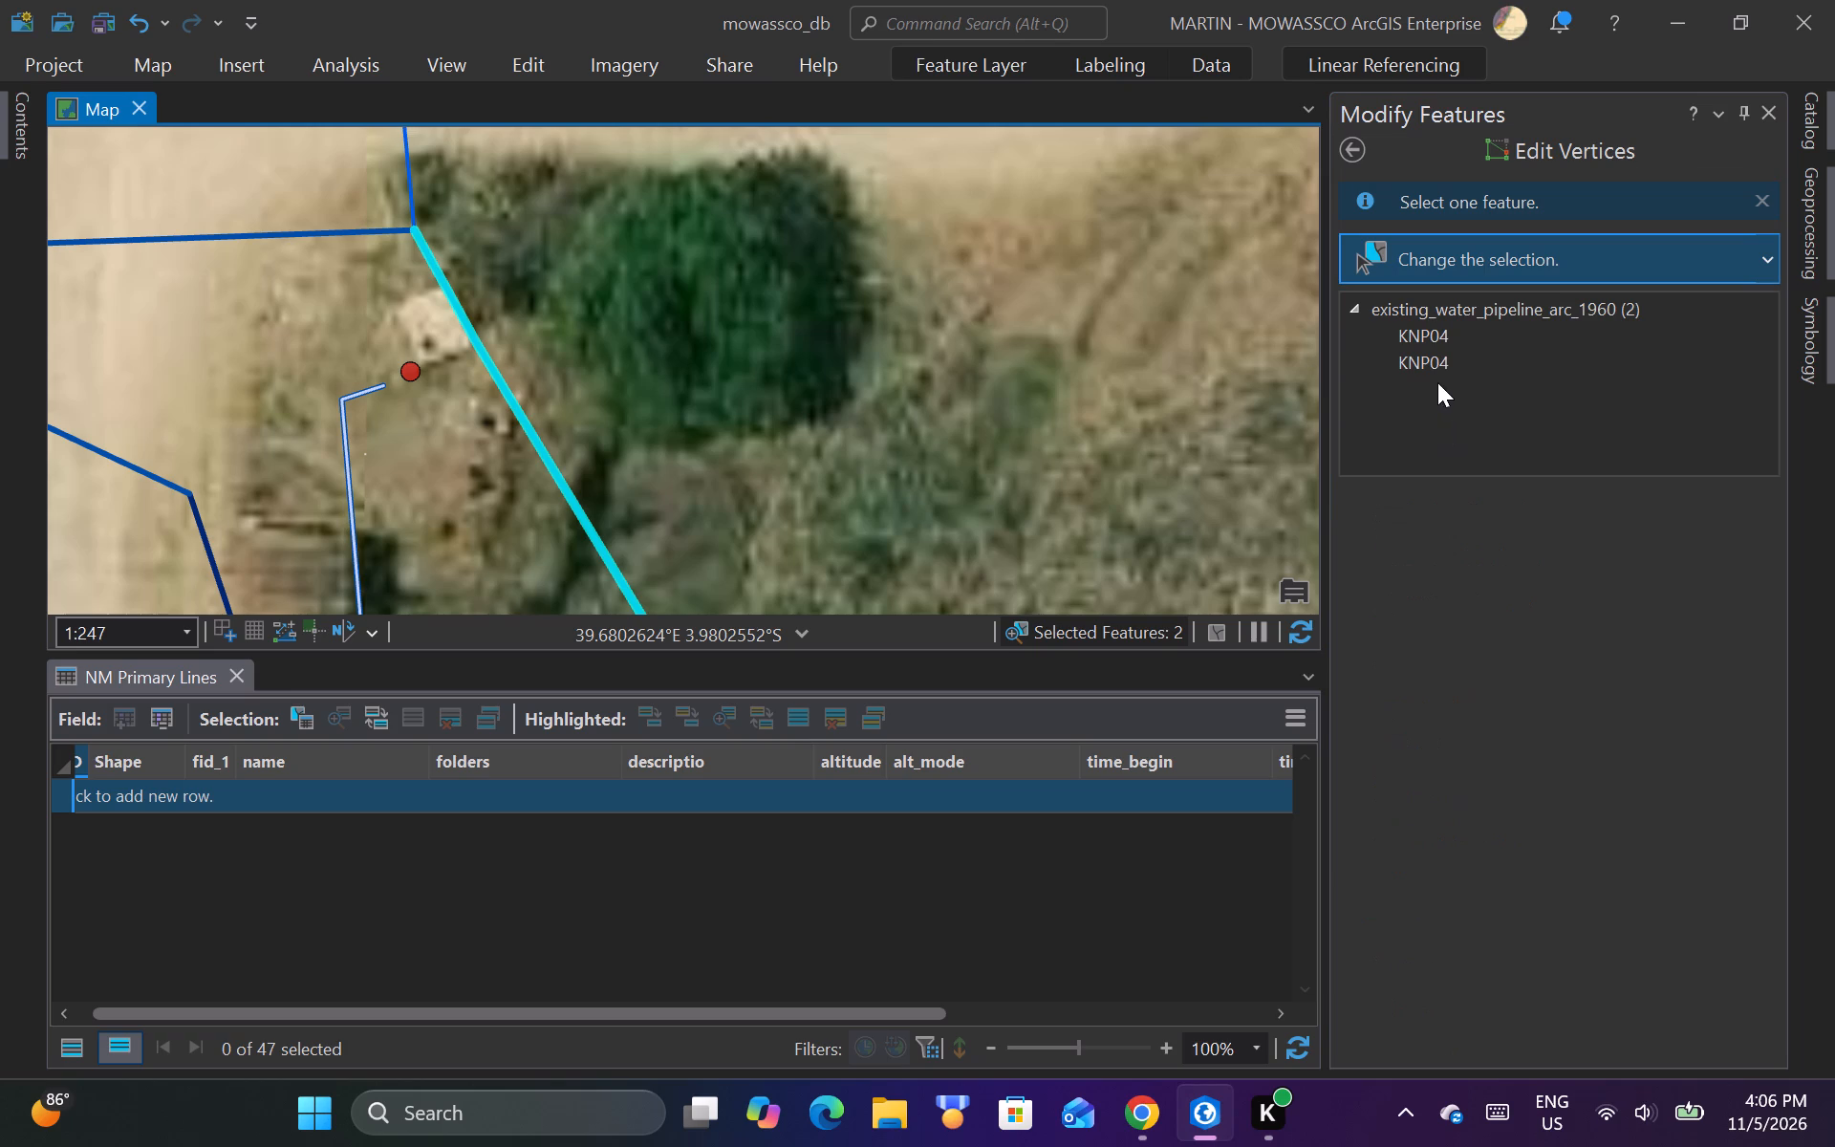
click(1433, 332)
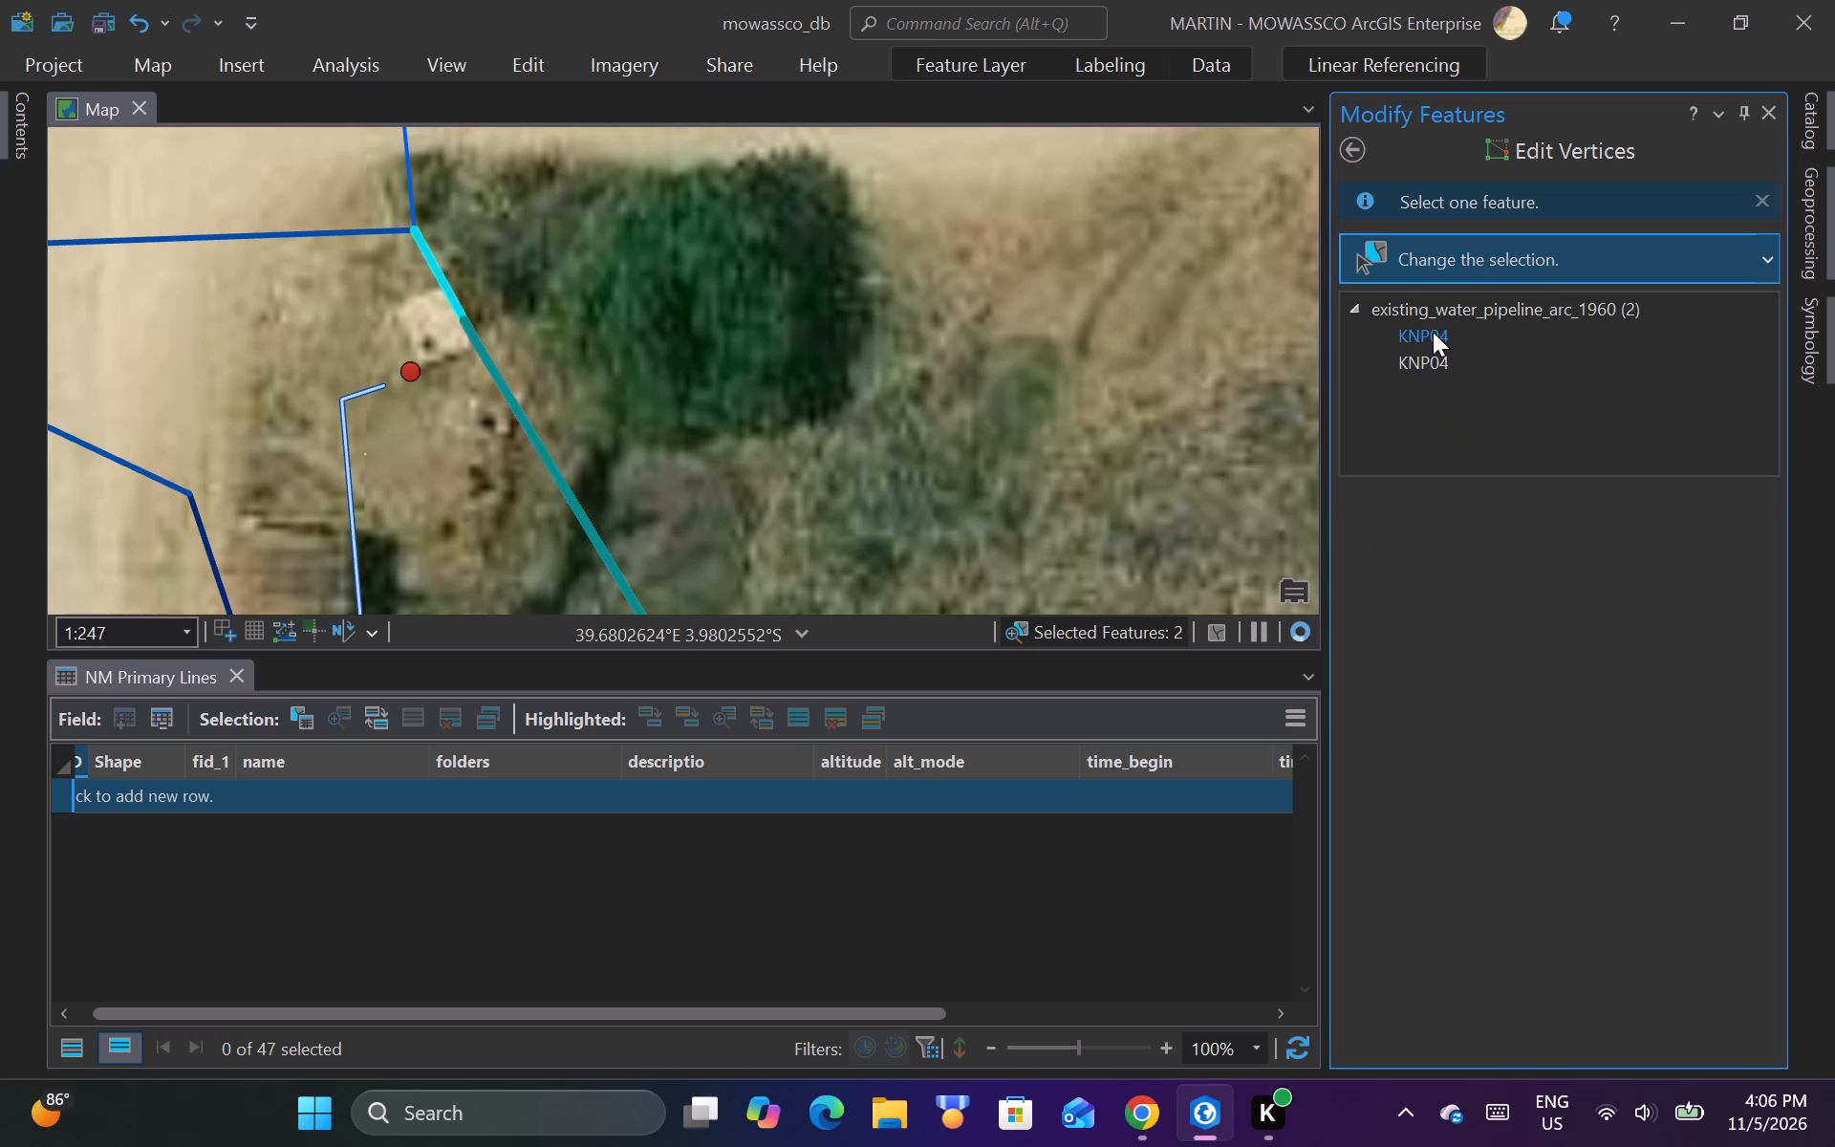
click(1436, 368)
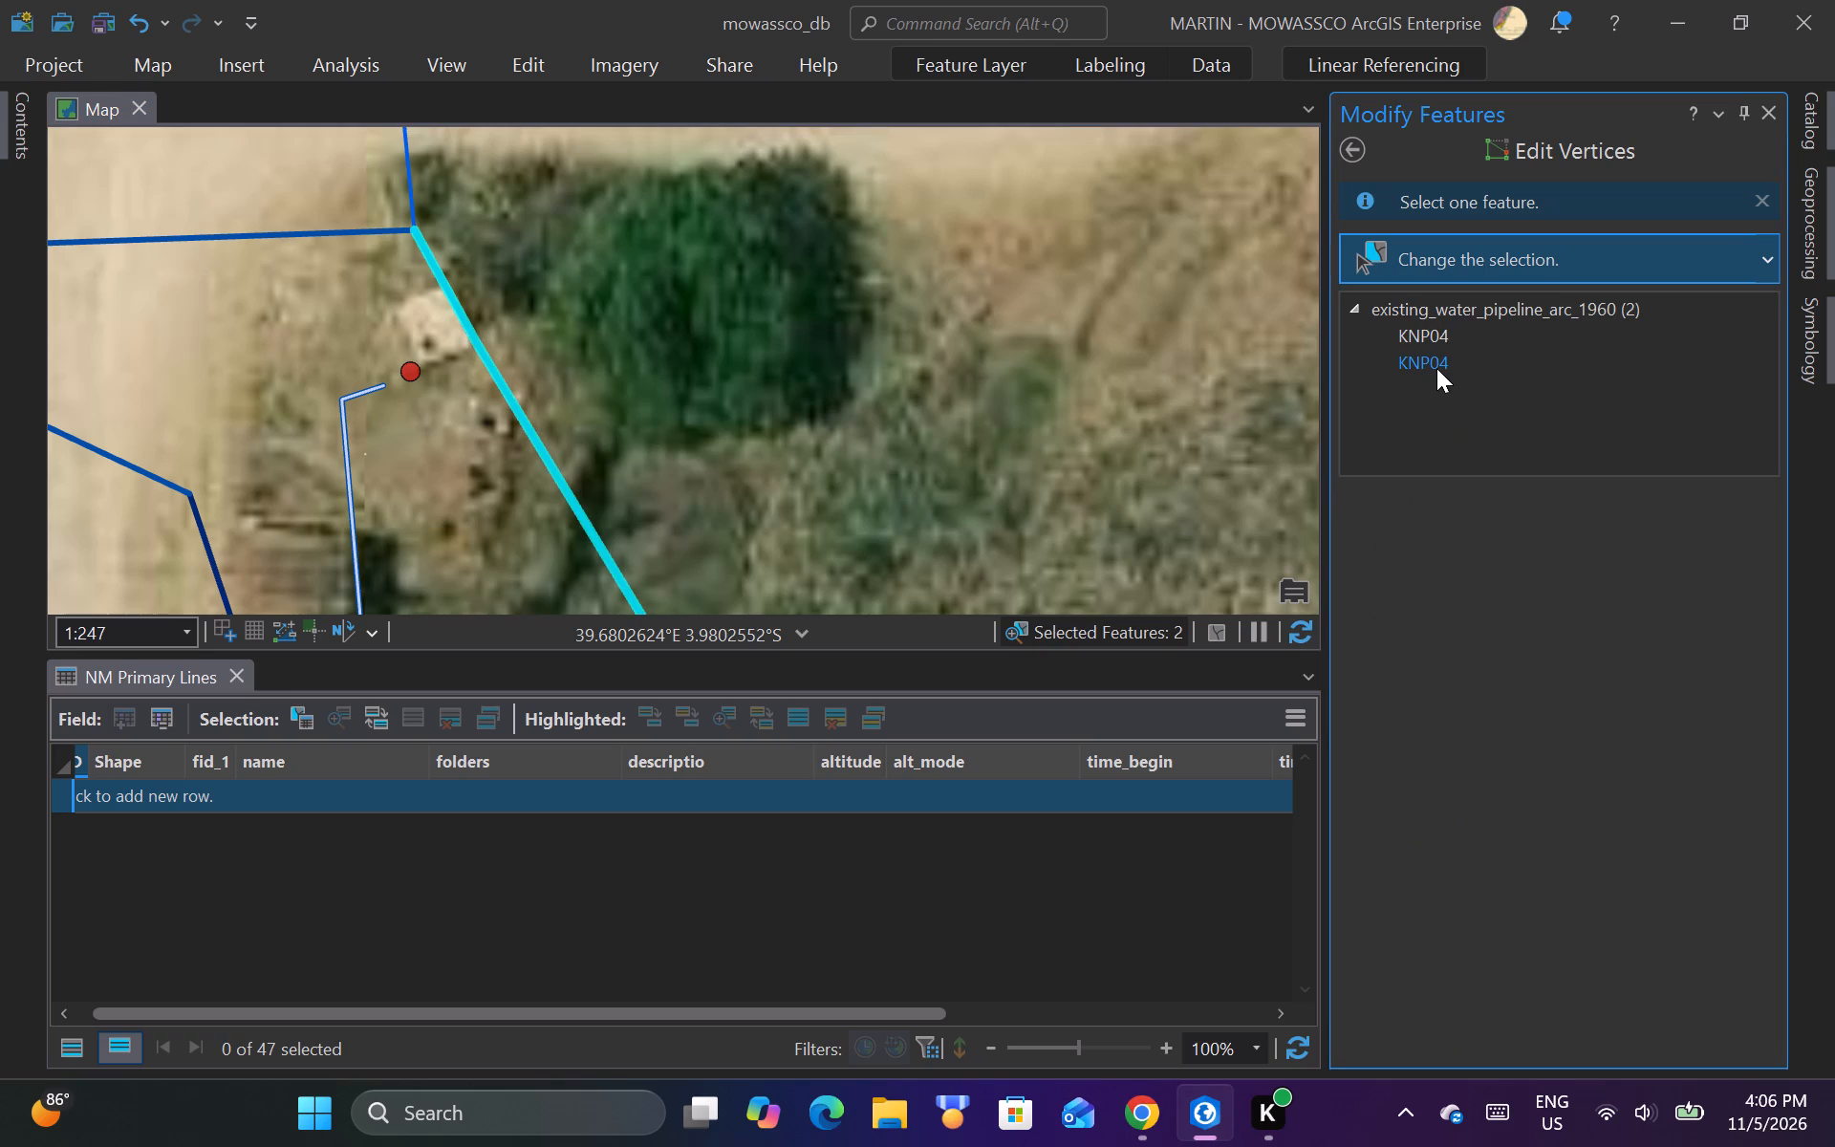
click(1436, 366)
click(1436, 366)
double_click(1436, 366)
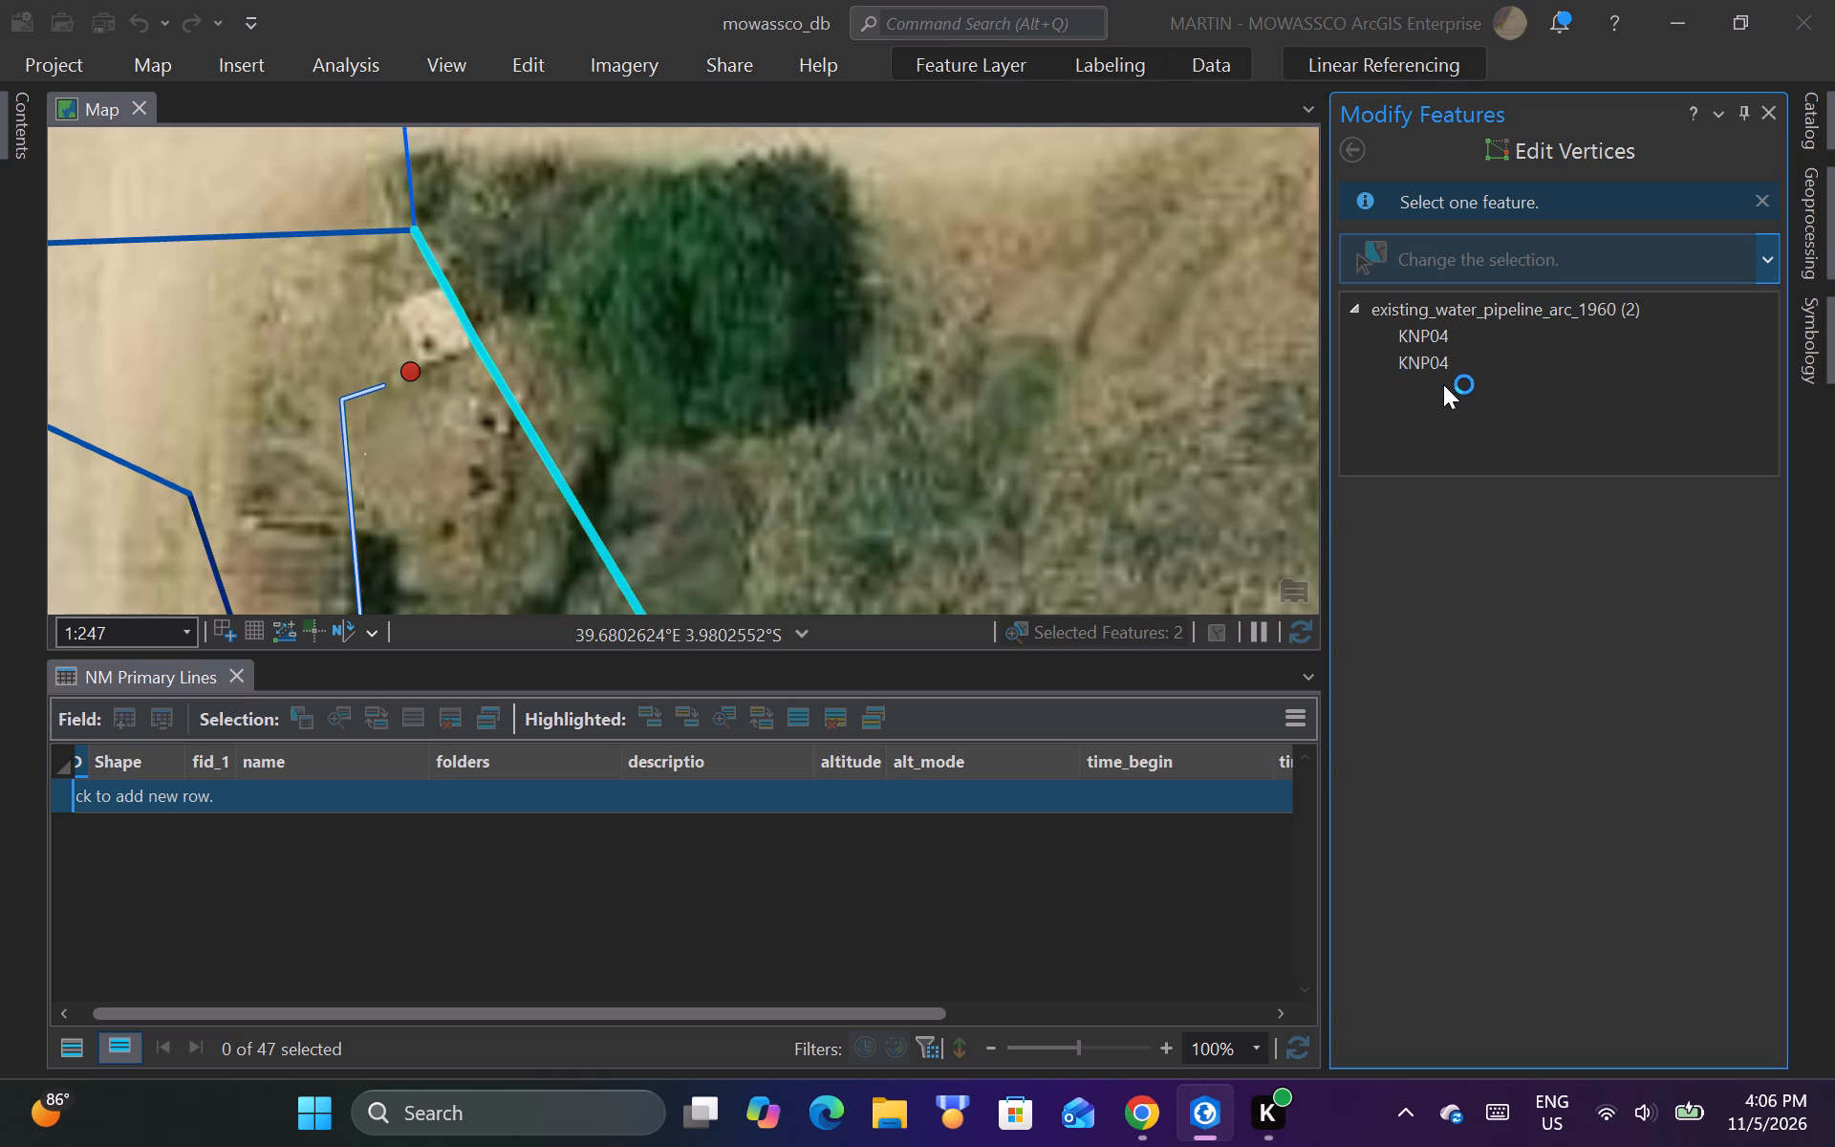
click(1438, 335)
click(526, 69)
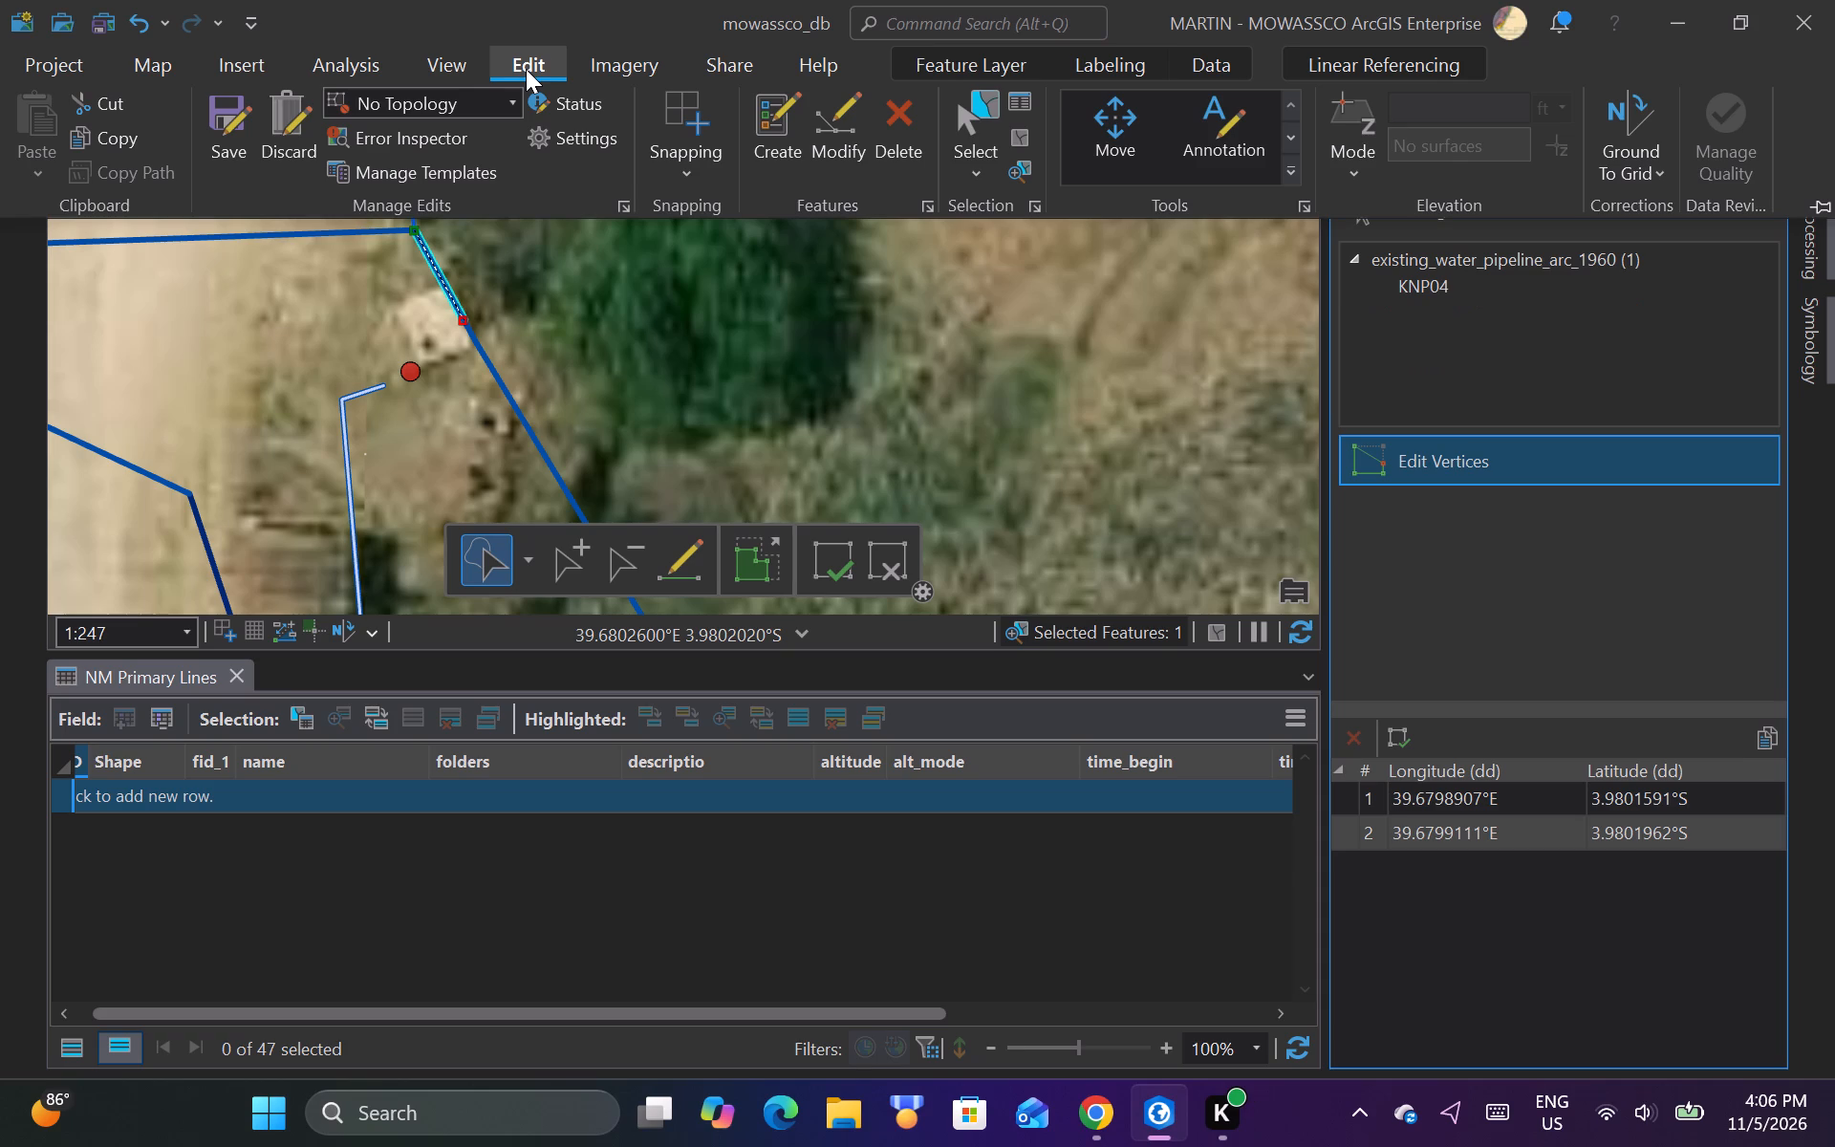
click(668, 18)
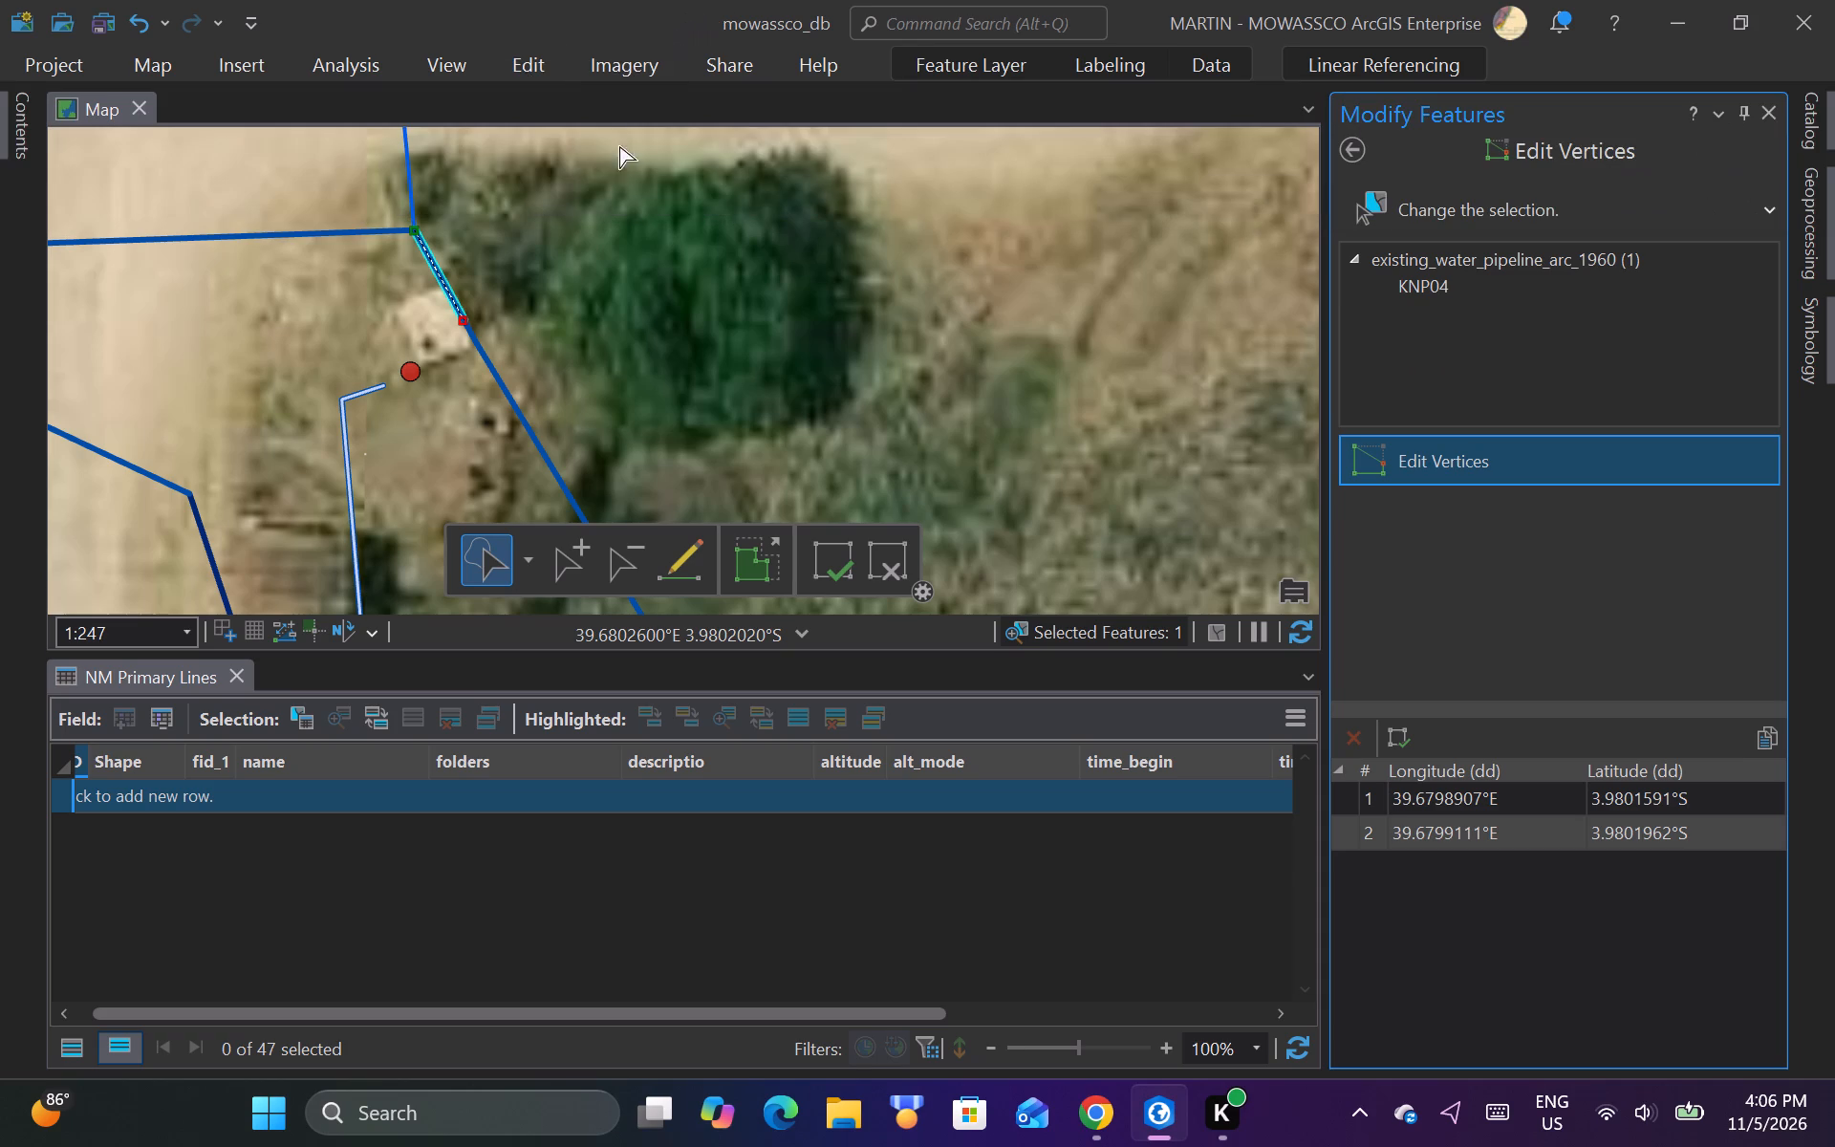
click(494, 373)
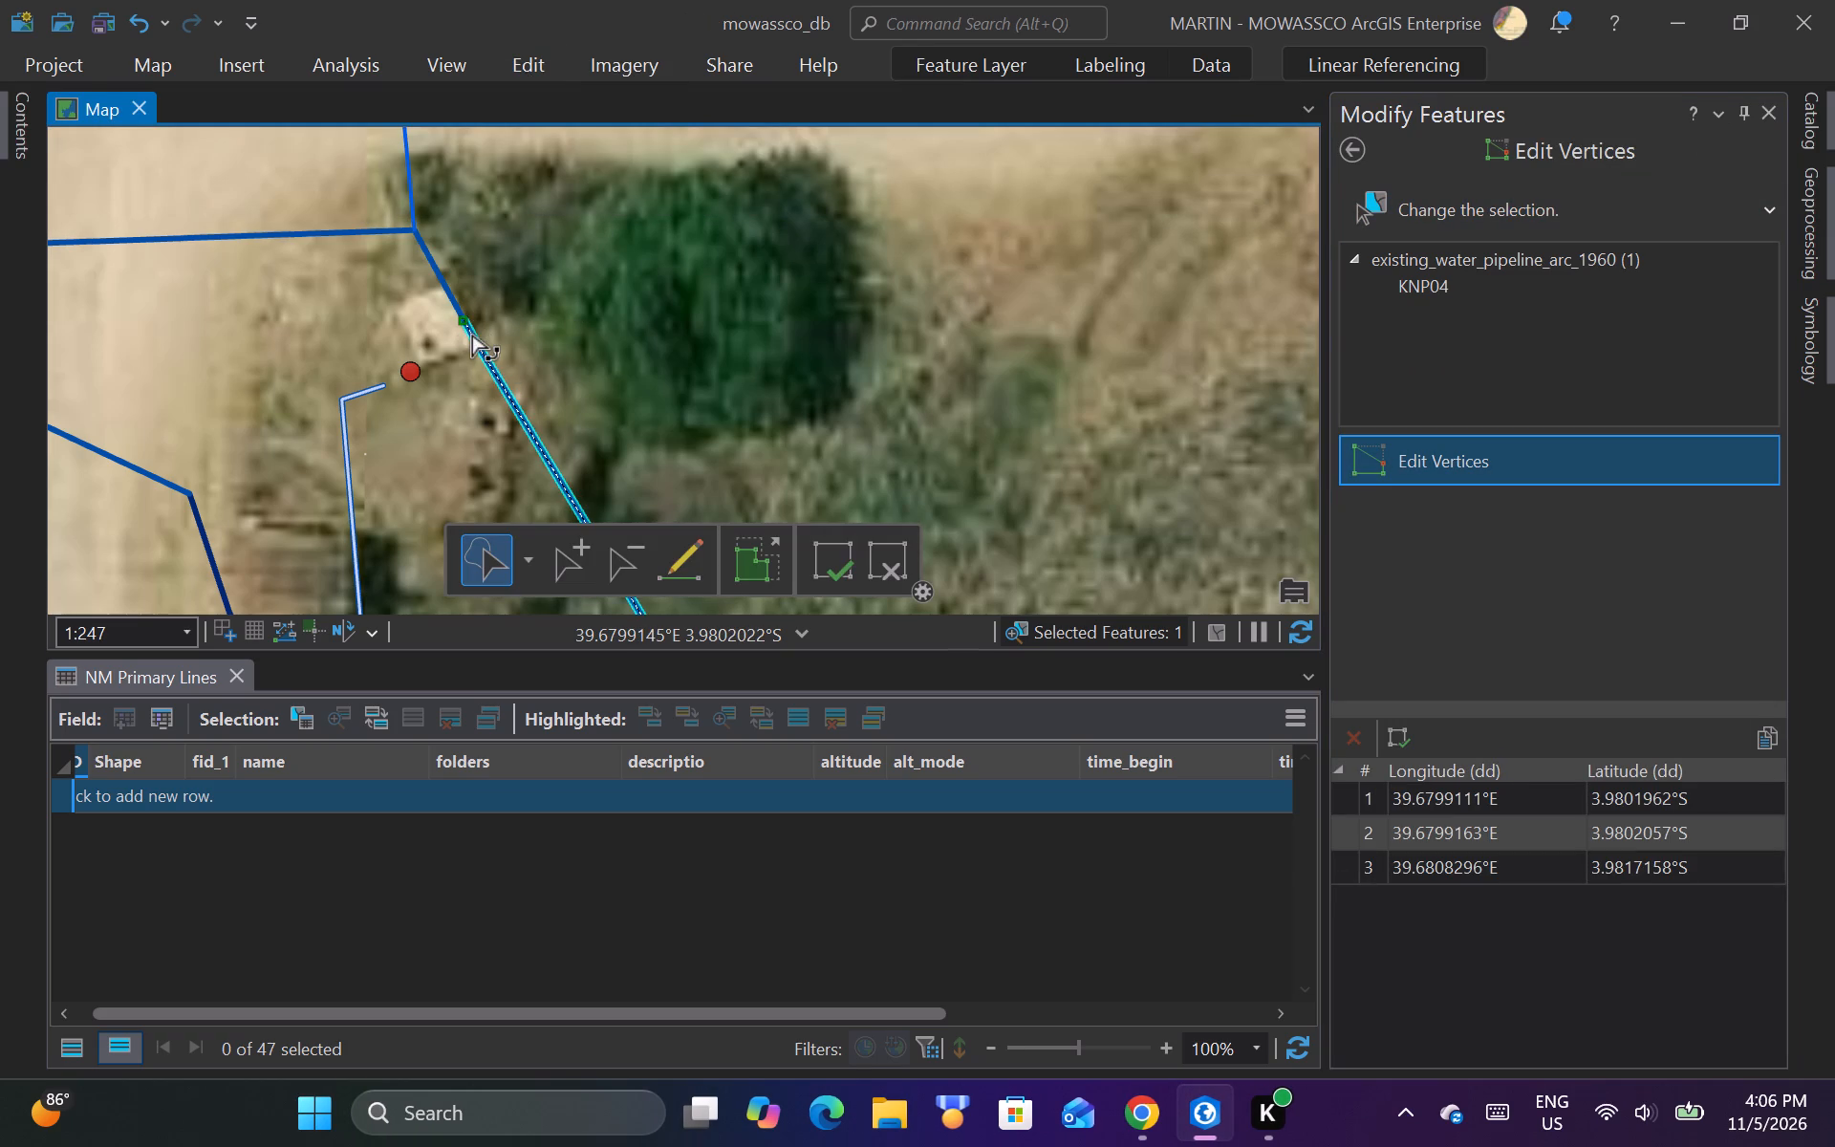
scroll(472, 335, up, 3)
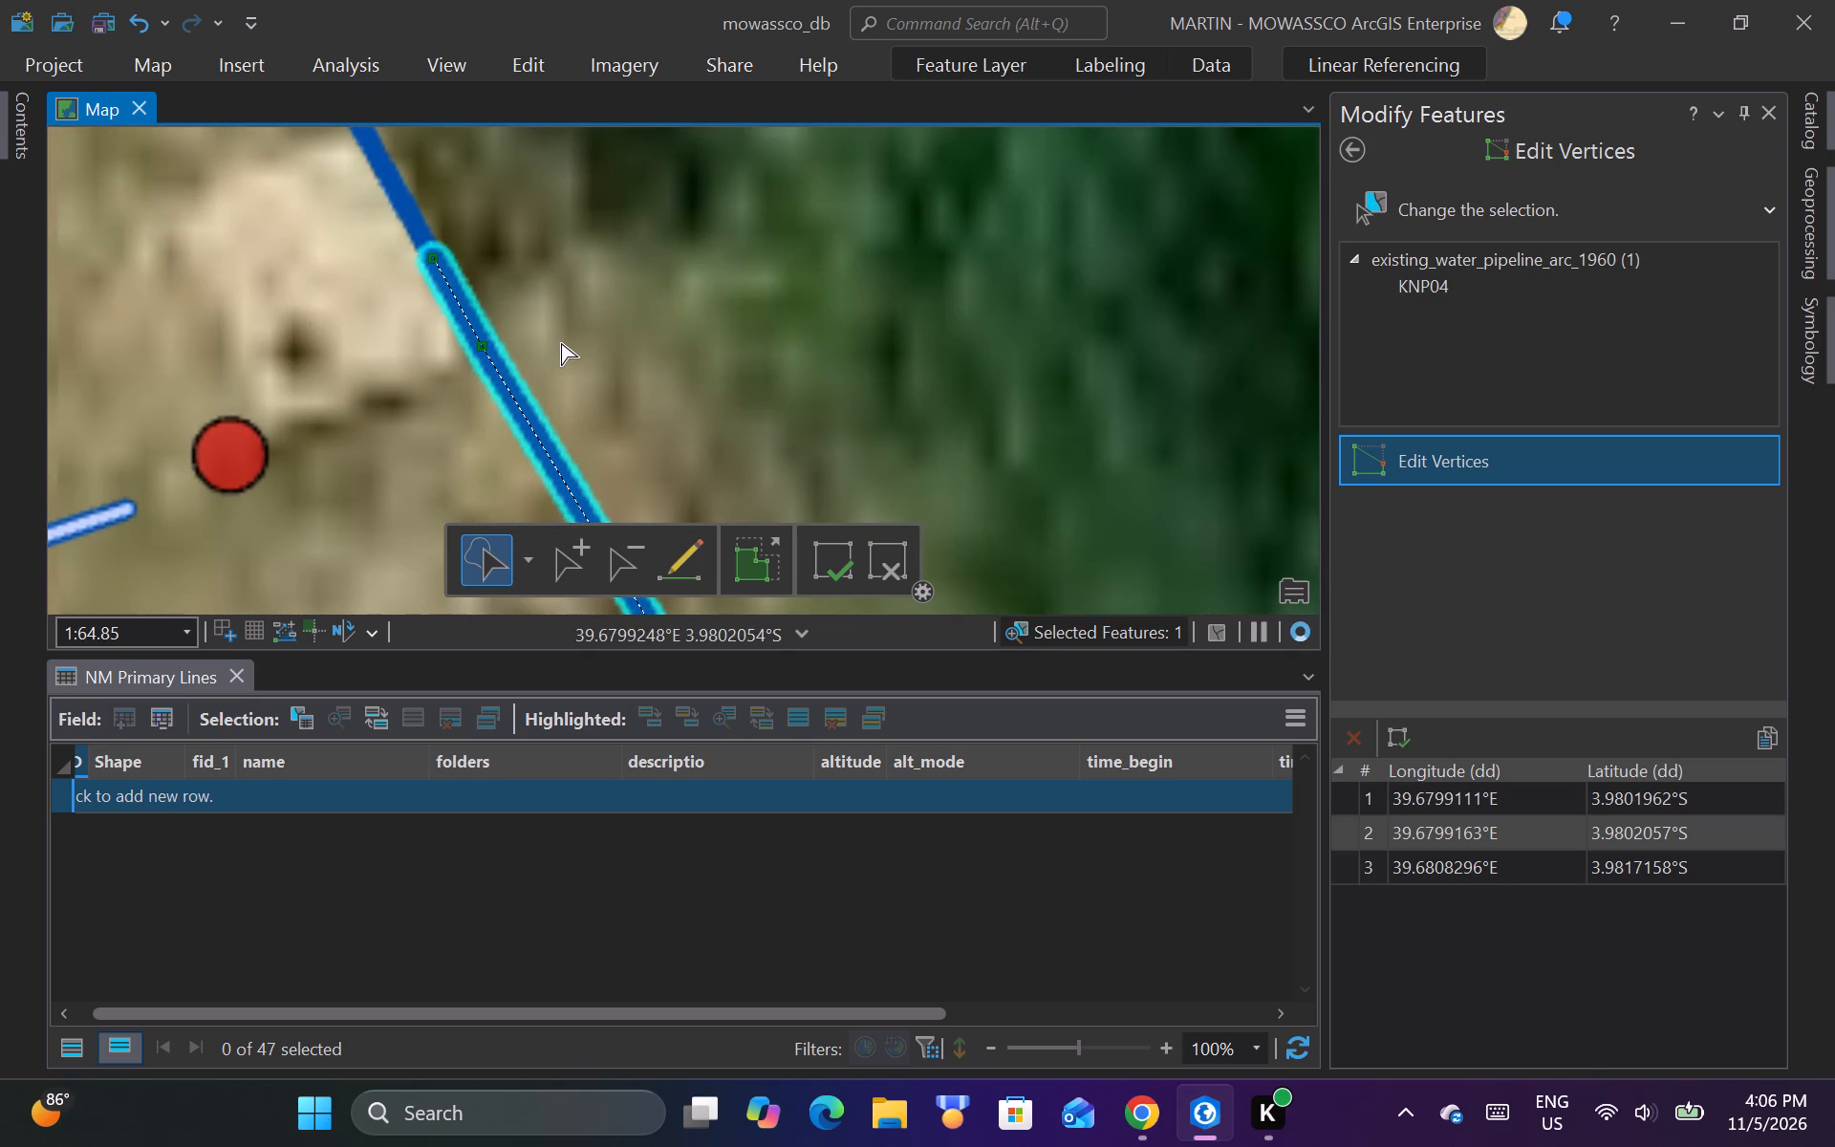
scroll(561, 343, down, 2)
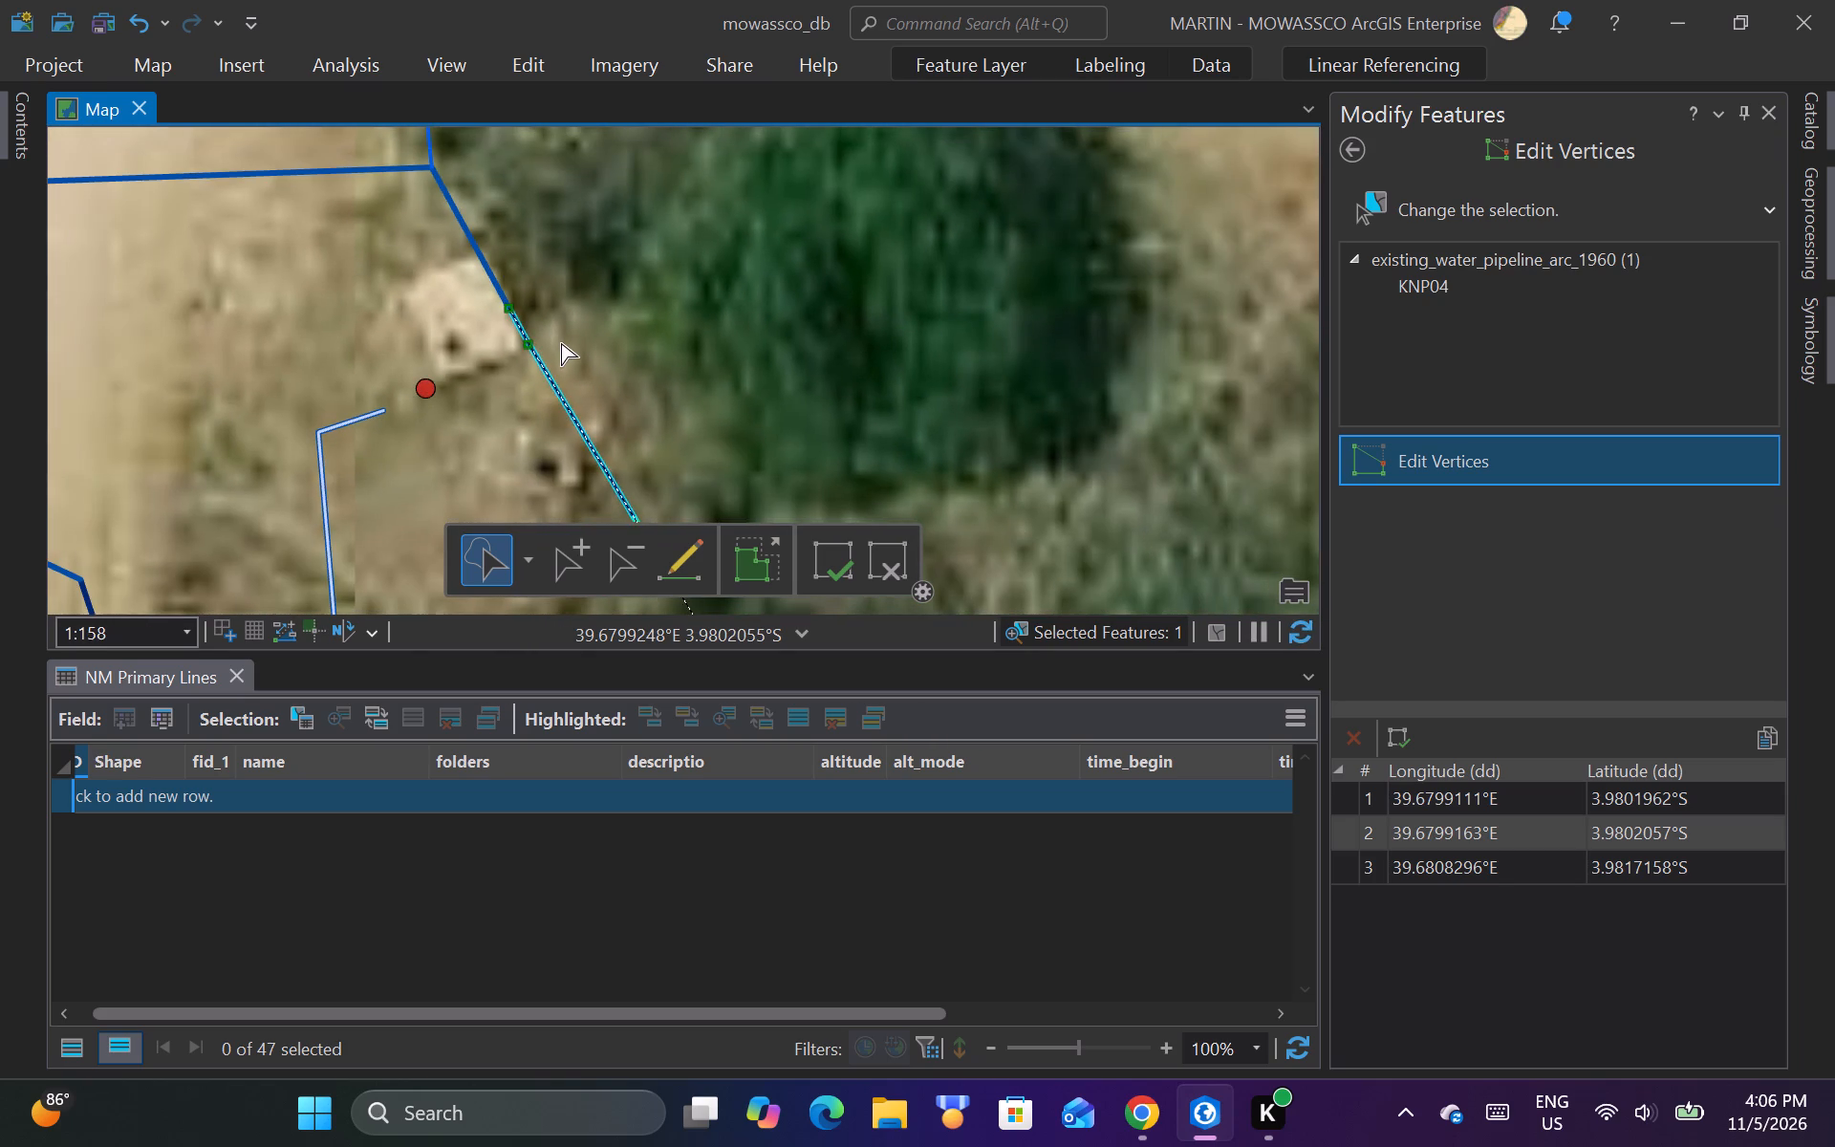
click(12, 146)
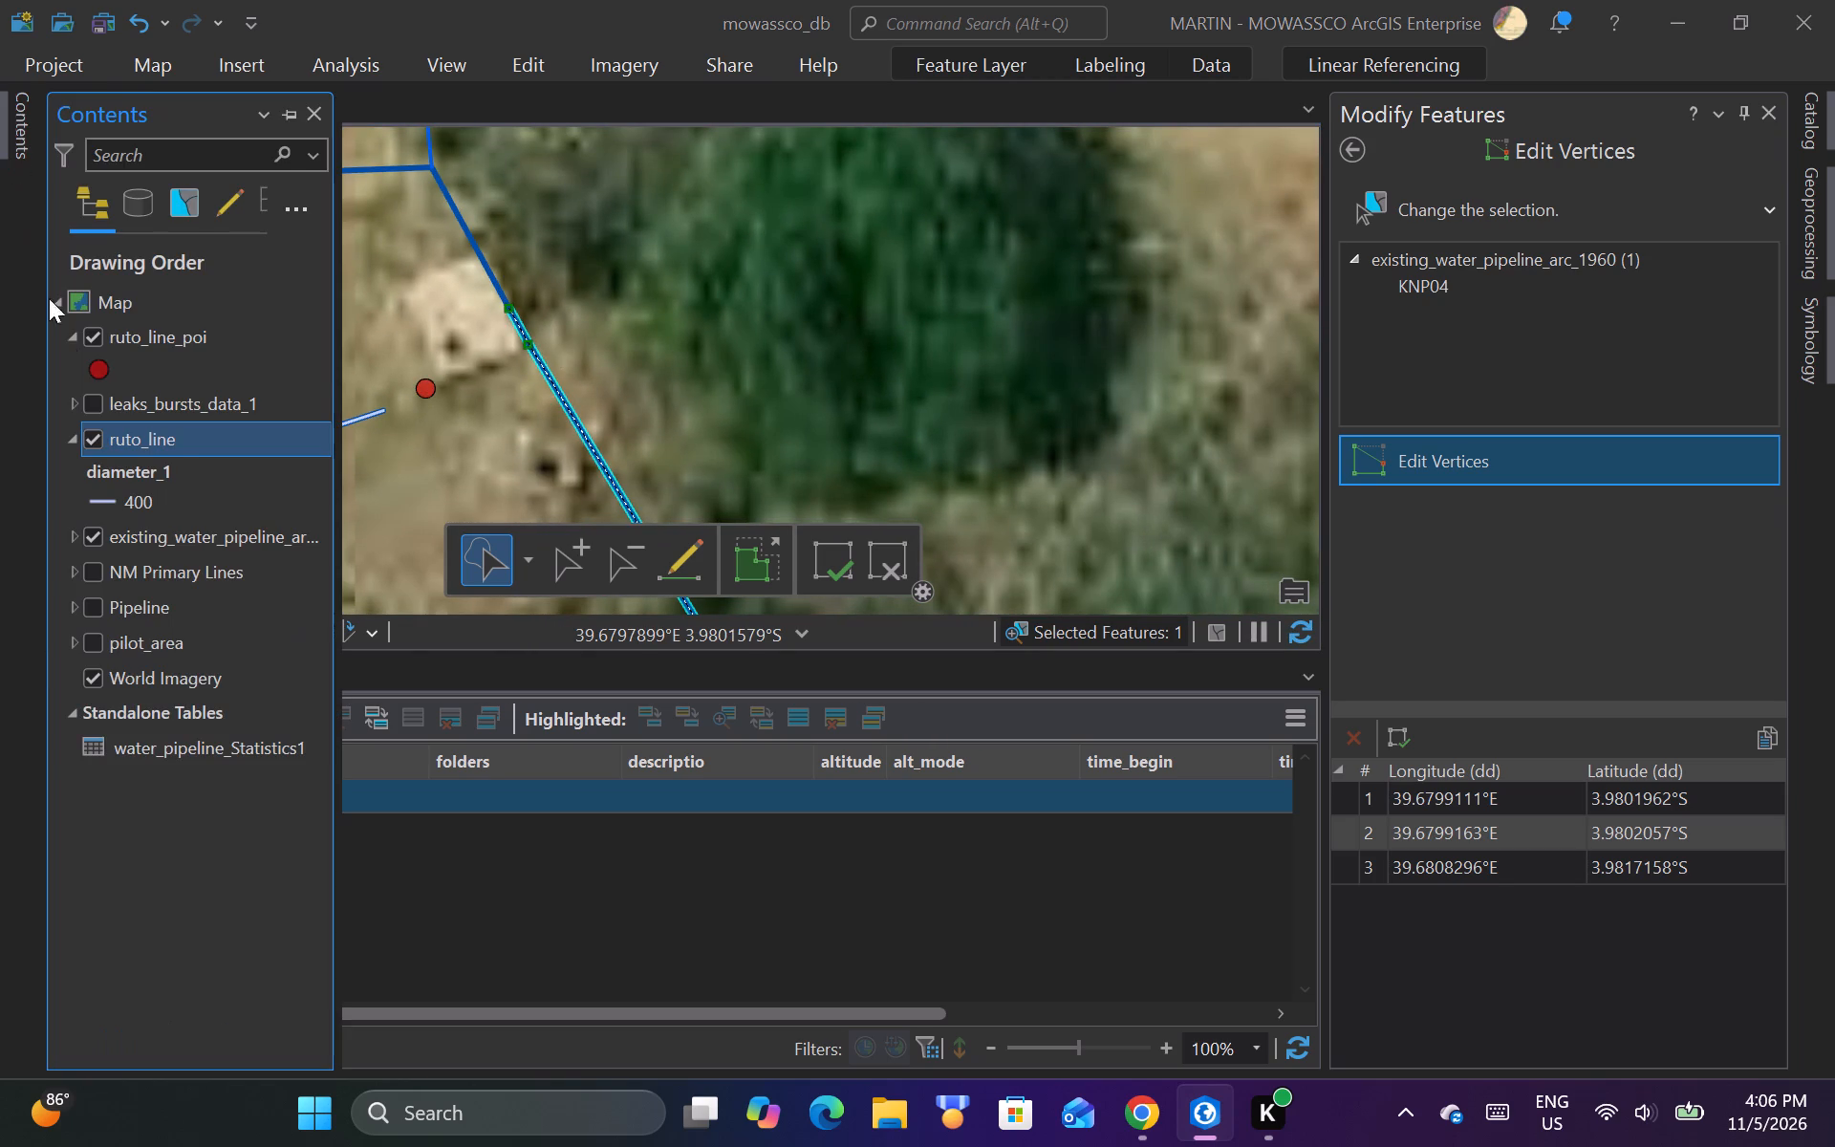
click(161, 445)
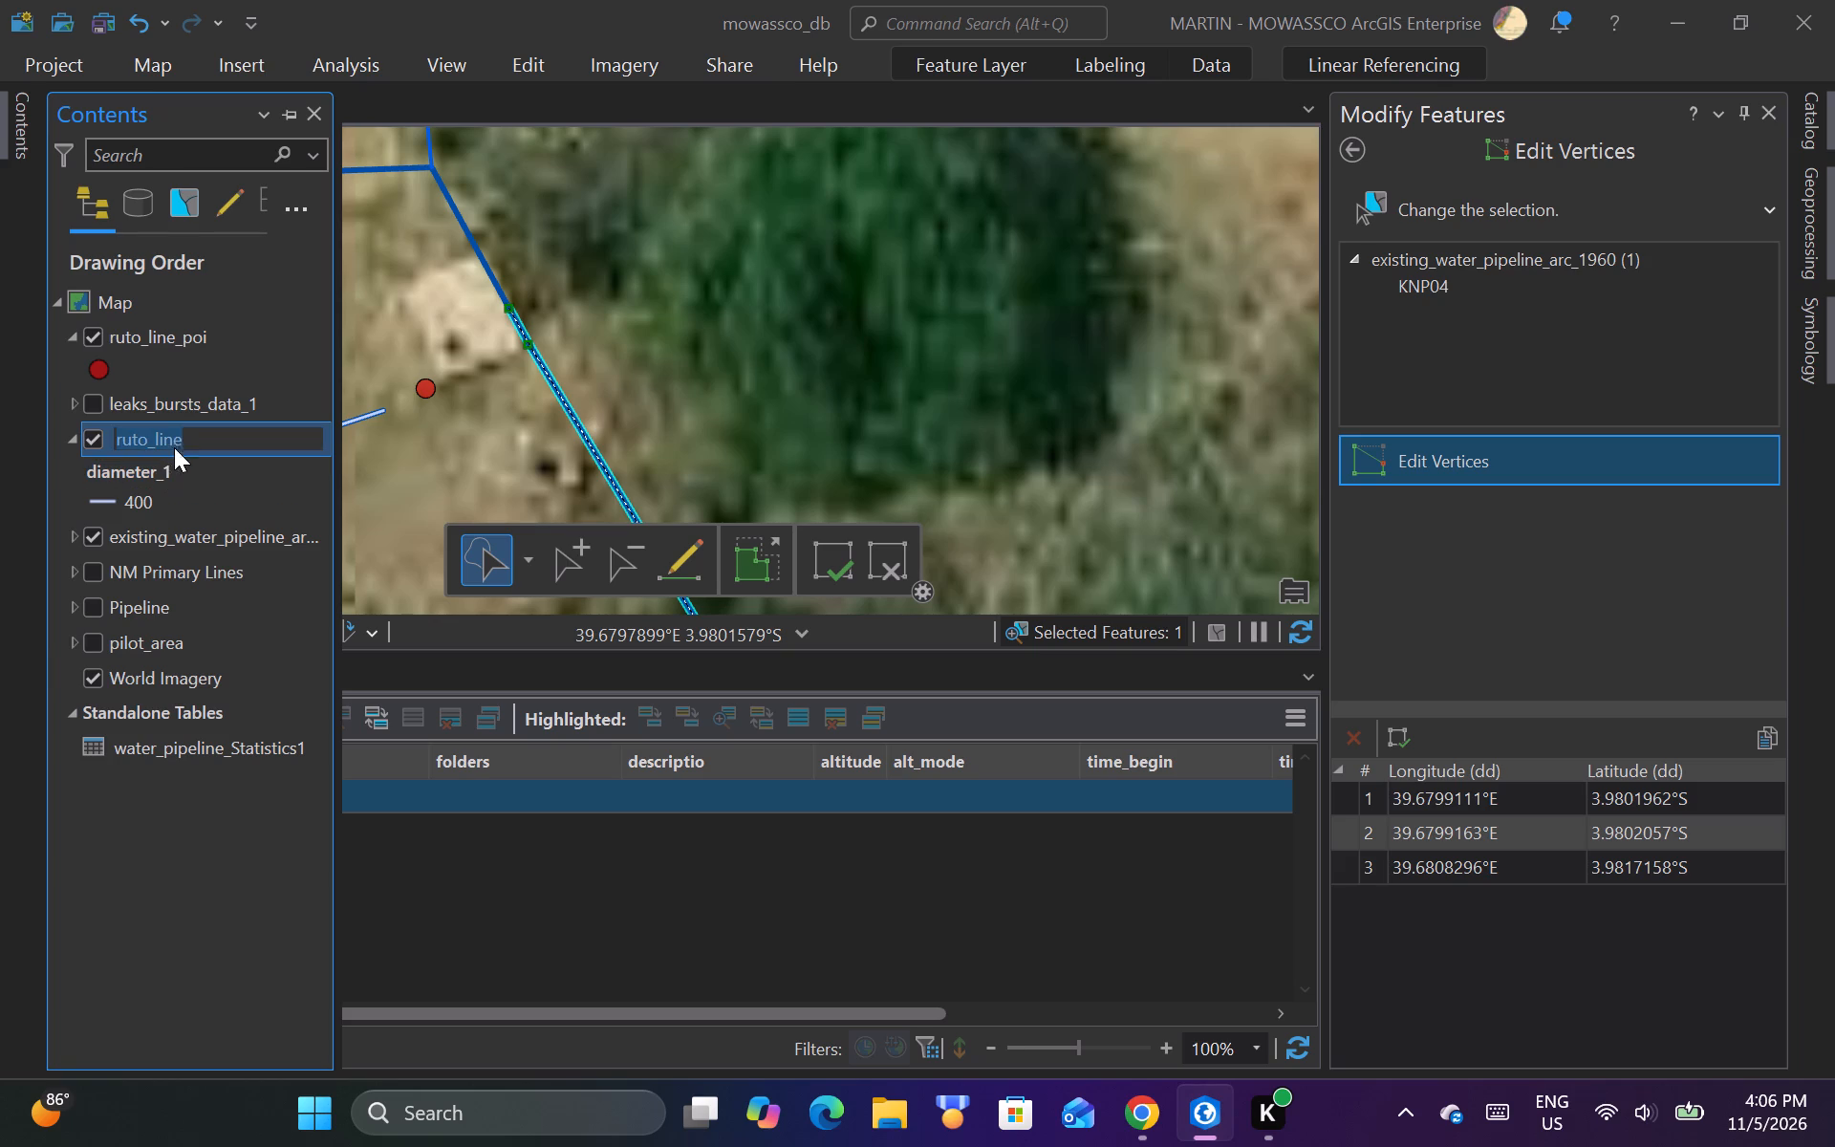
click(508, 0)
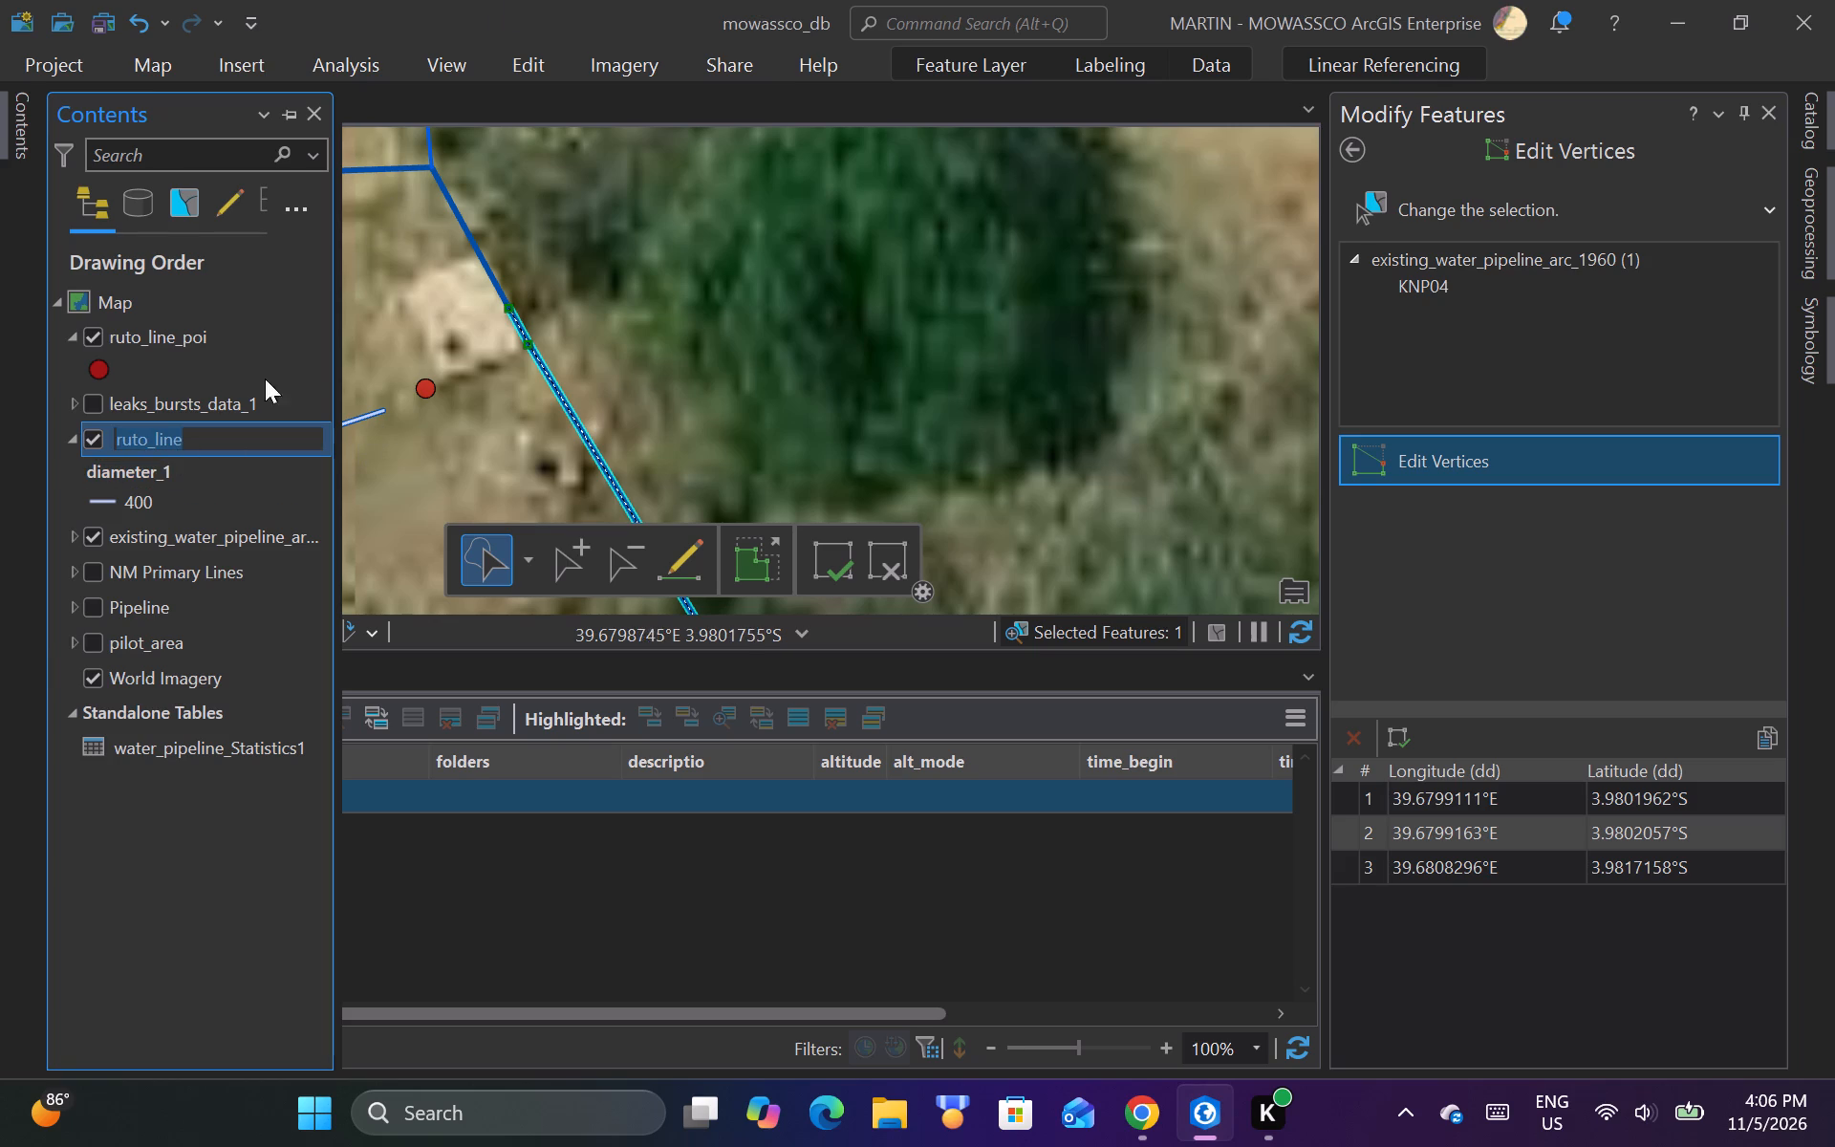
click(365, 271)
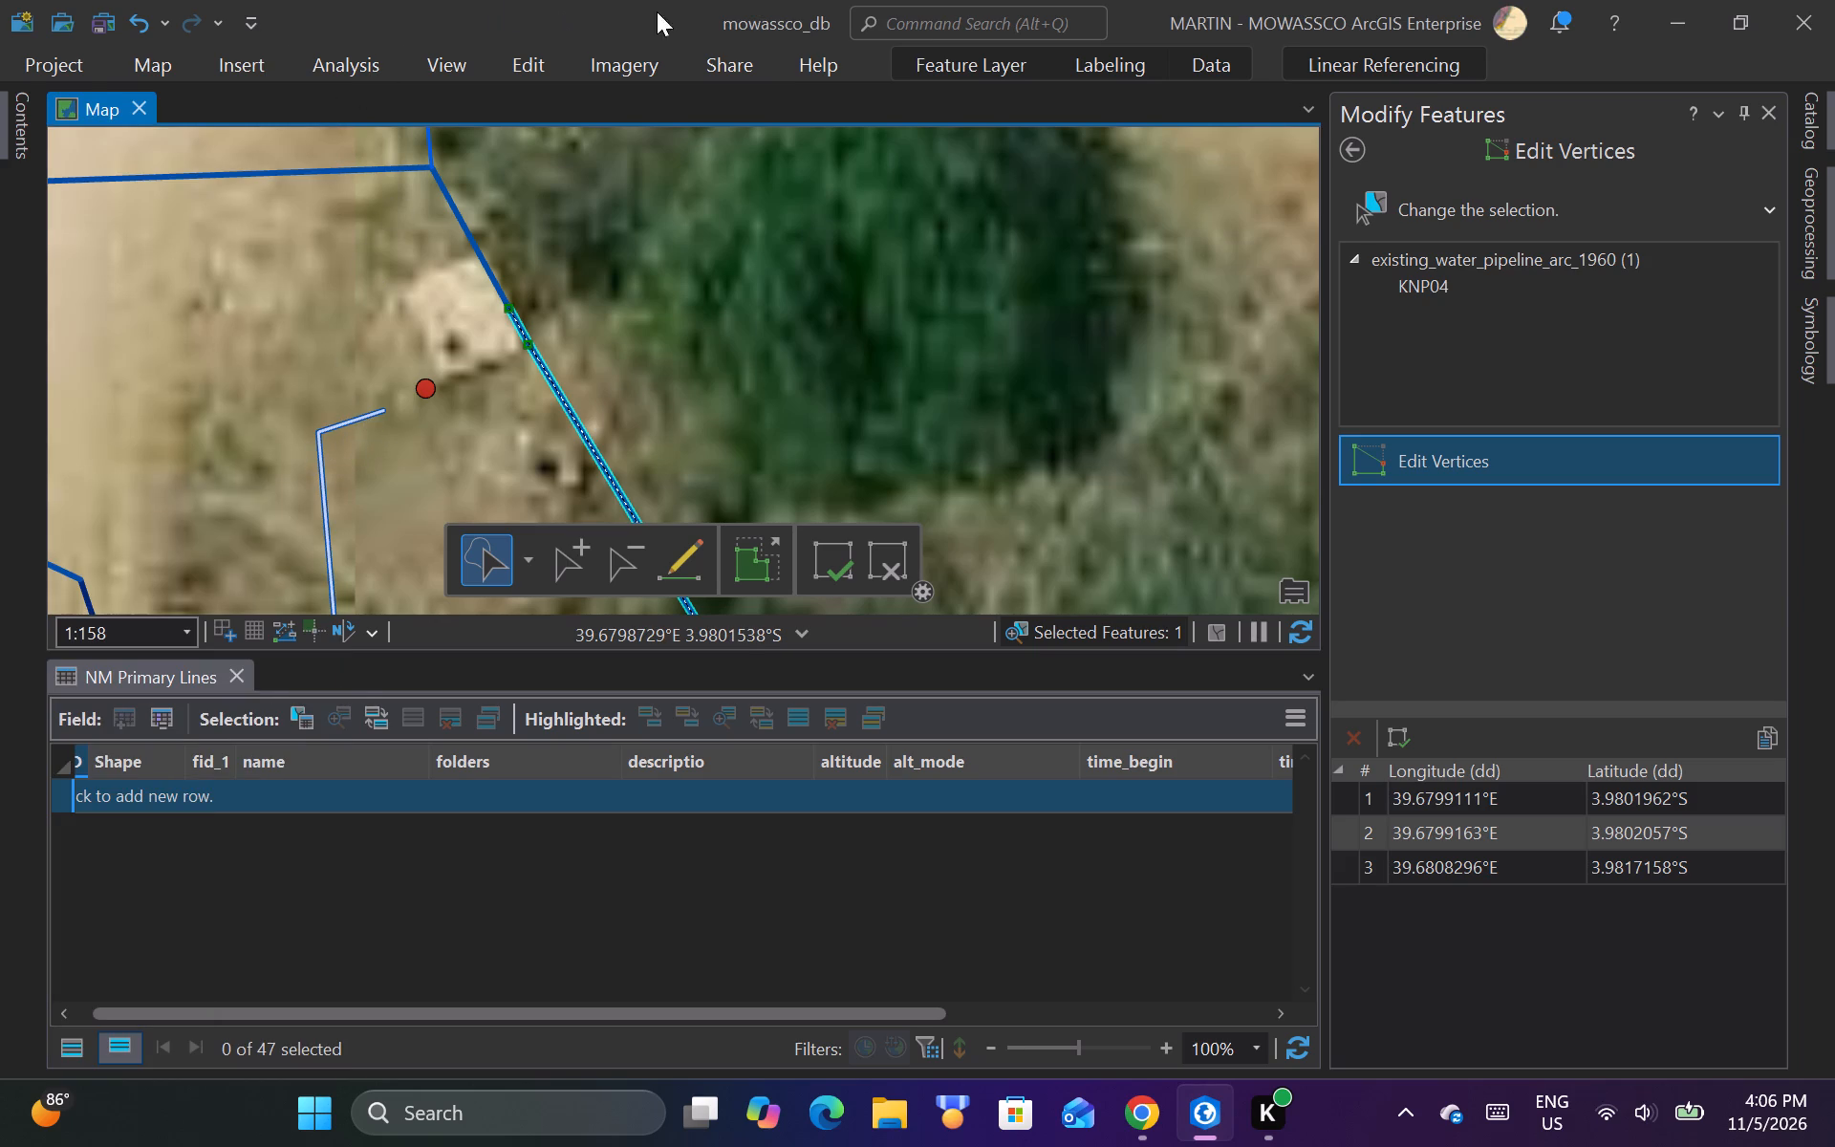
Find the Snapping command by searching for "snap" and turn snapping on.
click(989, 24)
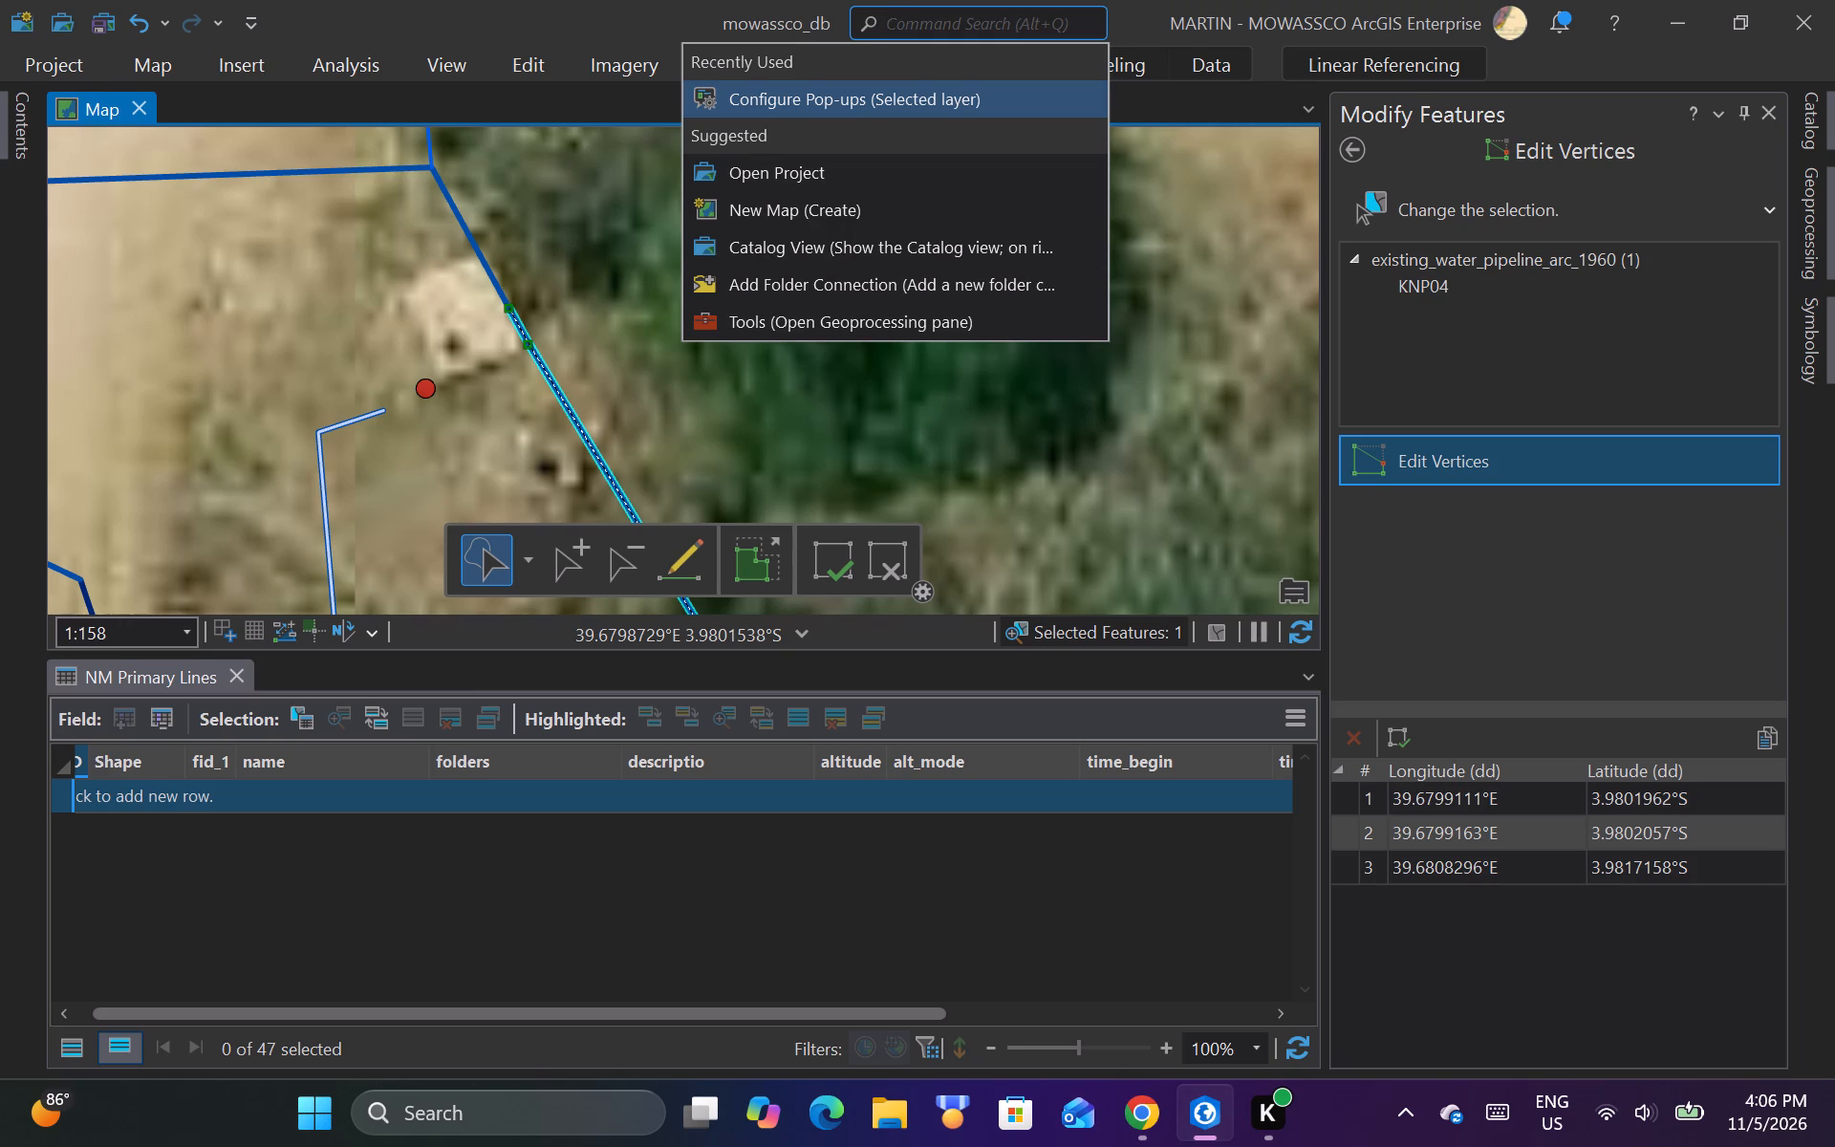
text(sna)
key(p)
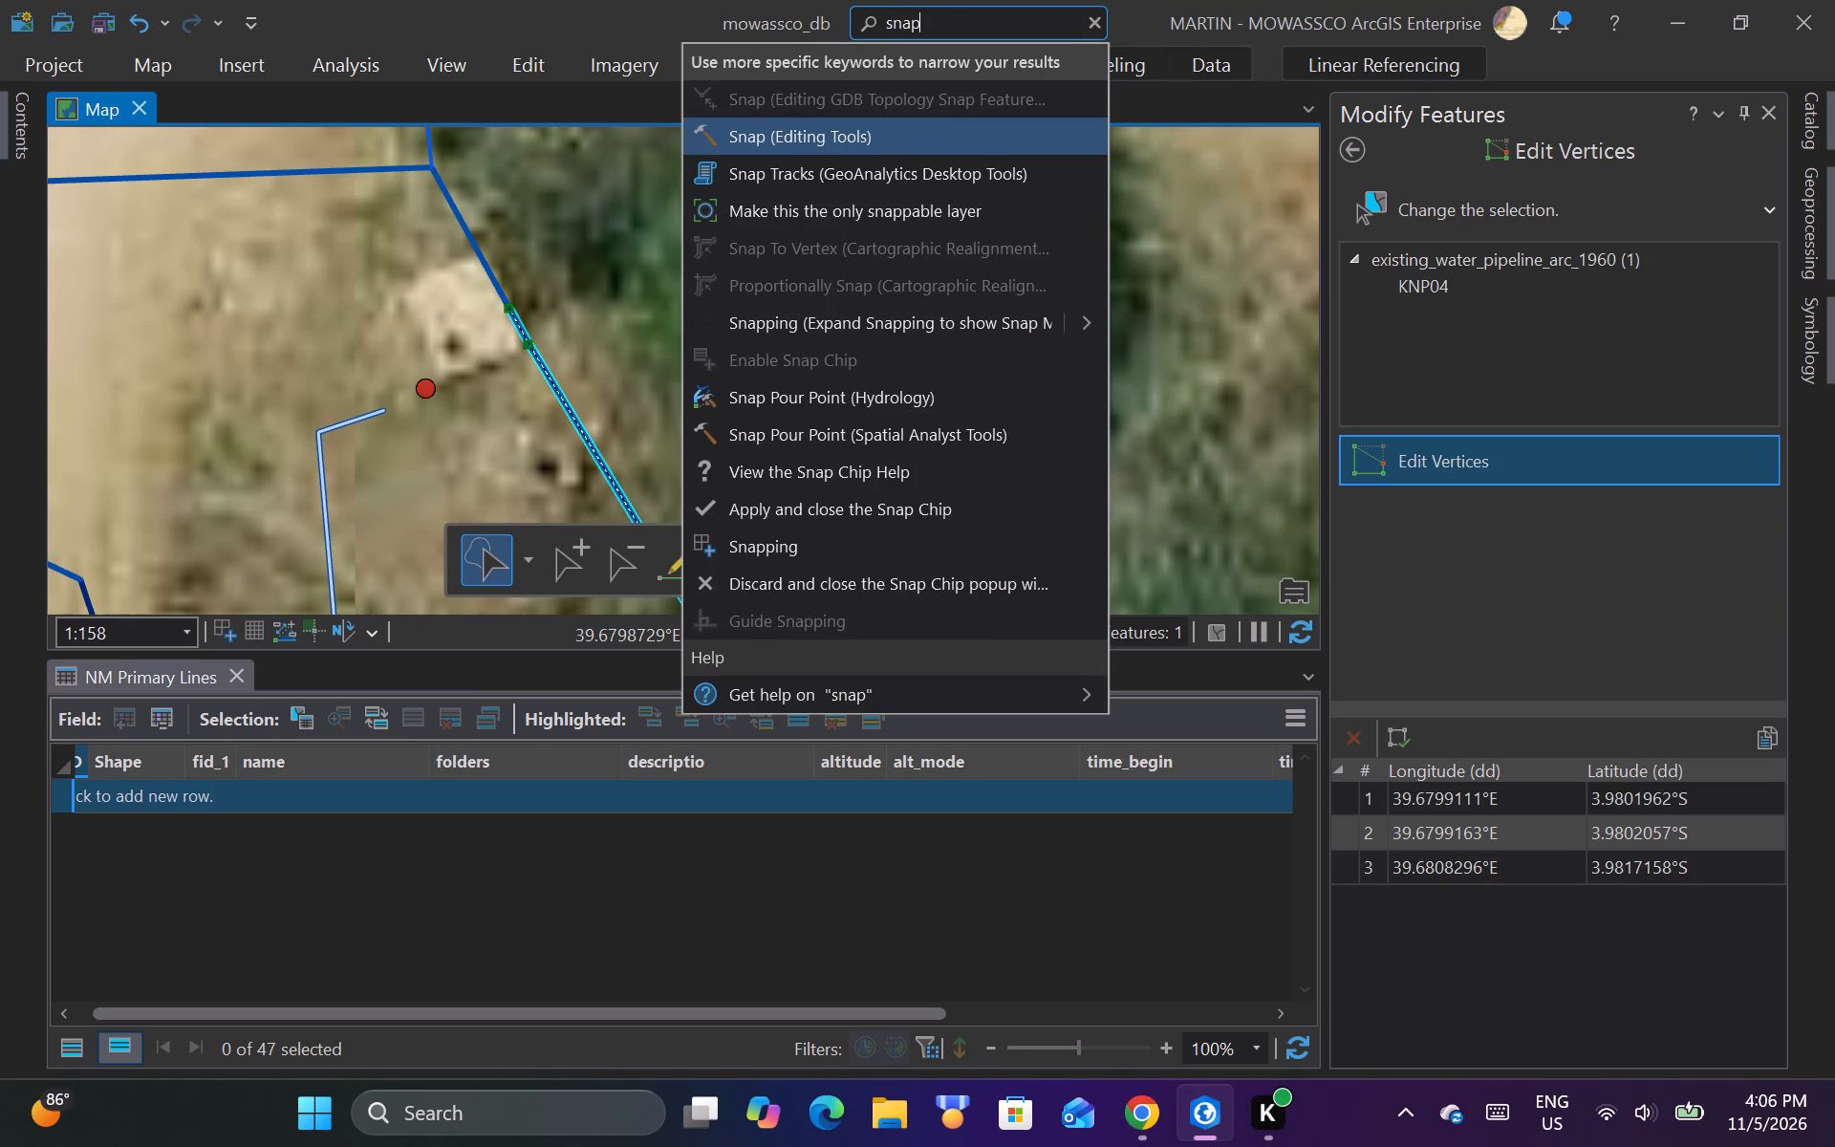
click(815, 542)
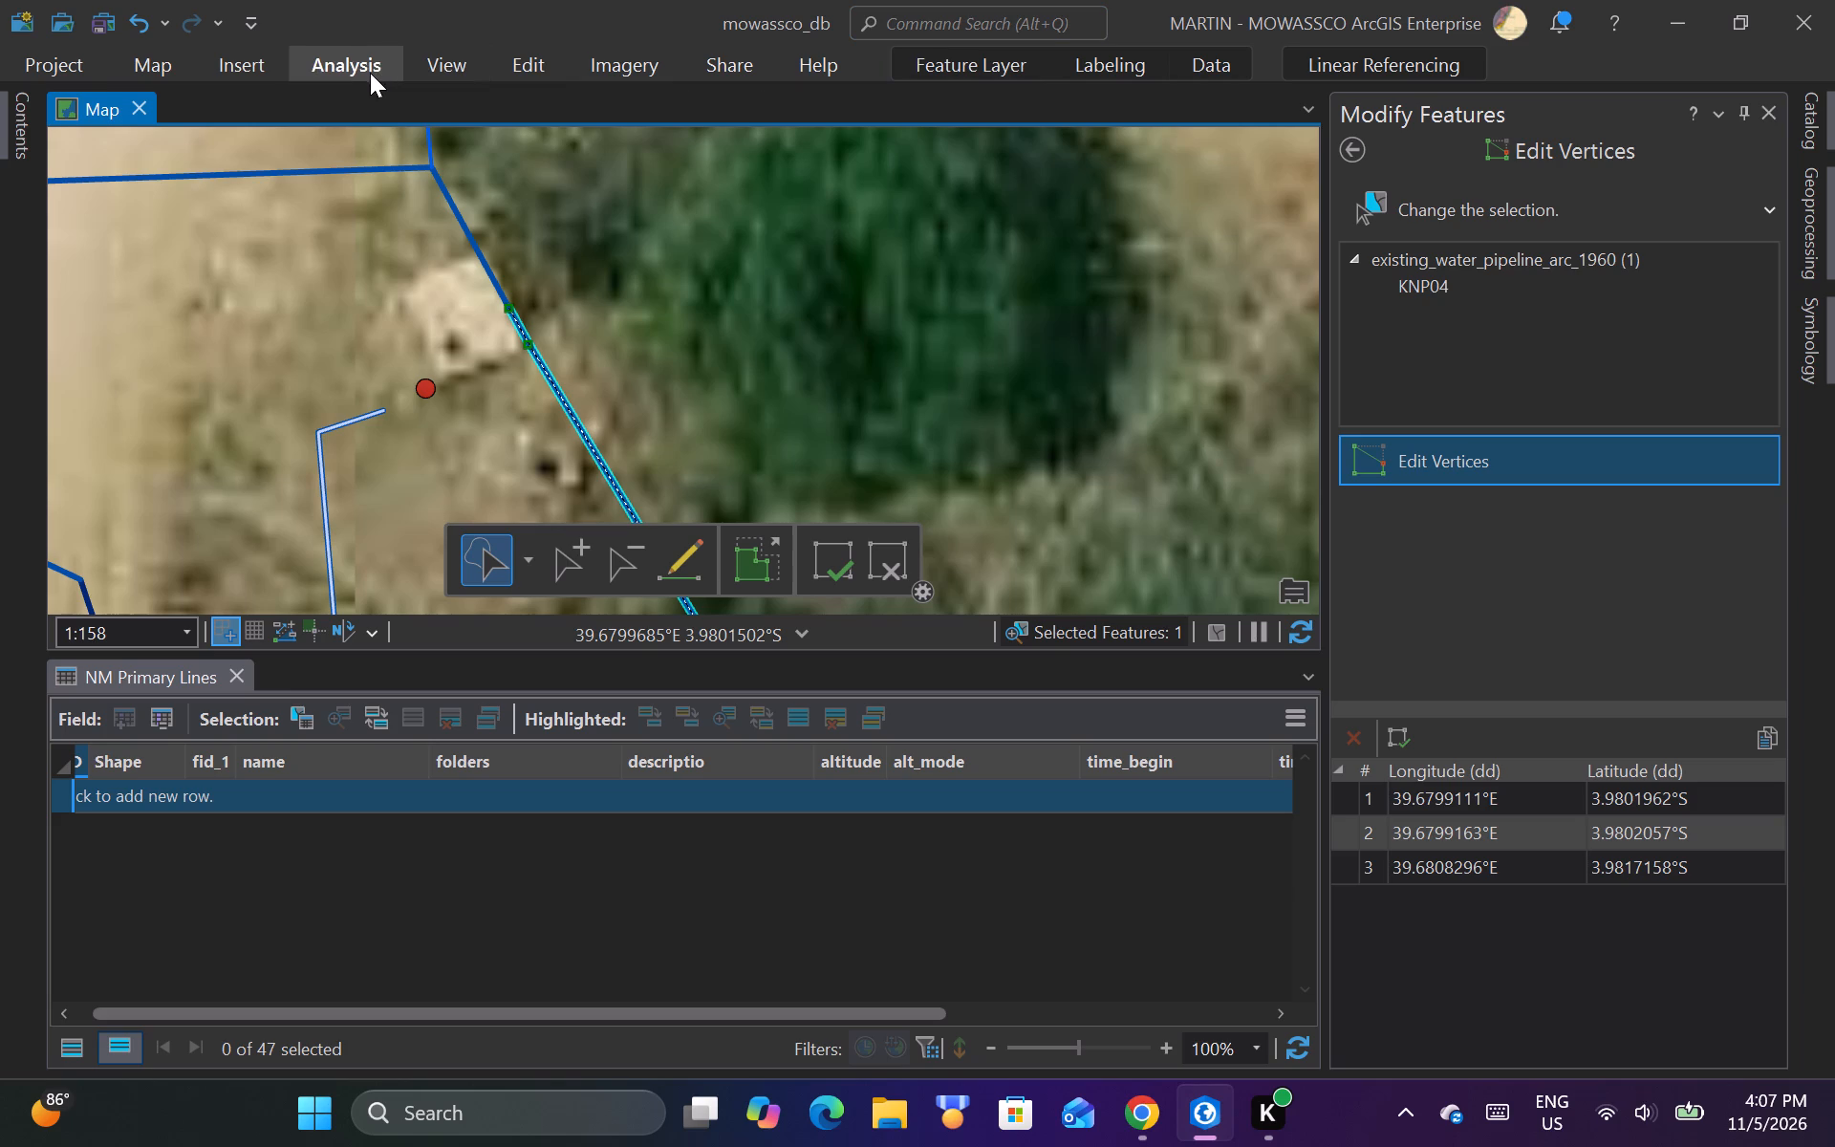
Search the commands for "snappin" and activate the Set snapping tolerance tool.
click(139, 77)
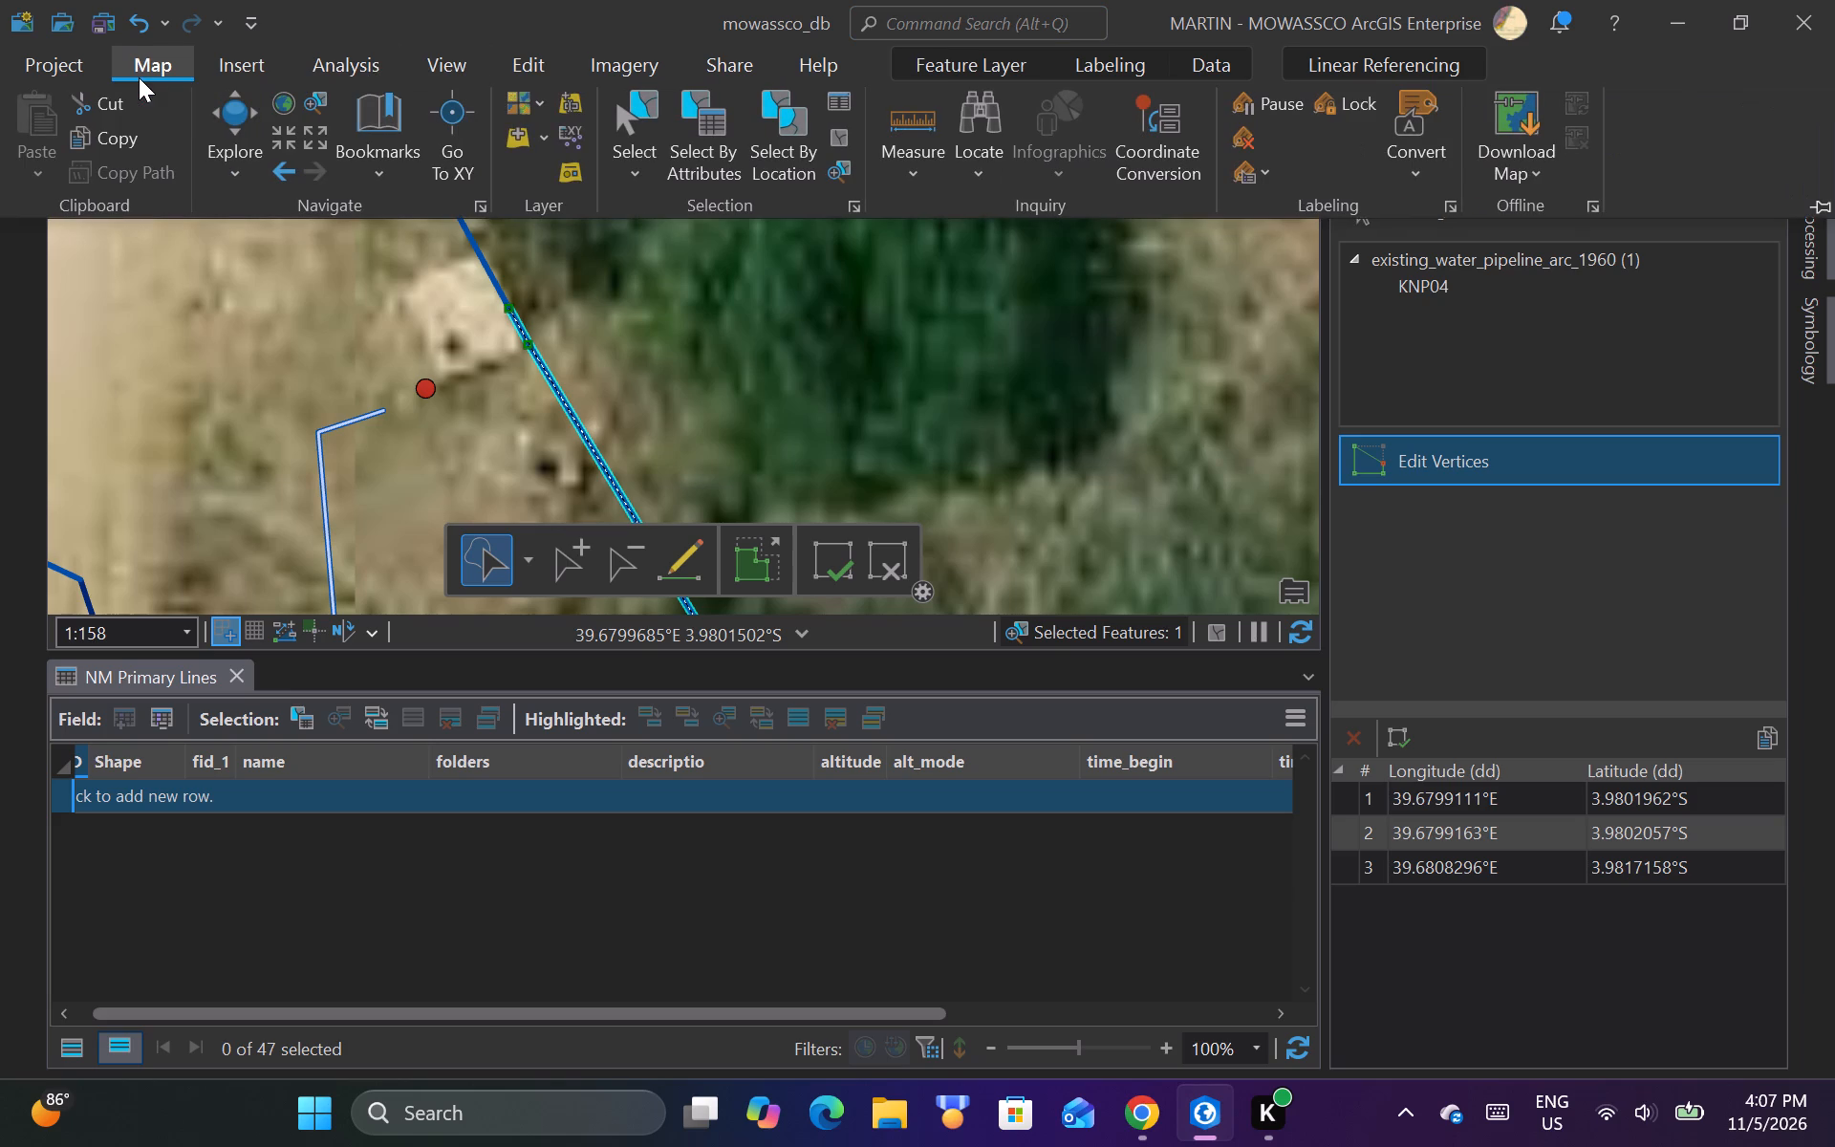
click(1003, 27)
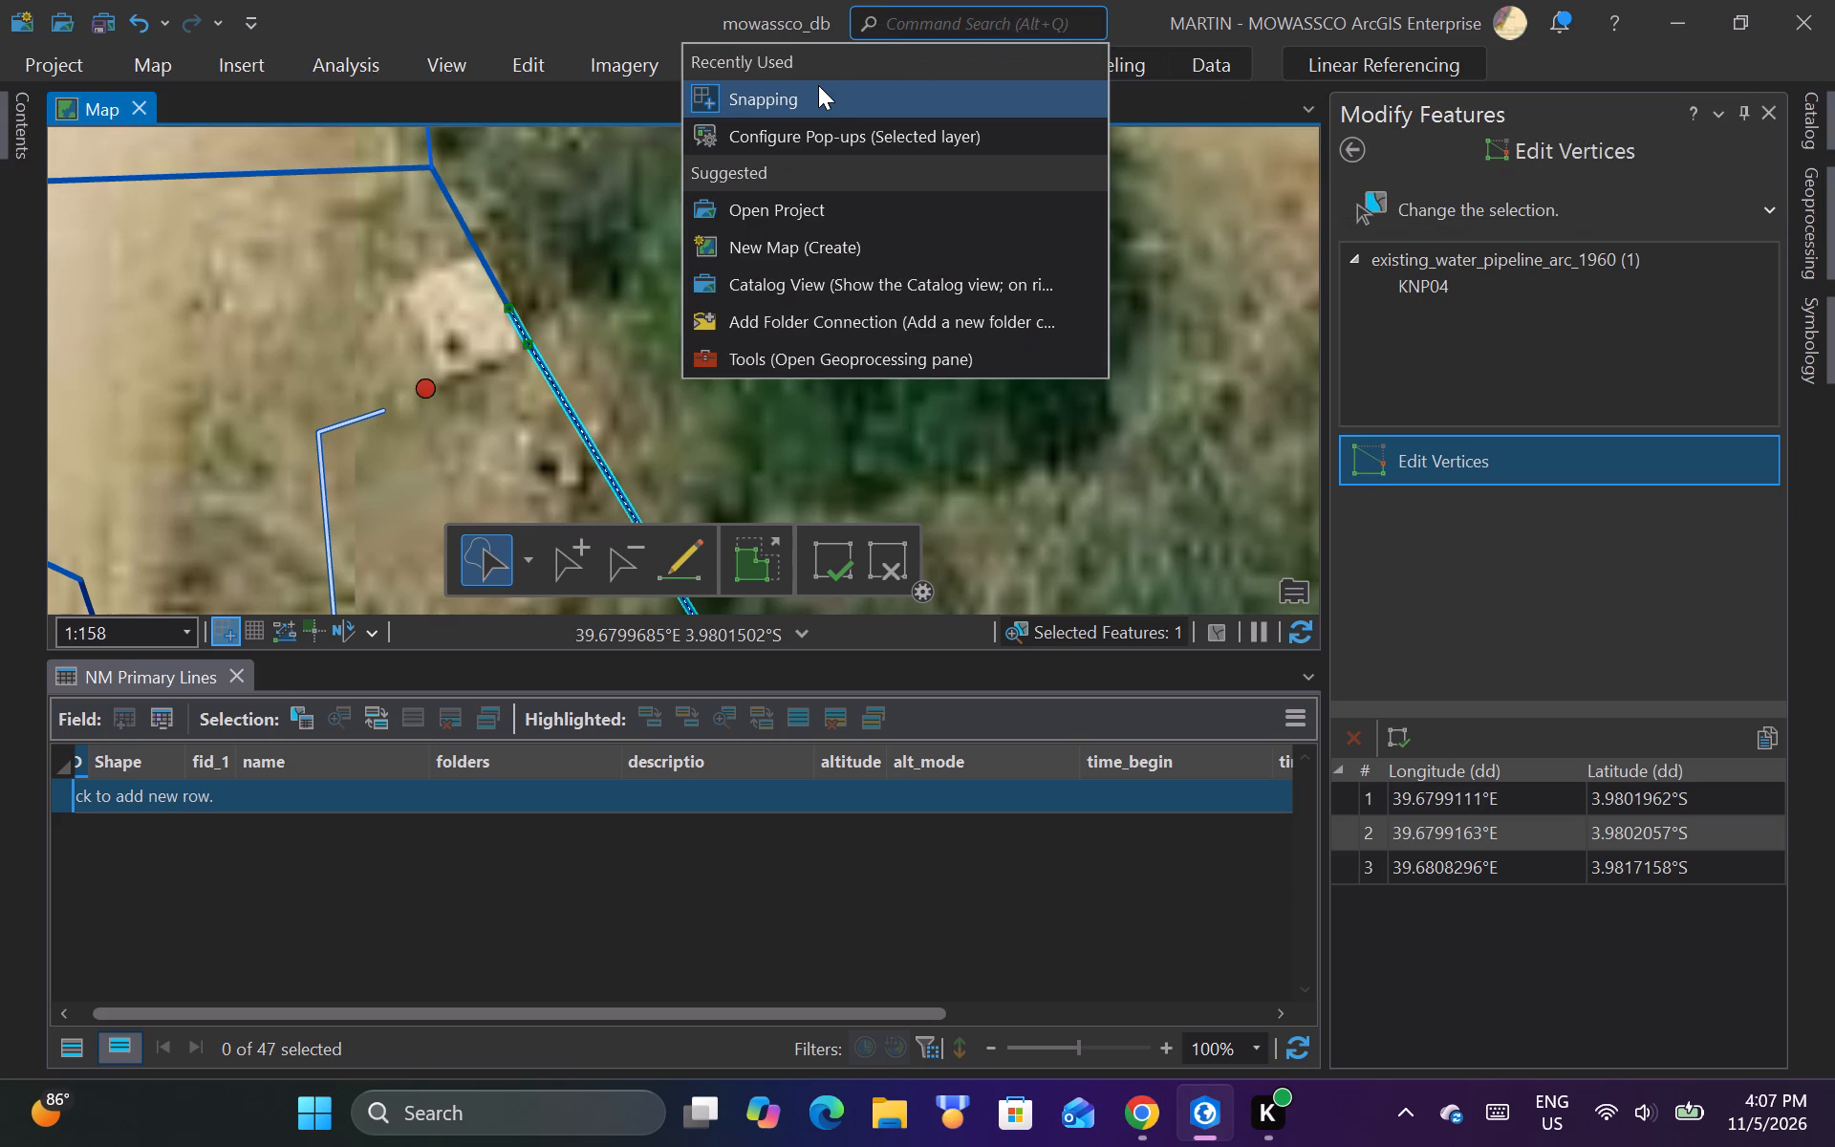
right_click(818, 87)
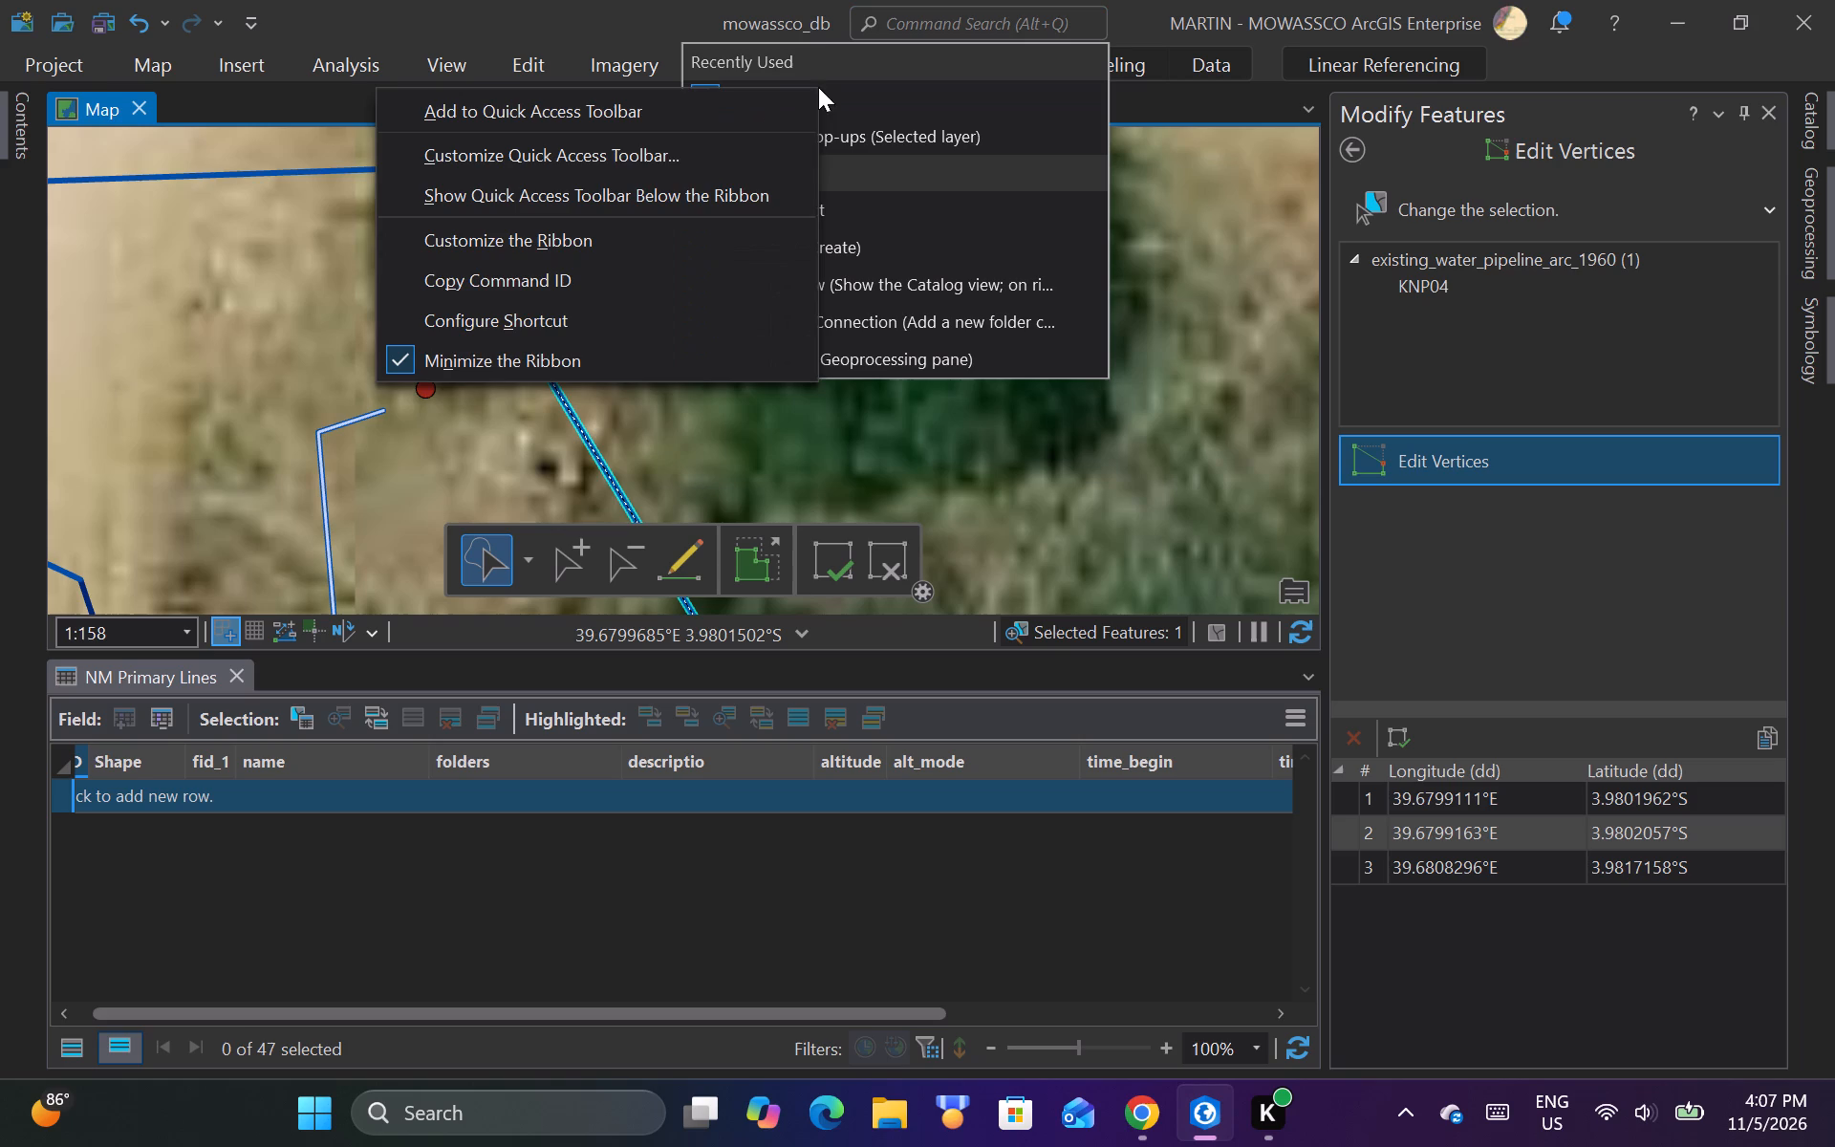
click(616, 0)
click(980, 11)
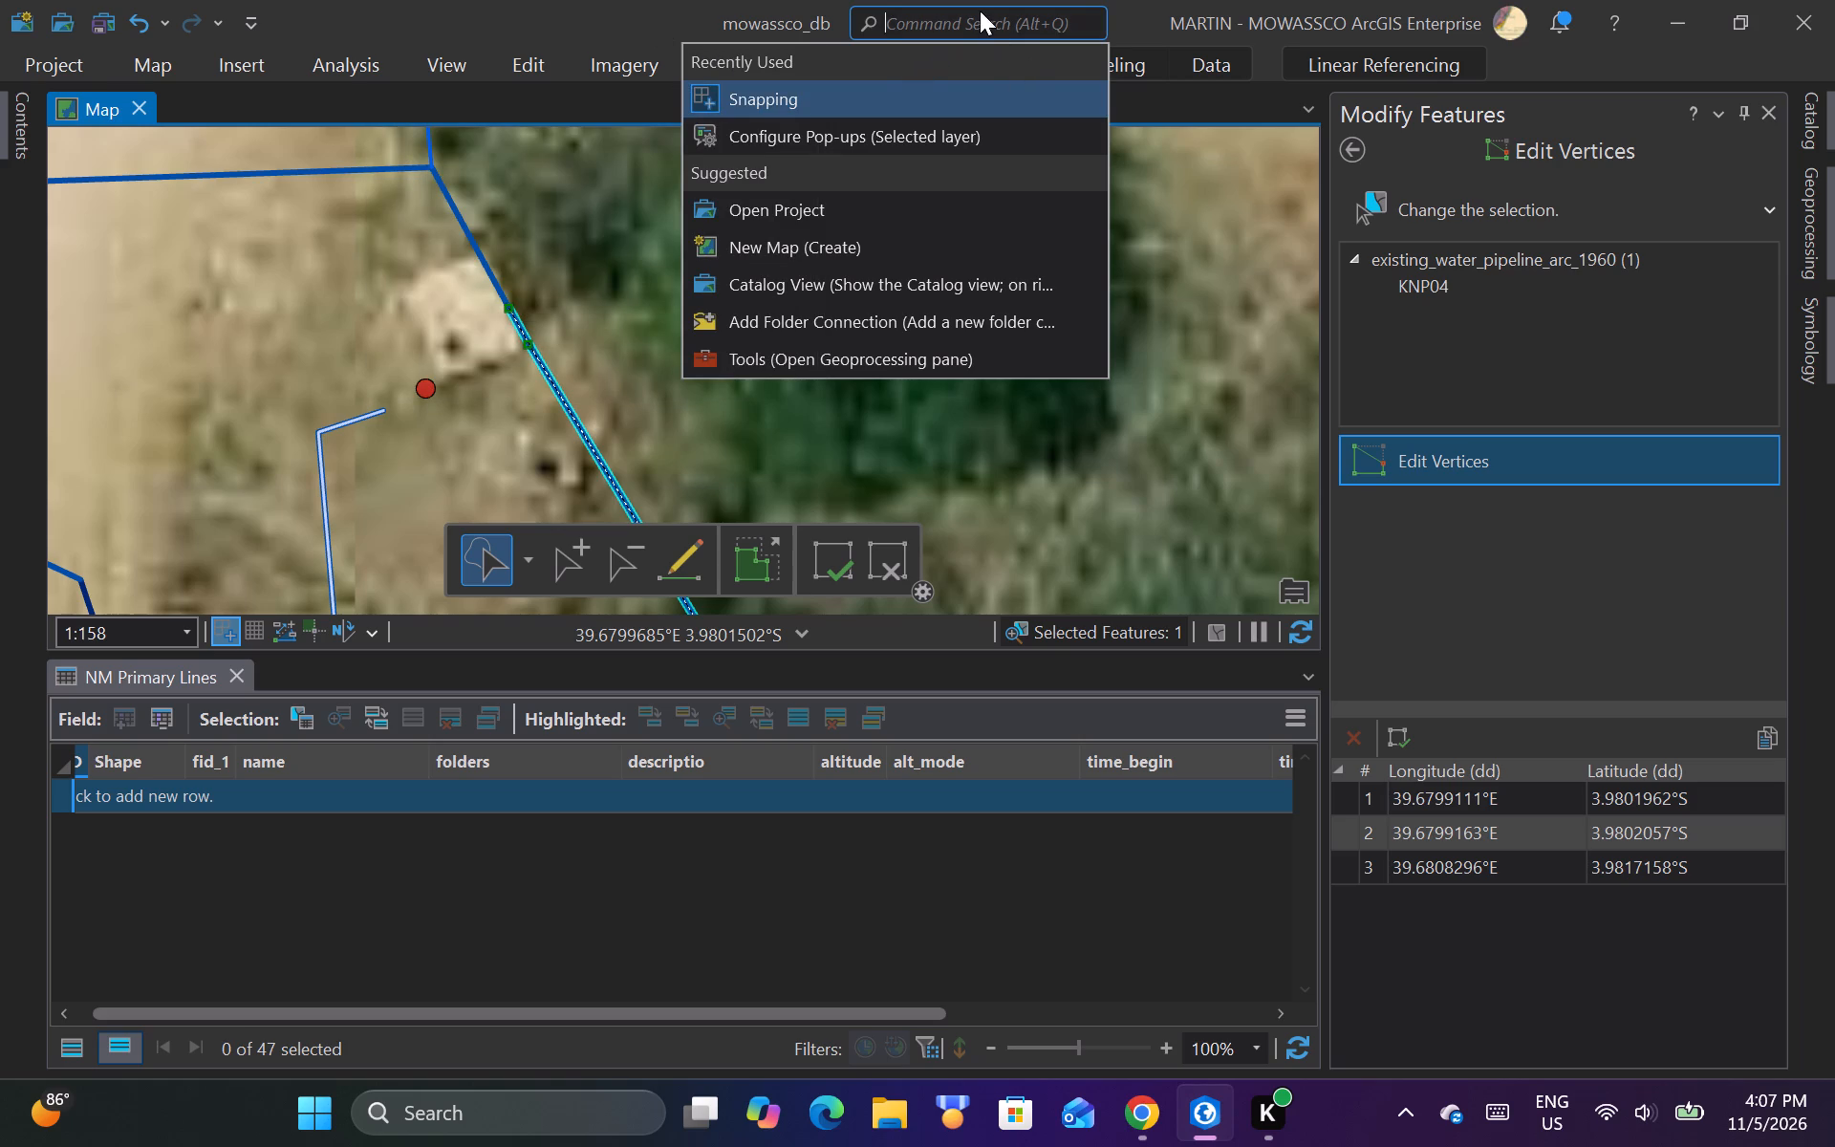
click(978, 22)
text(snap)
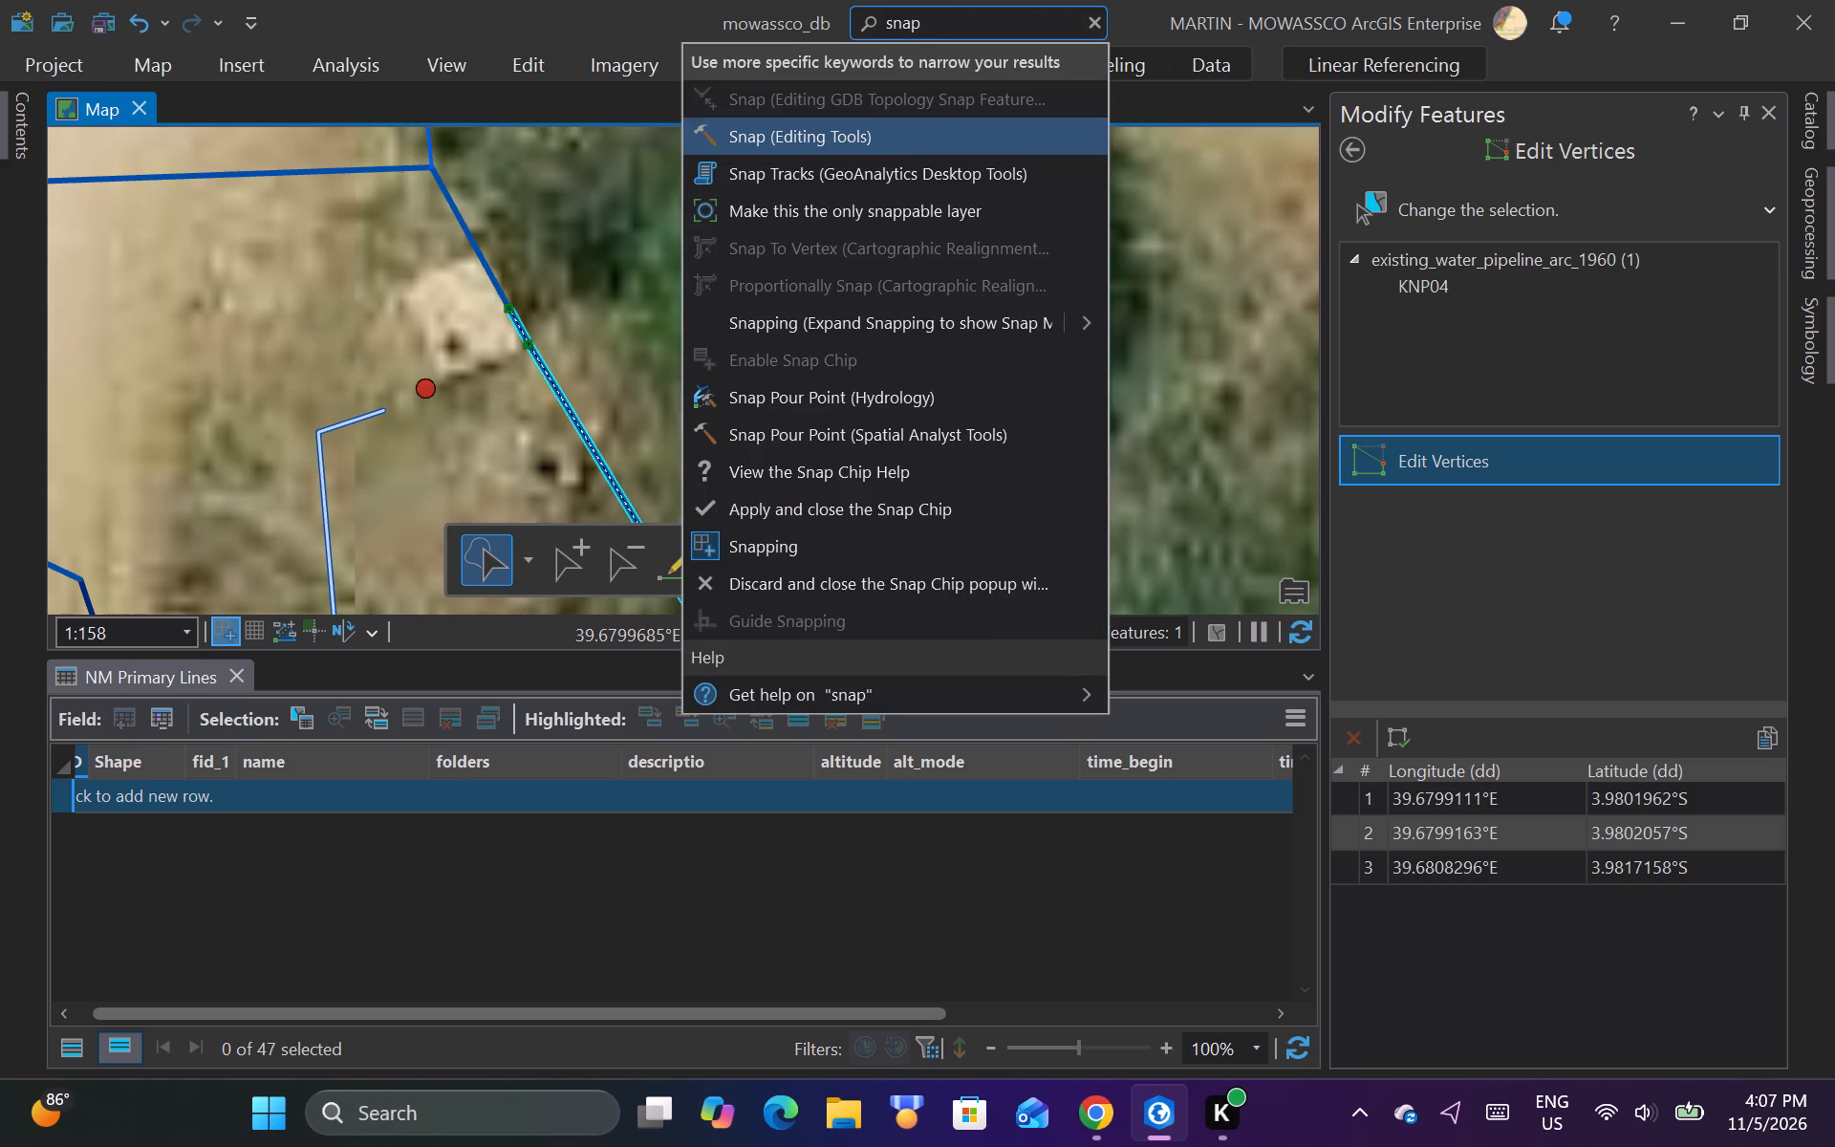
text(pin)
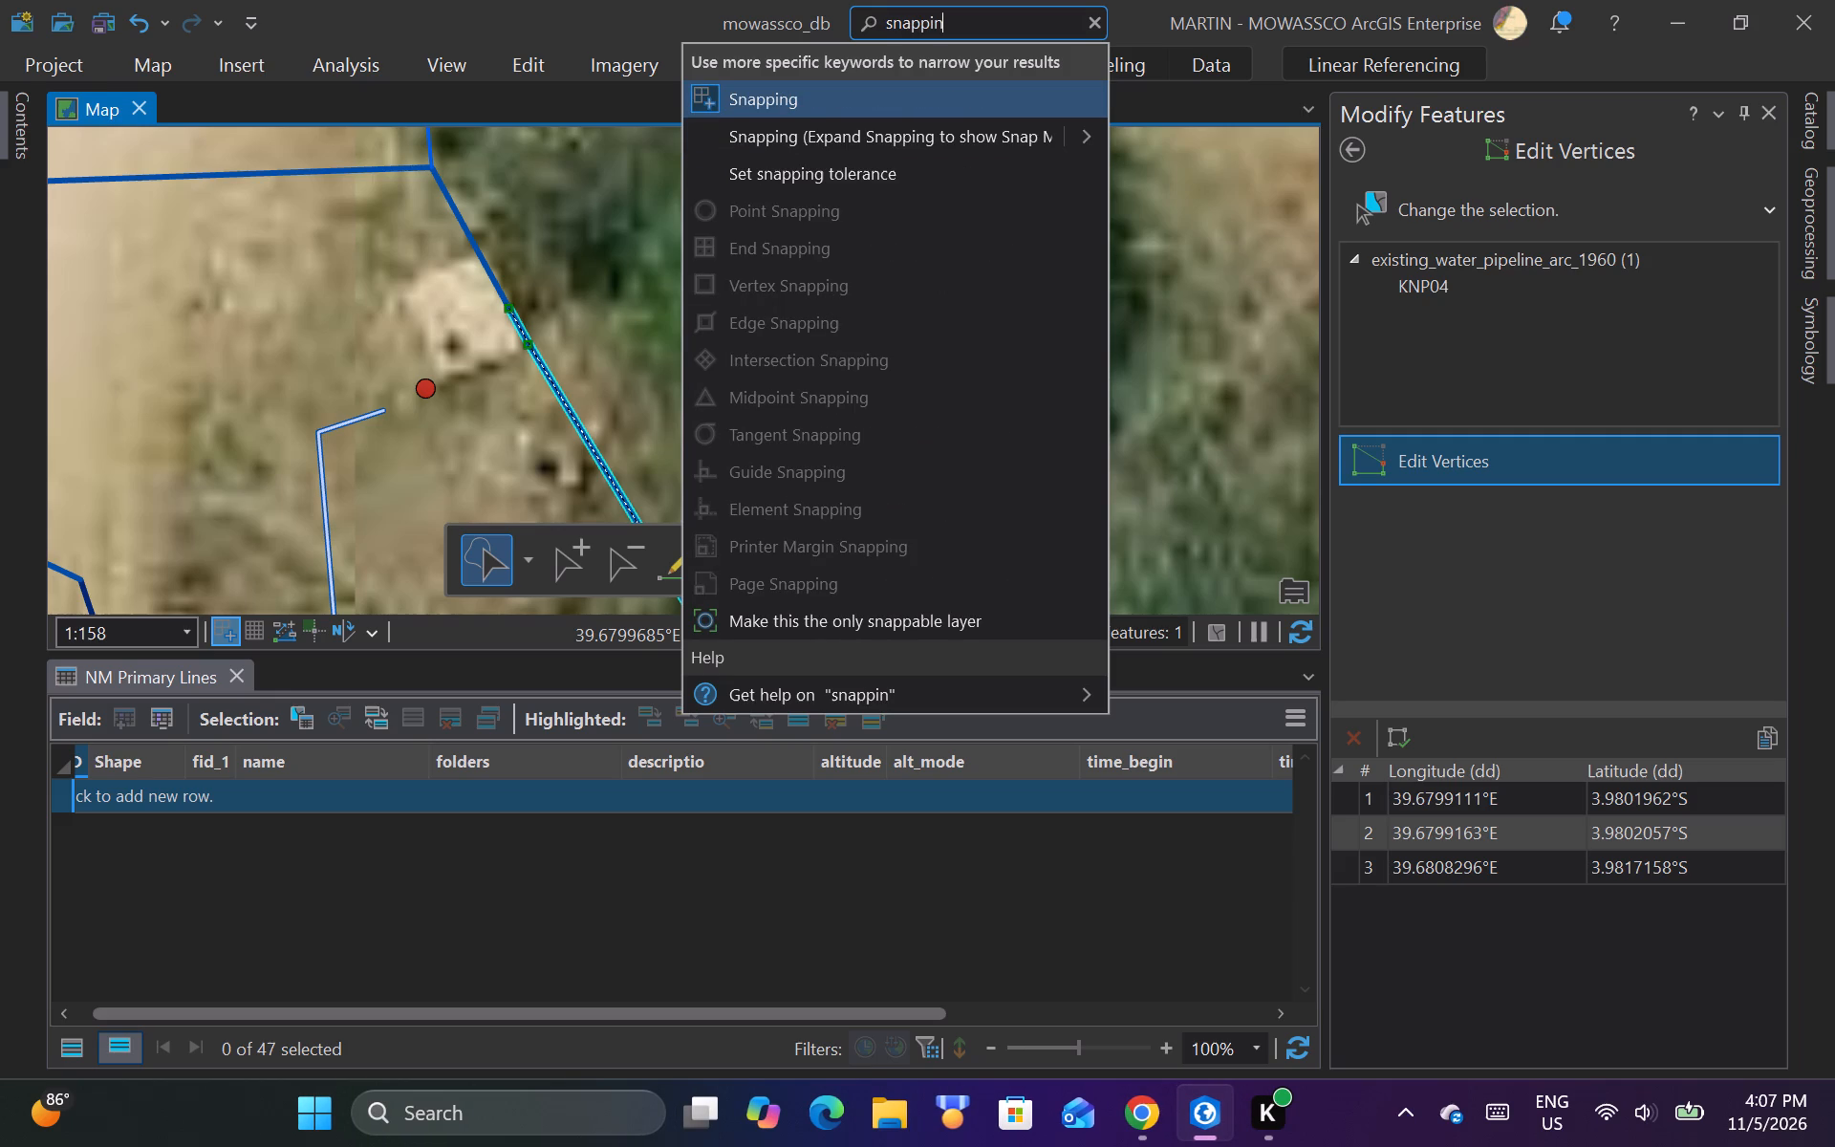
click(800, 167)
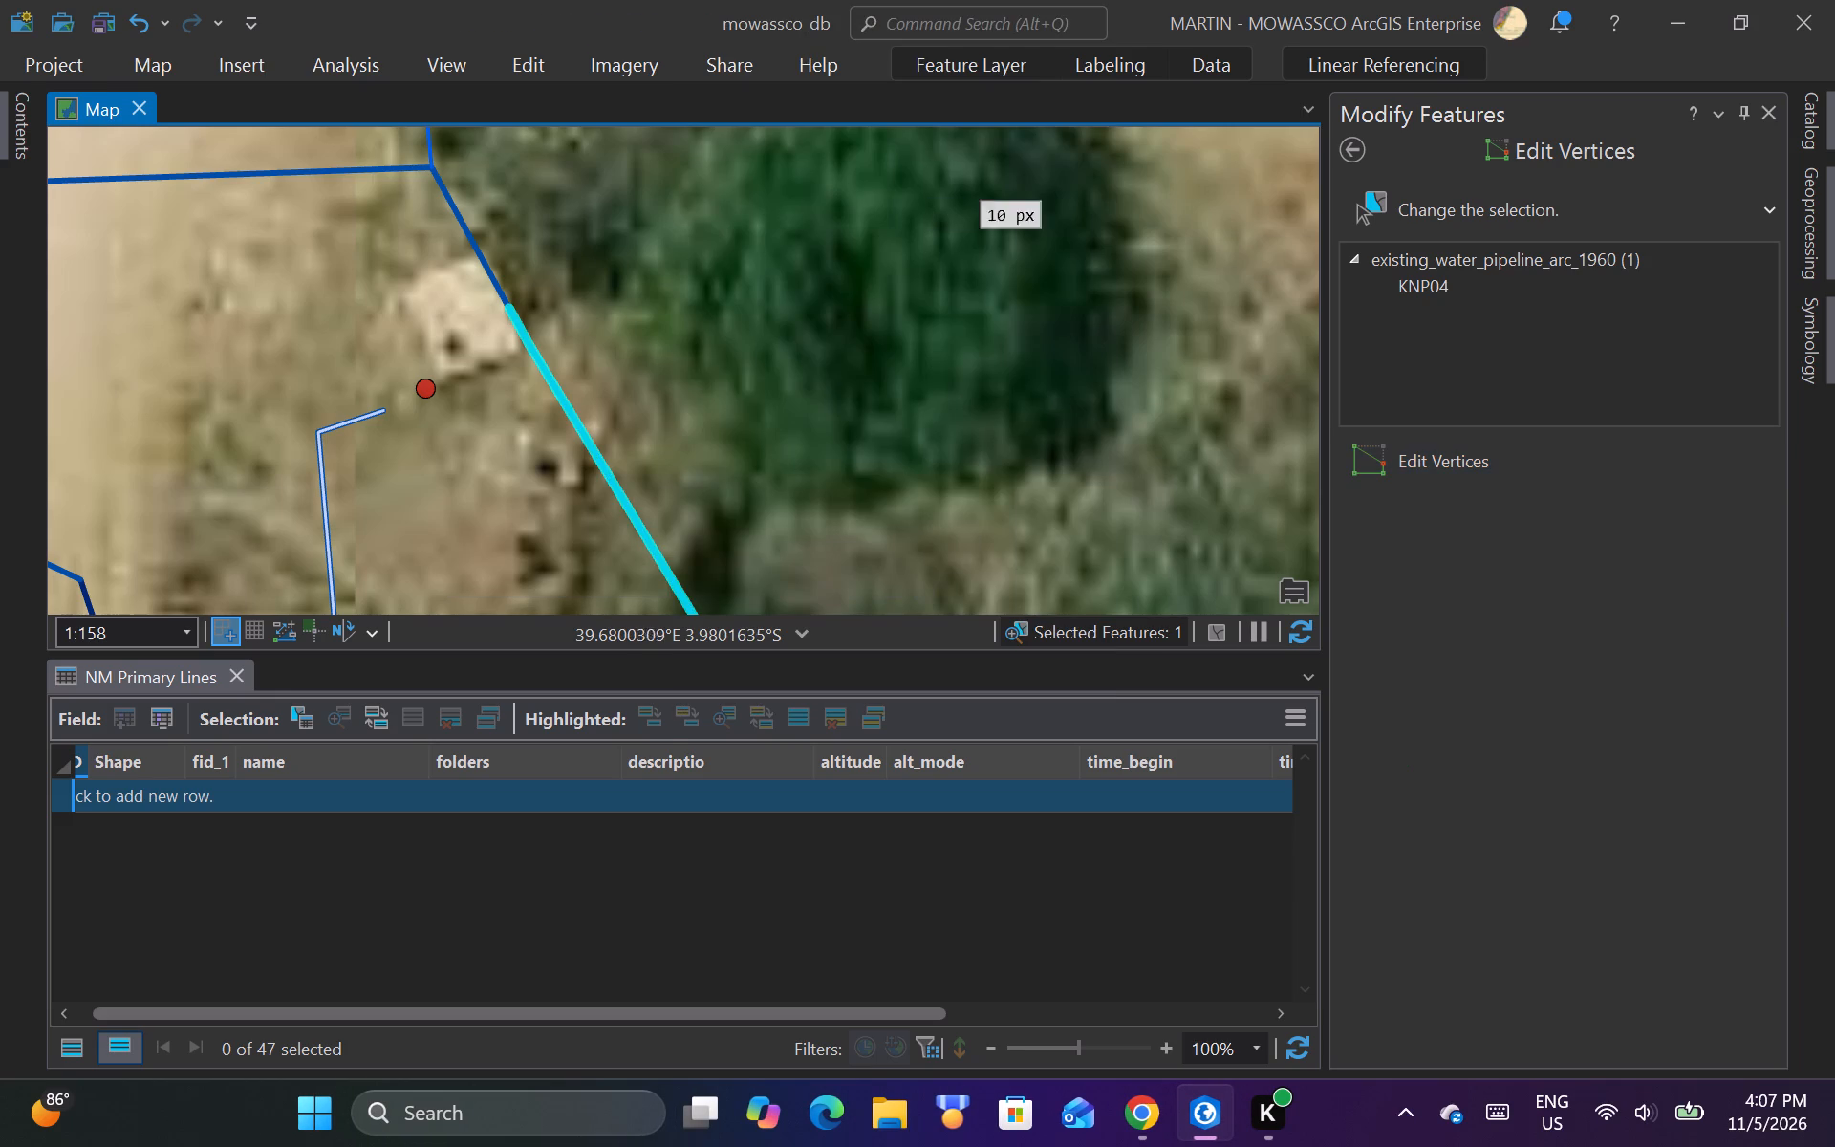
Auto-hide the Modify Features tools and save the pending edits.
click(1746, 113)
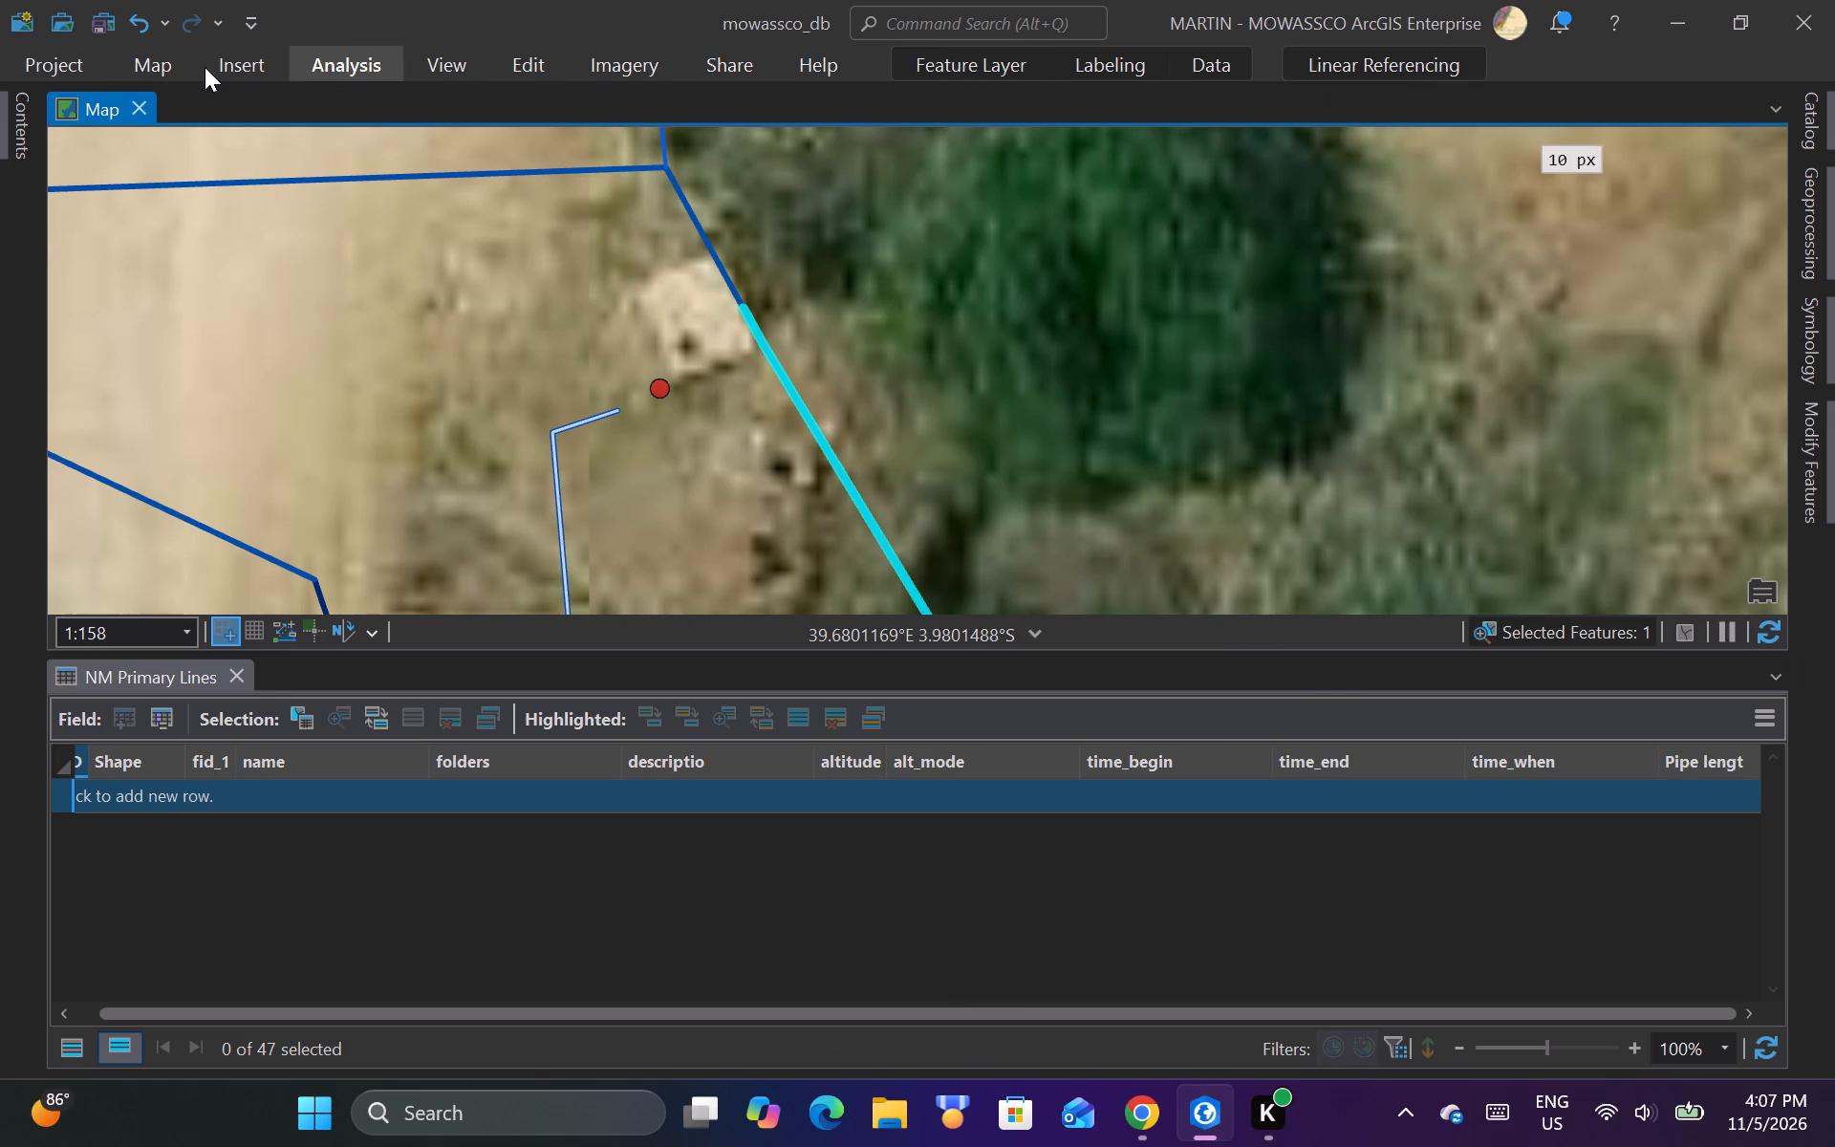
click(537, 69)
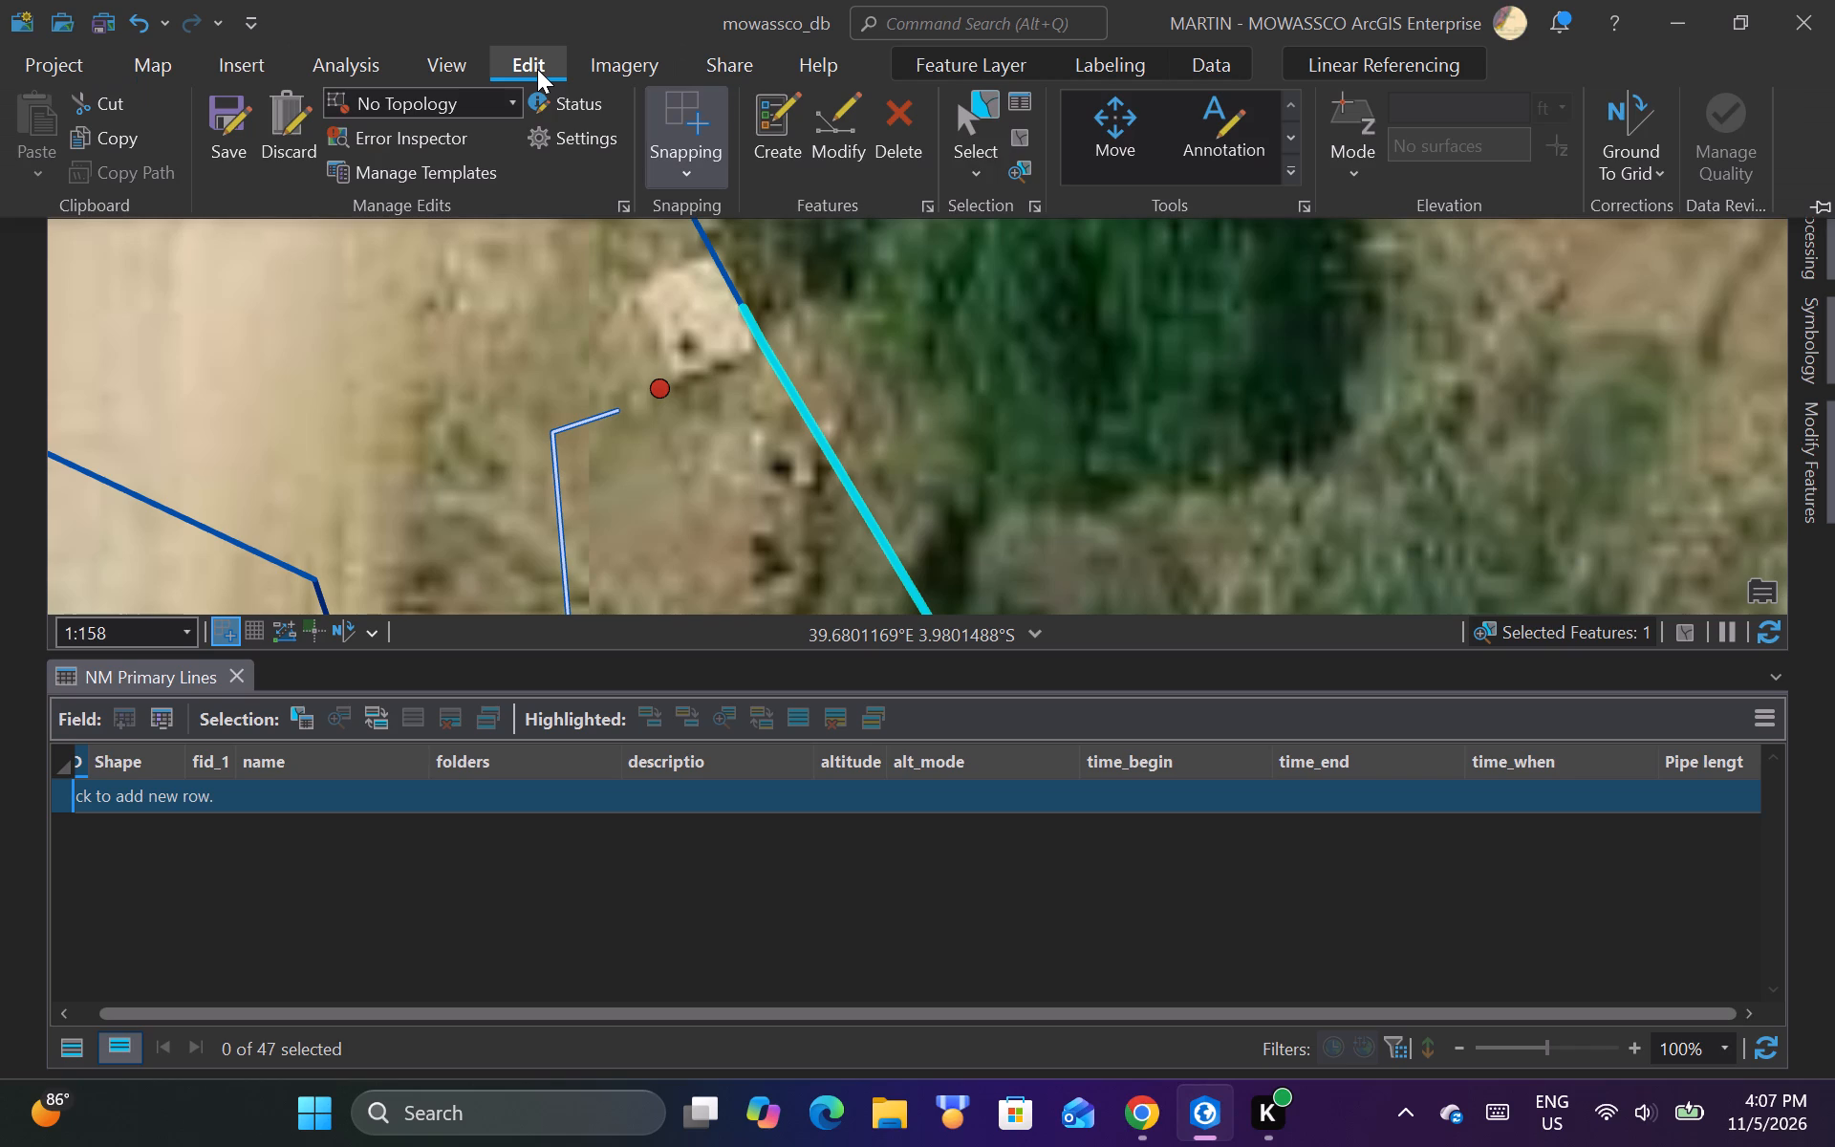
click(232, 126)
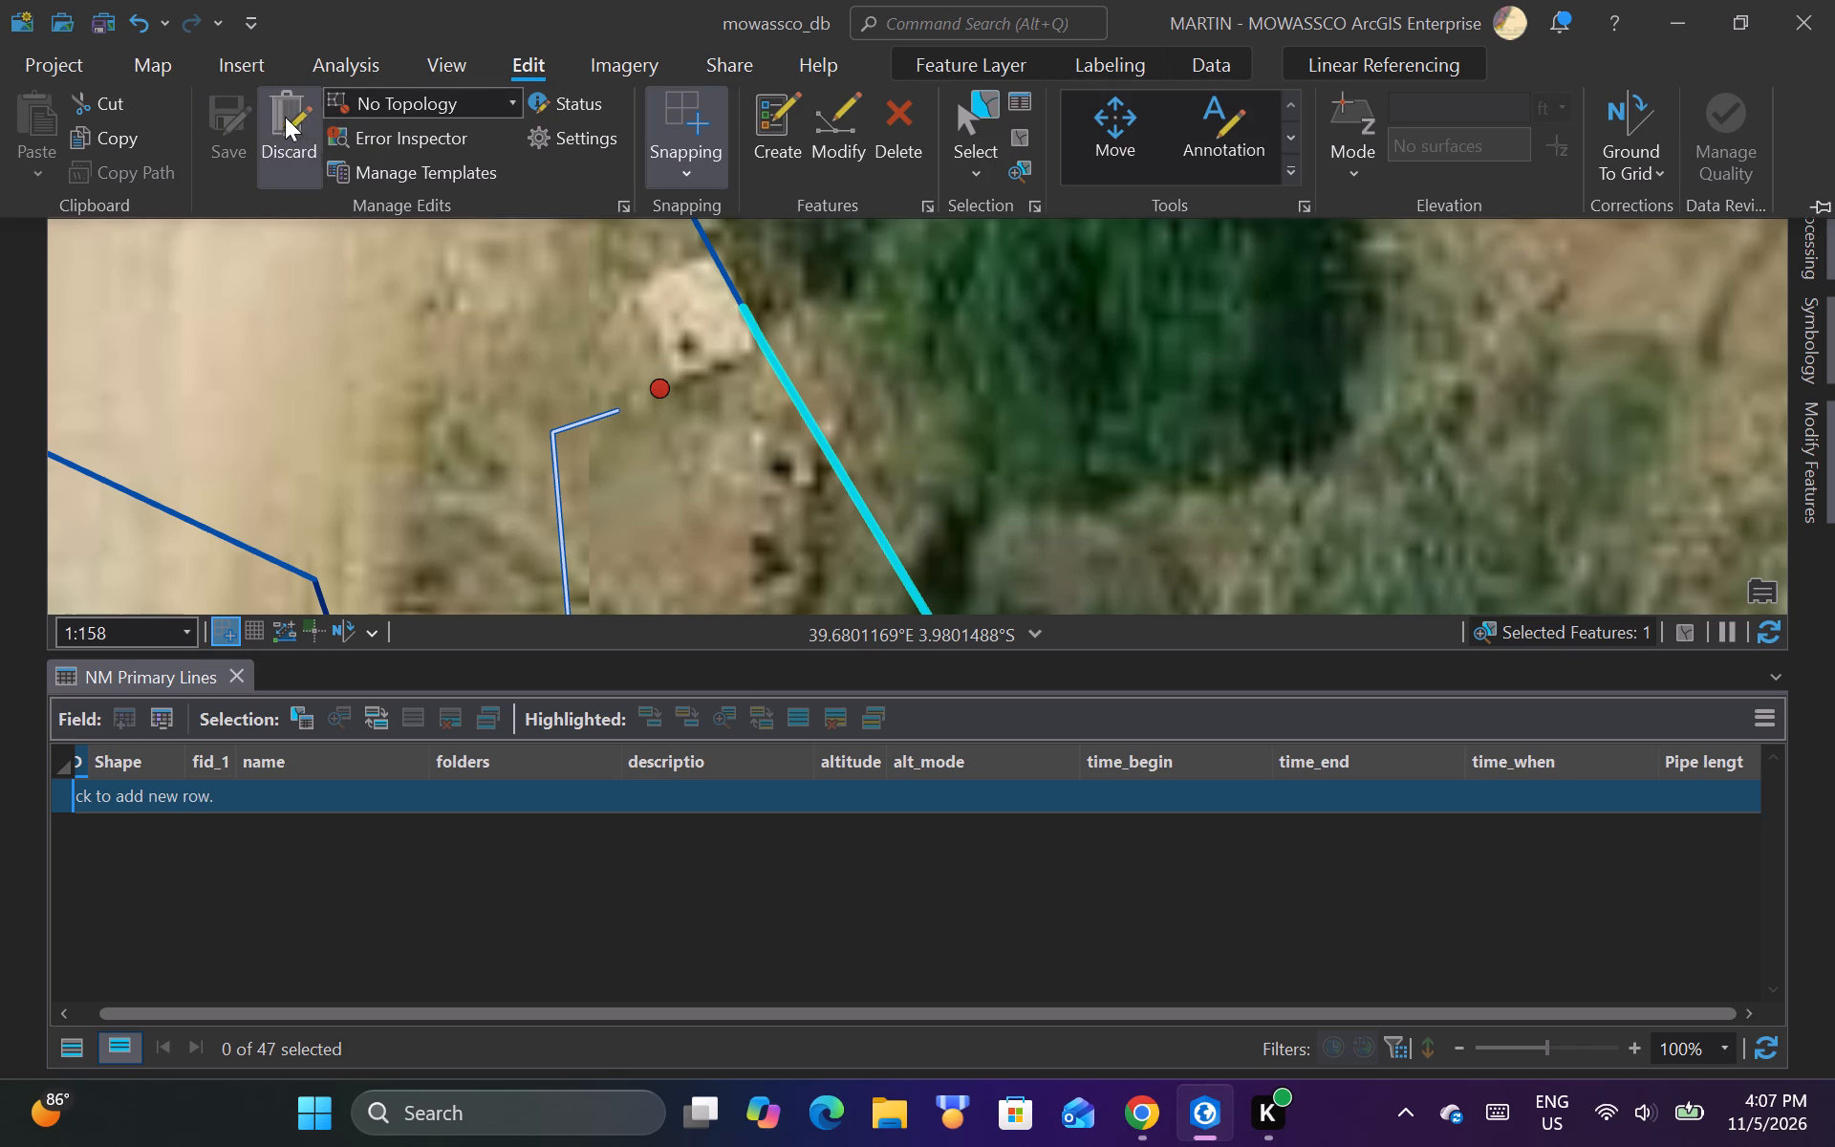
Enable intersection, midpoint and tangent snapping in addition to the snap types already active.
click(697, 182)
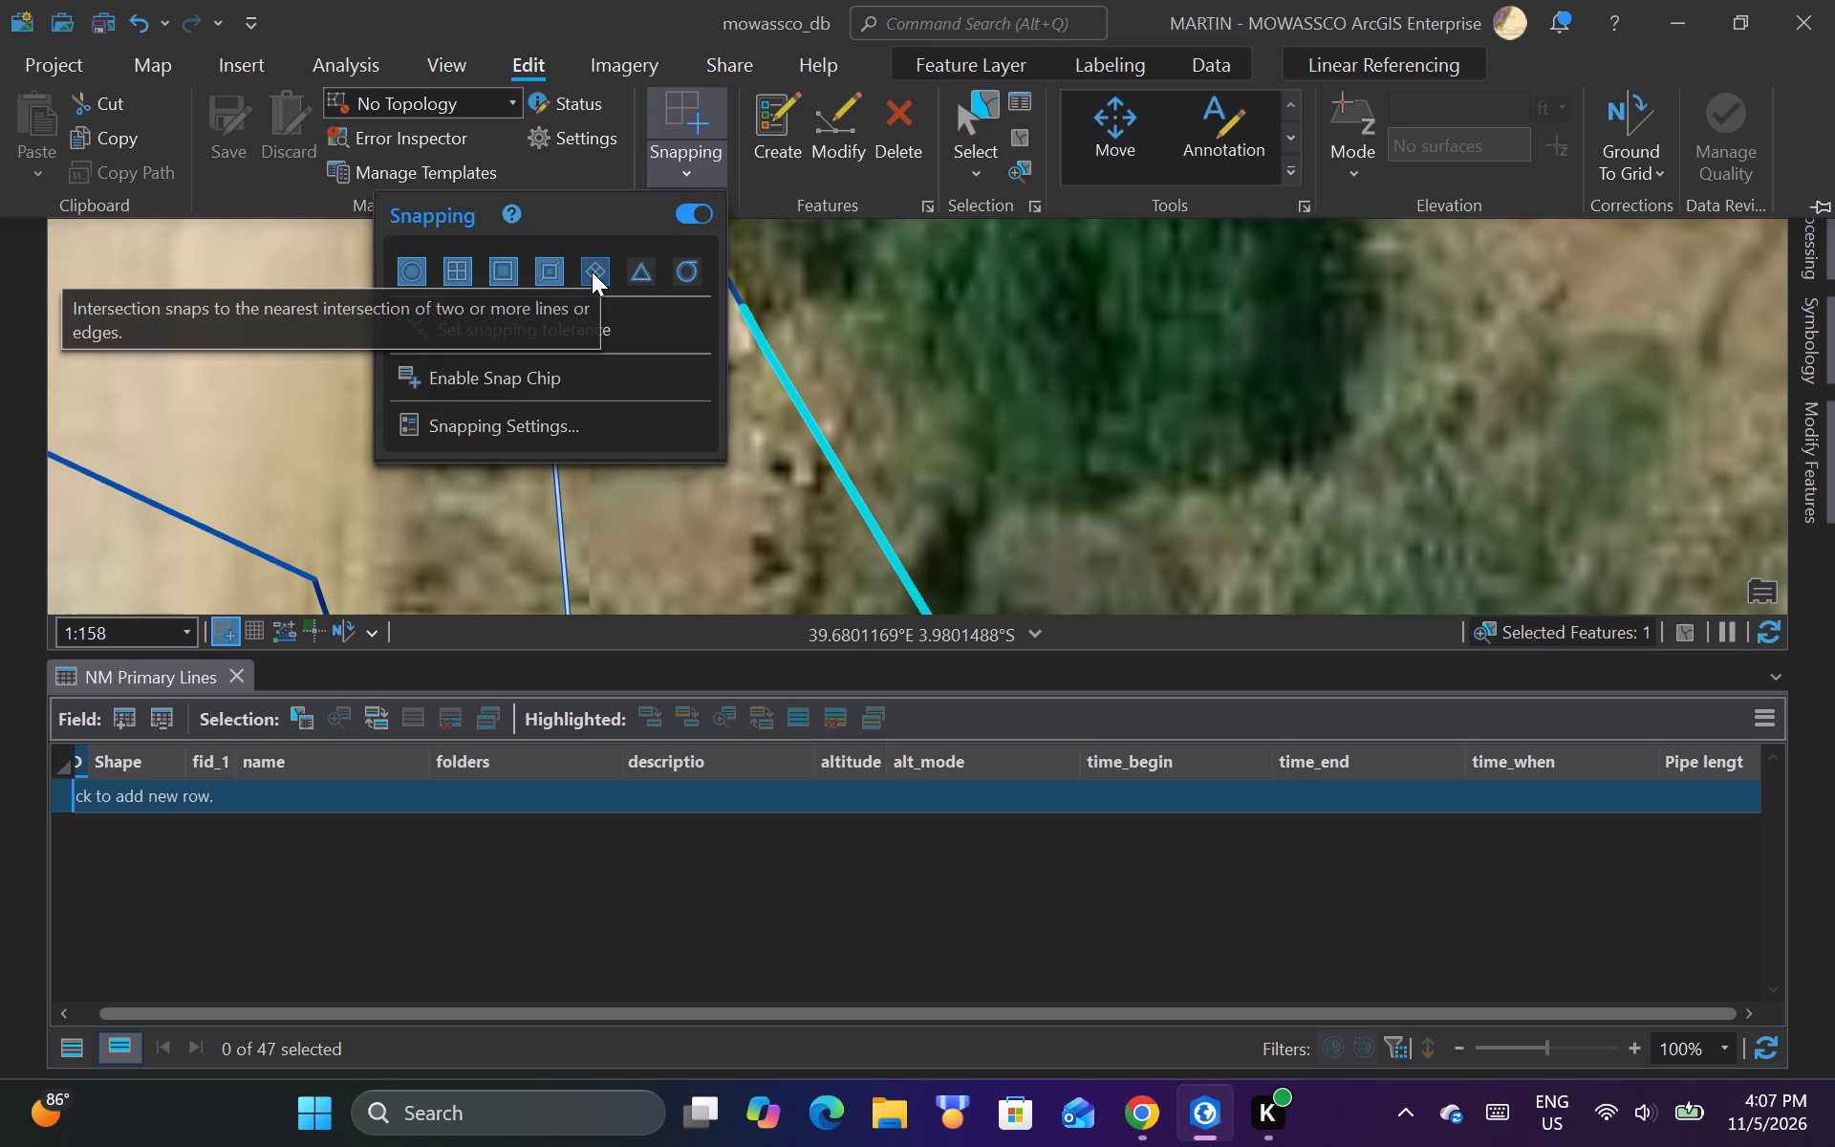
click(592, 271)
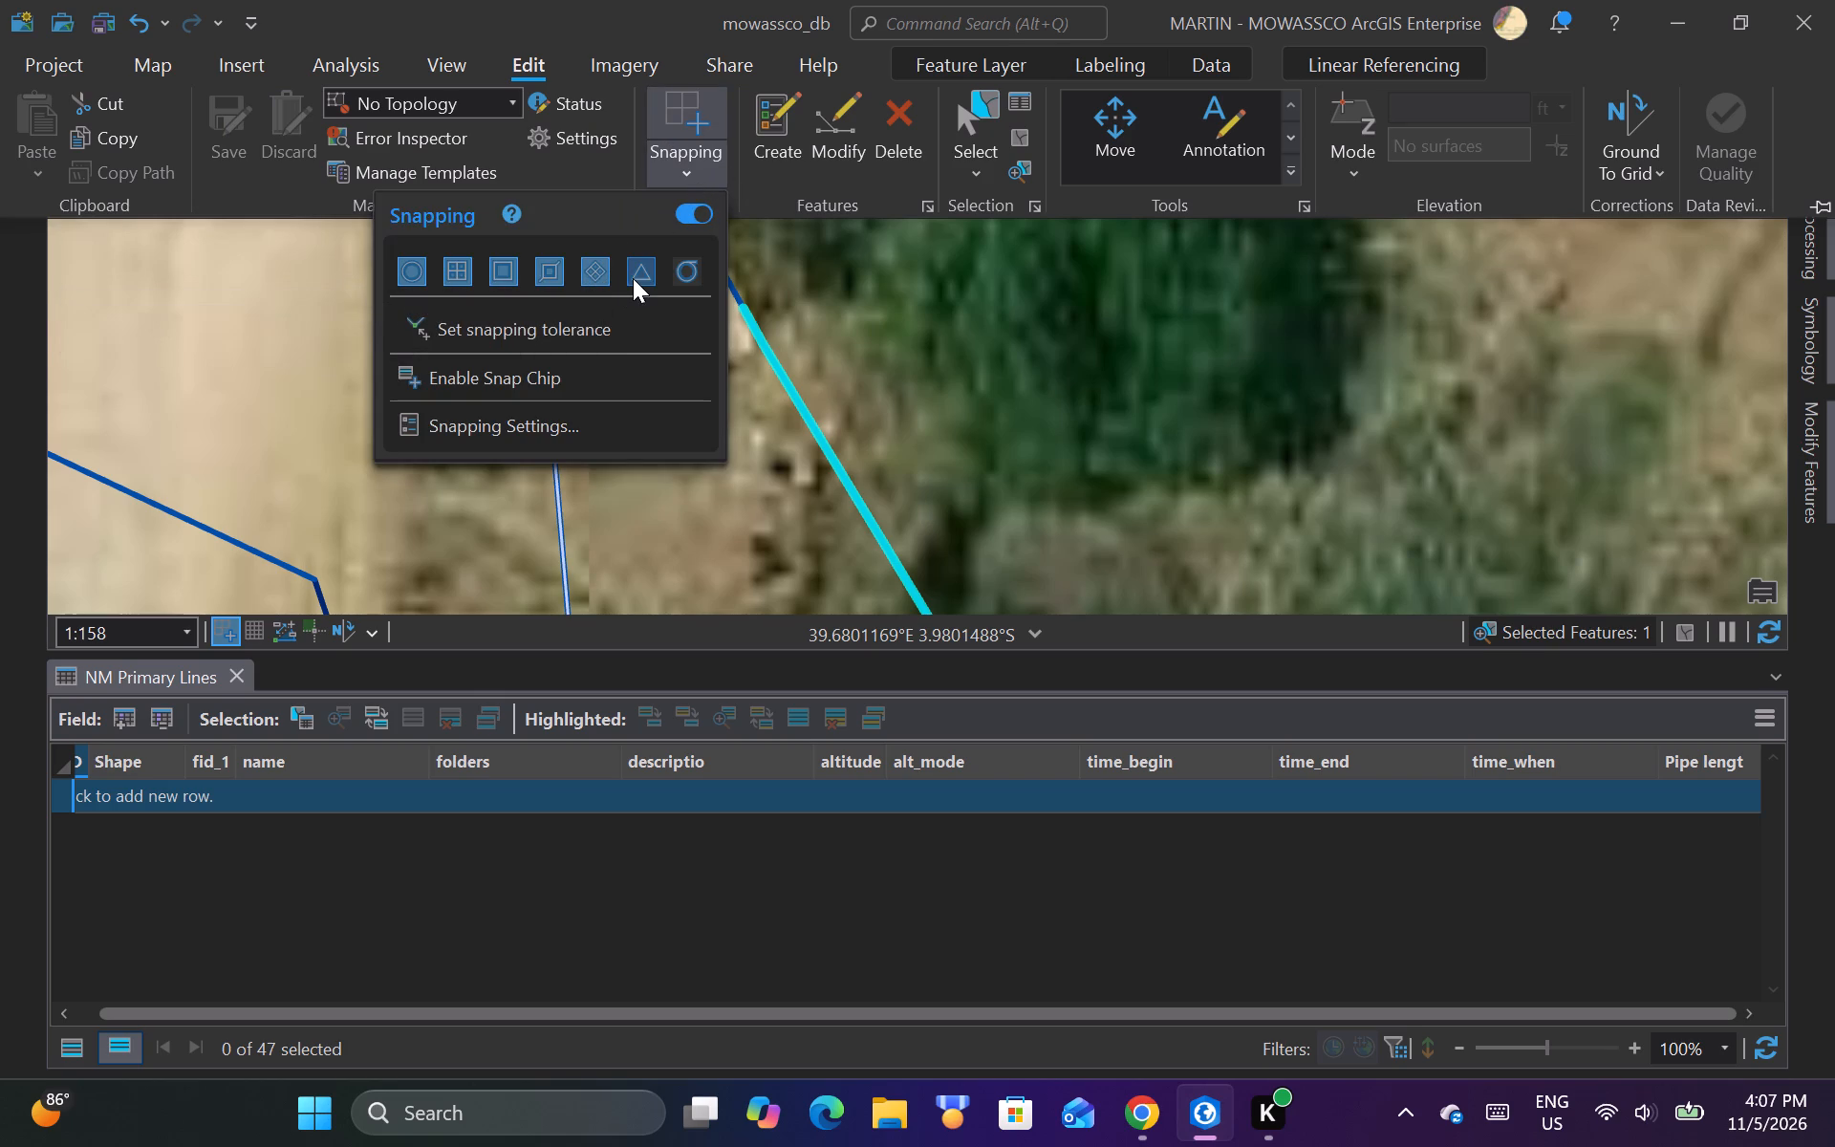
click(633, 278)
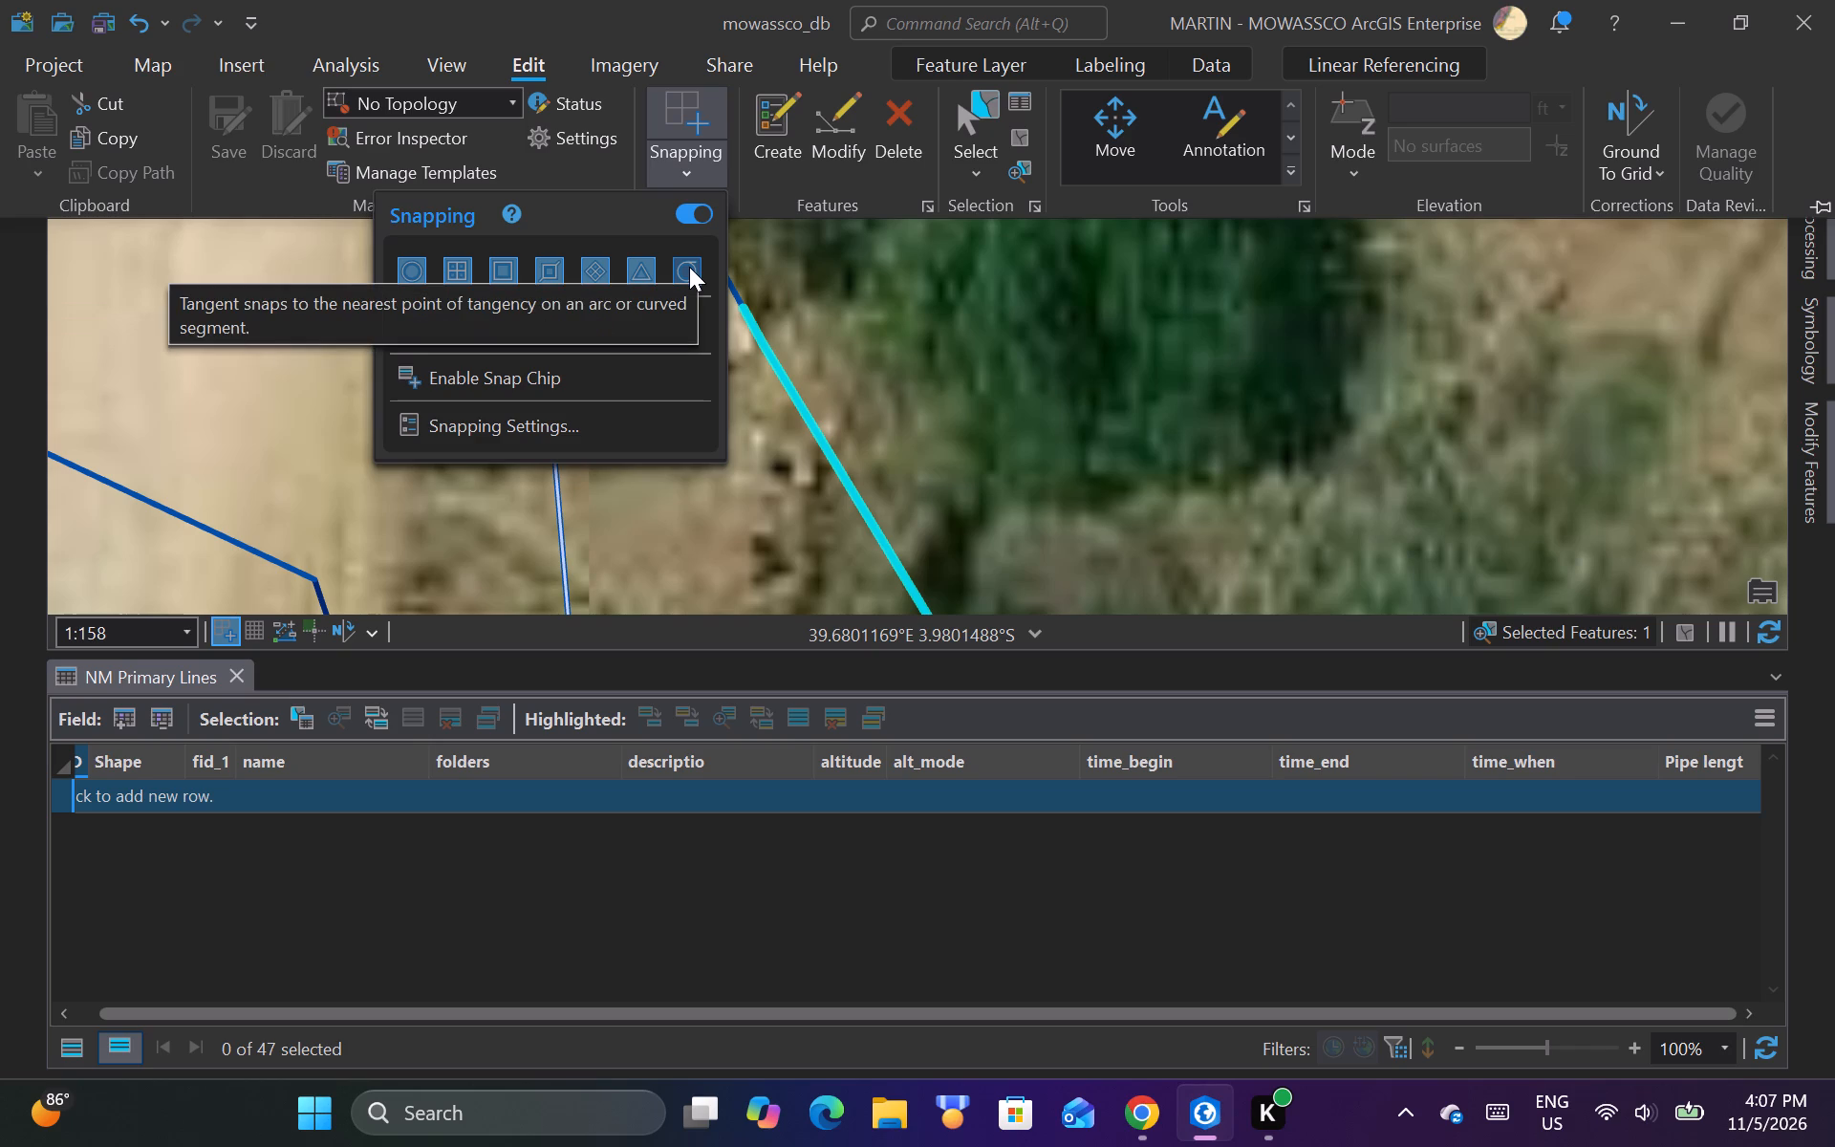
click(689, 267)
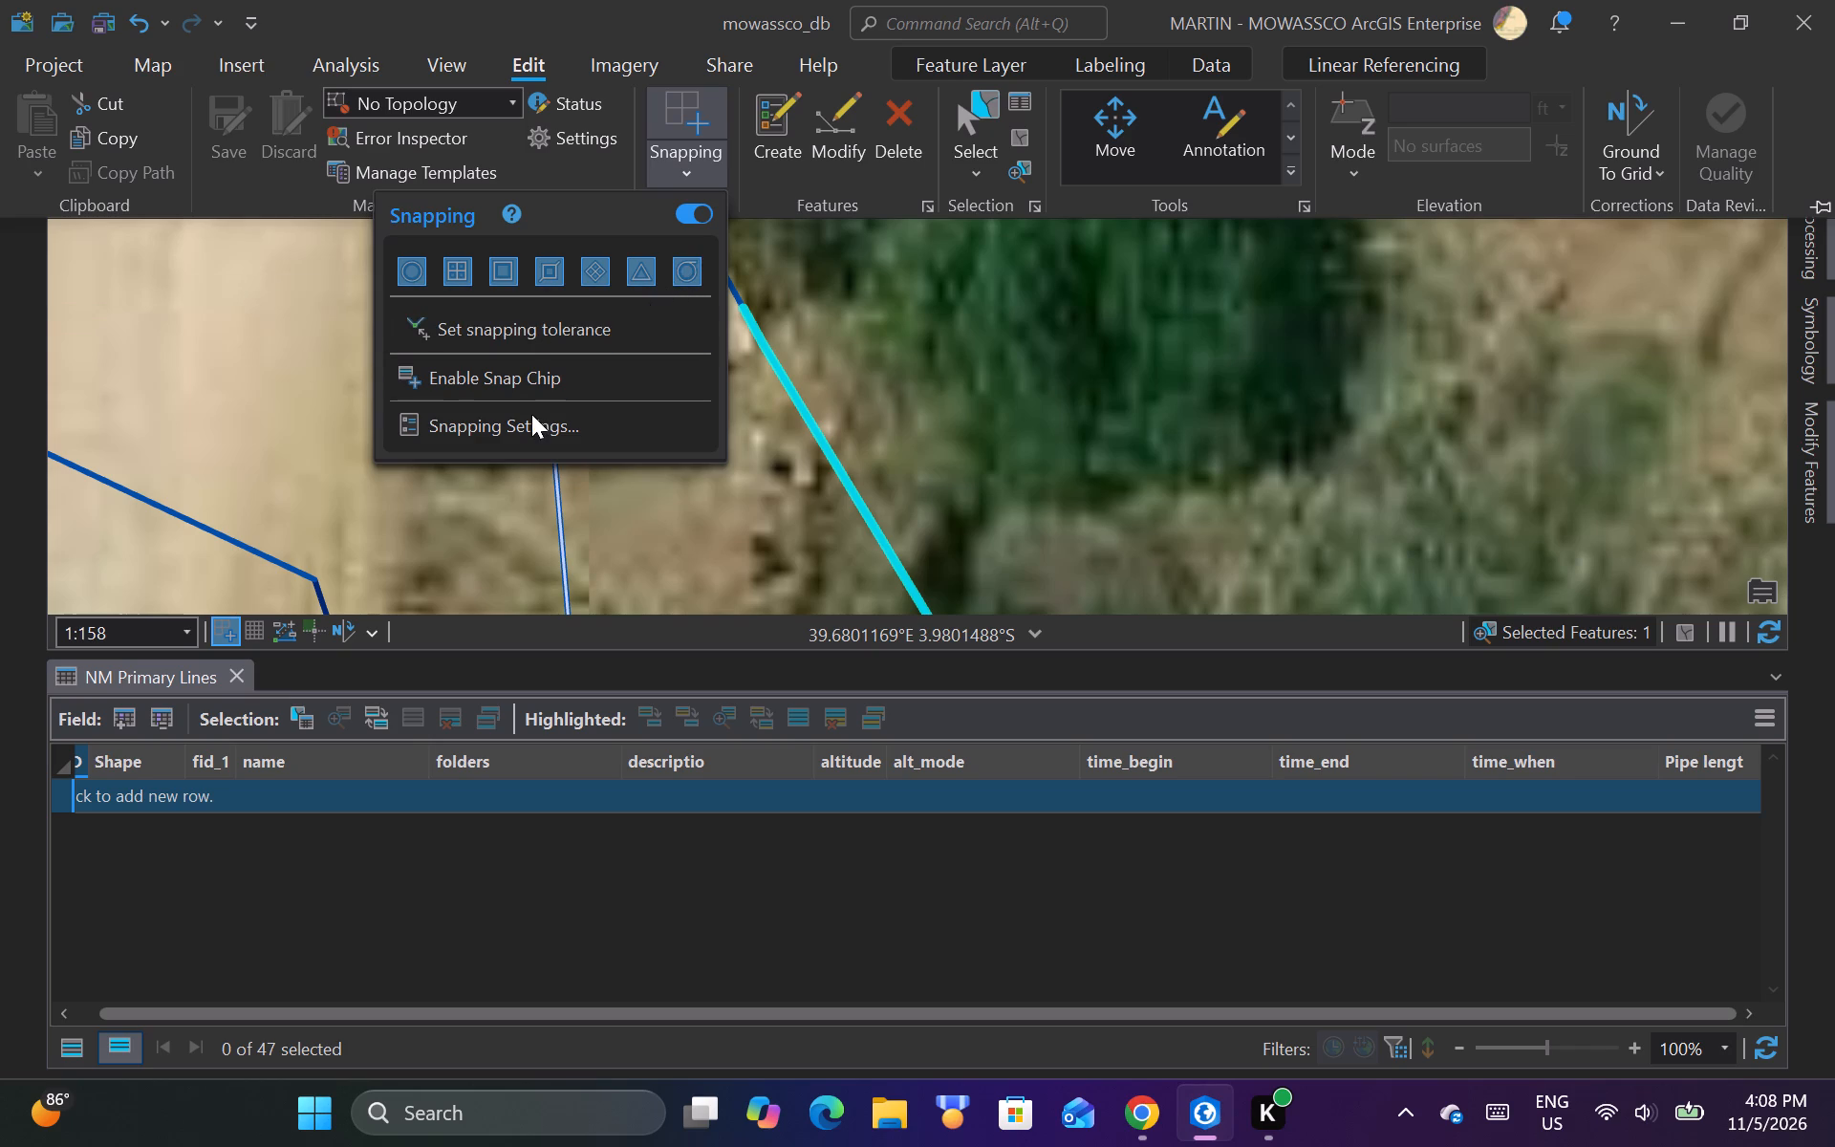
Review the Snapping, Grid, Constraints, Field Mapping and User Interface pages of the editor's snapping settings without changing any values.
click(531, 414)
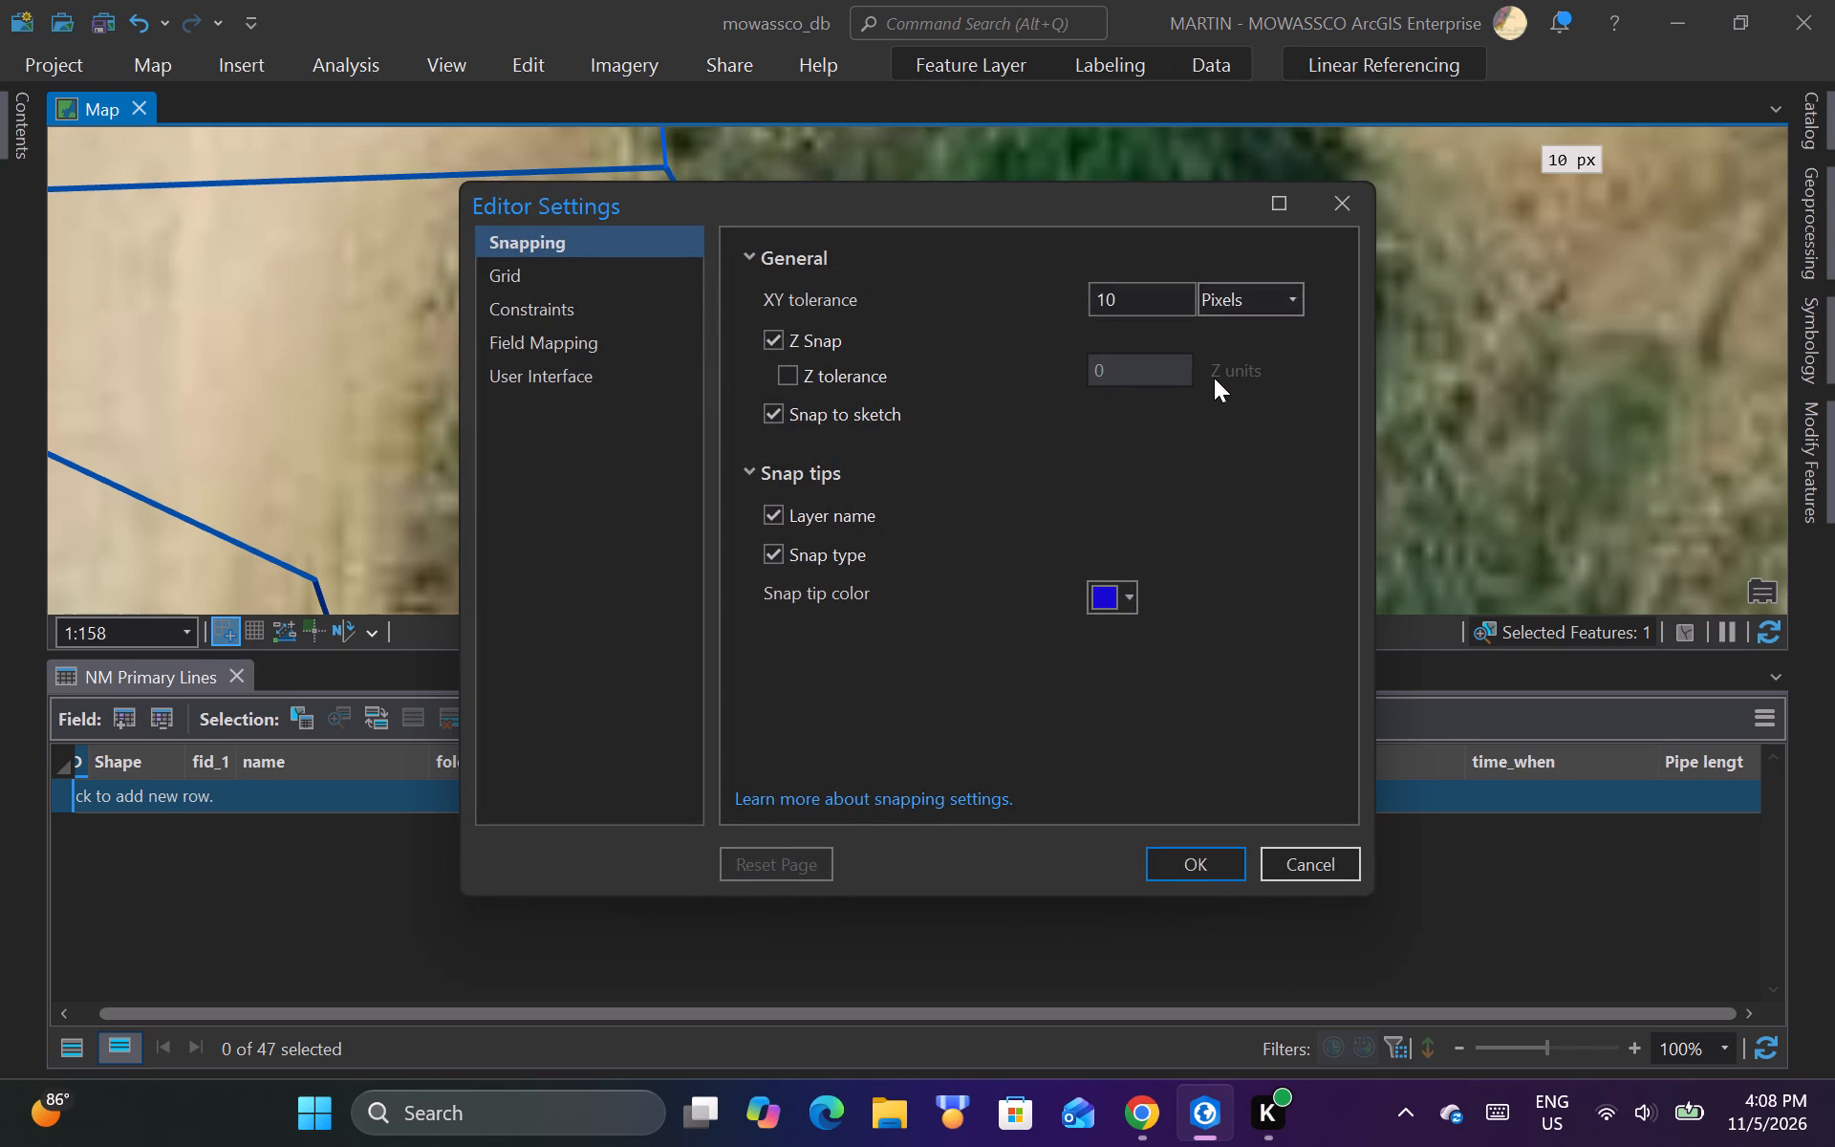
click(511, 278)
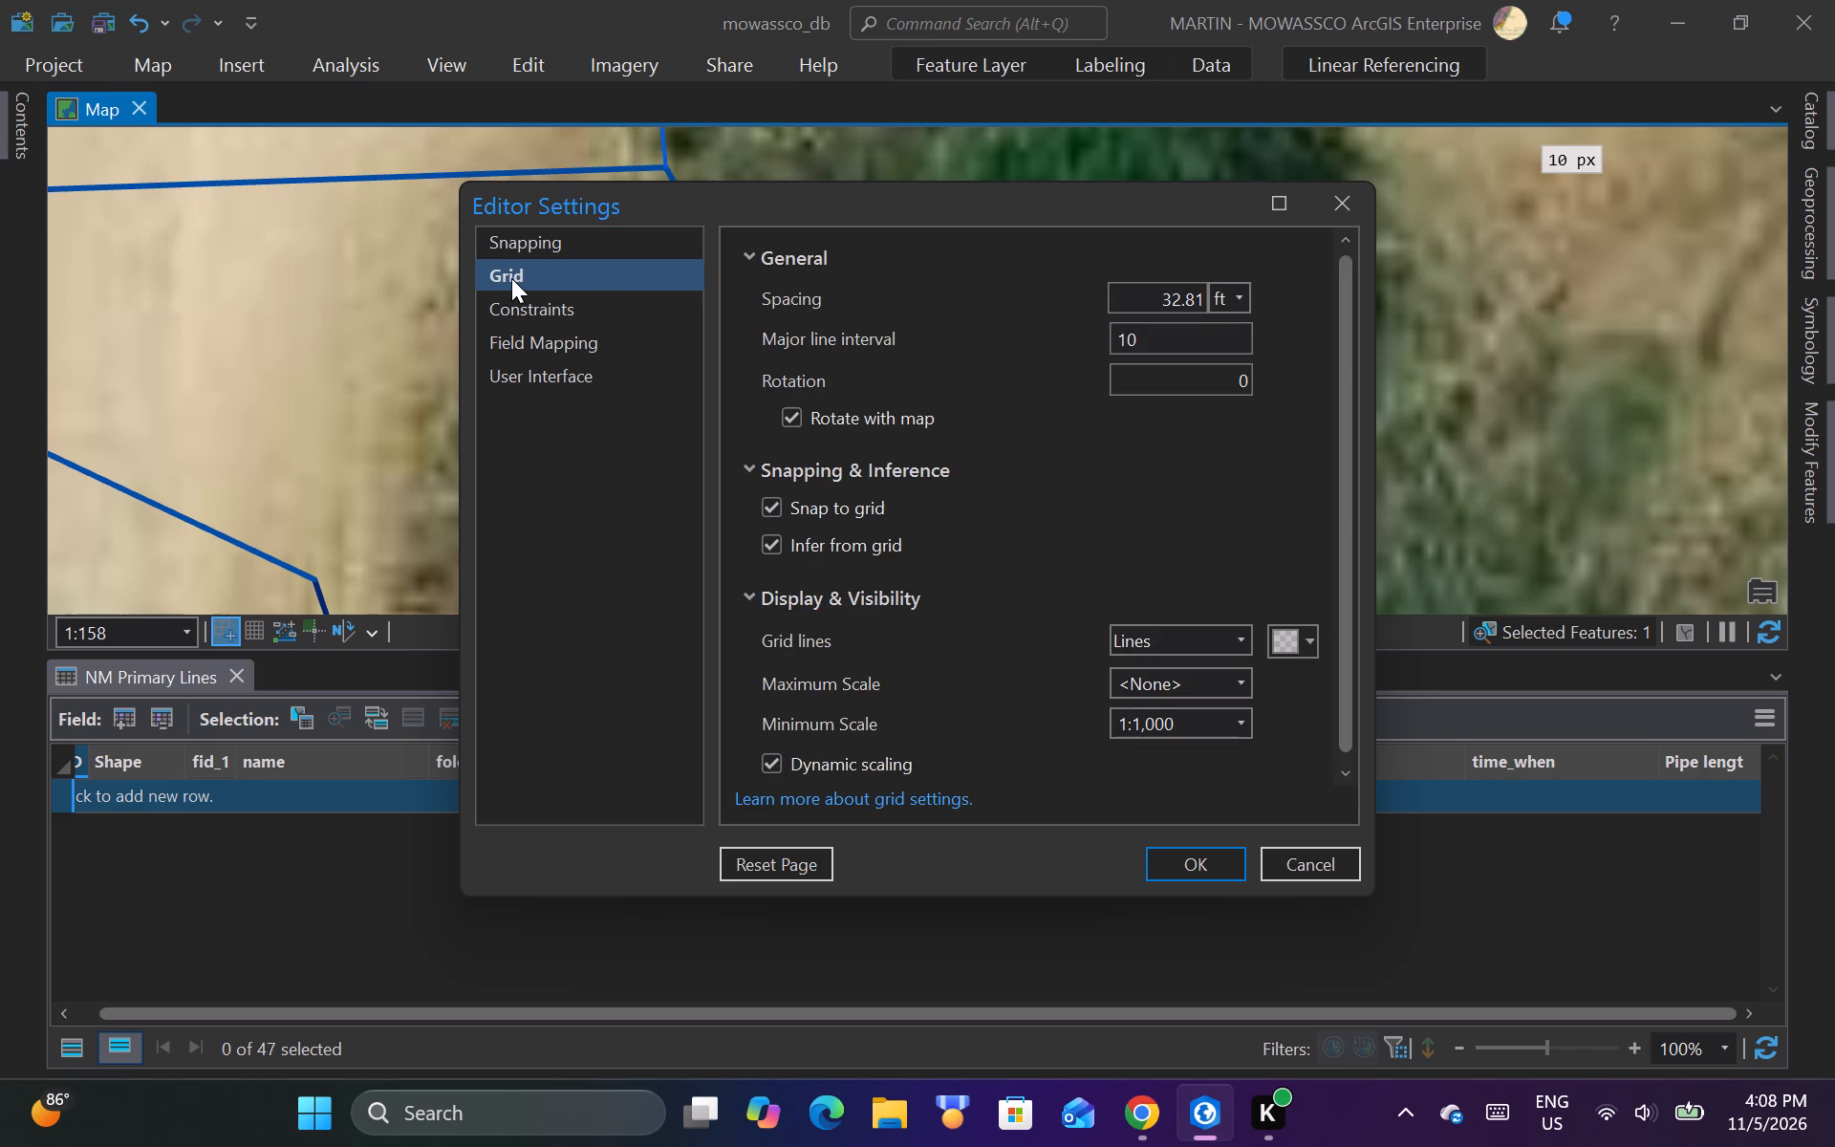
click(517, 314)
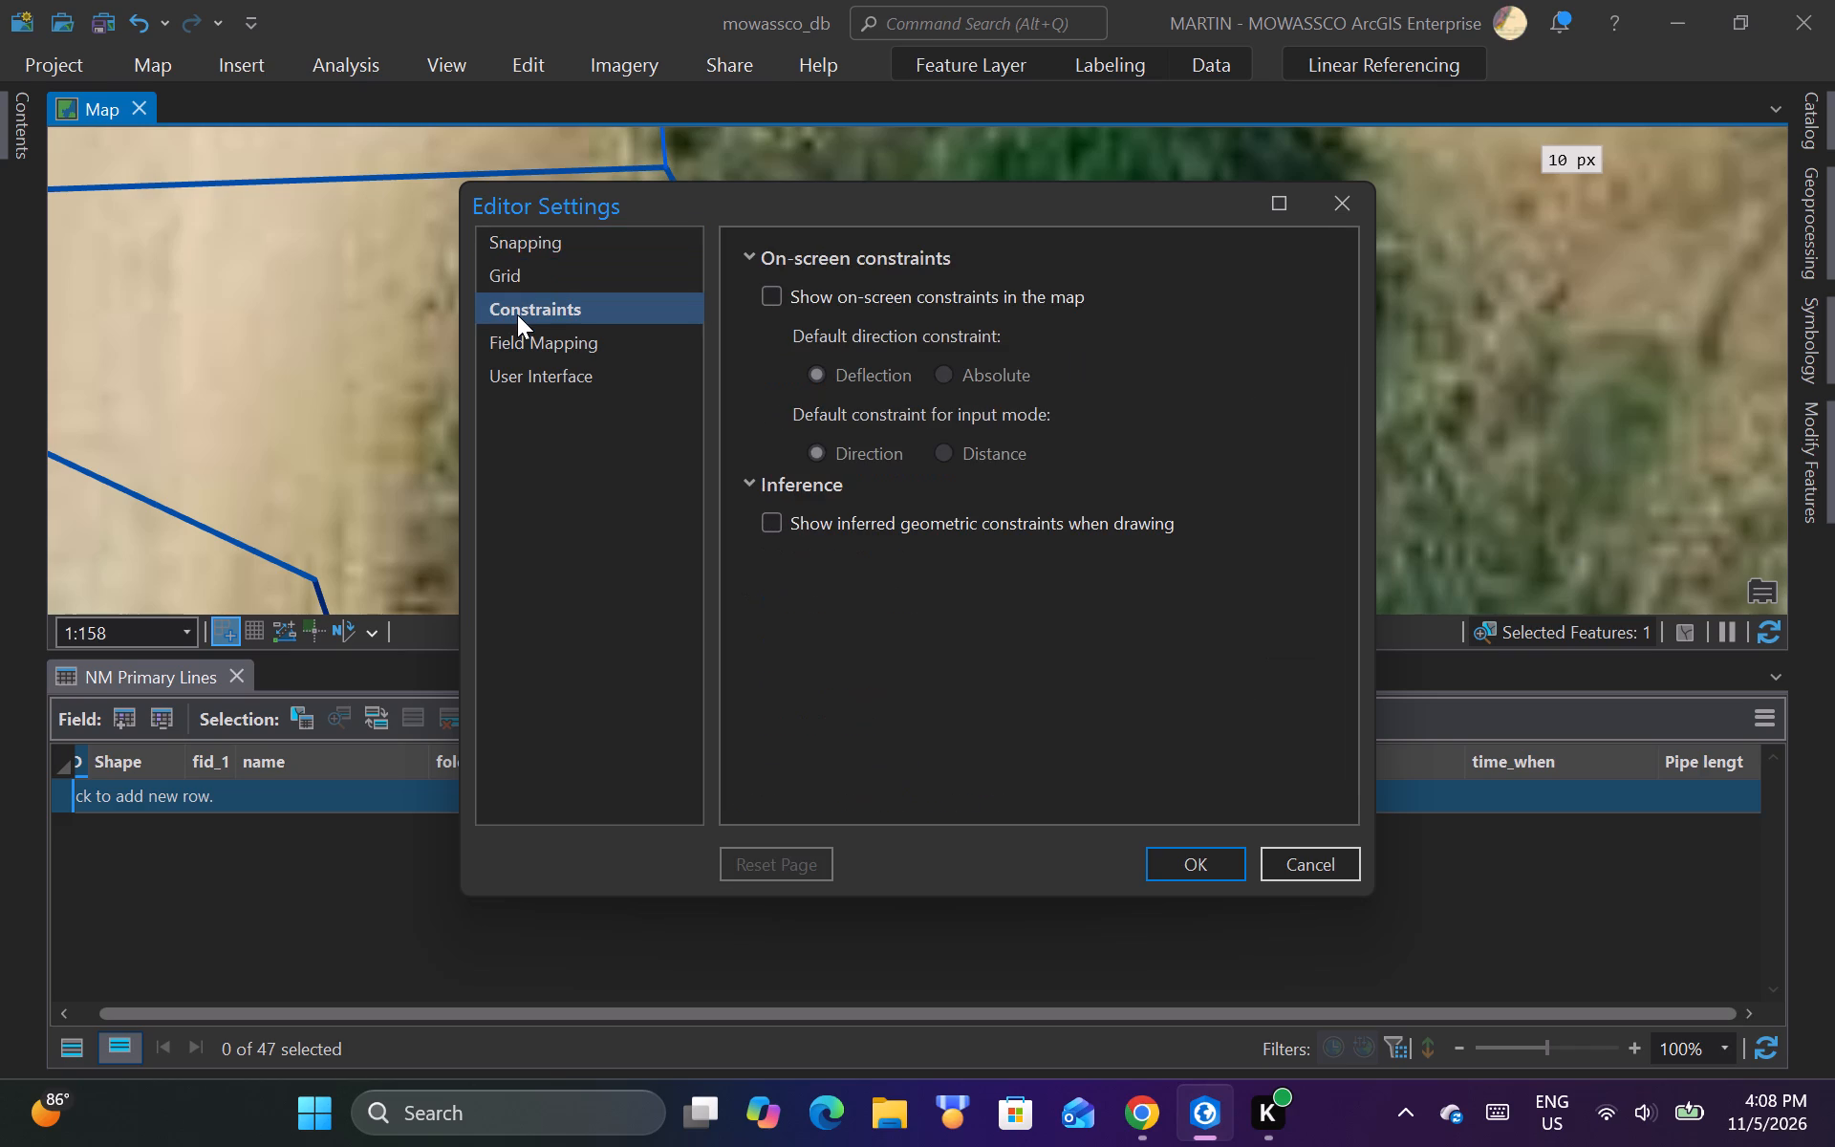
click(577, 350)
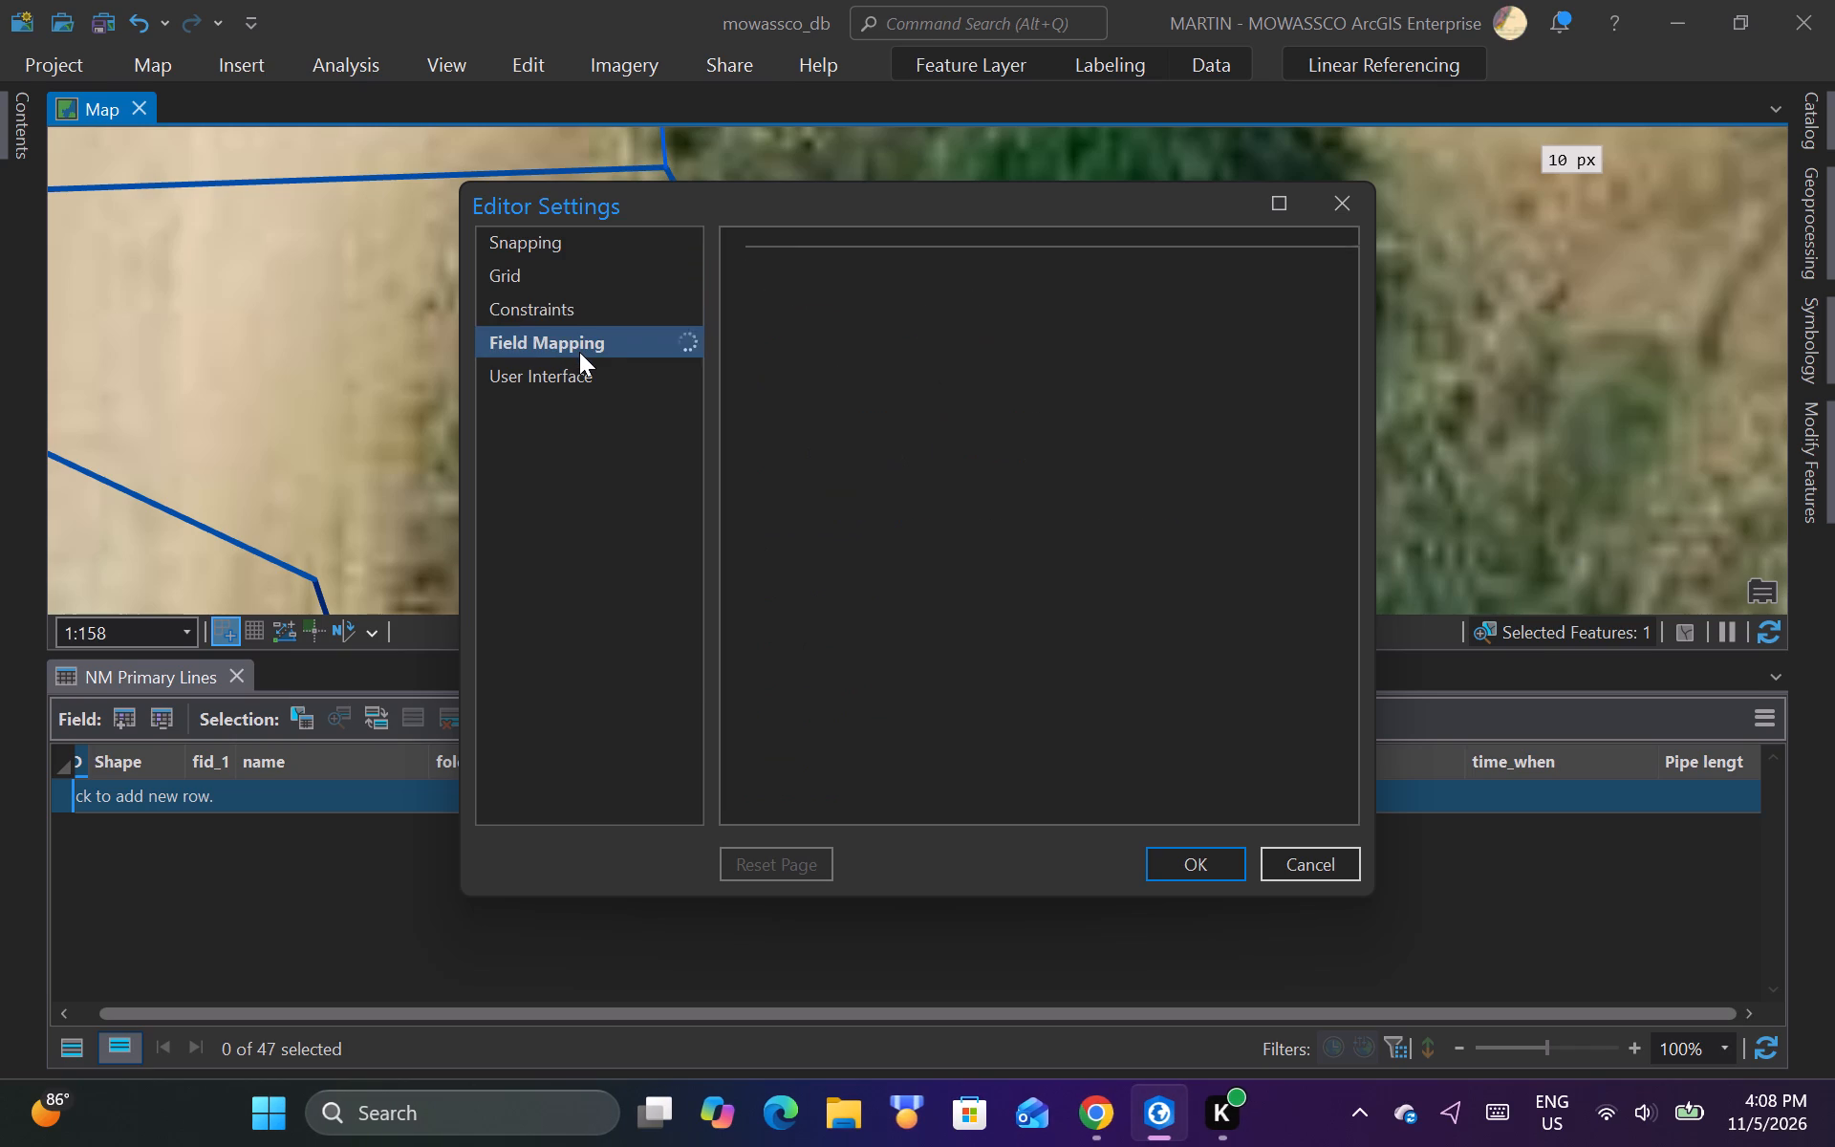
click(584, 384)
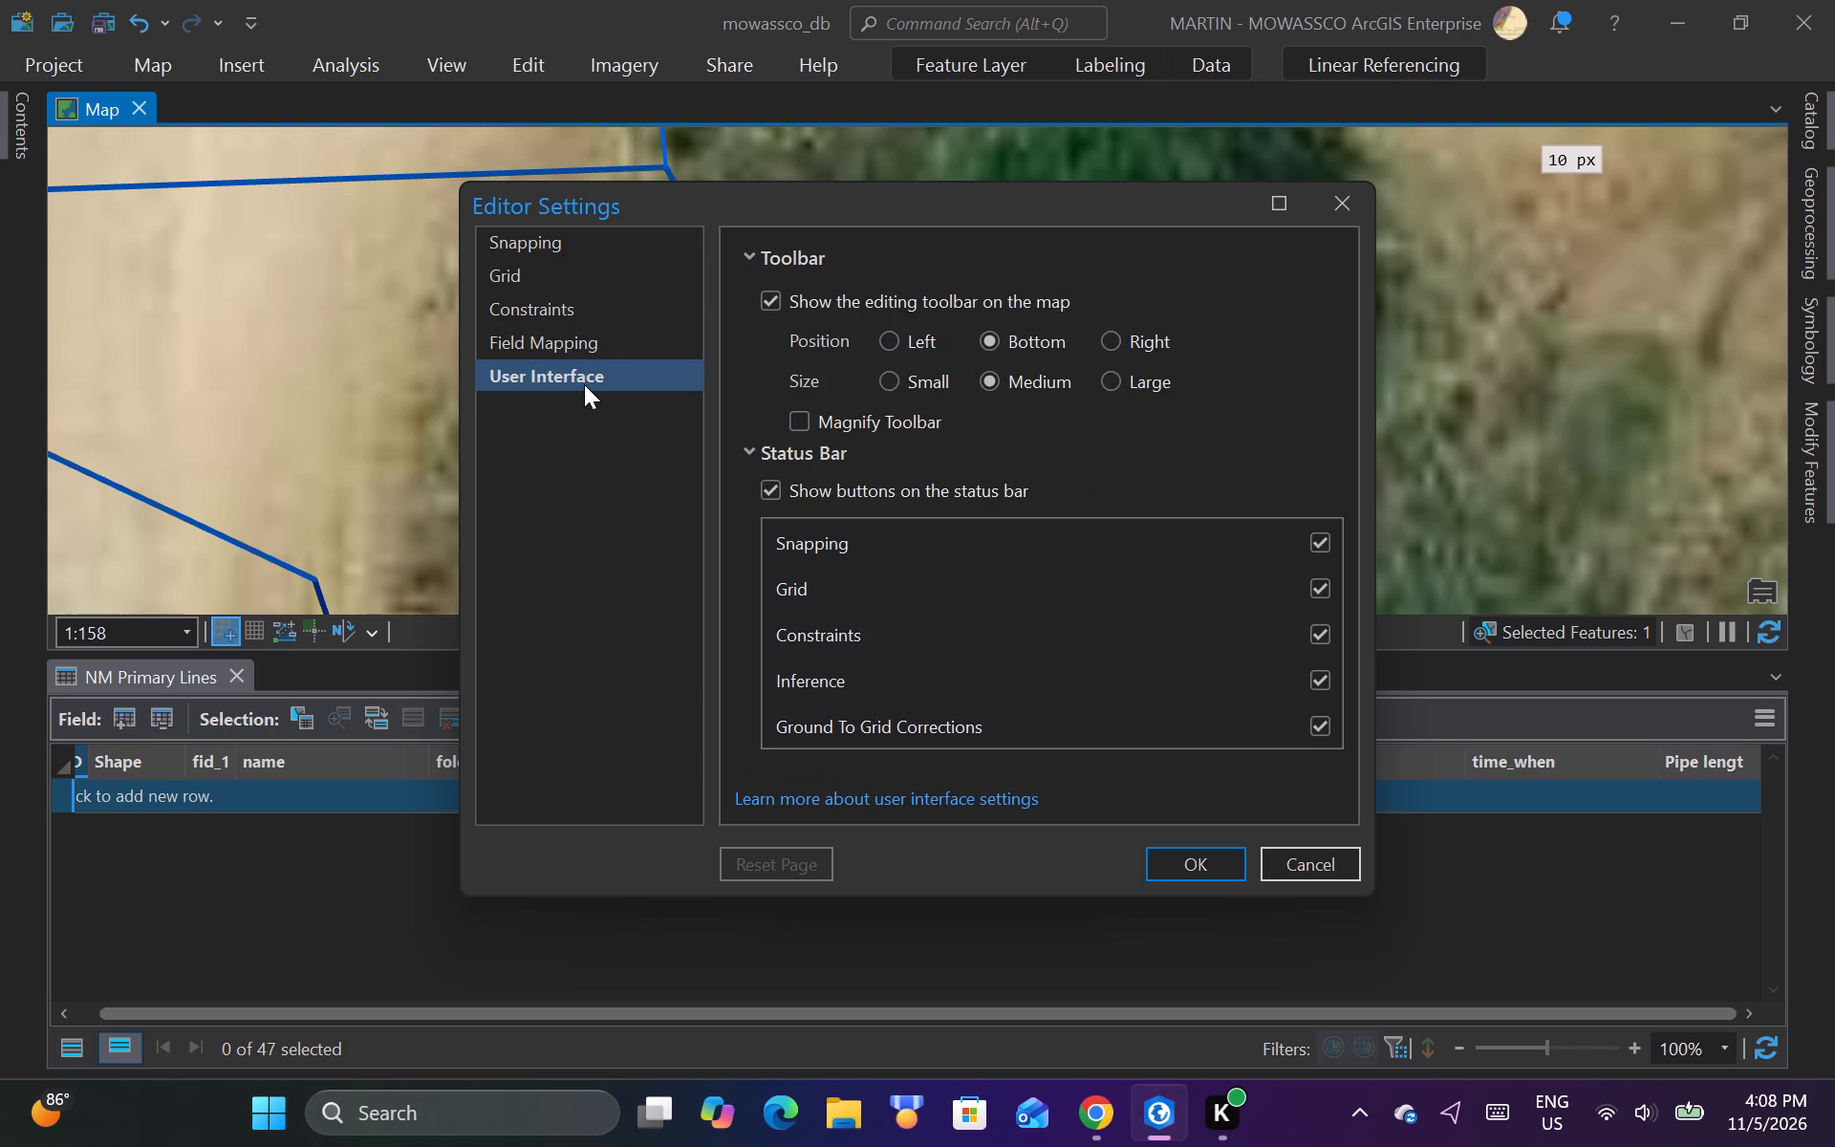
click(1211, 860)
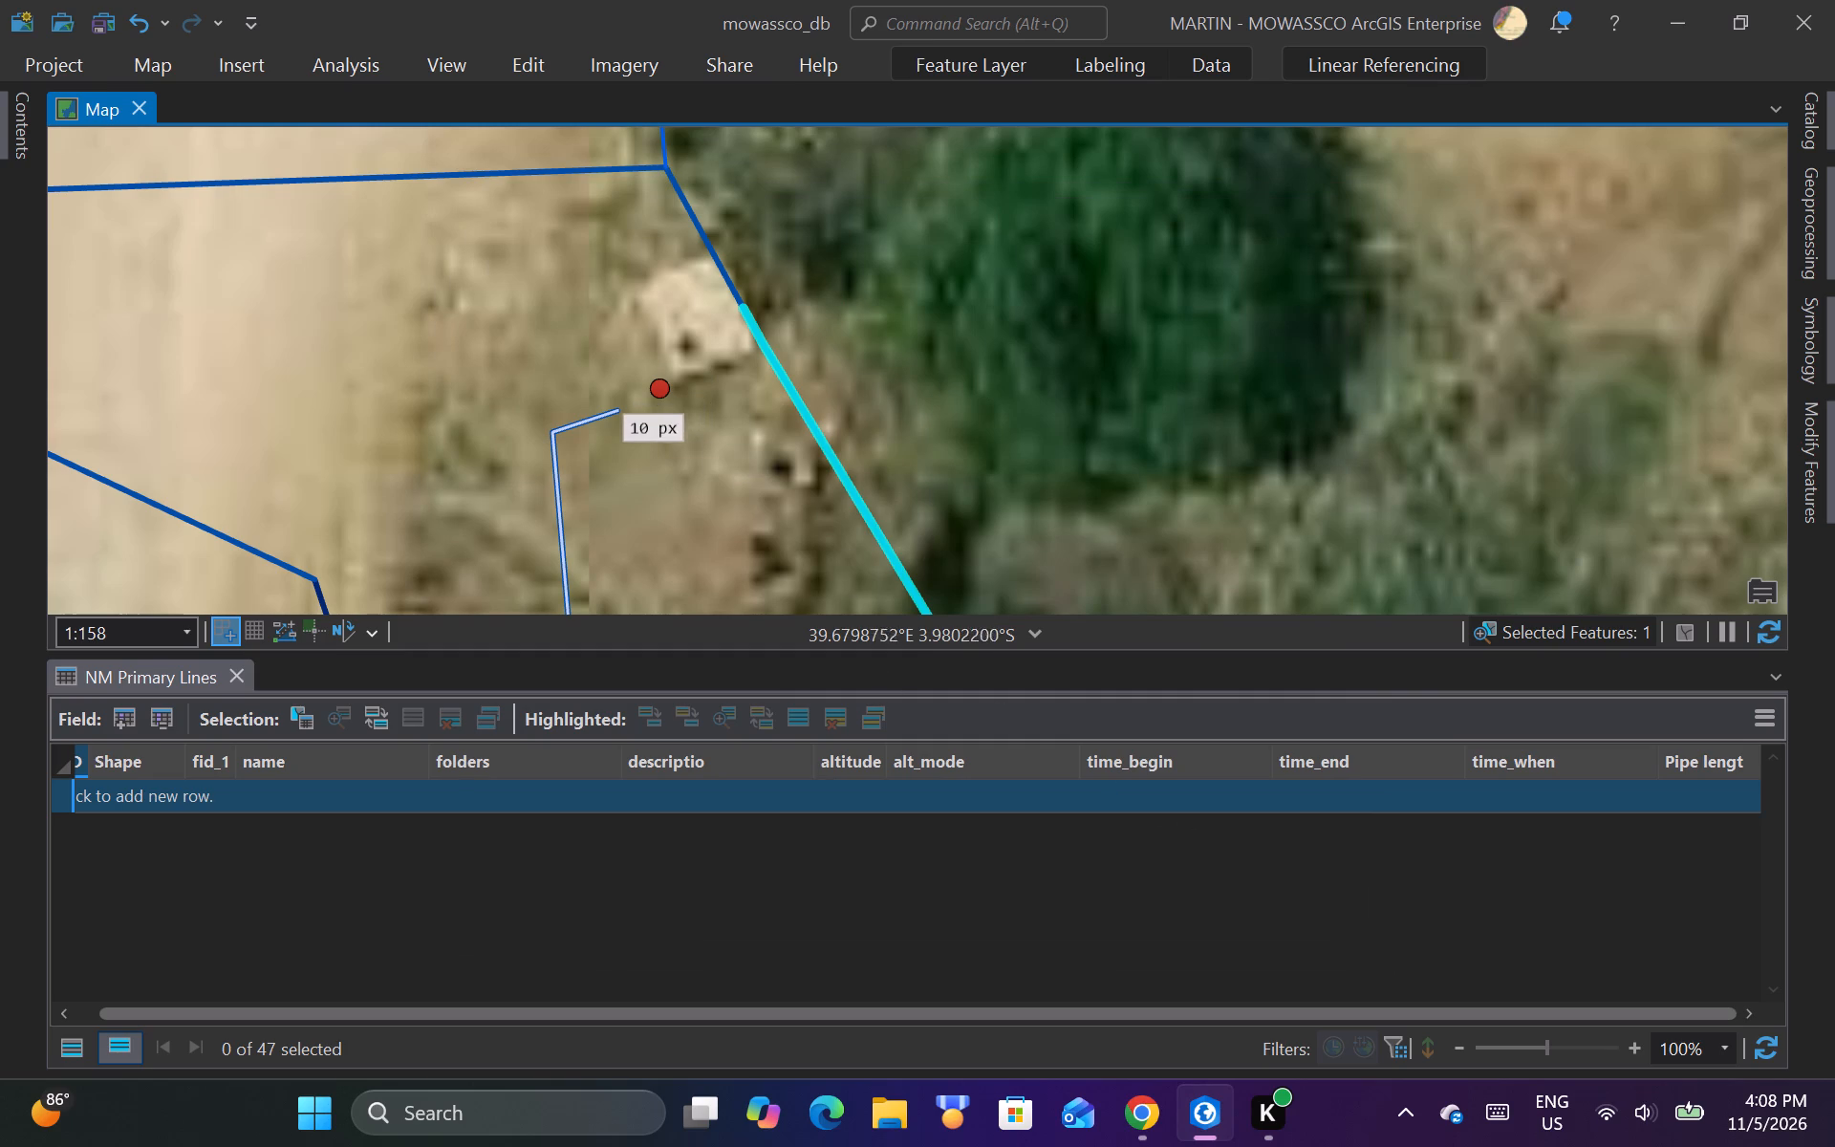
Using Edit Vertices, move the ruto_line feature's first vertex near the reservoir onto the existing_water_pipeline_arc_1960 endpoint at the split.
click(512, 62)
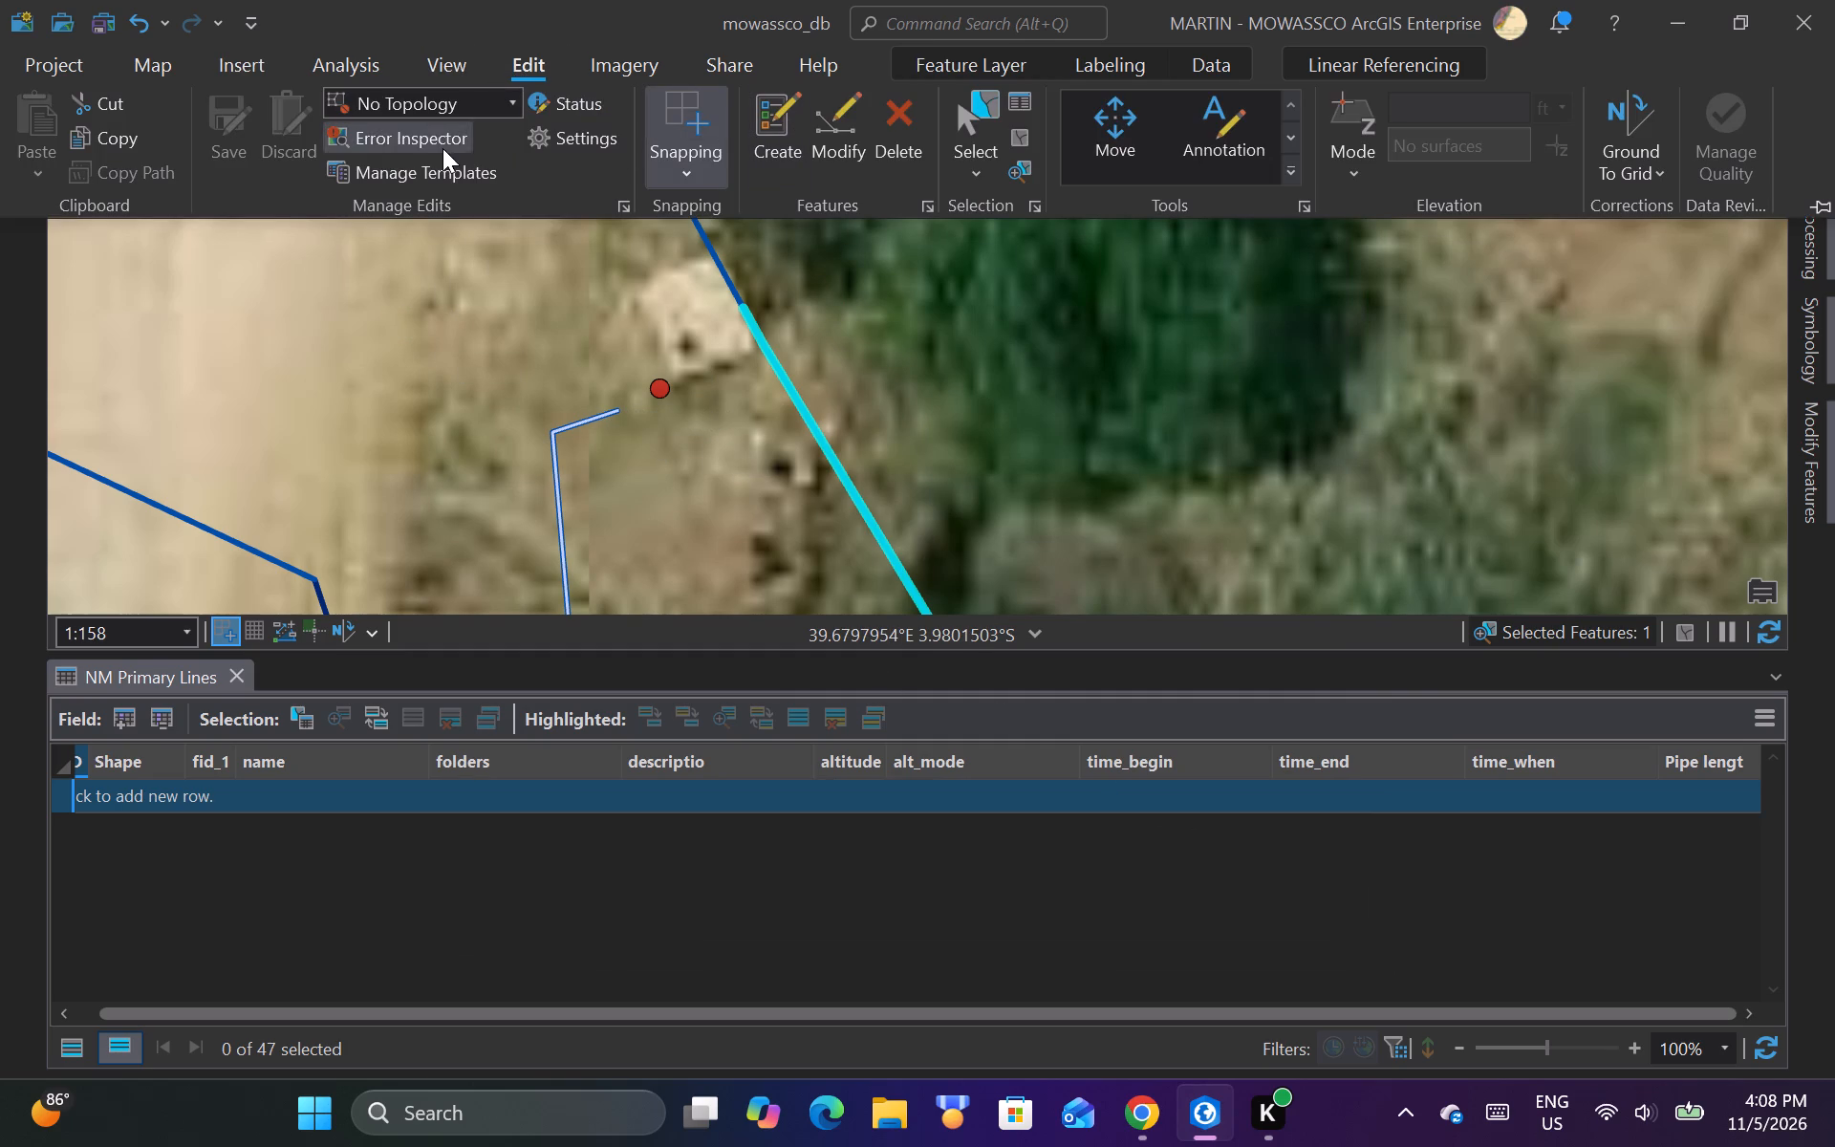
click(988, 100)
click(449, 321)
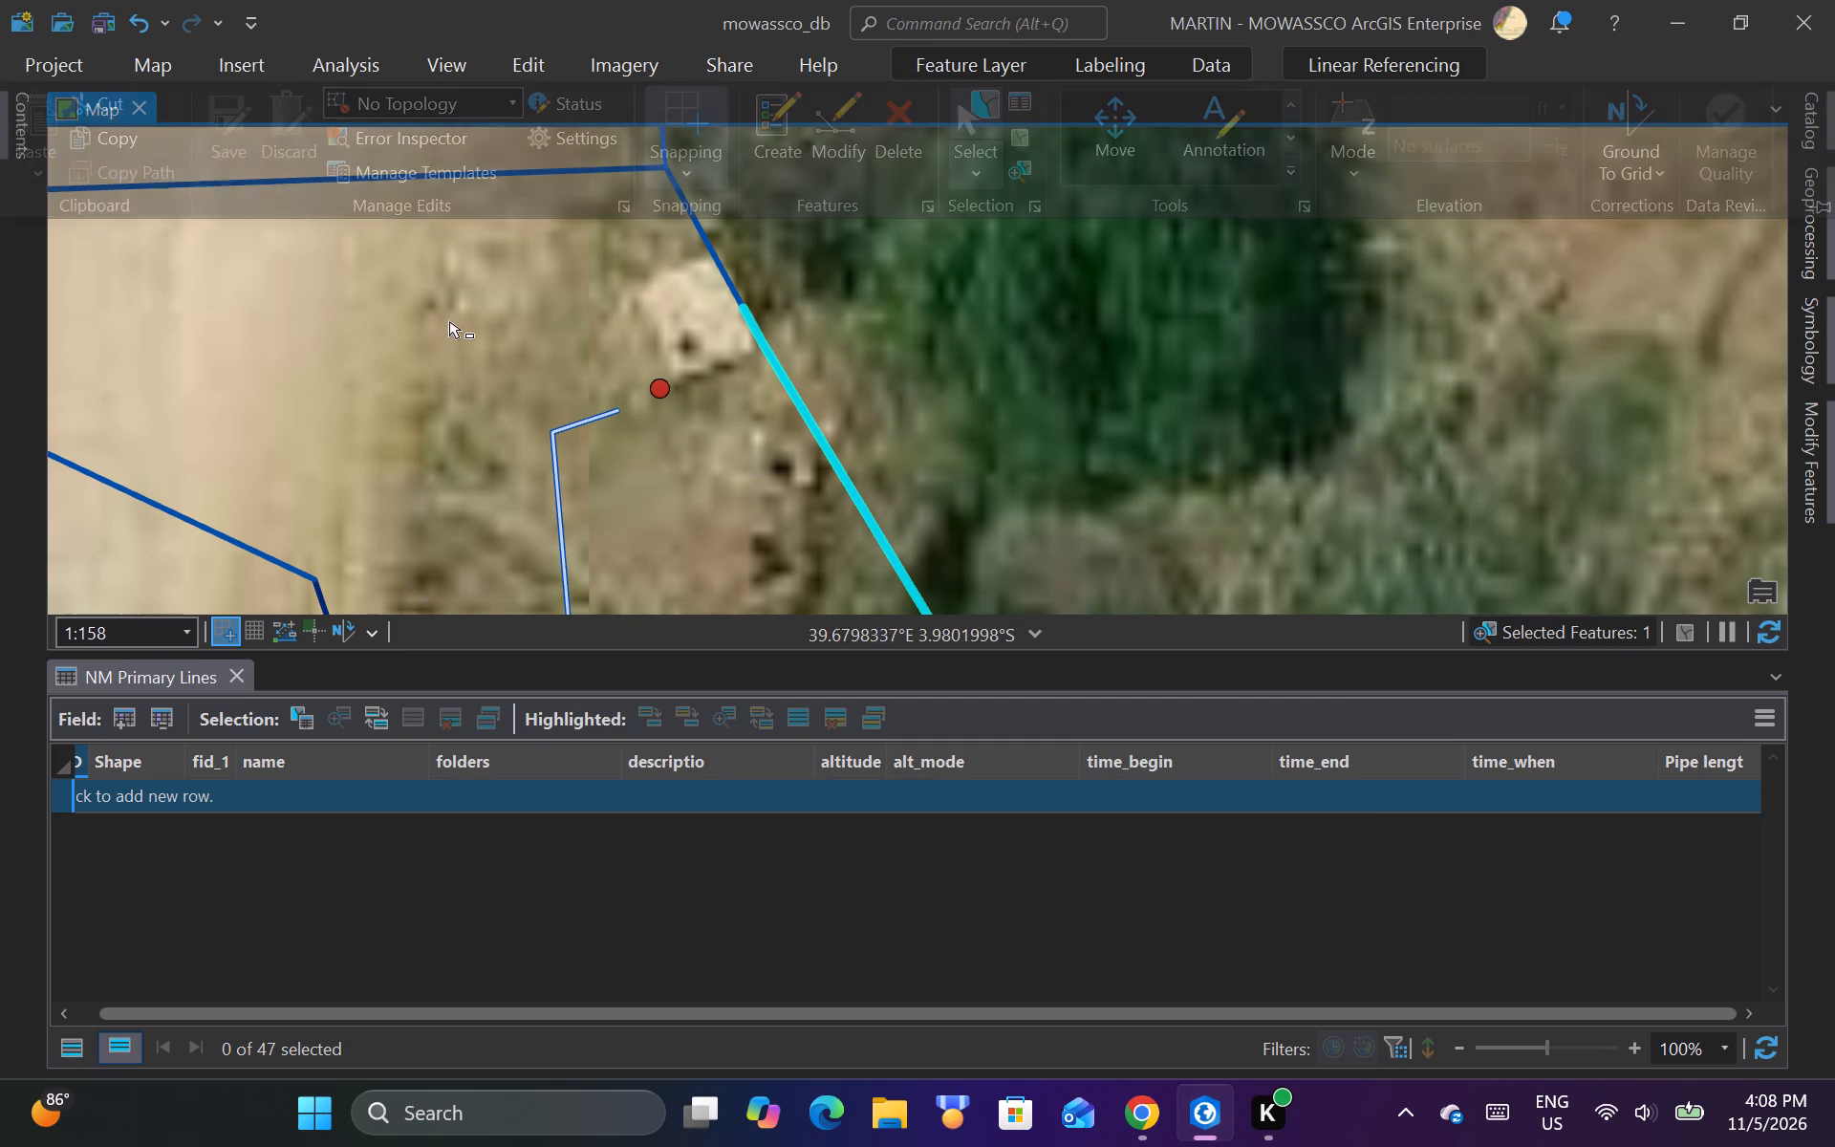
click(583, 424)
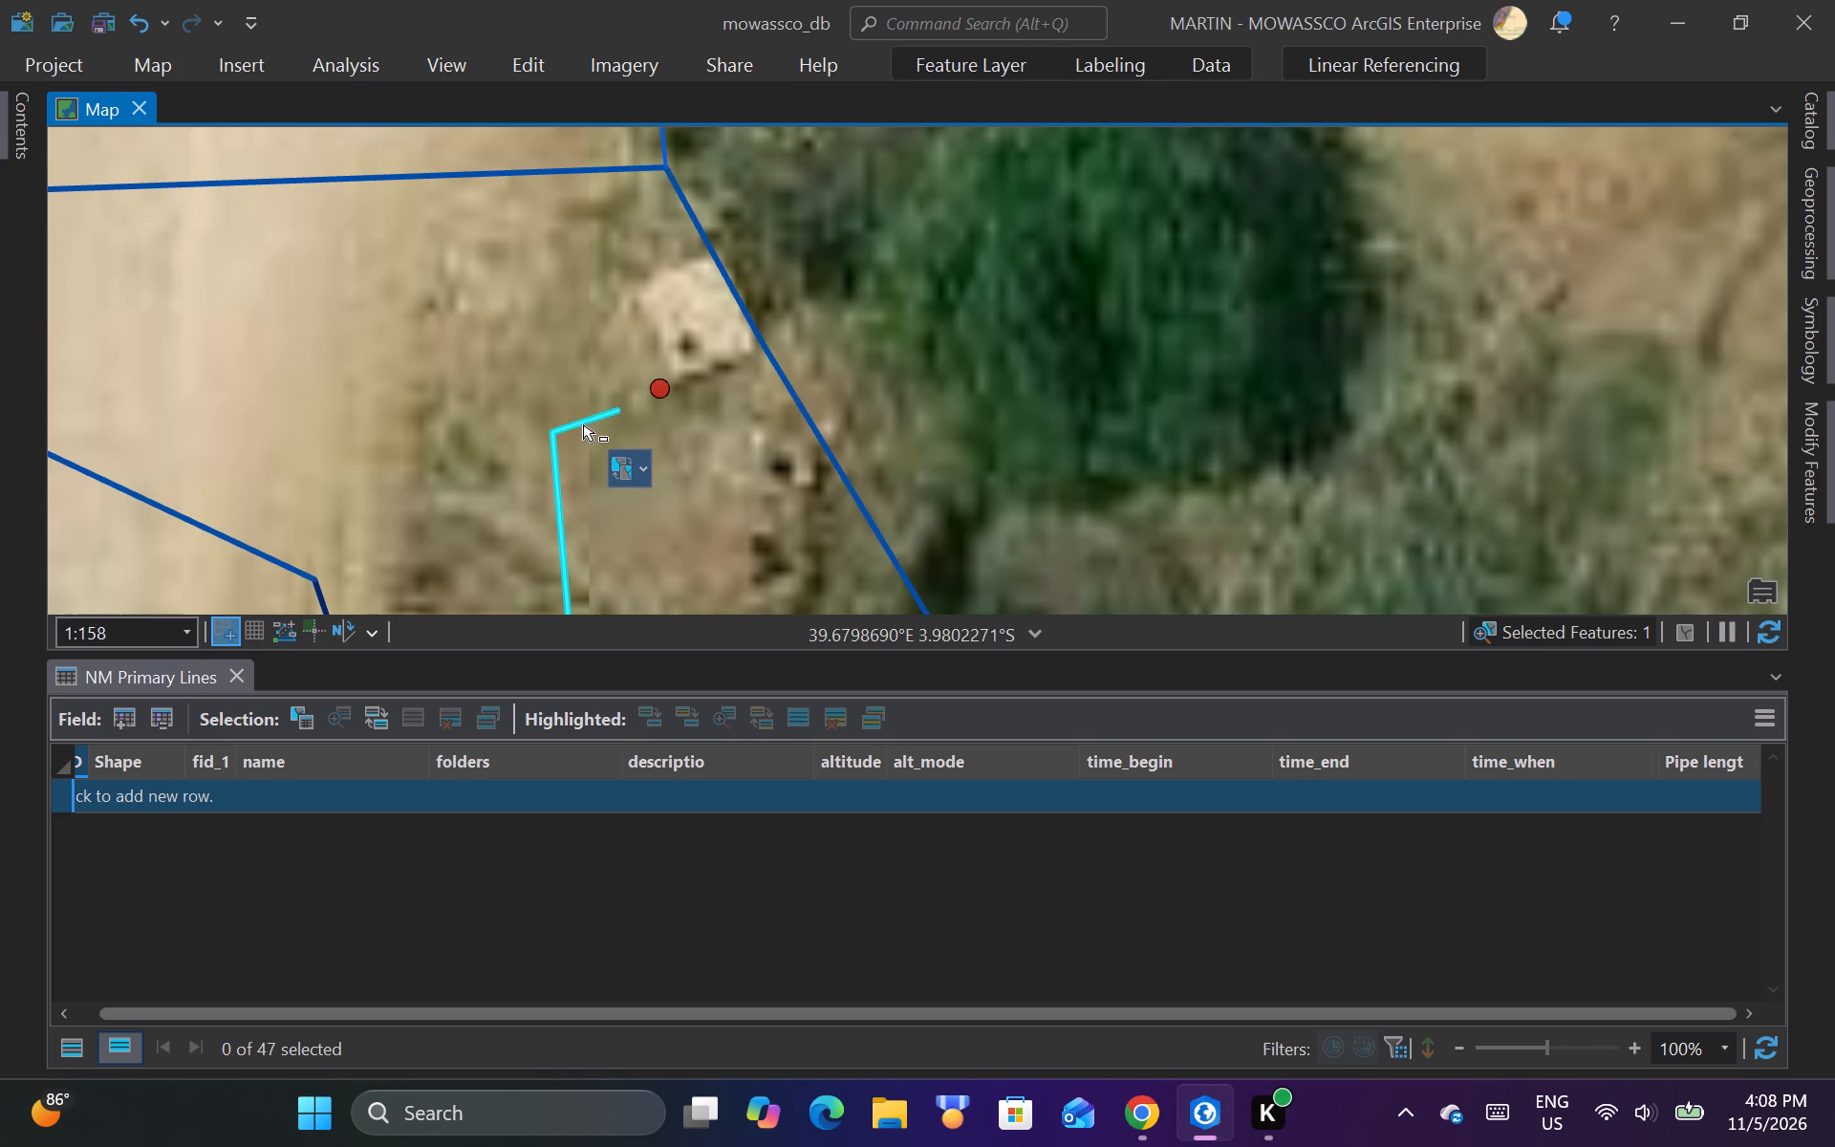
click(640, 468)
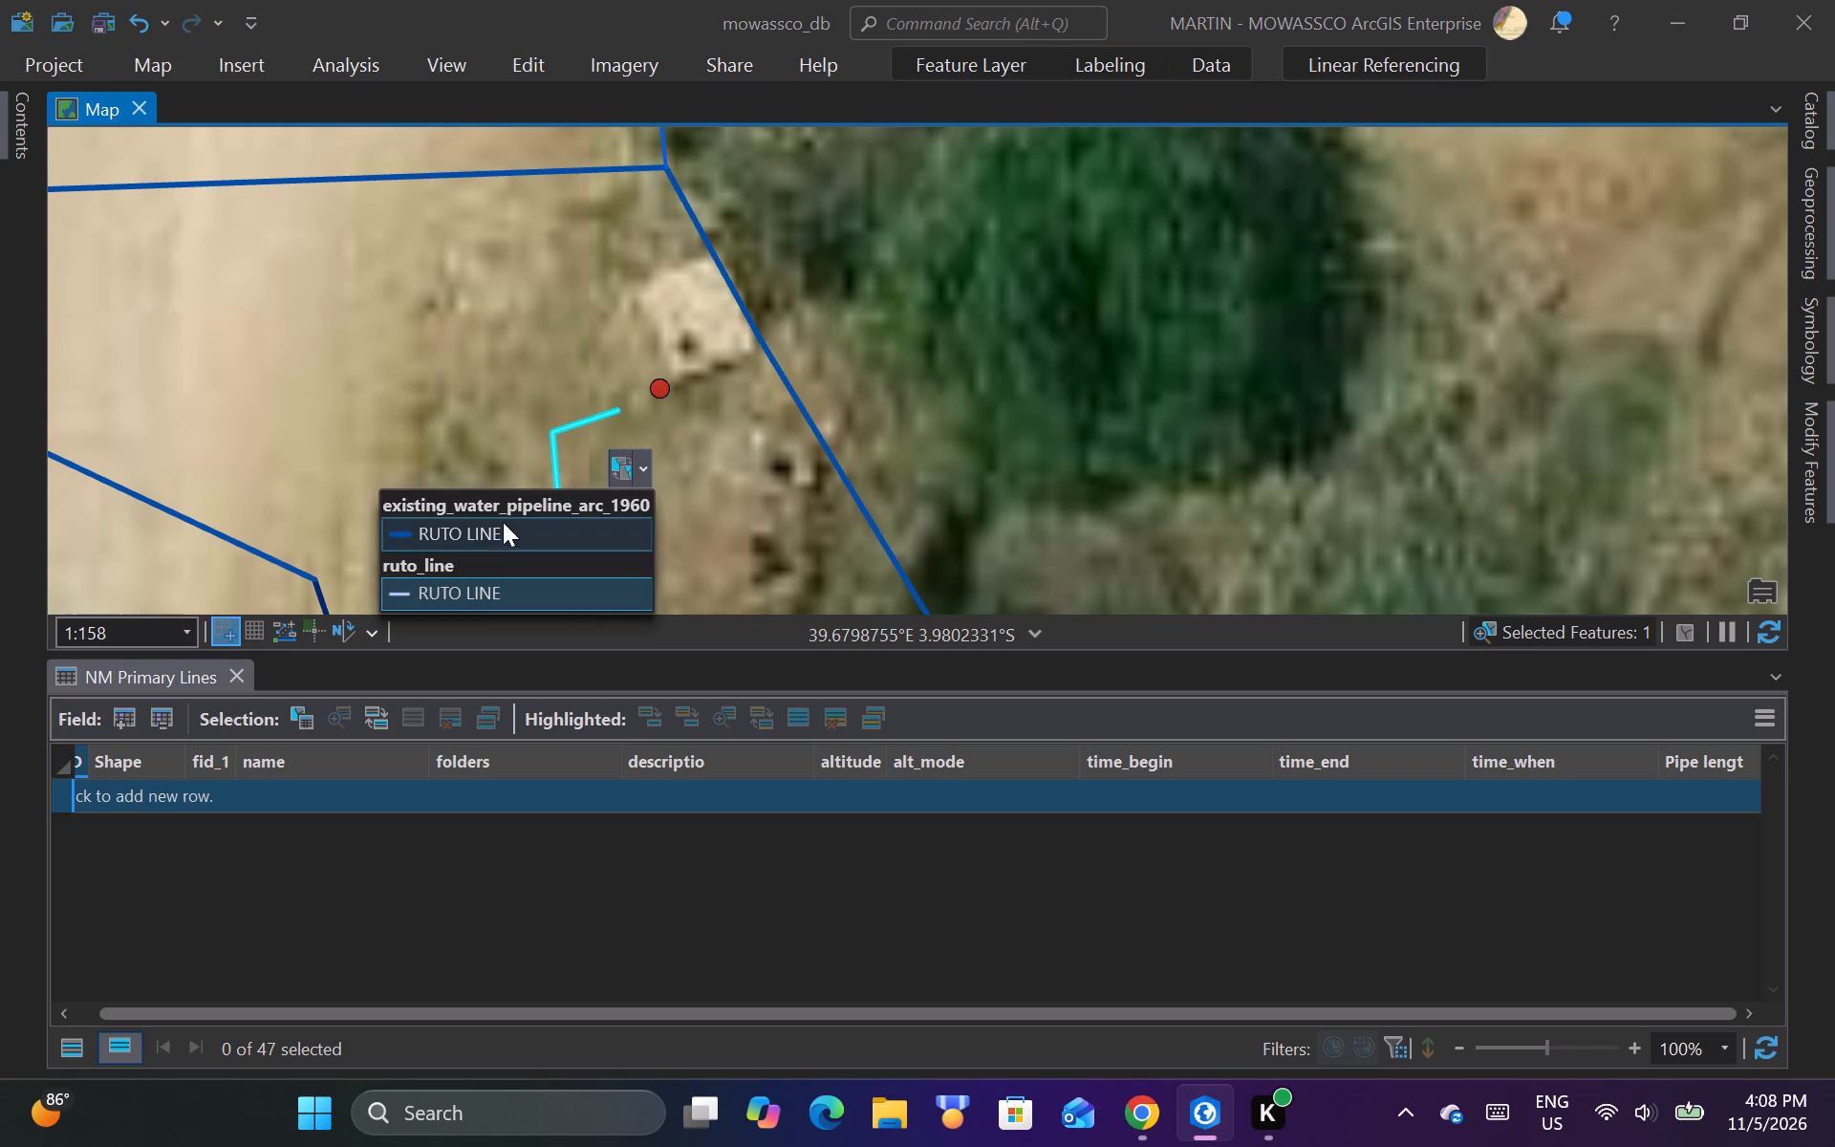
click(444, 595)
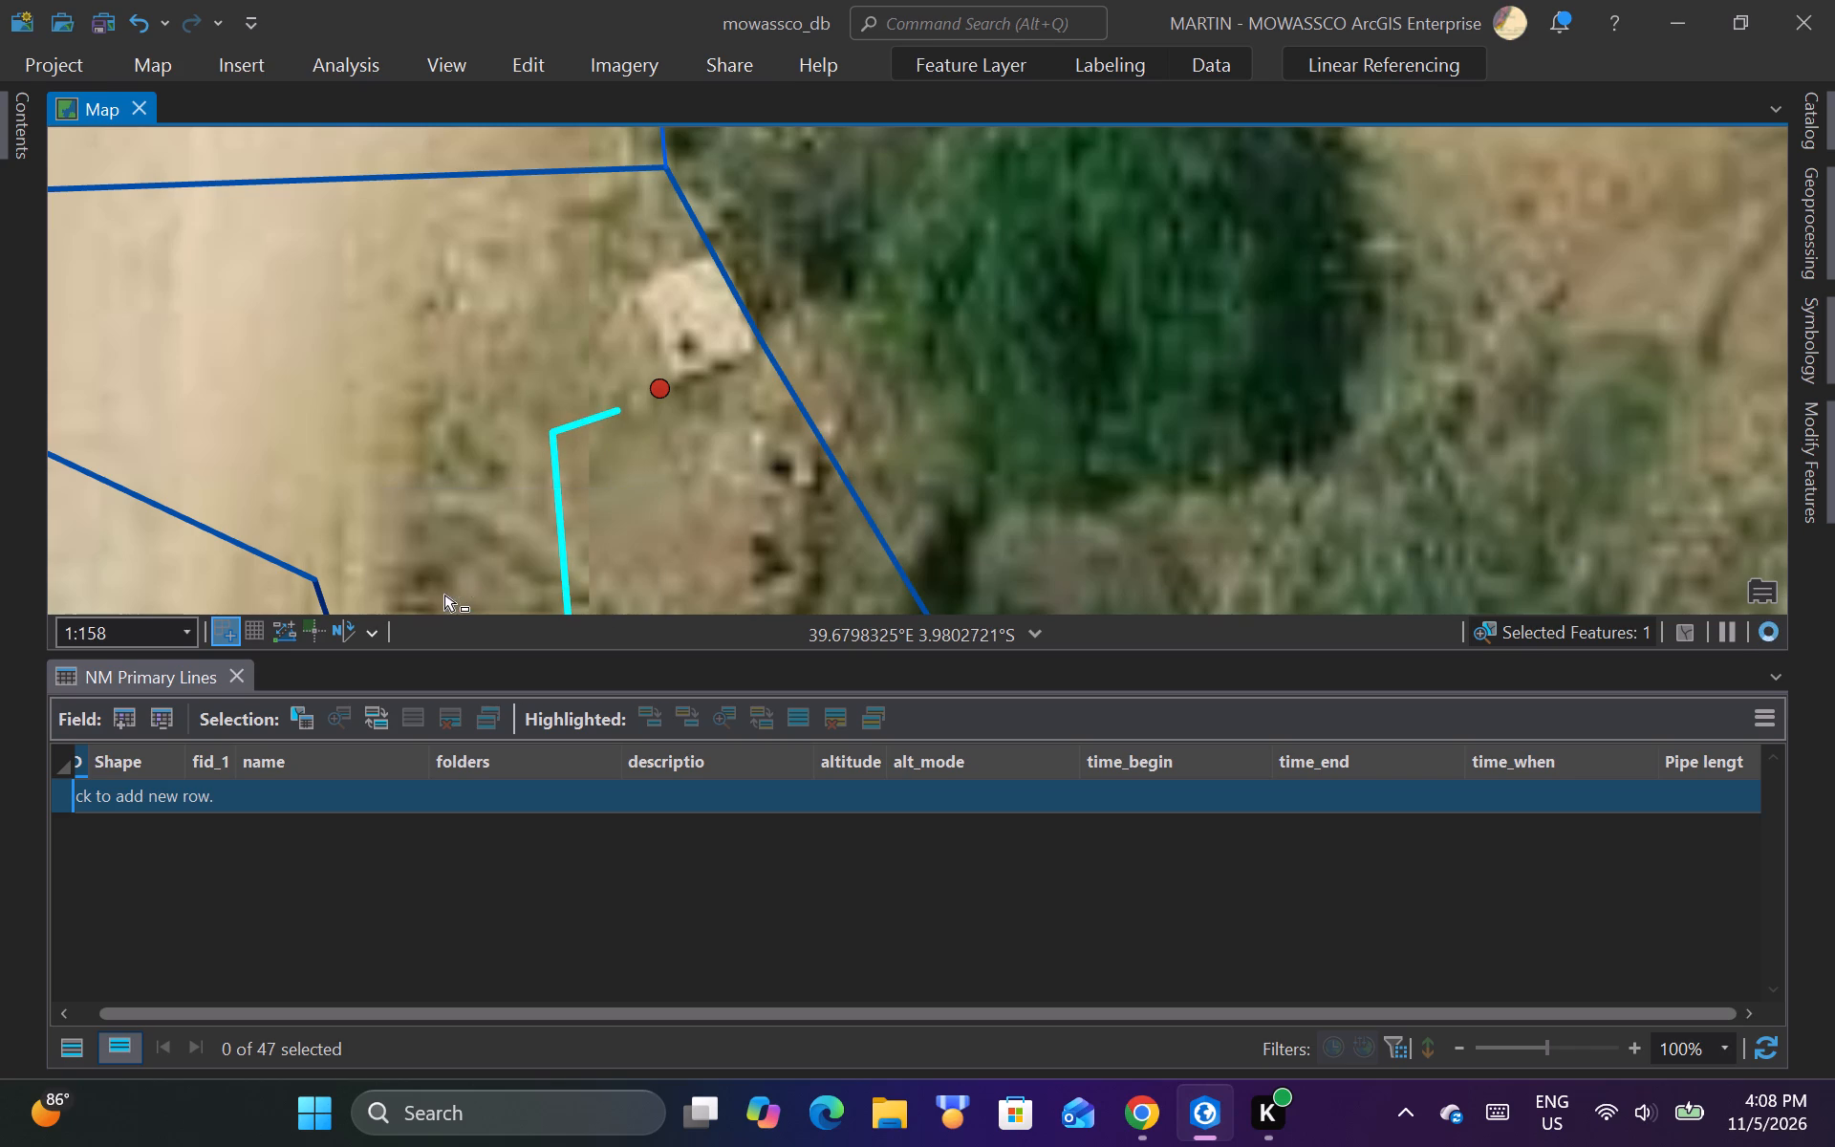
click(529, 63)
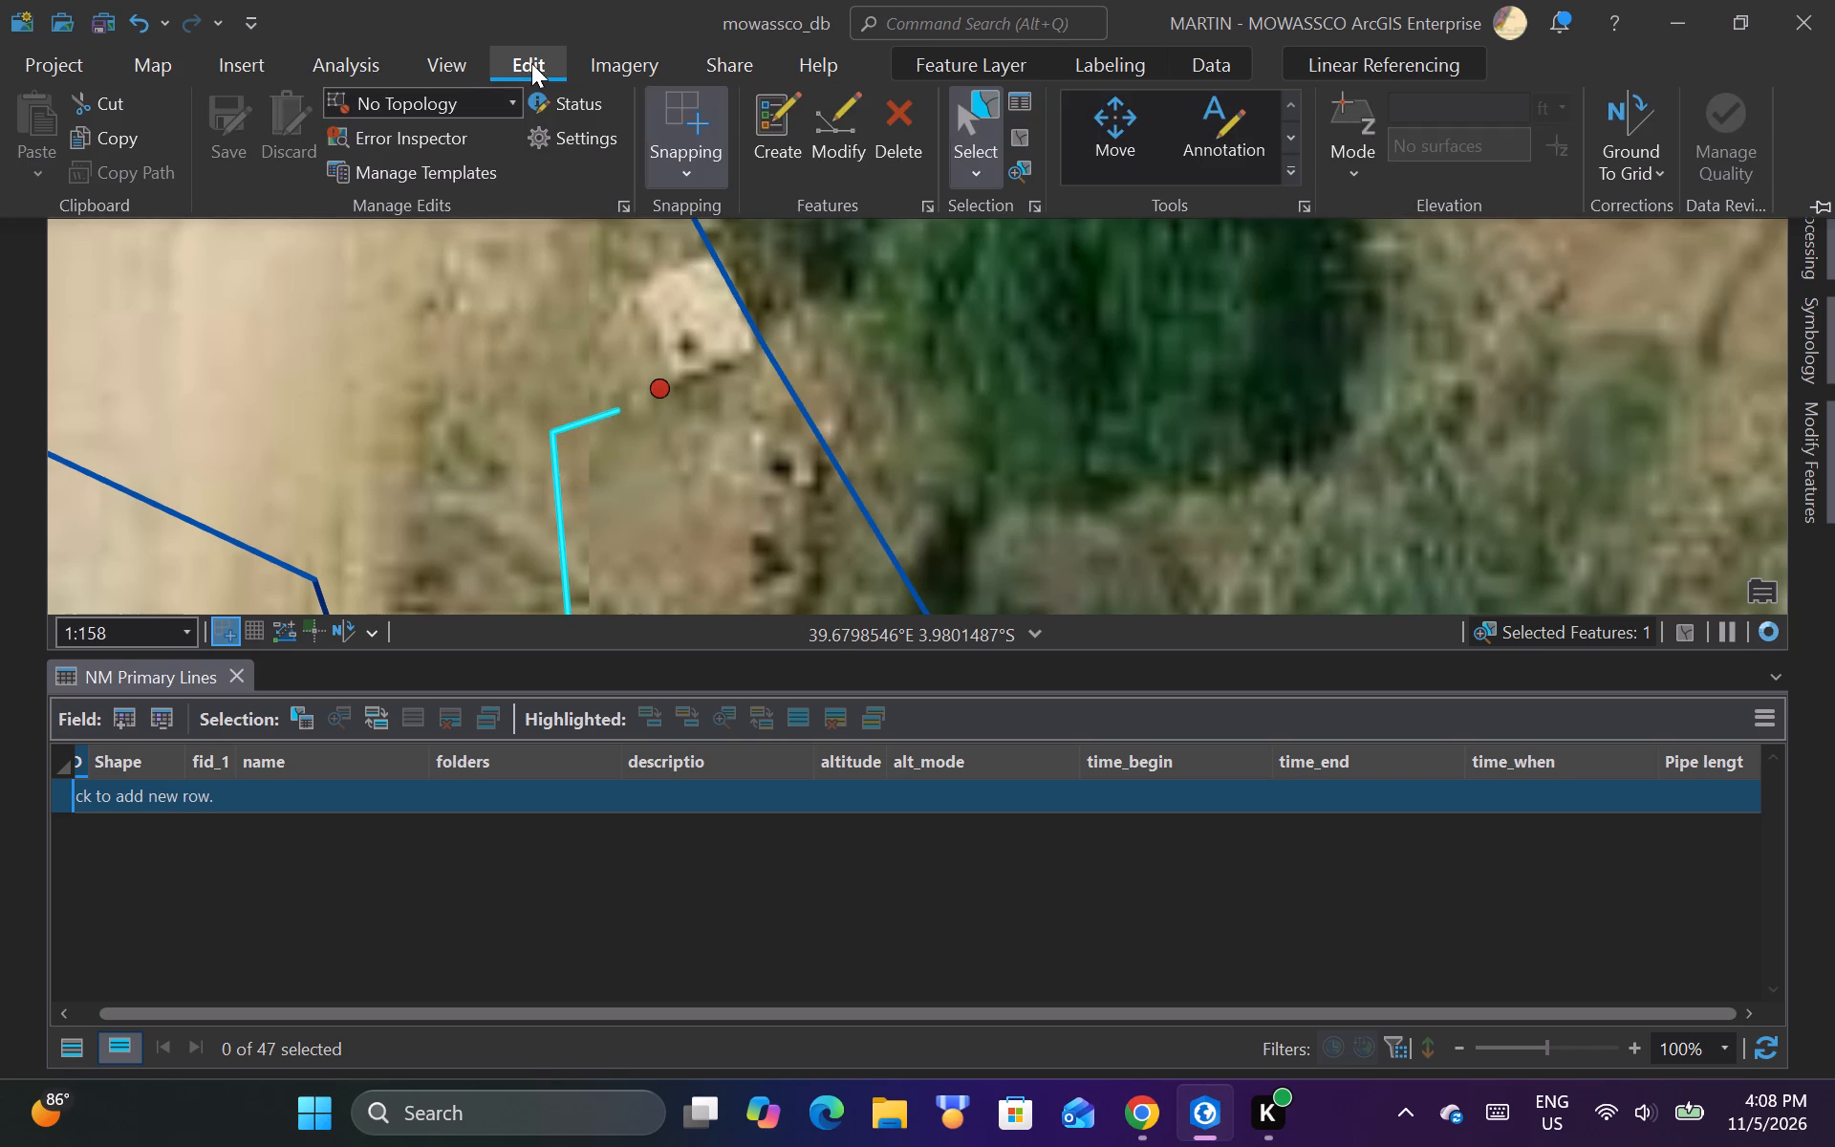
click(824, 108)
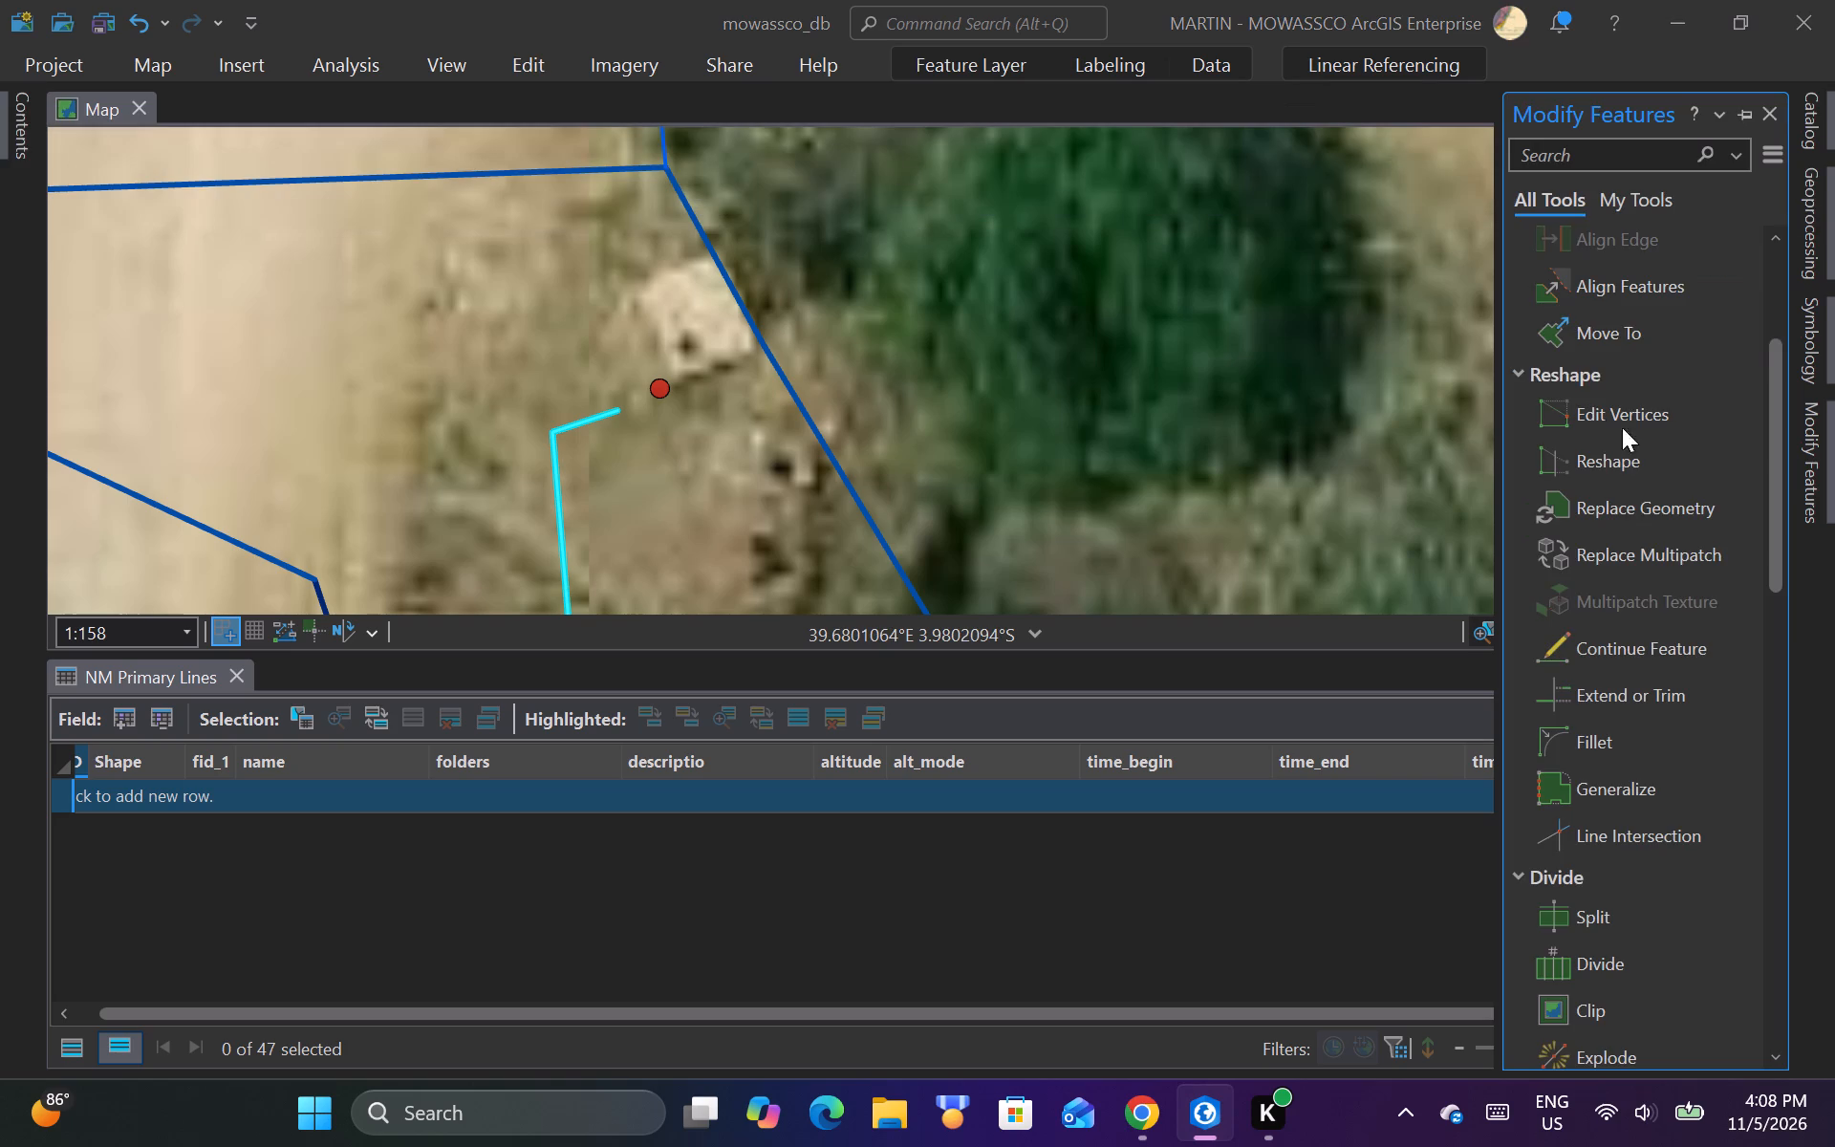
scroll(1648, 771, up, 3)
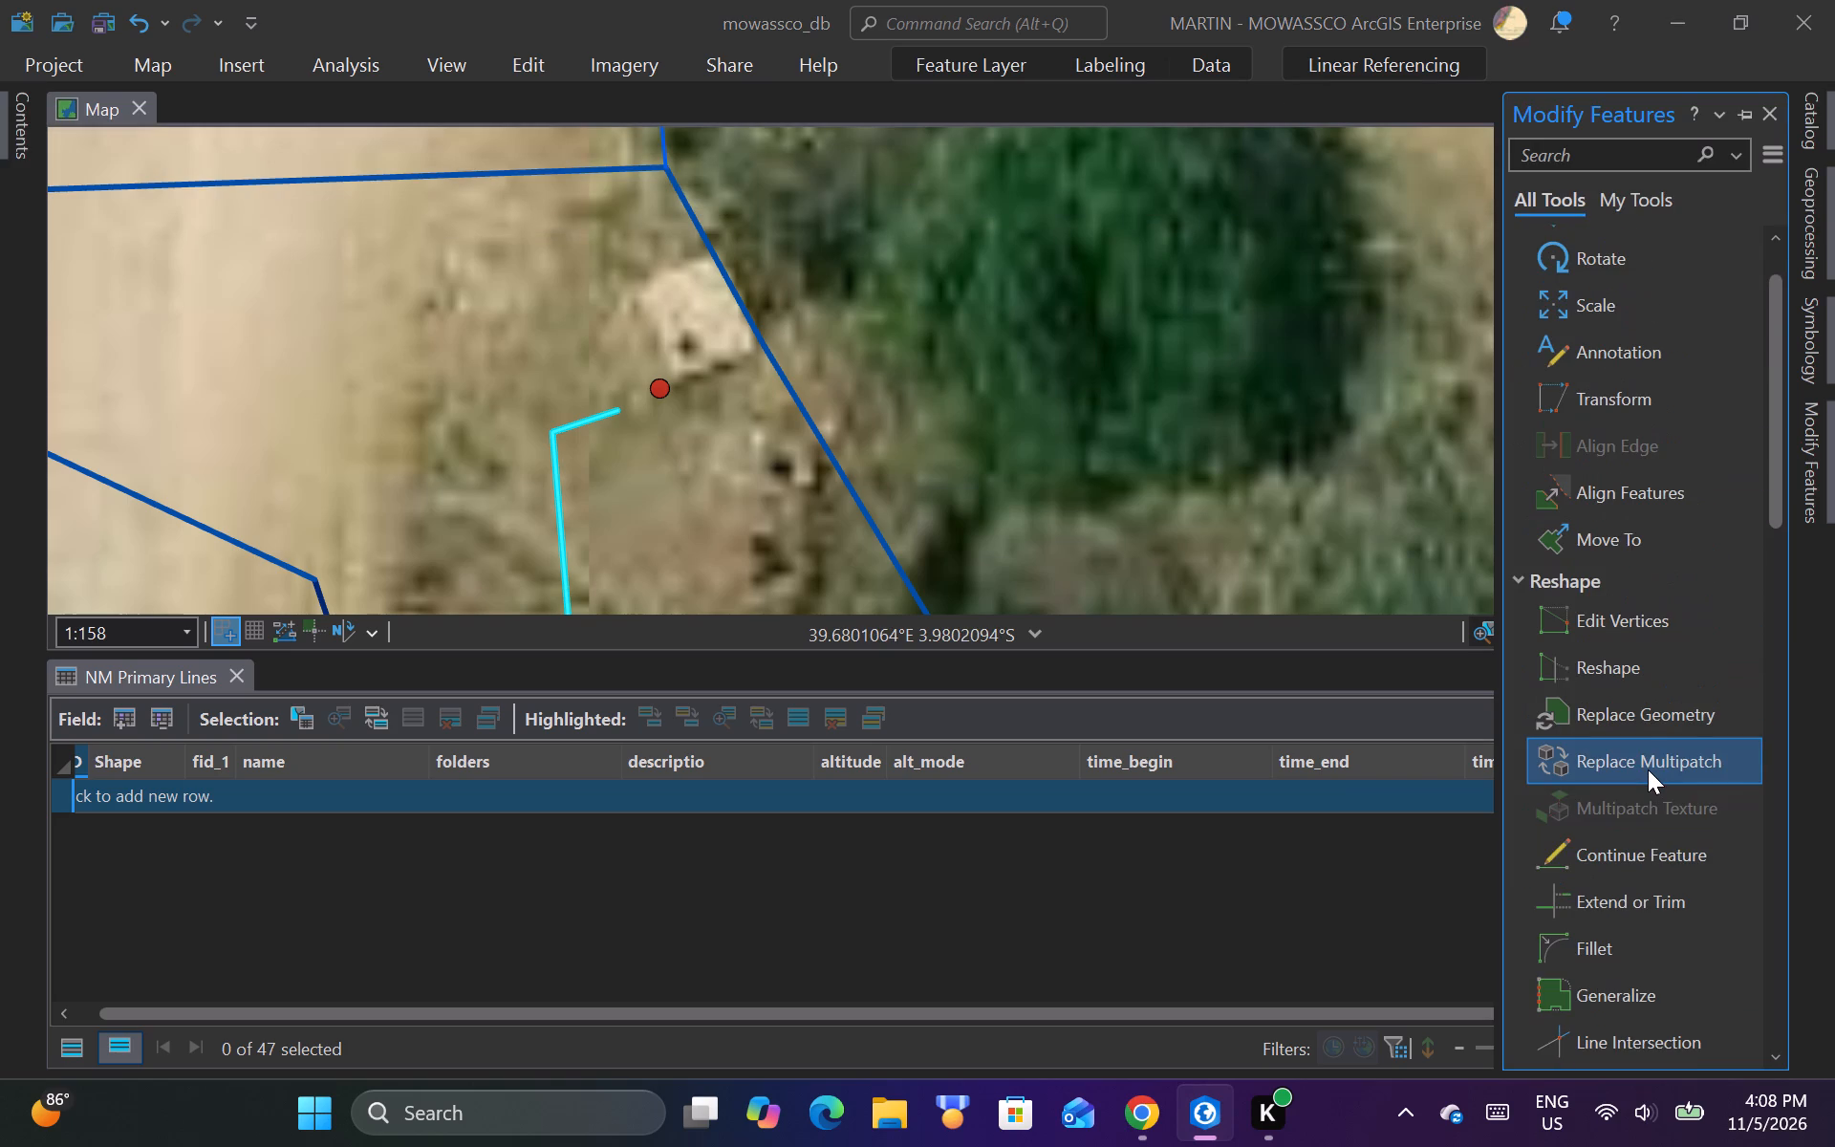
click(1628, 618)
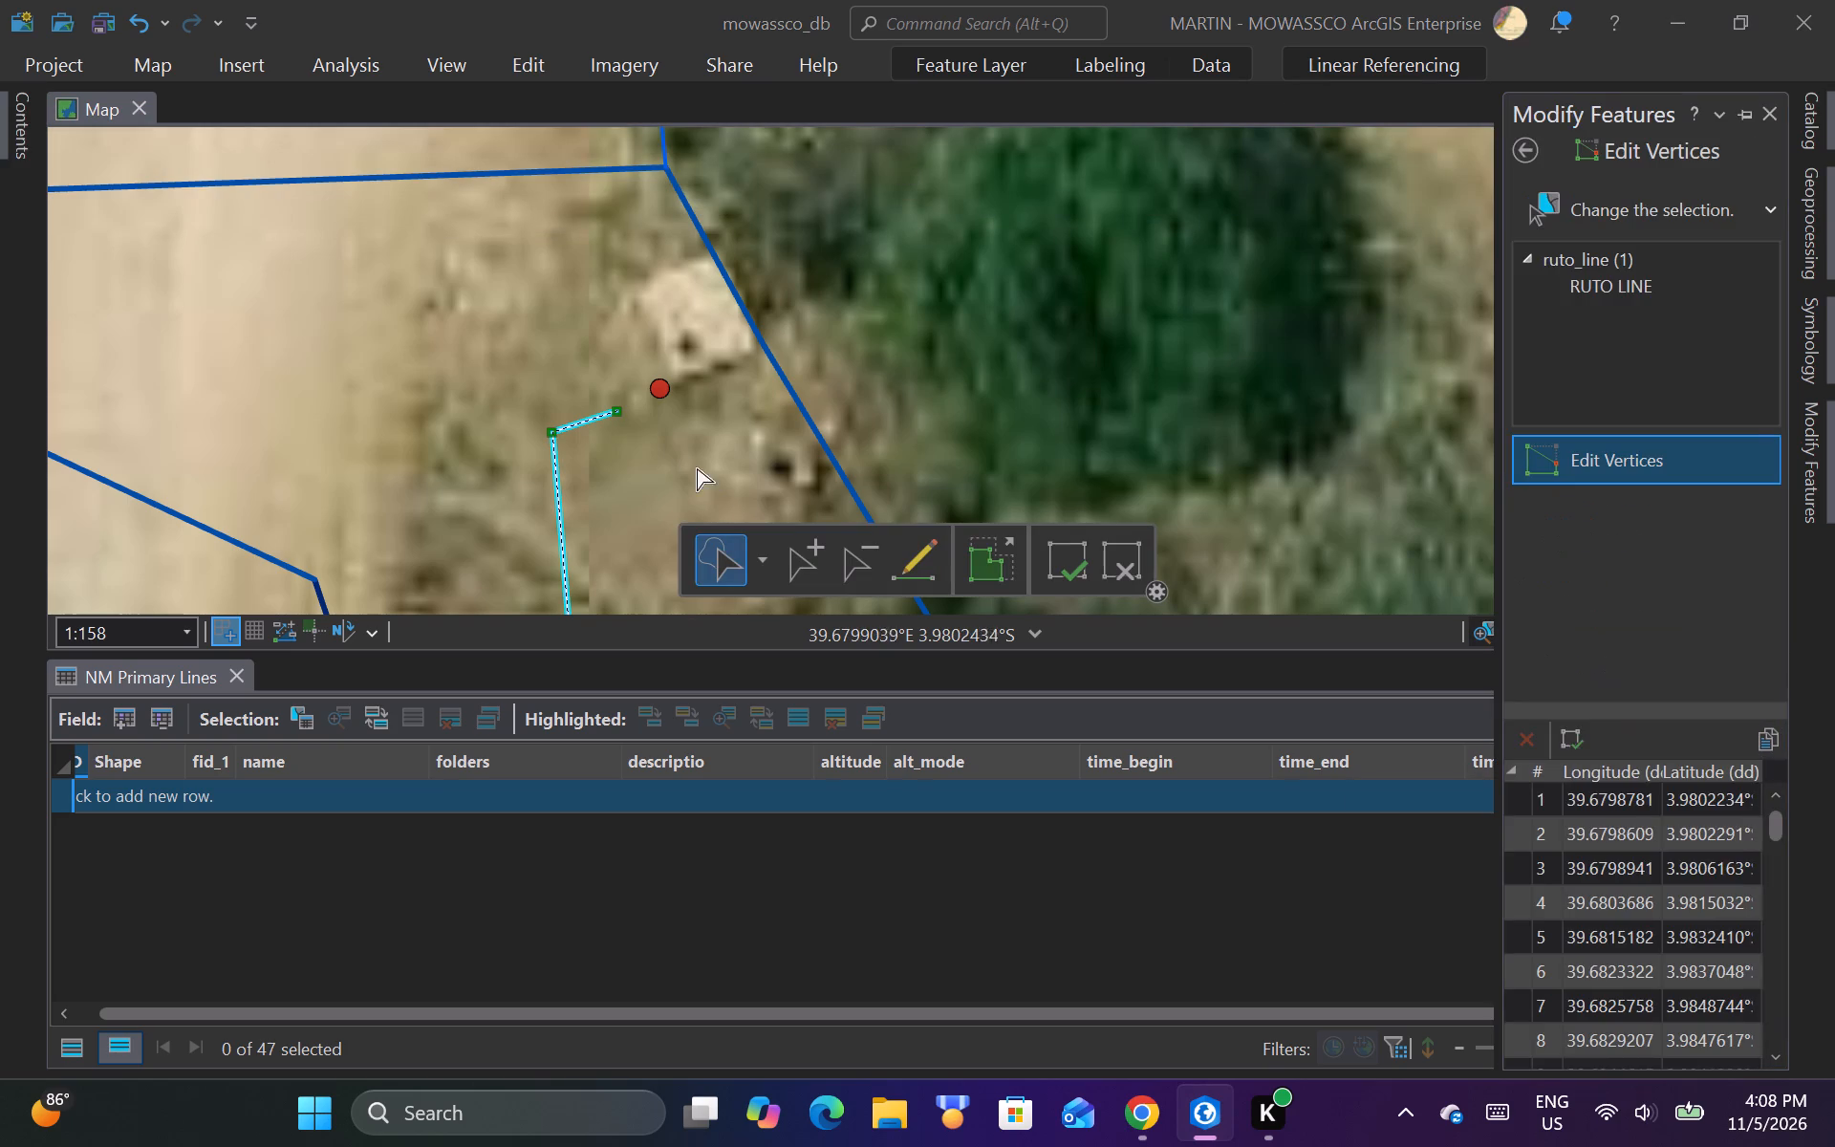
drag(620, 416, 620, 415)
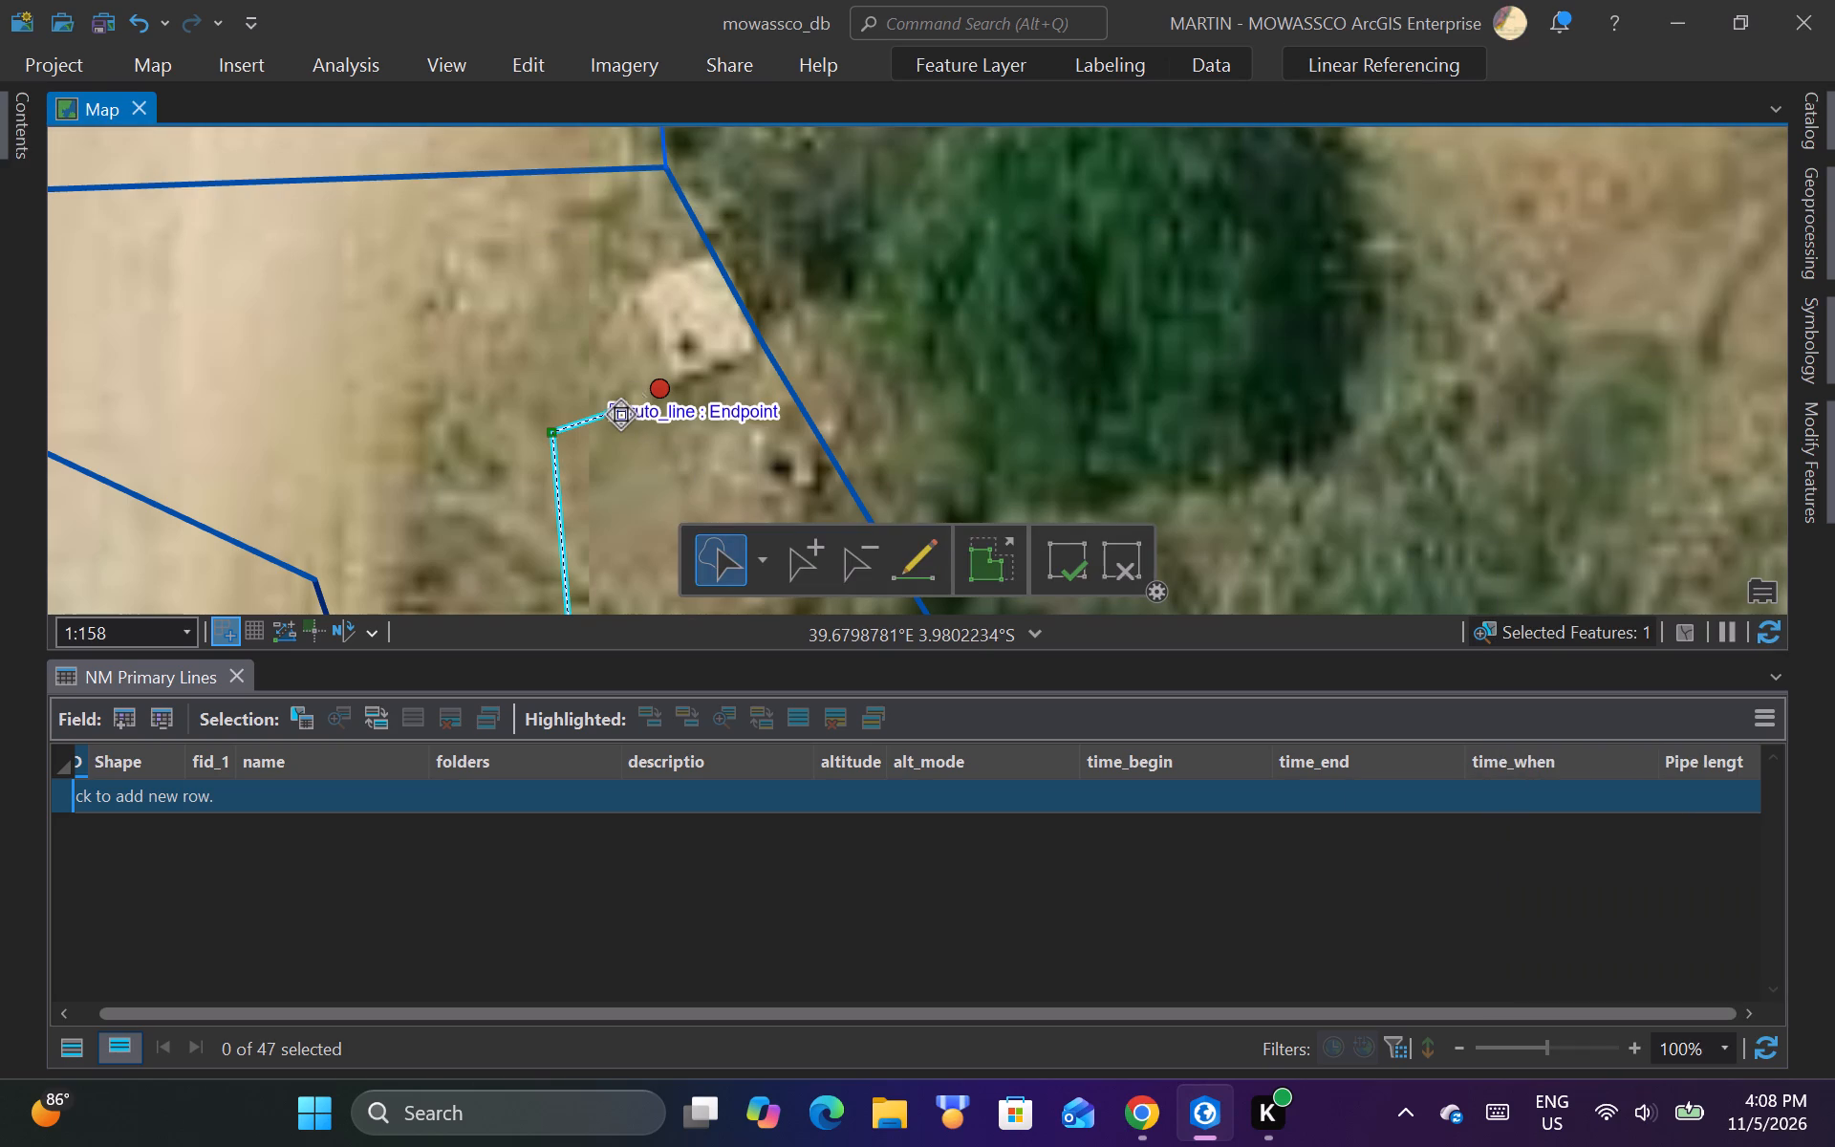
drag(620, 415, 716, 254)
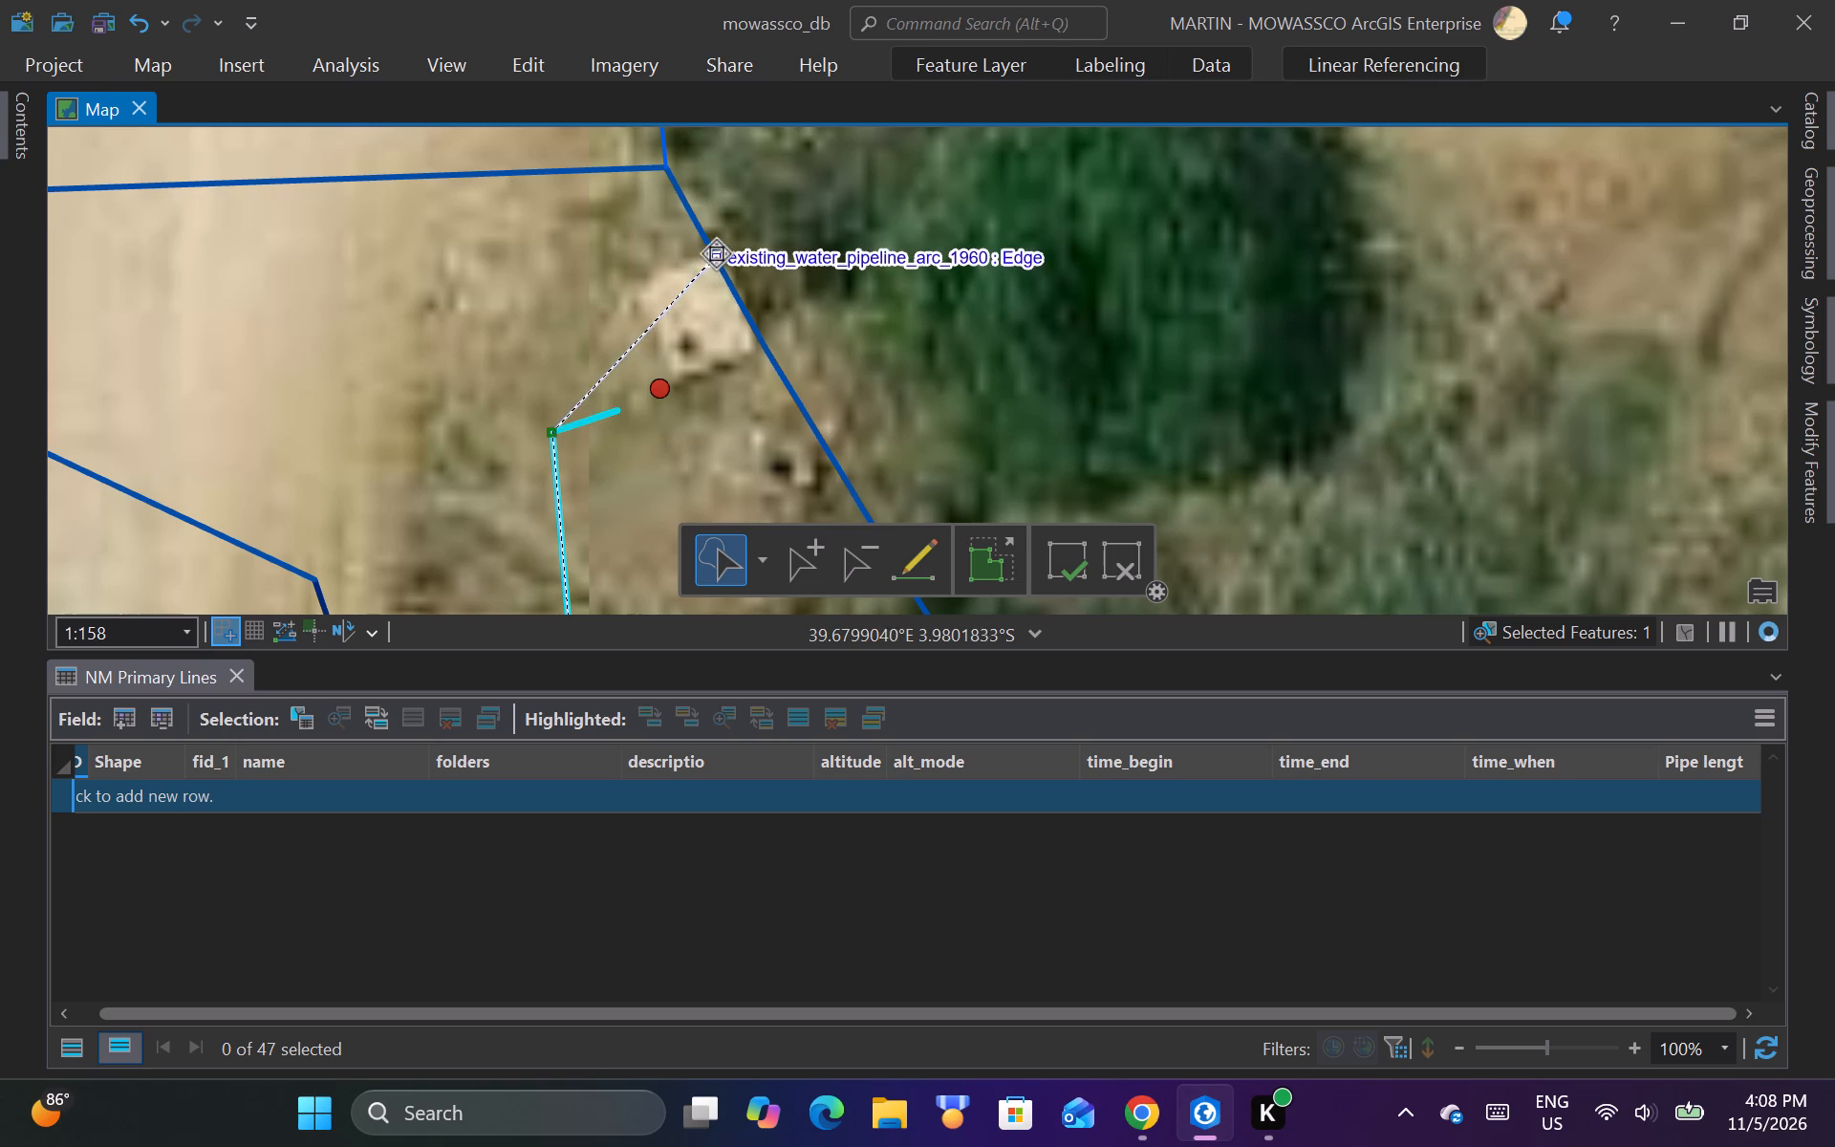
drag(716, 254, 733, 281)
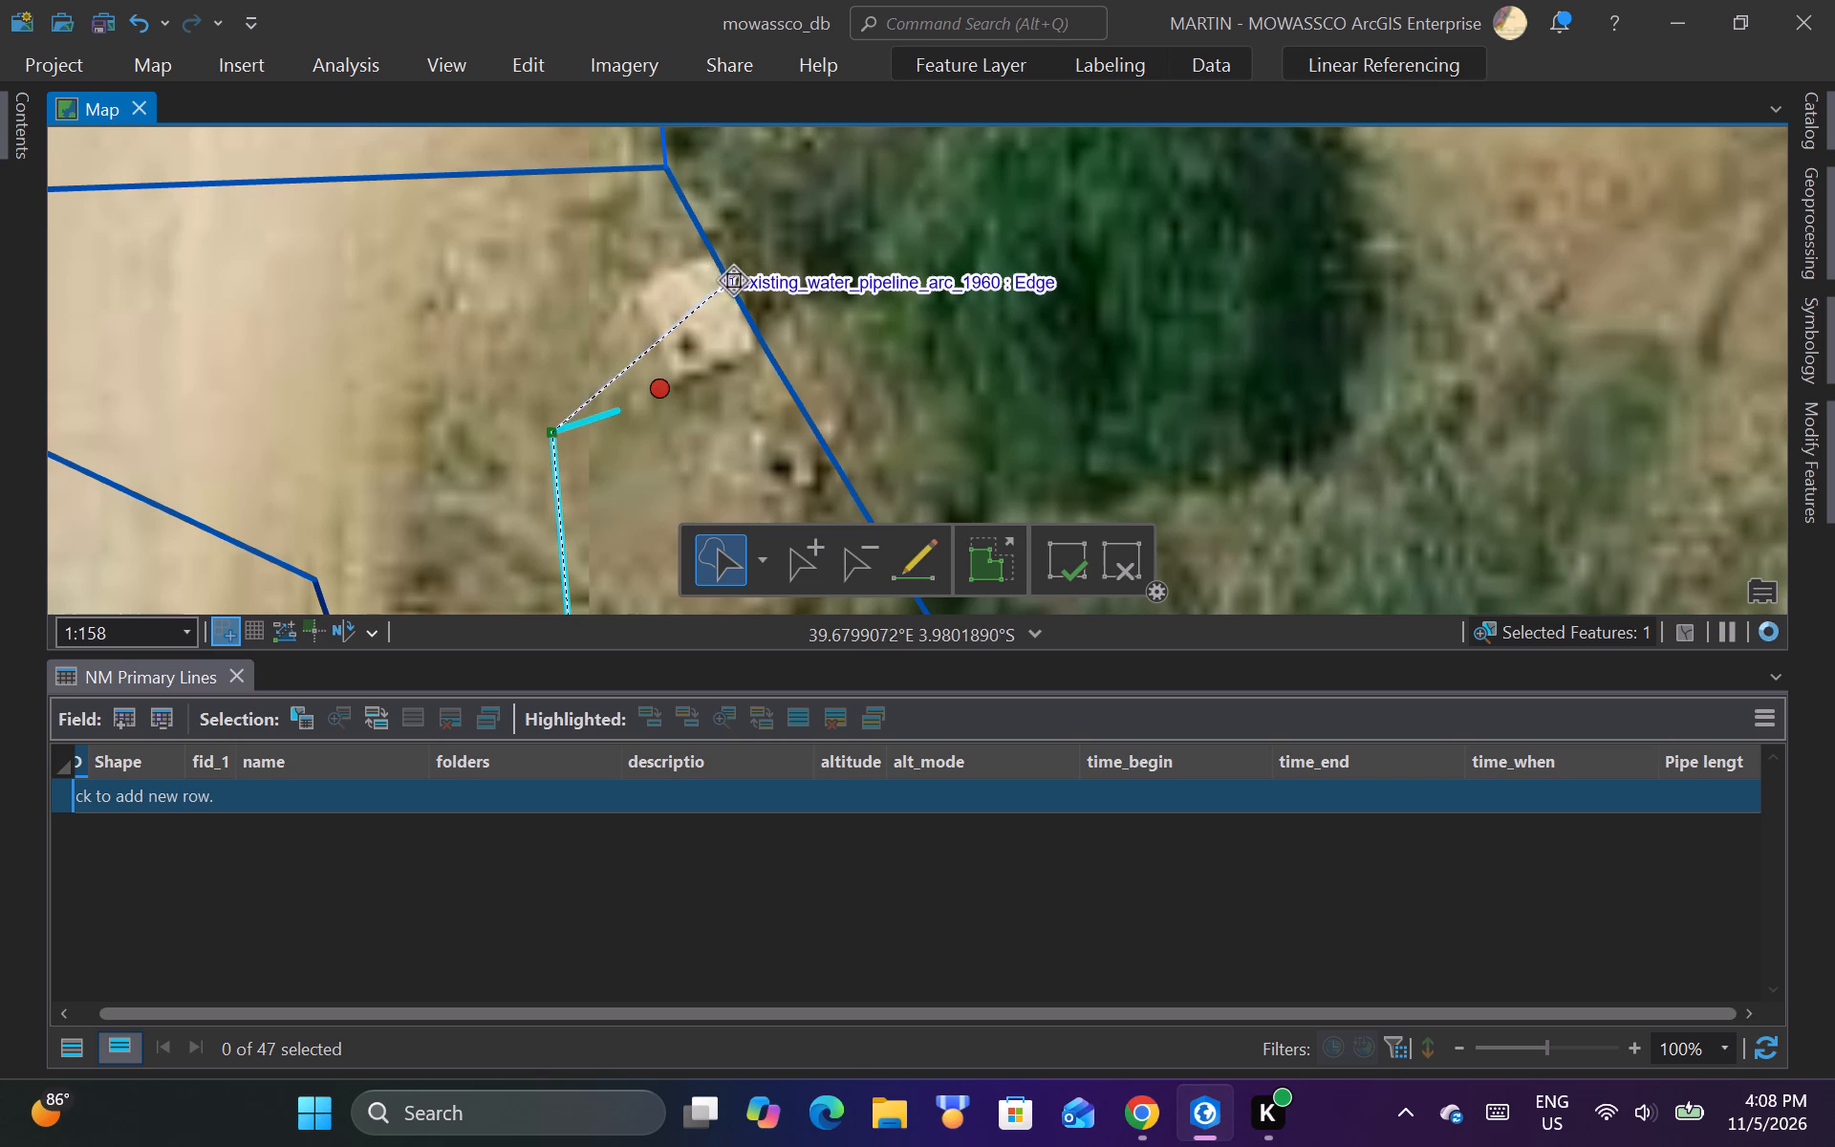
drag(733, 281, 741, 313)
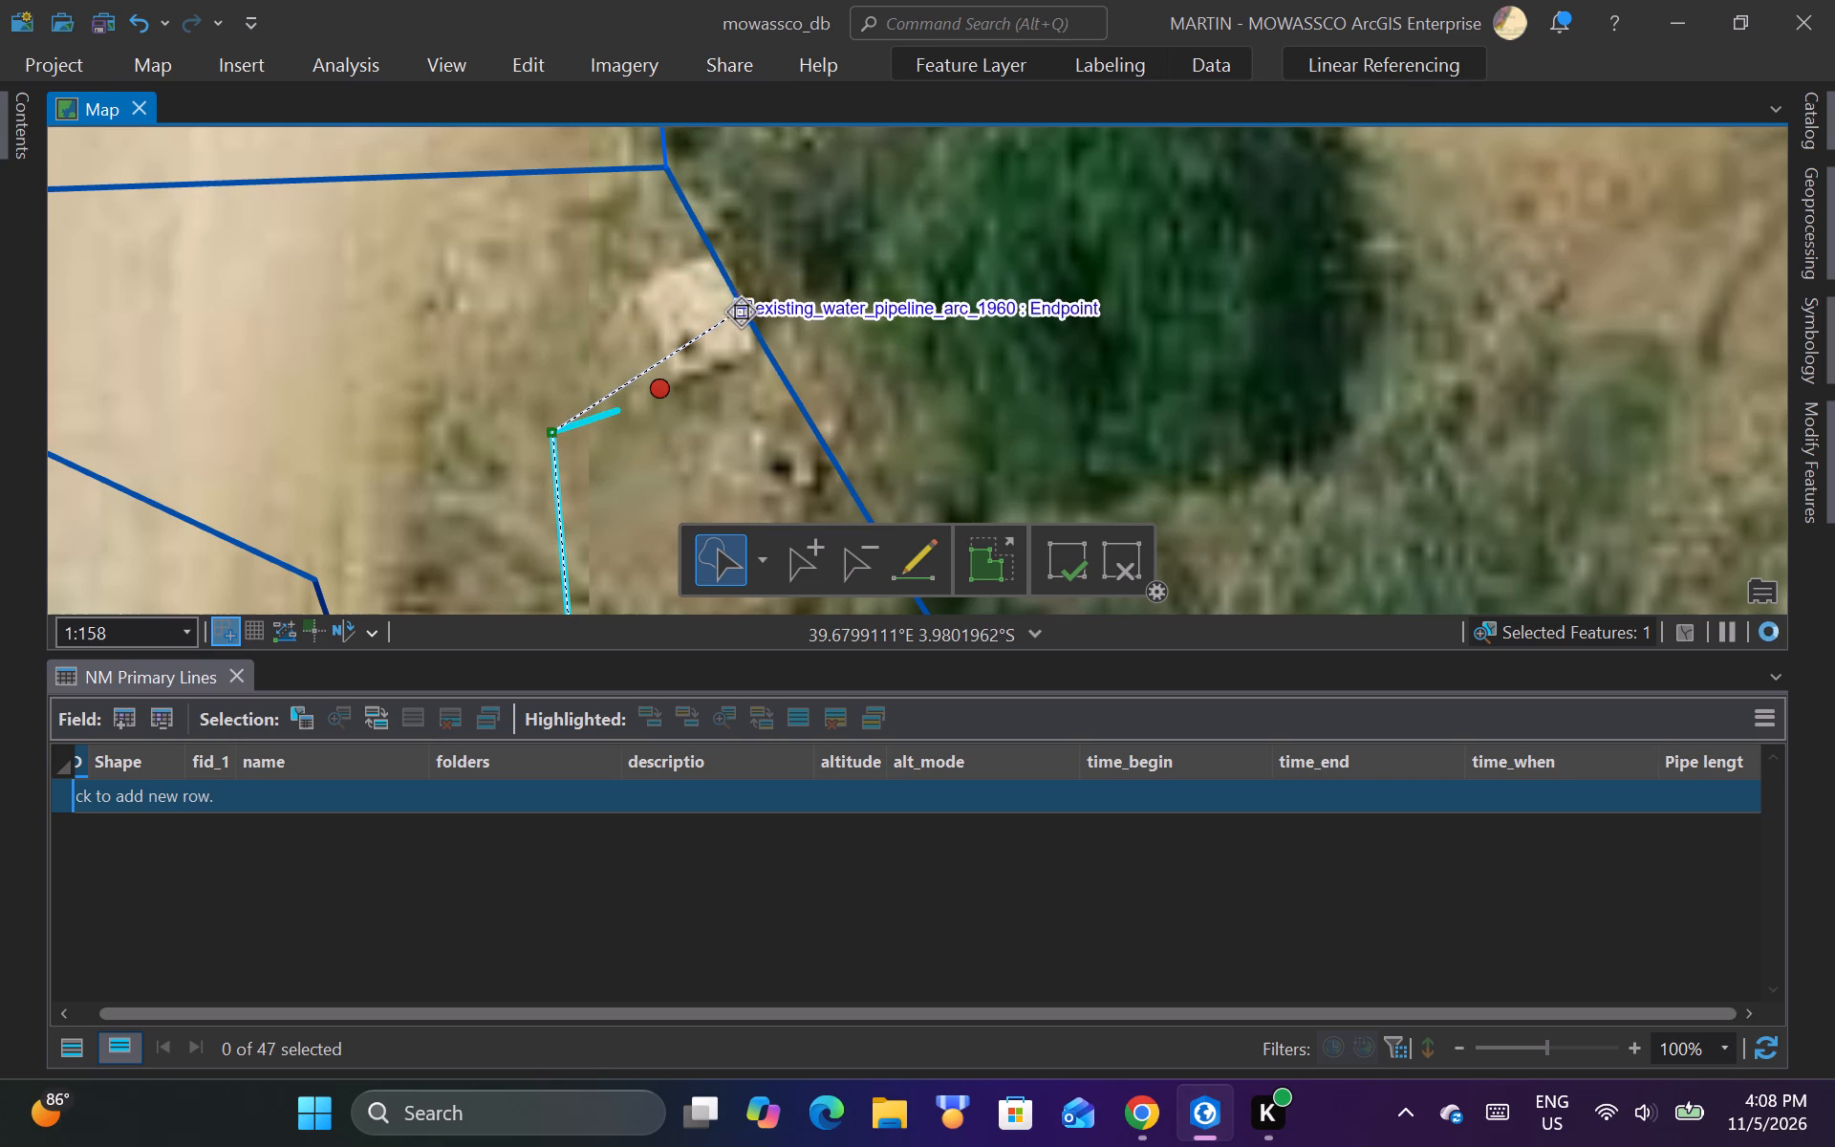
drag(741, 313, 723, 276)
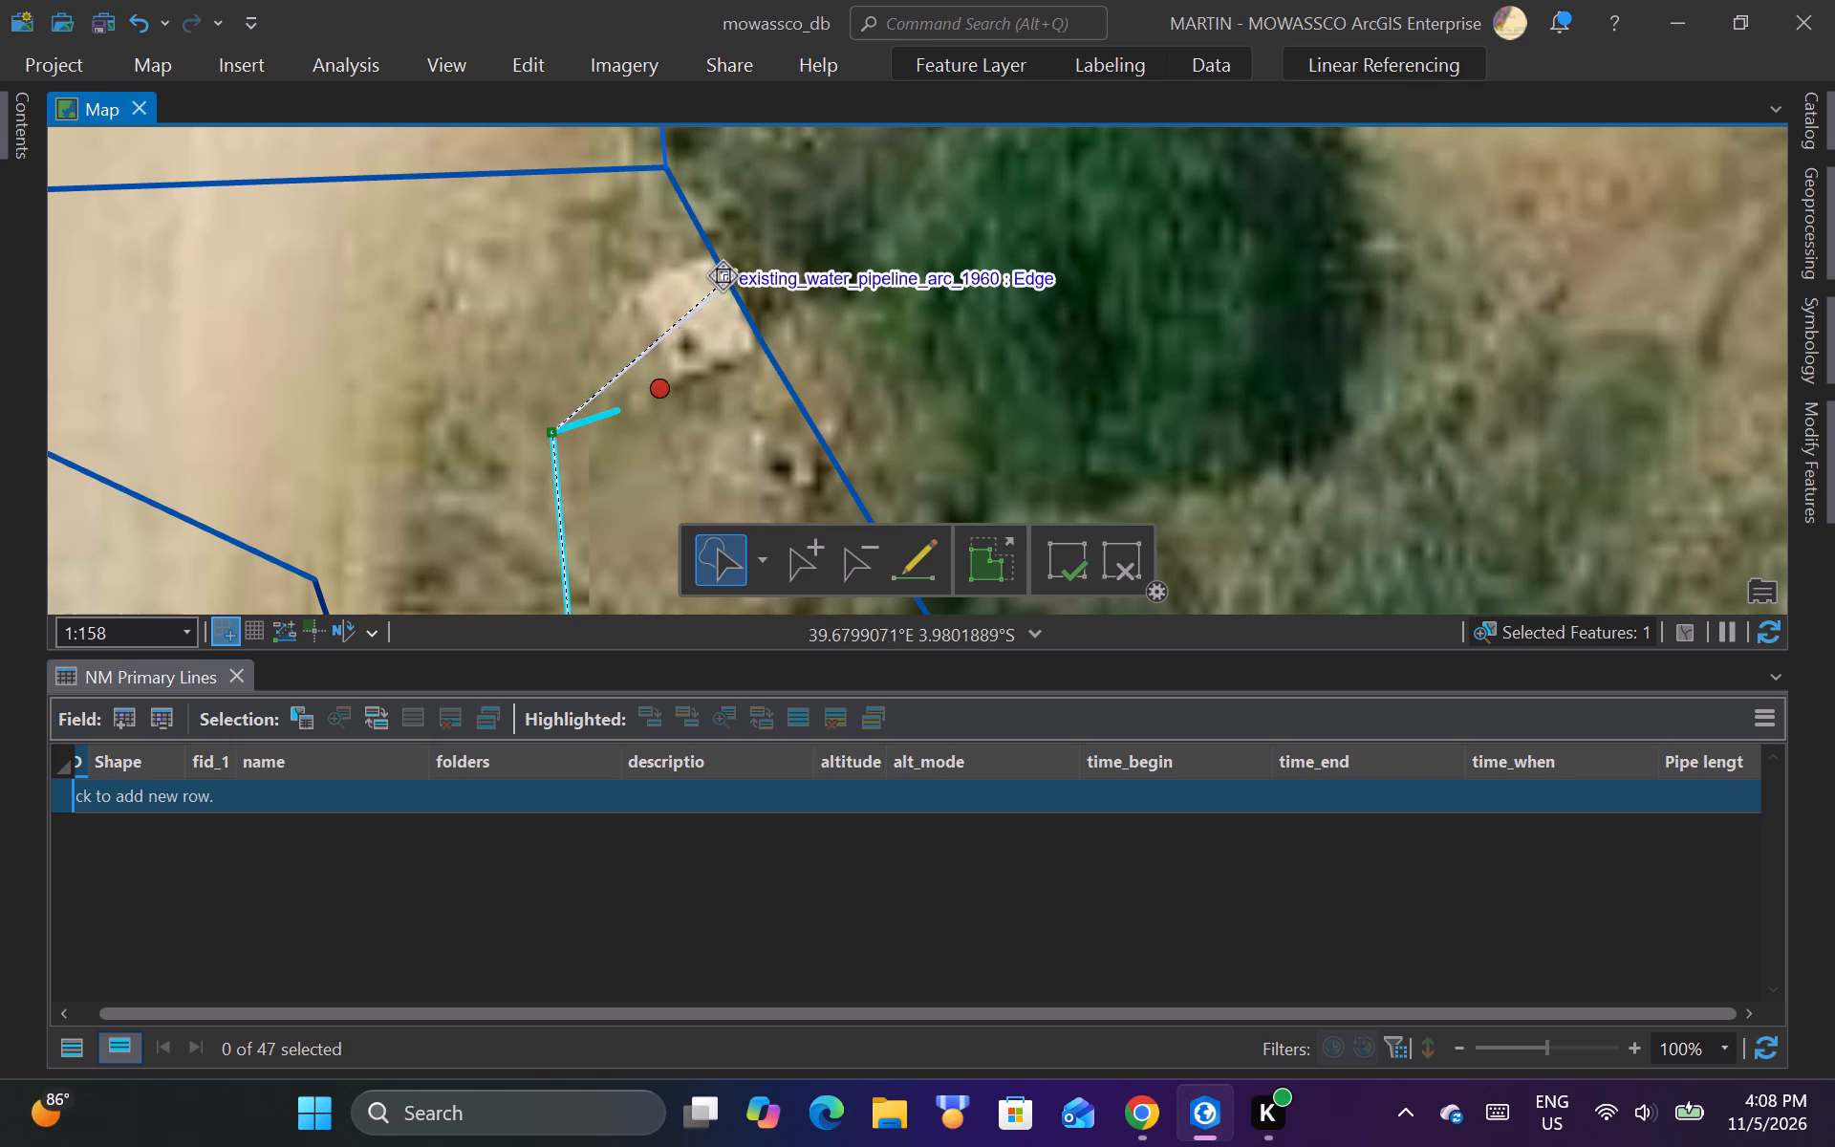
drag(723, 276, 714, 263)
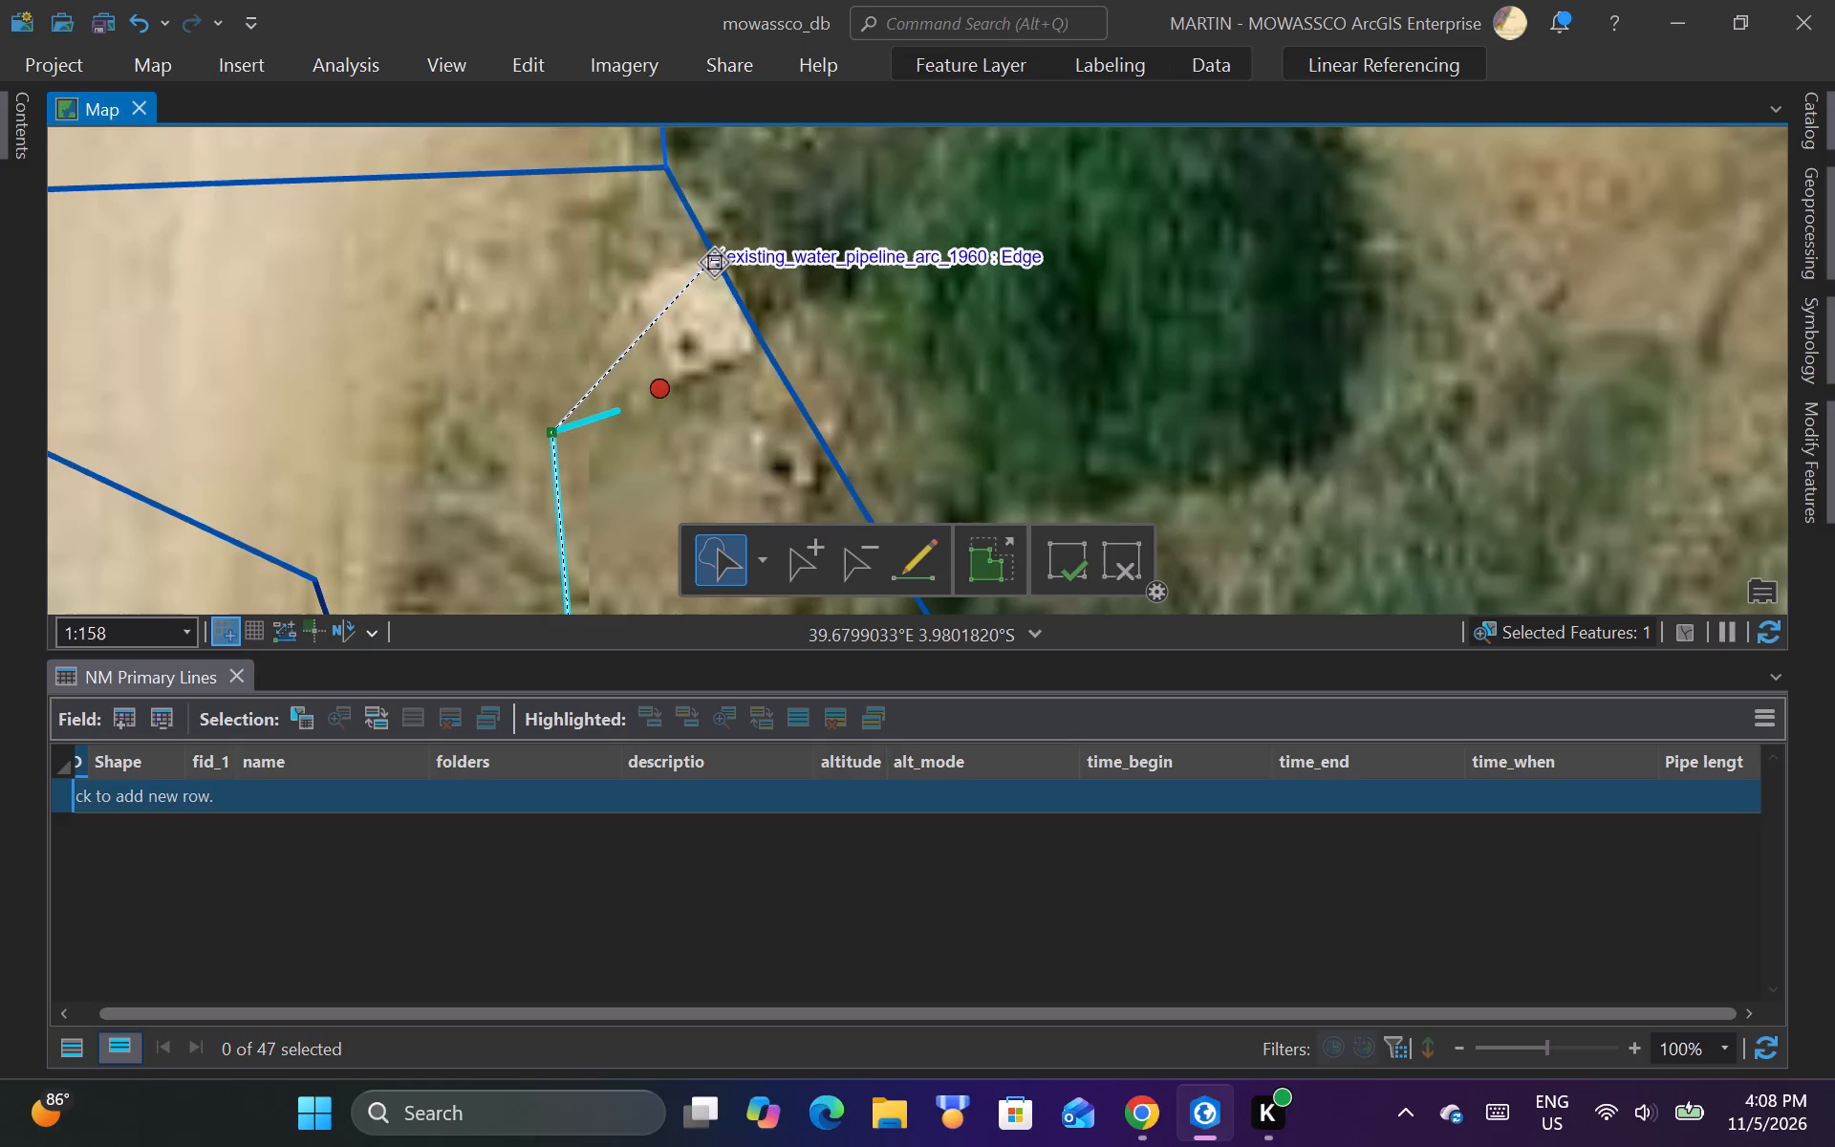
drag(714, 263, 738, 310)
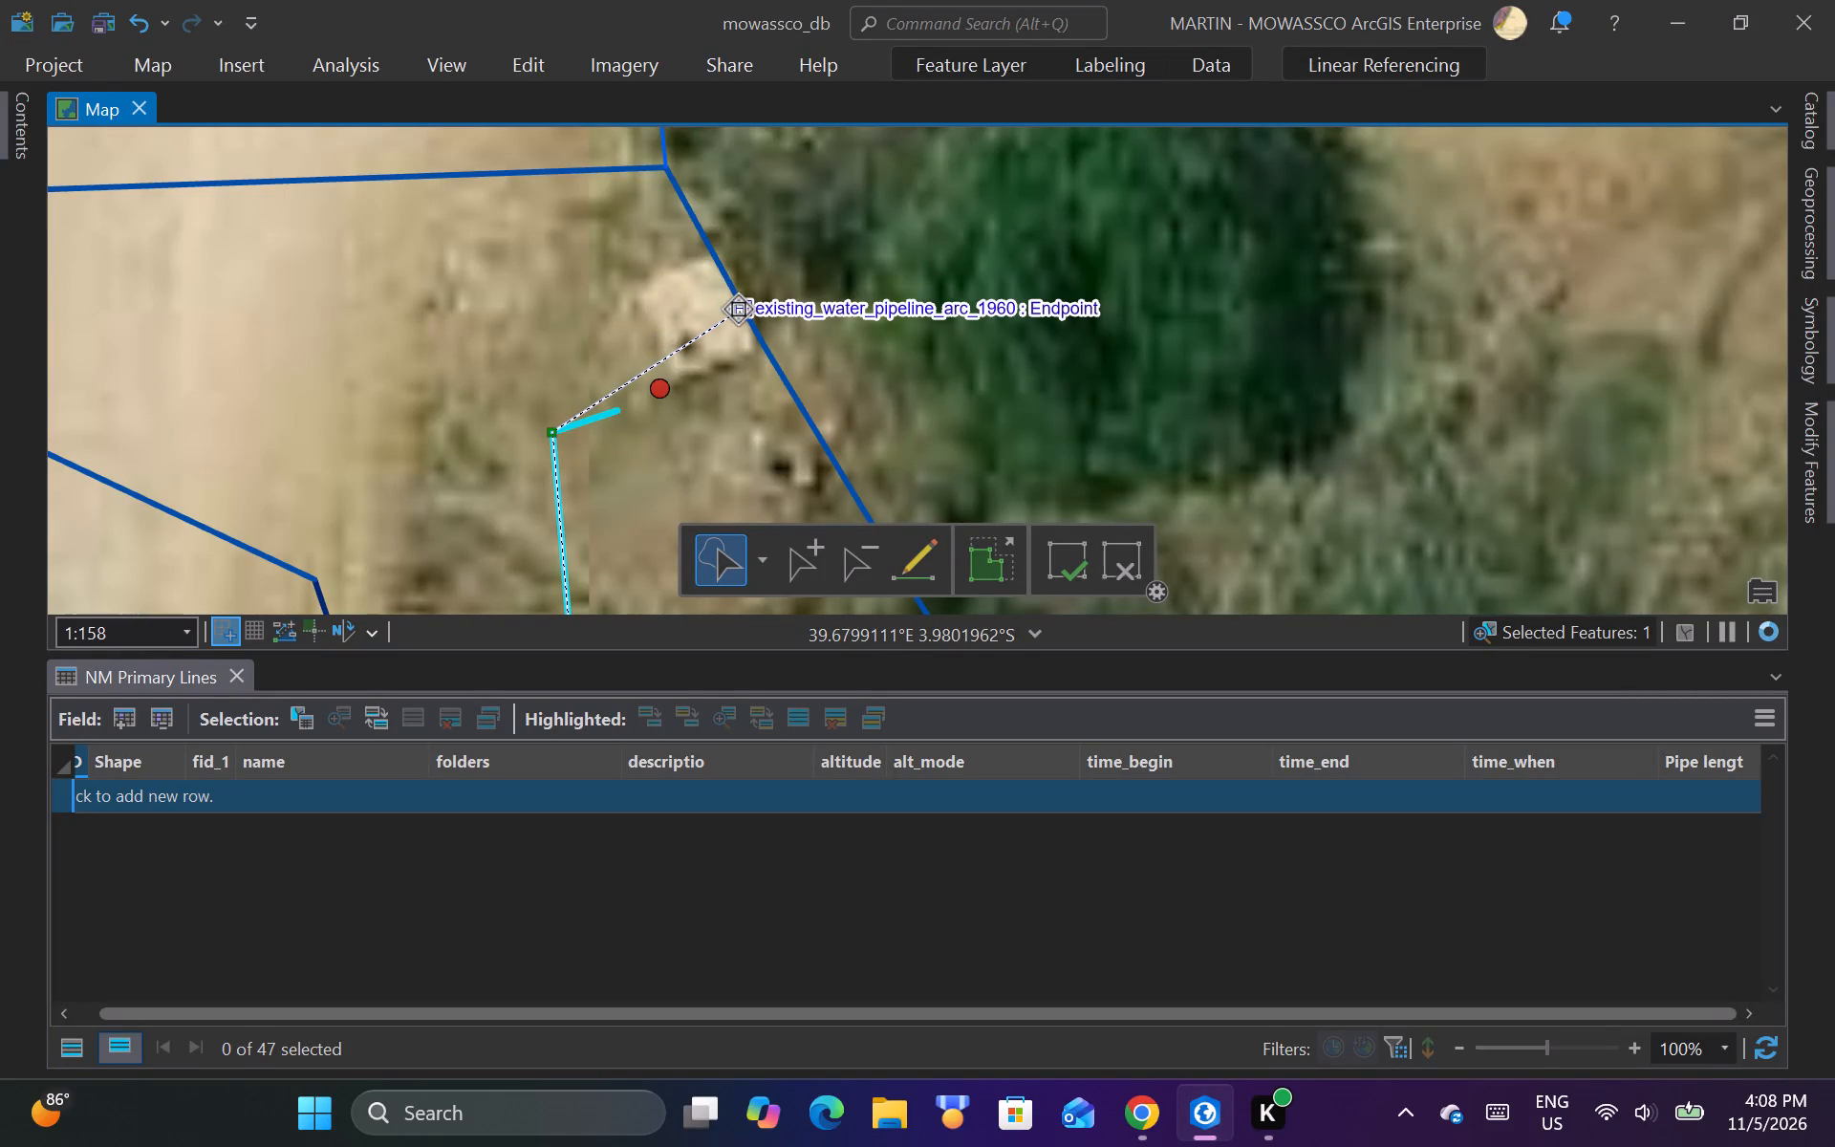
drag(738, 310, 745, 315)
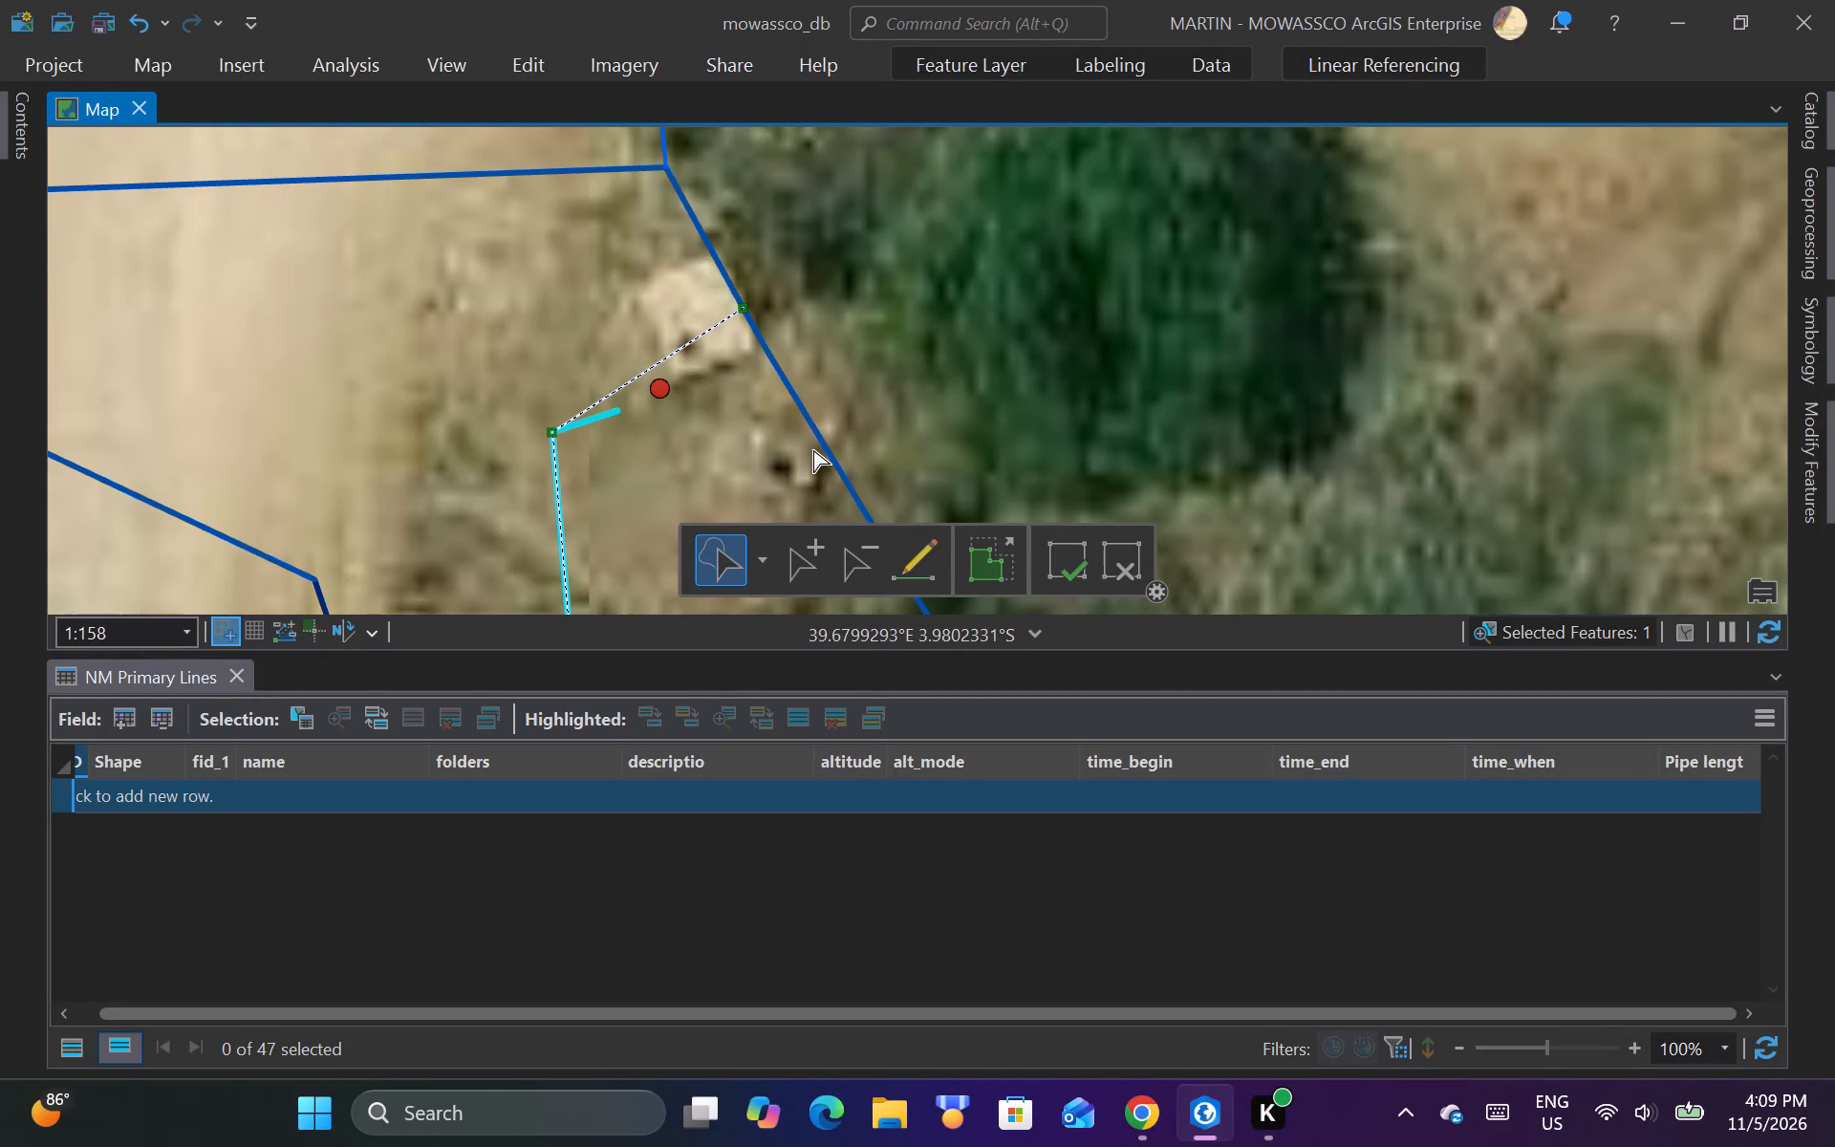
click(548, 275)
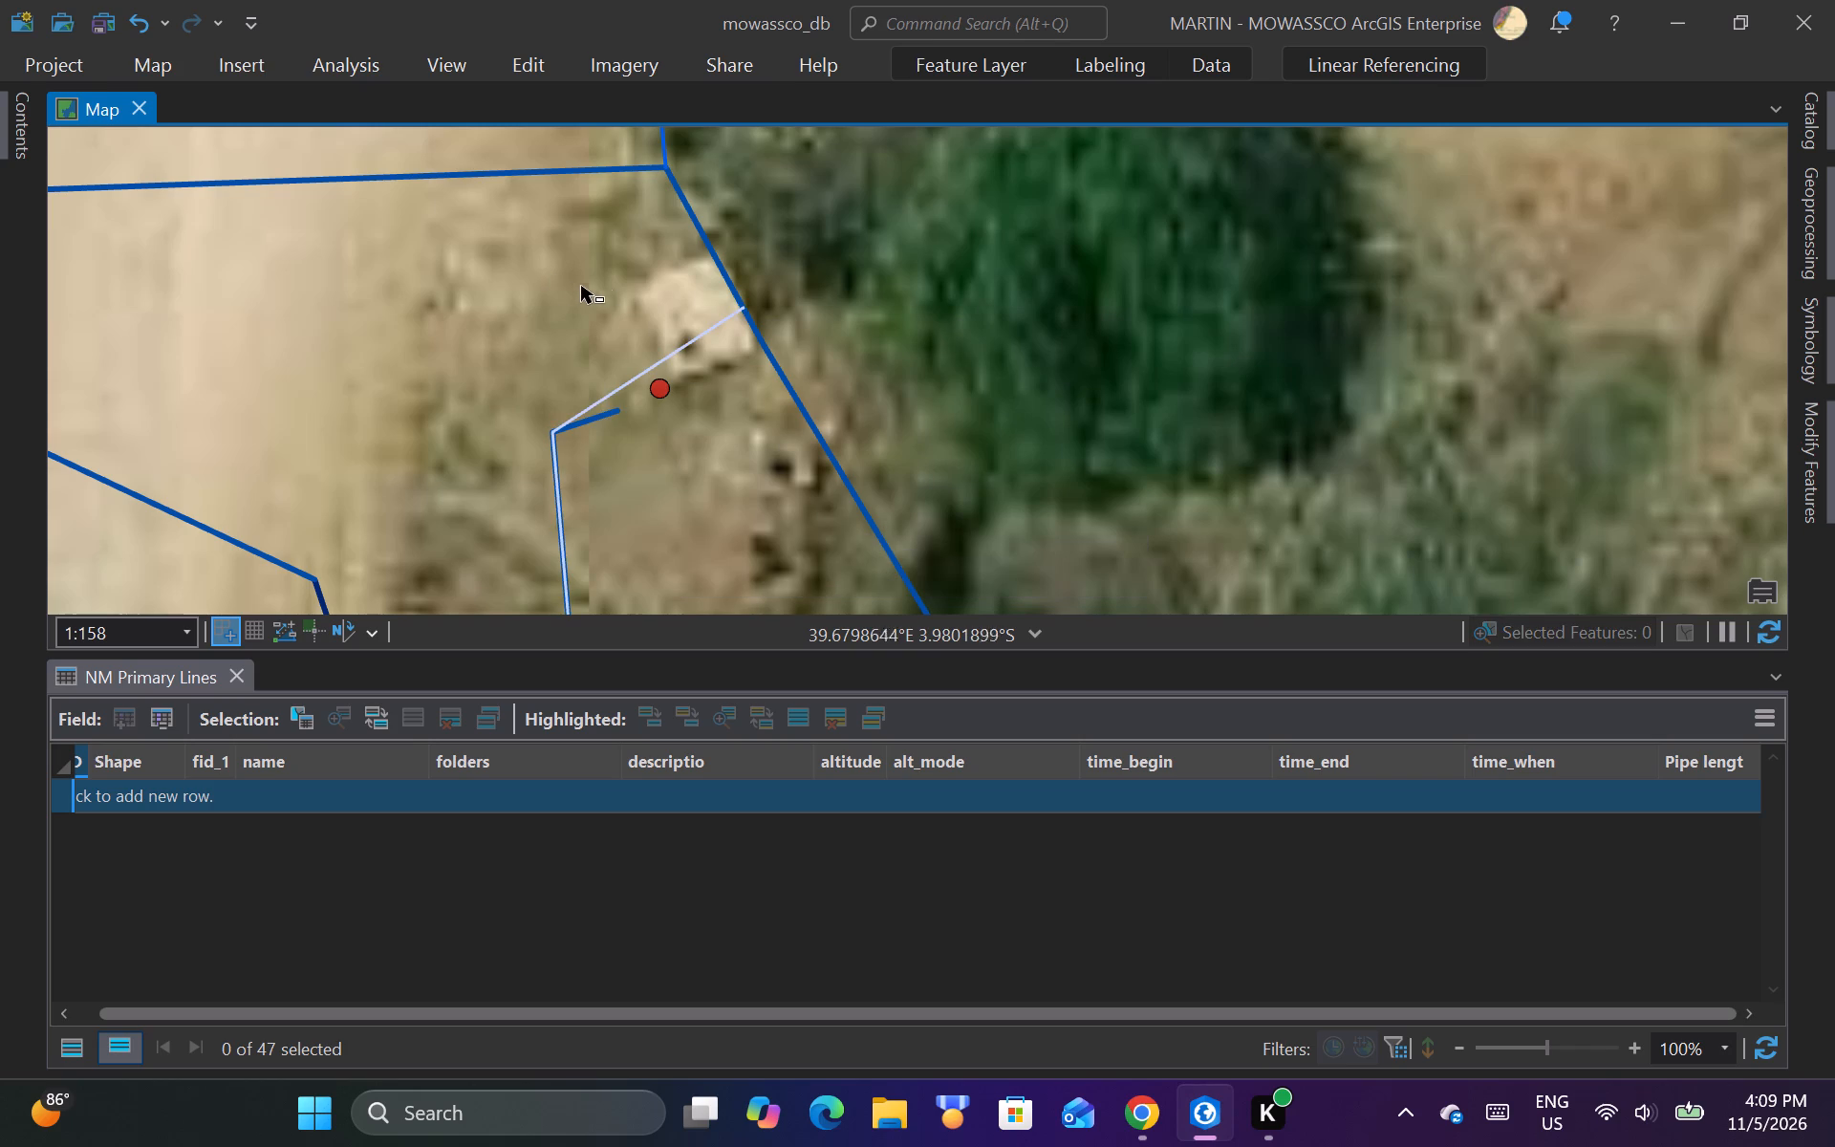
Select the short pipeline segment near the reservoir and examine how it meets the moved start of ruto_line.
click(696, 222)
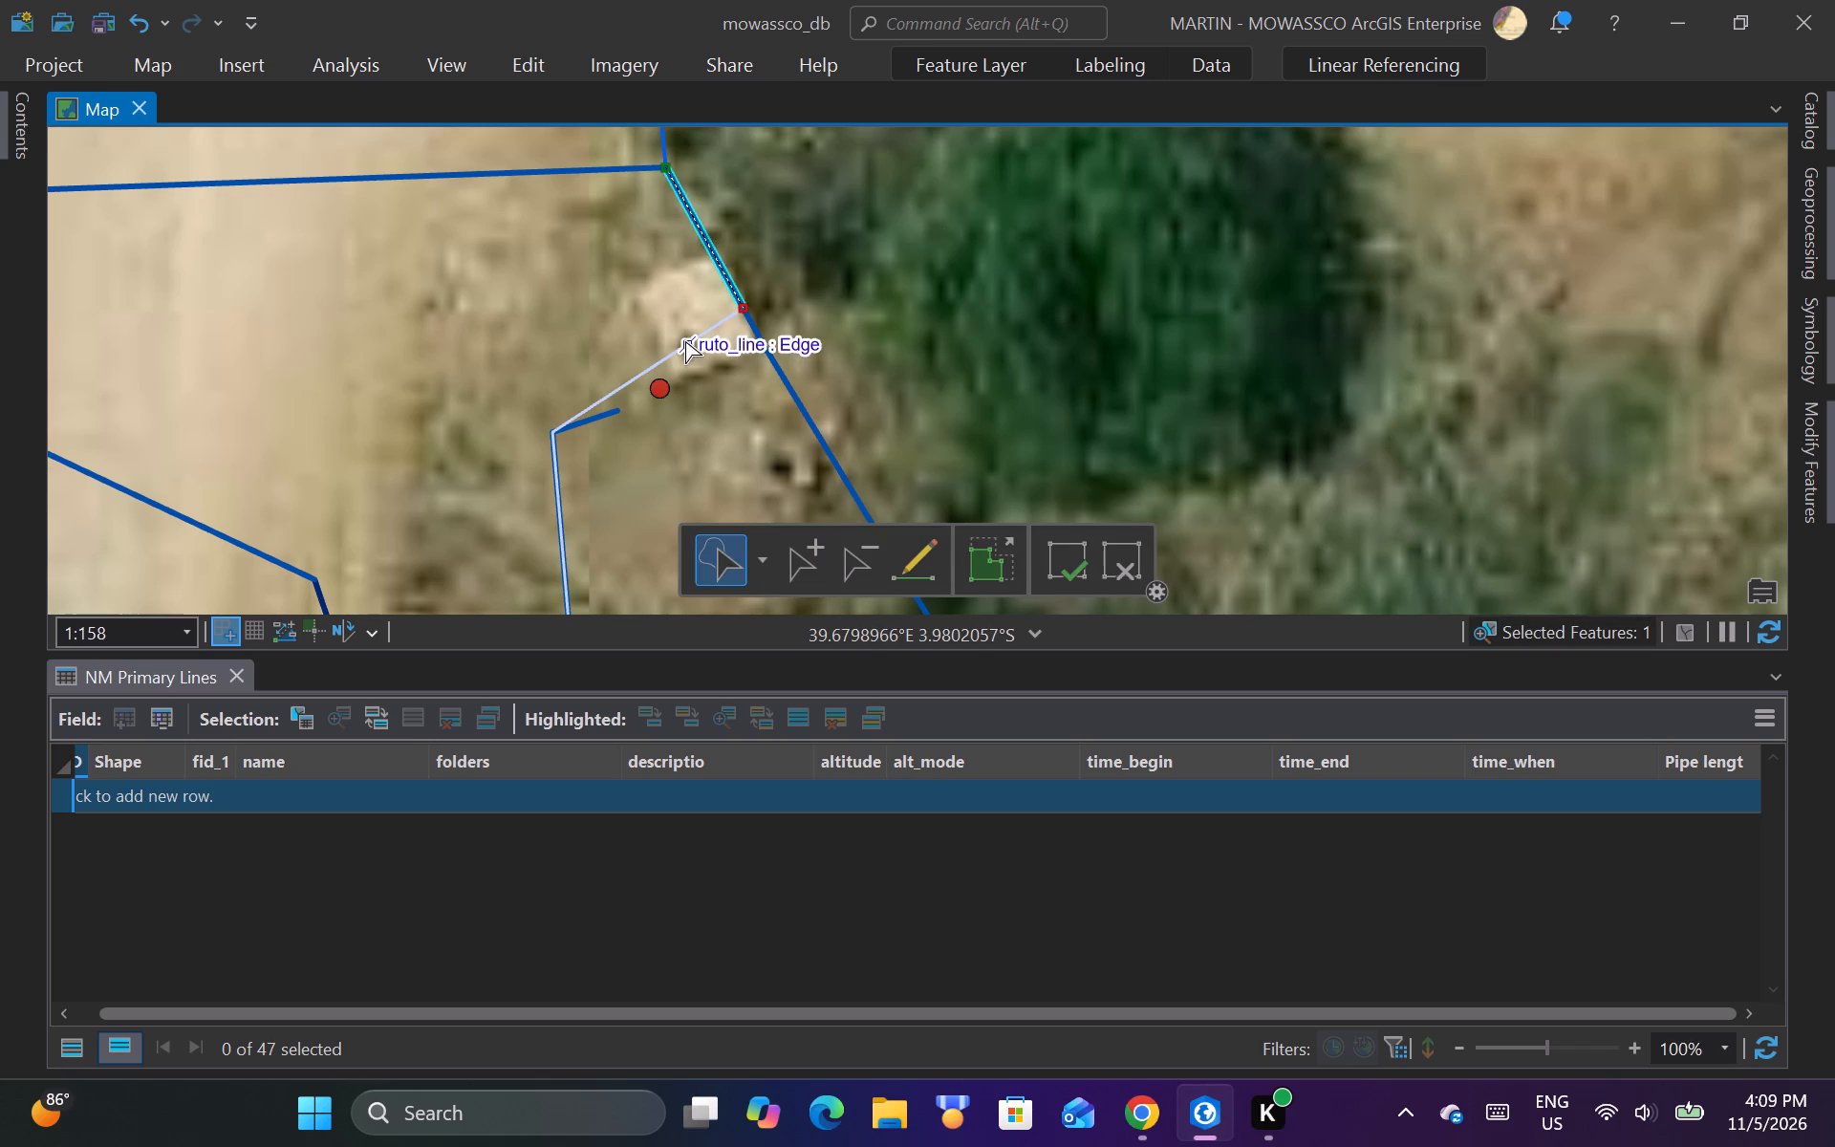
scroll(453, 231, down, 4)
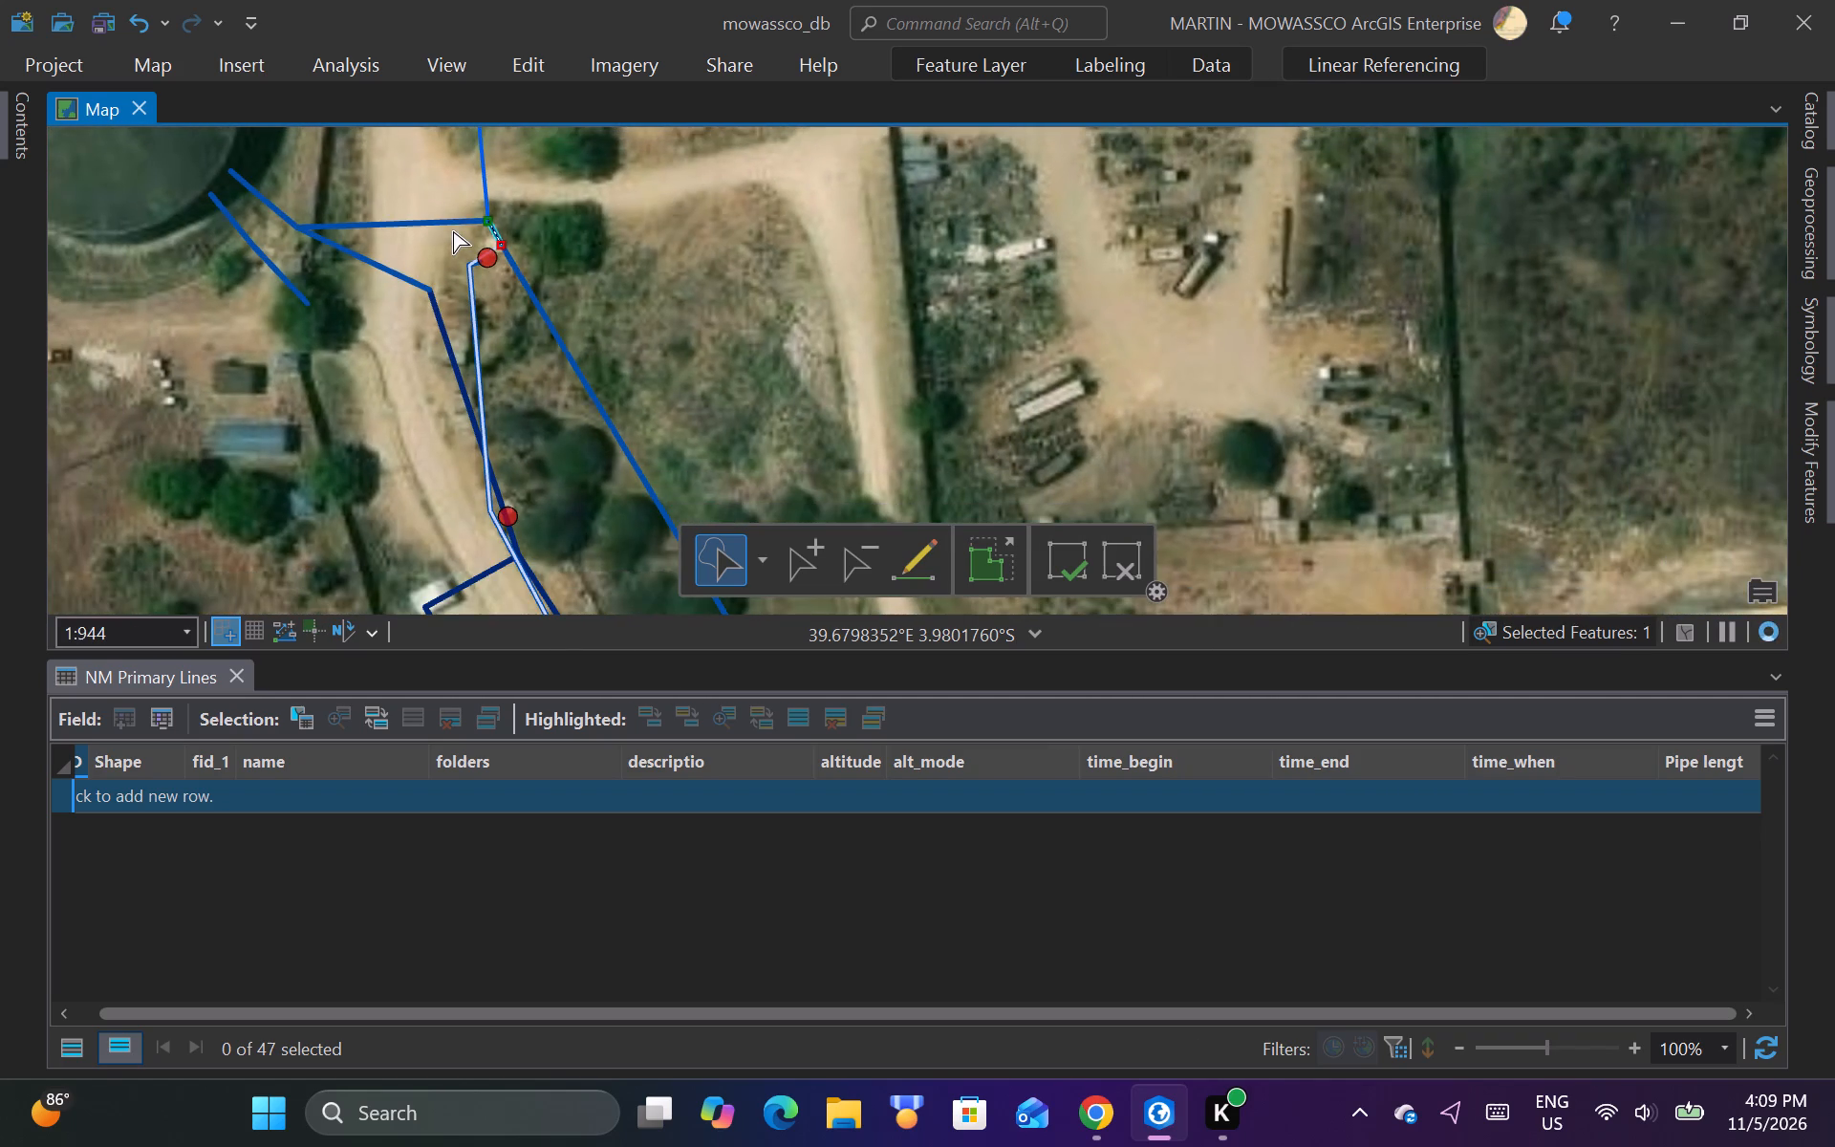
scroll(515, 272, up, 1)
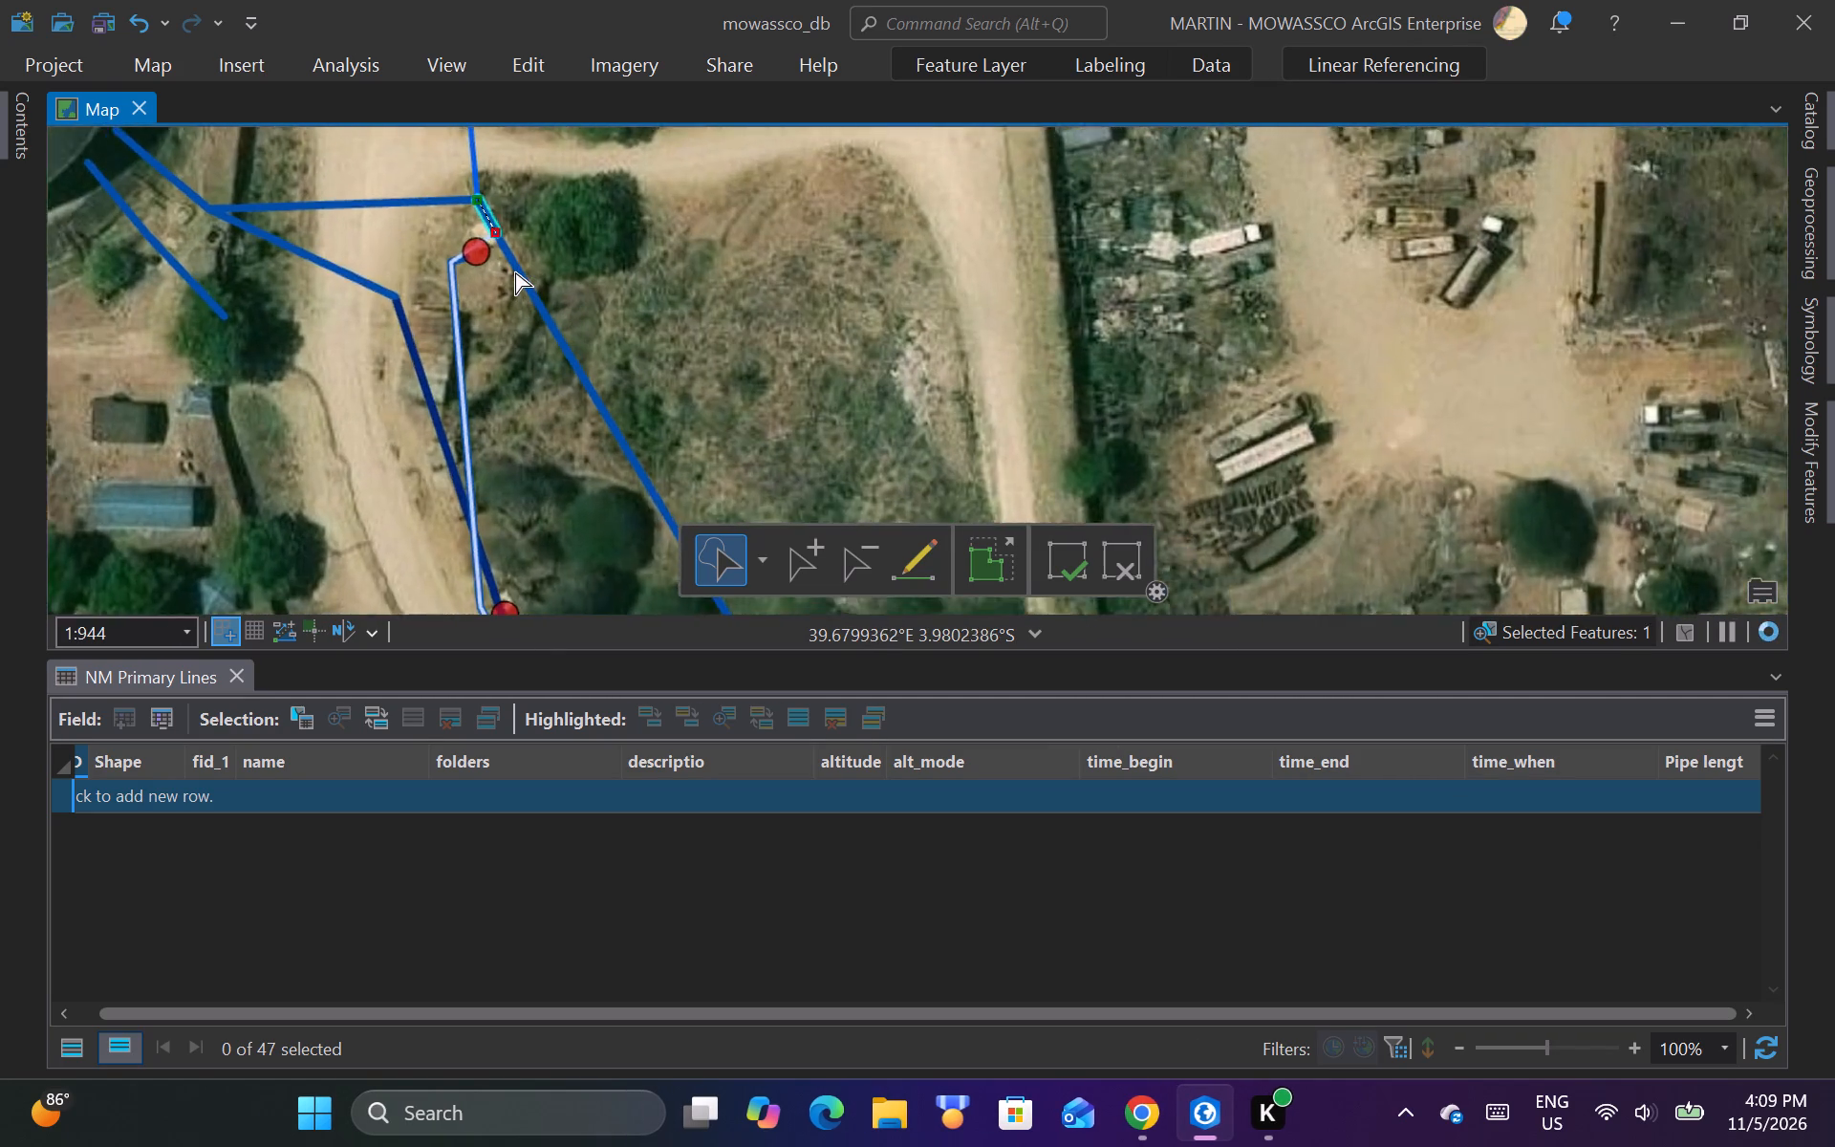
scroll(487, 249, up, 2)
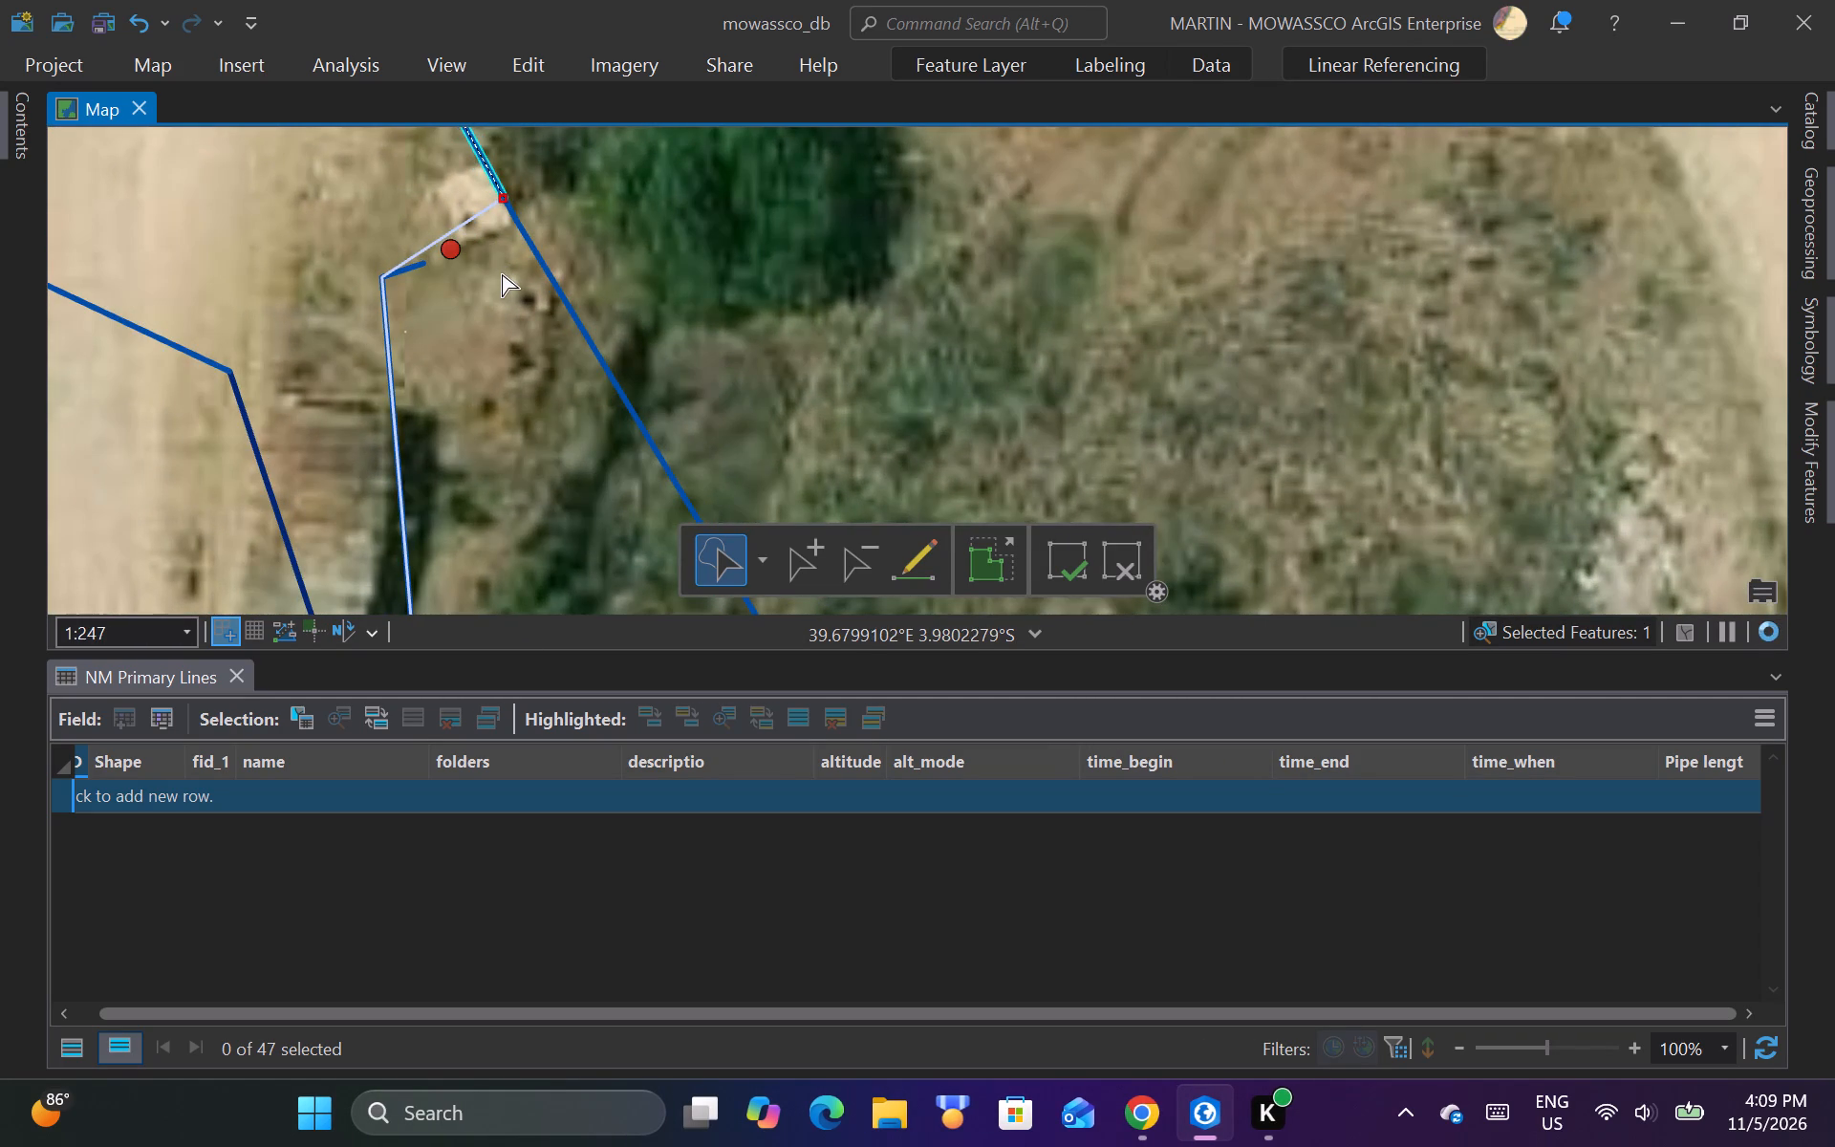
scroll(495, 274, down, 2)
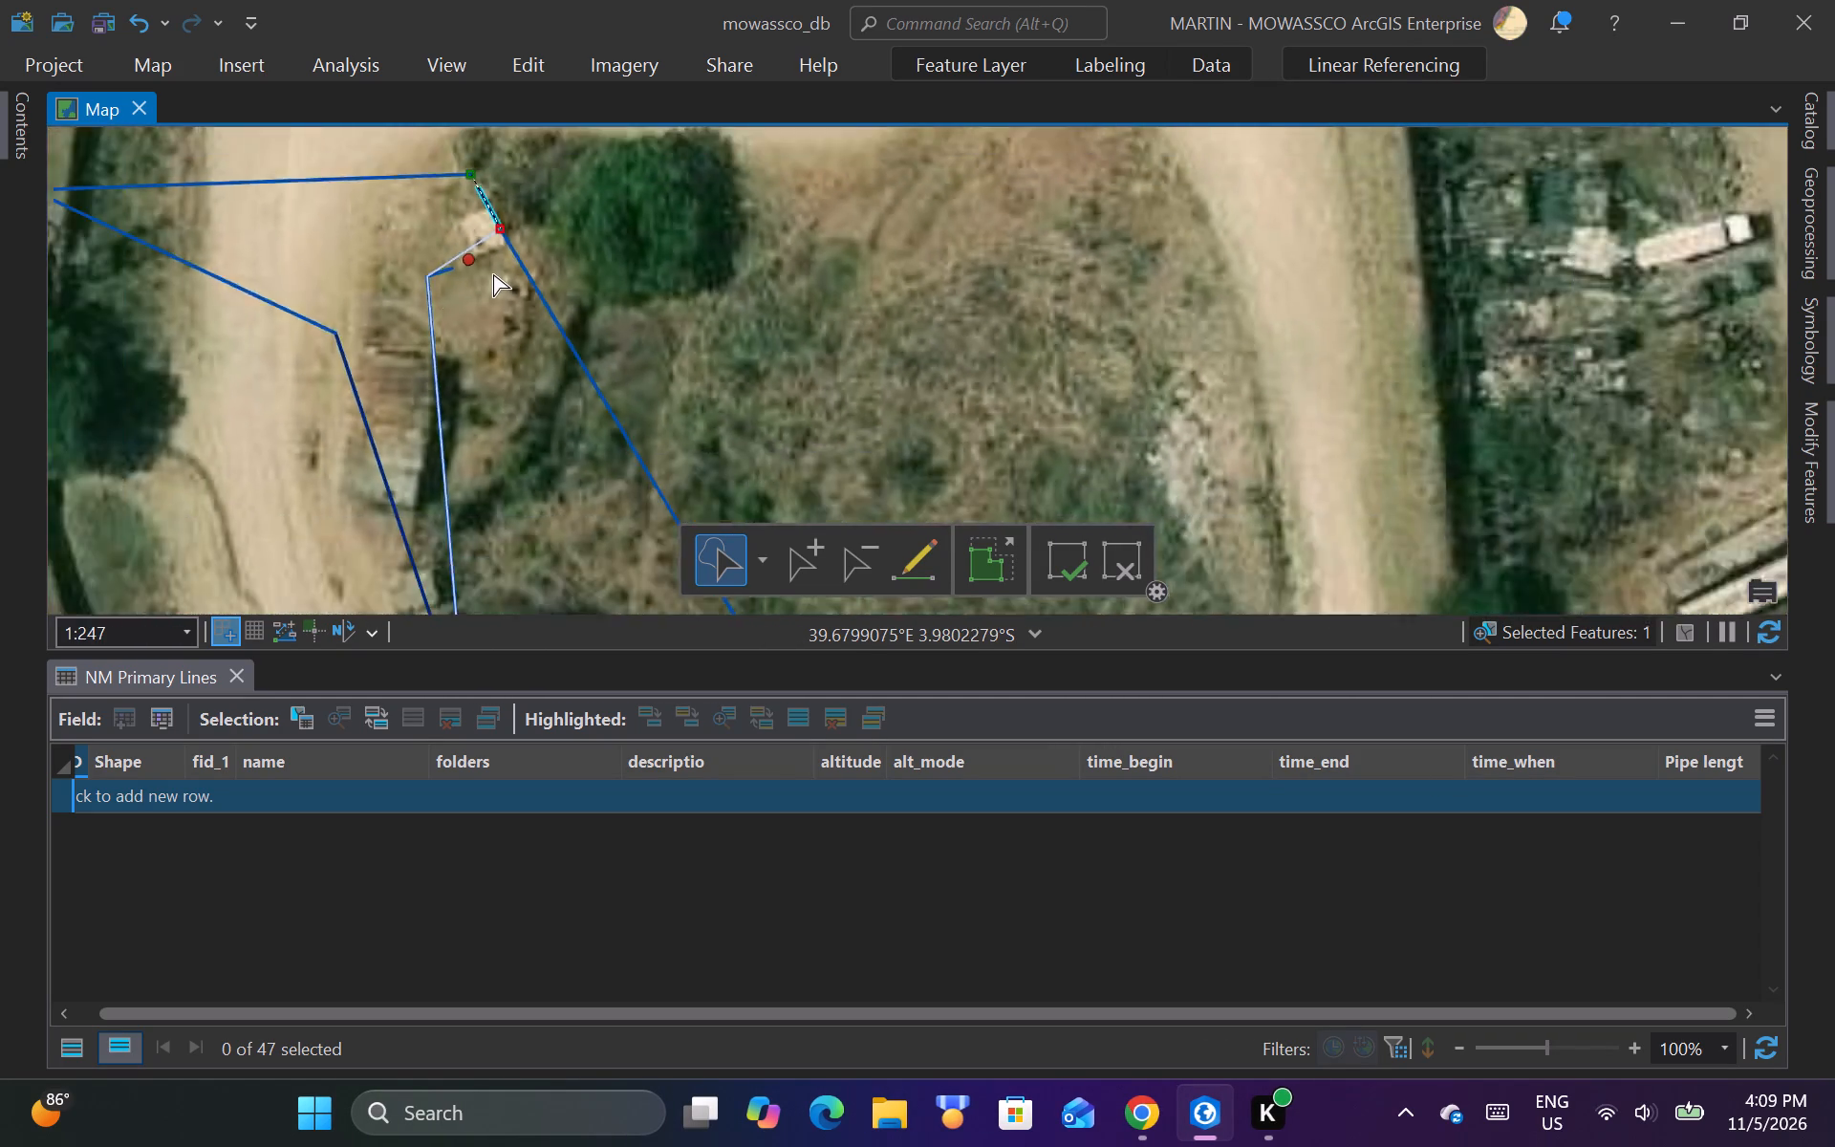
Move ruto_line's bend vertex near the second red point onto the small white structure beside that point.
scroll(466, 281, up, 2)
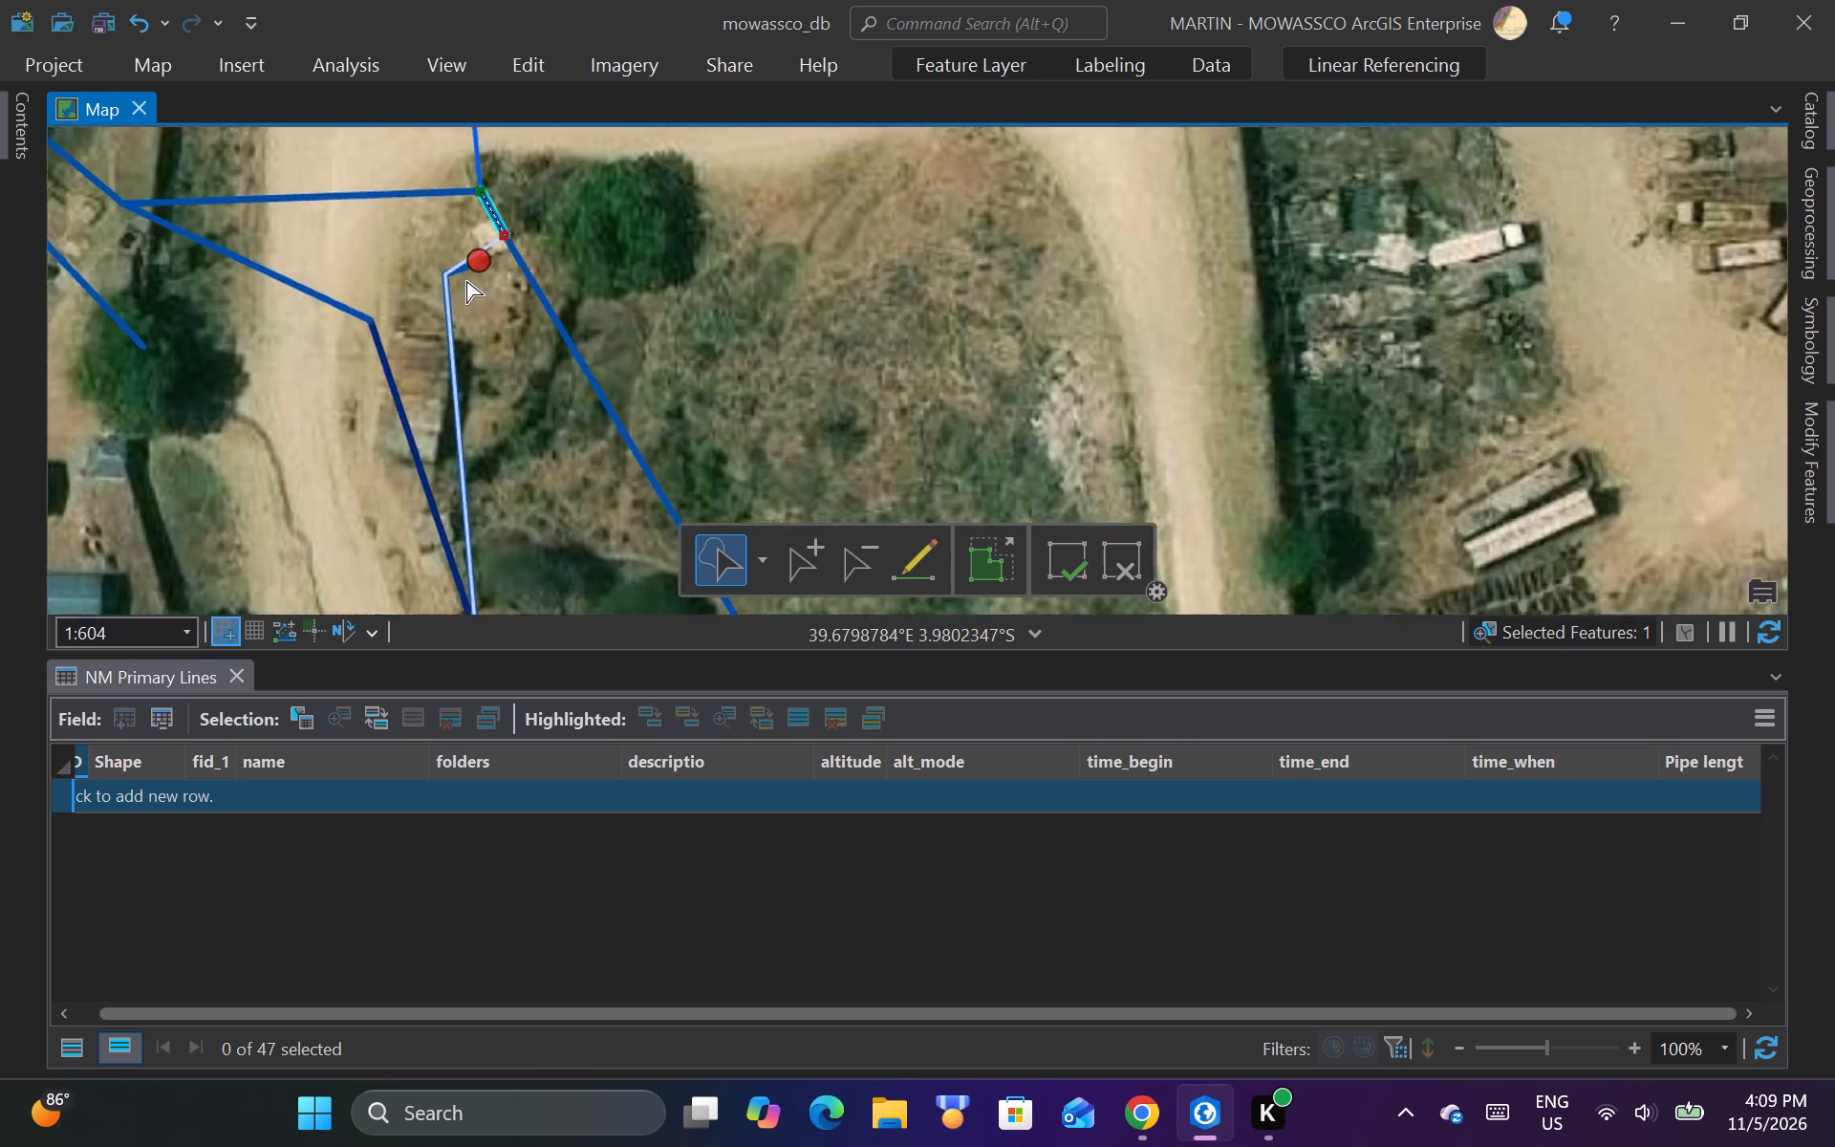
scroll(463, 273, up, 1)
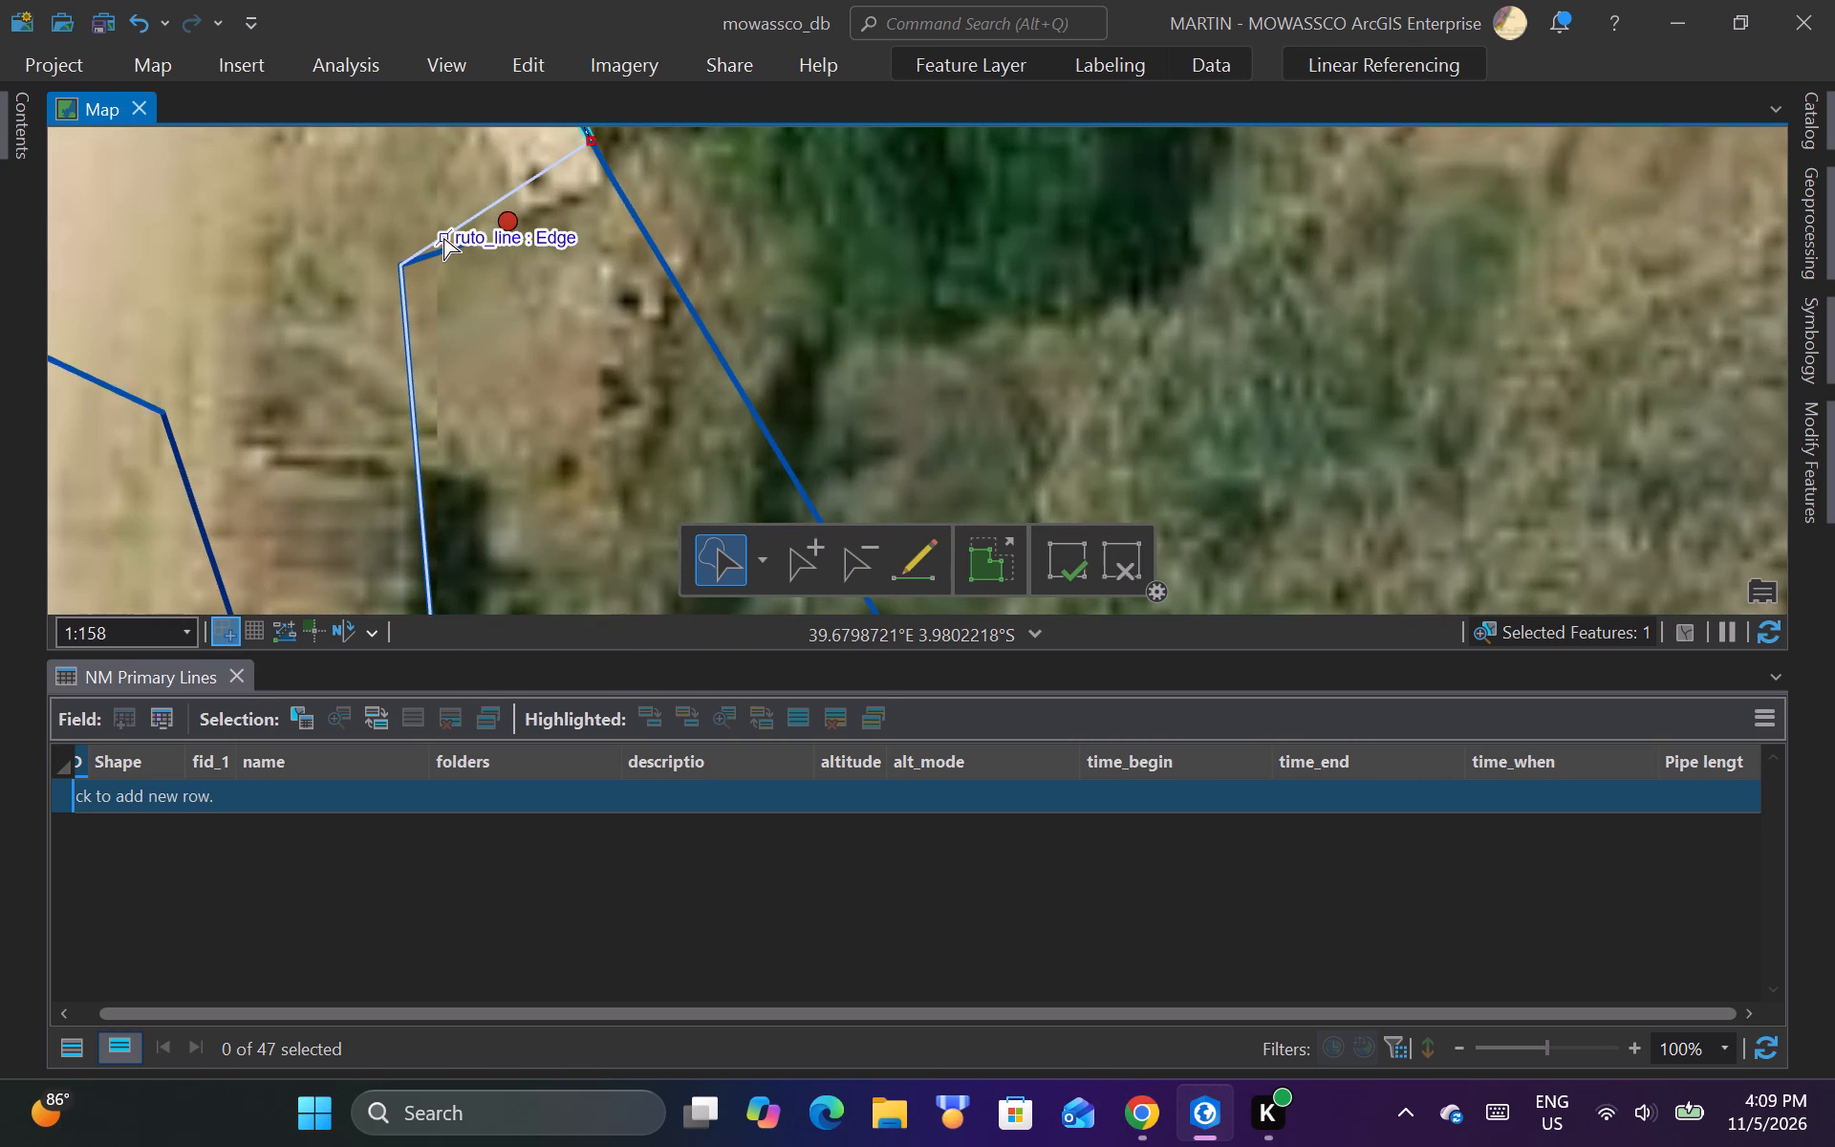
click(443, 238)
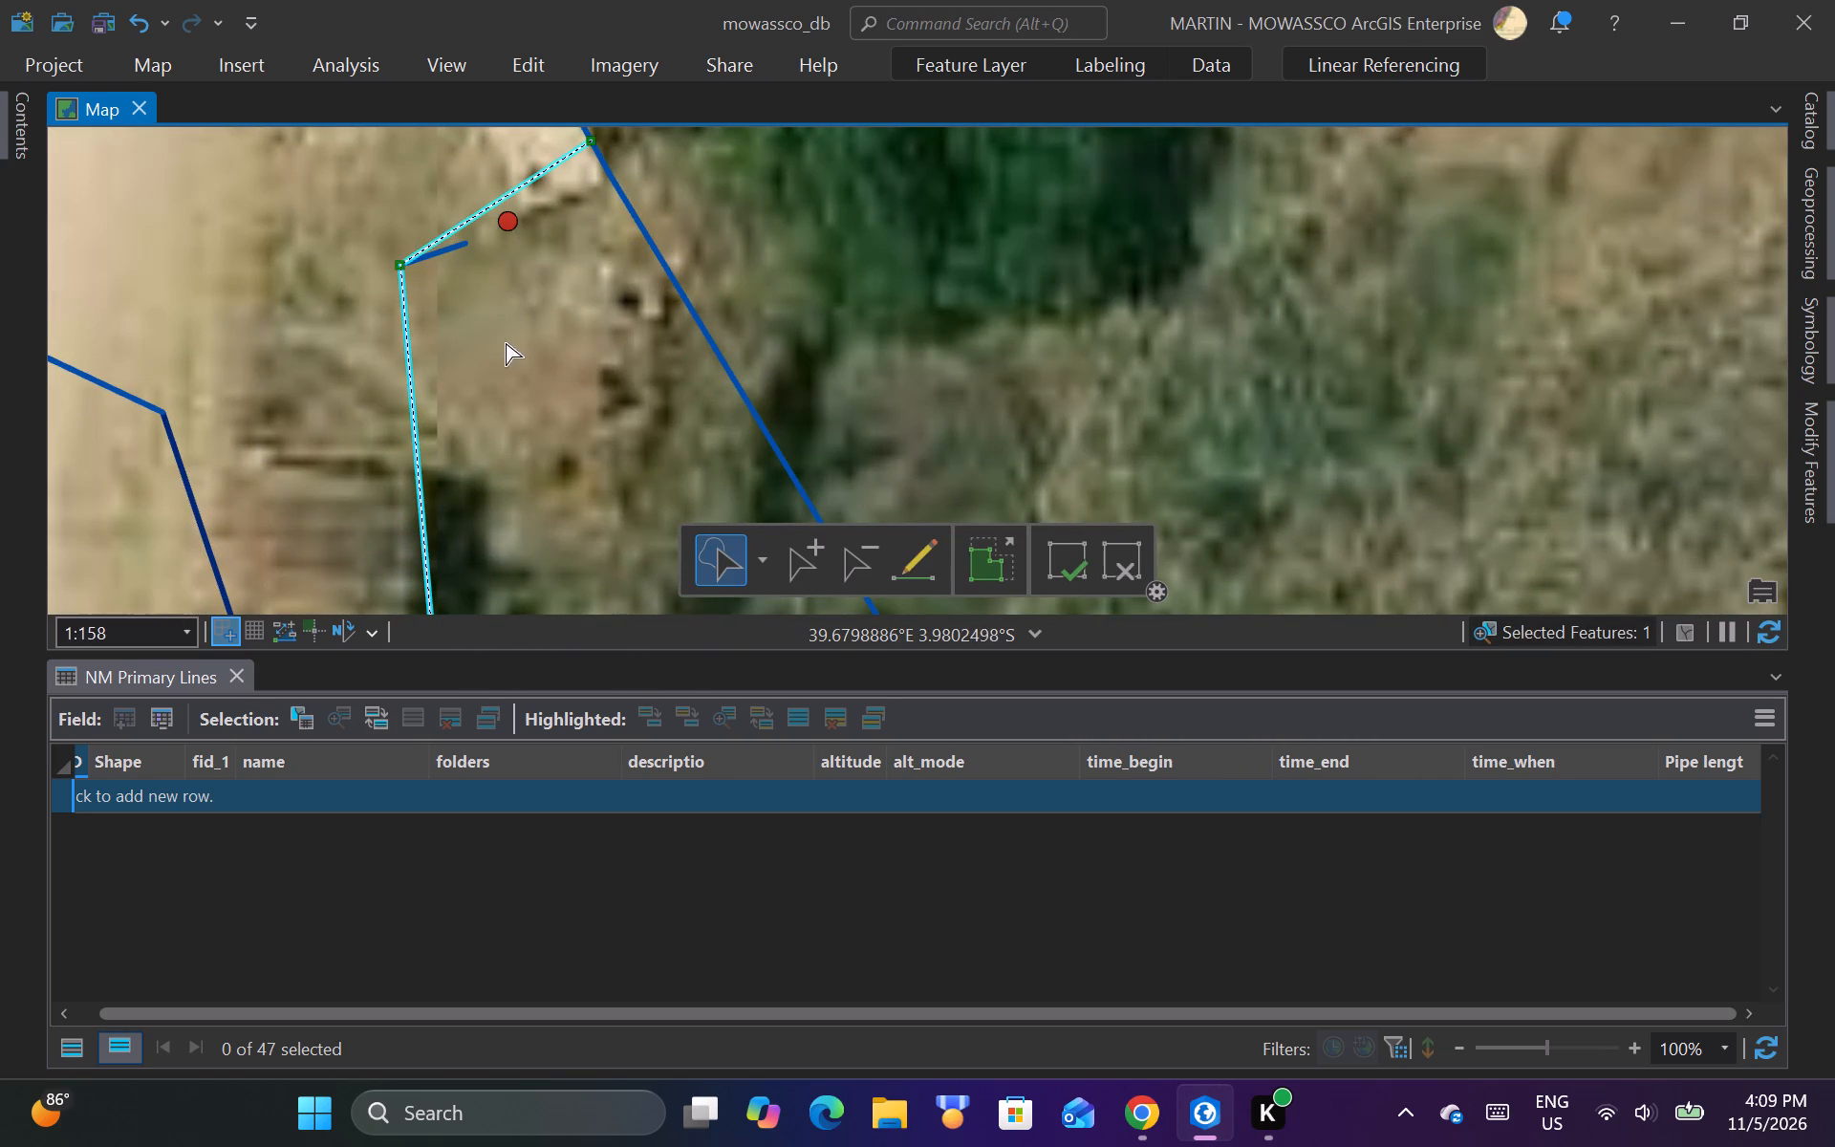
scroll(502, 275, down, 4)
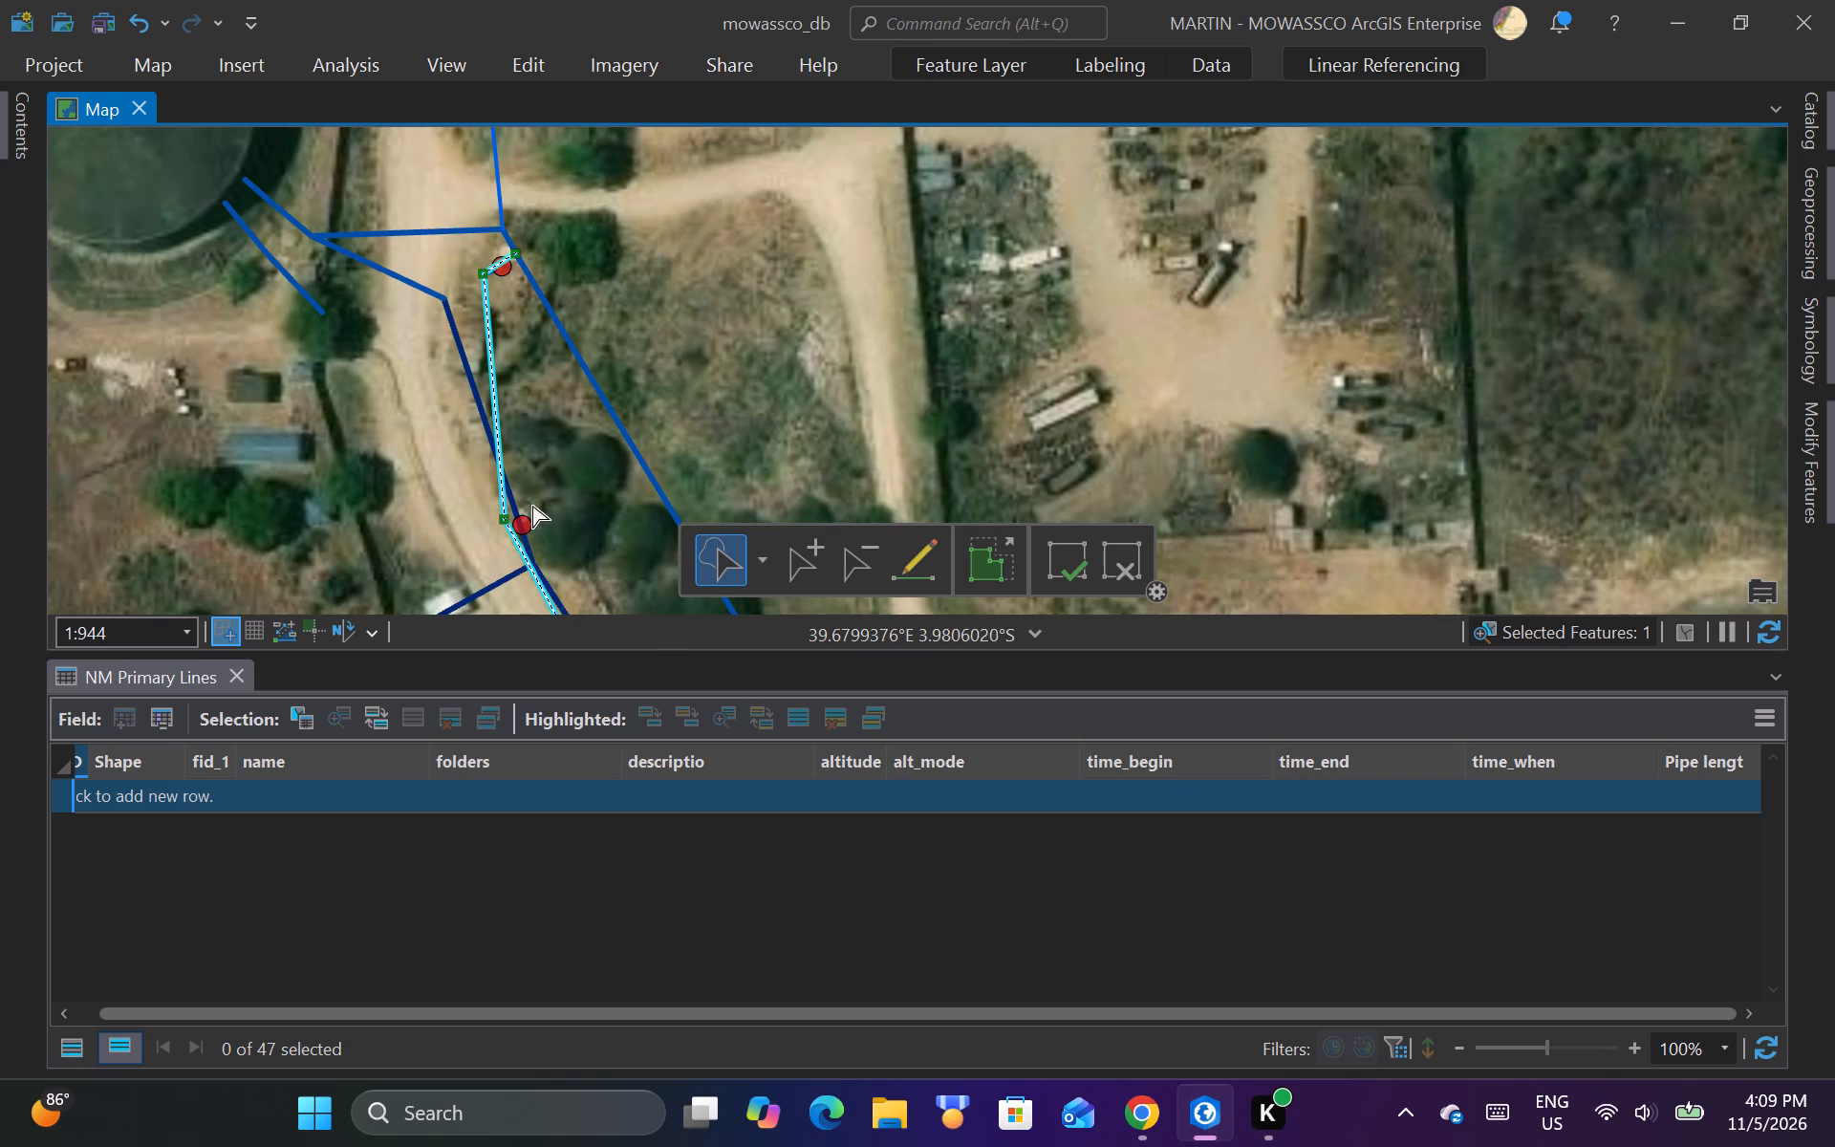
scroll(532, 506, down, 1)
scroll(525, 554, up, 4)
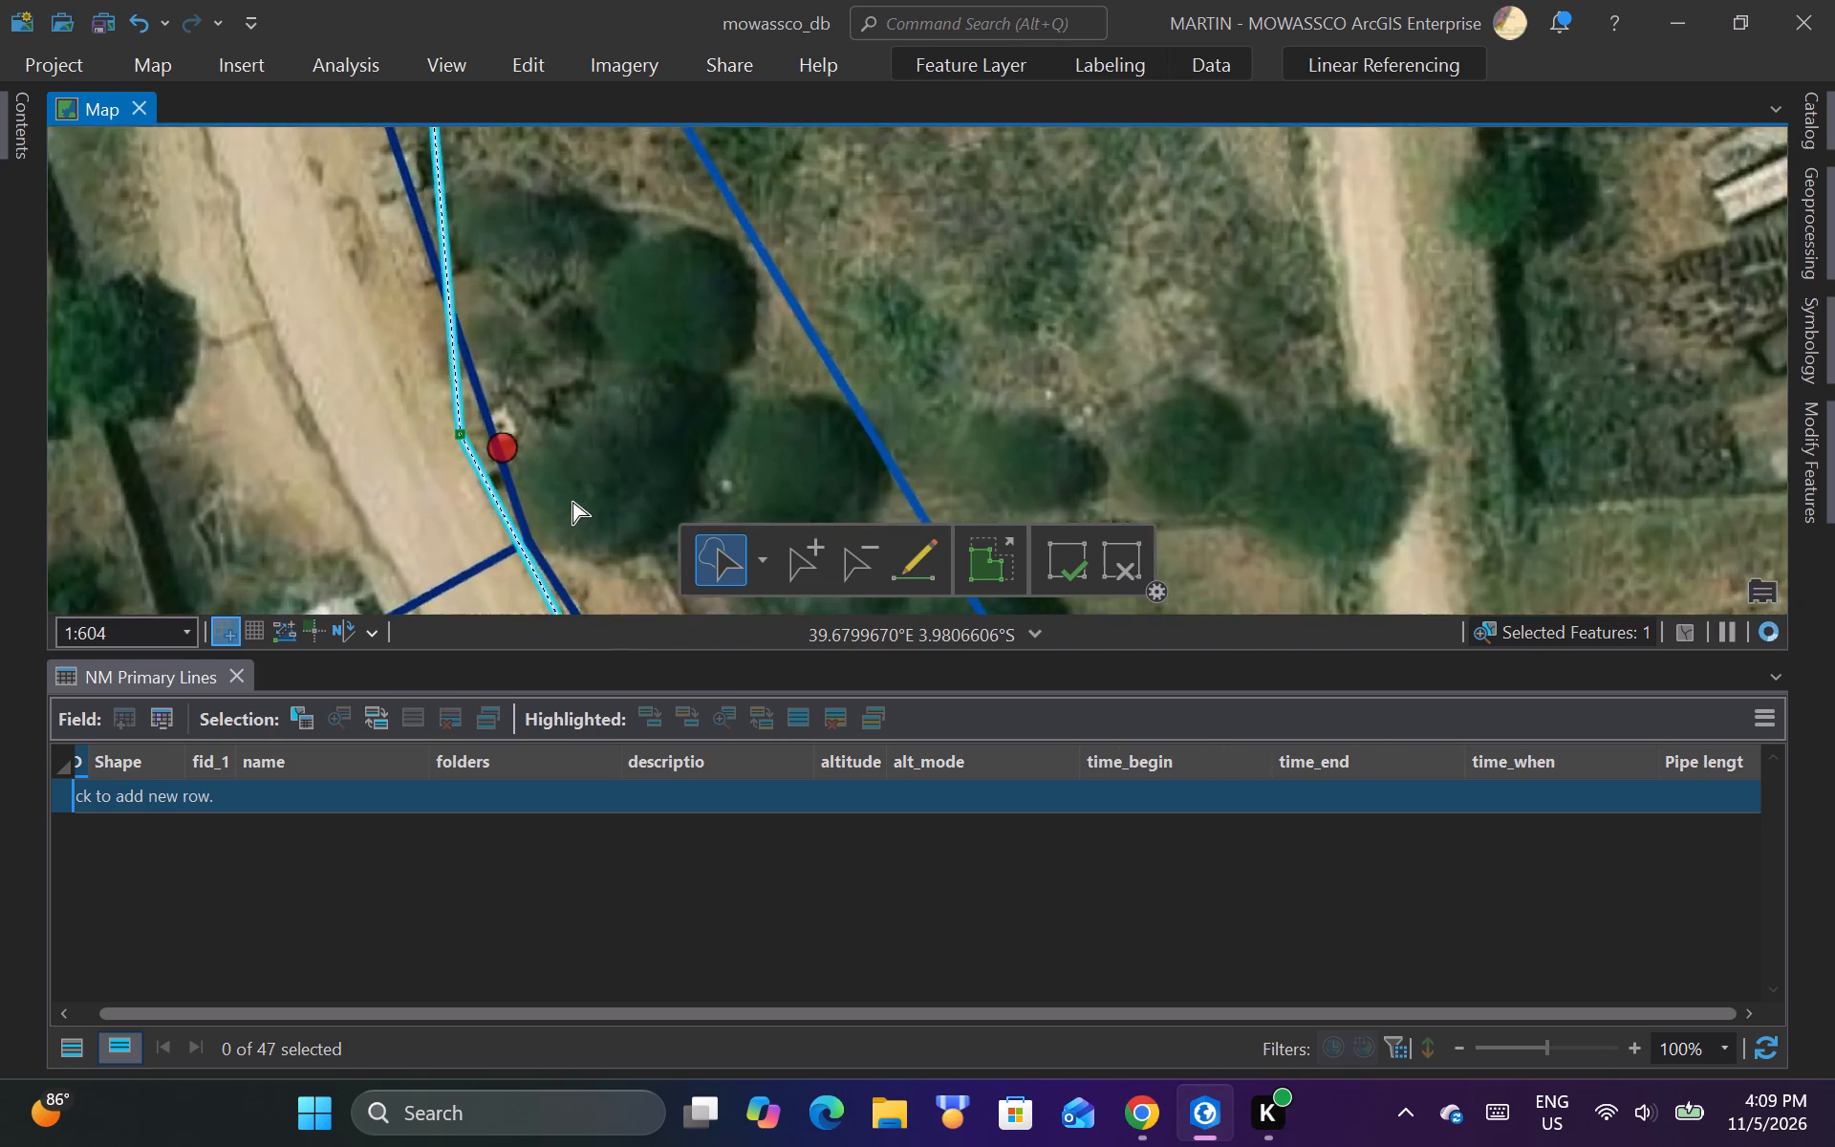
scroll(518, 481, down, 1)
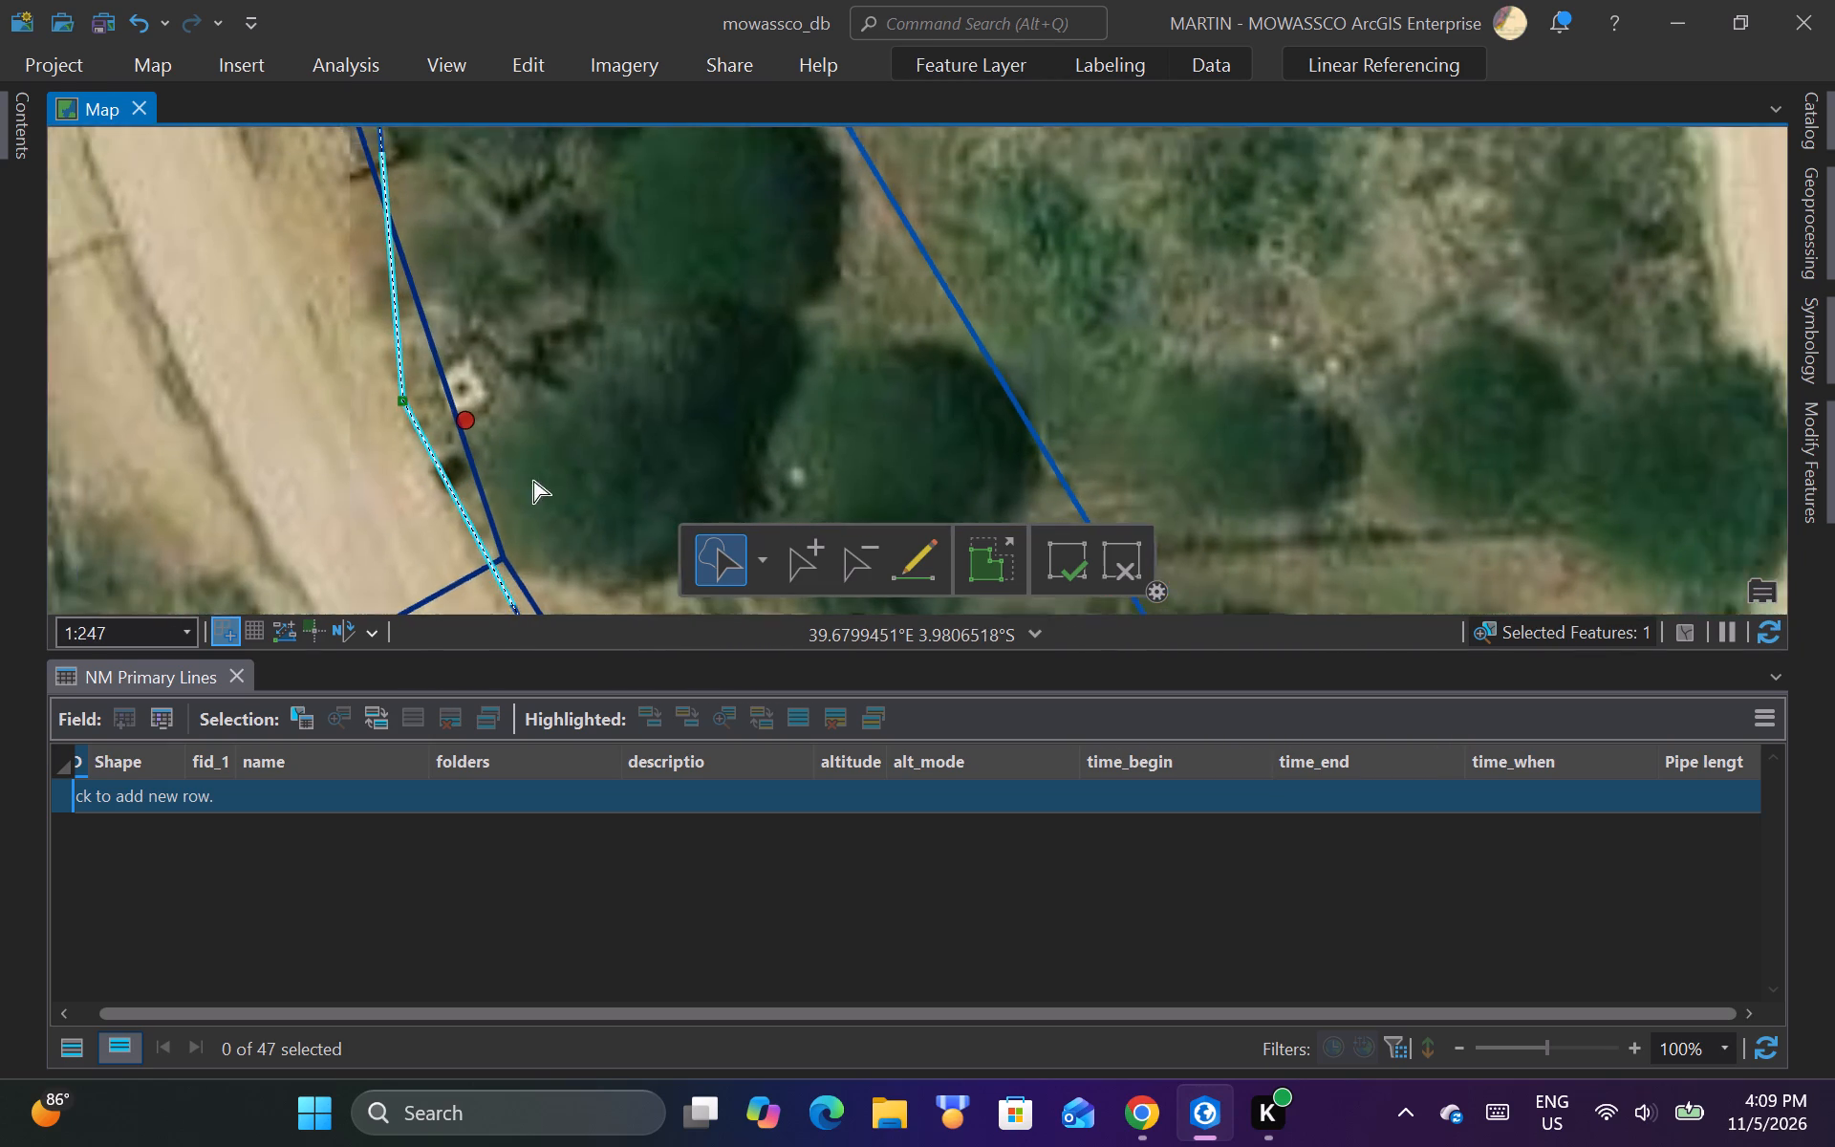
scroll(533, 481, down, 2)
scroll(490, 516, up, 3)
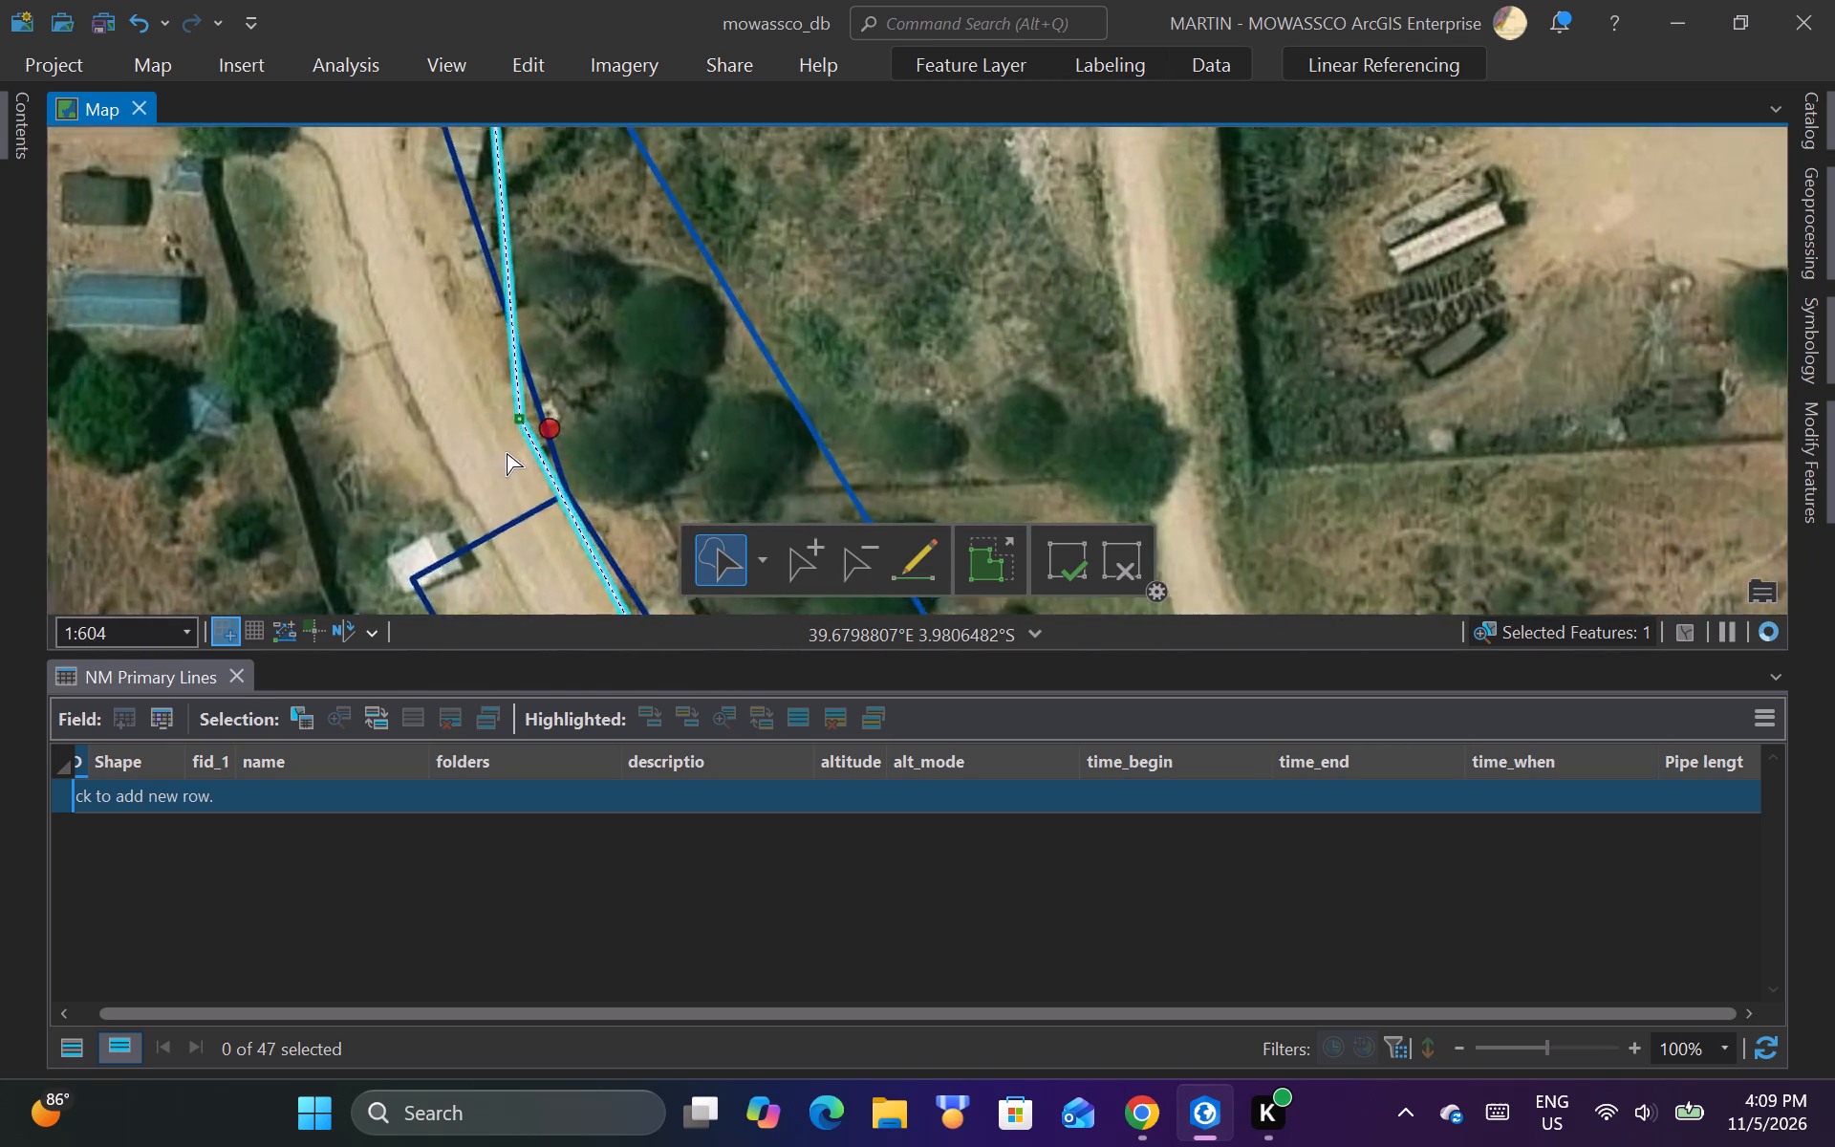
scroll(583, 388, up, 2)
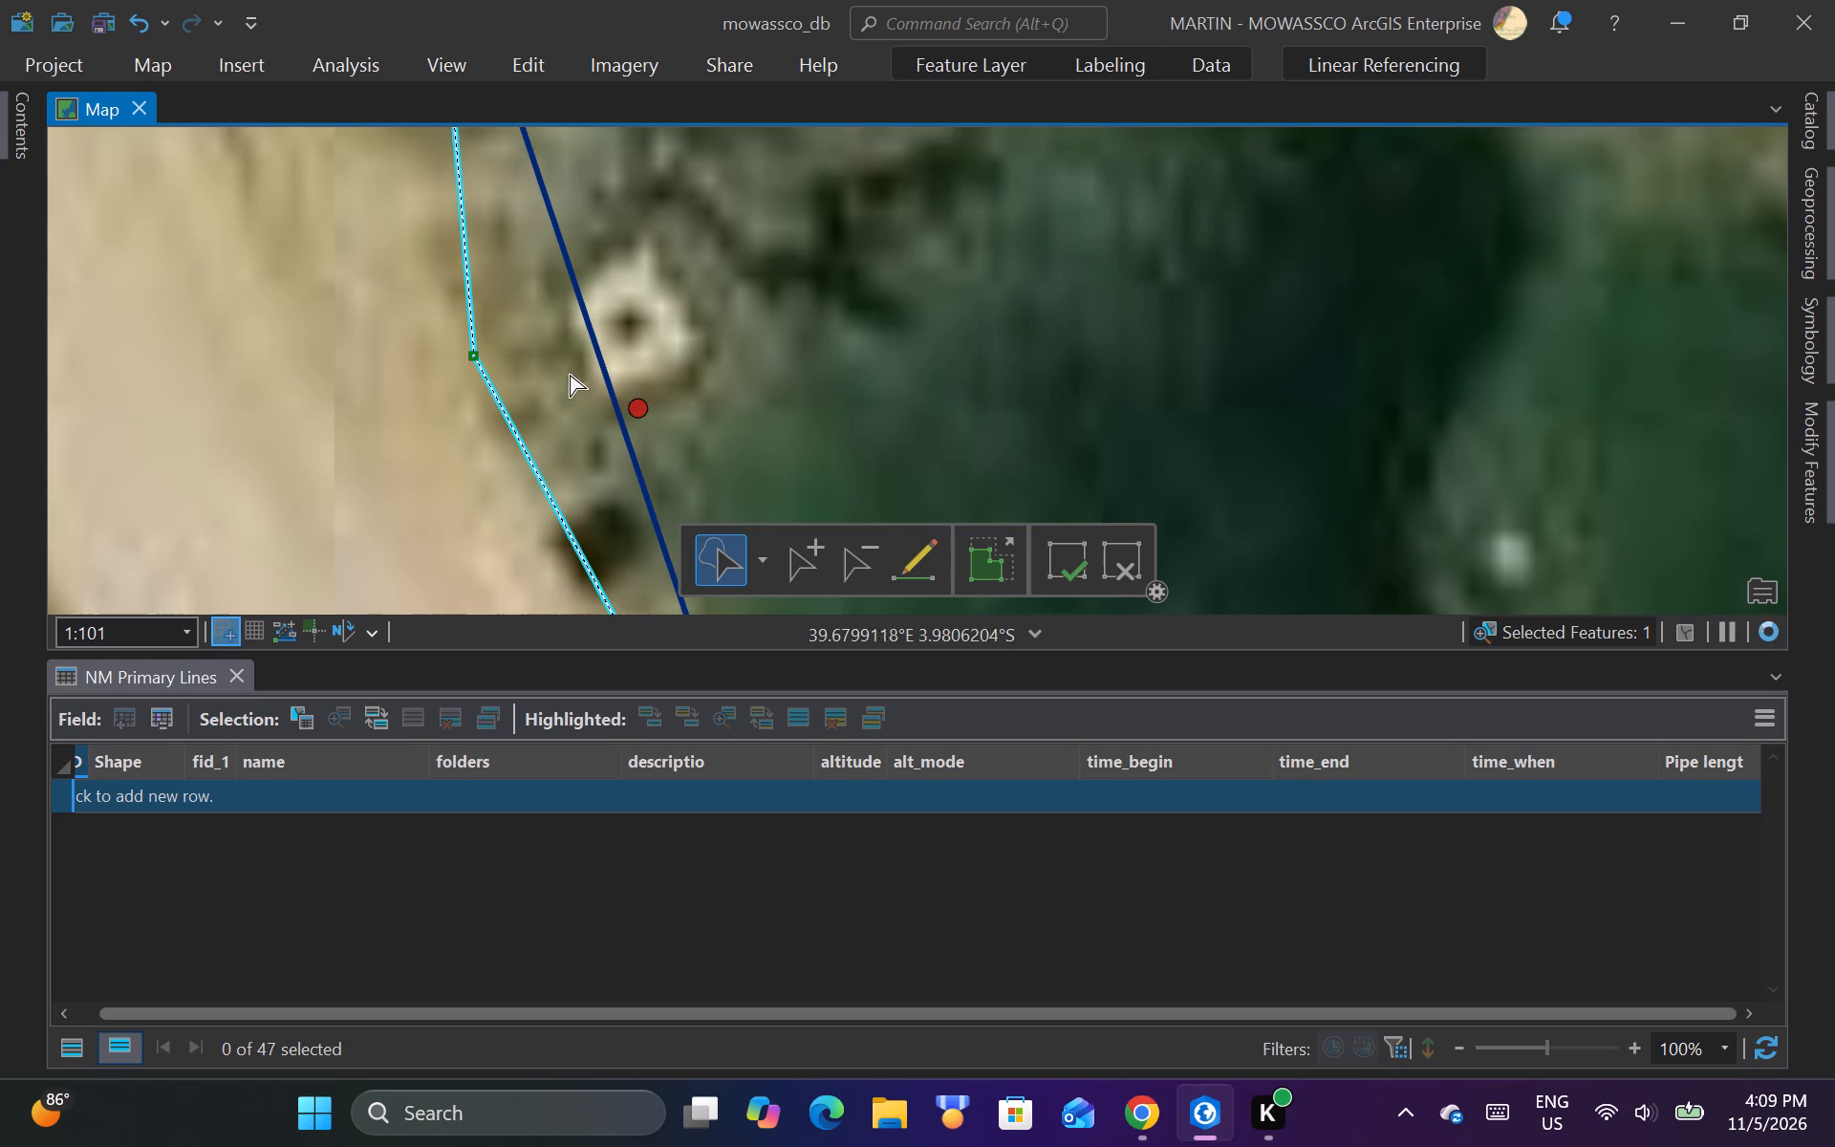
drag(476, 354, 594, 332)
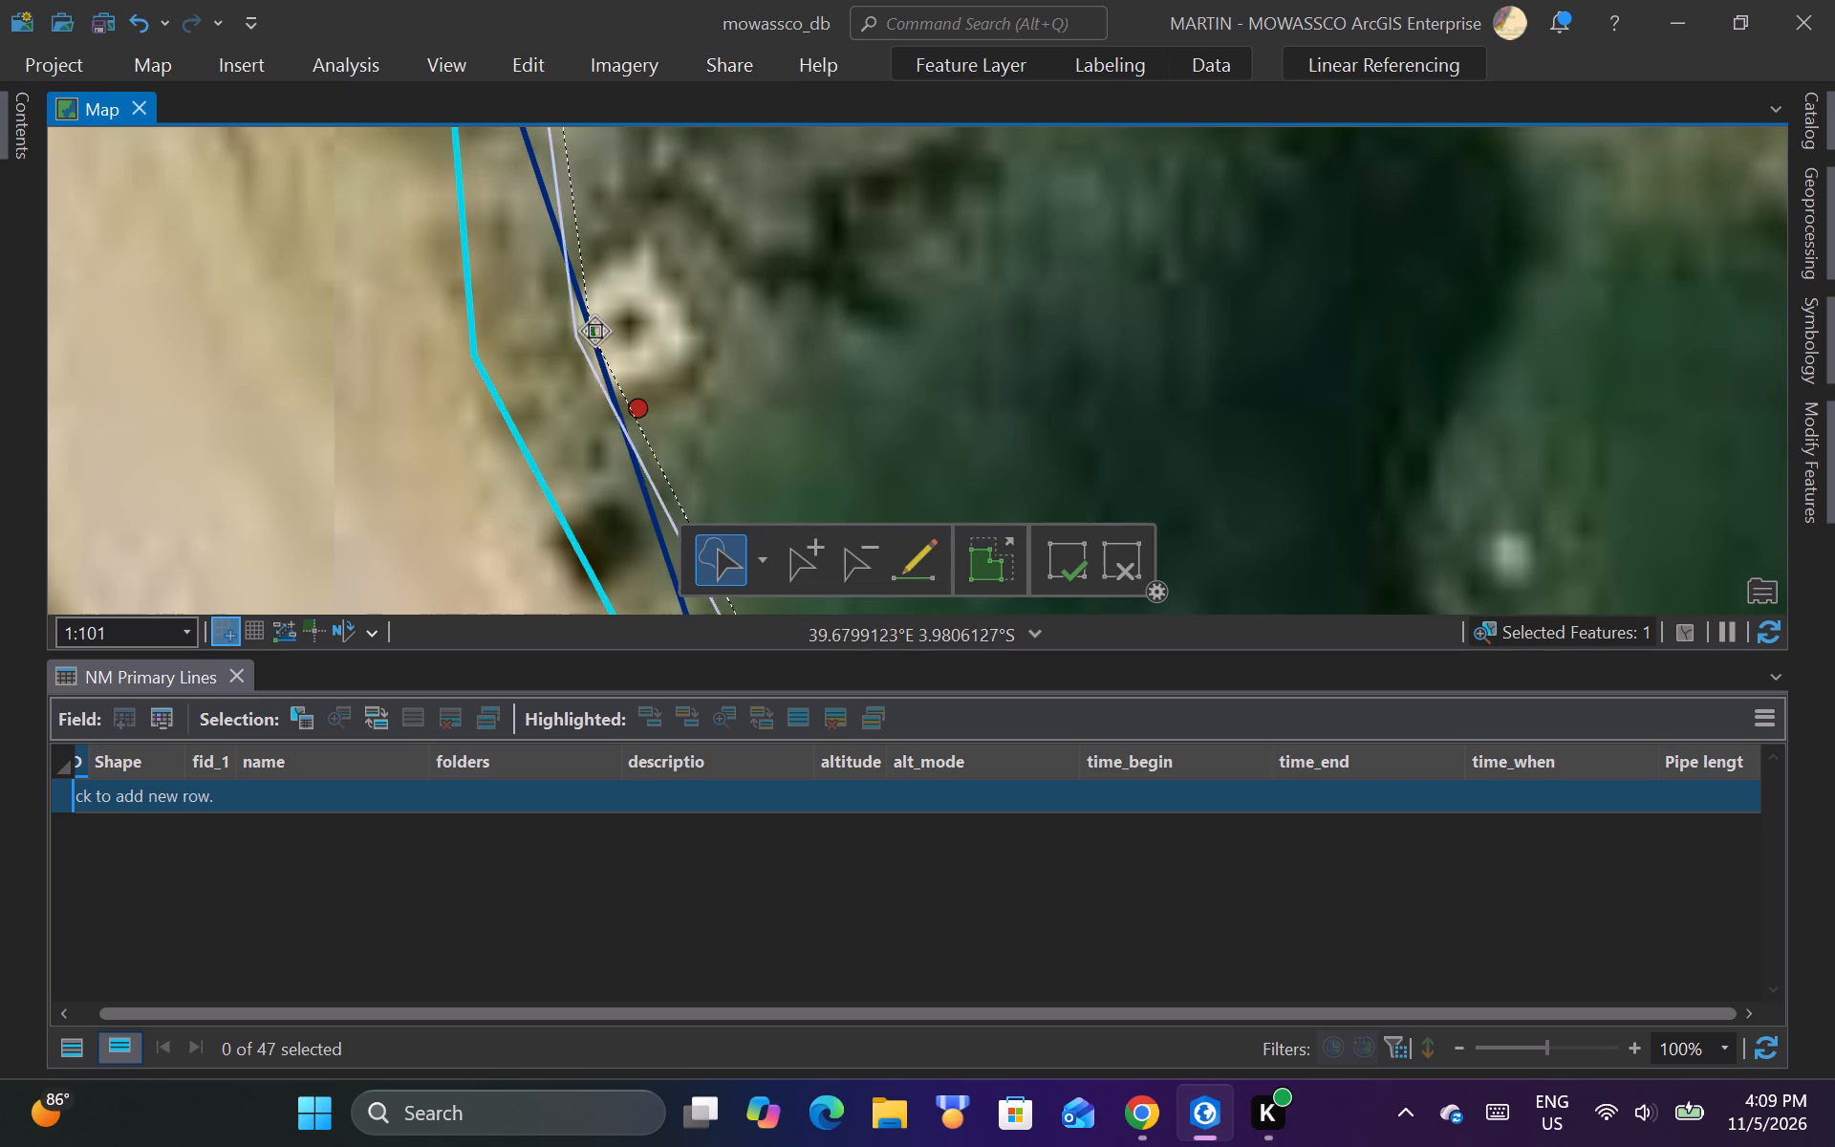
drag(594, 332, 633, 319)
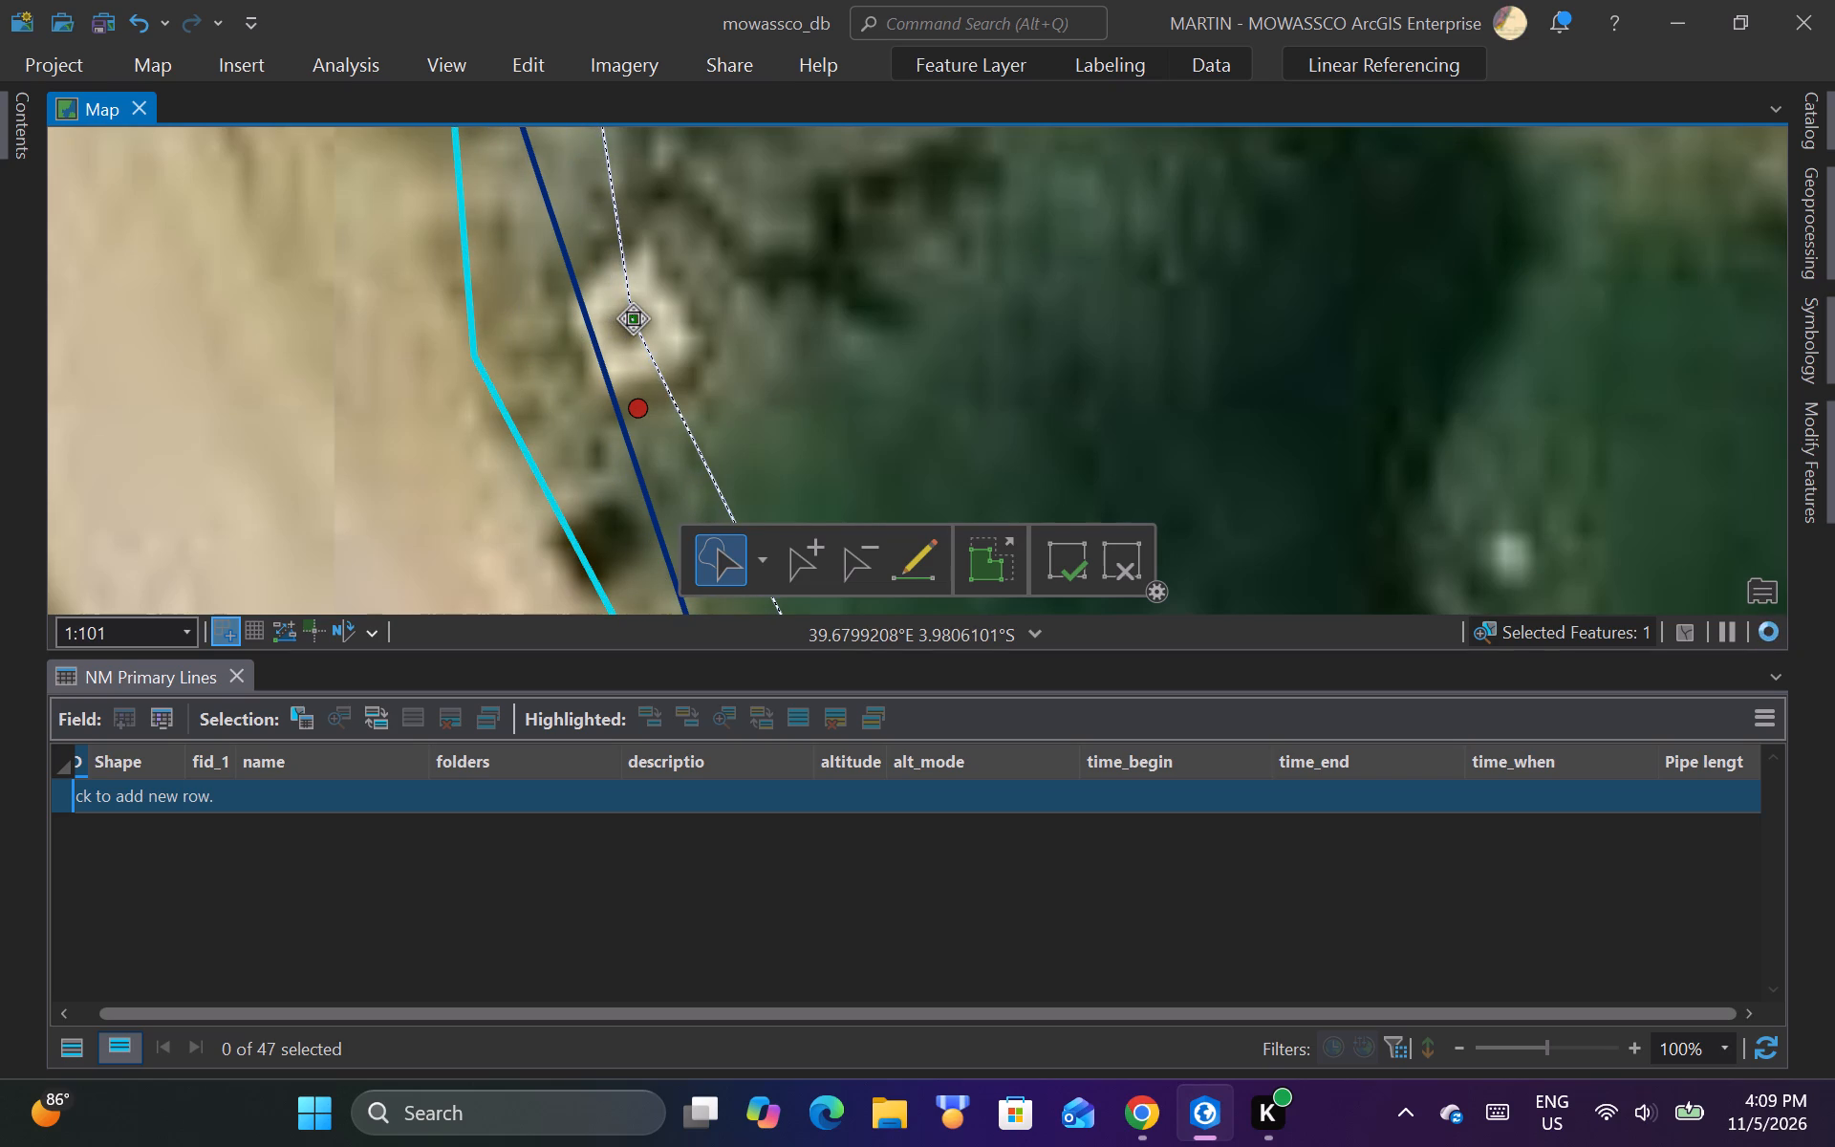
drag(633, 319, 635, 319)
scroll(833, 360, down, 3)
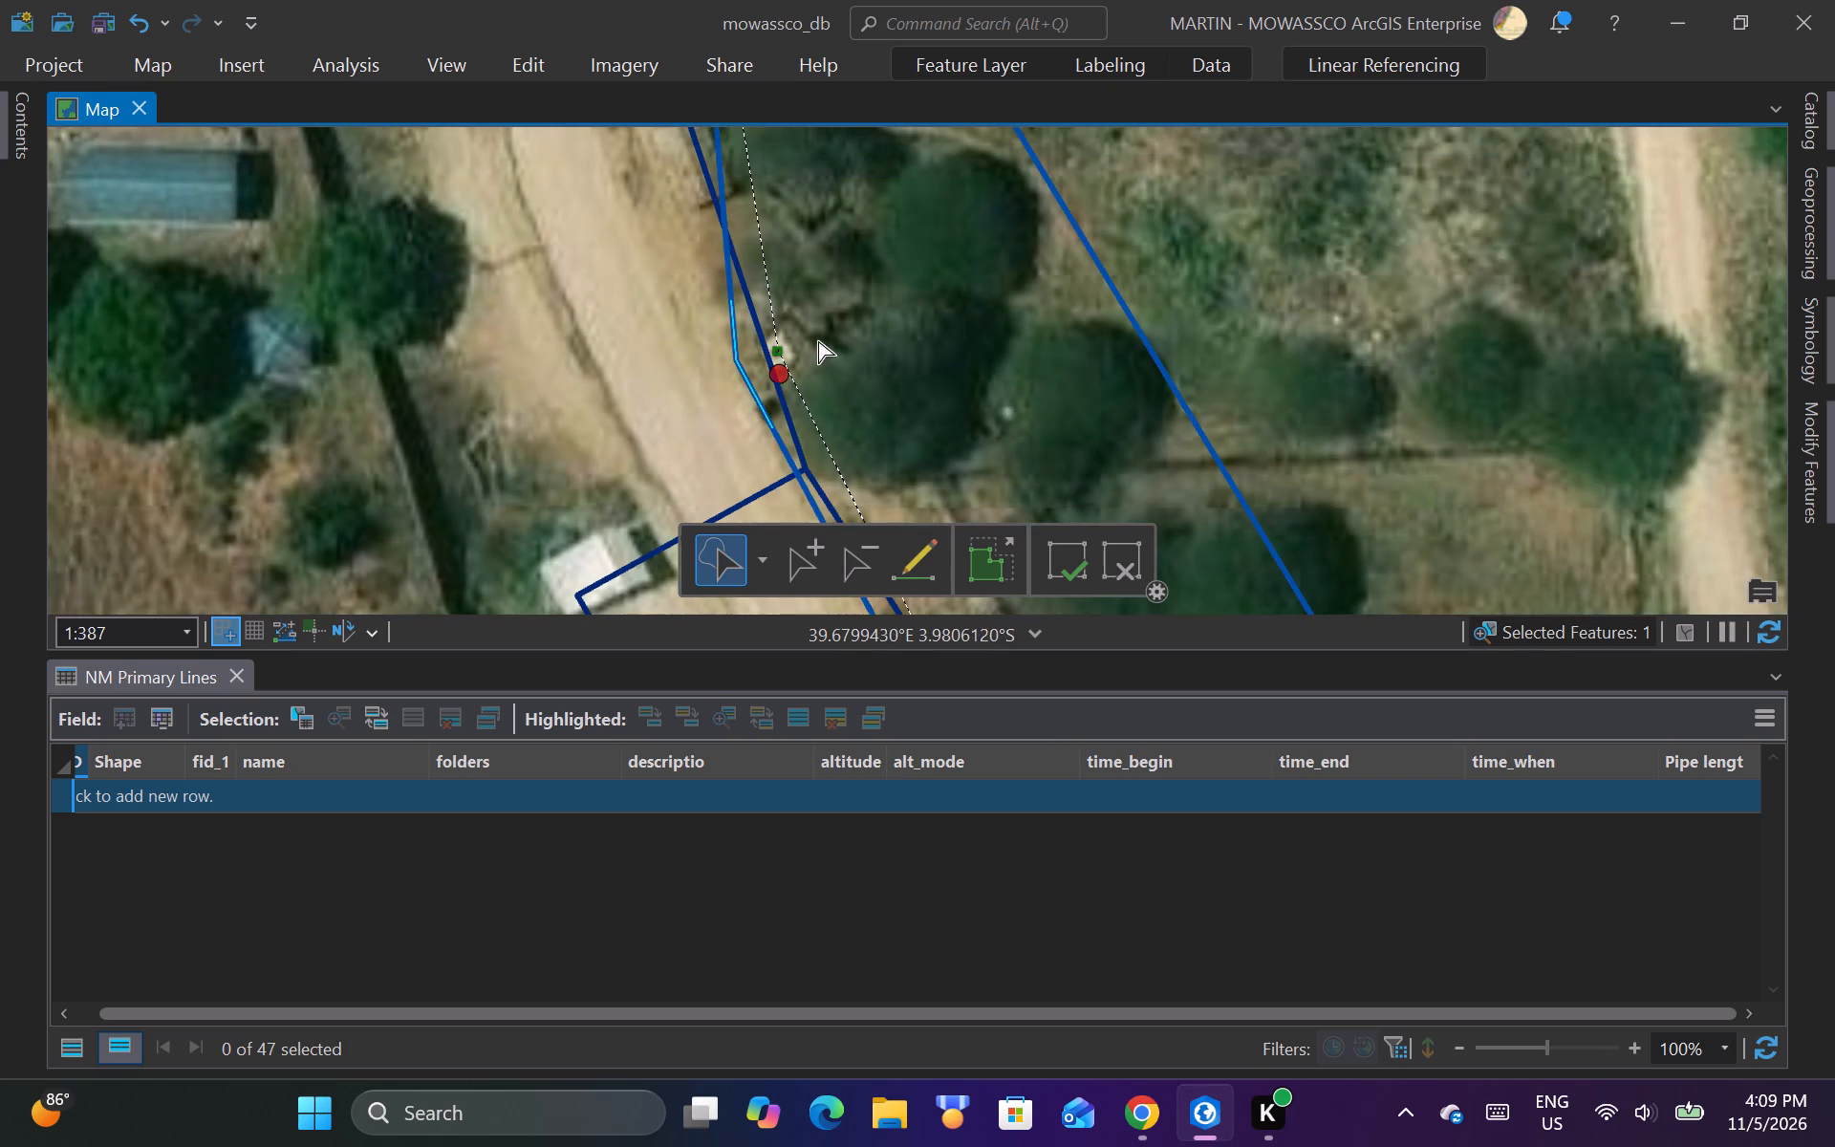
click(818, 341)
Shift ruto_line's bend vertex at the blue-roofed building near the road junction slightly northeast of the pipeline beneath it.
scroll(635, 443, down, 2)
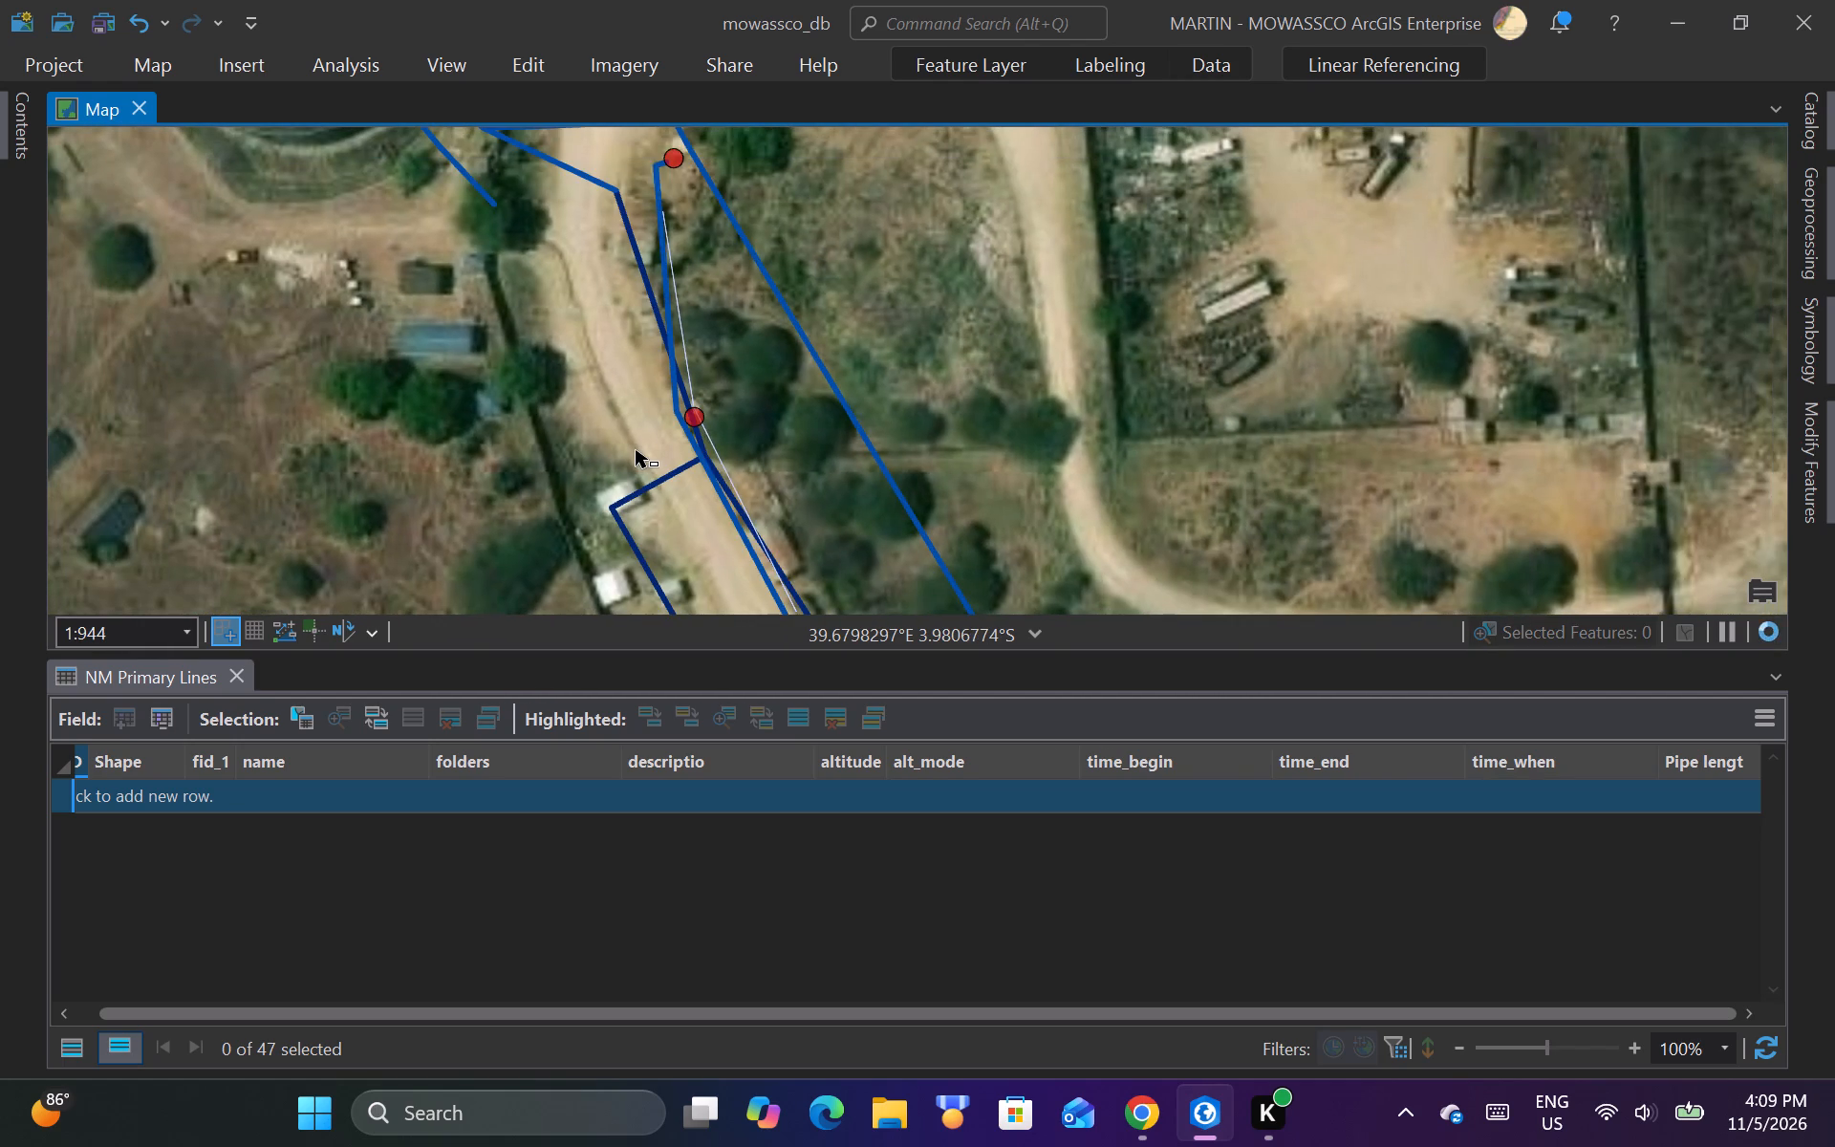
scroll(646, 373, down, 1)
scroll(714, 508, up, 2)
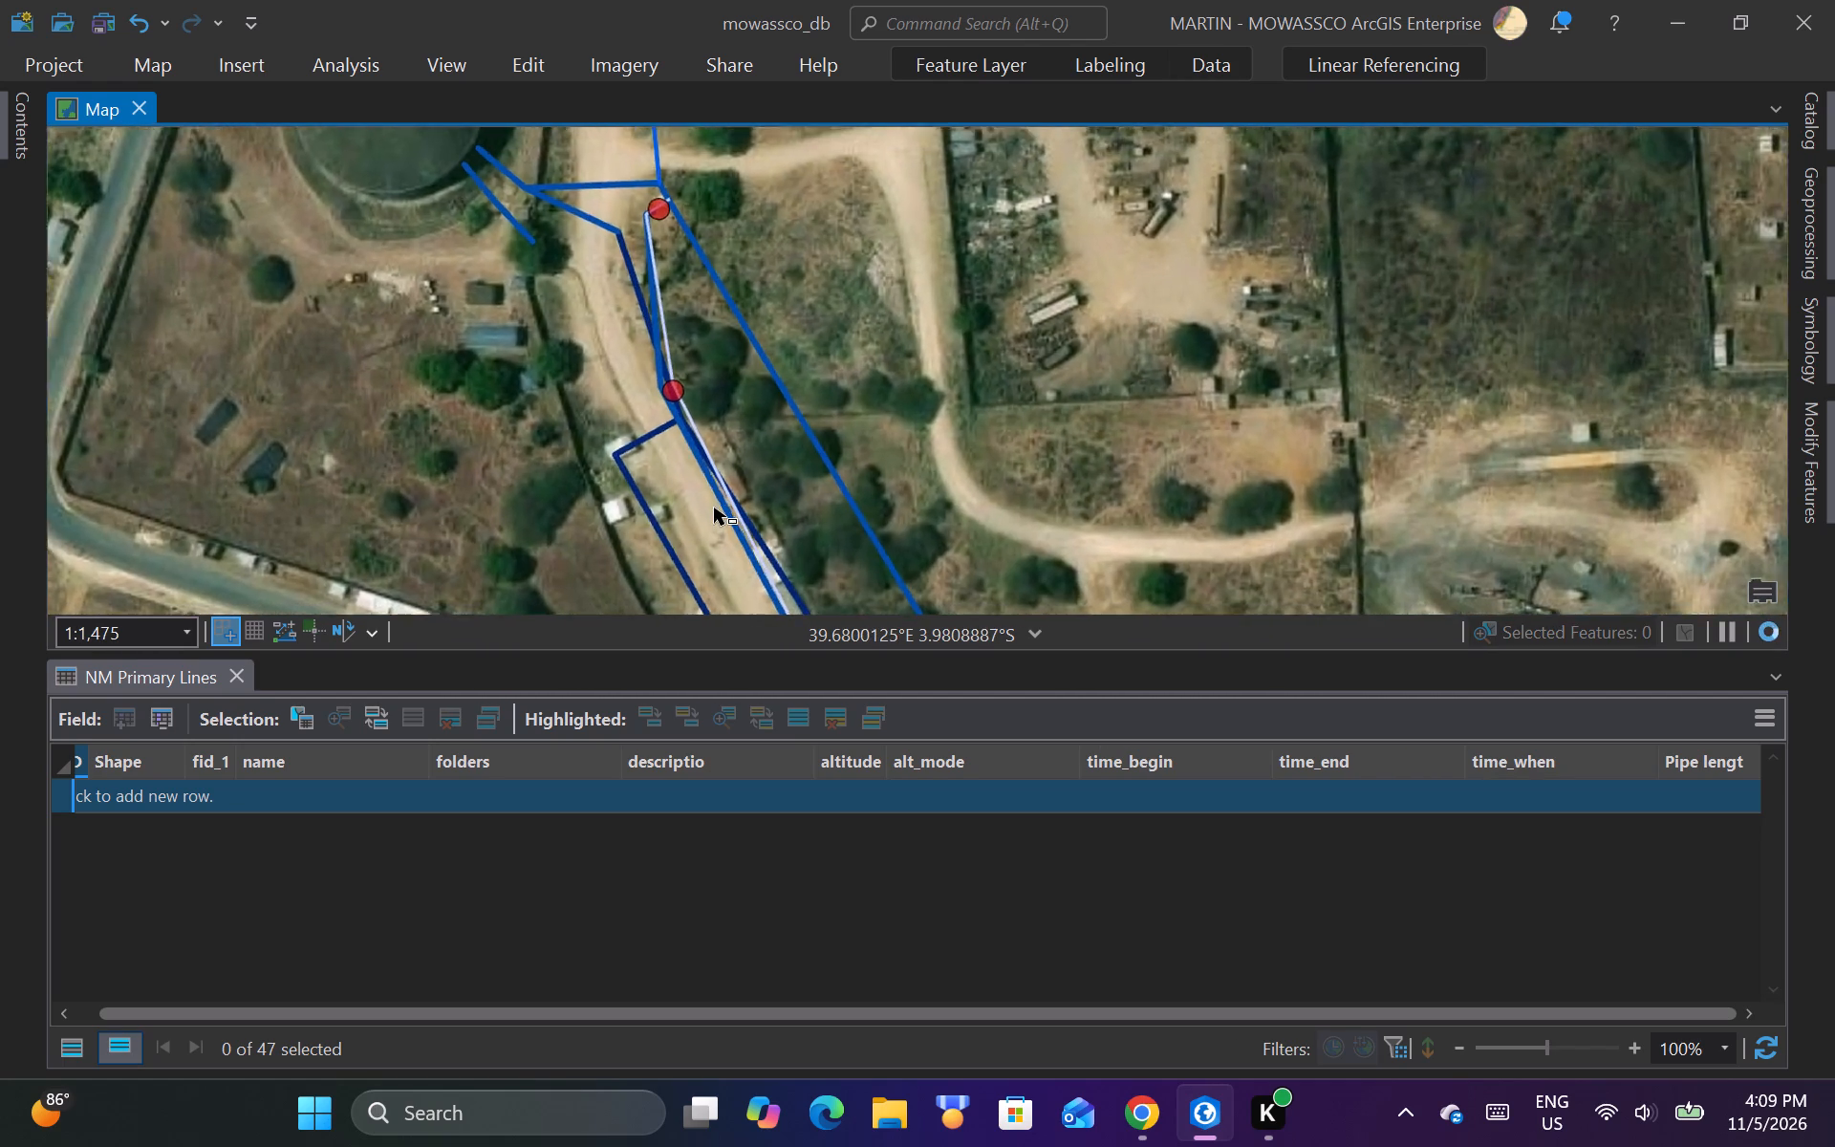
scroll(698, 409, up, 1)
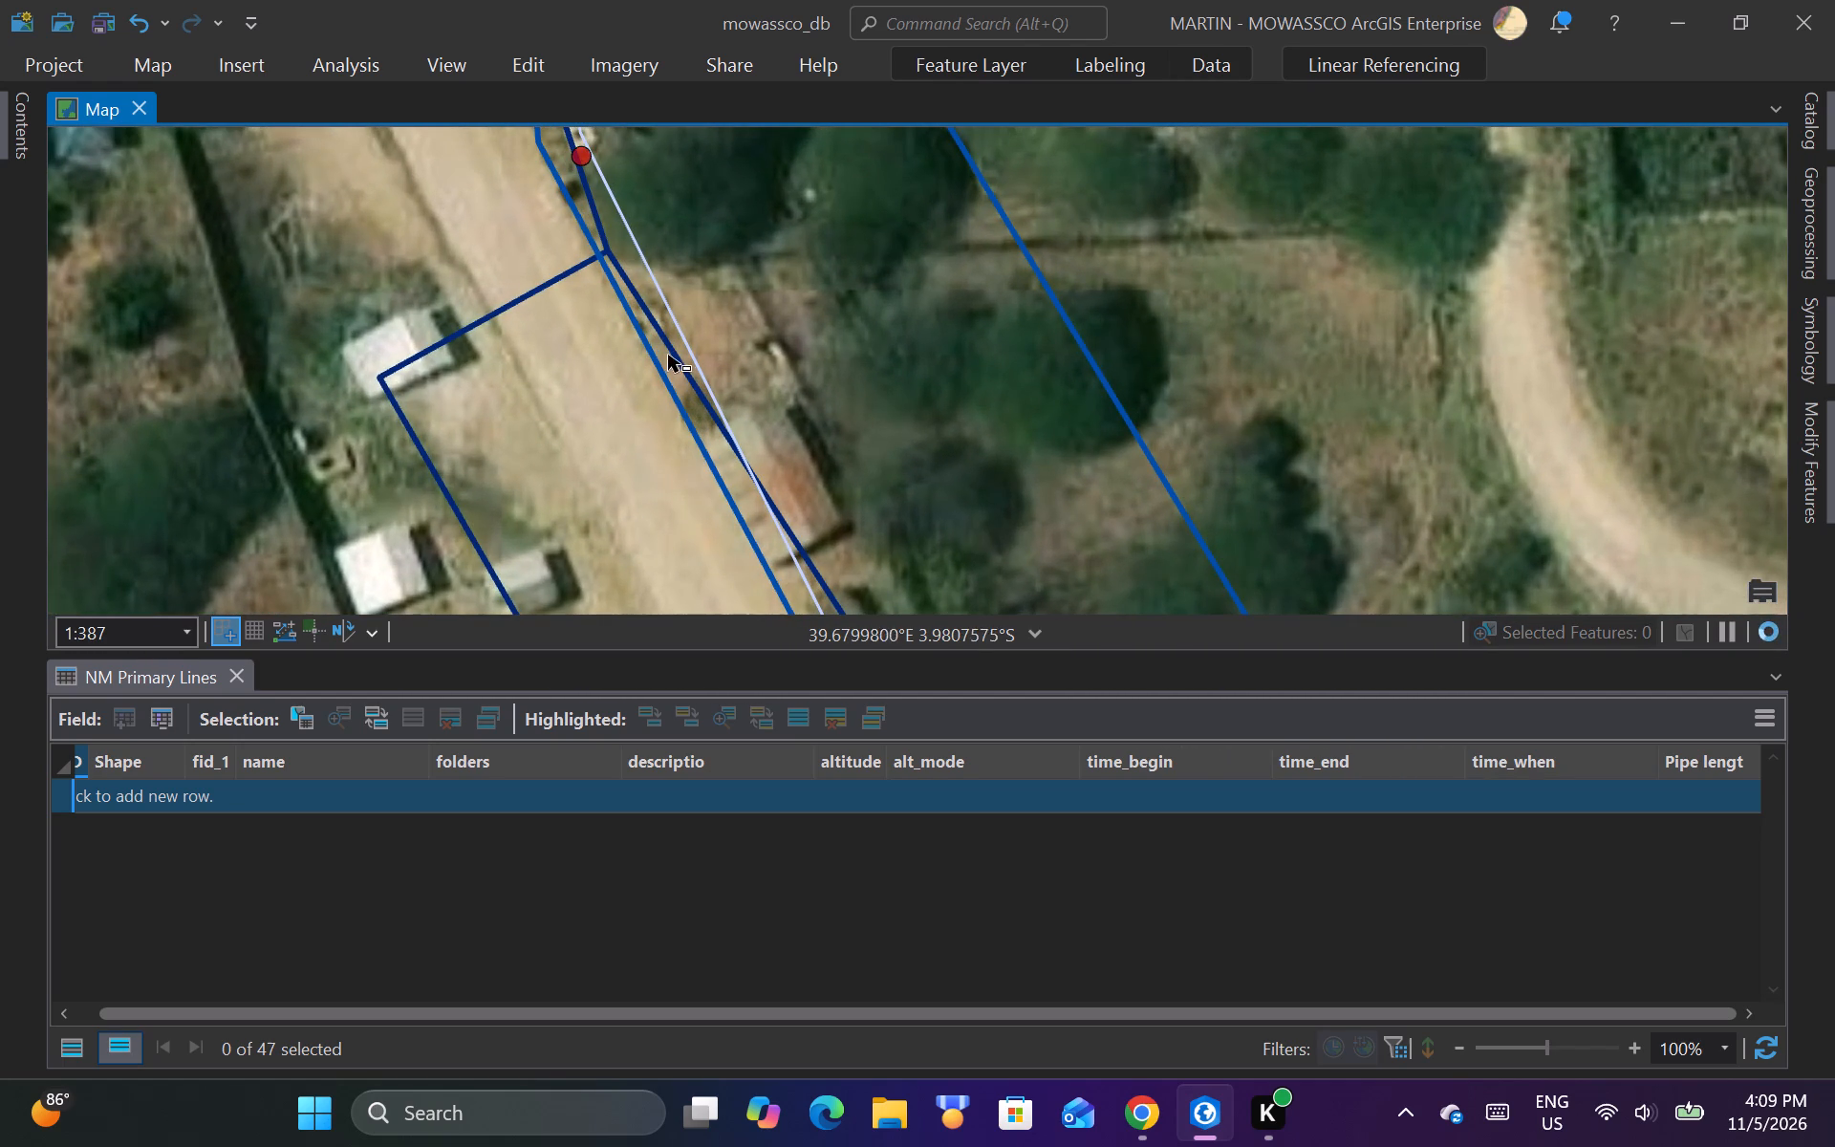
scroll(645, 255, down, 5)
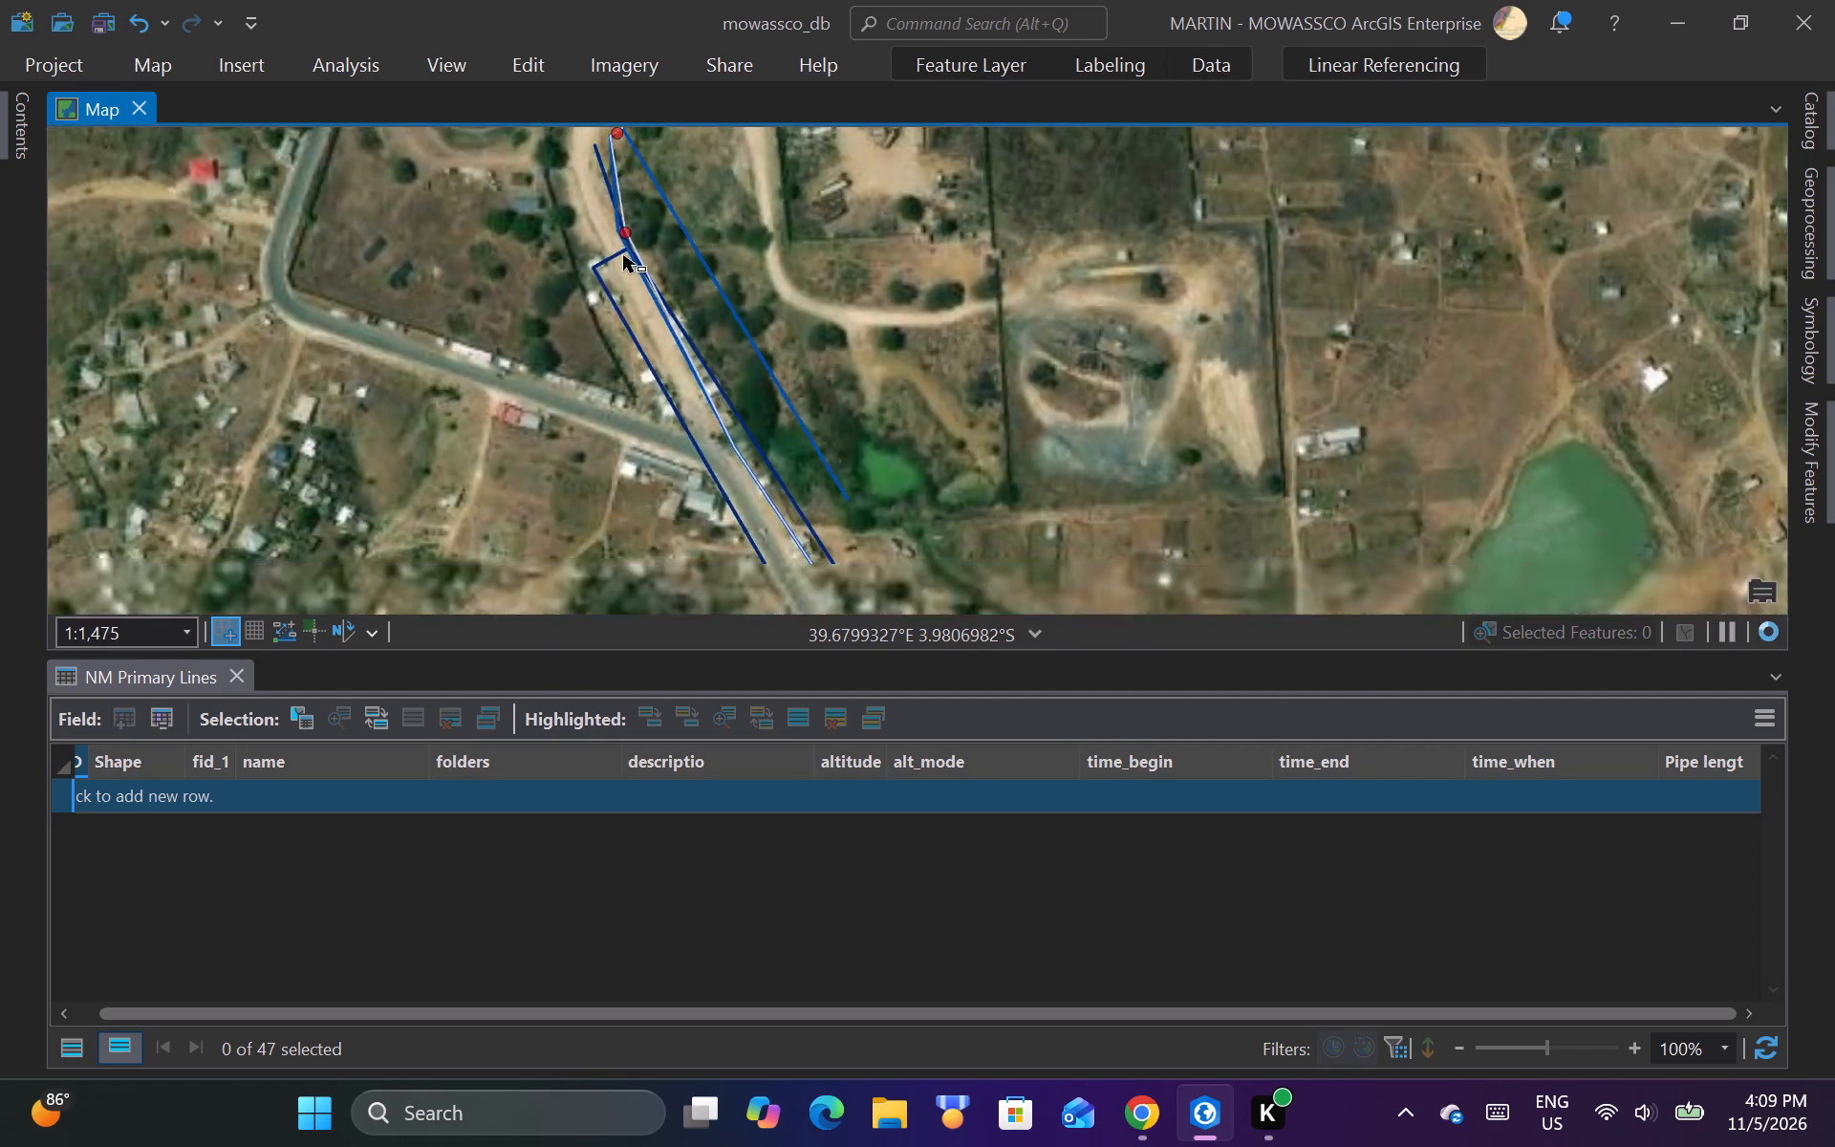
scroll(615, 266, down, 1)
scroll(680, 361, up, 4)
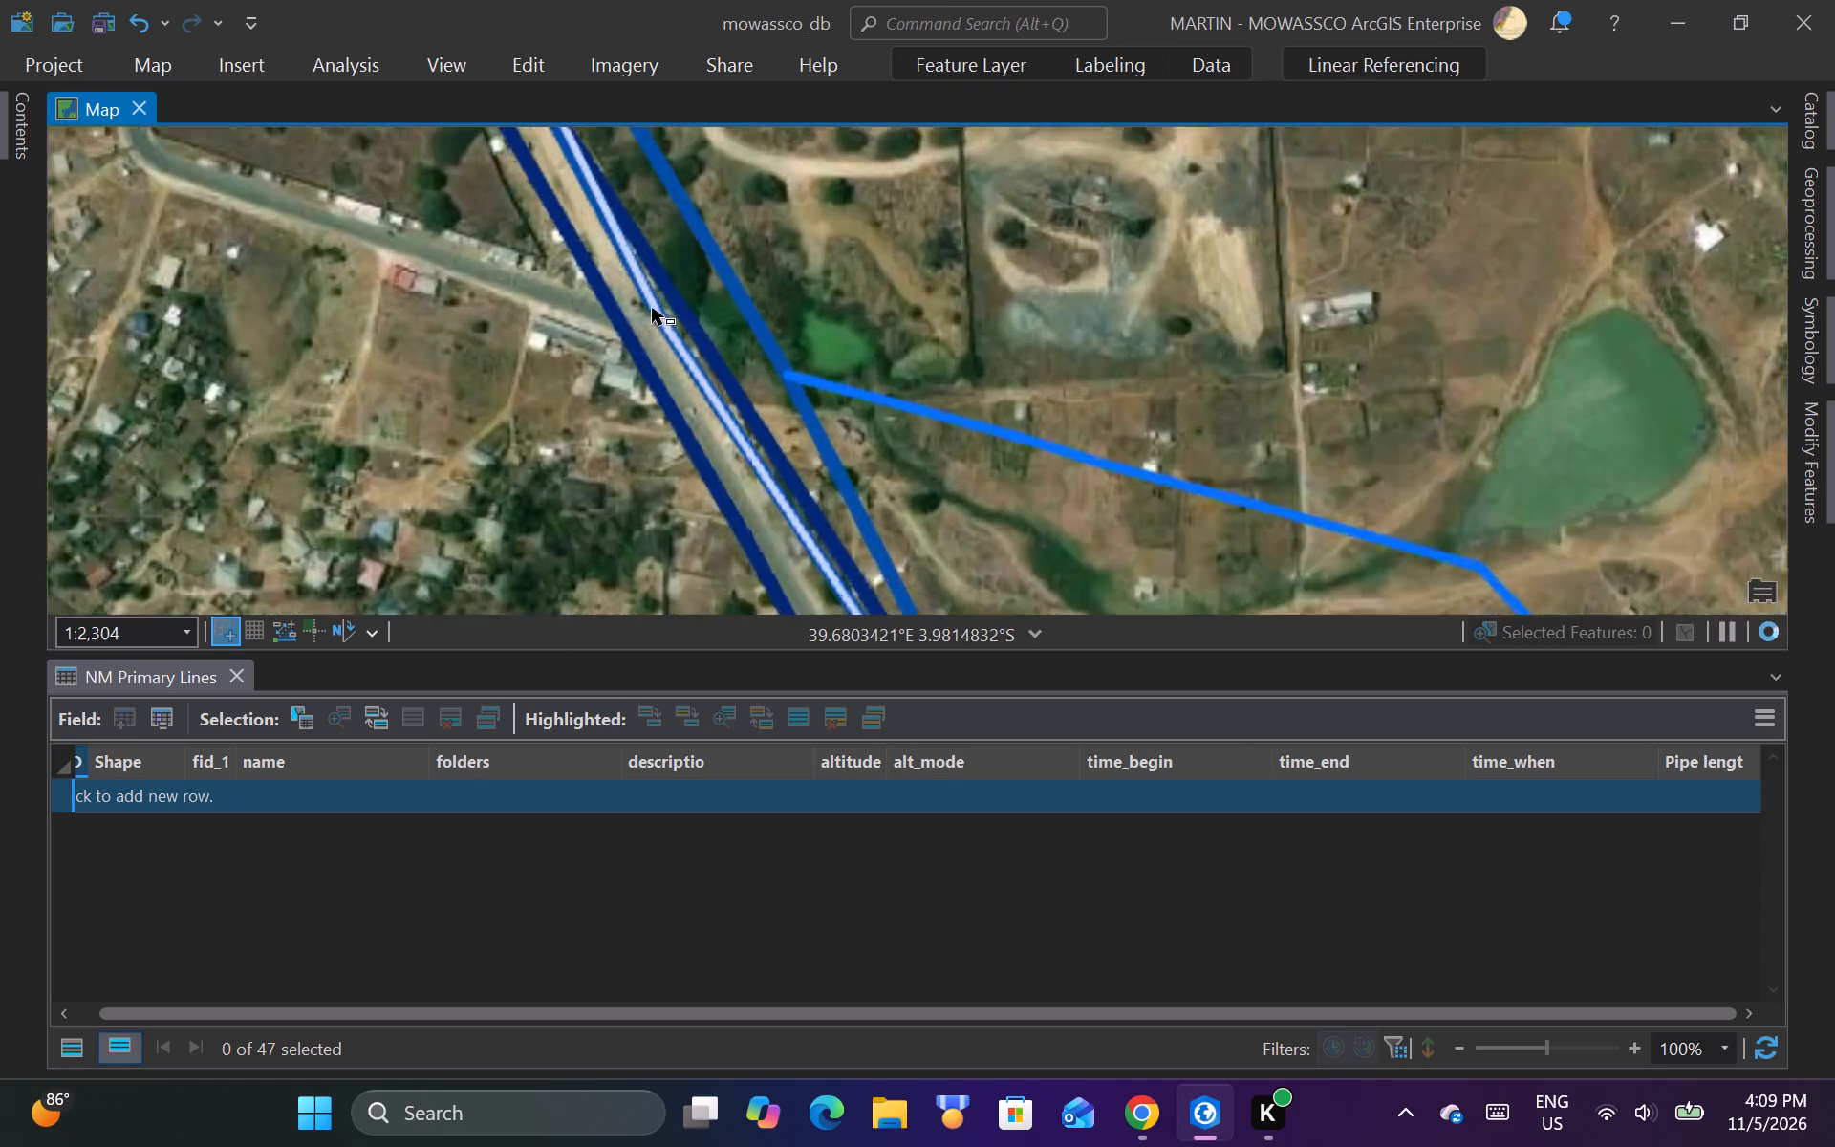
scroll(630, 255, up, 4)
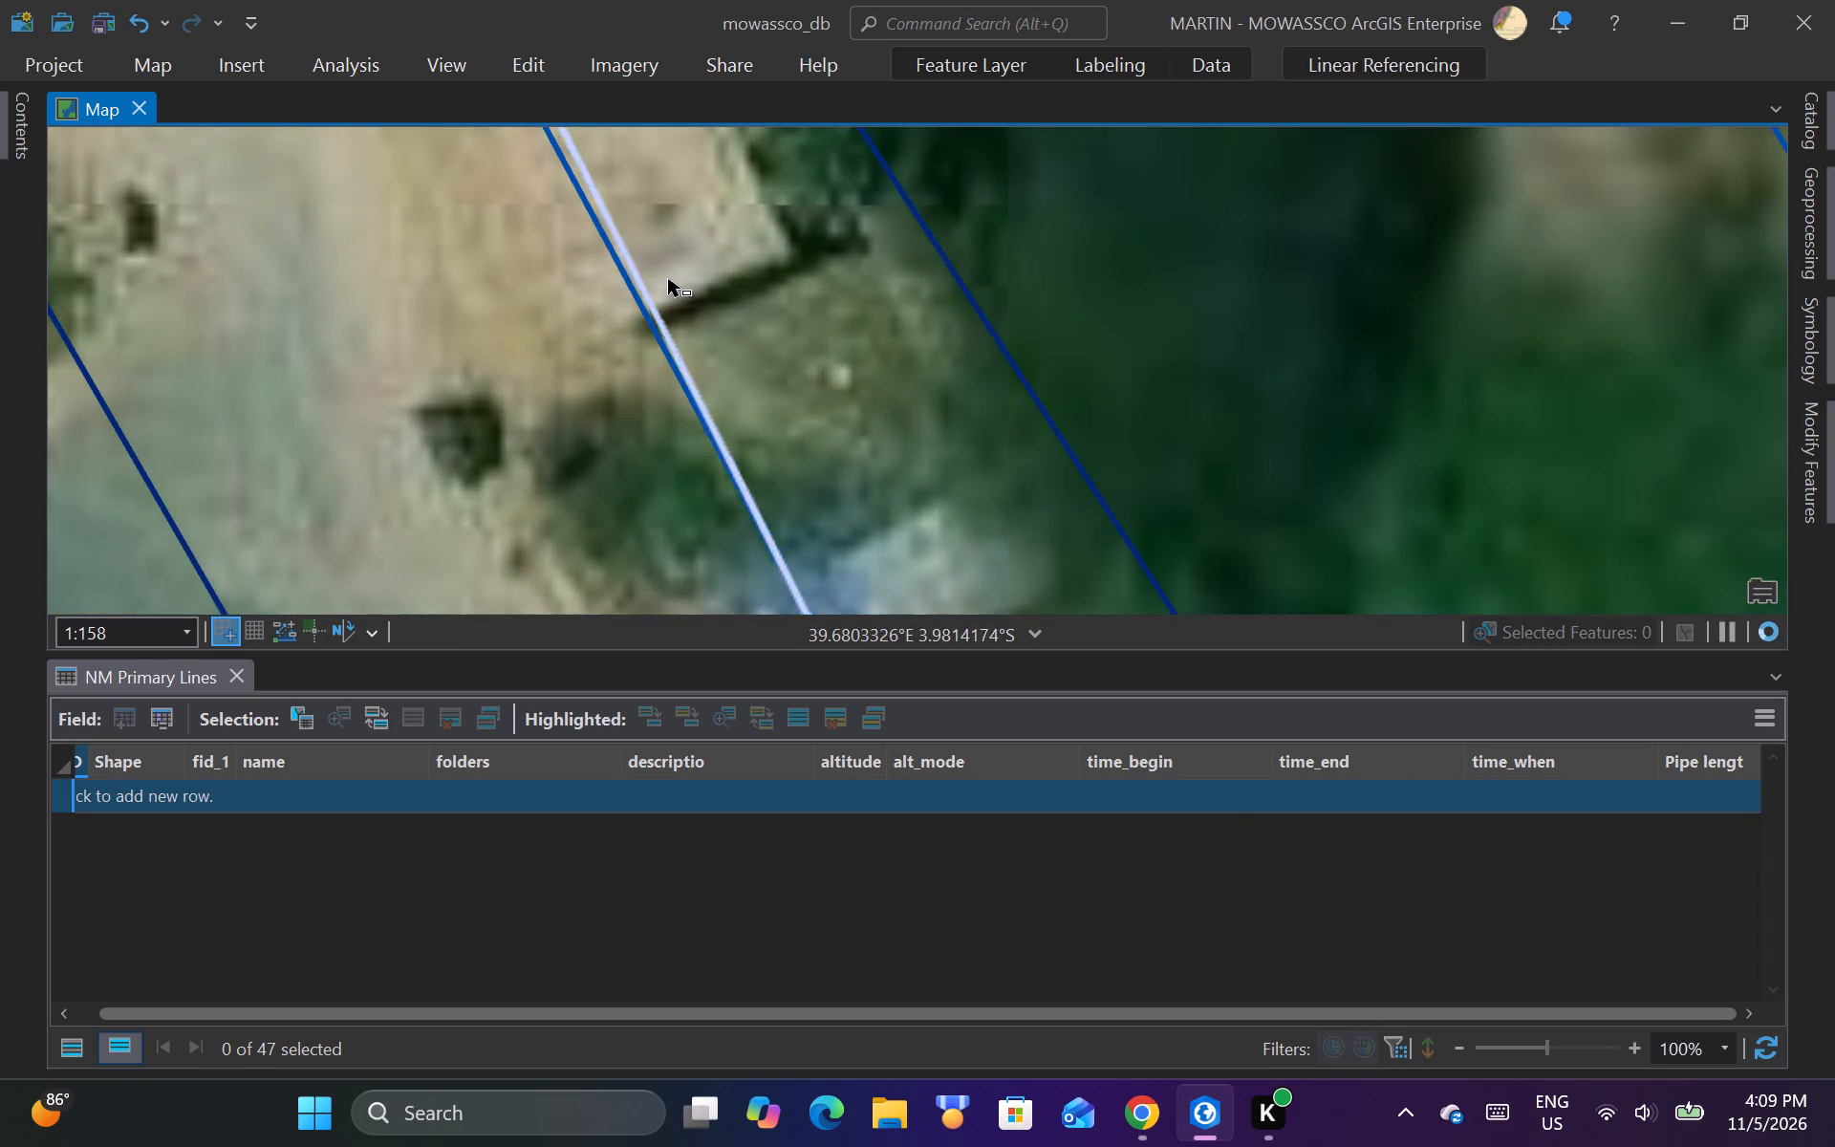
click(614, 227)
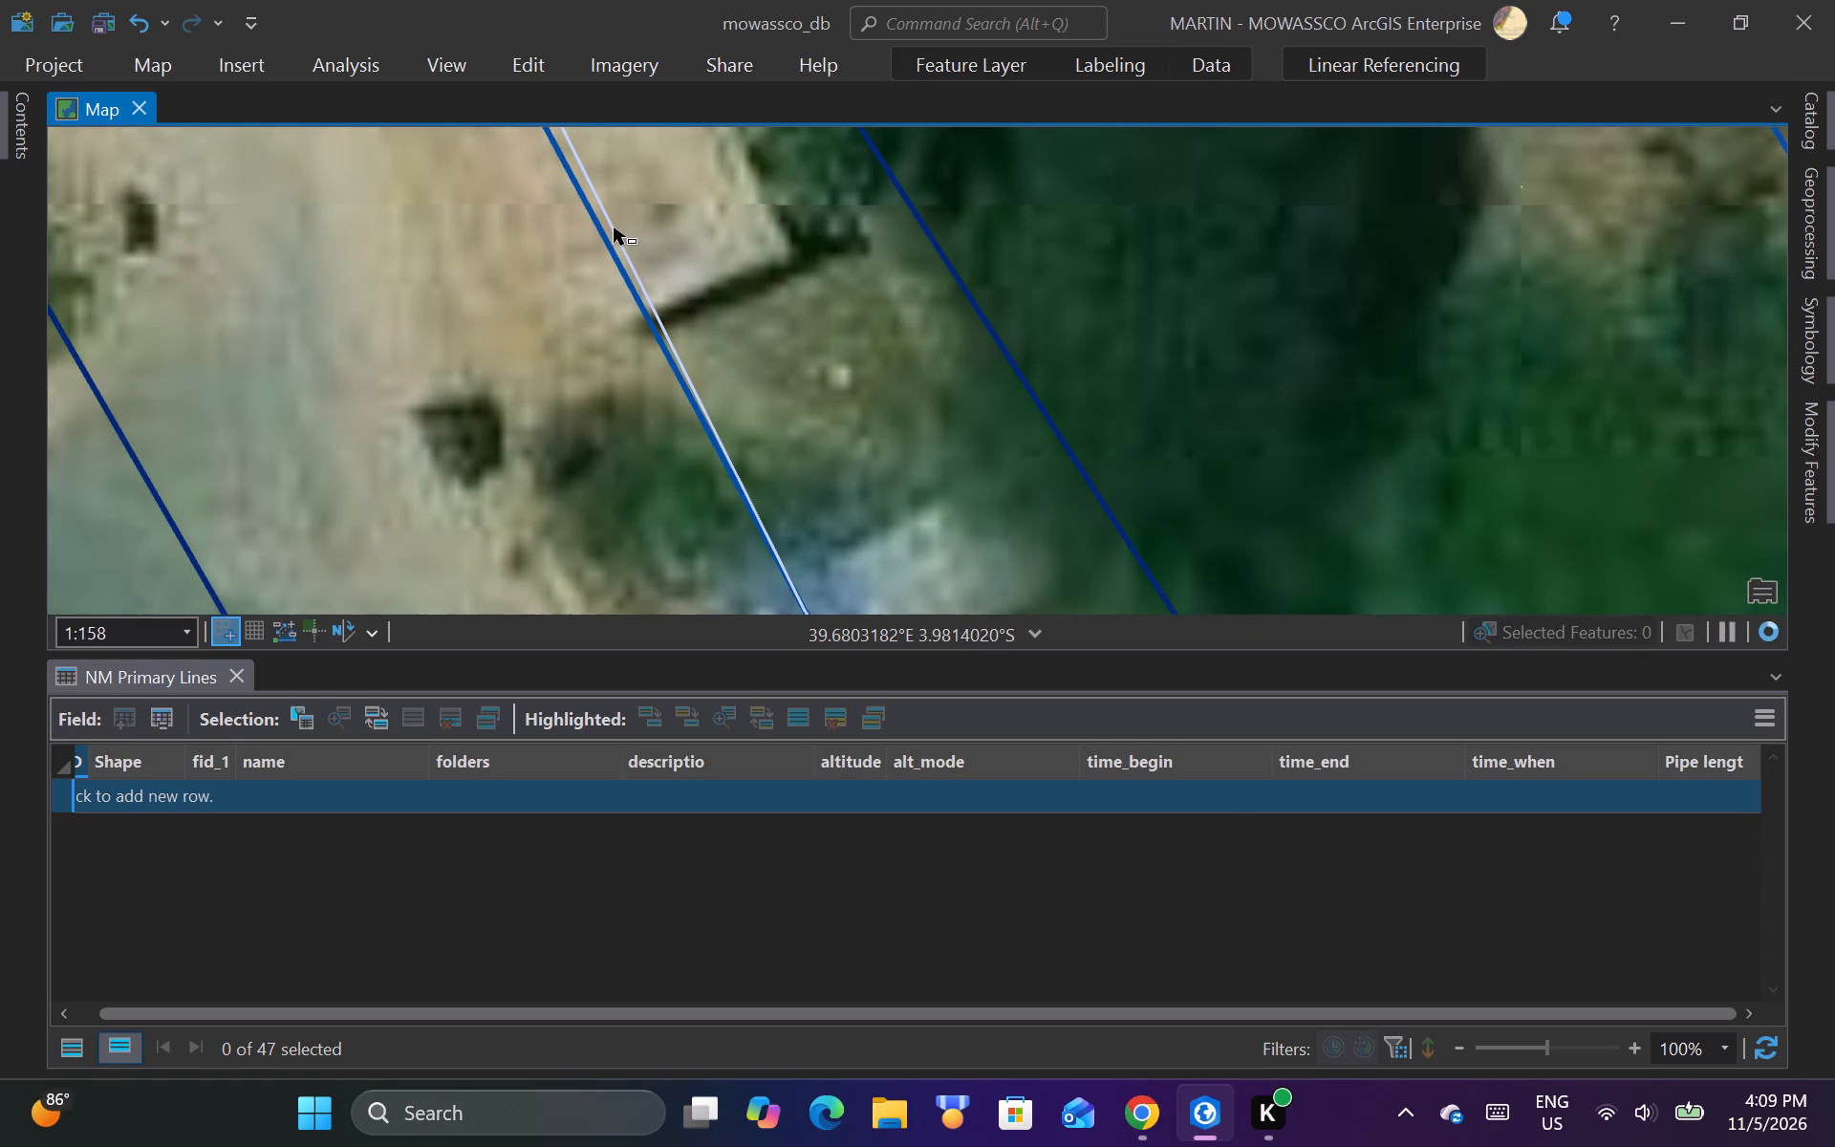
scroll(628, 210, down, 4)
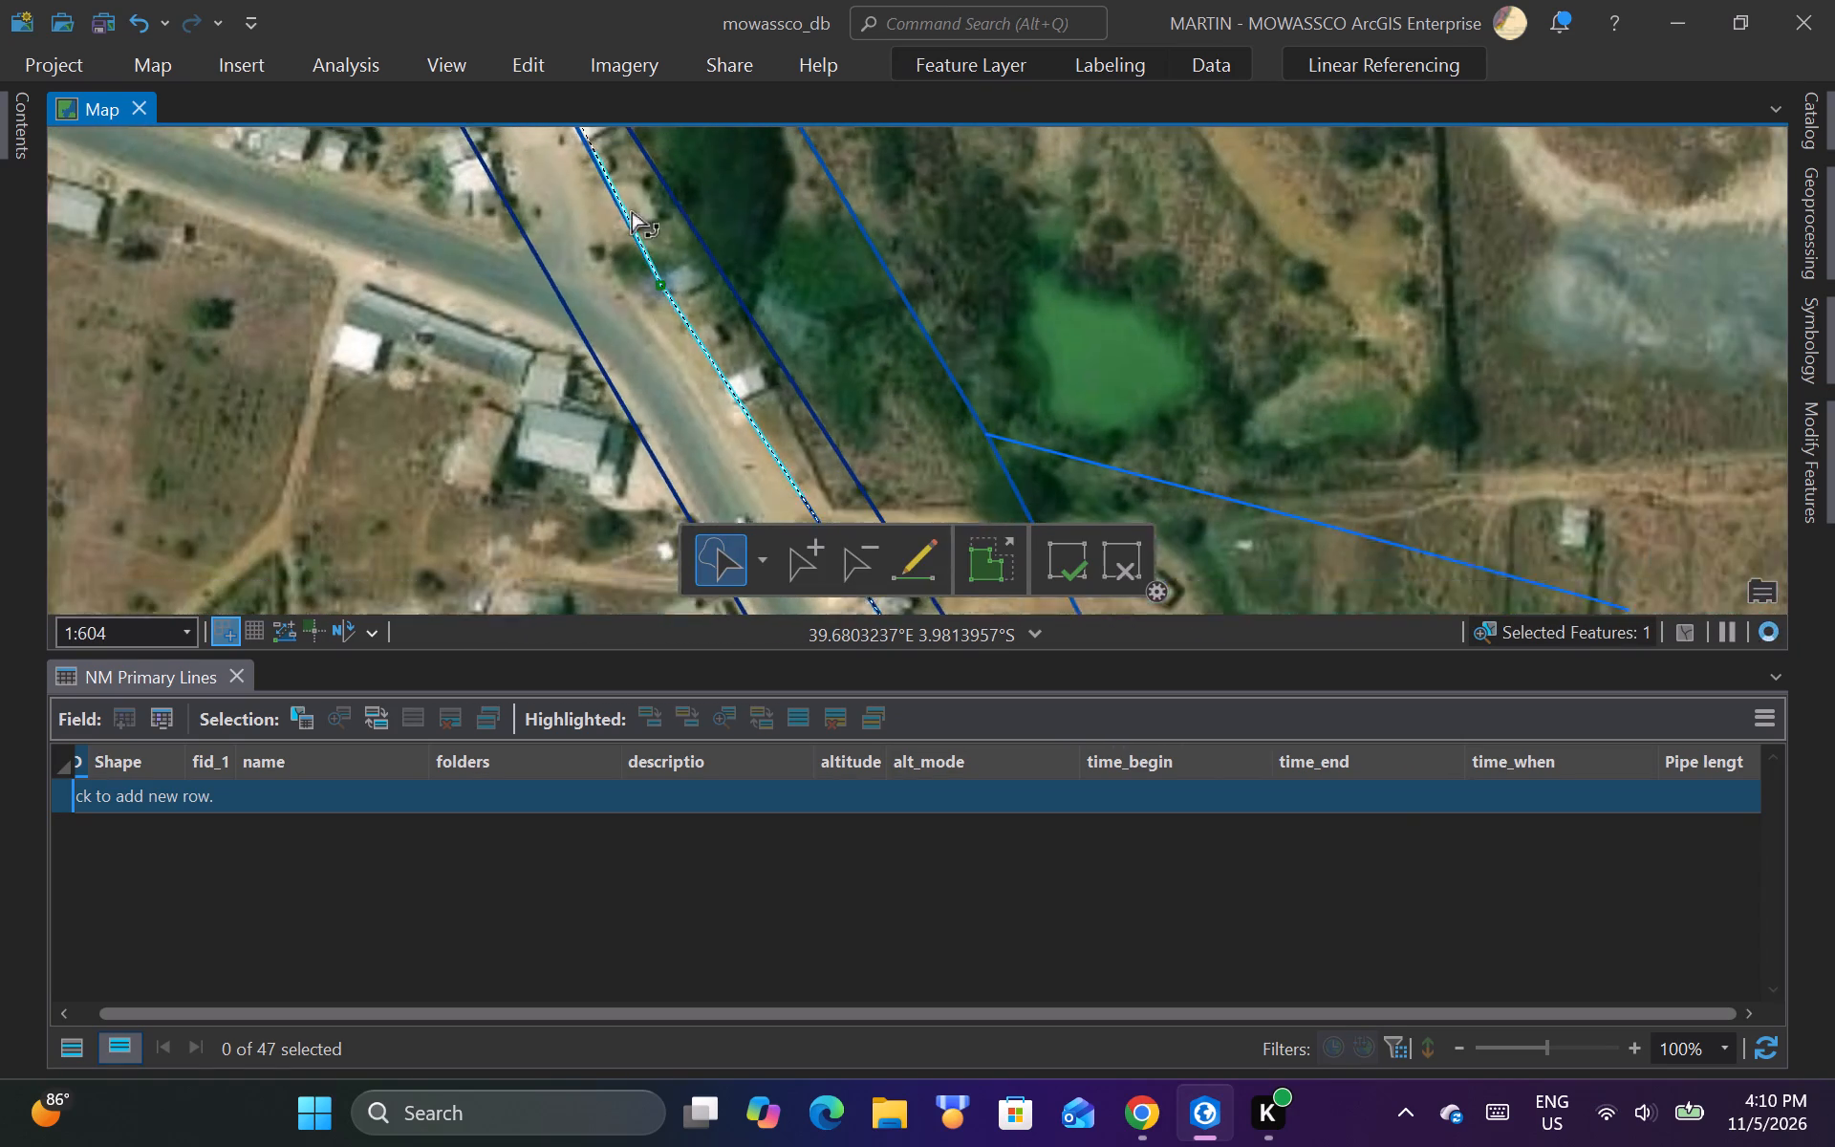
scroll(666, 290, up, 8)
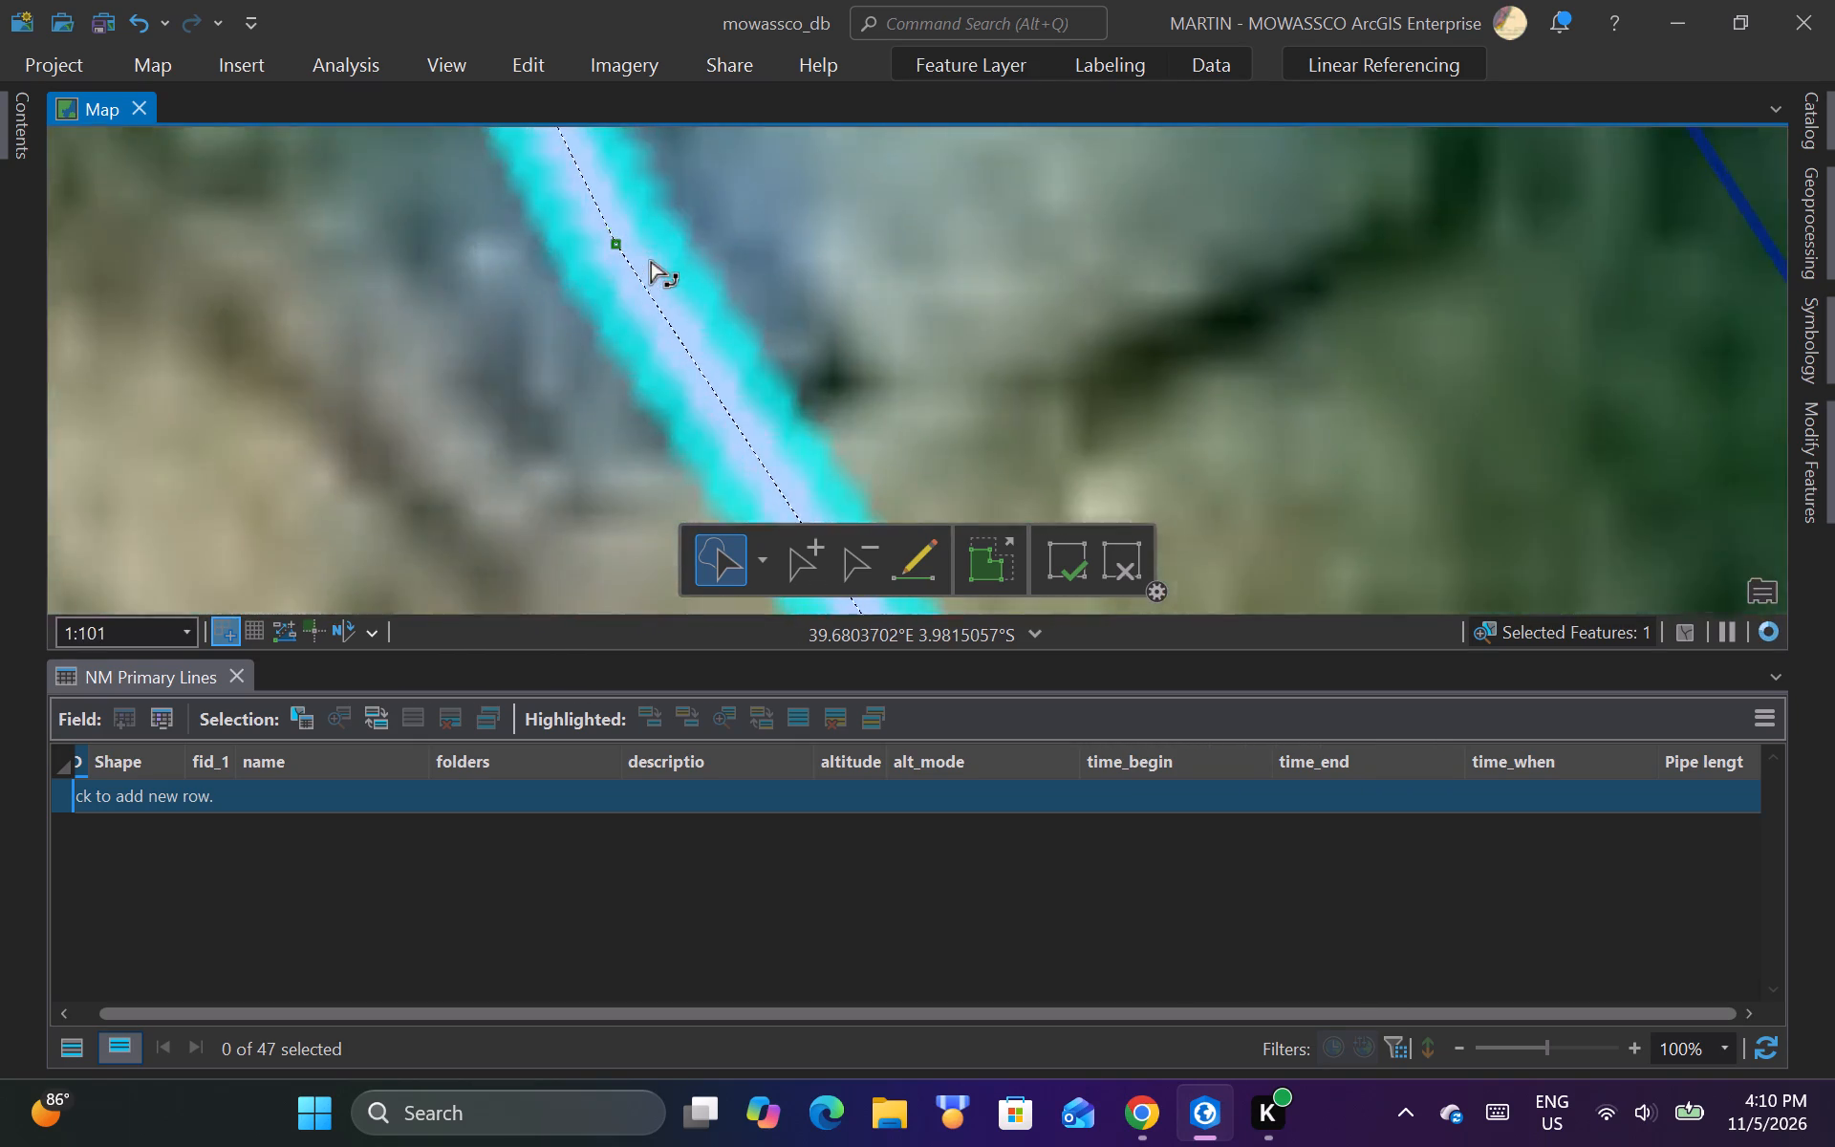
scroll(613, 199, down, 1)
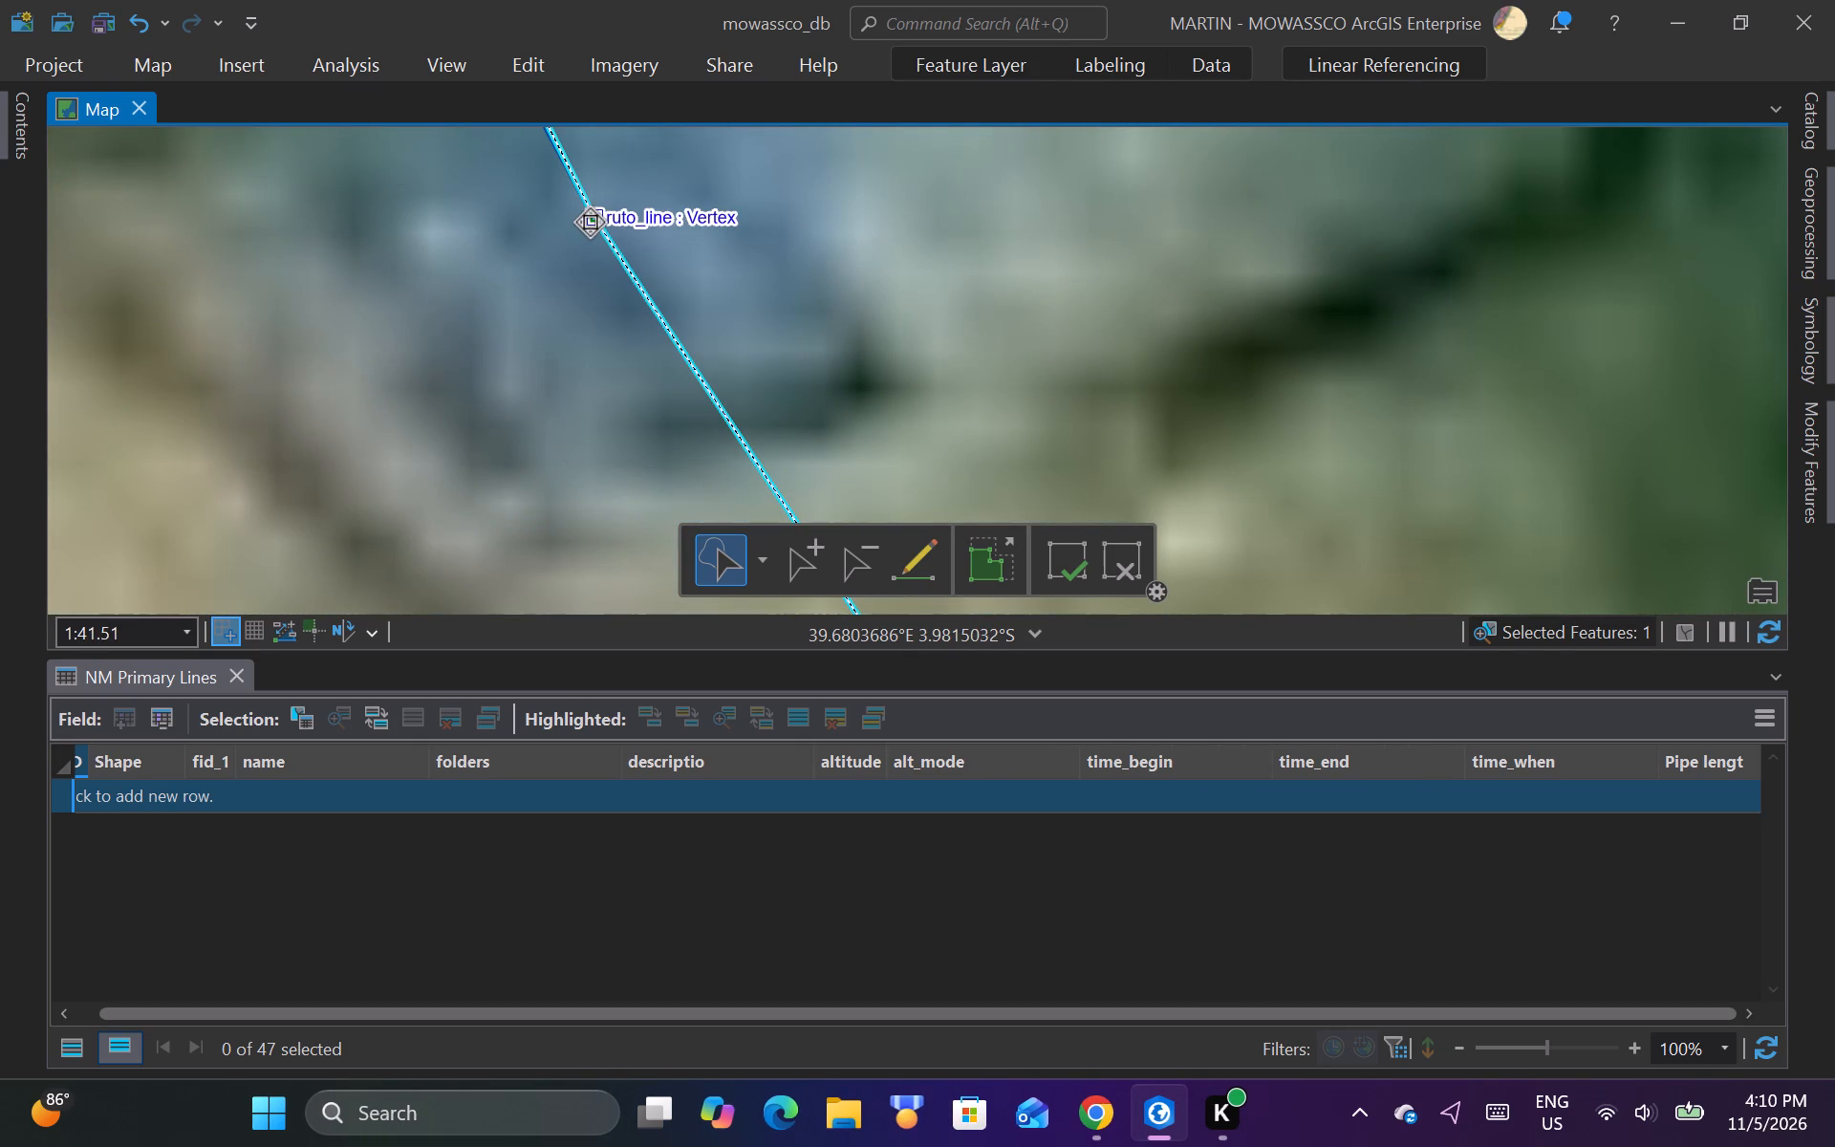
click(590, 223)
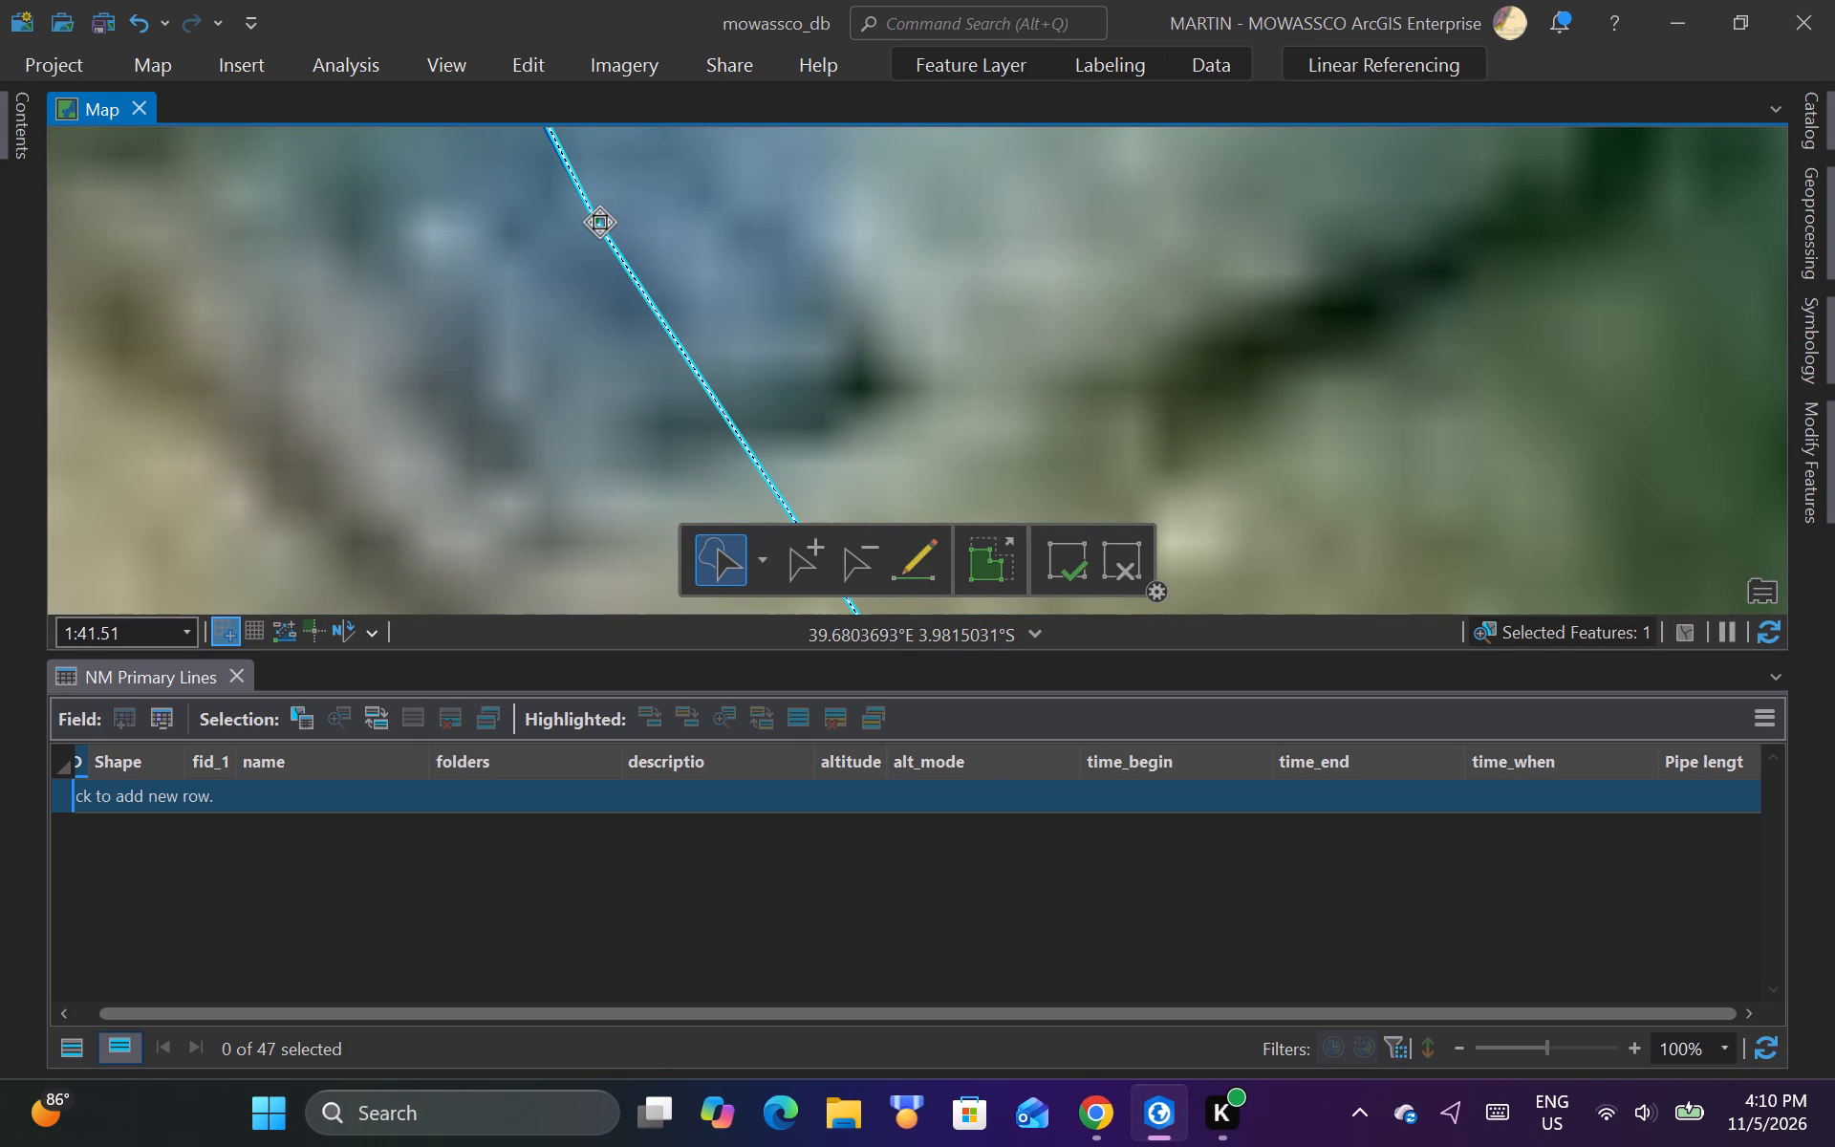
click(595, 224)
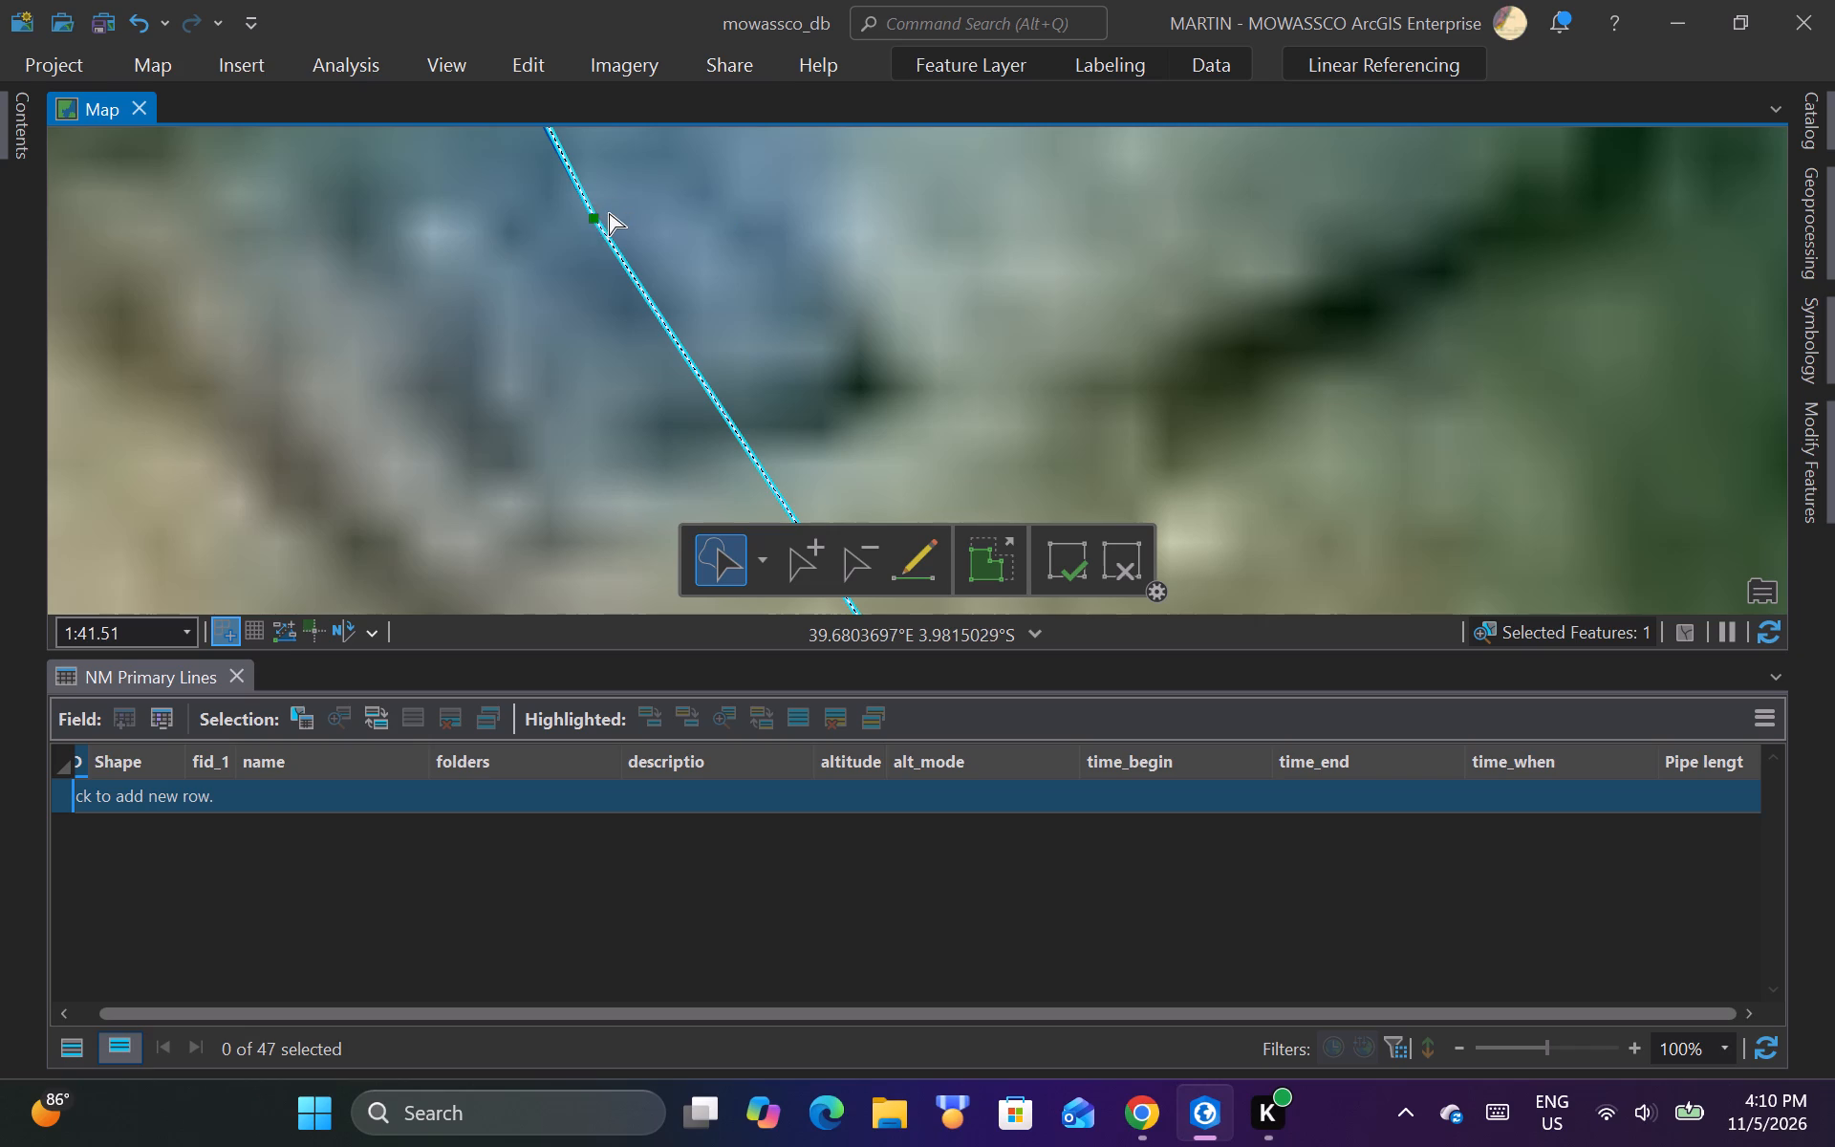
drag(600, 220, 621, 209)
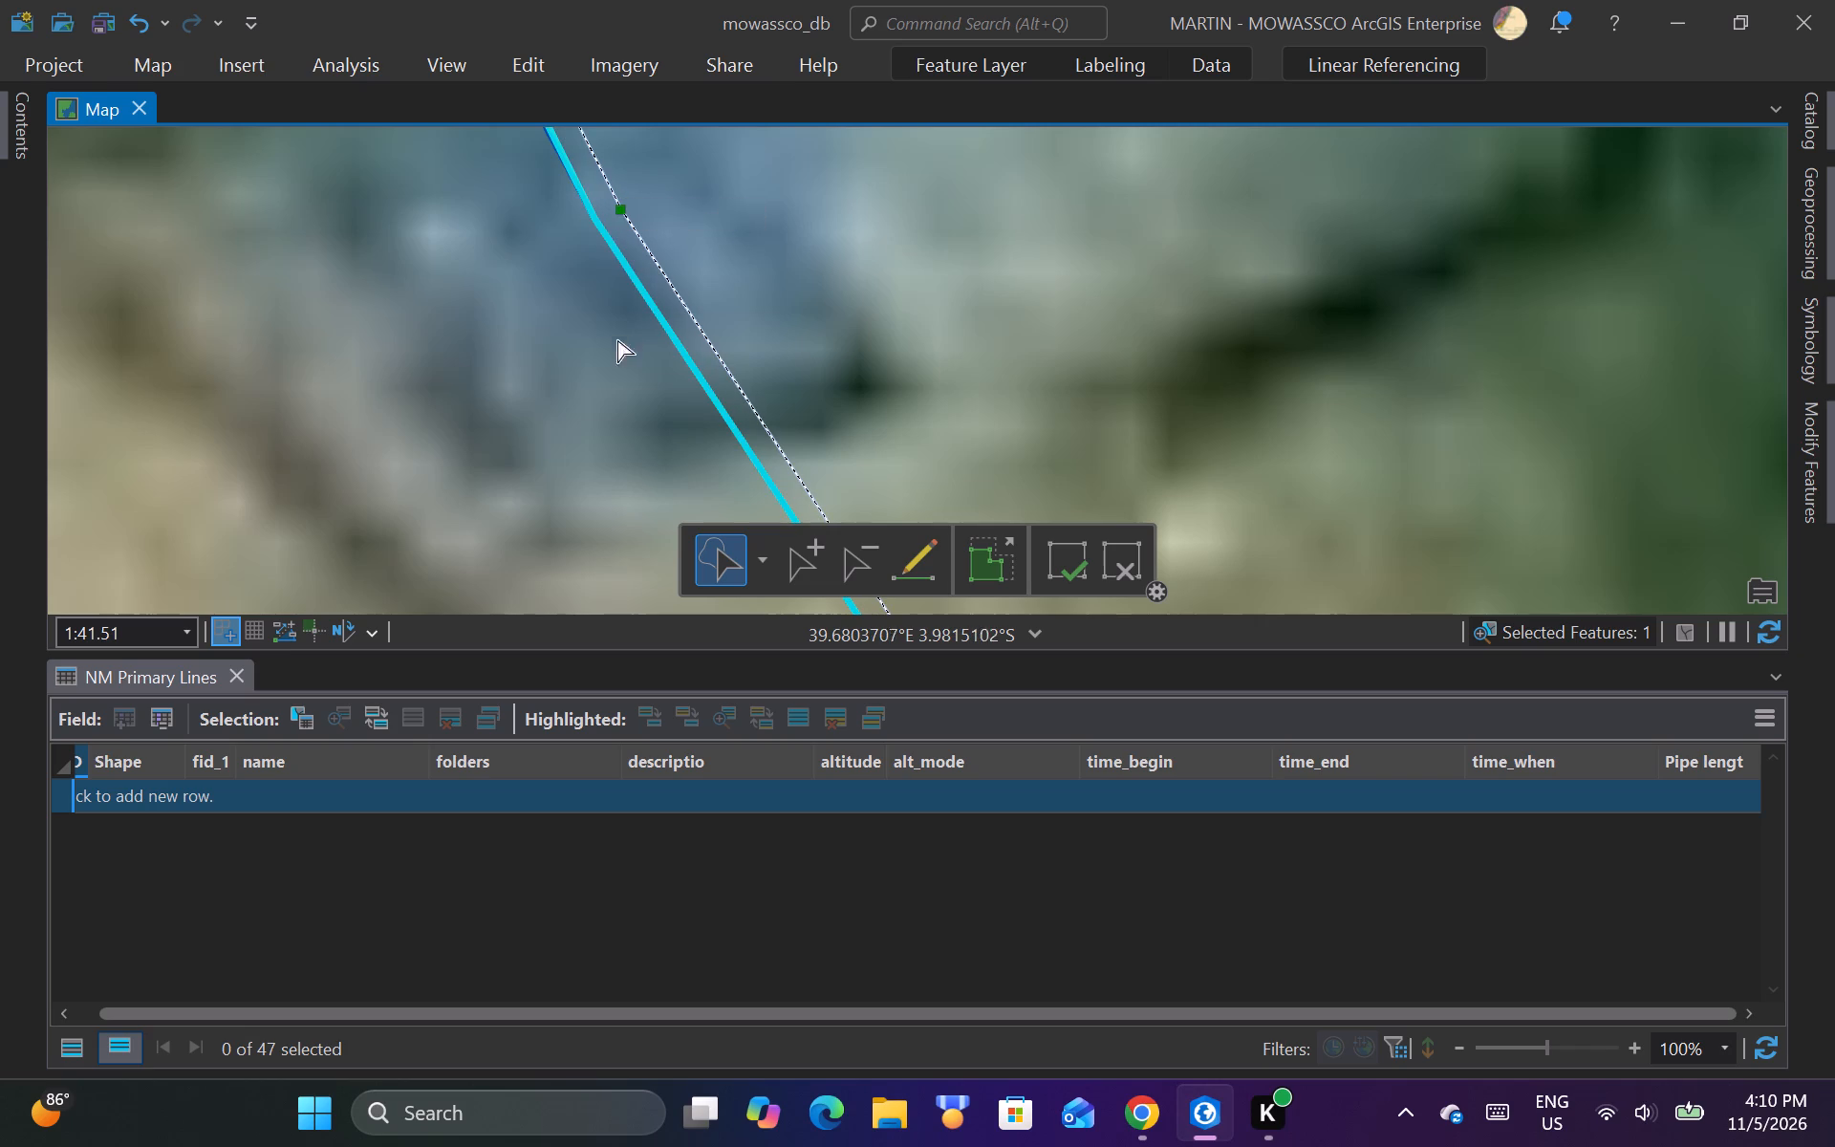
click(593, 364)
Examine how ruto_line follows the road from the blue-roofed building to its next bend, comparing it with the pipeline beneath.
scroll(591, 428, down, 5)
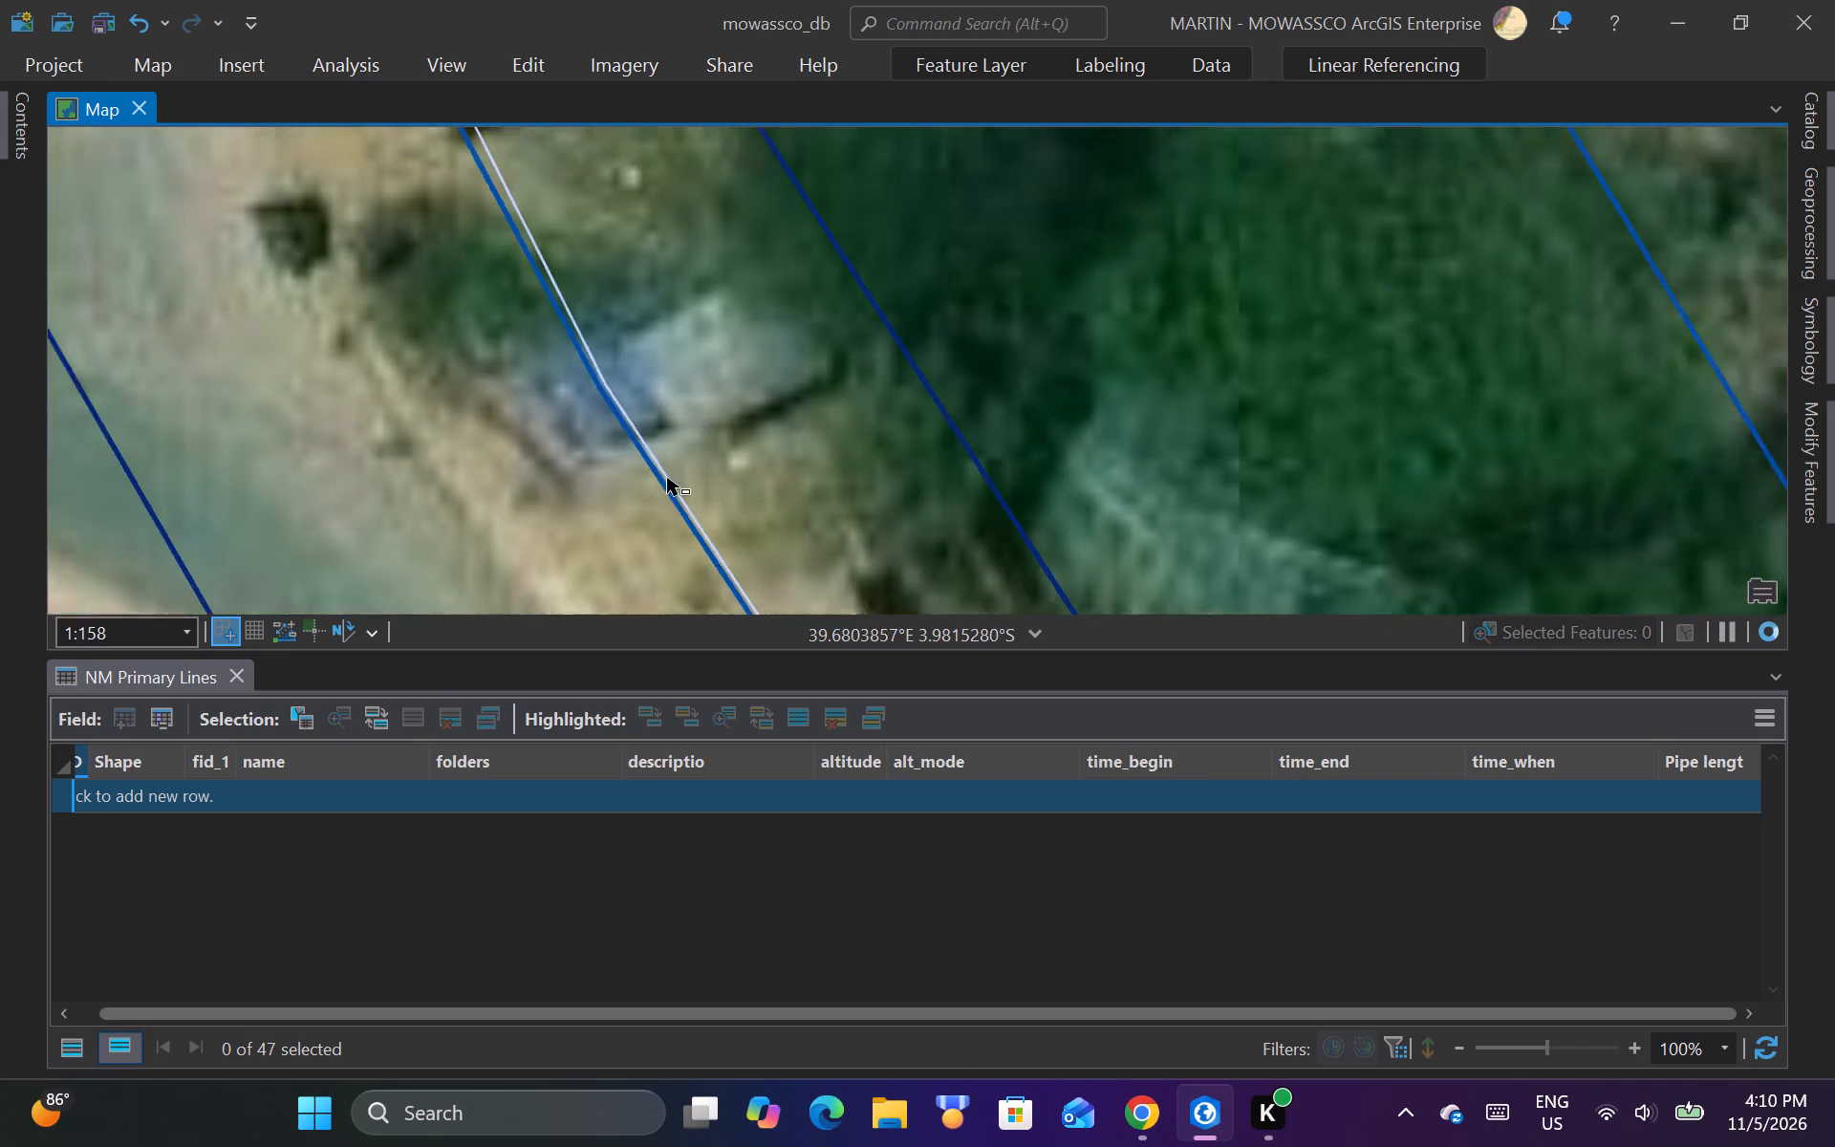
scroll(667, 478, down, 3)
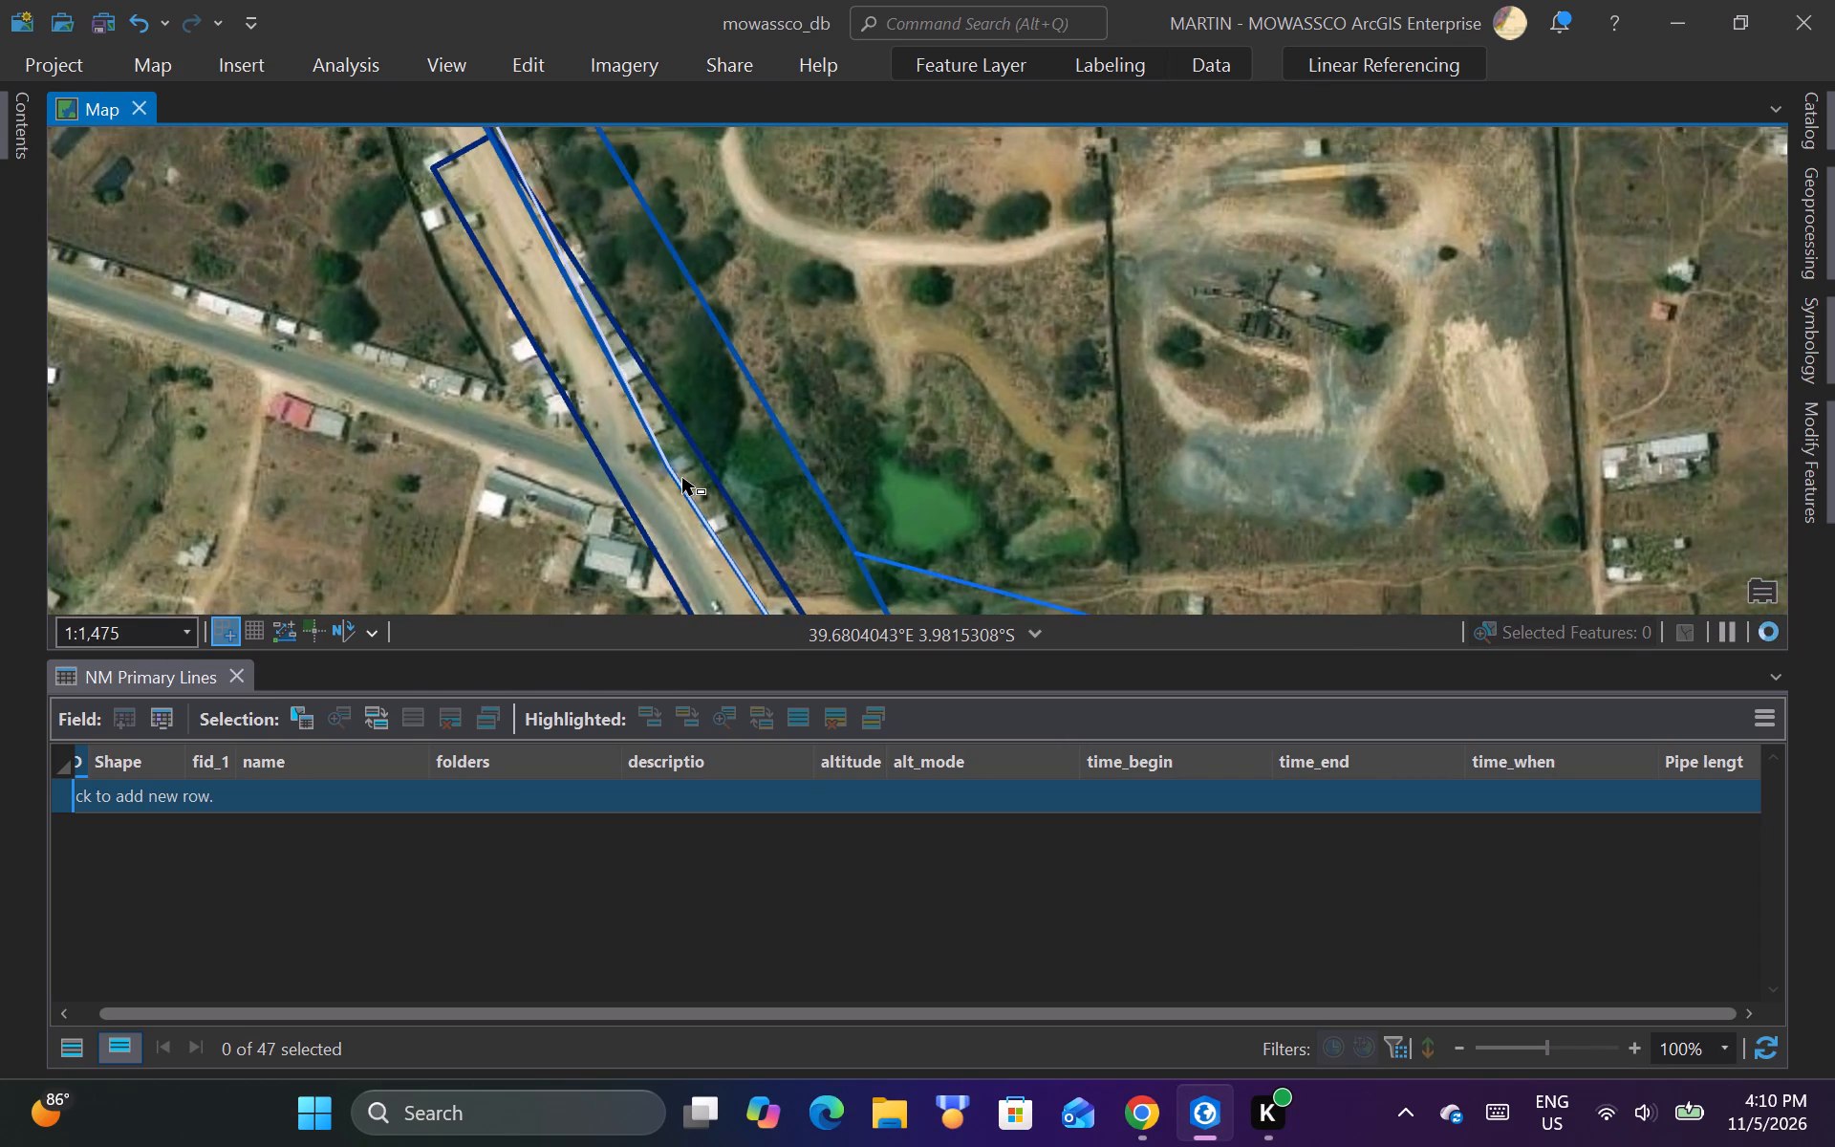
scroll(682, 478, down, 2)
scroll(697, 520, up, 3)
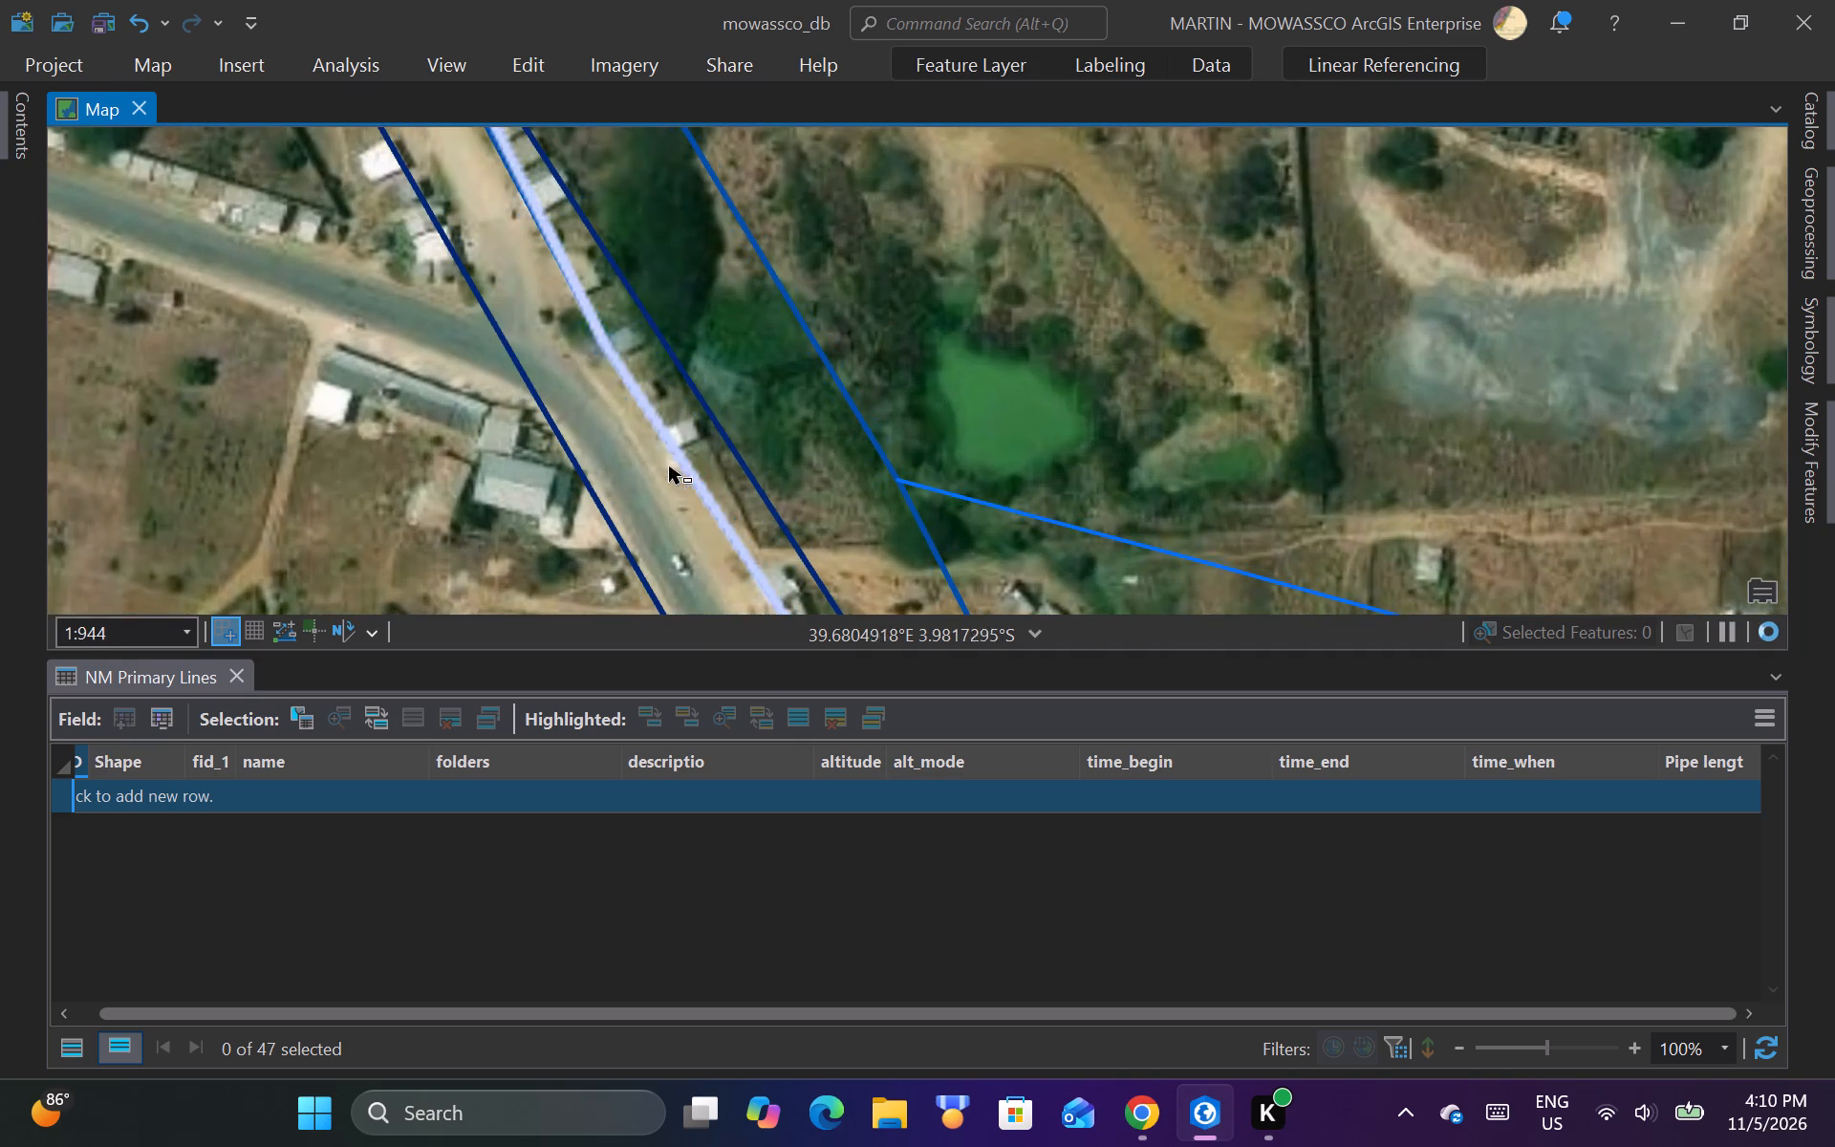
scroll(657, 406, up, 2)
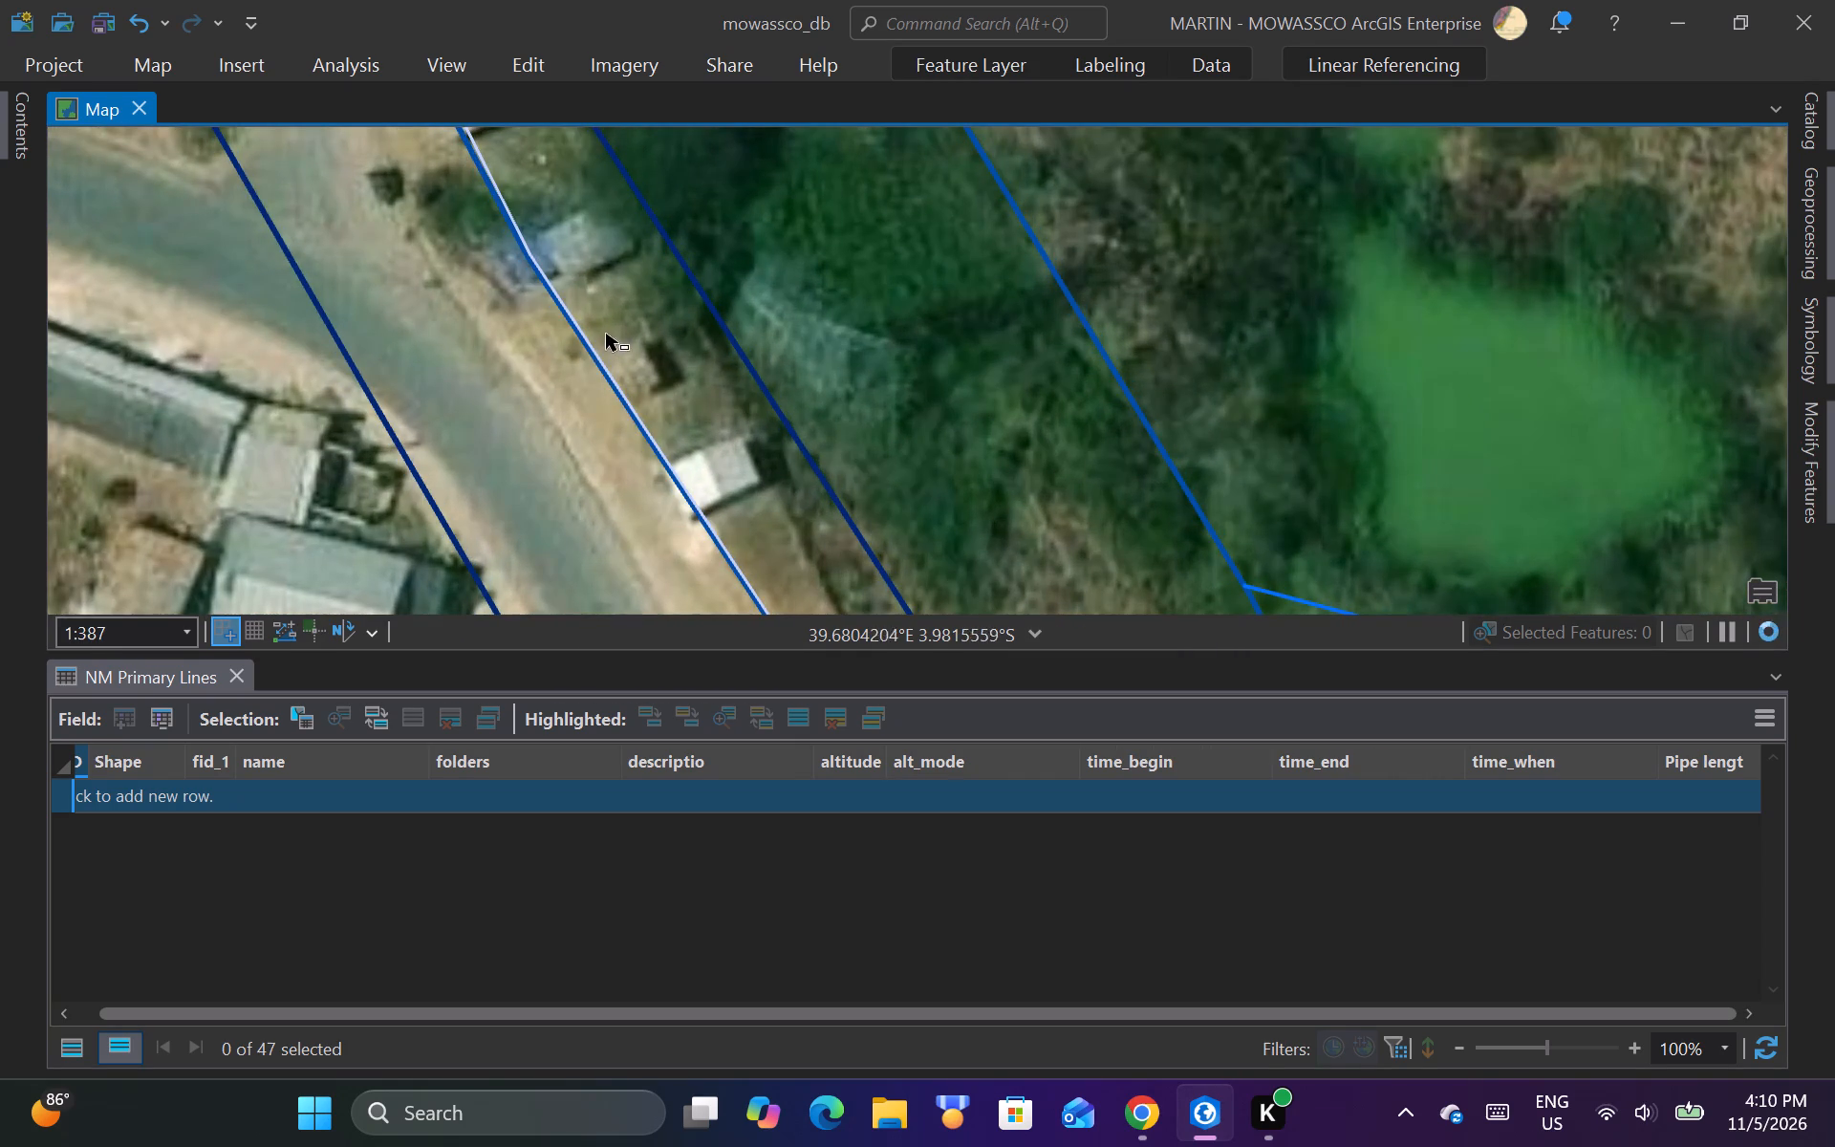
scroll(592, 263, down, 6)
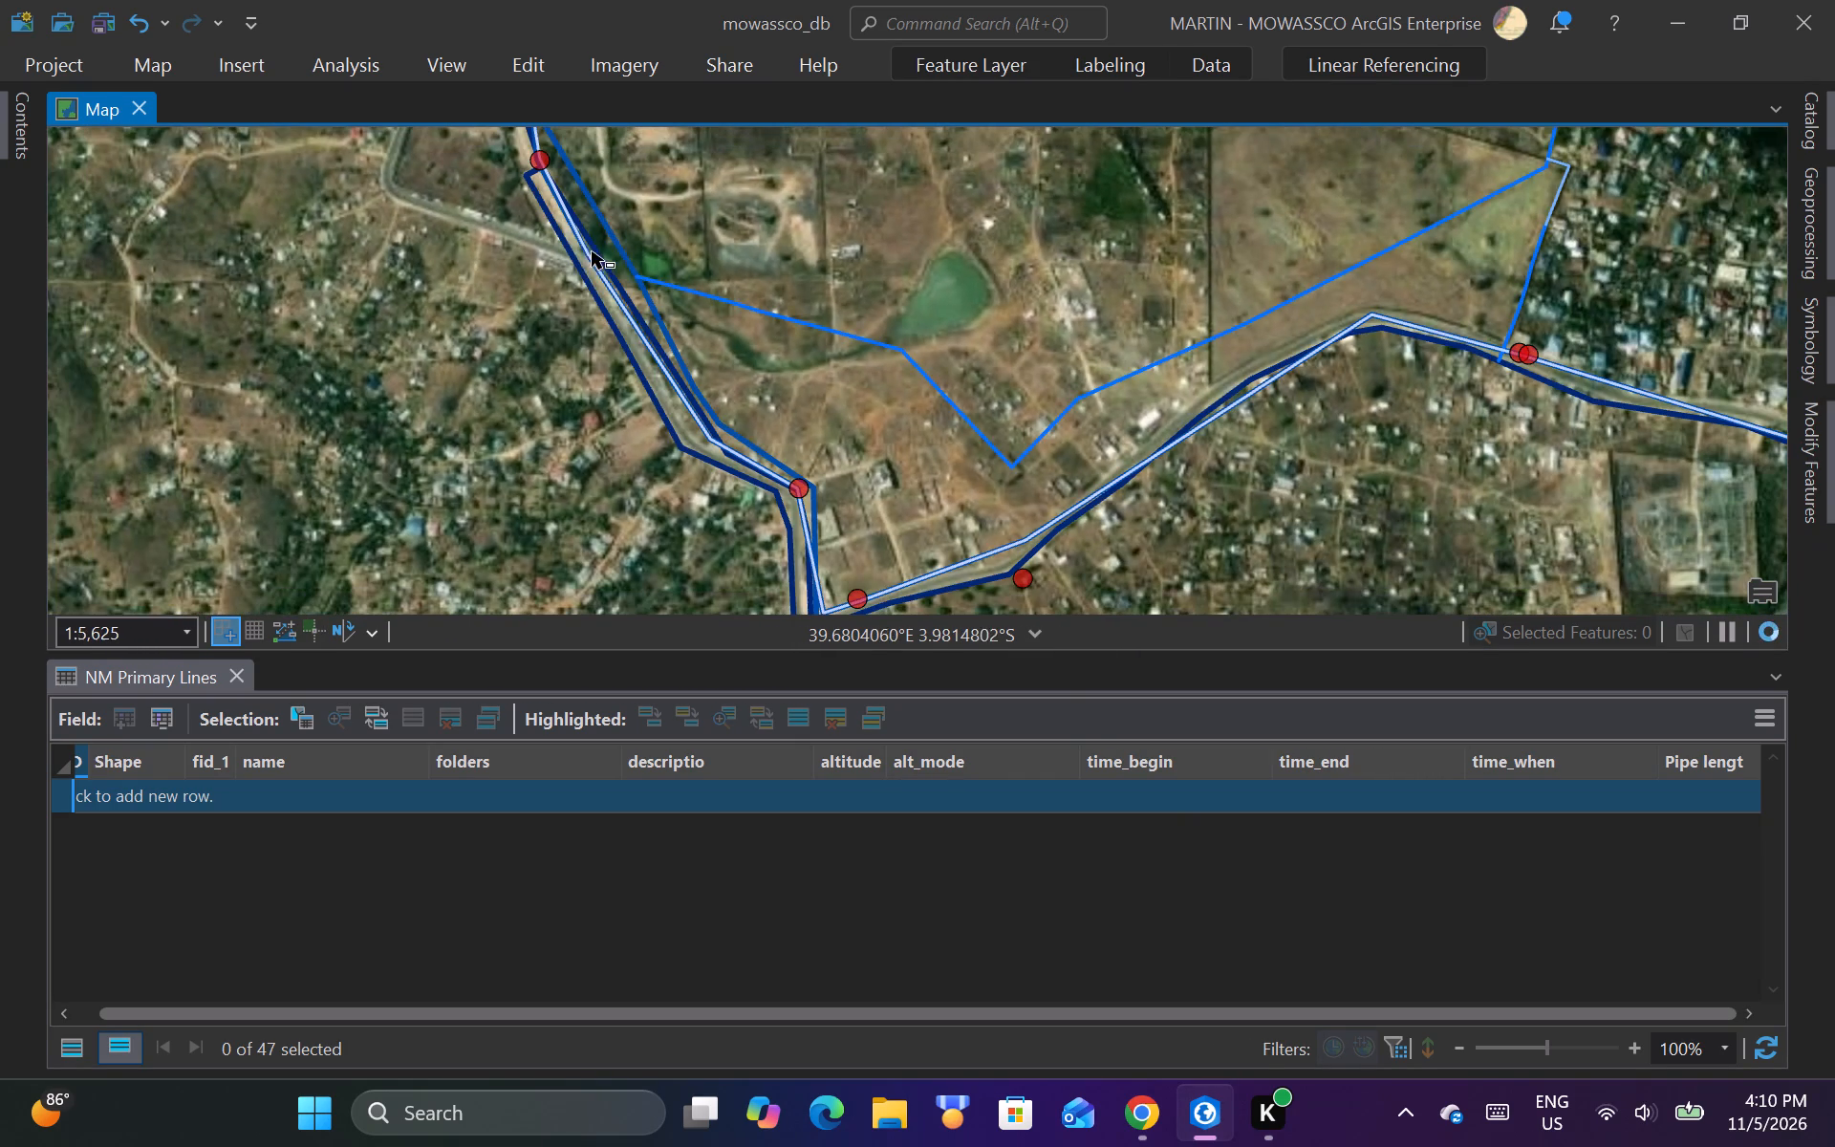
scroll(741, 469, up, 2)
scroll(678, 416, up, 2)
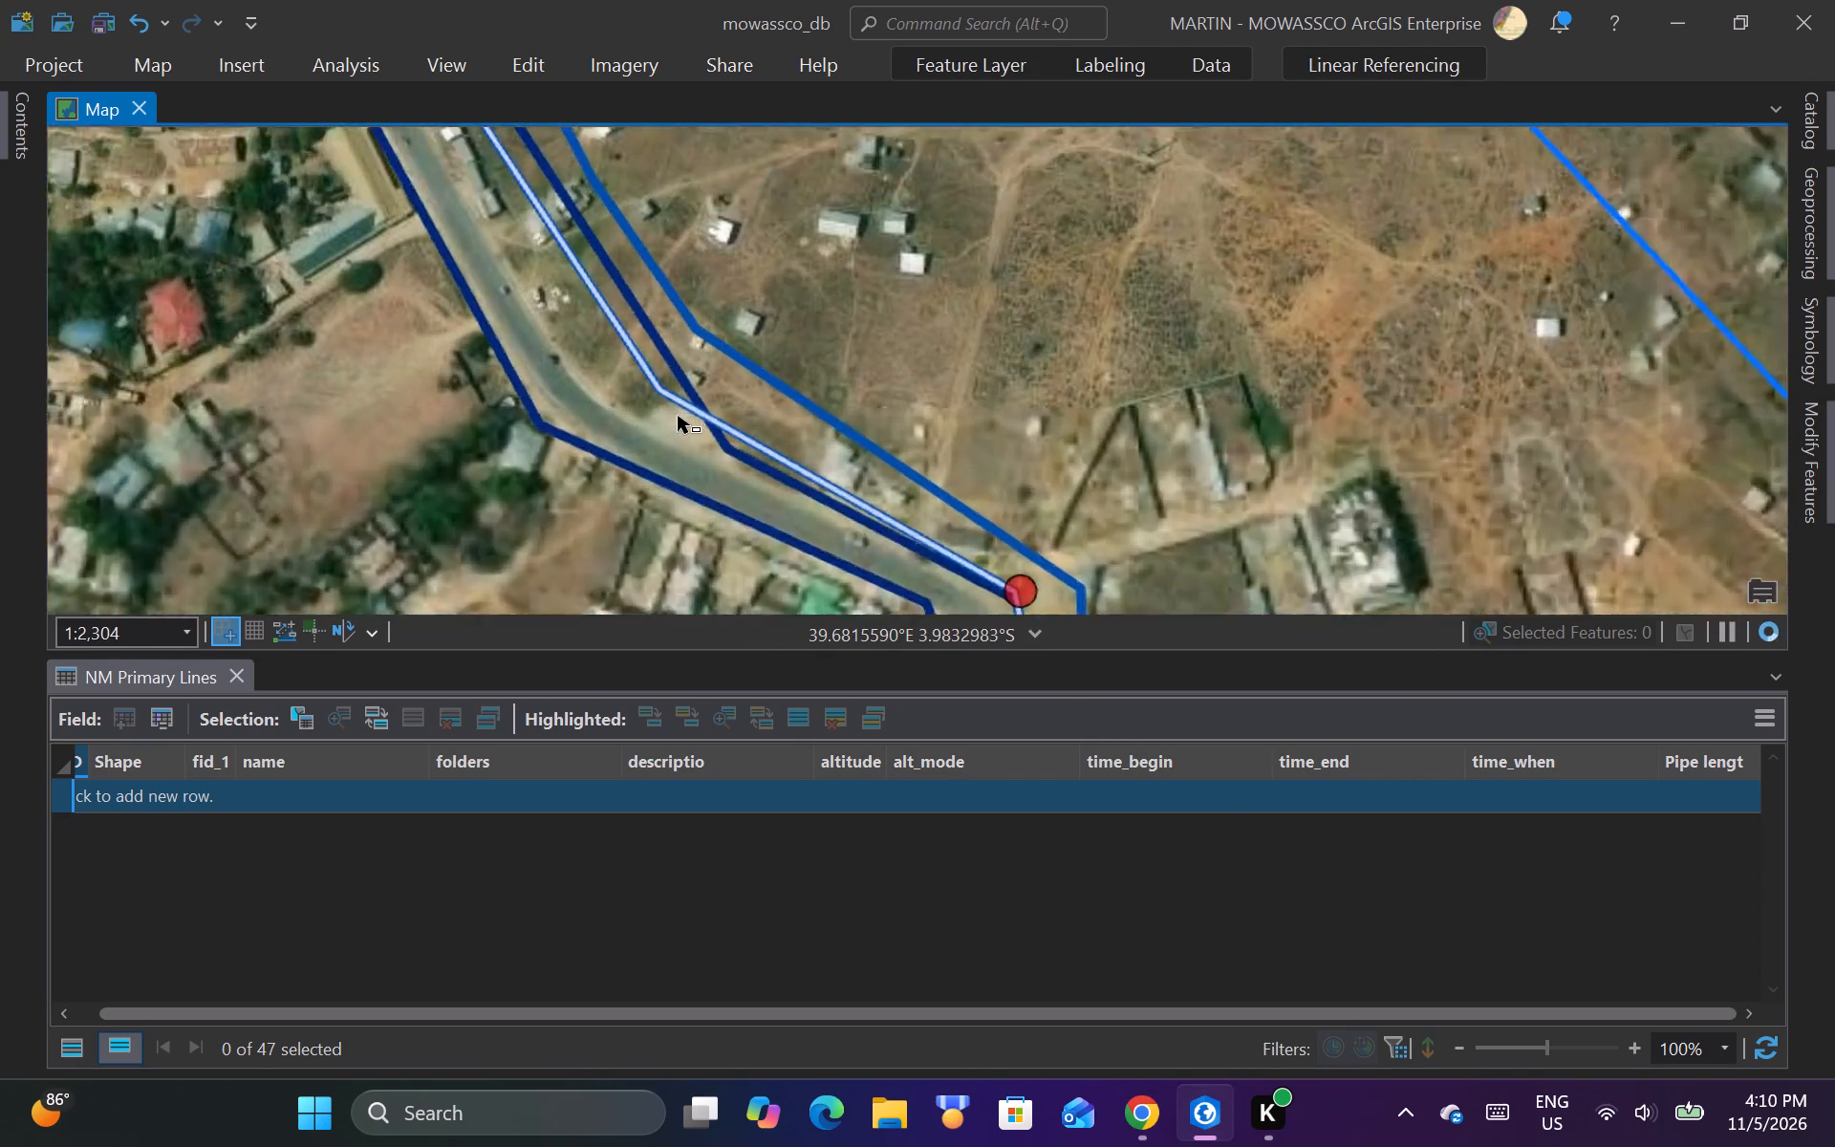
scroll(667, 398, up, 1)
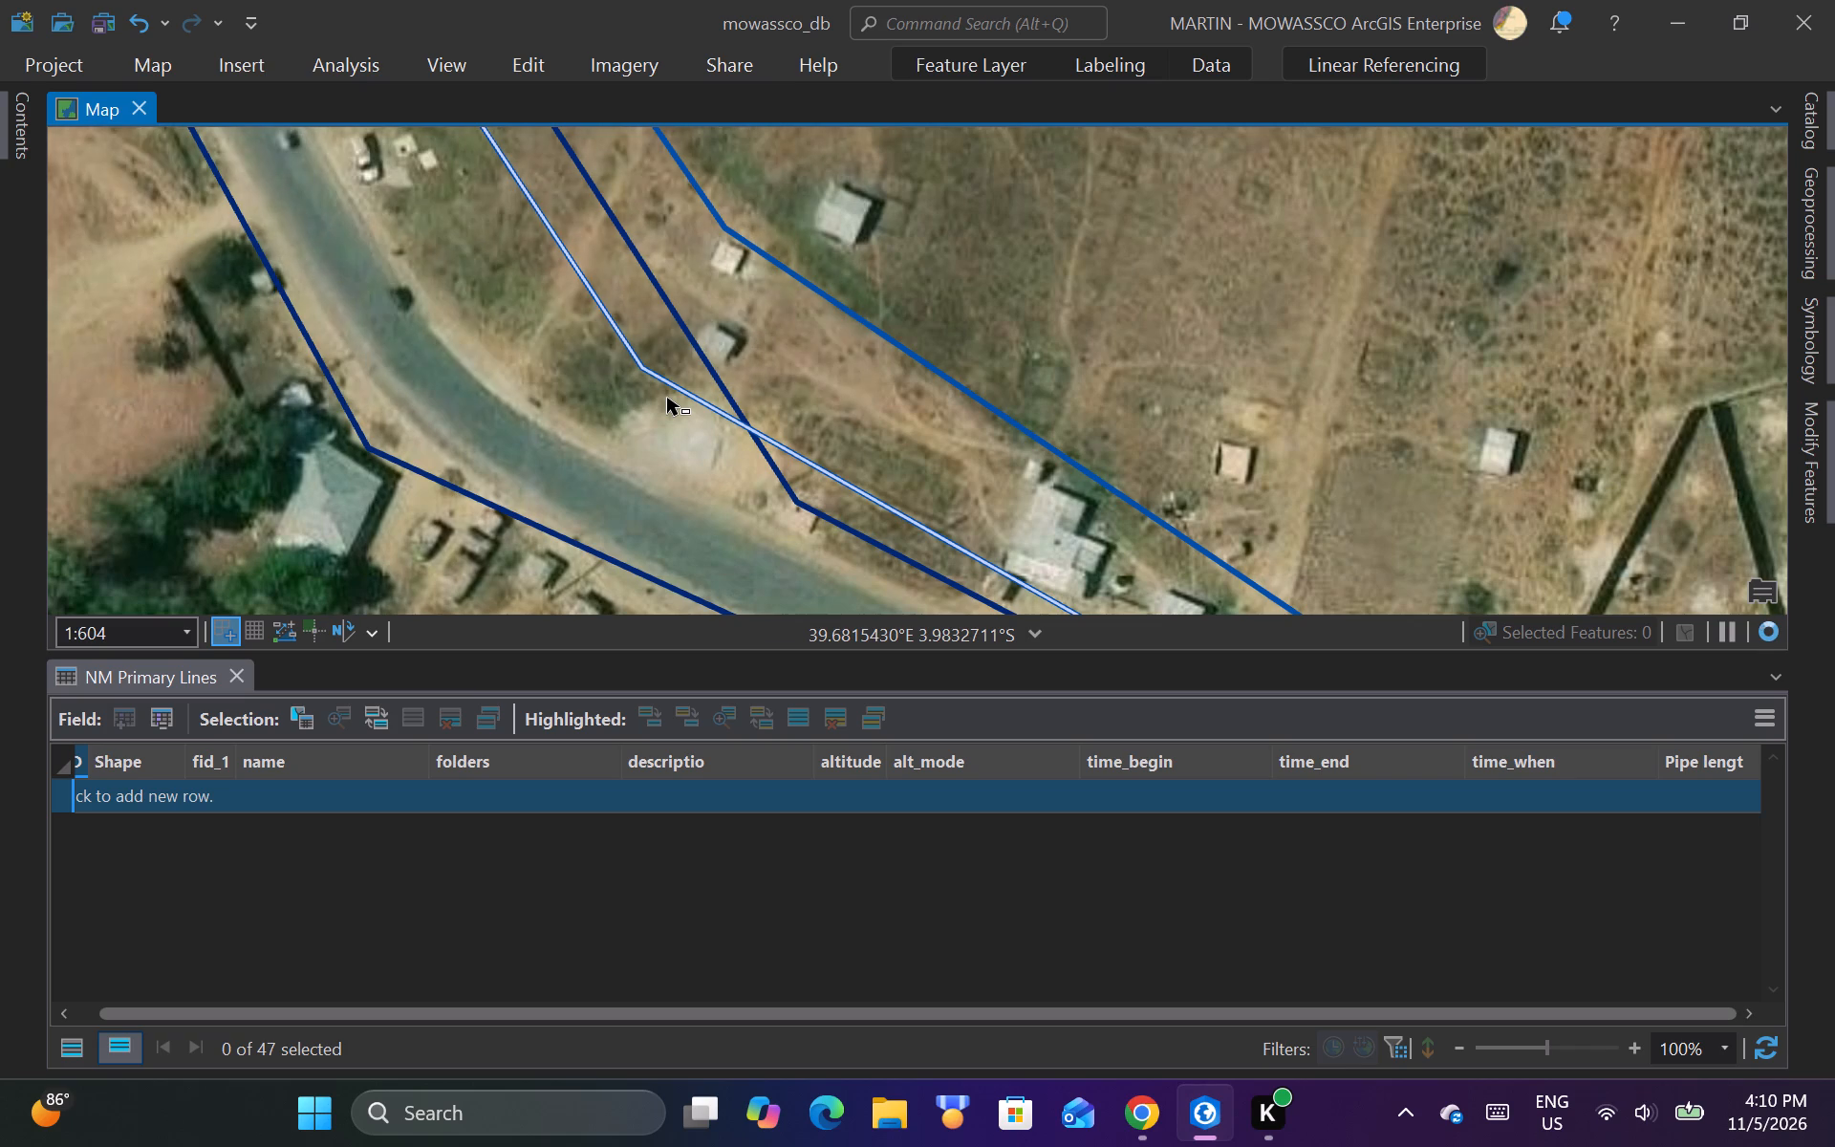
scroll(629, 400, down, 2)
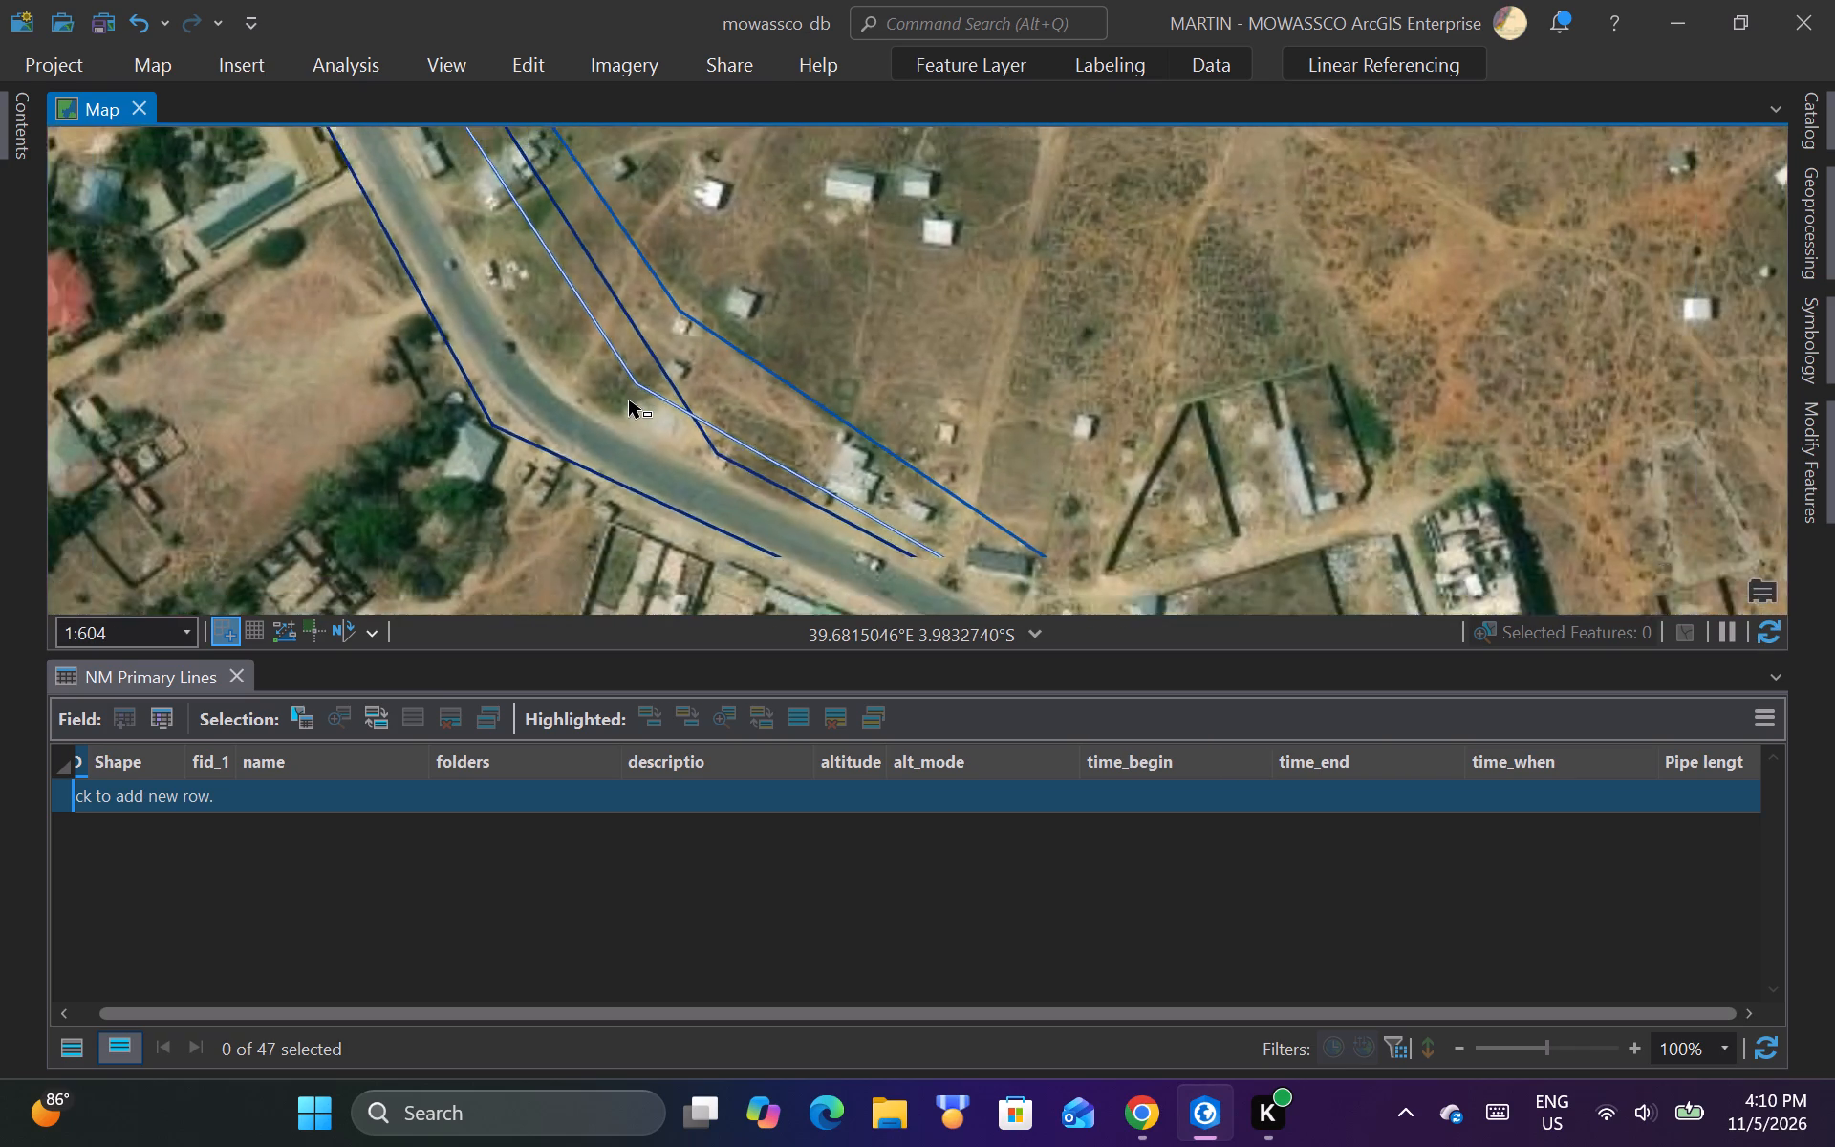
Move ruto_line's bend vertex beside the red point at the road curve onto the small white structure just north of that point.
scroll(629, 400, down, 2)
scroll(749, 491, up, 1)
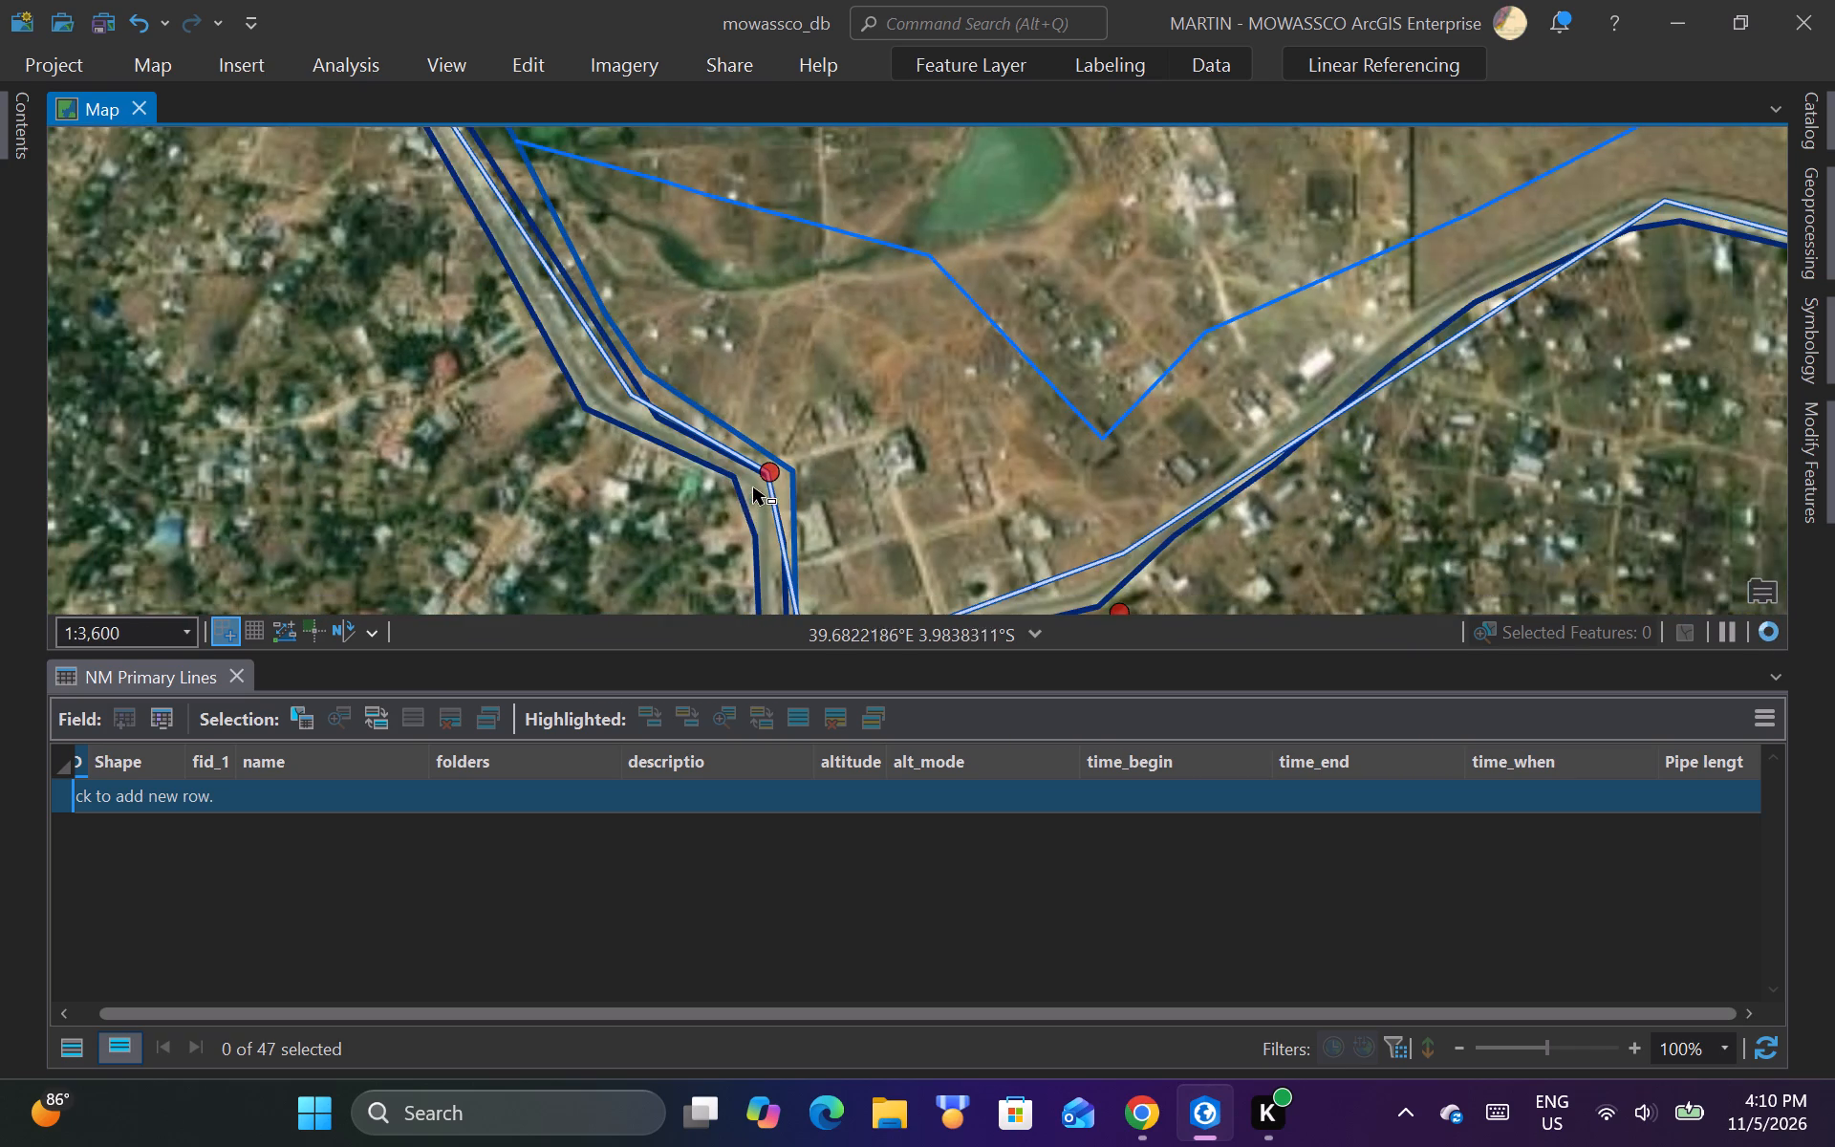
scroll(753, 487, up, 4)
scroll(864, 381, up, 1)
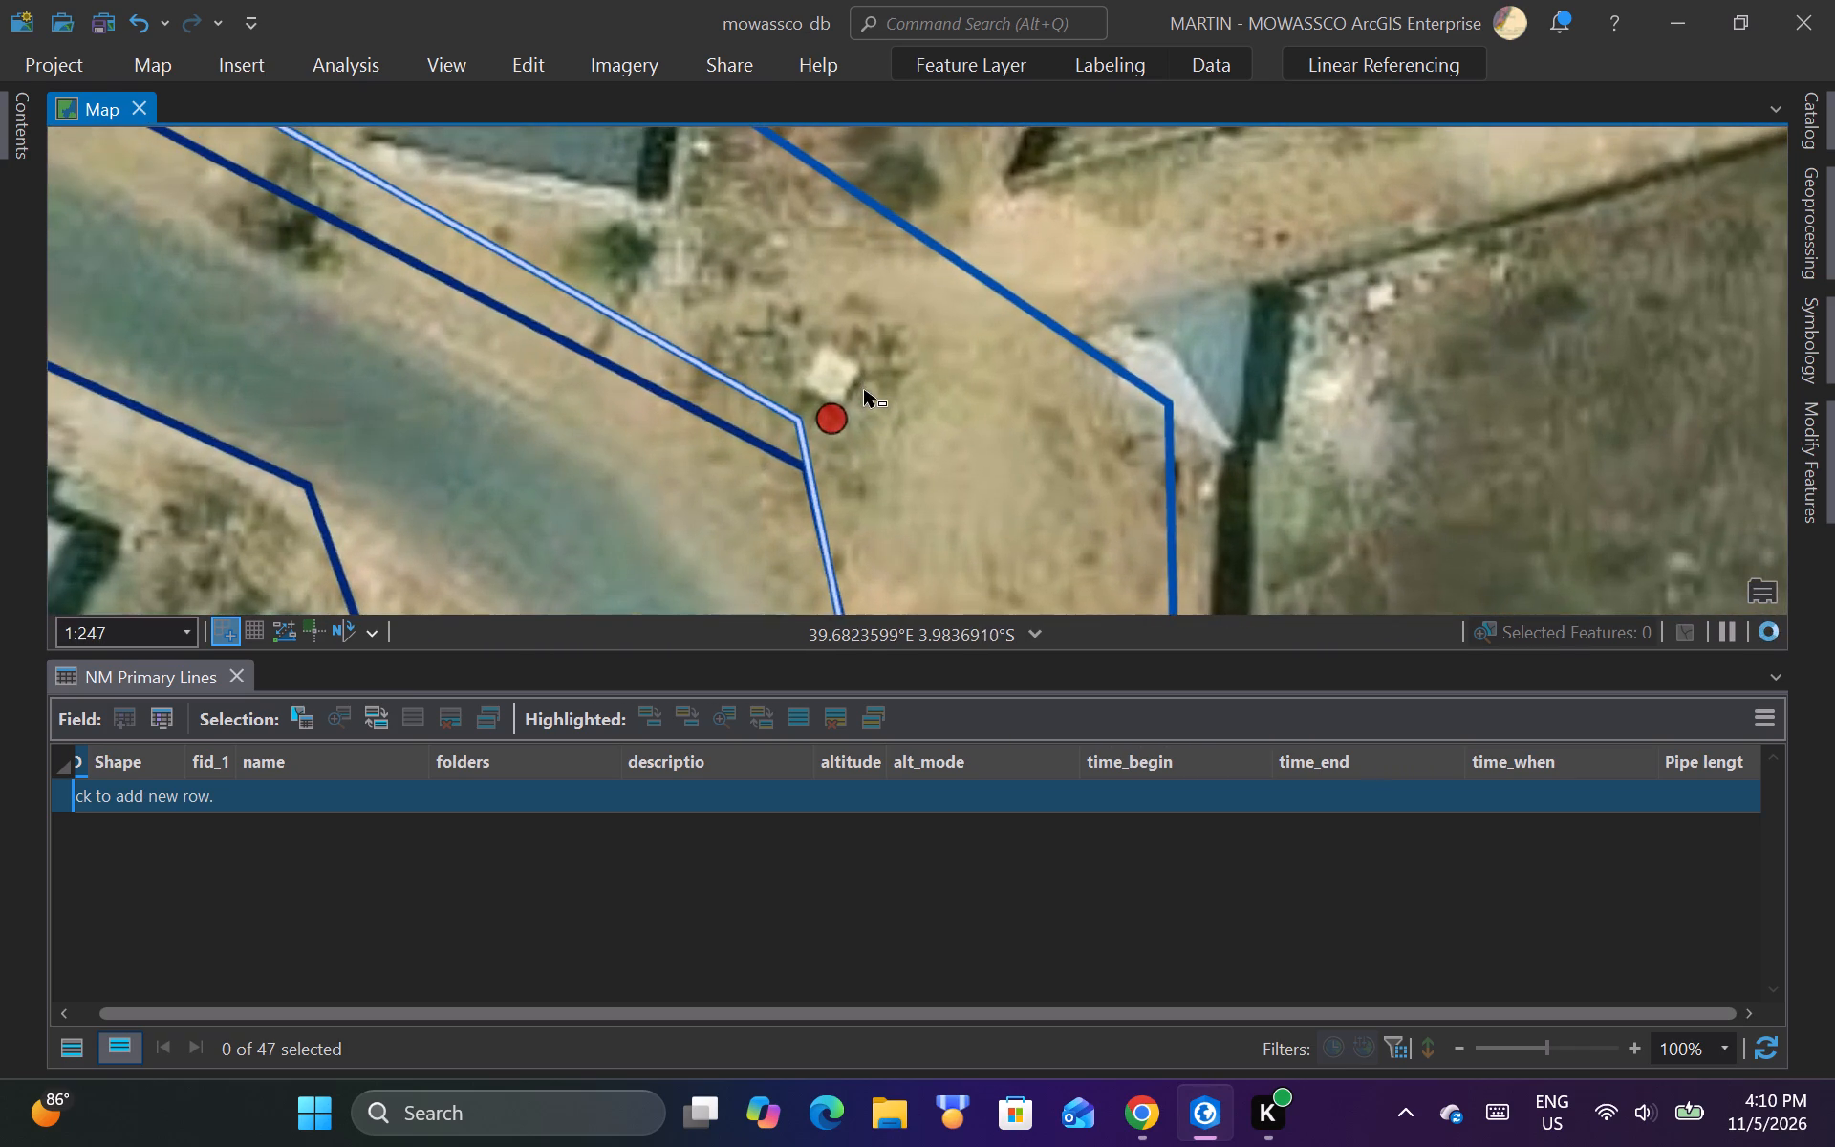
scroll(832, 379, up, 2)
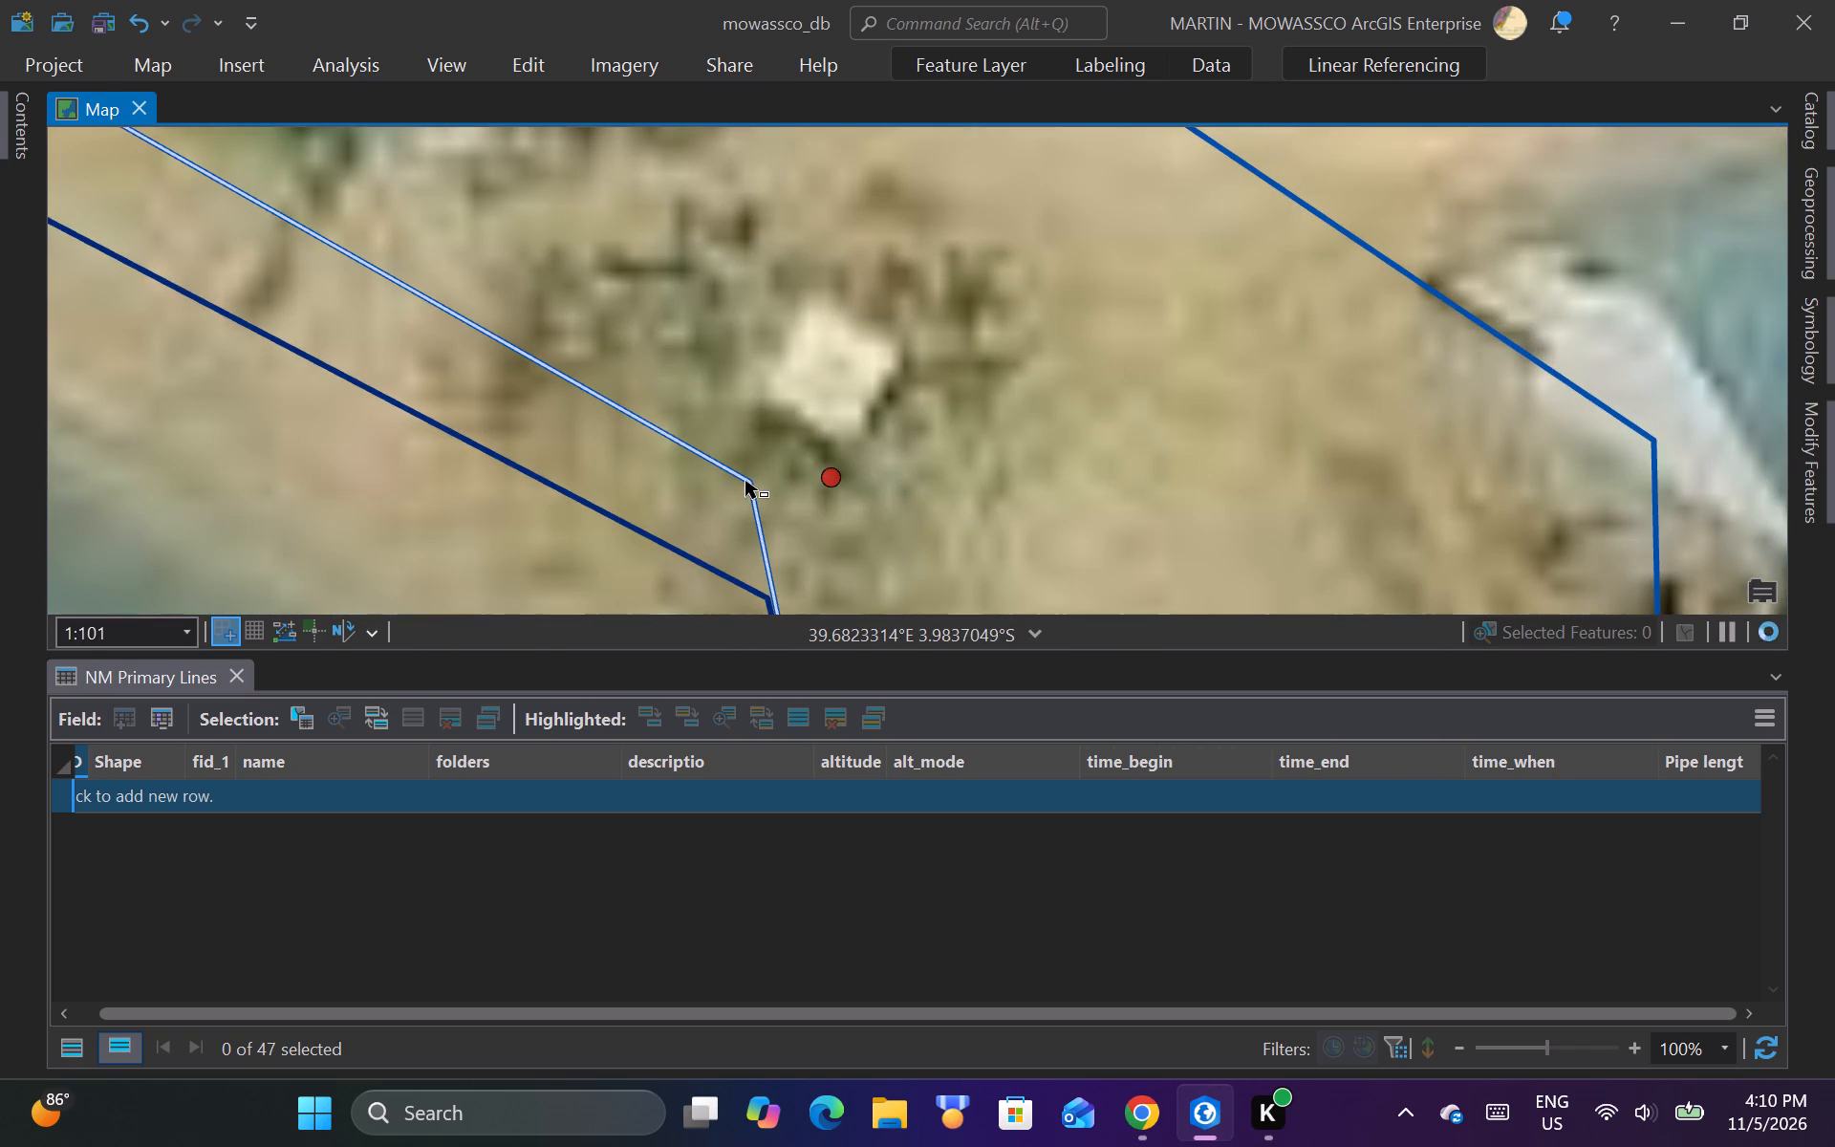
click(745, 481)
click(805, 521)
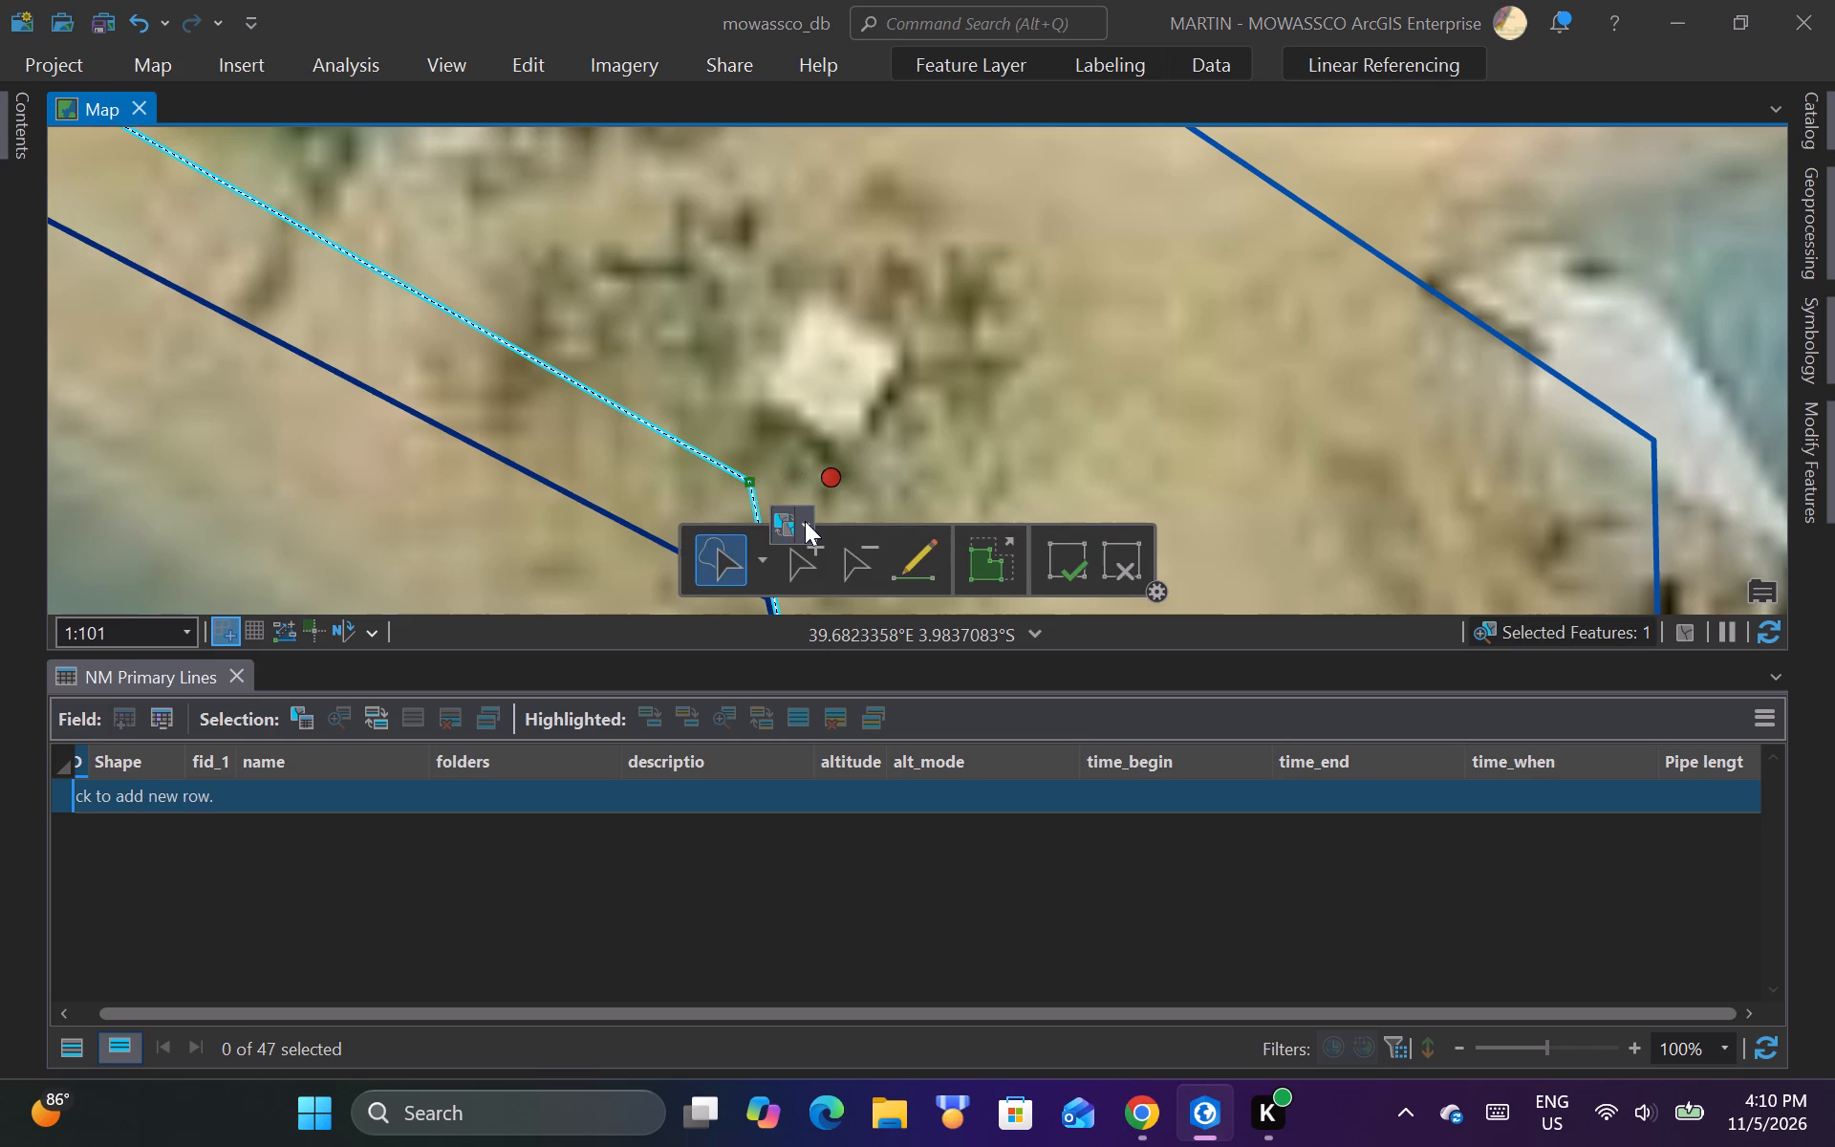
click(611, 636)
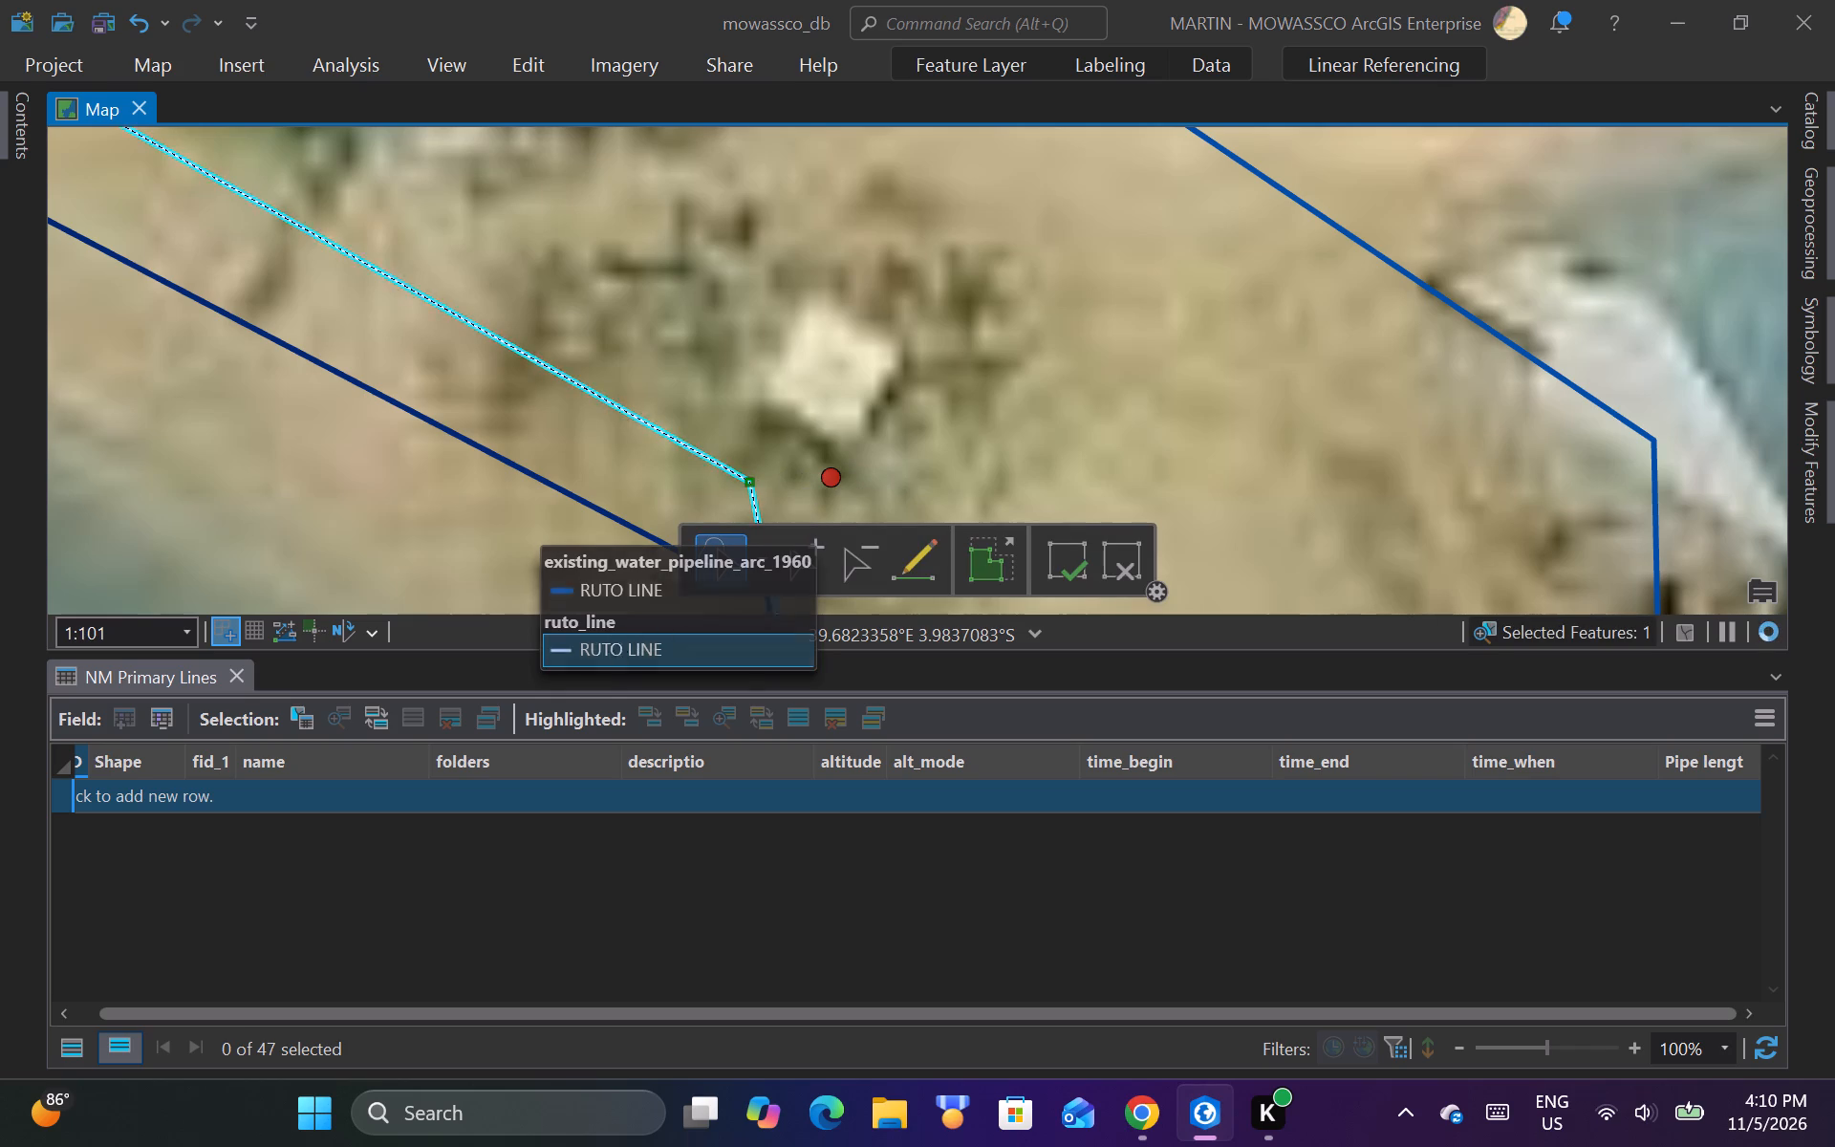
click(750, 485)
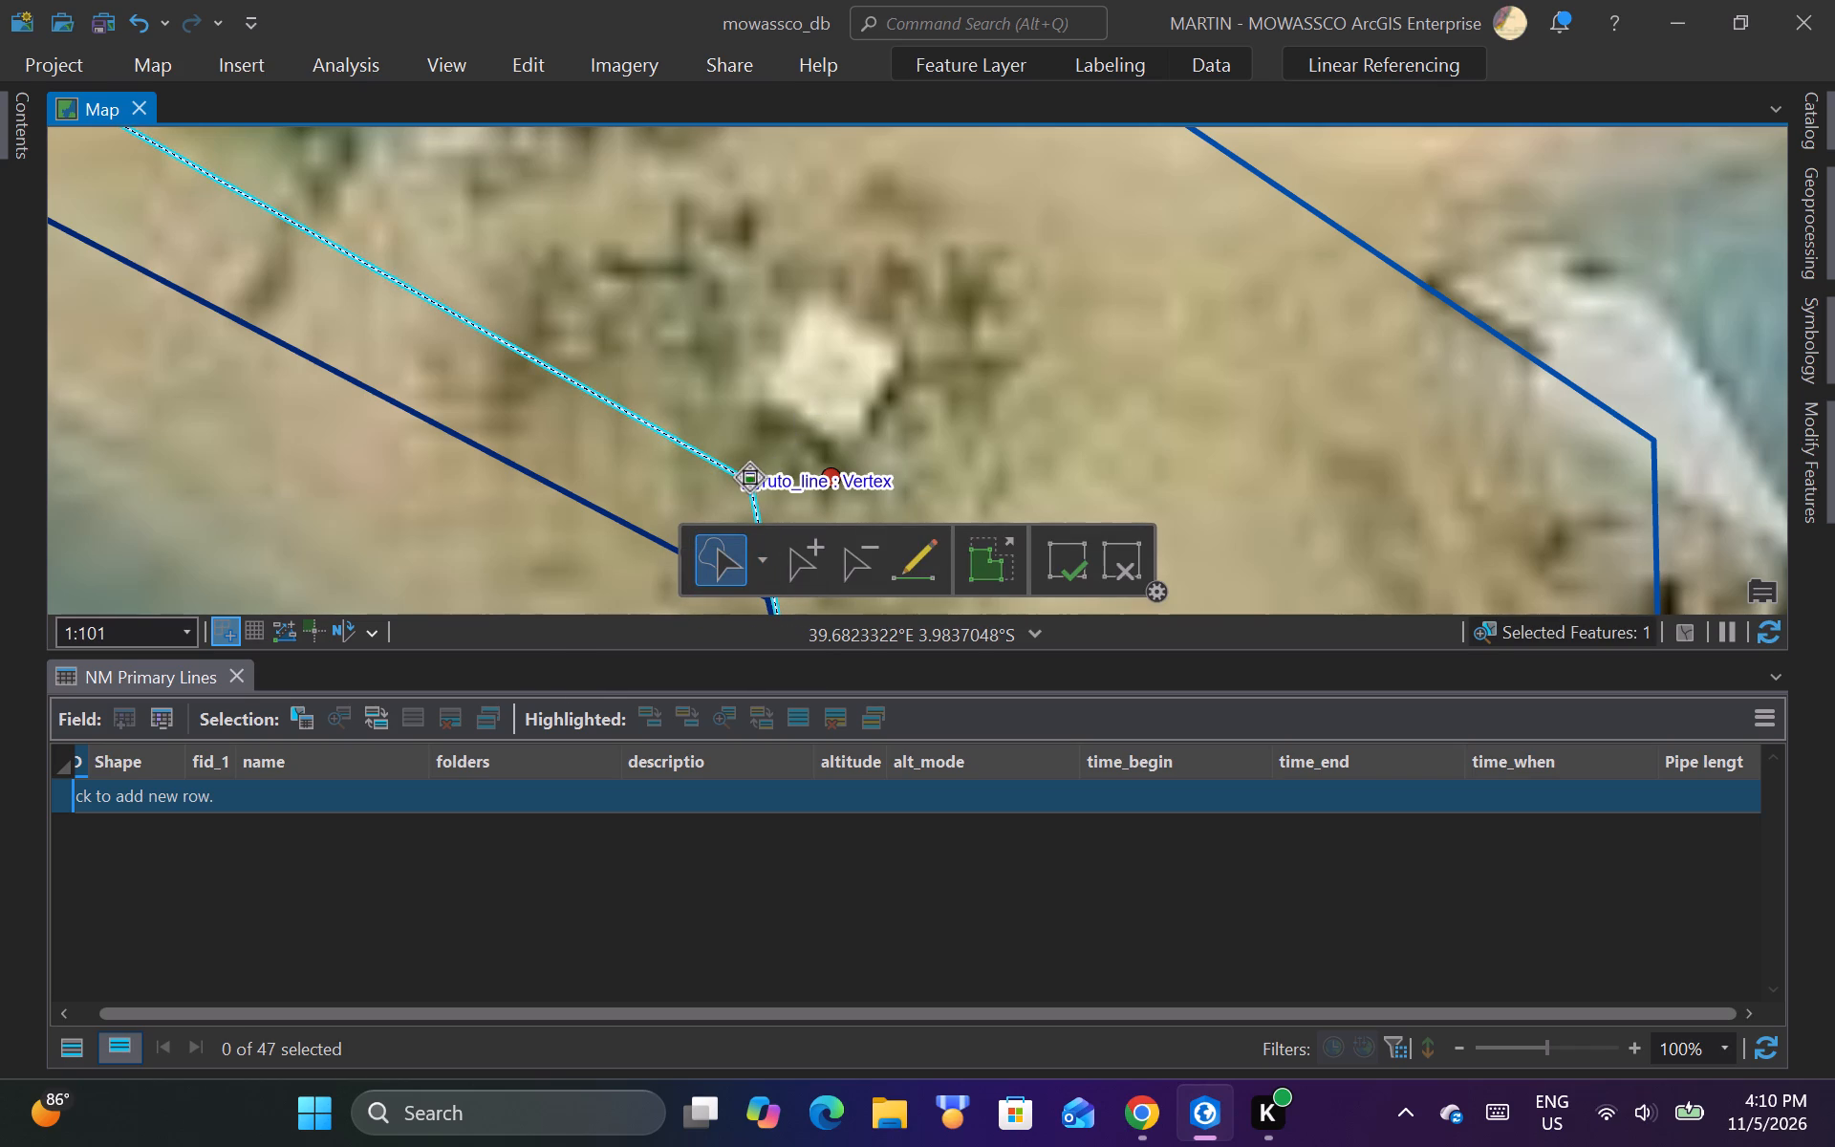
drag(749, 478, 820, 372)
scroll(937, 374, down, 3)
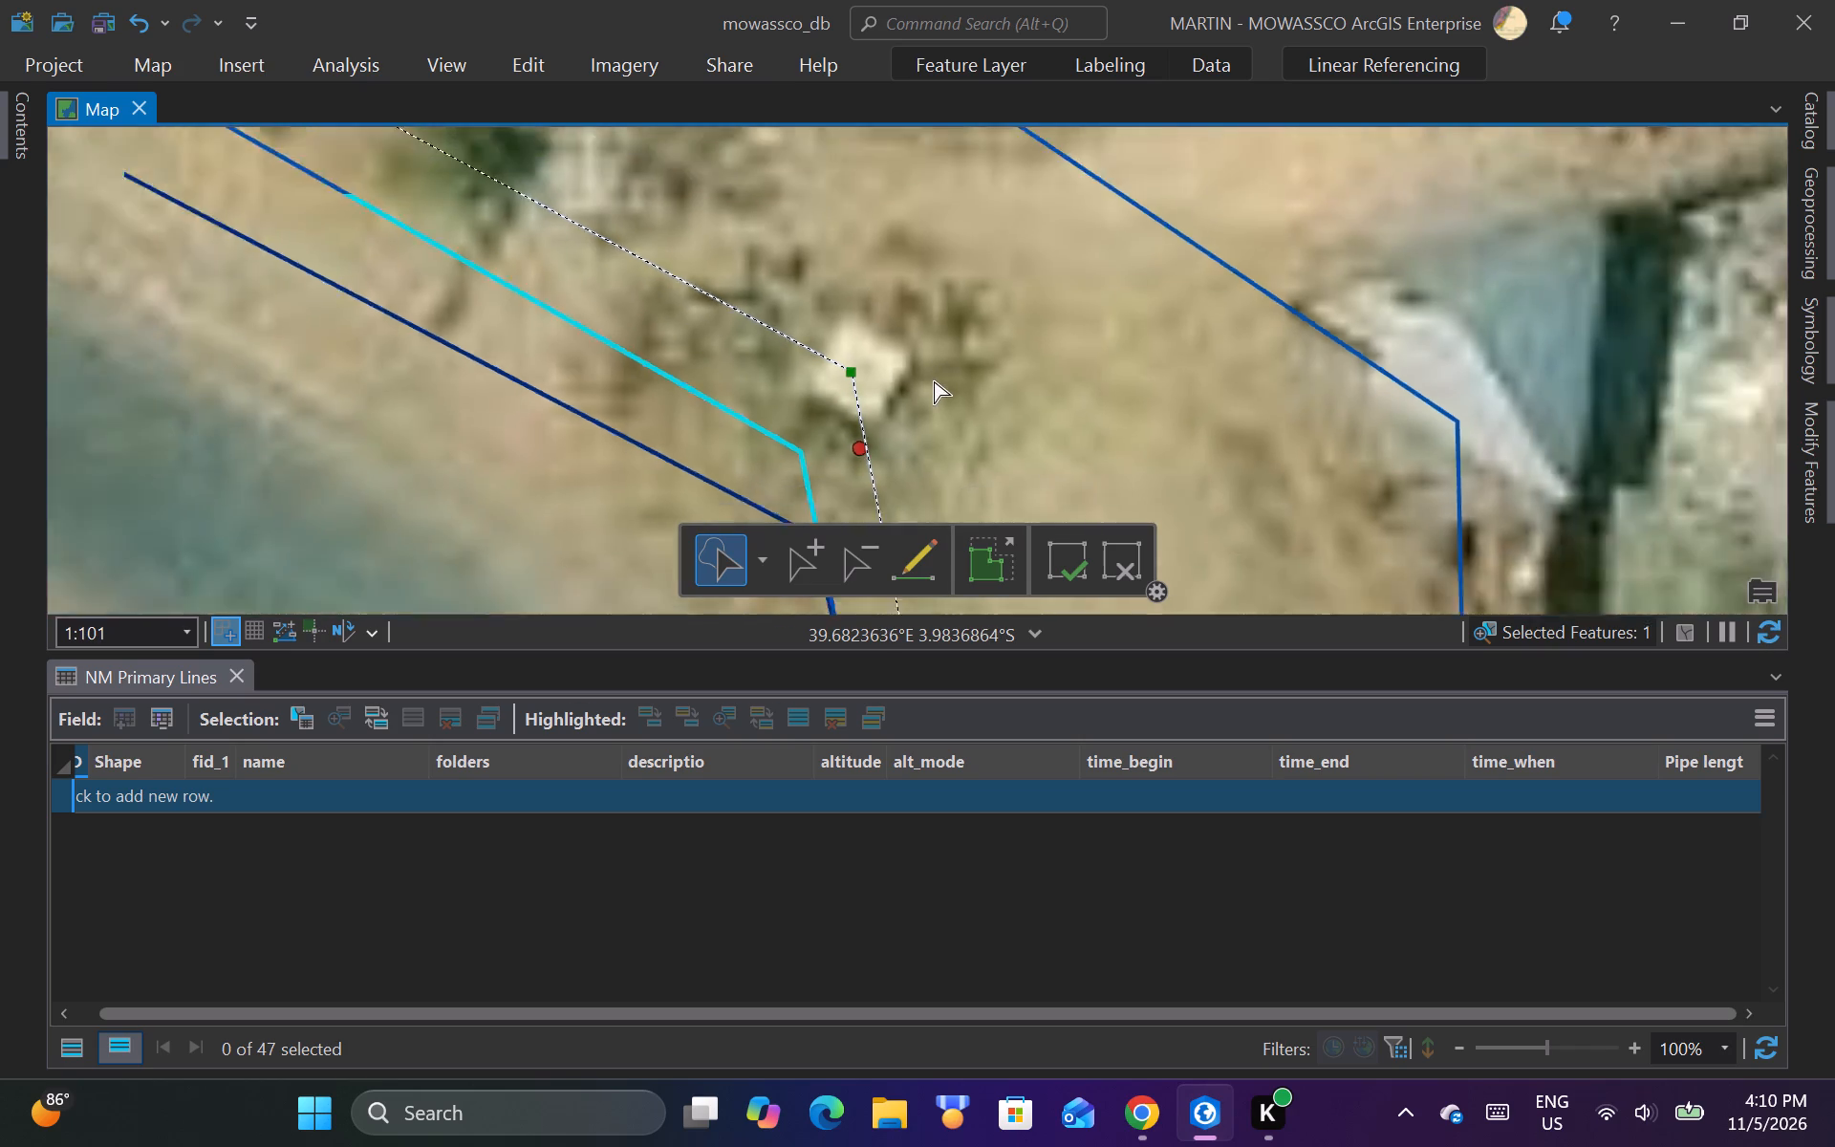
scroll(927, 391, down, 3)
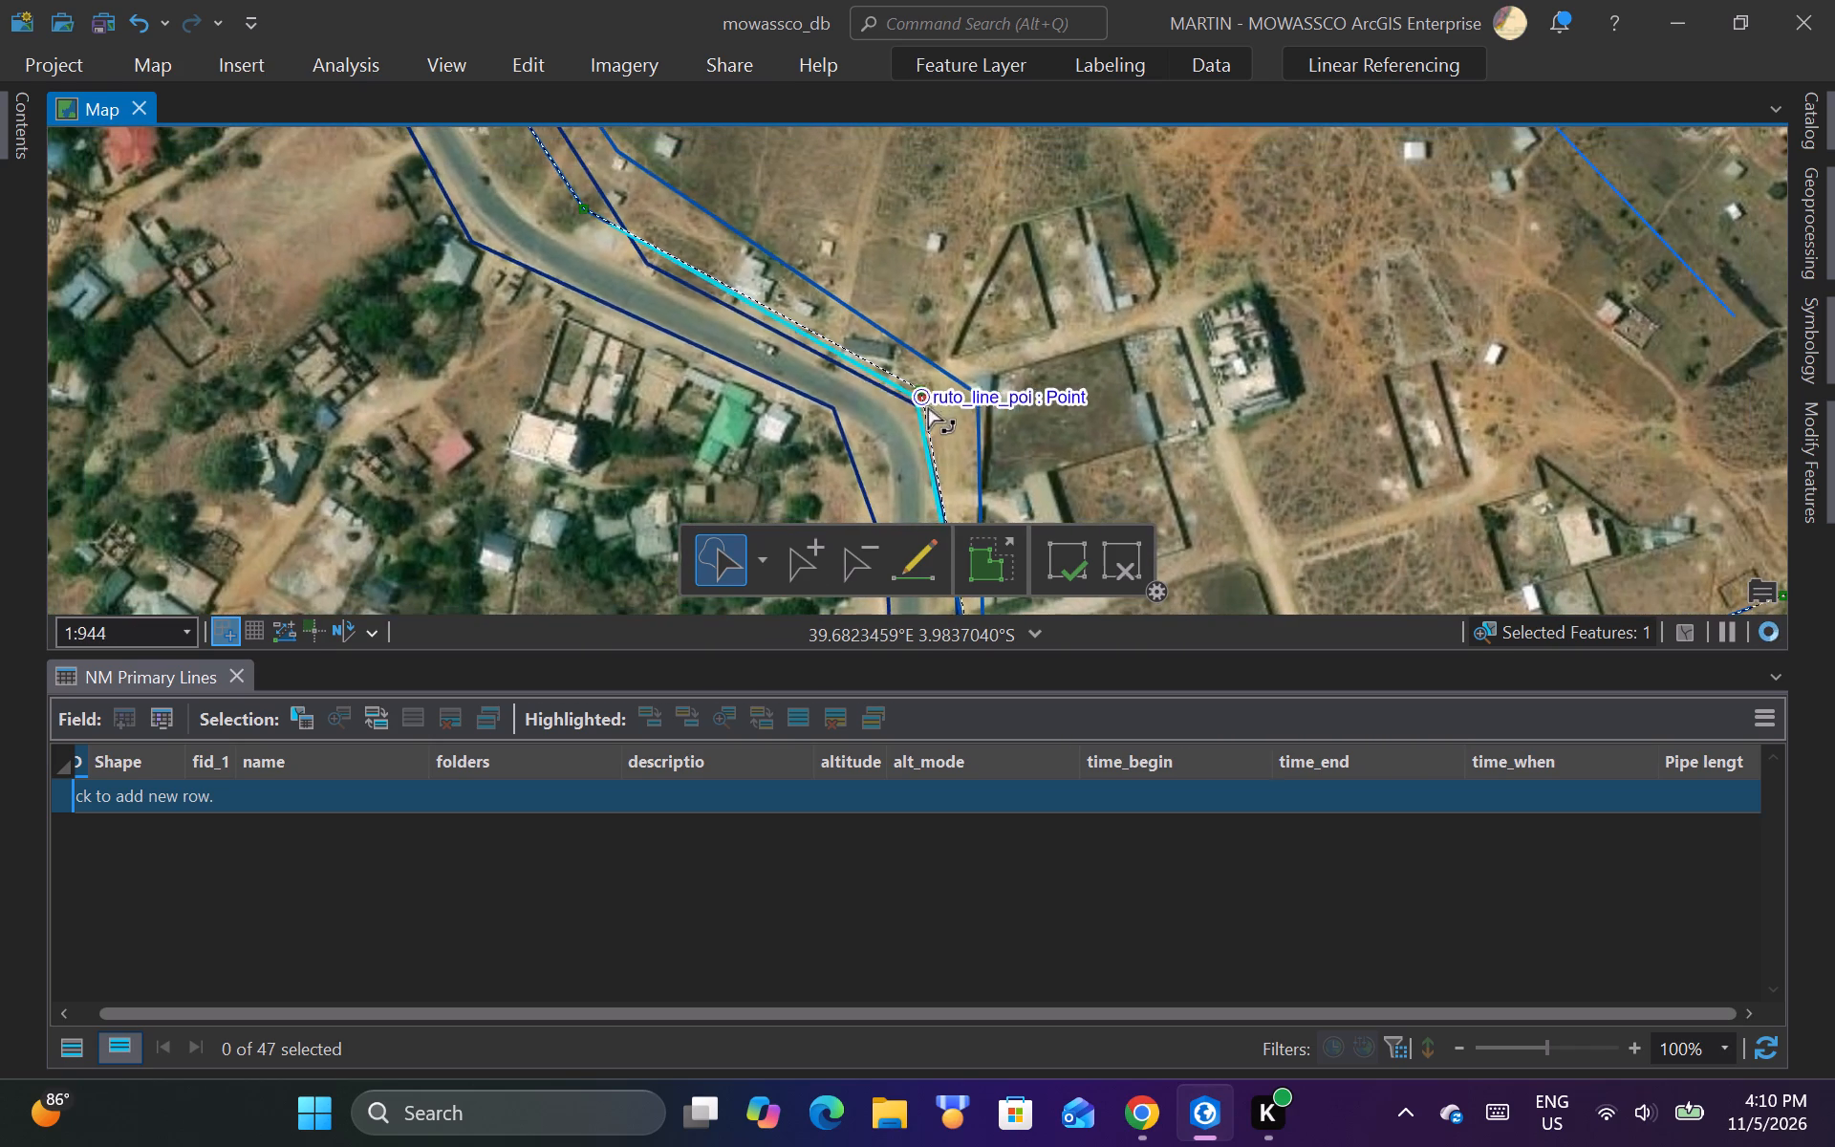
scroll(902, 412, up, 2)
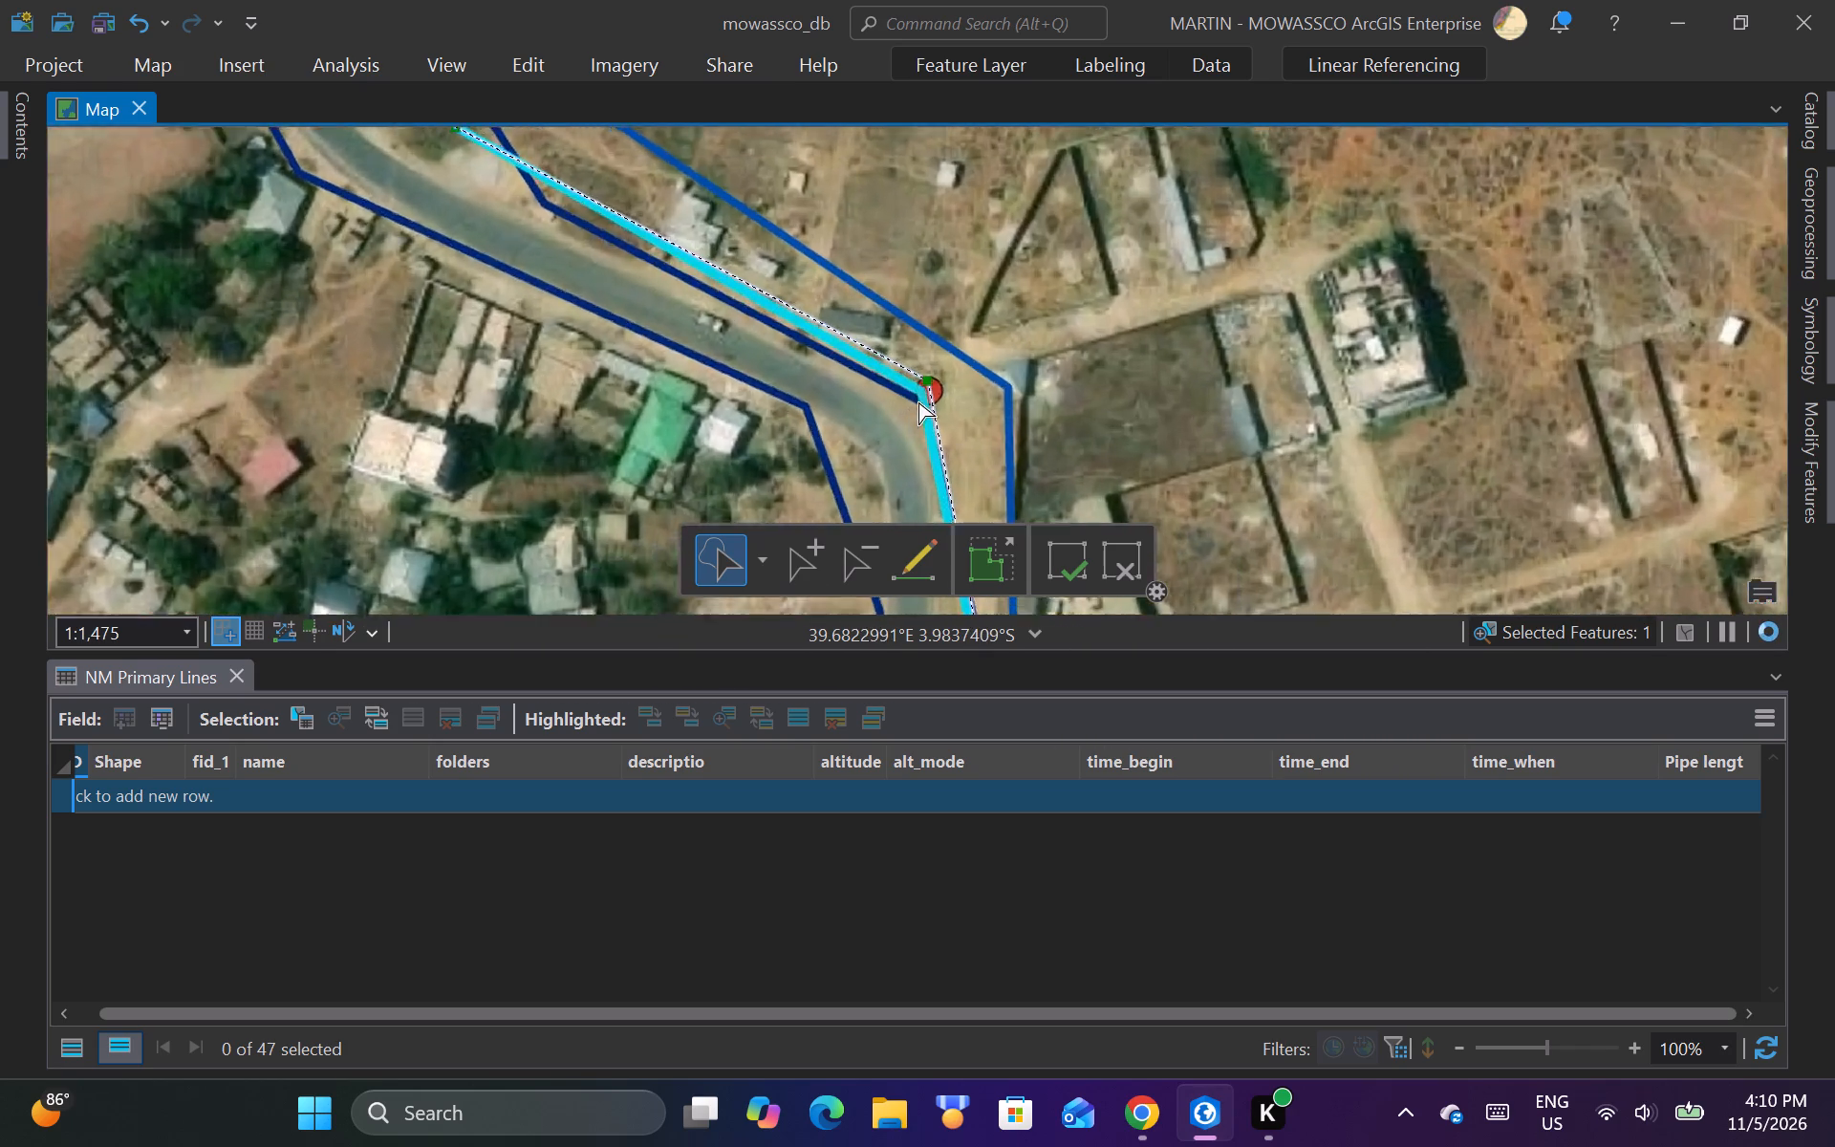
scroll(980, 368, up, 2)
click(980, 367)
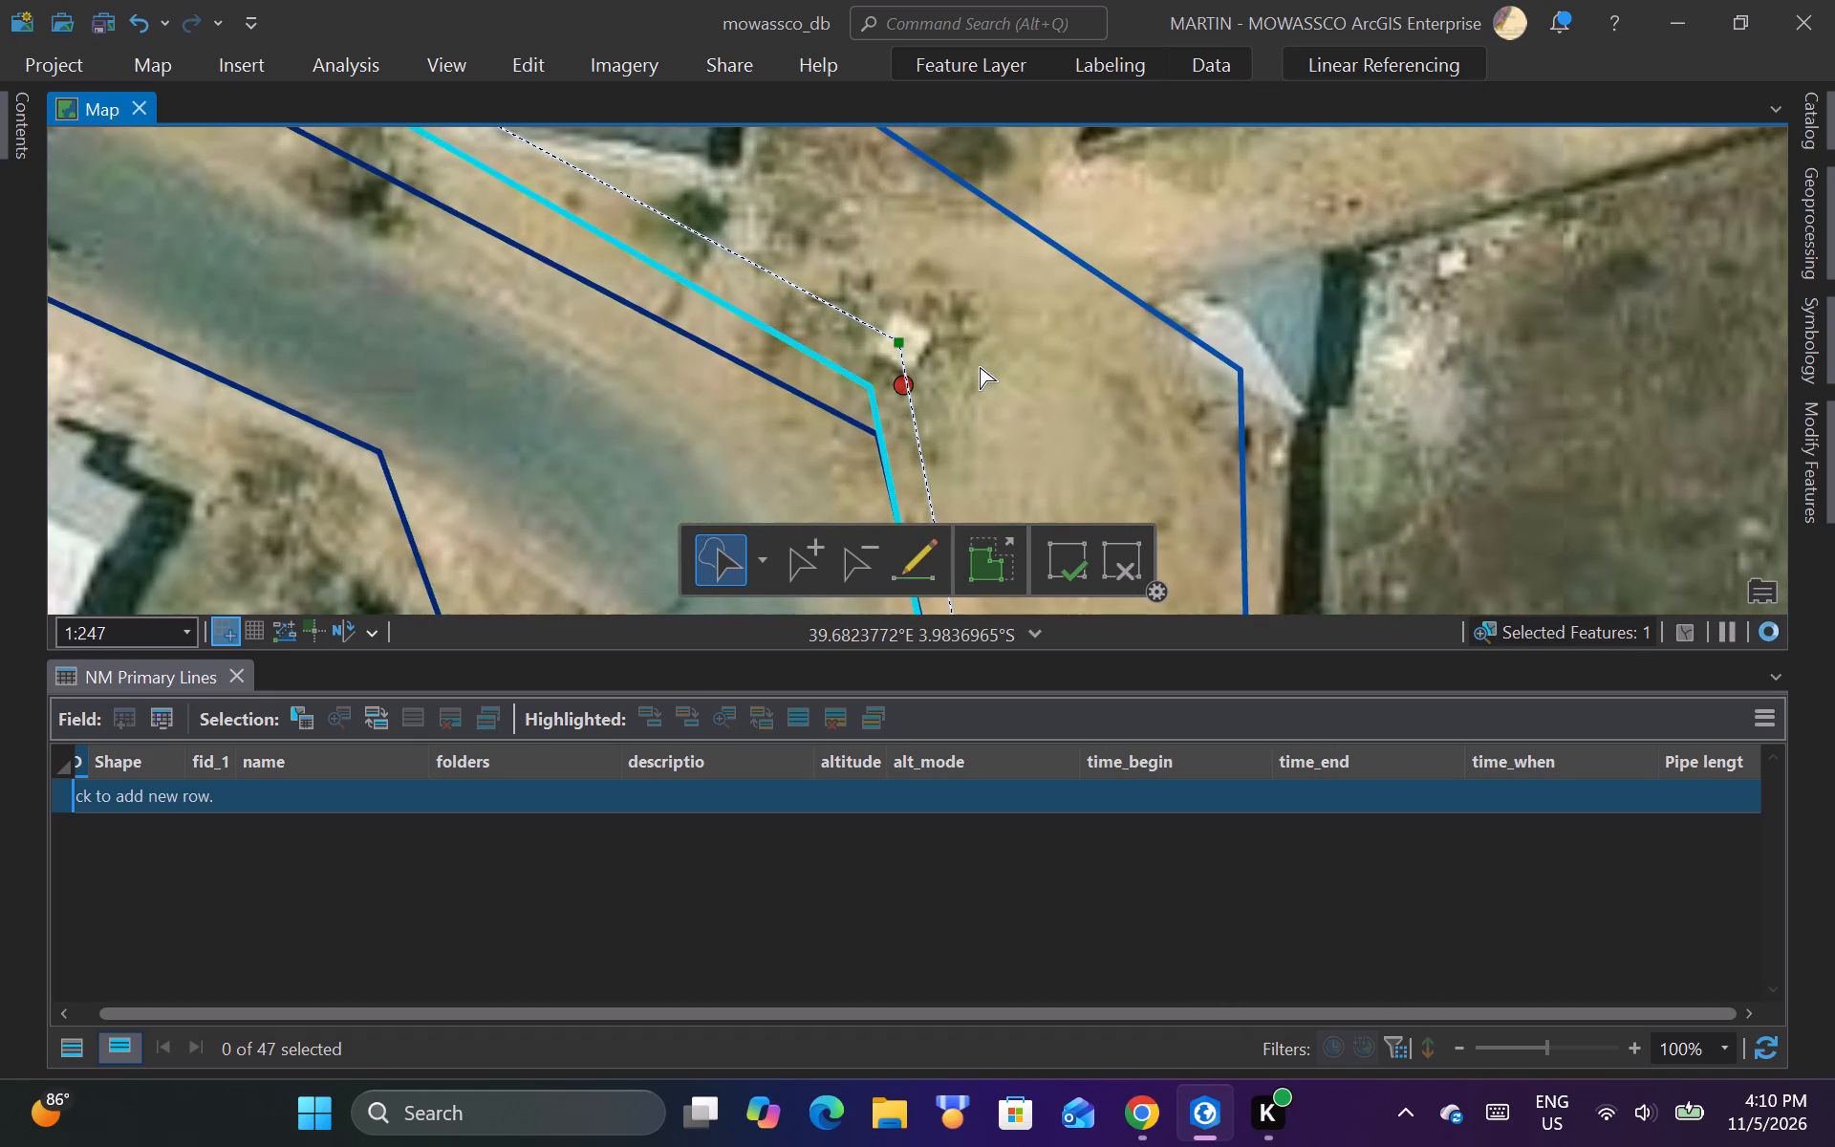
Examine ruto_line's alignment along the road from the moved bend vertex south towards the T-junction.
scroll(923, 331, down, 4)
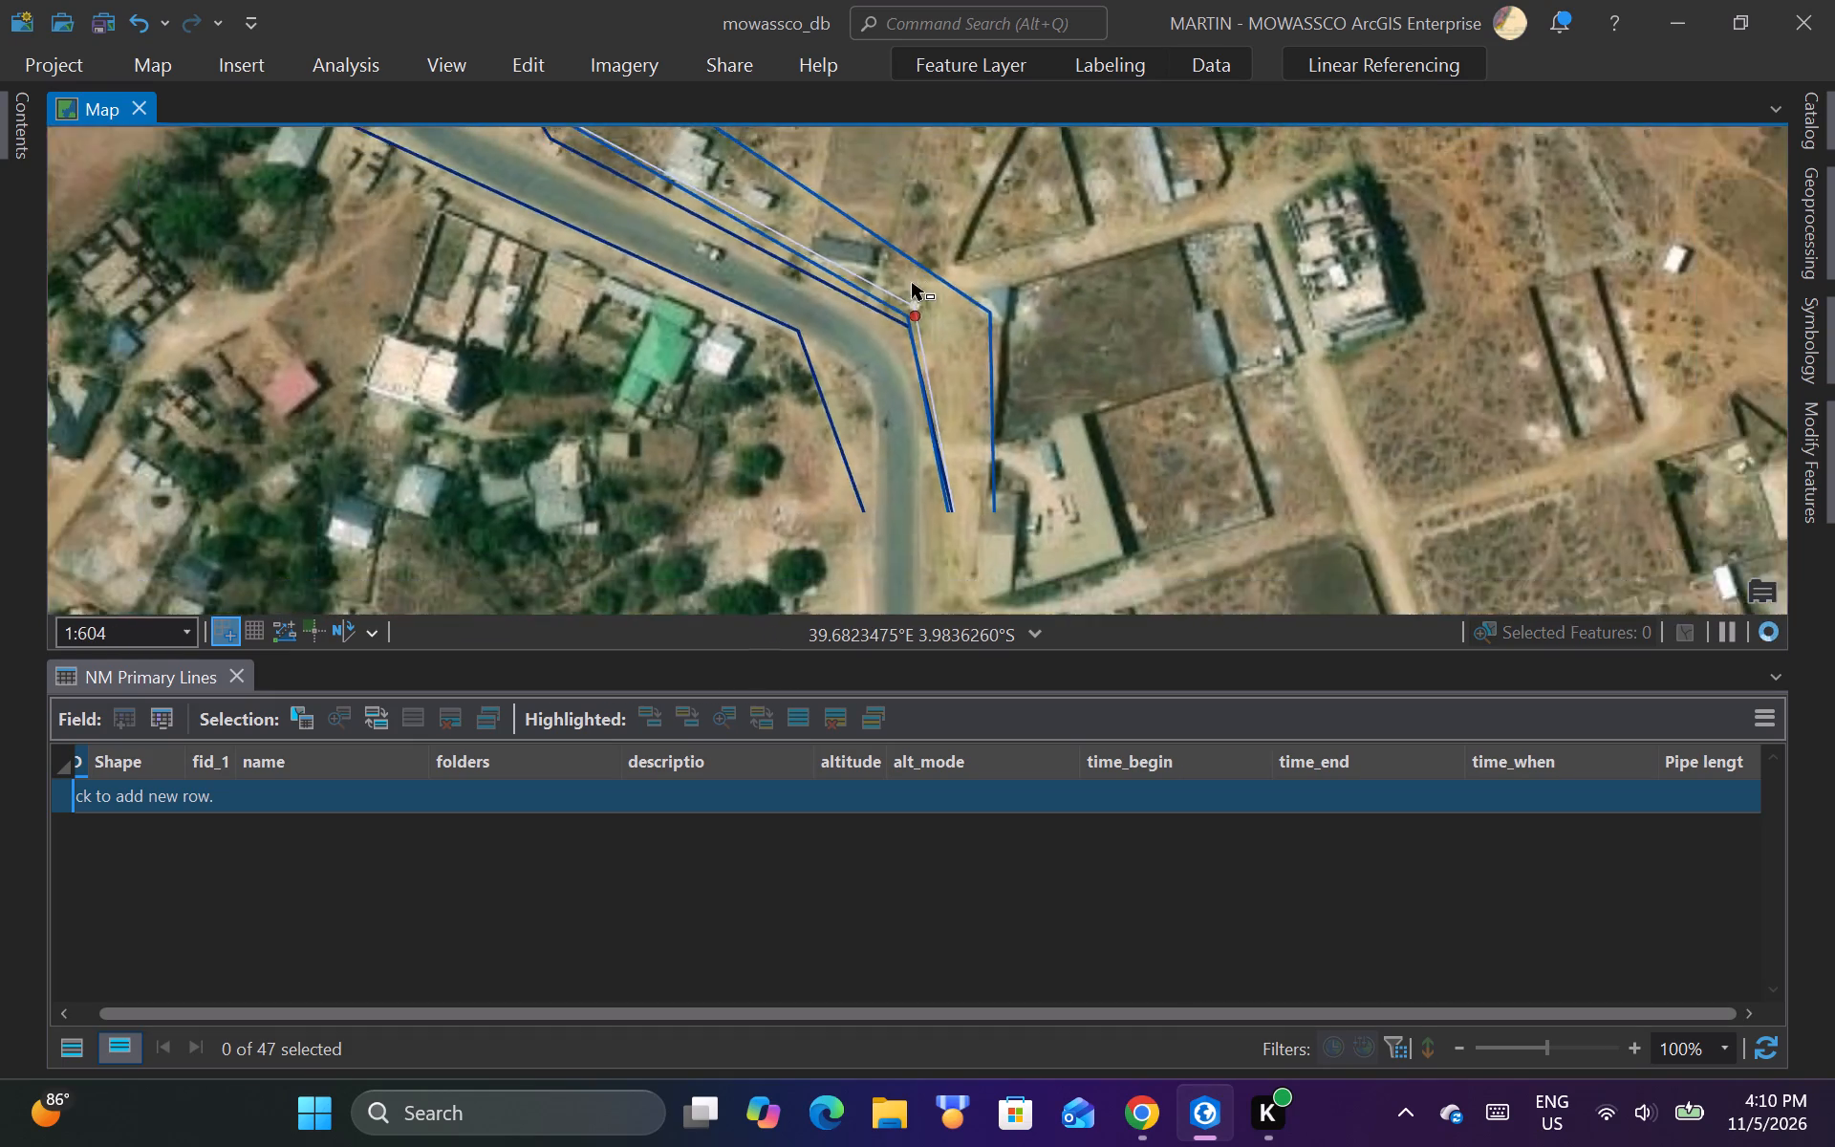
scroll(944, 371, down, 1)
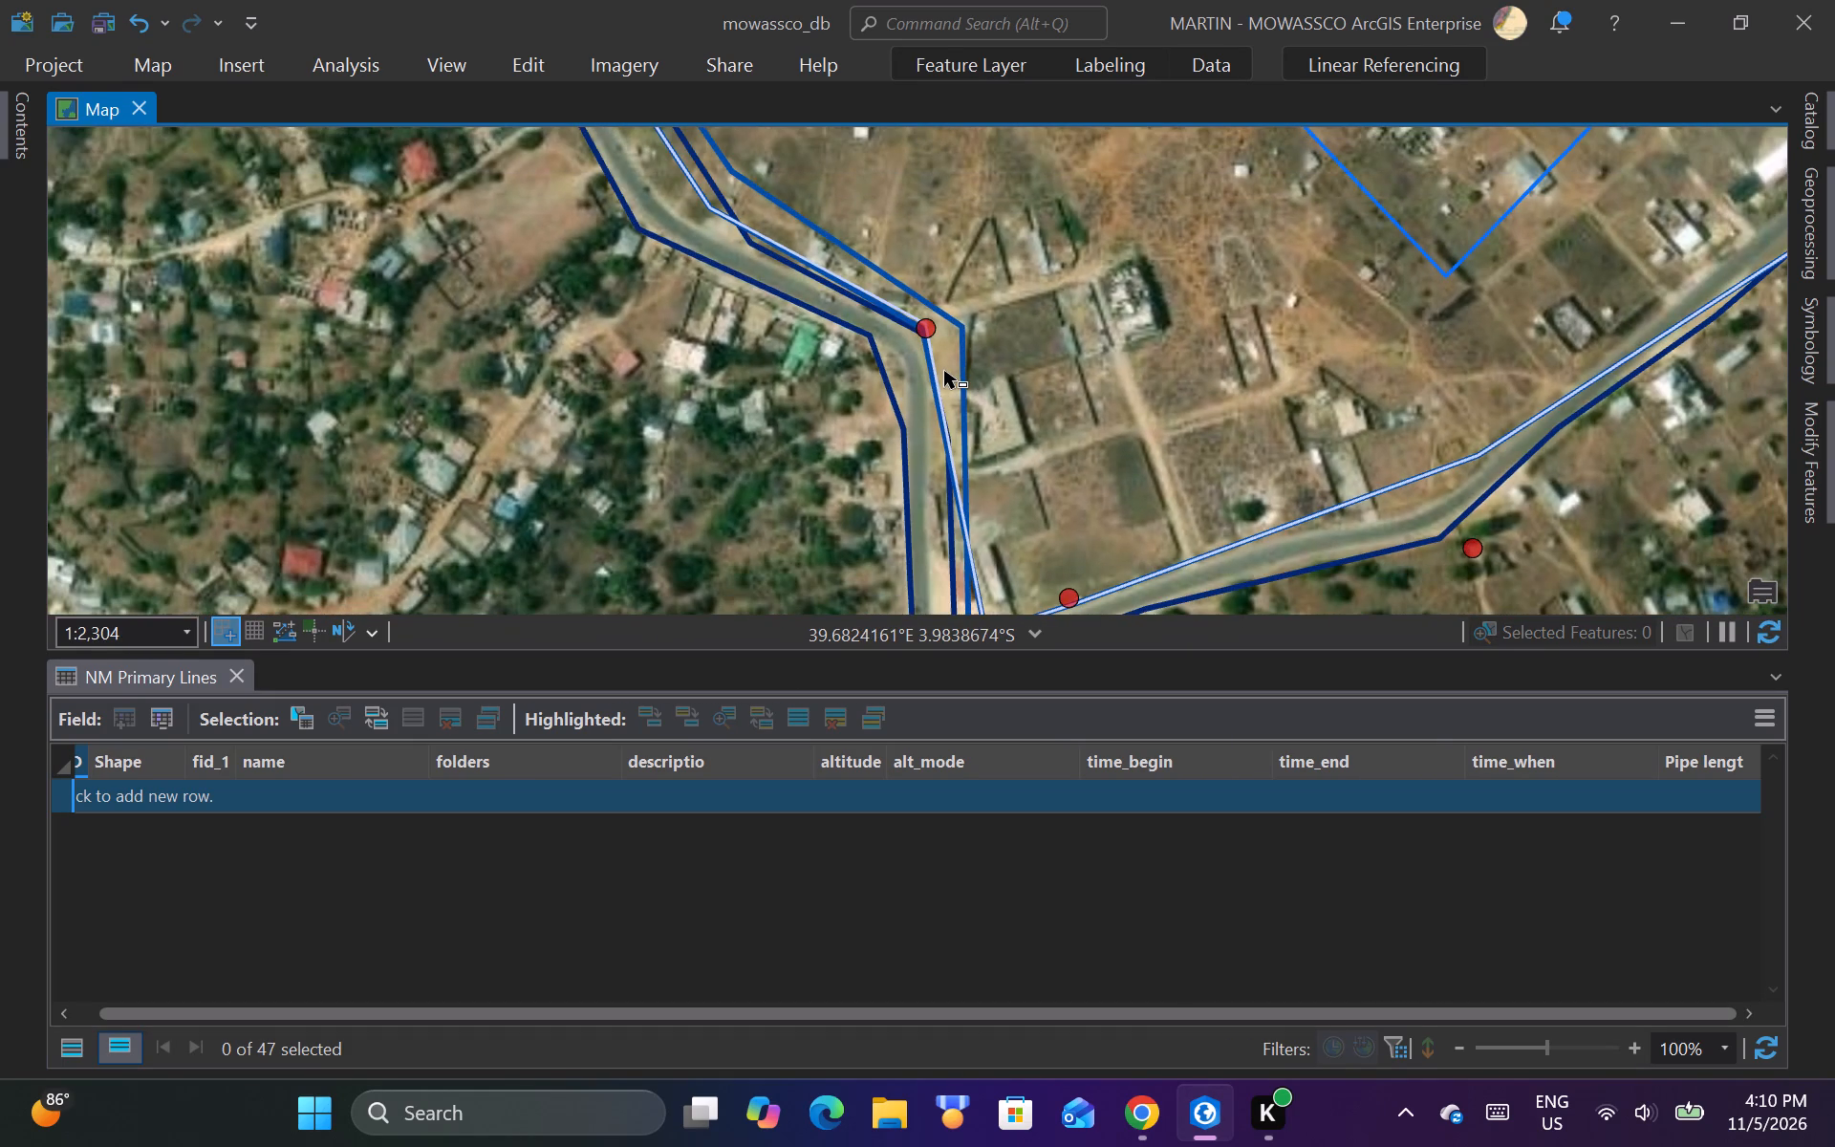
scroll(937, 386, up, 1)
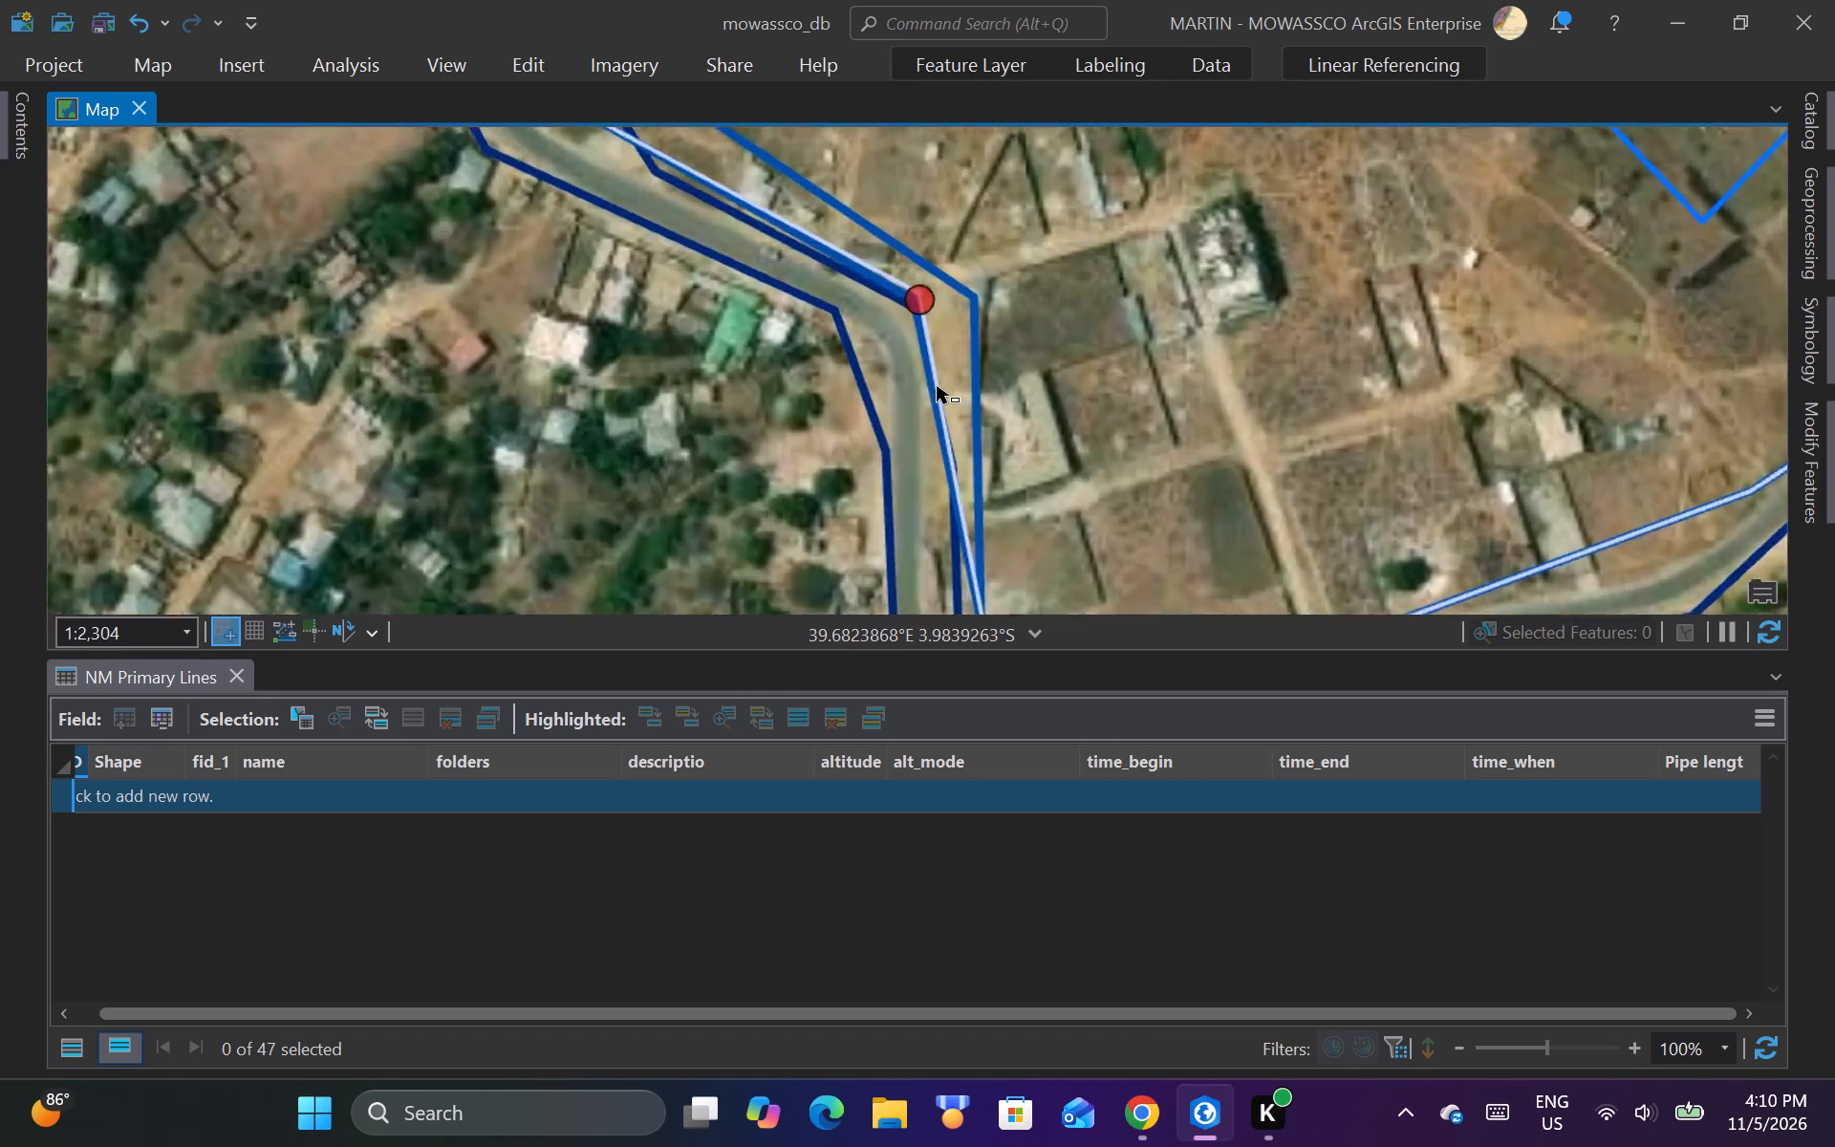
scroll(937, 386, up, 2)
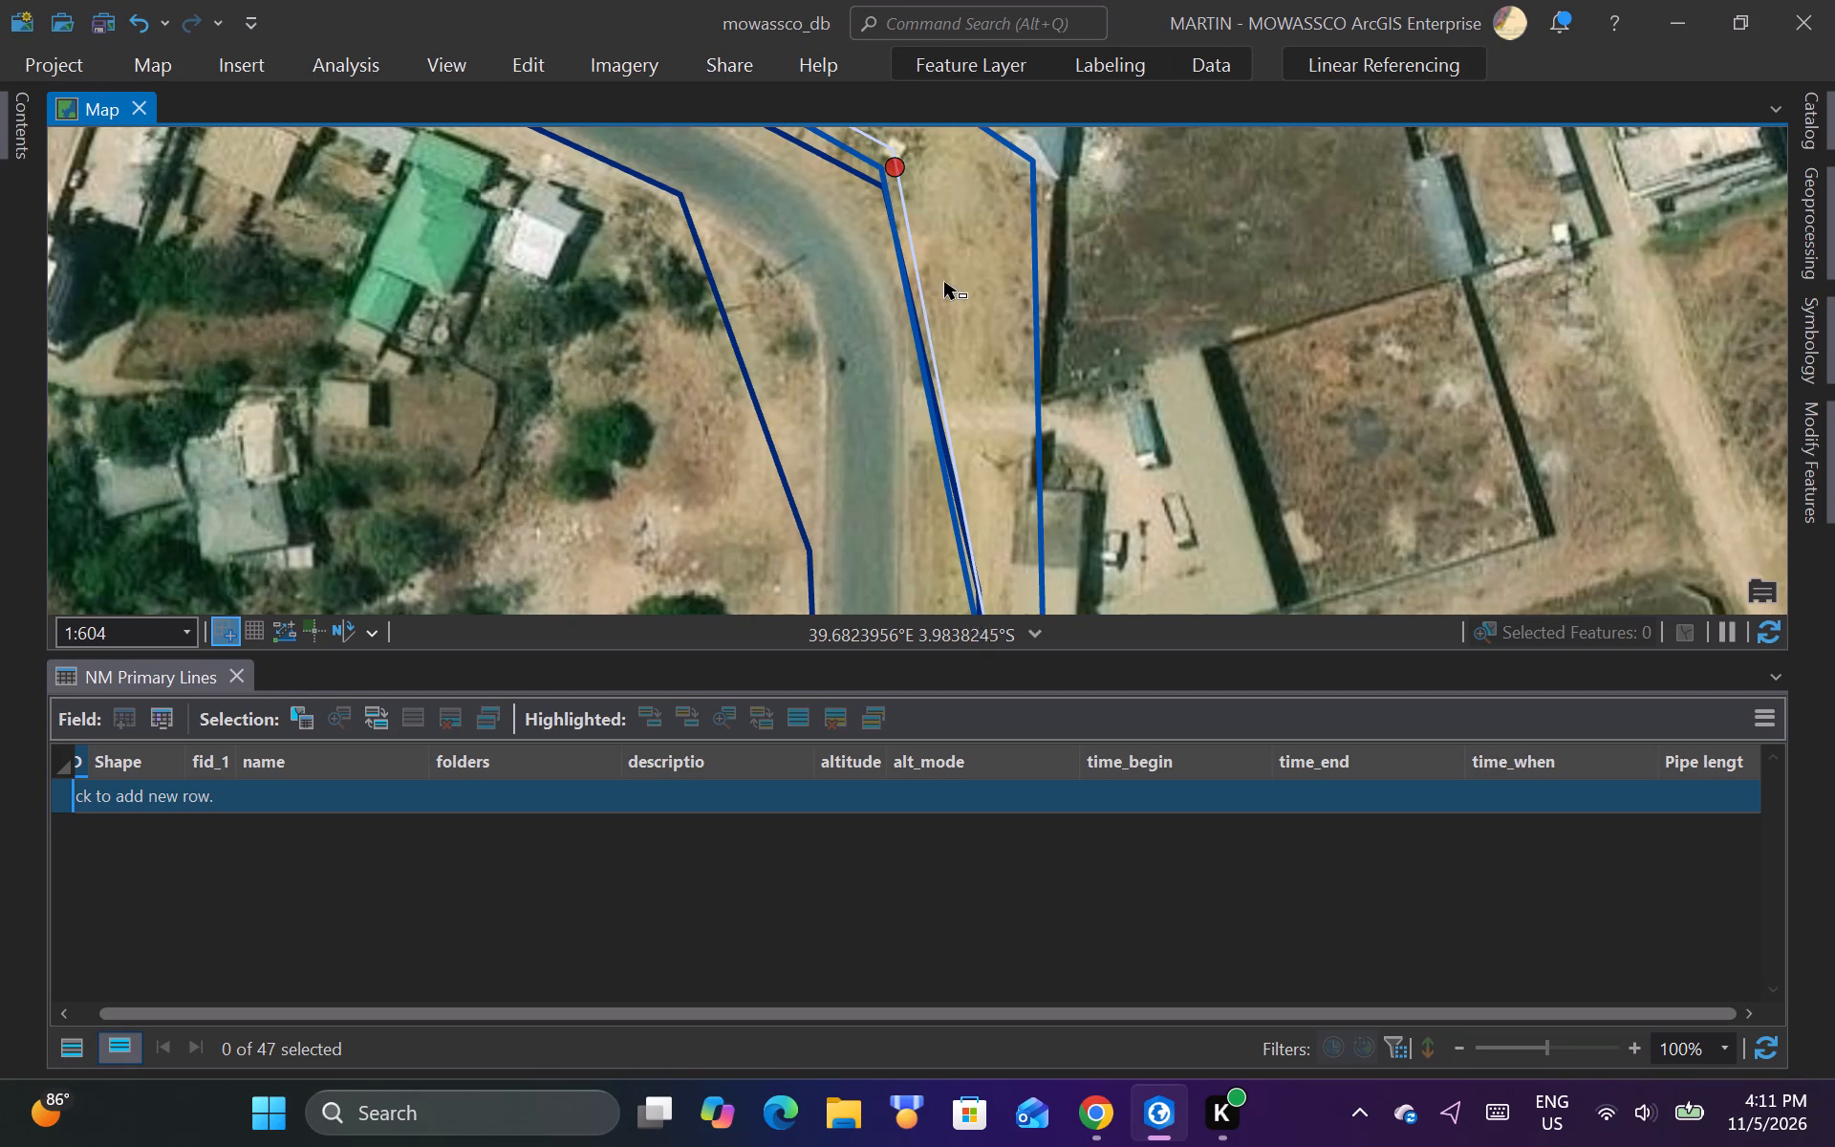
scroll(948, 248, down, 2)
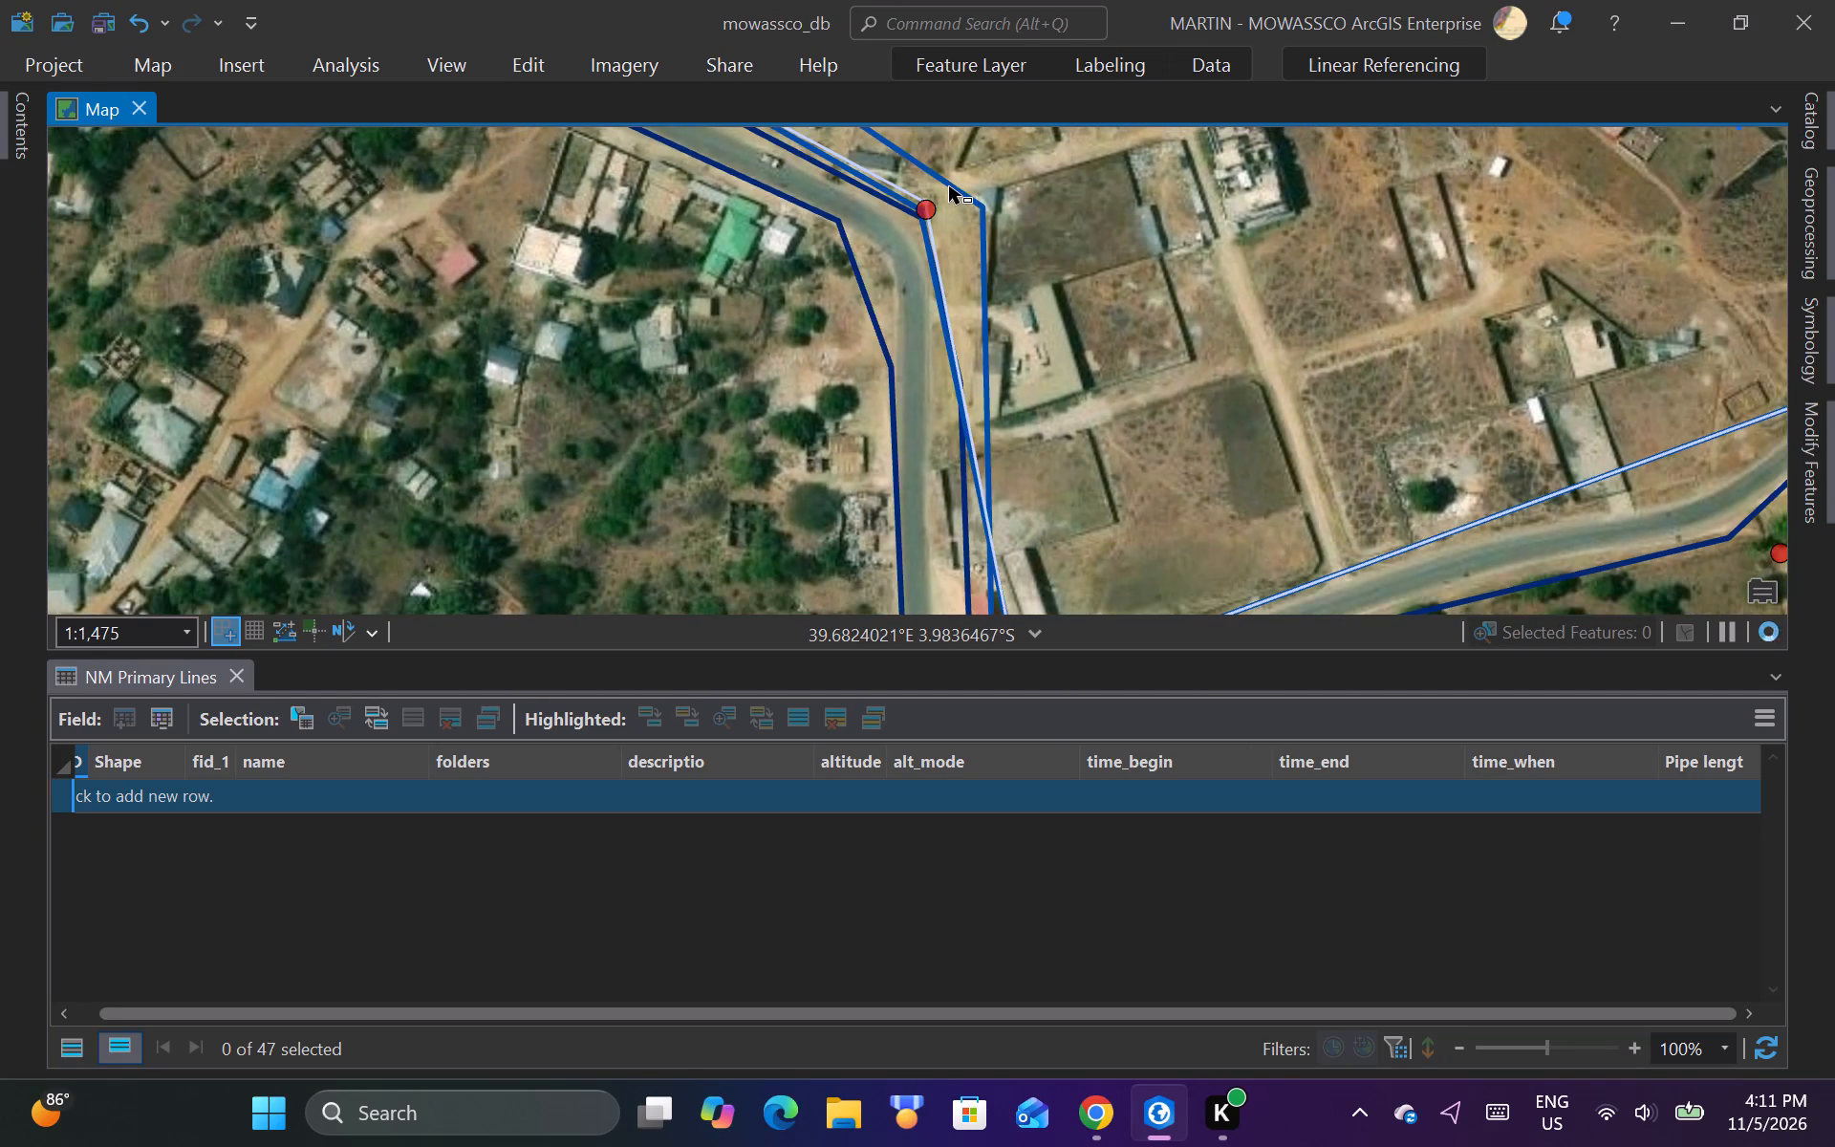
scroll(960, 285, down, 2)
scroll(996, 408, up, 1)
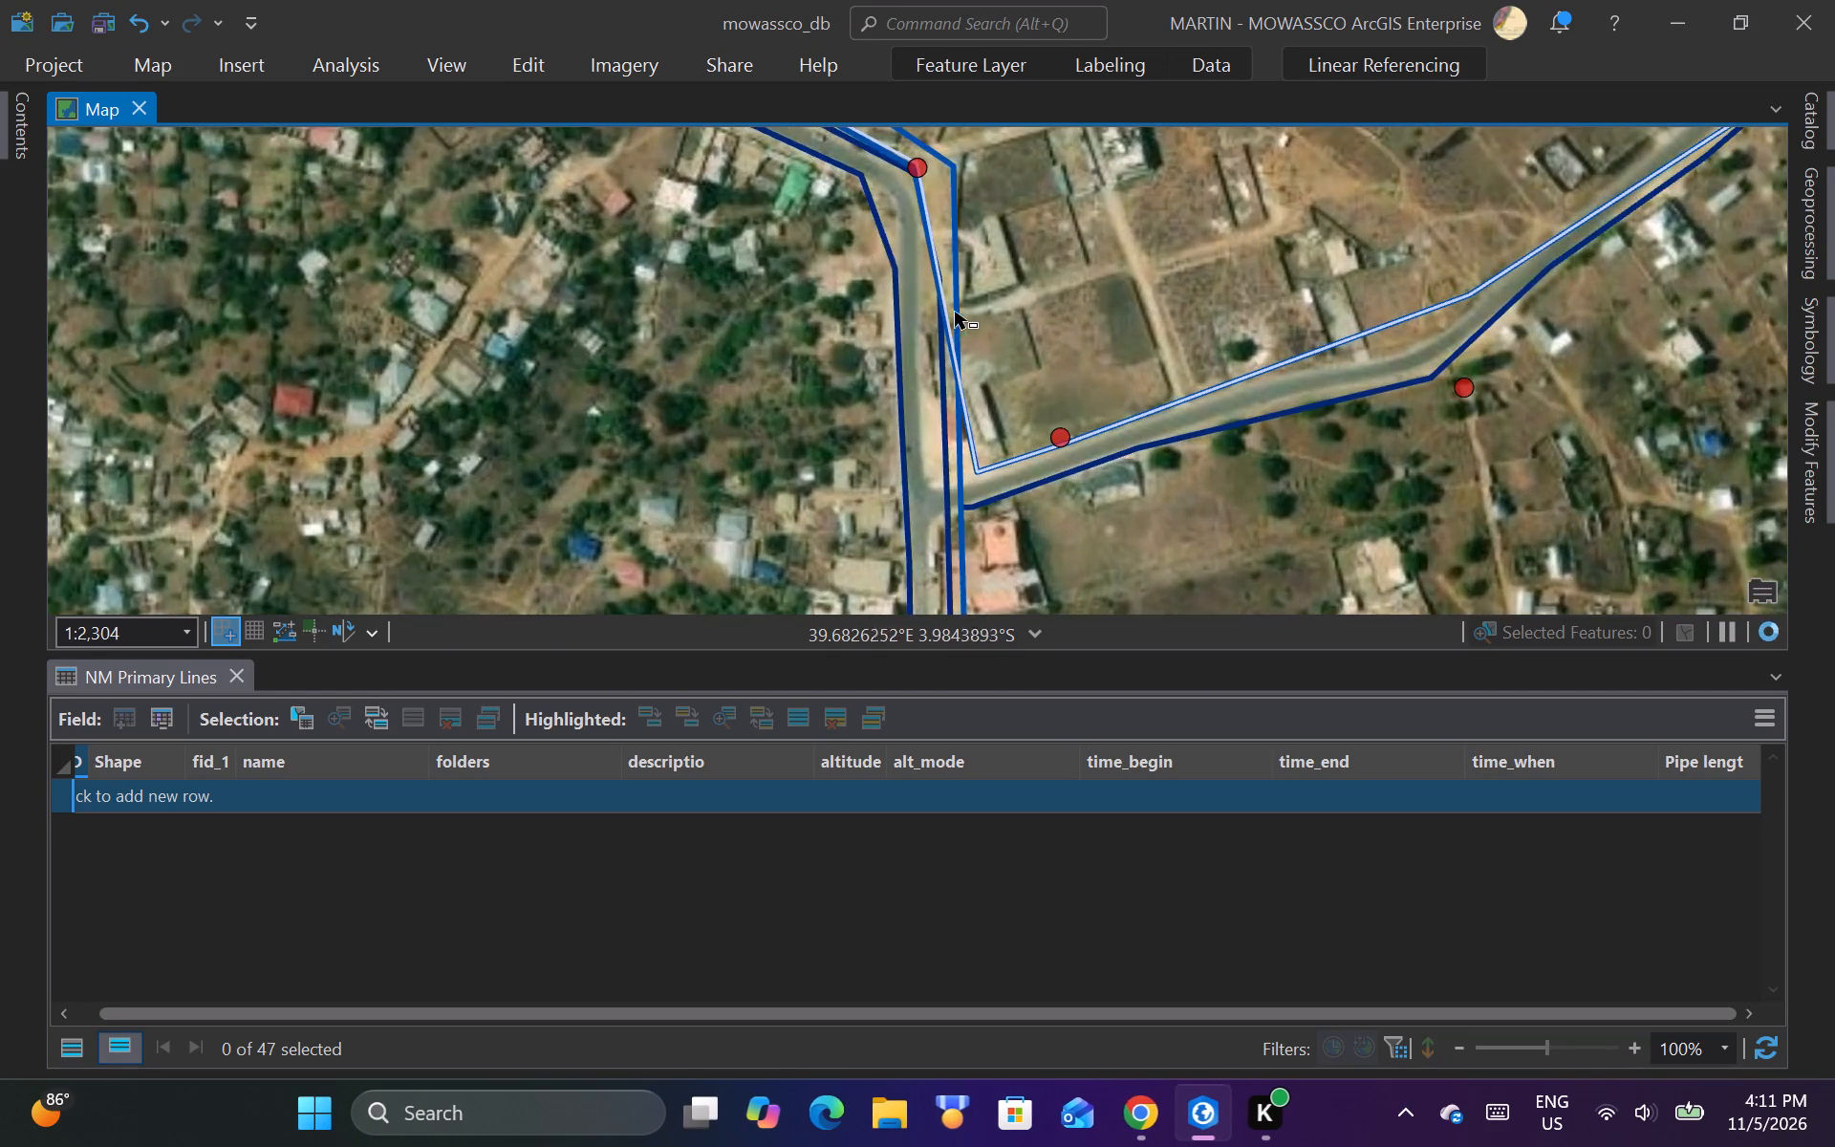
scroll(950, 295, up, 3)
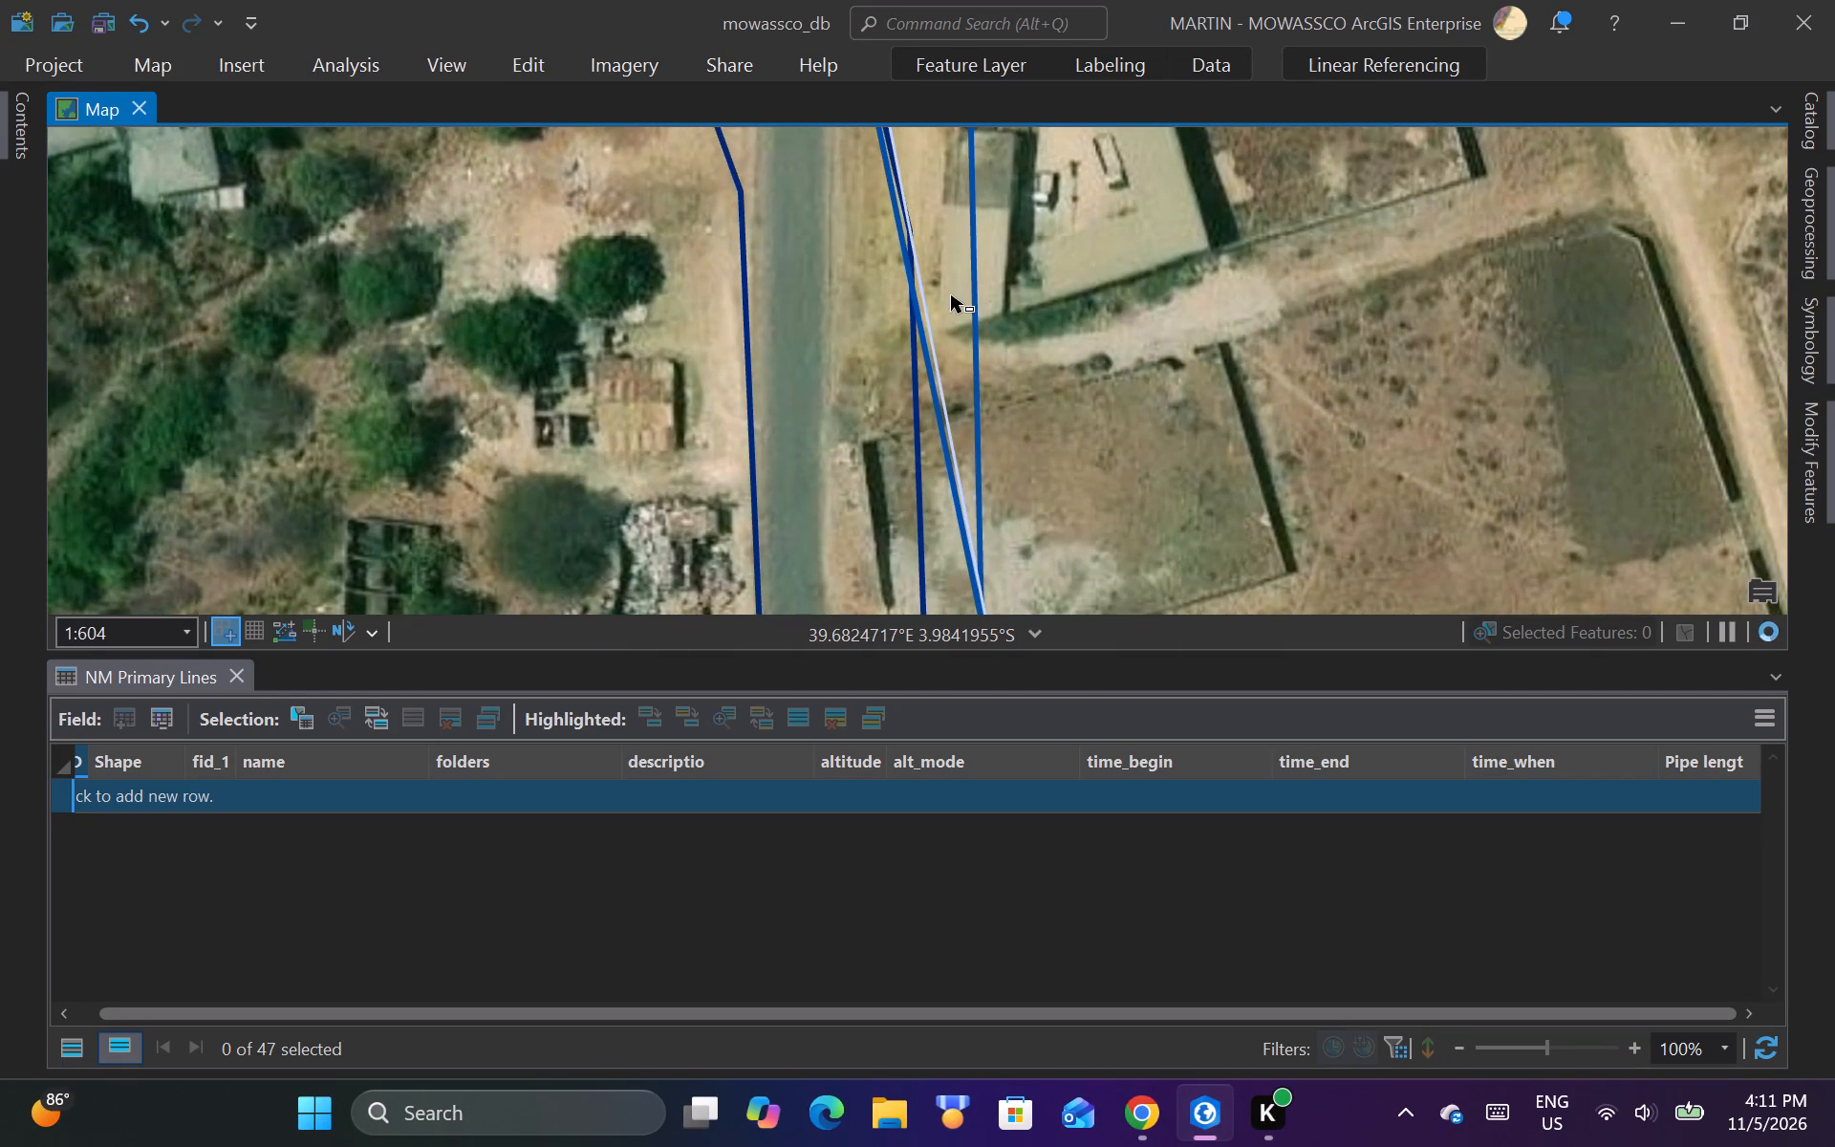
scroll(957, 310, down, 2)
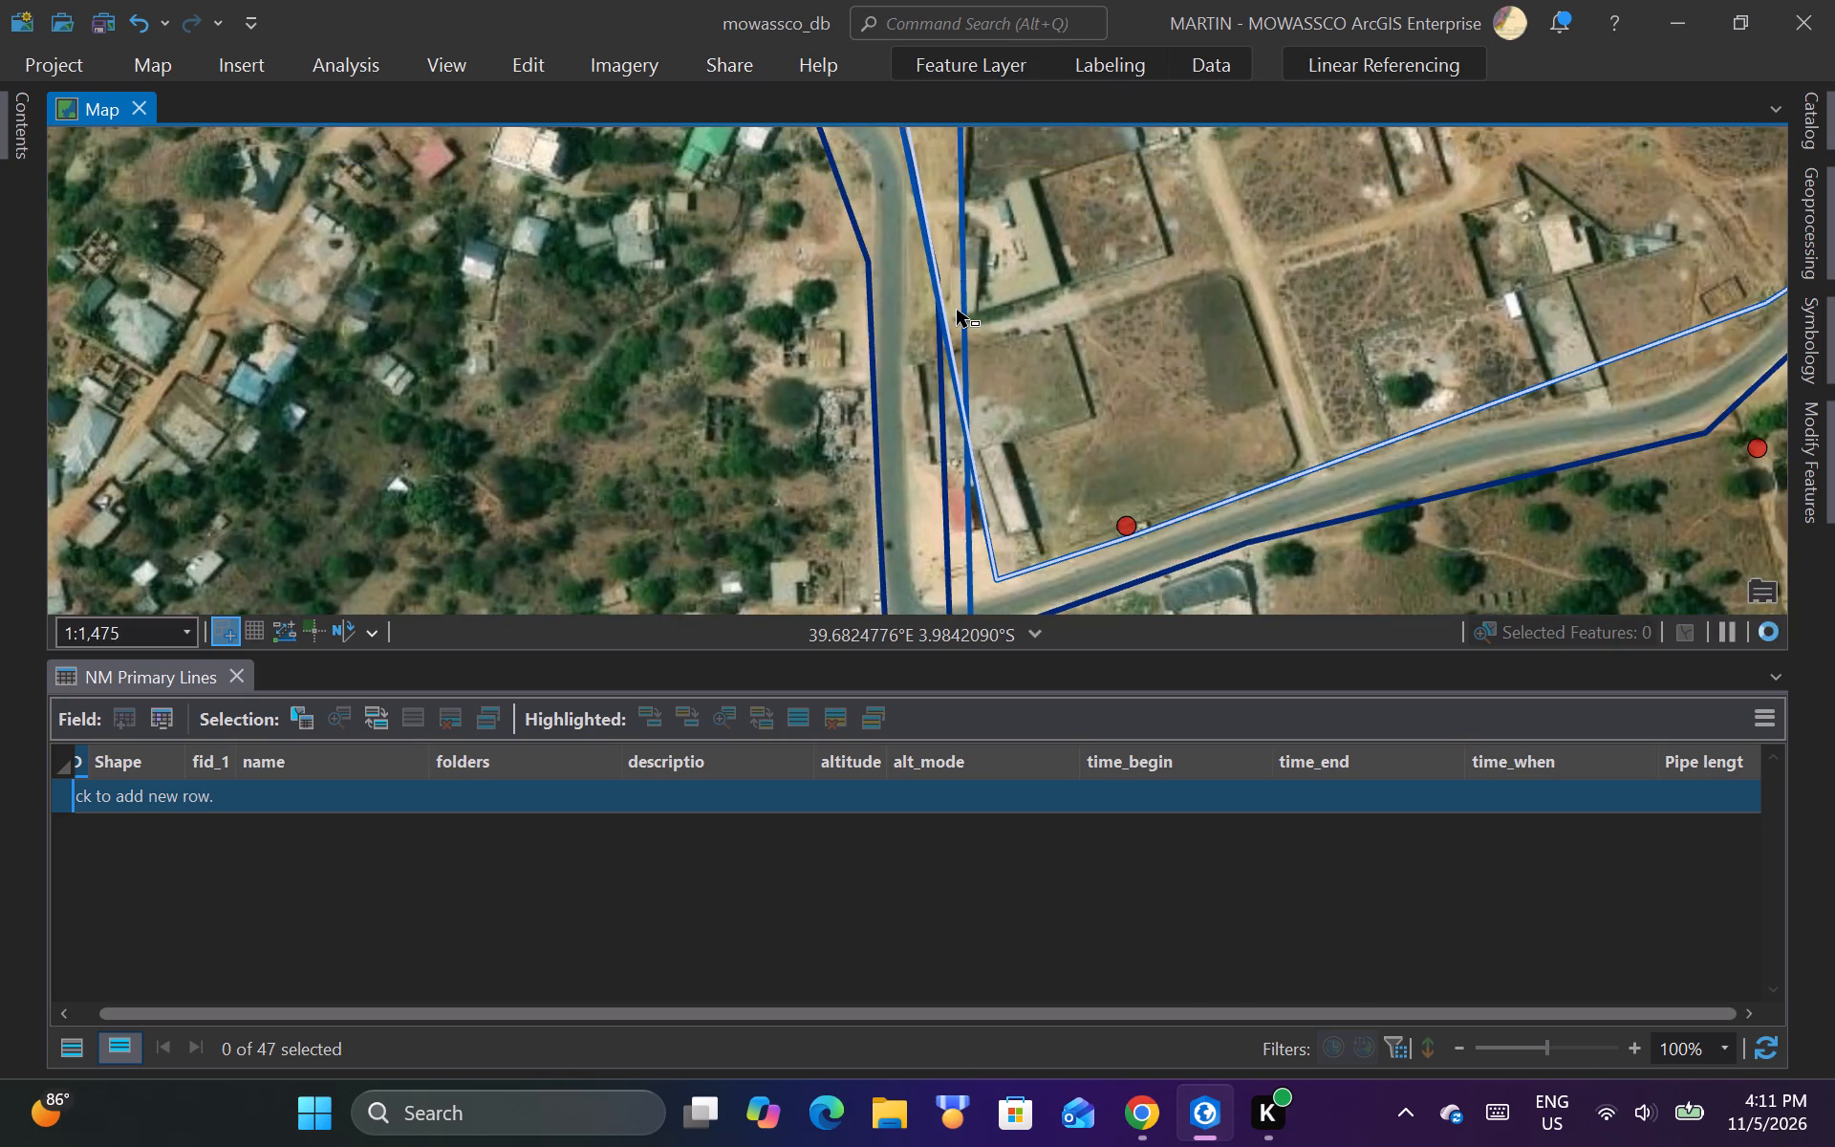
scroll(957, 310, down, 1)
scroll(979, 314, up, 2)
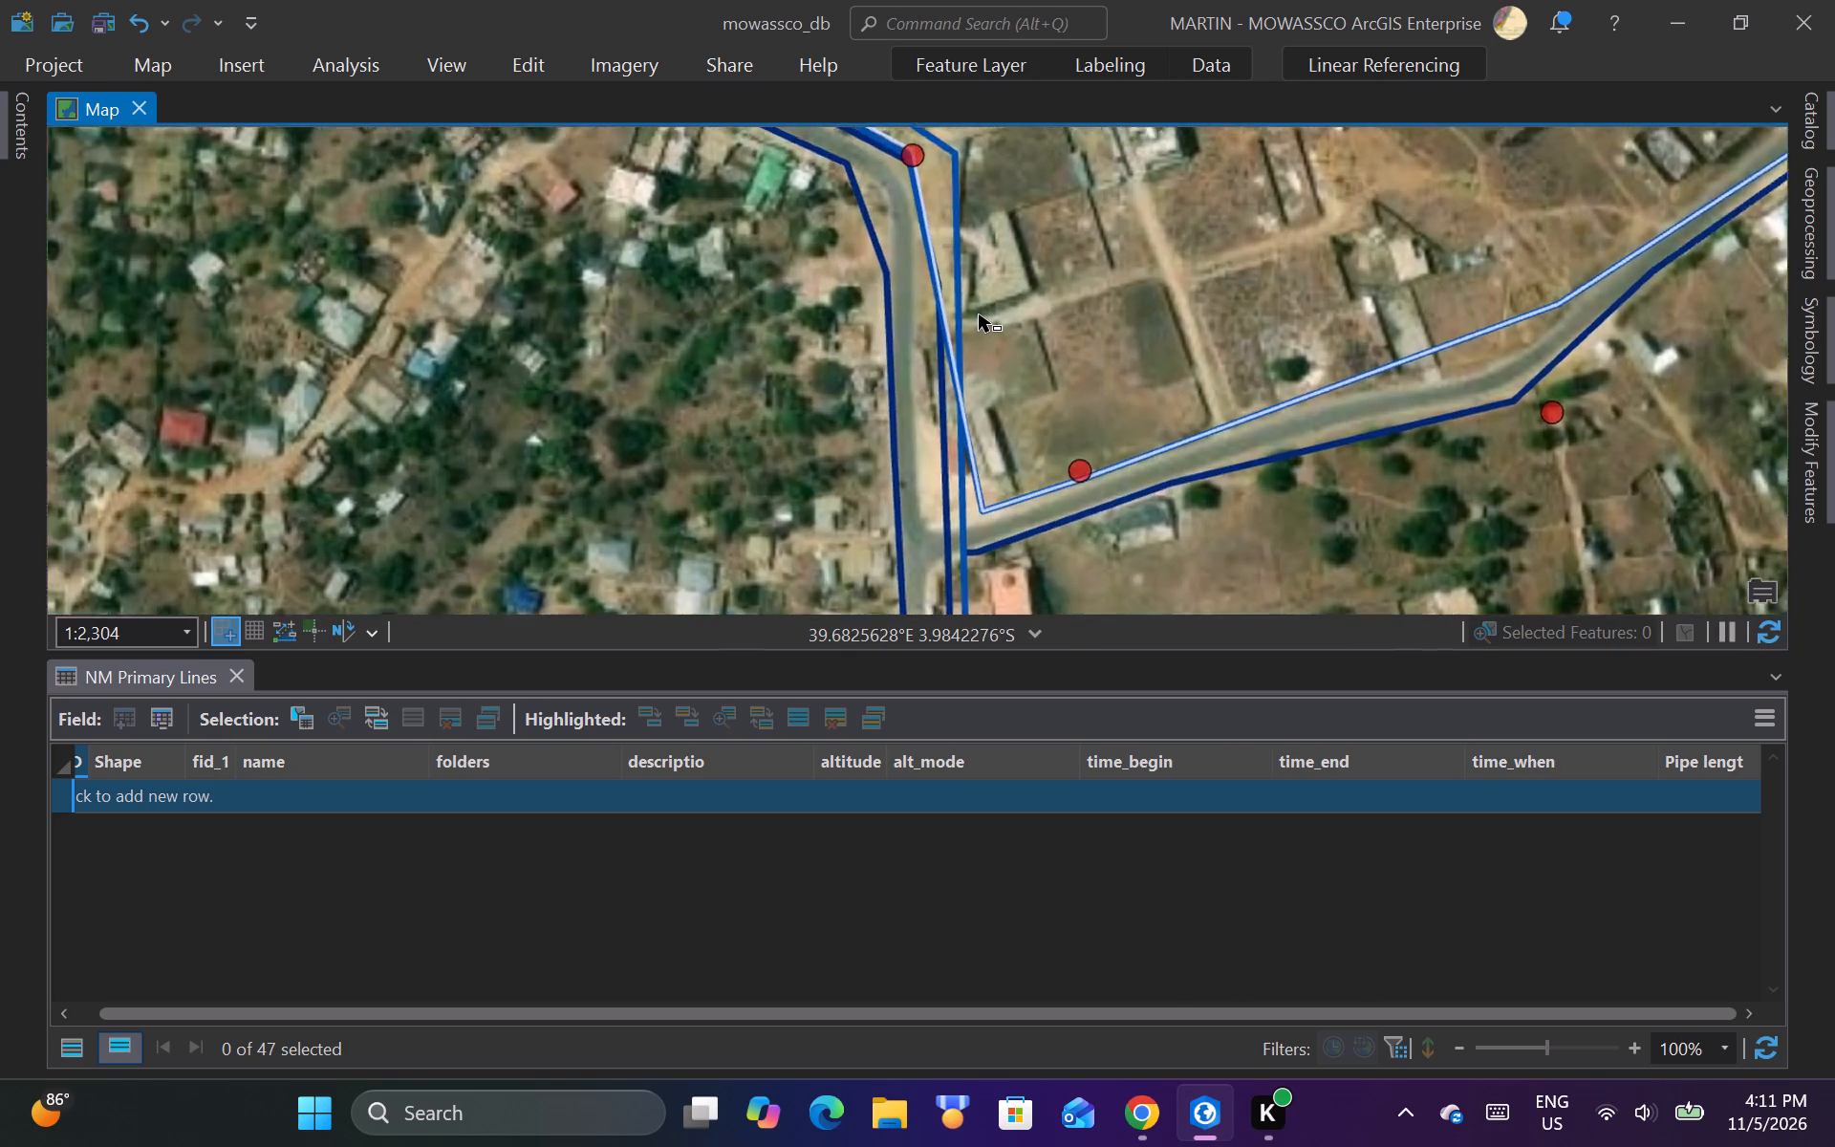
scroll(919, 248, up, 1)
scroll(908, 216, down, 3)
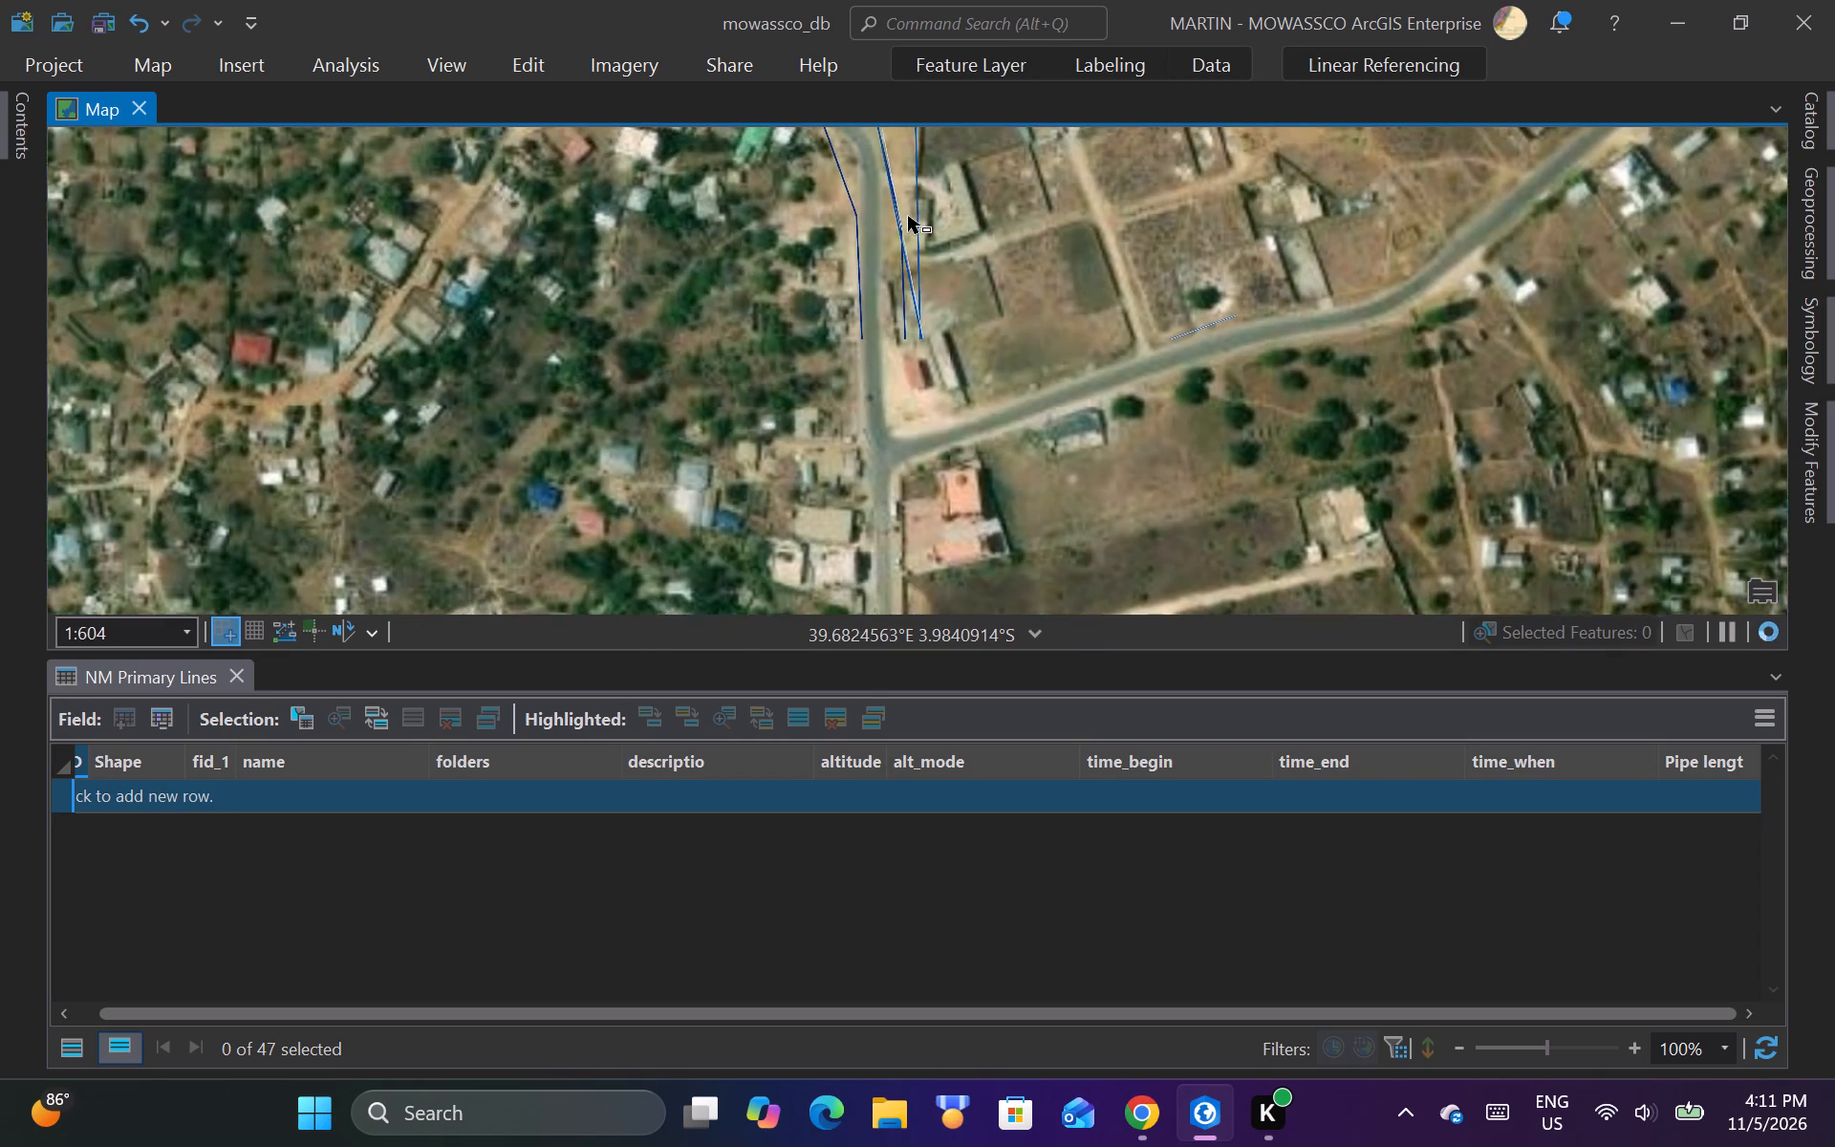
Shift ruto_line's corner vertex at the T-junction slightly north-northeast, away from the road edge.
scroll(941, 435, up, 3)
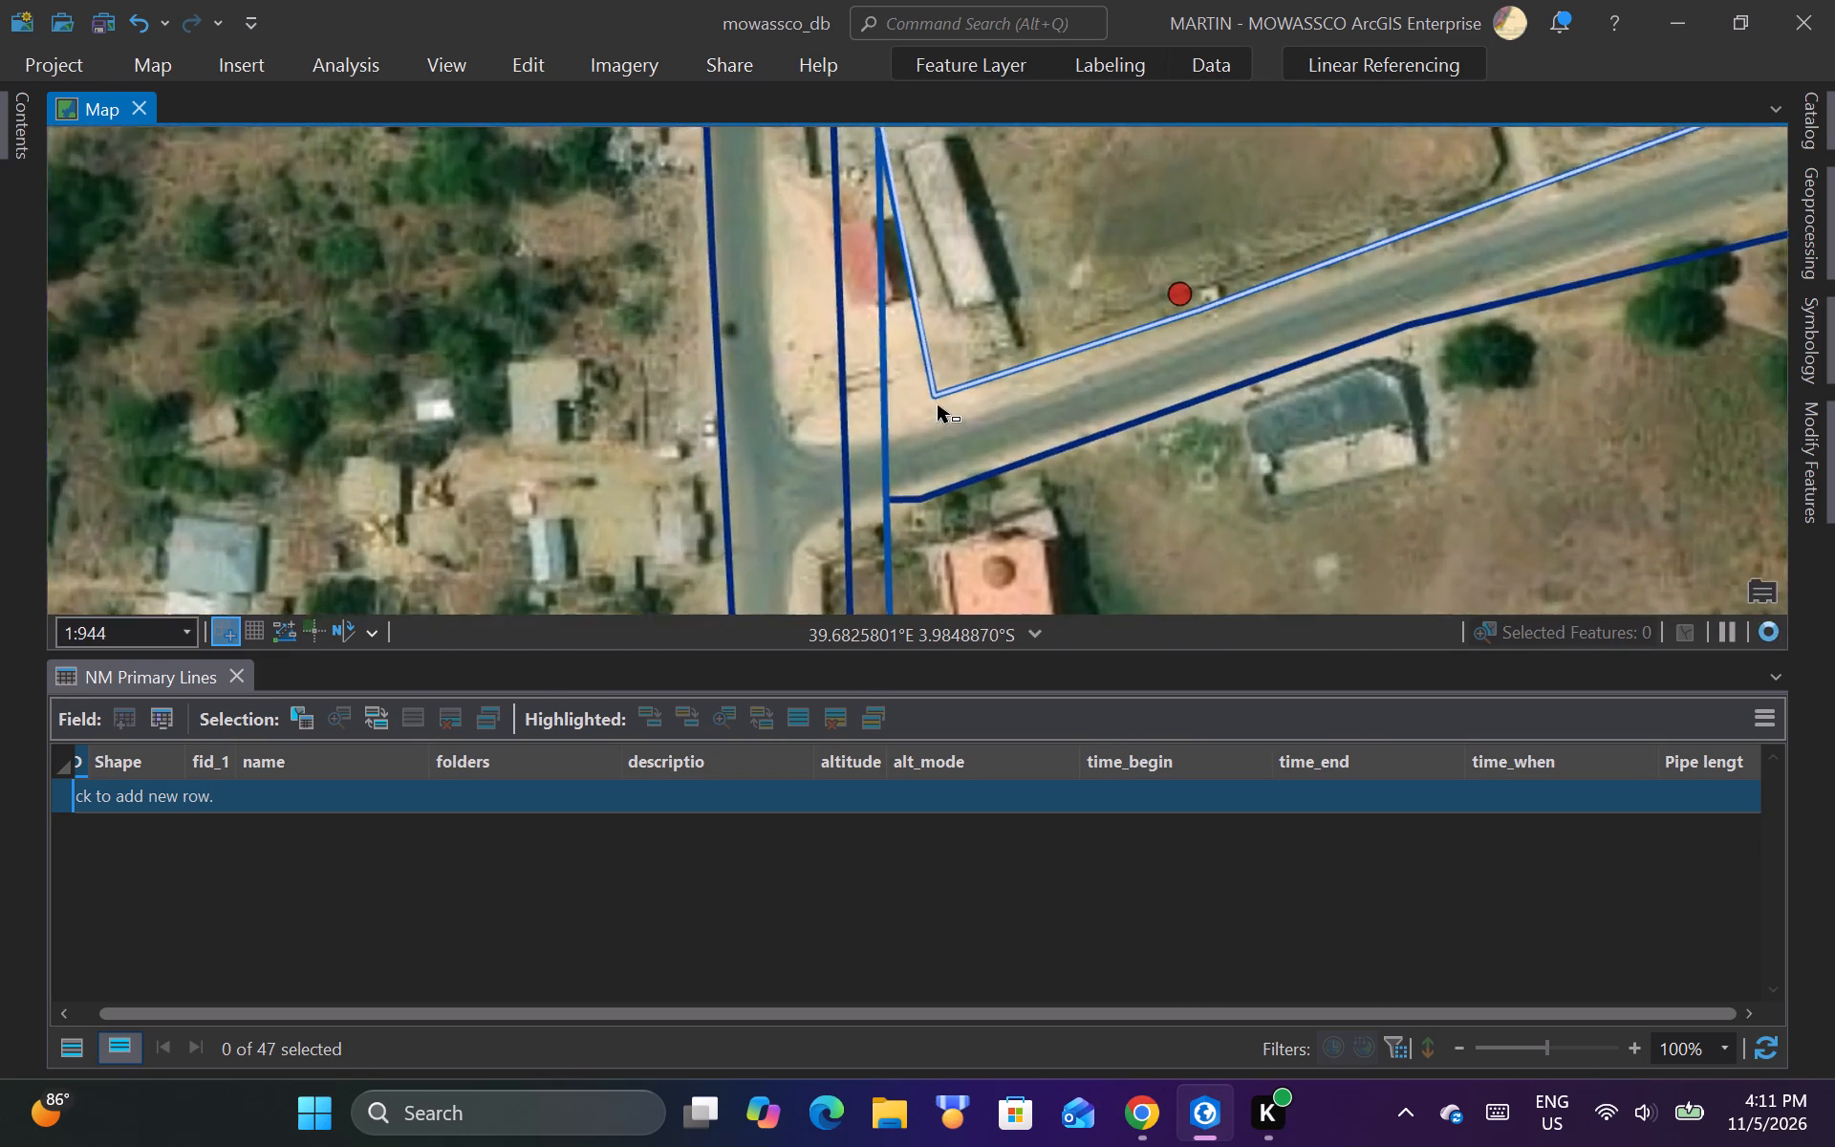
scroll(938, 405, up, 1)
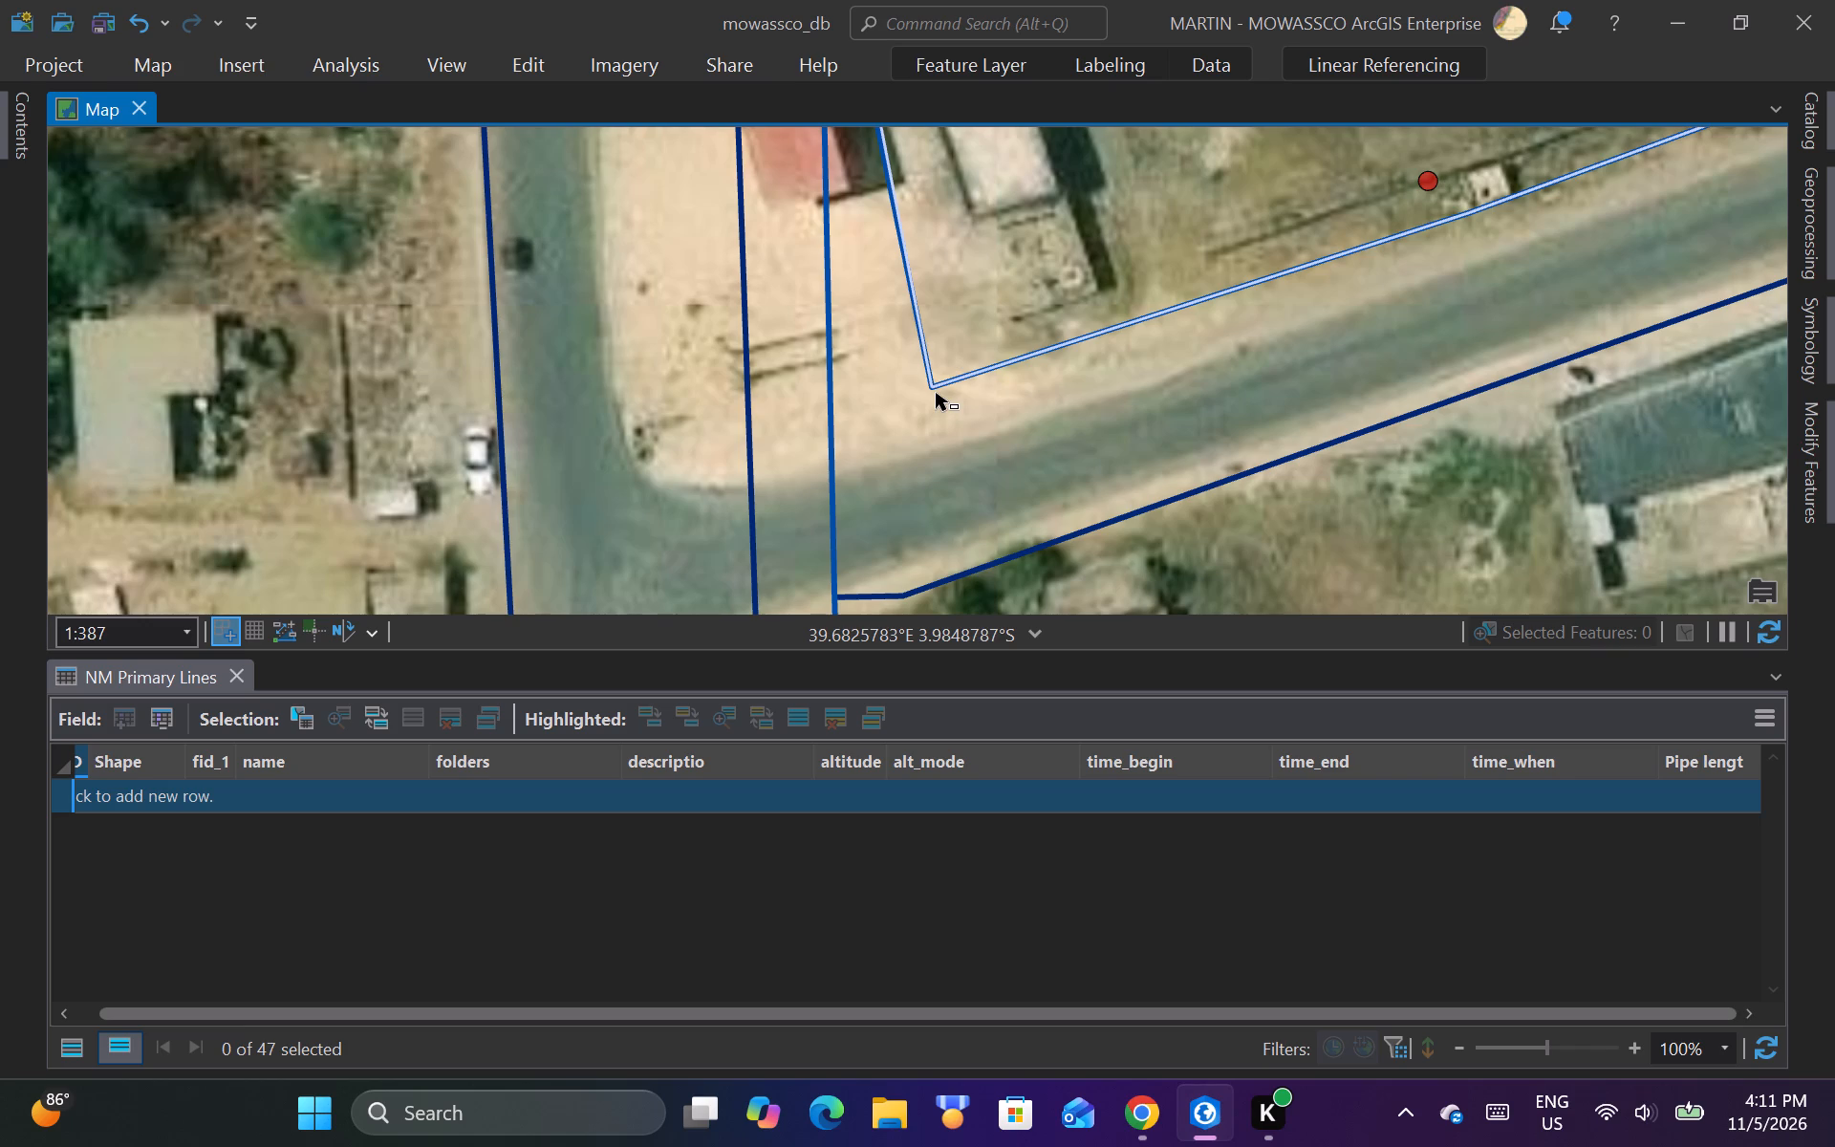
click(935, 386)
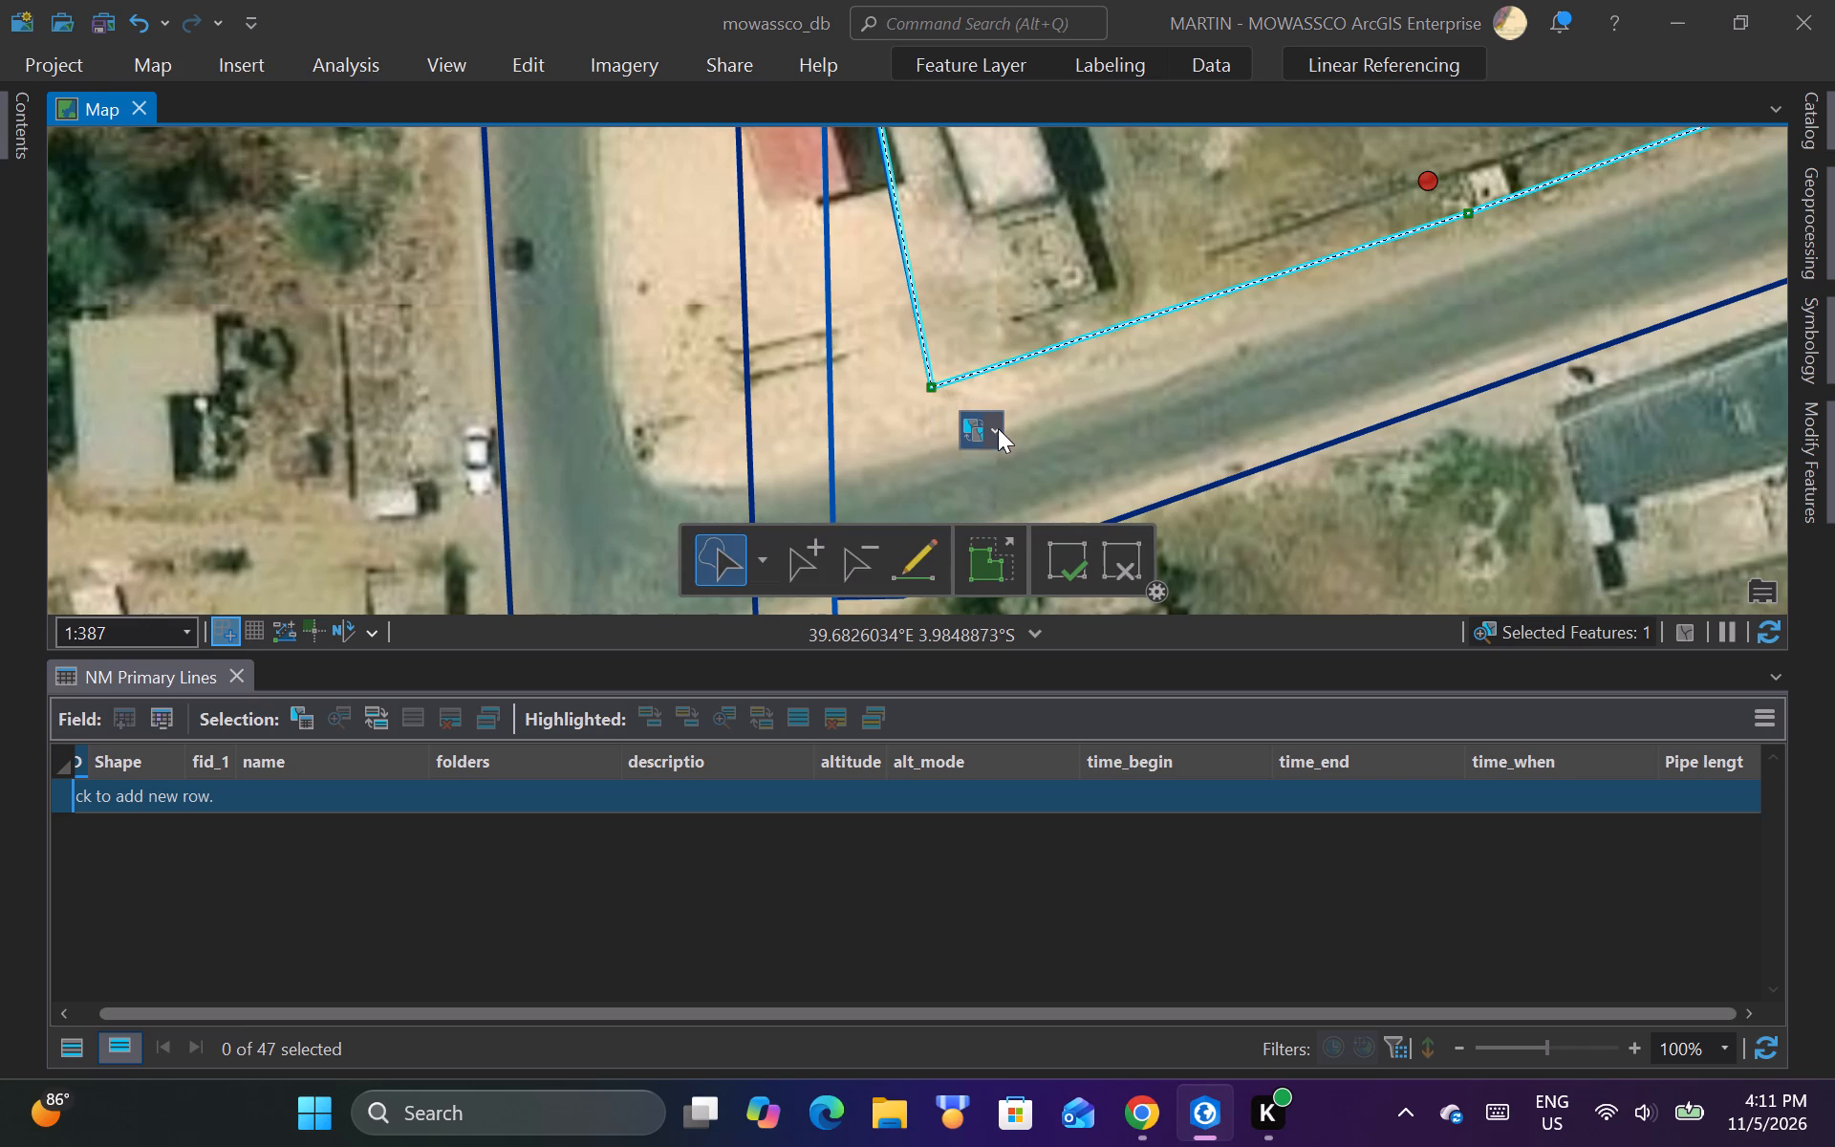
click(998, 428)
click(846, 556)
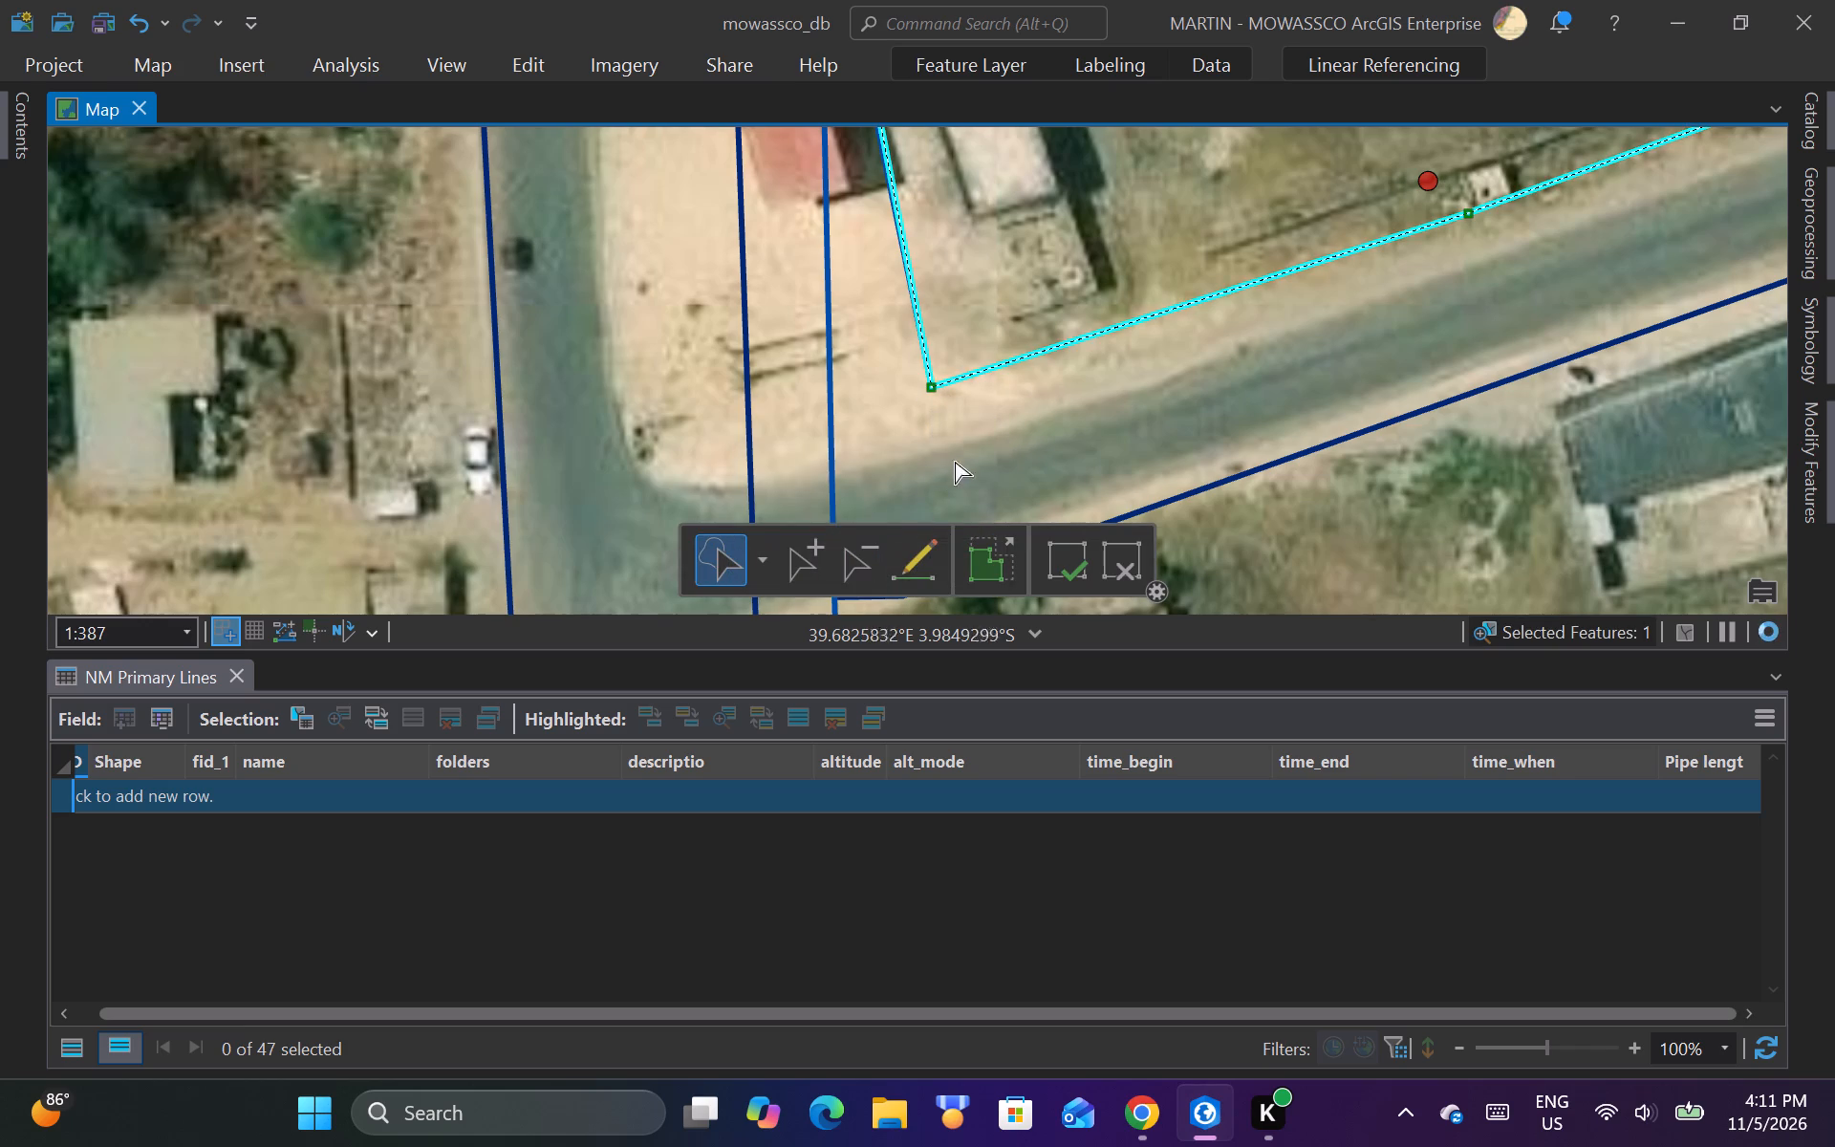
scroll(975, 370, up, 1)
scroll(942, 404, down, 1)
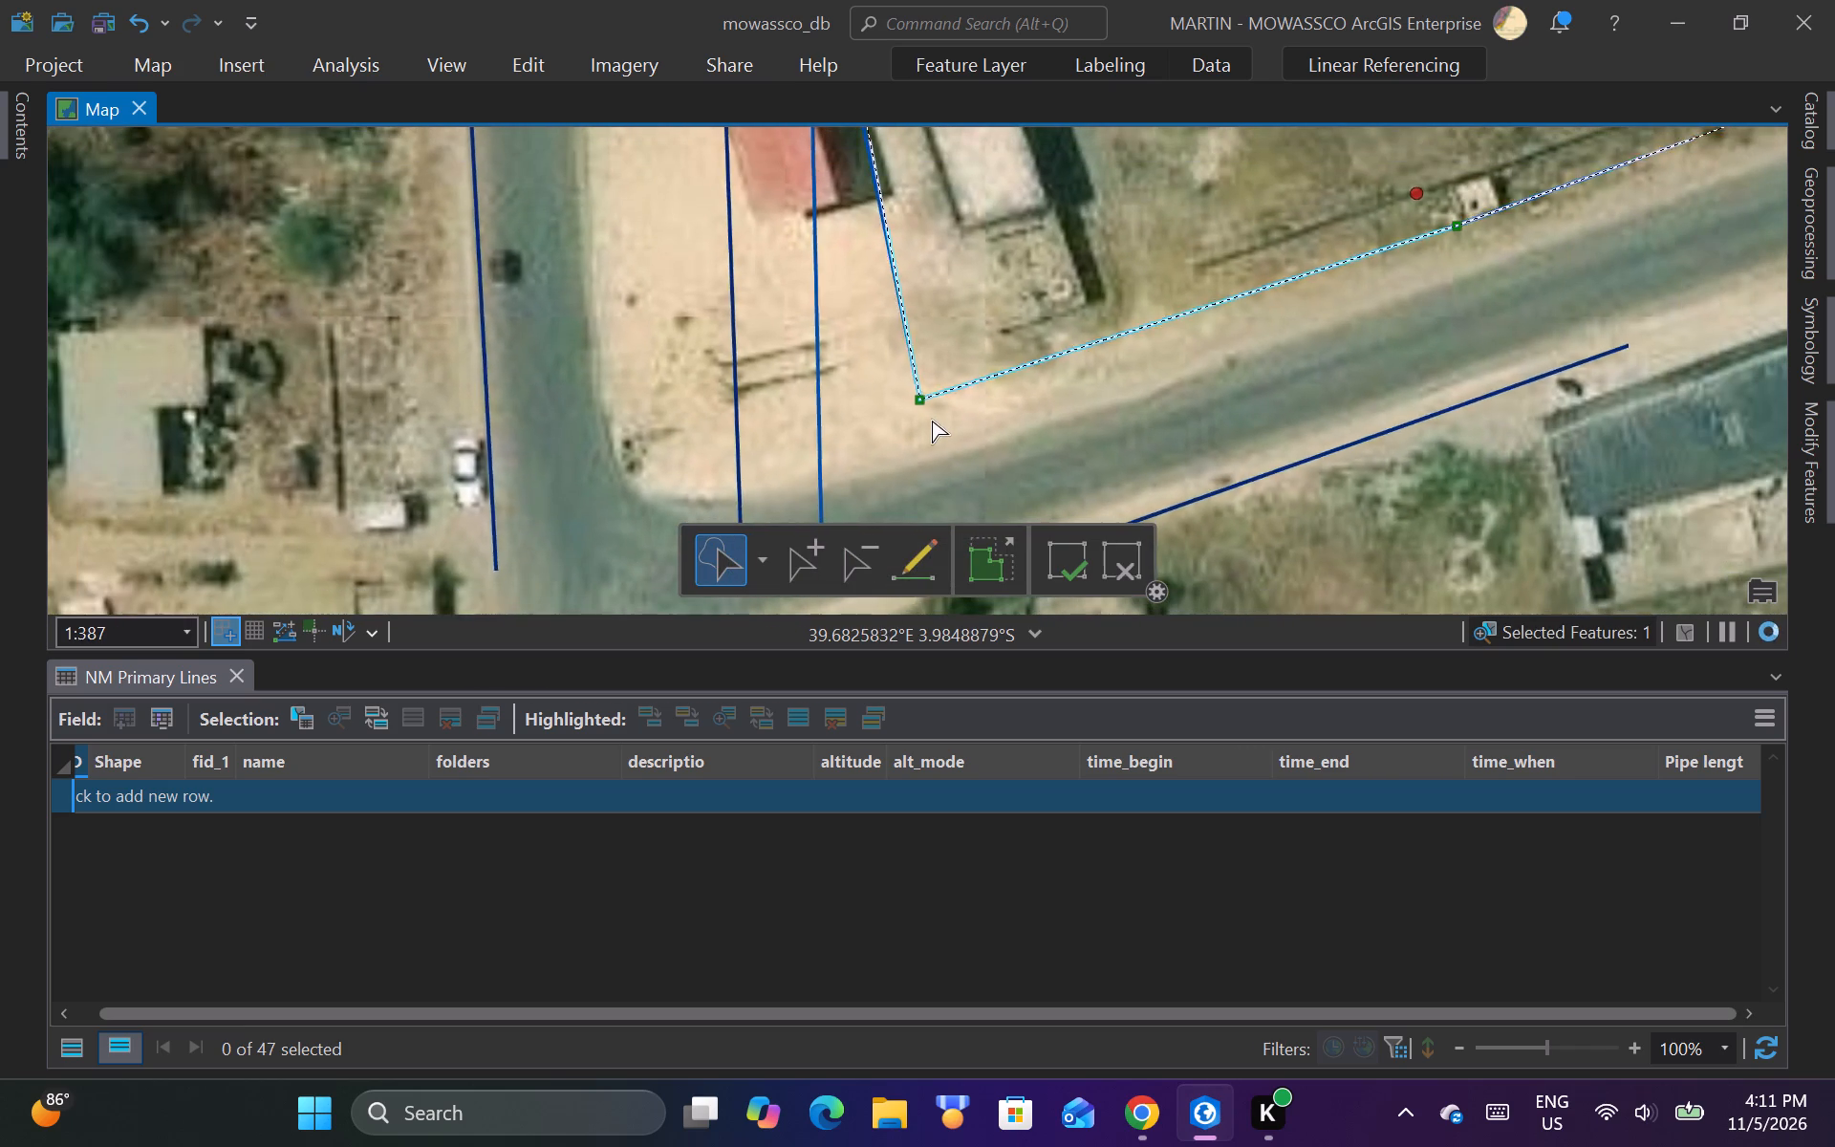
click(916, 399)
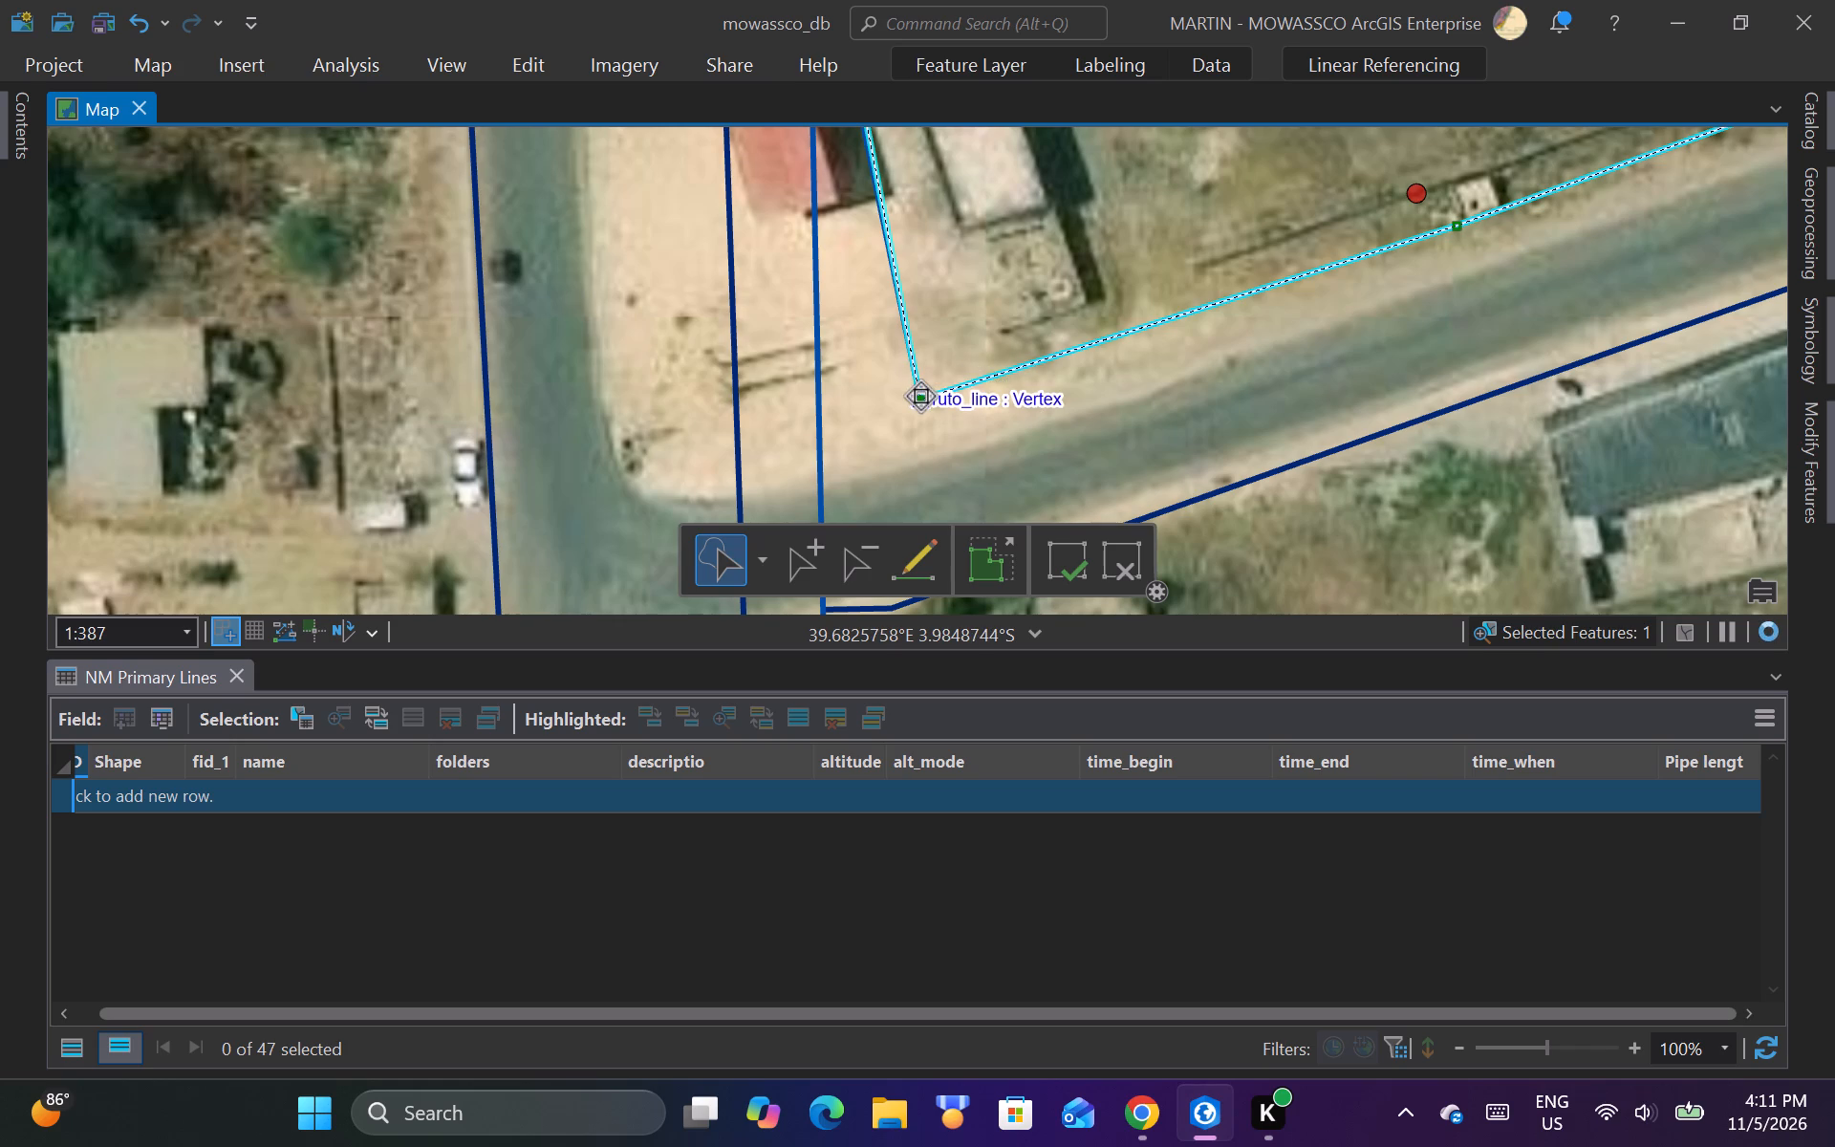
drag(920, 397, 936, 367)
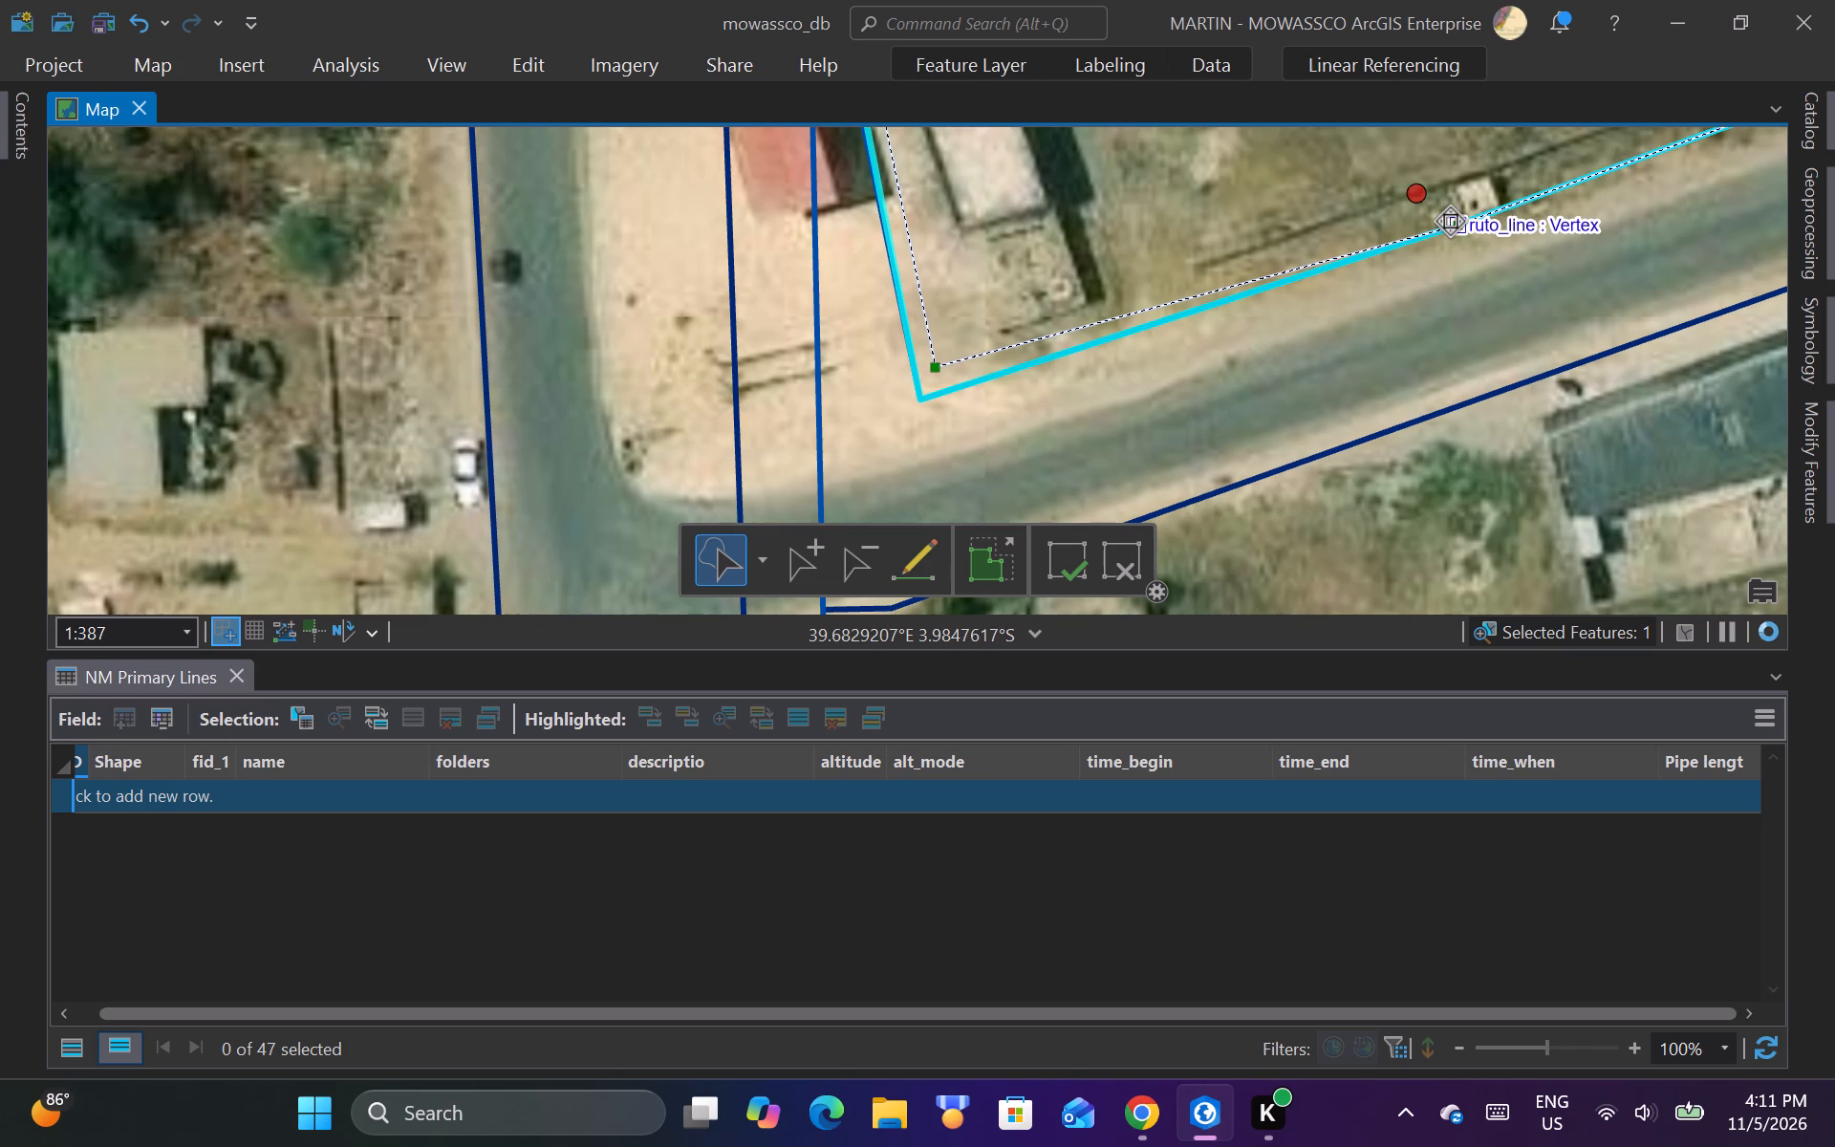
Move ruto_line's vertex beside the red point east of the T-junction slightly north, away from the road, next to the small white structure.
drag(1460, 227, 1462, 215)
drag(1462, 215, 1463, 209)
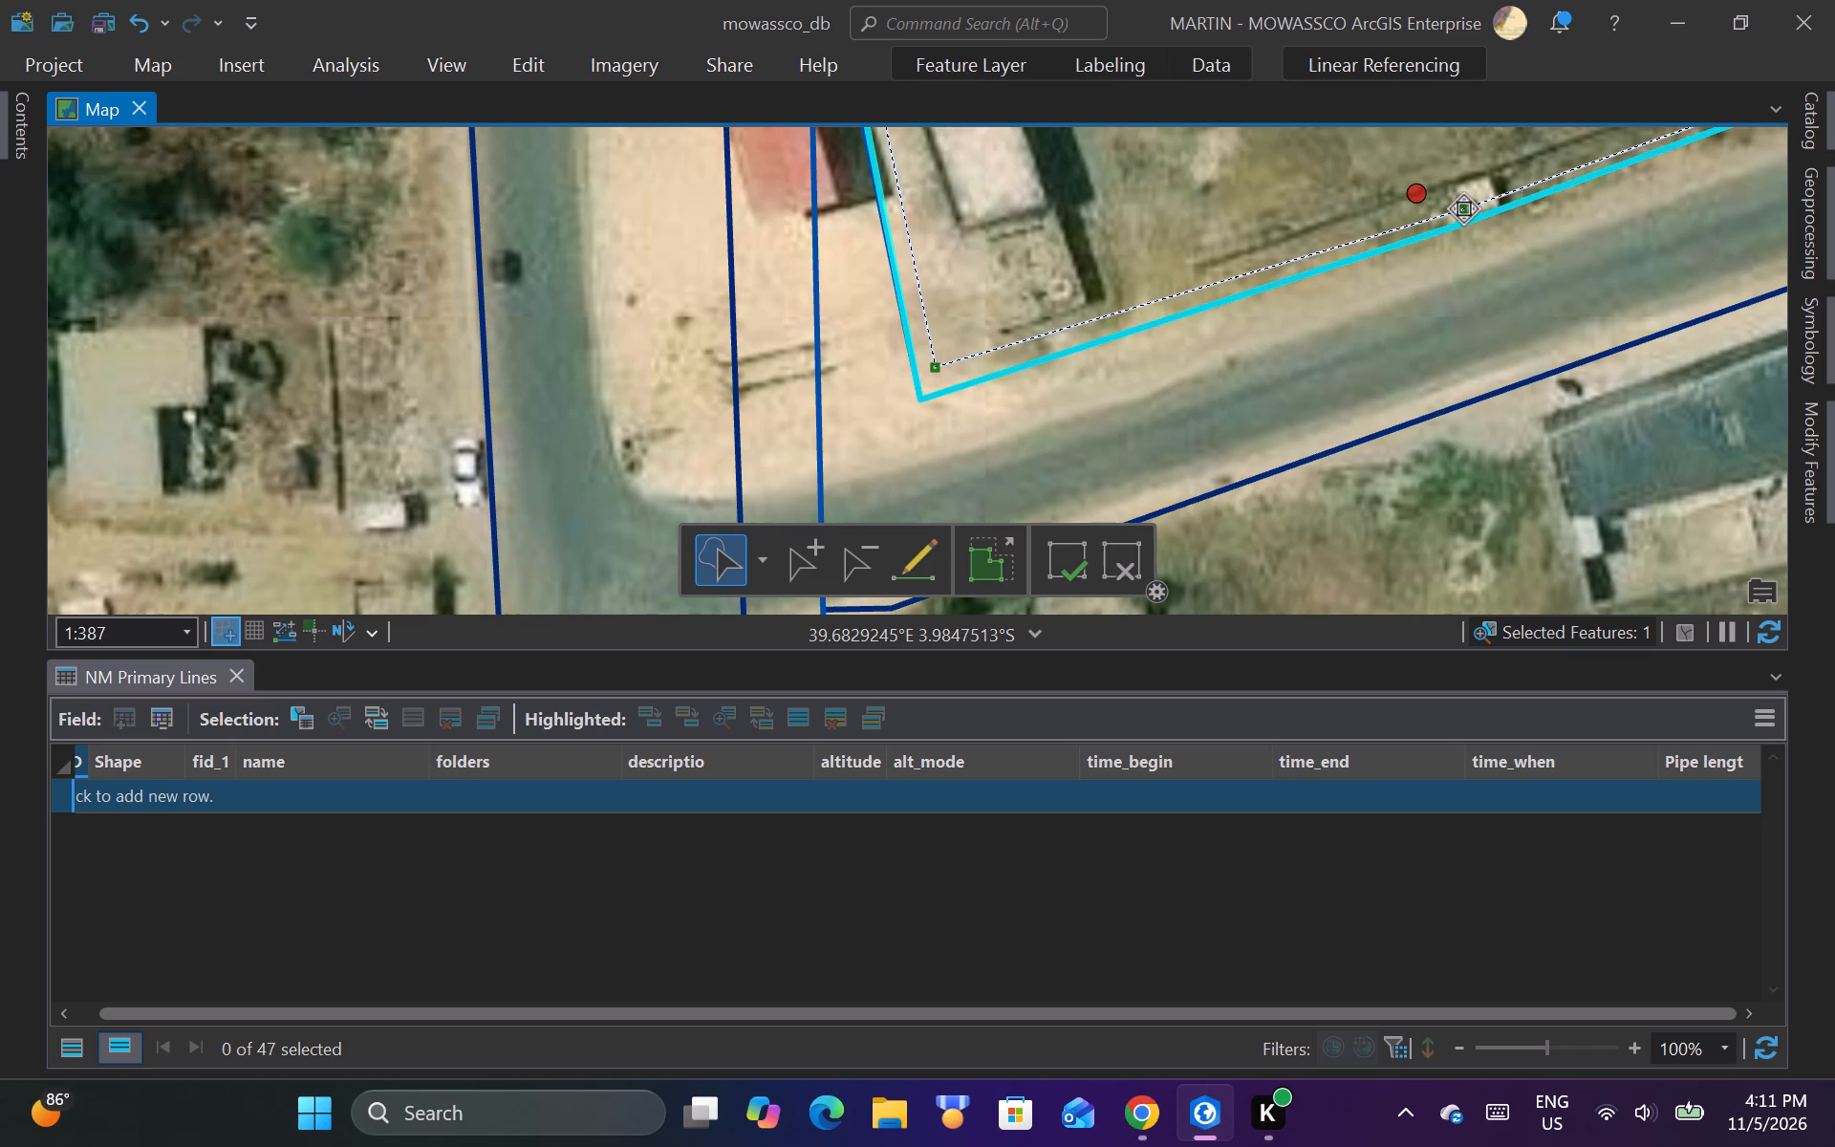
drag(1463, 209, 1458, 204)
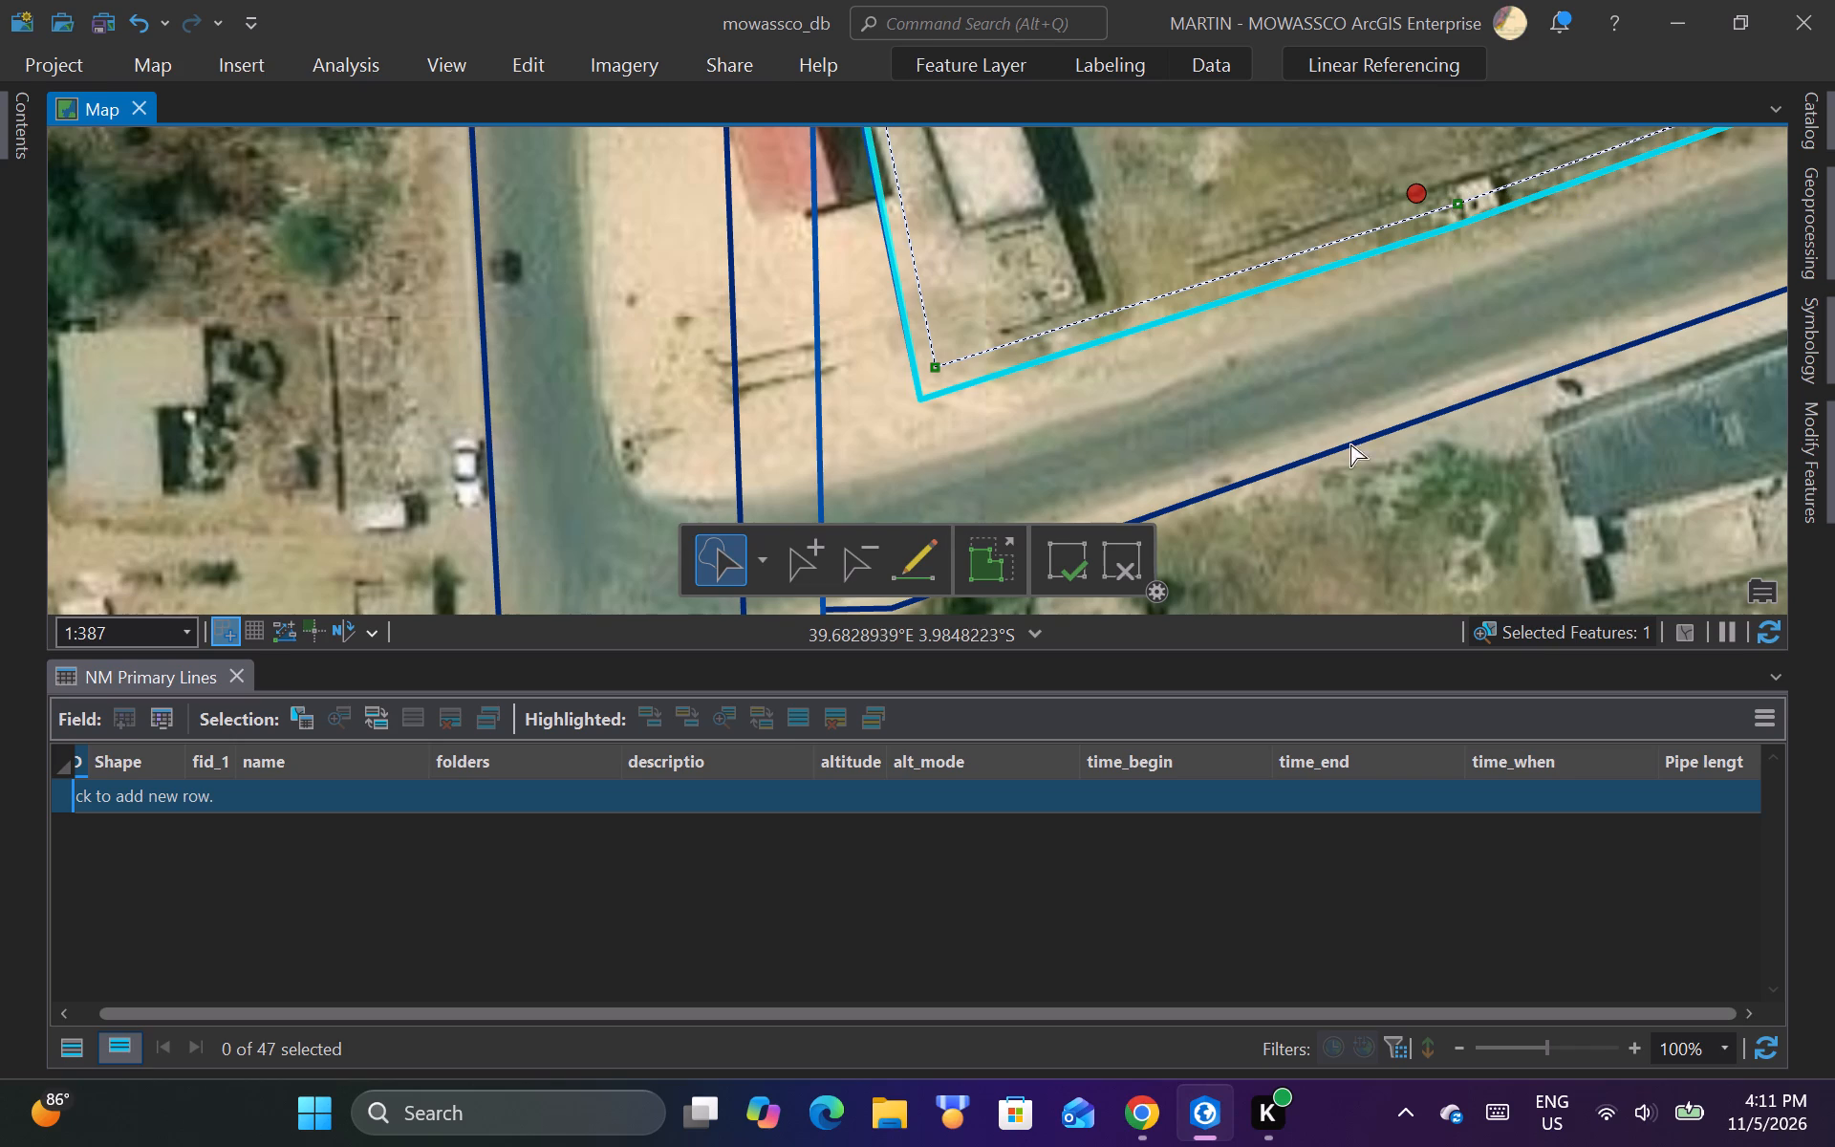
scroll(1157, 503, down, 1)
scroll(996, 469, down, 1)
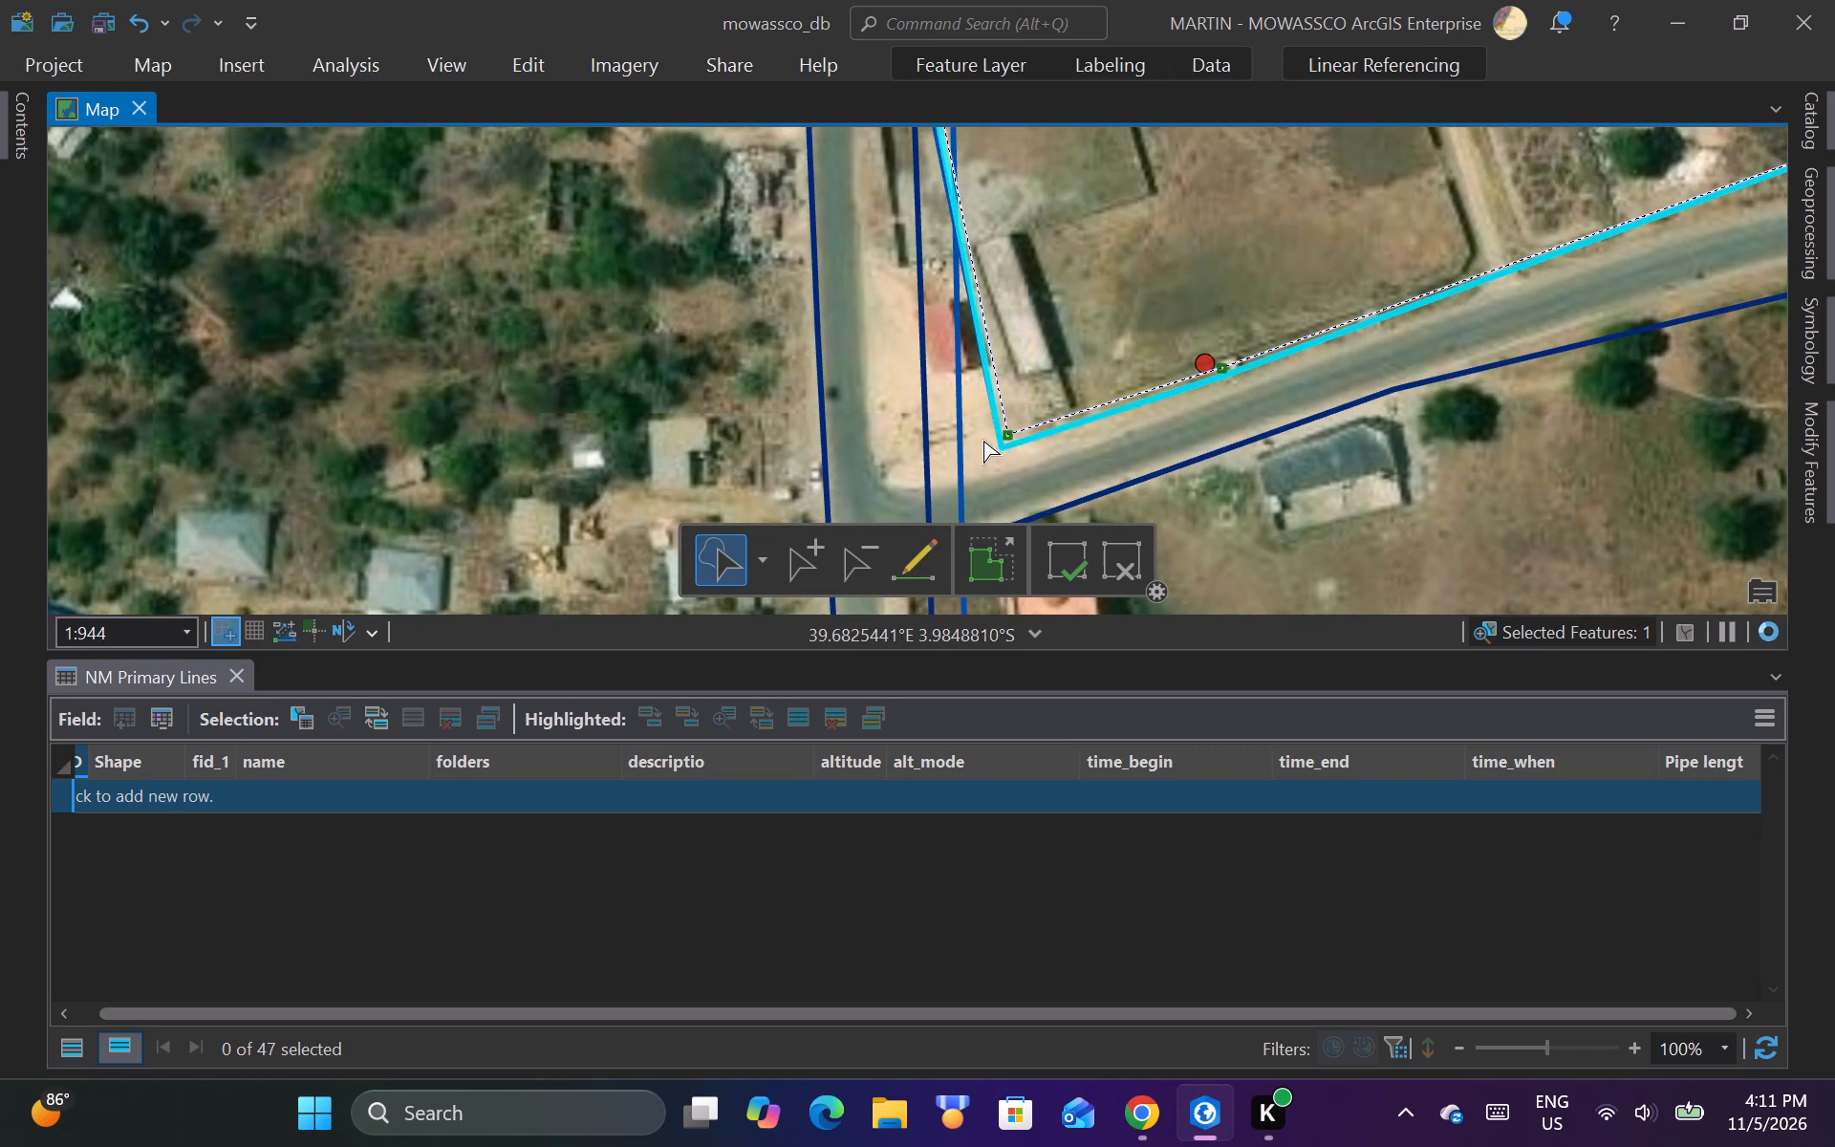
click(1090, 448)
Add a vertex to ruto_line just south of the road curve's red point and move it east, away from the road.
scroll(996, 504, down, 1)
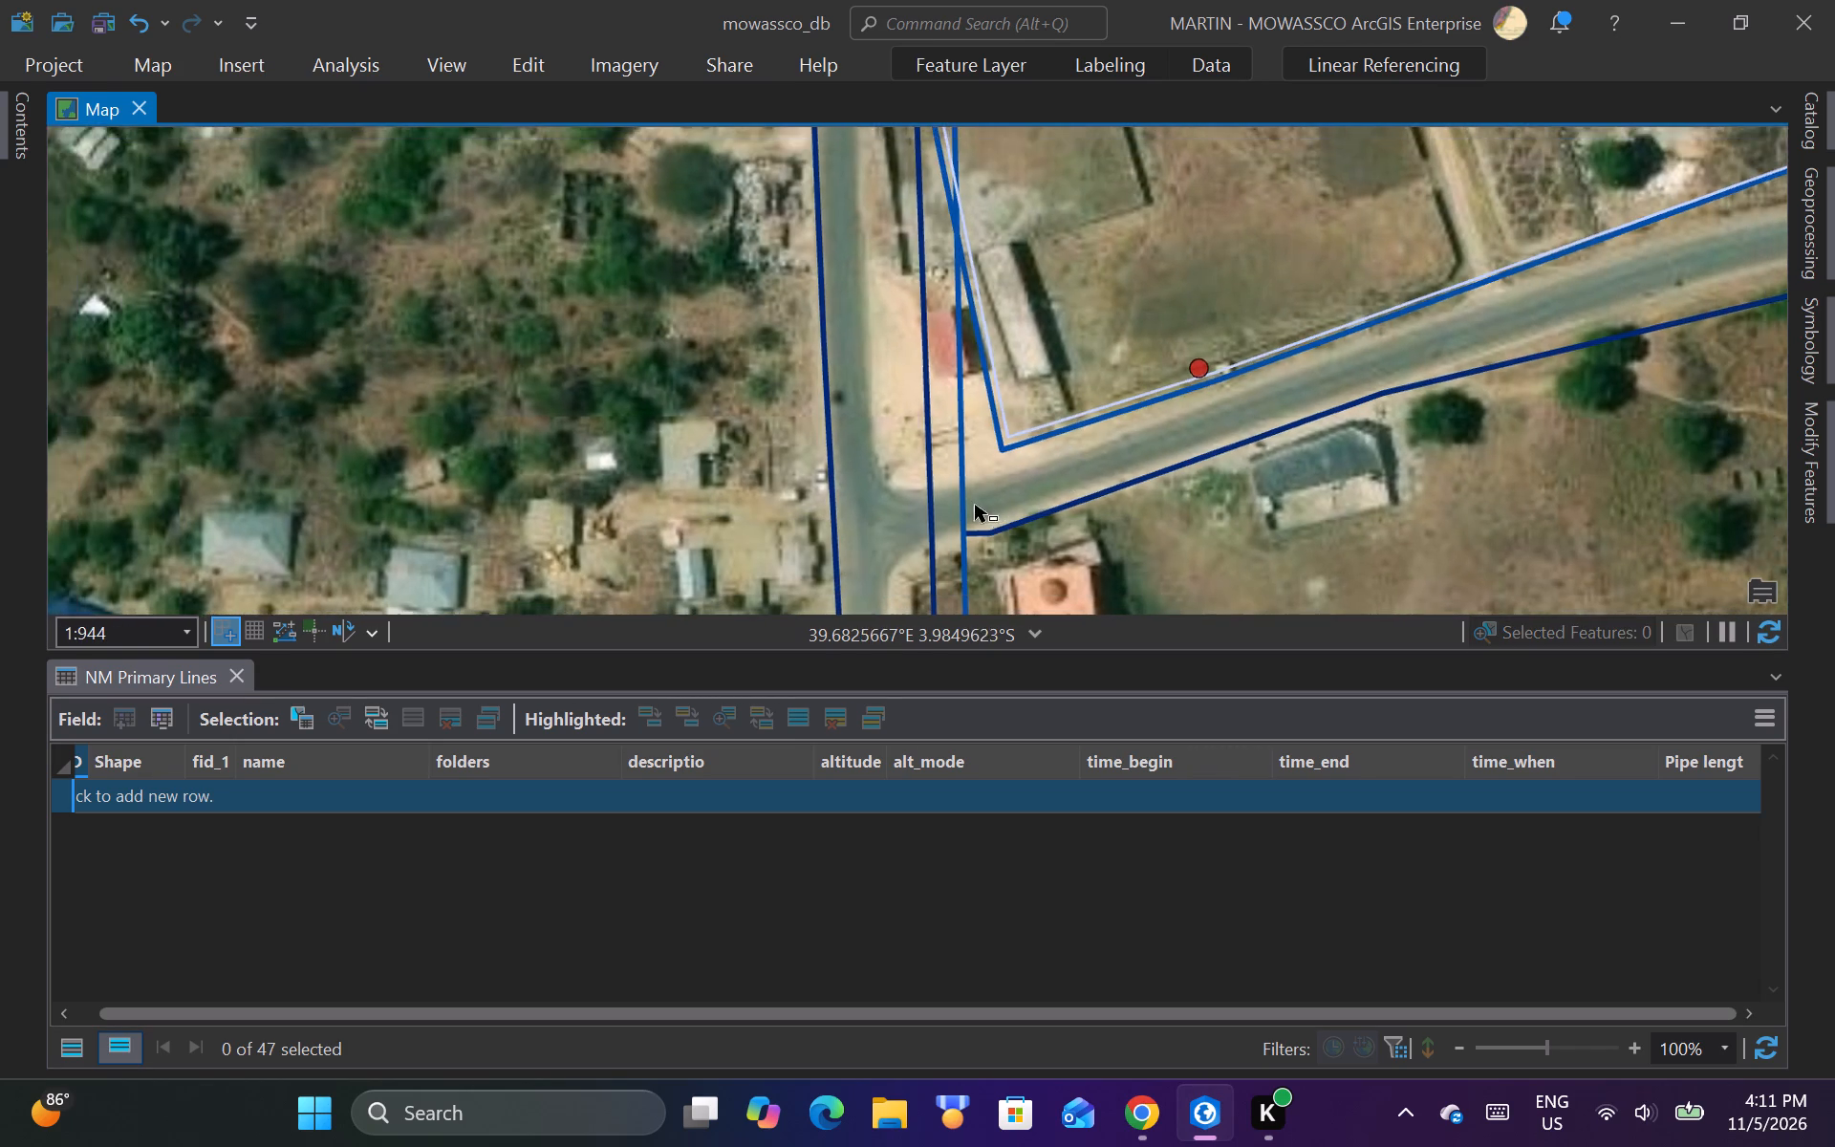
scroll(898, 494, down, 1)
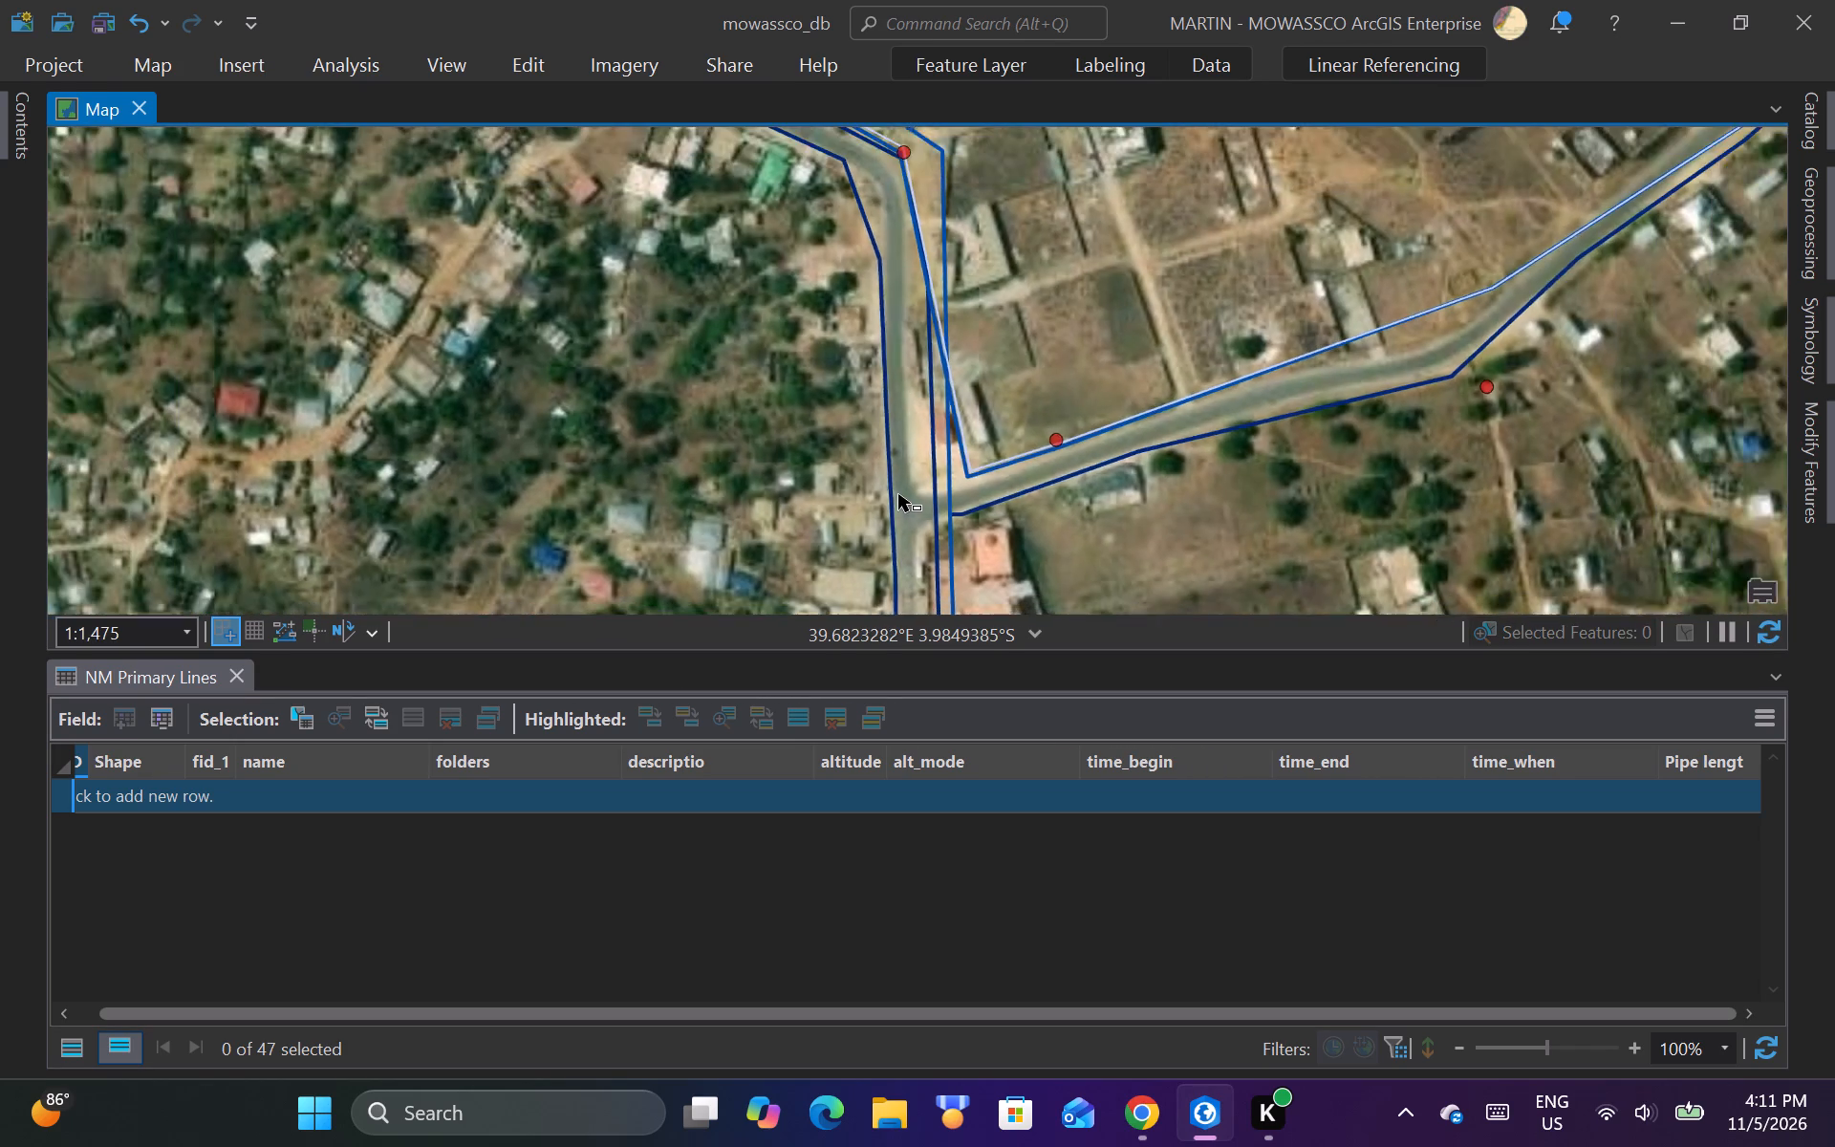
scroll(922, 221, up, 3)
scroll(920, 228, down, 2)
scroll(901, 175, up, 2)
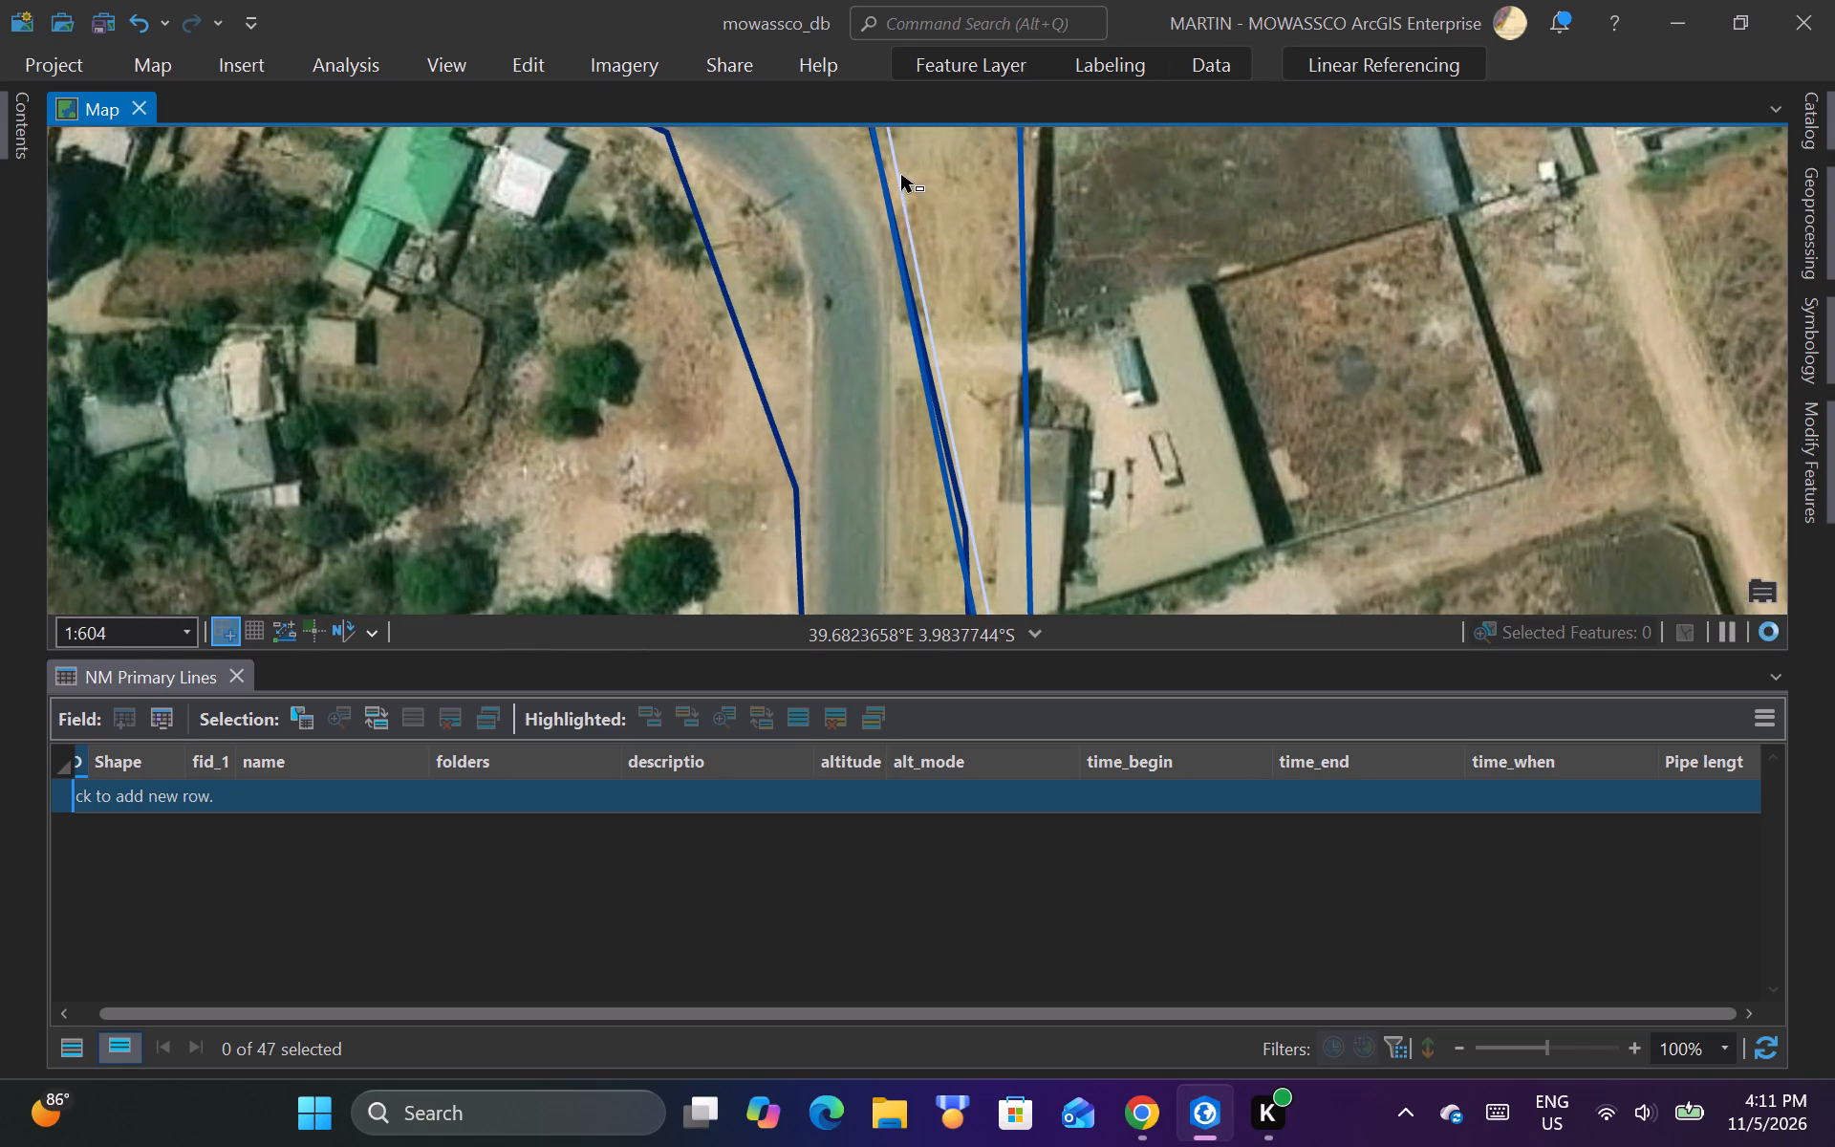
click(914, 249)
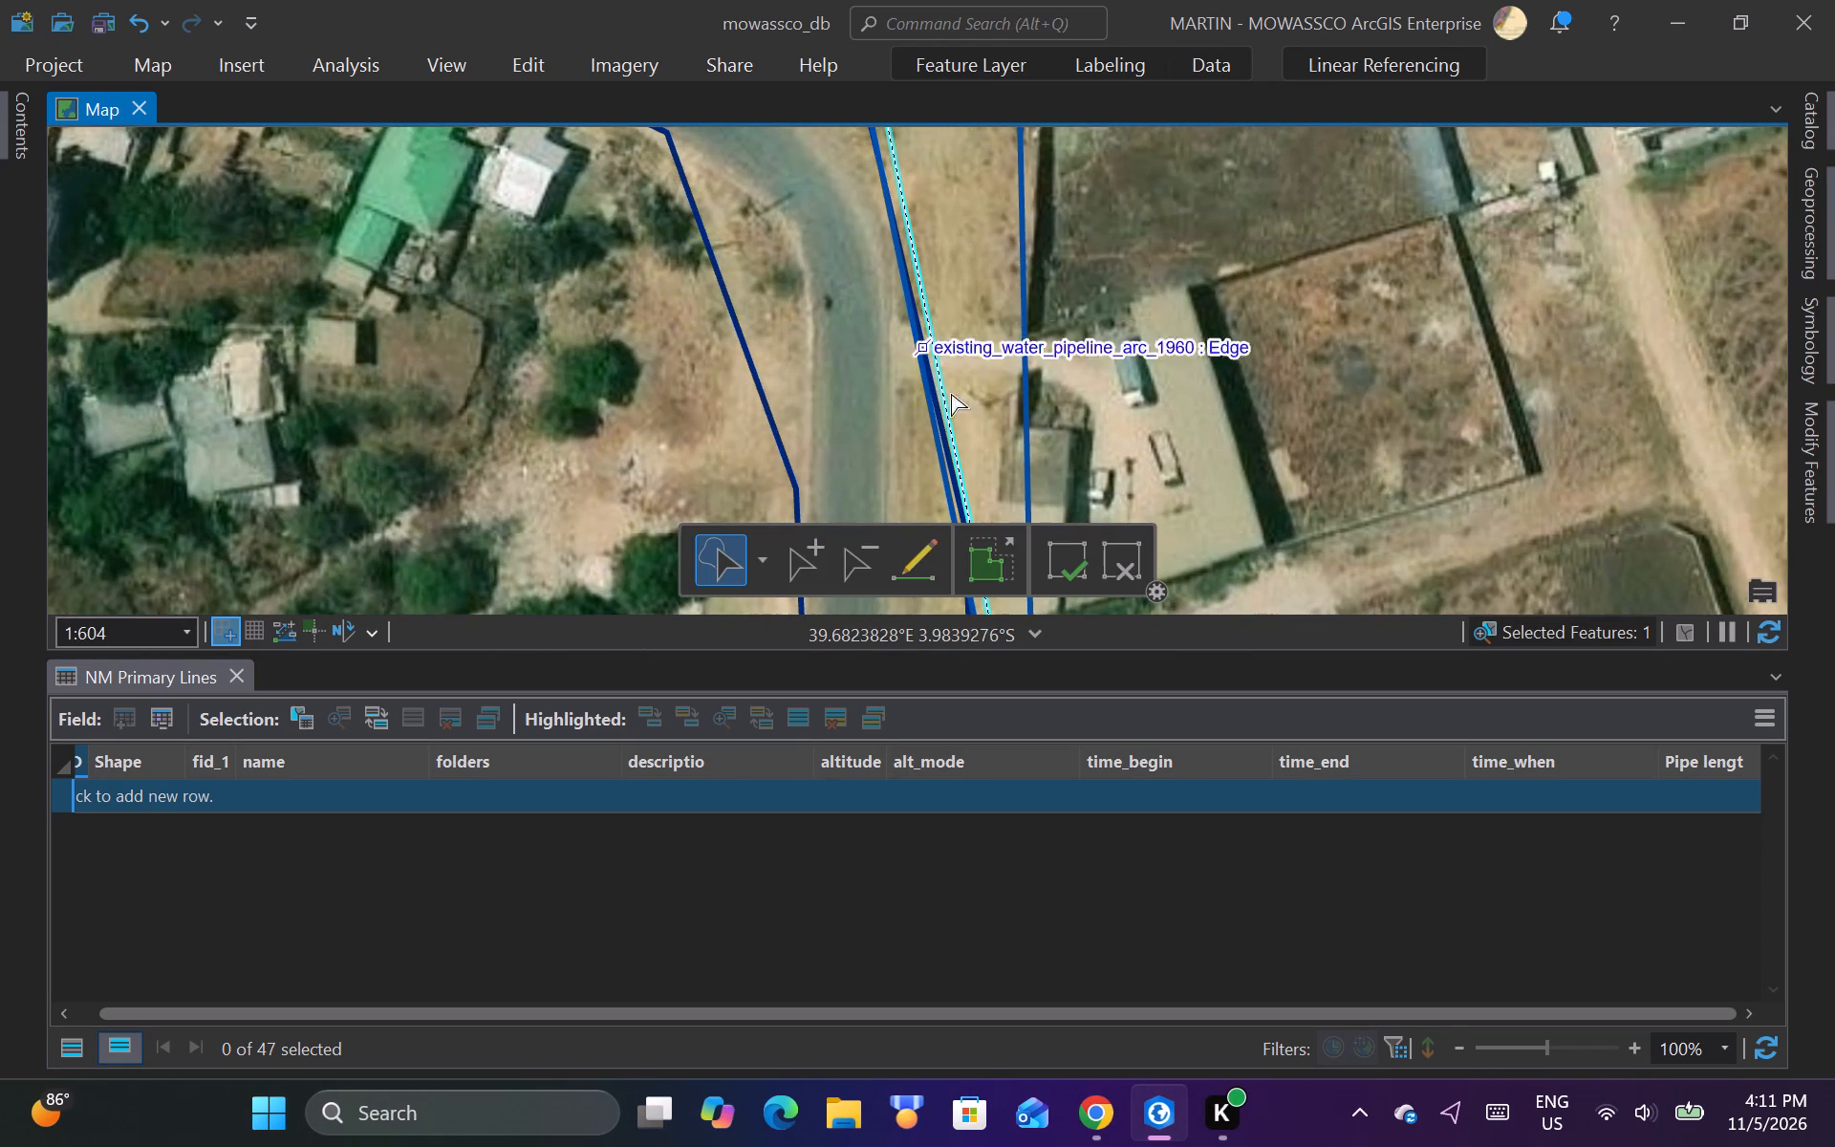
right_click(923, 279)
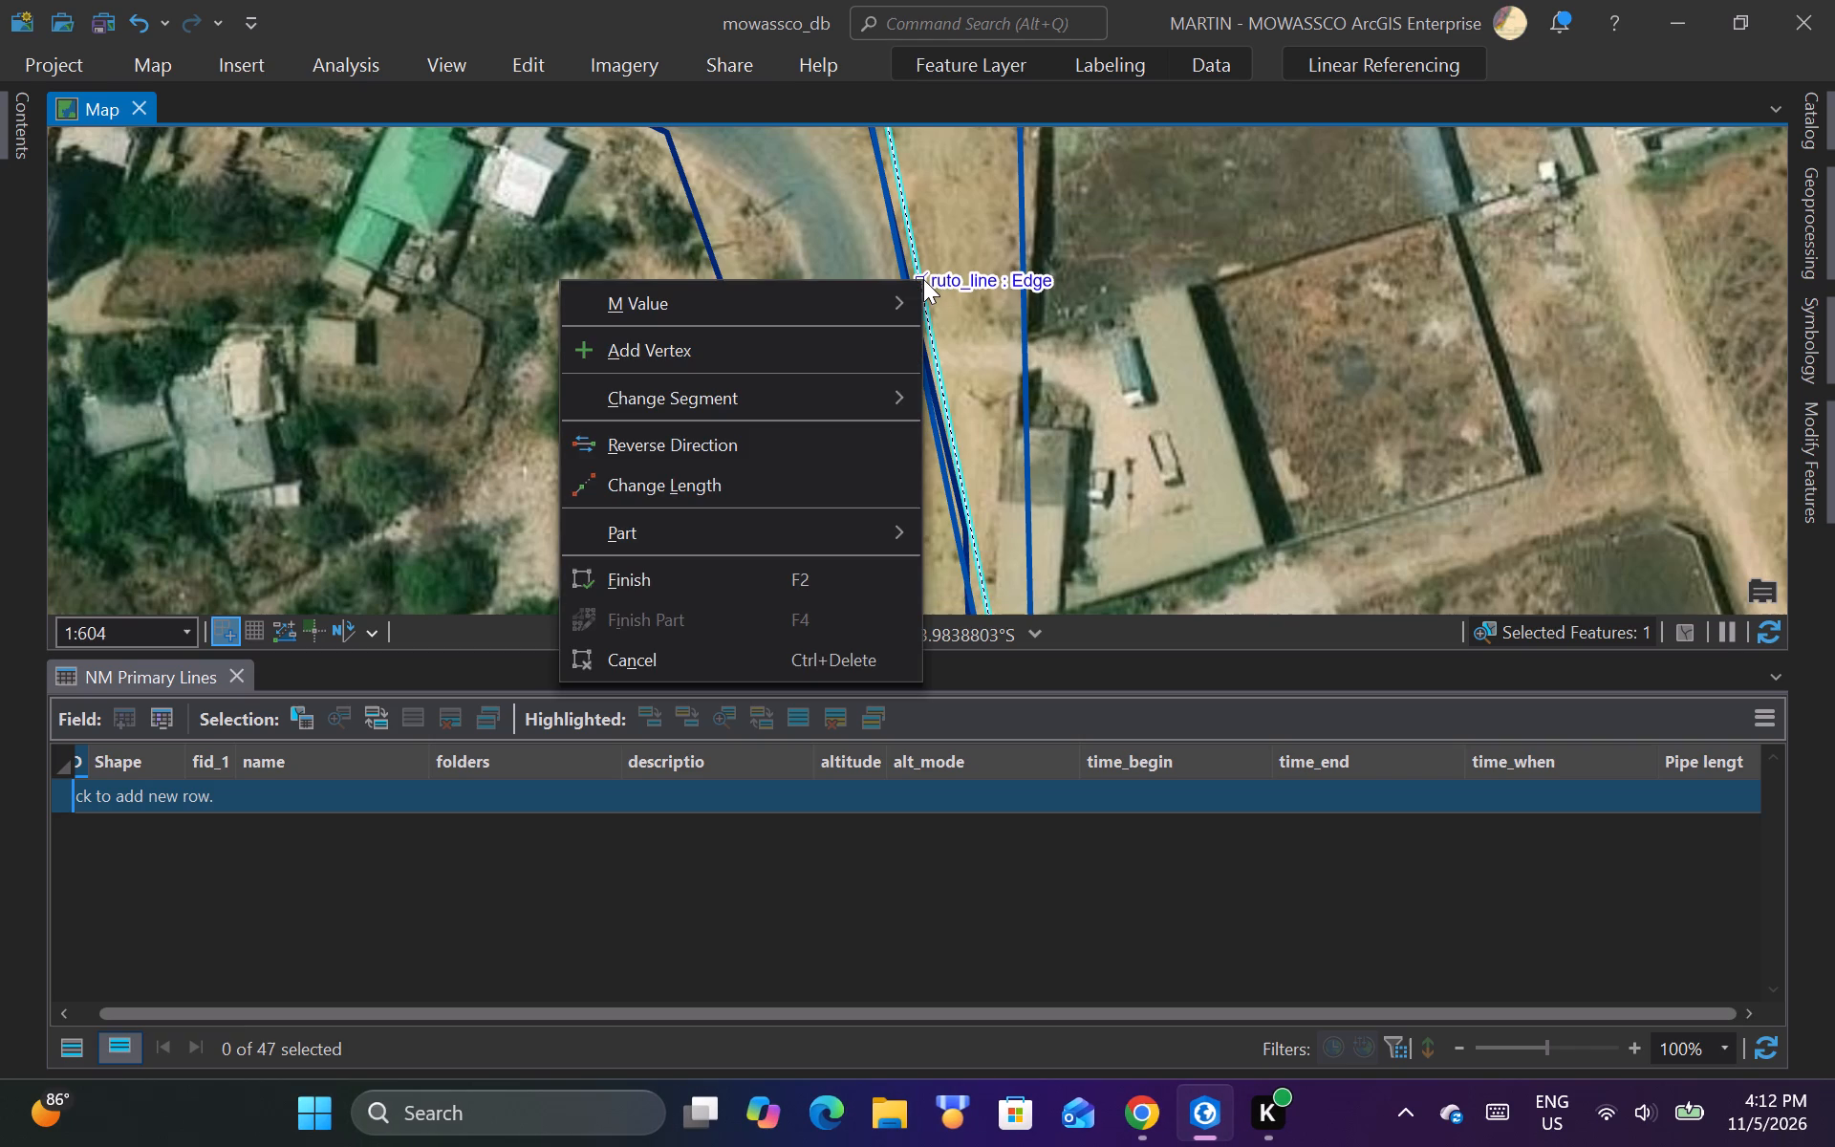
click(795, 356)
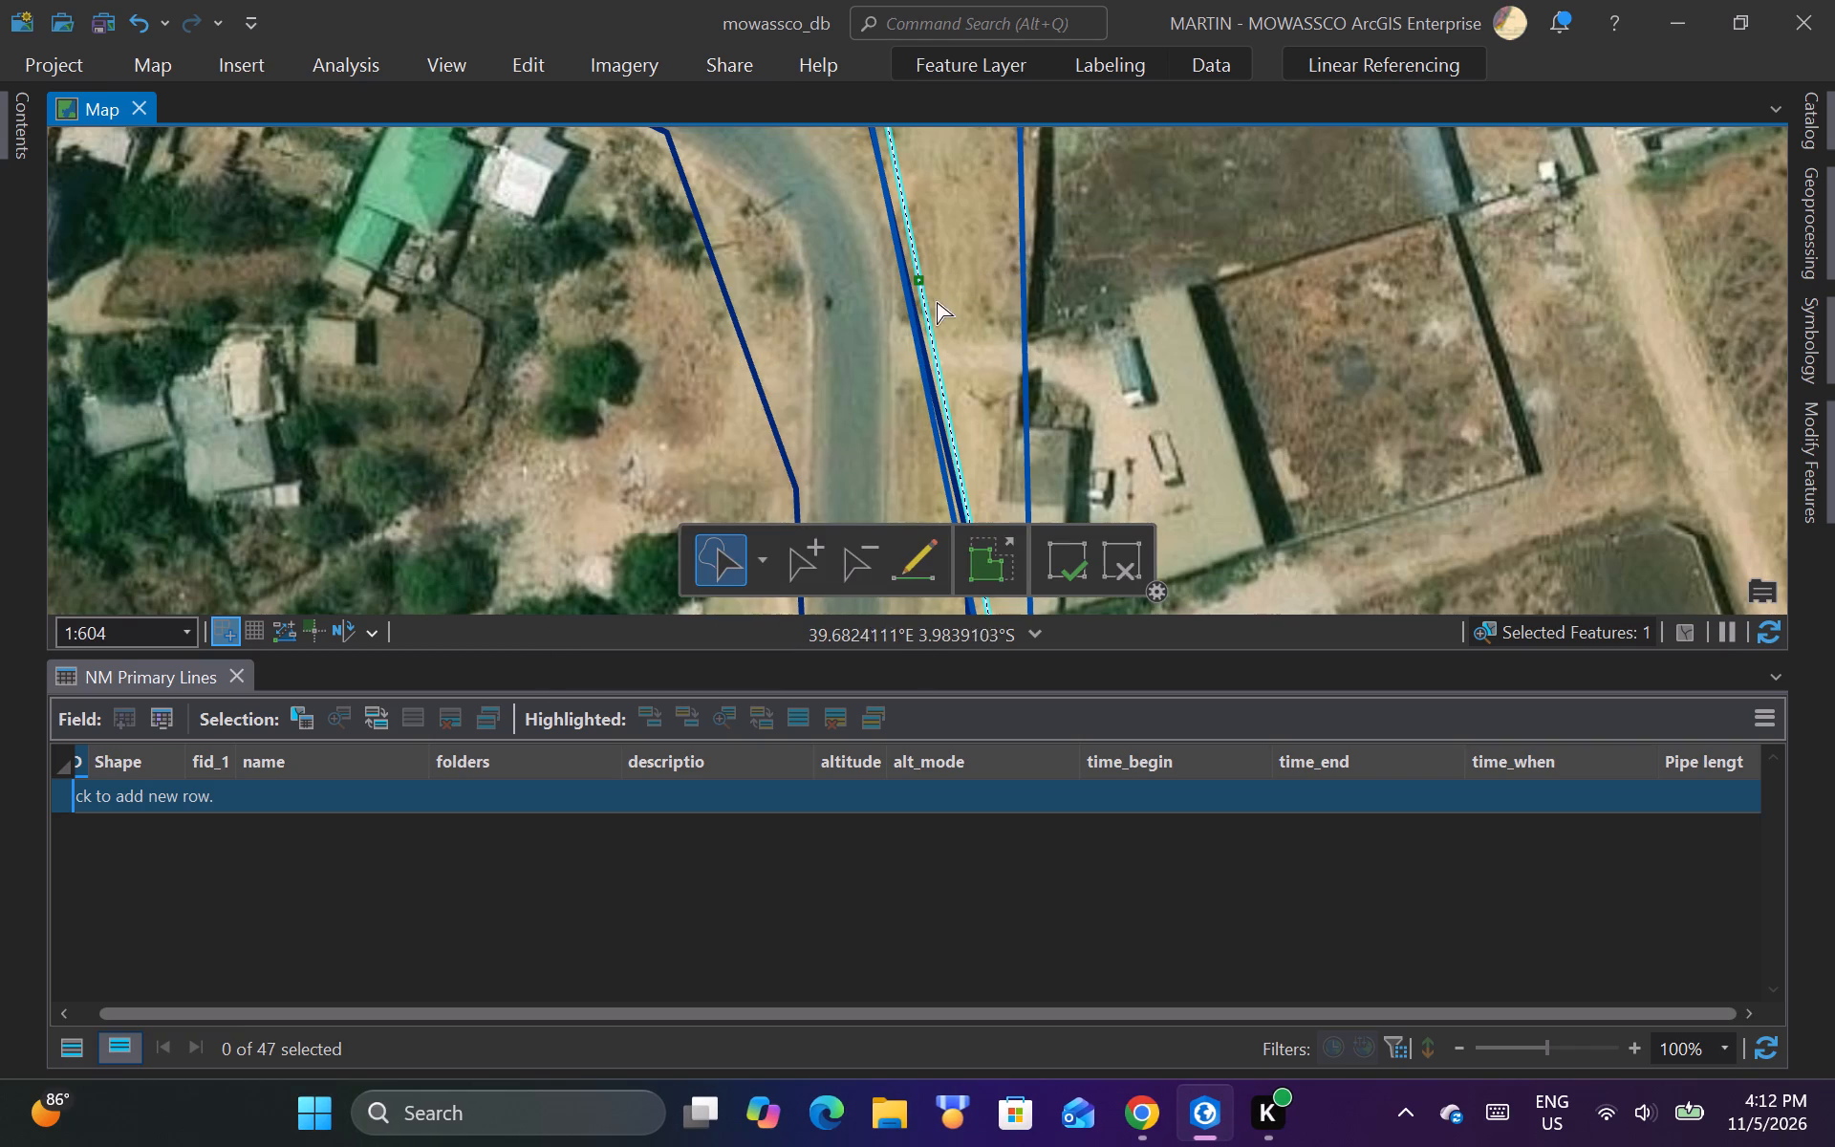
drag(921, 285, 956, 276)
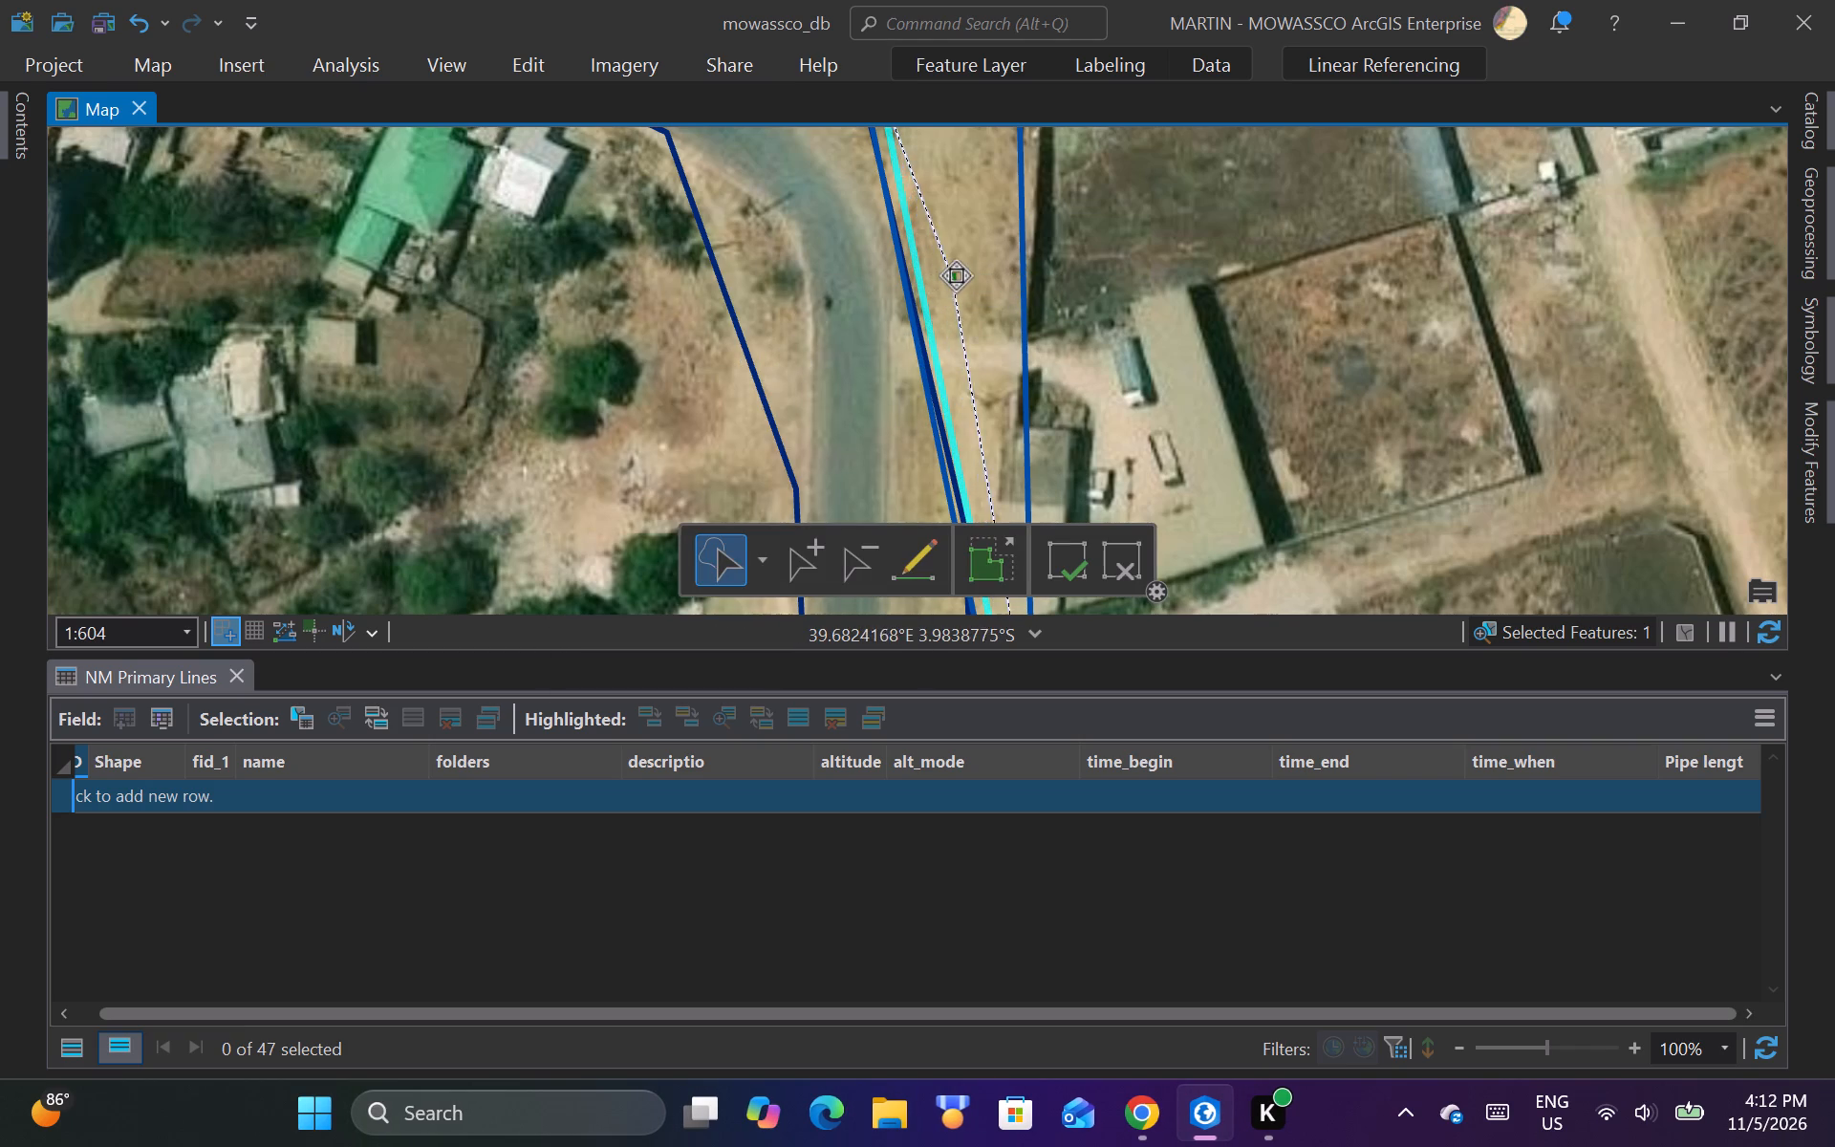
drag(956, 276, 961, 271)
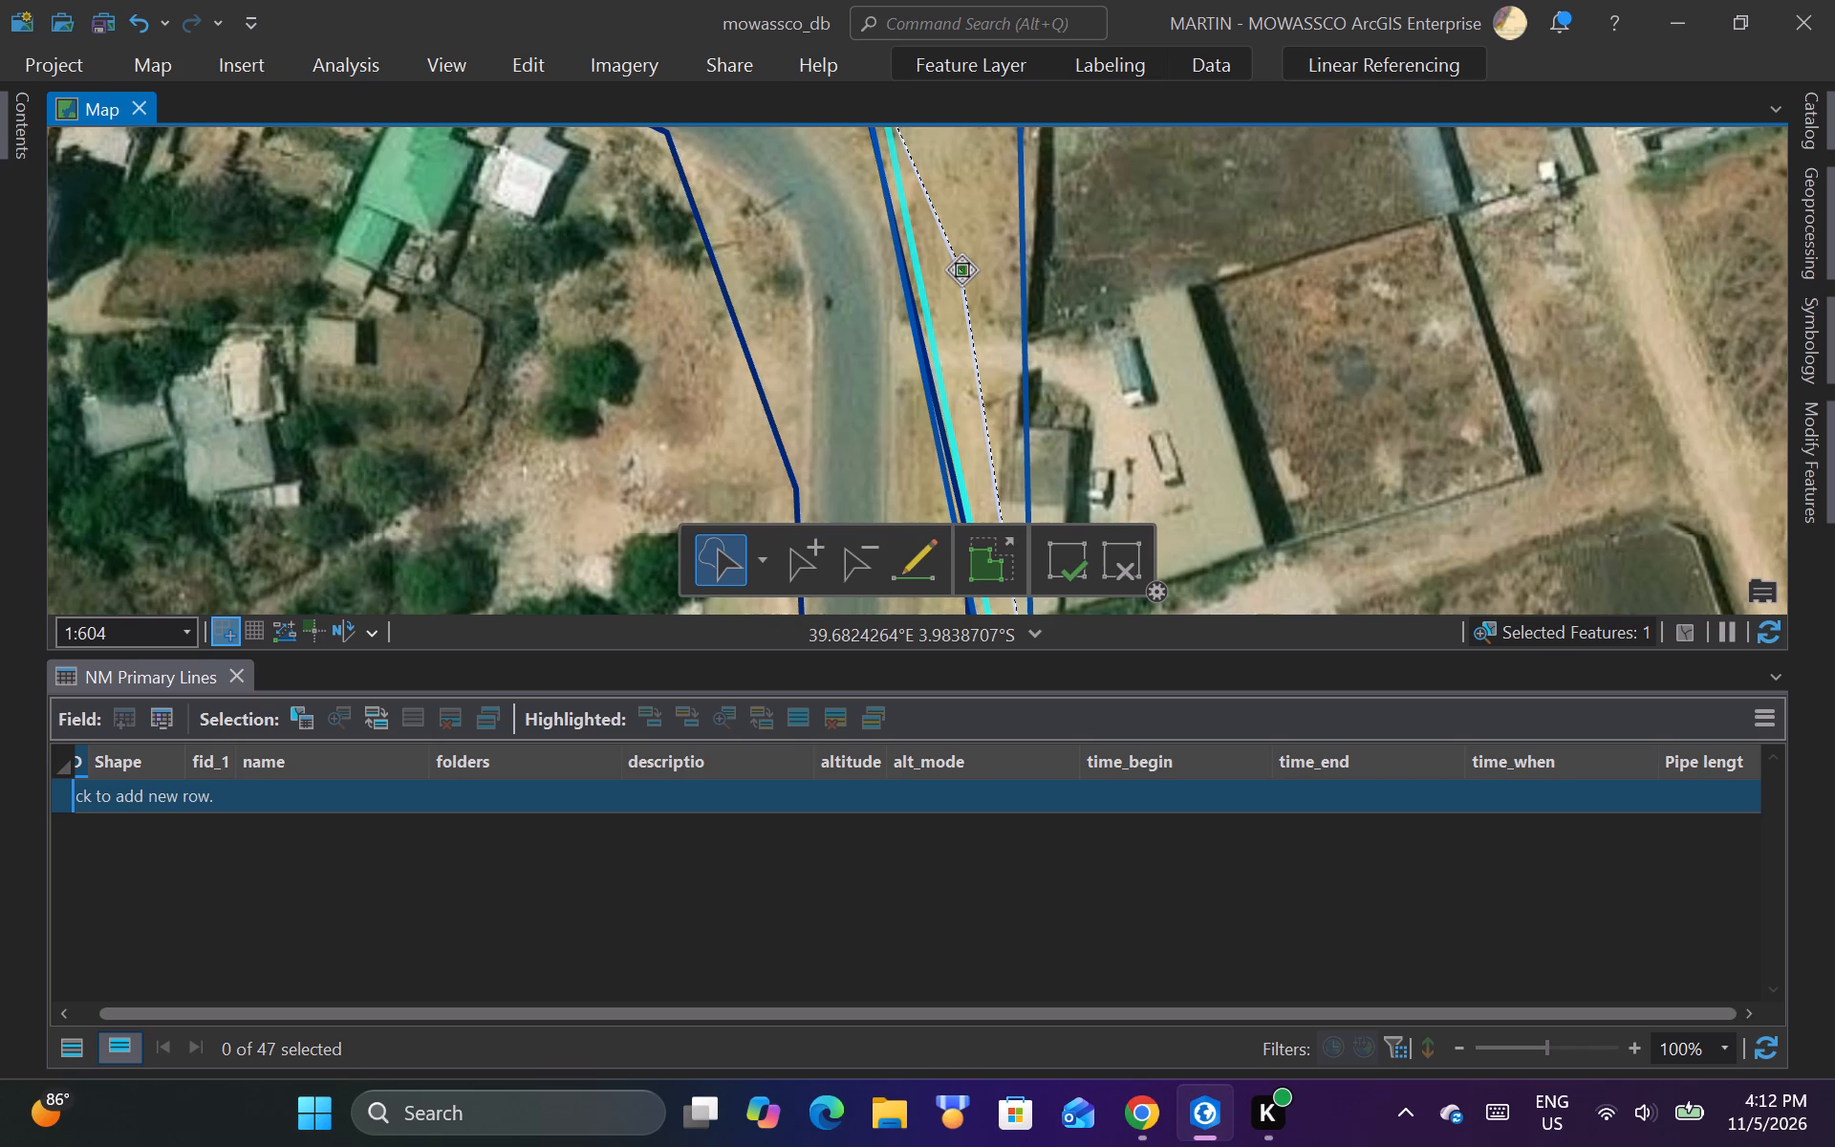
drag(961, 271, 963, 271)
scroll(1018, 264, down, 2)
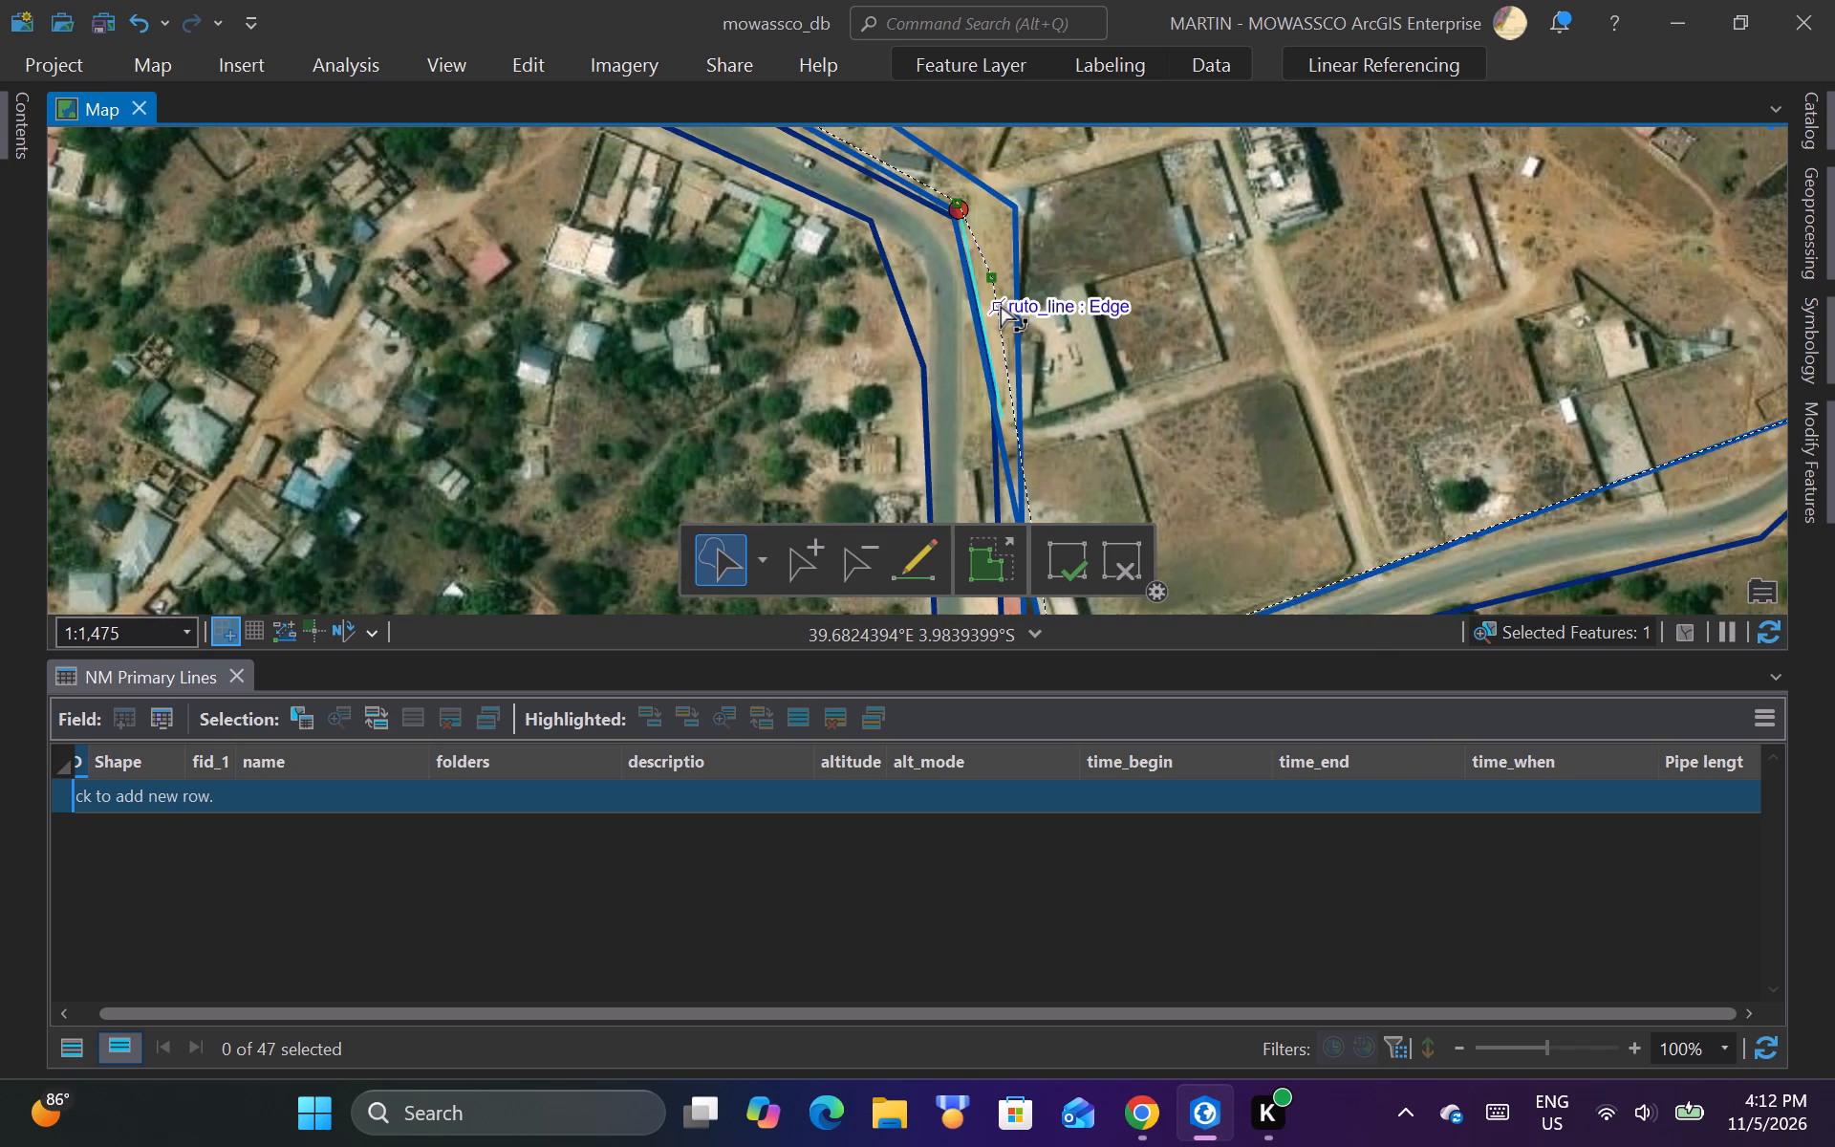
scroll(1018, 477, up, 2)
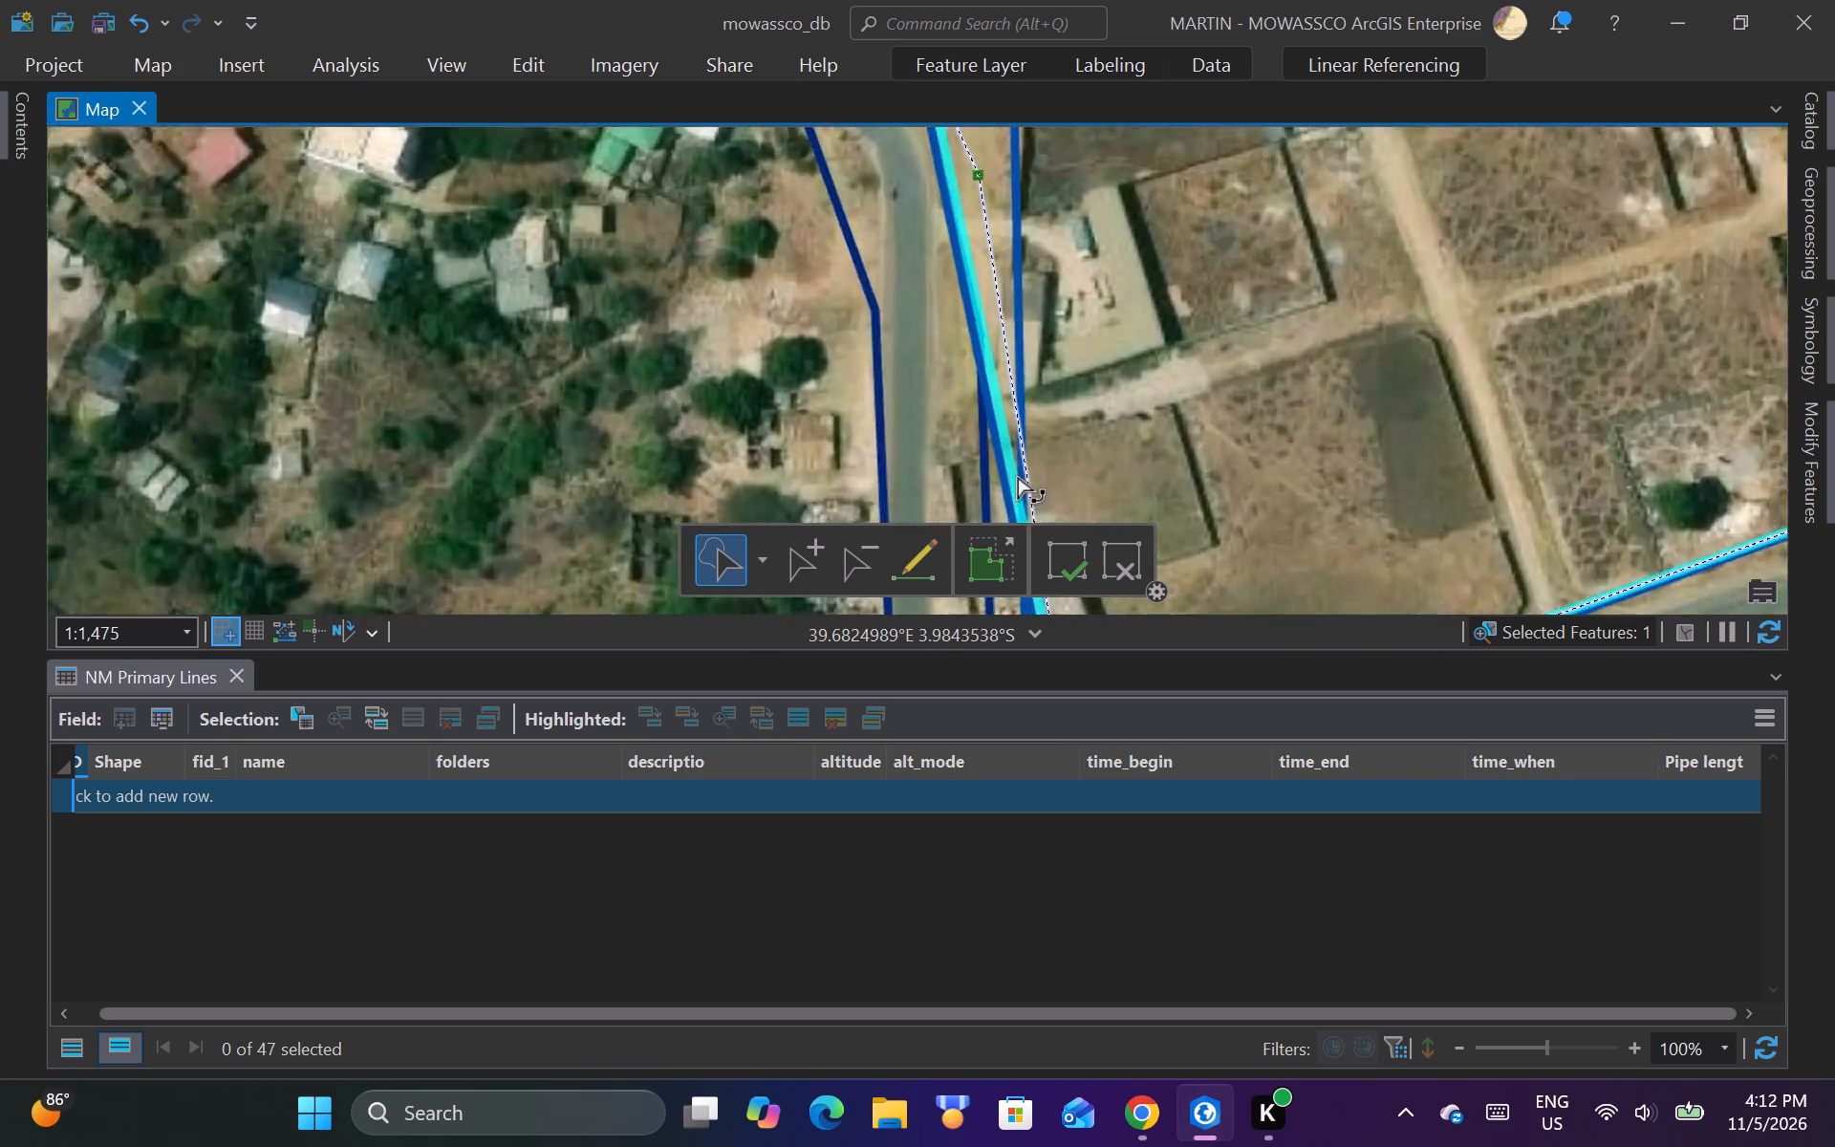
scroll(1092, 254, down, 2)
scroll(1067, 444, up, 1)
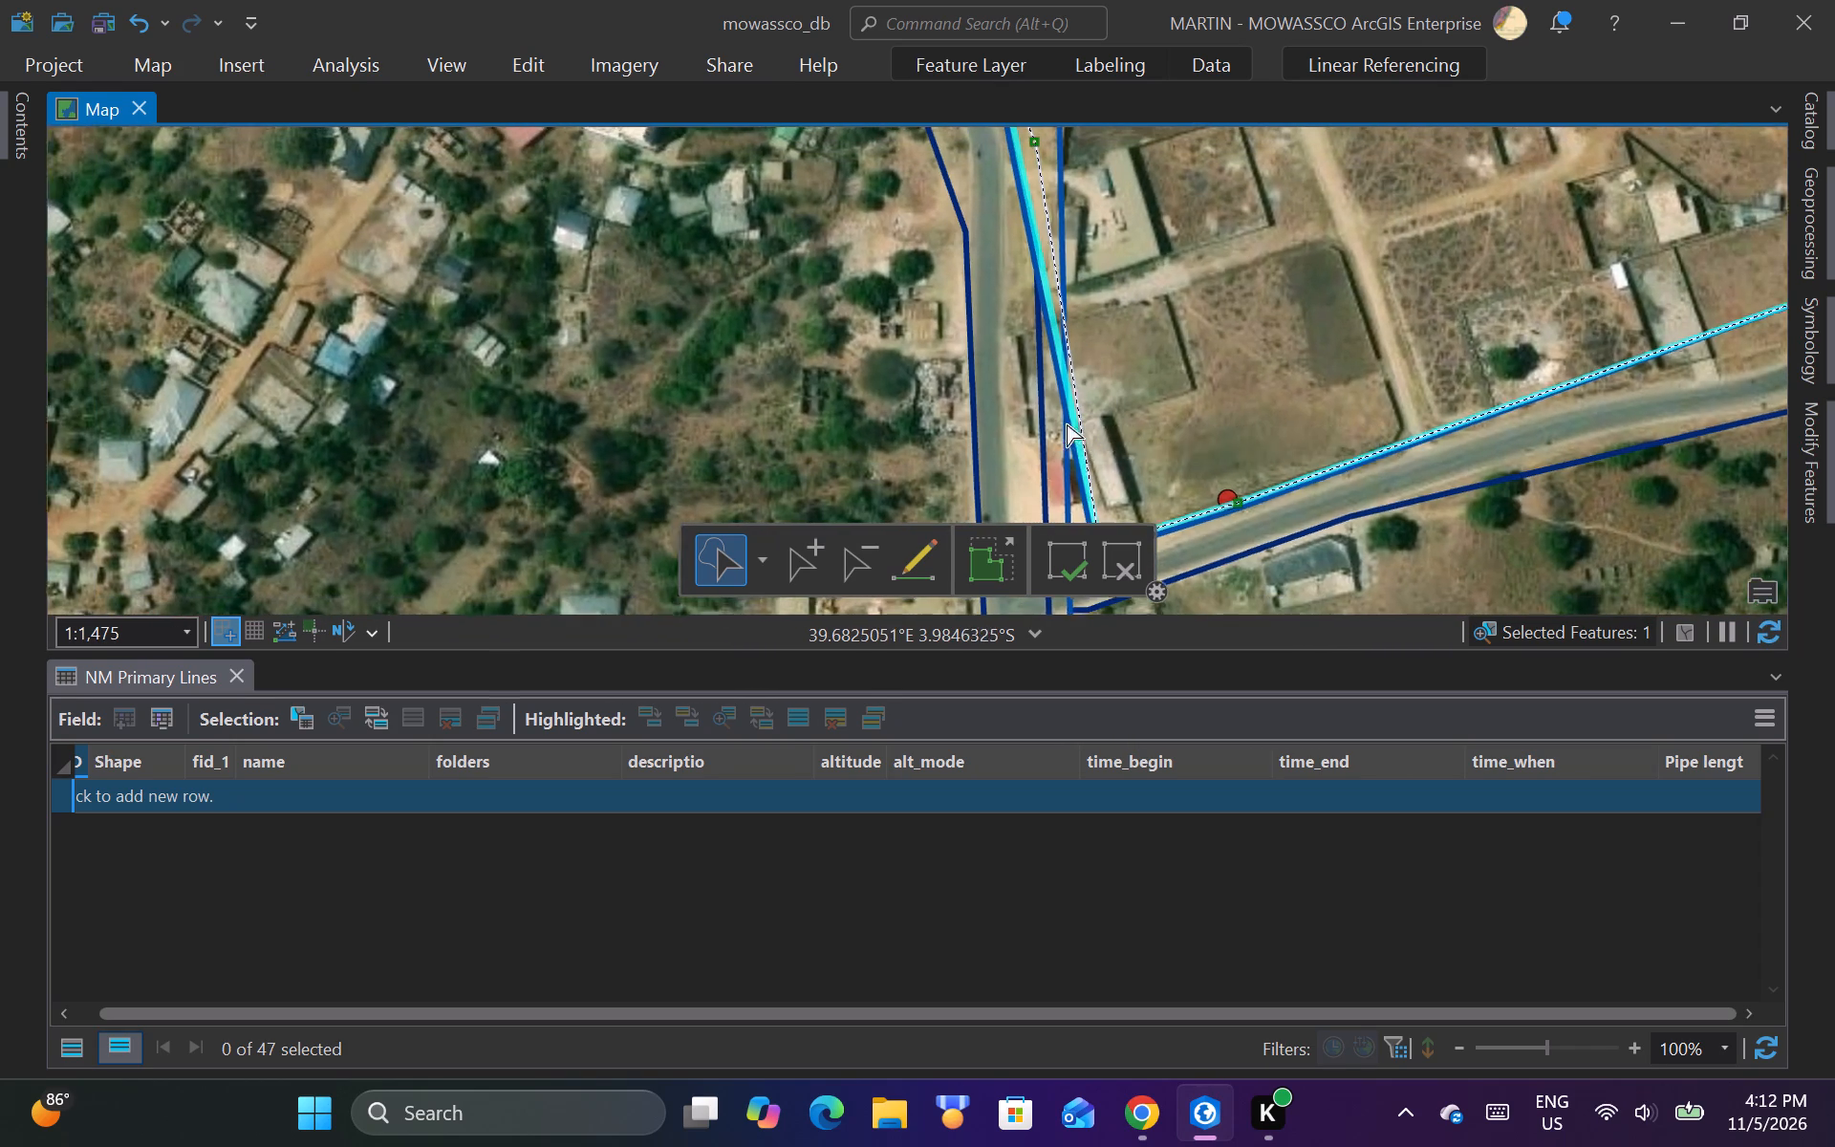
click(1089, 246)
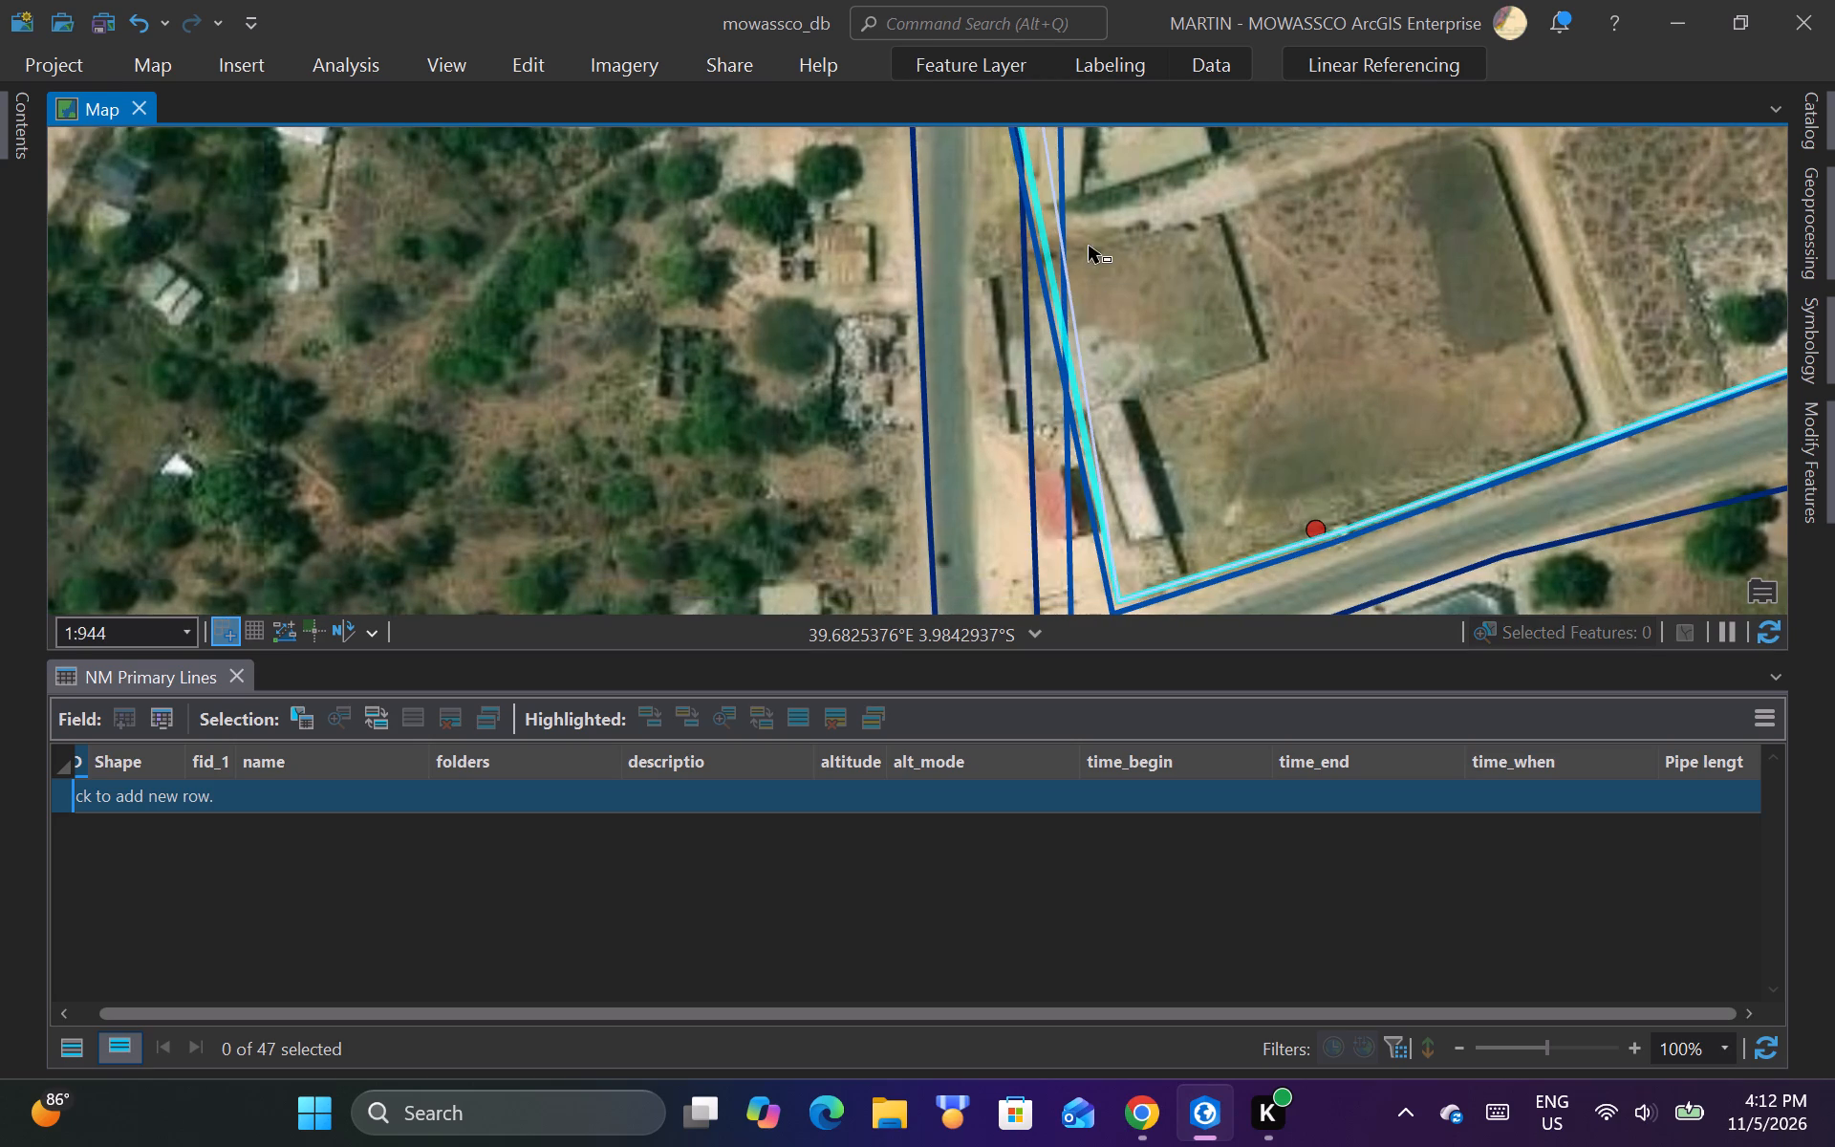
Add a vertex to ruto_line at the walled plot north of the T-junction and move it southwest, between the adjacent pipelines.
scroll(1081, 249, up, 2)
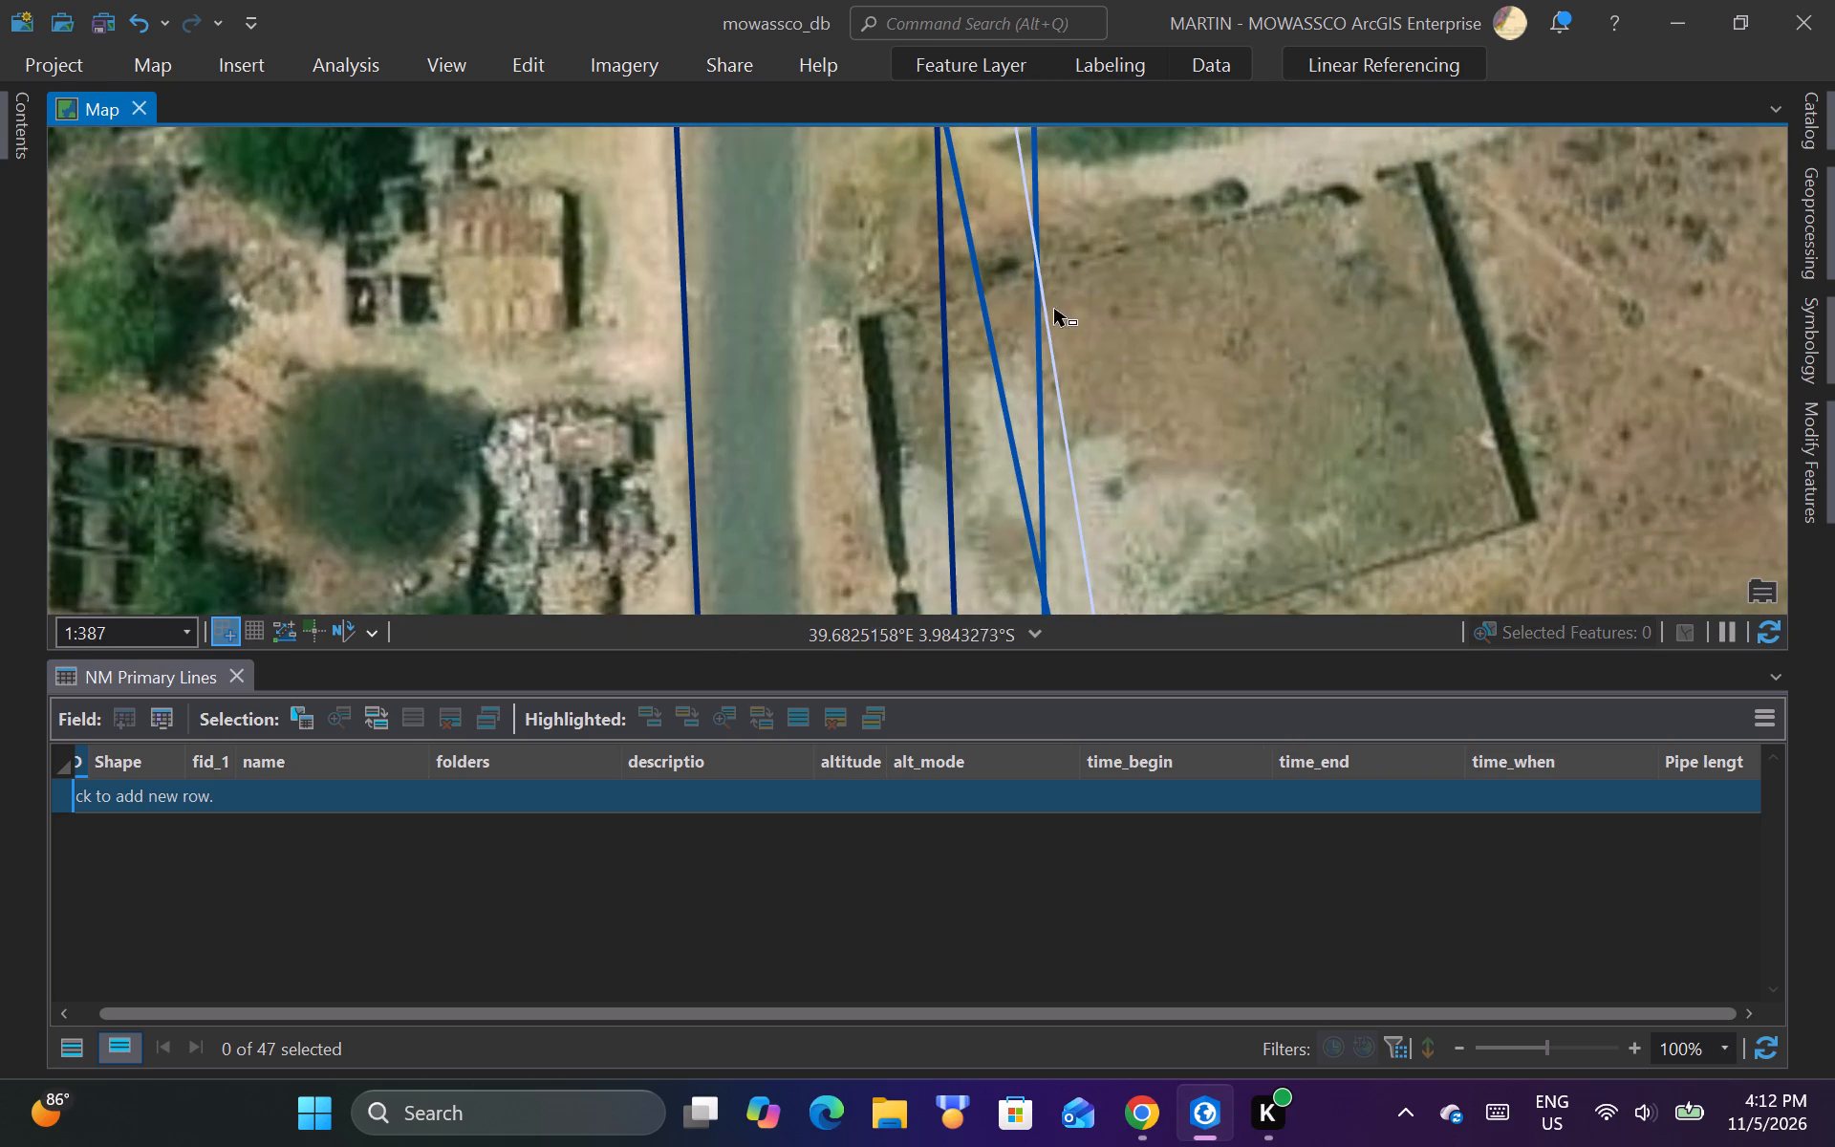
click(1064, 431)
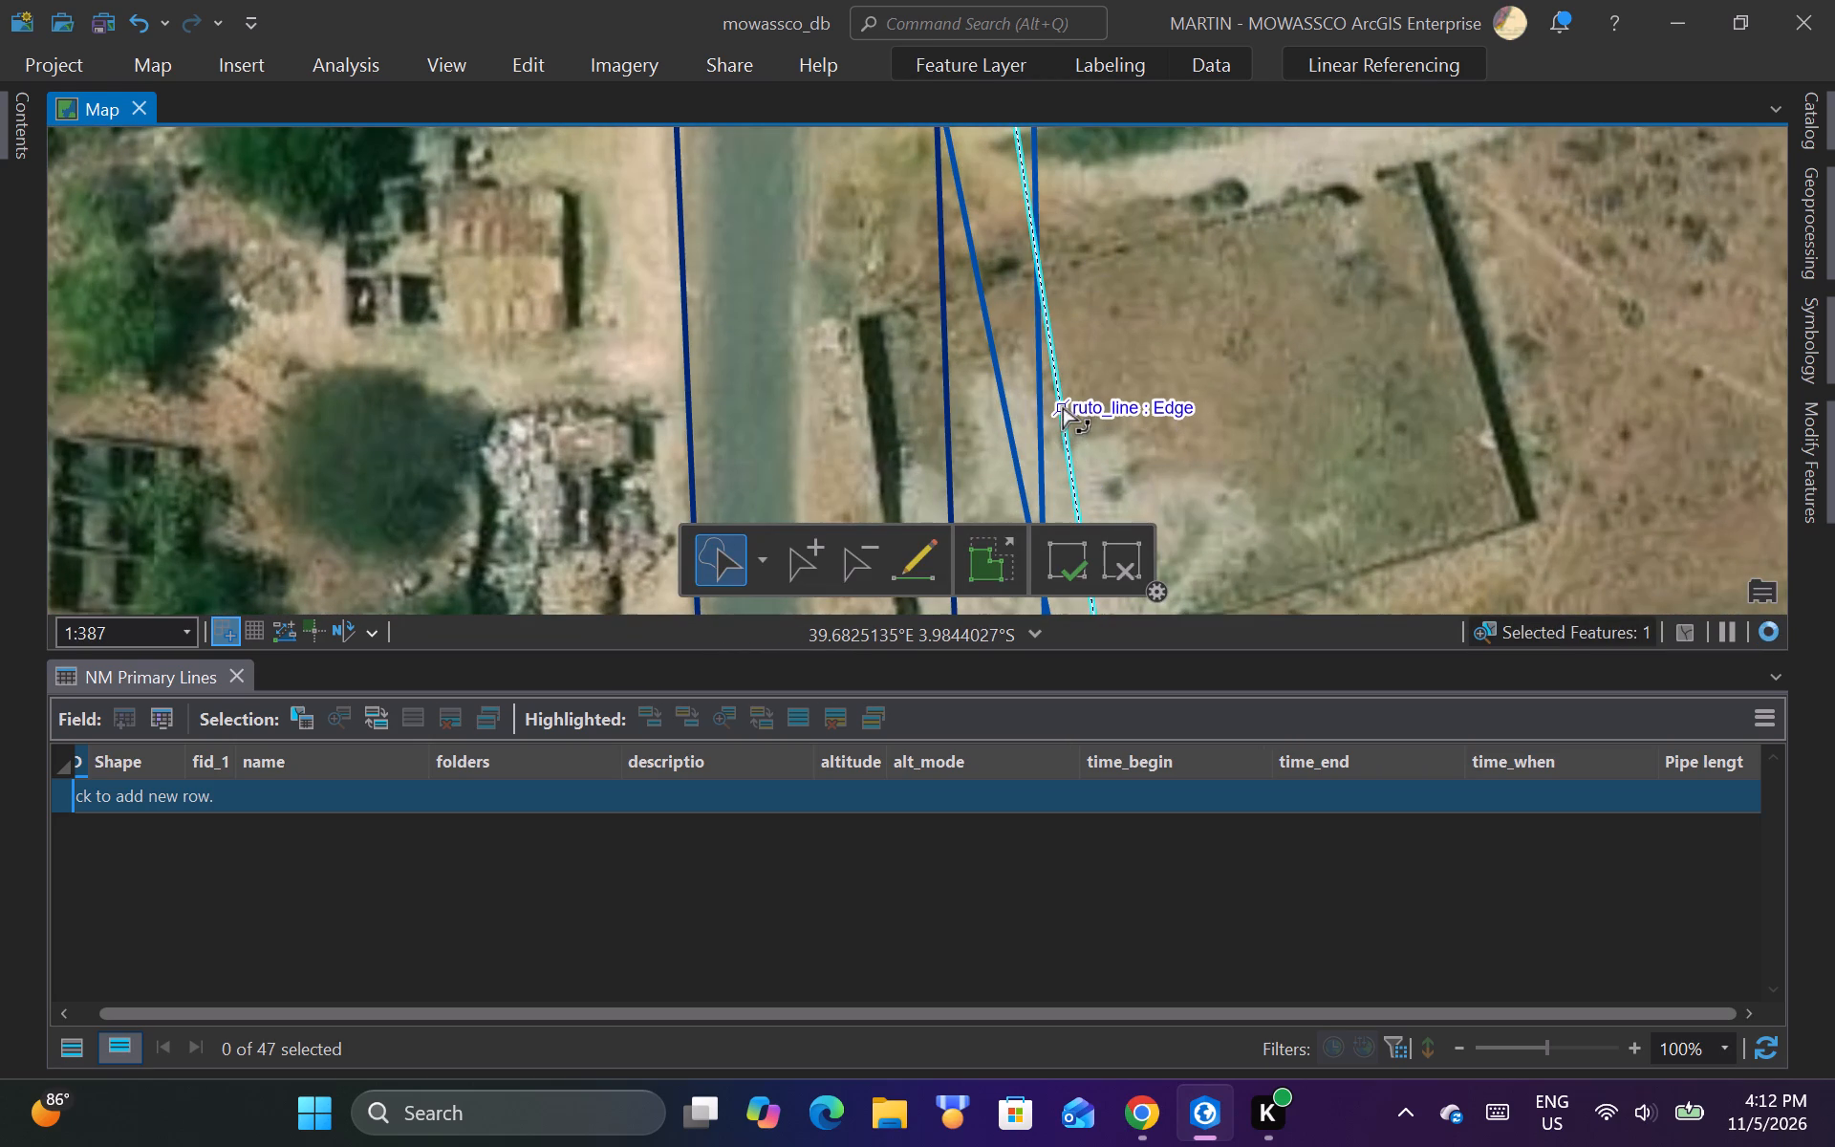
right_click(1063, 407)
click(928, 413)
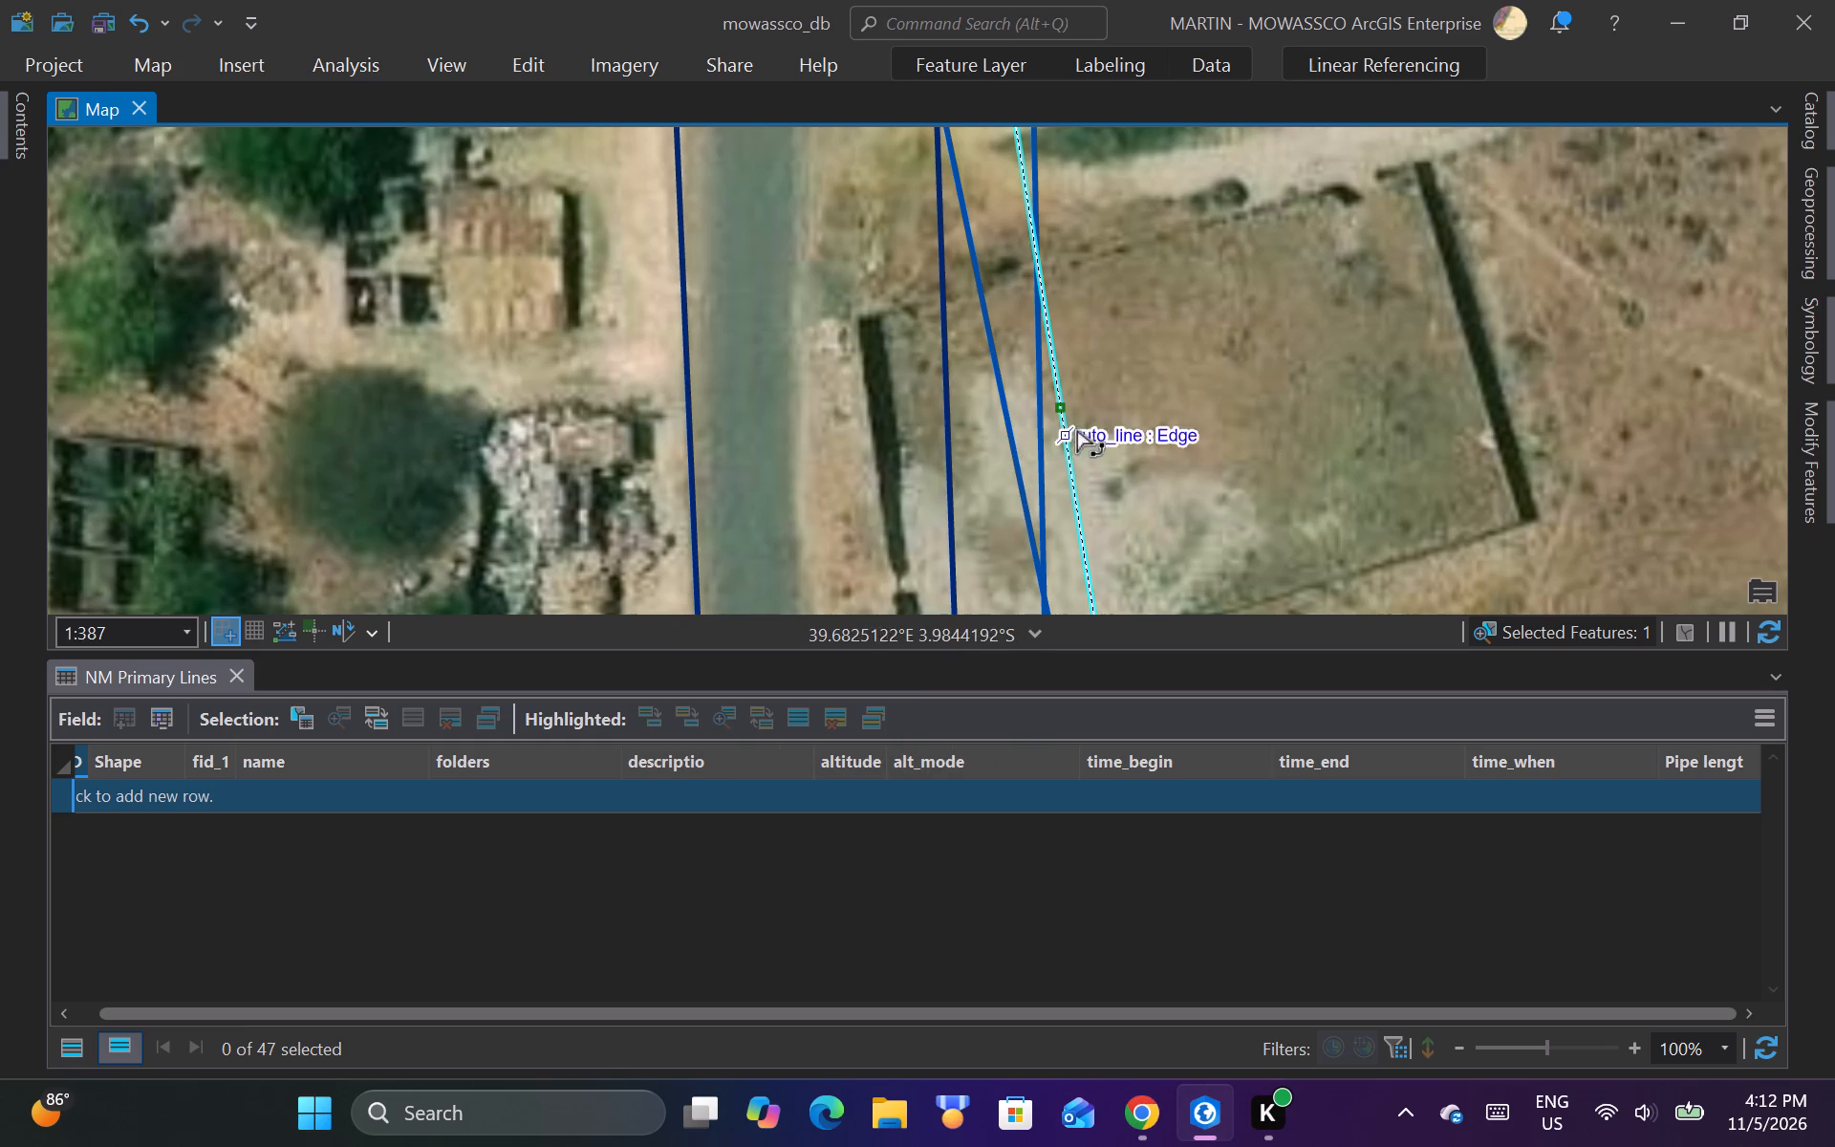
drag(1062, 411, 989, 495)
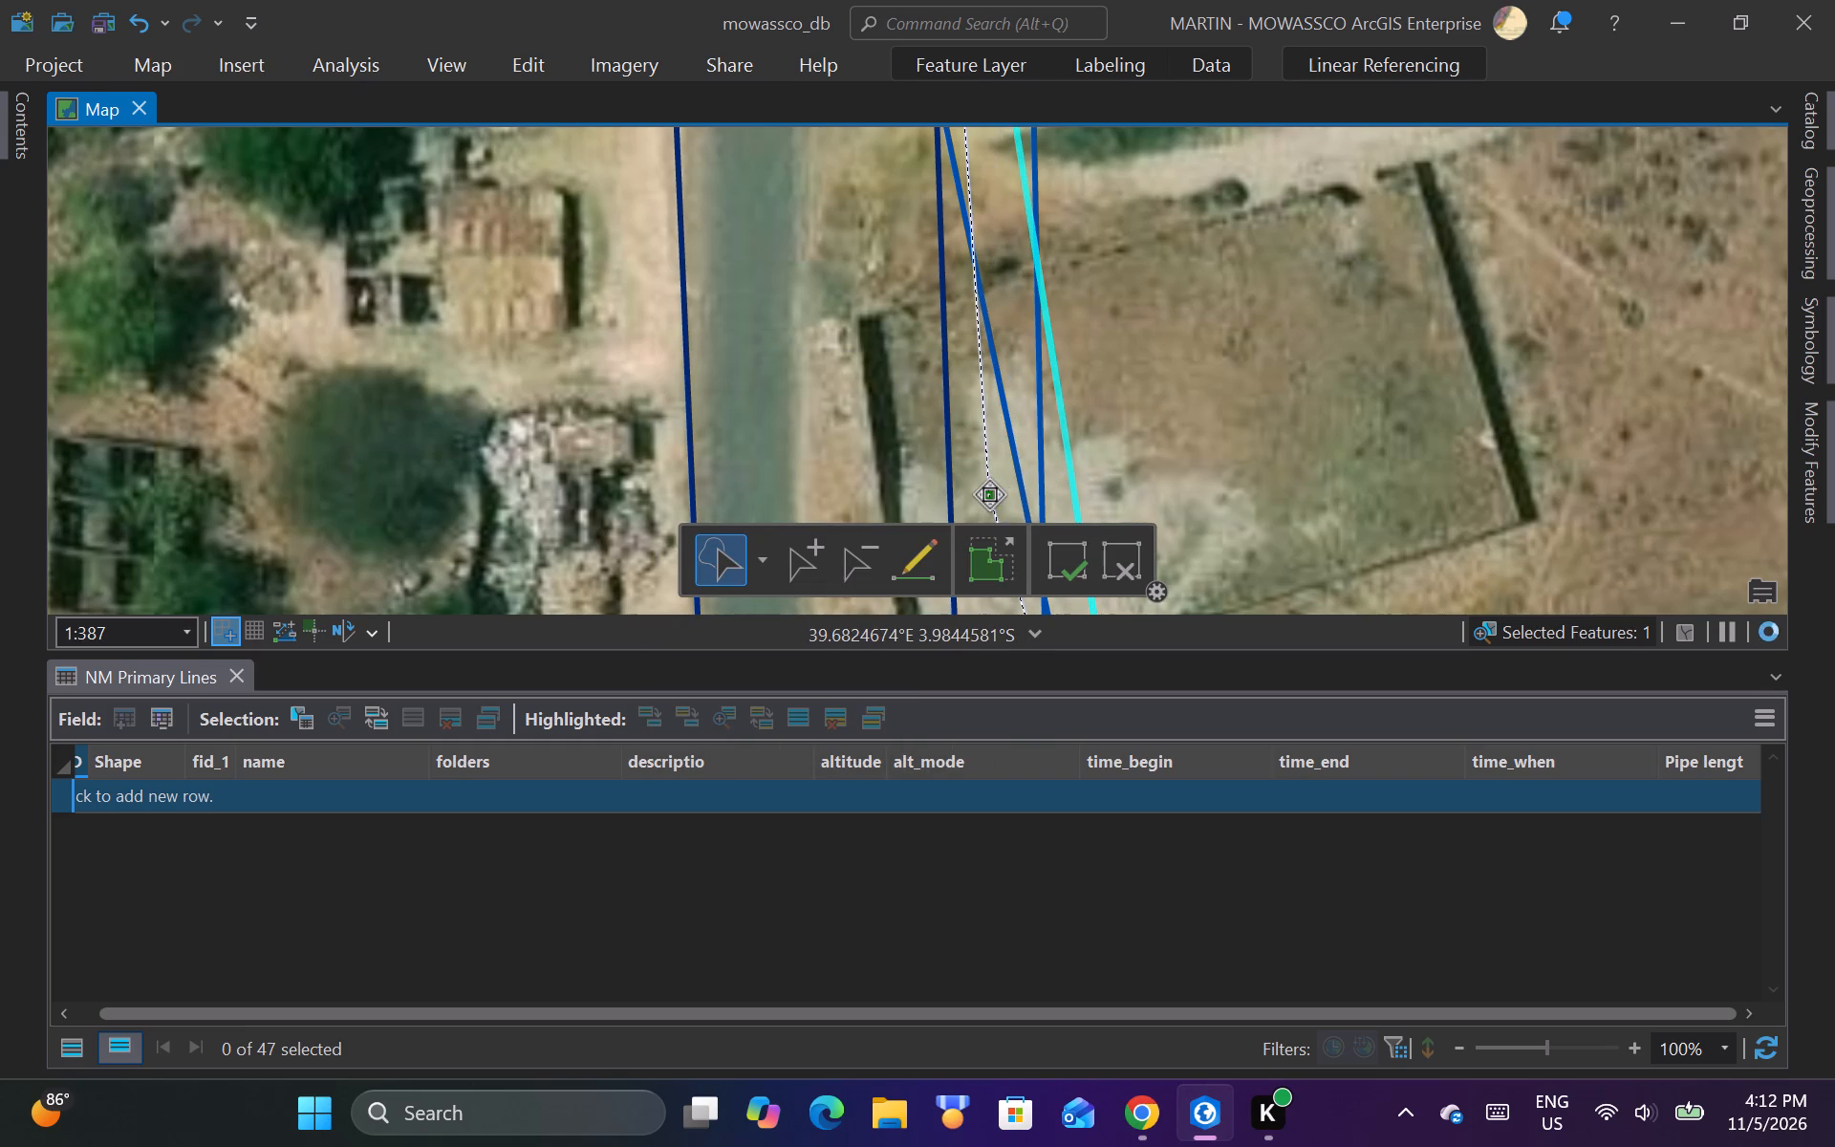
drag(989, 495, 991, 488)
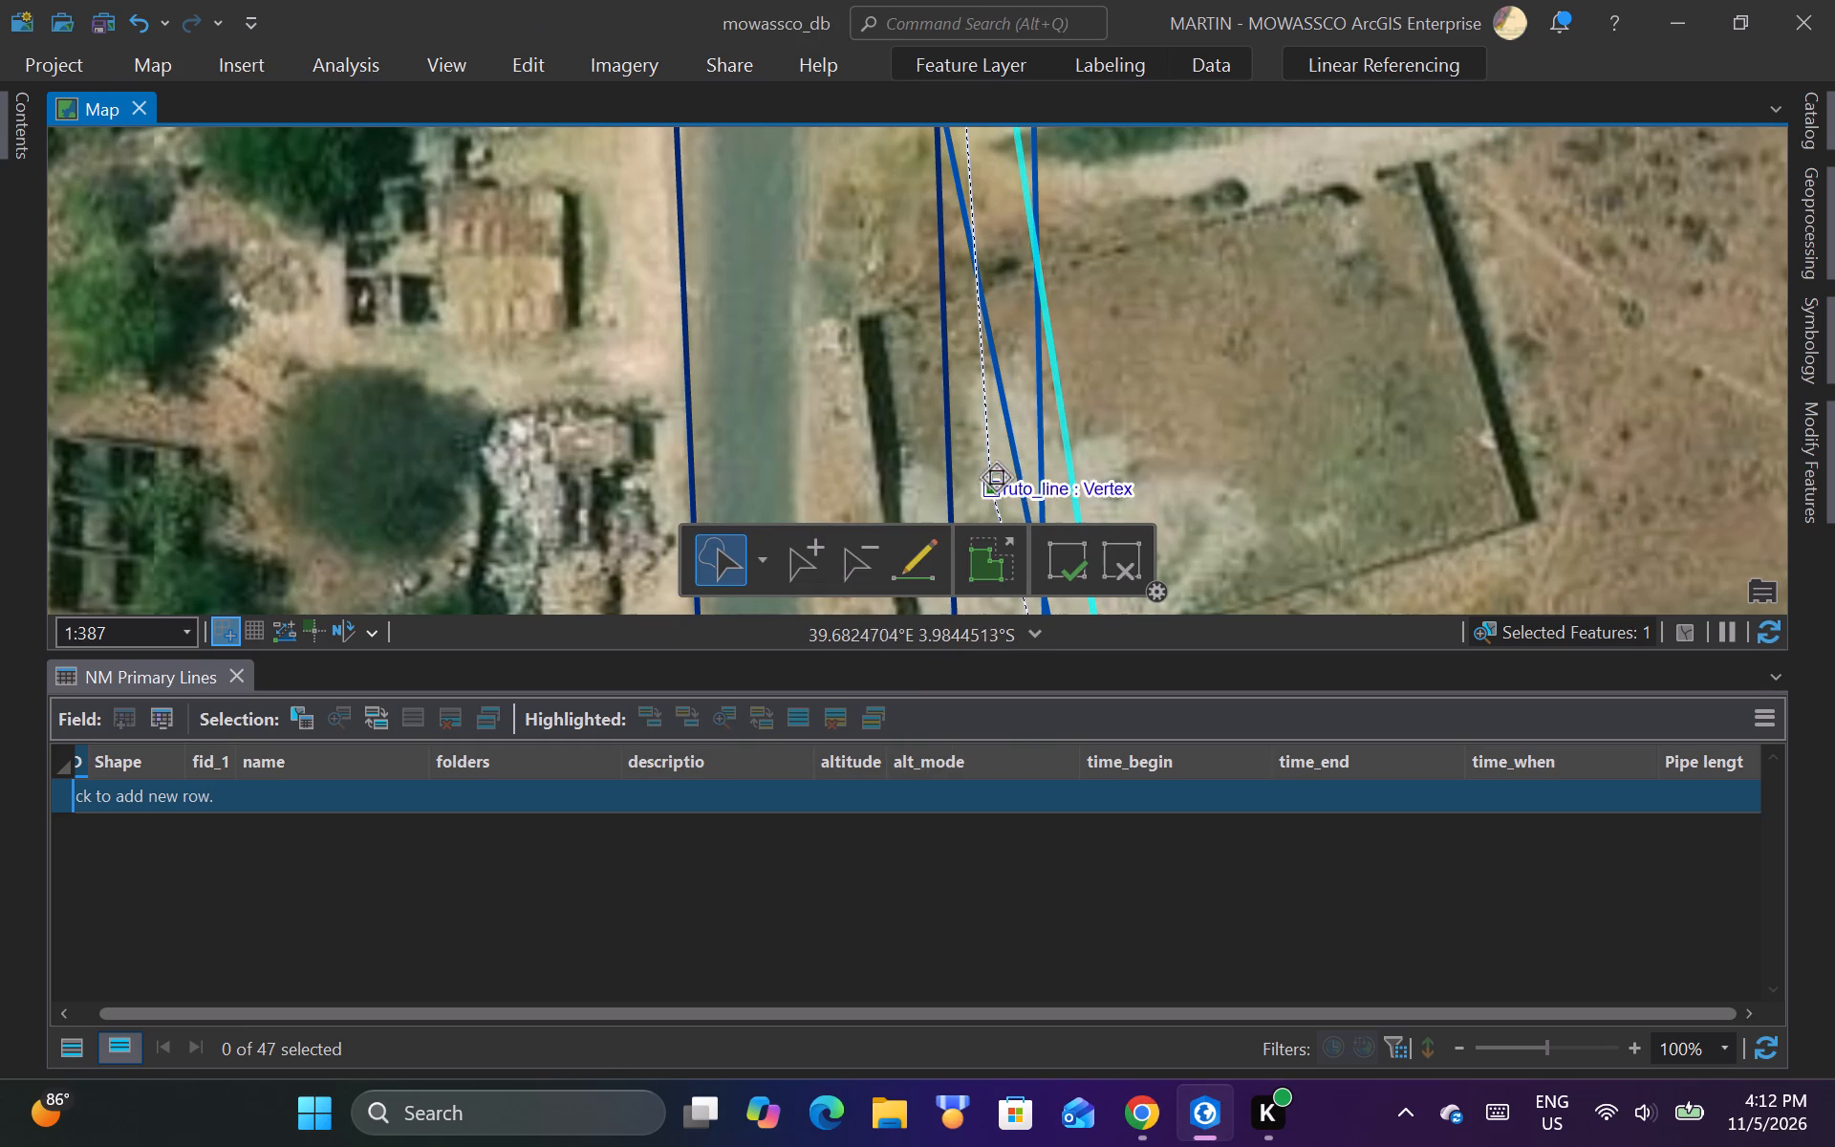
scroll(1035, 426, down, 3)
scroll(1055, 335, down, 2)
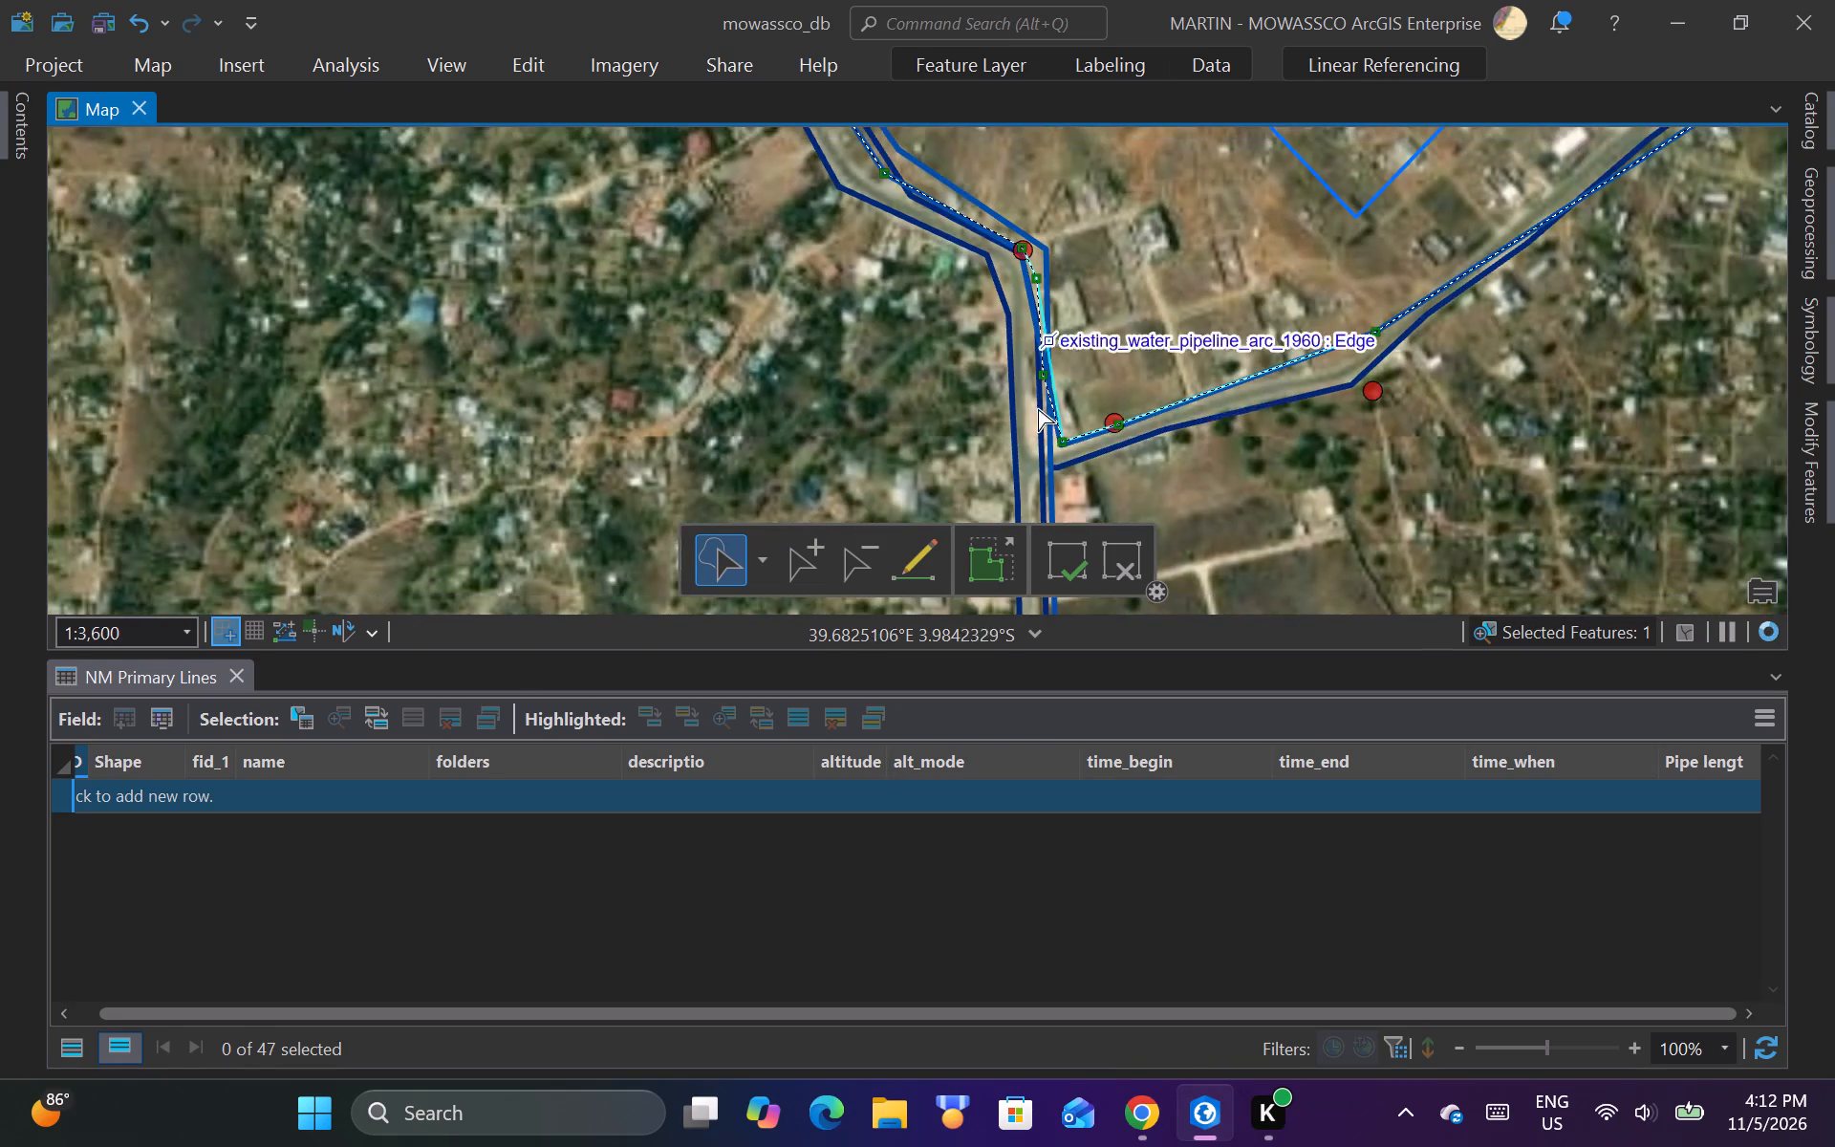
scroll(1064, 467, up, 3)
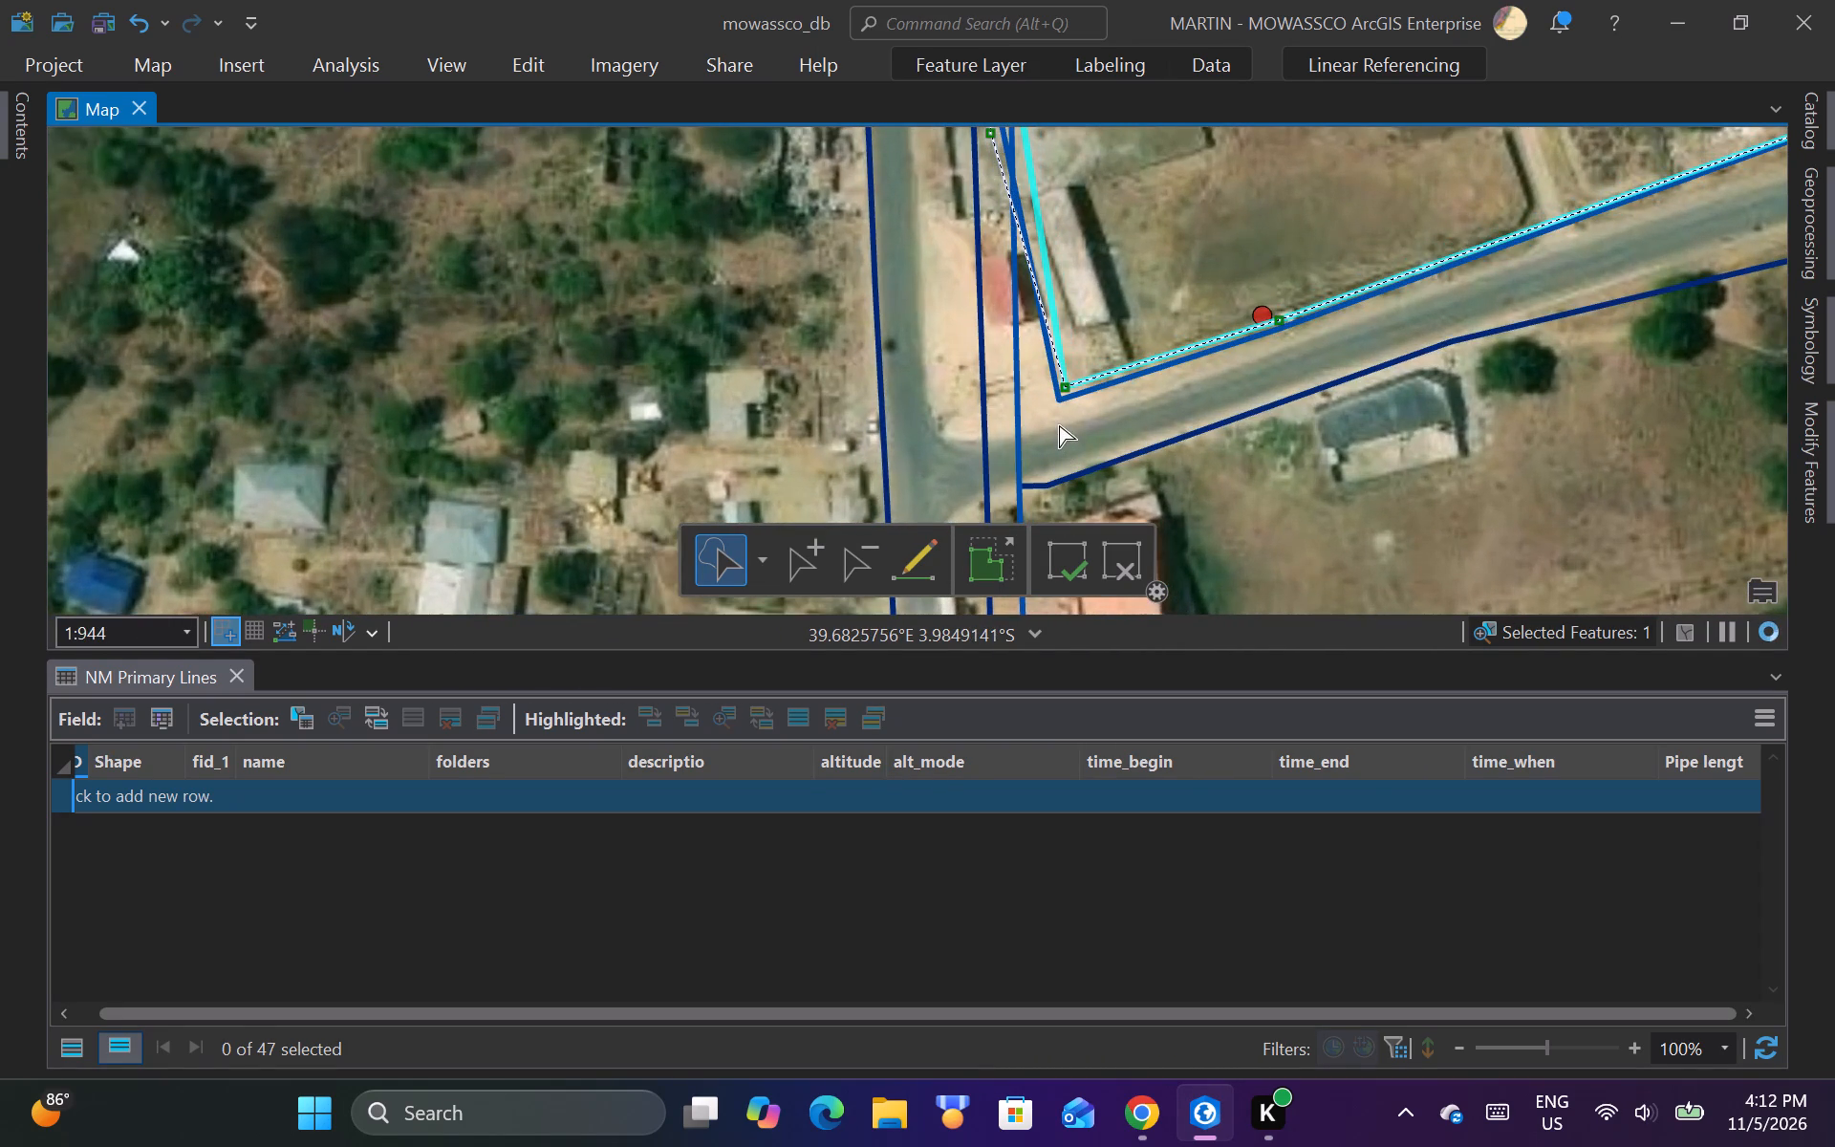
scroll(1046, 440, down, 2)
scroll(1033, 448, up, 2)
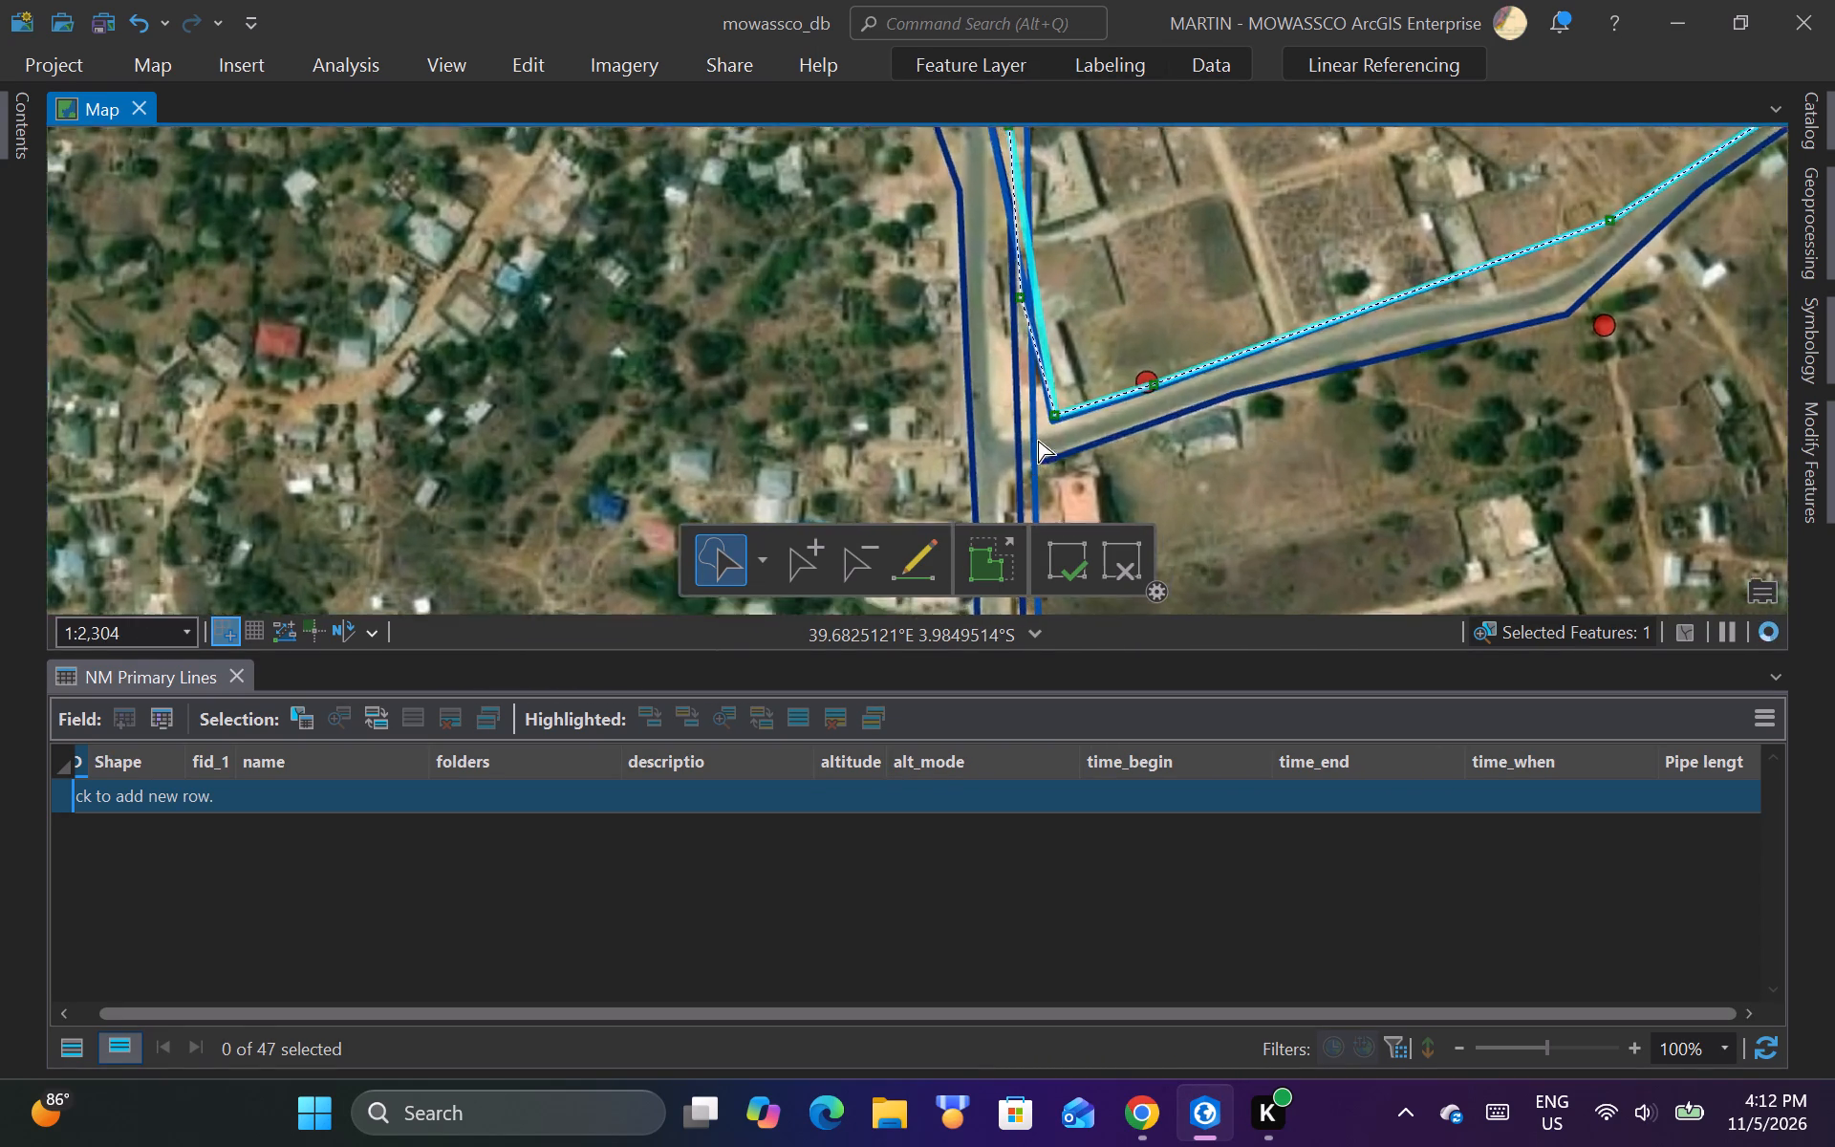
scroll(1019, 509, down, 2)
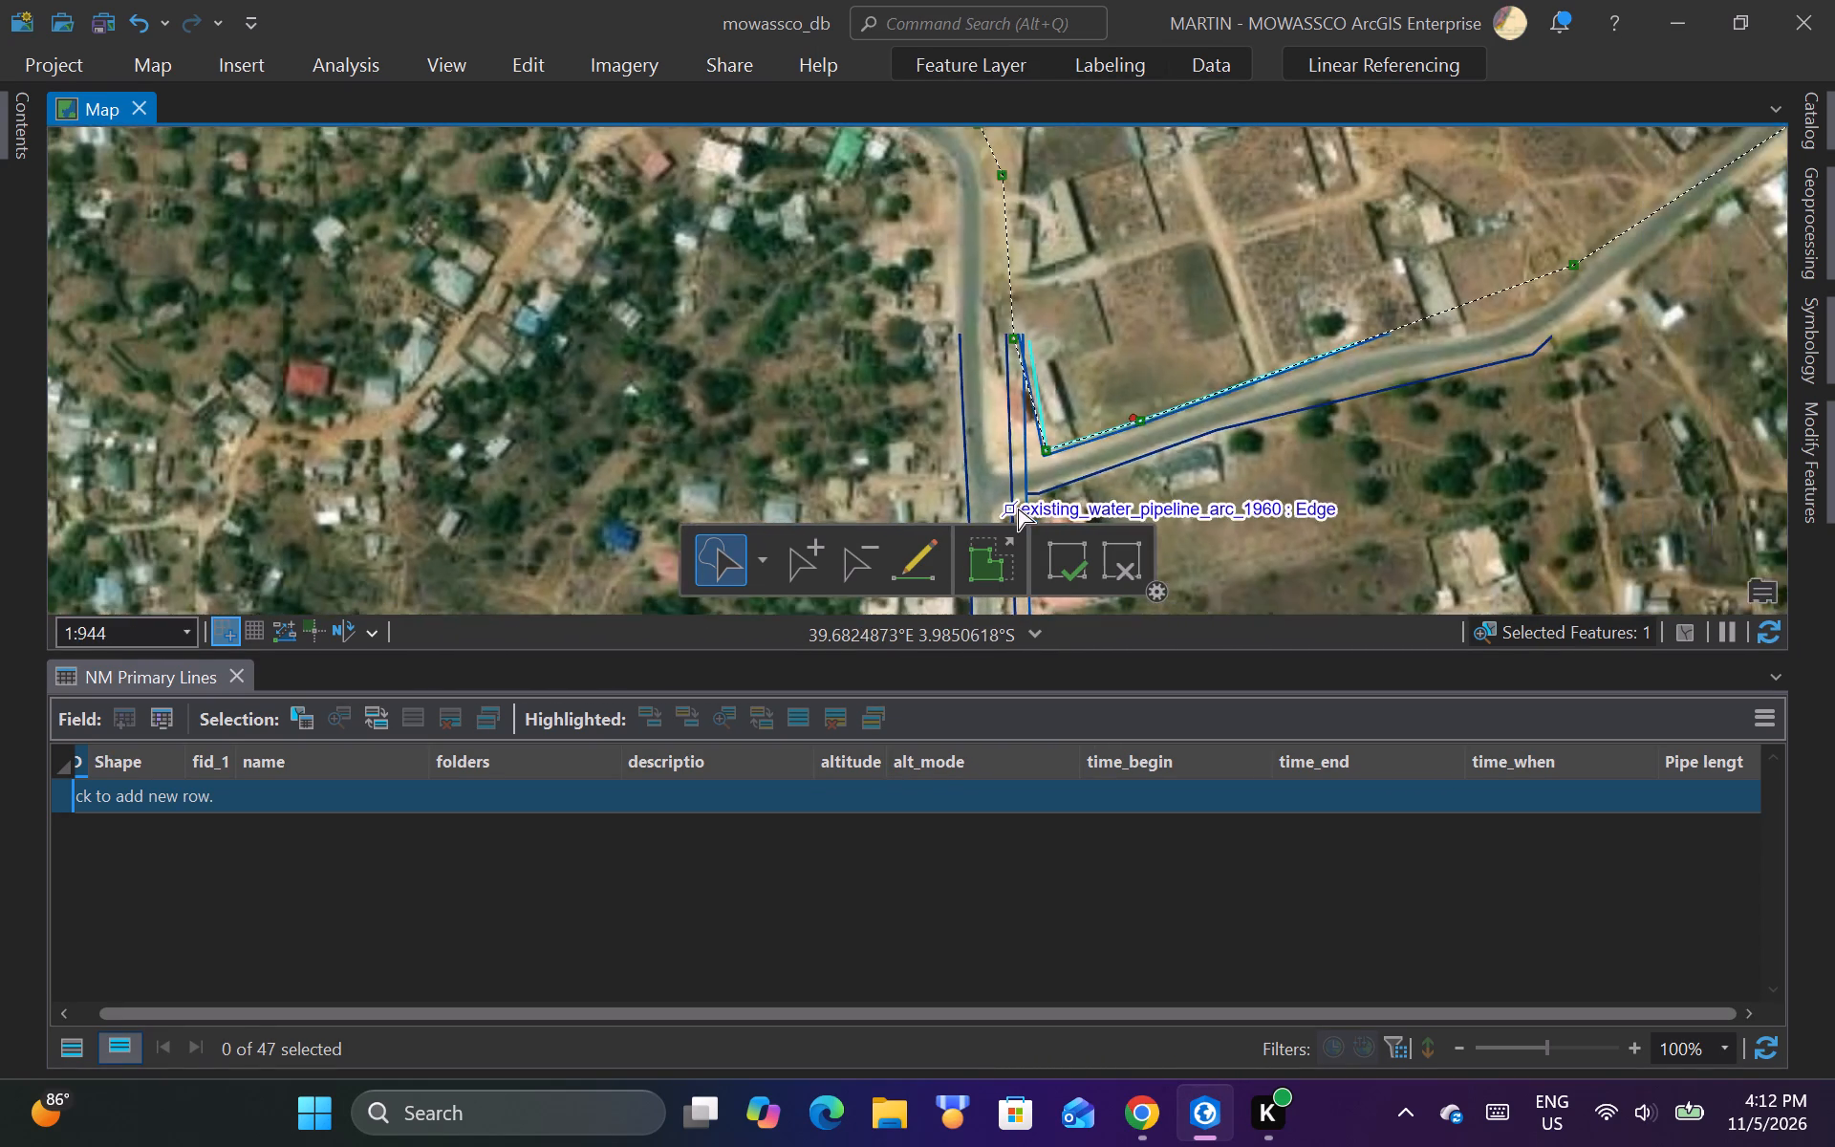
scroll(1055, 475, up, 2)
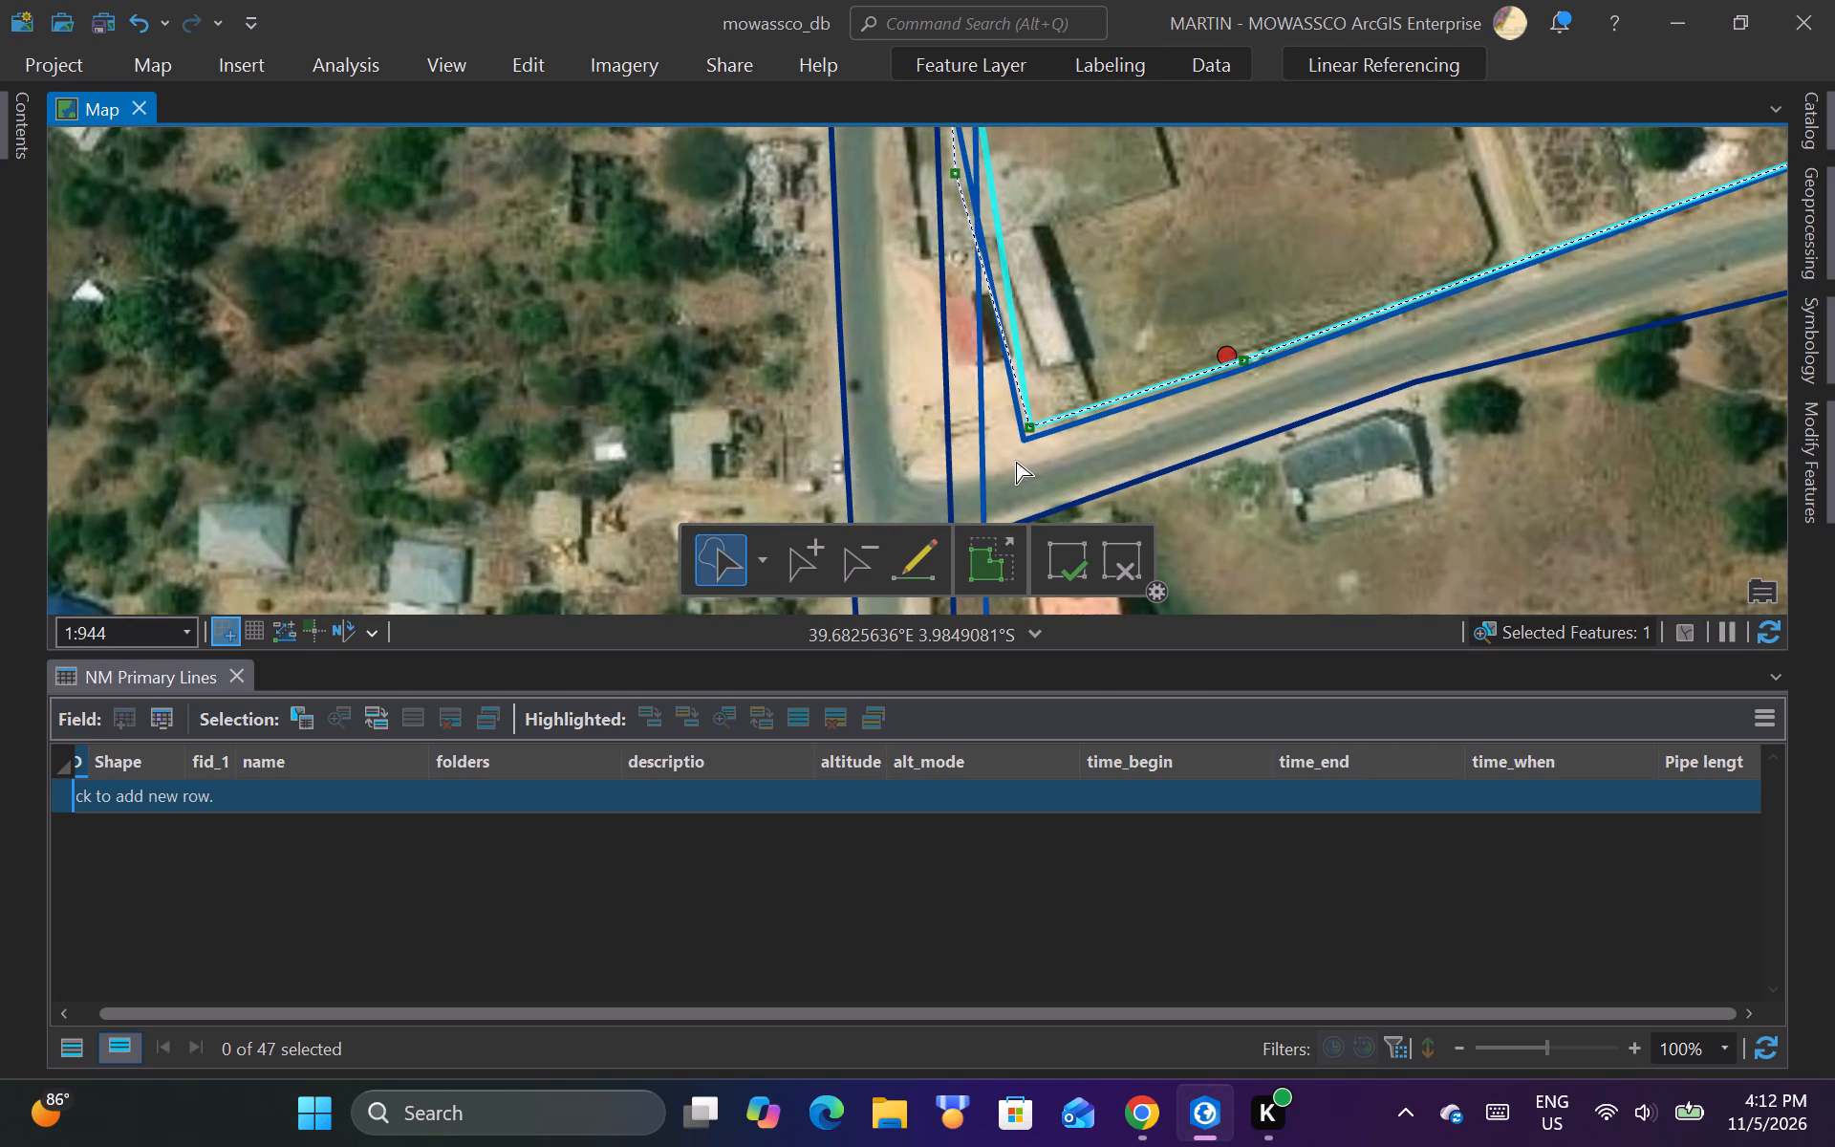
click(1017, 462)
Add a vertex to ruto_line just east of the dirt side road and move it south toward the main road's edge.
scroll(1017, 473, down, 1)
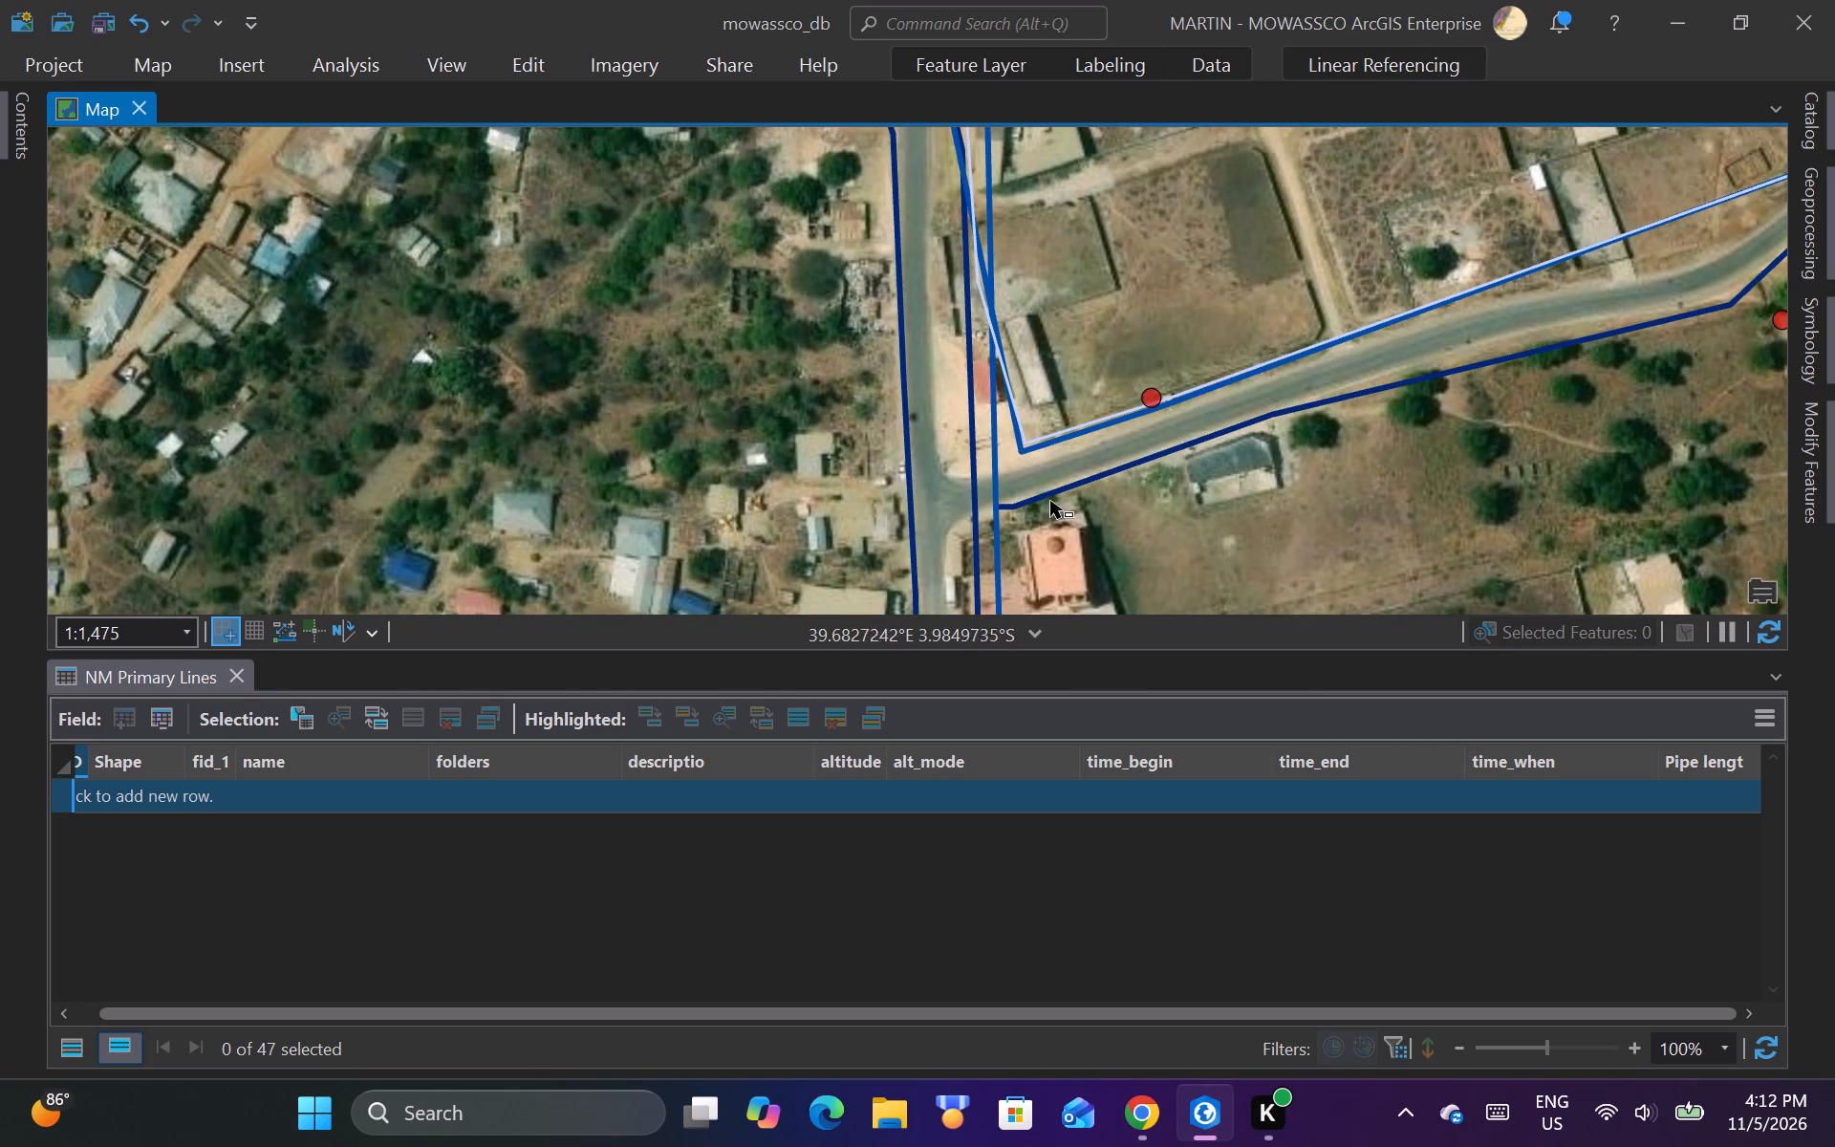
scroll(1031, 504, down, 2)
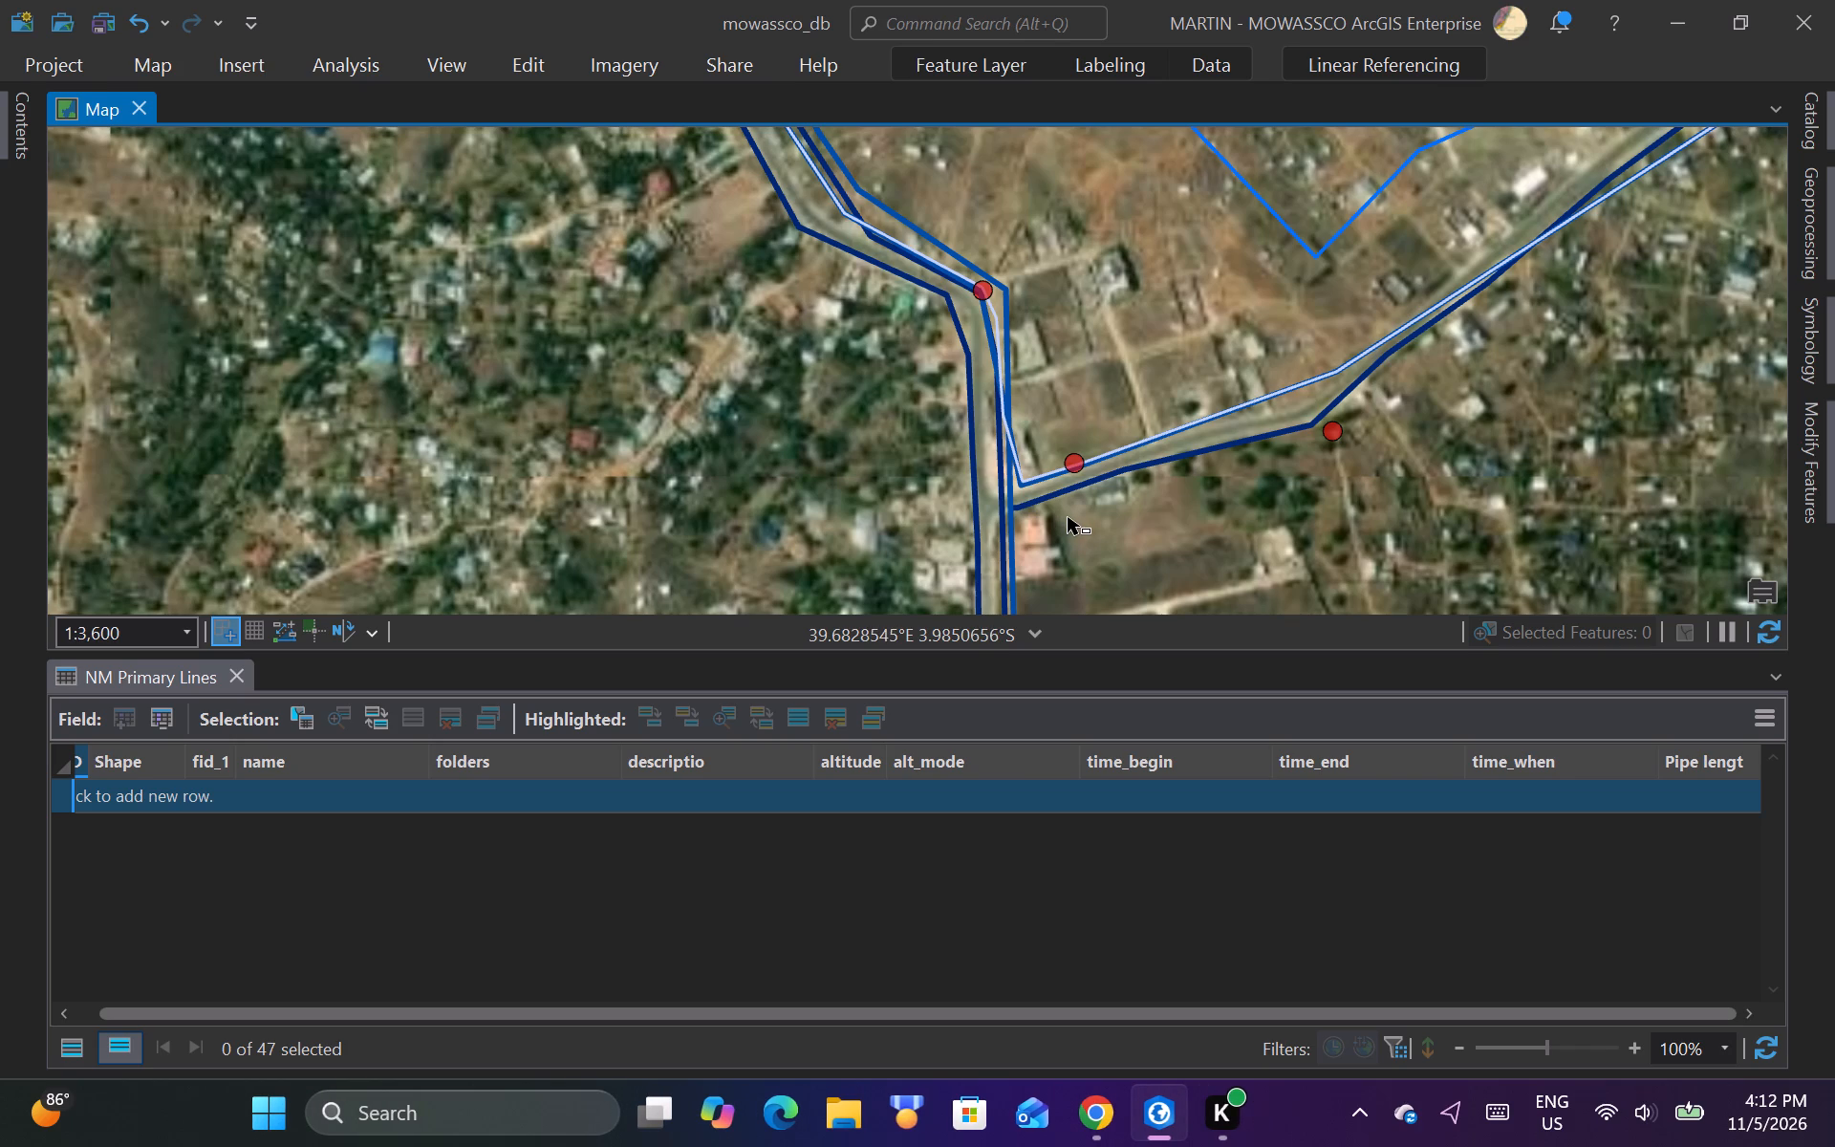
scroll(1290, 408, up, 2)
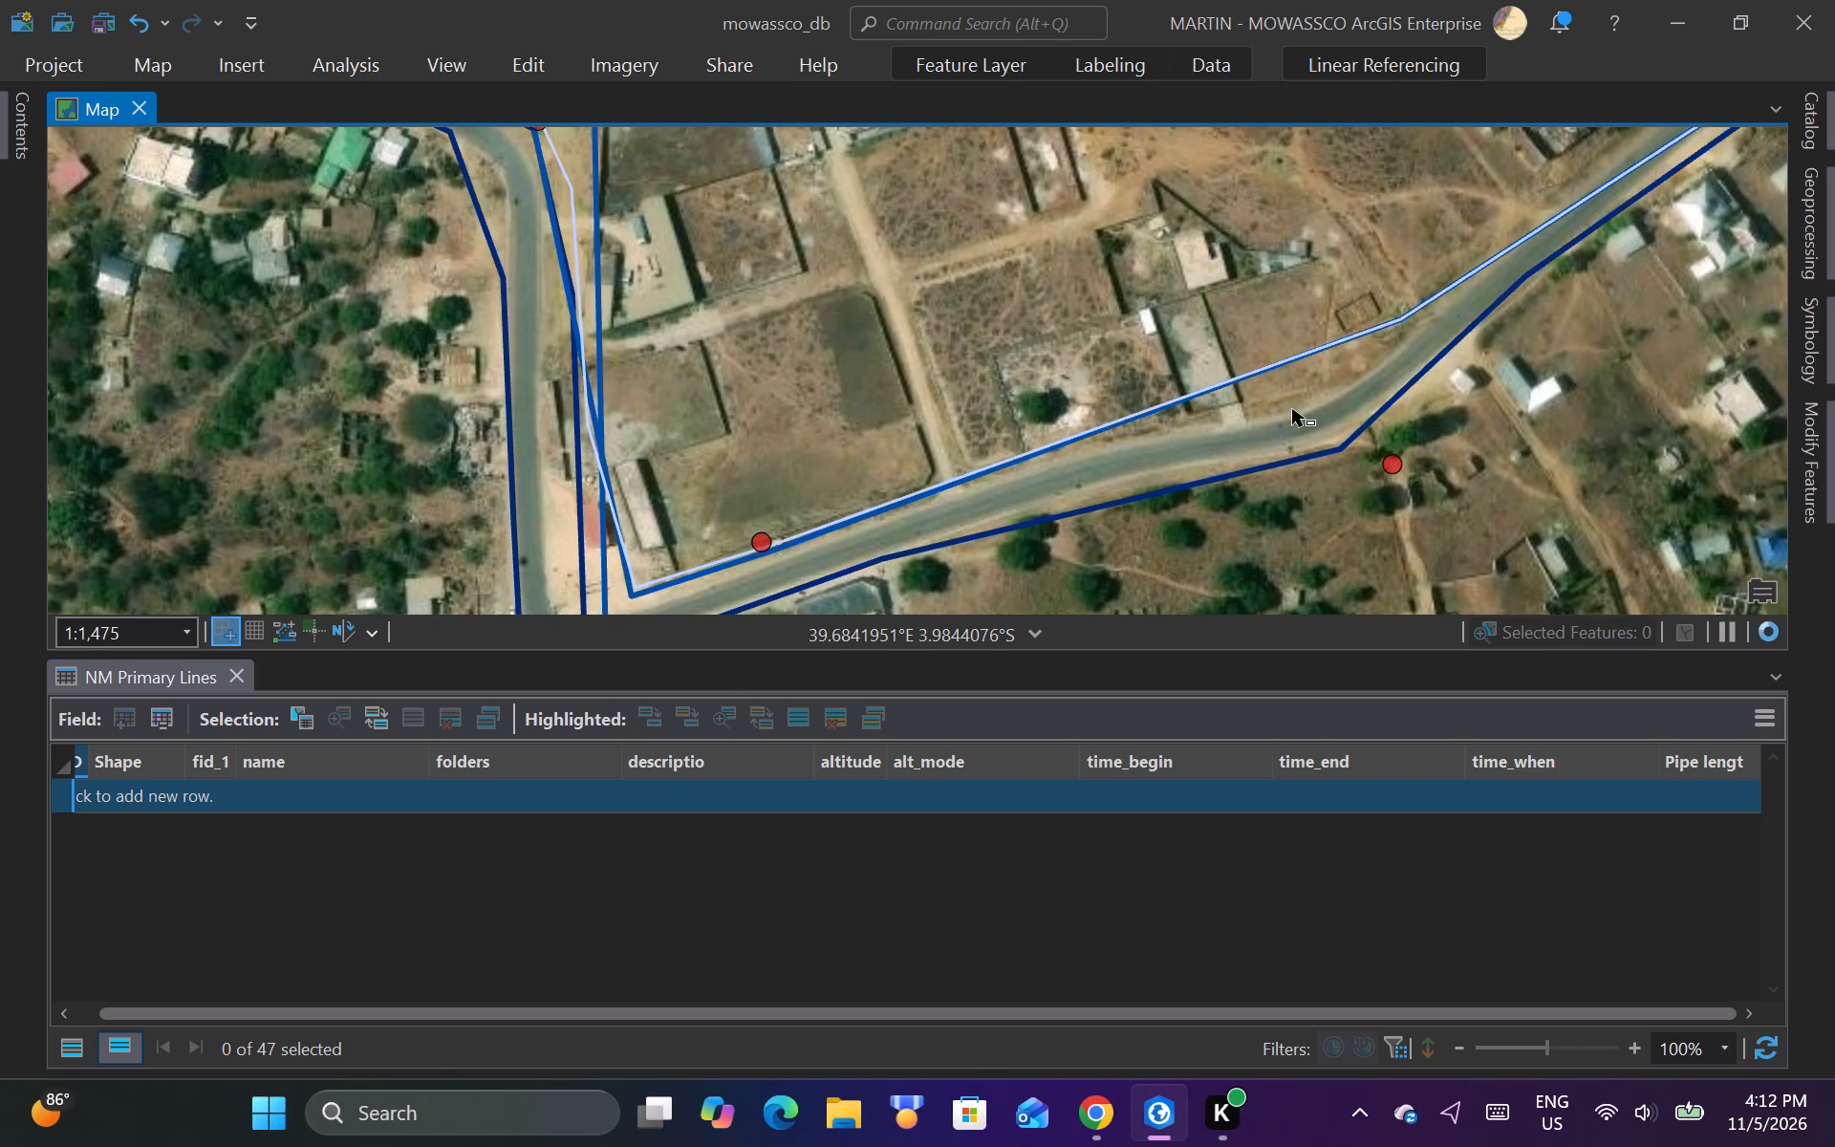
scroll(1358, 332, up, 1)
scroll(1275, 300, down, 2)
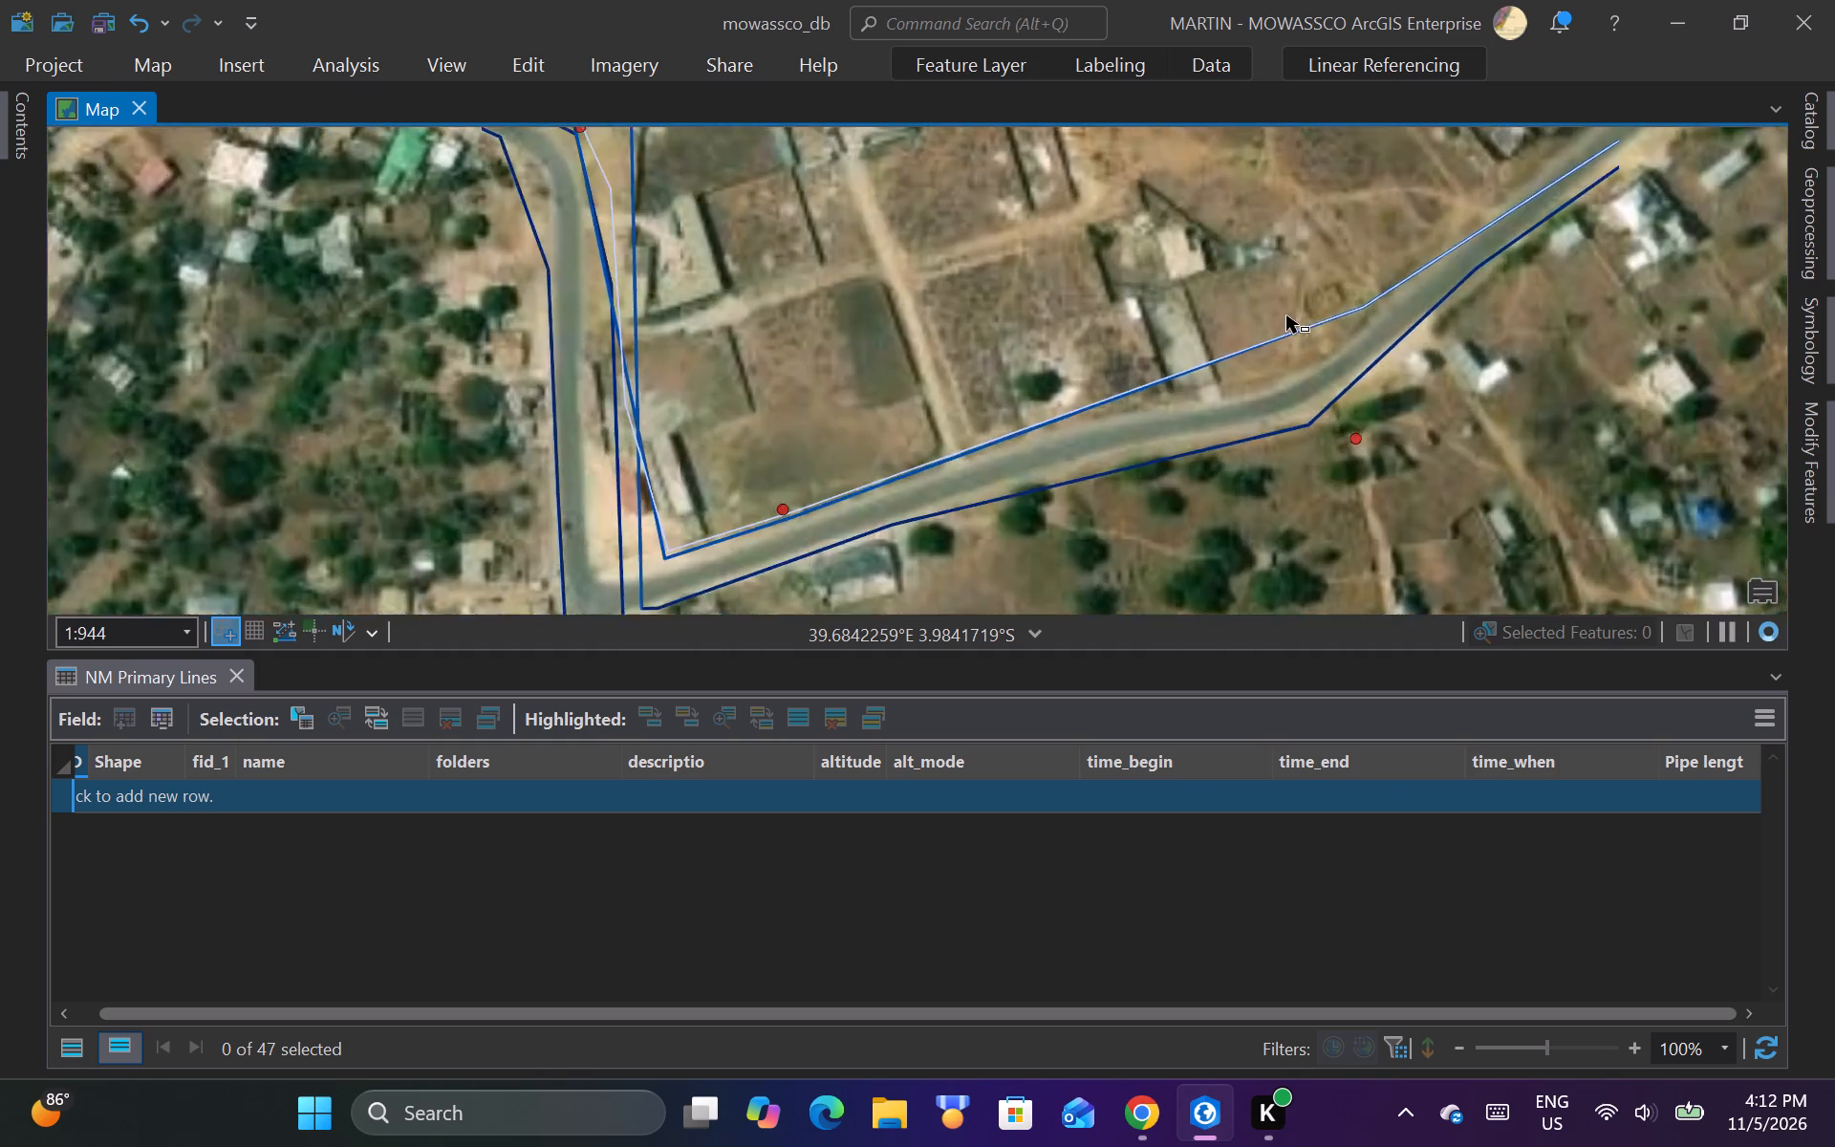
scroll(1054, 428, up, 3)
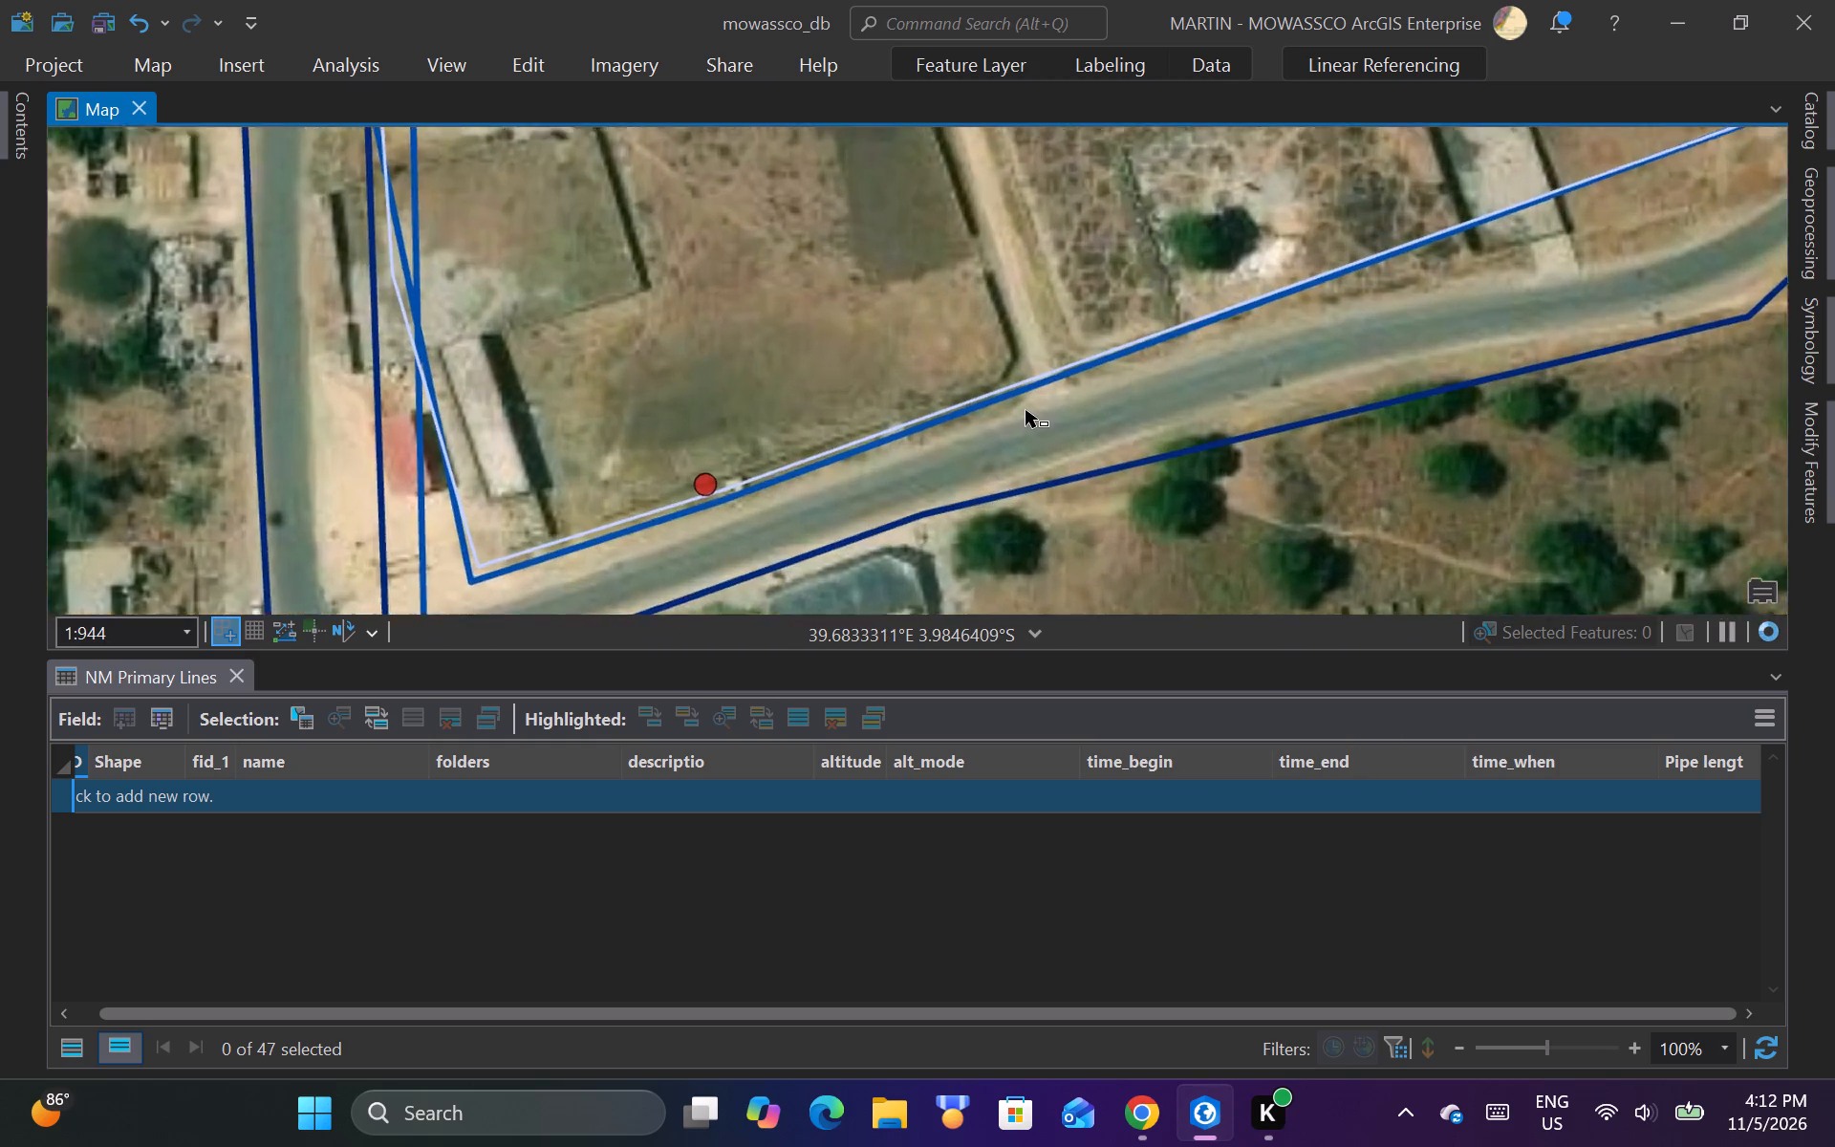
scroll(1018, 390, up, 1)
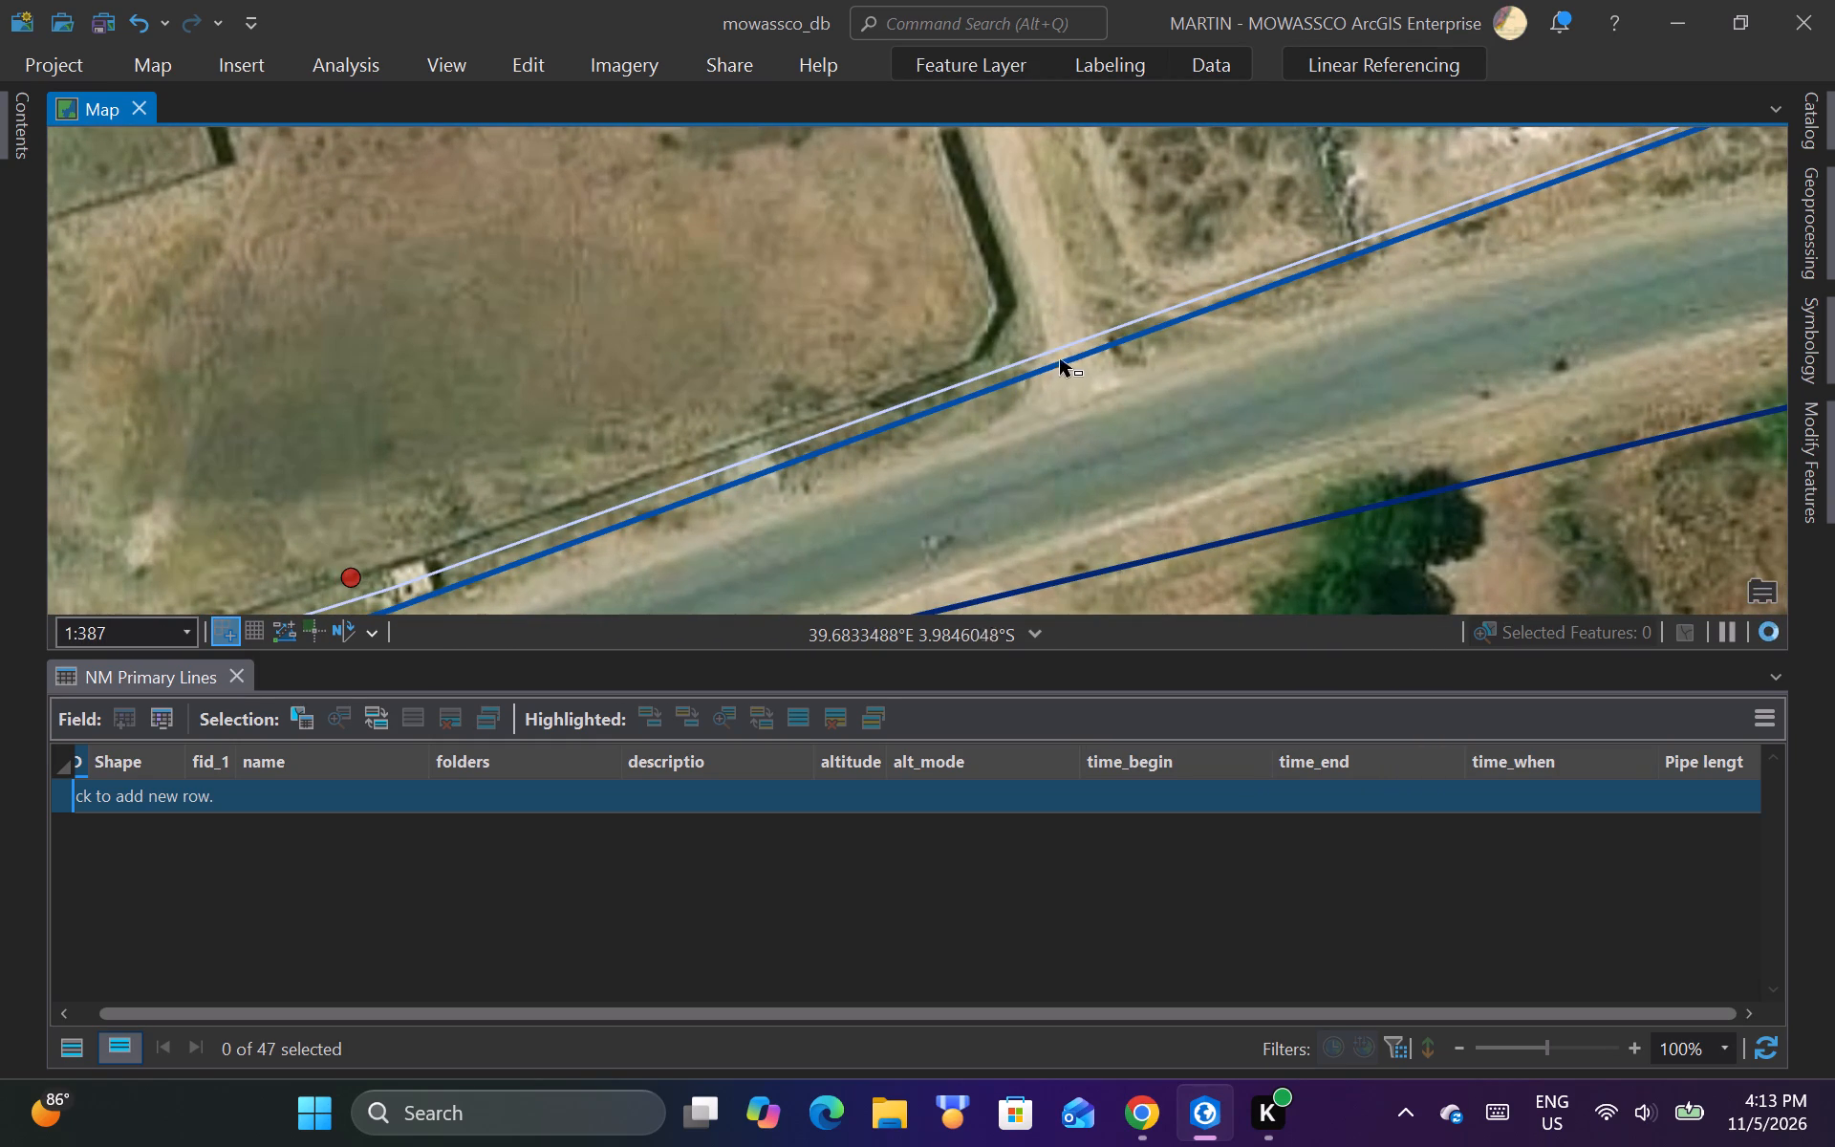
click(1067, 346)
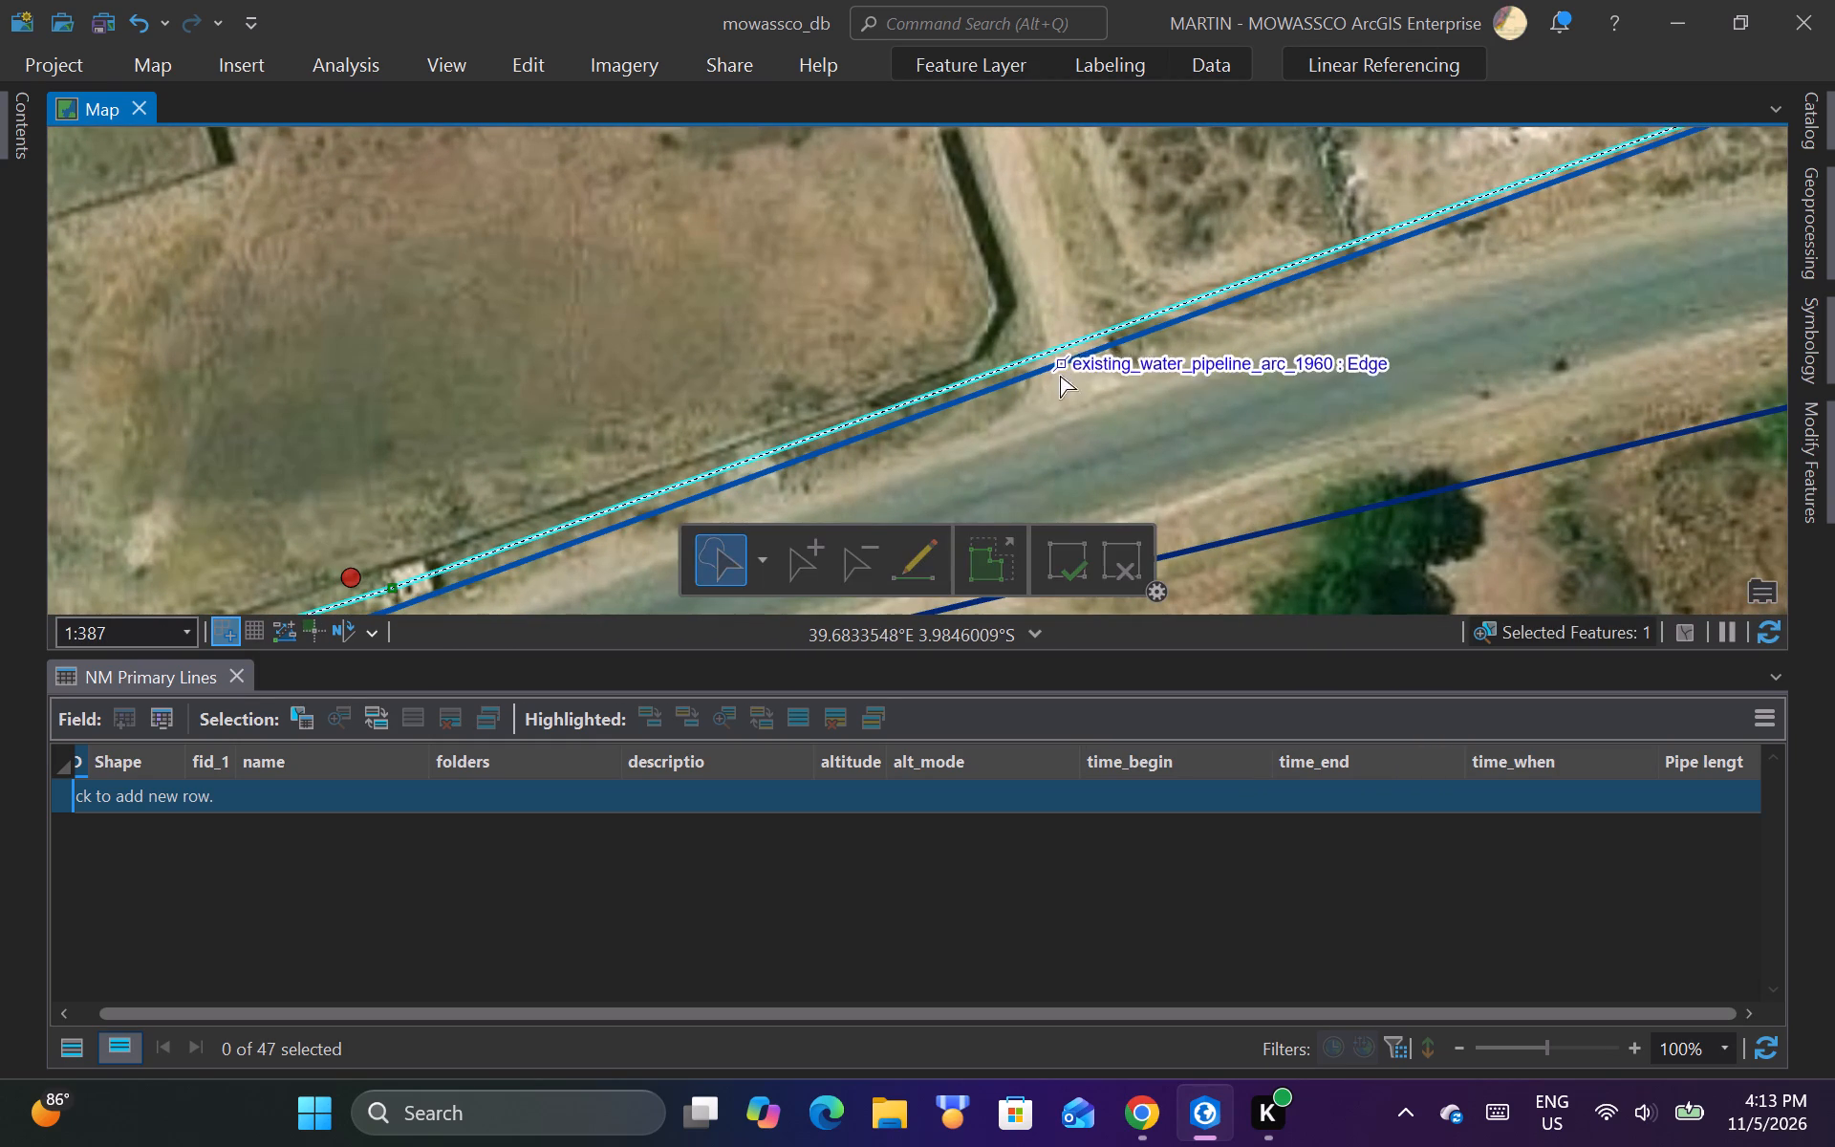
scroll(982, 417, down, 1)
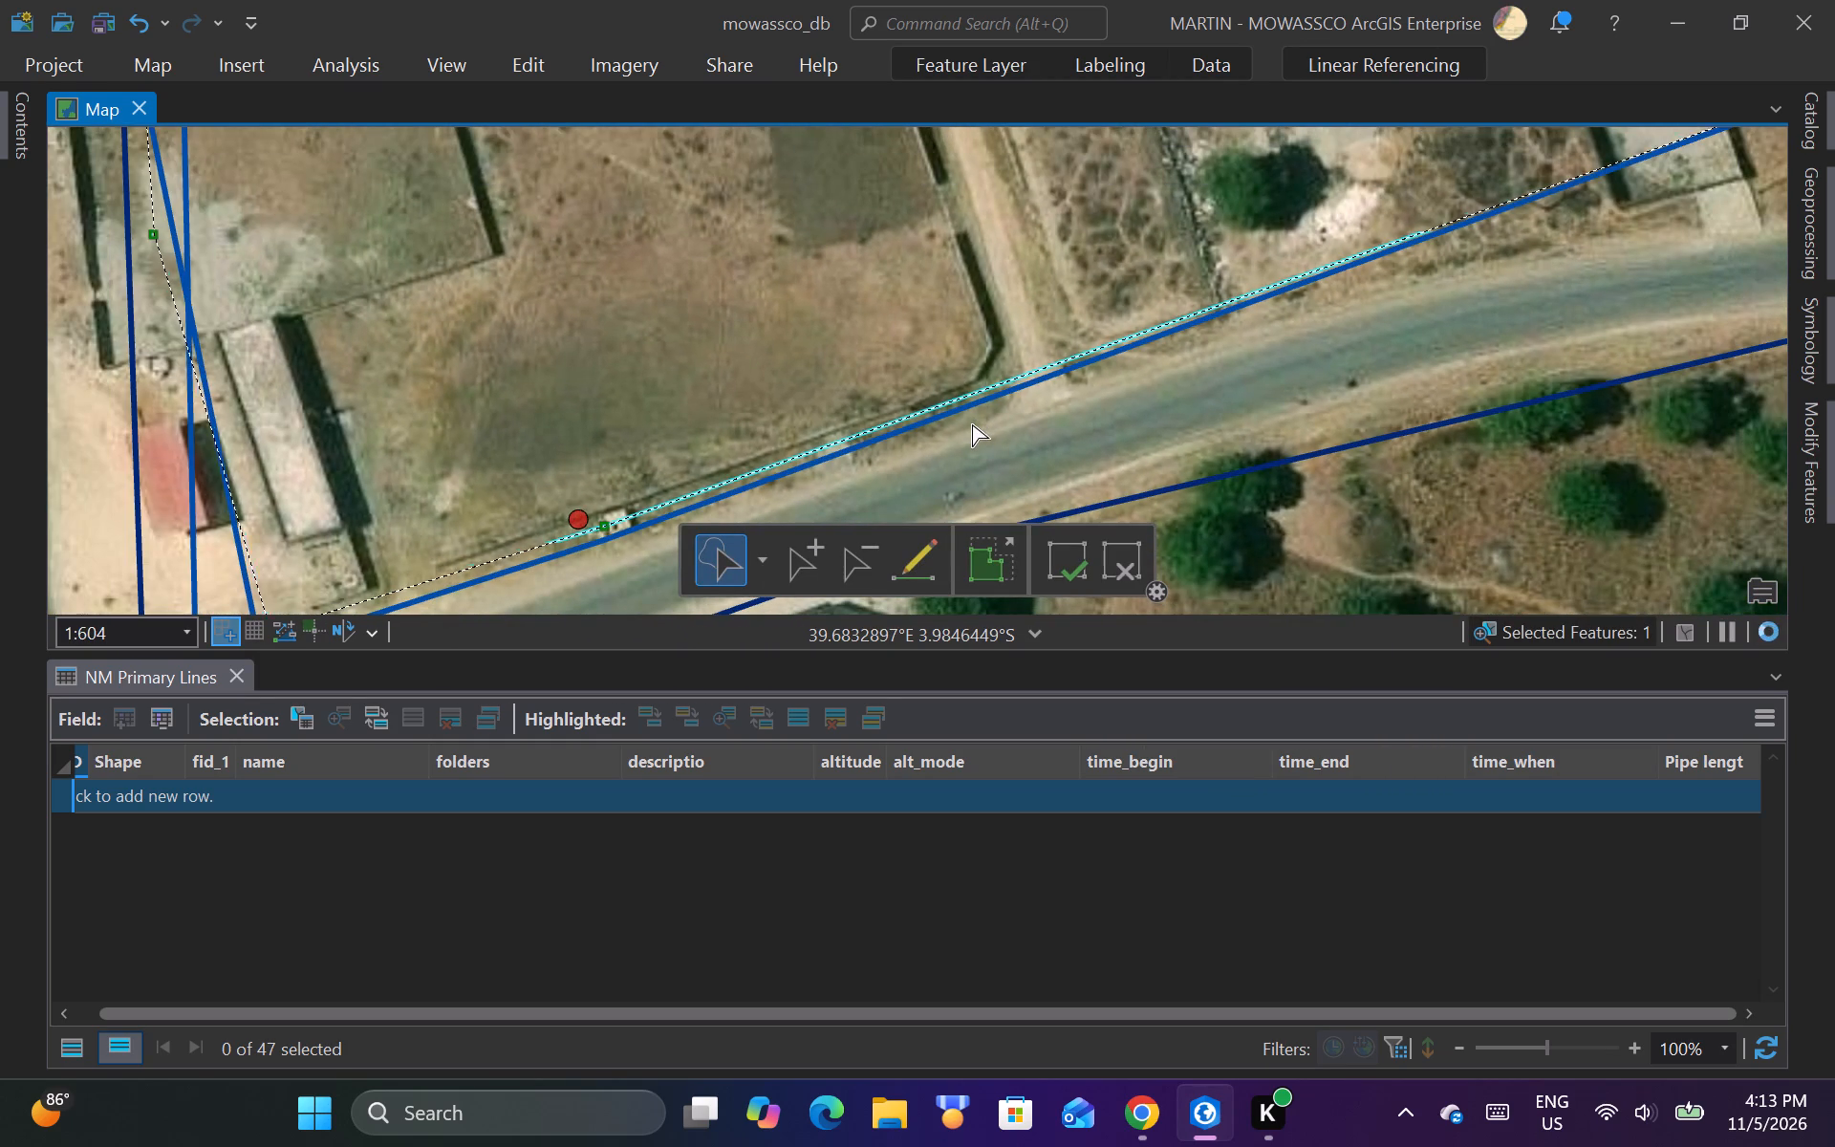
scroll(1448, 251, up, 2)
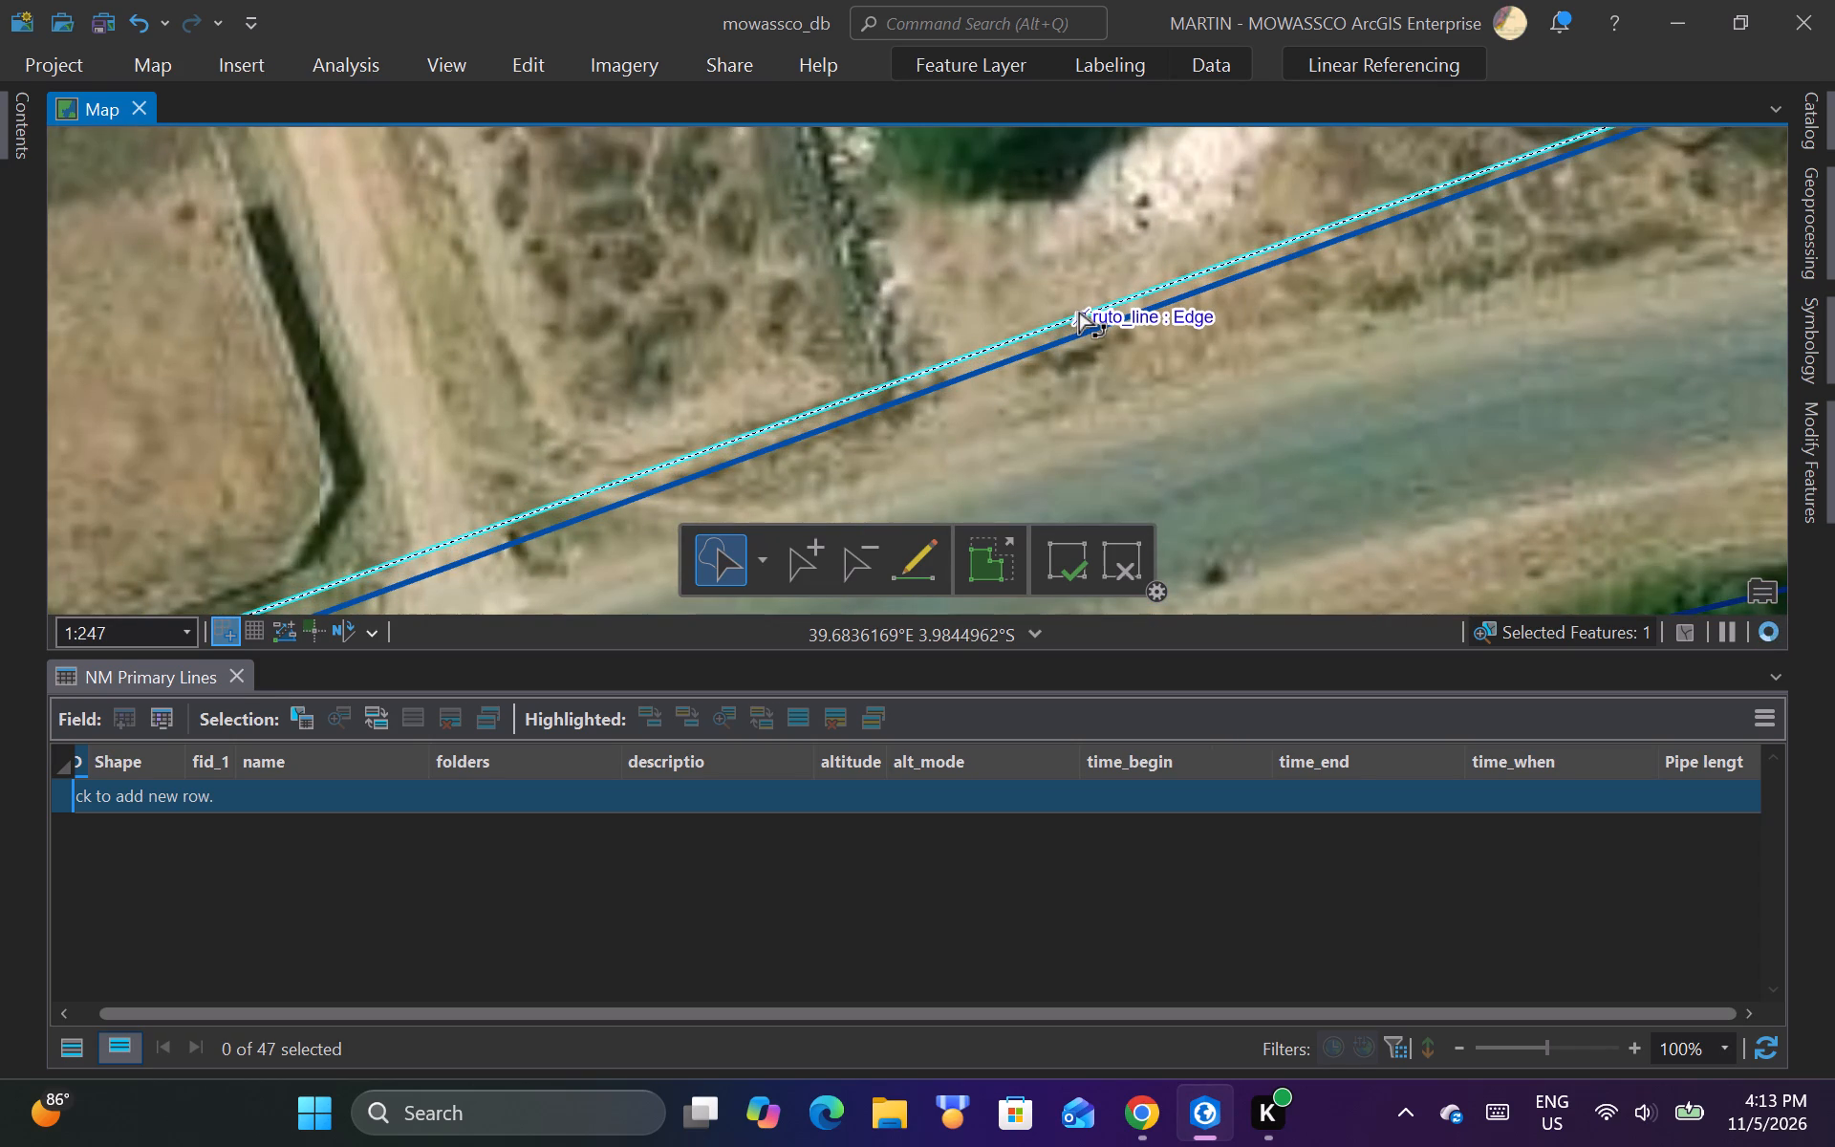
right_click(1079, 314)
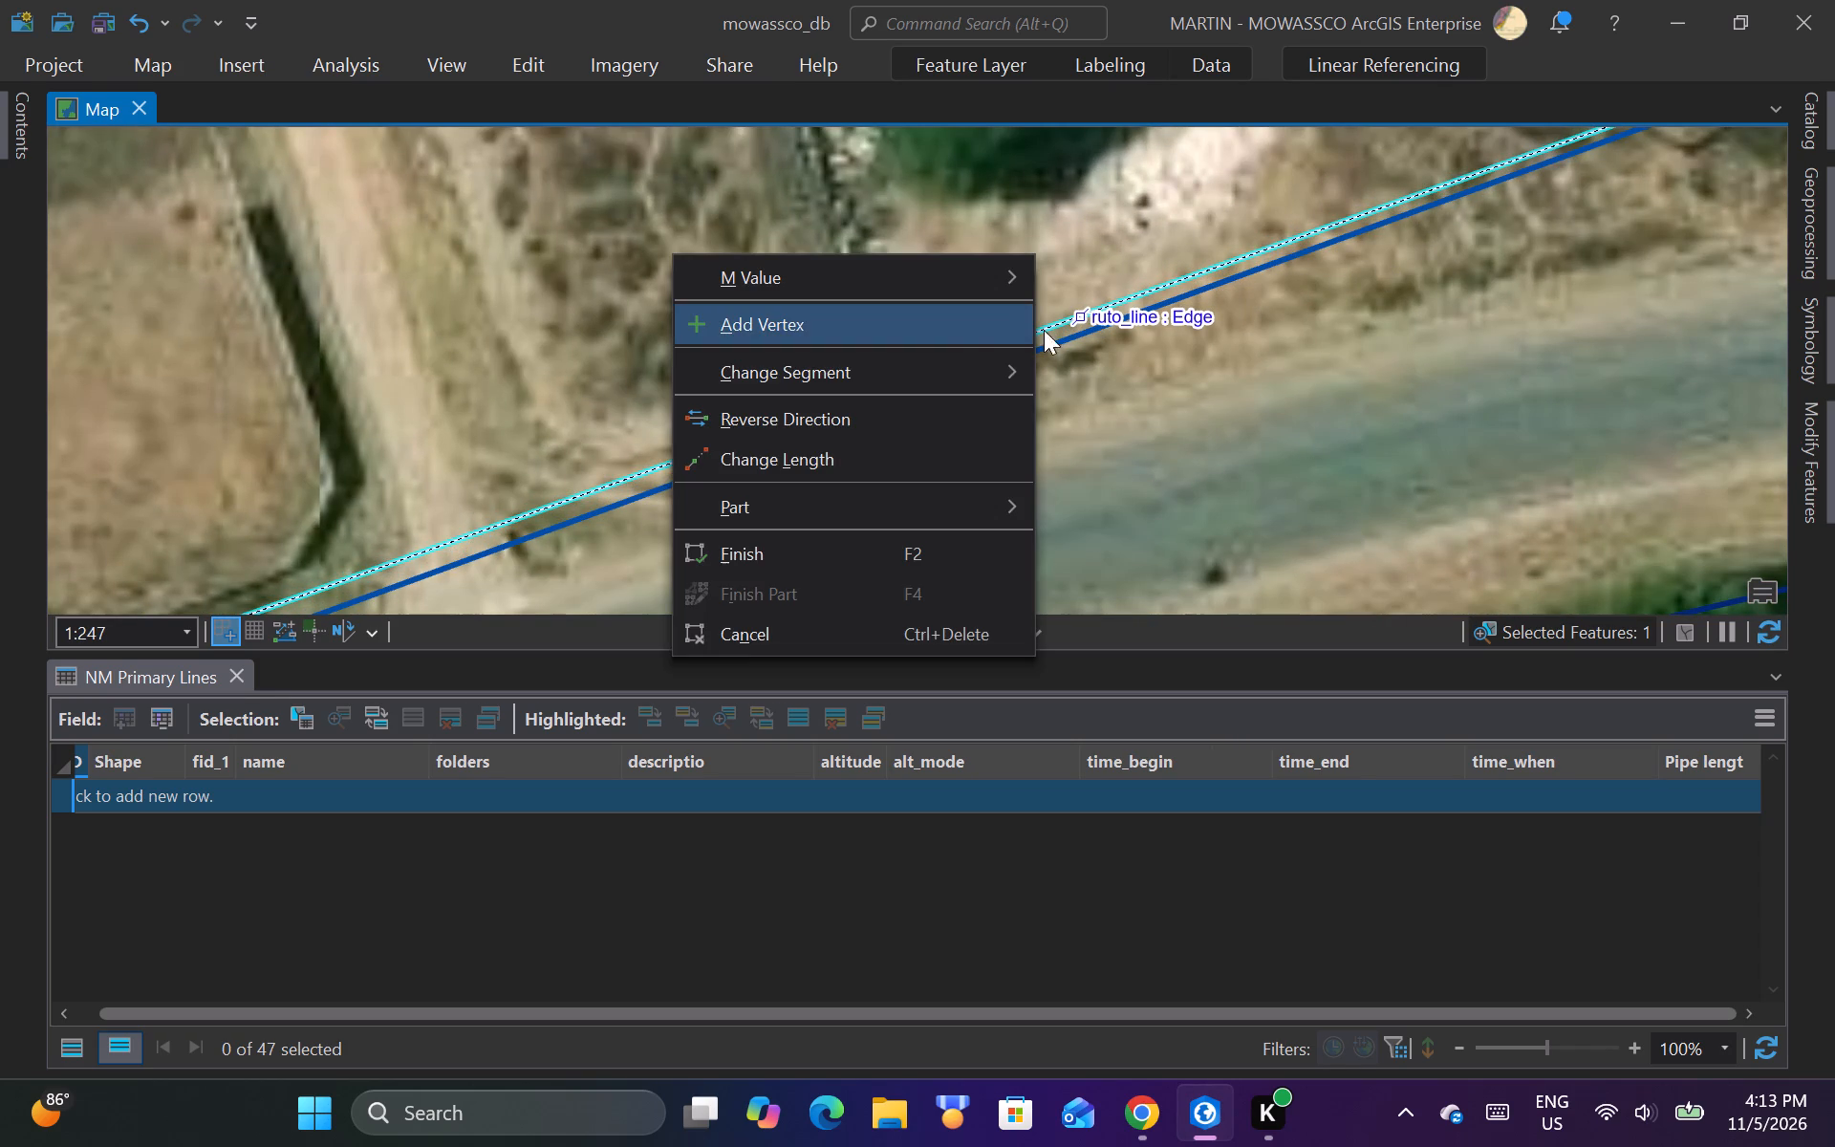
click(933, 324)
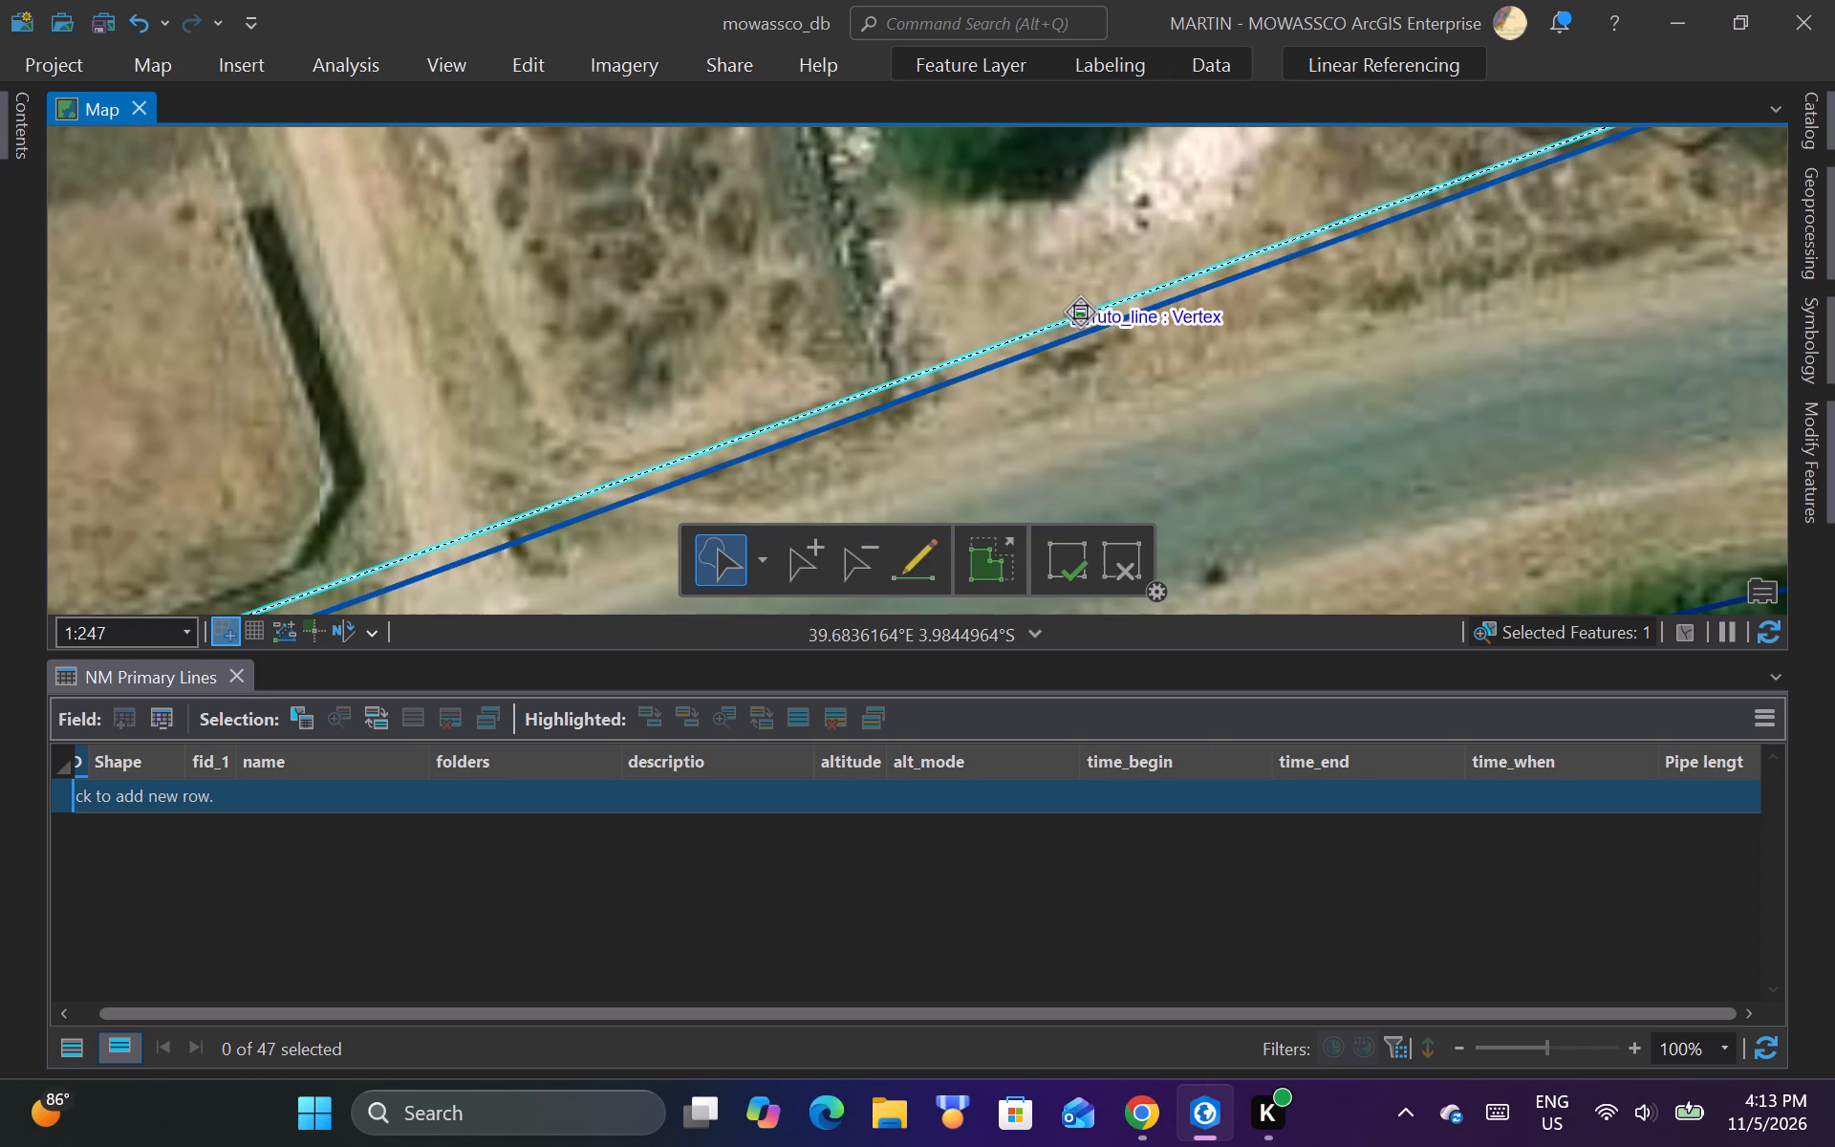
drag(1080, 313, 1095, 371)
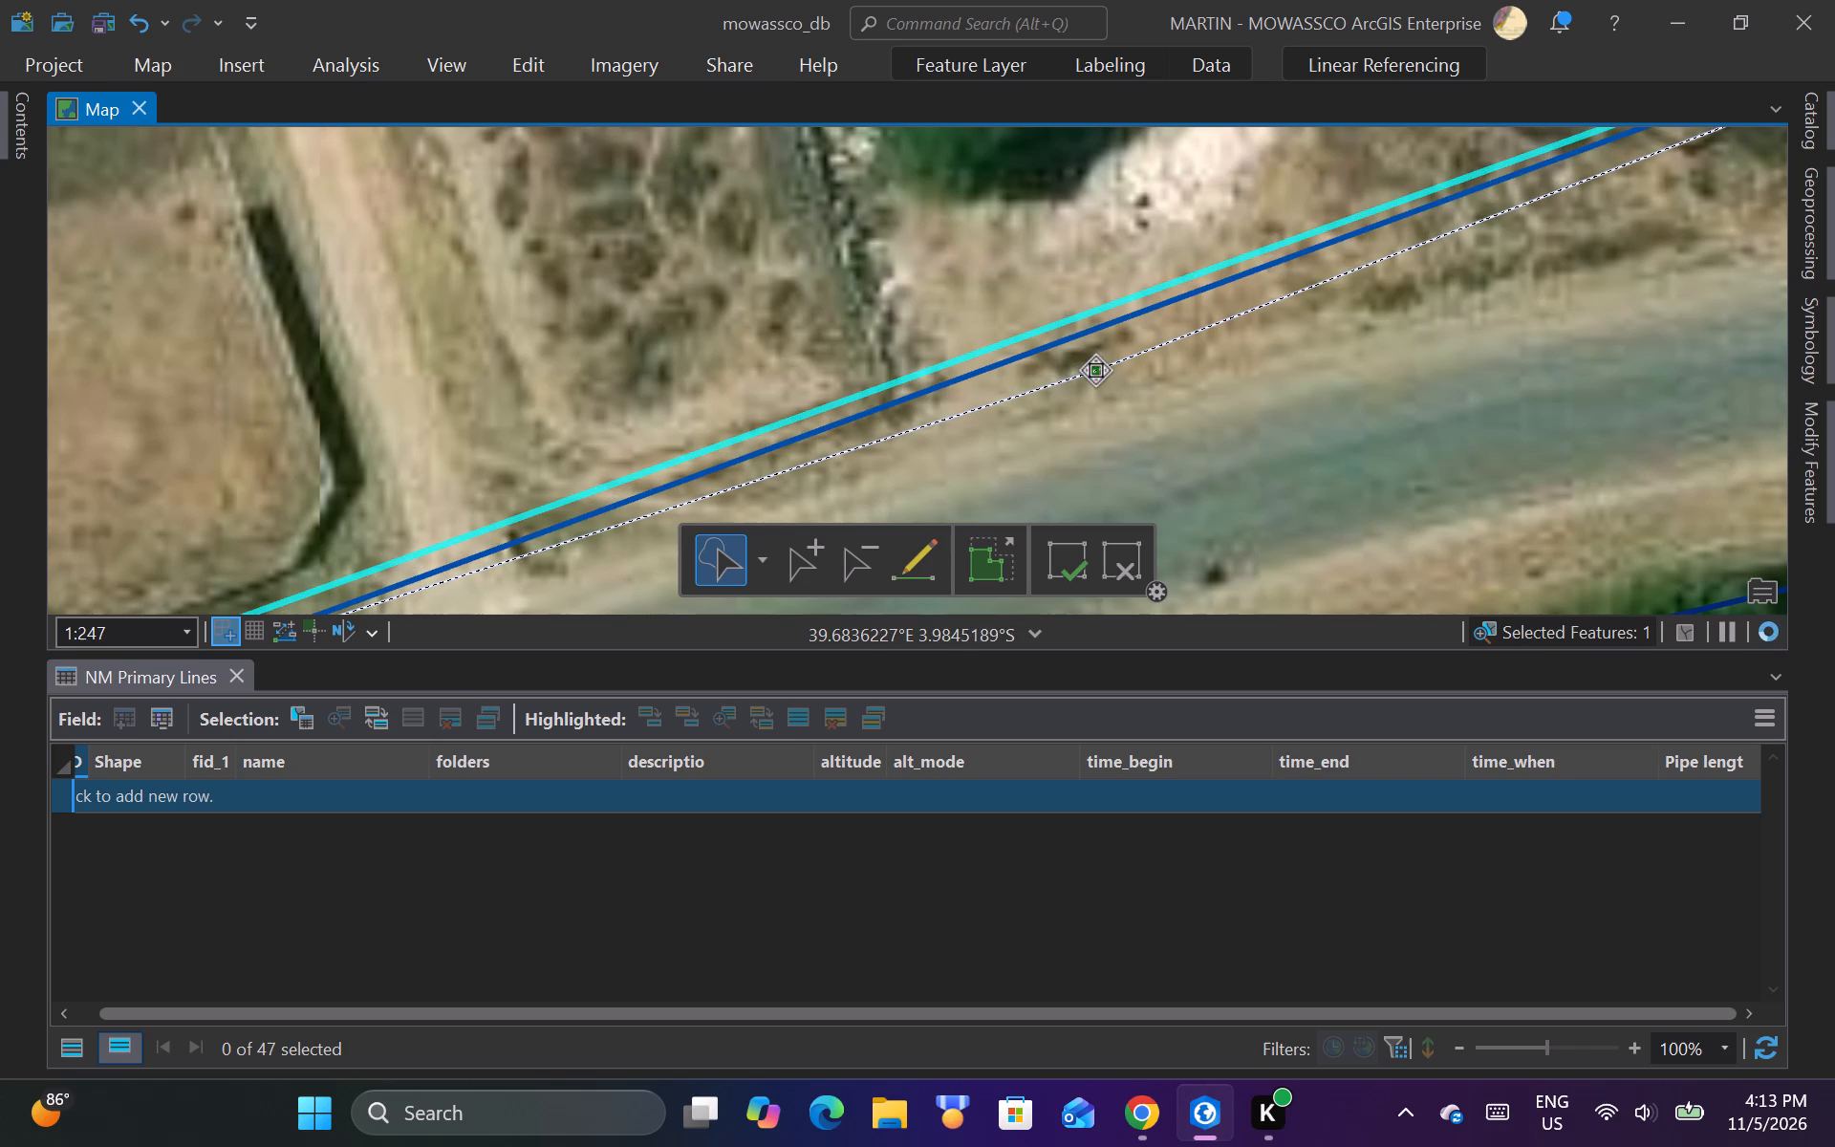
drag(1095, 371, 1095, 370)
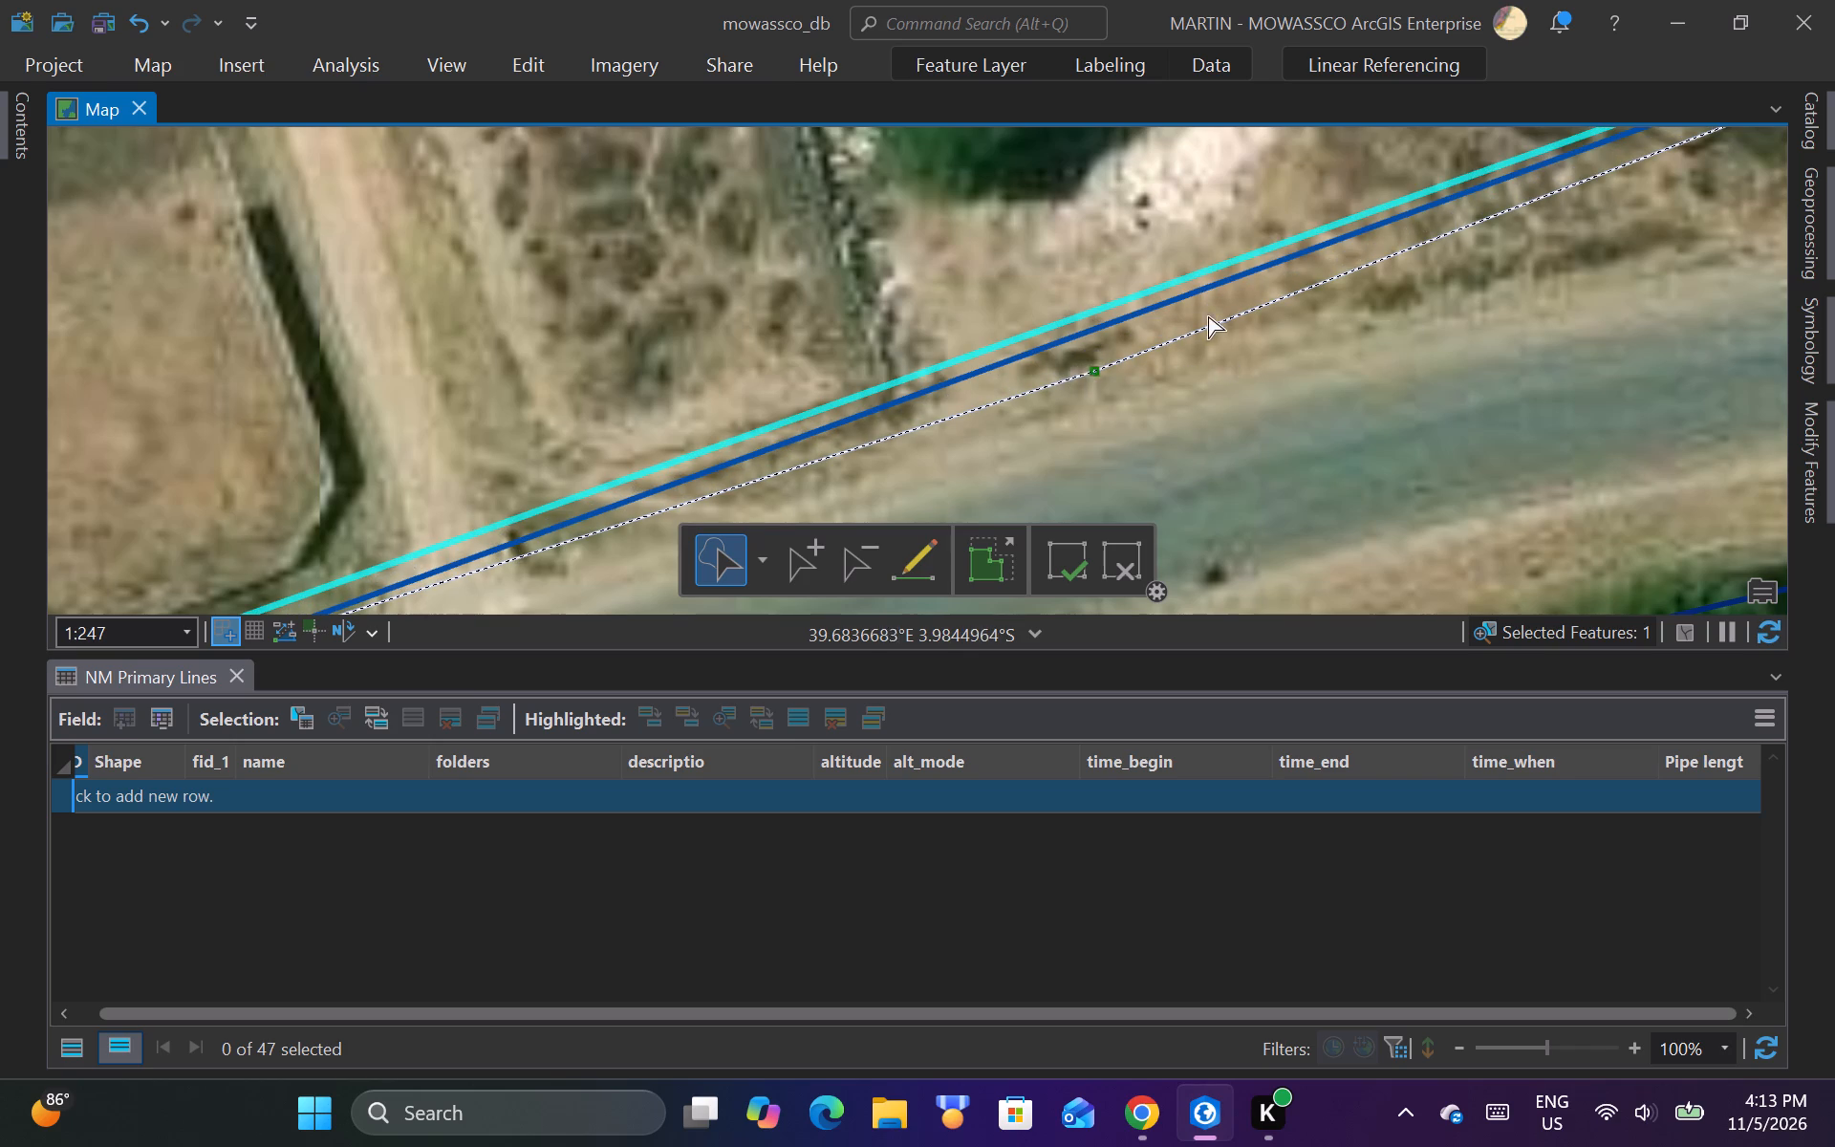
Add a vertex to ruto_line at the walled plot's driveway and move it south-southeast to where the driveway meets the road.
scroll(1208, 316, down, 2)
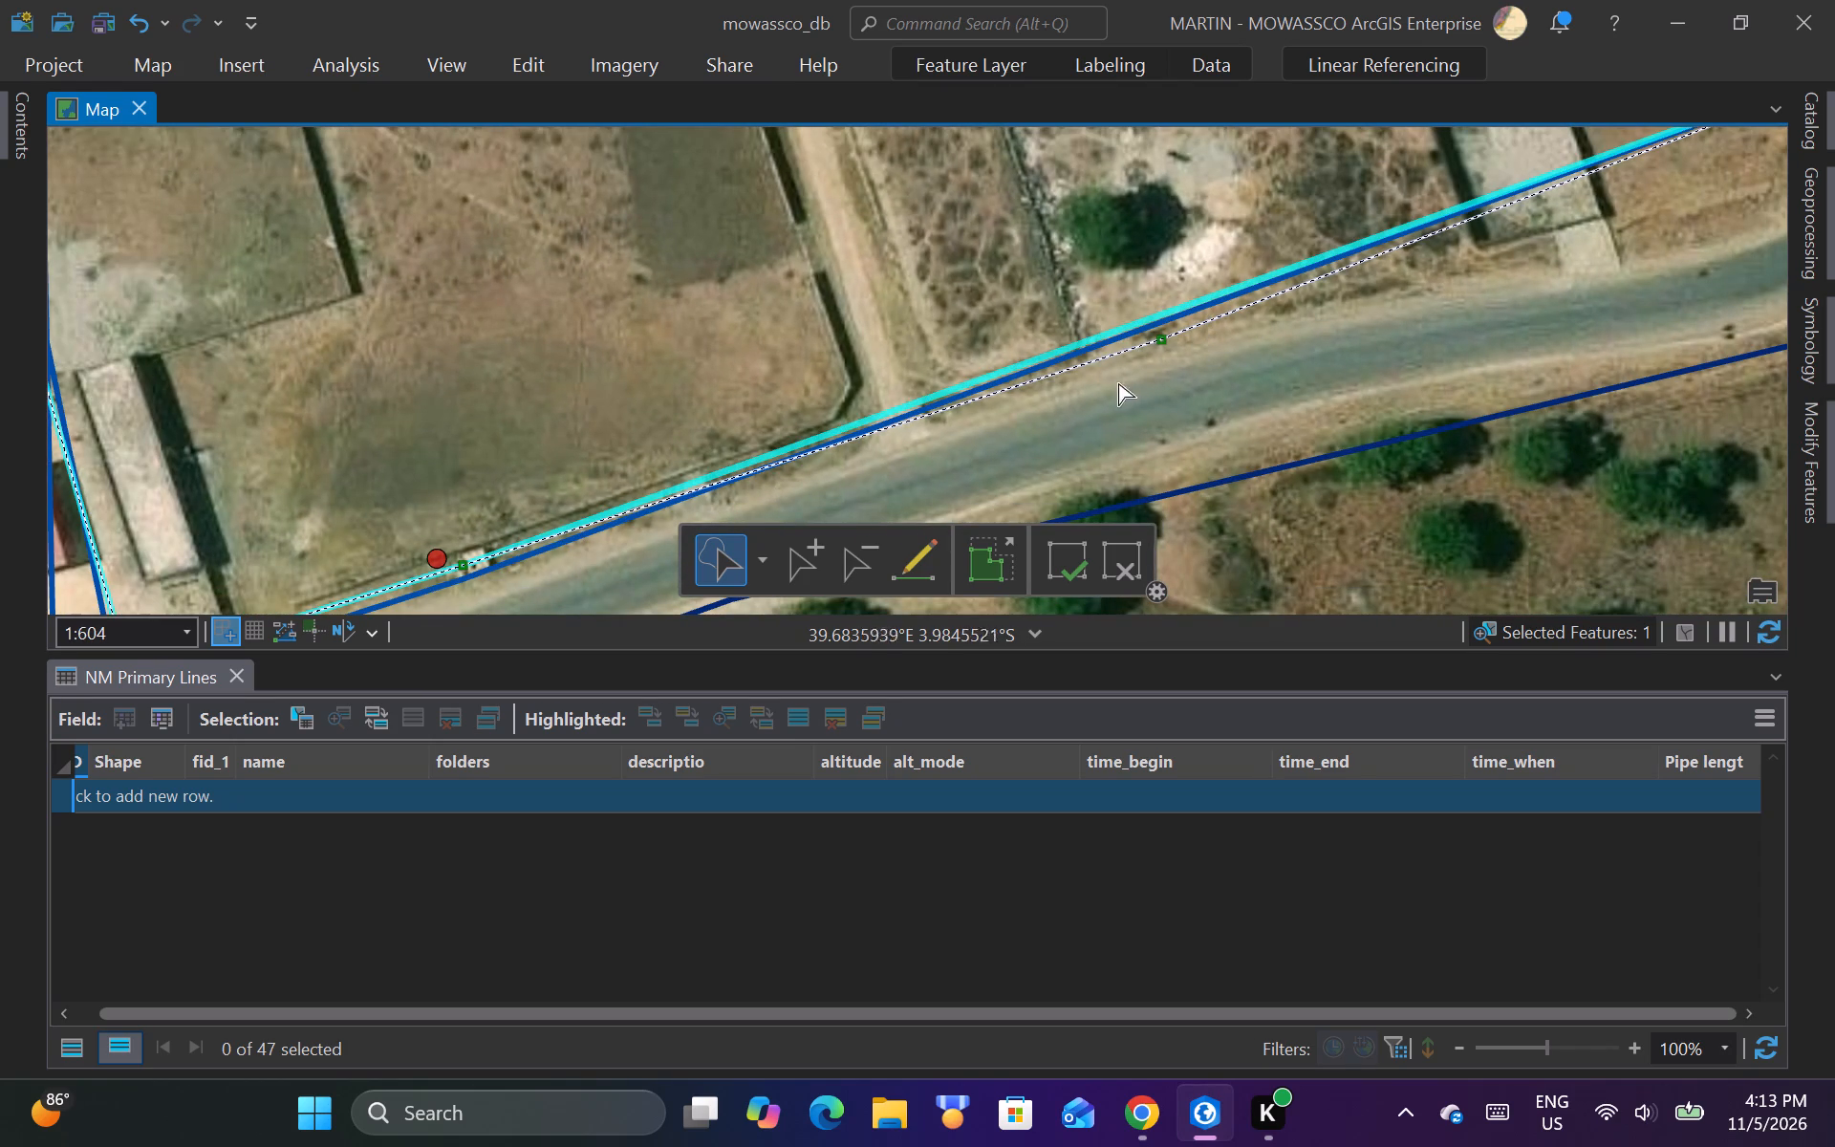
scroll(781, 415, down, 2)
scroll(1167, 381, up, 1)
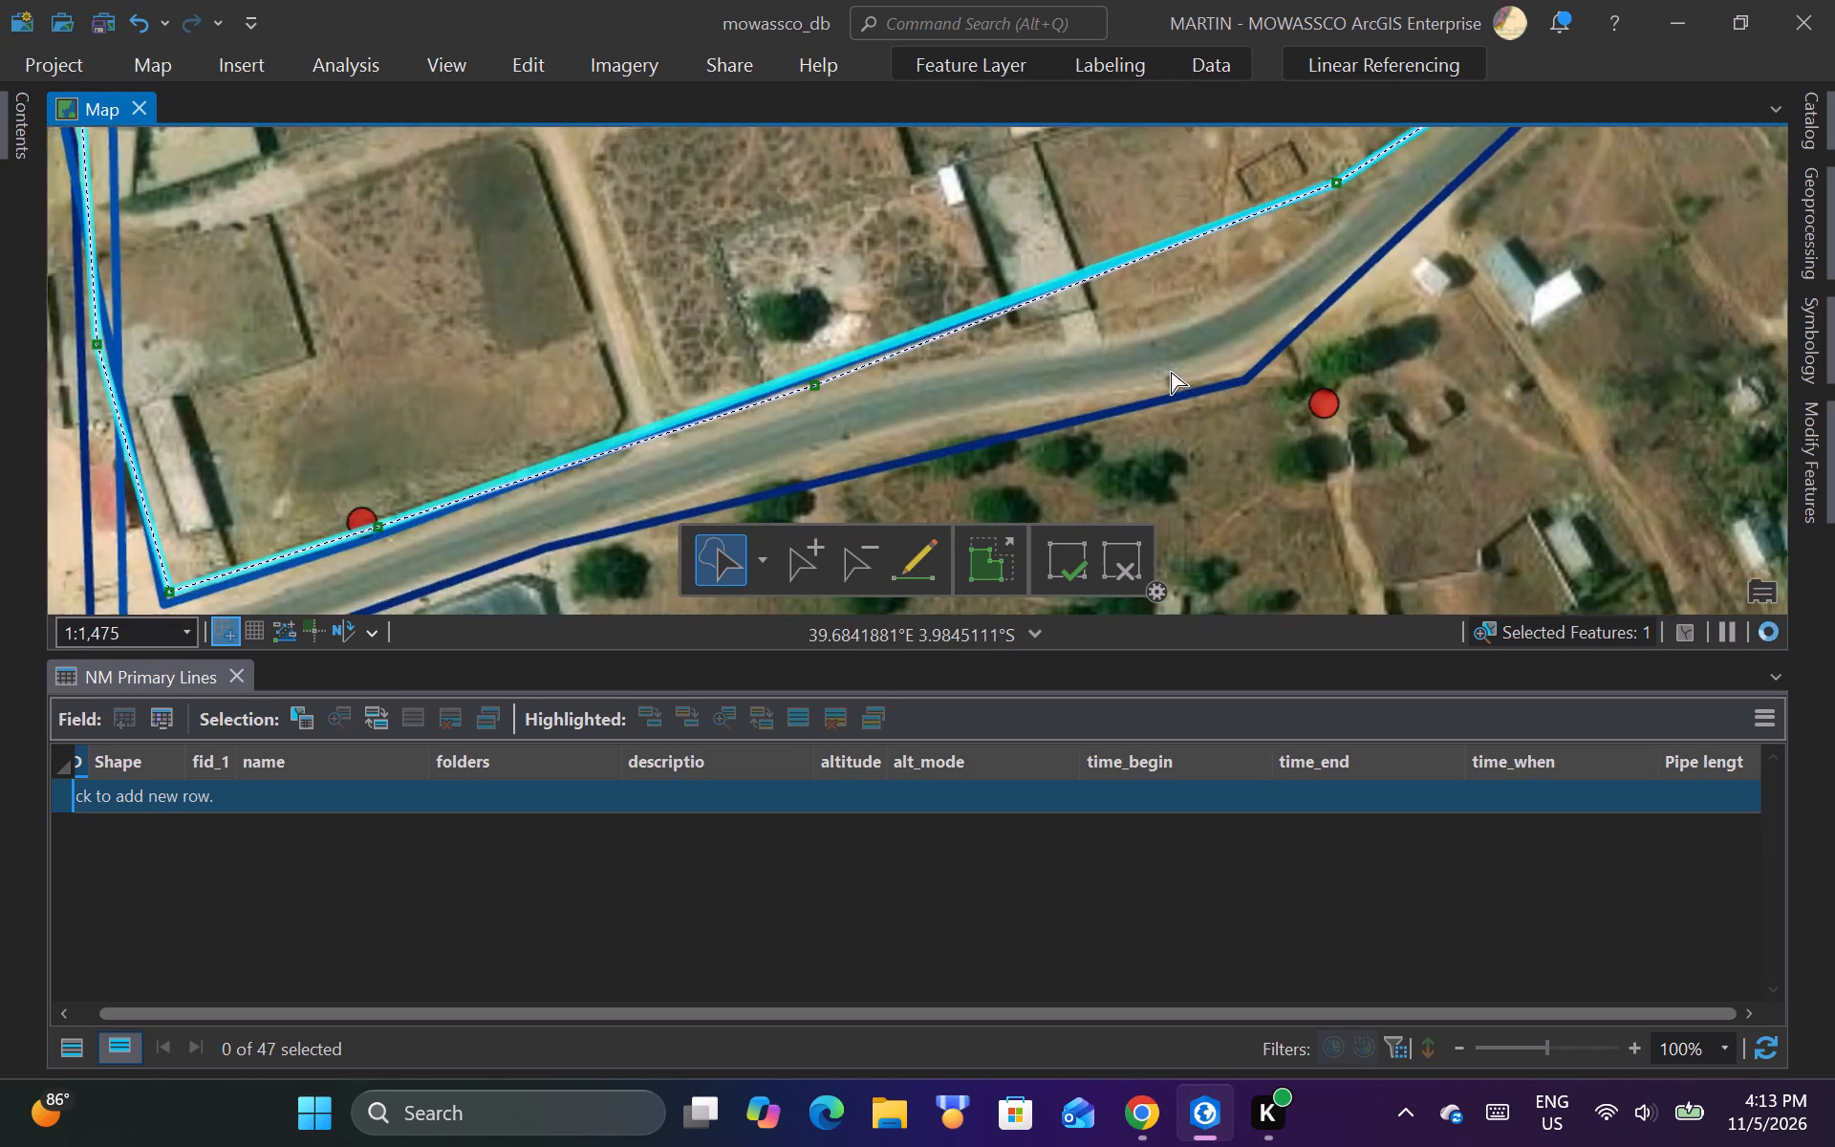
scroll(1165, 313, up, 1)
scroll(1012, 271, up, 2)
right_click(1005, 270)
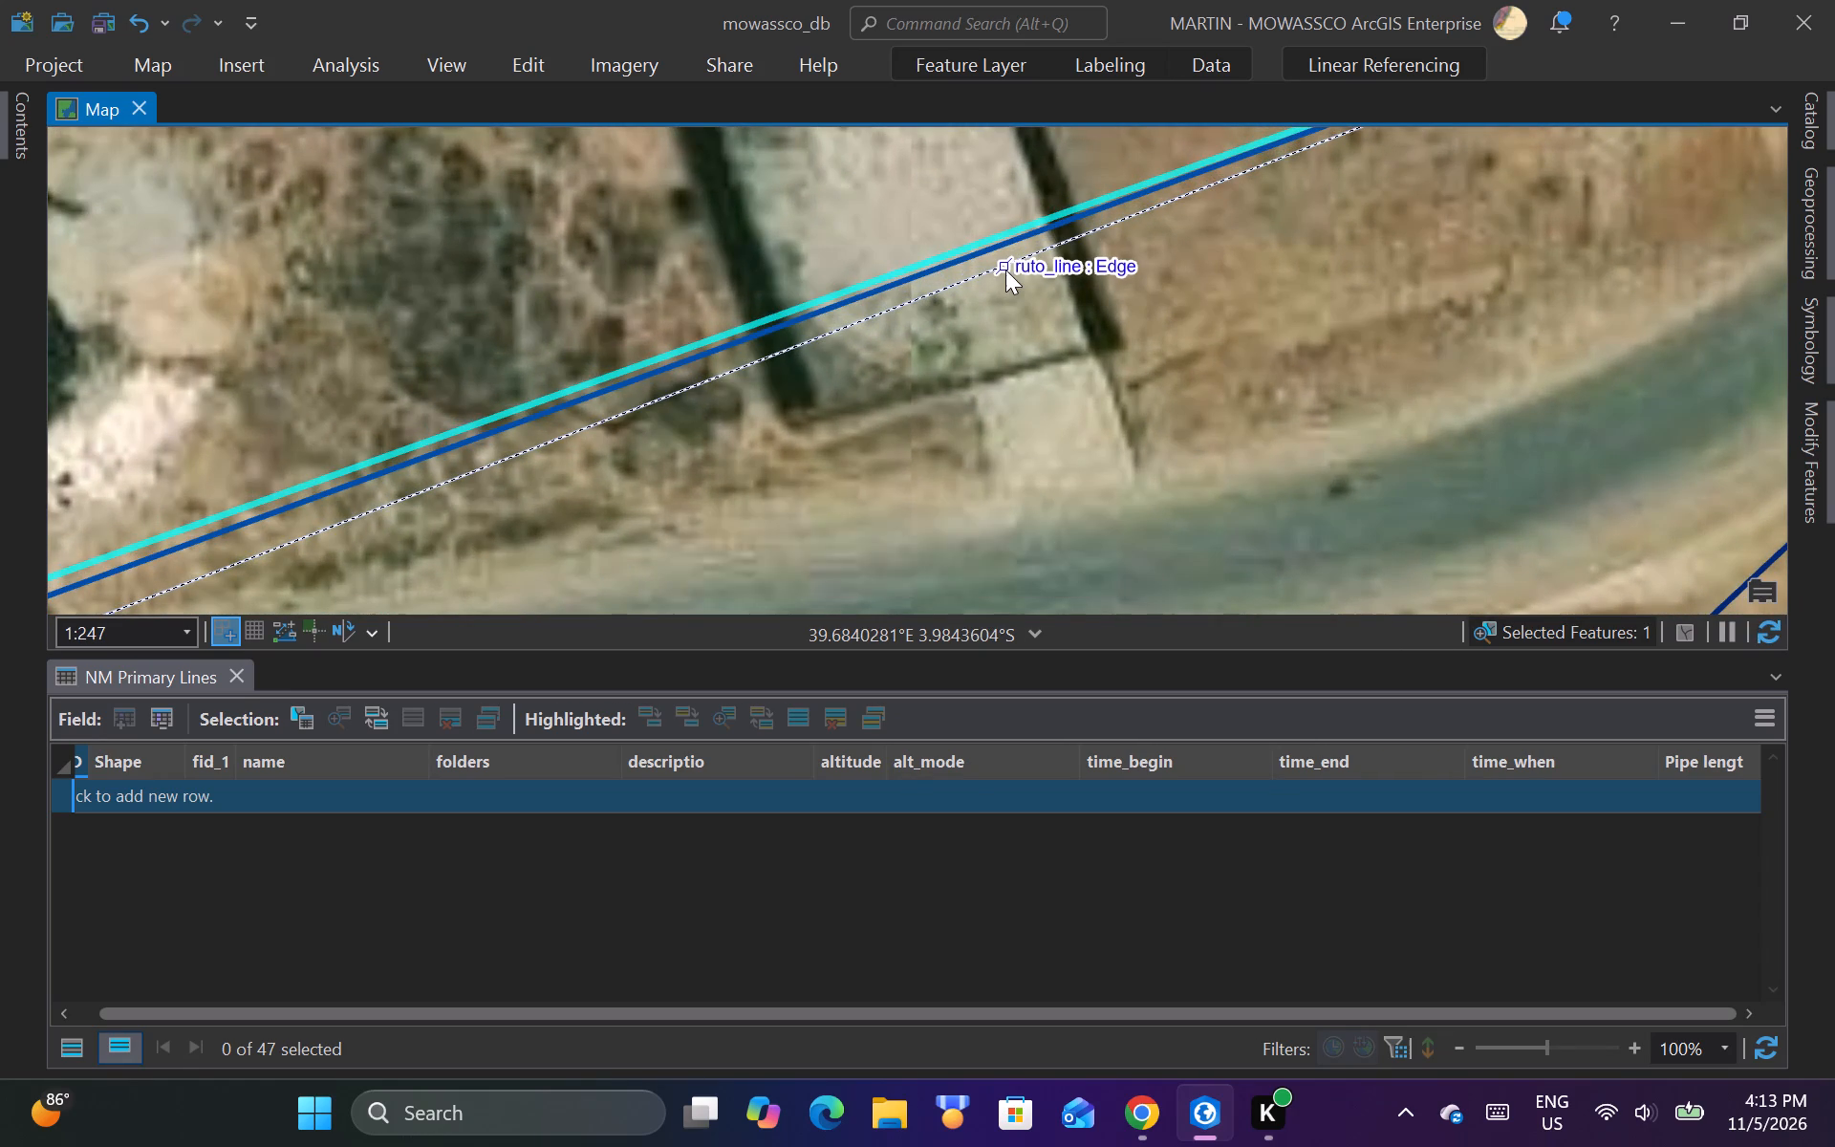
click(852, 288)
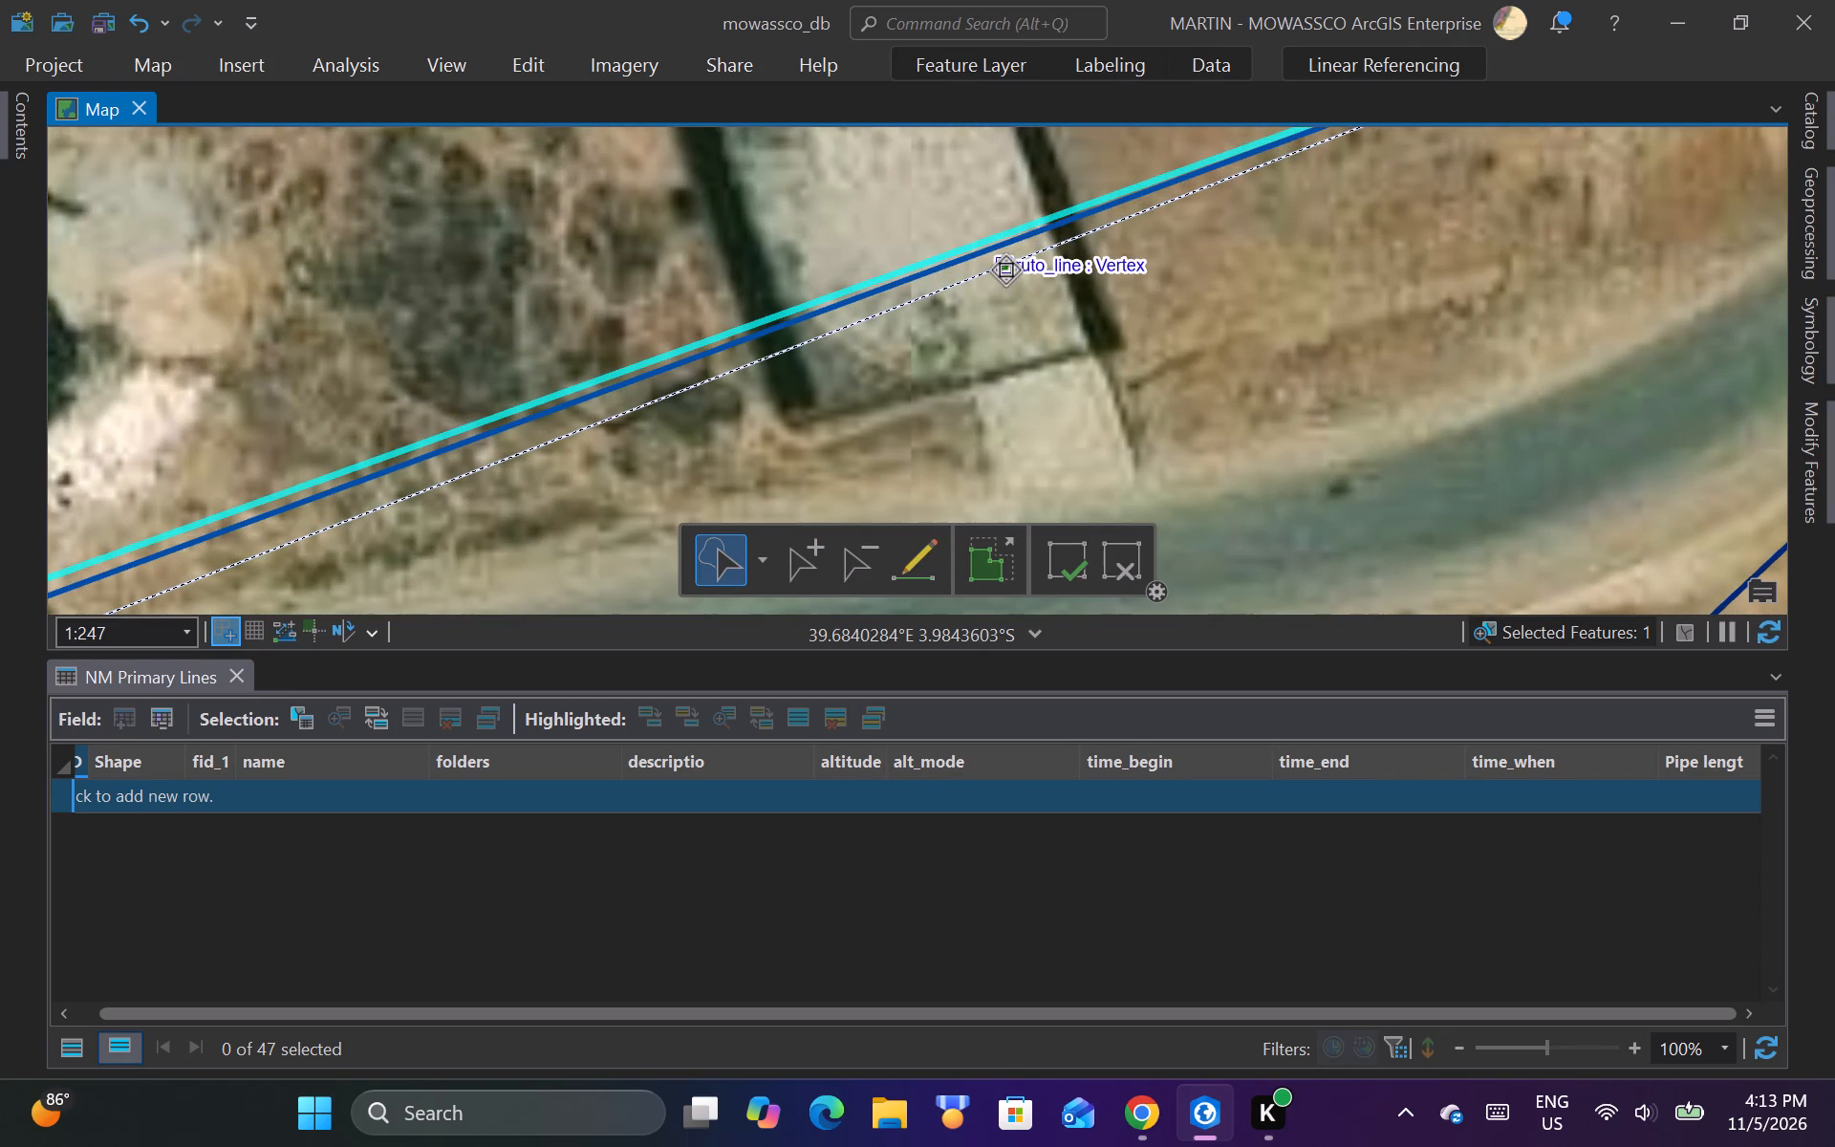
drag(1005, 271, 1073, 488)
Add a vertex at the midpoint of ruto_line's segment between the driveway and the small roofless structure, and move it southeast to the road edge.
scroll(1244, 270, down, 3)
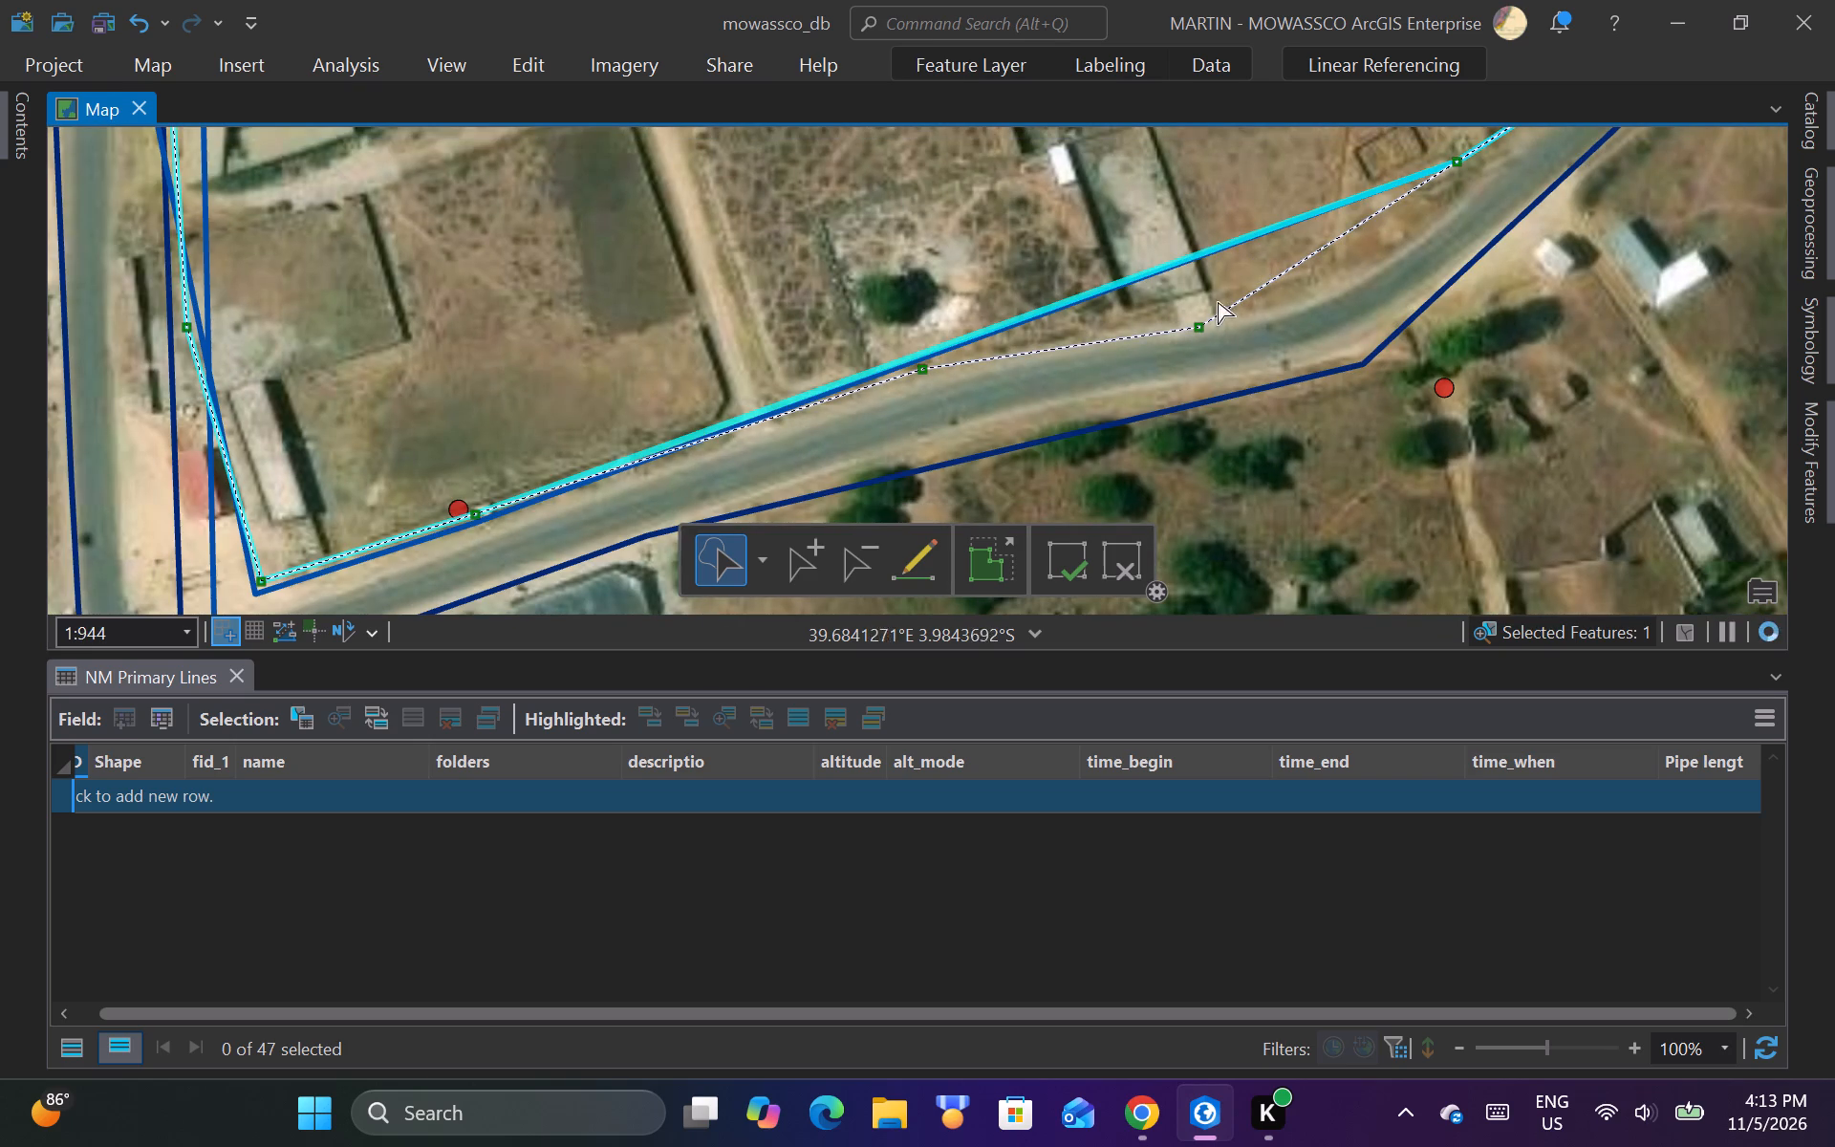
scroll(806, 384, down, 1)
scroll(1362, 248, up, 2)
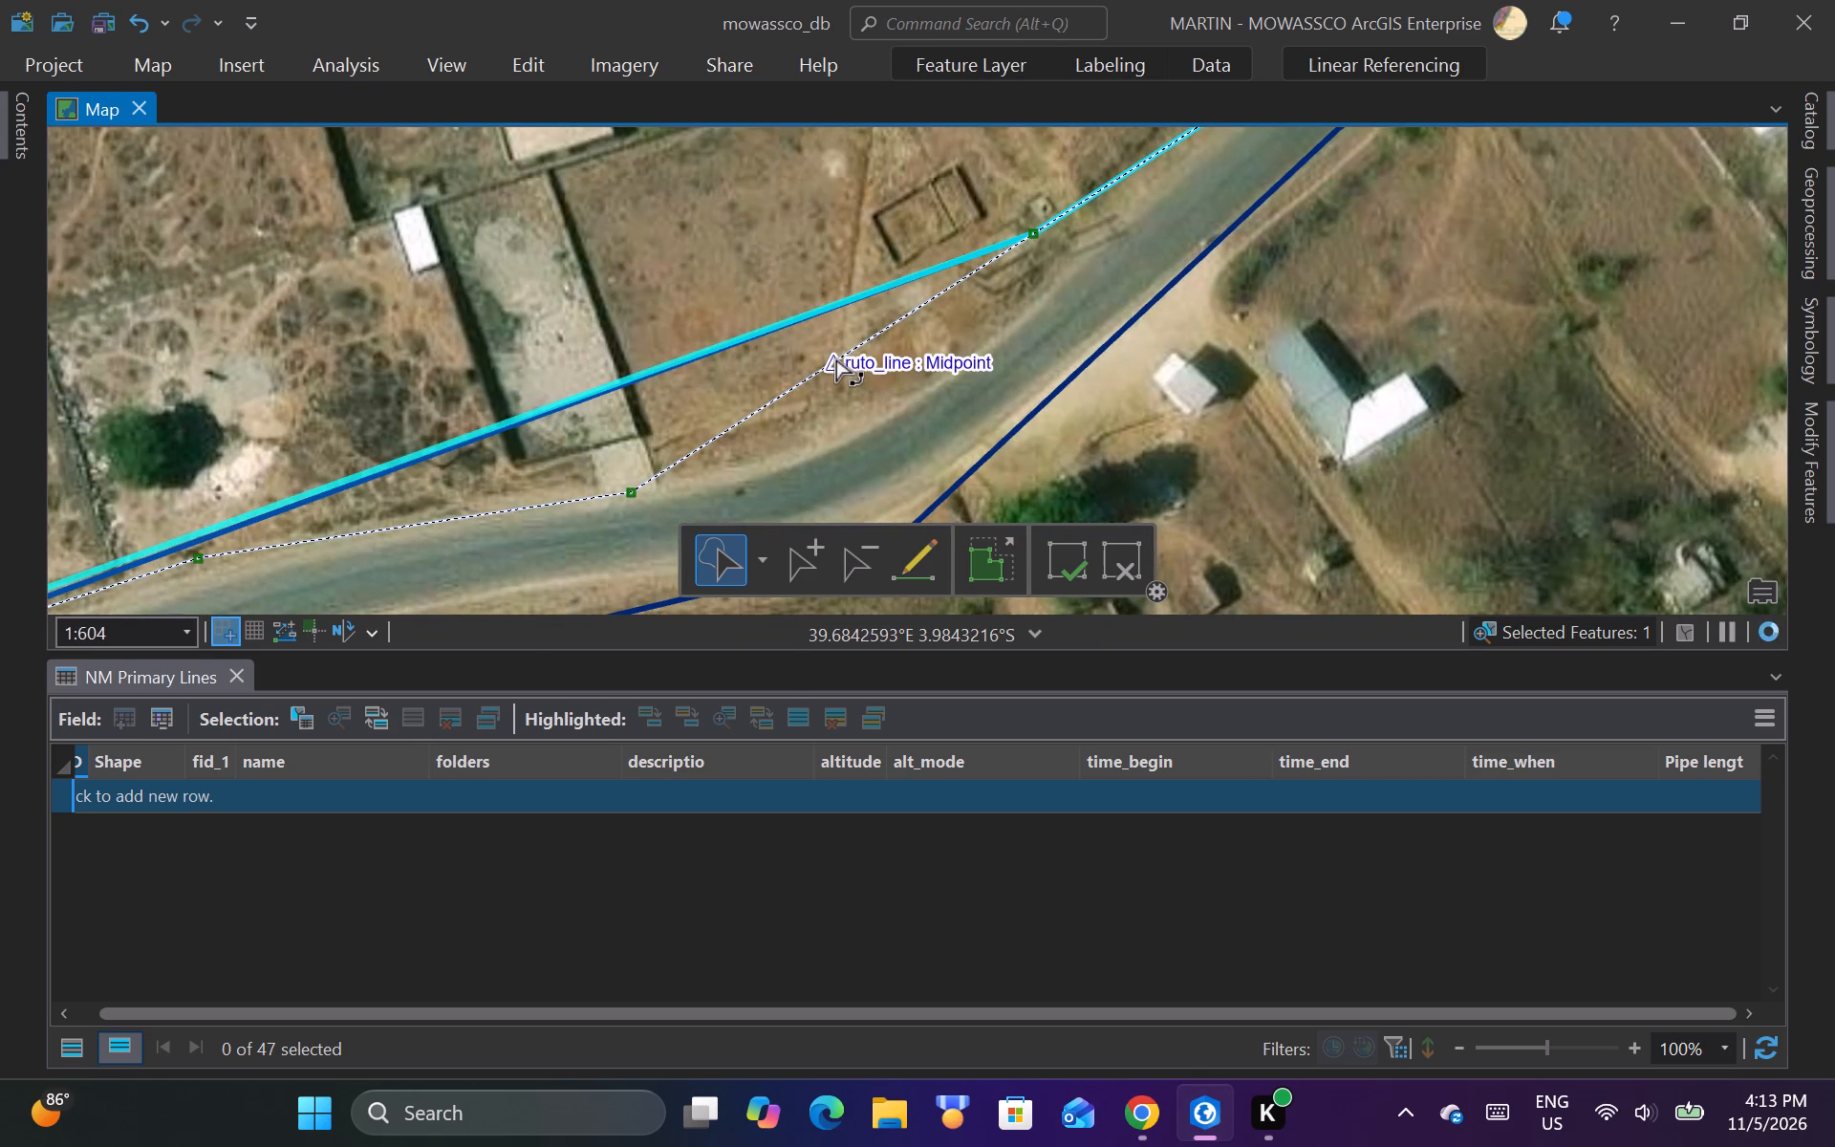
right_click(836, 359)
click(715, 370)
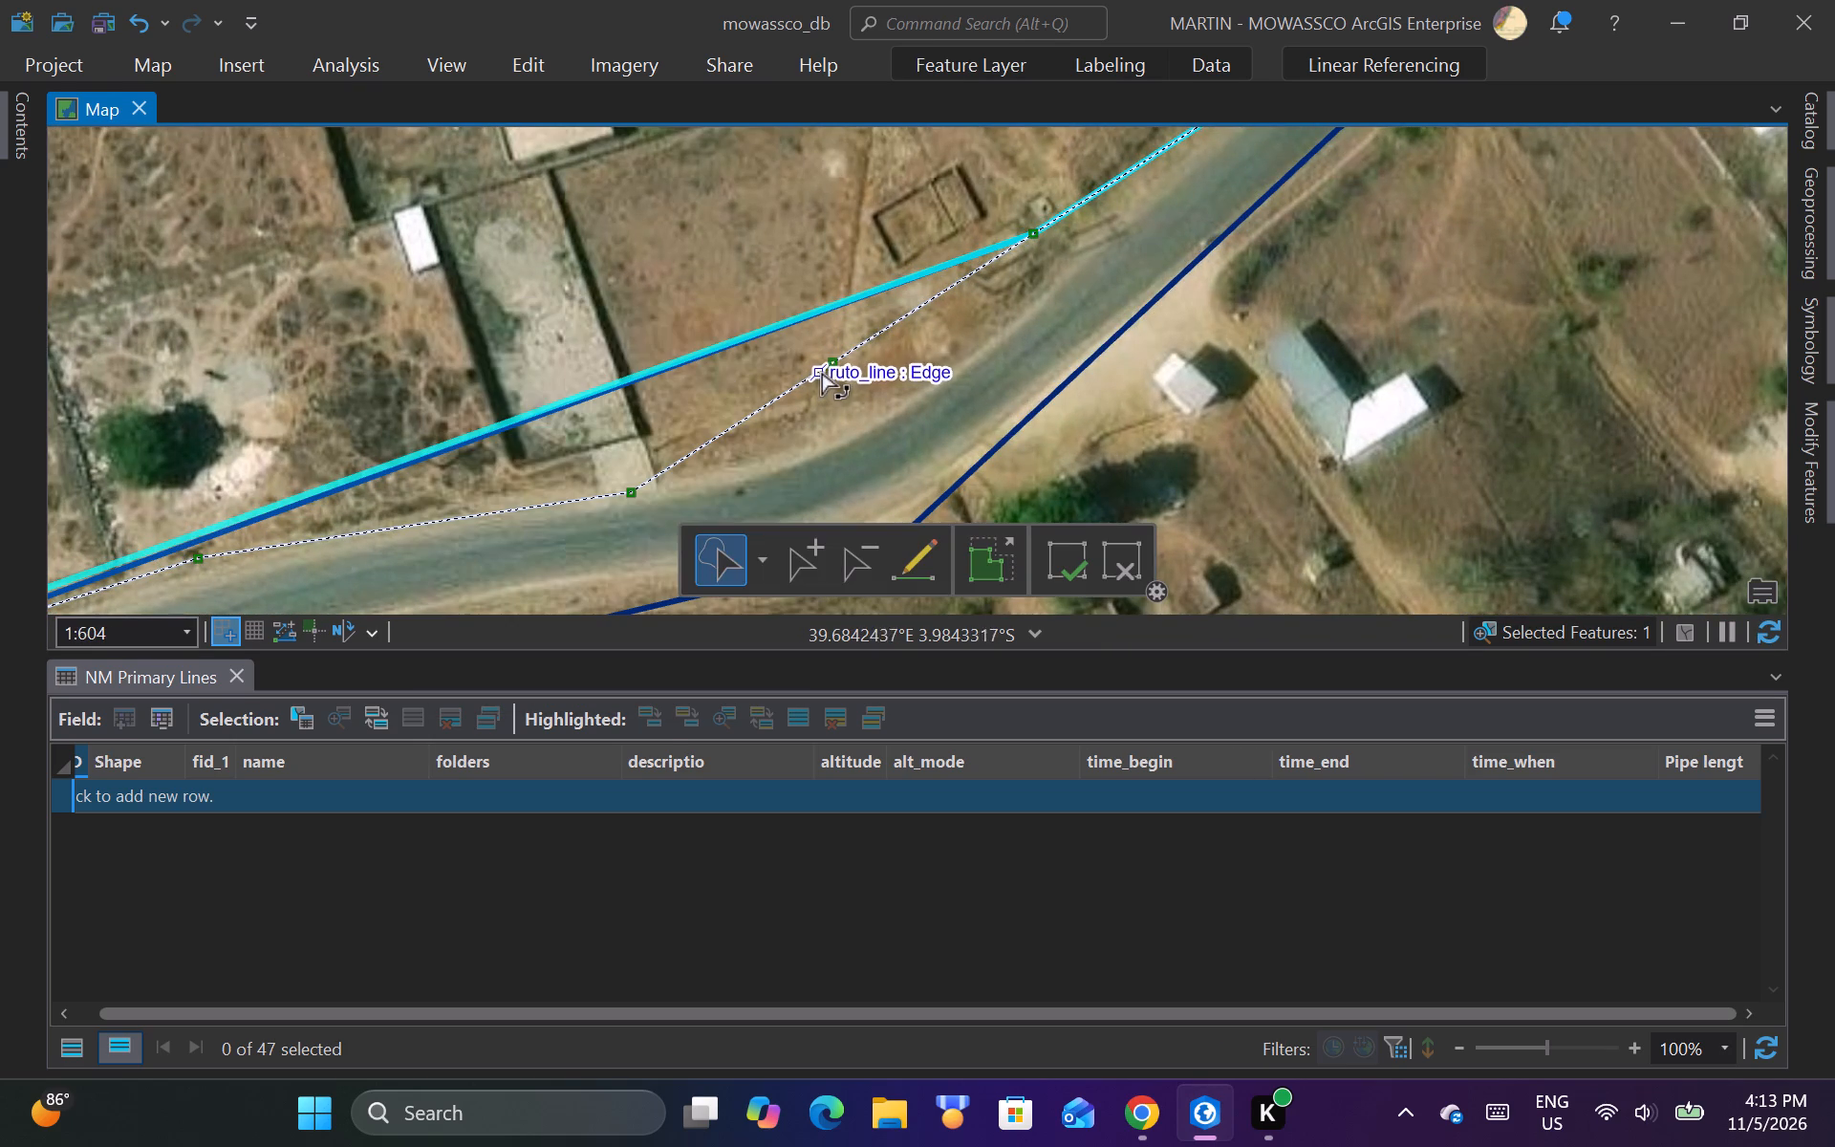
drag(828, 362, 863, 414)
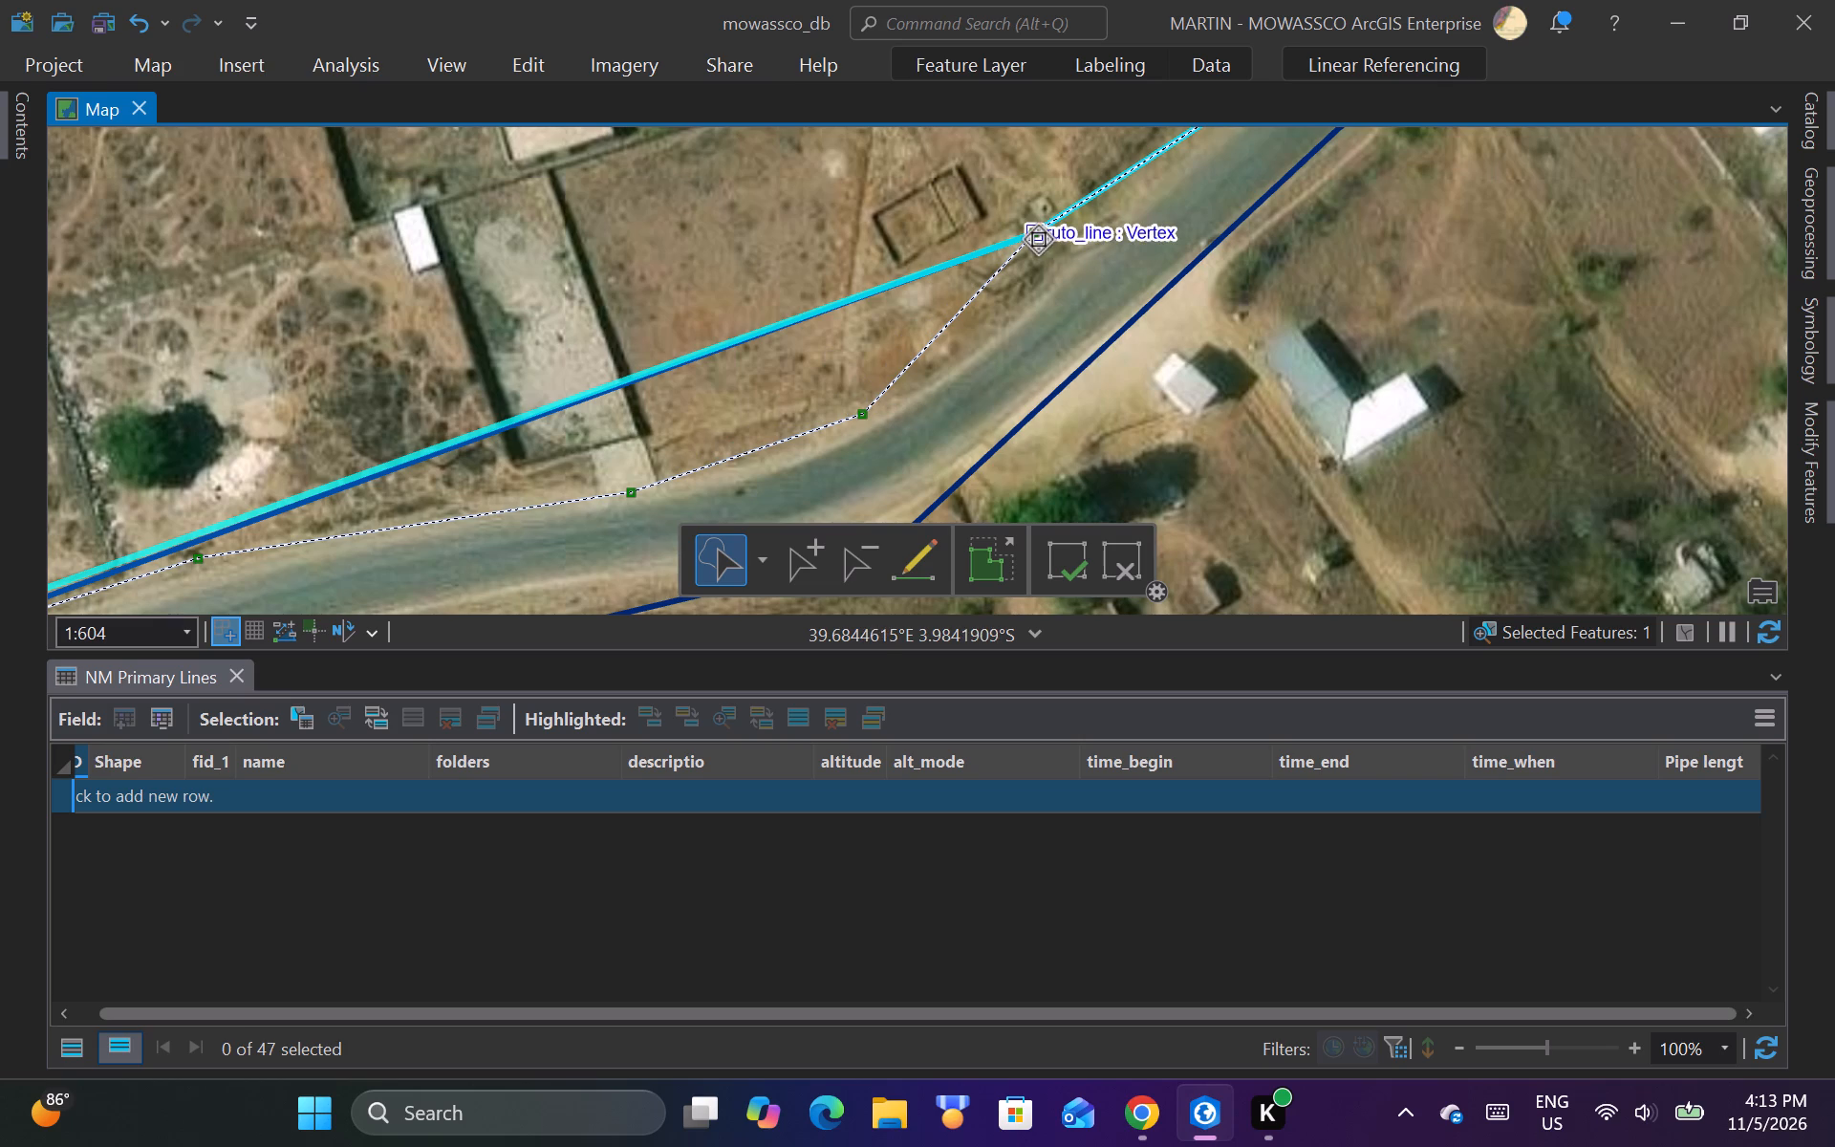
Examine ruto_line's reshaped route against the road bend between the walled plot's driveway and the small roofless structure.
scroll(1069, 296, down, 2)
scroll(1069, 238, up, 3)
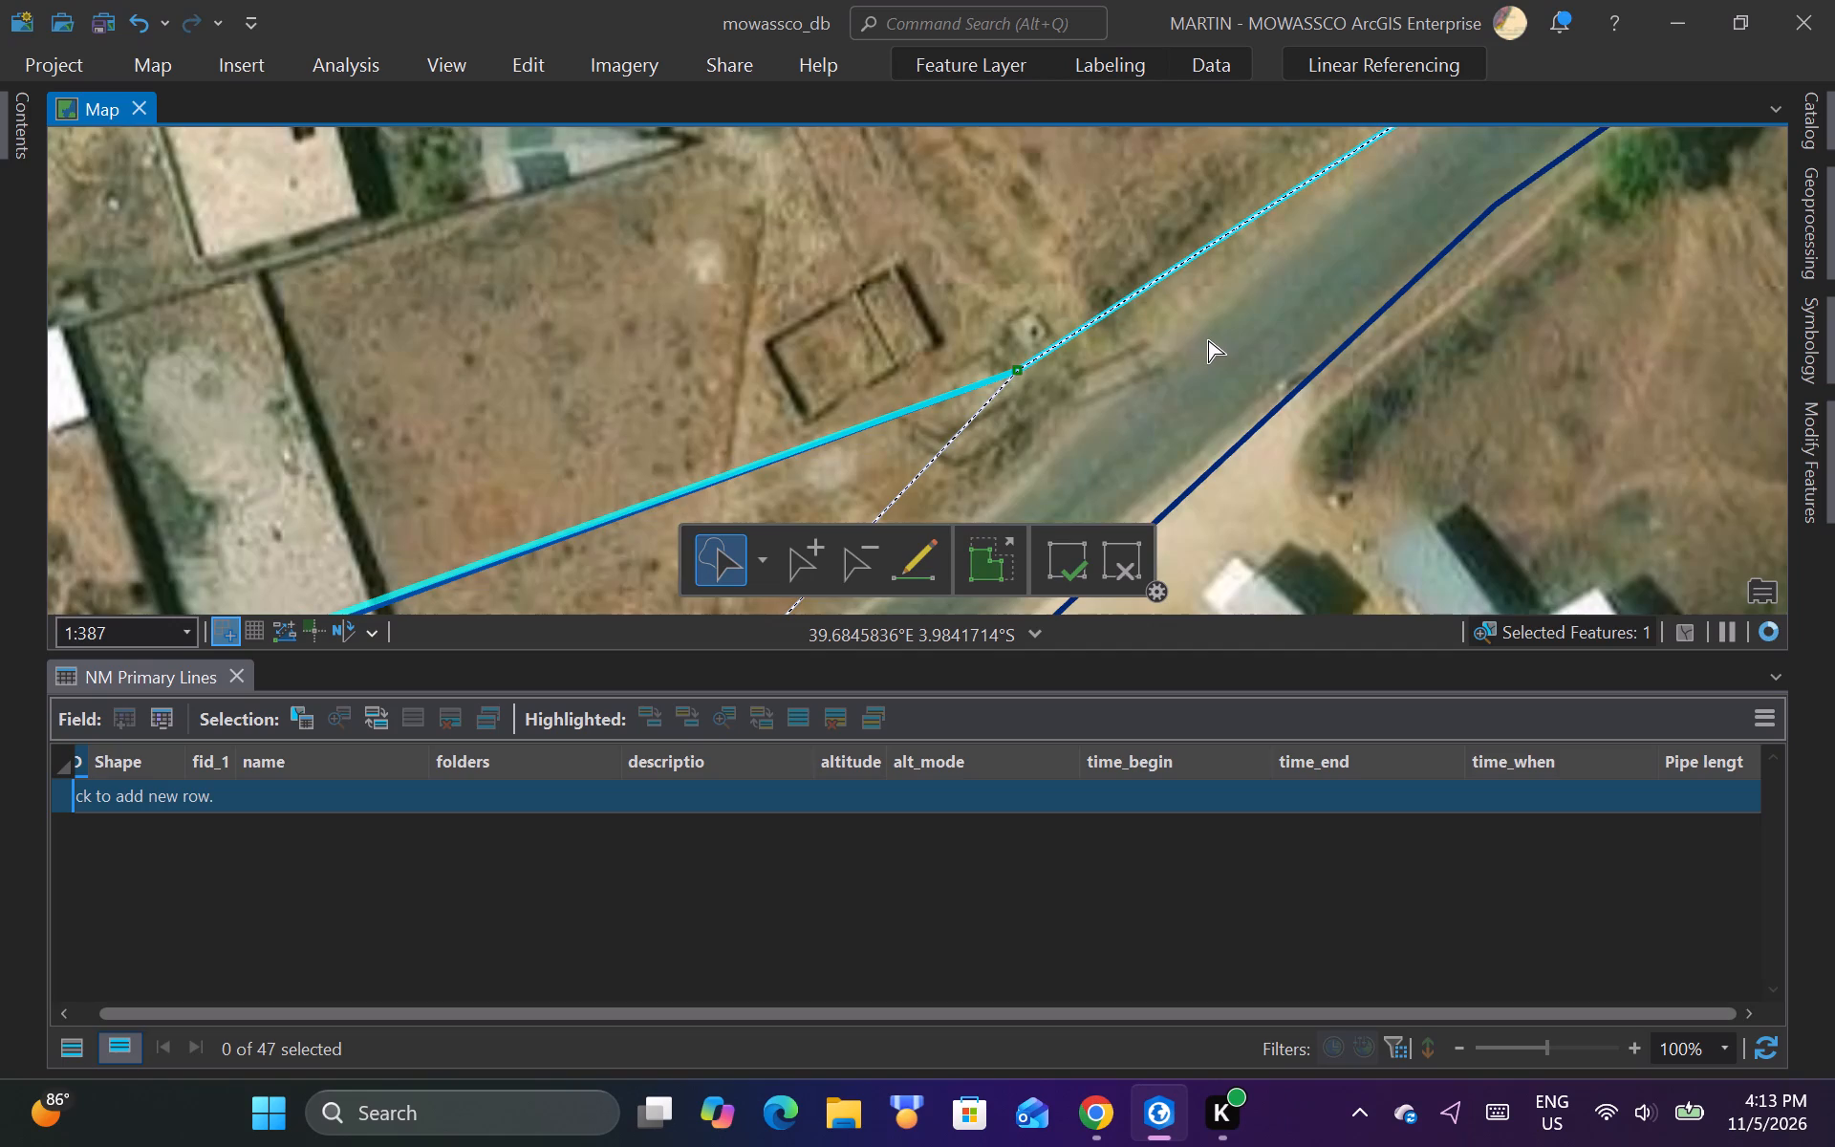
scroll(1208, 340, down, 2)
scroll(1159, 319, up, 1)
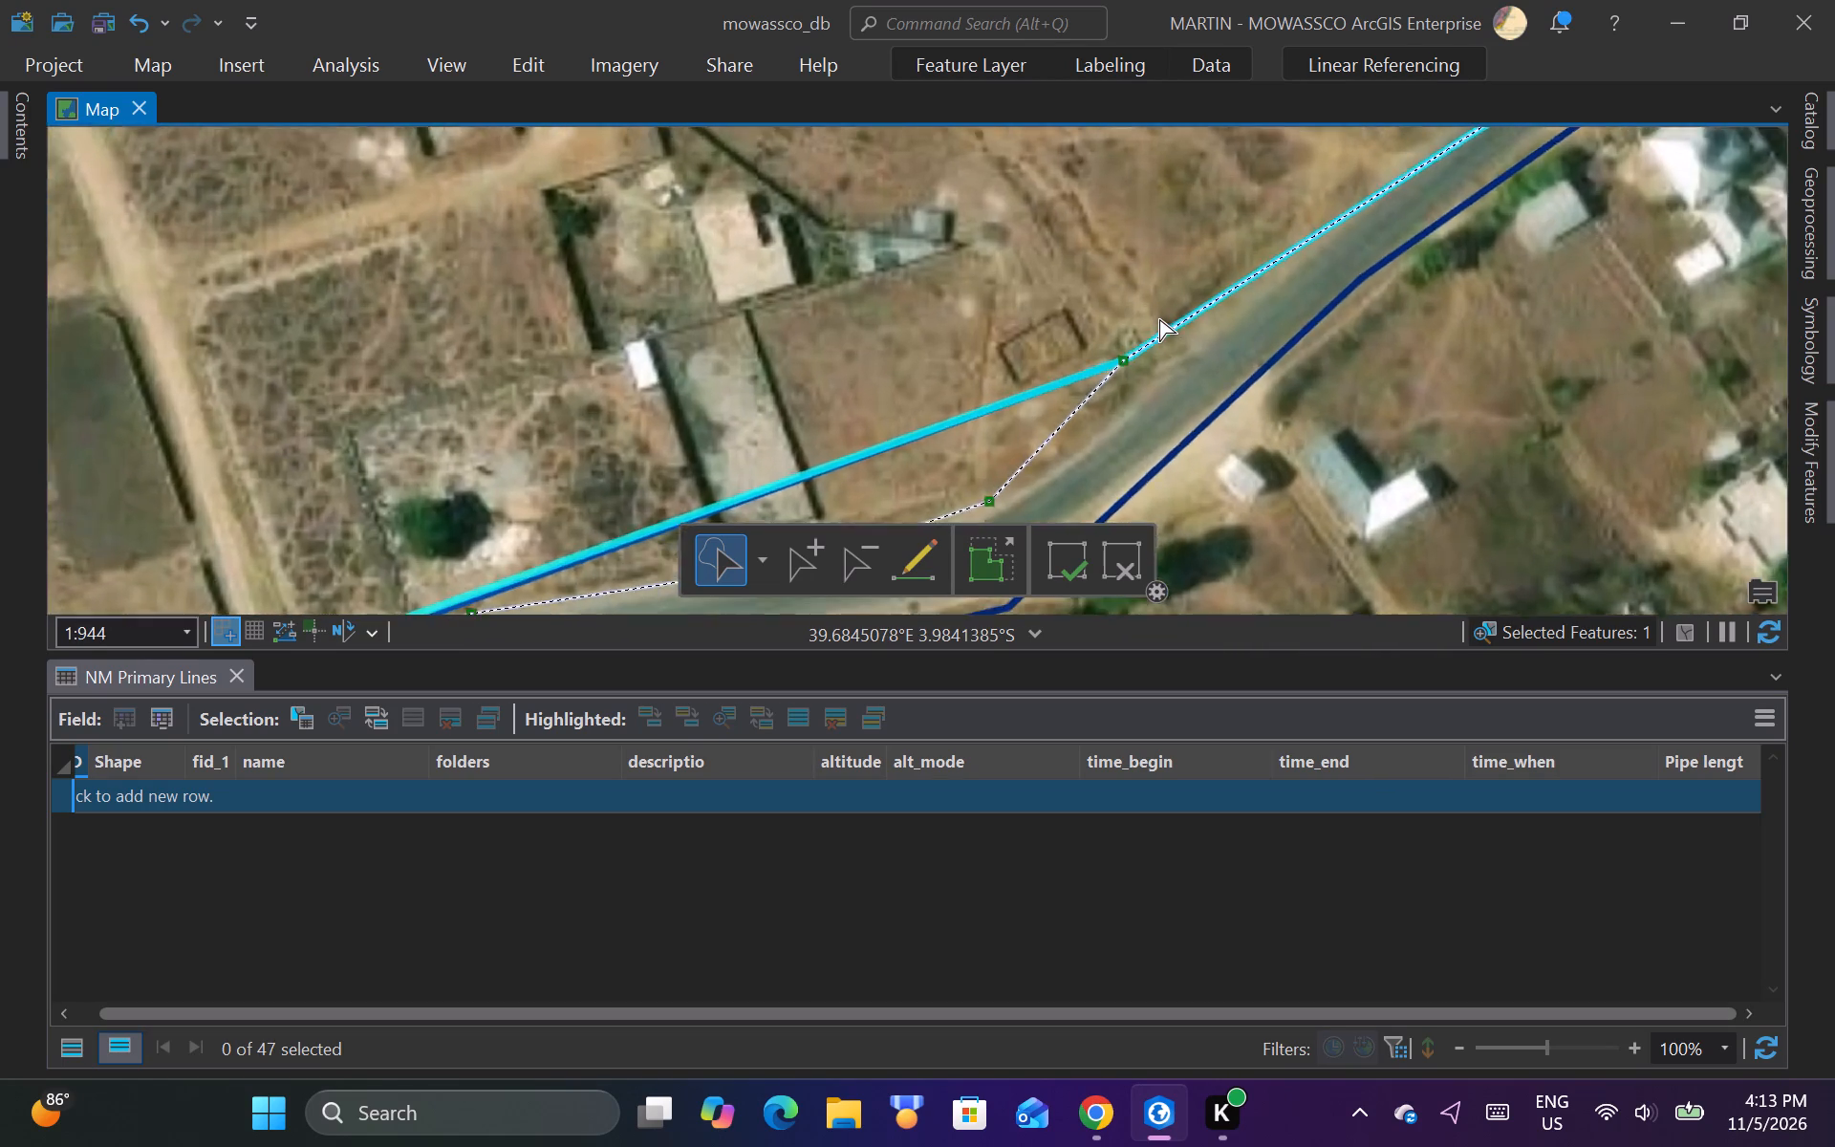
scroll(1159, 321, up, 1)
scroll(1159, 321, down, 3)
scroll(1088, 424, up, 1)
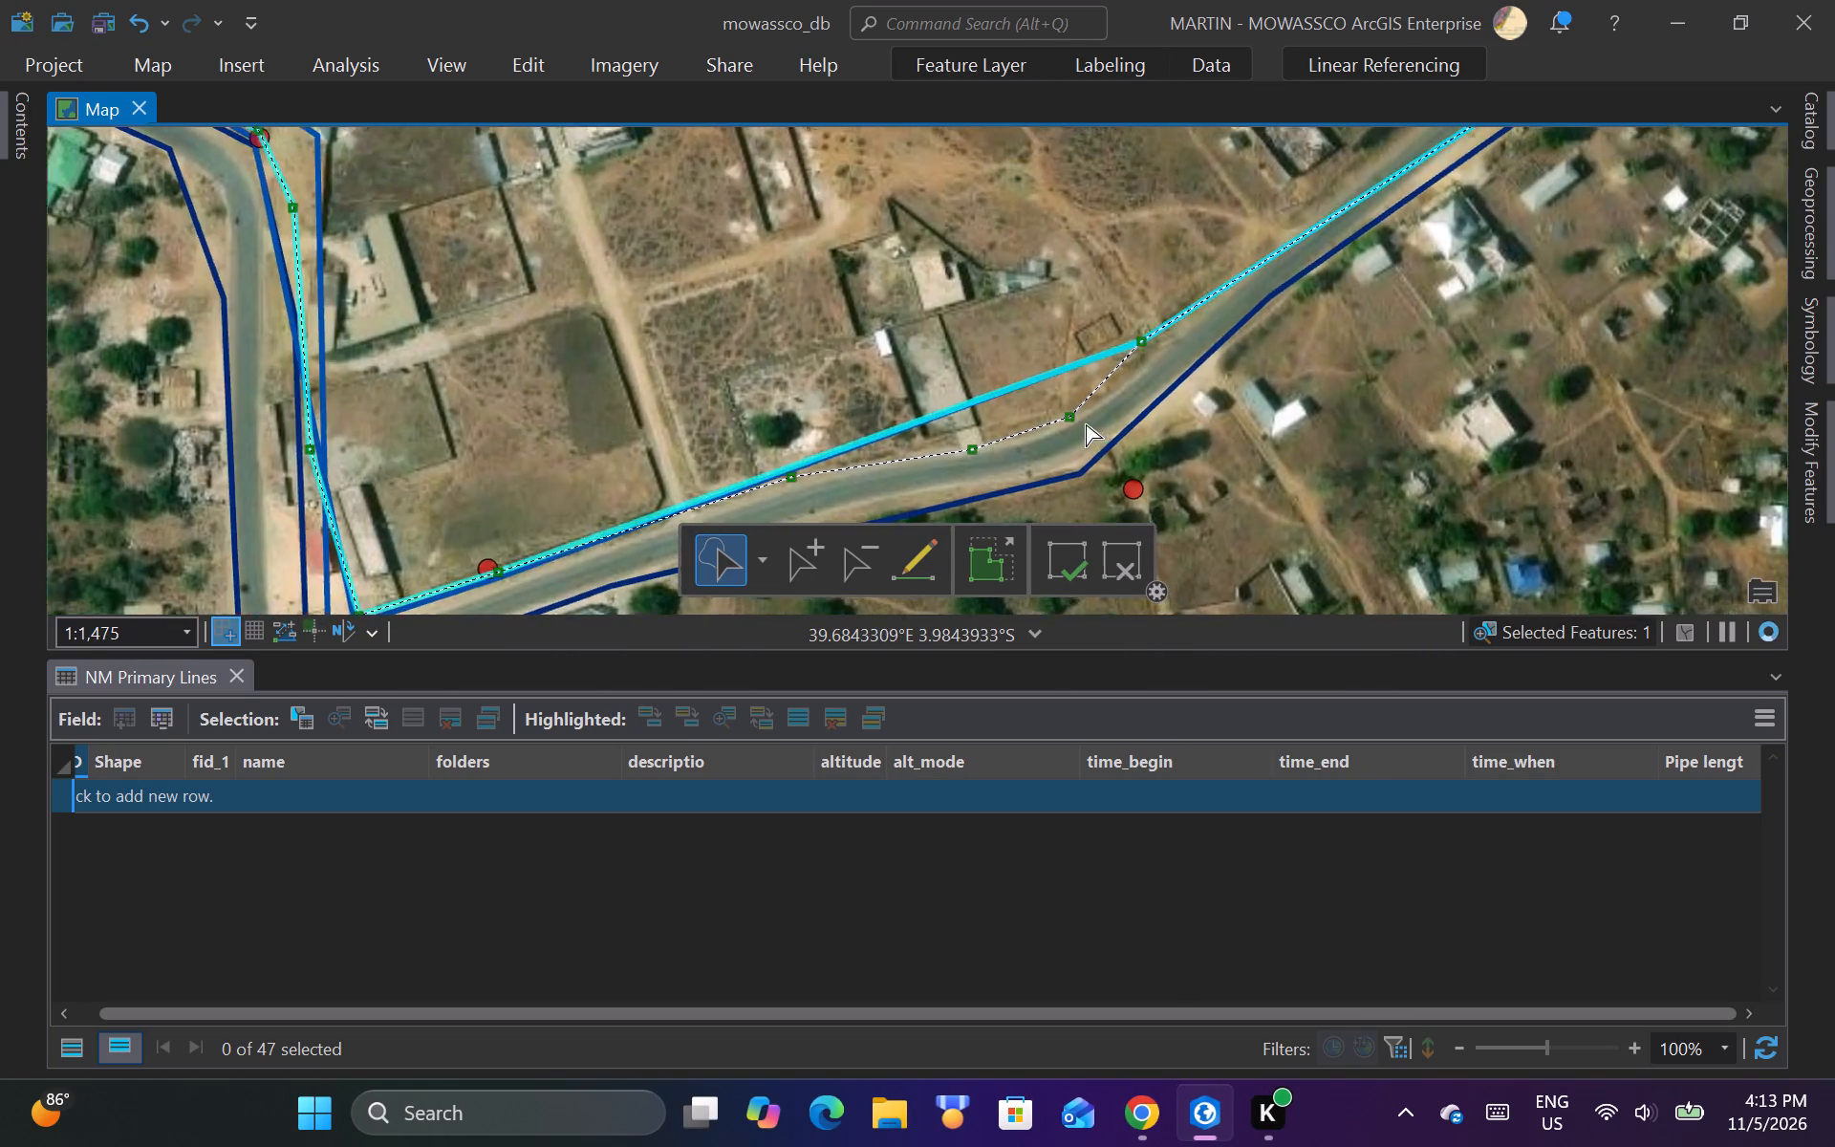
scroll(1086, 424, up, 1)
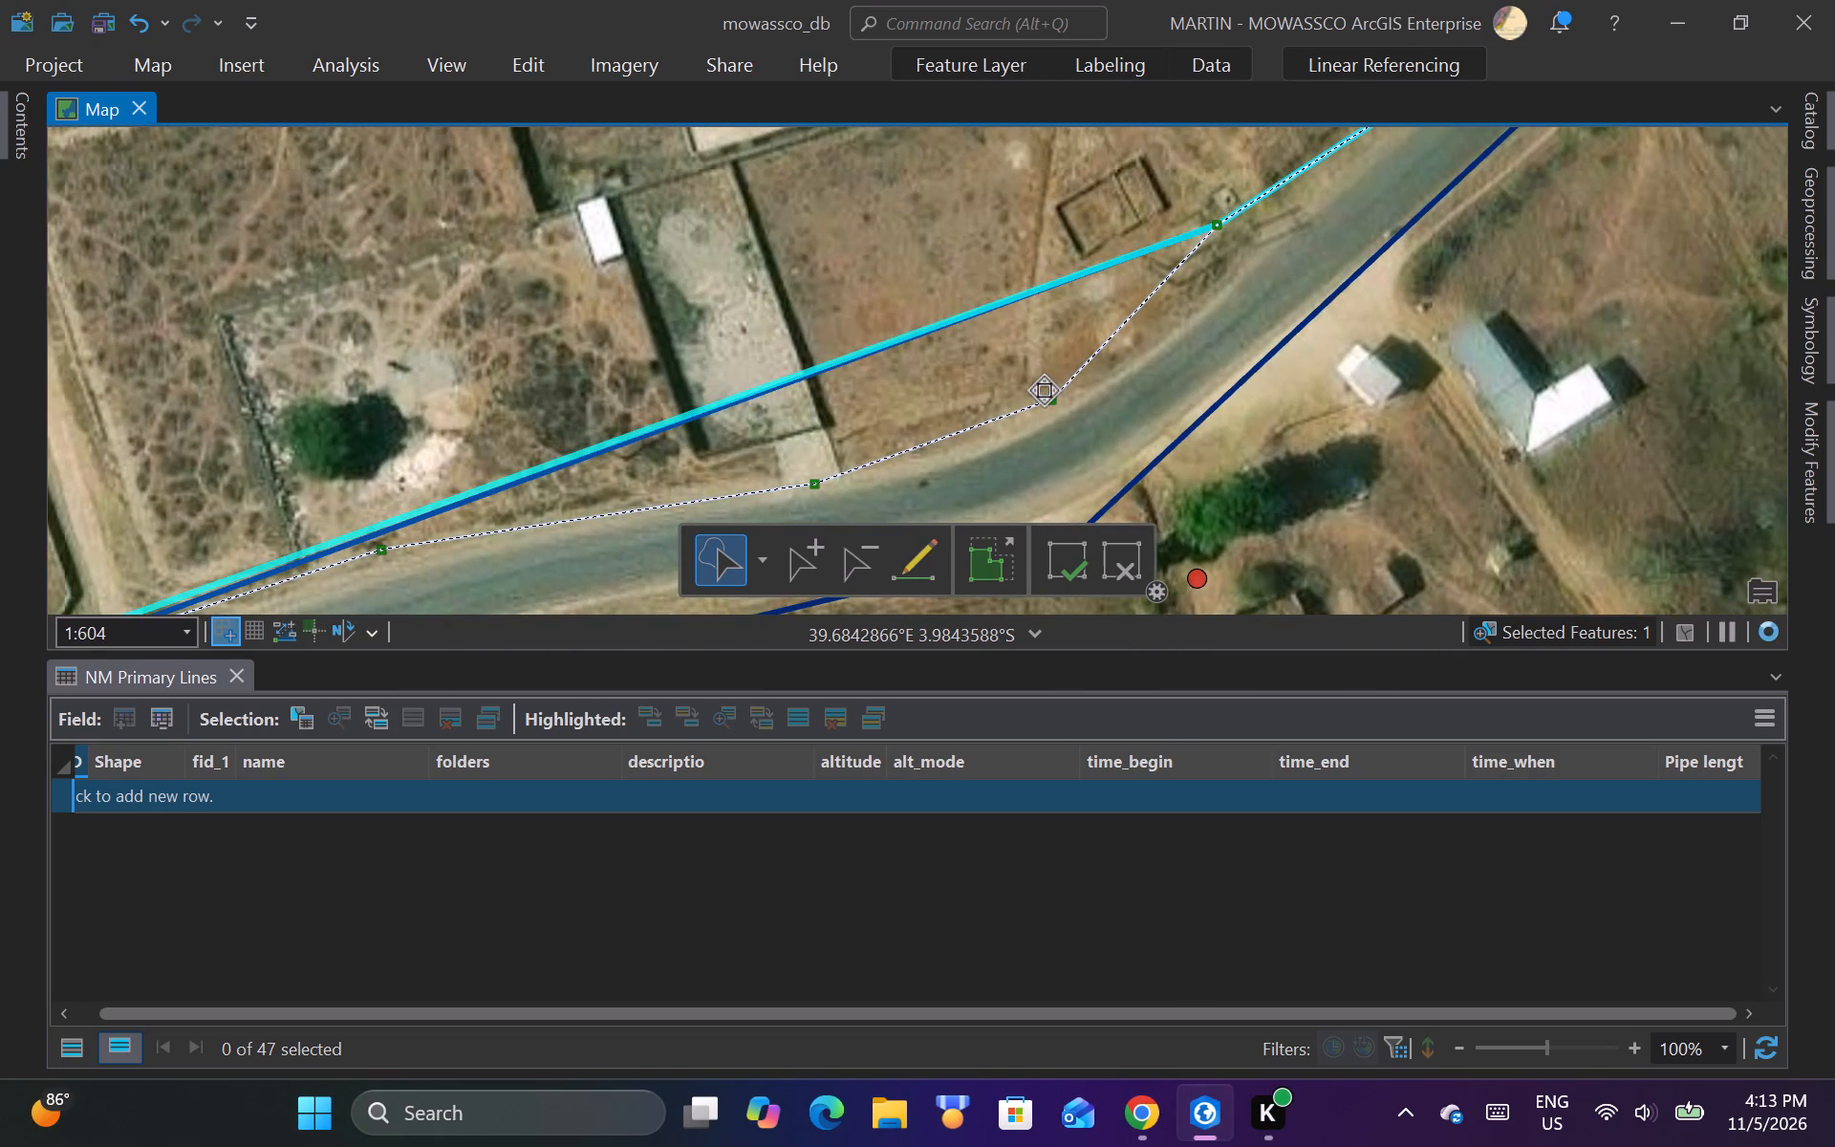
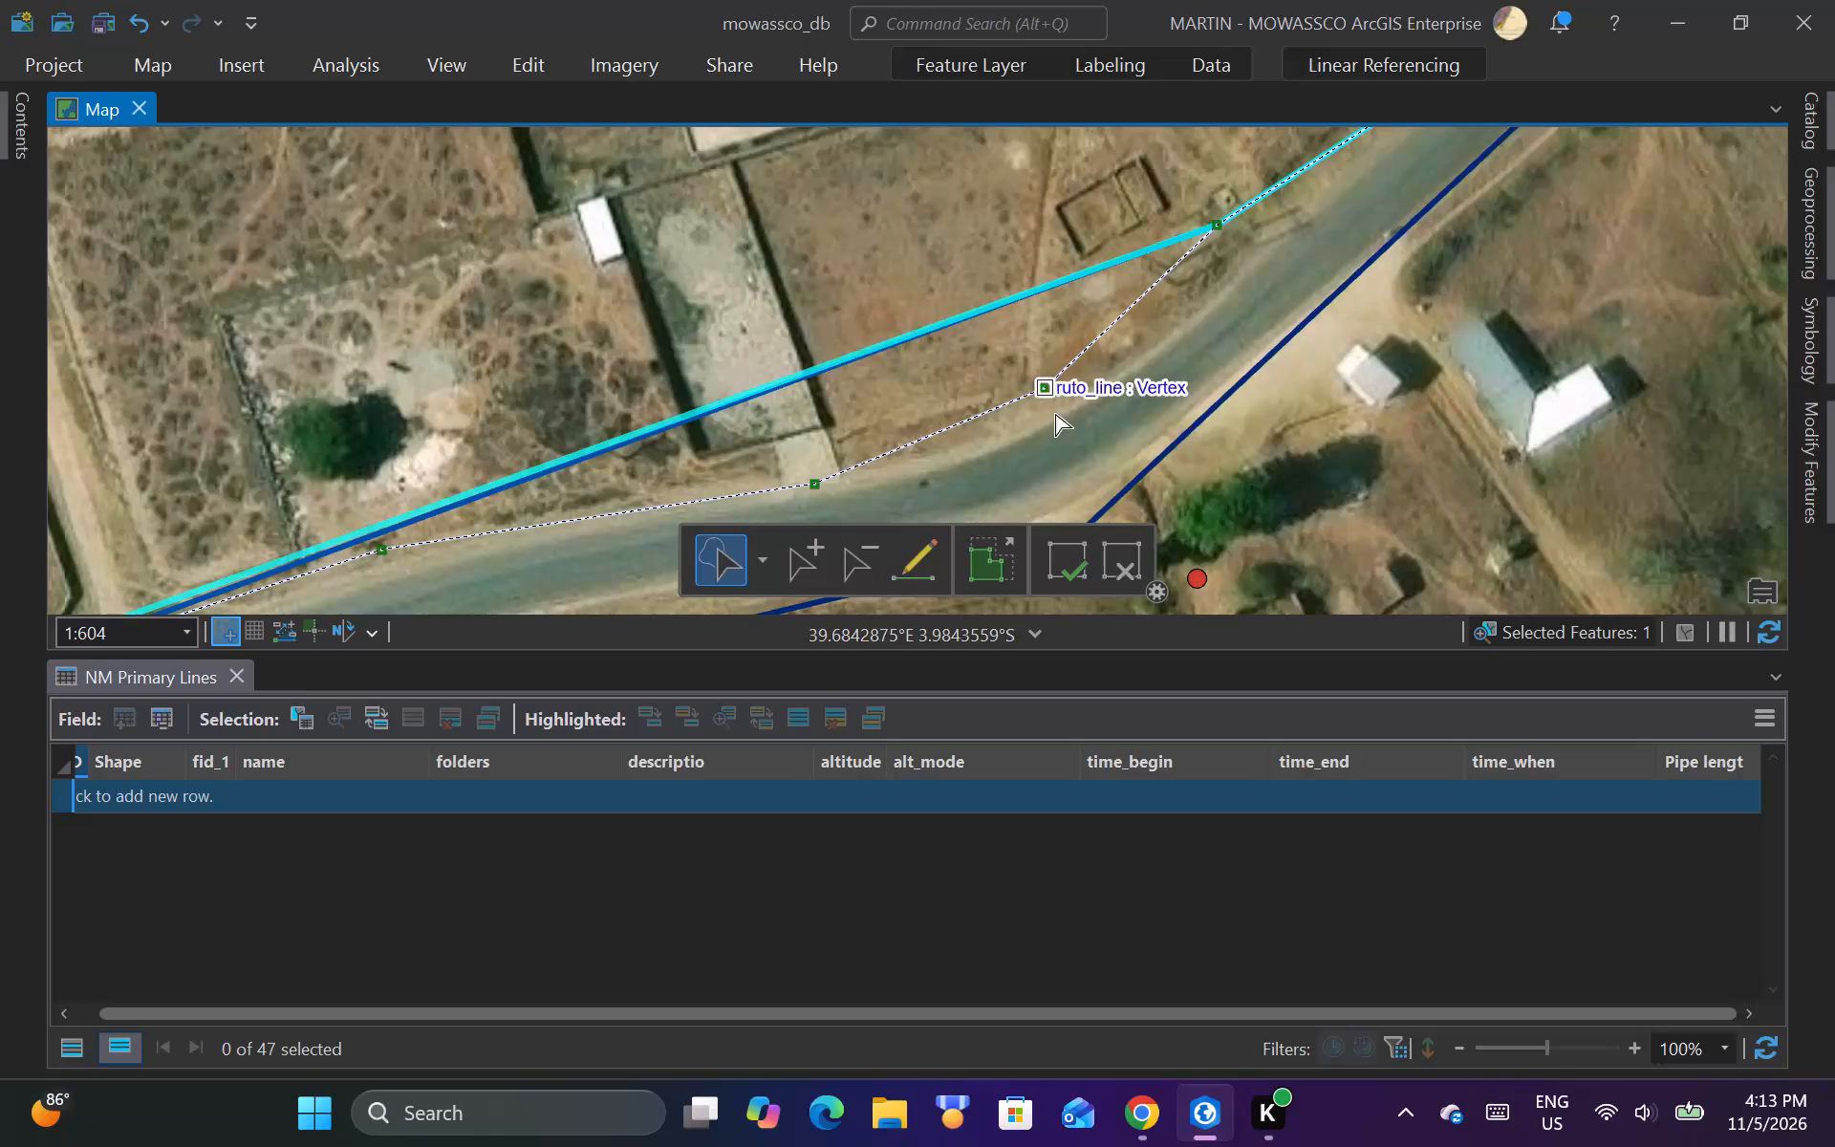
Finish the current ruto_line vertex edits by clearing its selection.
click(1078, 435)
Reselect ruto_line northeast of the small roofless structure, add a vertex where the dirt tracks meet the road, and move it slightly north-northwest.
scroll(986, 473, down, 1)
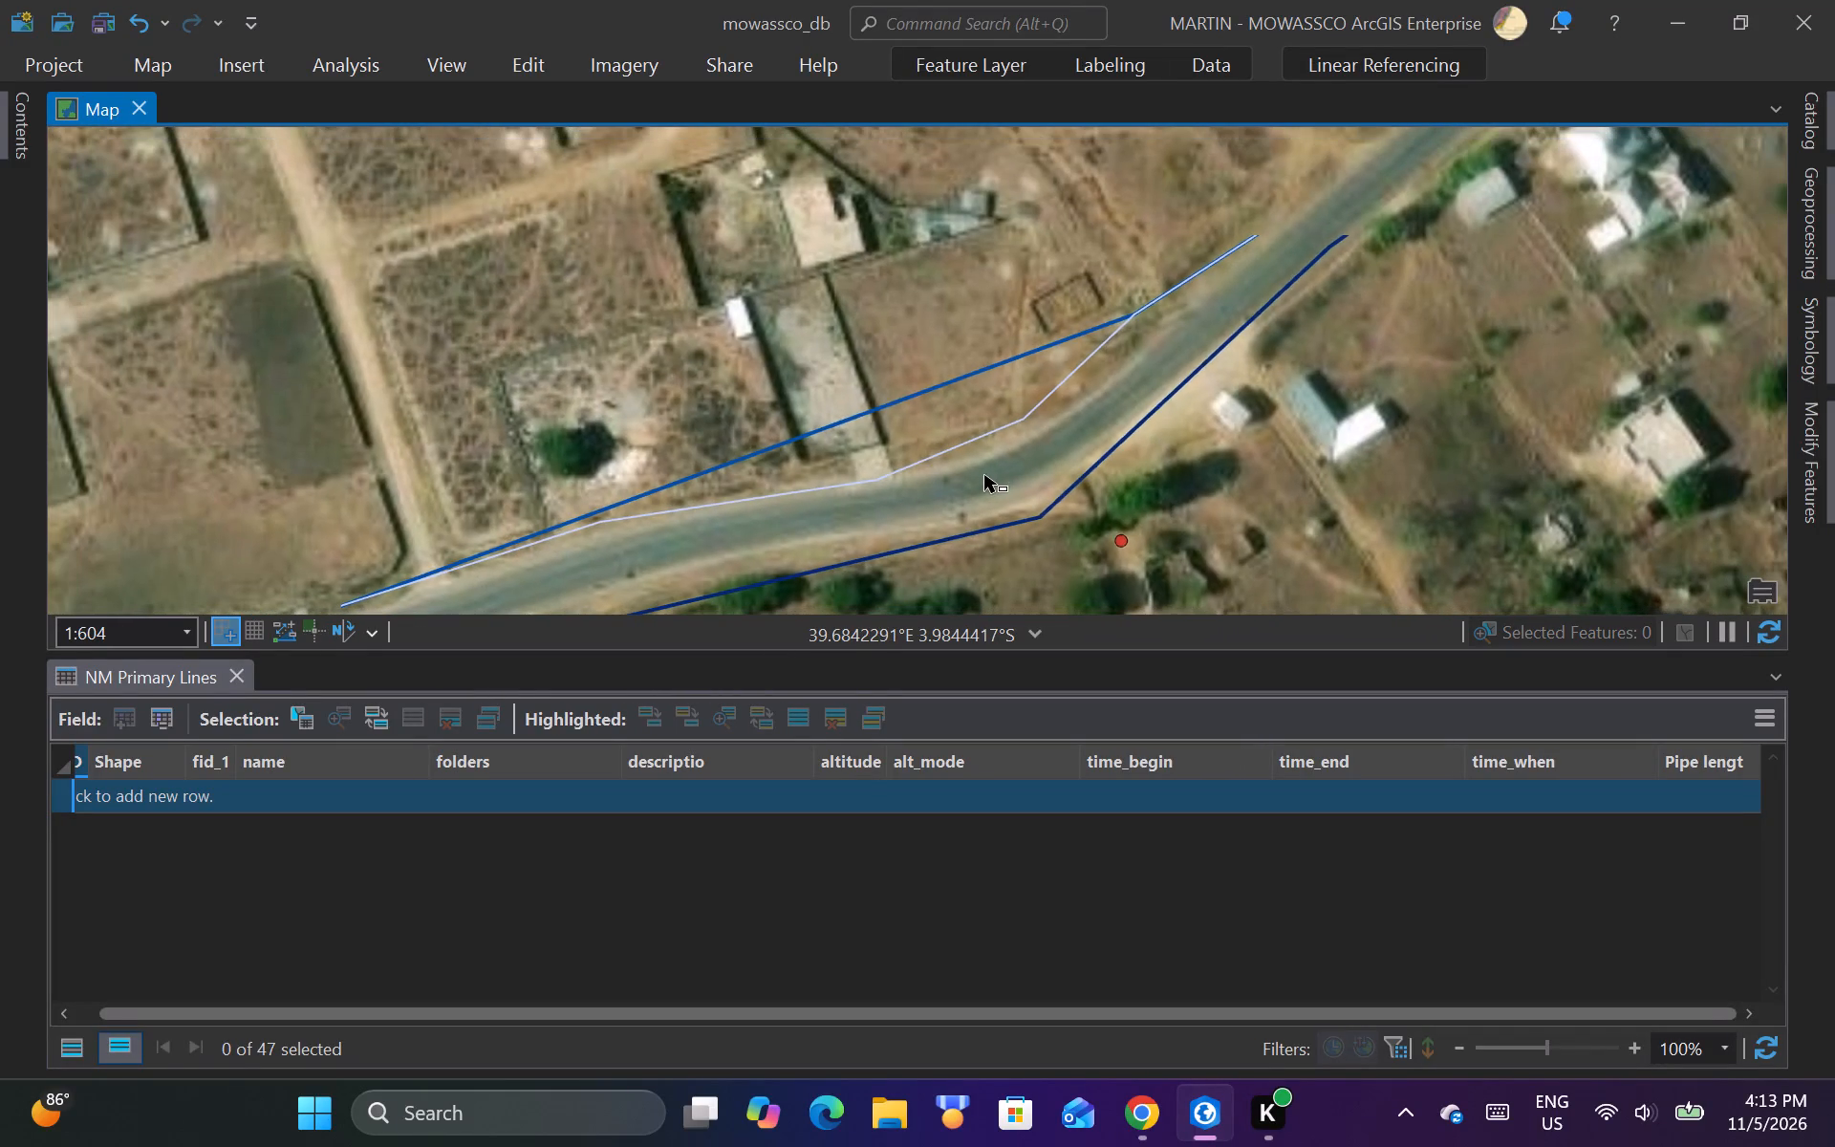
scroll(982, 477, down, 1)
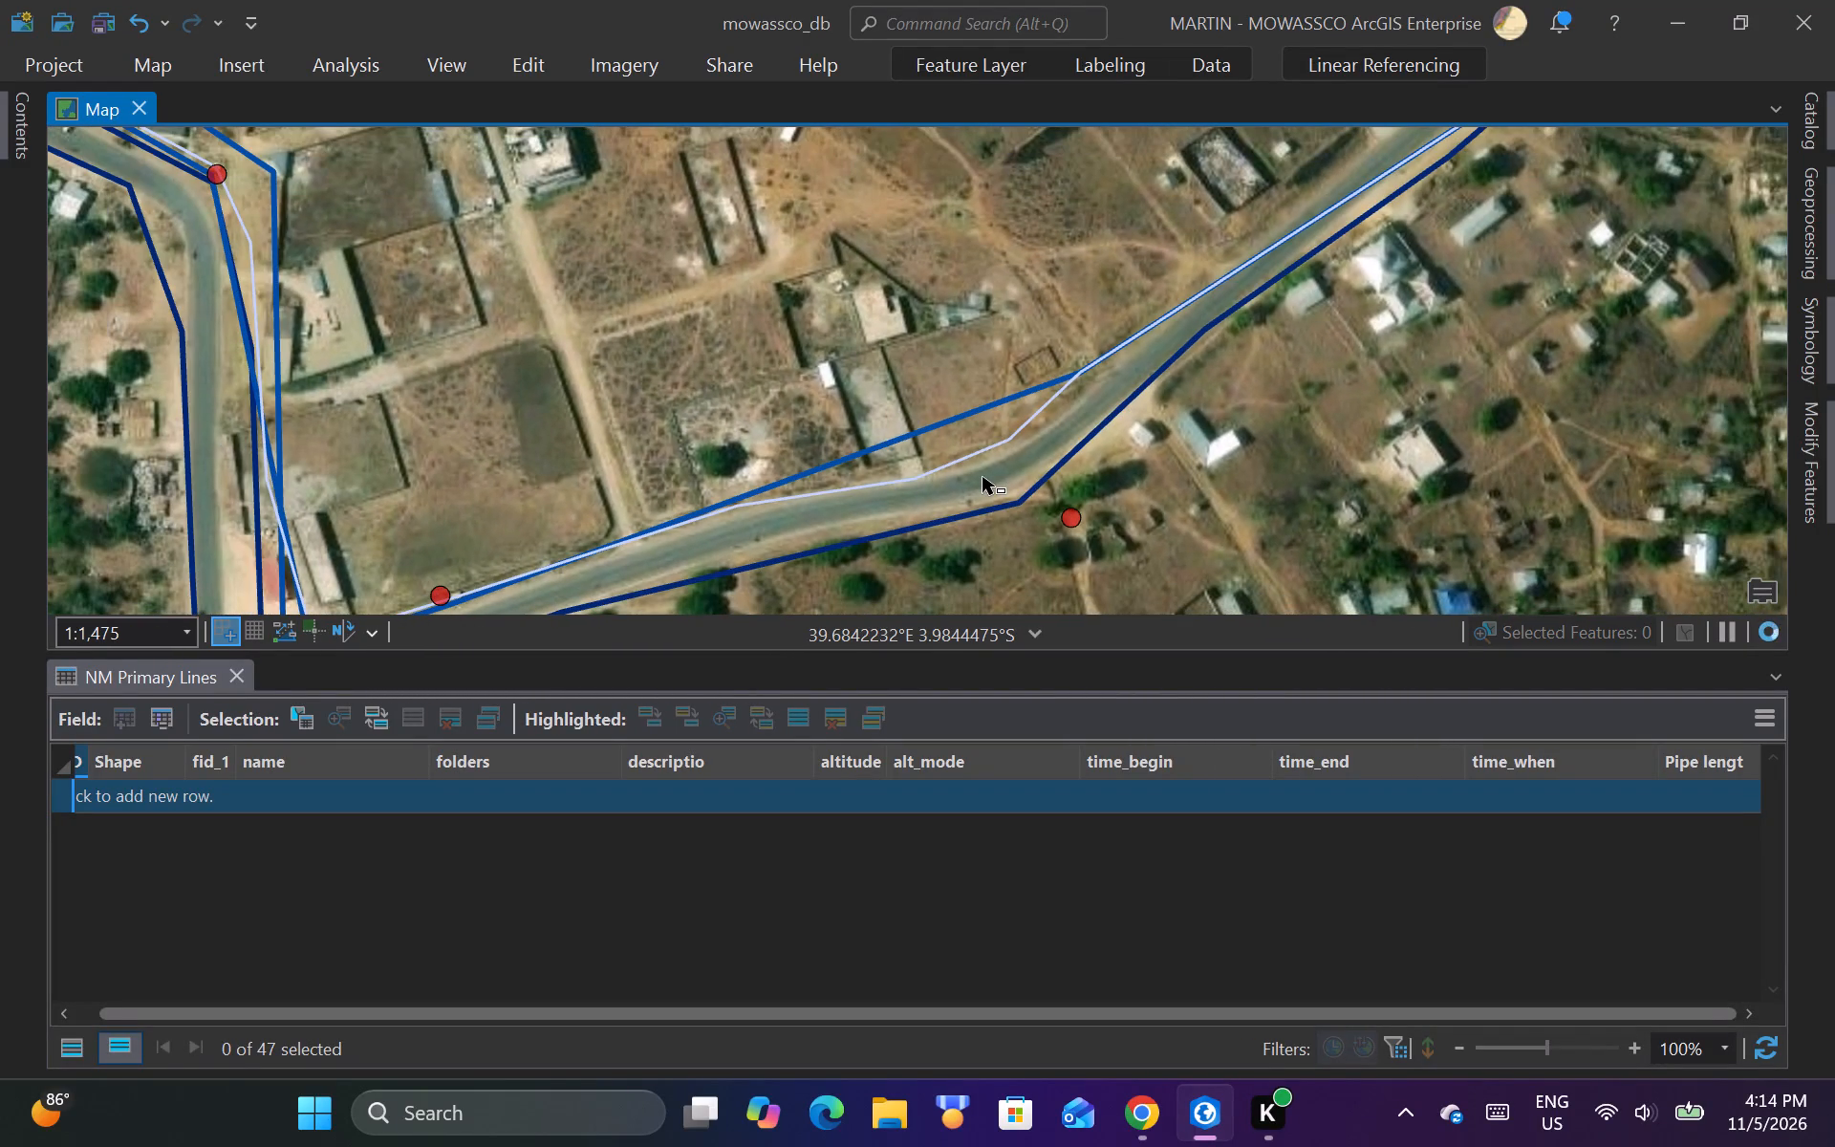
scroll(982, 477, down, 1)
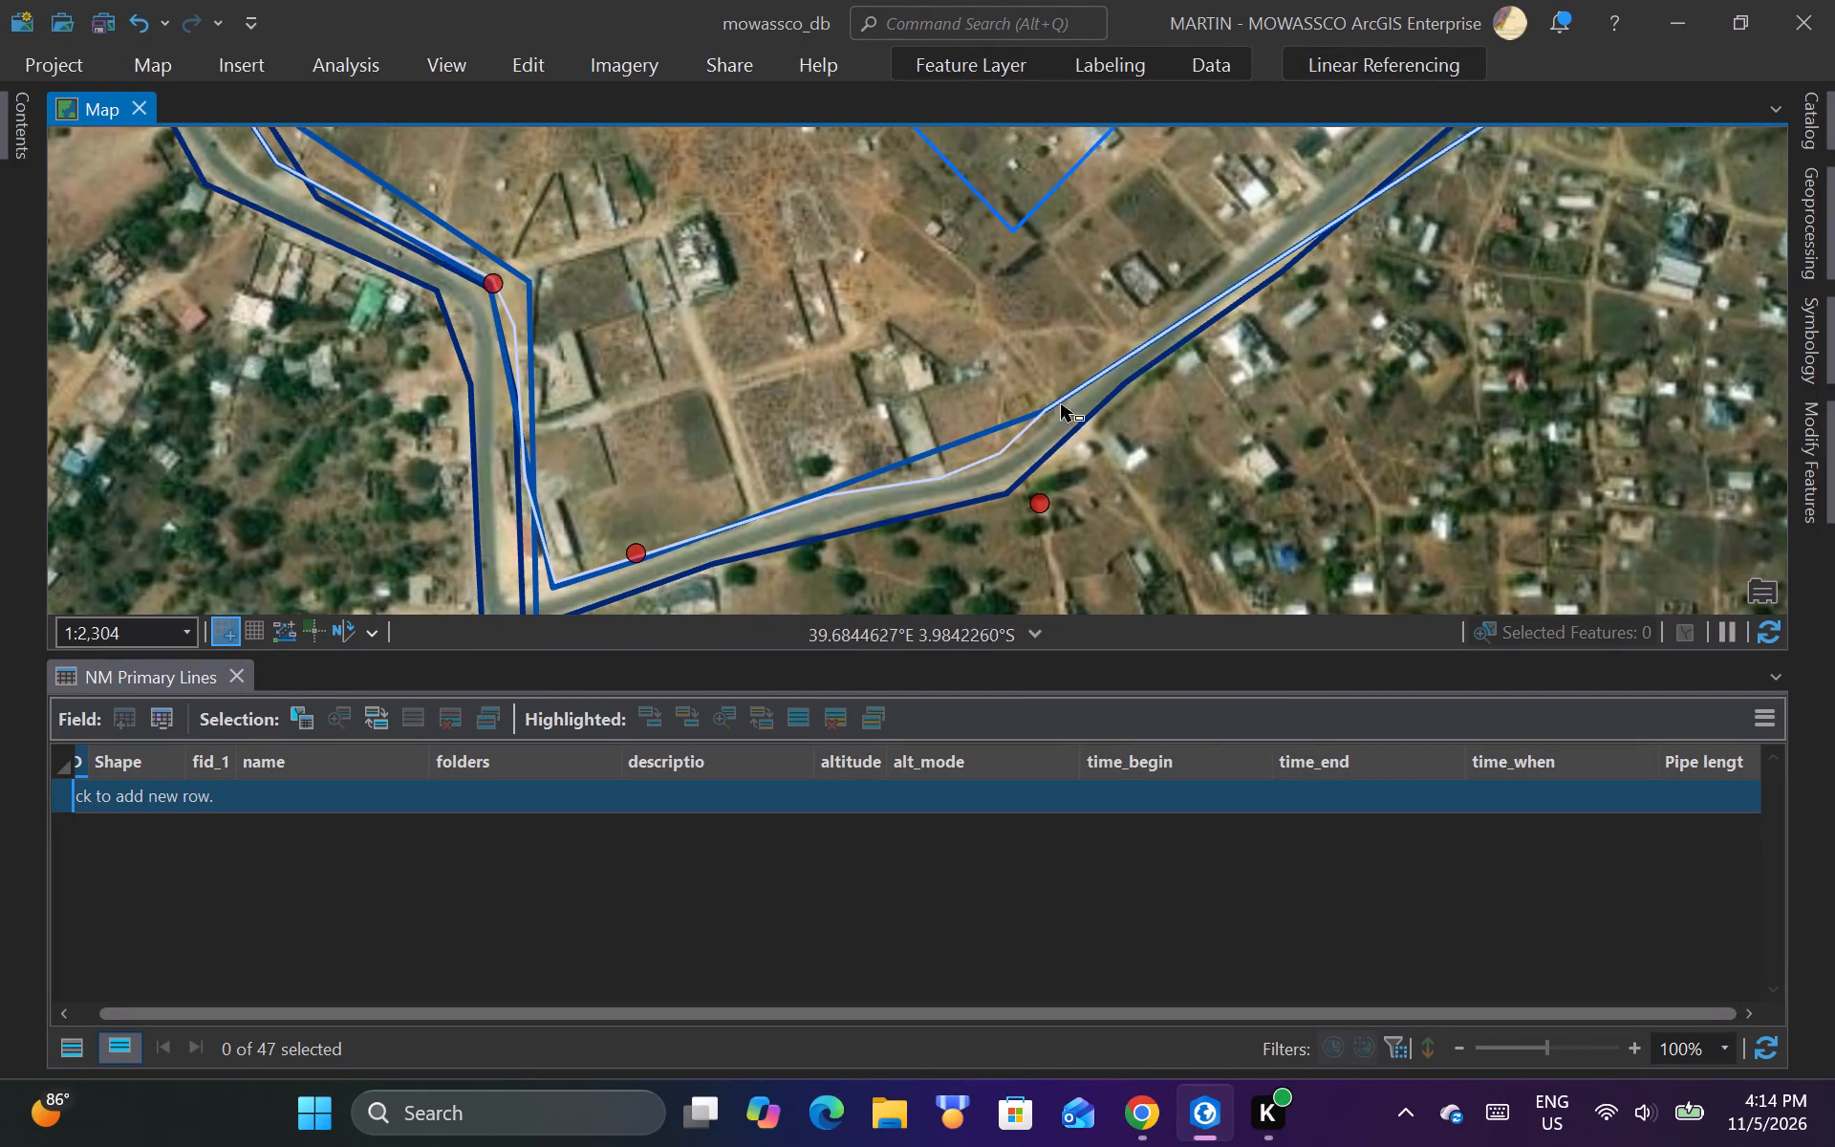
scroll(1011, 366, down, 2)
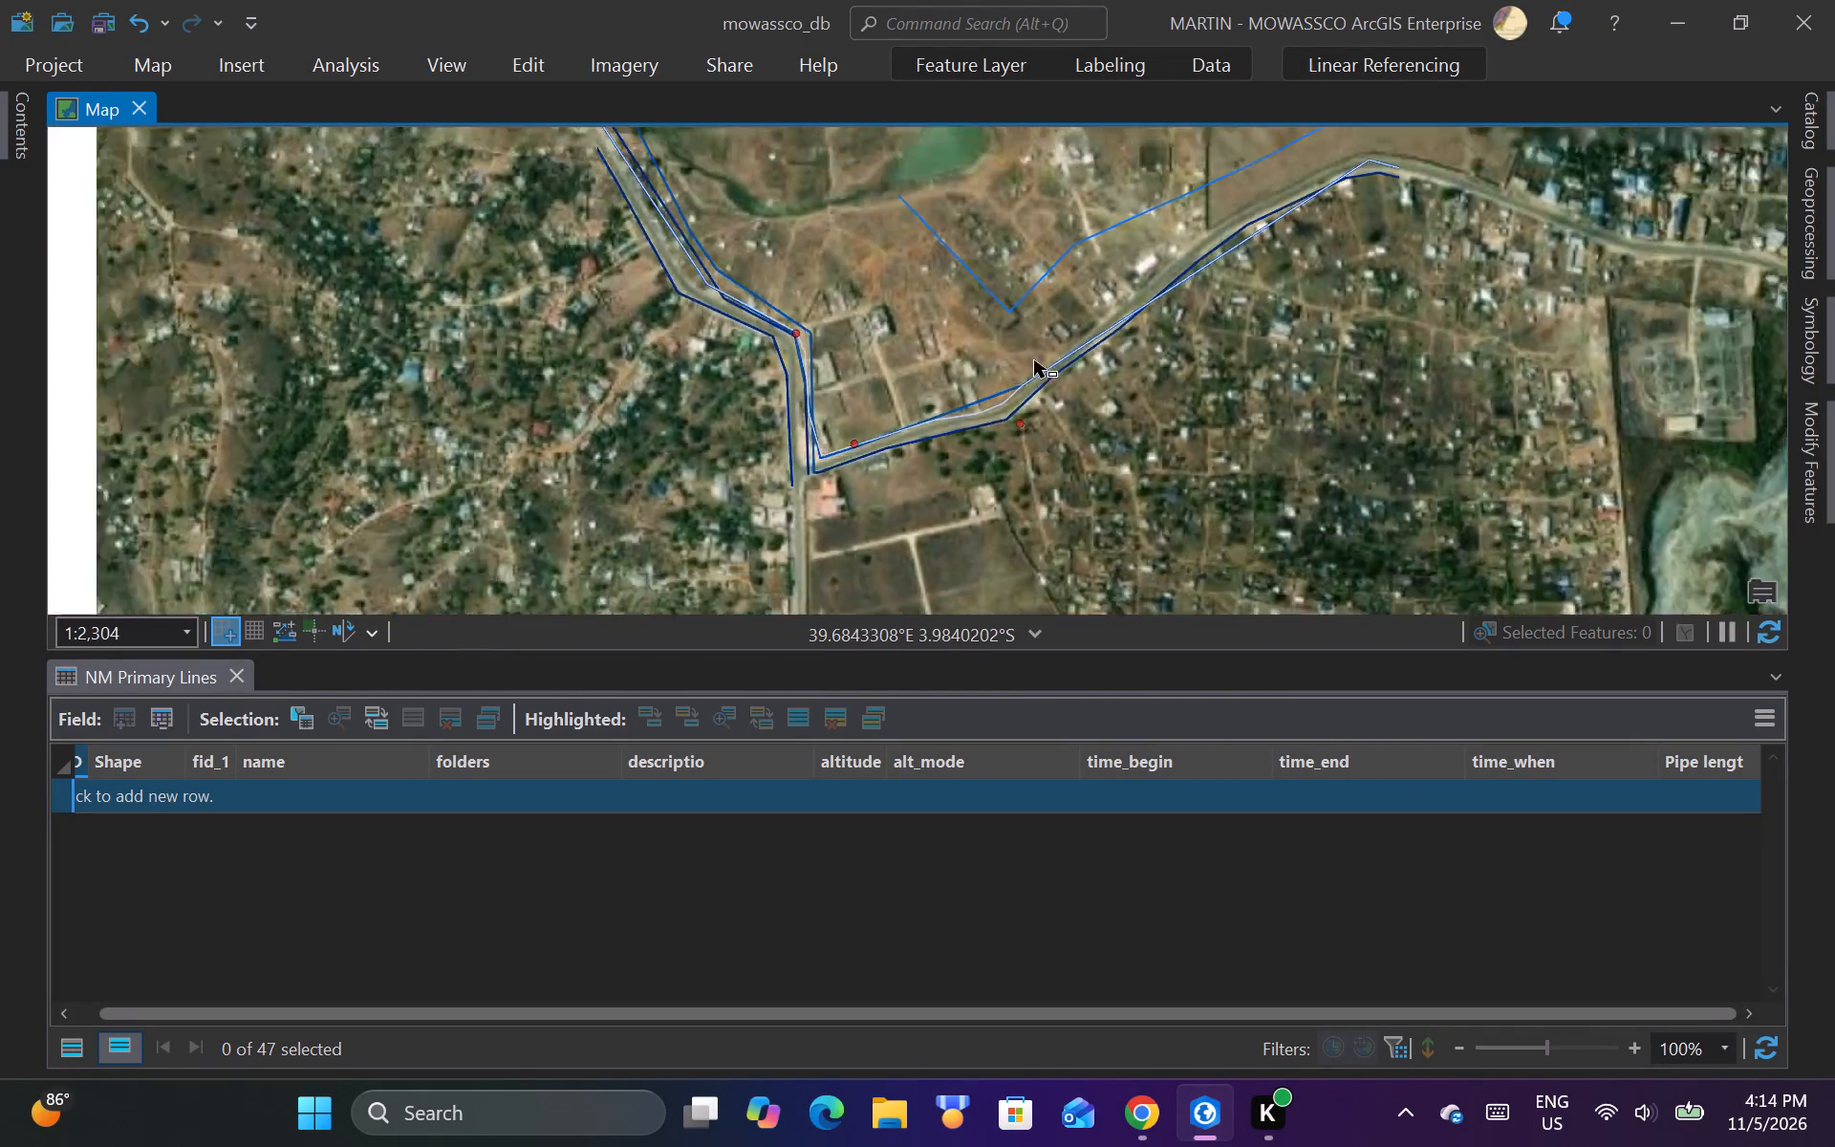
scroll(1170, 318, up, 2)
scroll(1170, 318, down, 1)
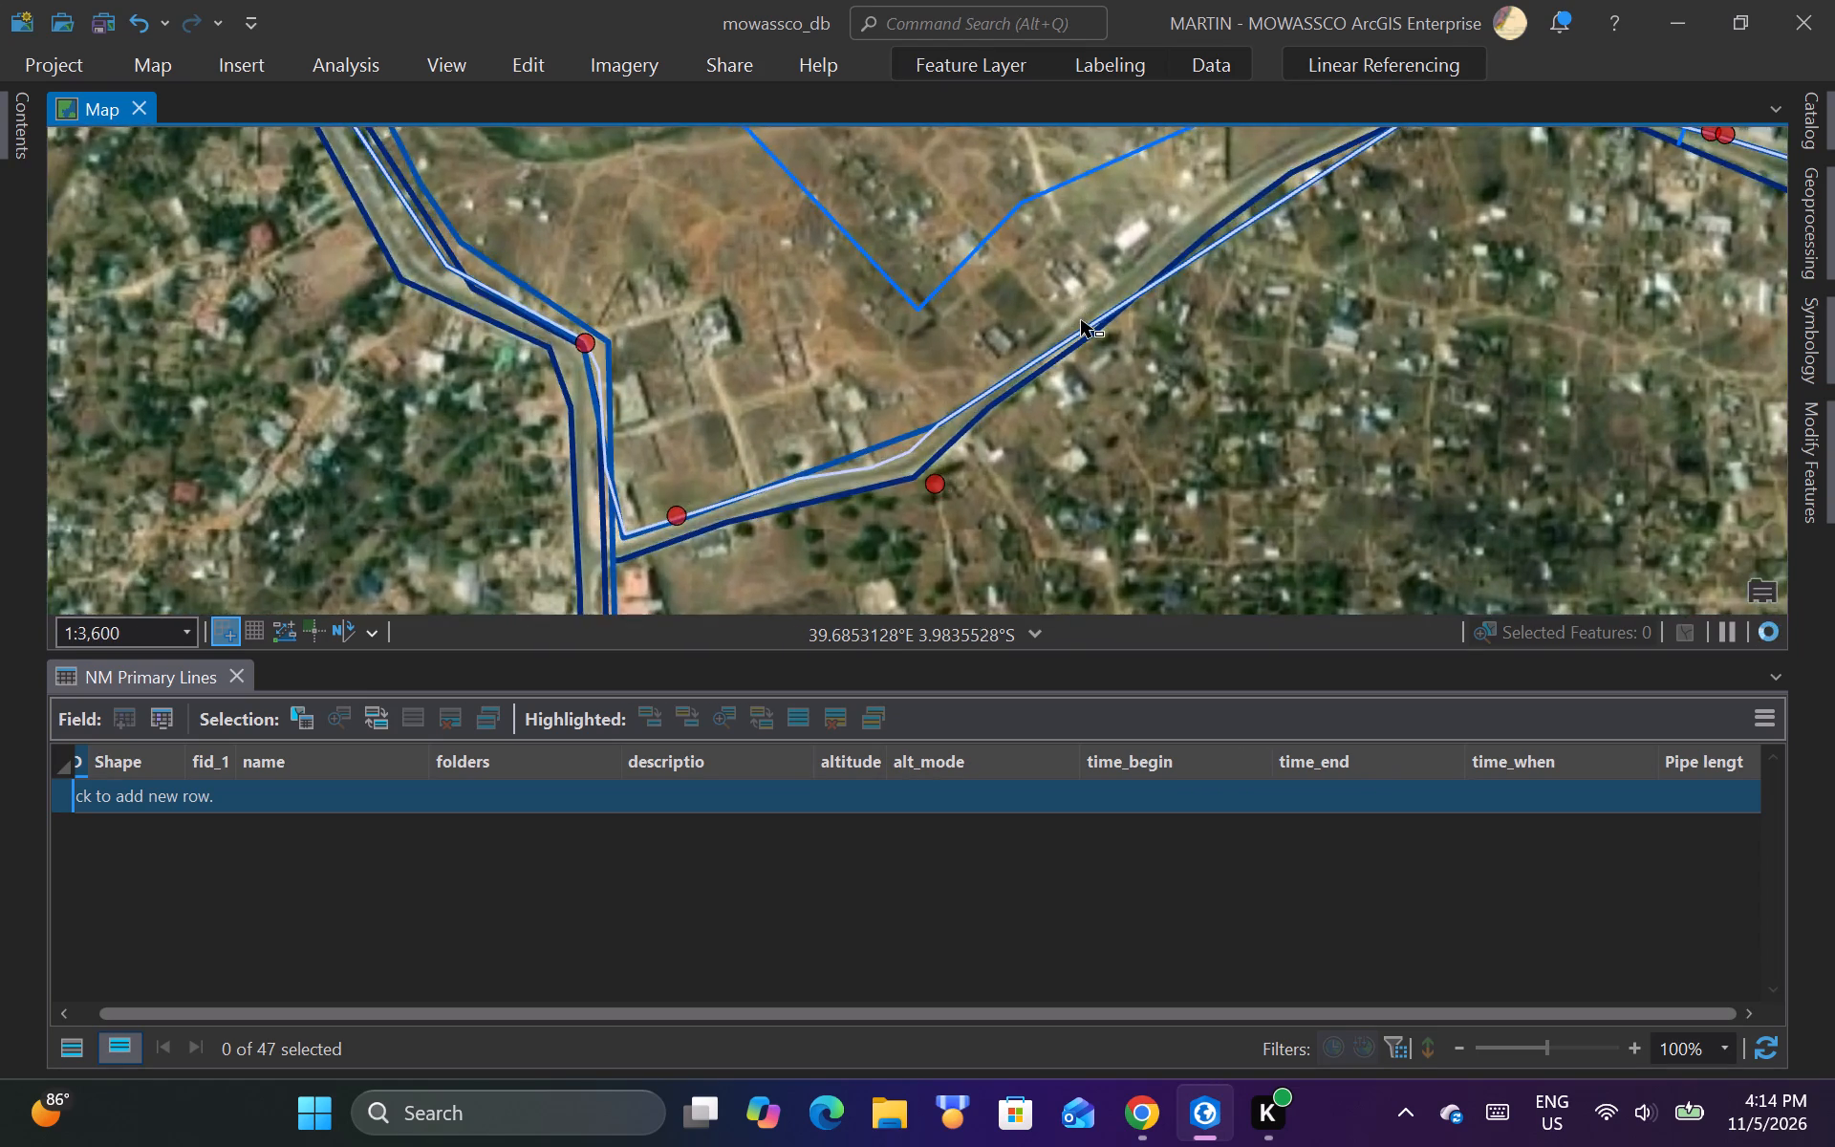
scroll(1081, 320, up, 2)
scroll(961, 417, down, 1)
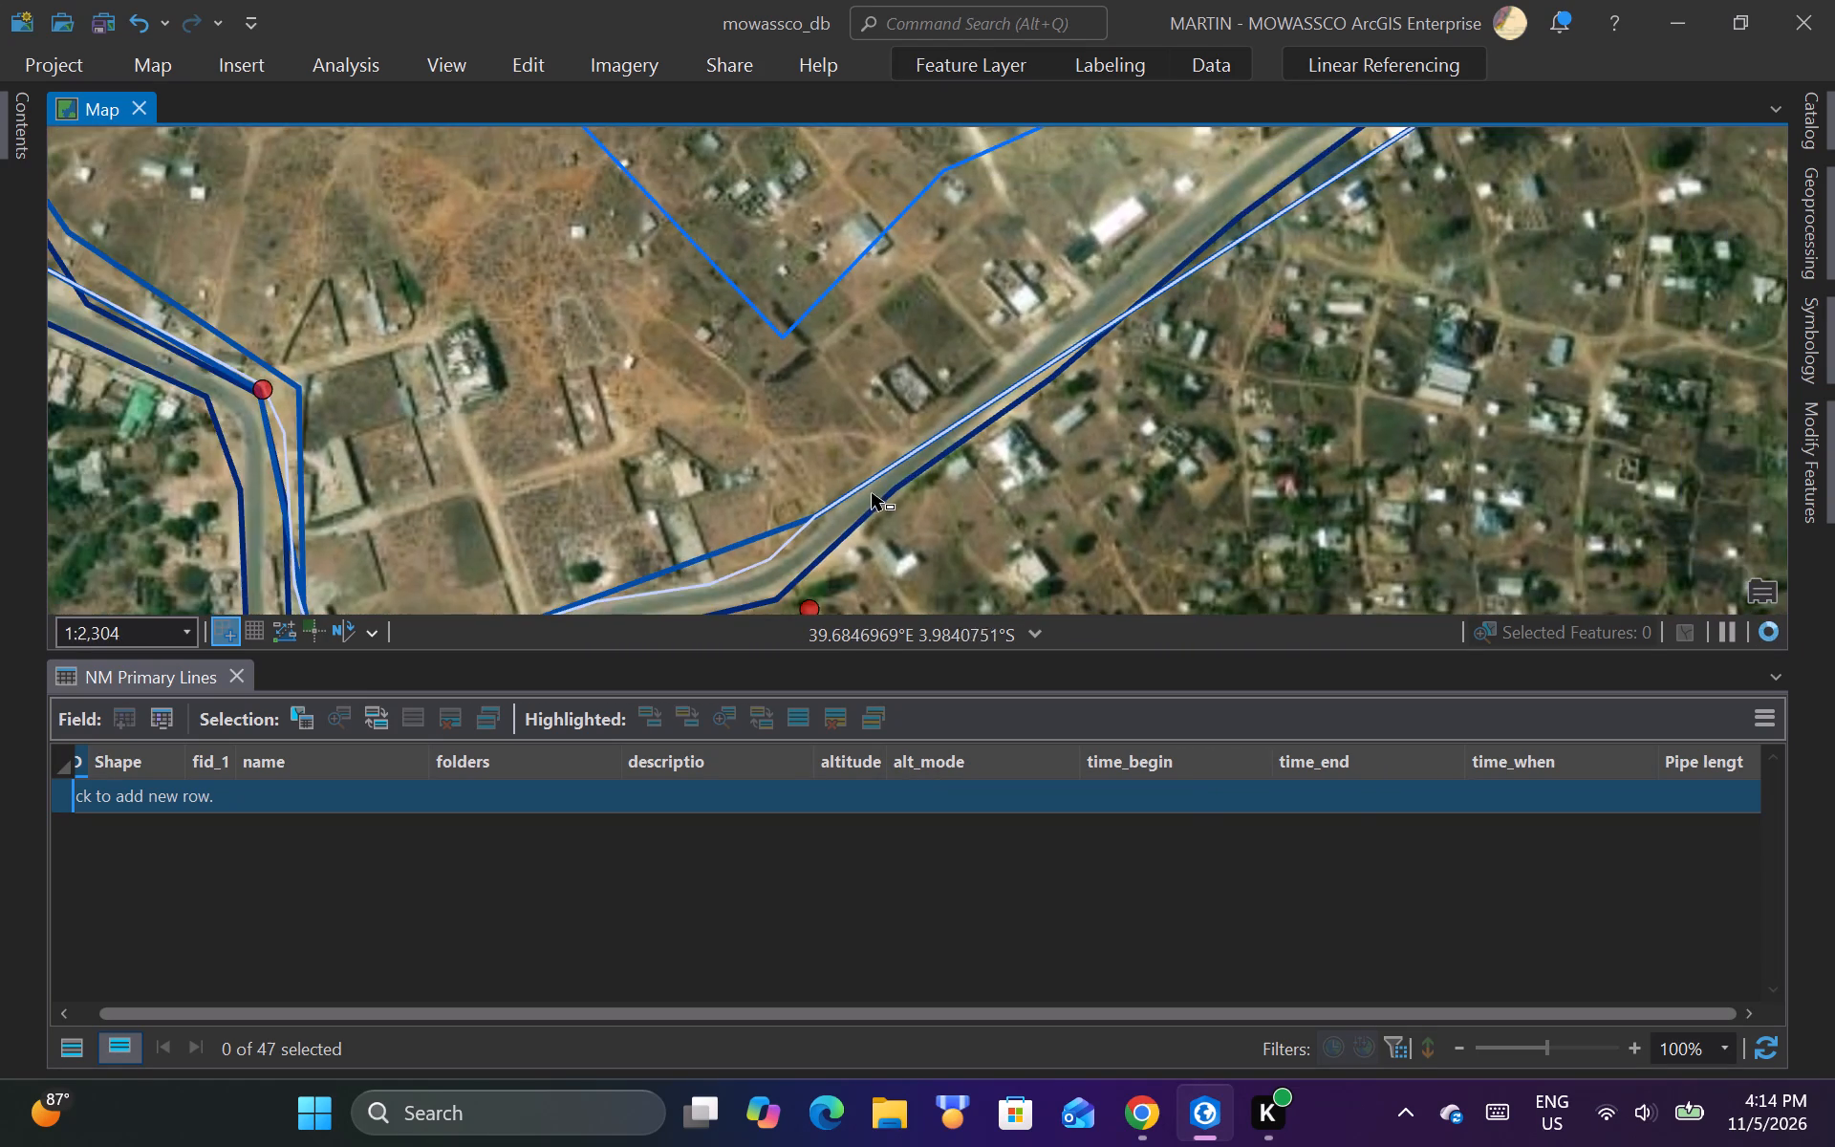
scroll(901, 470, up, 3)
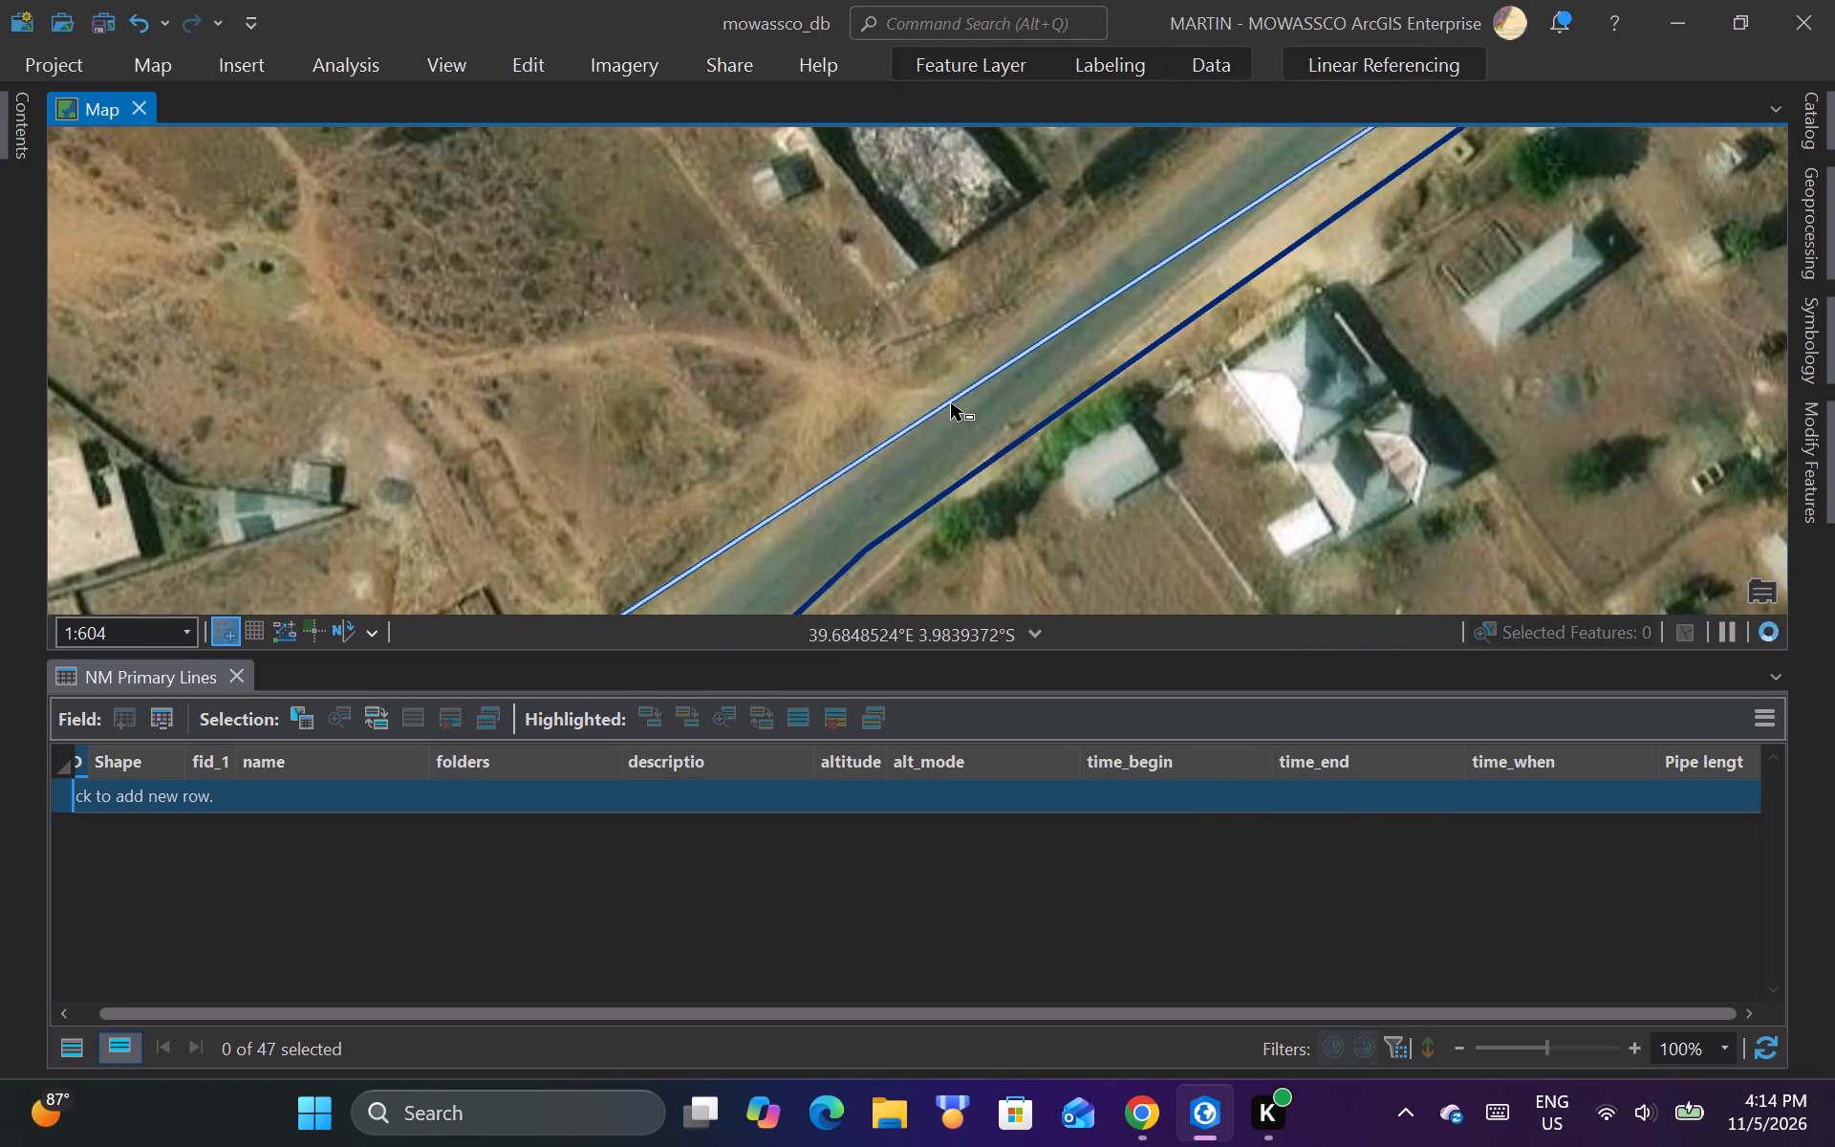
click(951, 403)
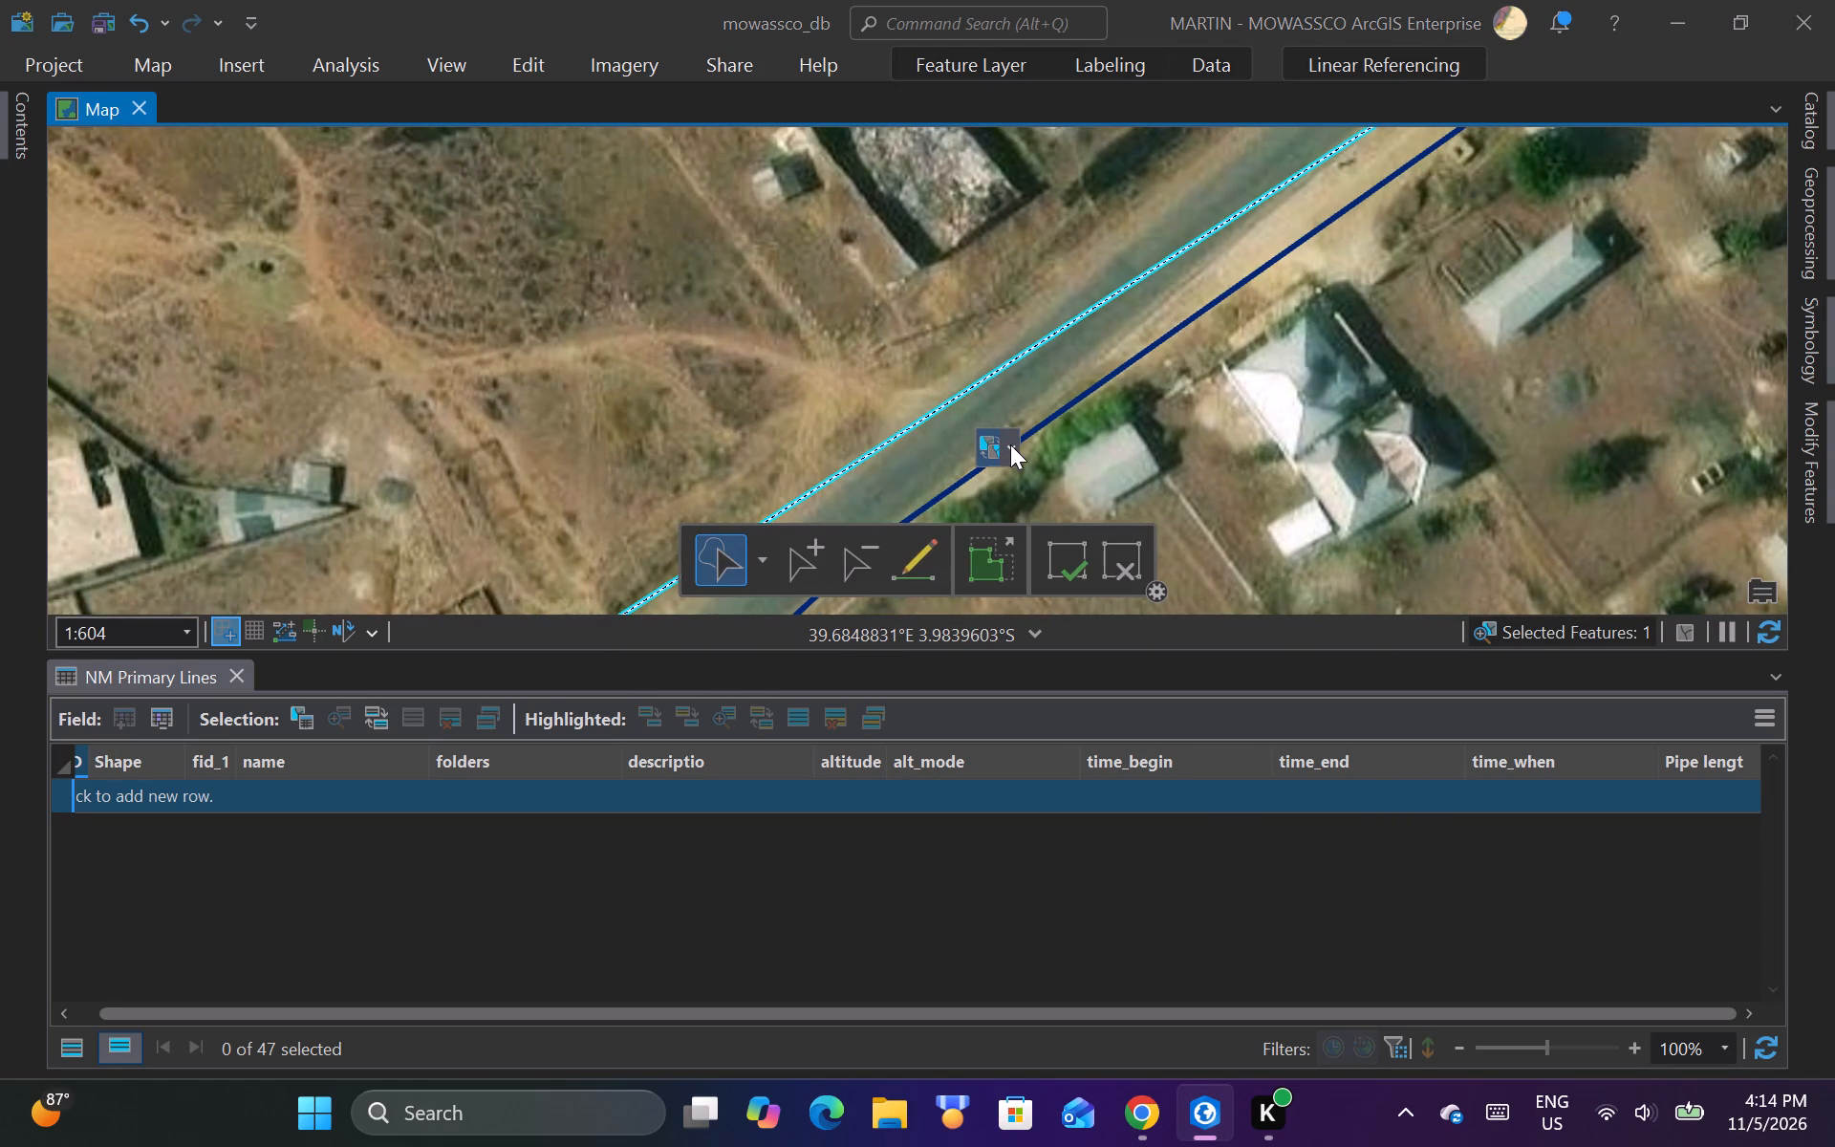
click(1010, 444)
click(841, 566)
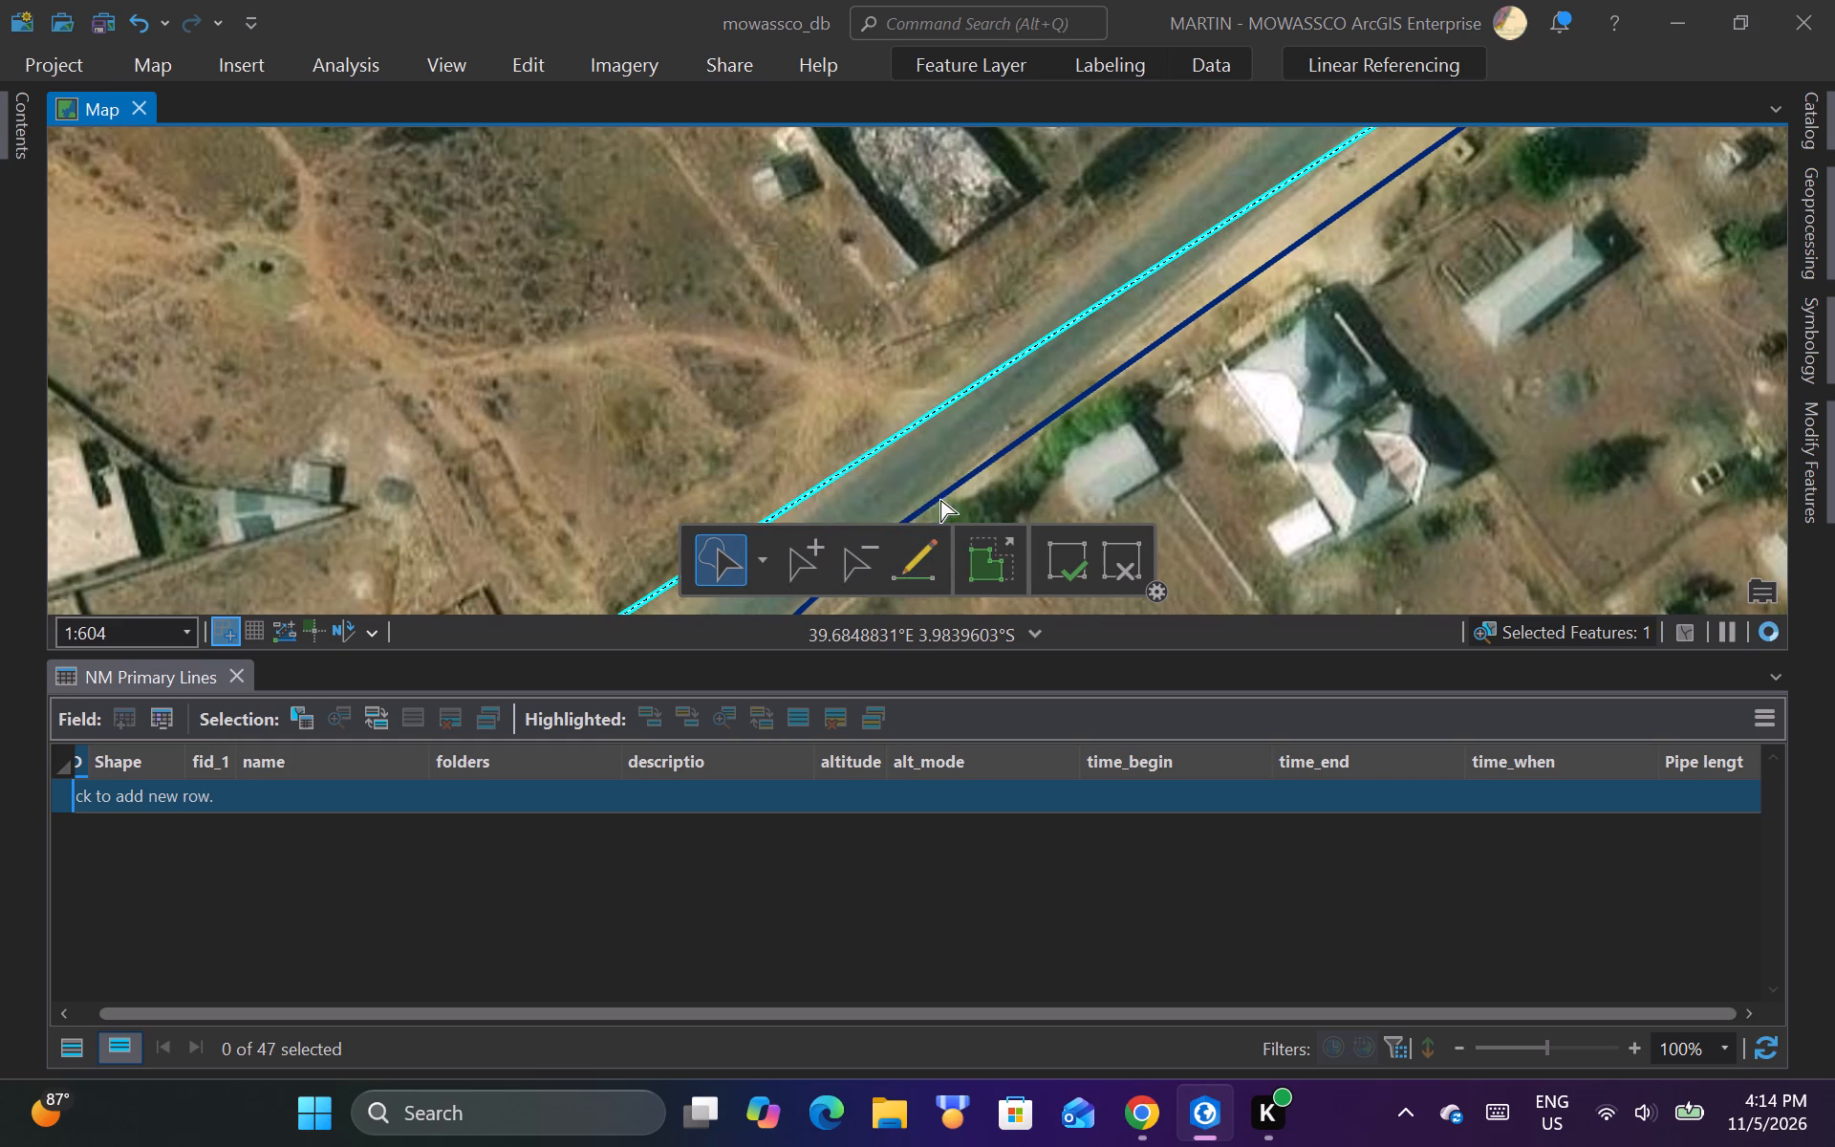
right_click(925, 423)
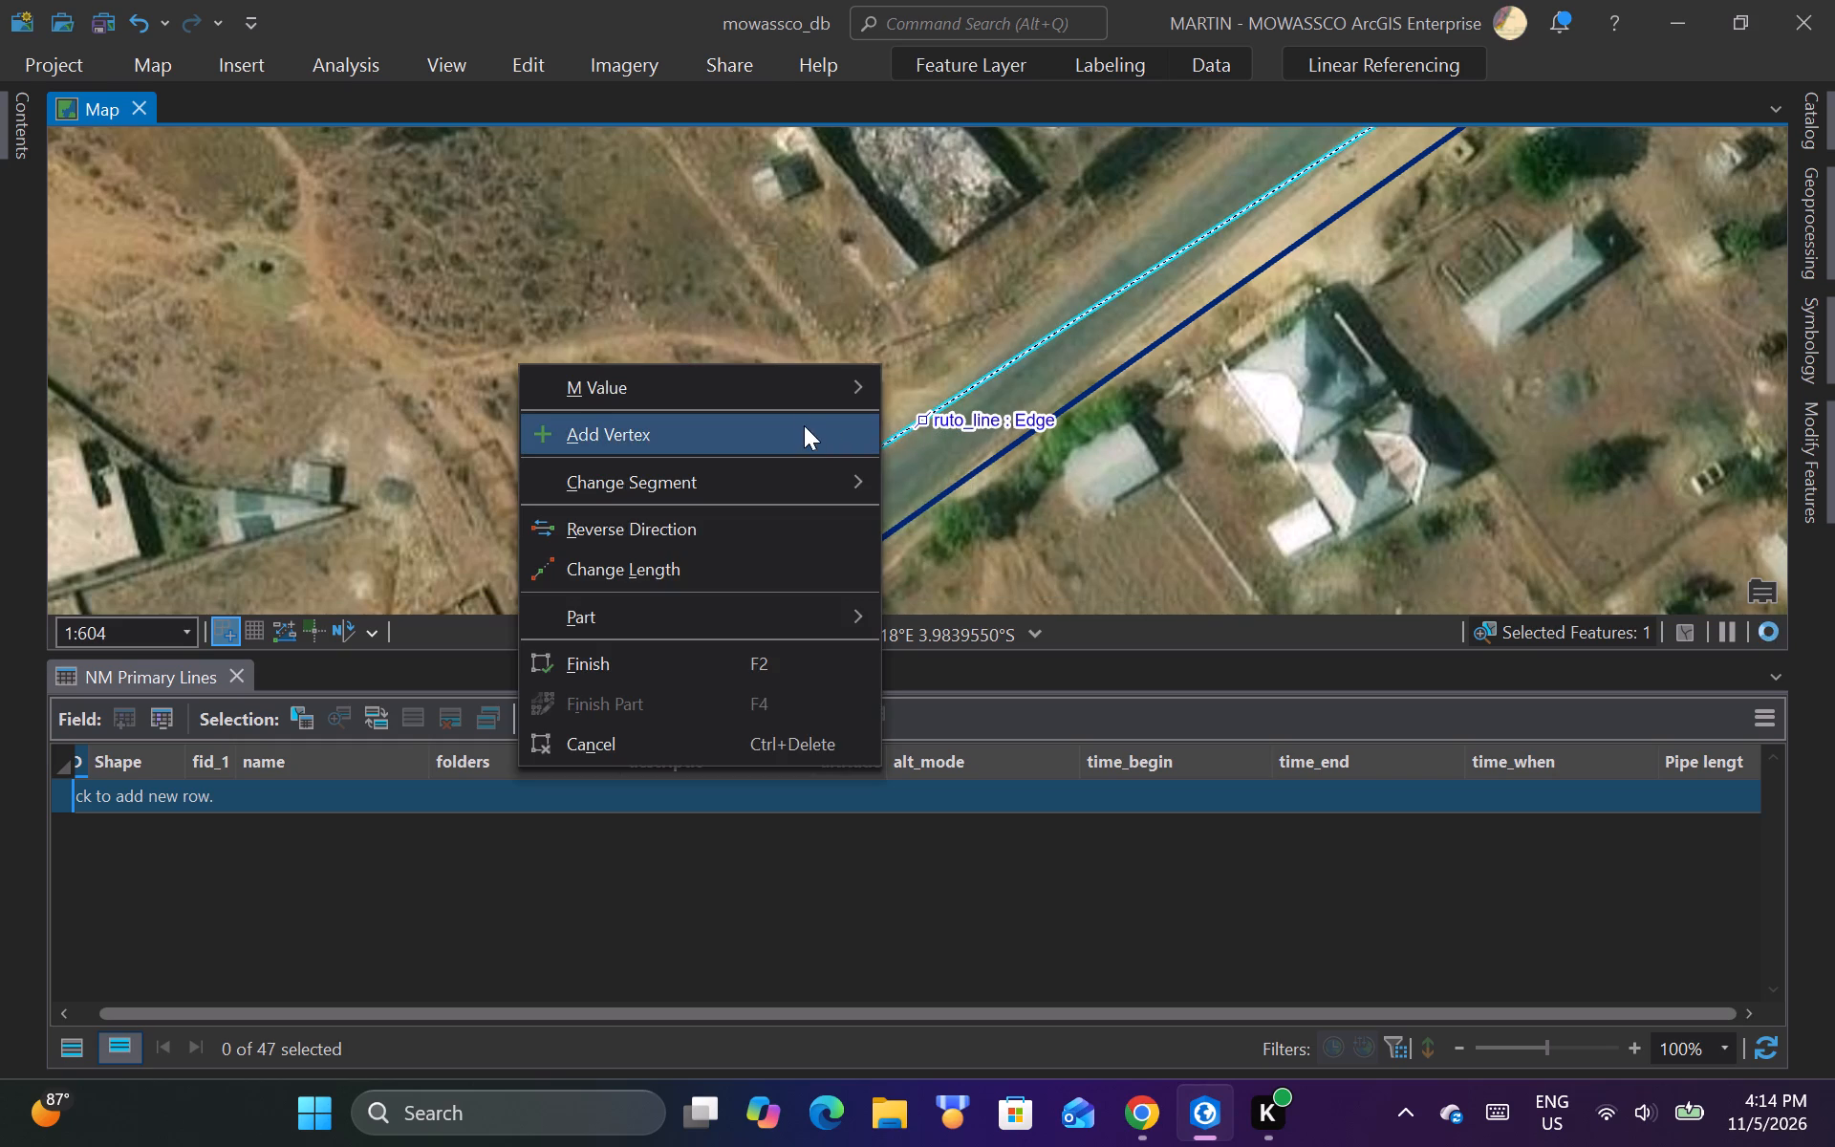
click(802, 423)
drag(919, 422, 913, 417)
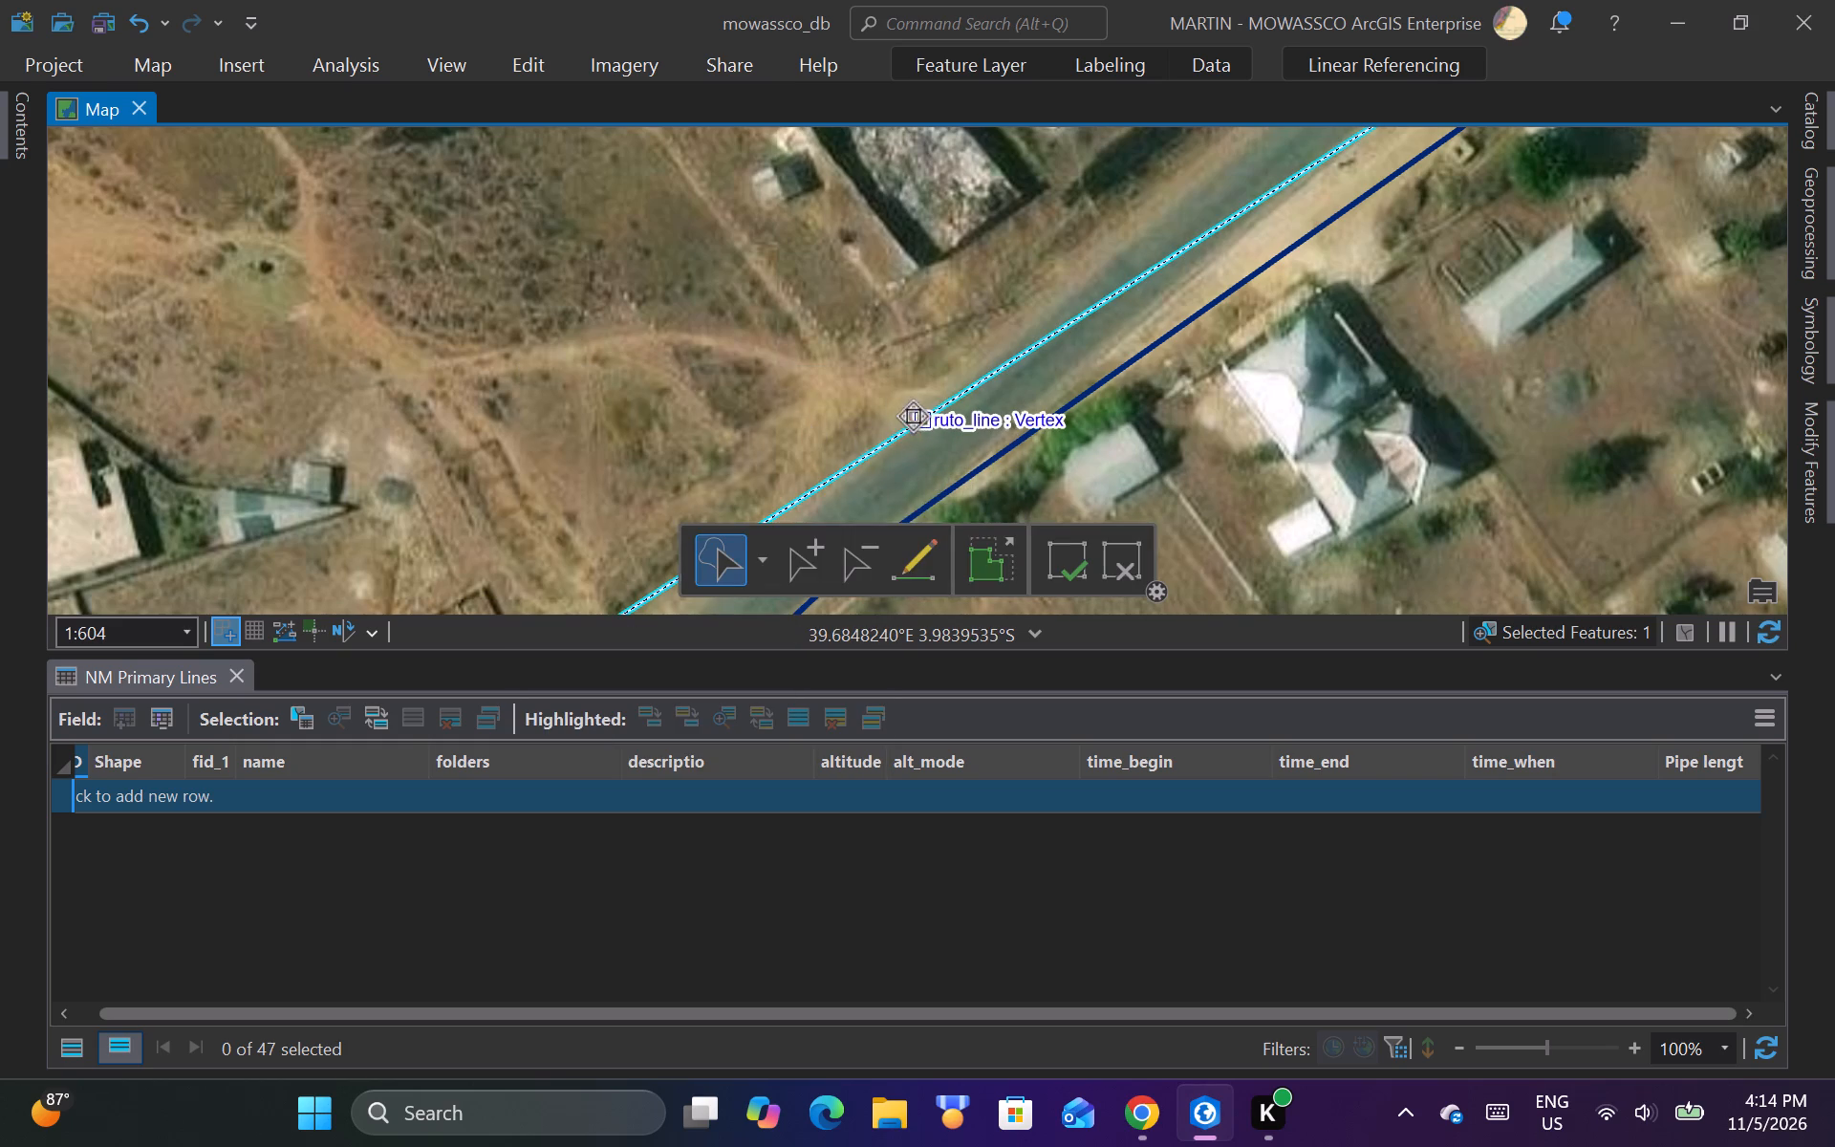
drag(913, 417, 904, 390)
Add a vertex to ruto_line beside the roofless block ruins and move it north-northwest across the road, below the long white-roofed building.
scroll(944, 393, down, 2)
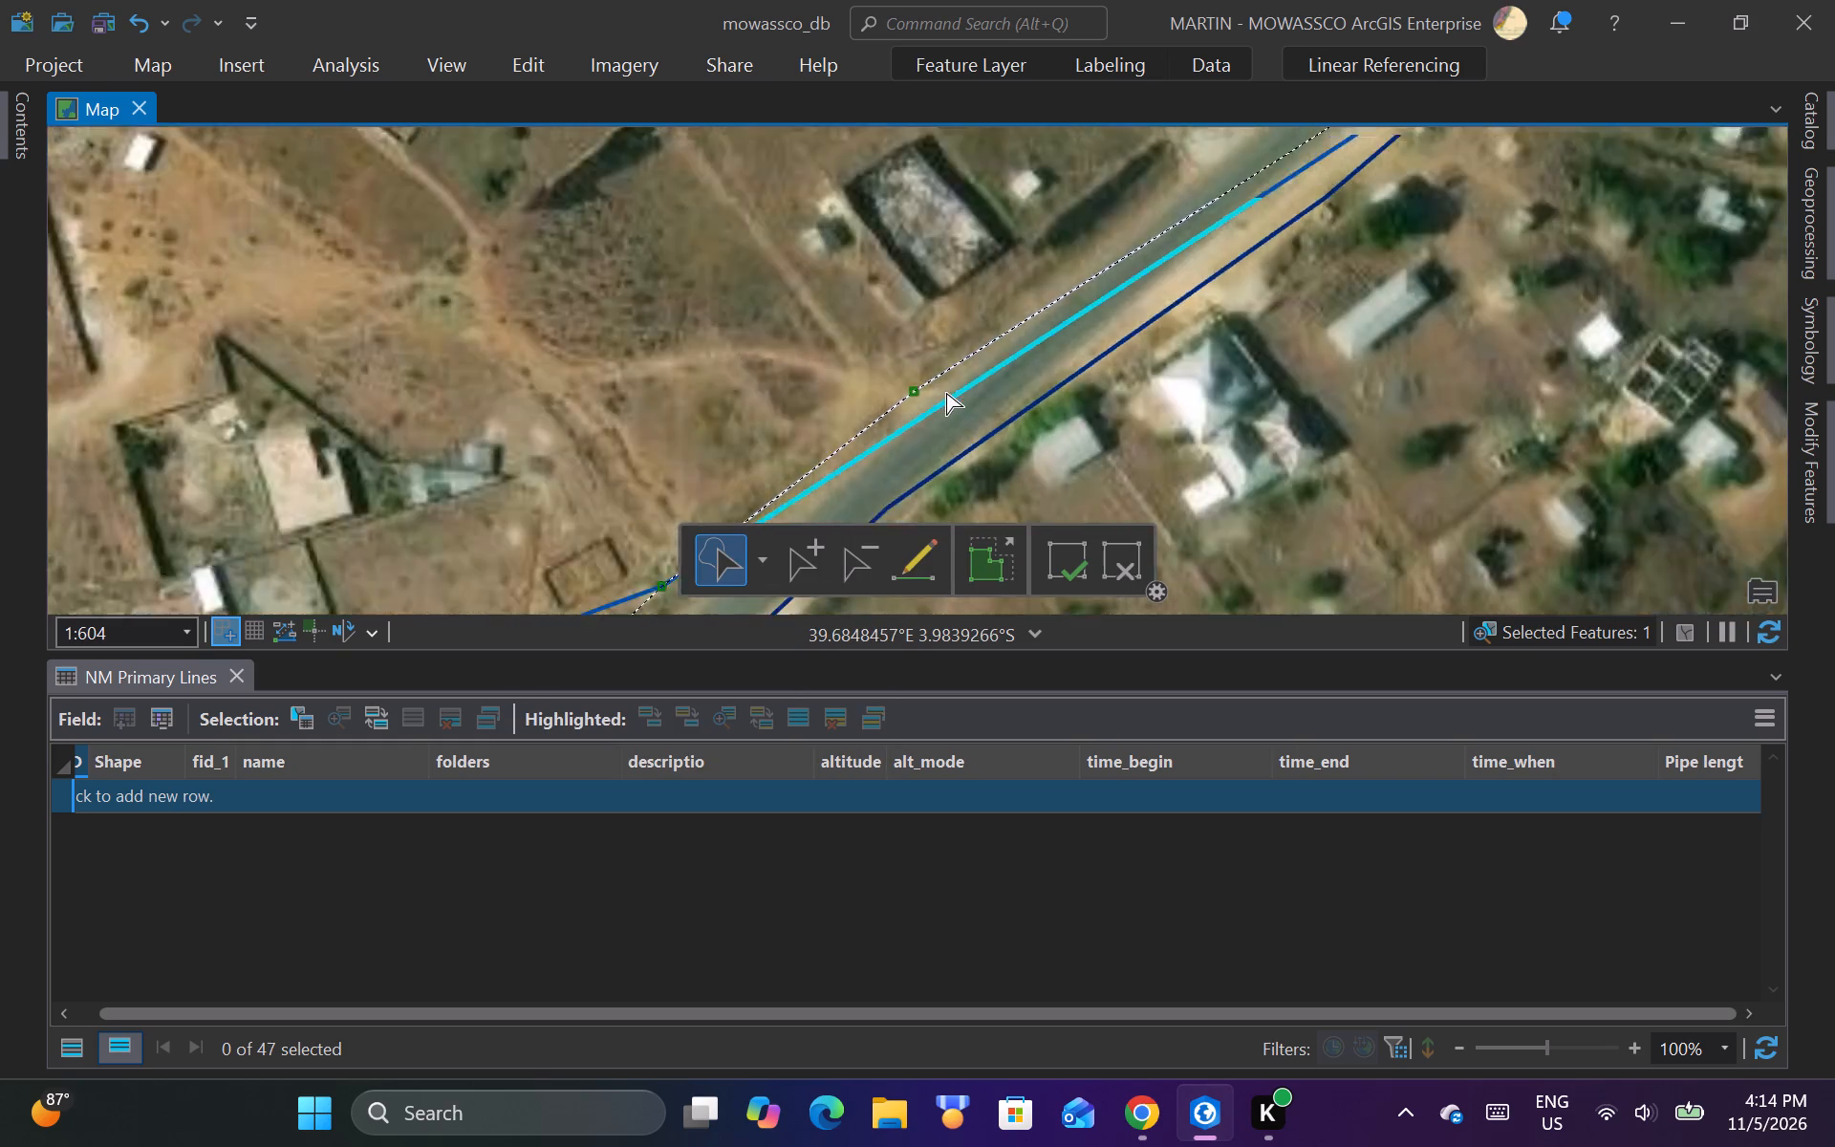
scroll(825, 481, down, 1)
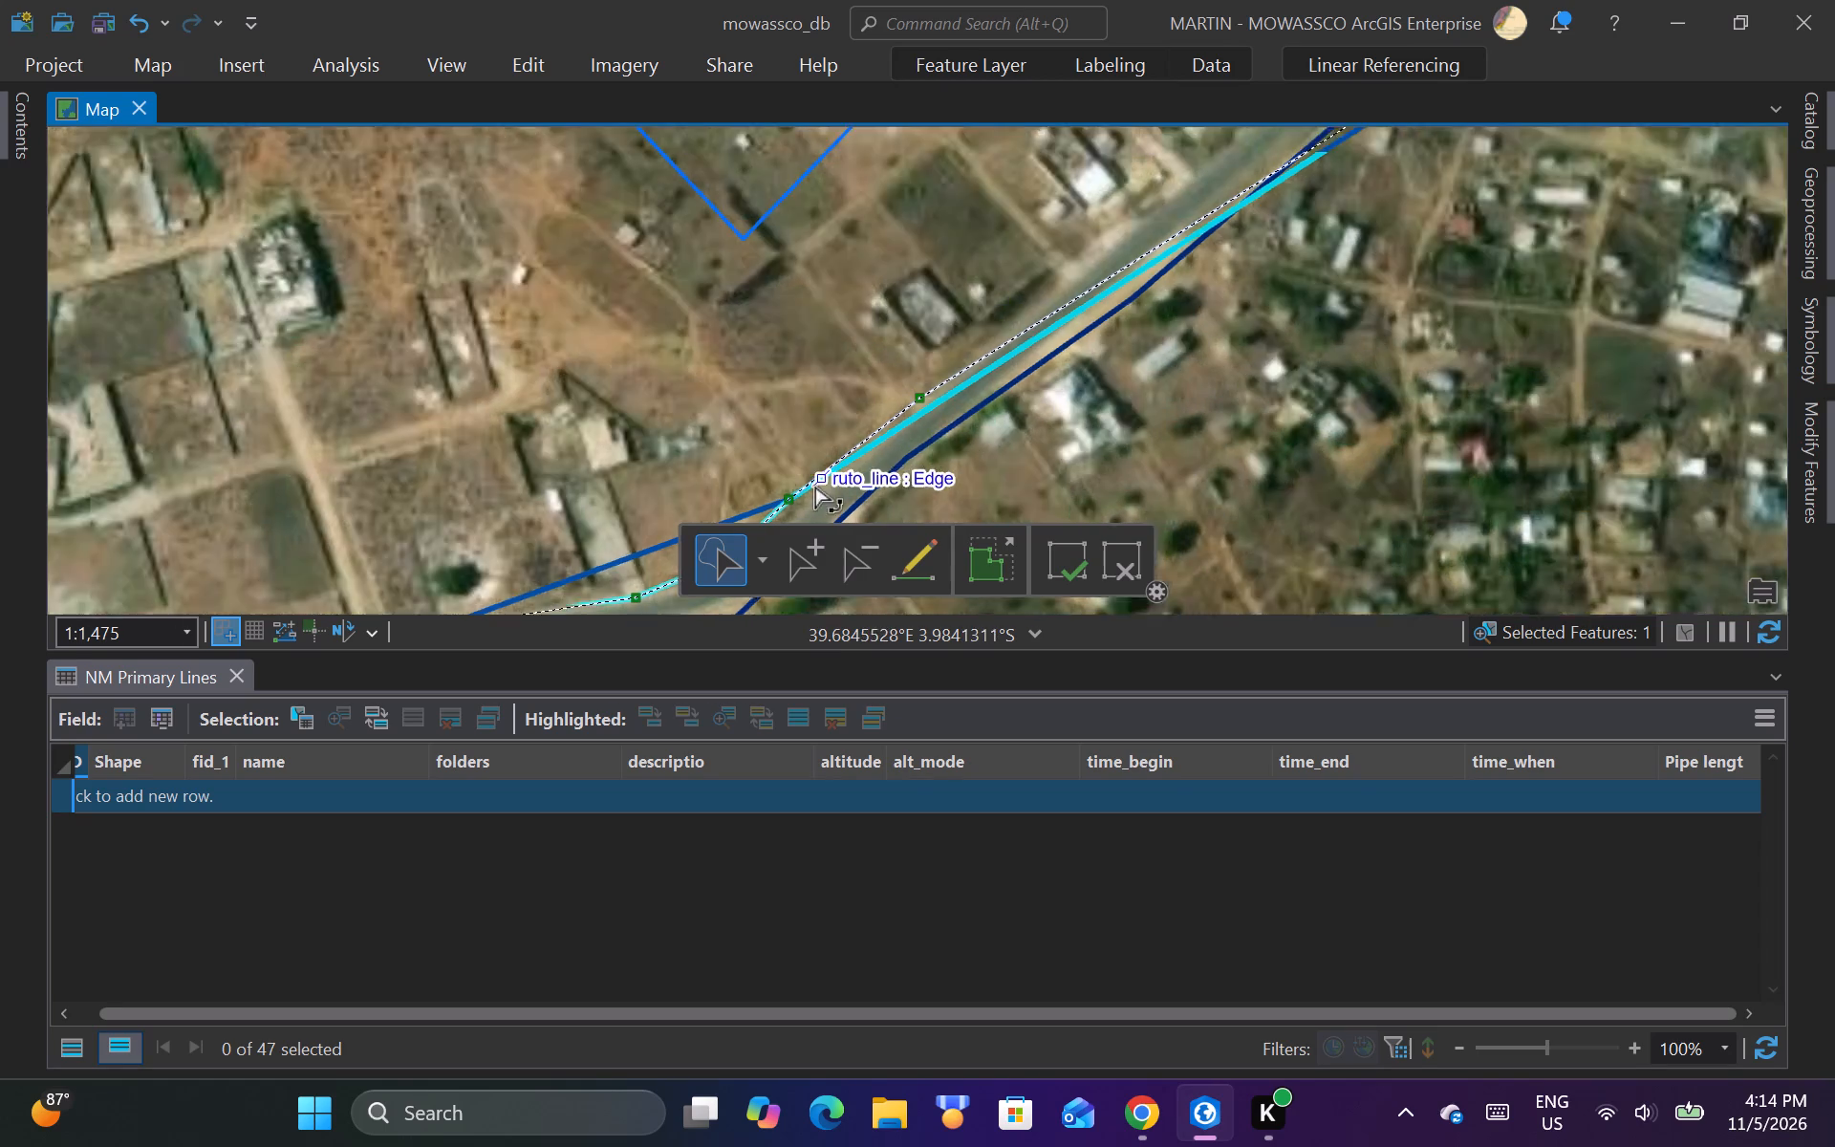
scroll(961, 430, down, 1)
scroll(1129, 311, up, 2)
scroll(1037, 338, up, 1)
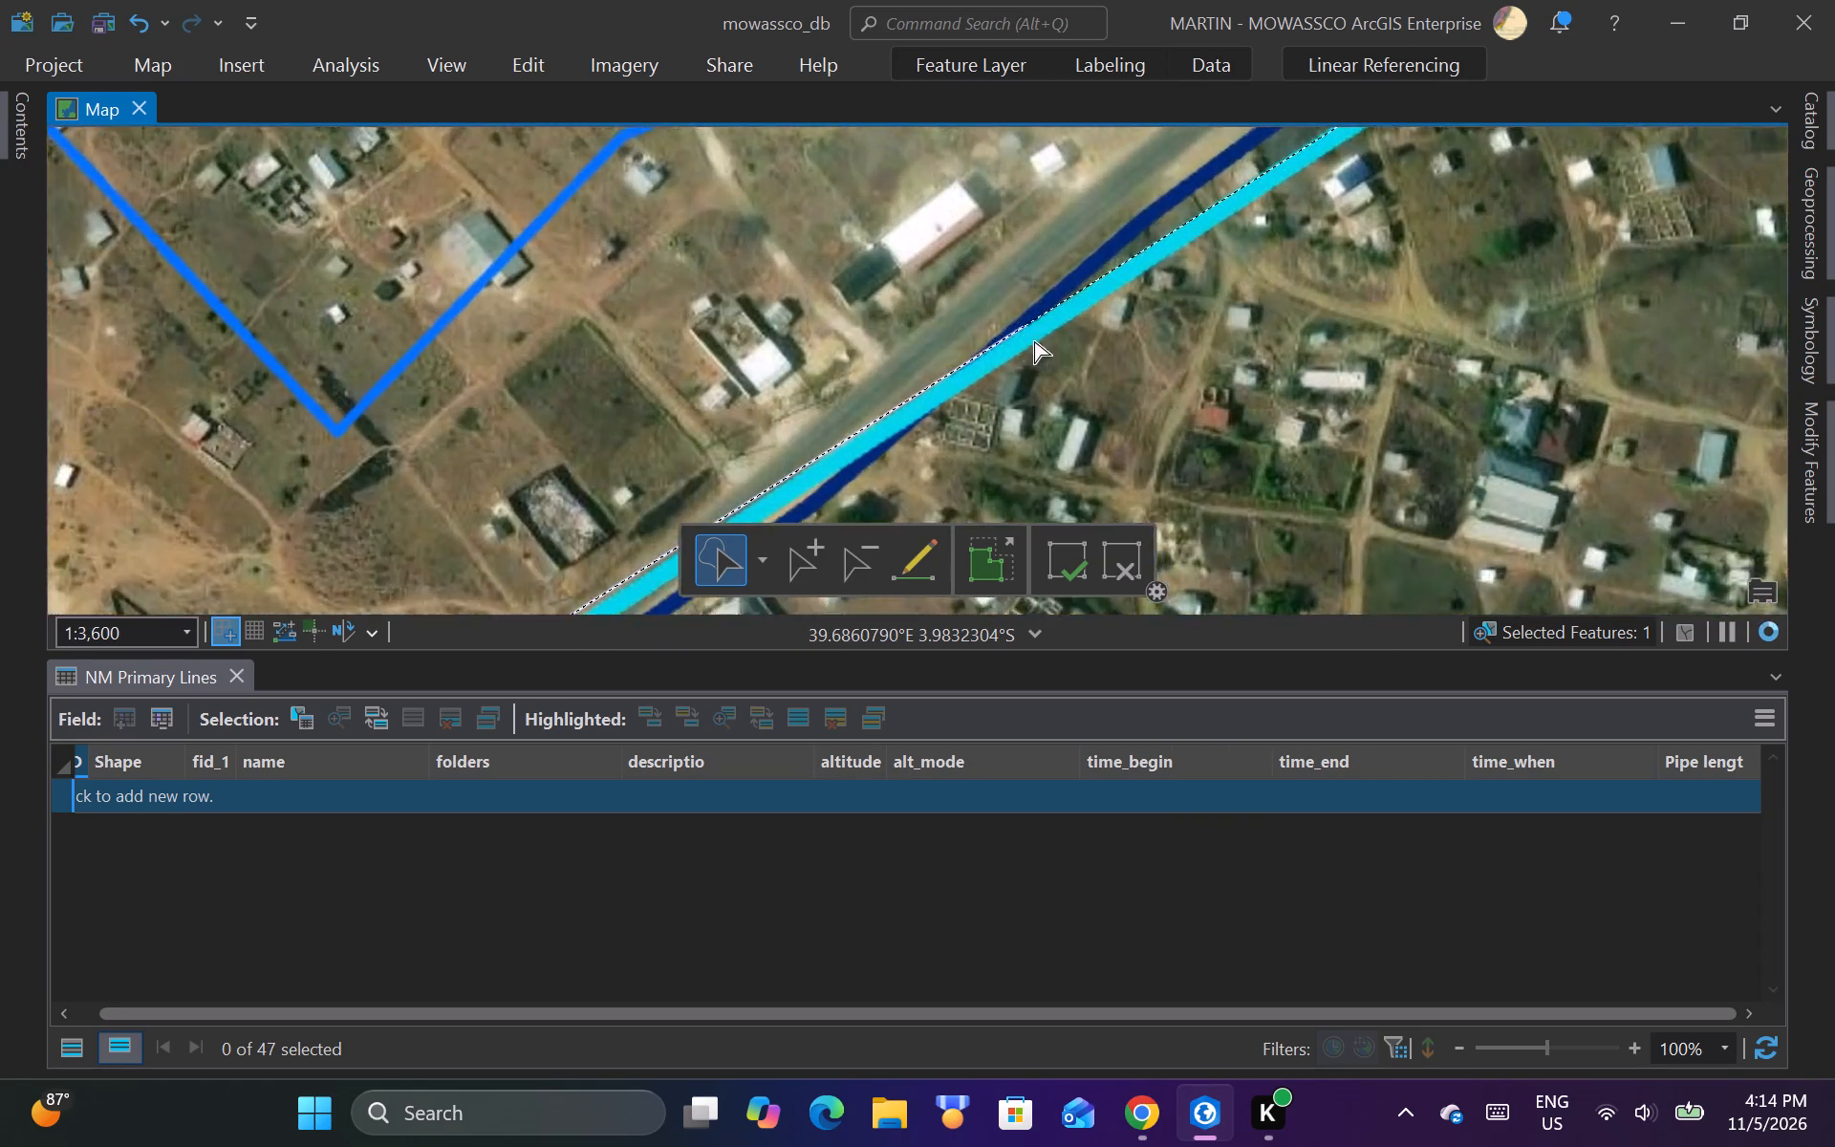
right_click(860, 422)
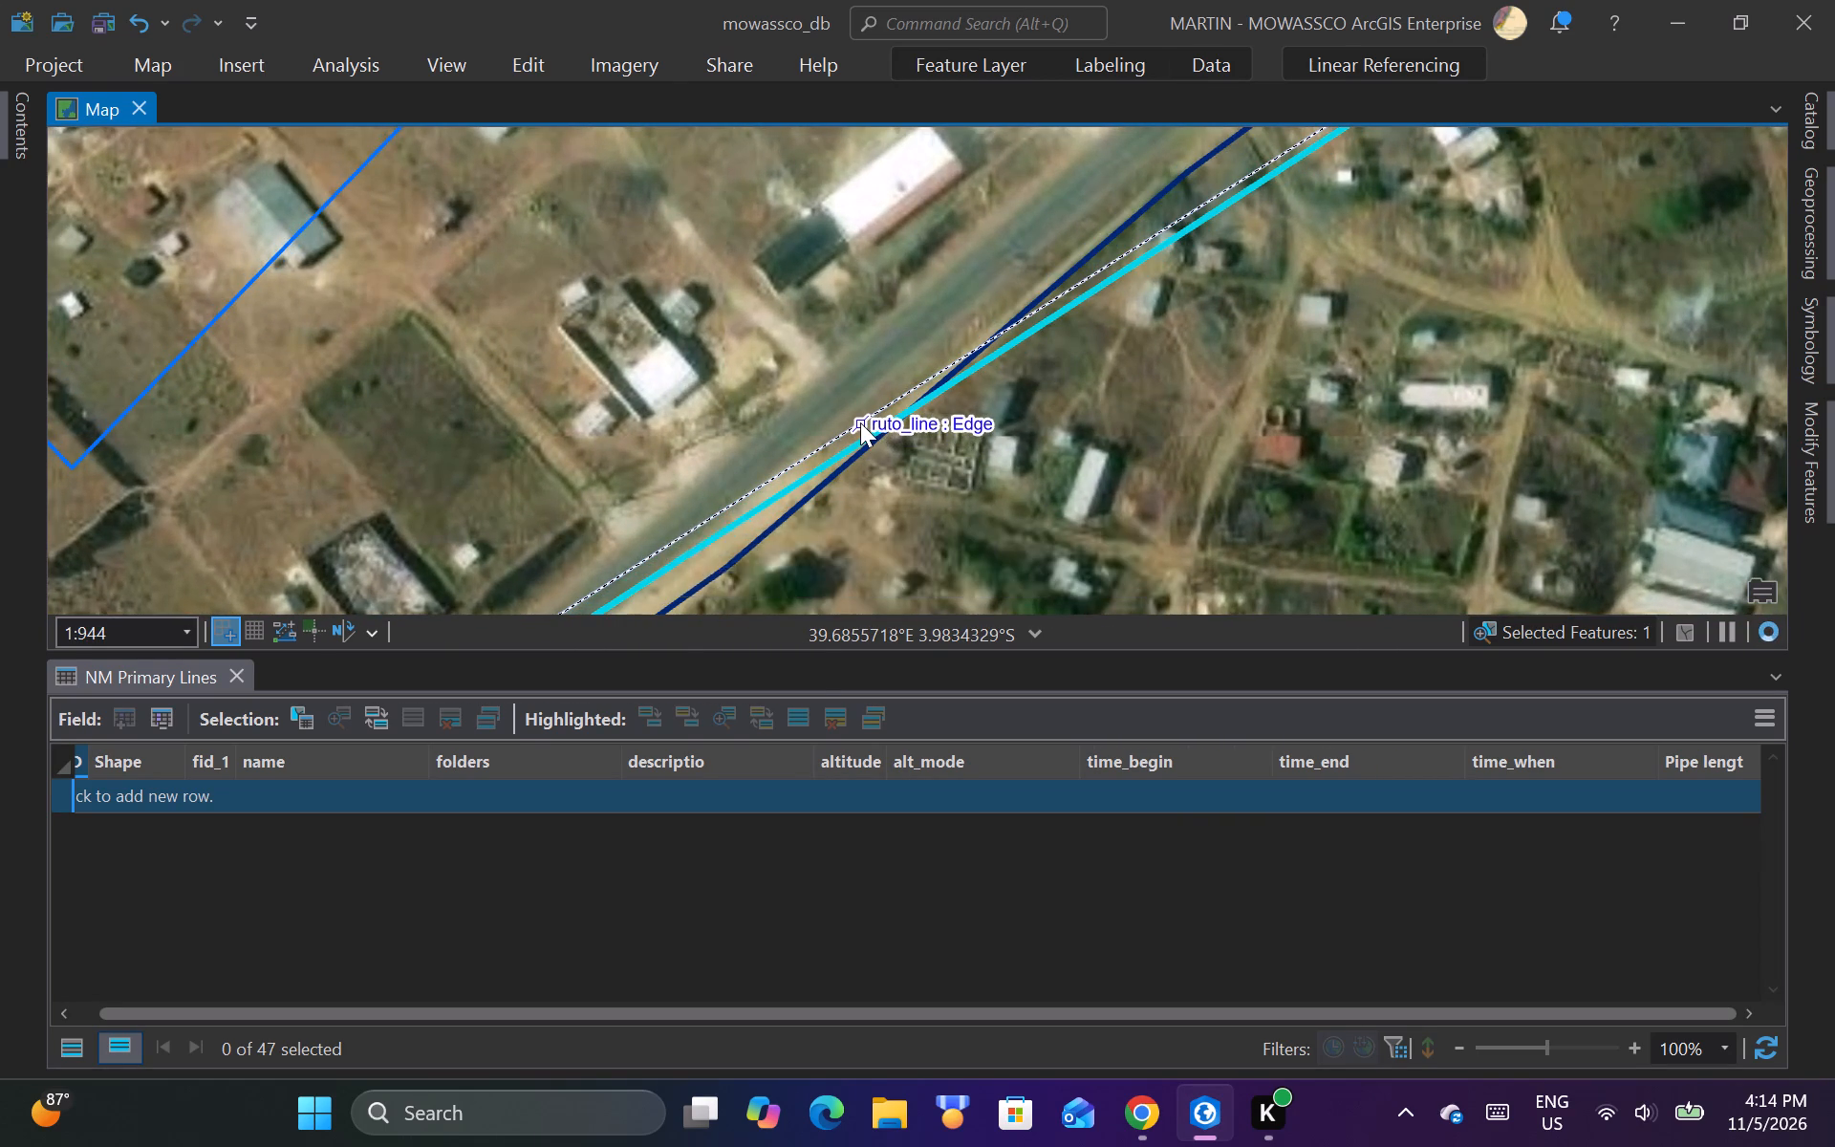
click(706, 423)
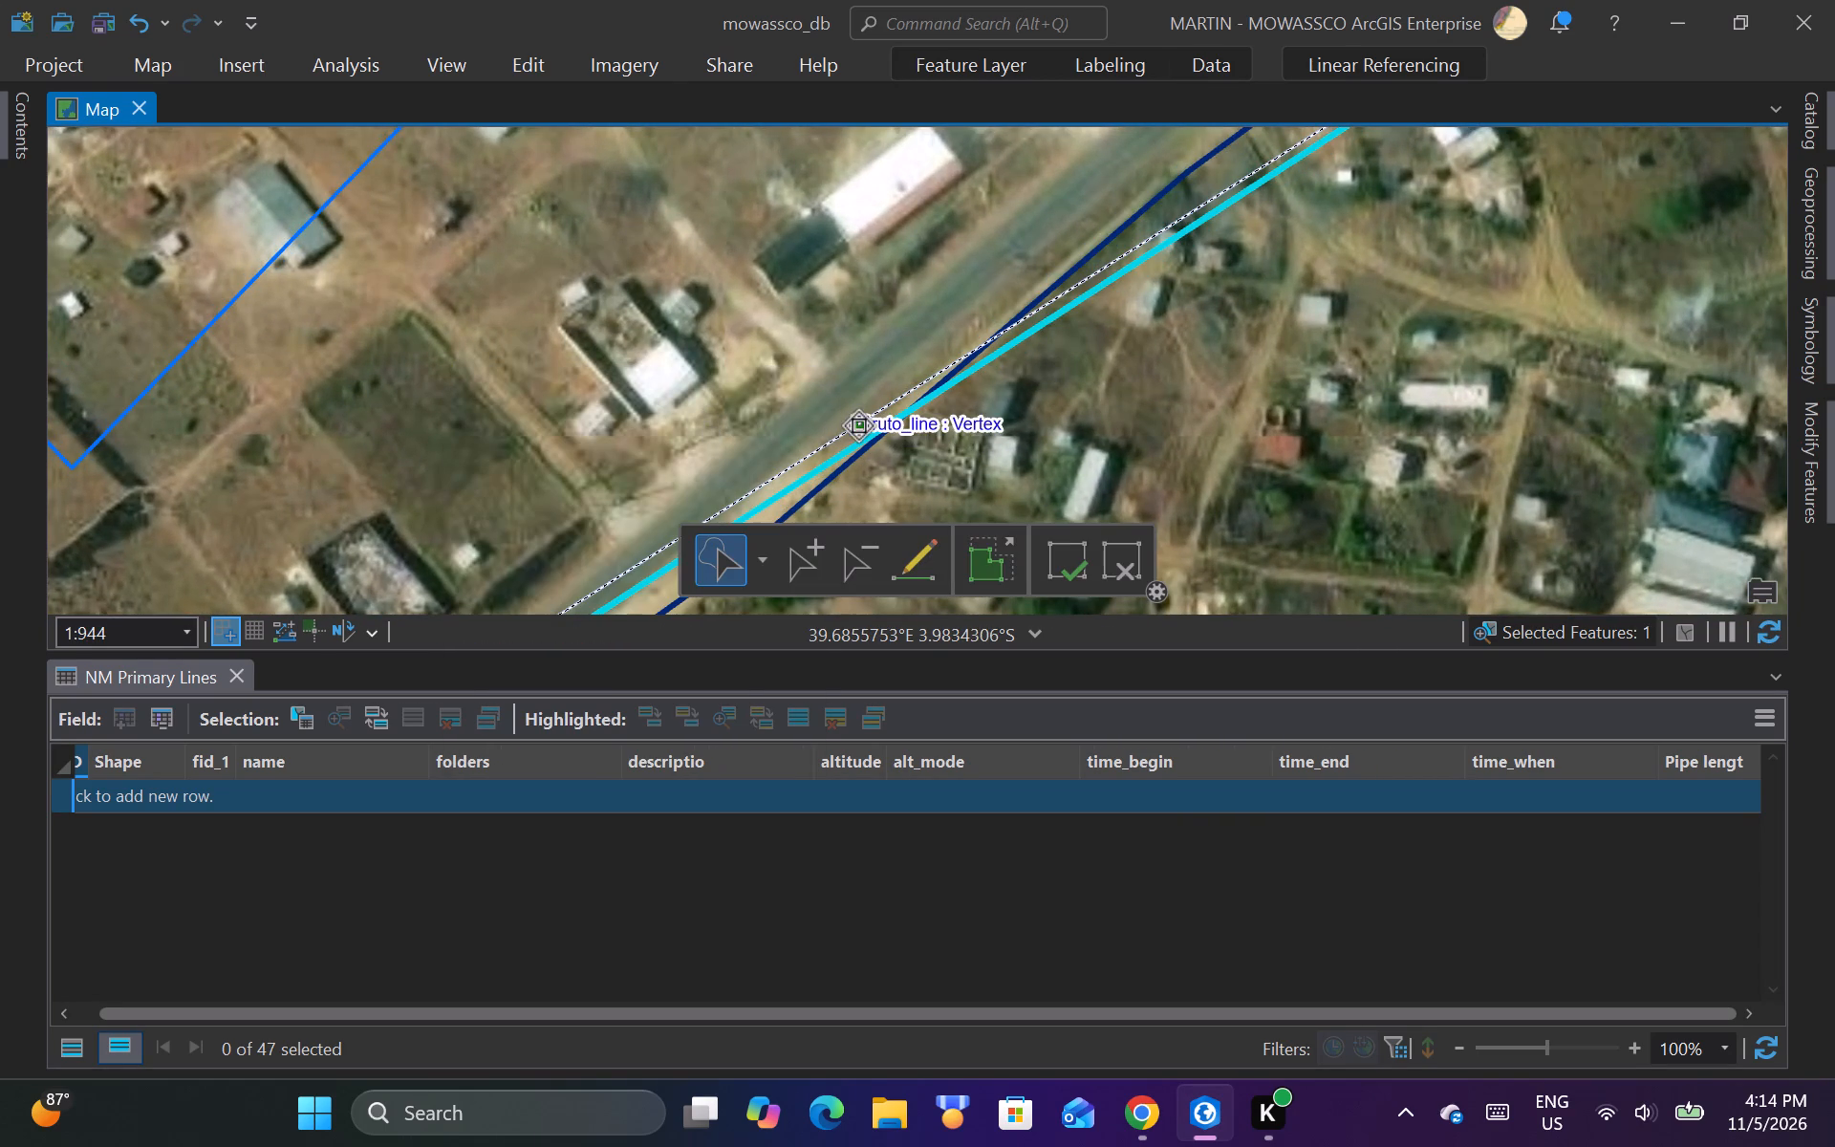
drag(858, 426, 829, 349)
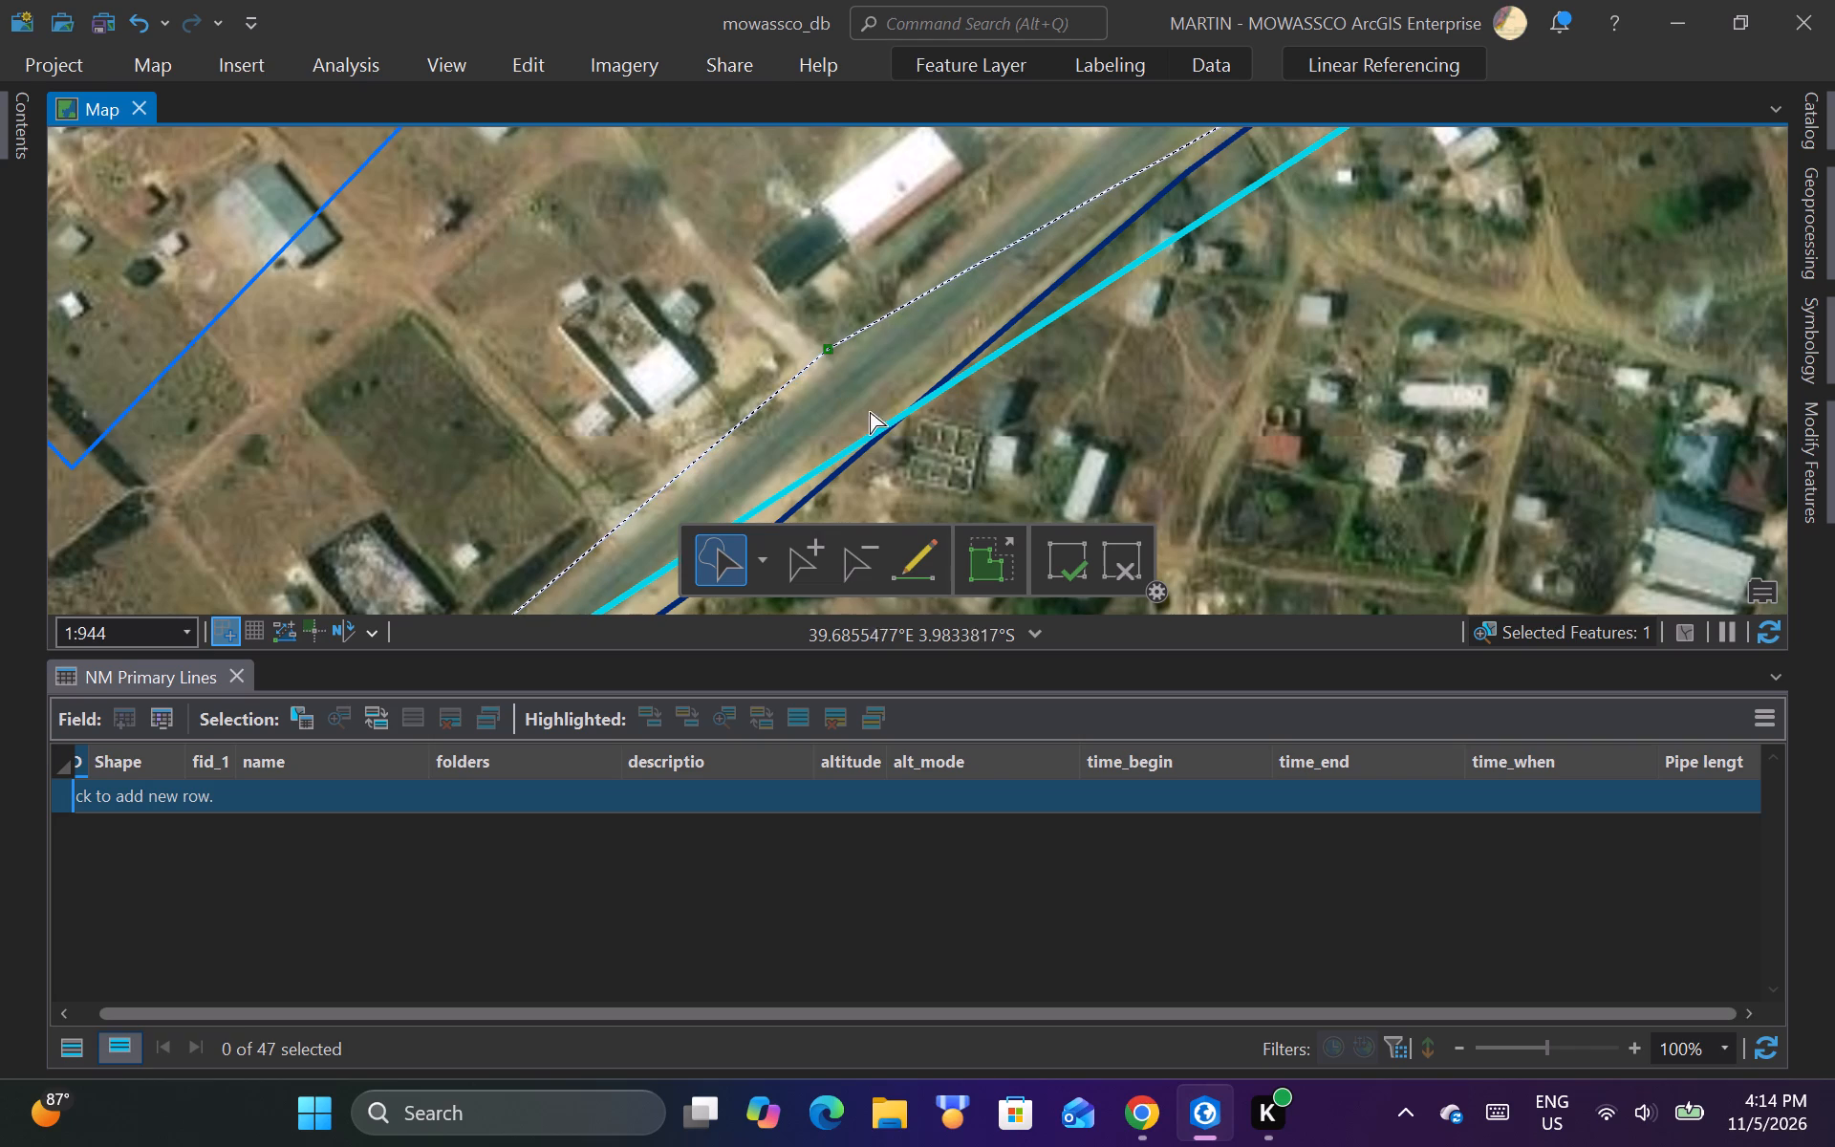
Add a vertex to ruto_line by the white-roofed house southeast of the road and move it west to the road's northwest edge near the long wall.
scroll(890, 460, down, 4)
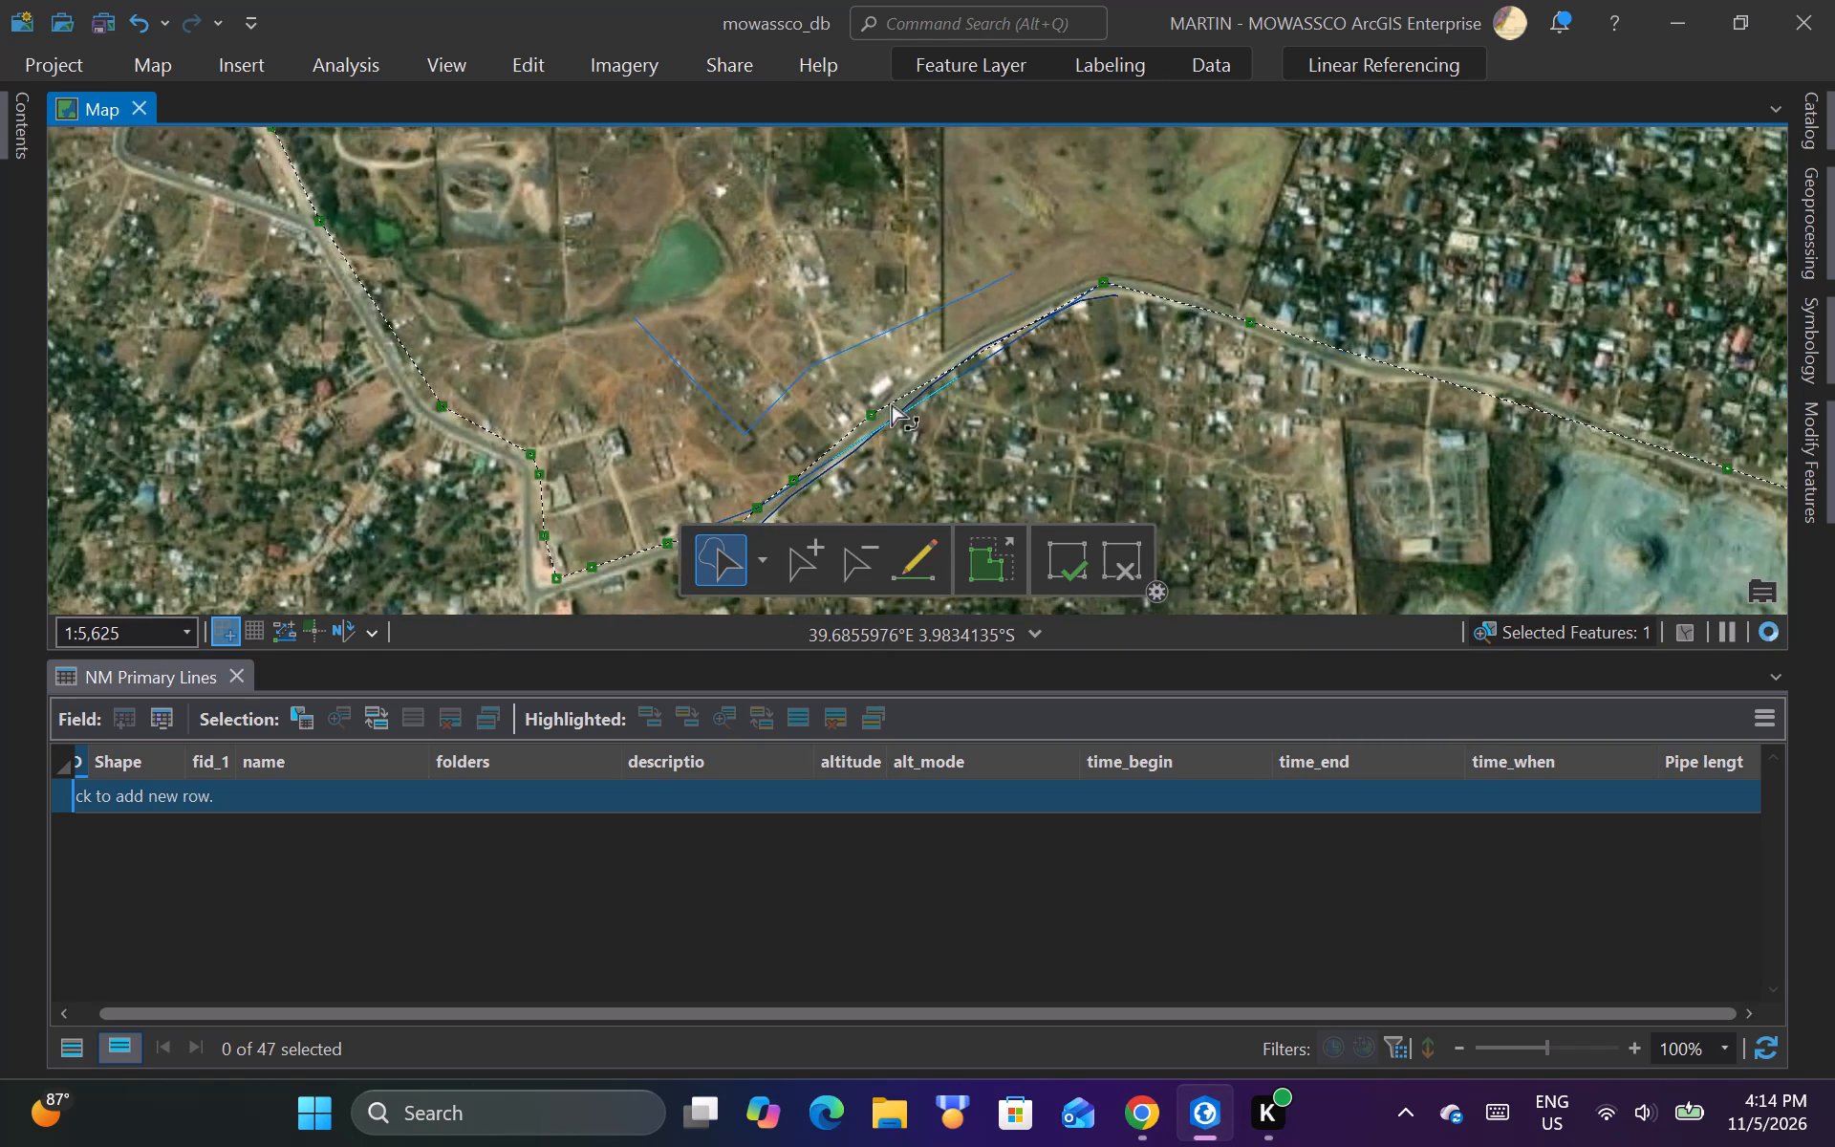
scroll(1006, 371, up, 3)
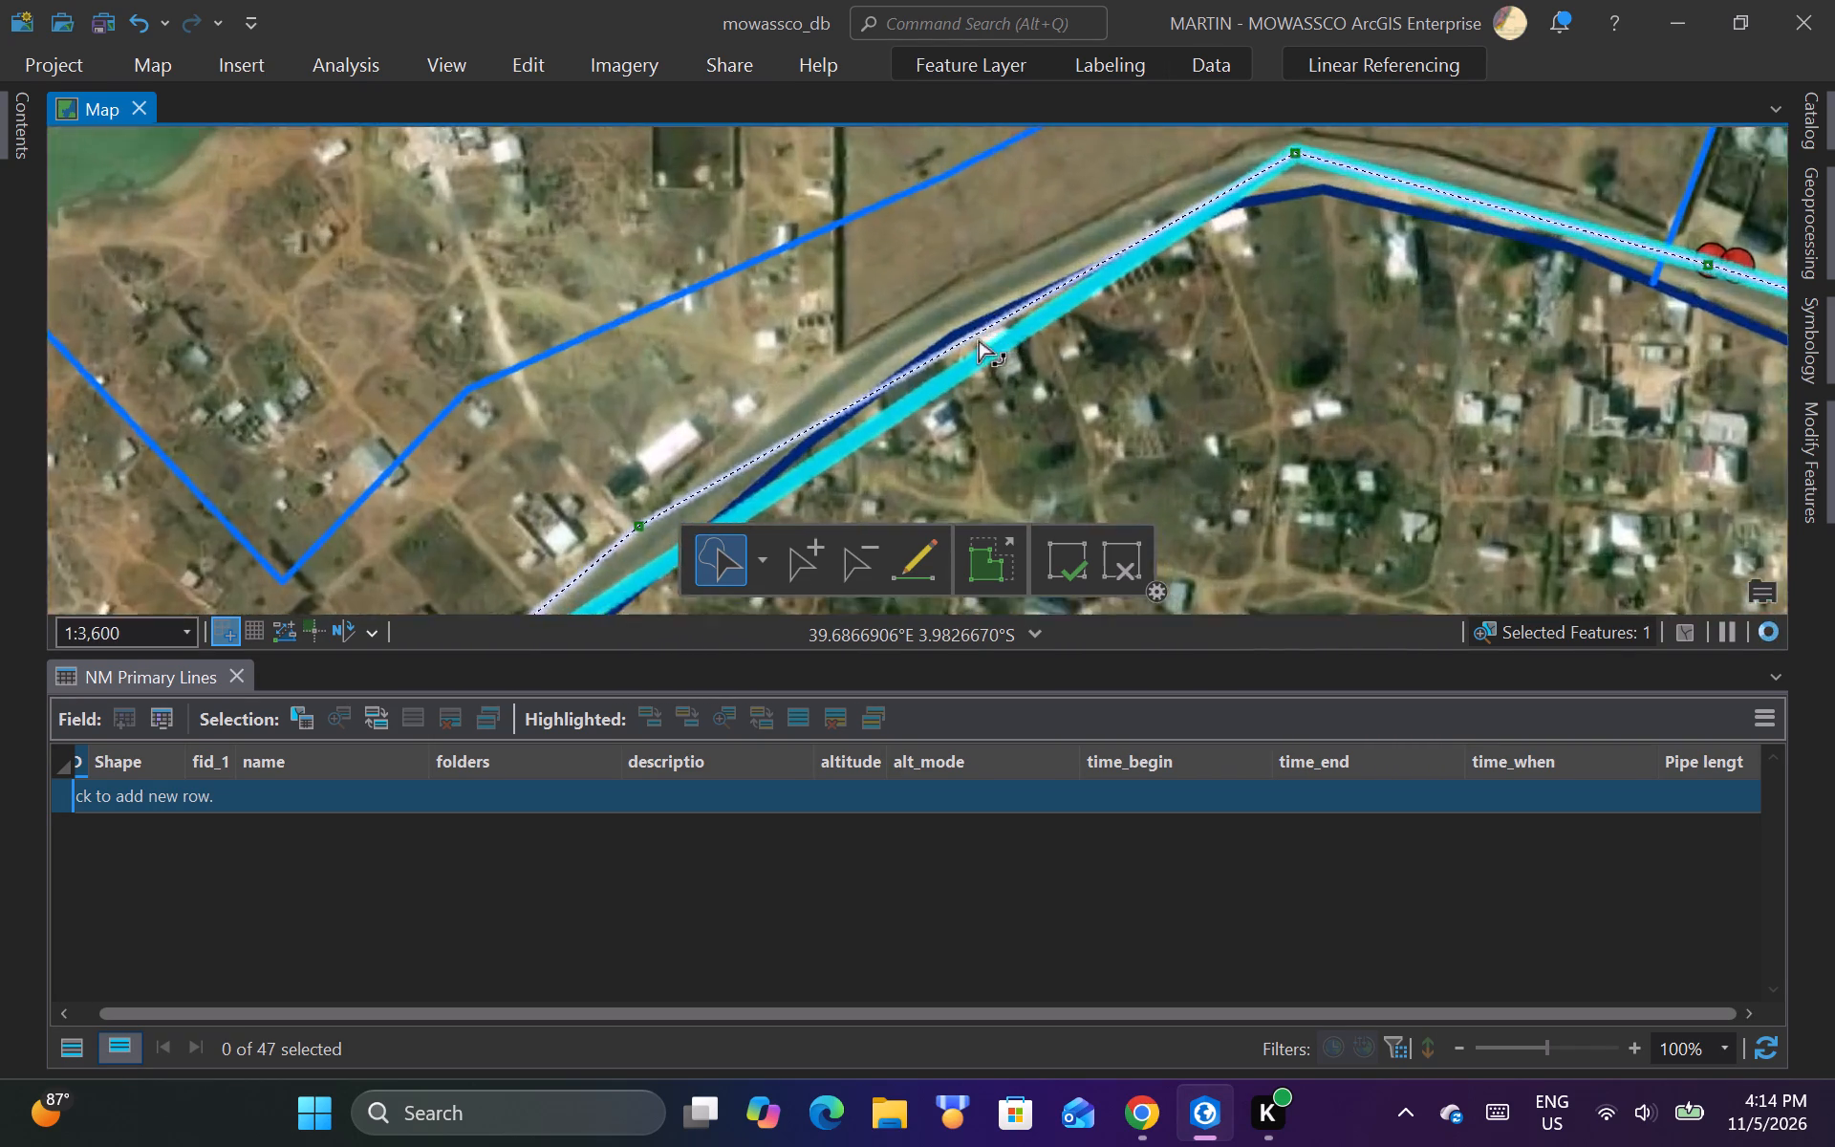
right_click(928, 359)
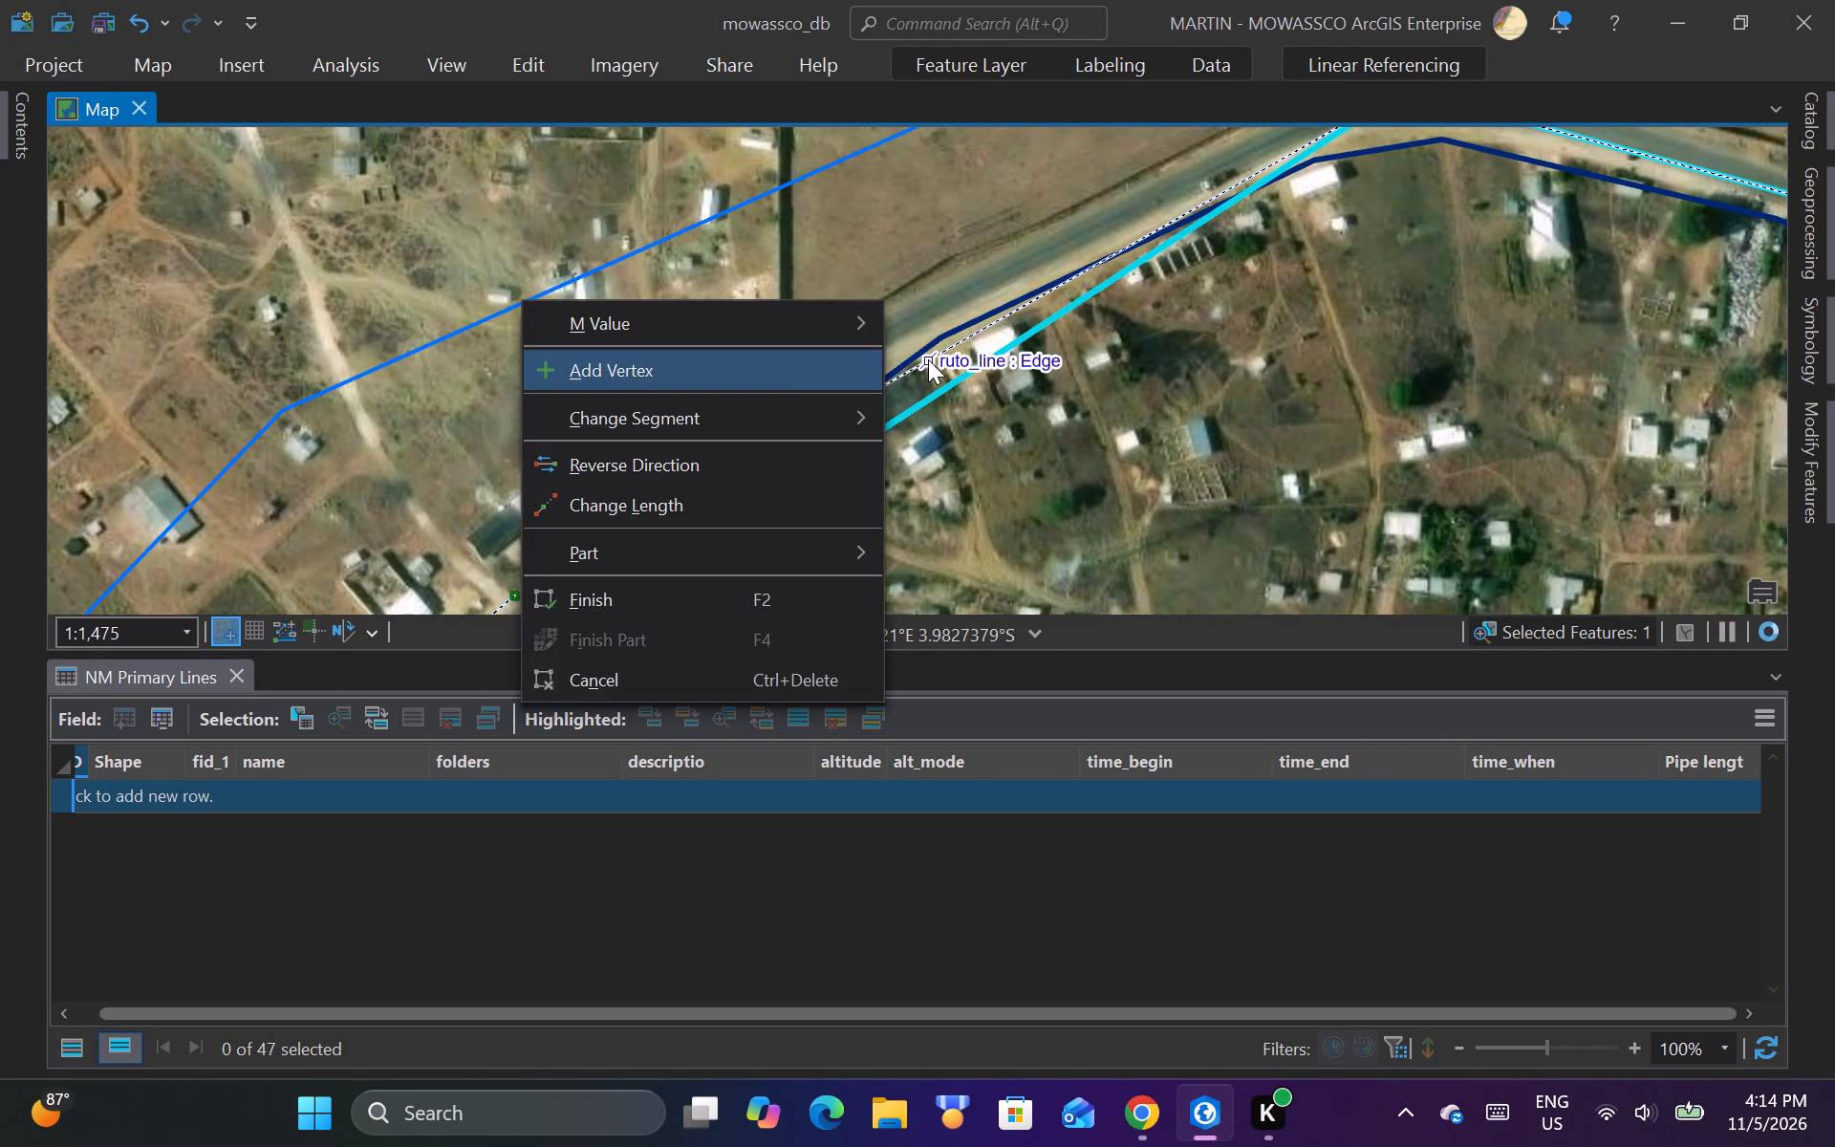
click(787, 365)
drag(927, 362, 746, 386)
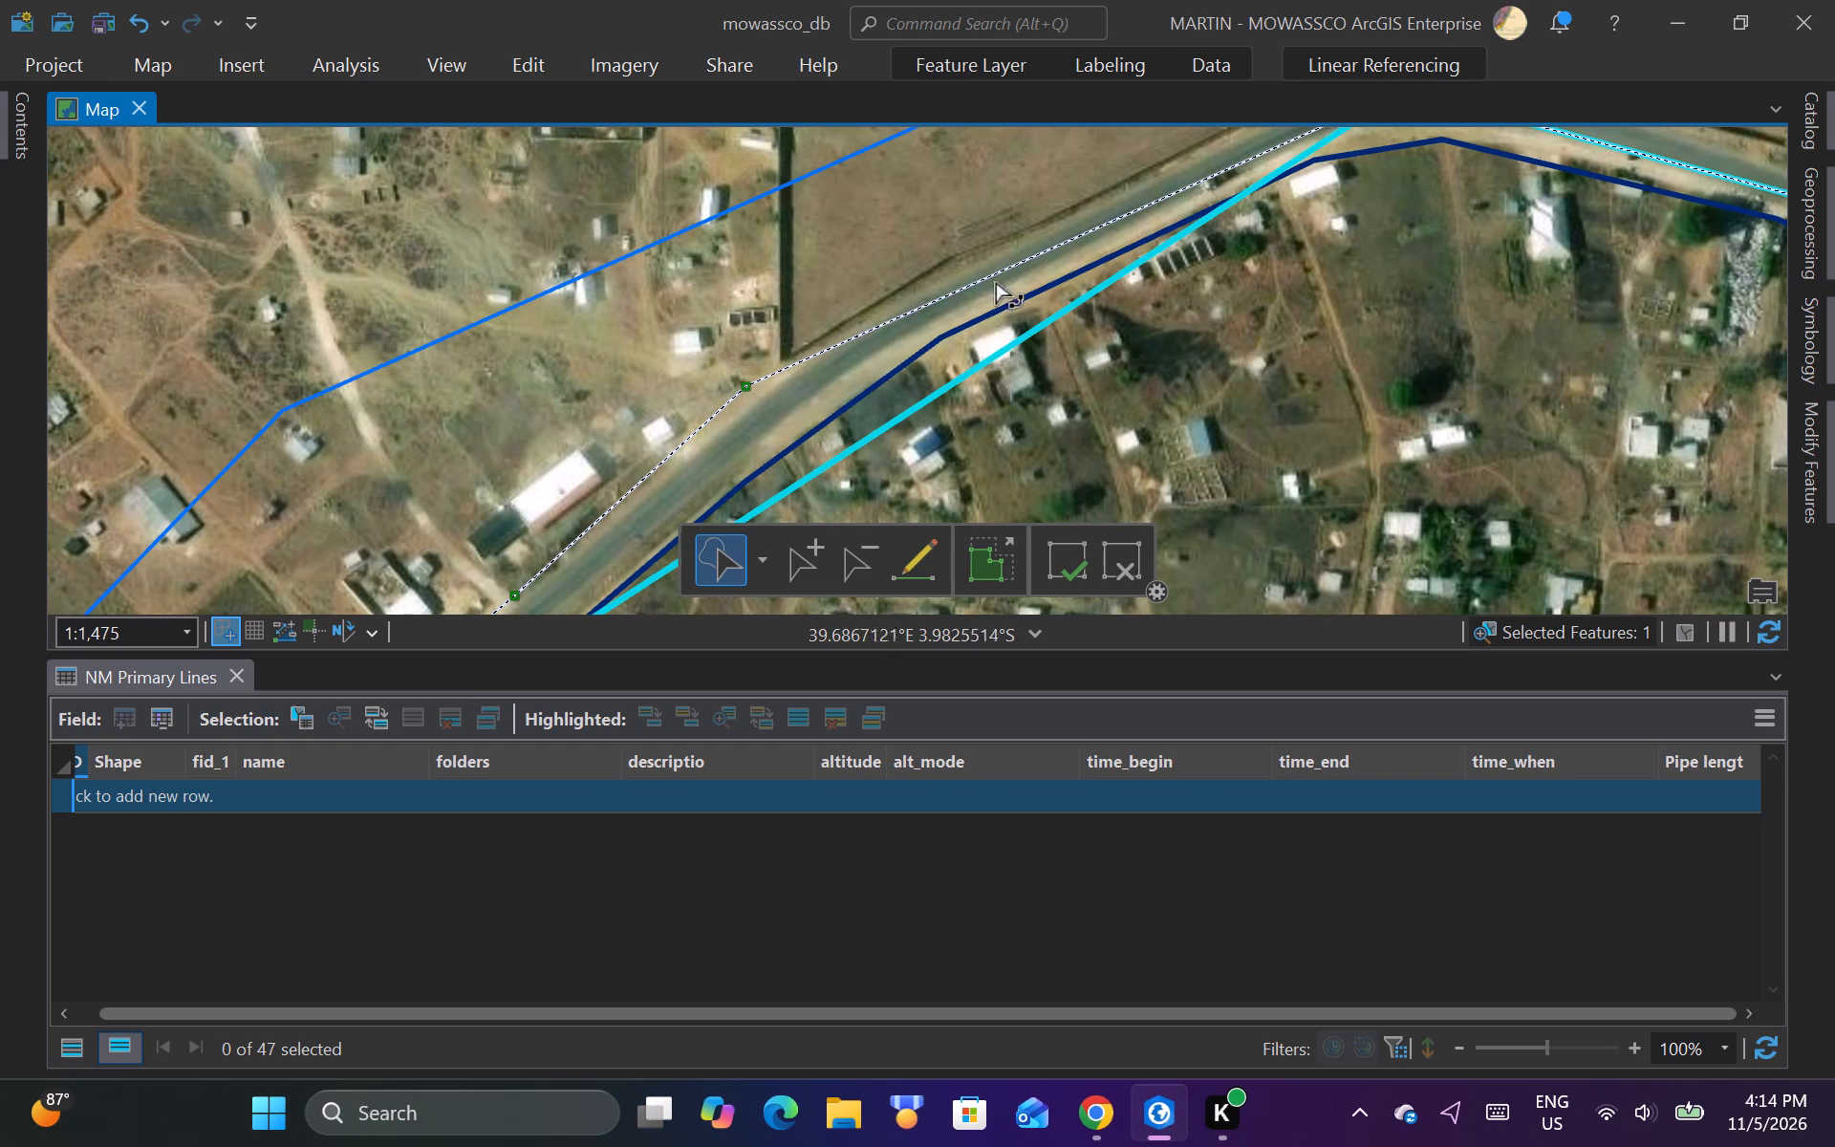
Add a vertex to ruto_line east of the long wall and move it west-northwest to the road edge along the open field.
right_click(984, 278)
click(792, 283)
drag(981, 283, 965, 275)
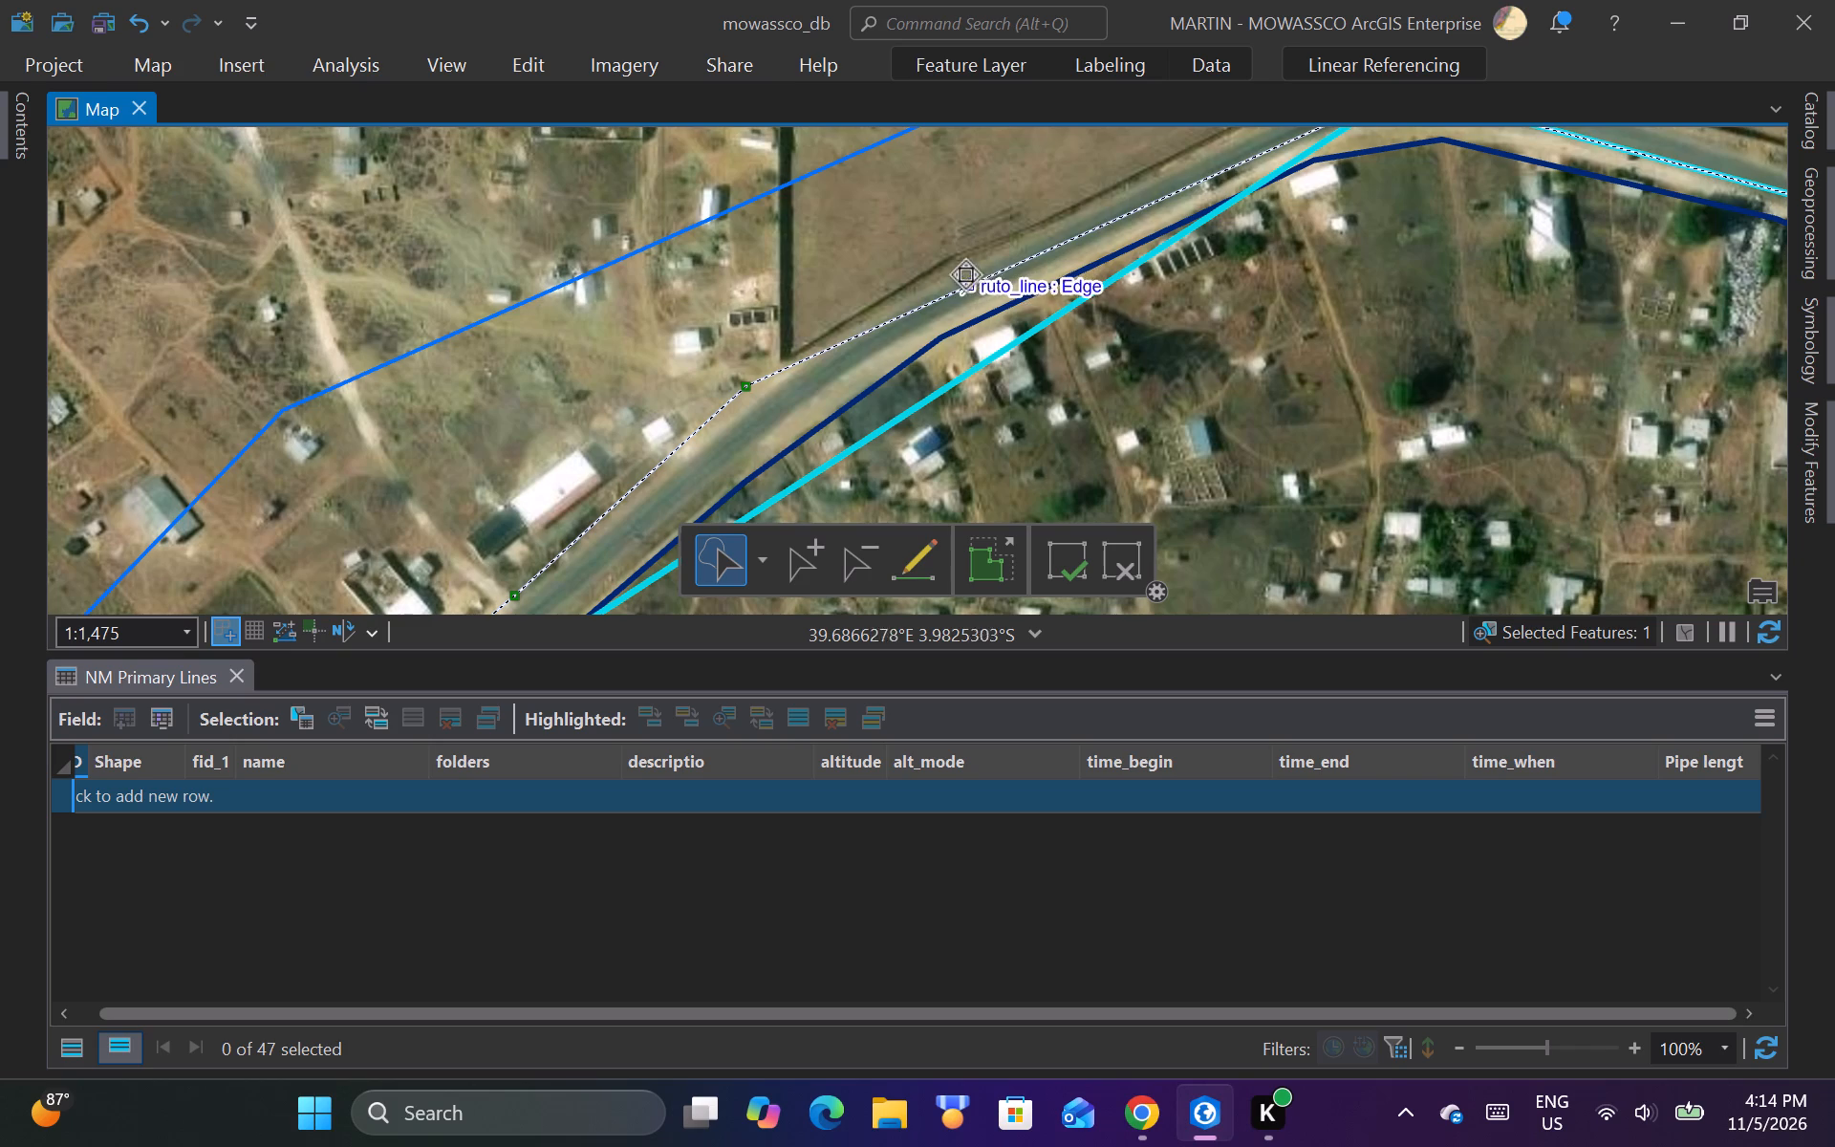
drag(965, 275, 944, 268)
Add a vertex near the middle of ruto_line's segment leading up to the road bend and move it north-northeast to the field-side road edge.
scroll(828, 422, down, 2)
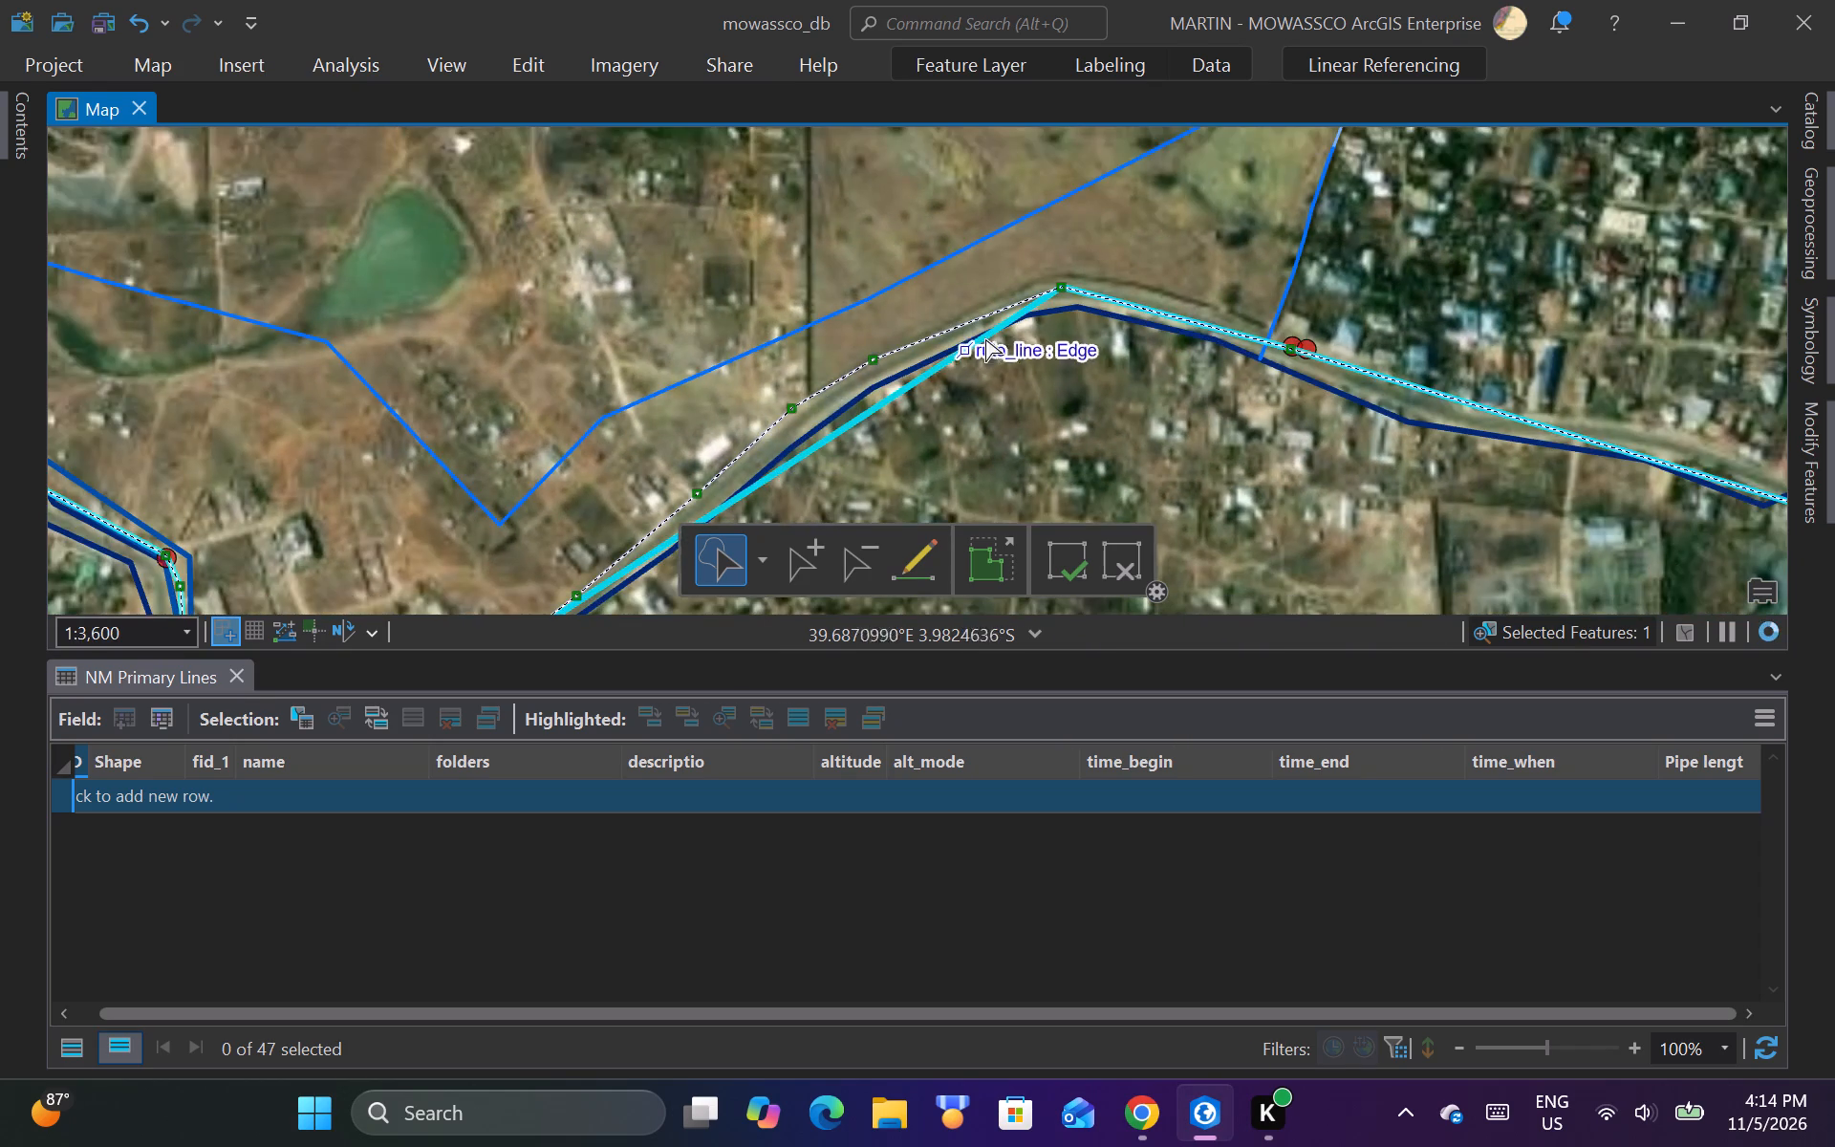
scroll(1000, 323, up, 3)
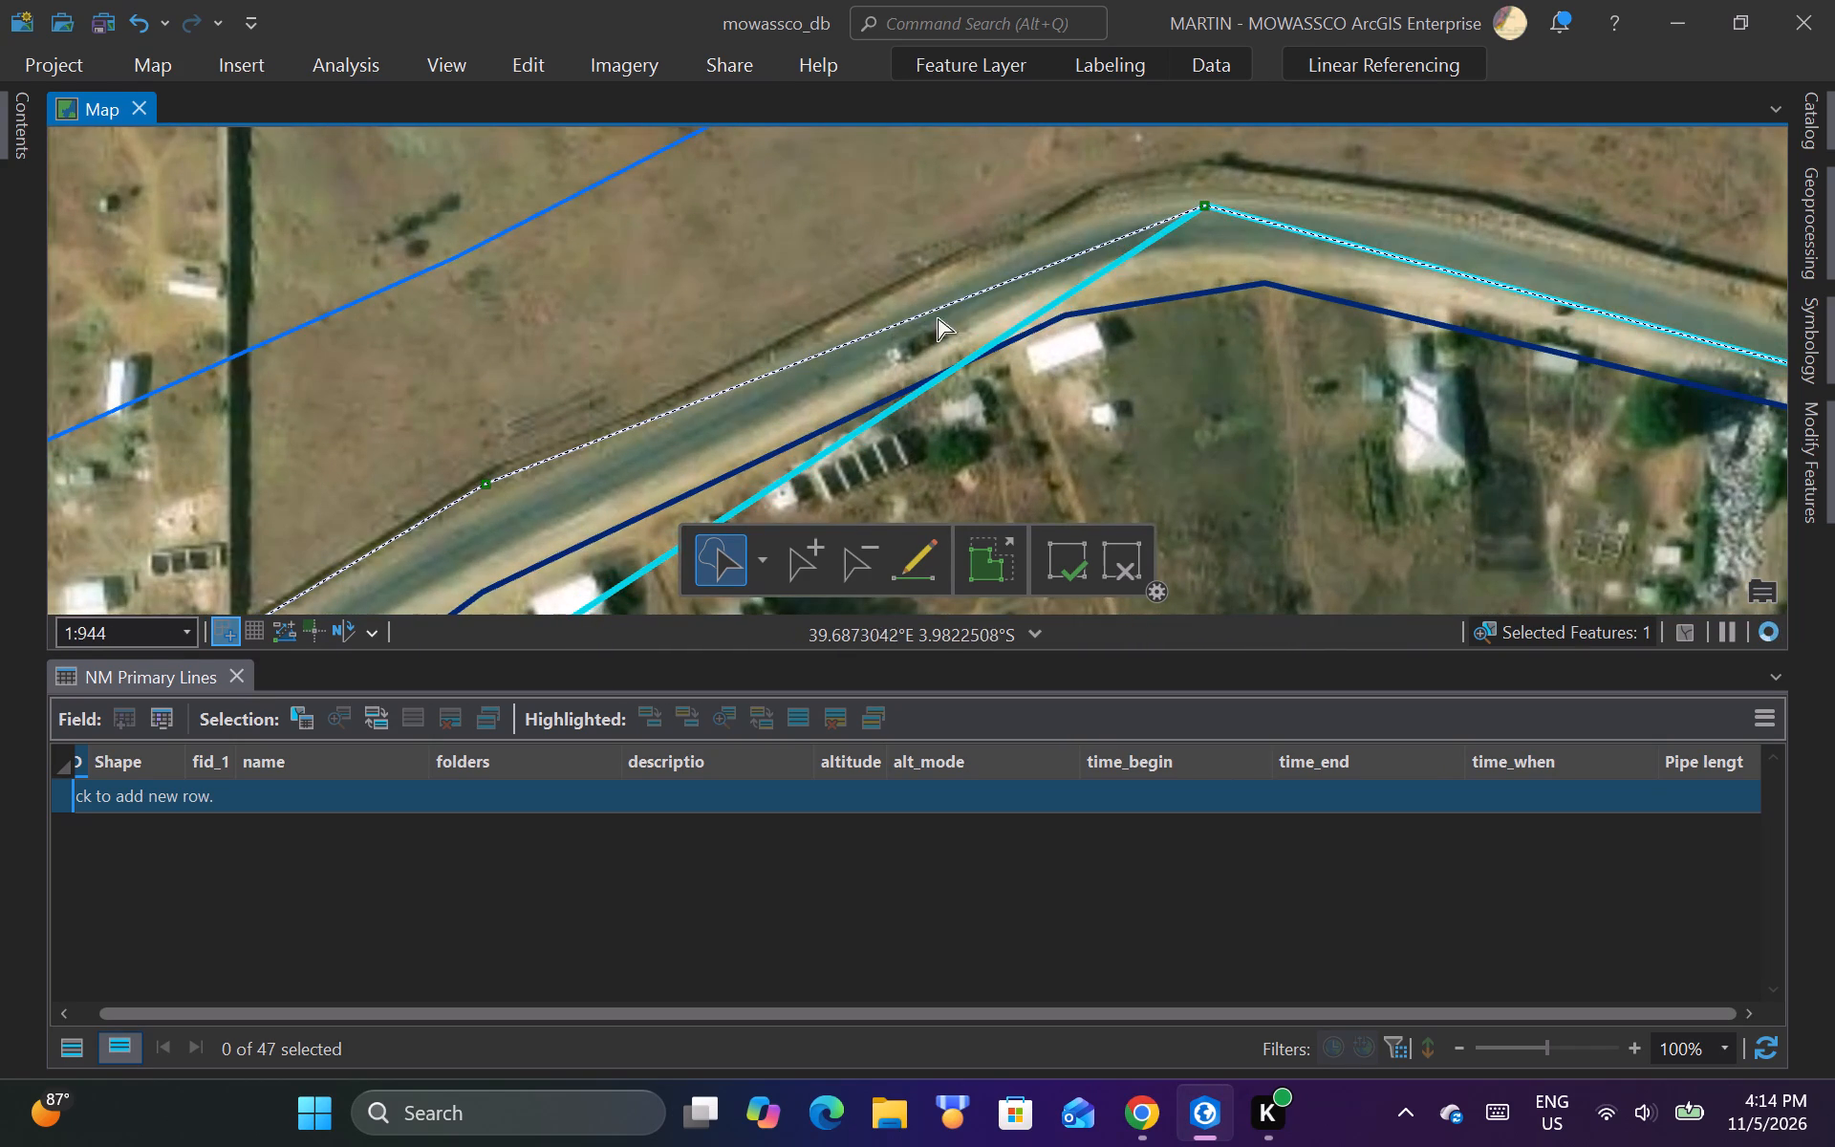
right_click(863, 336)
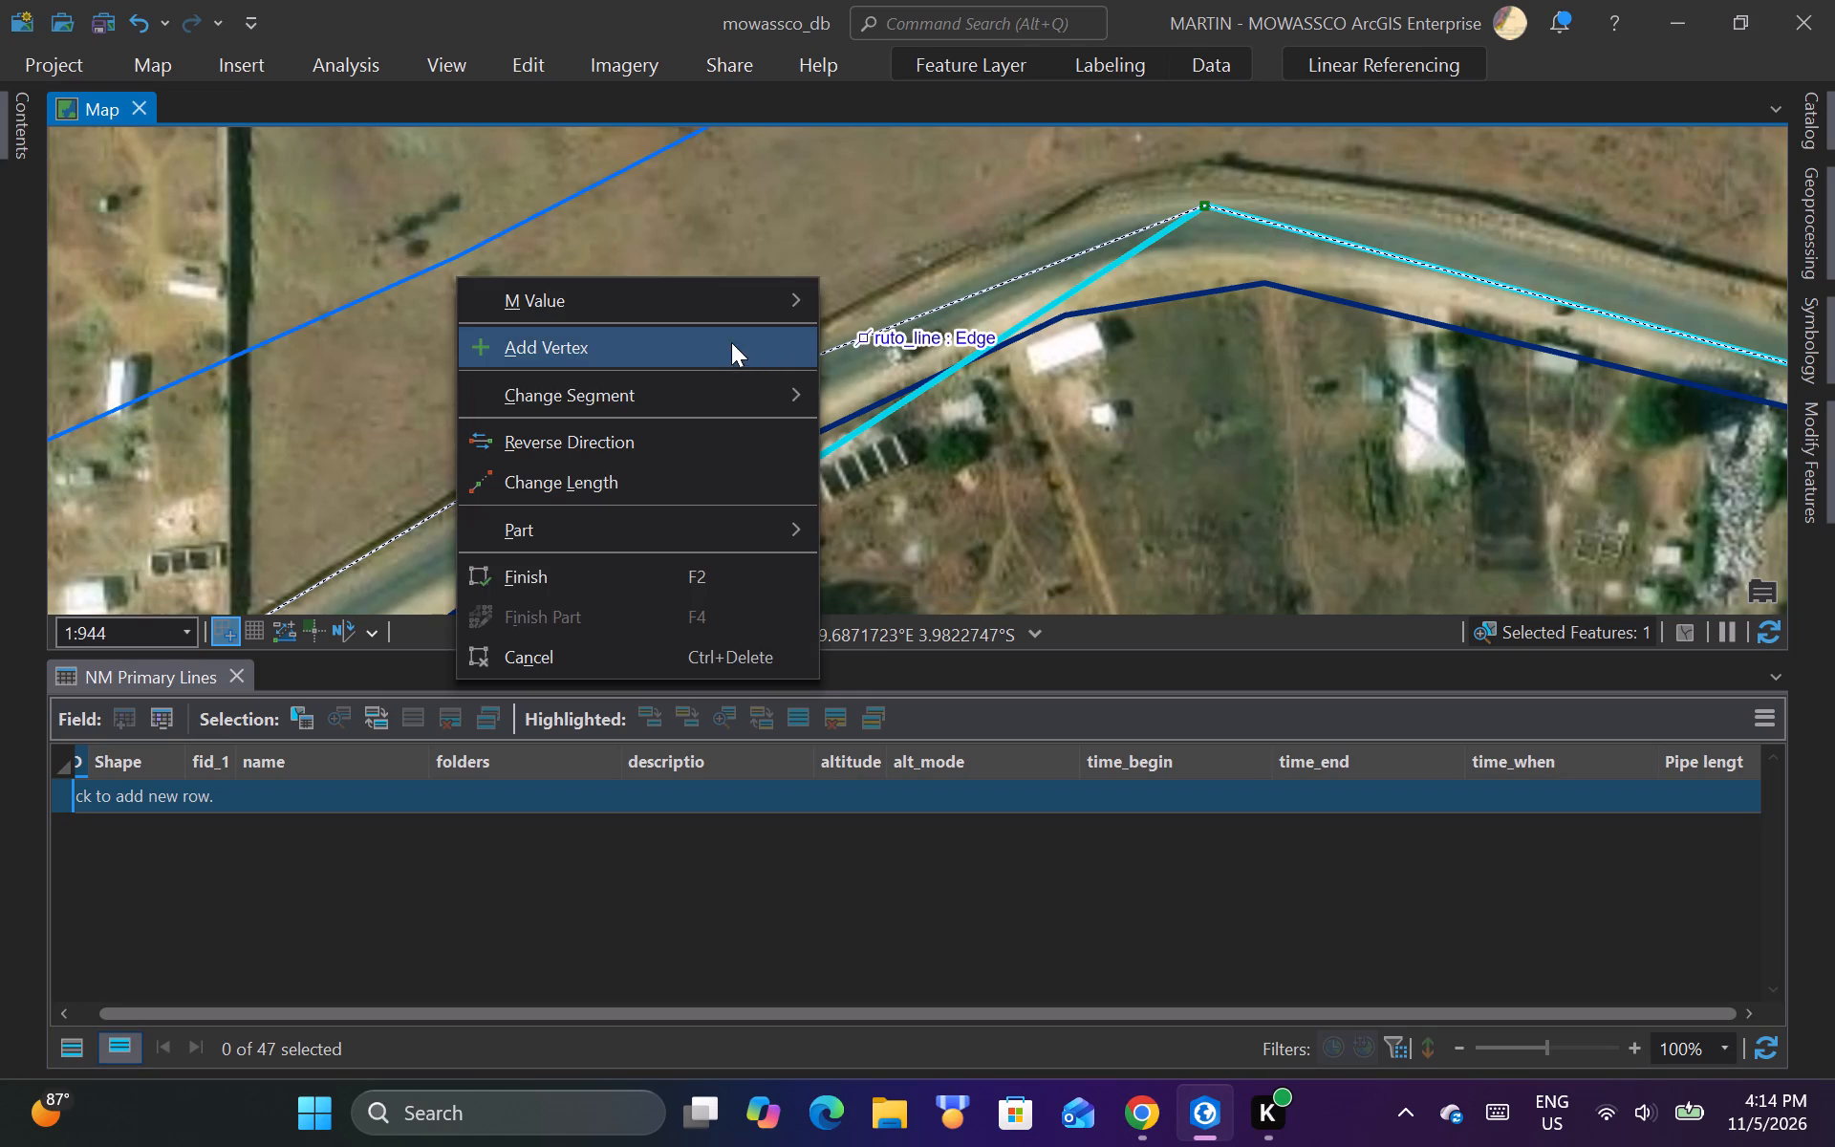
click(732, 342)
drag(861, 338, 886, 298)
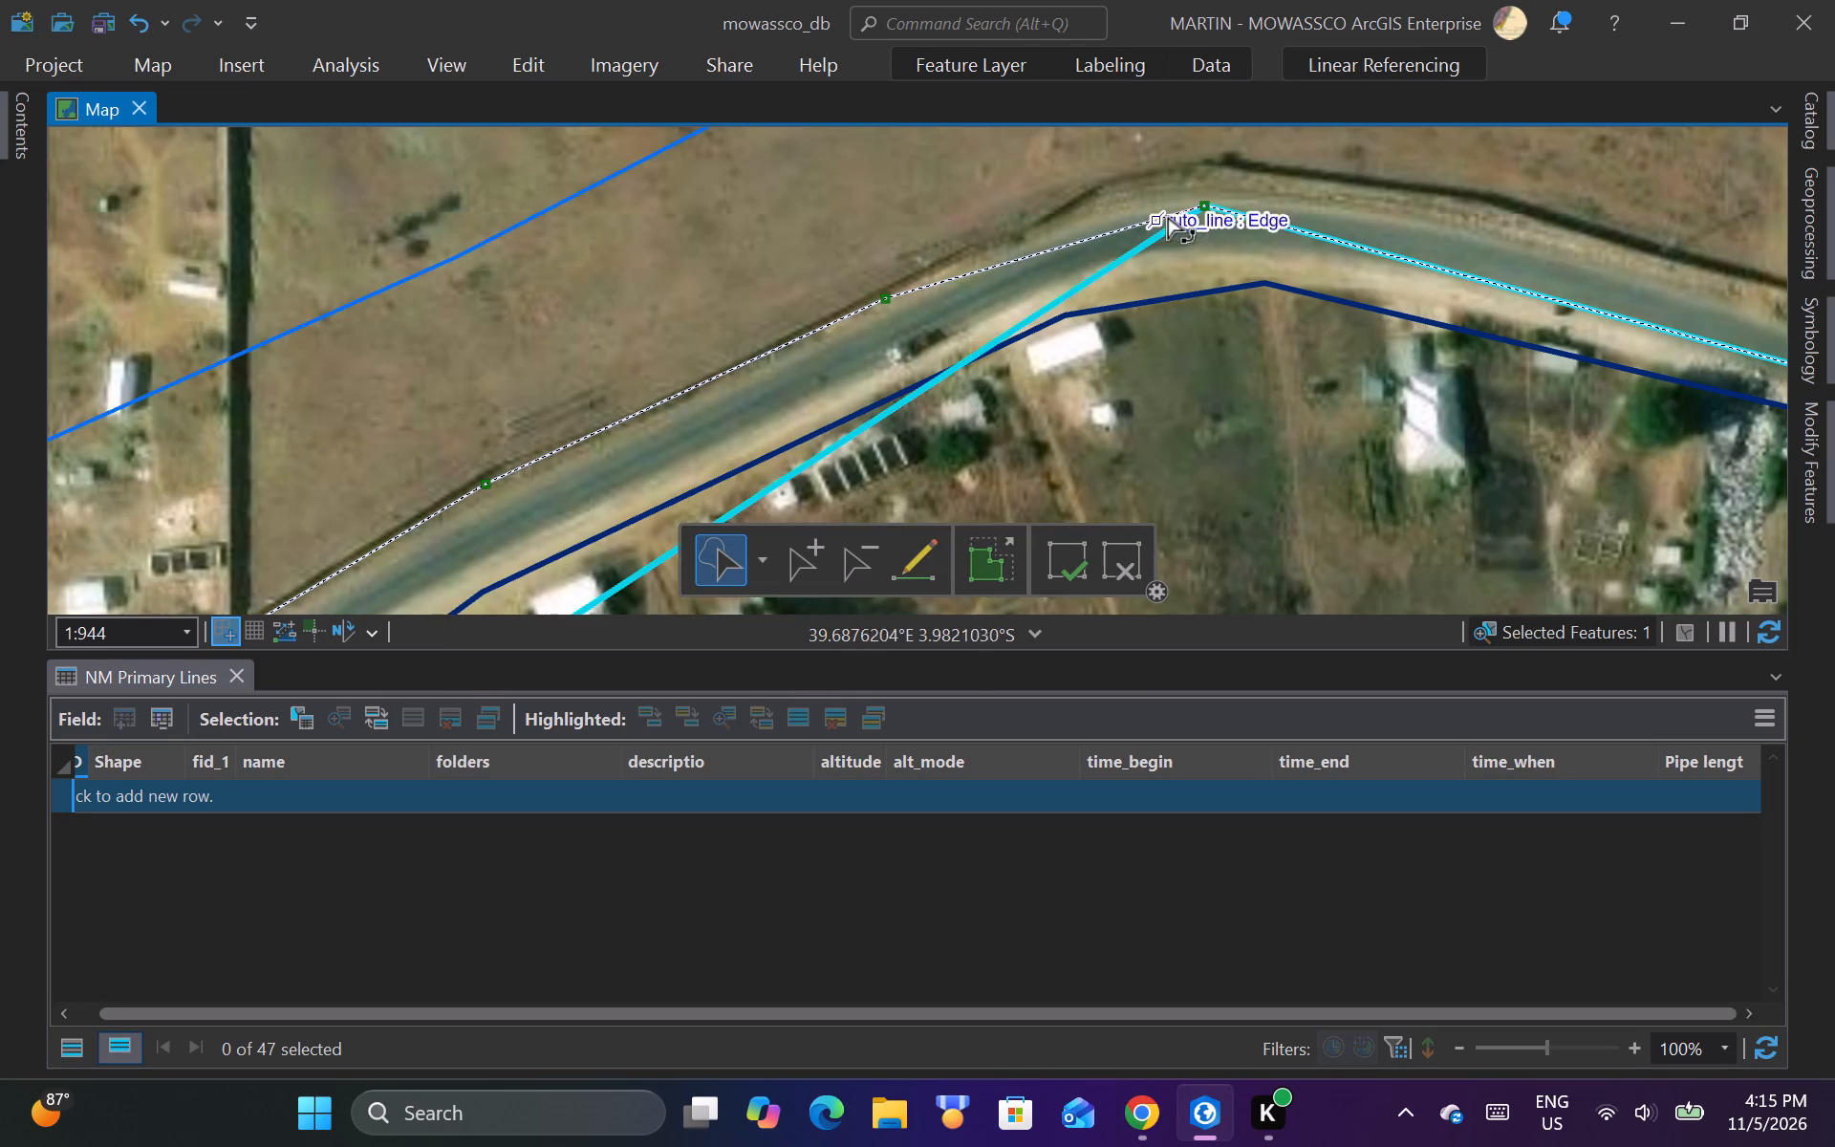
Move ruto_line's existing vertex at the road bend northwest to the outer, field-side edge of the road.
drag(1205, 206, 1151, 195)
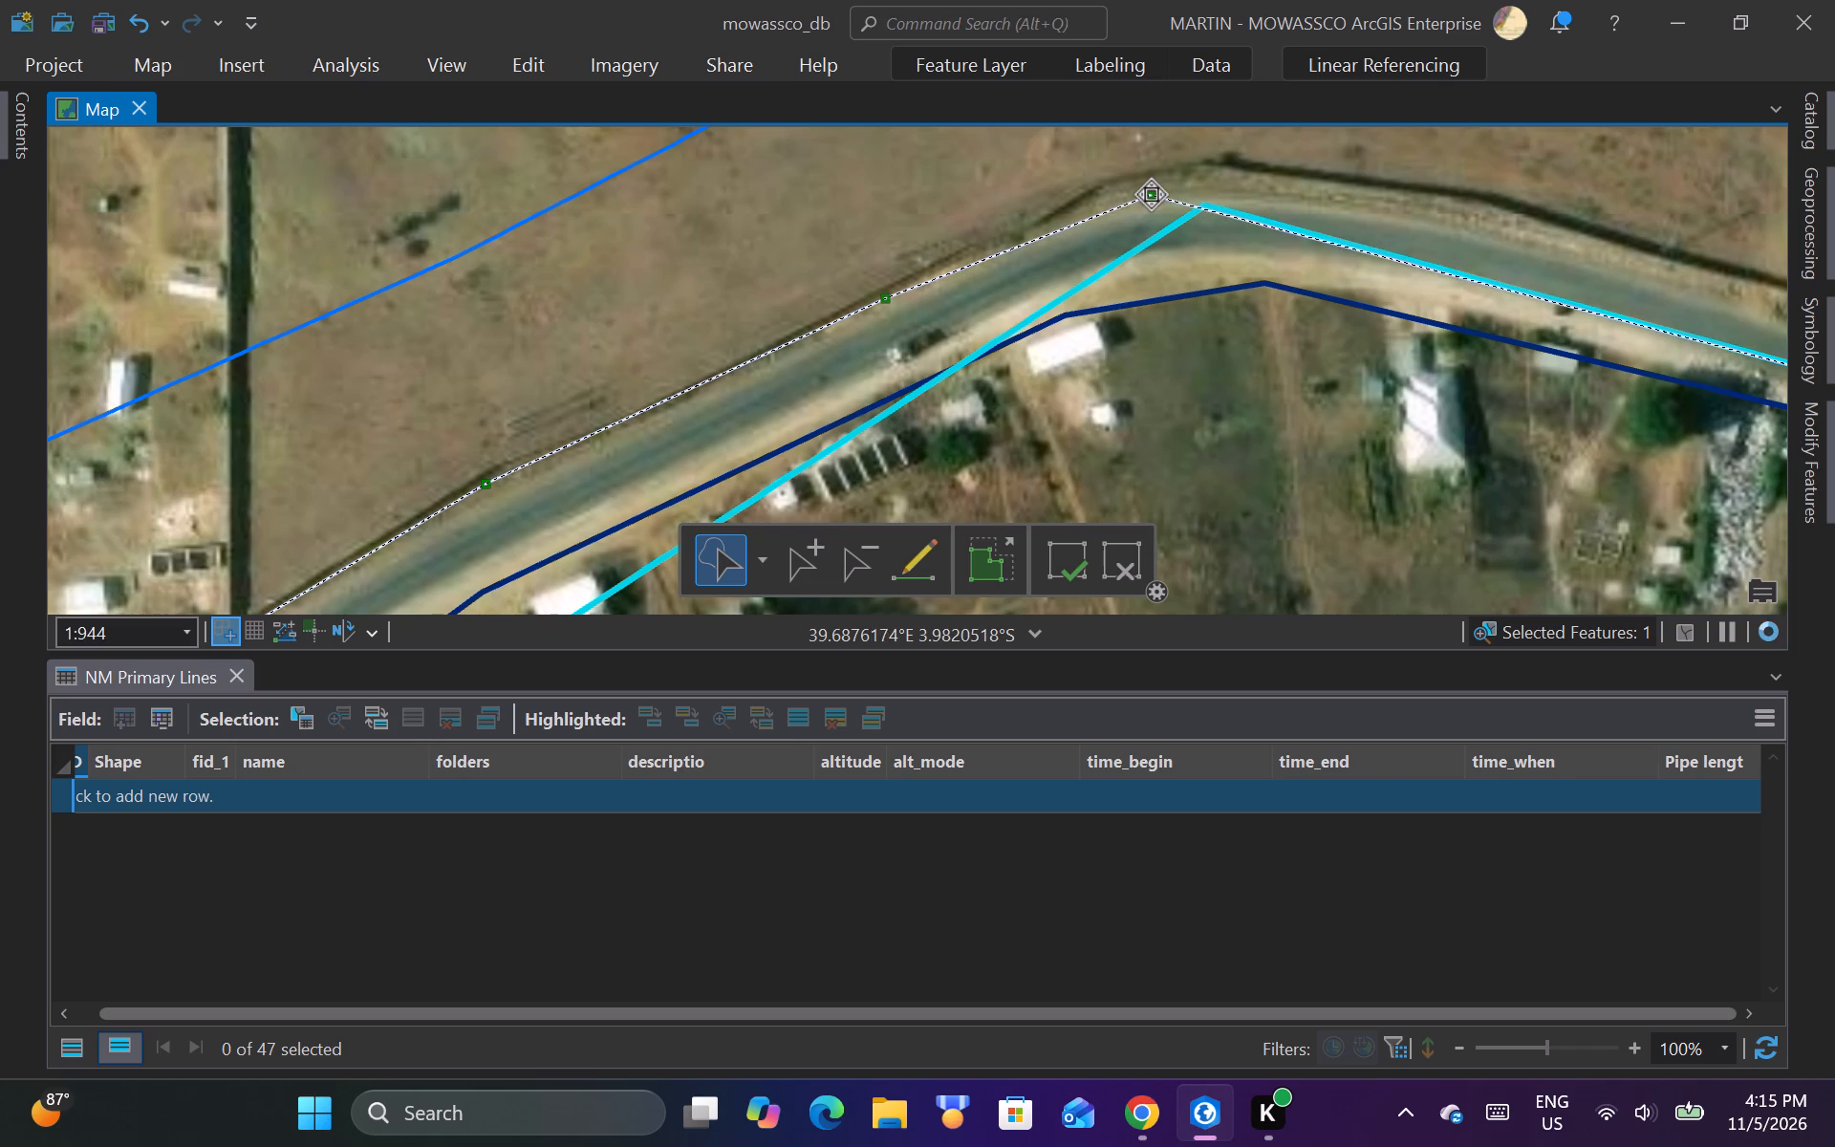
drag(1151, 195, 1148, 193)
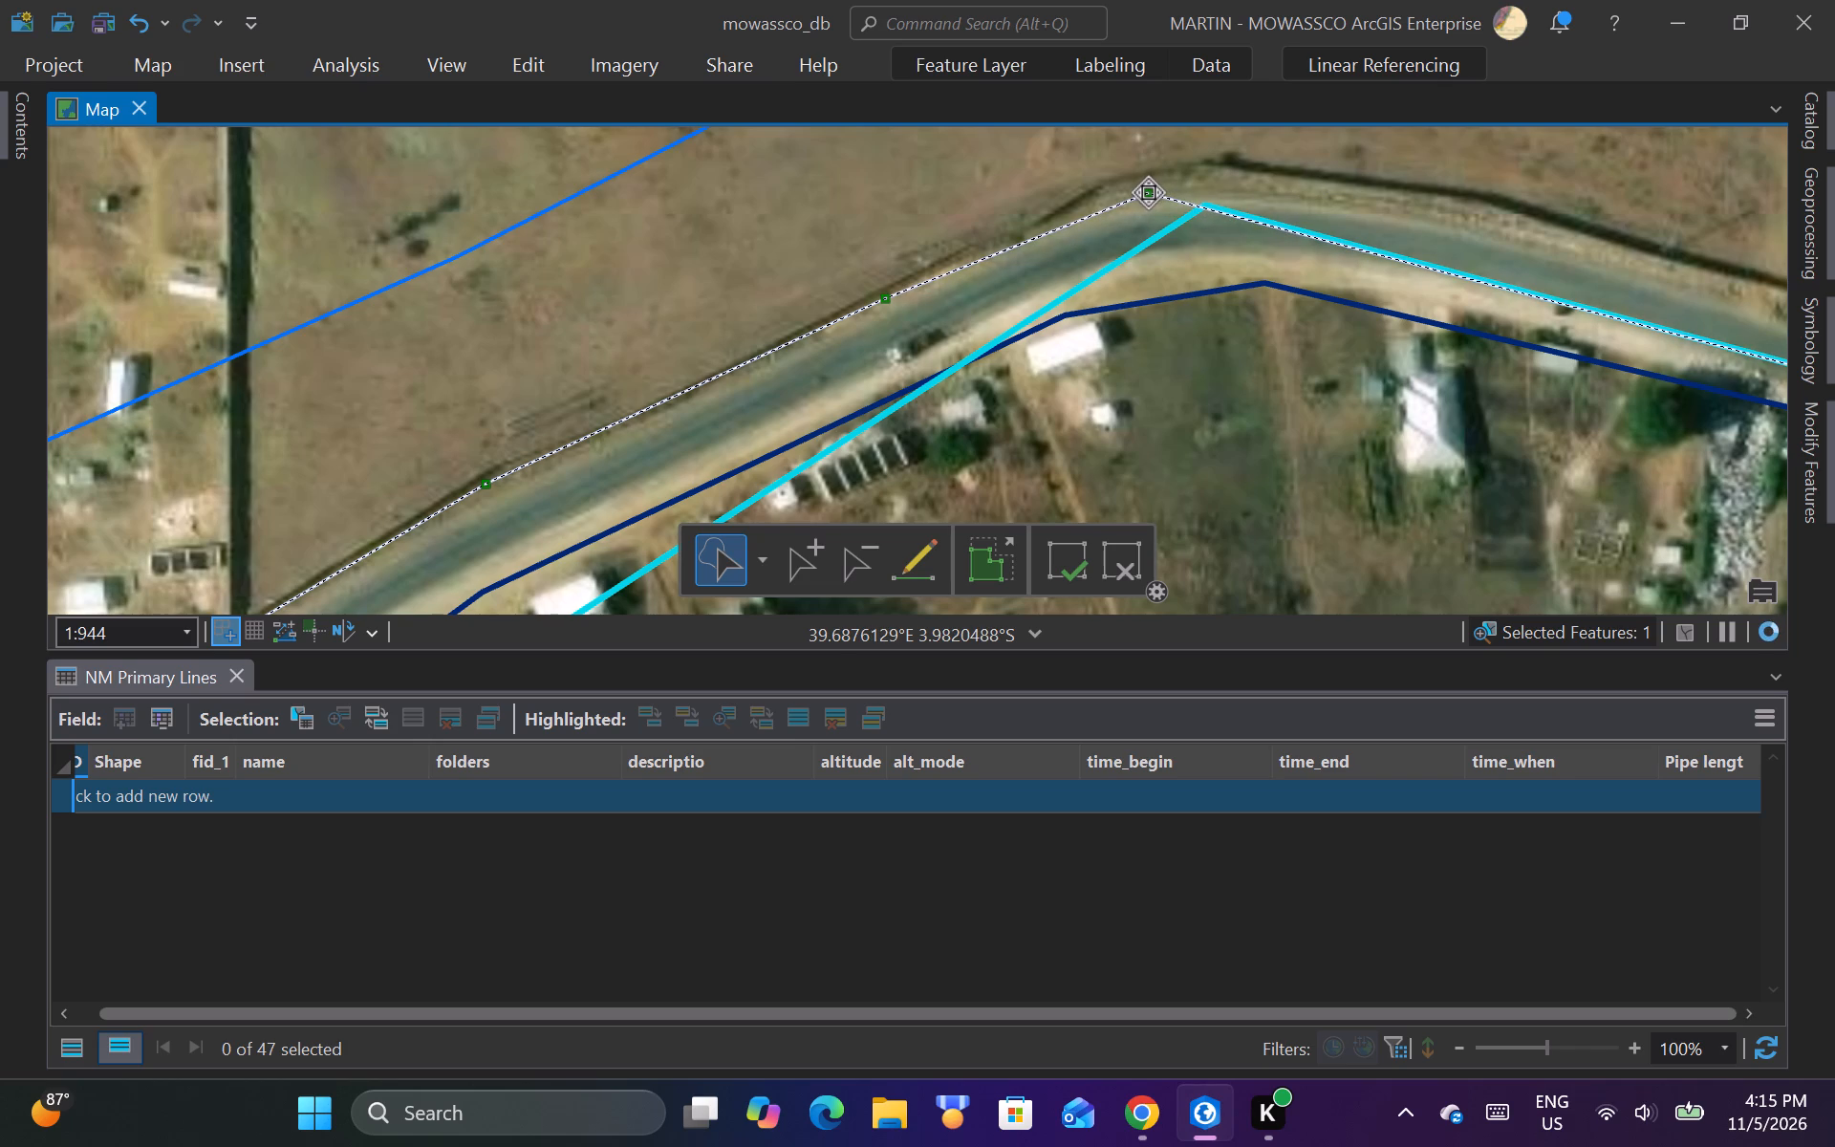
drag(1148, 193, 1170, 179)
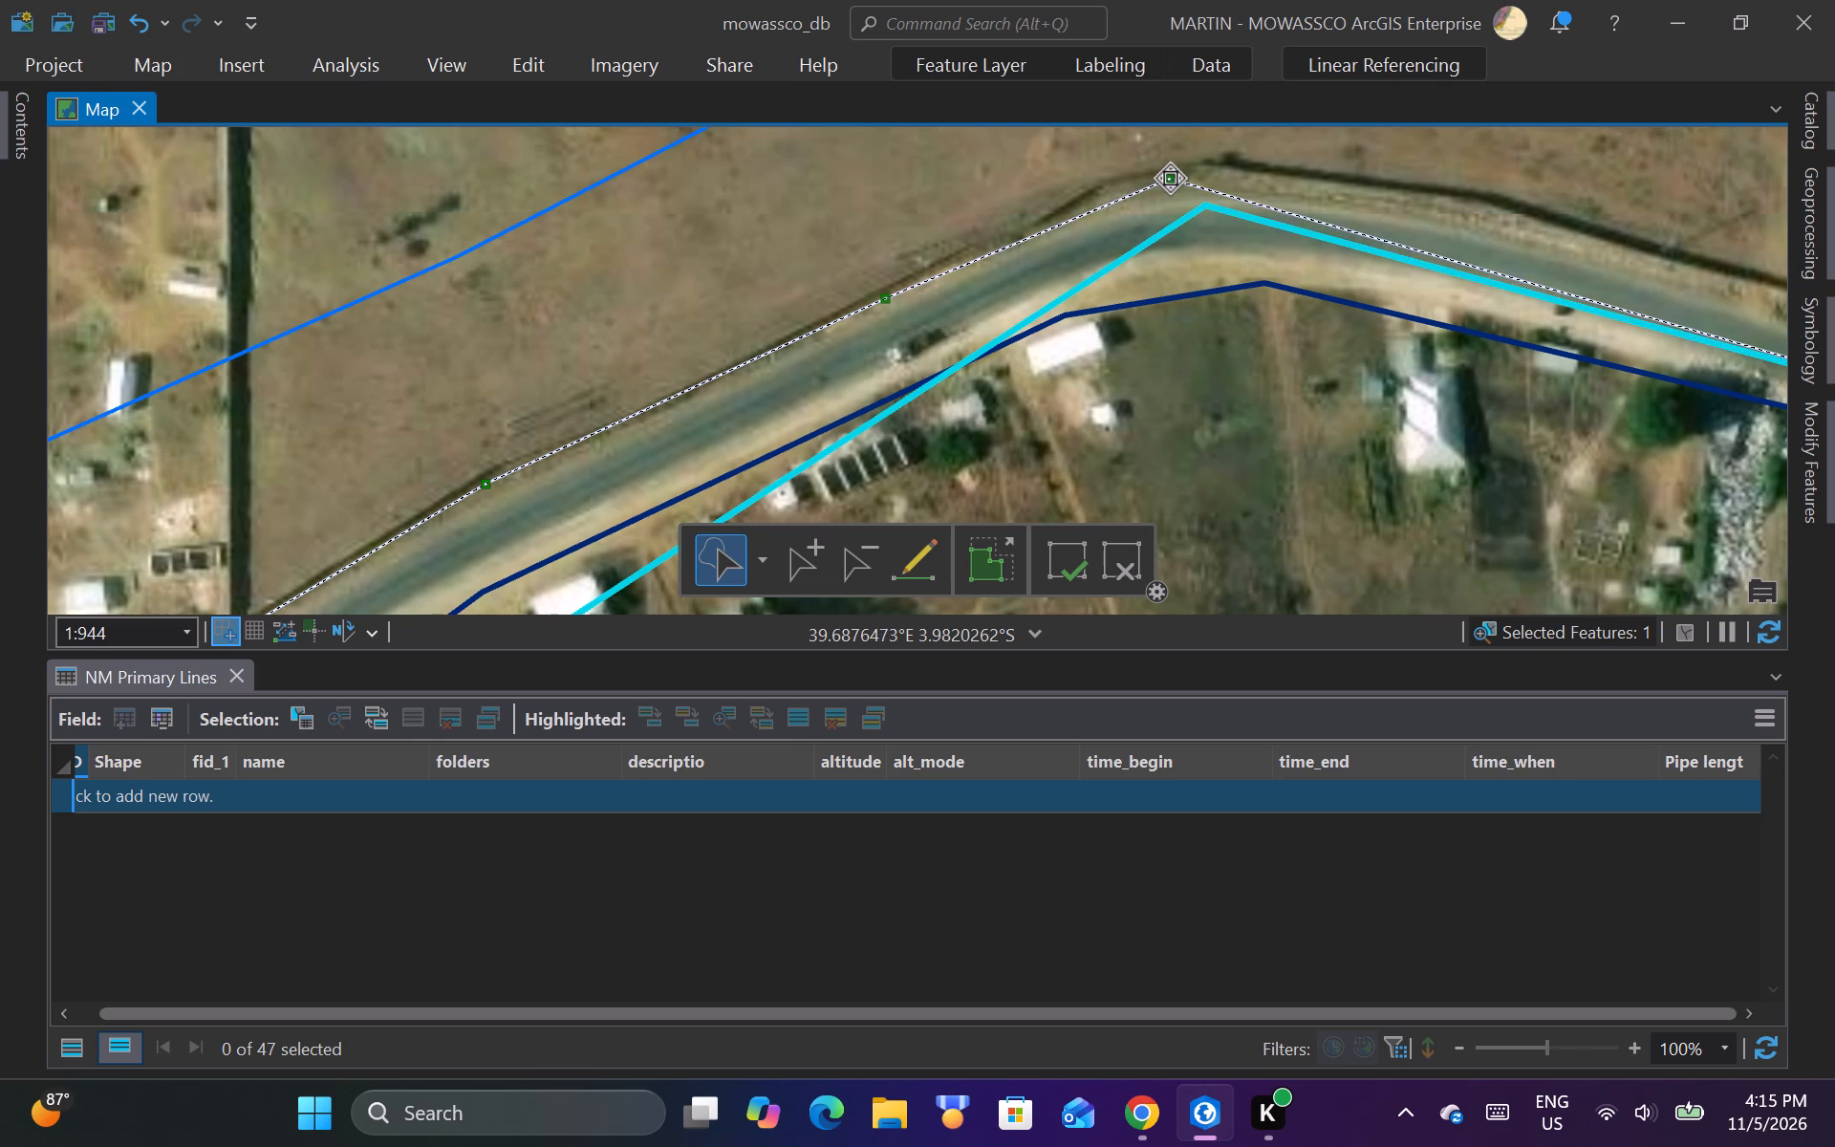
drag(1170, 179, 1174, 179)
Add a vertex to ruto_line midway along the segment east of the road bend and move it north to the field-side road edge.
scroll(887, 225, down, 2)
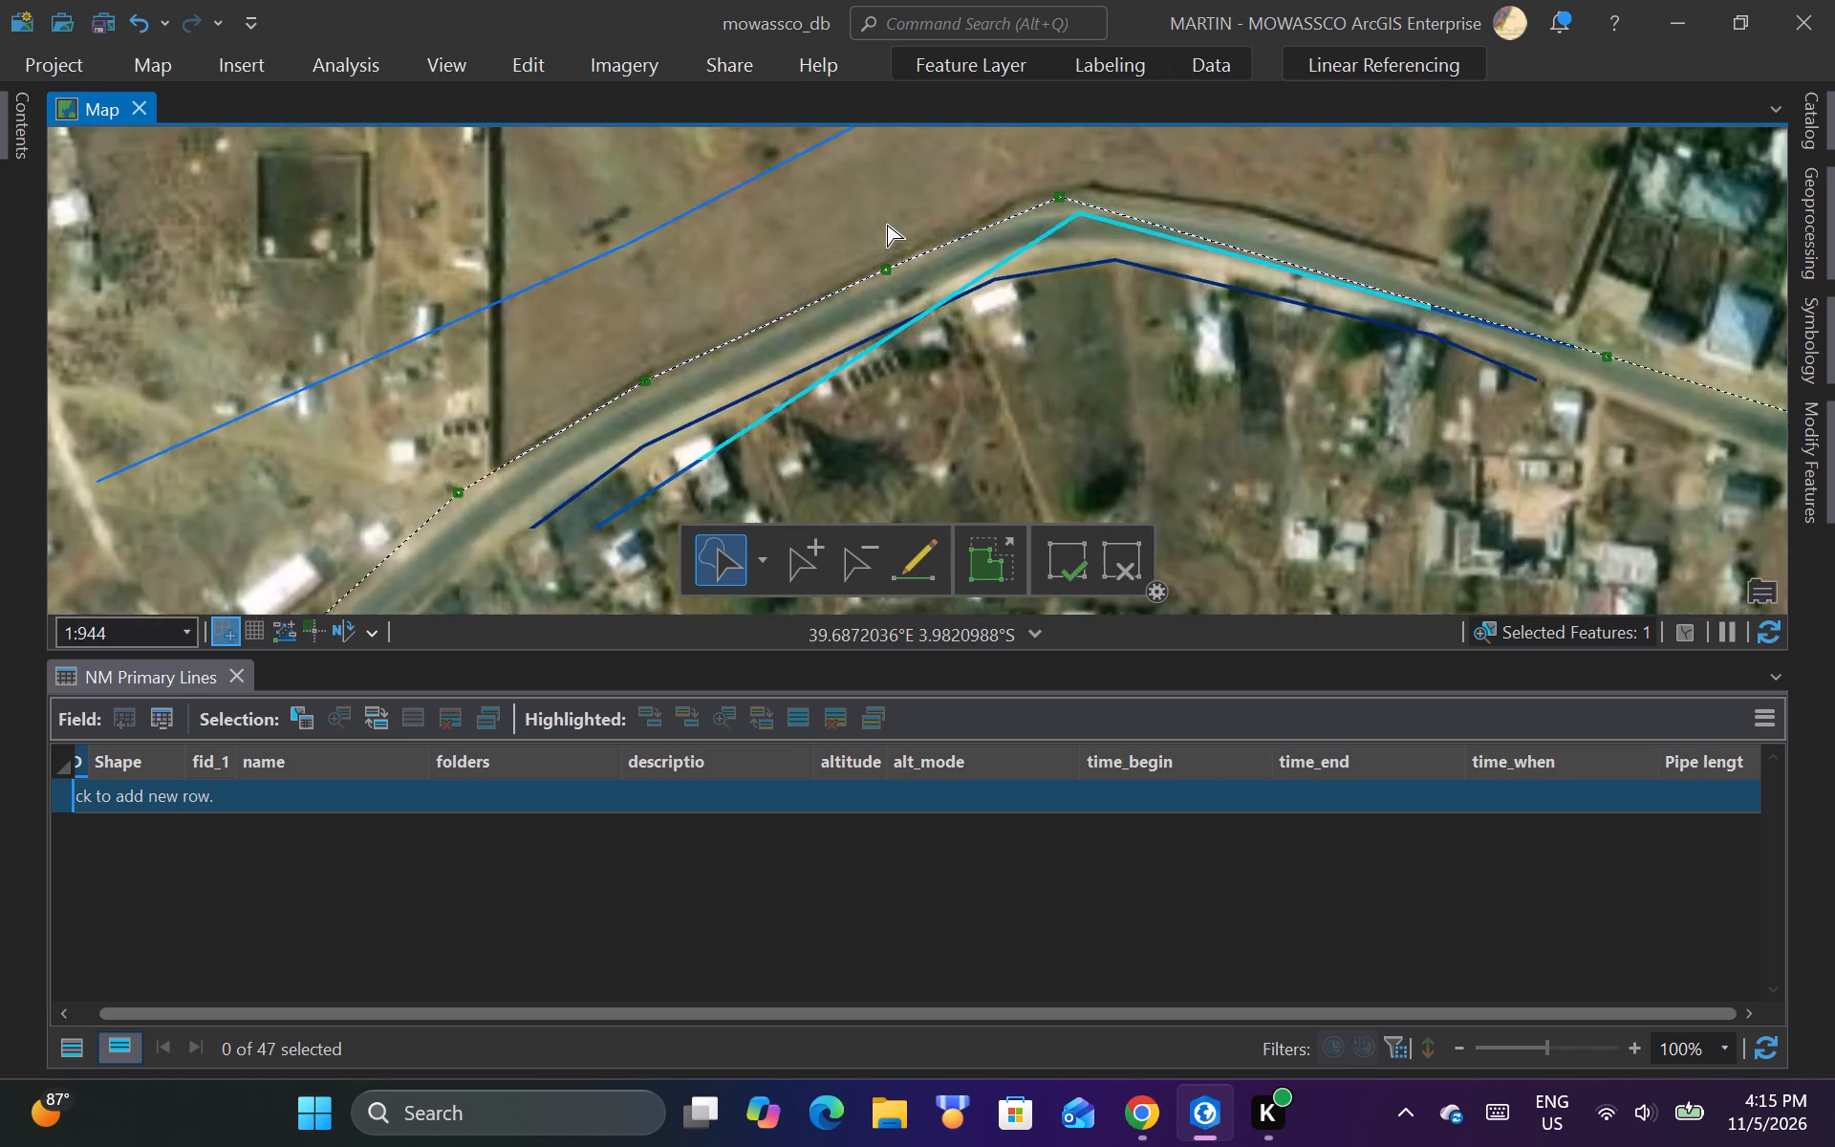
scroll(1276, 329, up, 1)
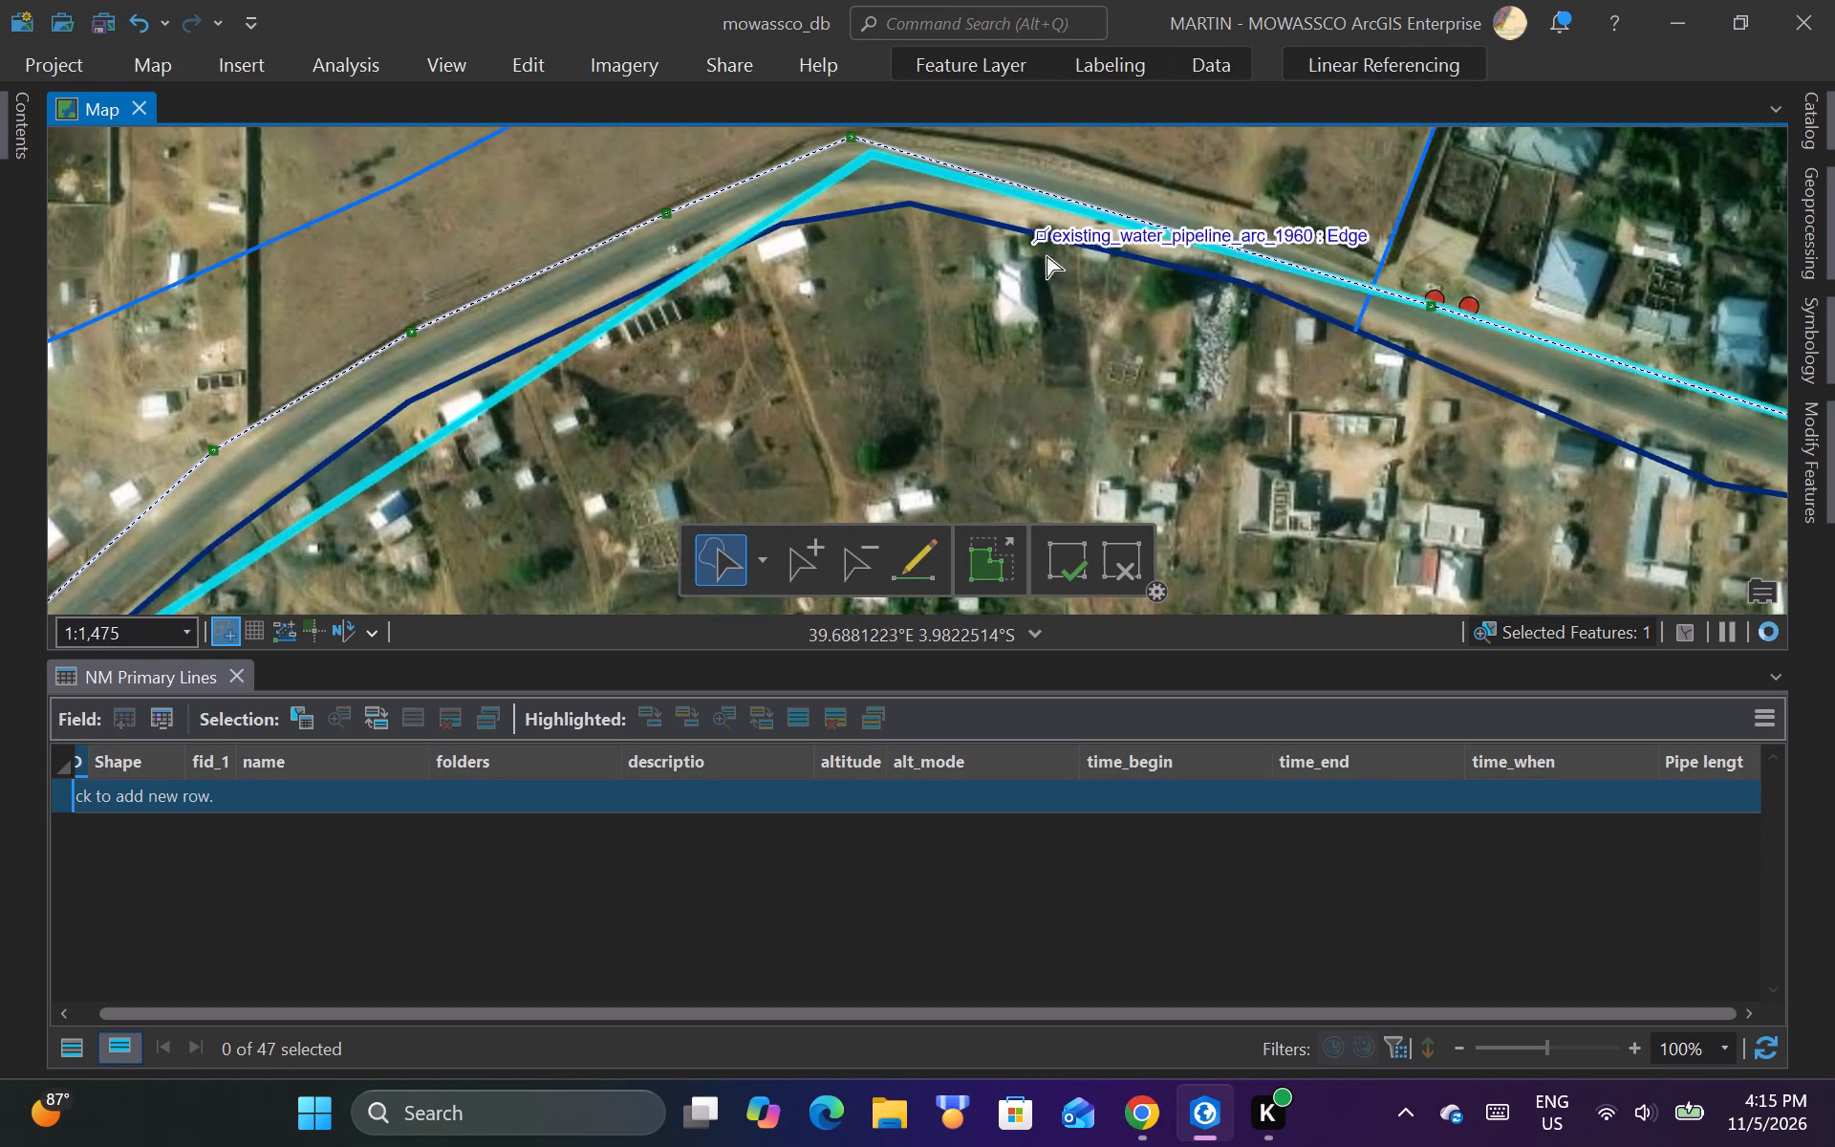
scroll(1067, 367, down, 1)
scroll(1086, 255, up, 2)
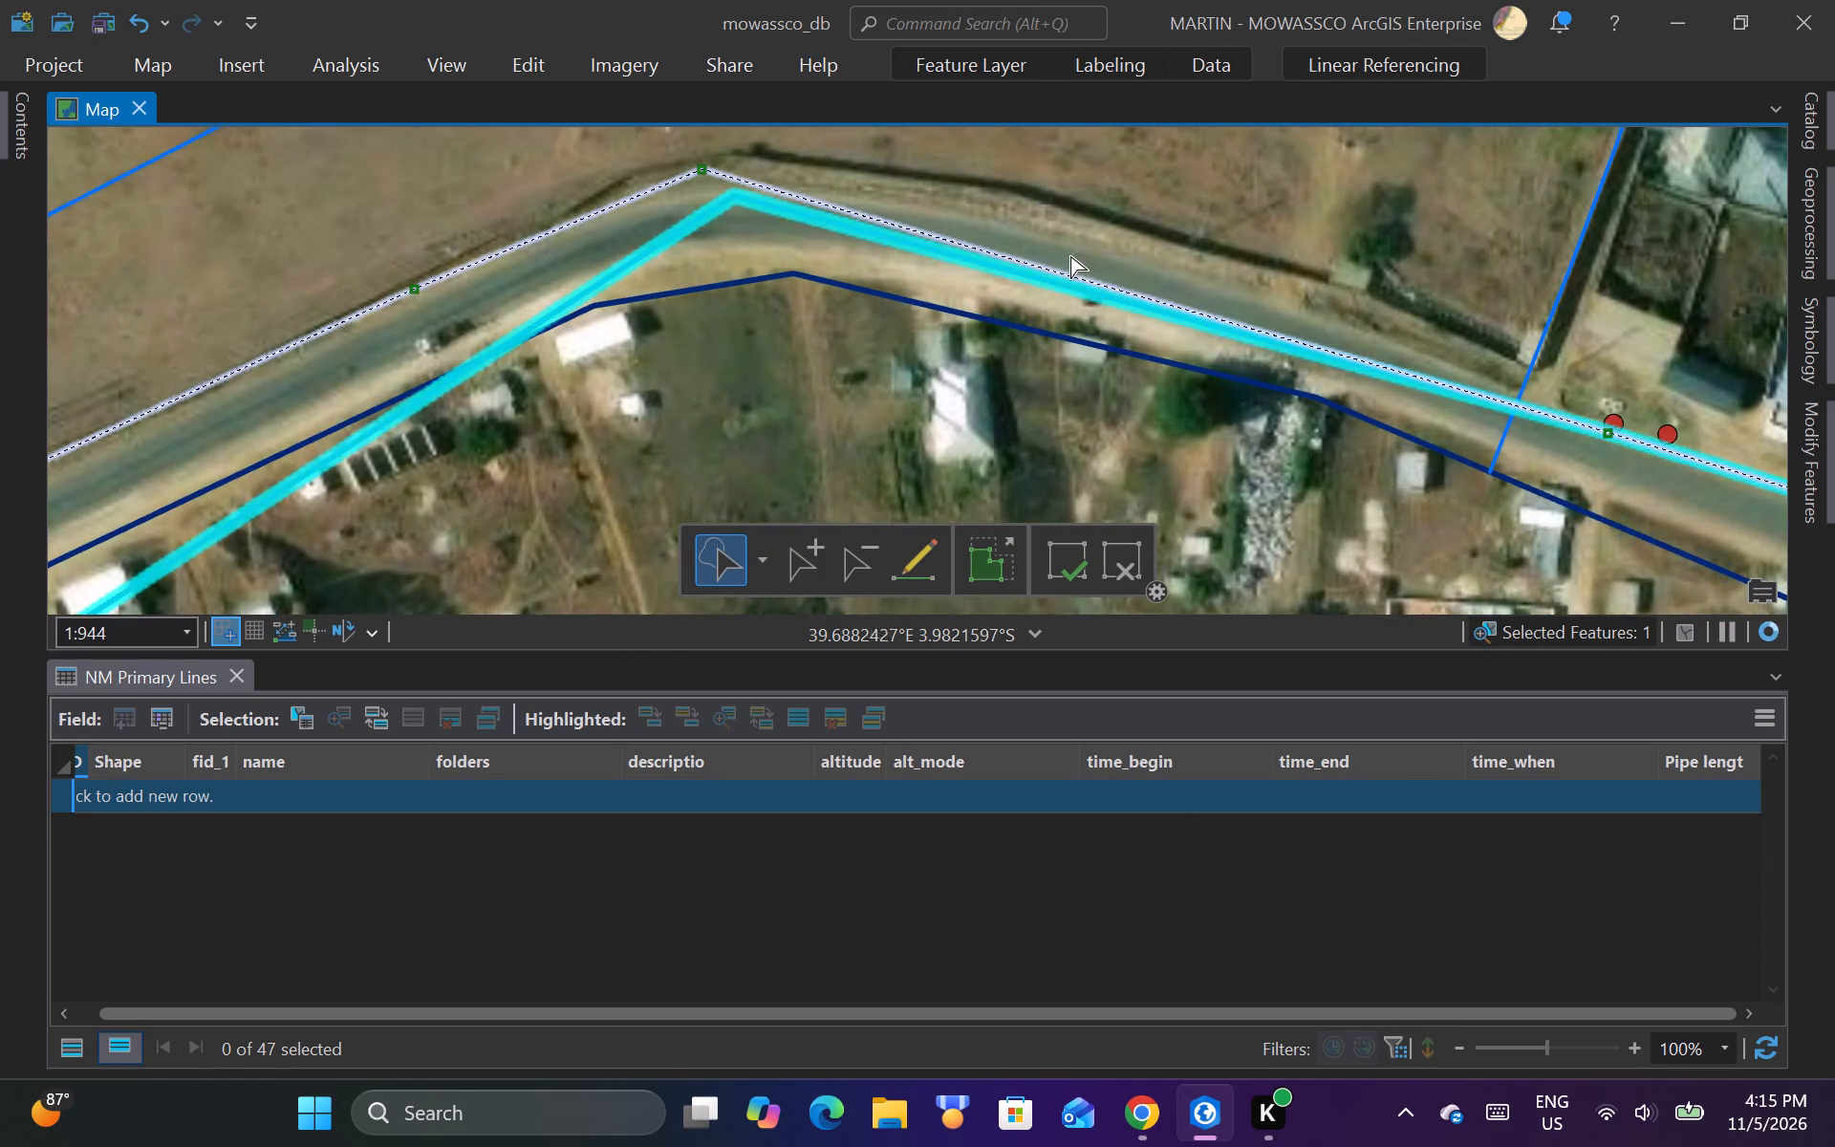
scroll(1059, 262, up, 1)
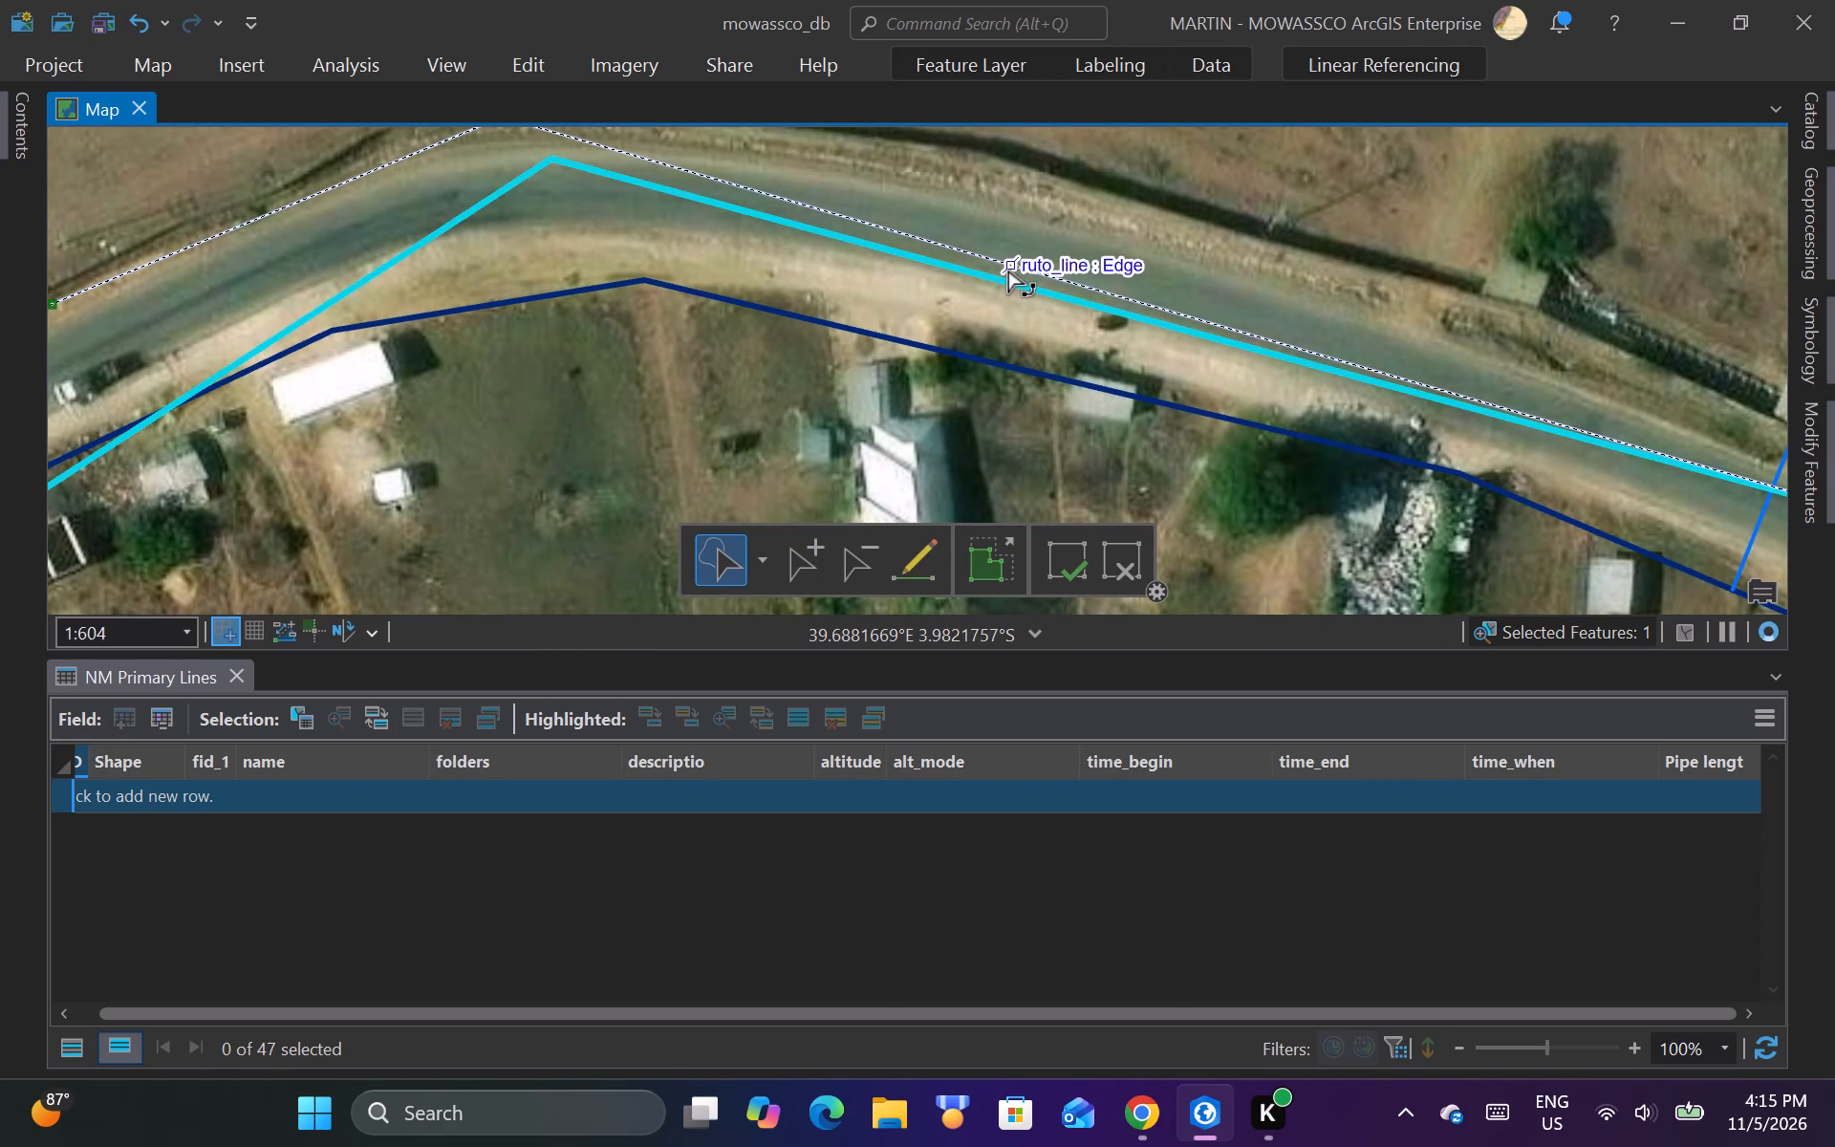
right_click(1008, 267)
click(821, 271)
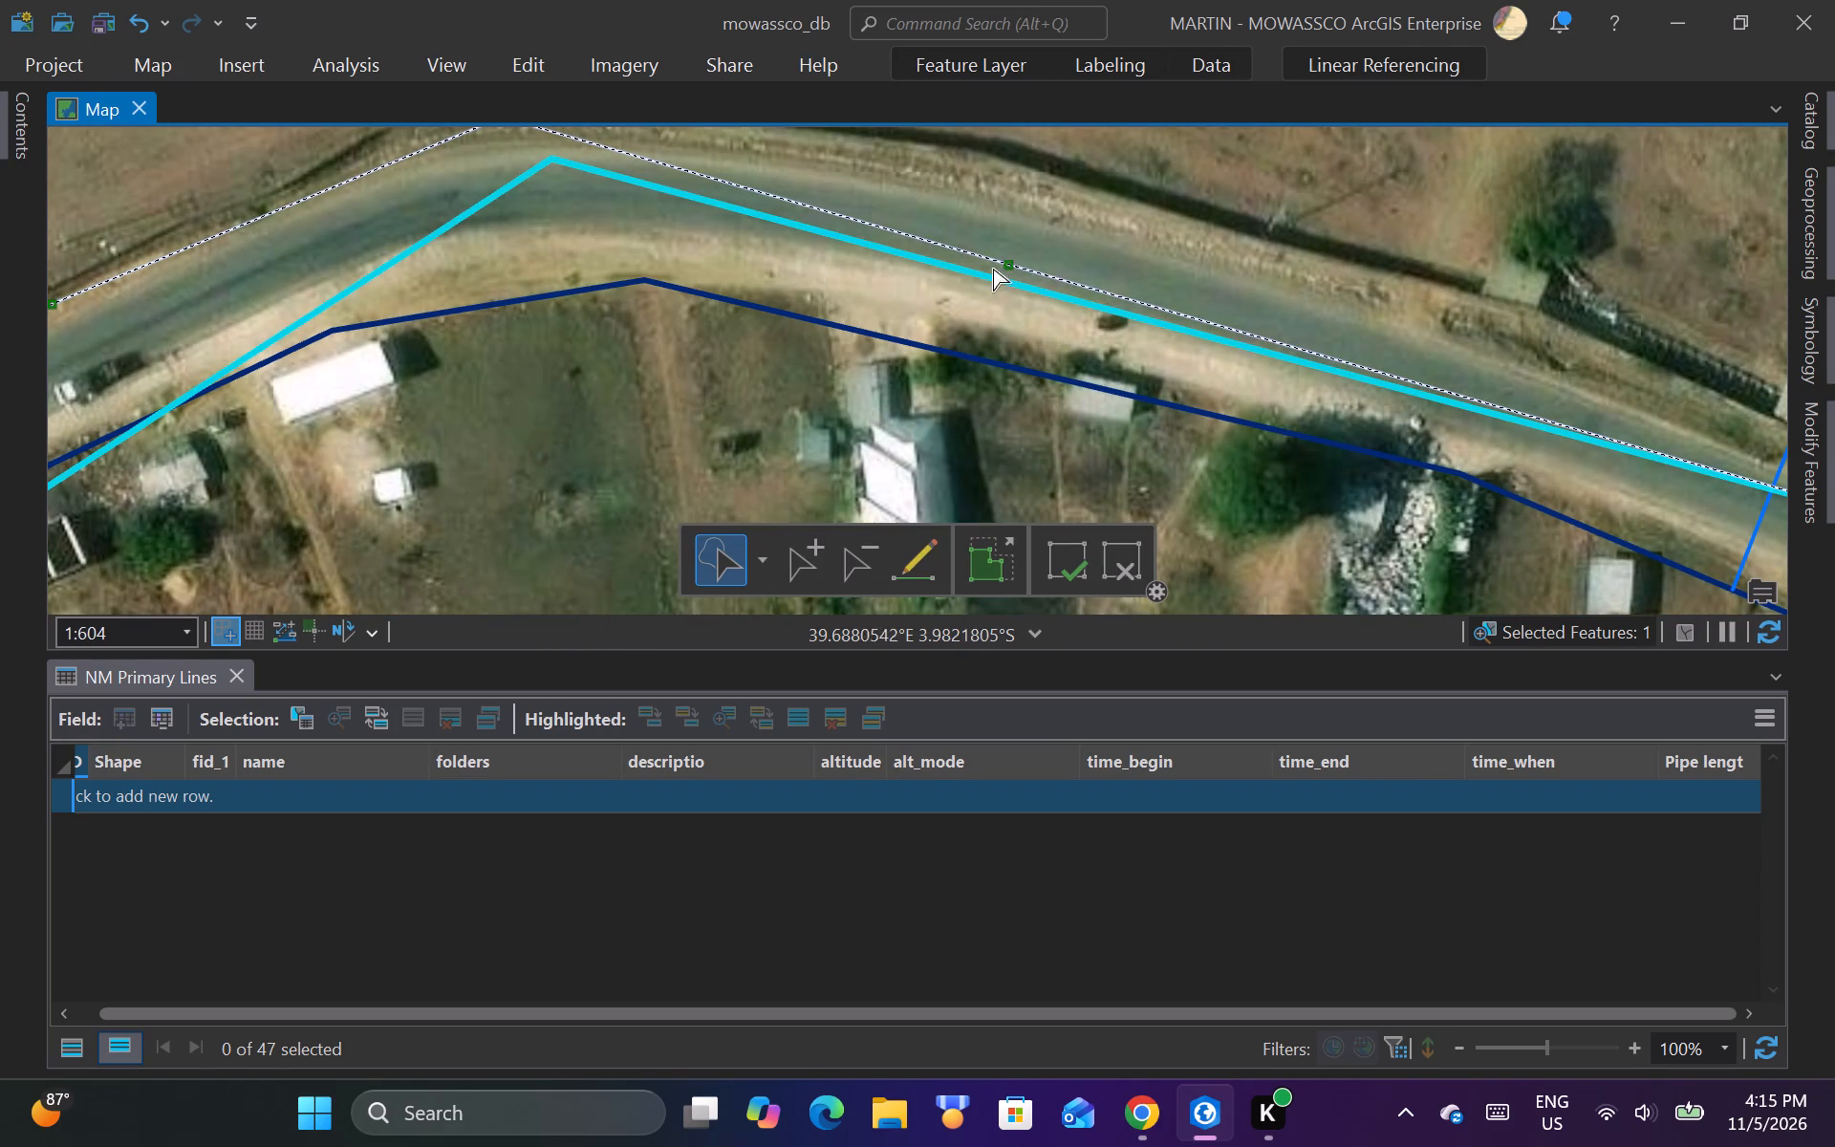
drag(1011, 269, 1040, 191)
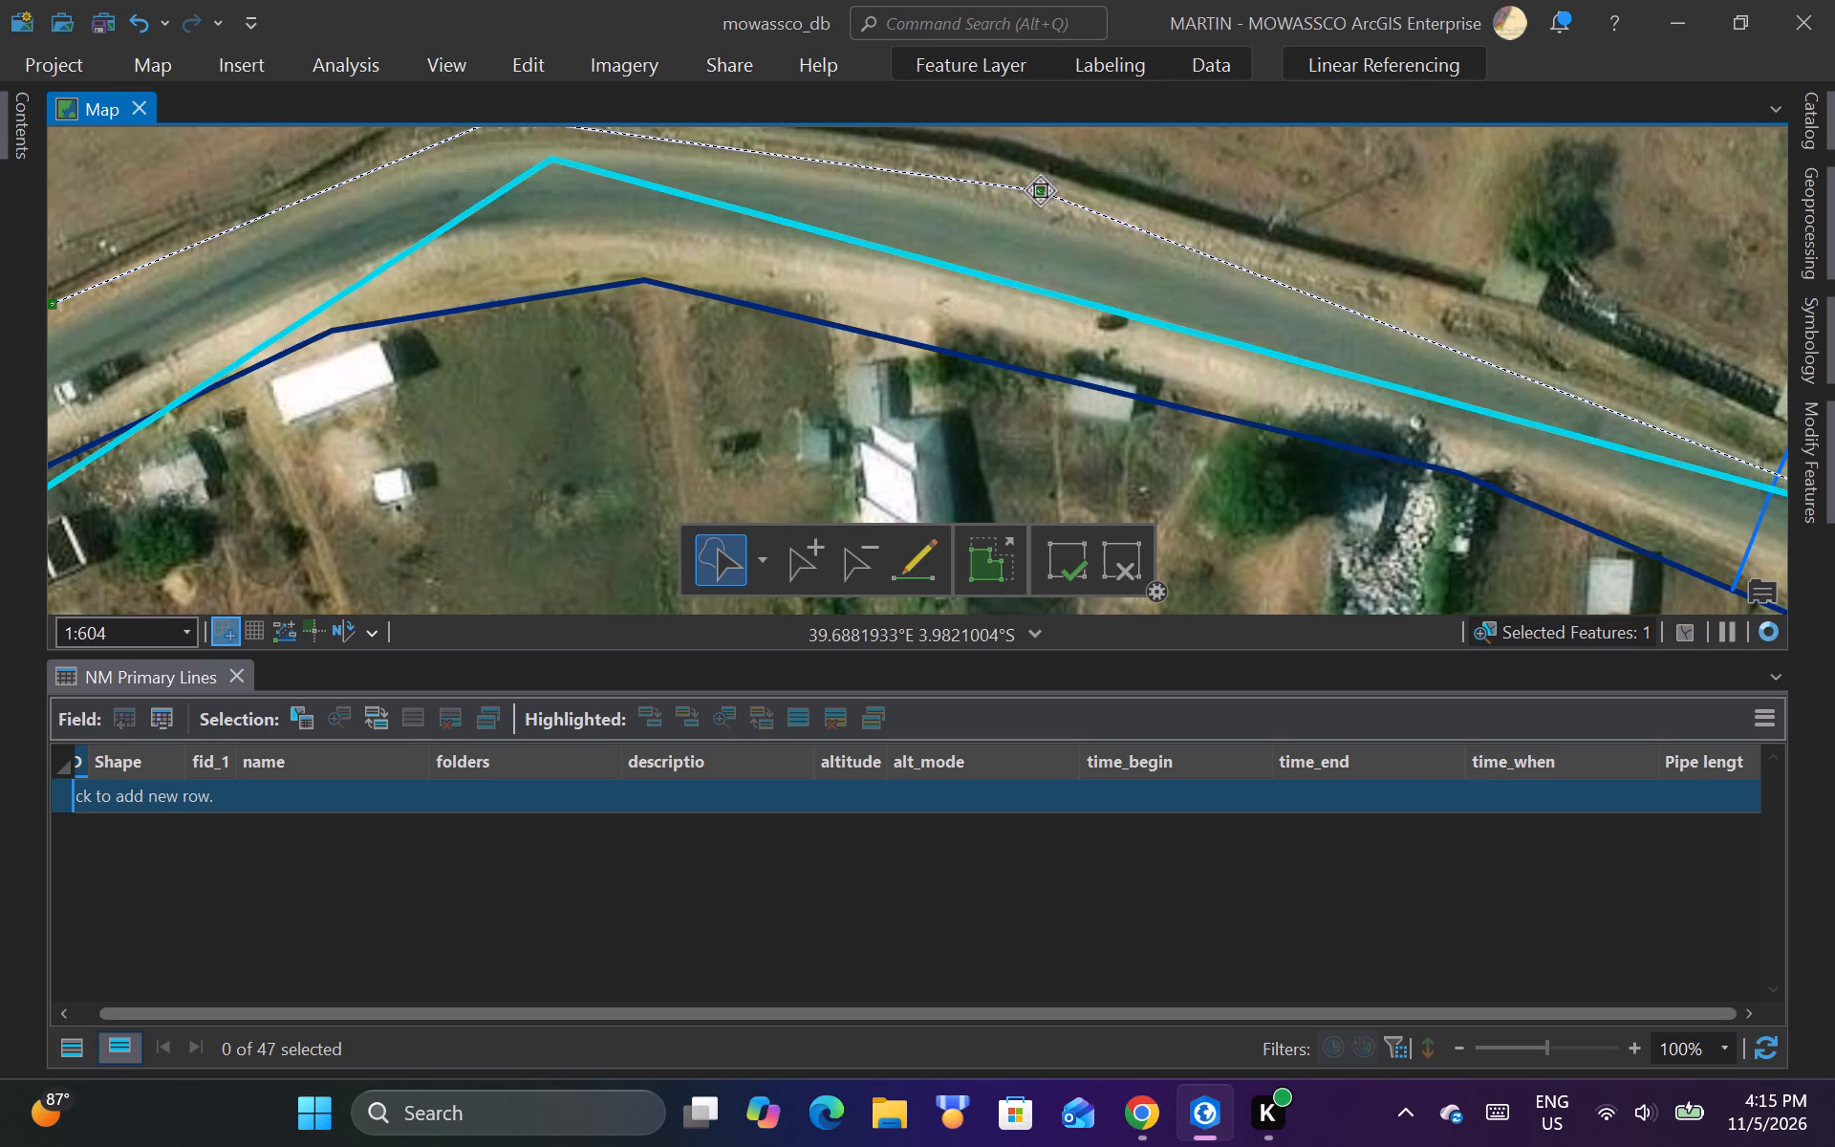
drag(1040, 191, 1015, 184)
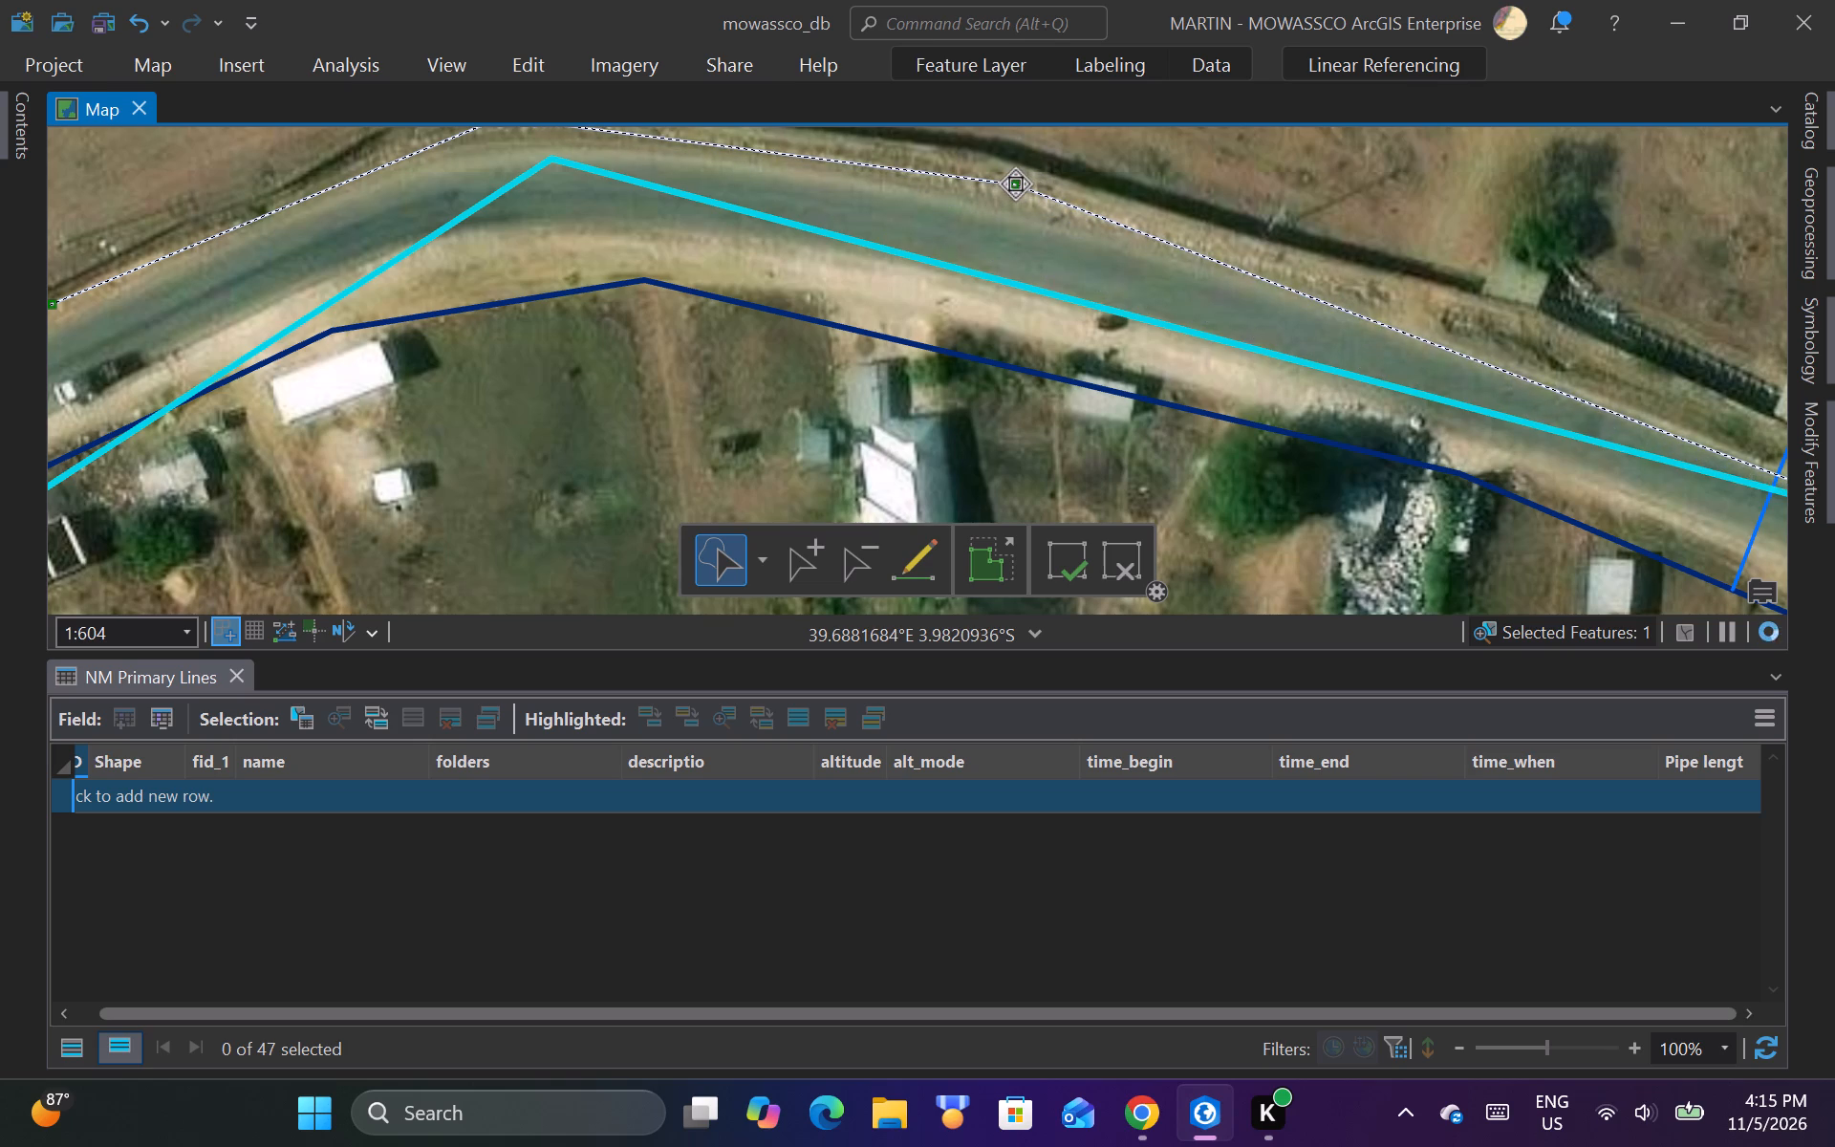
drag(1015, 184, 1013, 184)
Move ruto_line's existing vertex beside the two red point features north, off the road, to just above the western red point.
scroll(624, 233, down, 2)
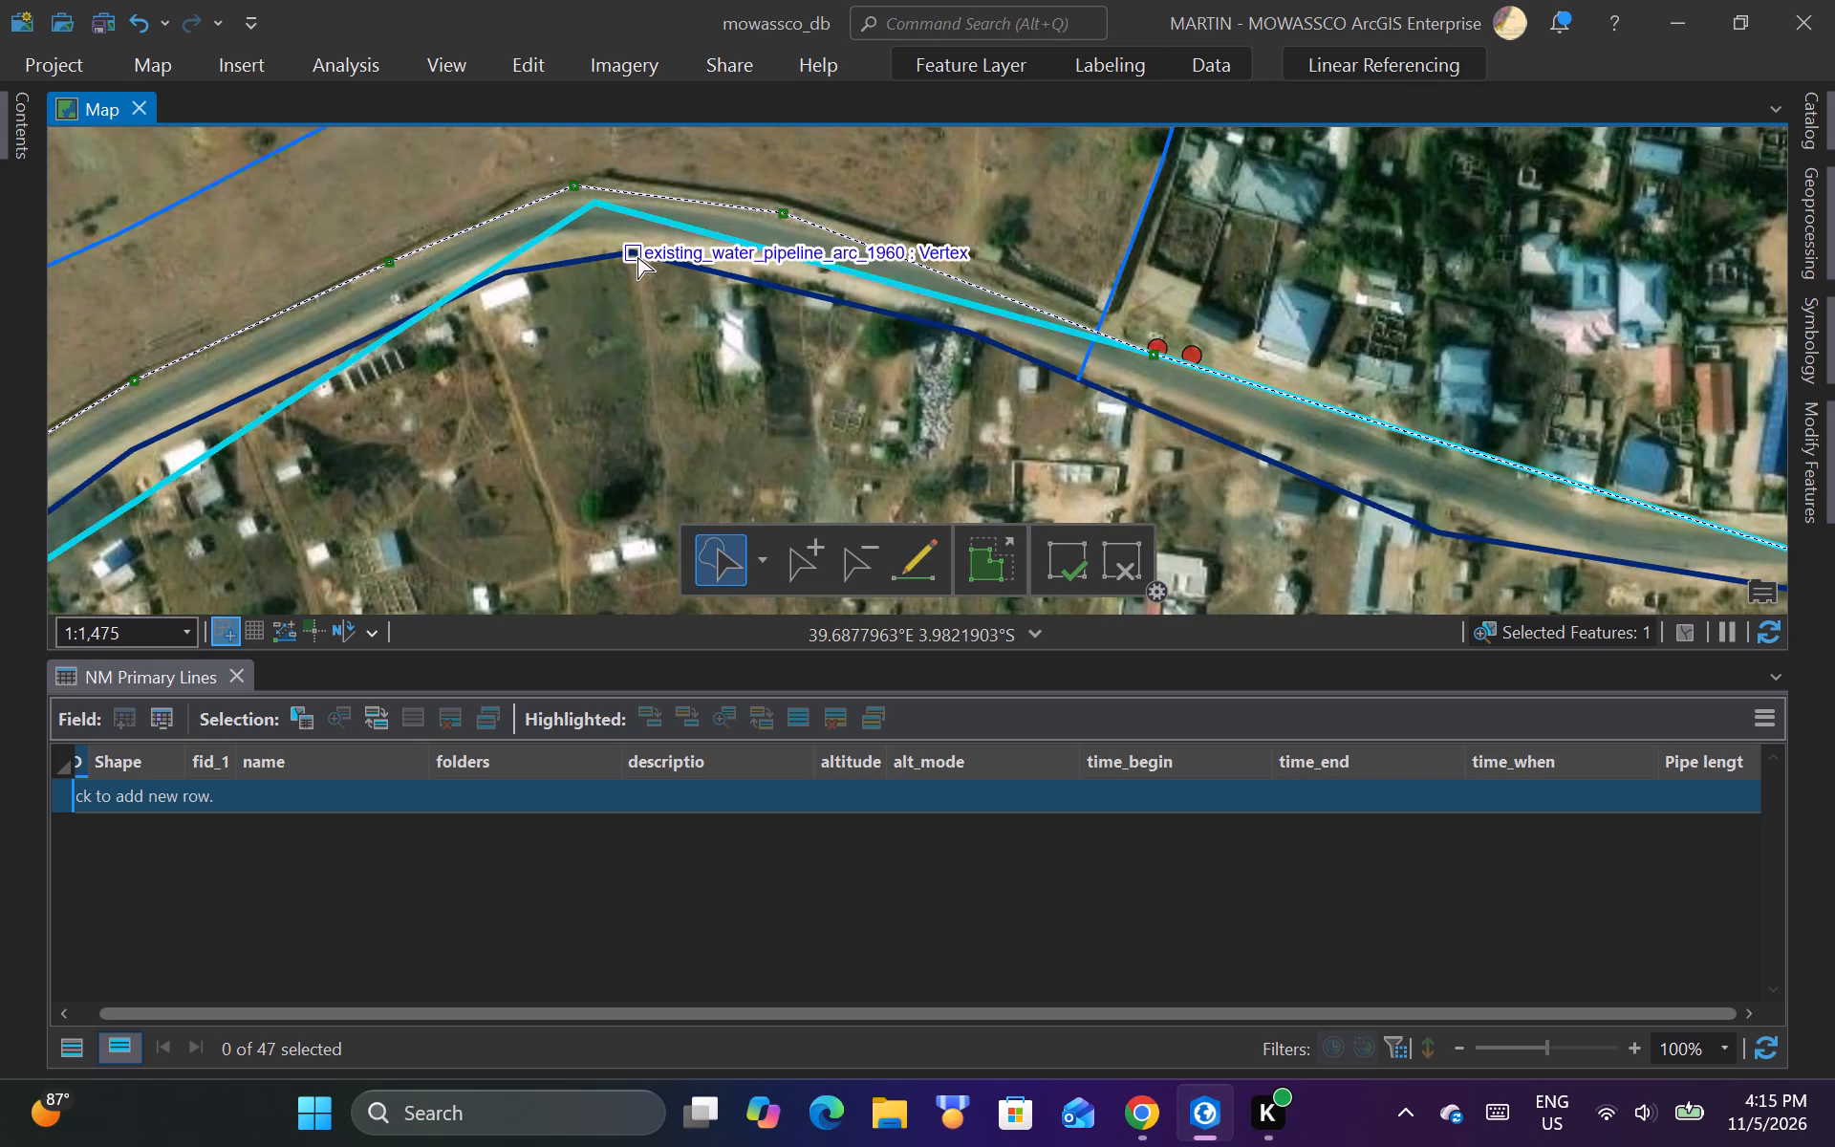
scroll(639, 259, down, 1)
scroll(950, 326, up, 1)
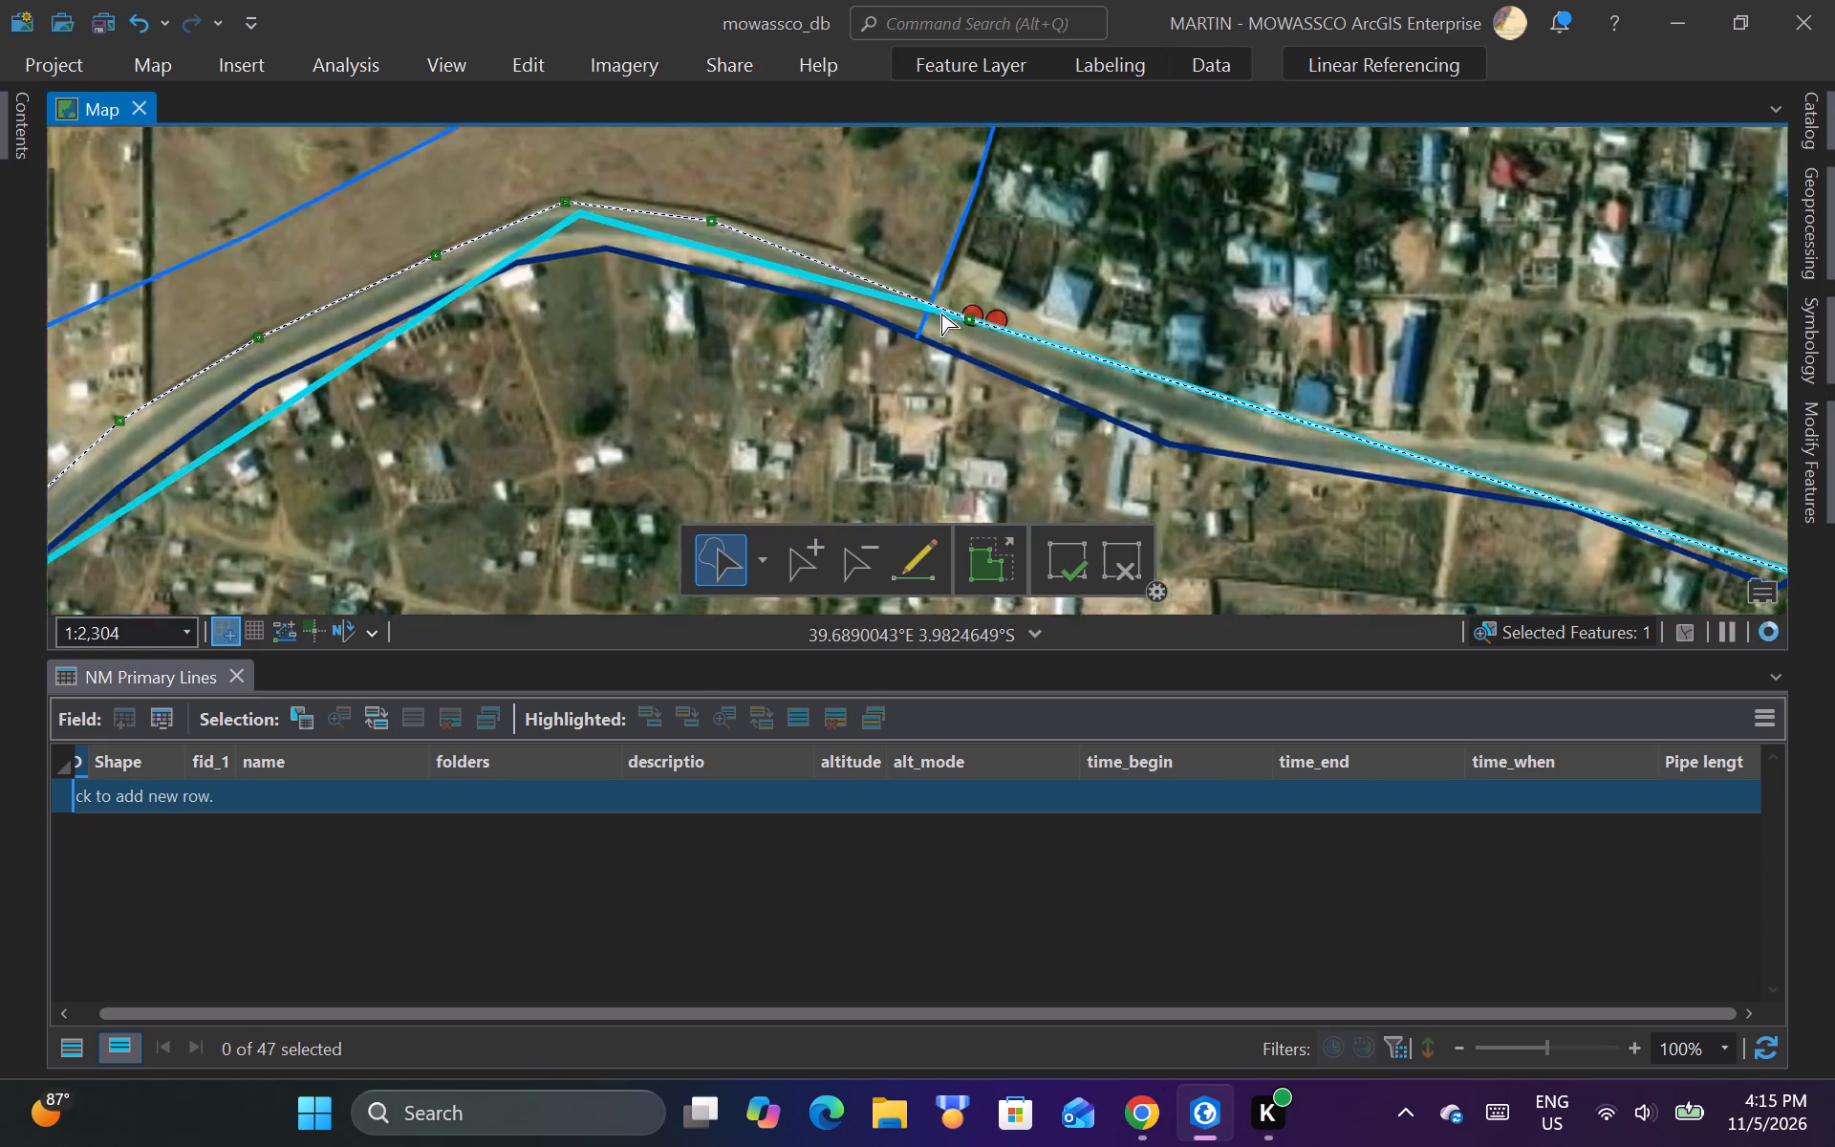
scroll(928, 285, up, 2)
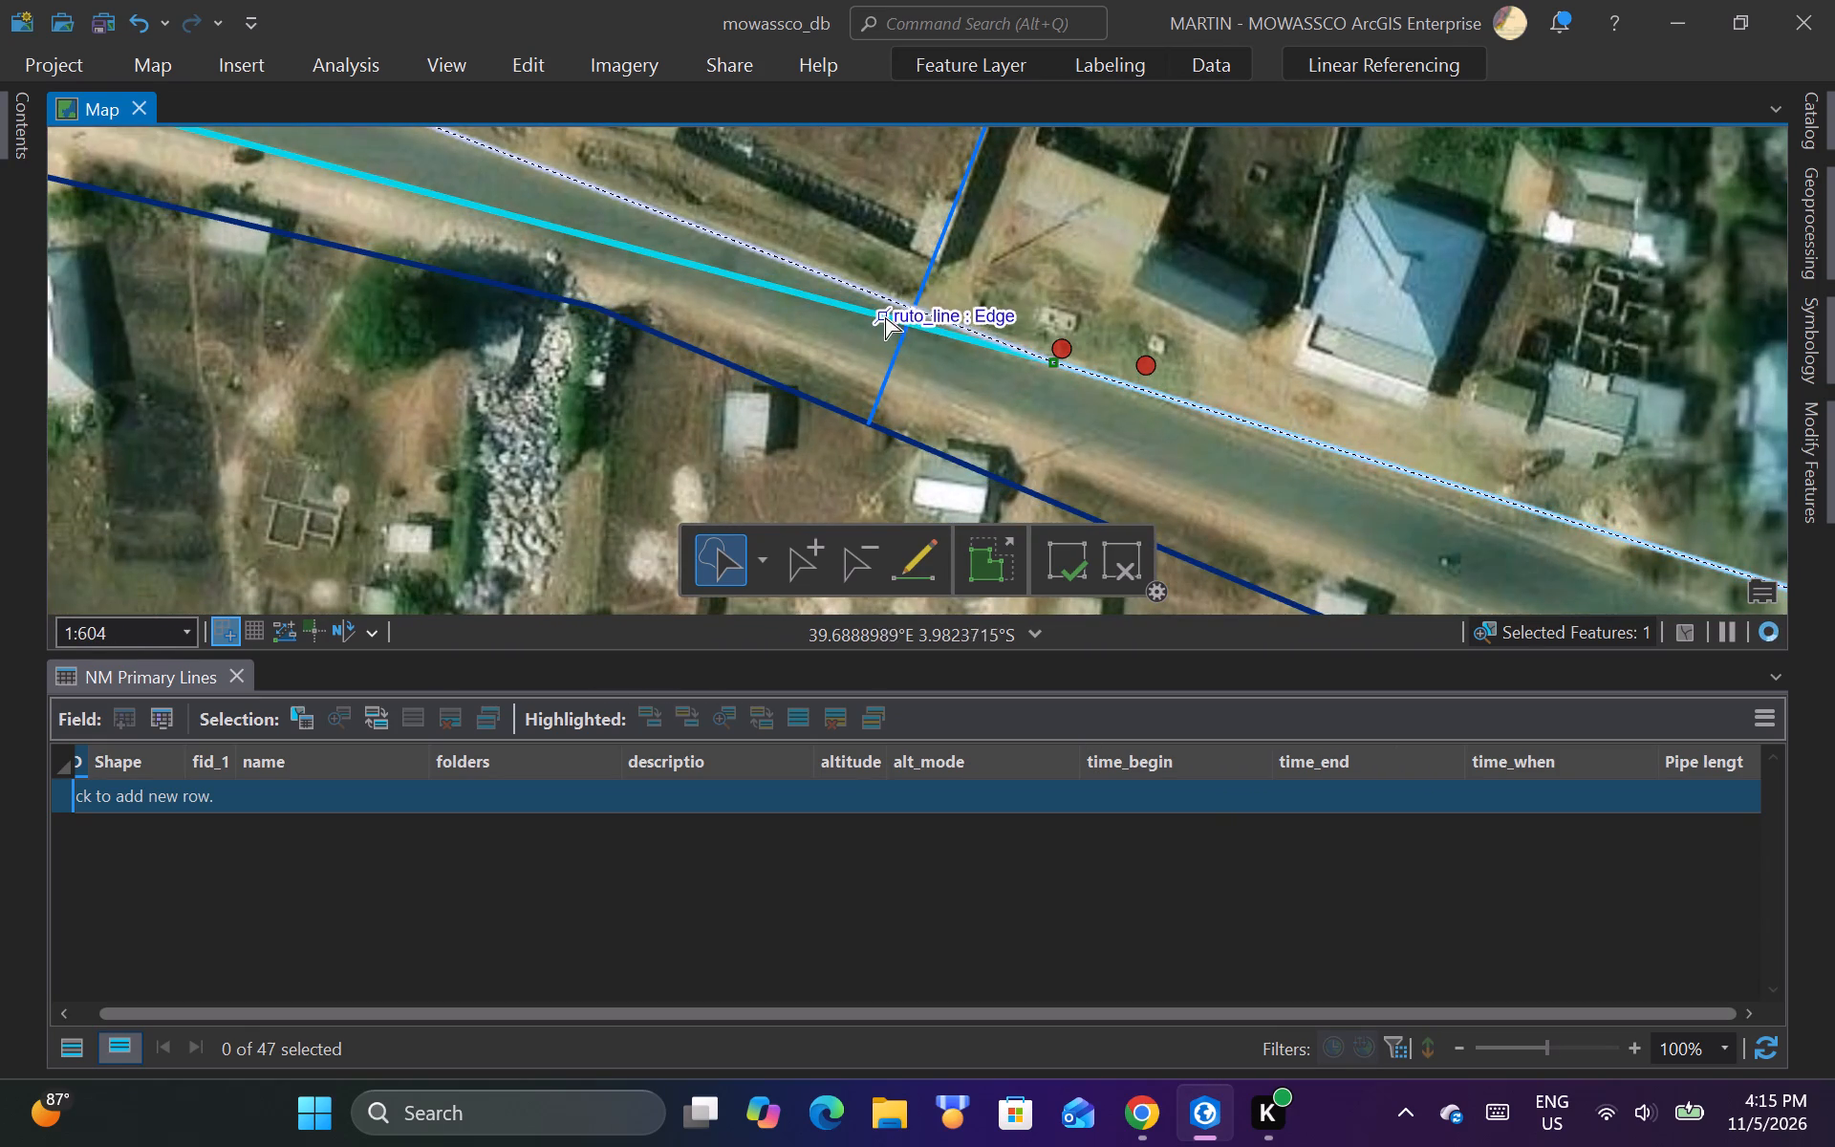
scroll(924, 411, down, 2)
scroll(844, 370, up, 1)
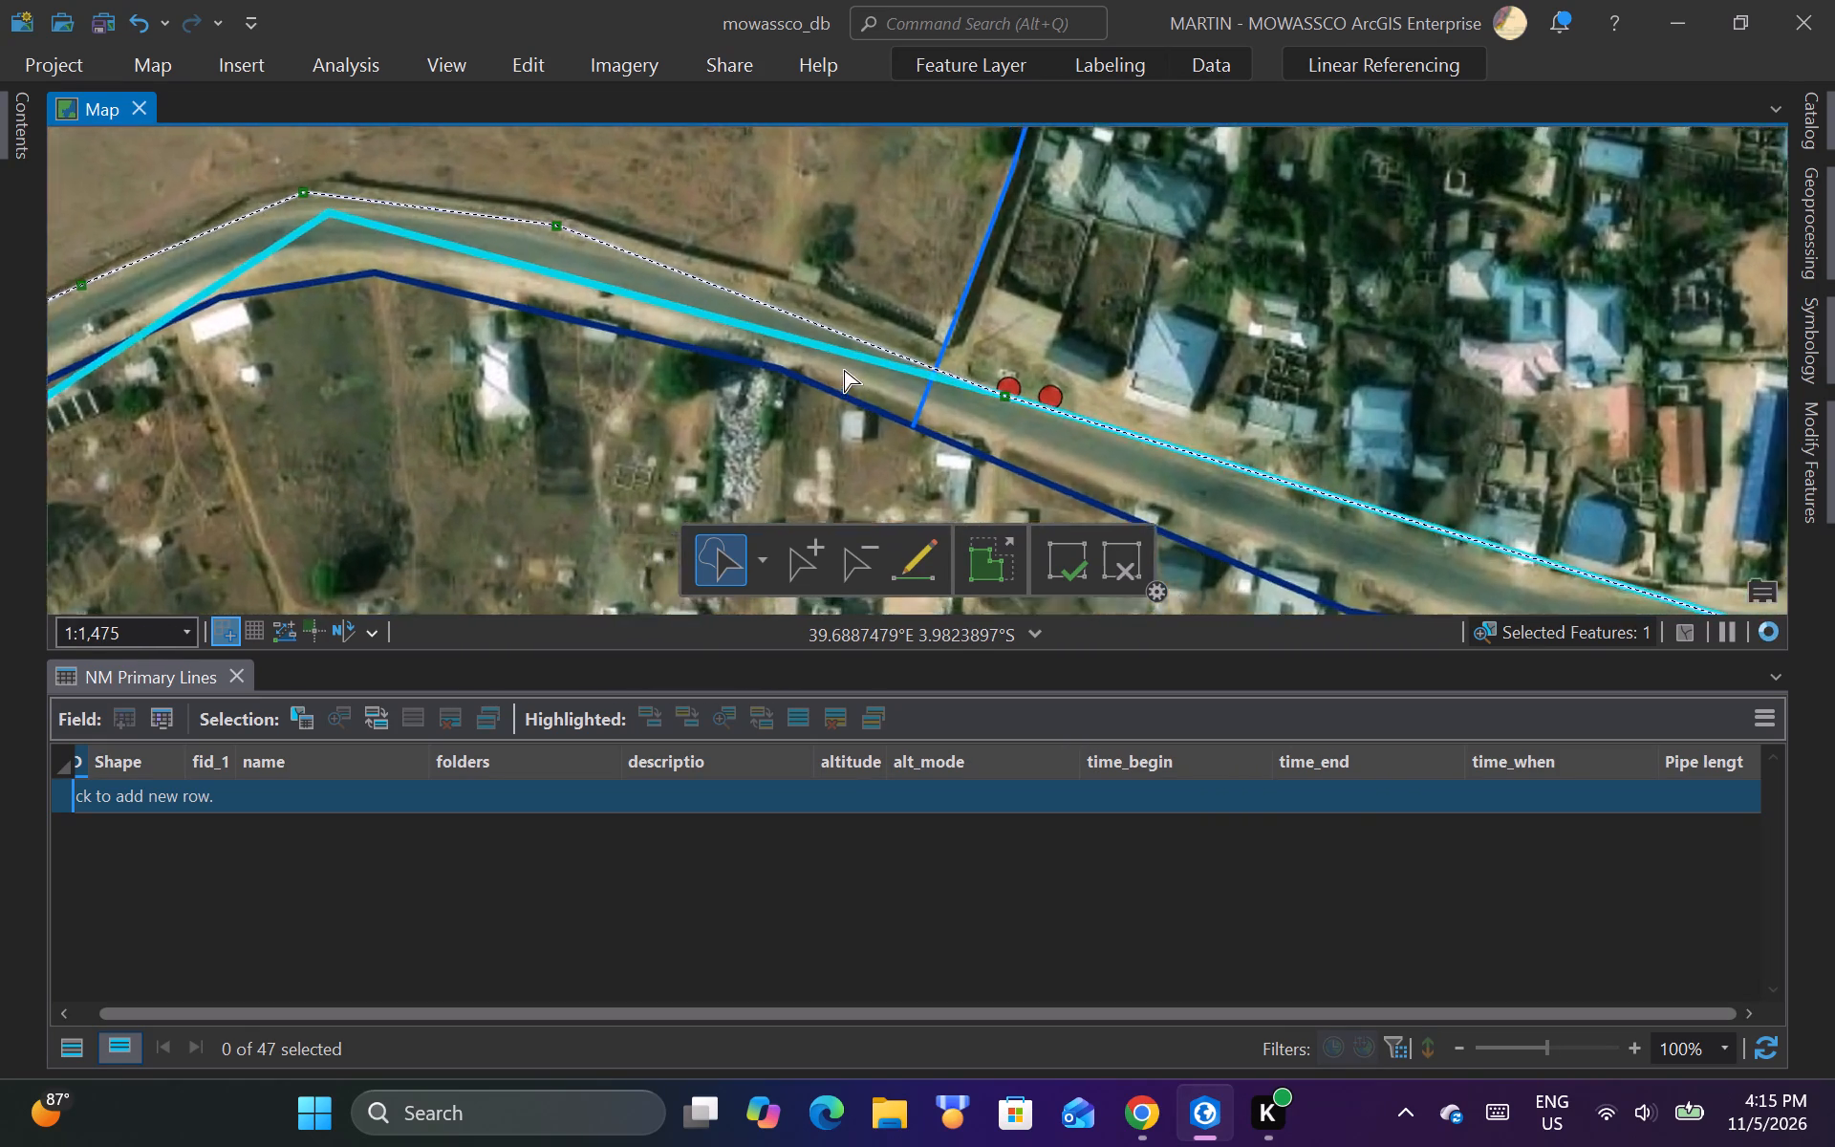
scroll(1040, 383, up, 3)
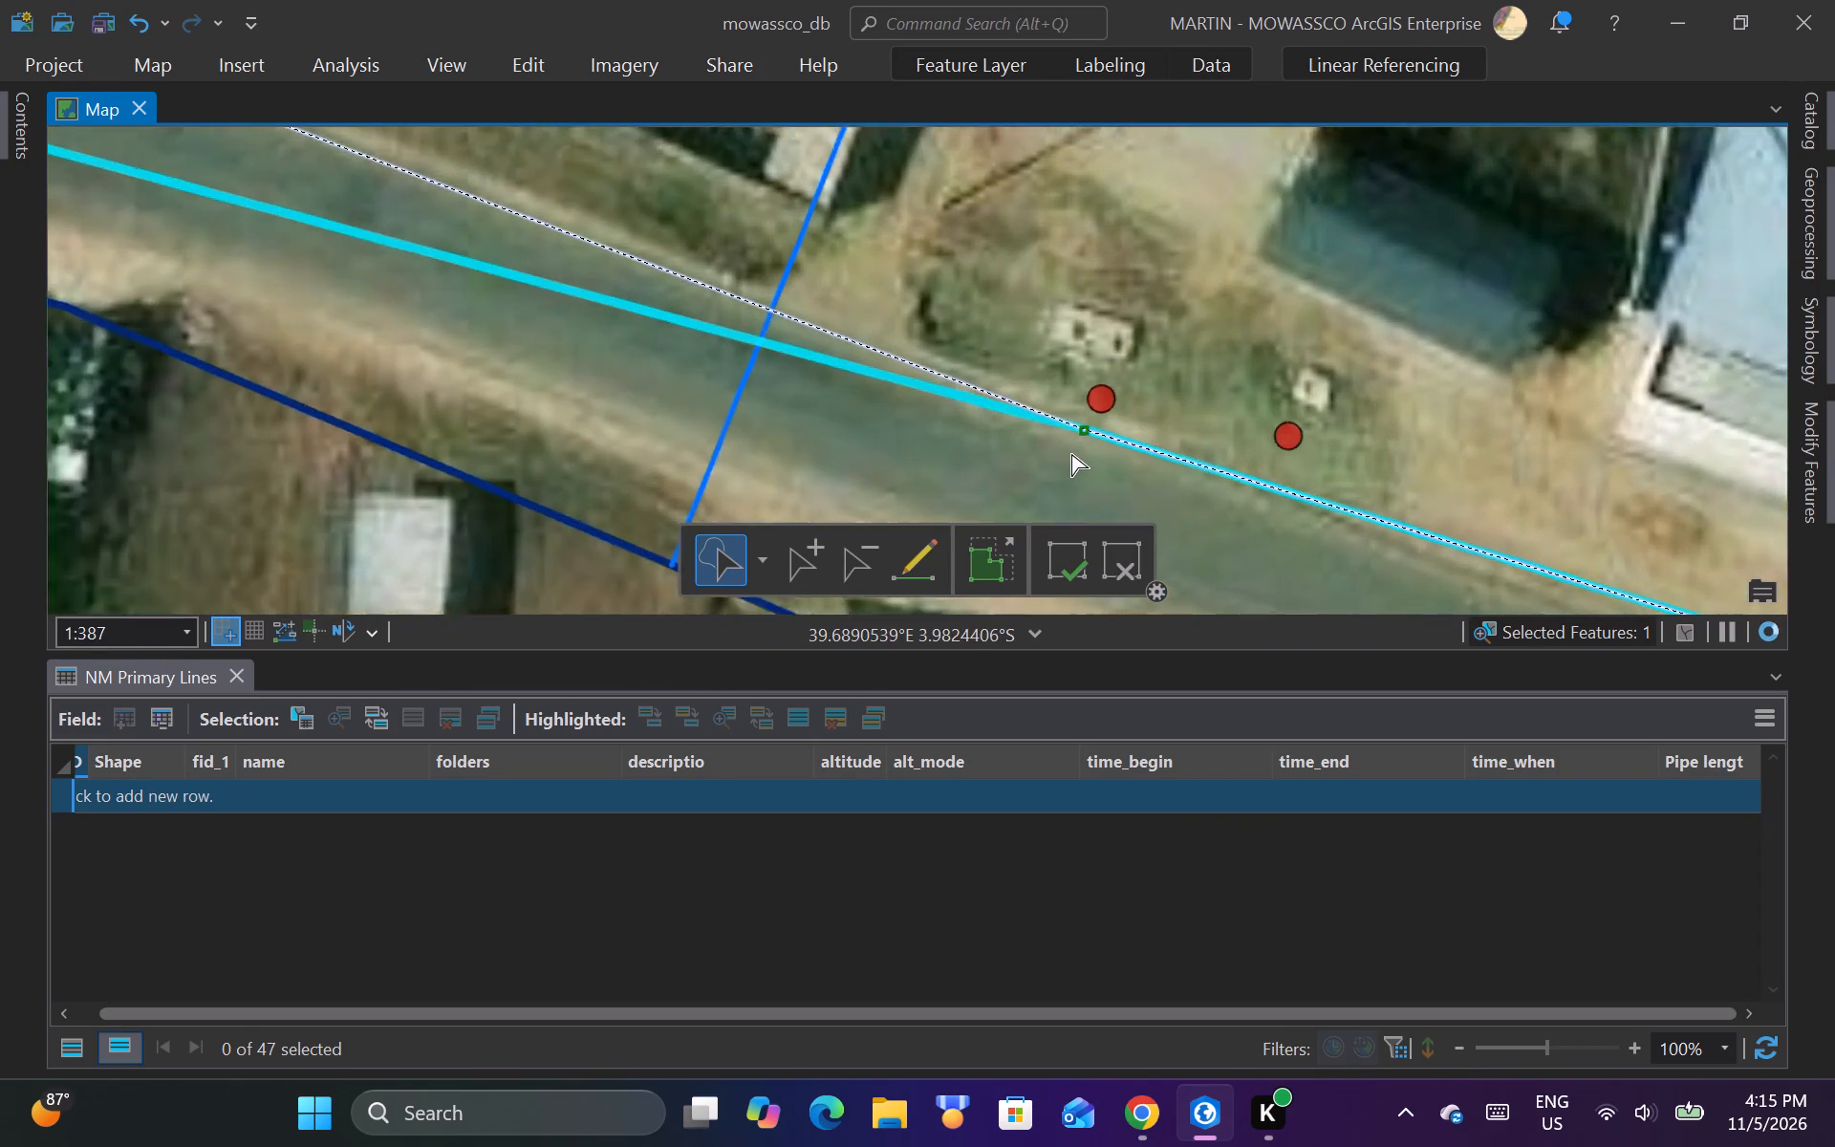
drag(1086, 425, 1077, 416)
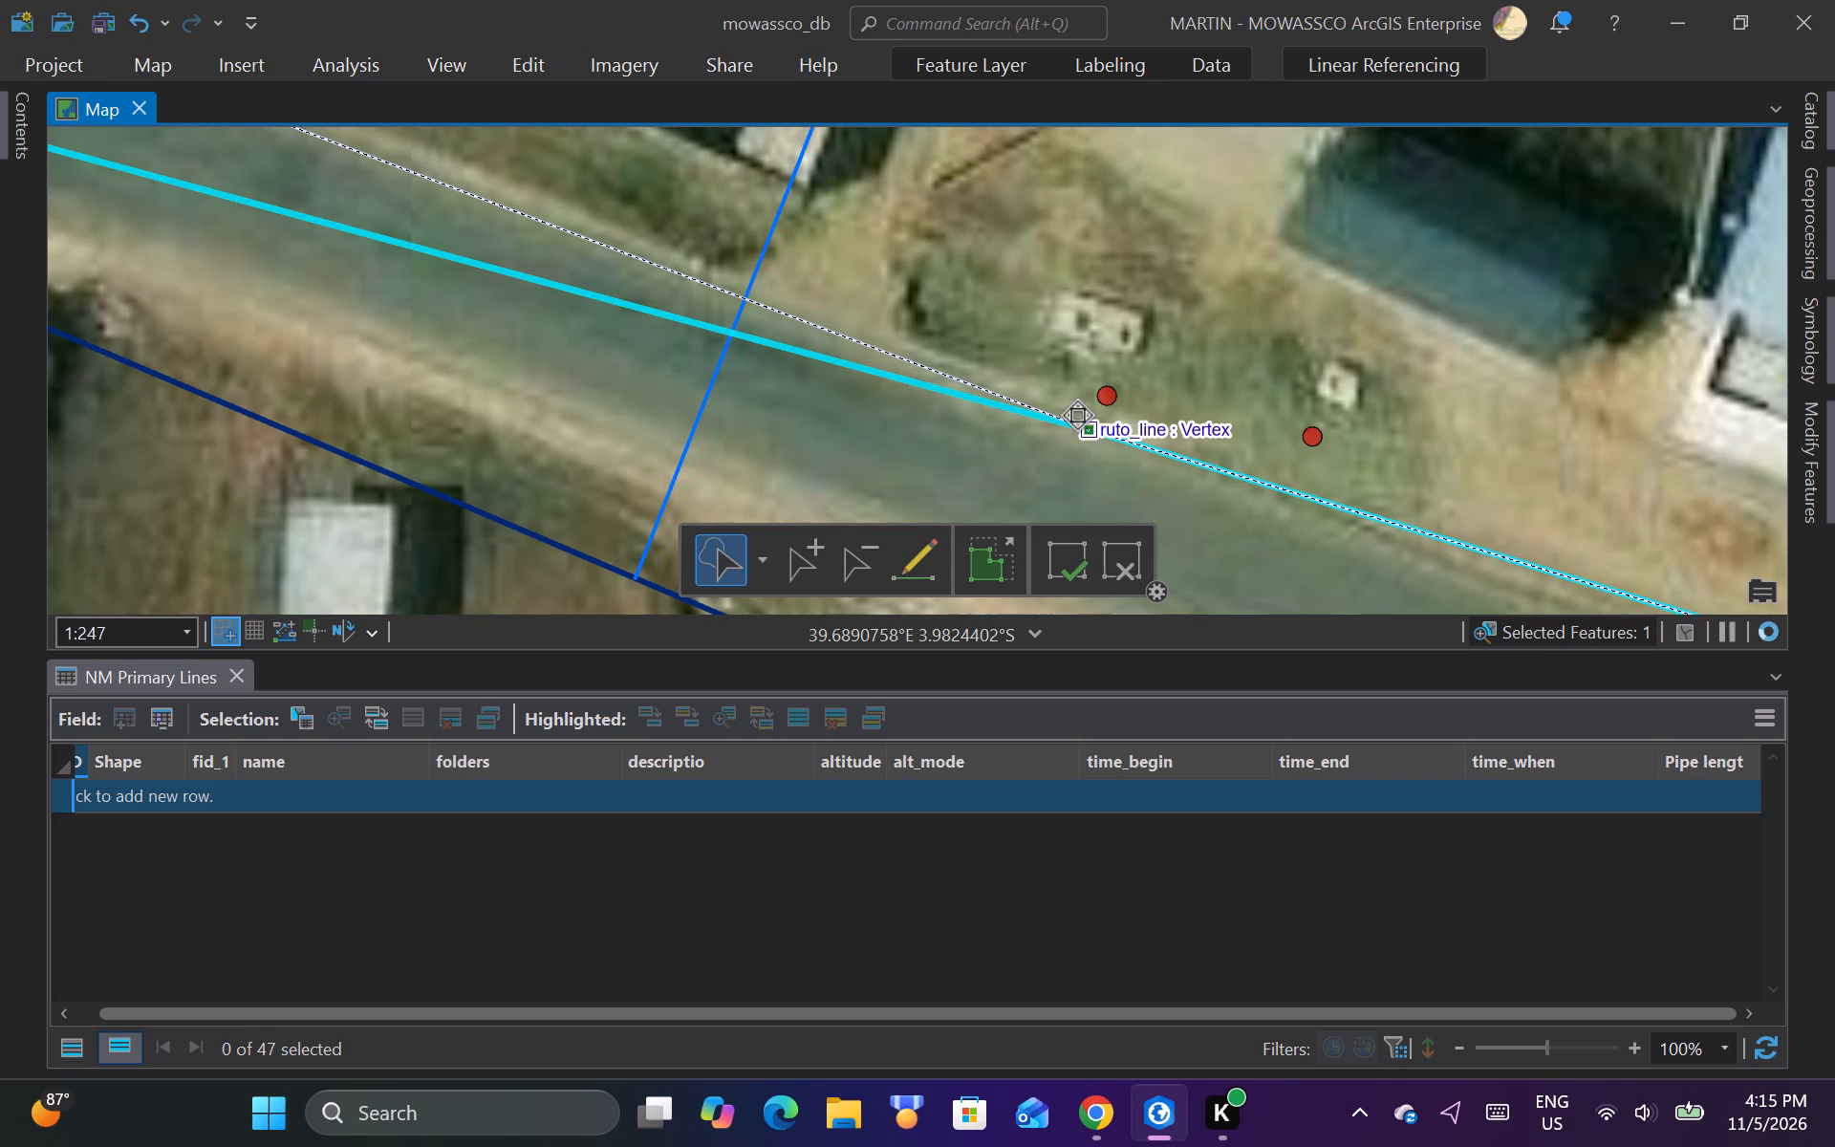
drag(1077, 416, 1077, 324)
Add a vertex to ruto_line southeast of the two red points, near the roadside houses, and move it slightly south toward the road.
scroll(1020, 390, down, 2)
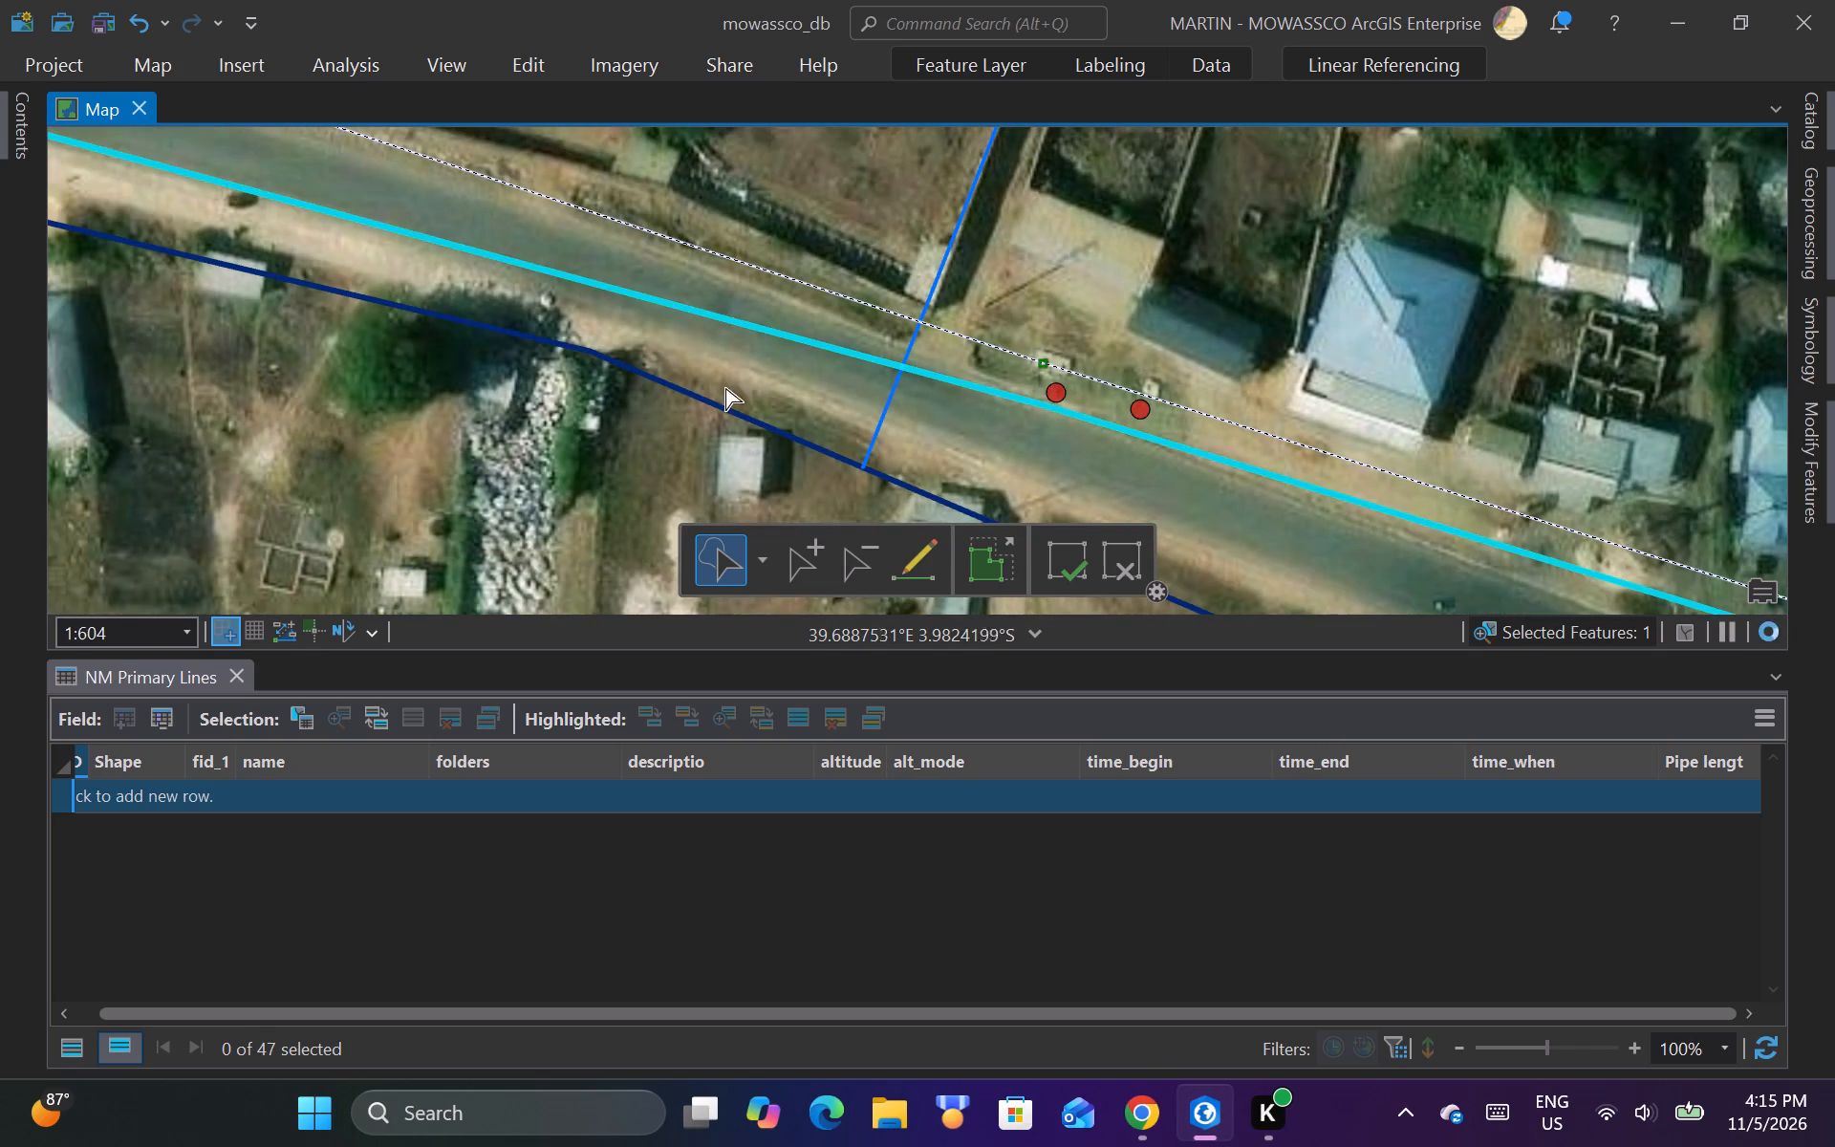
scroll(725, 388, down, 2)
scroll(522, 348, down, 2)
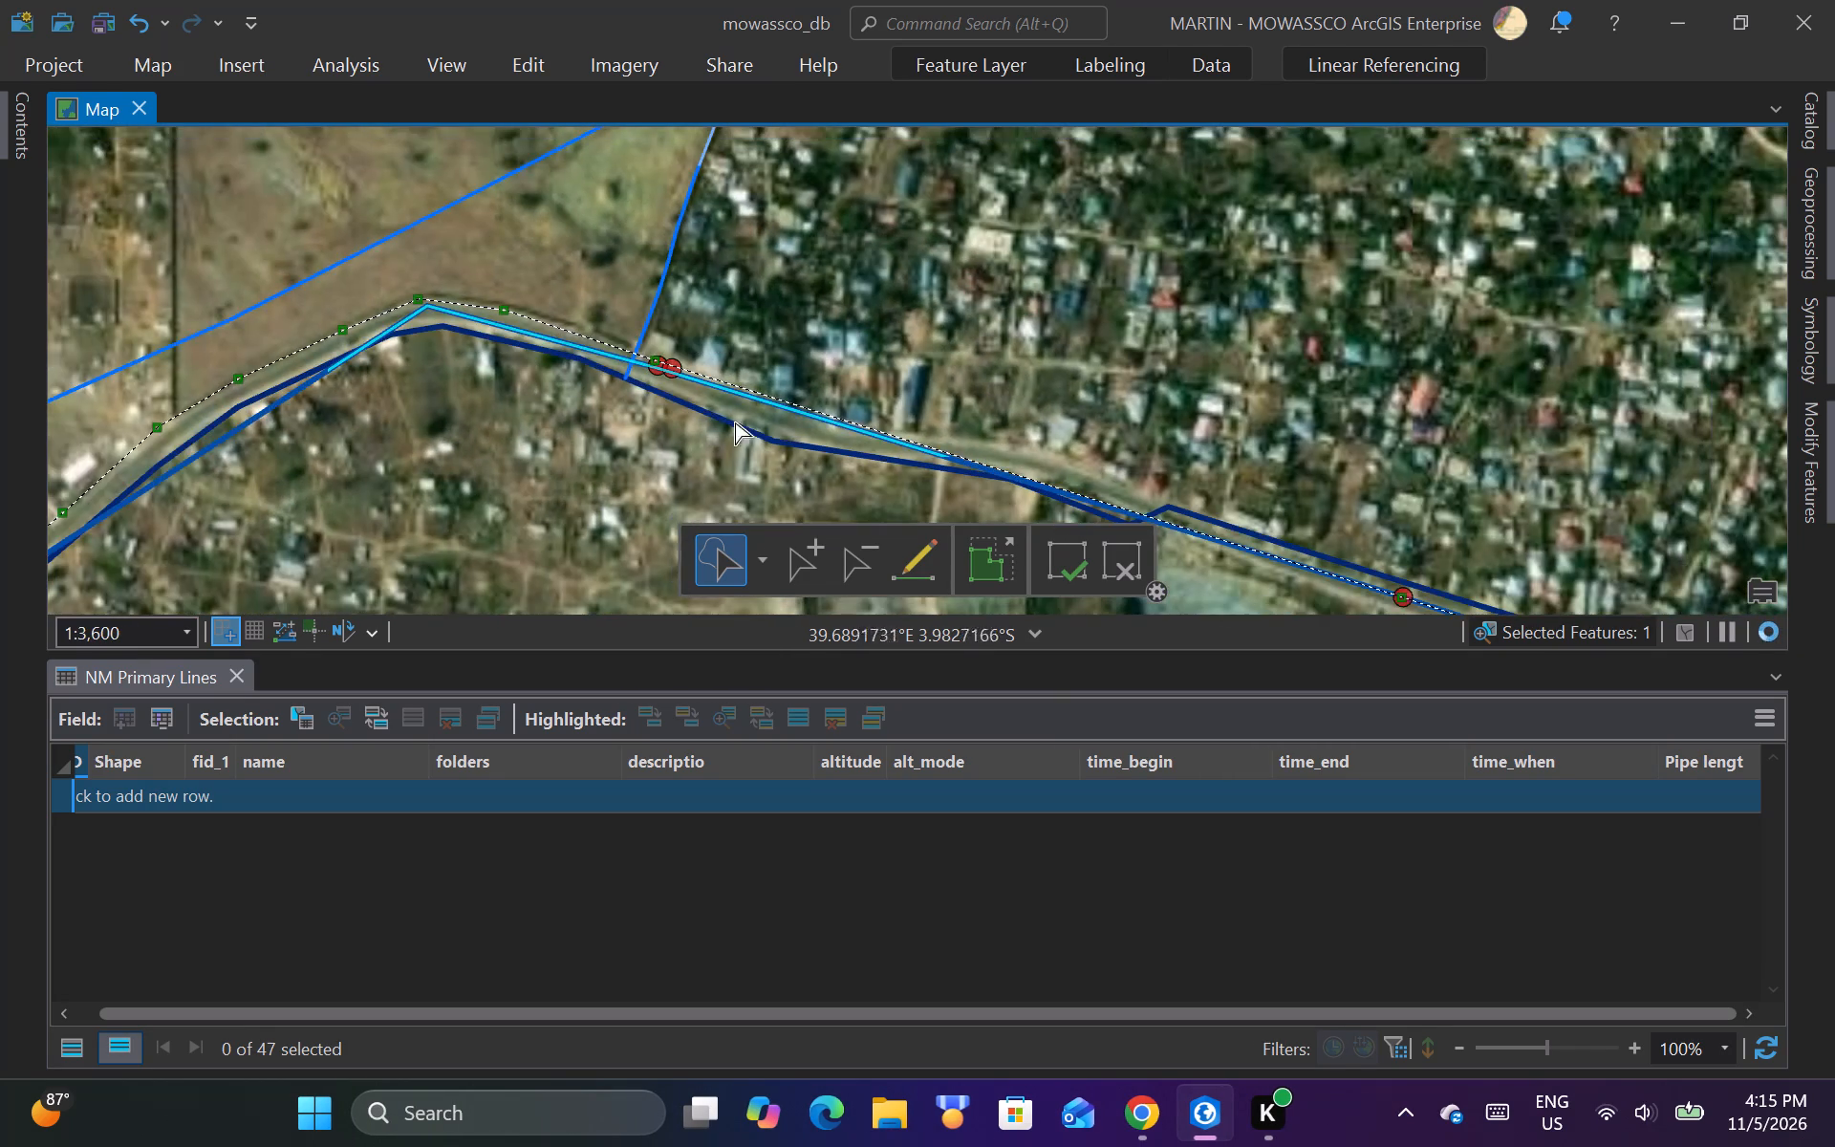
scroll(746, 423, up, 3)
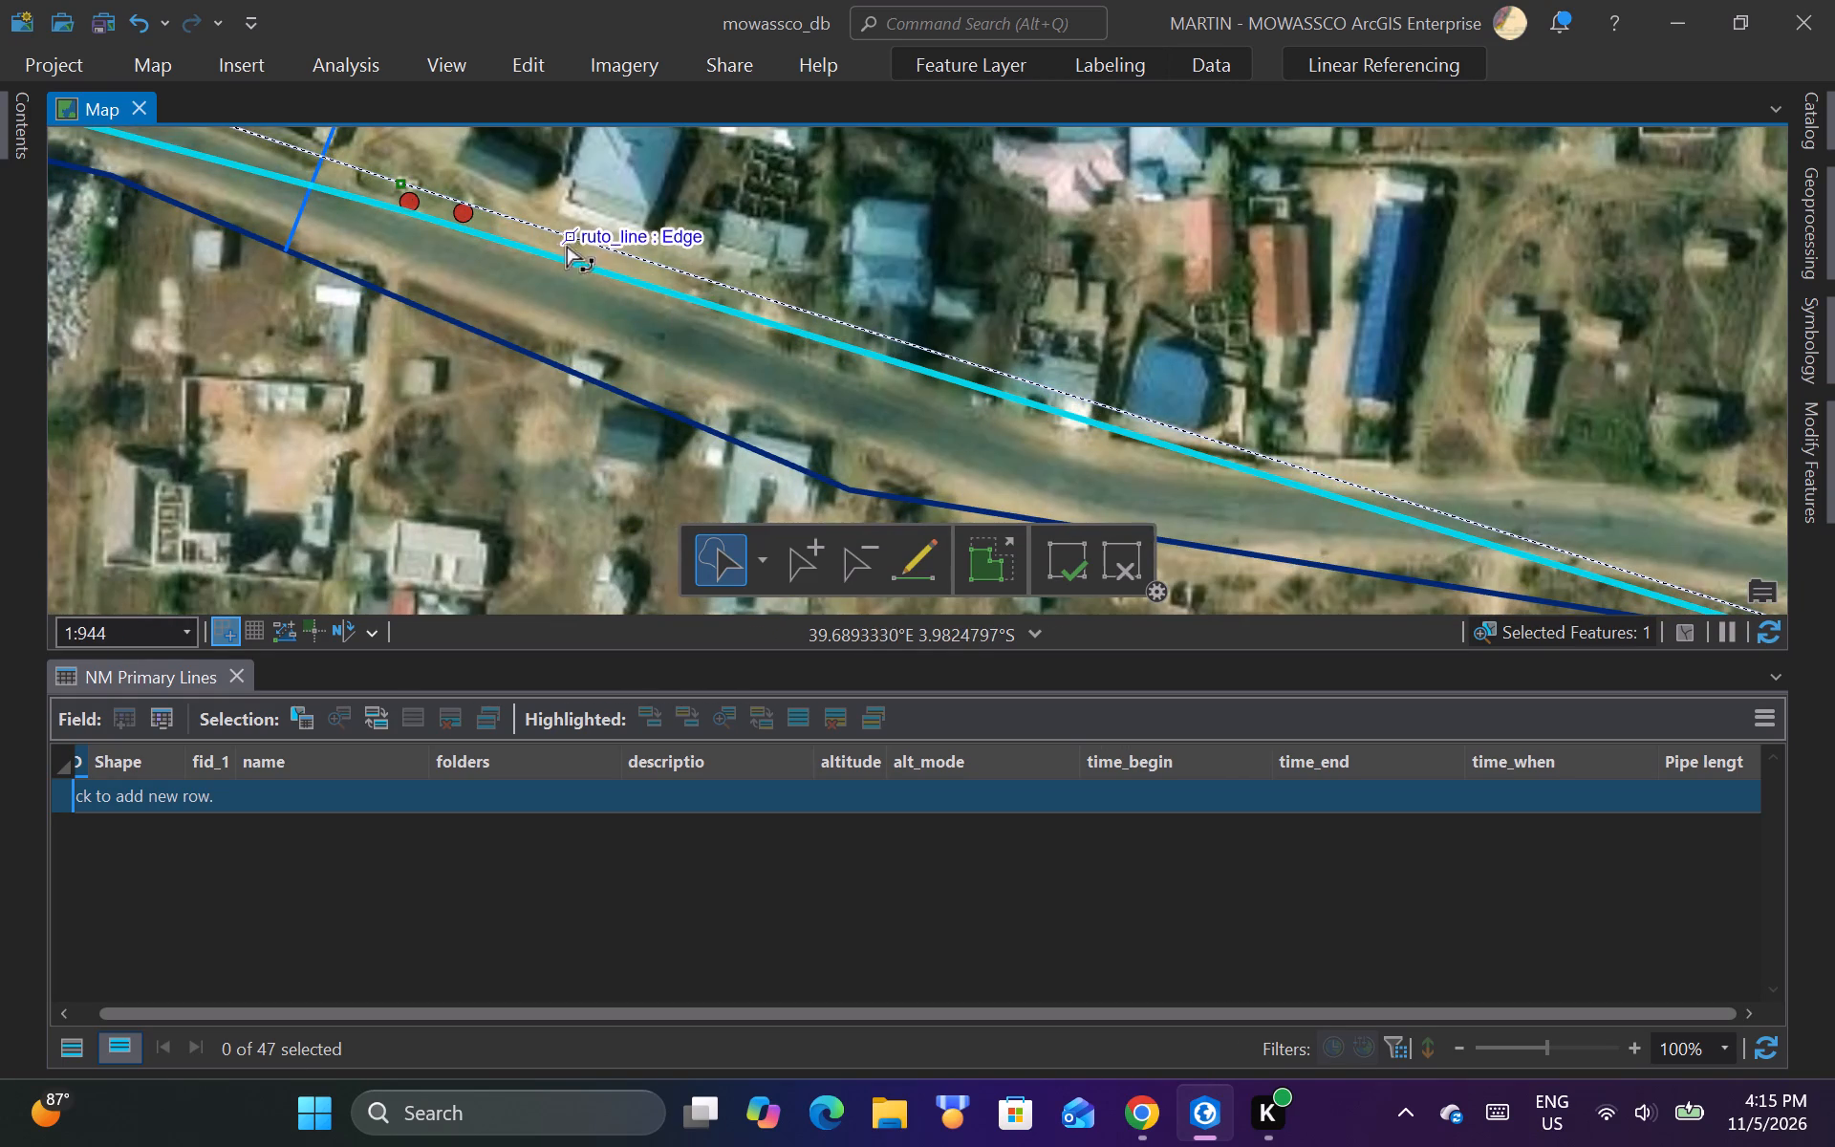
scroll(572, 249, up, 1)
right_click(894, 335)
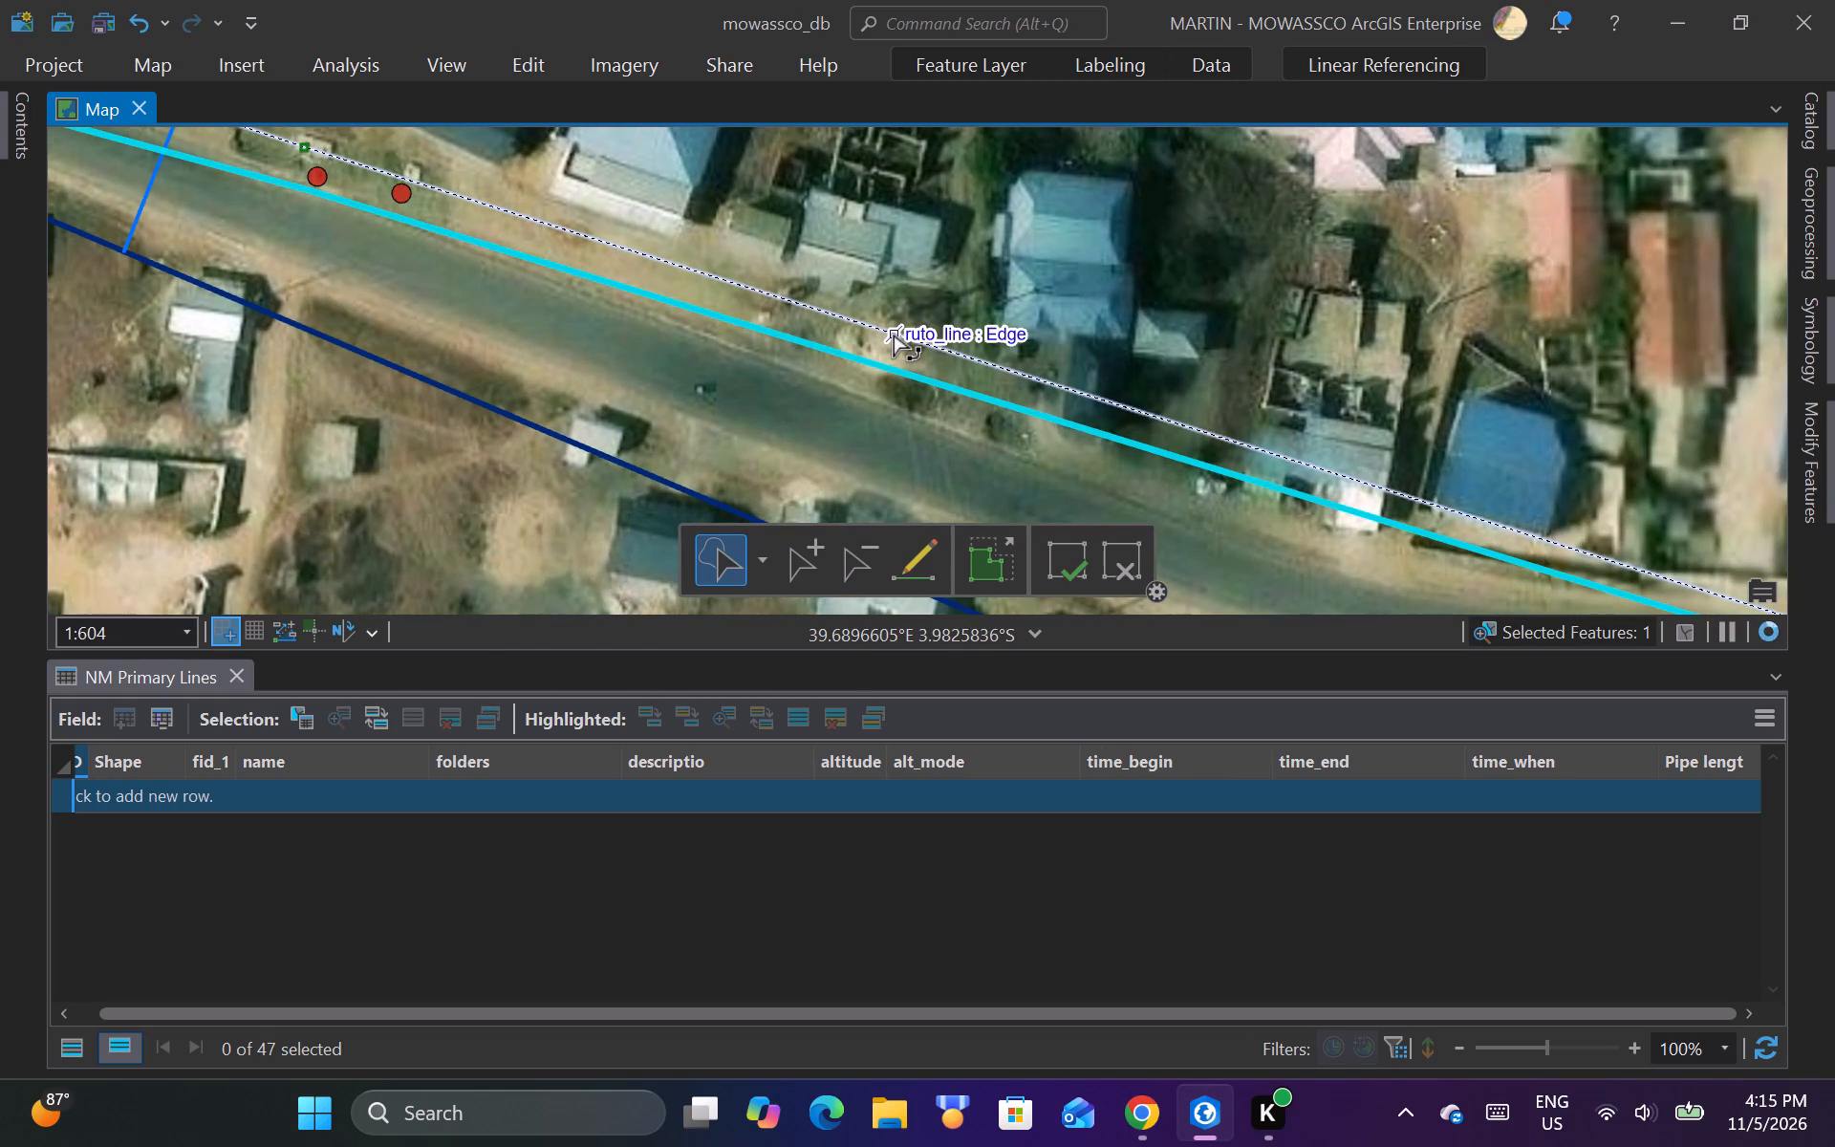
click(735, 352)
scroll(905, 360, up, 1)
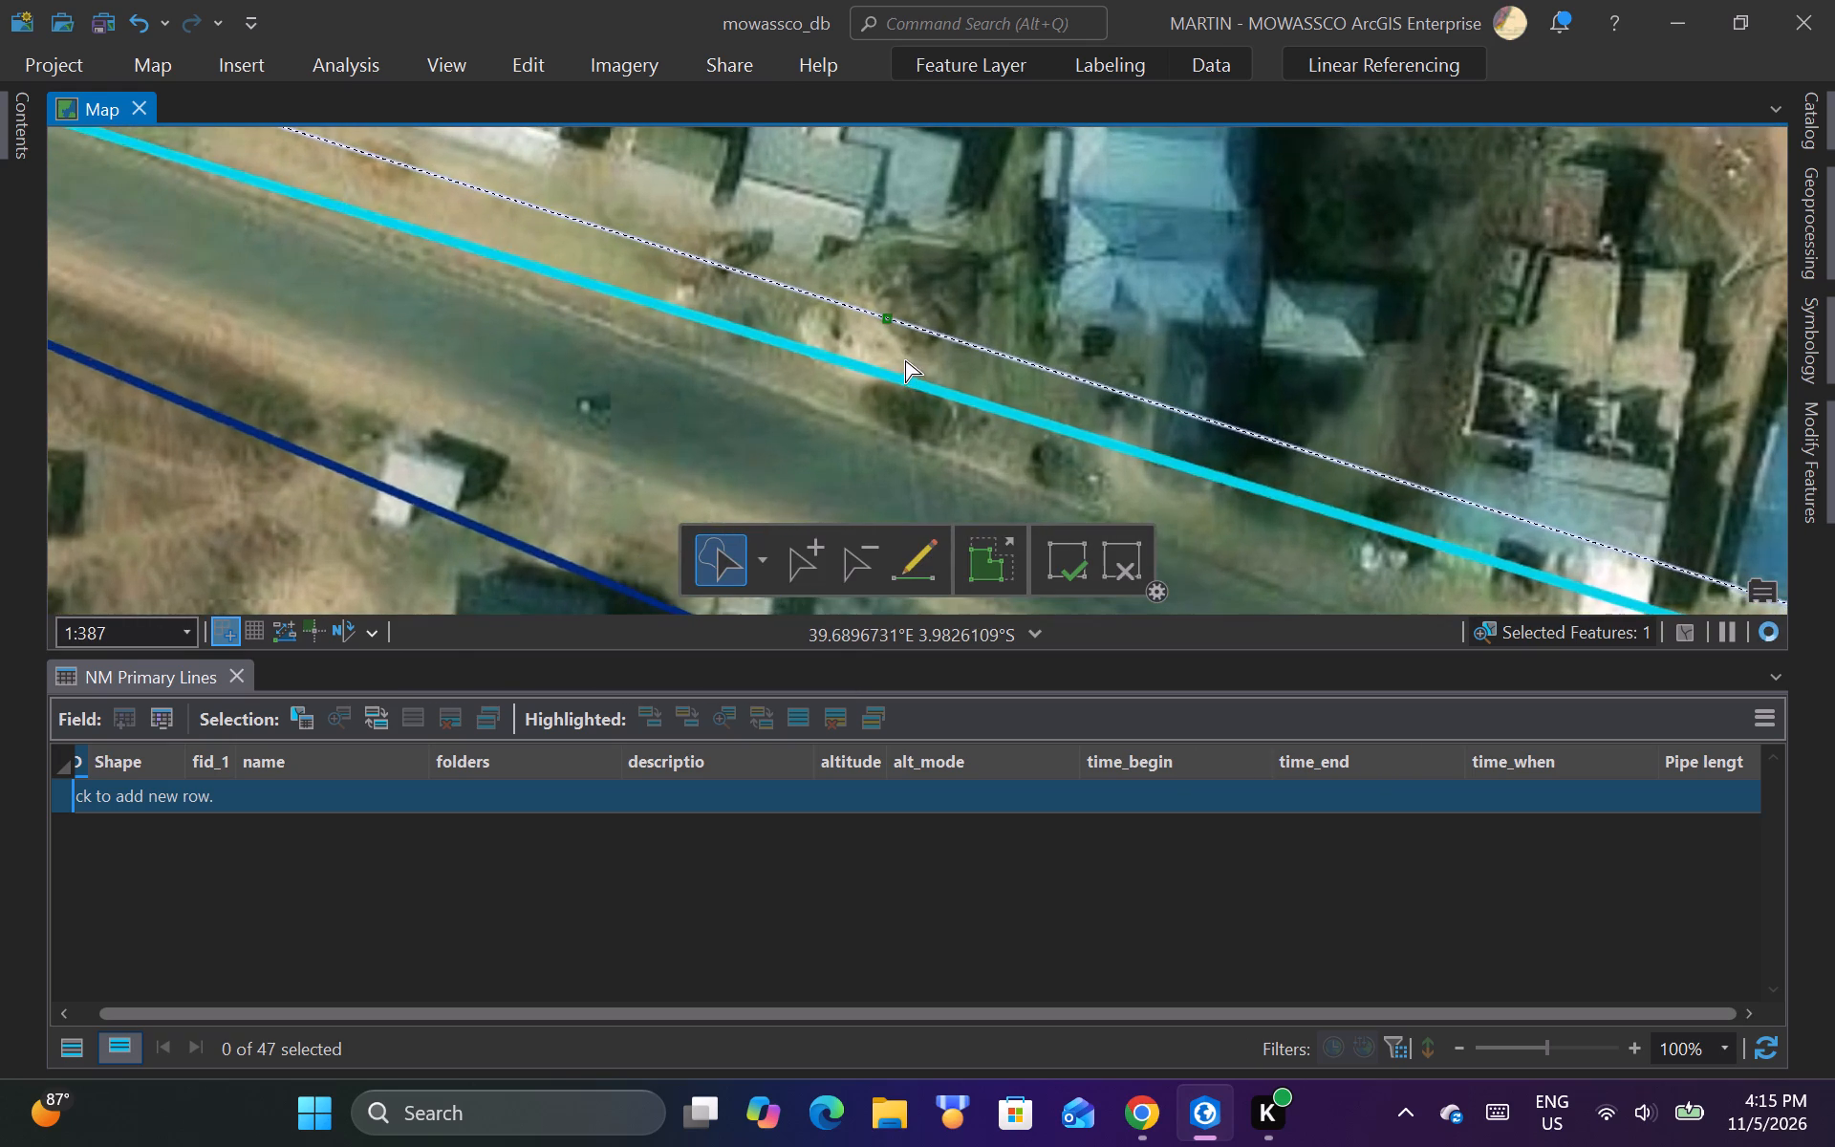
drag(882, 319, 882, 322)
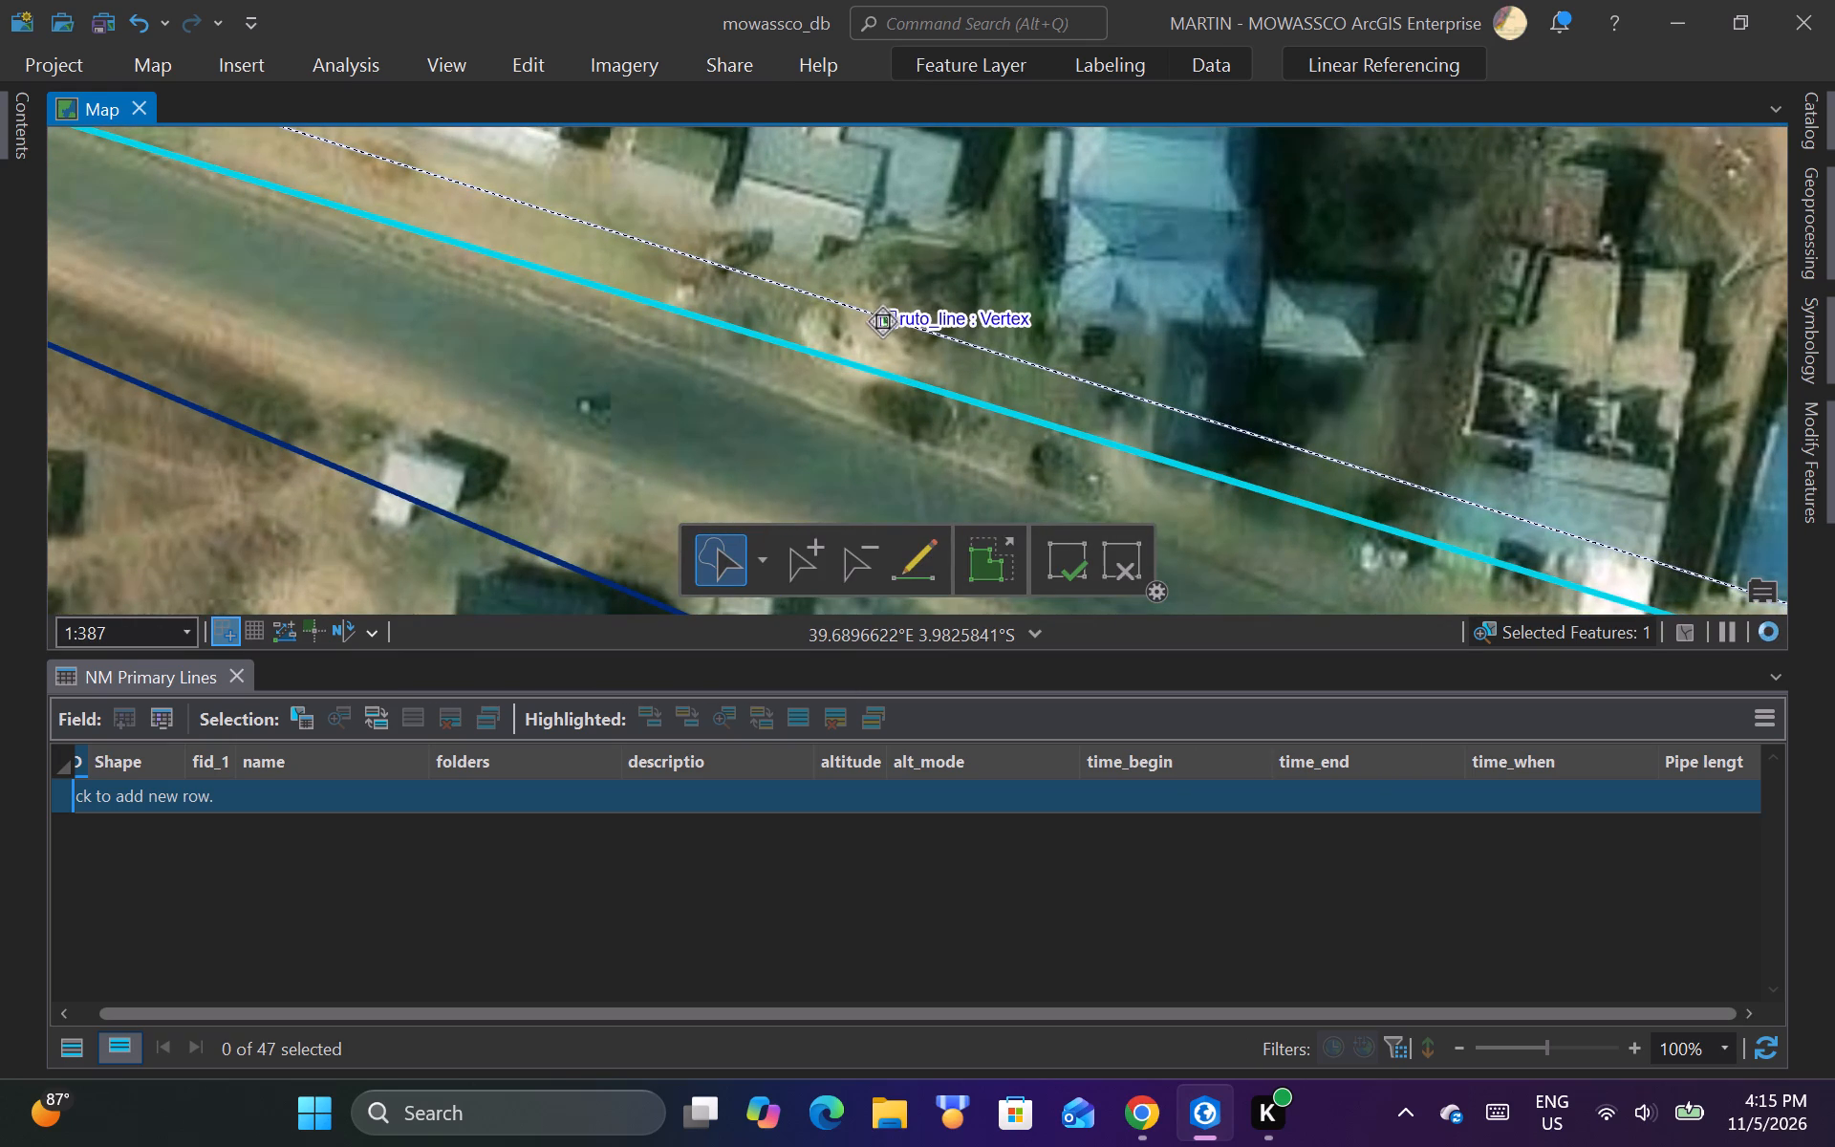
drag(882, 322, 875, 352)
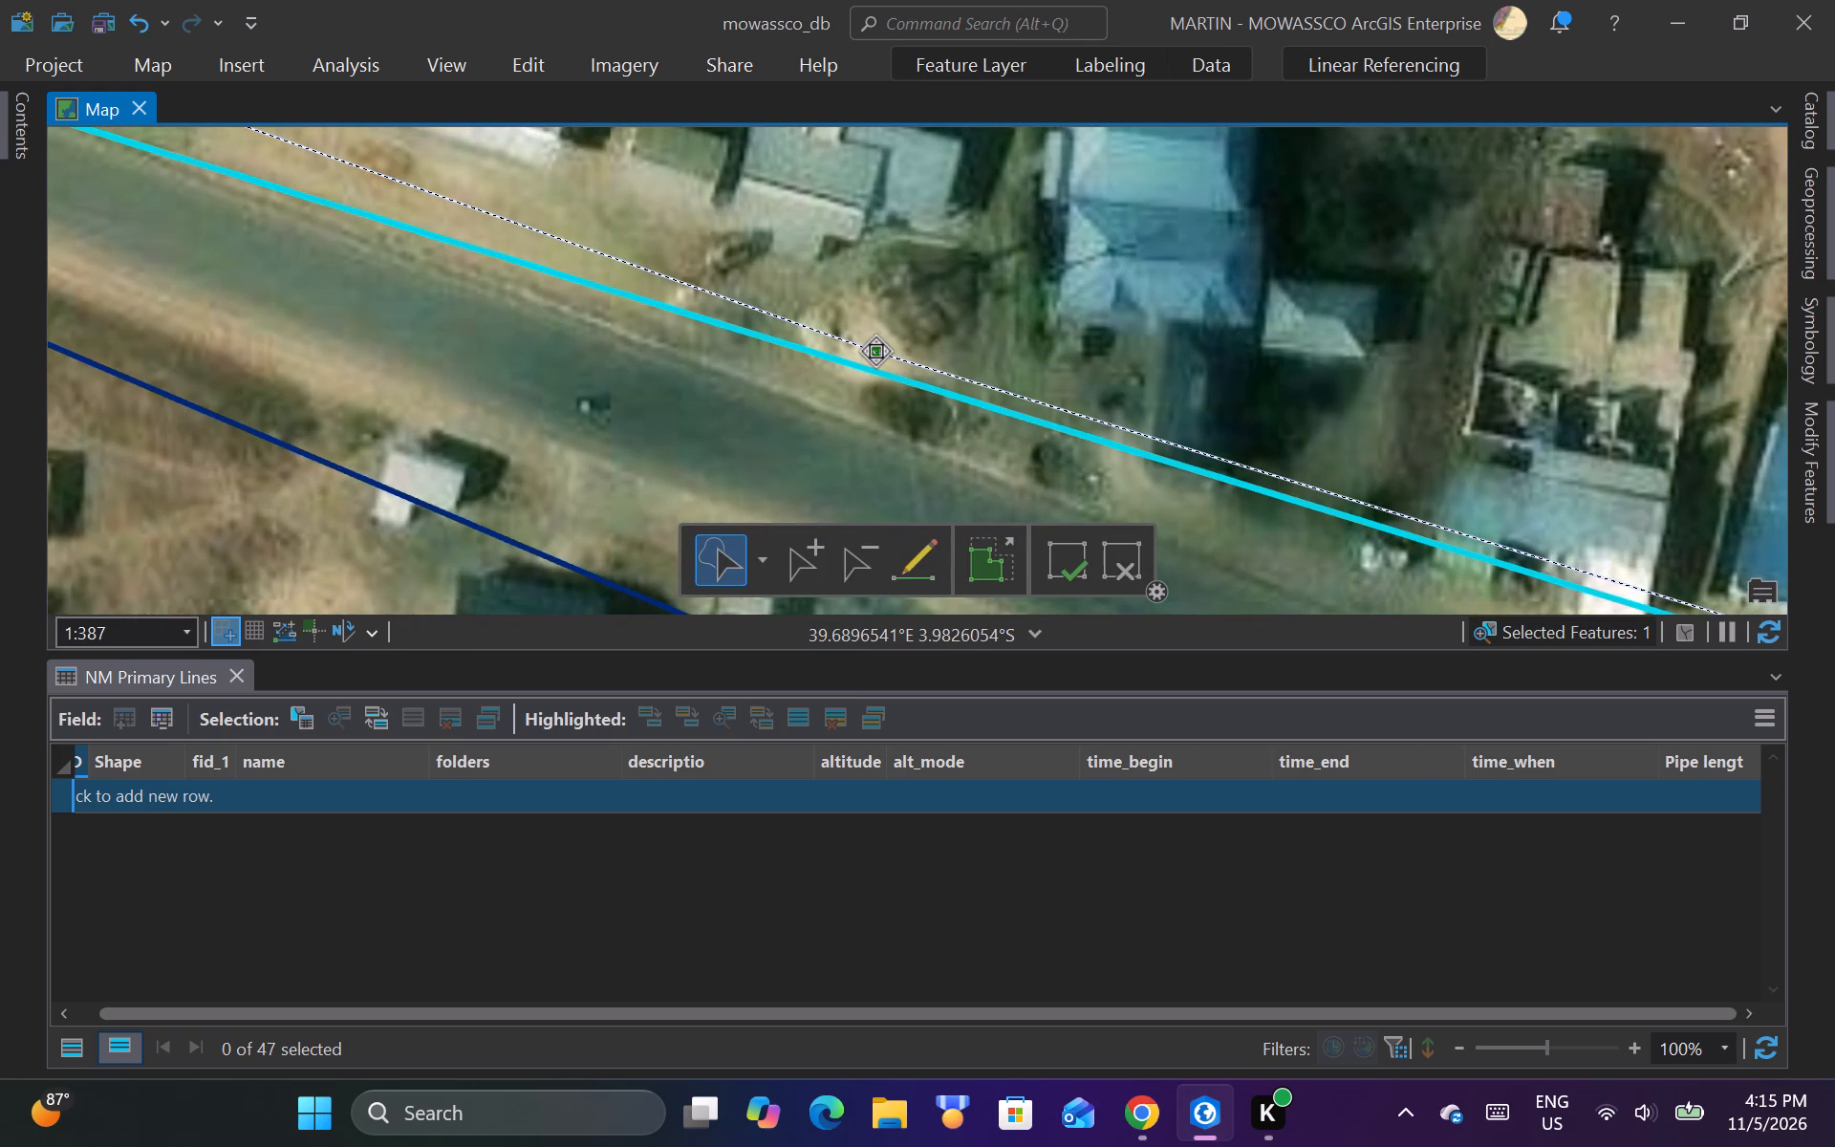
Add a vertex to ruto_line just southwest of the blue-roofed house and move it south, clear of the buildings, to the road's northern edge.
scroll(883, 424, down, 1)
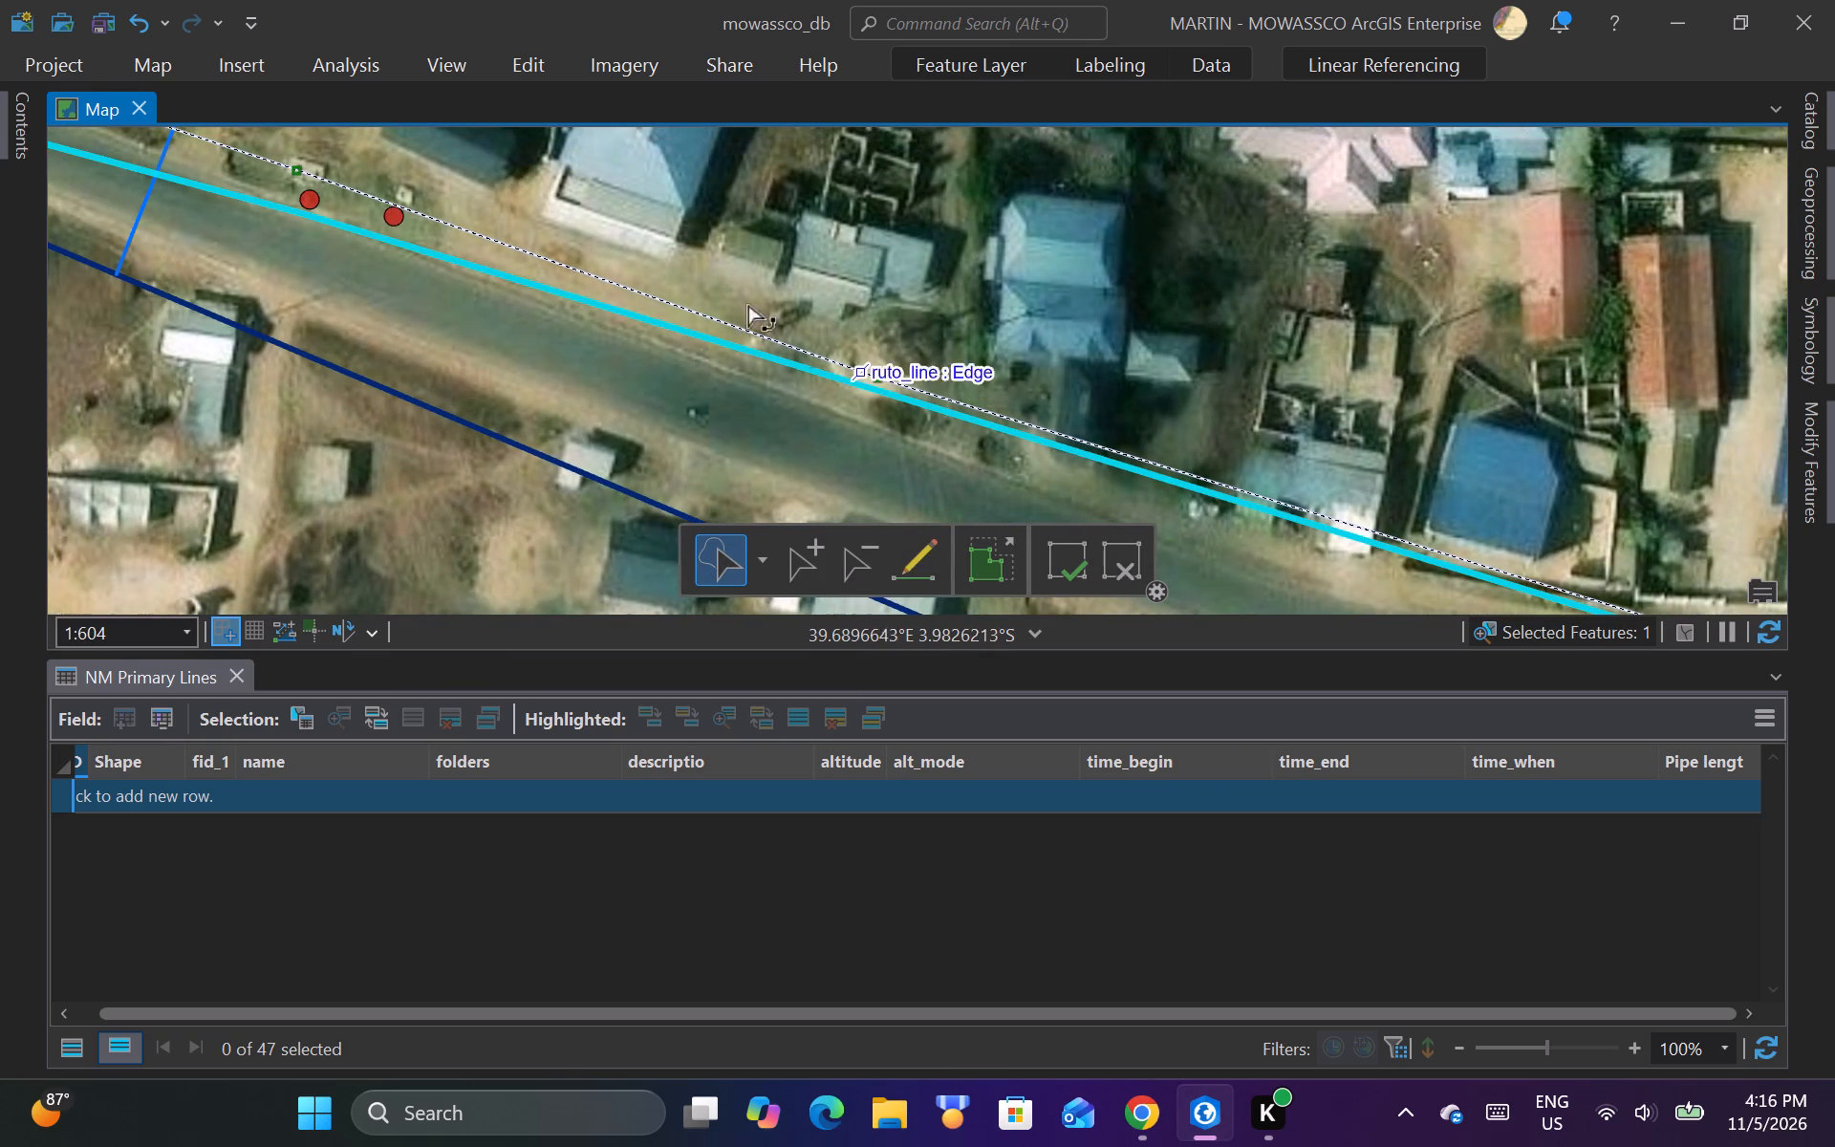
scroll(330, 202, up, 2)
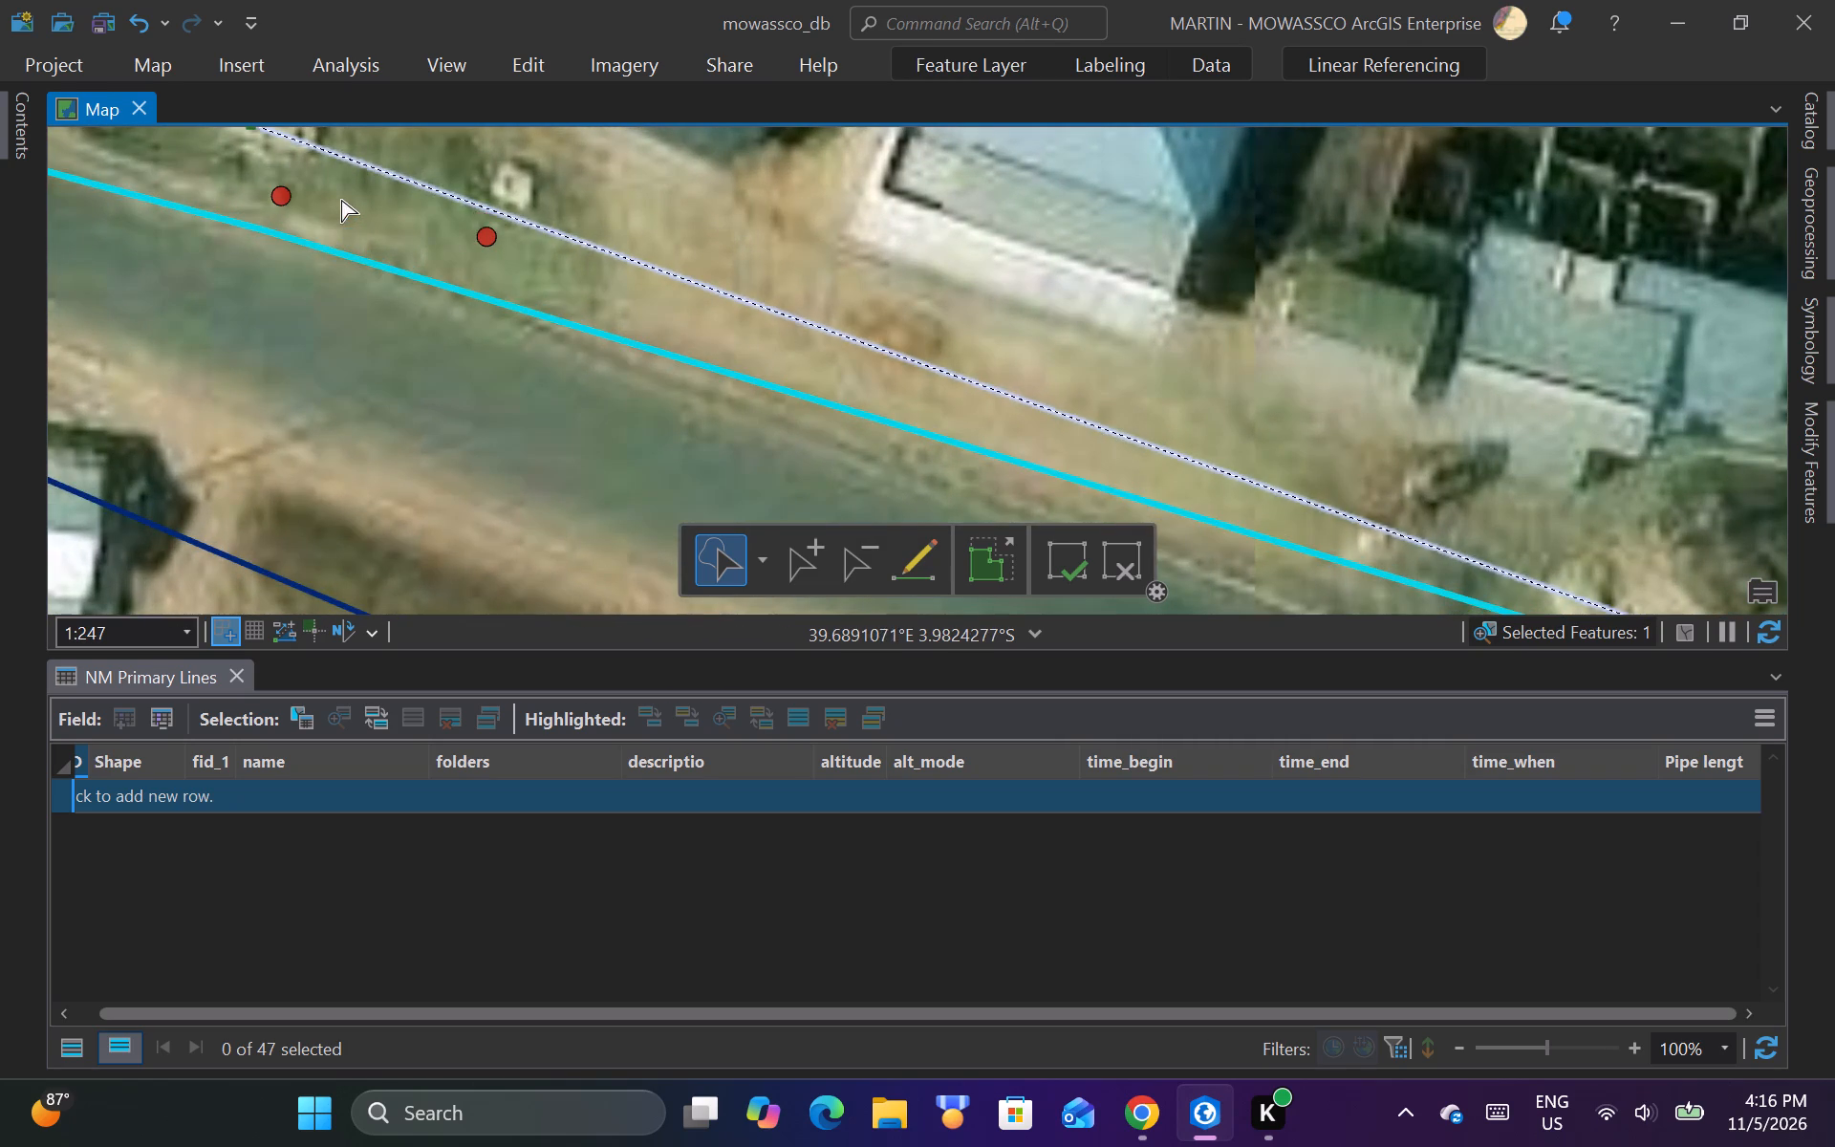
scroll(362, 235, down, 1)
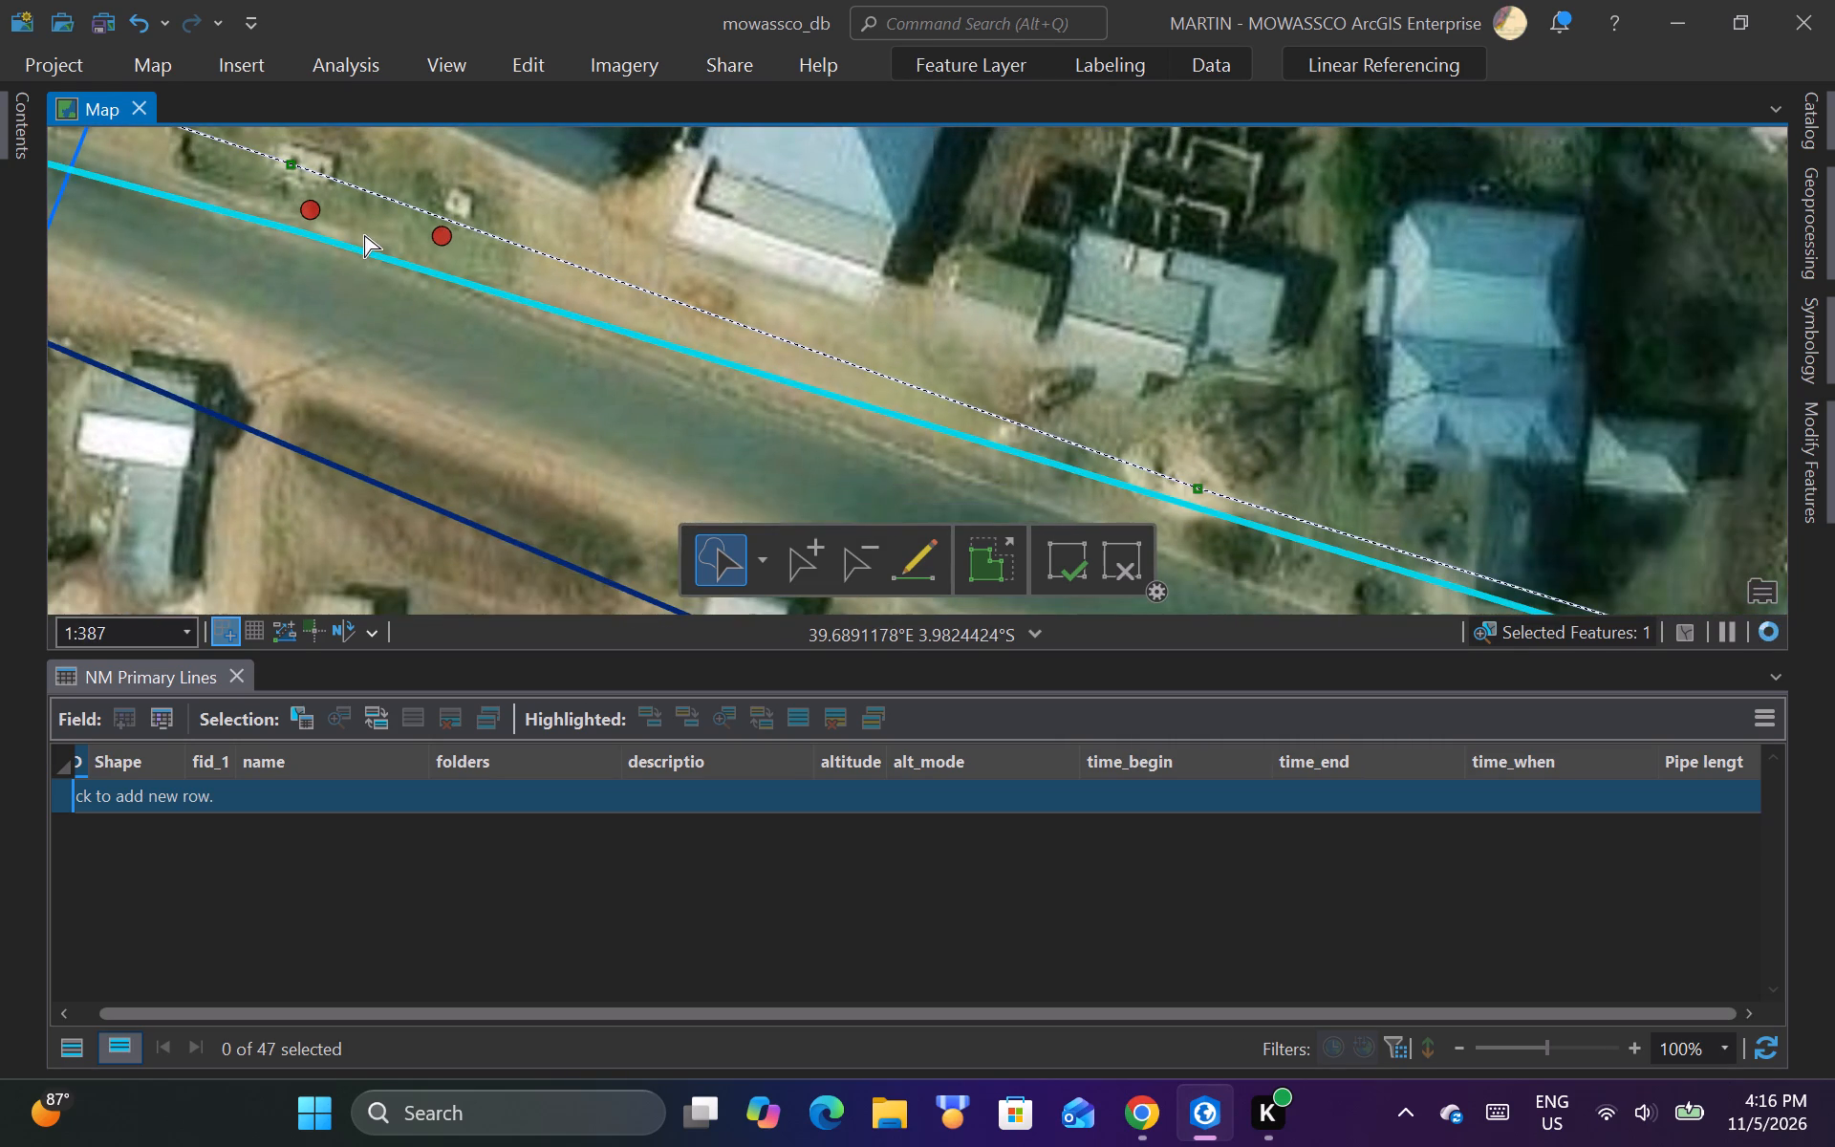
scroll(364, 235, down, 1)
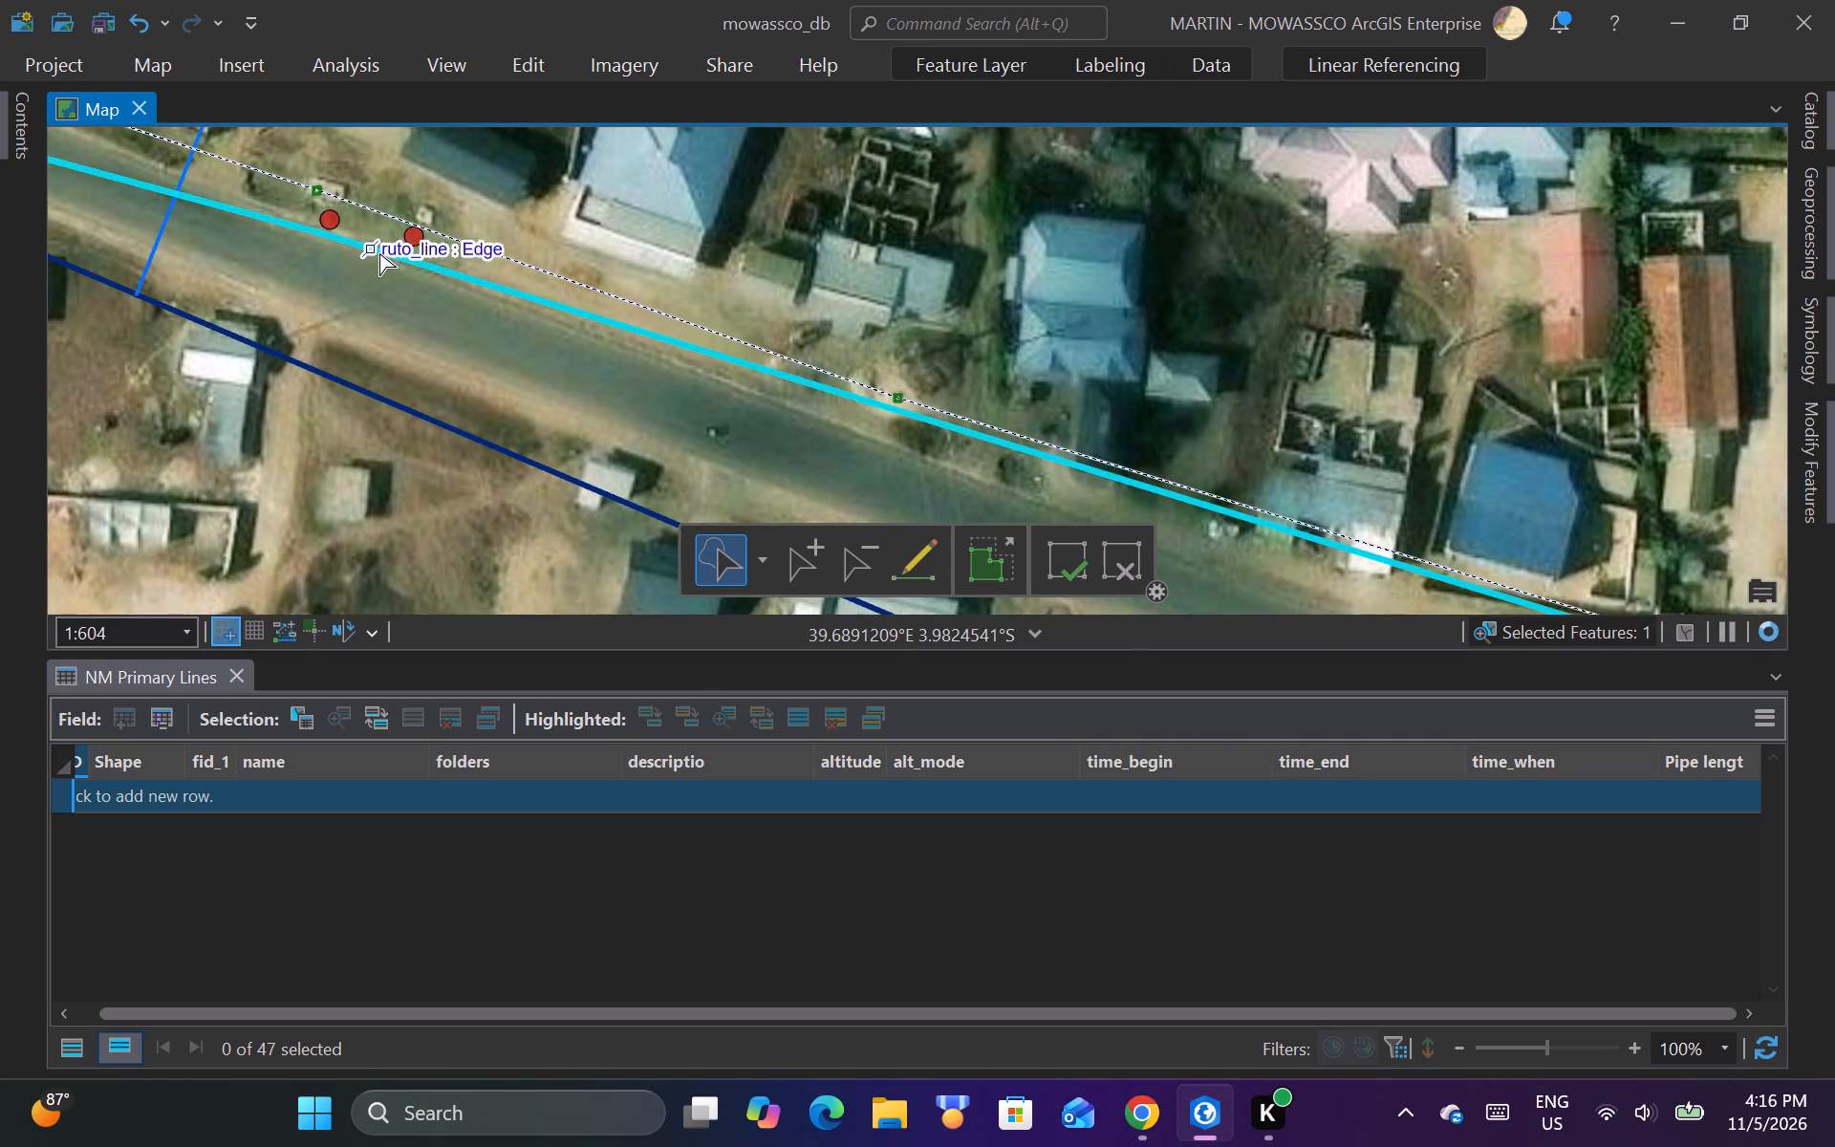
scroll(379, 253, down, 2)
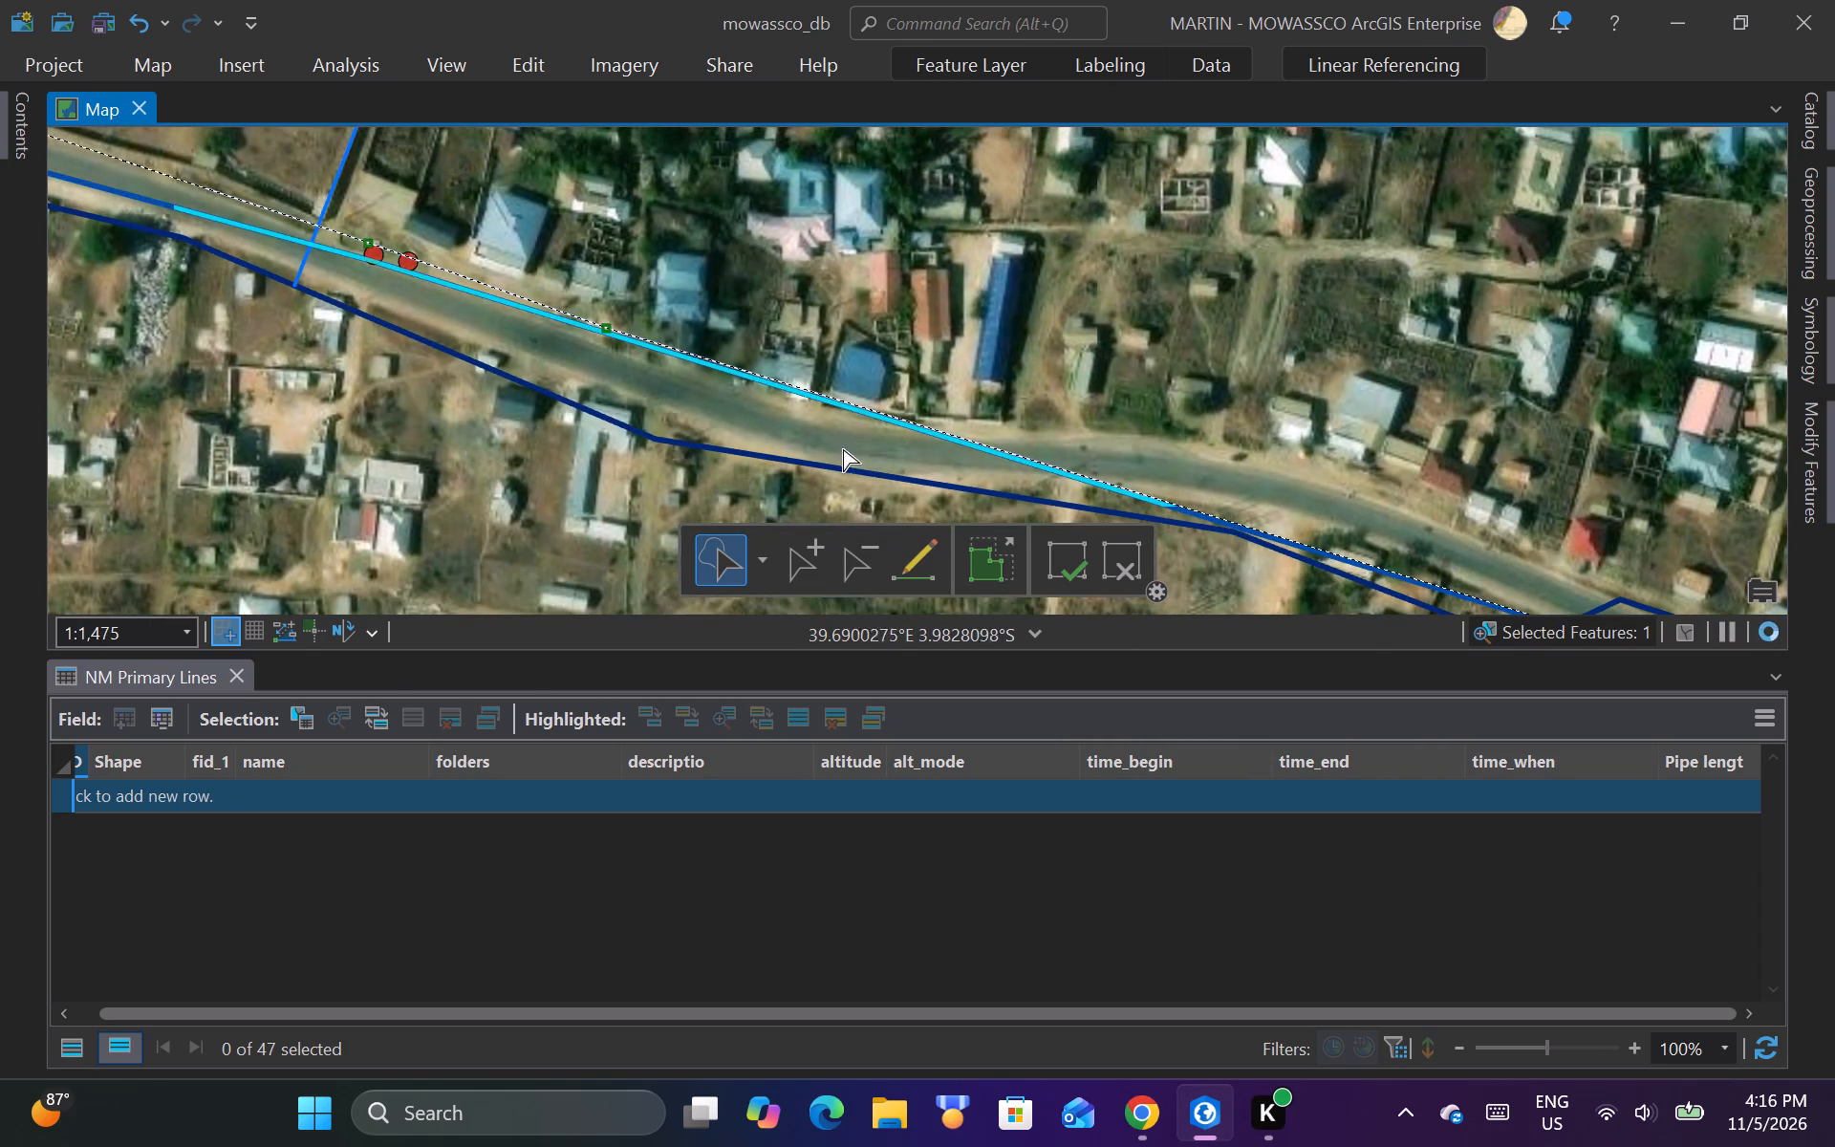
scroll(827, 448, up, 2)
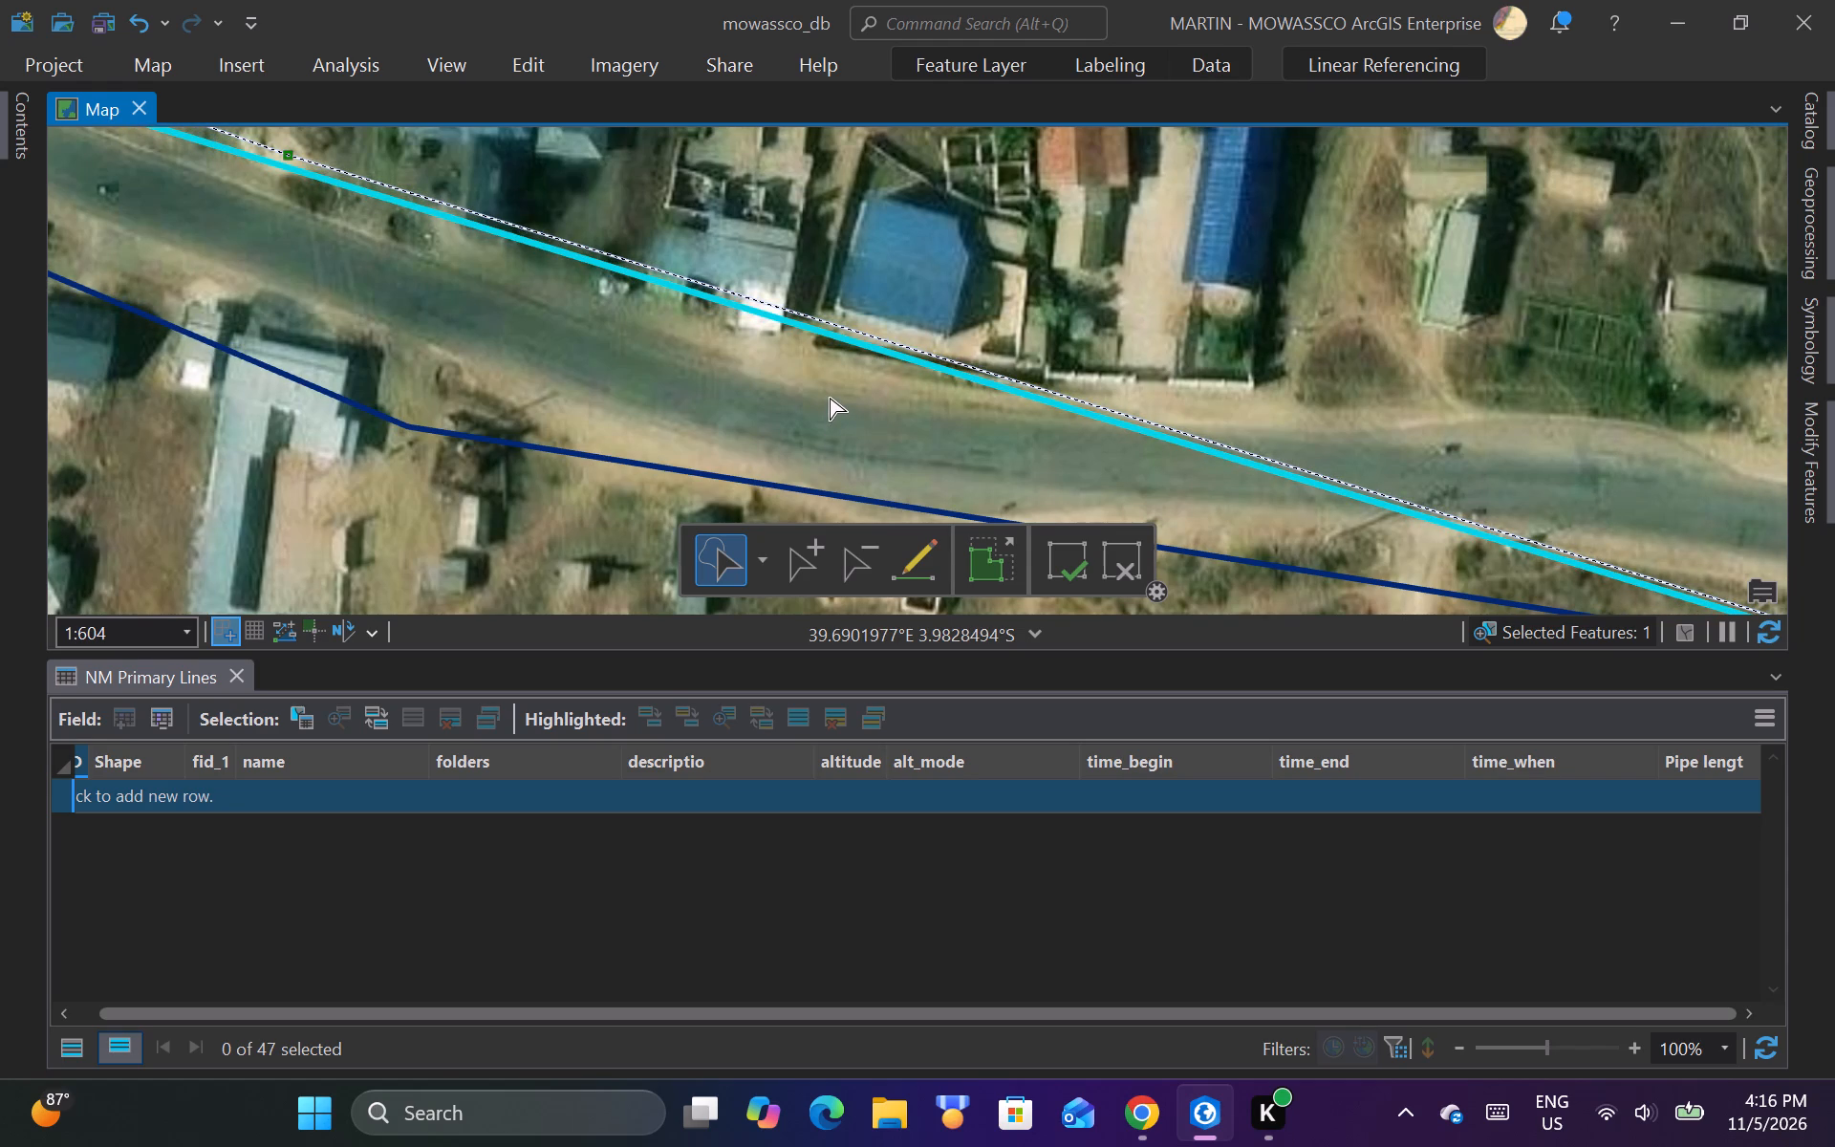
scroll(830, 398, up, 1)
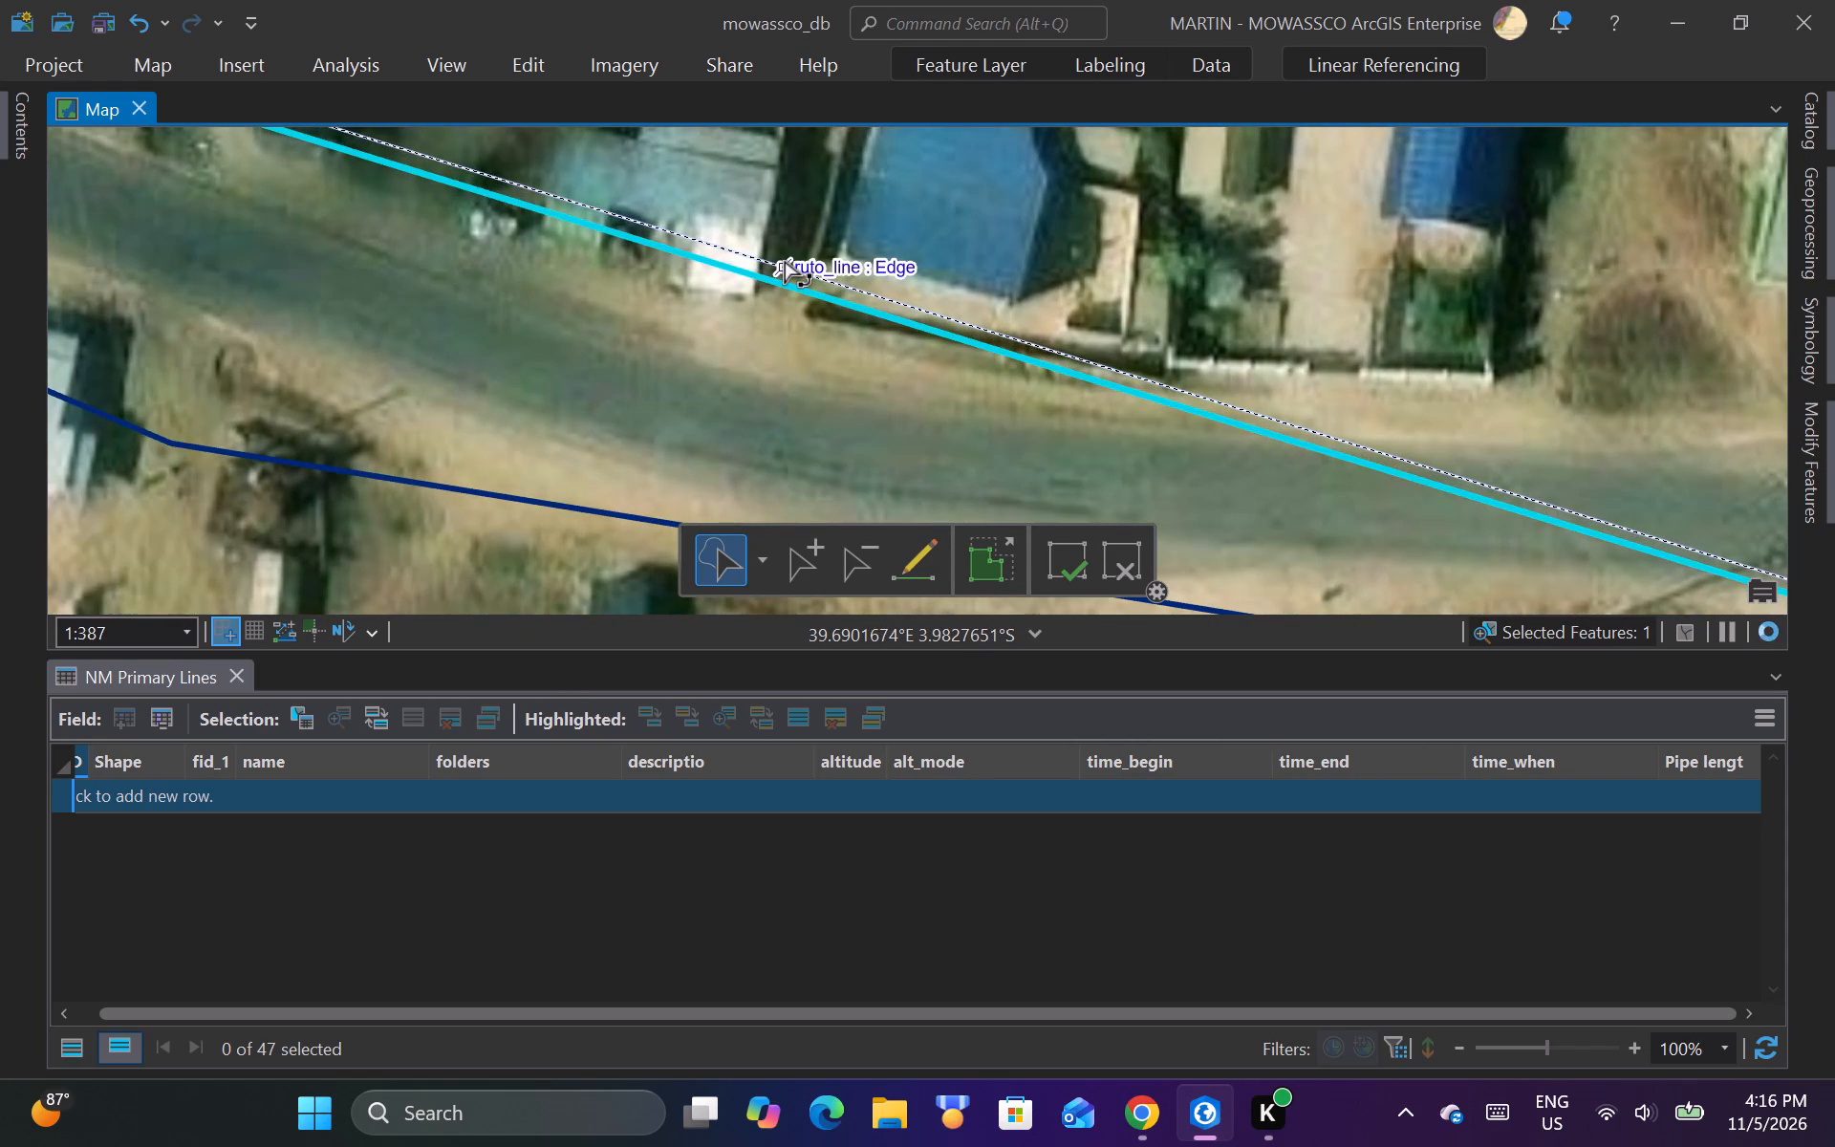
right_click(785, 261)
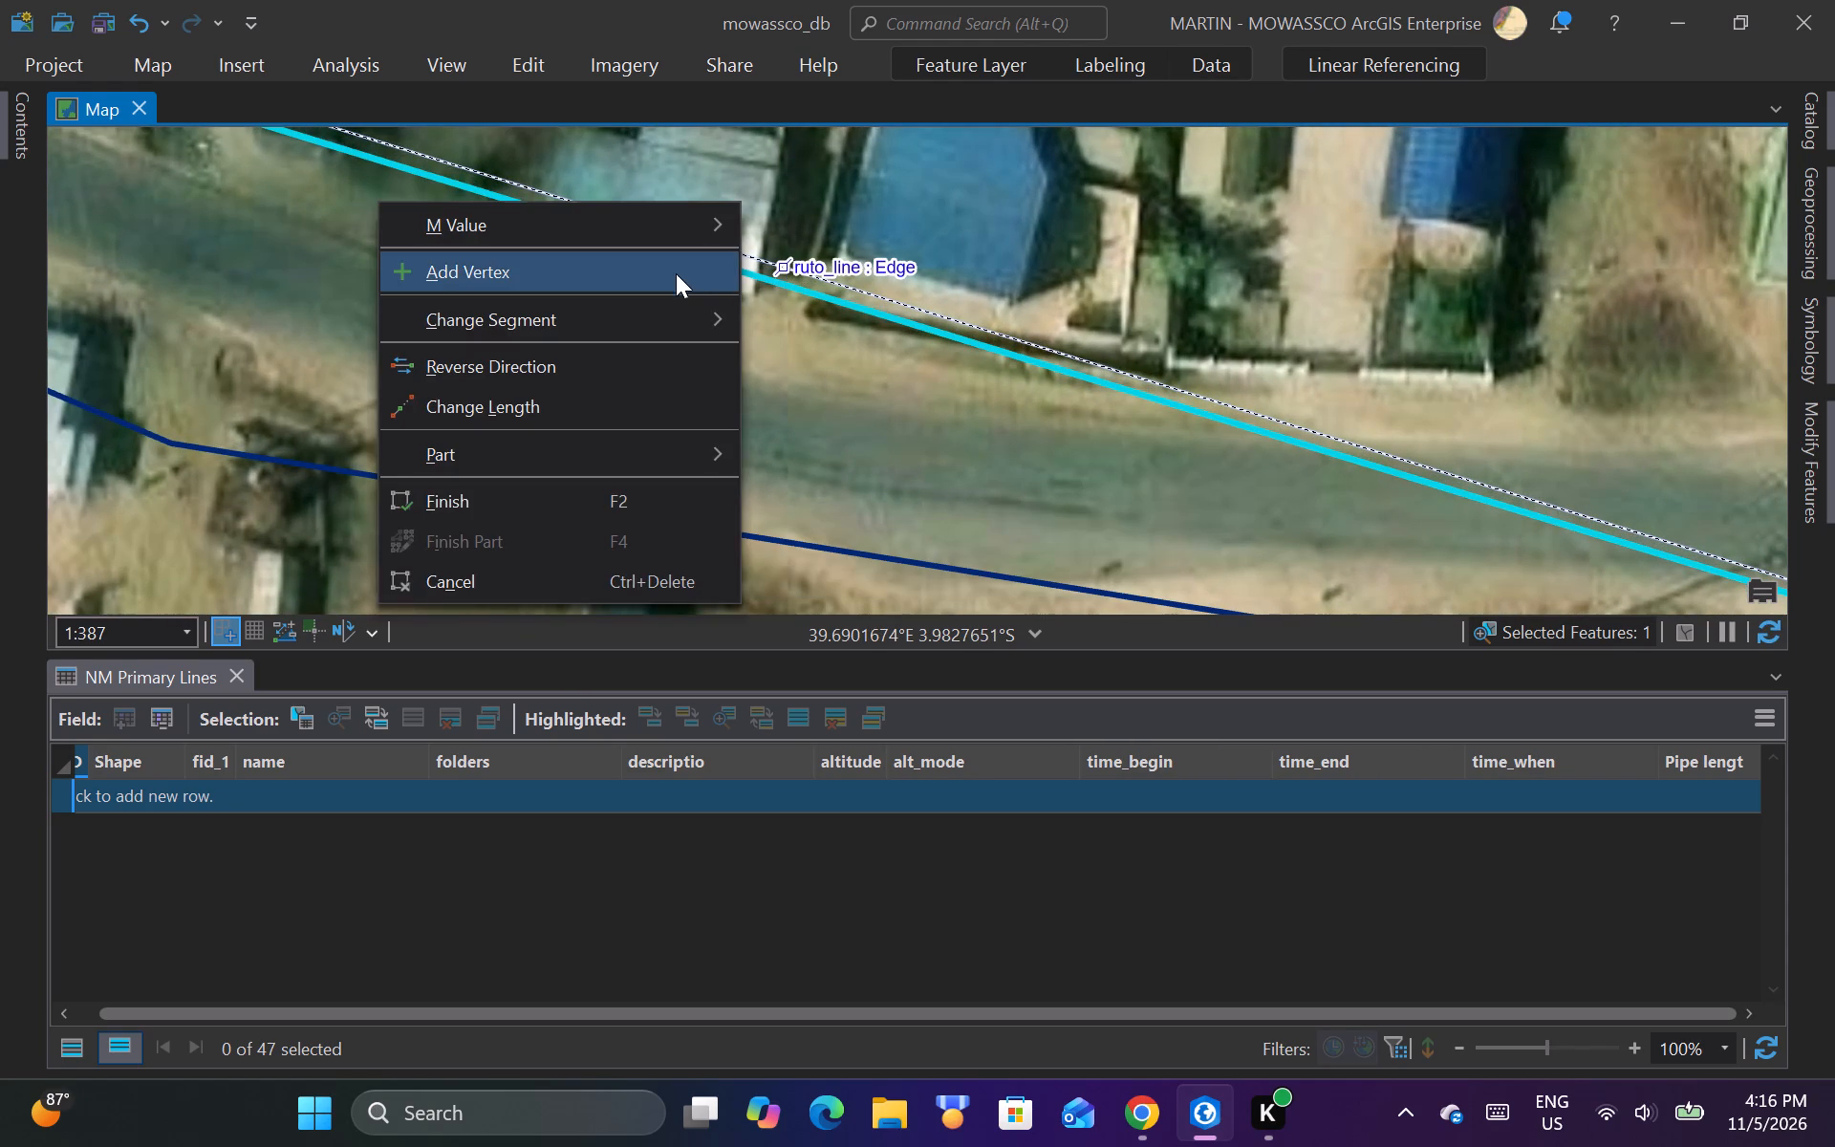
click(665, 270)
drag(784, 271, 782, 332)
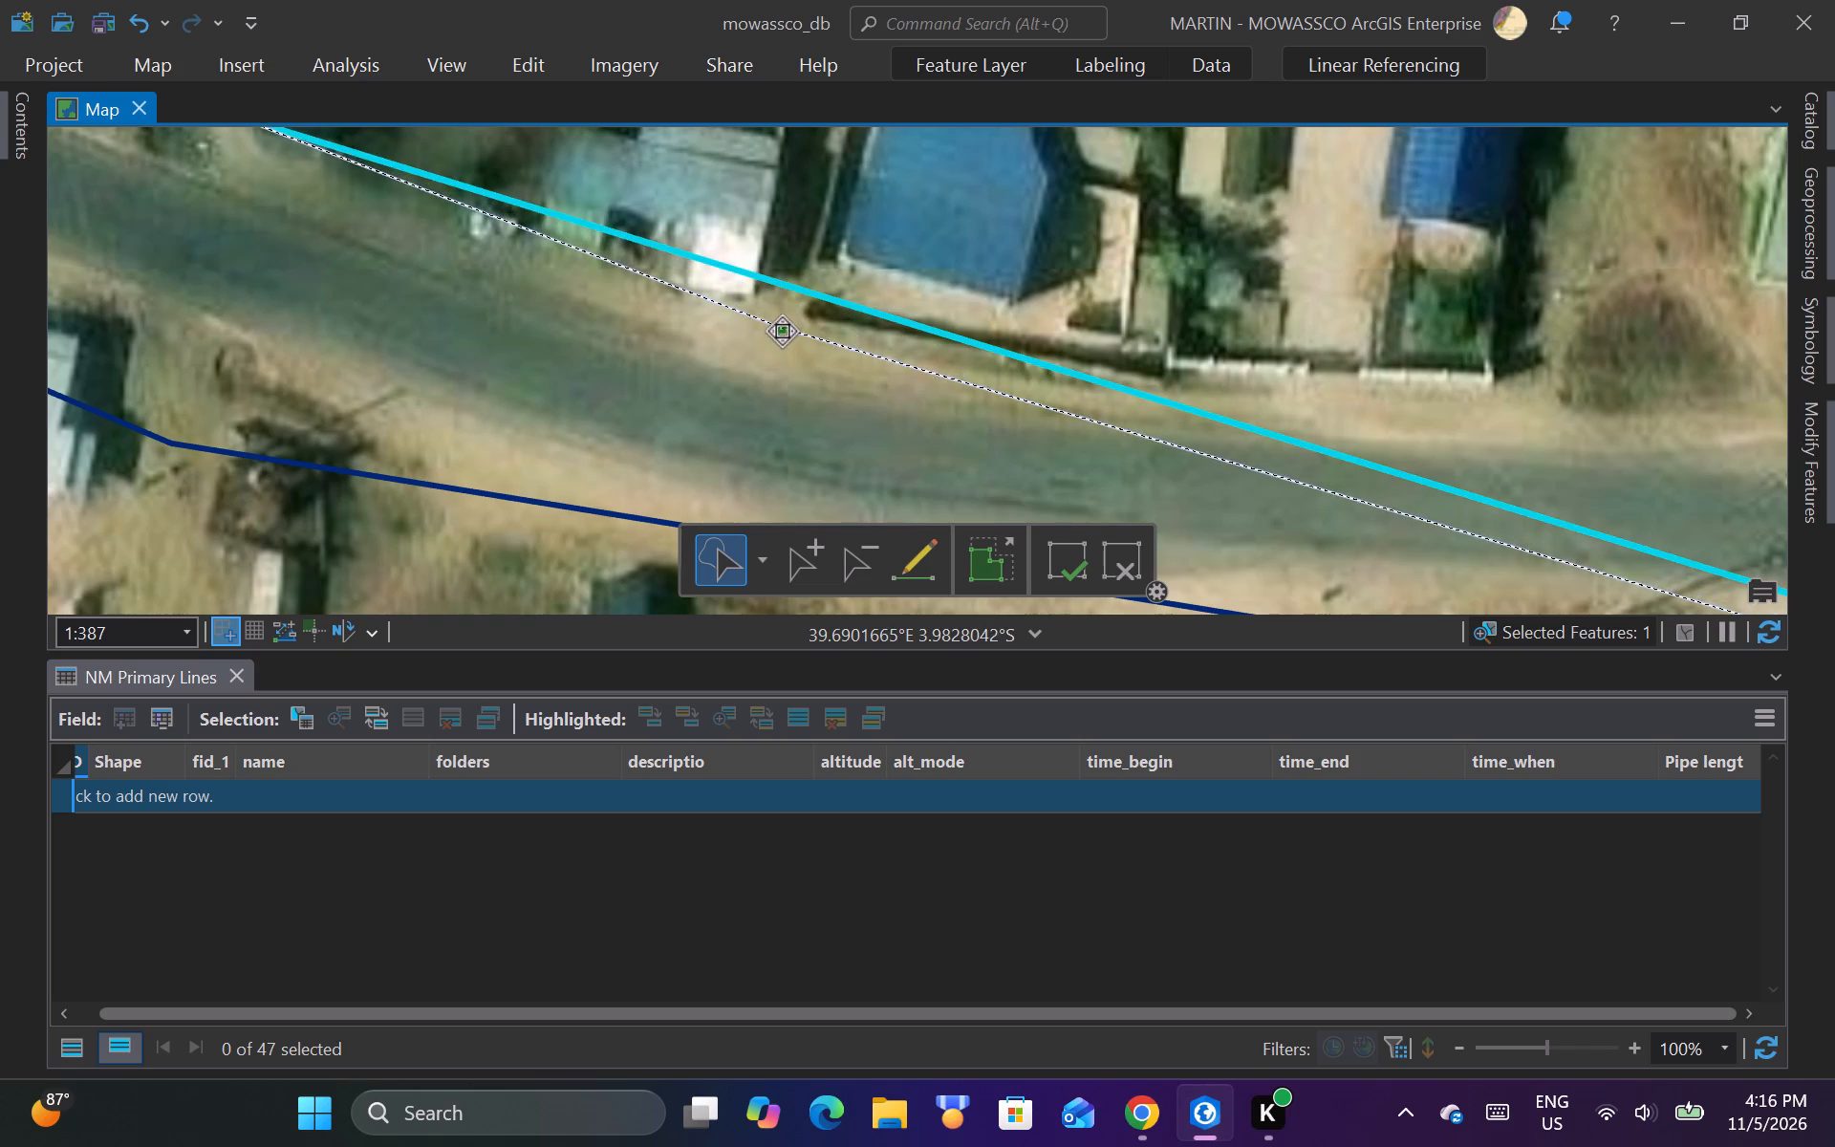
drag(782, 332, 779, 334)
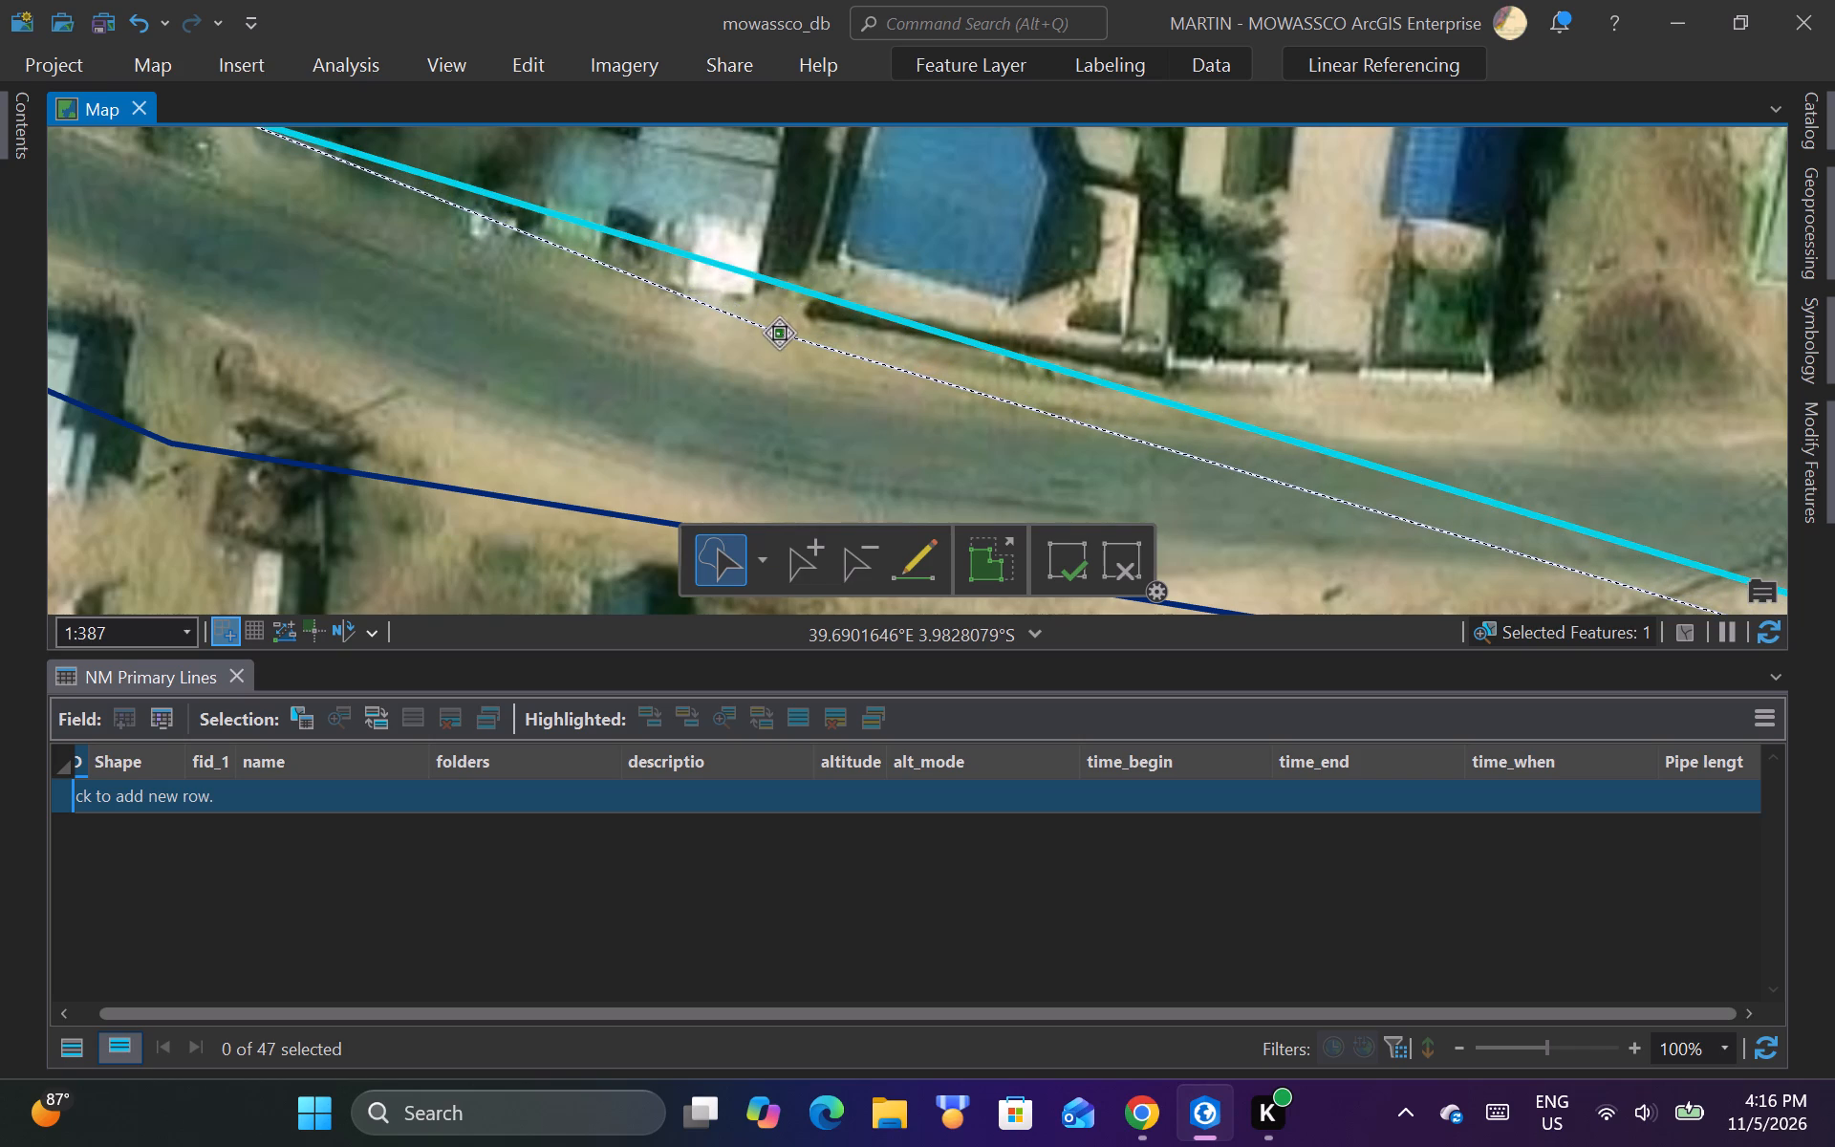
drag(779, 334, 779, 332)
Add a vertex to ruto_line by the bare clearing south of the road and move it north across to the road's northern edge.
scroll(605, 402, down, 2)
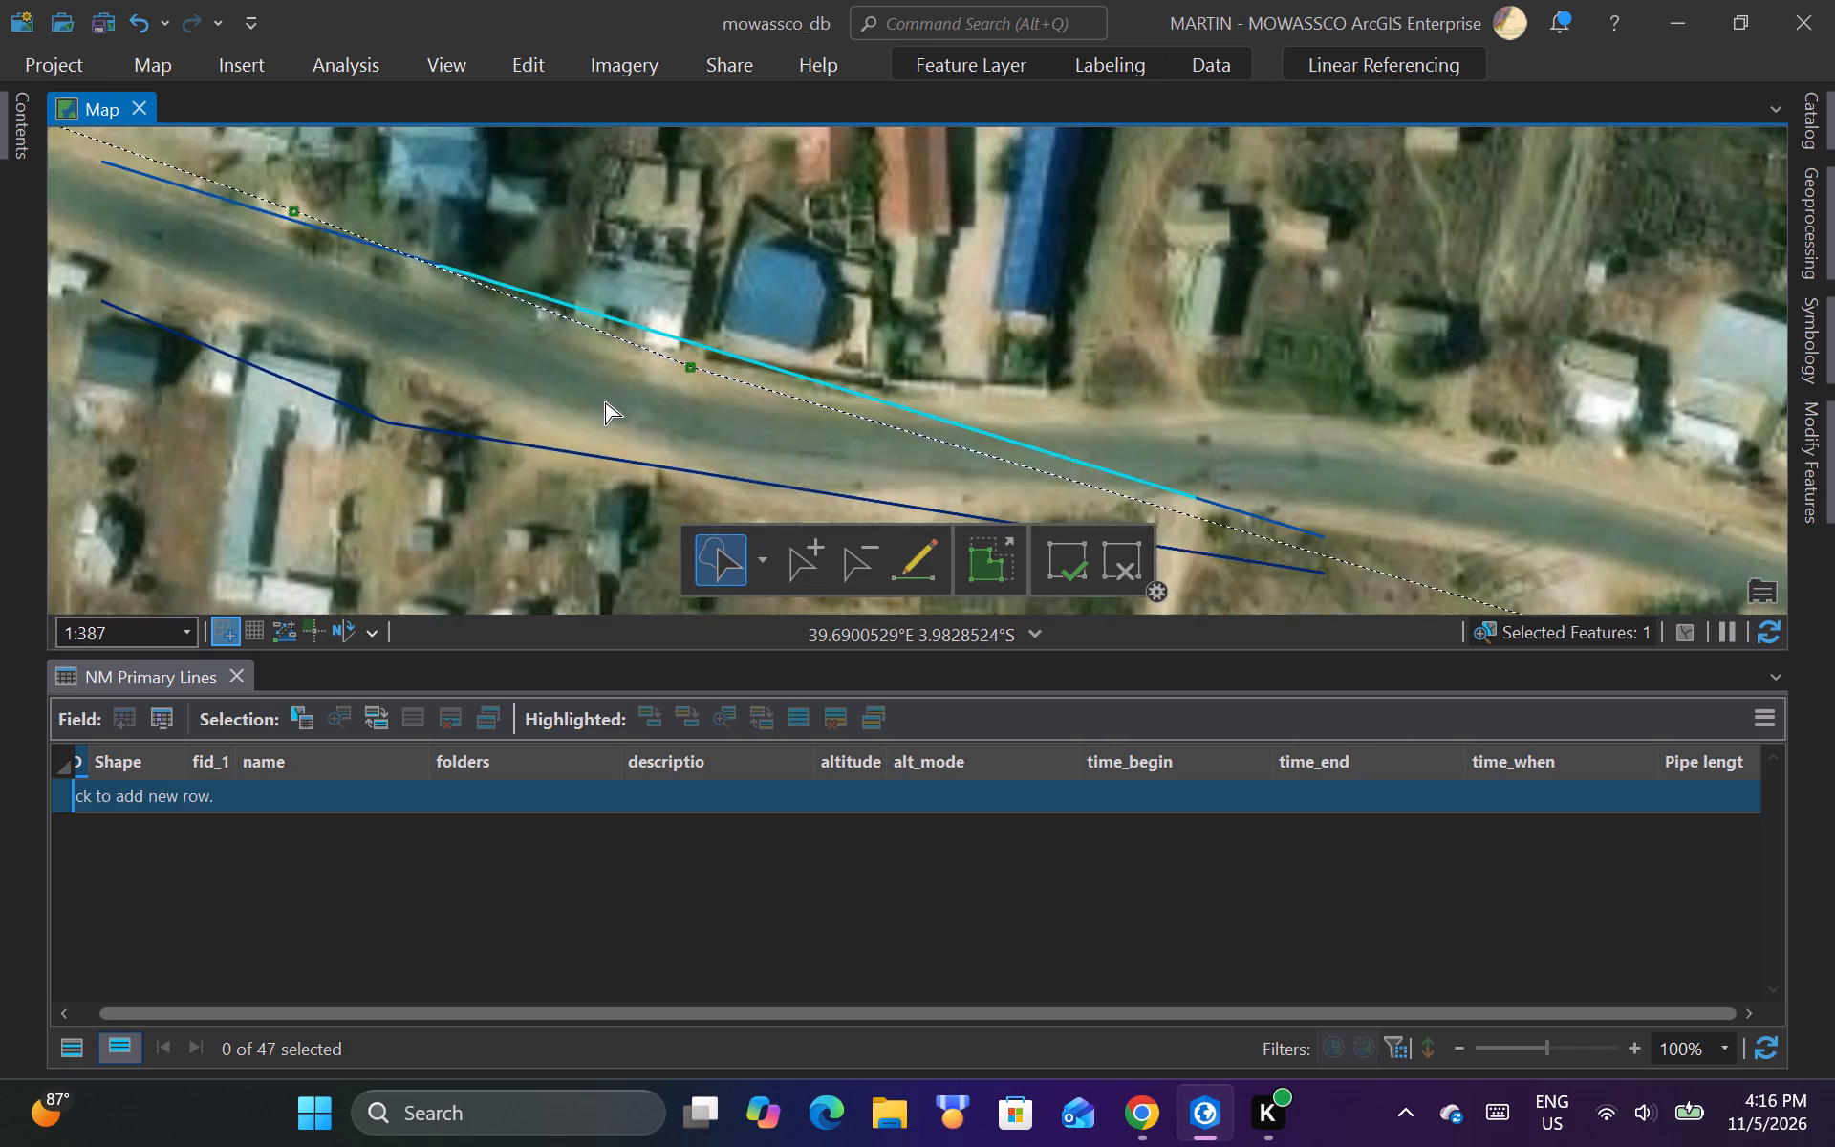
scroll(603, 401, down, 2)
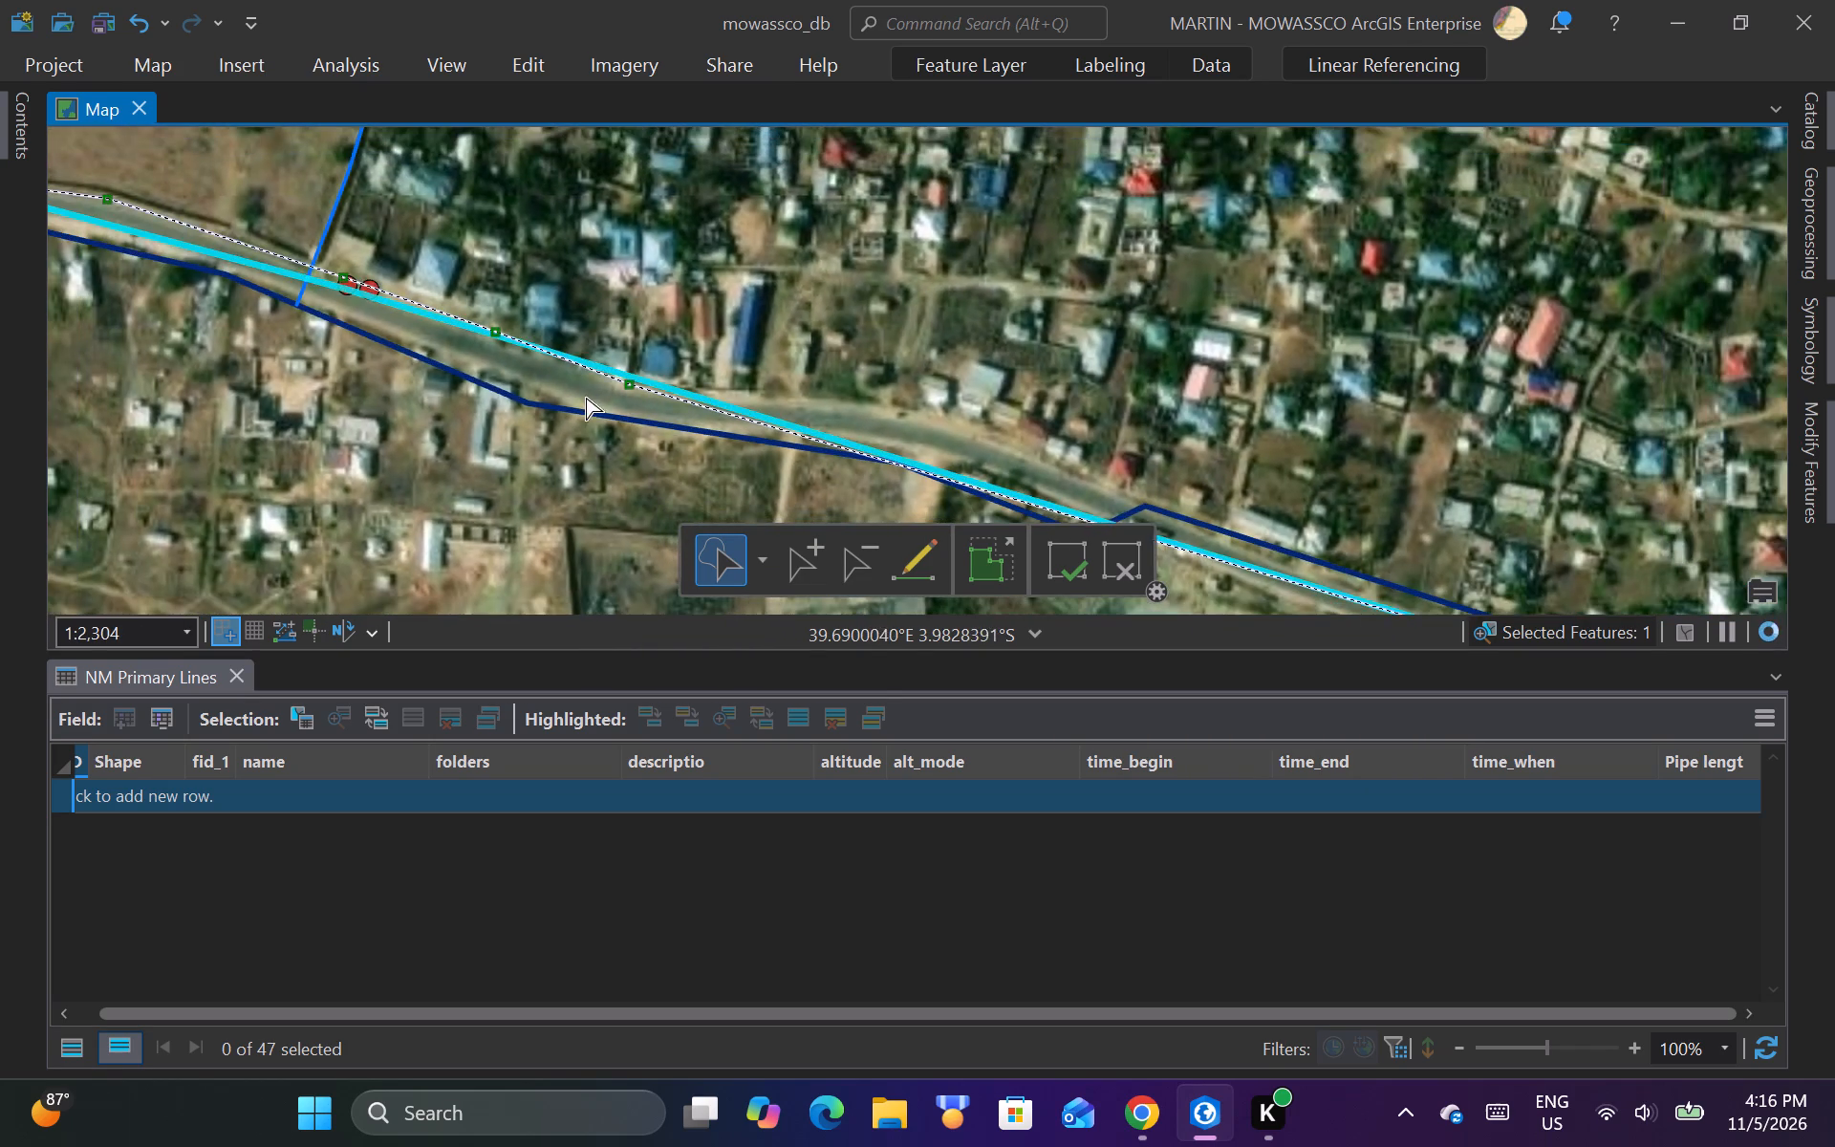
scroll(550, 384, down, 2)
scroll(659, 427, up, 2)
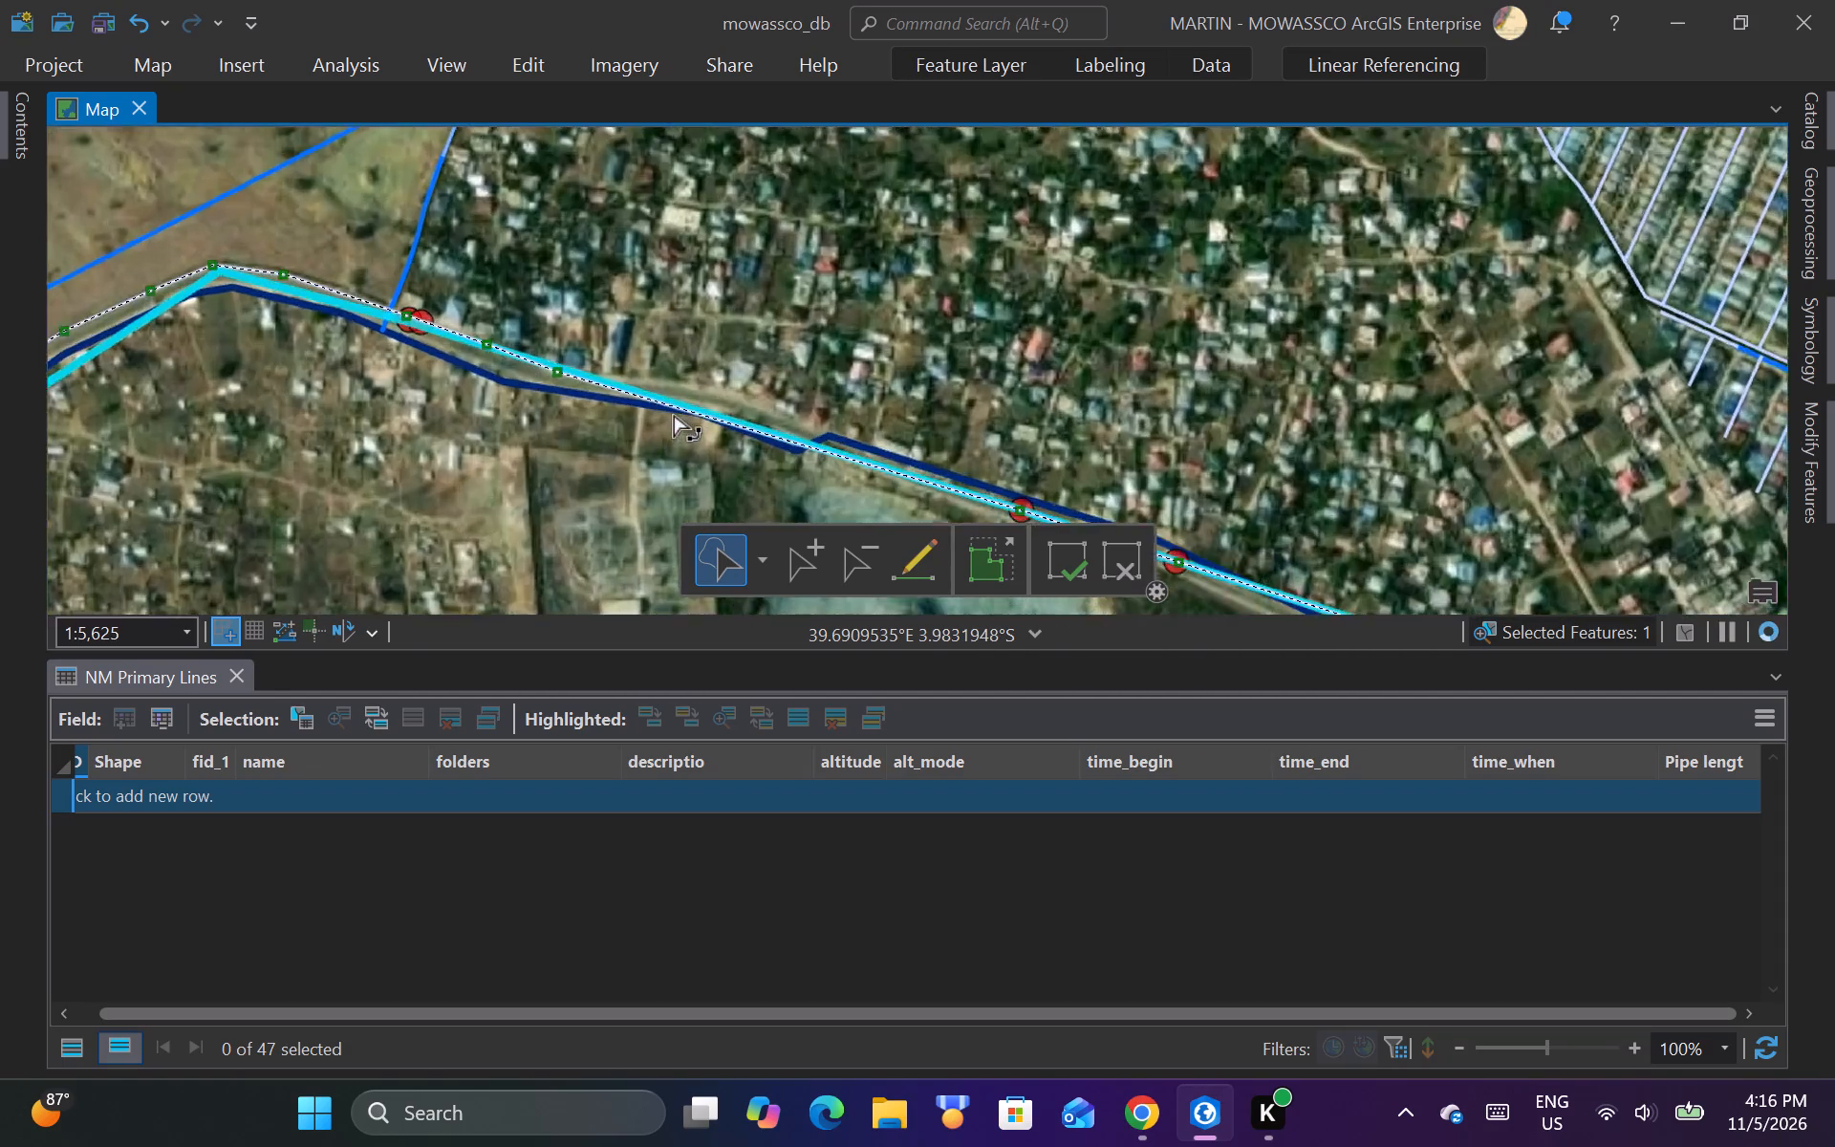
scroll(684, 403, up, 2)
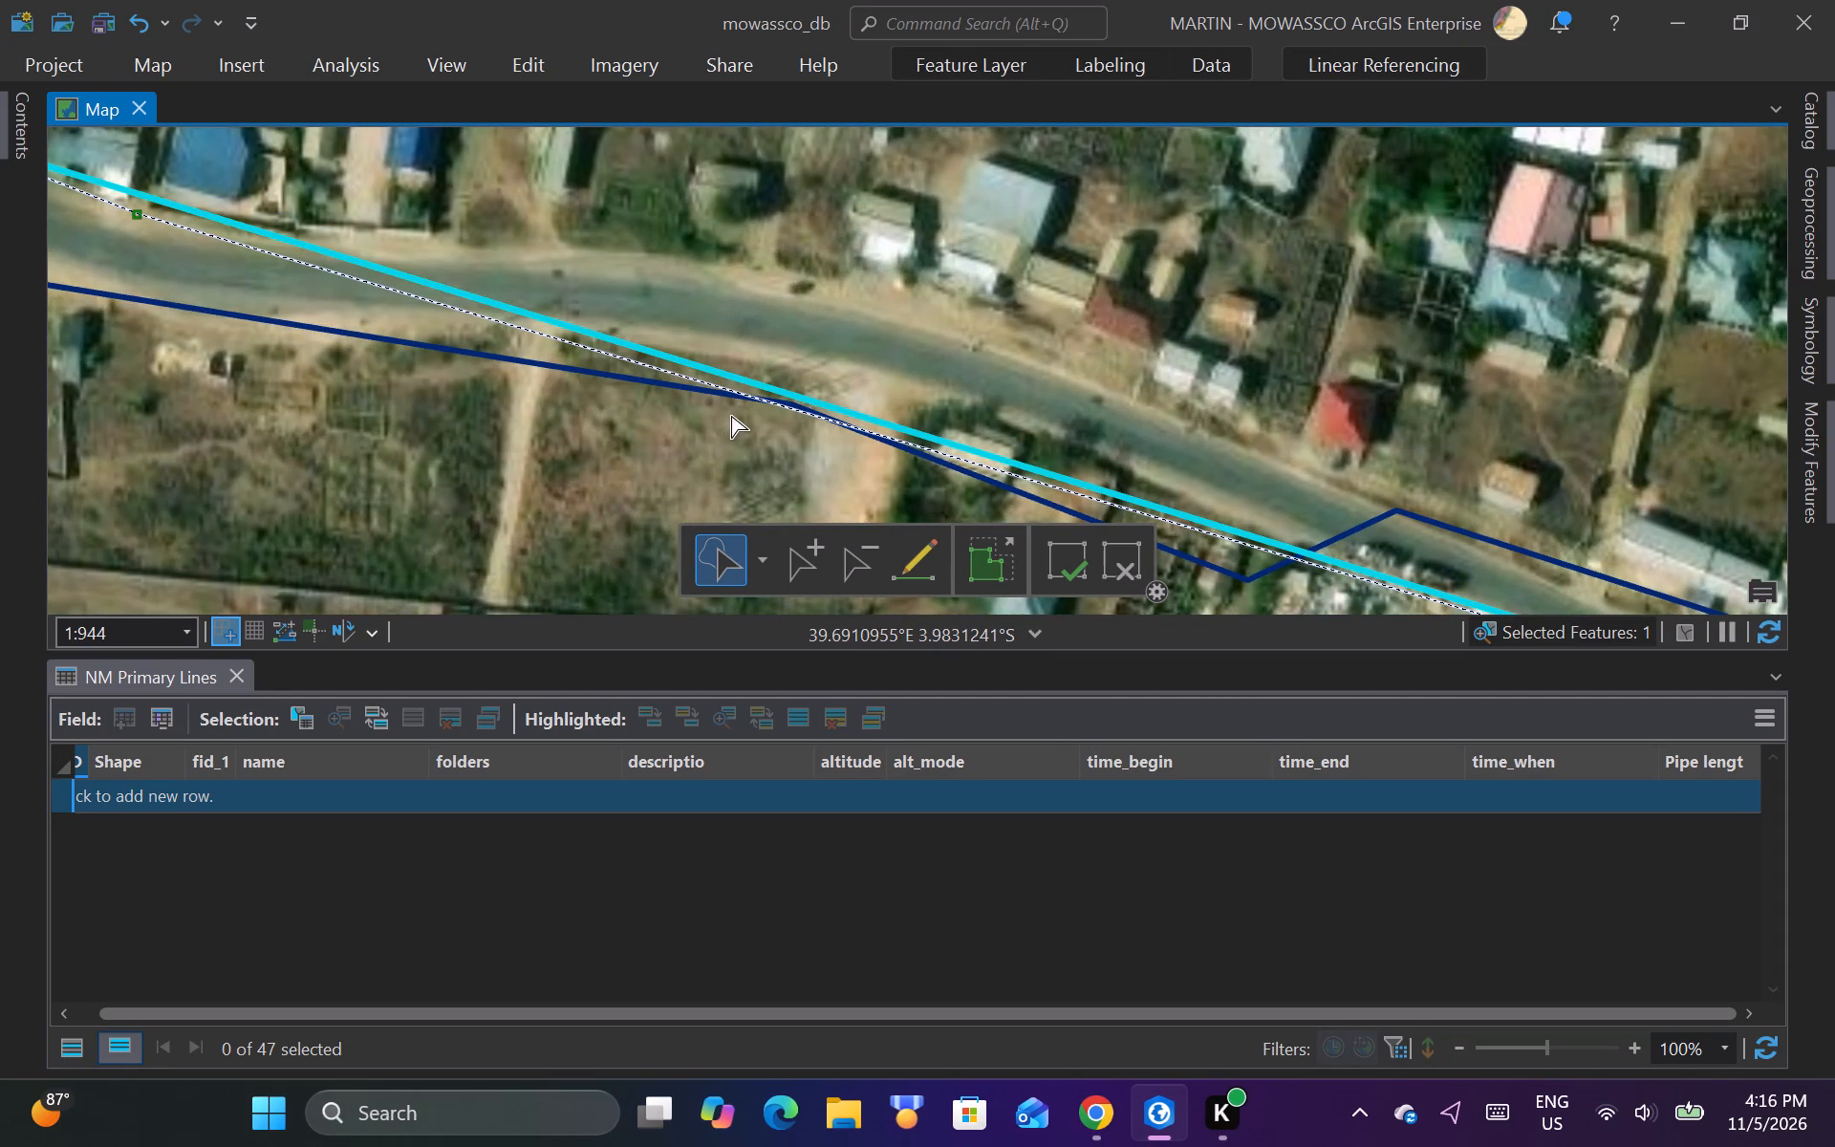
scroll(731, 416, up, 1)
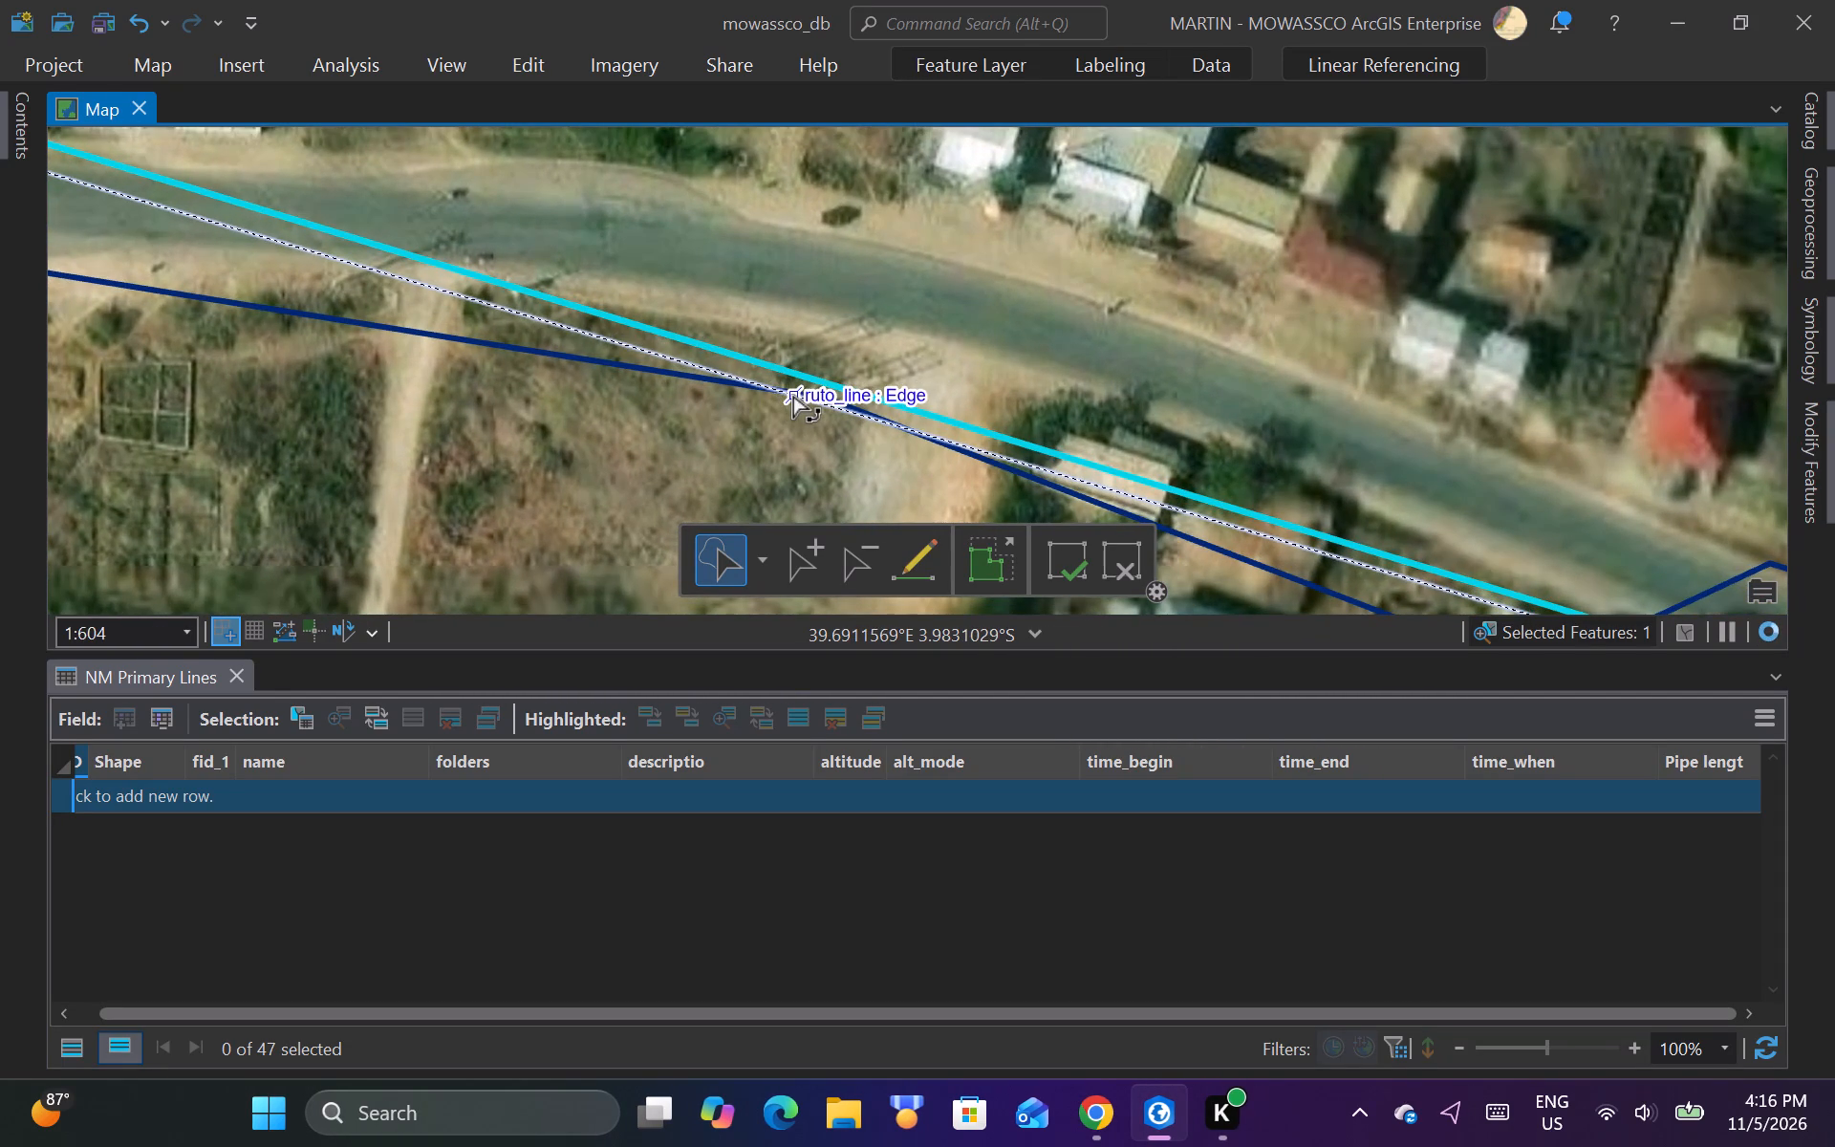
right_click(793, 396)
click(682, 403)
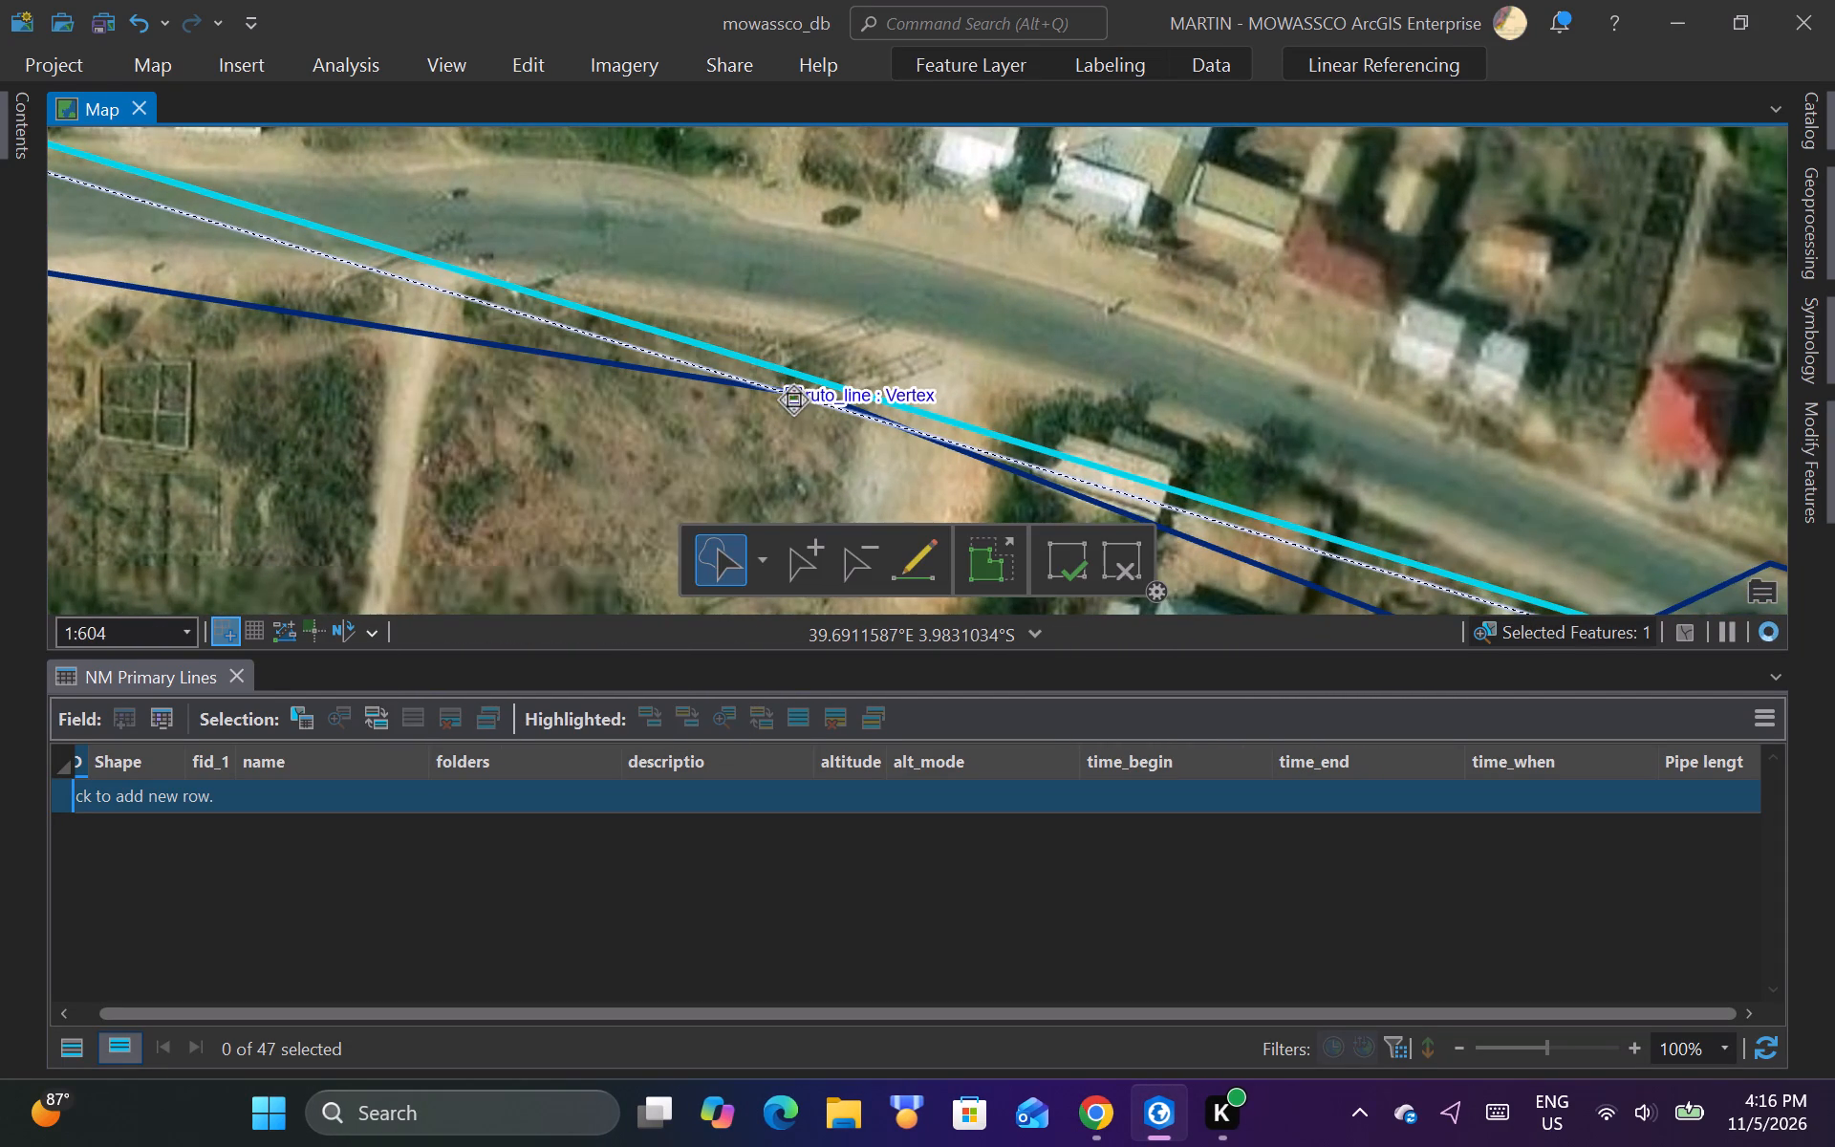
drag(797, 396, 838, 185)
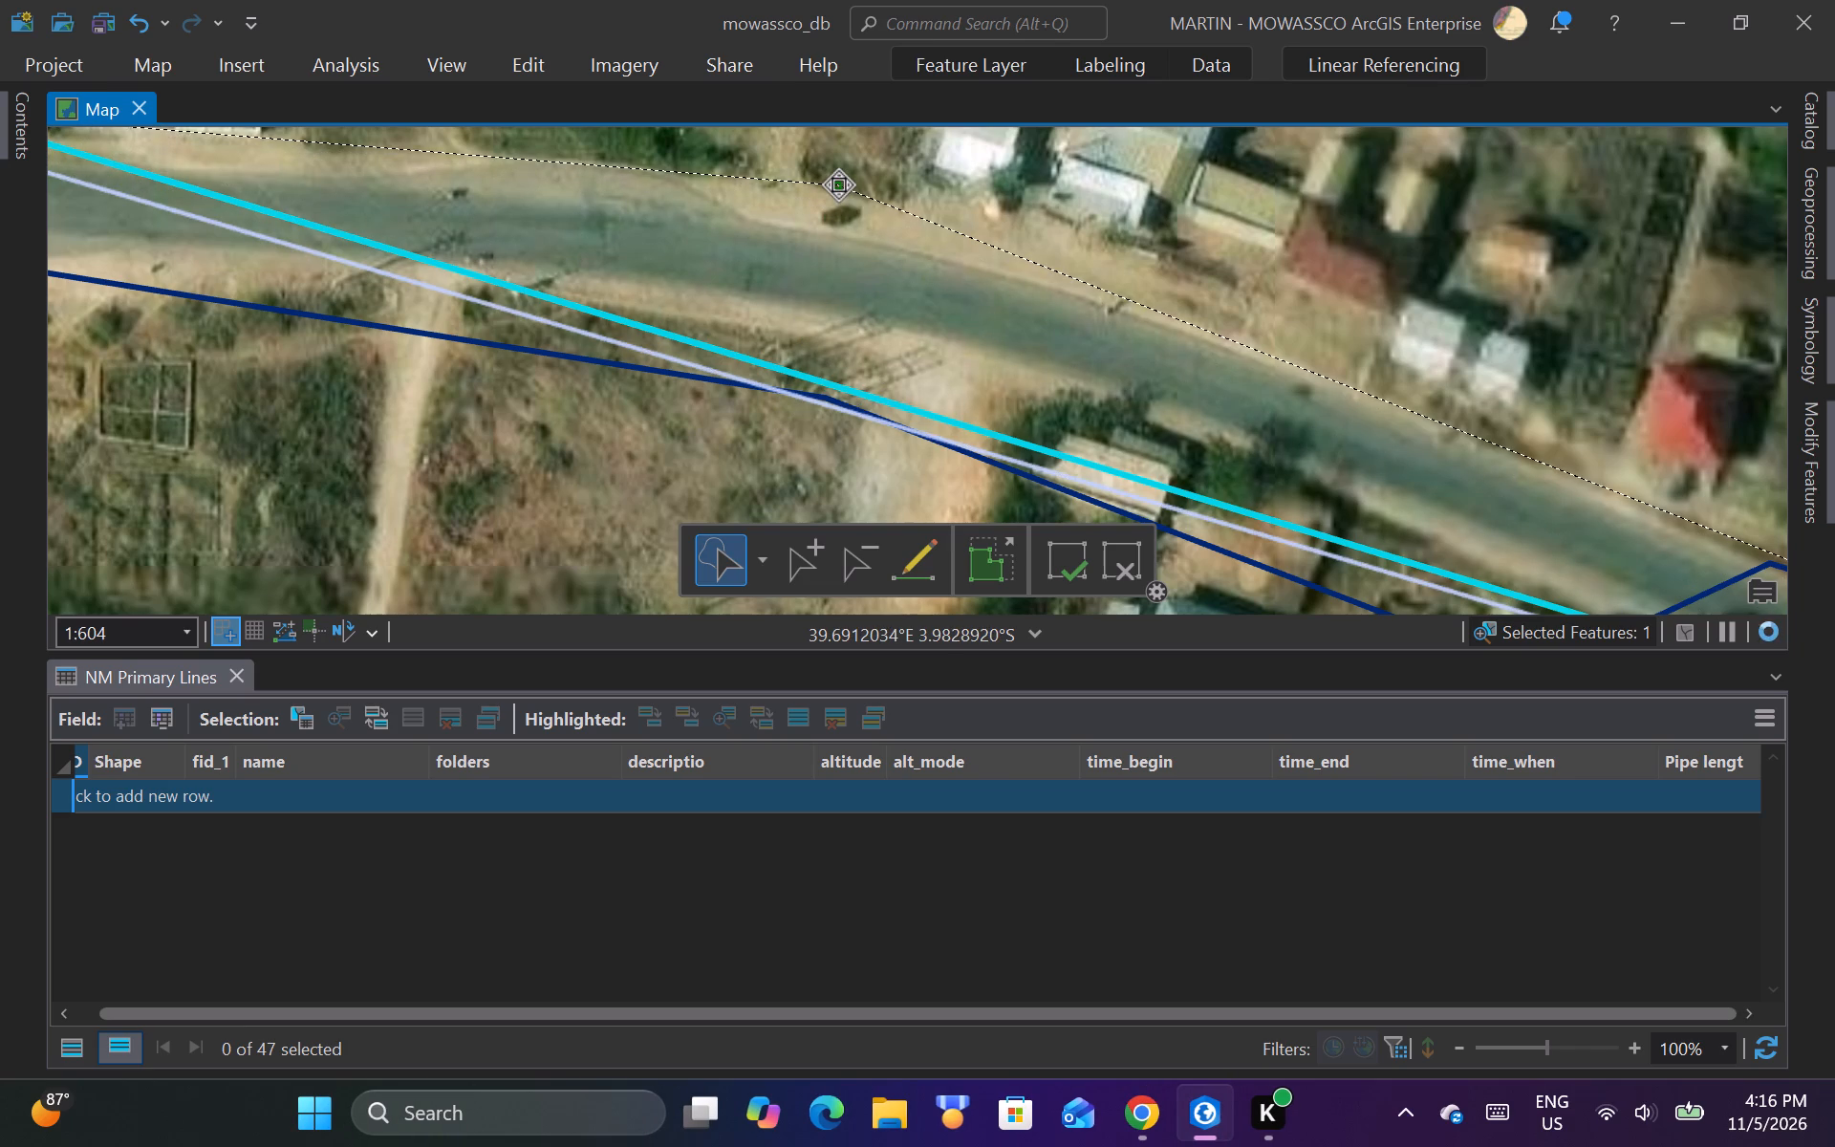
drag(838, 185, 753, 163)
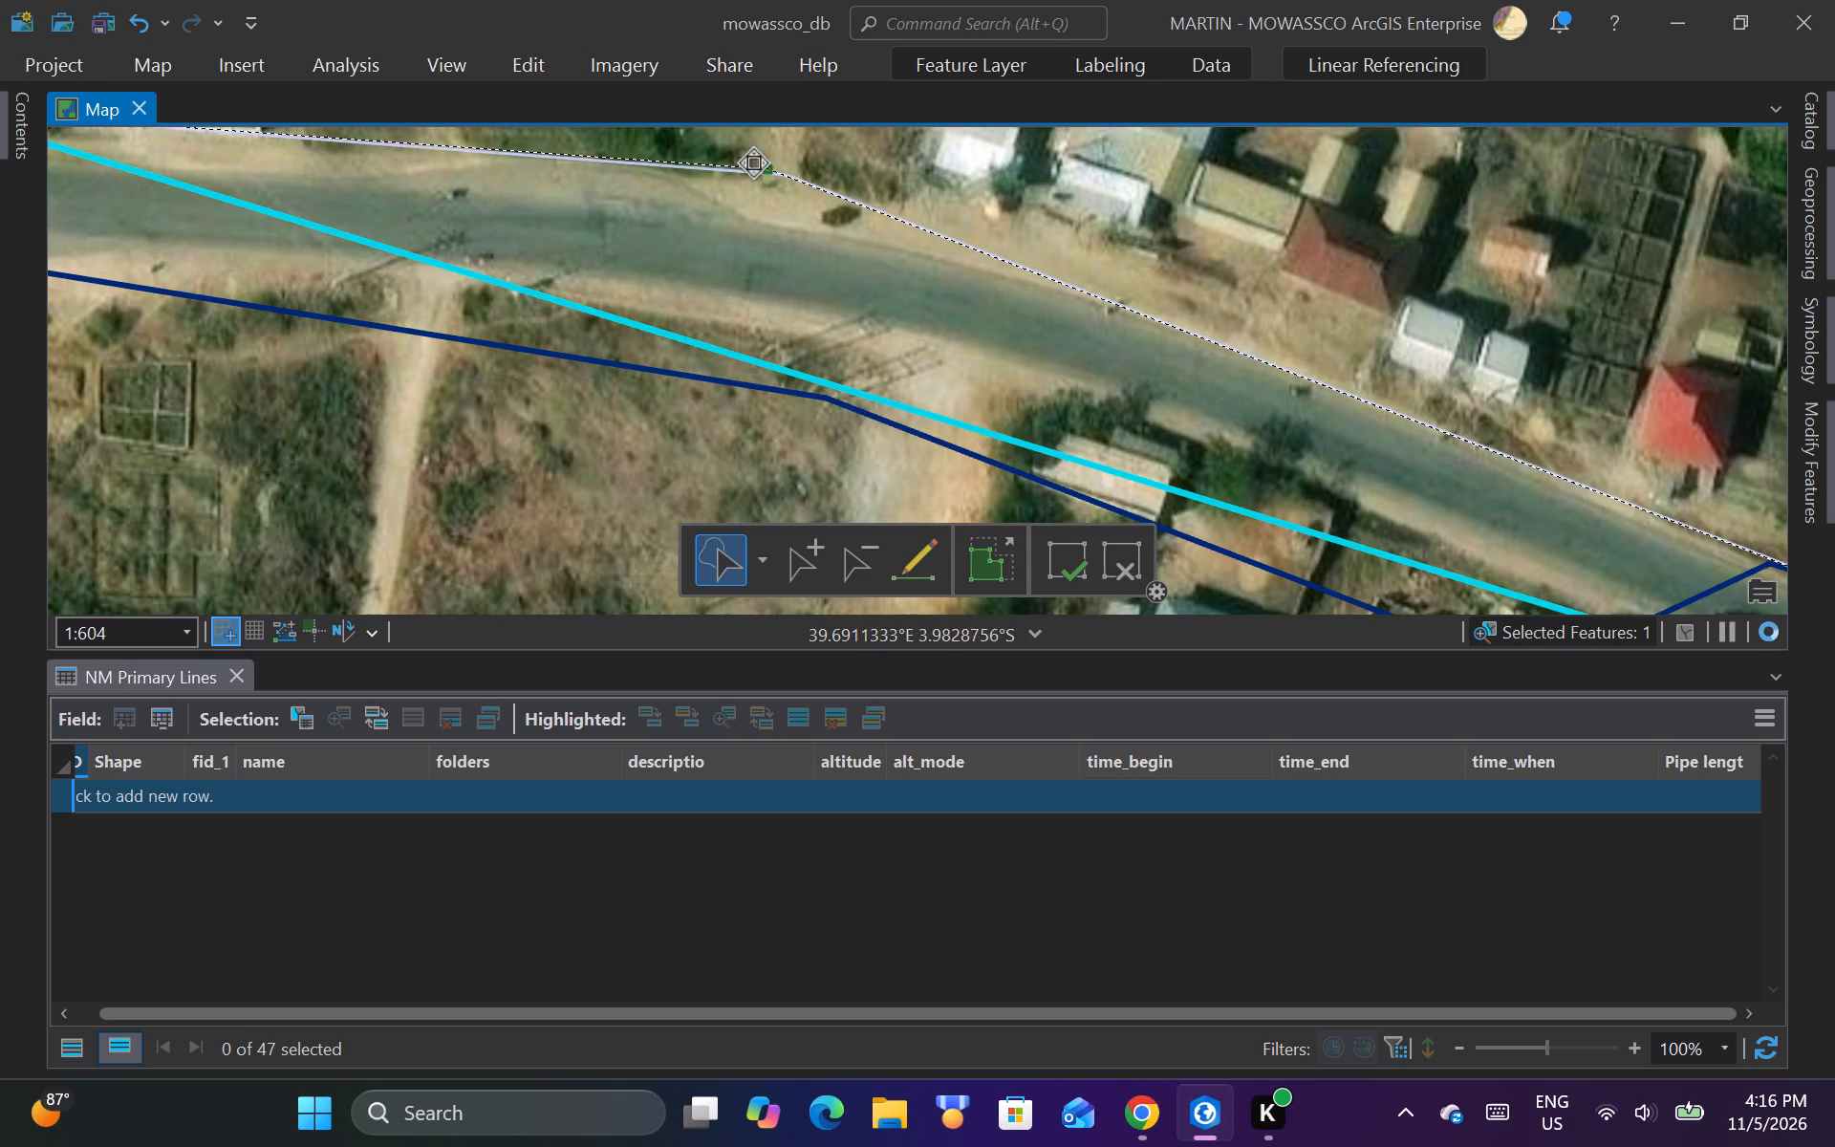
drag(753, 163, 681, 155)
Add a vertex to ruto_line west of the red-roofed roadside house and move it slightly northwest, away from the road.
scroll(774, 356, down, 2)
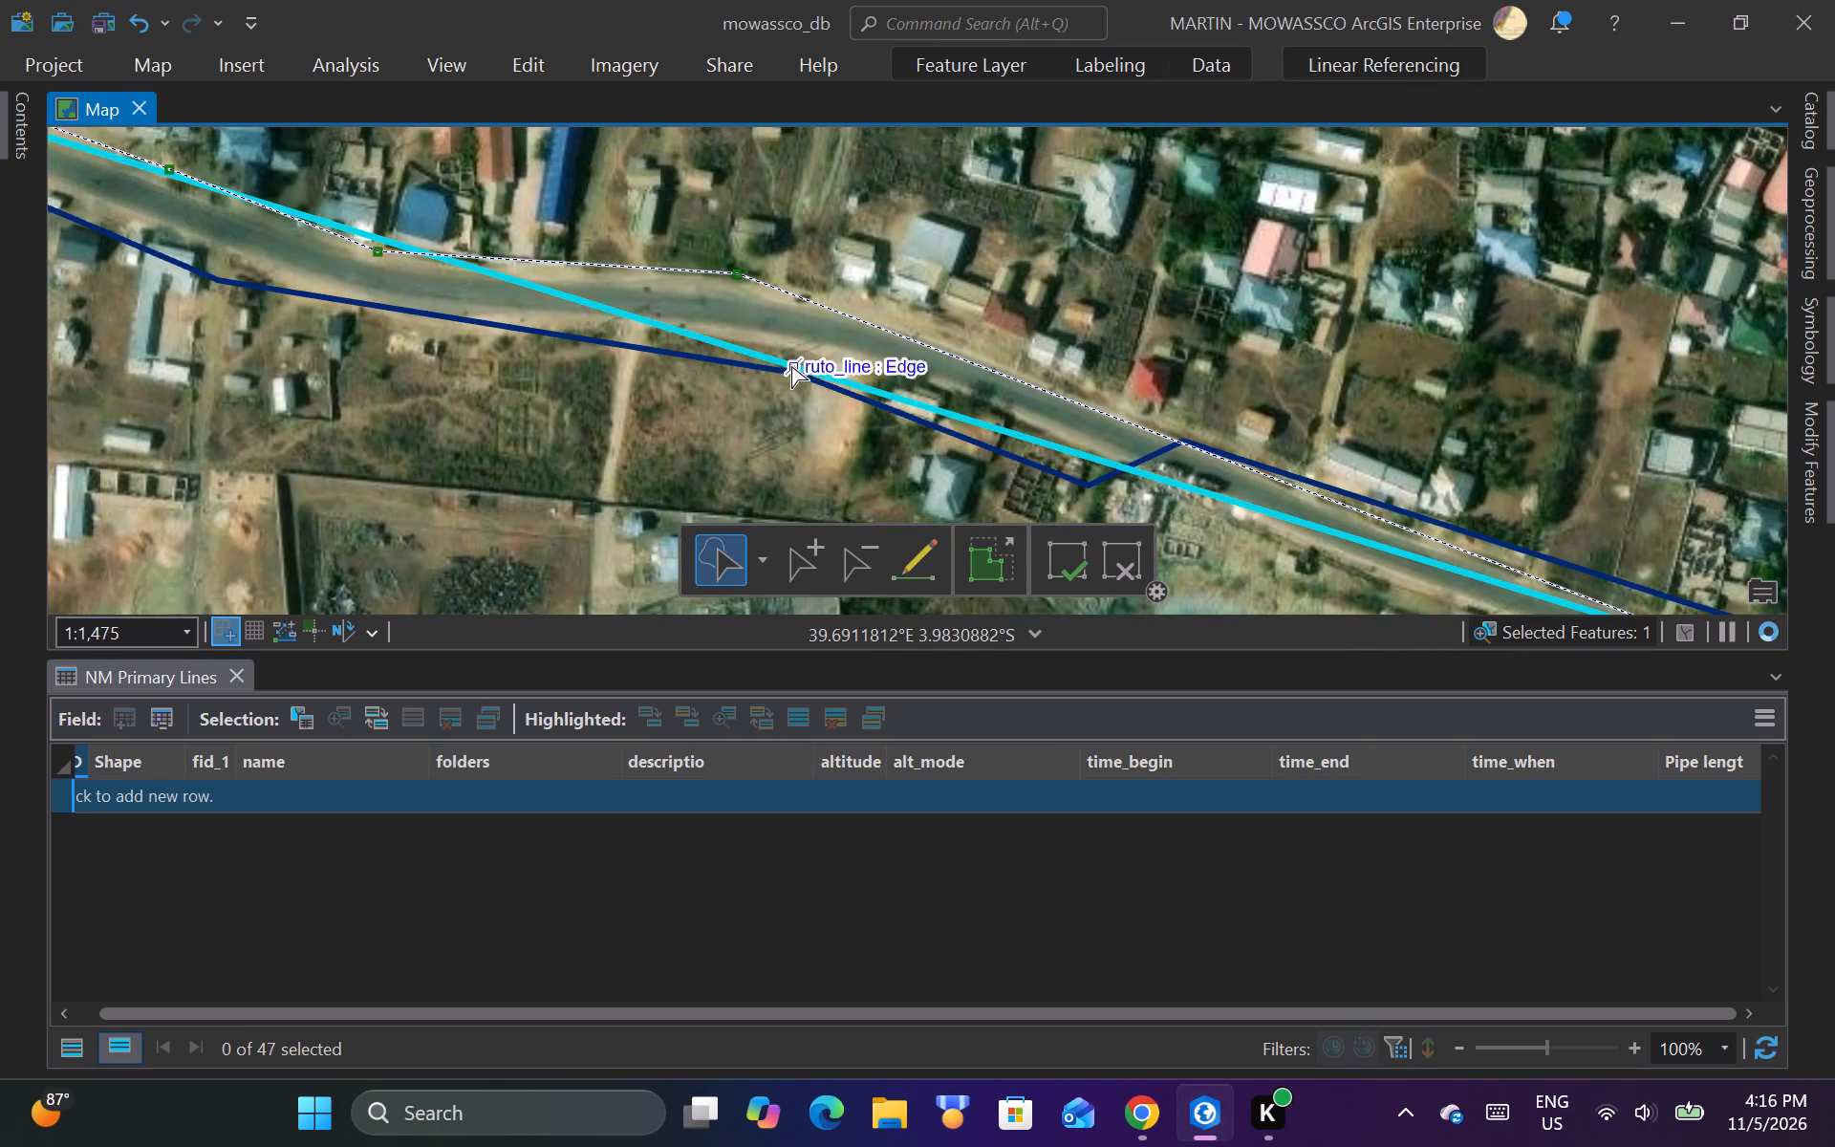
scroll(652, 330, down, 2)
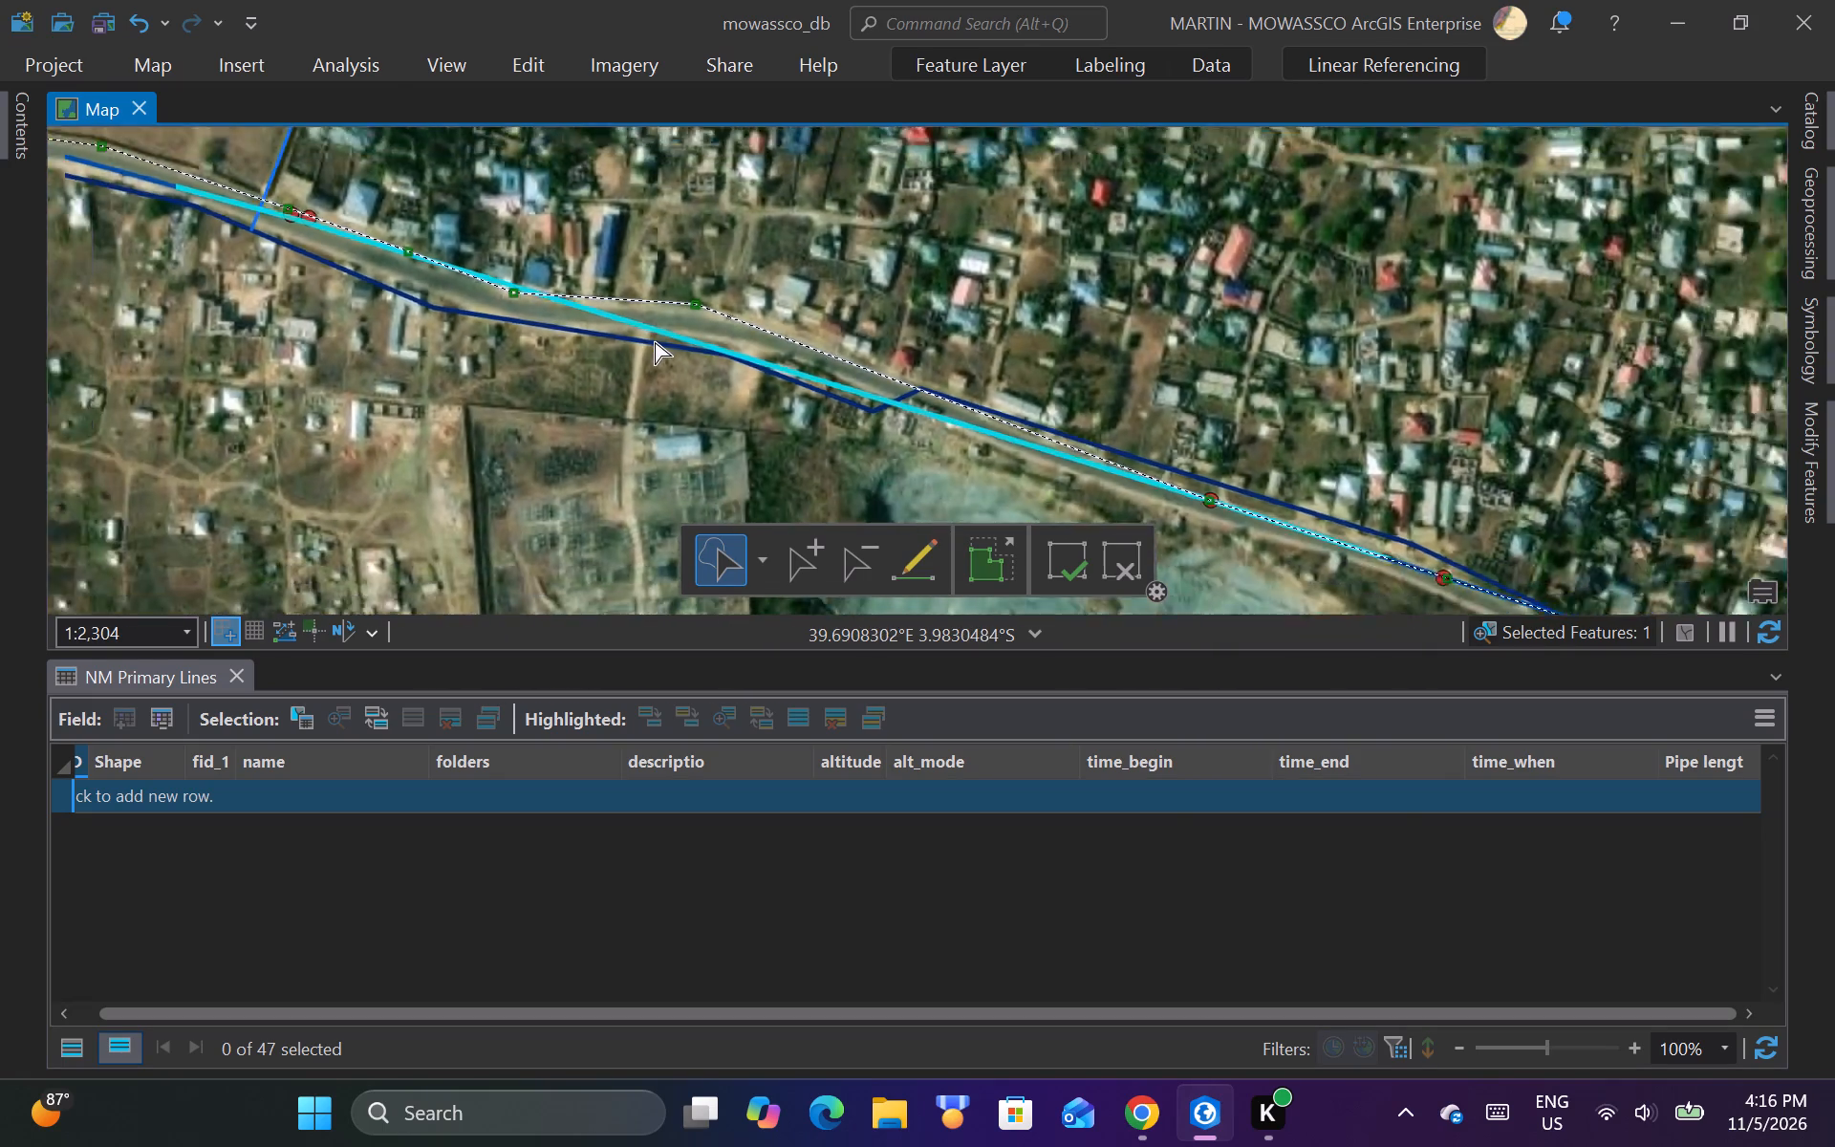
scroll(870, 420, up, 2)
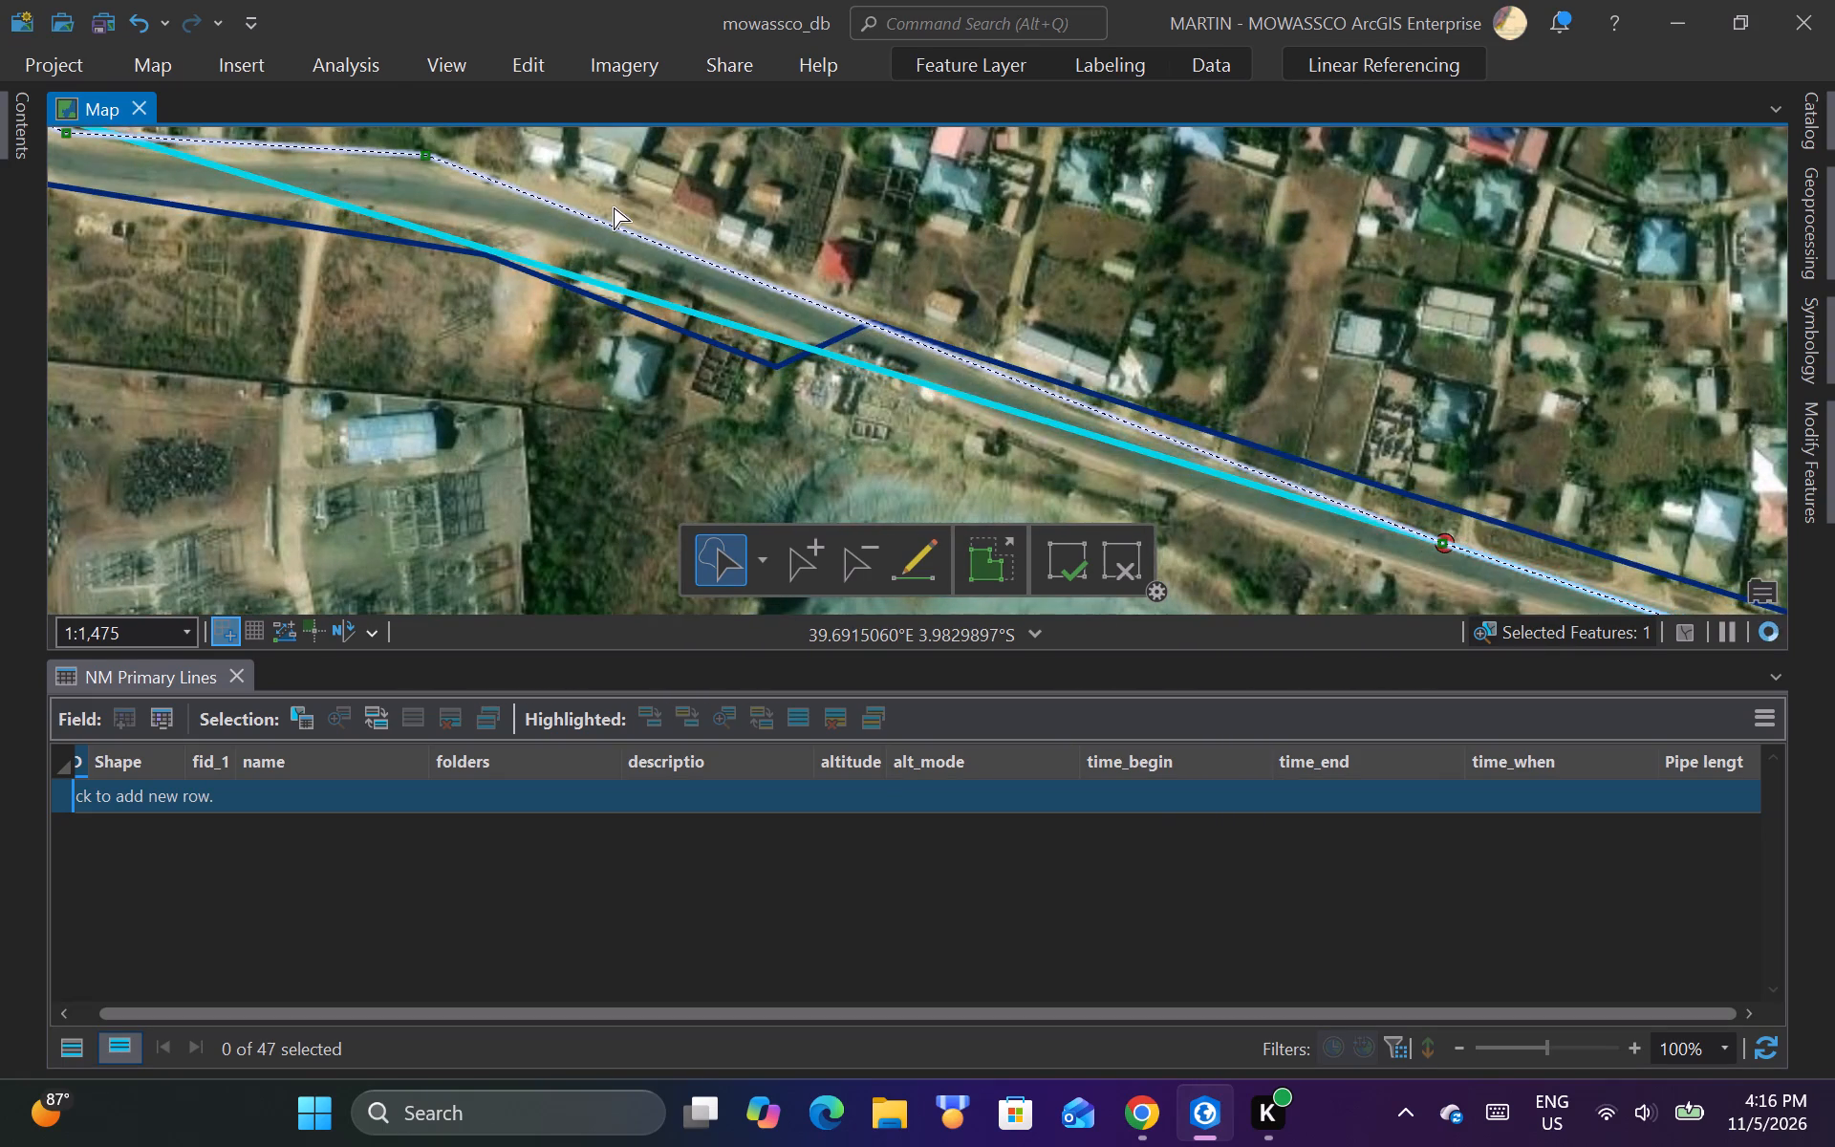
scroll(614, 207, up, 1)
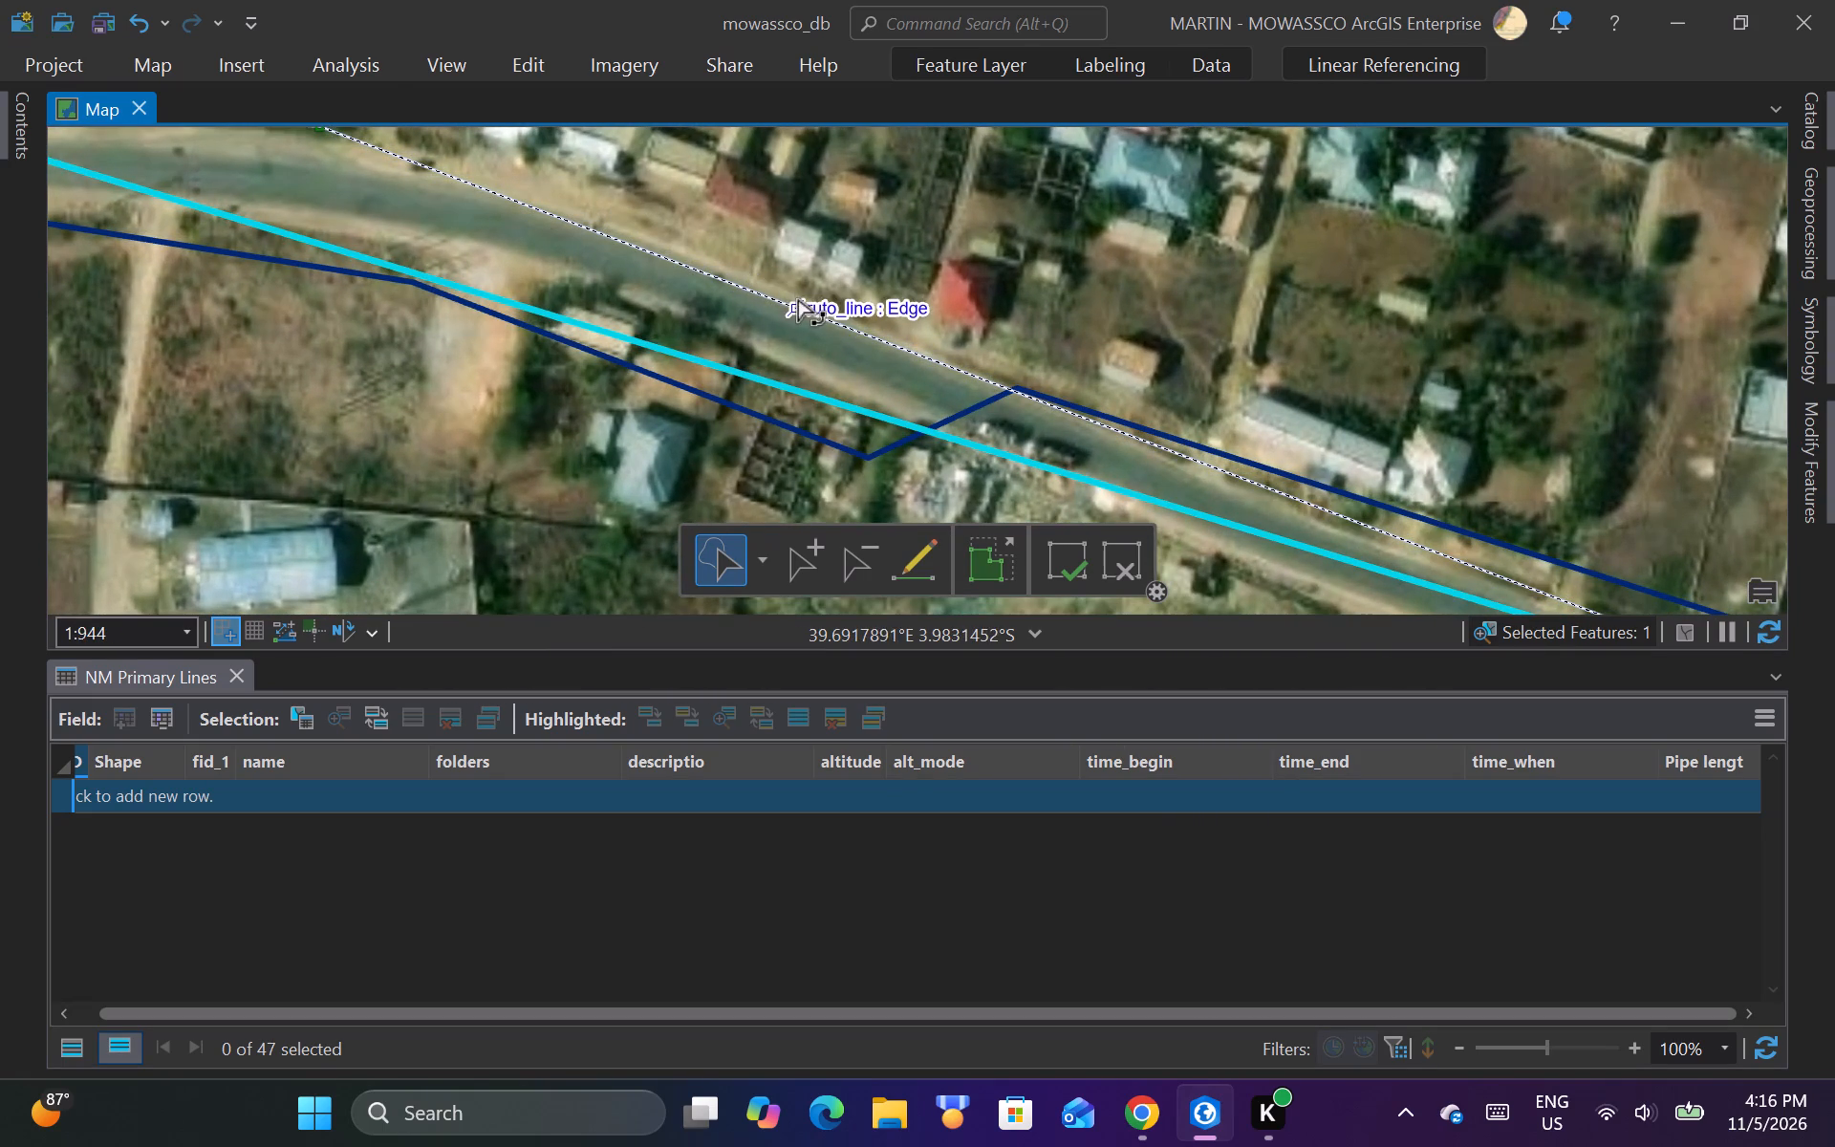
right_click(788, 303)
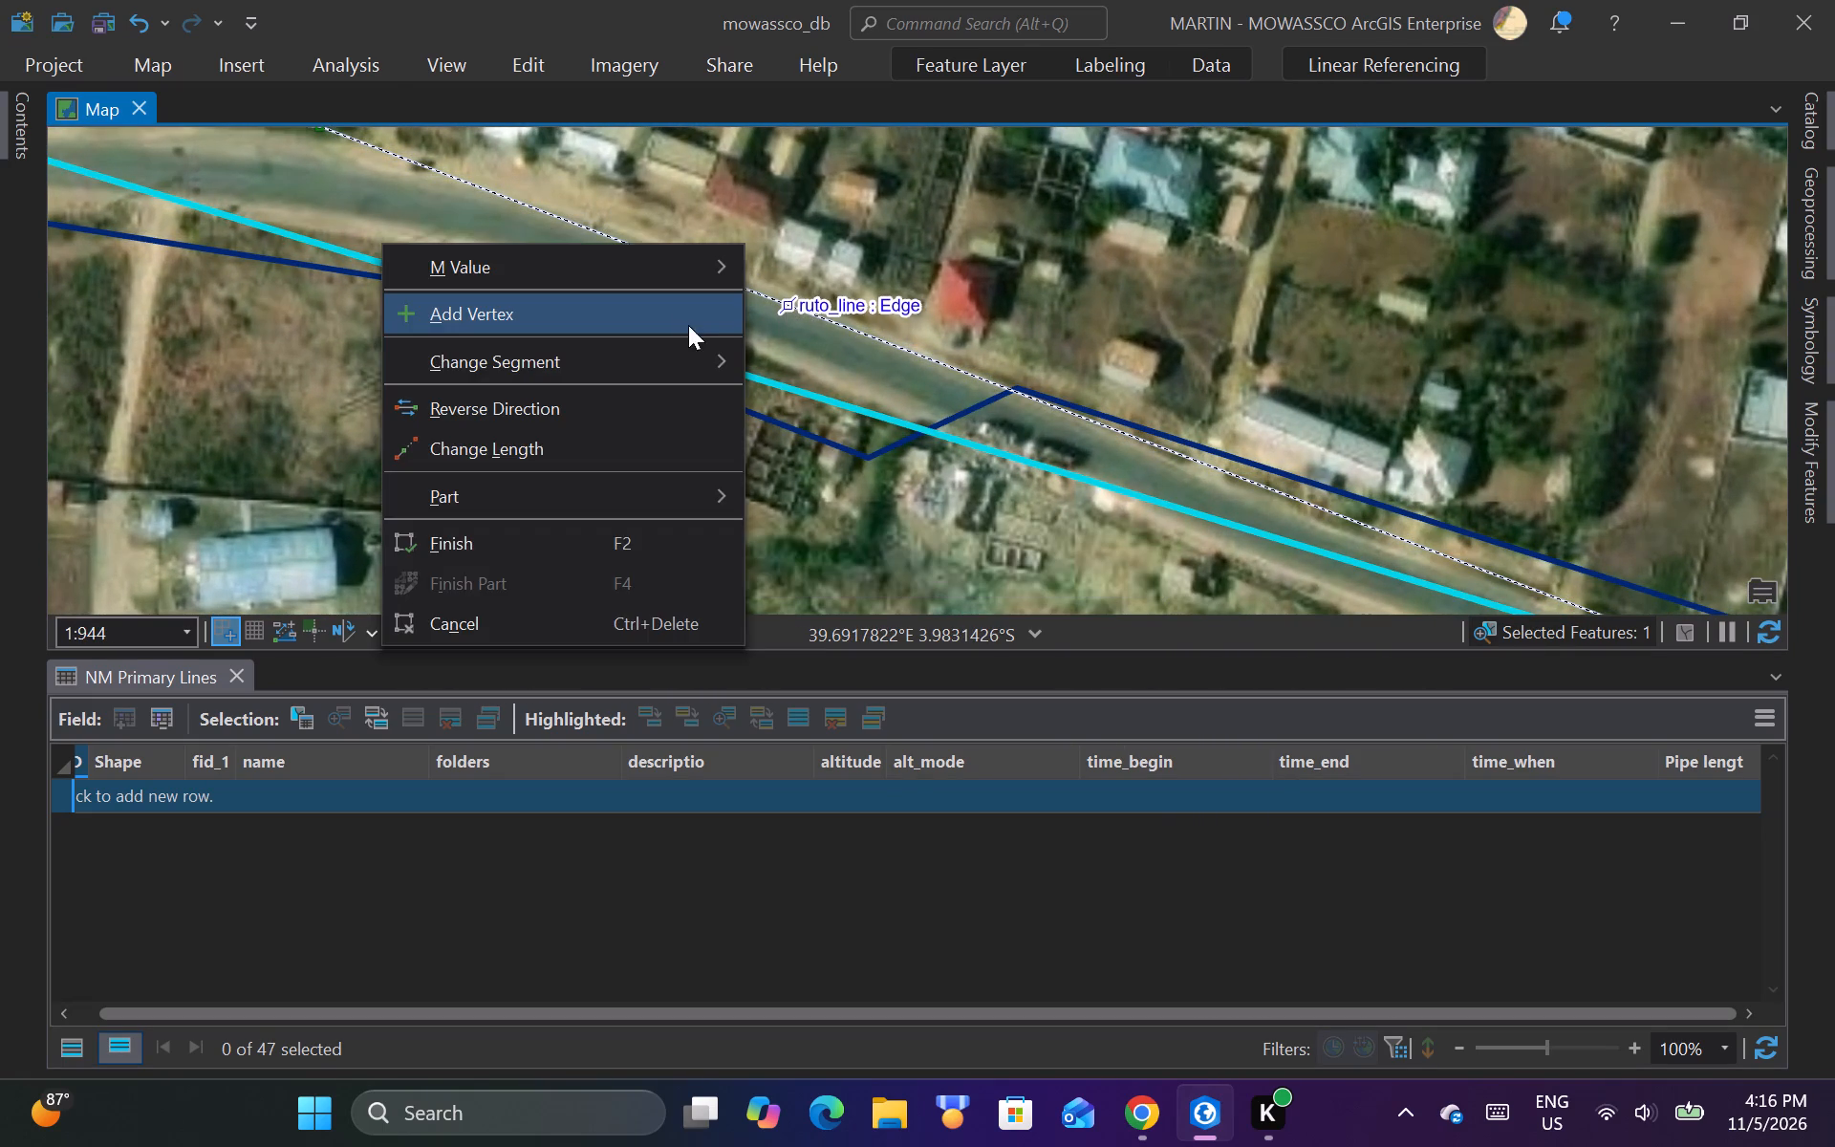
click(680, 312)
drag(788, 308, 779, 290)
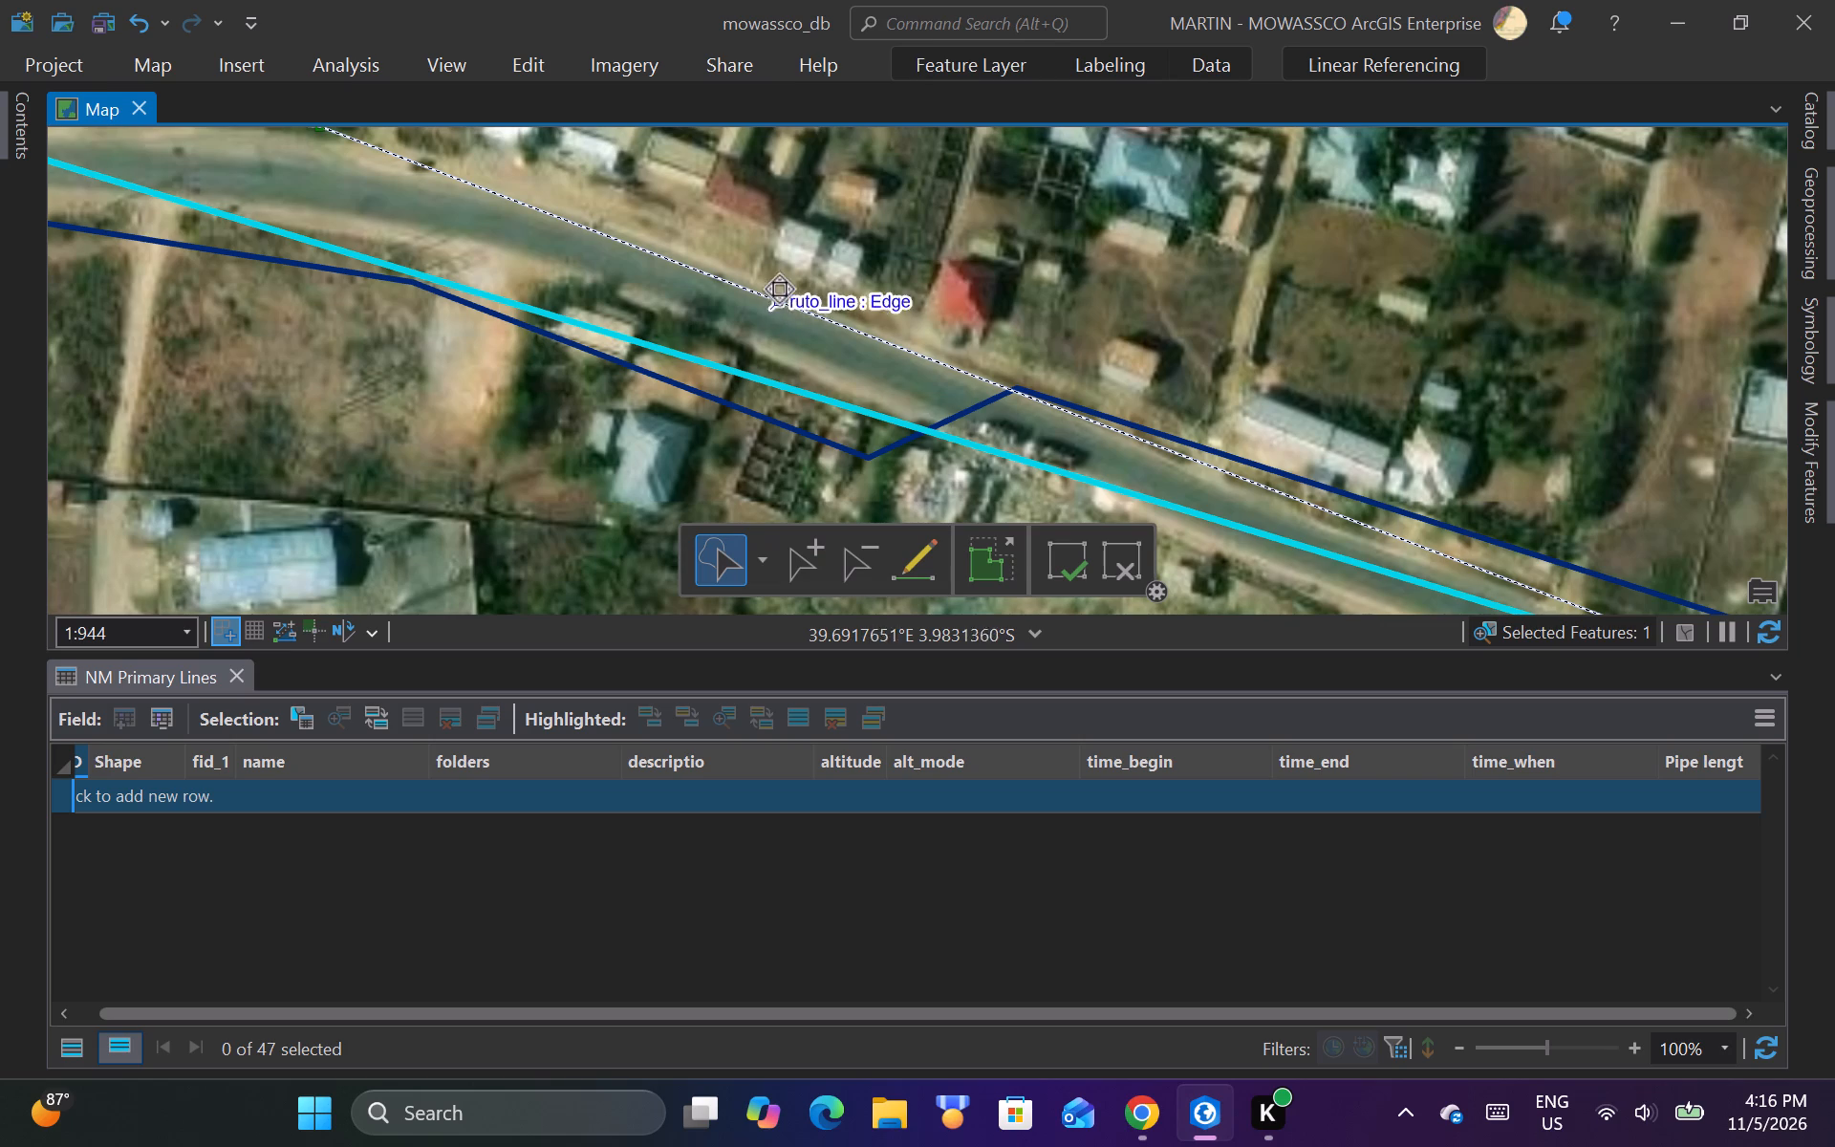
drag(779, 290, 762, 263)
Move ruto_line's existing vertex at the red point north of the quarry slightly north, off the road, and finish the edit.
scroll(523, 263, down, 3)
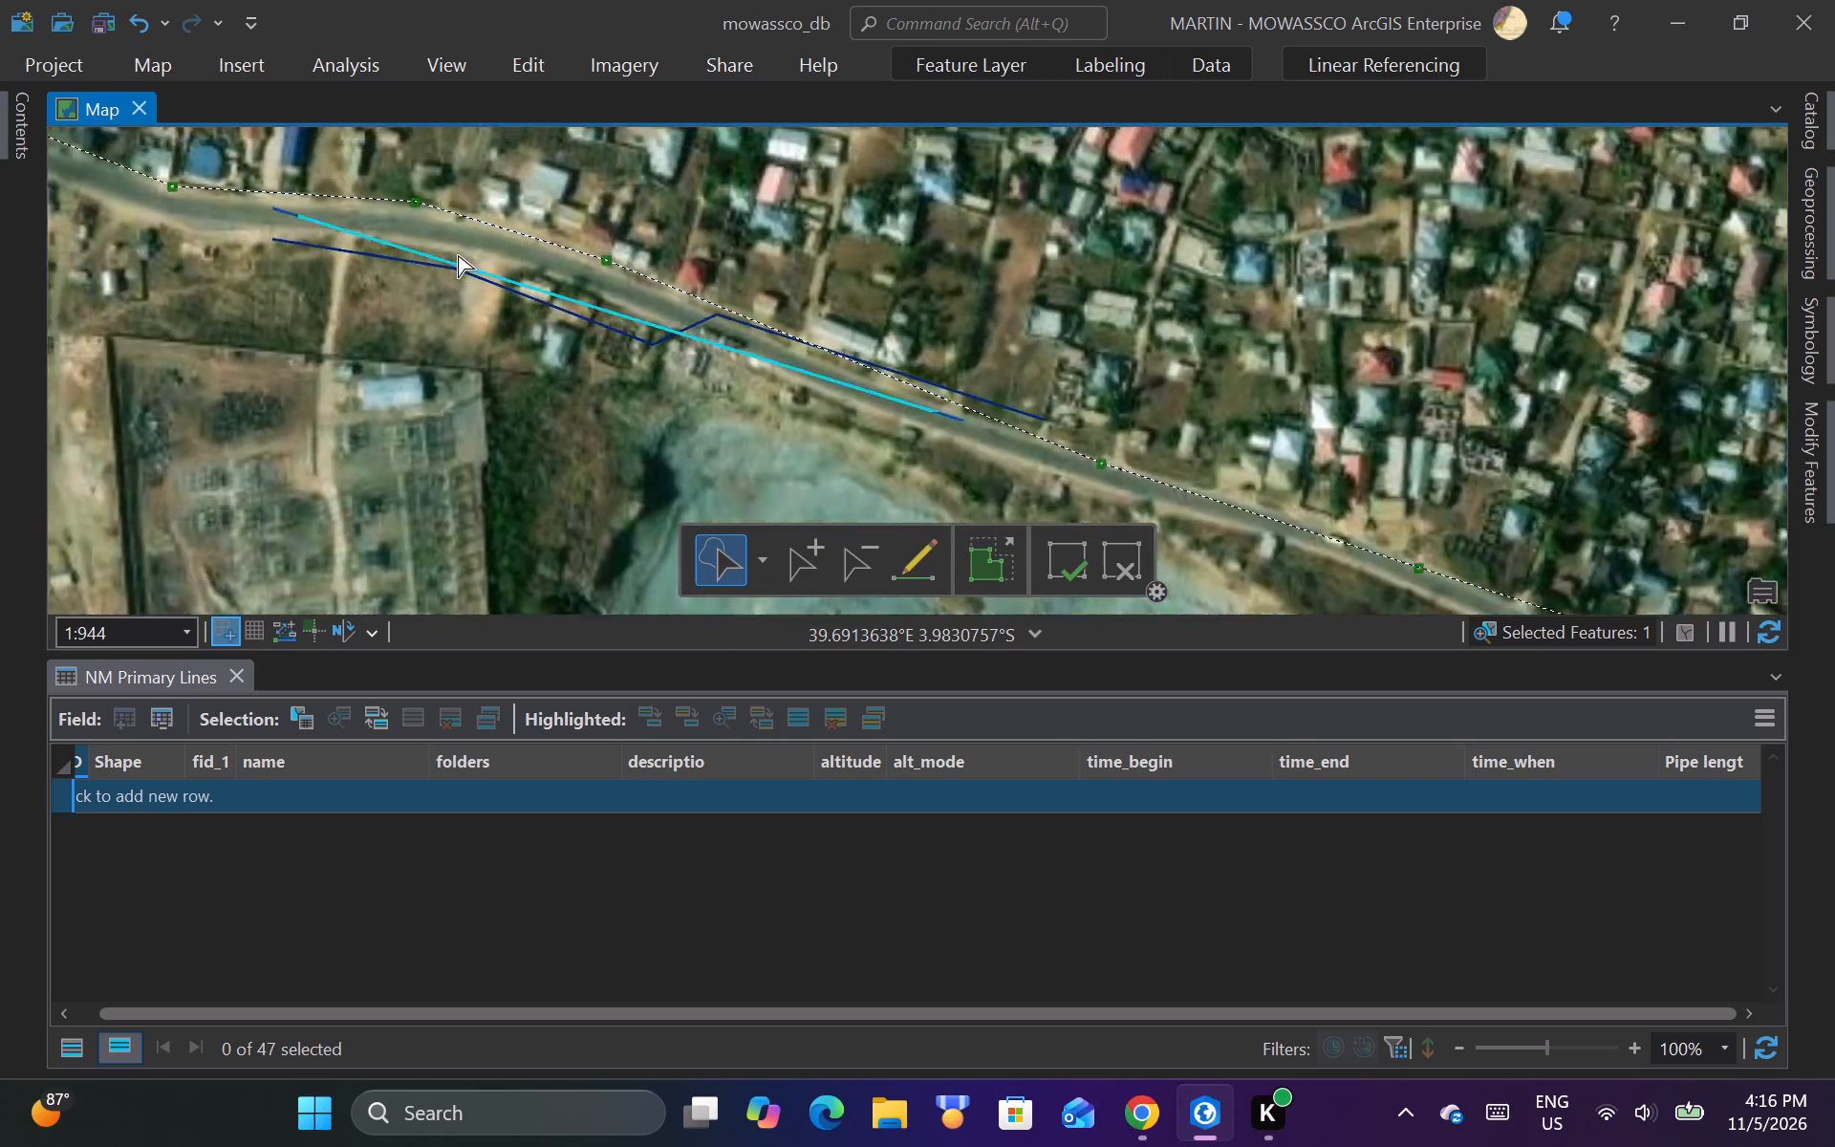
scroll(841, 401, up, 2)
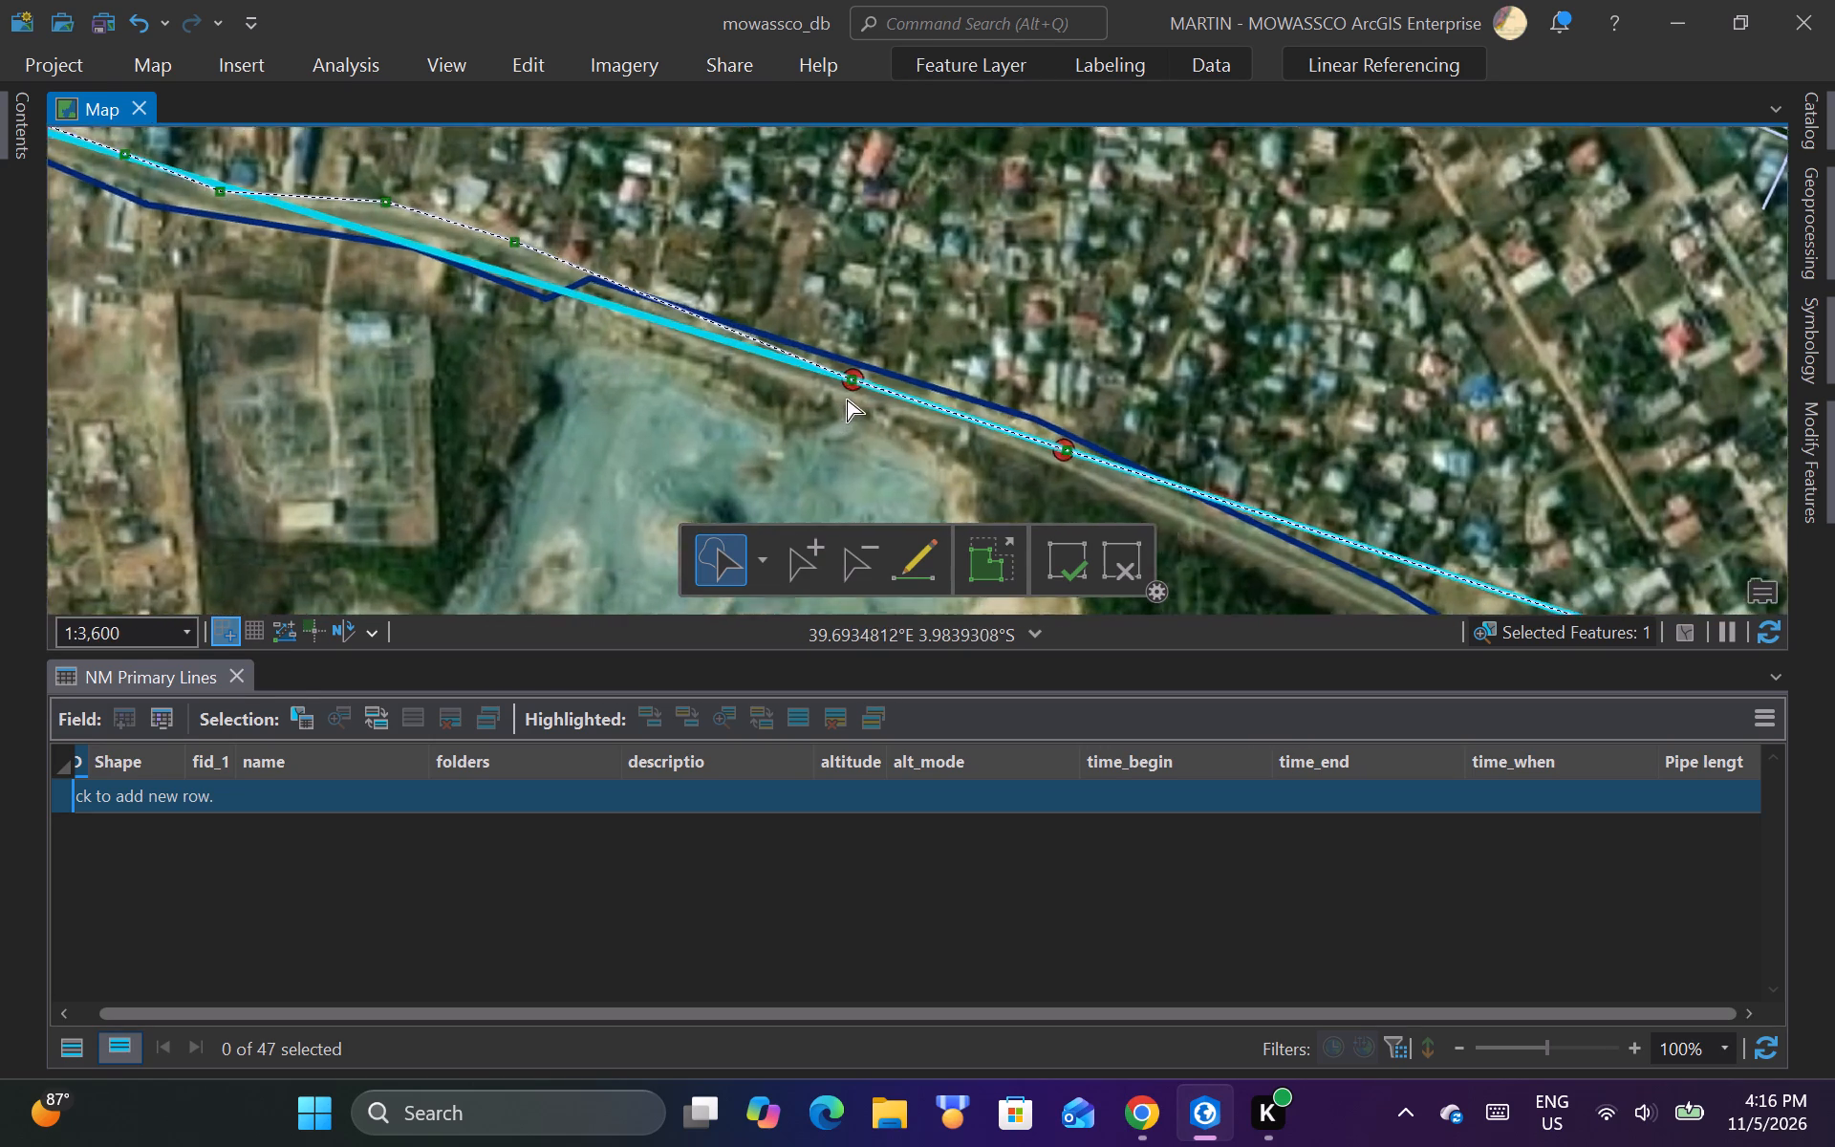
scroll(674, 392, down, 2)
scroll(610, 367, up, 2)
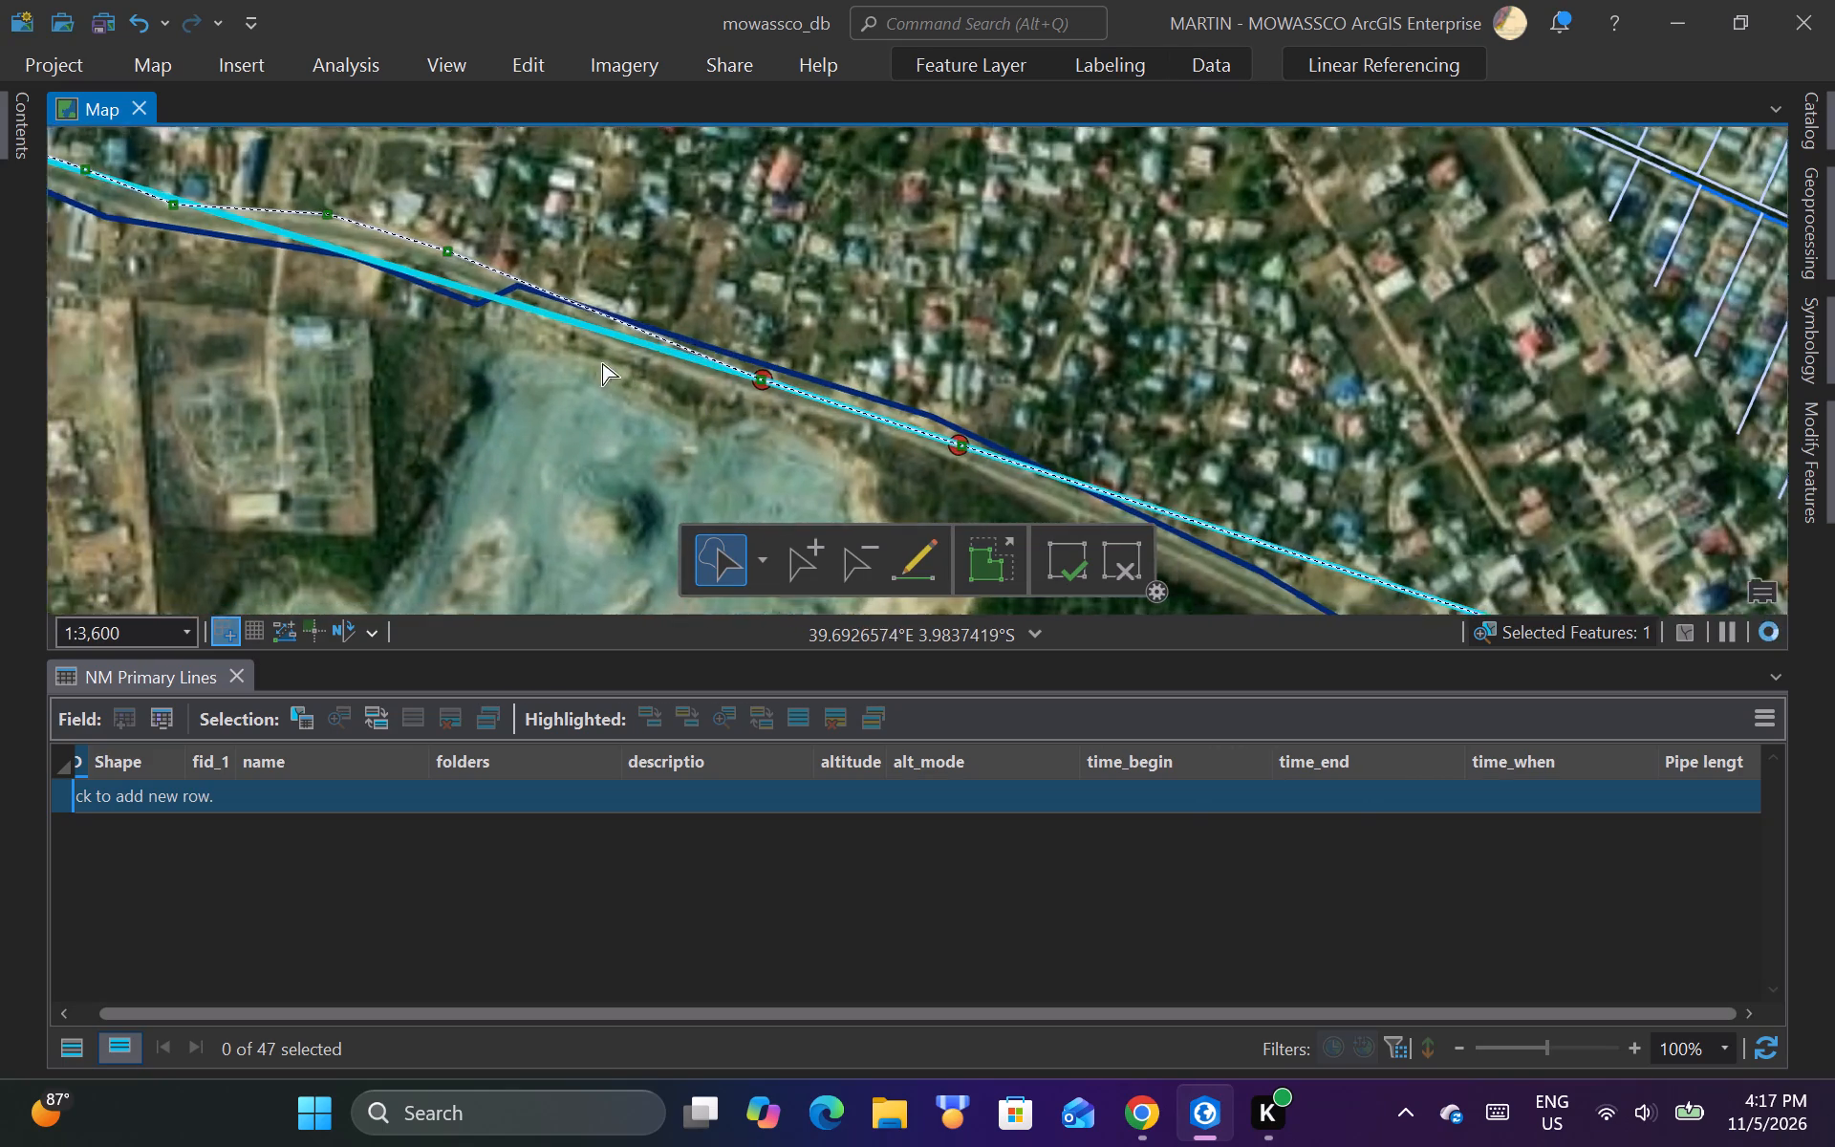
scroll(702, 416, down, 1)
scroll(493, 272, up, 2)
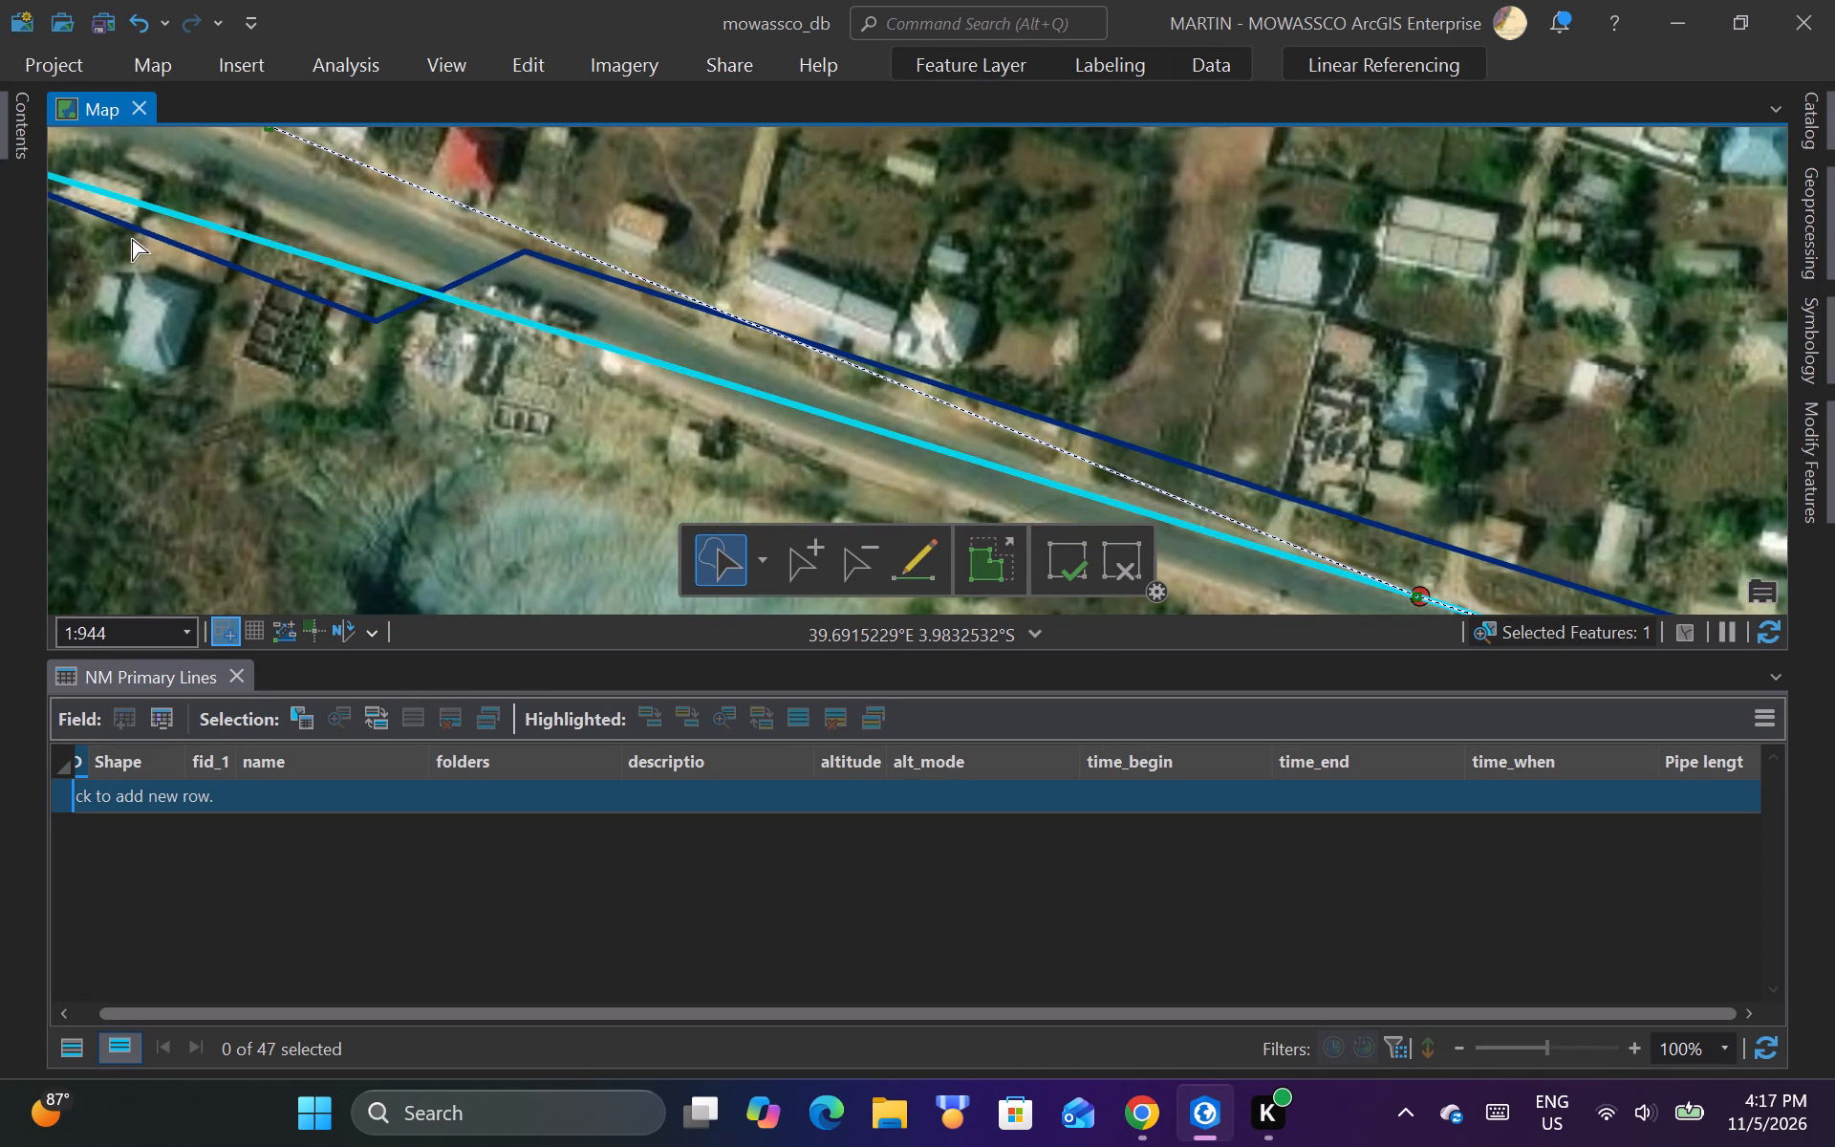
scroll(132, 239, down, 2)
scroll(675, 379, up, 2)
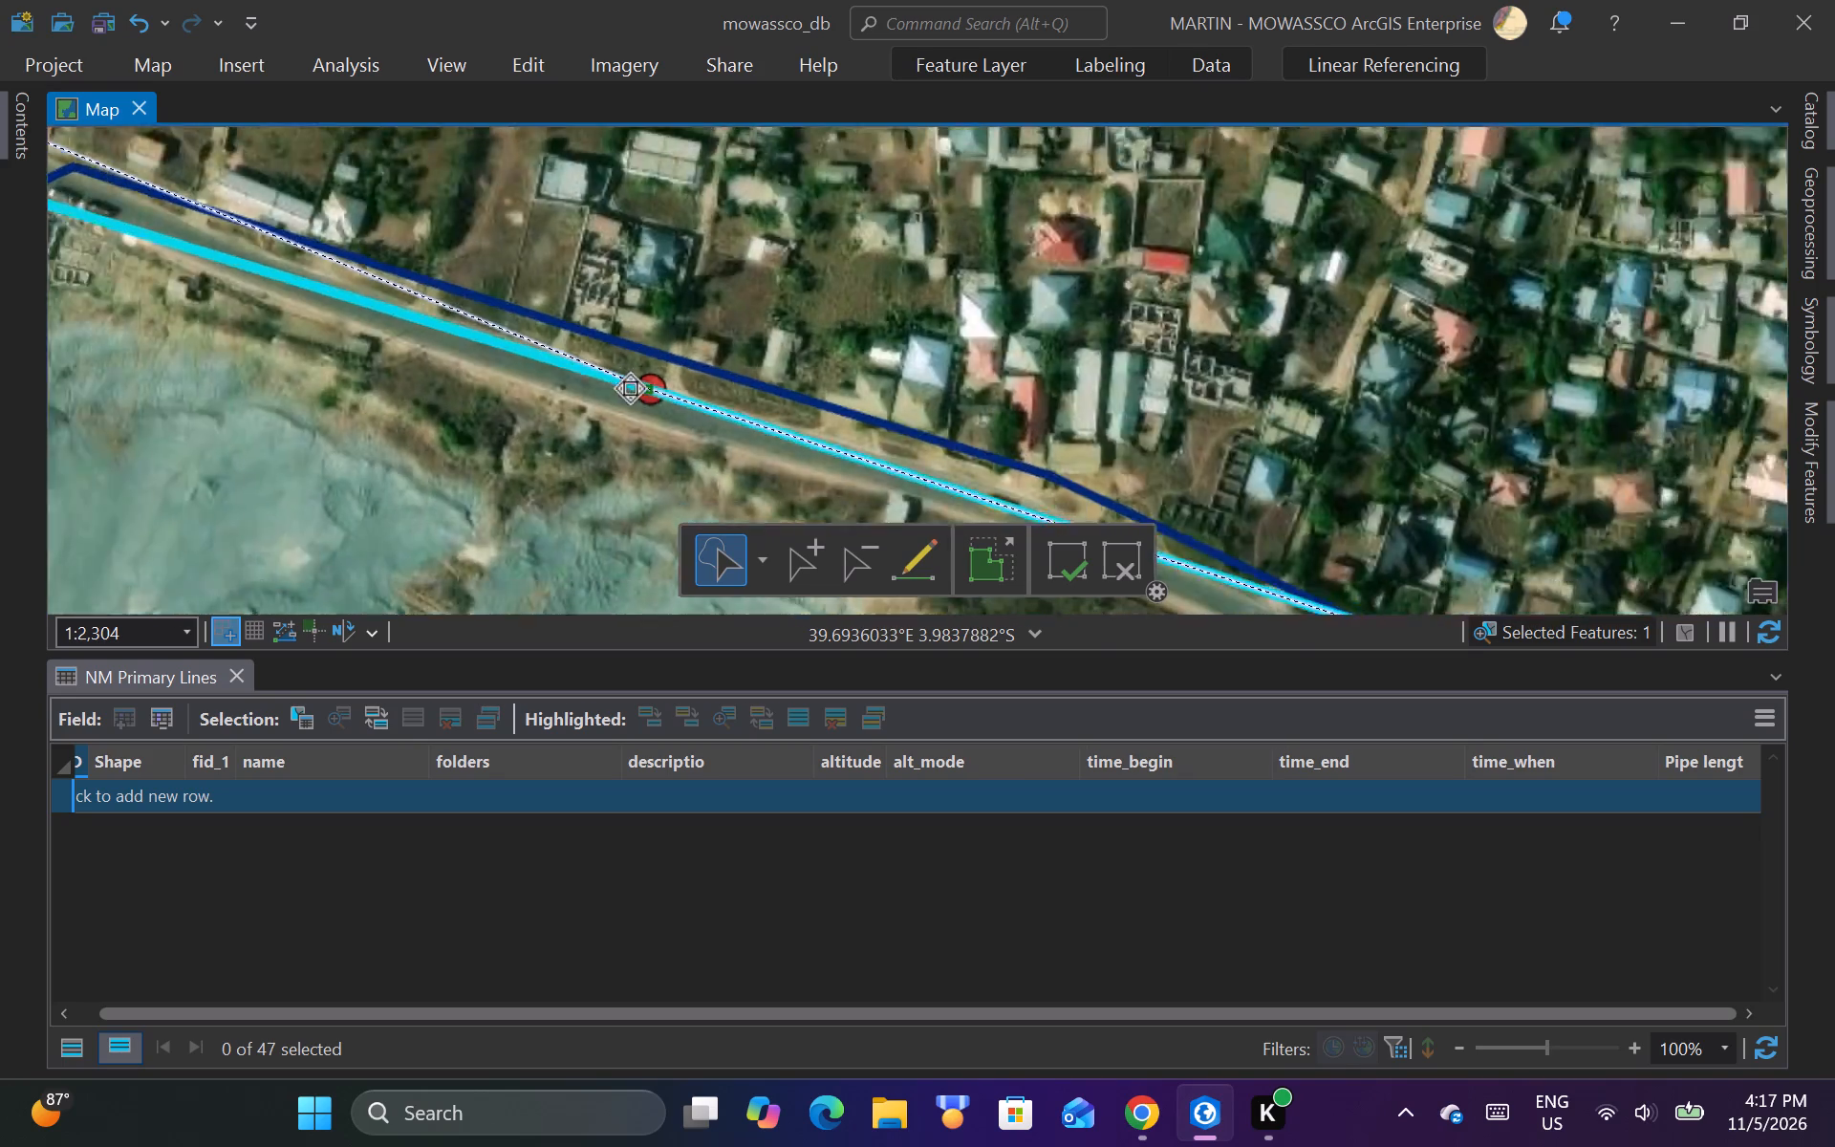
scroll(619, 389, up, 2)
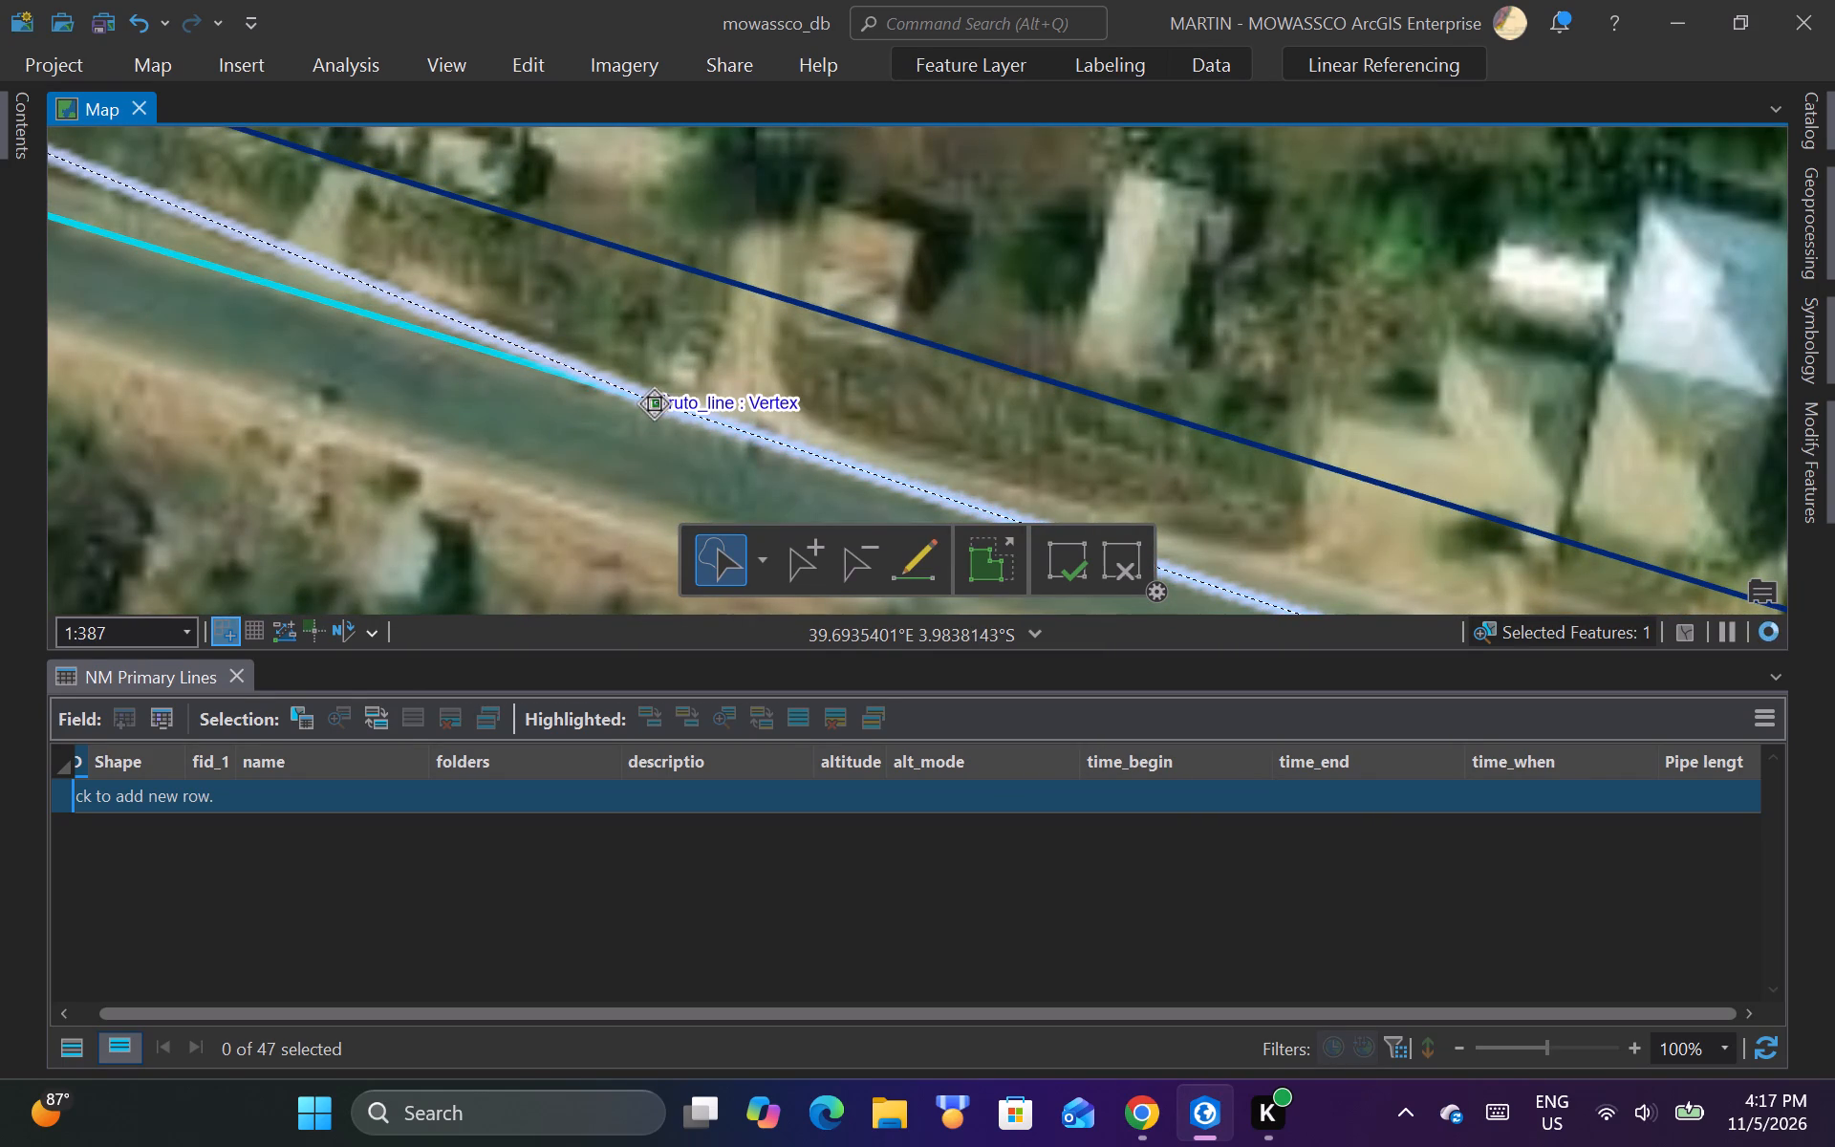
drag(654, 404, 664, 355)
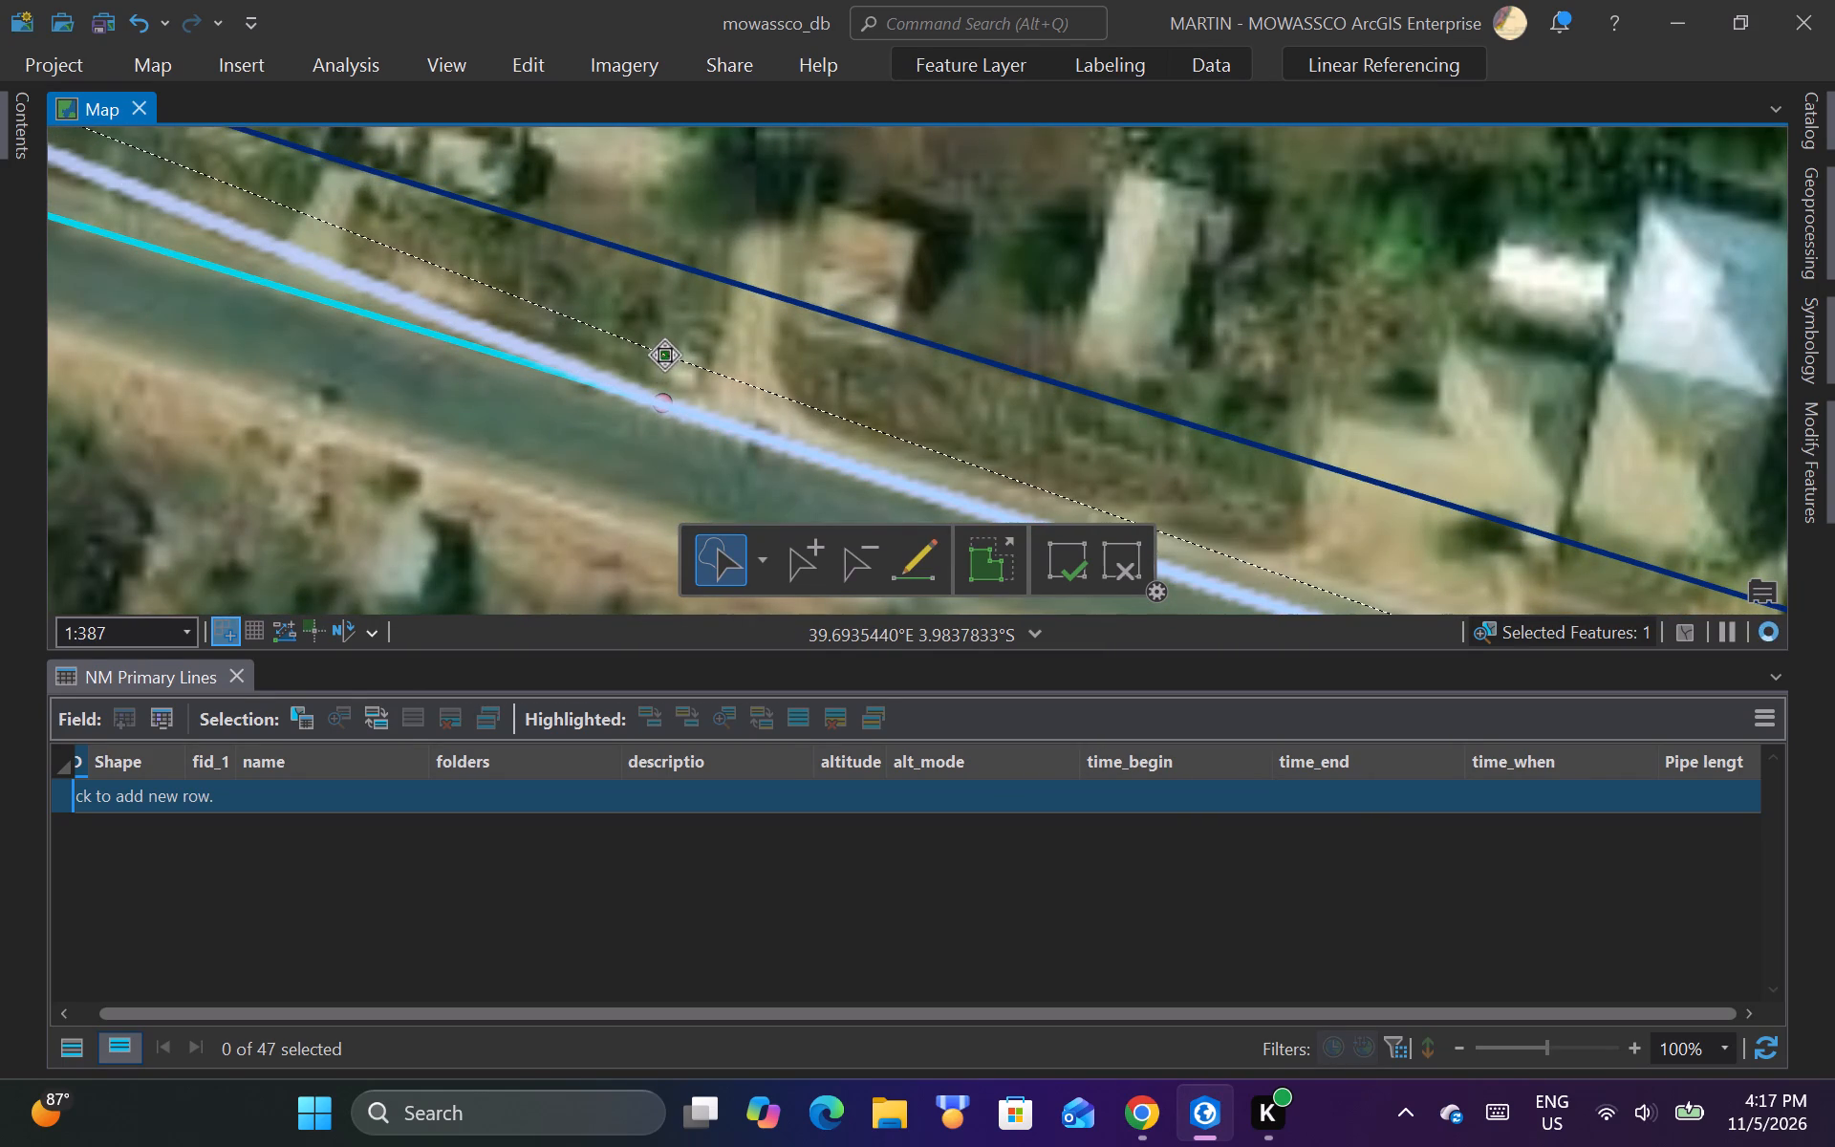
scroll(652, 450, down, 2)
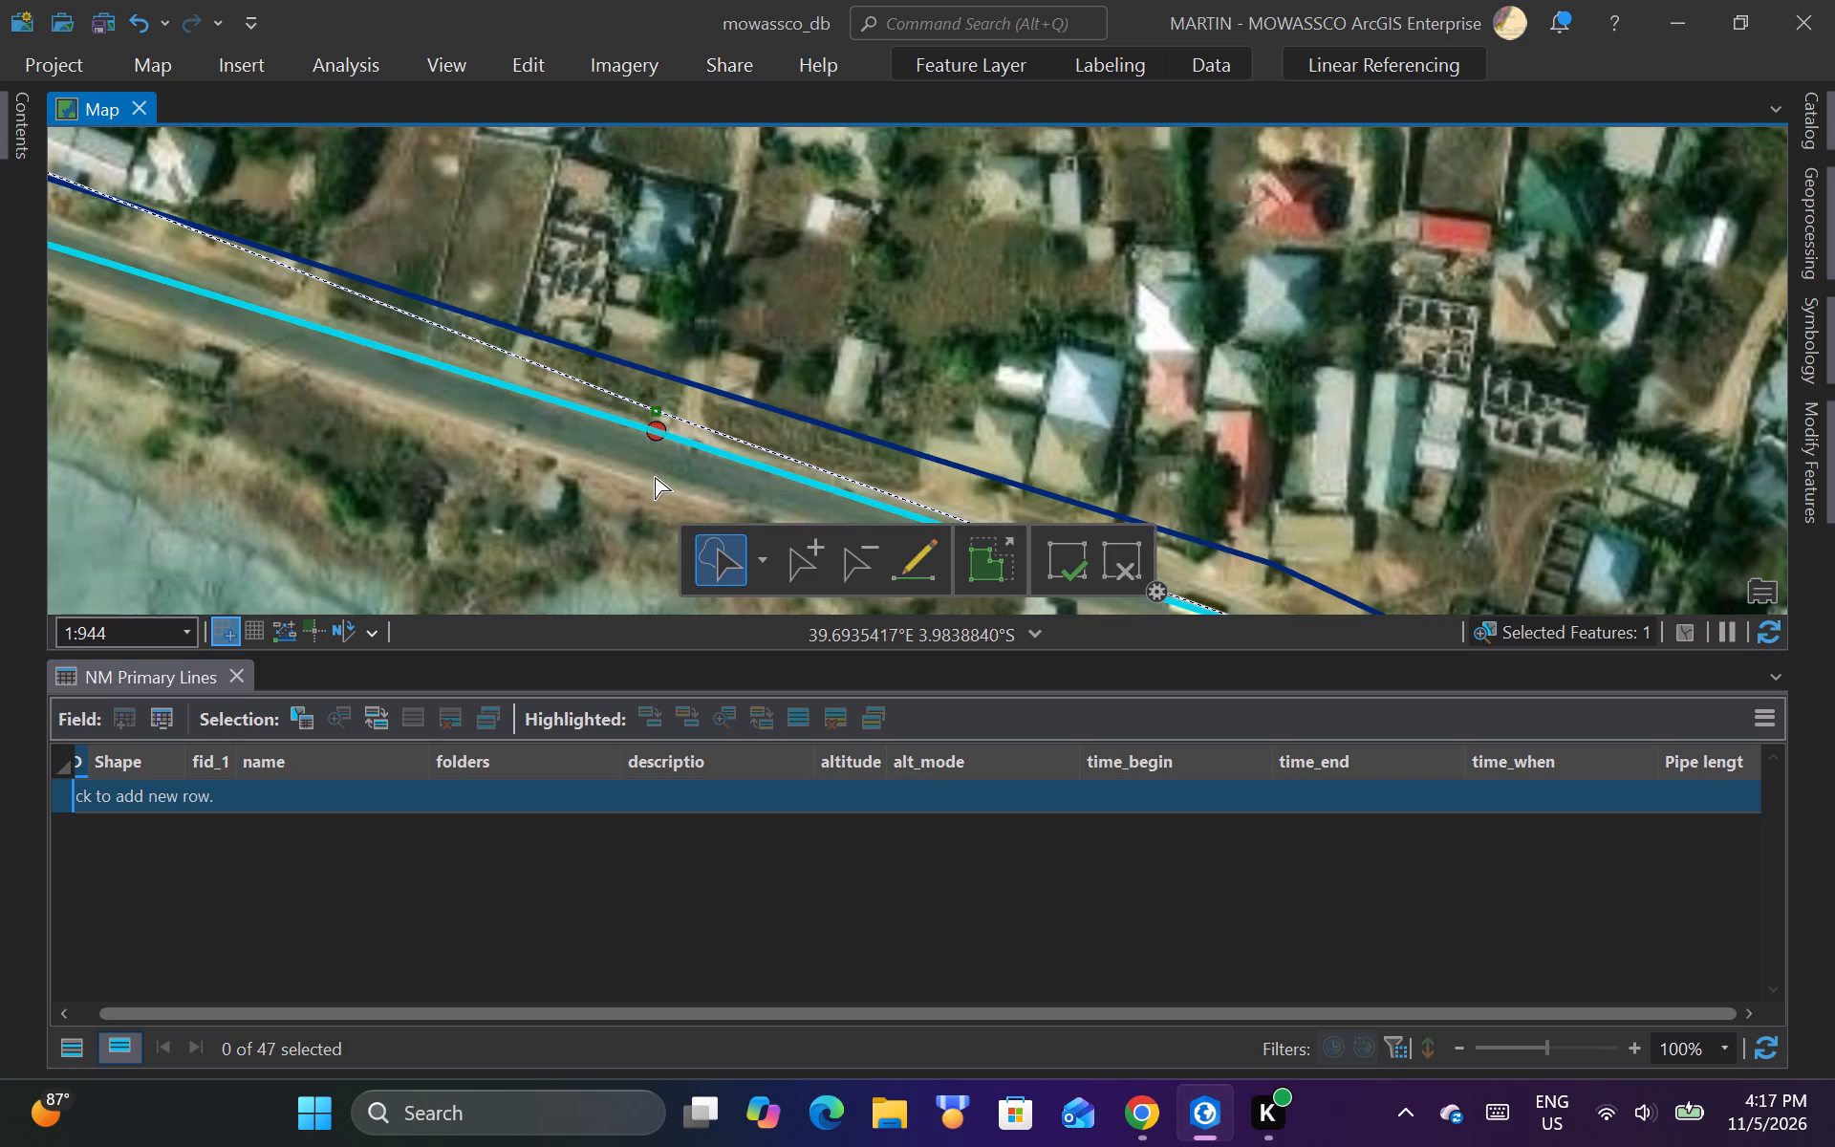
scroll(669, 456, down, 2)
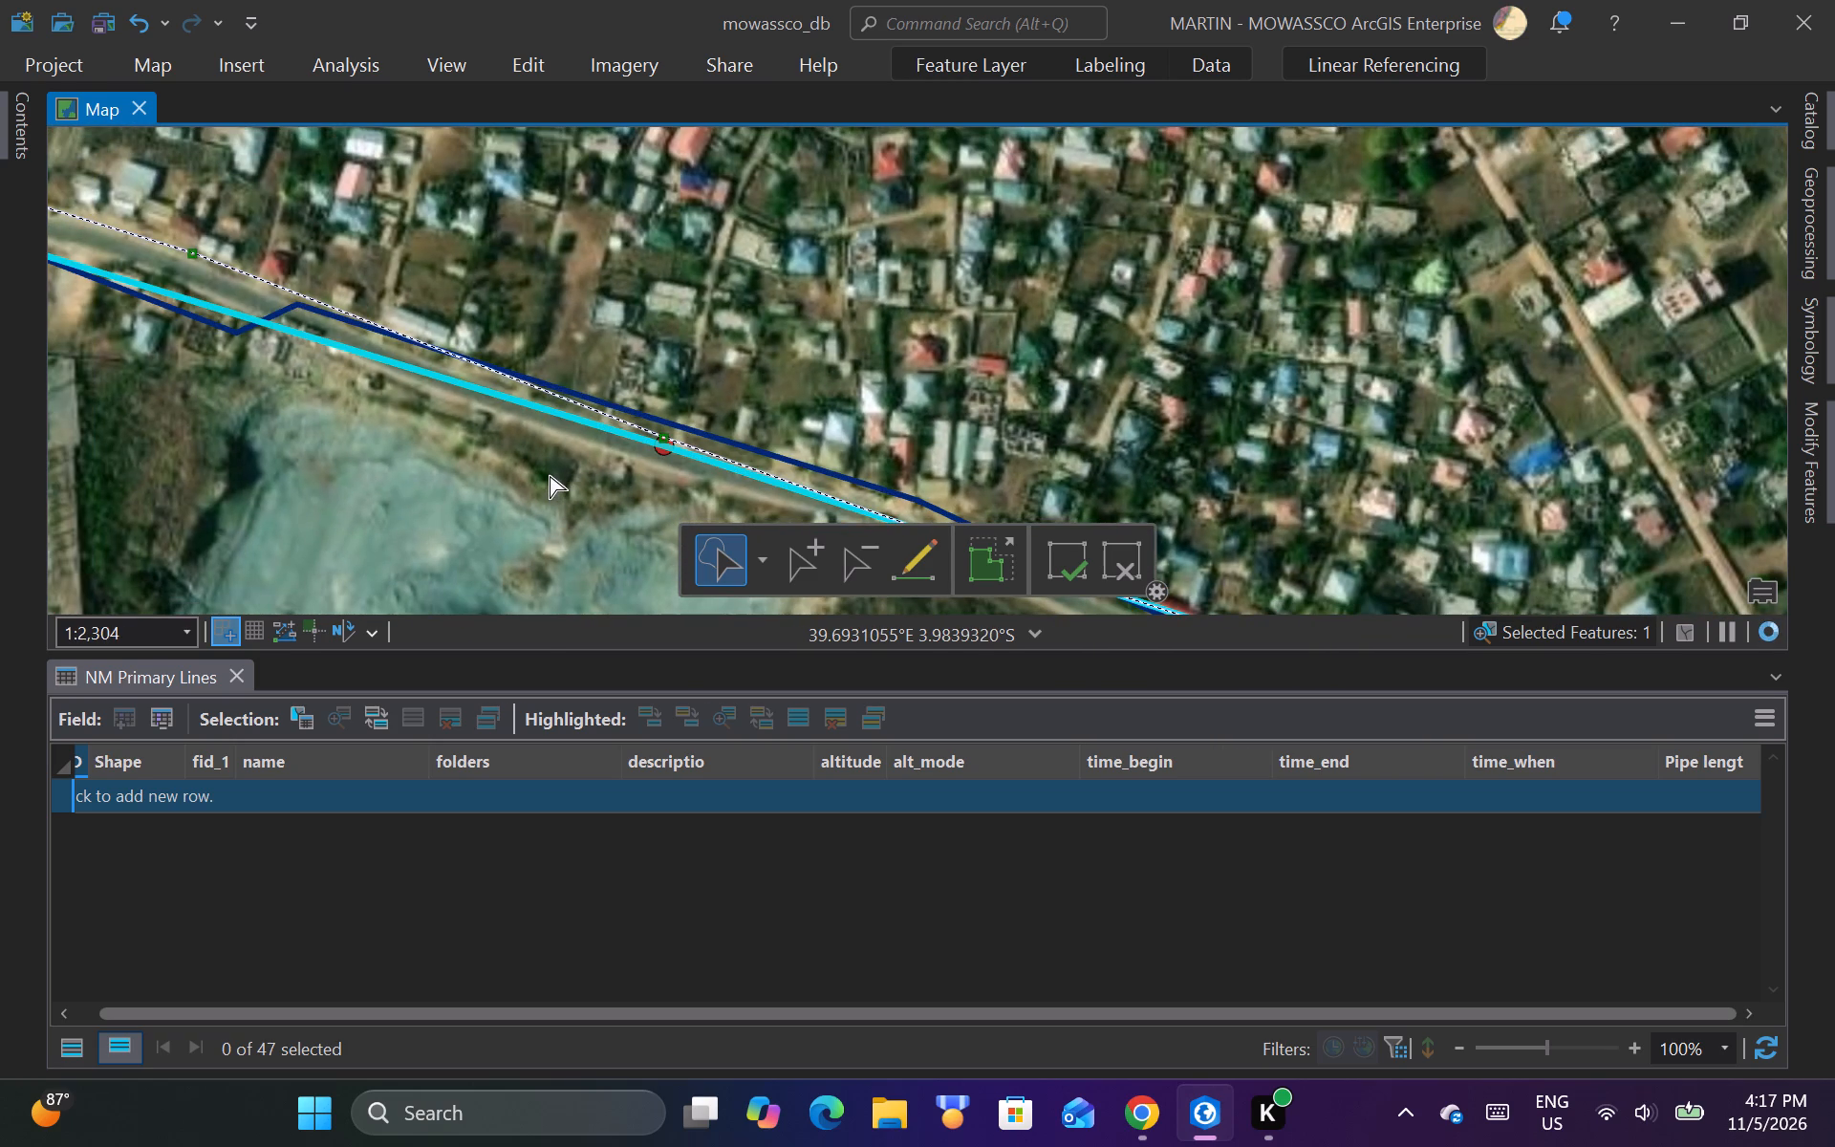
click(497, 459)
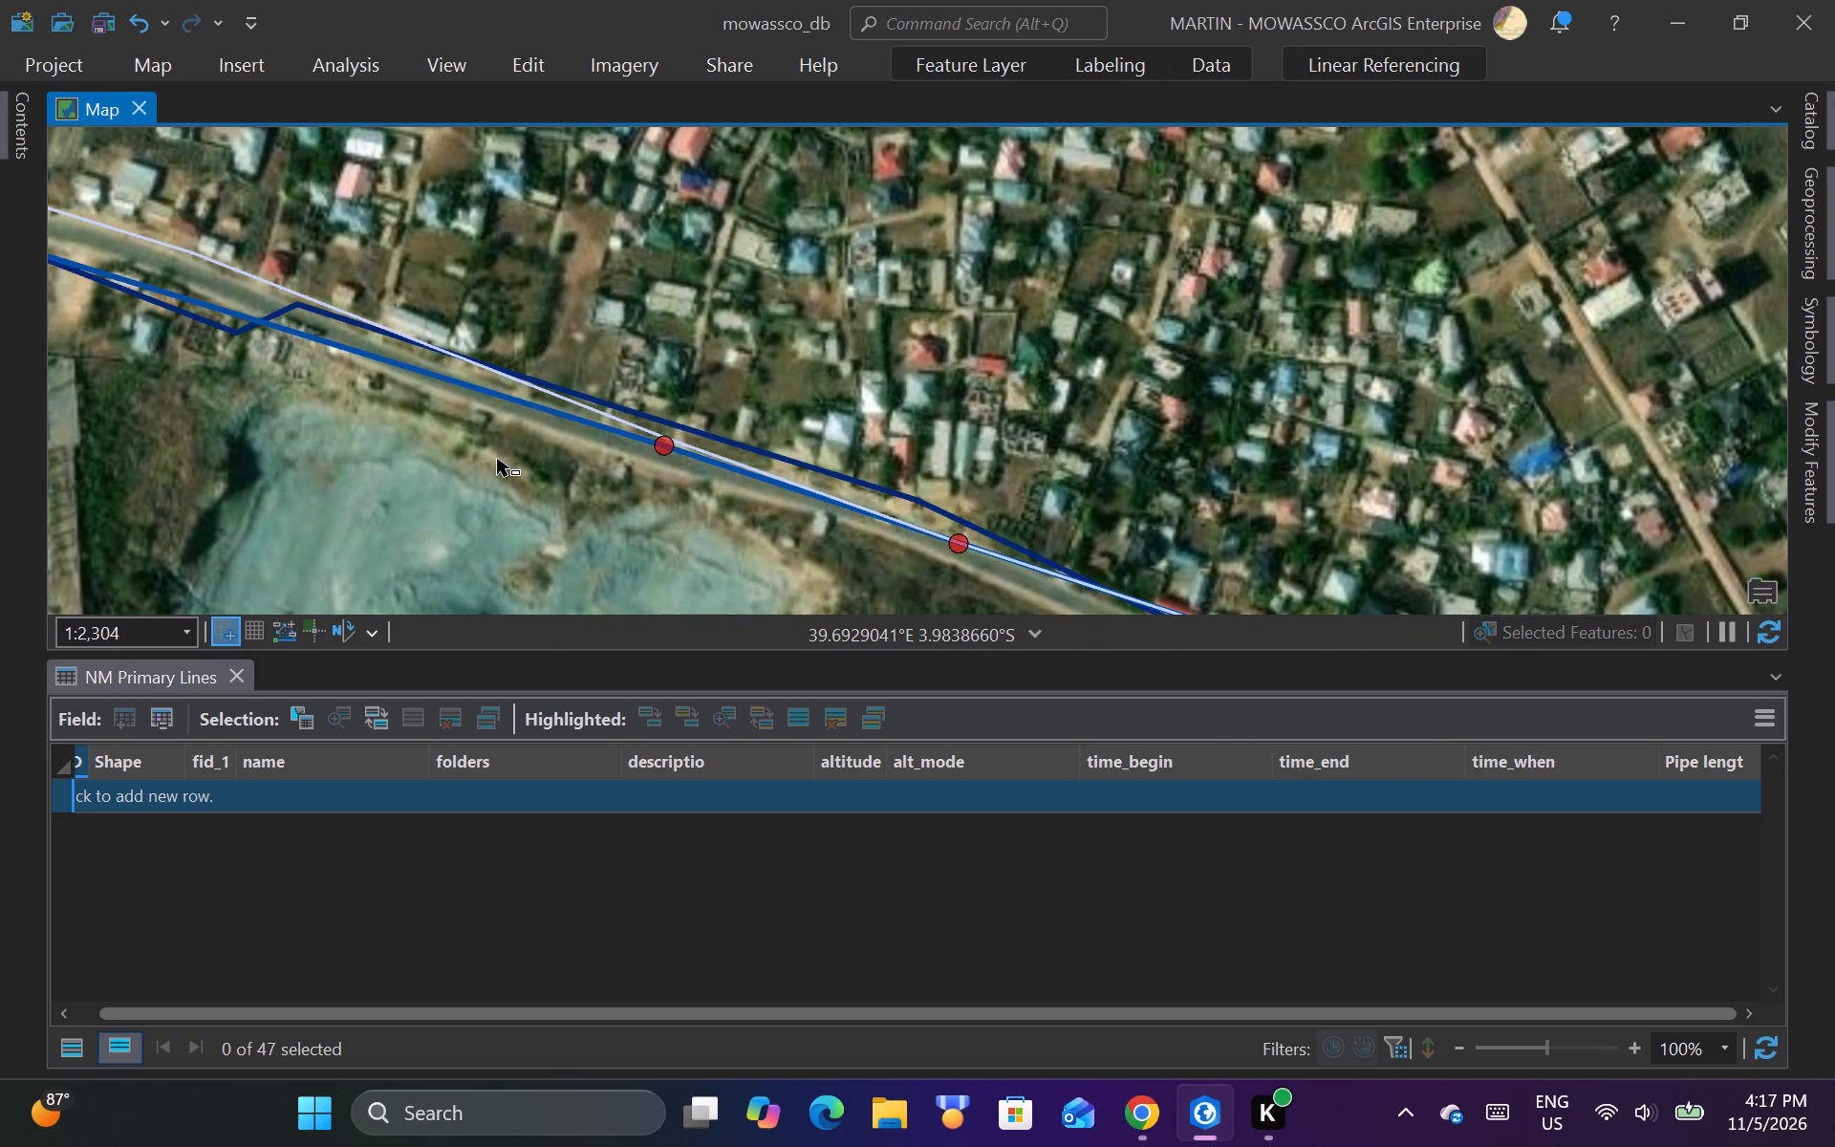
Reselect ruto_line, add a vertex midway between the two red points north of the quarry, and move it slightly northeast.
scroll(521, 379, down, 1)
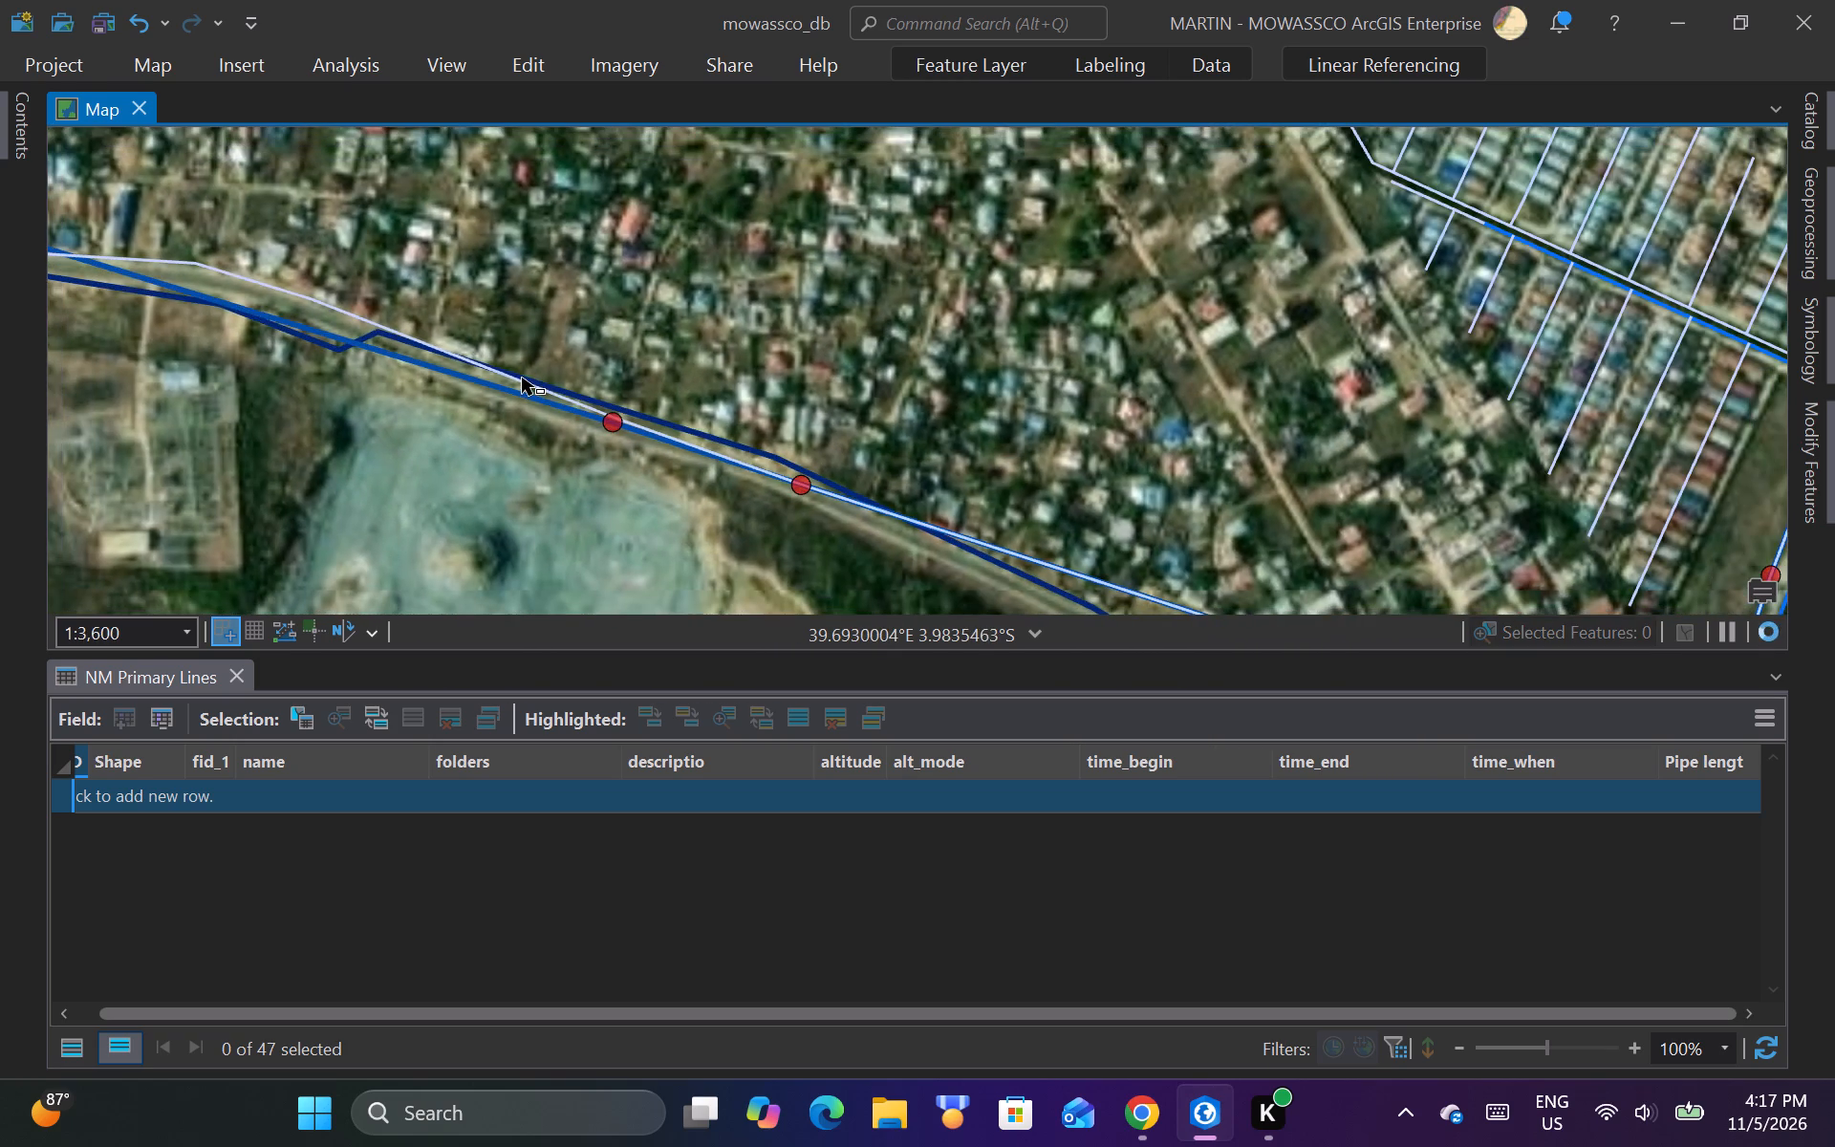
scroll(522, 378, down, 2)
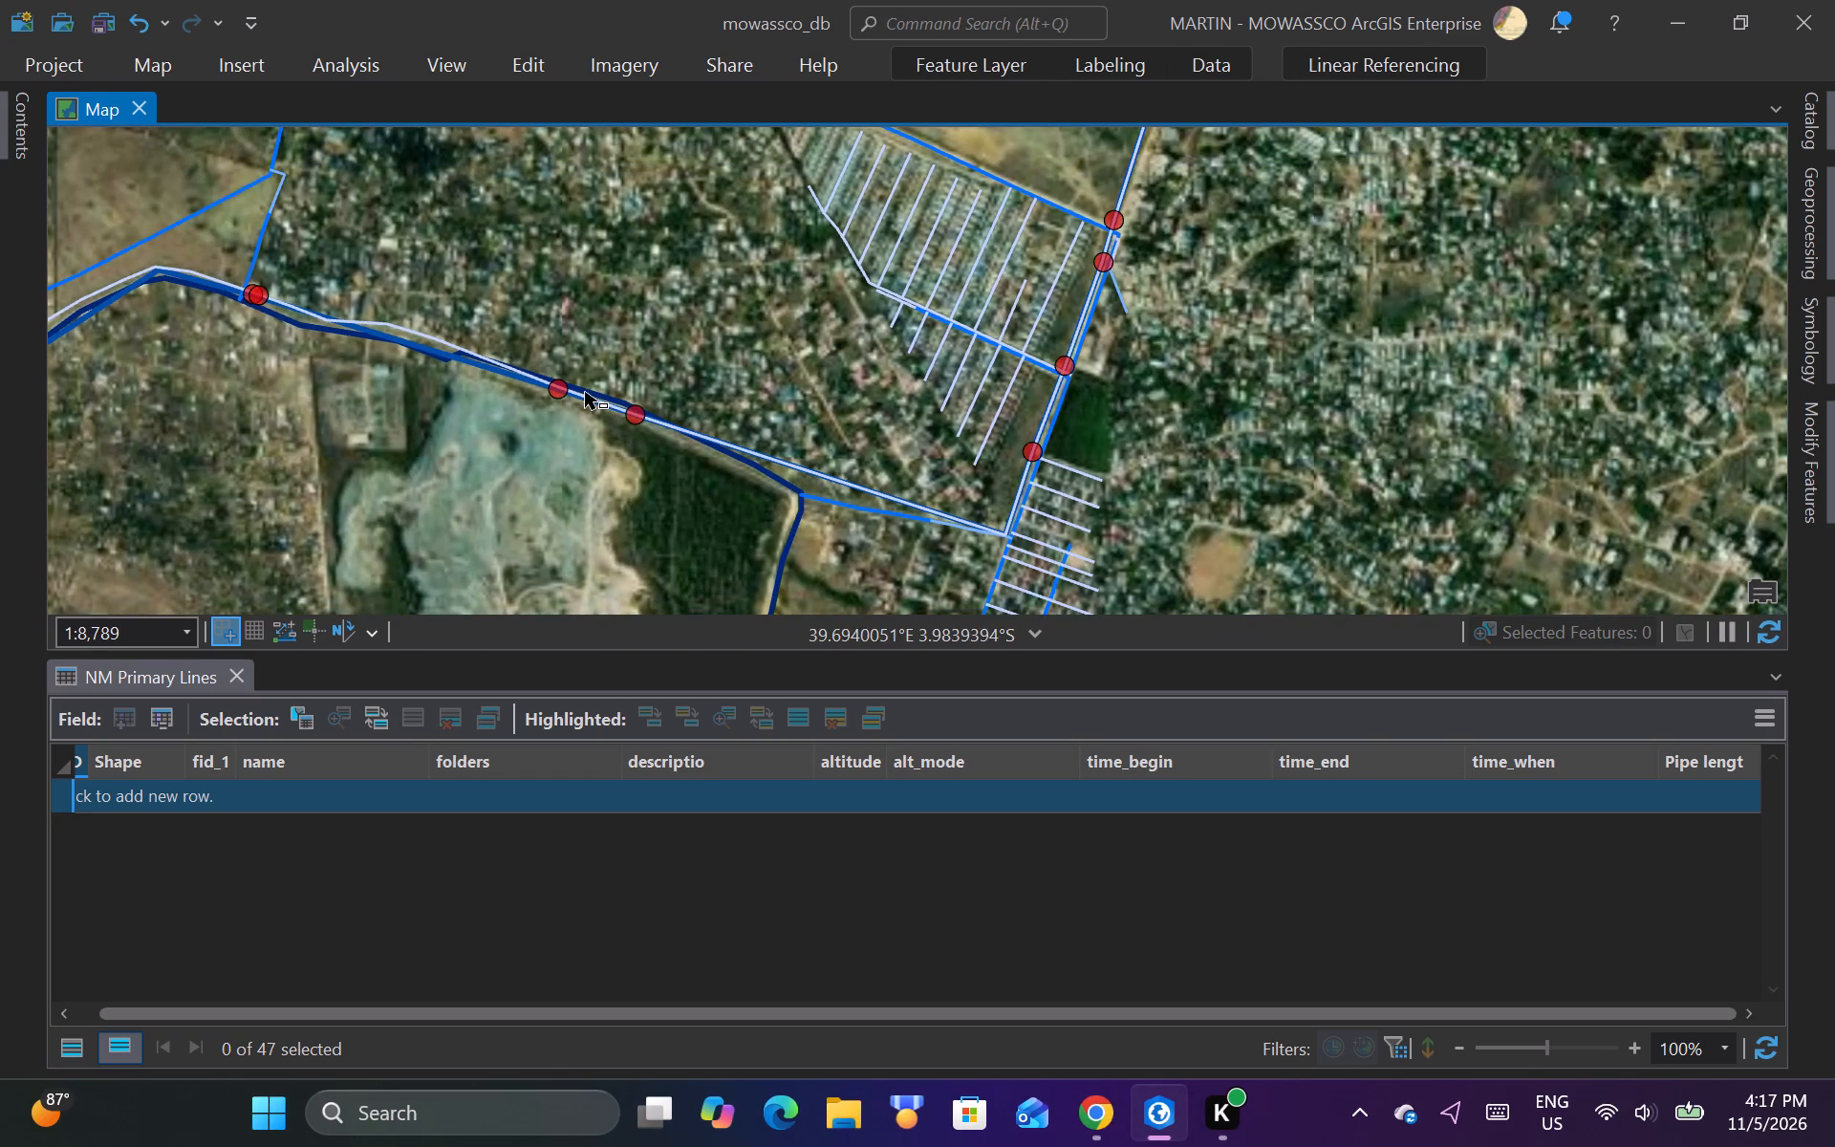
scroll(583, 390, up, 3)
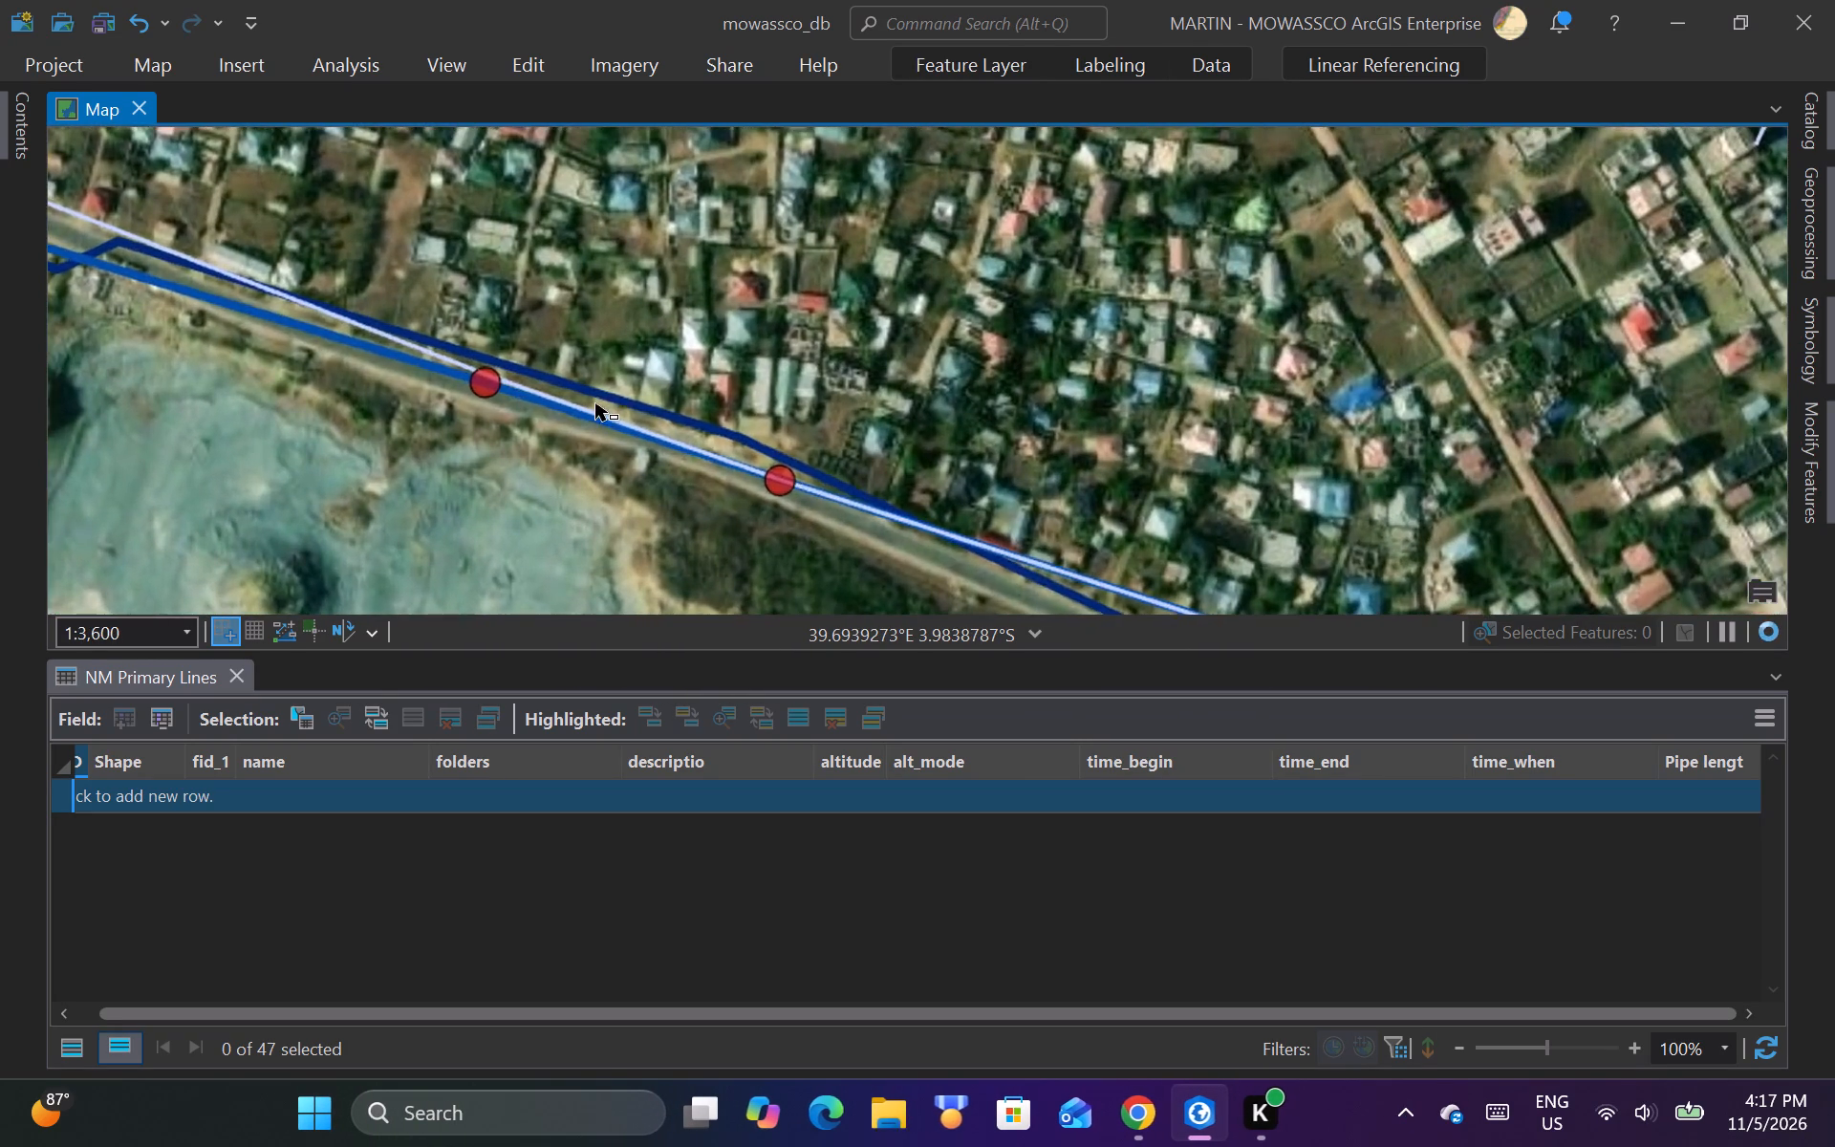
scroll(599, 405, up, 1)
scroll(607, 415, down, 3)
scroll(597, 433, up, 4)
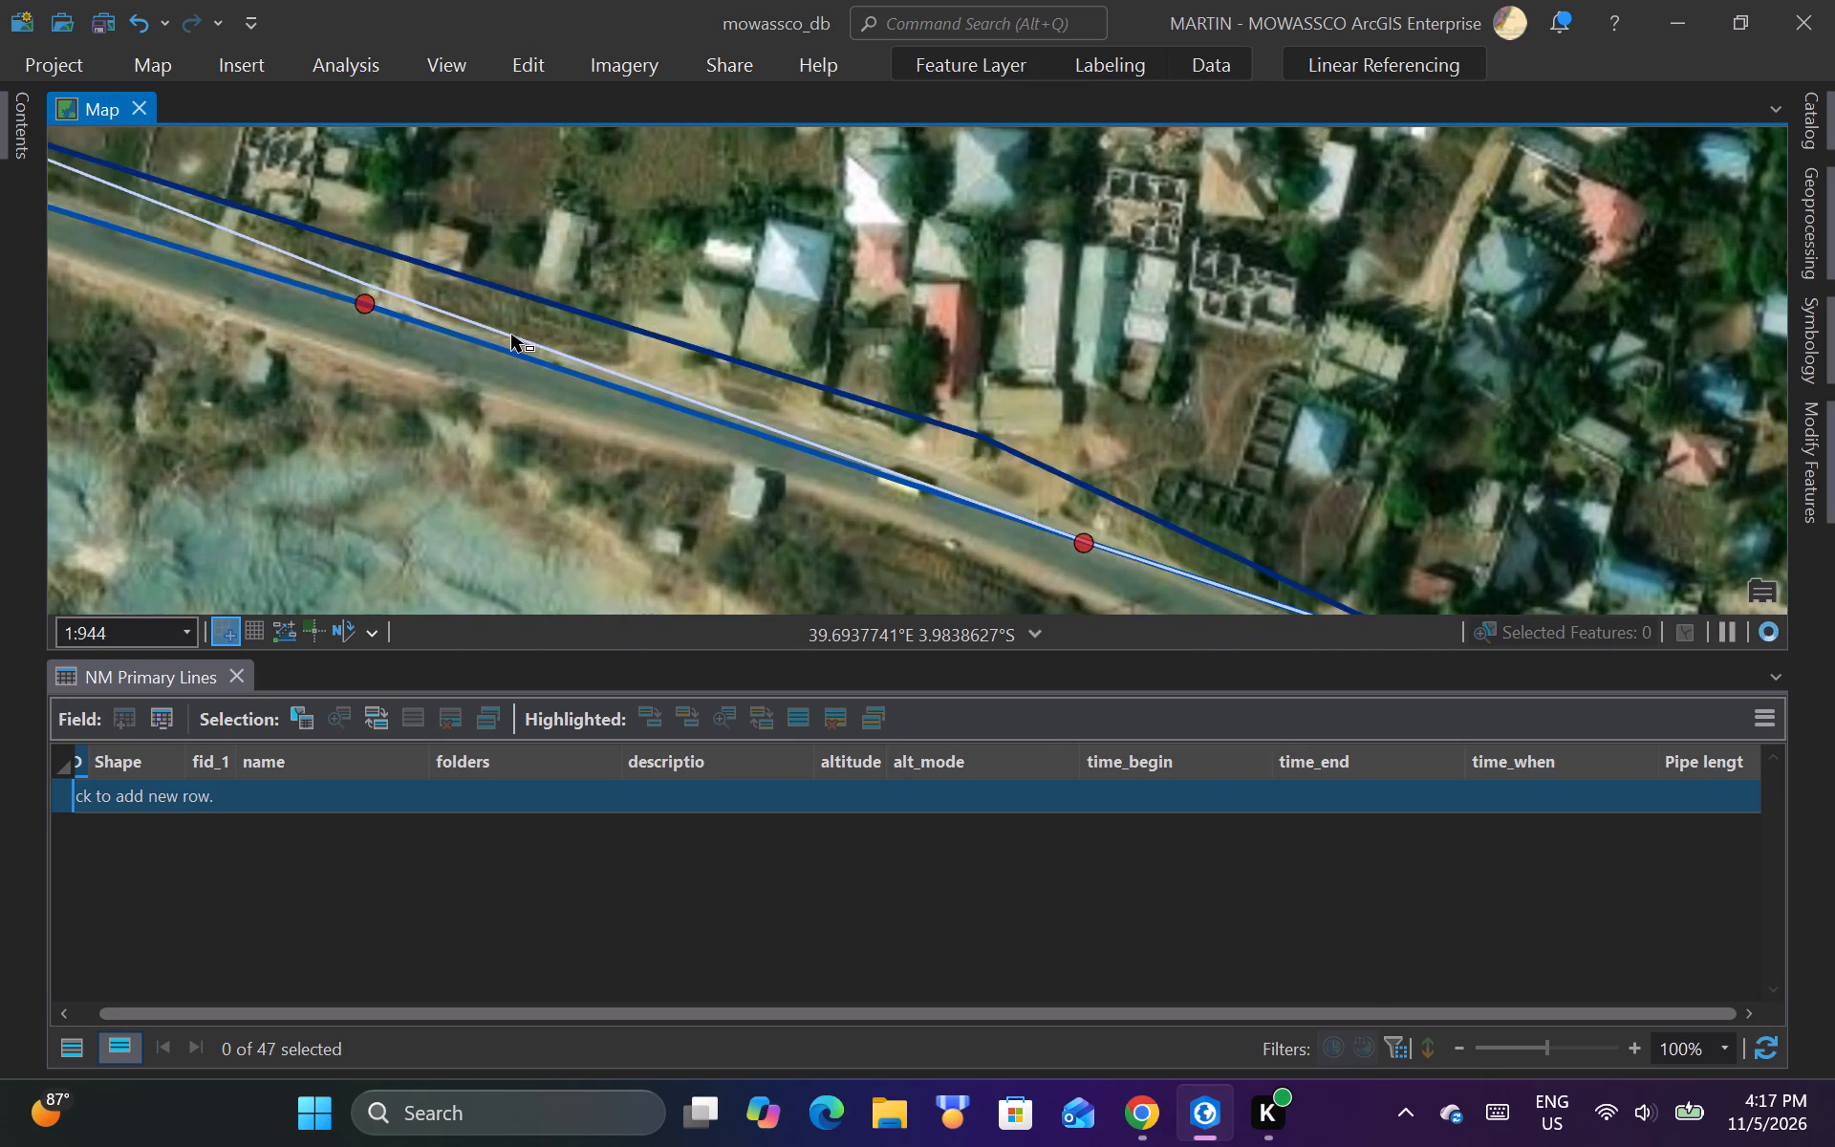
click(509, 335)
scroll(477, 376, down, 2)
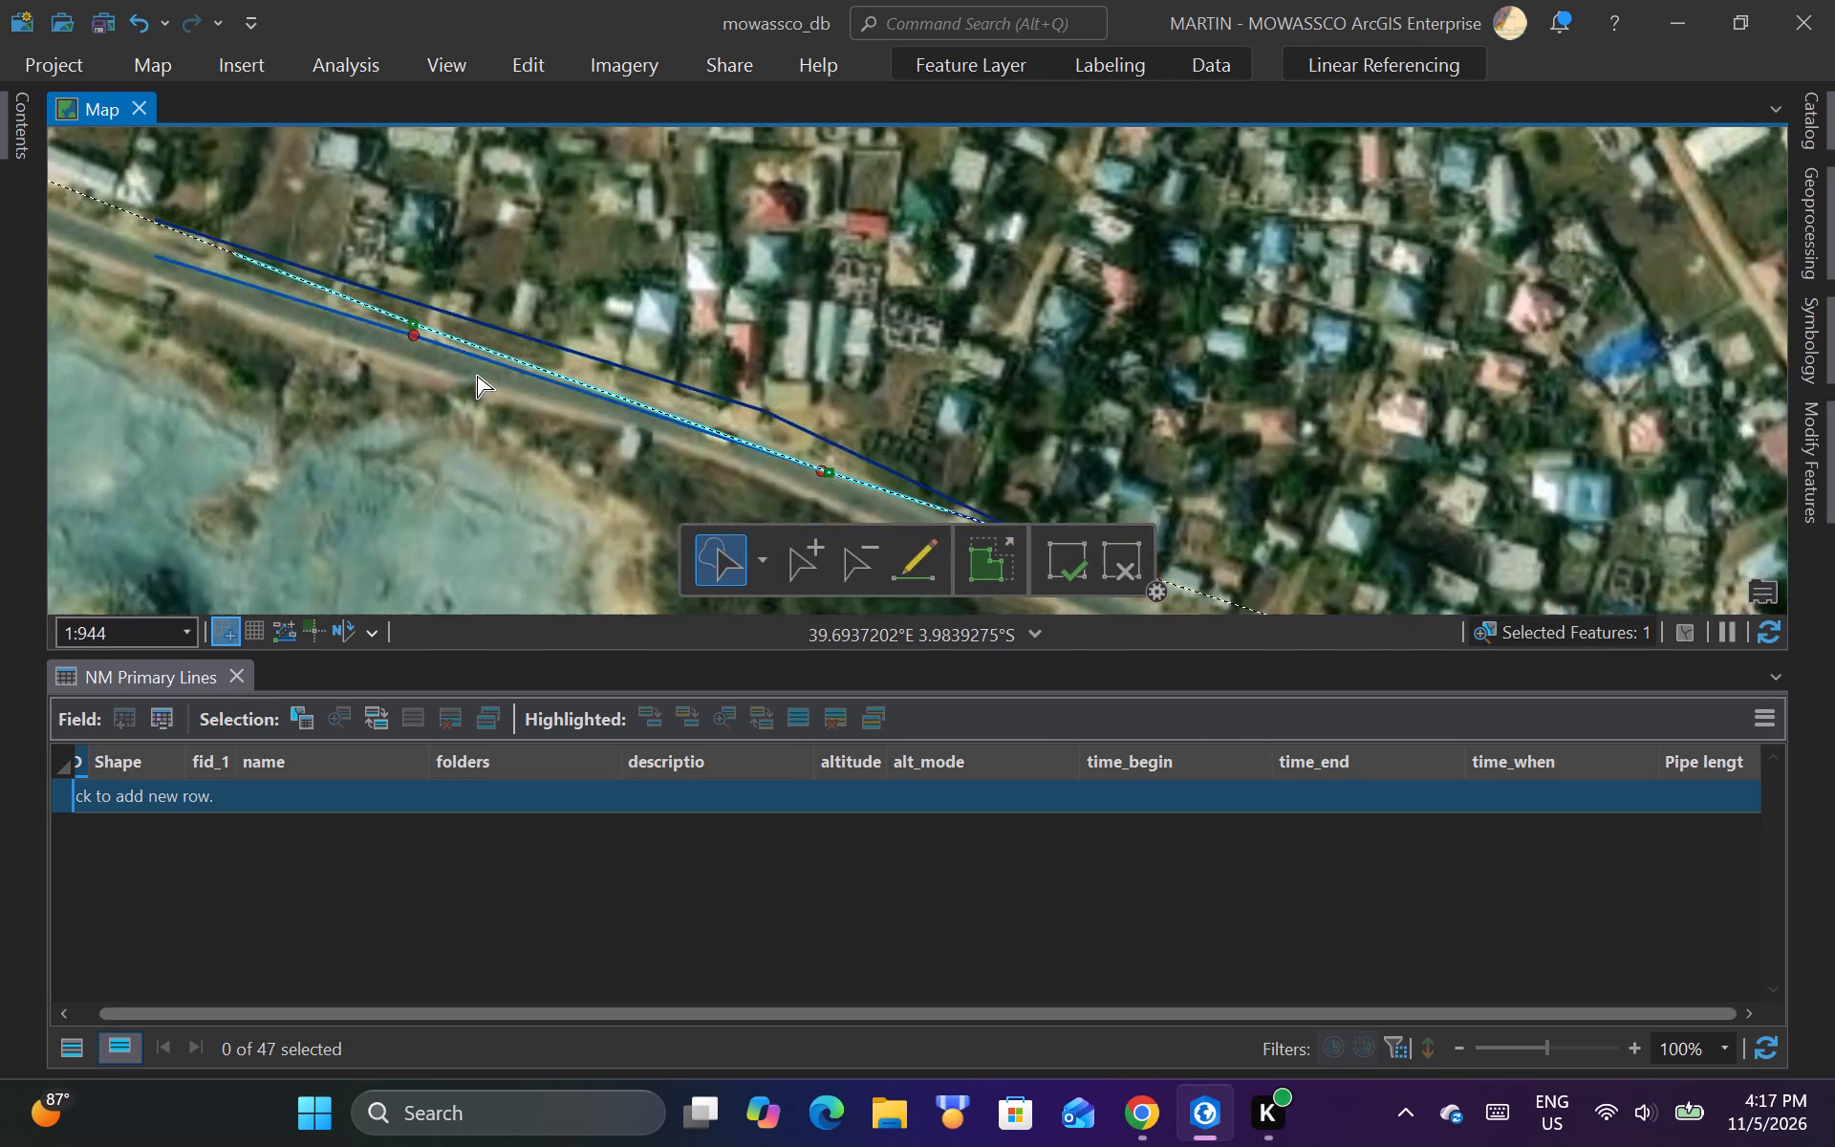
scroll(655, 429, up, 2)
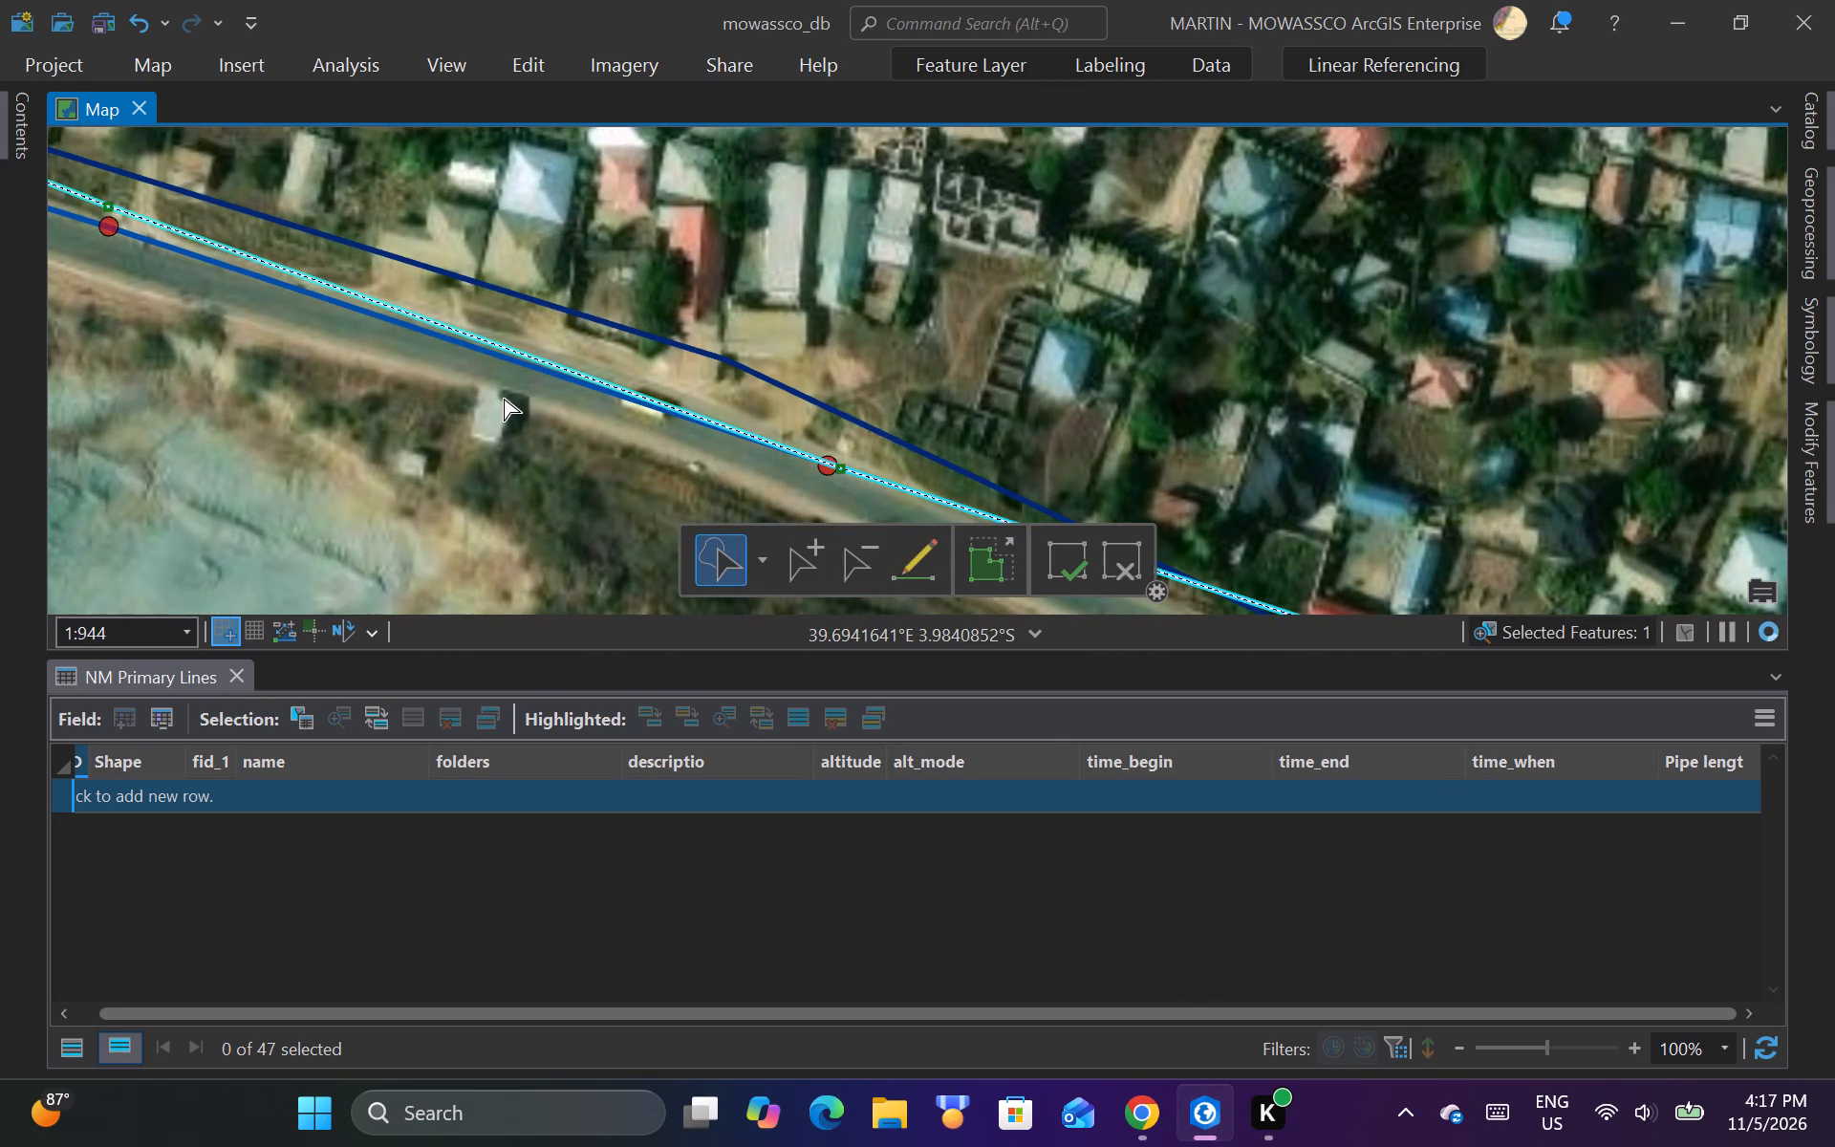
right_click(499, 343)
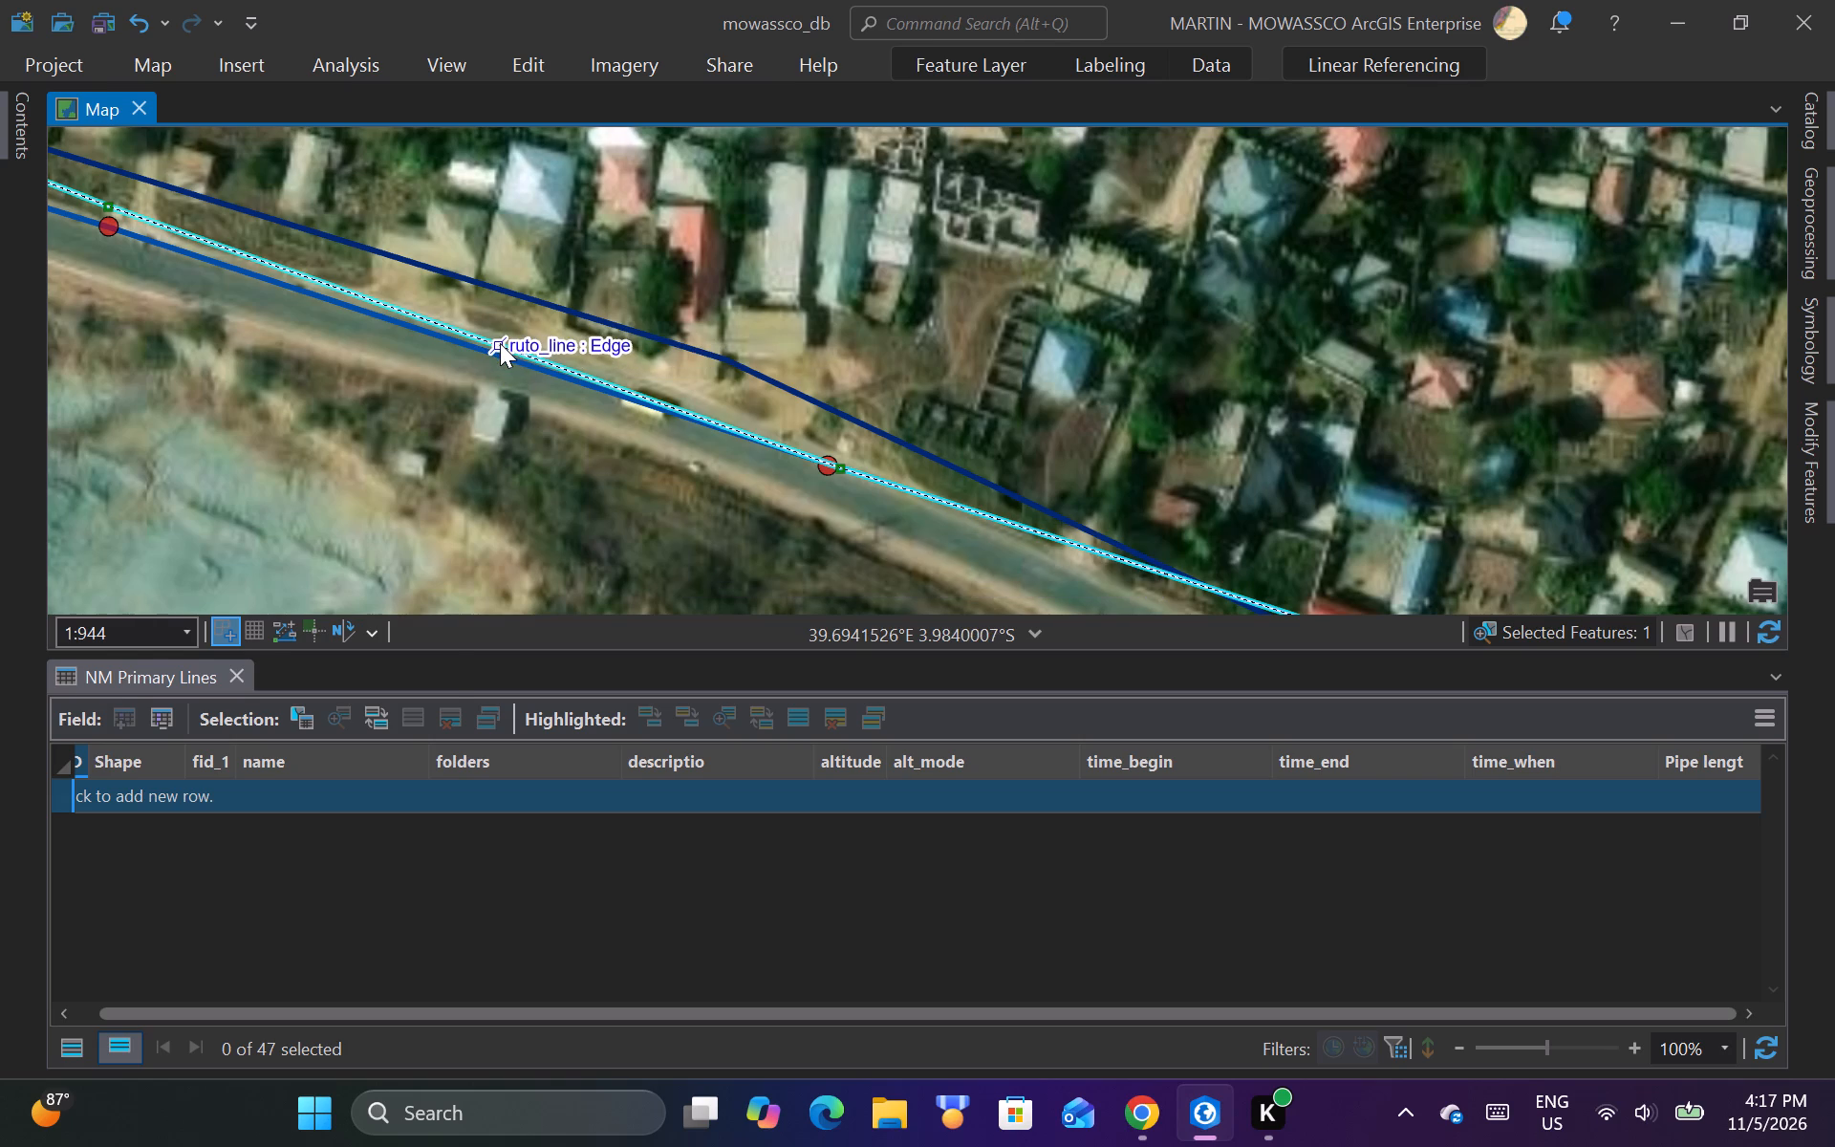
click(366, 354)
drag(500, 343, 516, 321)
Move ruto_line's existing vertex beside the eastern of the two red points north, to the roadside strip.
scroll(892, 502, up, 1)
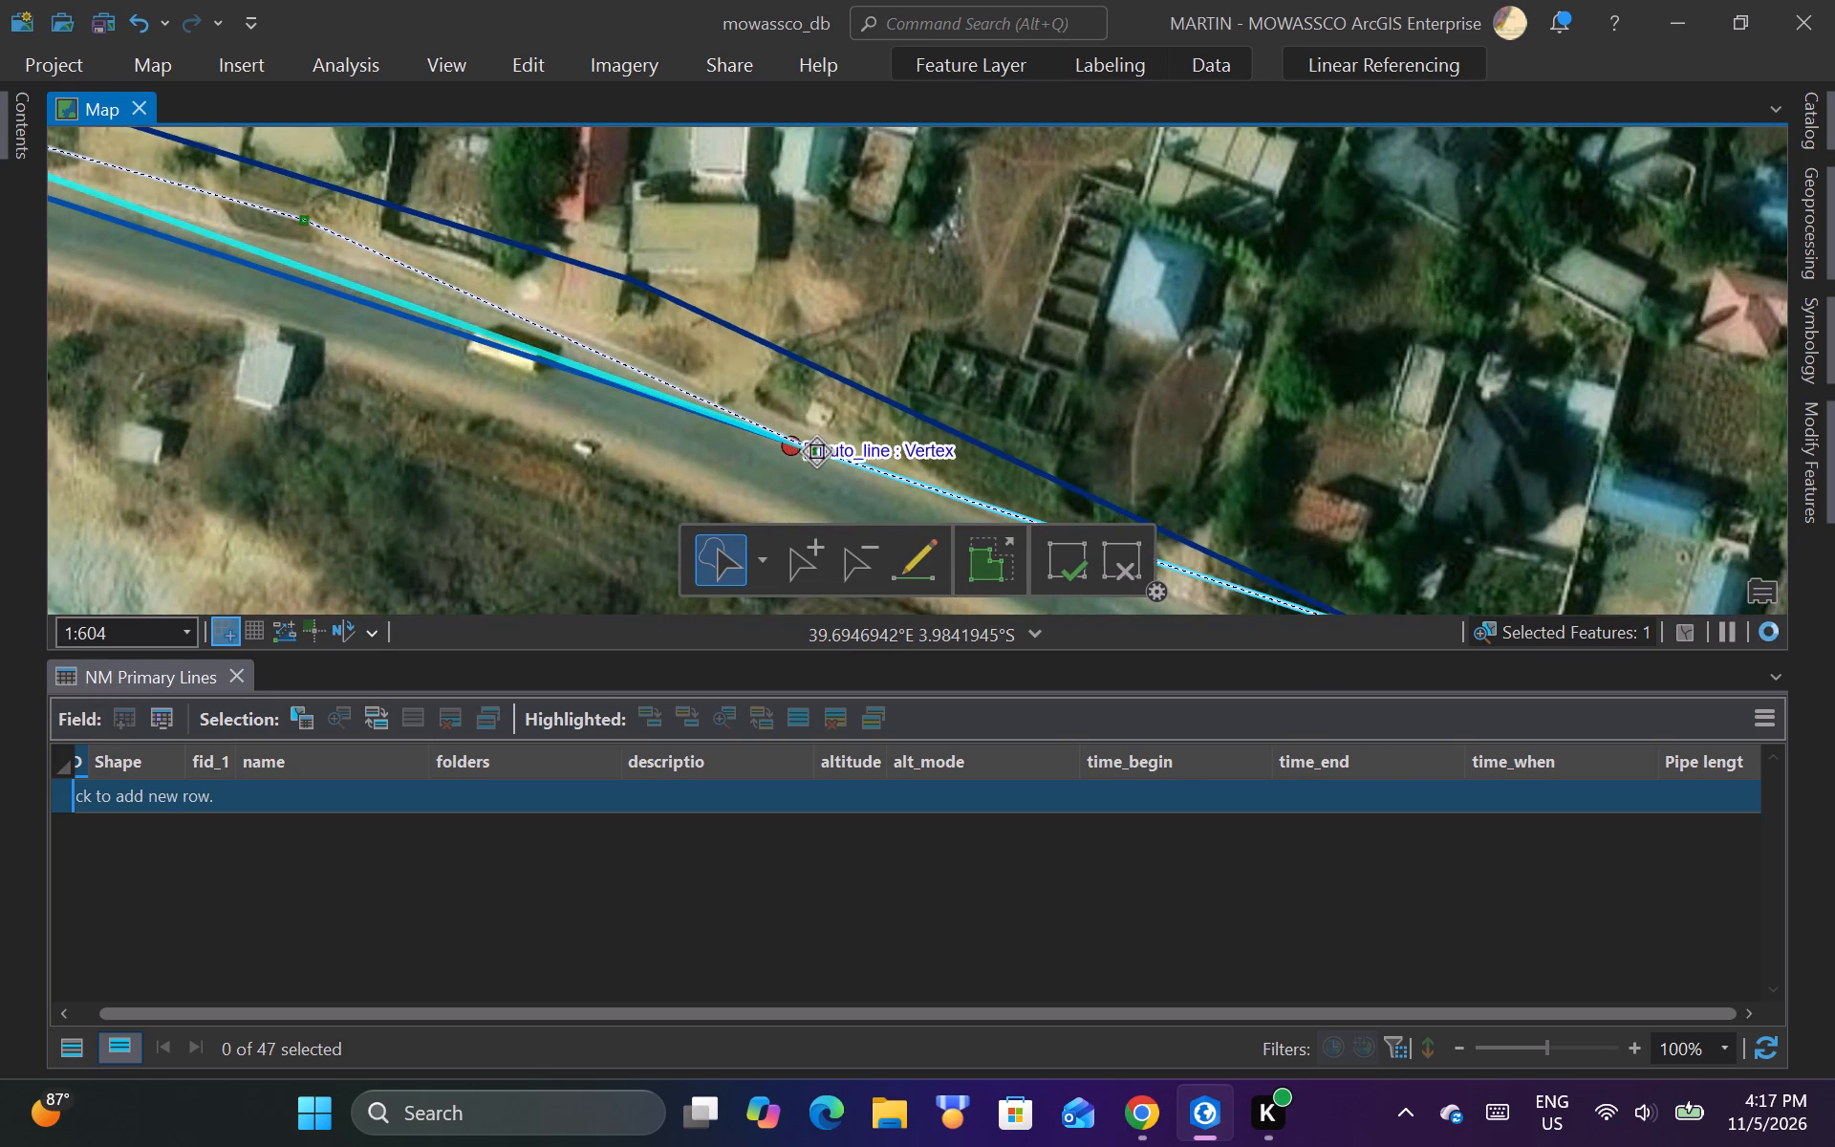
drag(816, 450, 815, 419)
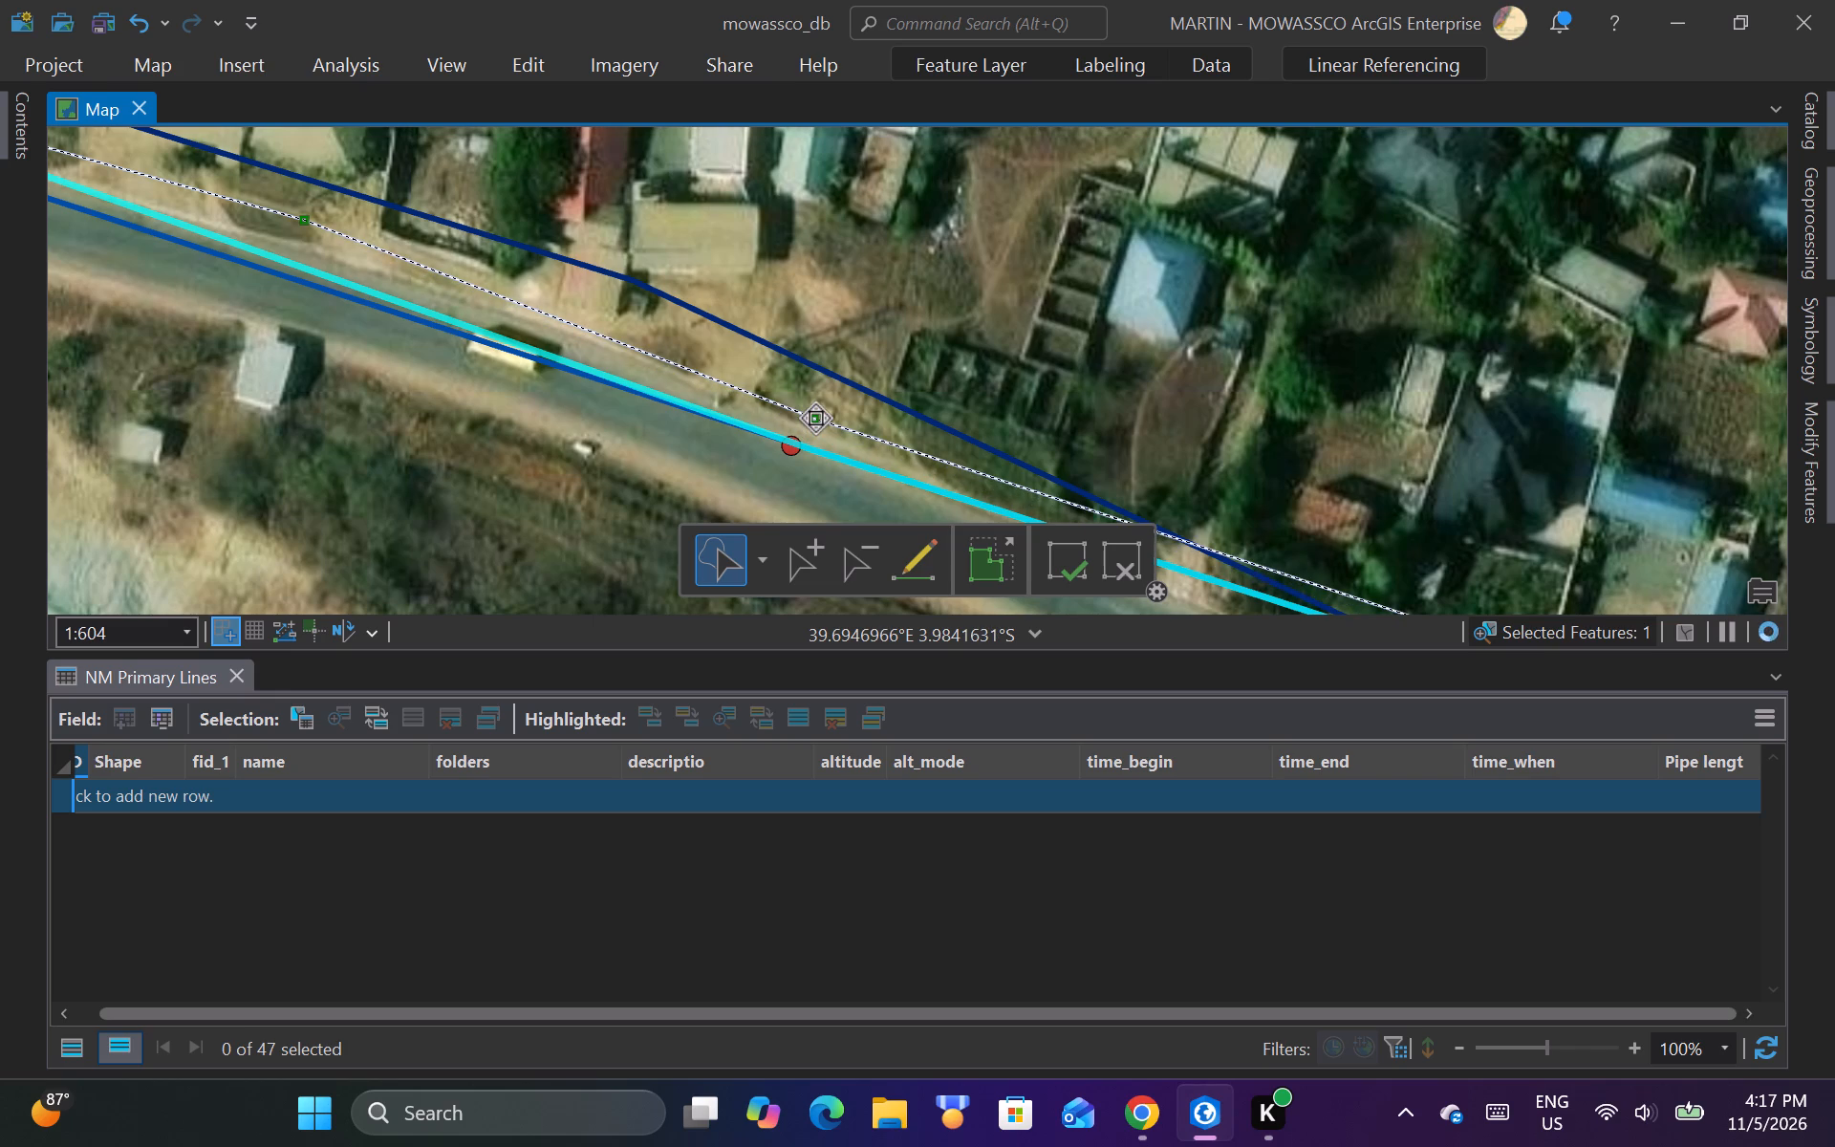
drag(815, 419, 816, 419)
click(816, 419)
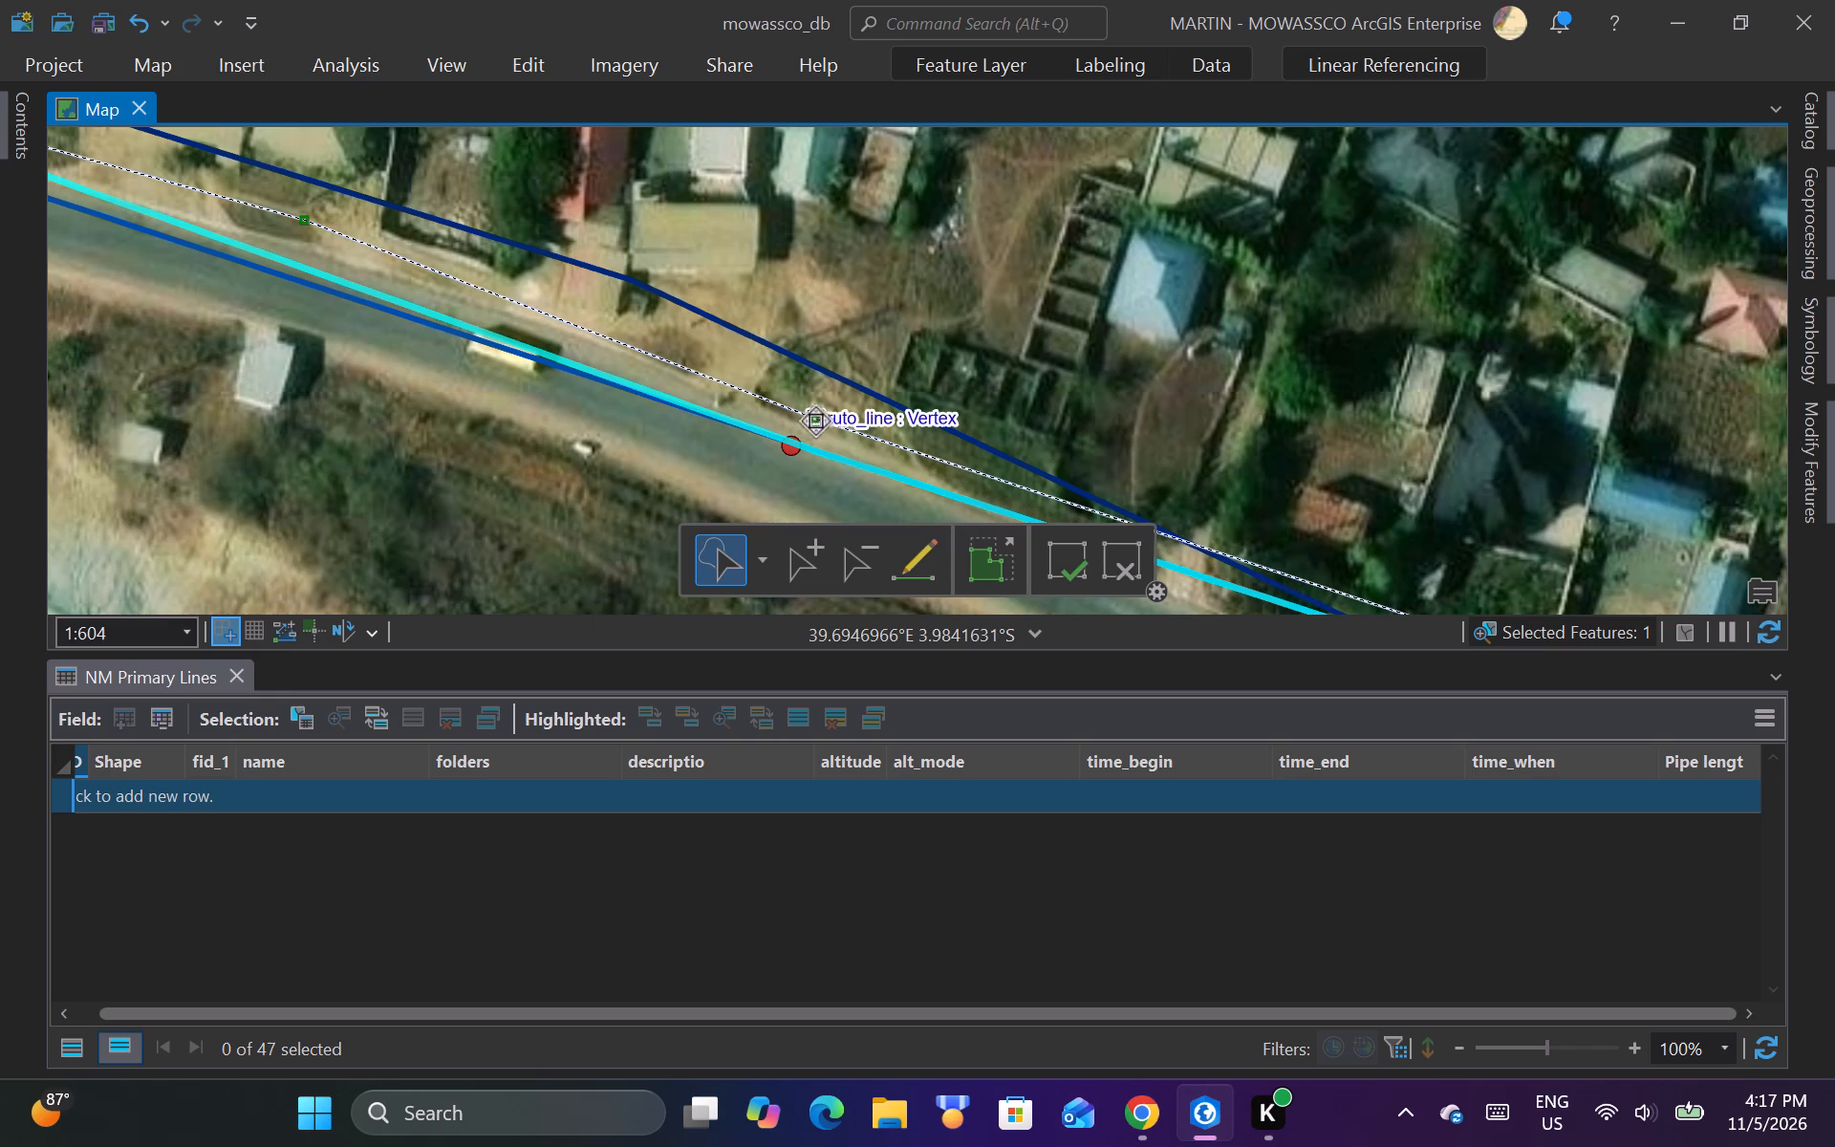
scroll(533, 357, down, 3)
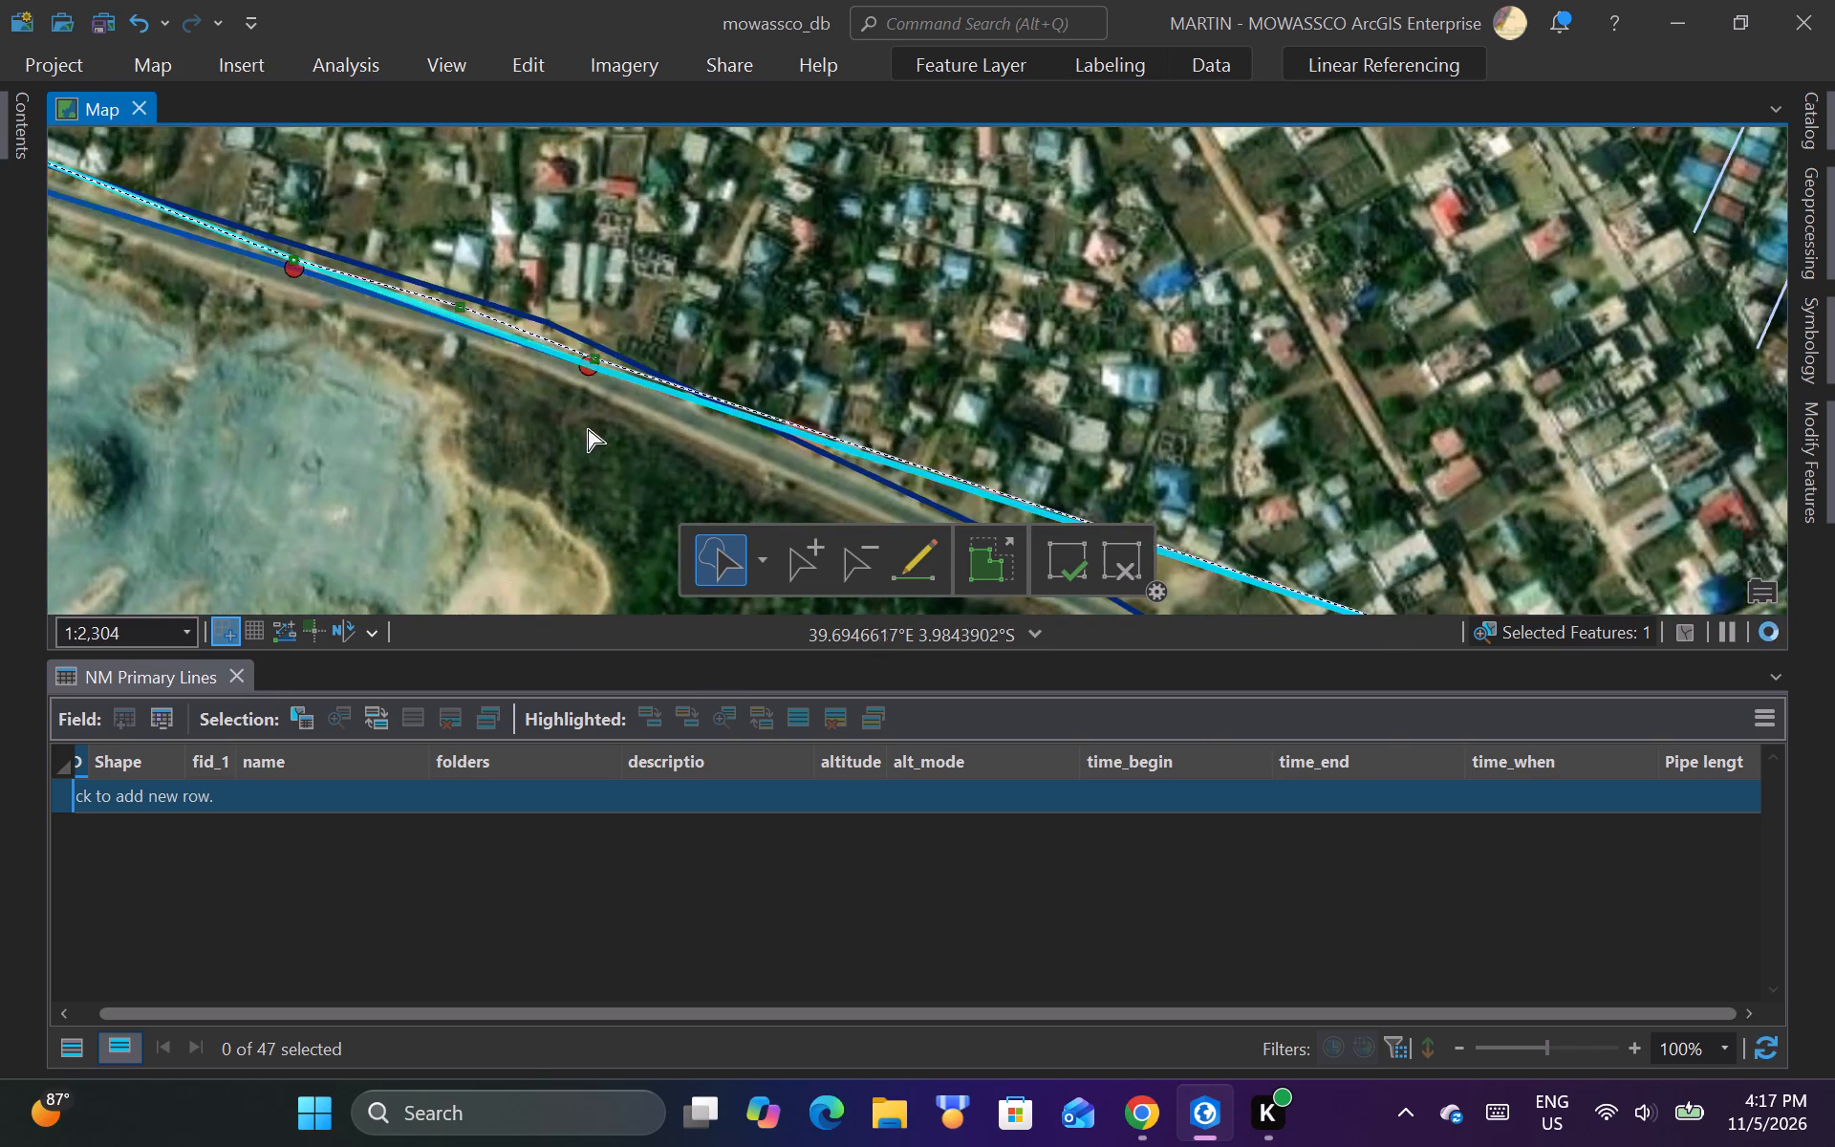
Add a vertex to ruto_line just southeast of the red-roofed roadside house and move it south to the road's northern edge.
scroll(549, 412, down, 1)
scroll(472, 372, down, 1)
scroll(555, 446, down, 2)
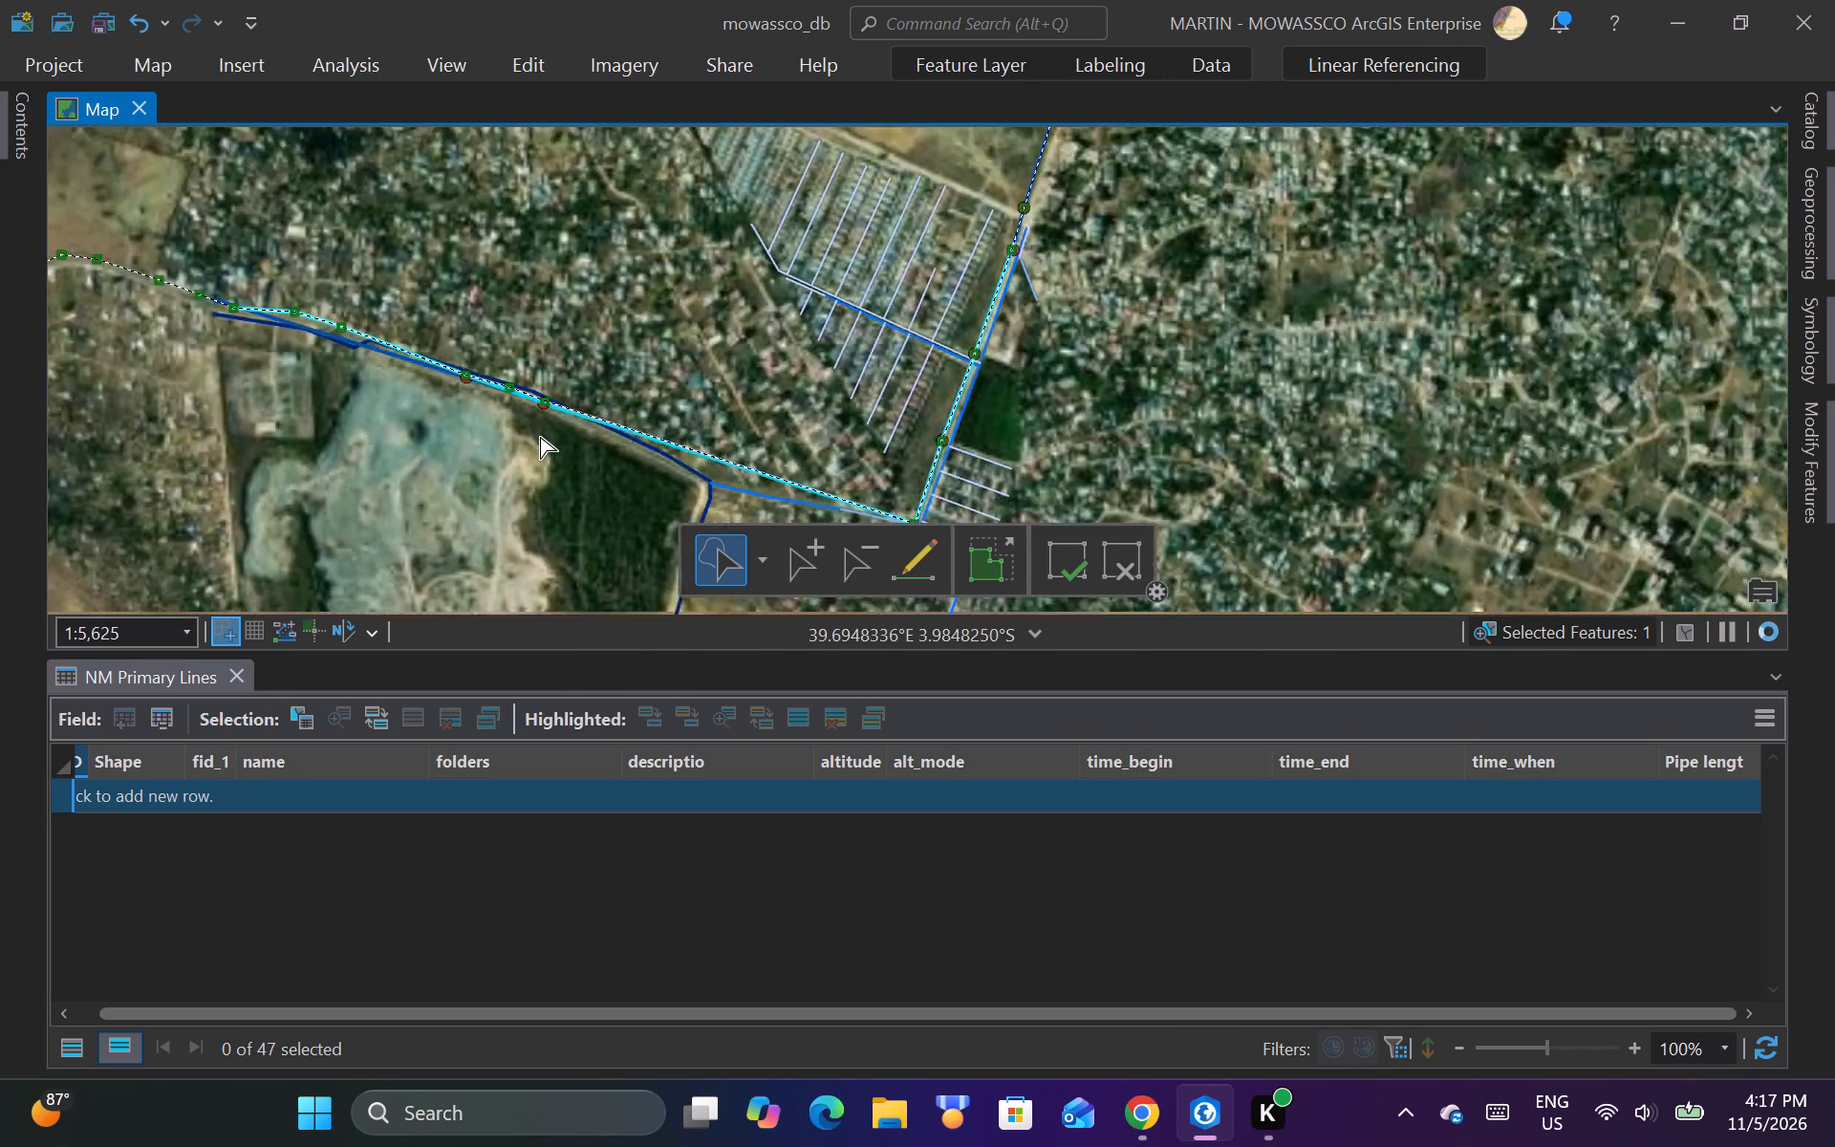
scroll(614, 477, up, 4)
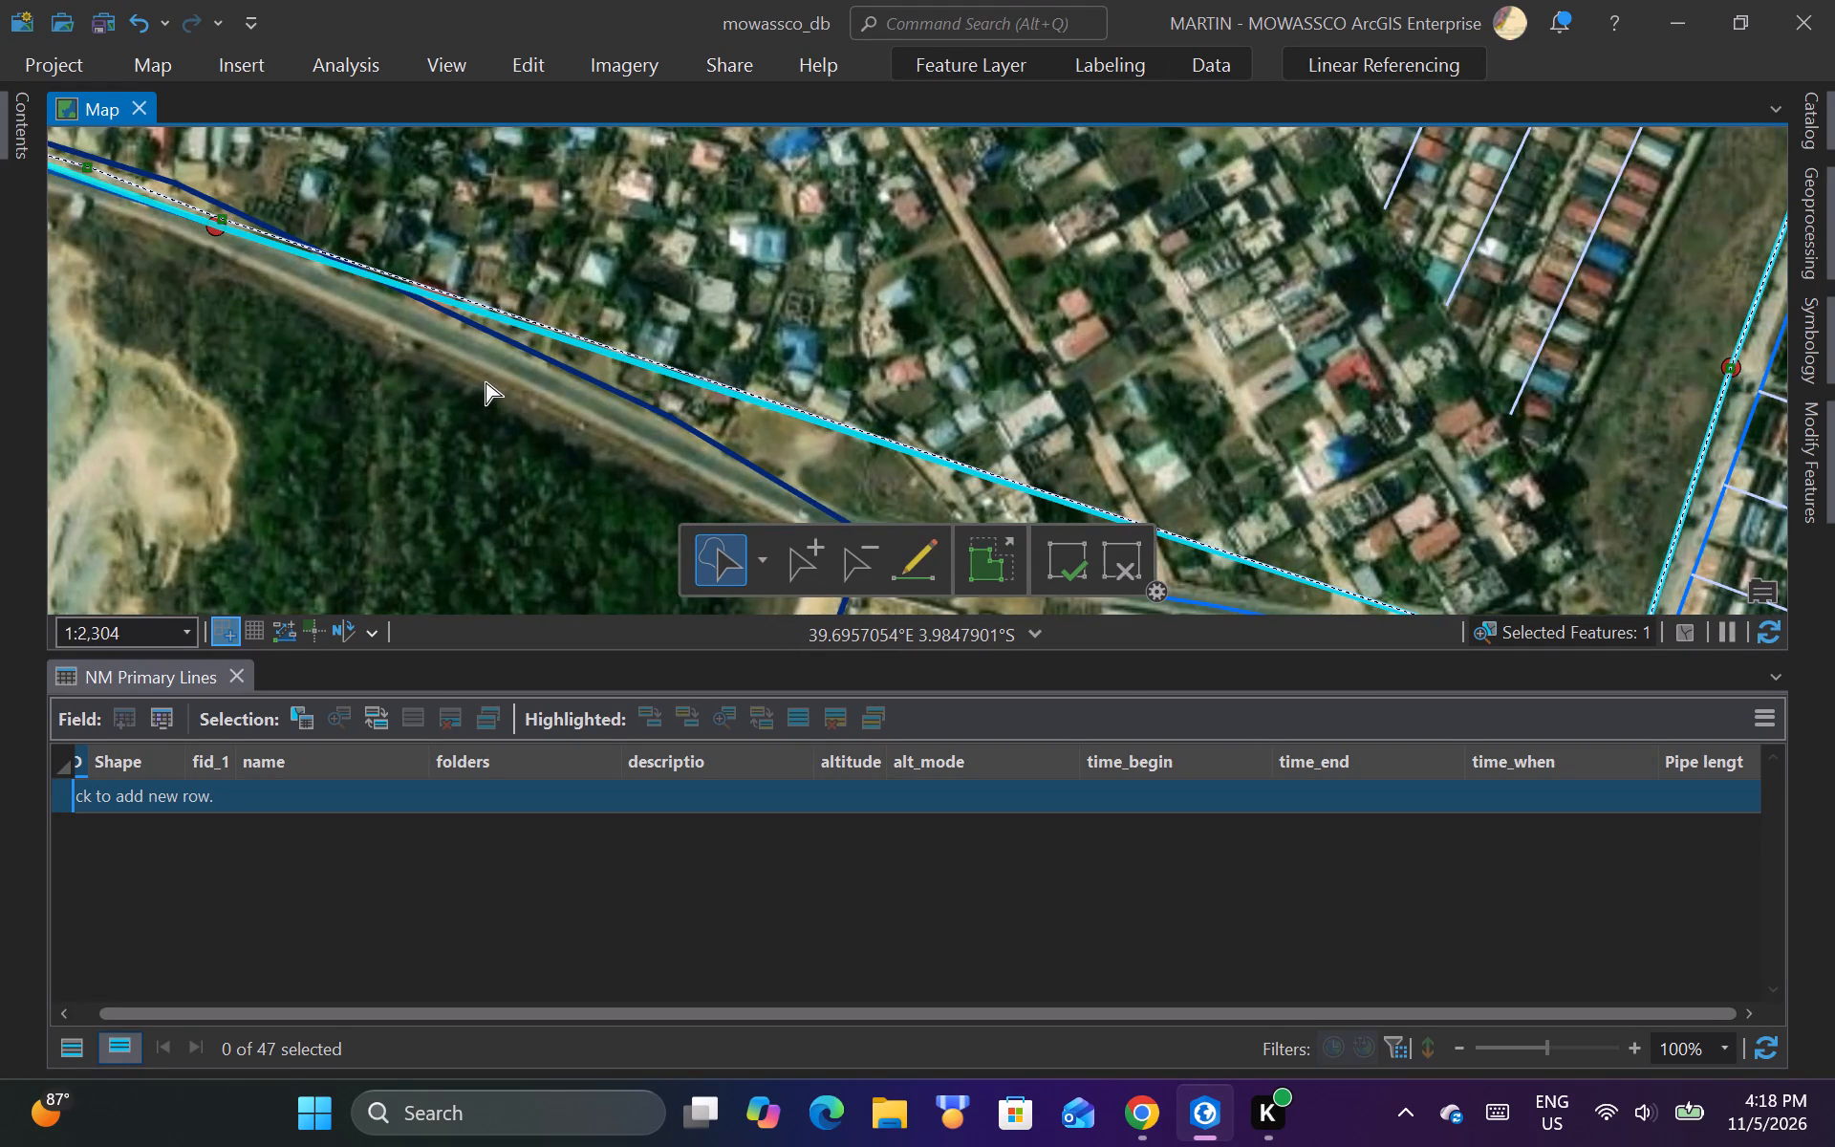
scroll(486, 382, up, 1)
scroll(497, 393, down, 1)
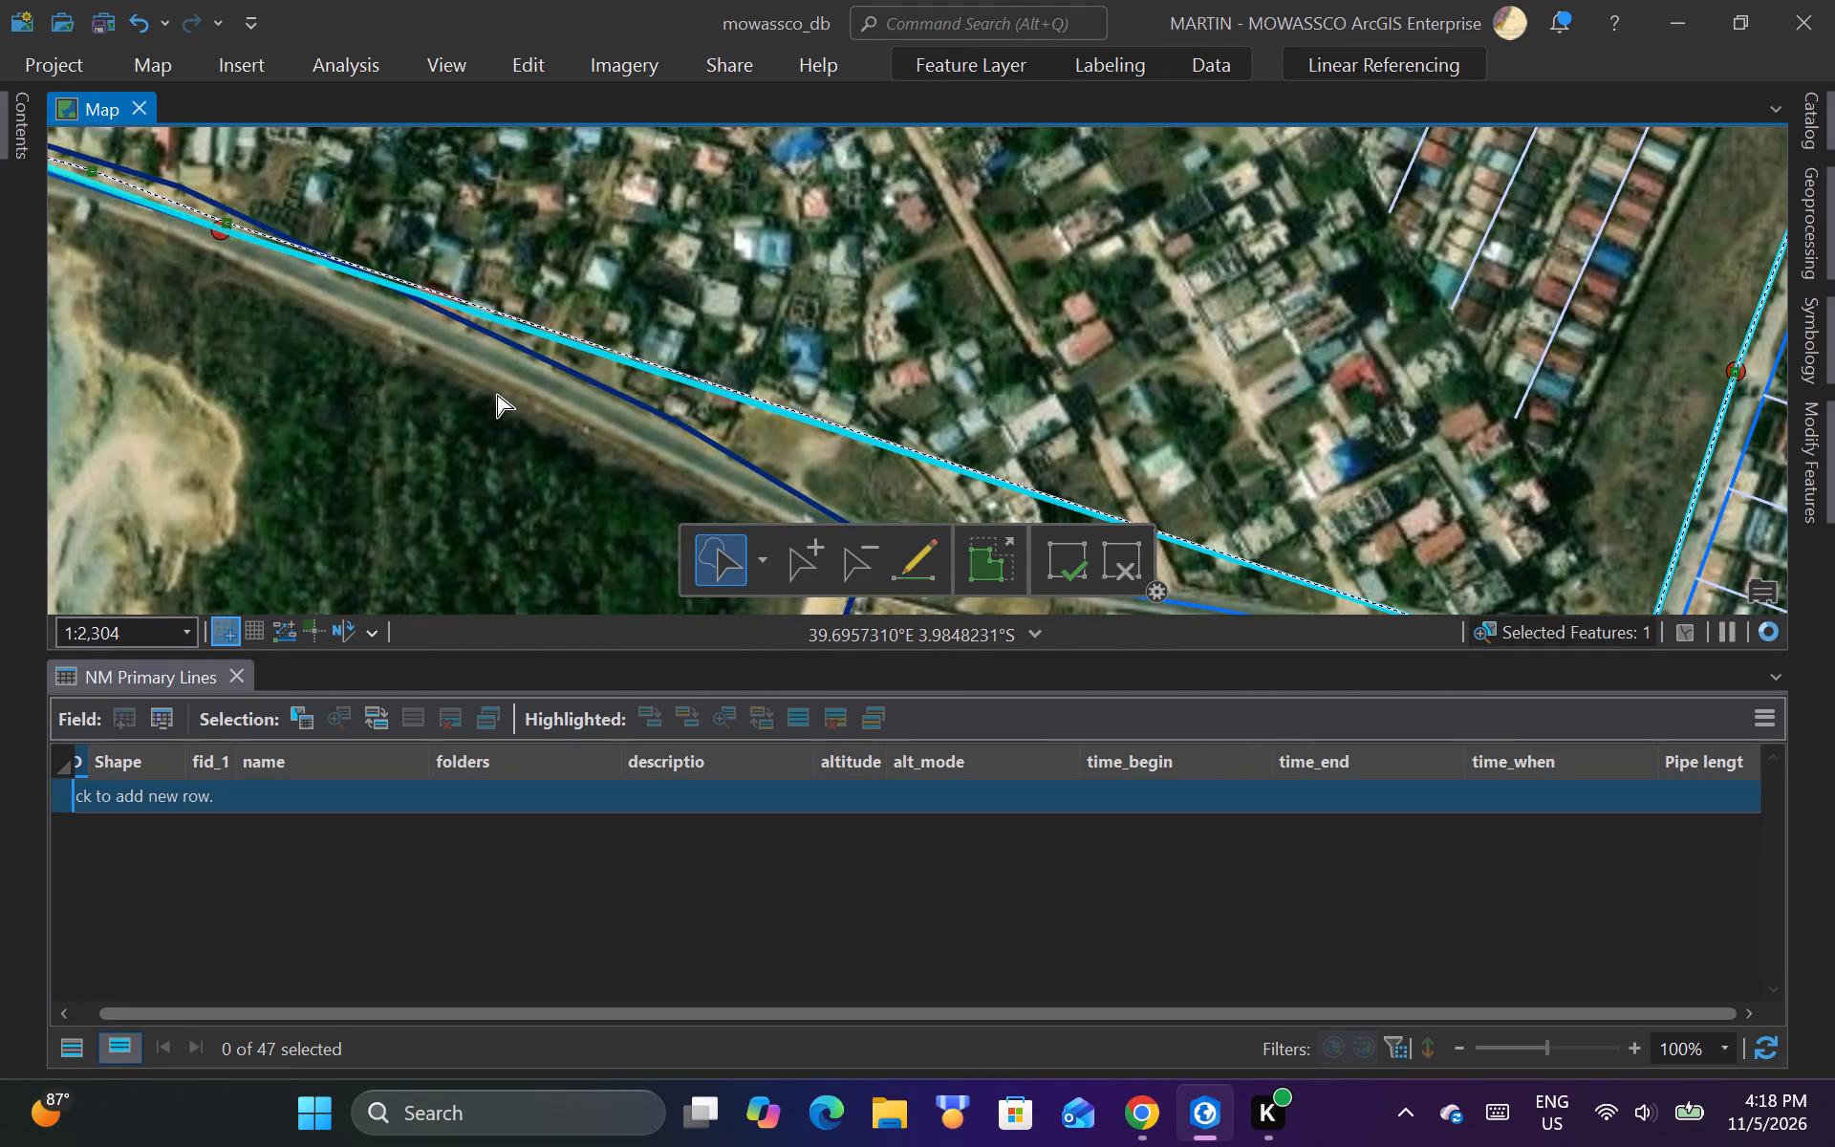
scroll(489, 360, up, 1)
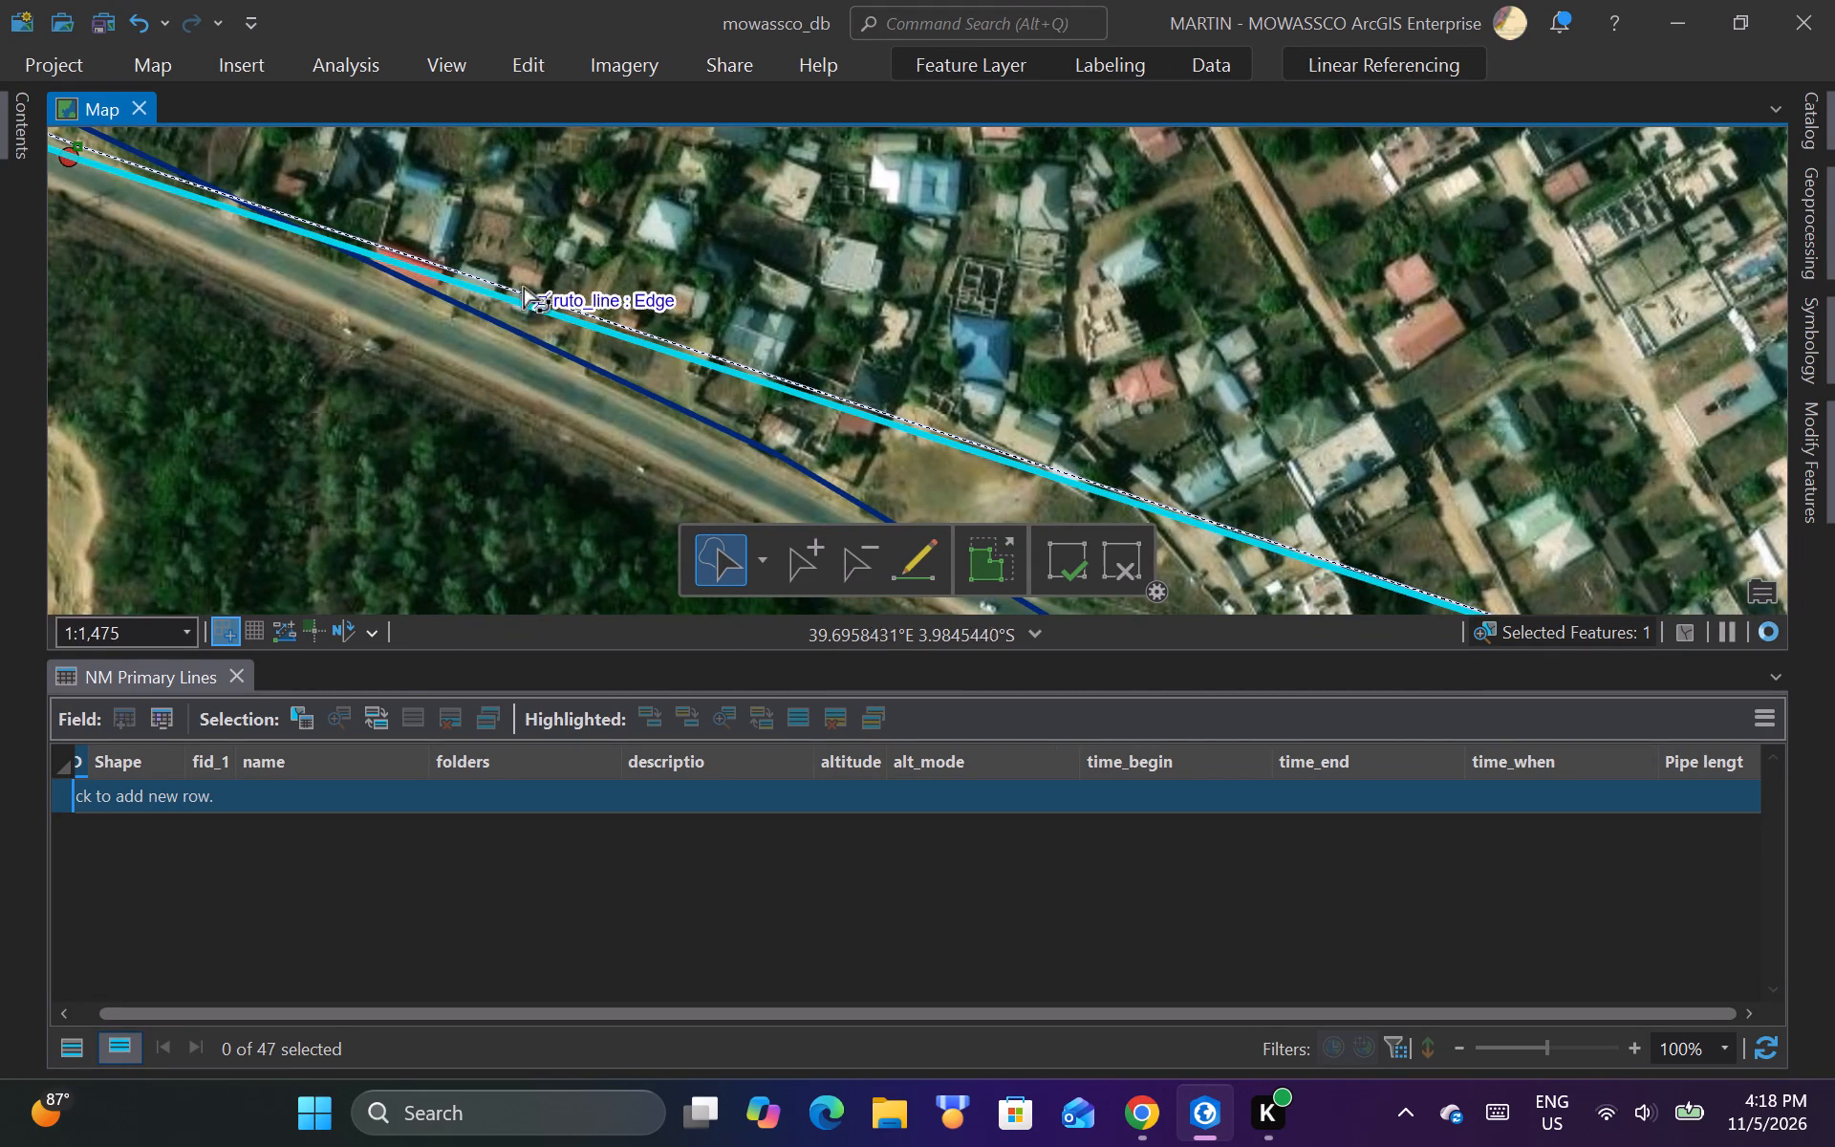
scroll(509, 283, up, 1)
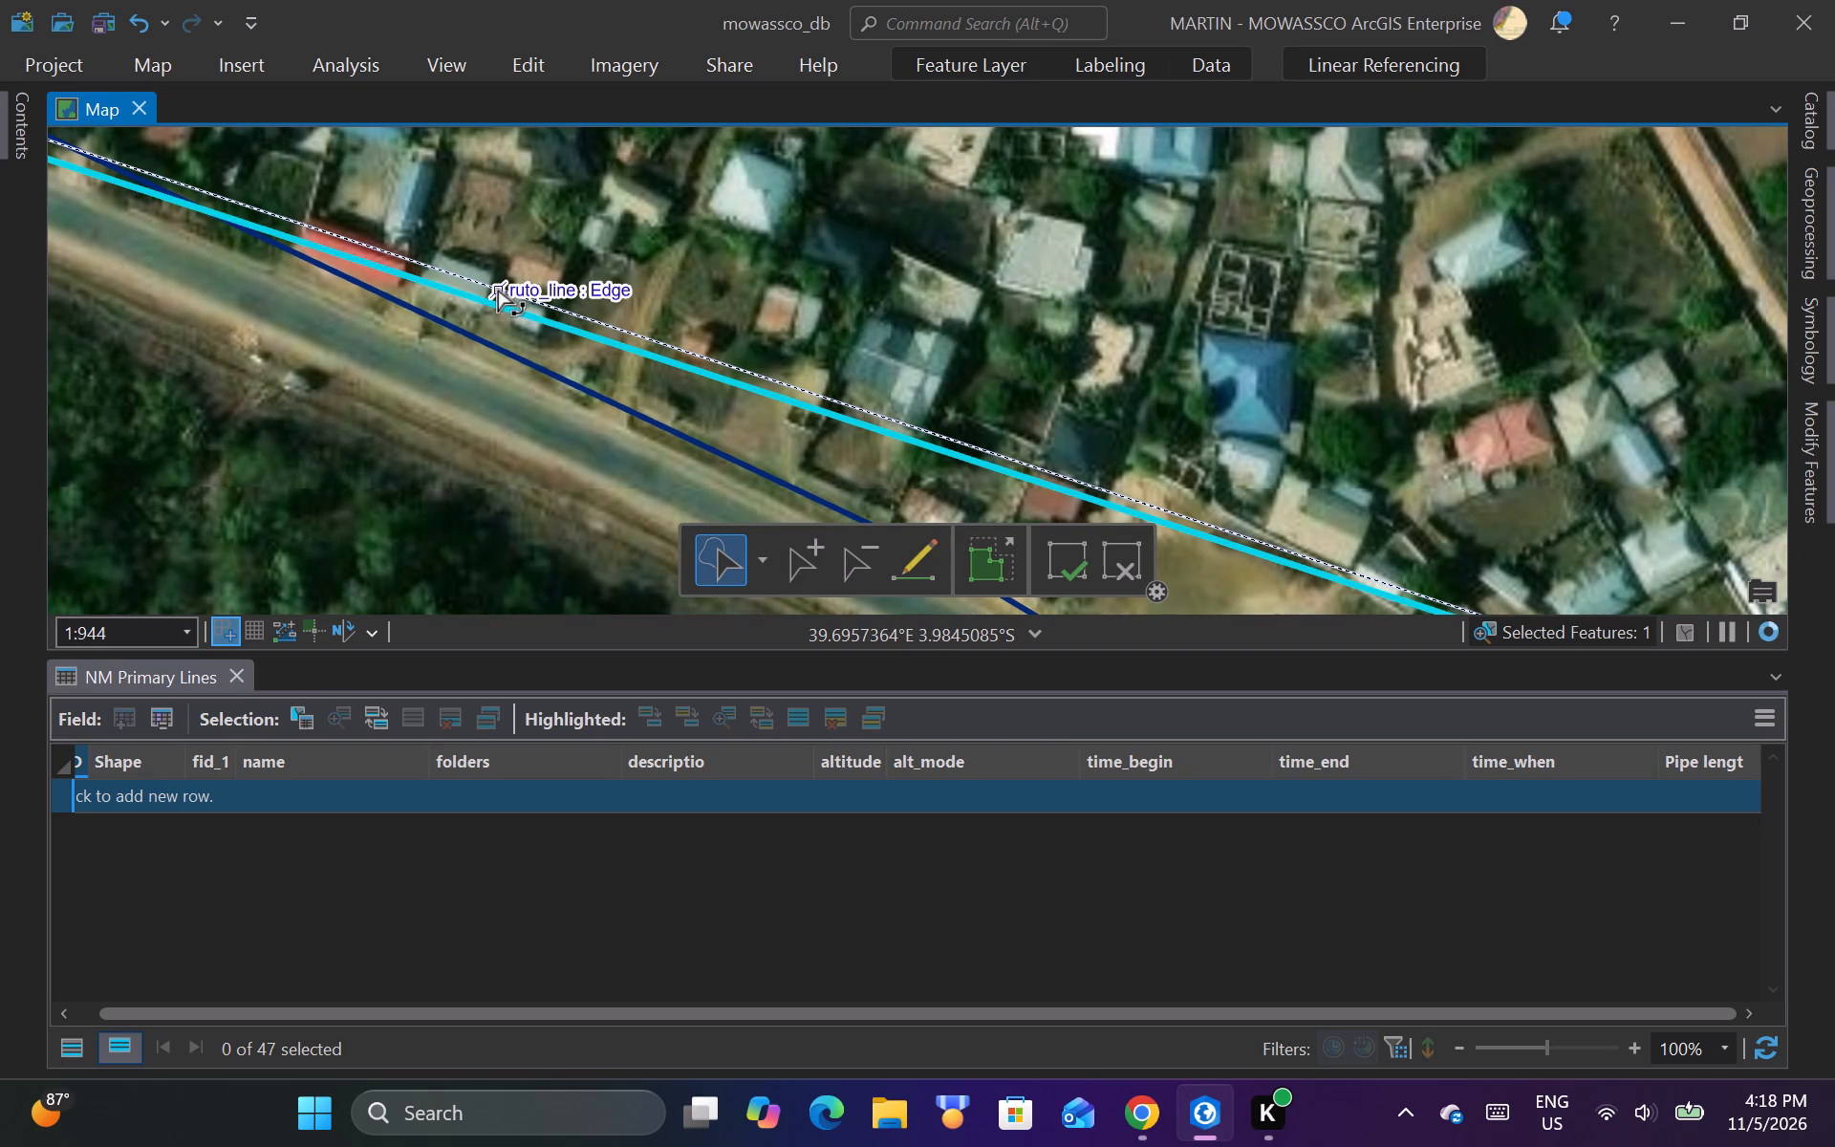
right_click(499, 290)
click(369, 304)
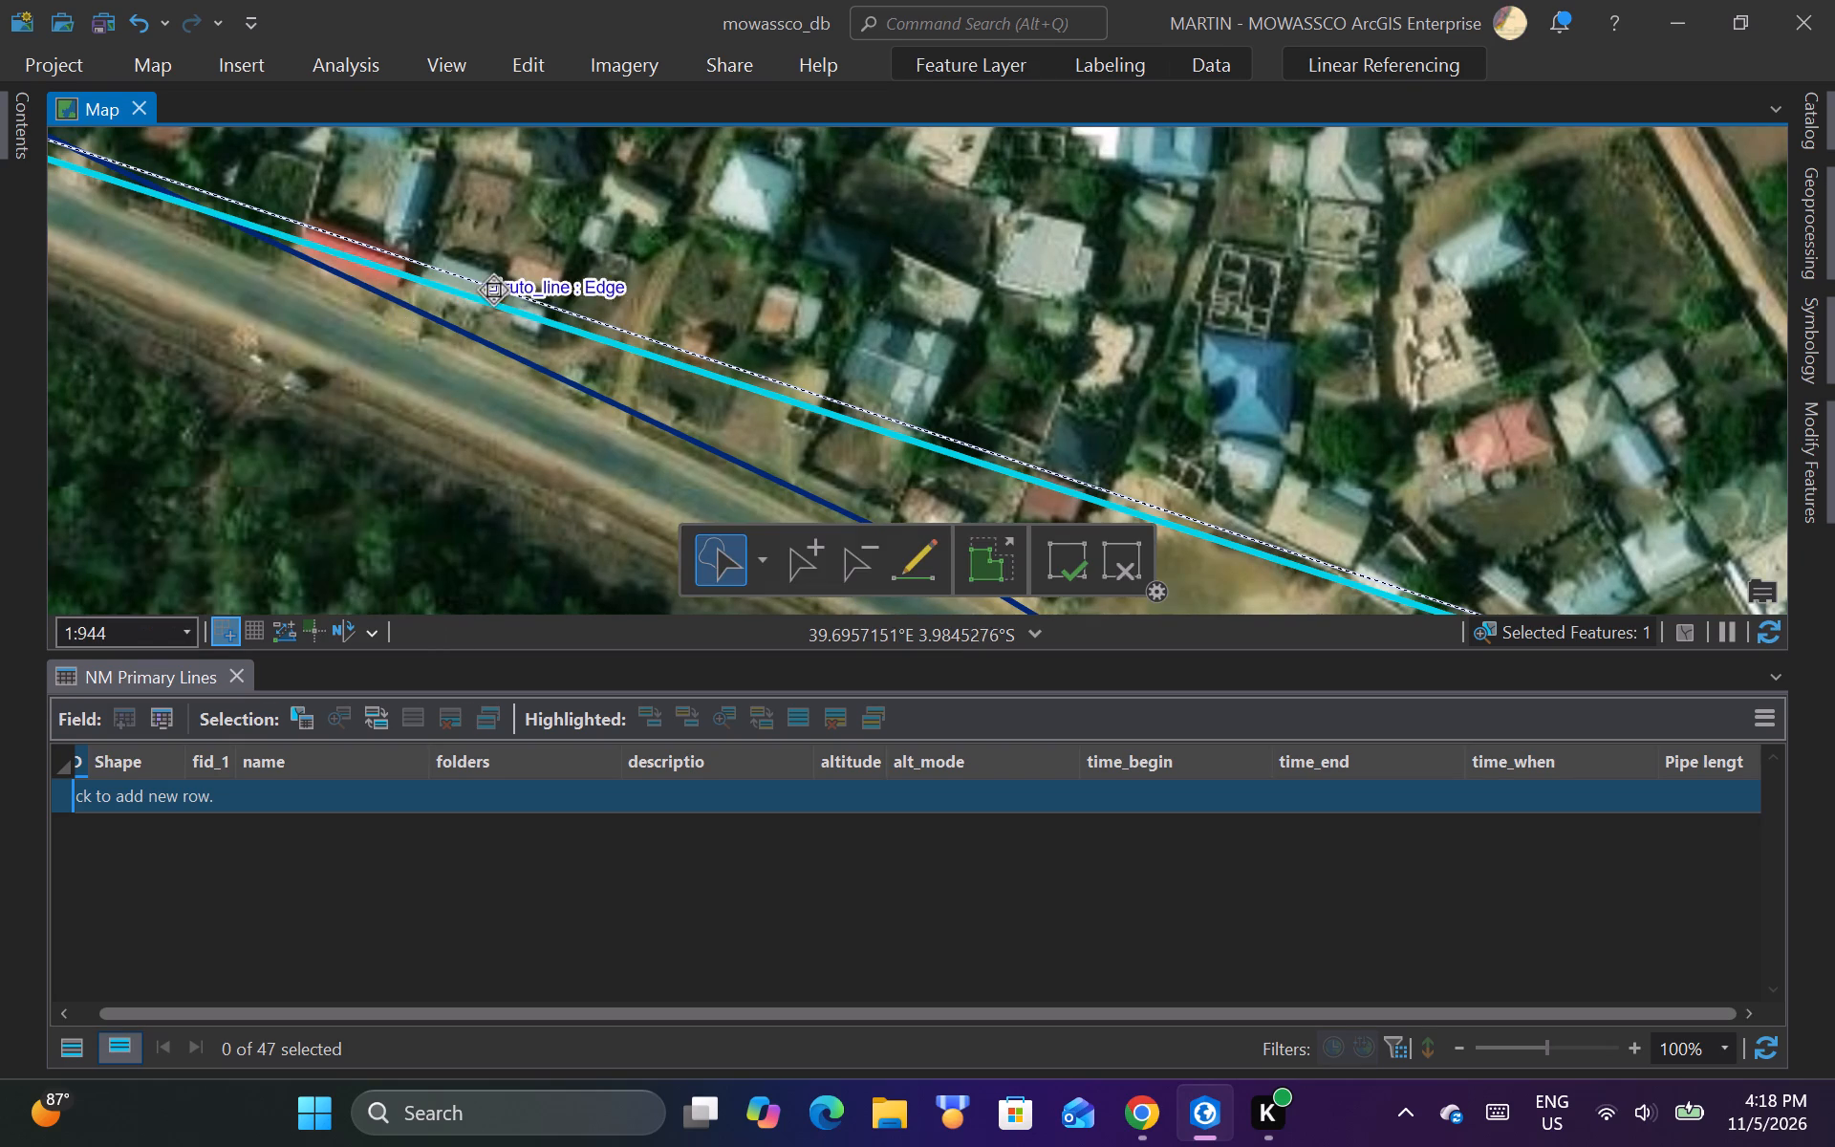
drag(503, 288, 507, 371)
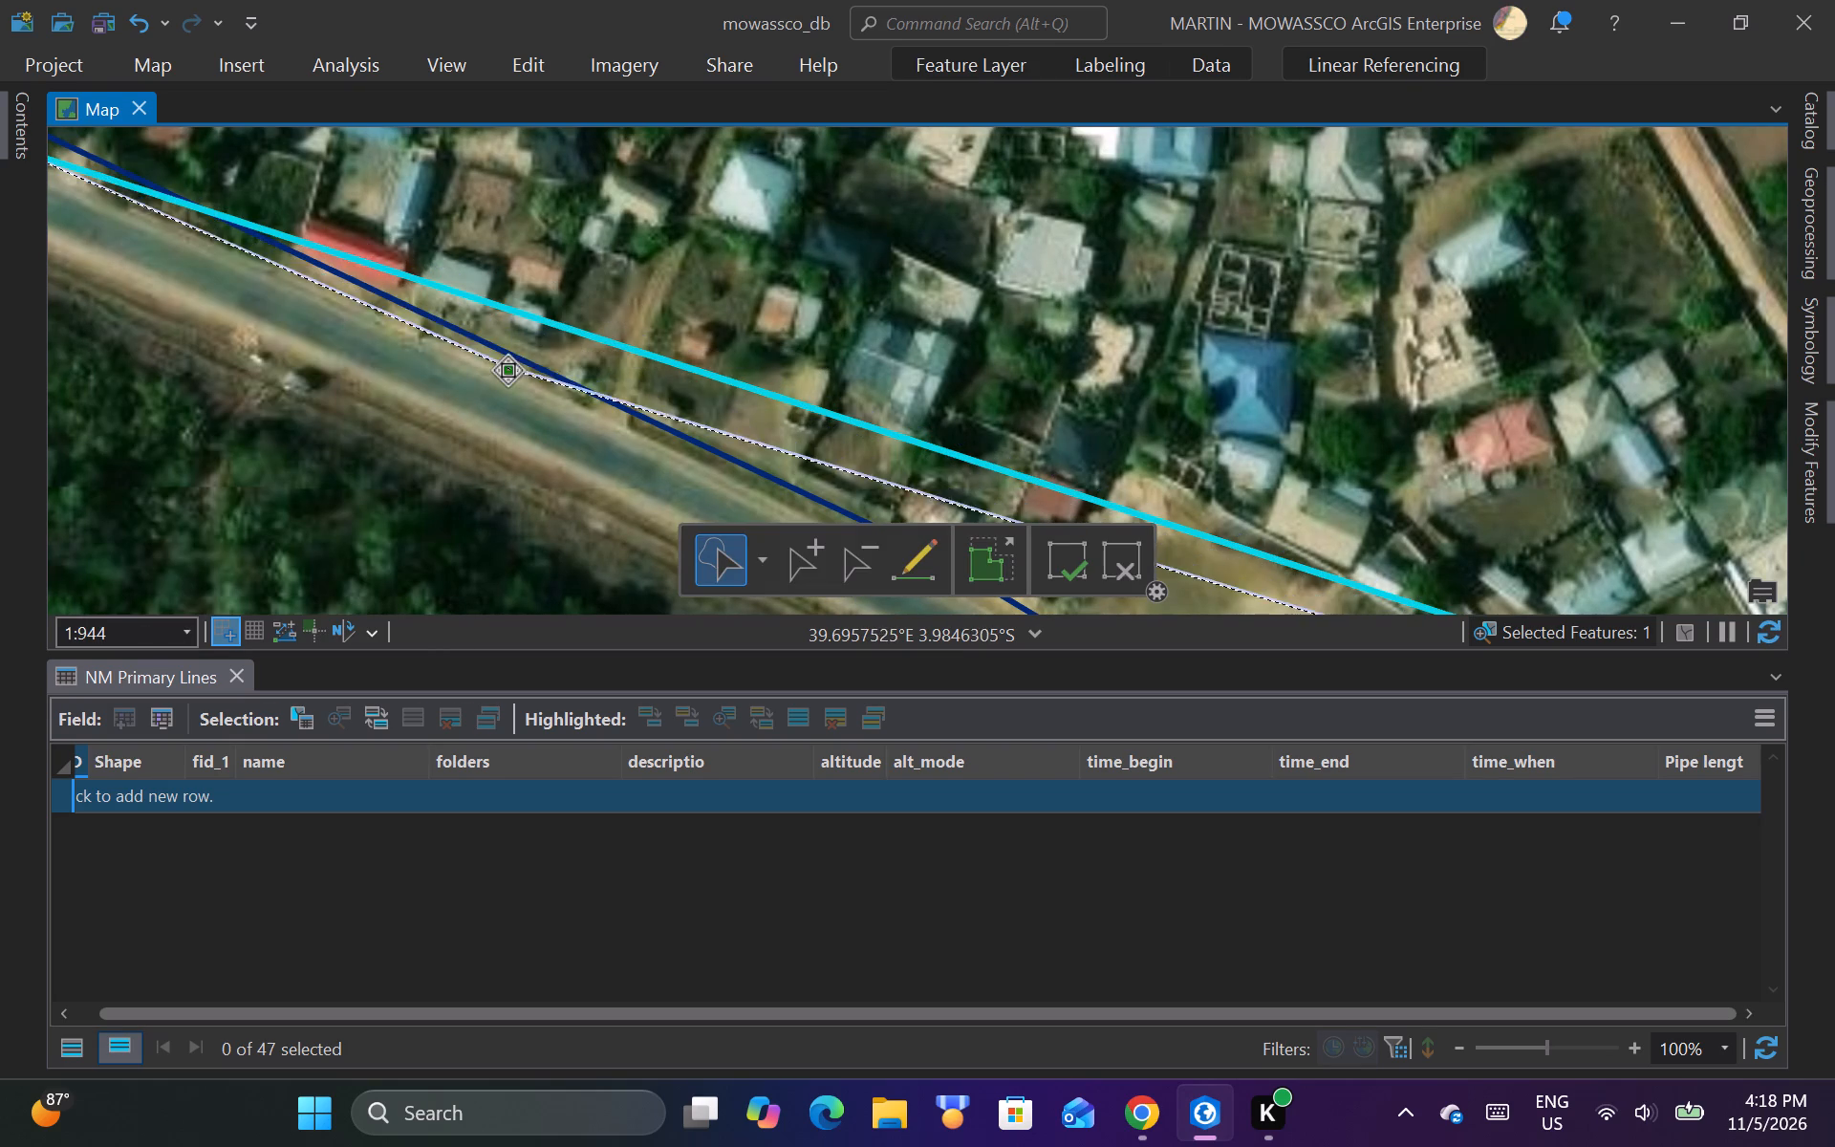
drag(507, 371, 507, 373)
Add a vertex to ruto_line just north of the existing pipeline's southward bend and move it south to the road's northern edge.
scroll(399, 295, down, 2)
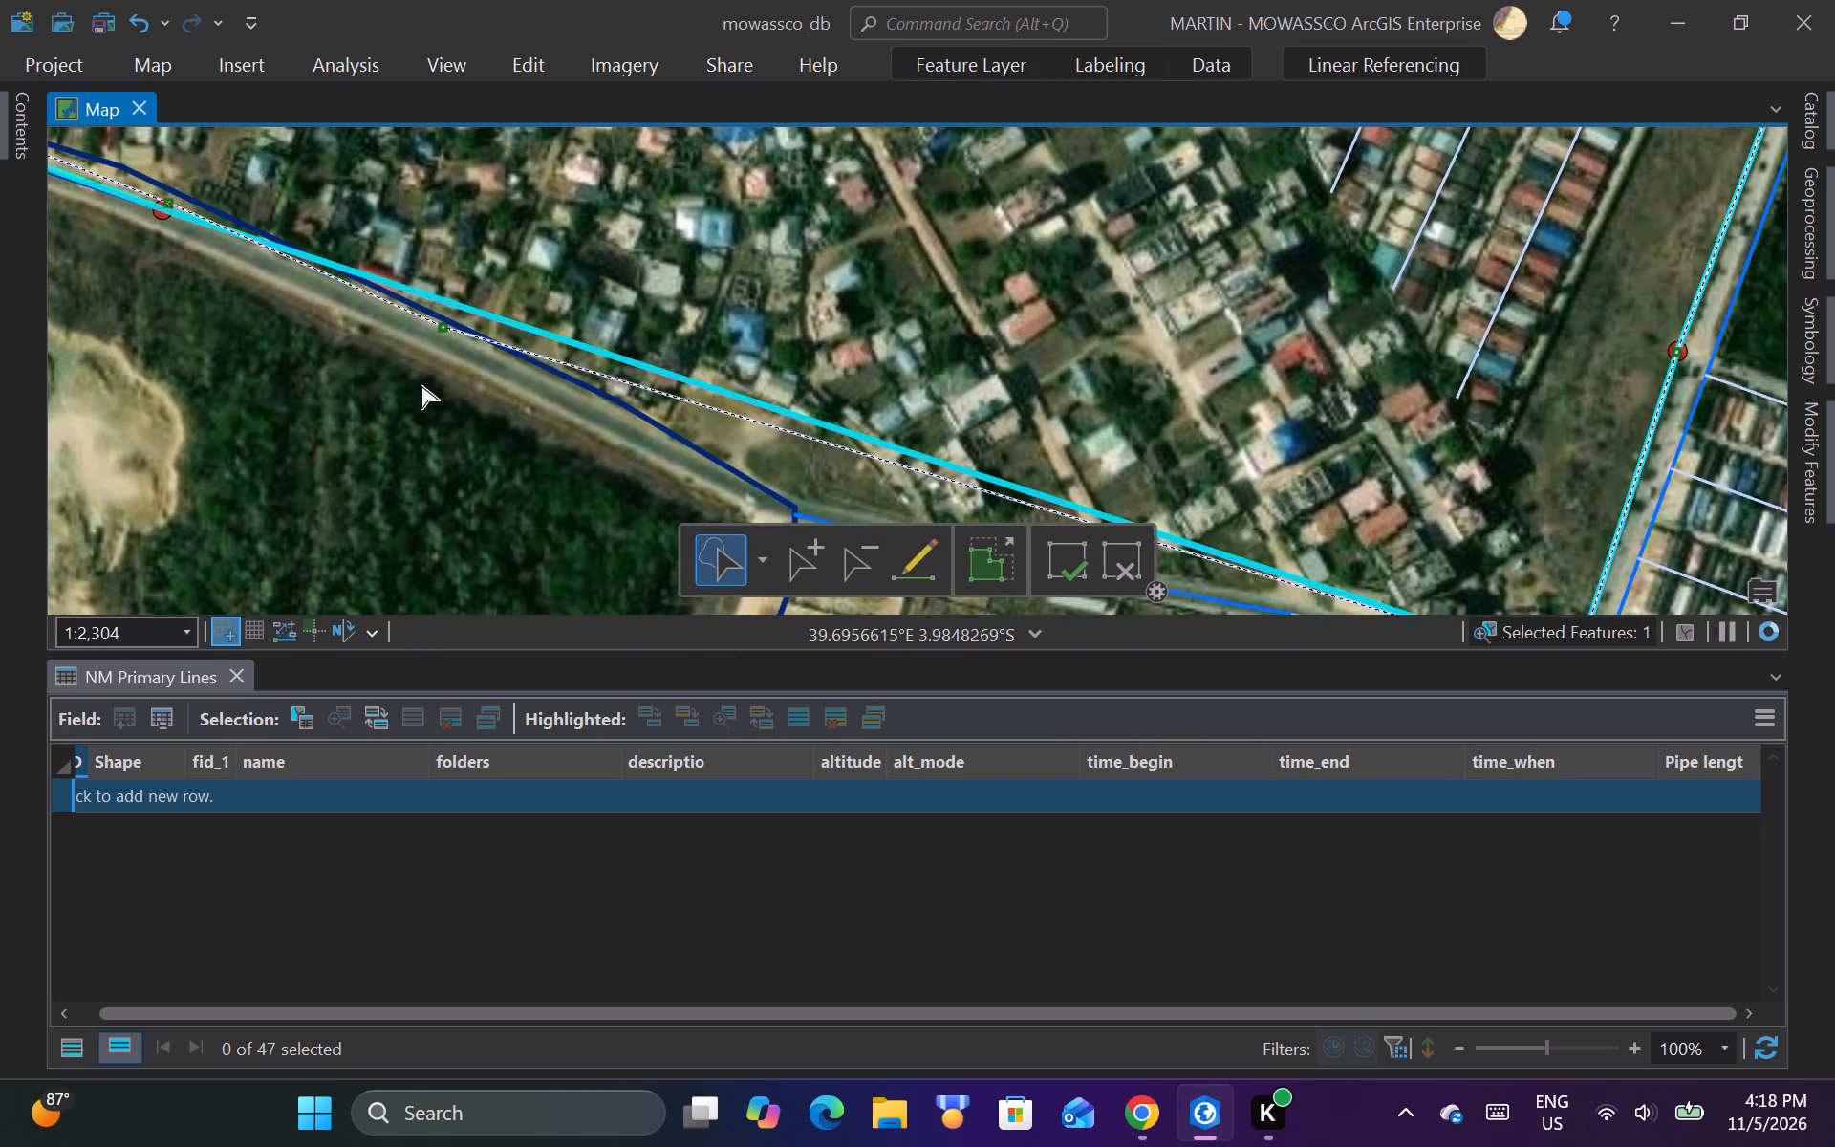
scroll(367, 379, down, 1)
scroll(628, 469, up, 2)
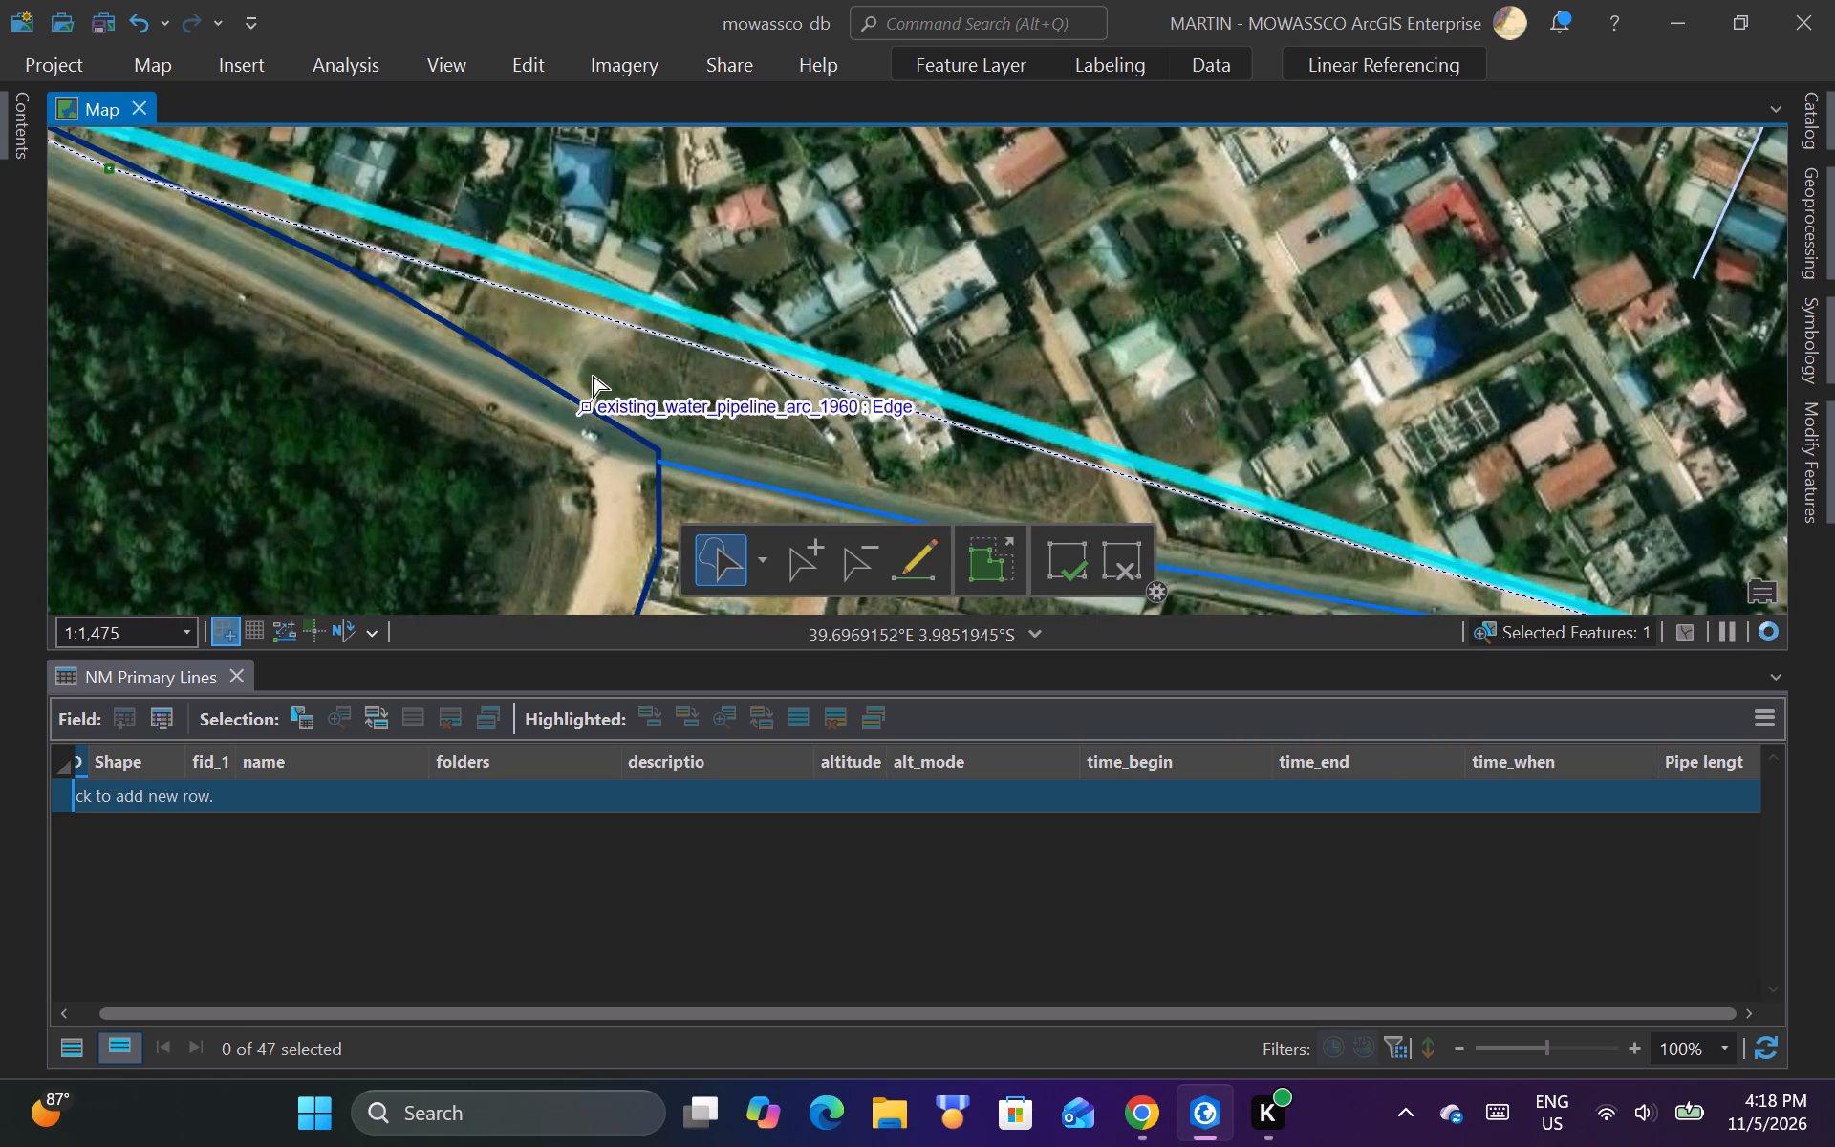
right_click(602, 319)
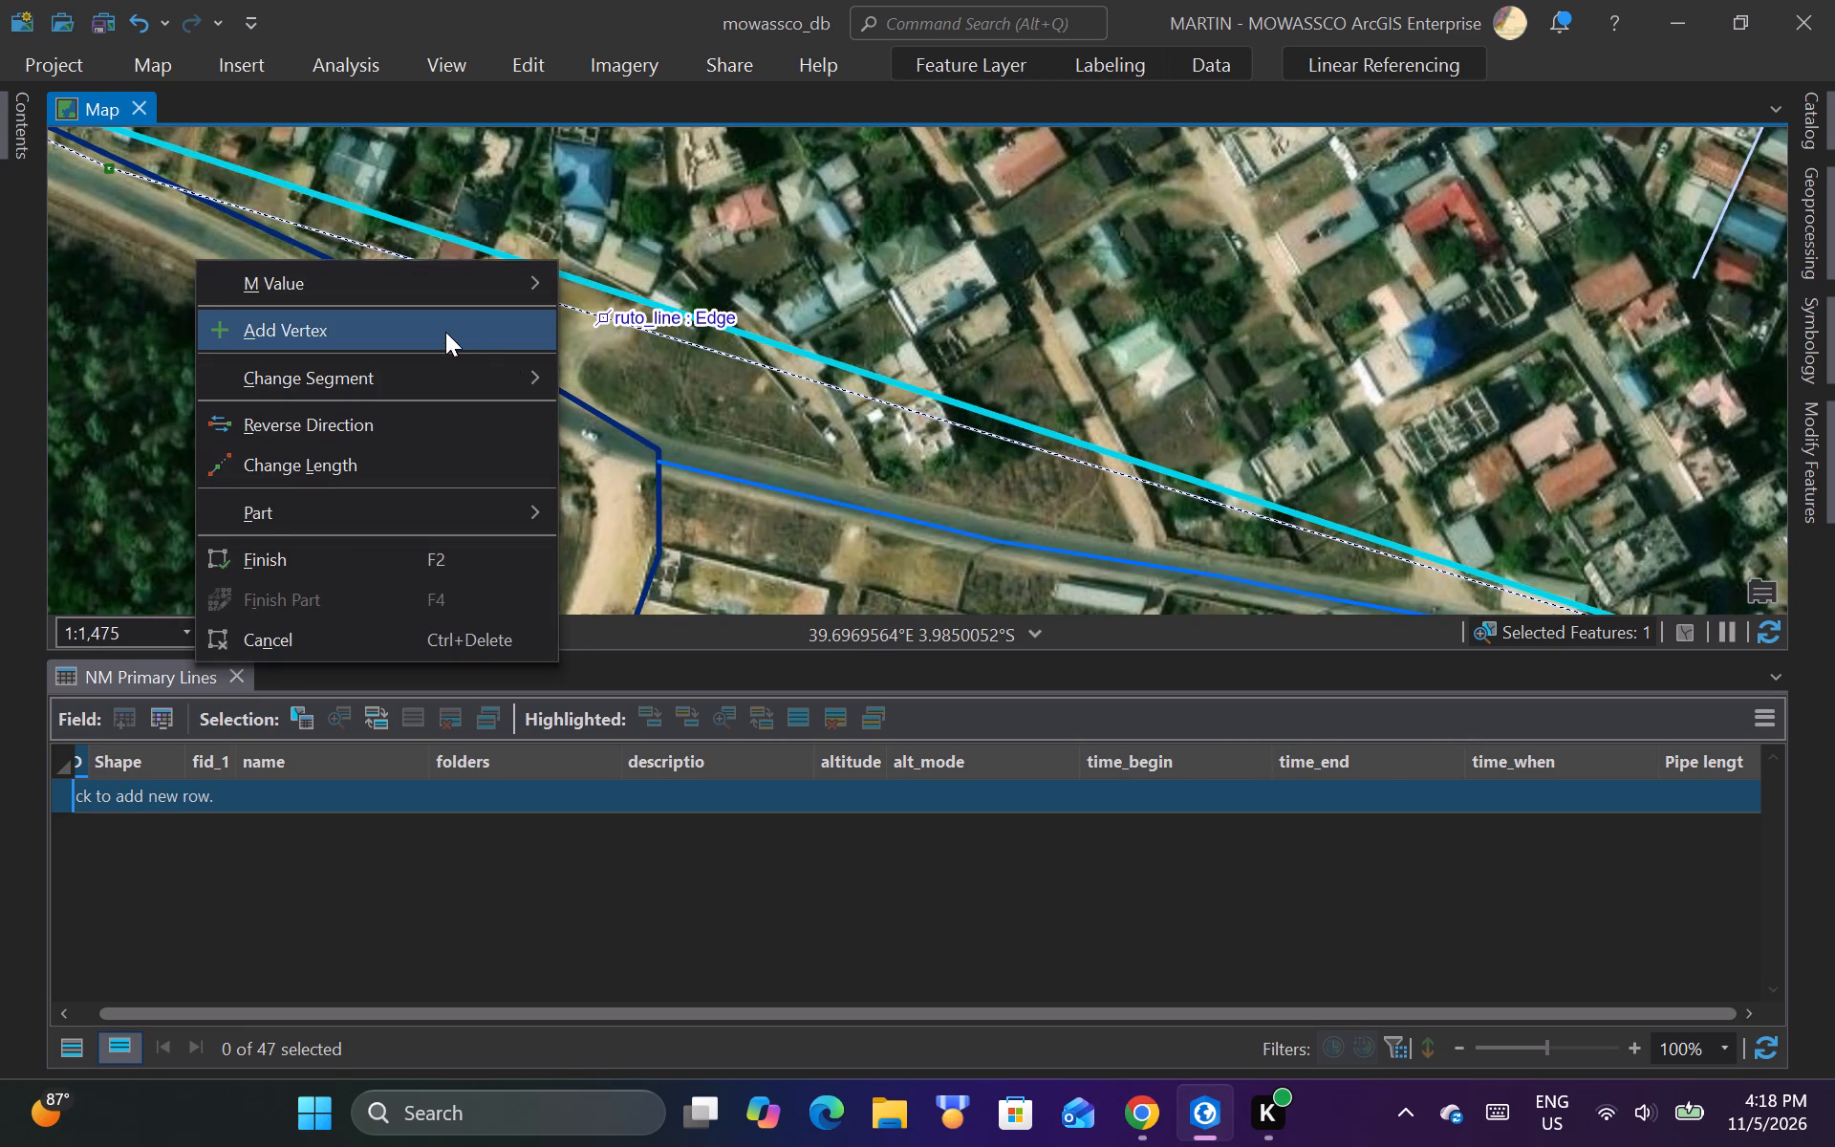
click(445, 332)
drag(599, 318, 599, 379)
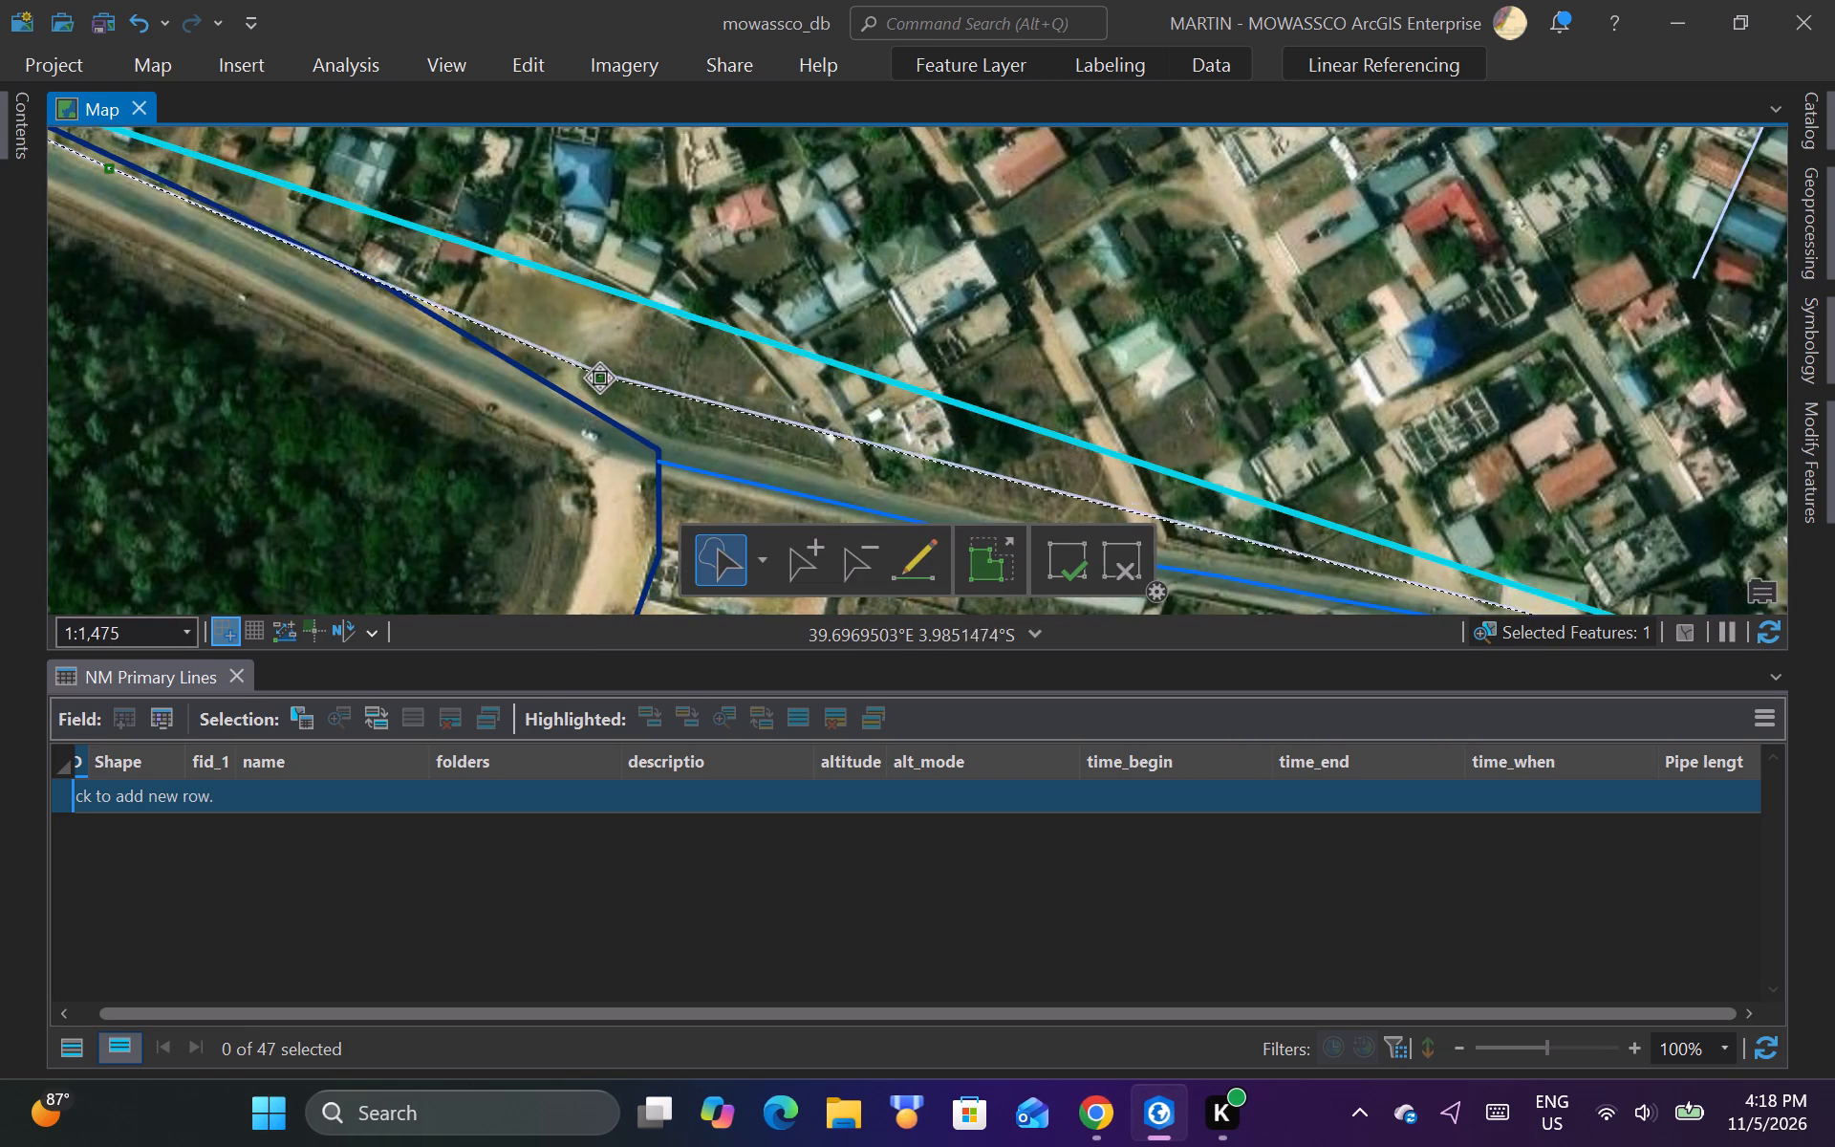
drag(599, 379, 593, 395)
Add a vertex to ruto_line east of the pipeline bend, beside the roadside buildings, and move it slightly south toward the road.
scroll(375, 273, down, 3)
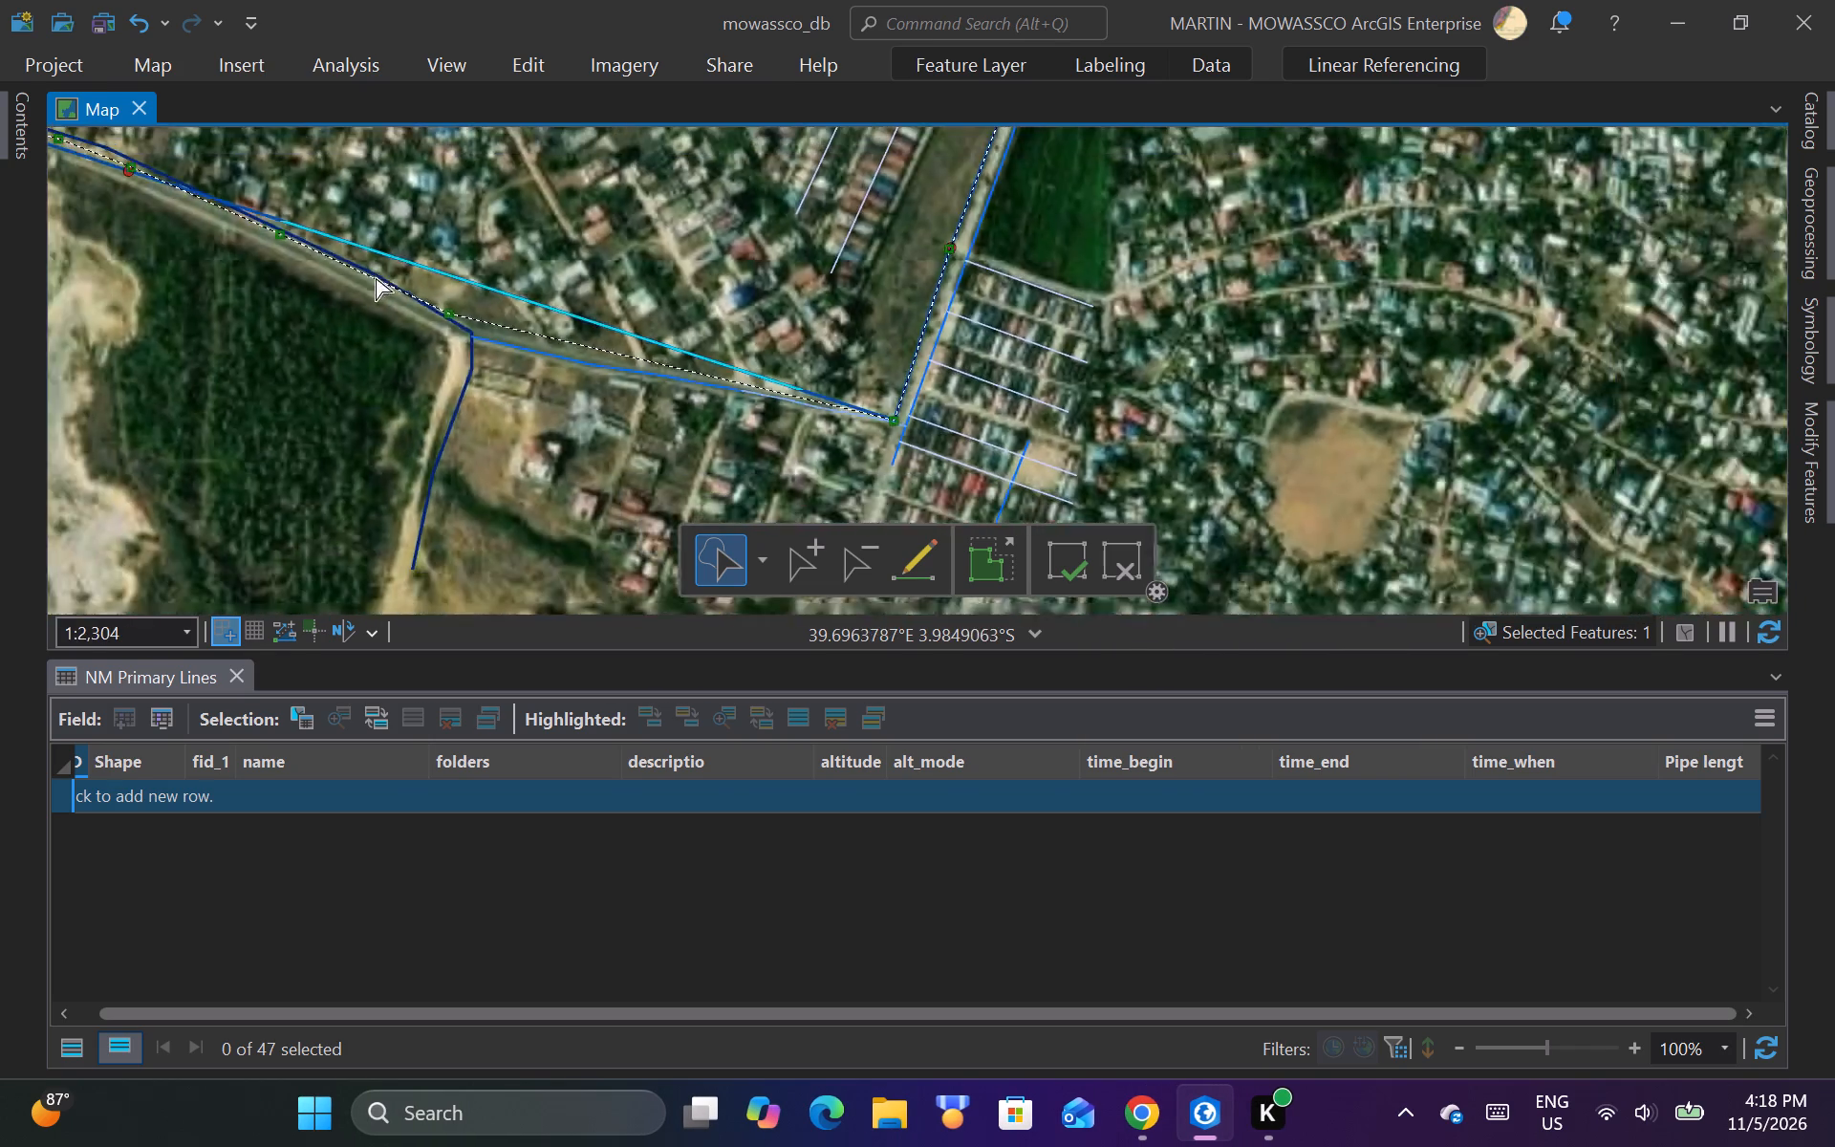
scroll(500, 318, up, 3)
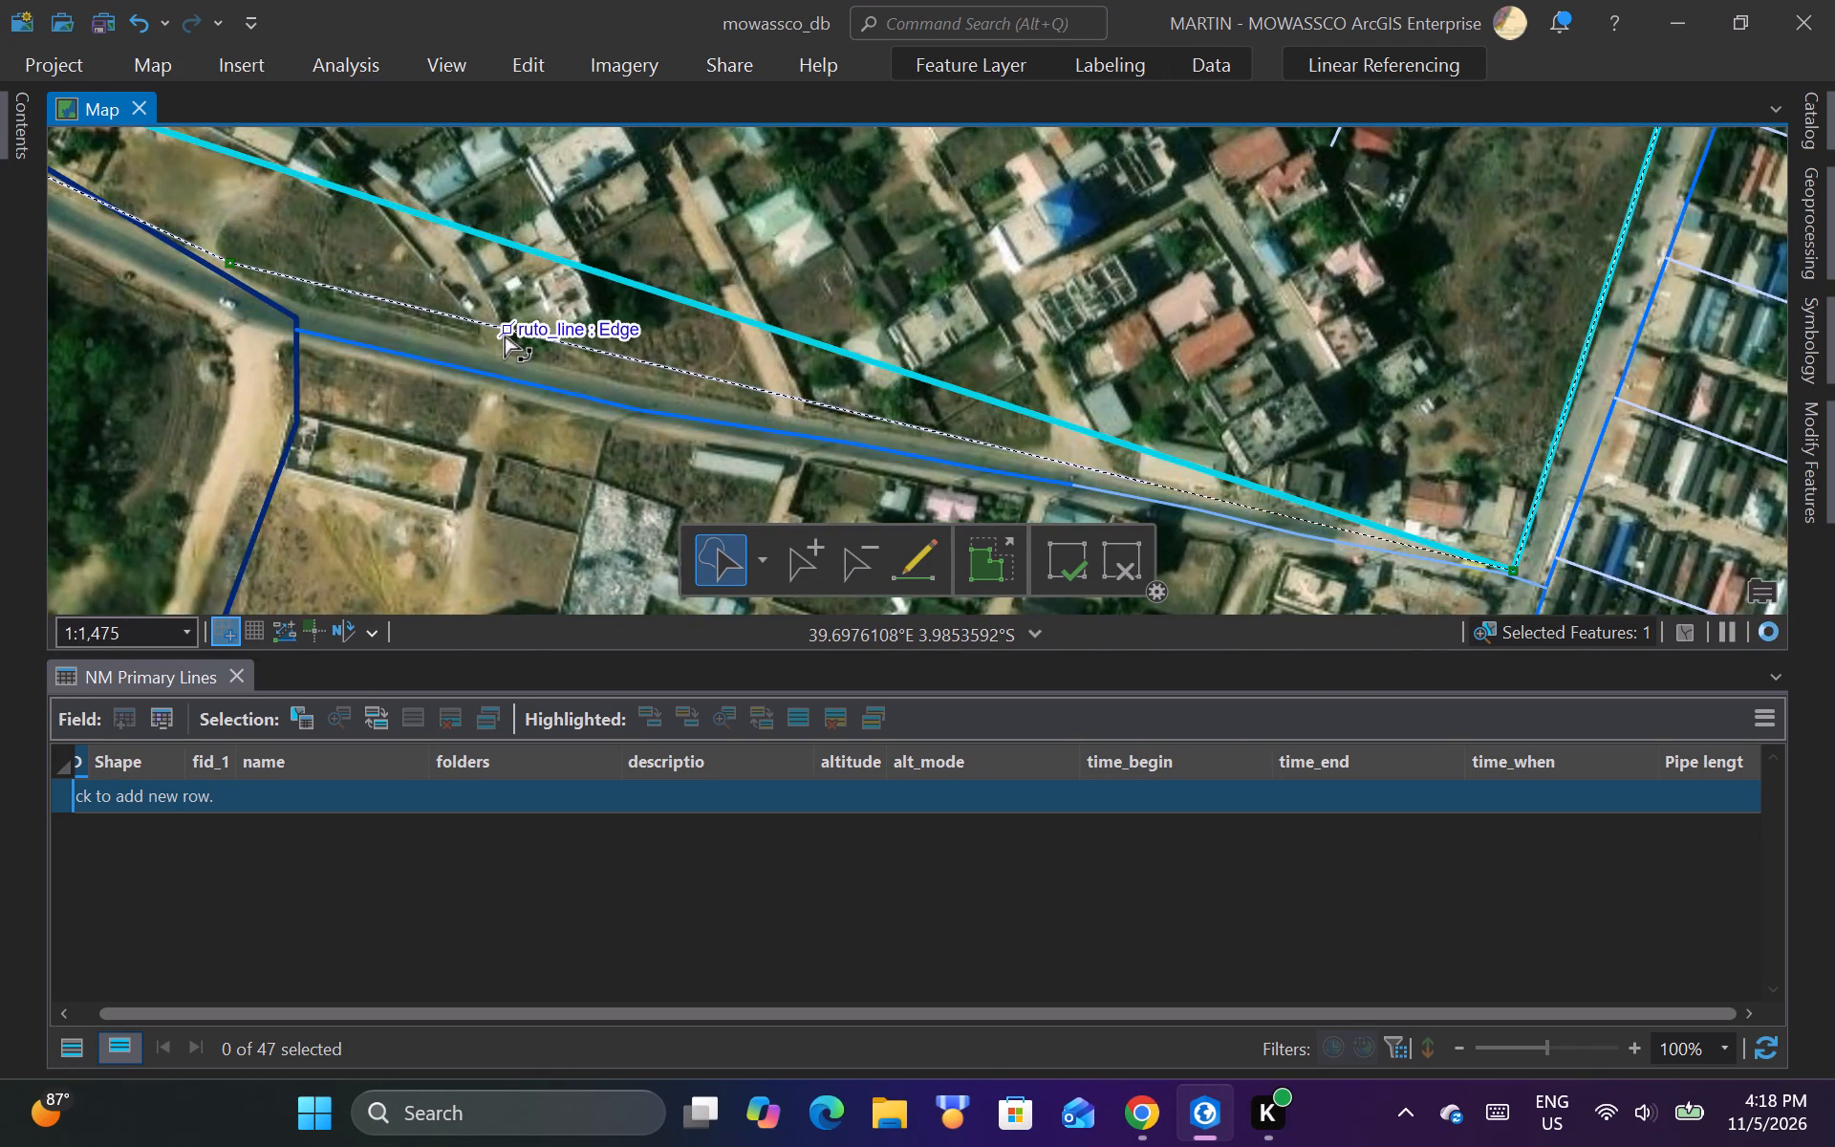
right_click(505, 334)
click(395, 348)
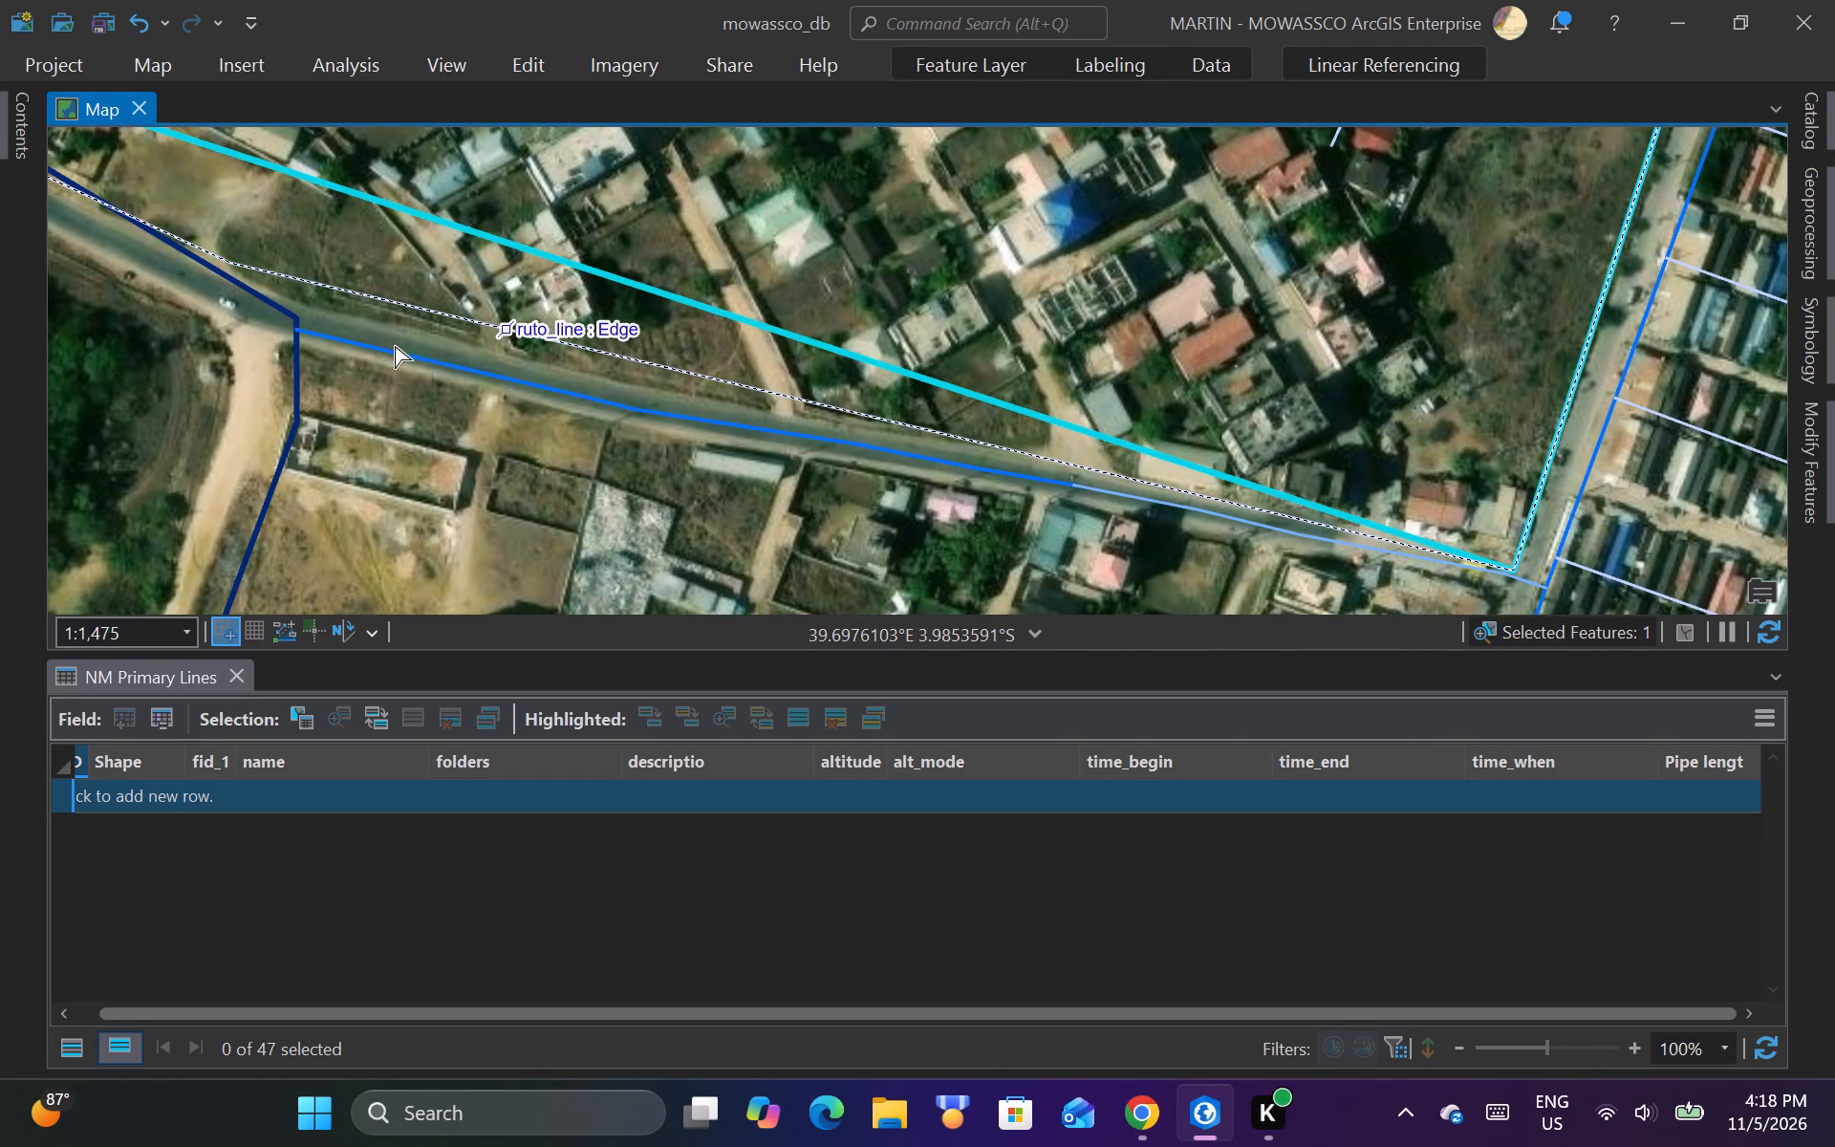
drag(510, 330, 510, 347)
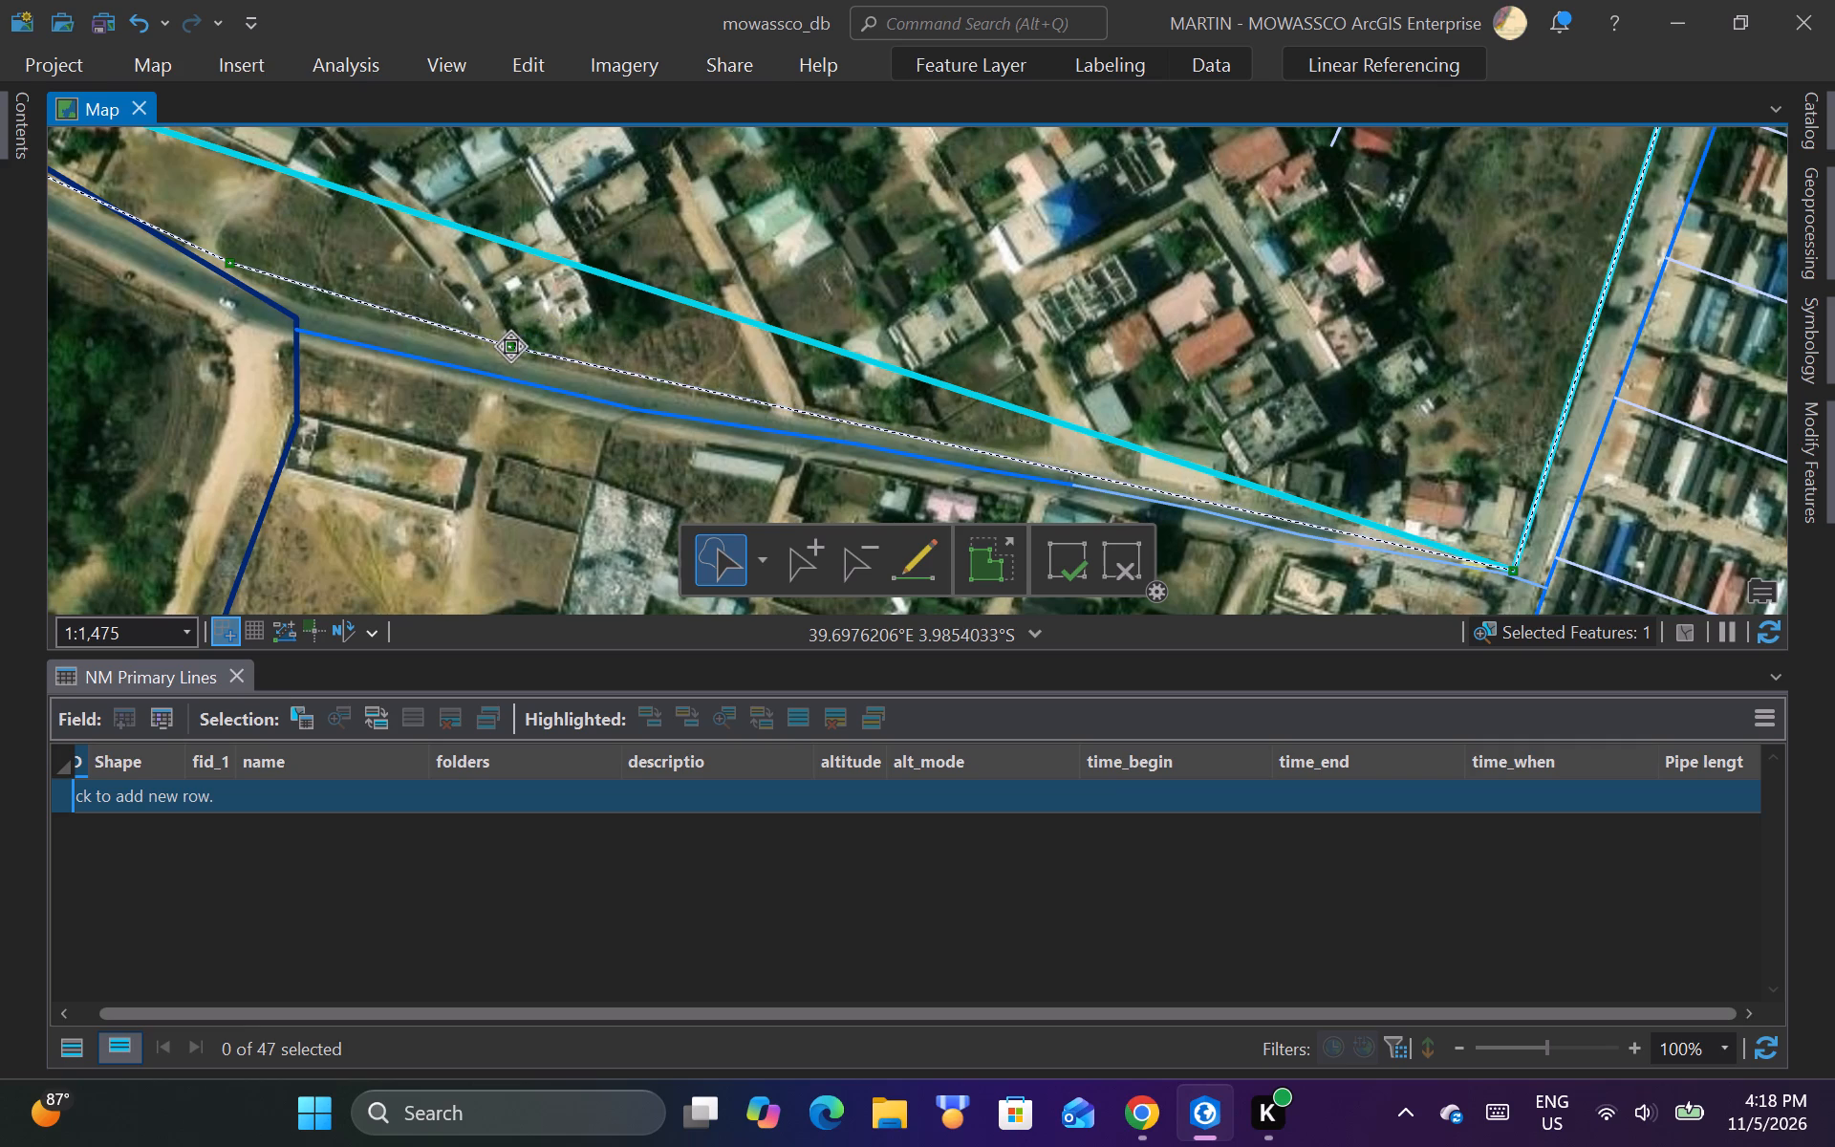
drag(510, 347, 509, 351)
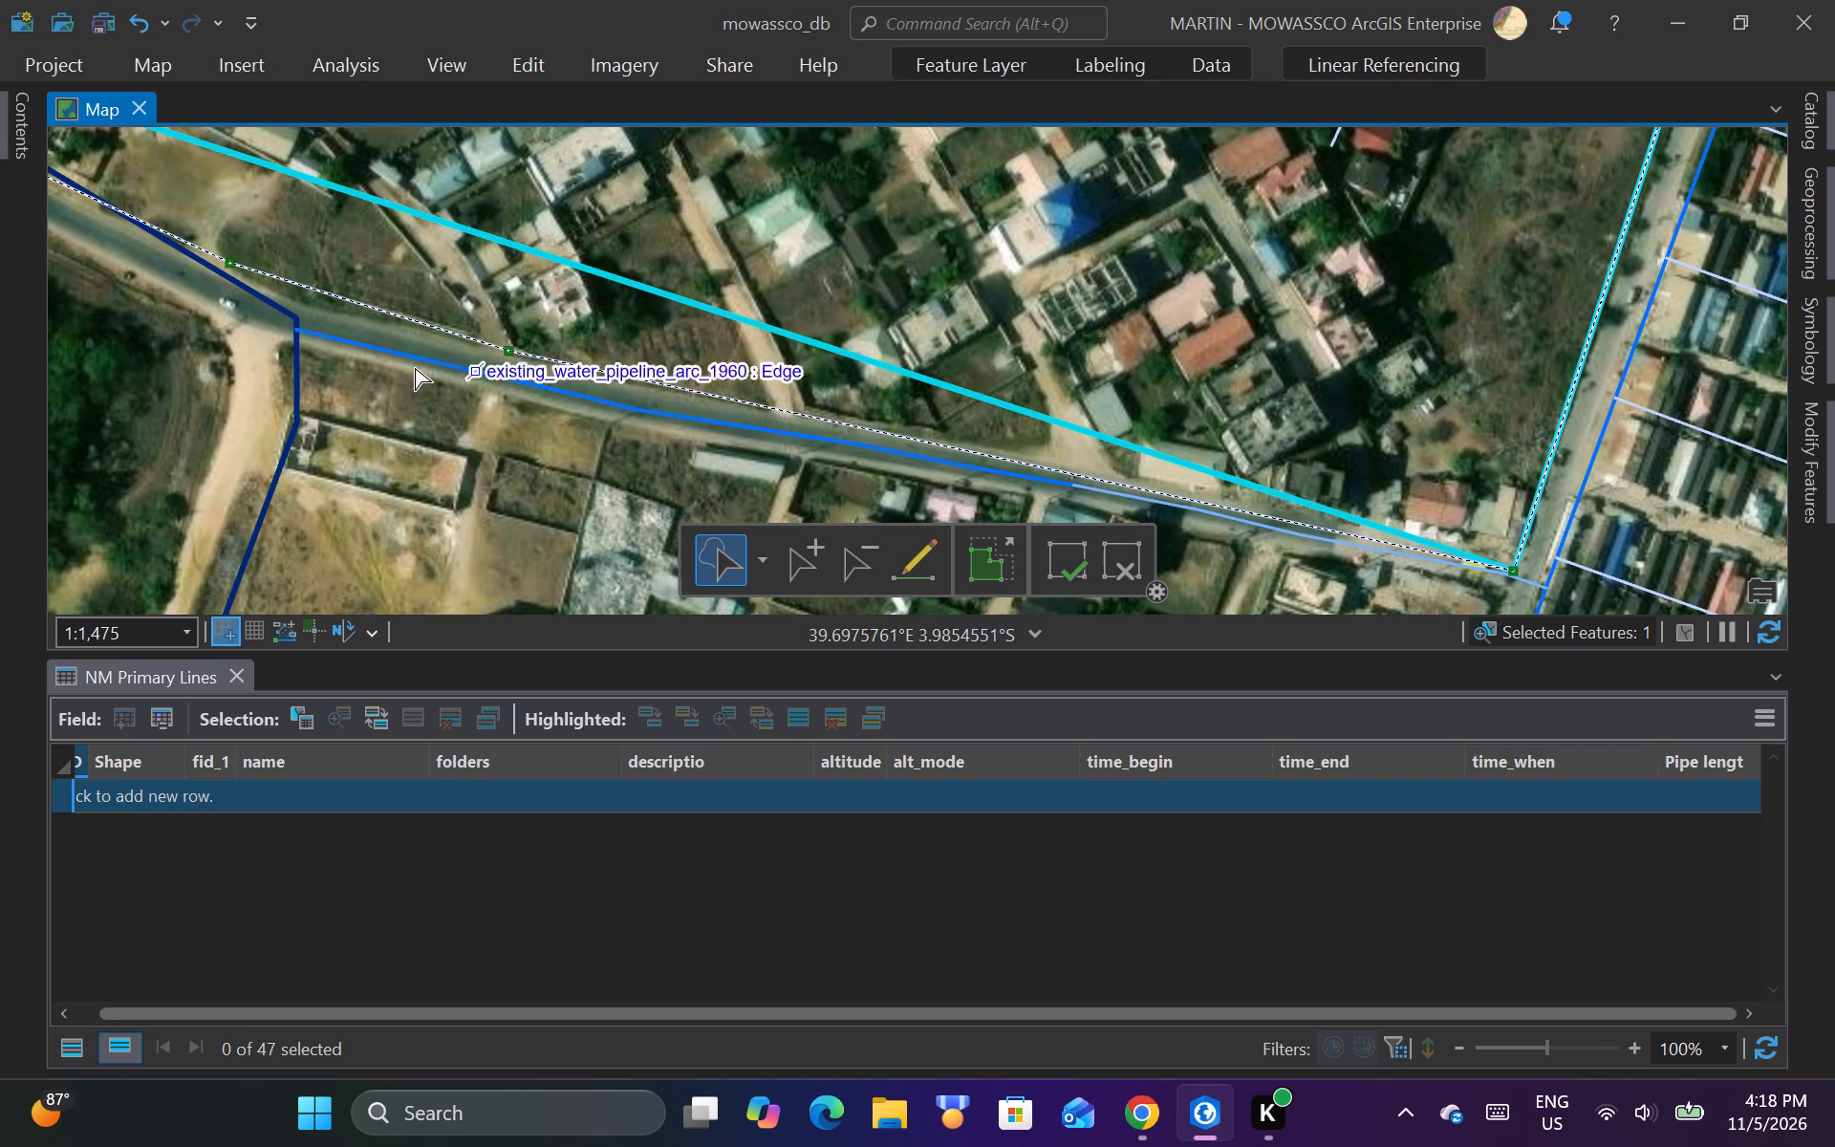
Add a vertex to ruto_line at the dirt side road west of the corner and move it slightly north, to the road's edge.
scroll(346, 343, down, 2)
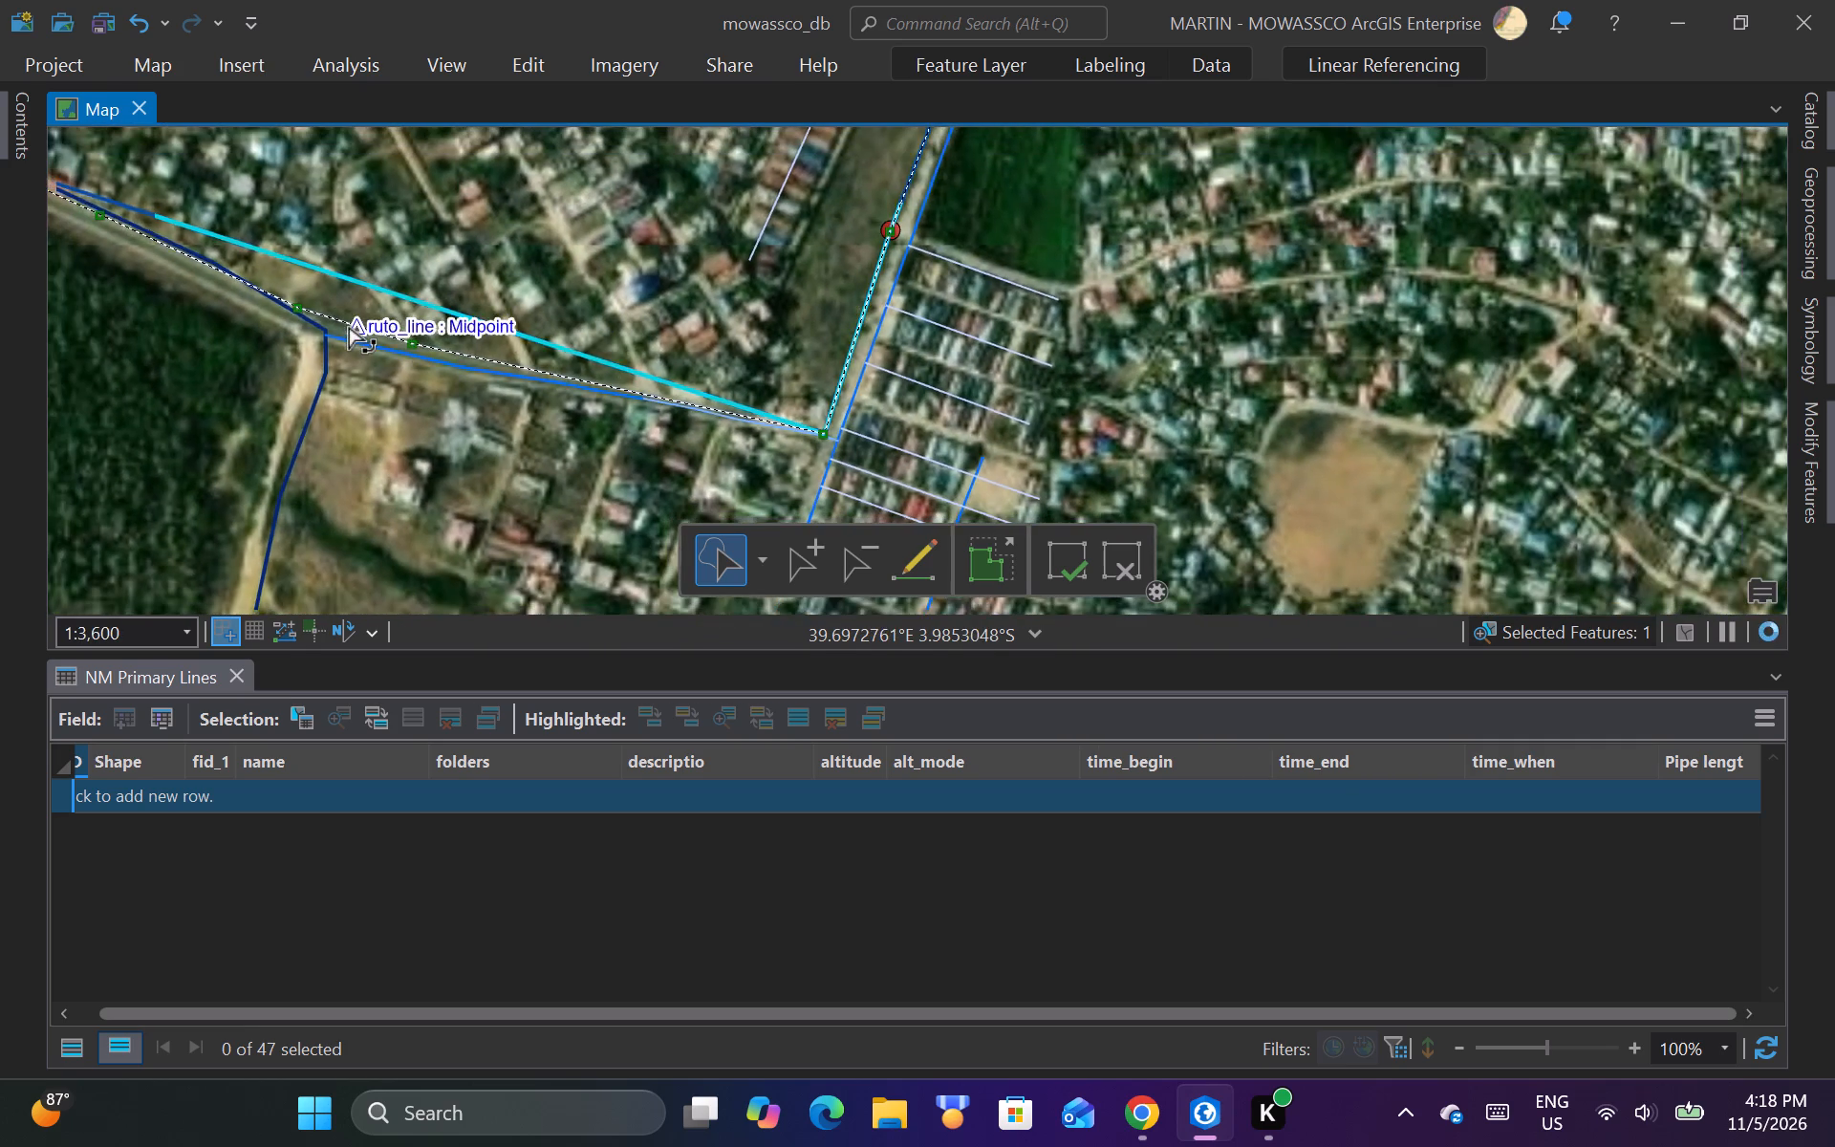
scroll(557, 412, up, 2)
scroll(491, 362, up, 1)
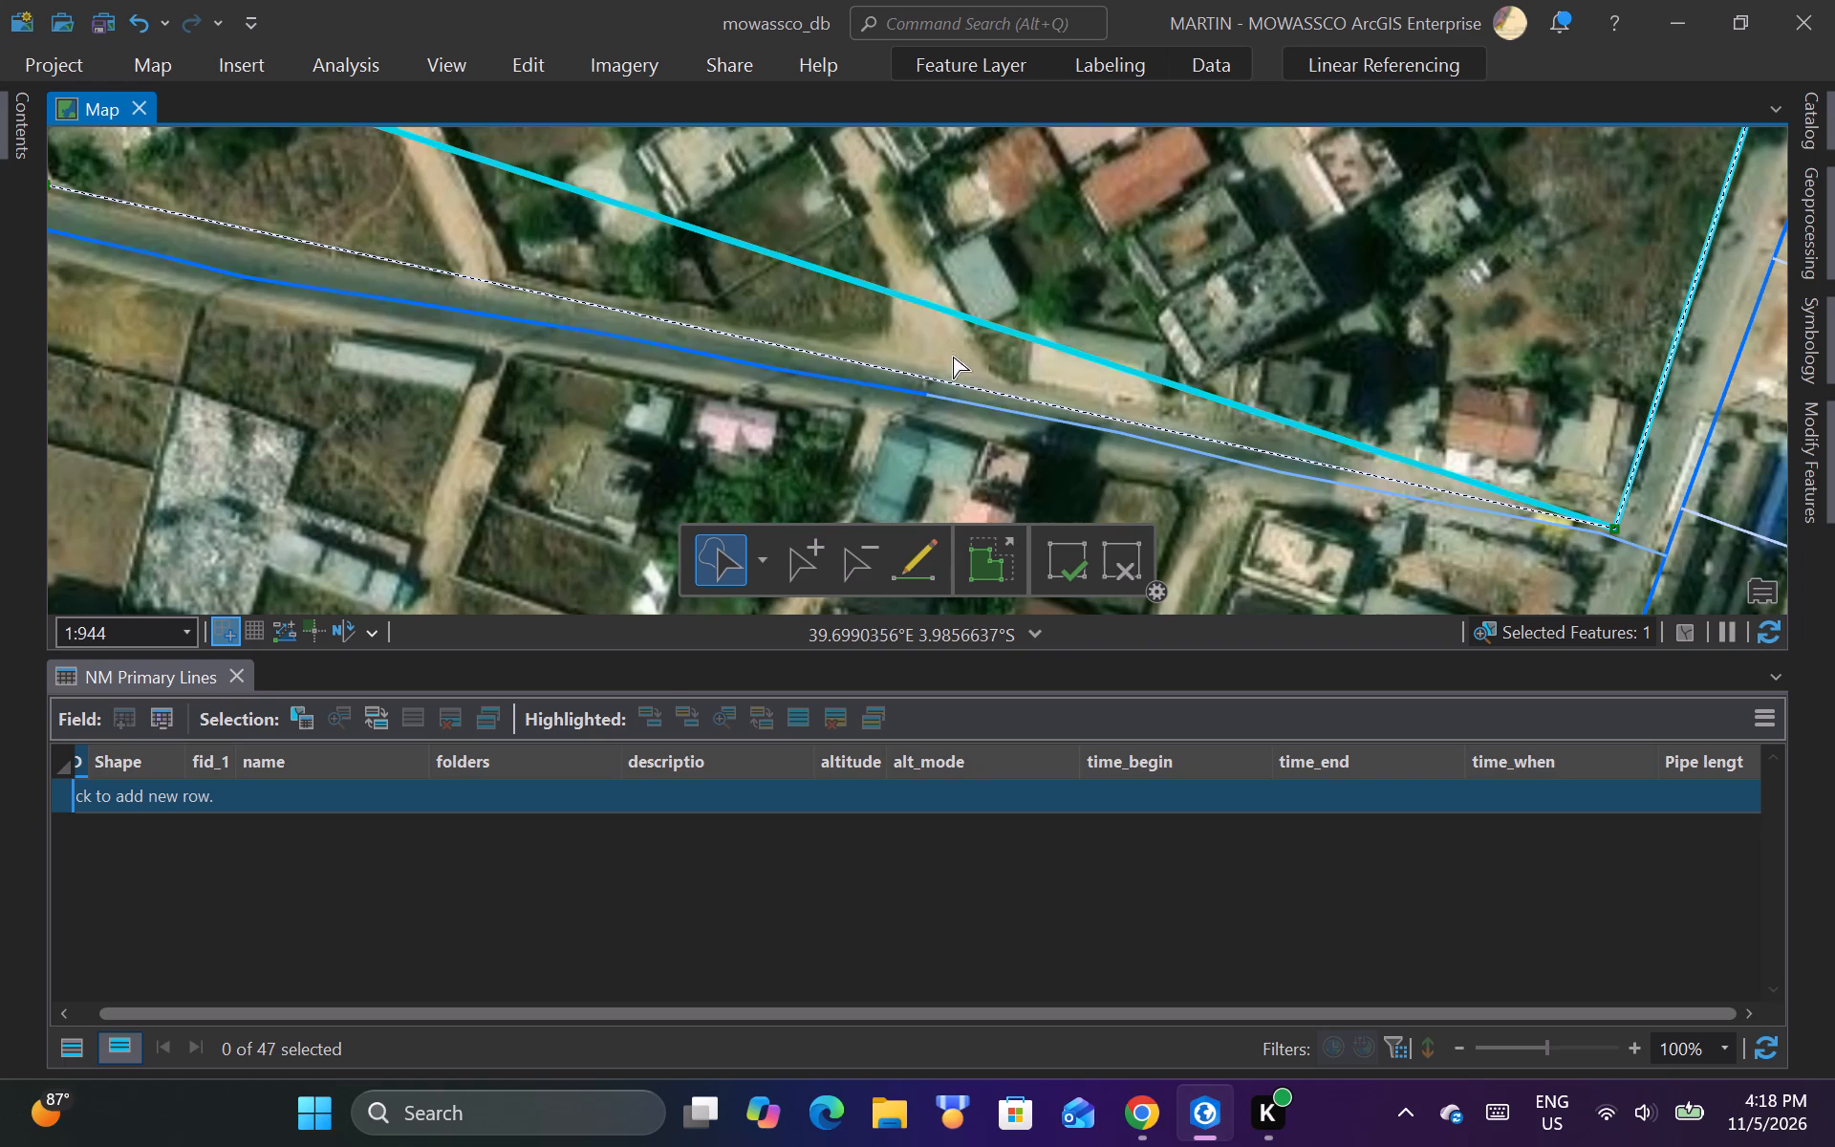
right_click(946, 381)
click(769, 386)
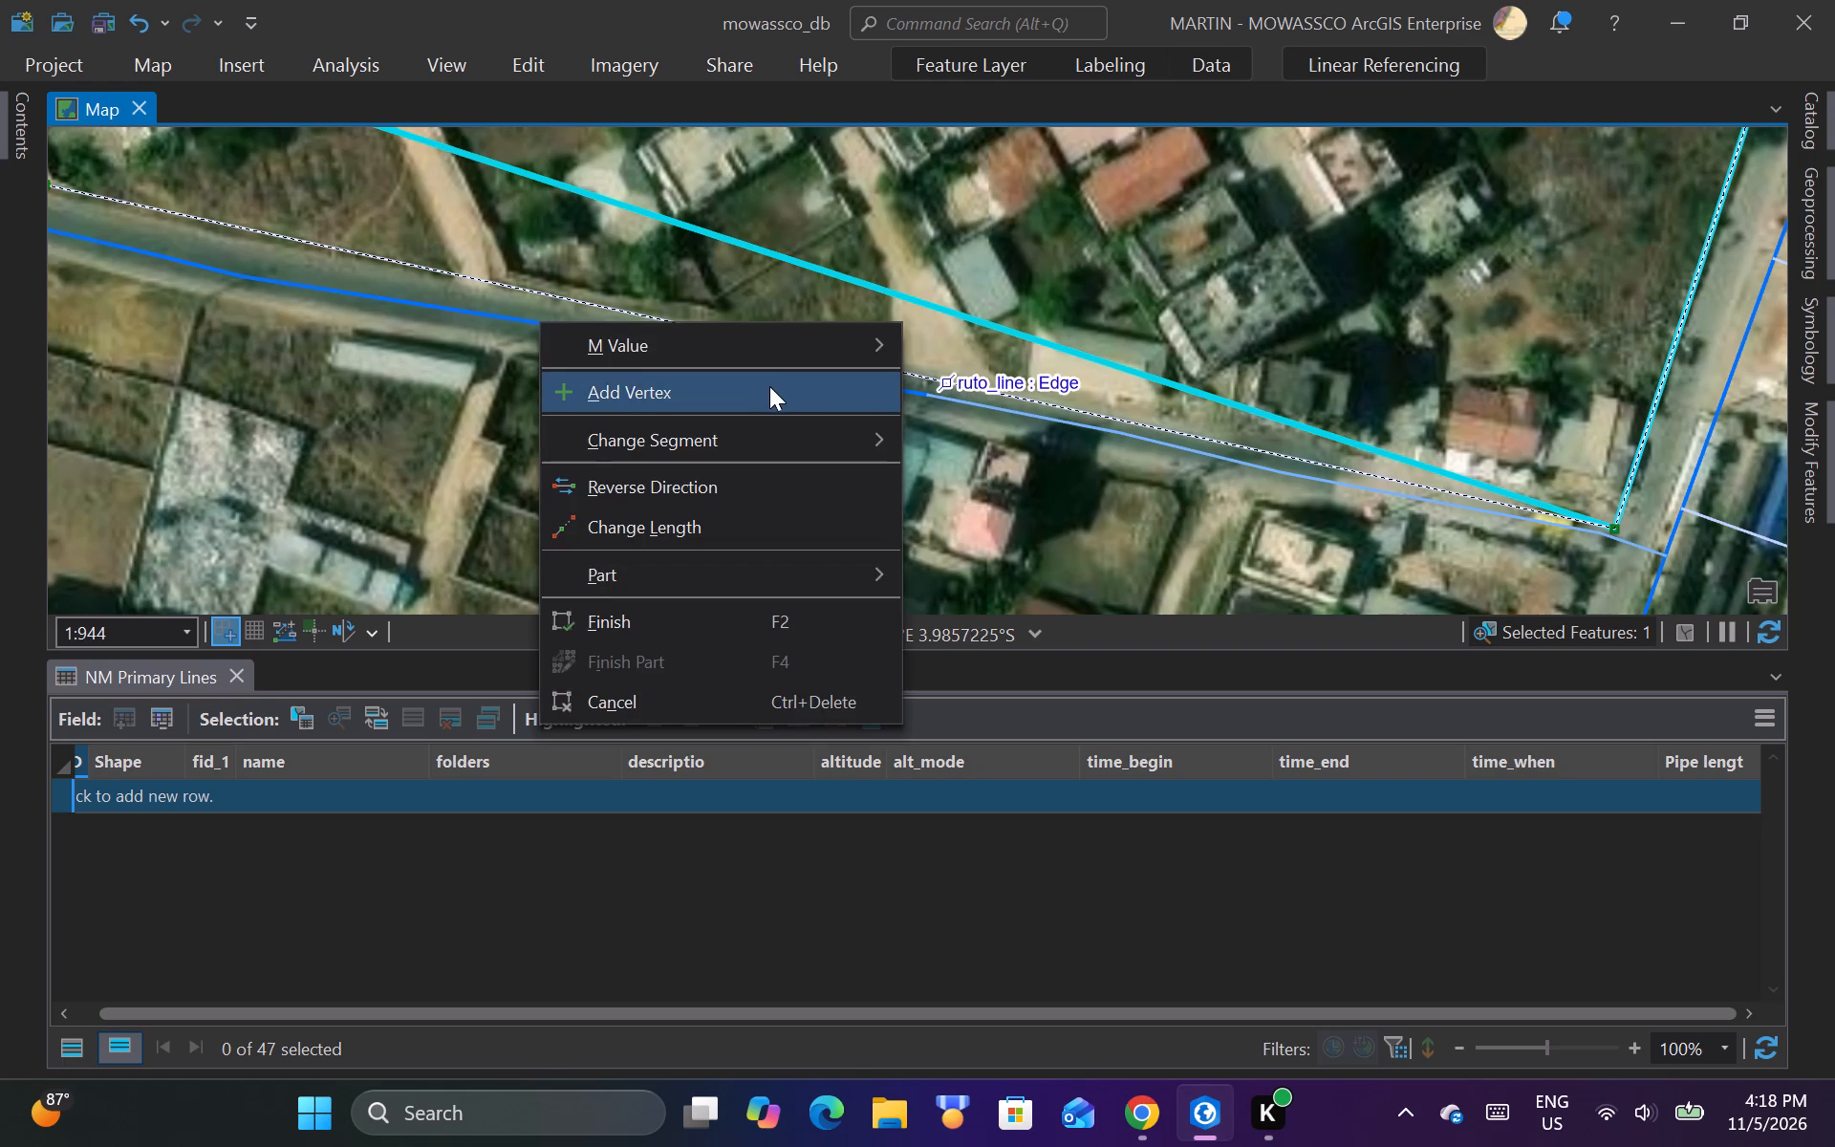
drag(948, 382, 952, 369)
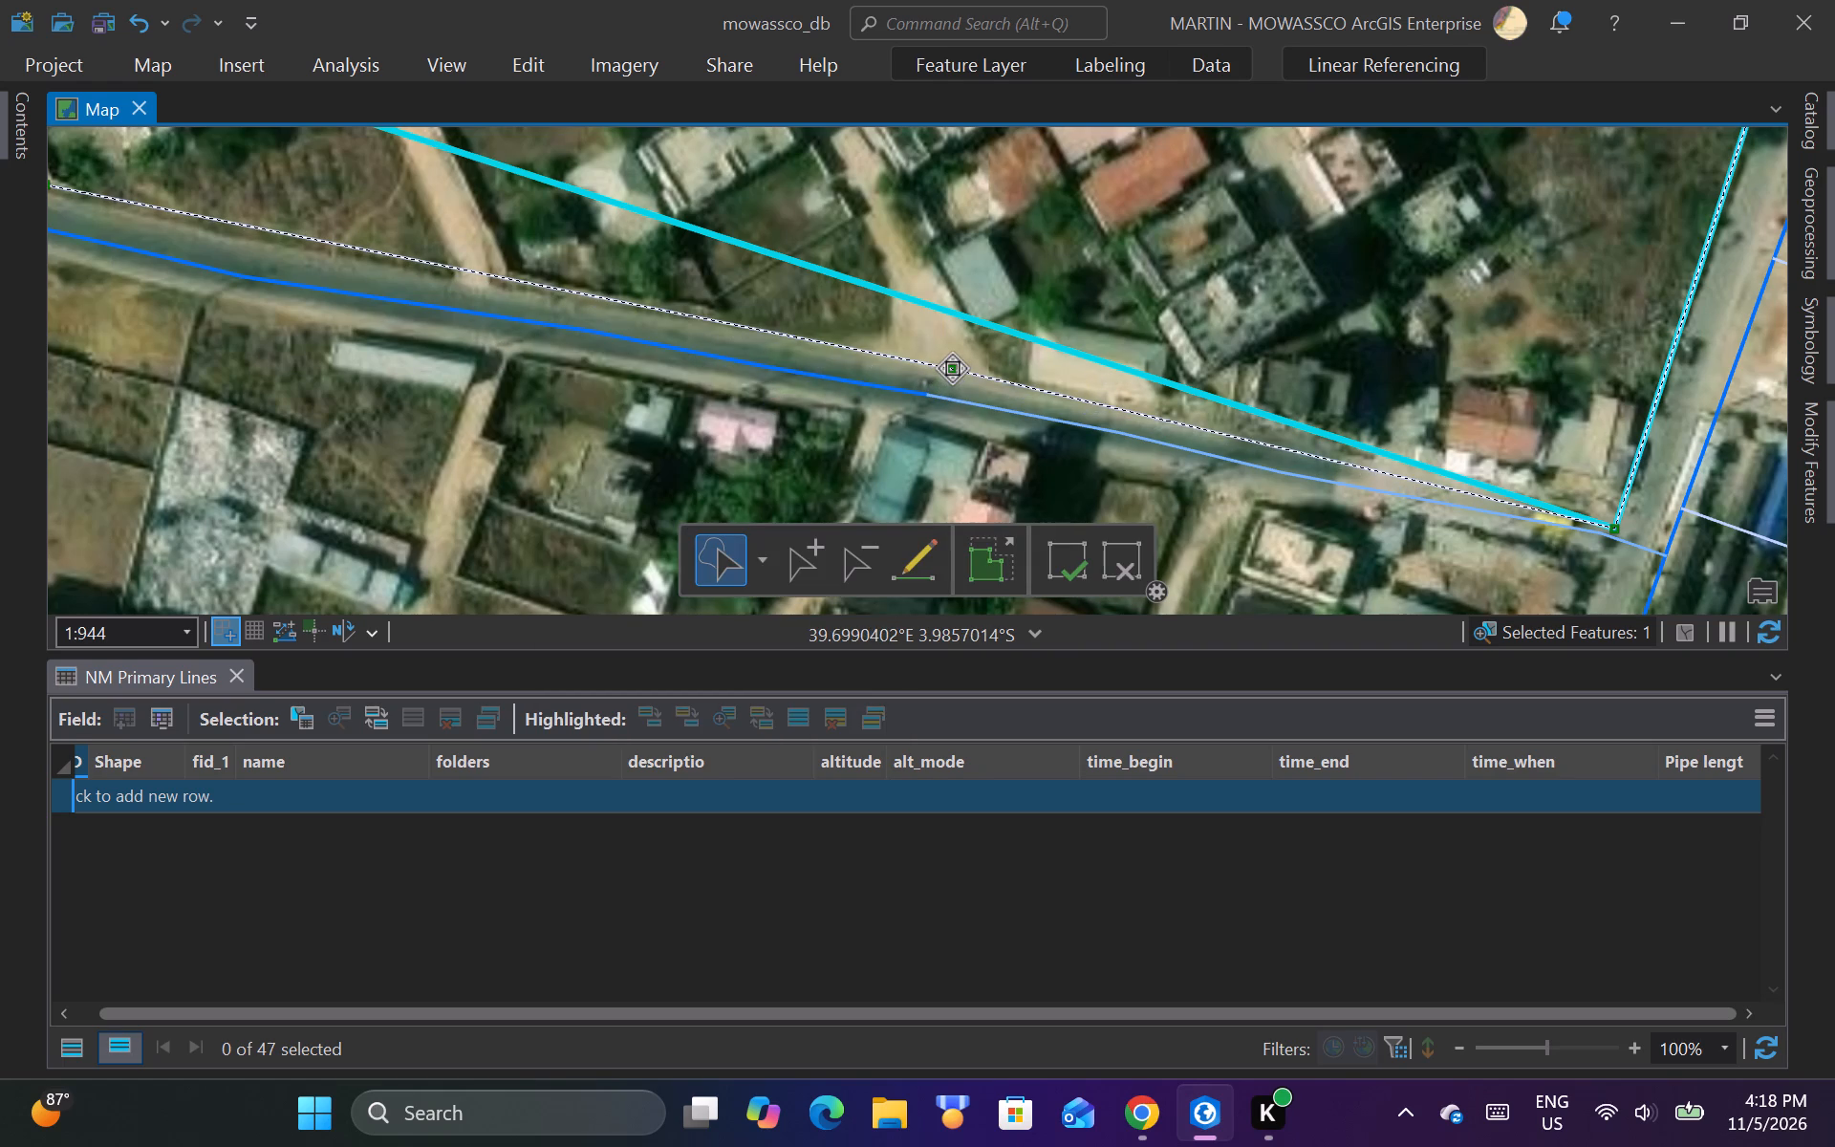
drag(952, 369, 952, 371)
Move ruto_line's corner vertex at the eastern road junction slightly north, toward the buildings, and finish the edit.
scroll(448, 327, down, 1)
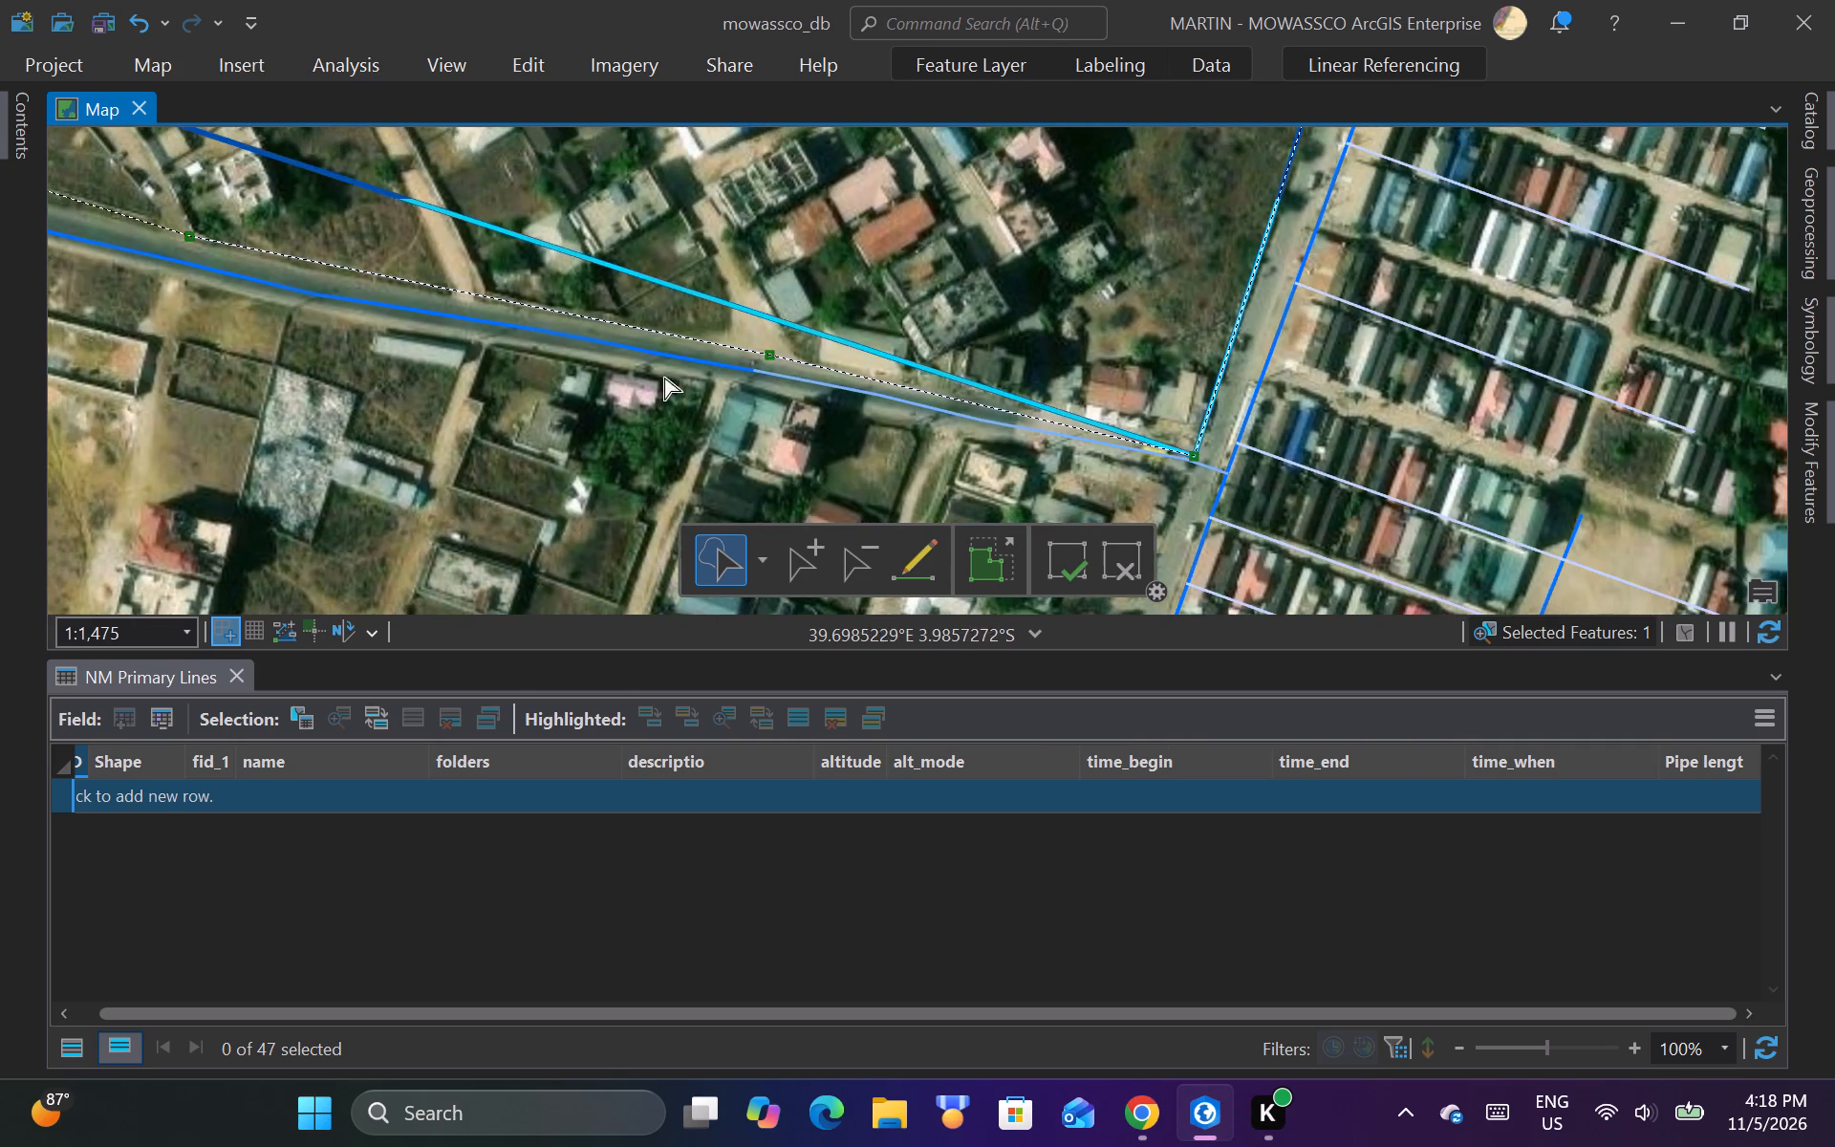
scroll(982, 417, up, 1)
scroll(1063, 443, up, 1)
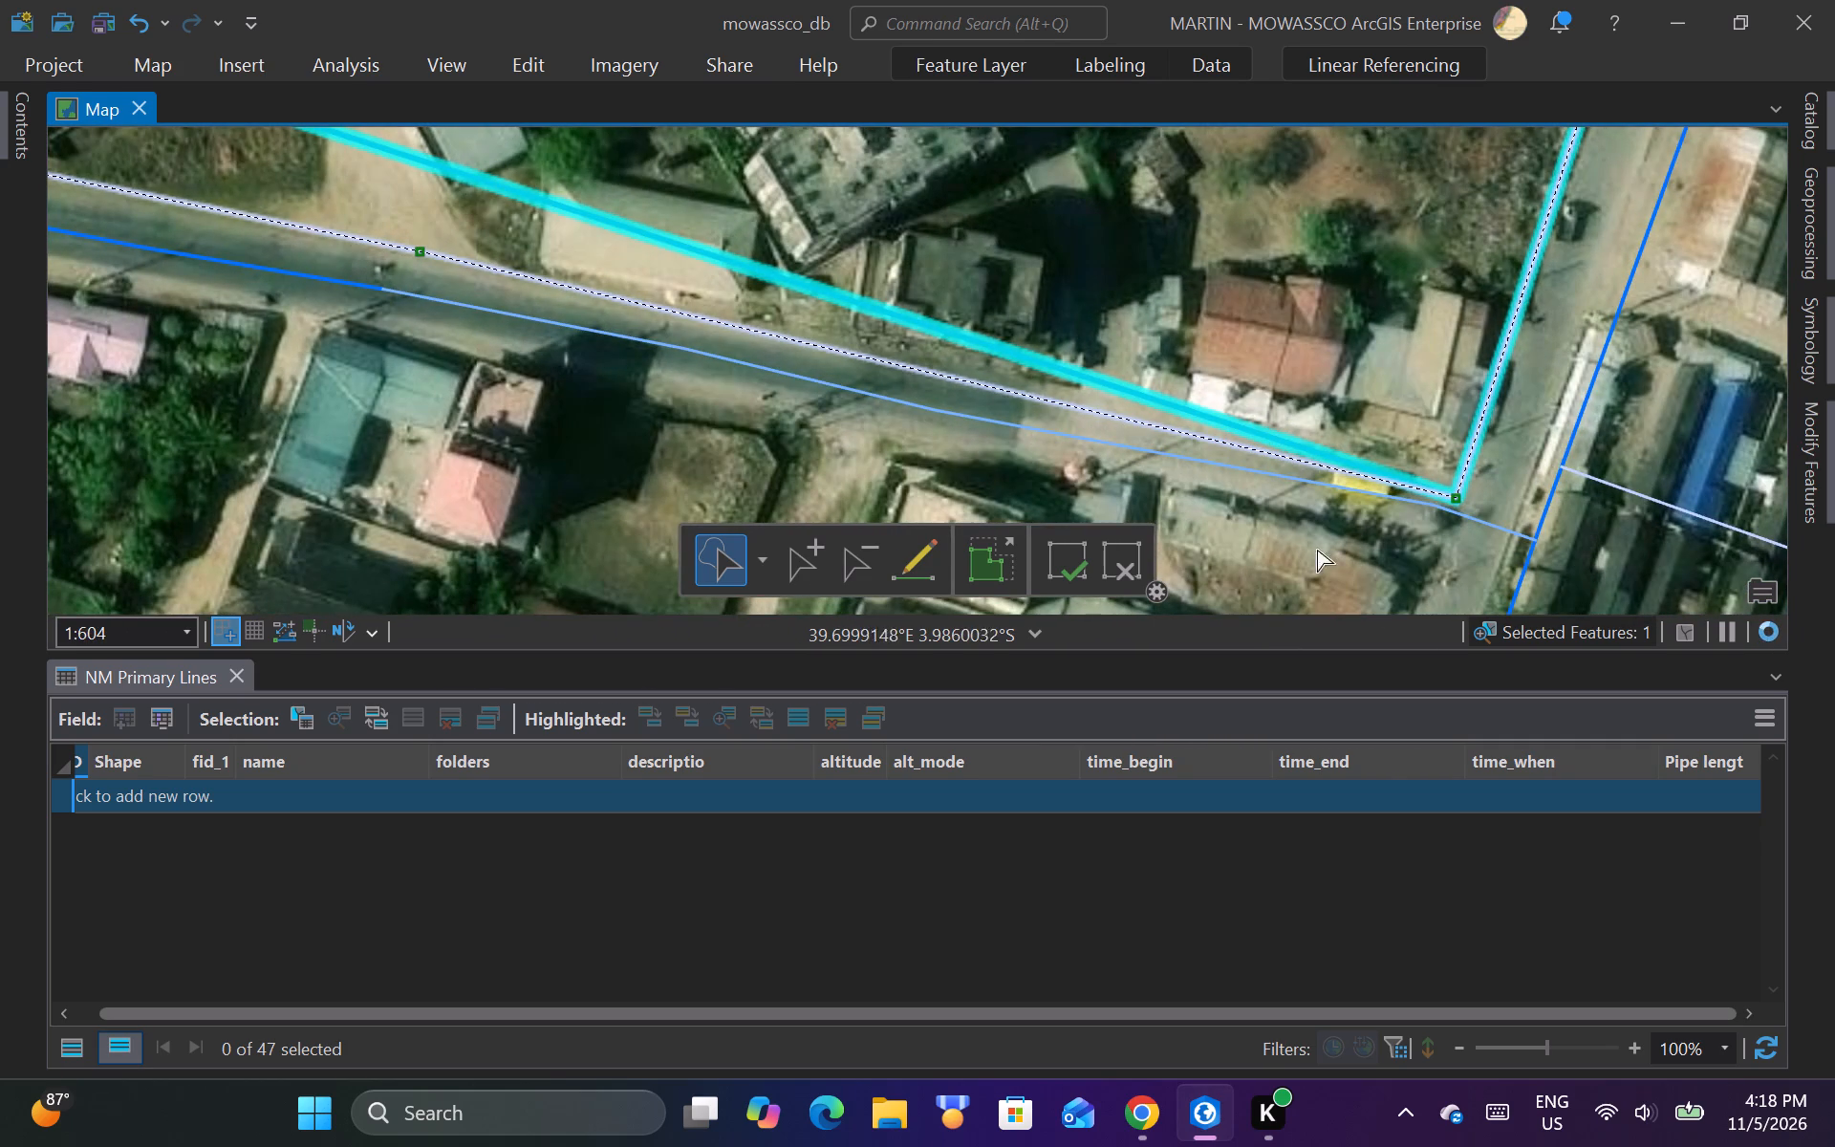
scroll(1434, 532, up, 1)
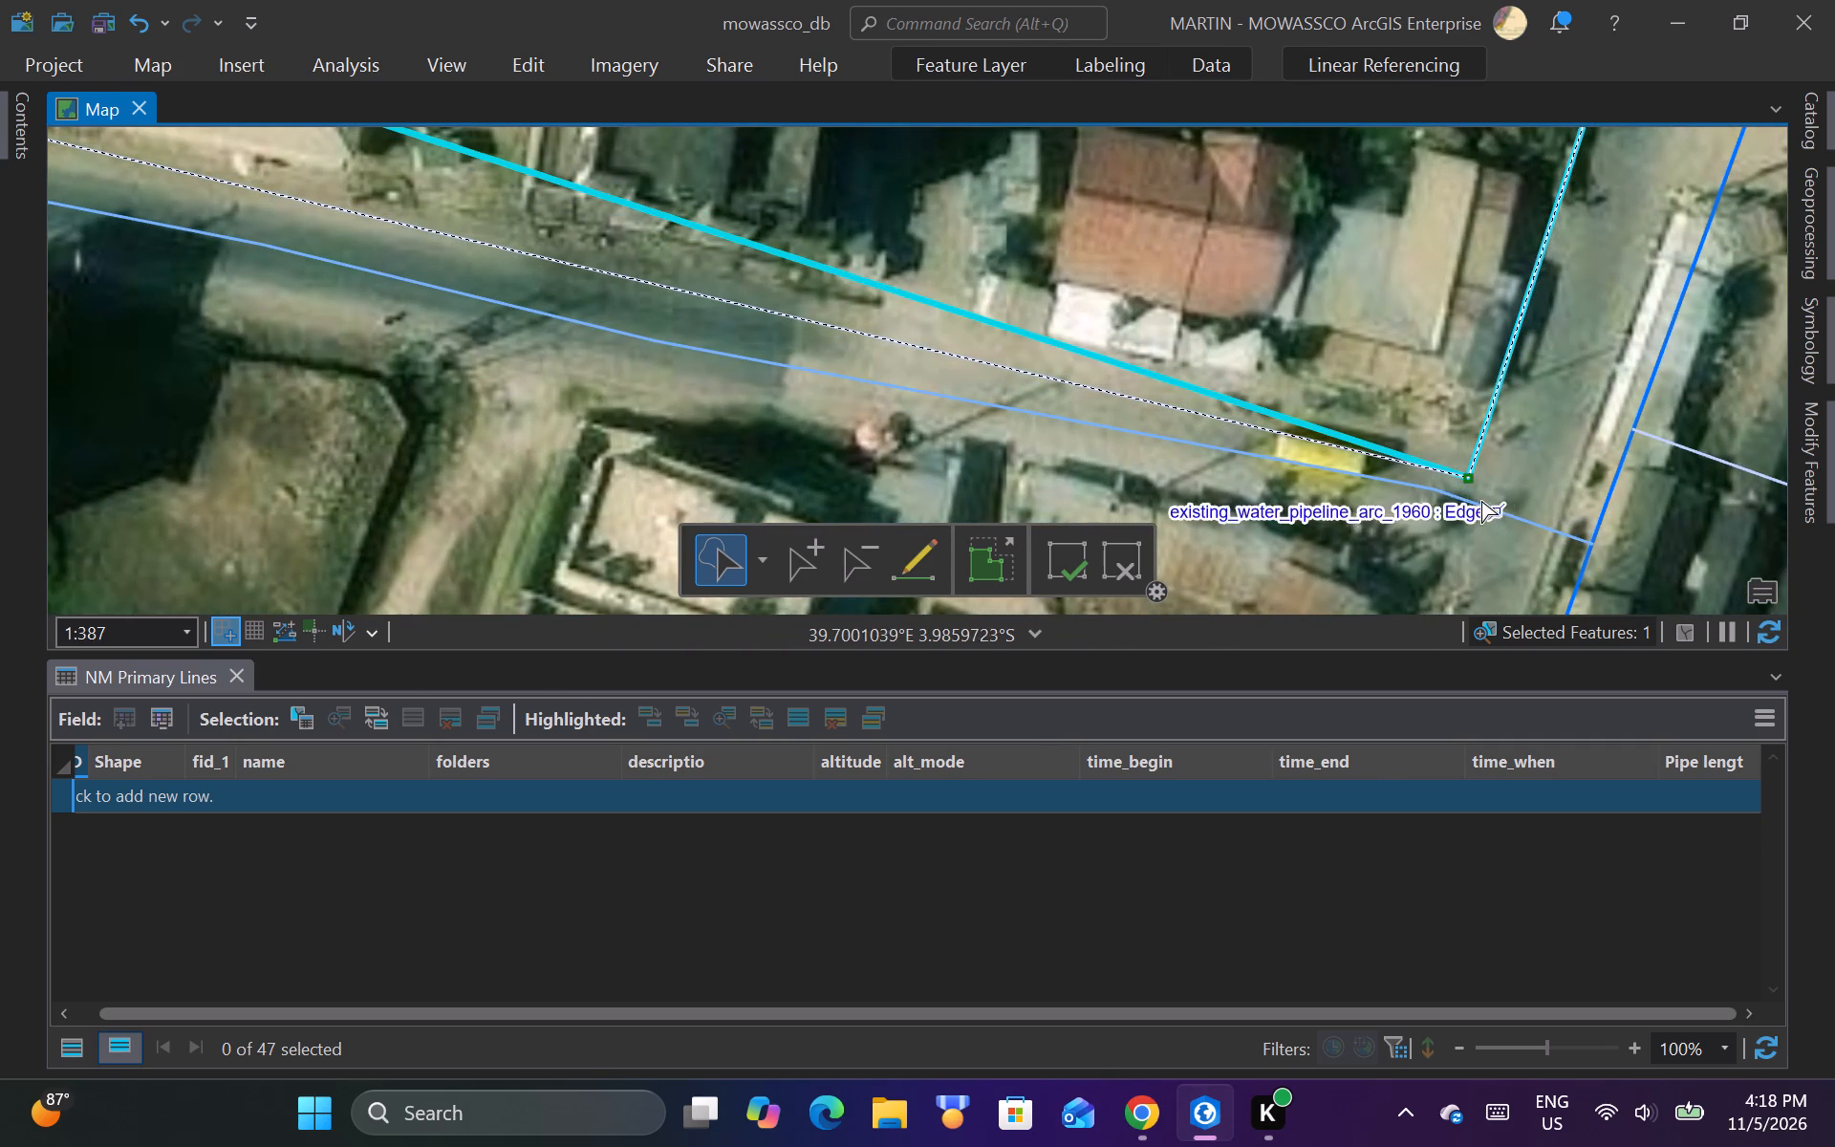
drag(1470, 482, 1457, 460)
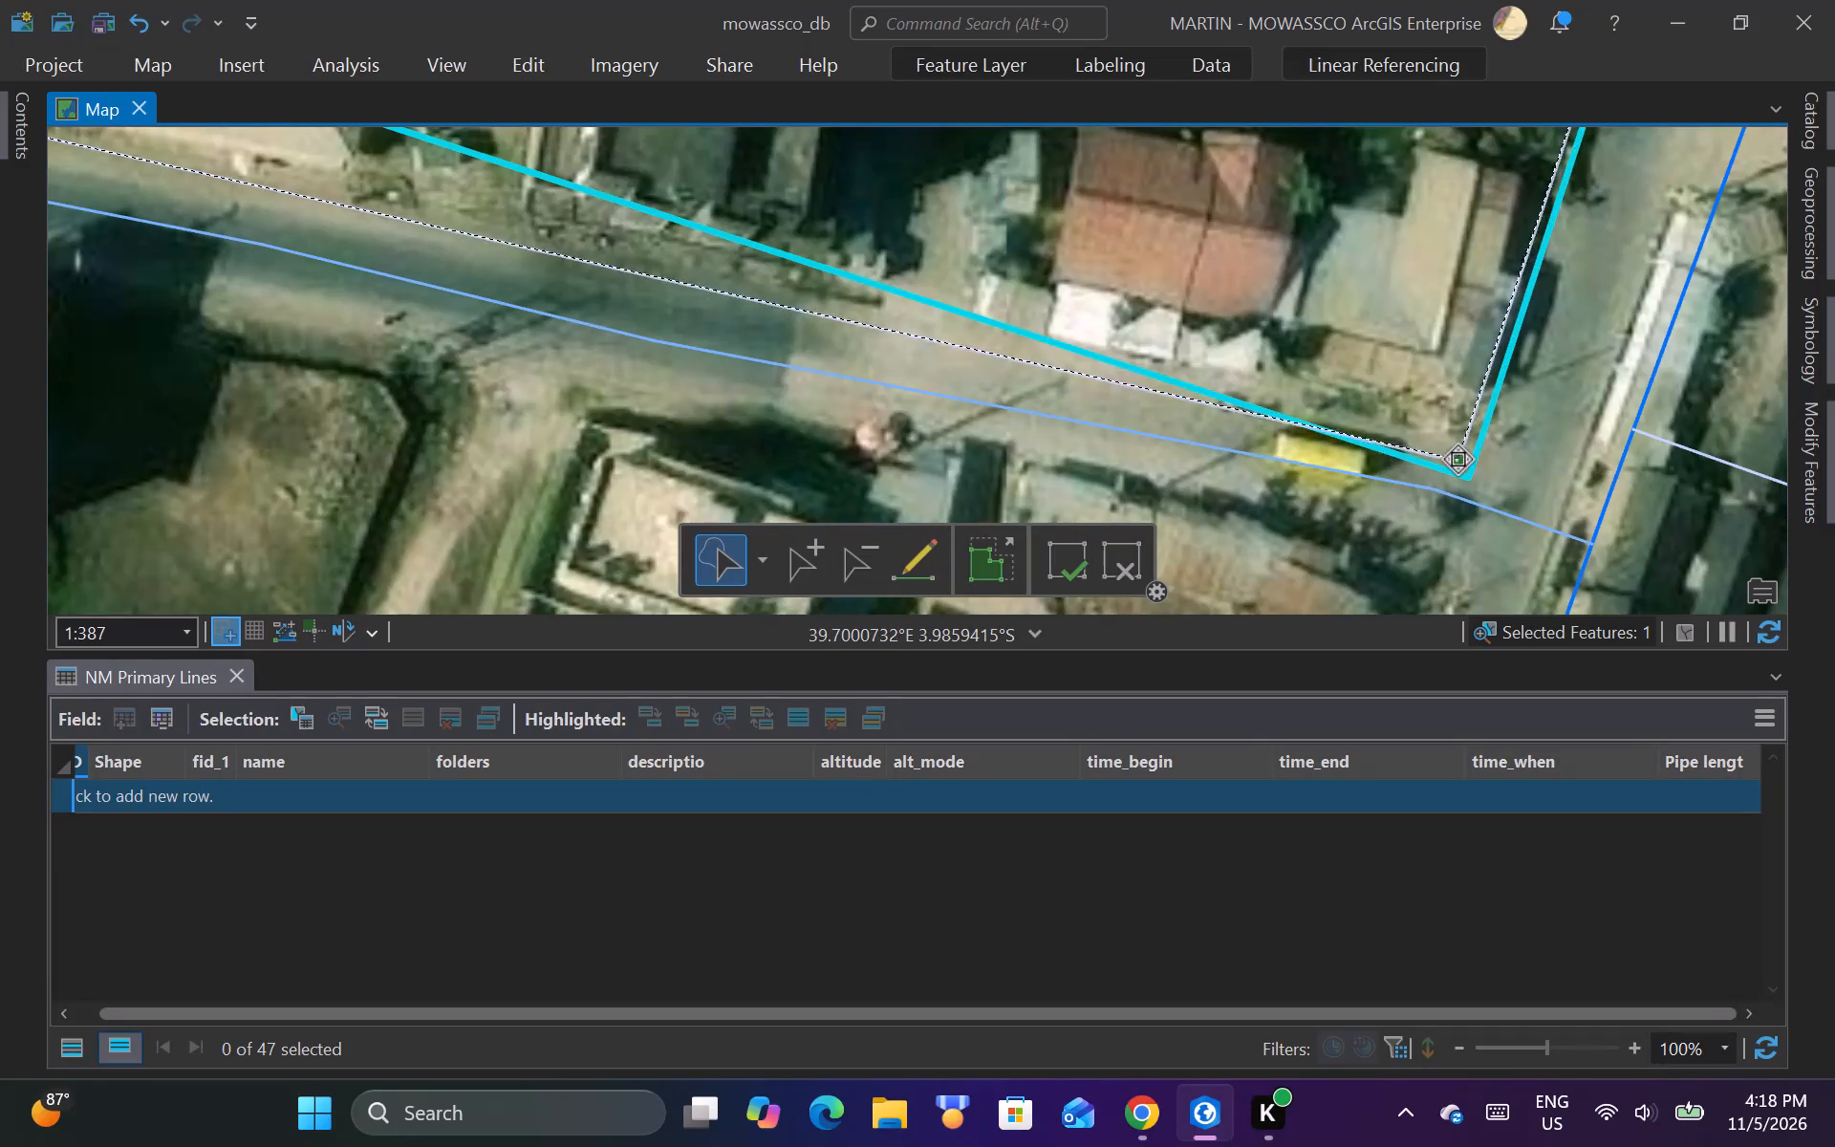
drag(1457, 460, 1461, 452)
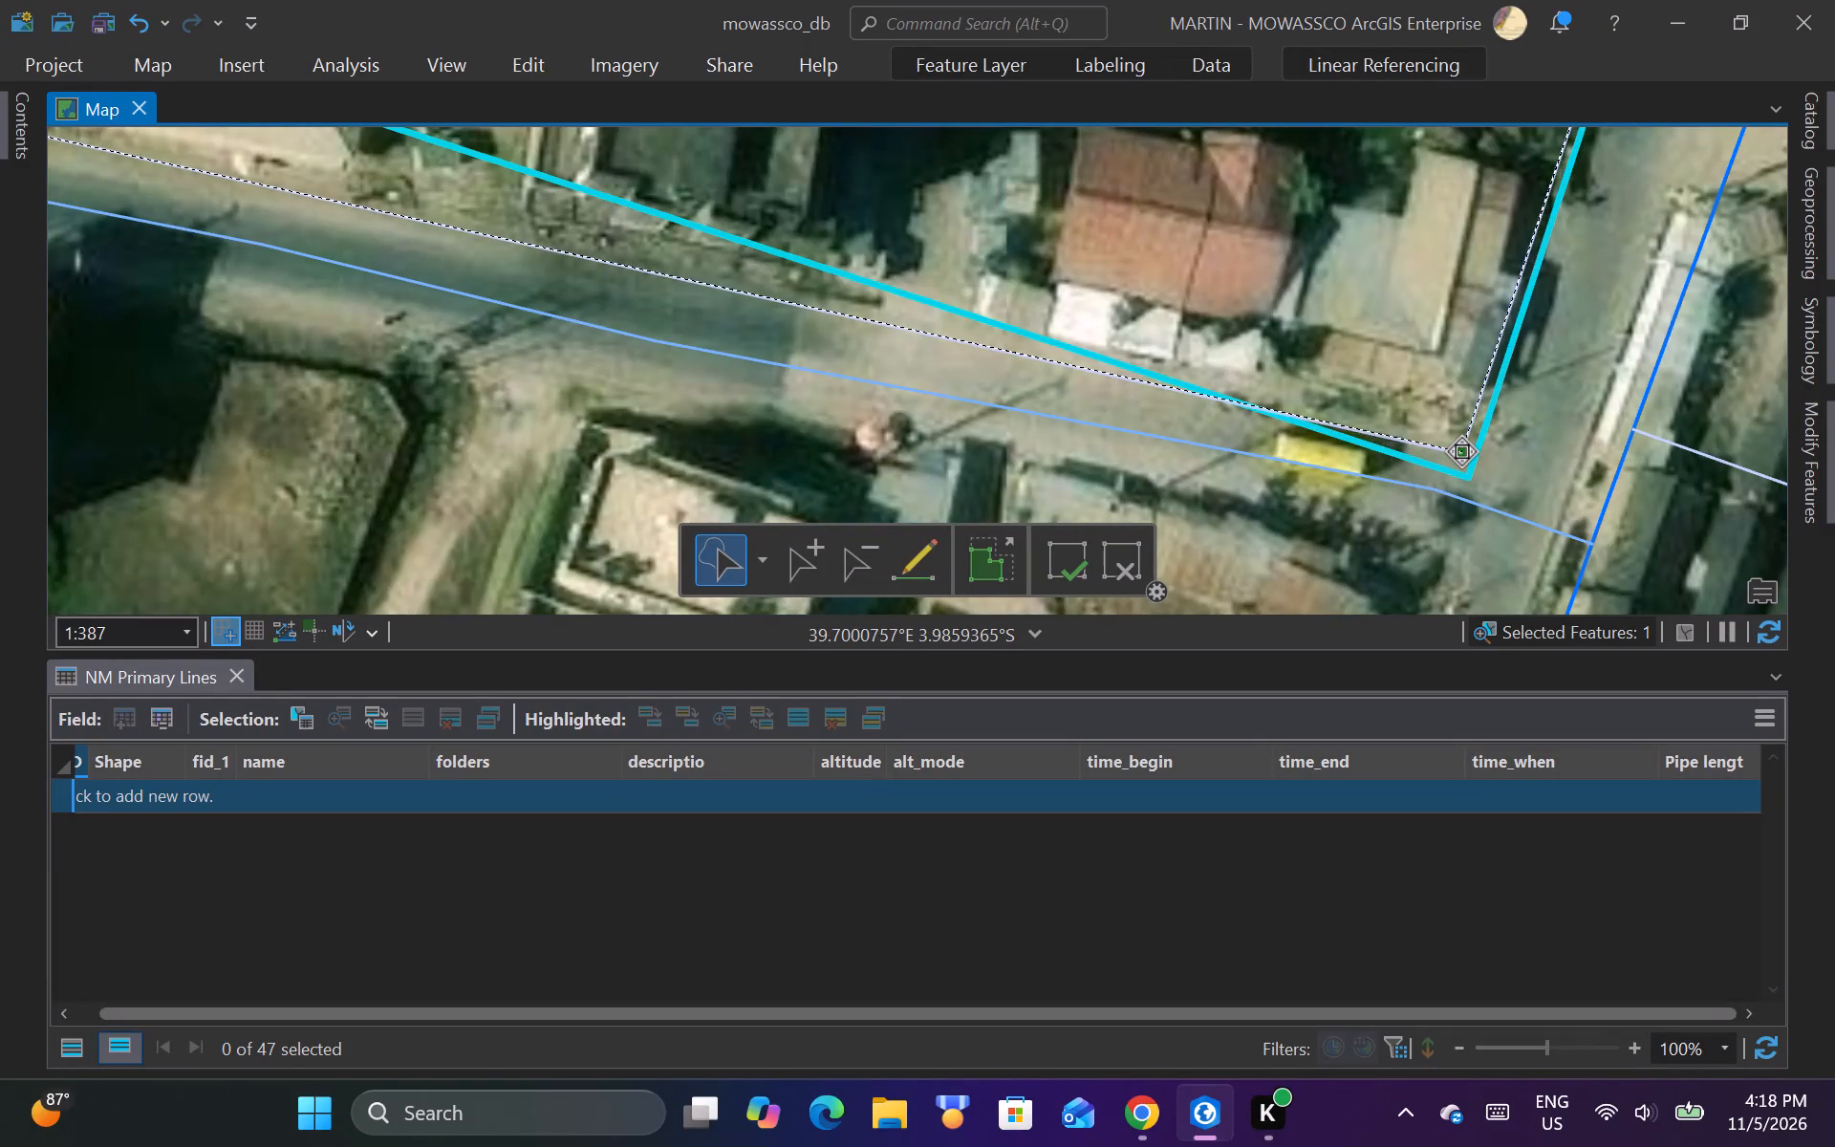
drag(1461, 452, 1465, 448)
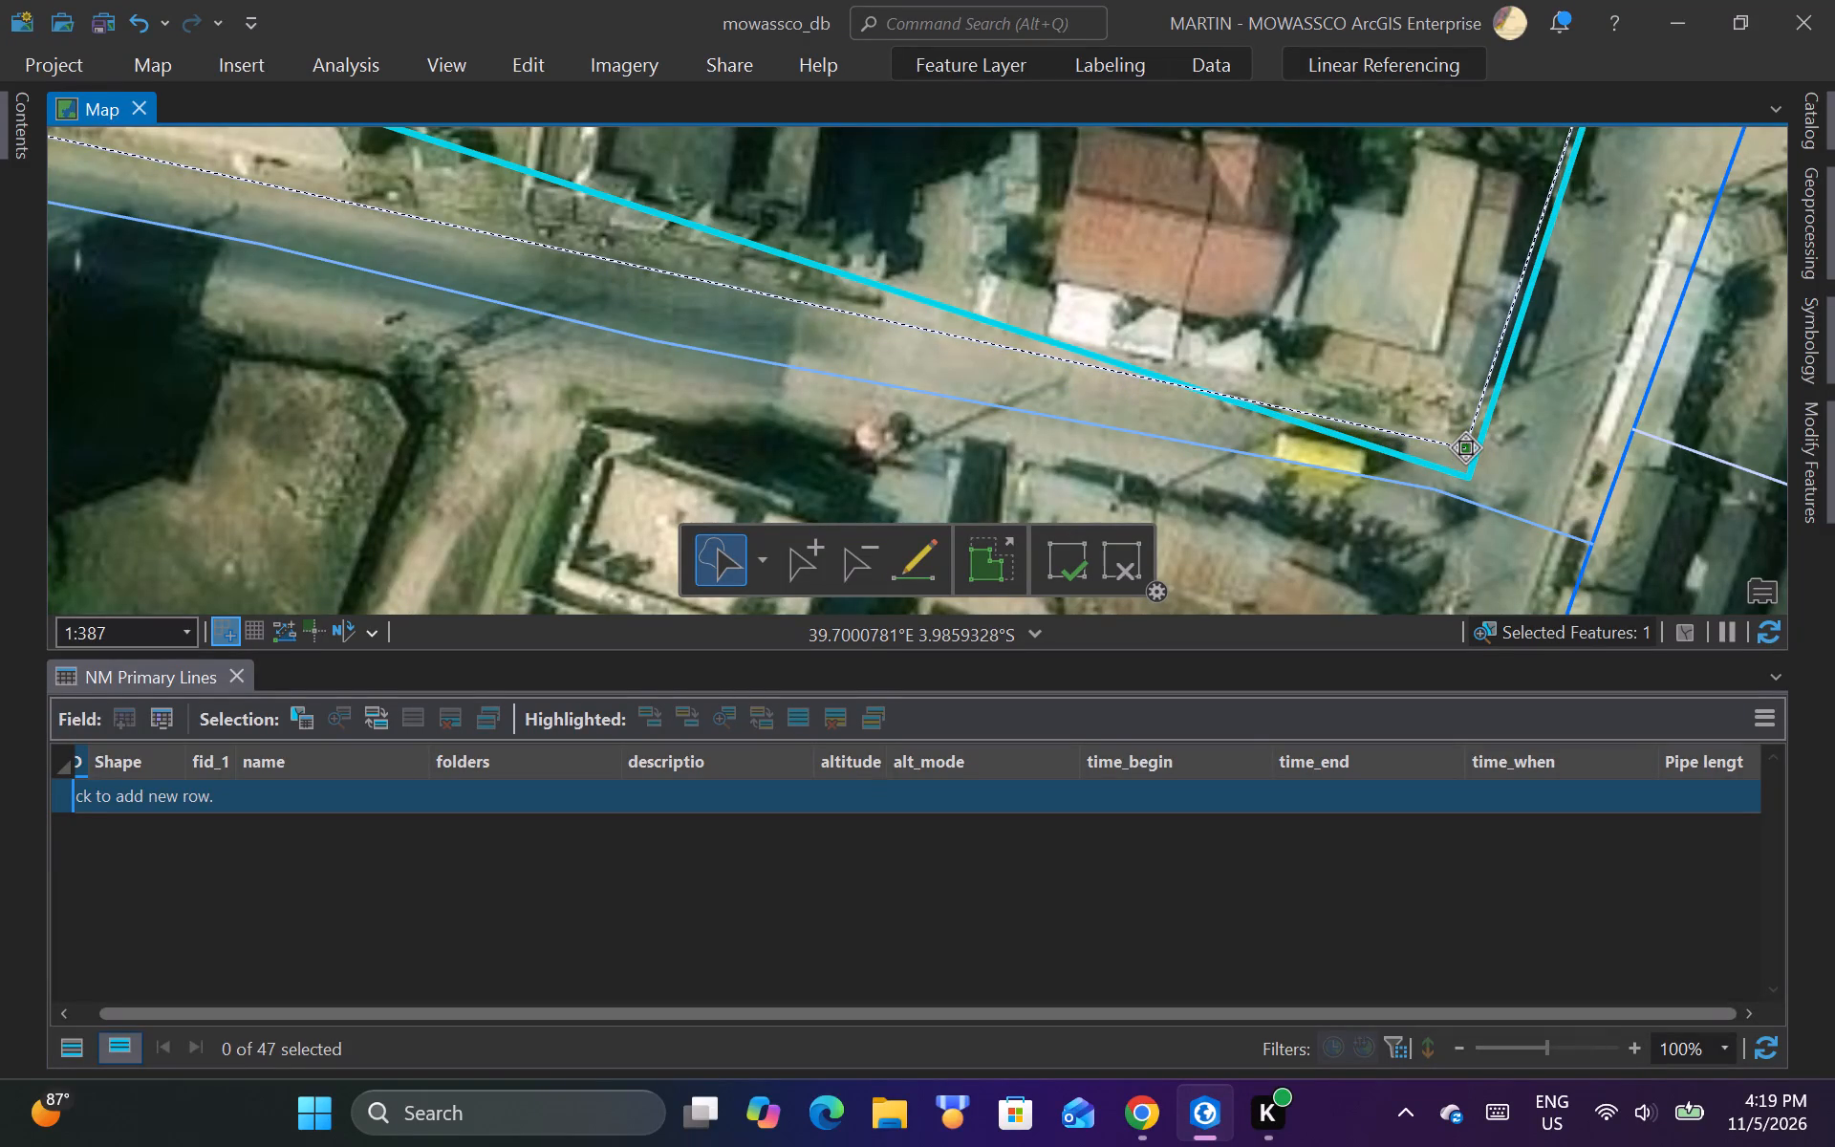
drag(1465, 448, 1468, 440)
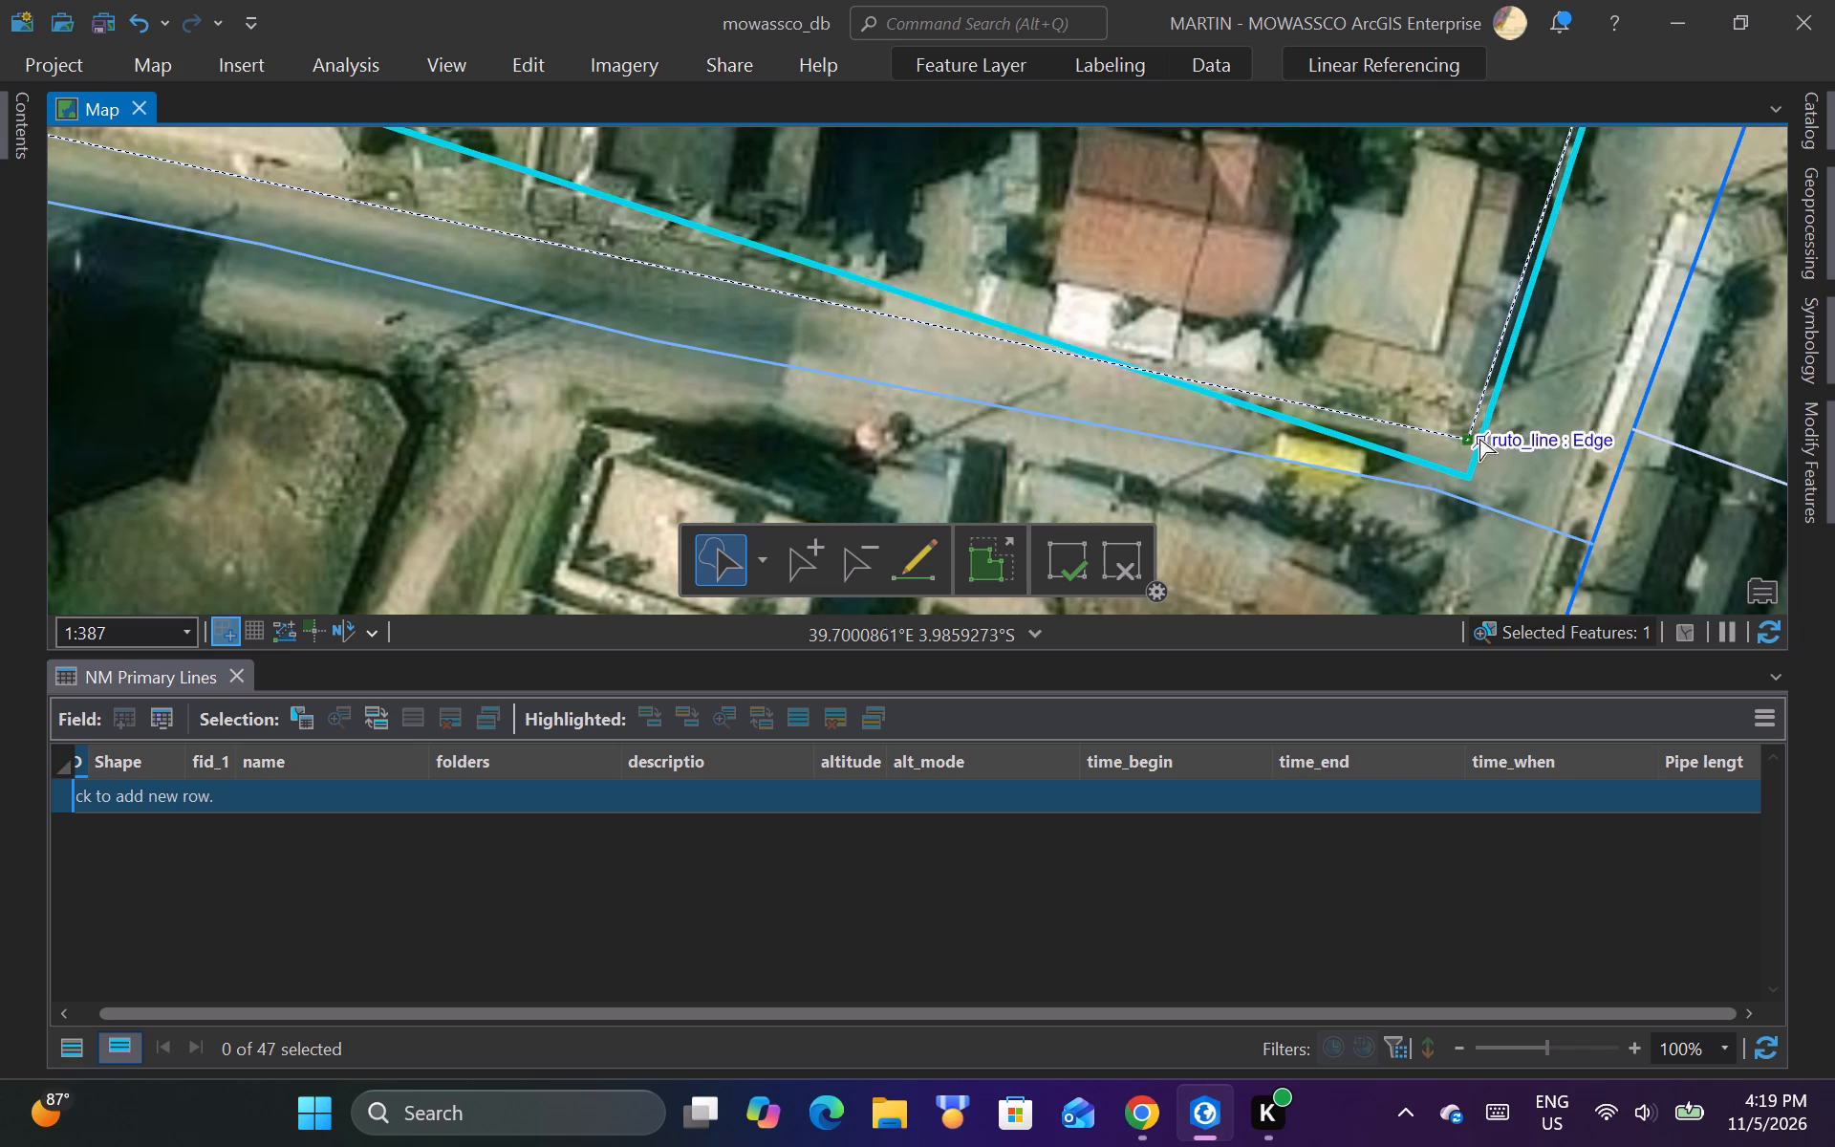
scroll(1329, 517, down, 2)
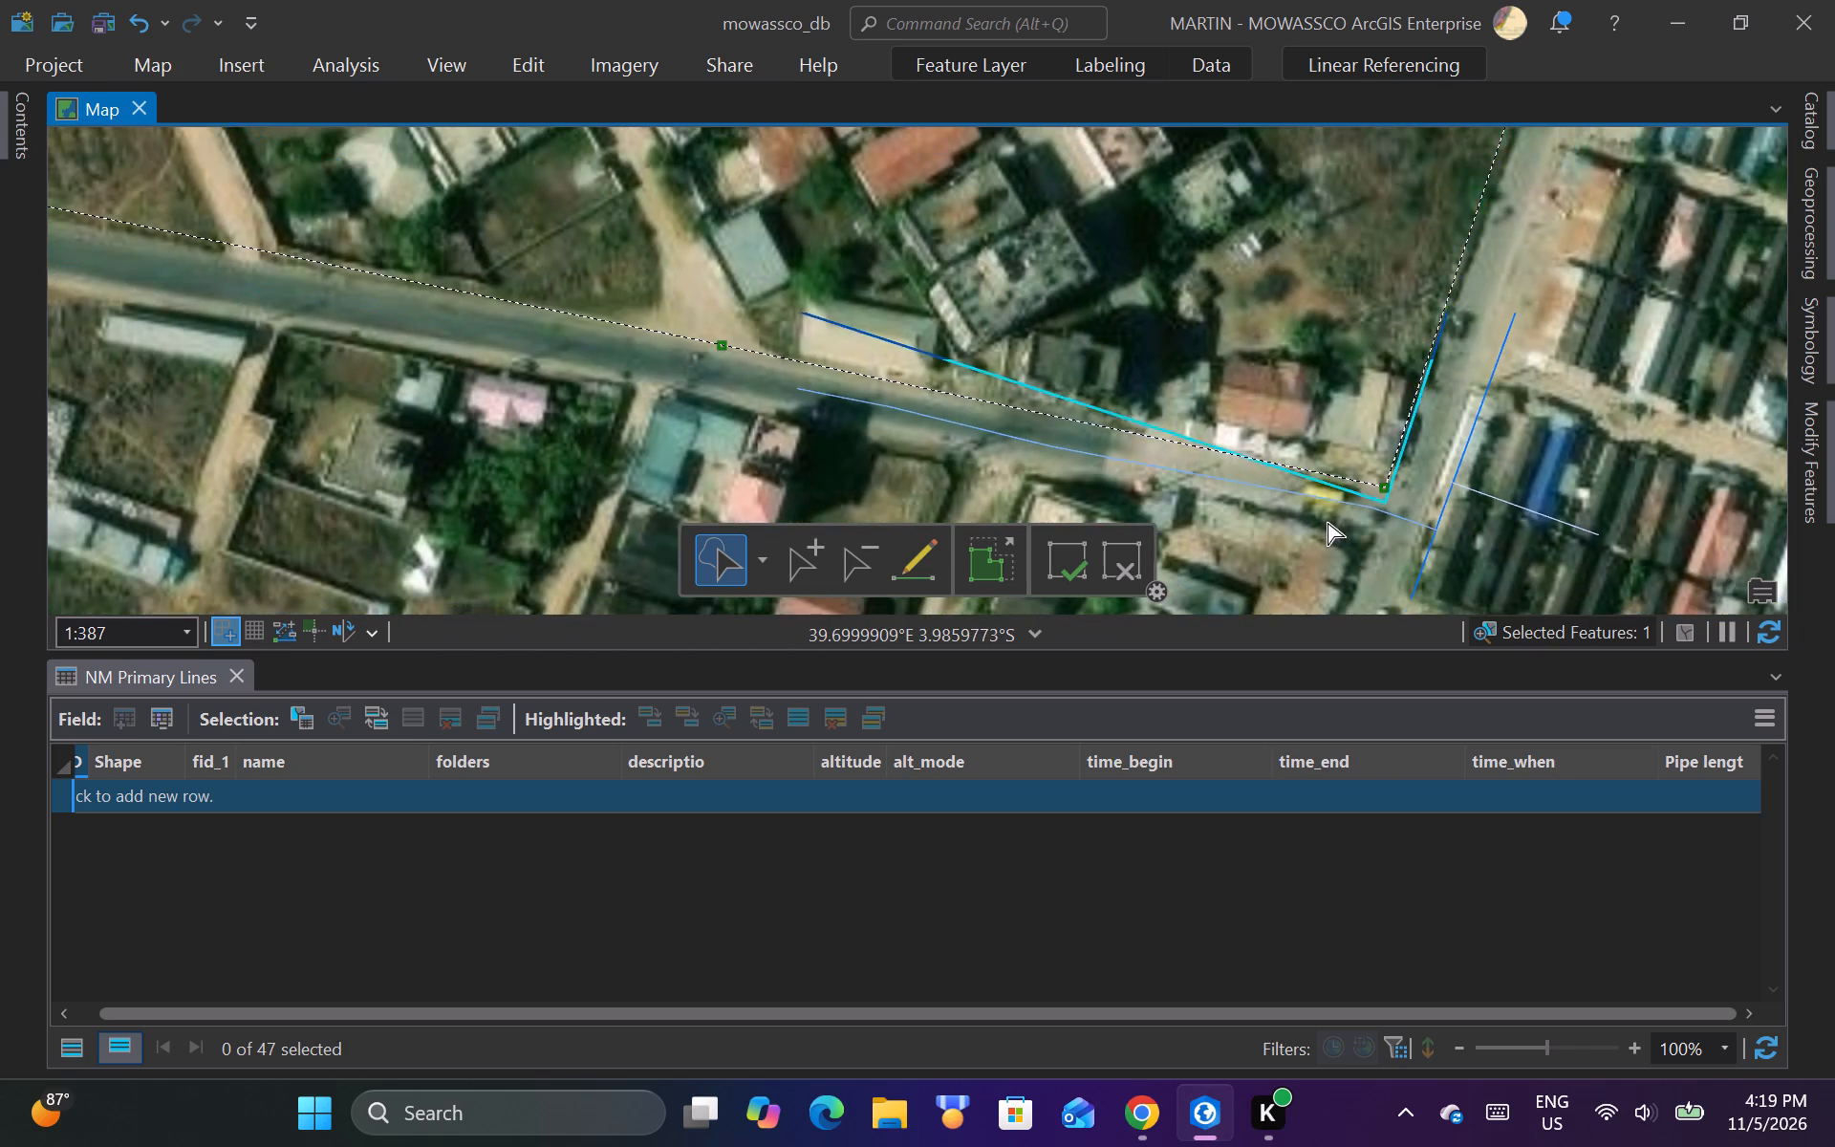
click(1058, 554)
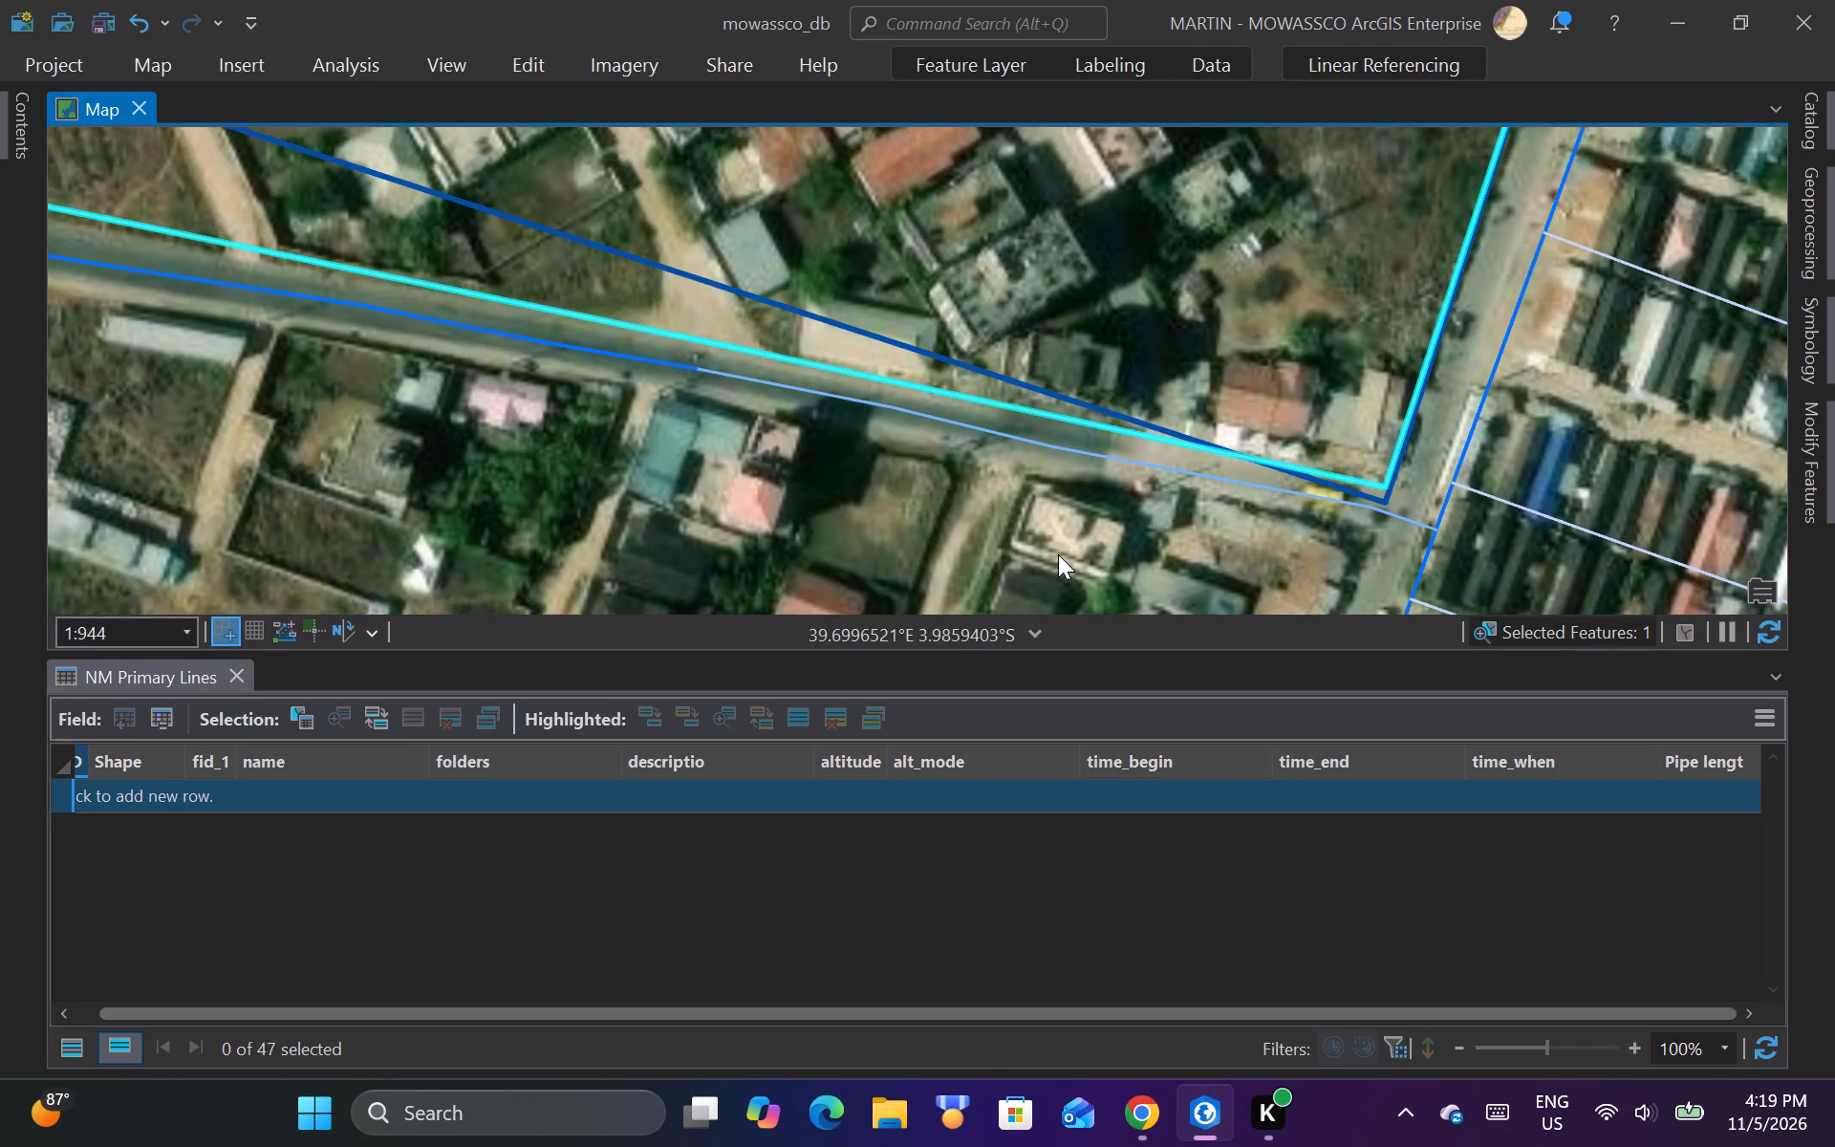
Save the edits made to ruto_line.
click(530, 67)
click(231, 125)
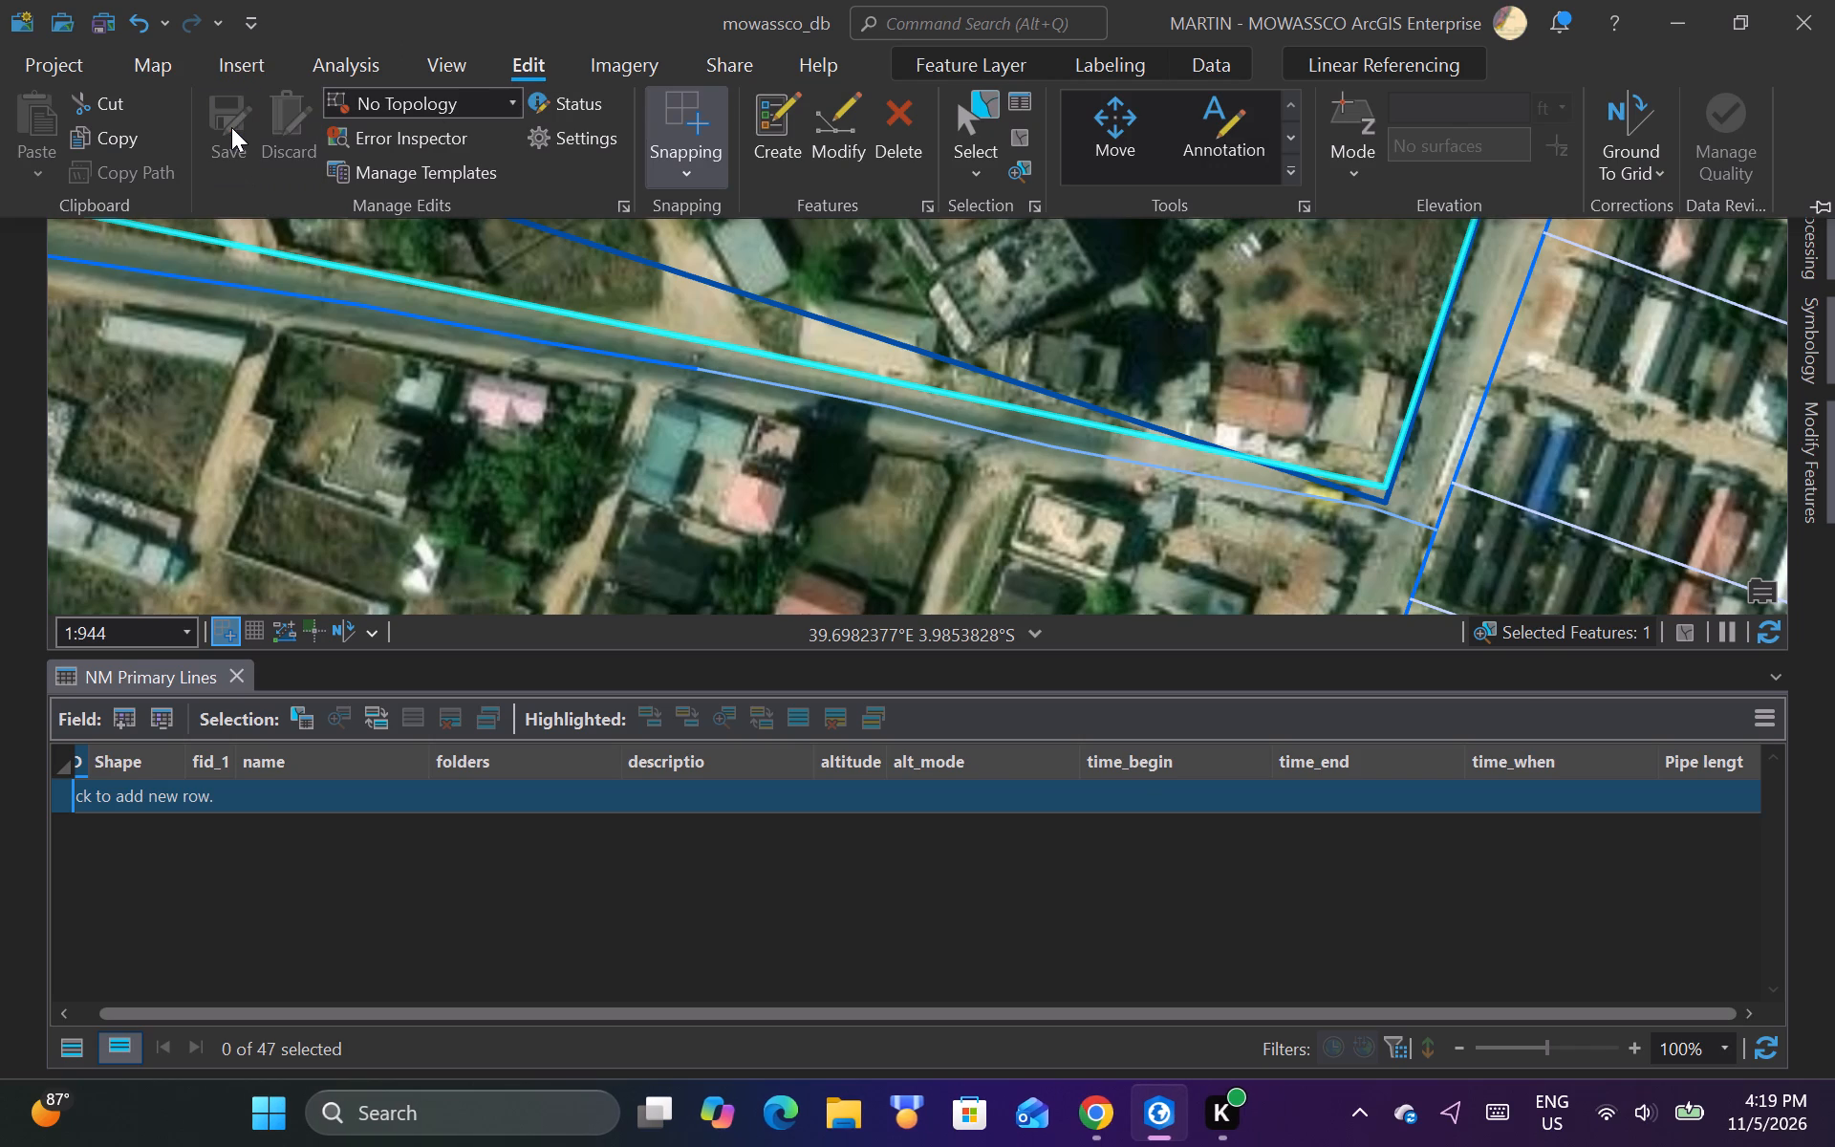
Open Spotify, search for "power puffs" and play the song POWER PUFFS by BLOODGROUND and SPACED.
text(spo)
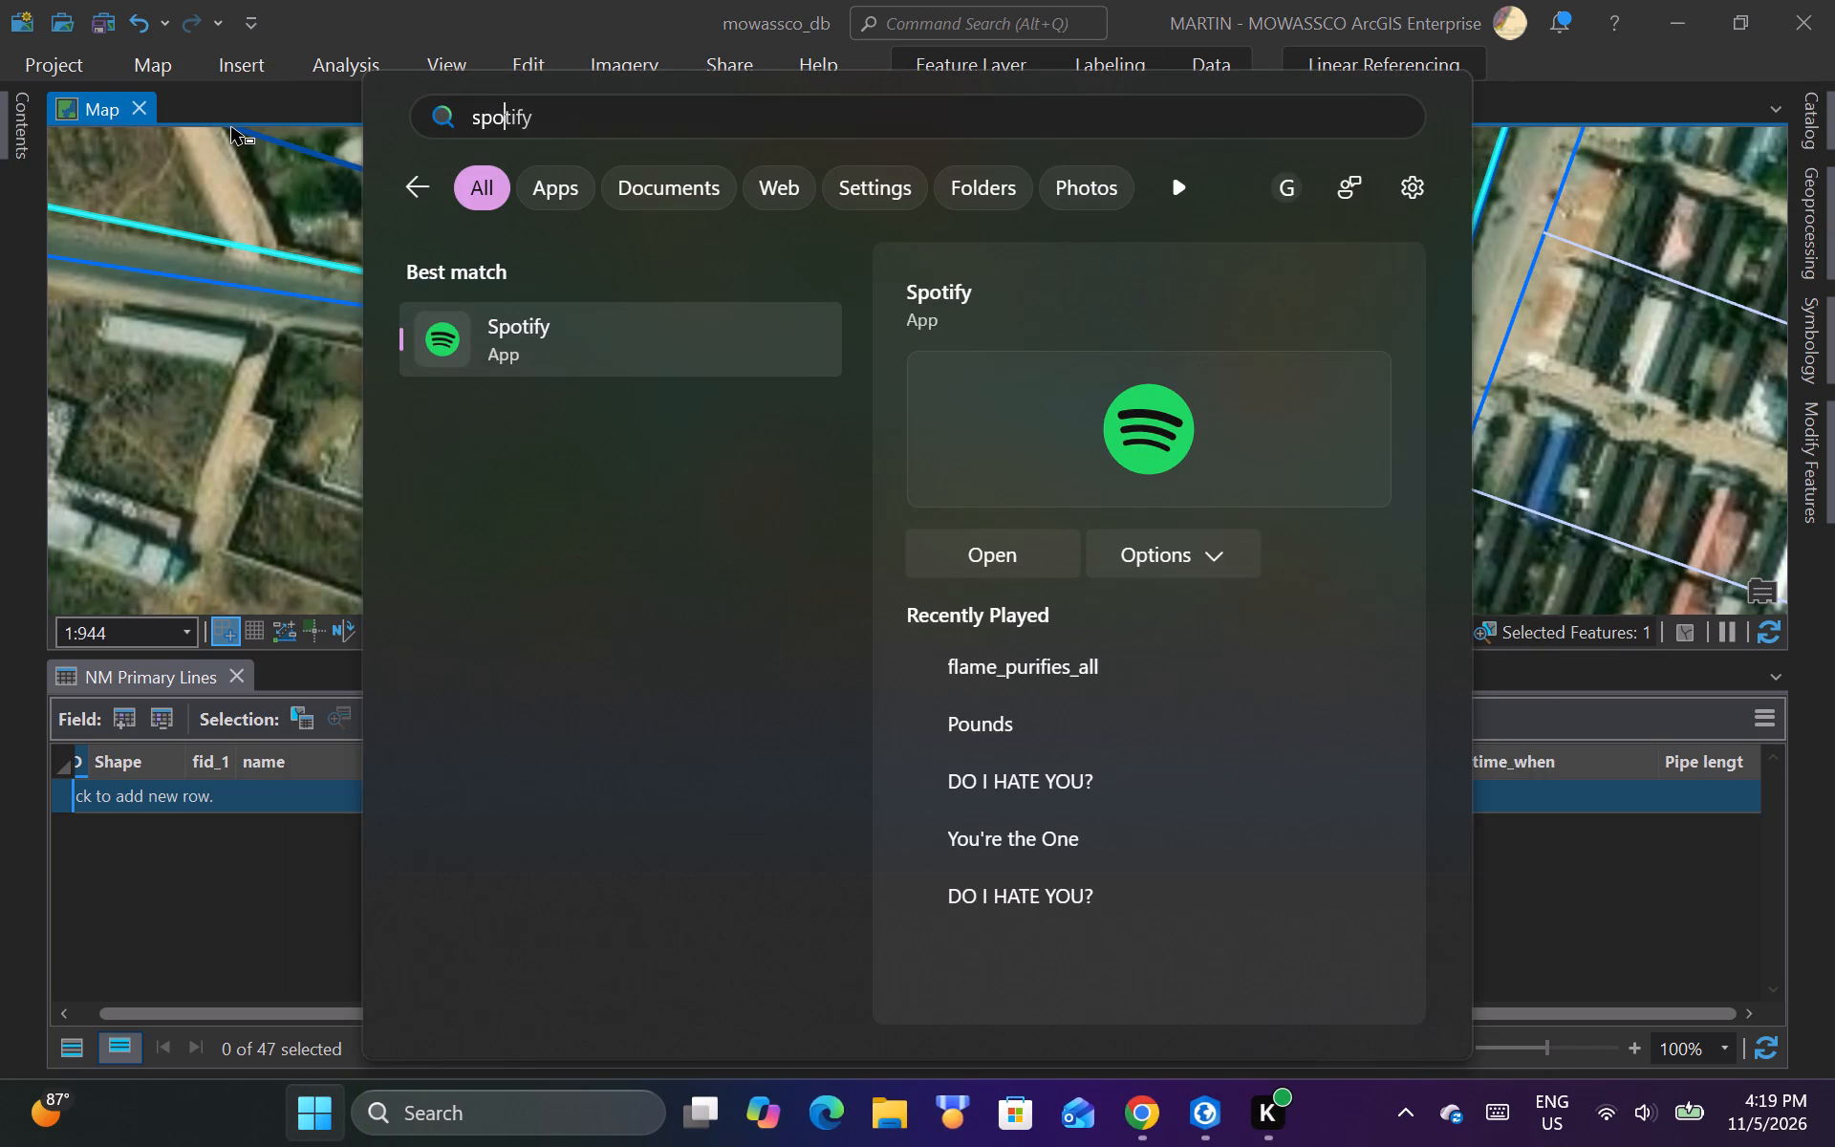
text(tify)
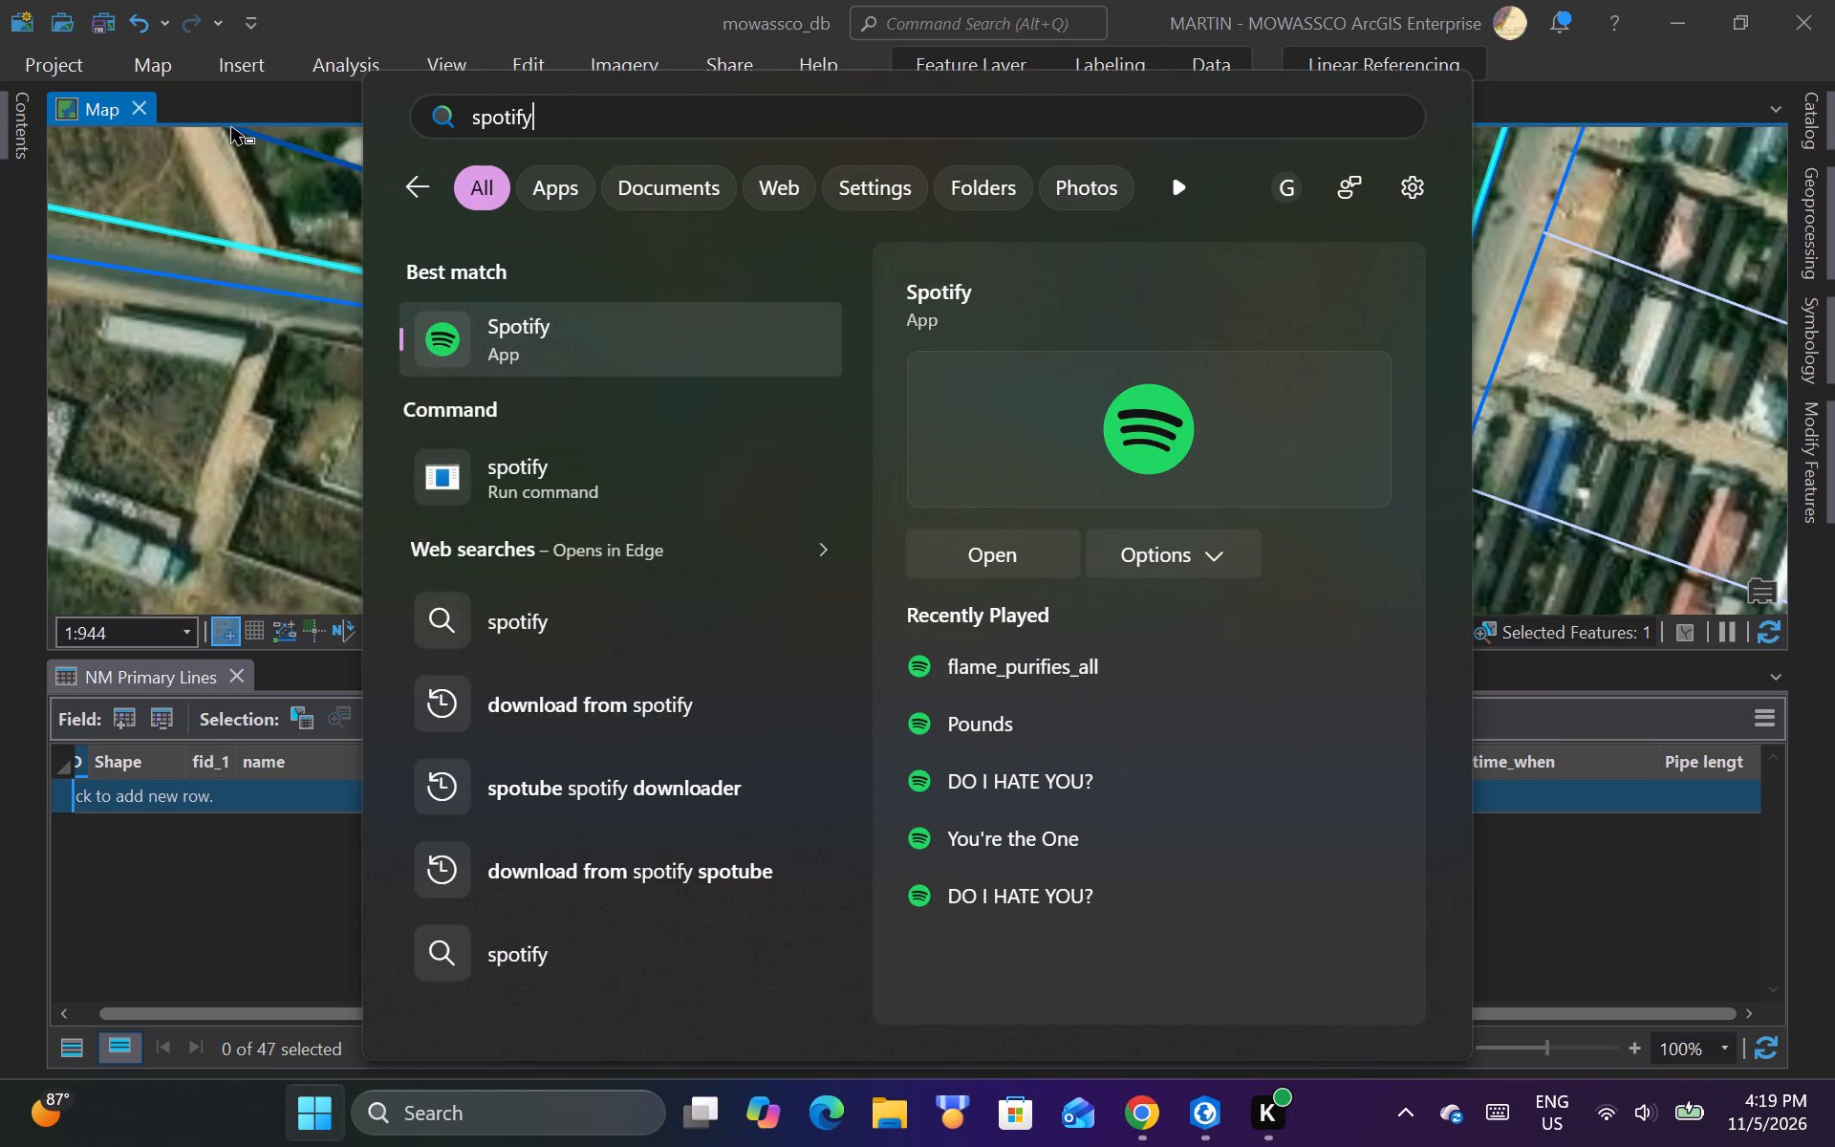
key(Return)
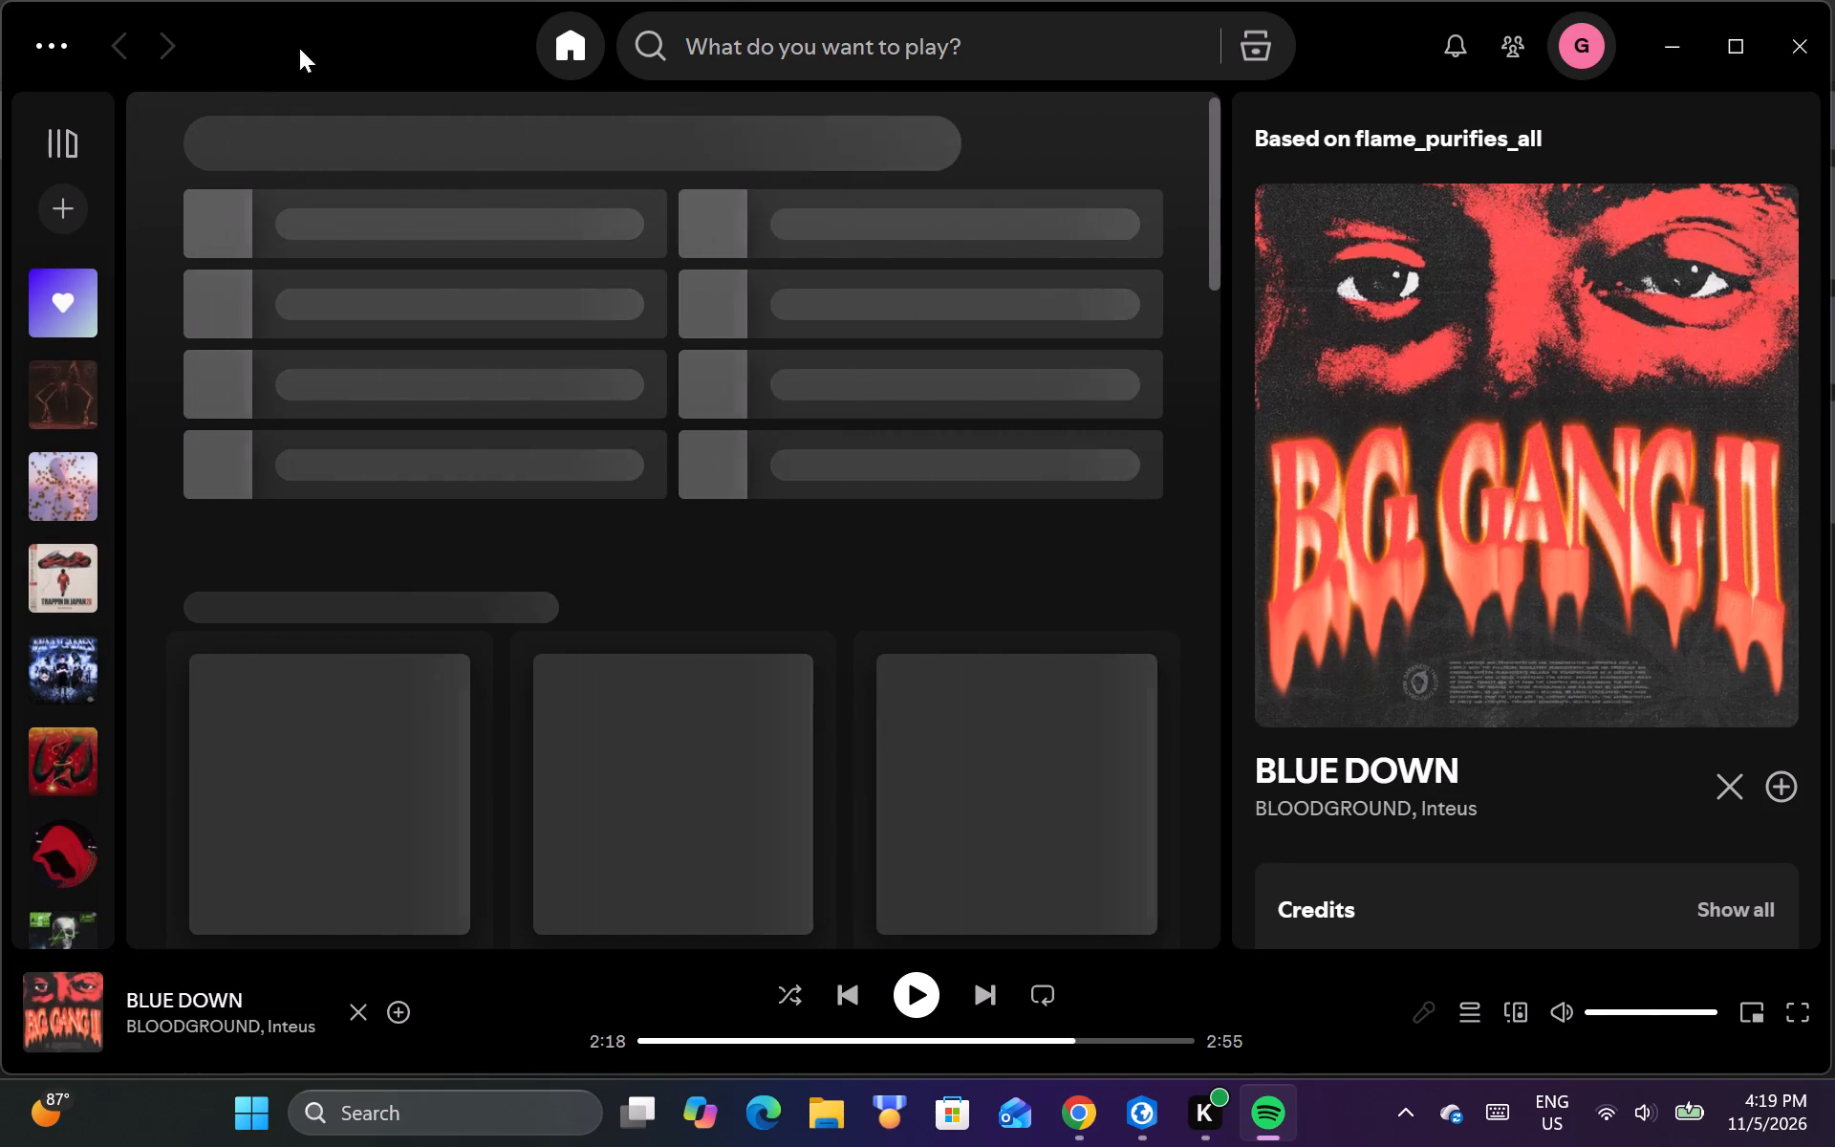
click(835, 62)
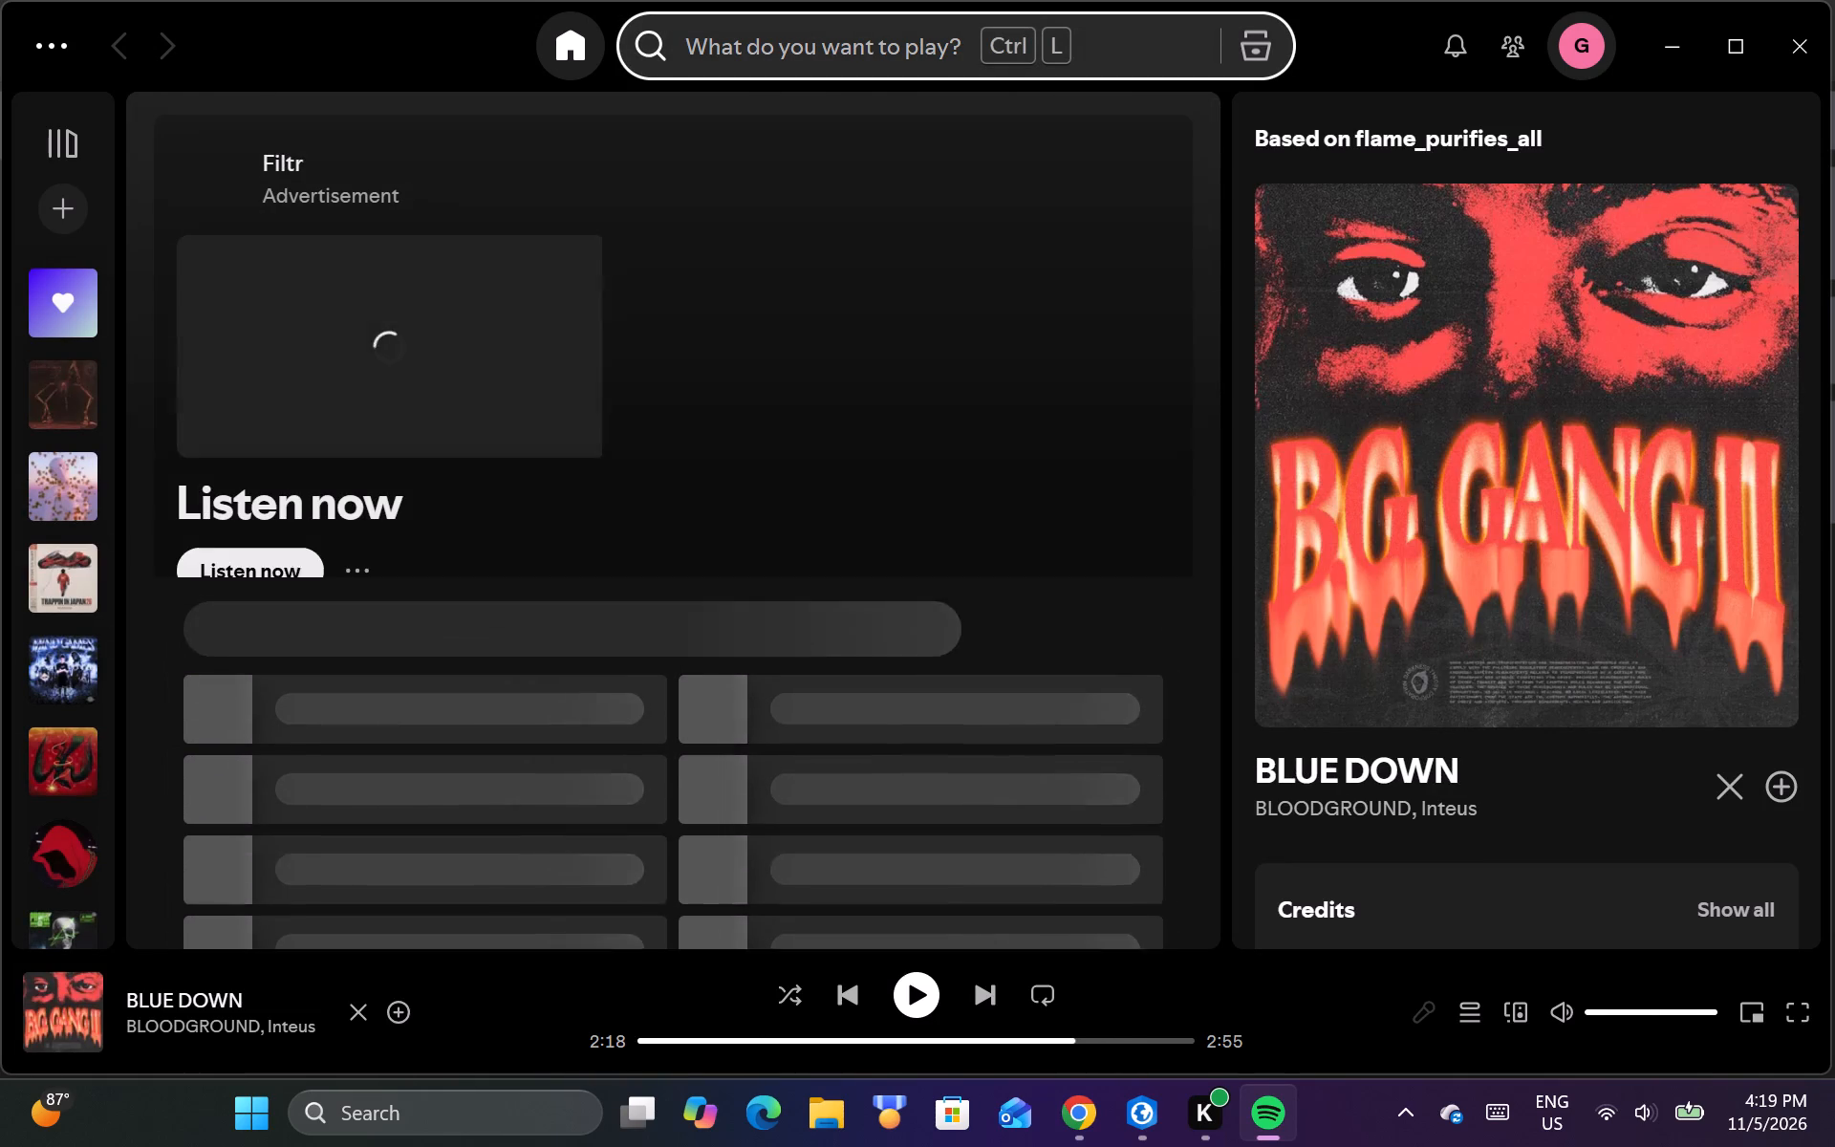
text(power)
key(space)
text(puffs)
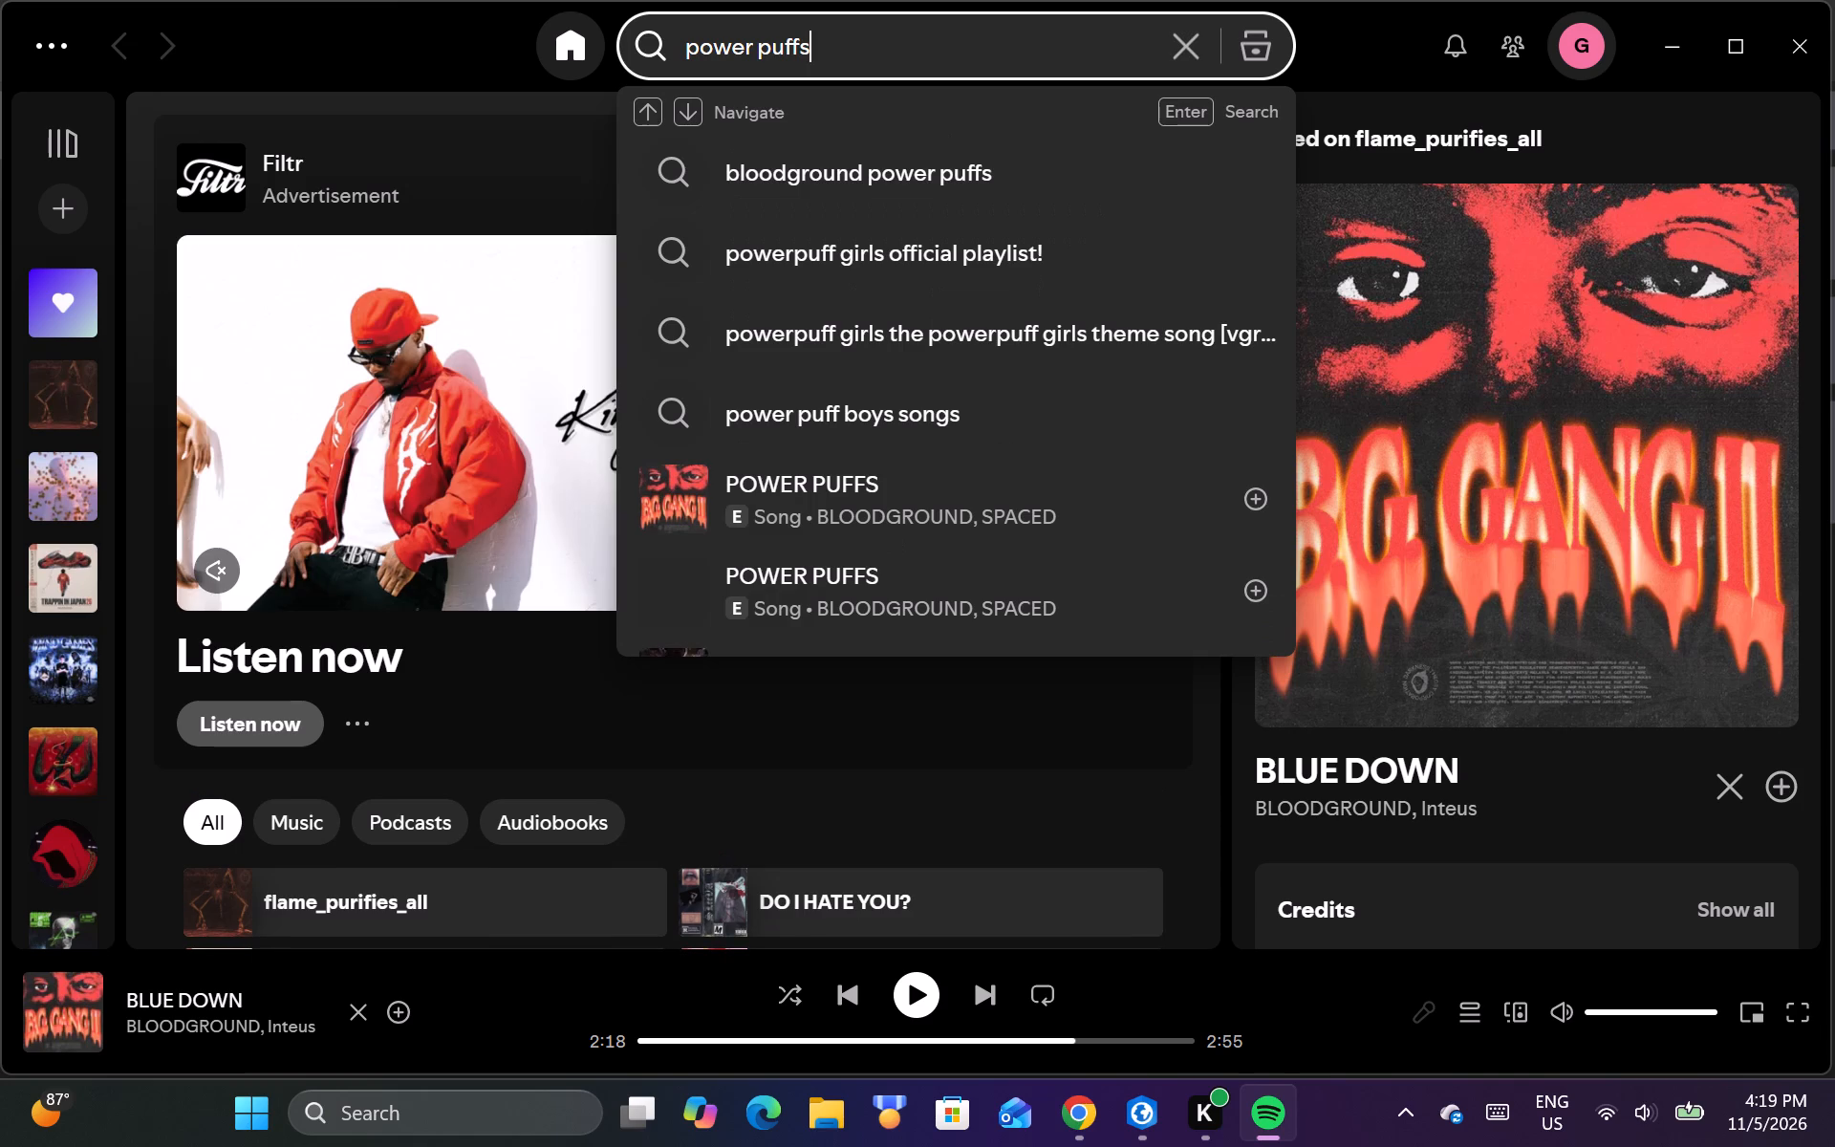
click(670, 495)
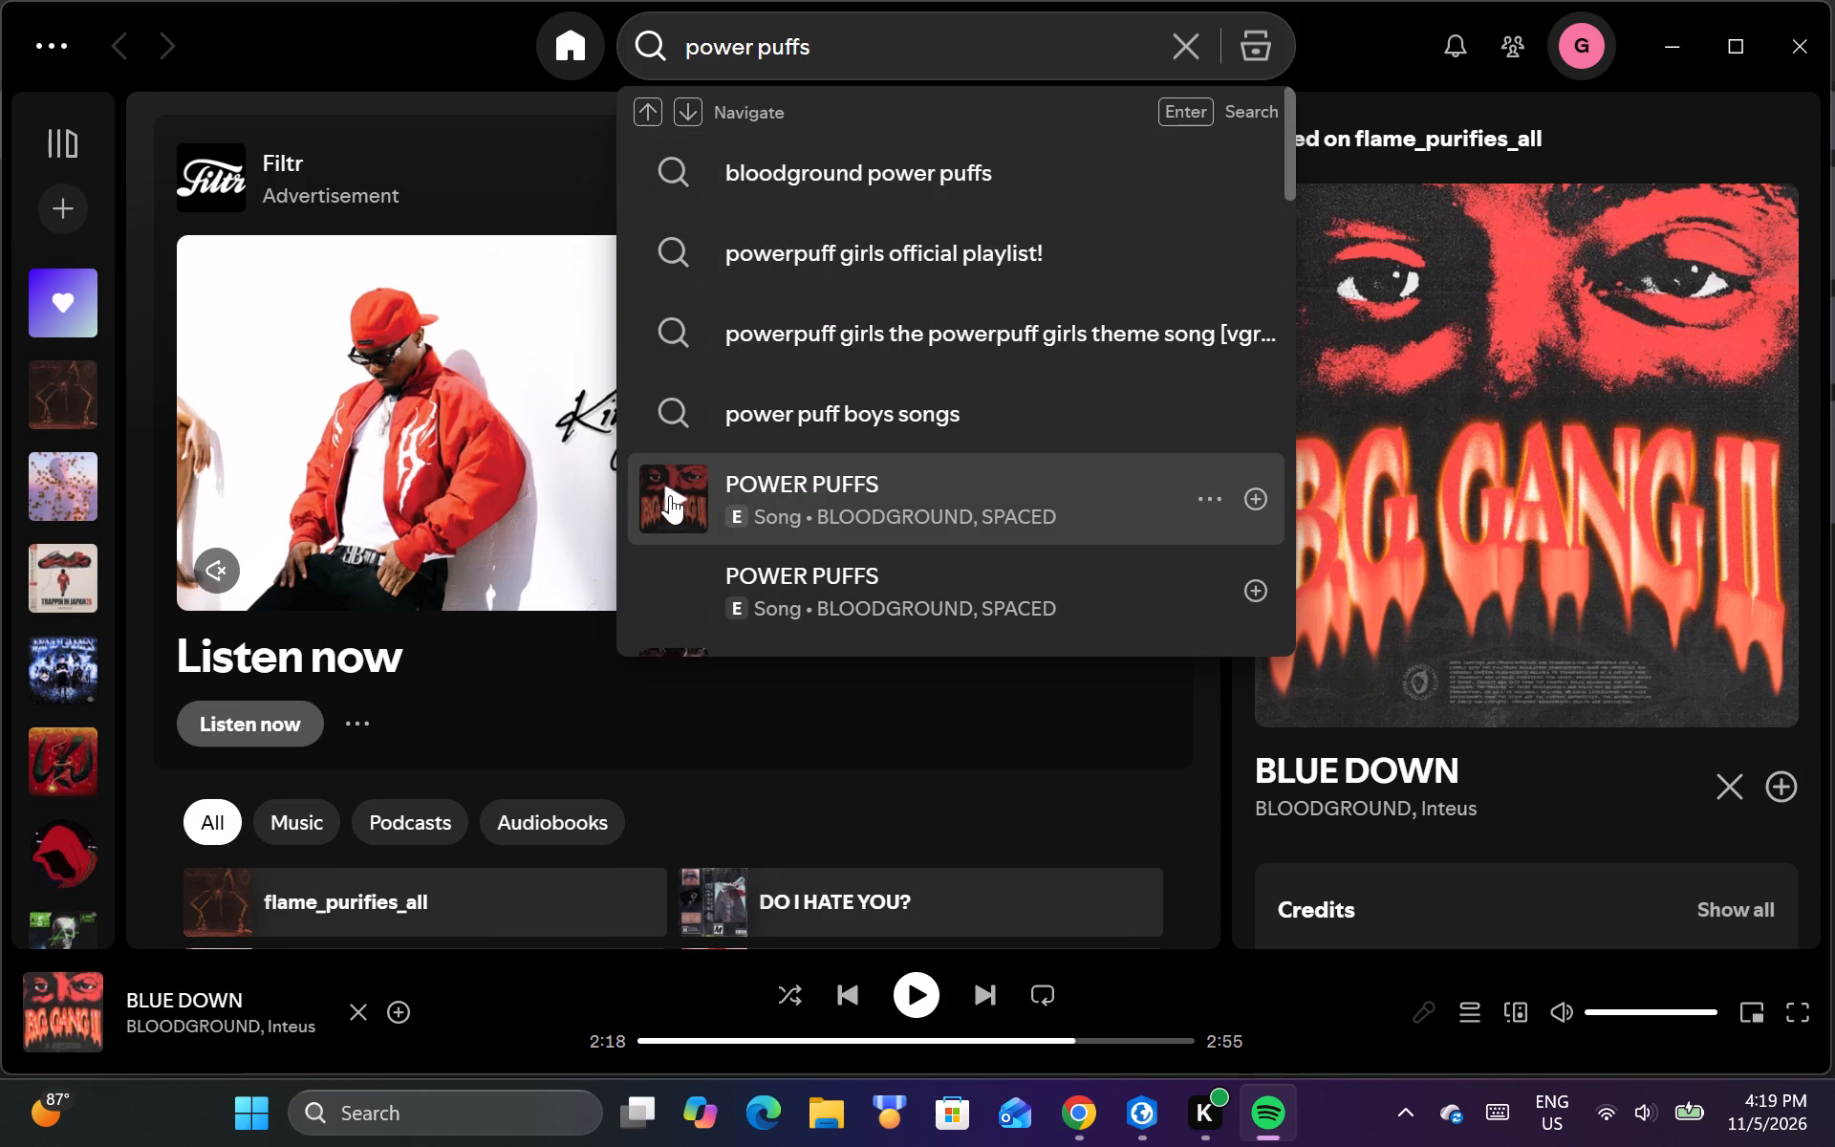
Examine the equalizer in Spotify's preferences and return to the map in ArcGIS Pro.
click(50, 37)
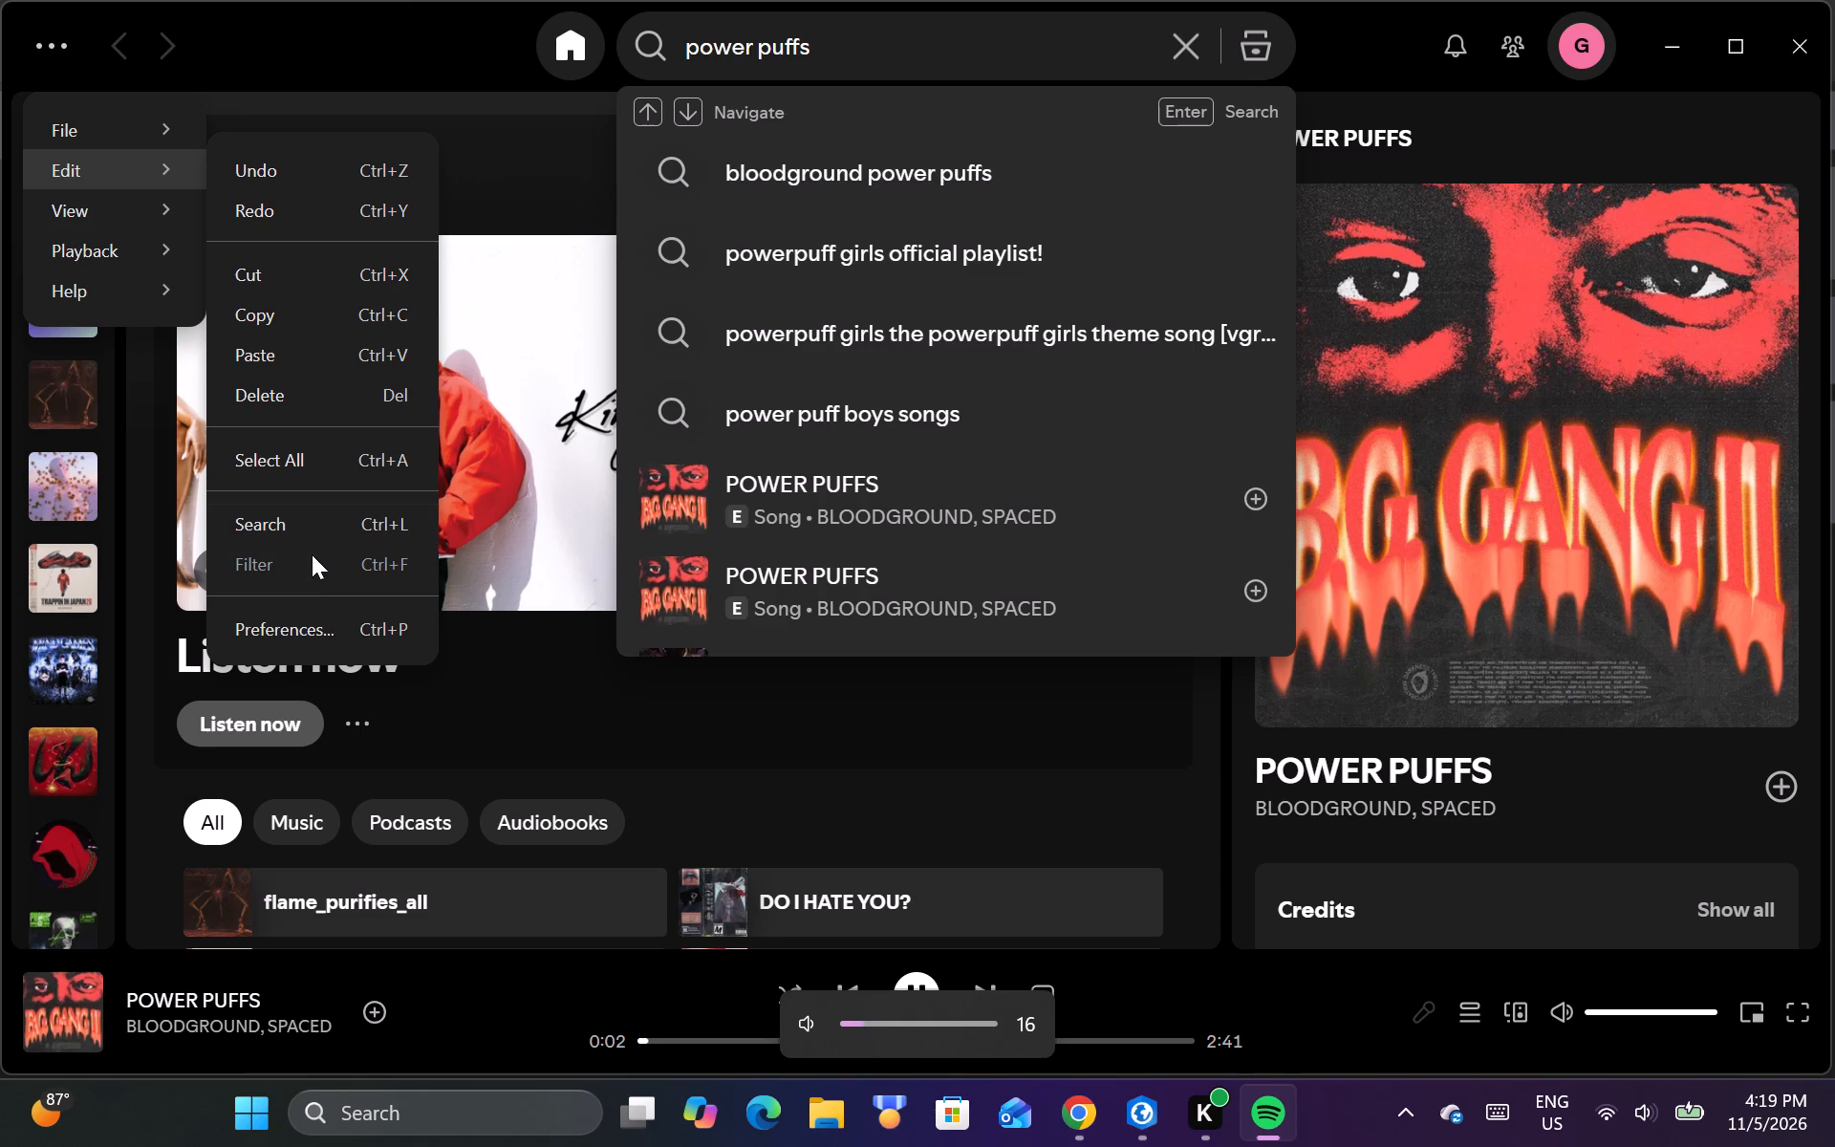
click(321, 627)
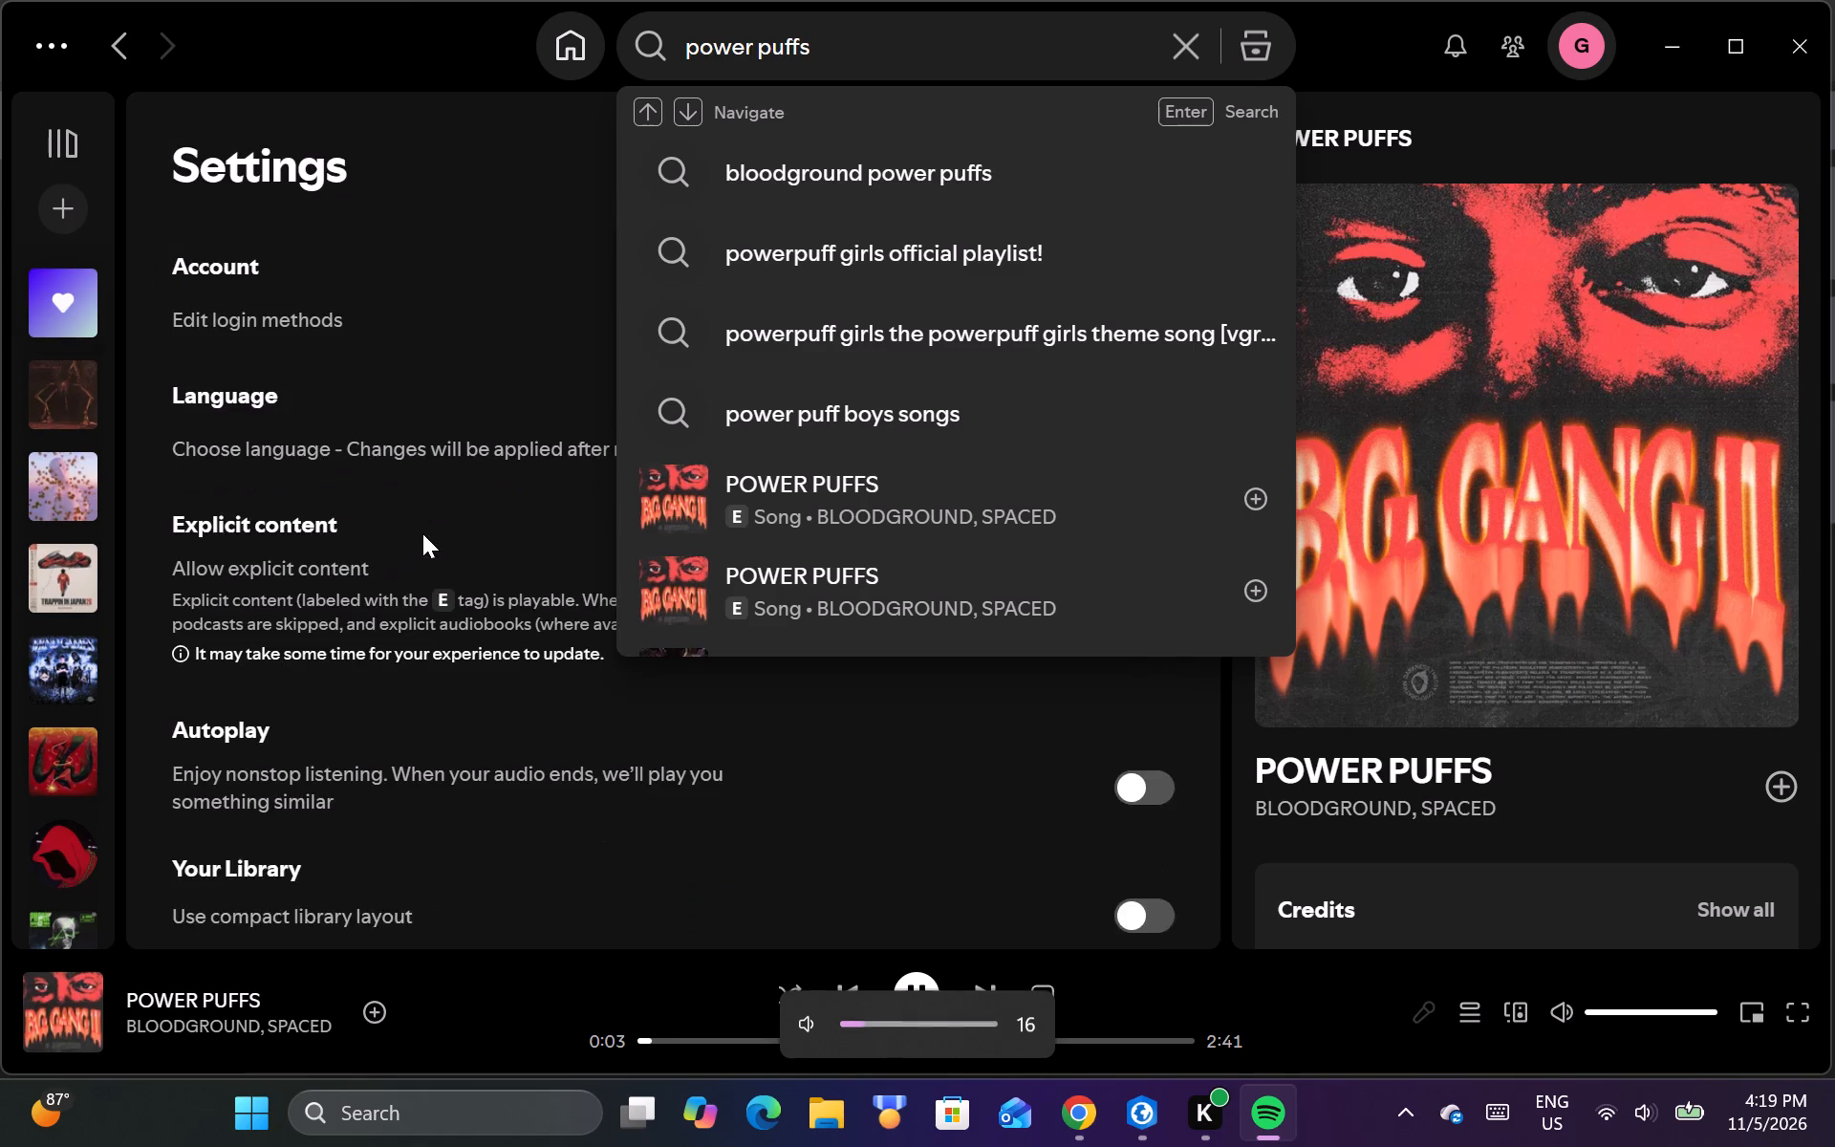
scroll(438, 545, down, 17)
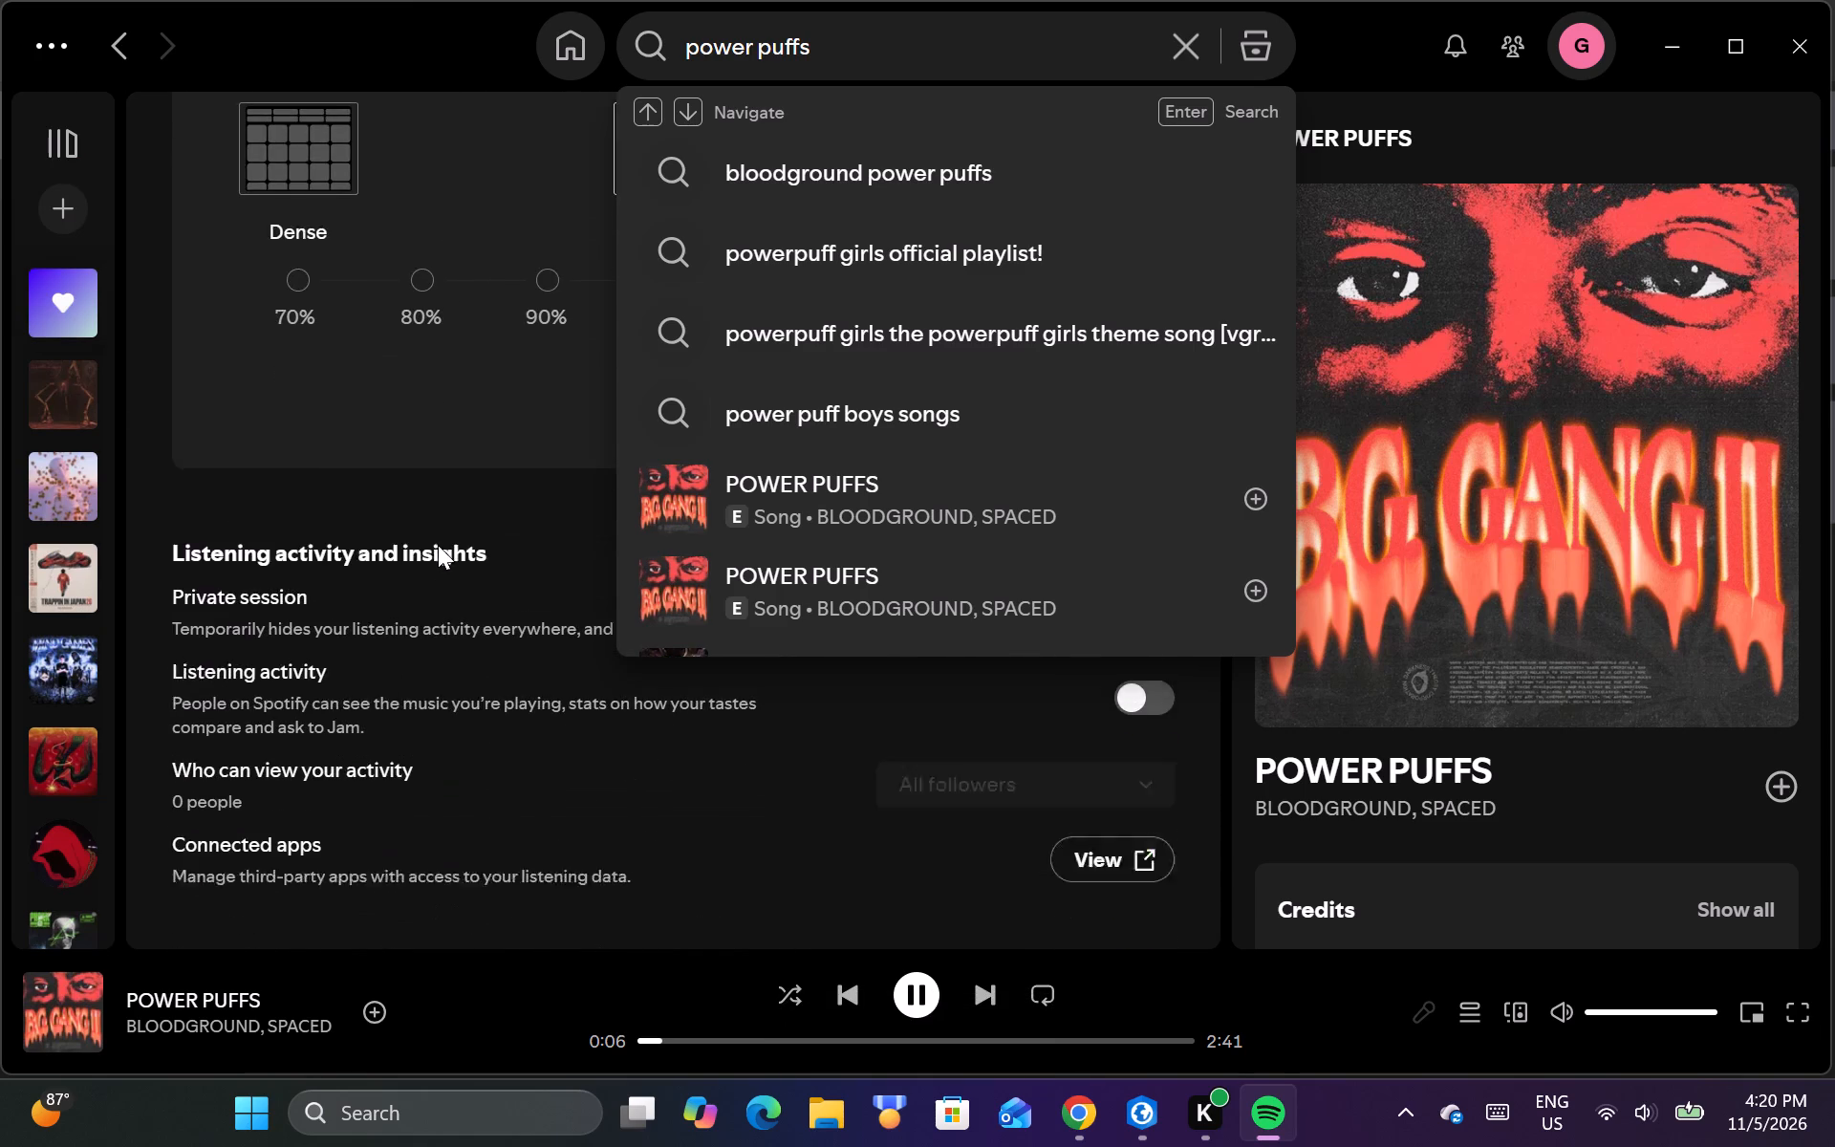
scroll(438, 545, down, 4)
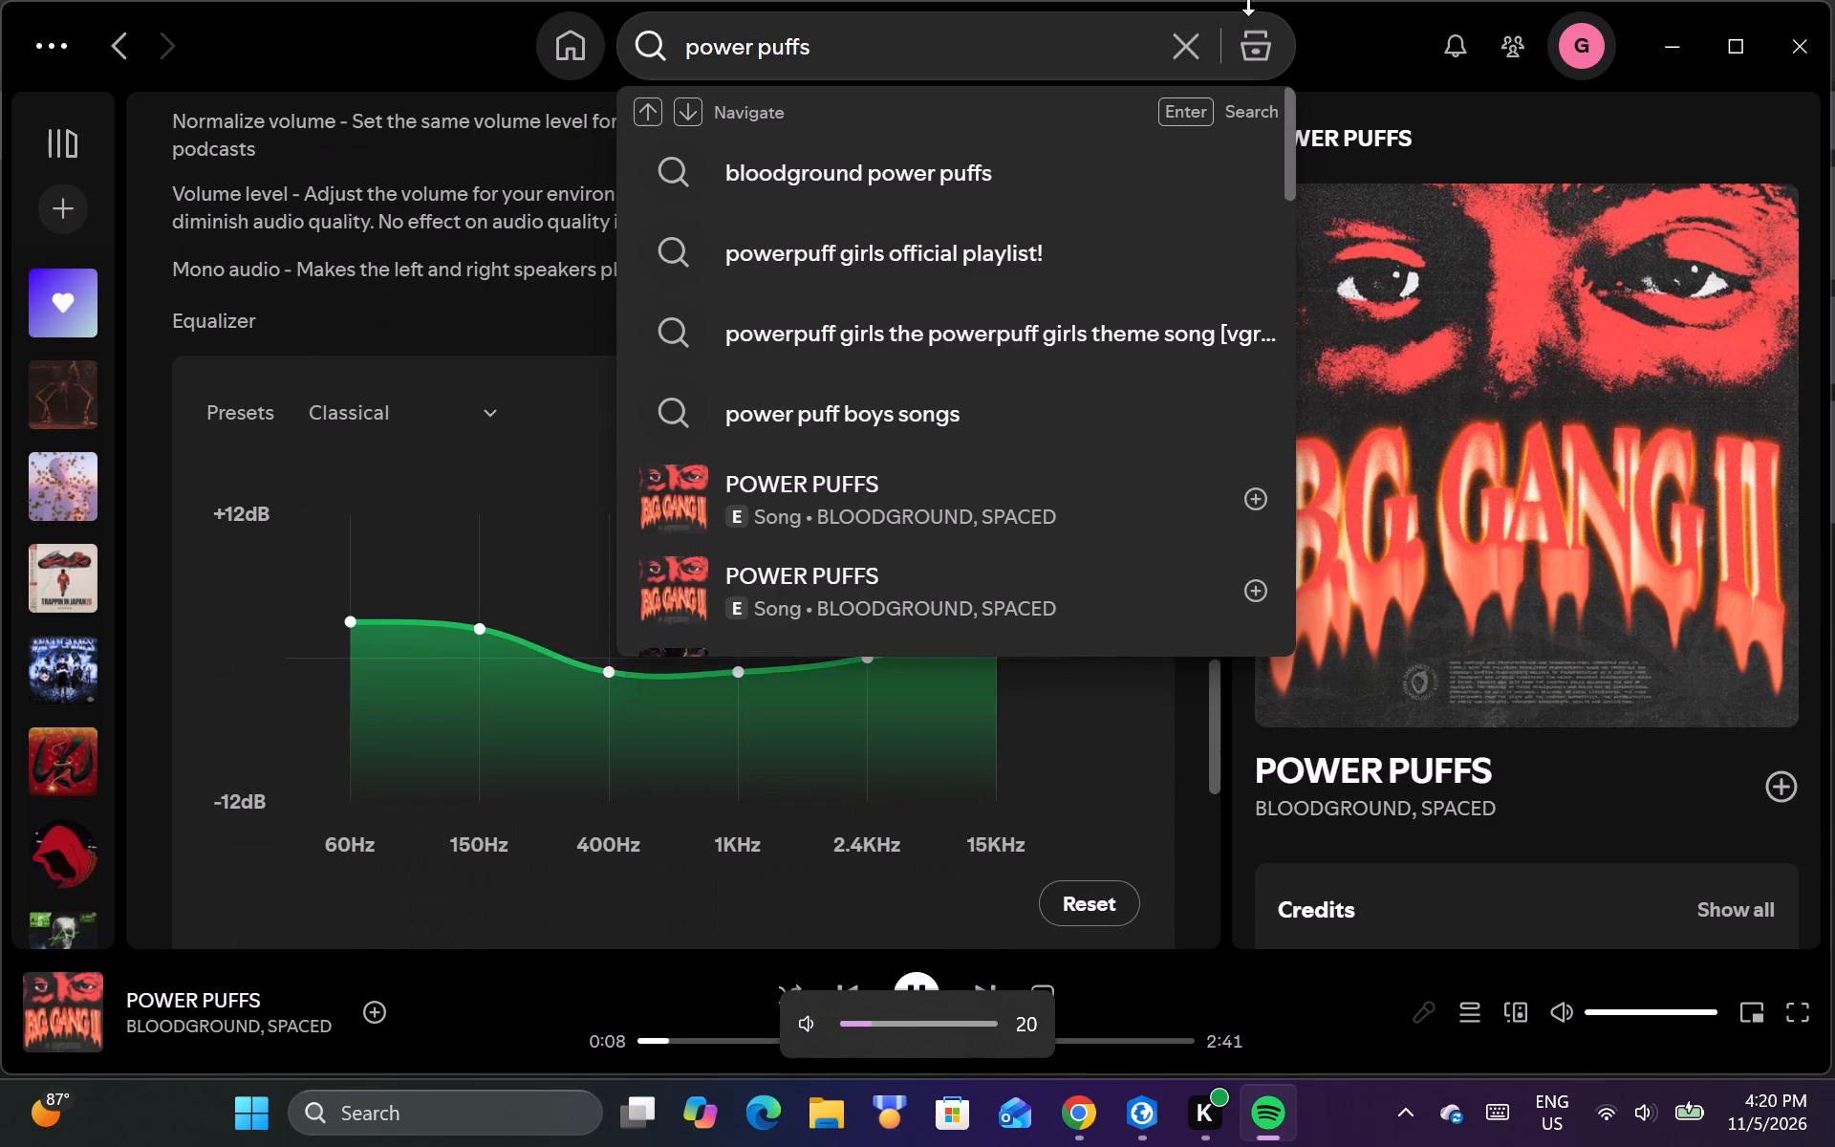
click(1407, 23)
click(1688, 20)
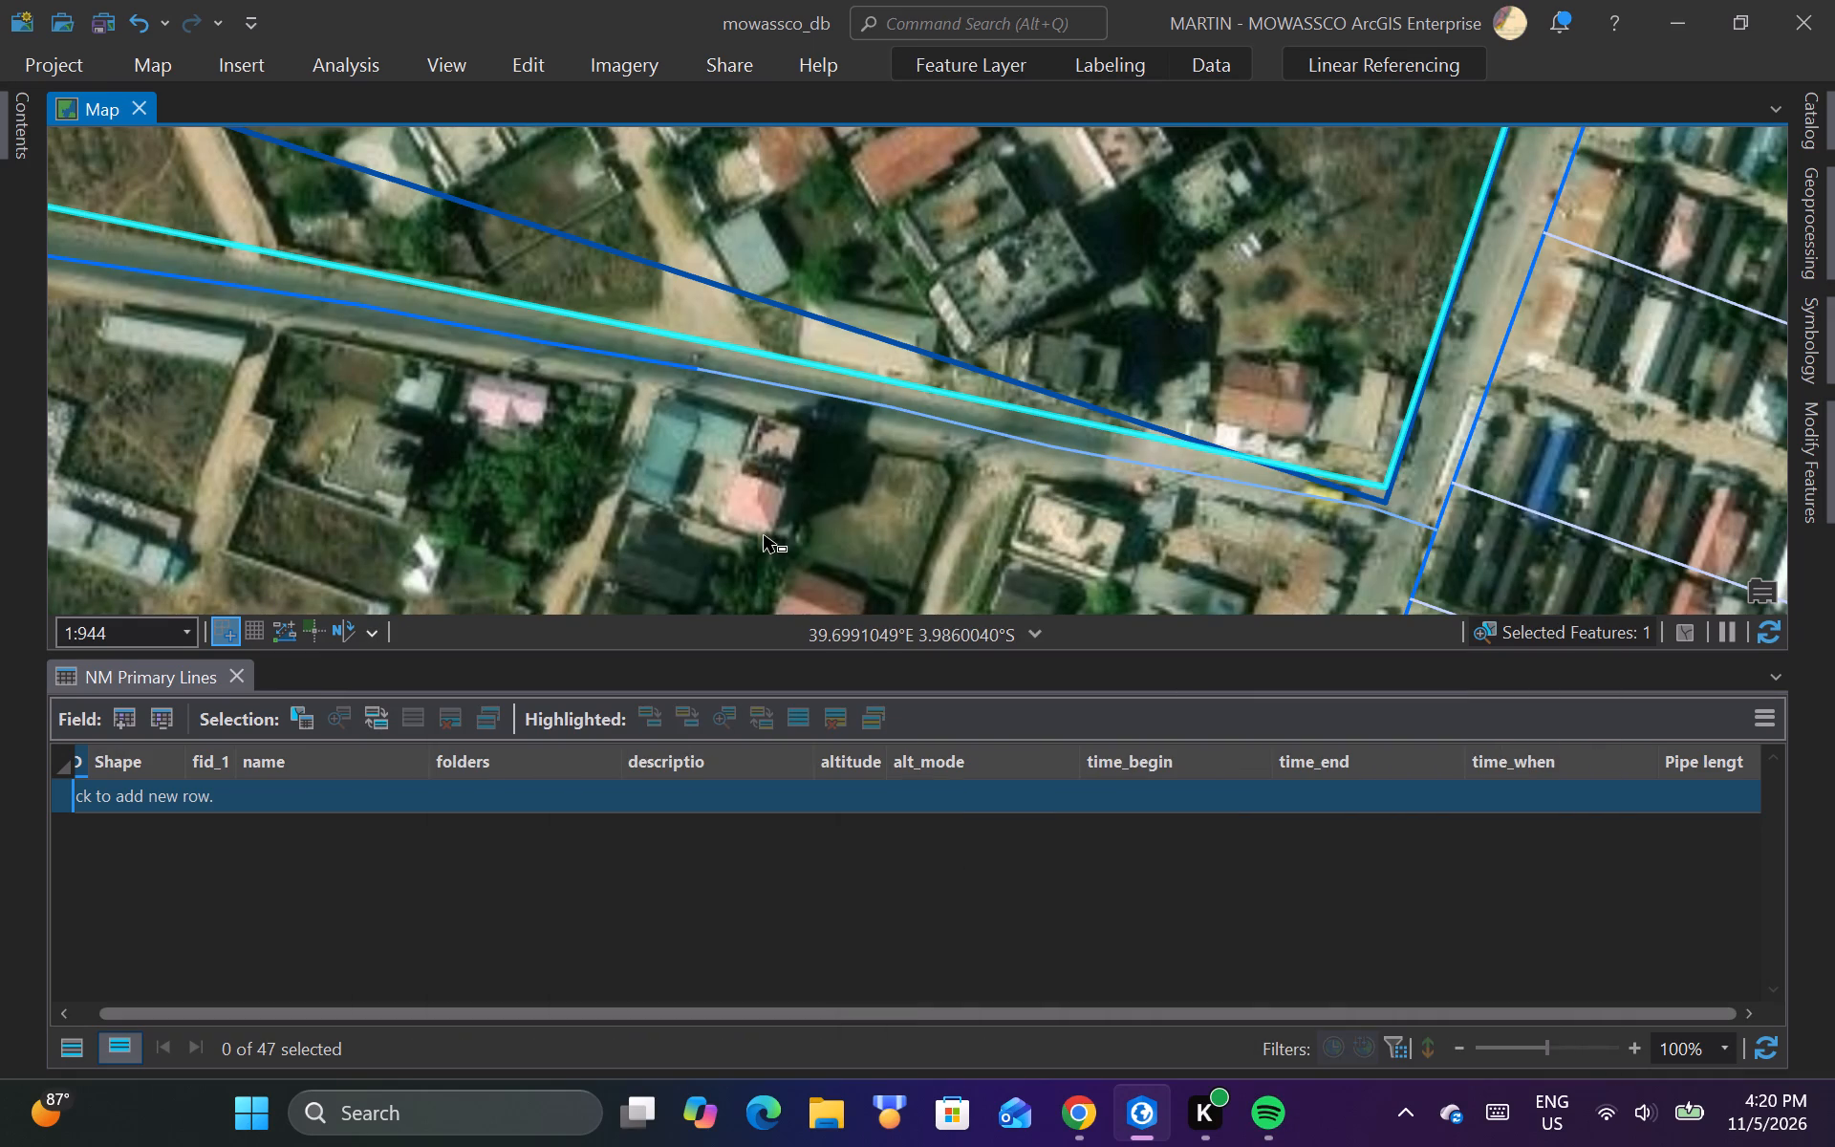
Move ruto_line's vertex at the red point beside the northbound road, near the side-road junction, slightly northwest off the existing pipeline, and finish the edit.
scroll(764, 535, down, 2)
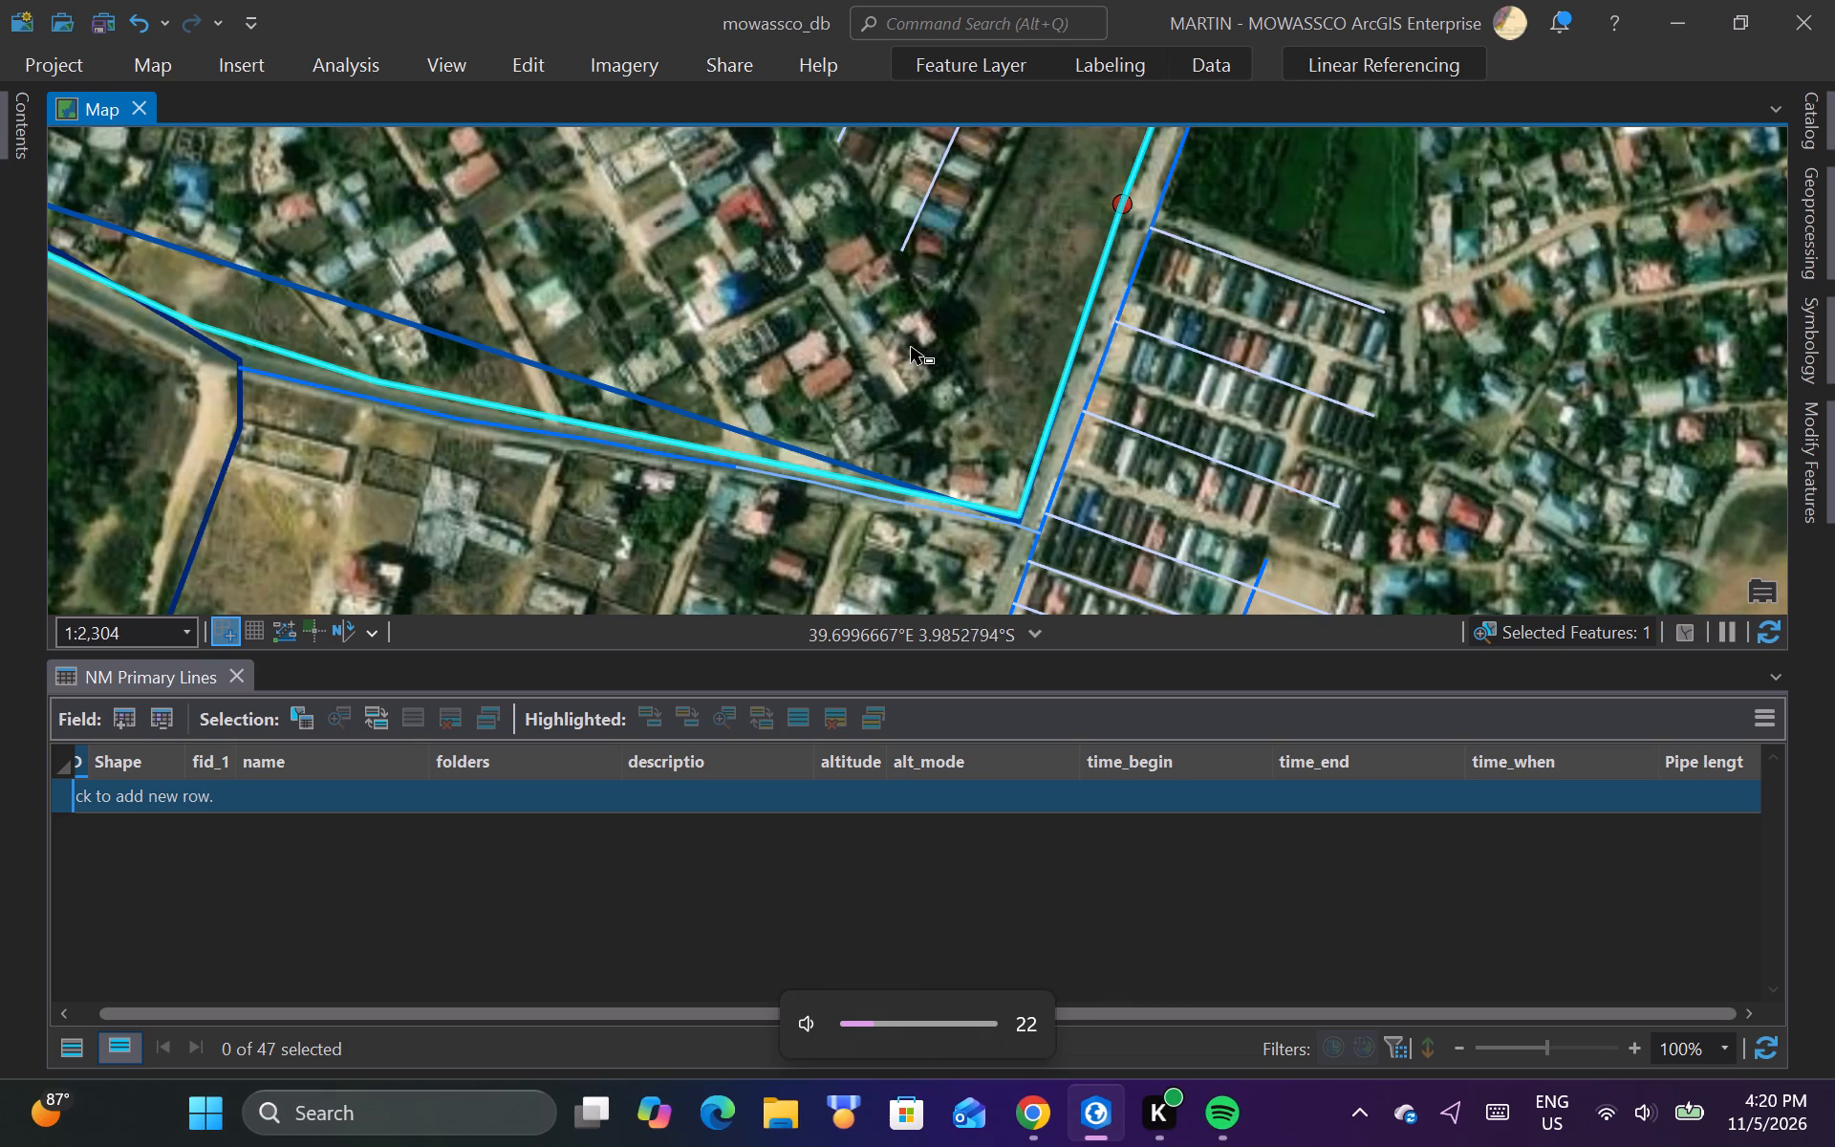
scroll(903, 379, down, 1)
scroll(977, 366, up, 2)
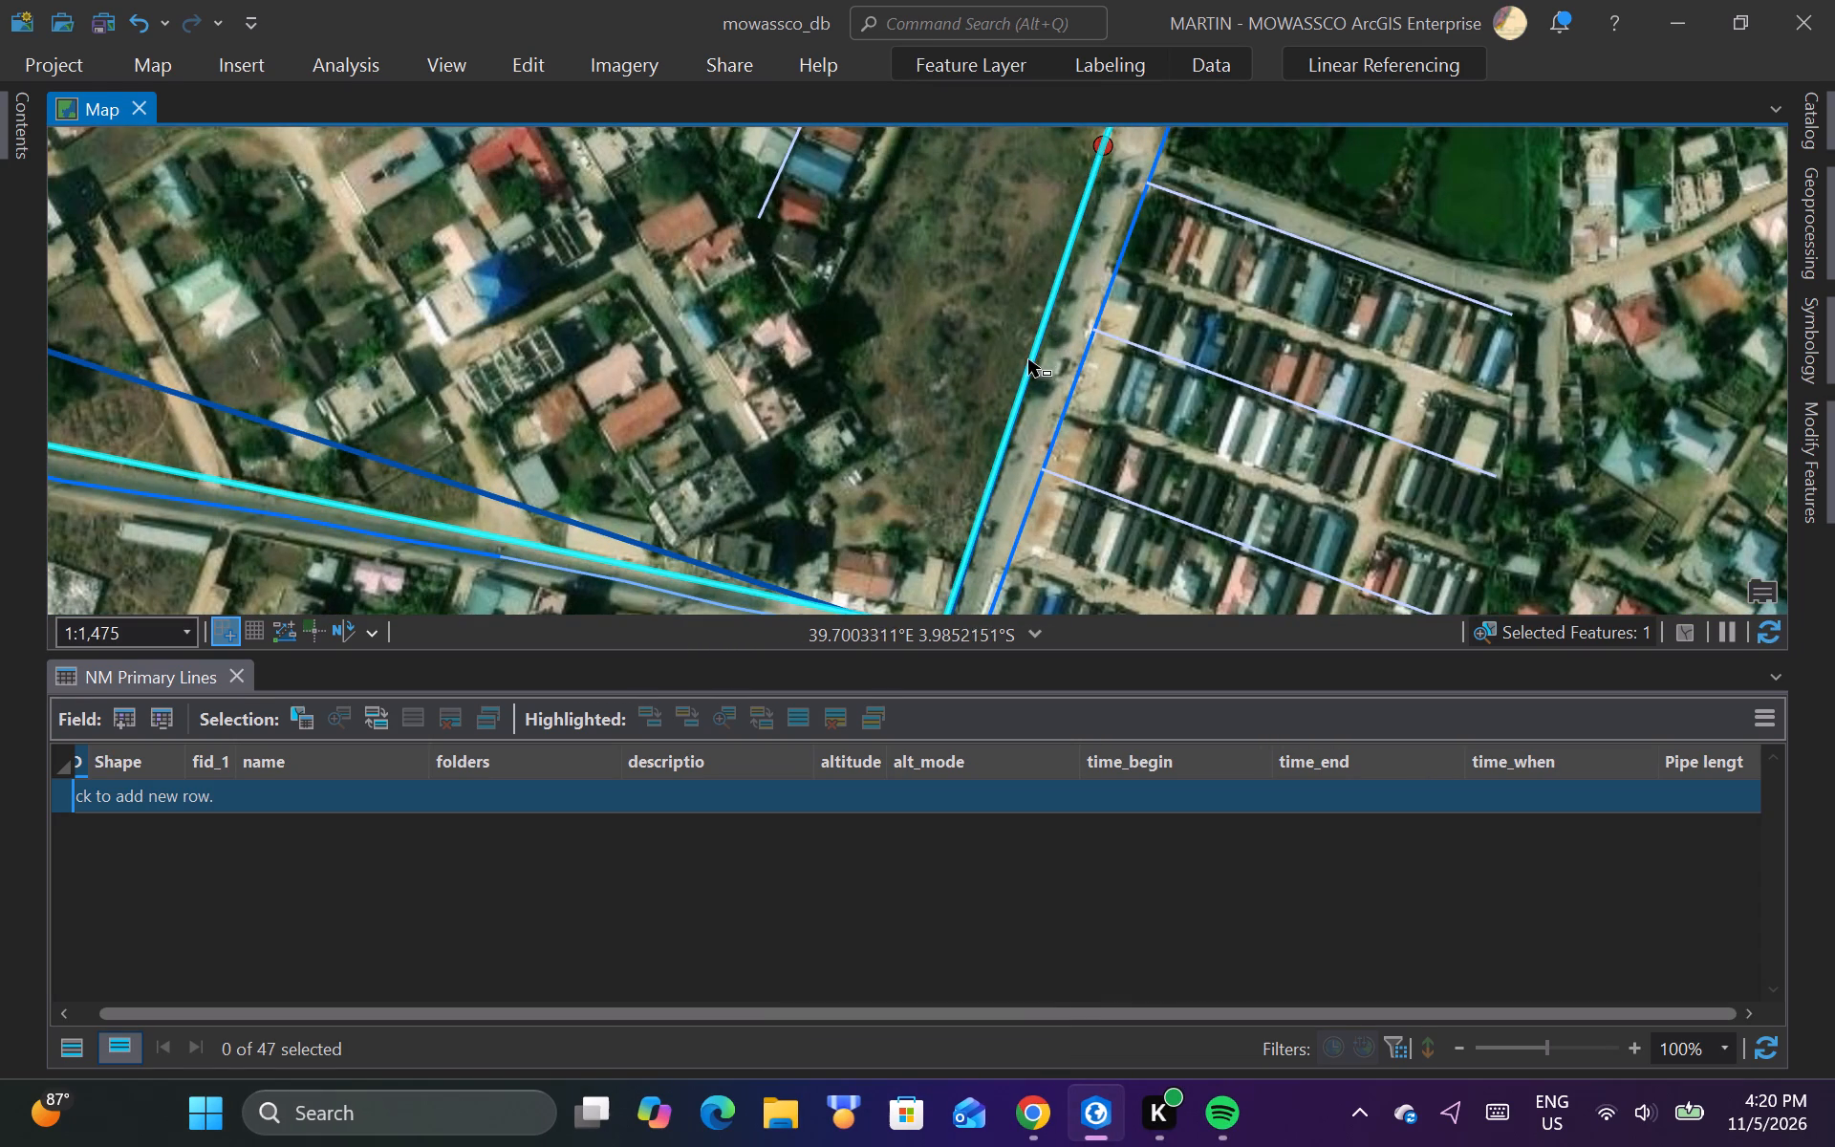
scroll(1023, 368, up, 4)
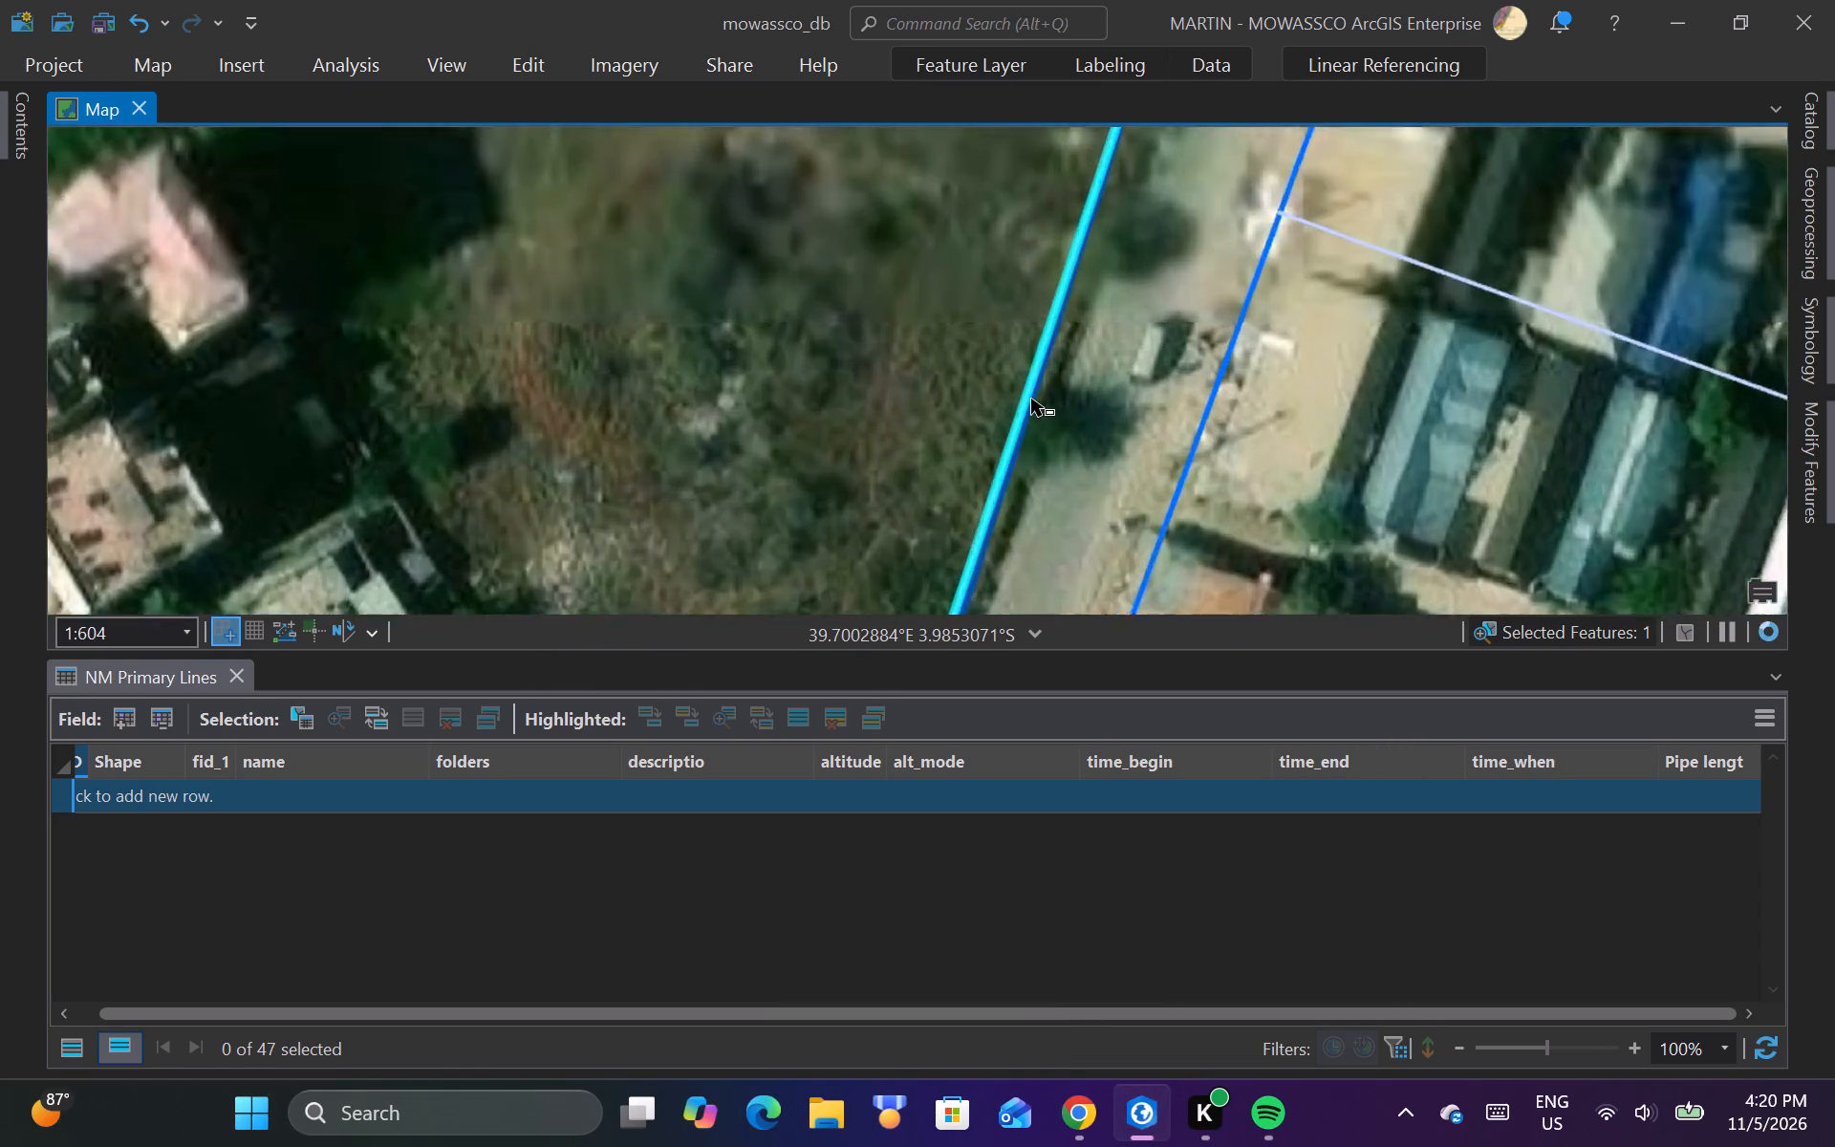
click(529, 70)
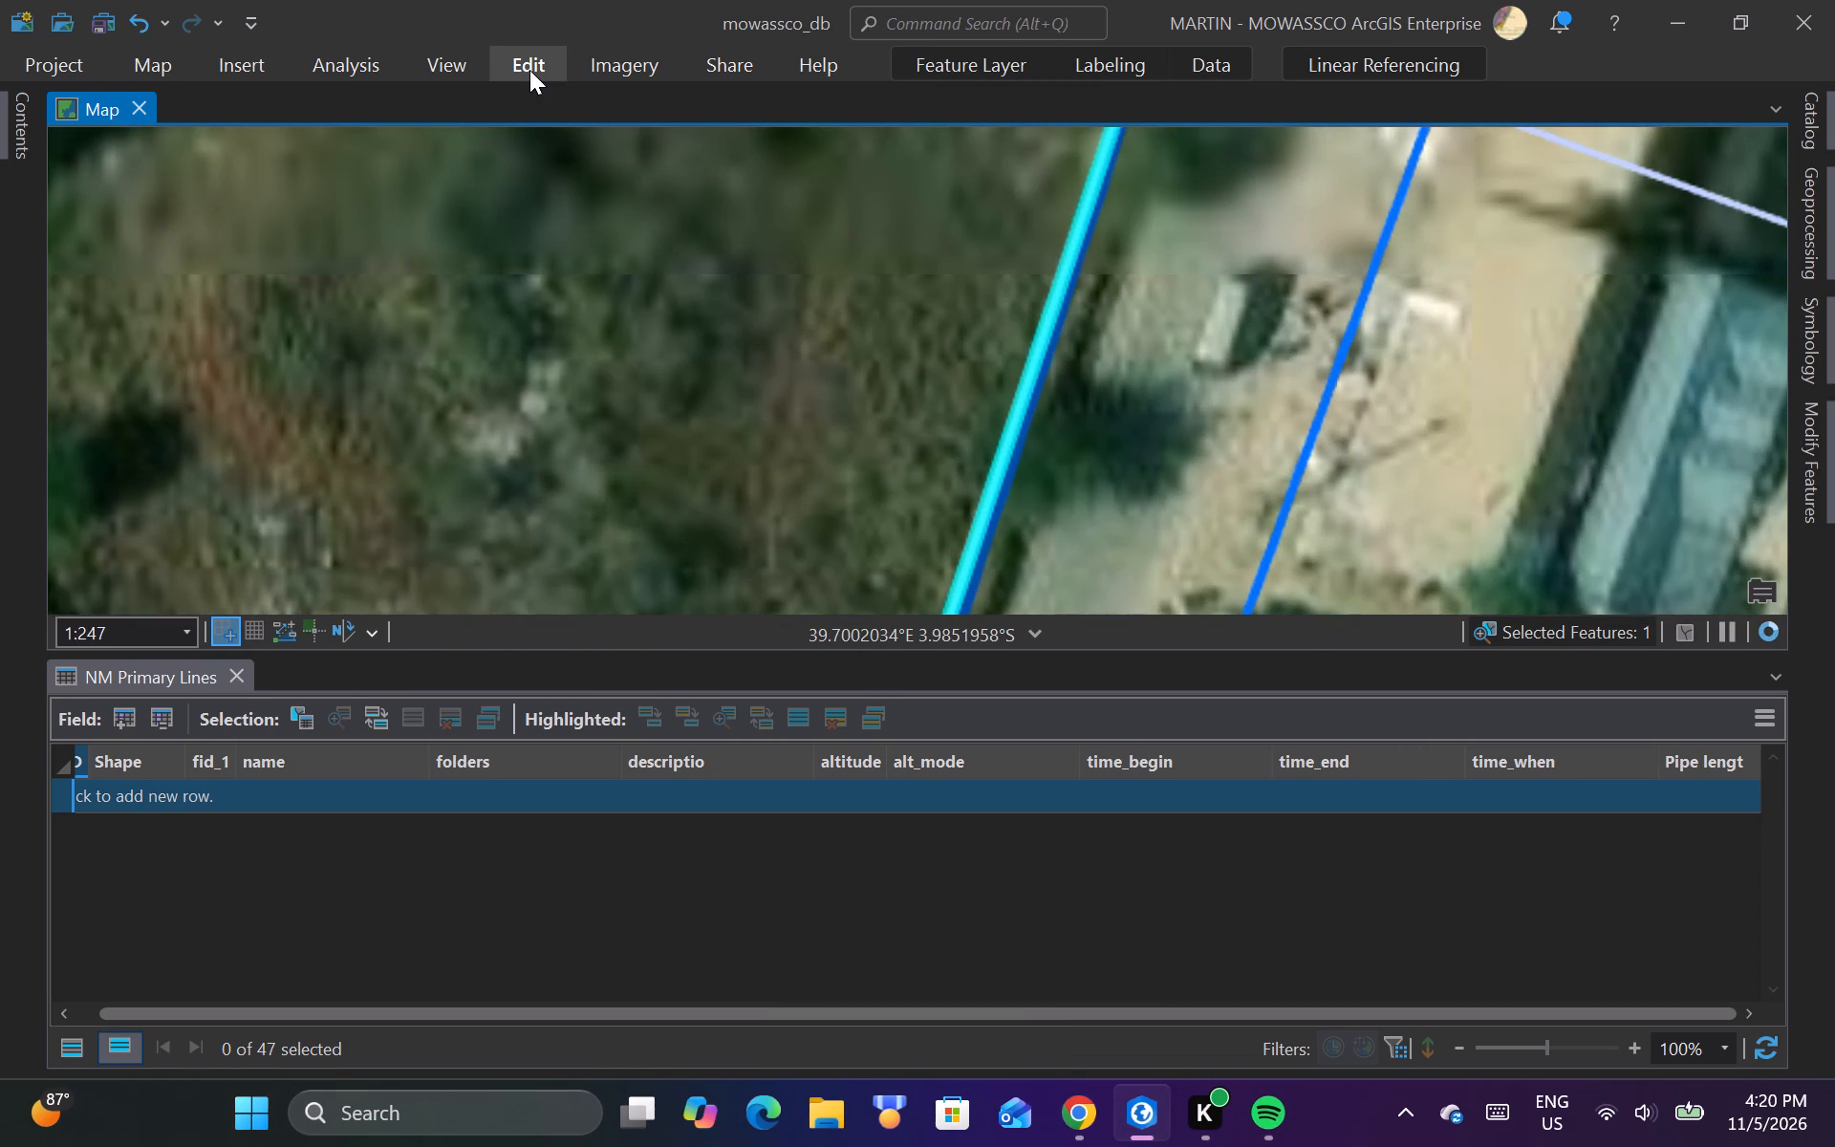
click(828, 152)
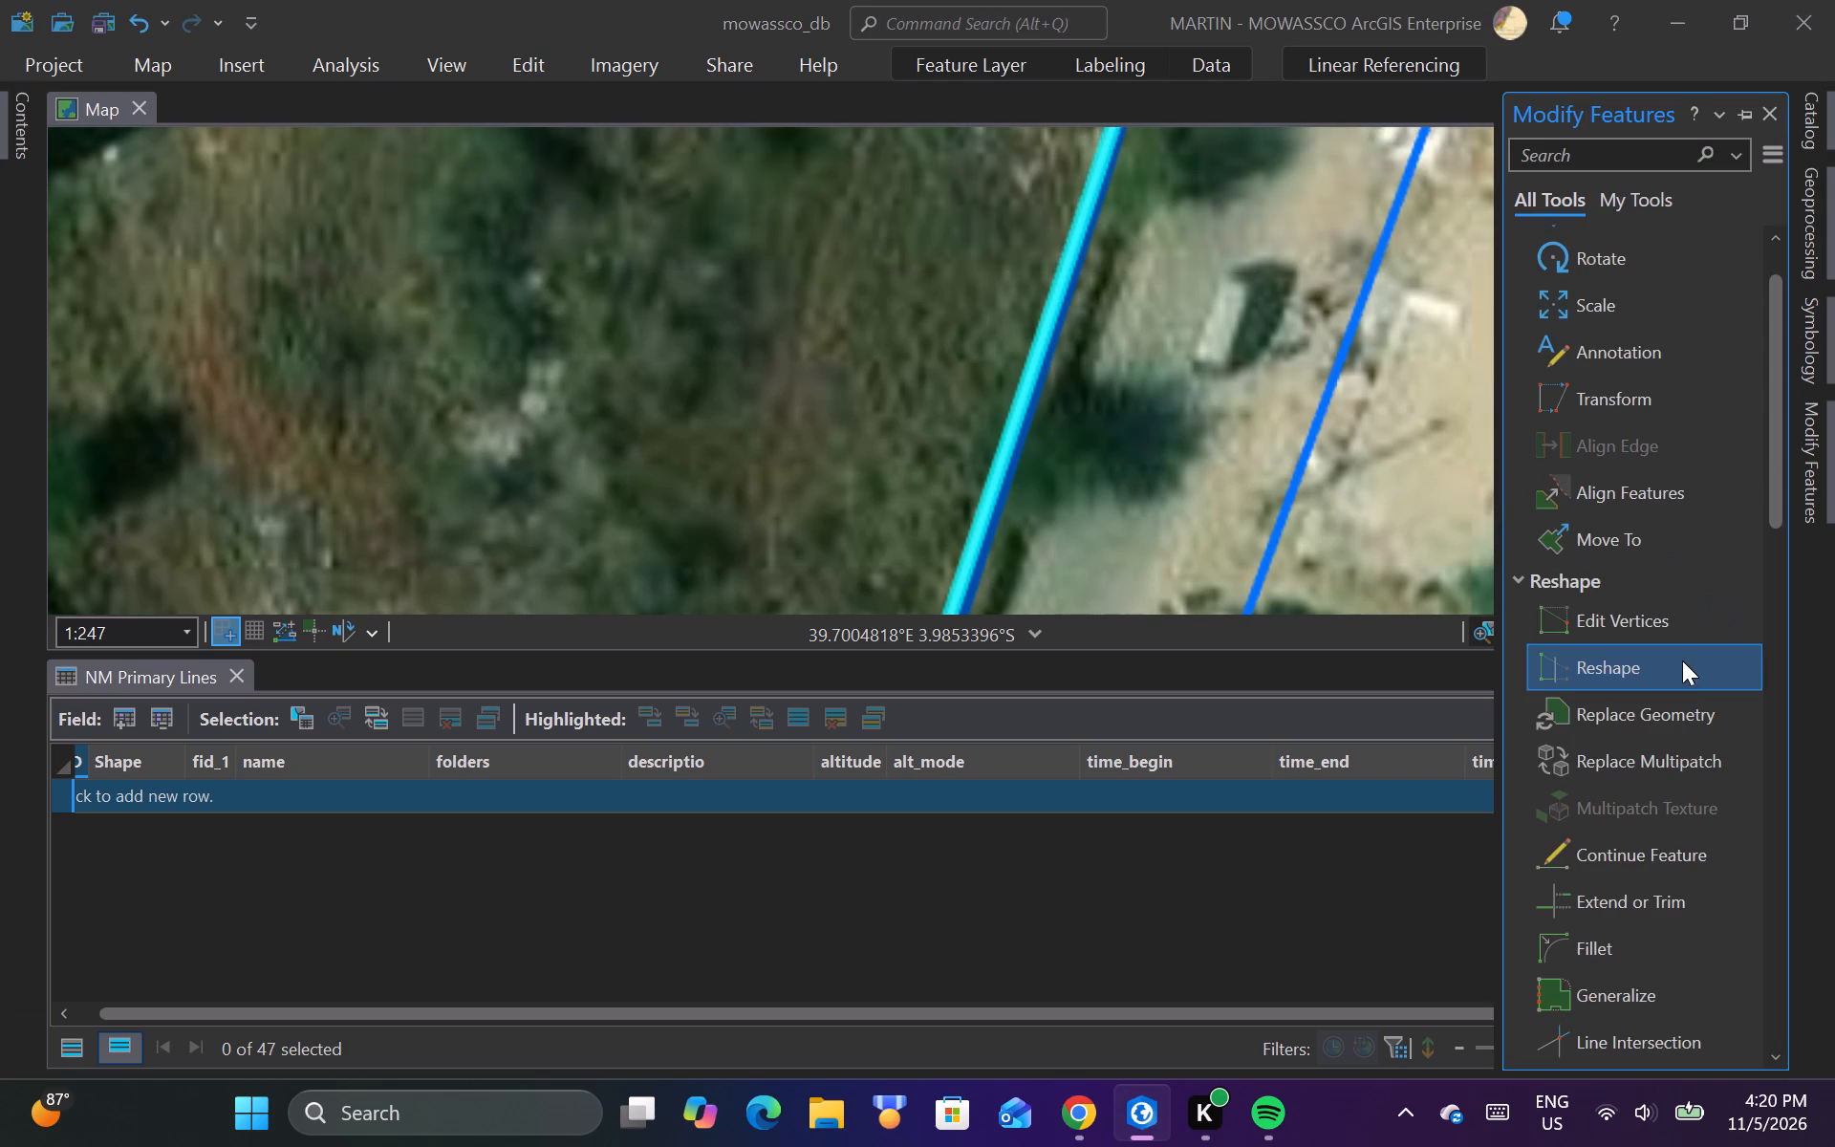
click(1633, 618)
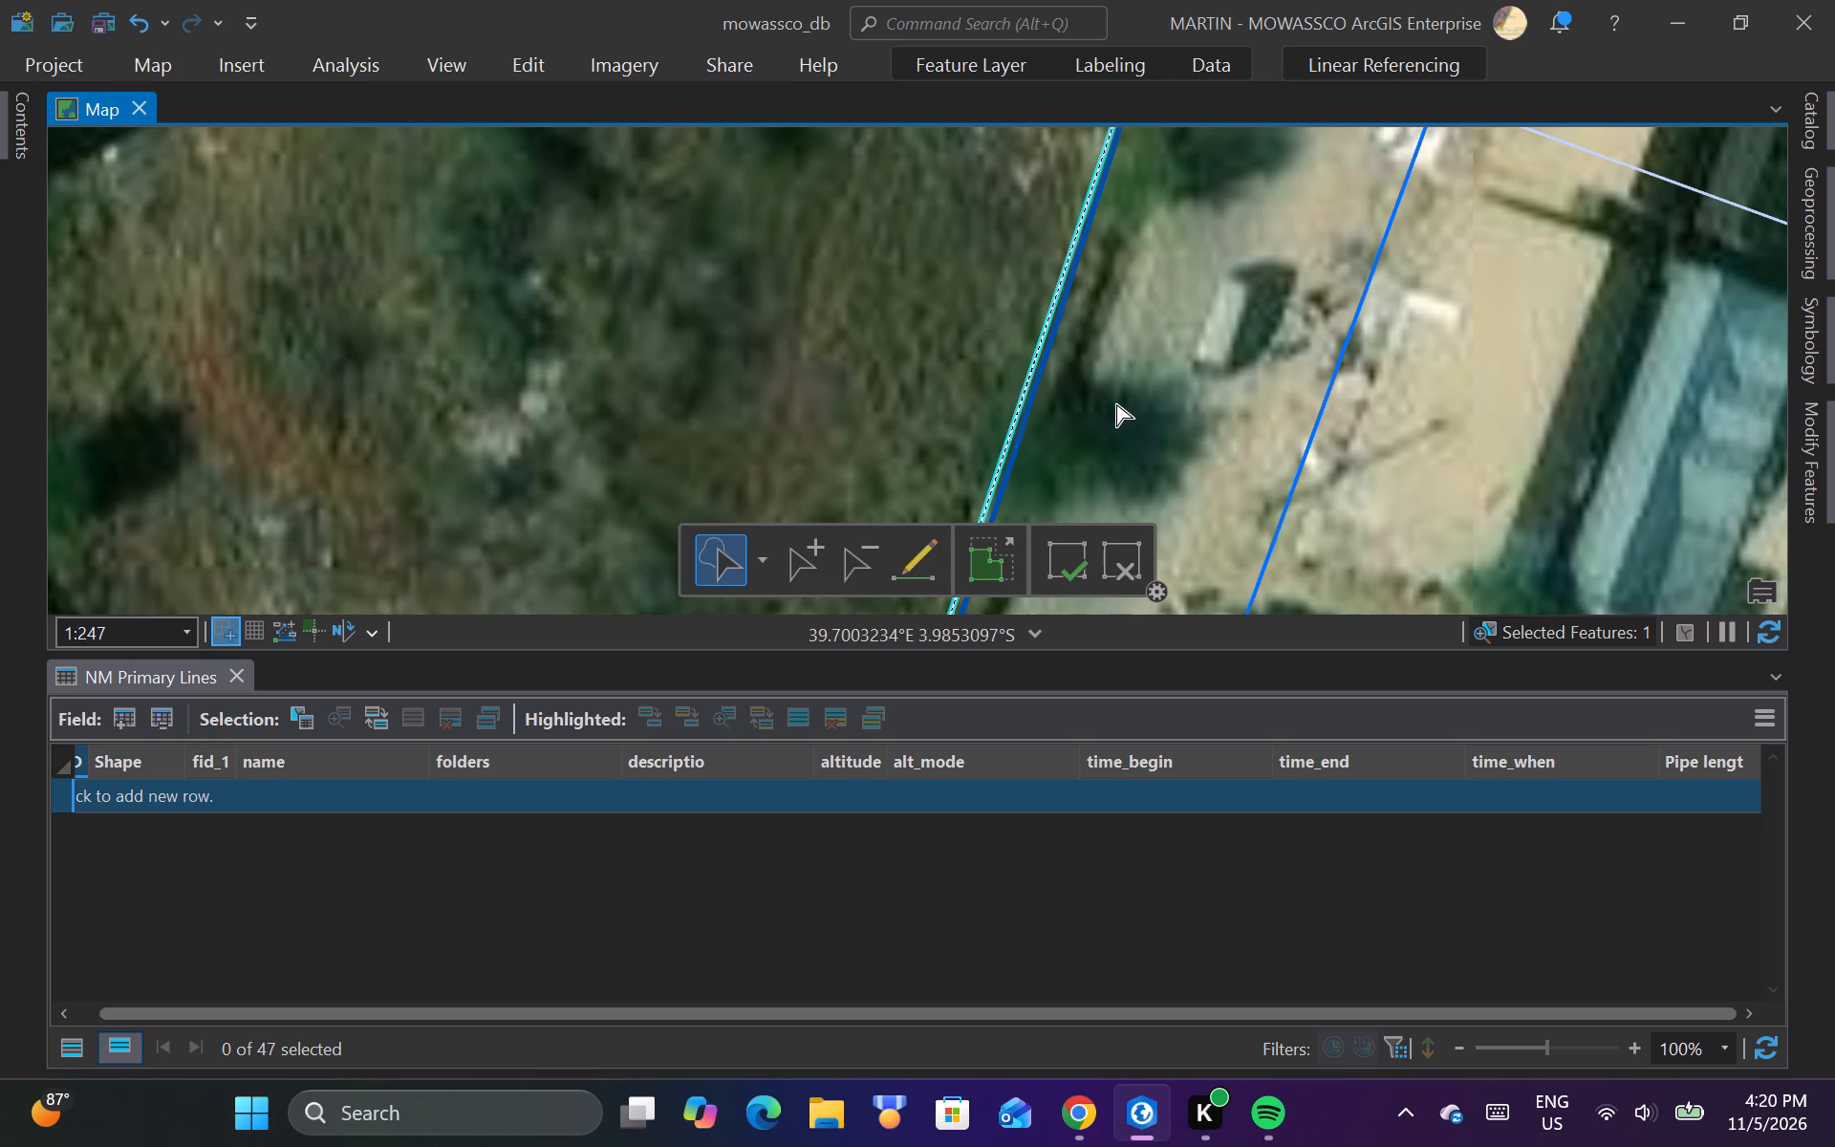
scroll(1084, 411, down, 2)
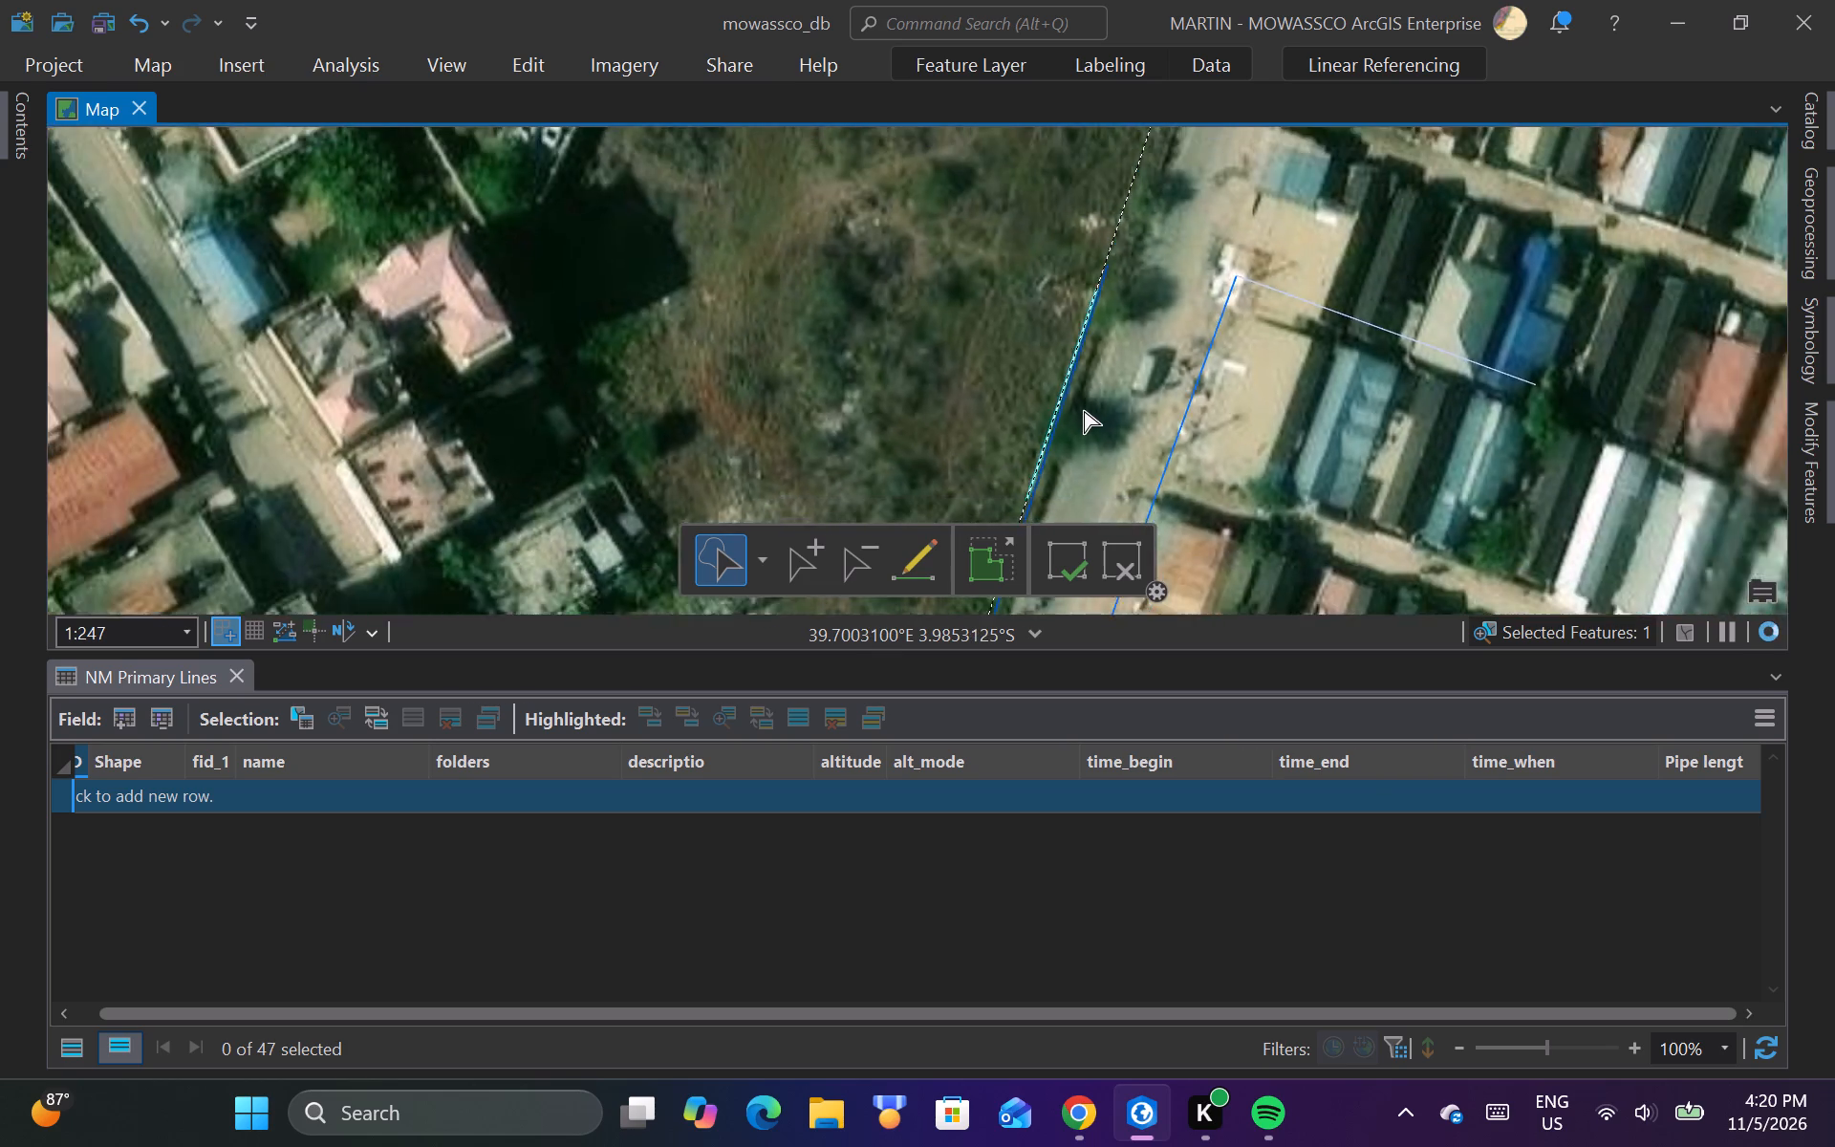
scroll(1084, 411, down, 2)
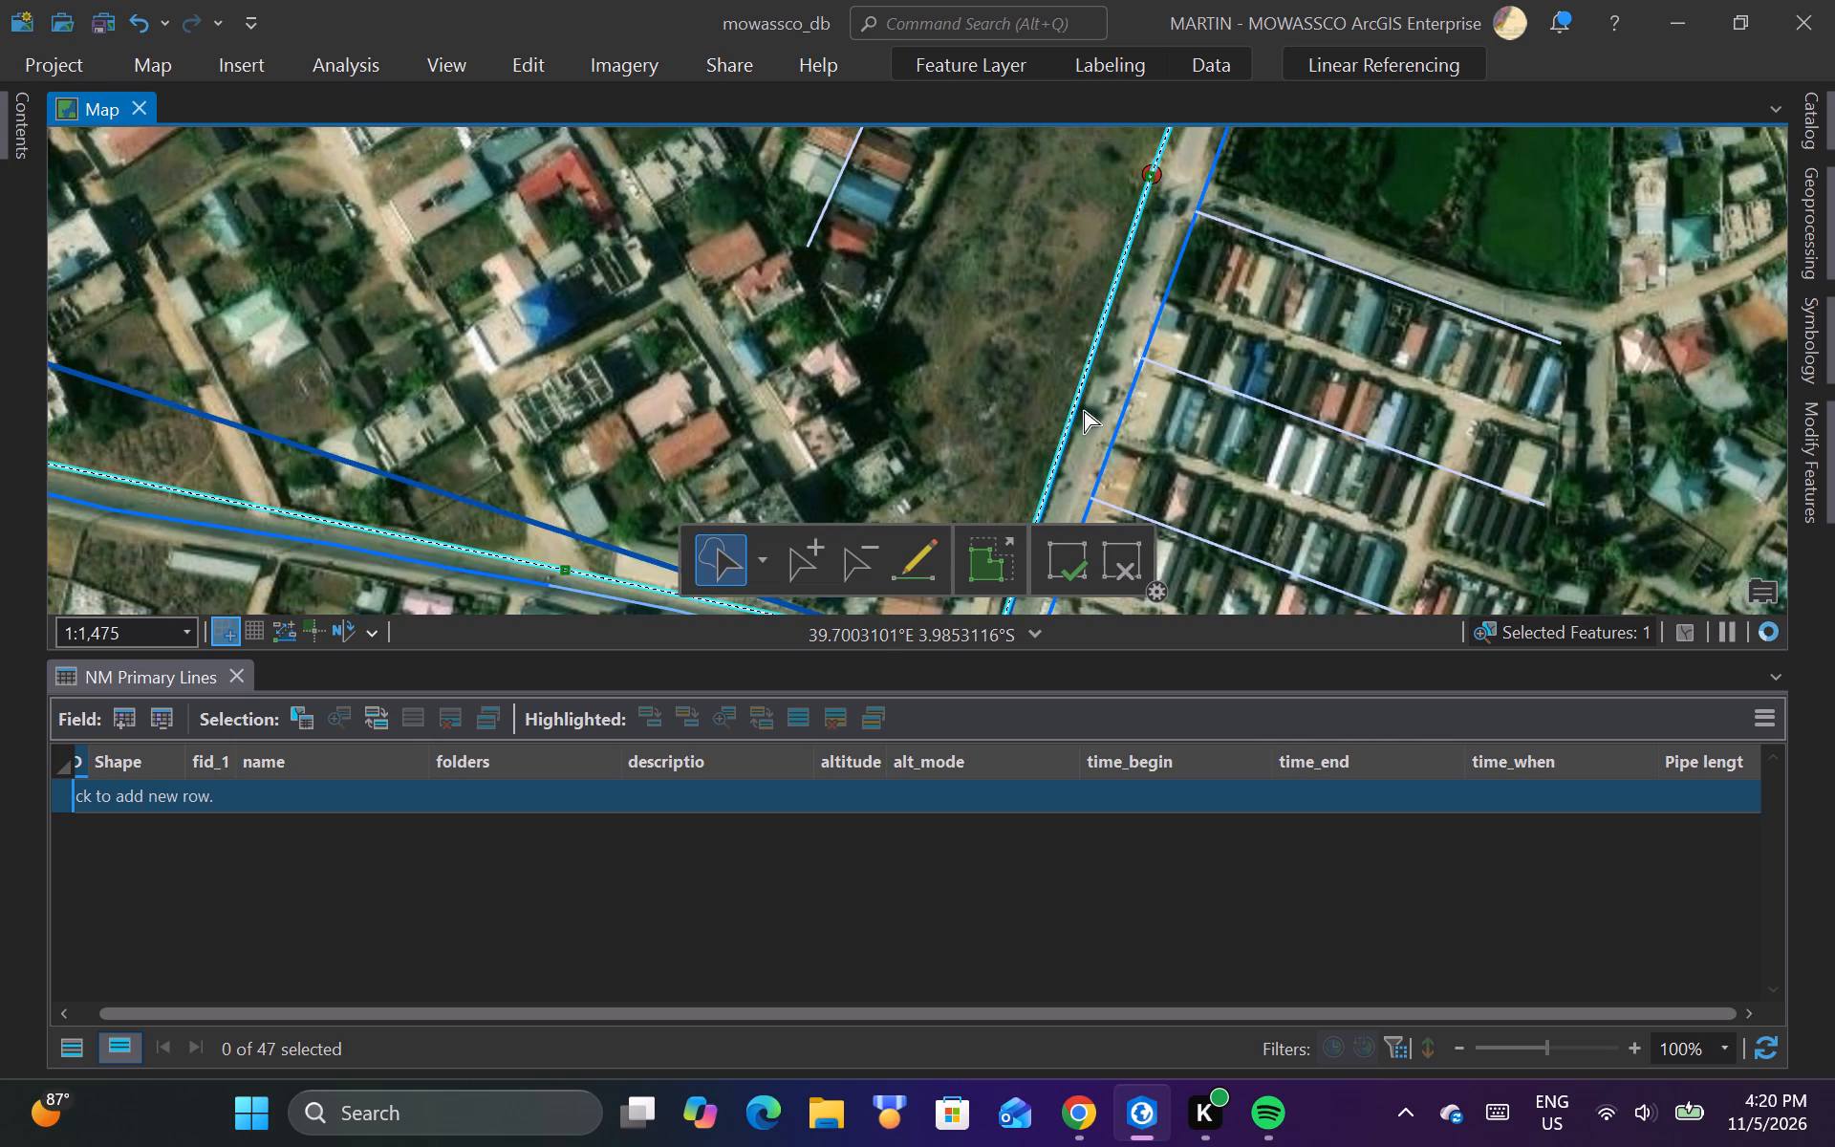
scroll(1049, 422, down, 3)
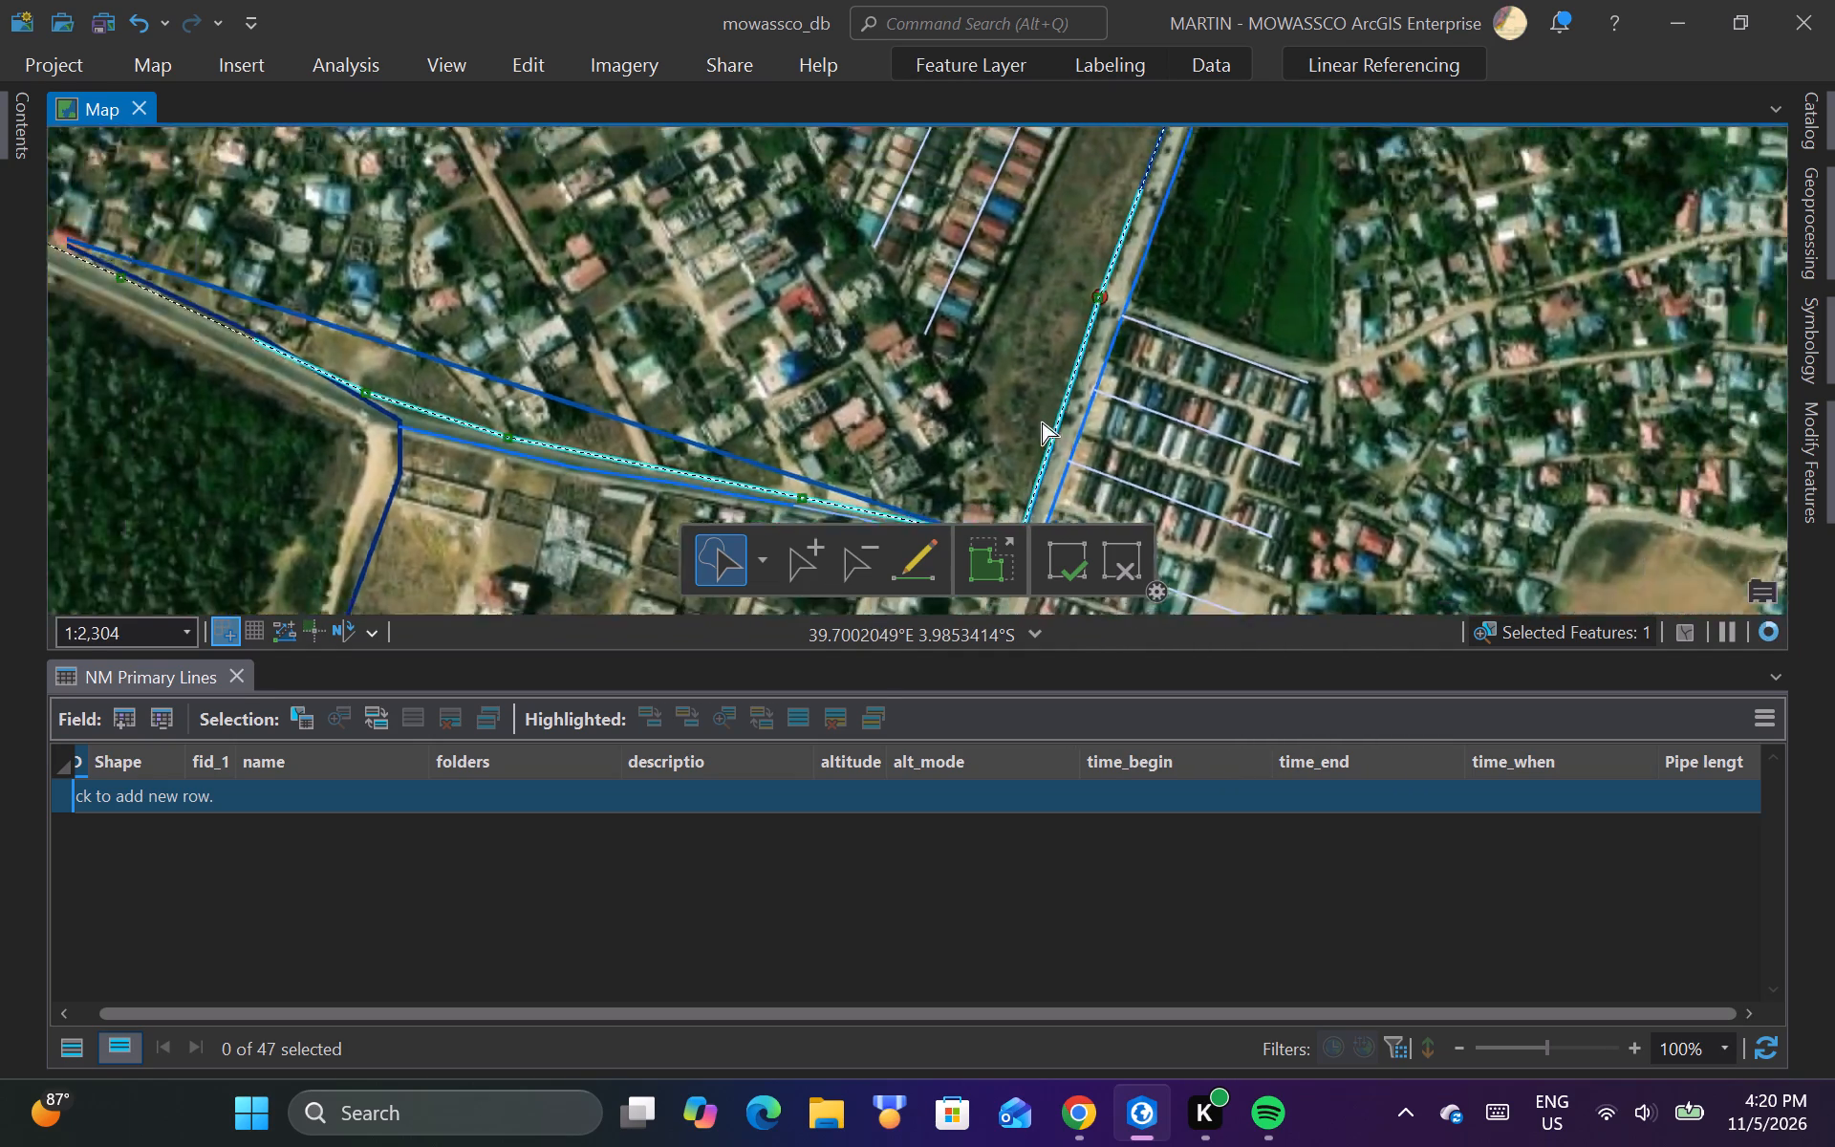
scroll(1046, 396, up, 2)
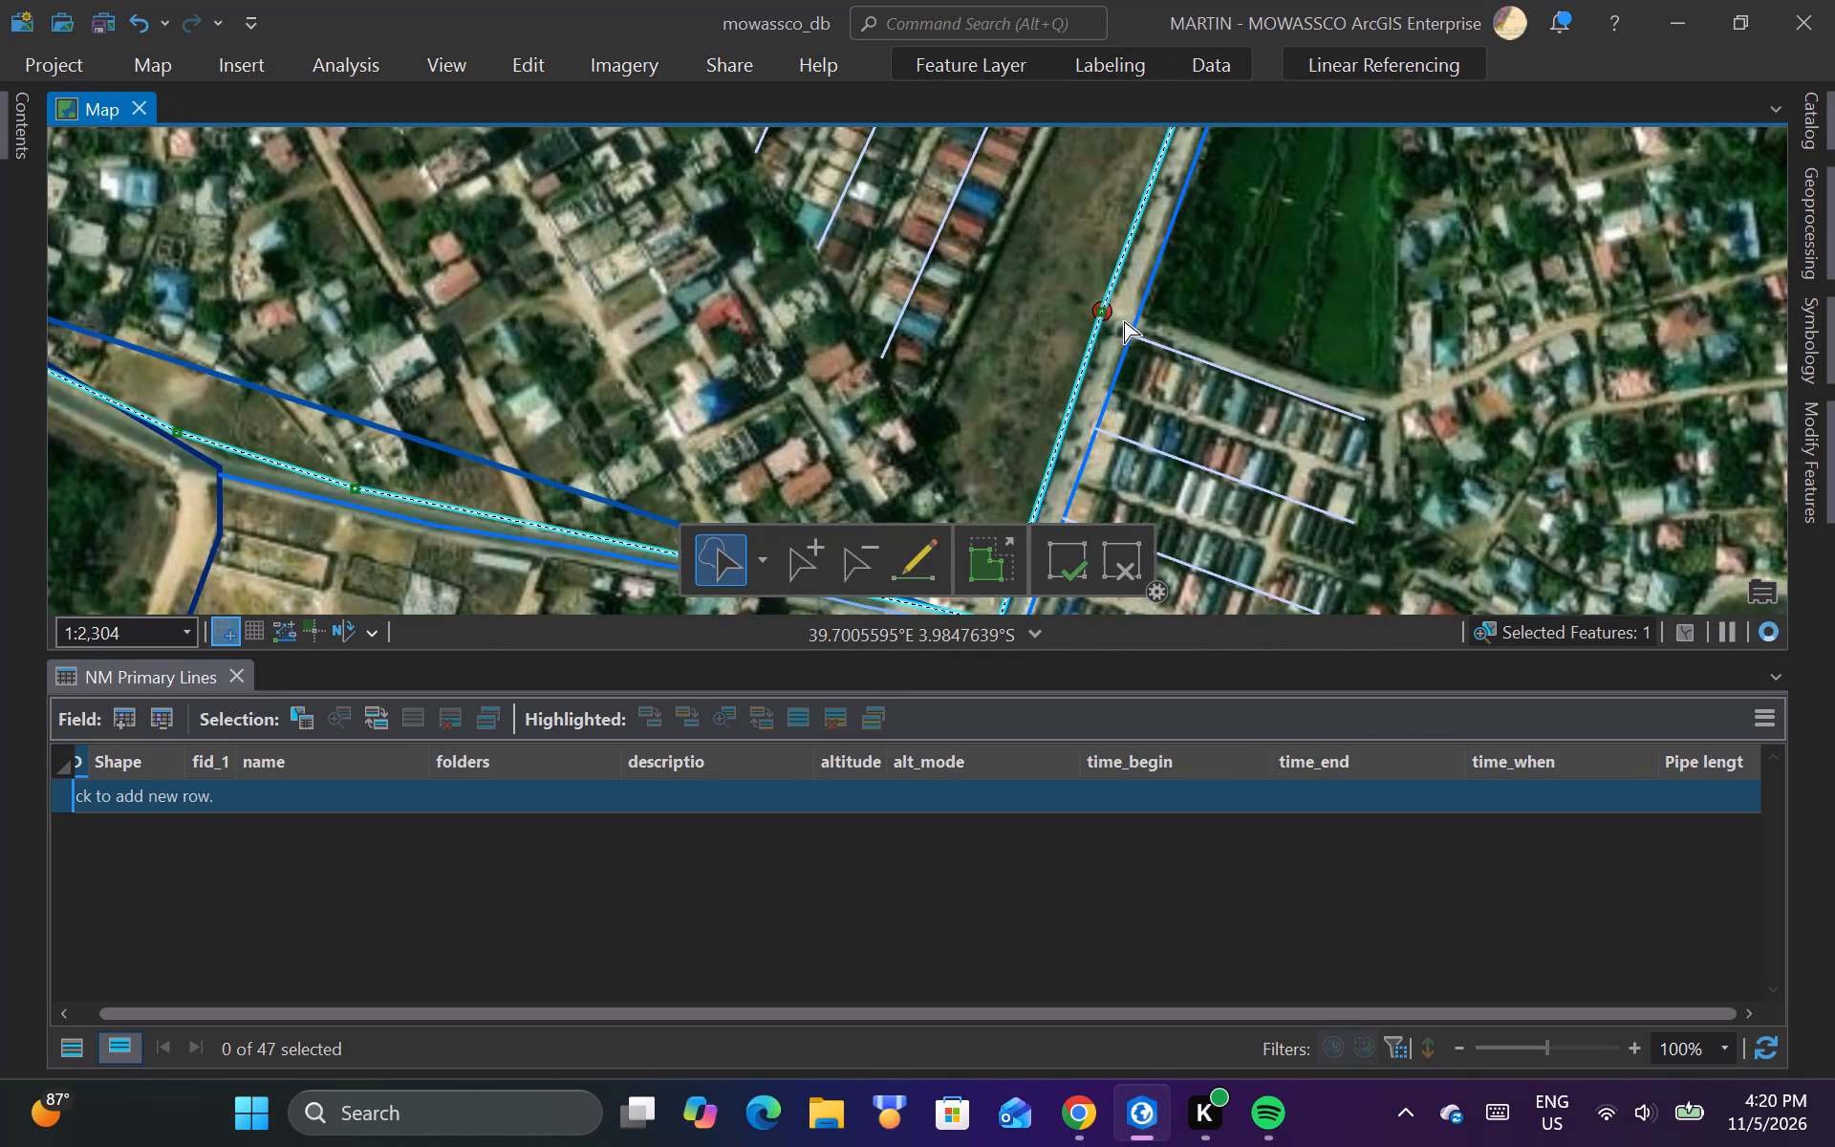
scroll(1113, 318, up, 2)
scroll(1102, 318, down, 4)
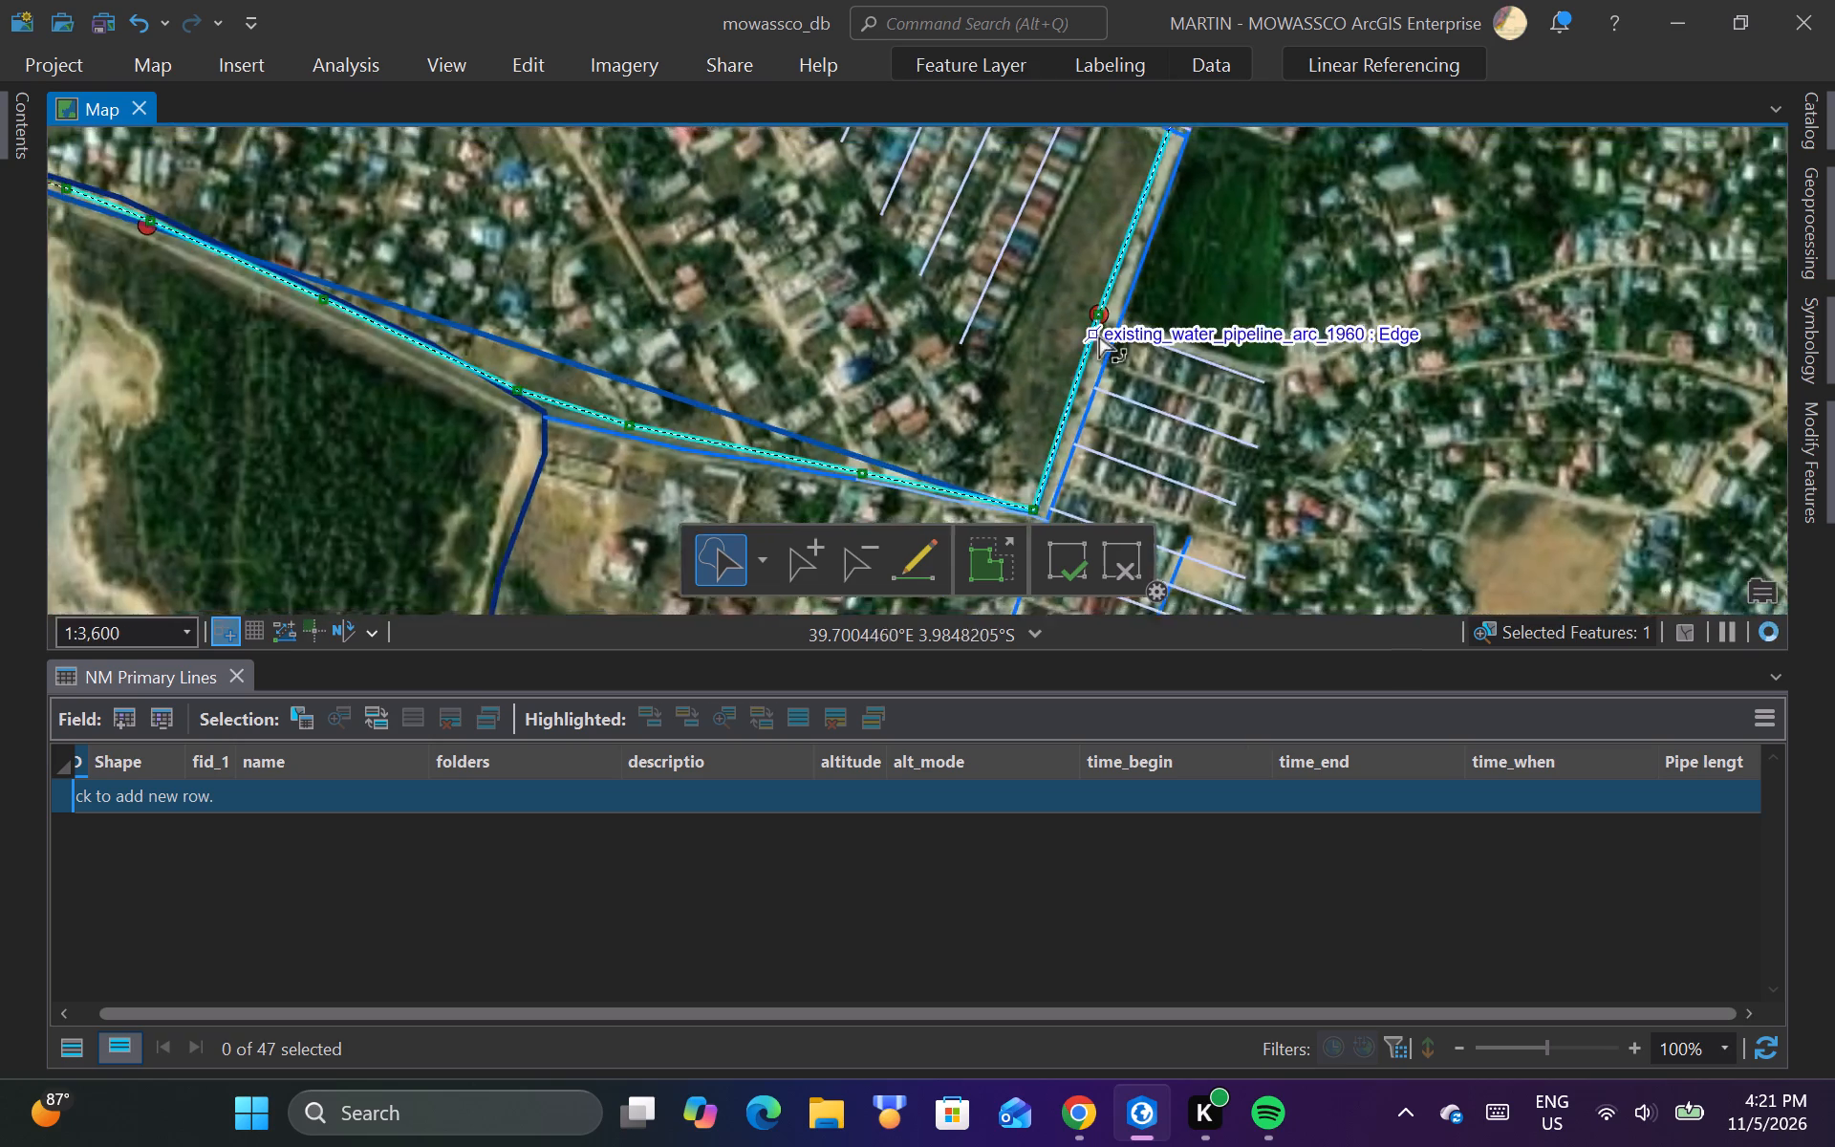
scroll(1083, 373, up, 2)
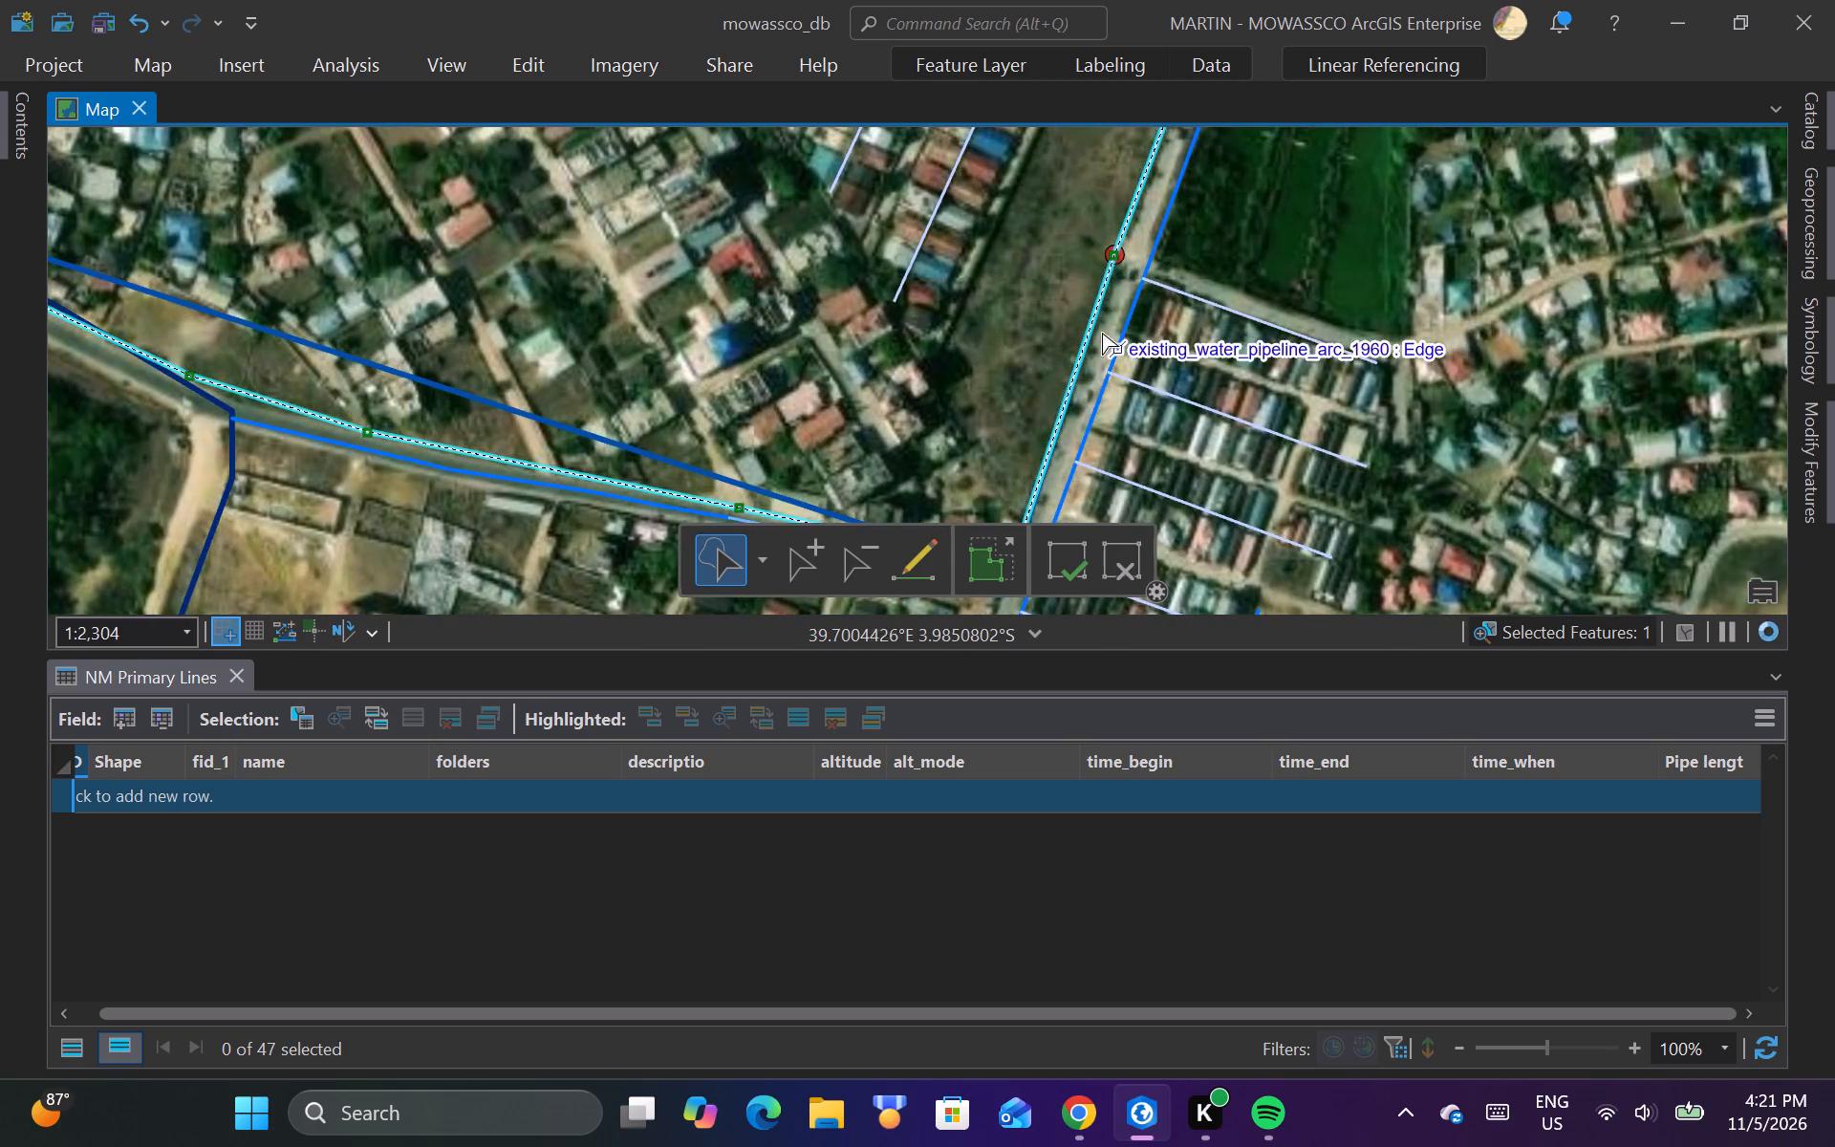
scroll(1098, 250, up, 4)
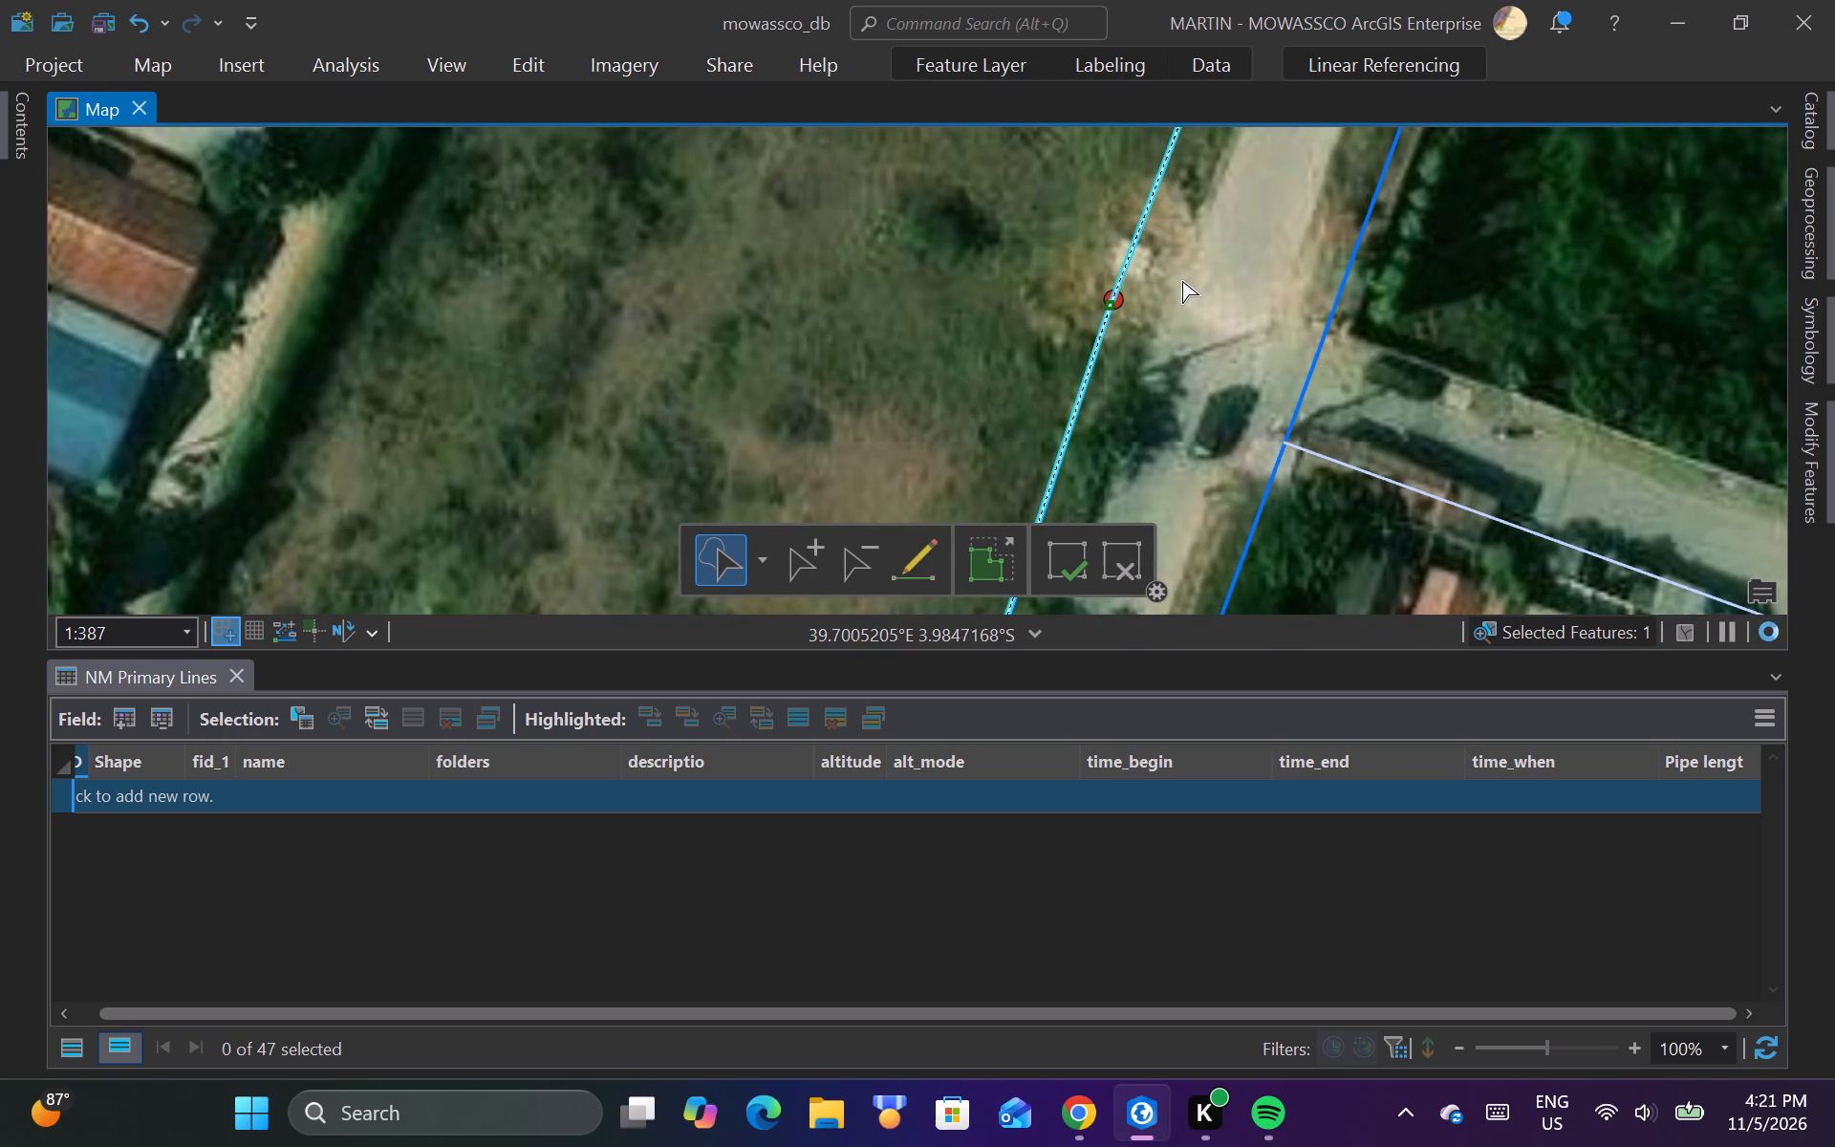
scroll(1181, 283, up, 2)
scroll(1052, 348, down, 1)
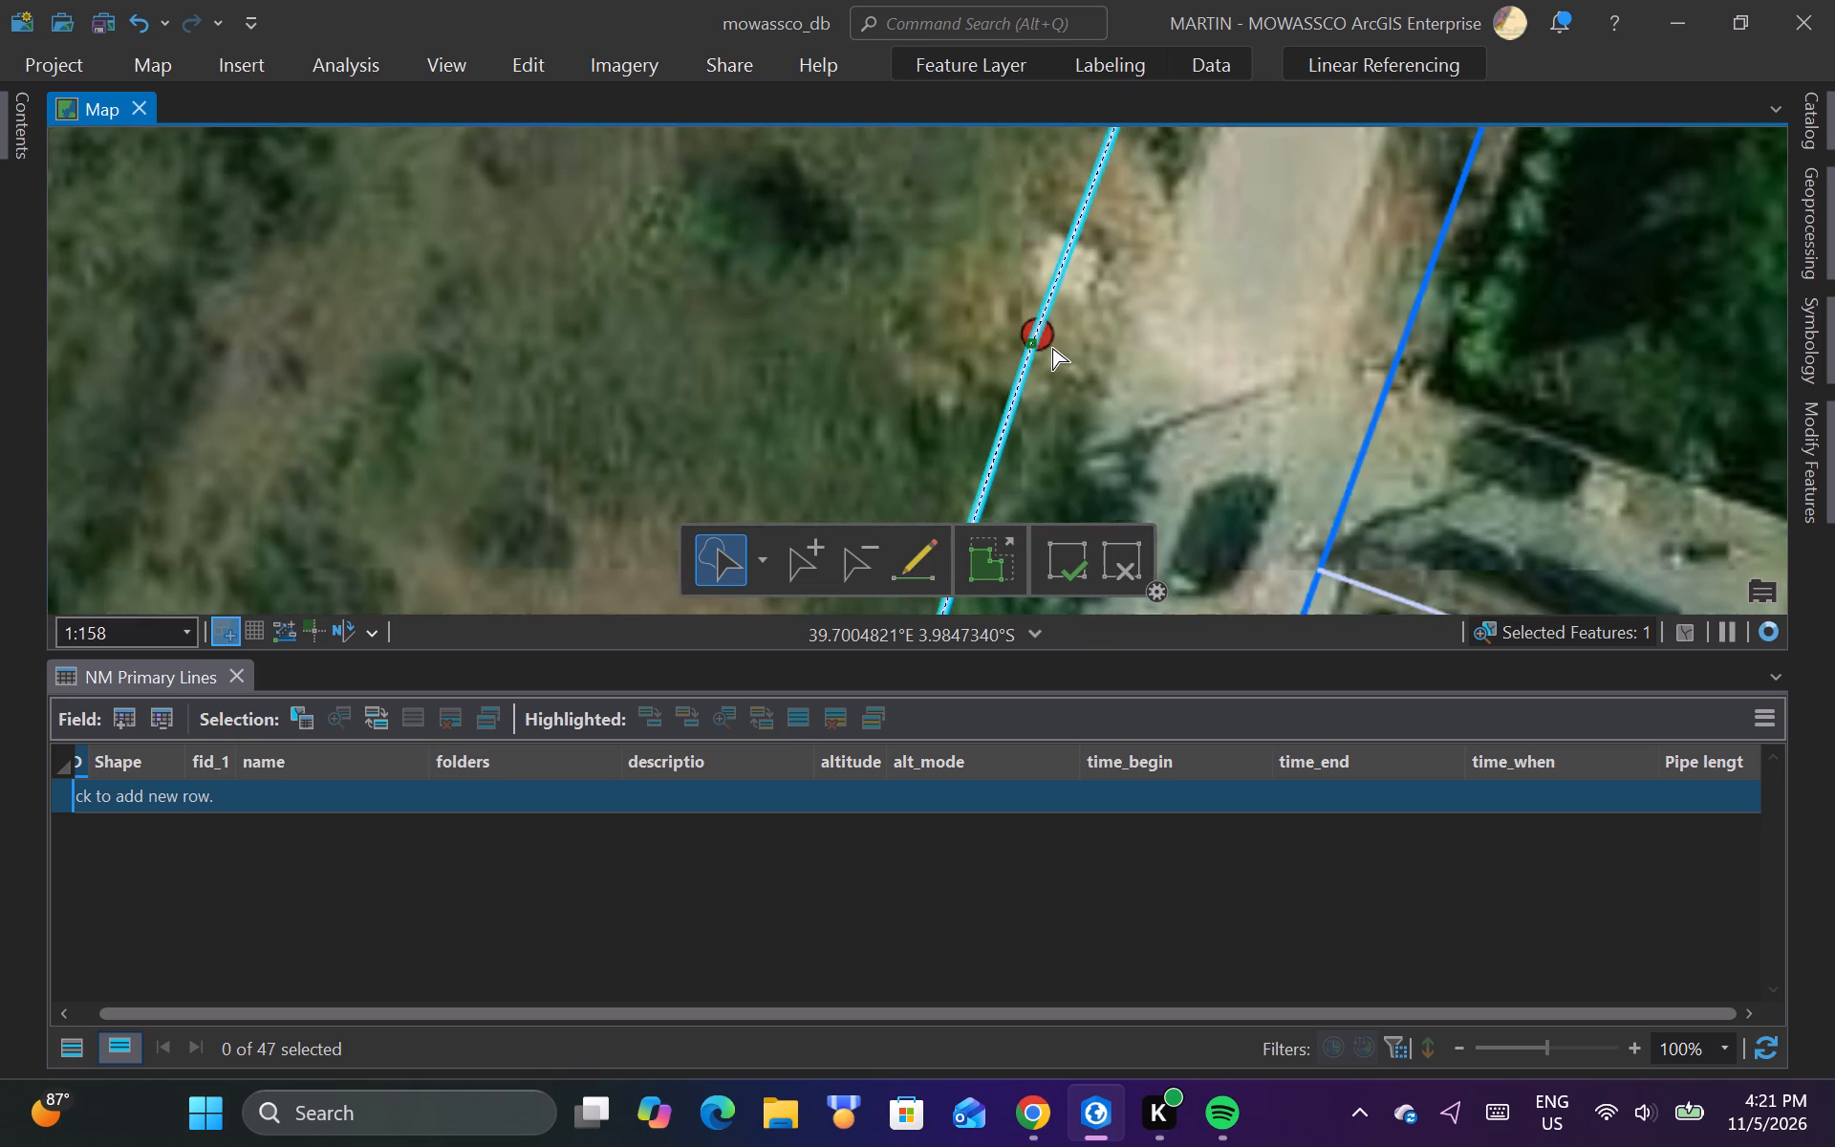
drag(1034, 342, 1030, 315)
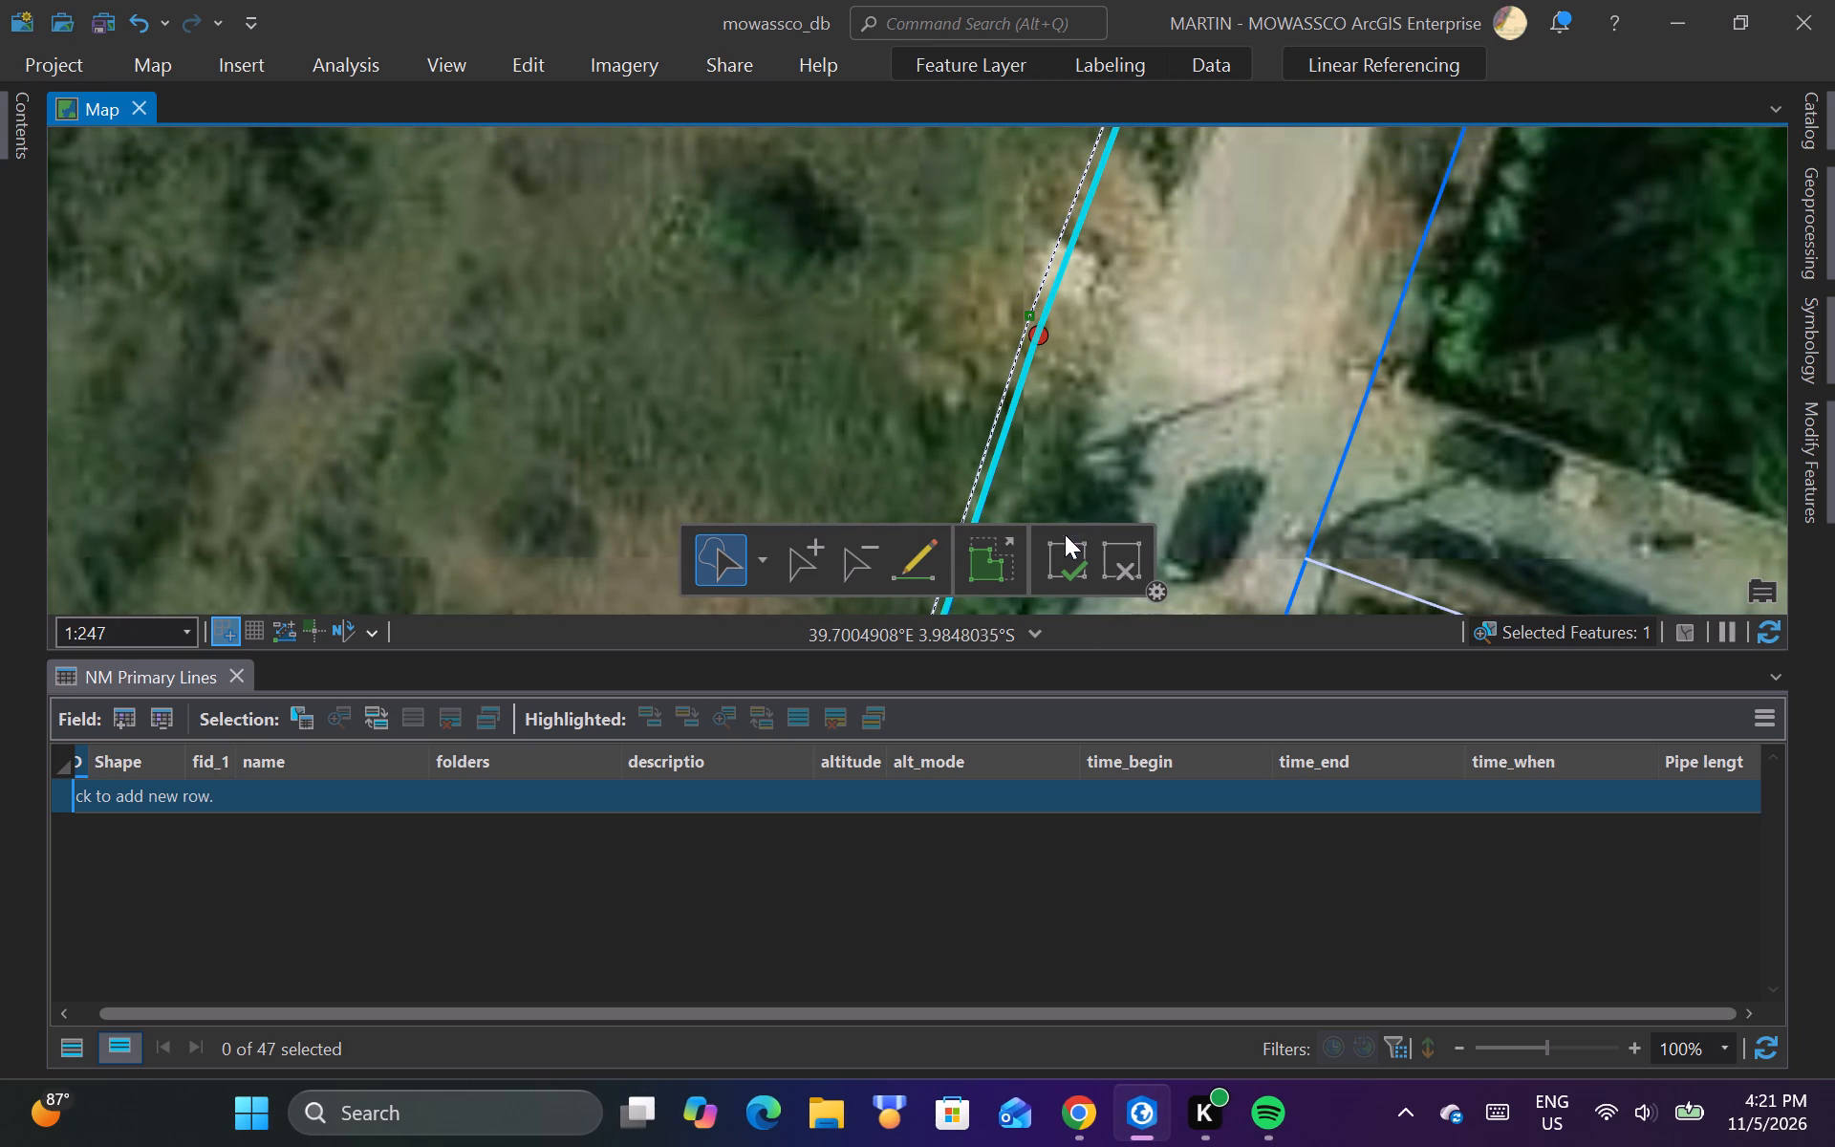
click(1062, 567)
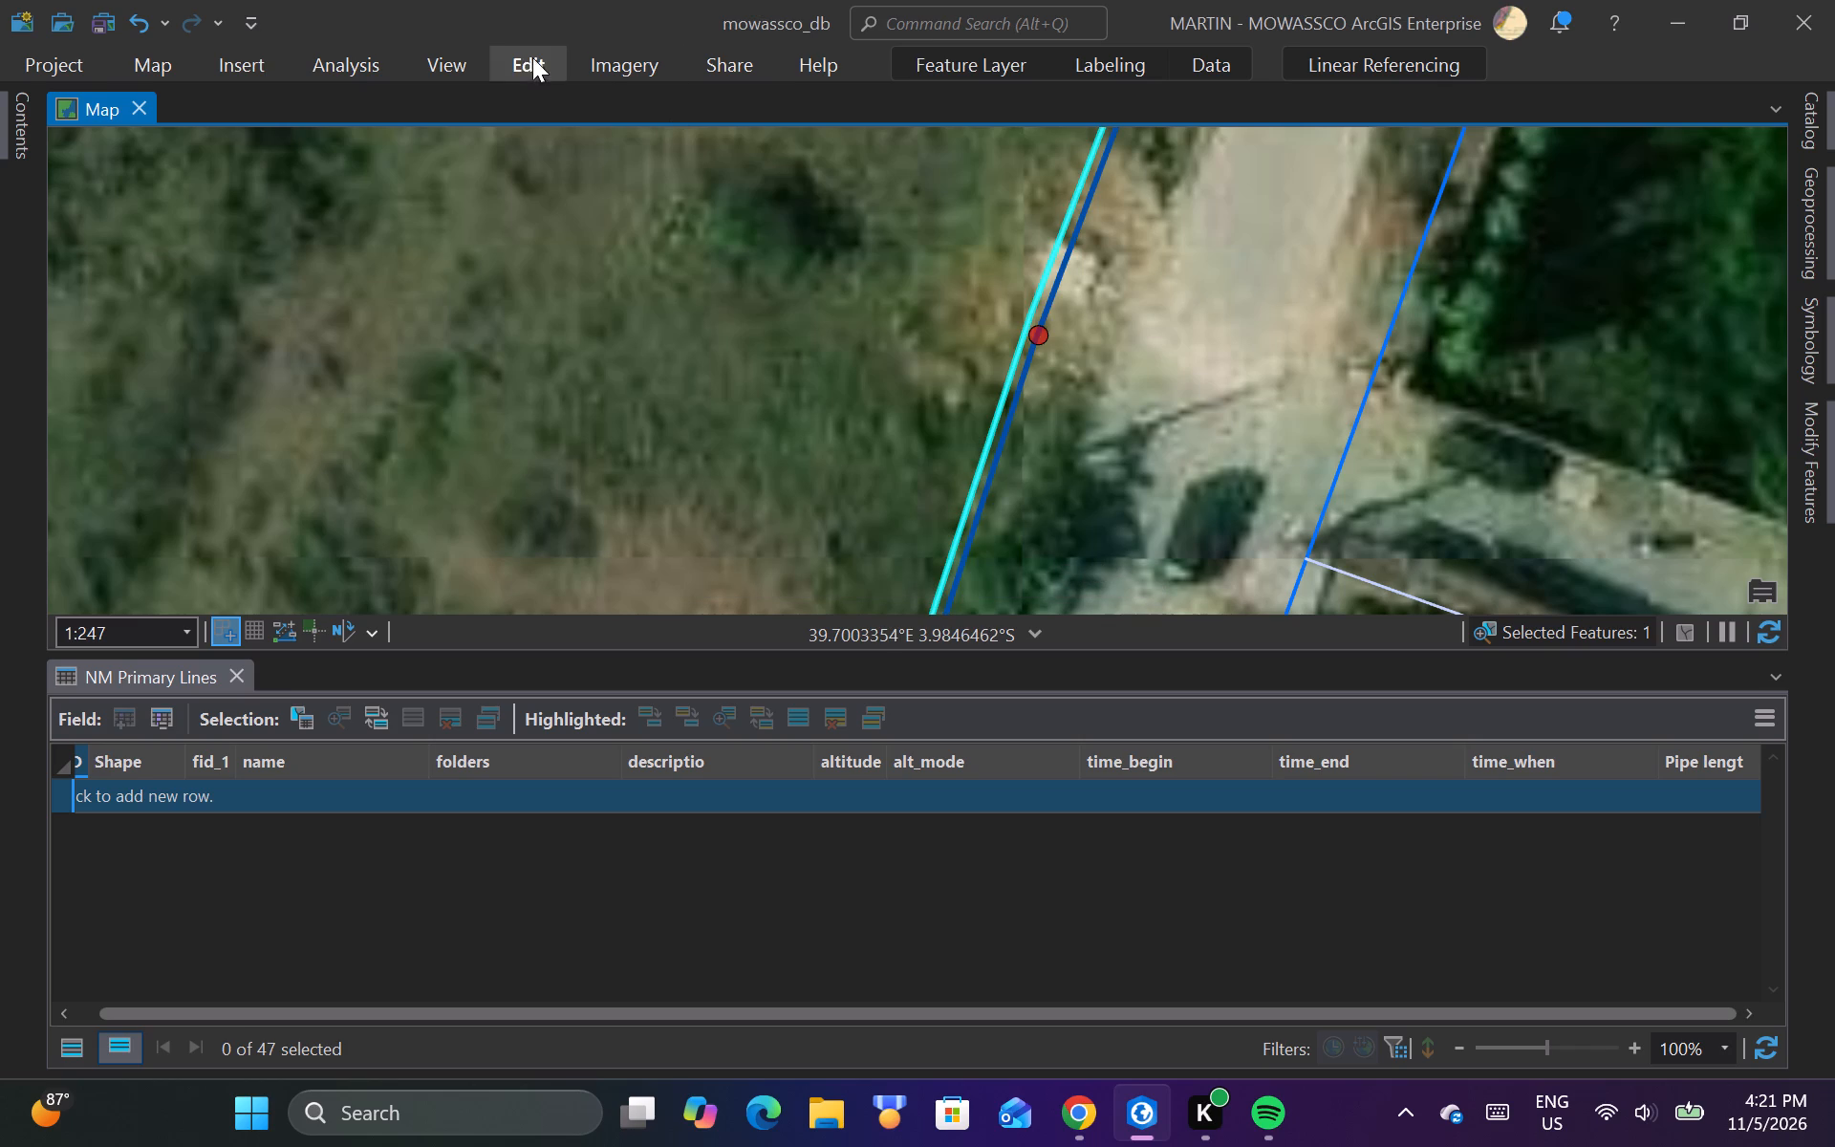
Measure the distance from the red point on the existing pipeline eastward to the road's edge, and close the measurement.
click(429, 69)
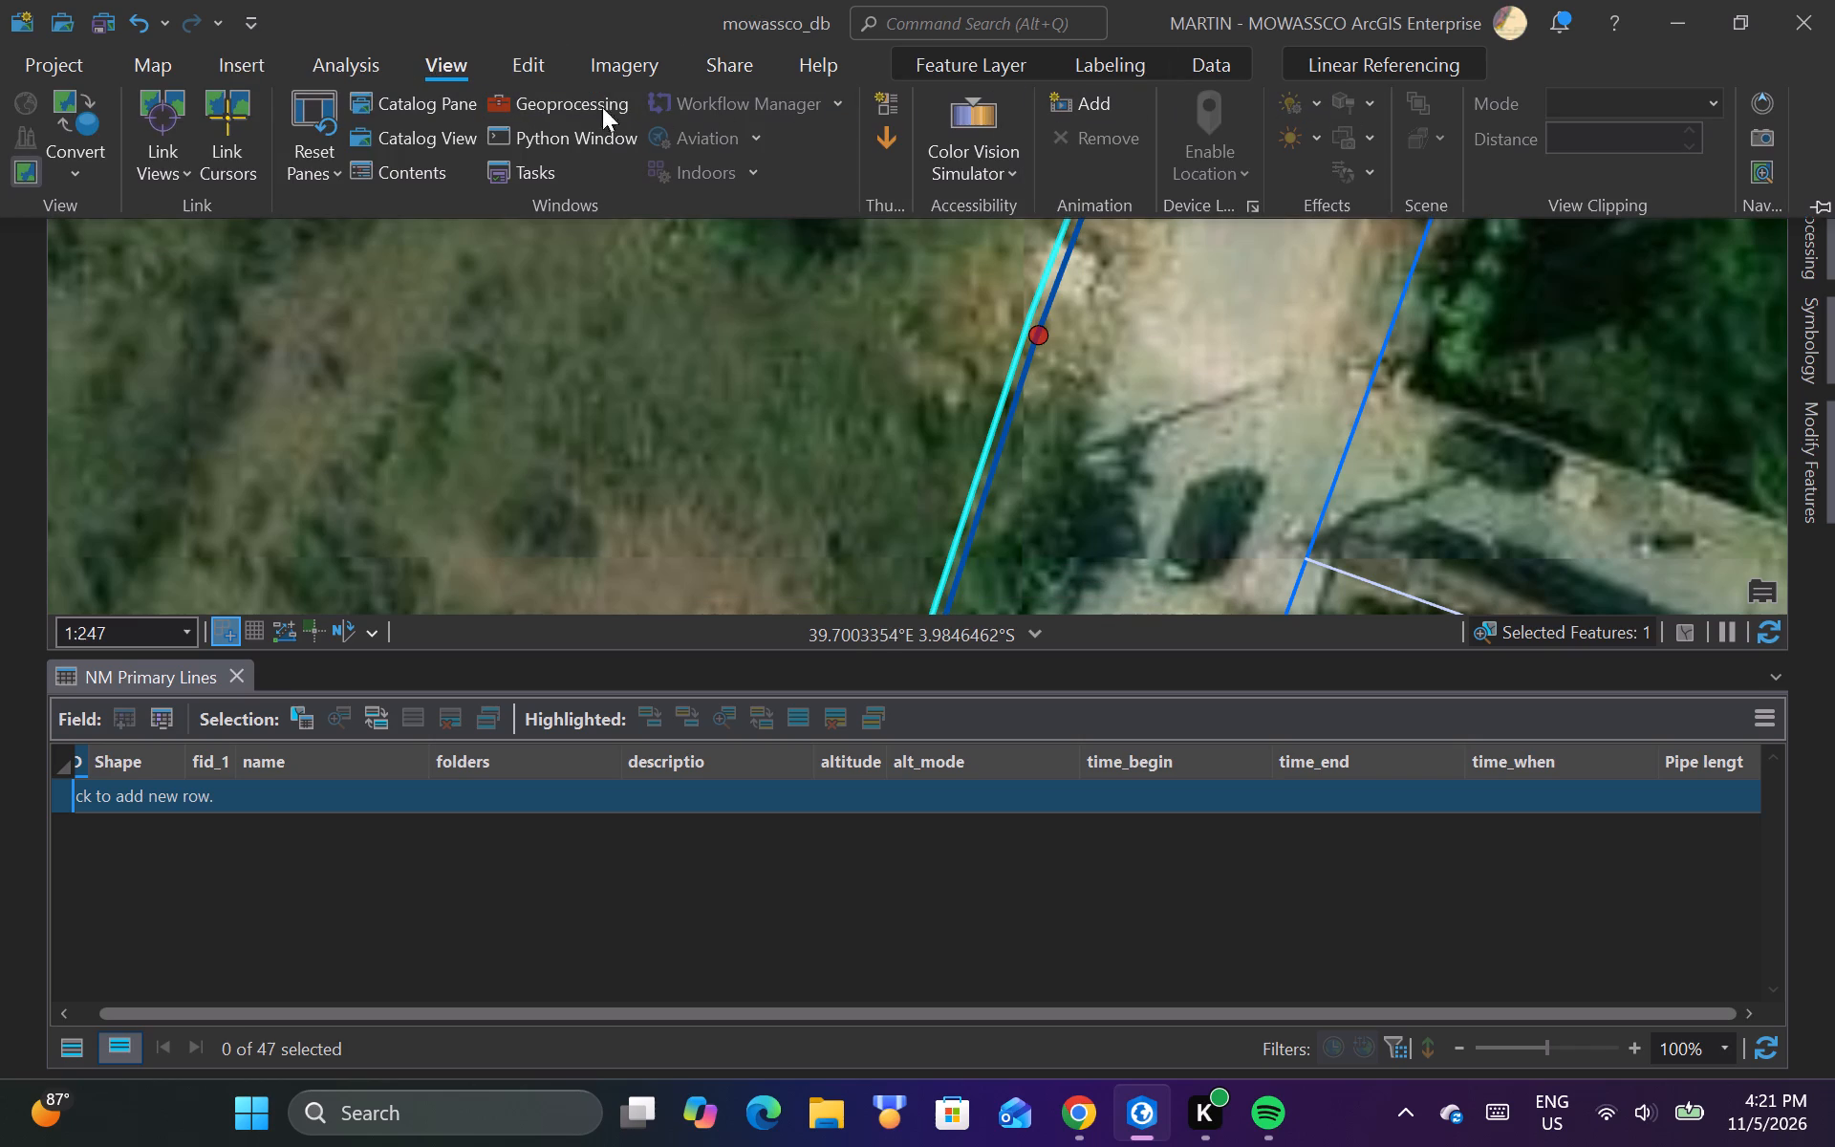
click(169, 54)
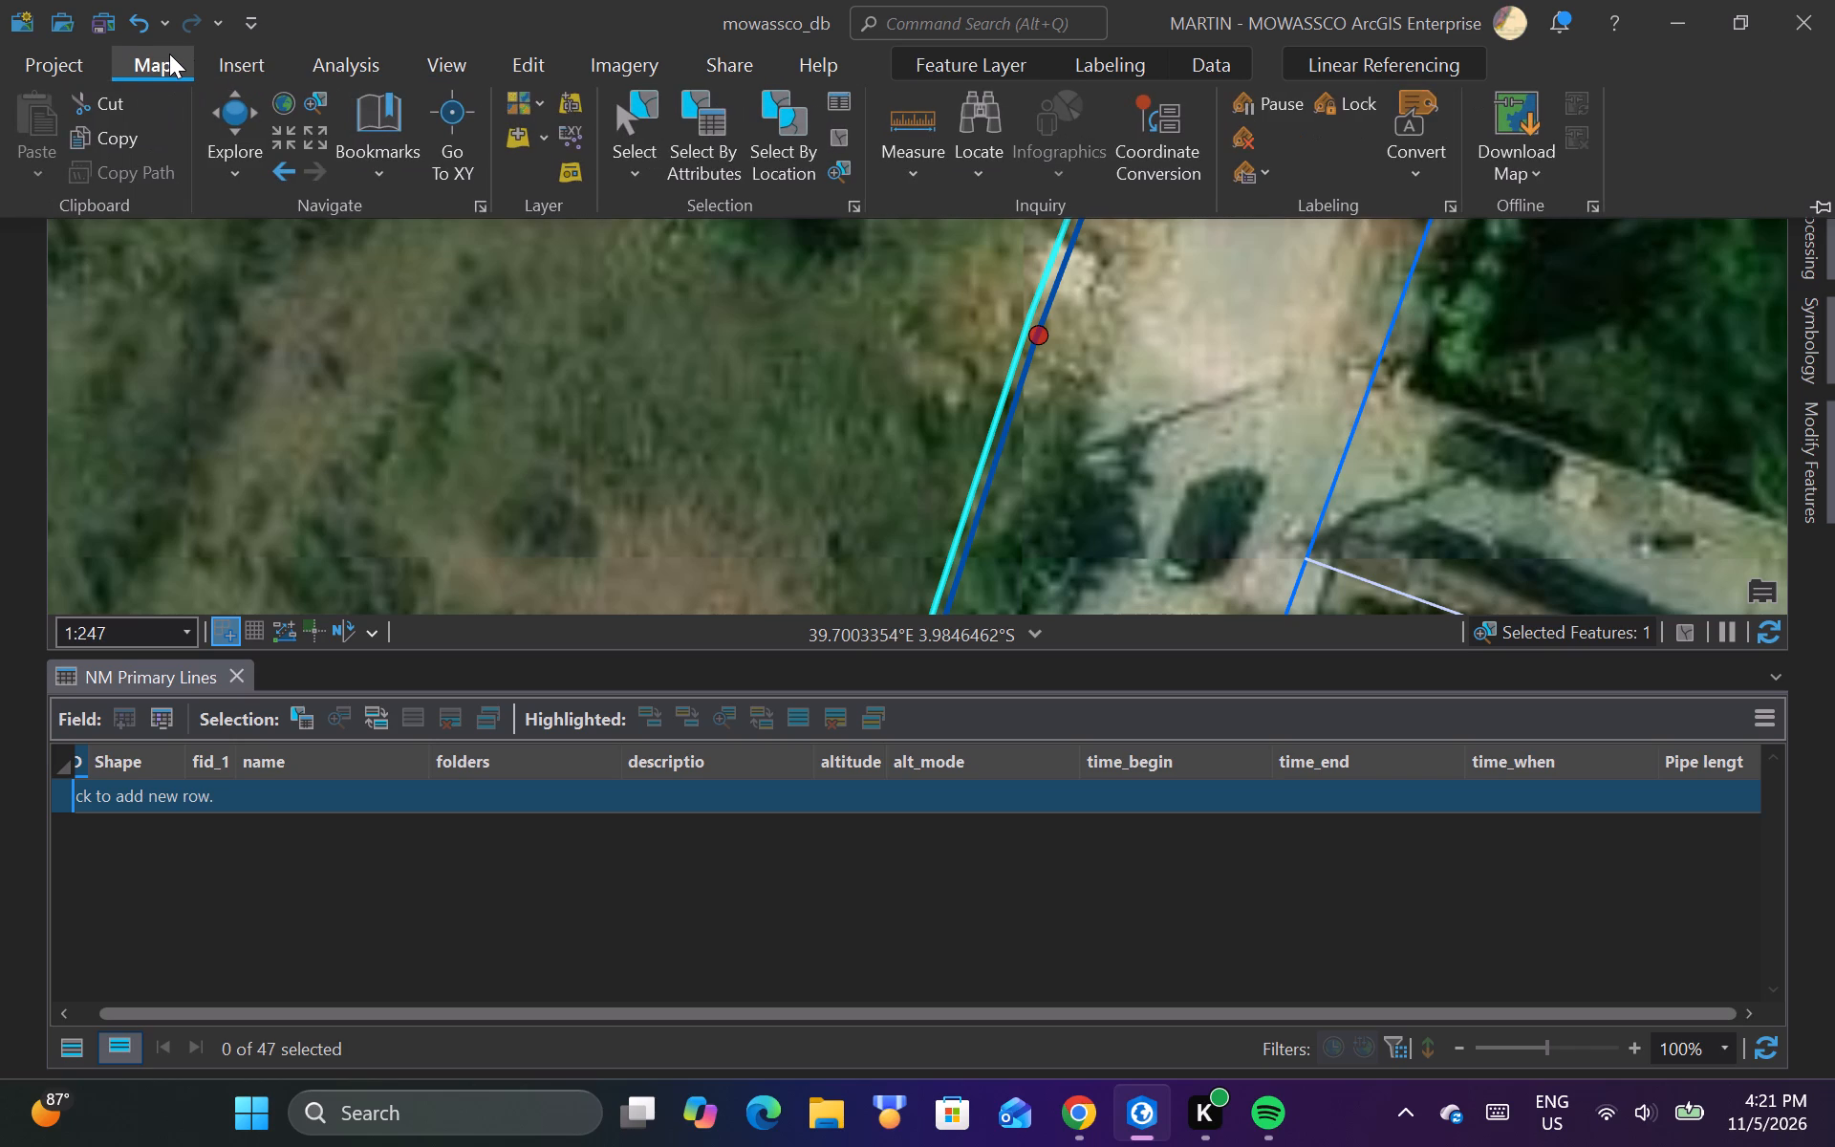
click(898, 119)
scroll(1103, 335, up, 1)
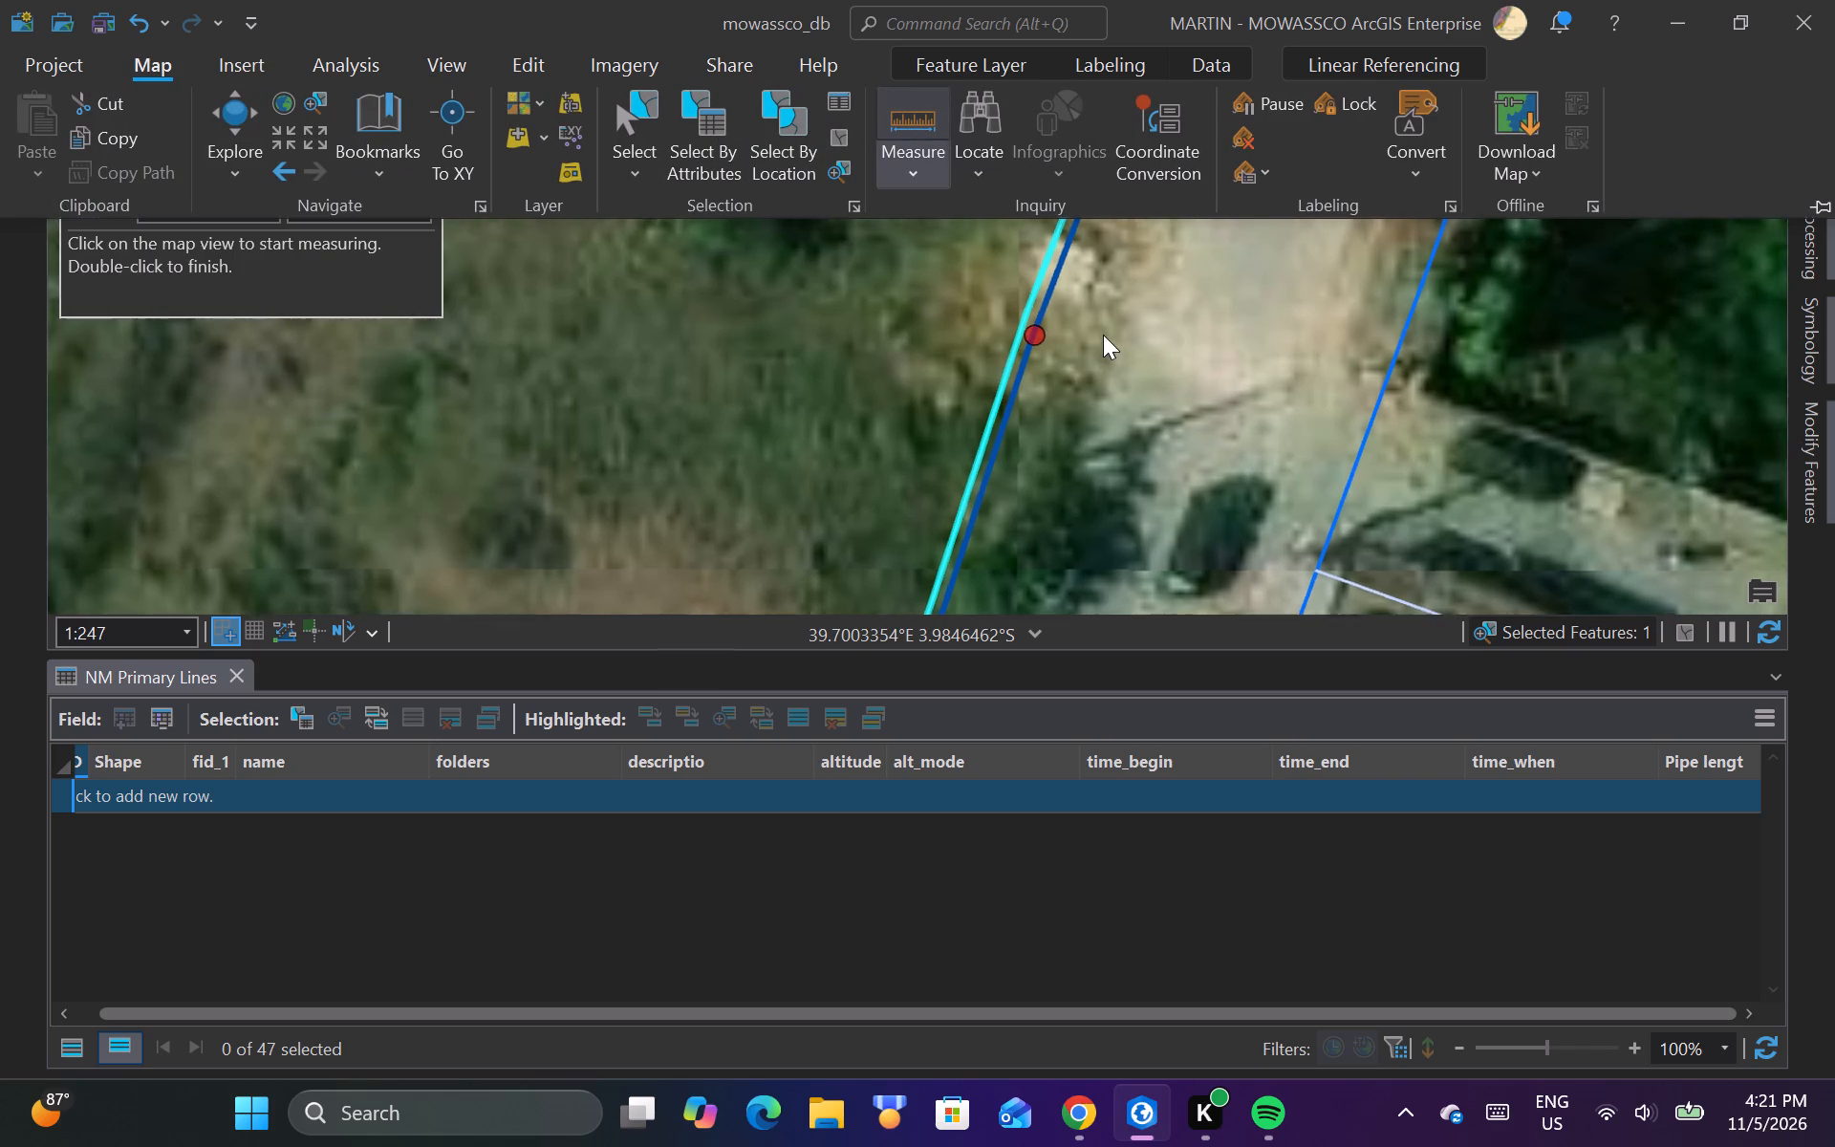
scroll(1103, 335, up, 1)
scroll(1020, 366, down, 2)
scroll(997, 334, up, 1)
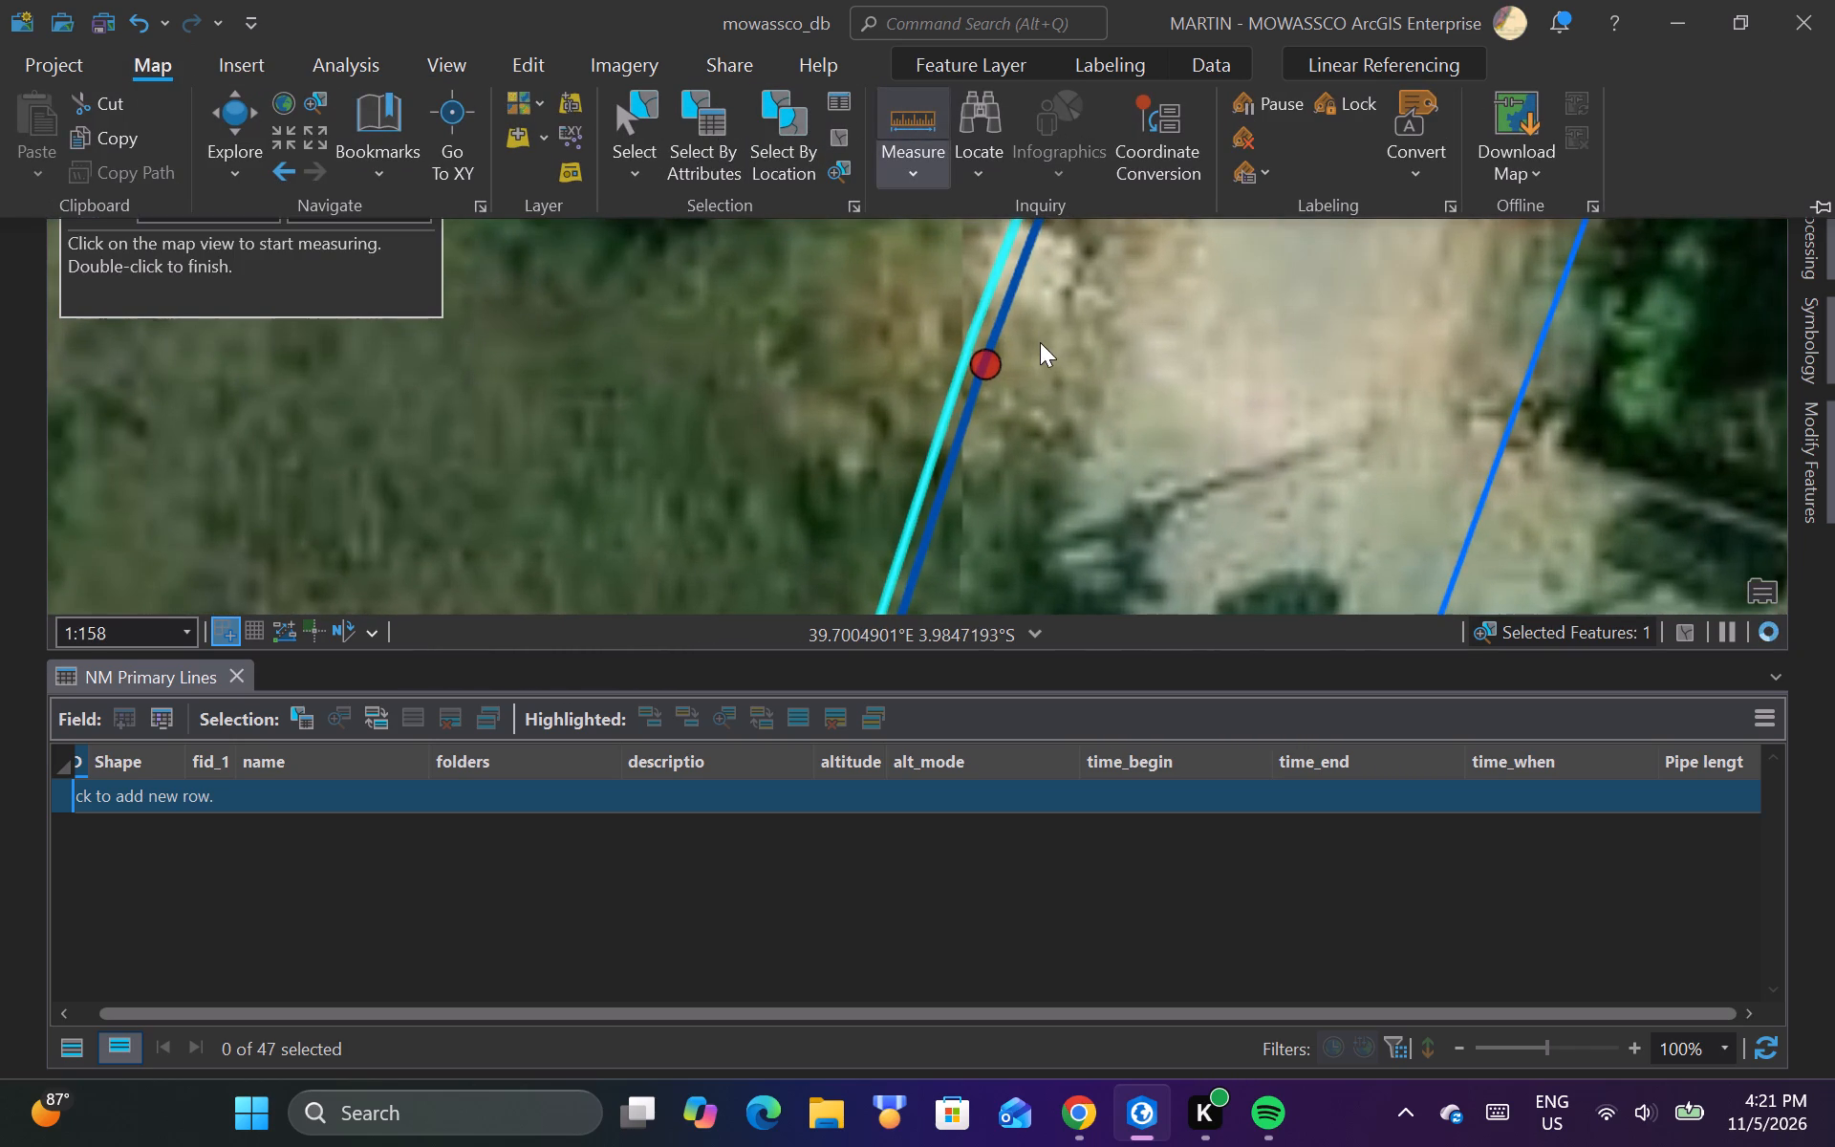
click(1014, 368)
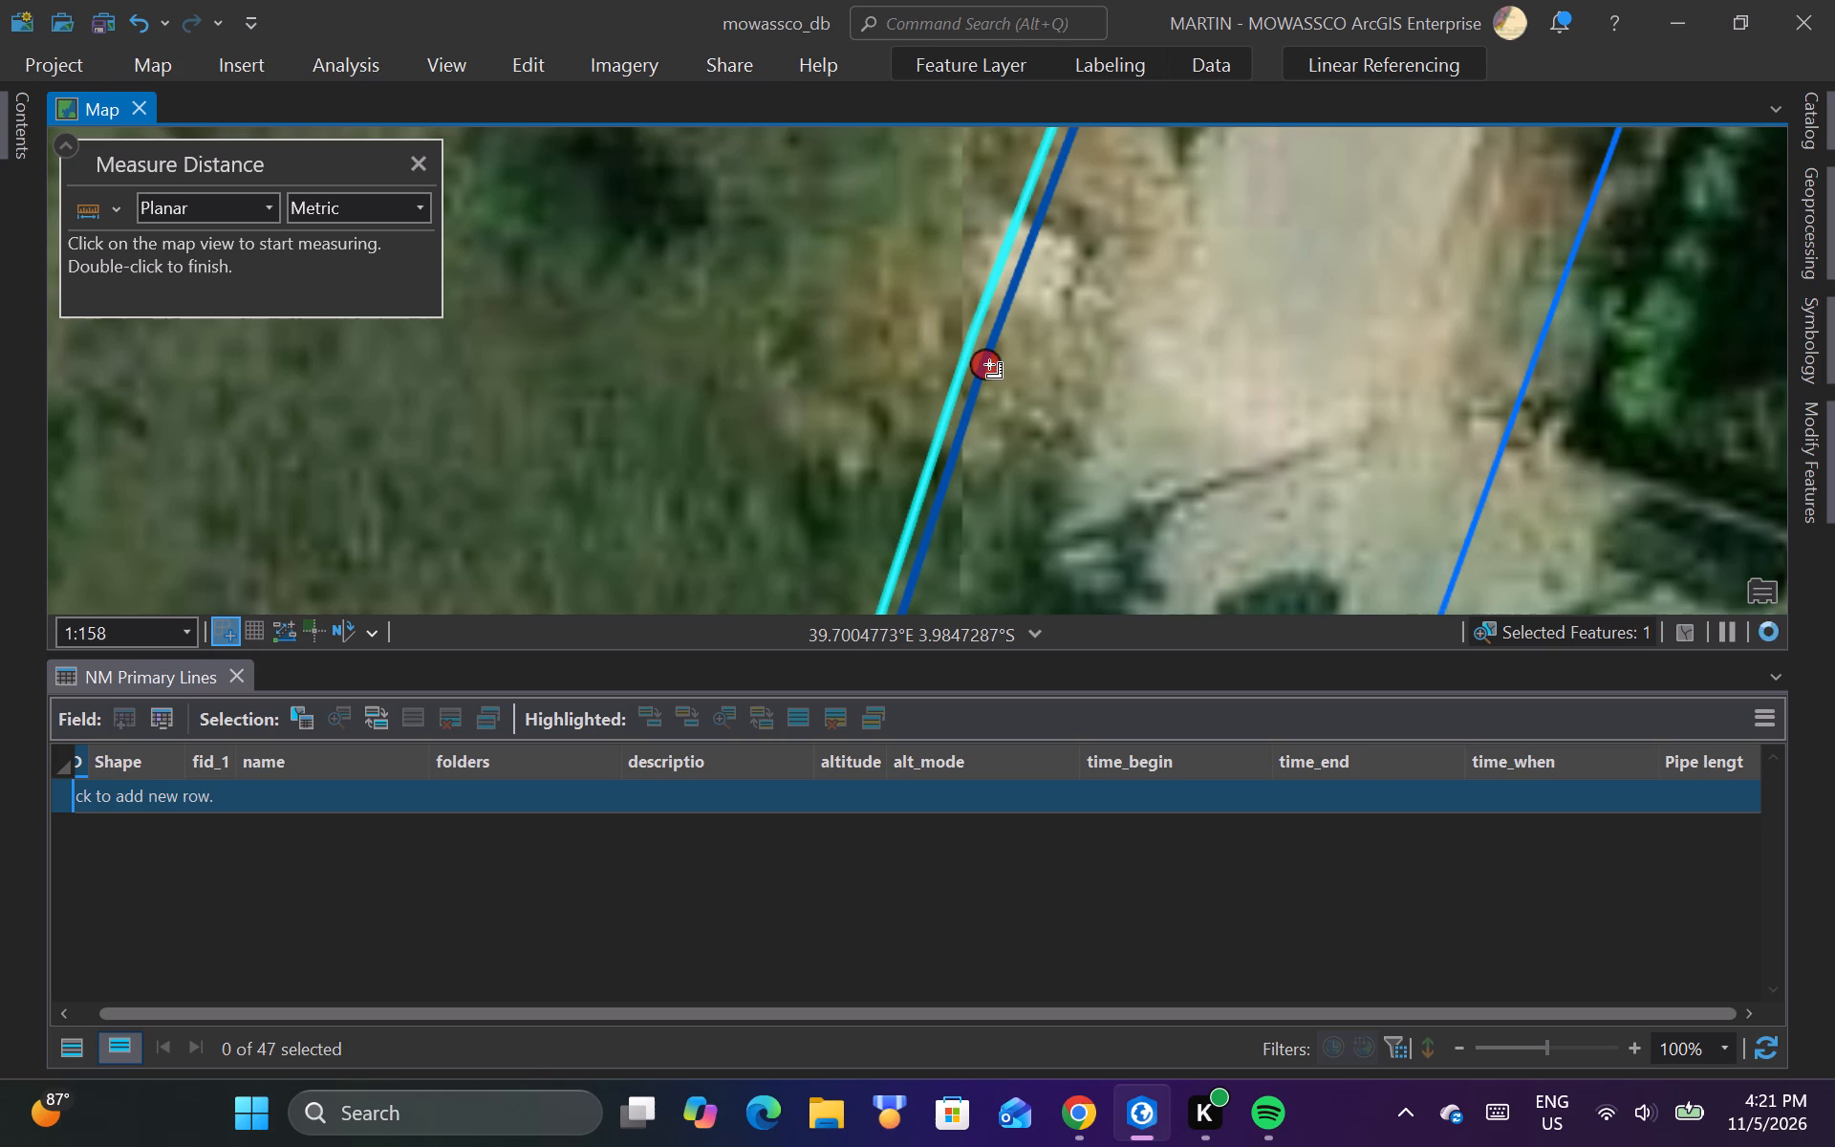
click(989, 364)
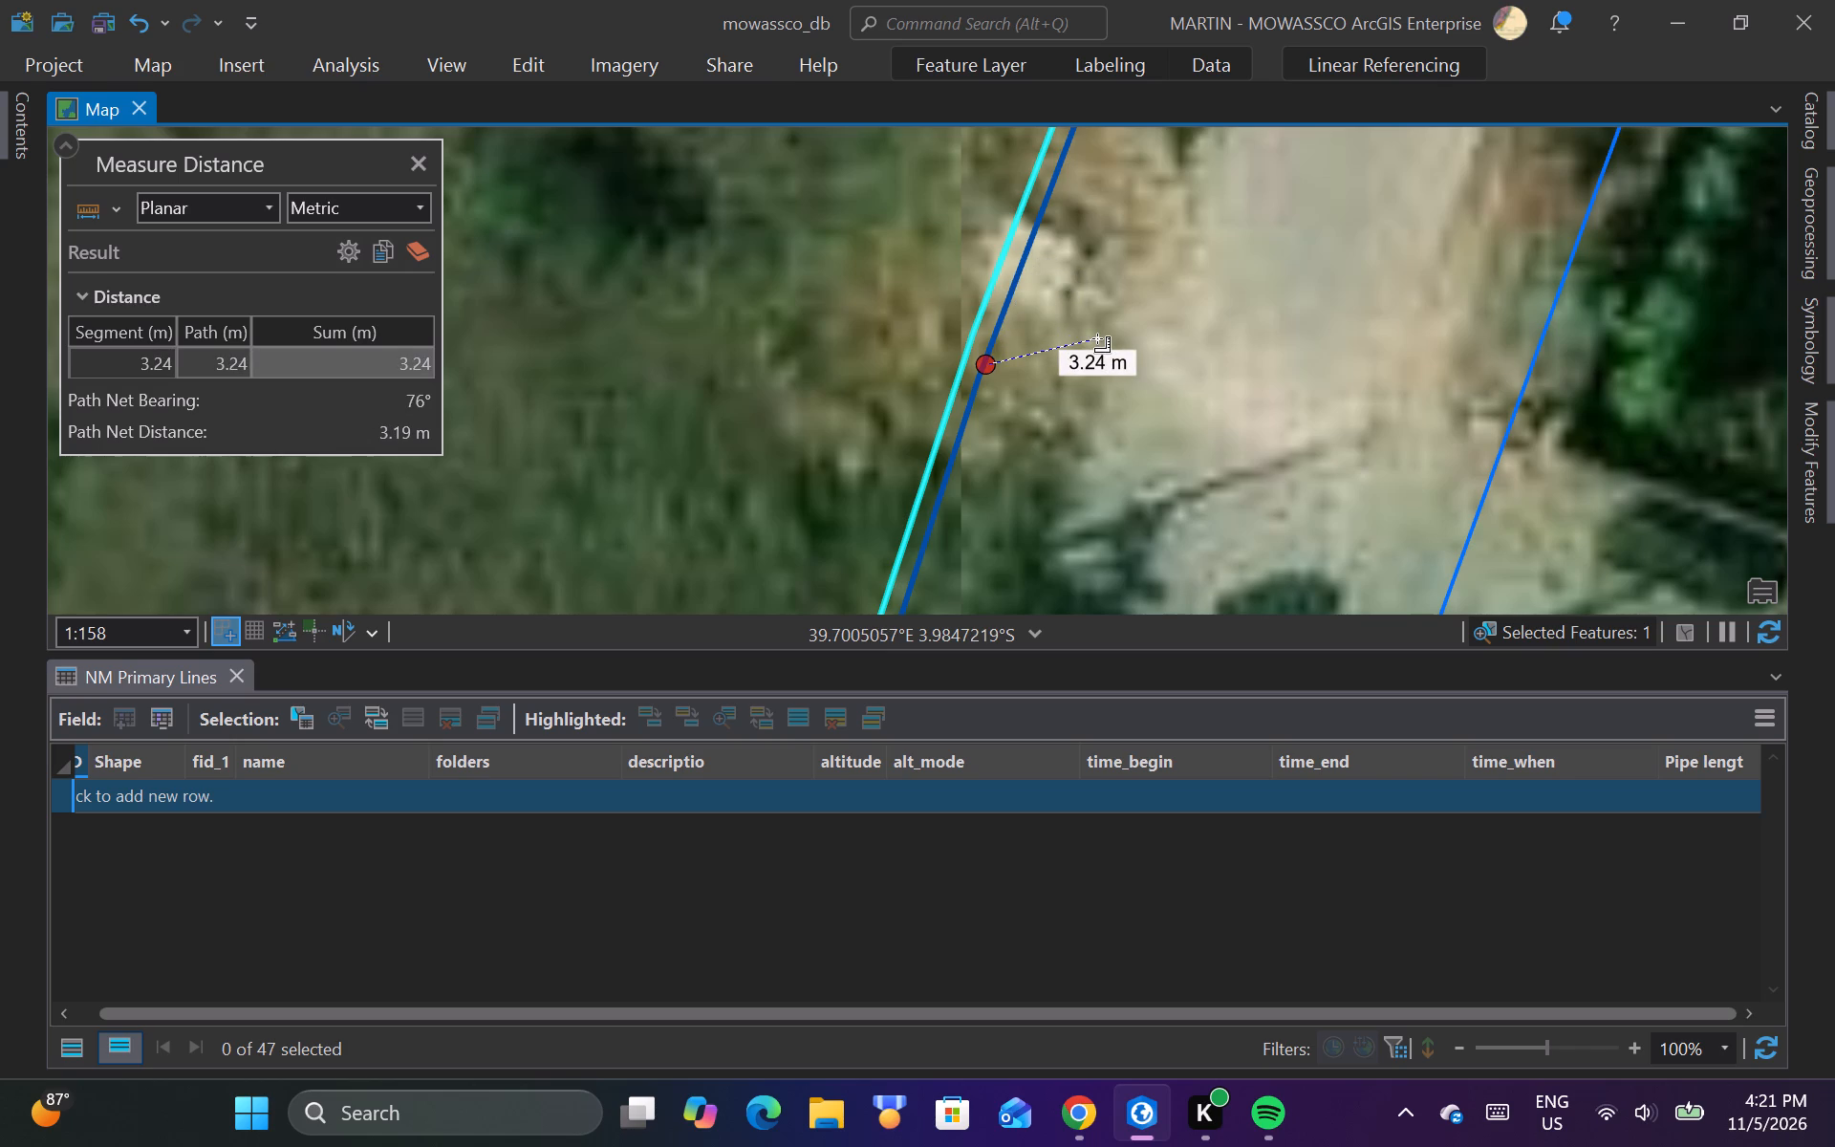
click(421, 162)
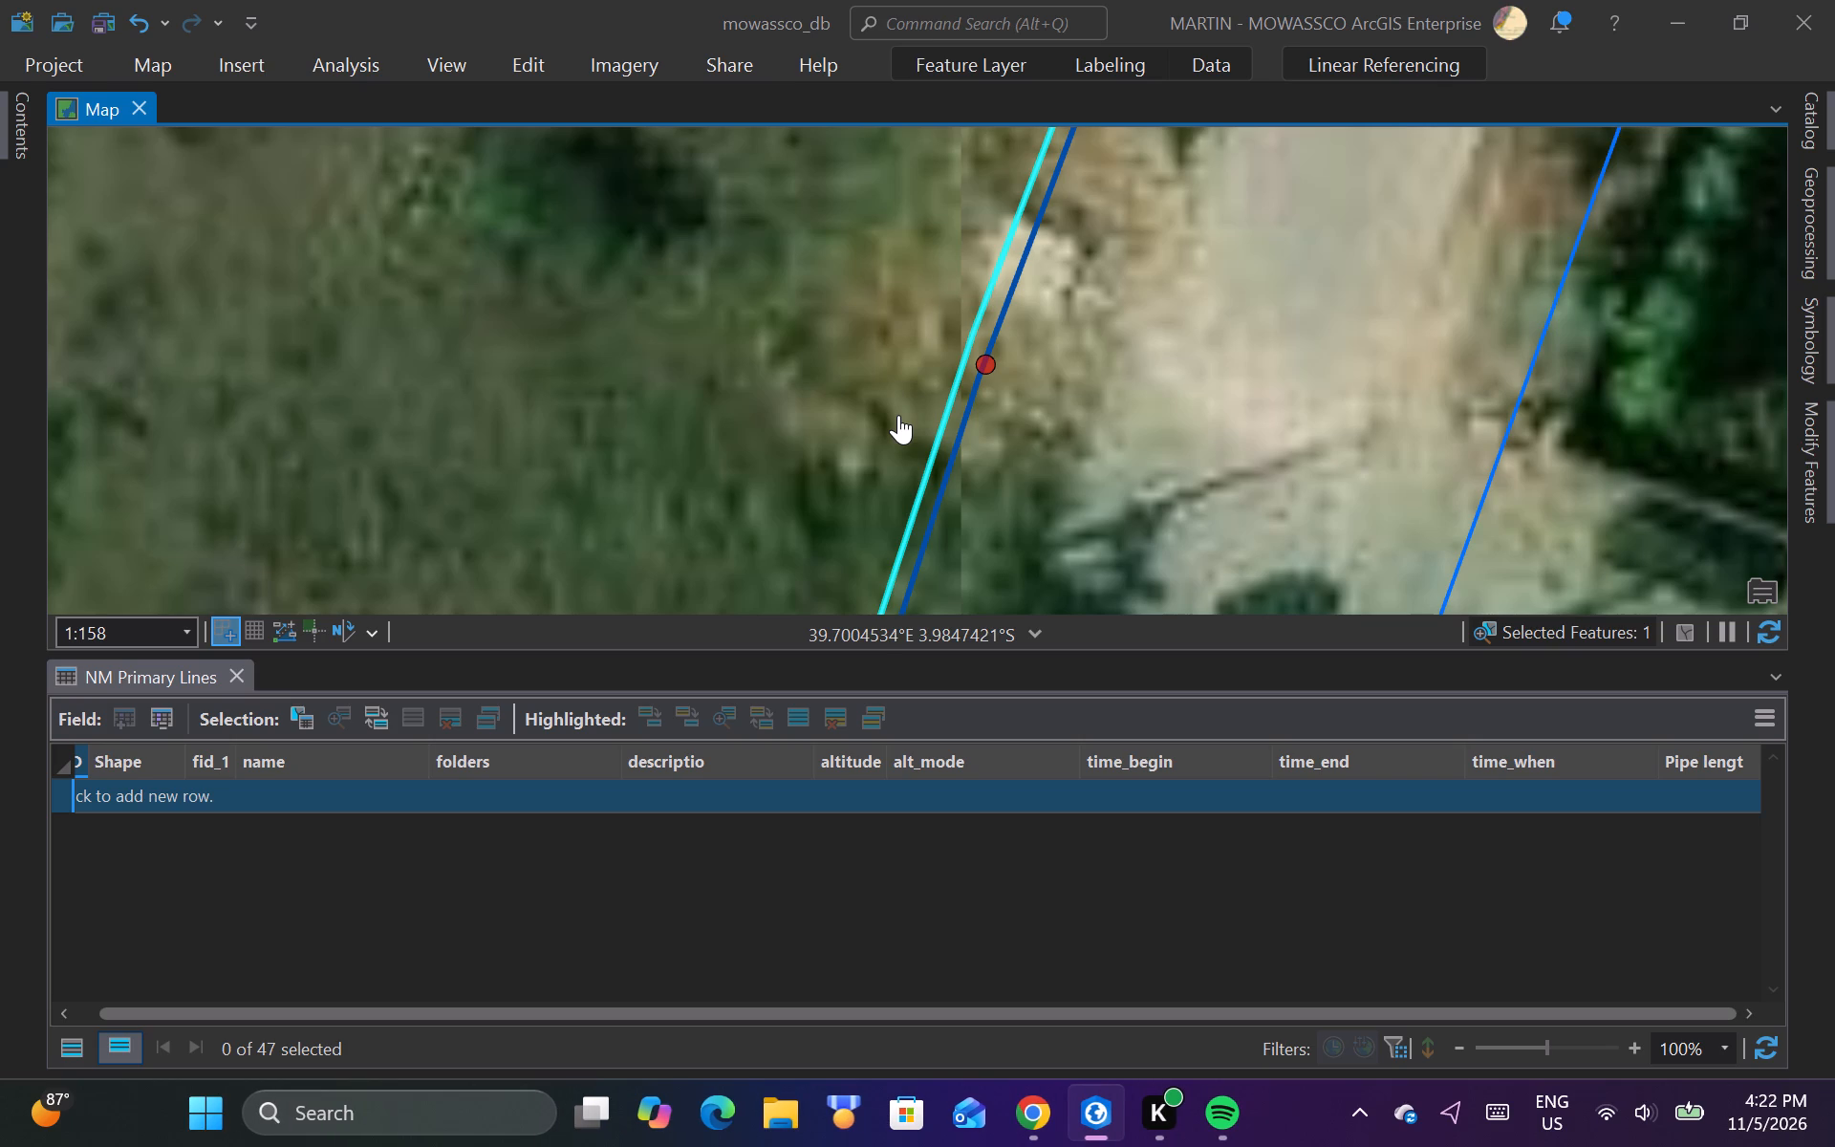
scroll(903, 418, down, 1)
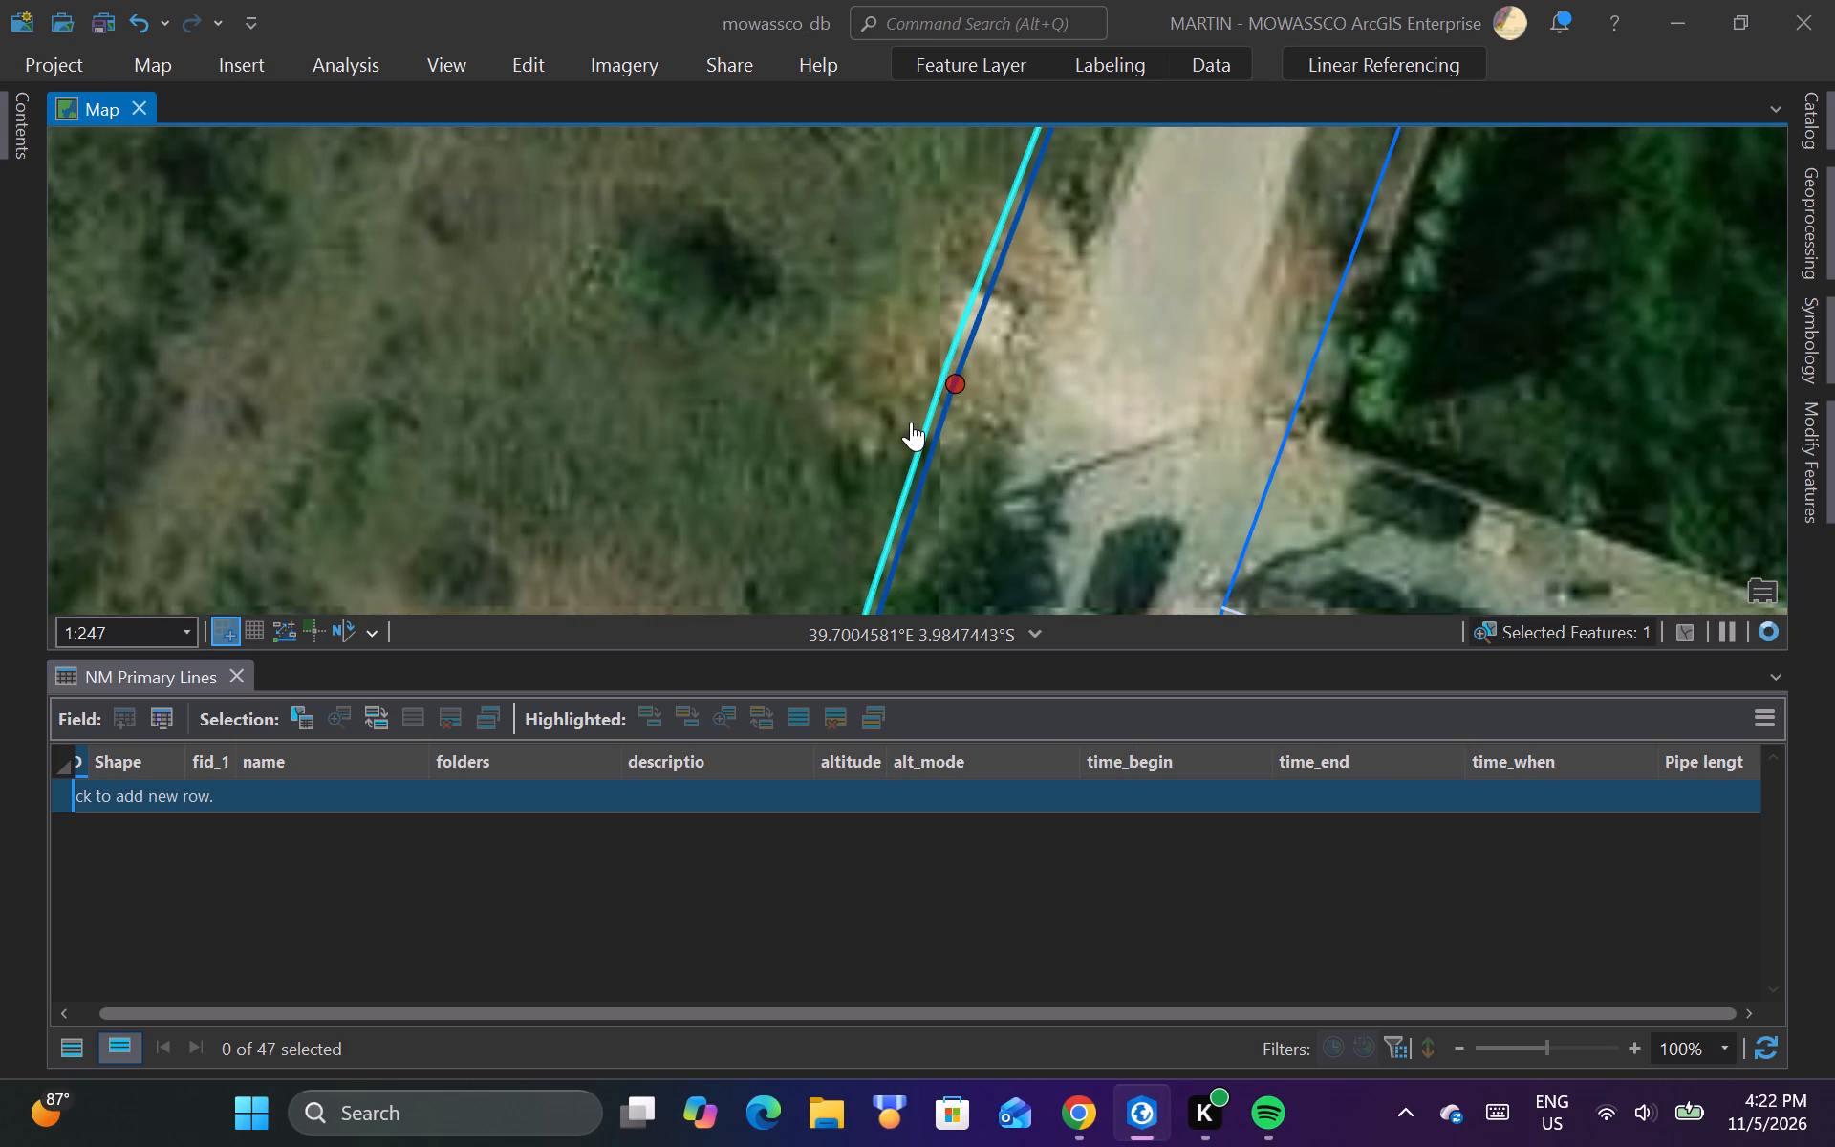
Open the selected ruto_line for vertex editing.
scroll(911, 423, down, 3)
scroll(943, 387, up, 2)
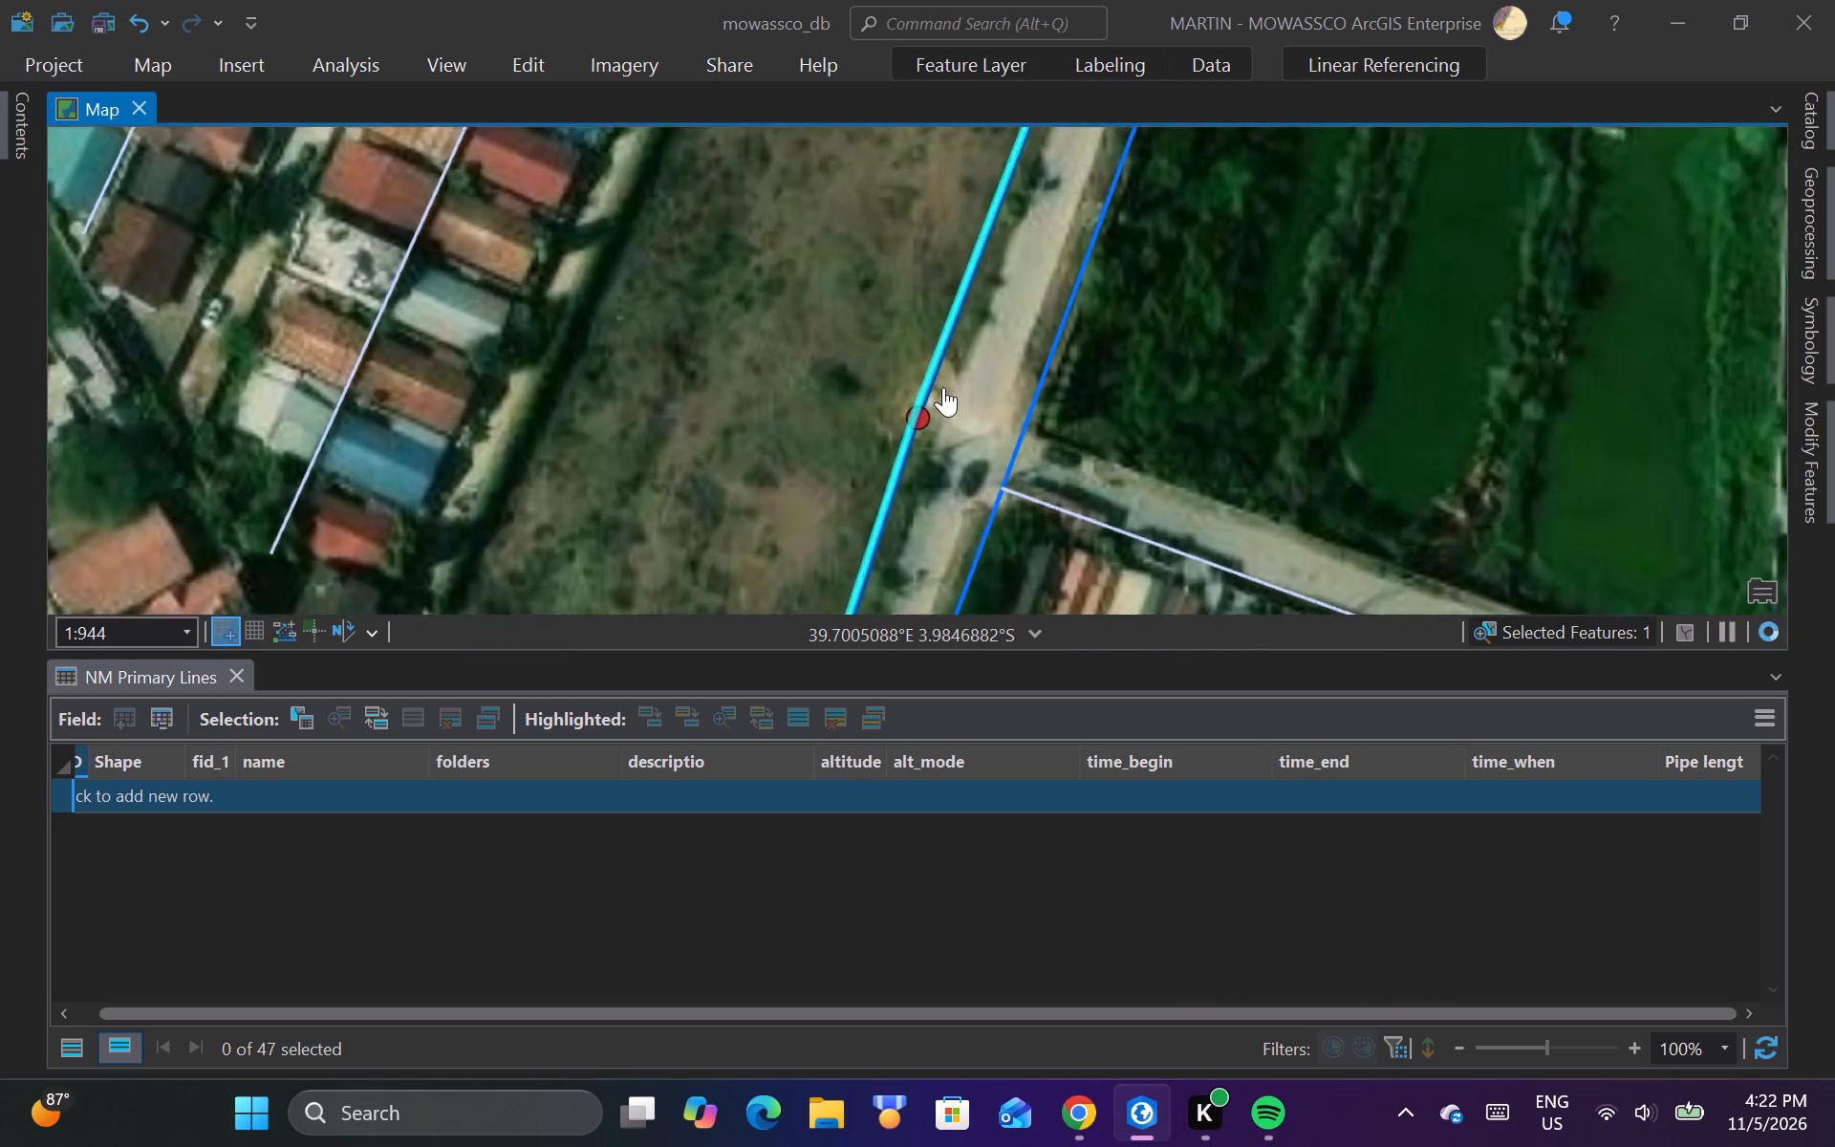
click(176, 58)
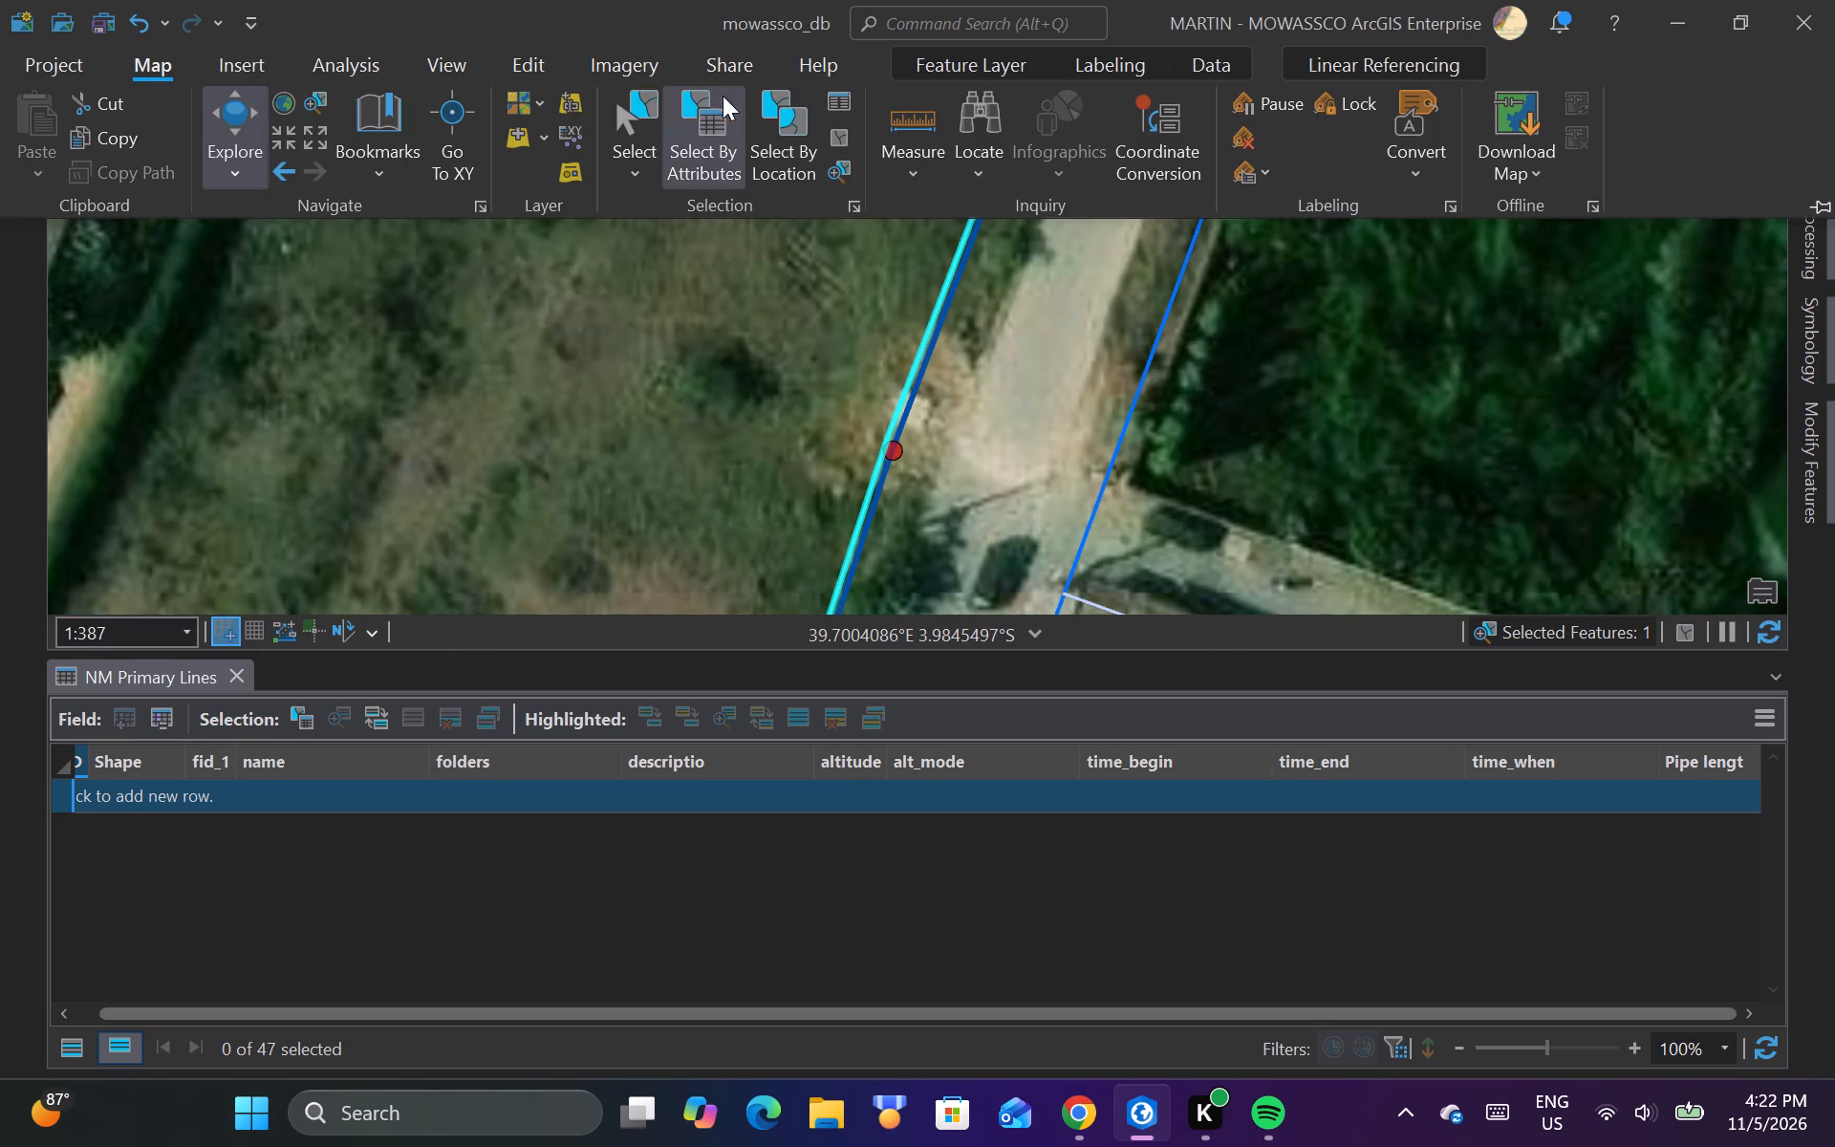
click(655, 114)
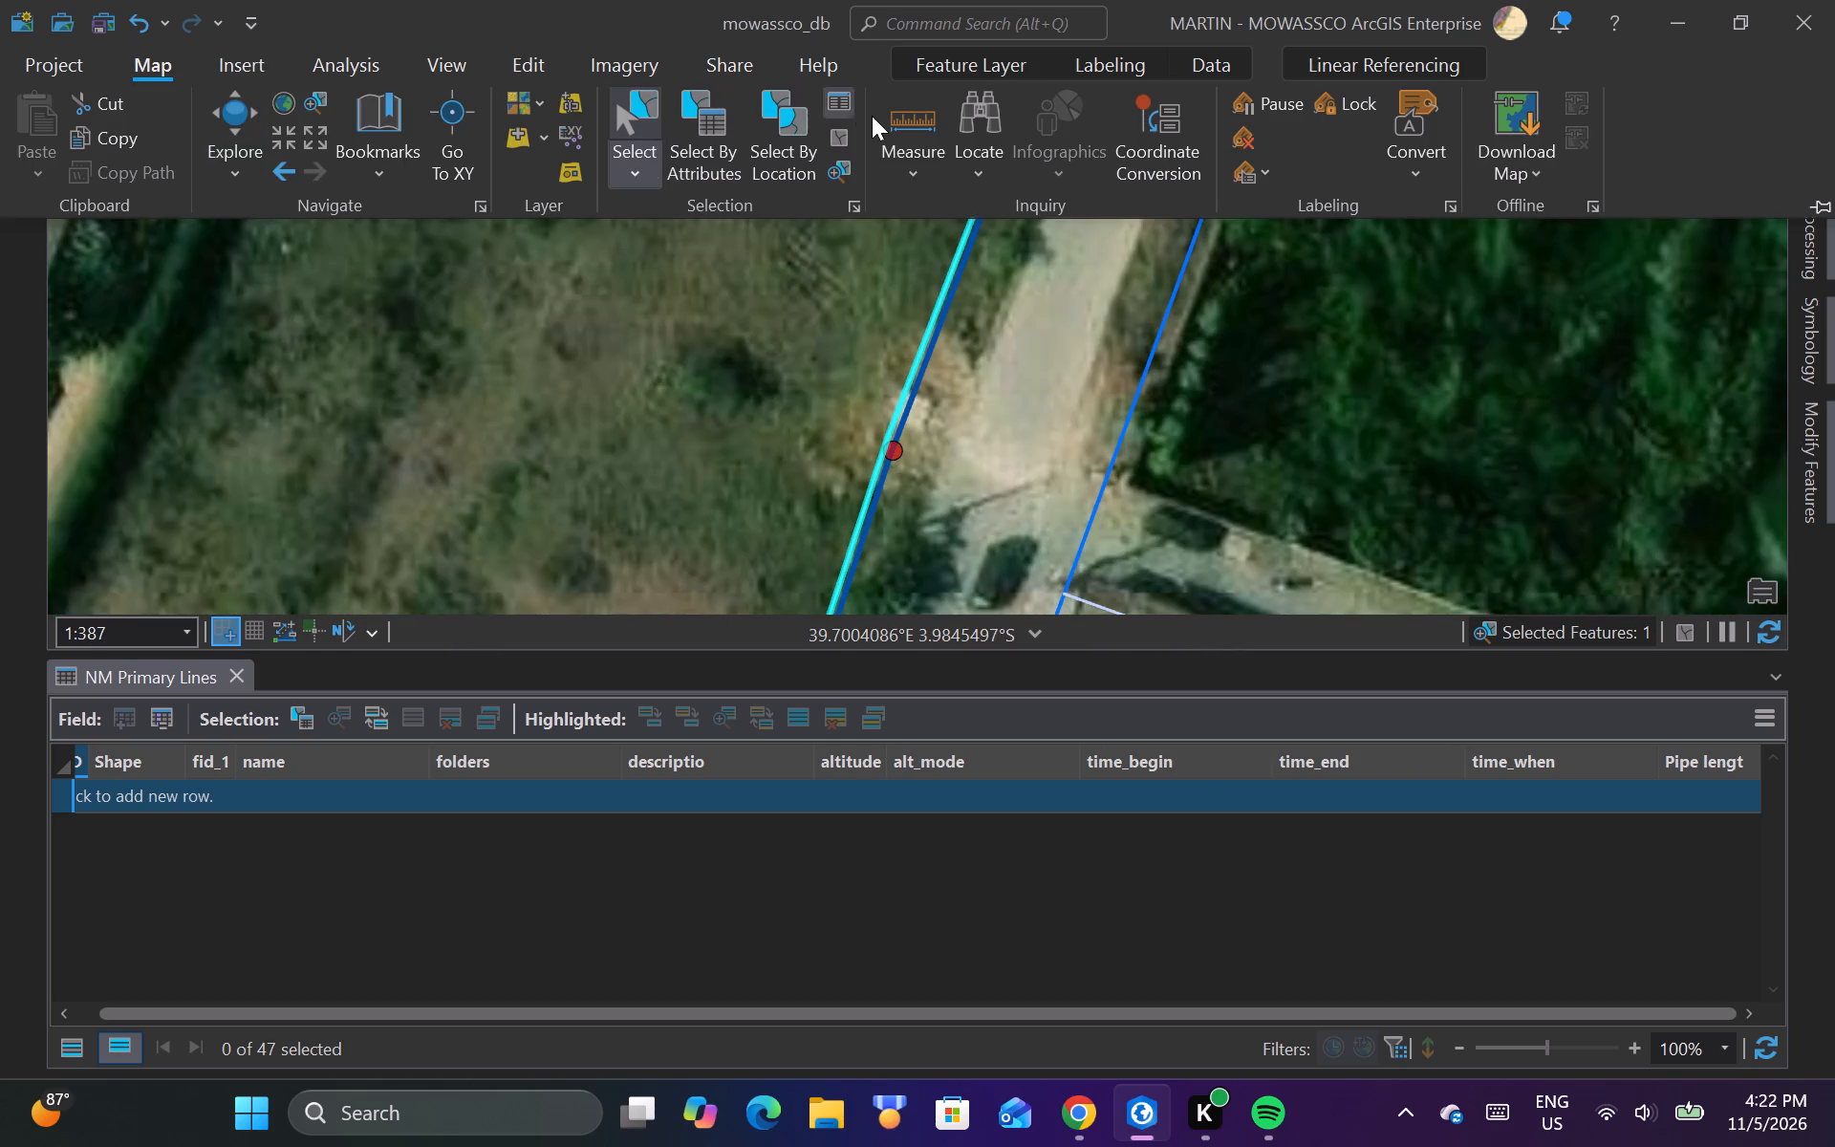
click(503, 75)
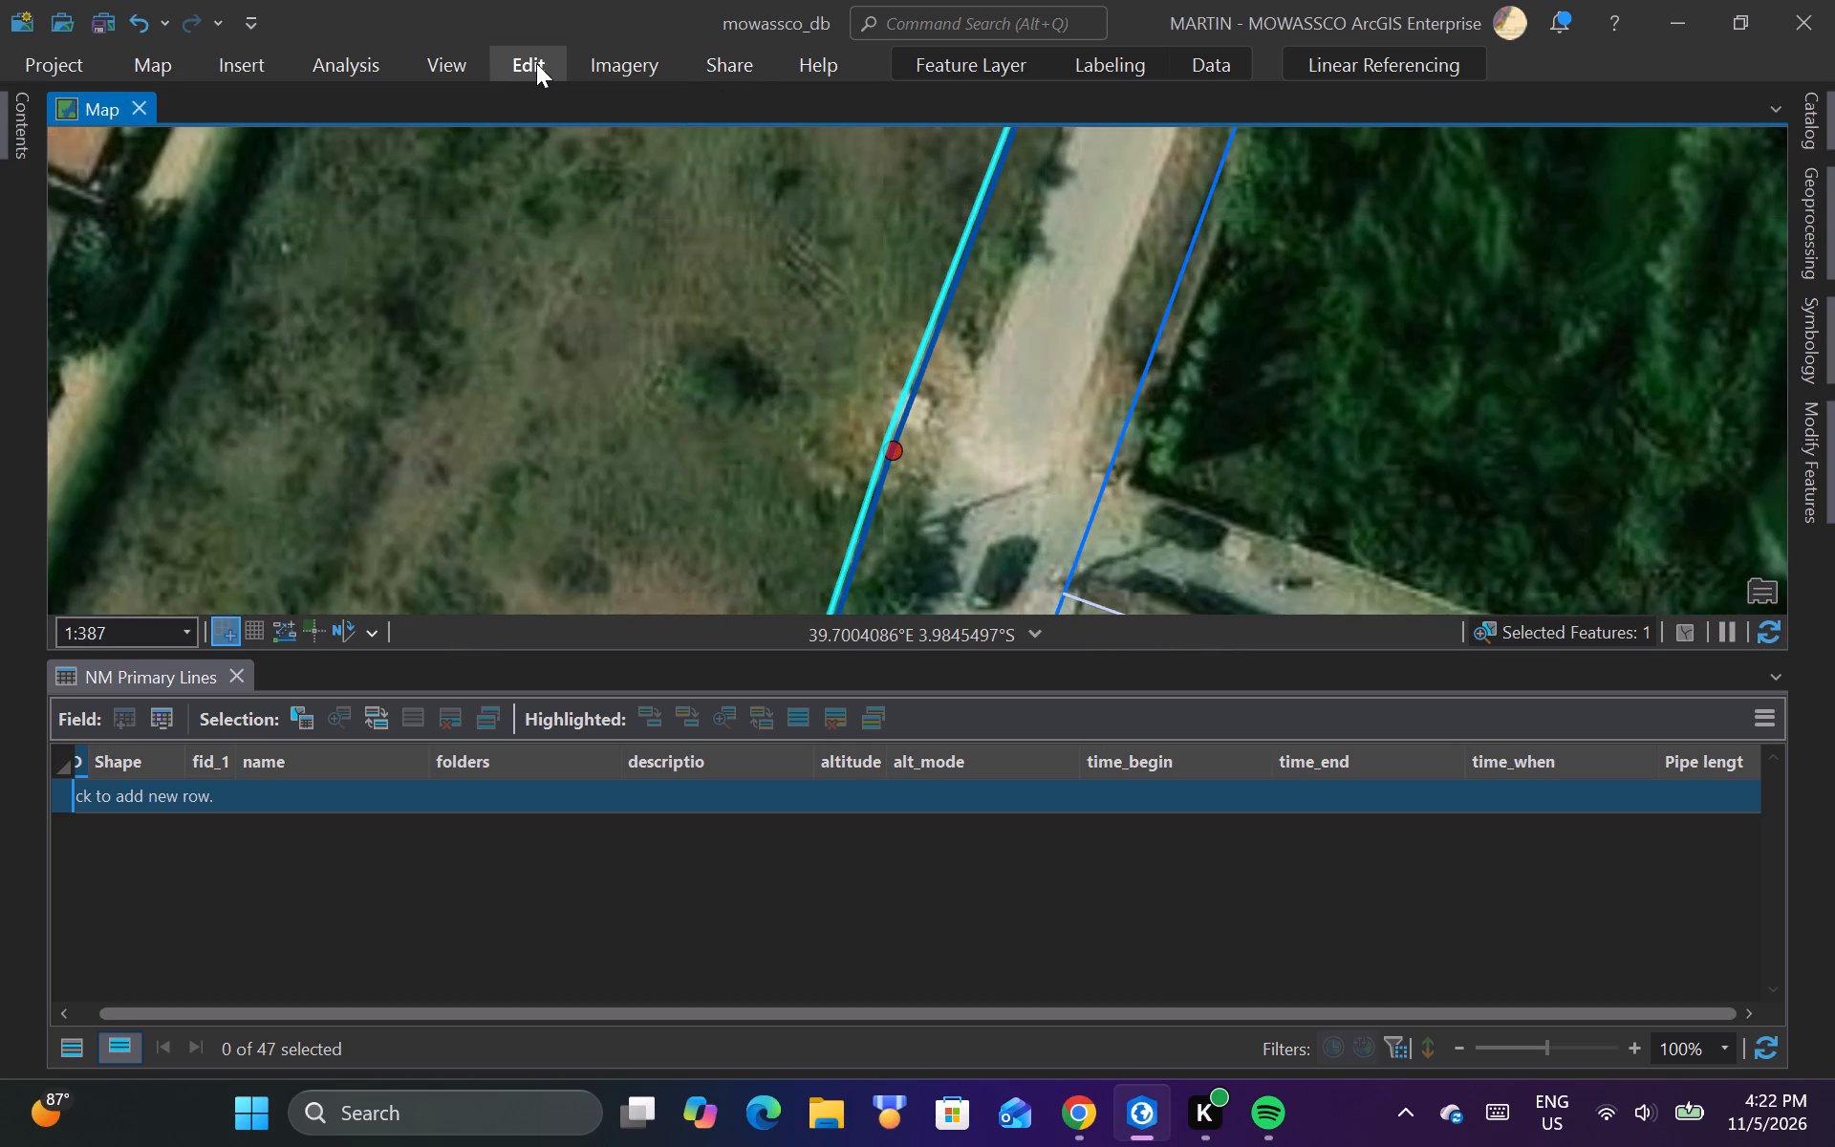
click(536, 63)
click(248, 127)
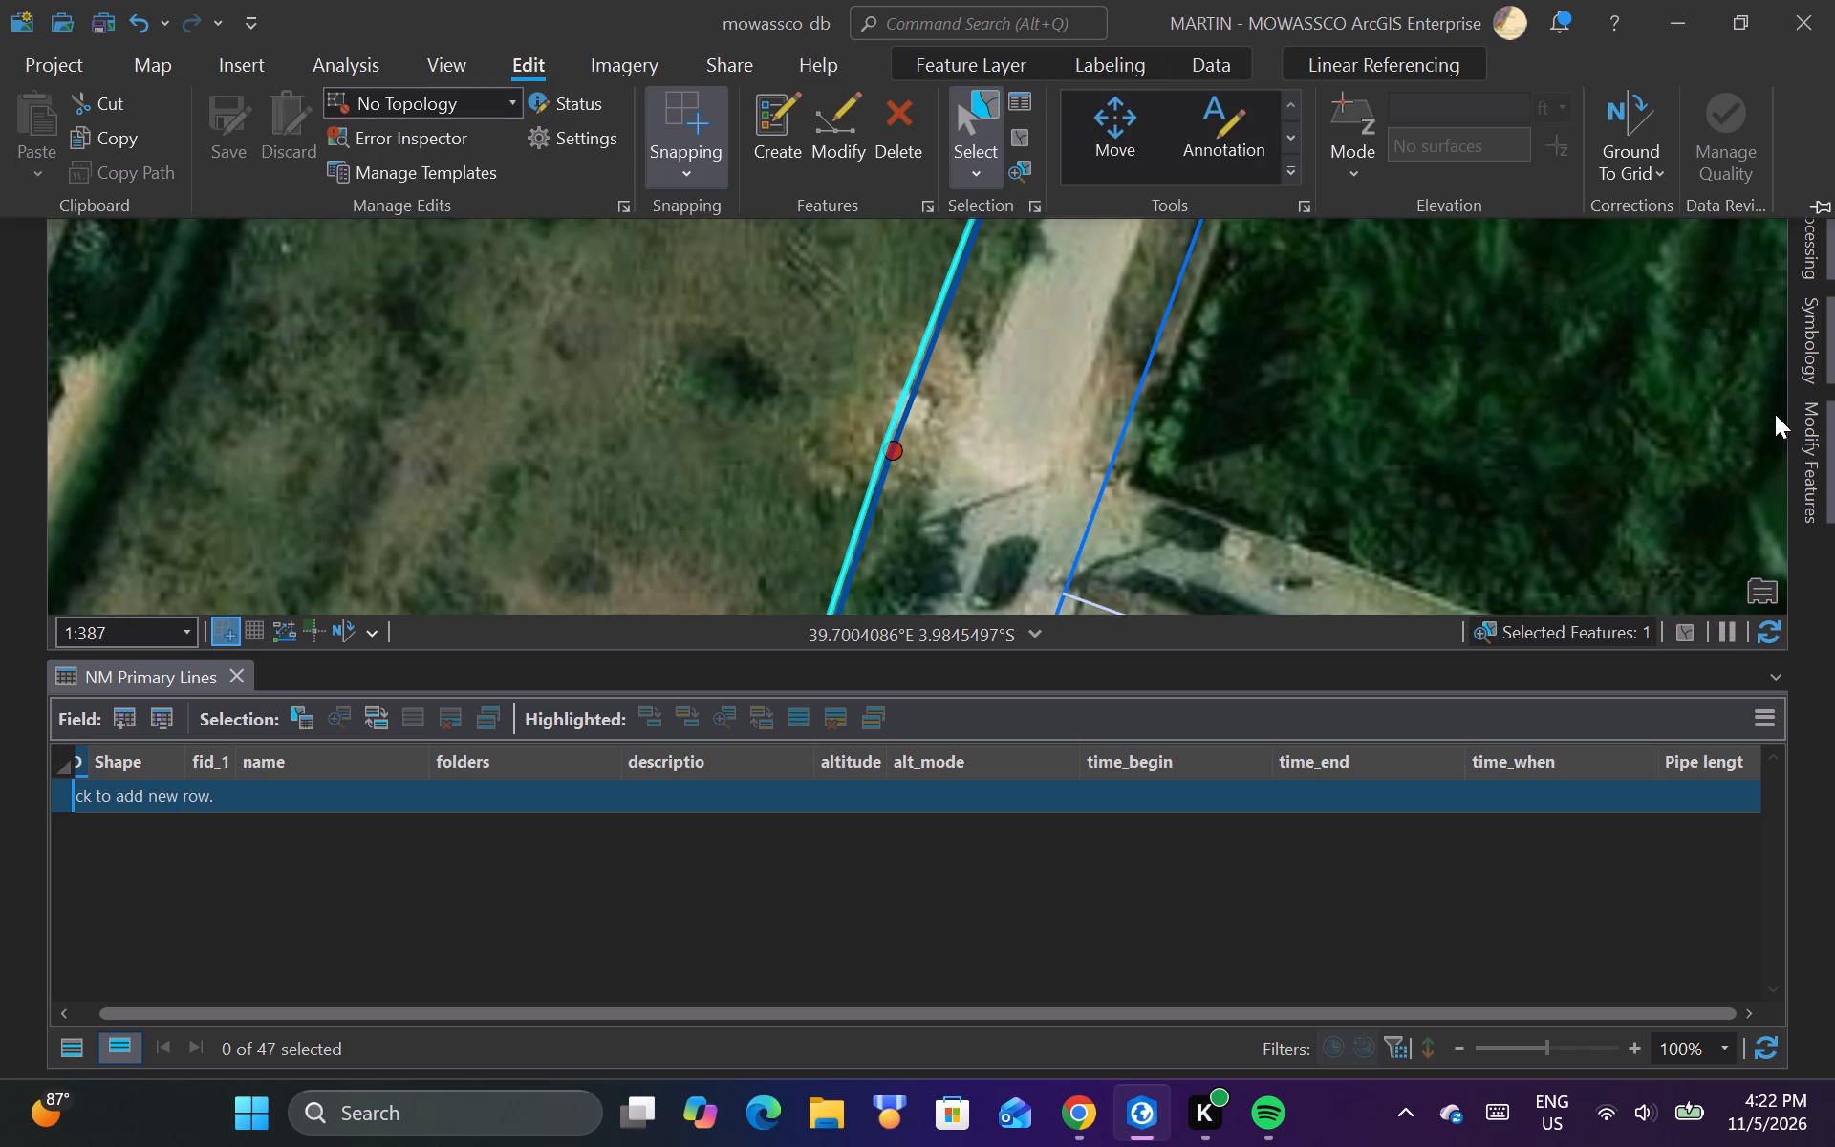
click(1824, 590)
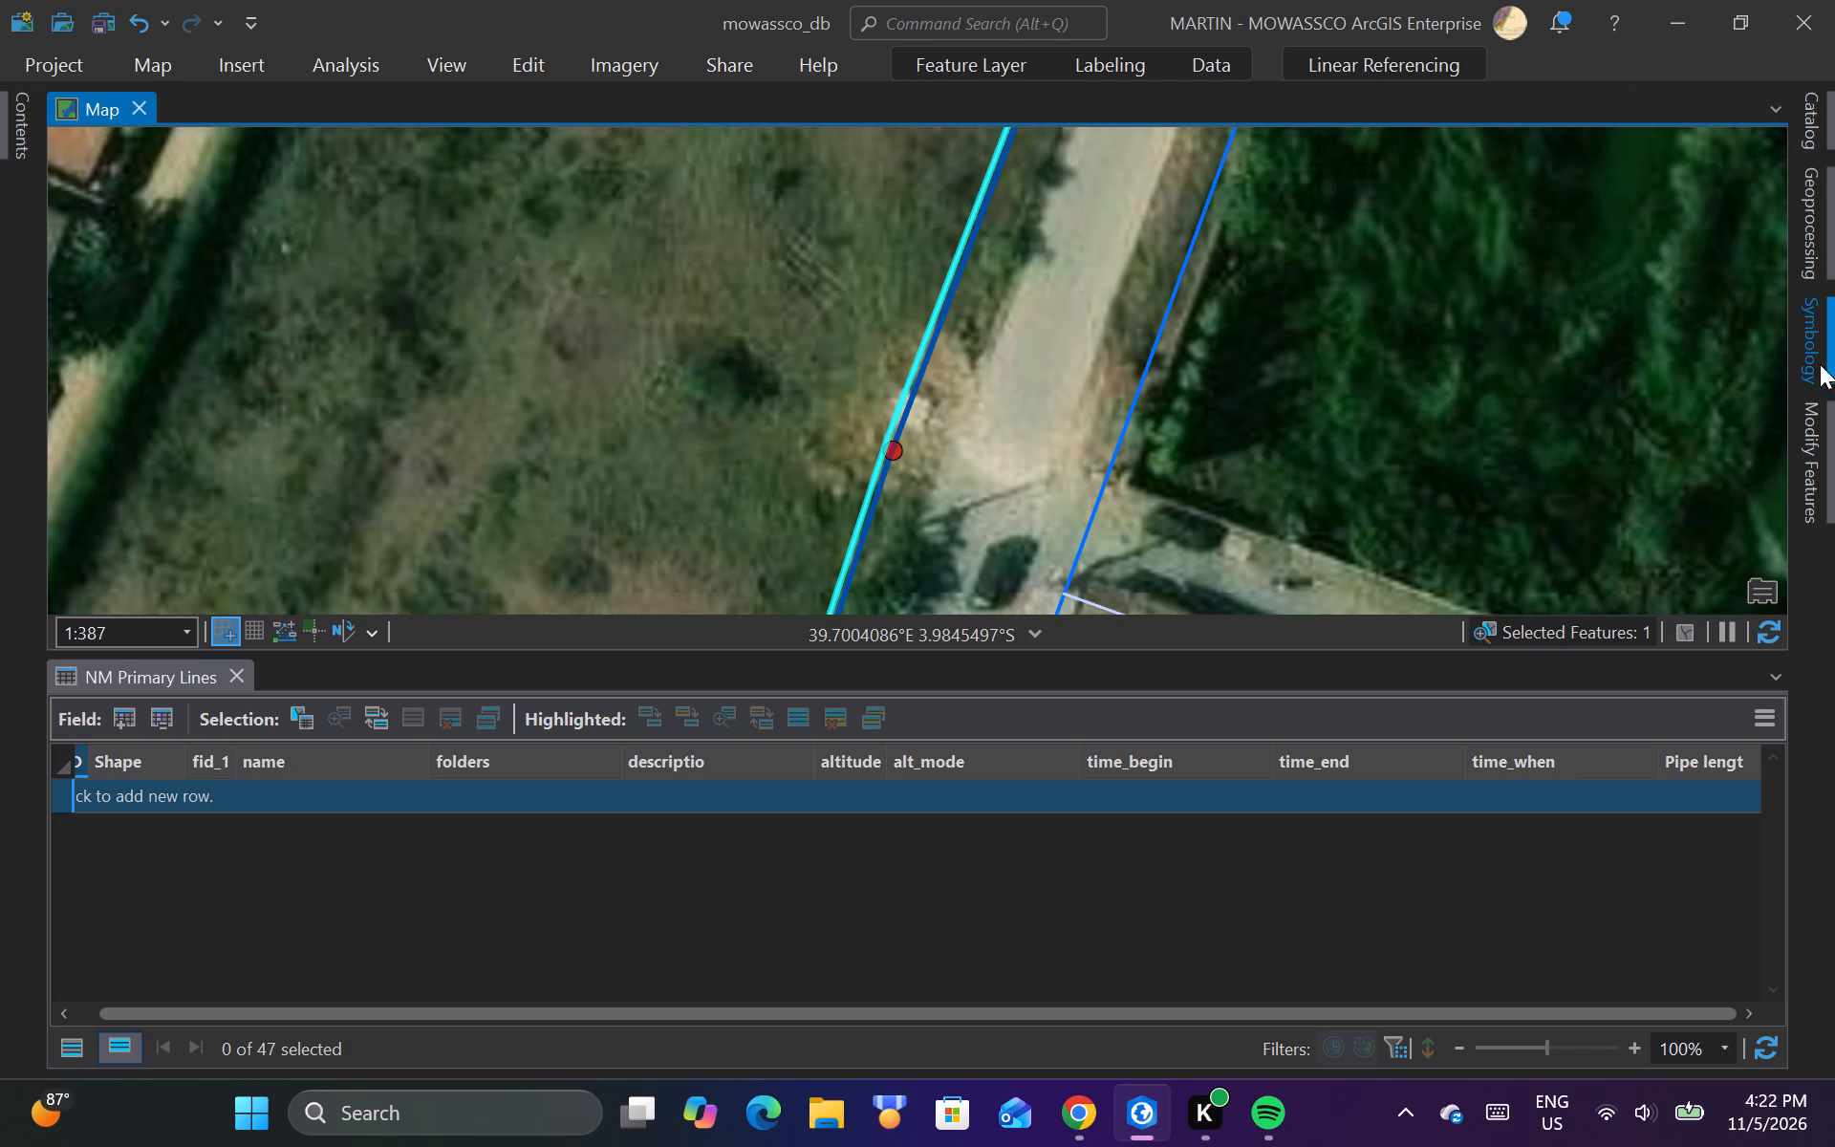
click(1823, 427)
click(1651, 527)
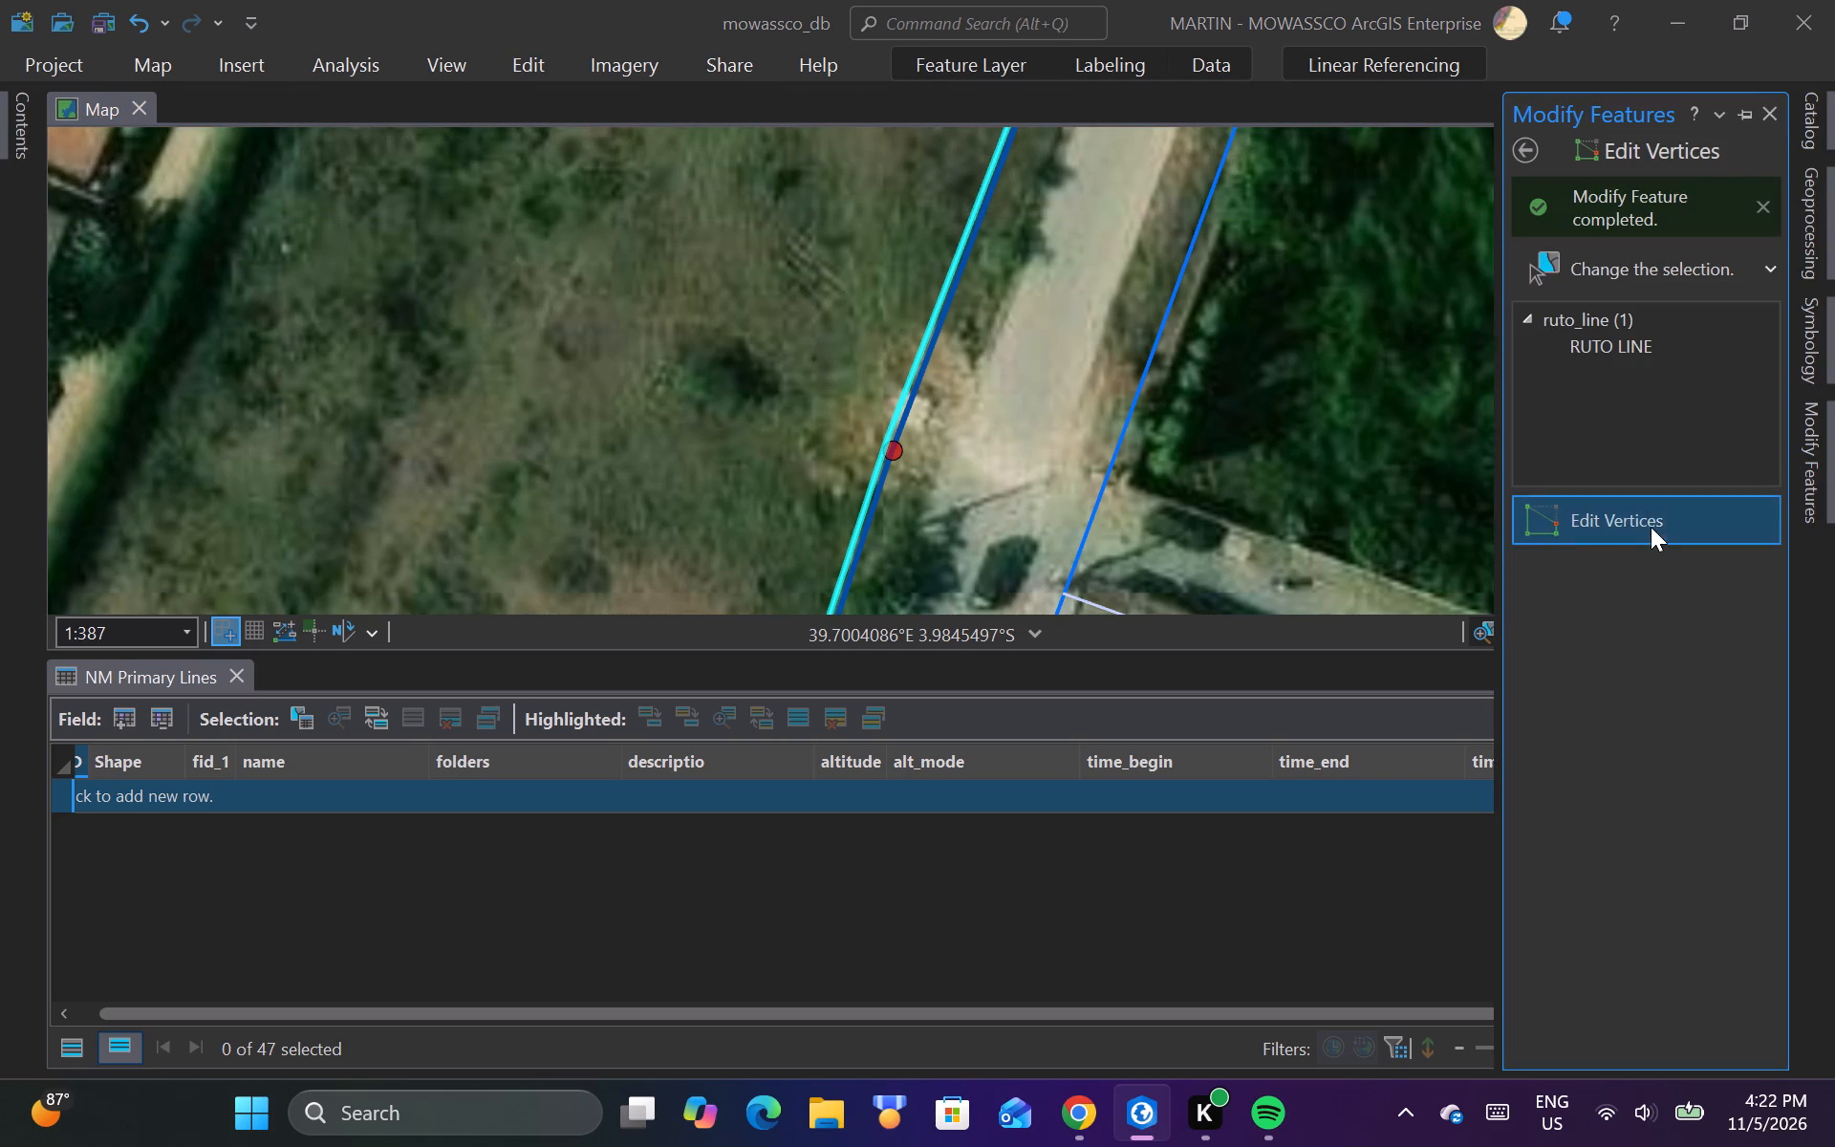
Examine ruto_line's vertices against the existing pipeline and red points, going north along the road past the side-road junction.
scroll(908, 447, down, 1)
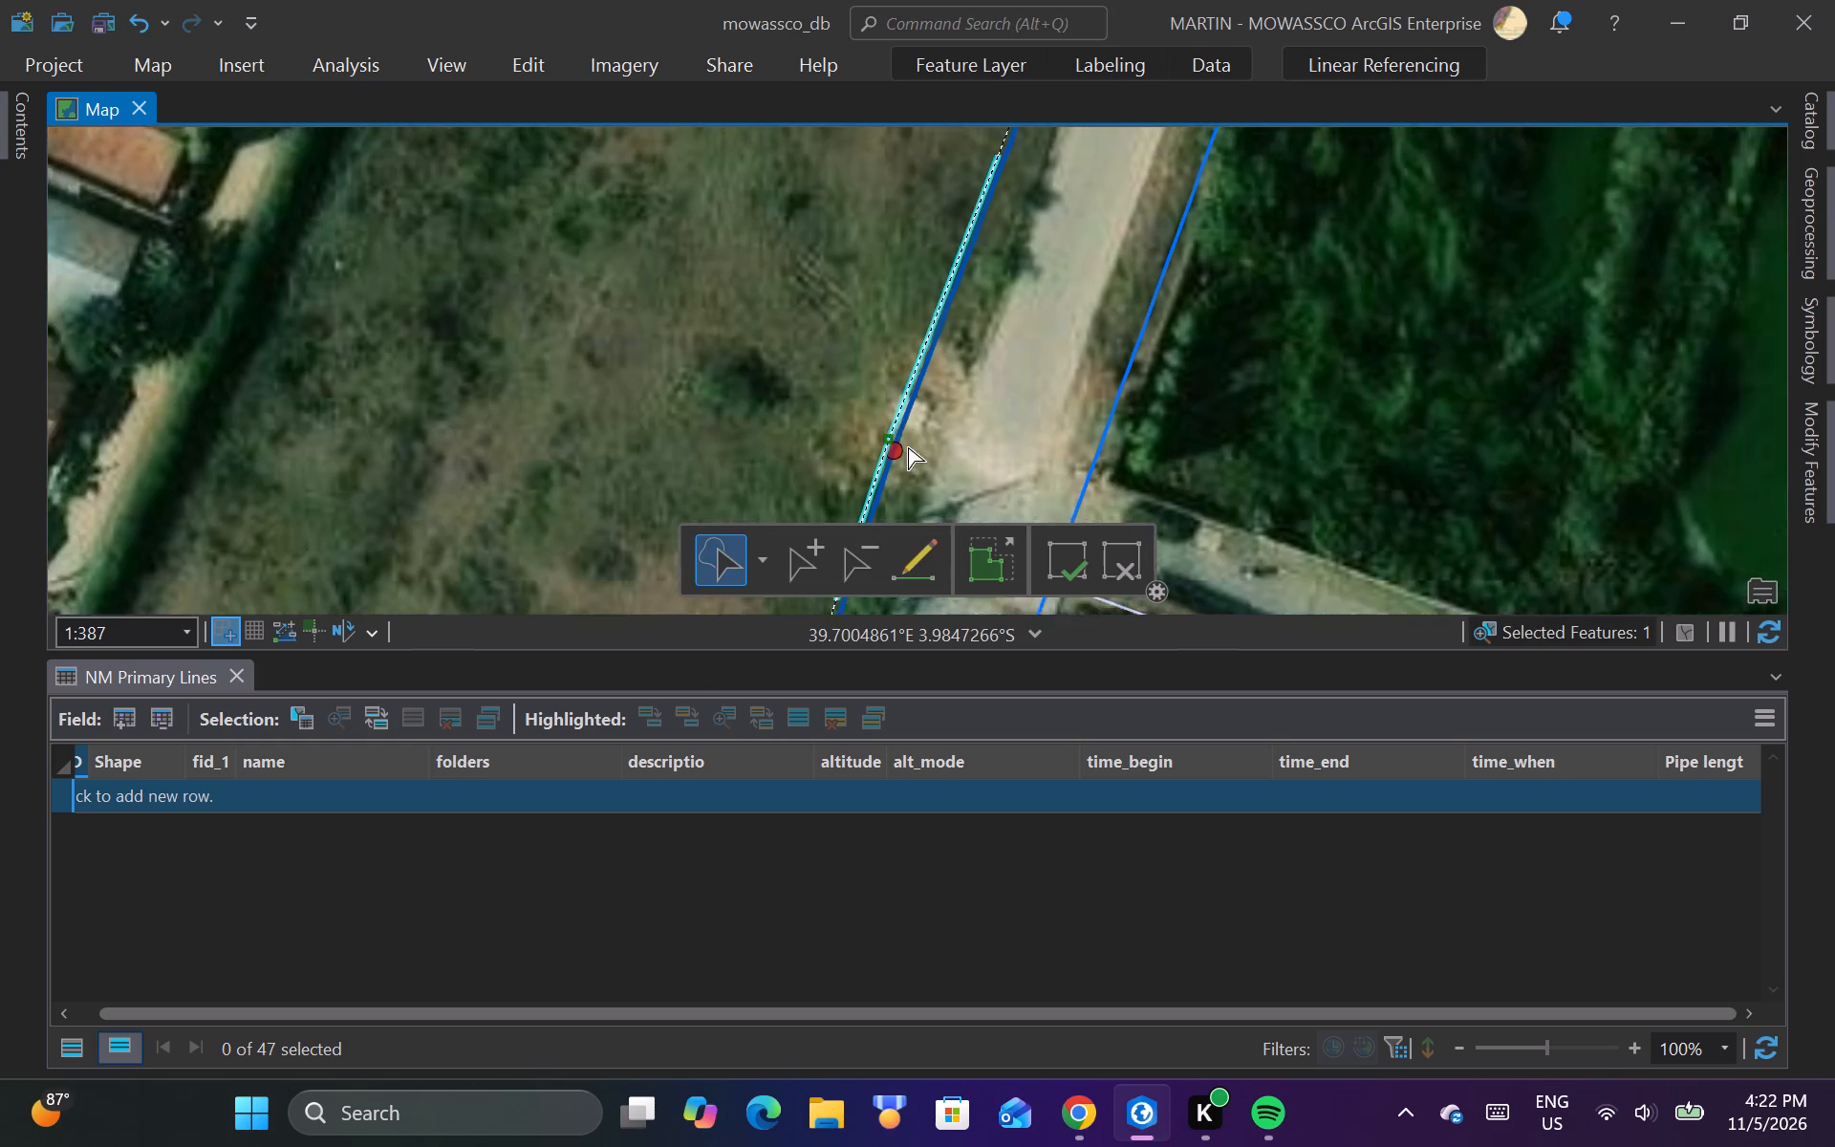
scroll(904, 446, down, 3)
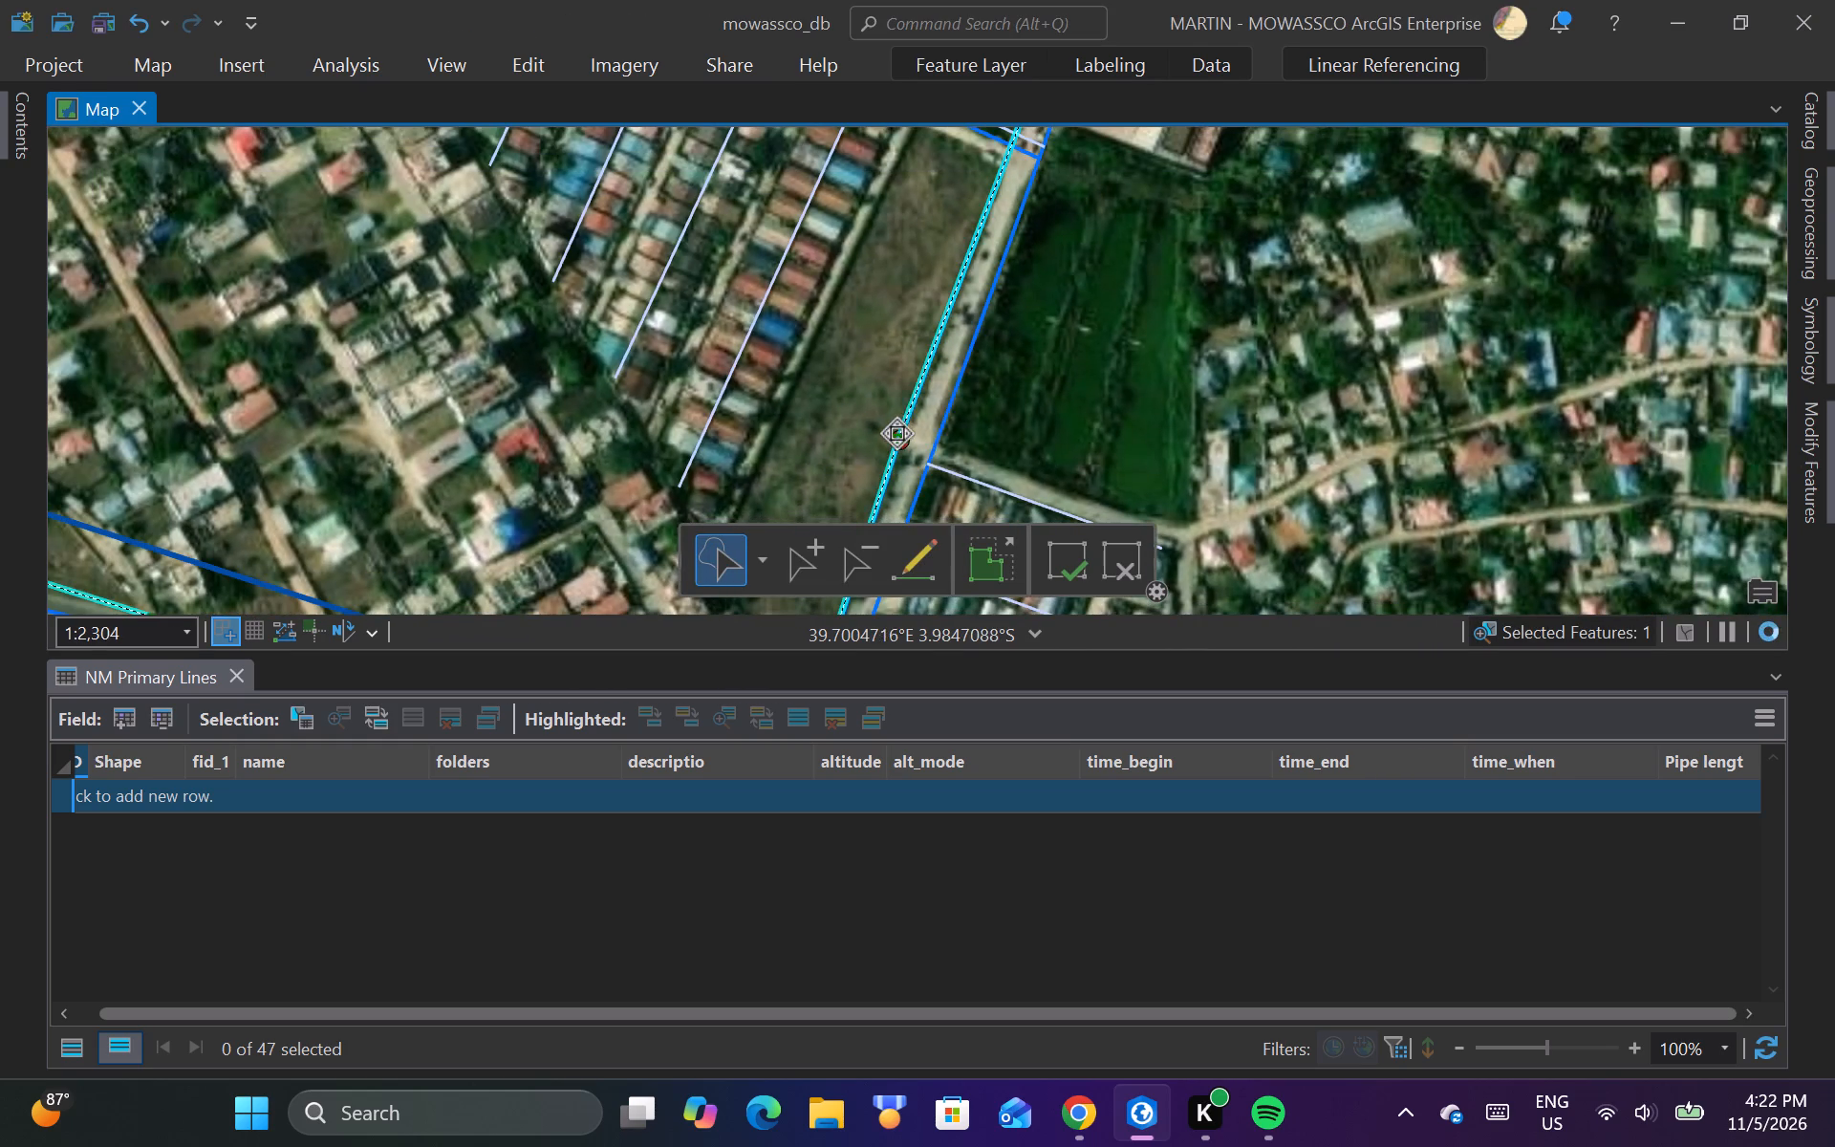
scroll(936, 284, up, 2)
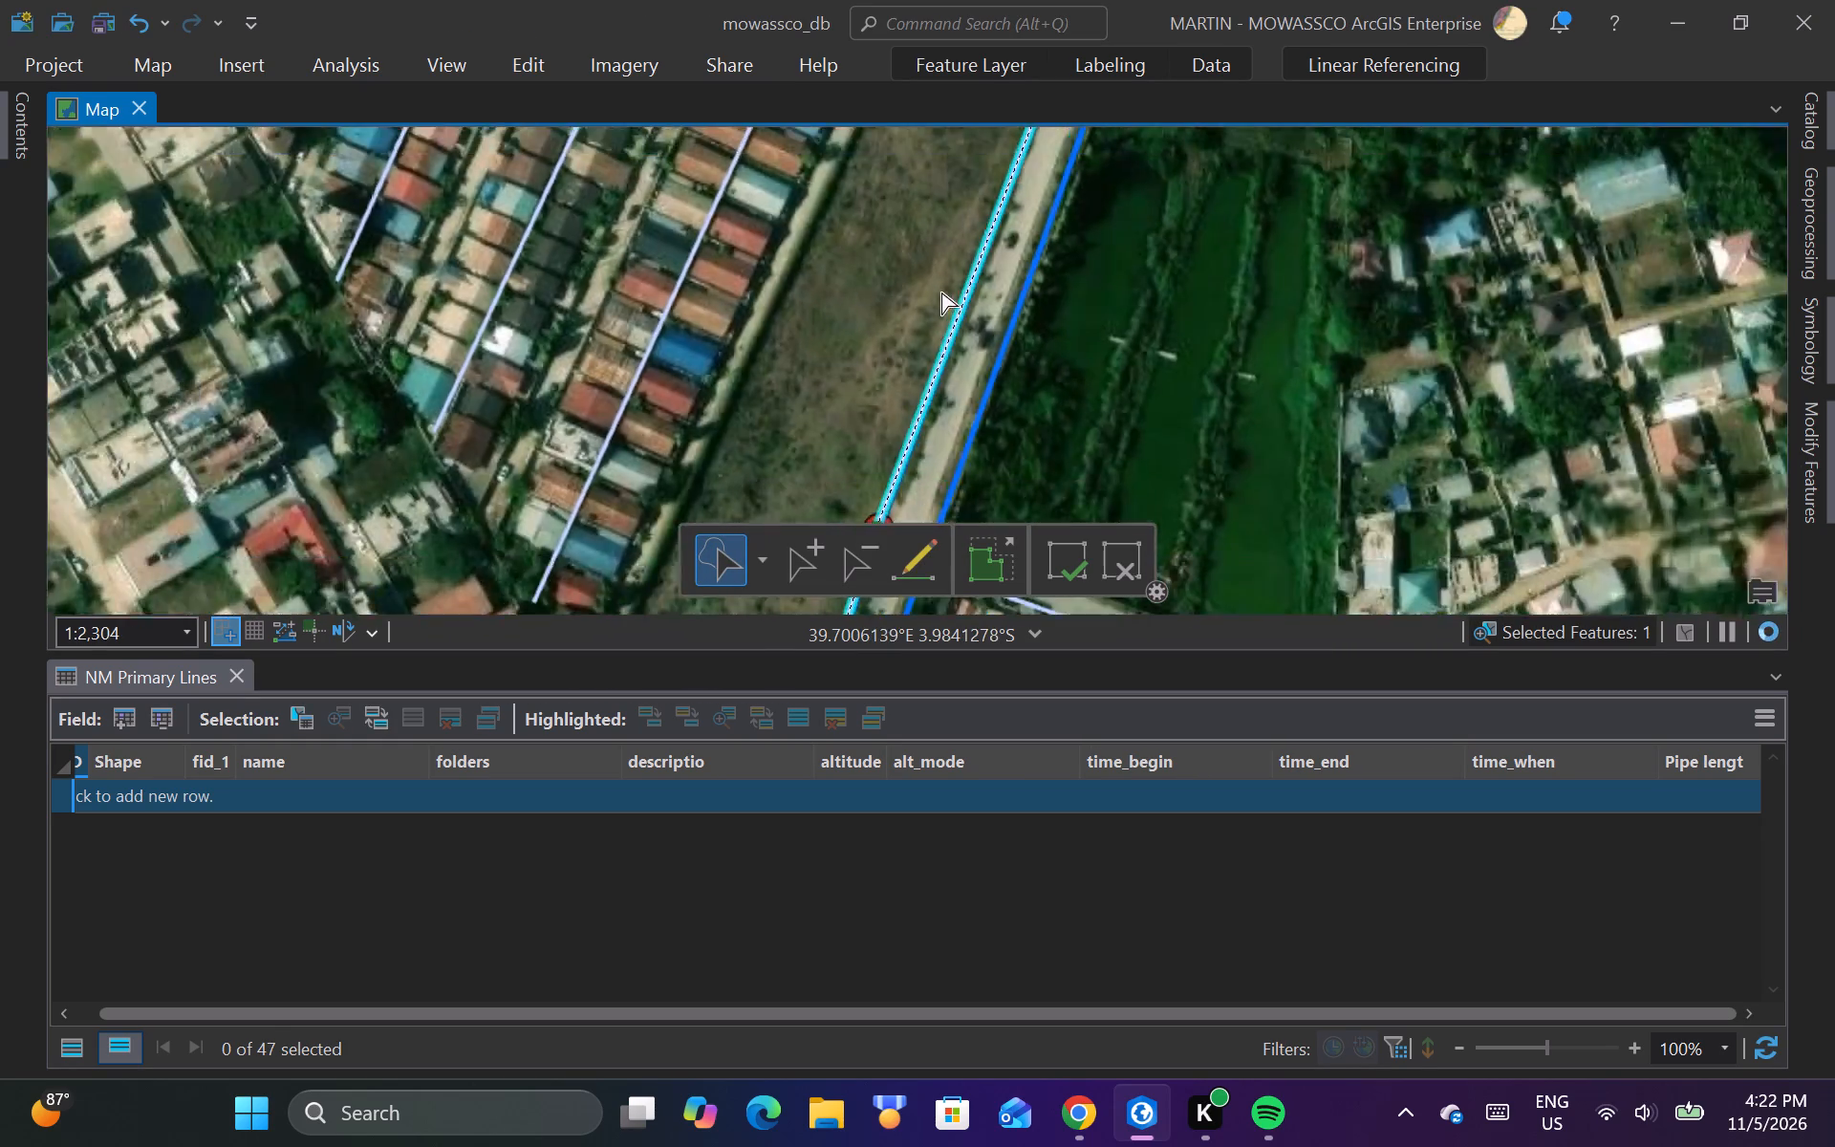
scroll(986, 290, up, 2)
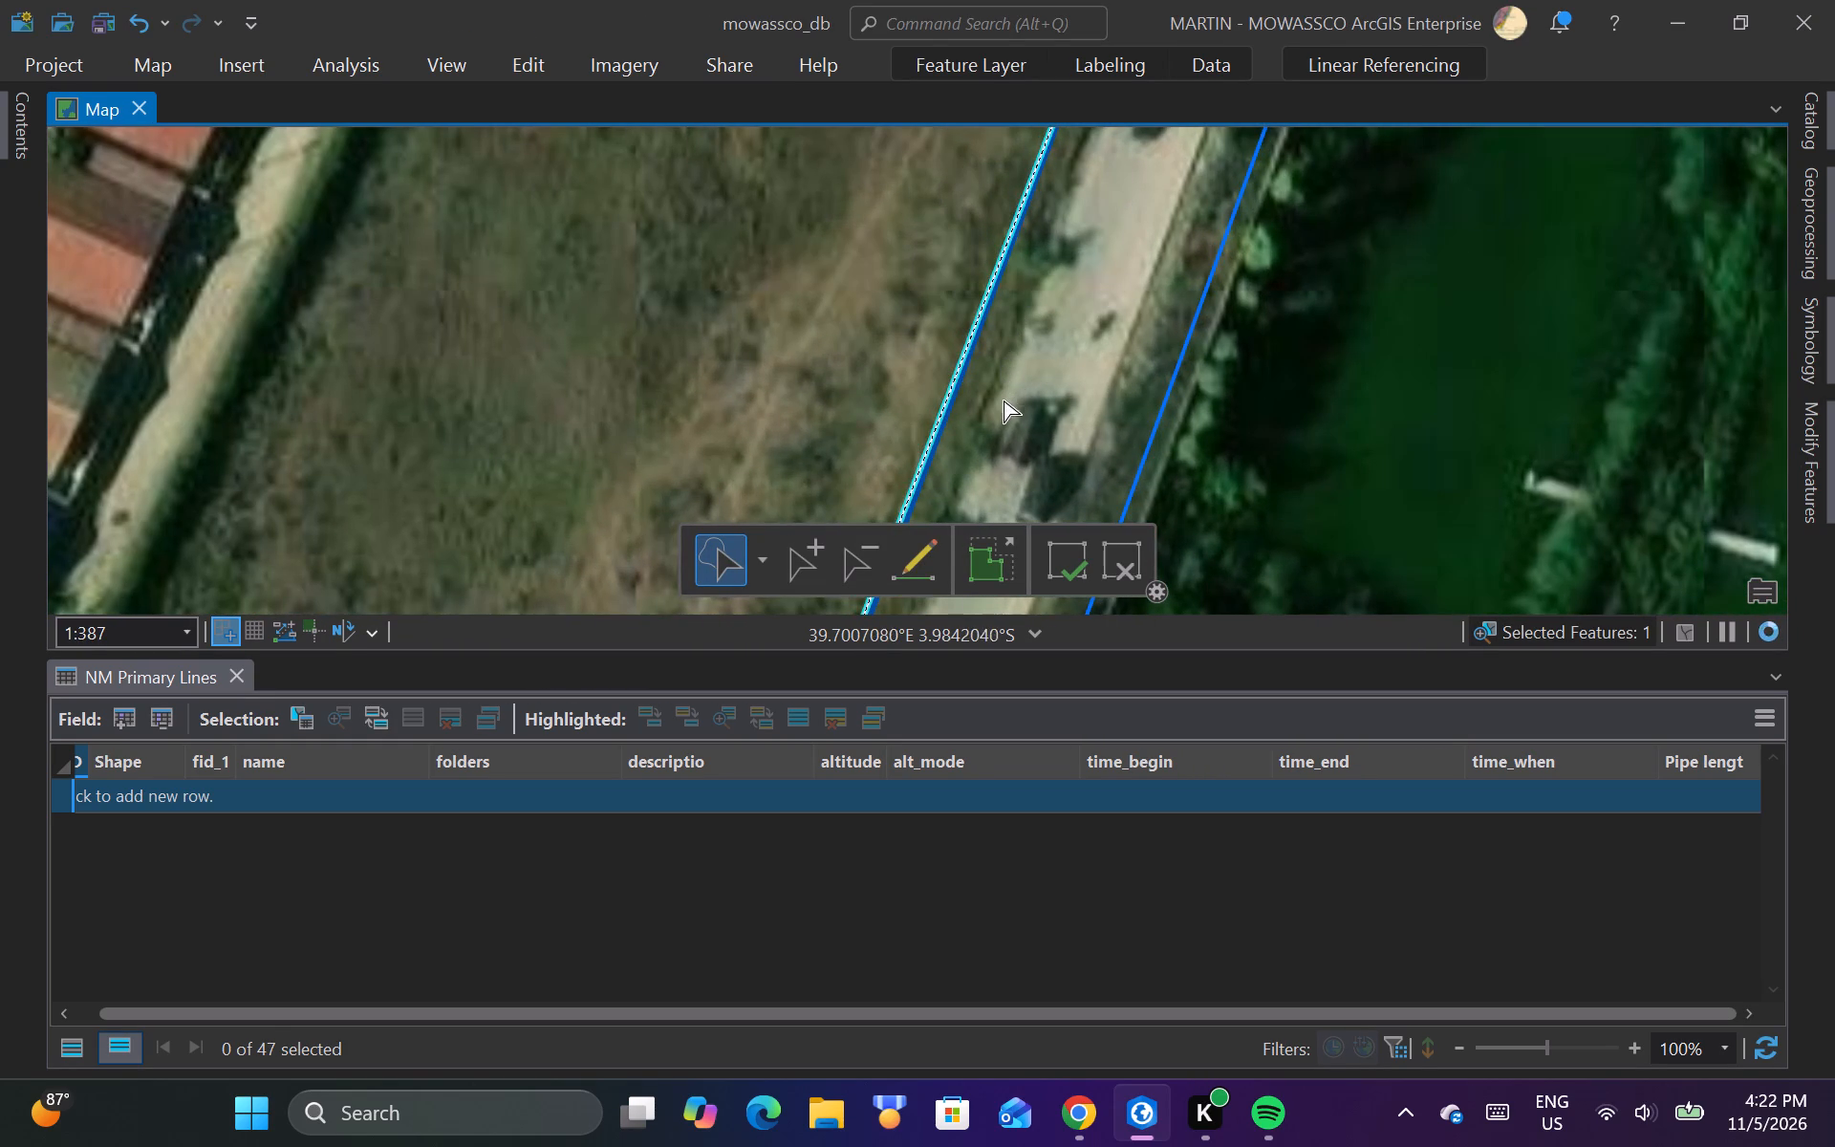
scroll(998, 415, down, 4)
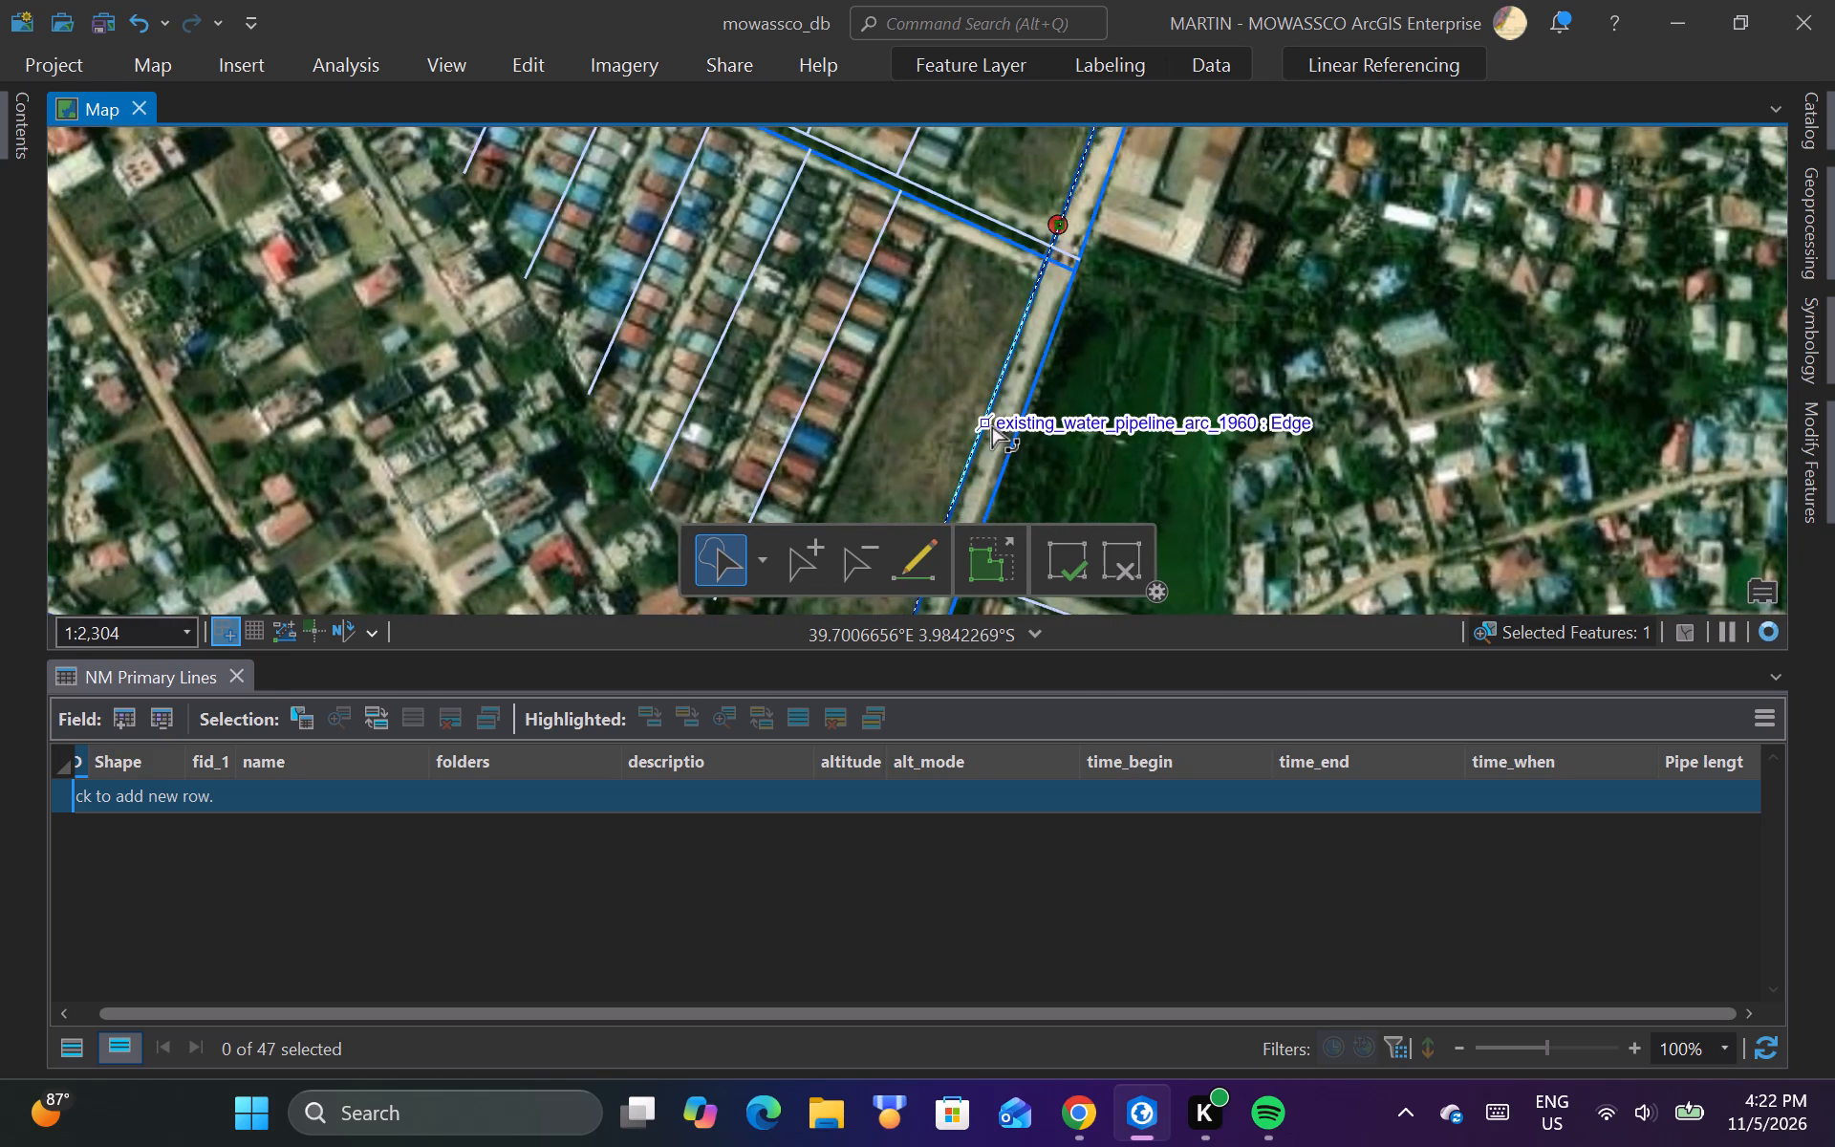
scroll(992, 426, down, 1)
scroll(1034, 296, up, 4)
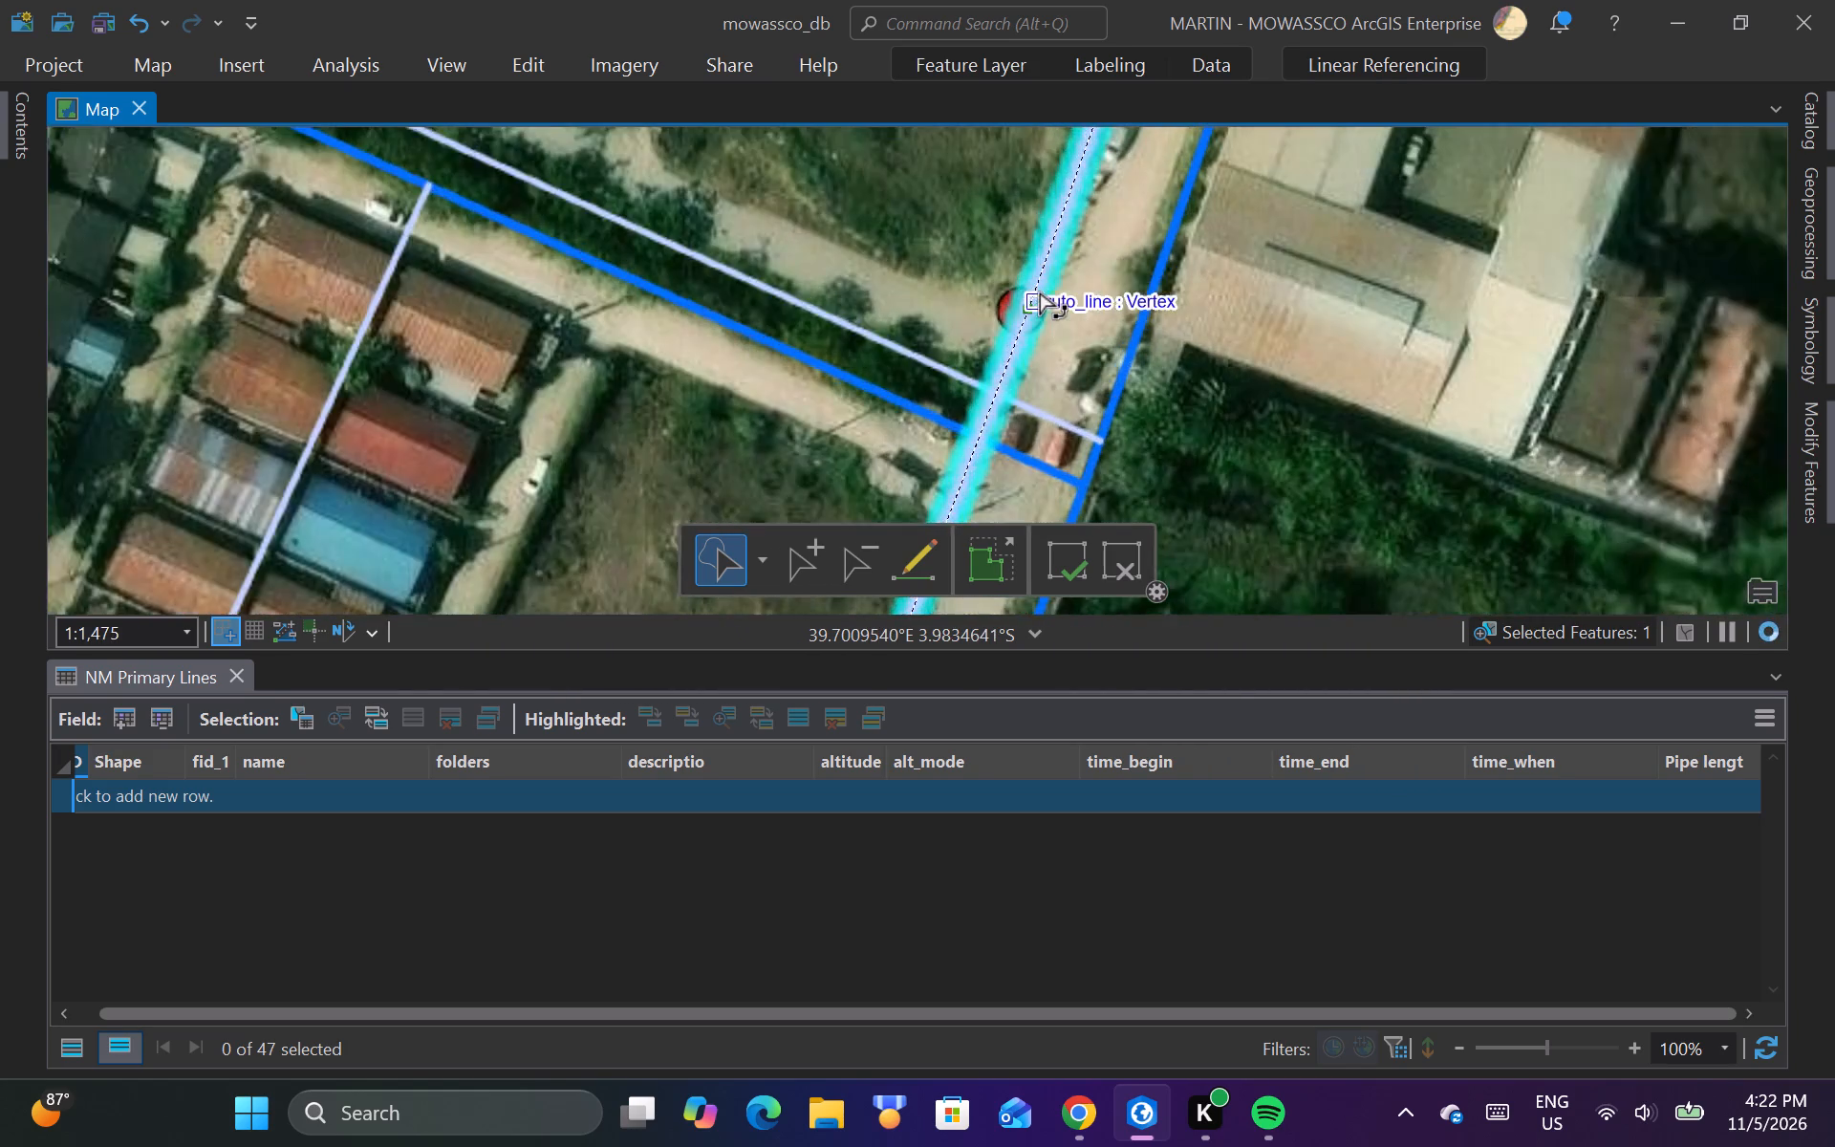
scroll(1038, 295, up, 3)
scroll(1054, 341, down, 1)
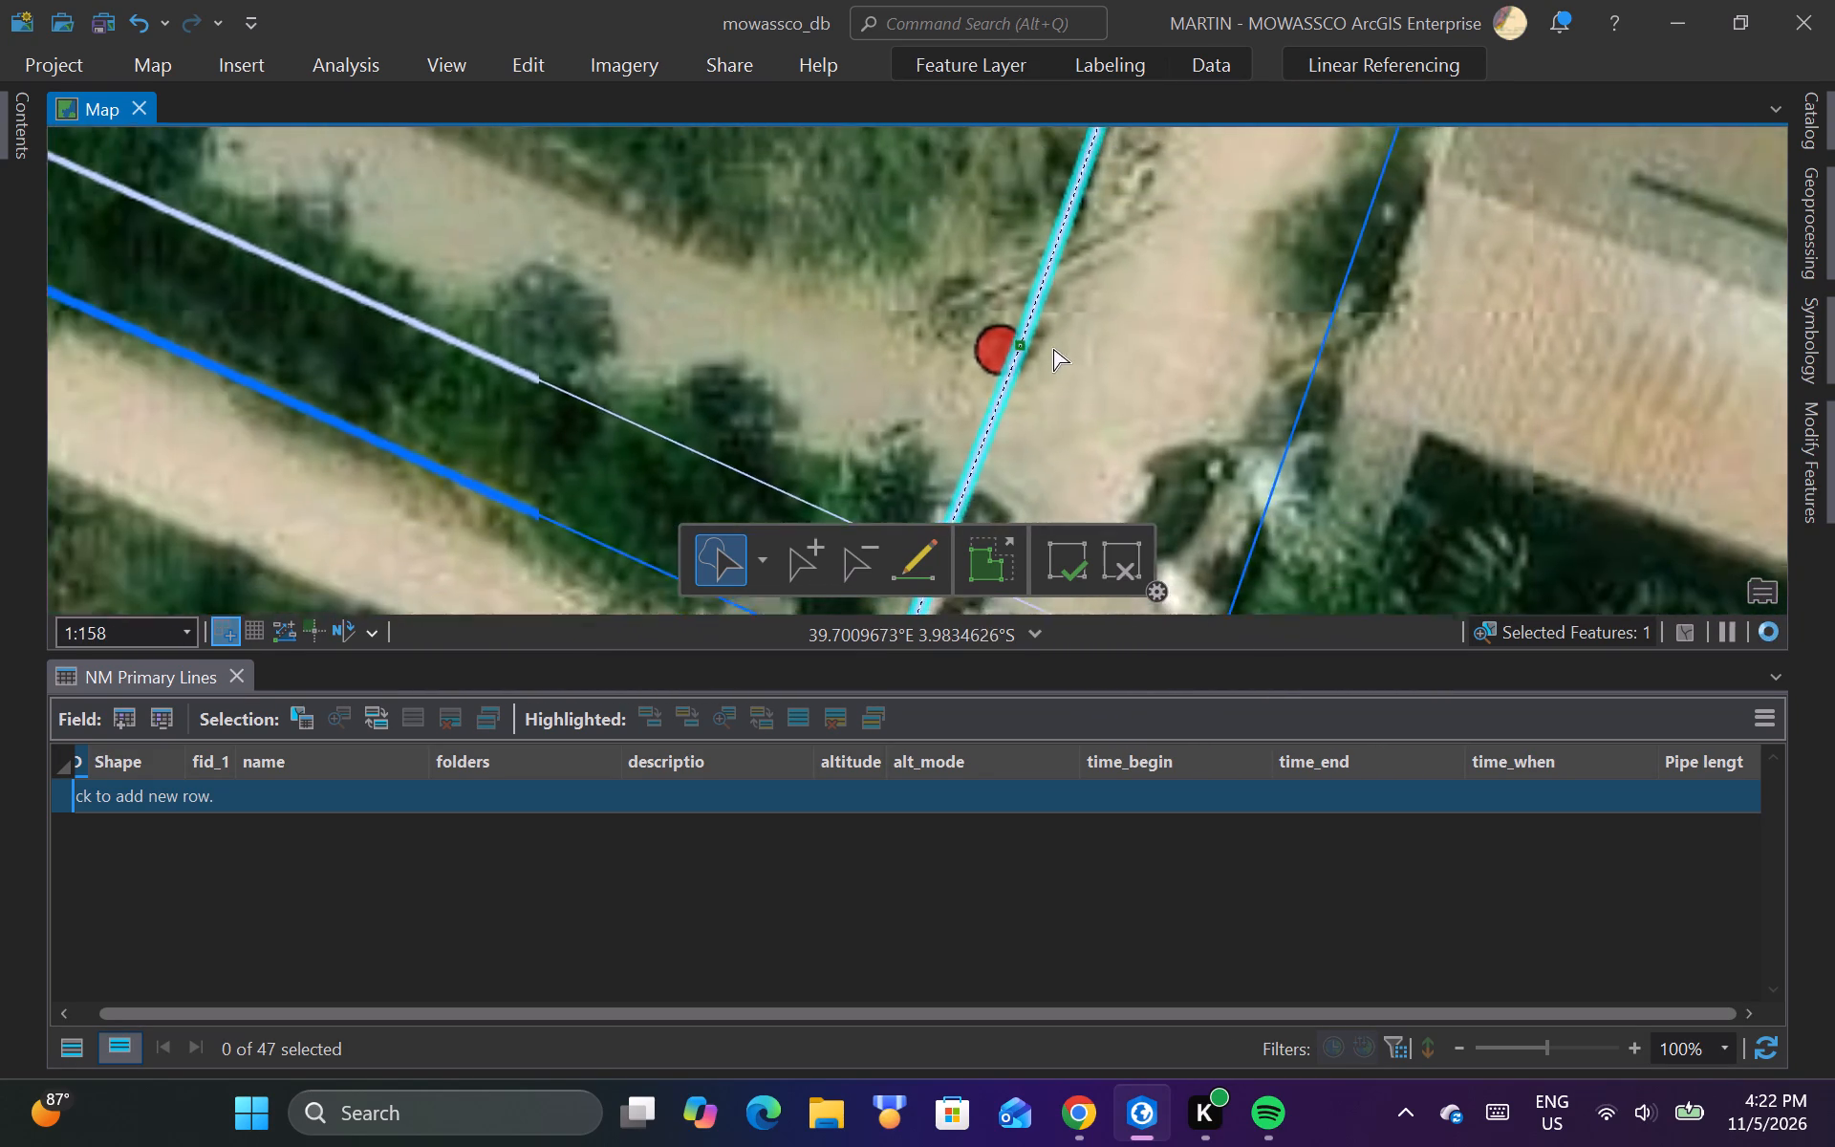
scroll(1053, 353, down, 2)
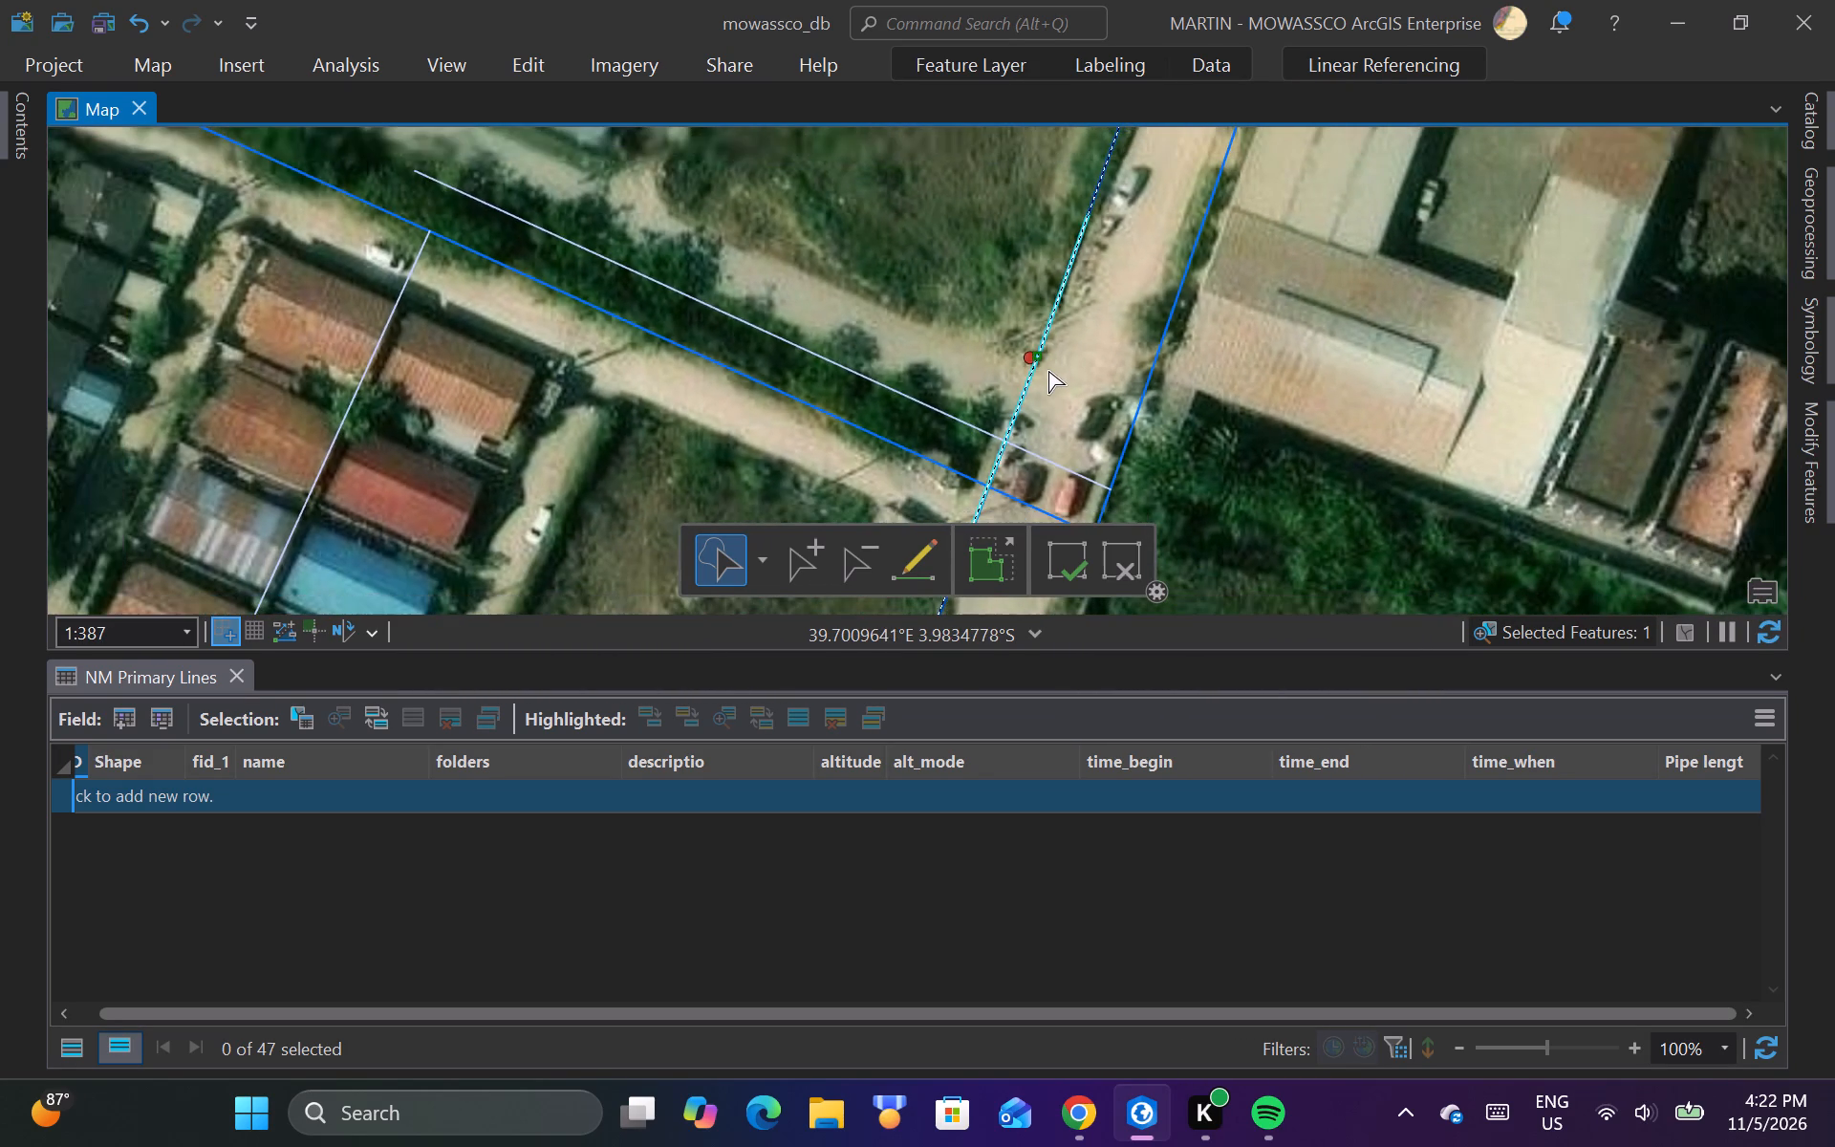
scroll(1048, 371, down, 1)
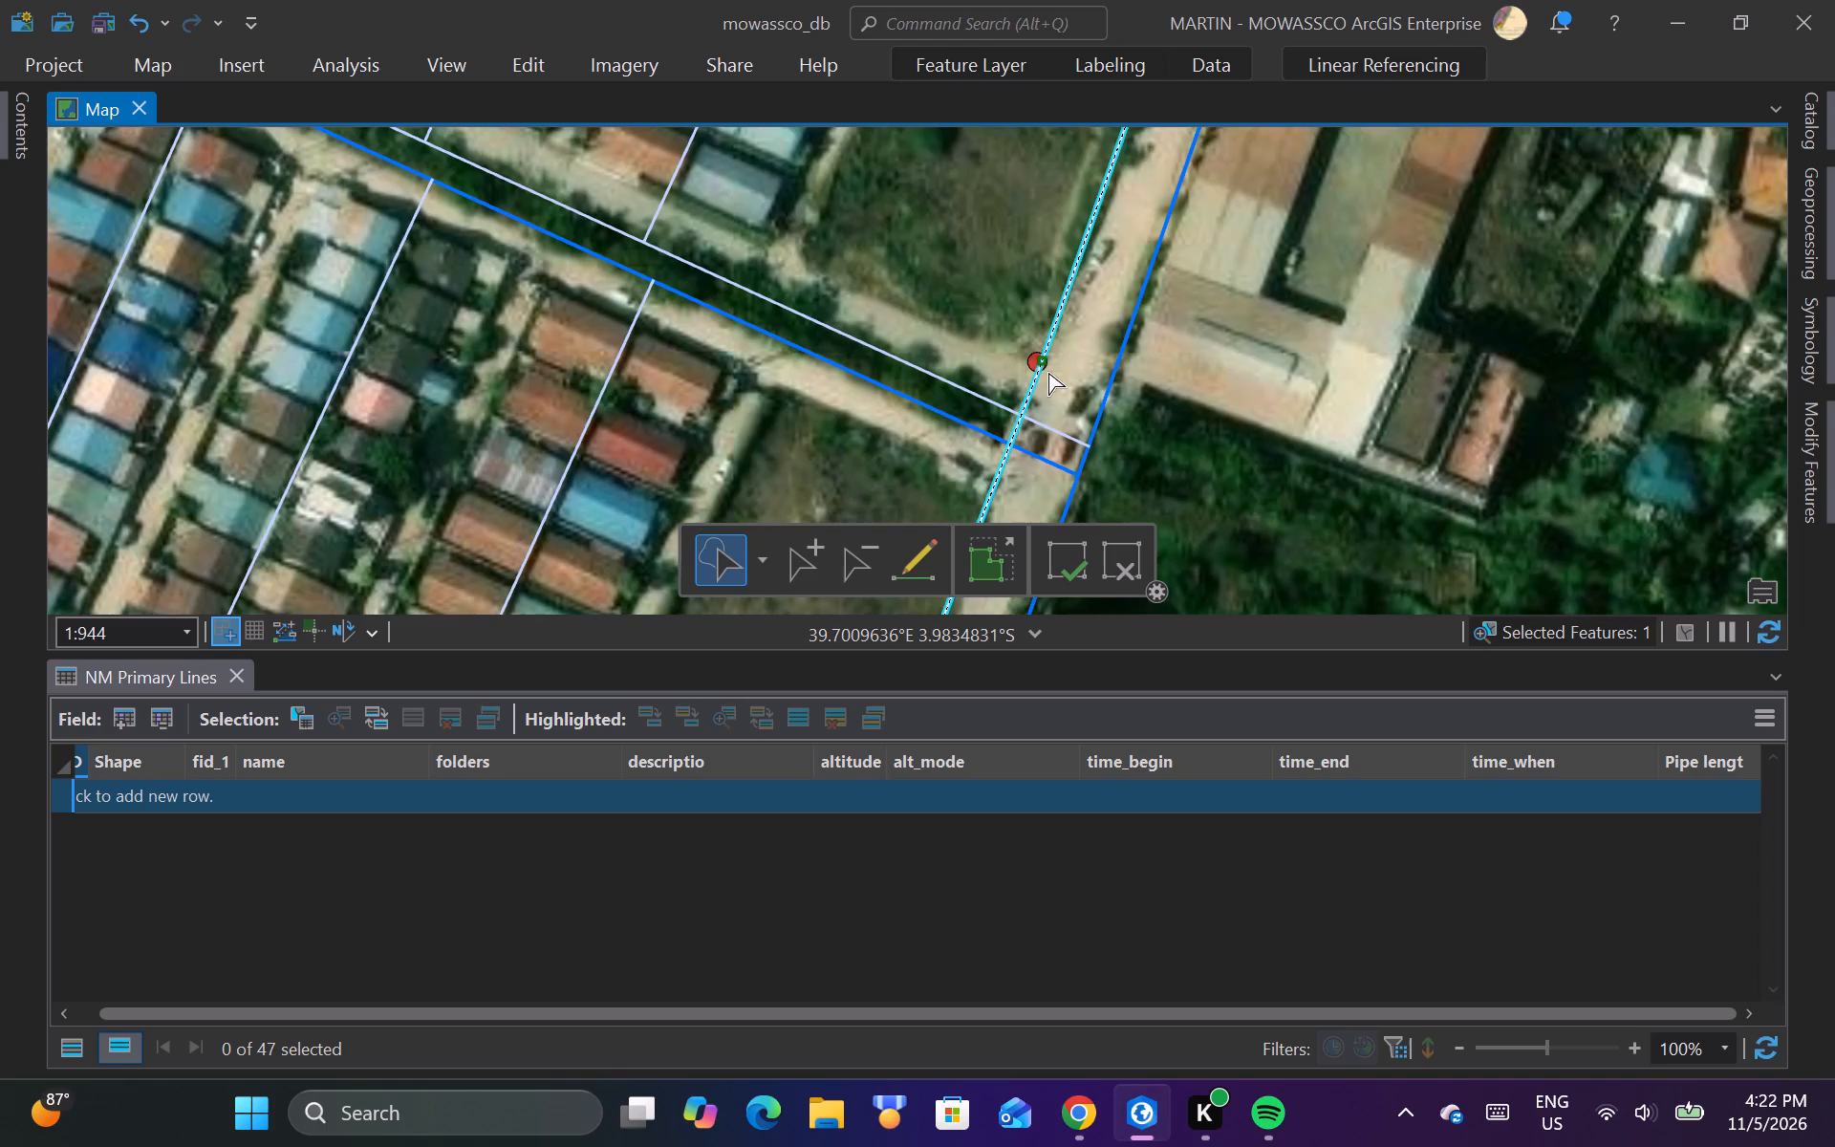
scroll(1048, 375, down, 2)
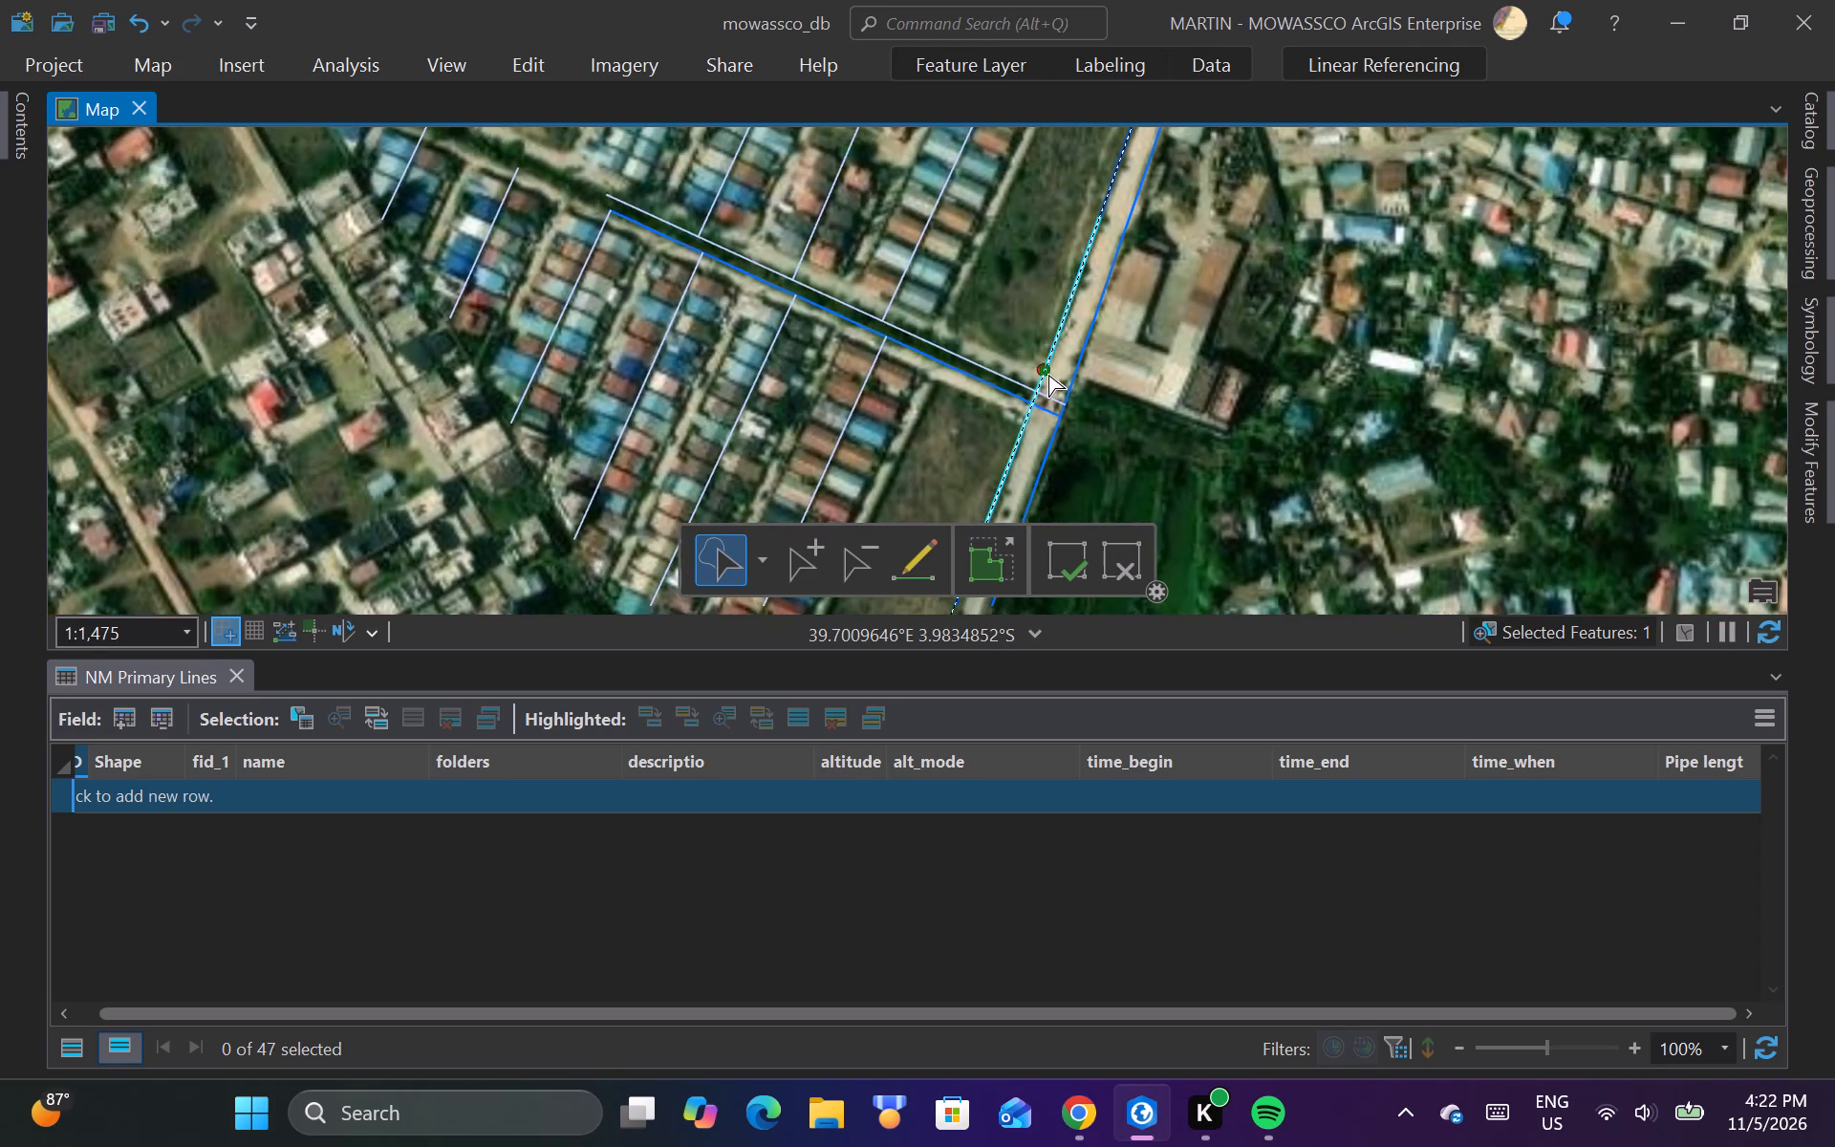
scroll(1048, 375, down, 1)
scroll(1108, 256, up, 2)
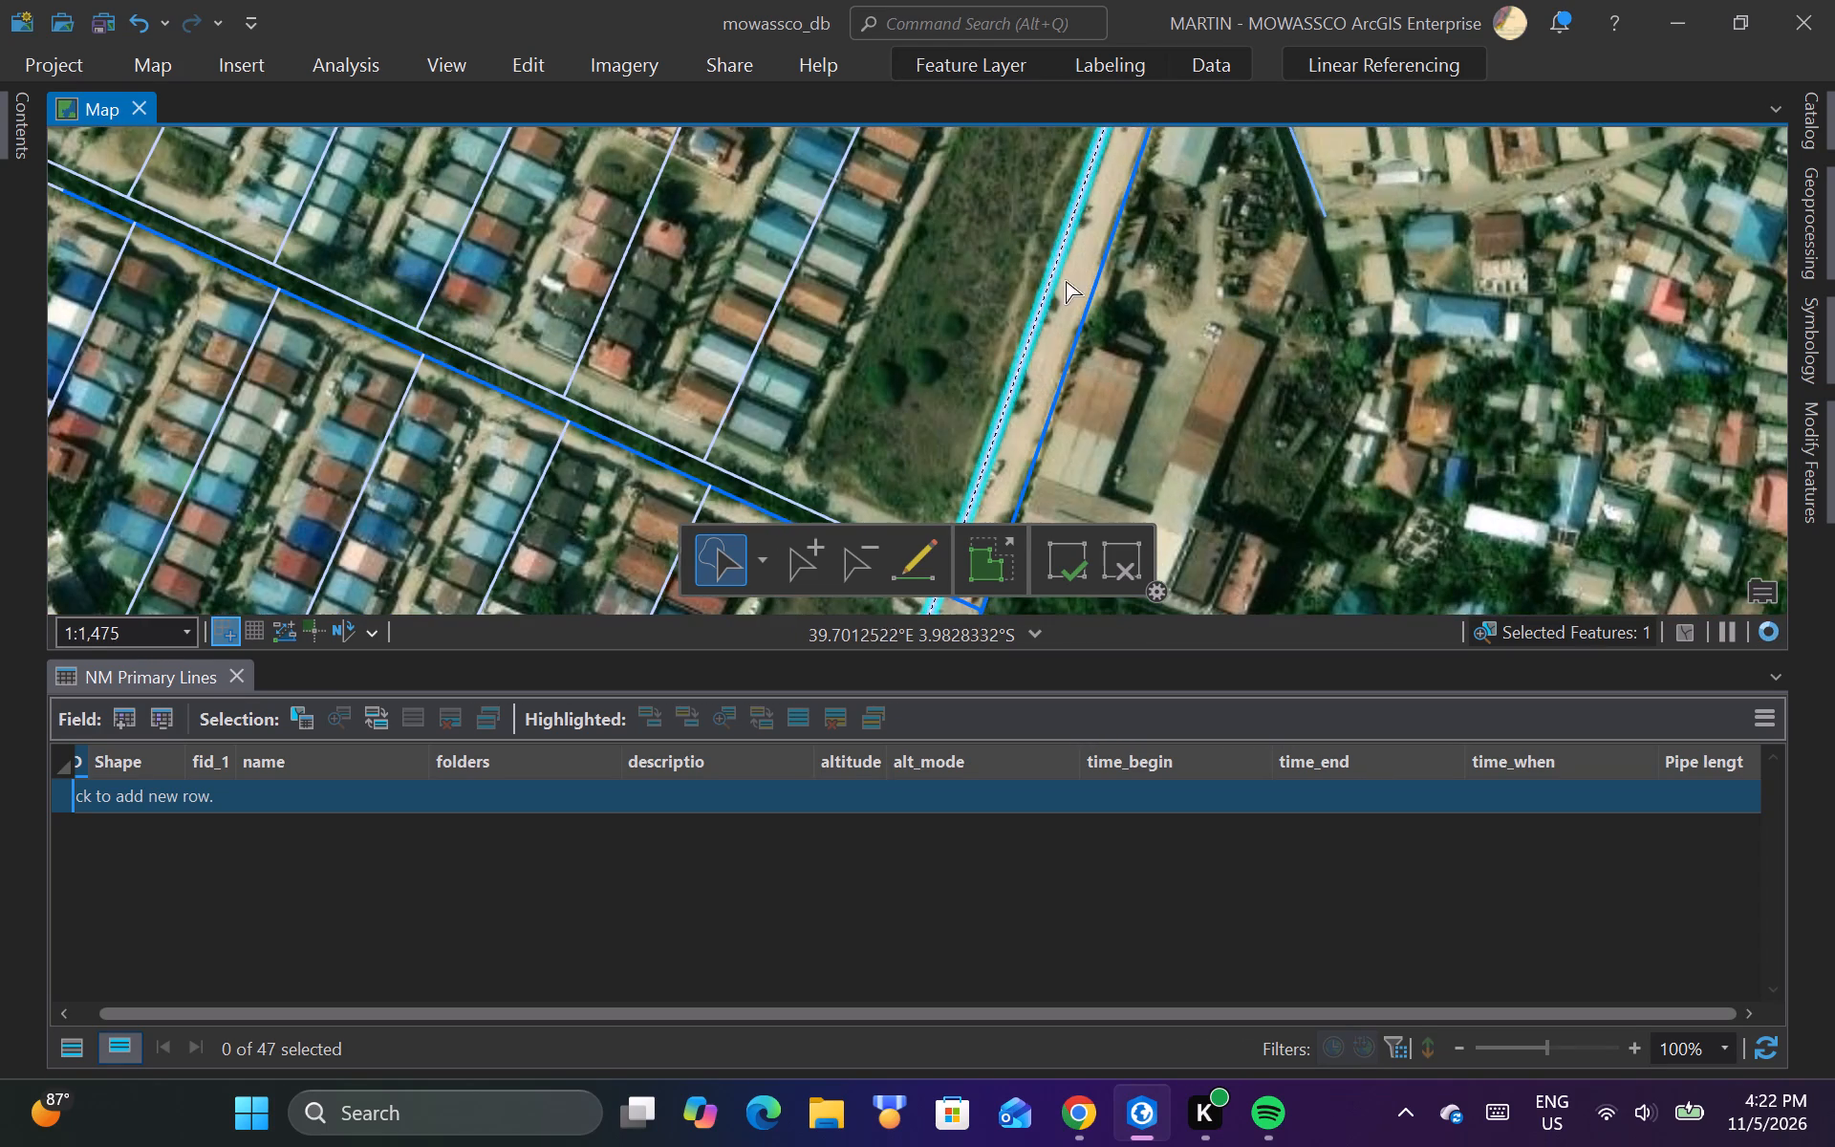
scroll(1042, 273, up, 2)
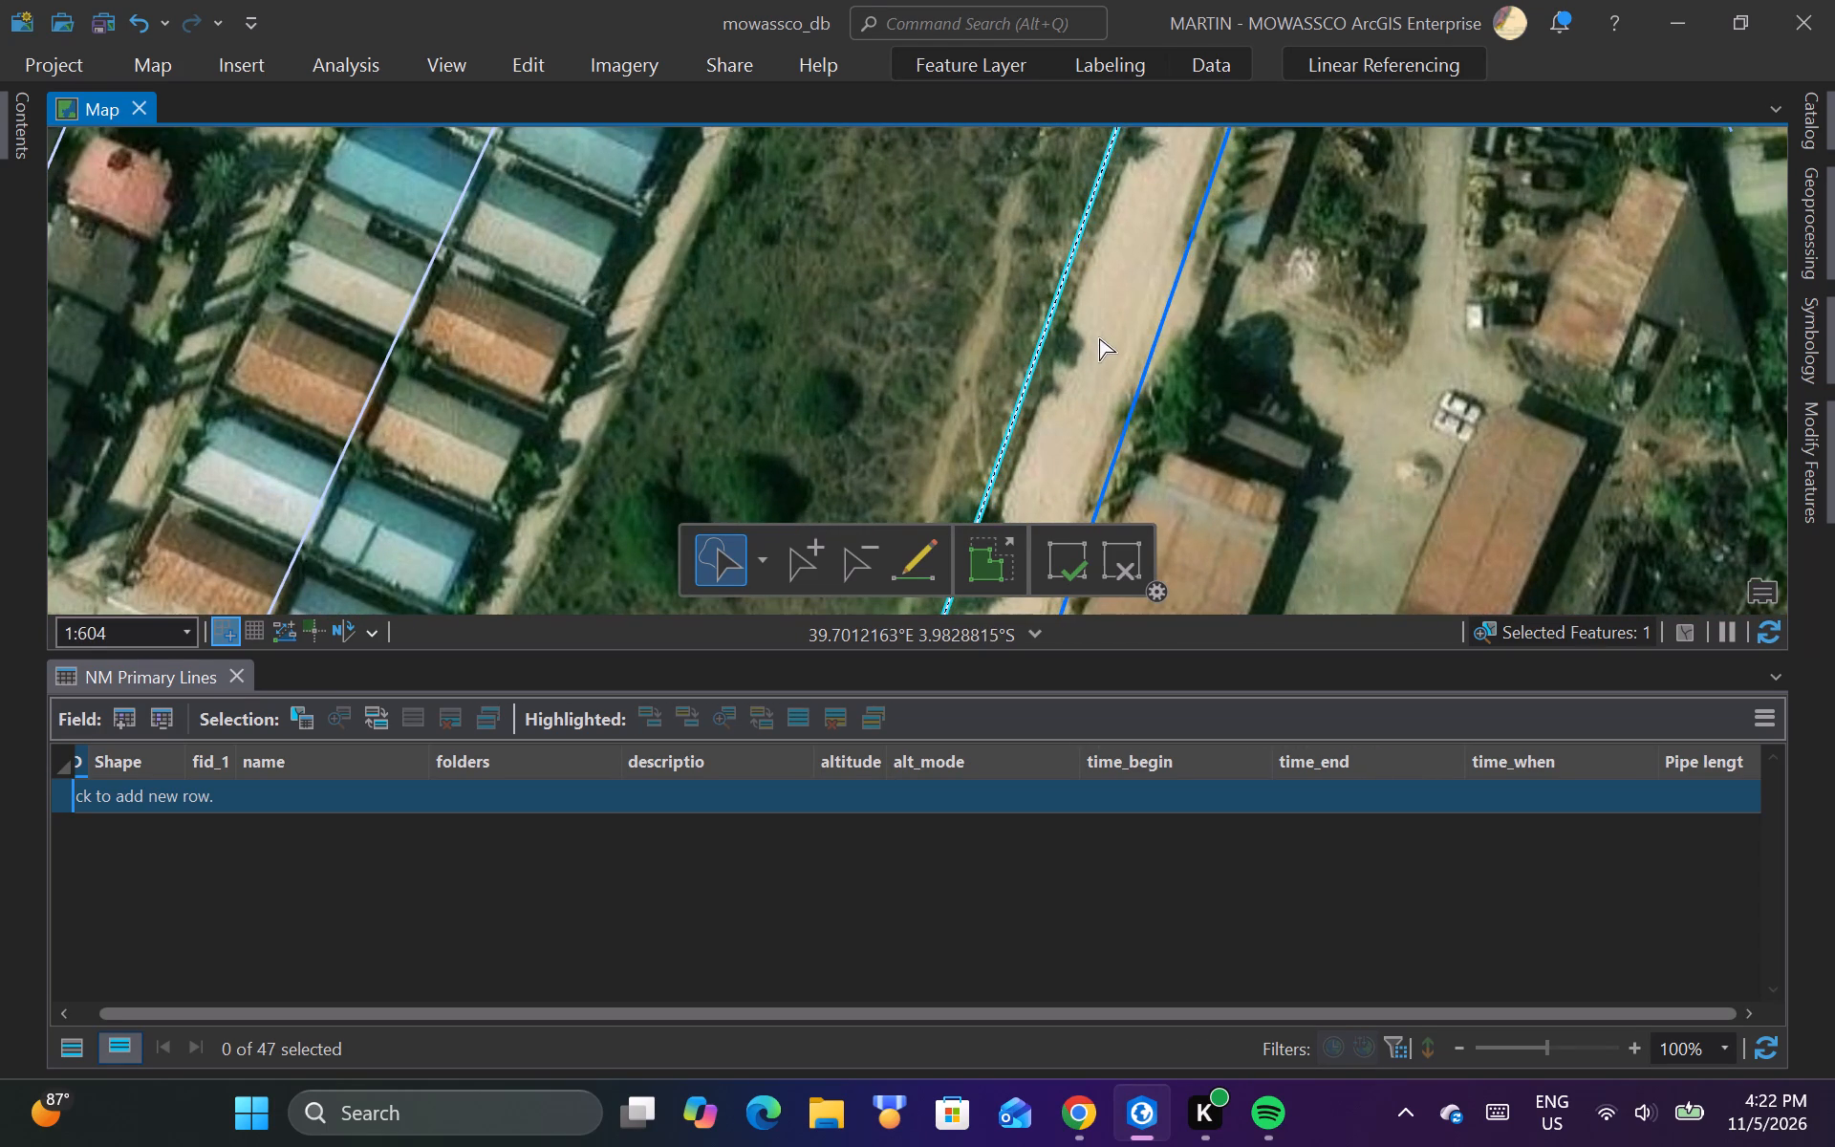
scroll(1099, 350, down, 5)
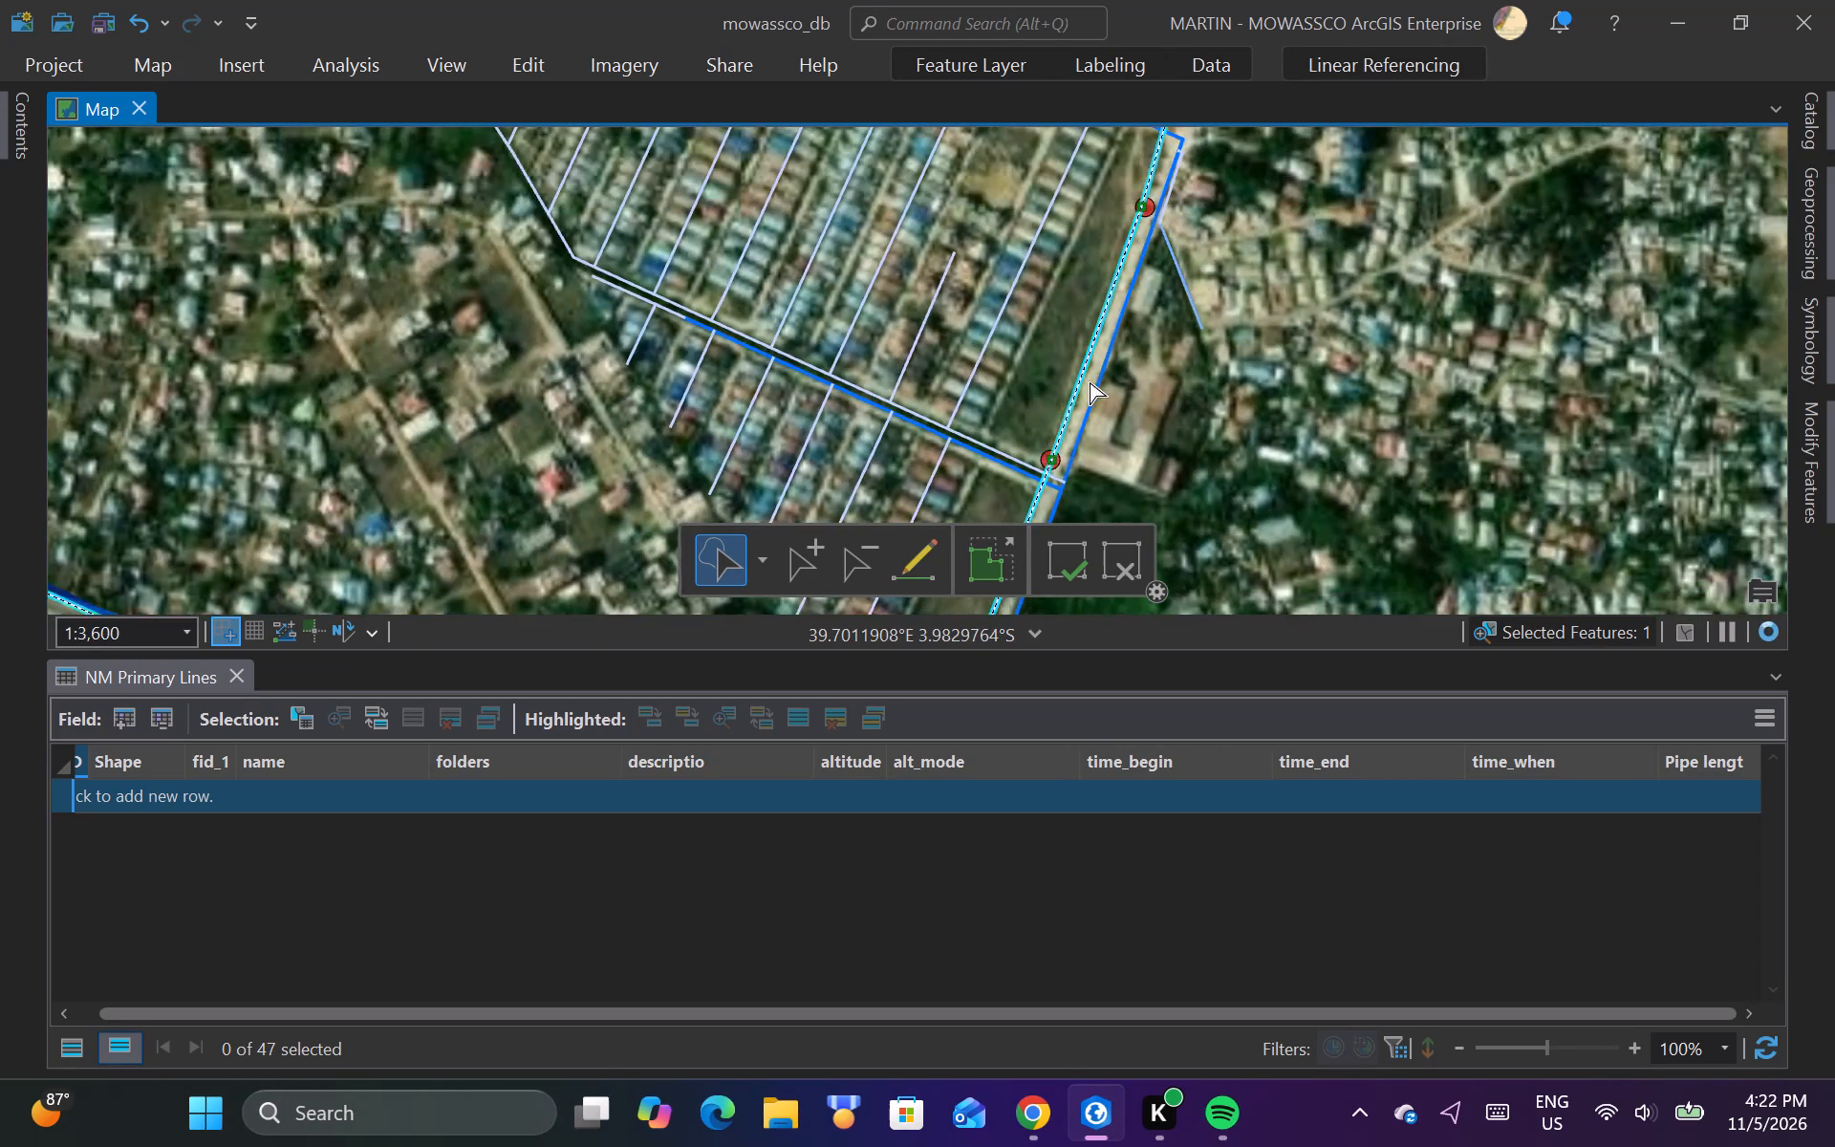
Move ruto_line's vertex beside the red point south of the northern road junction slightly northwest, off the existing pipeline, and finish the edit.
scroll(1128, 255, up, 4)
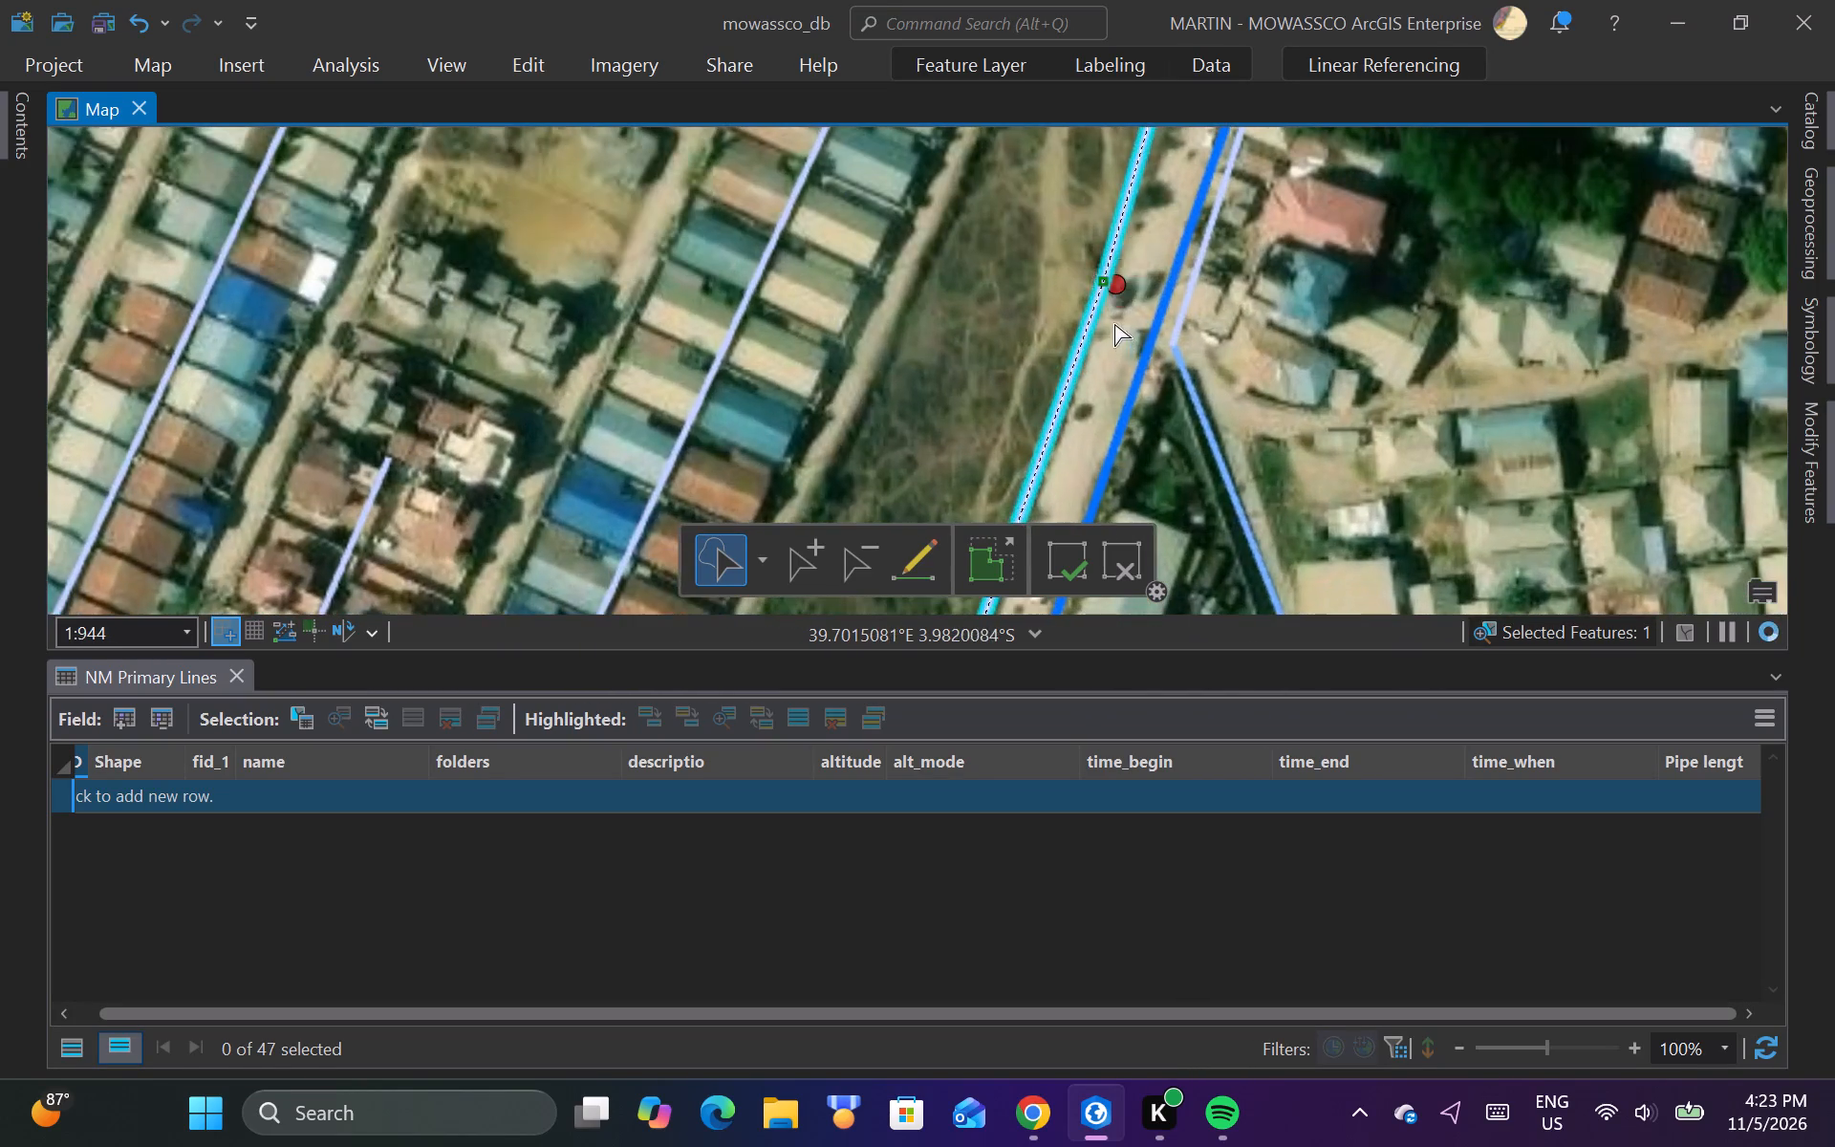
scroll(1116, 268, up, 2)
scroll(1152, 325, down, 1)
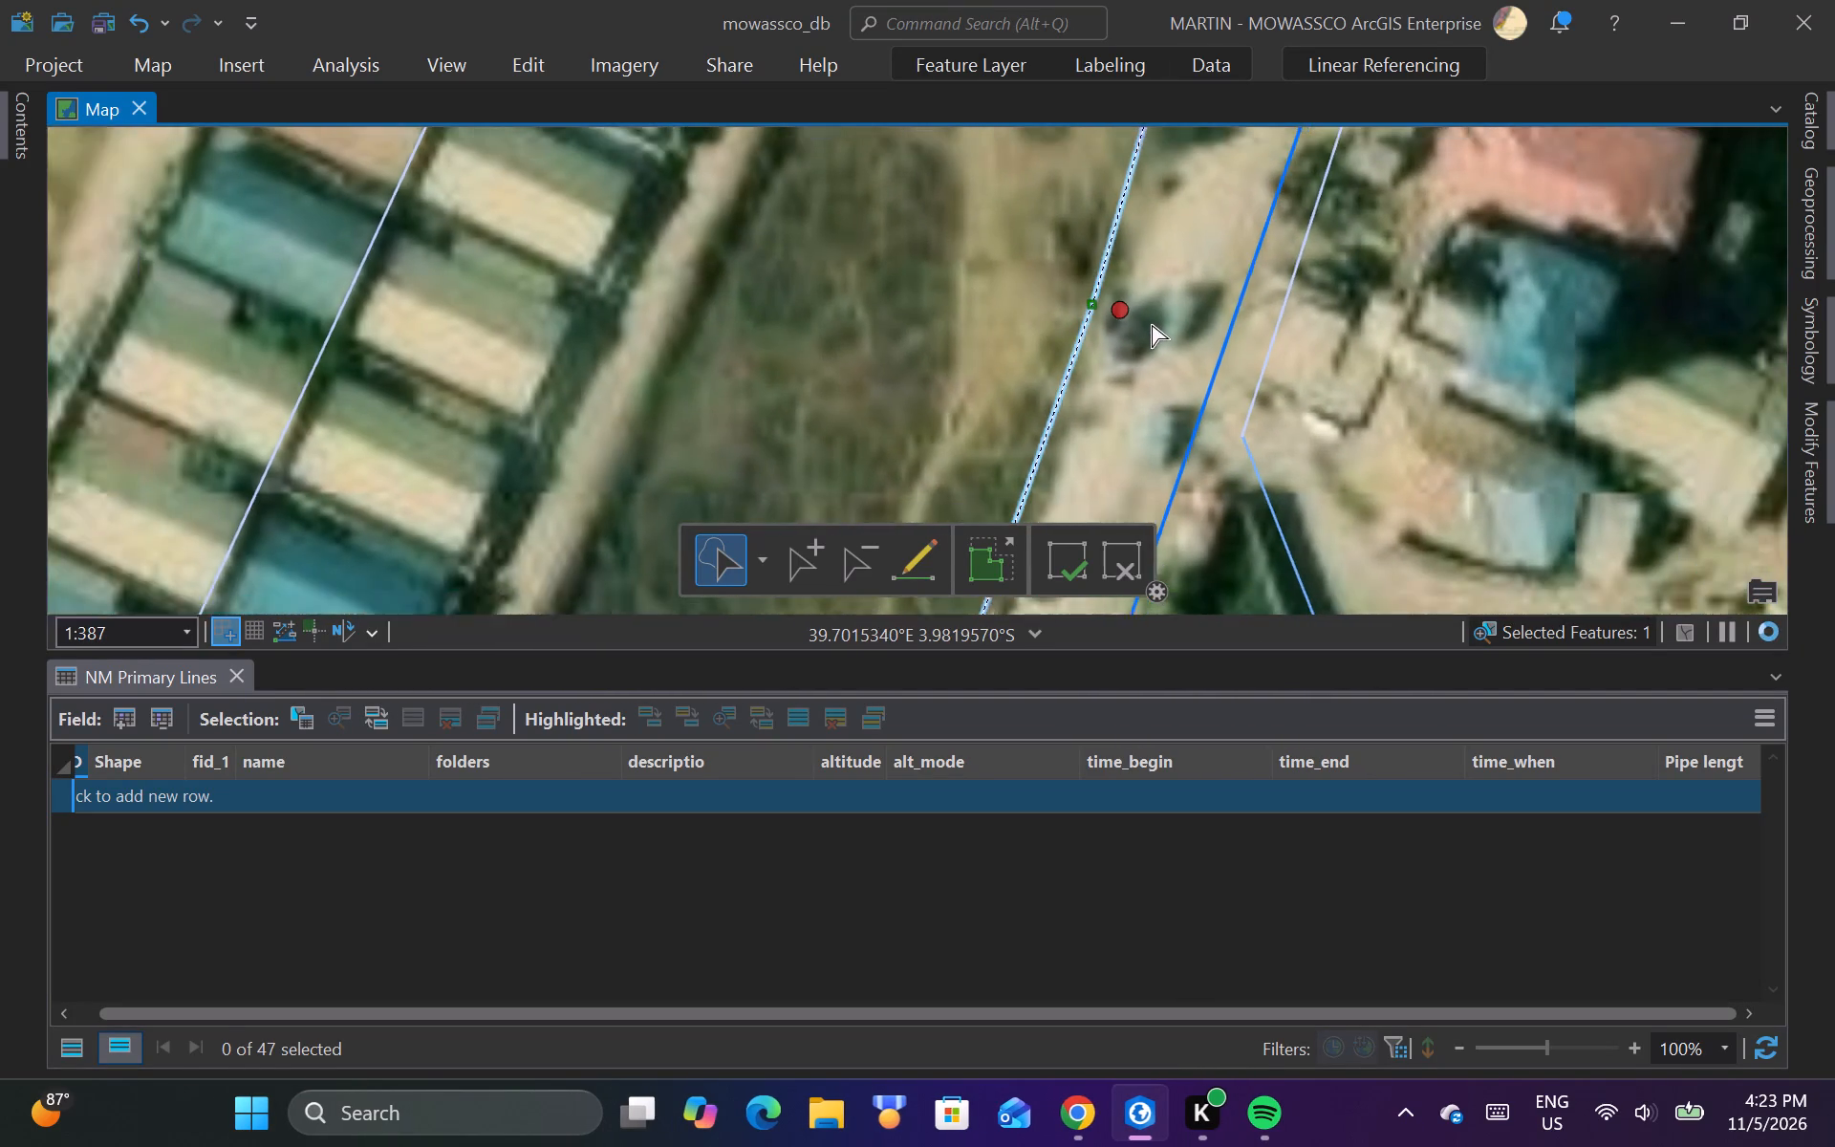
scroll(1150, 327, down, 1)
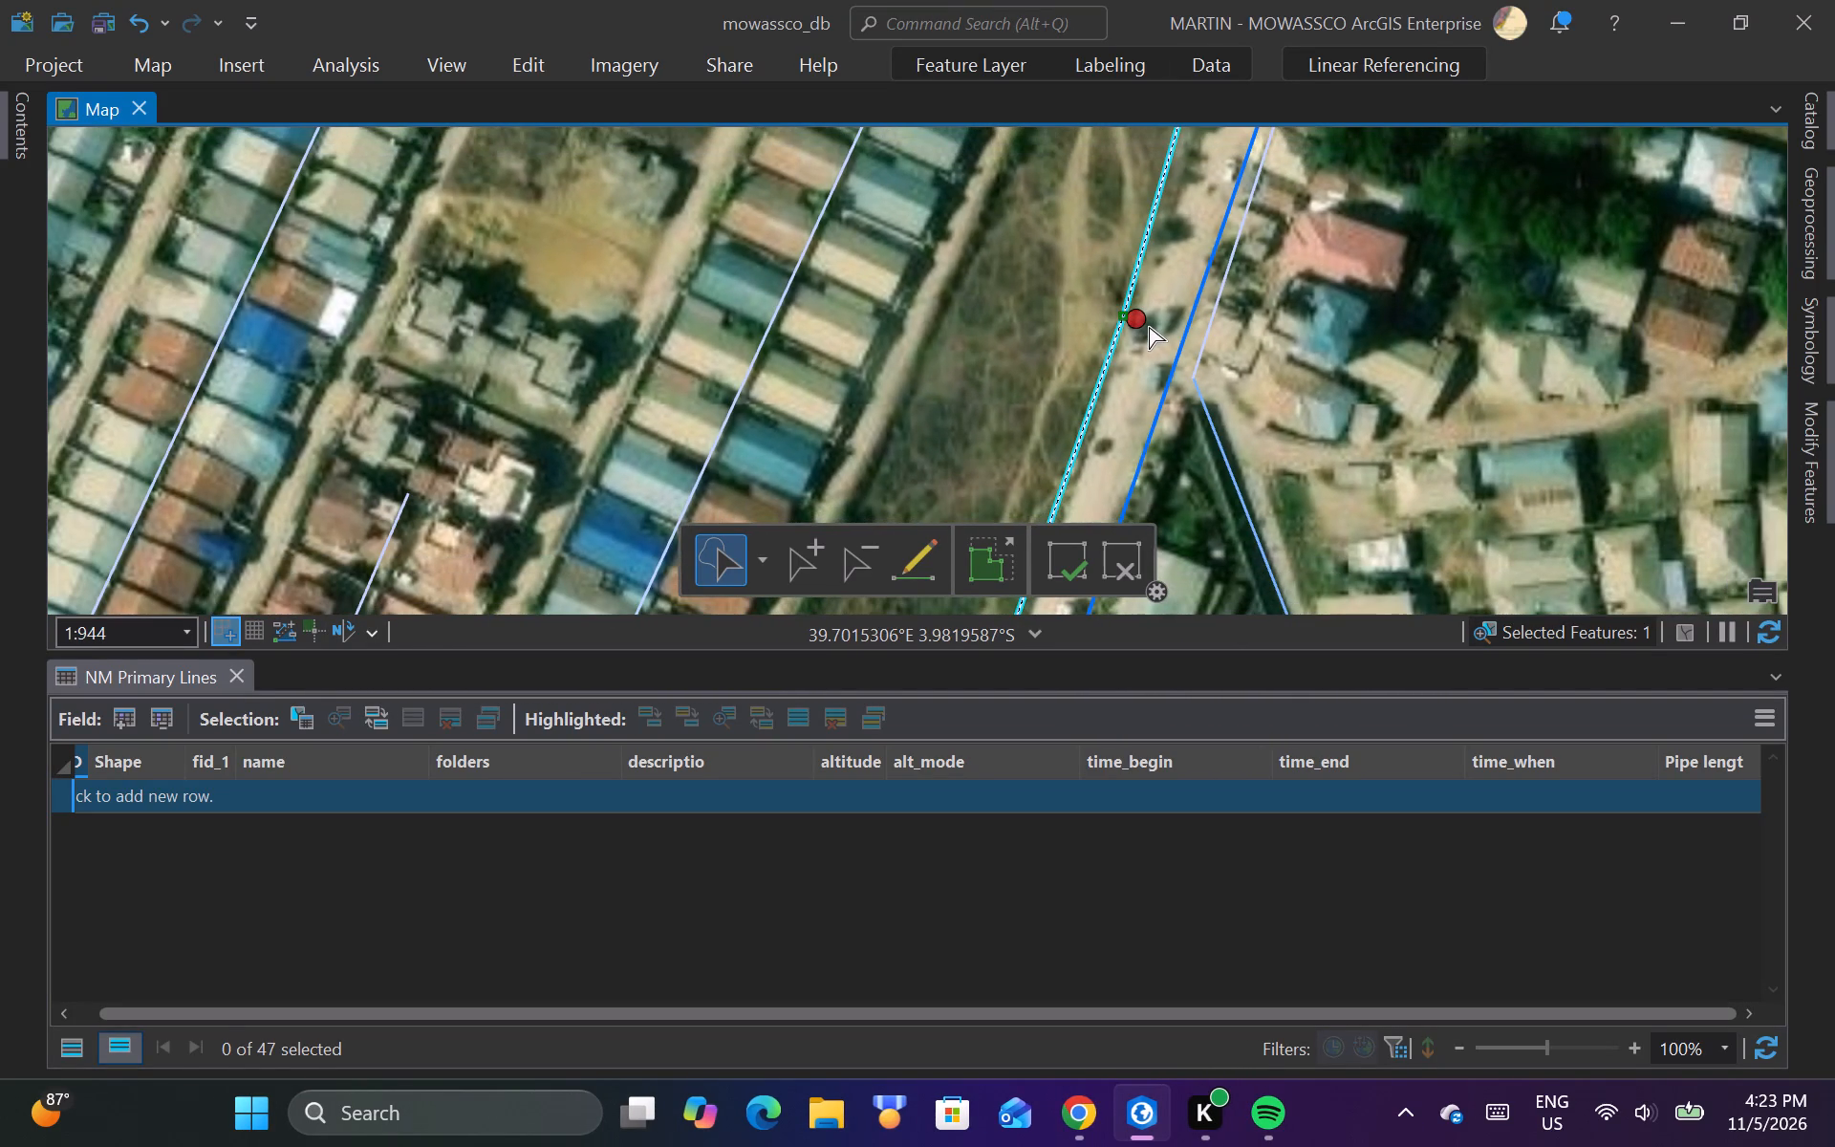
scroll(1133, 328, down, 1)
scroll(1133, 318, up, 2)
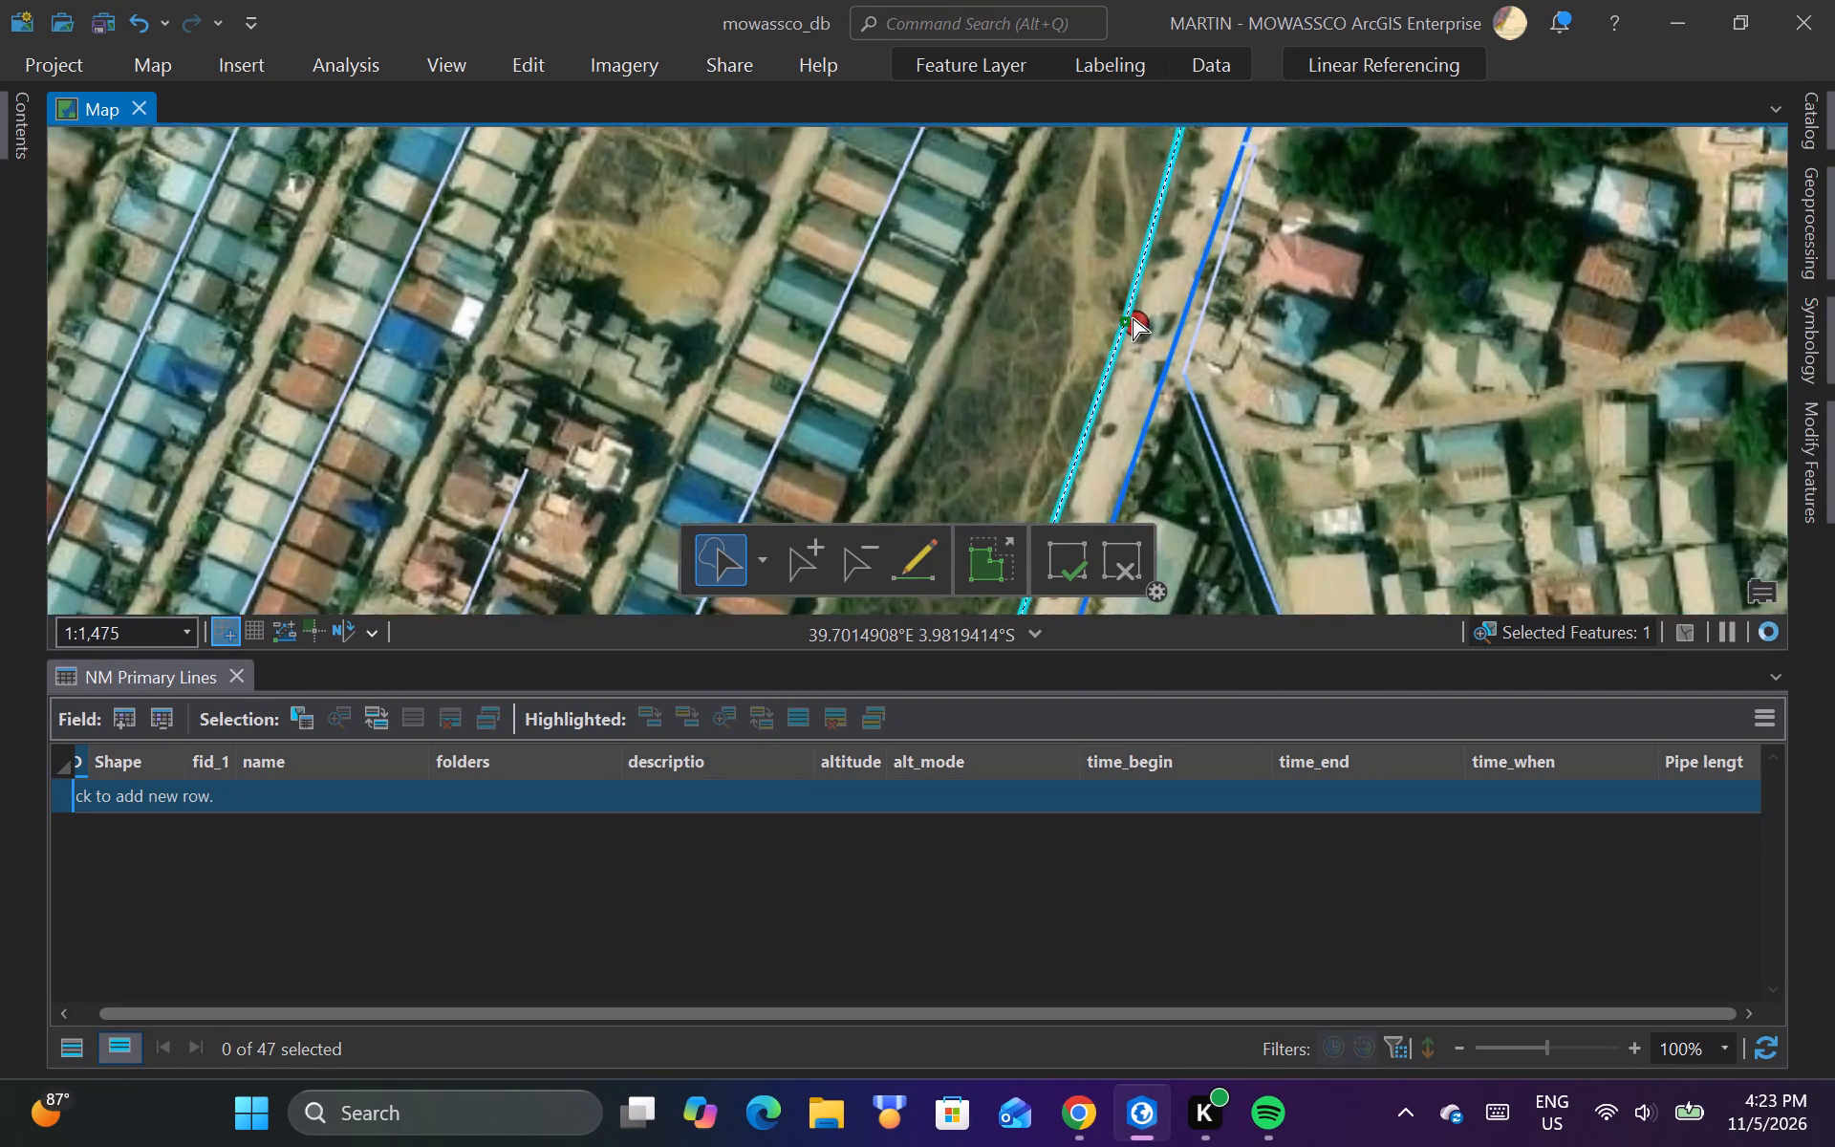
scroll(1144, 303, up, 1)
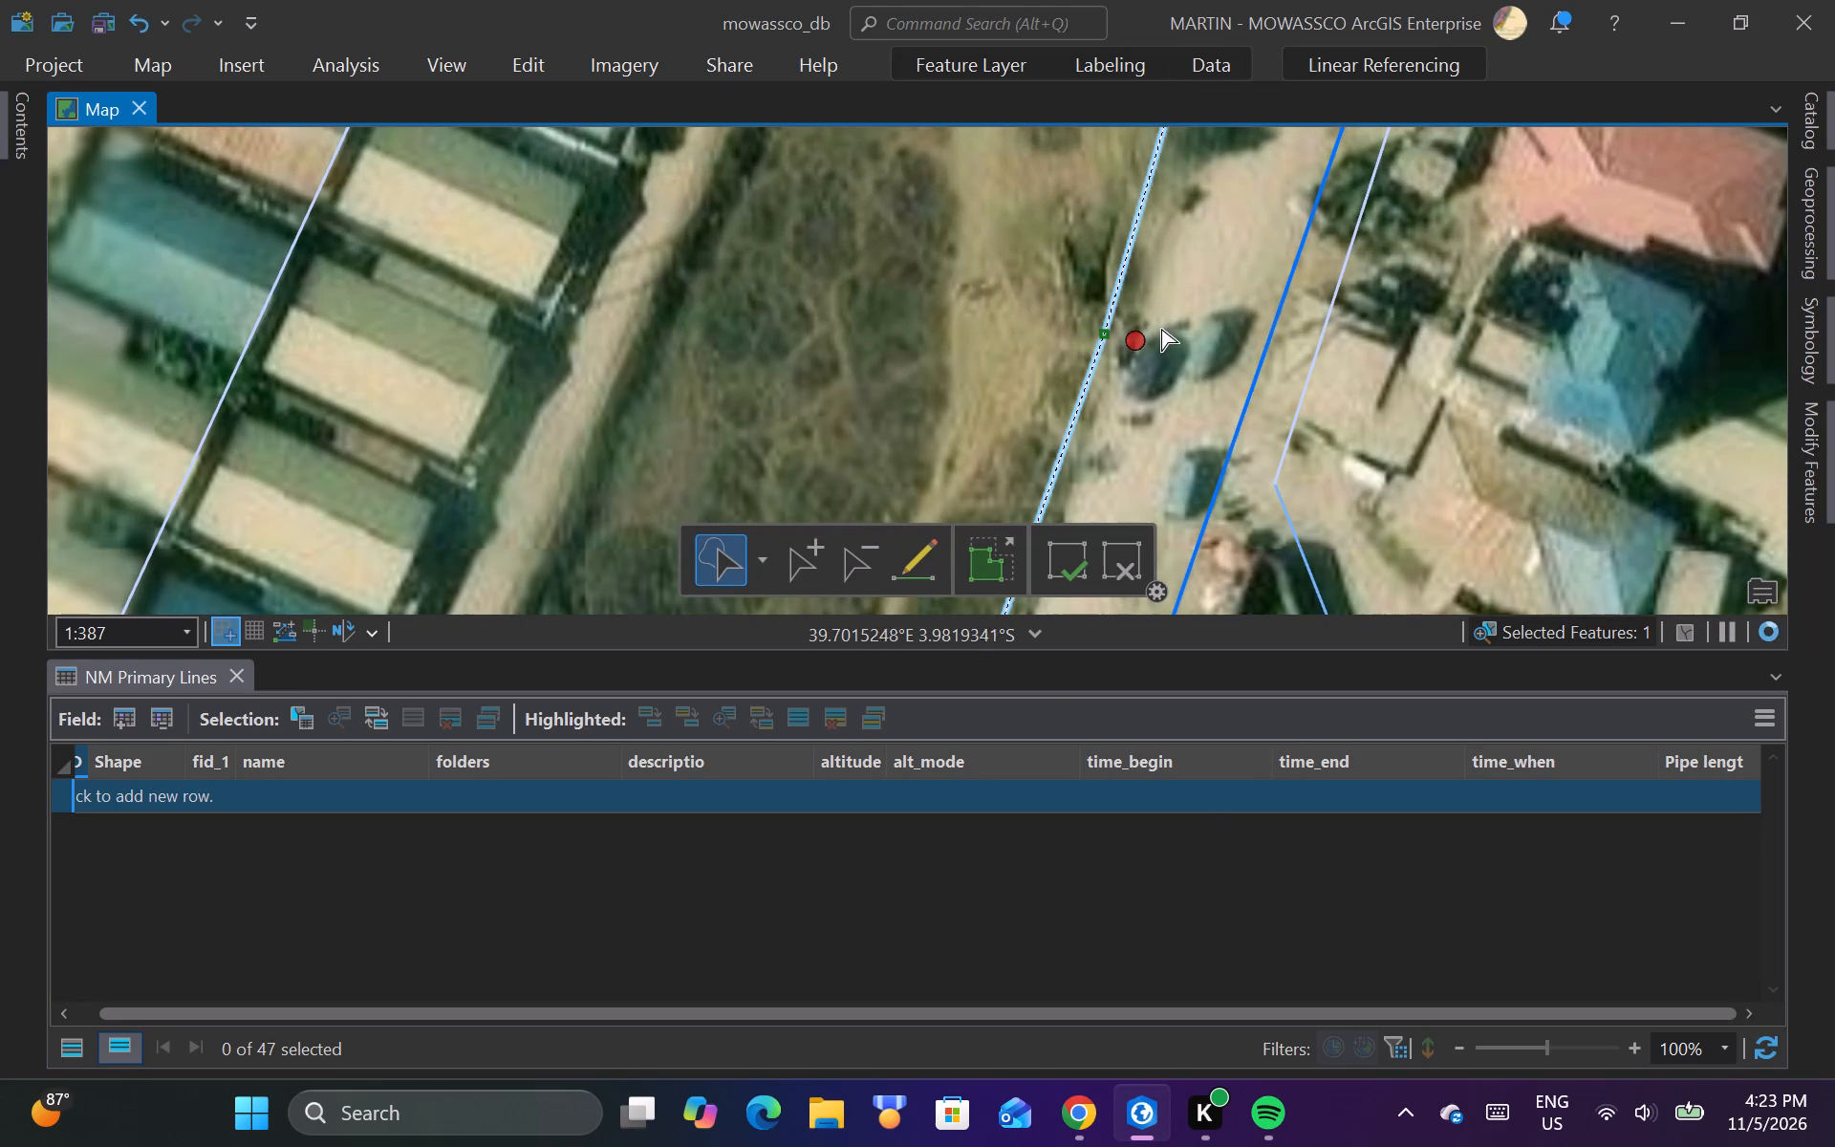
click(1109, 334)
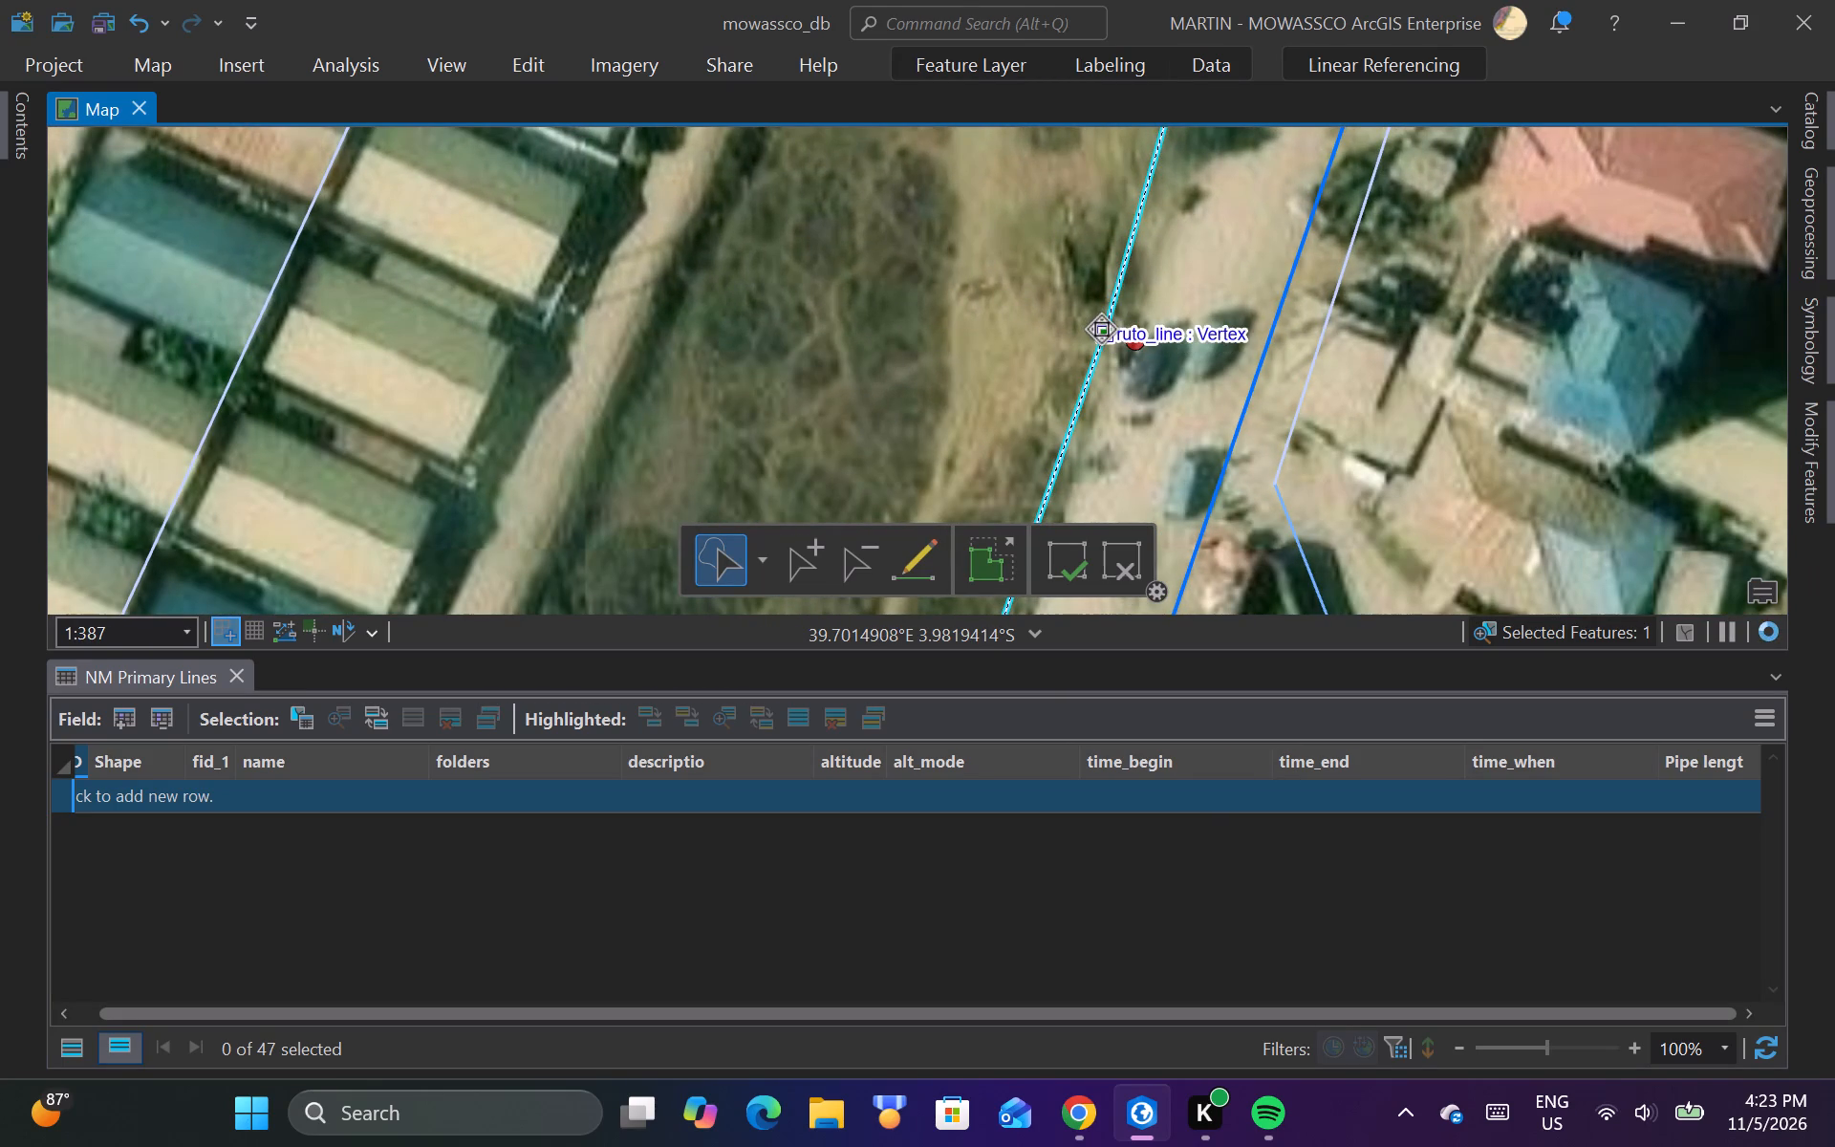
drag(1103, 330, 1093, 324)
click(1123, 376)
Examine ruto_line against the existing pipeline around the northern road junction and the red points on either side of it.
scroll(1103, 395, down, 2)
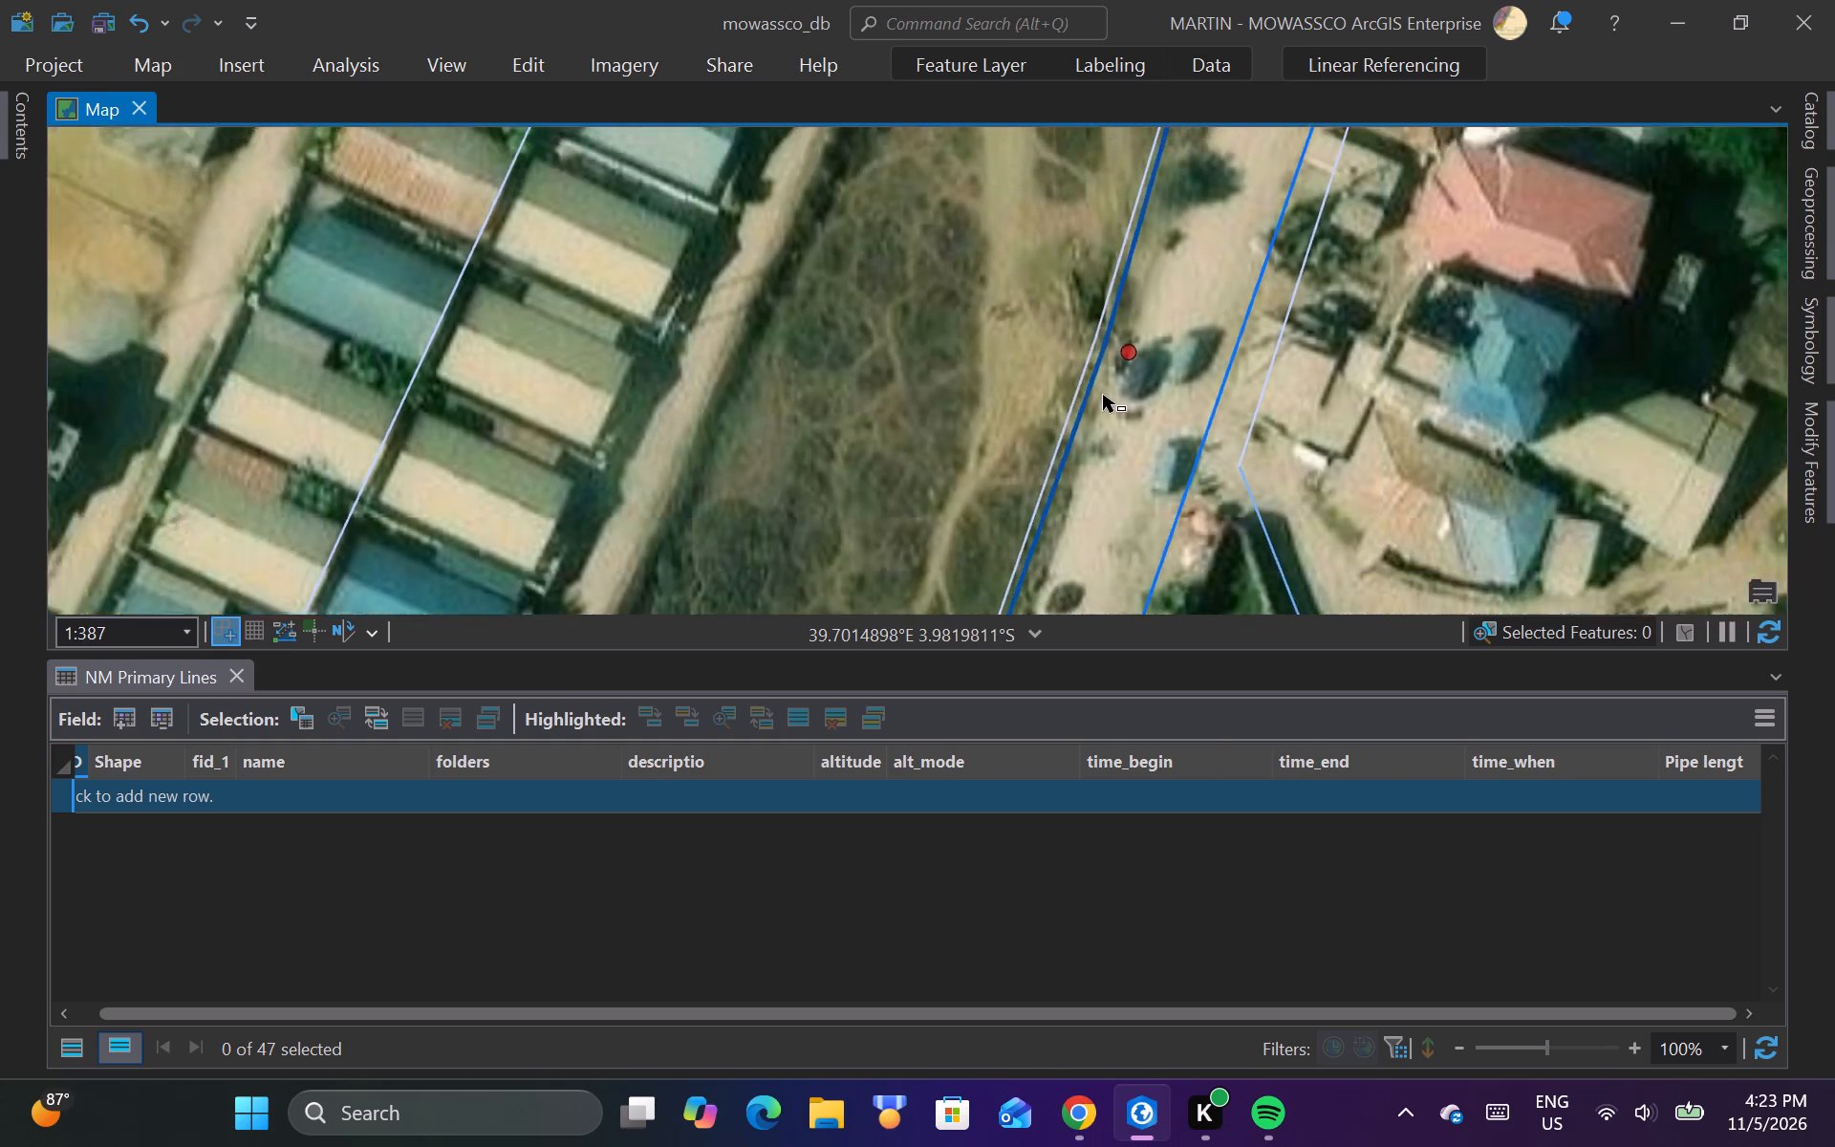
scroll(1051, 394, down, 3)
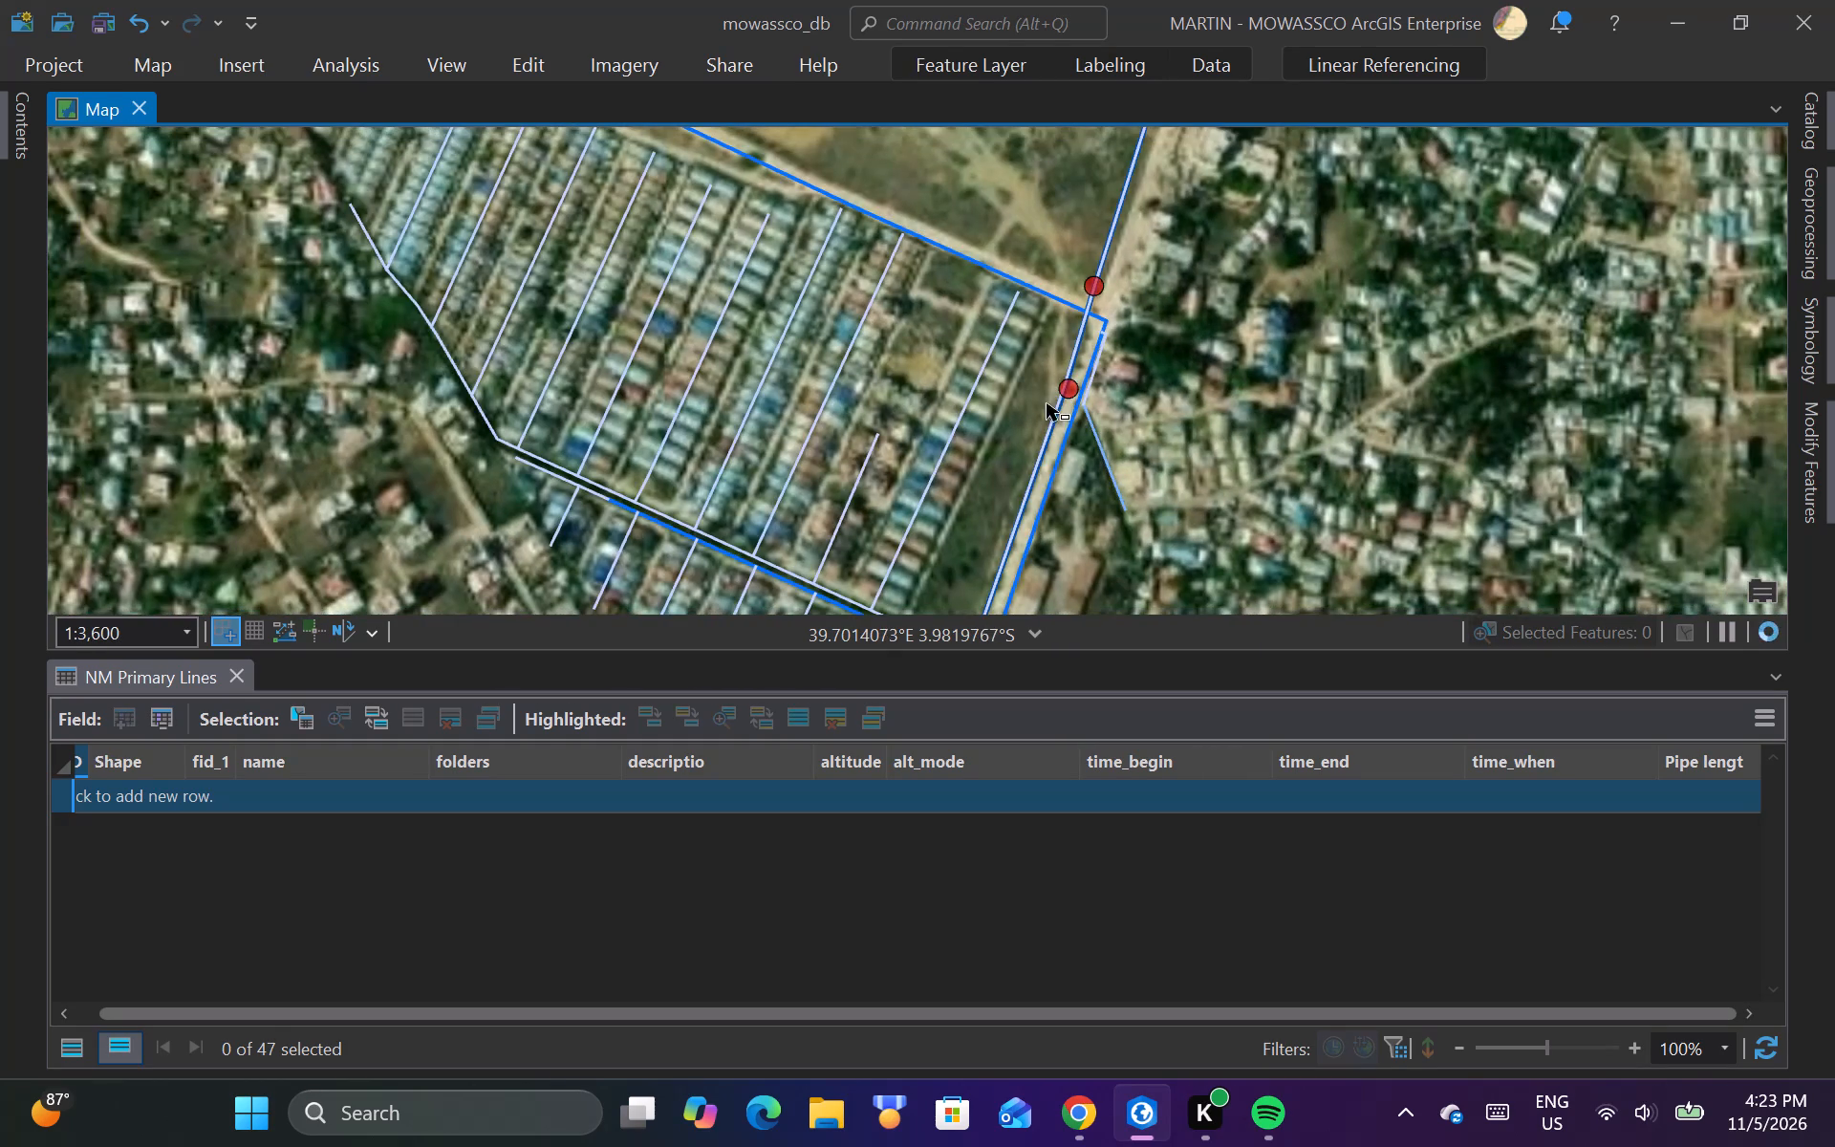
scroll(1027, 484, down, 1)
scroll(1059, 411, up, 2)
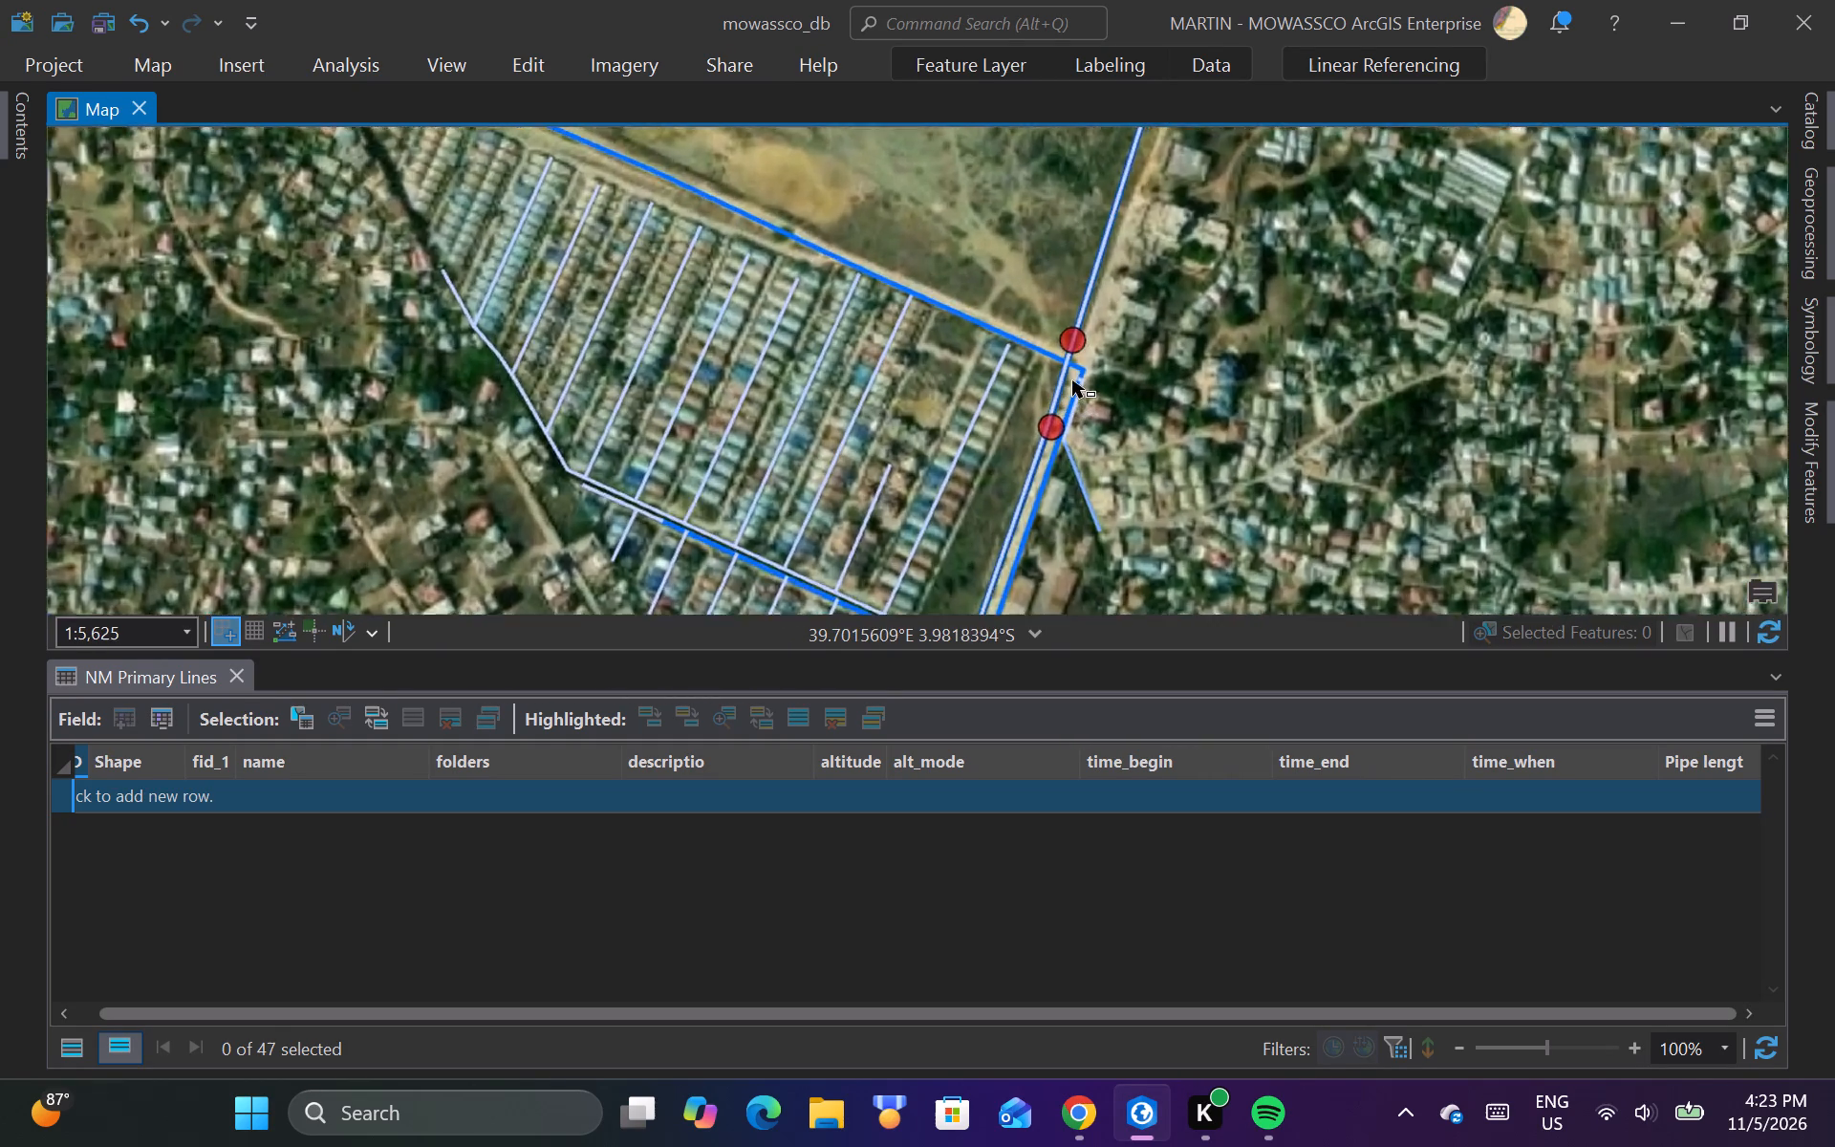
scroll(1066, 326, up, 1)
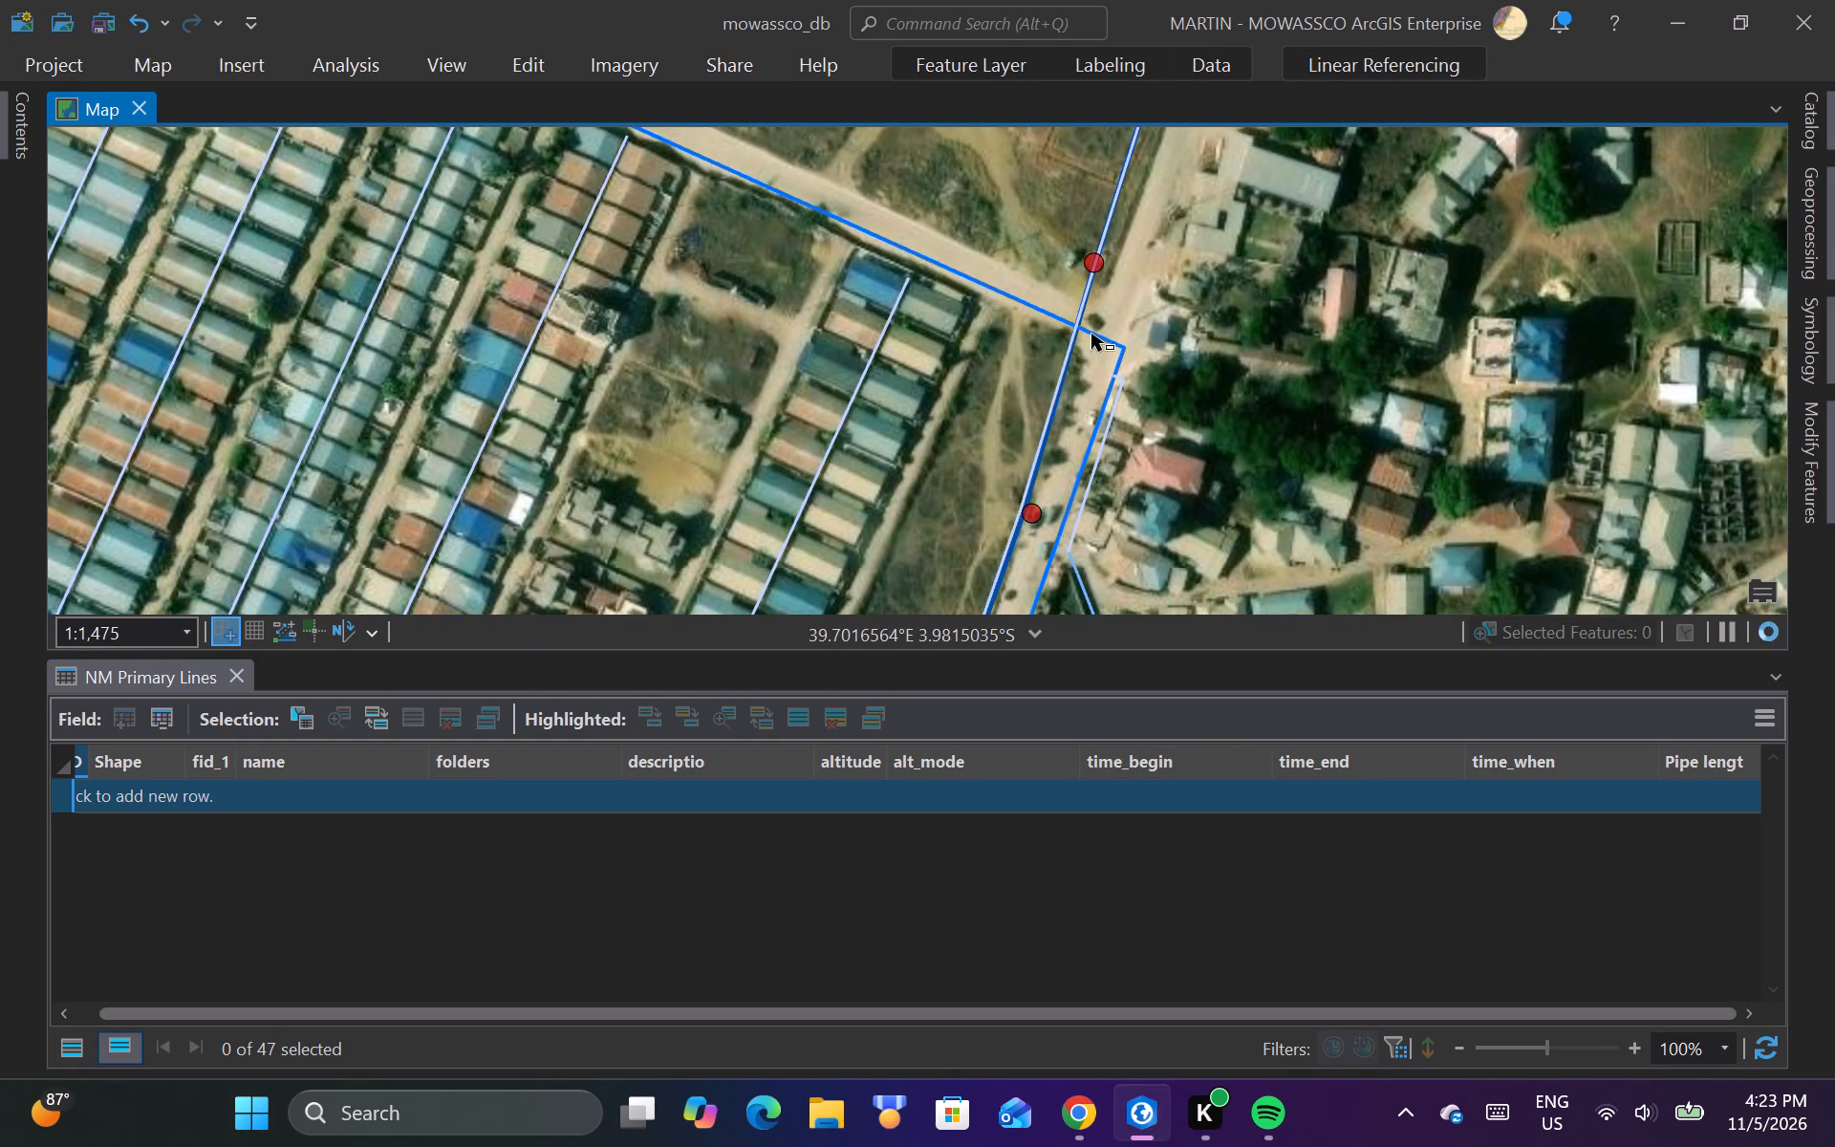
scroll(1088, 339, up, 1)
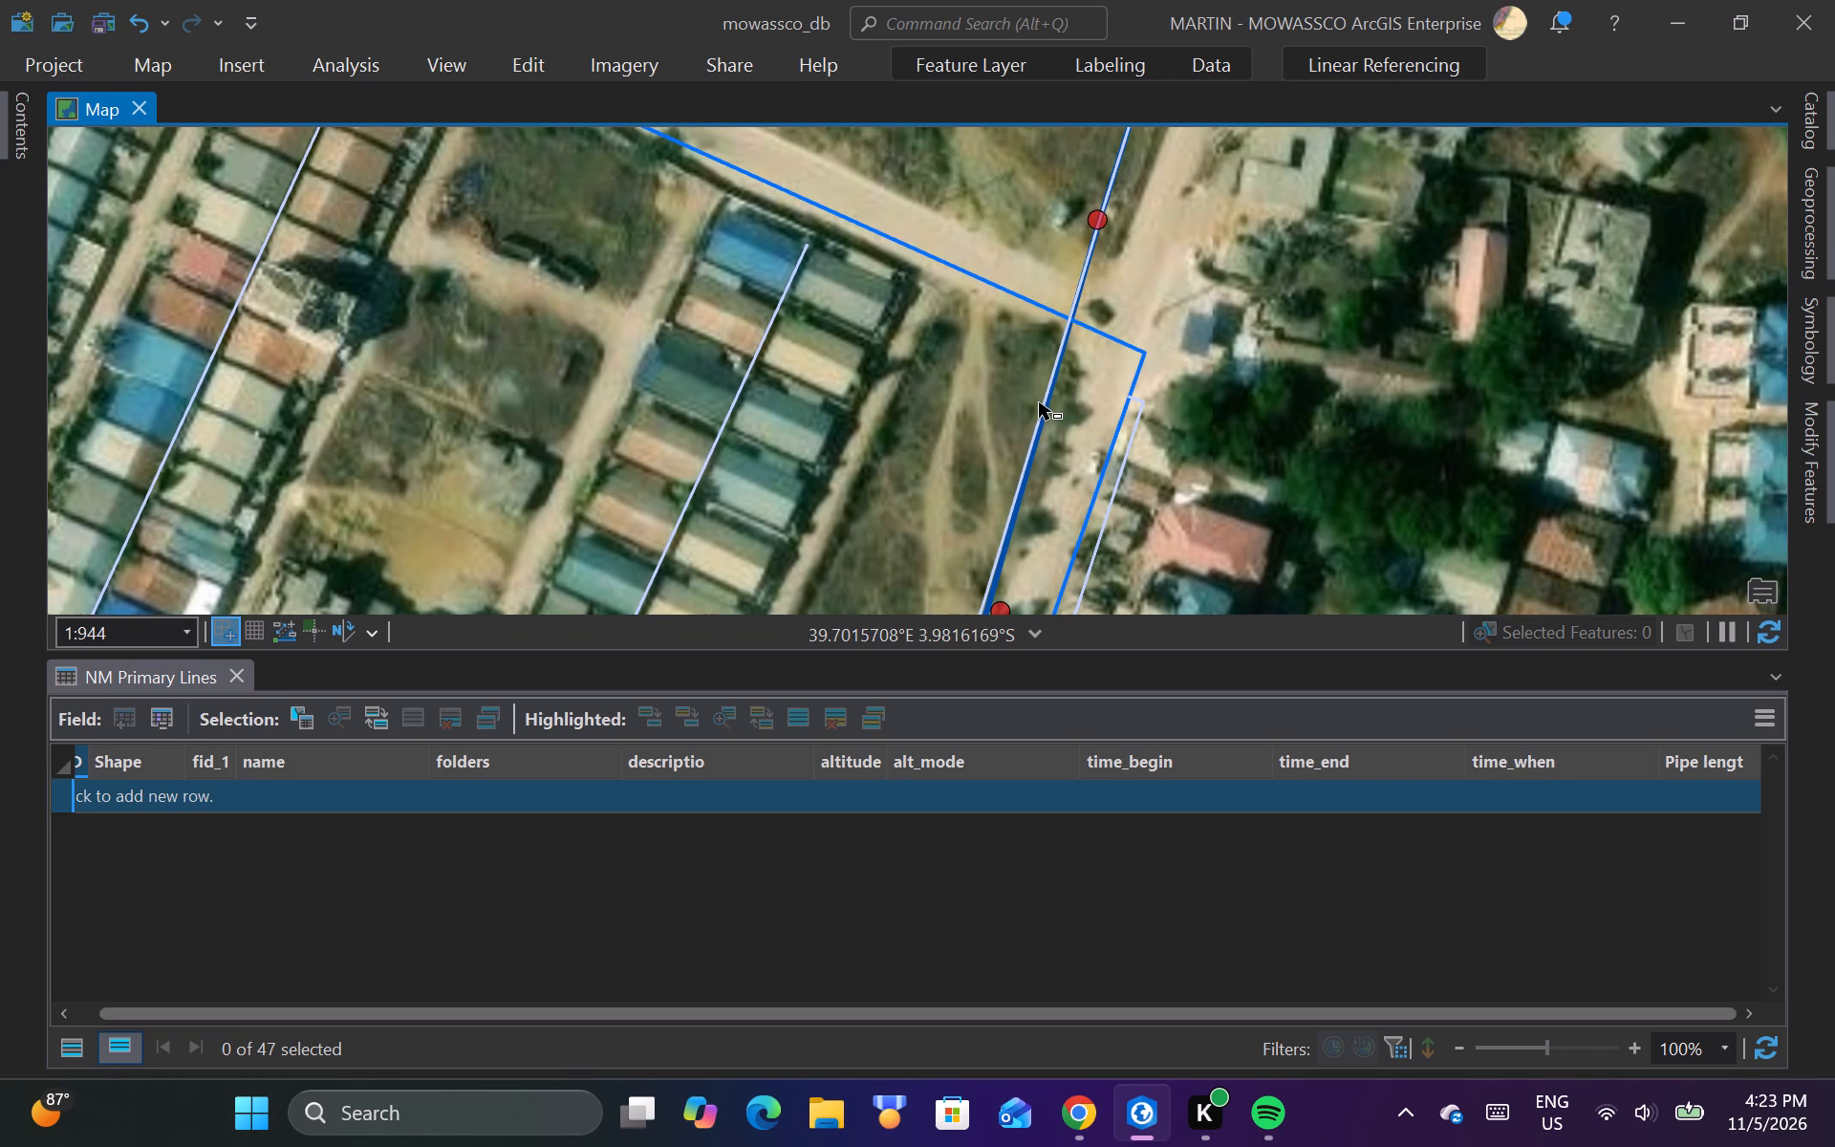
scroll(1039, 402, up, 2)
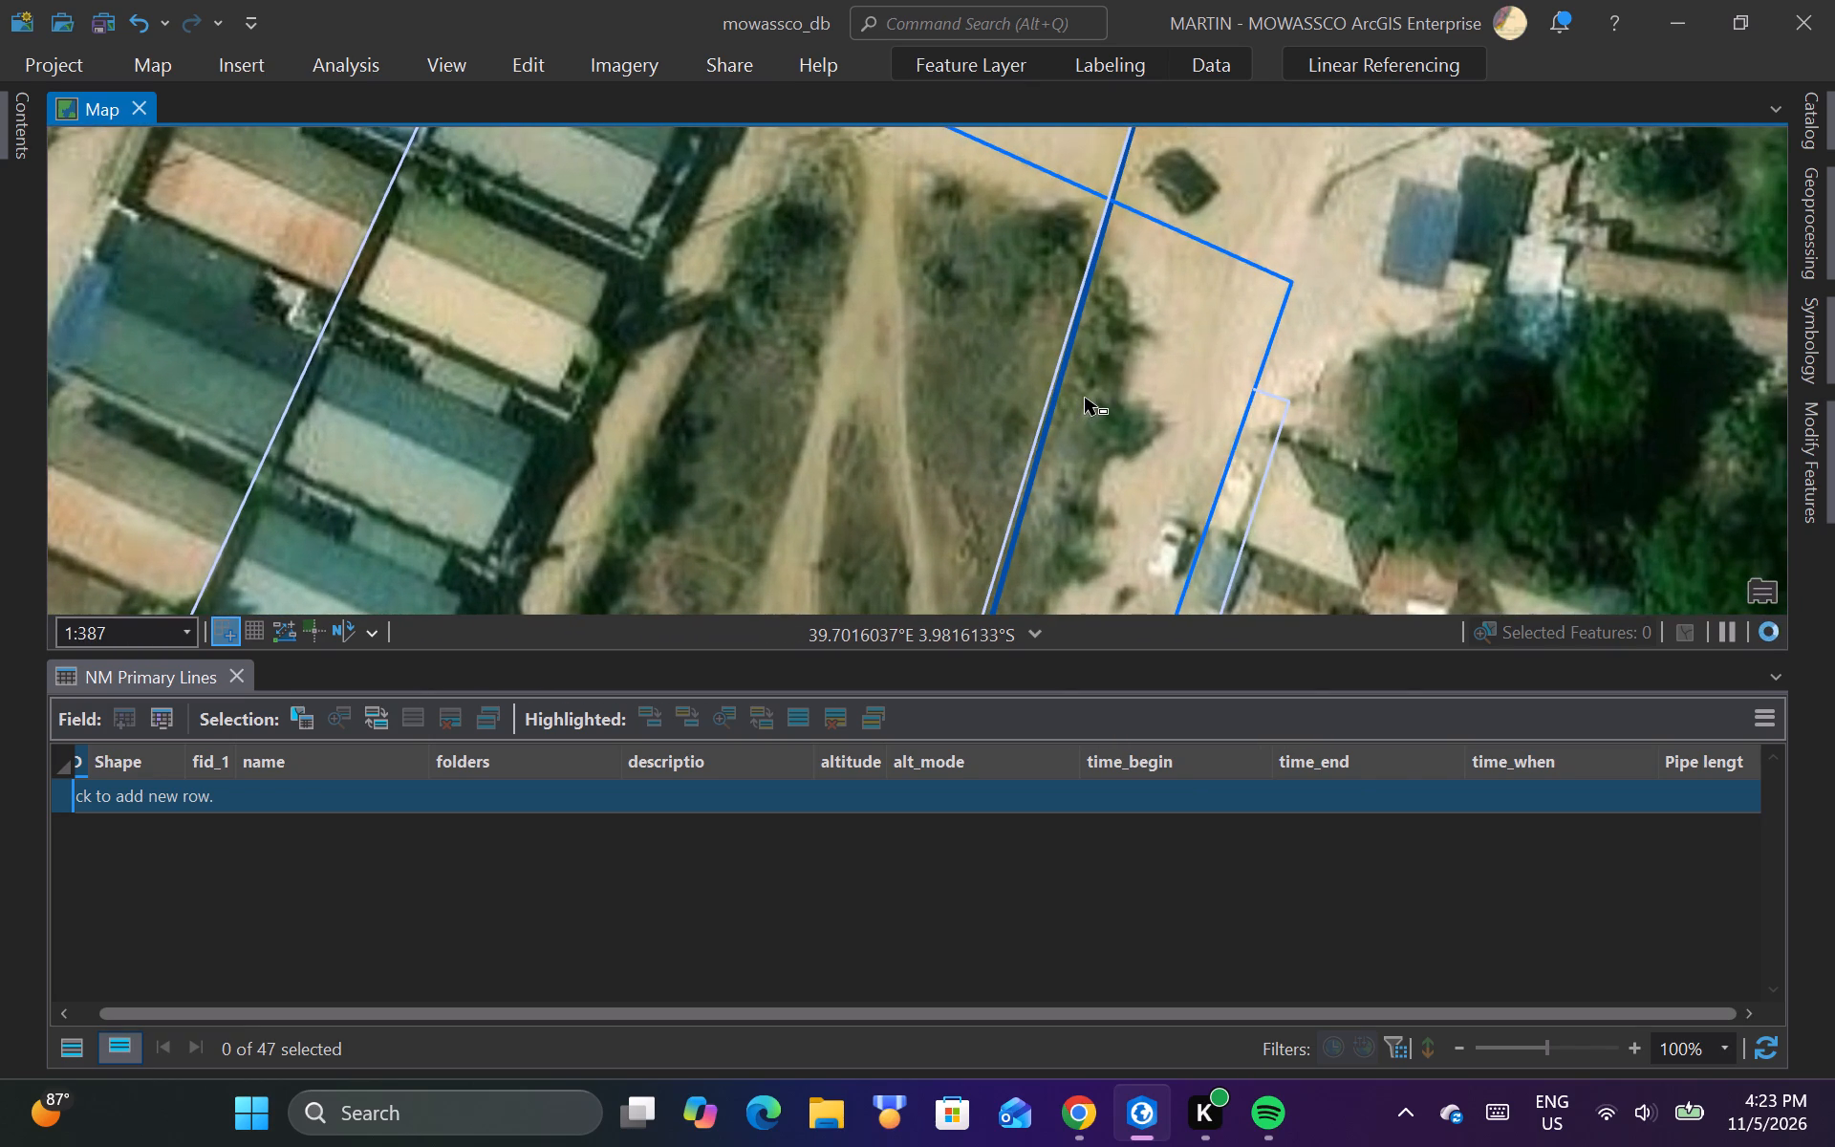
scroll(1095, 402, down, 1)
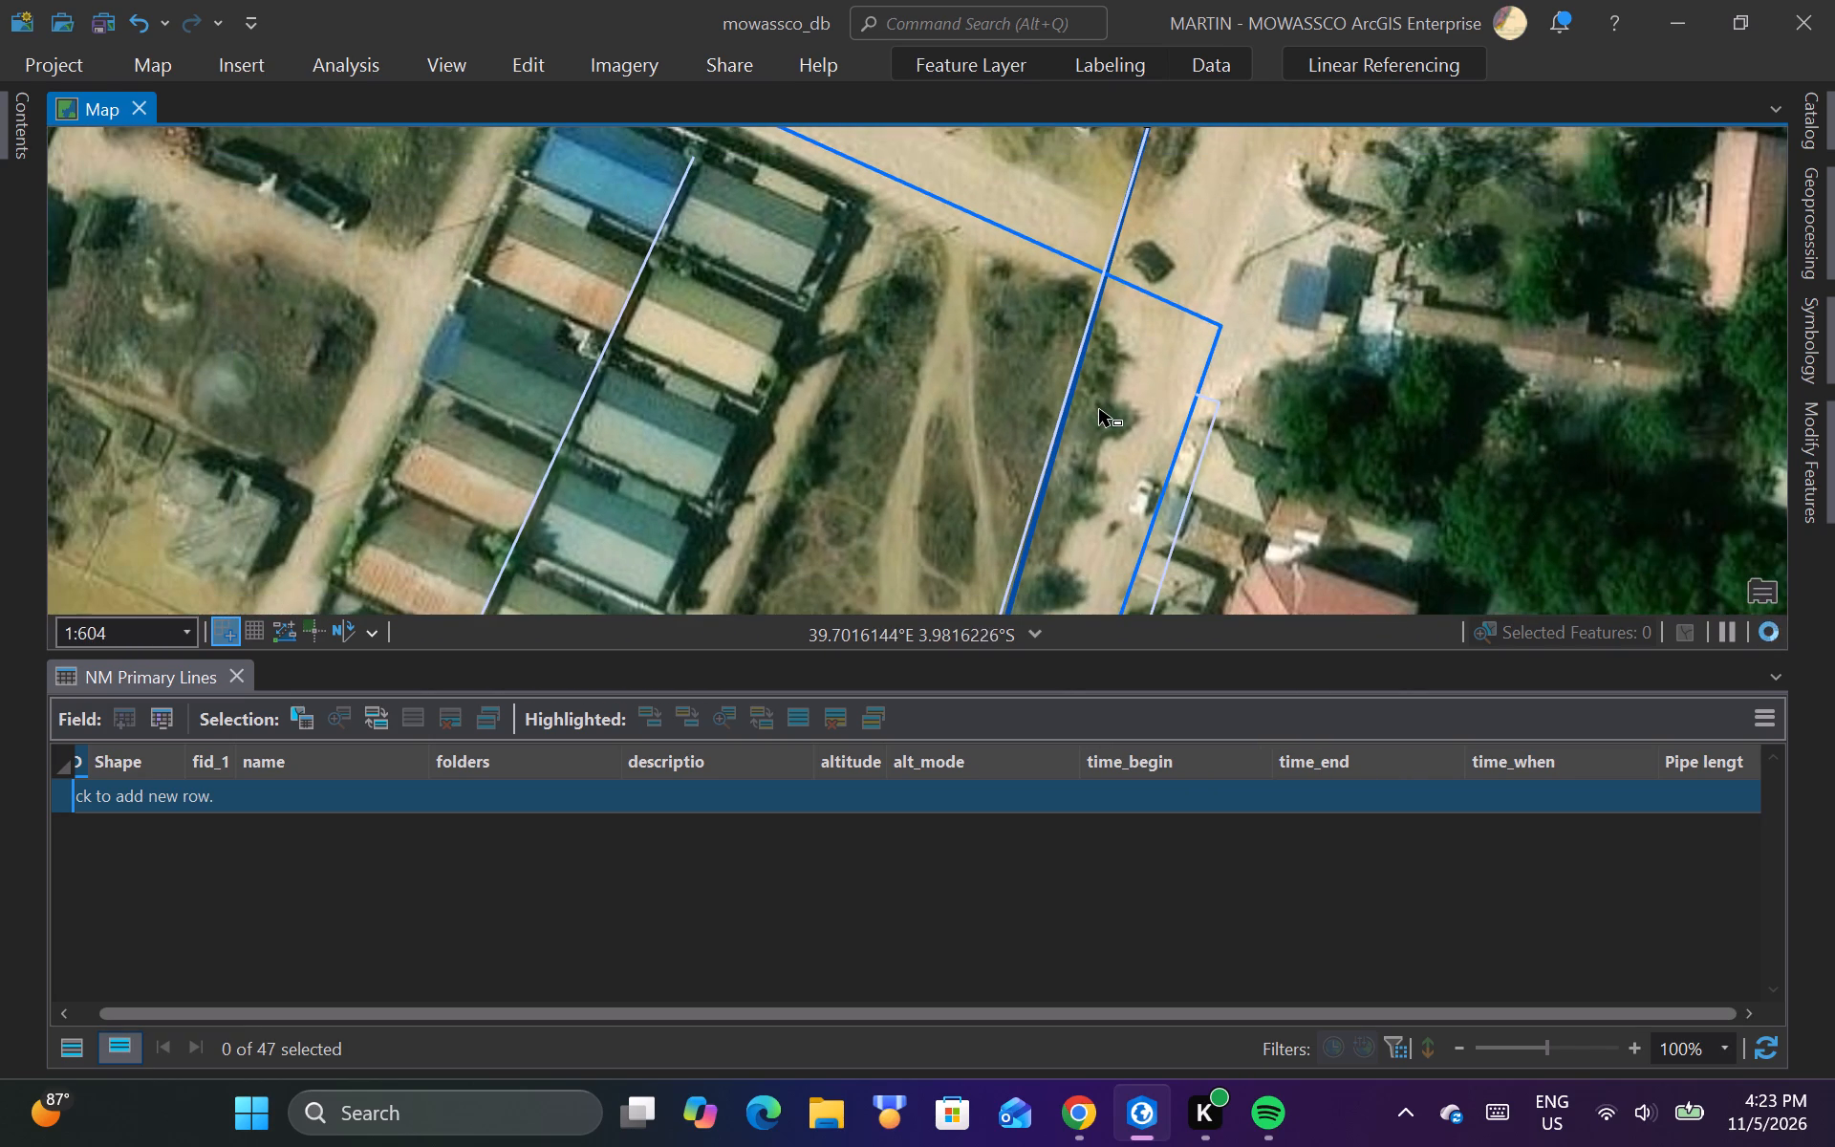
scroll(1099, 413, down, 2)
scroll(1130, 242, up, 2)
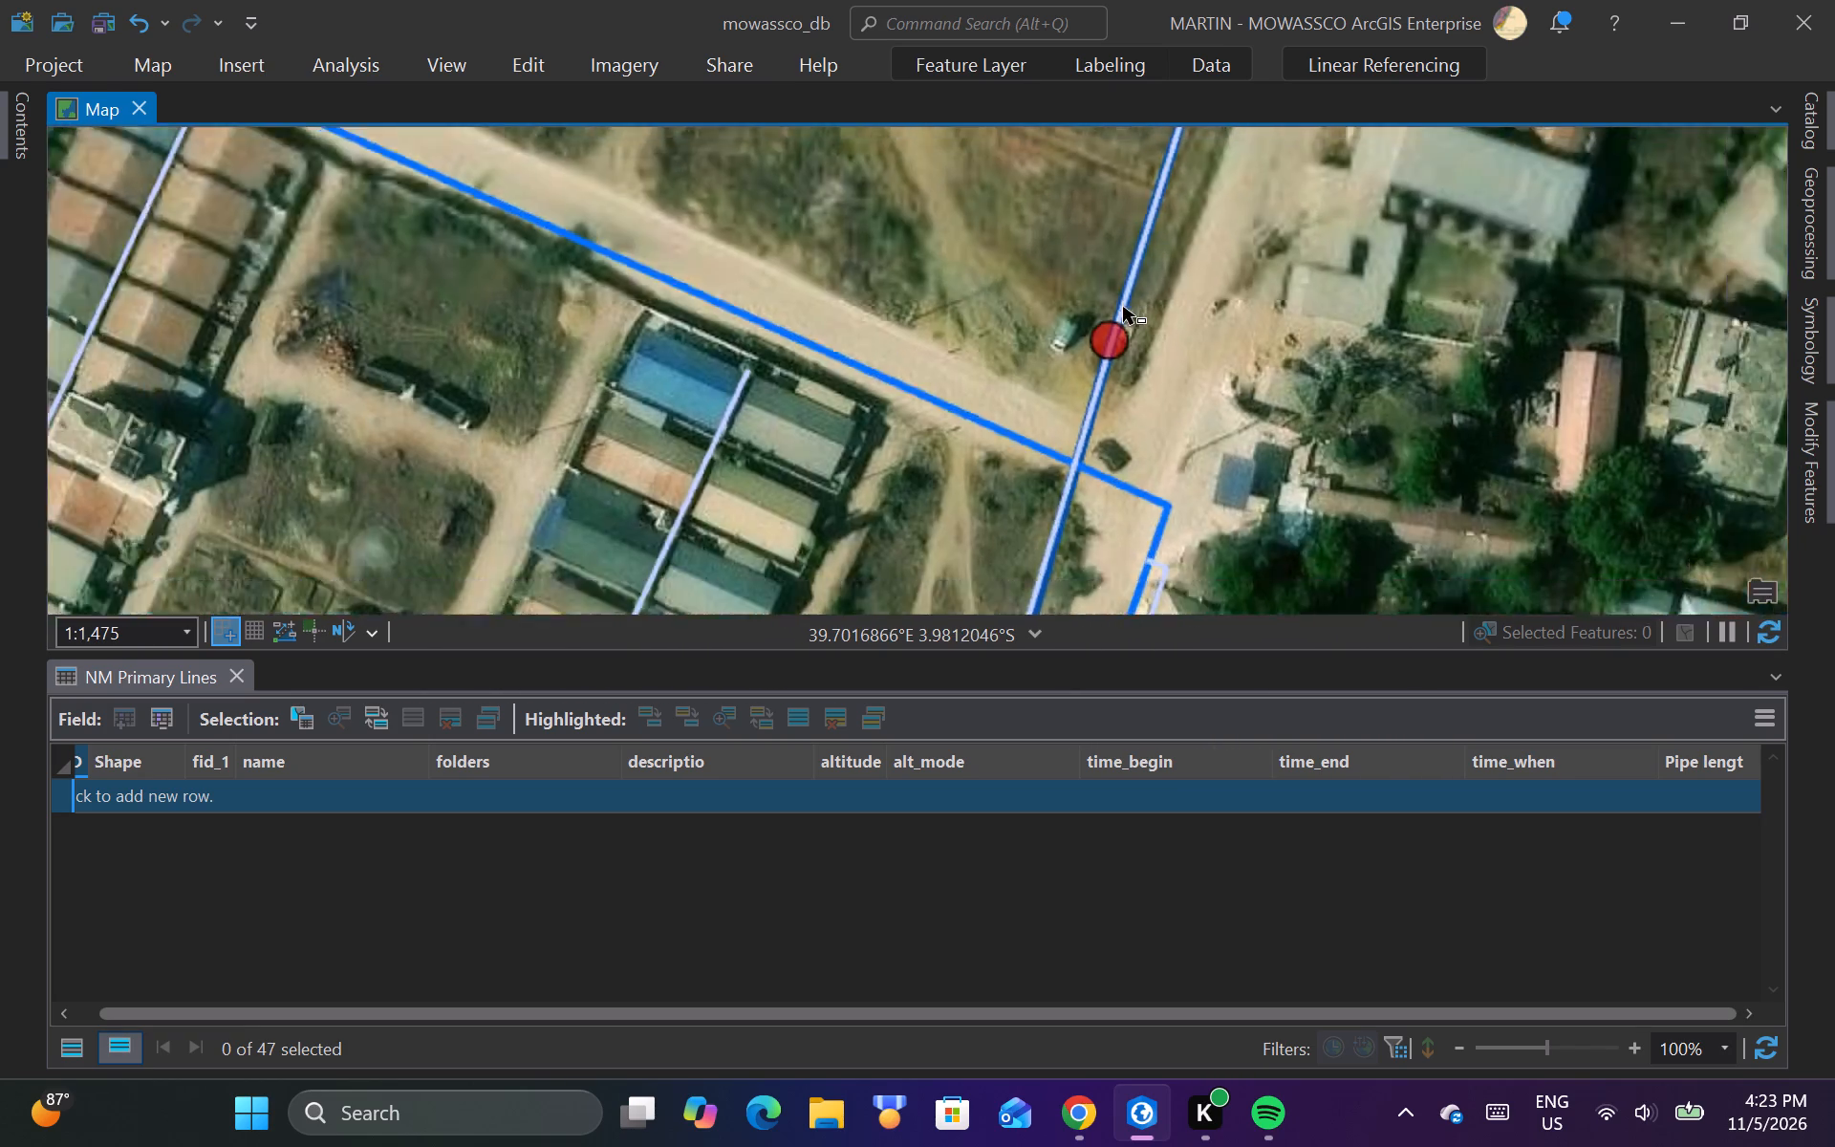
scroll(1118, 338, up, 2)
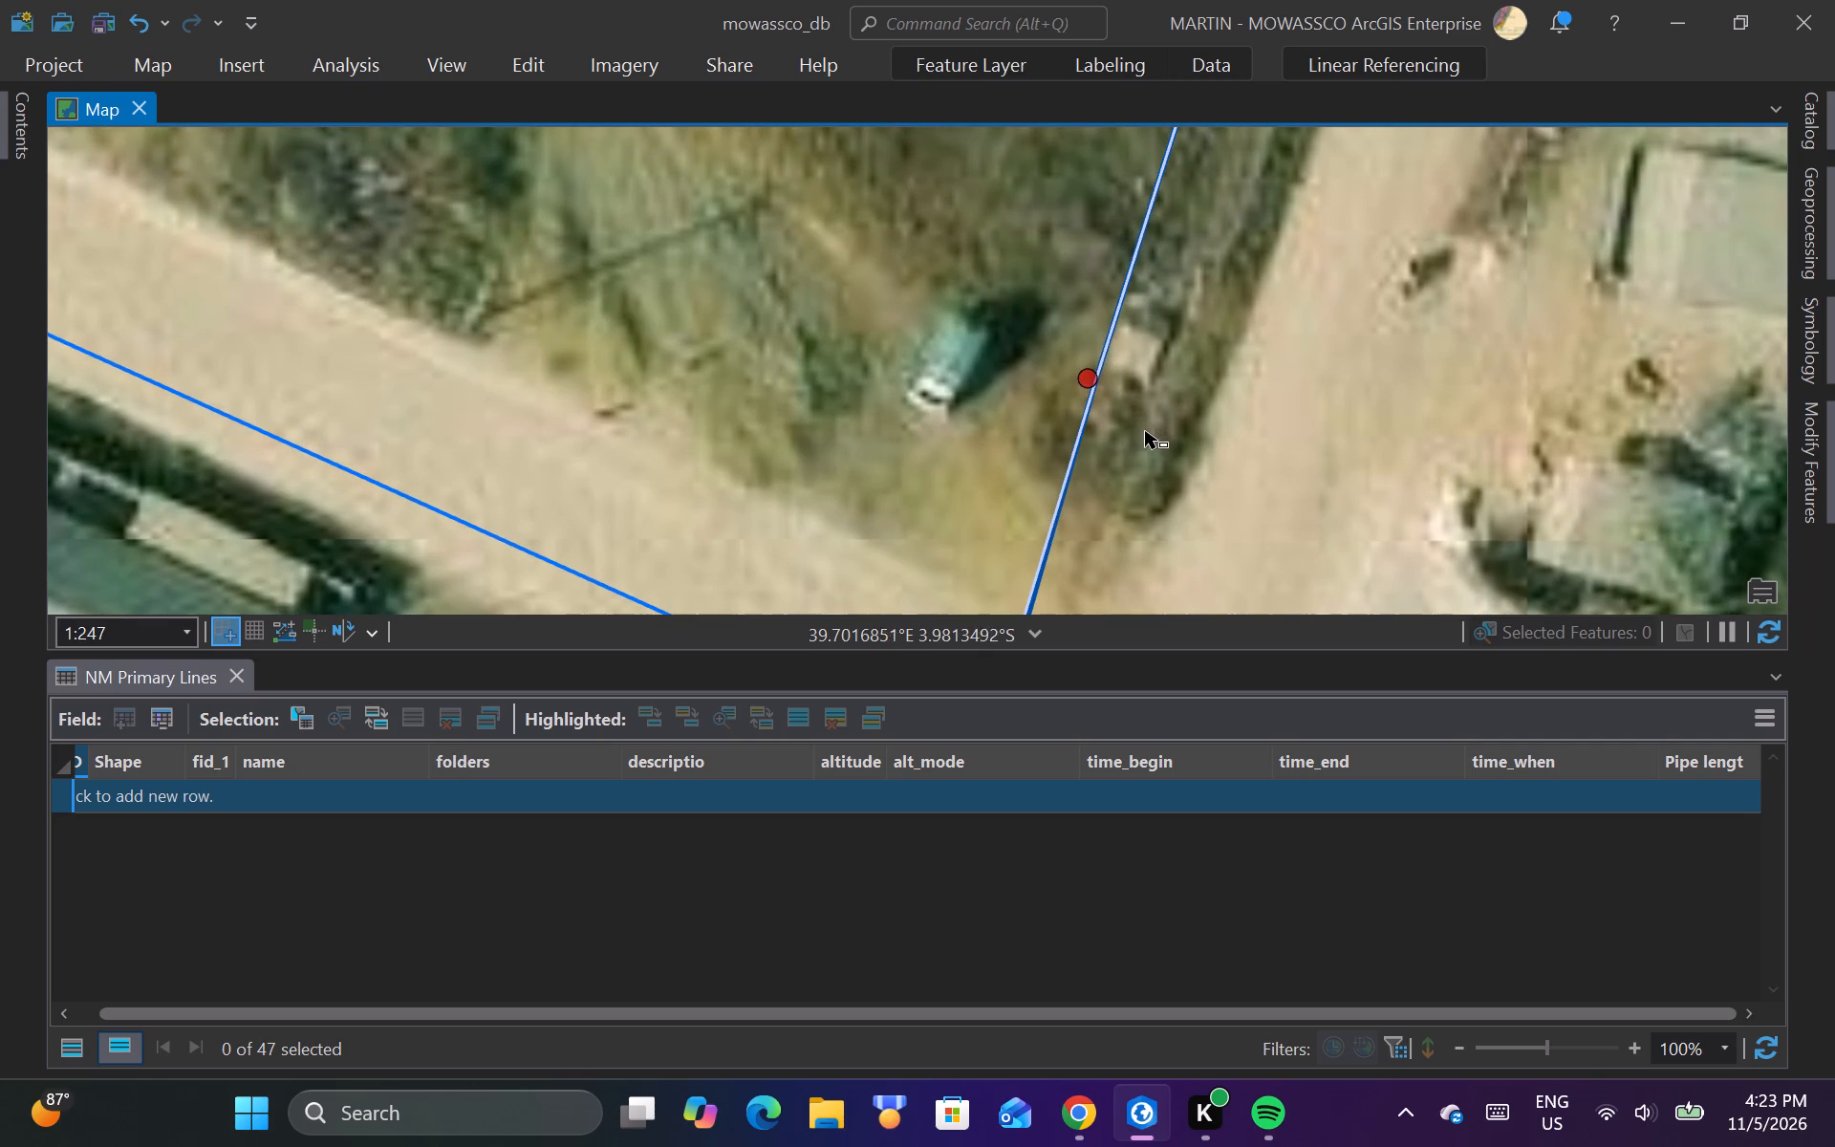
scroll(1149, 479, down, 3)
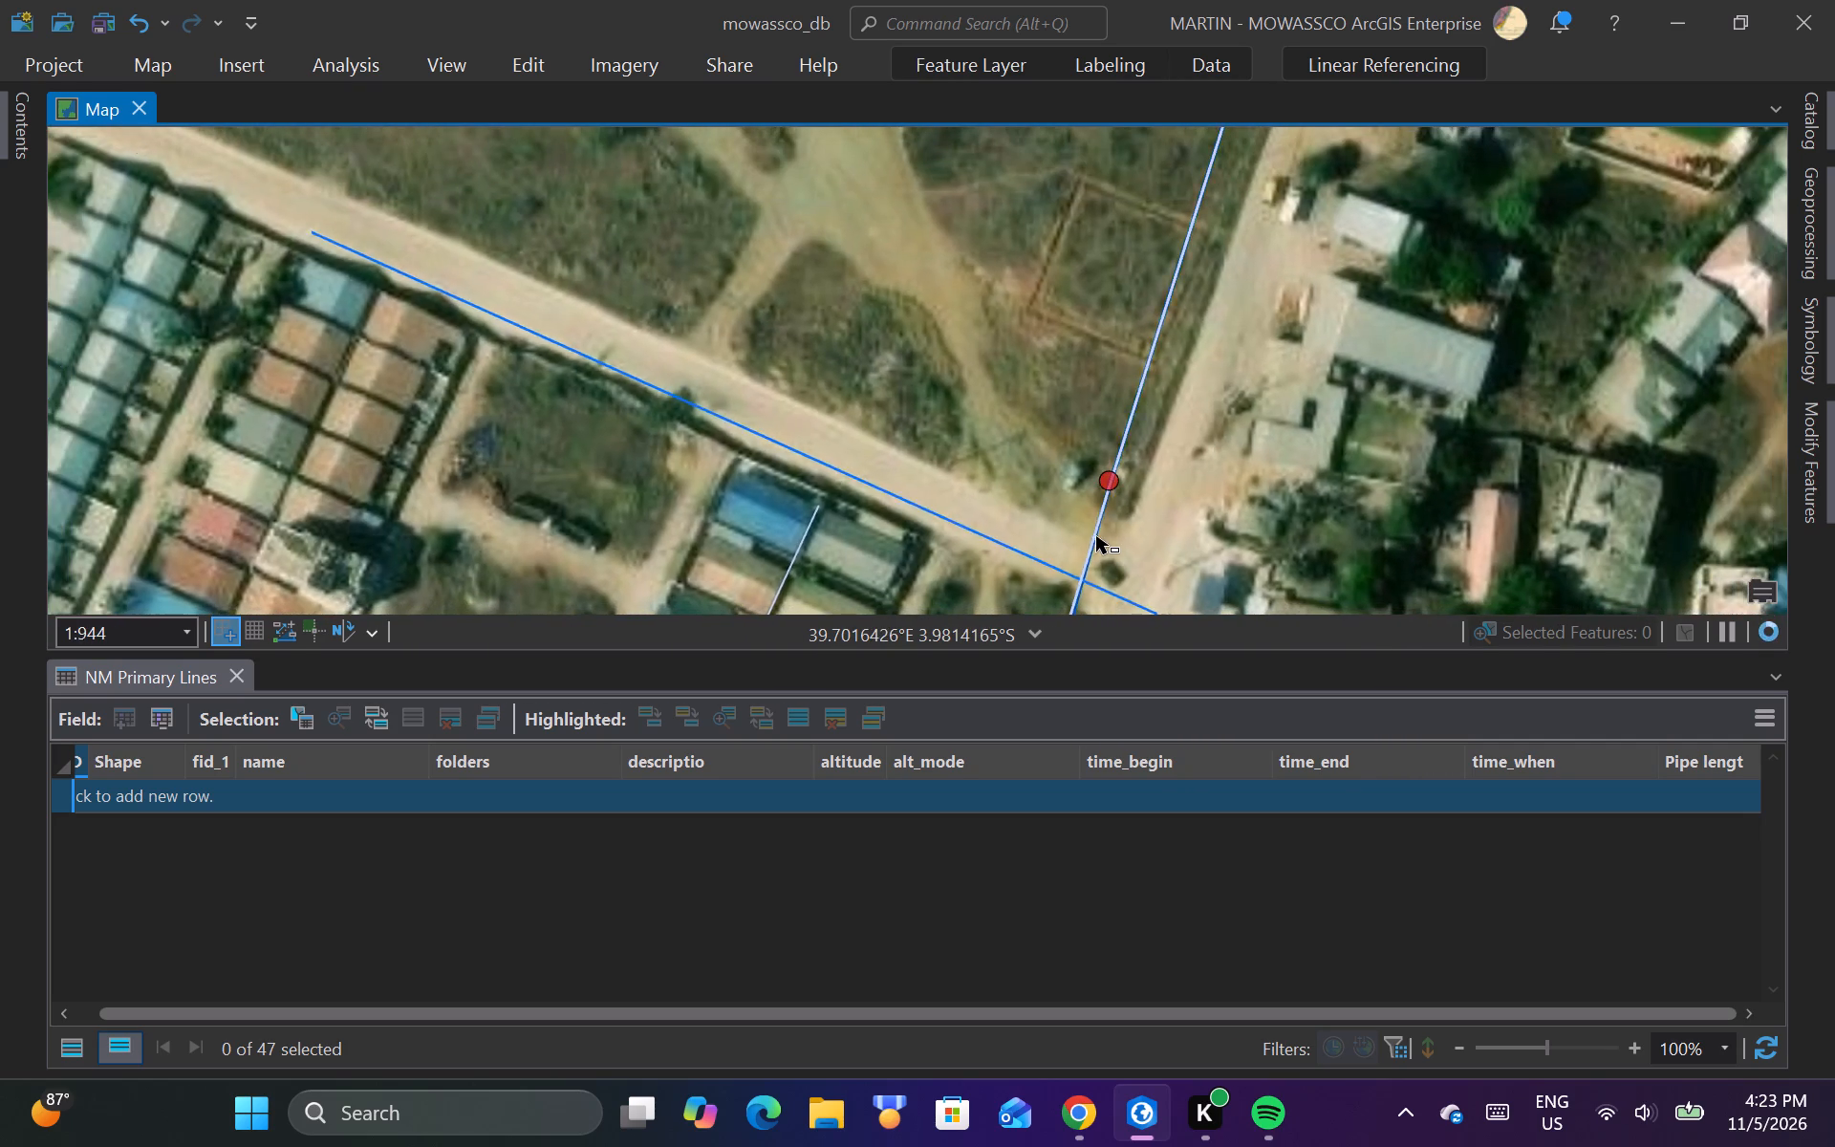
scroll(1096, 538, down, 1)
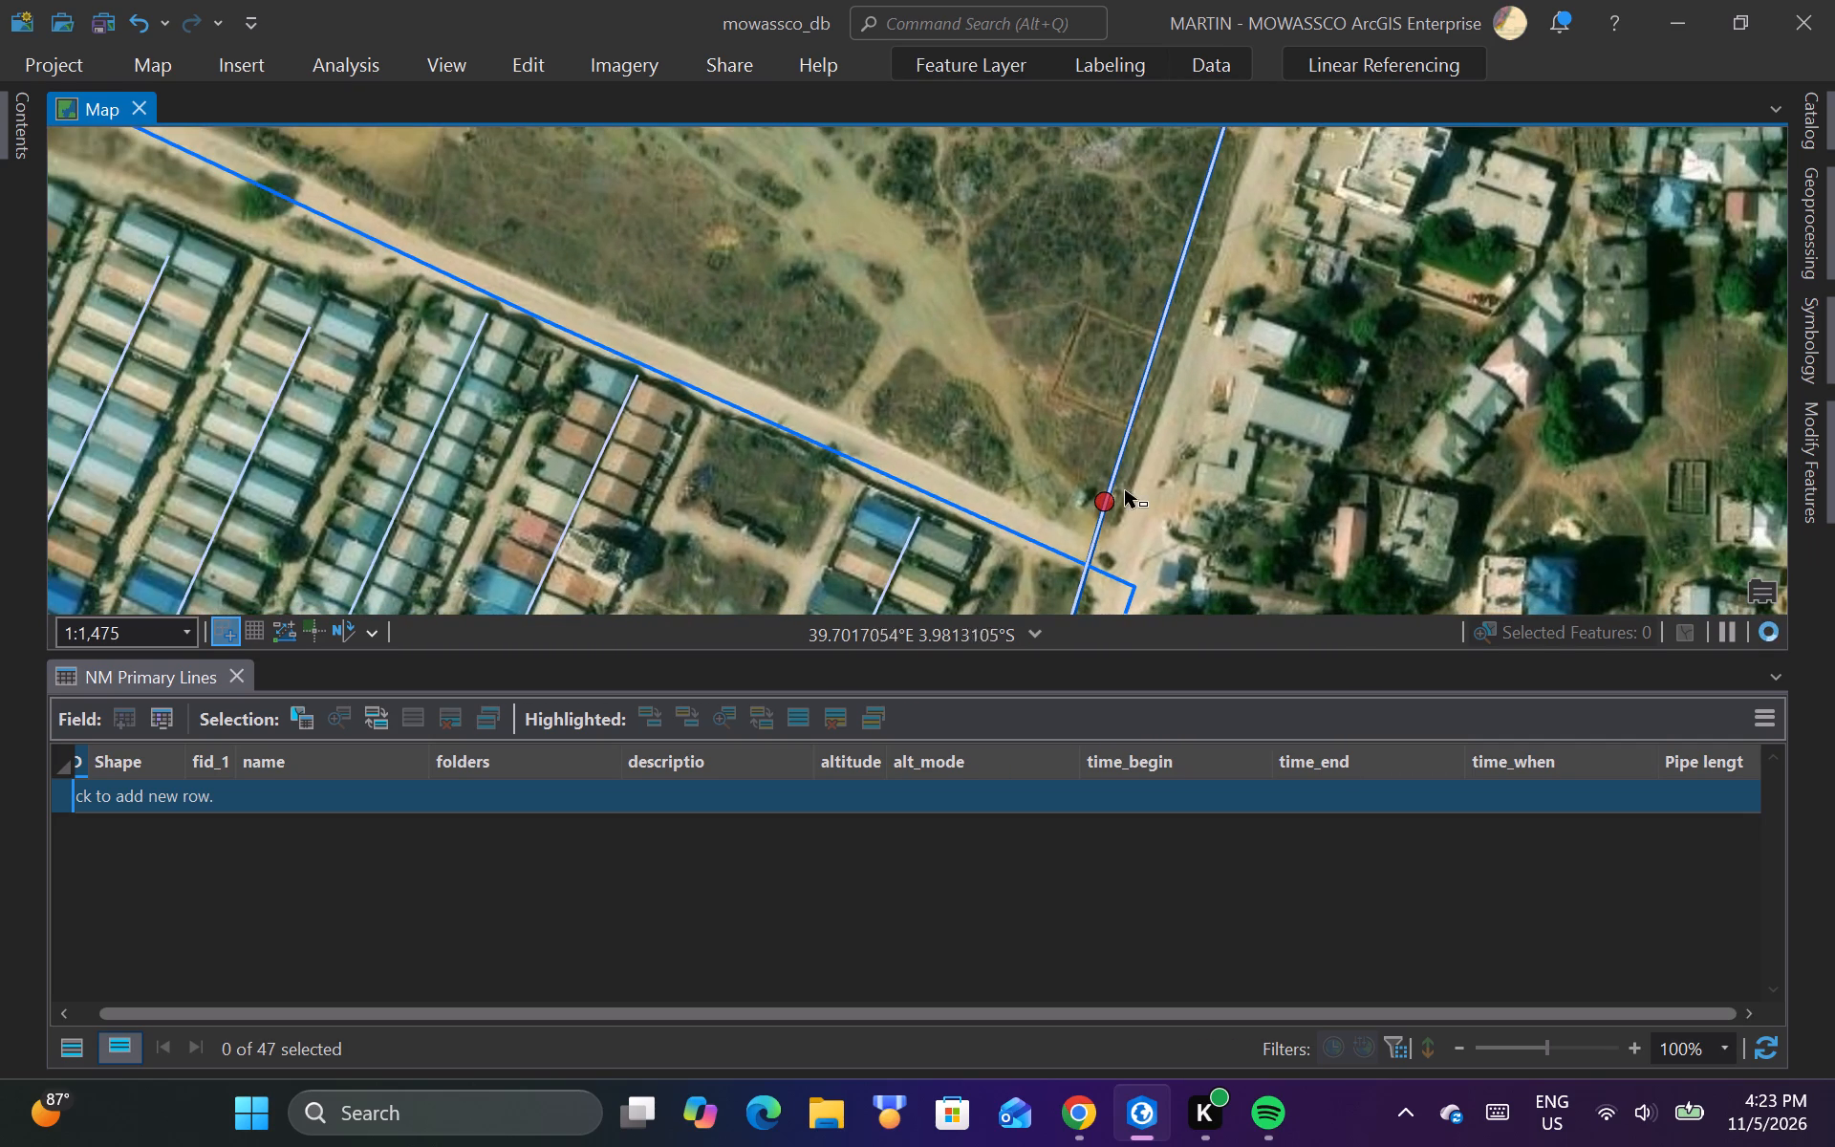
Add a vertex to ruto_line just north of the junction's red point, move it slightly southeast toward the road, and finish the edit.
scroll(1136, 466, up, 1)
click(1118, 427)
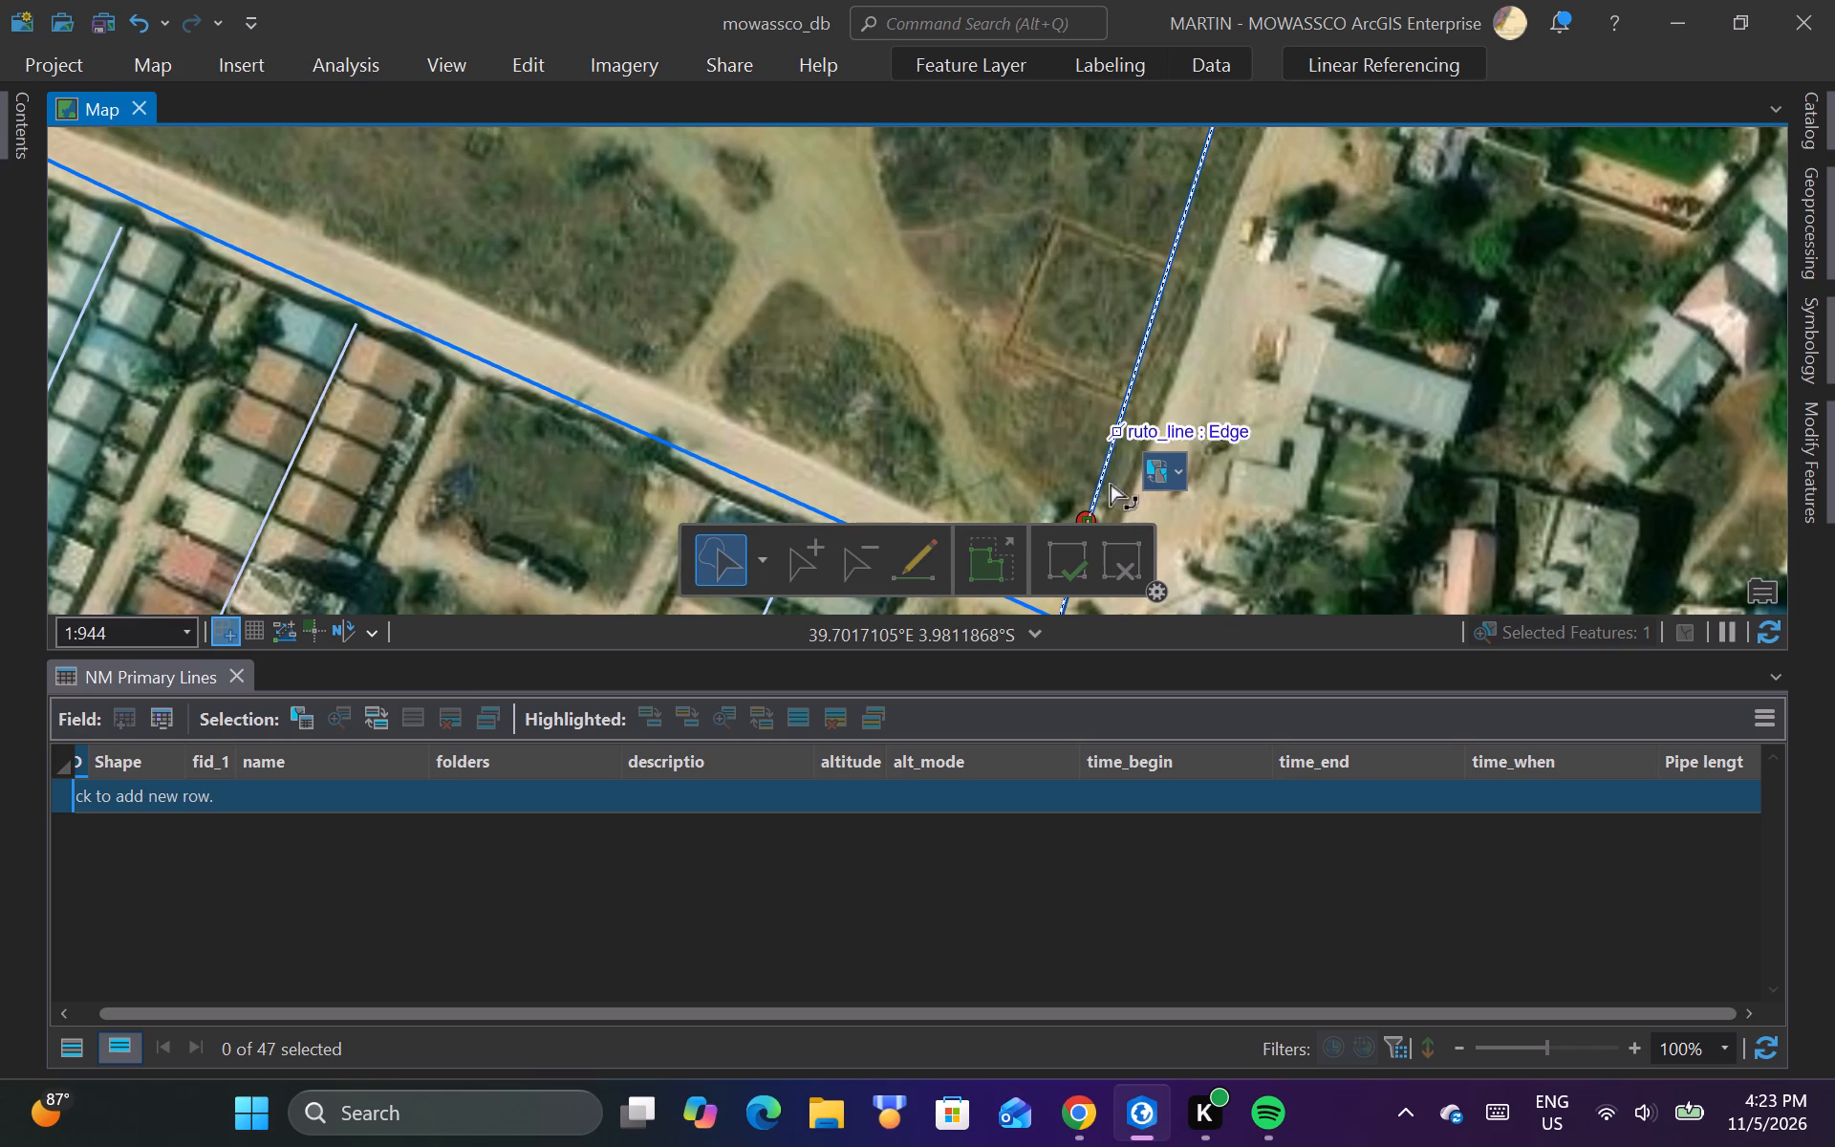
click(1179, 472)
click(1050, 601)
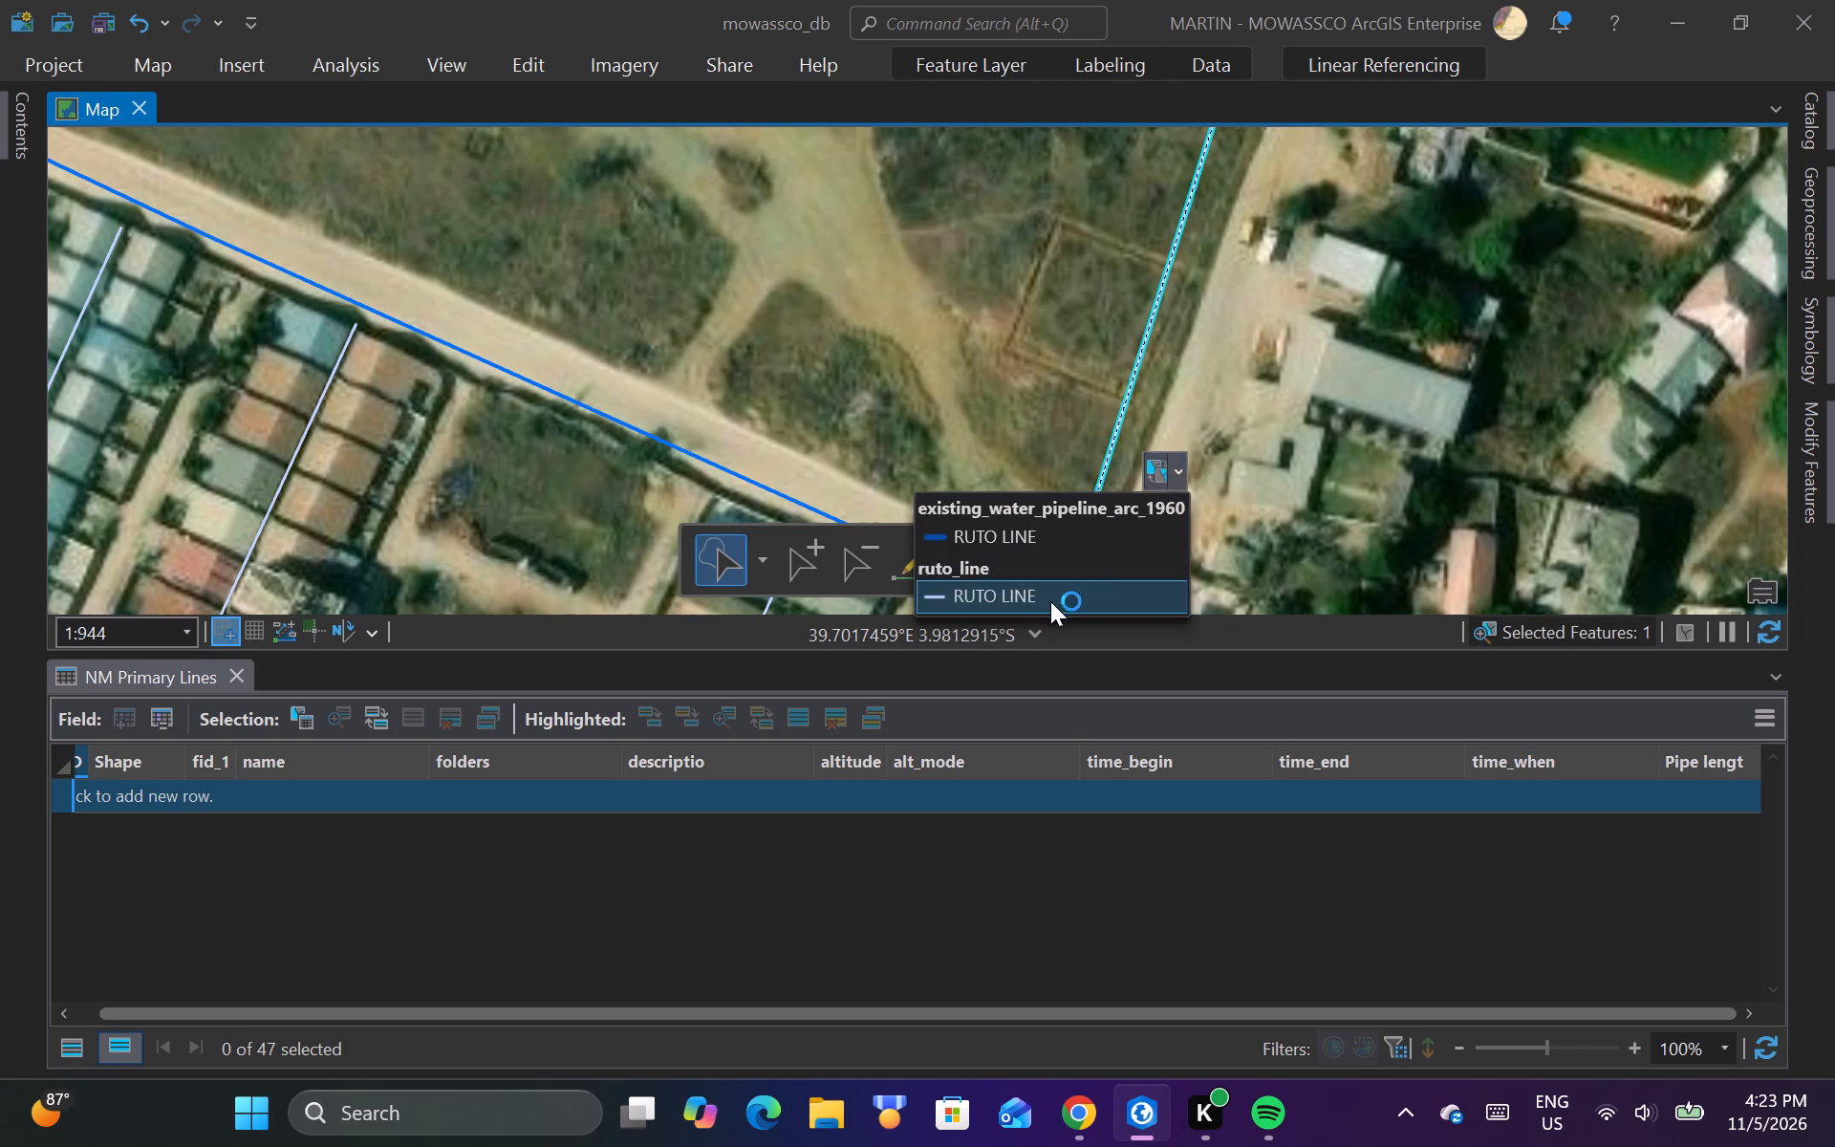
right_click(1135, 379)
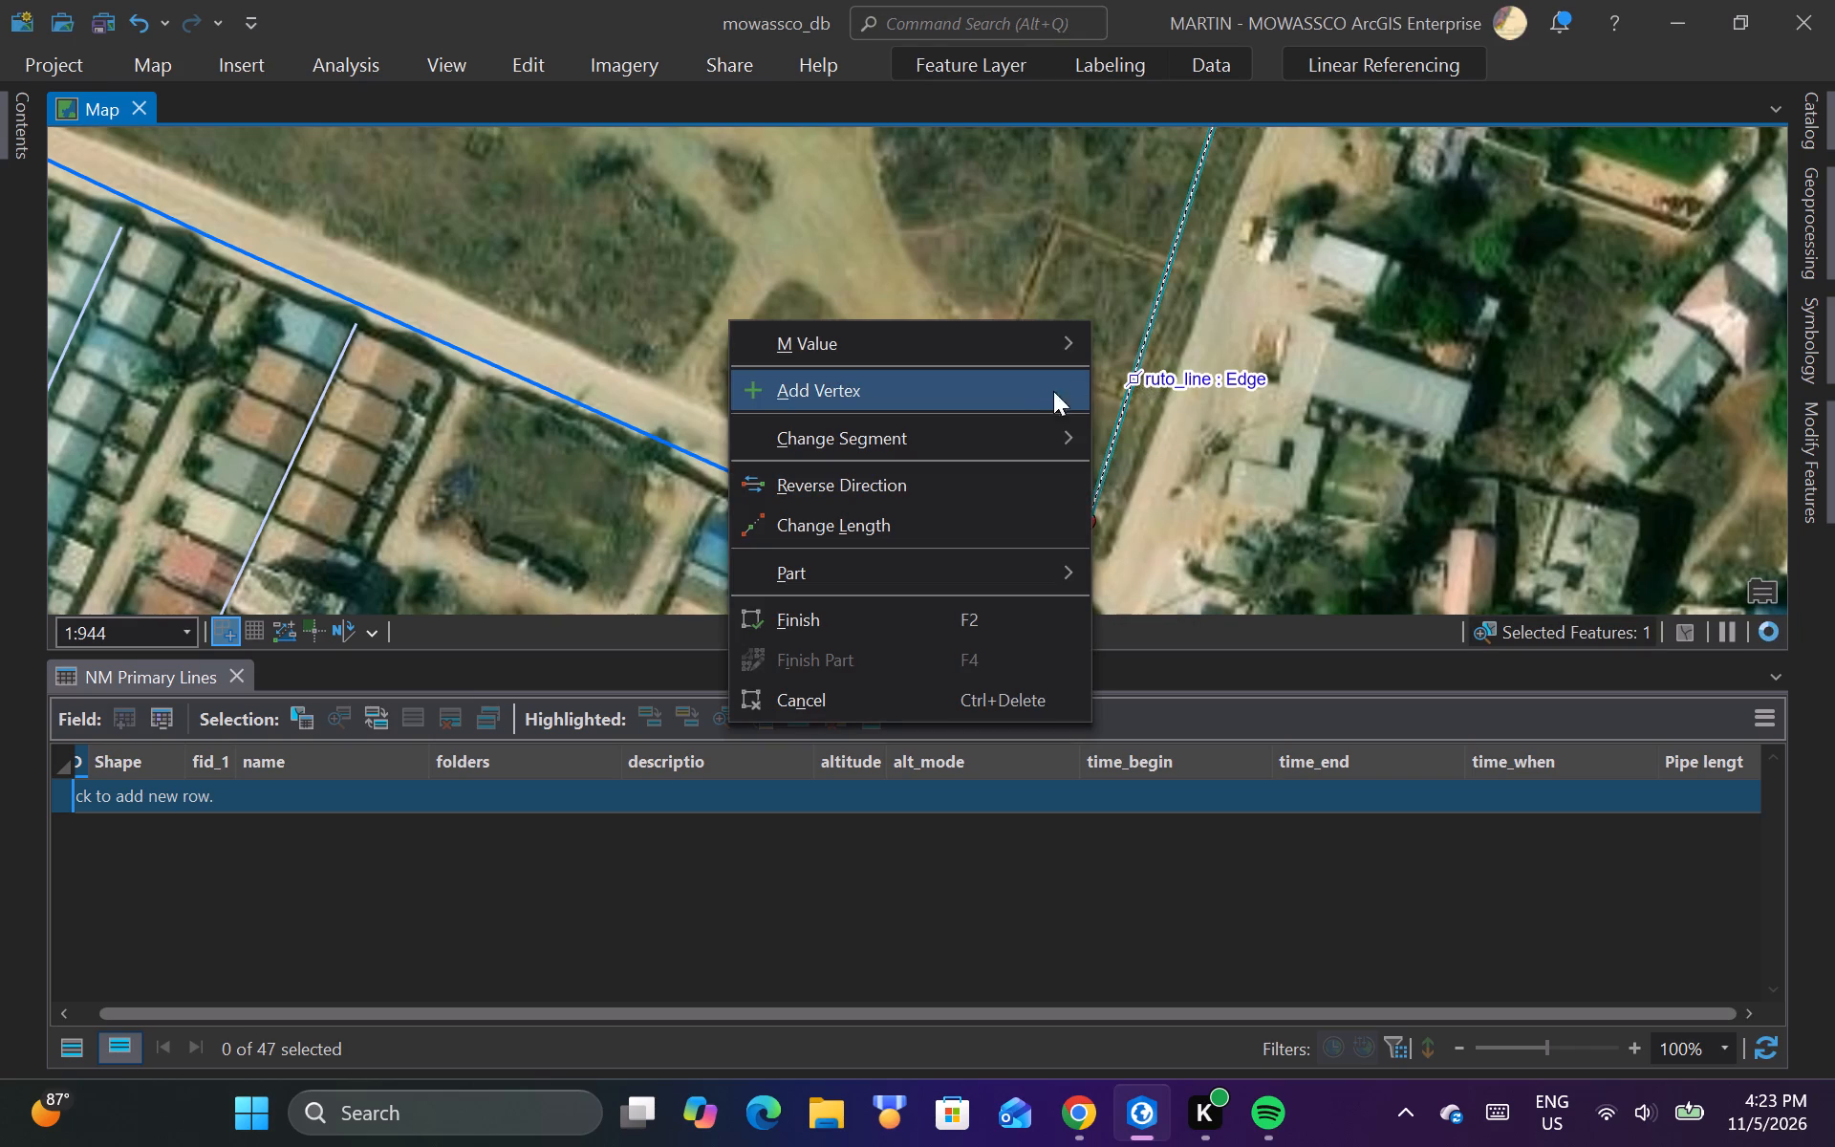
click(1025, 391)
drag(1132, 382, 1145, 389)
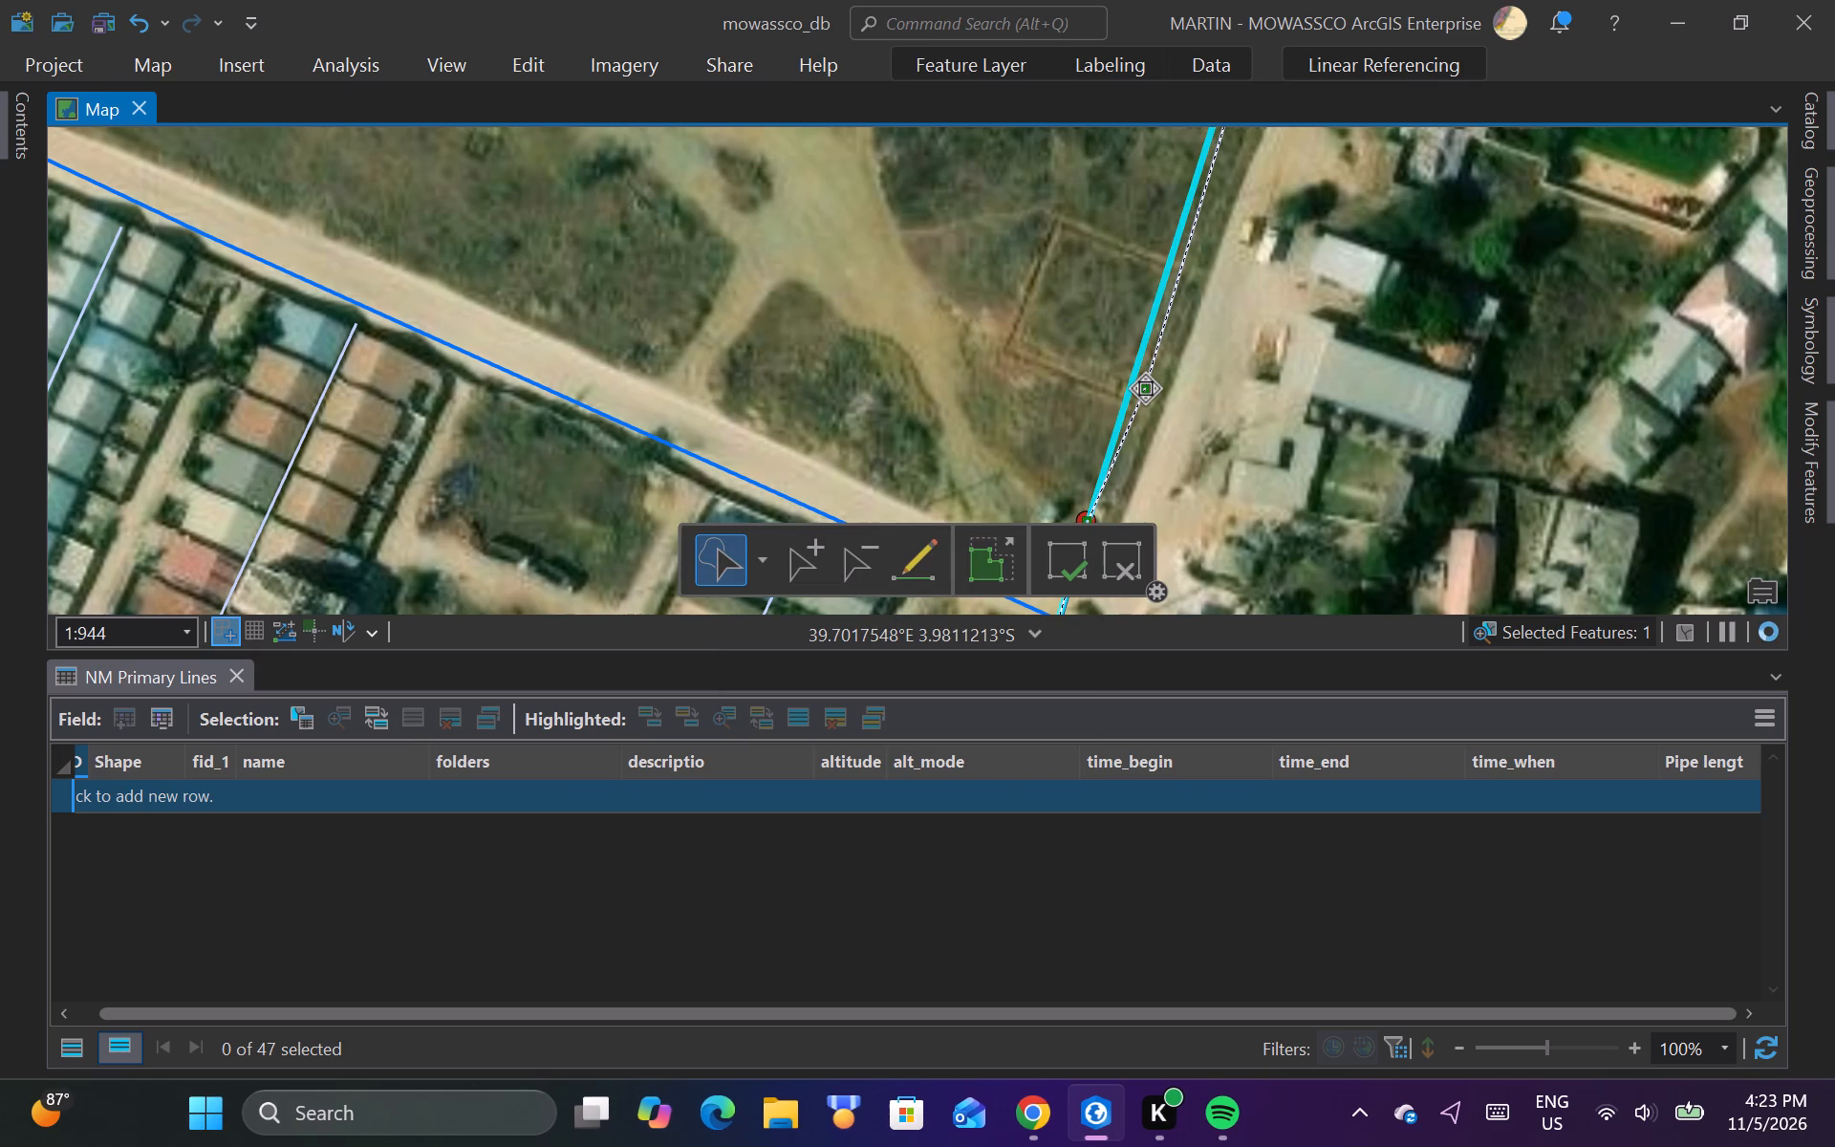
drag(1145, 389, 1144, 389)
click(1069, 563)
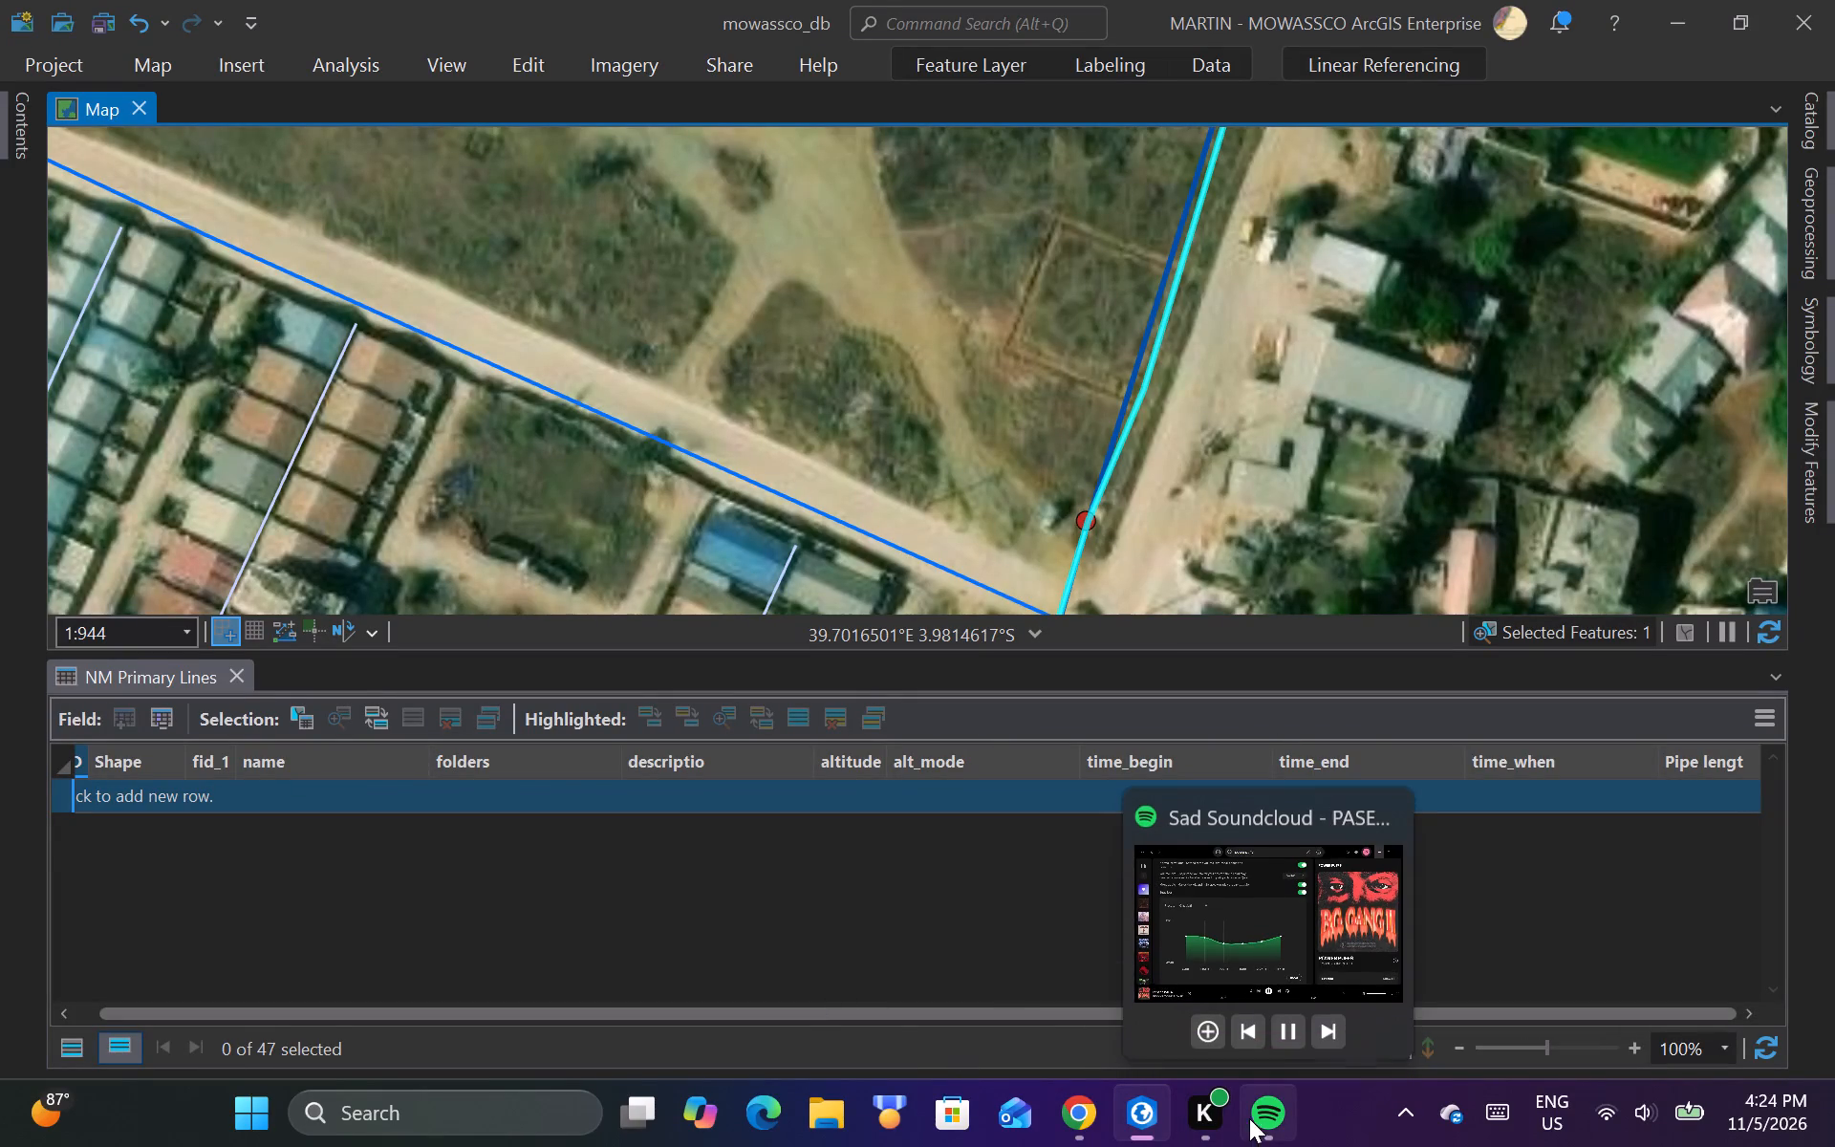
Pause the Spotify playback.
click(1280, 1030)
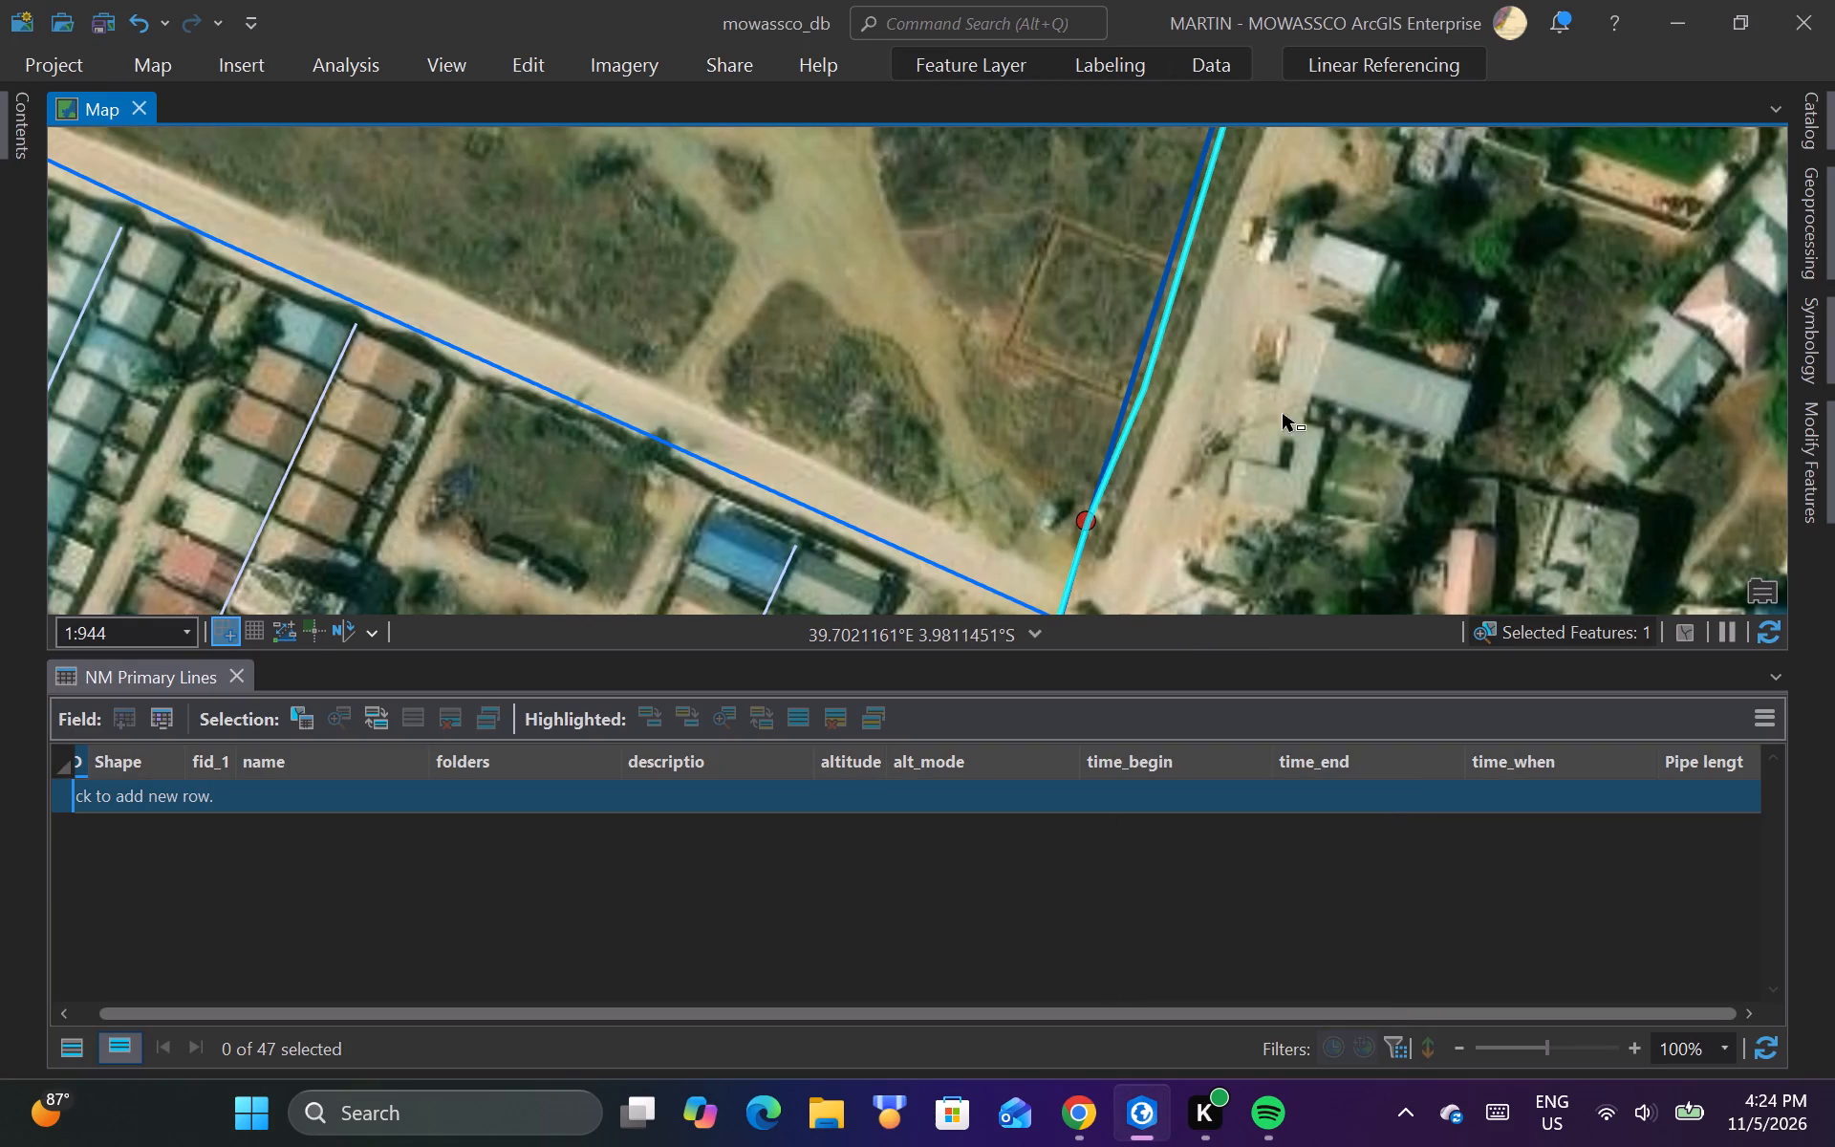
Examine the reshaped ruto_line beside the existing pipeline, from the junction's red point north along the road to the bend.
scroll(1048, 510, down, 1)
scroll(1050, 433, down, 1)
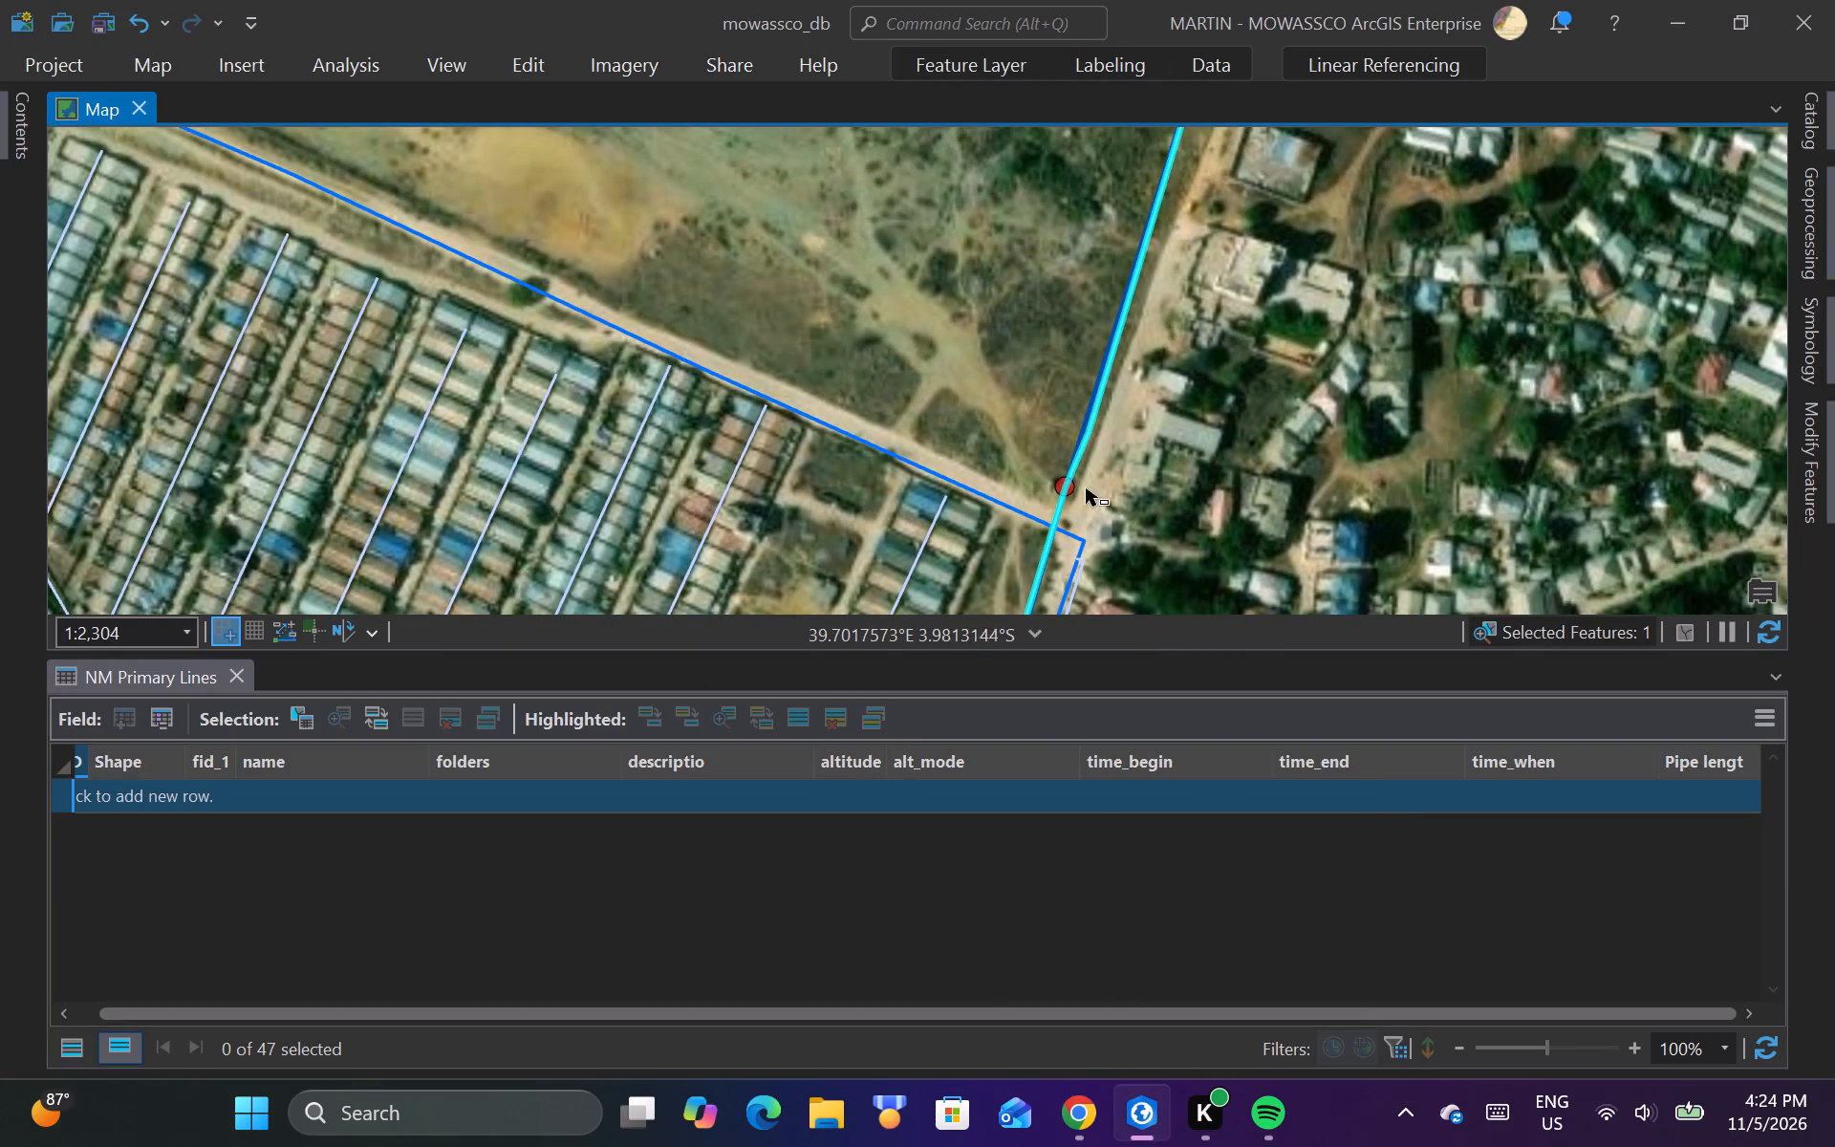
scroll(1072, 503, down, 1)
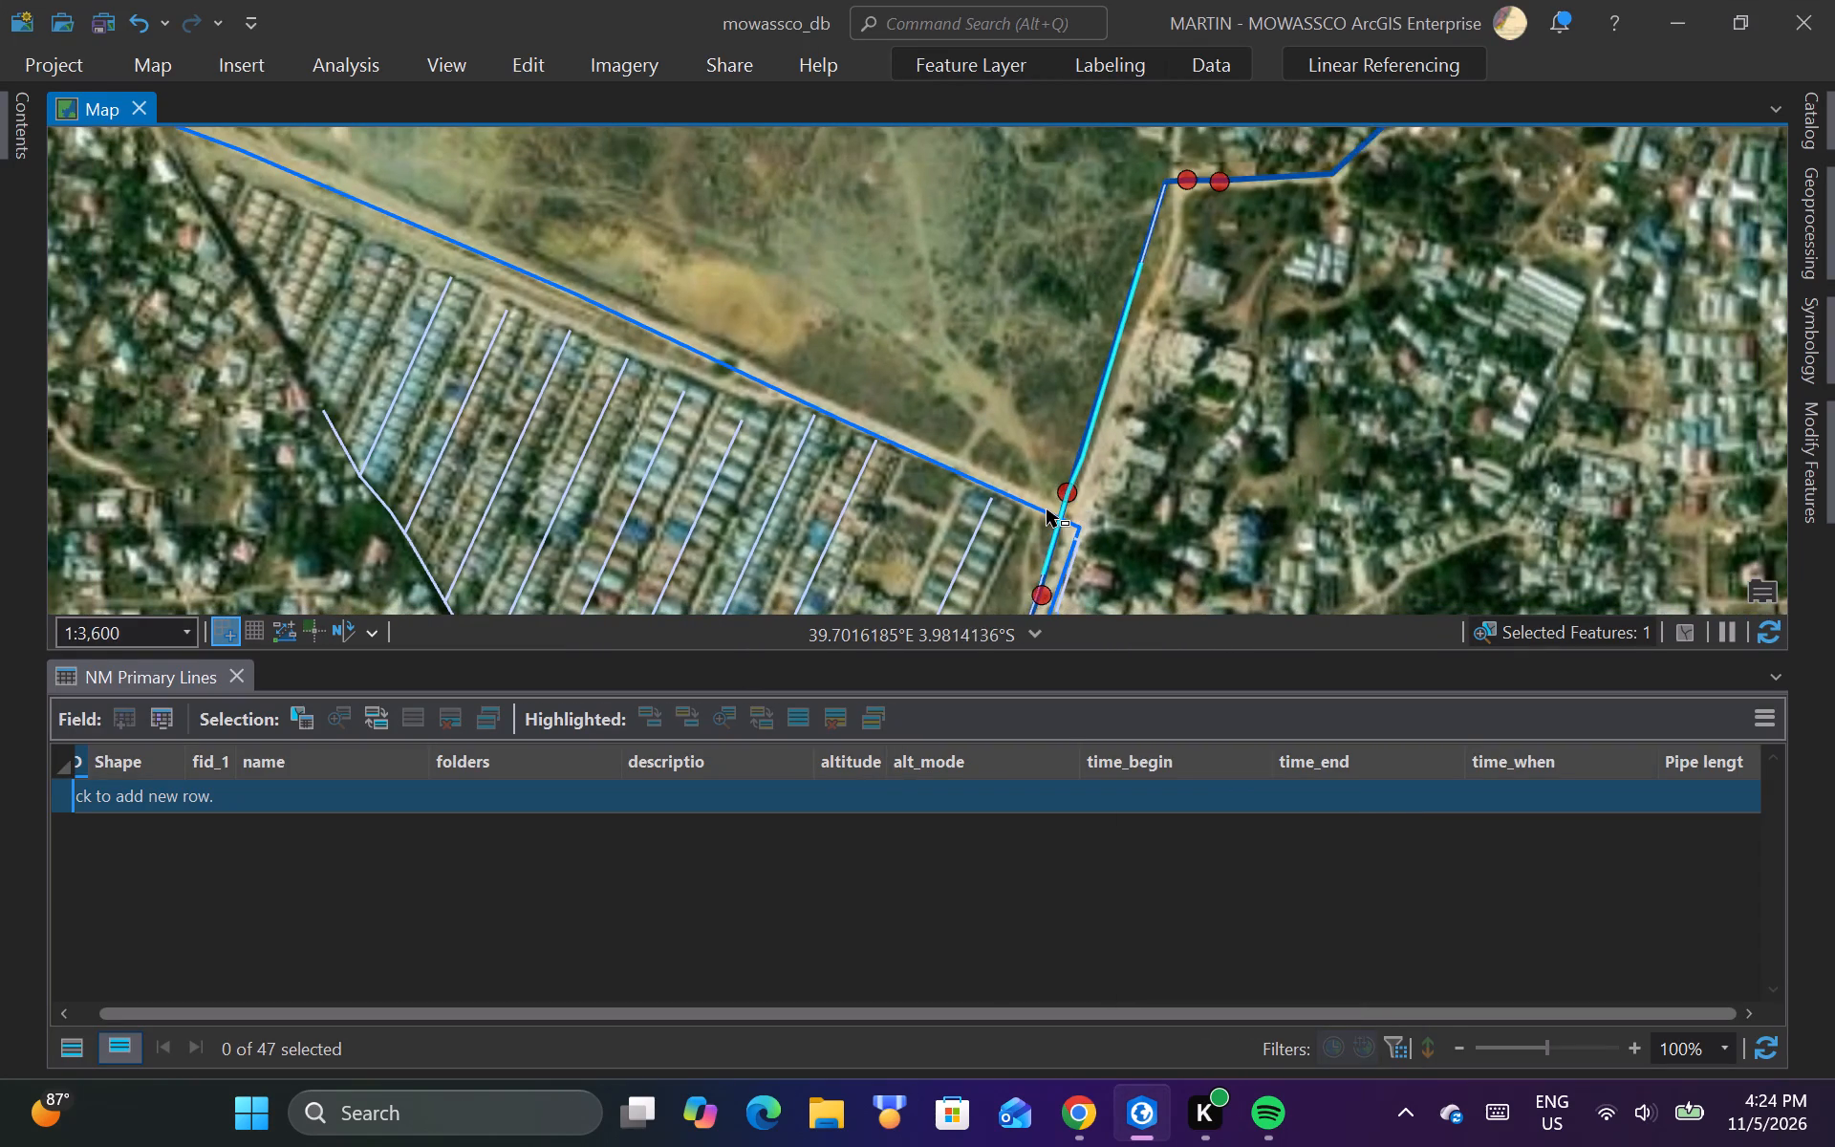
scroll(1107, 312, up, 2)
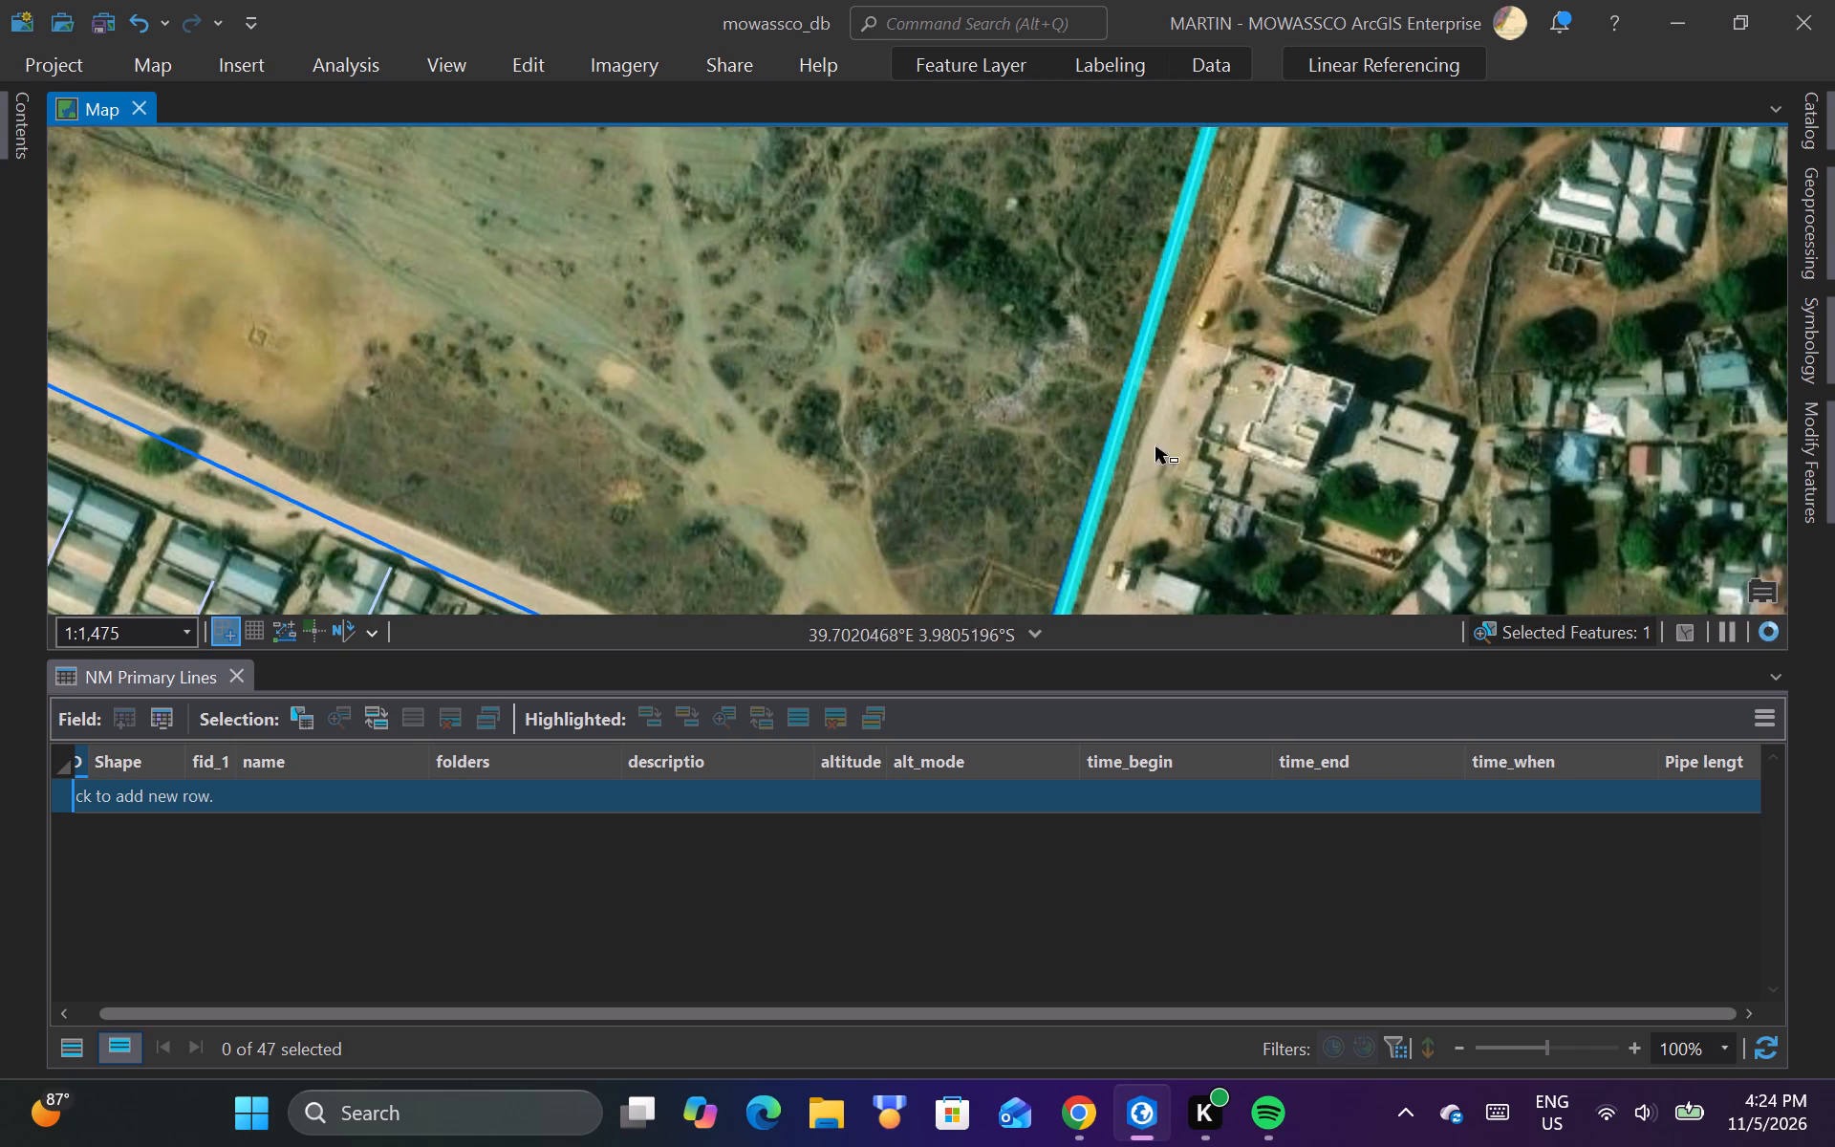
scroll(1109, 520, down, 1)
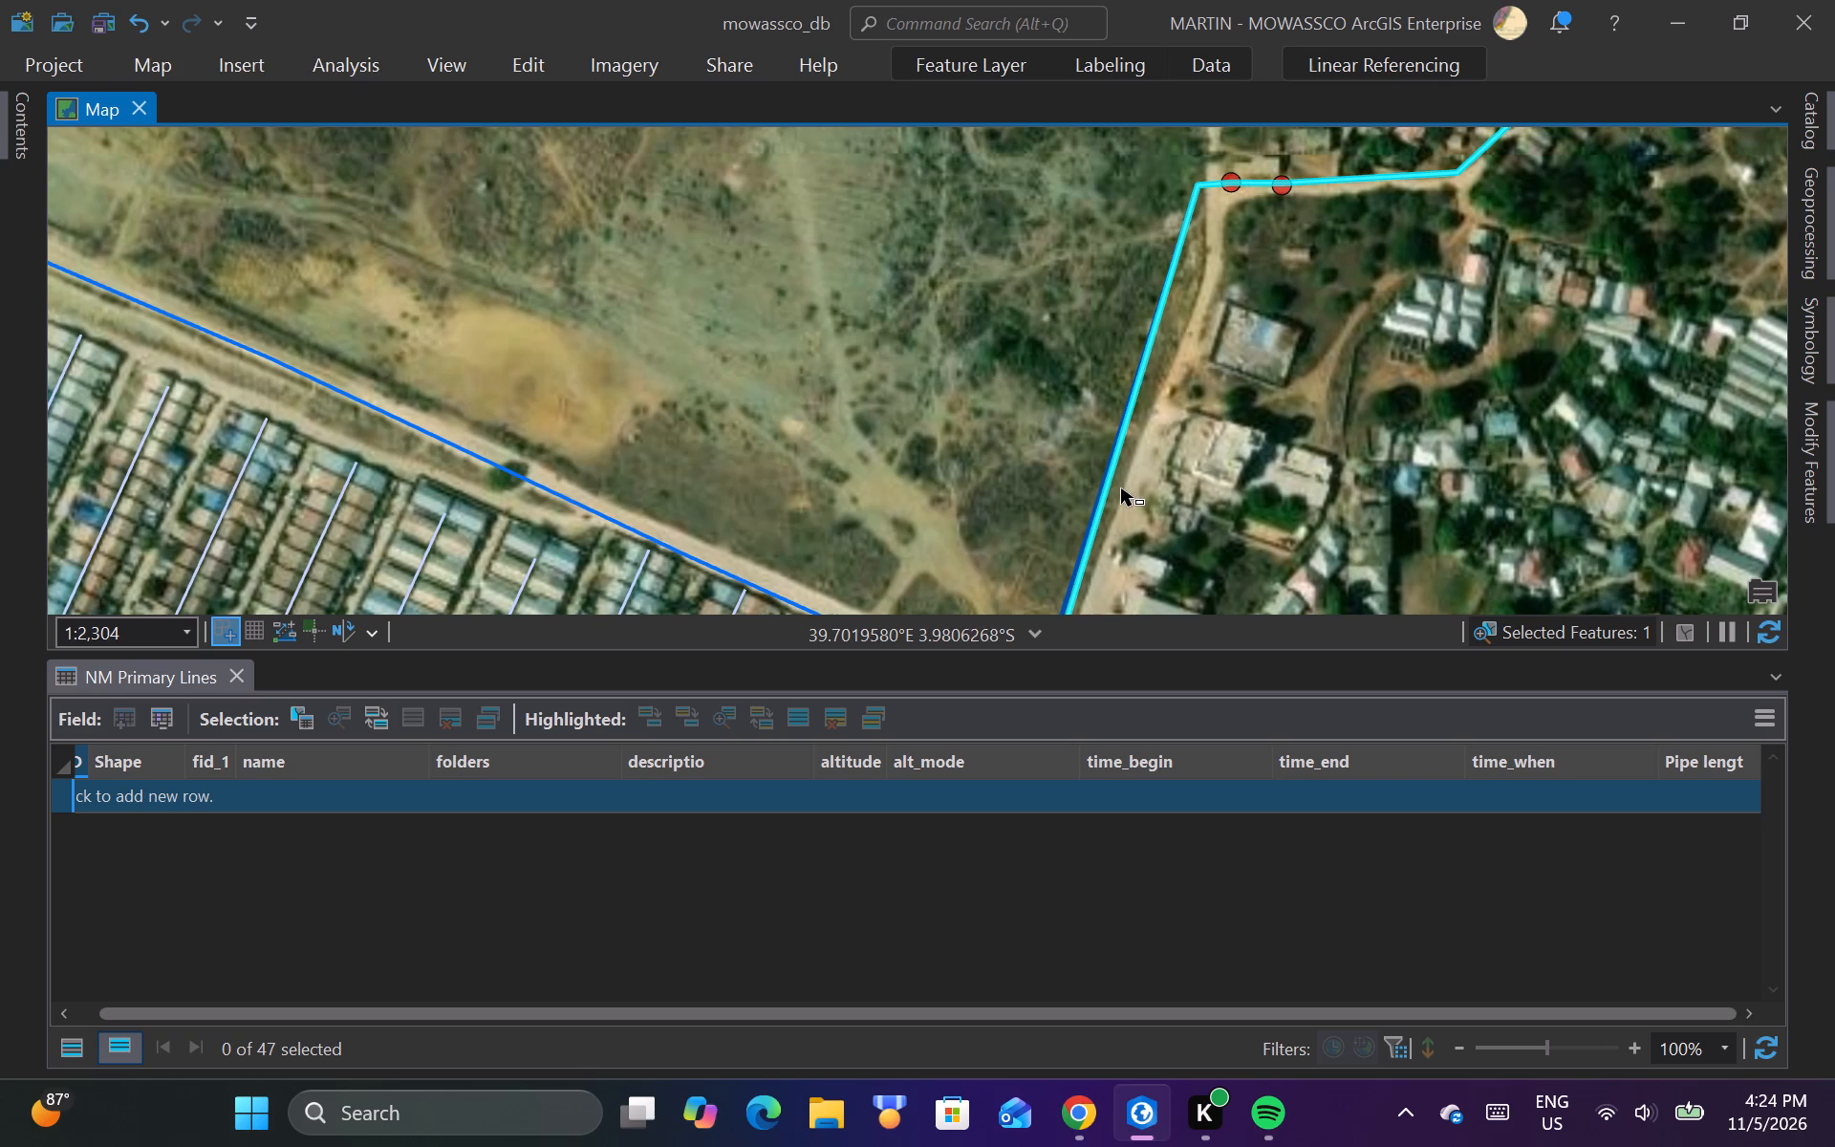
scroll(1113, 477, down, 2)
scroll(1101, 495, up, 1)
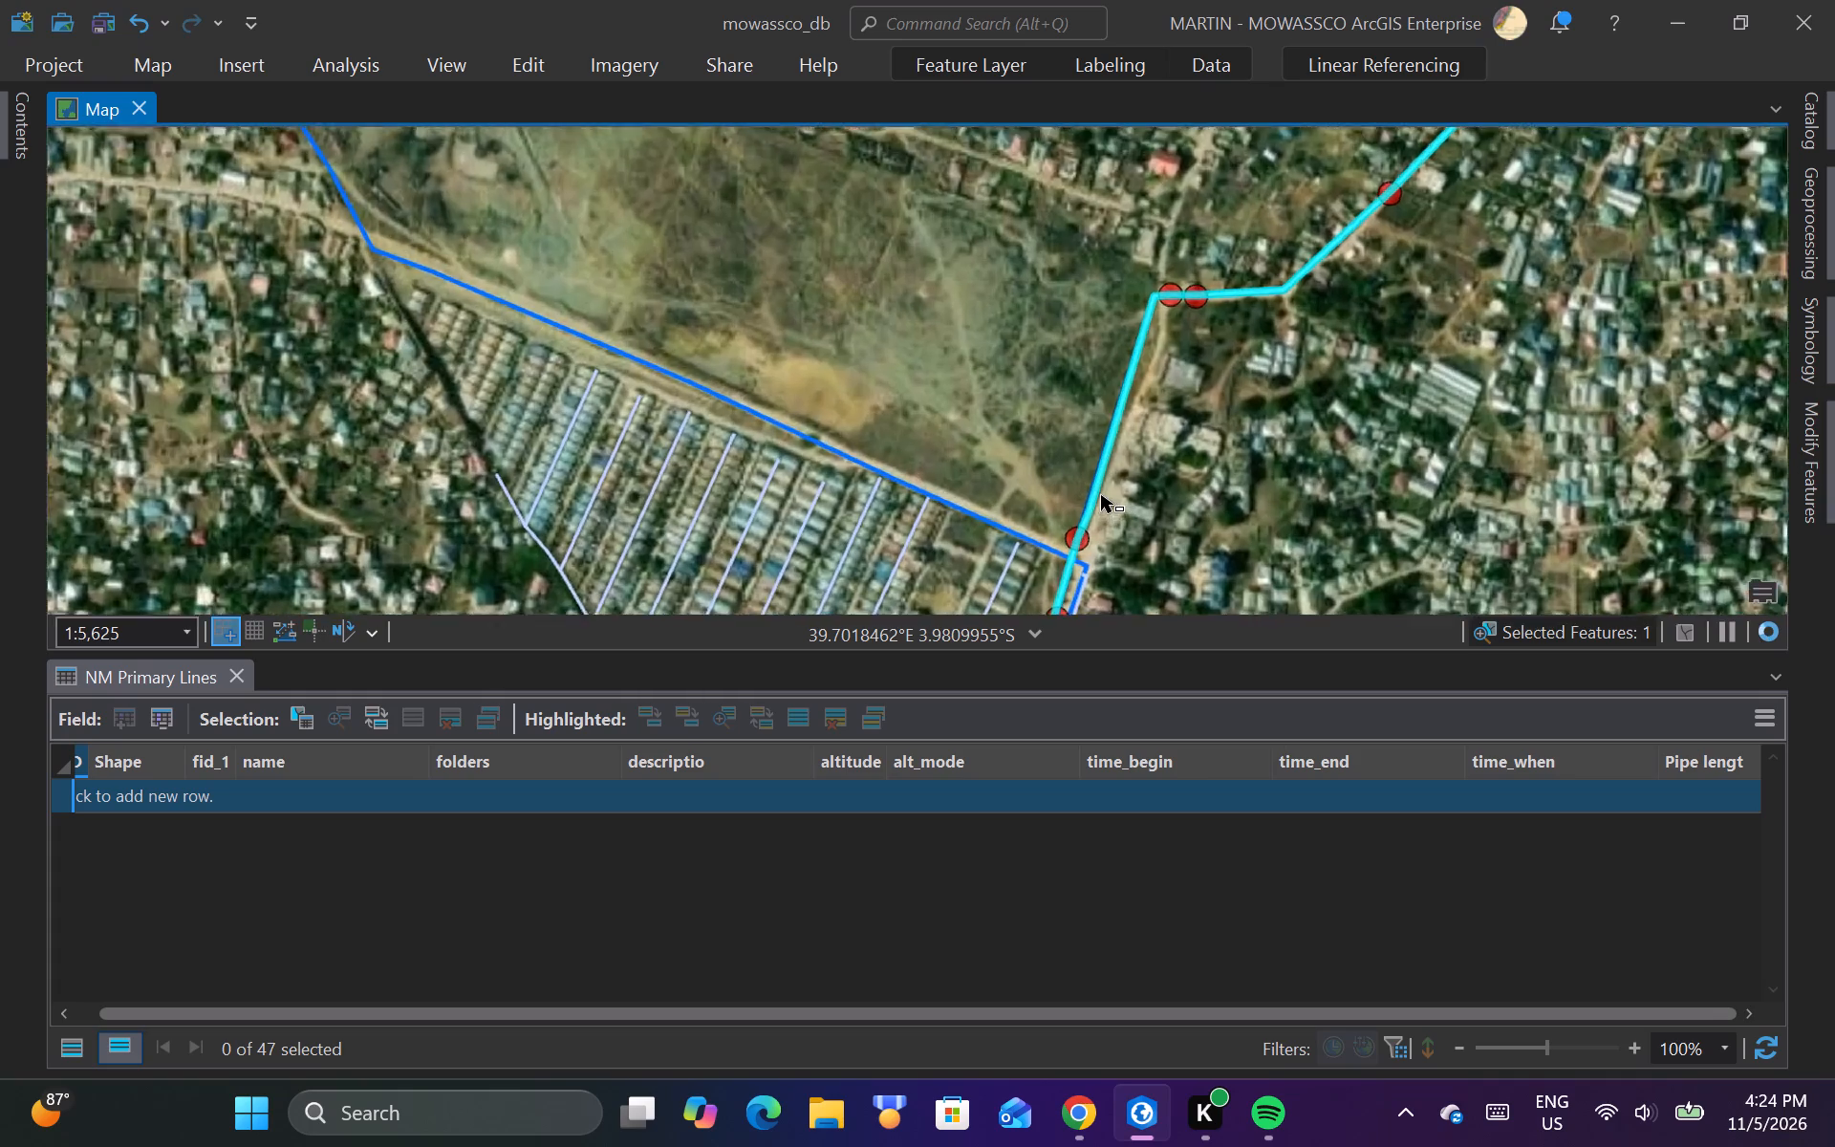
scroll(1084, 527, up, 3)
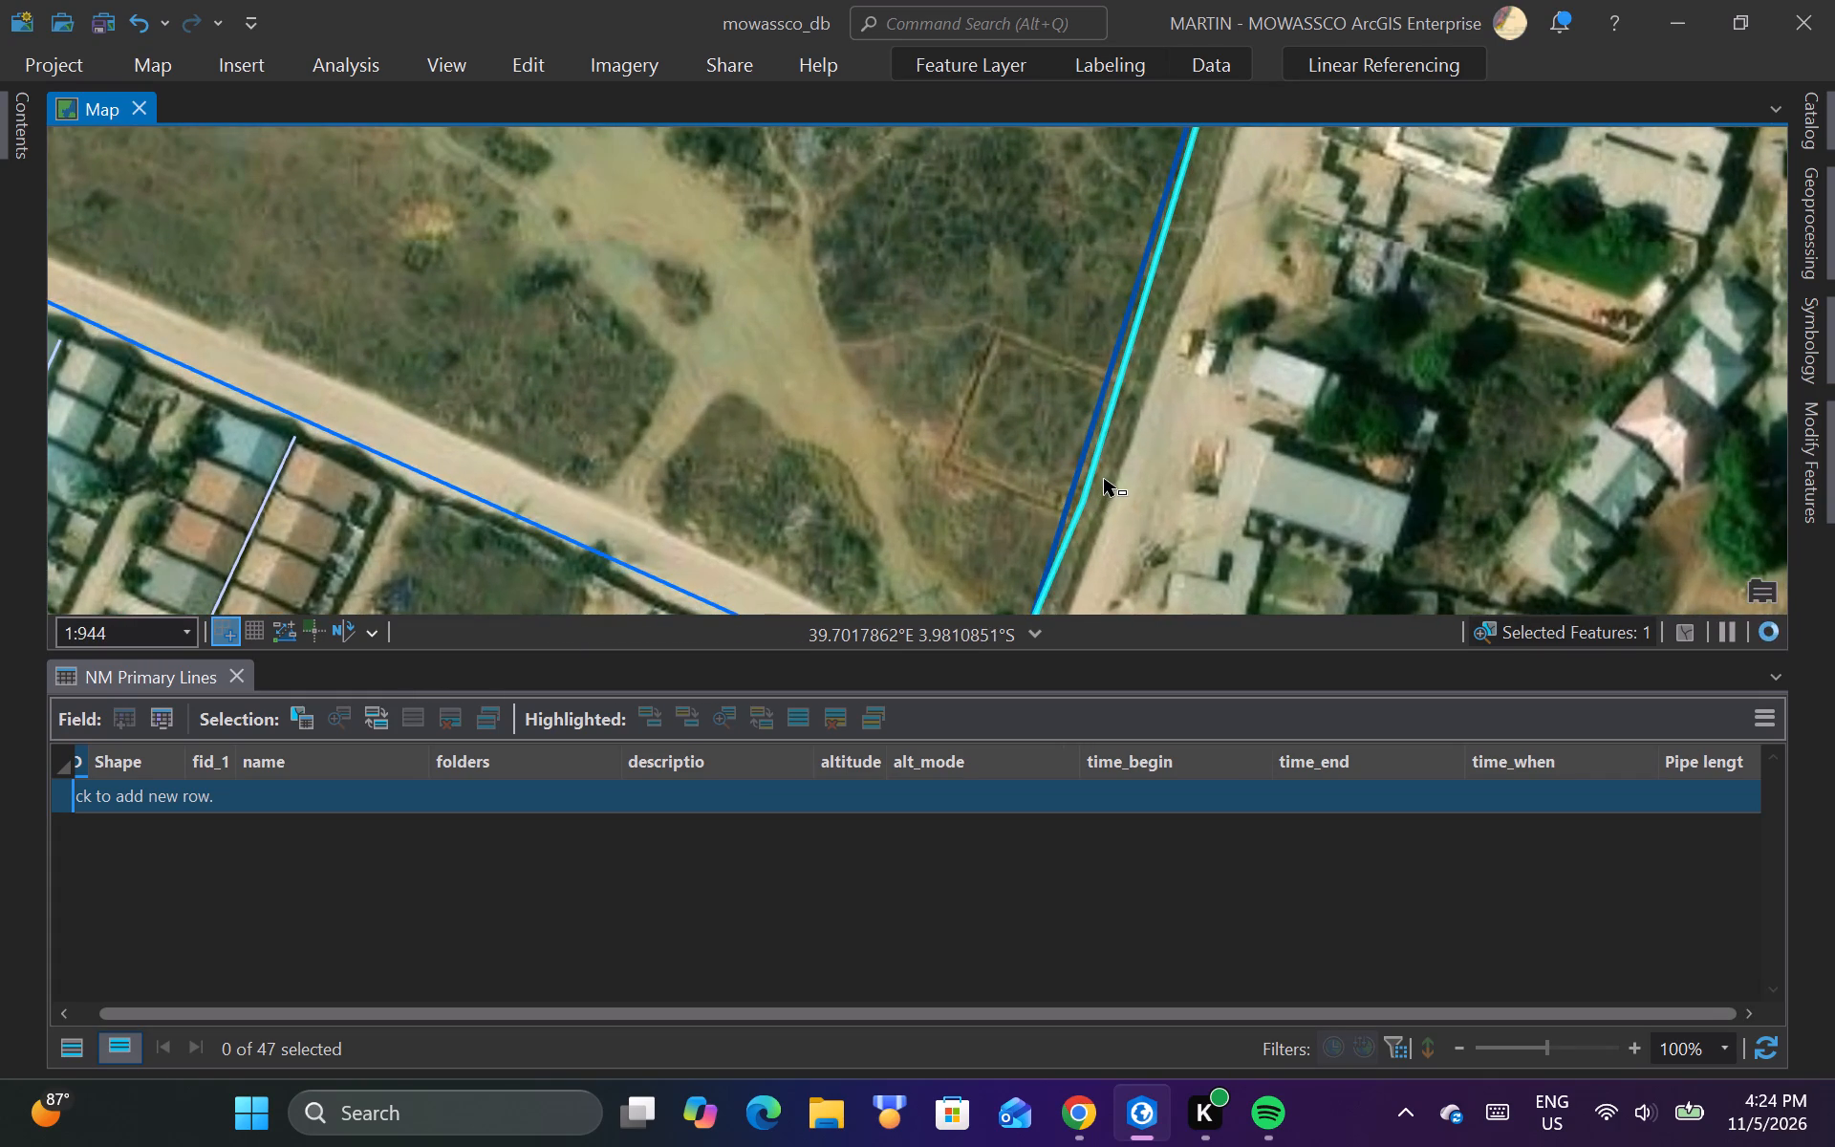
scroll(1106, 472, up, 1)
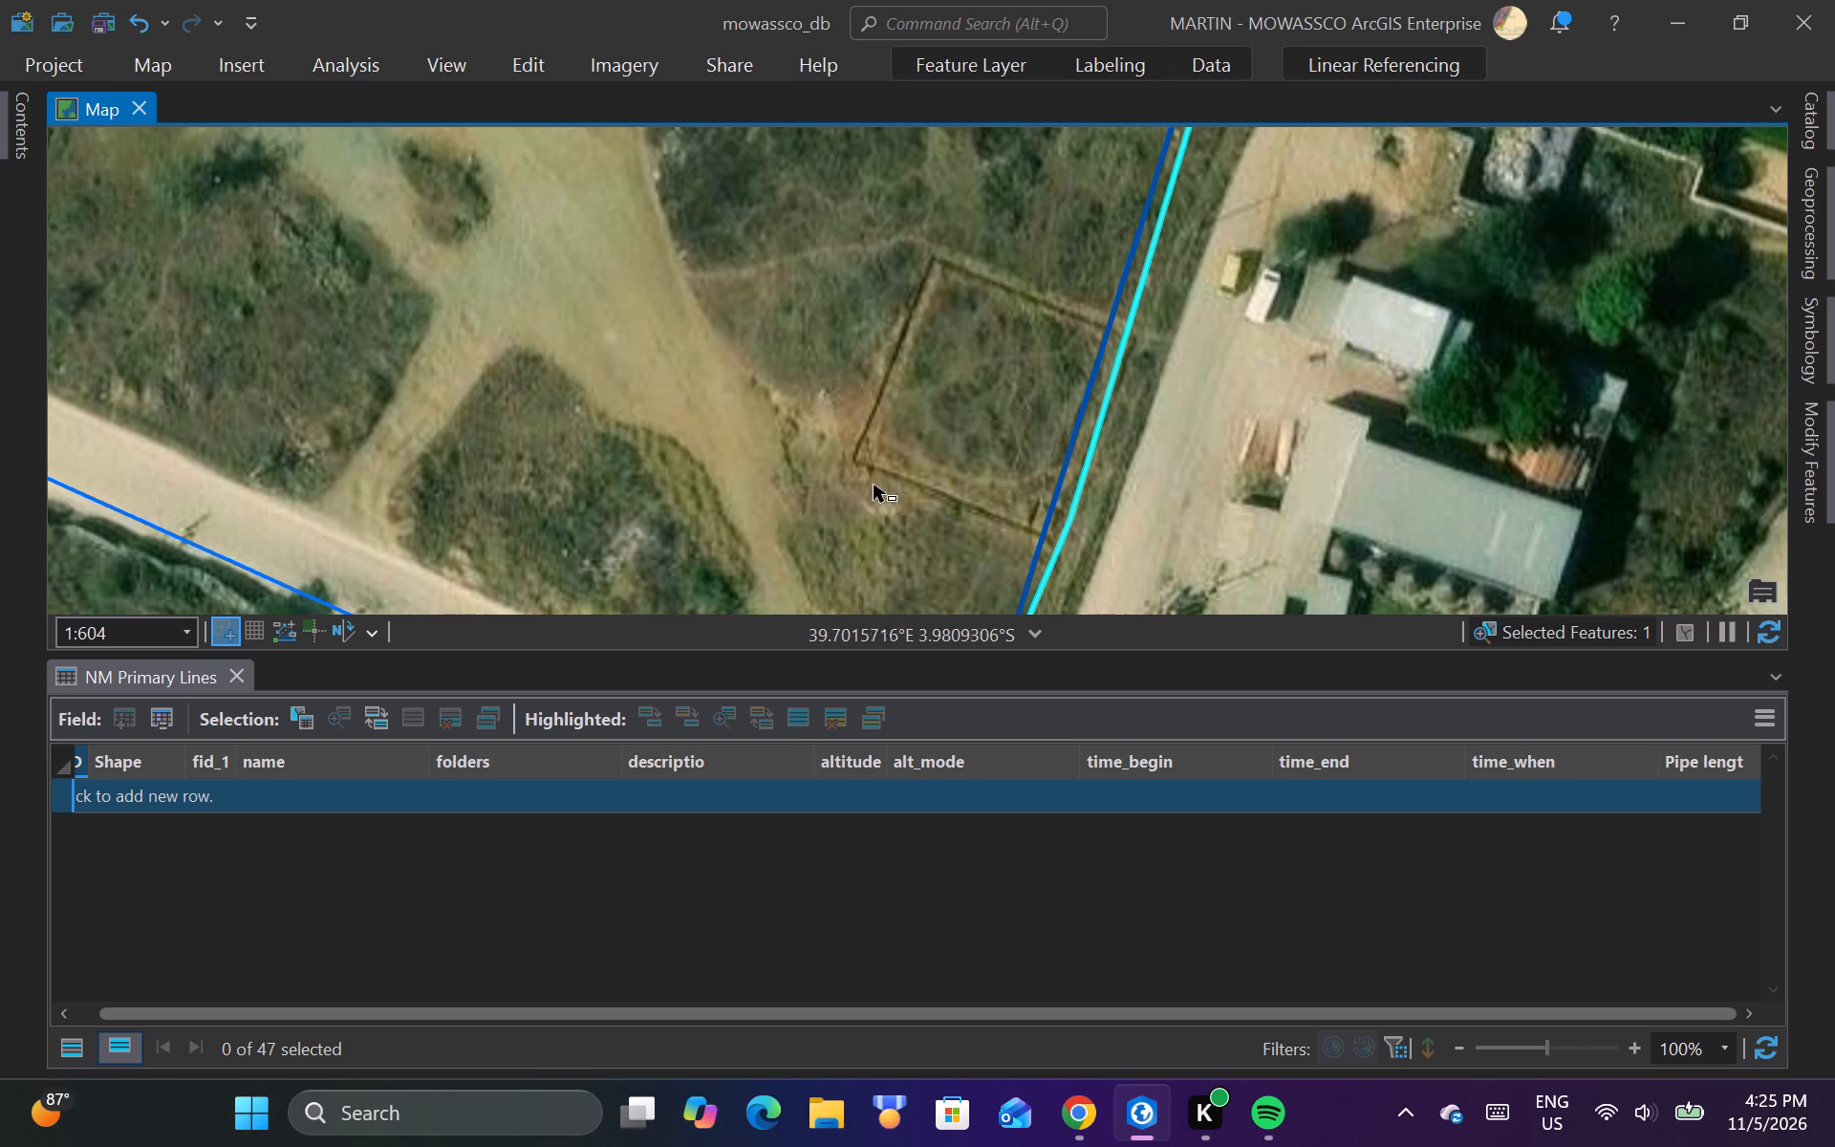
Switch to Spotify, resume PASED DOWN from its beginning, and return to the ArcGIS Pro map.
click(1276, 1100)
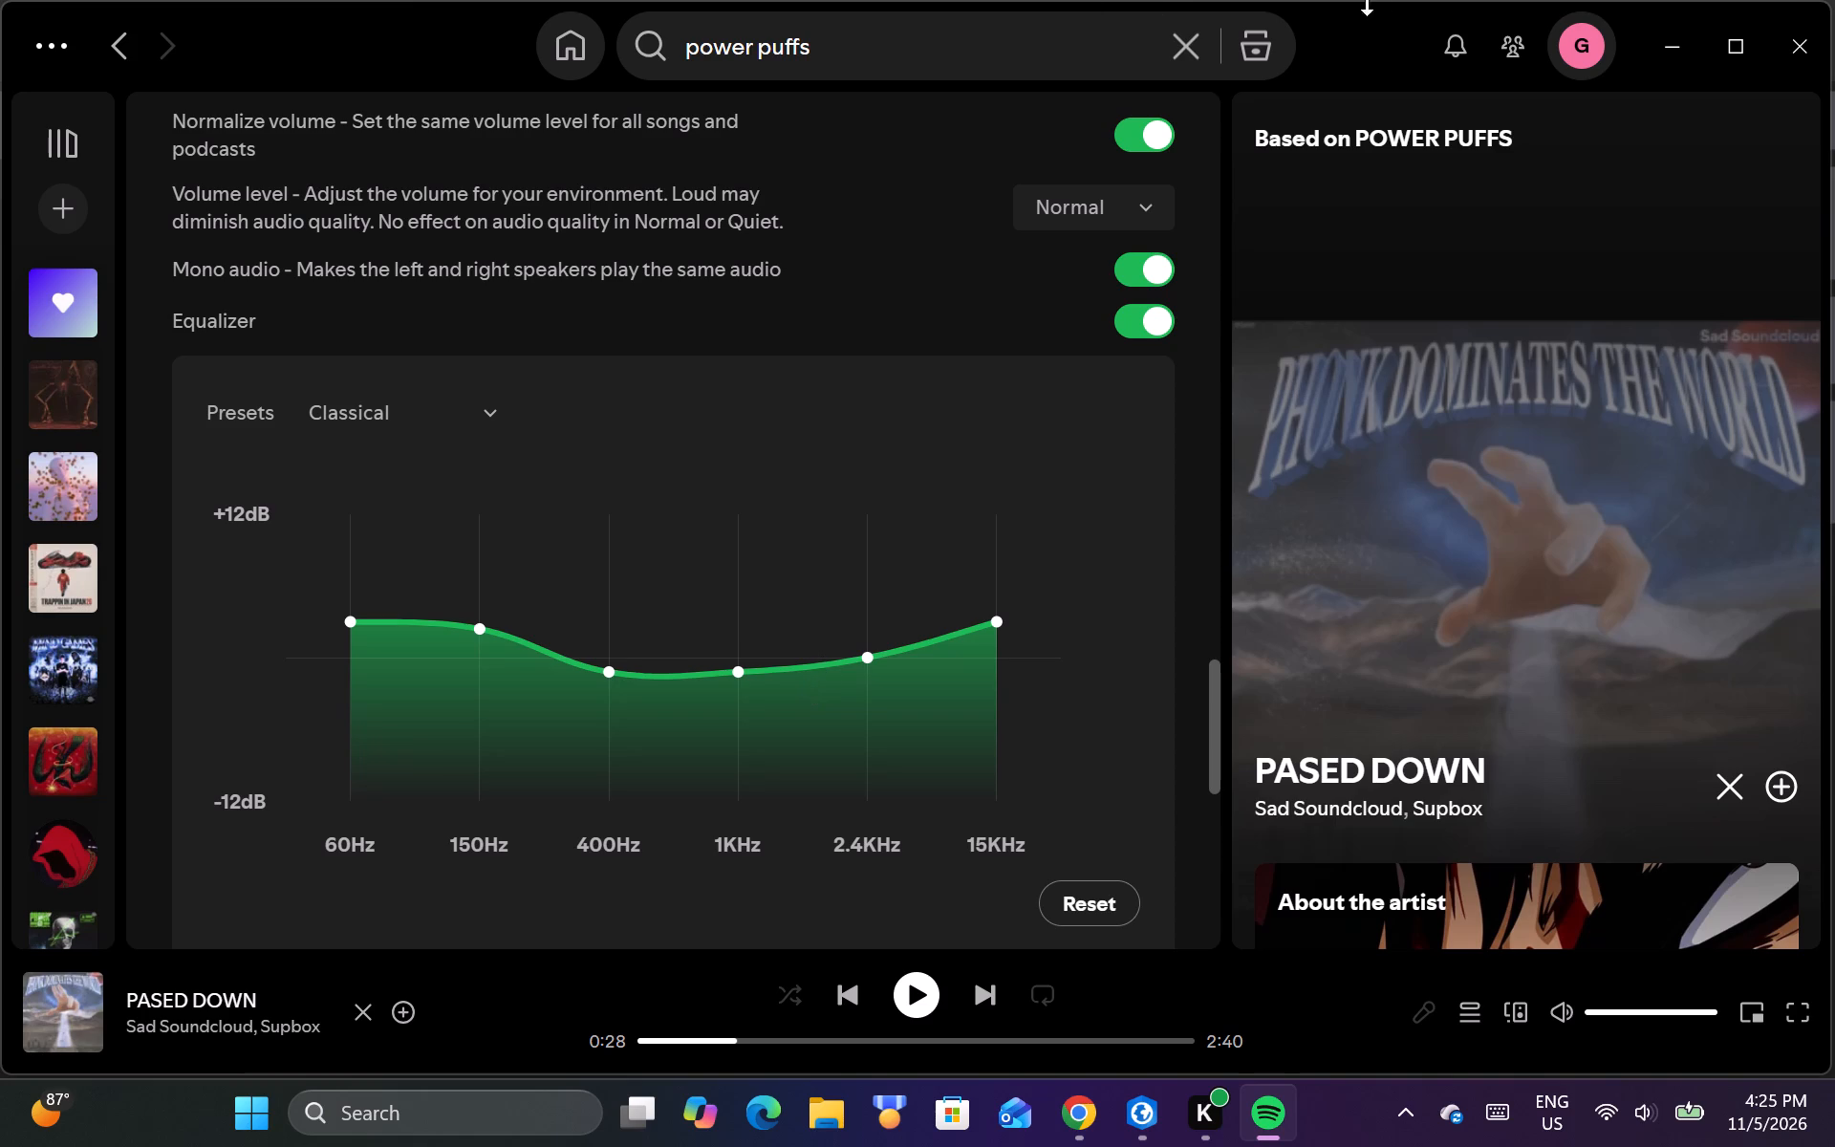
click(918, 1006)
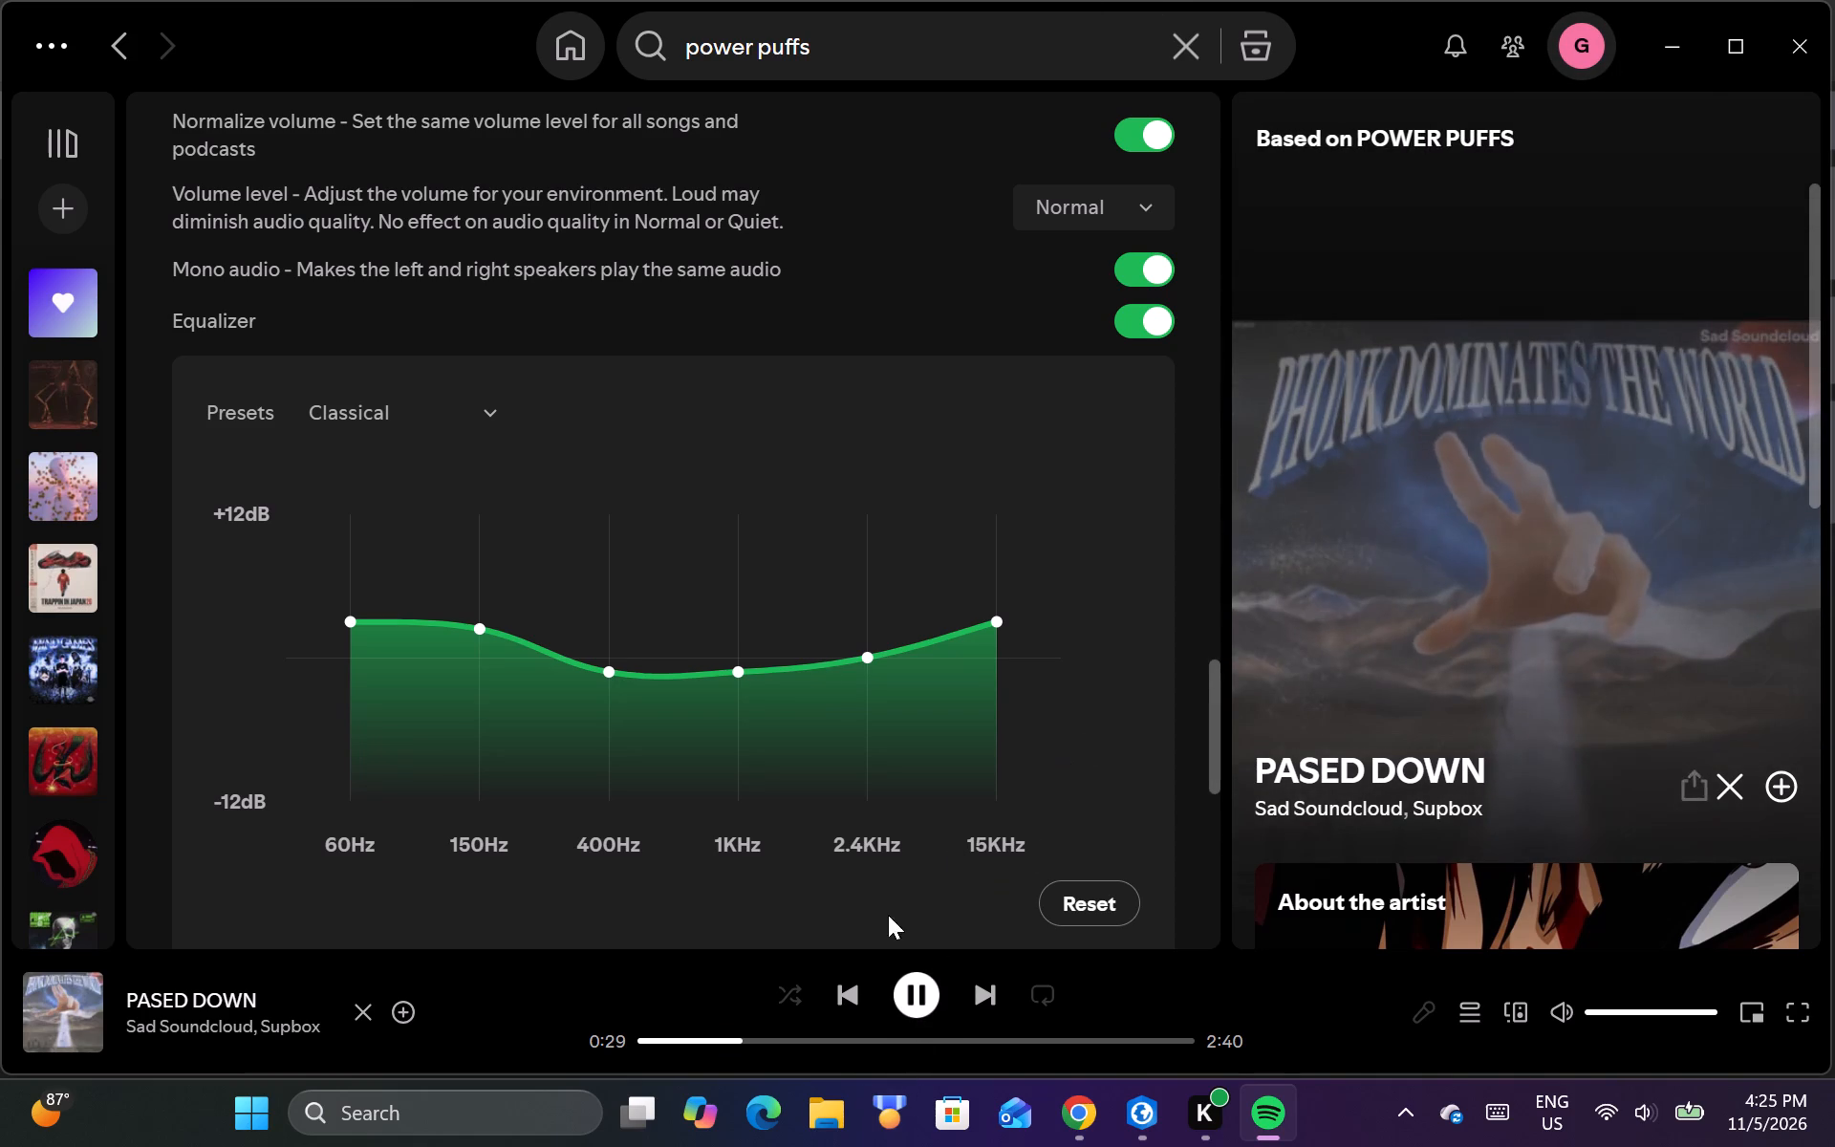
click(853, 994)
click(1662, 41)
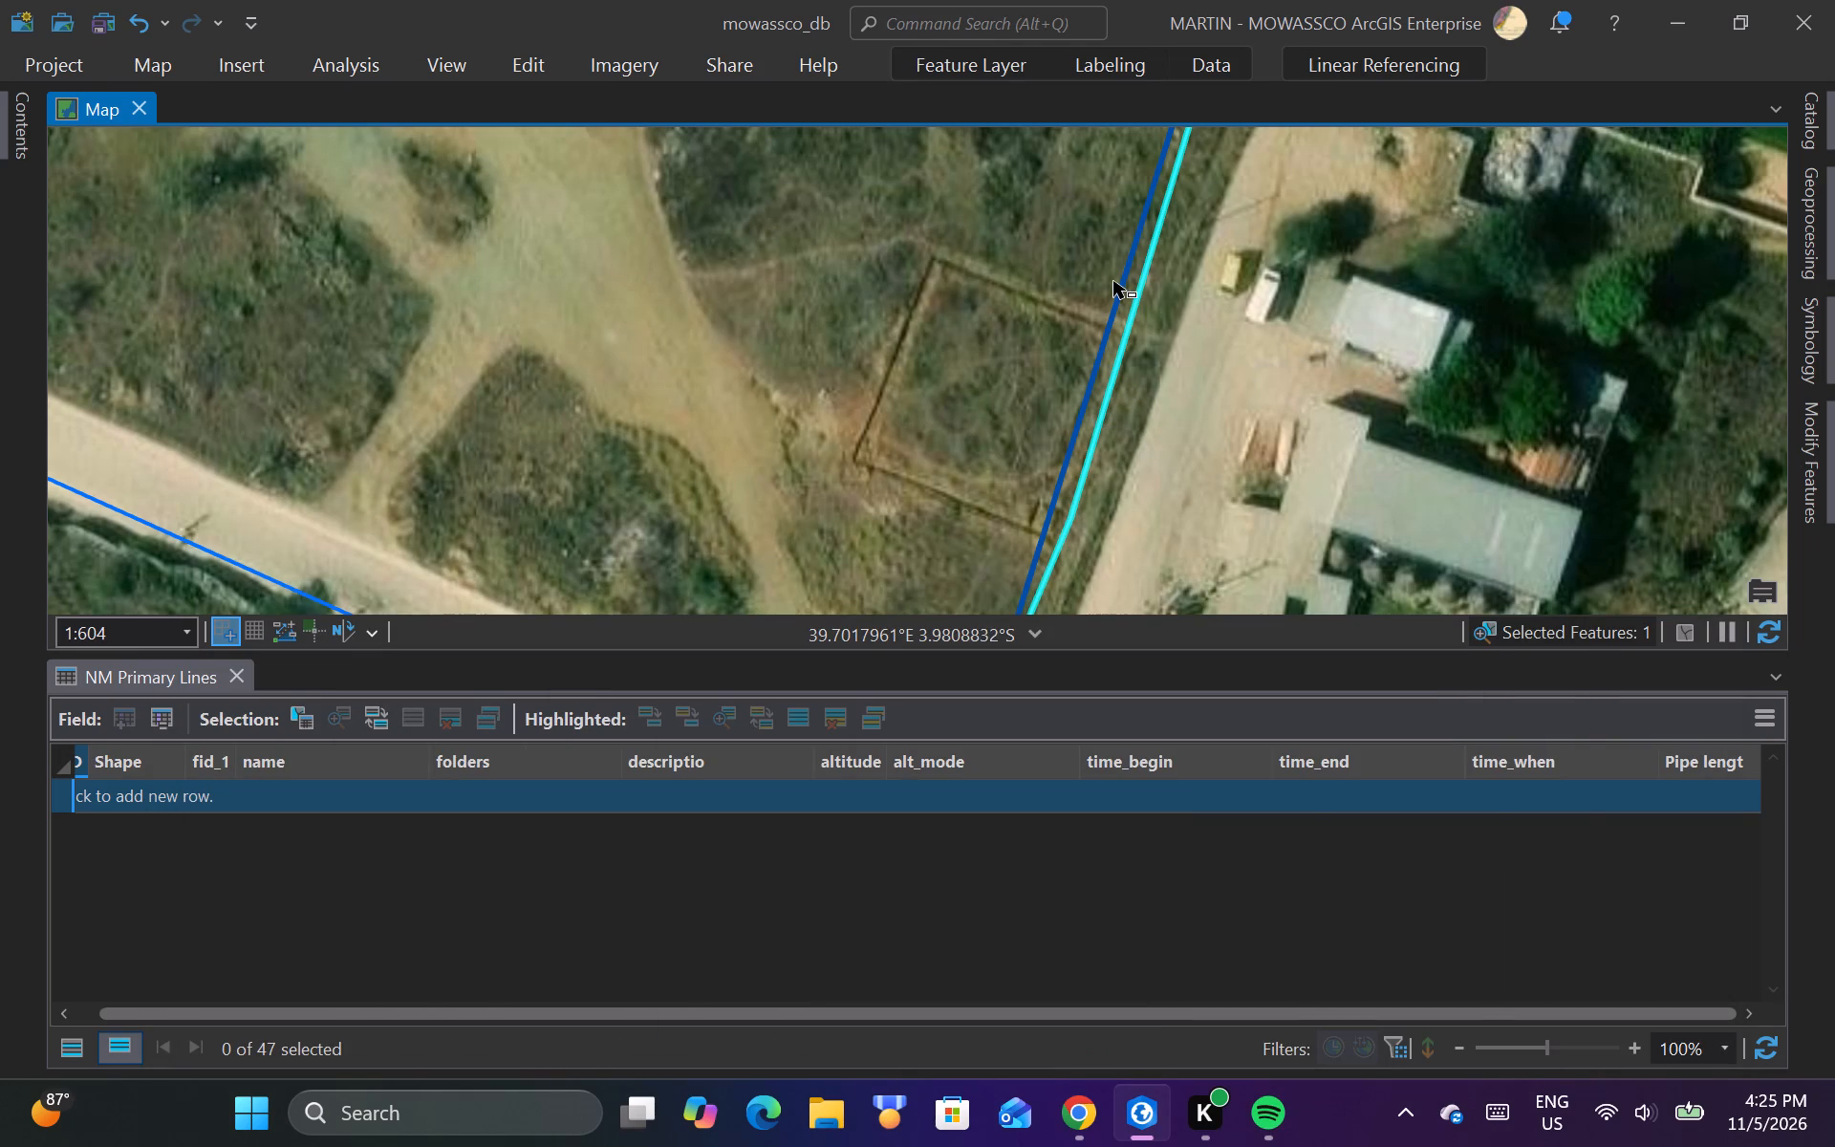
Add a ruto_line vertex beside the roadside enclosure's northeast corner, move it slightly southeast toward the road, and finish the edit.
click(1125, 339)
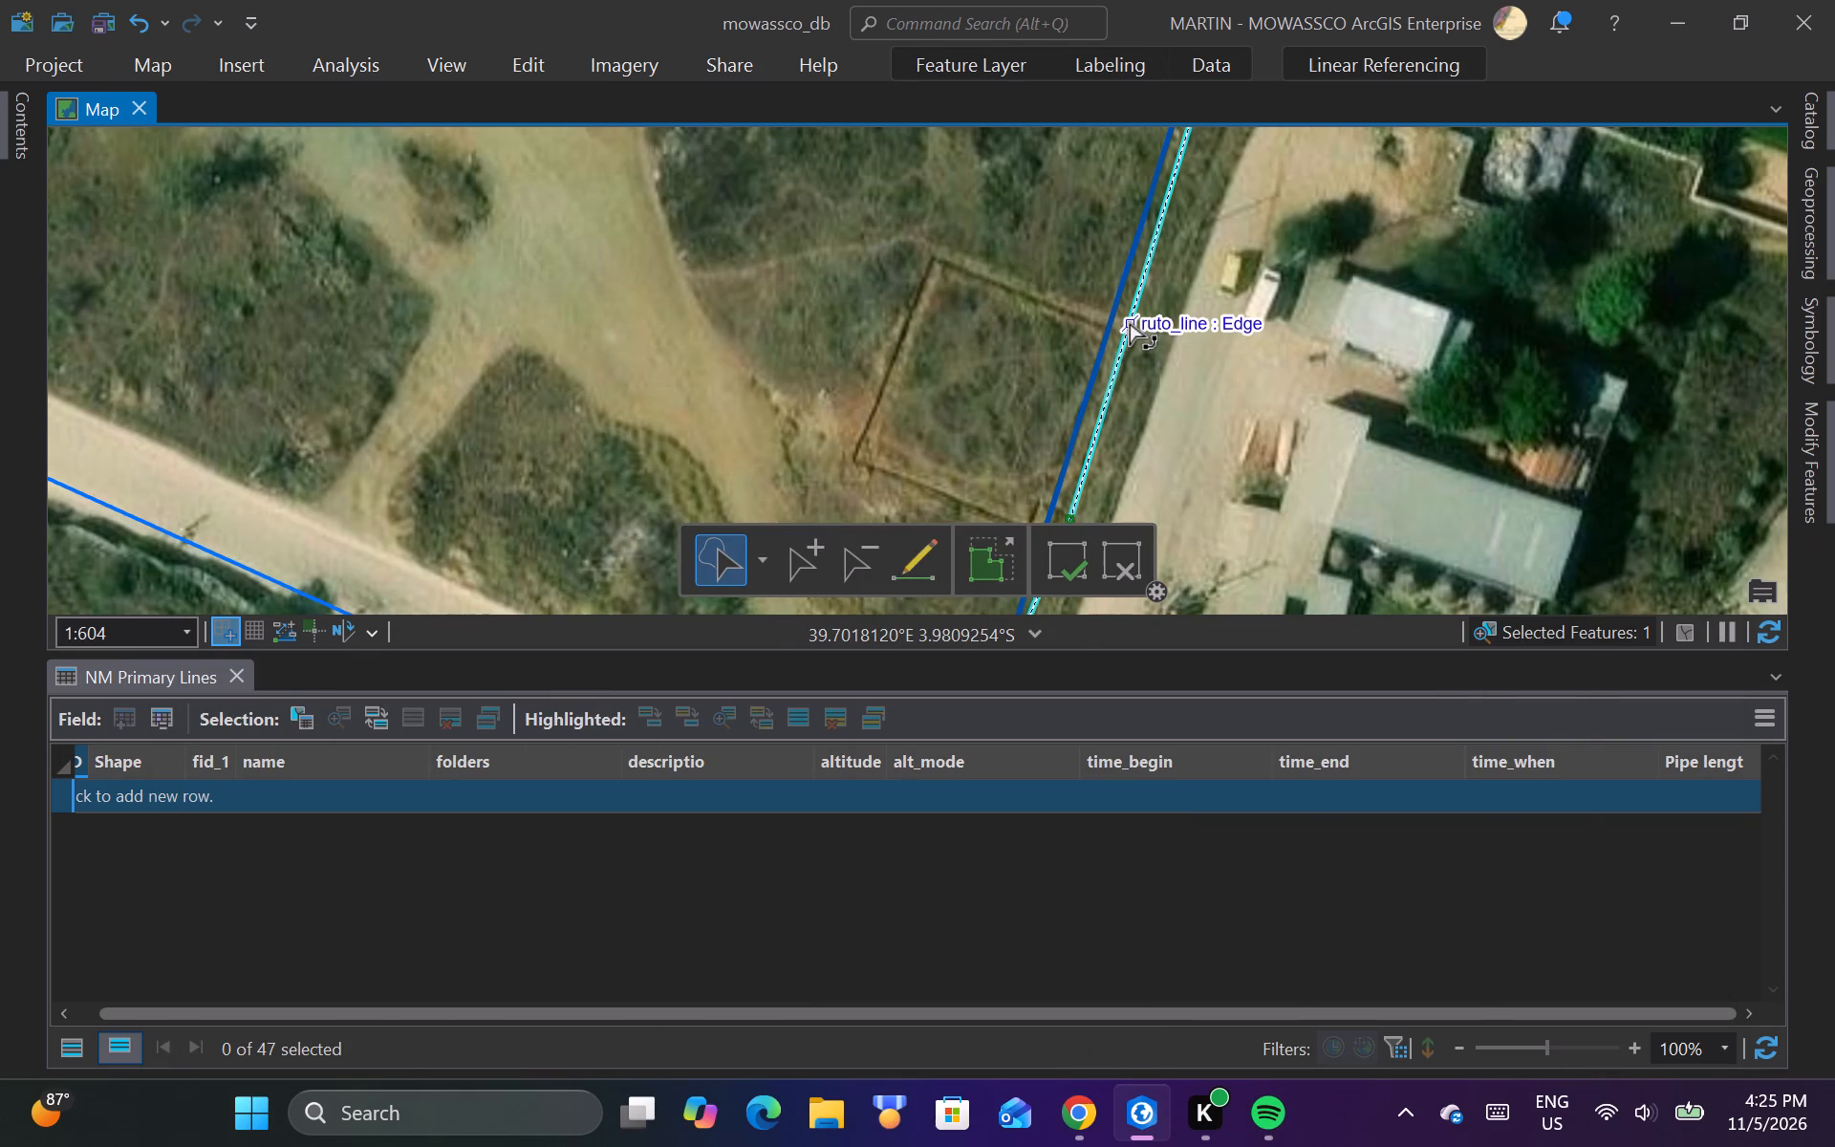
right_click(1130, 323)
click(1032, 334)
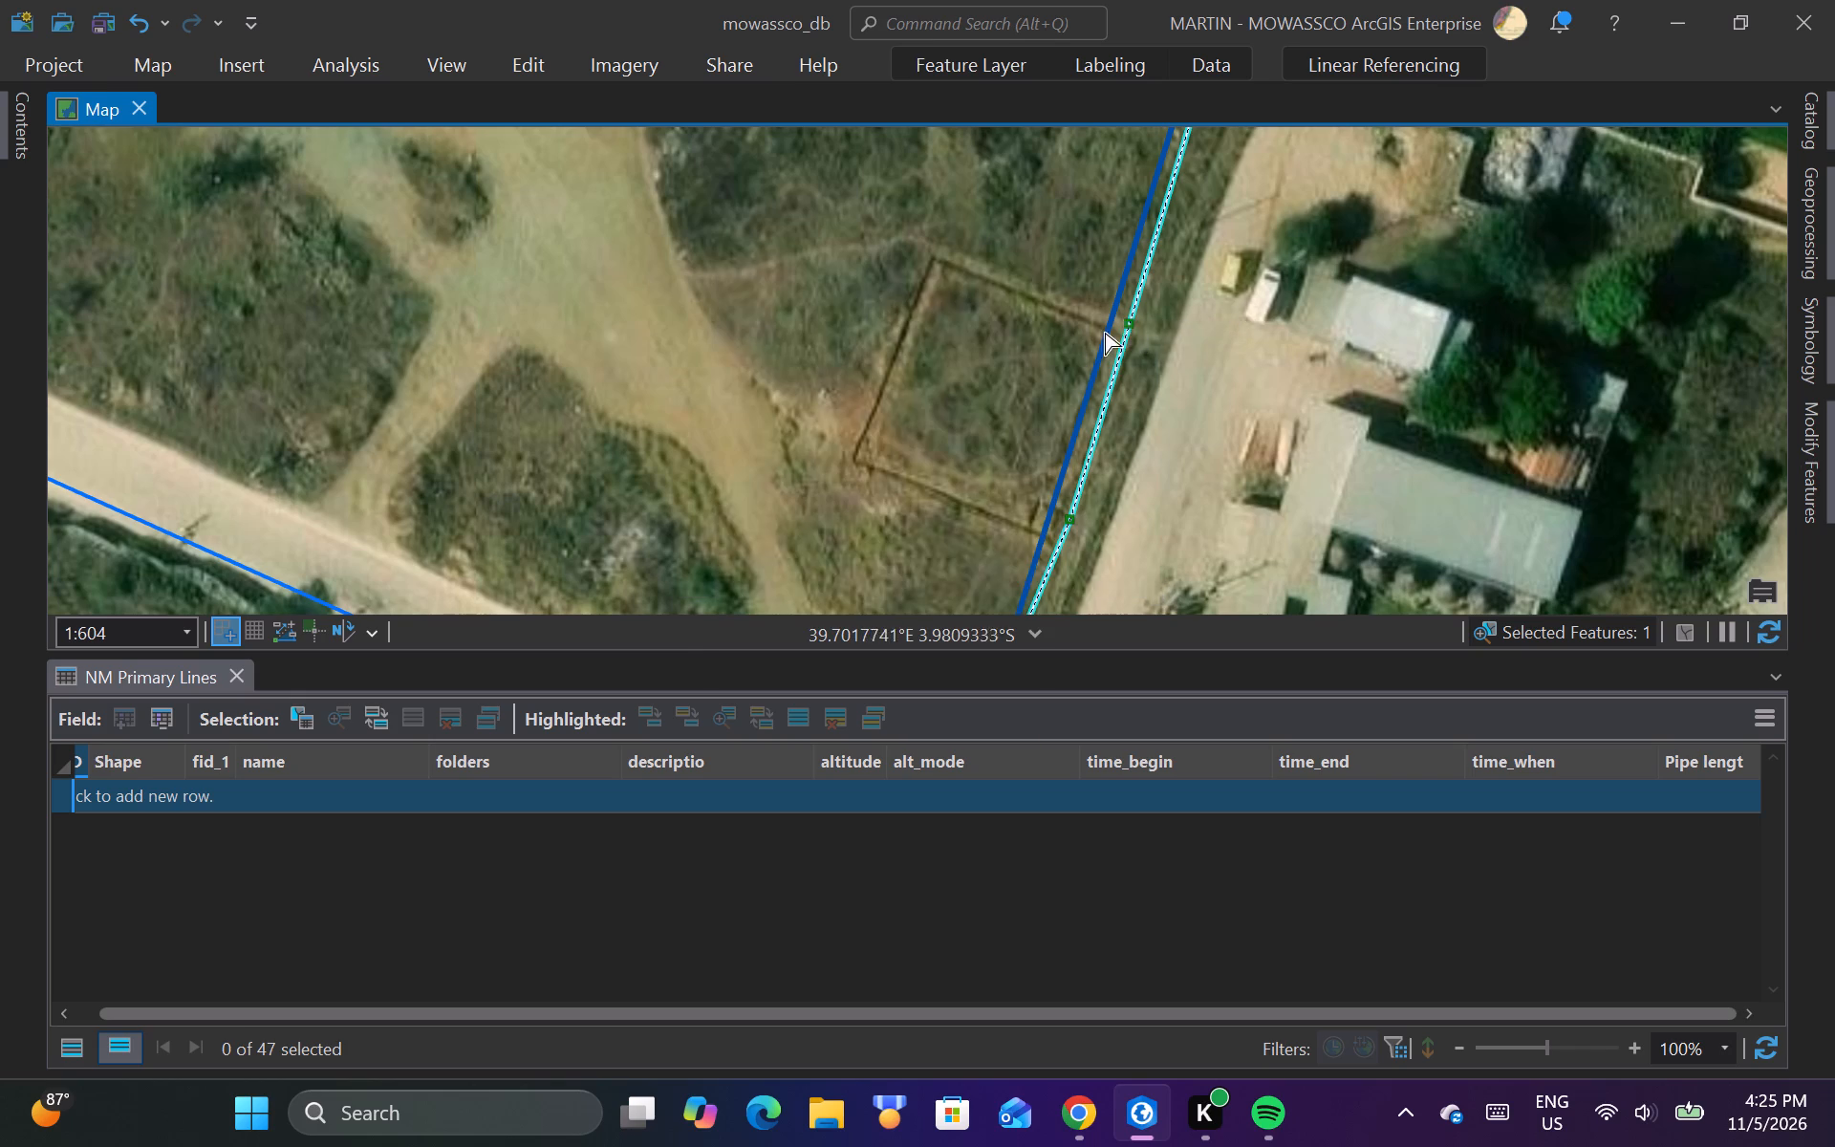
drag(1133, 325, 1146, 330)
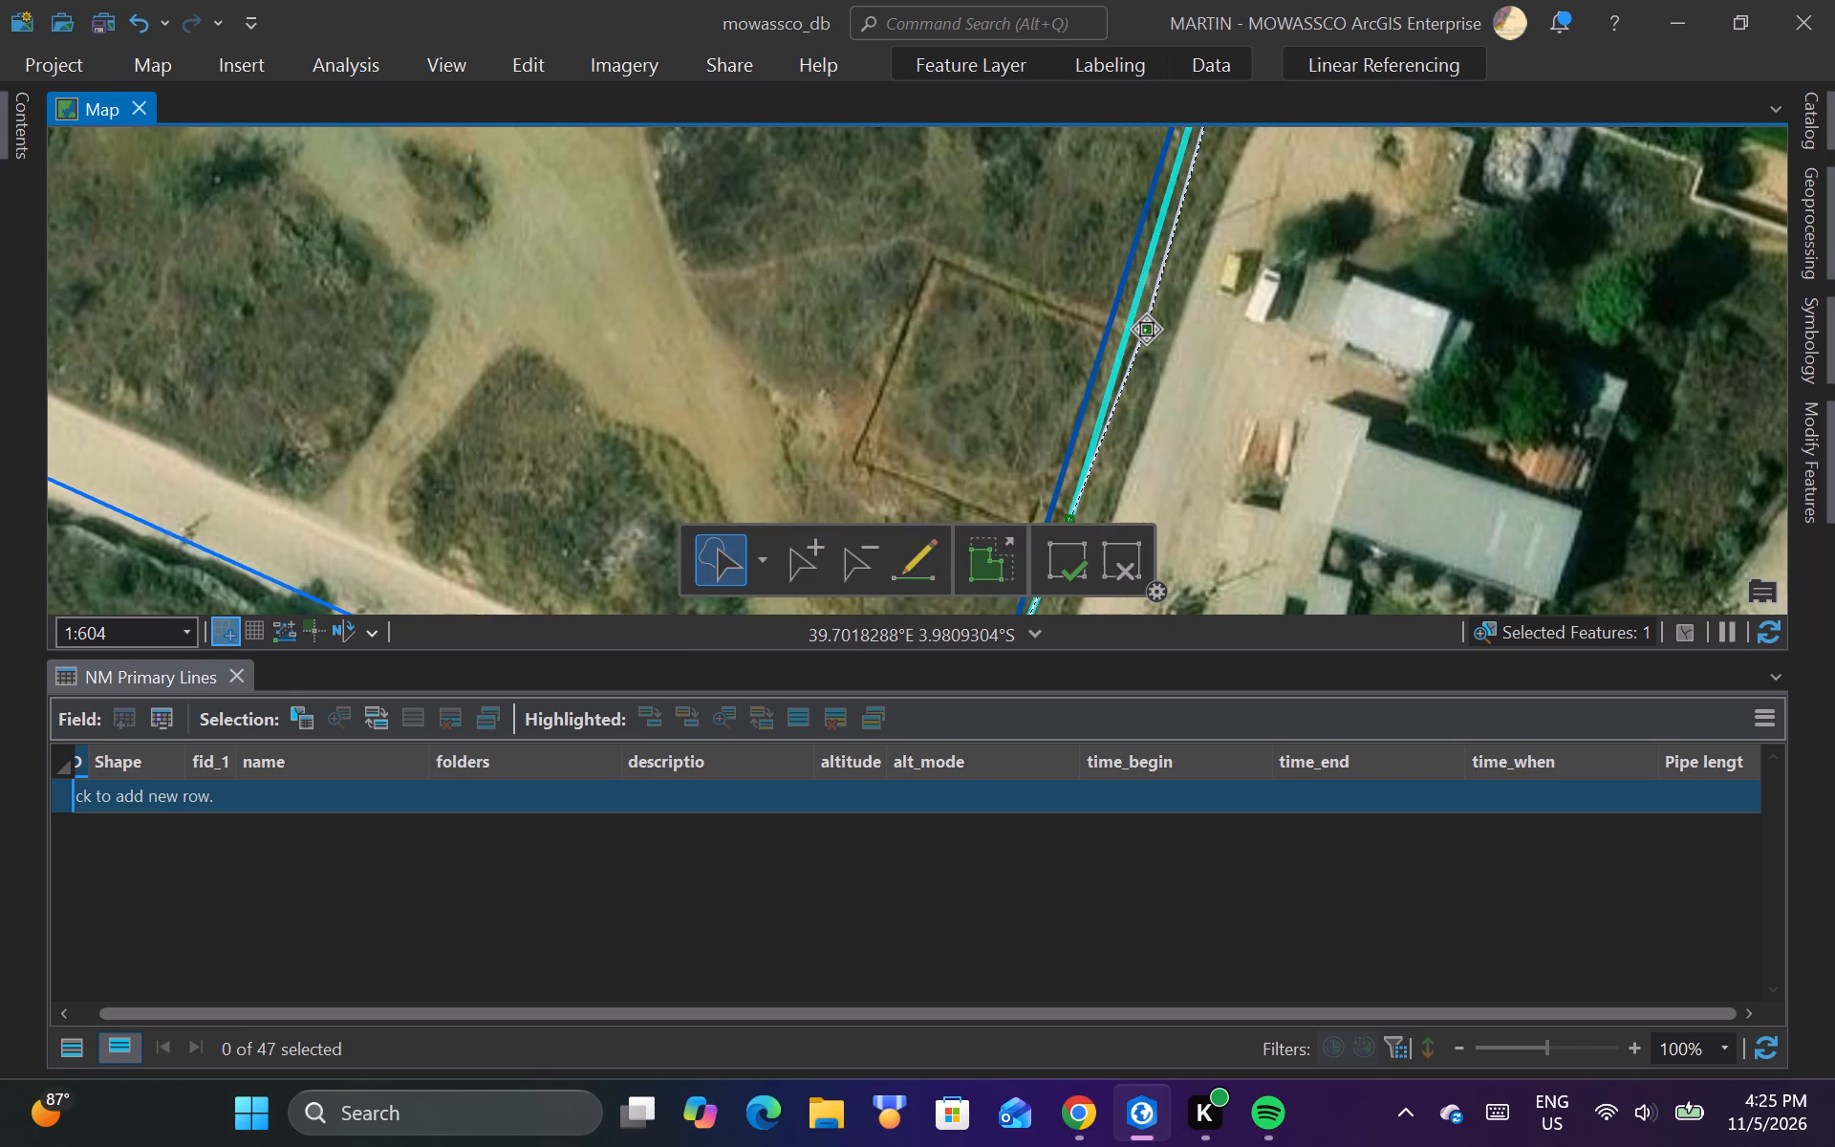
drag(1146, 330, 1145, 329)
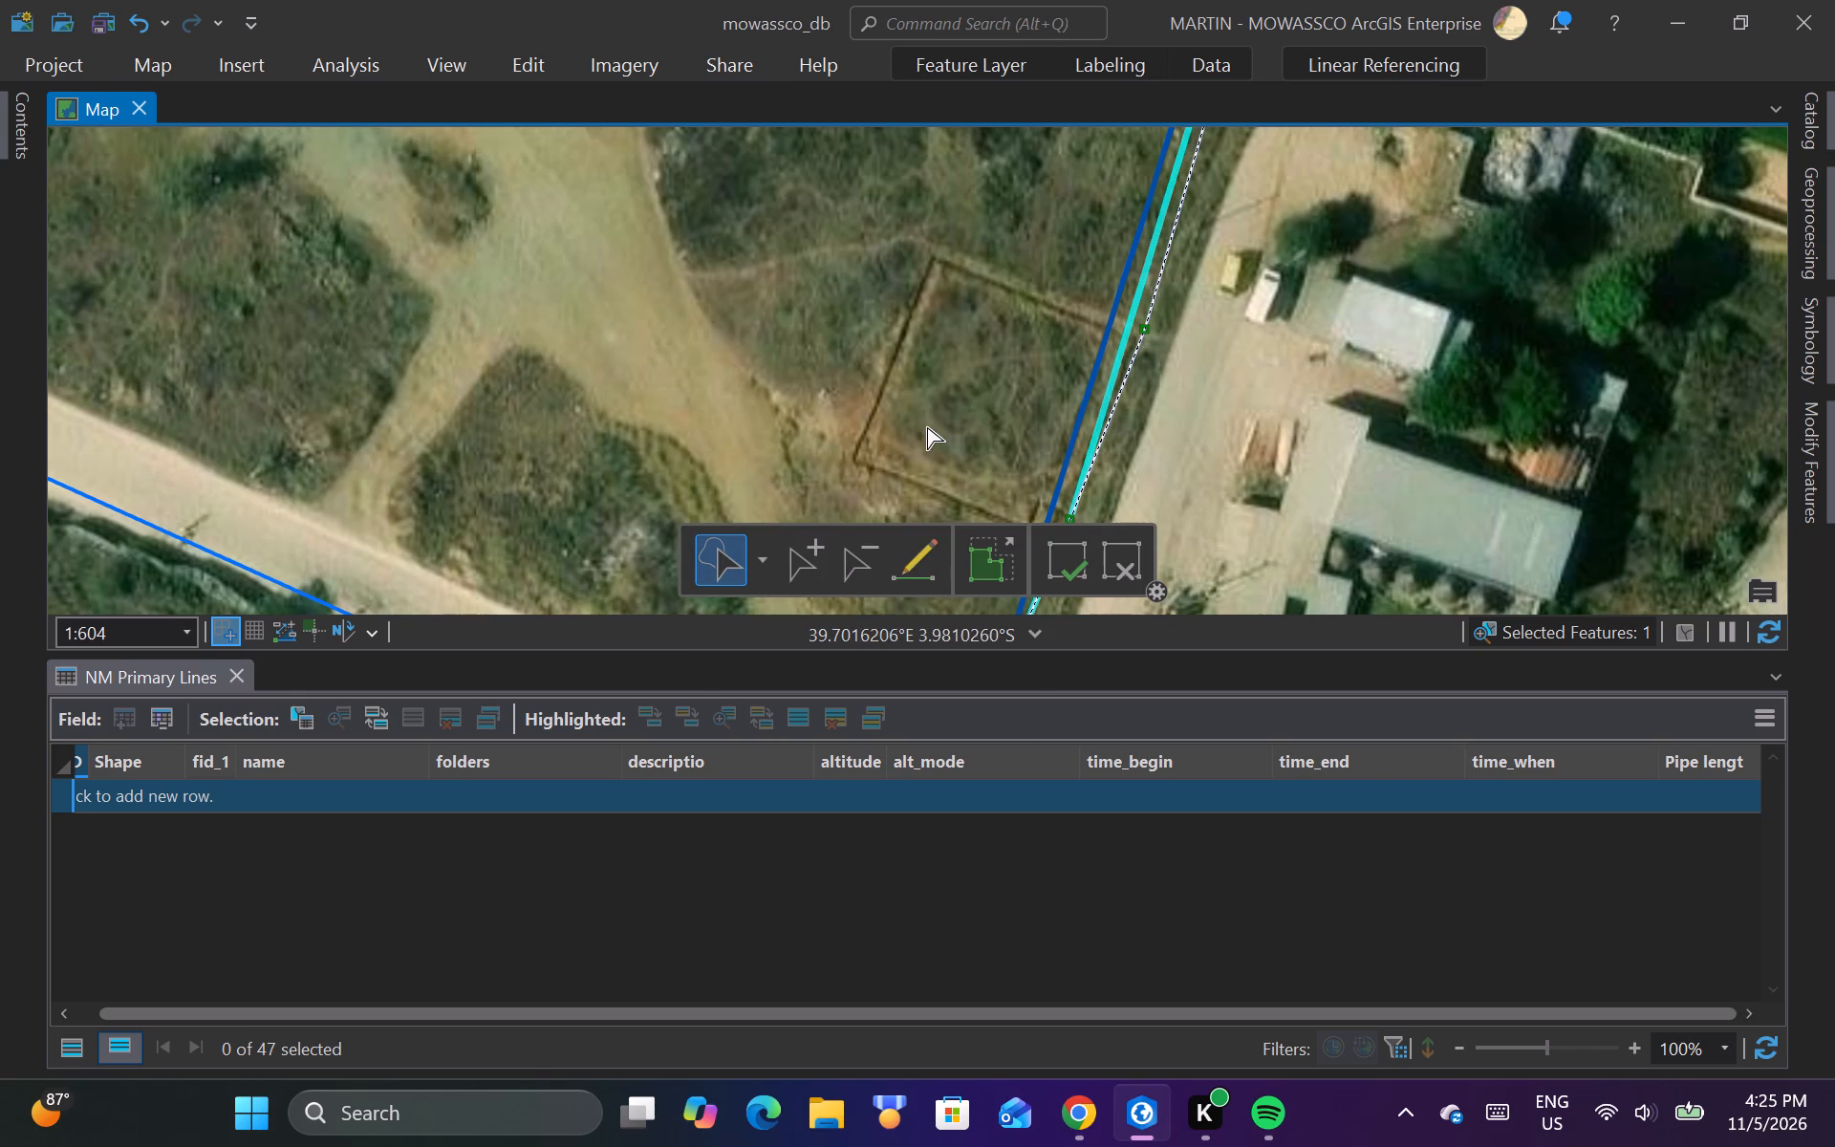
scroll(927, 427, down, 2)
scroll(1007, 362, up, 1)
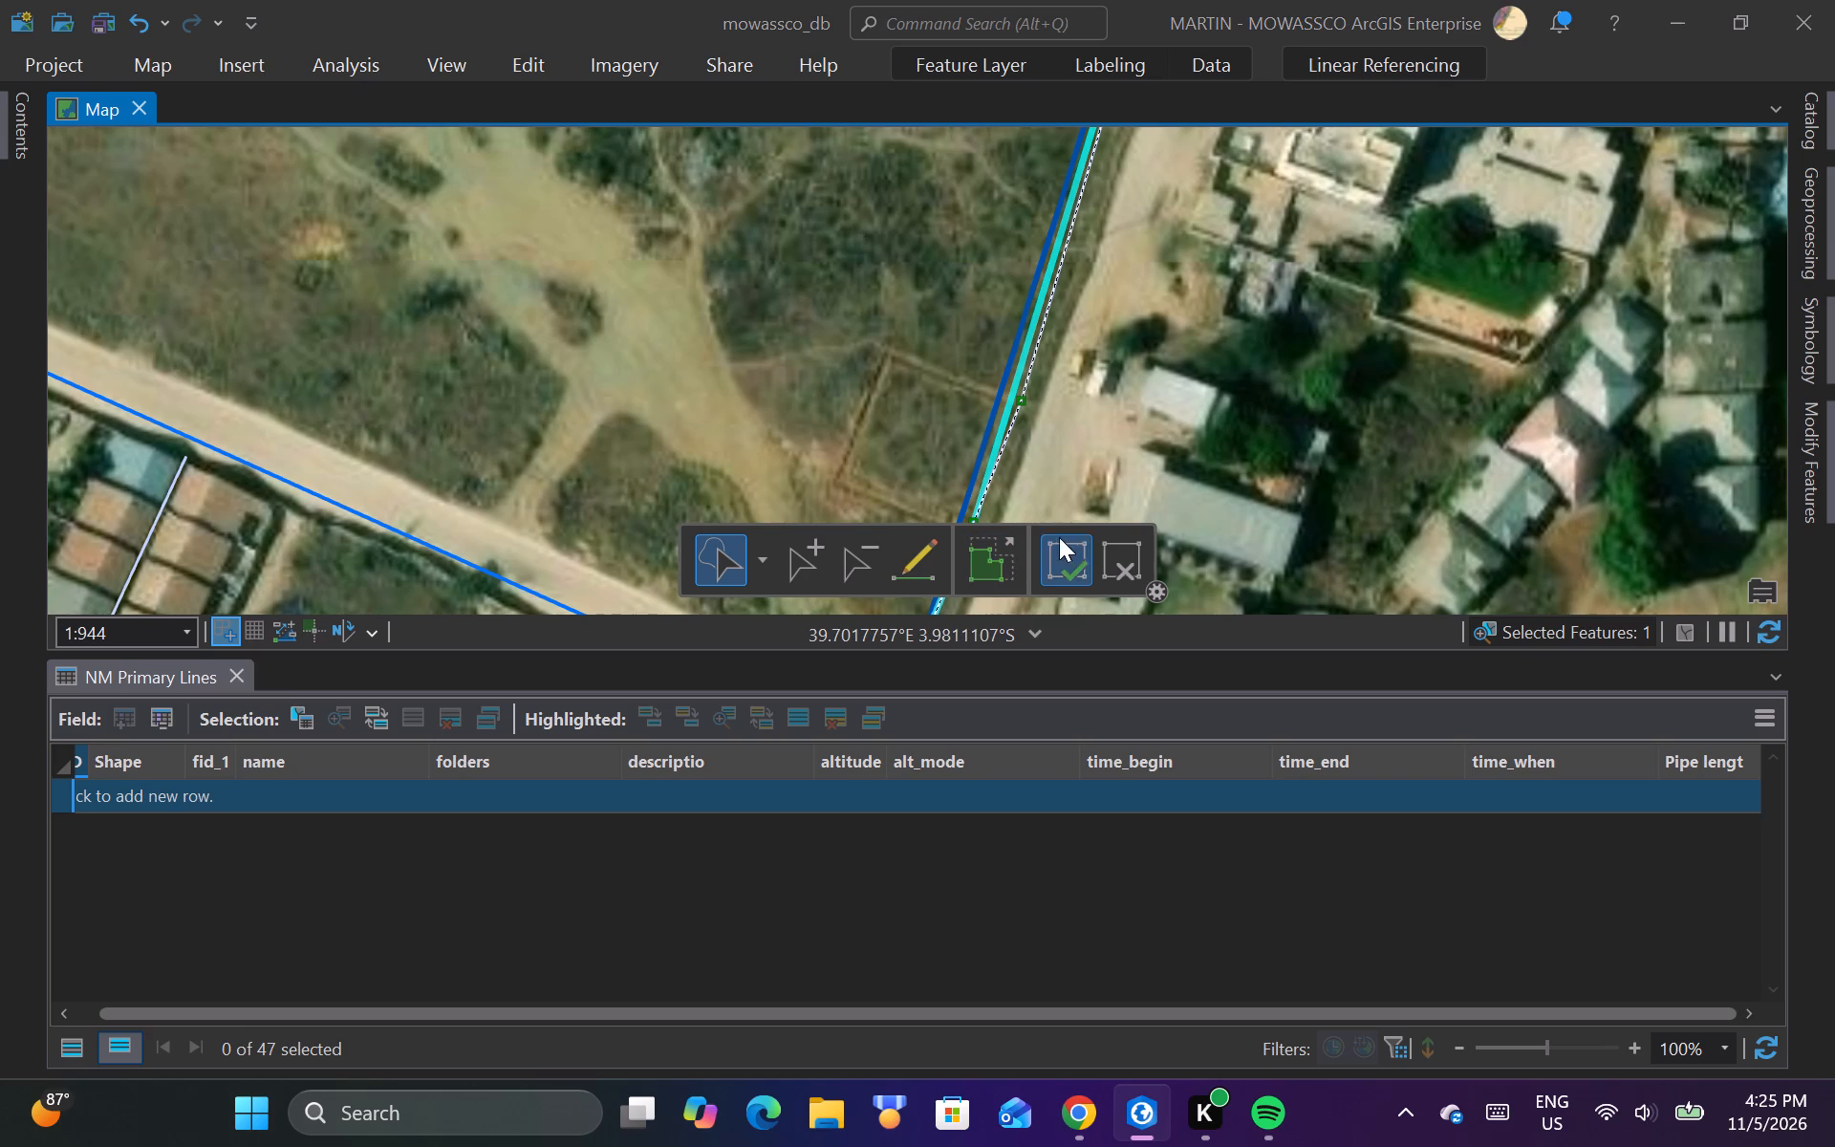
click(1072, 542)
Add a ruto_line vertex opposite the walled building south of the bend, move it east toward the road, and finish the edit.
scroll(960, 416, down, 1)
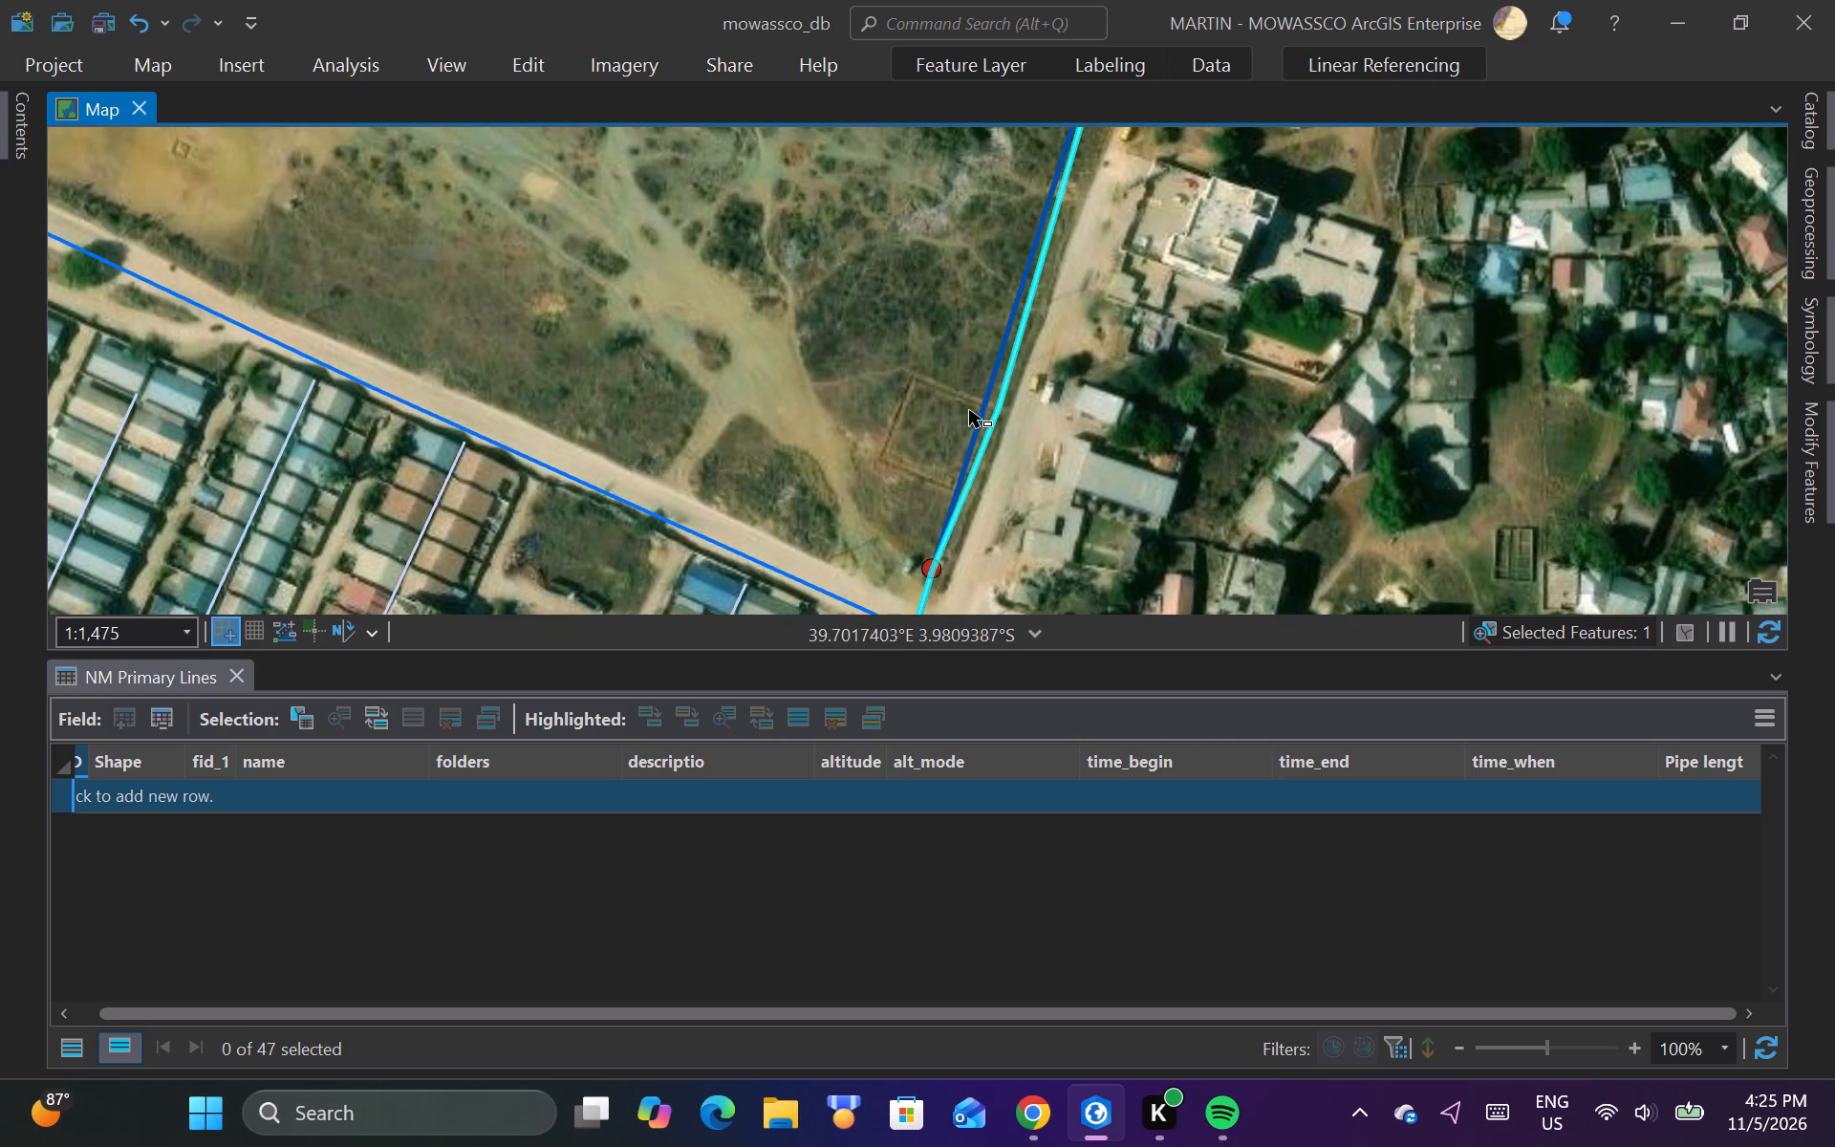
scroll(1017, 433, down, 1)
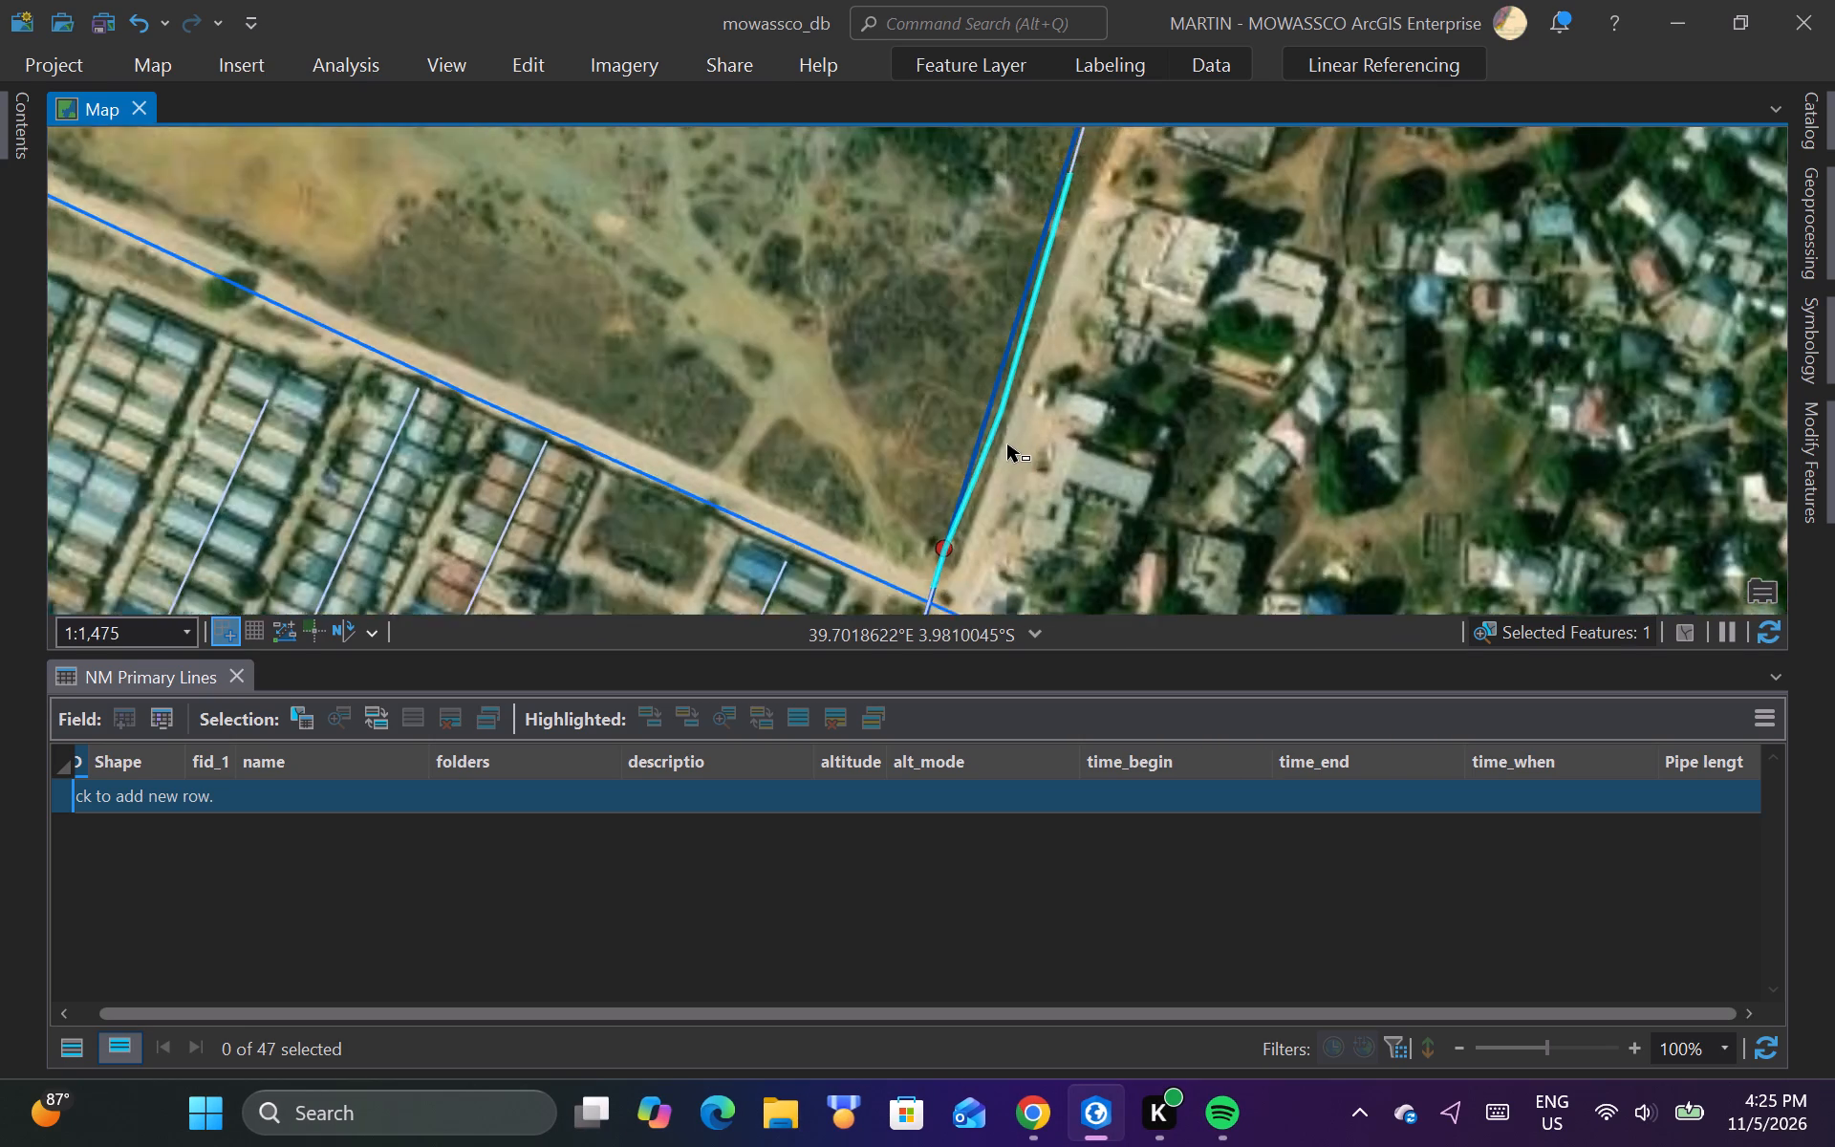
scroll(1075, 268, down, 1)
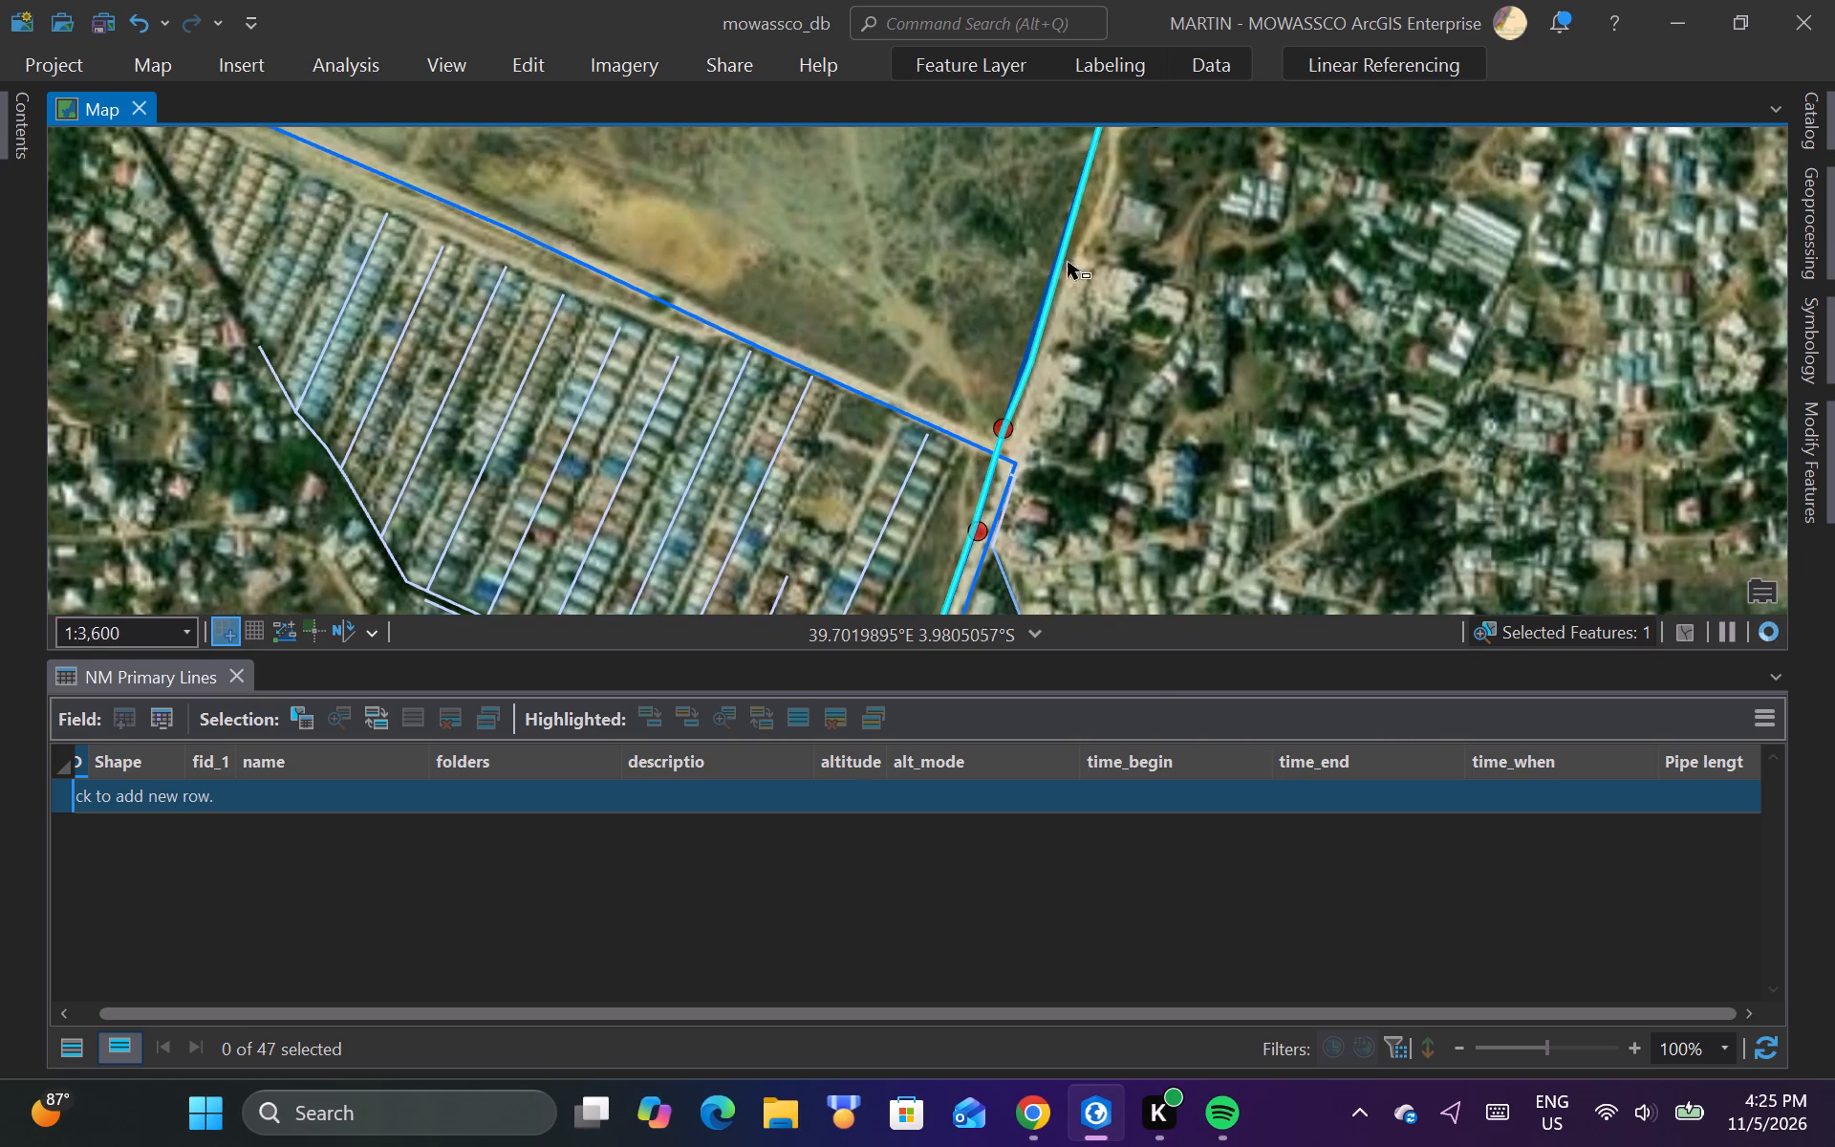
scroll(1099, 147, up, 3)
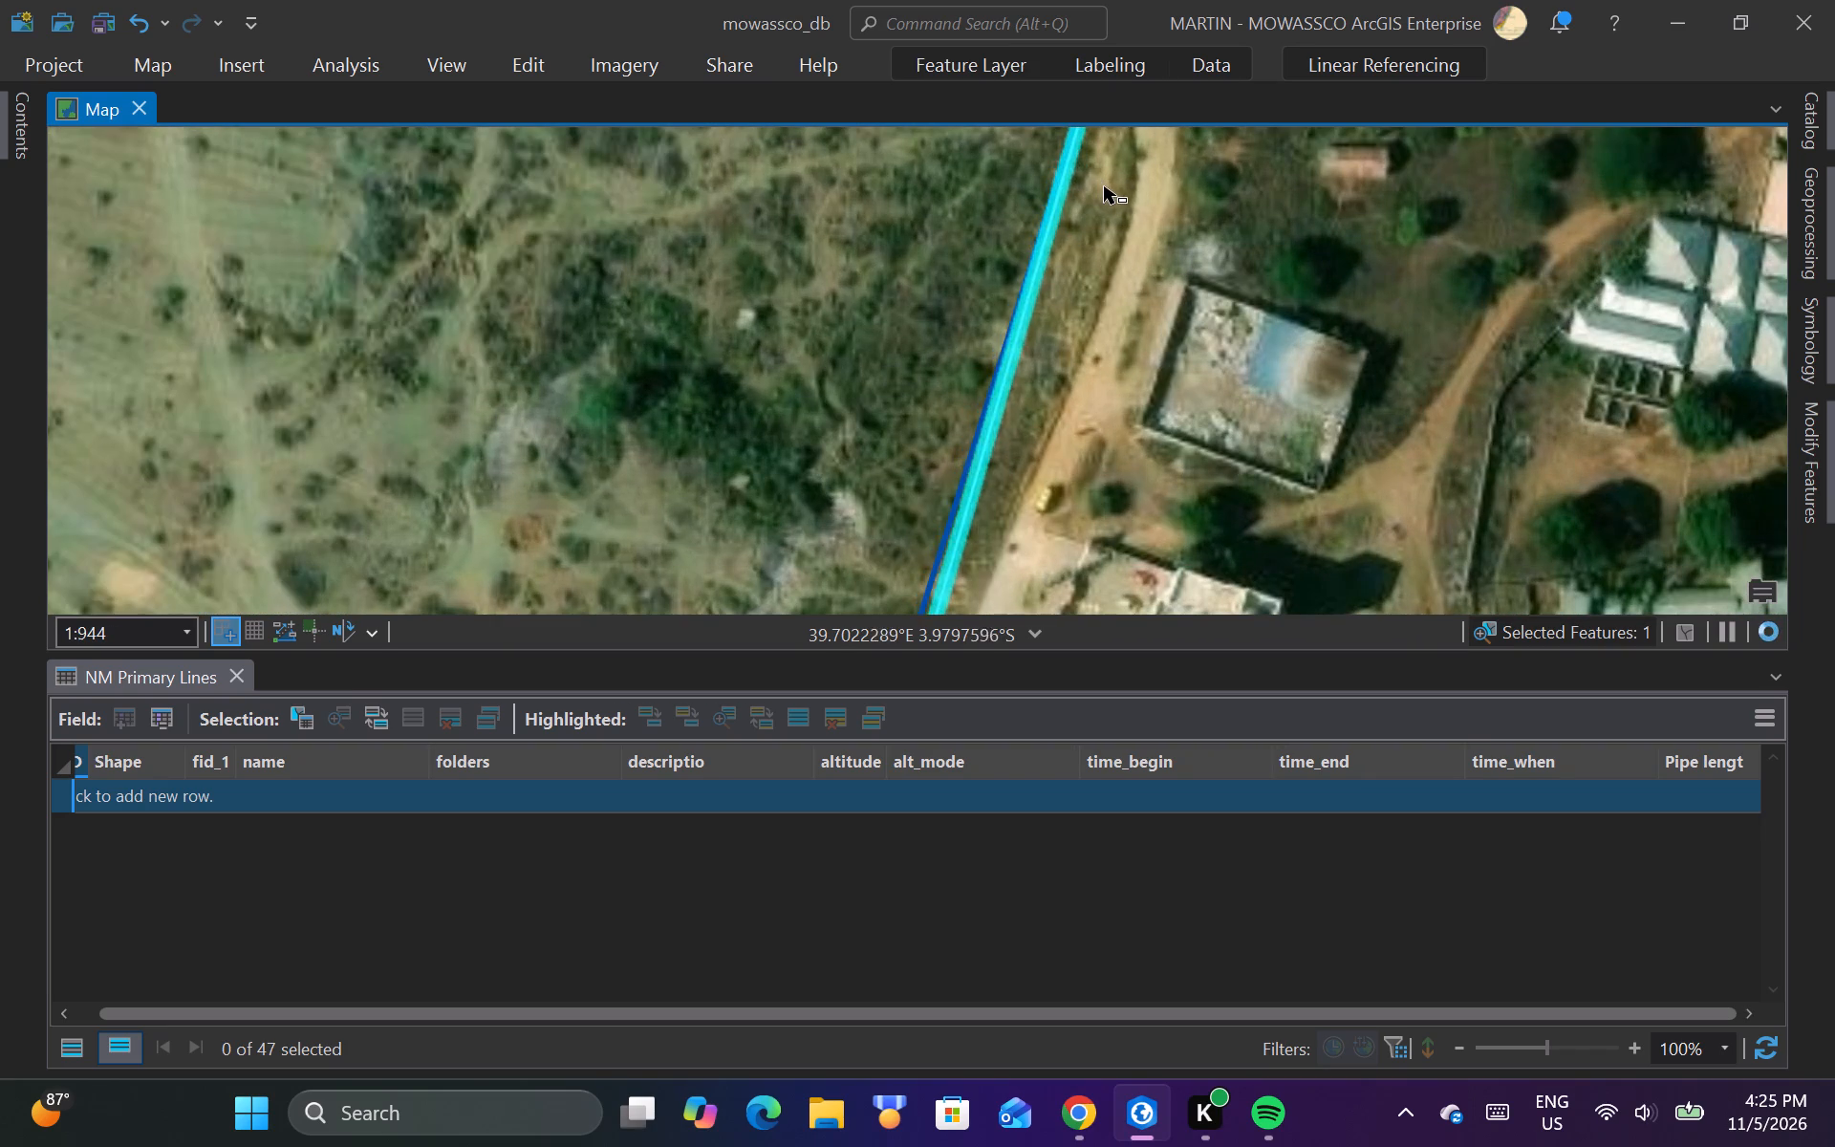
scroll(1061, 272, up, 1)
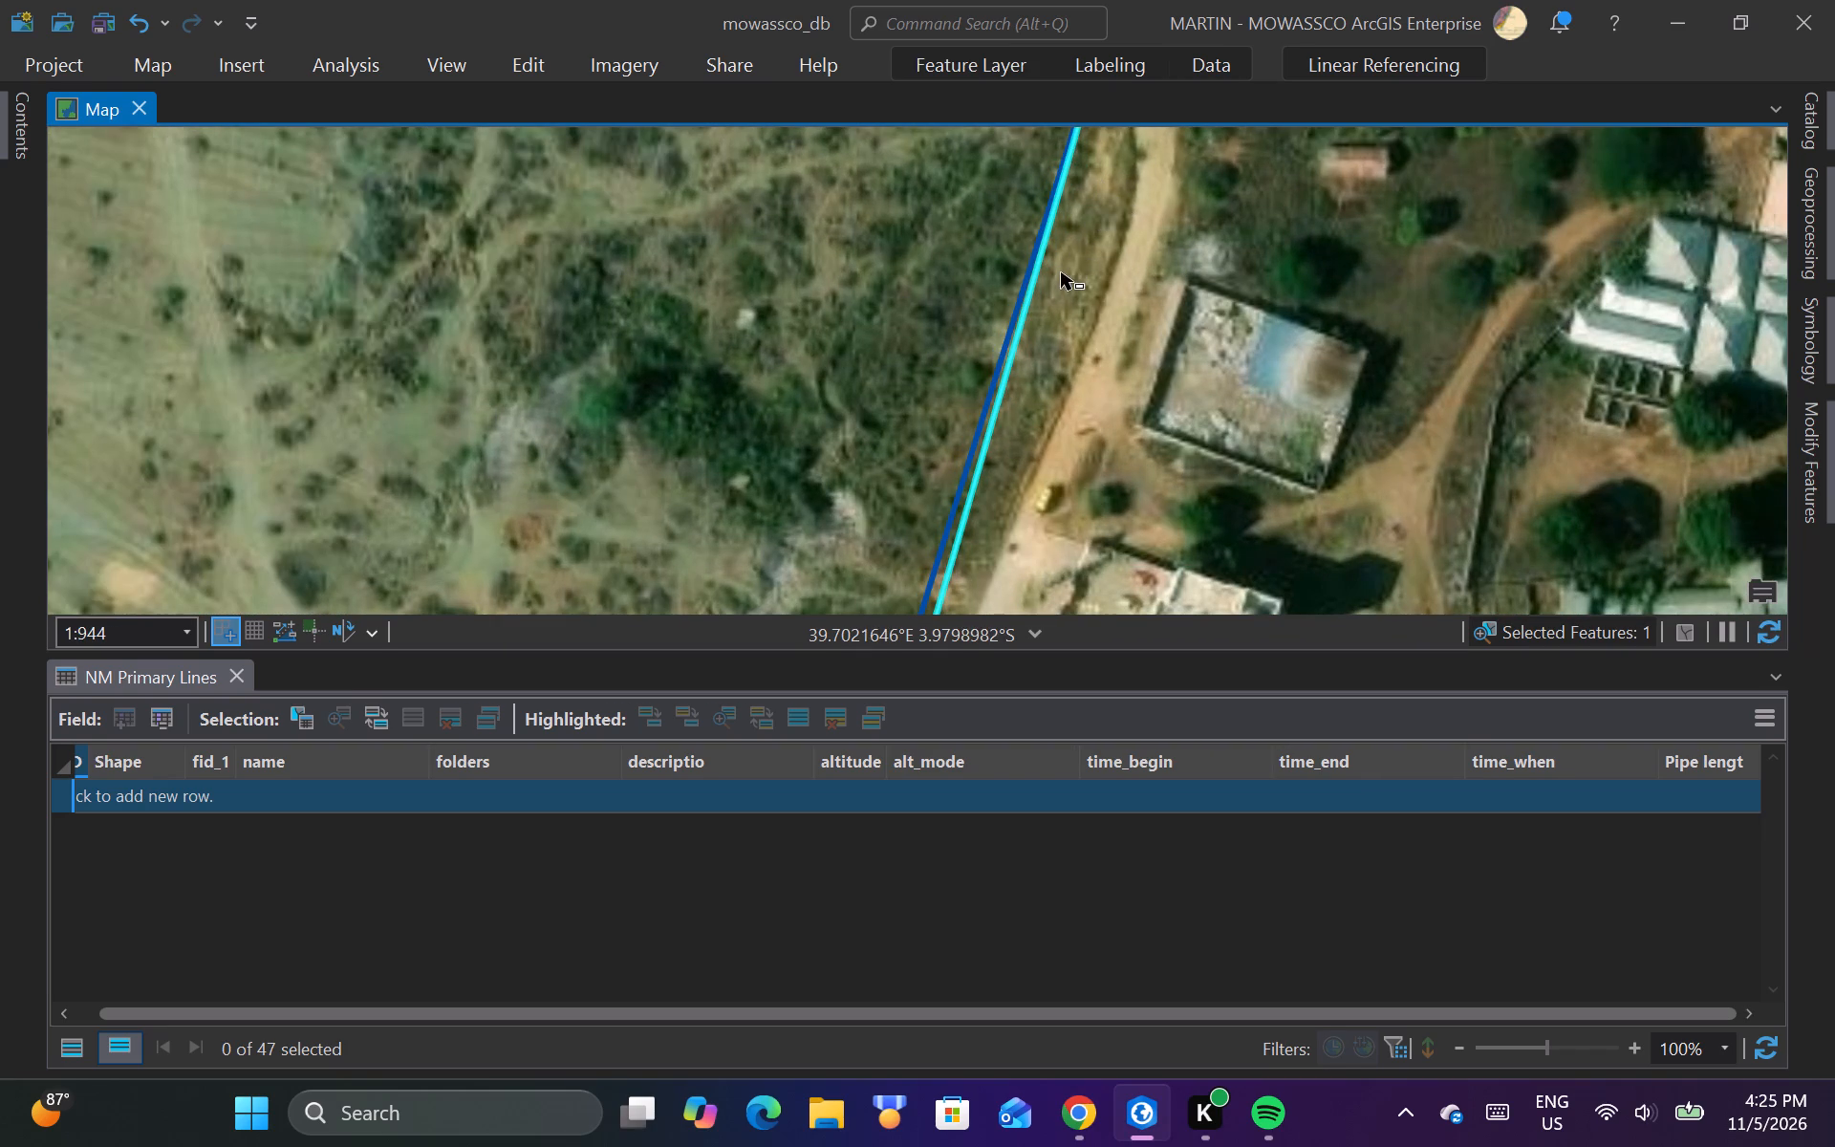
scroll(1061, 272, up, 1)
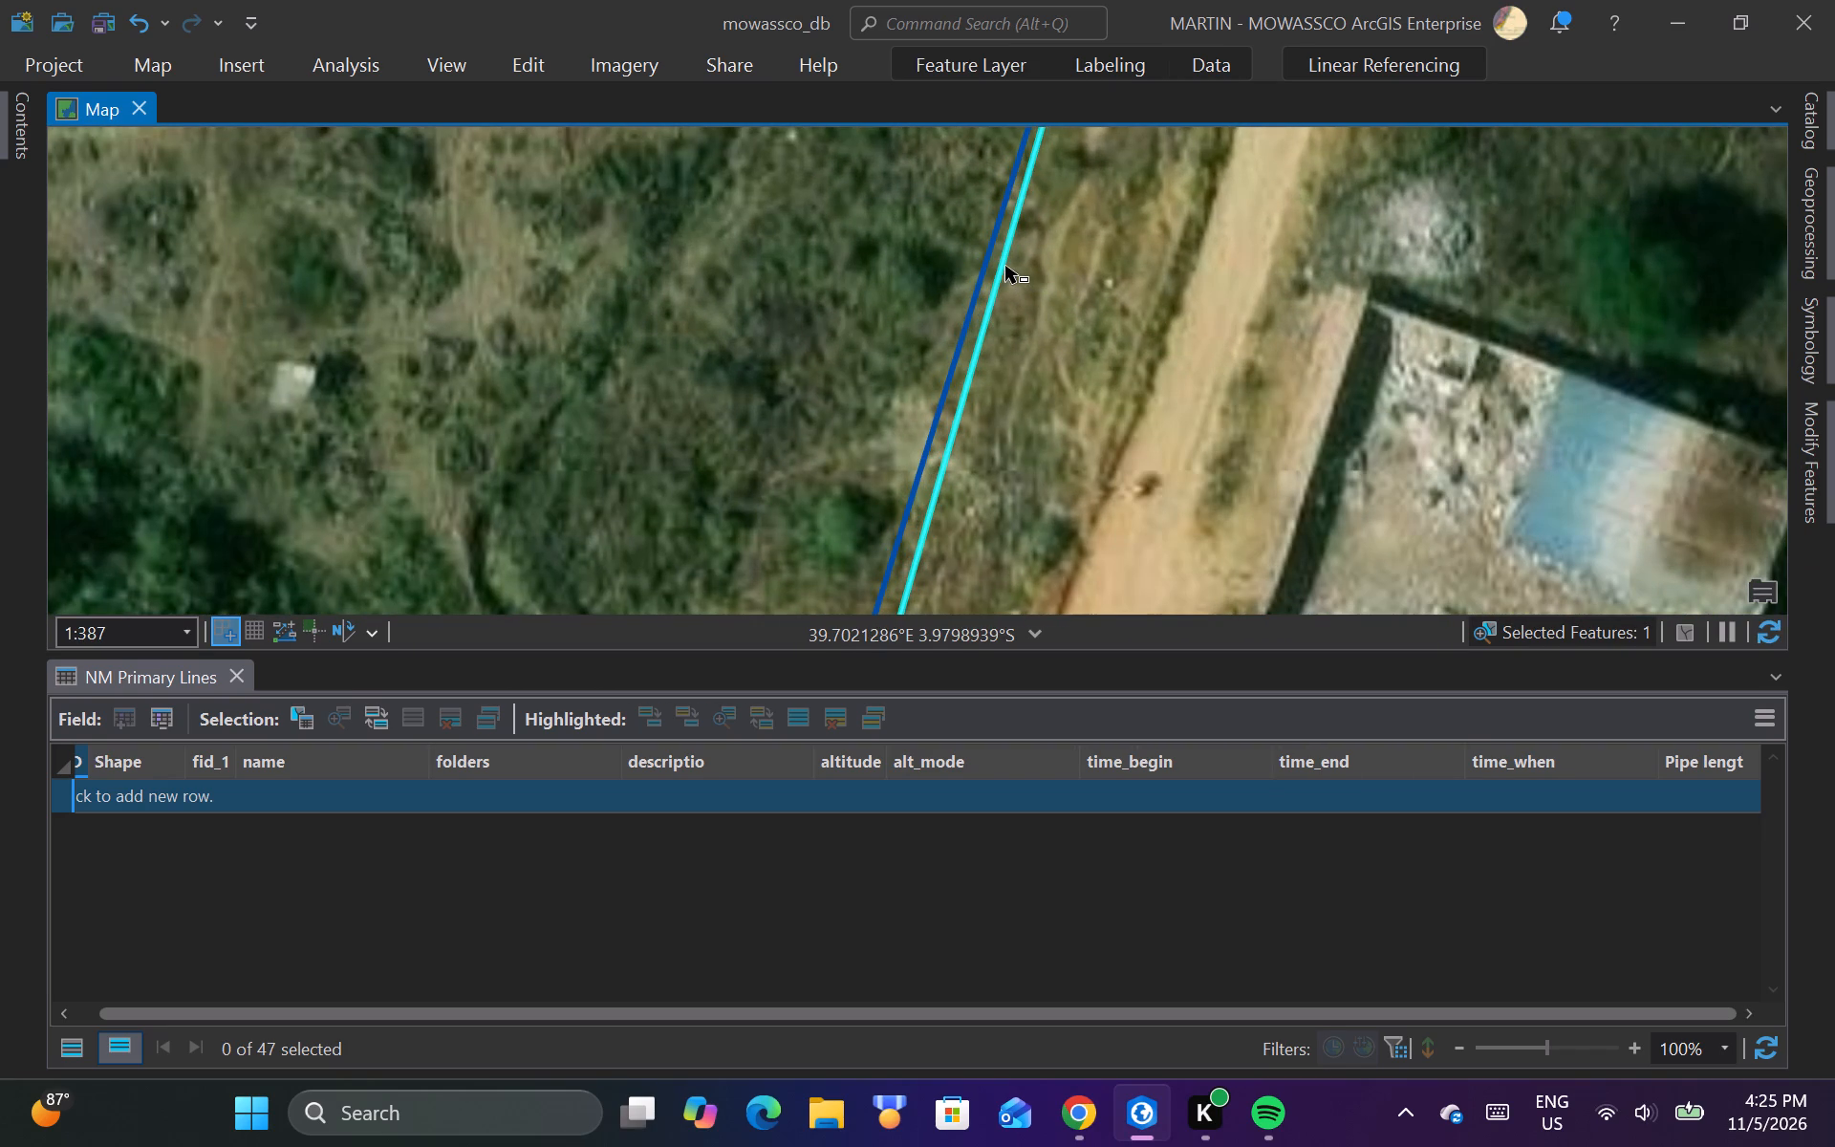
click(1005, 260)
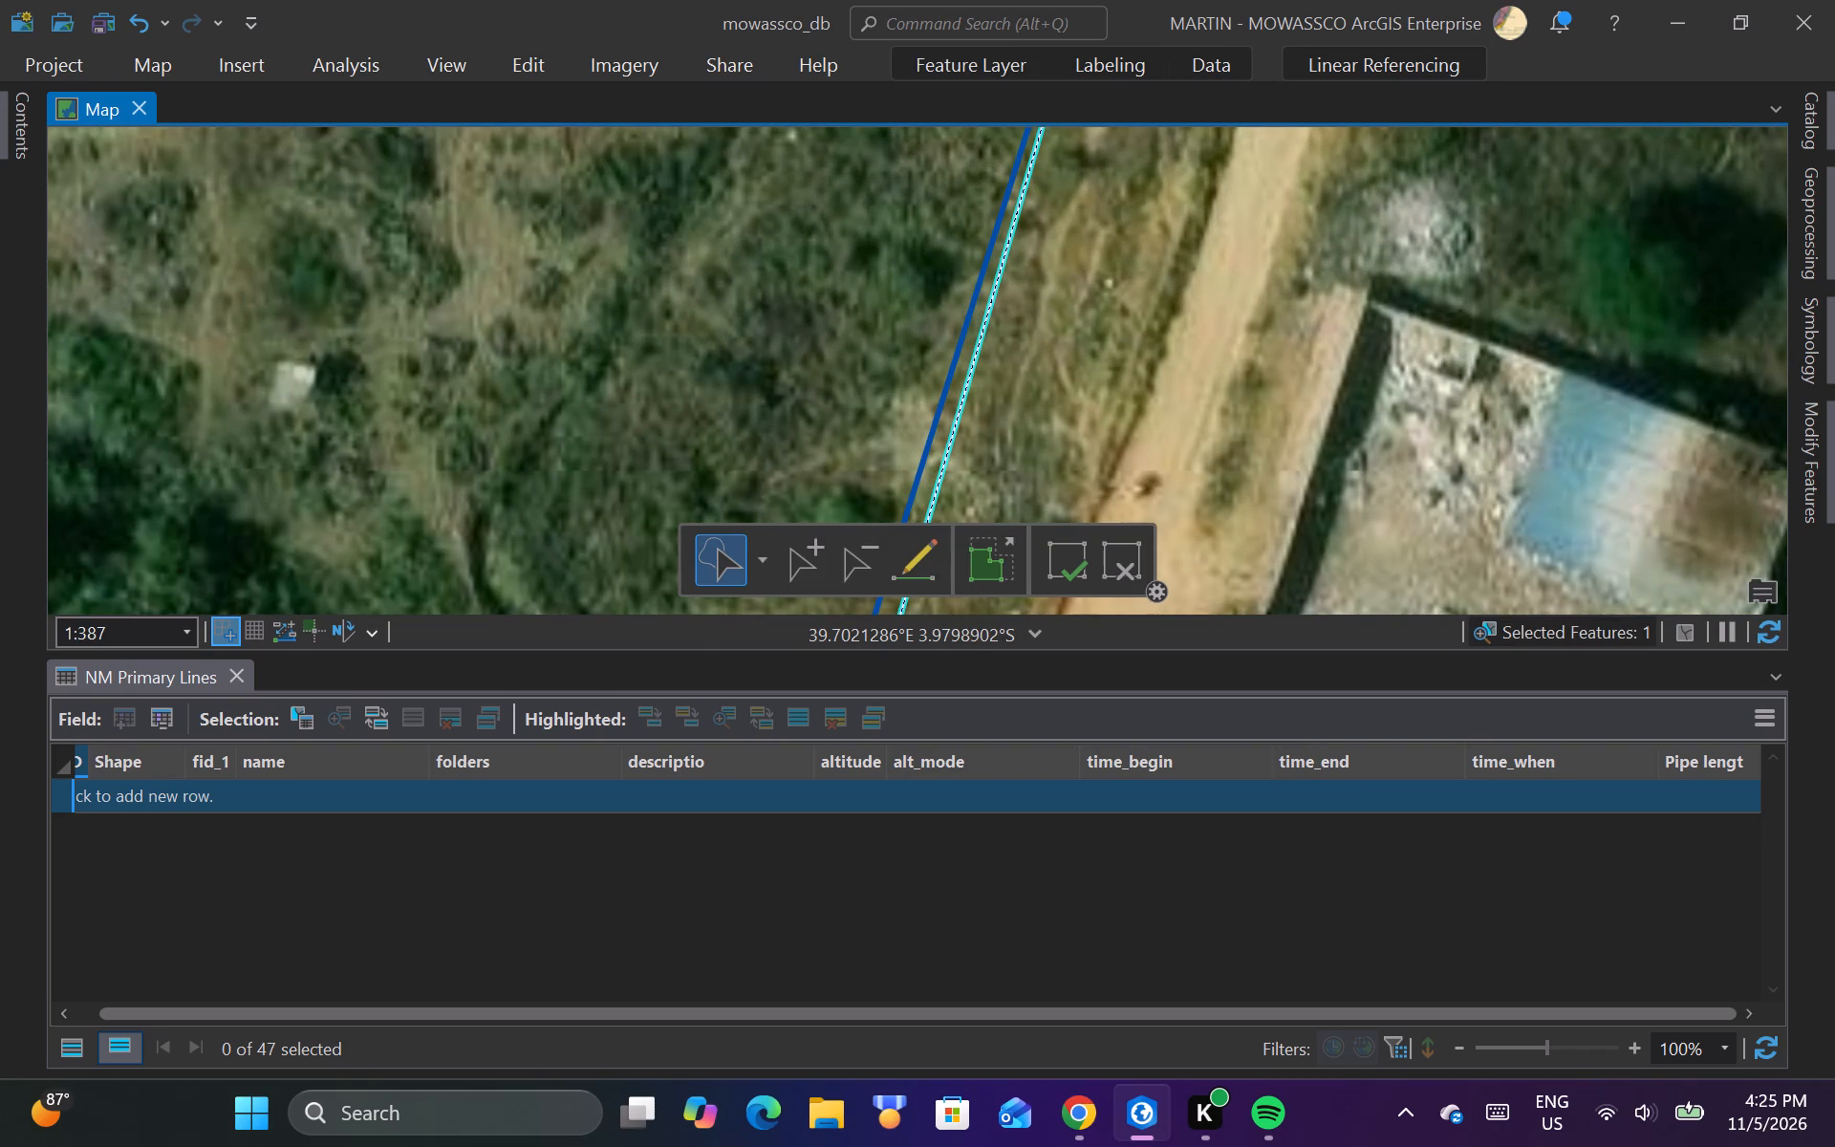
right_click(1005, 260)
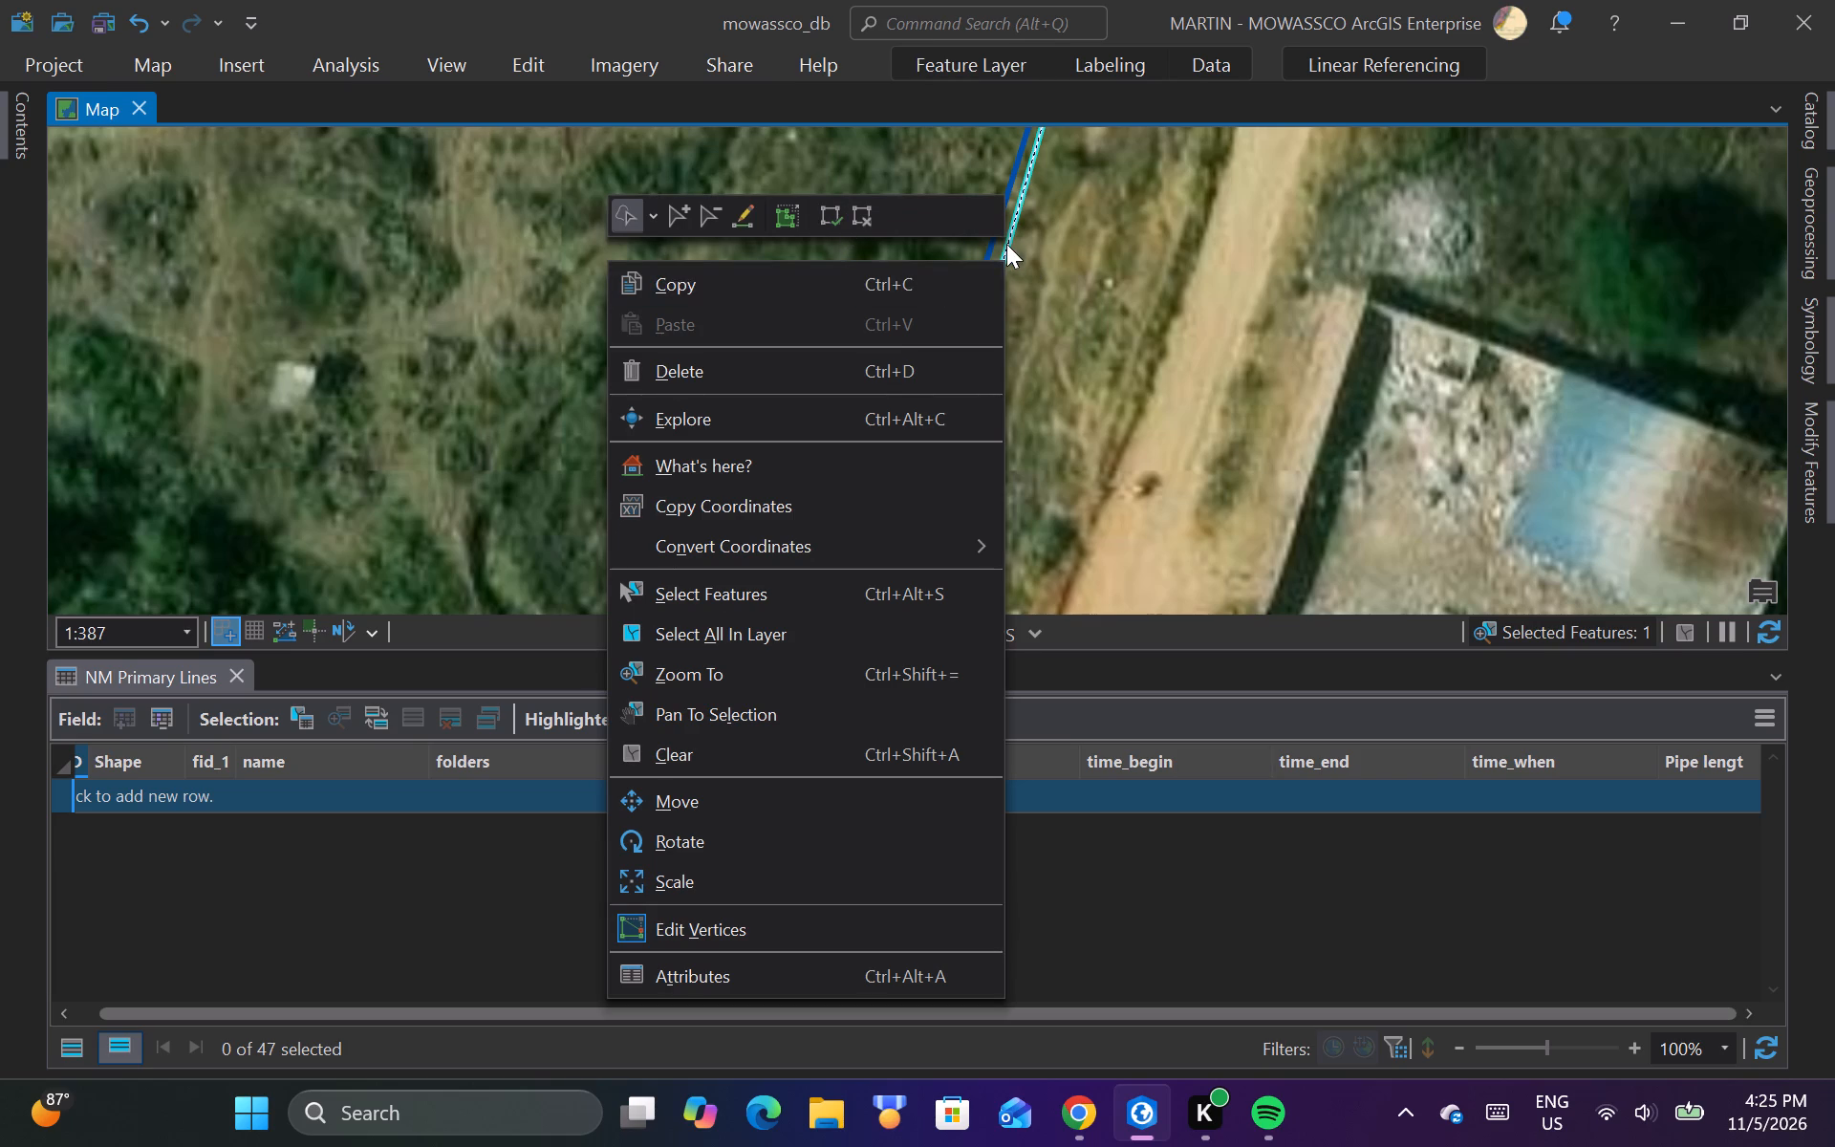
right_click(1006, 246)
right_click(990, 315)
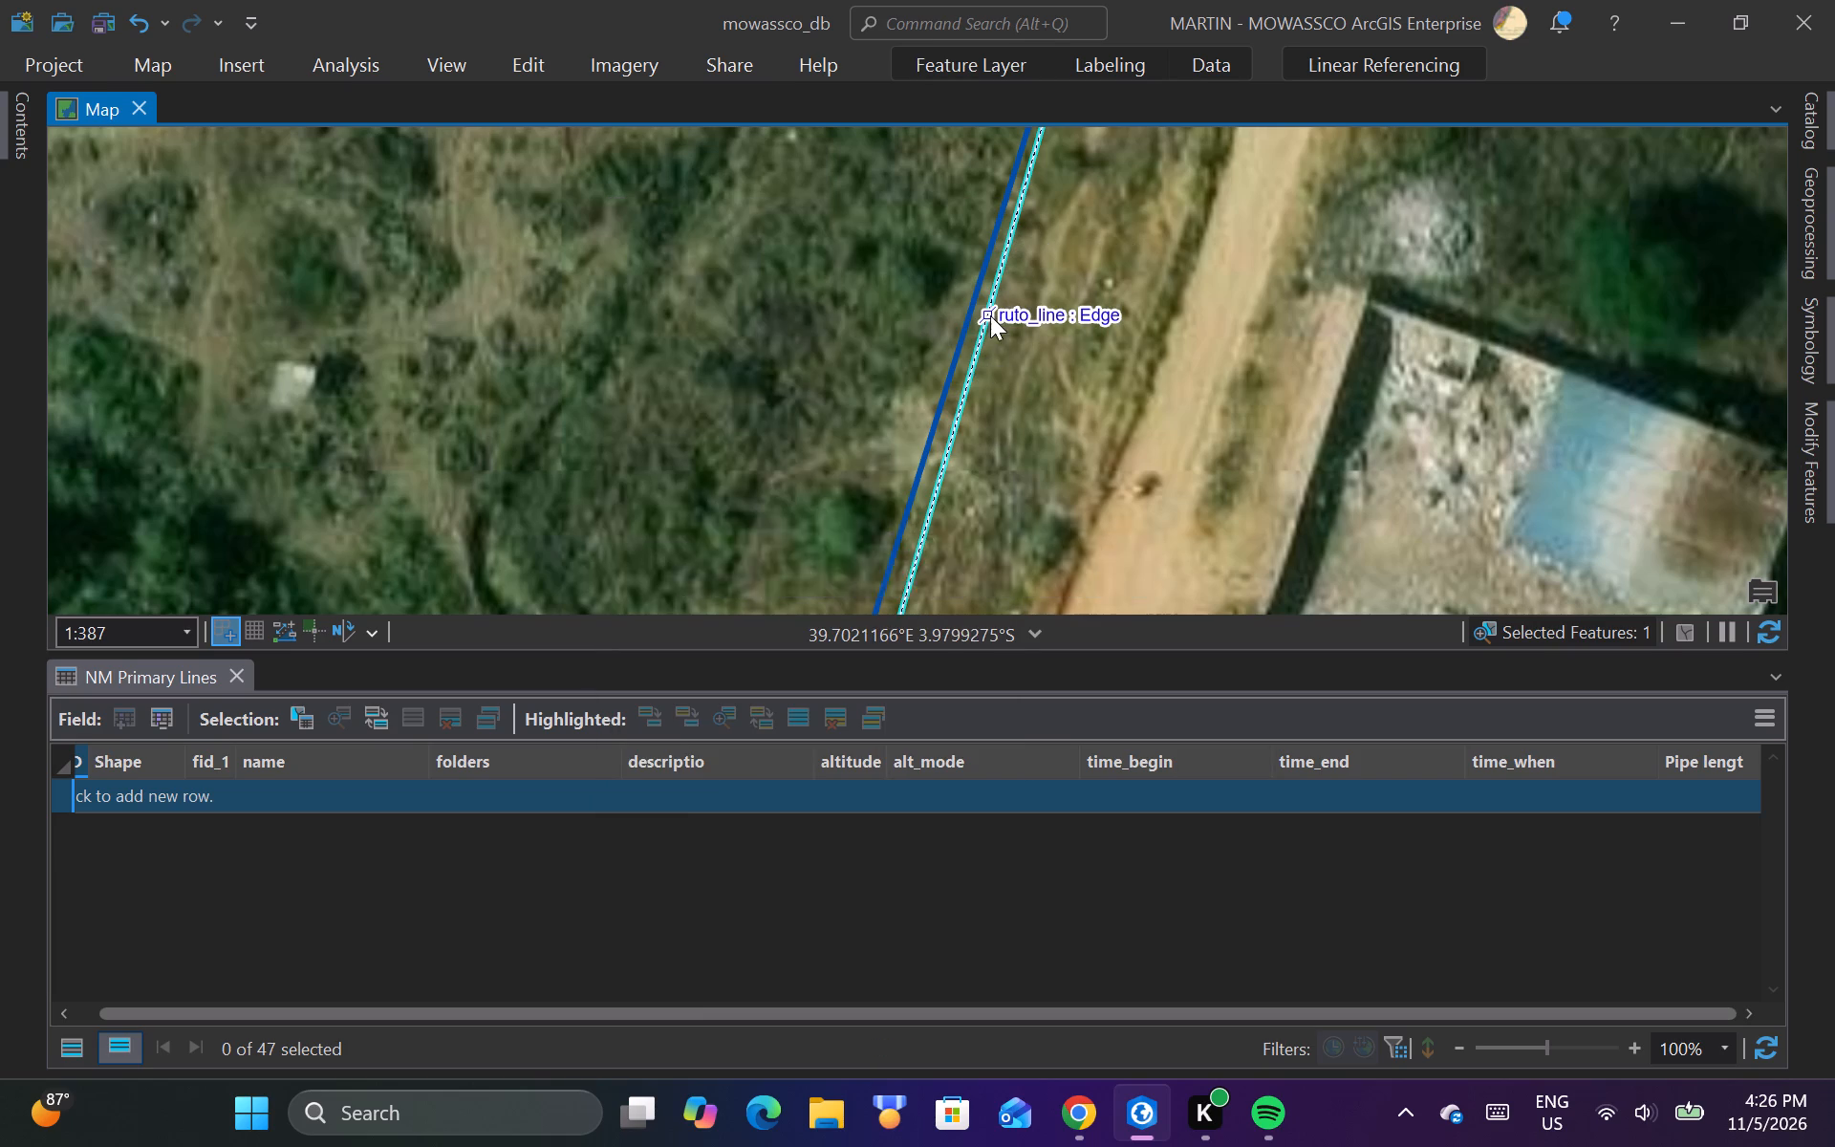
click(838, 332)
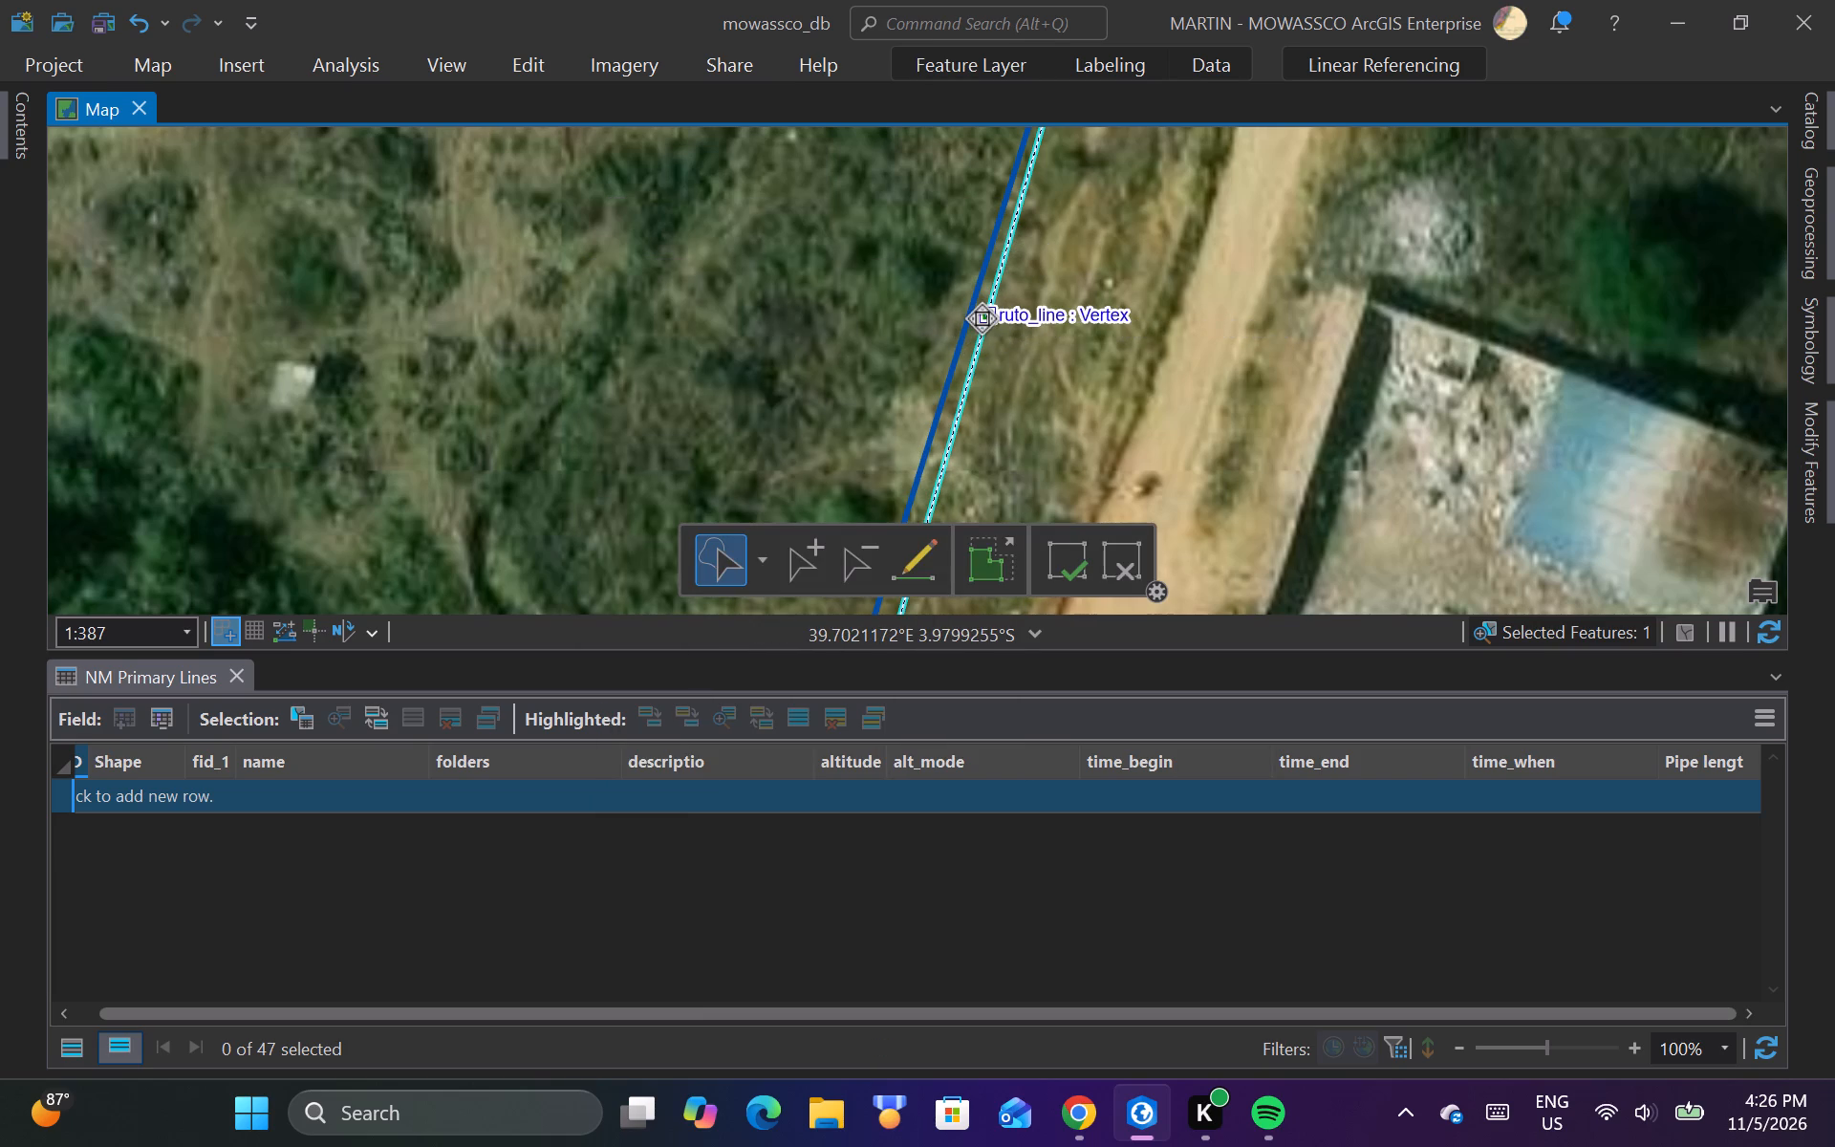
drag(983, 317, 1064, 299)
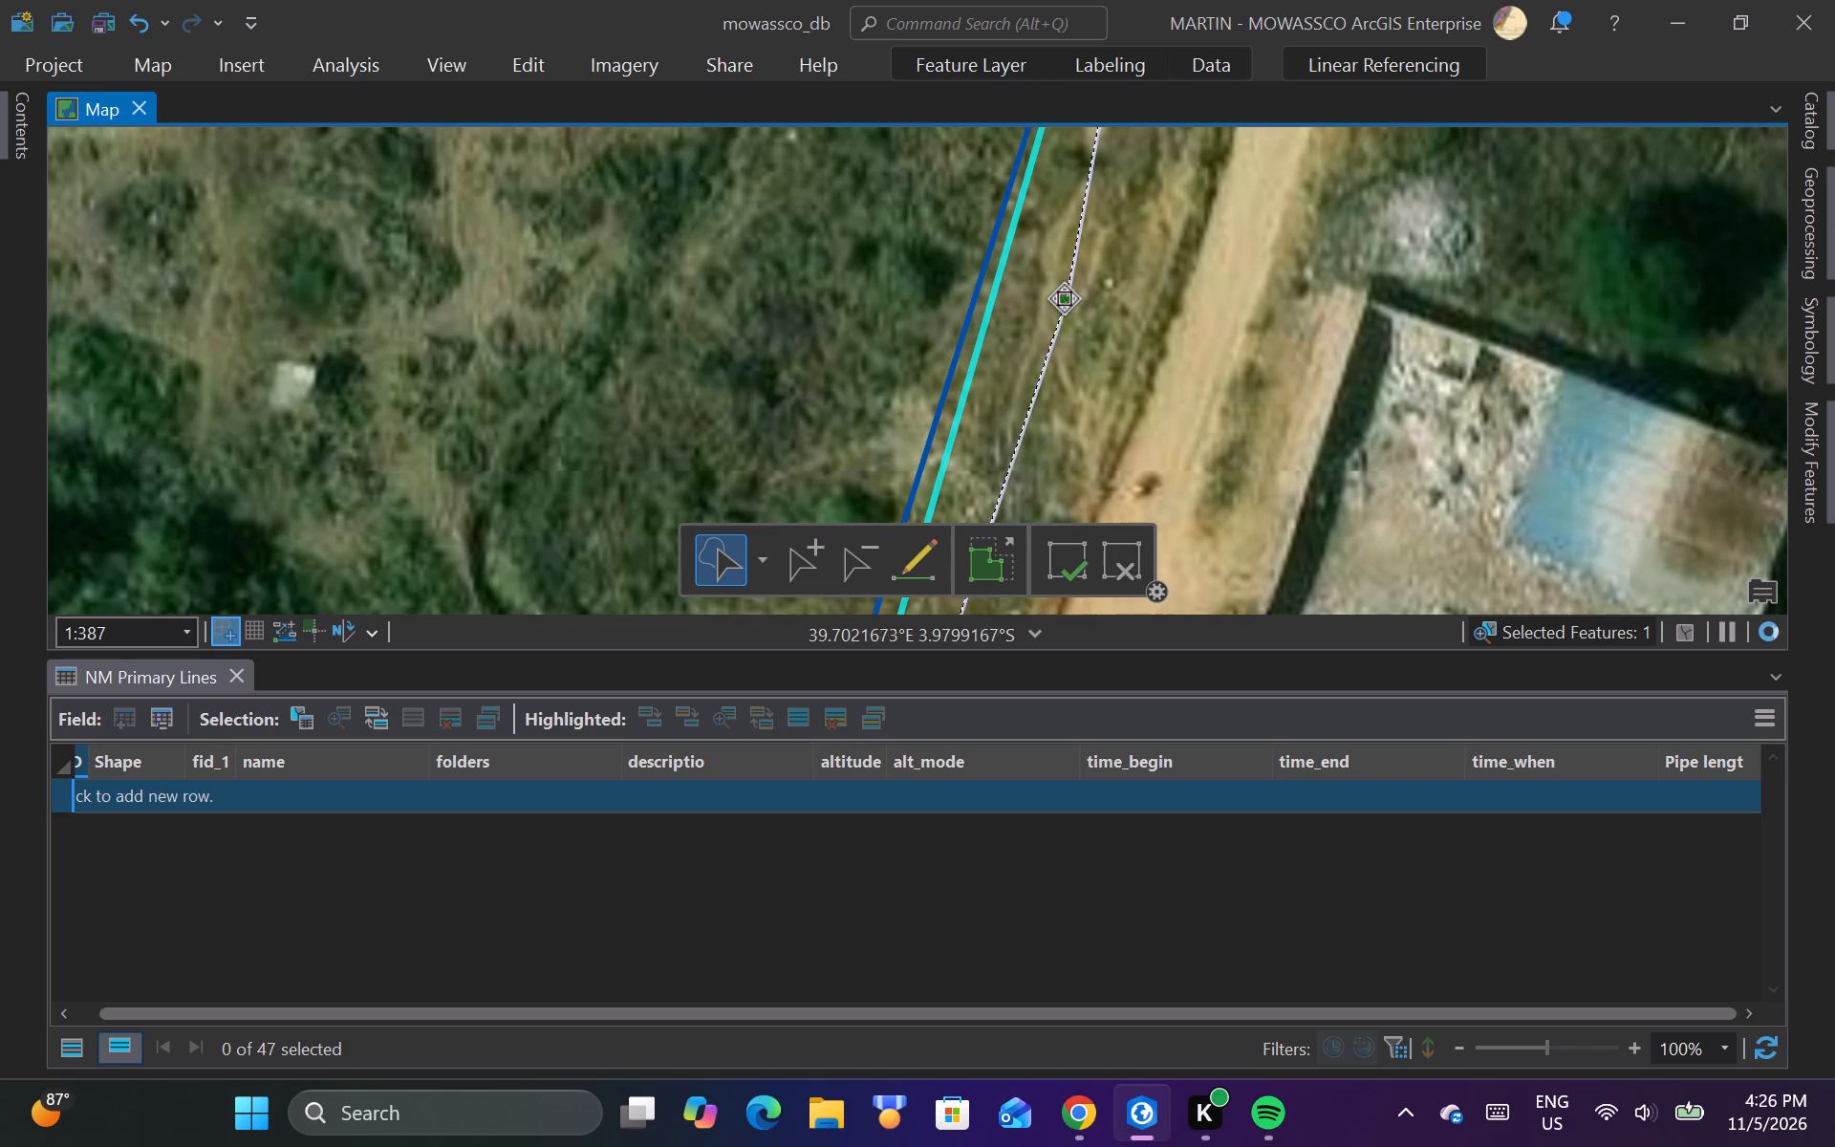
drag(1064, 299, 1062, 299)
scroll(1032, 430, down, 3)
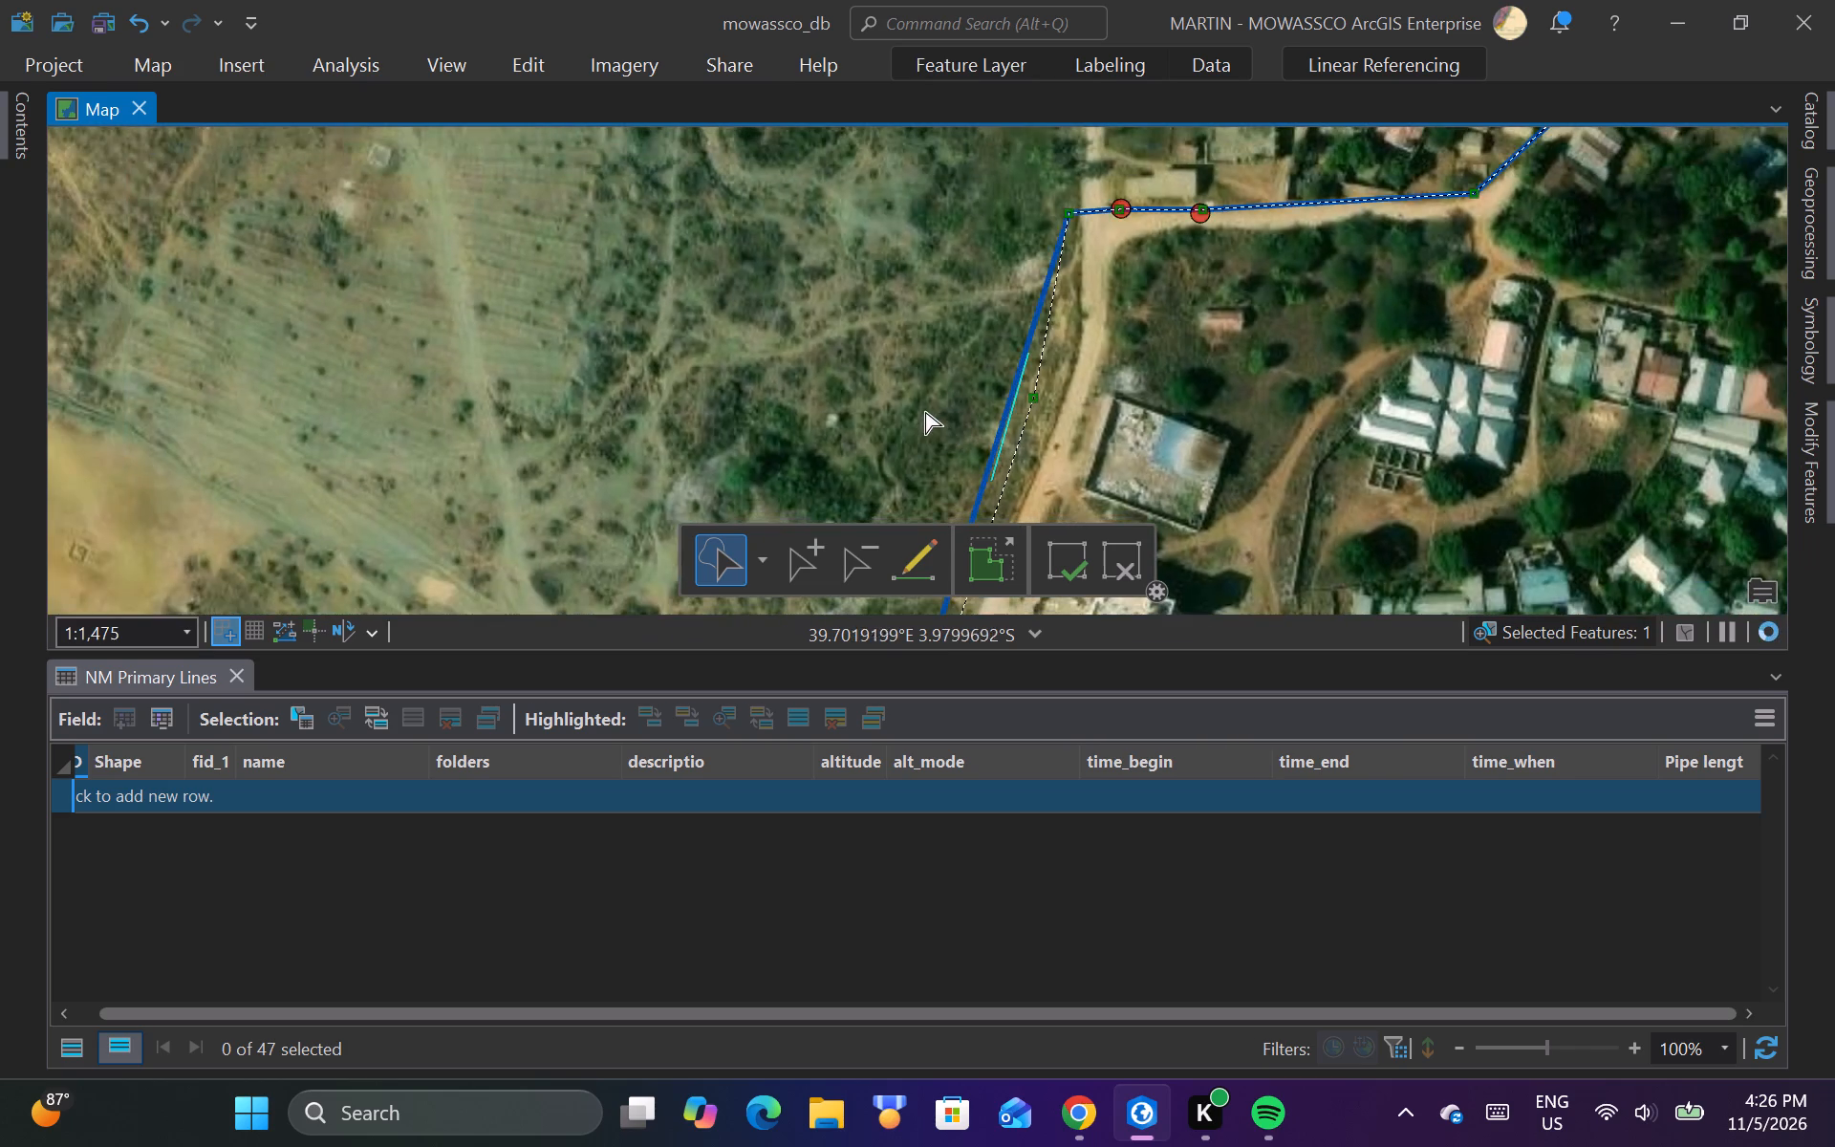
scroll(923, 410, down, 1)
scroll(1002, 323, down, 1)
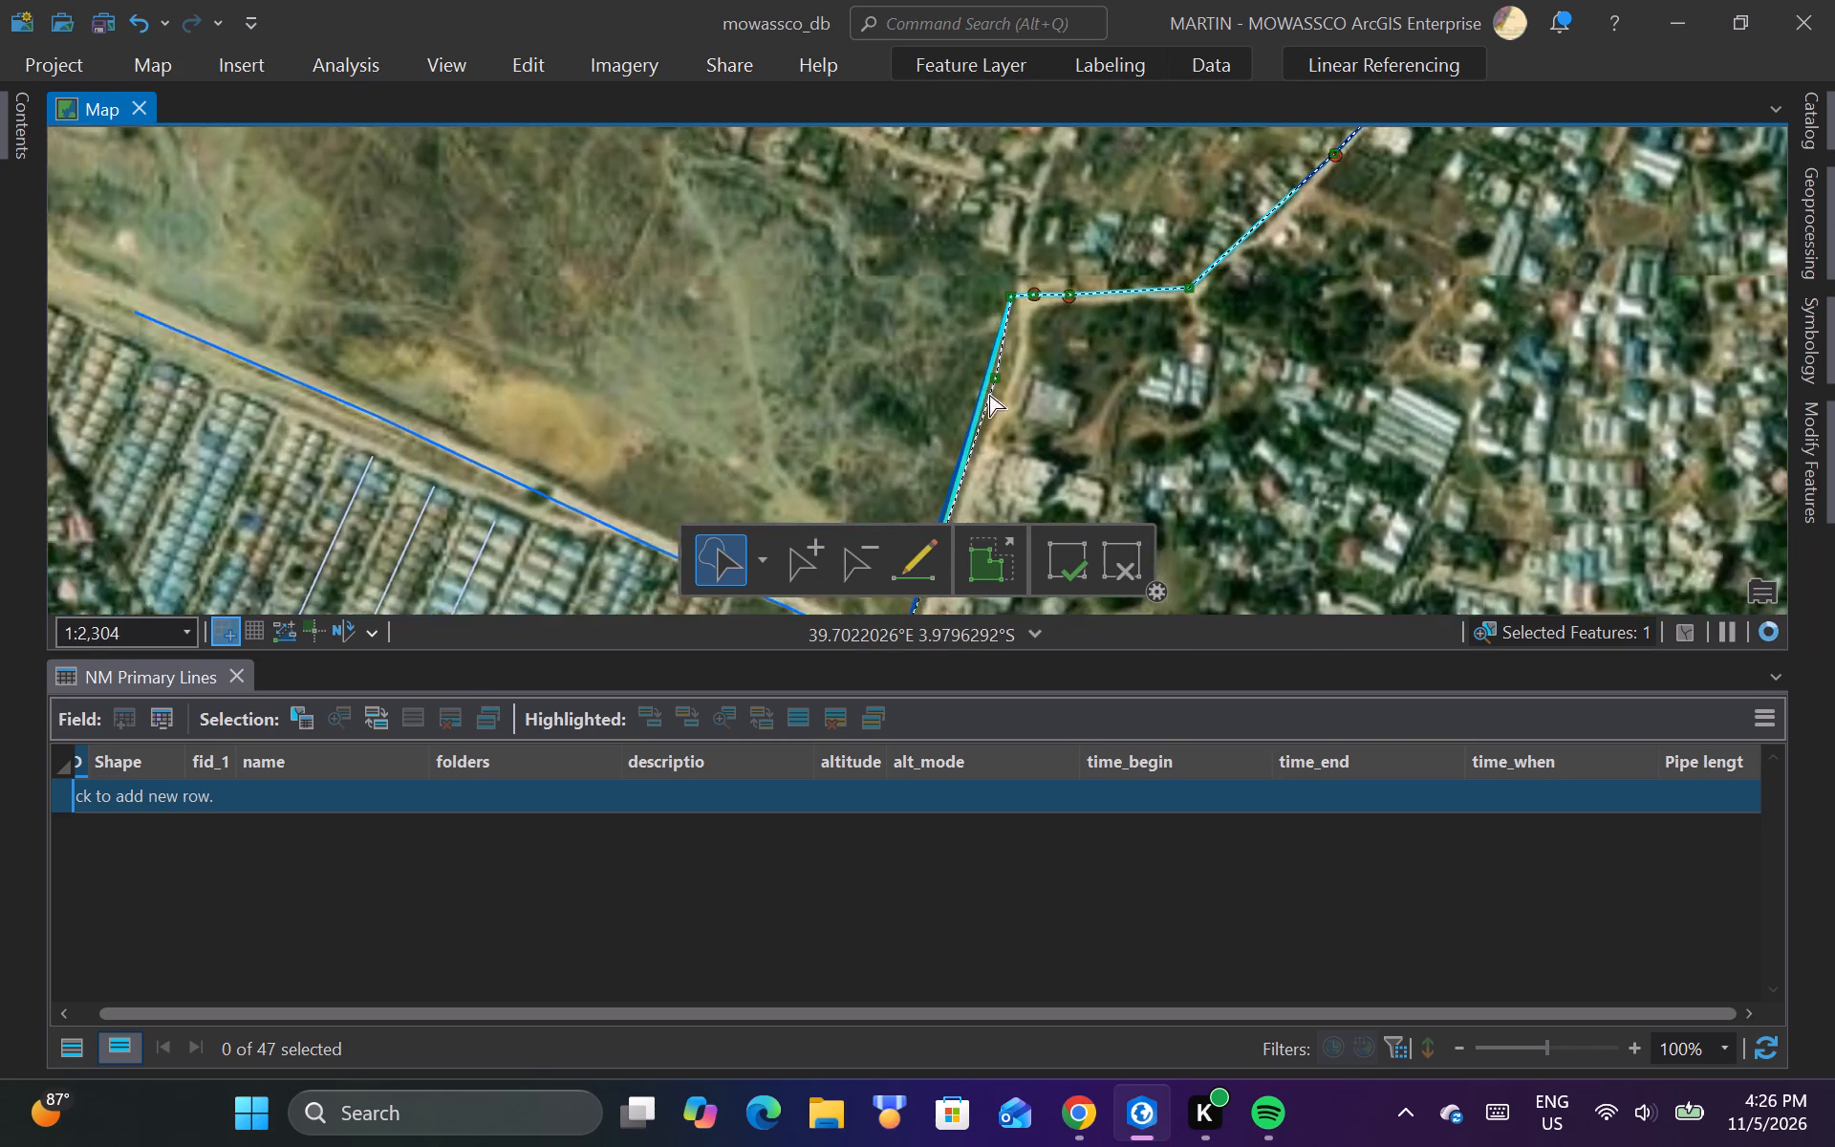
click(1058, 550)
Move the existing pipeline's corner vertex at the road bend north and slightly west, clear of ruto_line's corner.
scroll(942, 292, down, 1)
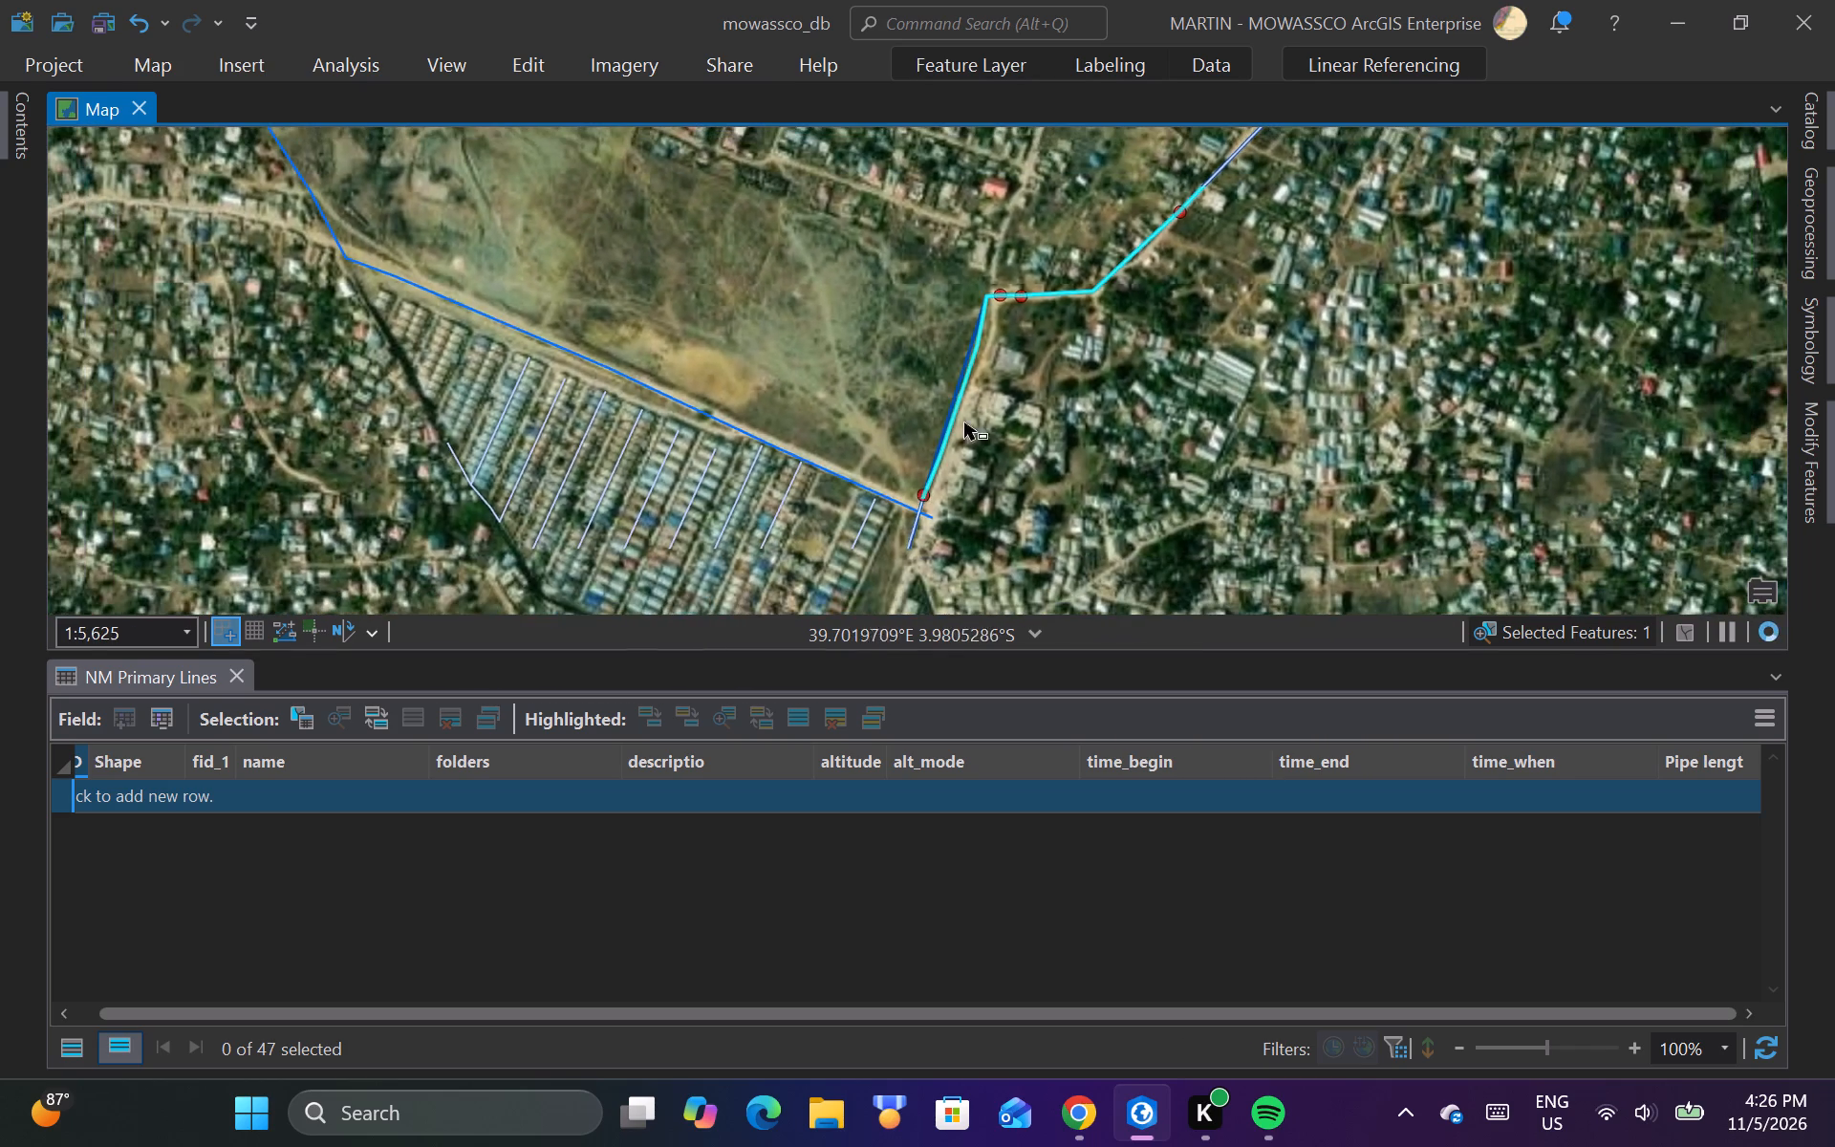
scroll(971, 356, up, 2)
scroll(983, 386, down, 2)
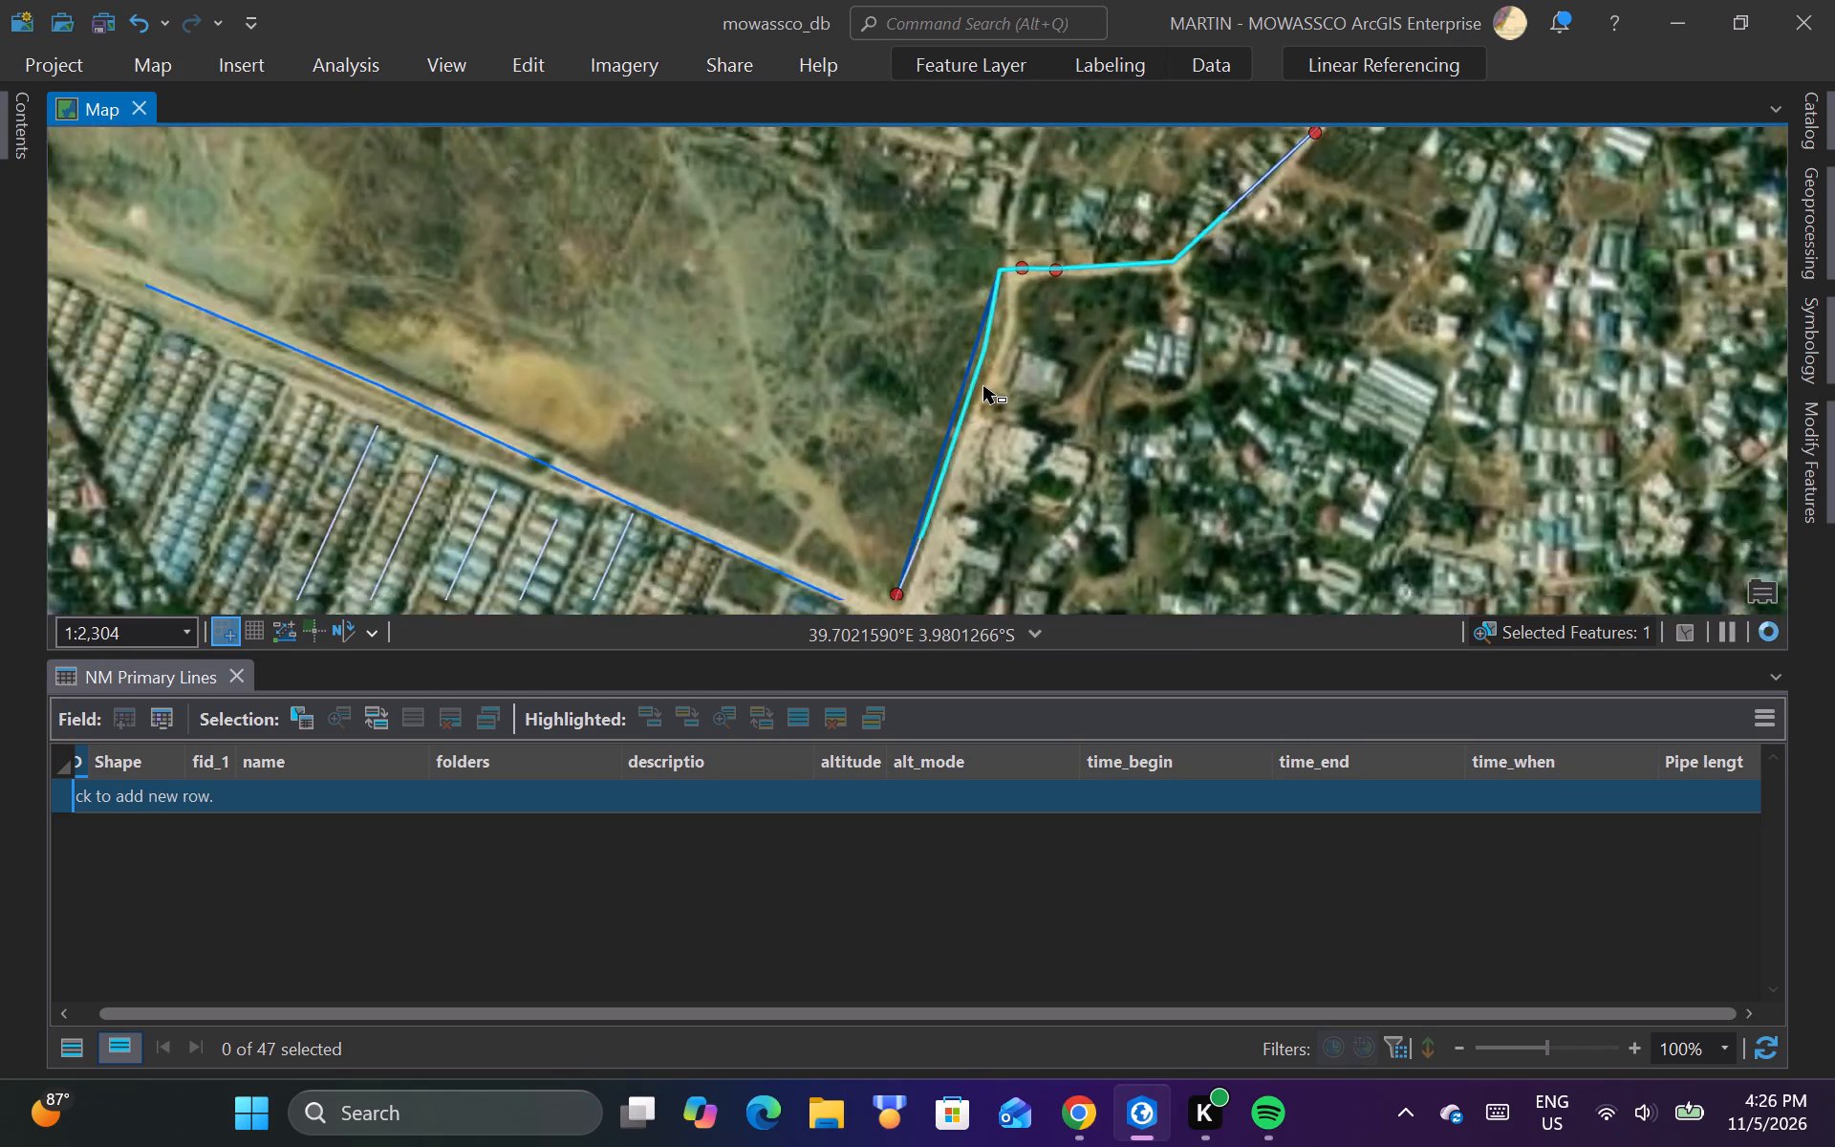
scroll(982, 445, down, 1)
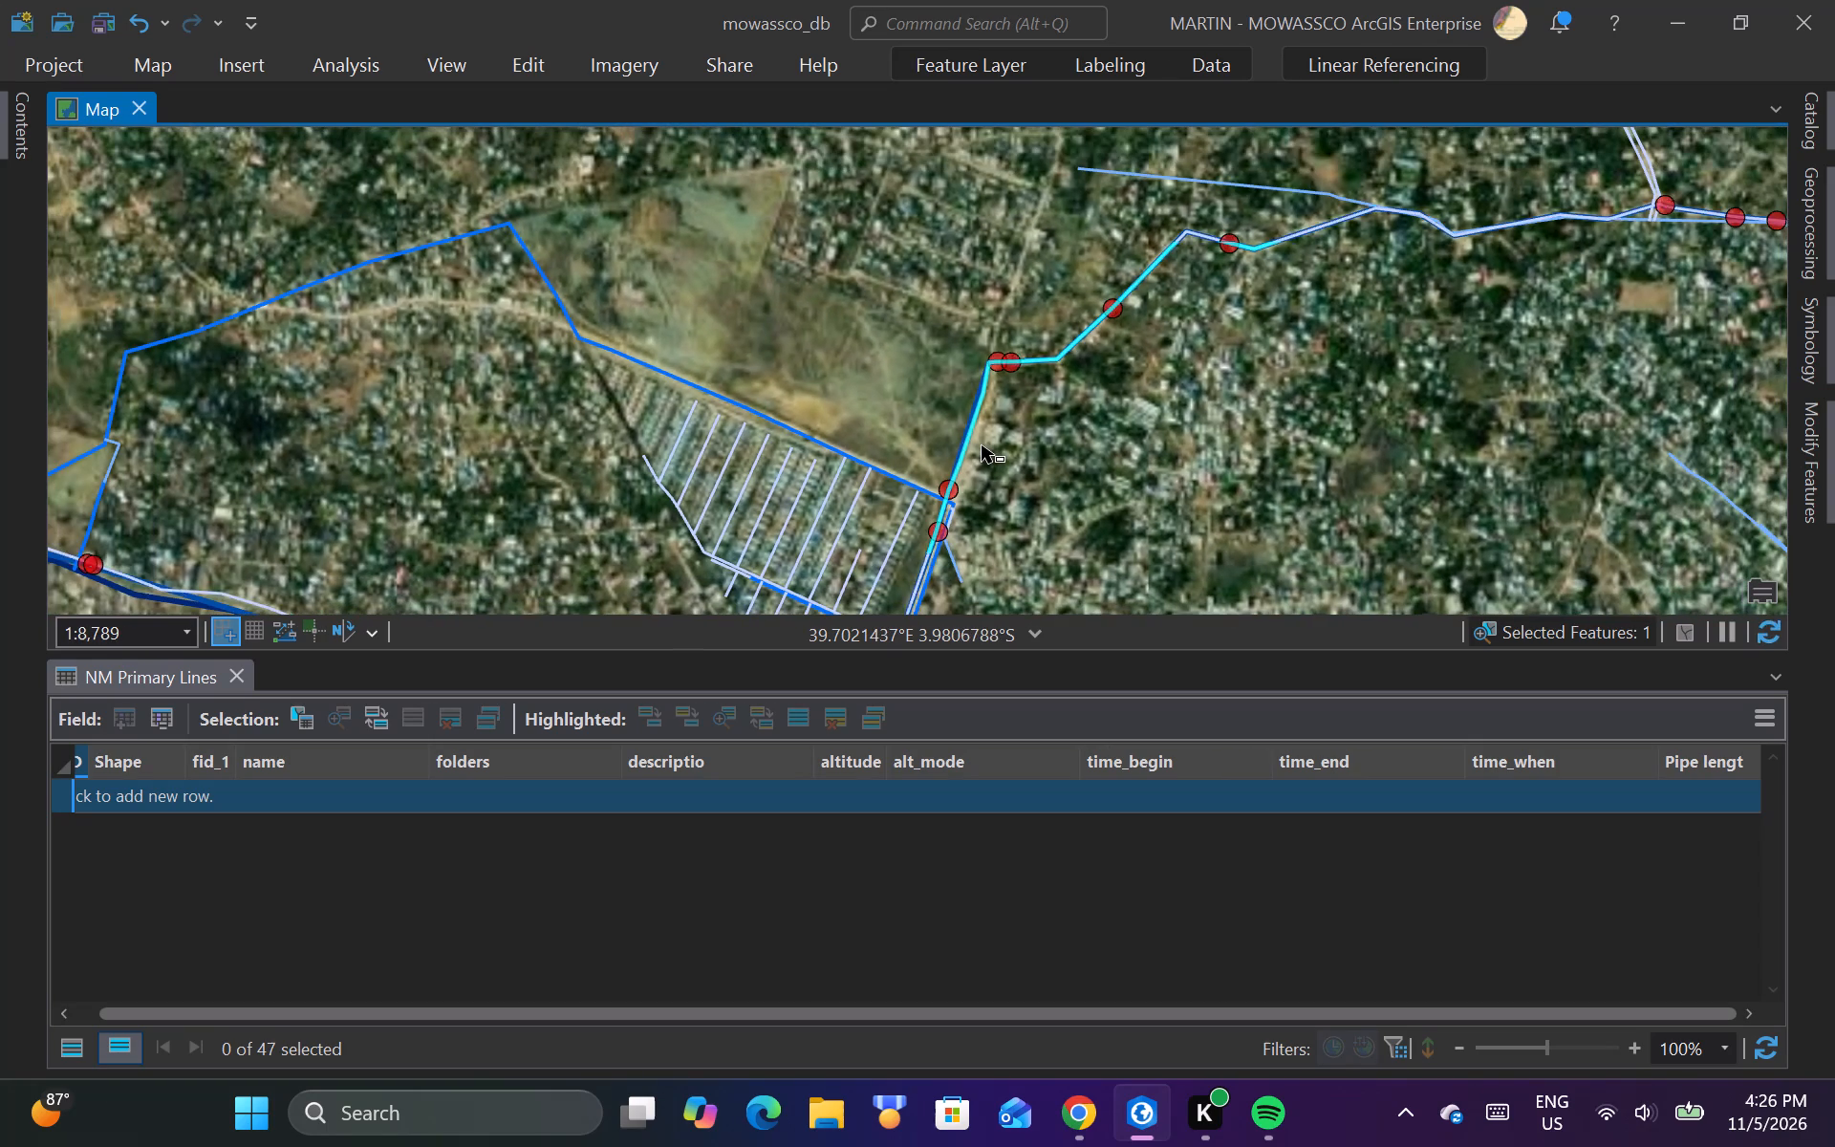
scroll(950, 439, down, 1)
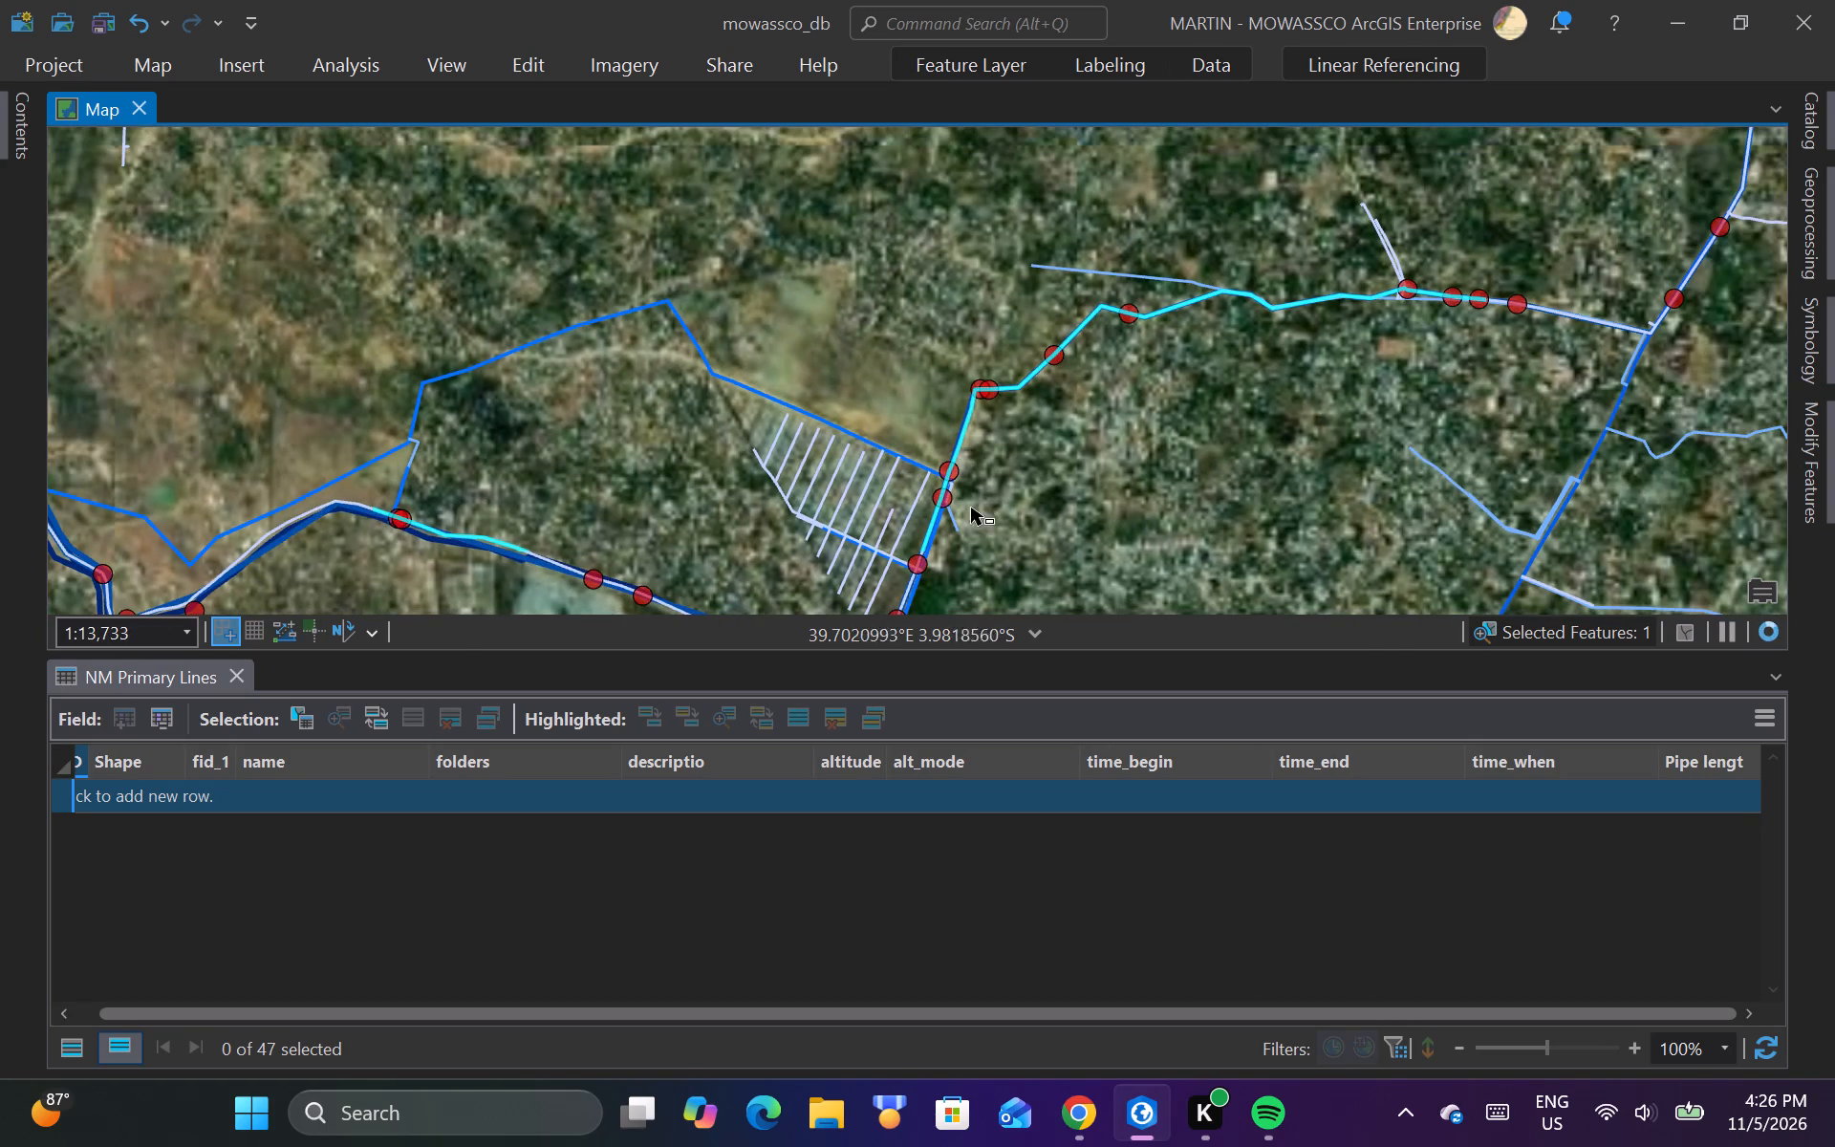
scroll(964, 396, up, 4)
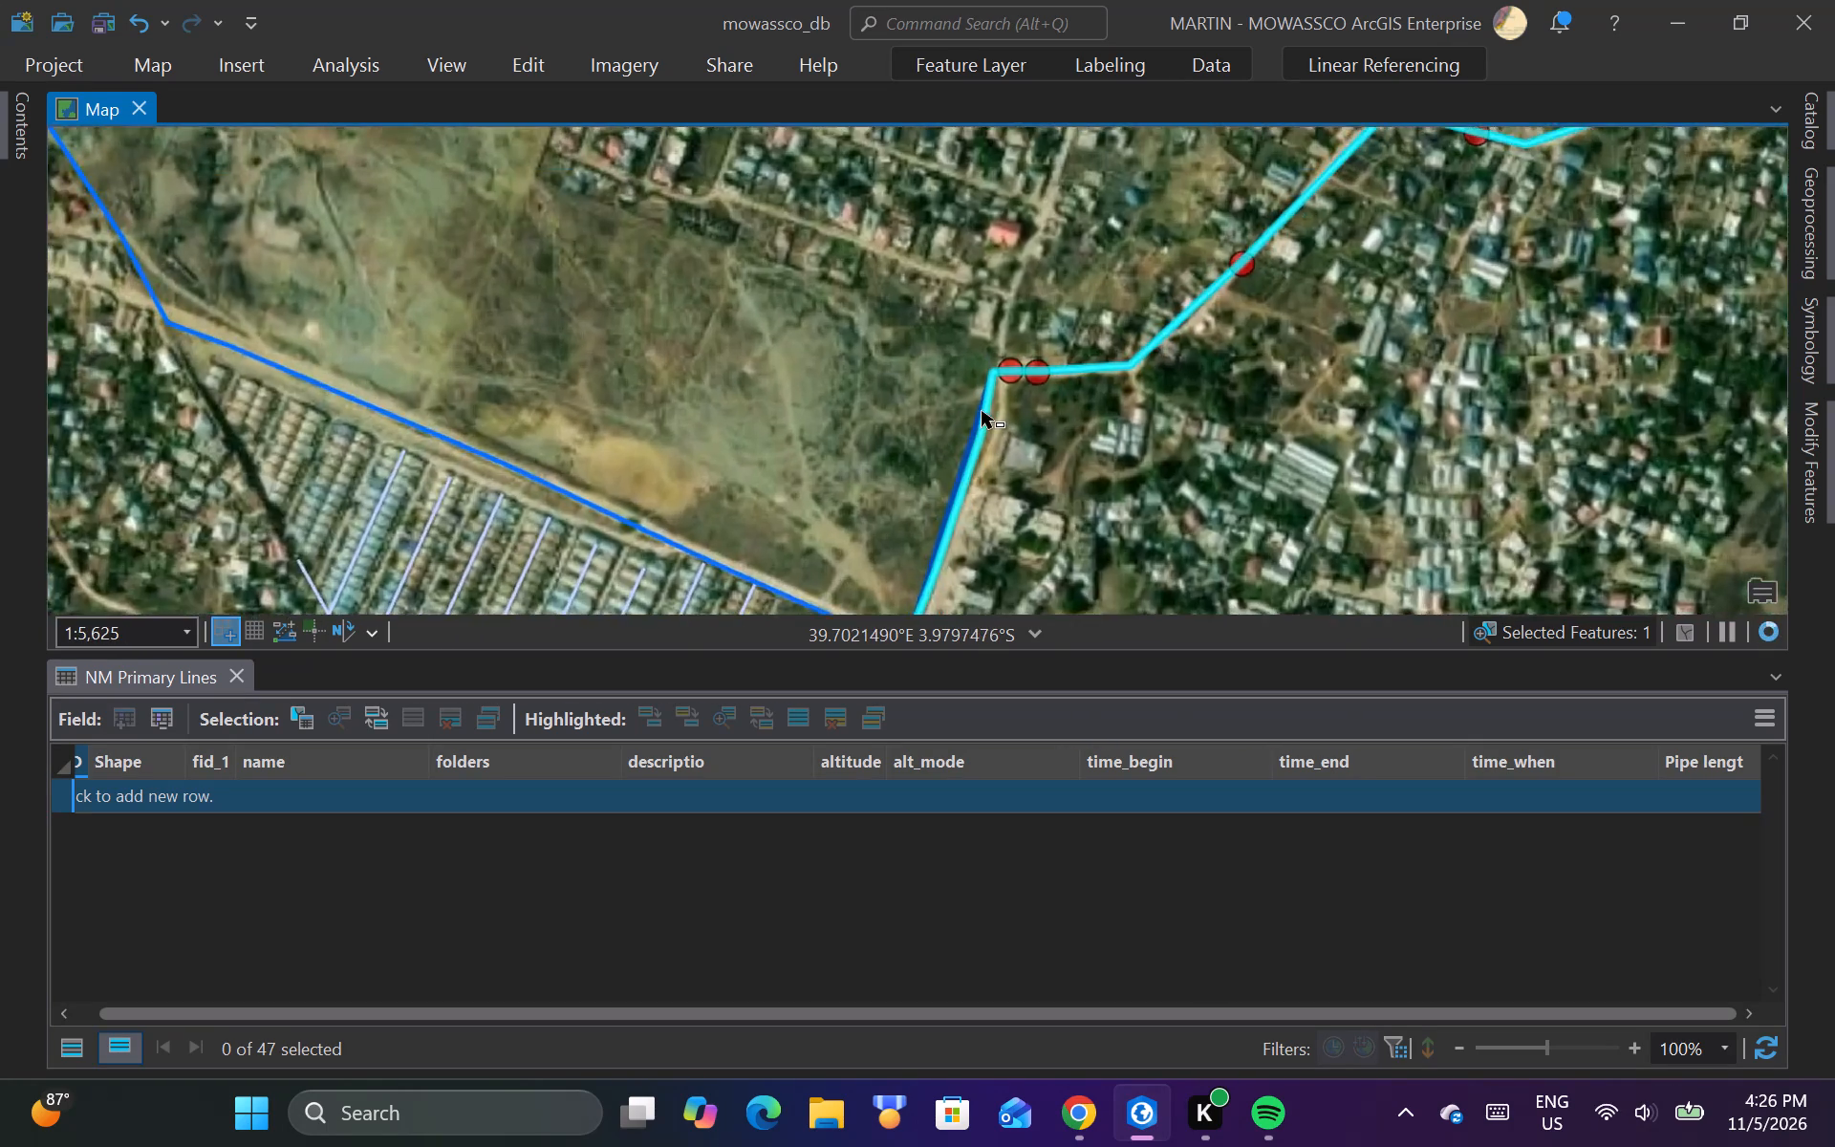
scroll(997, 390, up, 1)
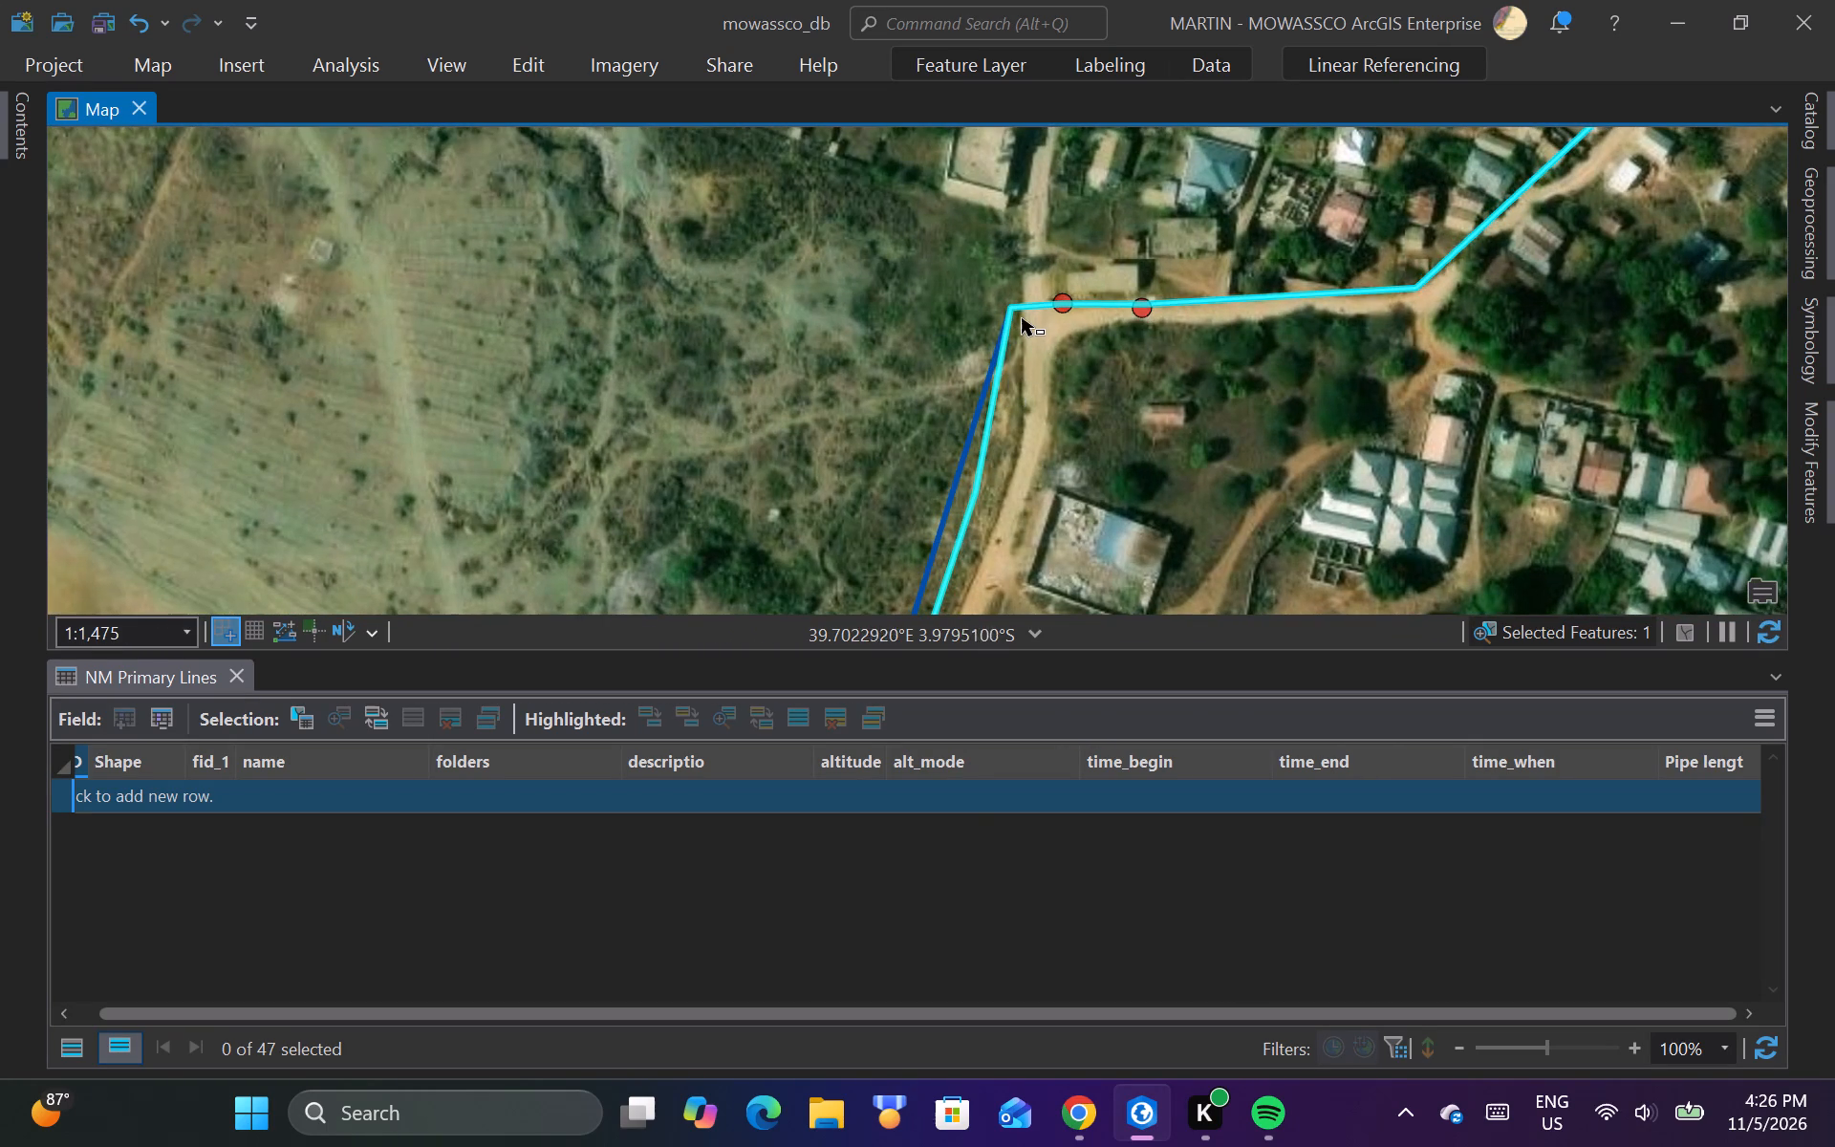
scroll(1022, 314, up, 3)
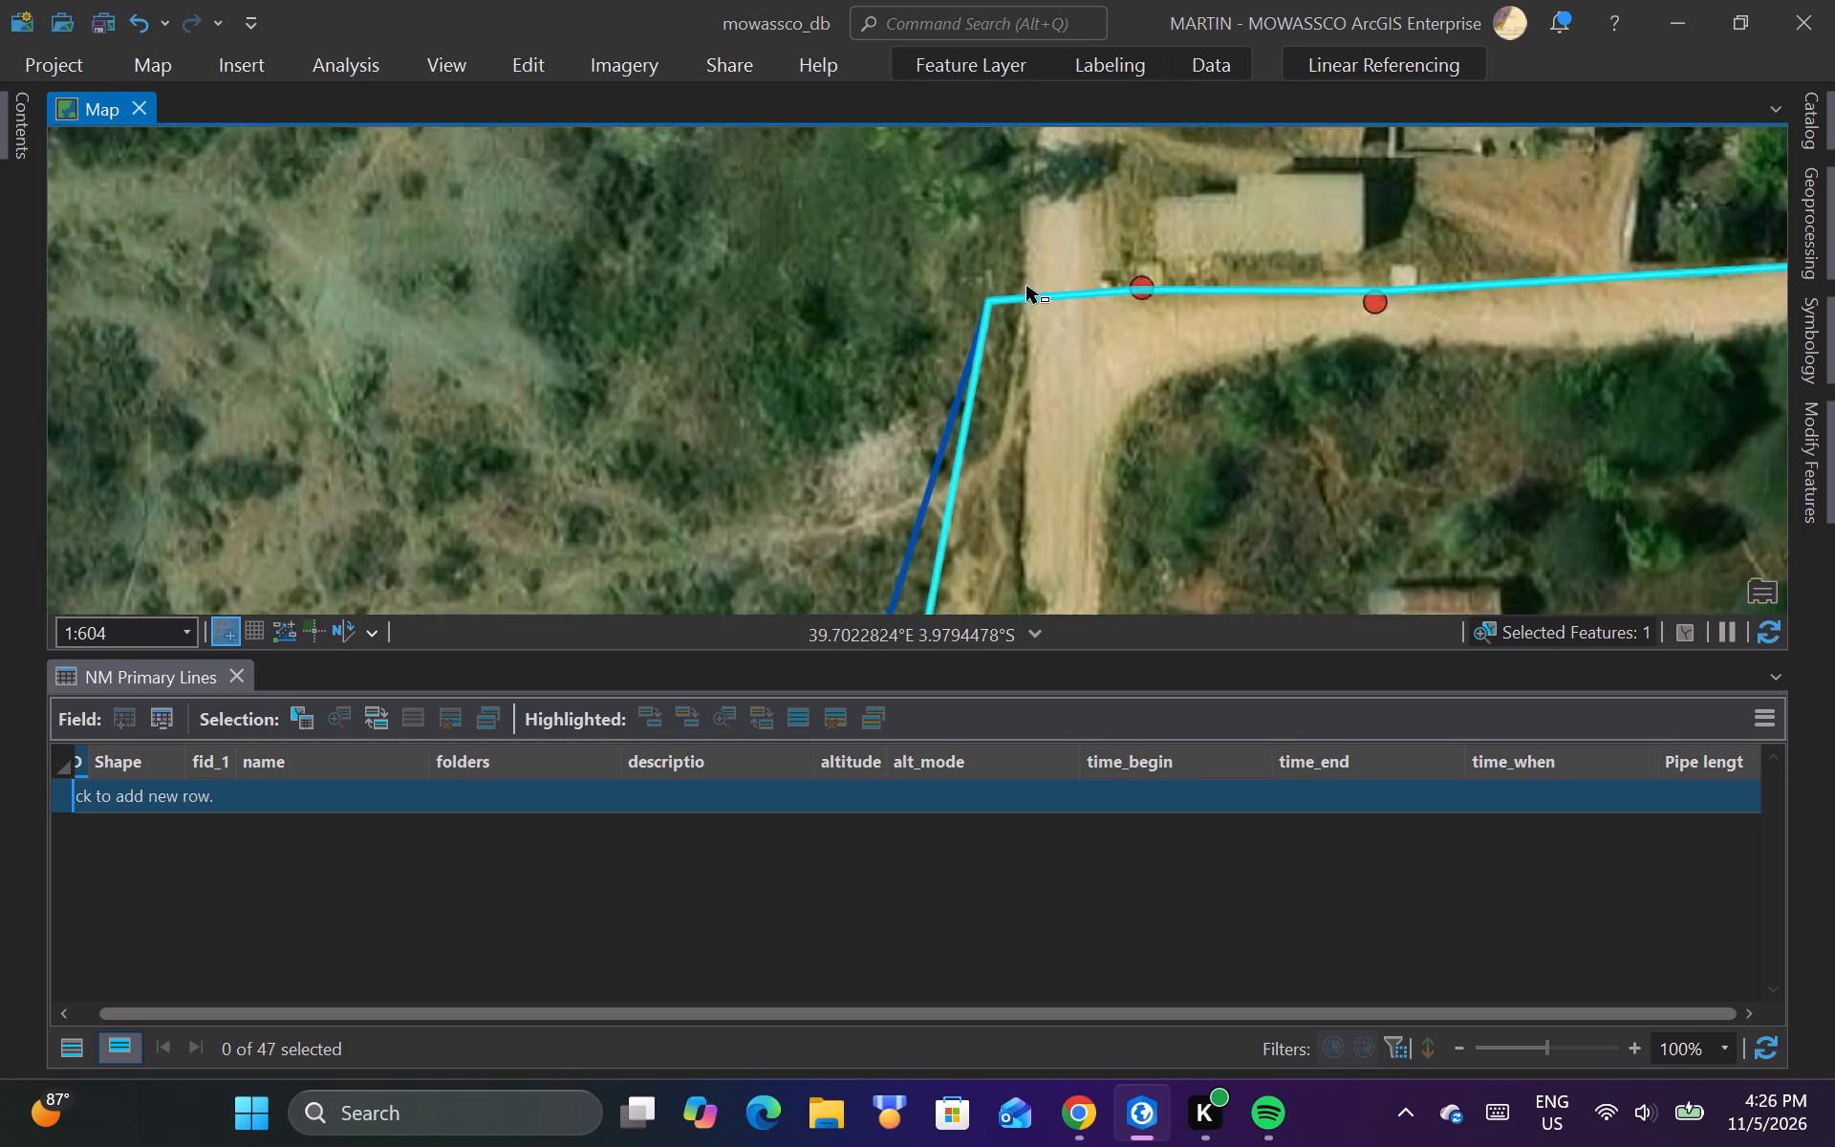
scroll(1017, 272, up, 1)
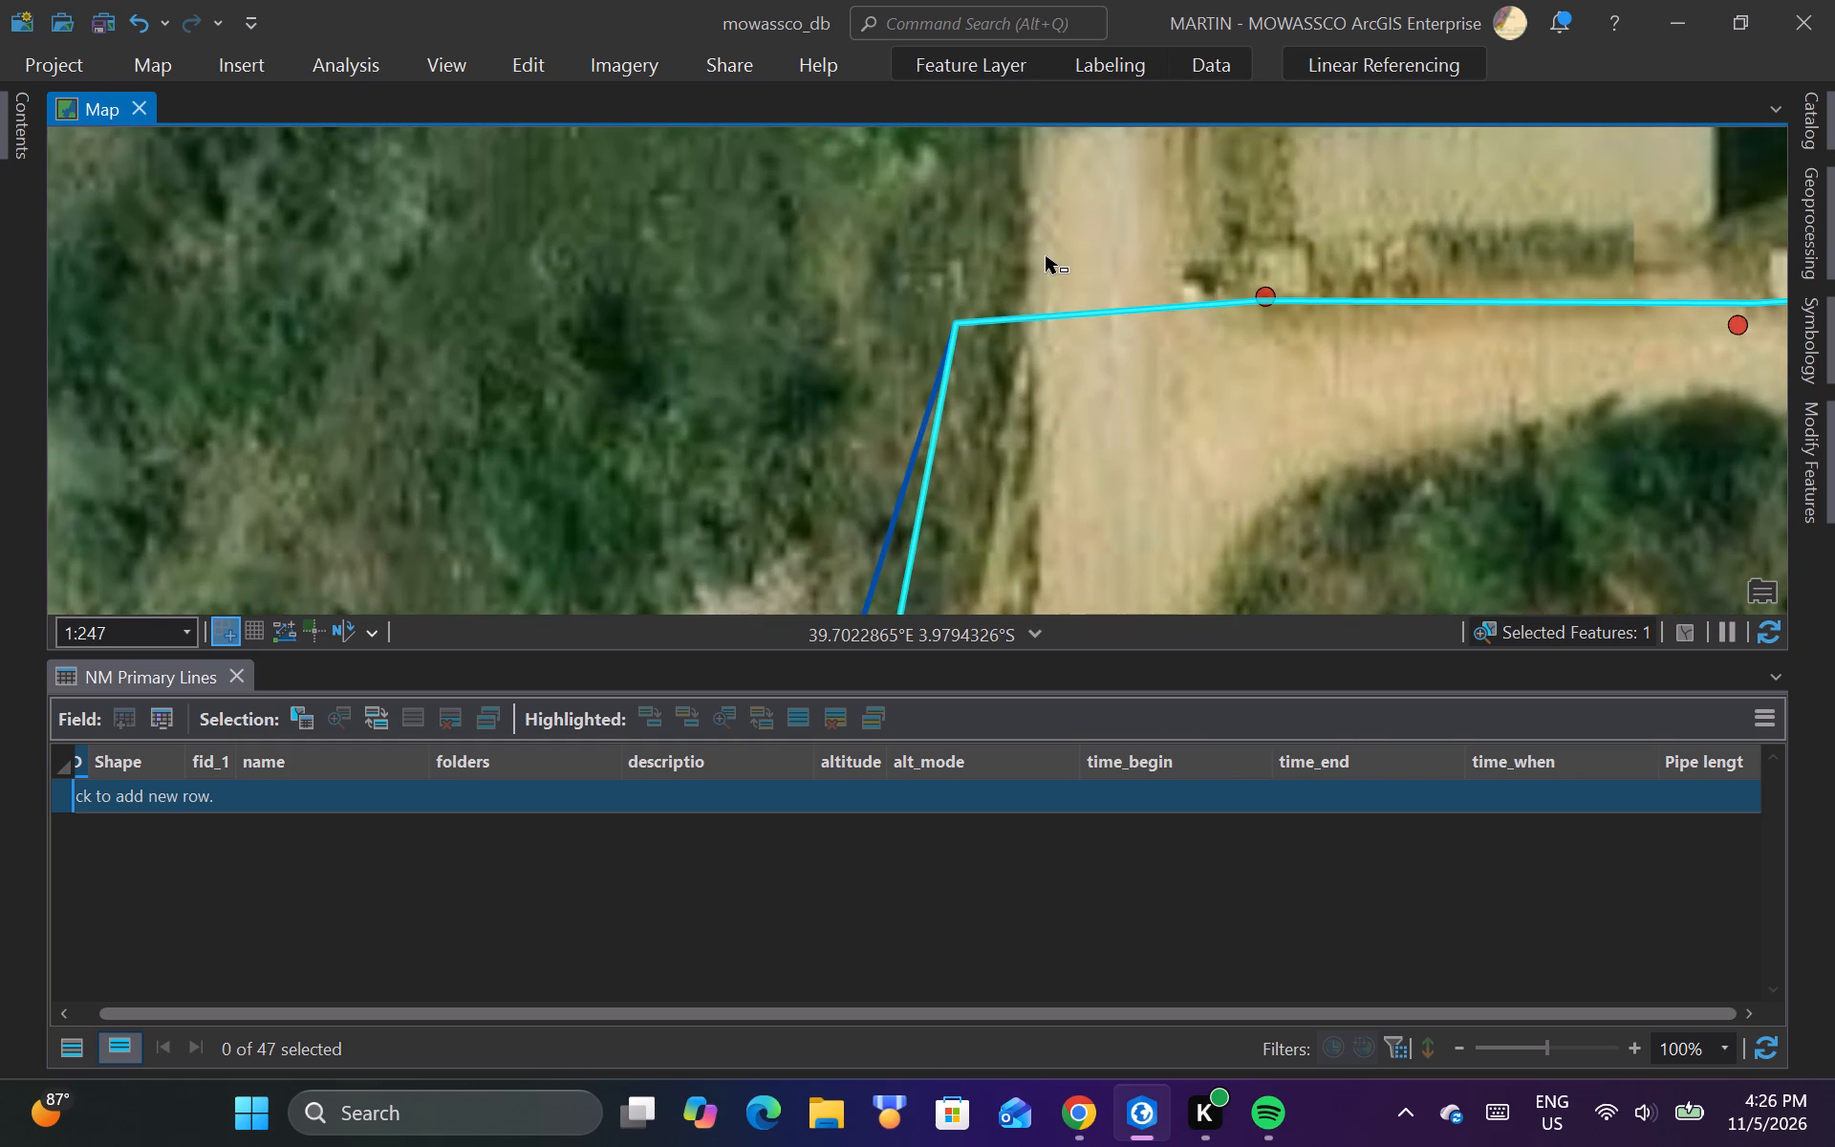
click(968, 327)
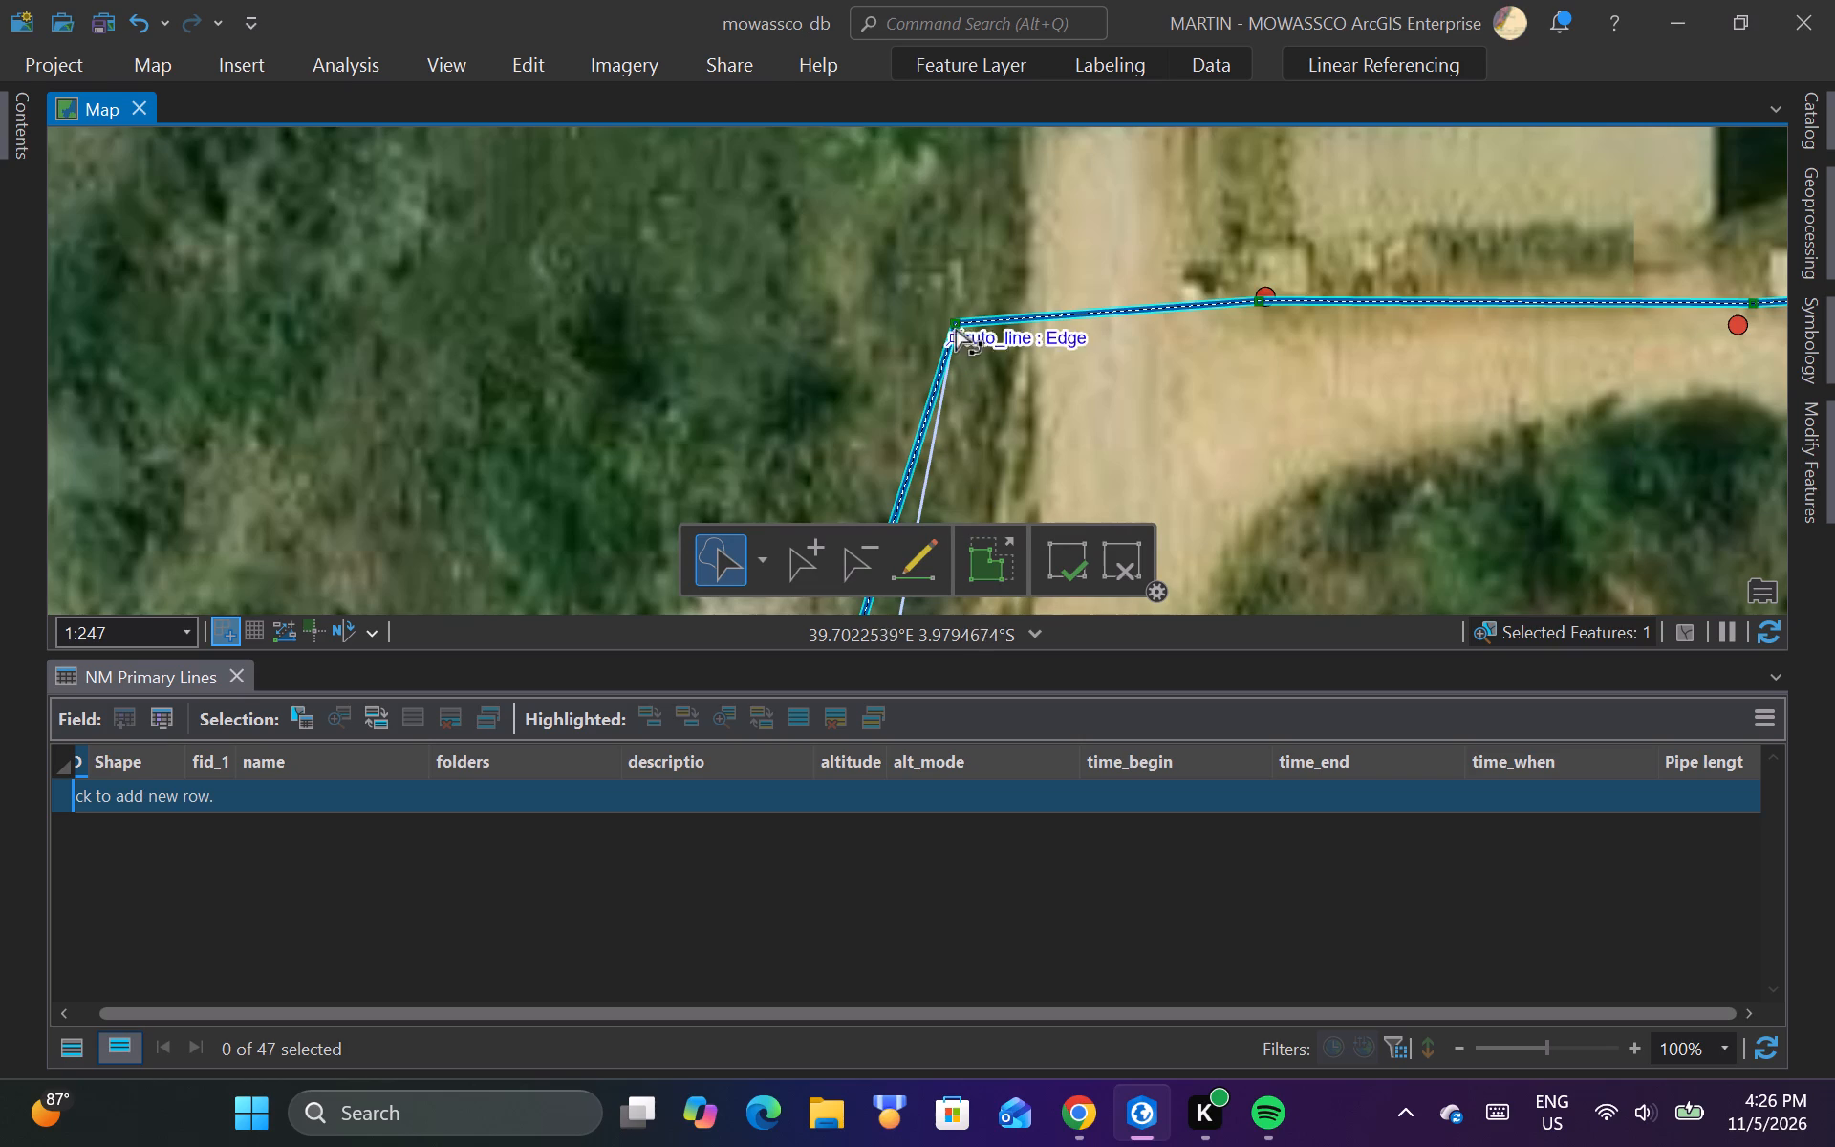
click(957, 322)
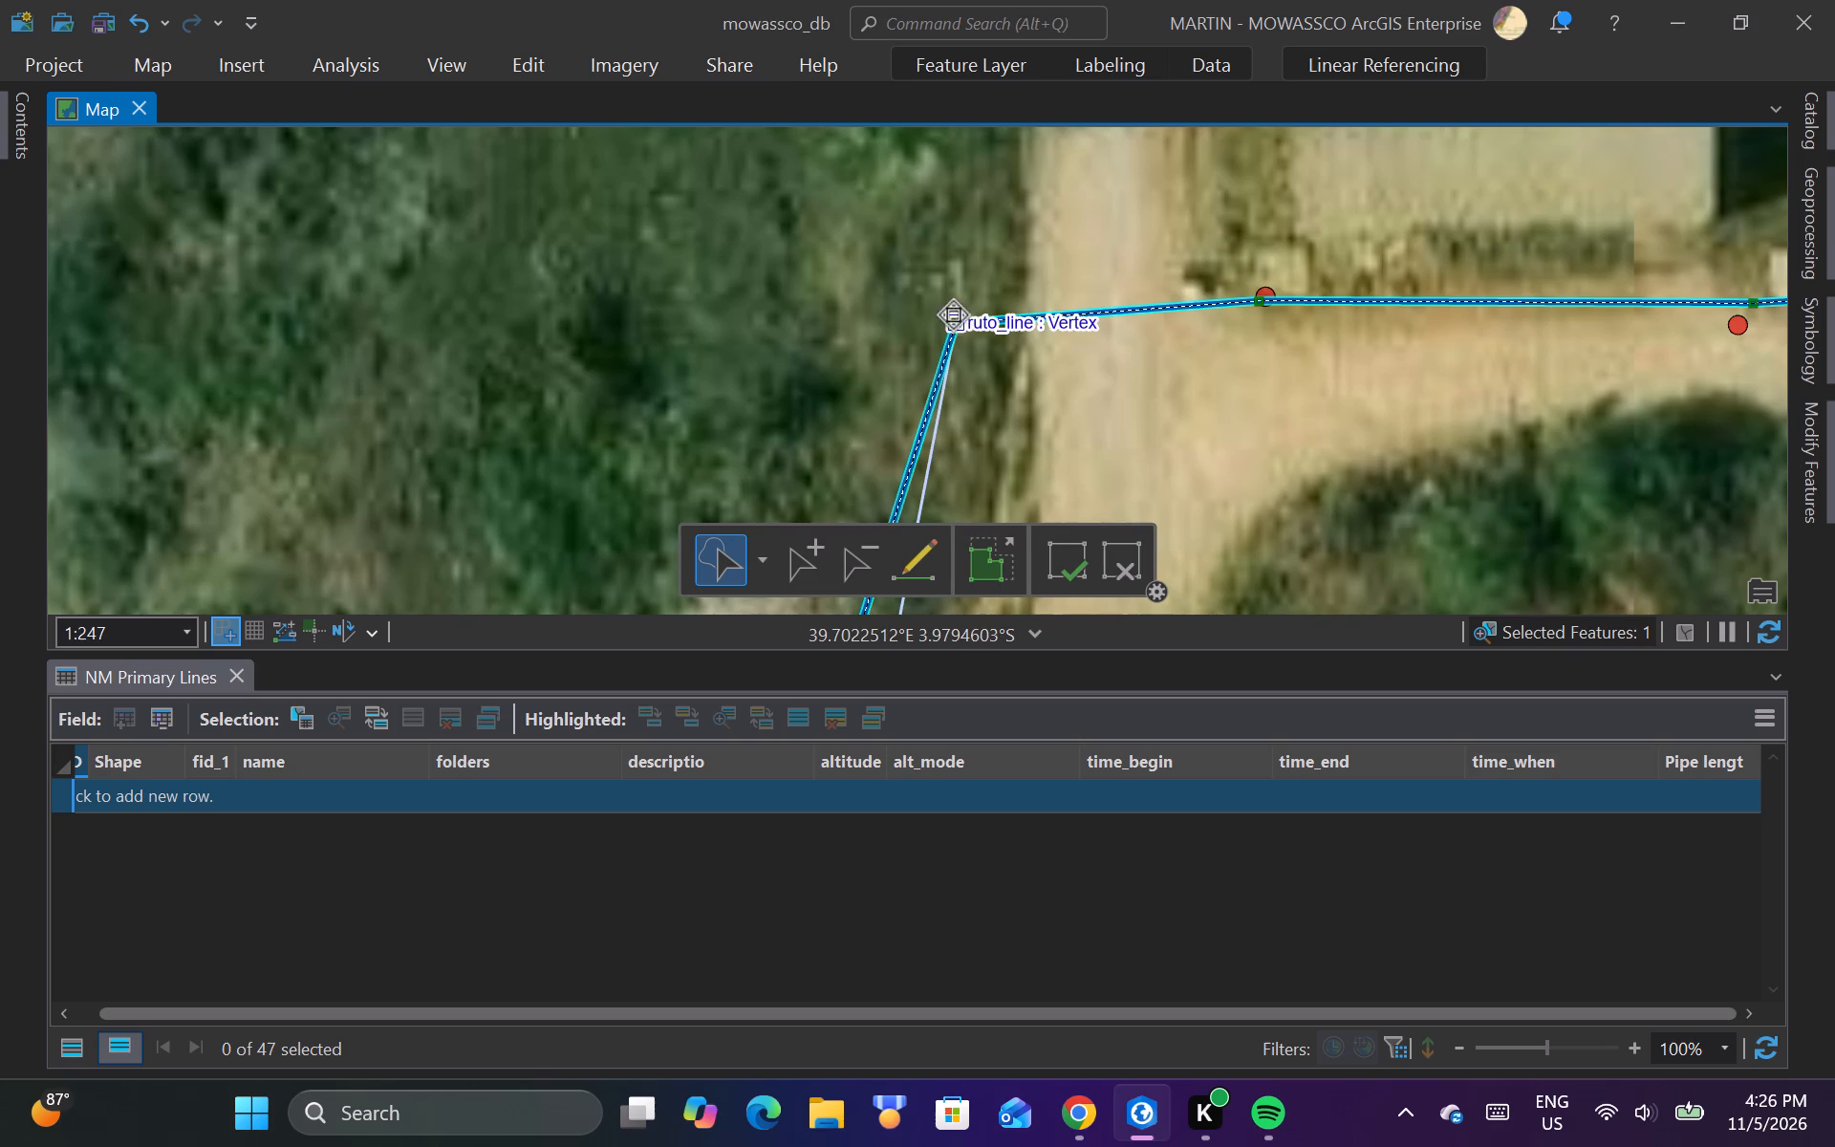
drag(956, 326, 945, 312)
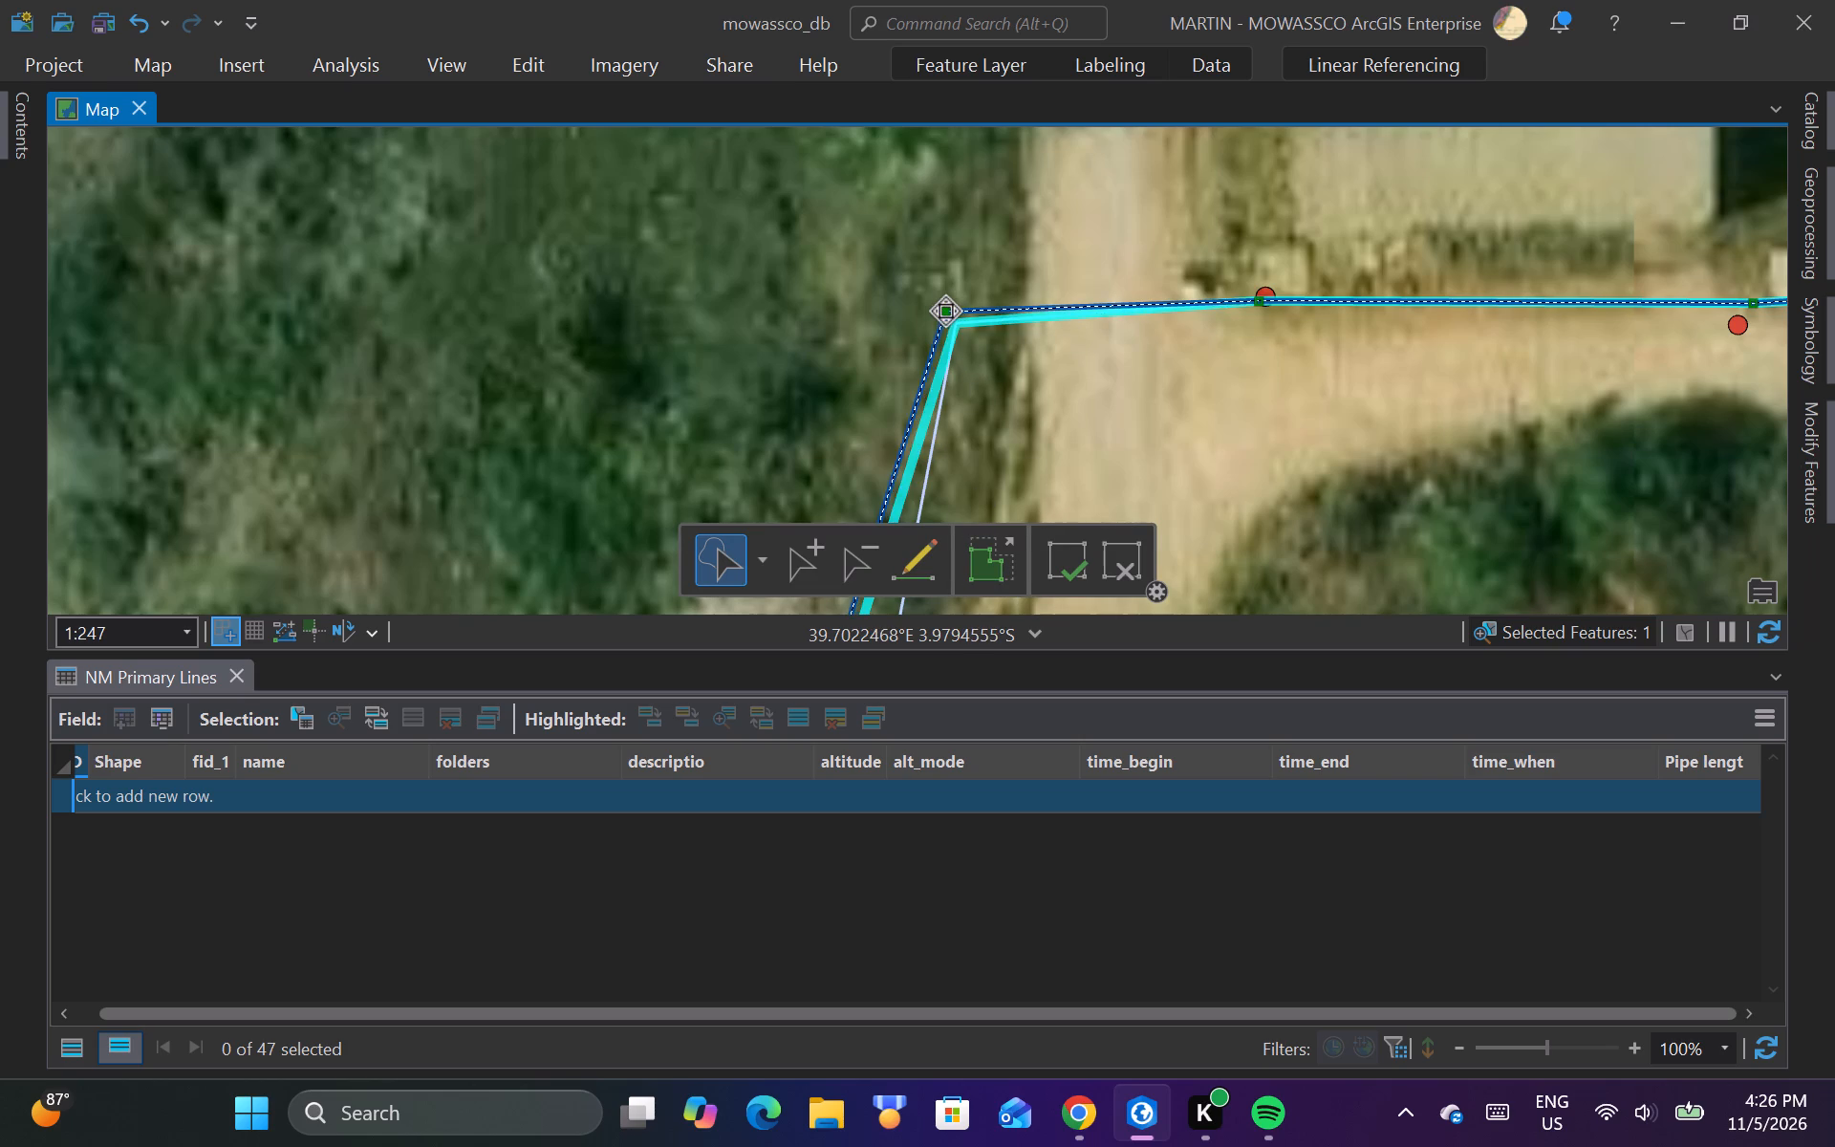
drag(945, 312, 949, 314)
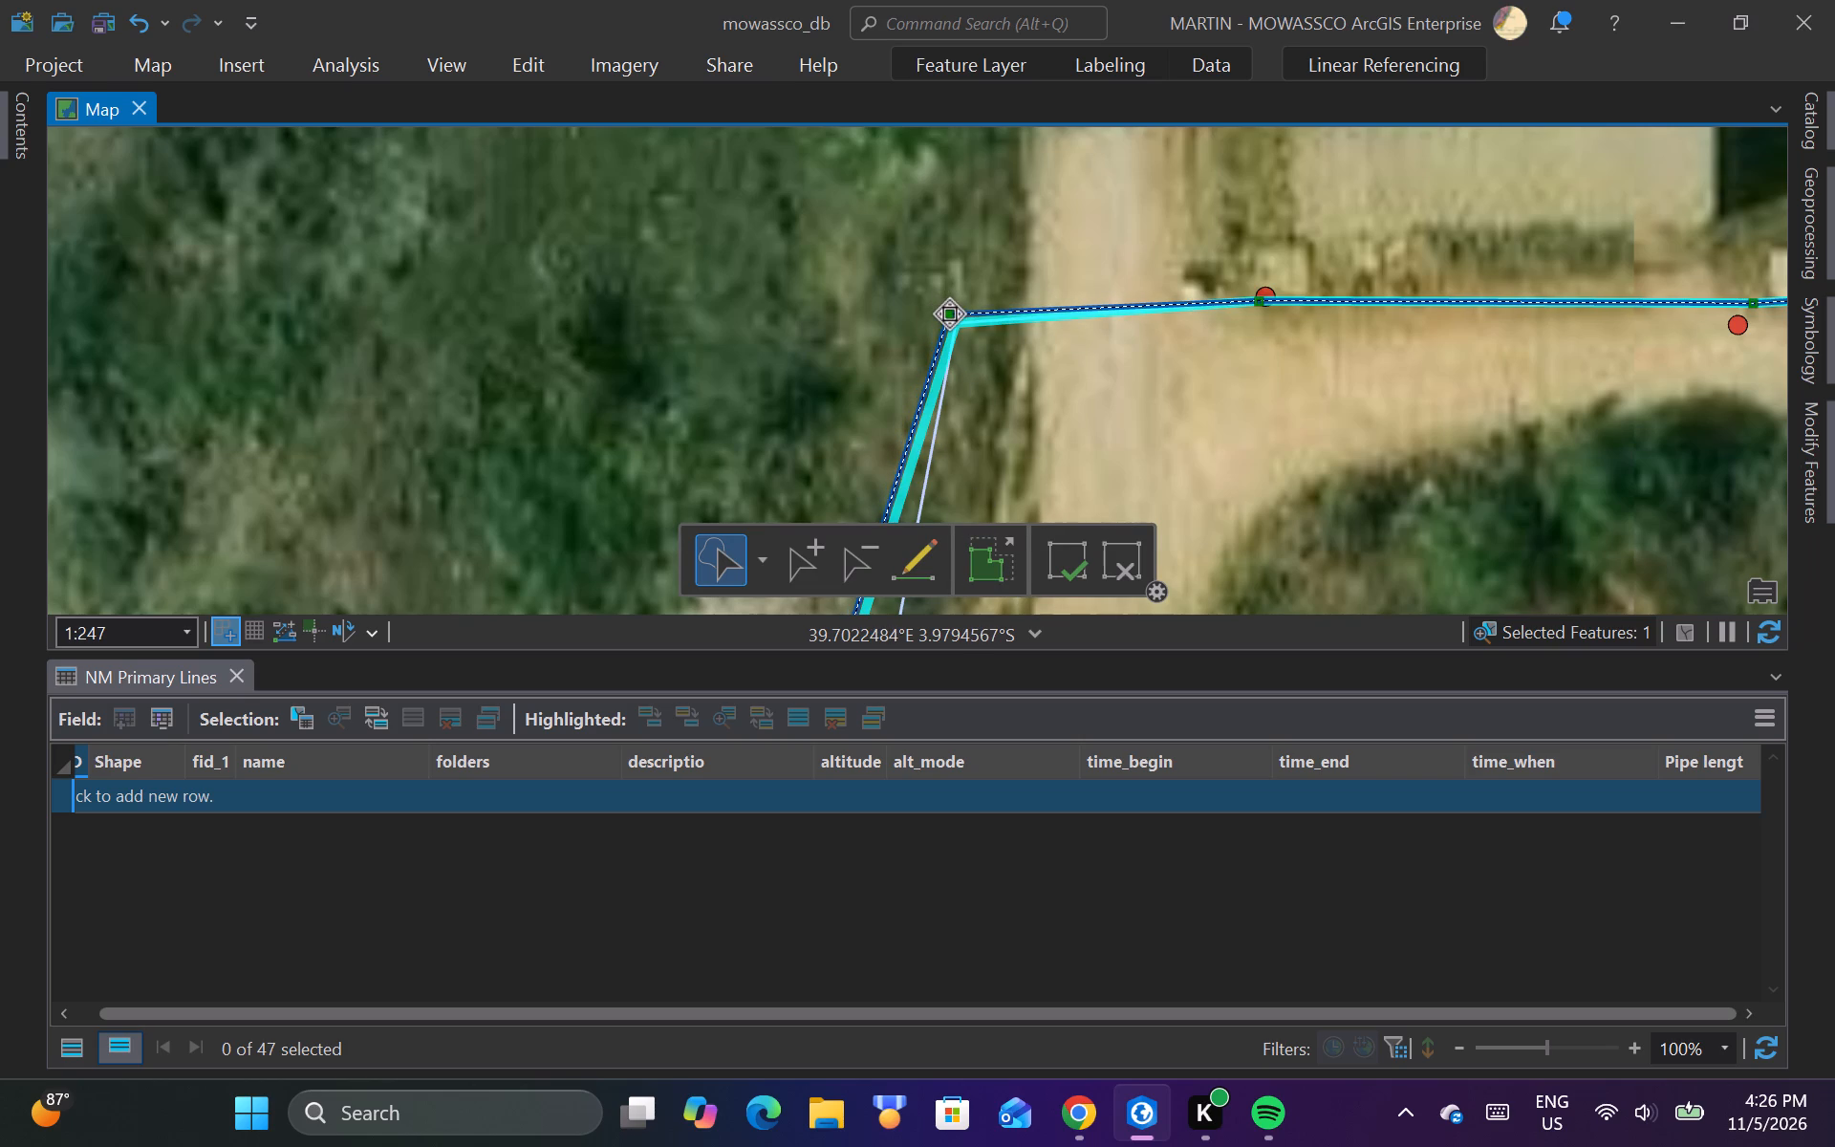
drag(949, 314, 940, 320)
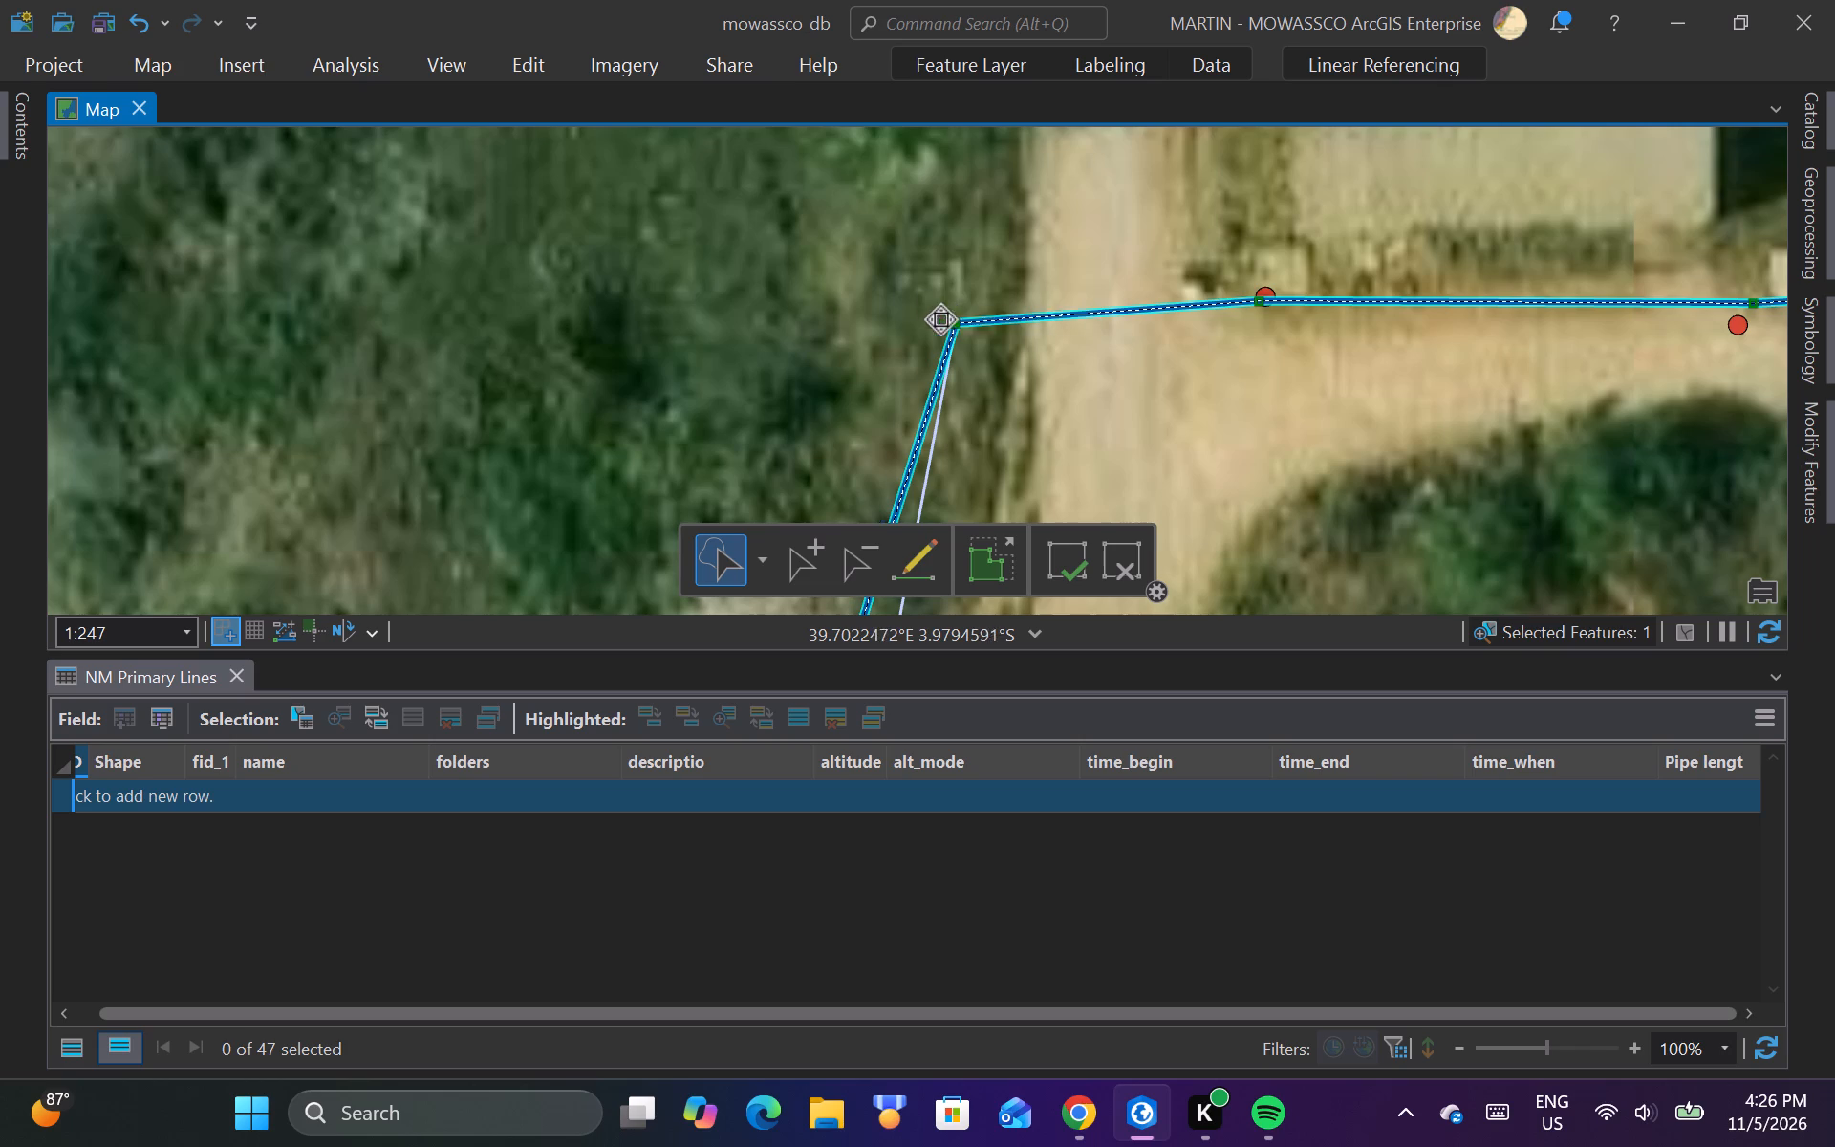
drag(940, 320, 905, 197)
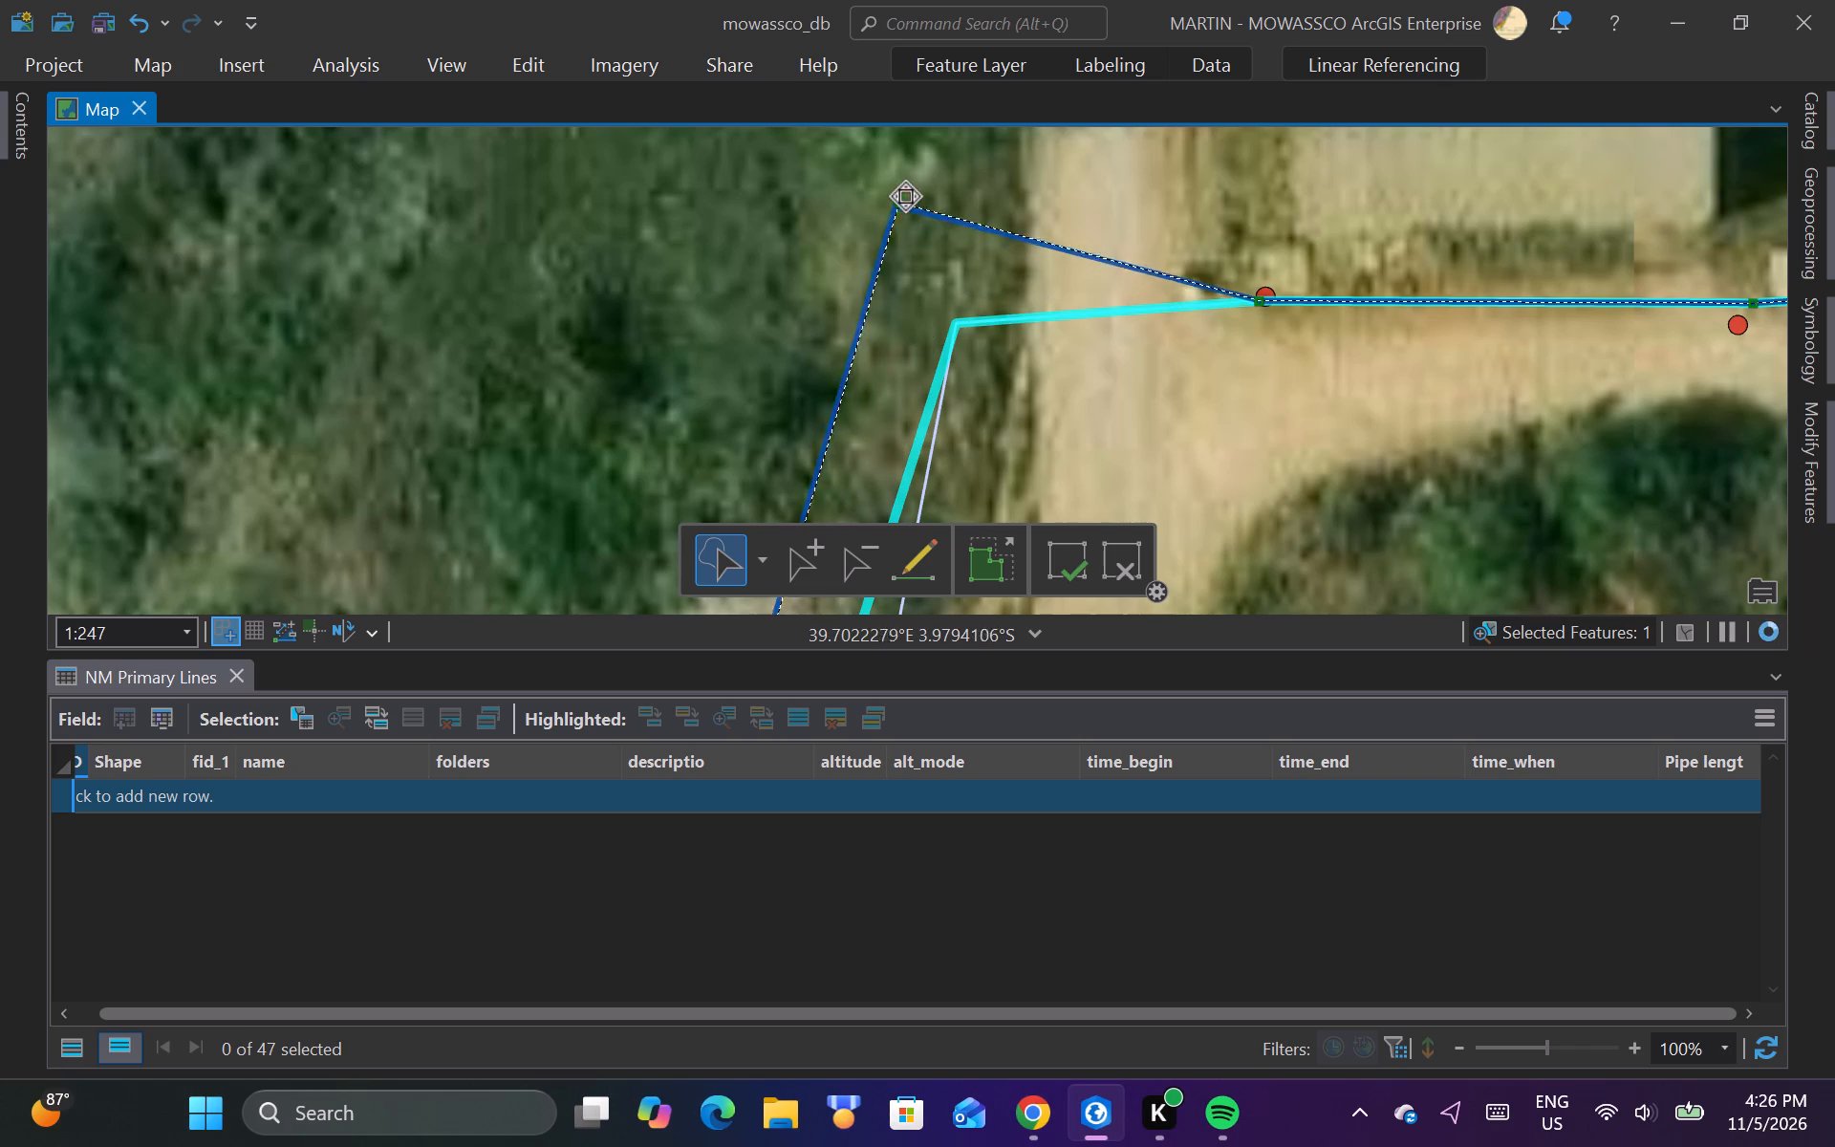
drag(905, 197, 926, 180)
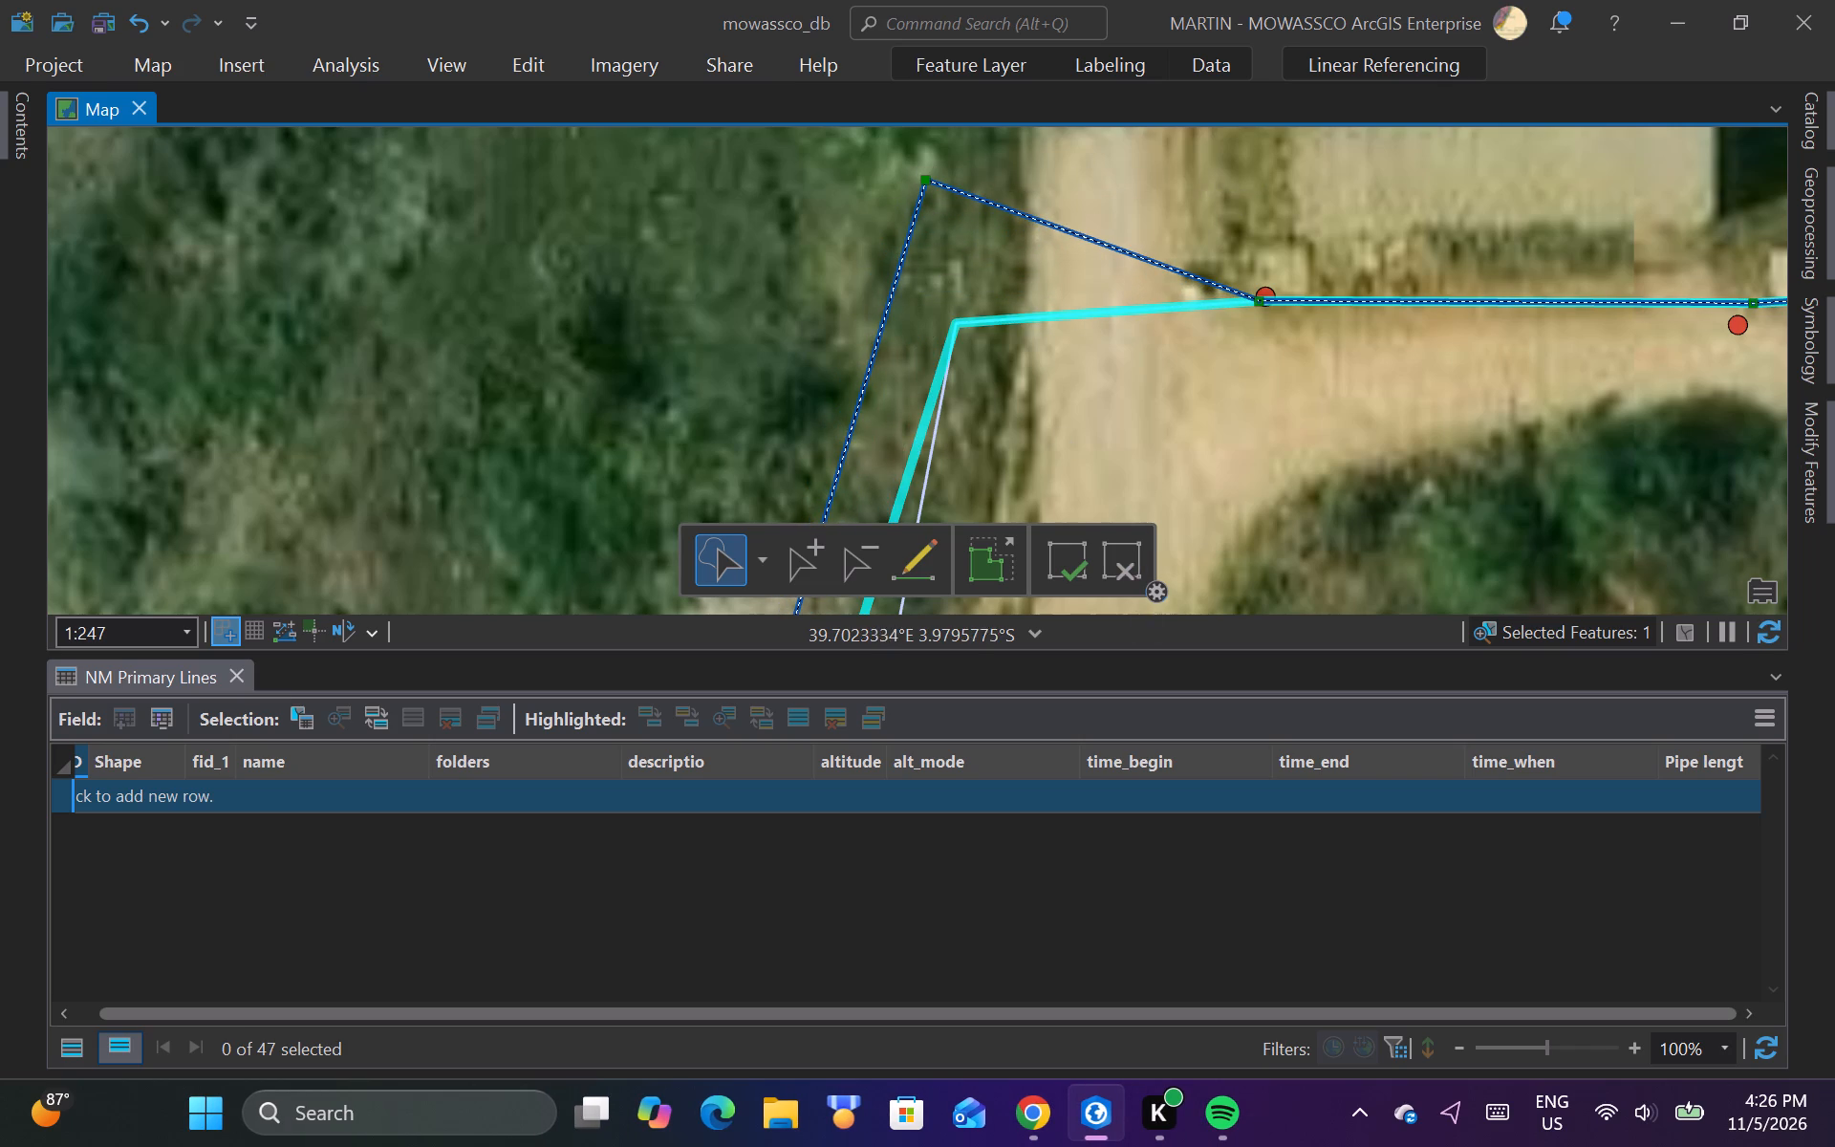
Move ruto_line's corner vertex at the bend slightly north, level with the red point across the road, and finish the edit.
click(937, 440)
click(937, 444)
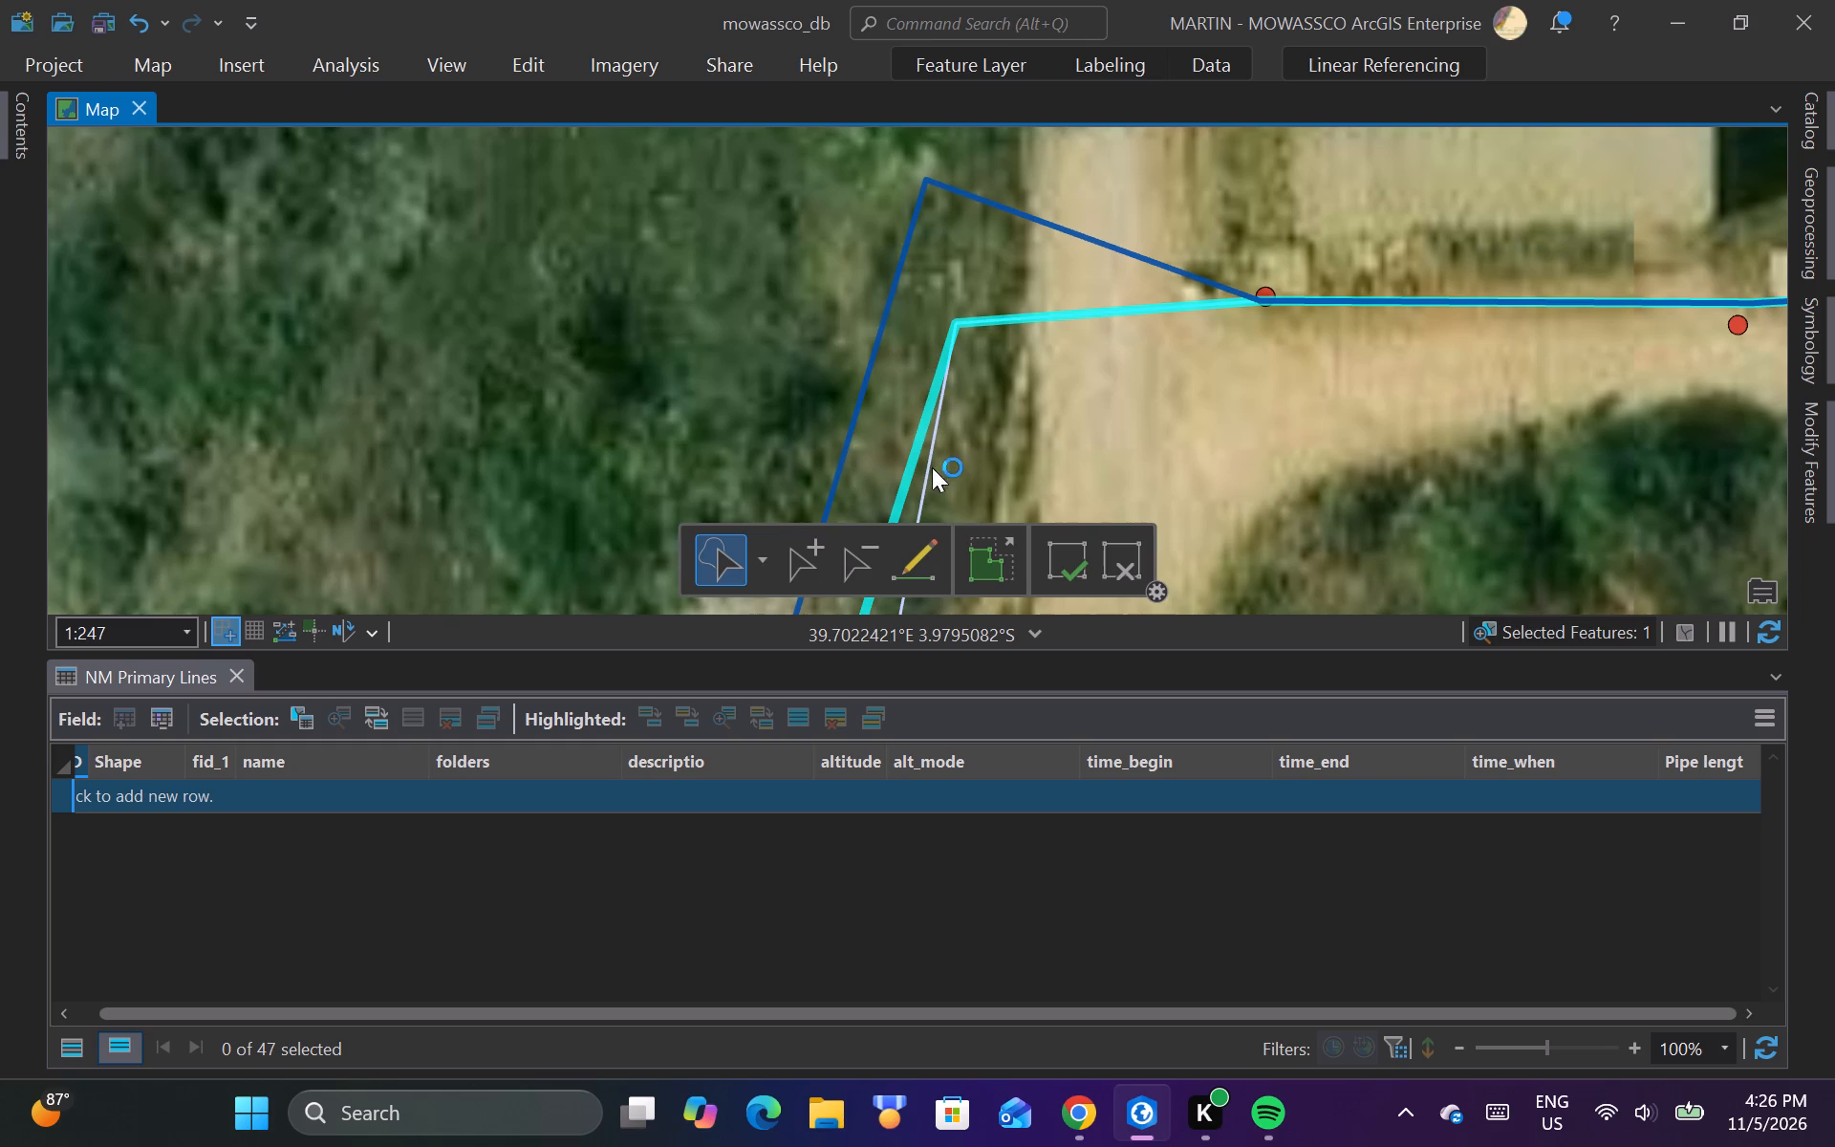
click(954, 325)
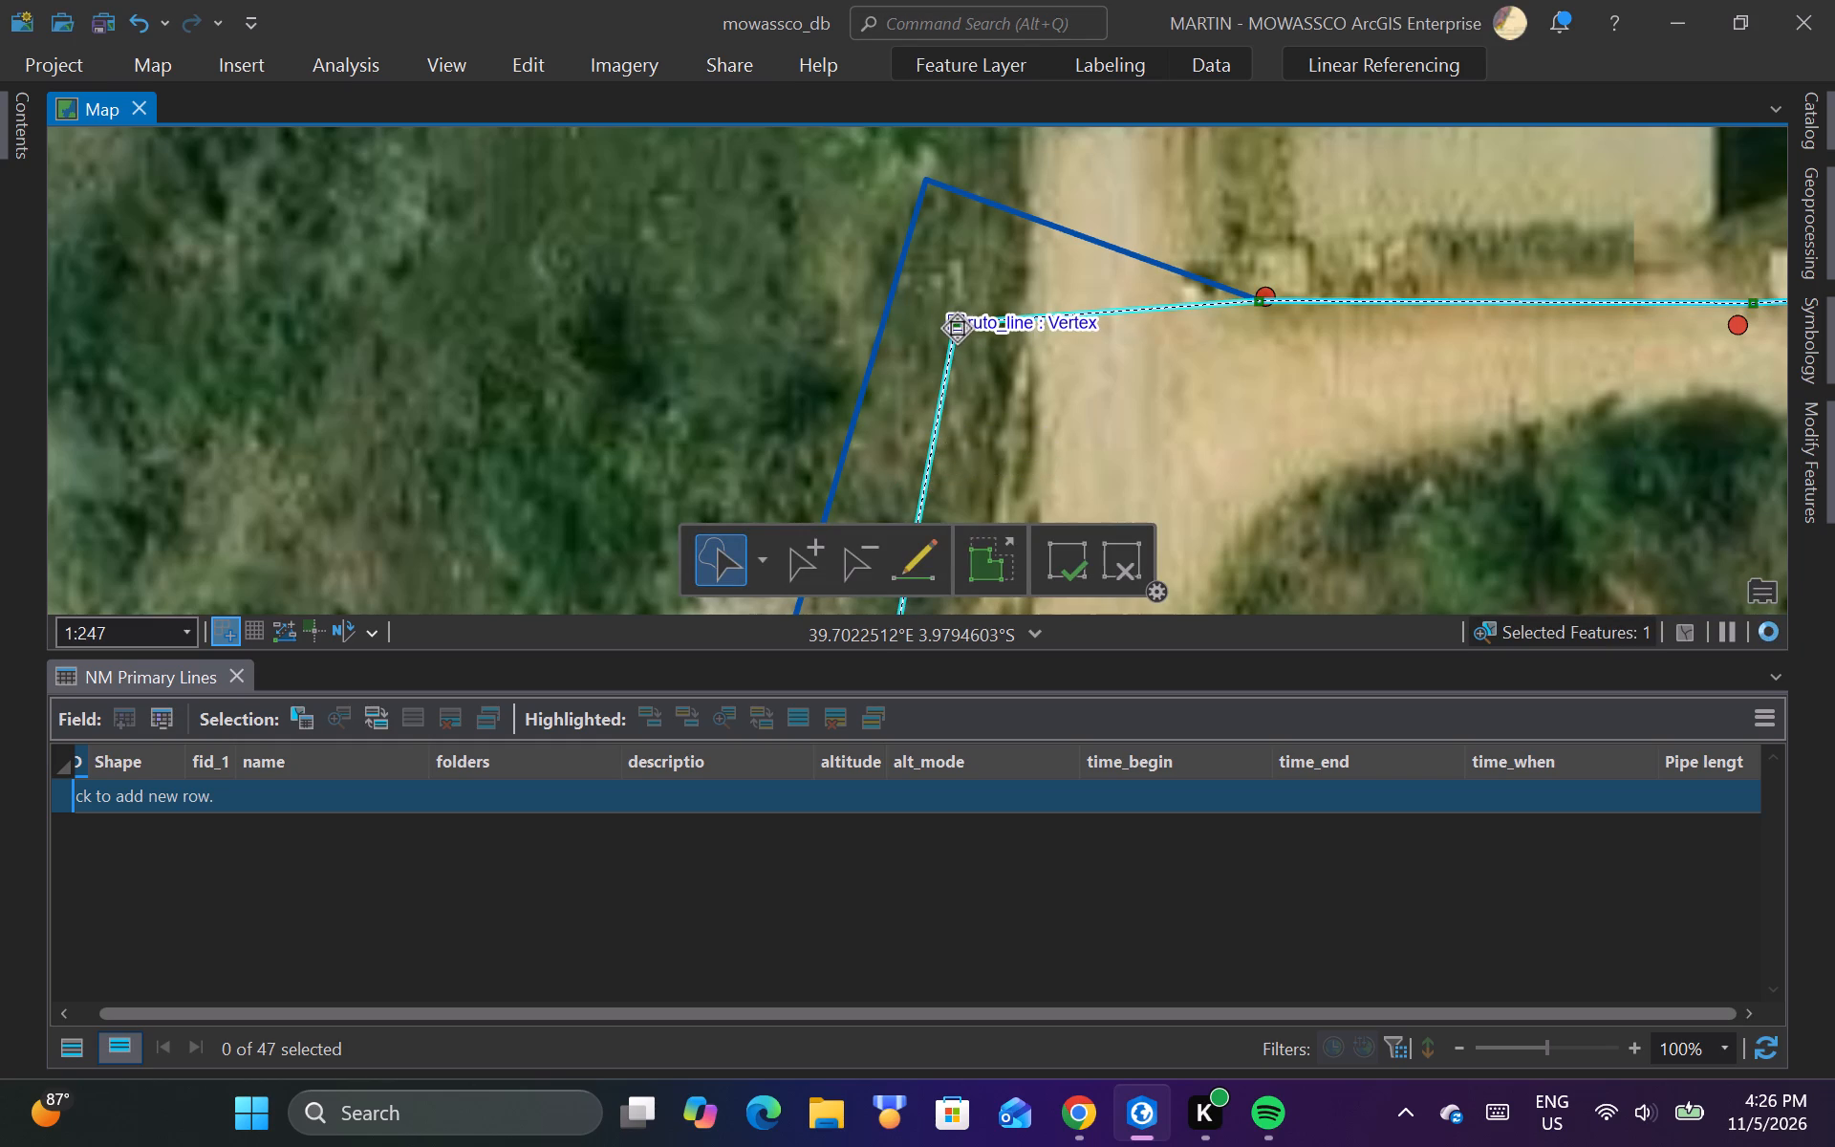
drag(957, 329, 934, 295)
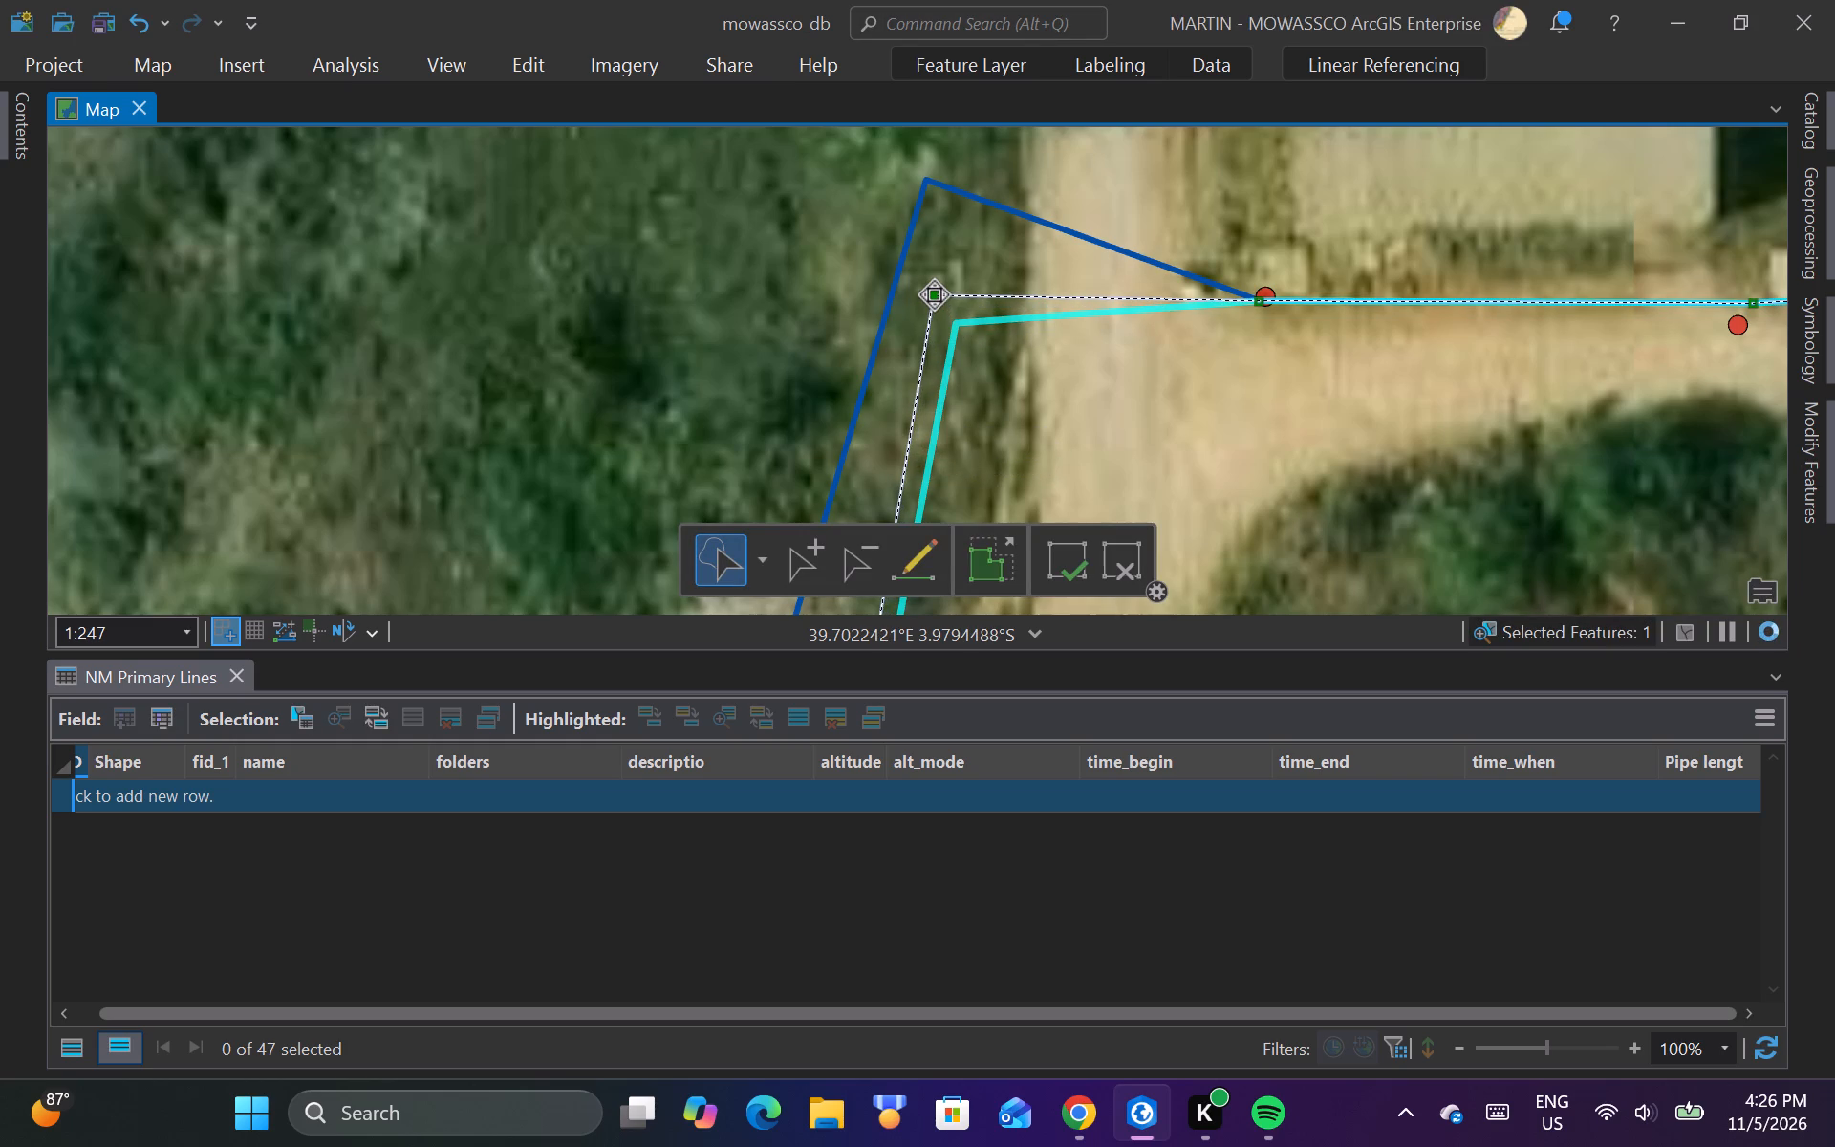
drag(934, 295, 953, 294)
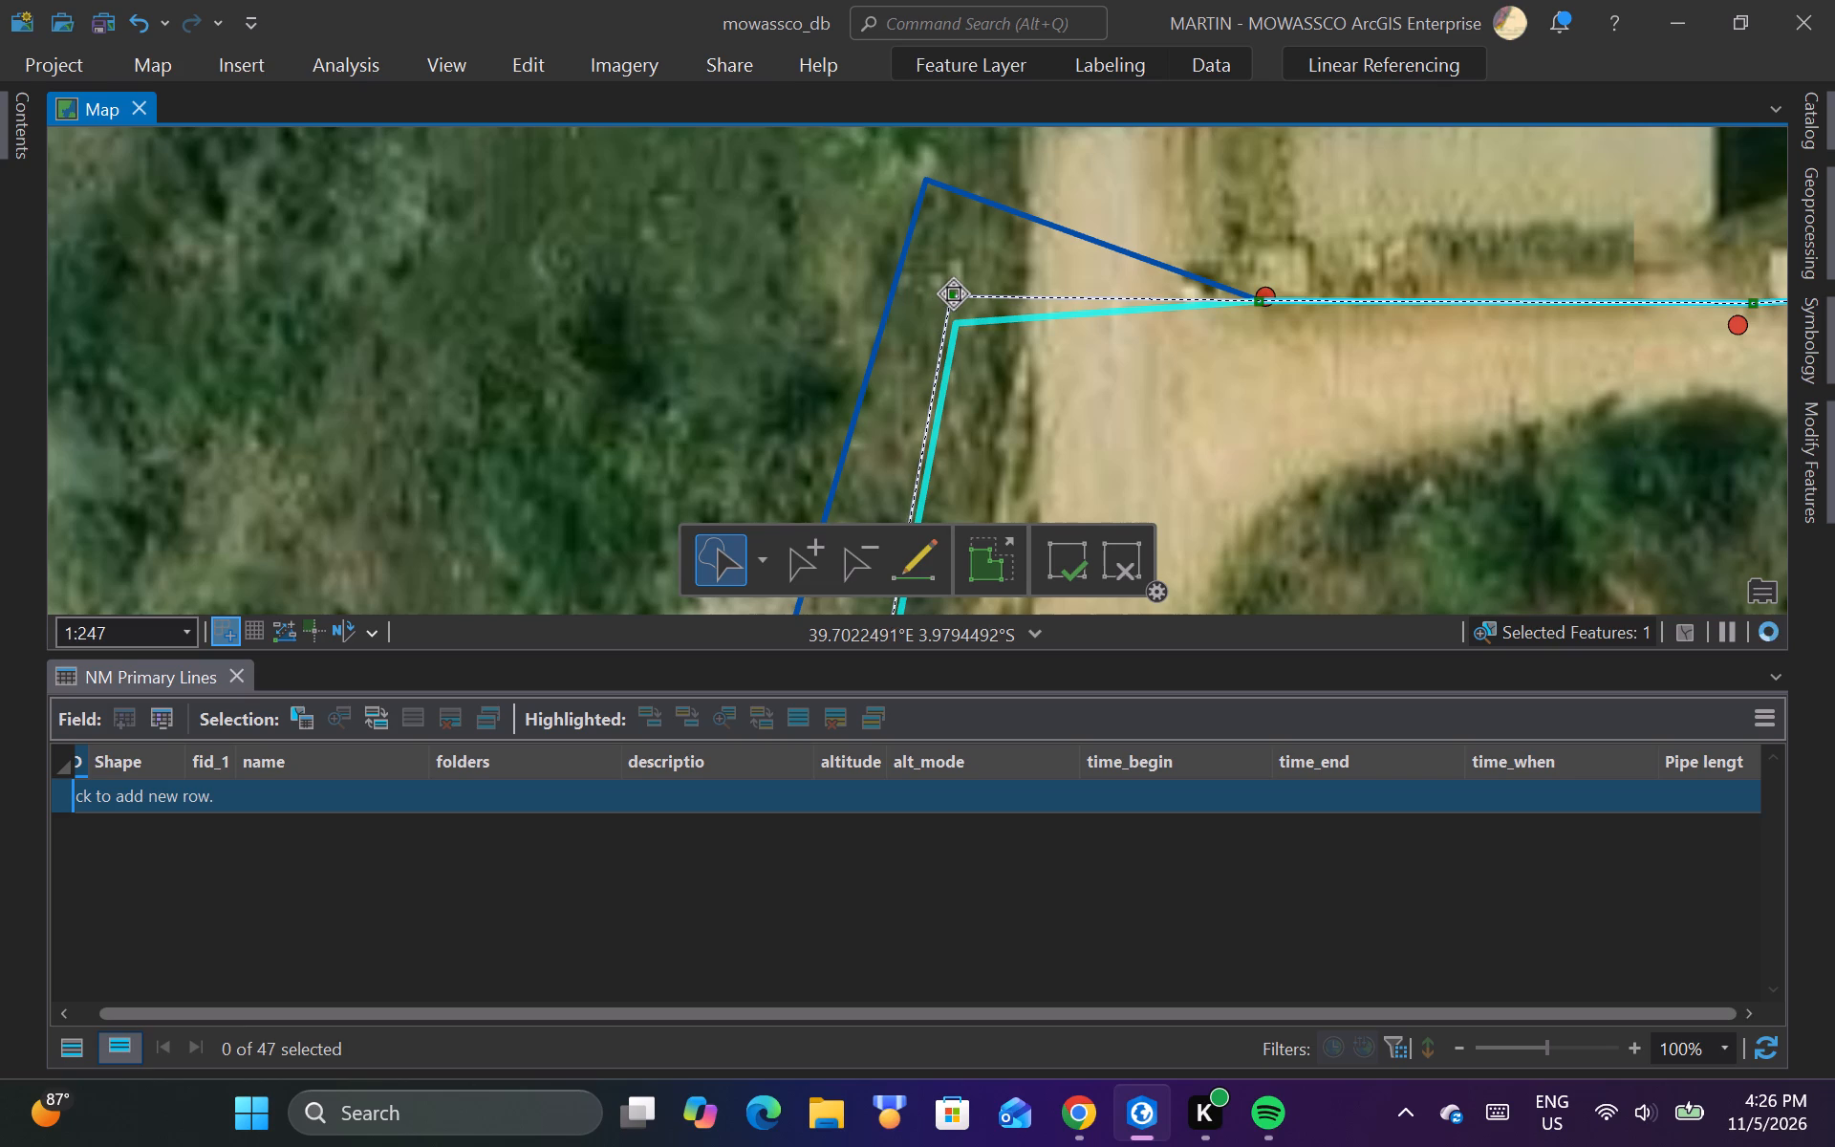
drag(953, 294, 954, 303)
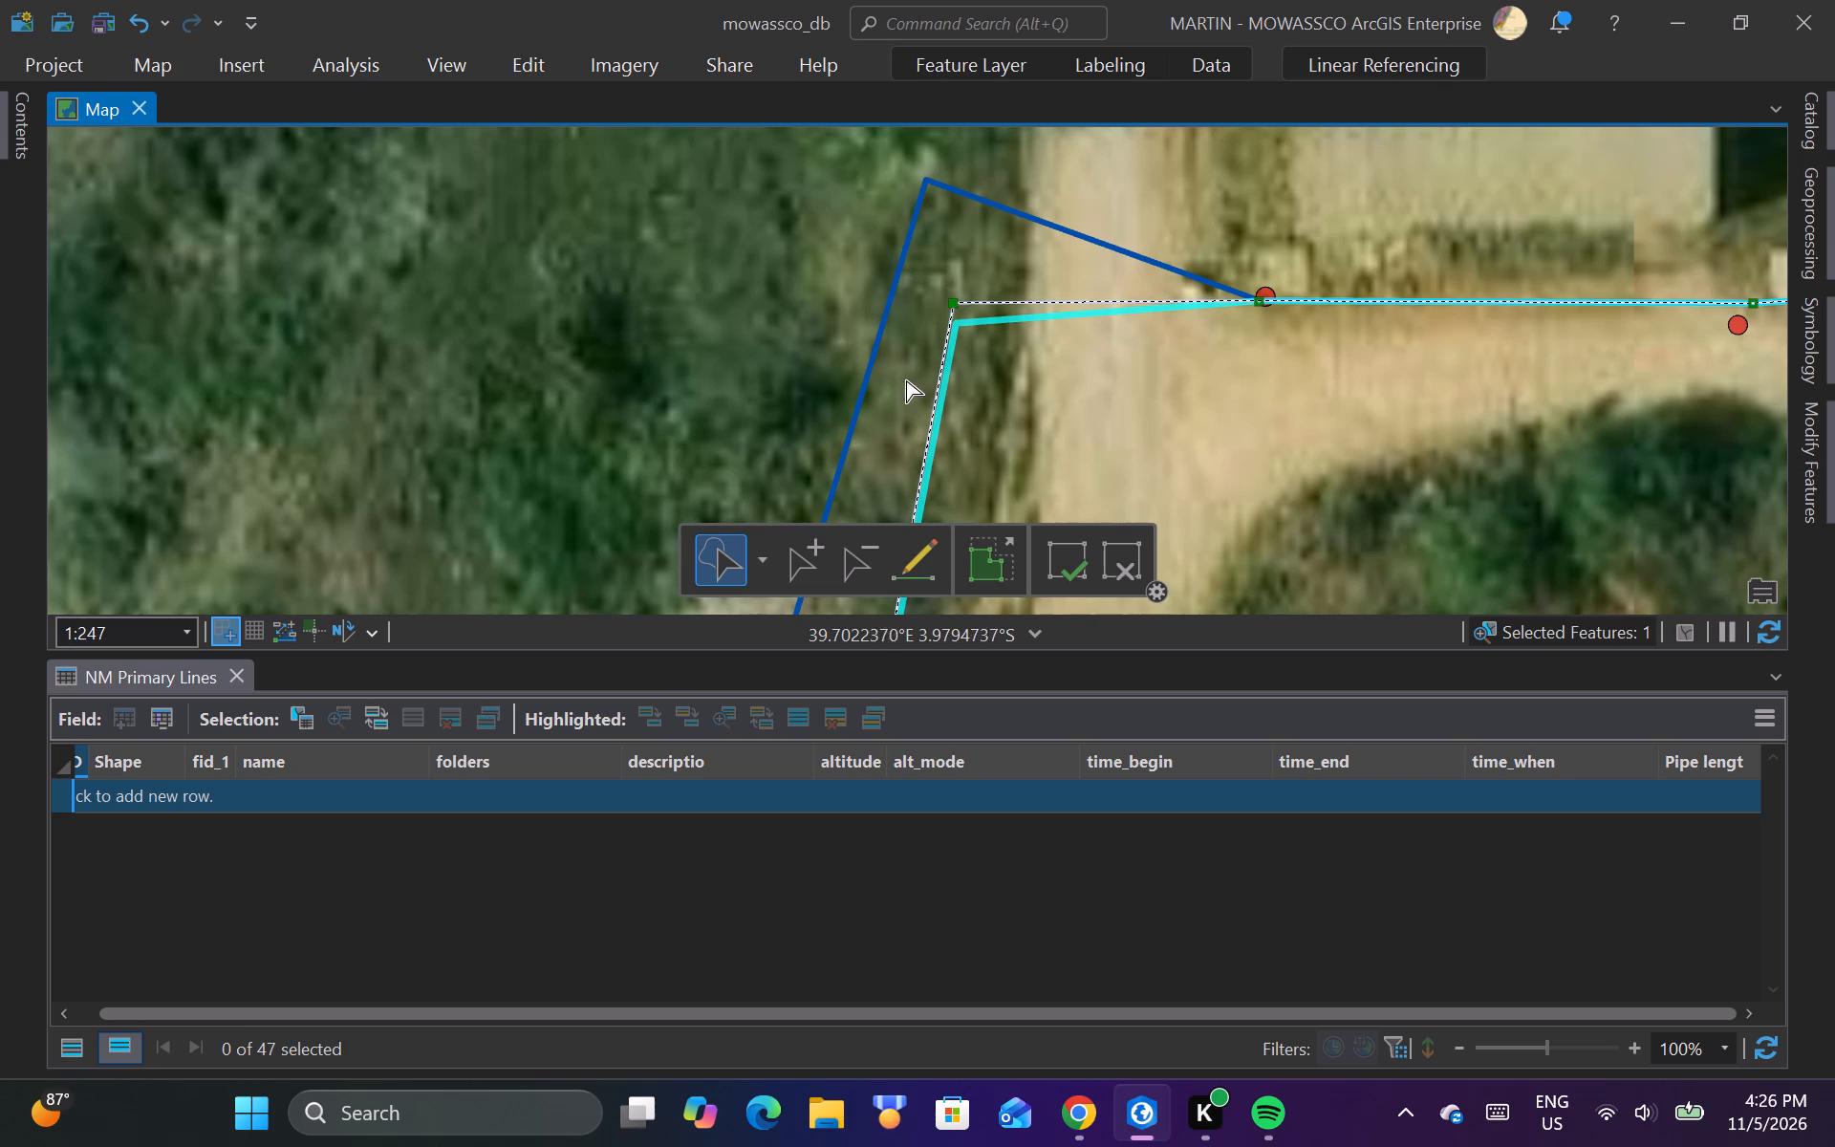
click(1064, 558)
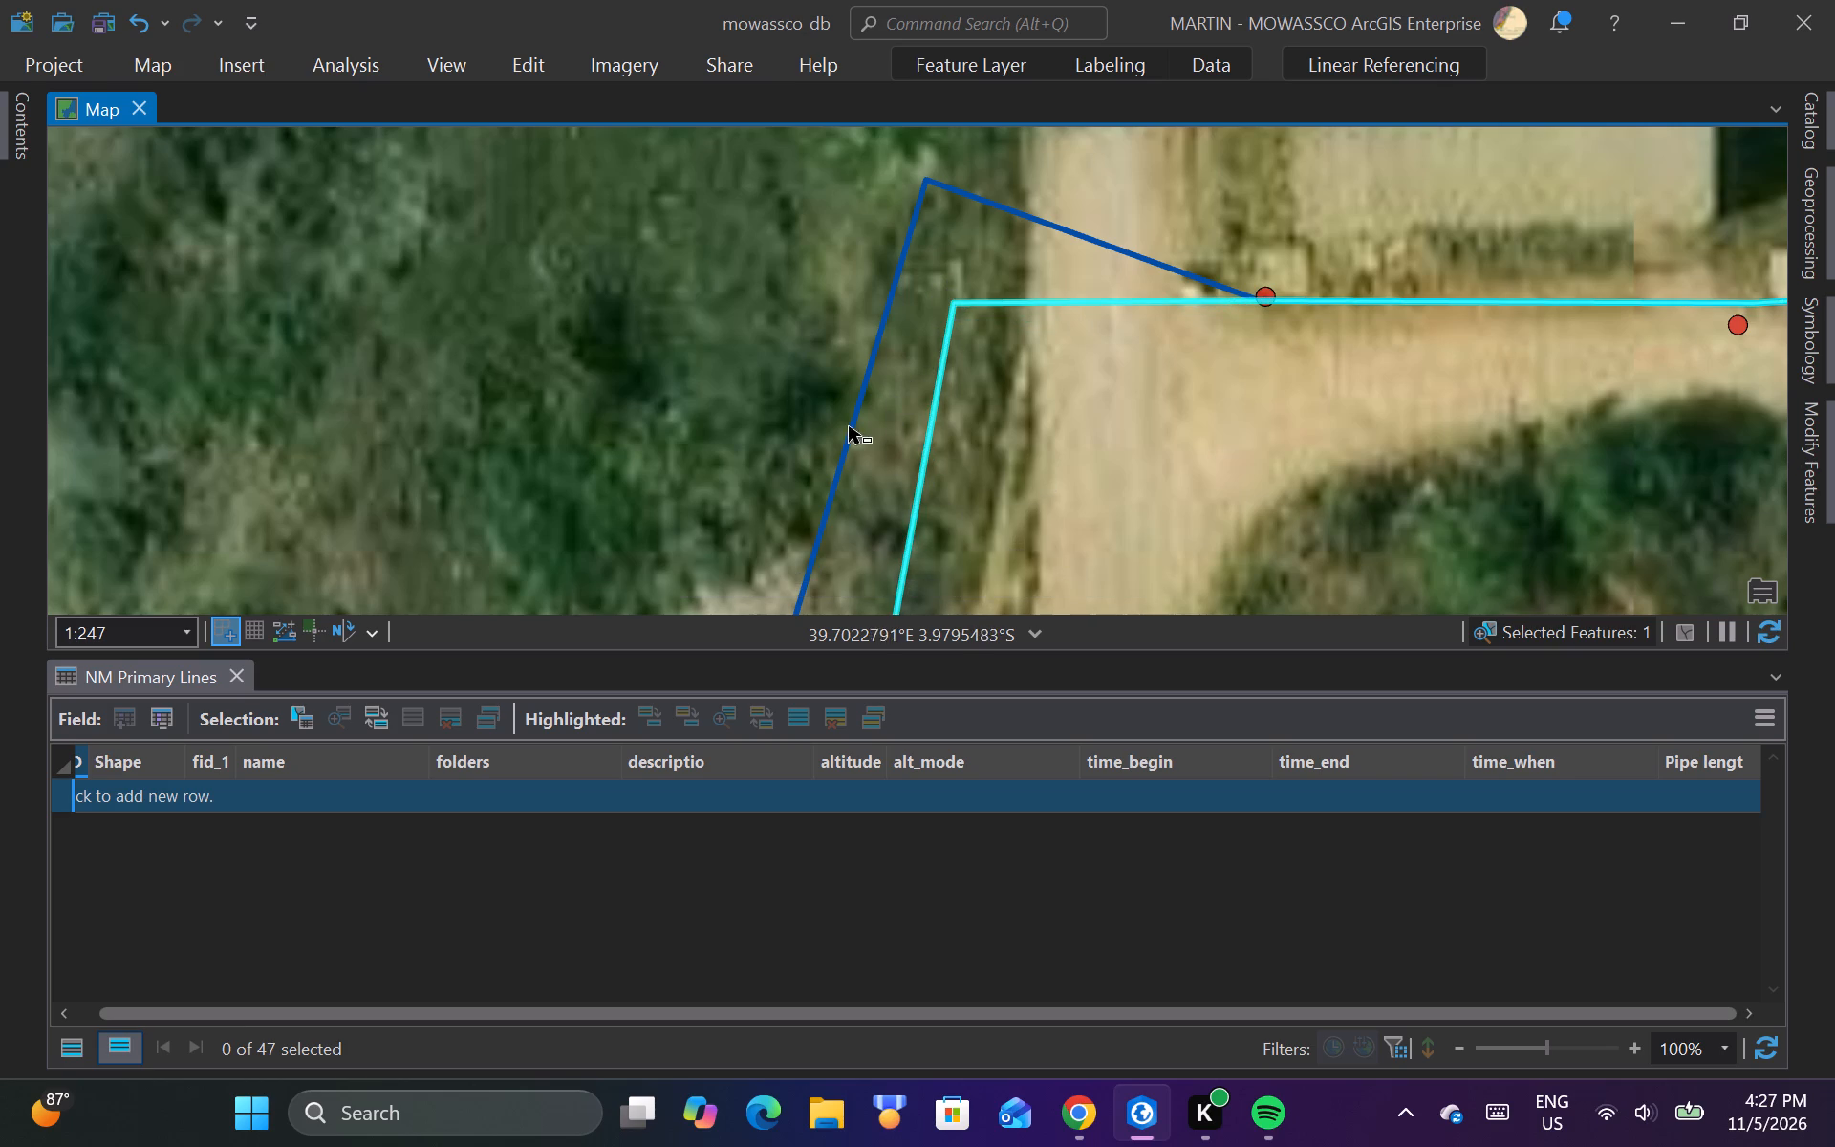
scroll(601, 268, down, 3)
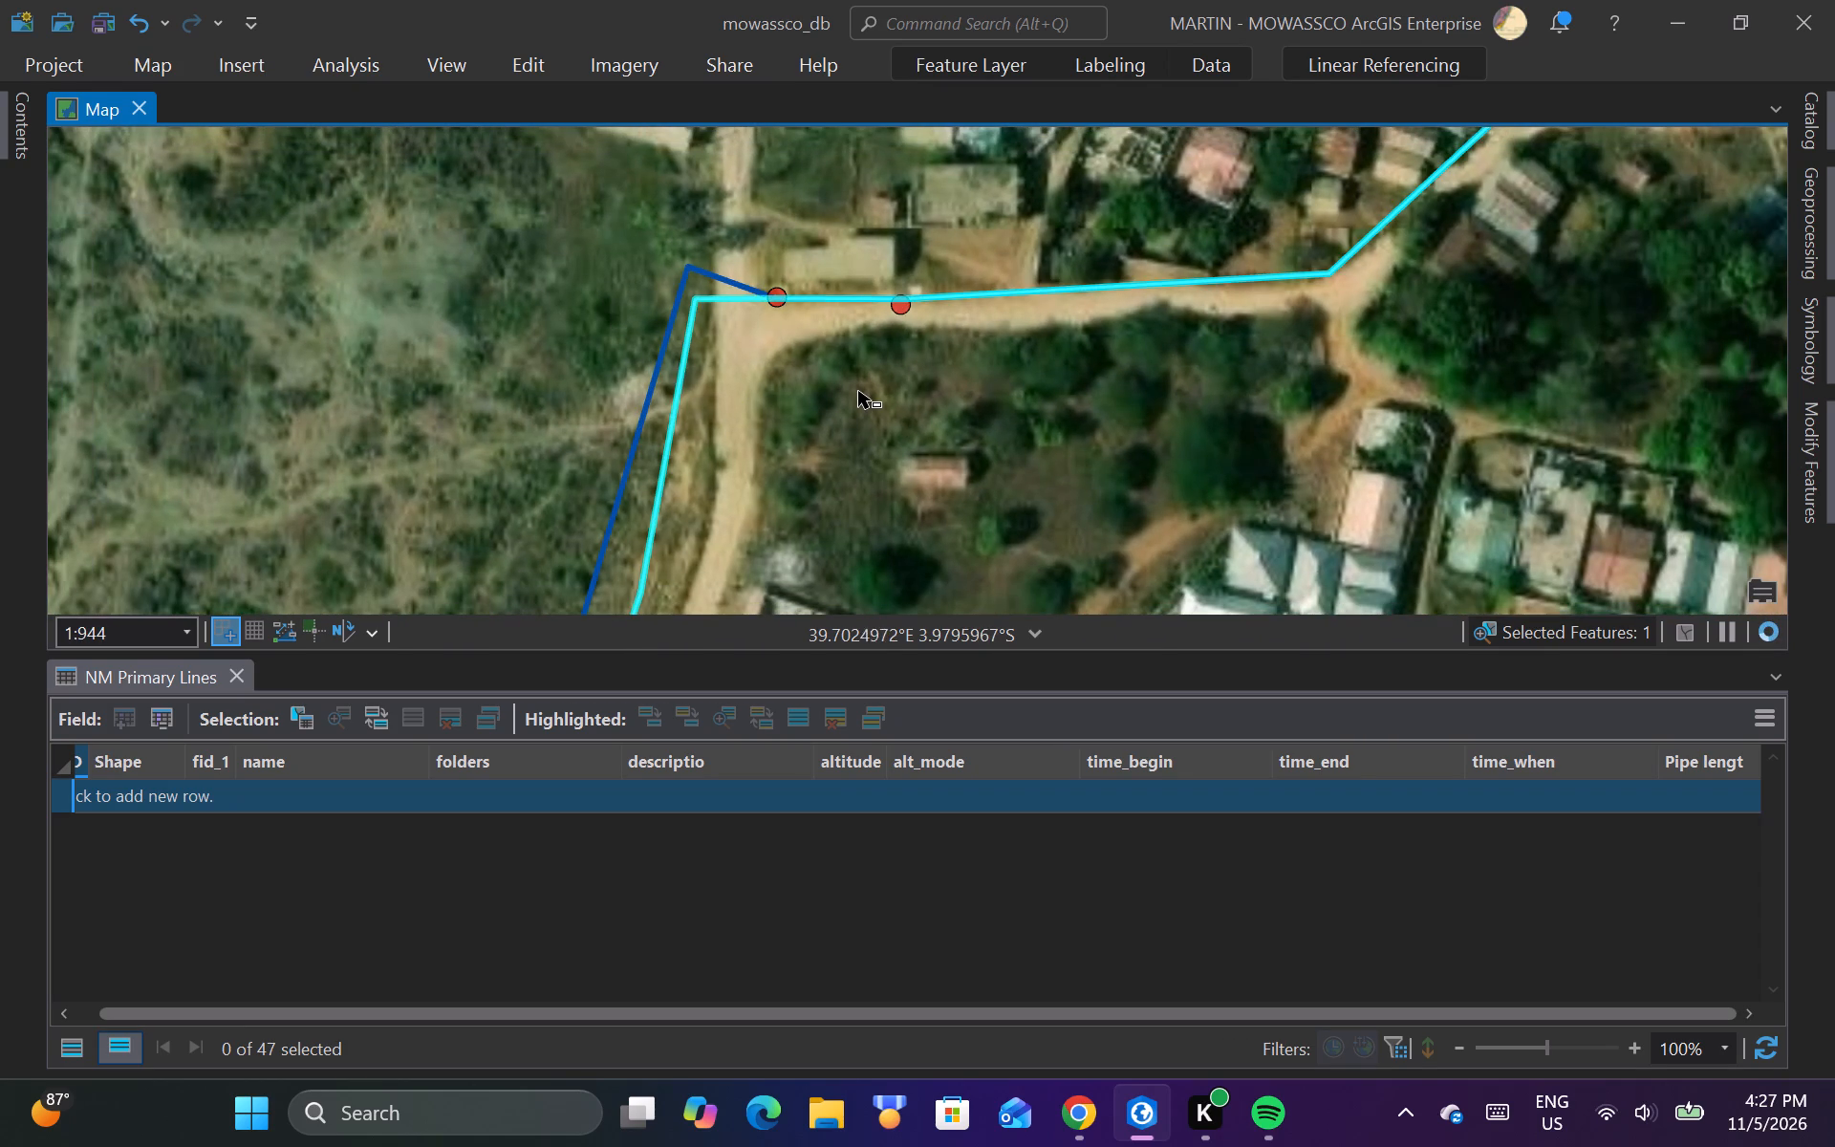
Move the ruto_line vertex beside the second red point east of the bend slightly north, away from that point.
scroll(949, 298, up, 2)
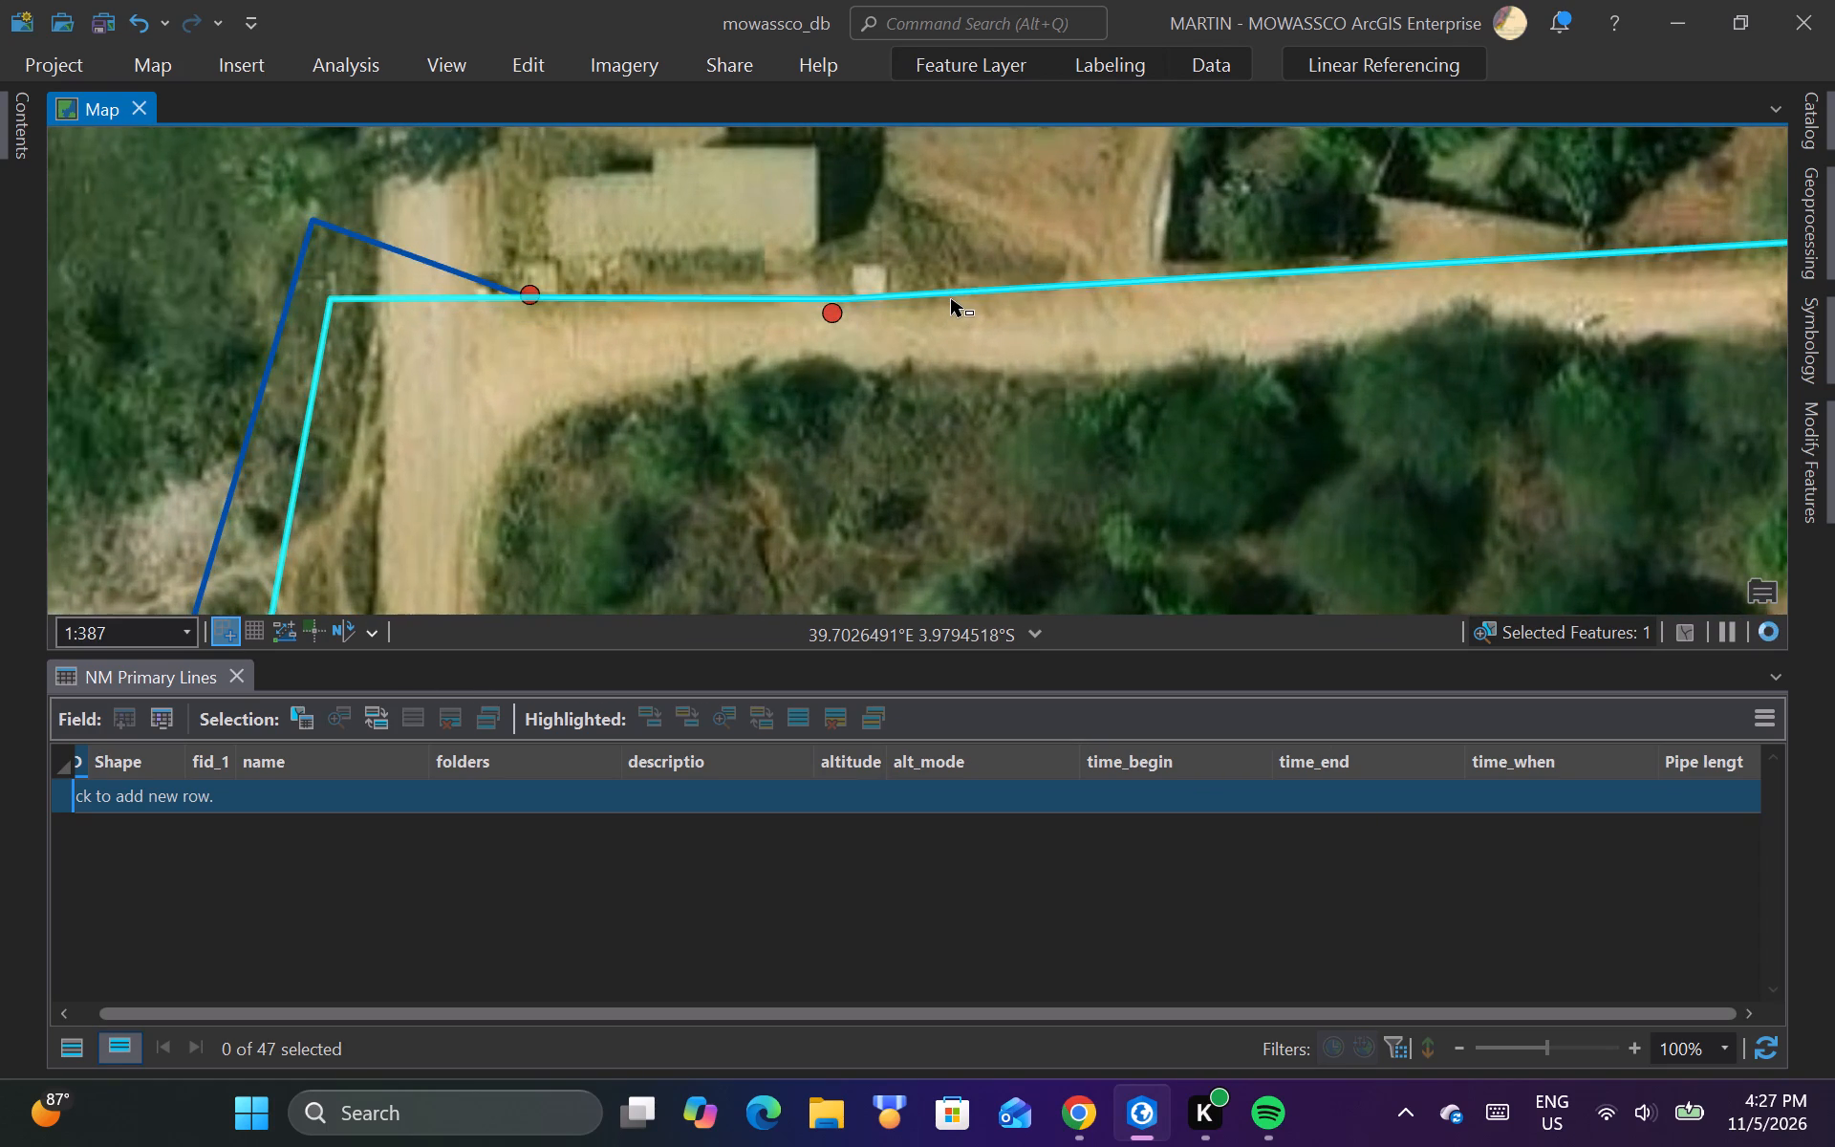
click(822, 298)
scroll(860, 323, up, 2)
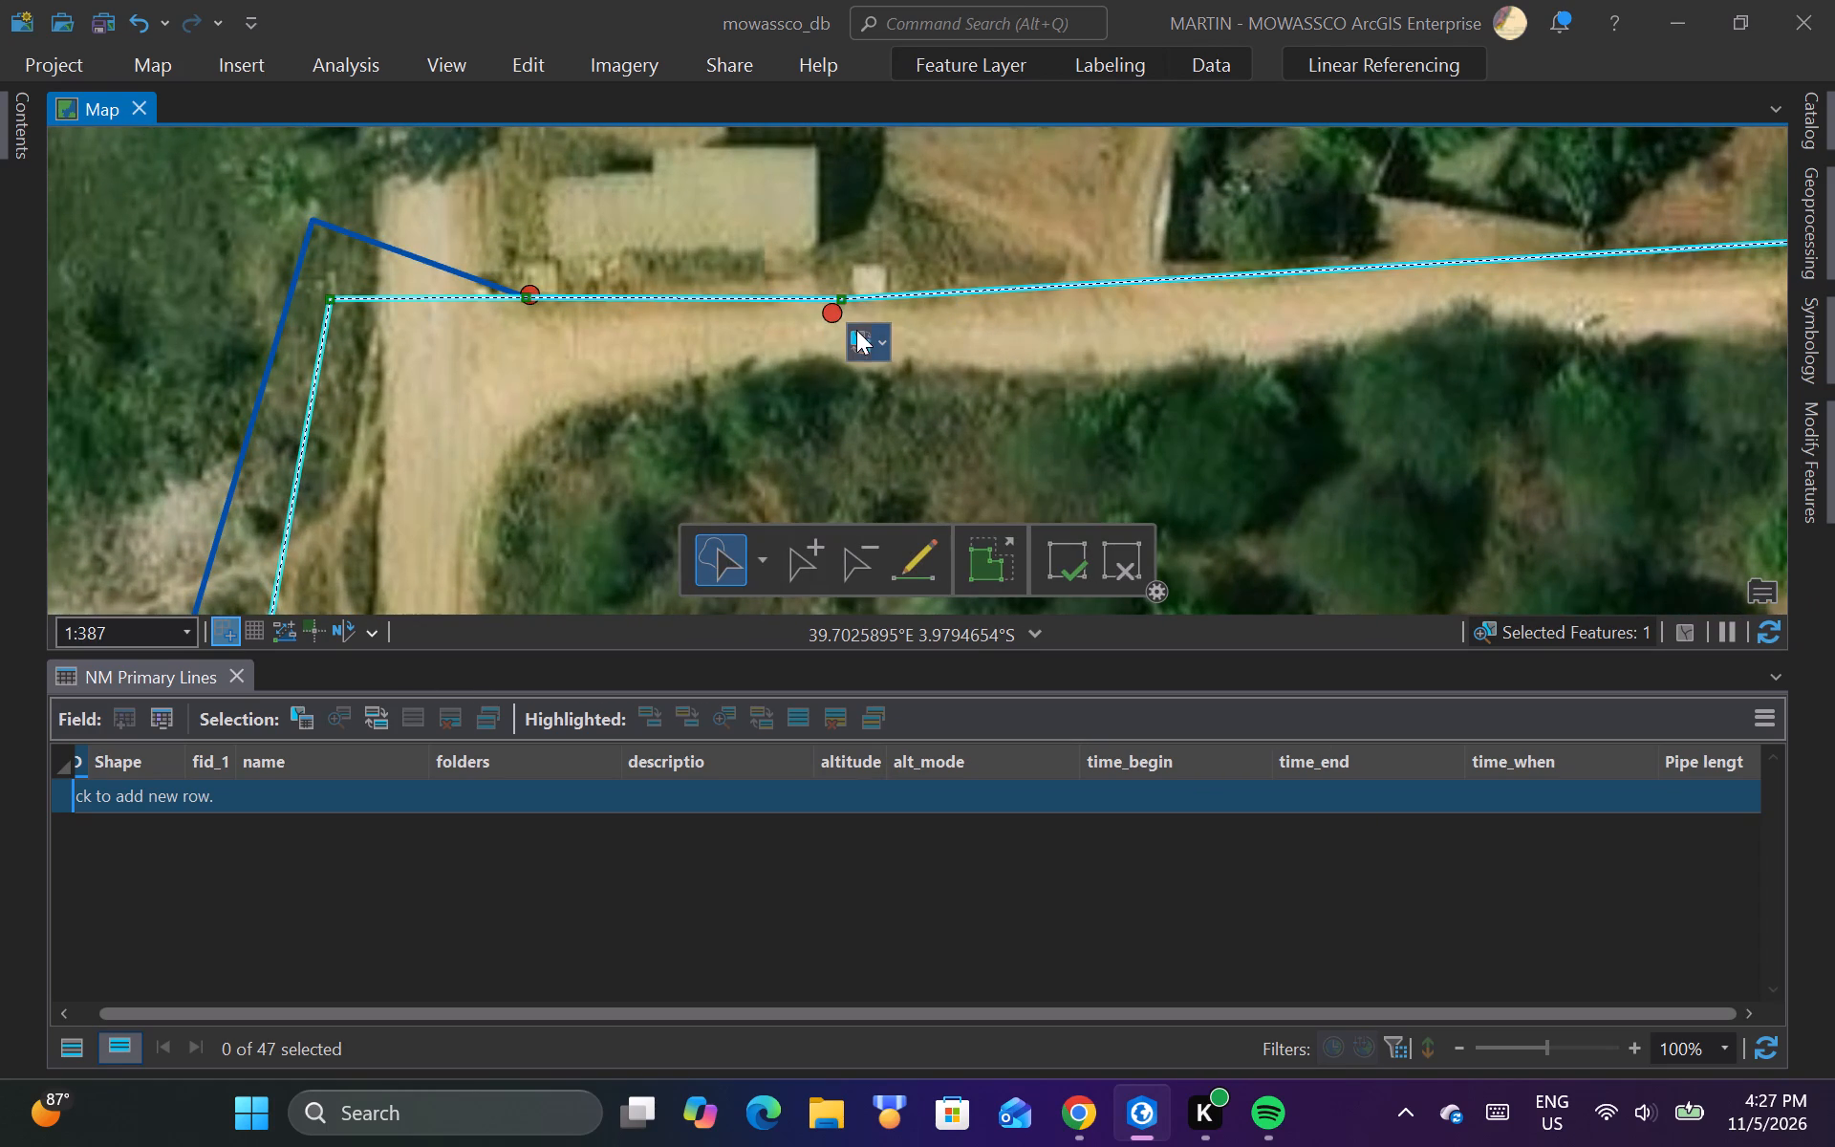
scroll(810, 311, up, 1)
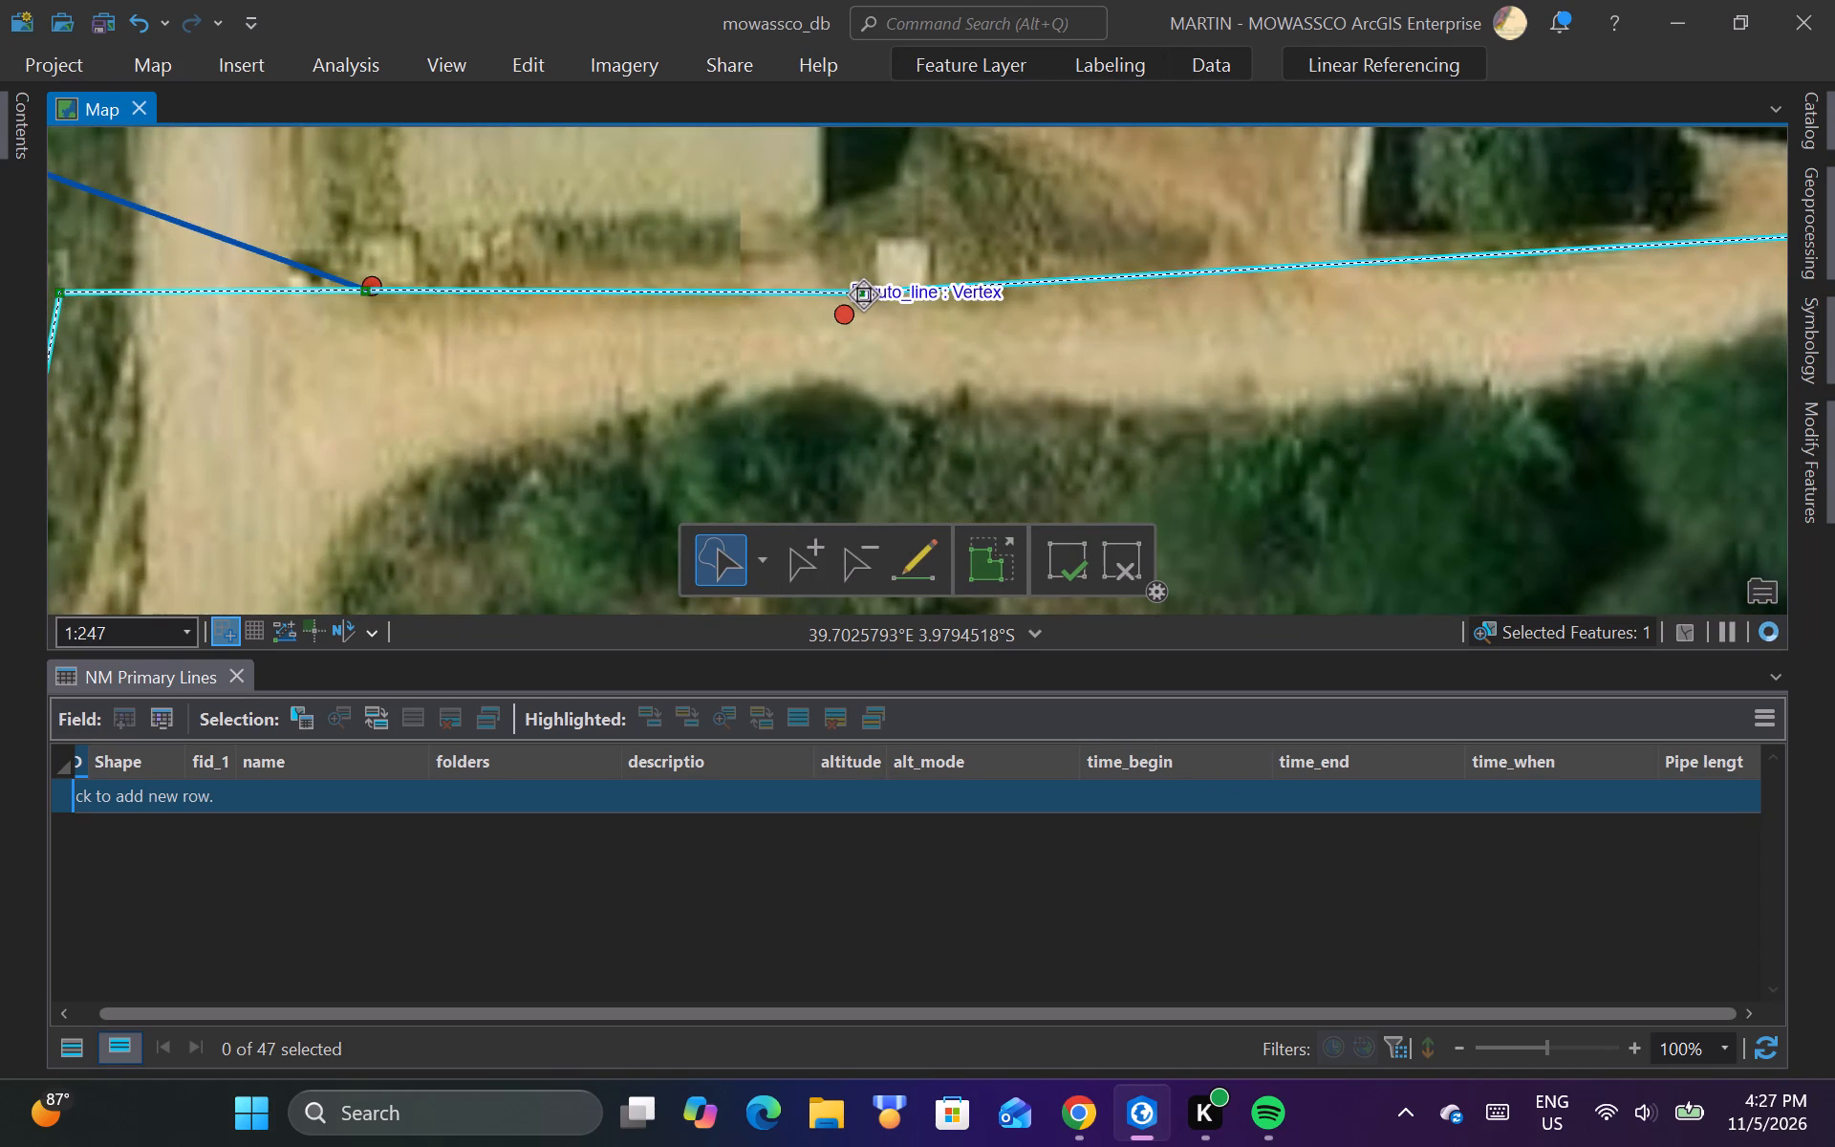
drag(863, 295, 859, 281)
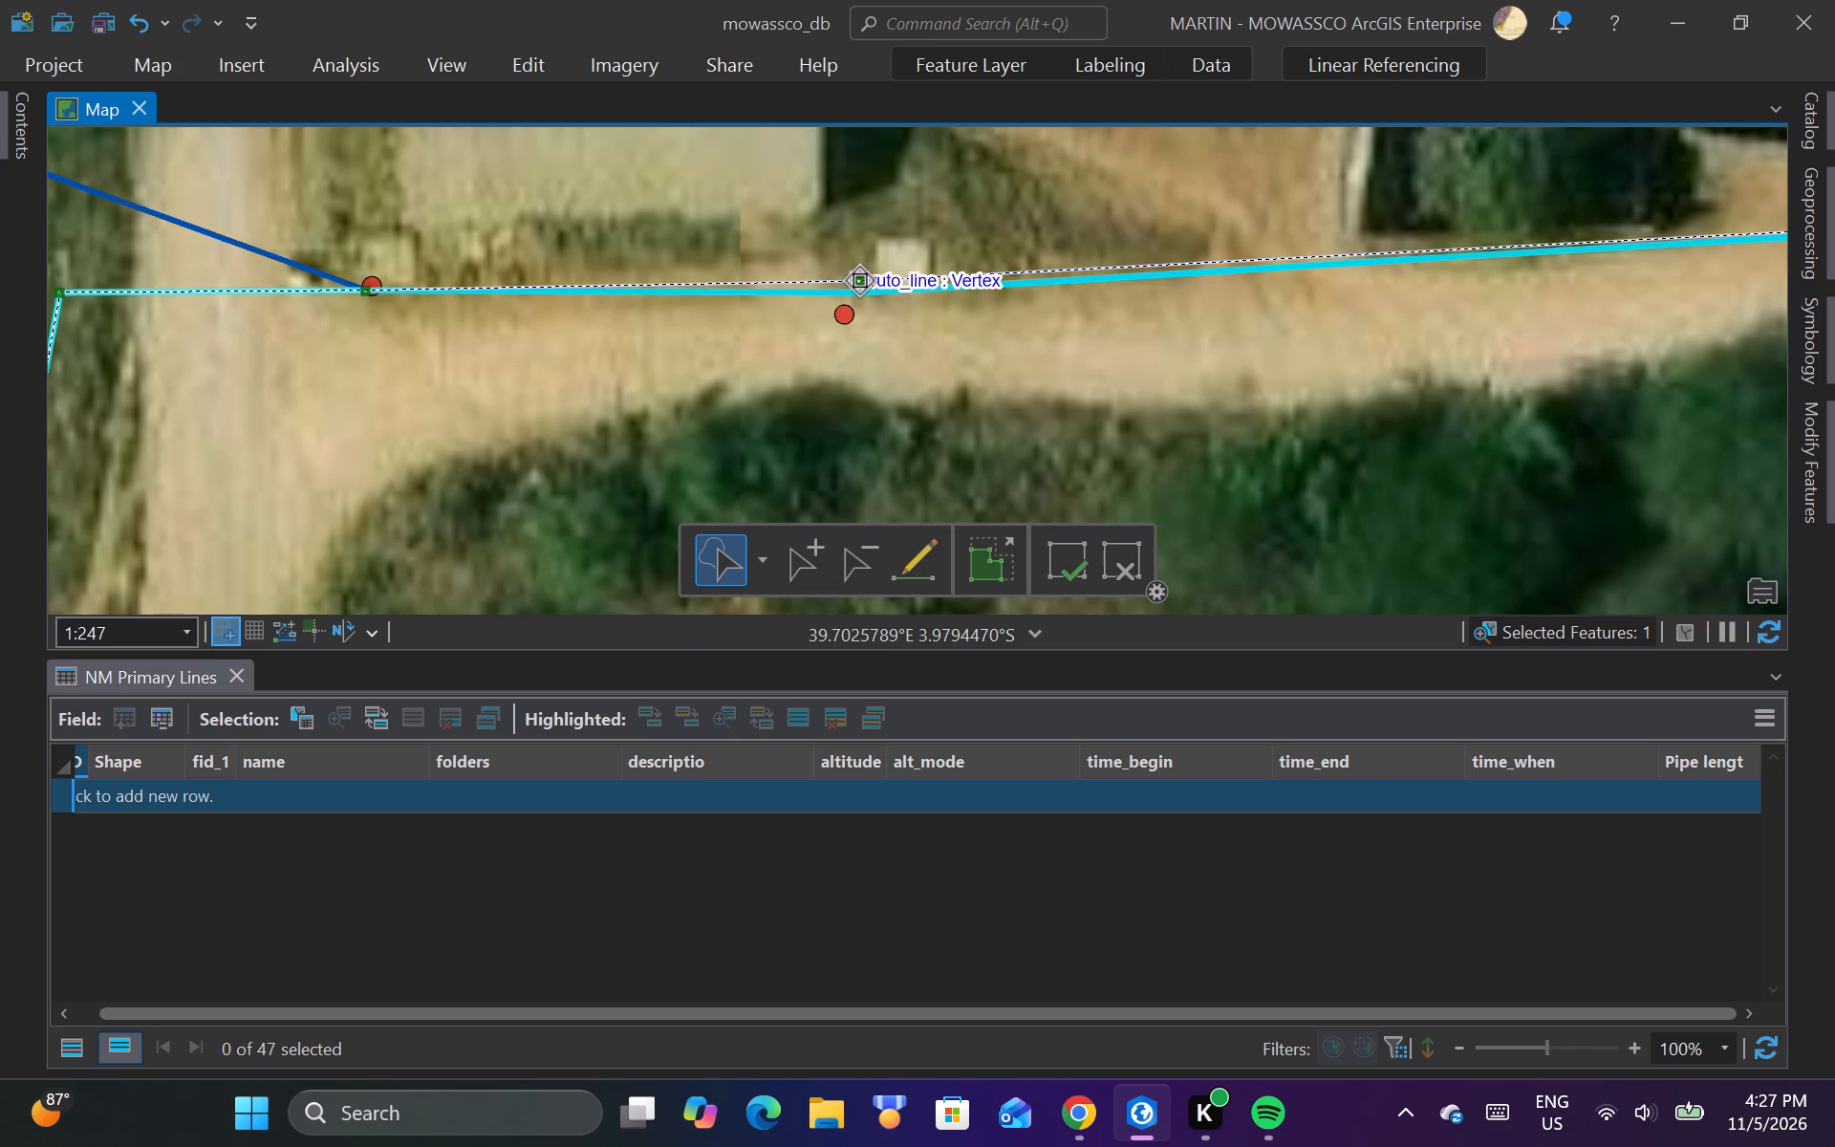
Move ruto_line's corner vertex at the road junction east of the red points west and slightly south, along the road's northern edge.
scroll(682, 397, down, 1)
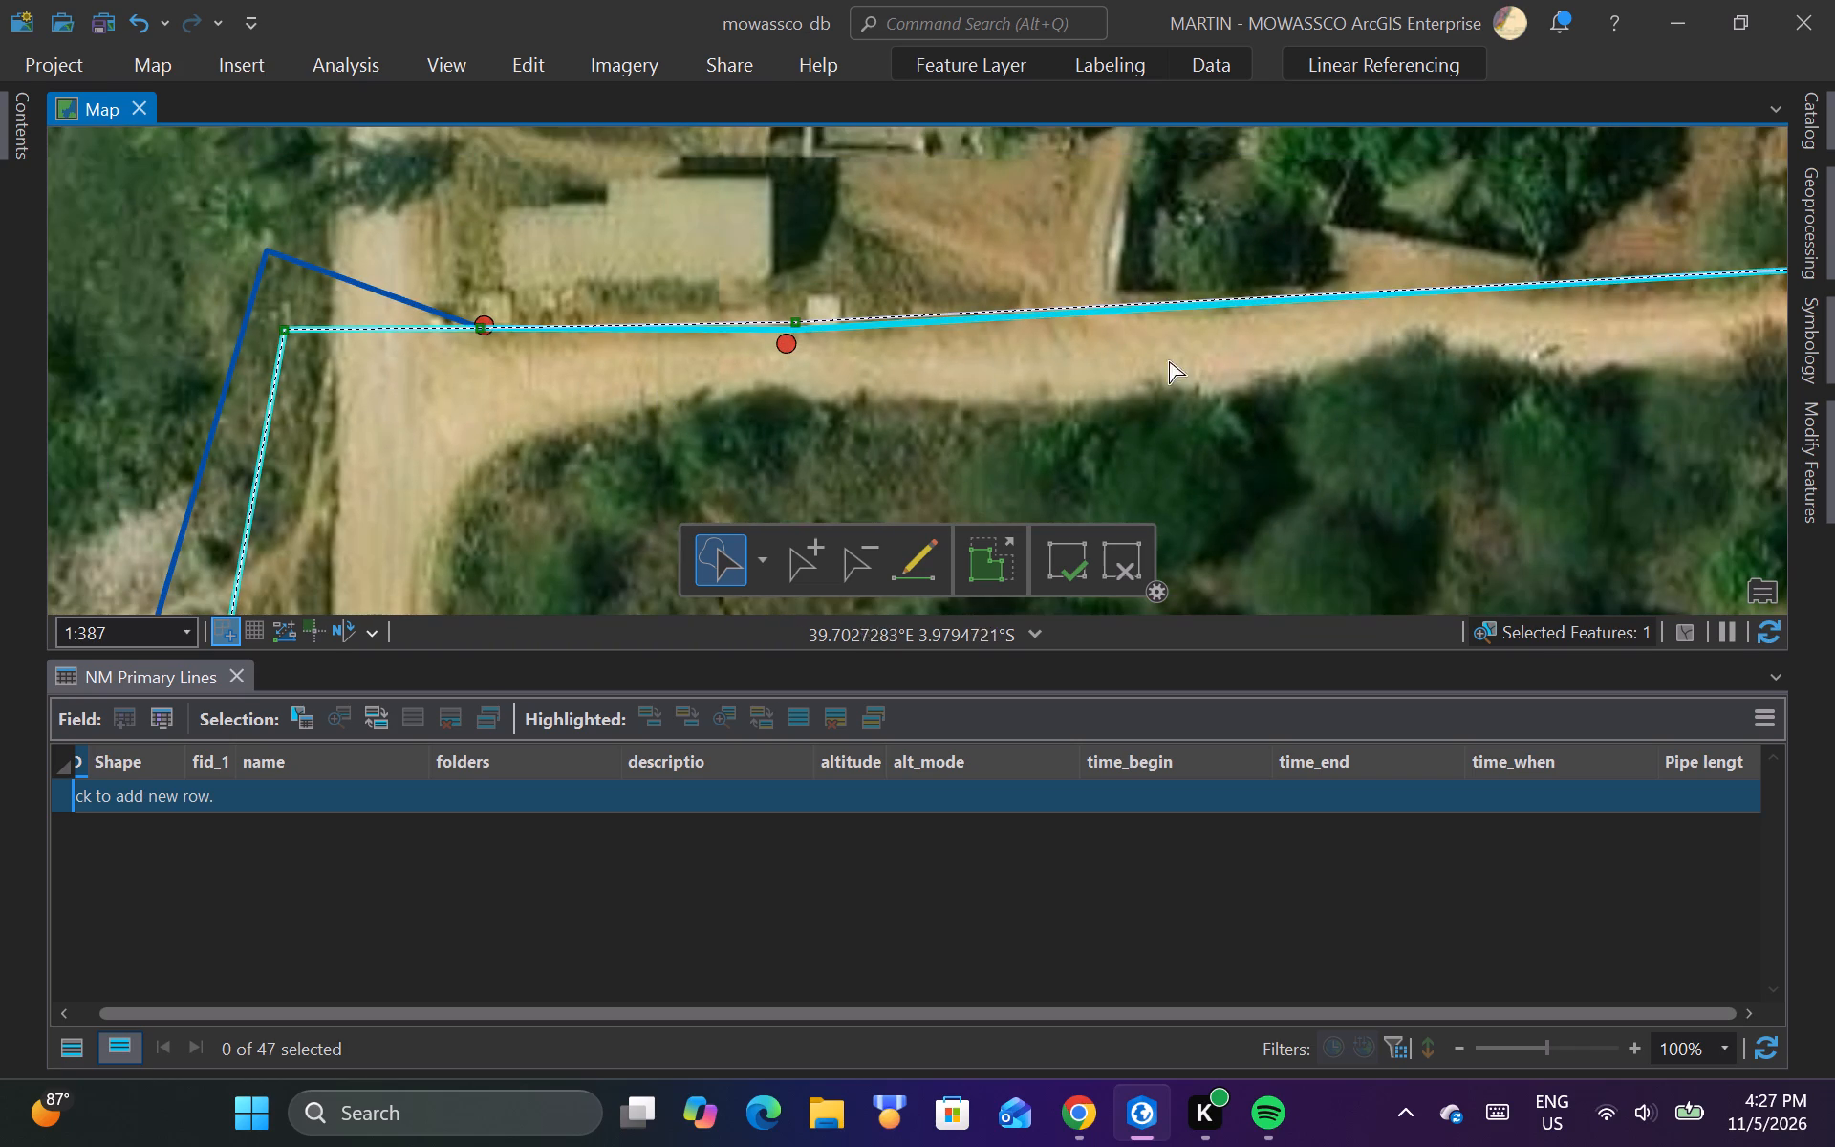
scroll(987, 335, down, 2)
scroll(1198, 344, up, 2)
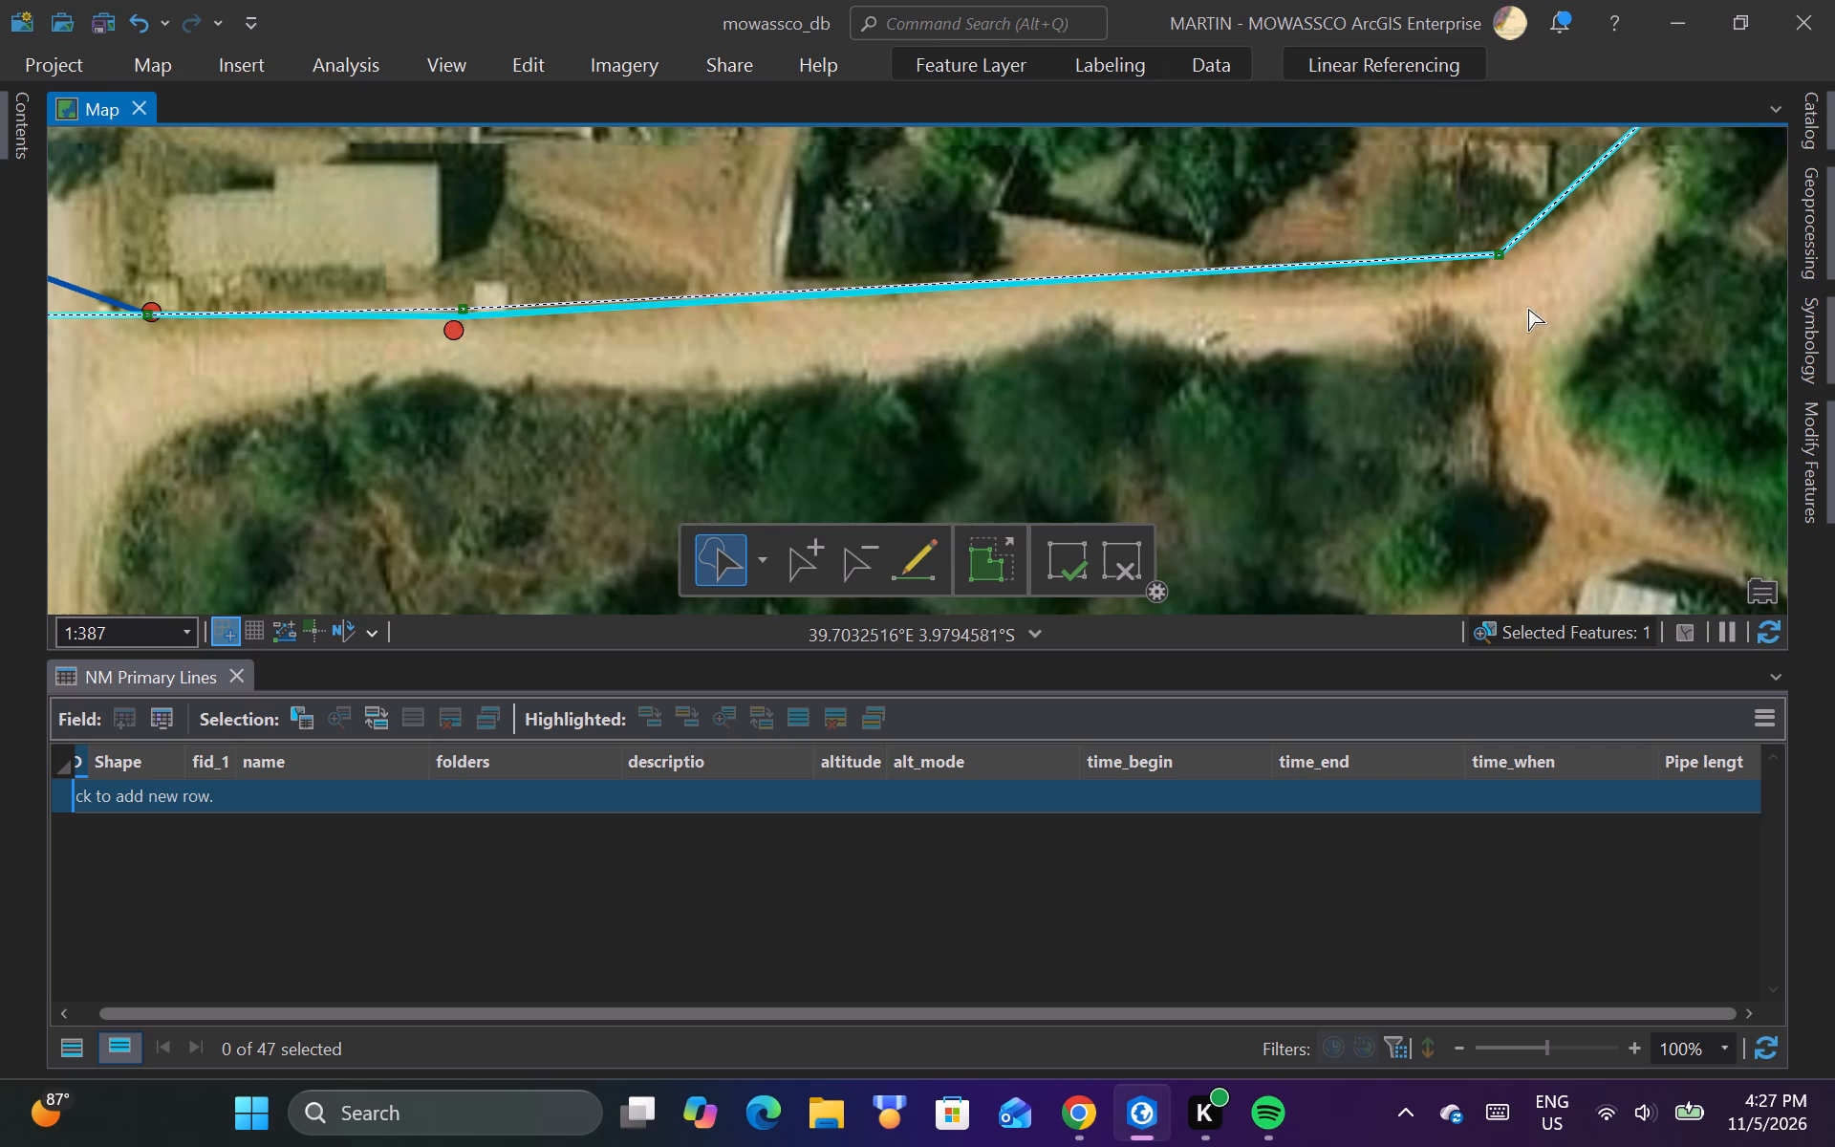
scroll(1541, 289, up, 1)
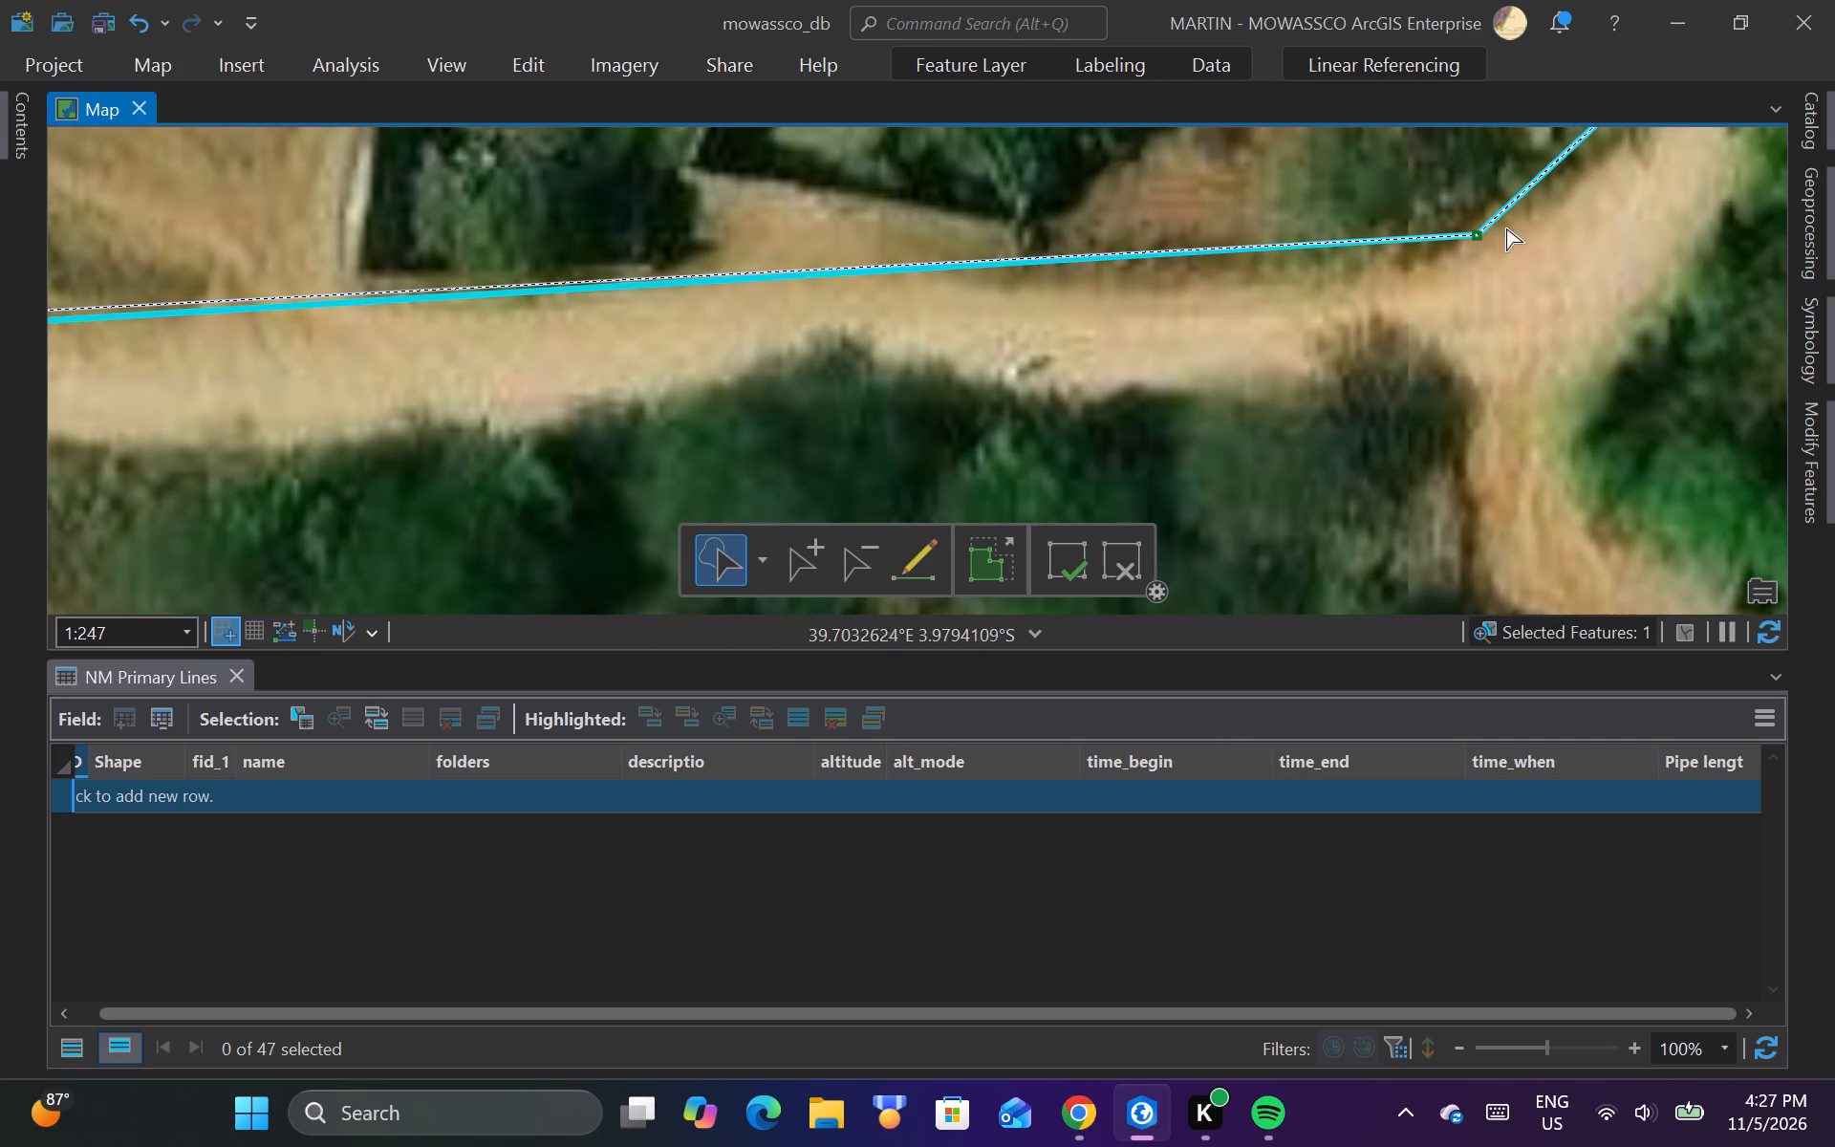
click(1475, 237)
drag(1483, 237, 1411, 249)
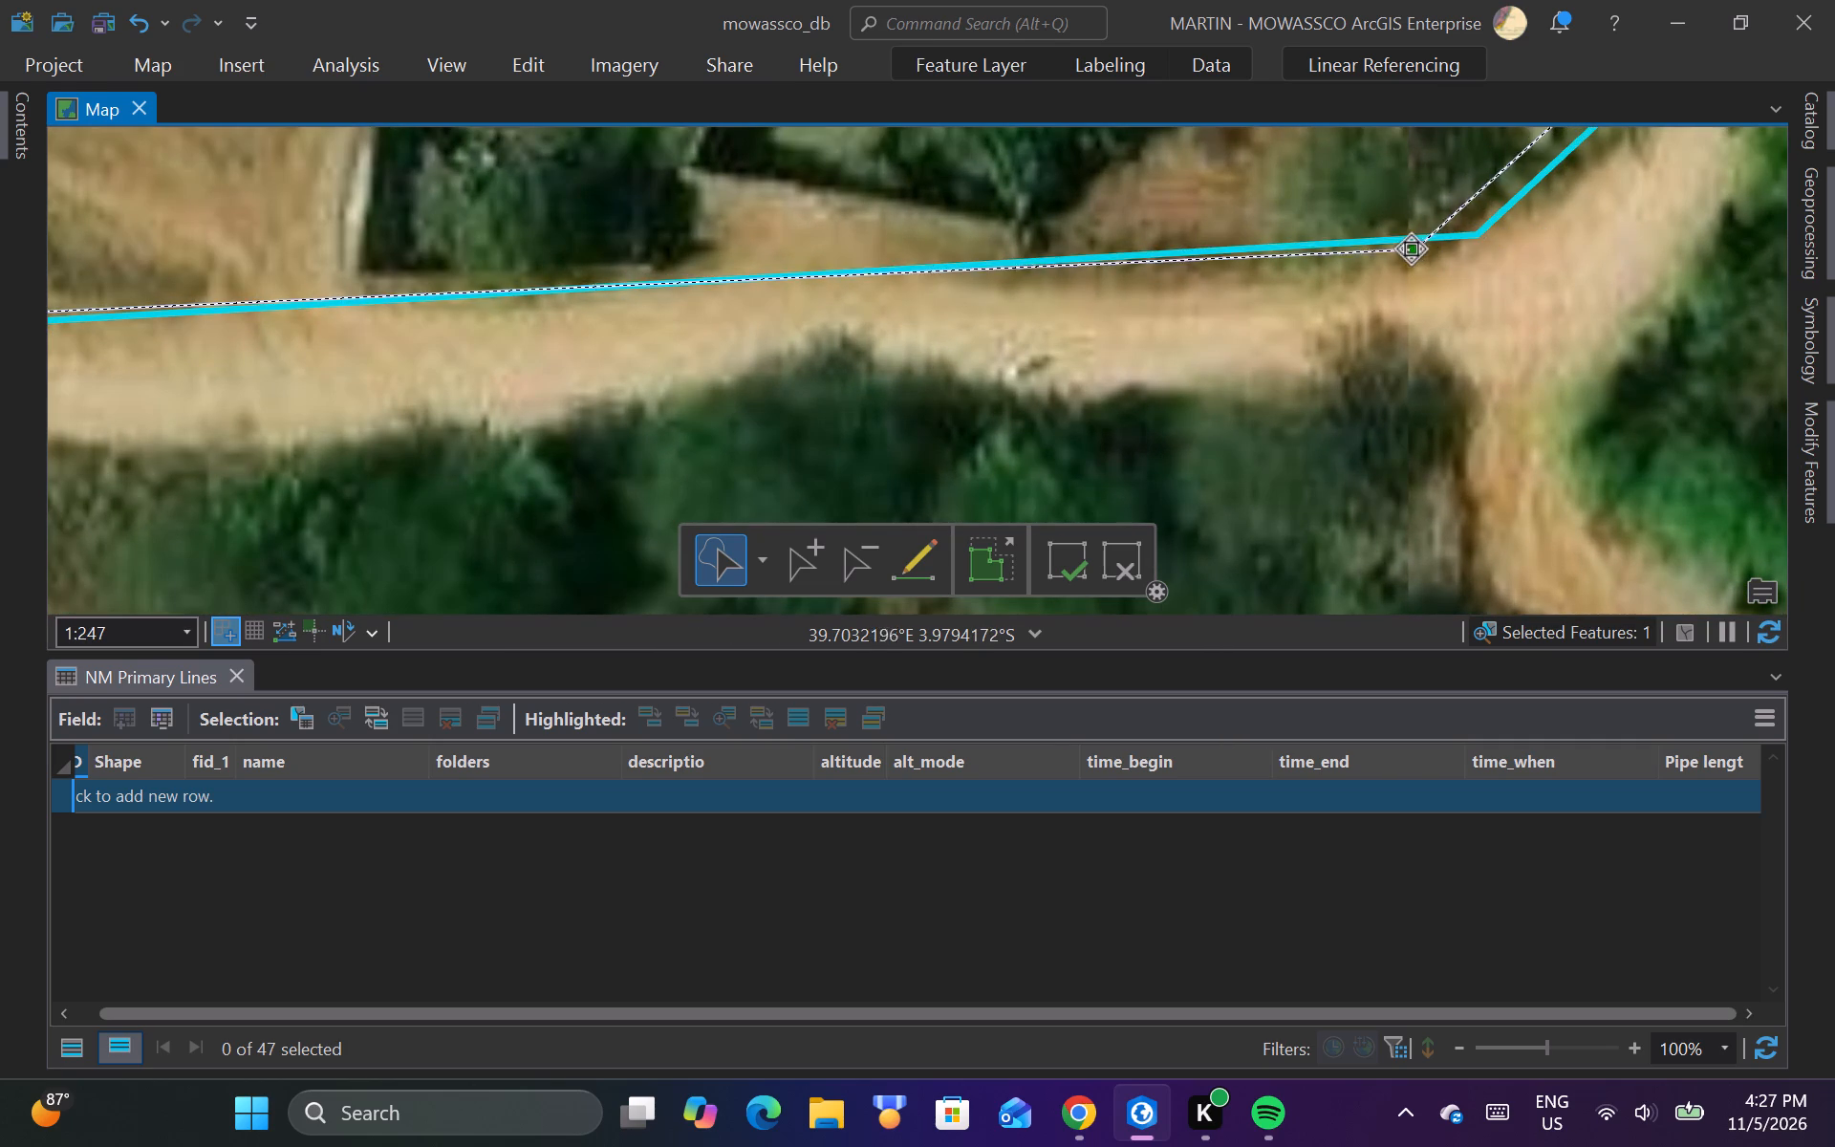
drag(1411, 249, 1386, 257)
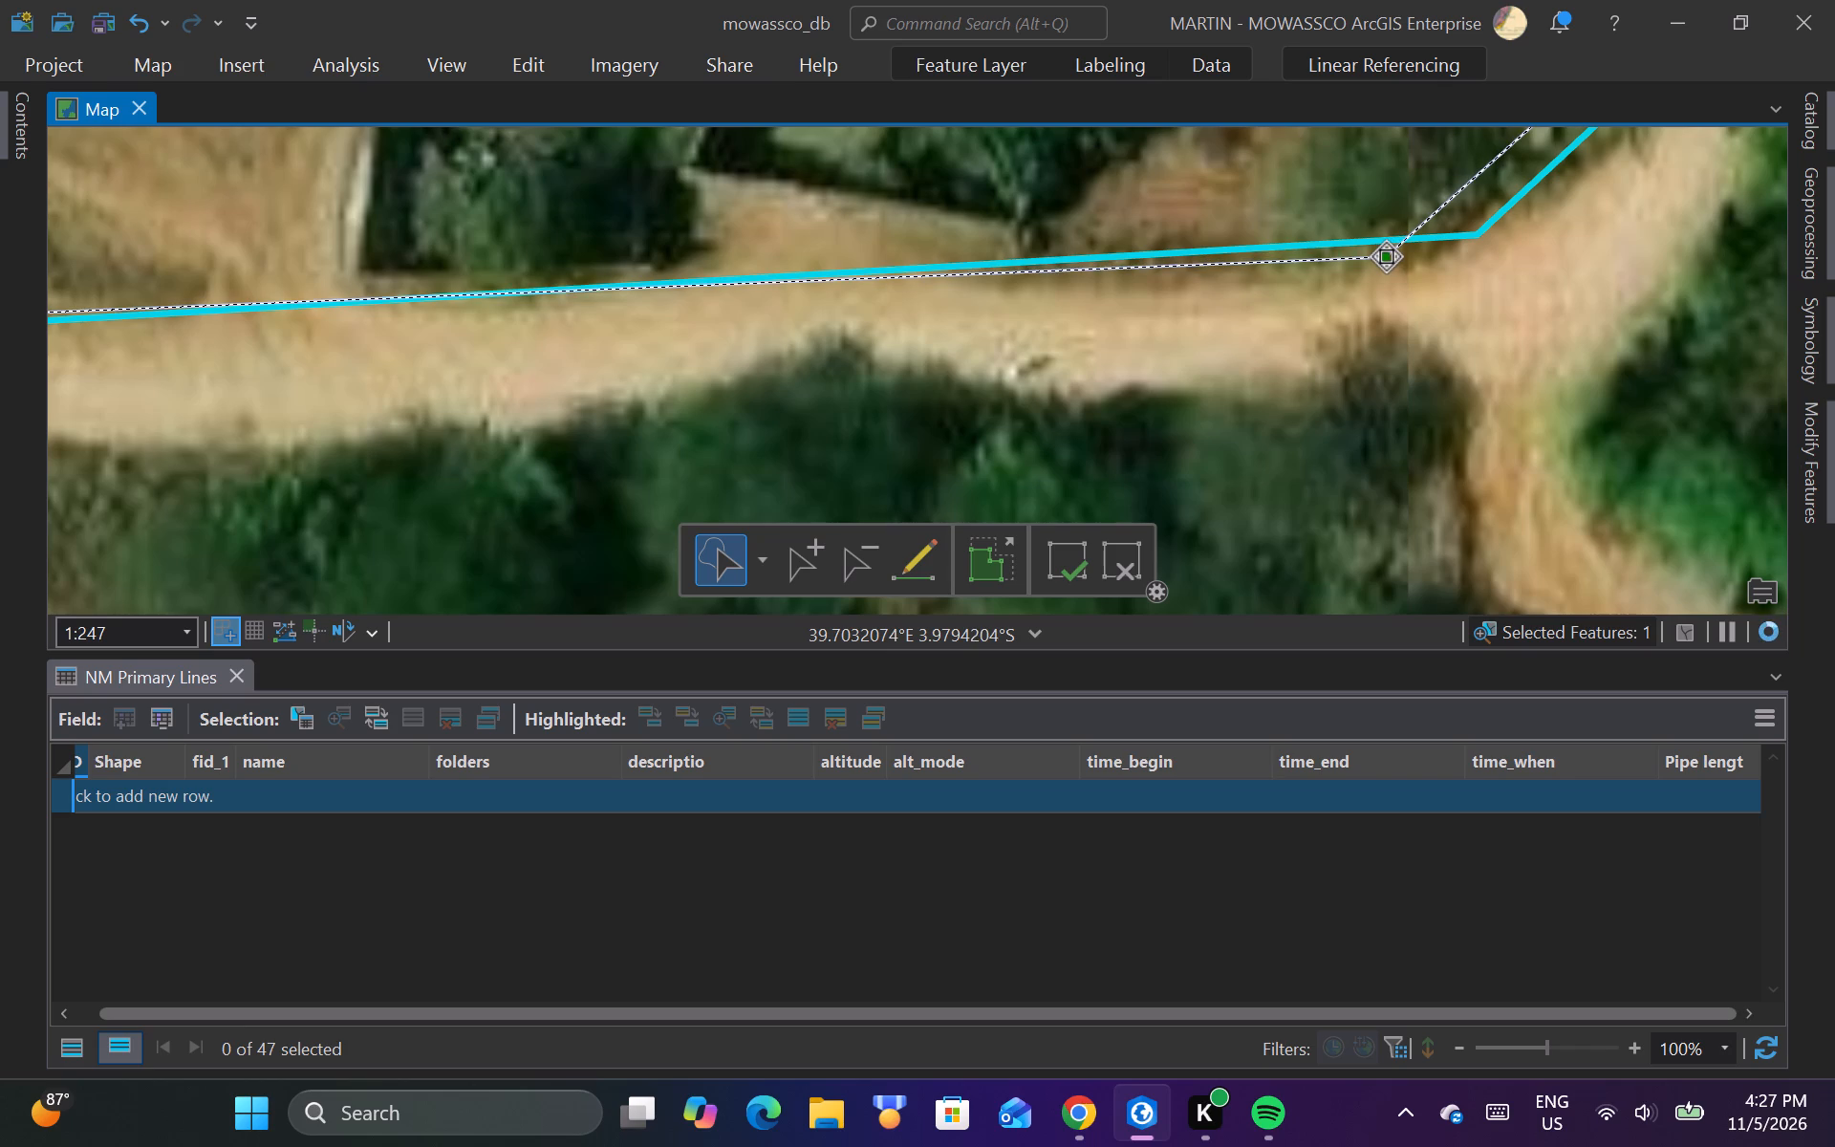
drag(1386, 257, 1392, 259)
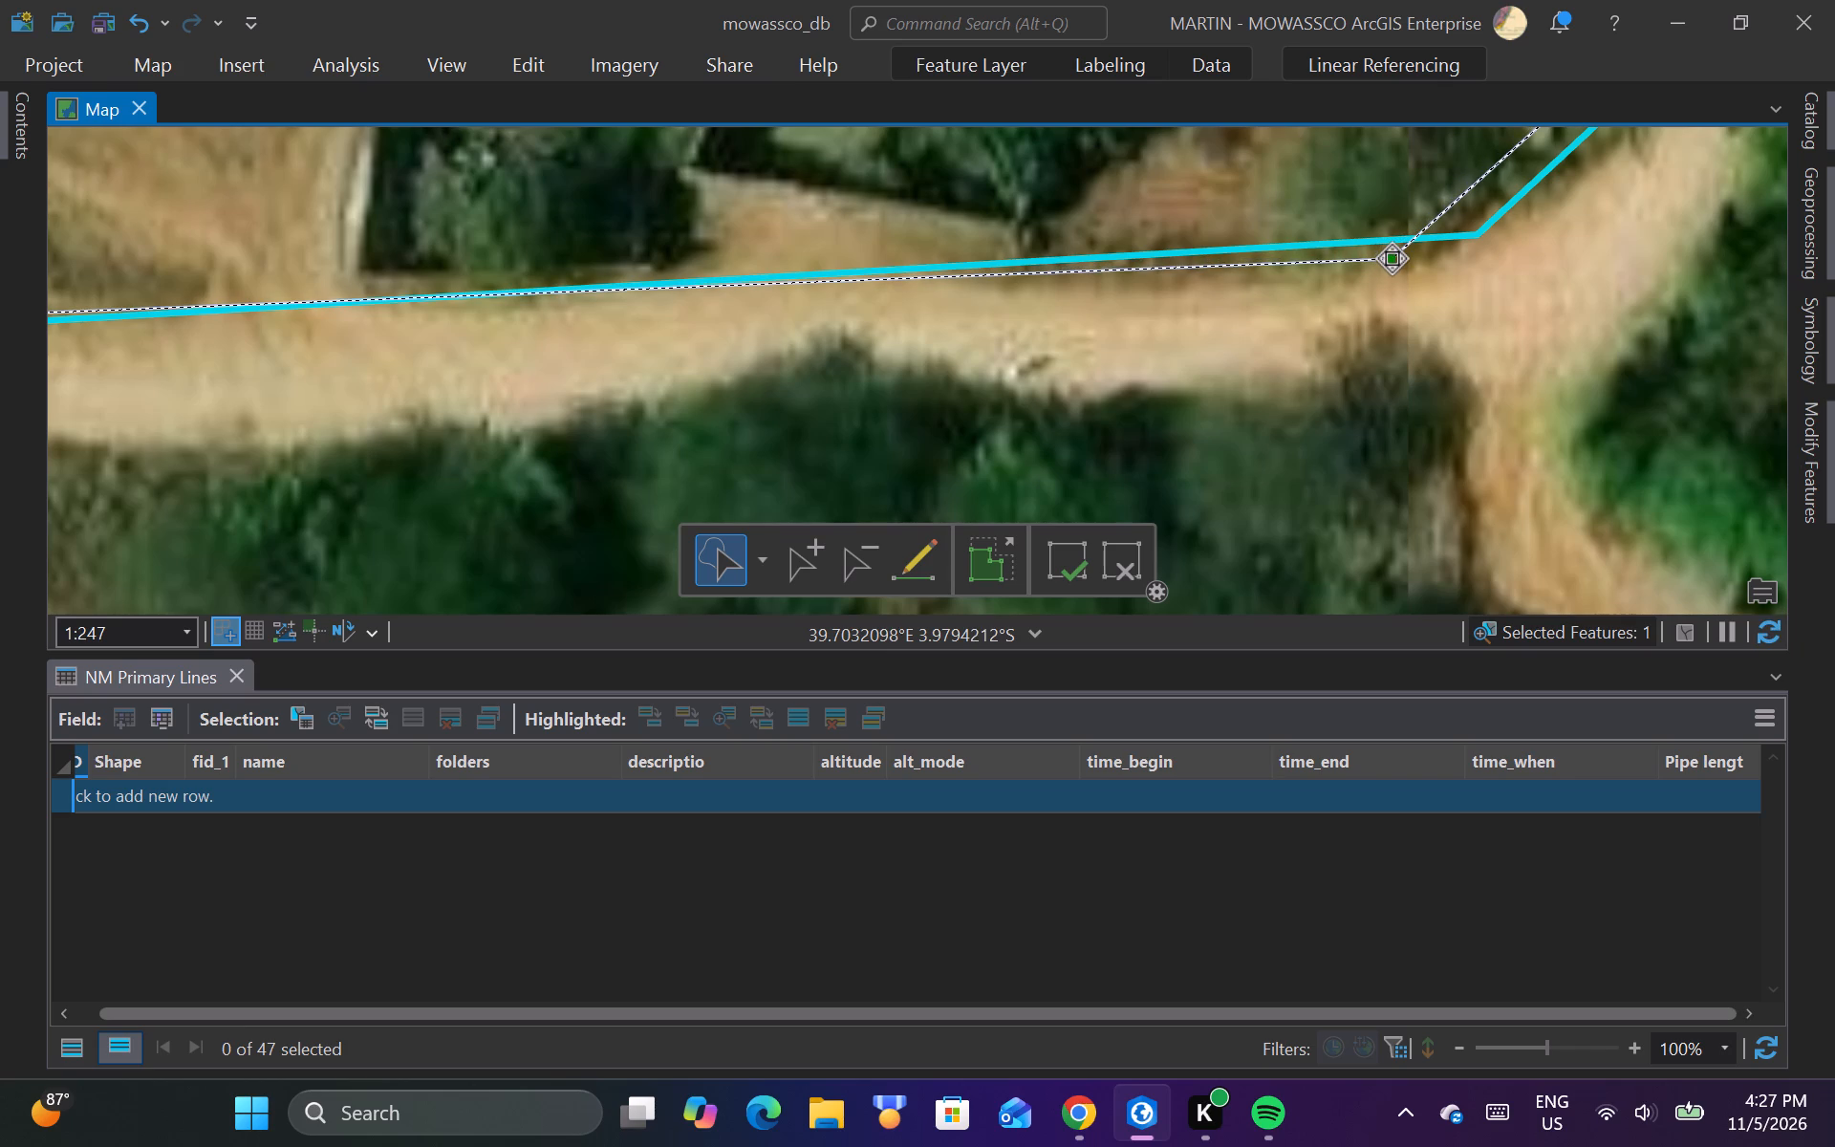
drag(1392, 259, 1410, 252)
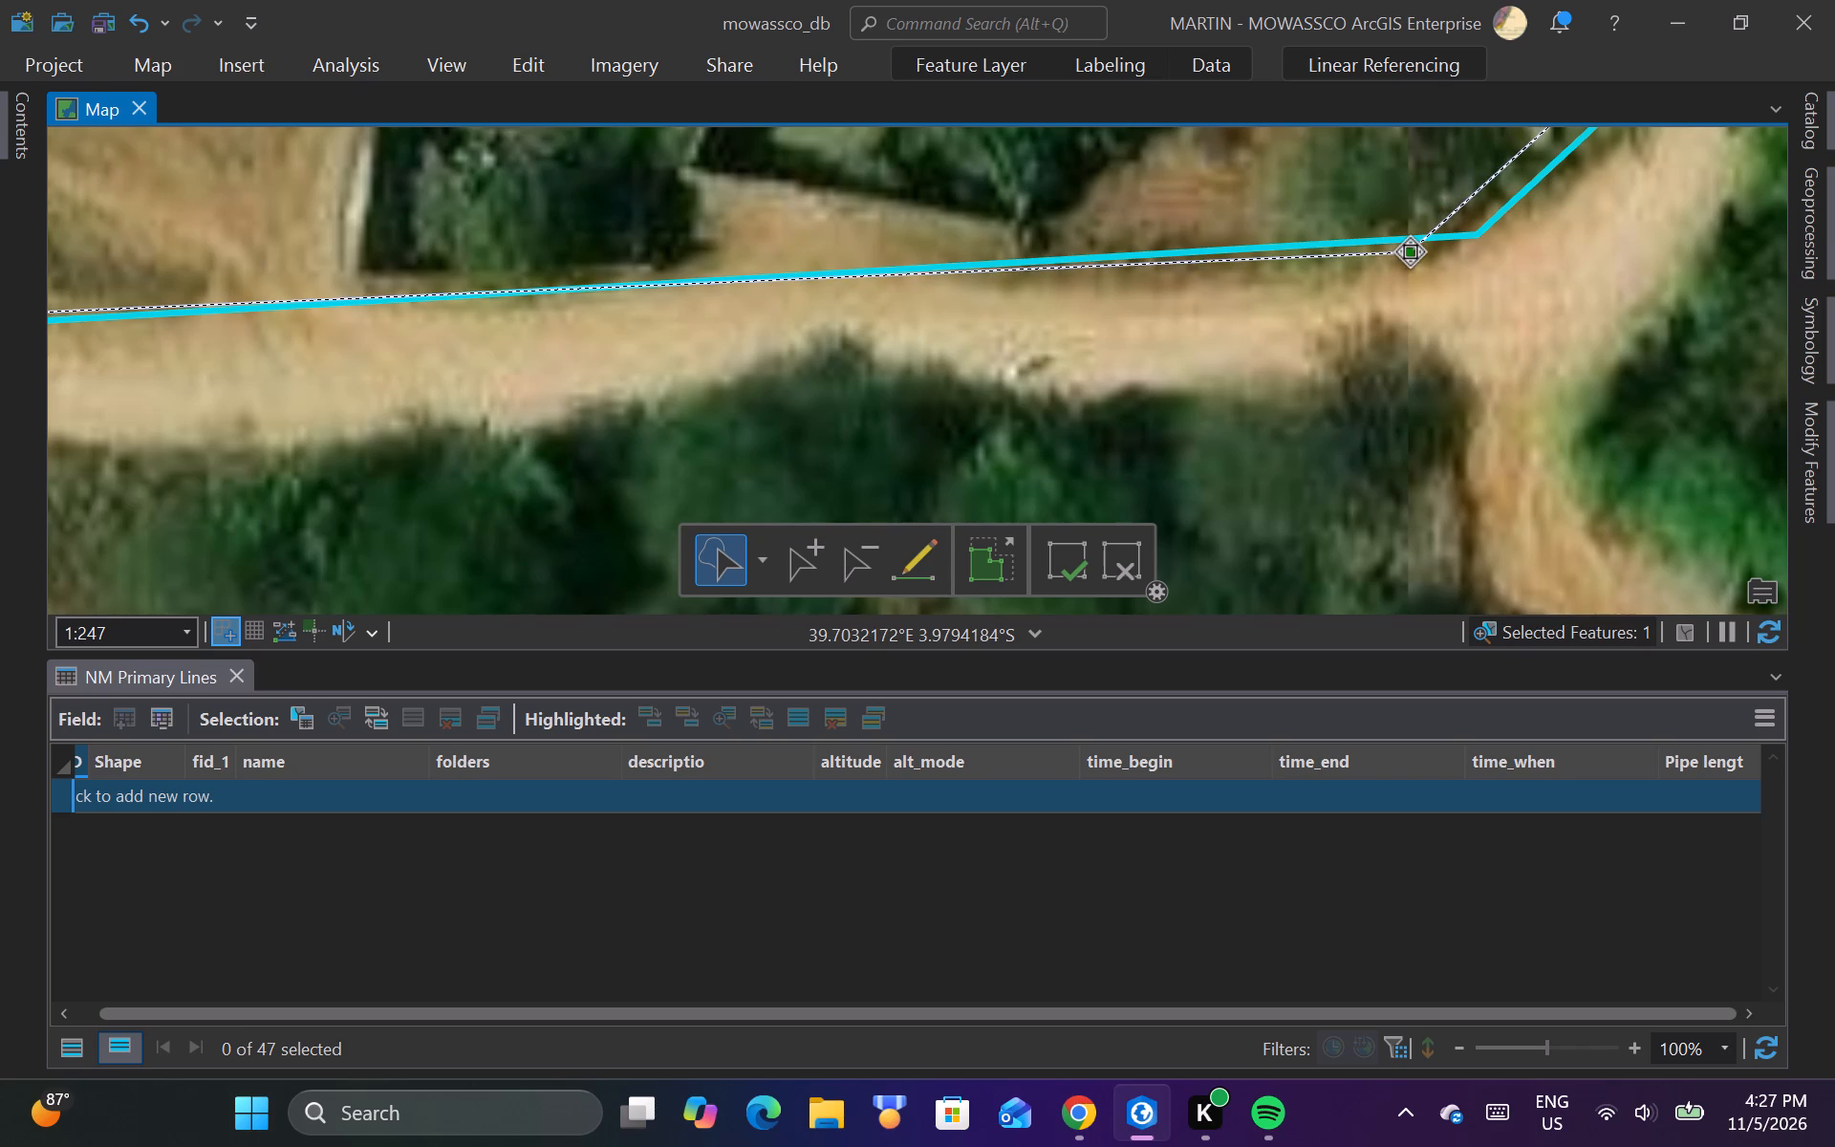
drag(1410, 252, 1421, 249)
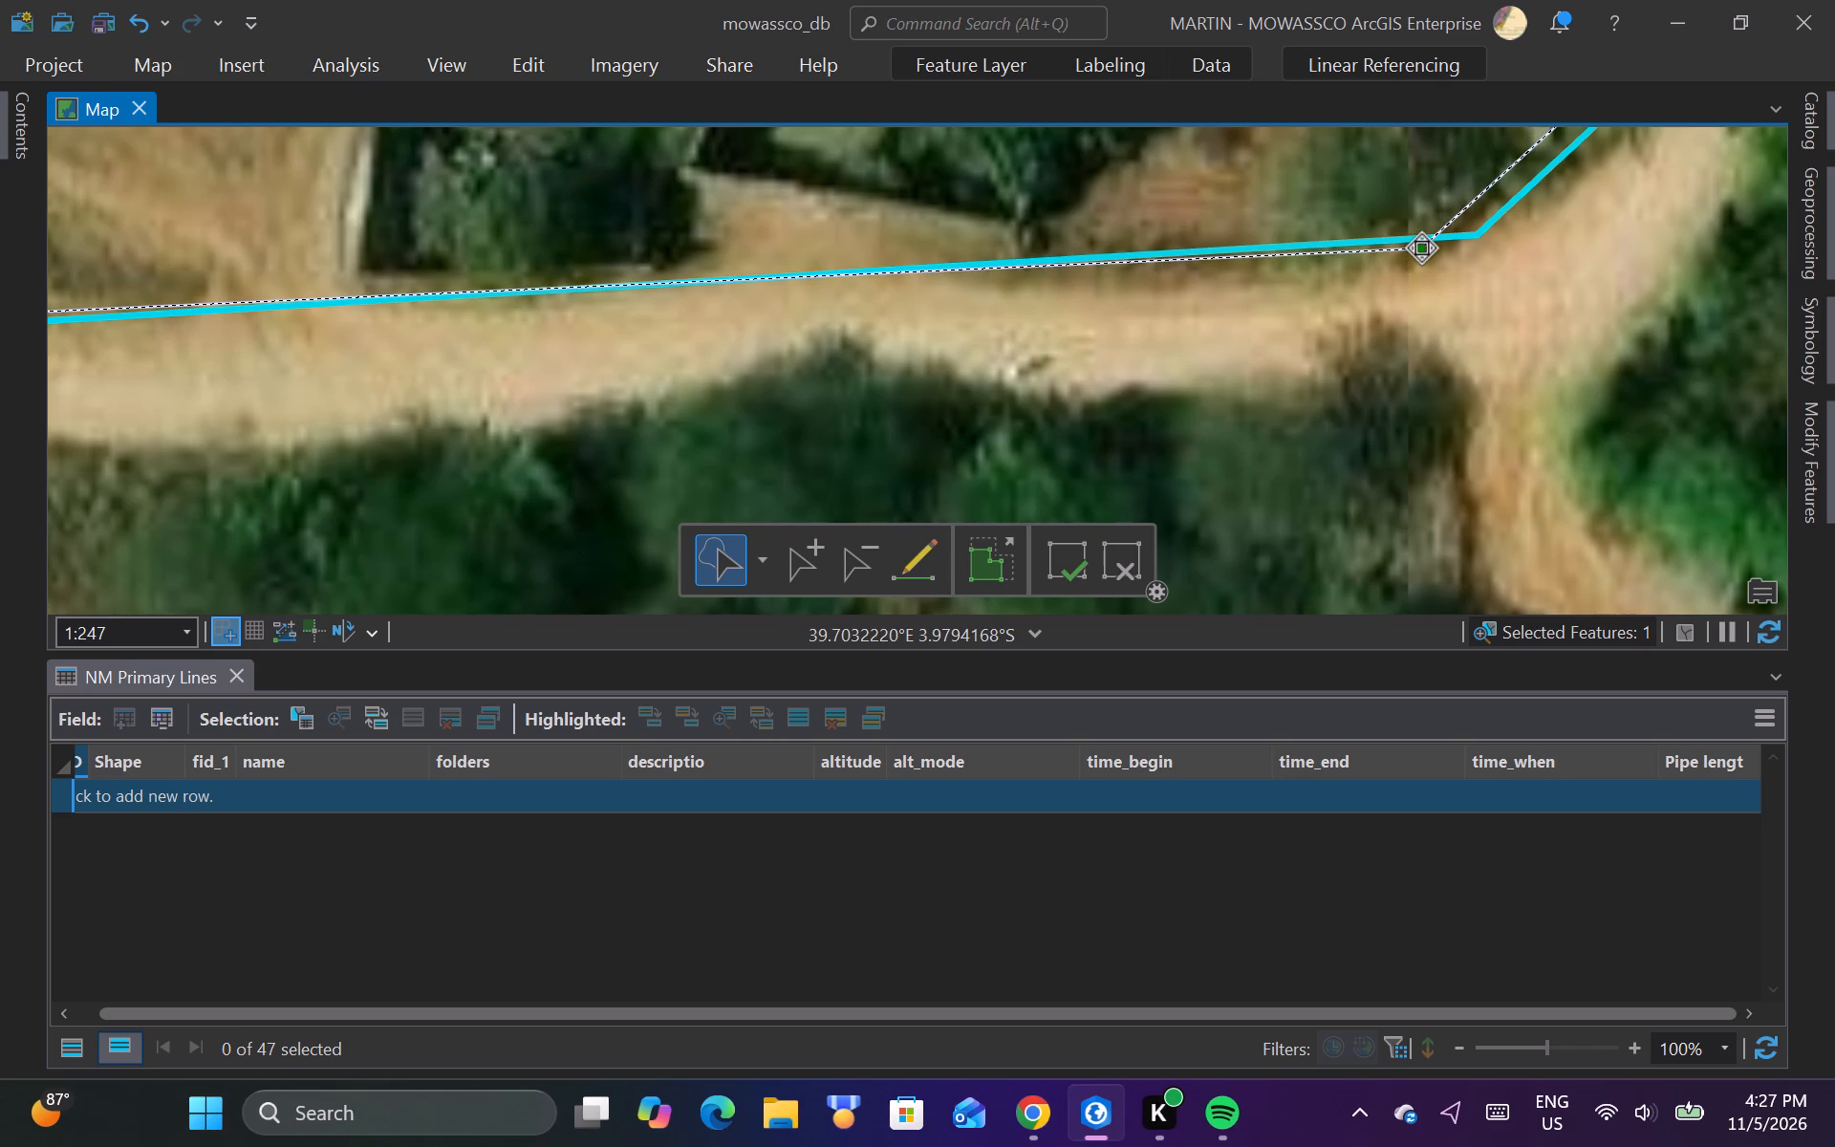
drag(1421, 249, 1423, 249)
Add a ruto_line vertex just northeast of the road junction corner and move it southeast to the road's edge.
scroll(1152, 363, down, 1)
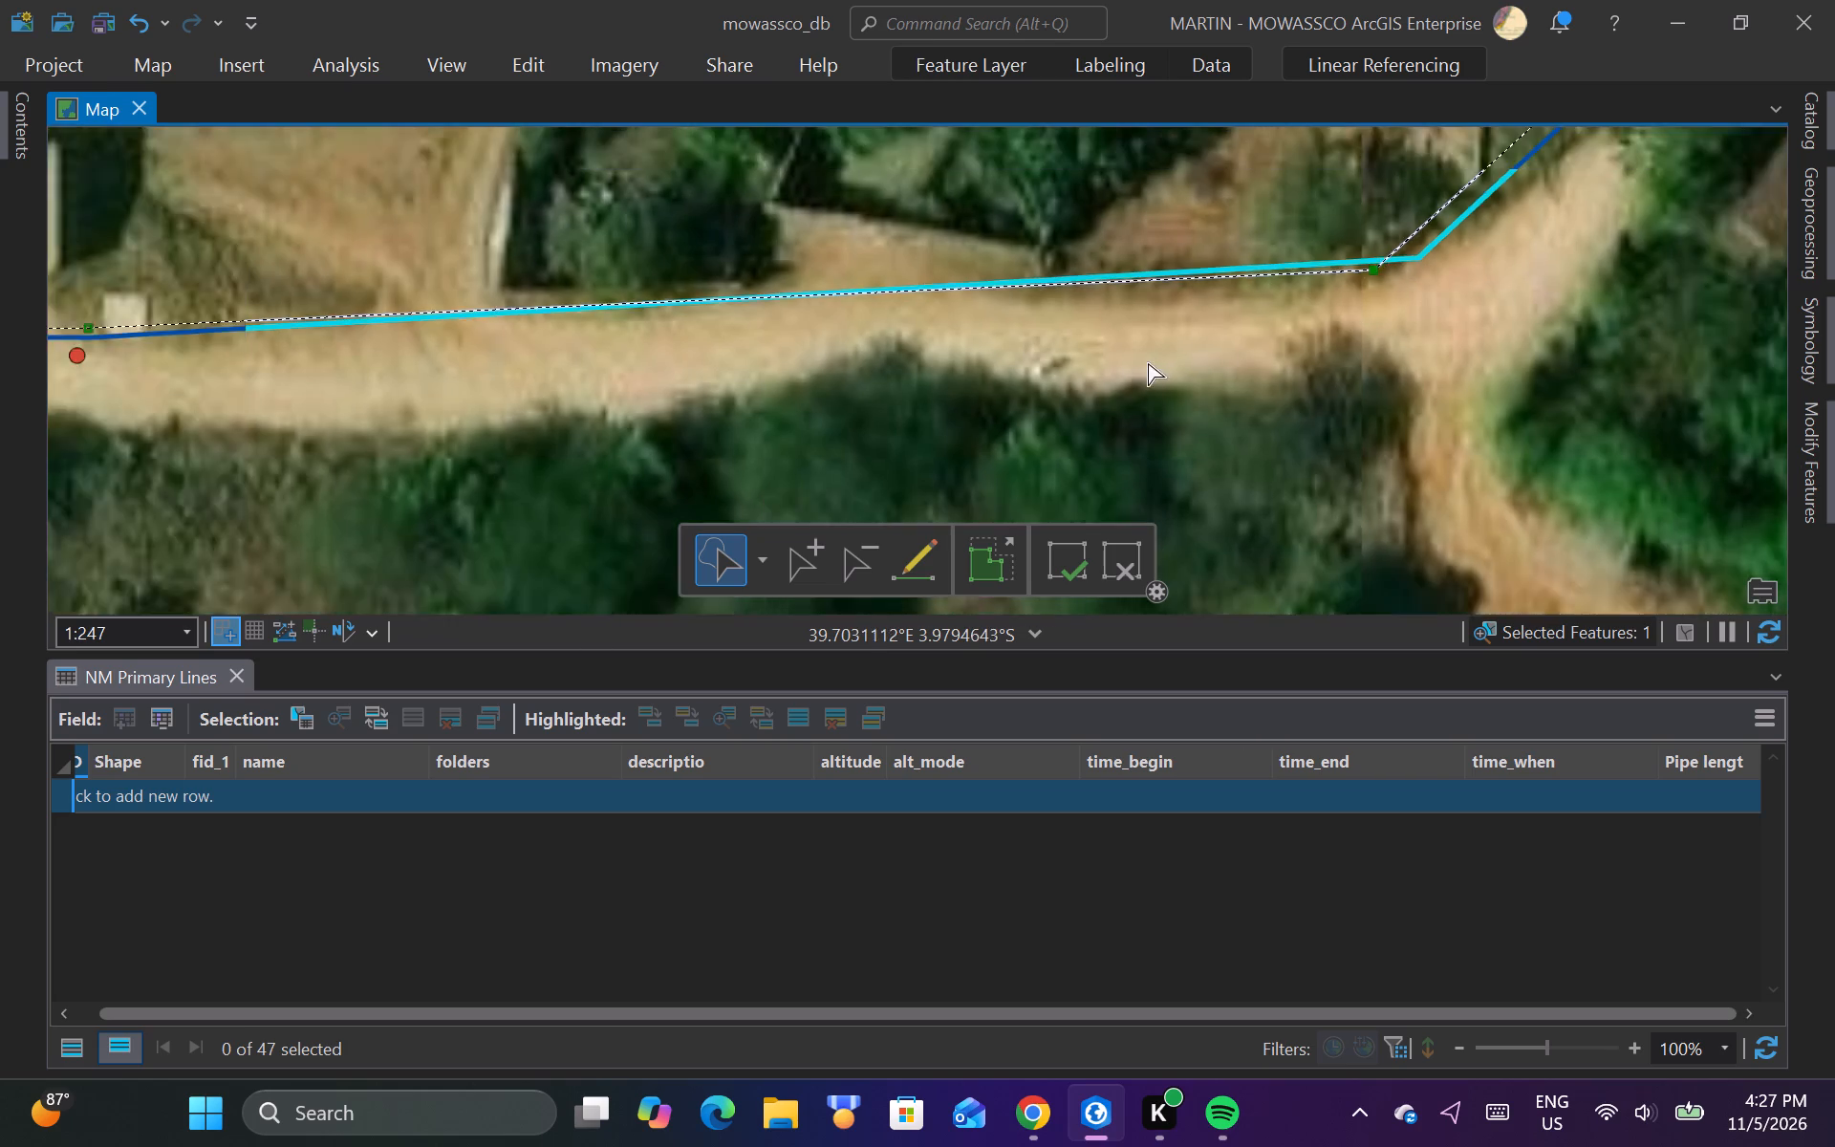
scroll(1095, 362, down, 3)
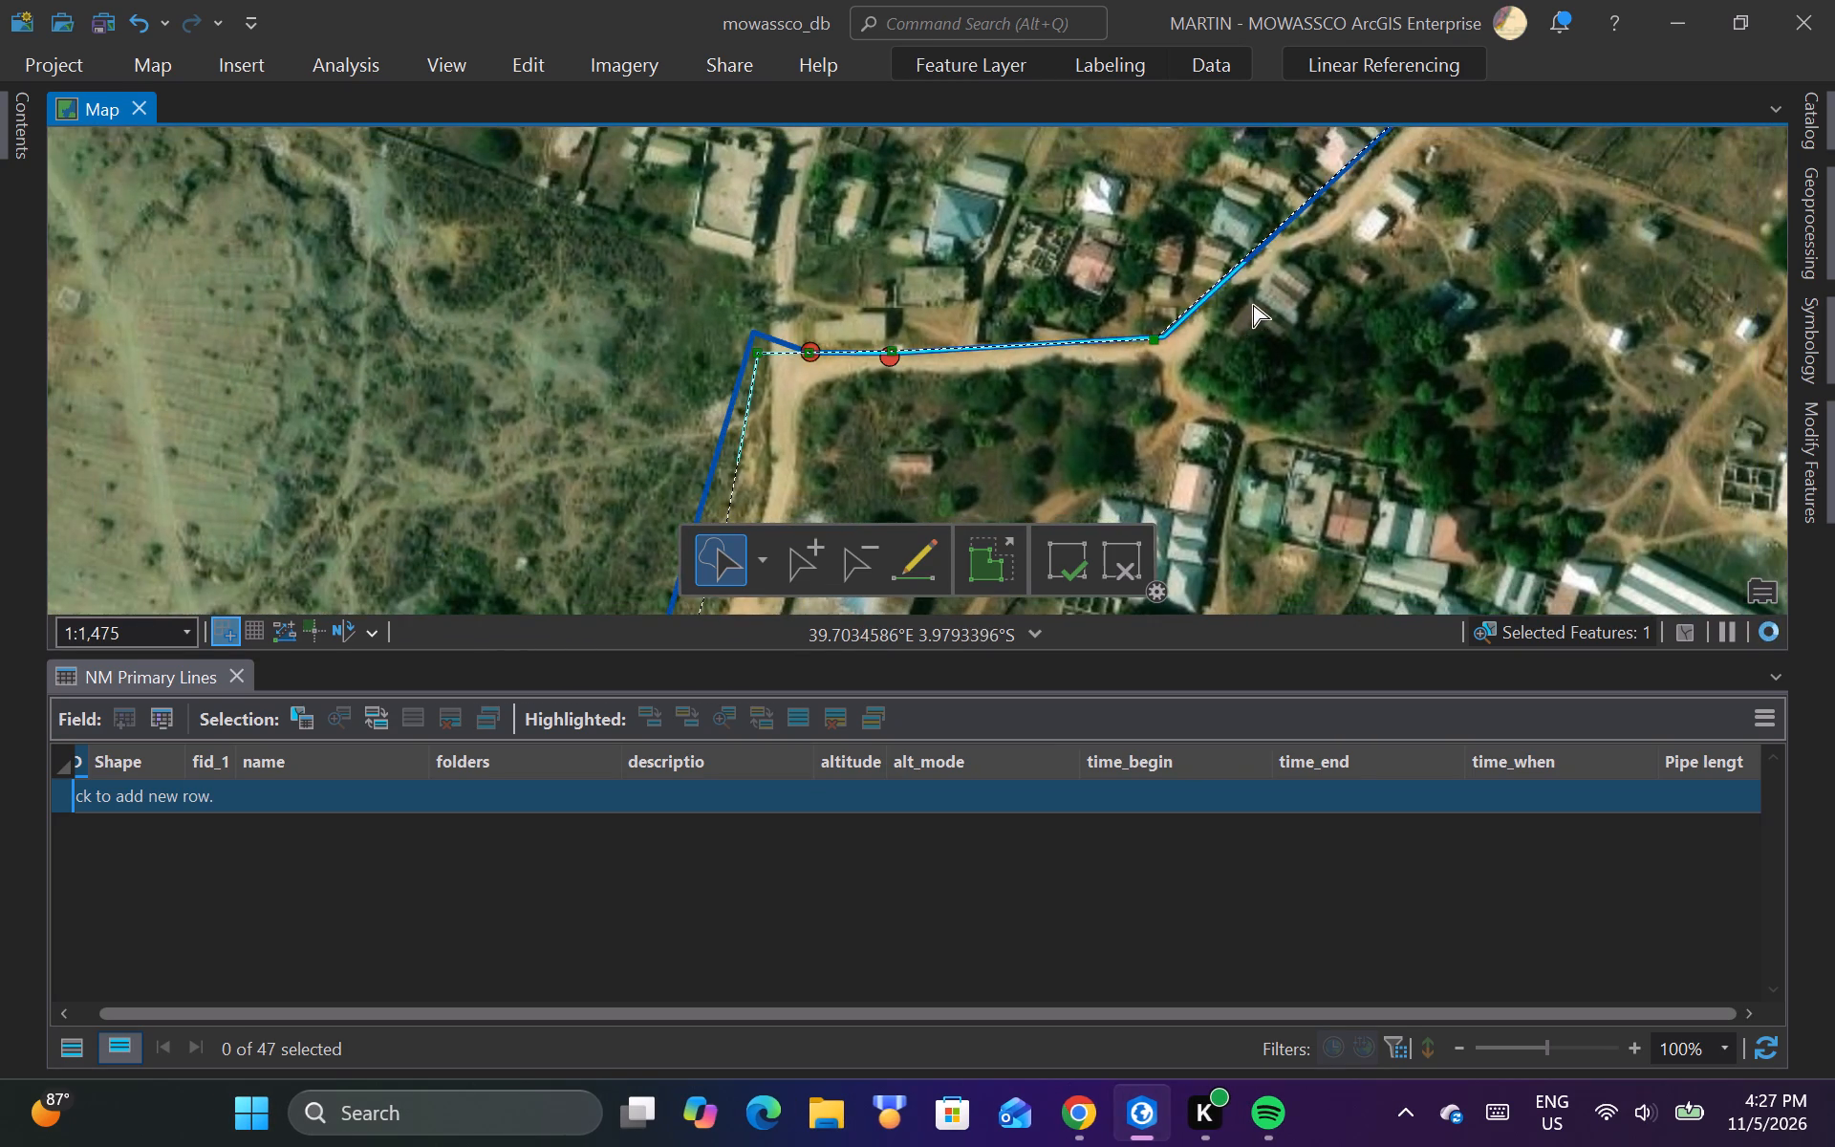
scroll(1253, 305, up, 3)
scroll(1163, 293, up, 2)
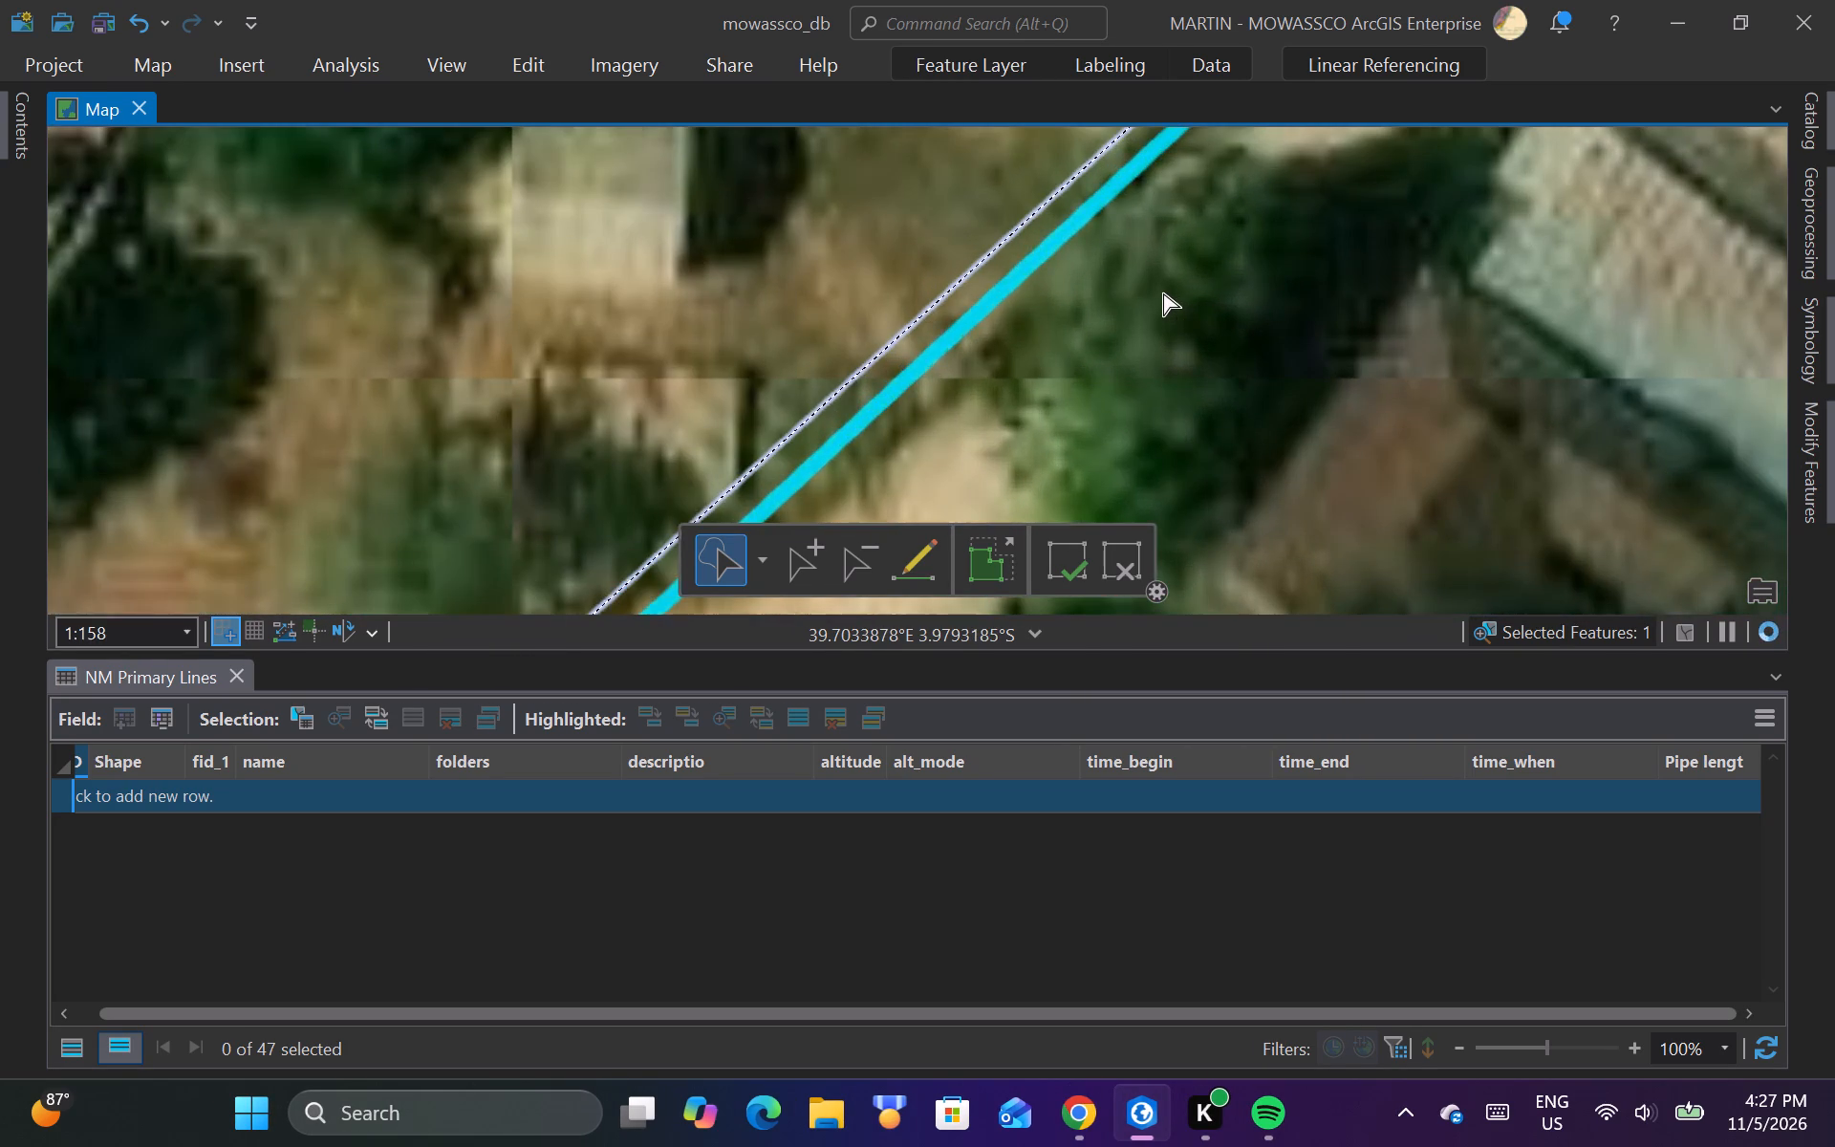
scroll(1199, 247, down, 1)
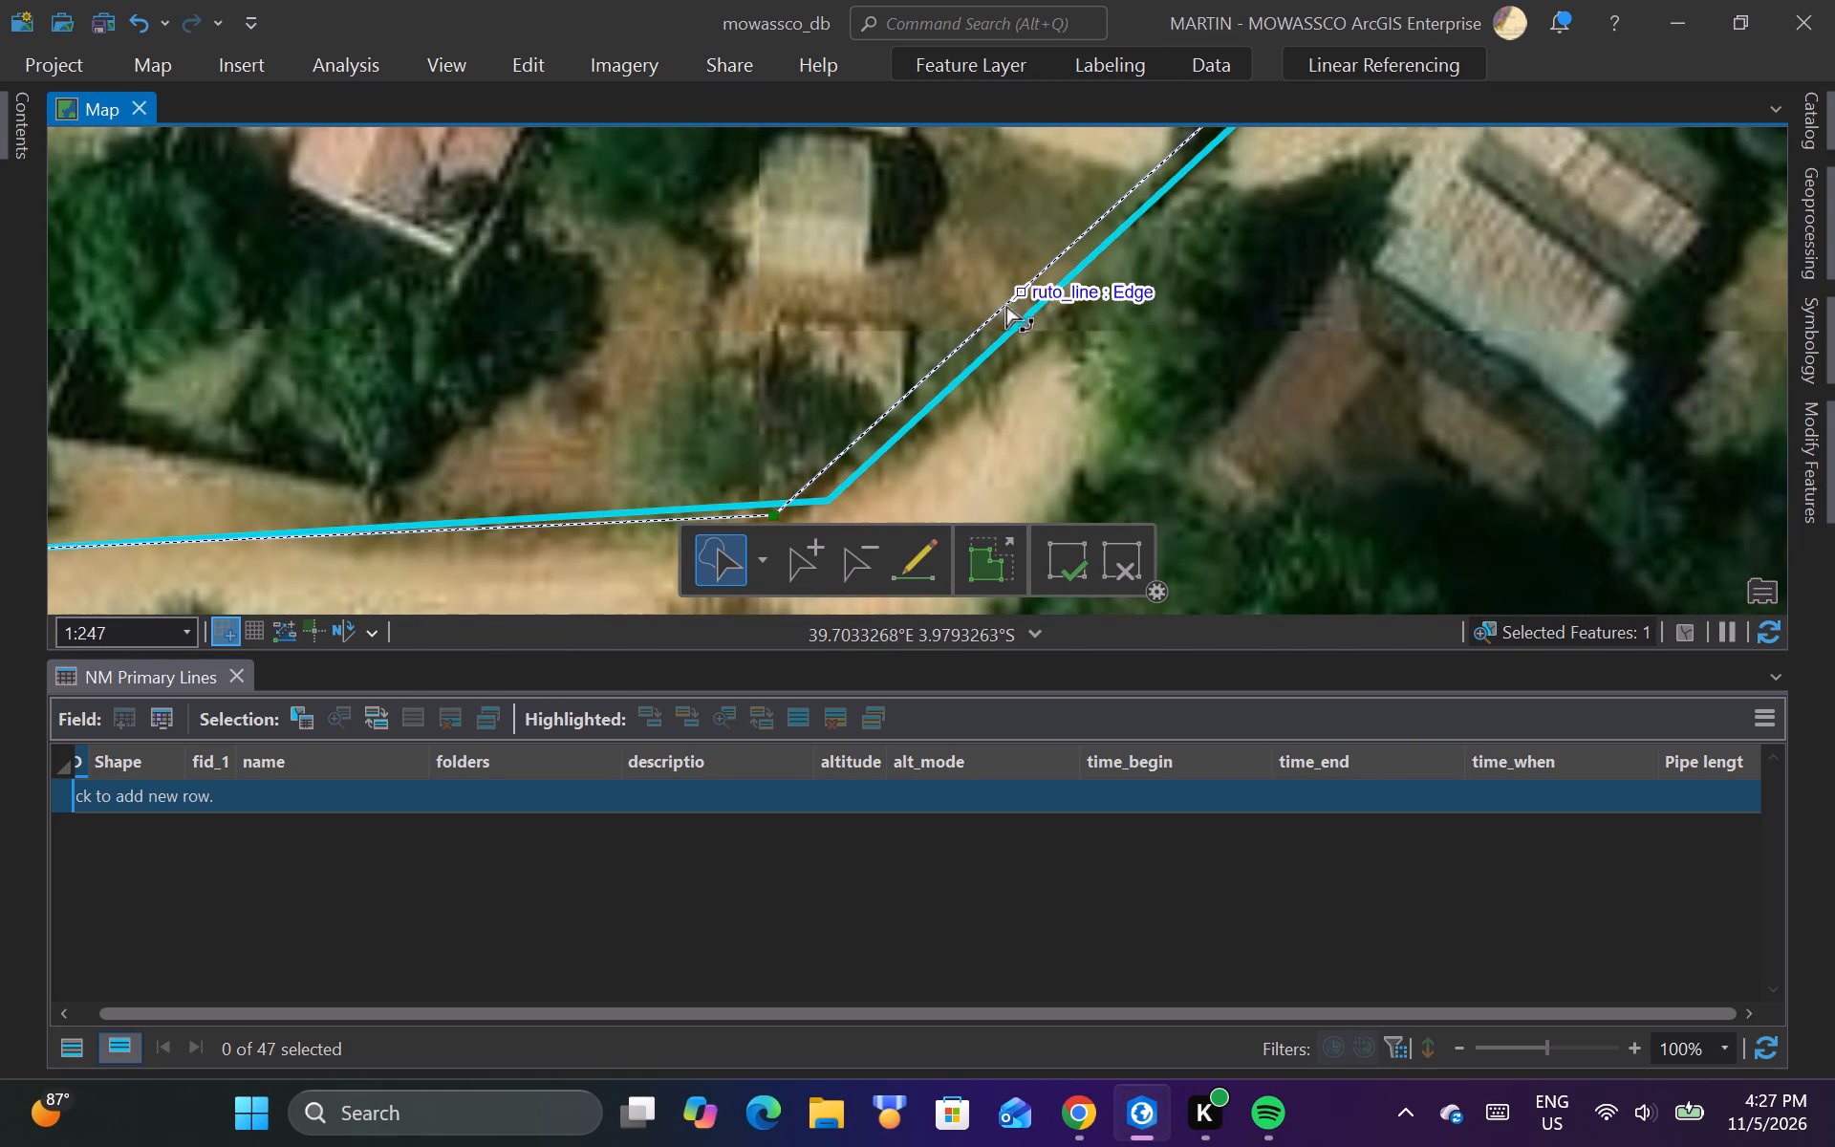
right_click(864, 438)
click(720, 451)
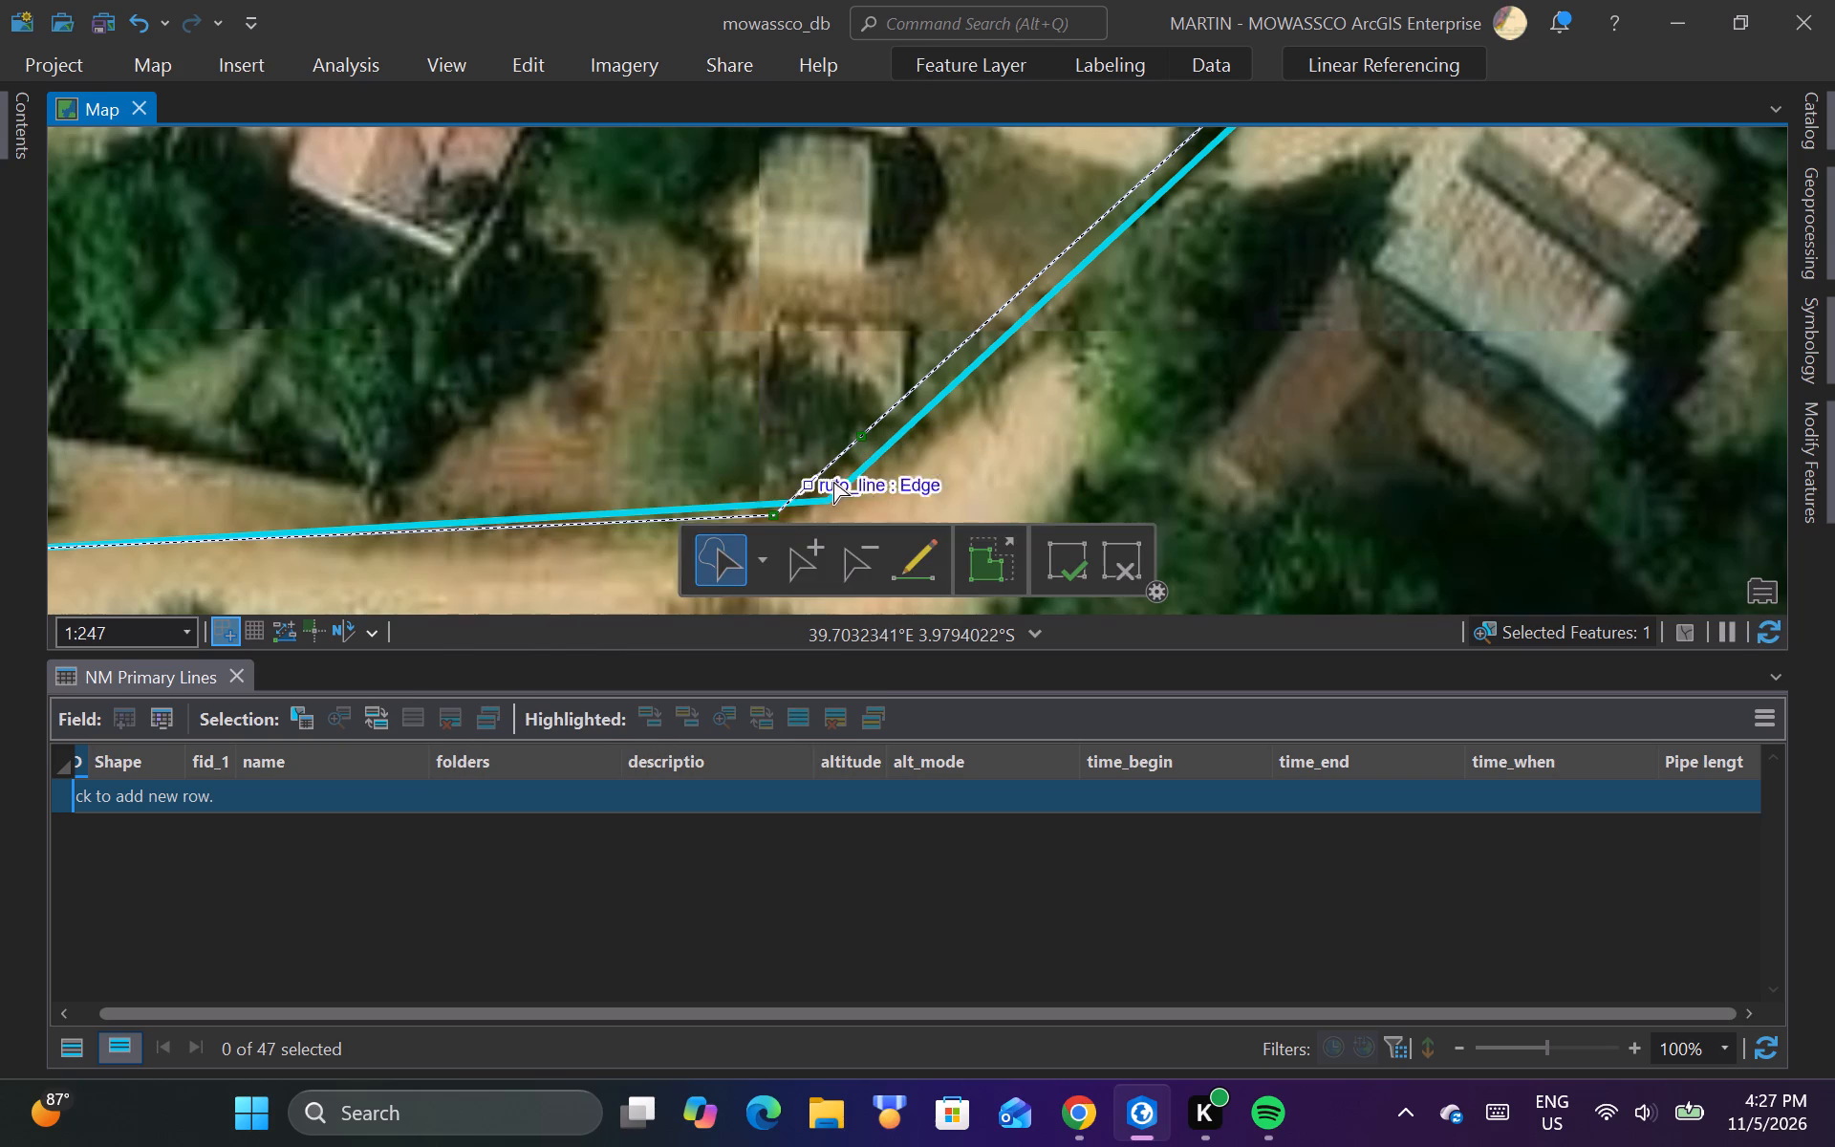
scroll(833, 482, up, 2)
scroll(963, 254, down, 2)
scroll(896, 379, up, 1)
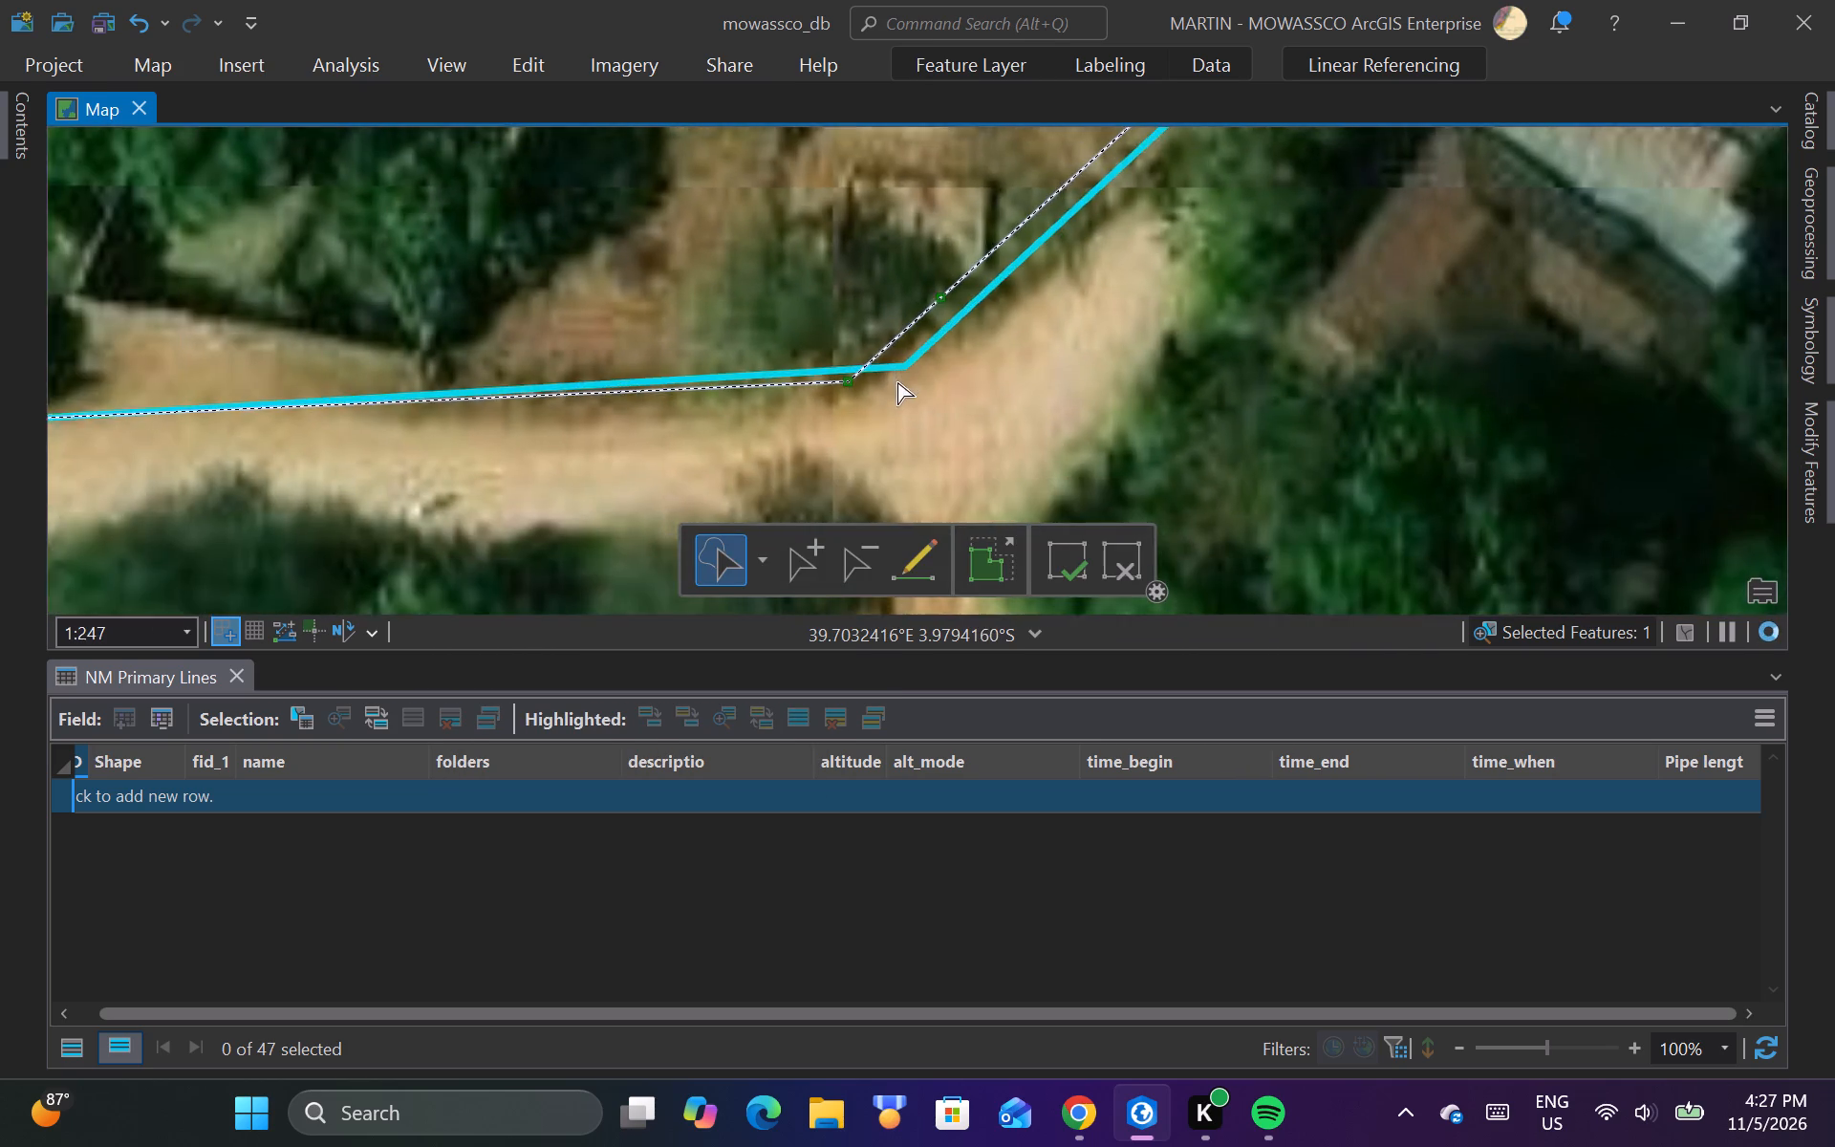
scroll(950, 334, up, 1)
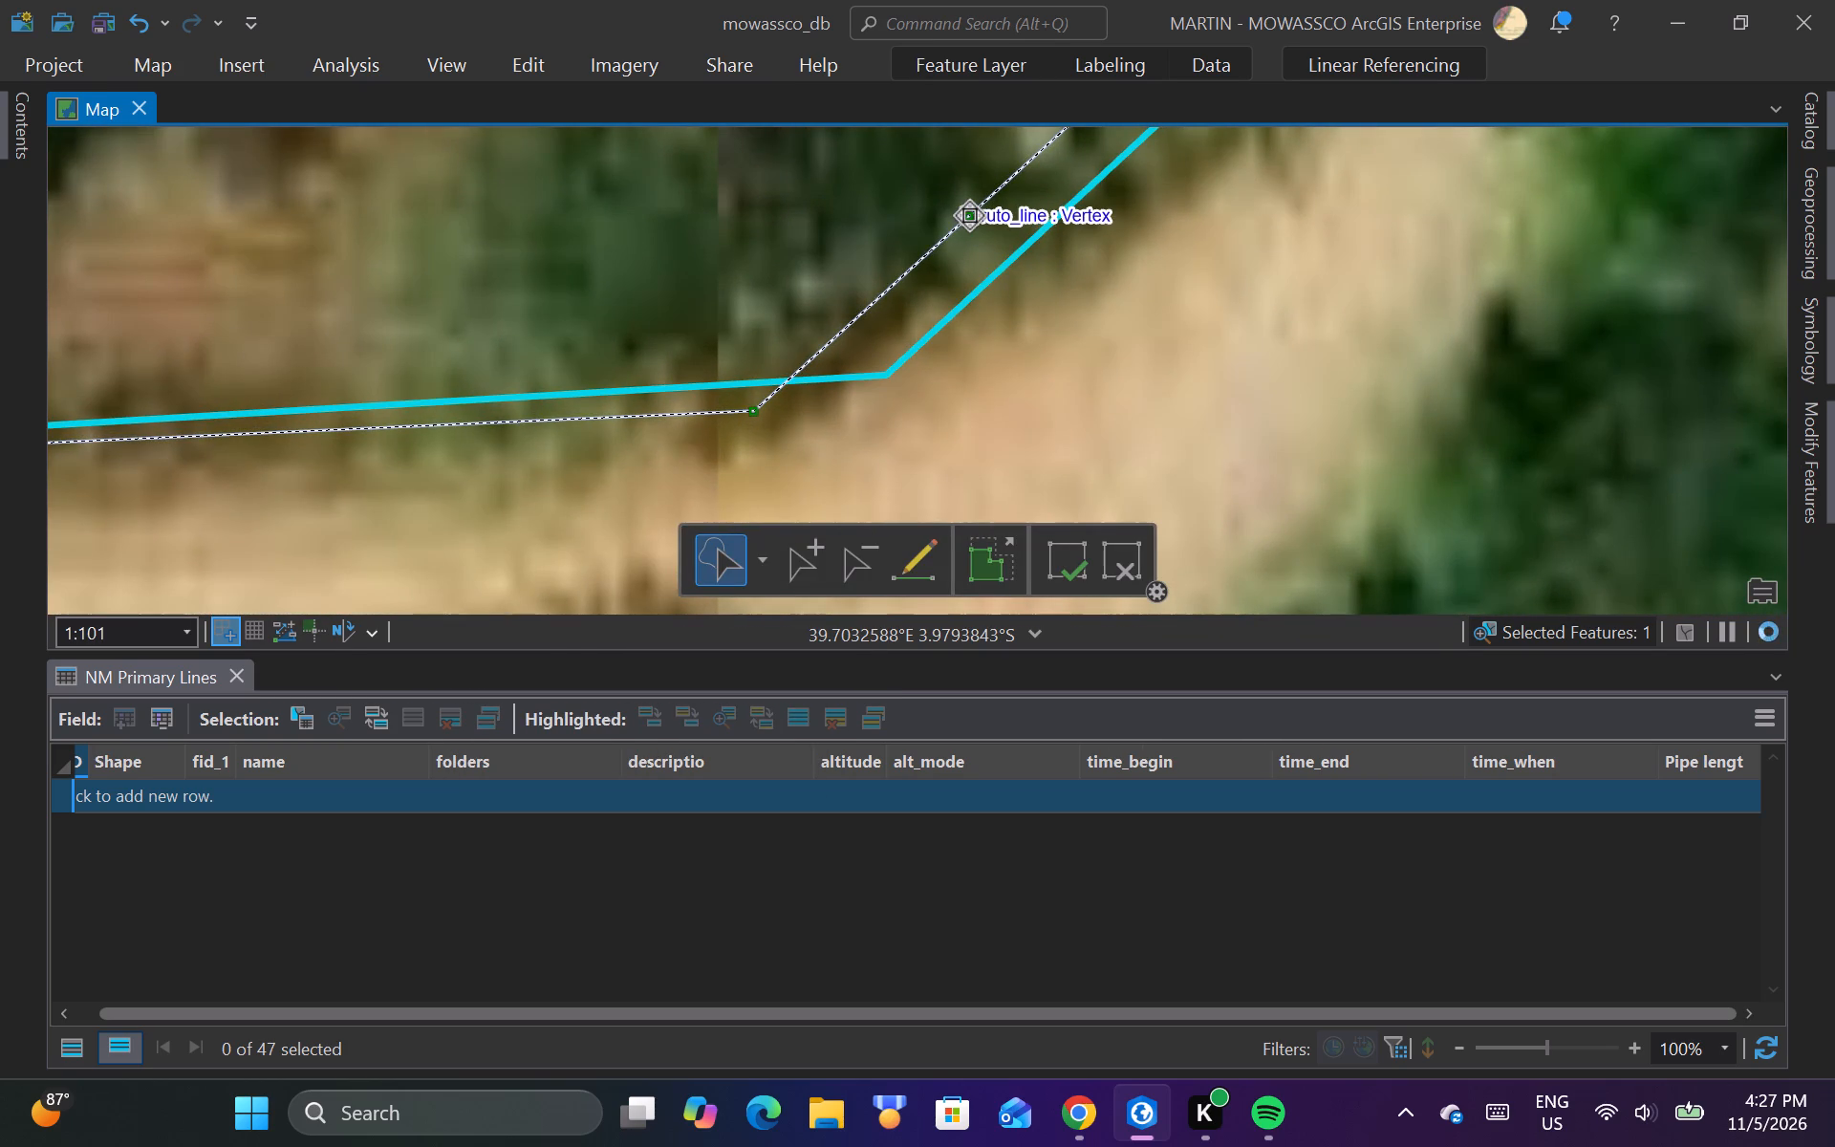
click(969, 216)
drag(967, 219, 1004, 277)
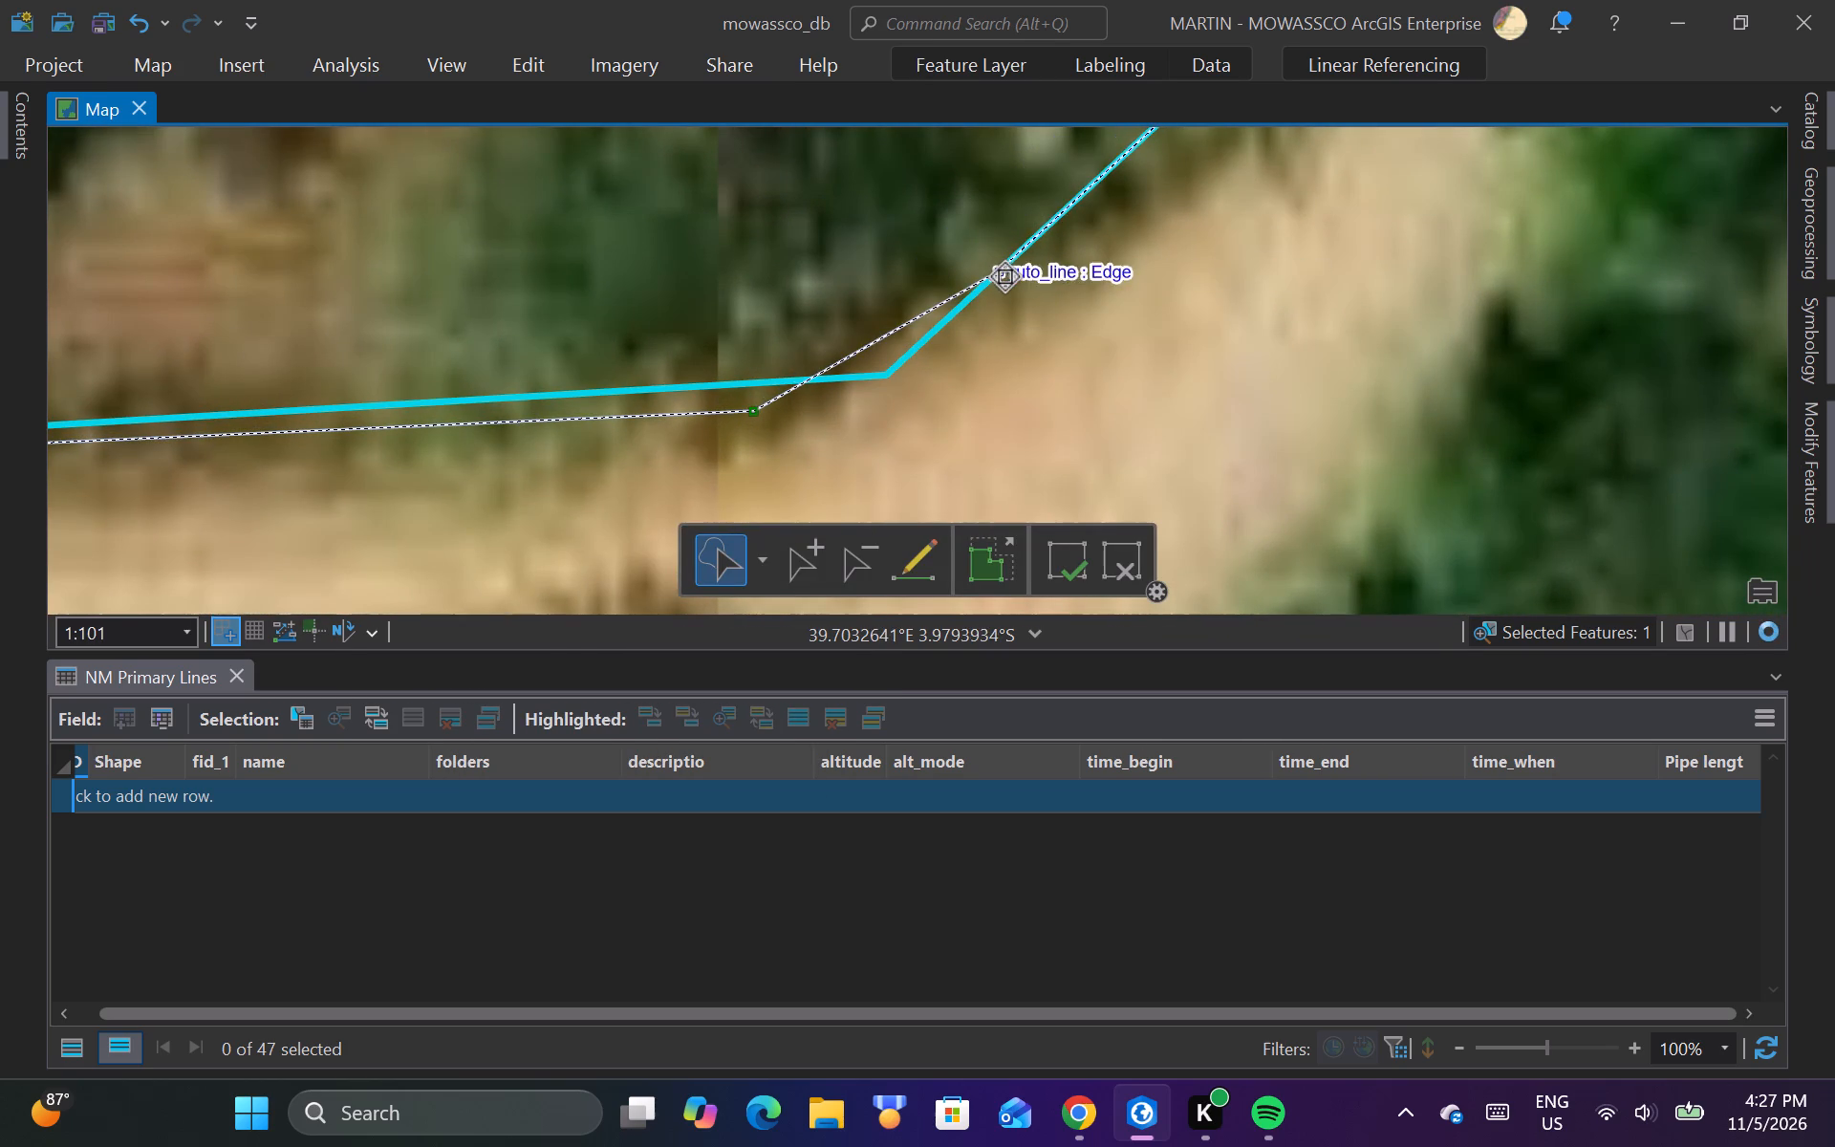
drag(1004, 277, 1011, 287)
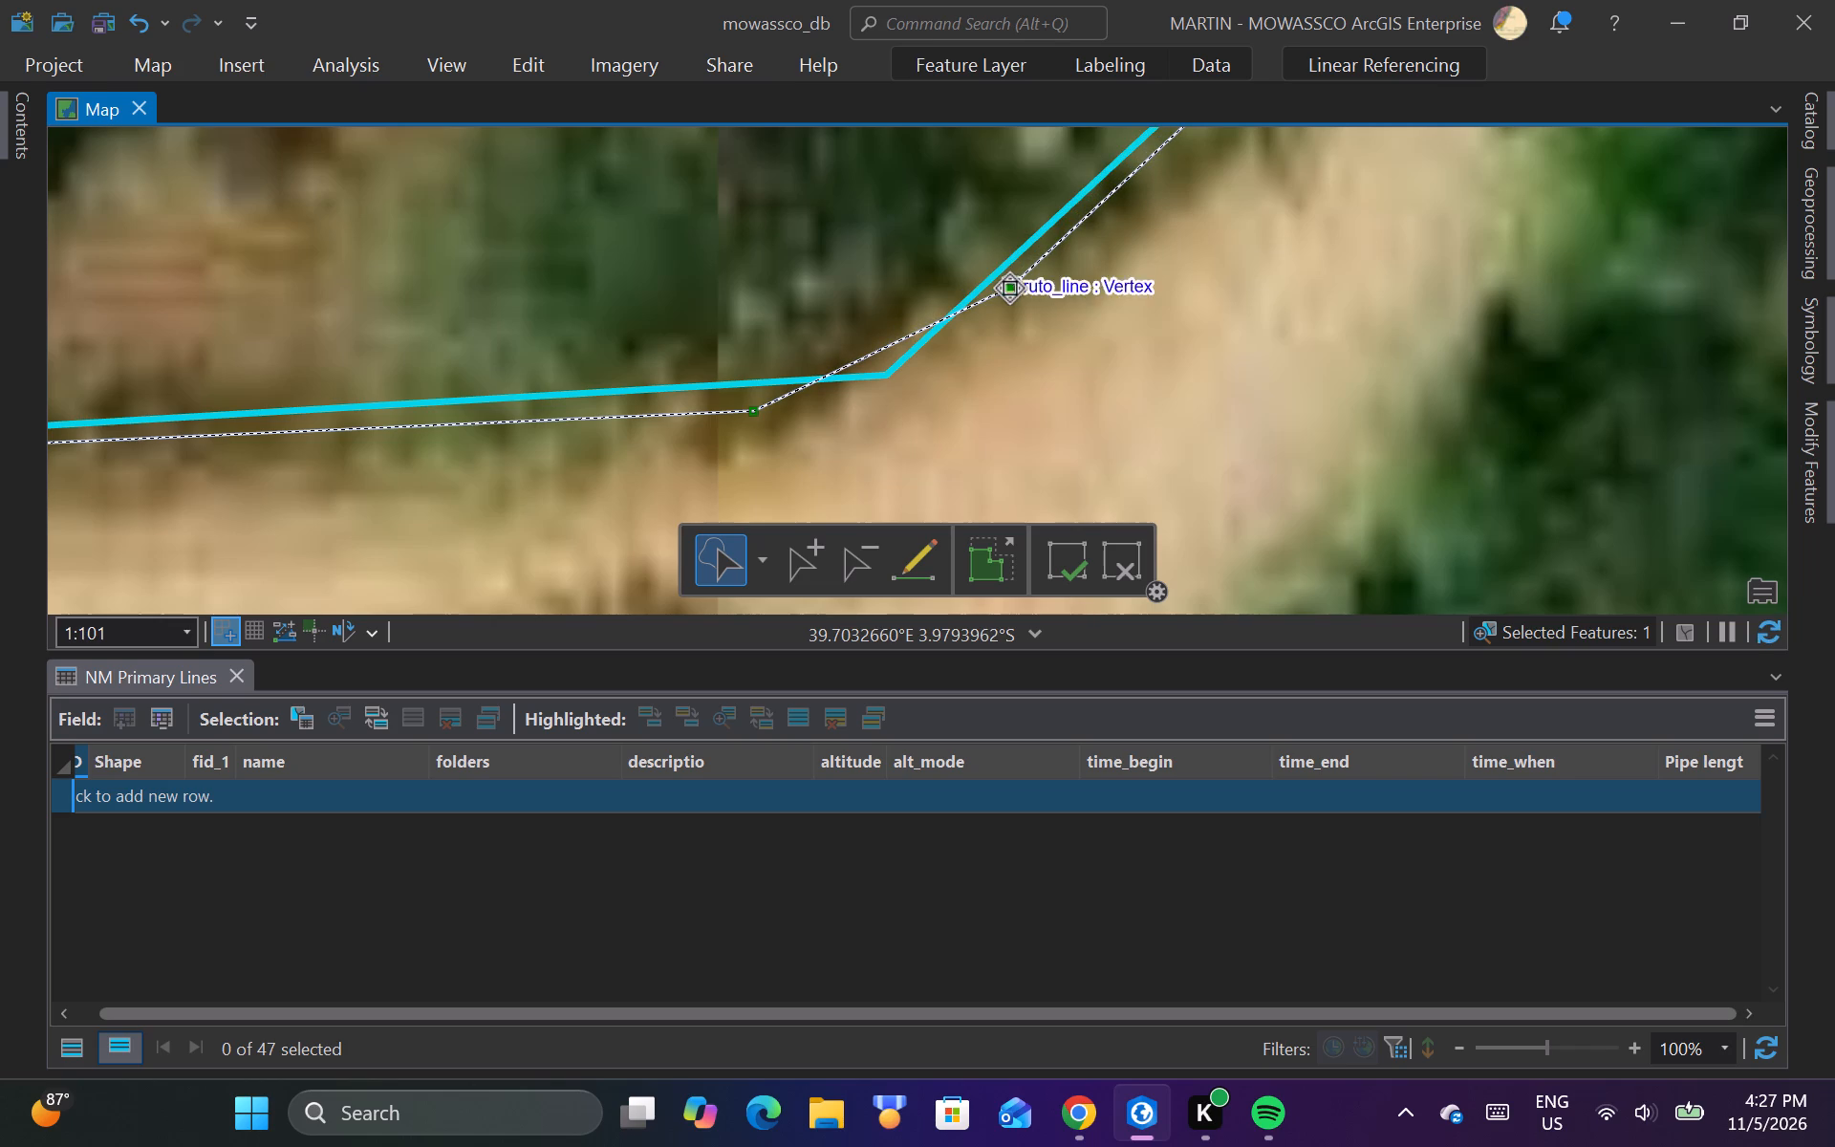
Add a ruto_line vertex on the diagonal stretch northeast of the junction, just southeast of the cream-roofed building beside the road.
scroll(975, 408, down, 4)
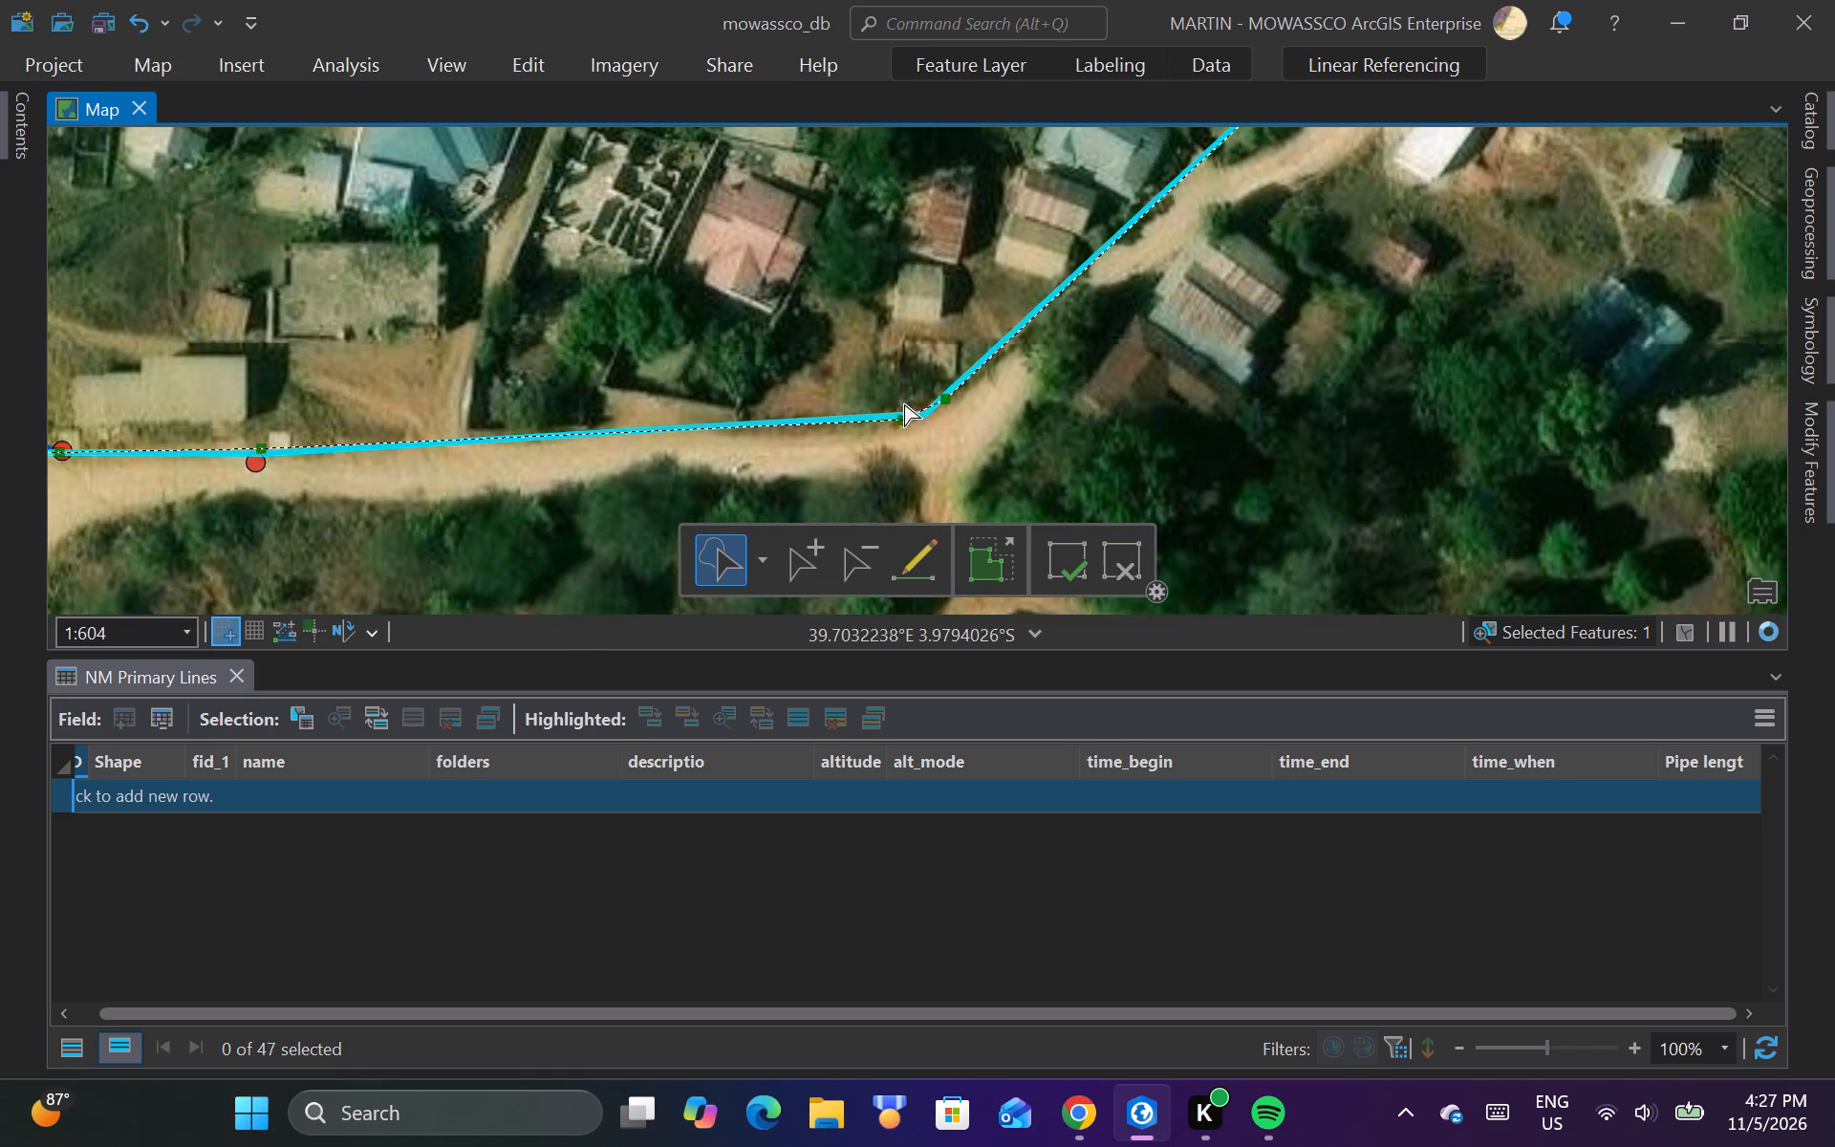
scroll(979, 405, down, 1)
scroll(1110, 240, up, 2)
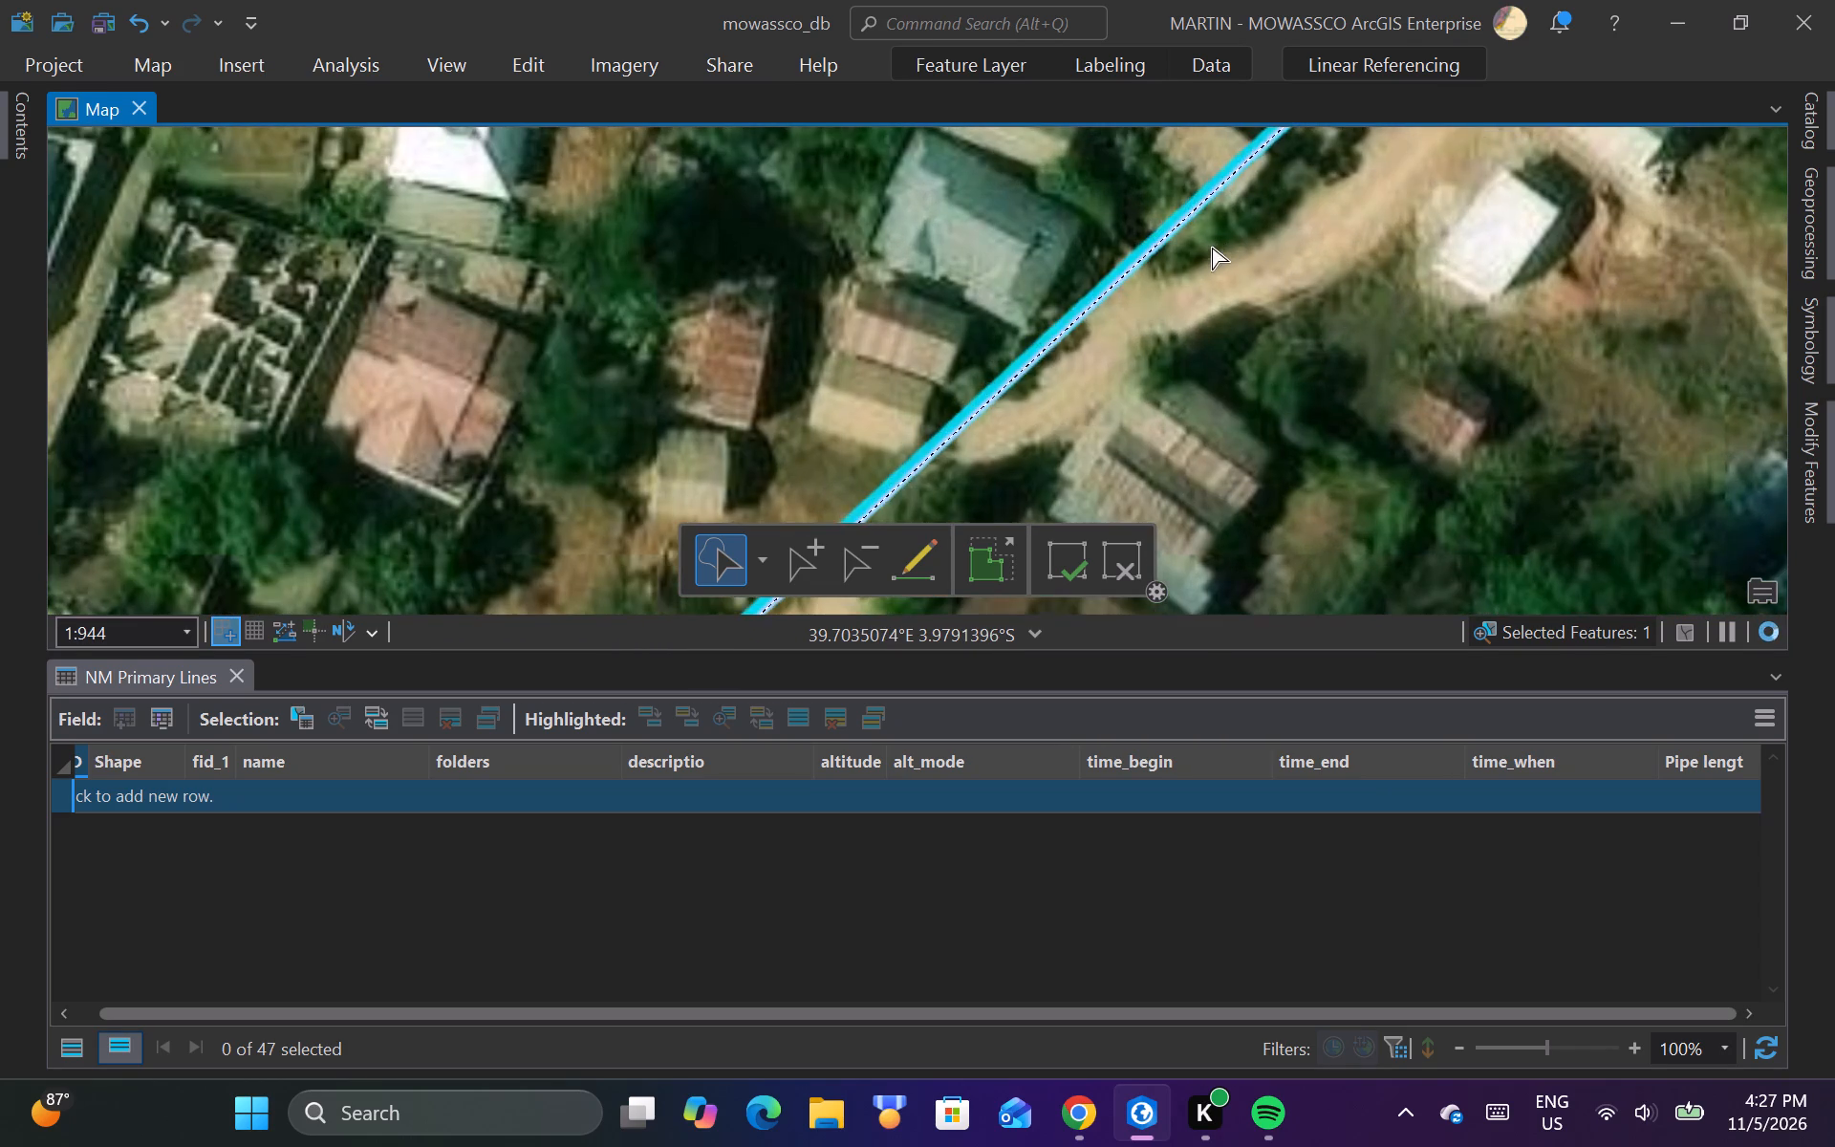
scroll(1074, 319, down, 3)
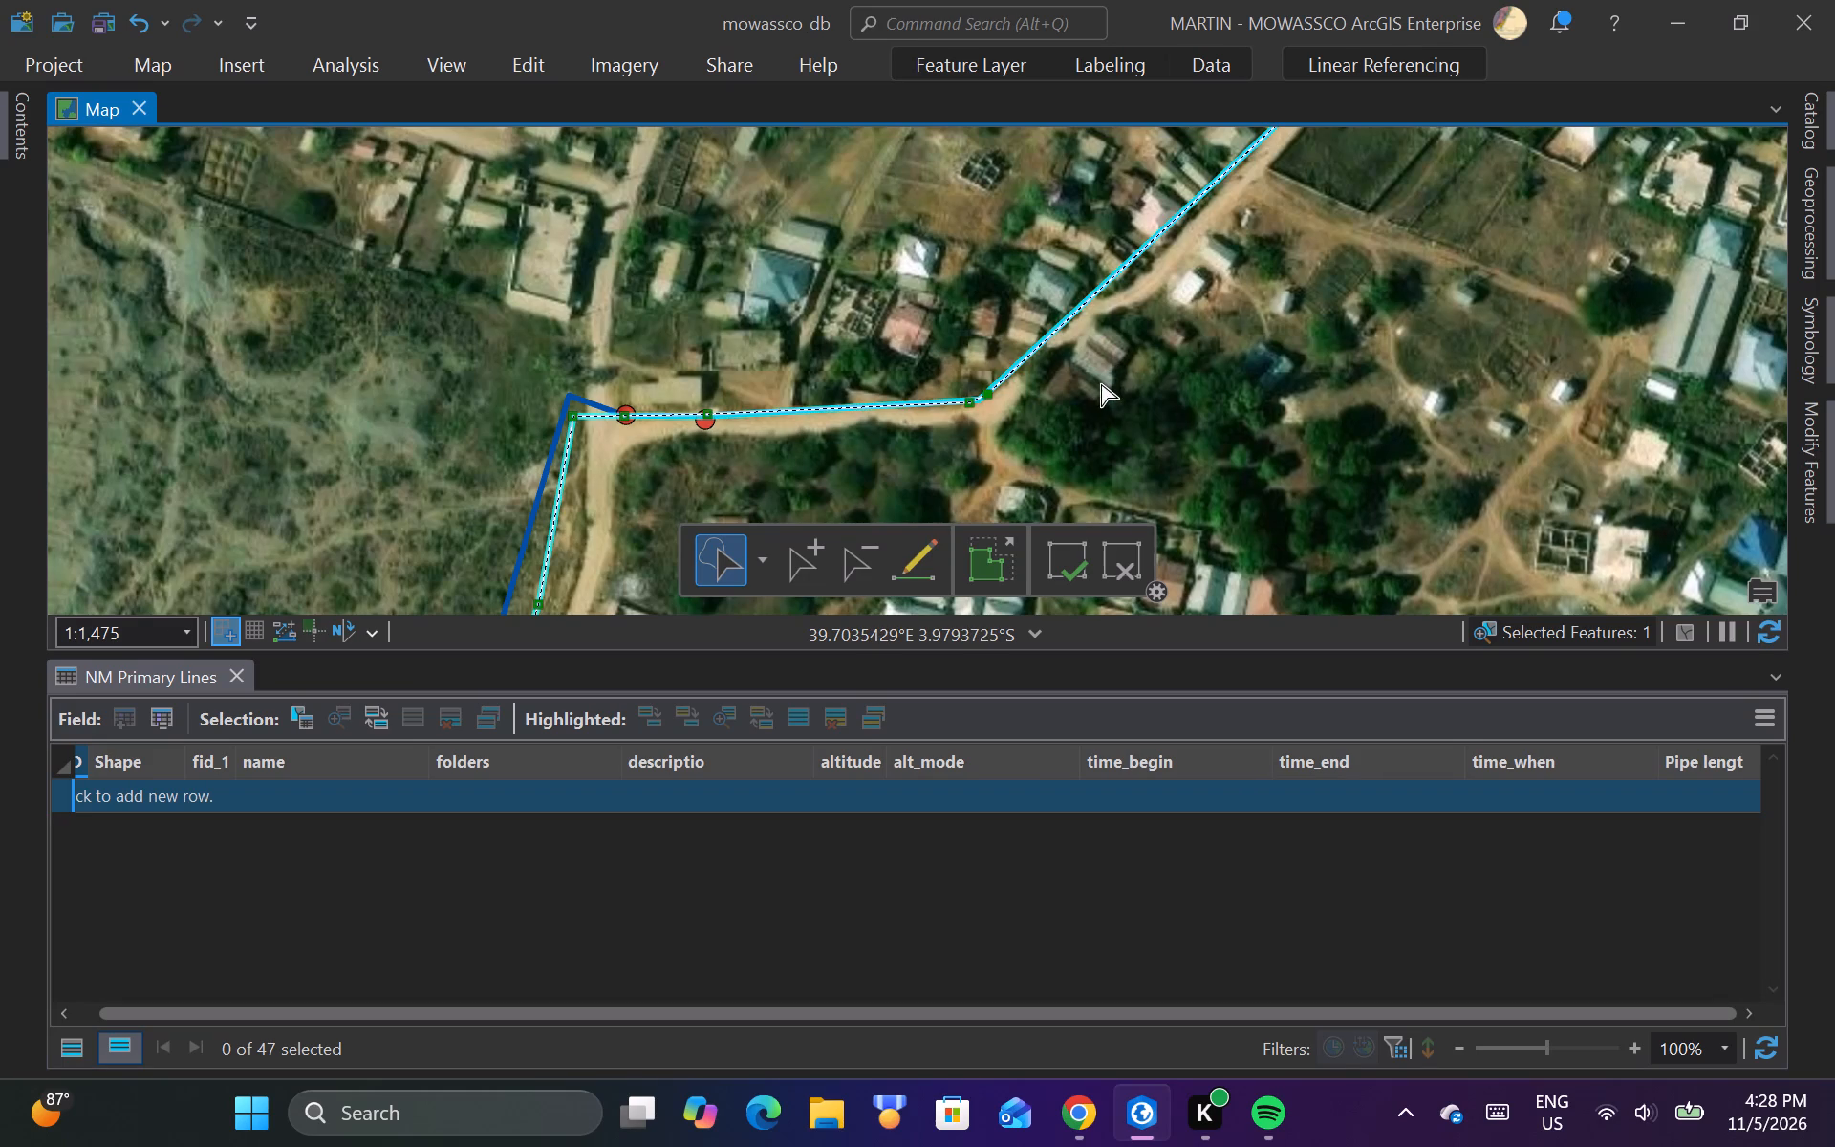
scroll(1101, 384, up, 2)
scroll(1009, 320, up, 2)
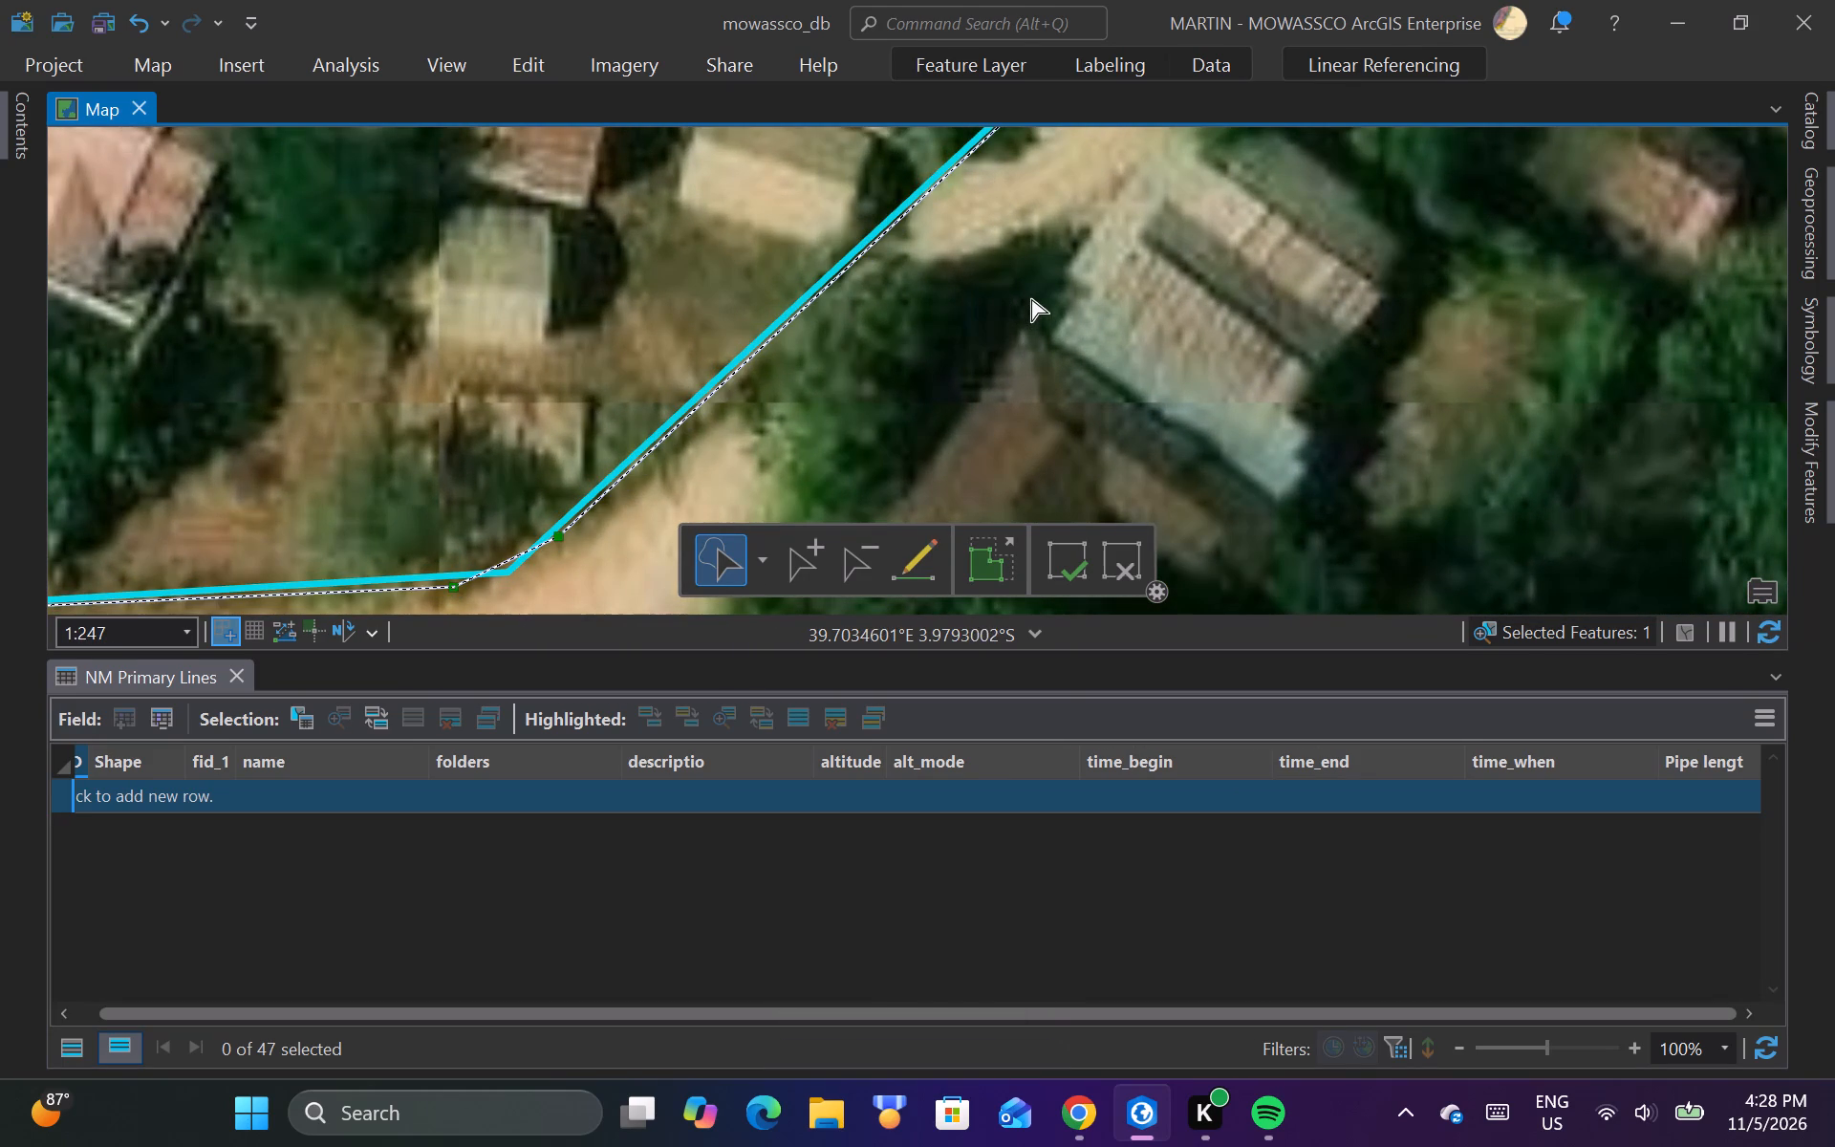
scroll(1029, 311, down, 1)
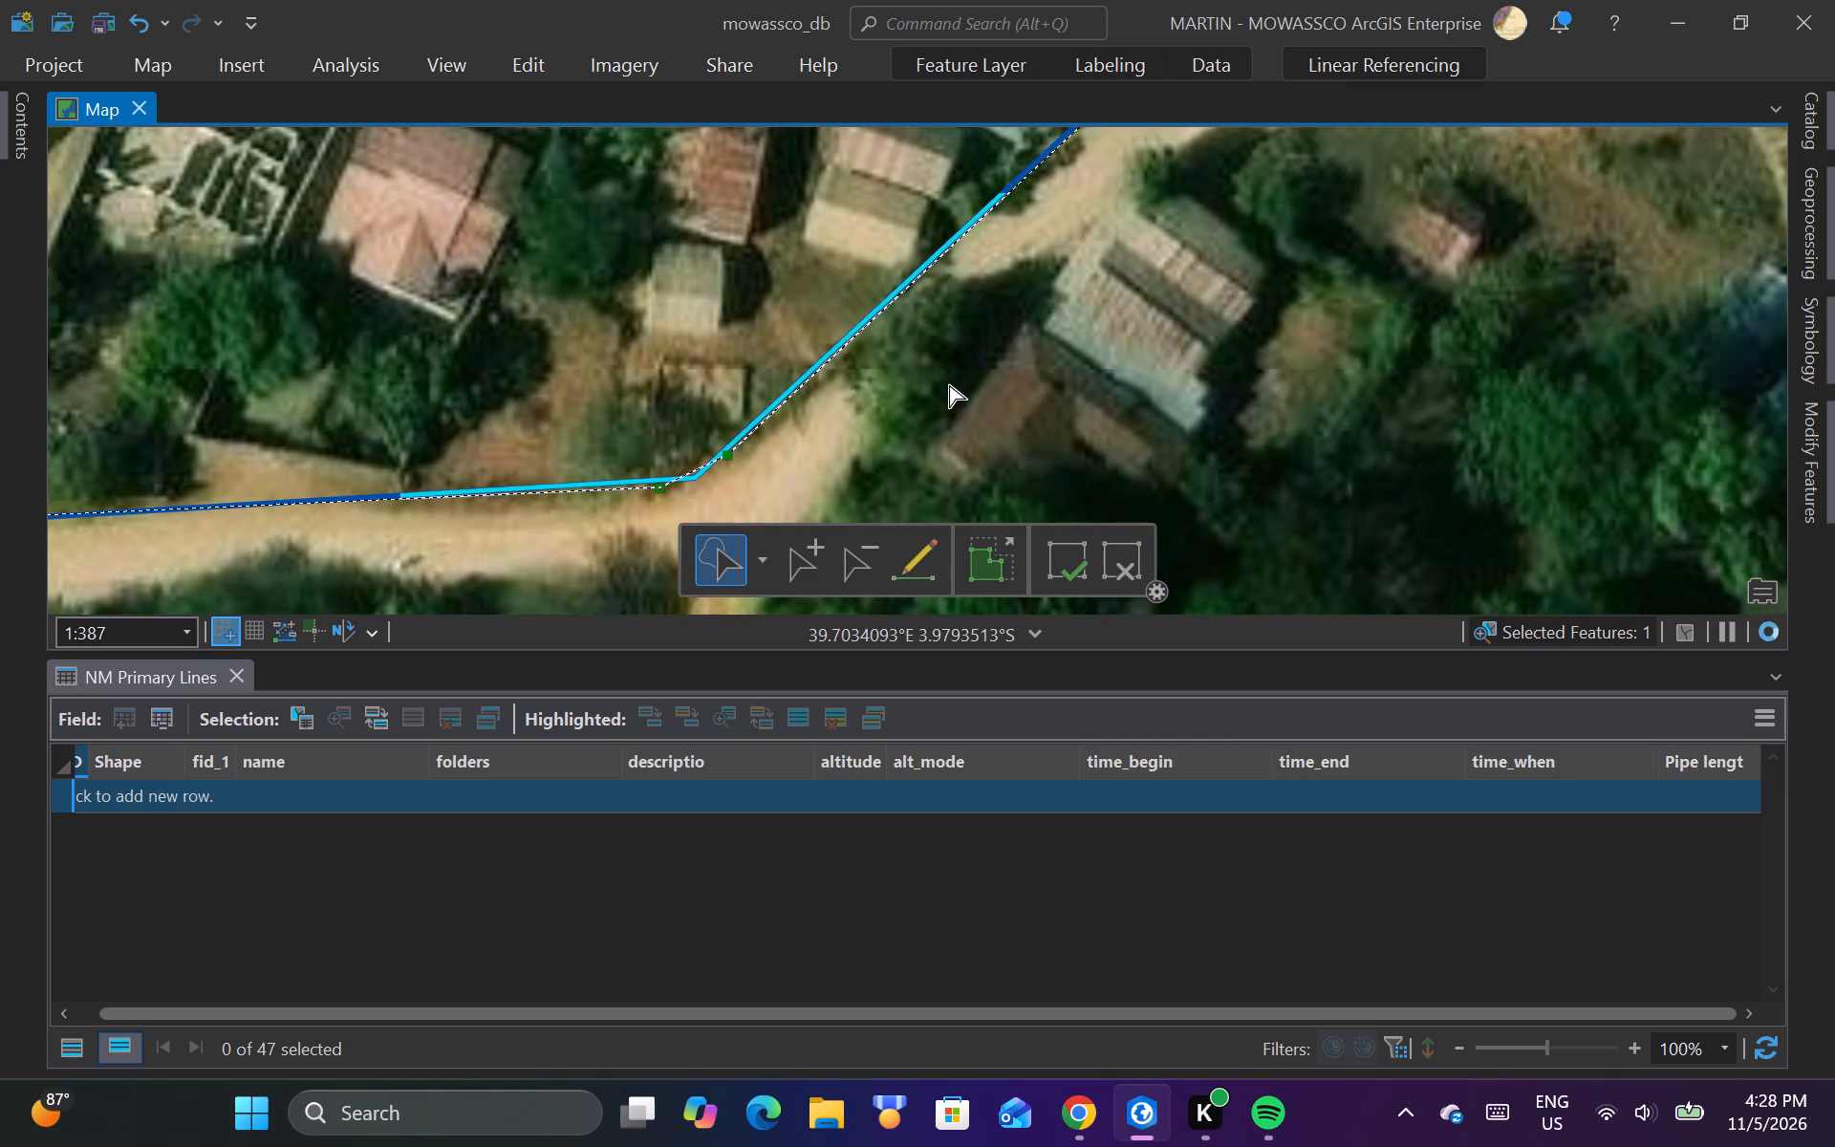
scroll(872, 376, up, 2)
scroll(887, 359, down, 1)
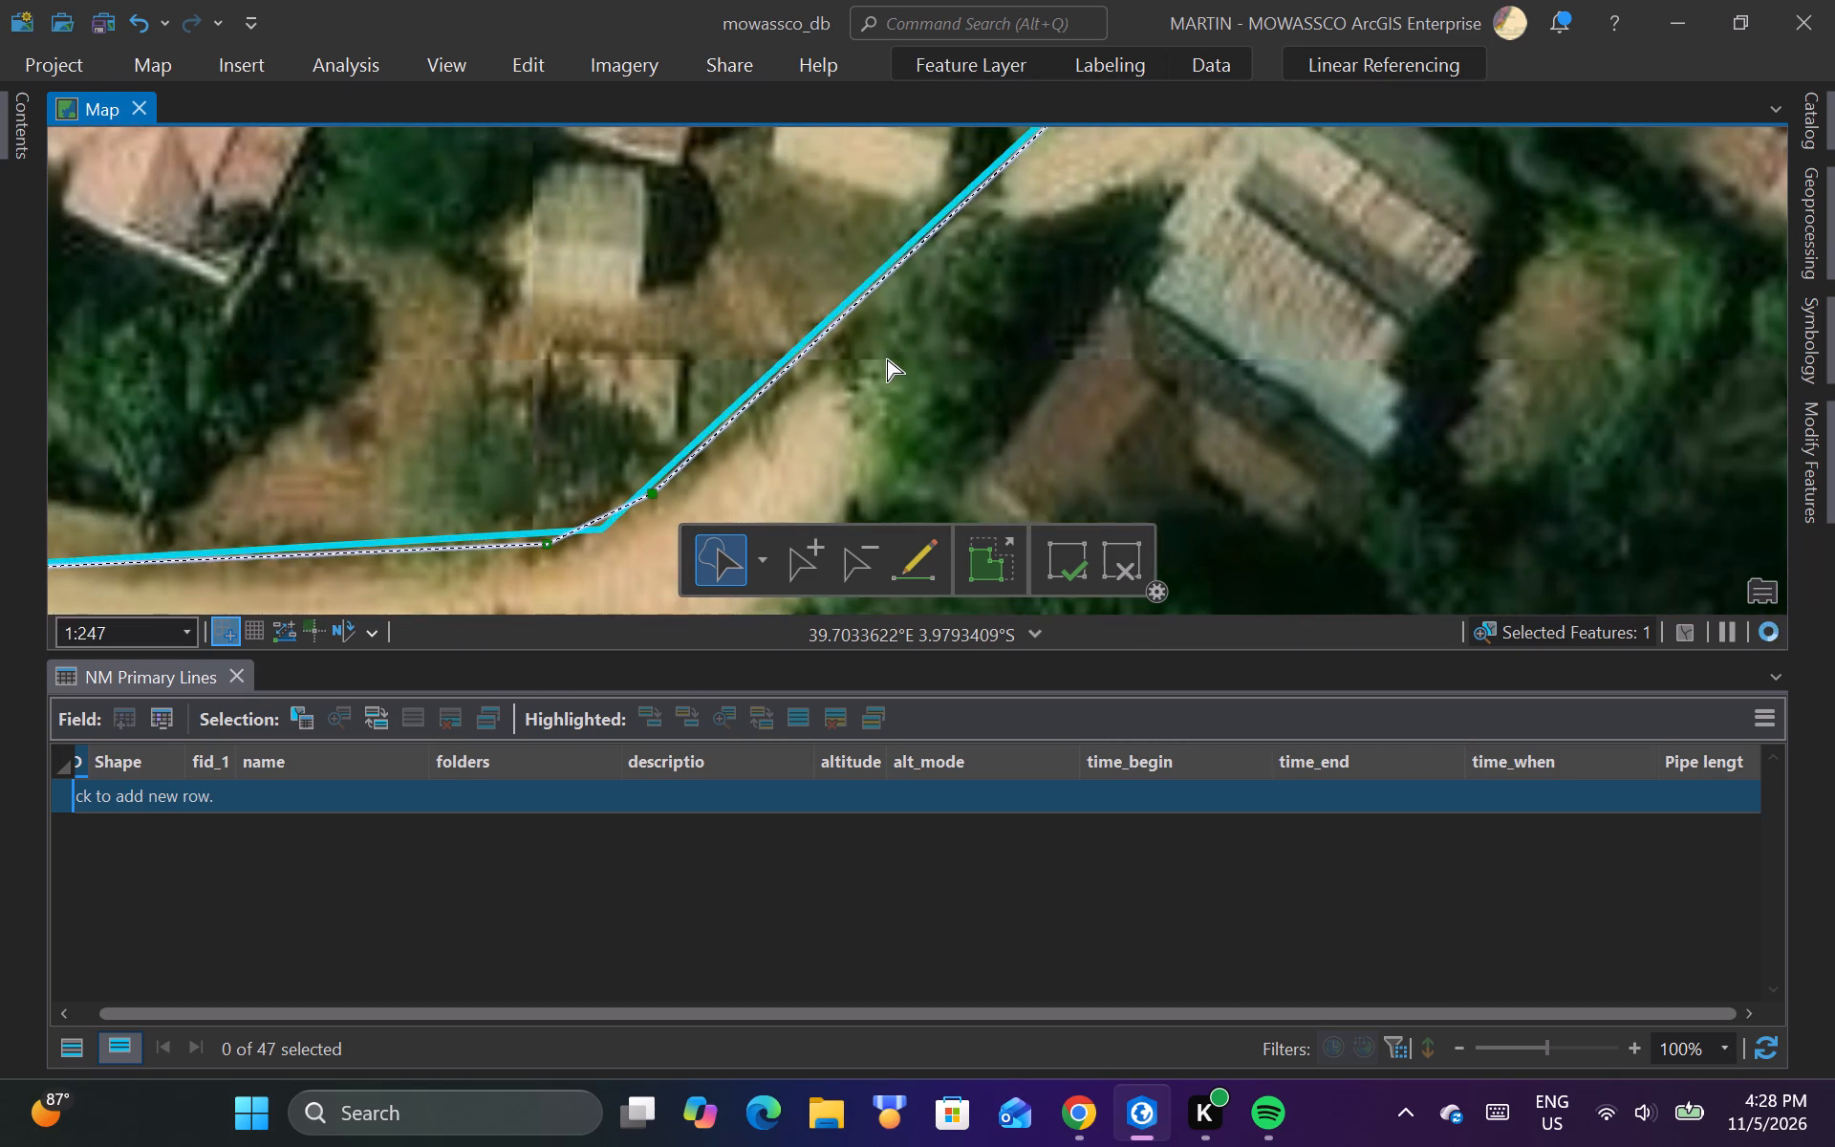
scroll(887, 359, down, 2)
scroll(962, 242, up, 2)
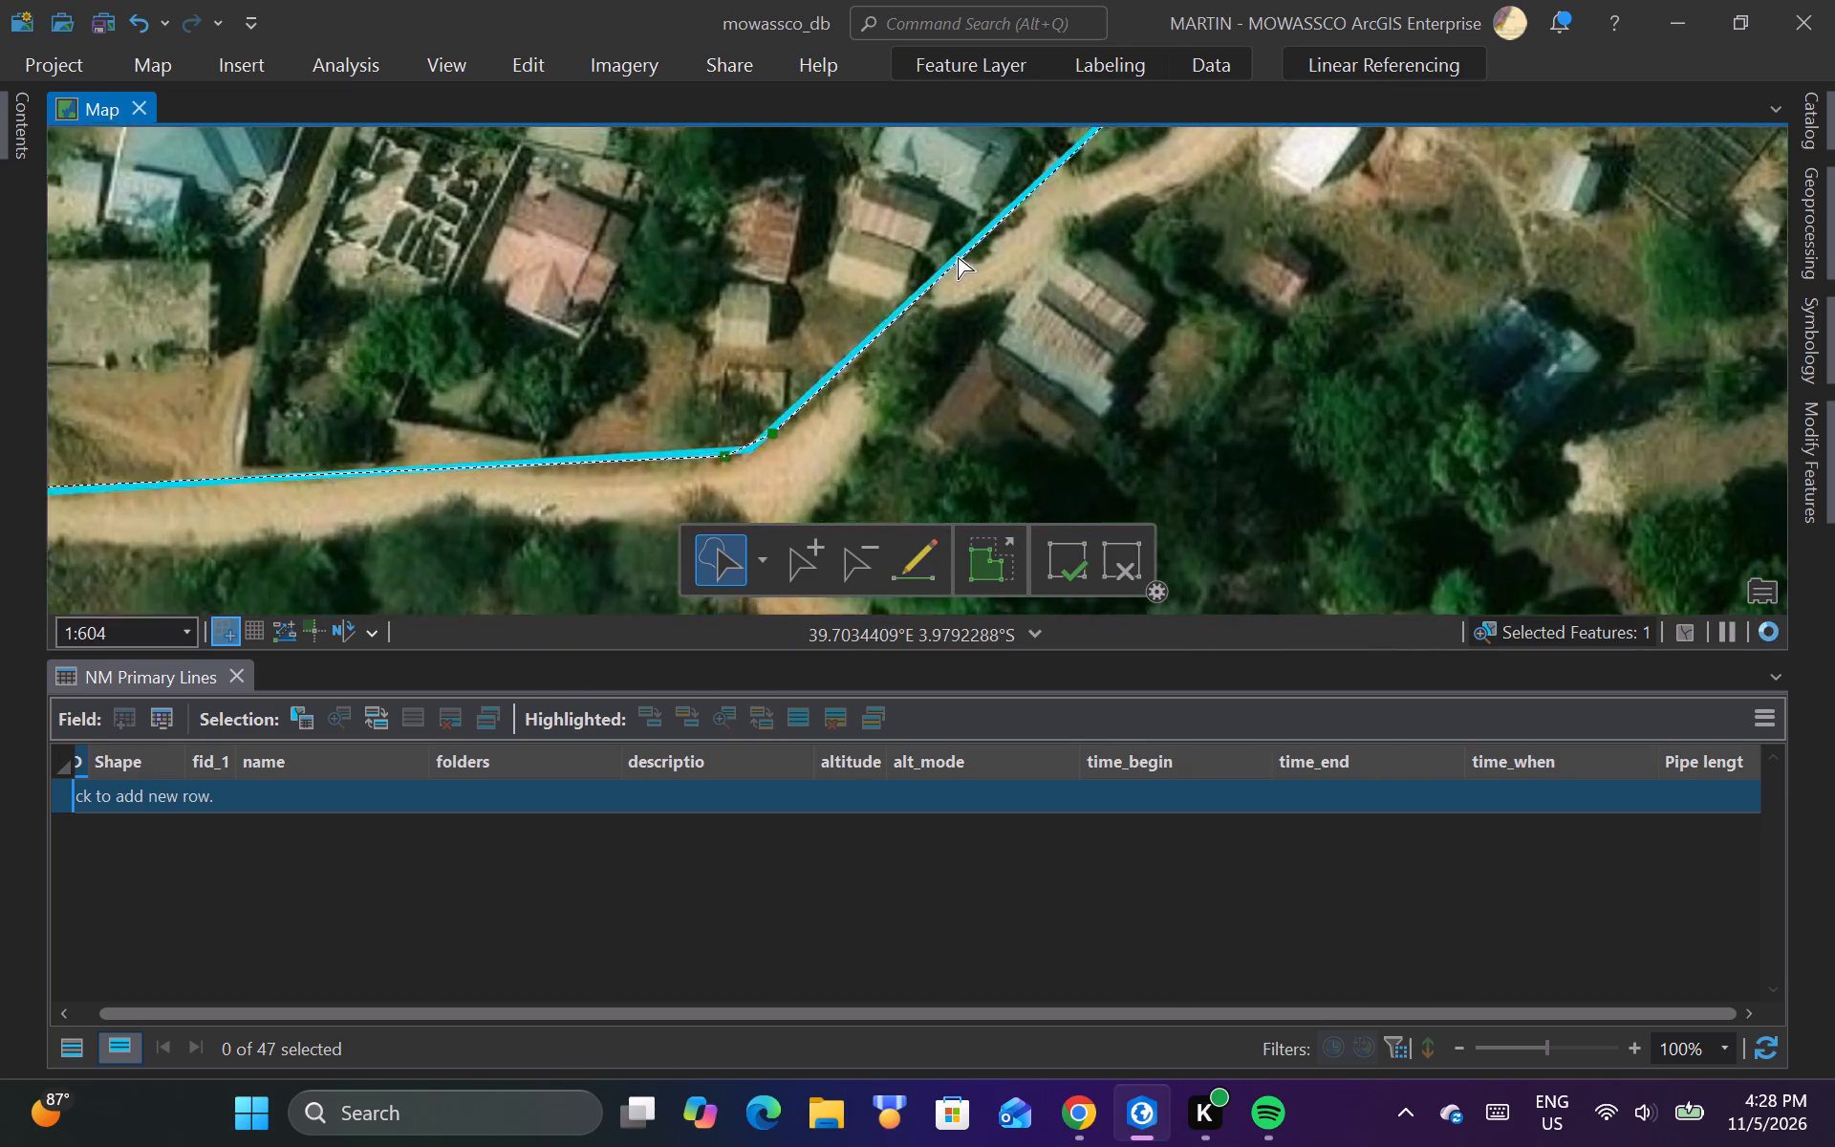
scroll(923, 307, up, 1)
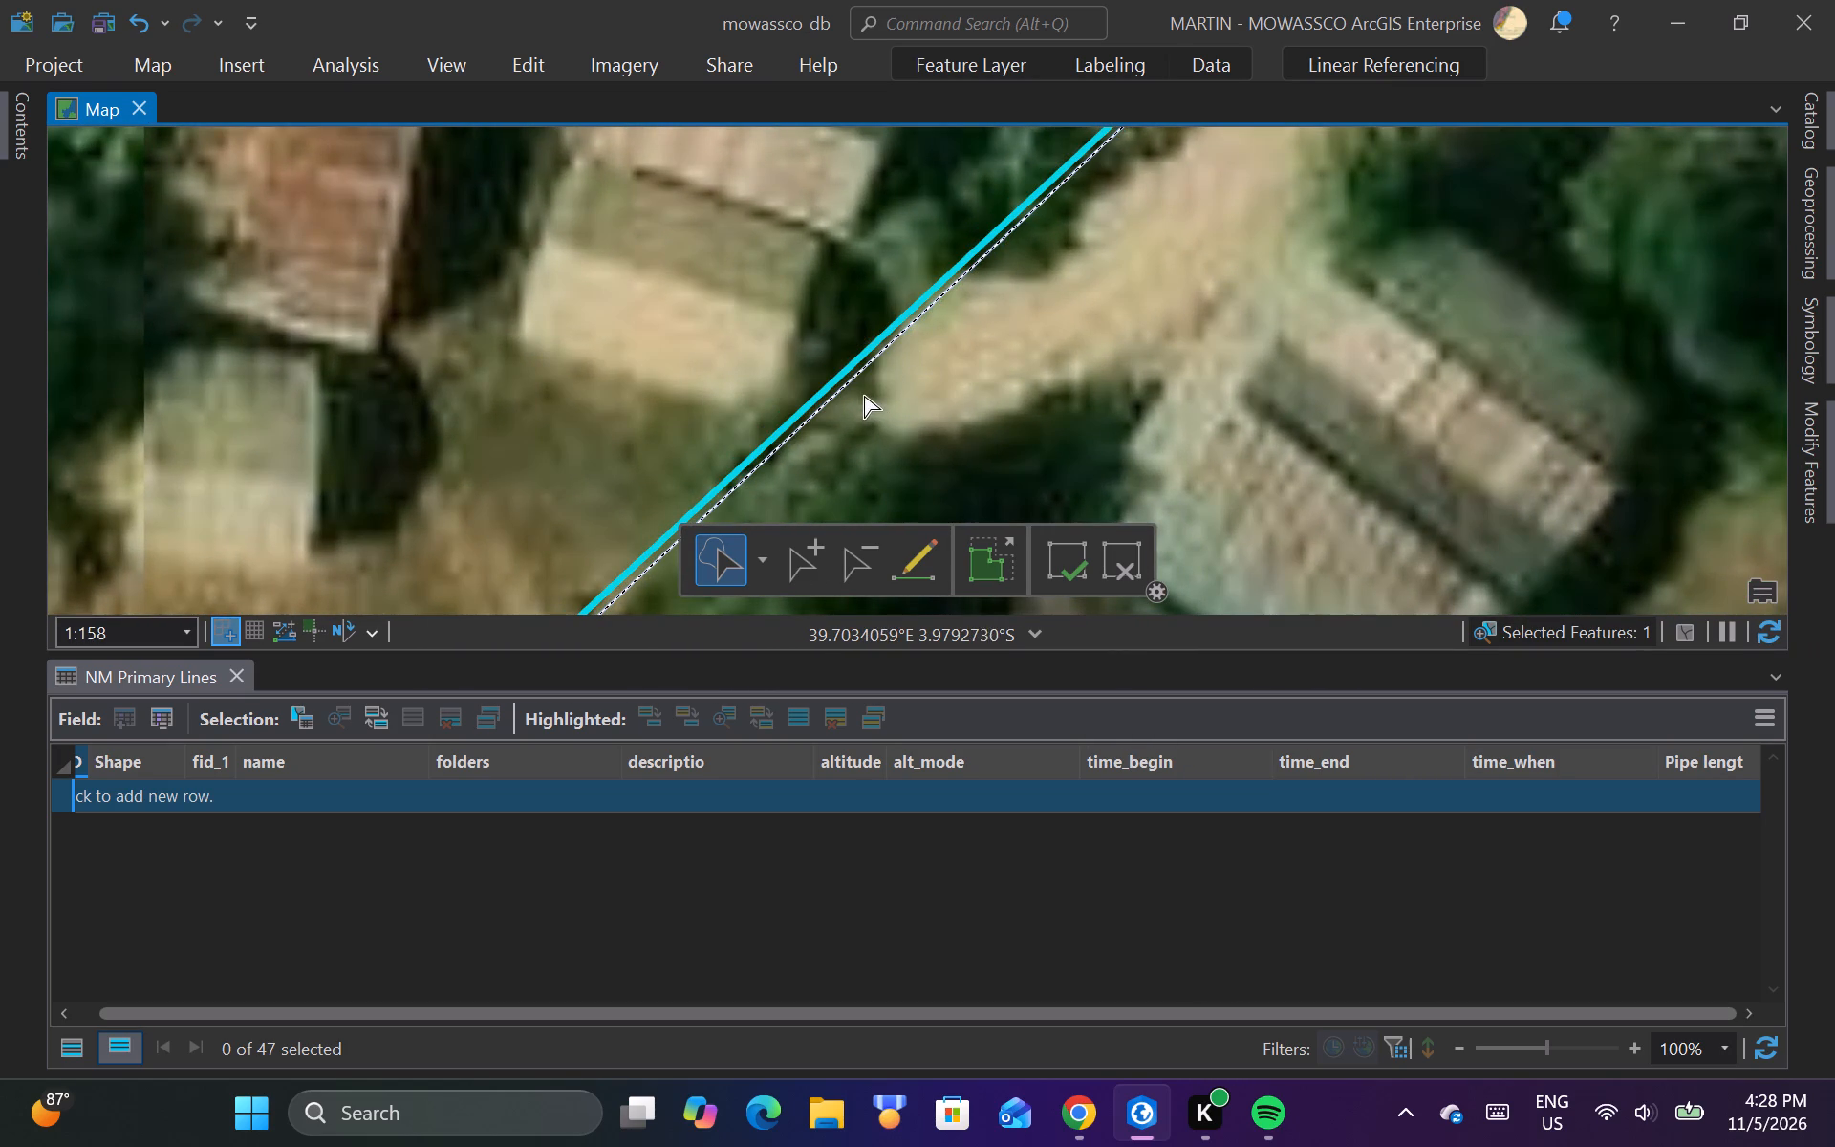
click(856, 376)
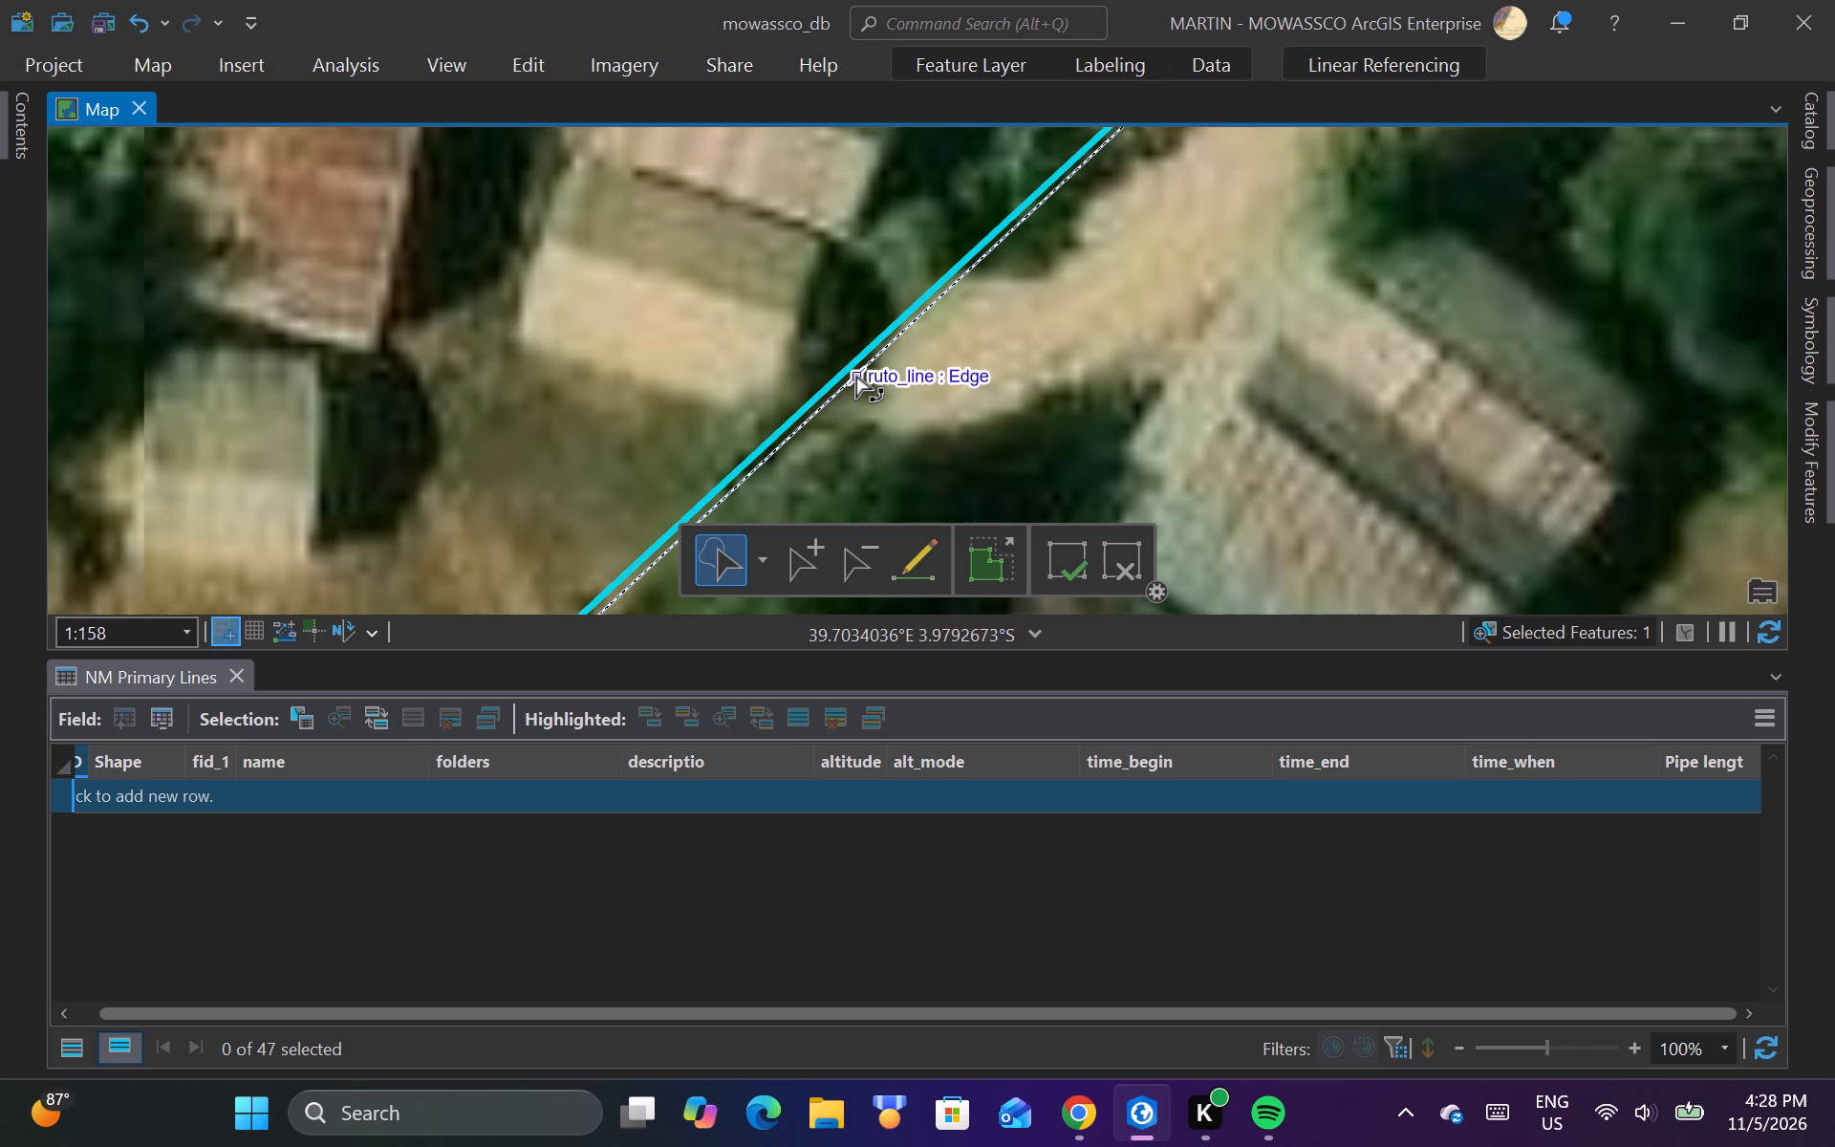
right_click(856, 376)
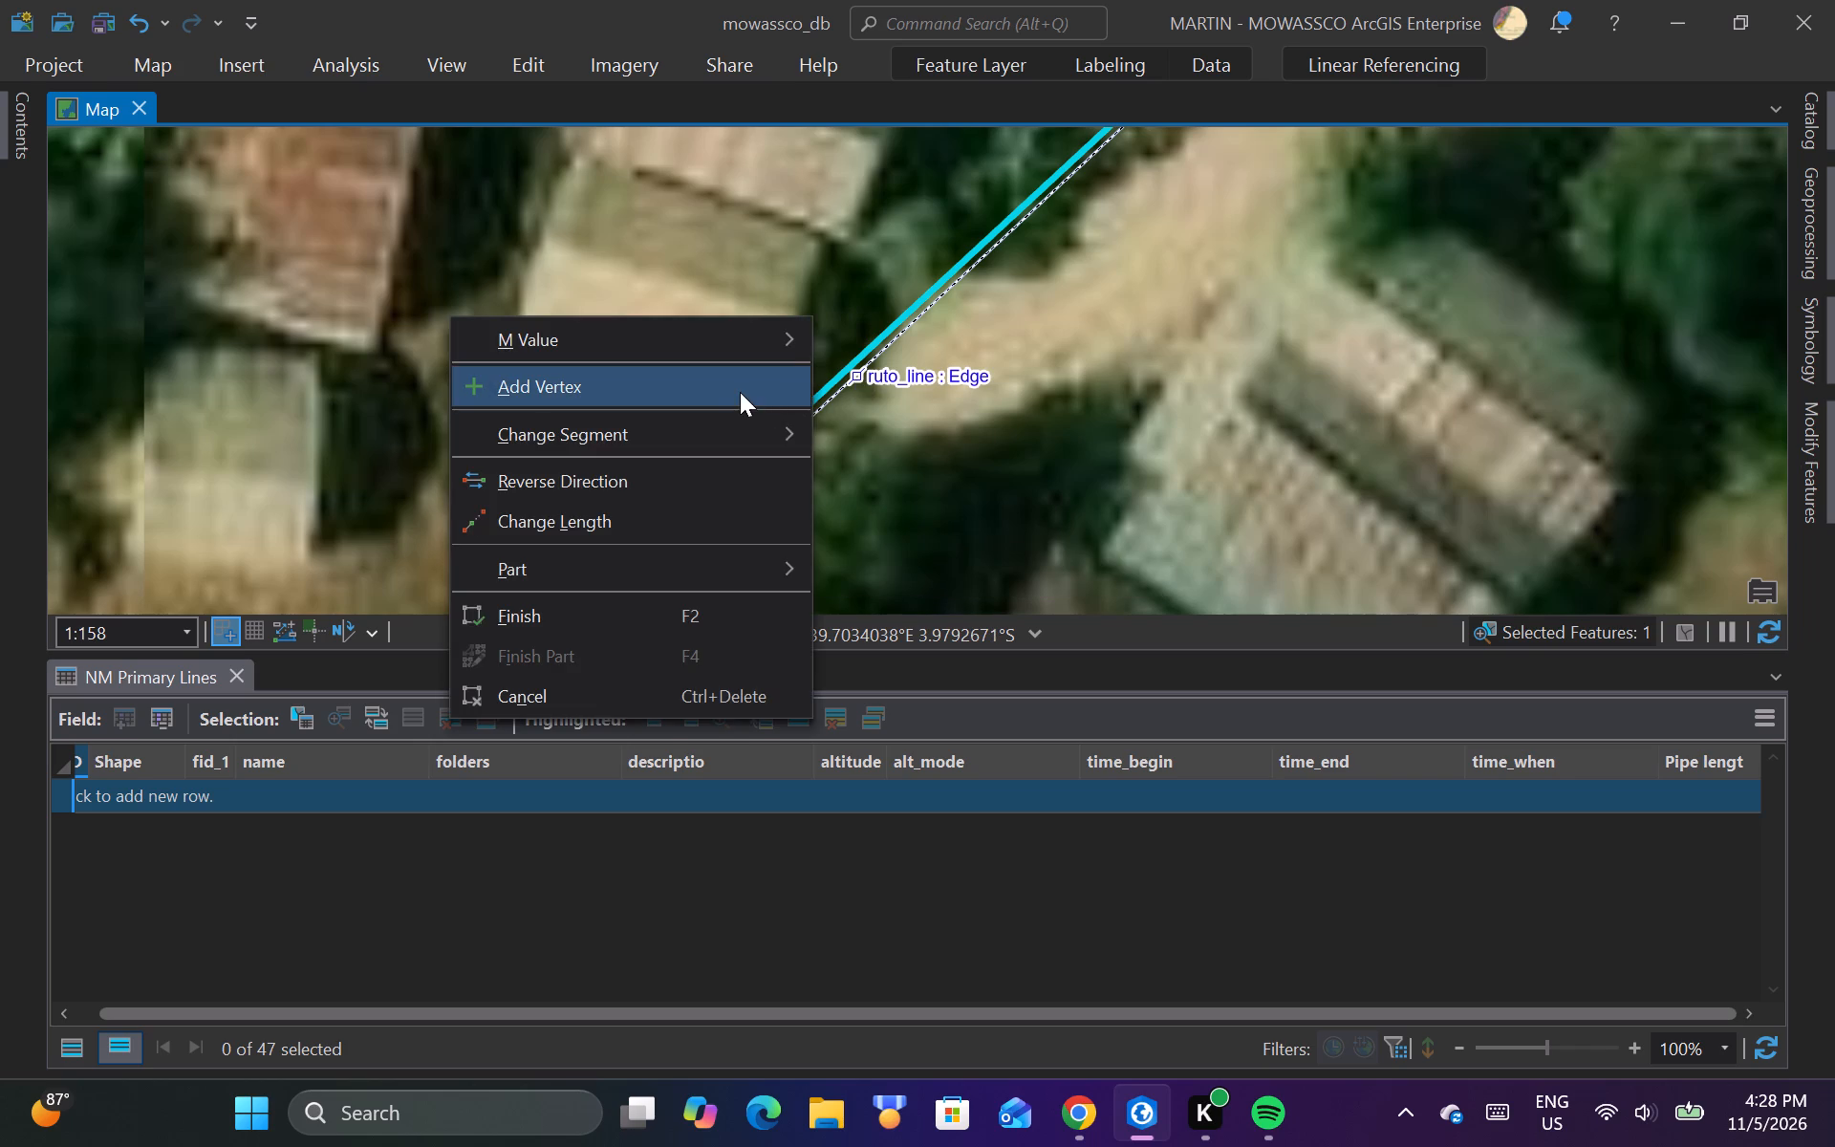
click(740, 392)
scroll(931, 407, down, 2)
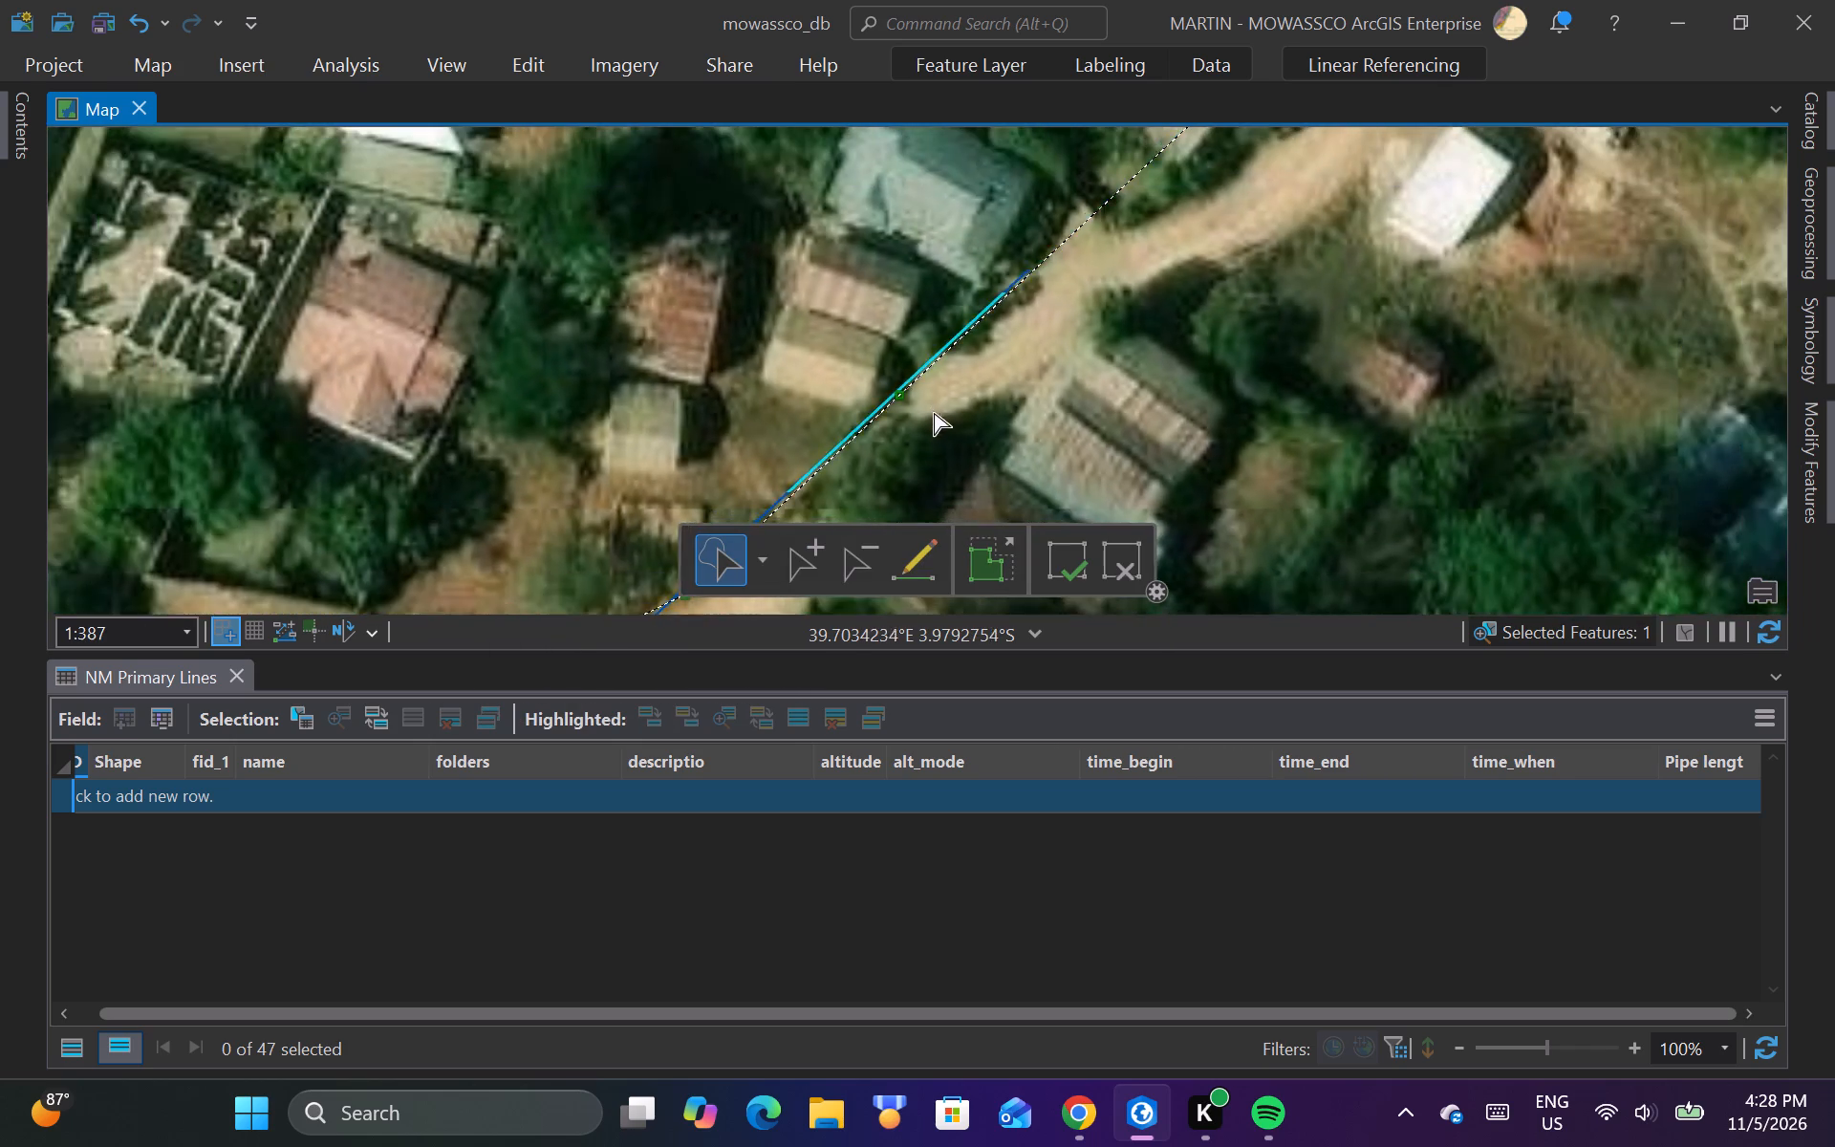
scroll(939, 421, down, 1)
scroll(1029, 379, down, 2)
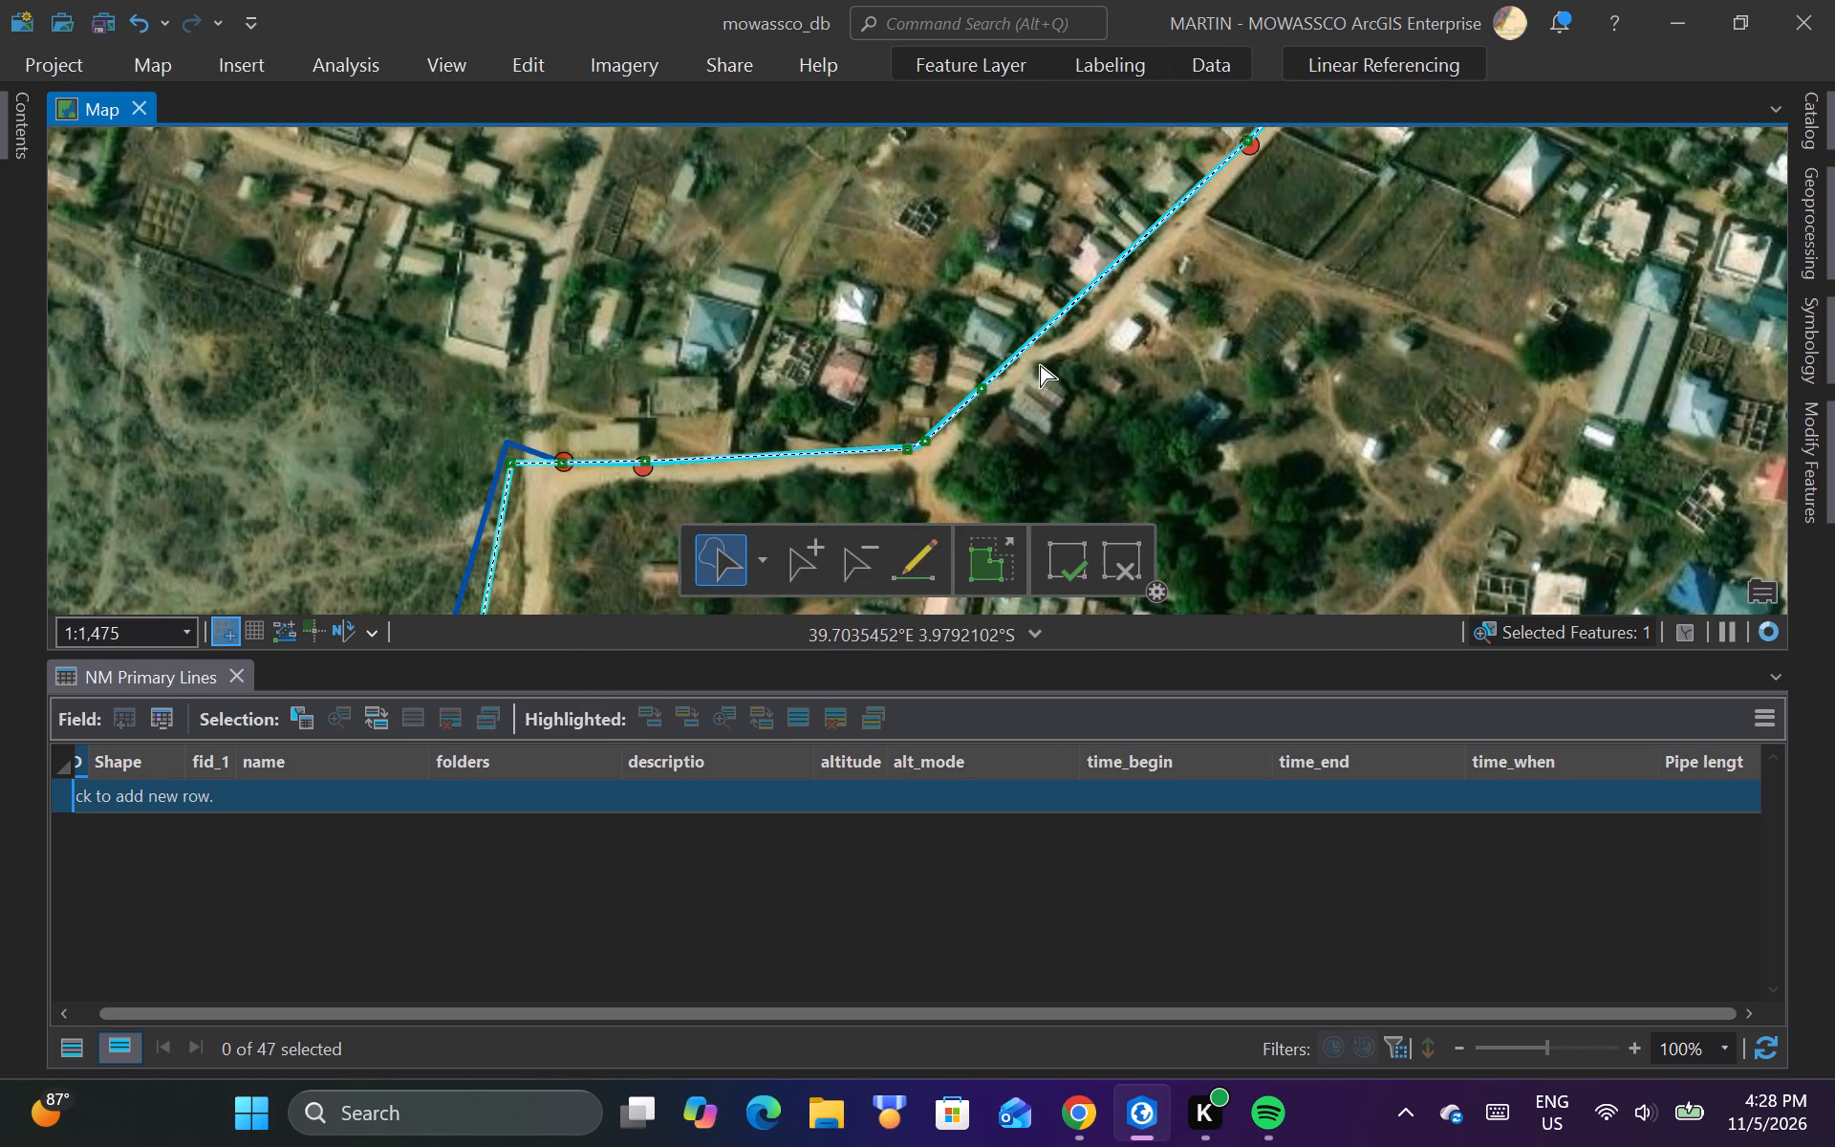
scroll(1064, 349, up, 3)
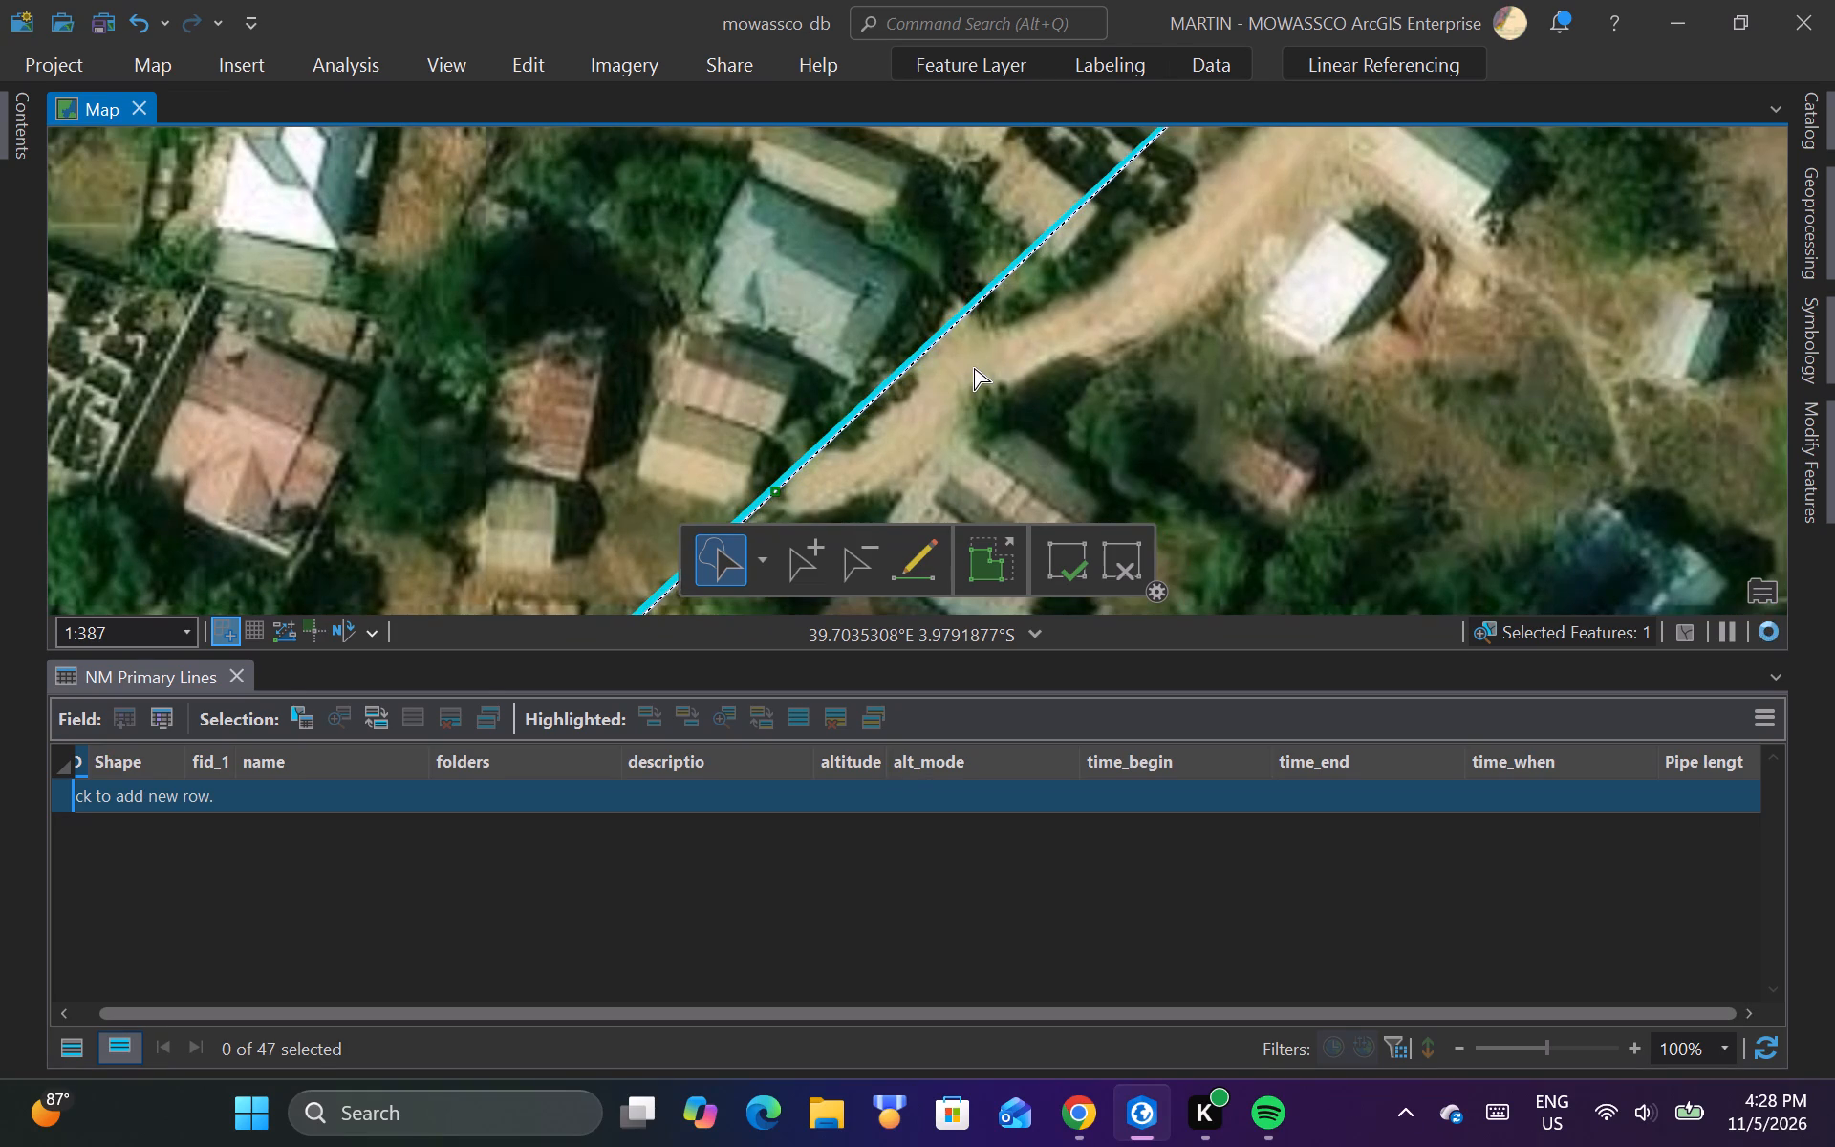
Add a ruto_line vertex on the diagonal stretch, southeast of the grey-blue-roofed building, and move it northeast to the road's edge.
scroll(957, 365, up, 1)
scroll(849, 443, up, 2)
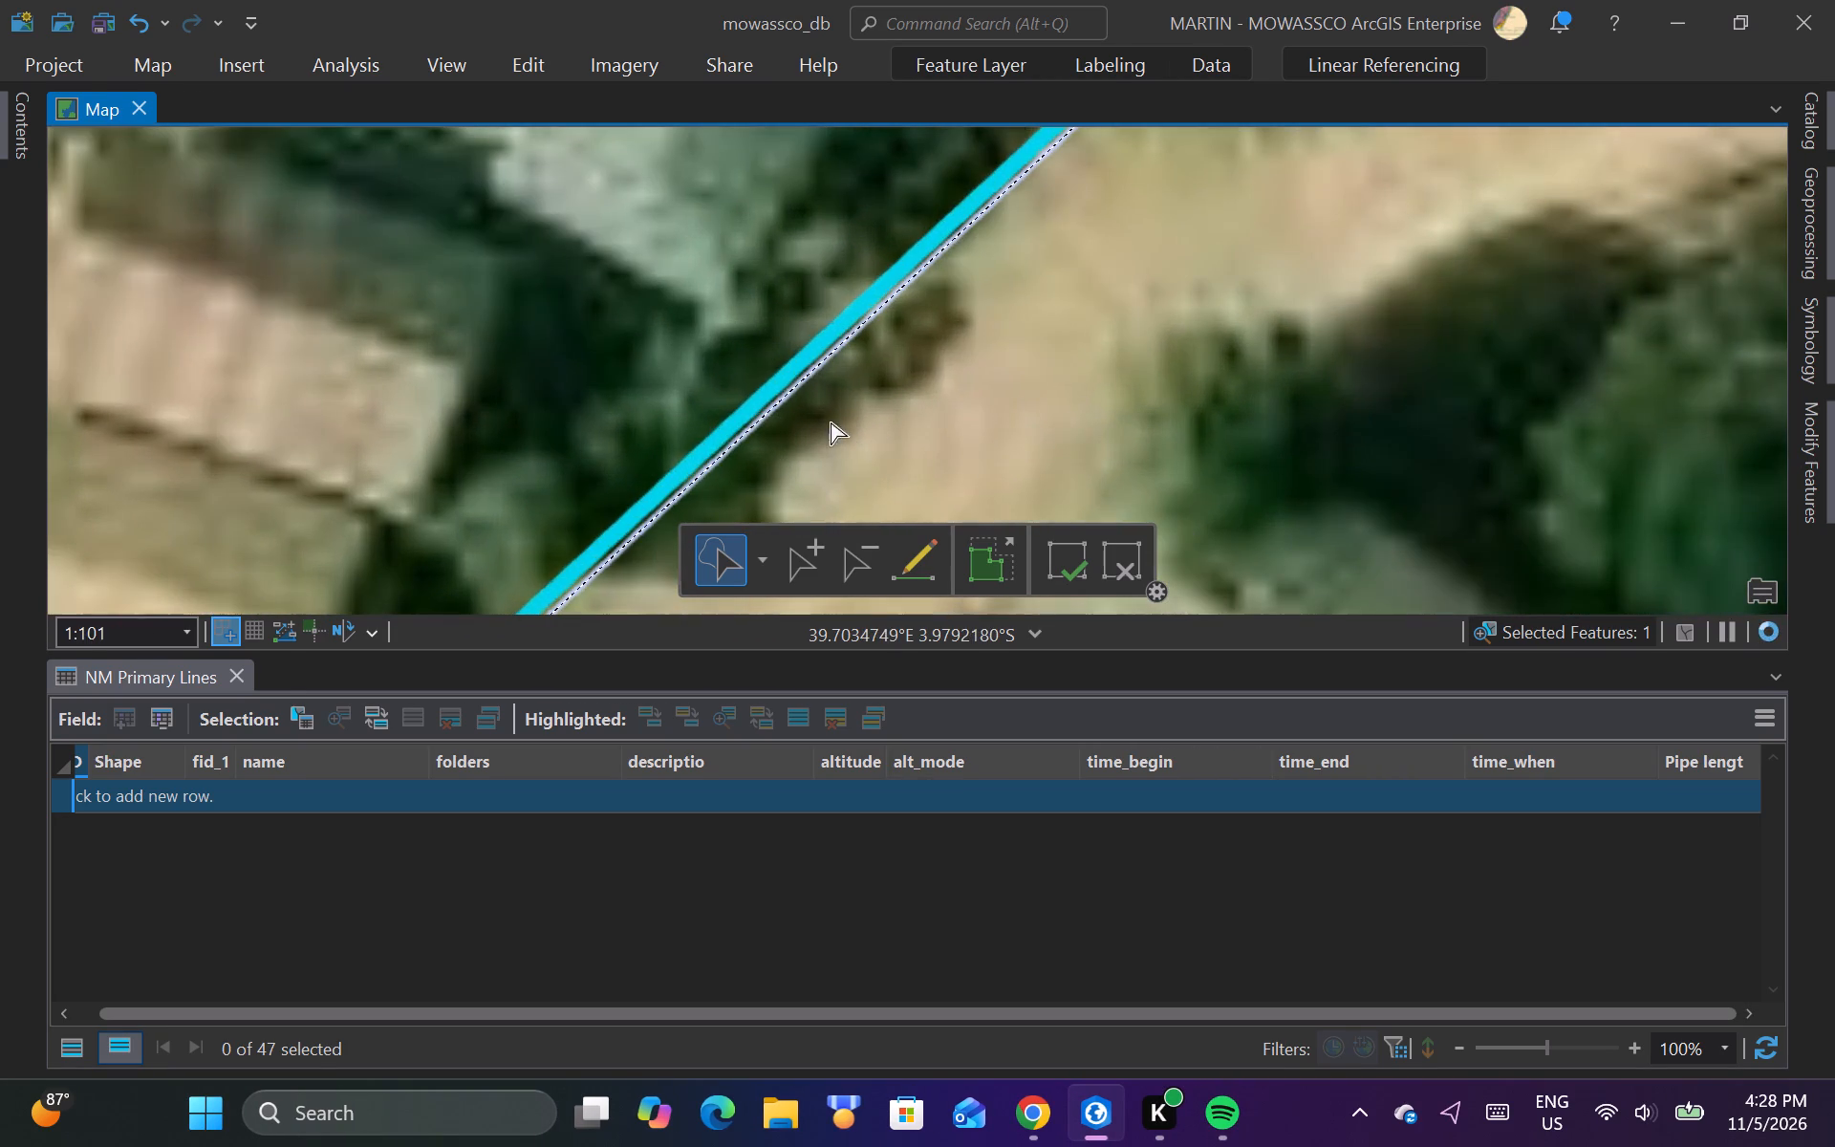
right_click(800, 387)
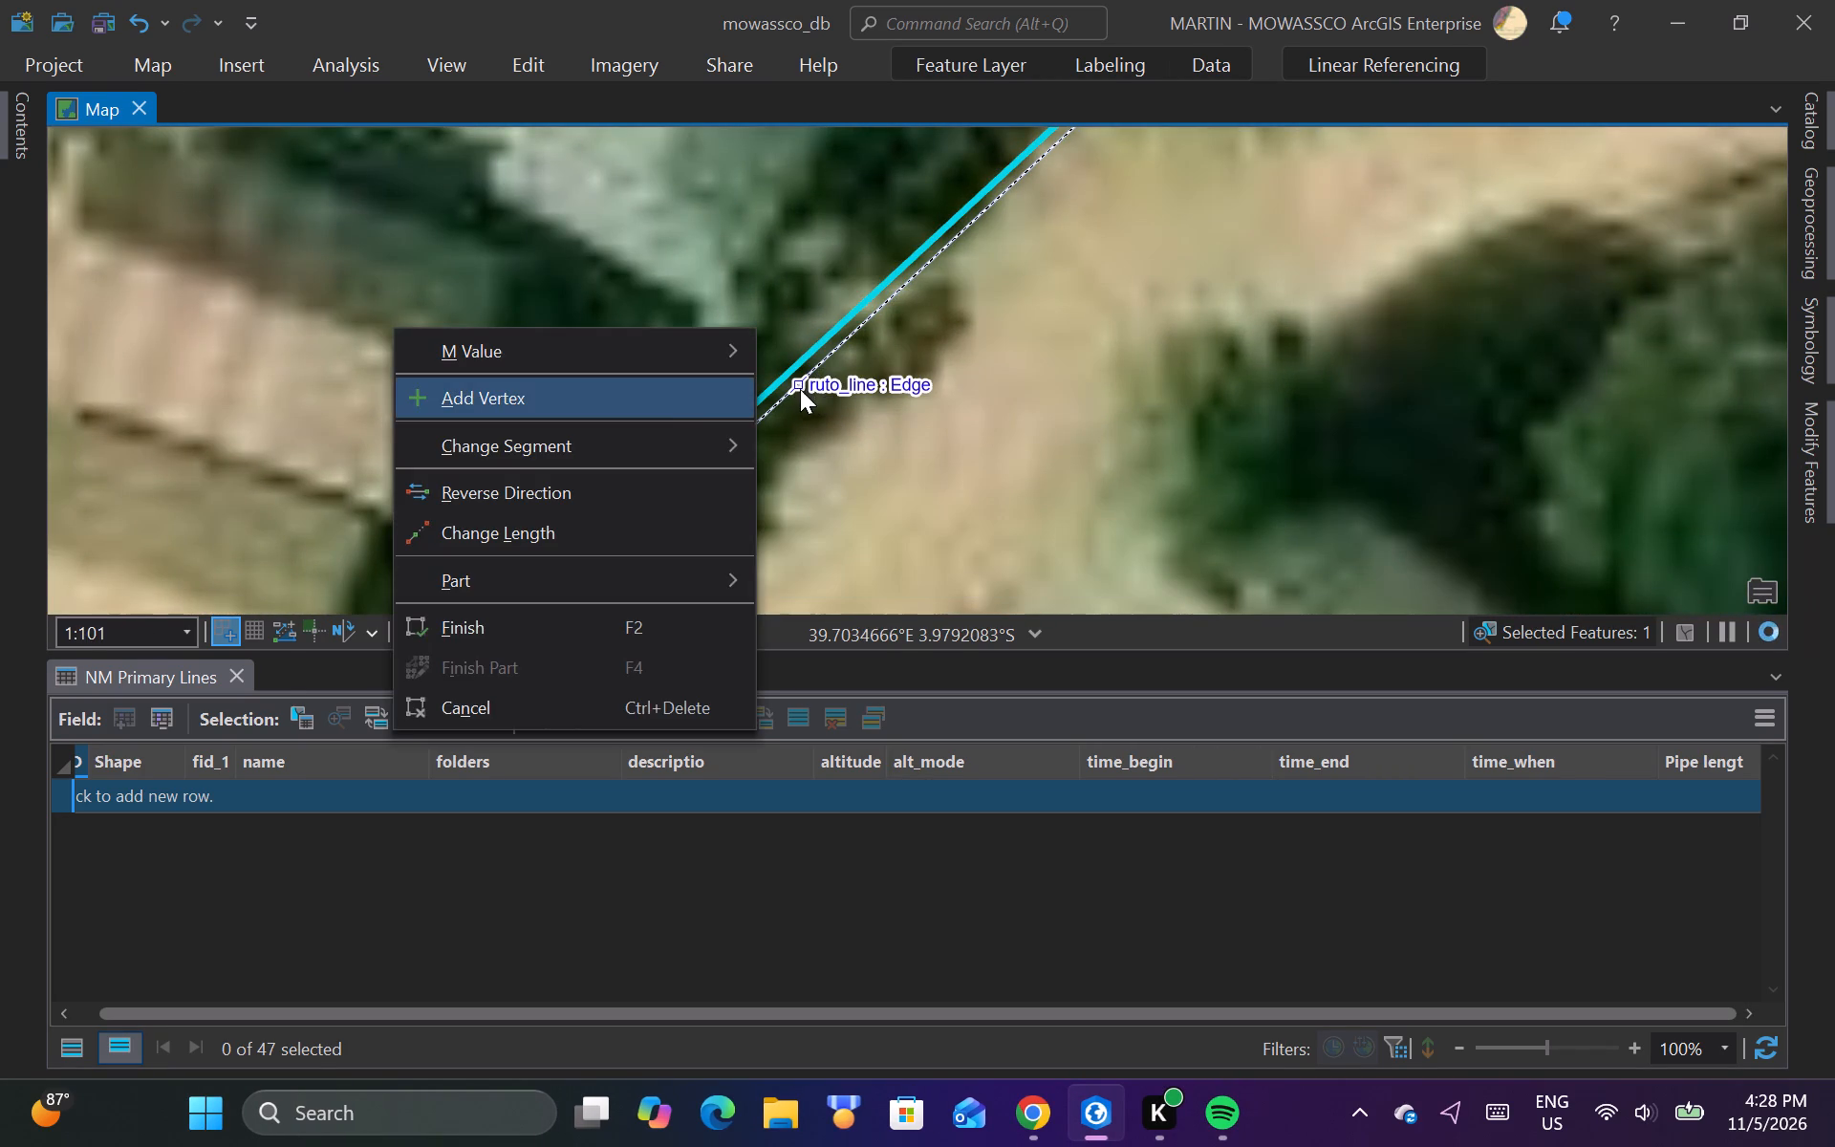
click(691, 401)
drag(798, 387, 856, 356)
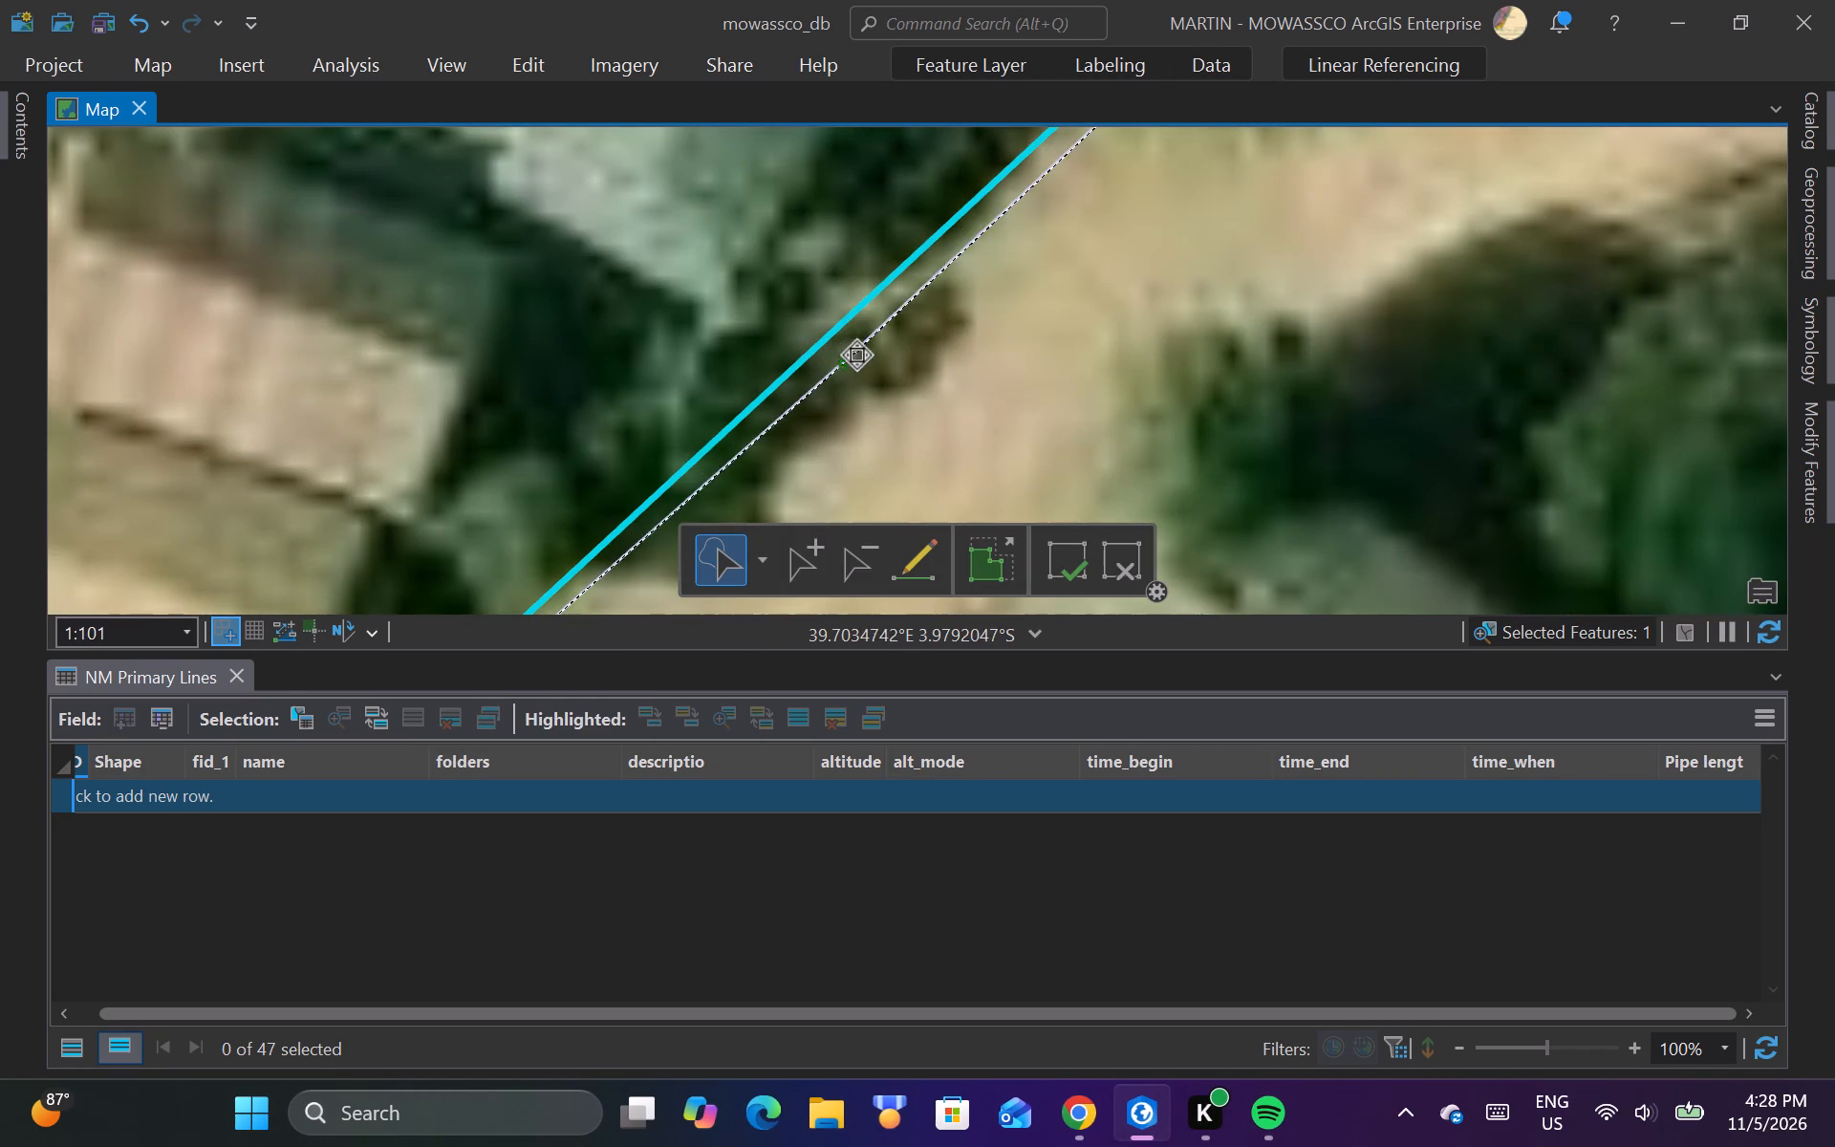
drag(856, 356, 930, 318)
Add a ruto_line vertex farther northeast, across the road from the small white-roofed building, and move it southeast to the road's northwestern edge.
scroll(1221, 234, down, 3)
scroll(1058, 314, down, 1)
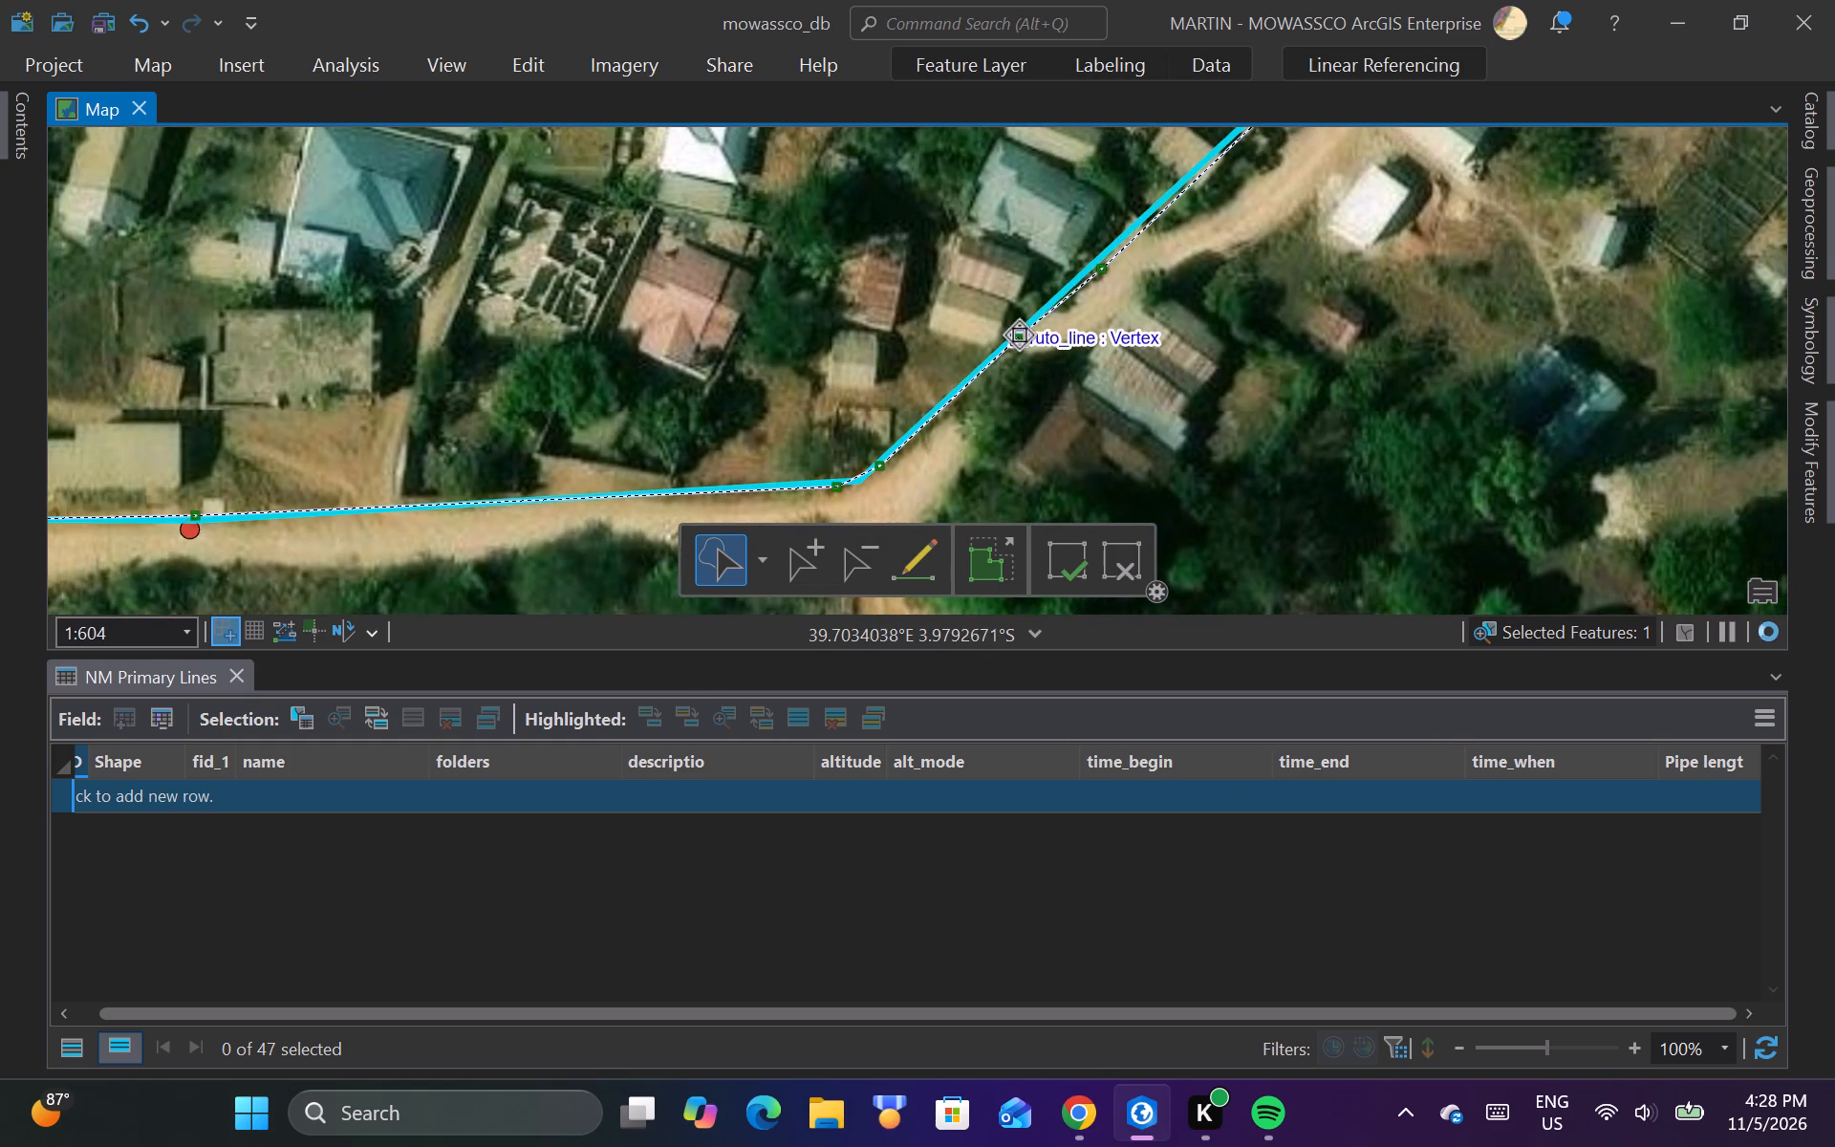
scroll(1012, 335, down, 2)
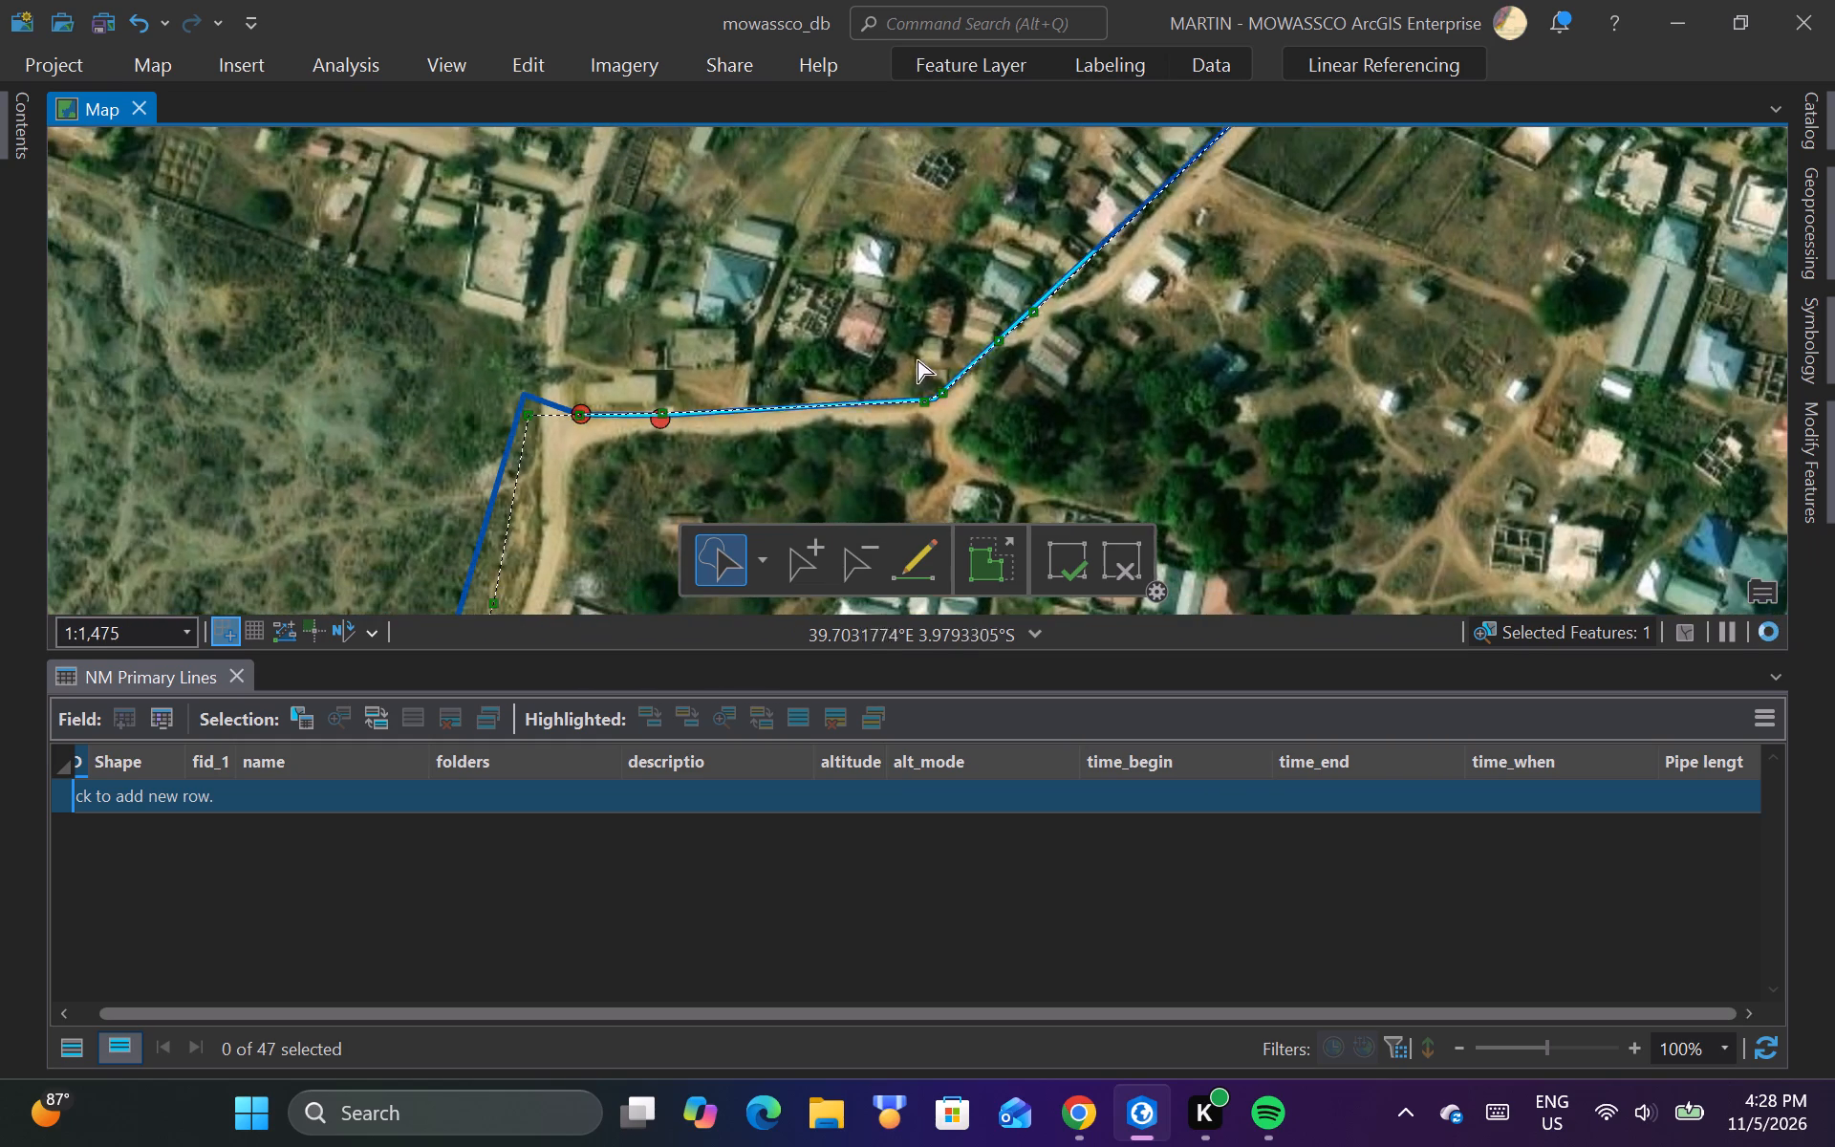
scroll(1035, 360, down, 1)
scroll(1123, 278, up, 1)
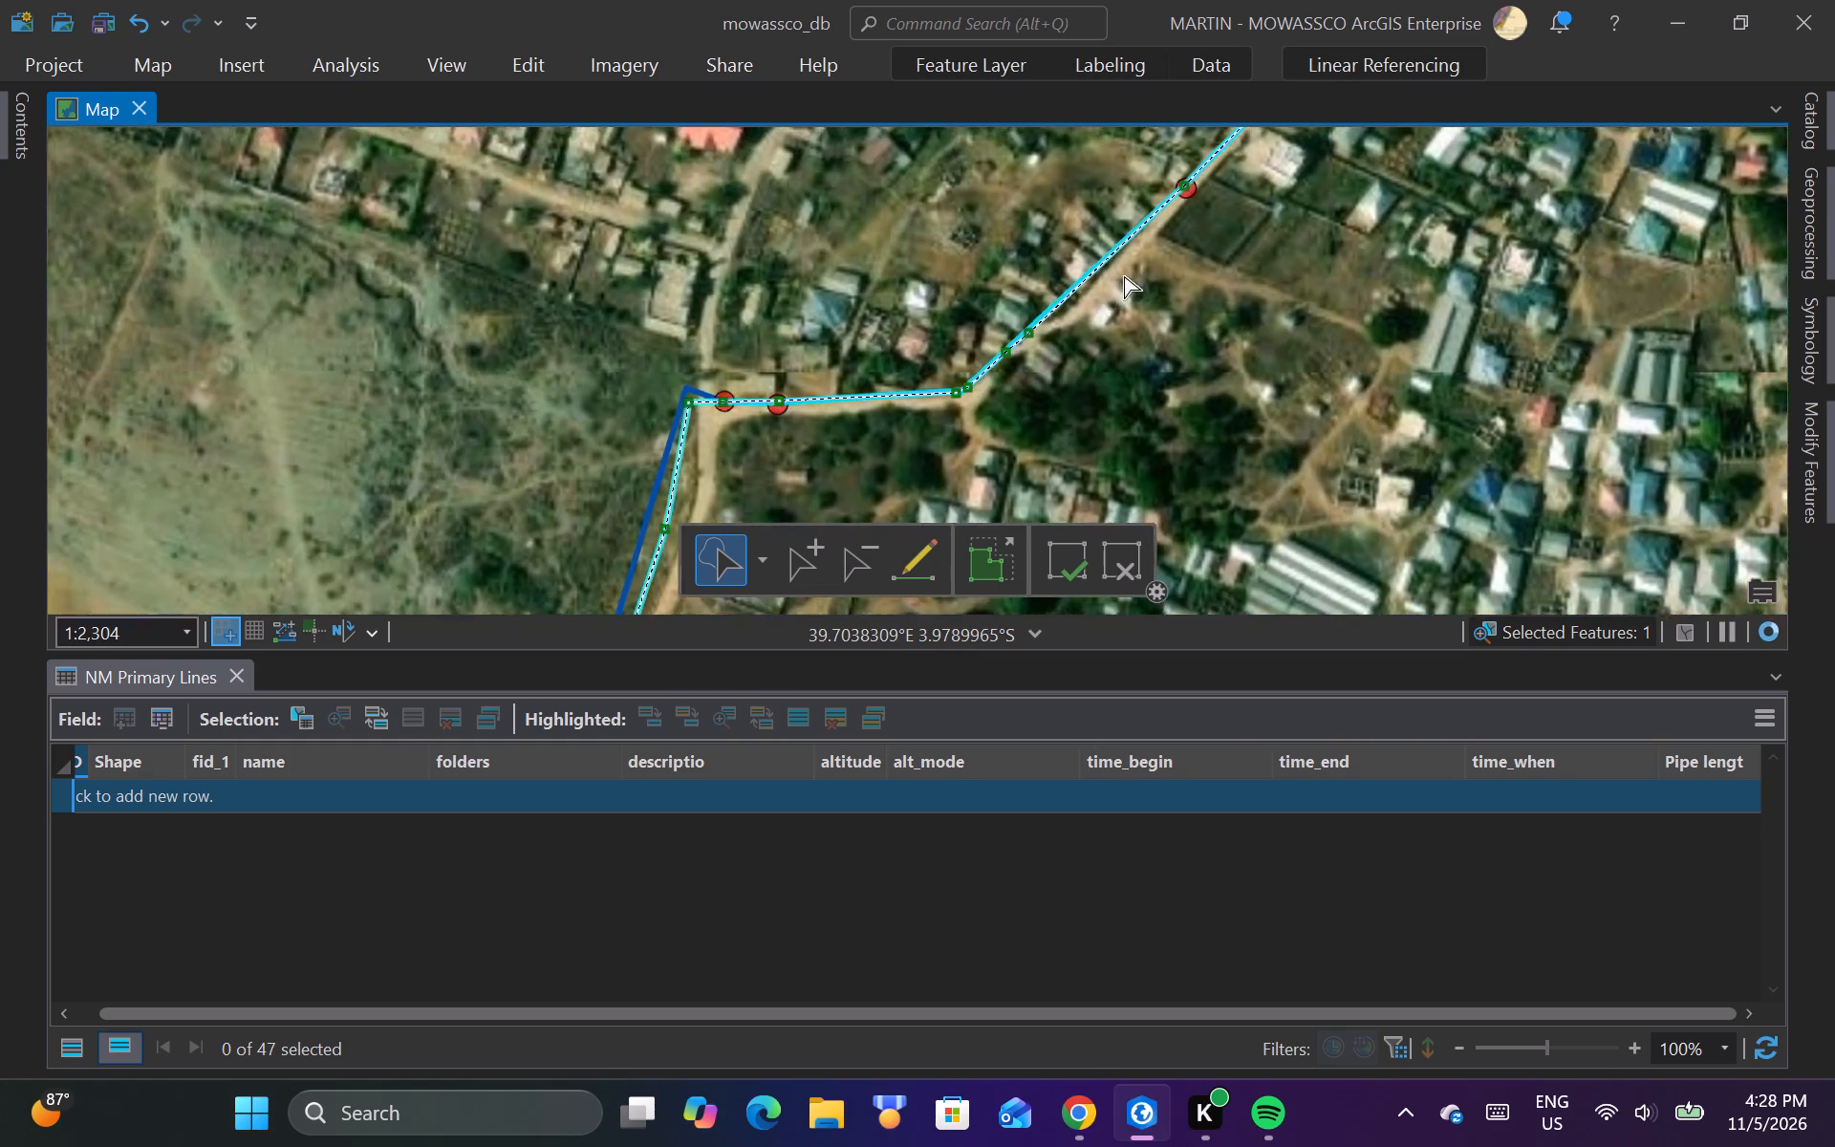
scroll(1089, 303, up, 2)
scroll(948, 353, up, 1)
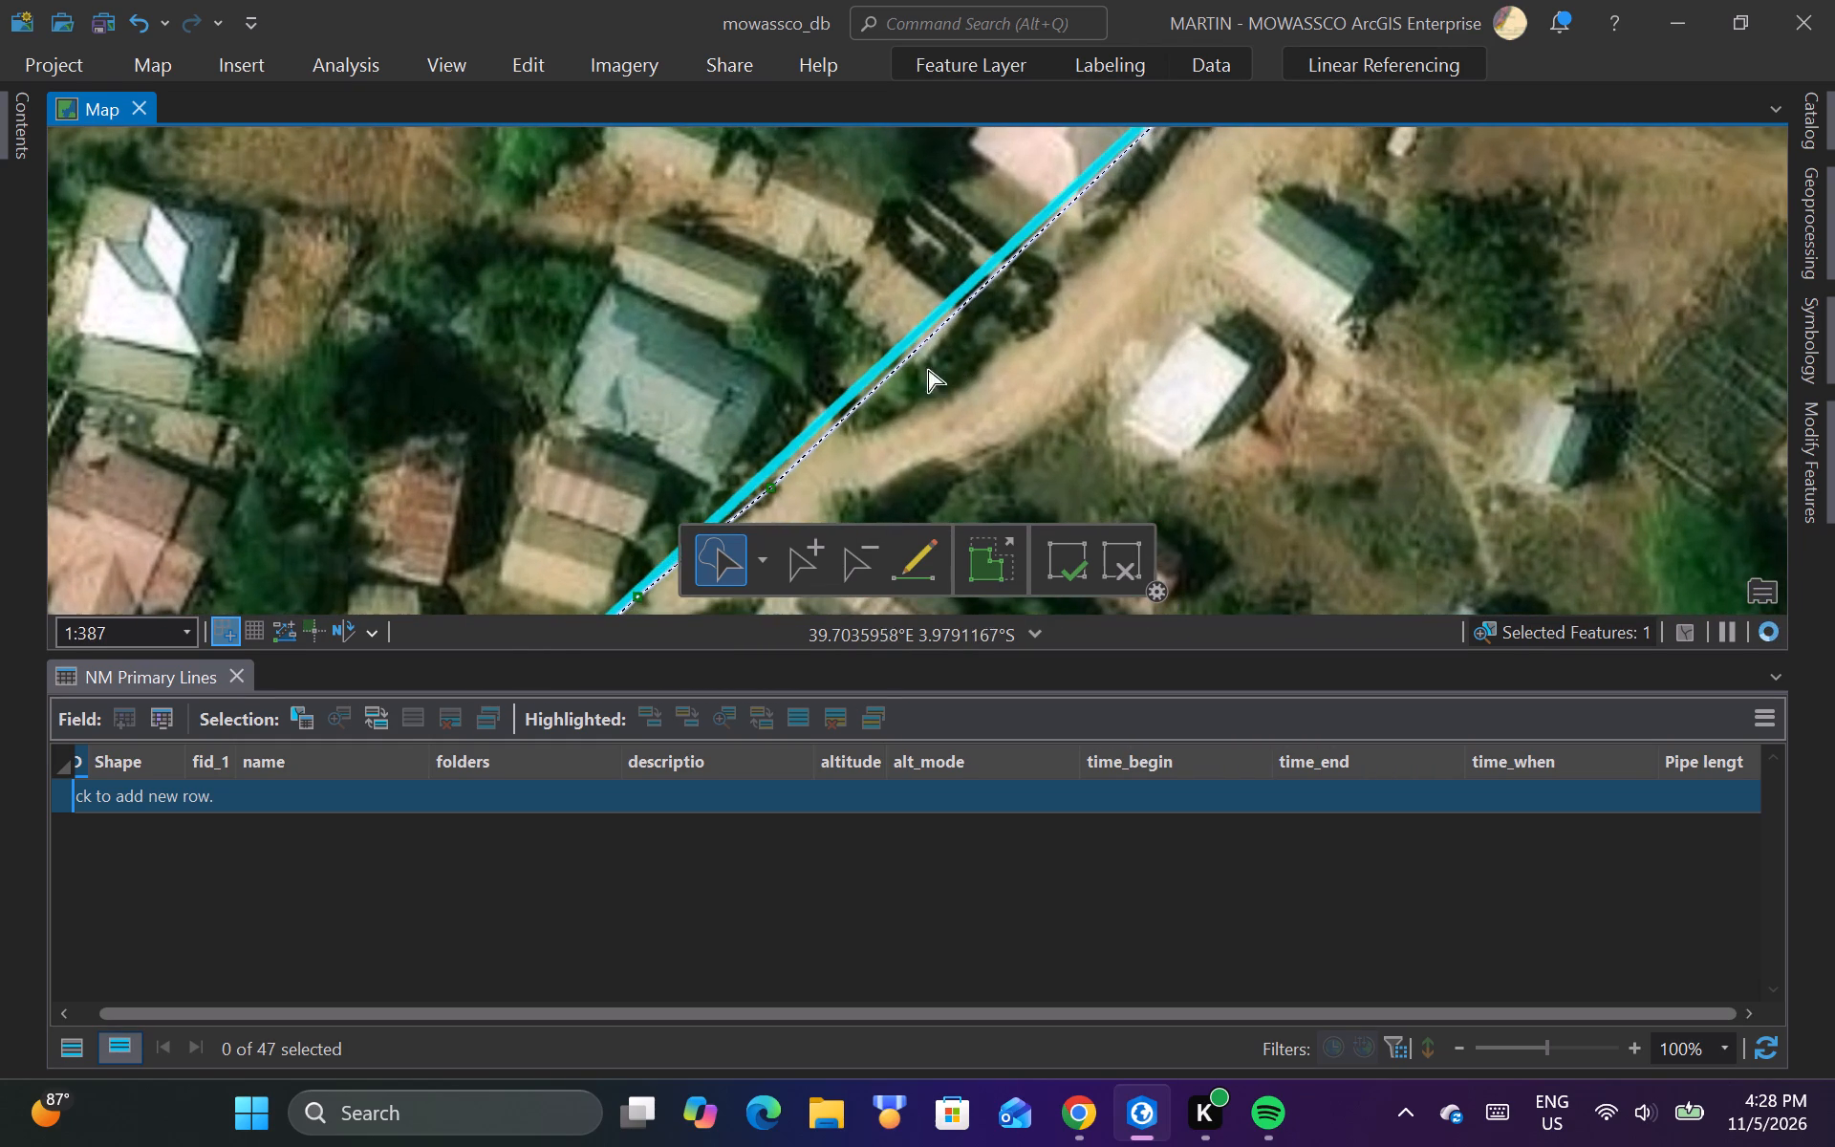
right_click(892, 379)
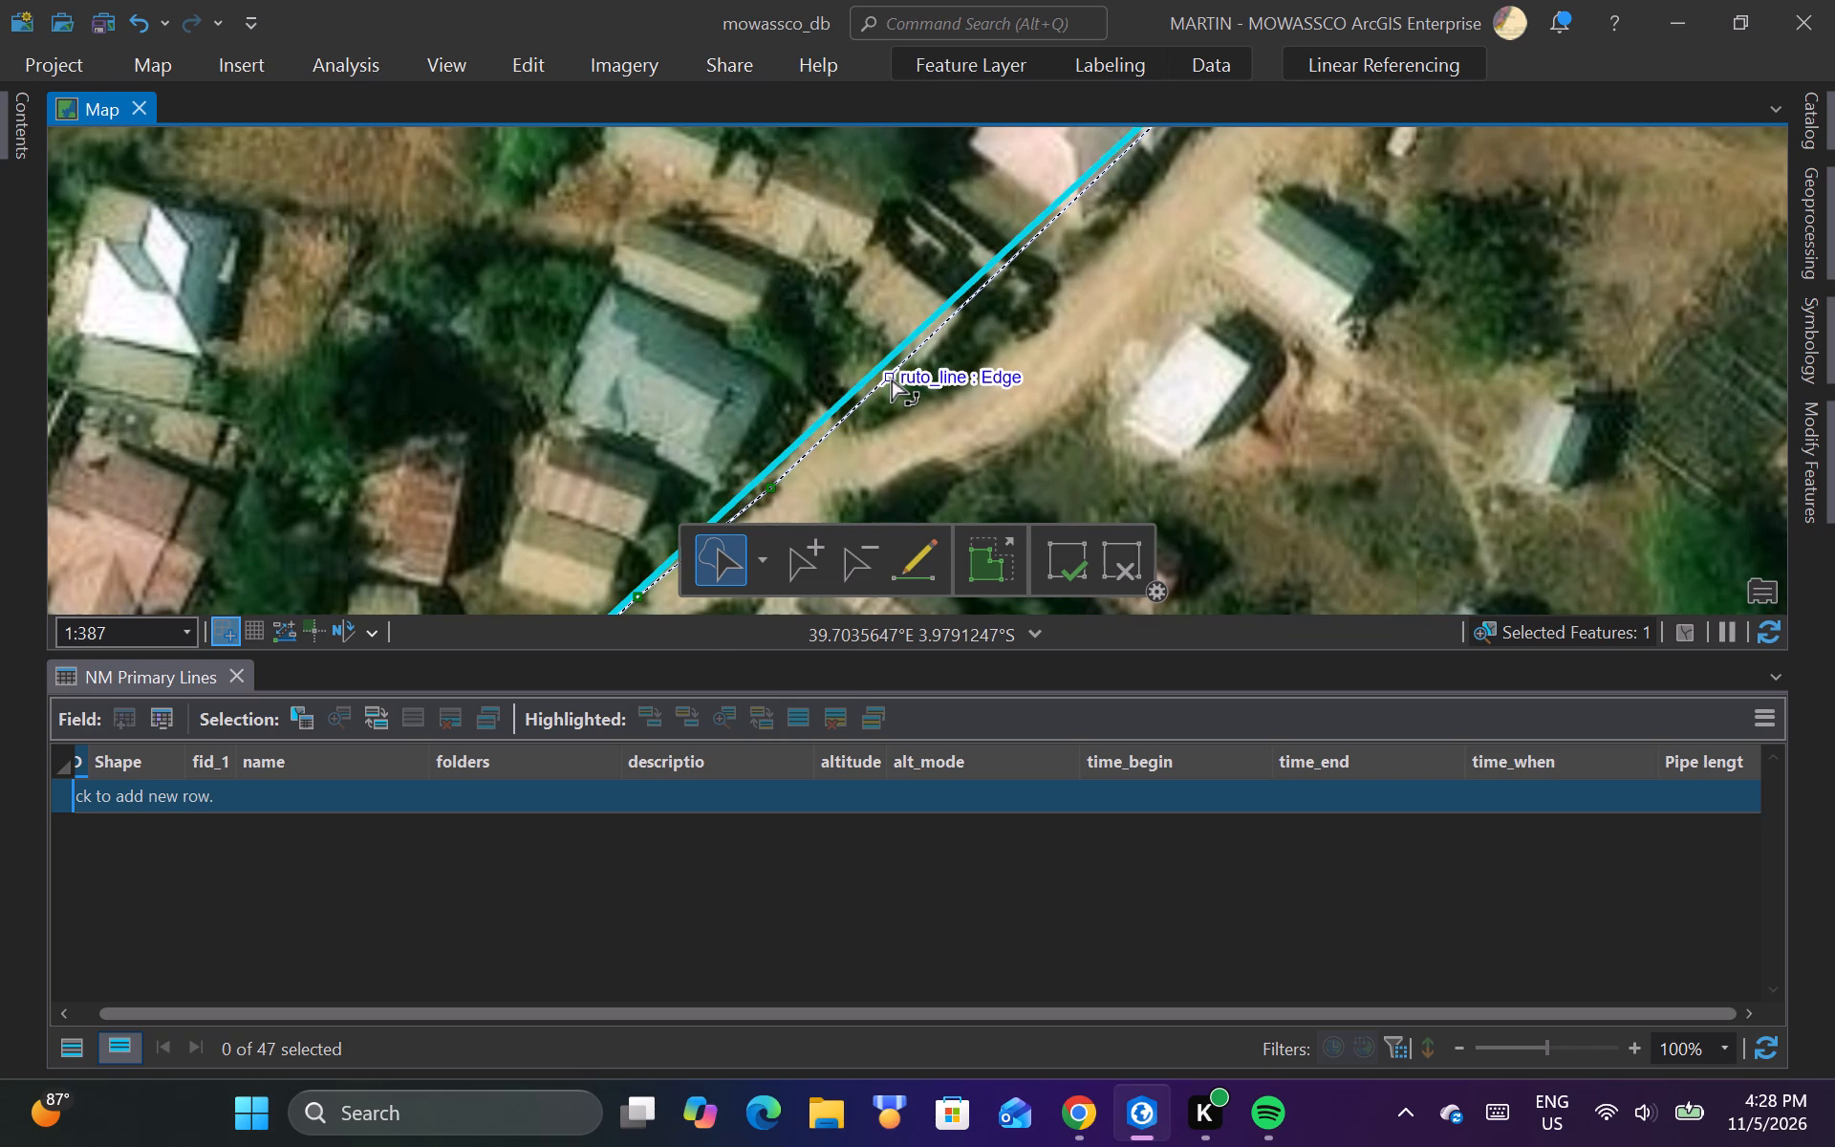
click(774, 392)
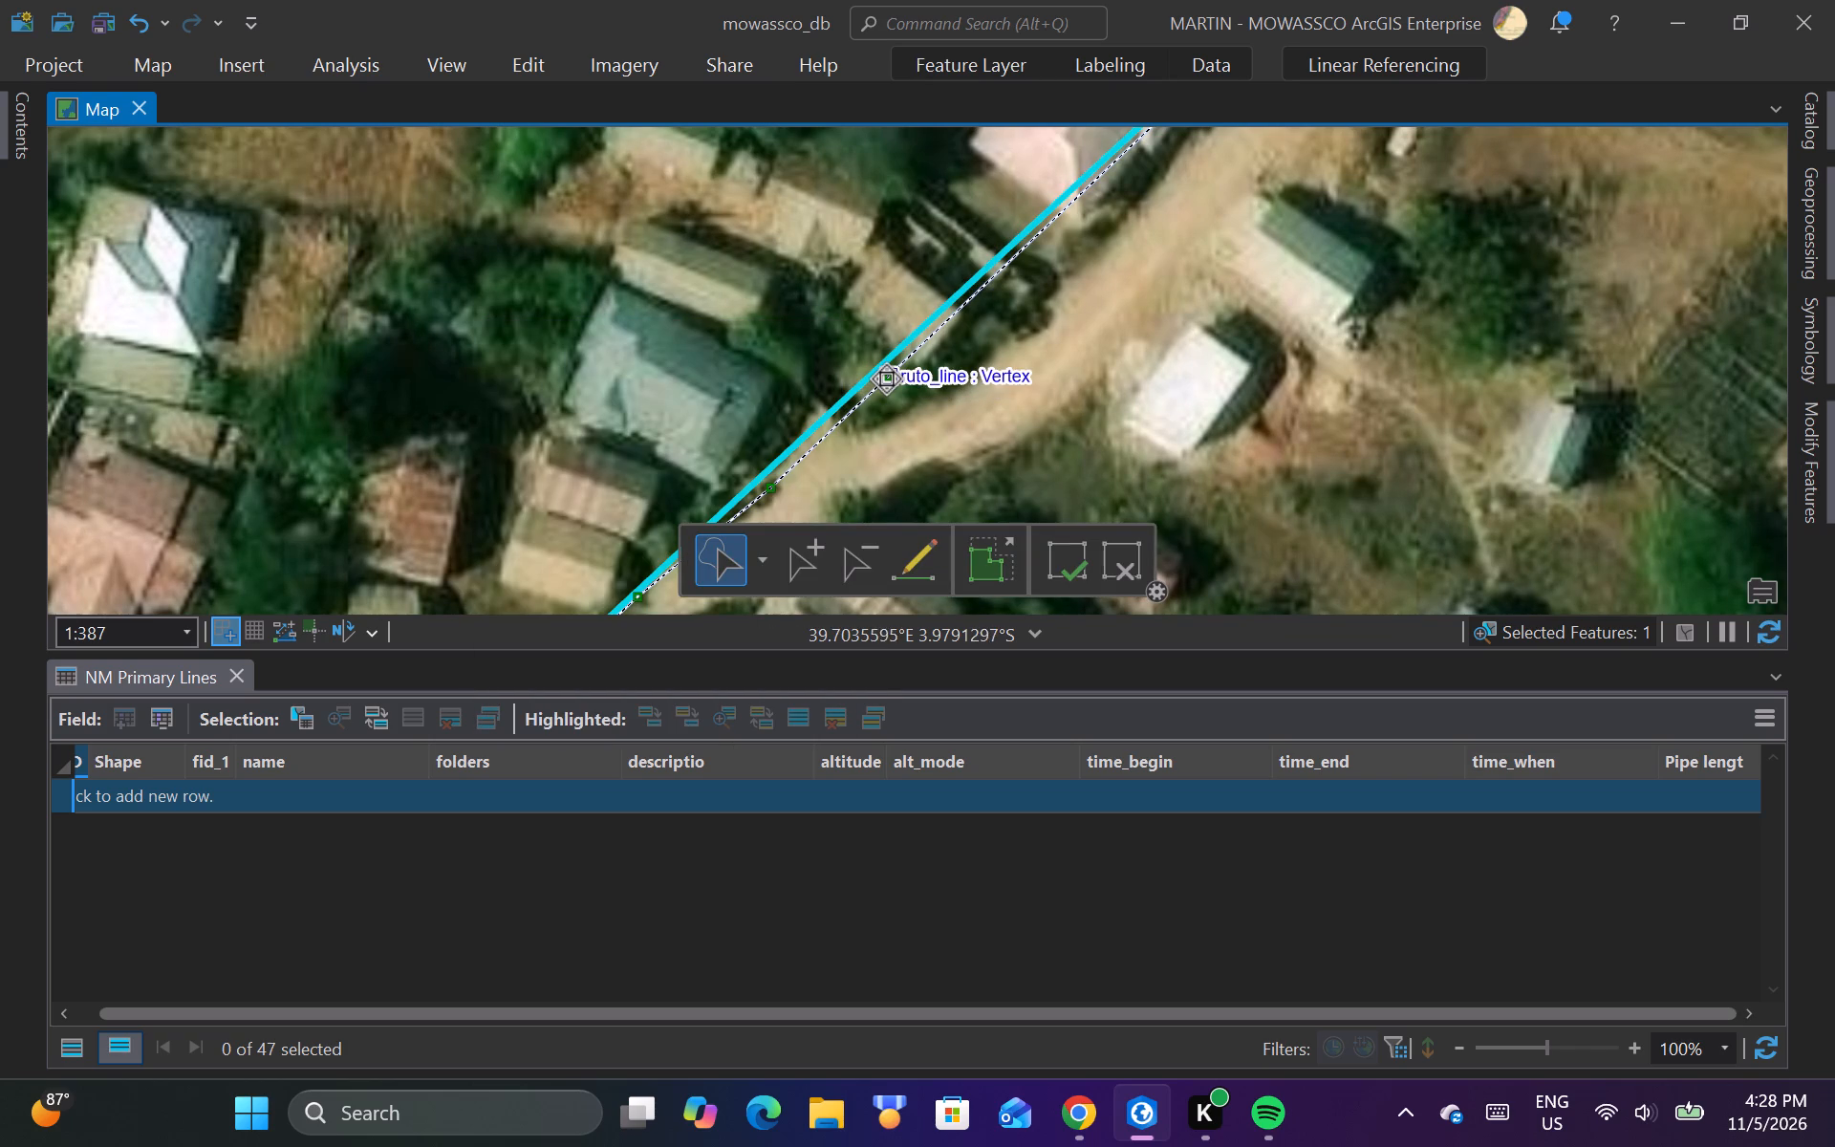
drag(886, 379, 915, 395)
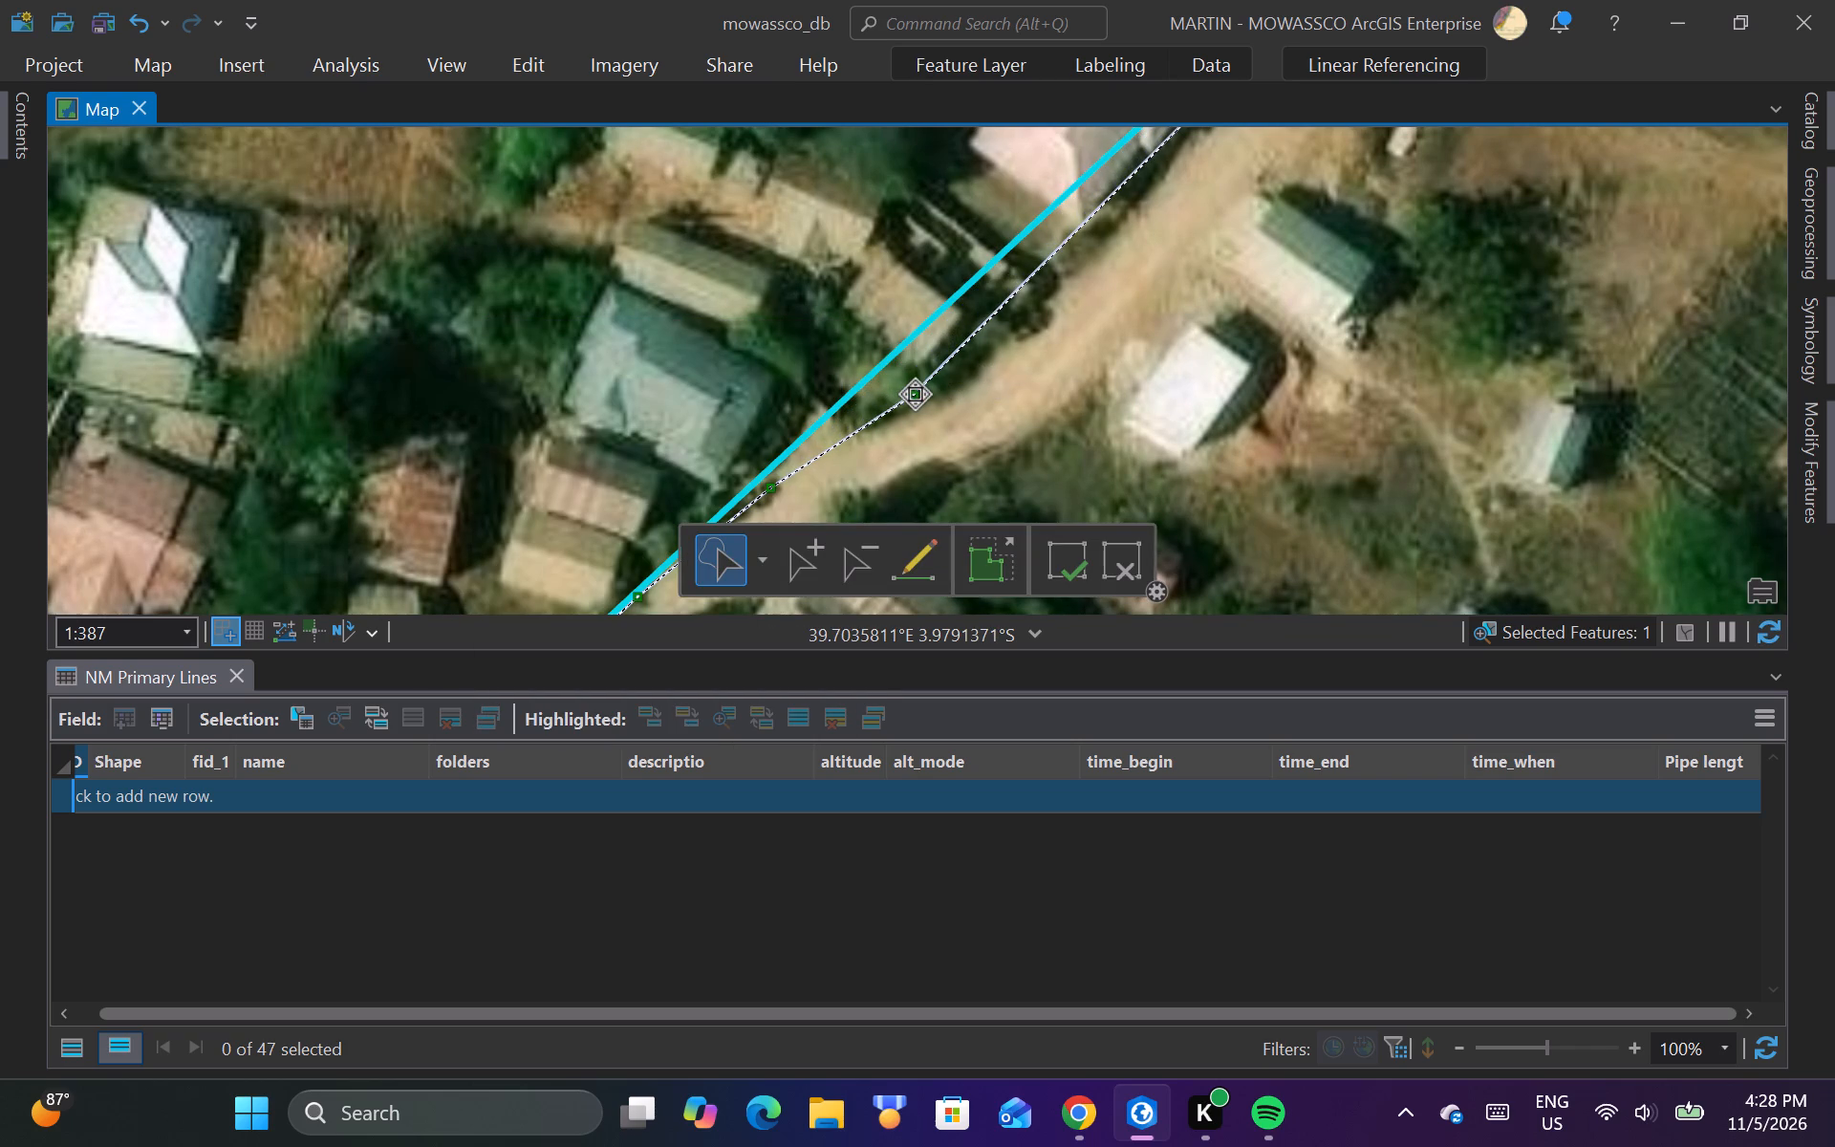
drag(915, 395, 920, 394)
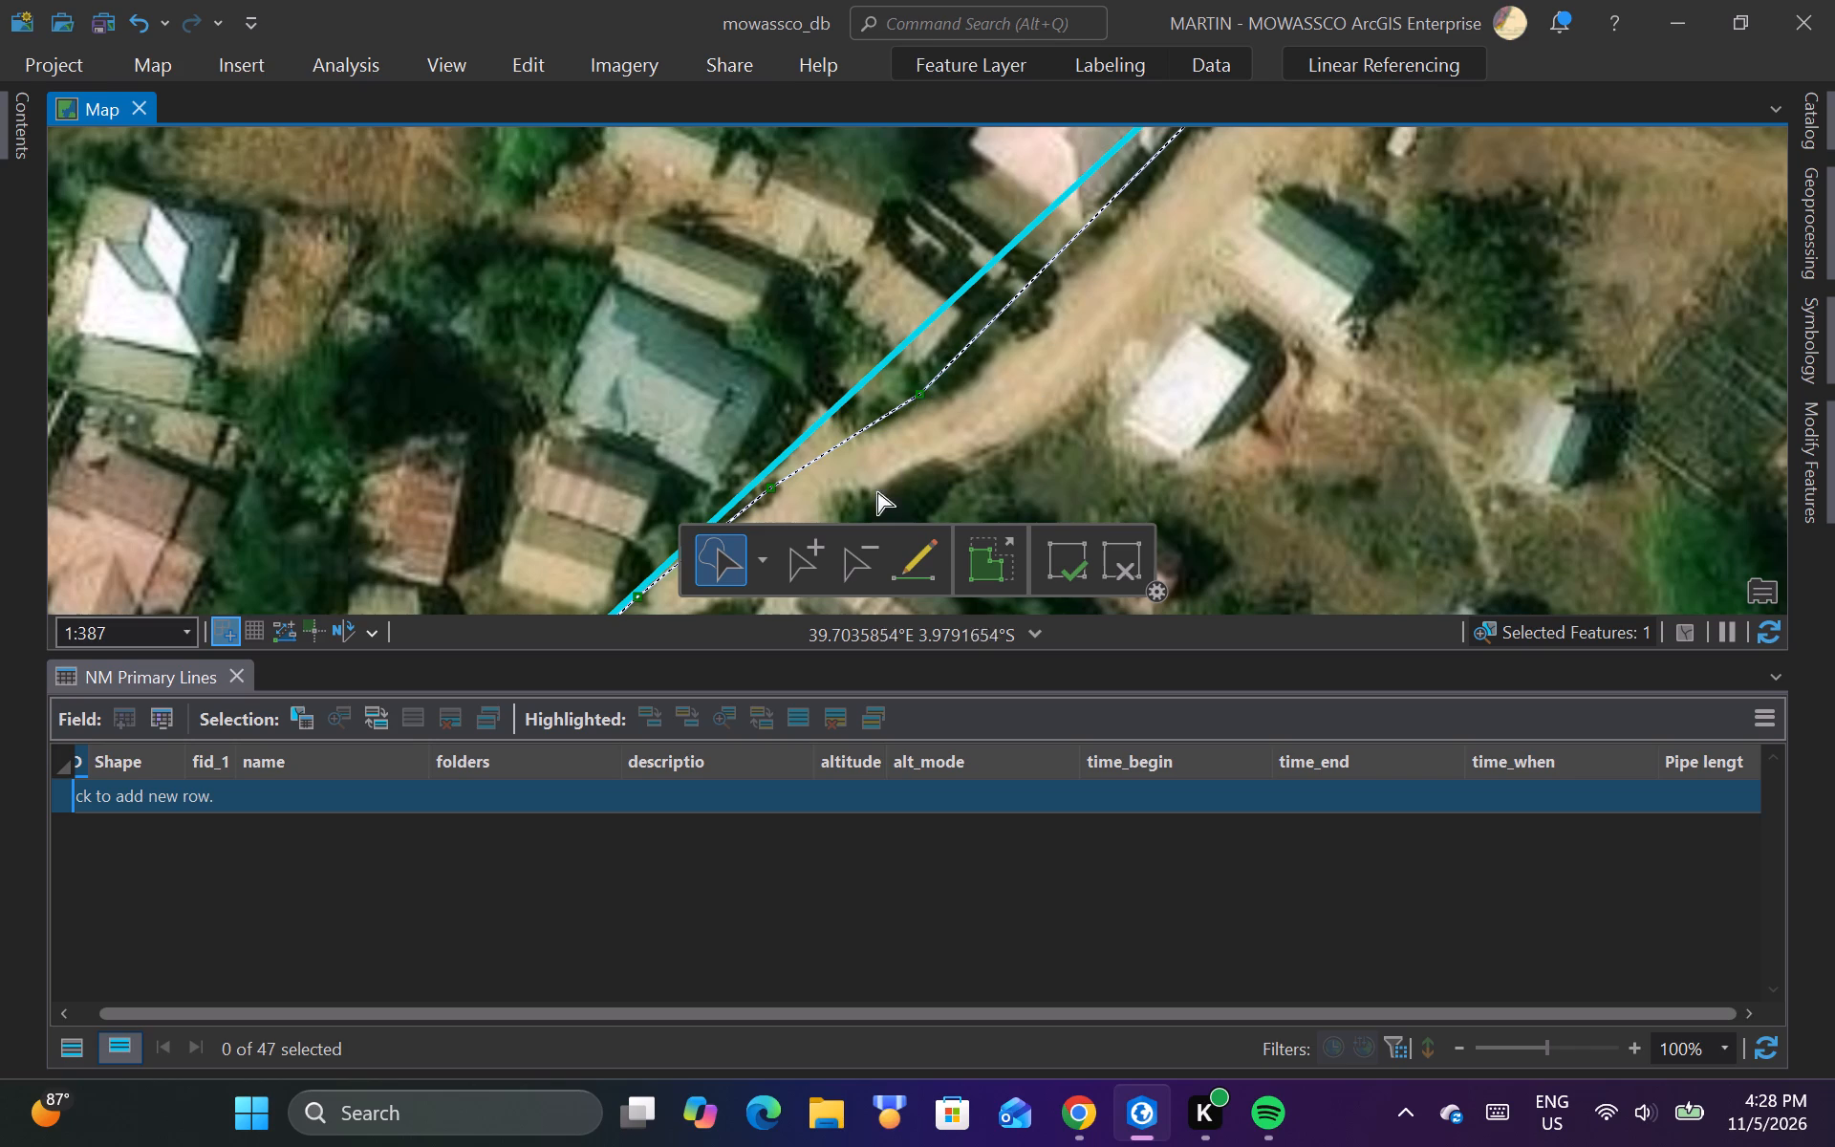
Examine how ruto_line follows the road around the red point northeast of the added vertices, including the vertex beside that point.
scroll(821, 495, down, 1)
scroll(693, 476, down, 2)
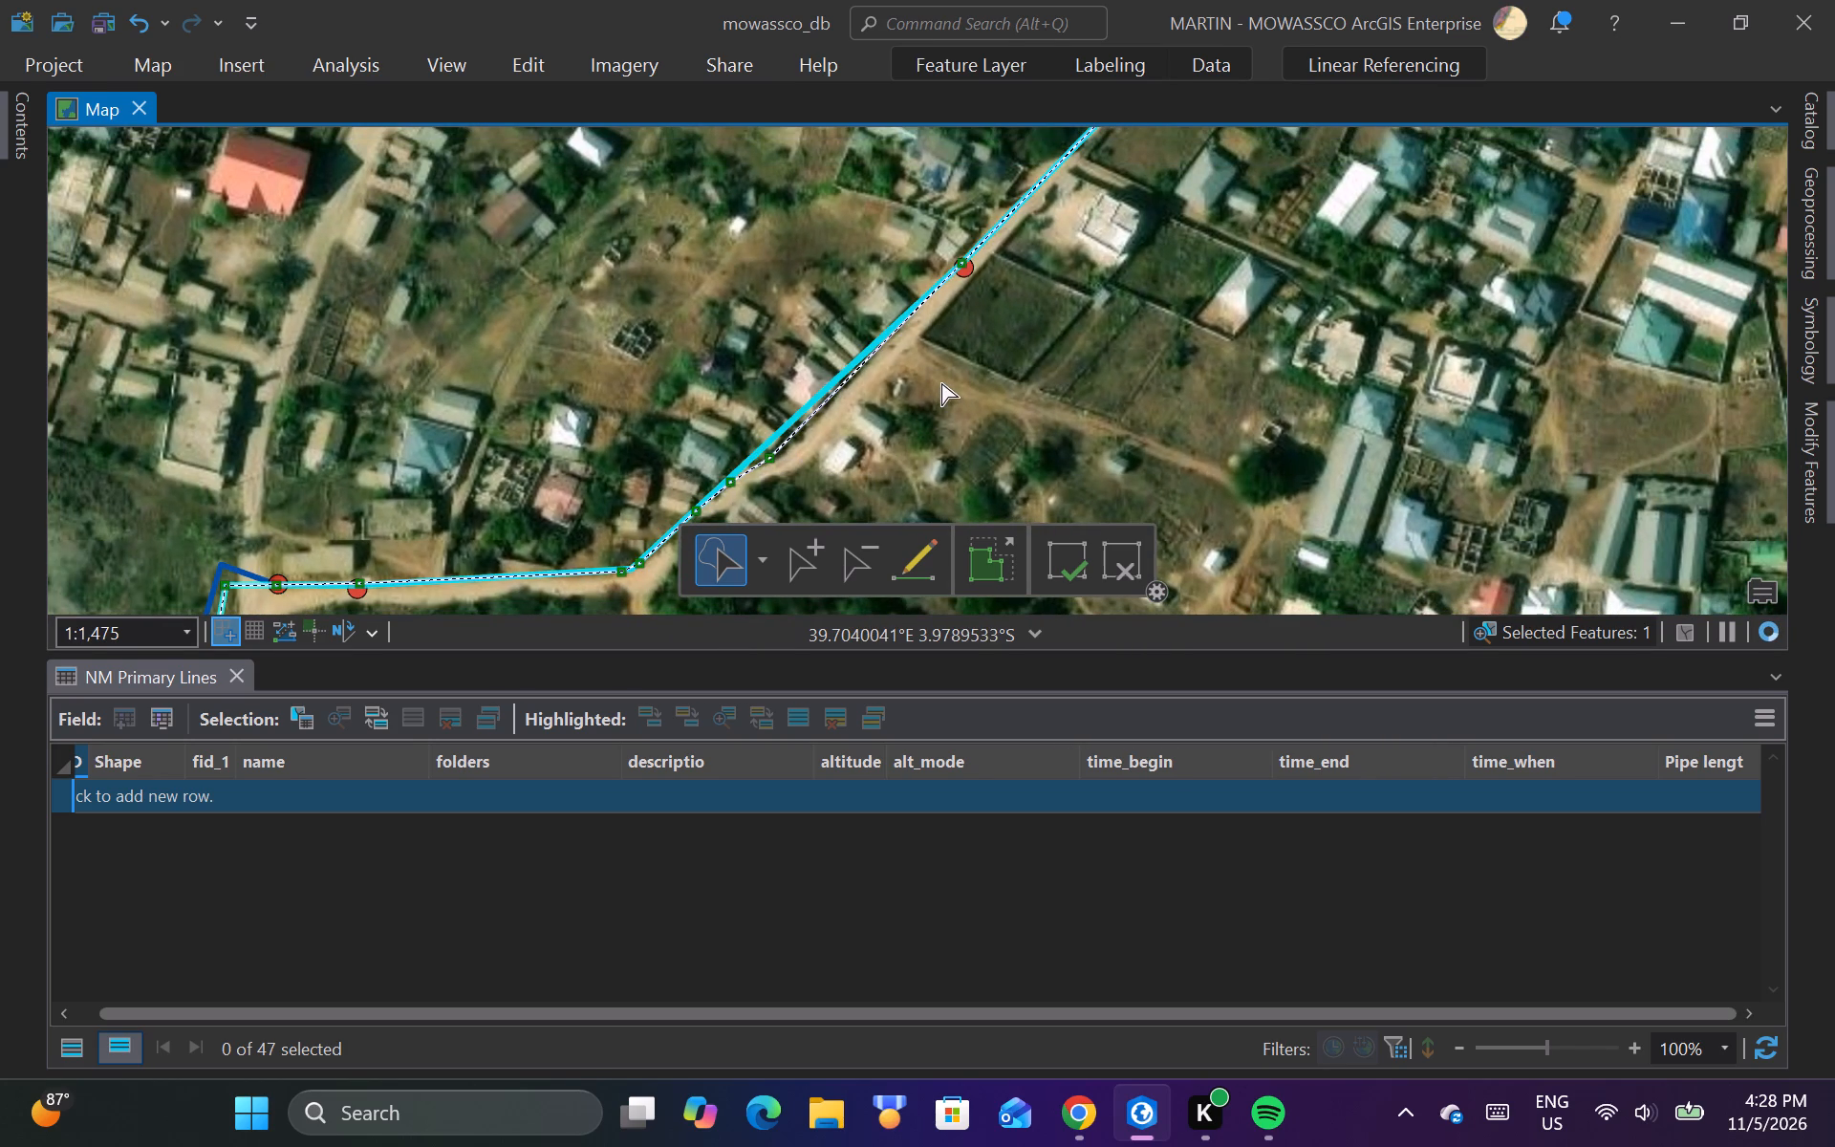
scroll(924, 314, up, 2)
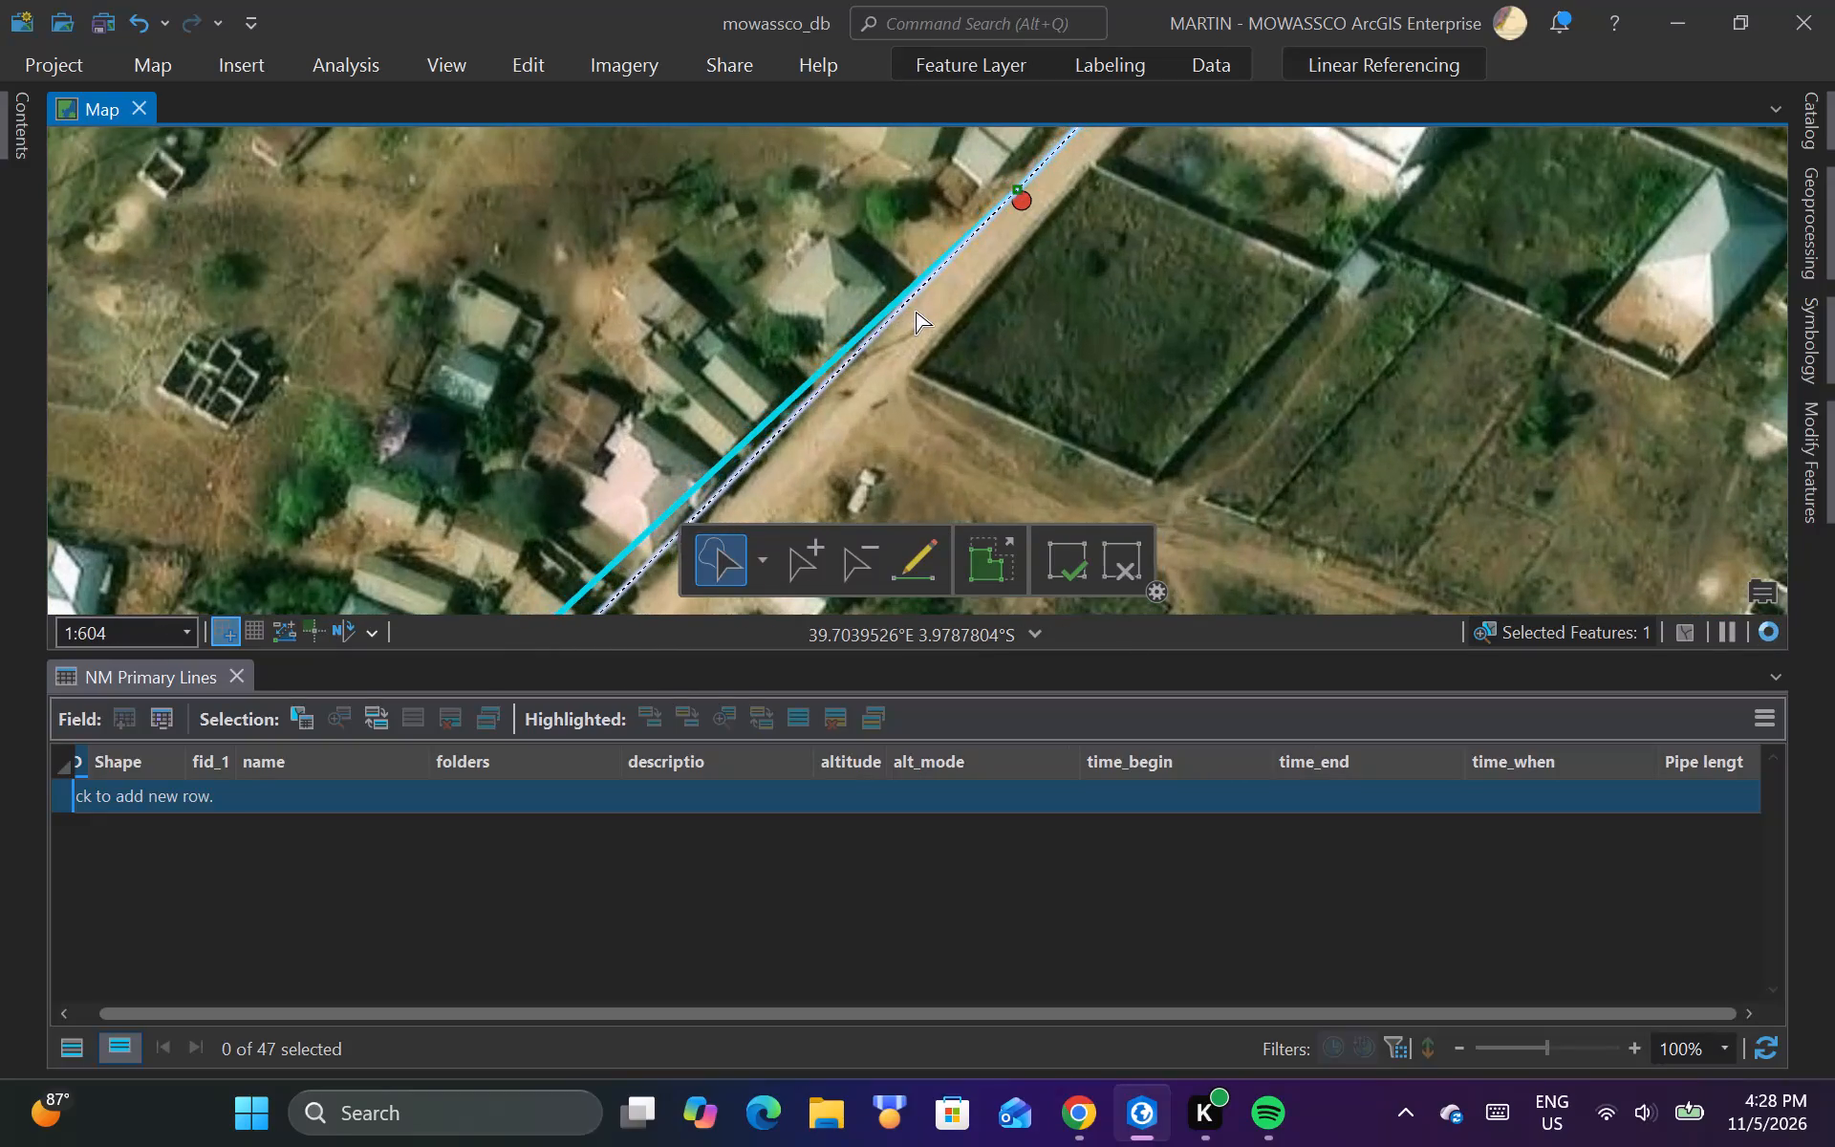
scroll(924, 305, down, 1)
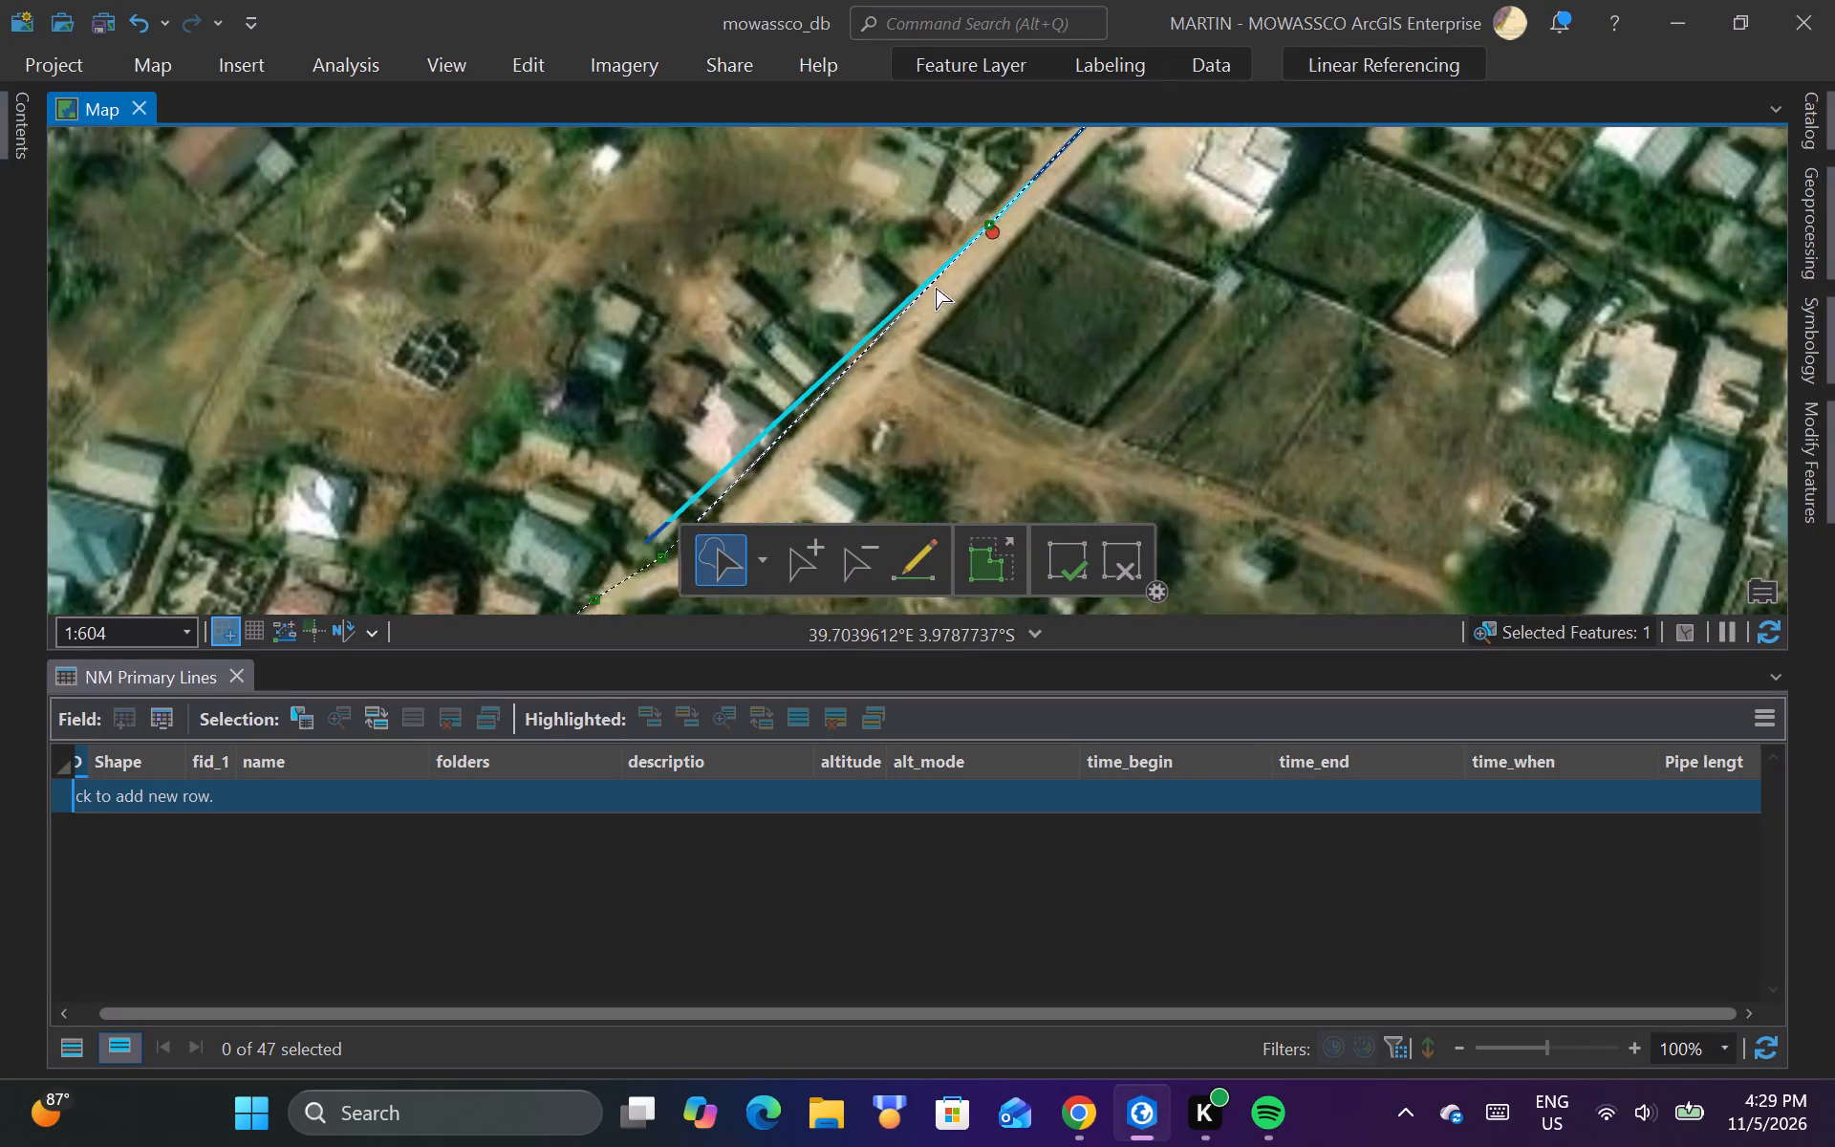
scroll(976, 242, up, 3)
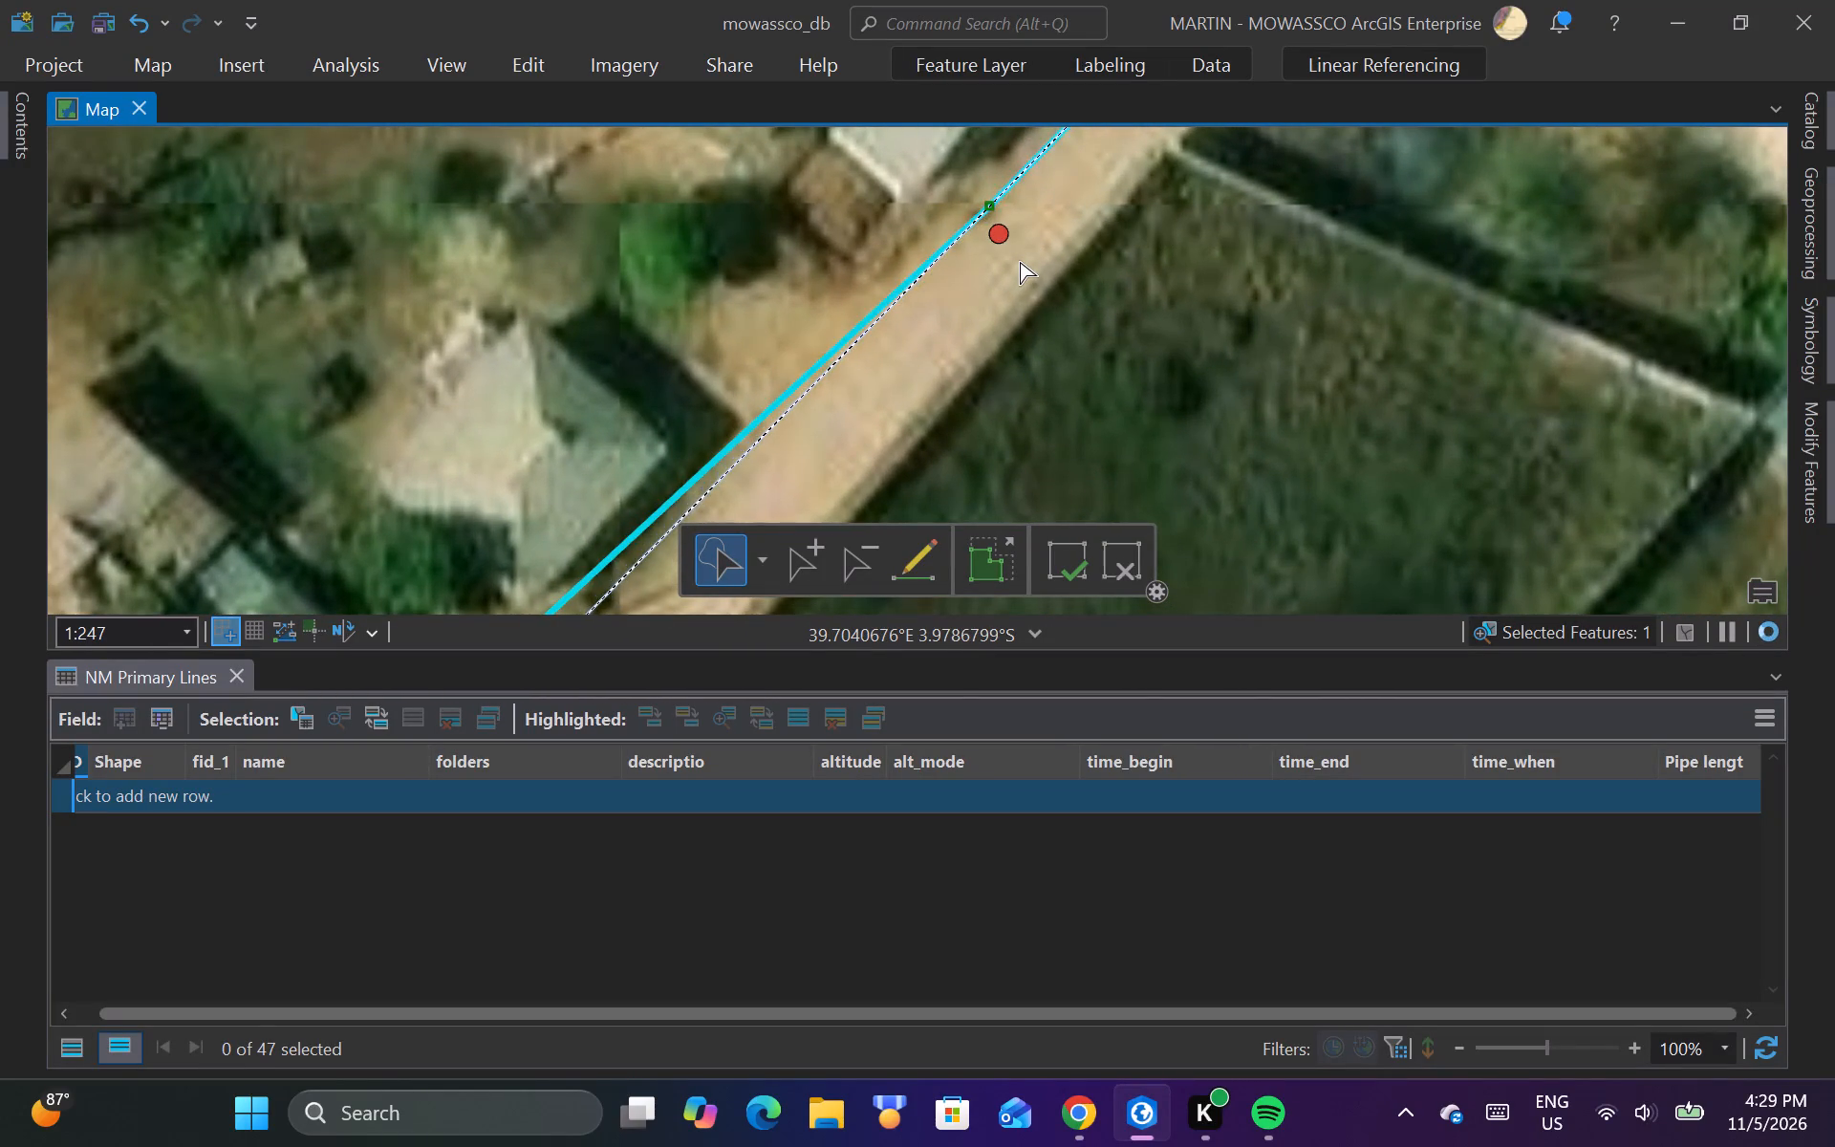
scroll(1020, 262, down, 1)
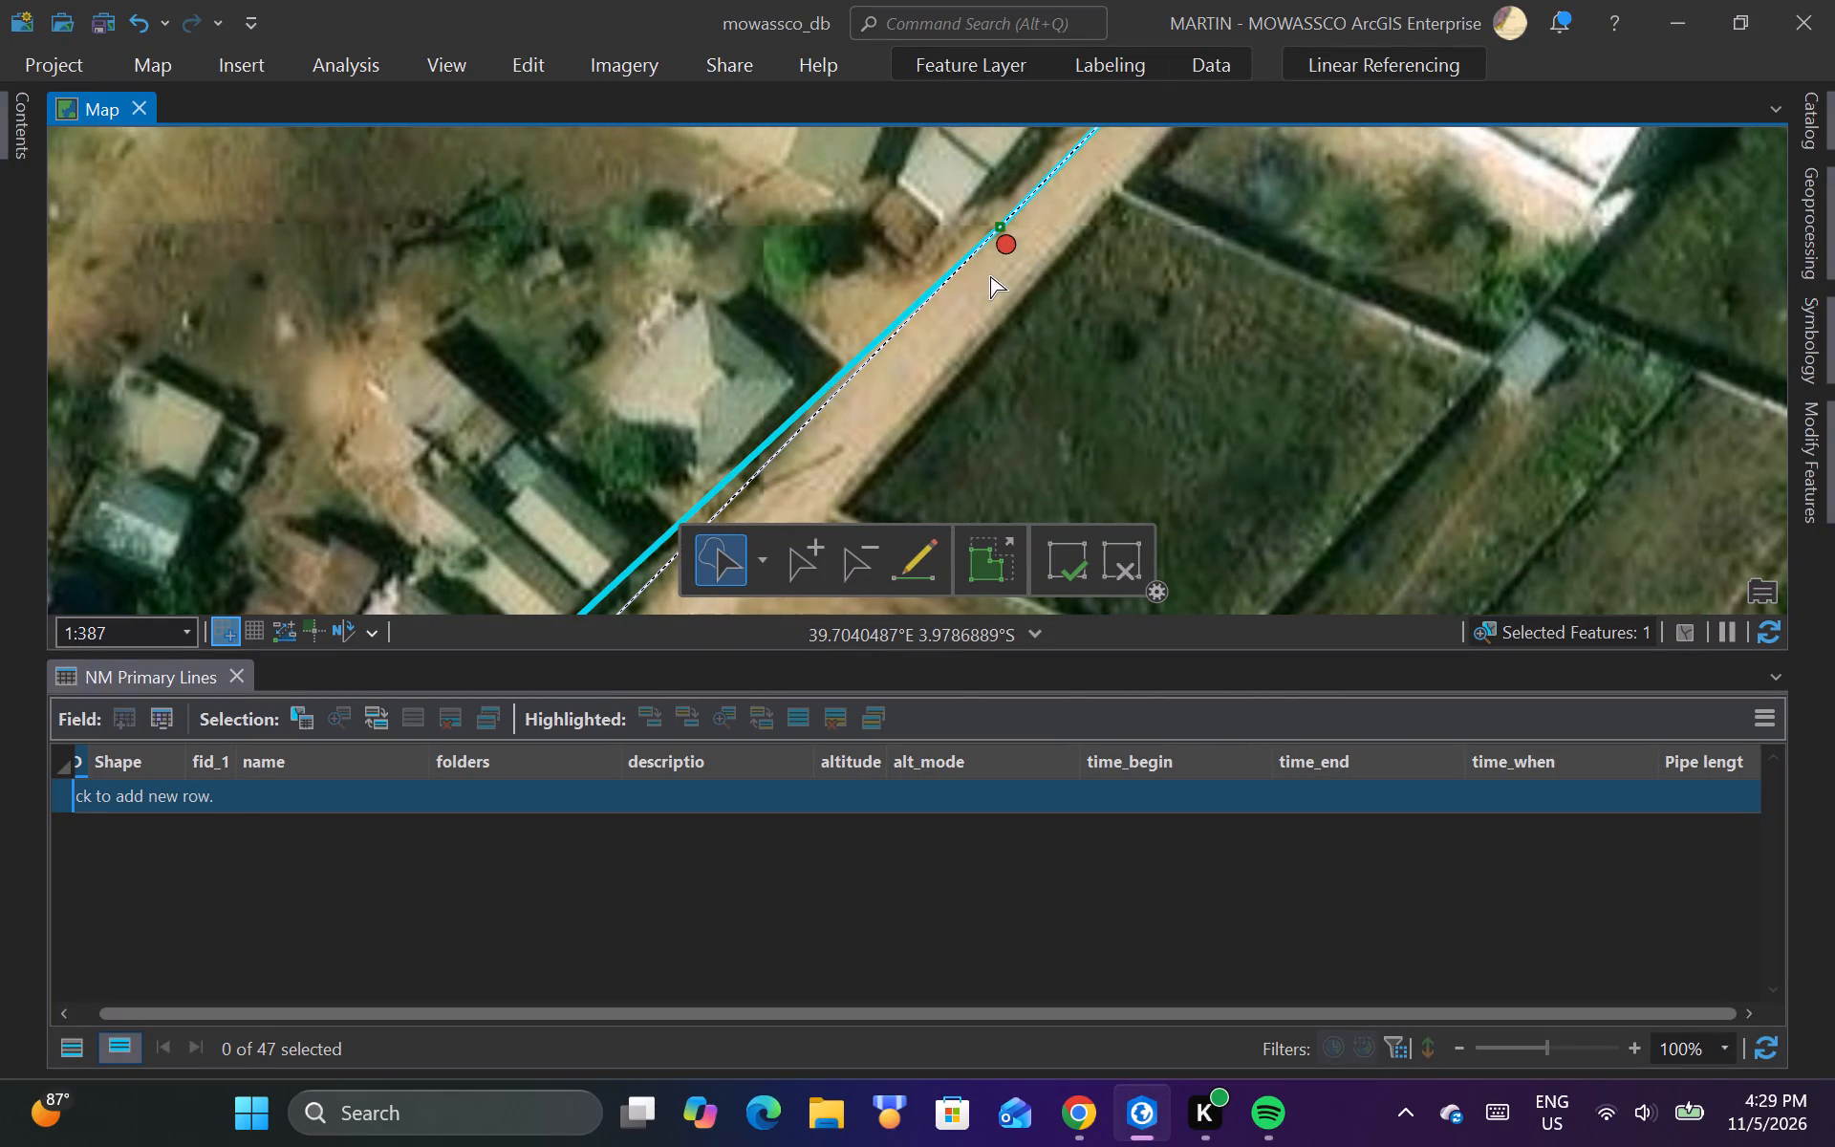
scroll(990, 276, up, 1)
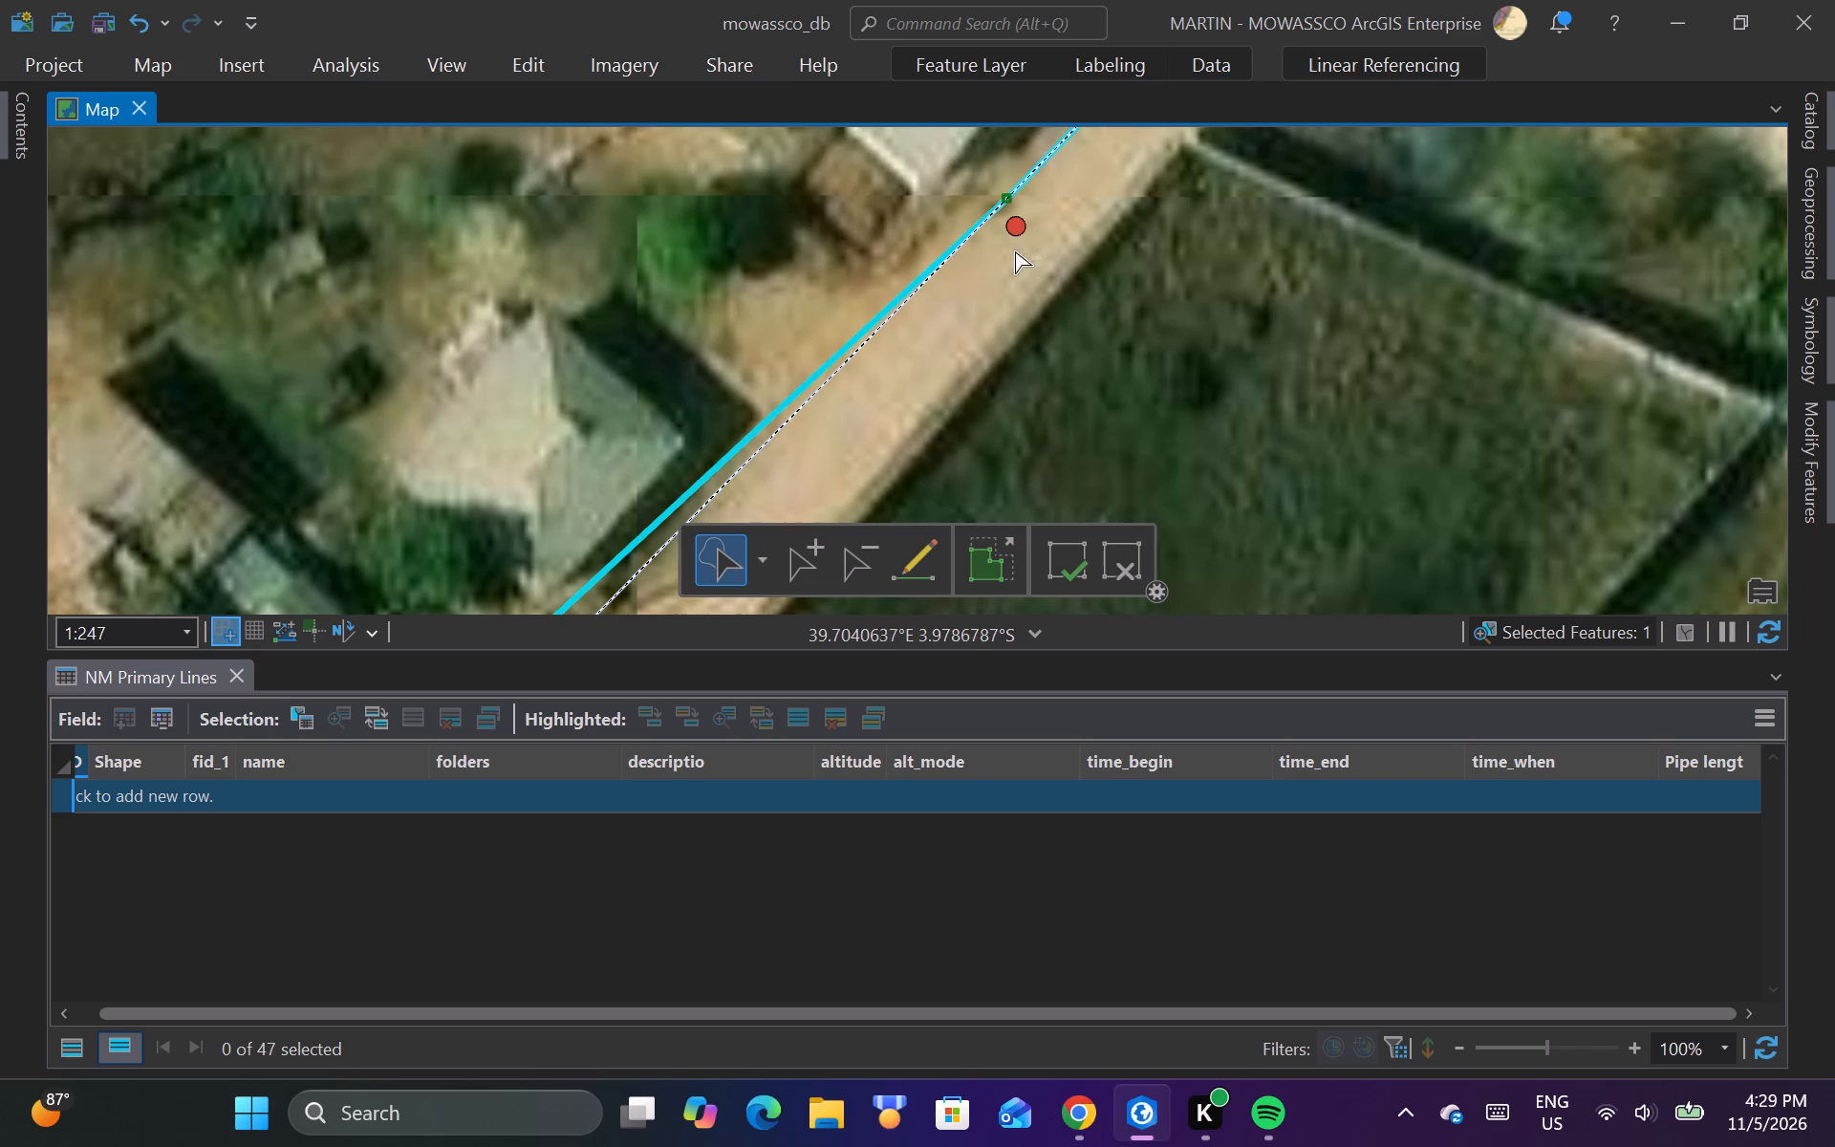
scroll(733, 351, down, 1)
scroll(645, 397, down, 1)
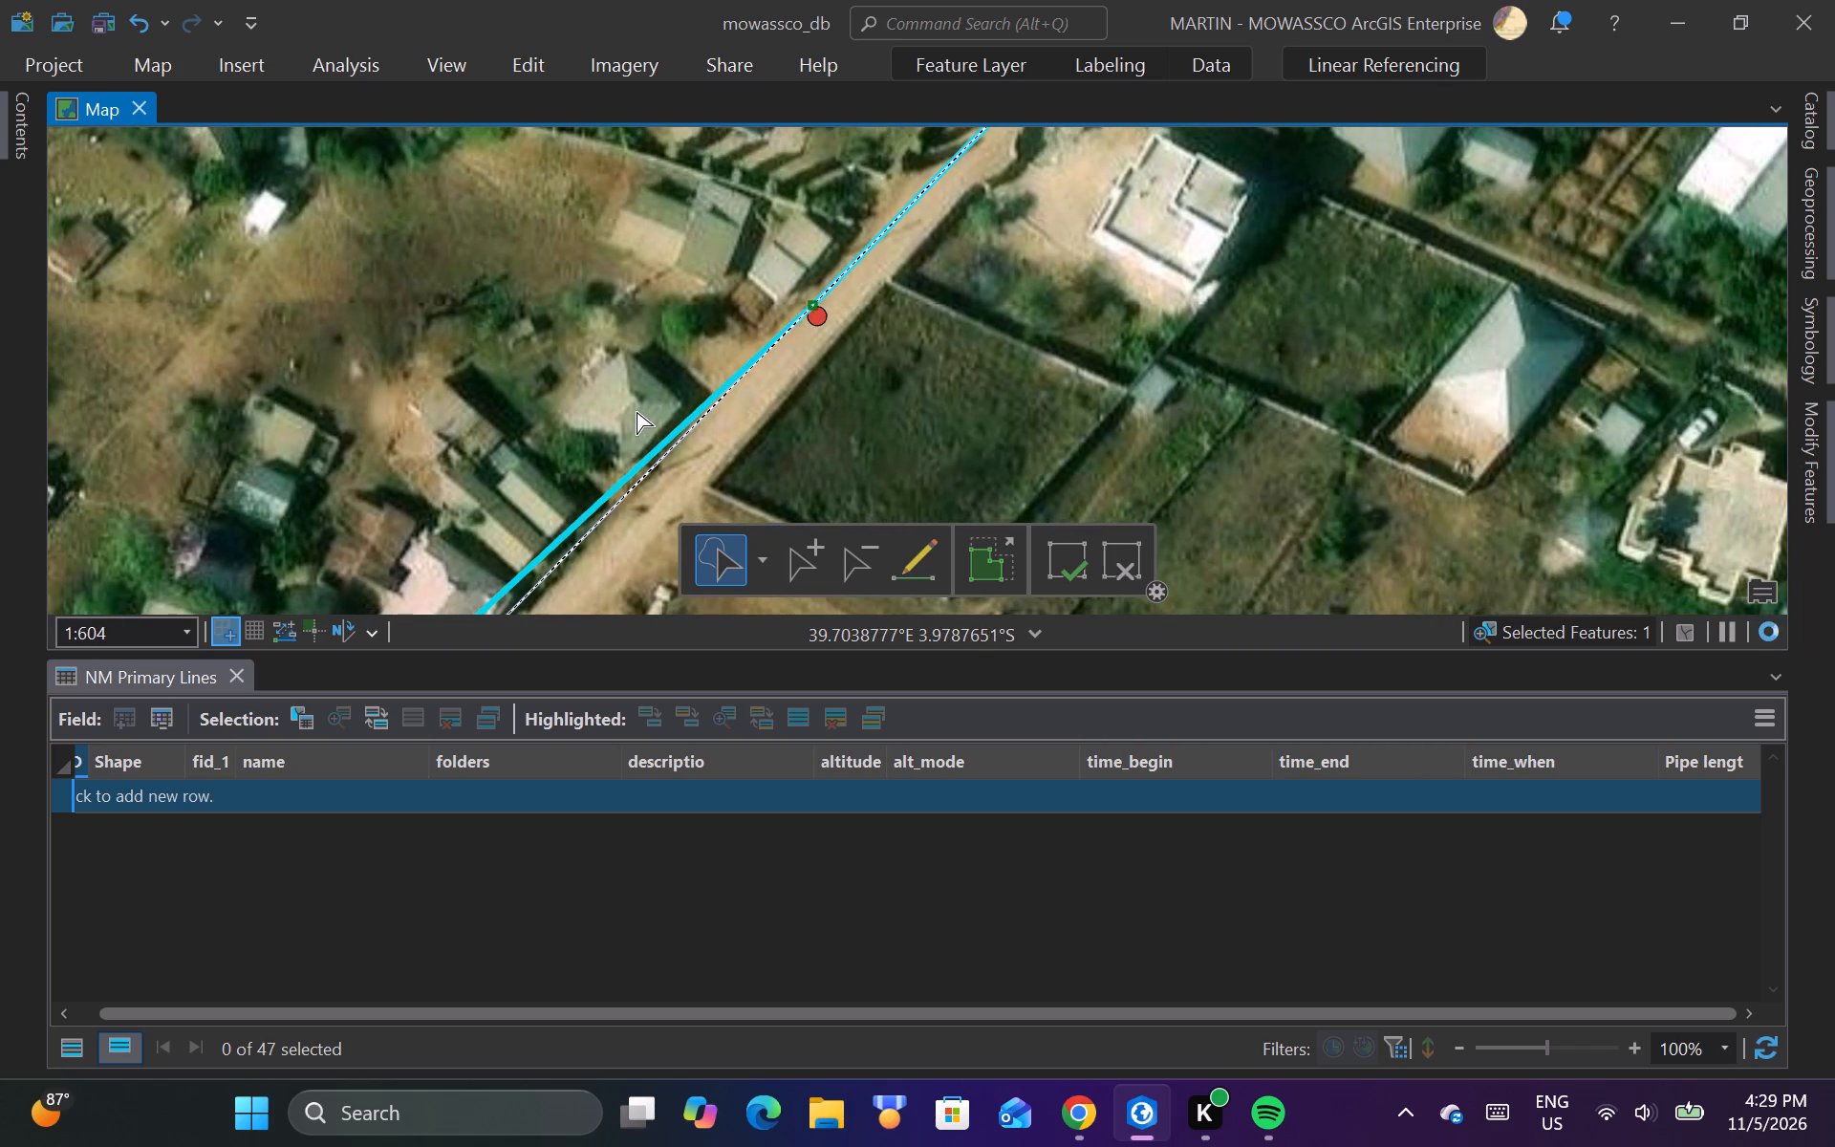
scroll(637, 413, down, 1)
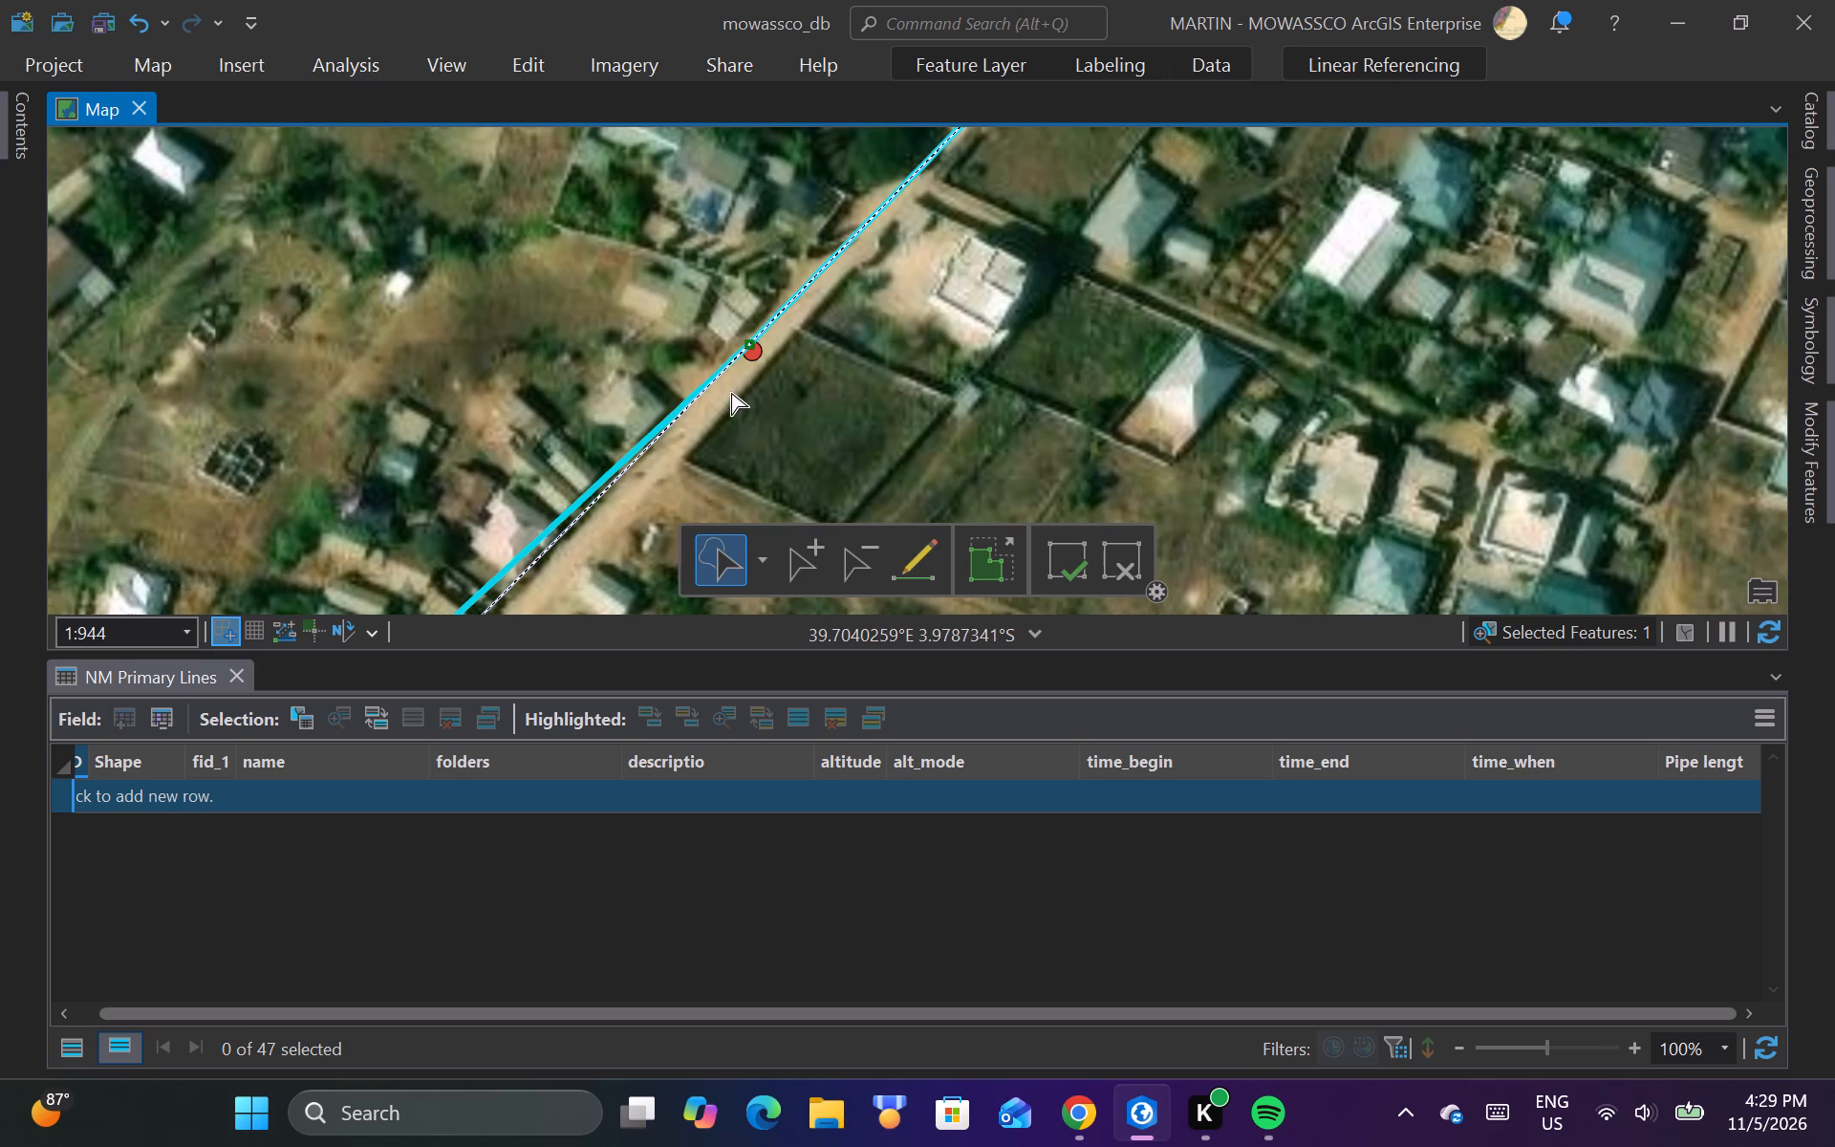
scroll(739, 342, up, 1)
scroll(754, 385, down, 1)
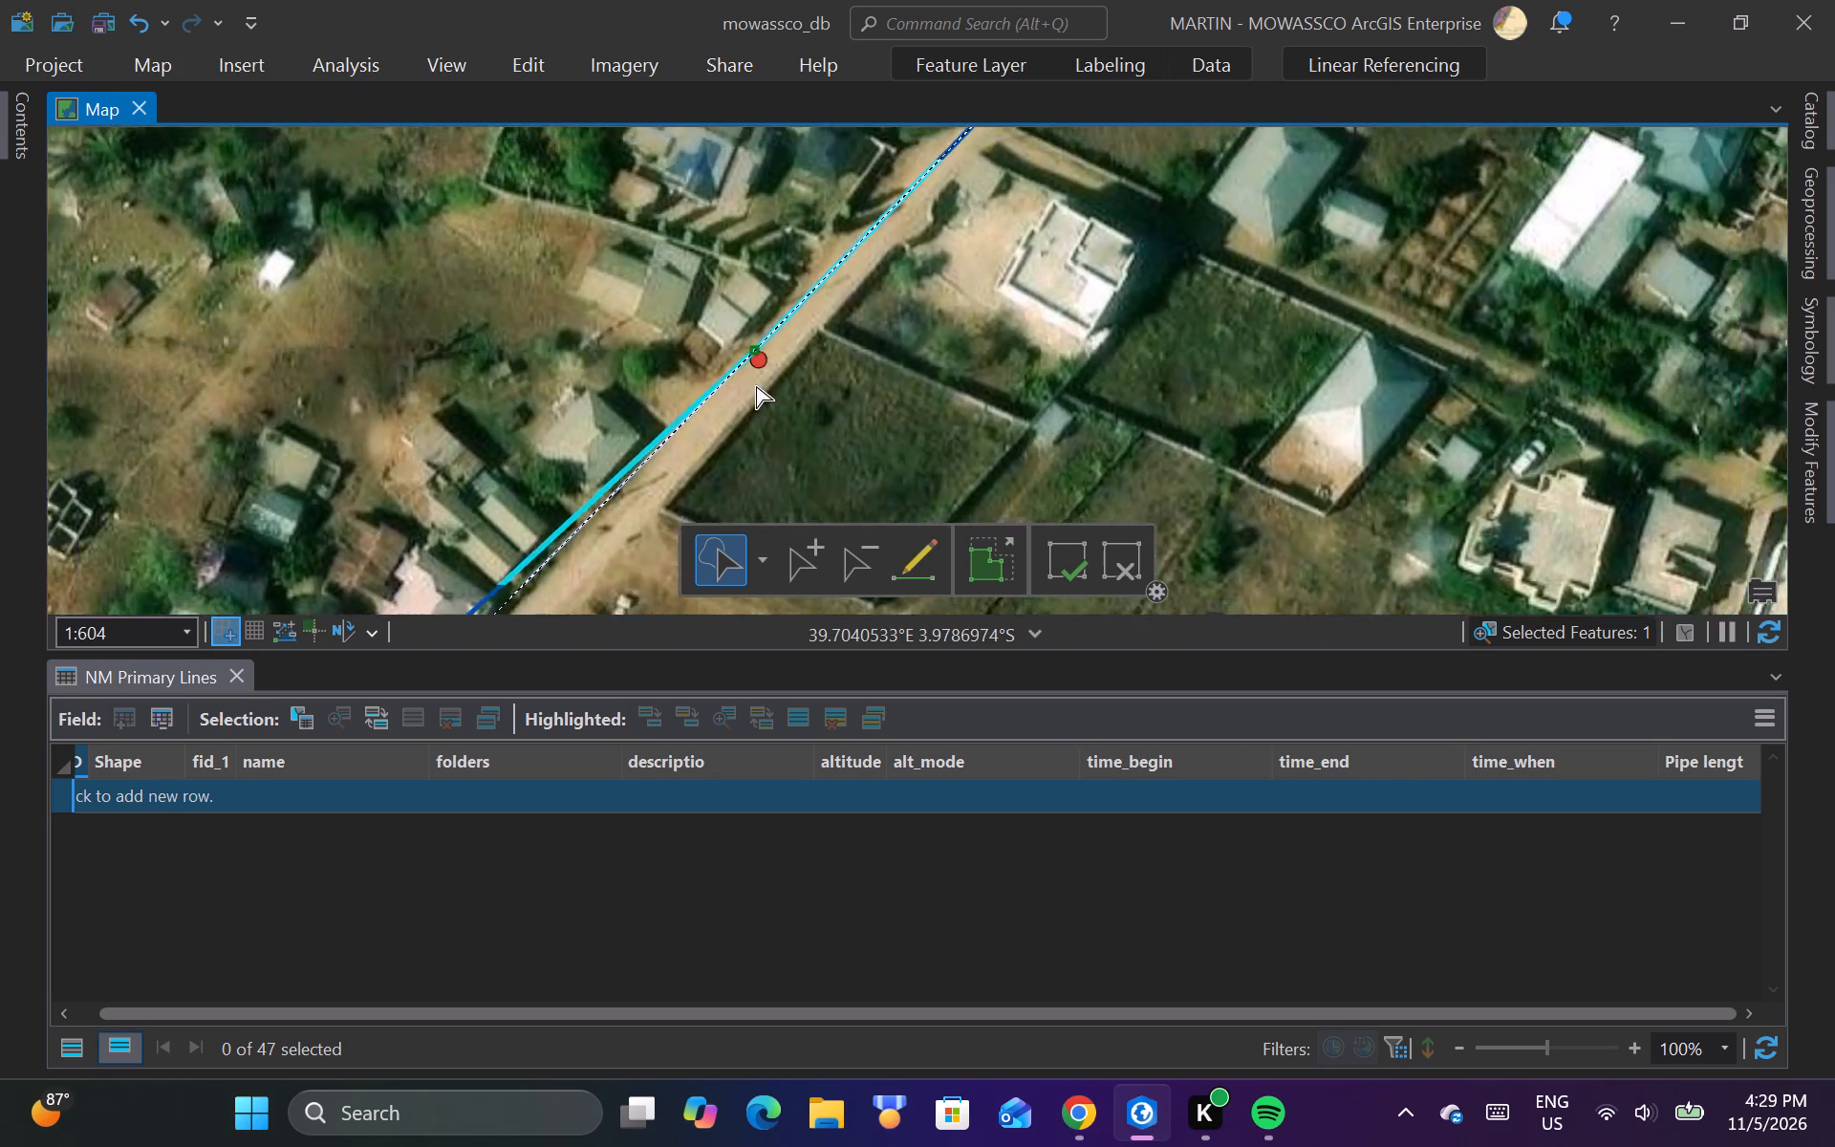
scroll(781, 357, down, 2)
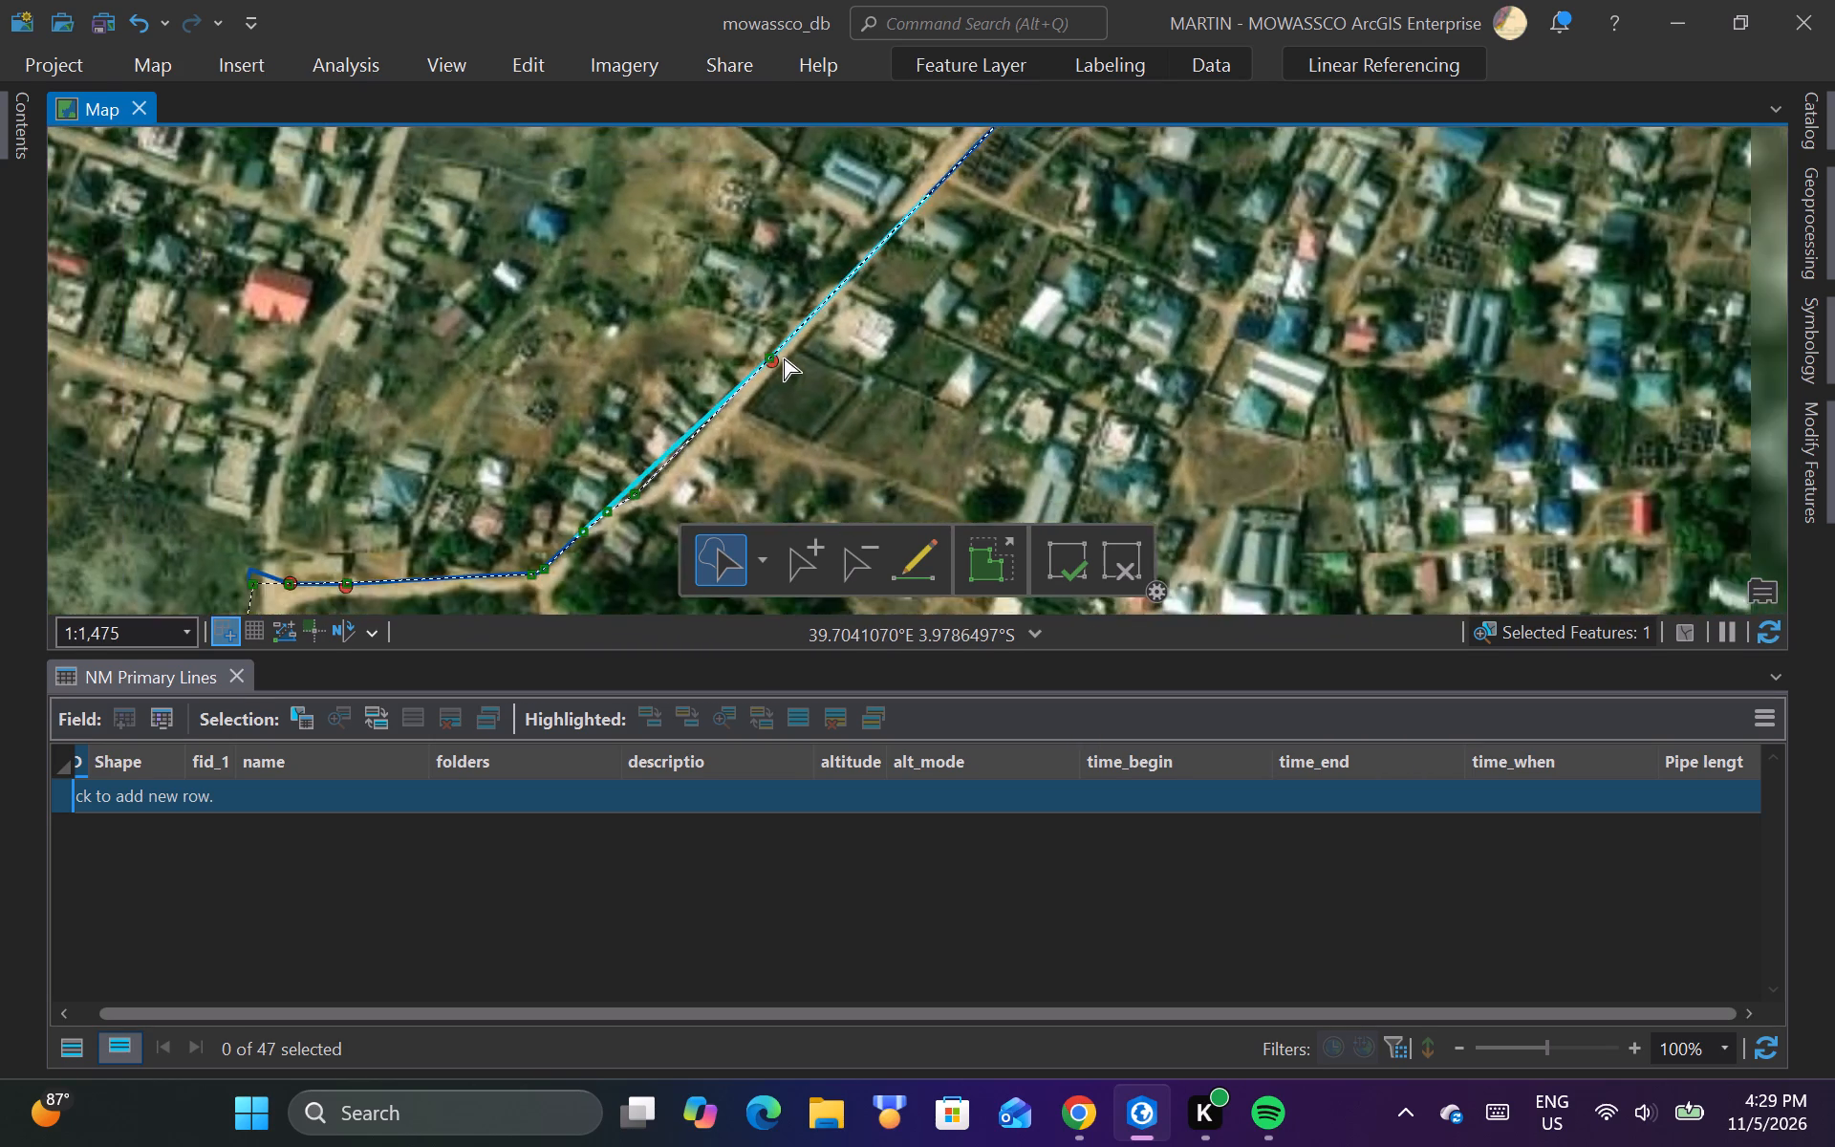
scroll(770, 376, down, 1)
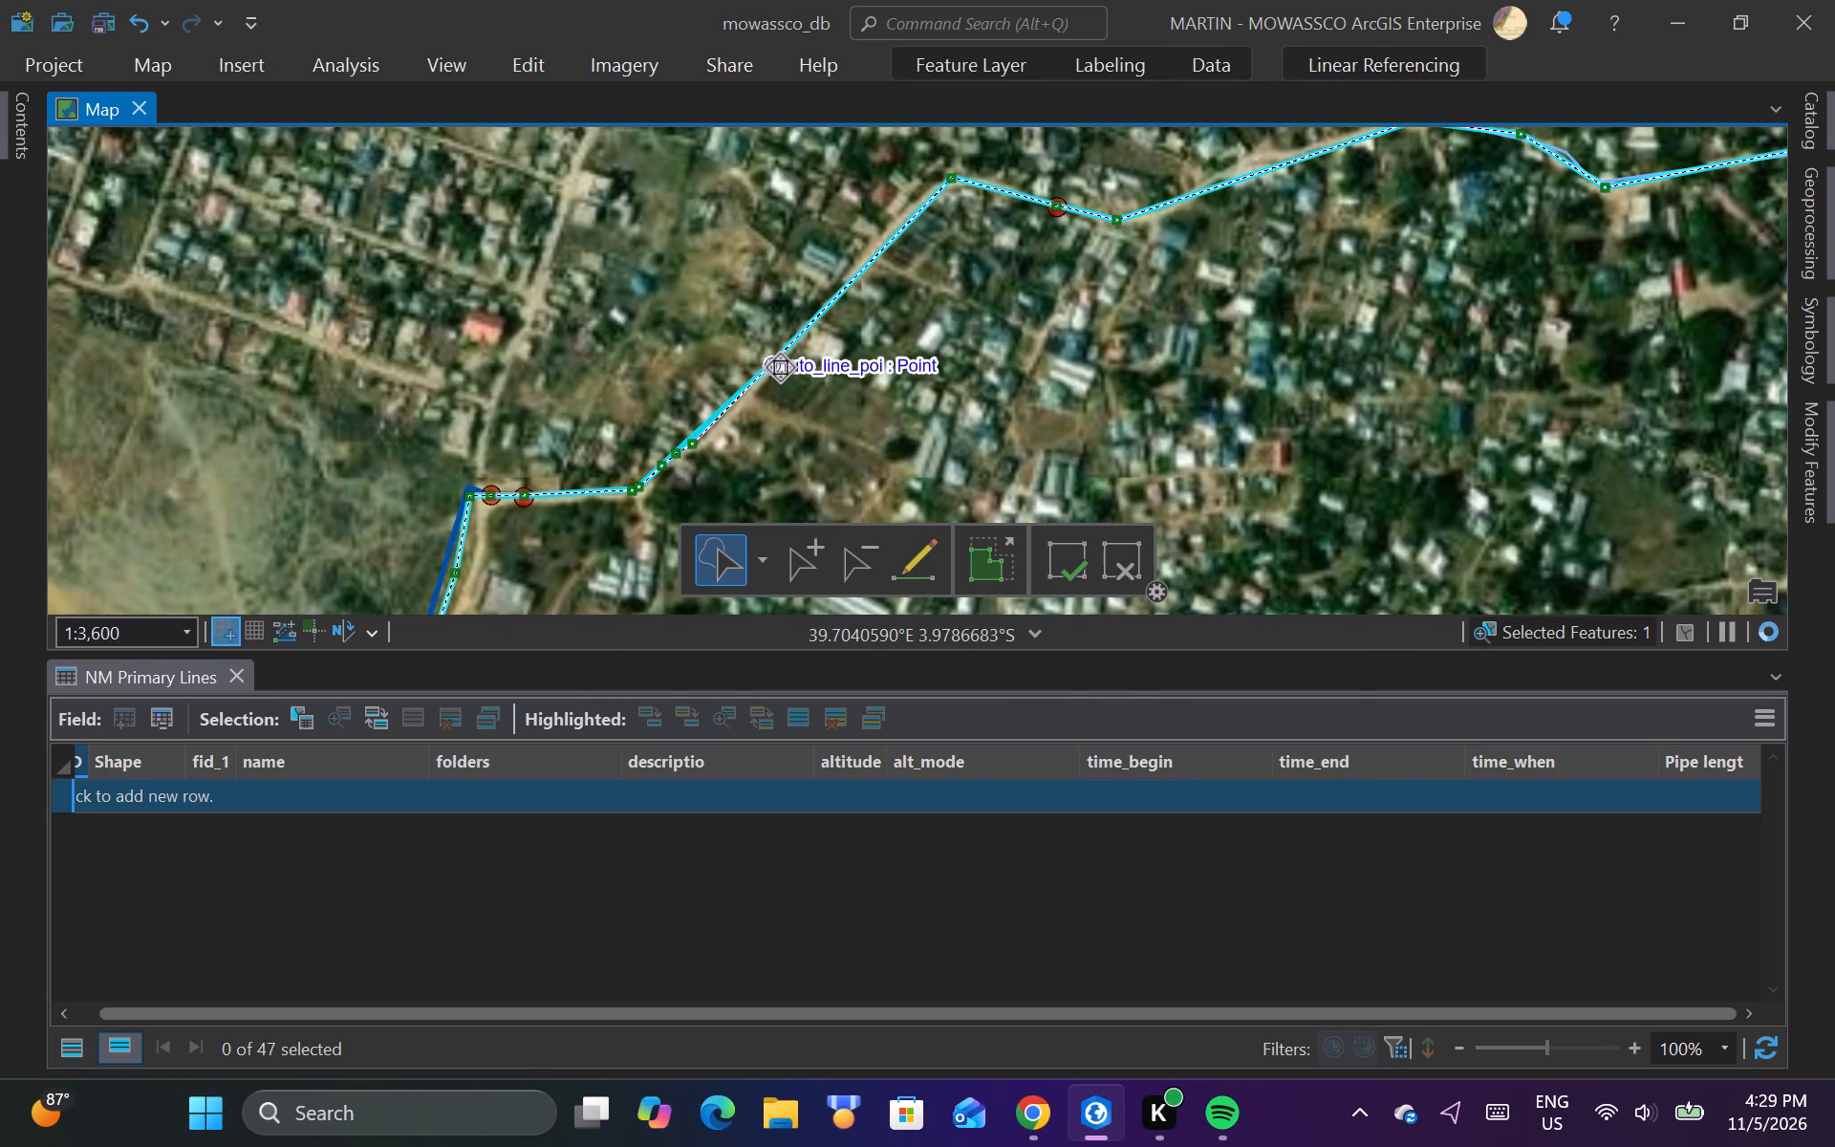
scroll(782, 366, up, 5)
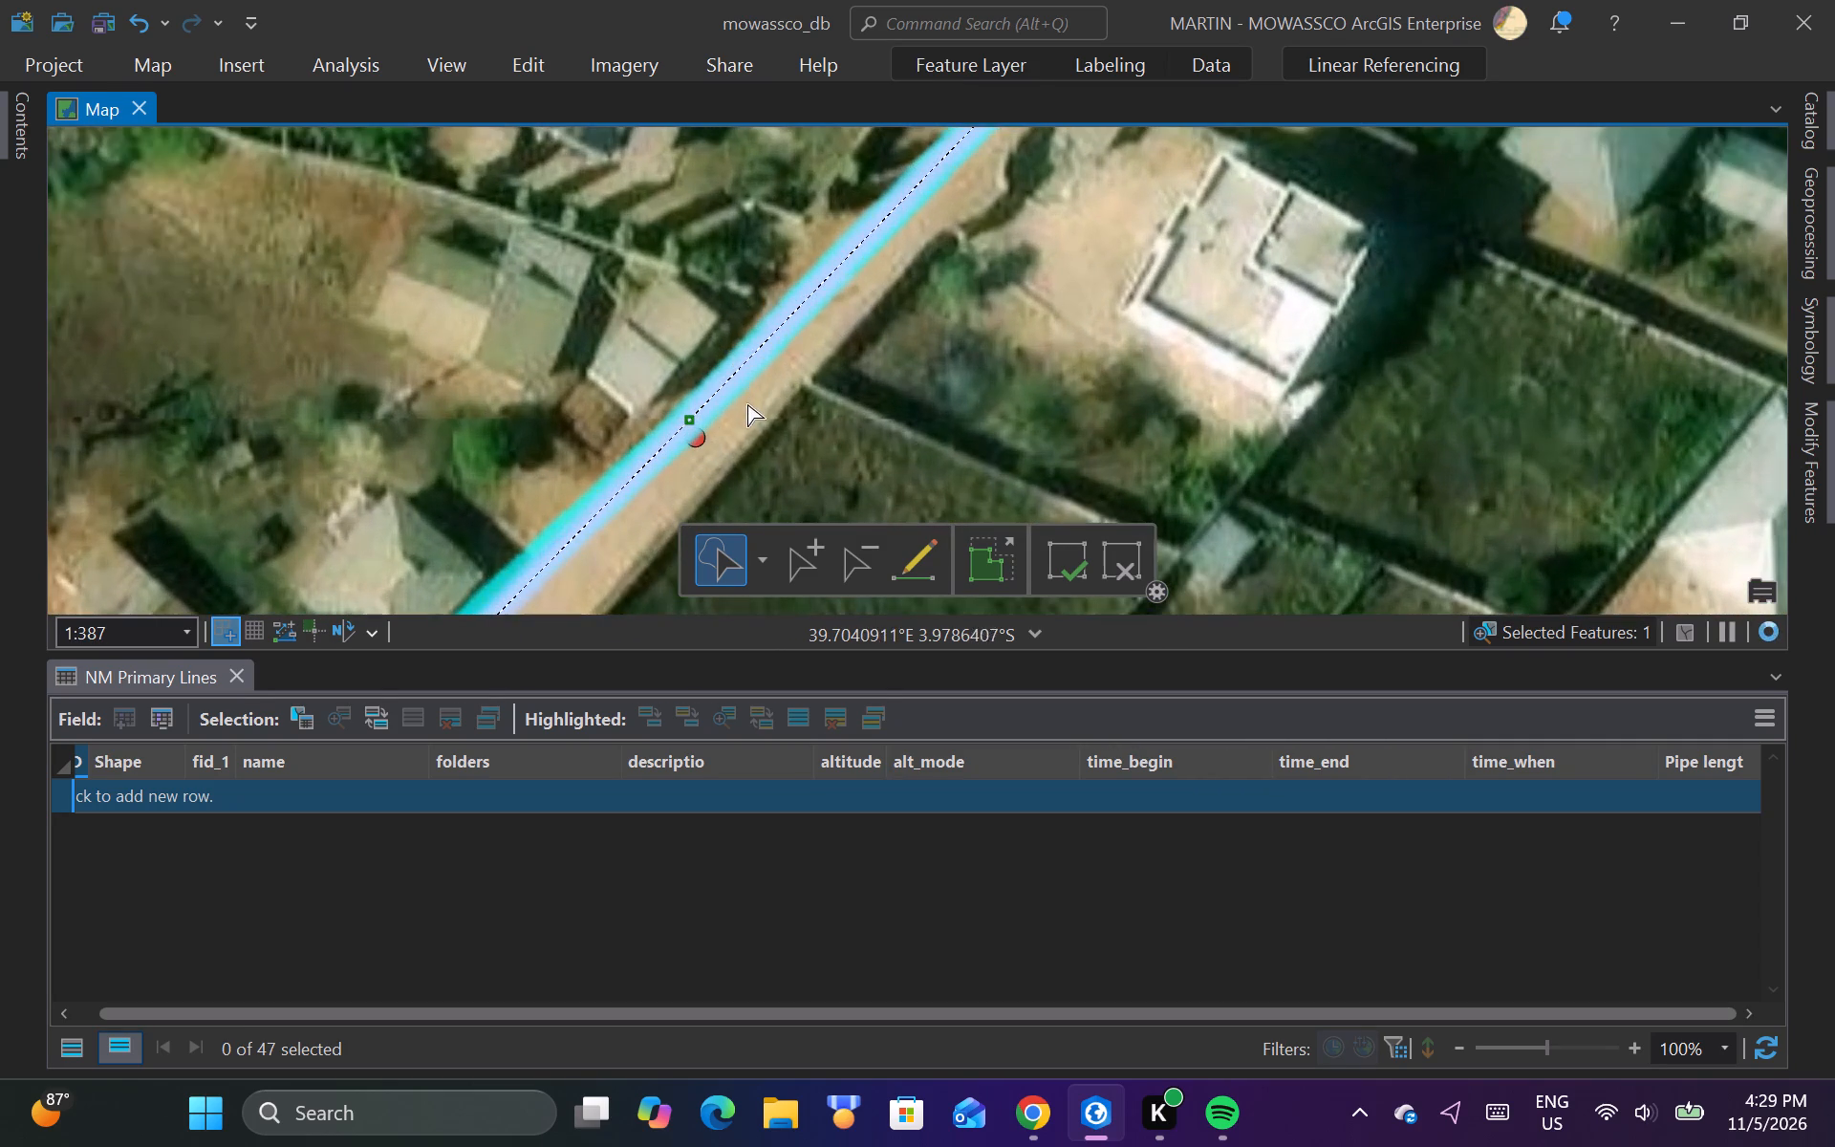
click(688, 422)
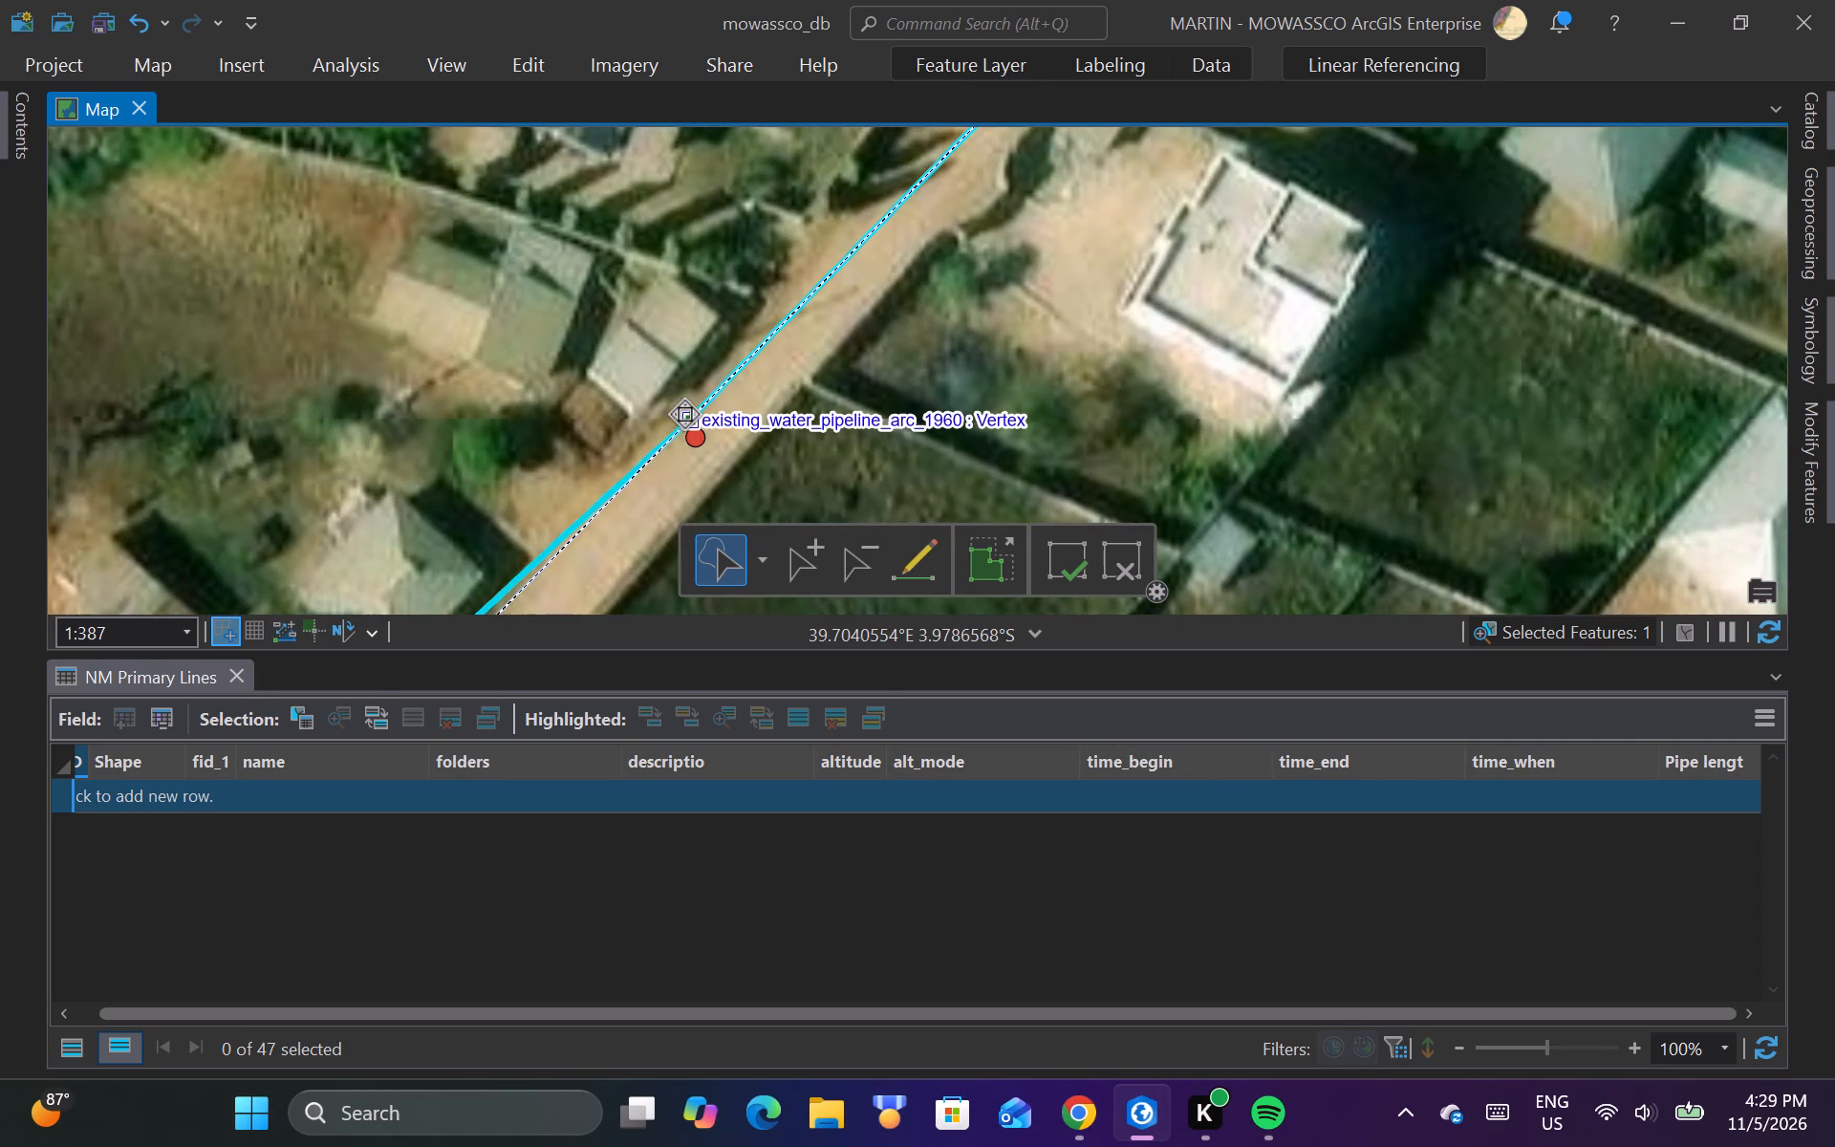
scroll(688, 429, up, 2)
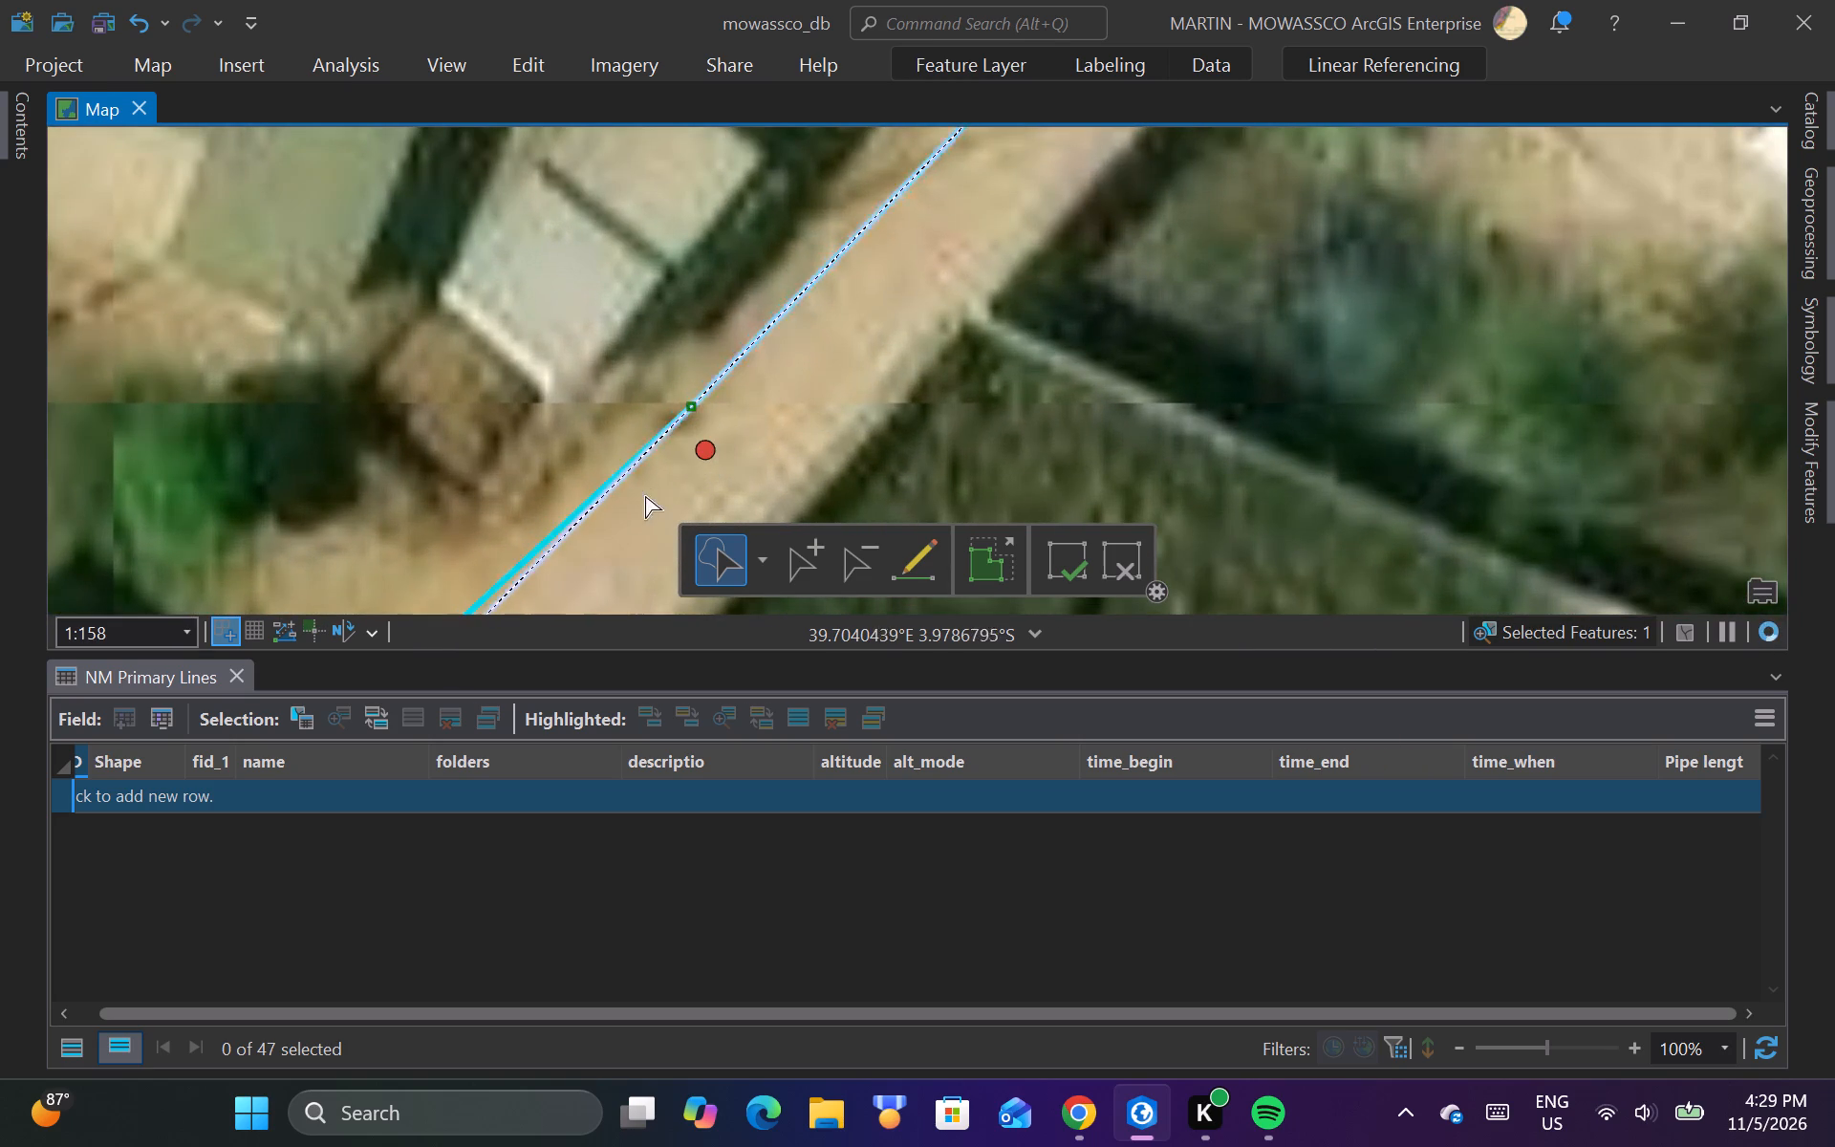
scroll(638, 500, down, 3)
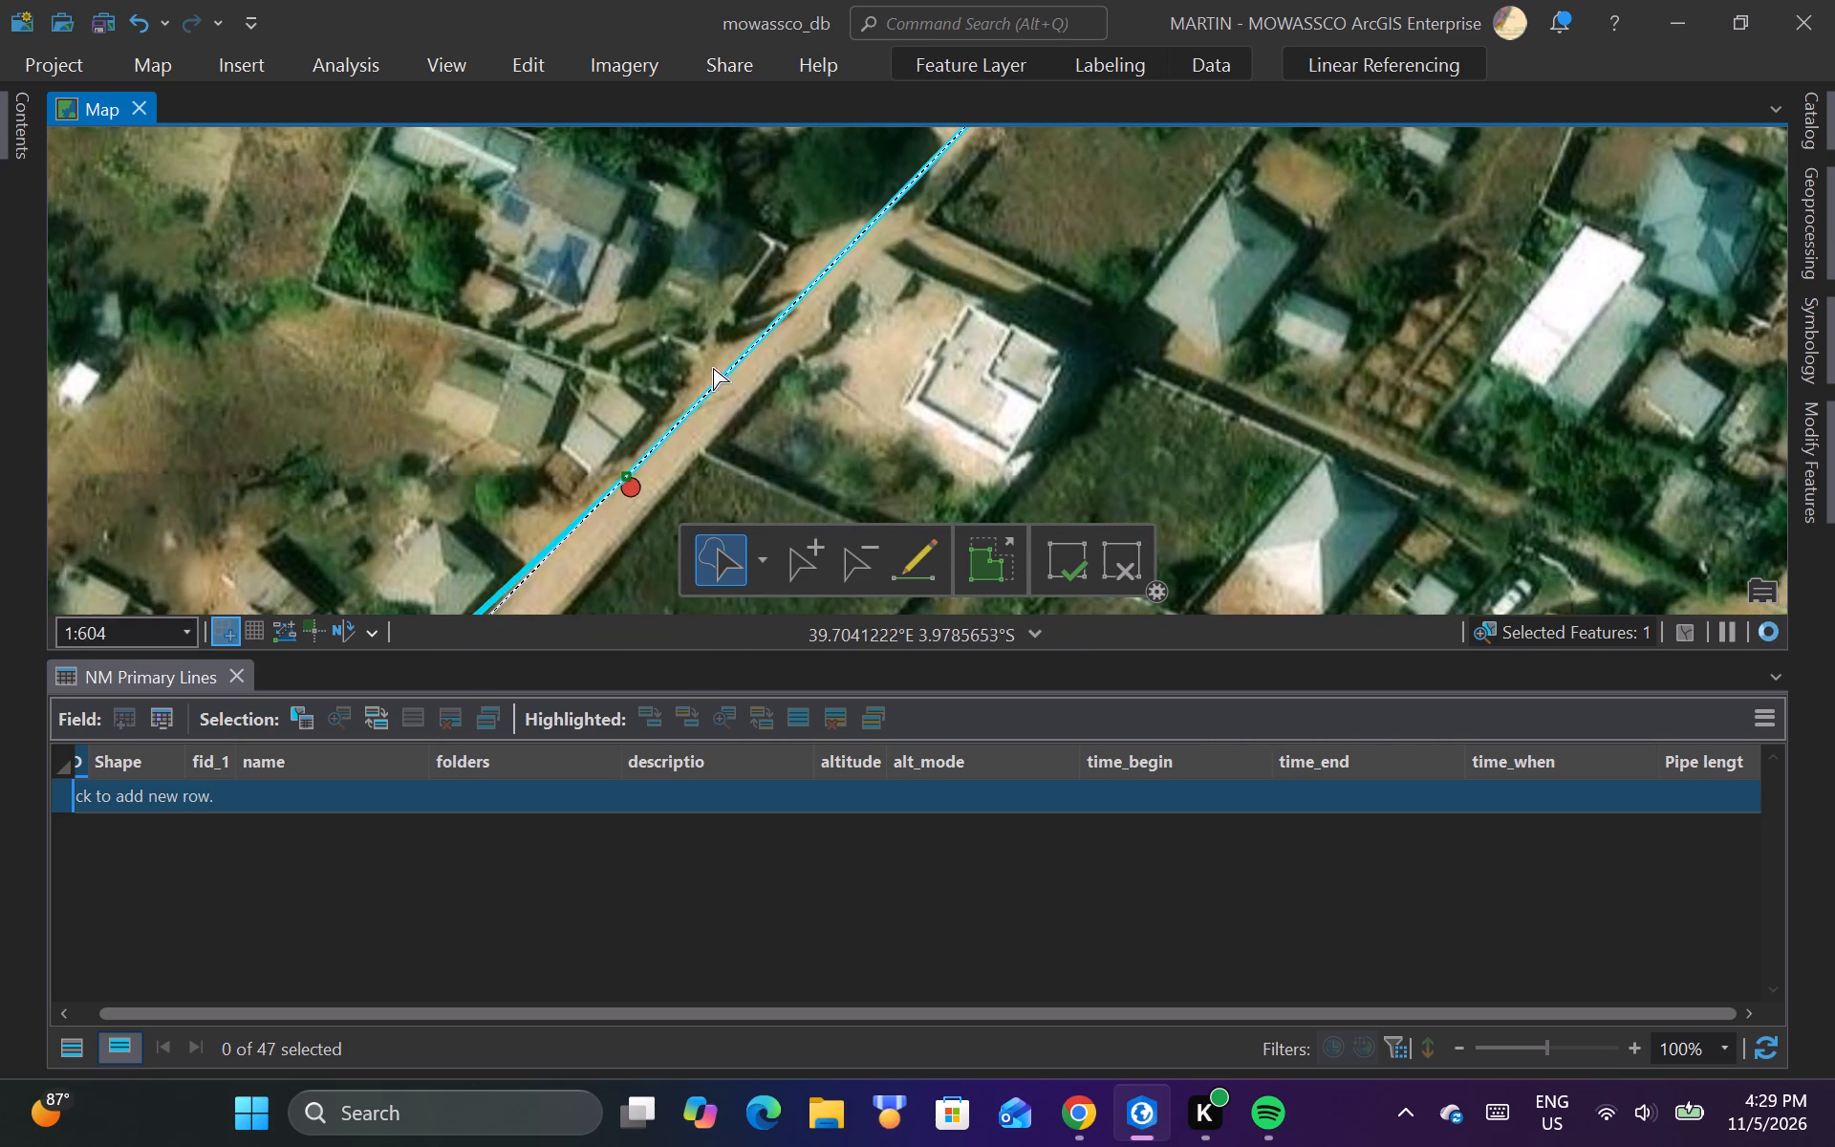
Add a ruto_line vertex northeast of the red point, opposite the white flat-roofed building, and move it northwest to the road's edge.
scroll(778, 326, up, 2)
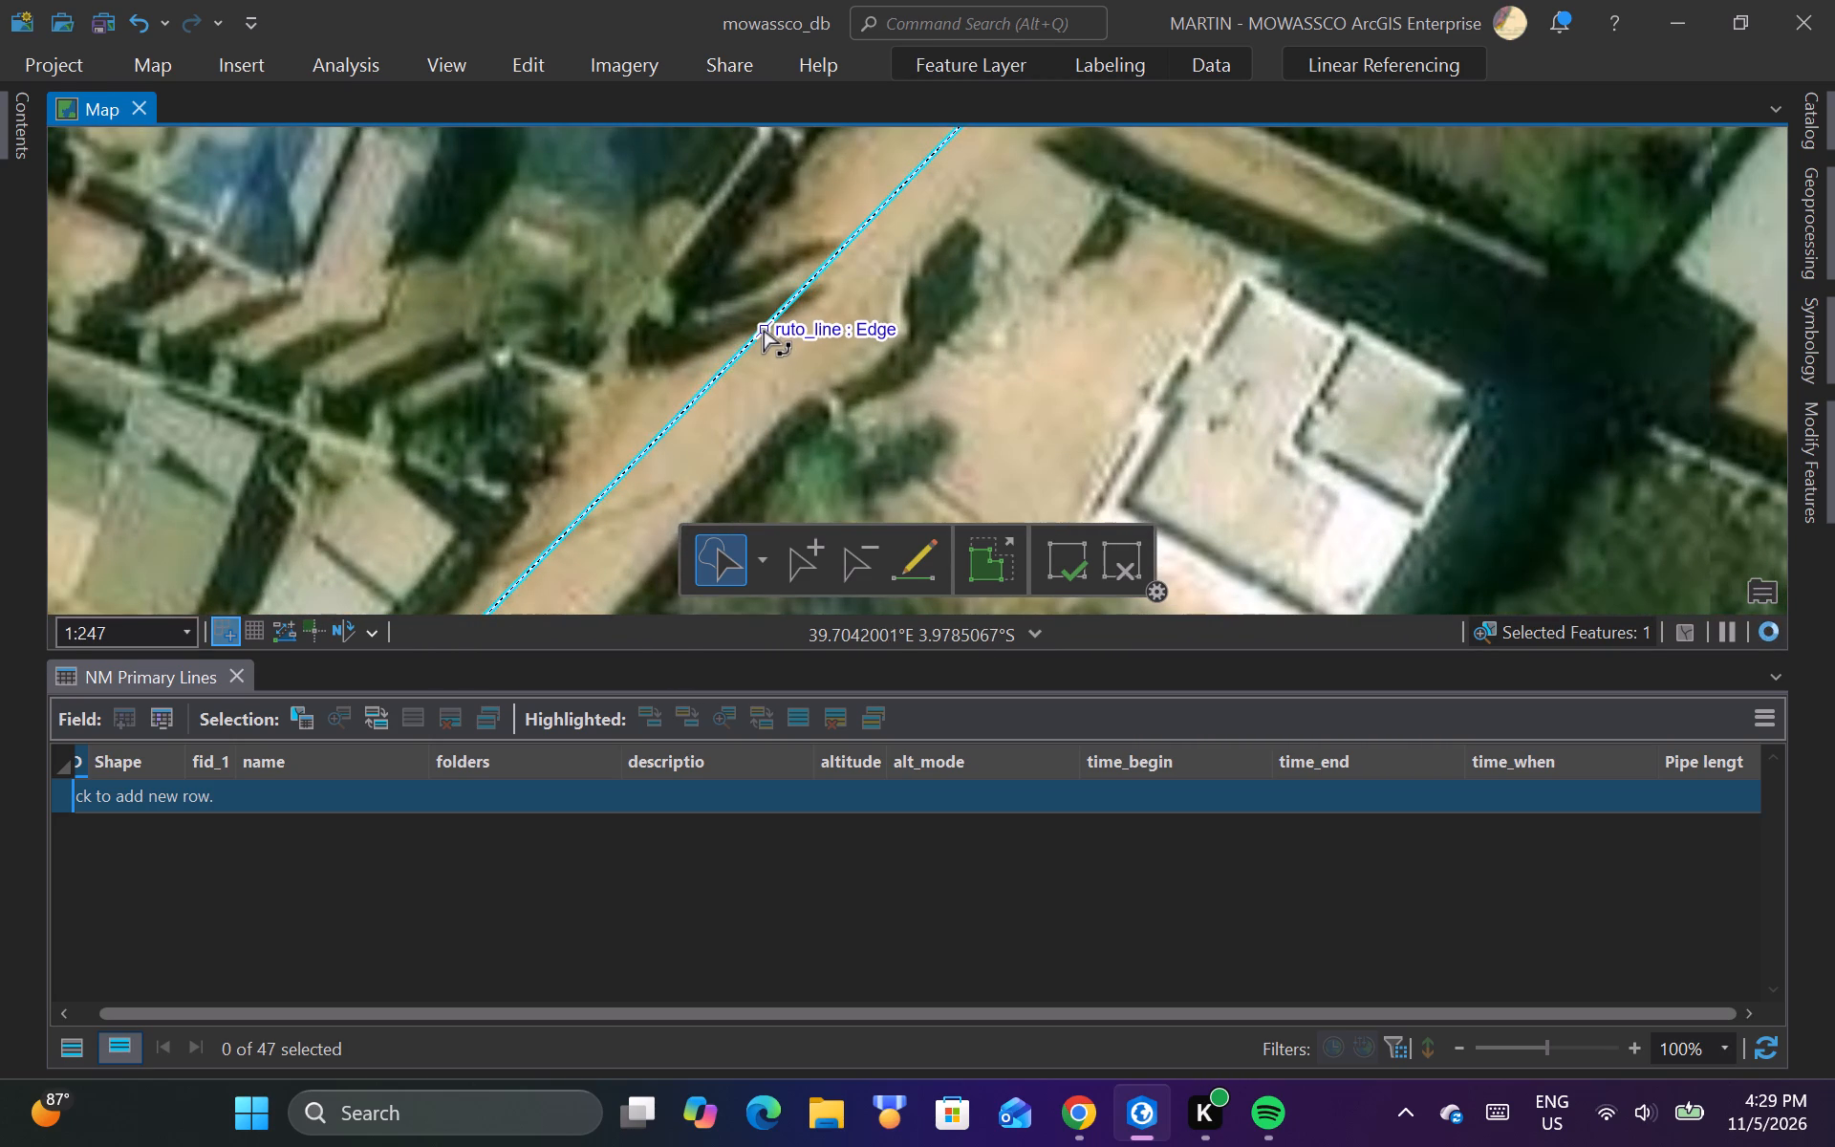
click(764, 330)
right_click(764, 330)
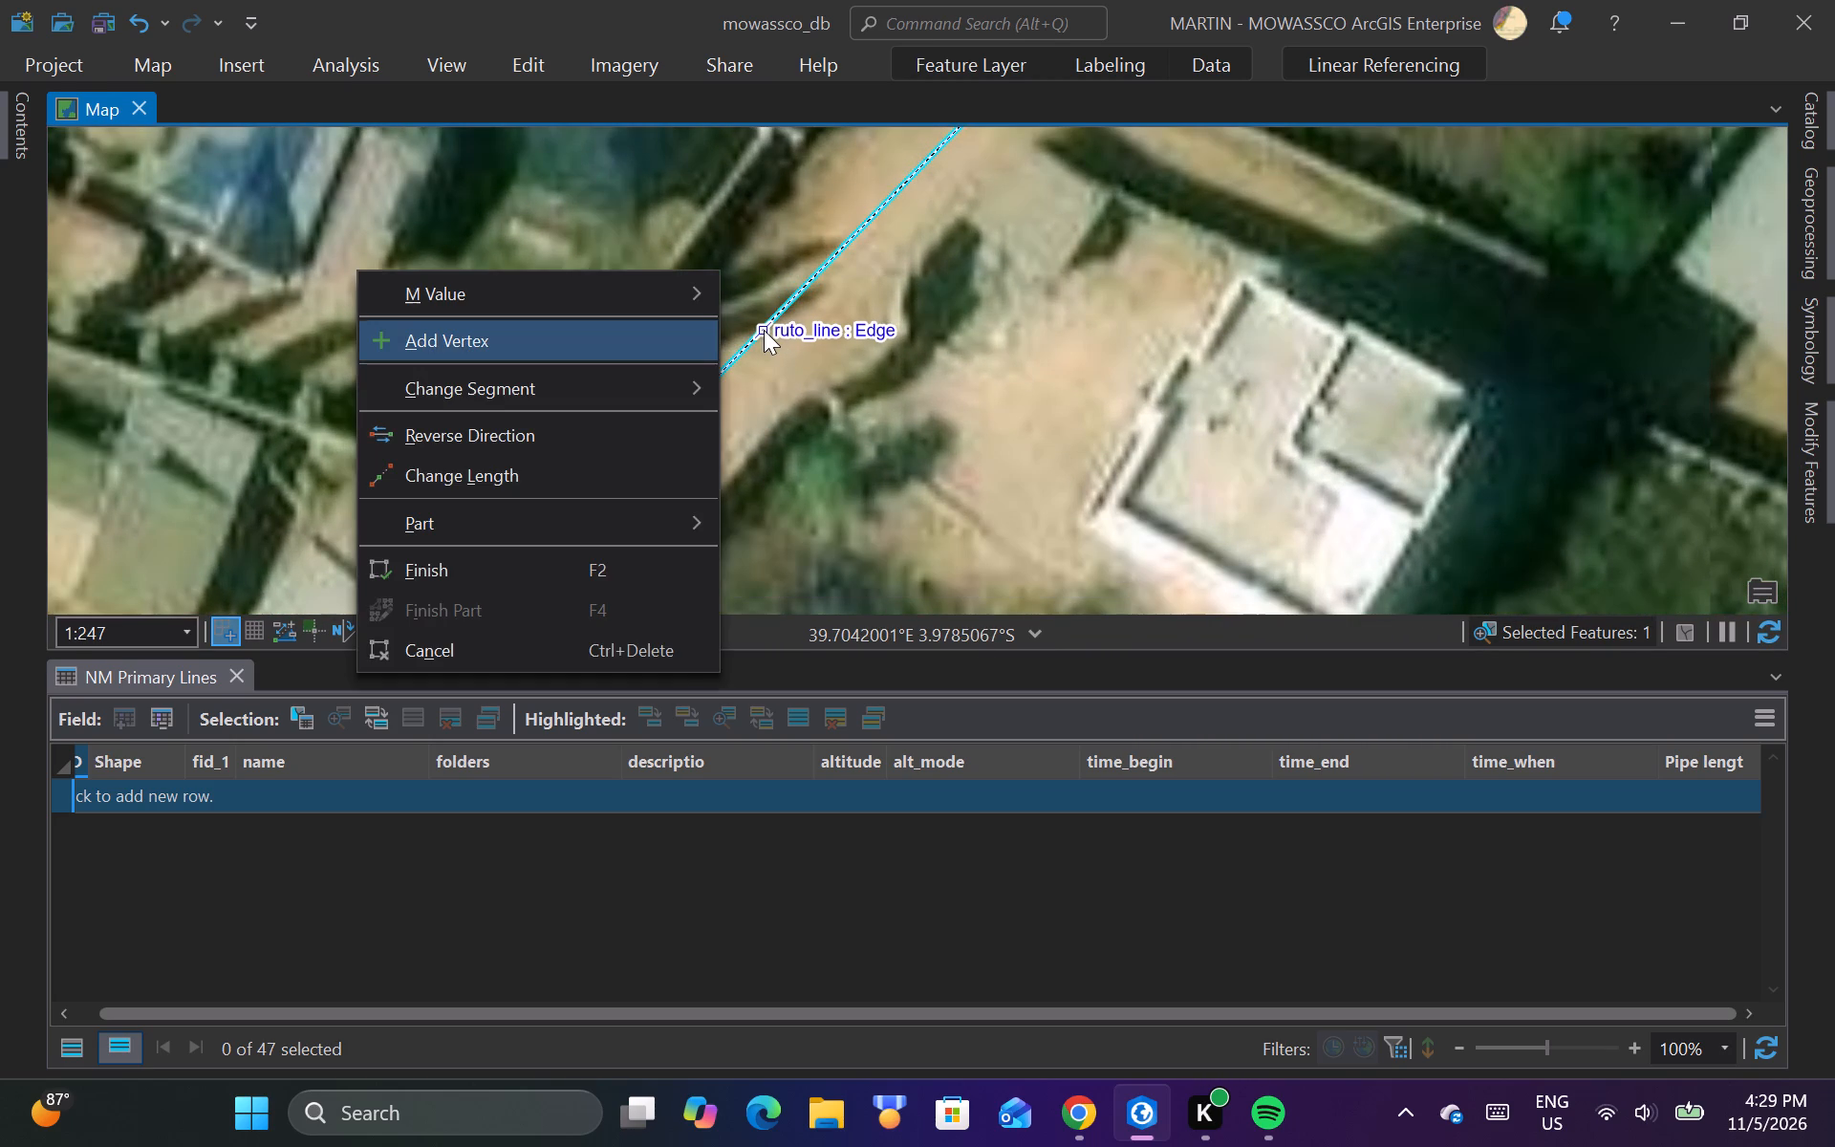
click(707, 338)
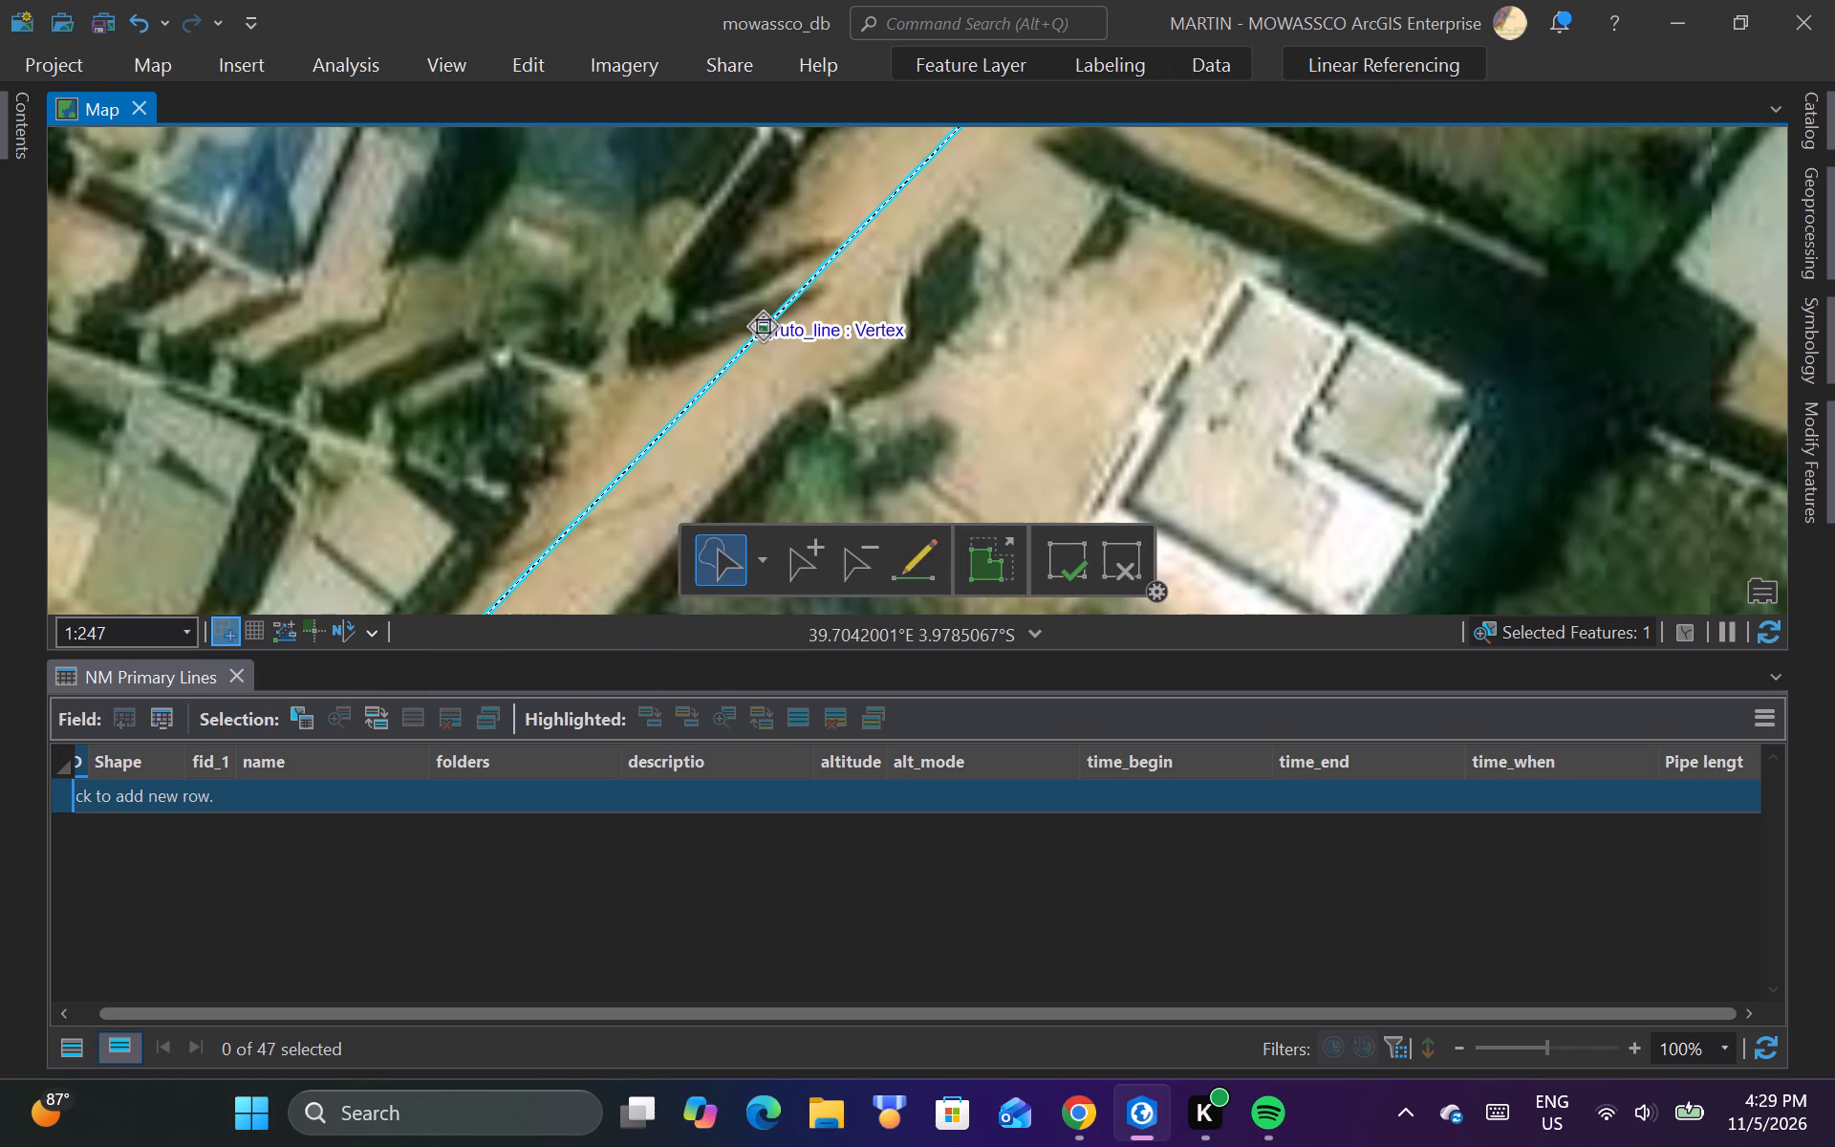
drag(763, 327, 738, 310)
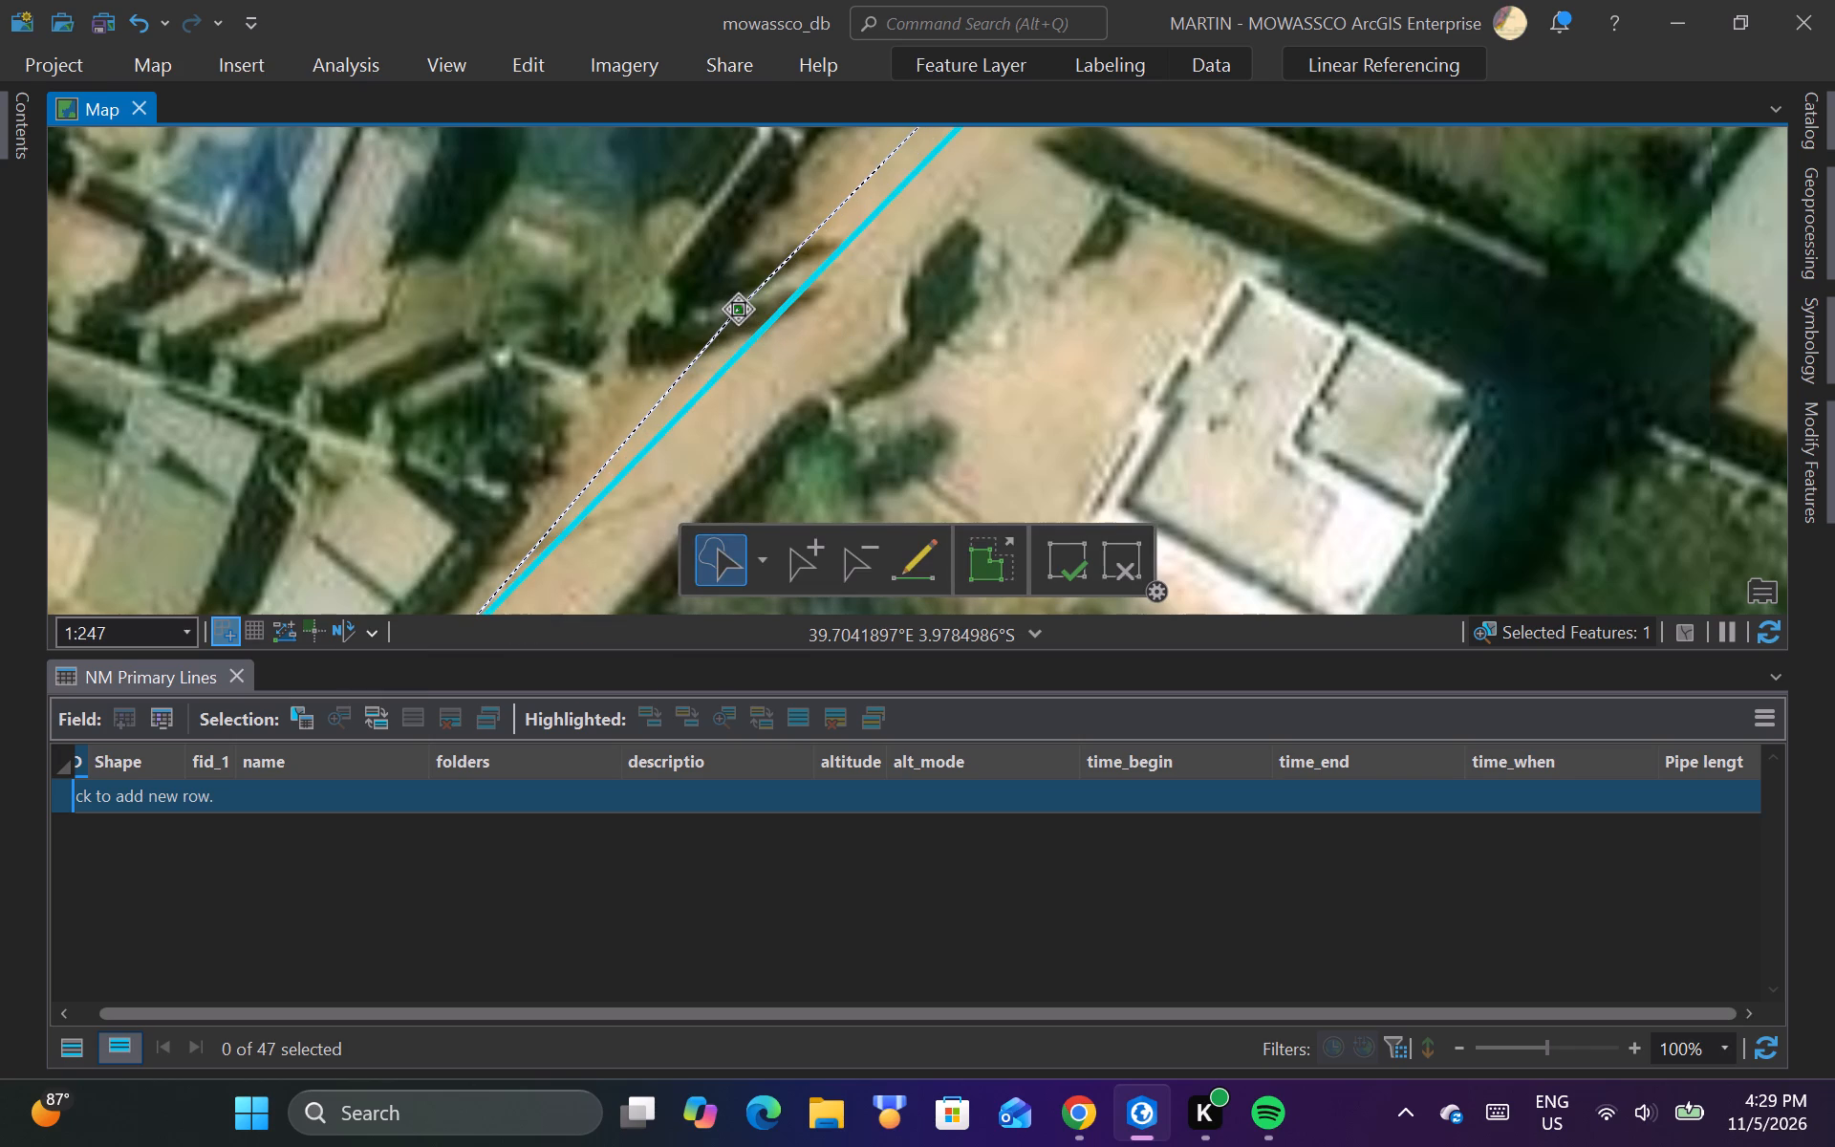
drag(738, 310, 739, 310)
drag(739, 310, 742, 312)
Add a ruto_line vertex northeast of the white flat-roofed building, opposite the walled empty plot, and move it northwest to the road's edge.
scroll(443, 360, down, 3)
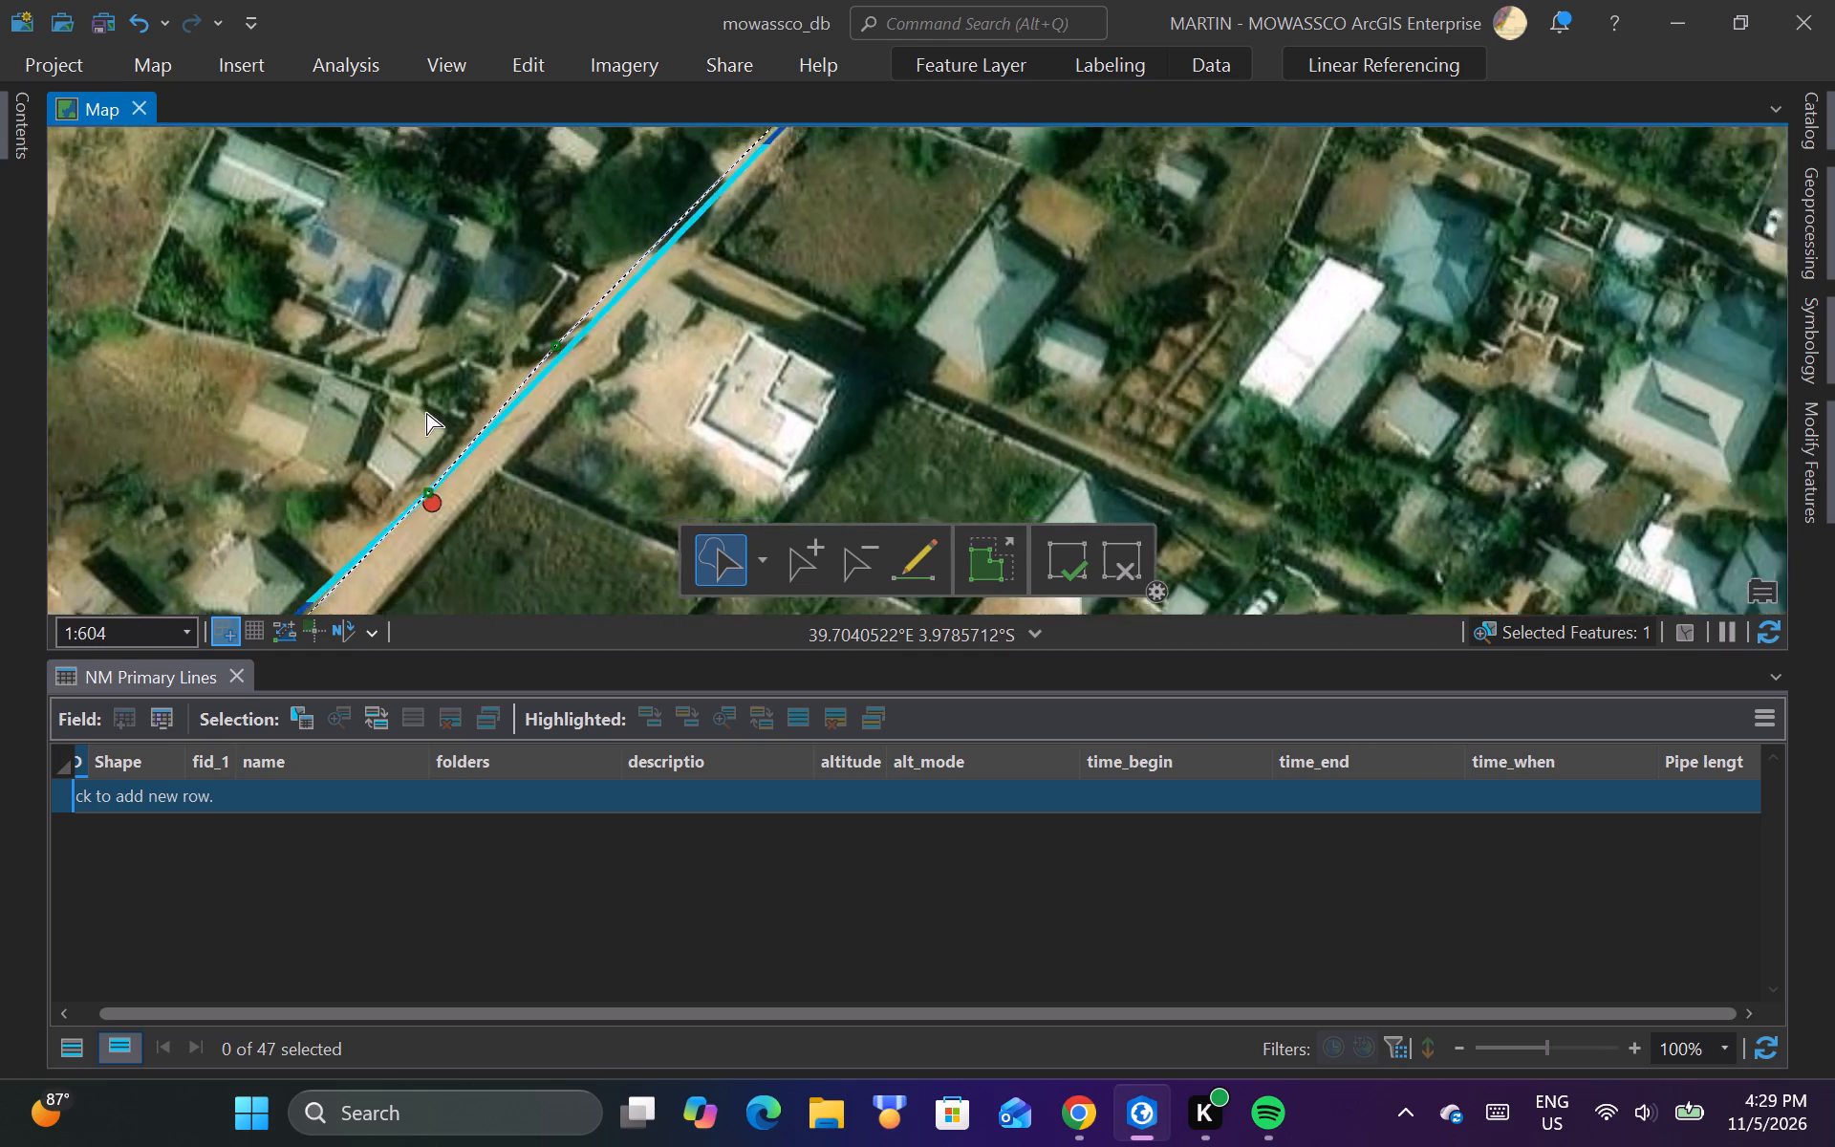
scroll(568, 432, down, 1)
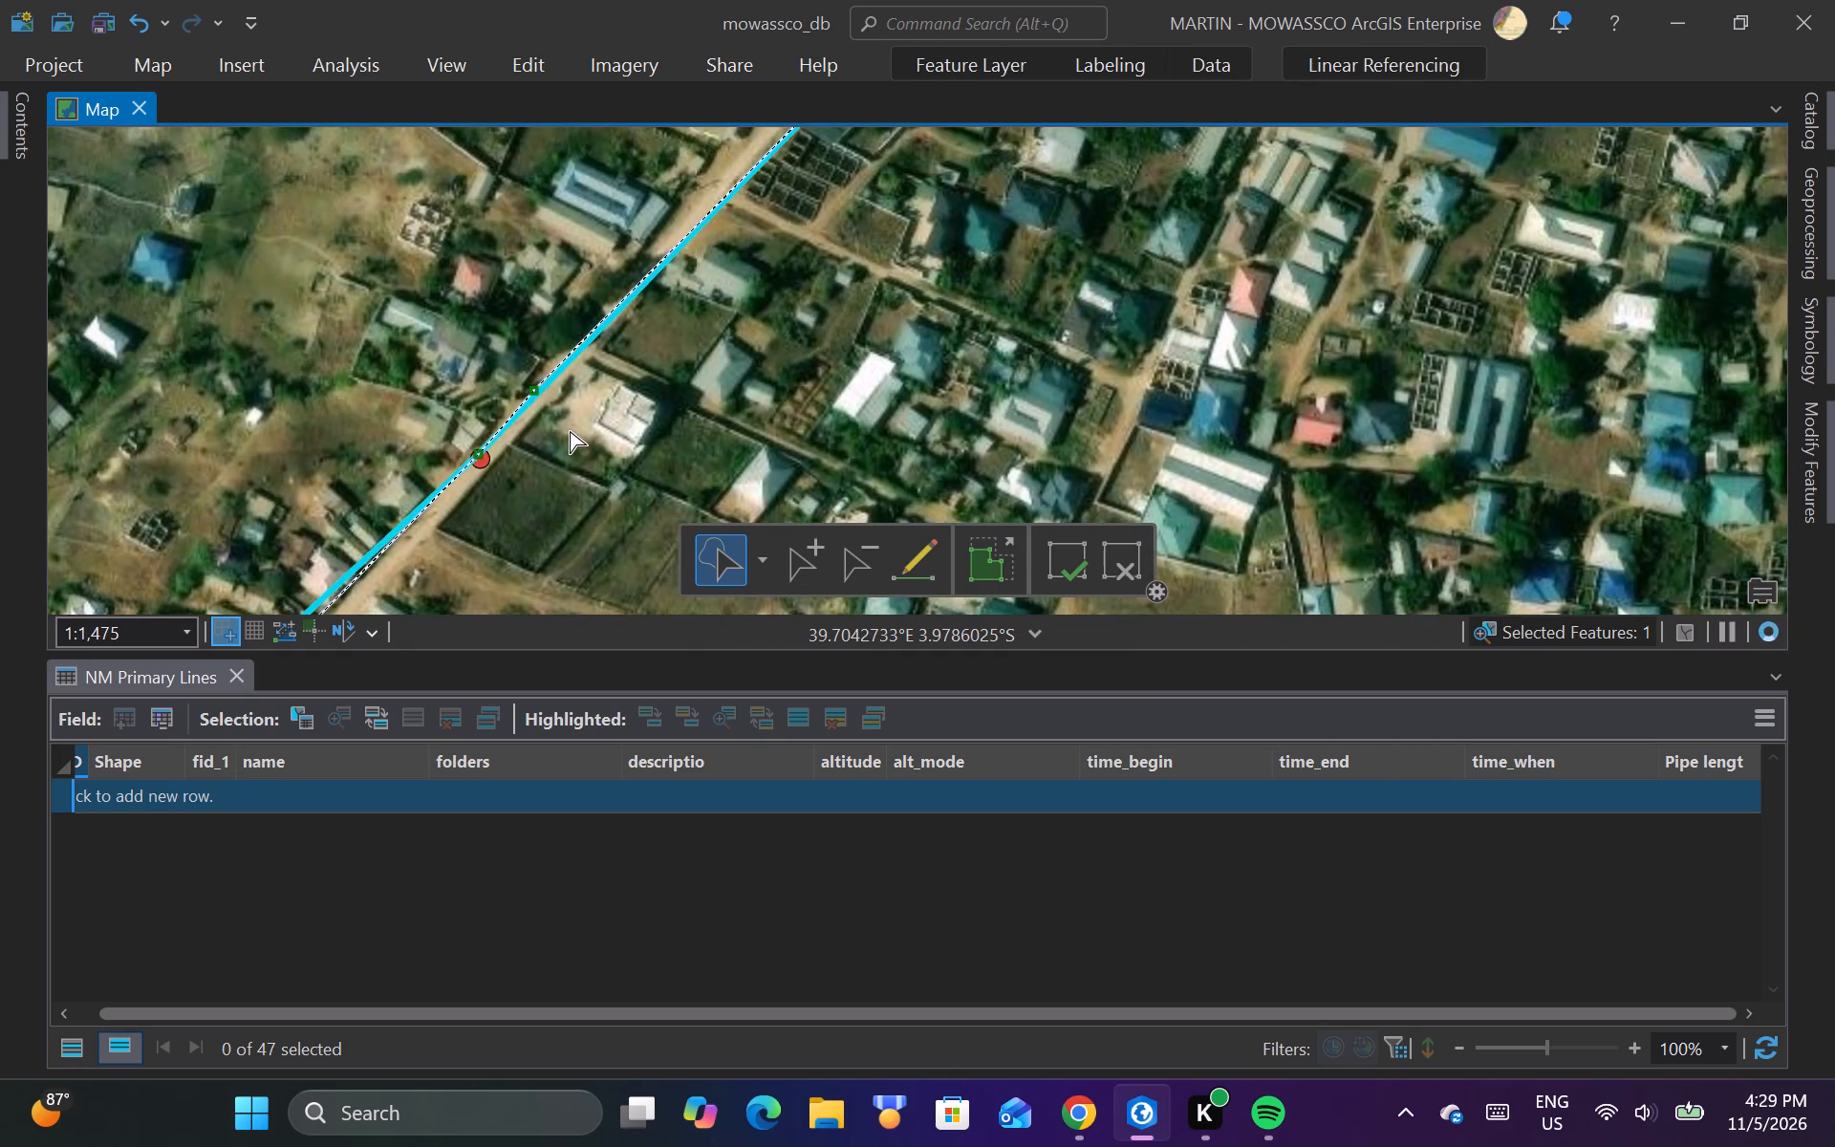
scroll(587, 422, down, 1)
scroll(625, 375, up, 2)
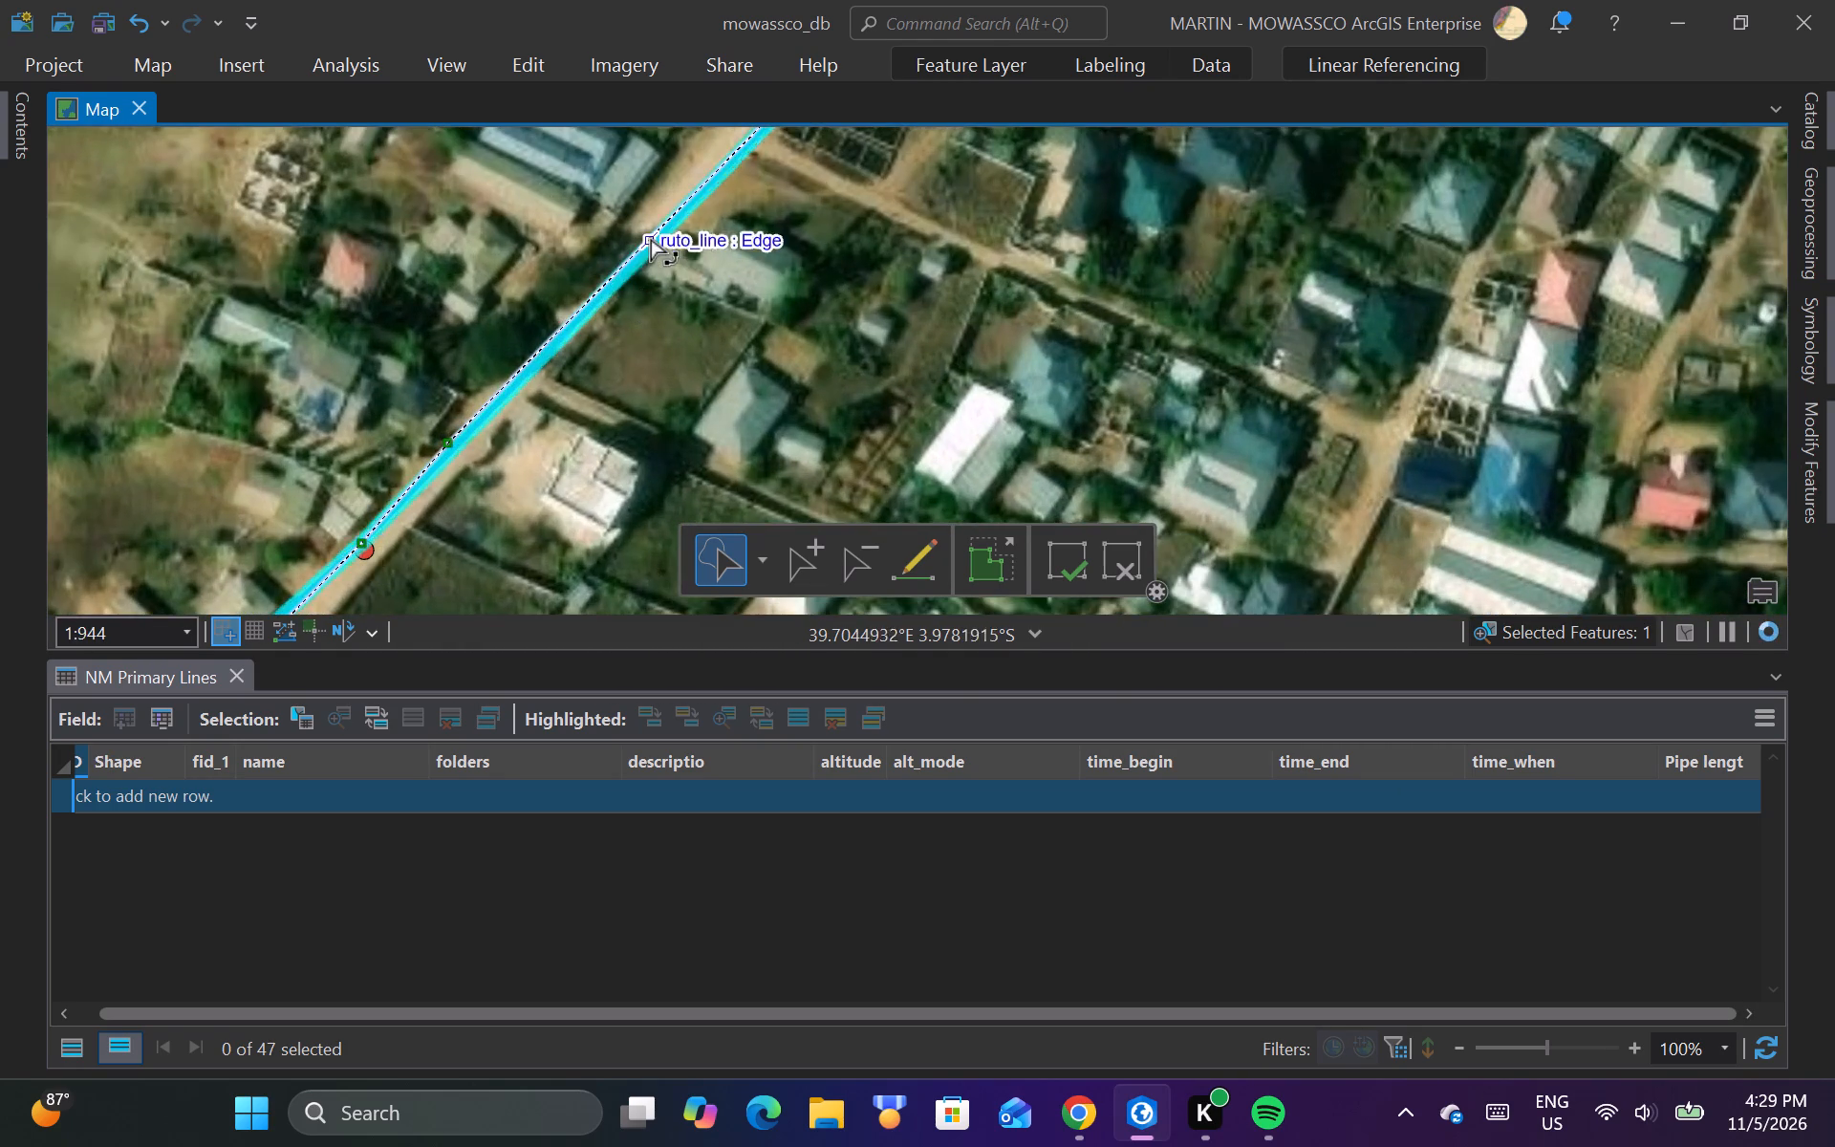
scroll(651, 239, up, 1)
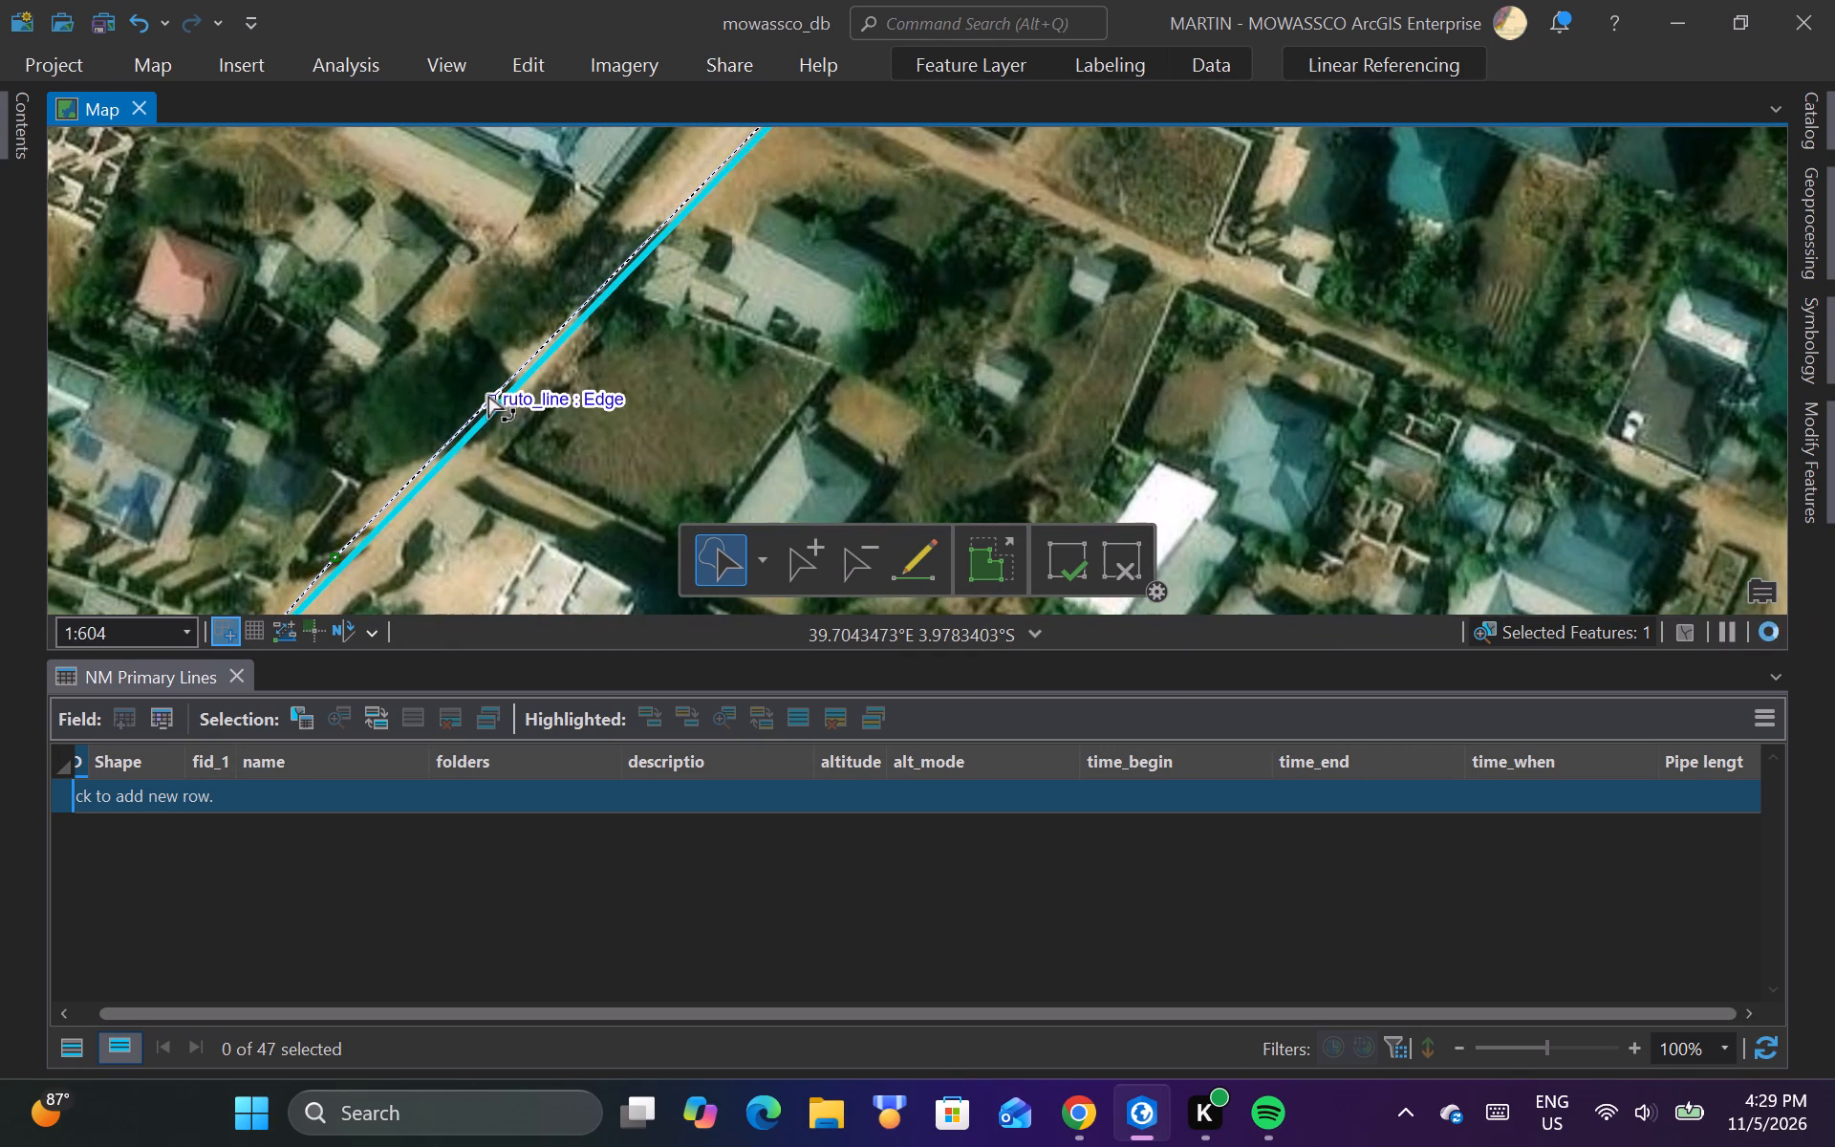
right_click(488, 396)
right_click(496, 395)
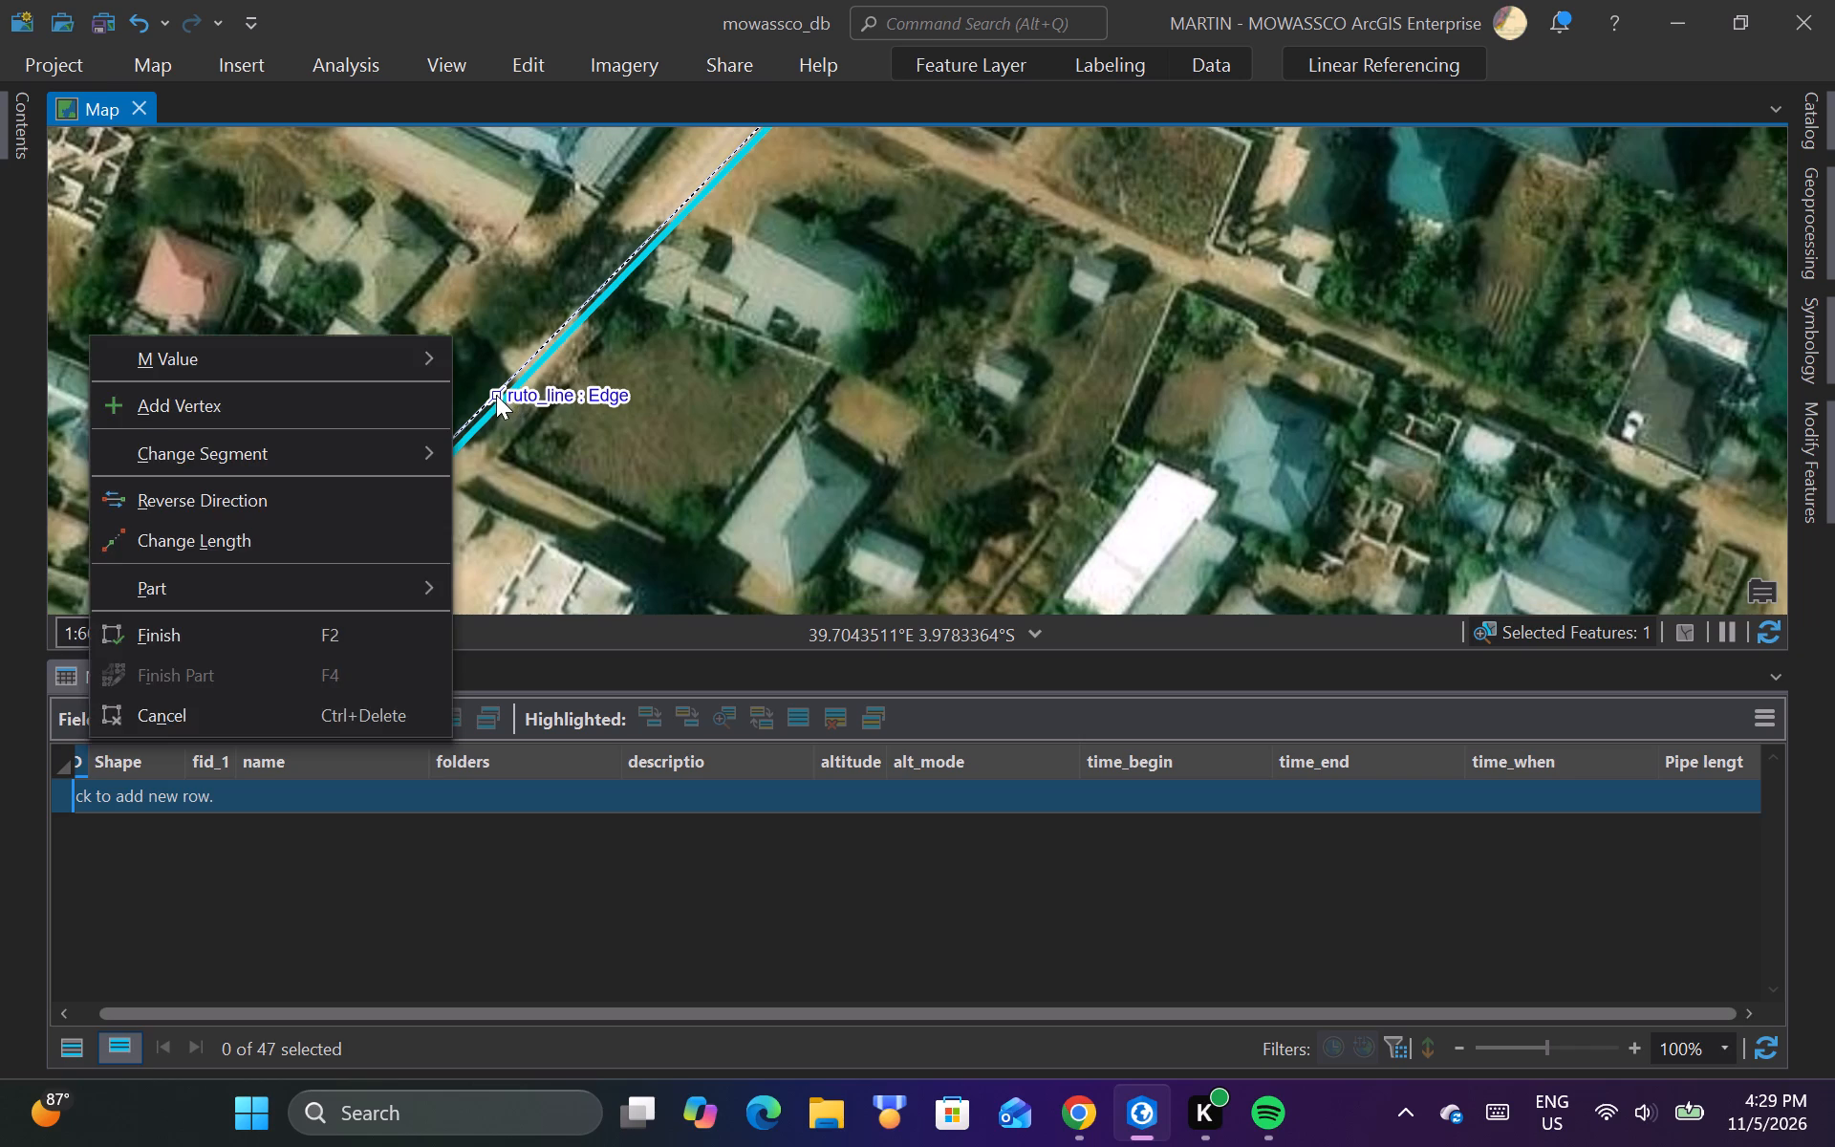
click(381, 404)
drag(499, 395, 493, 367)
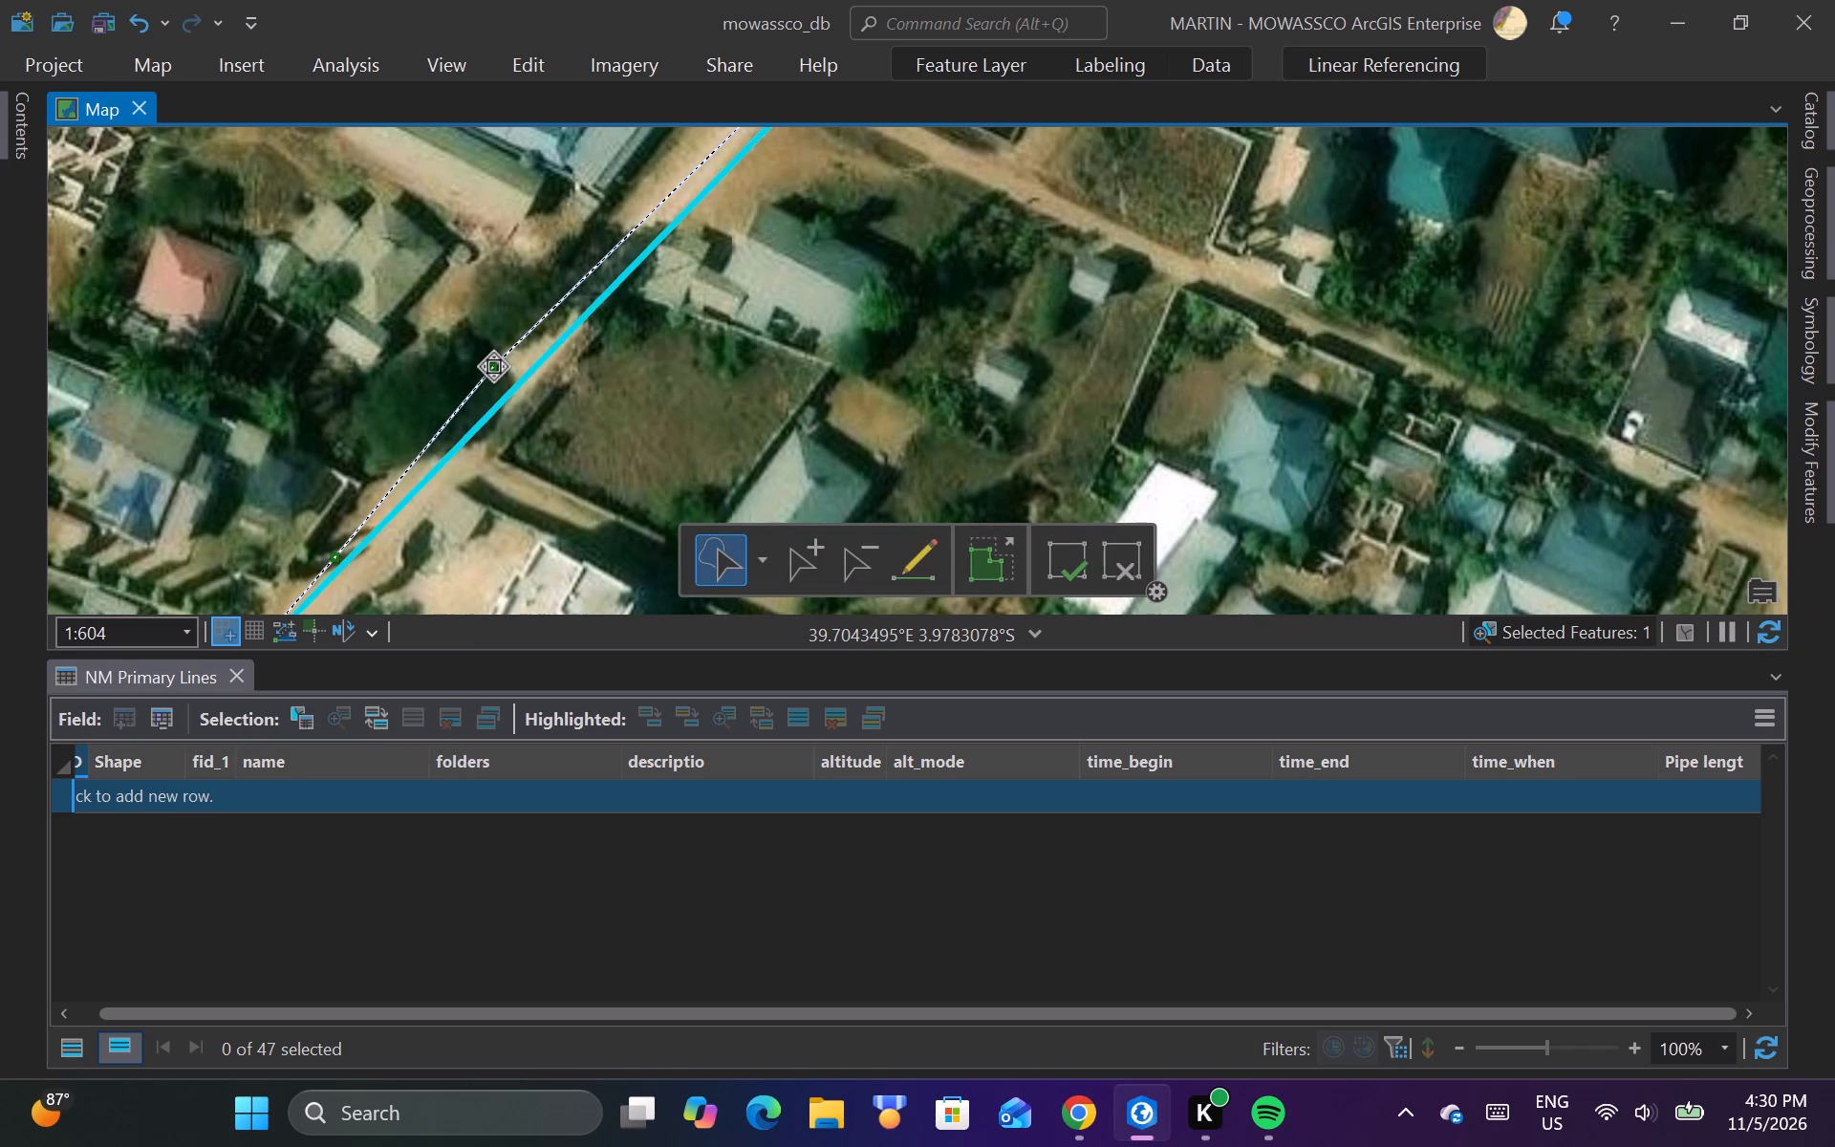
drag(493, 367, 492, 365)
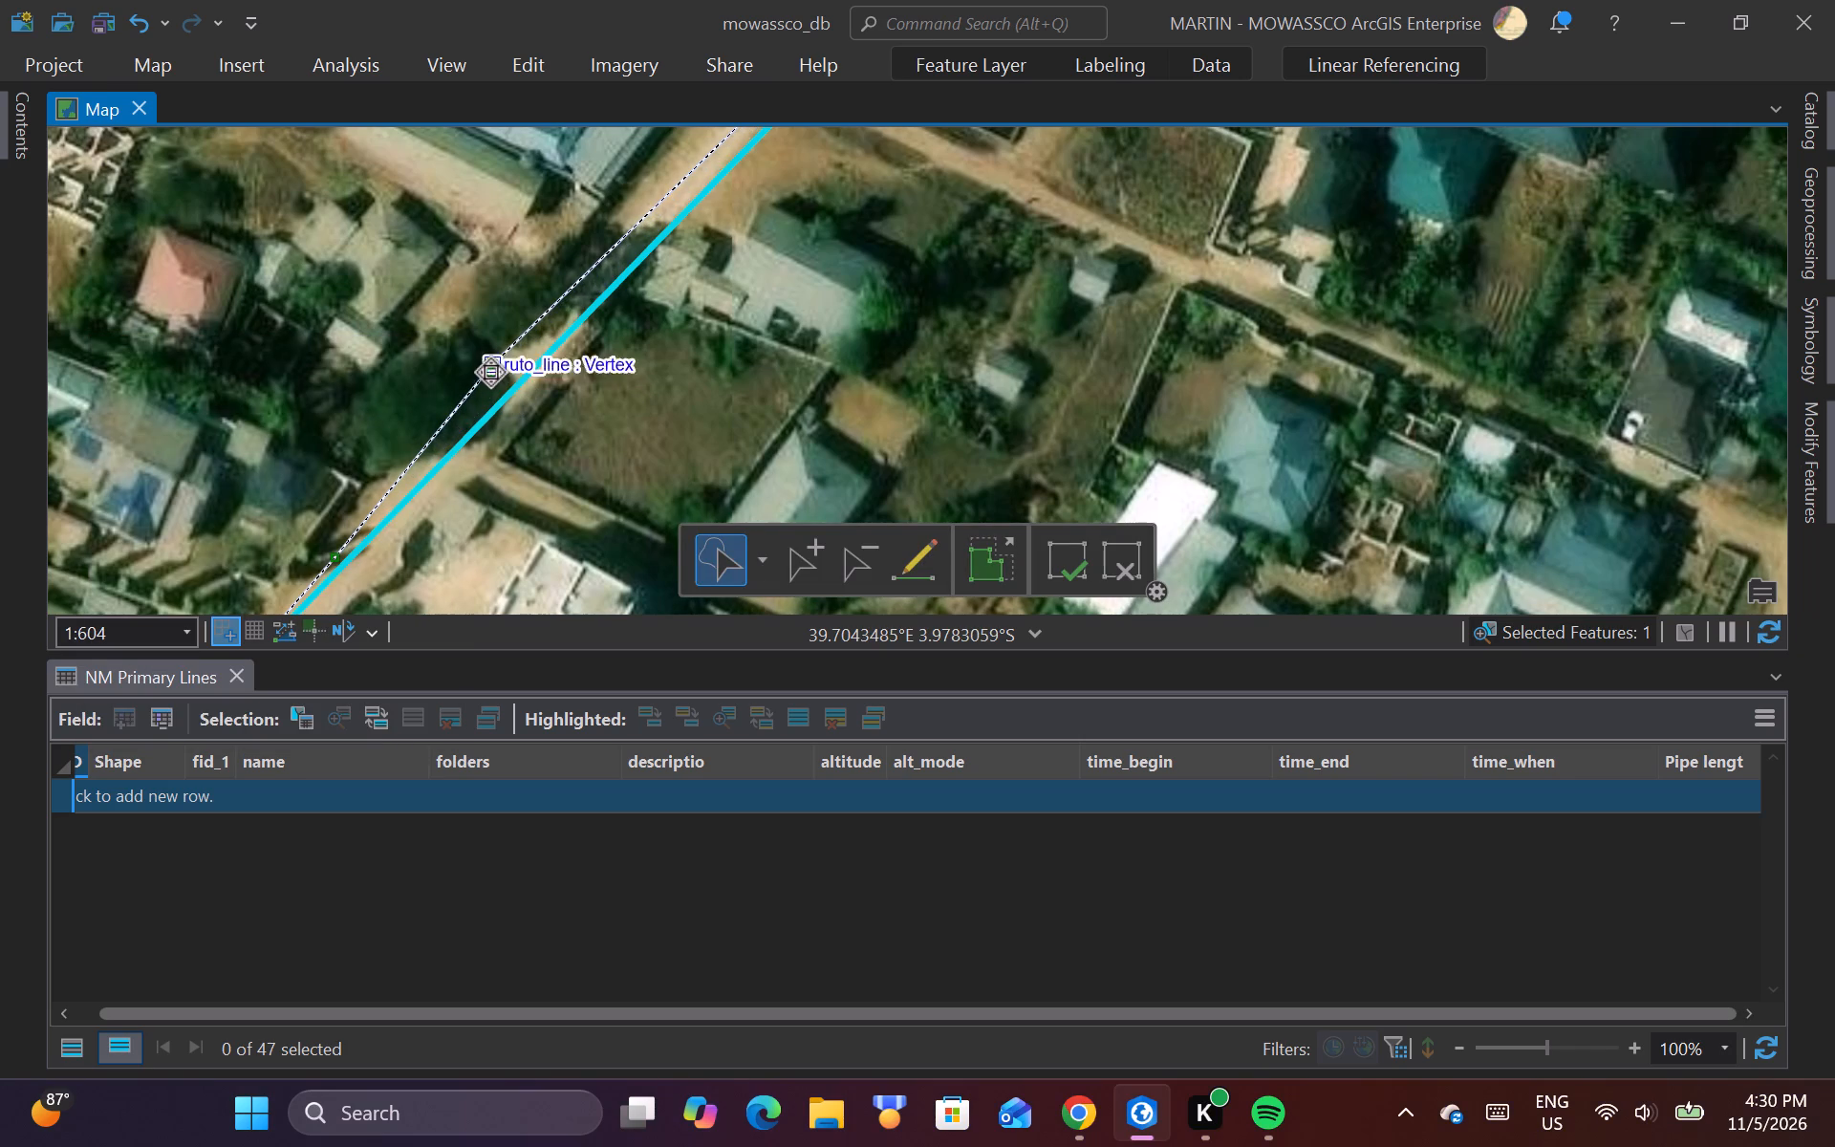
Add a ruto_line vertex farther northeast, across the road from the roofless walled foundations, and move it northwest to the road's edge.
scroll(491, 509, down, 2)
scroll(654, 295, up, 2)
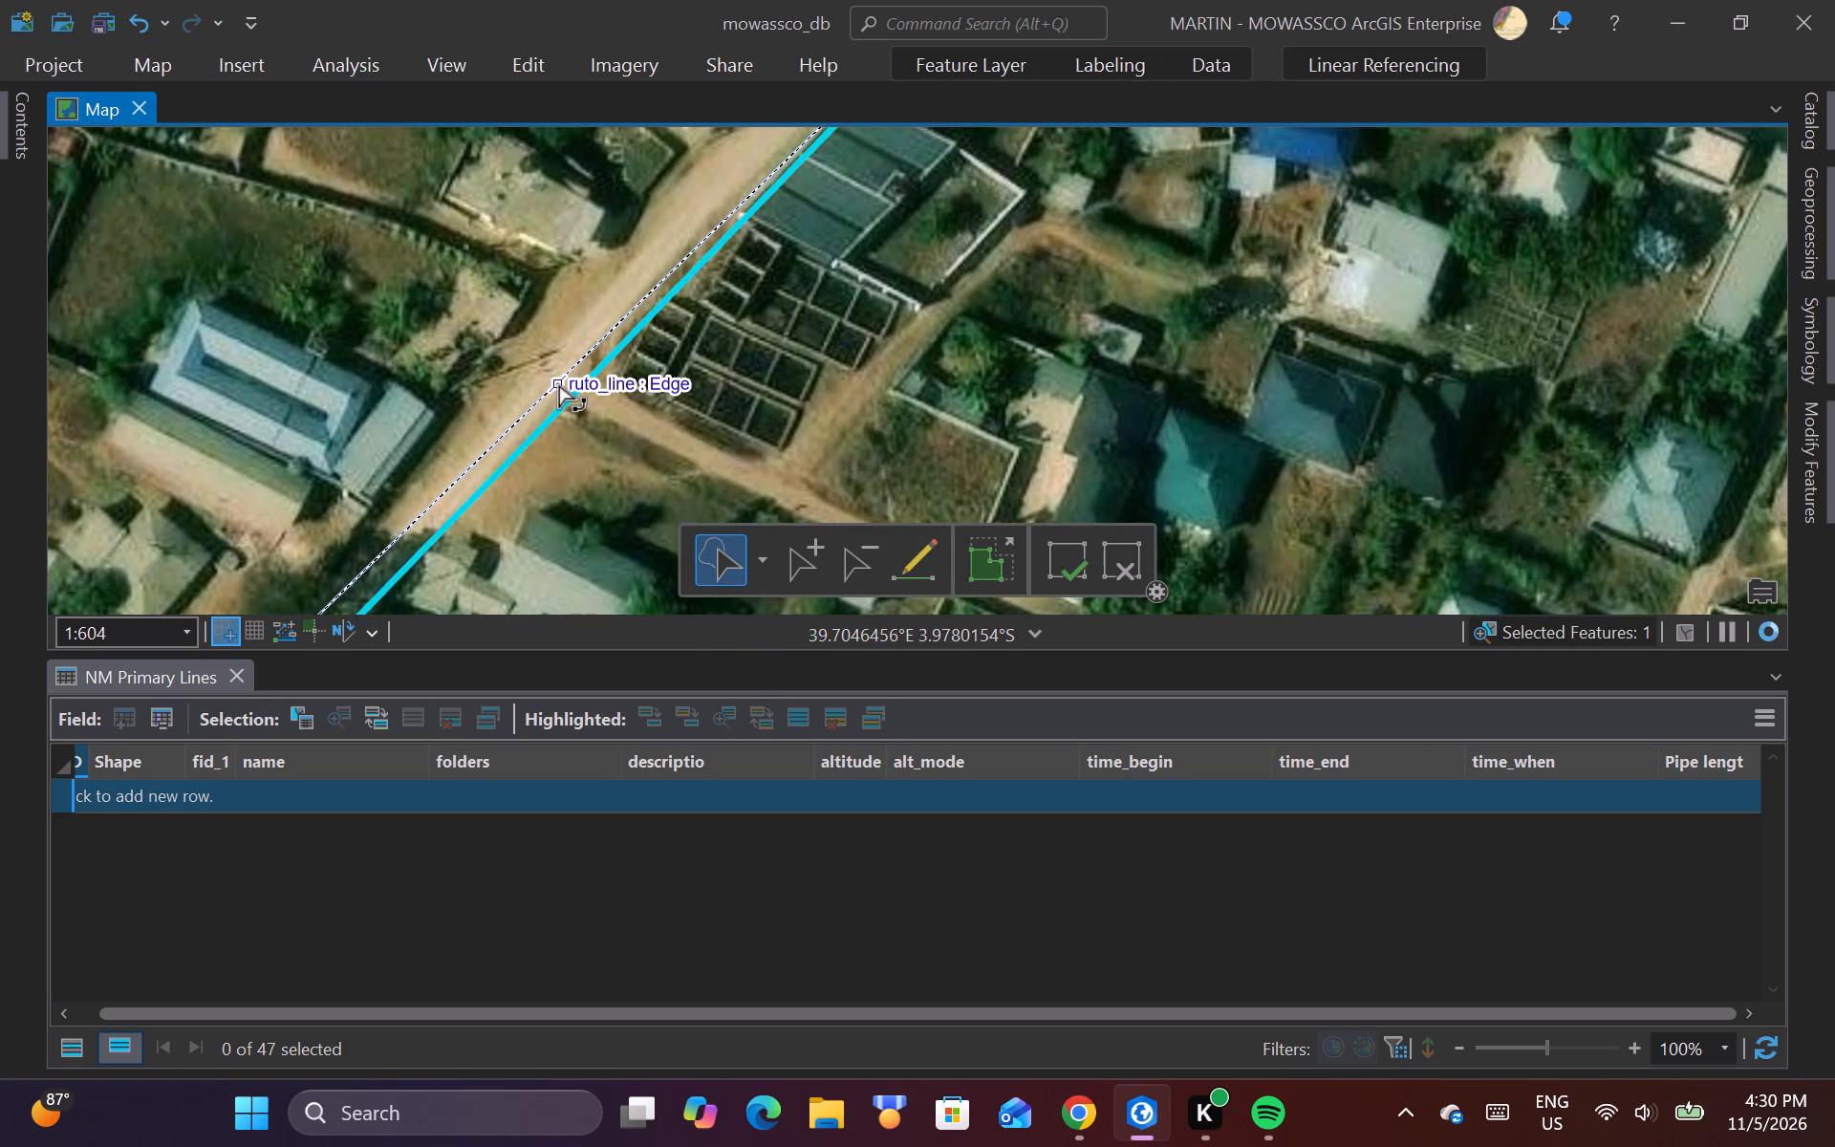
right_click(559, 385)
click(451, 398)
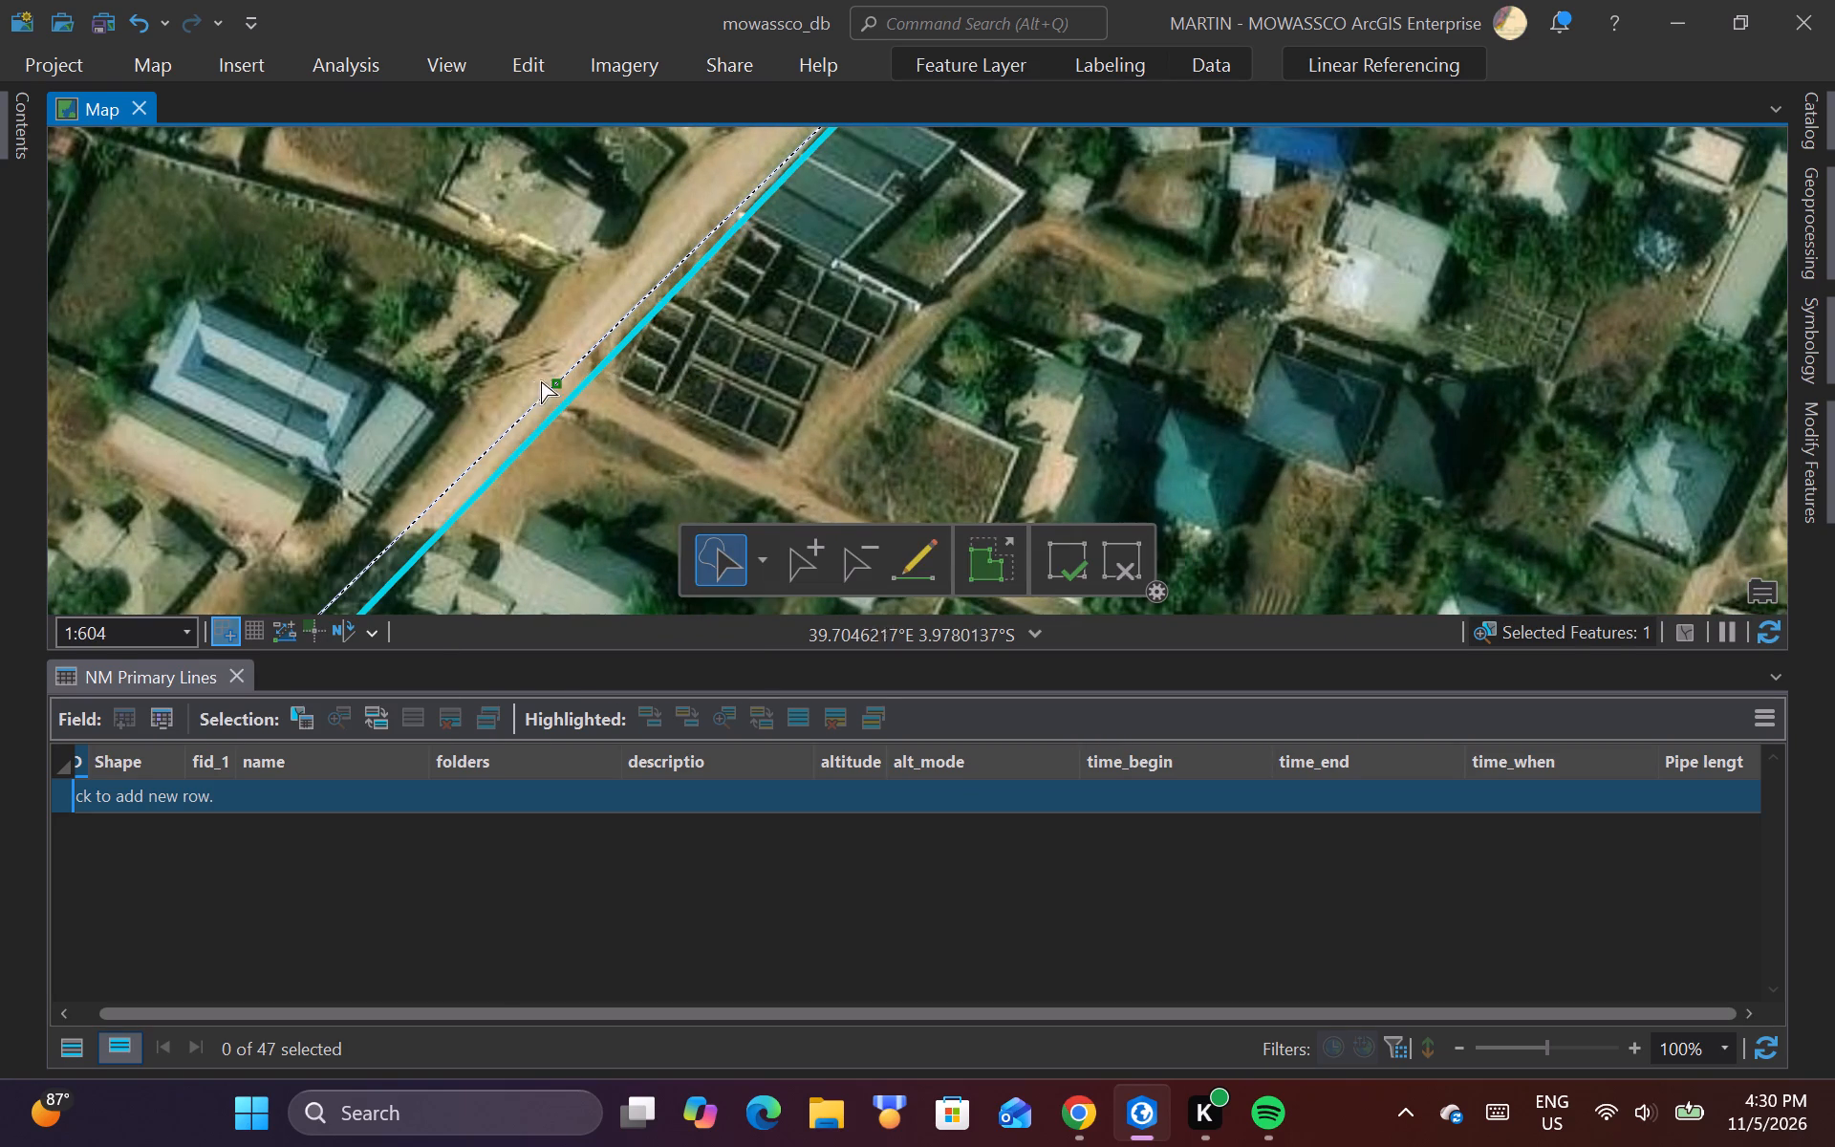
drag(555, 388, 542, 348)
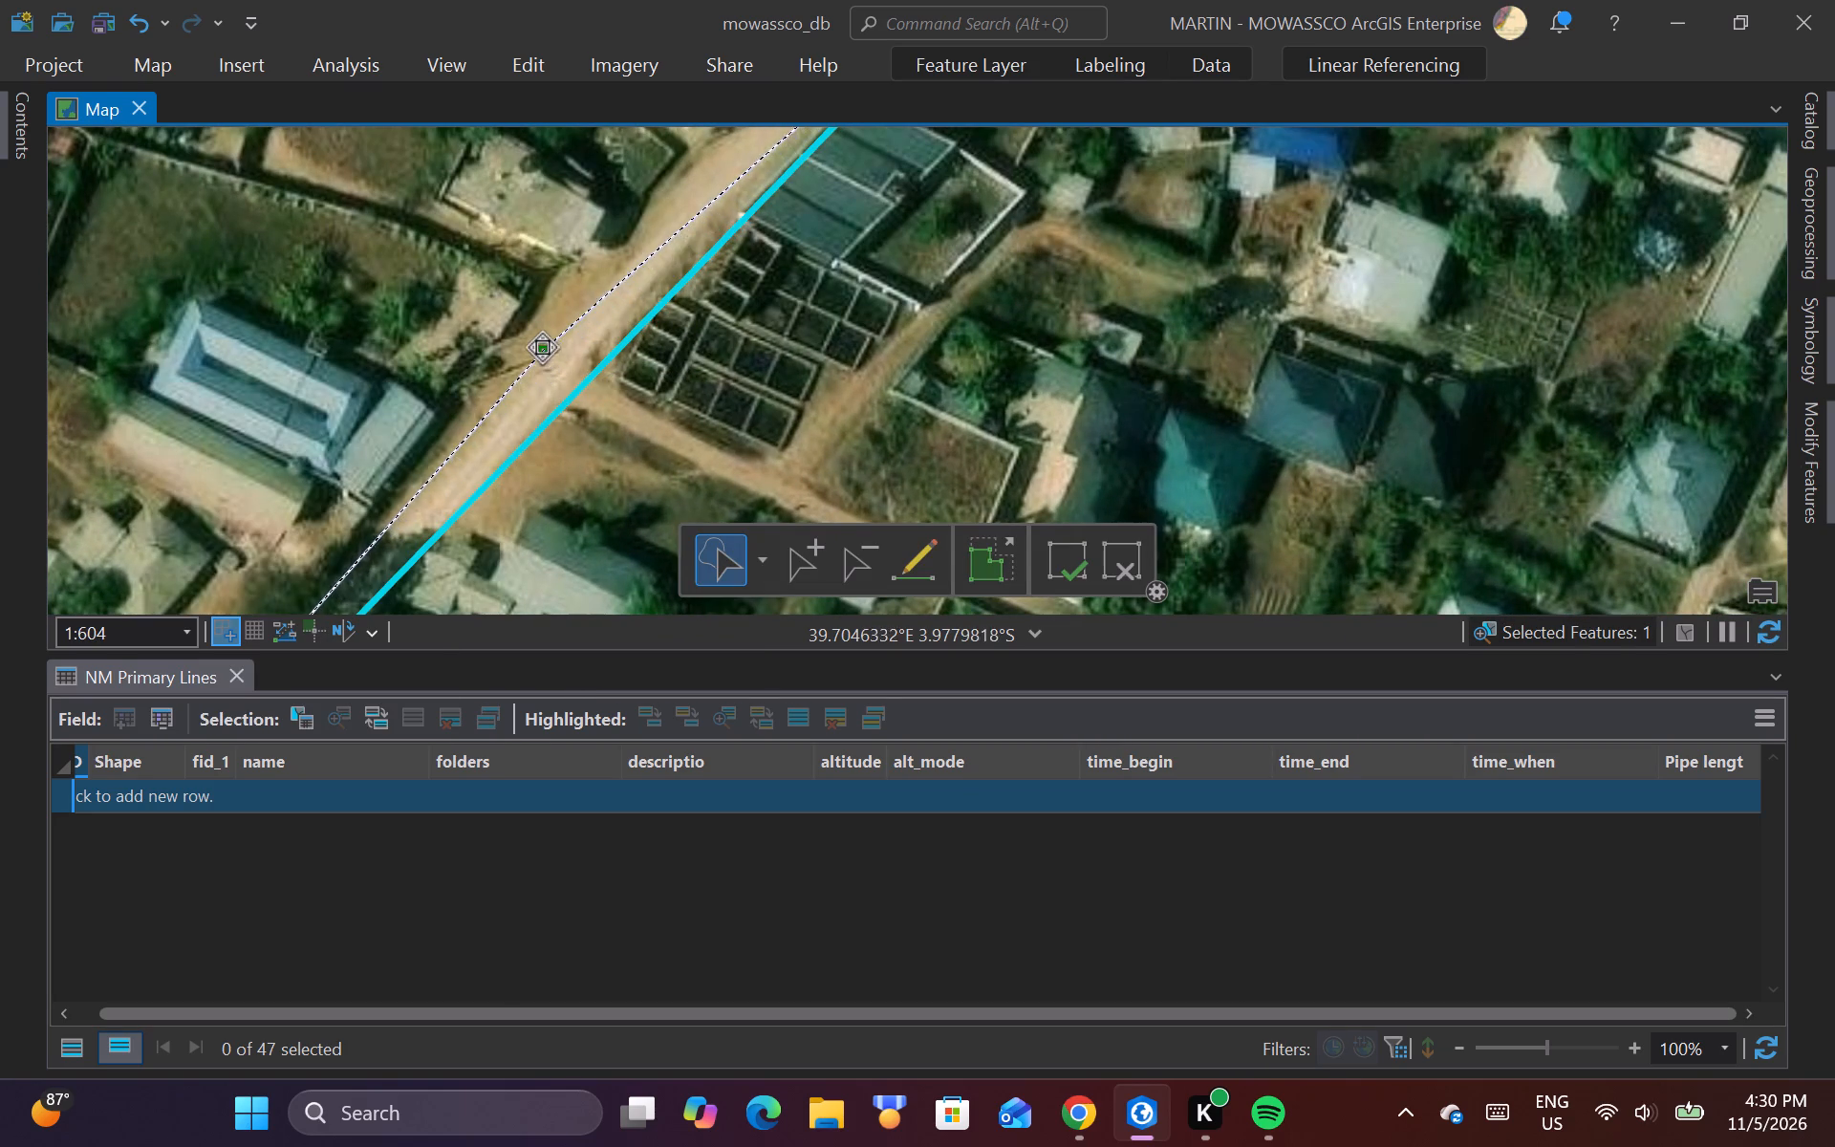
drag(542, 348, 536, 340)
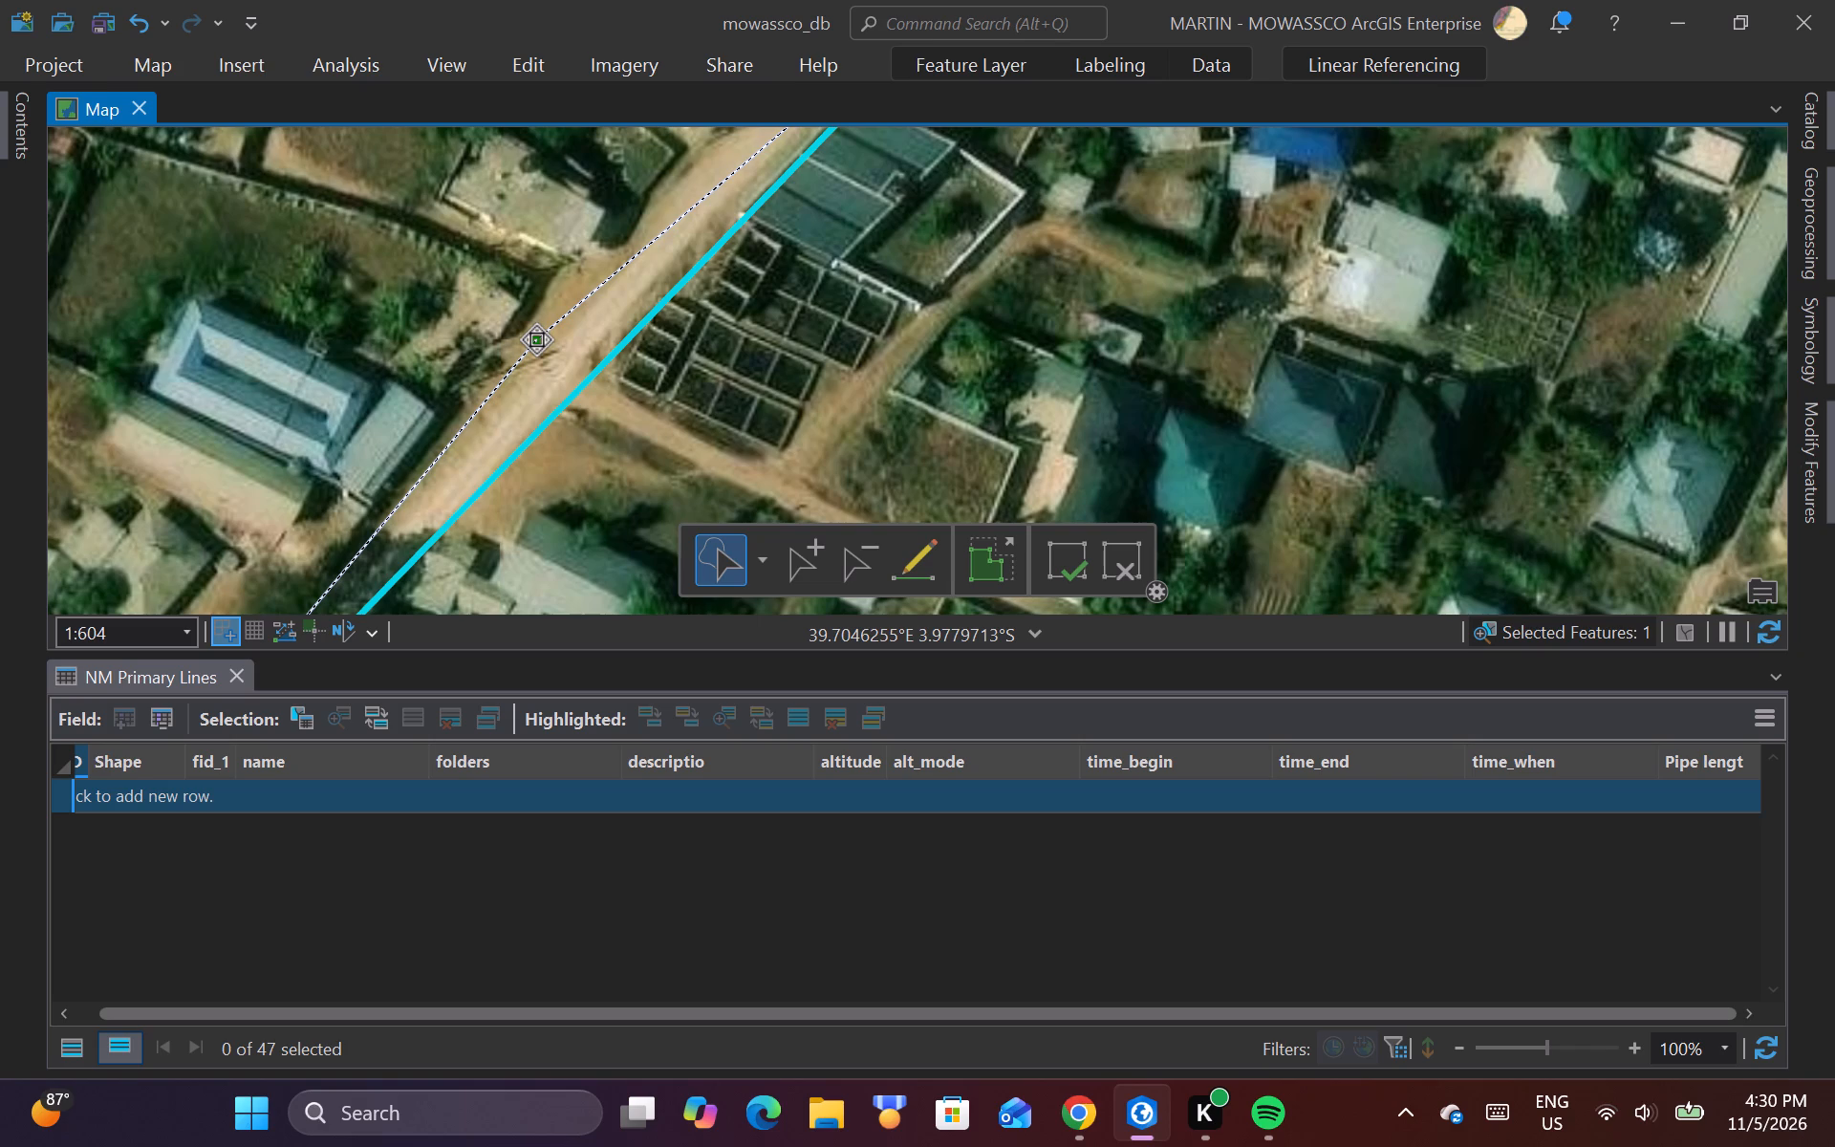
drag(536, 340, 535, 338)
Add a ruto_line vertex midway between the last vertex and the bend to the northeast, and move it northwest to the road's edge.
scroll(500, 518, down, 2)
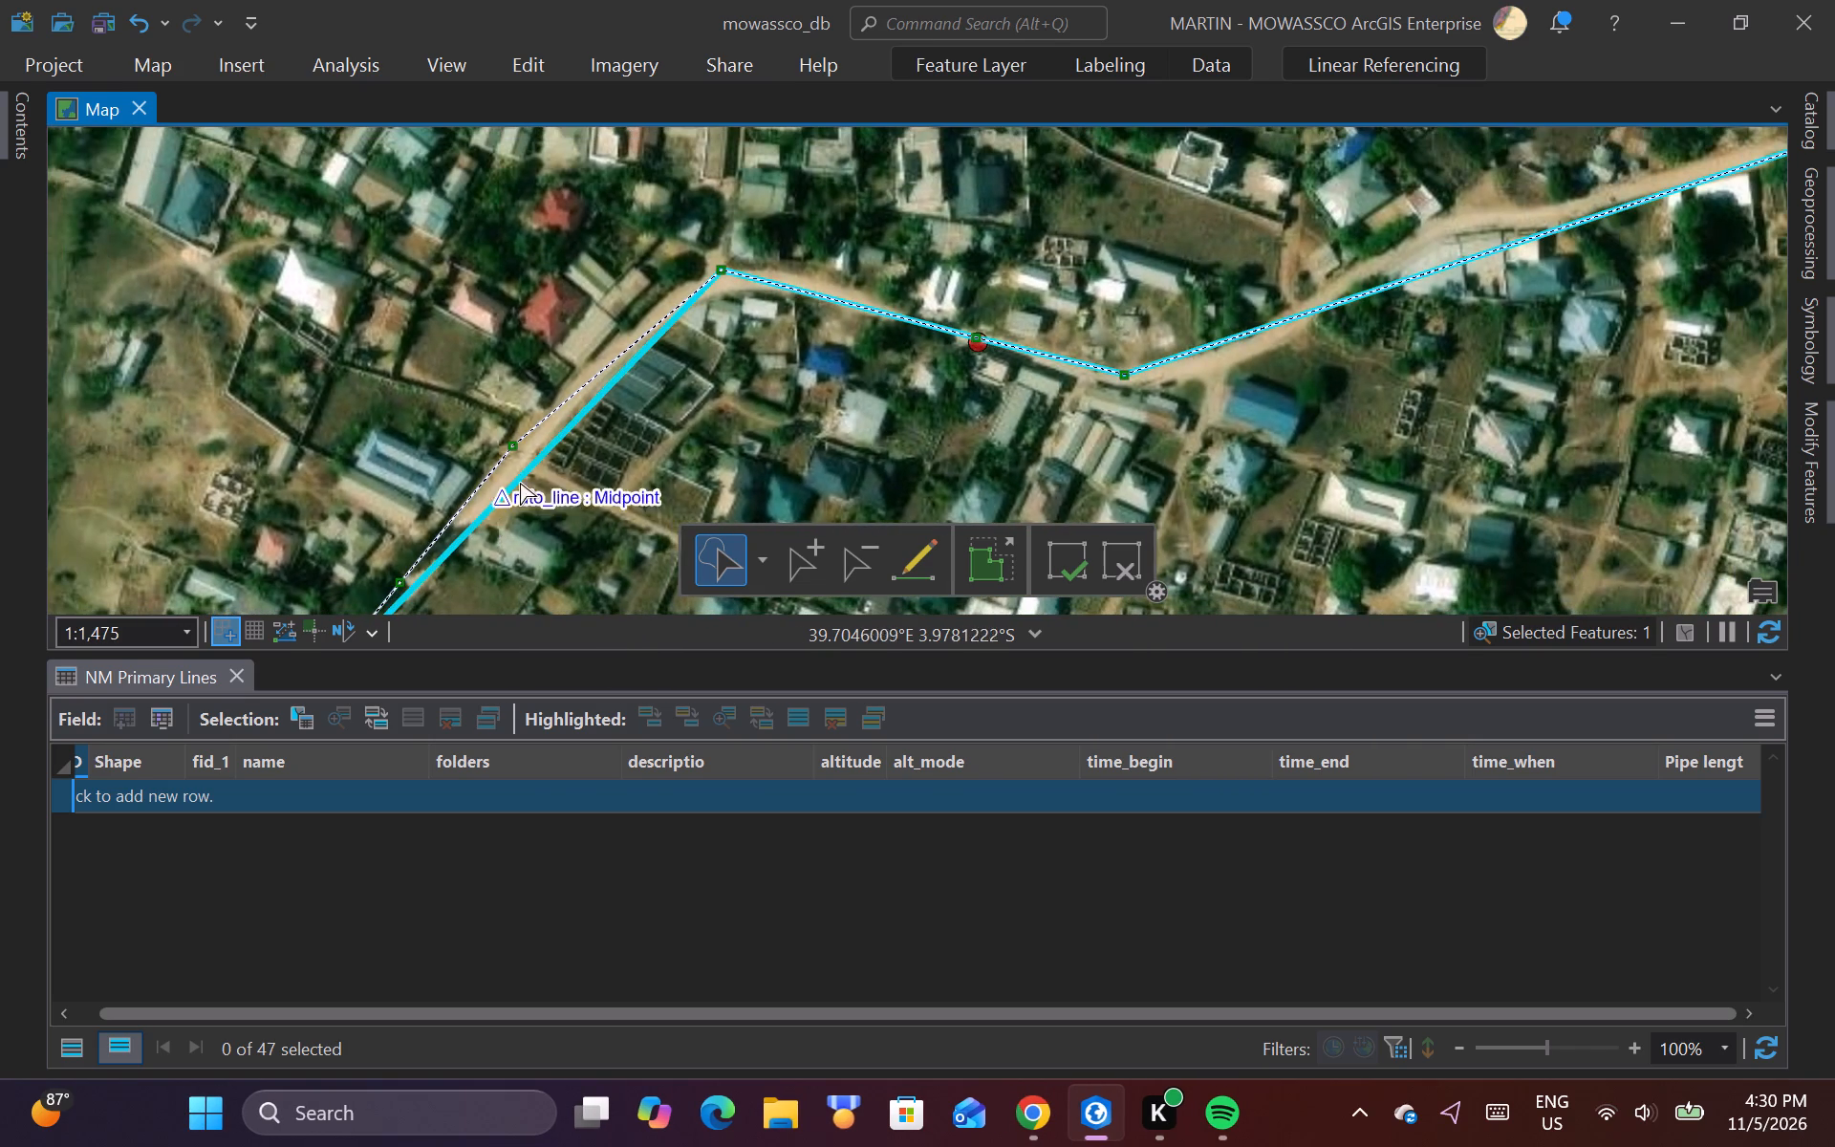
scroll(605, 393, up, 2)
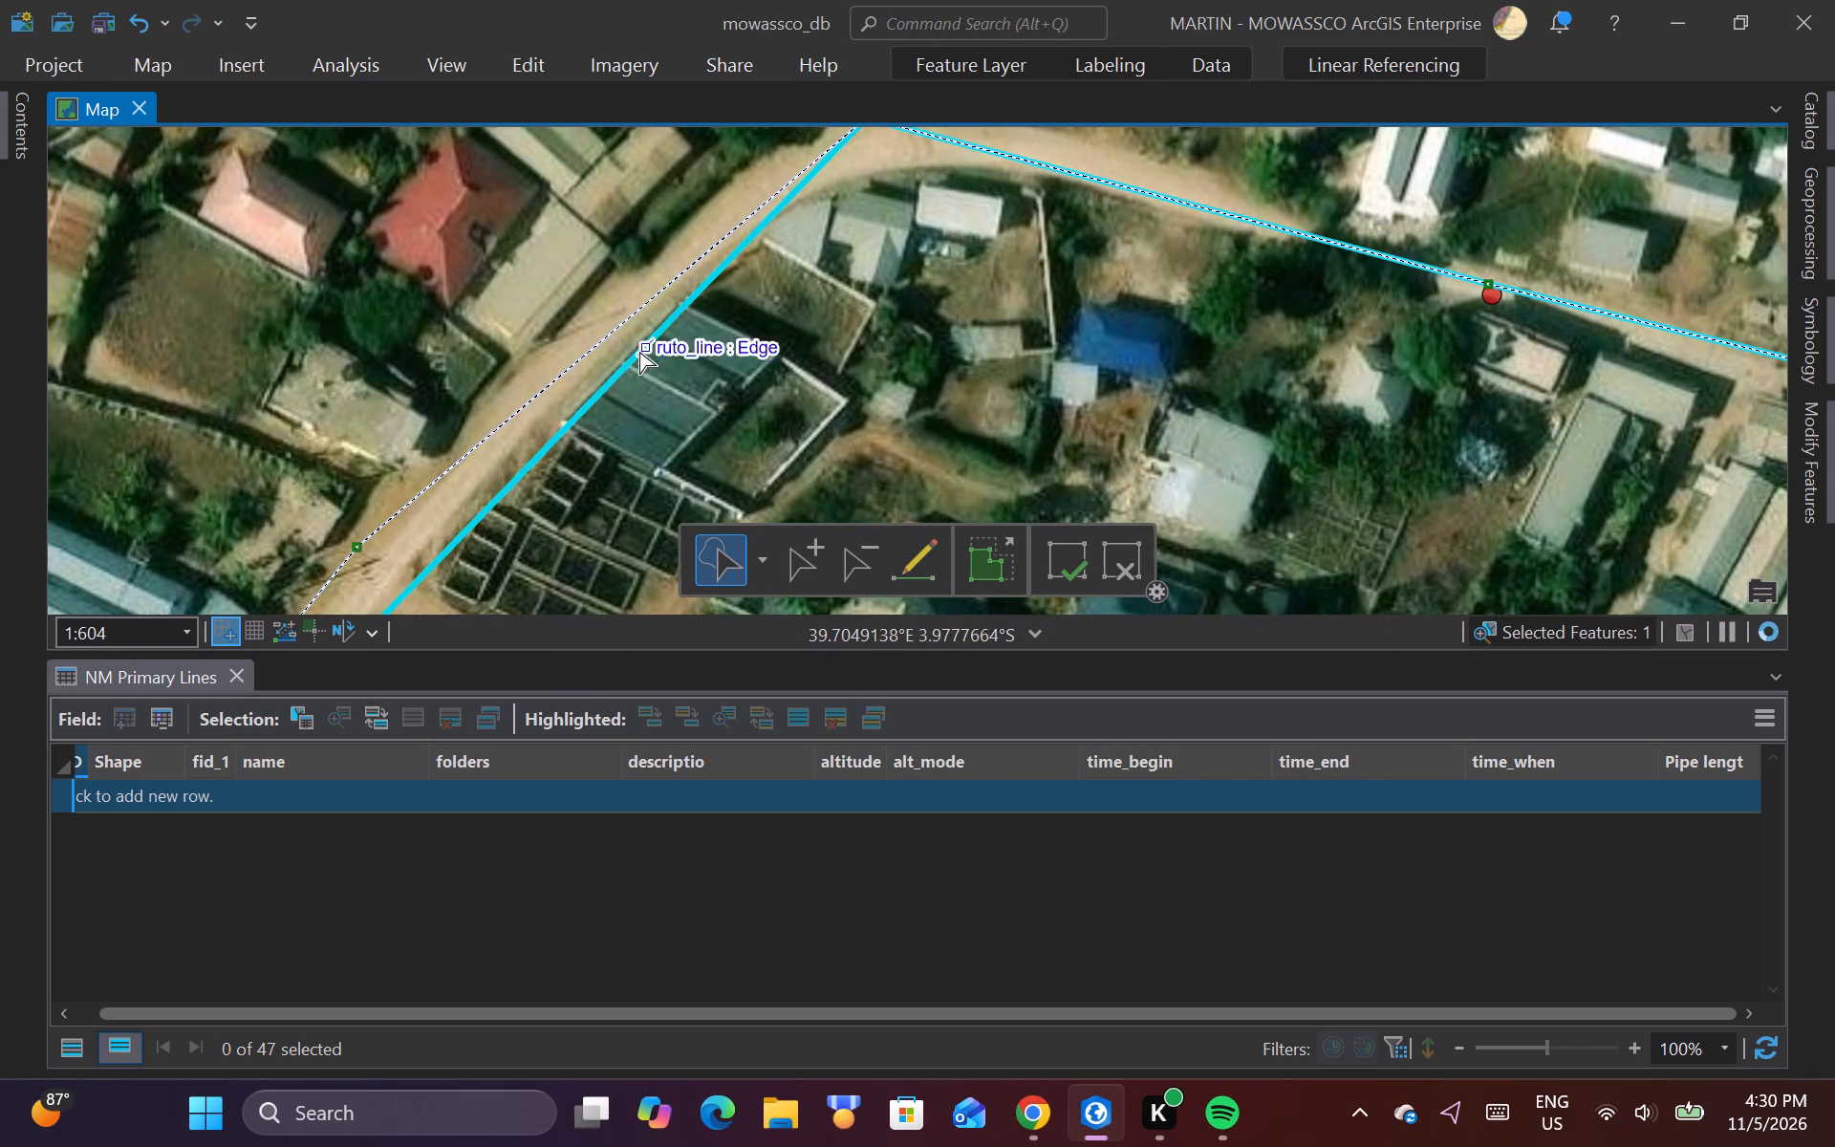
right_click(615, 332)
click(480, 340)
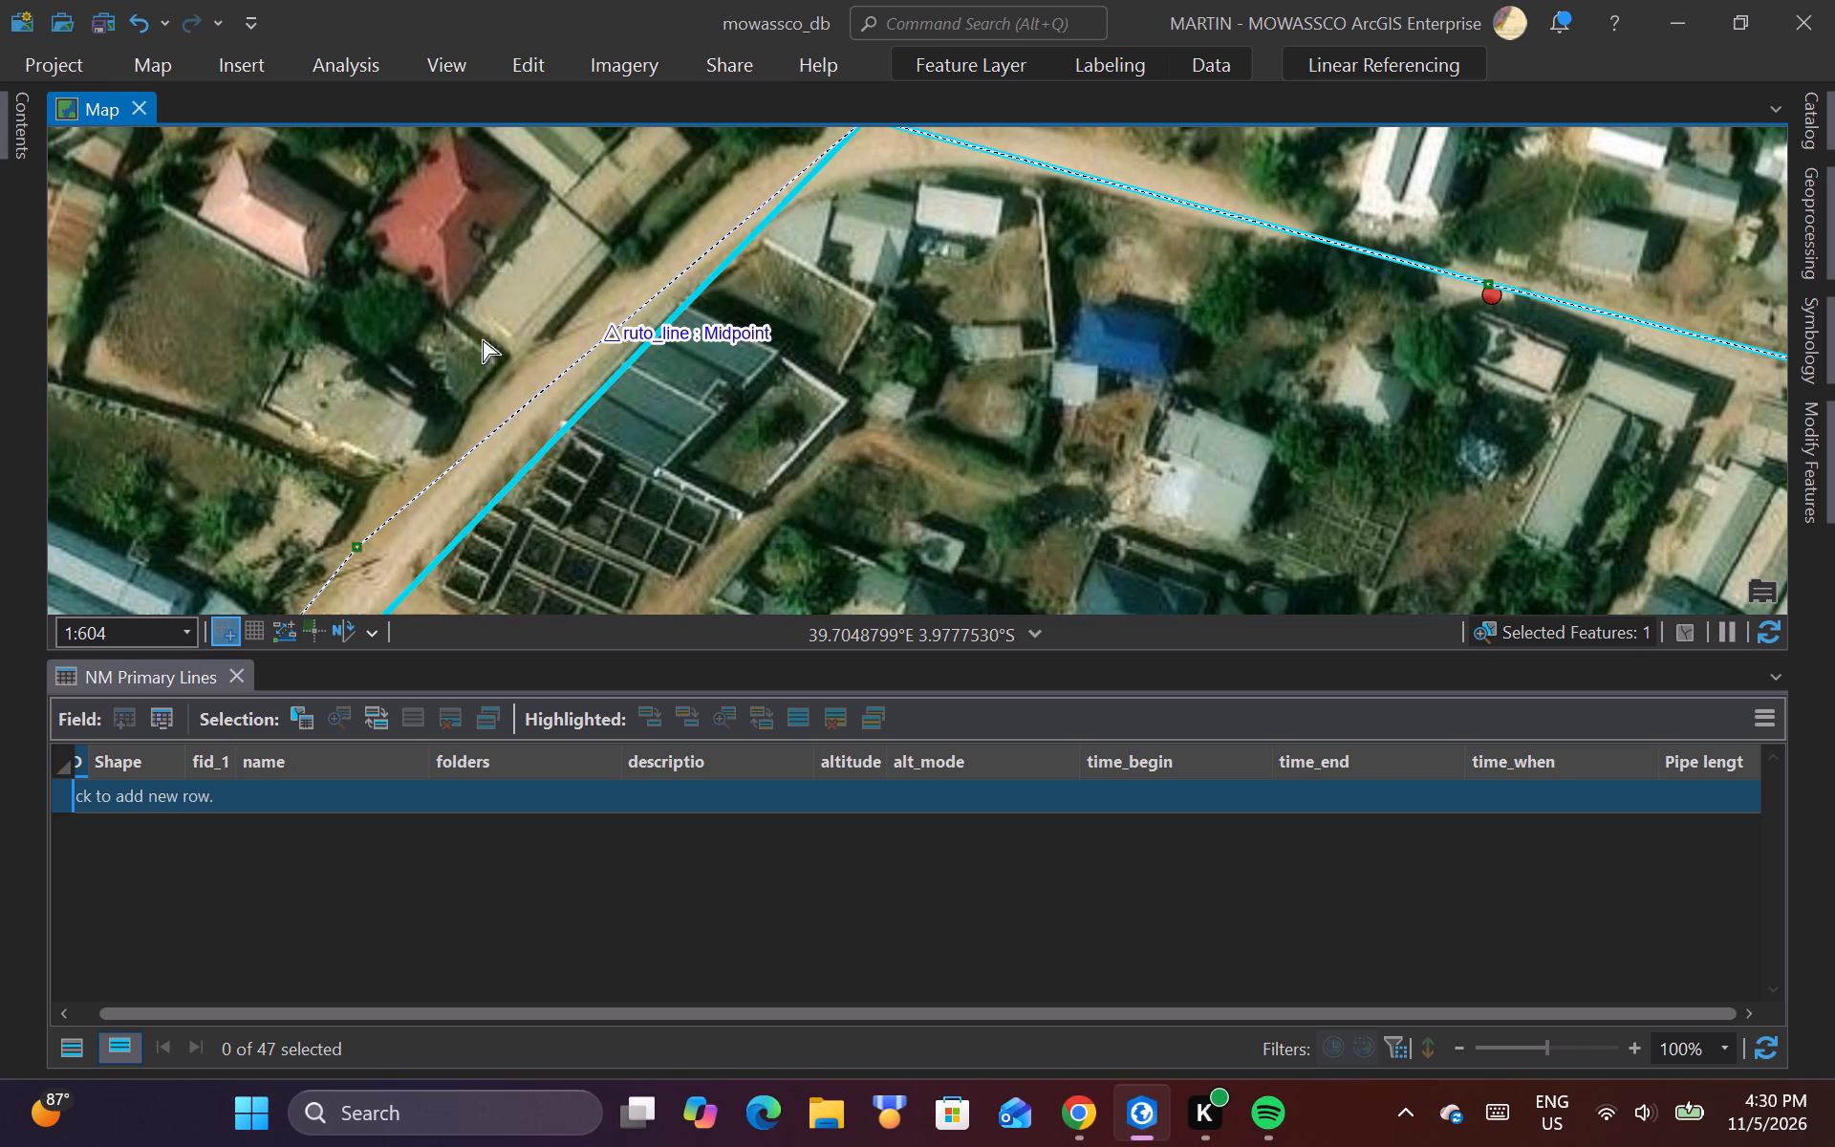
drag(611, 338, 601, 329)
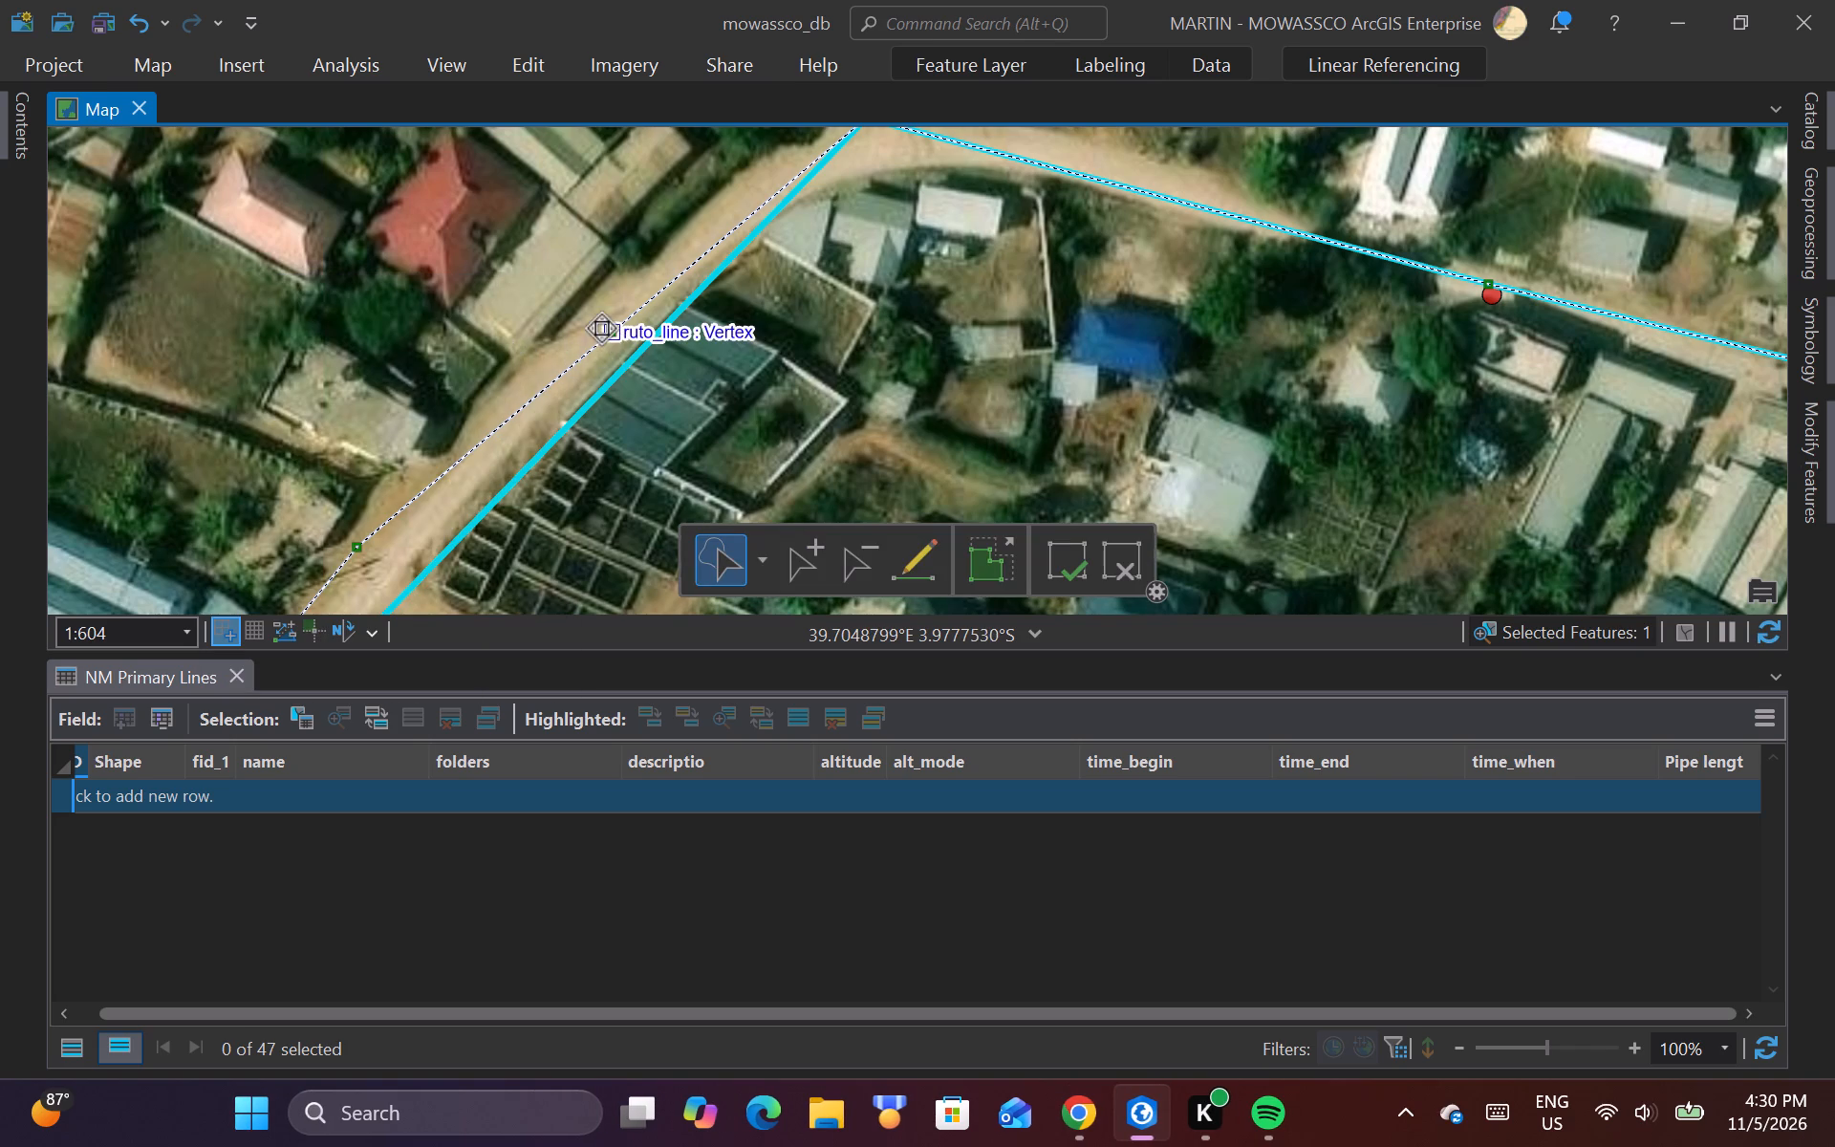
drag(601, 329, 580, 311)
Add a ruto_line vertex just southwest of the bend, near the large tree, and move it north to the road's outer edge.
scroll(533, 402, down, 2)
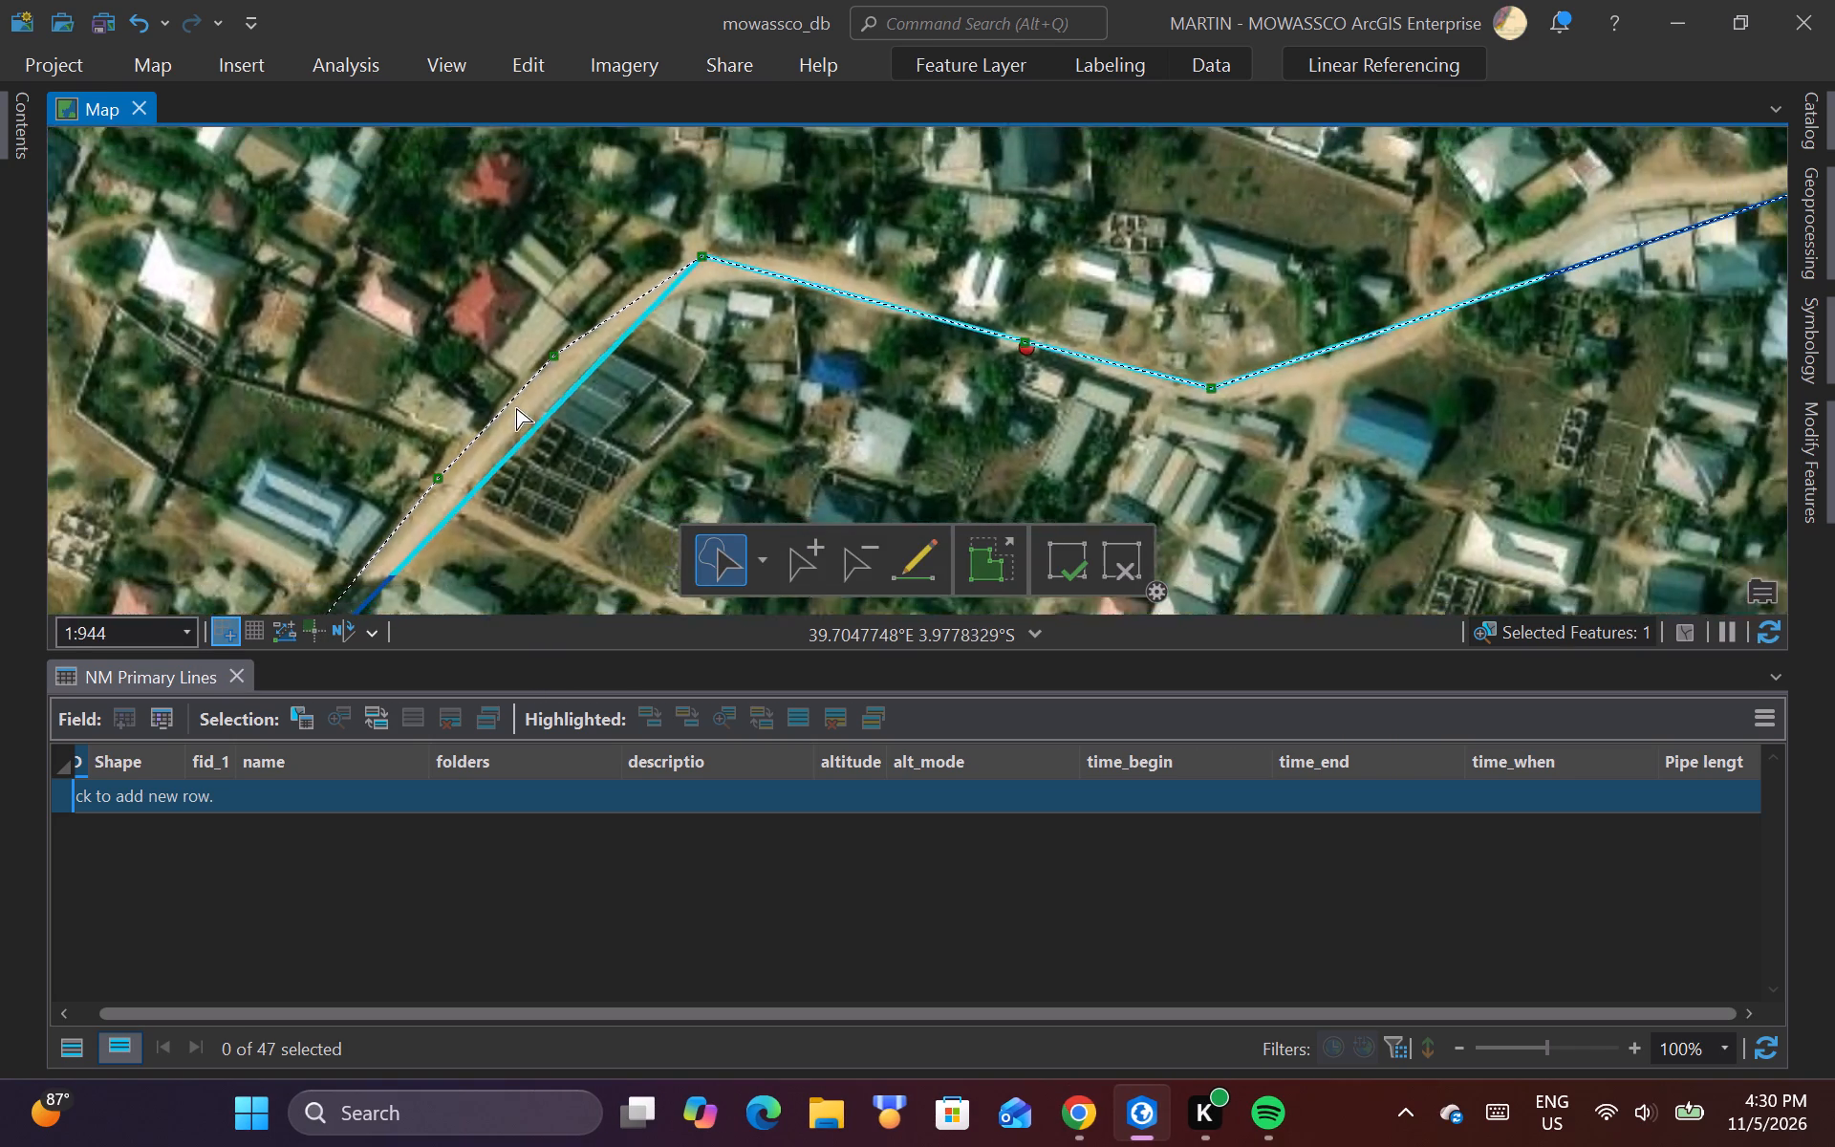
scroll(623, 295, up, 3)
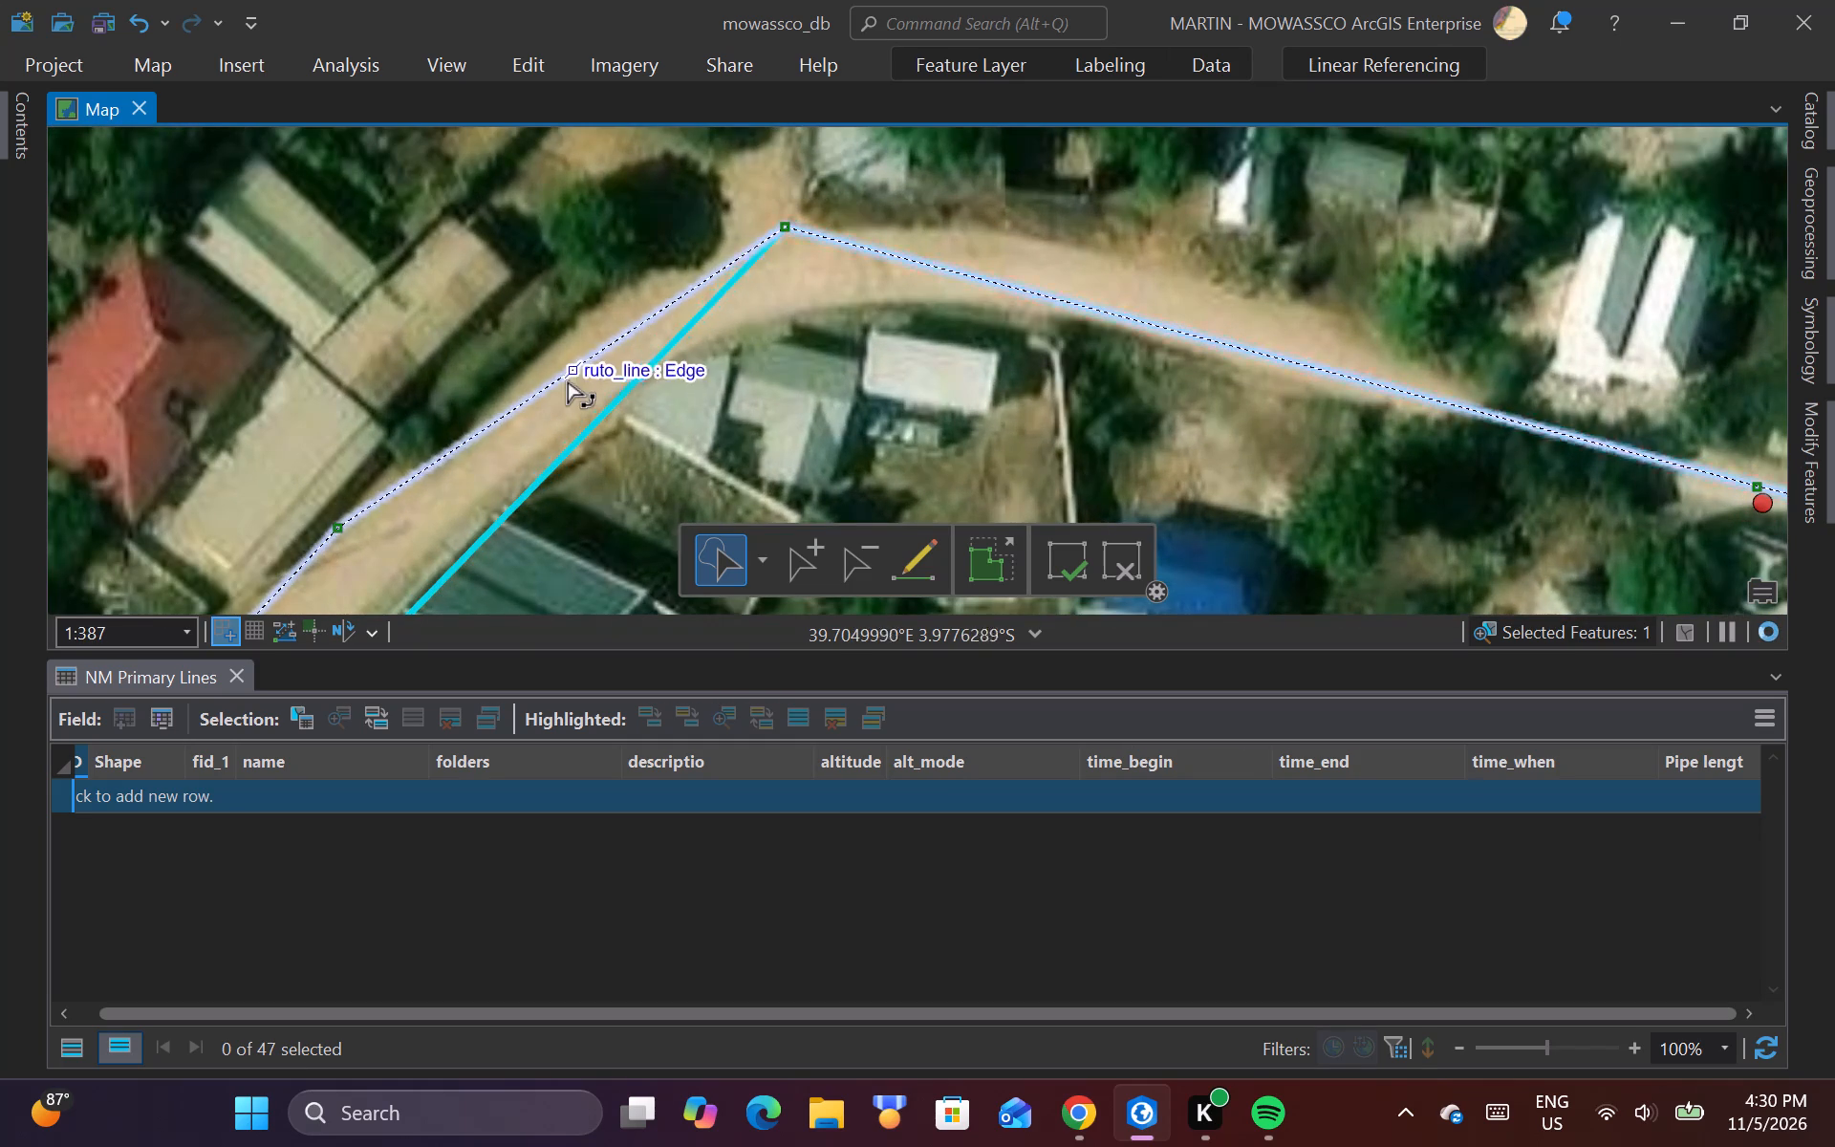
right_click(571, 373)
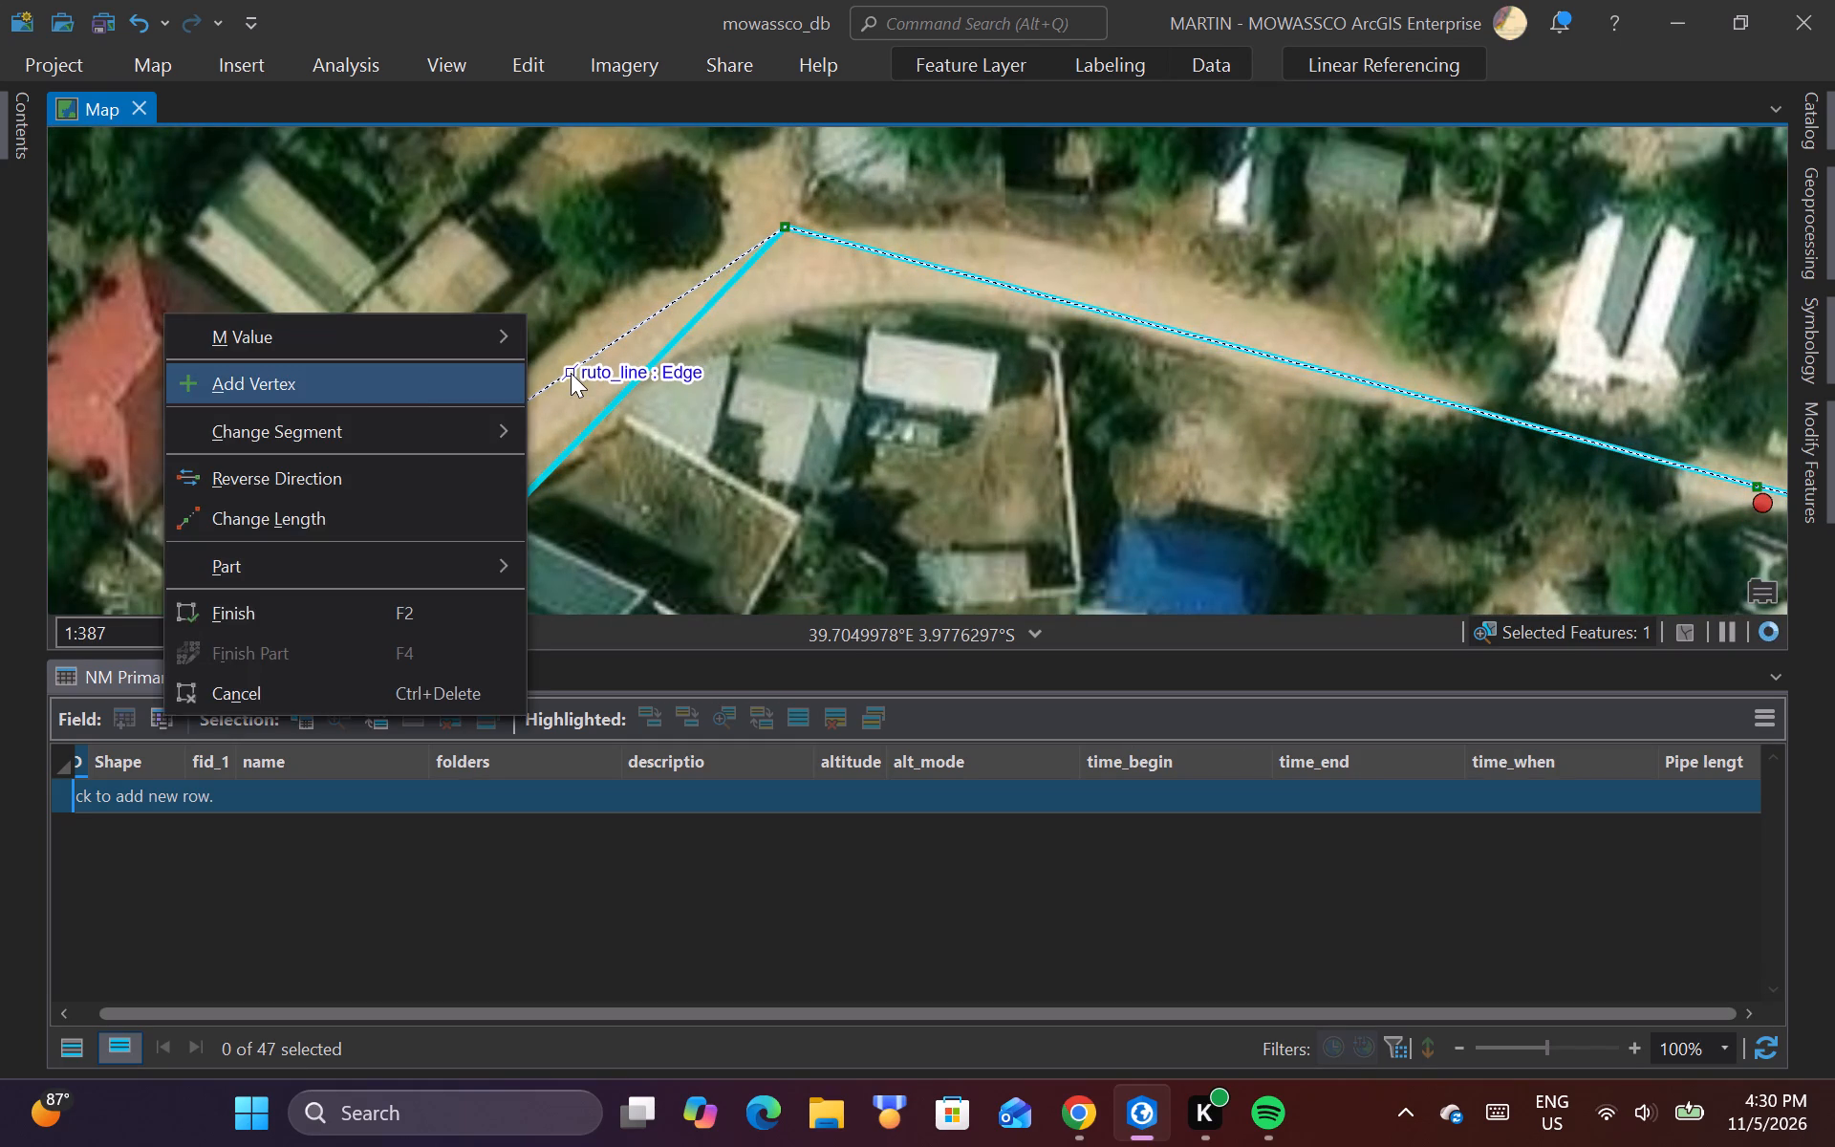
click(433, 377)
drag(566, 375, 575, 324)
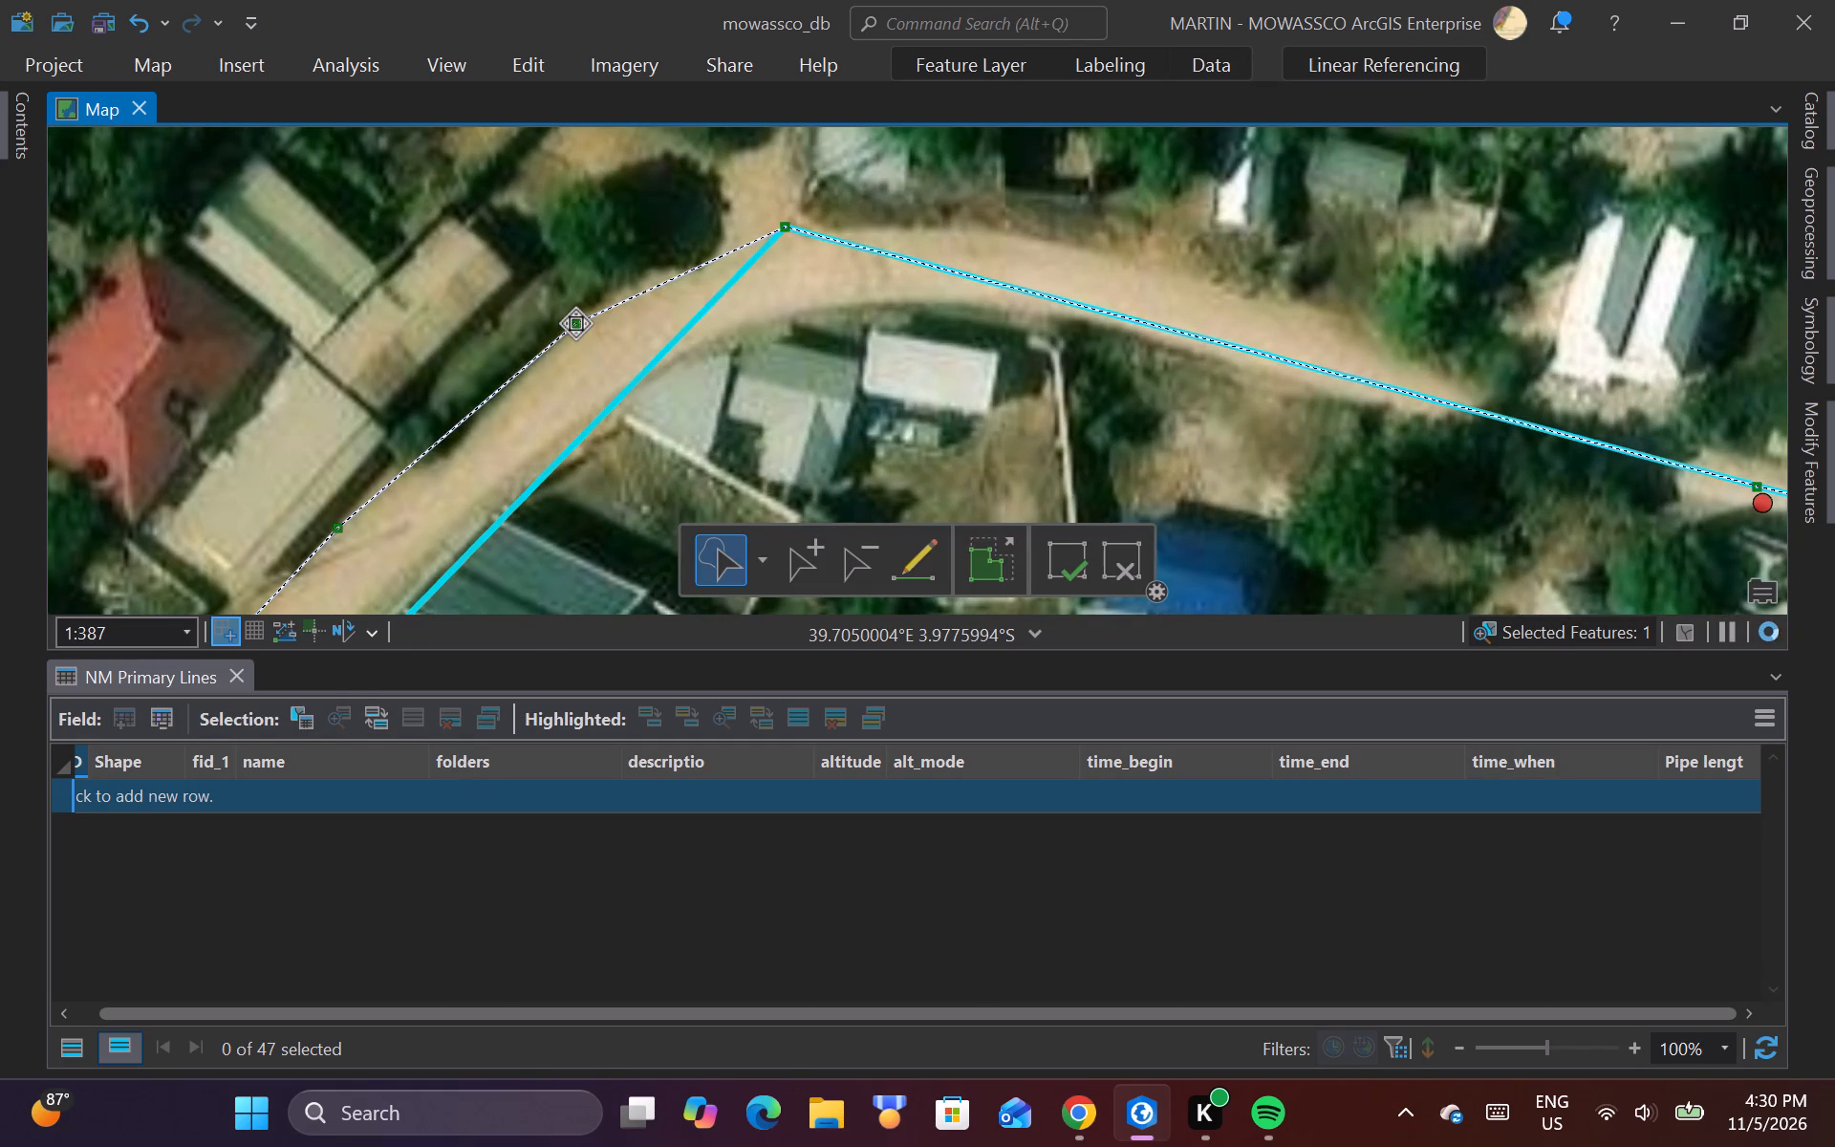
drag(575, 324, 581, 318)
Add a ruto_line vertex just east of the bend and move it north to the road's northern edge, level with the bend vertex.
scroll(592, 387, down, 2)
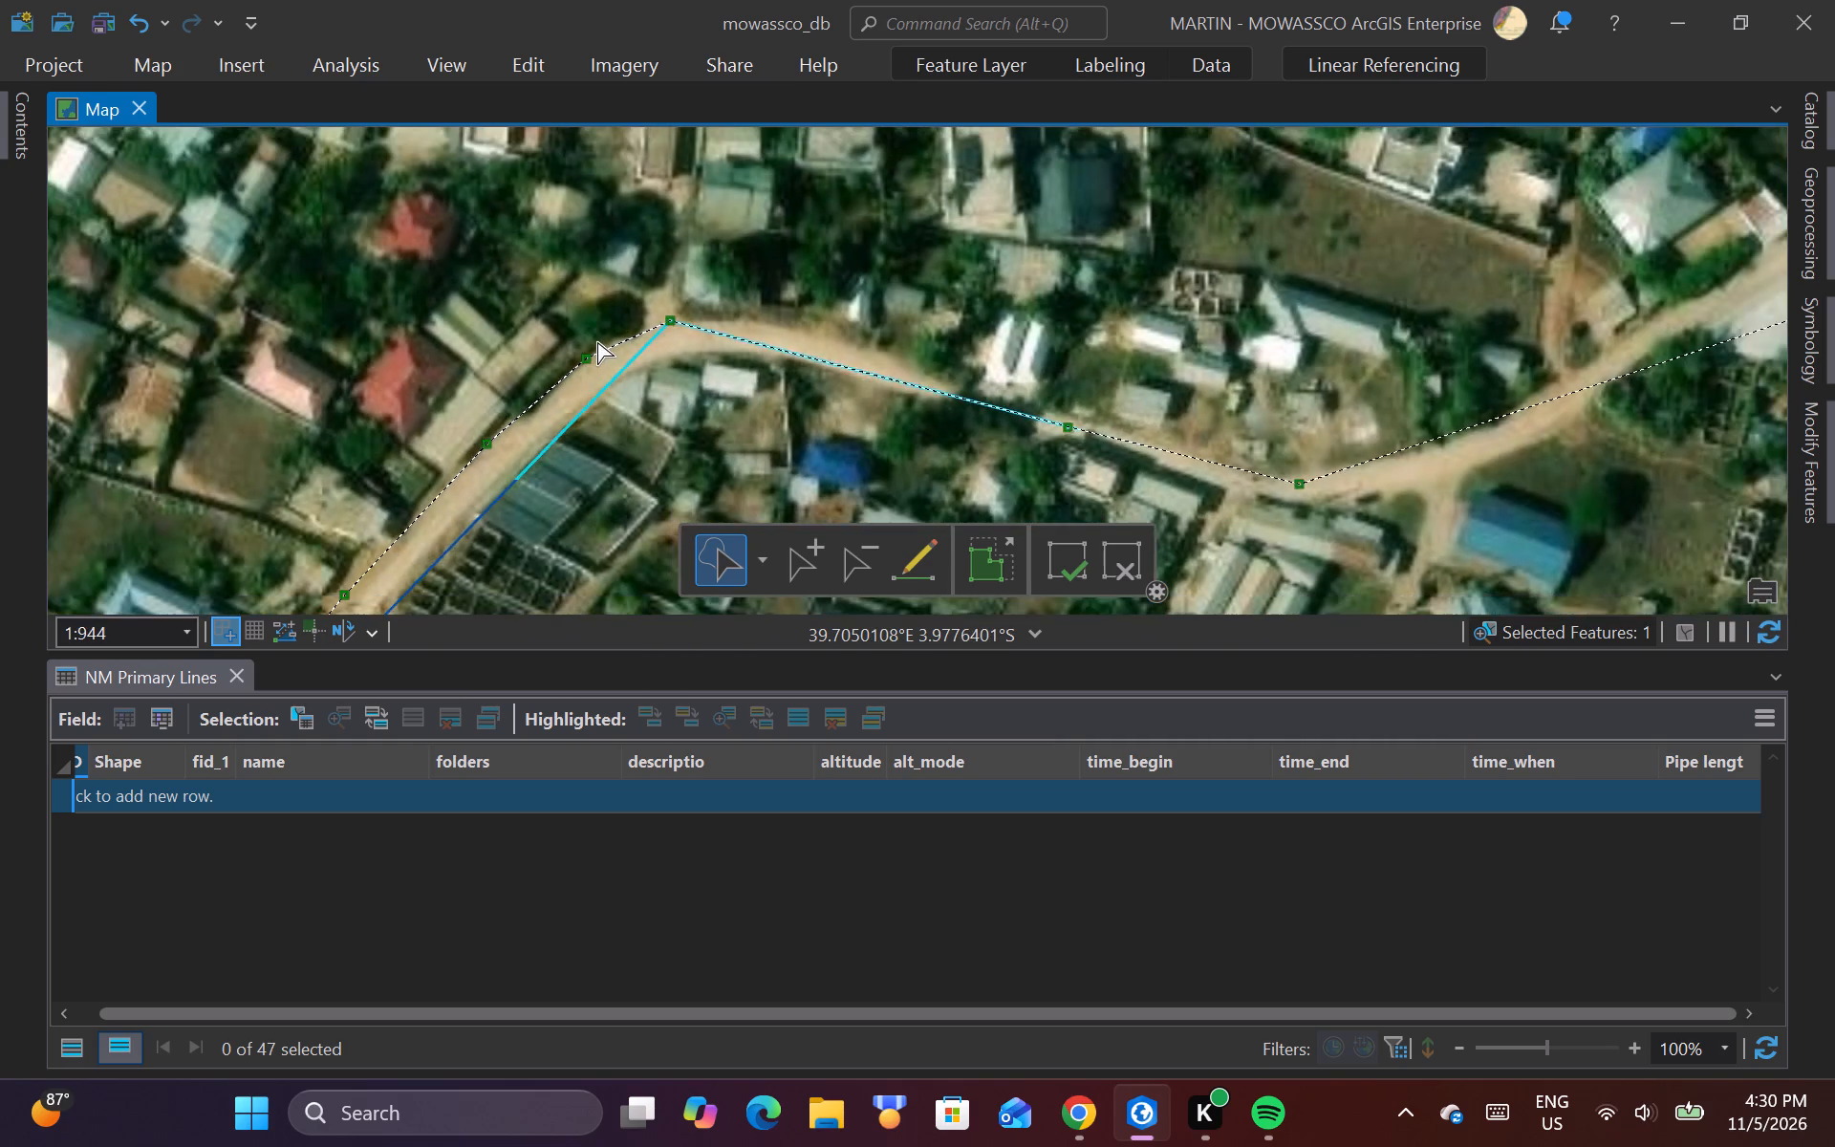
scroll(601, 340, down, 2)
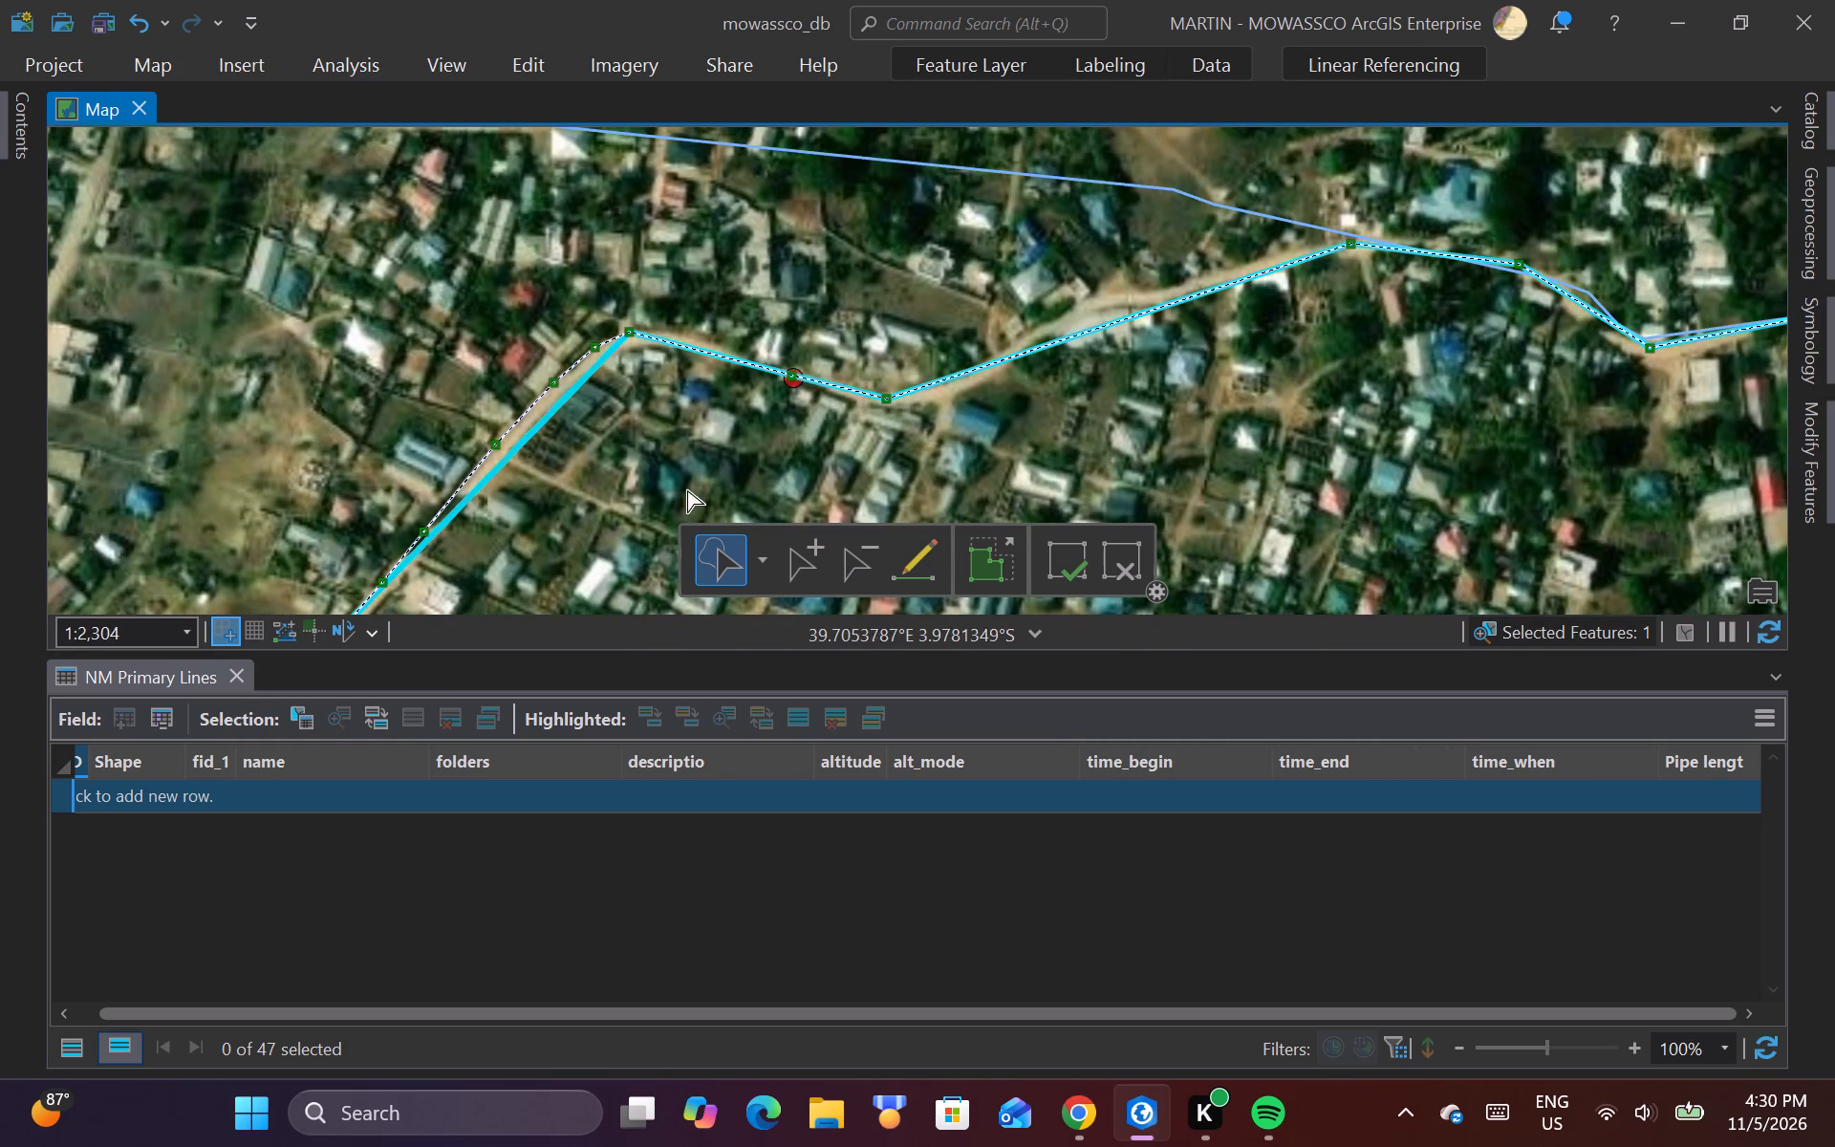
scroll(686, 454, down, 1)
scroll(740, 359, down, 2)
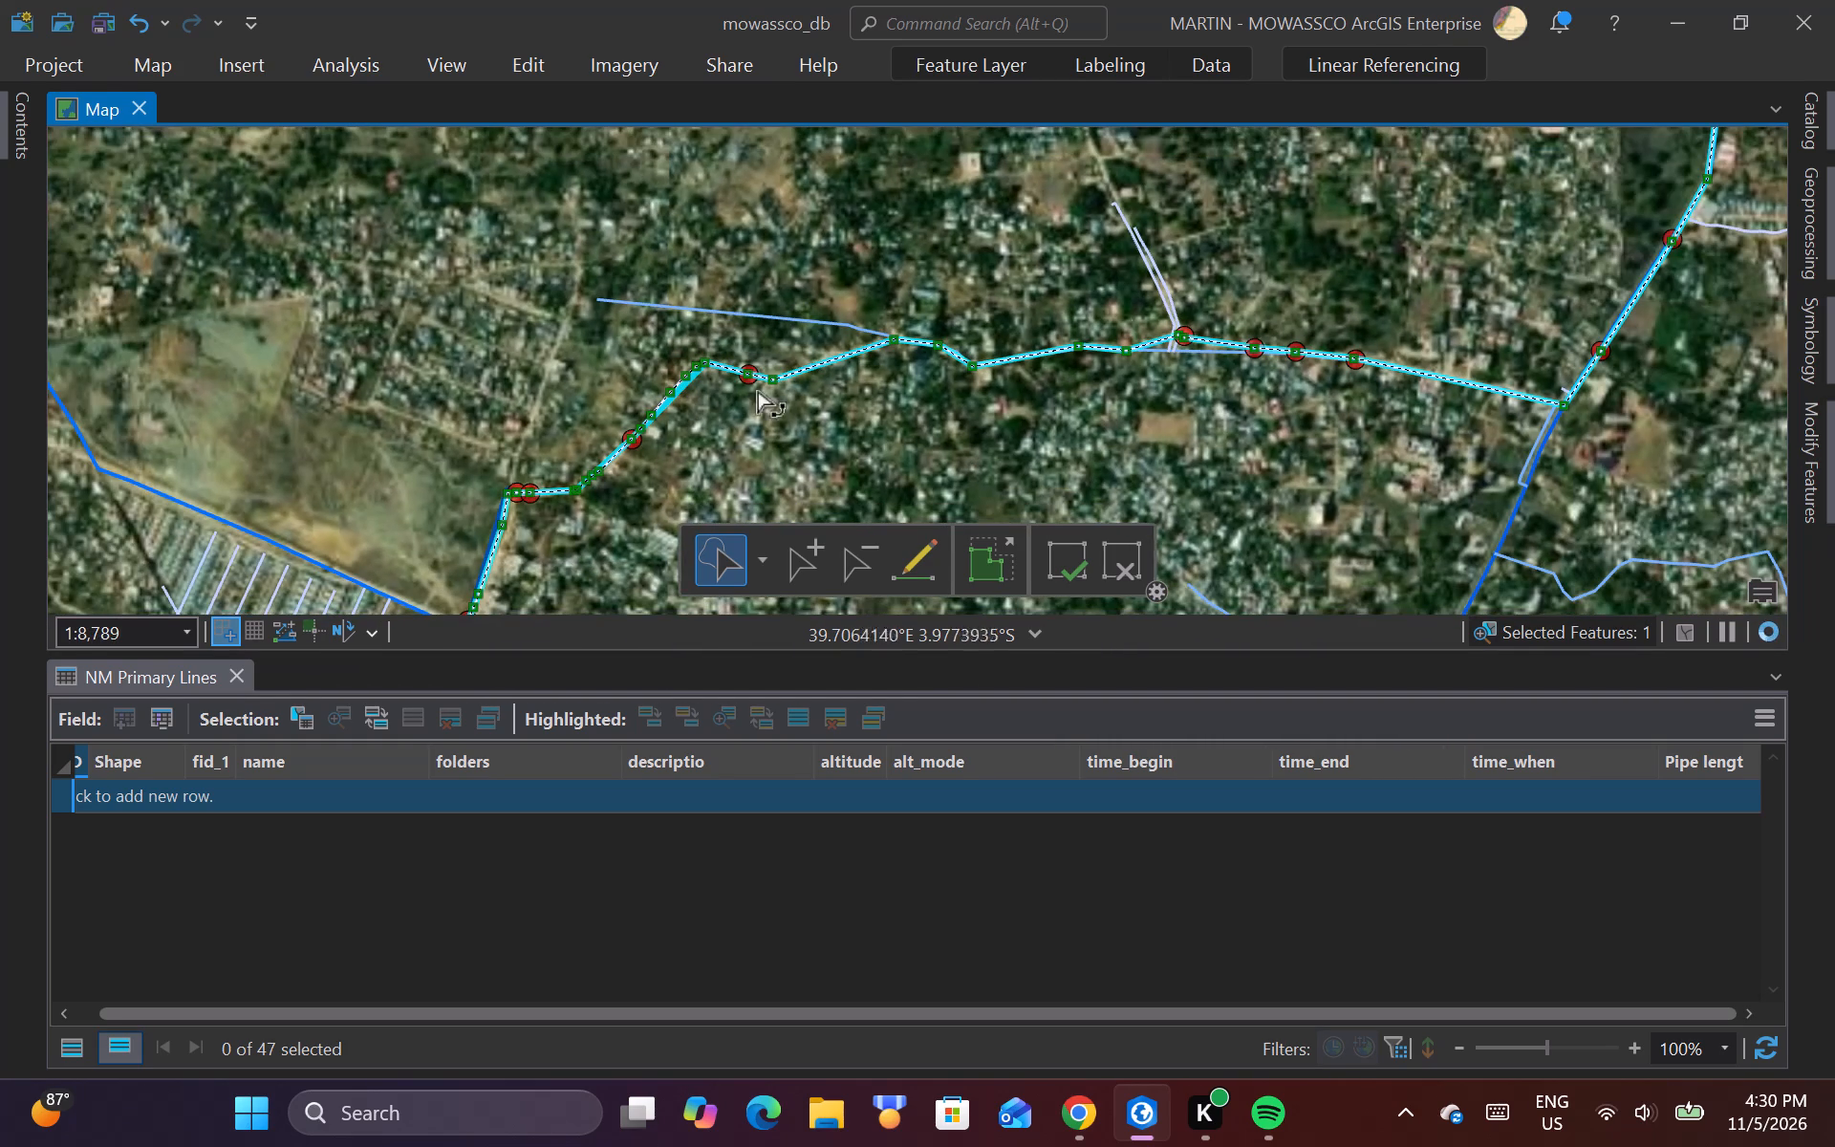
scroll(848, 314, down, 1)
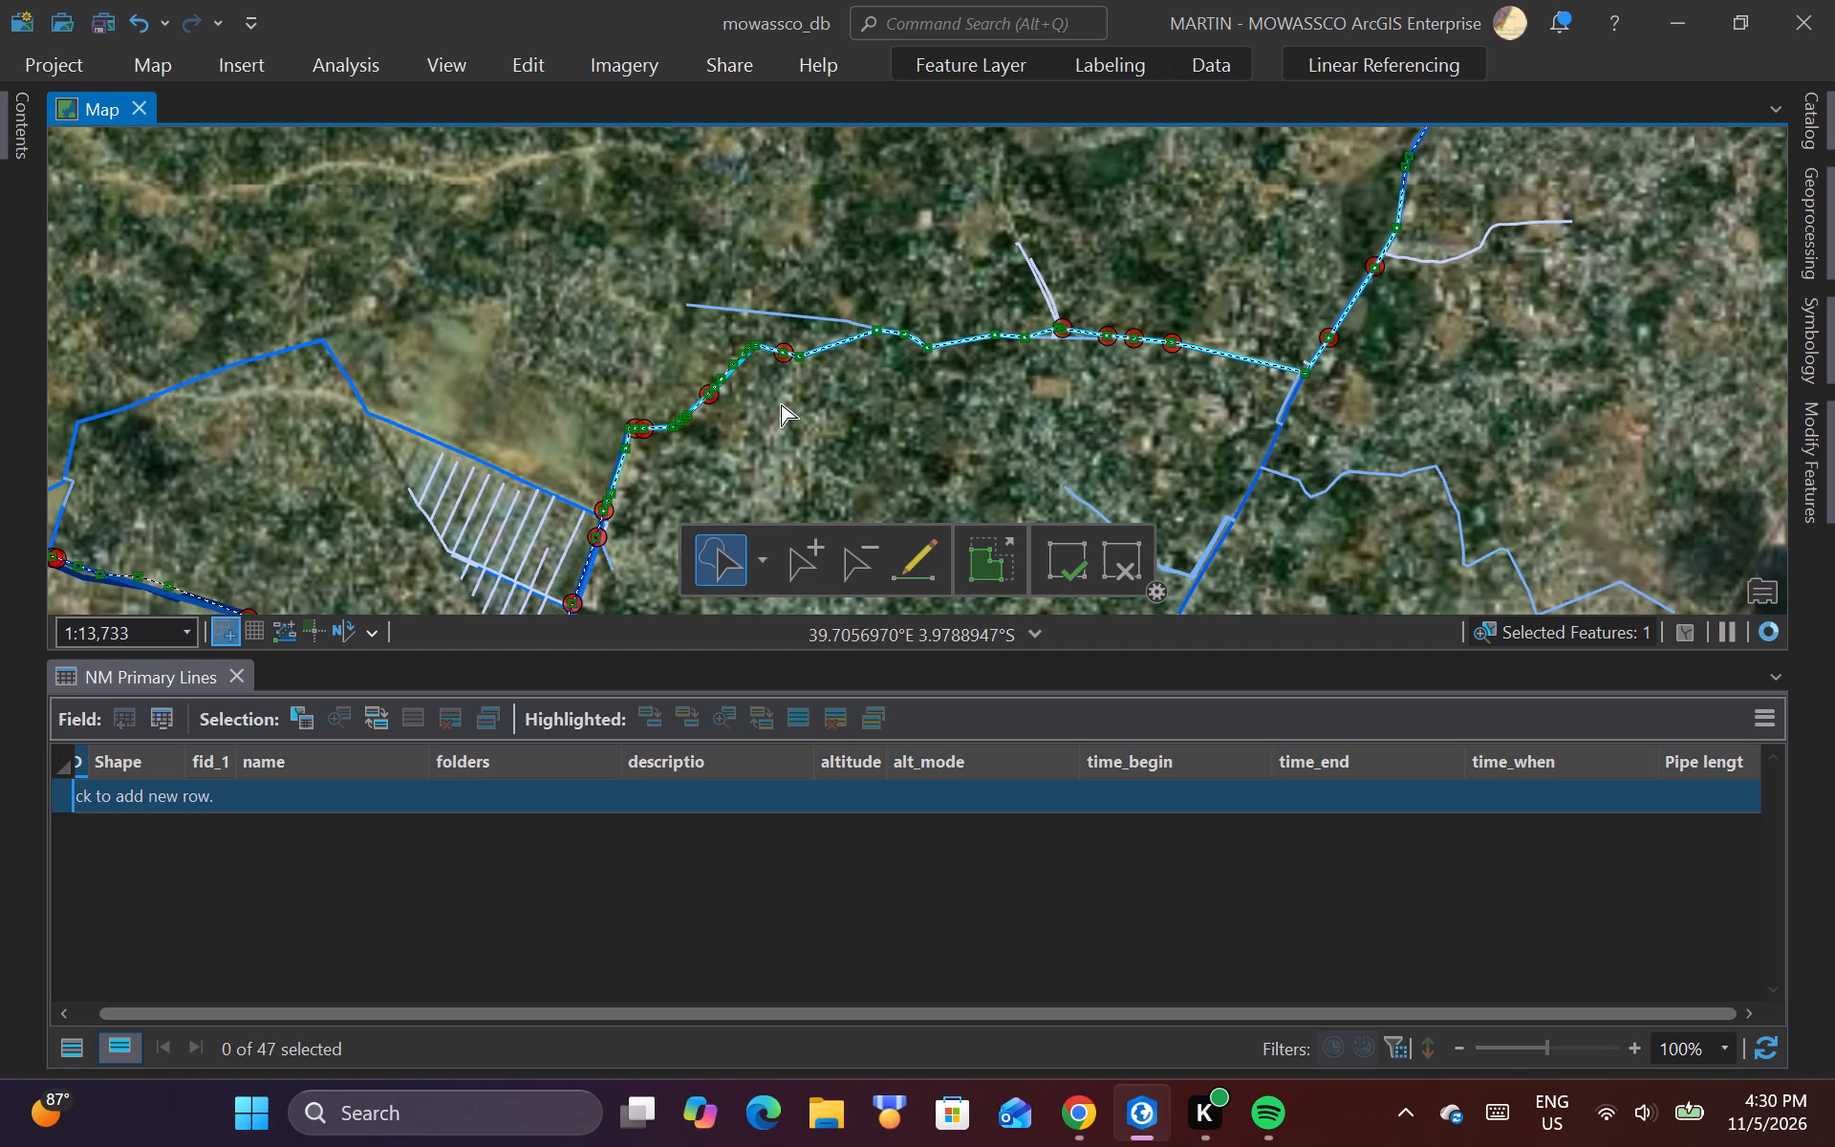
scroll(800, 365, up, 1)
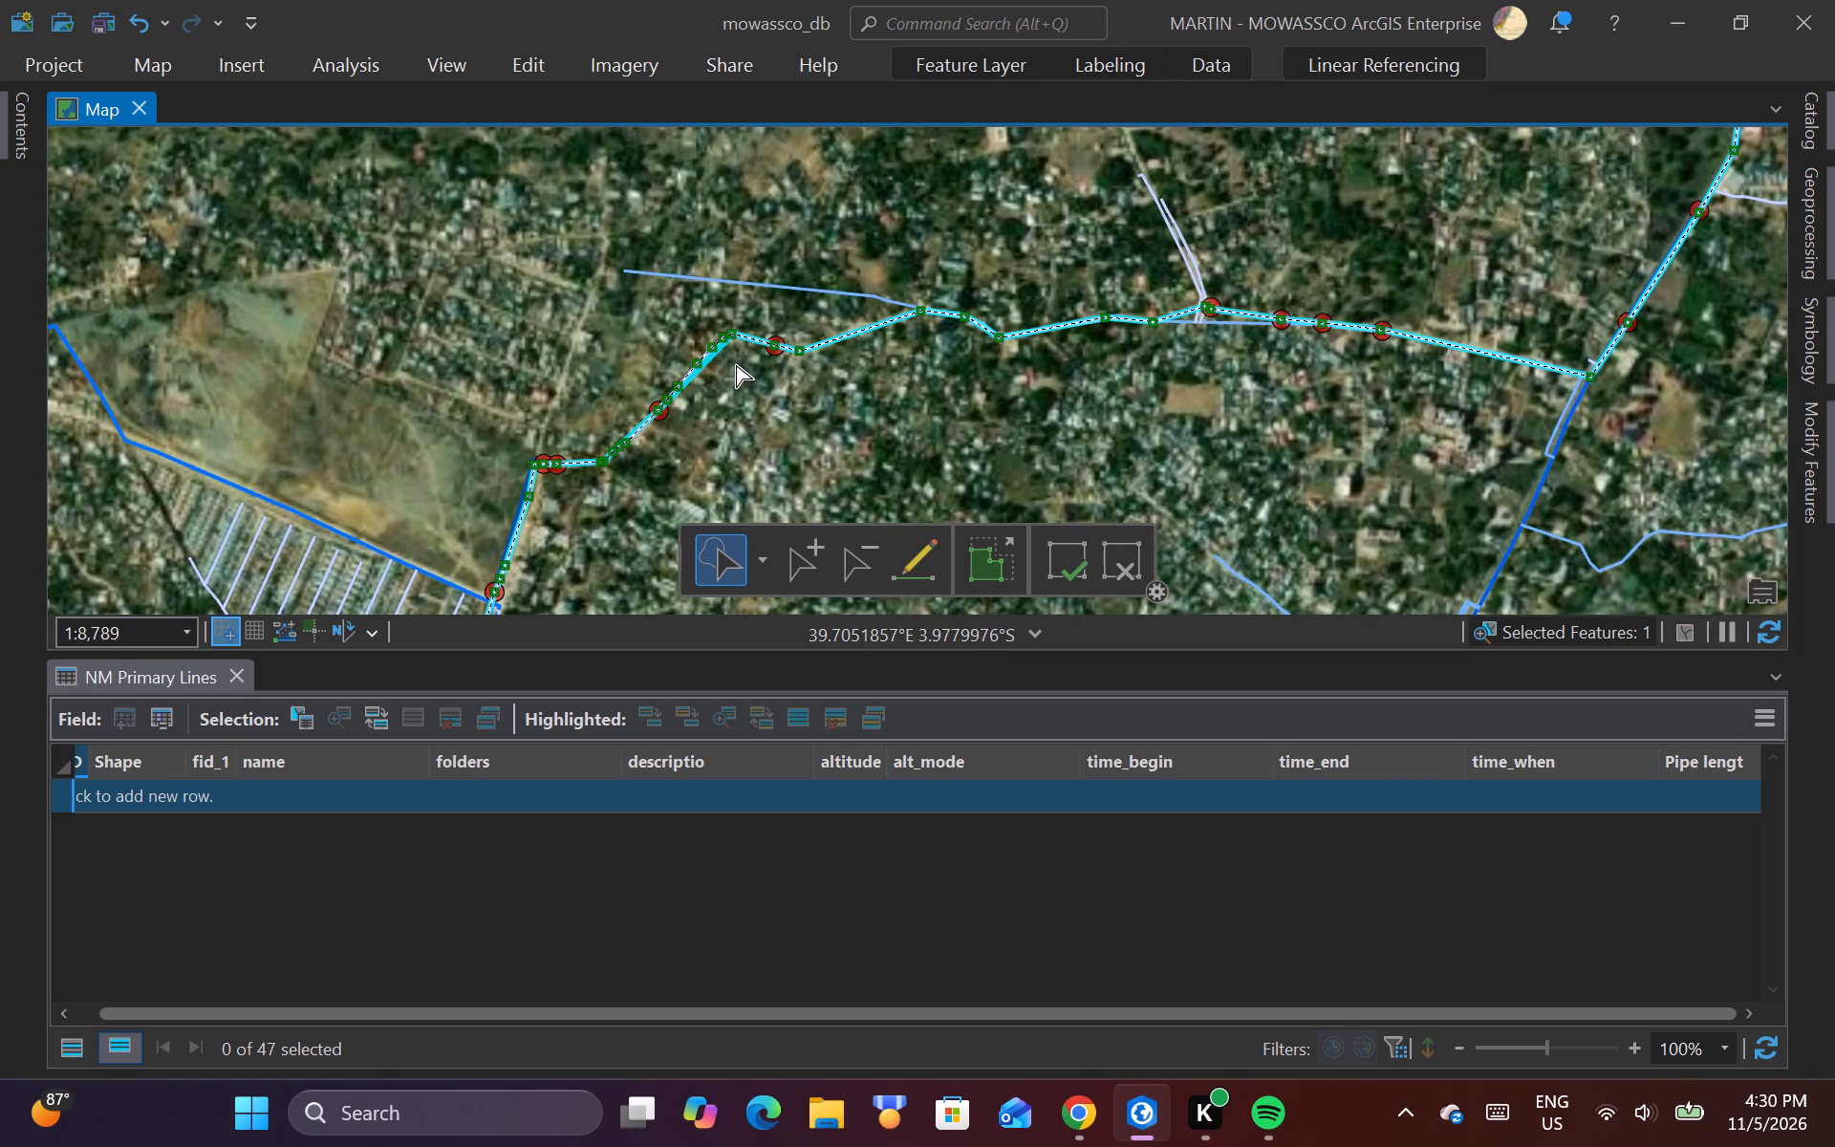
scroll(738, 357, up, 3)
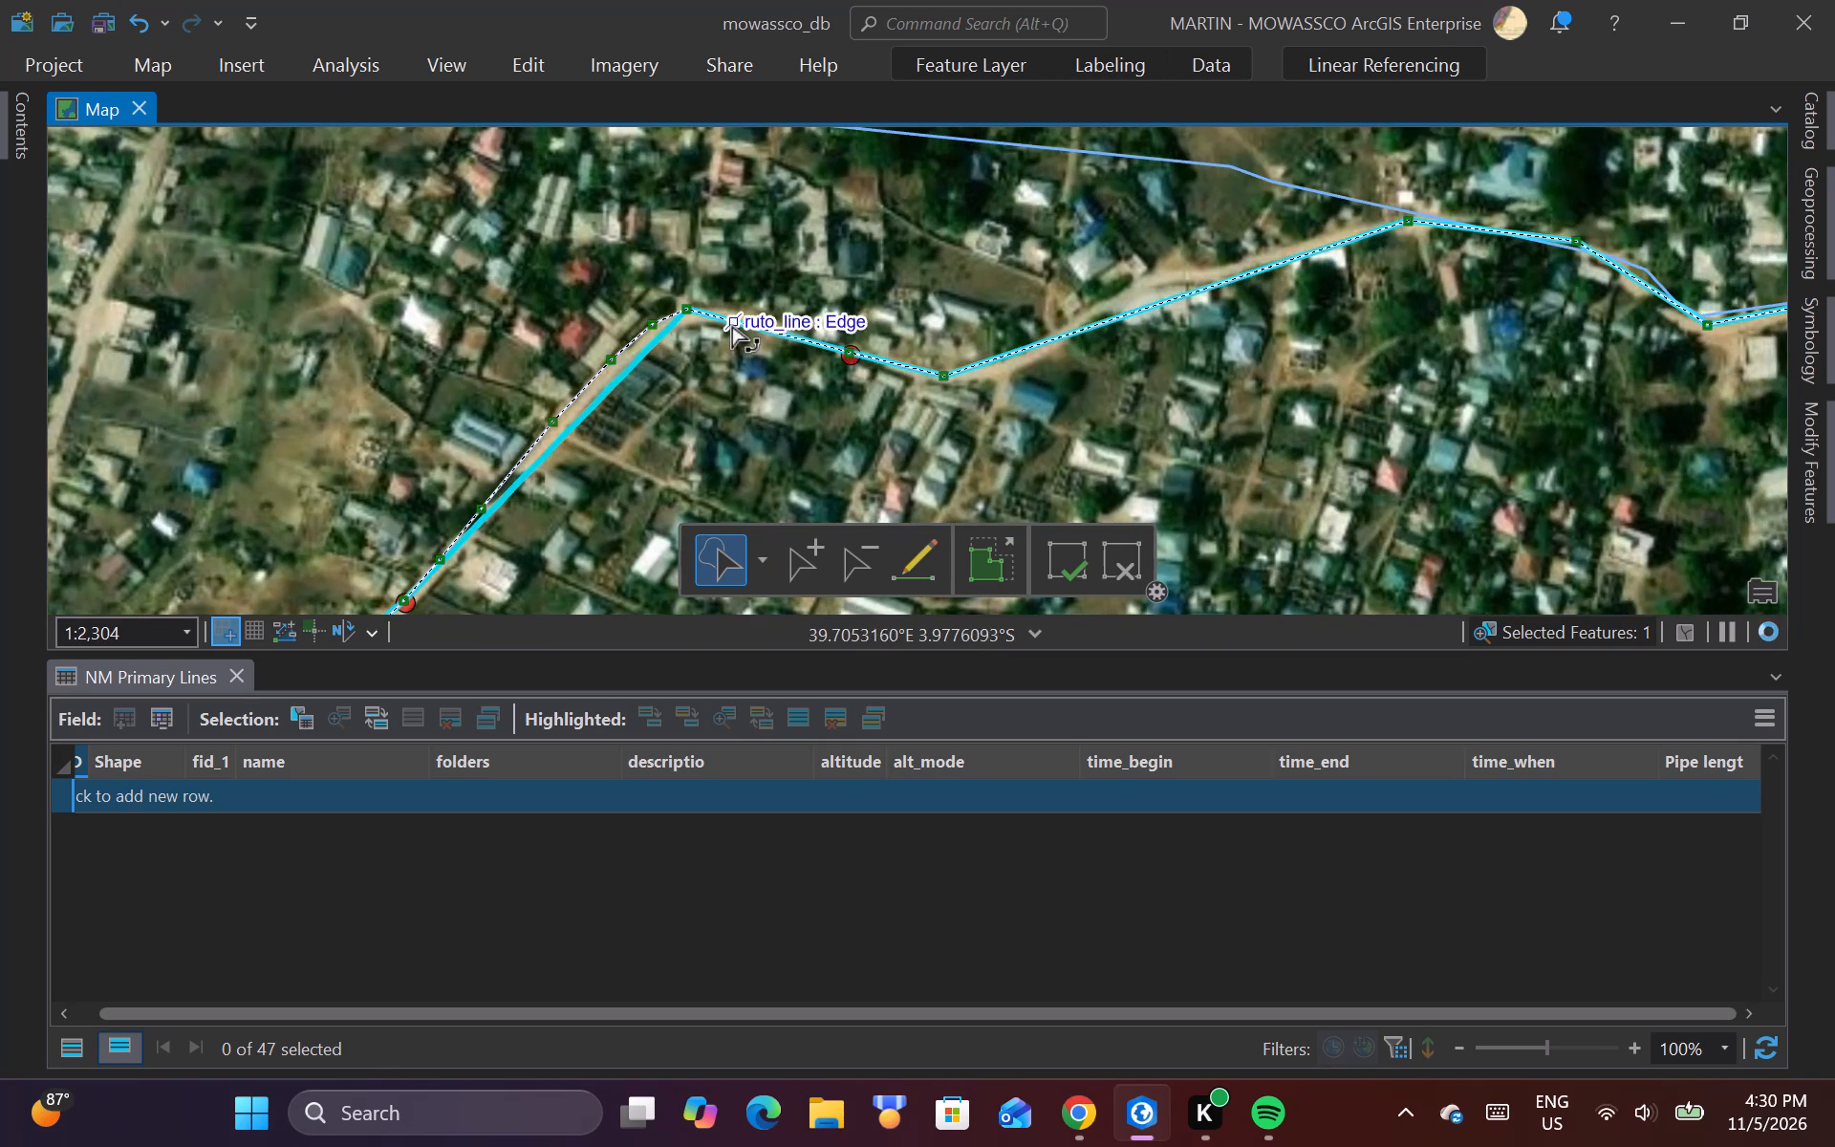
scroll(744, 318, up, 1)
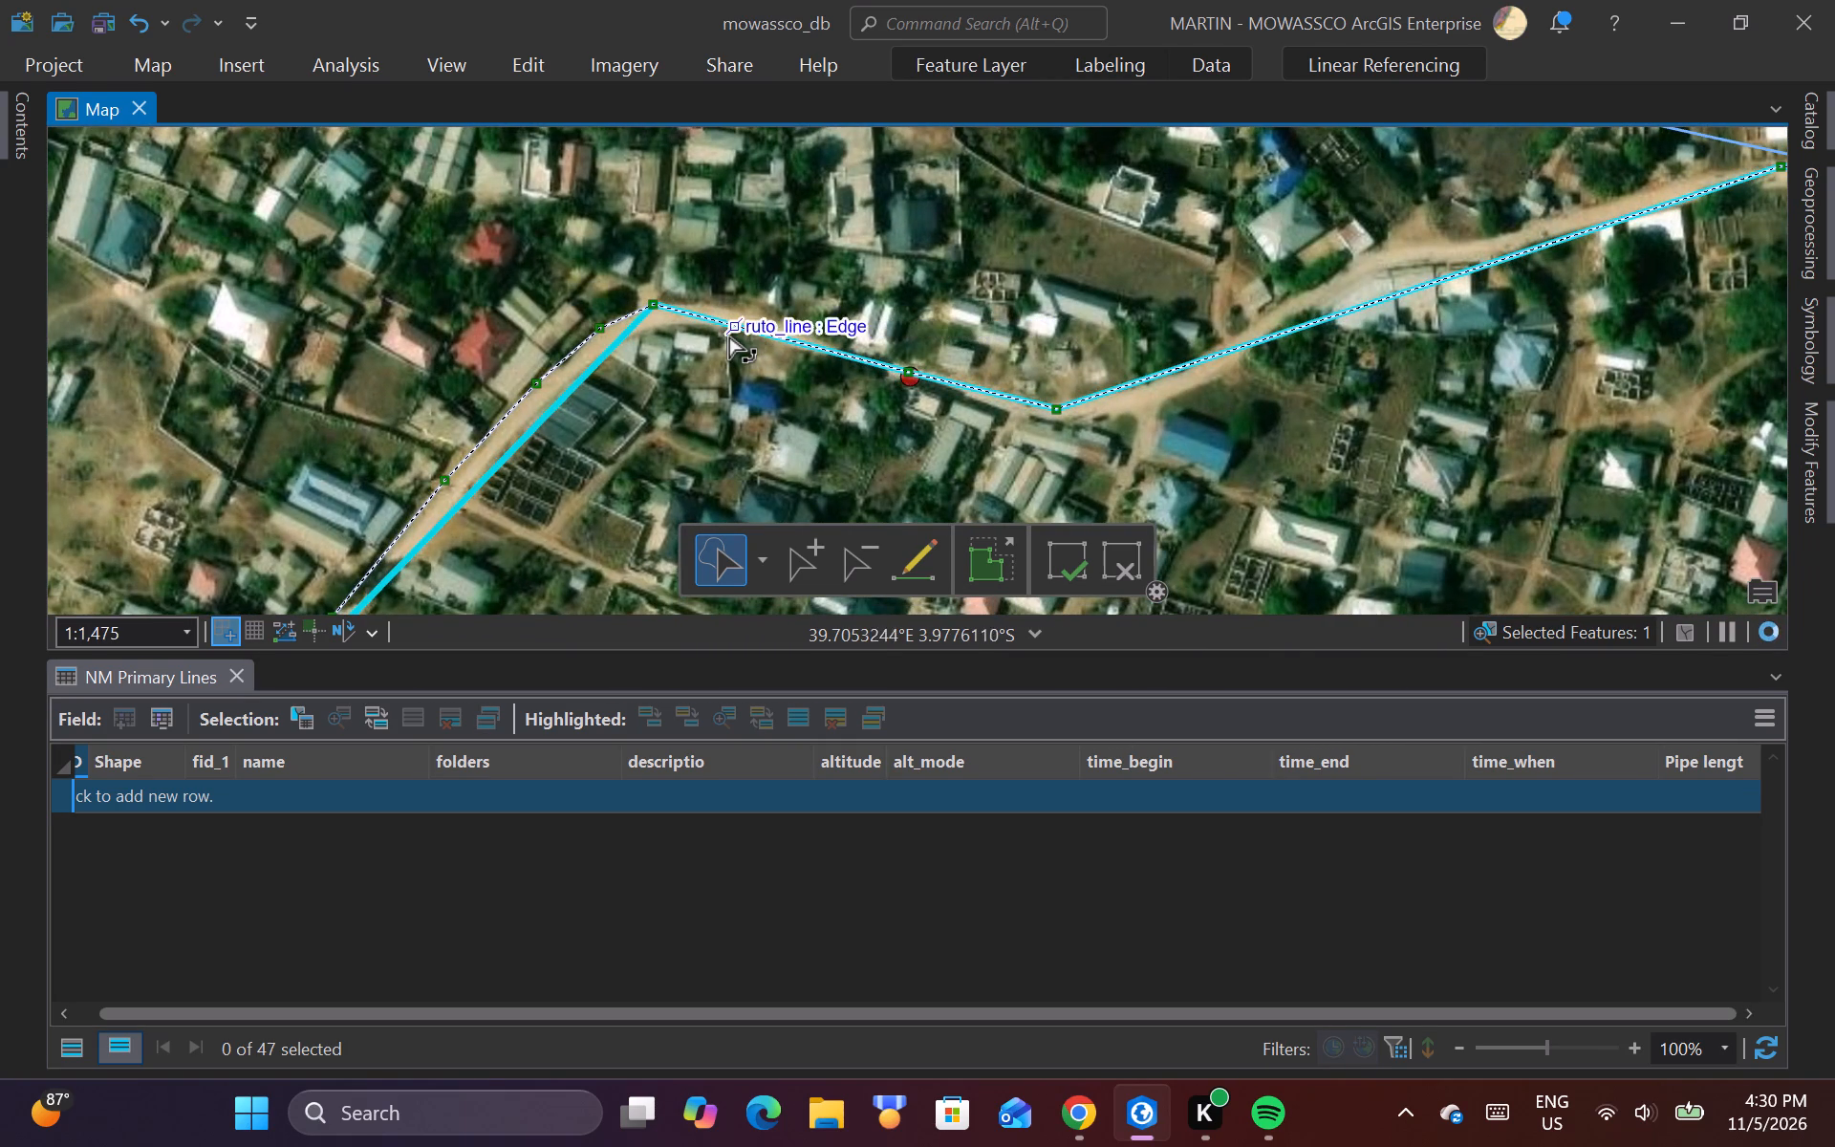
scroll(714, 332, up, 1)
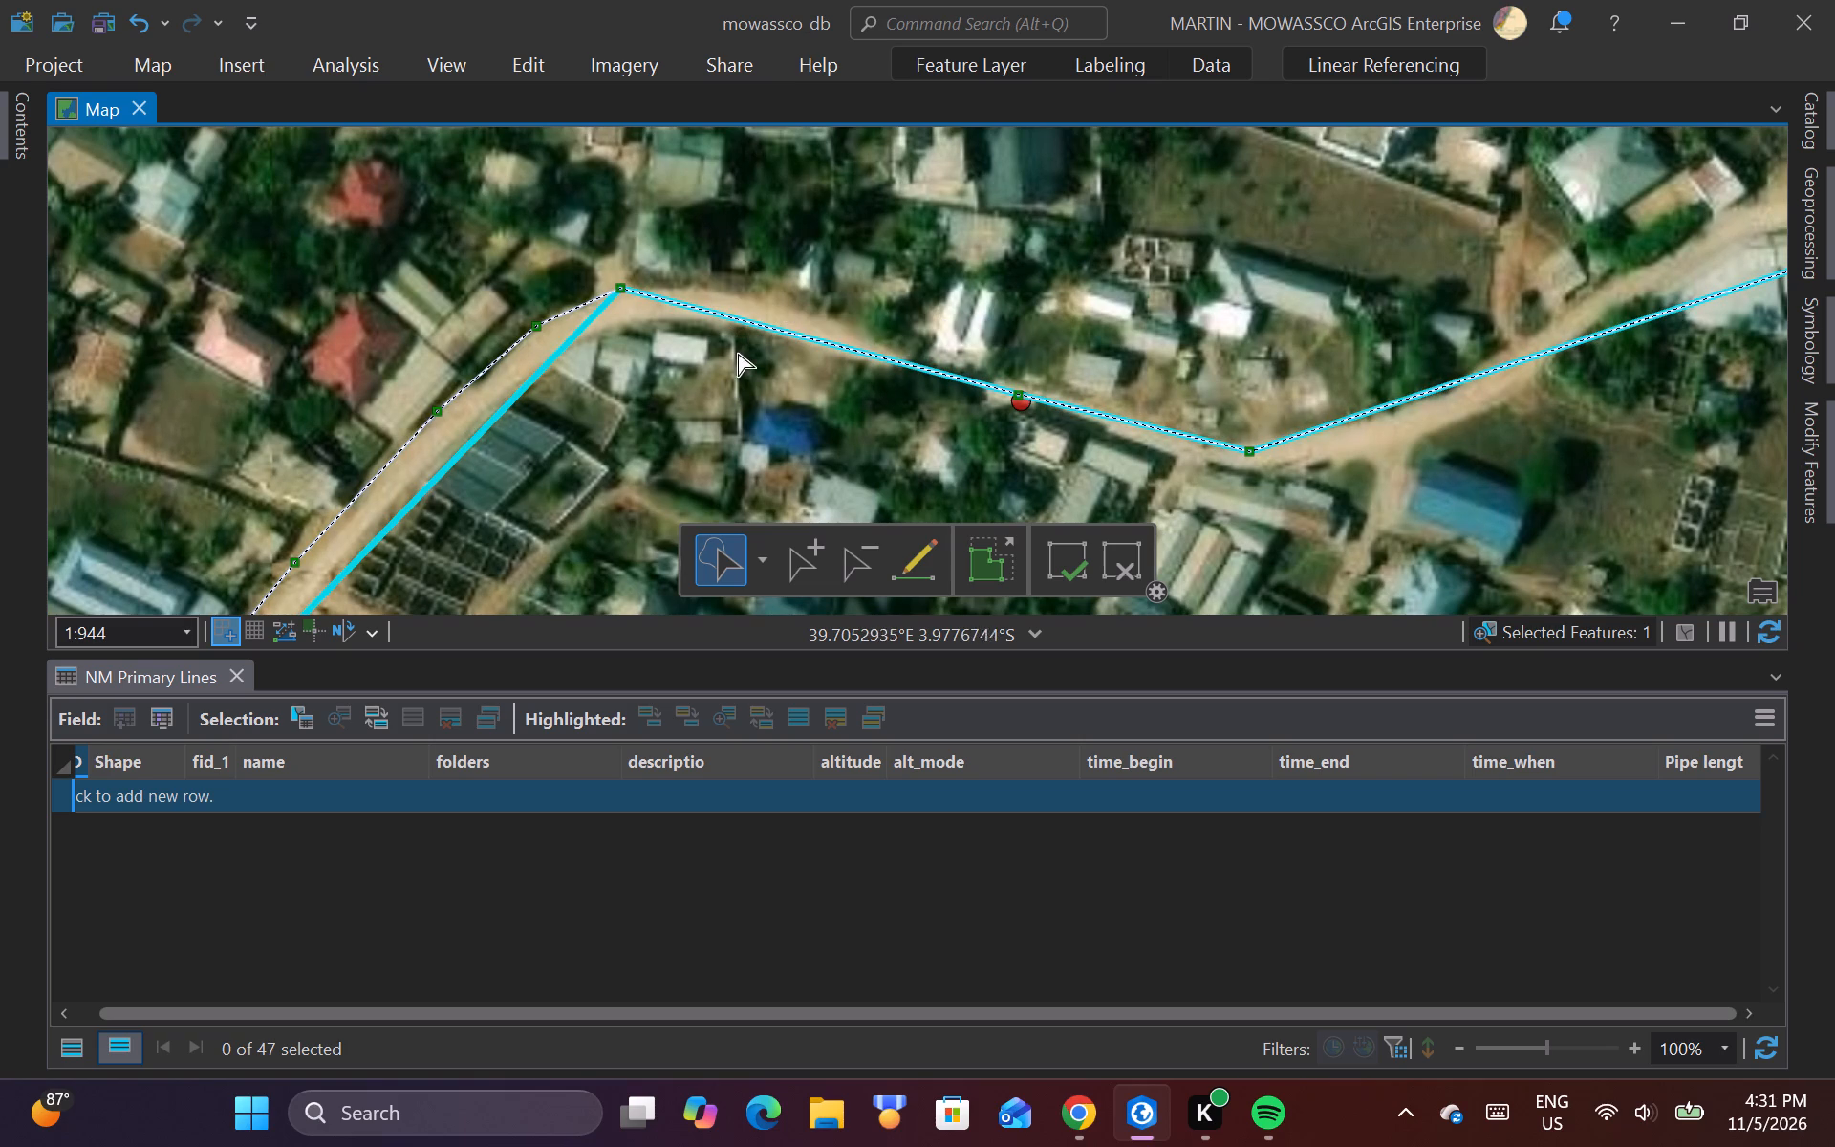
scroll(745, 345, up, 2)
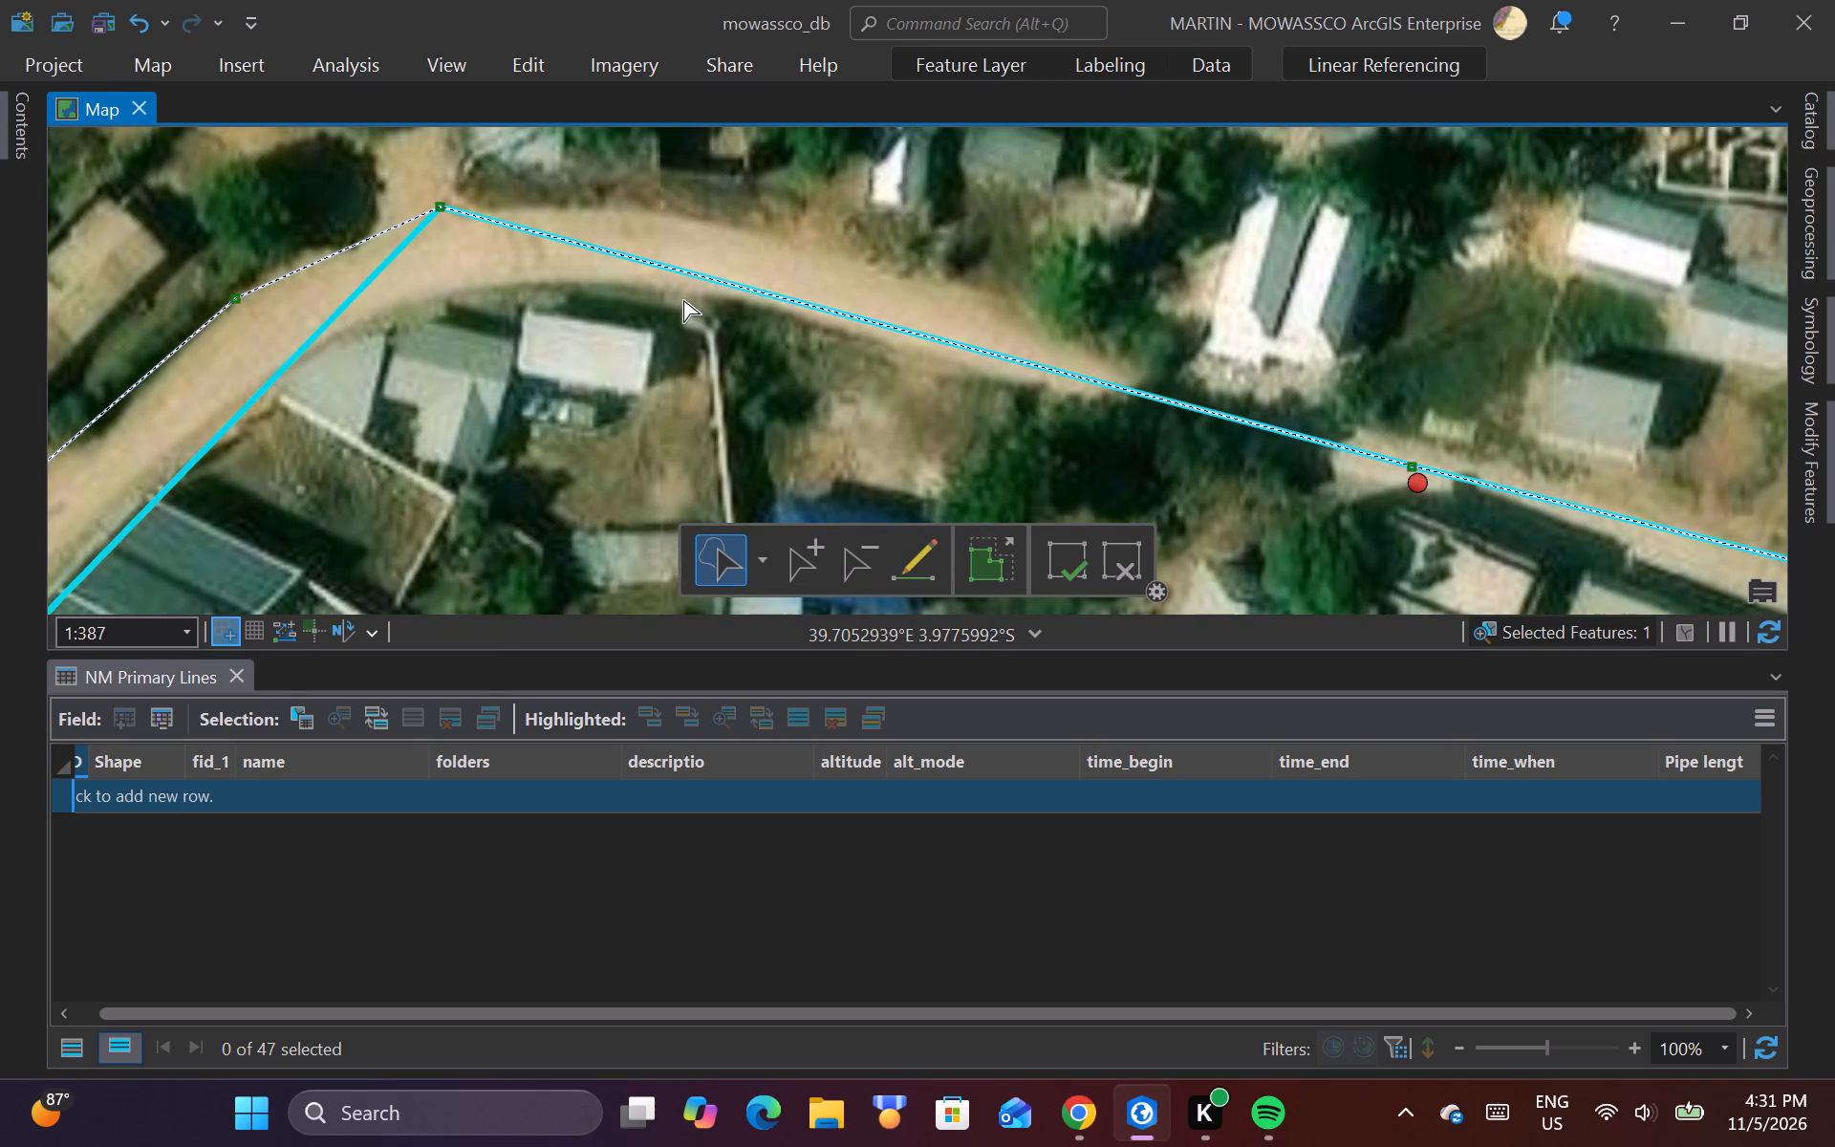
right_click(677, 273)
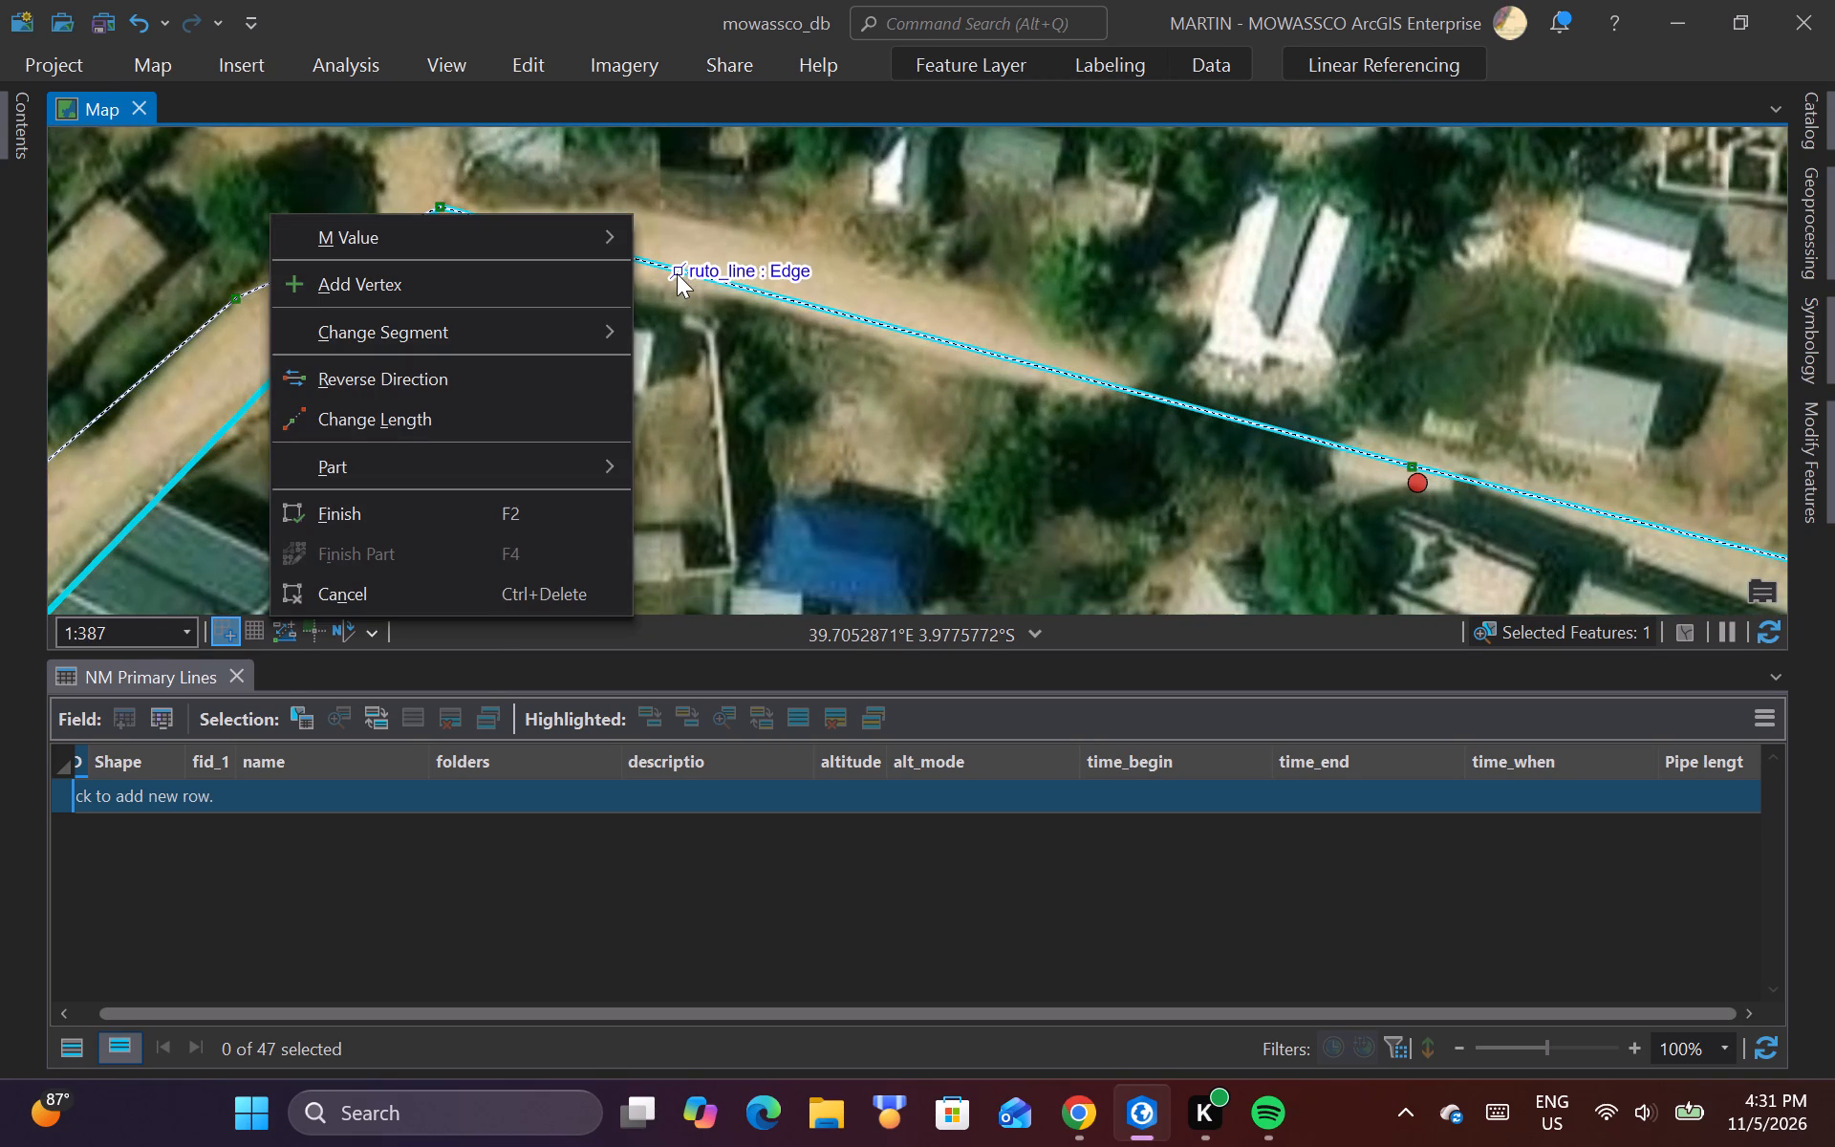
click(521, 280)
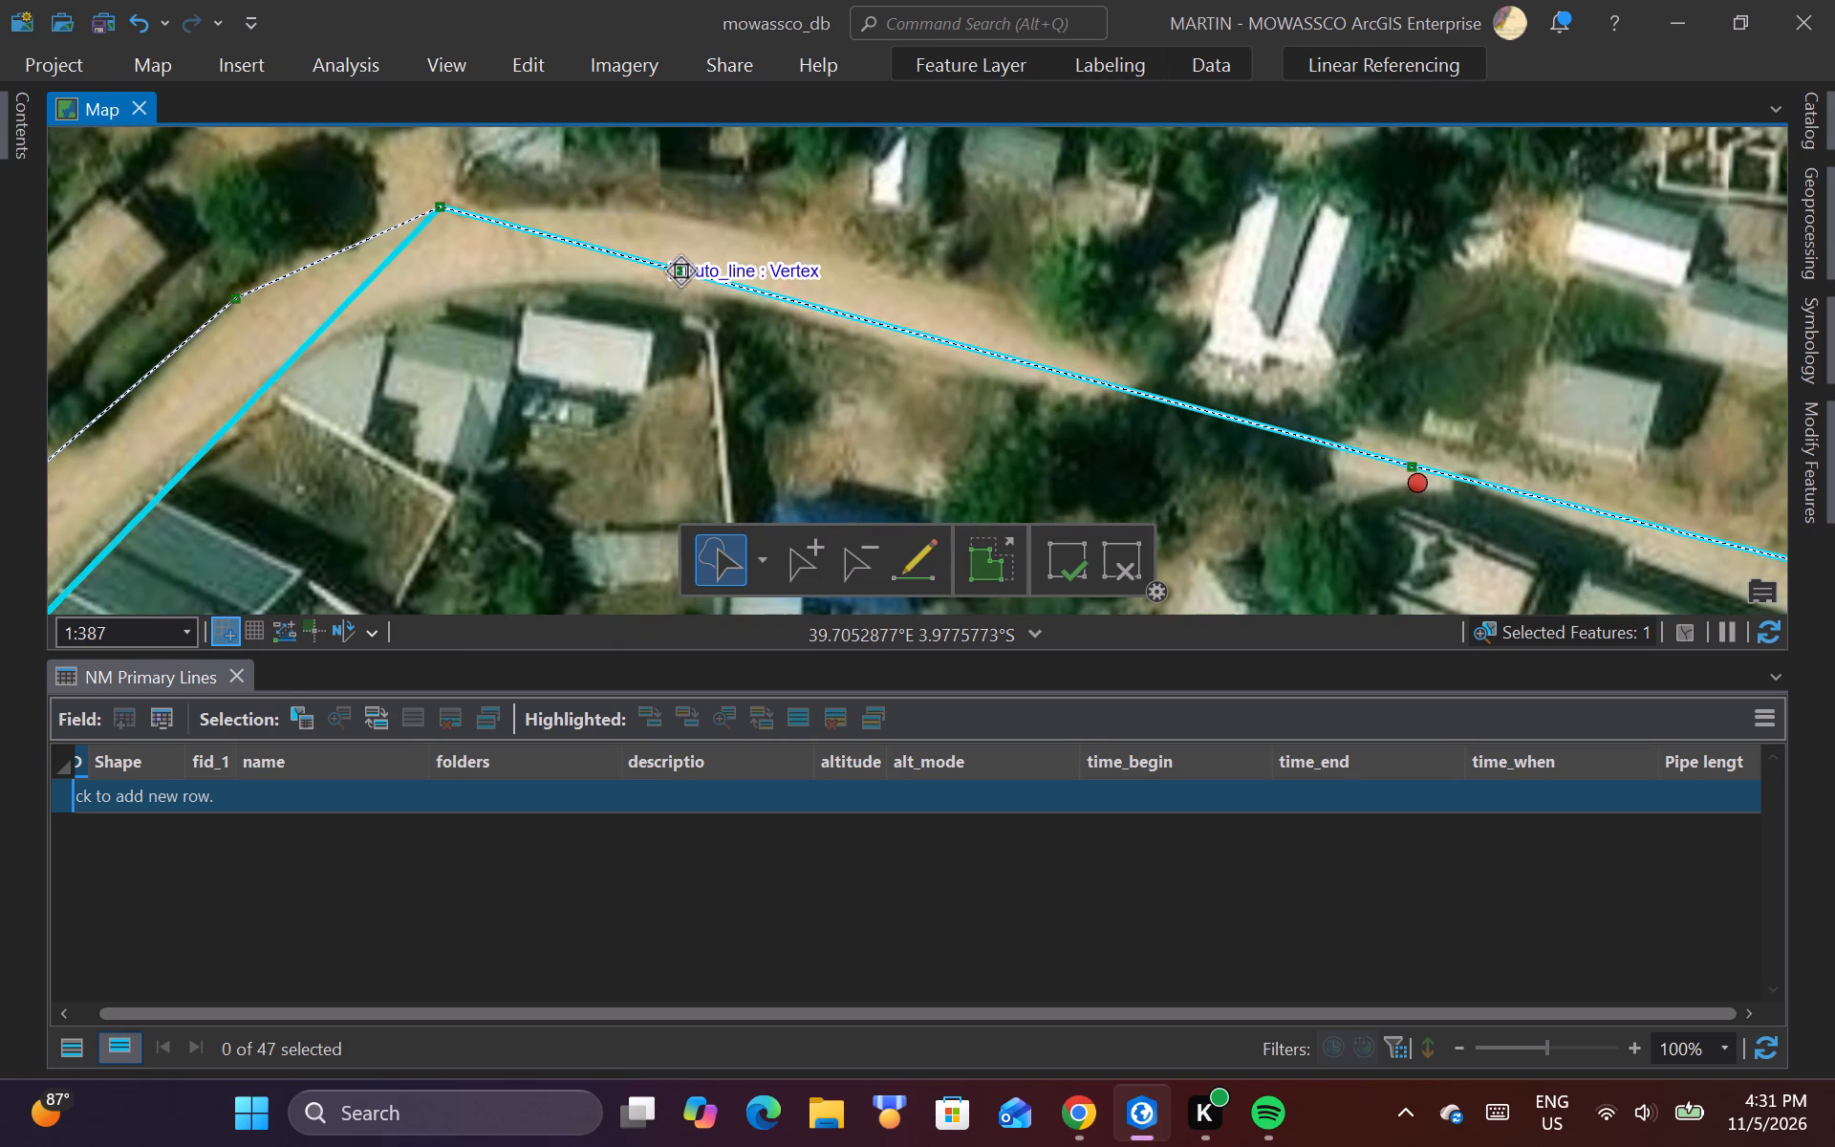
drag(680, 271, 691, 202)
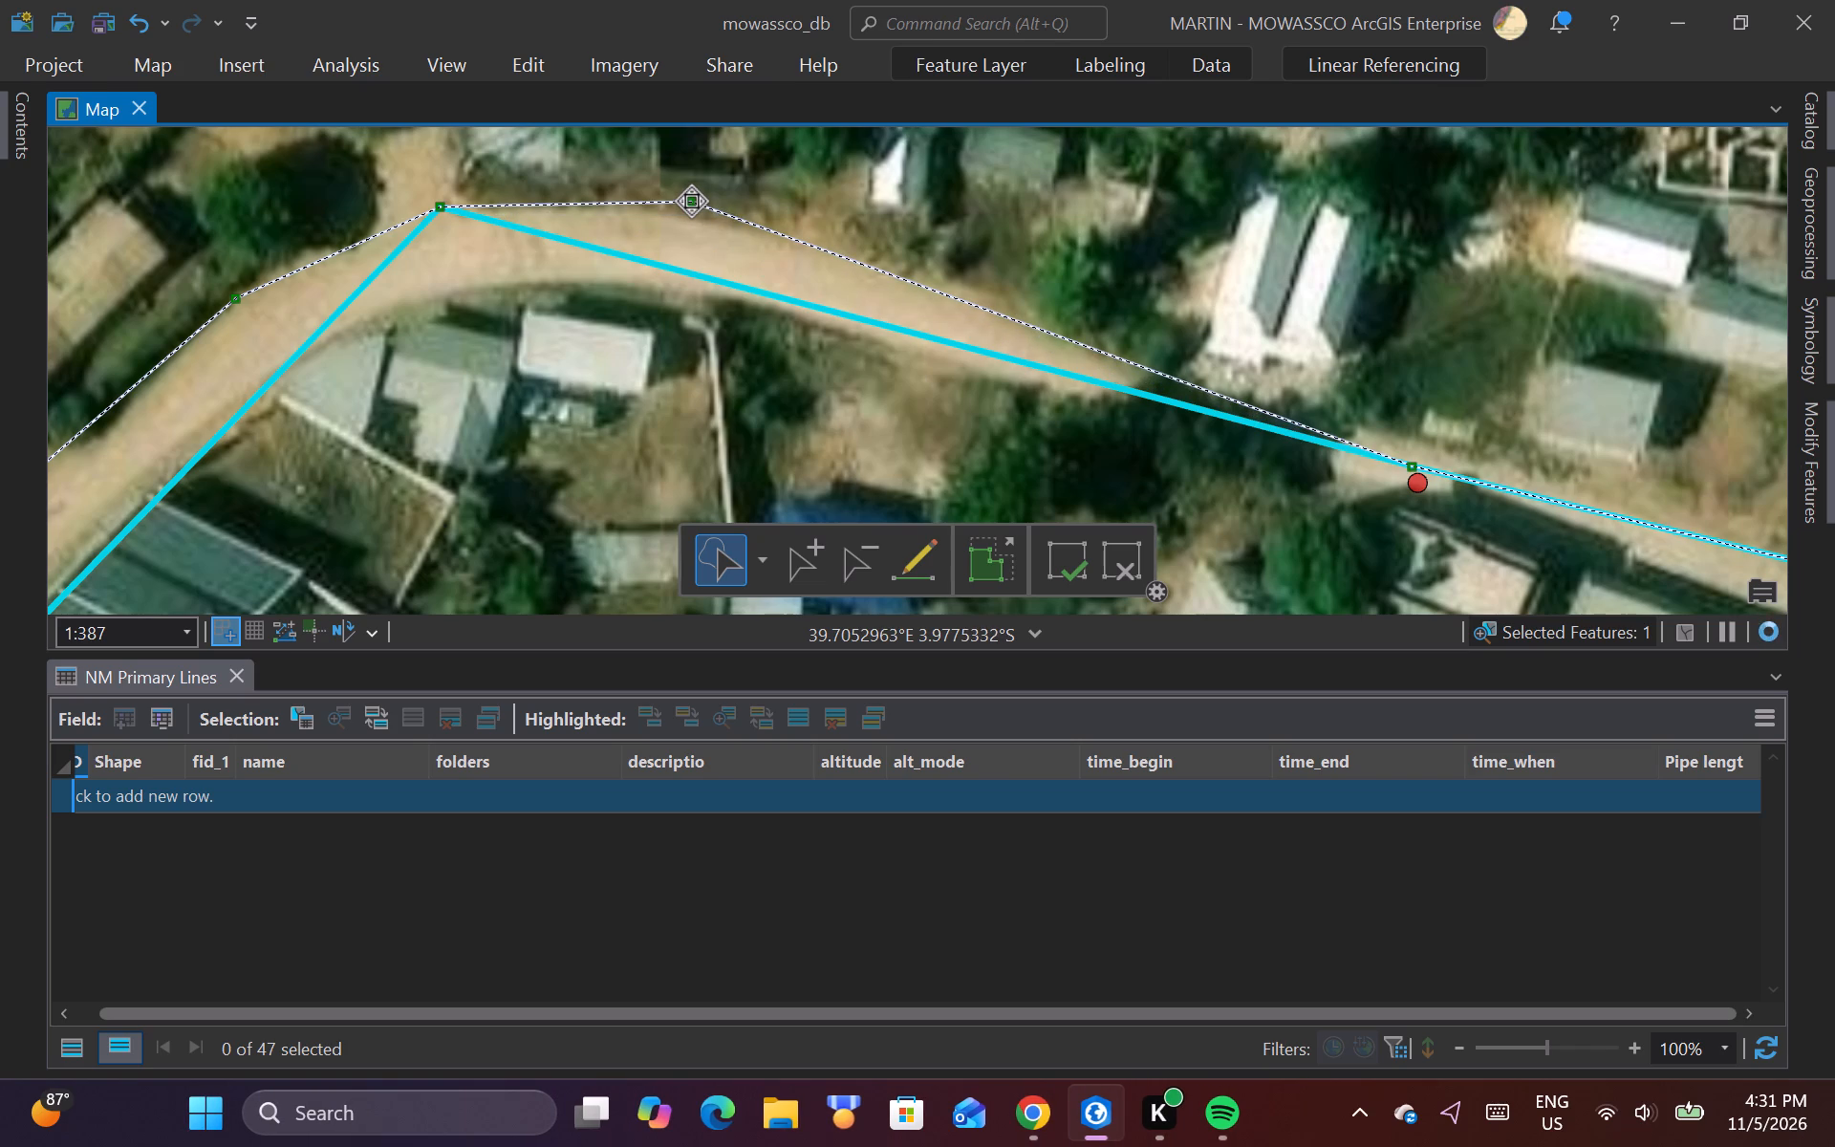
drag(691, 202, 691, 206)
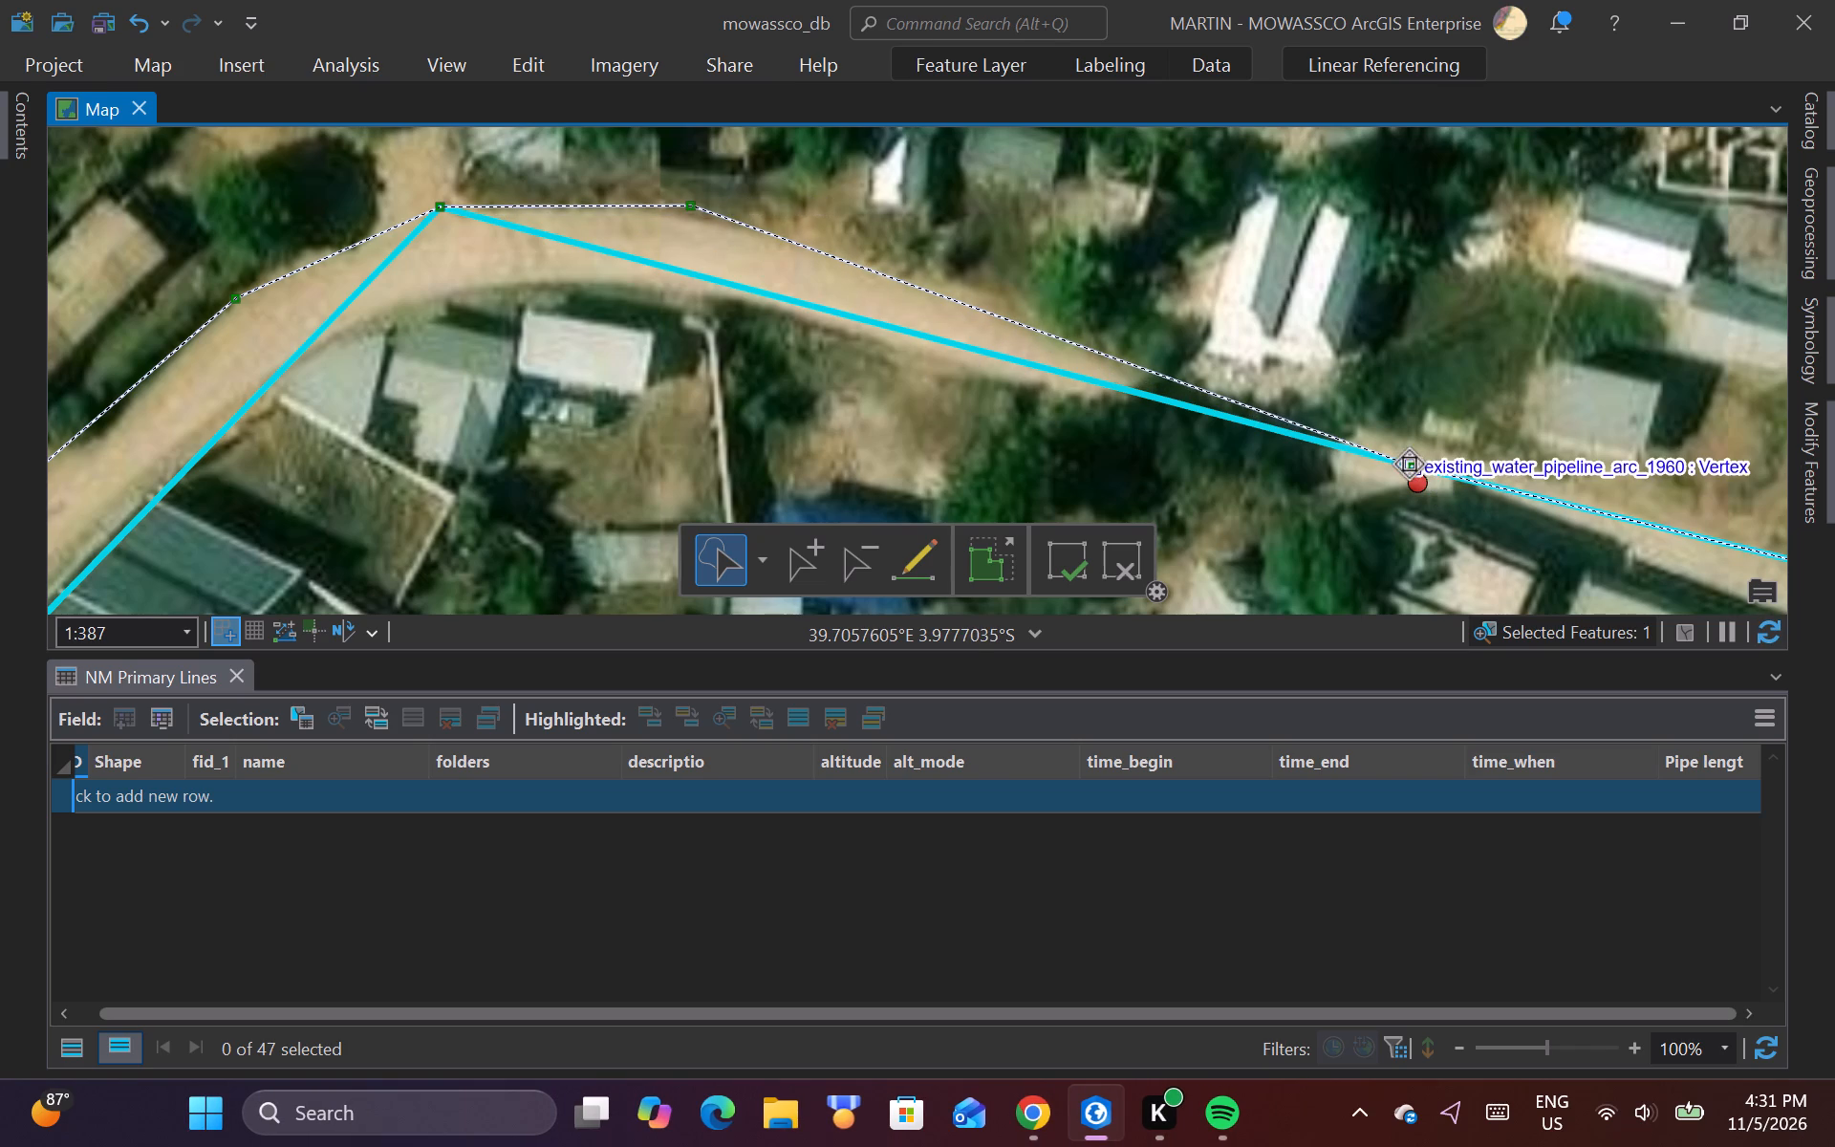
Move the ruto_line vertex beside the red point east of the bend slightly north, toward the road's northern edge.
drag(1407, 463, 1411, 441)
Move the ruto_line vertex at the low bend southeast of the red point slightly northwest, to the road's northern edge.
scroll(850, 419, down, 2)
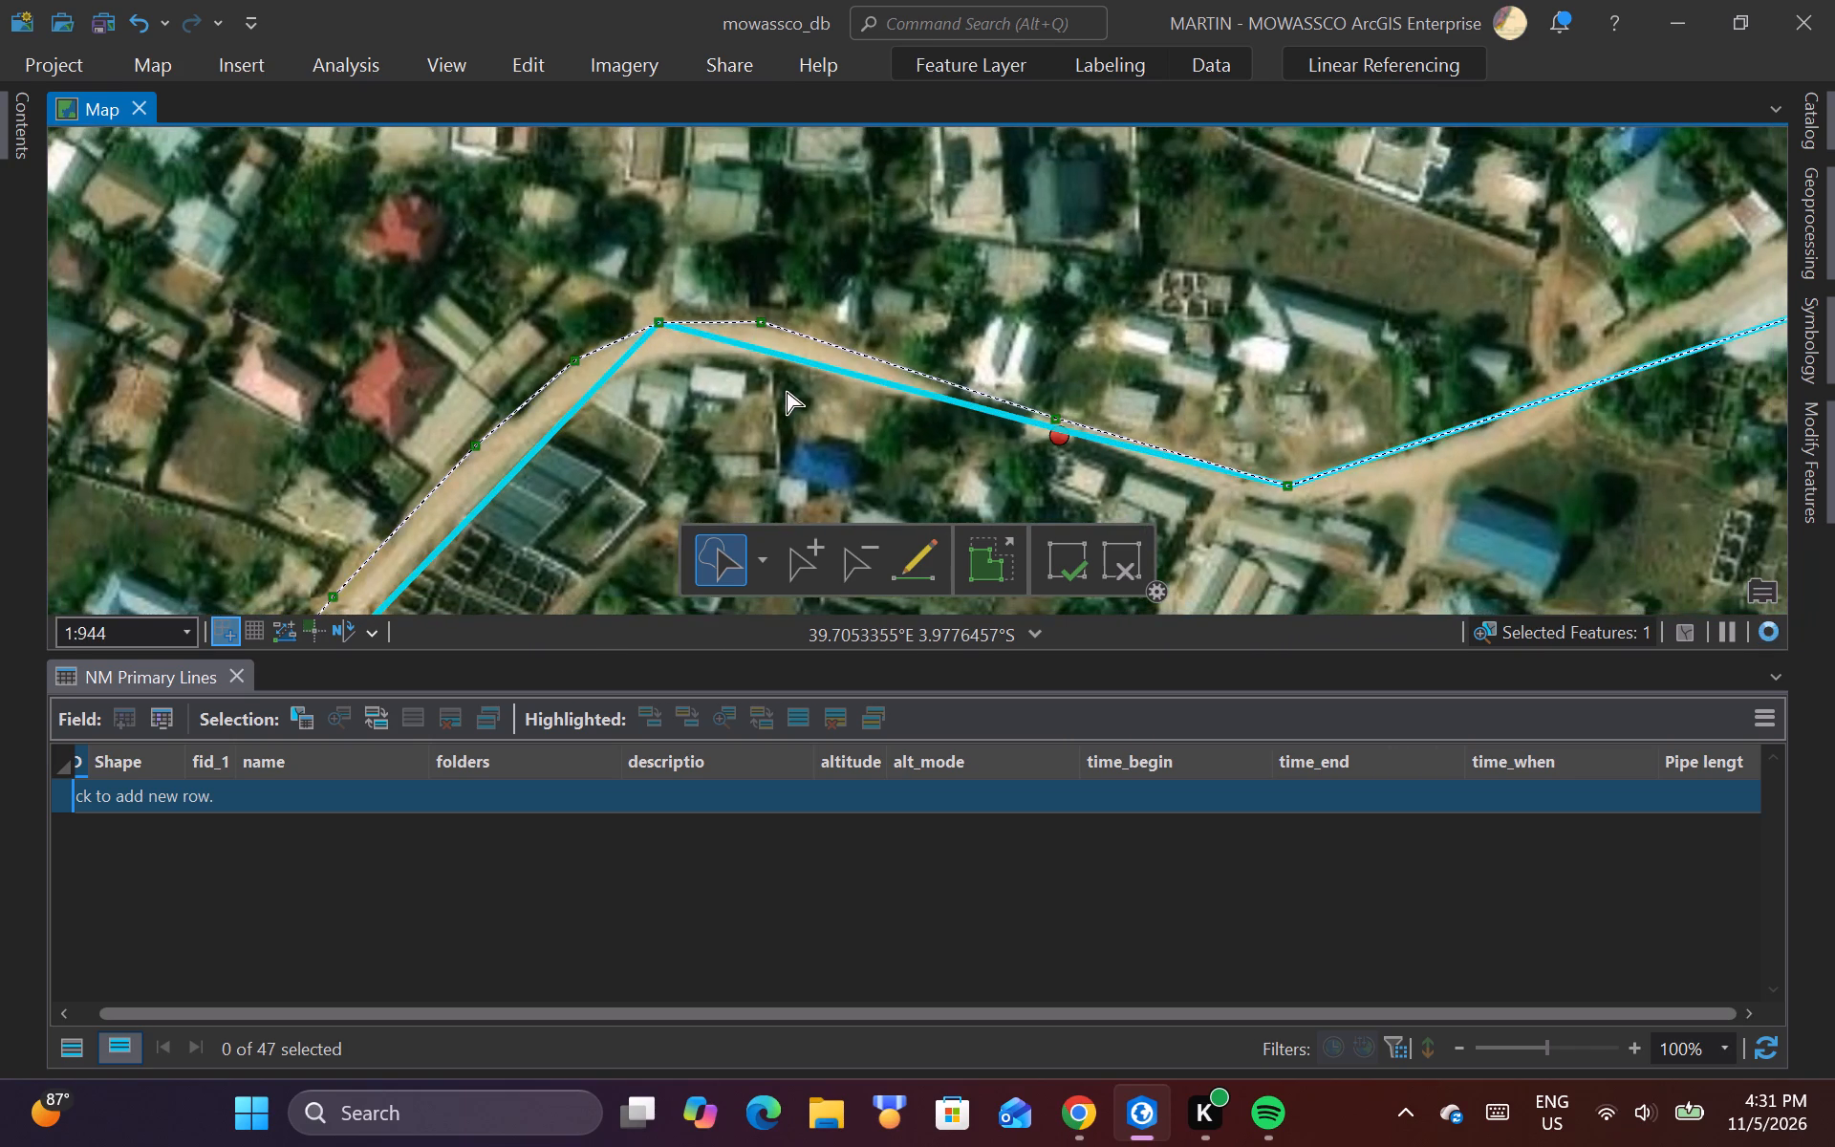
scroll(787, 392, down, 1)
scroll(1123, 482, up, 1)
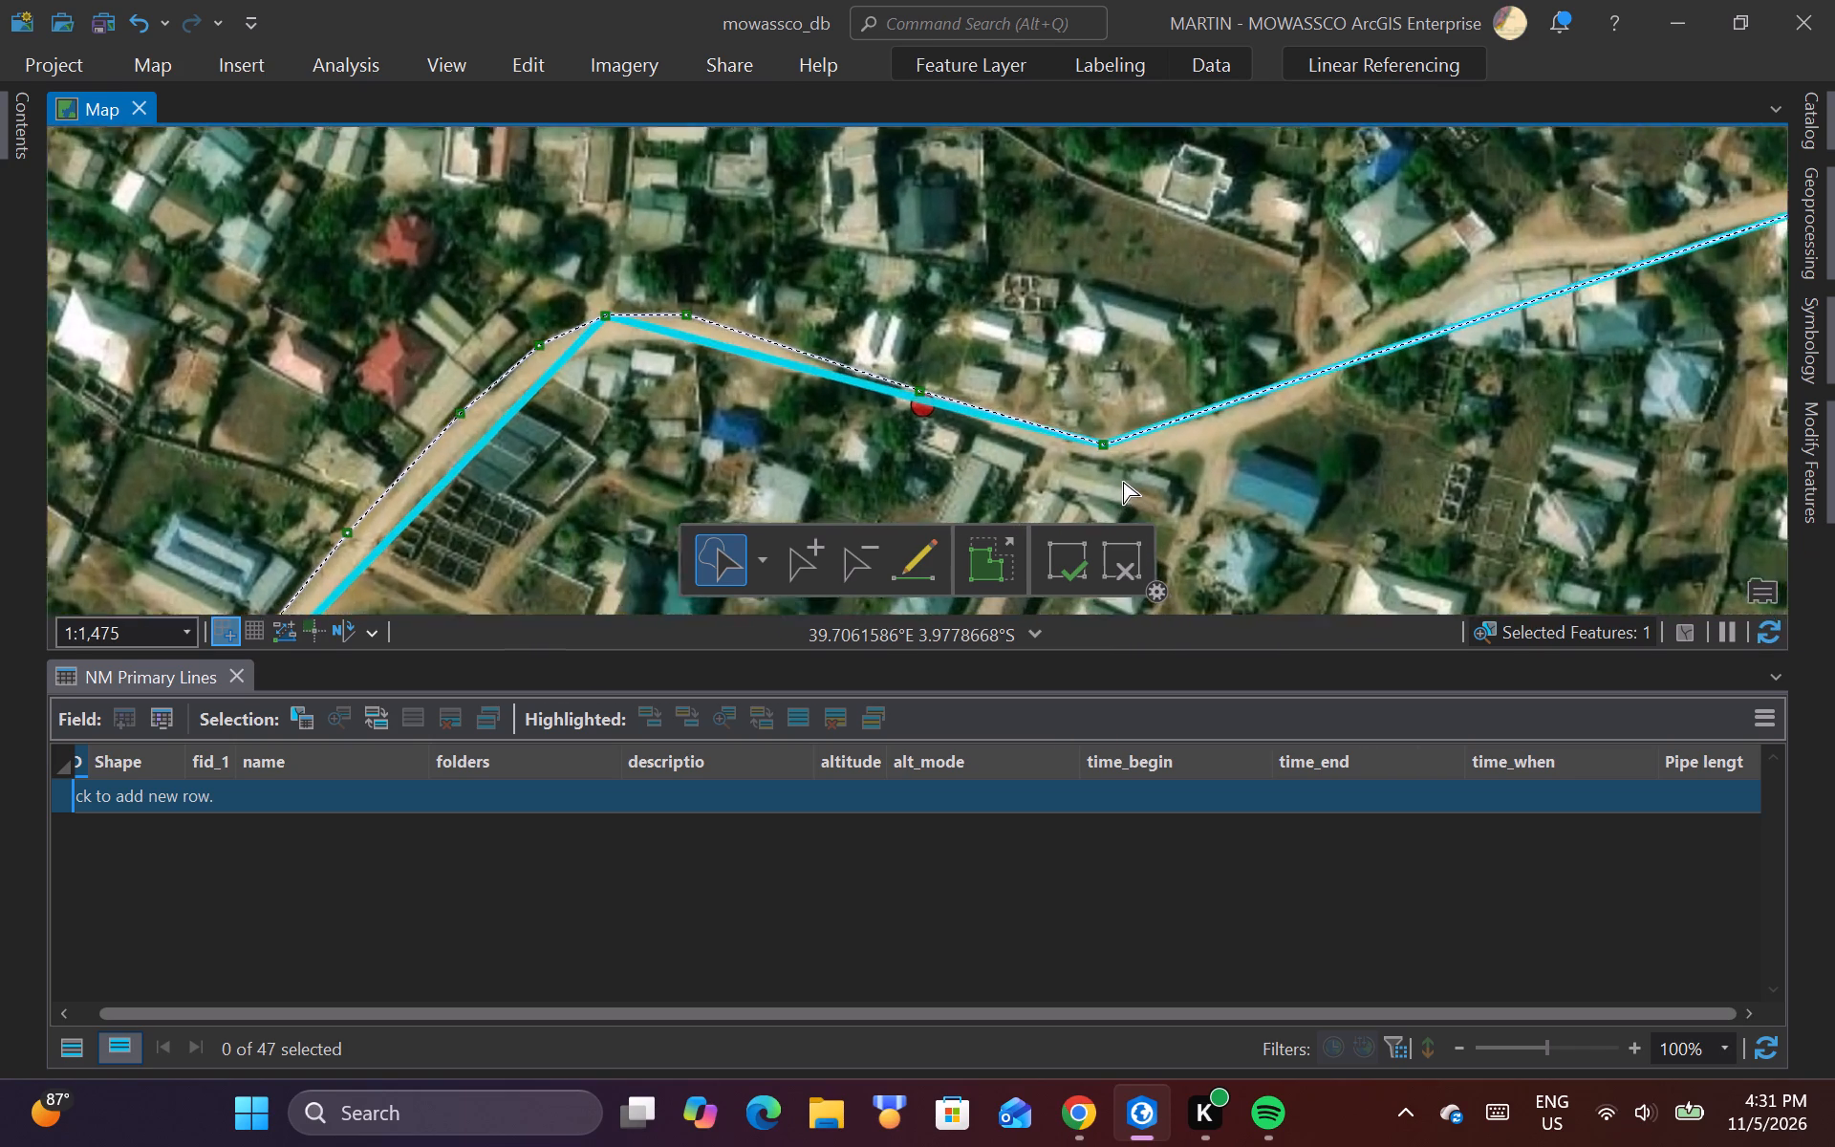
scroll(1123, 483, up, 2)
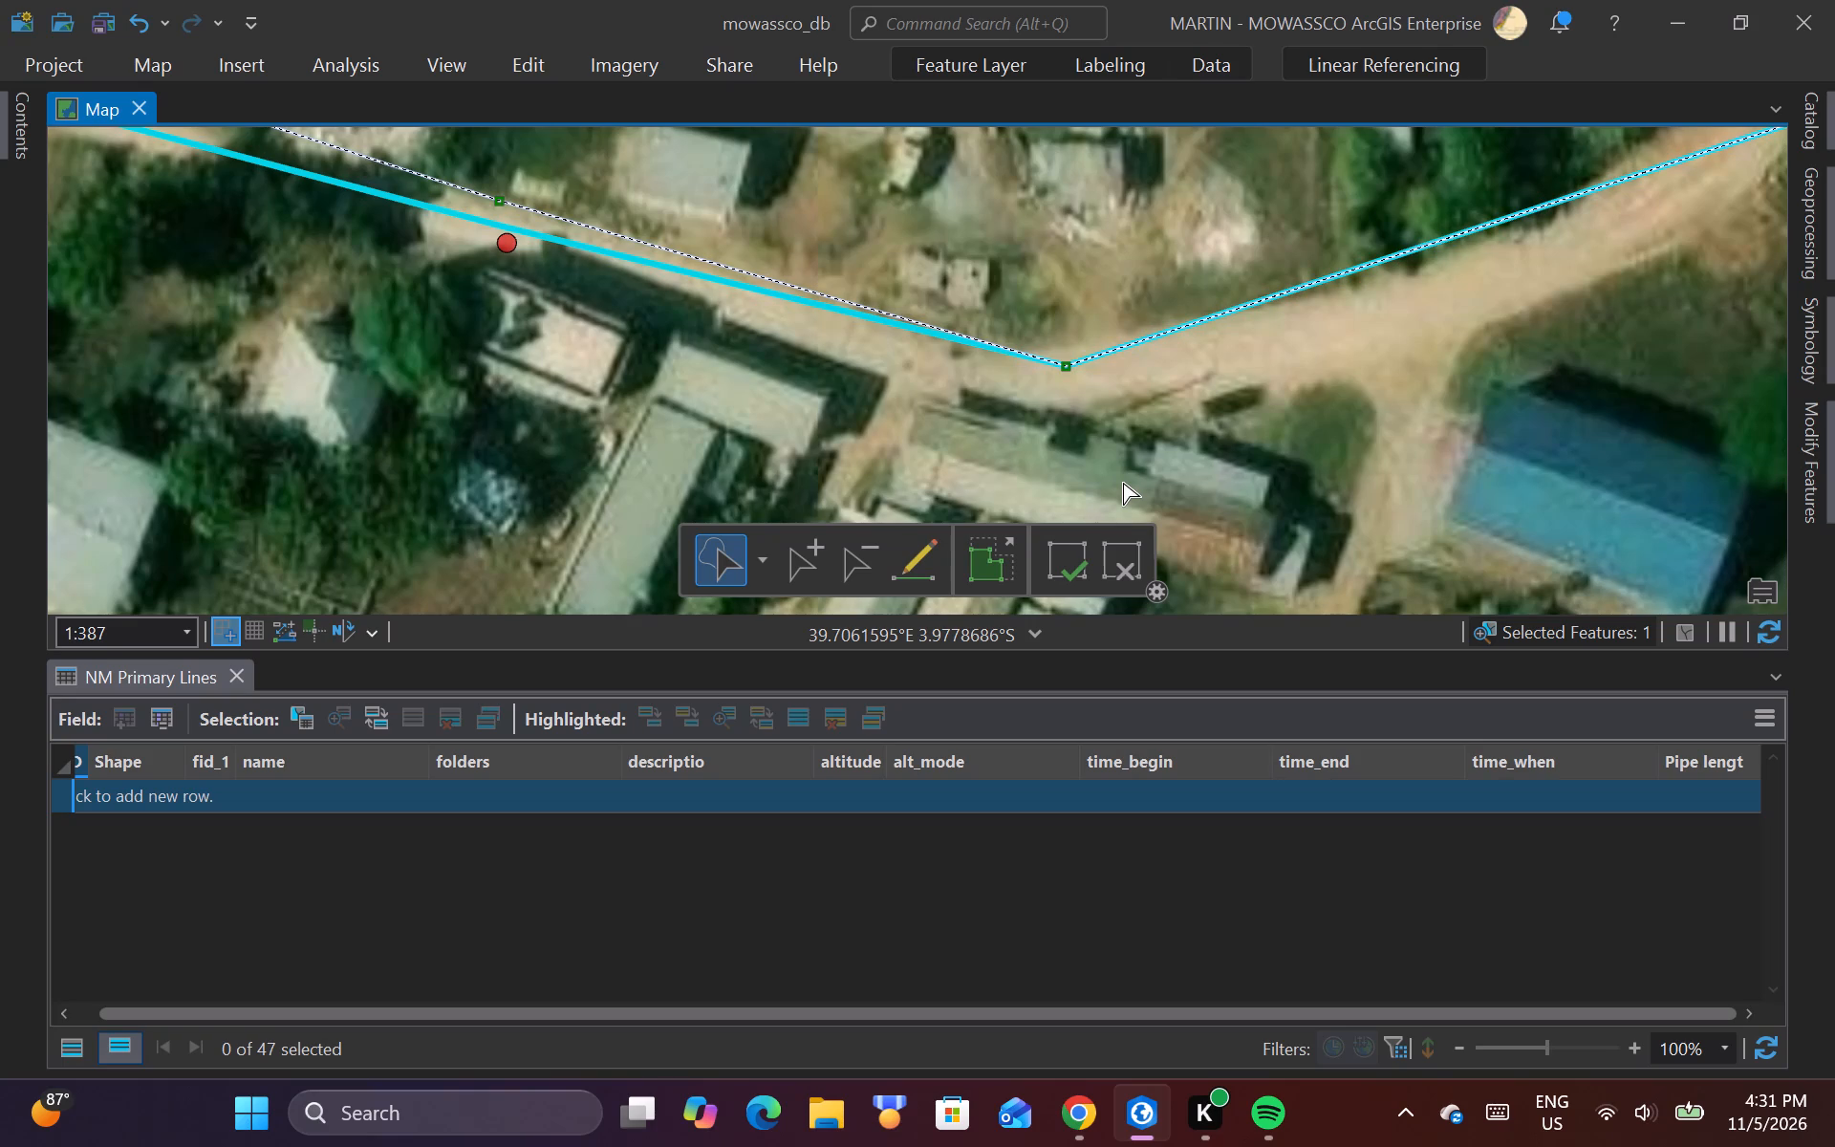
scroll(1109, 450, up, 1)
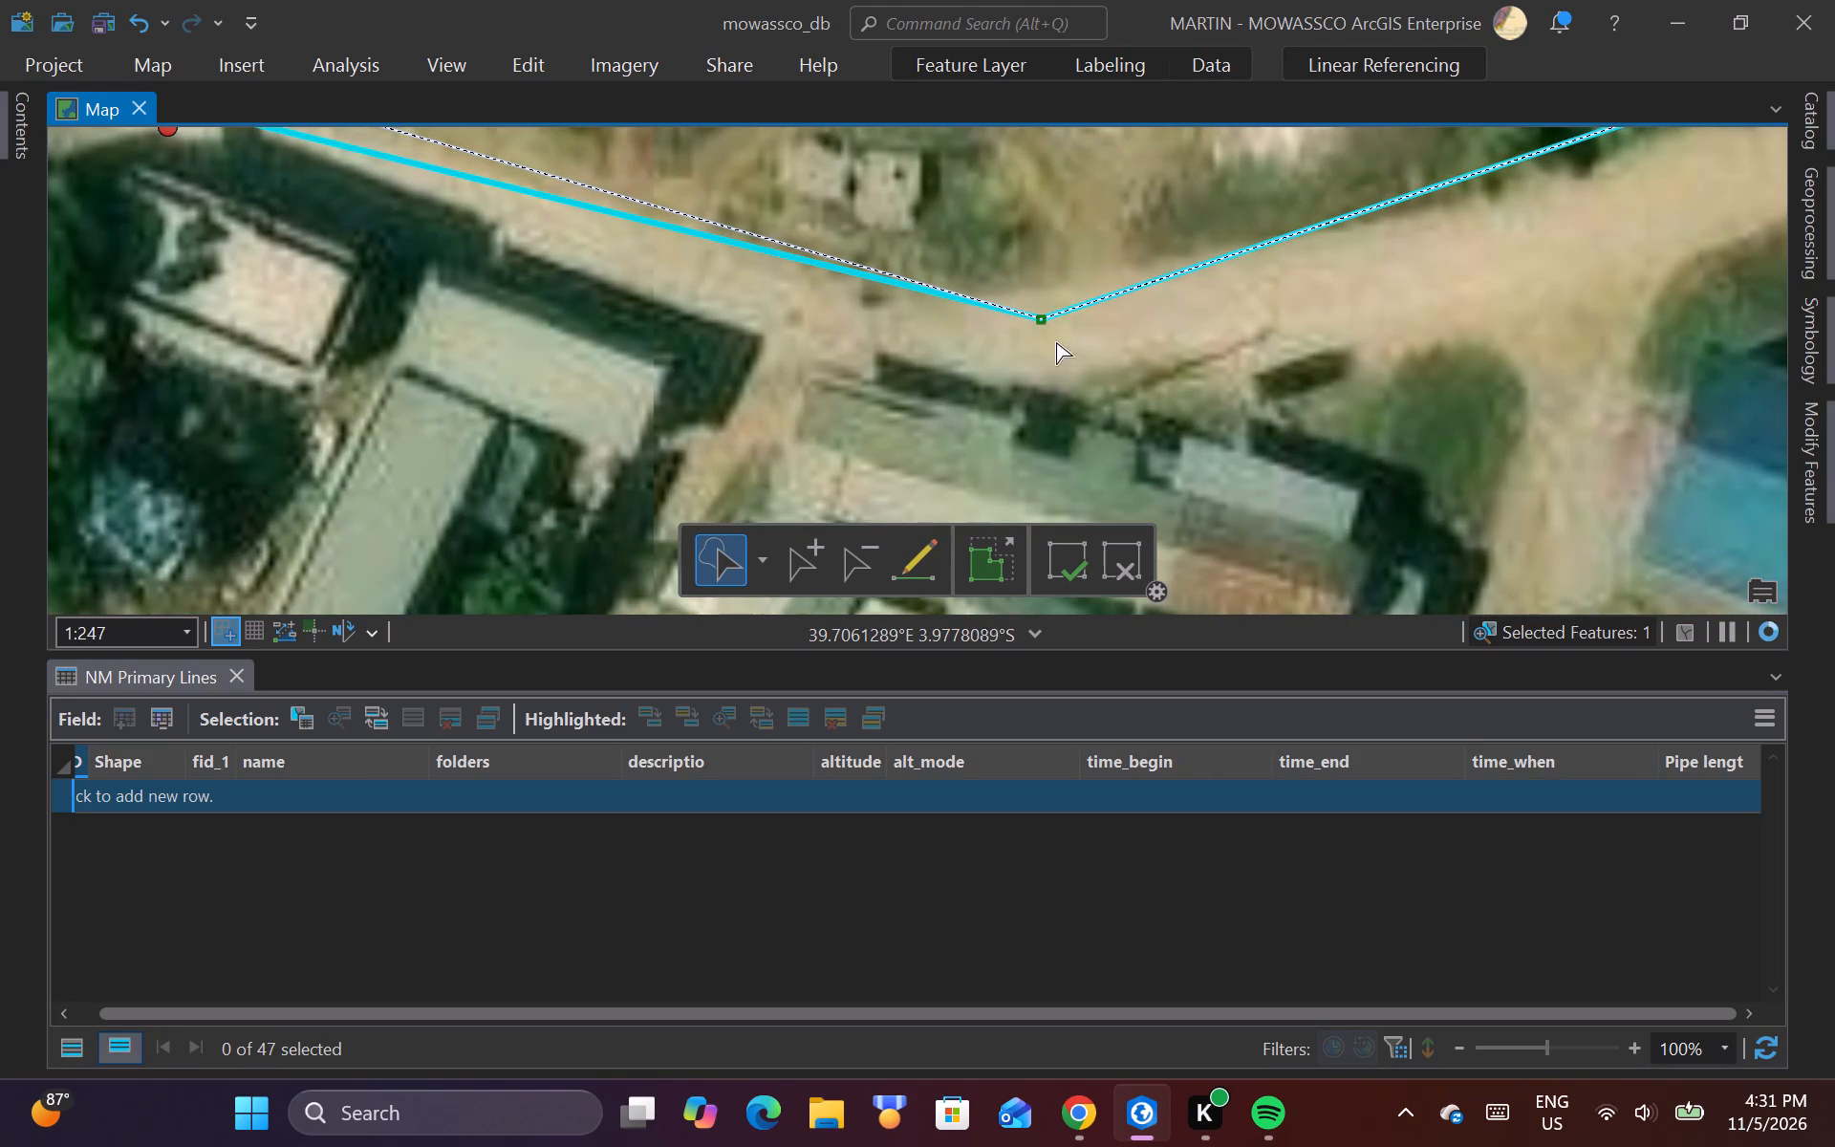
drag(1041, 316, 1030, 312)
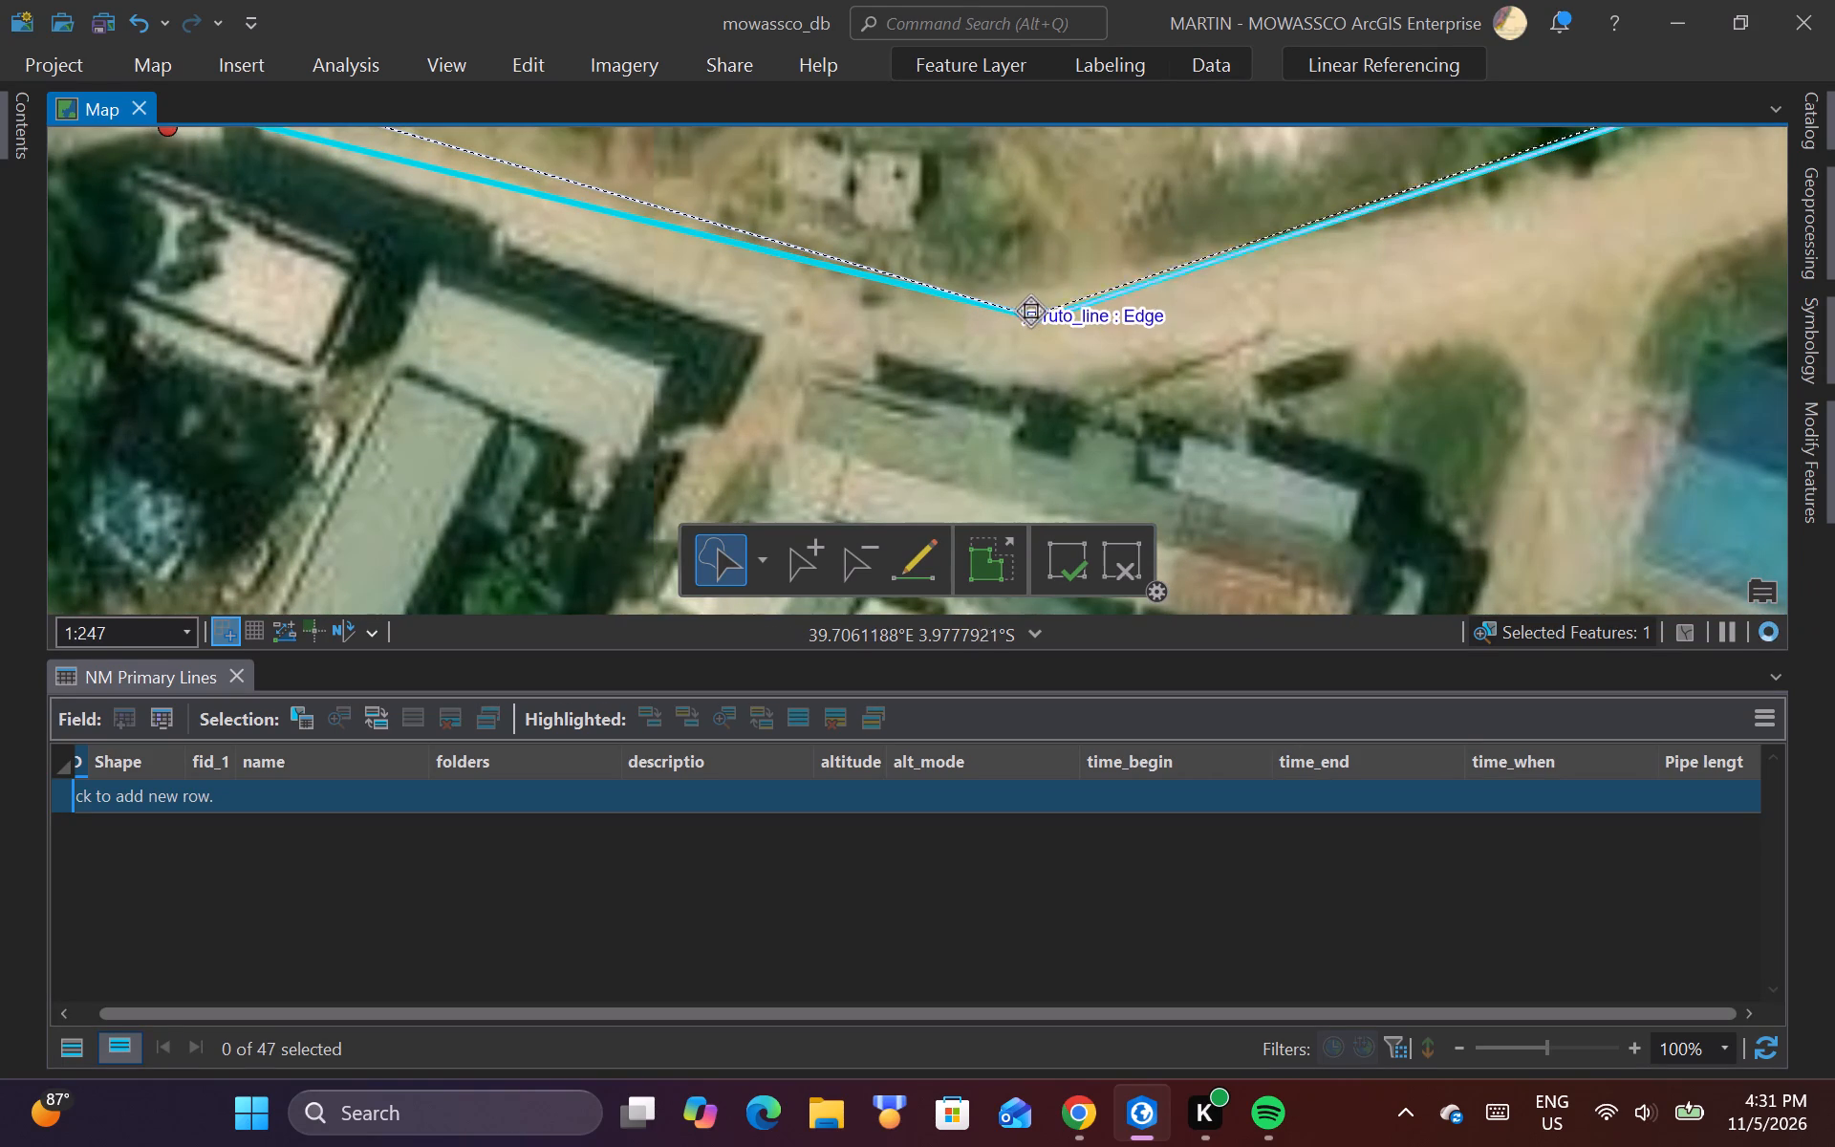
drag(1030, 312, 1023, 295)
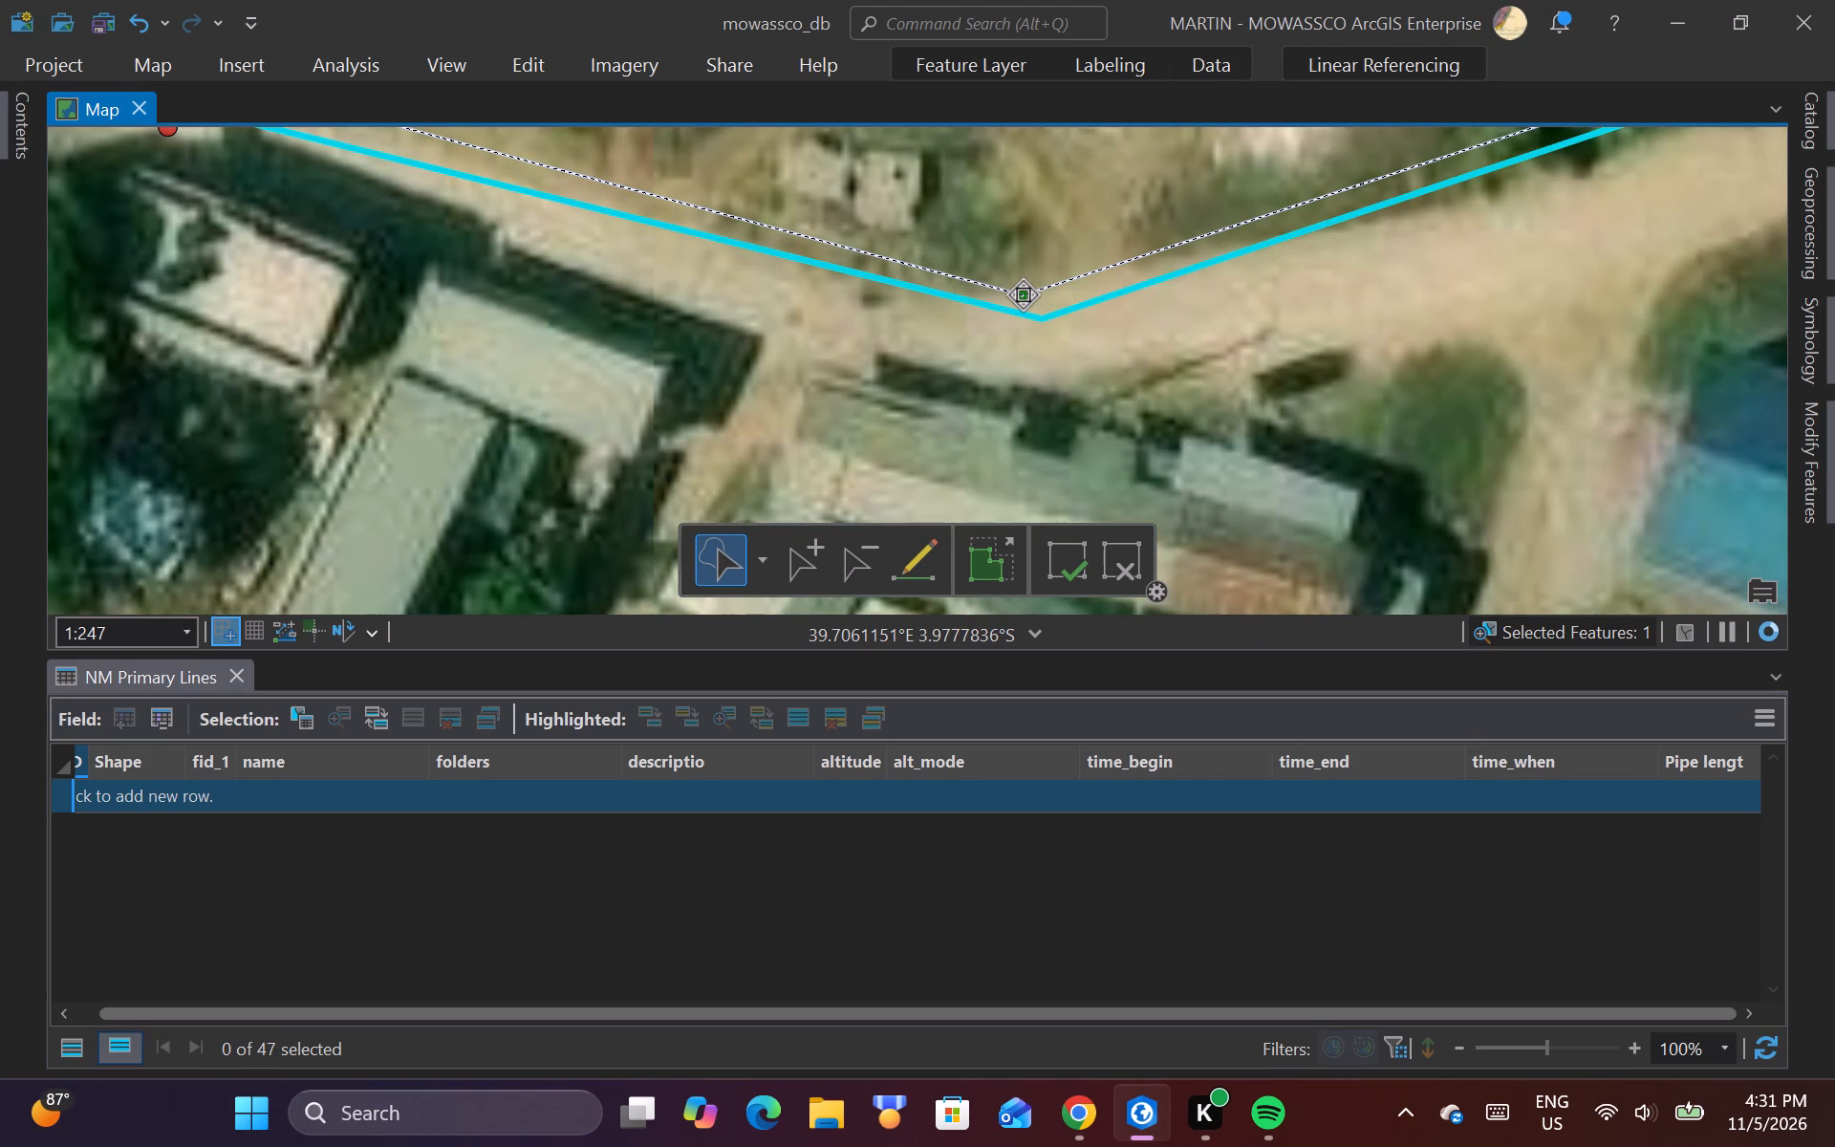
drag(1023, 295, 1023, 296)
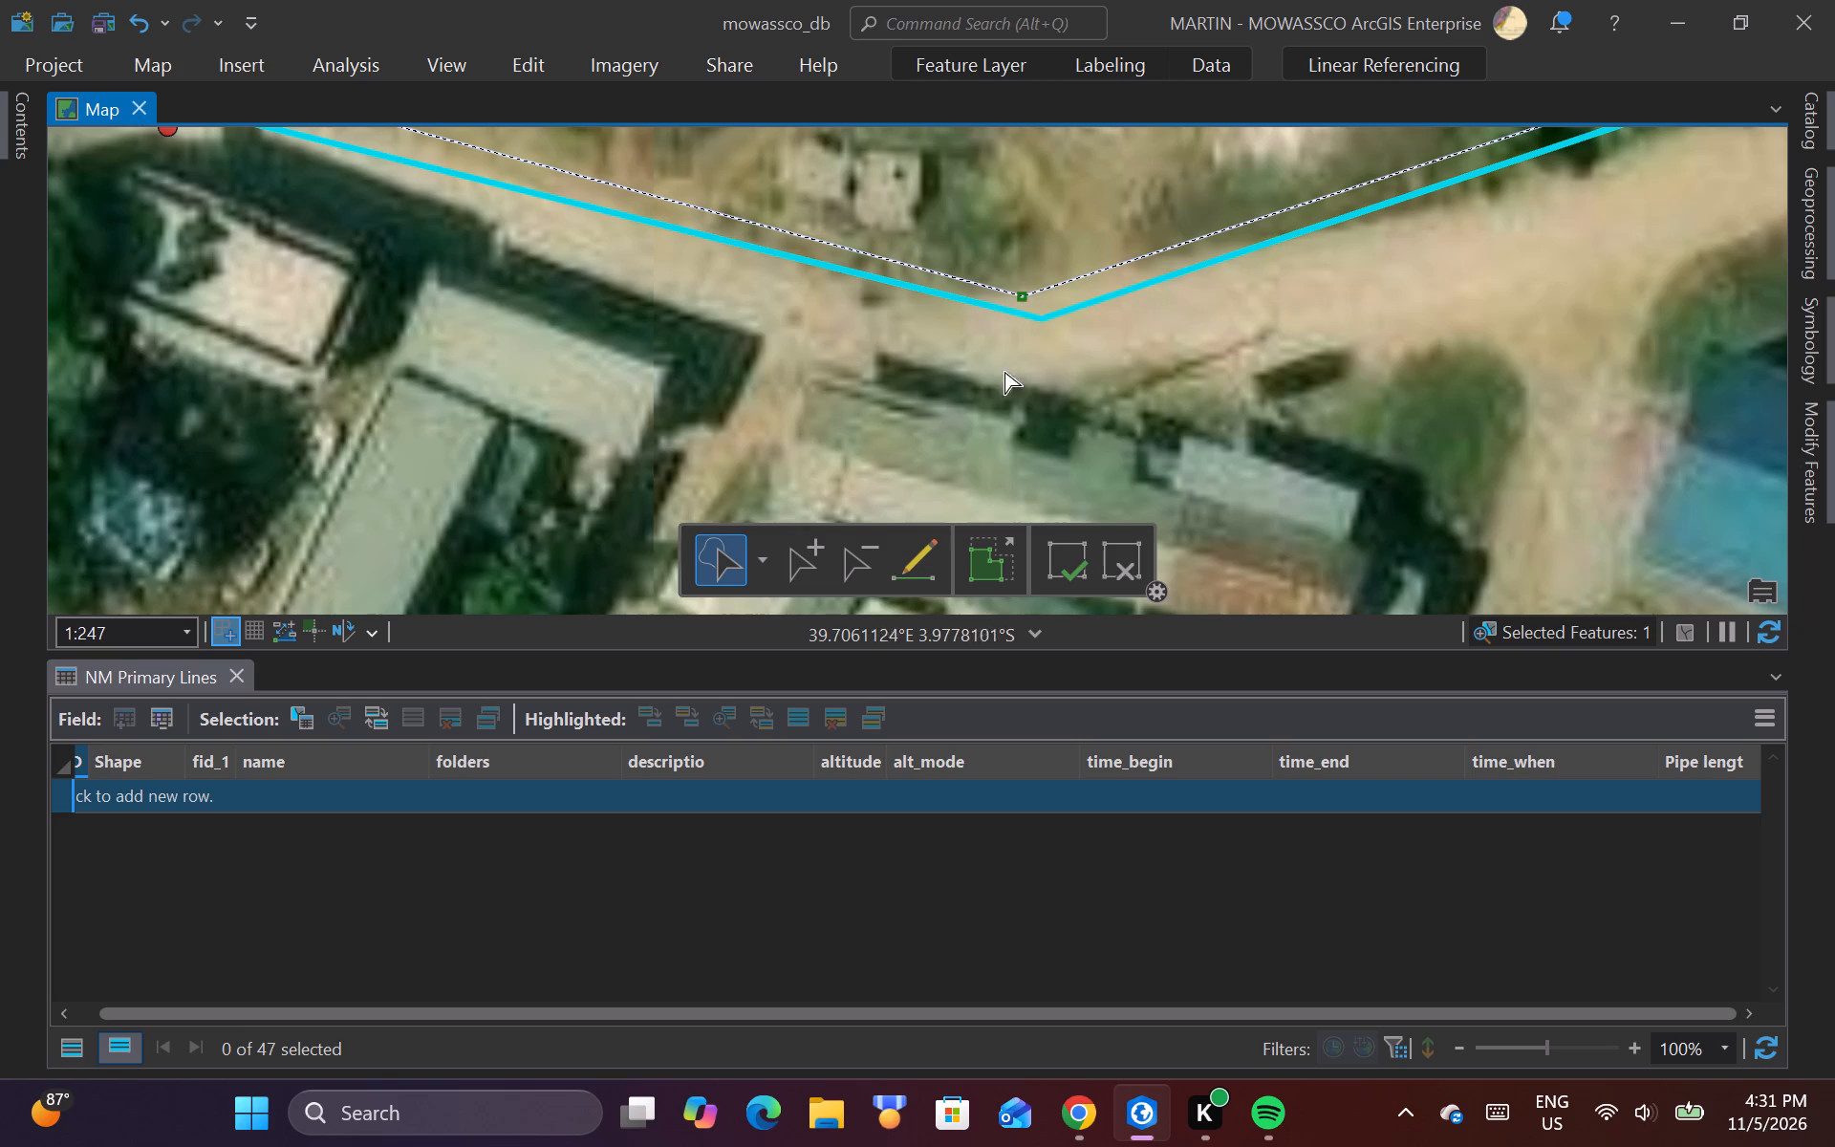
Add a ruto_line vertex northeast of the low bend, where the line leaves the road, and move it north-northwest to the road's northern edge.
scroll(941, 395, down, 1)
scroll(817, 392, down, 2)
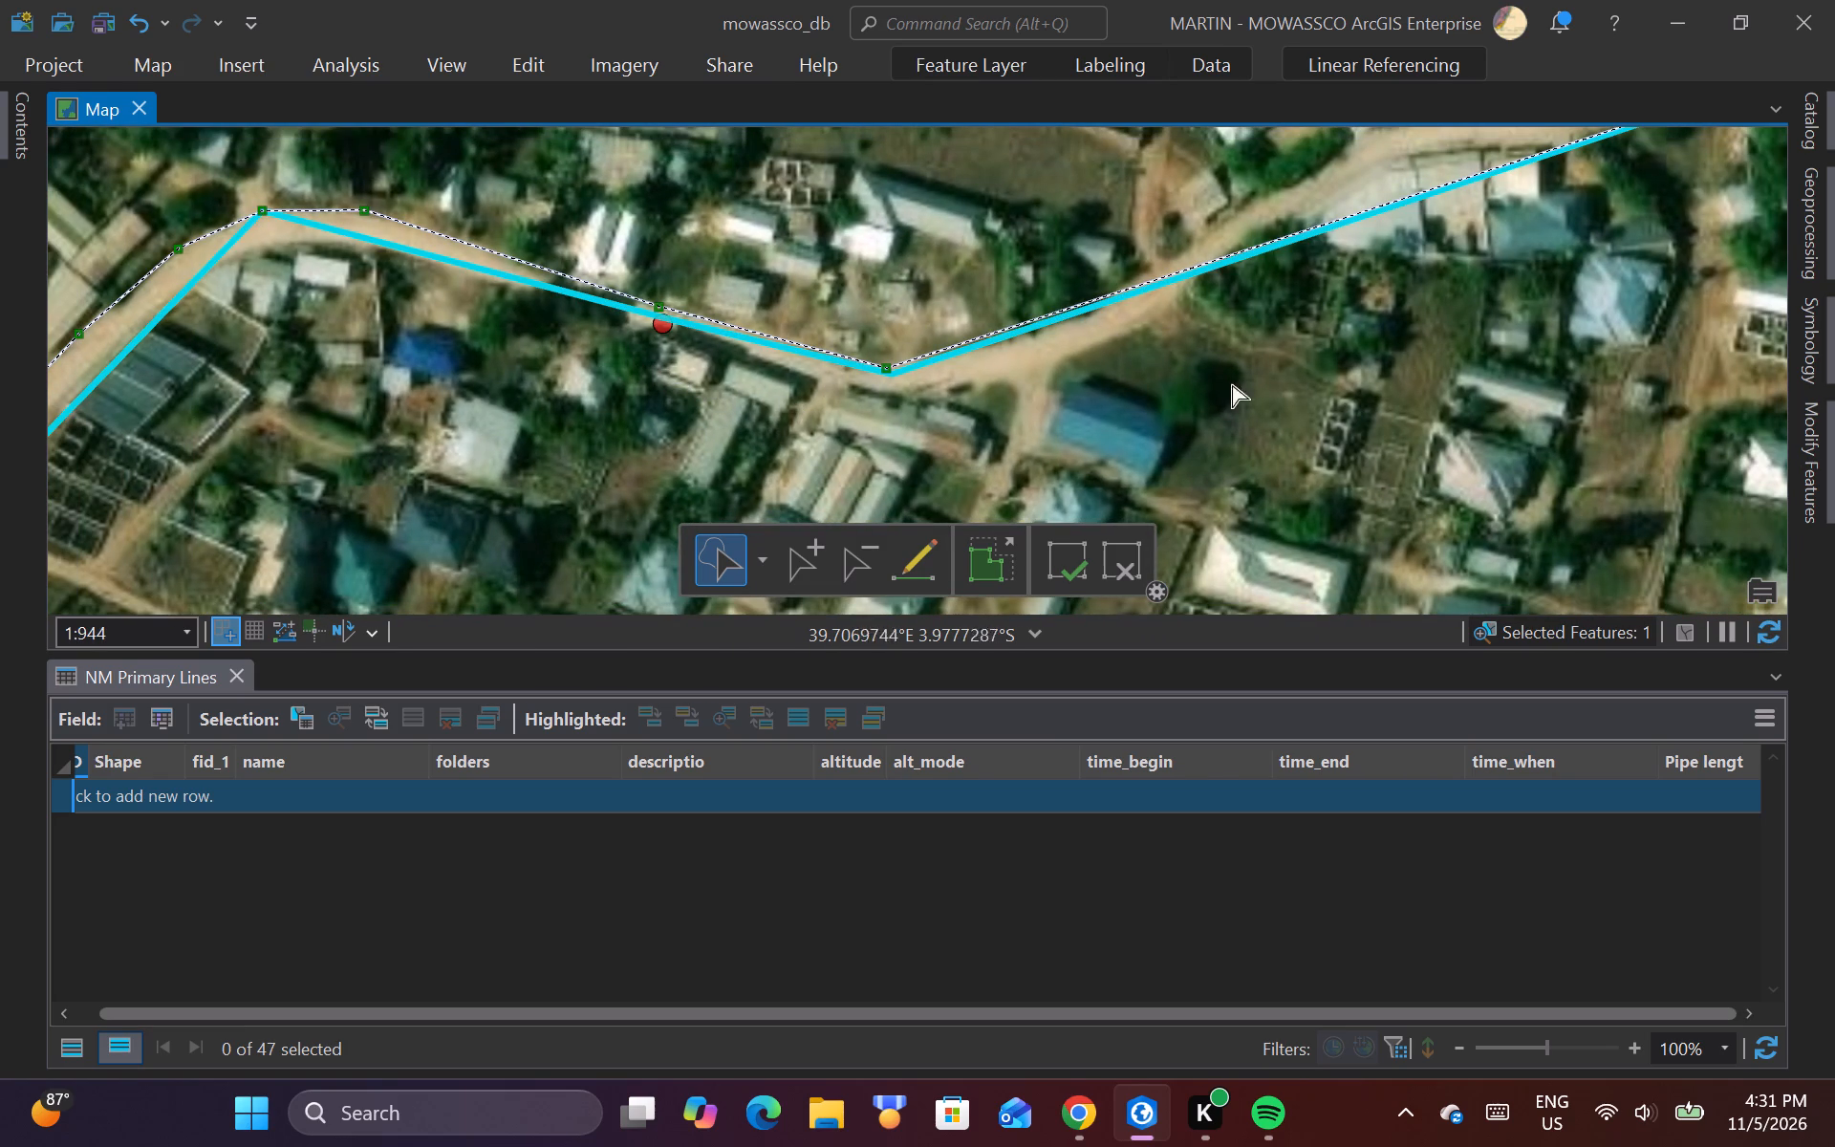
scroll(859, 390, down, 1)
scroll(1048, 358, up, 3)
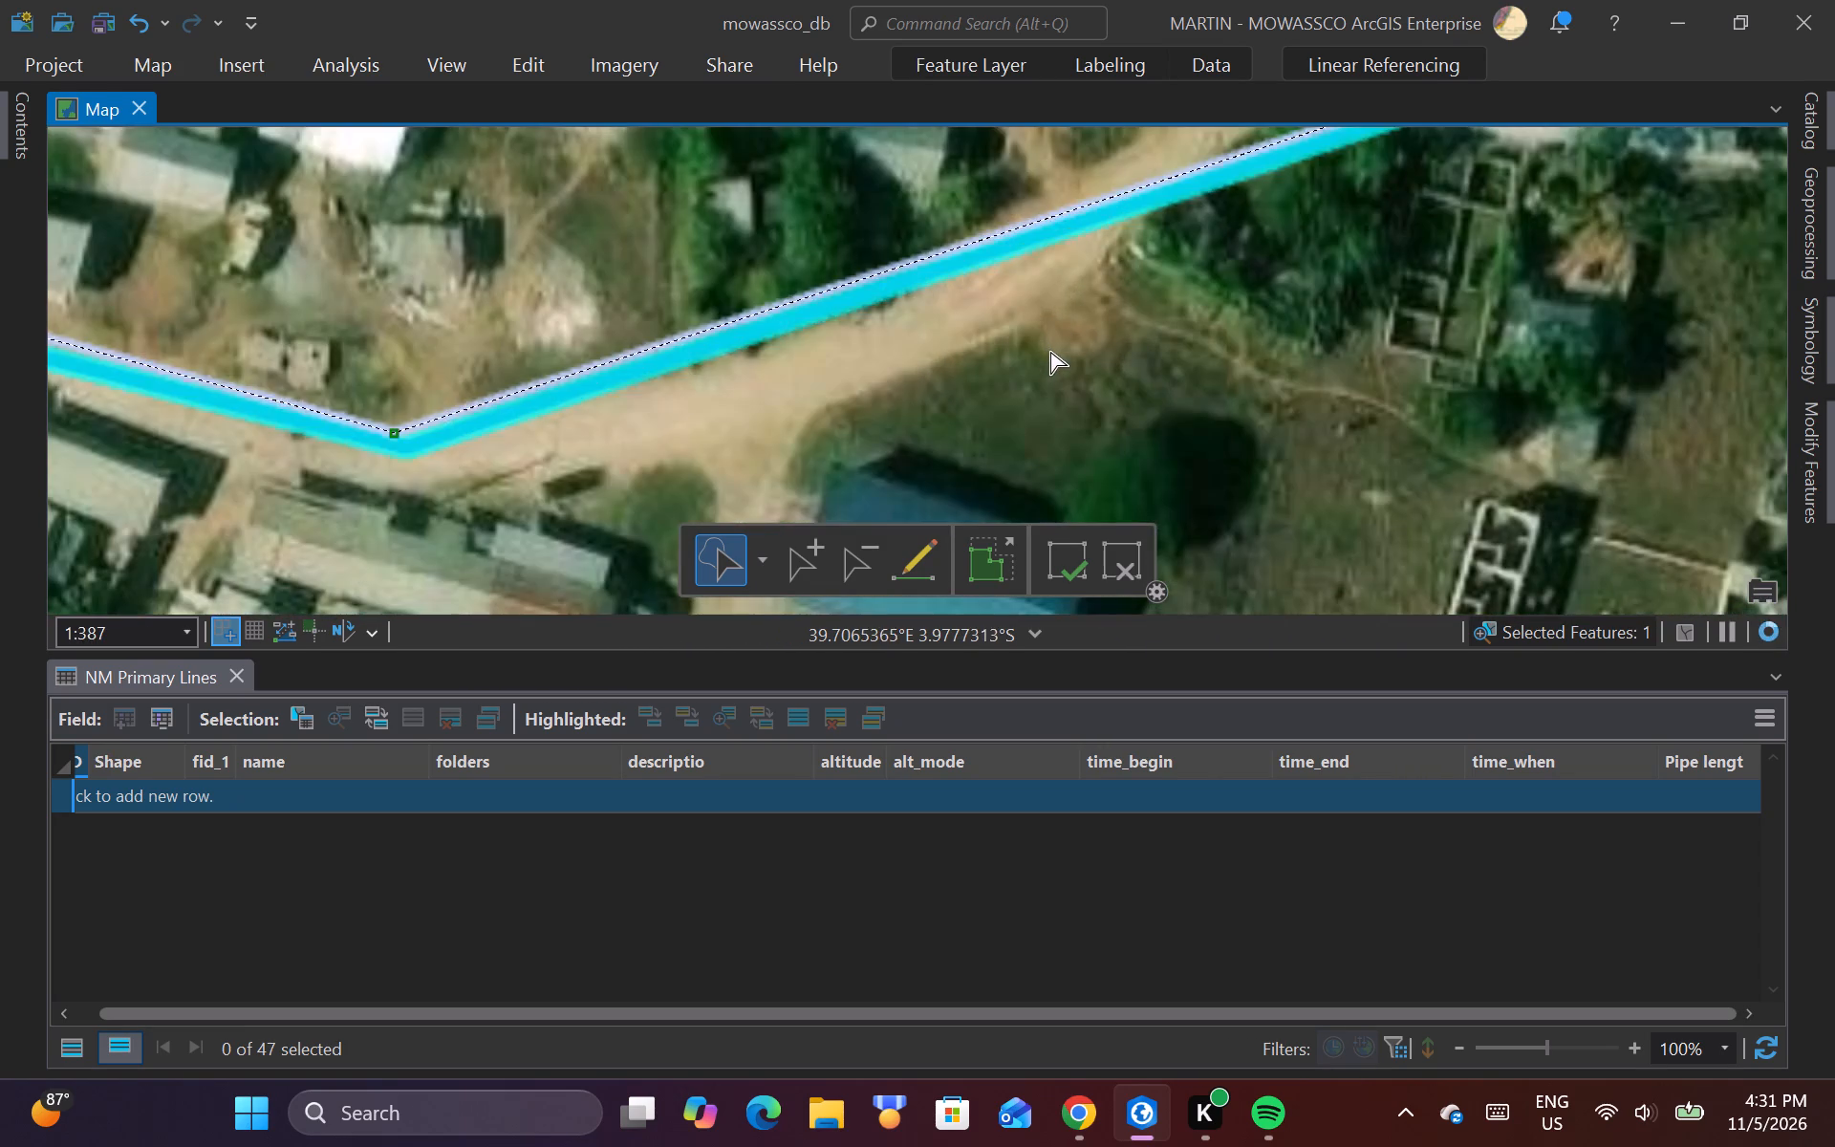
scroll(968, 378, down, 2)
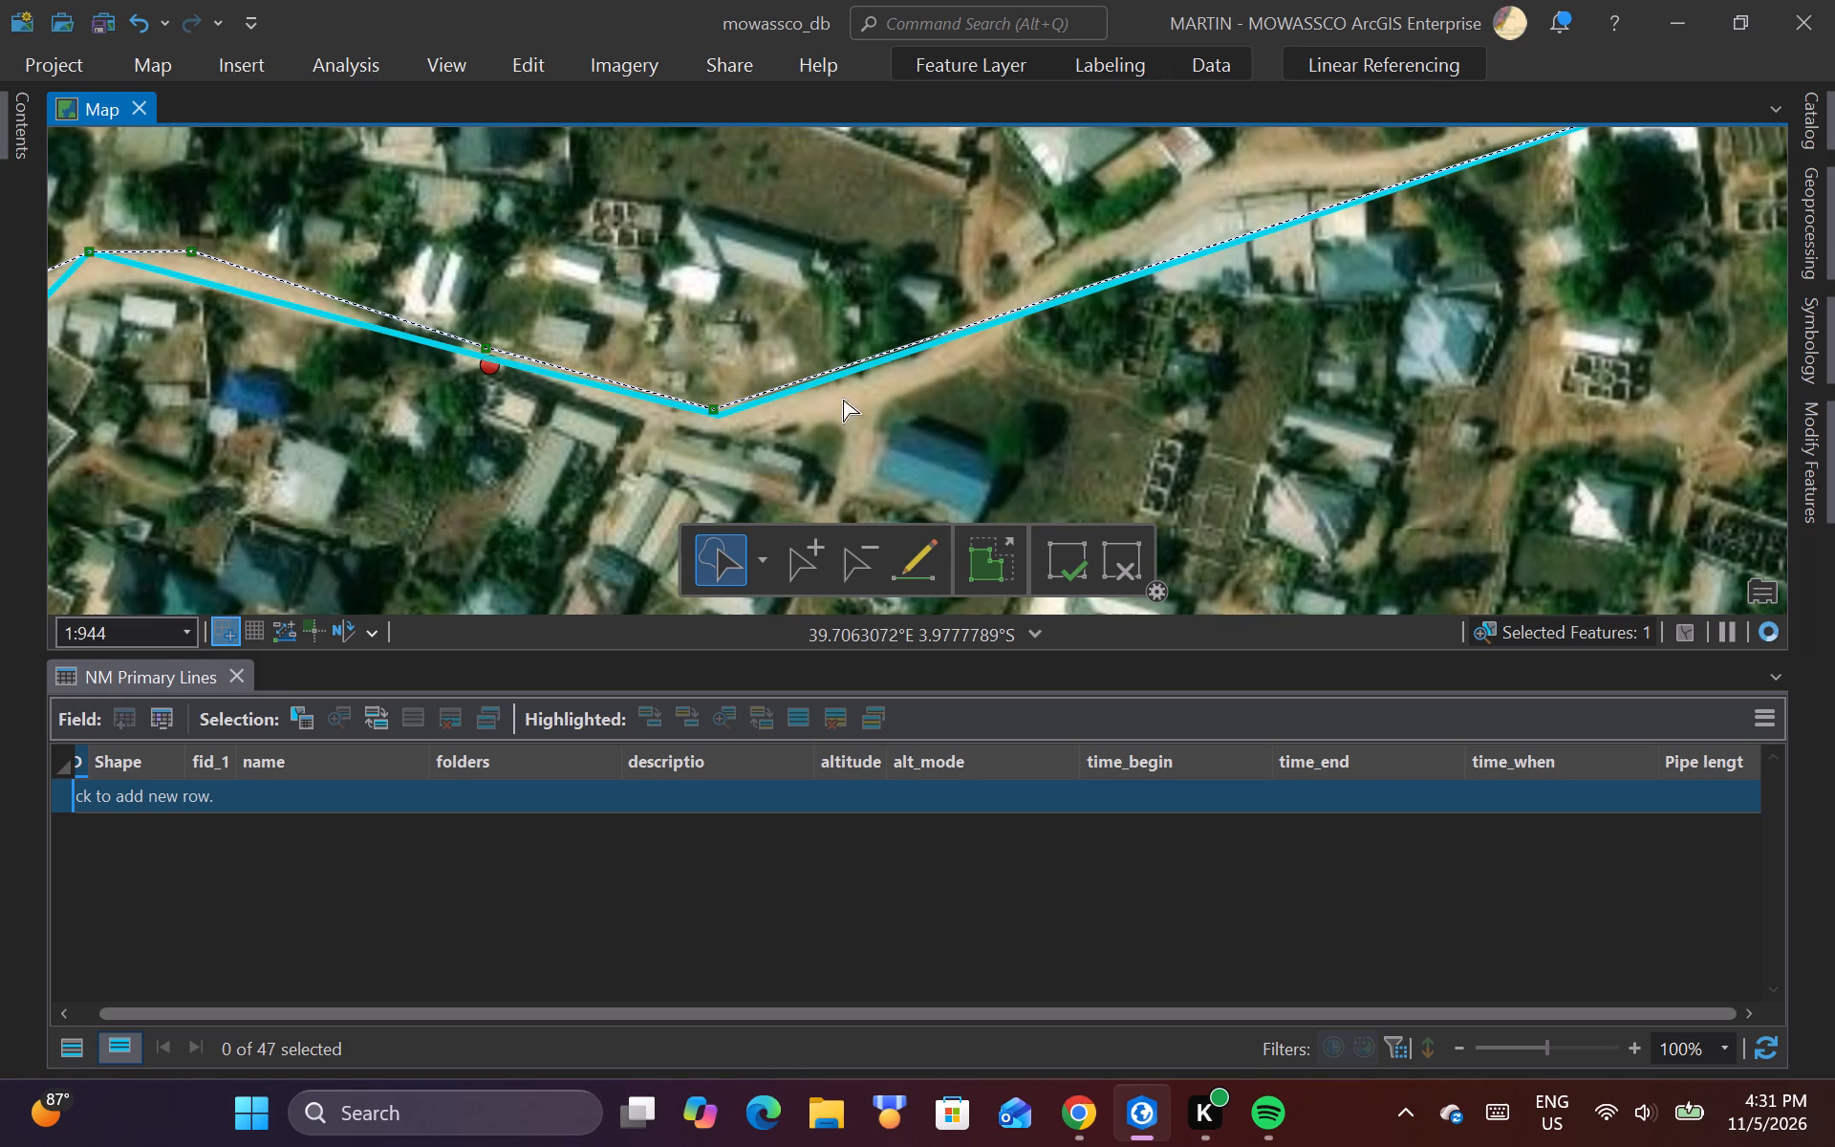
scroll(971, 341, down, 1)
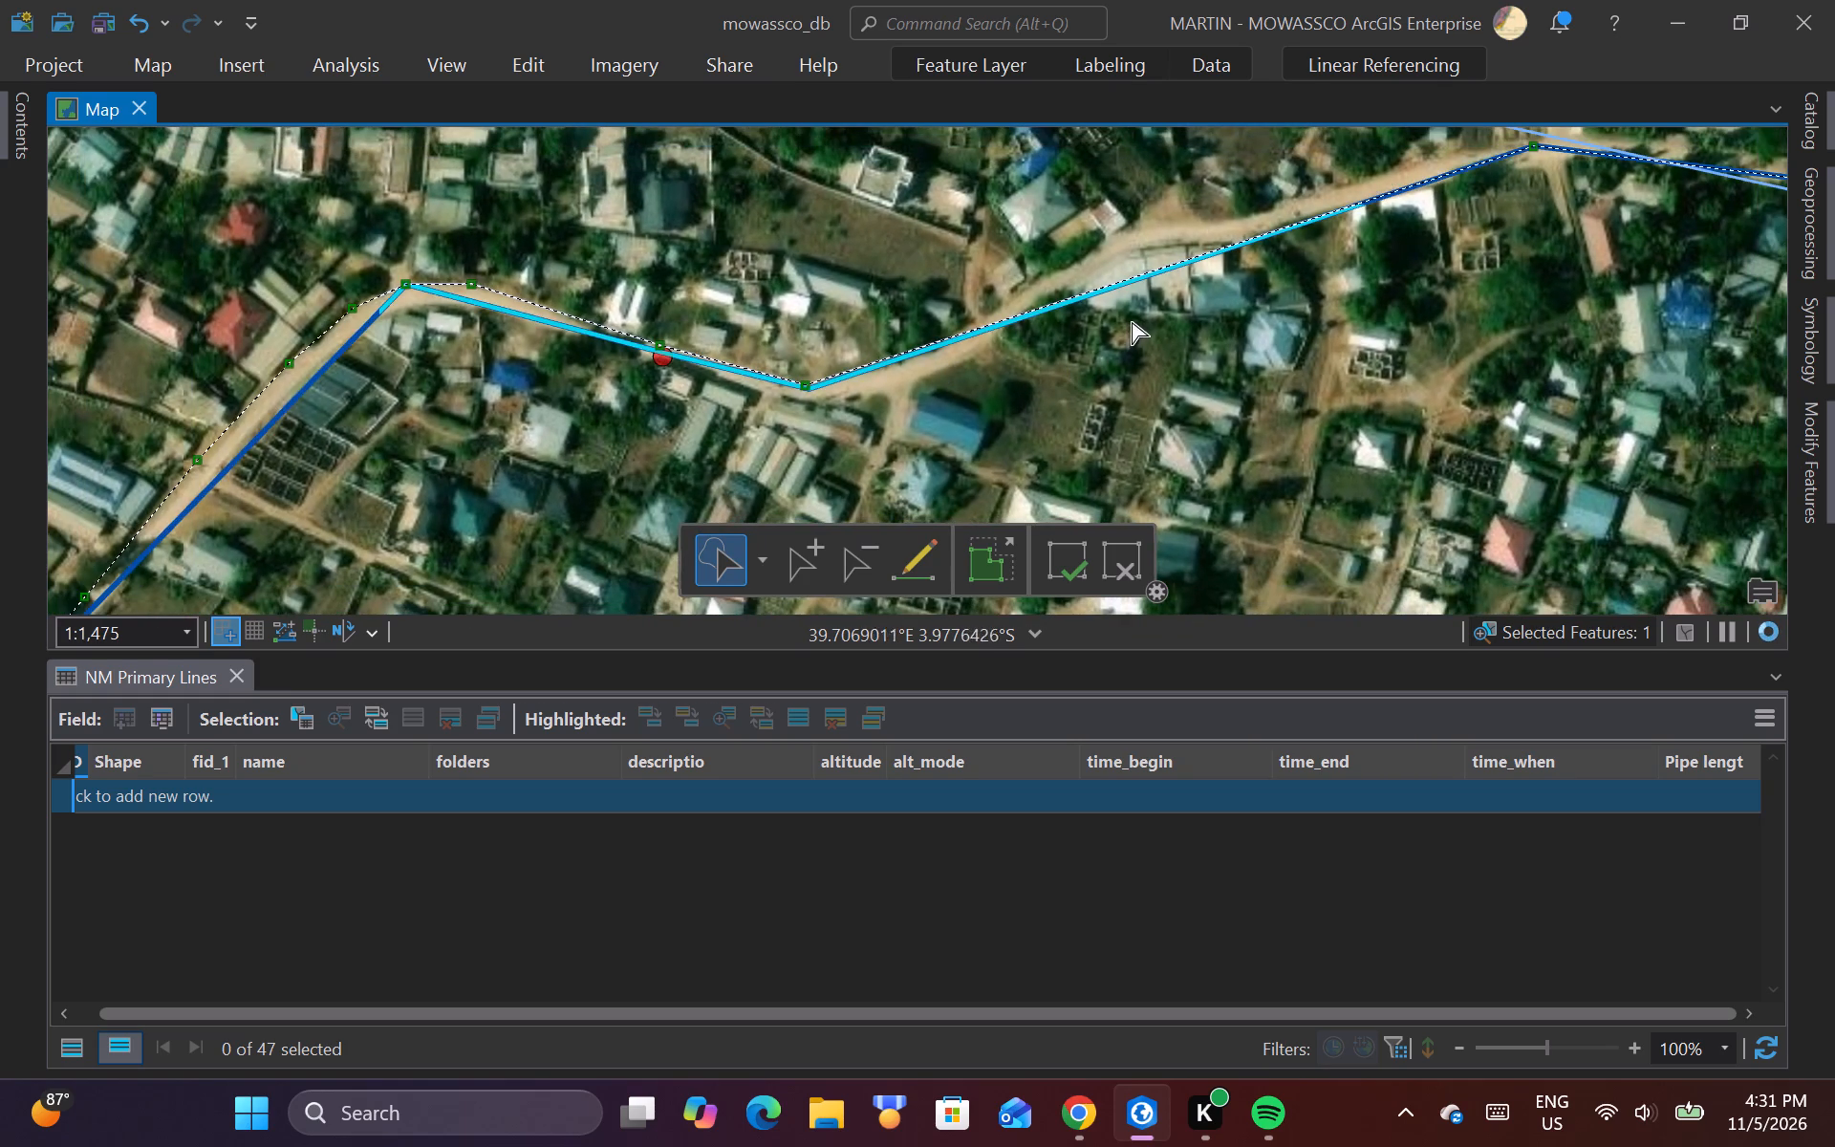
scroll(1136, 292, up, 2)
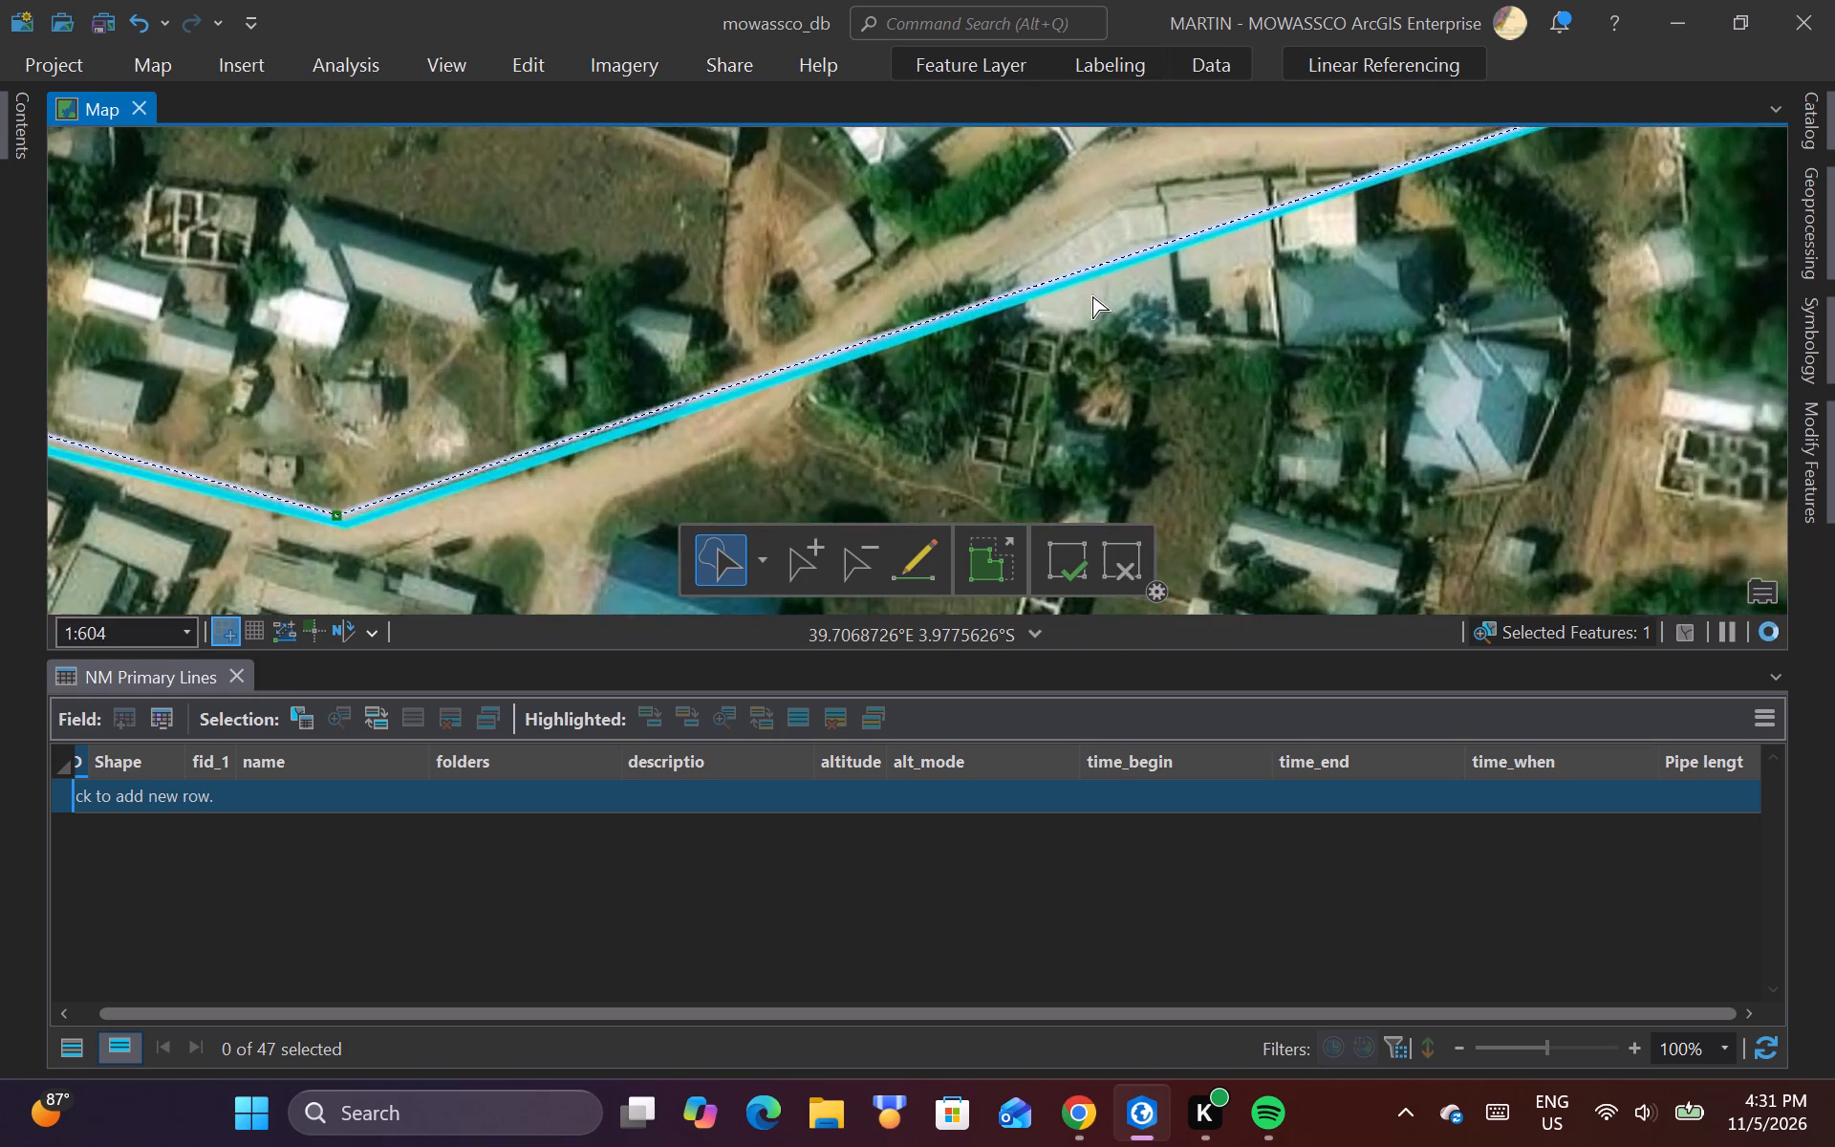
scroll(1090, 294, up, 1)
right_click(901, 313)
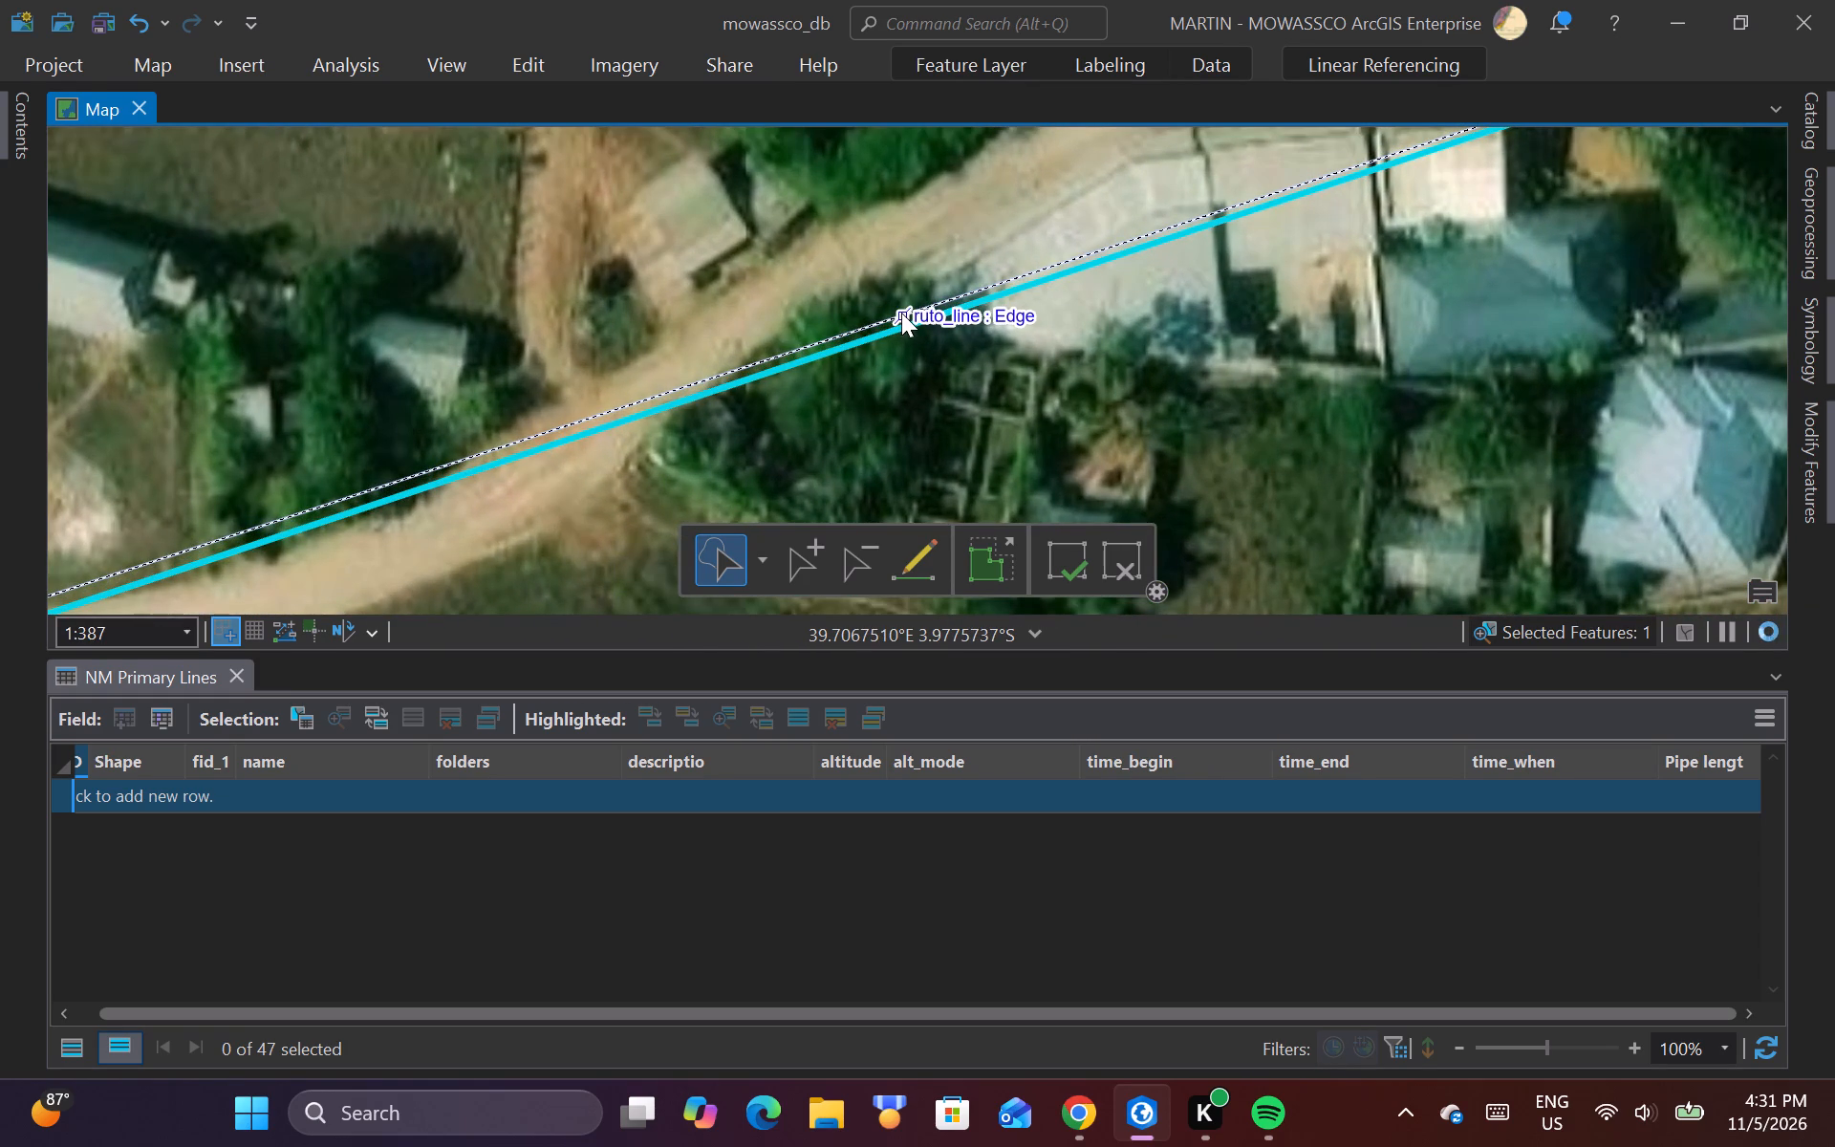
click(762, 327)
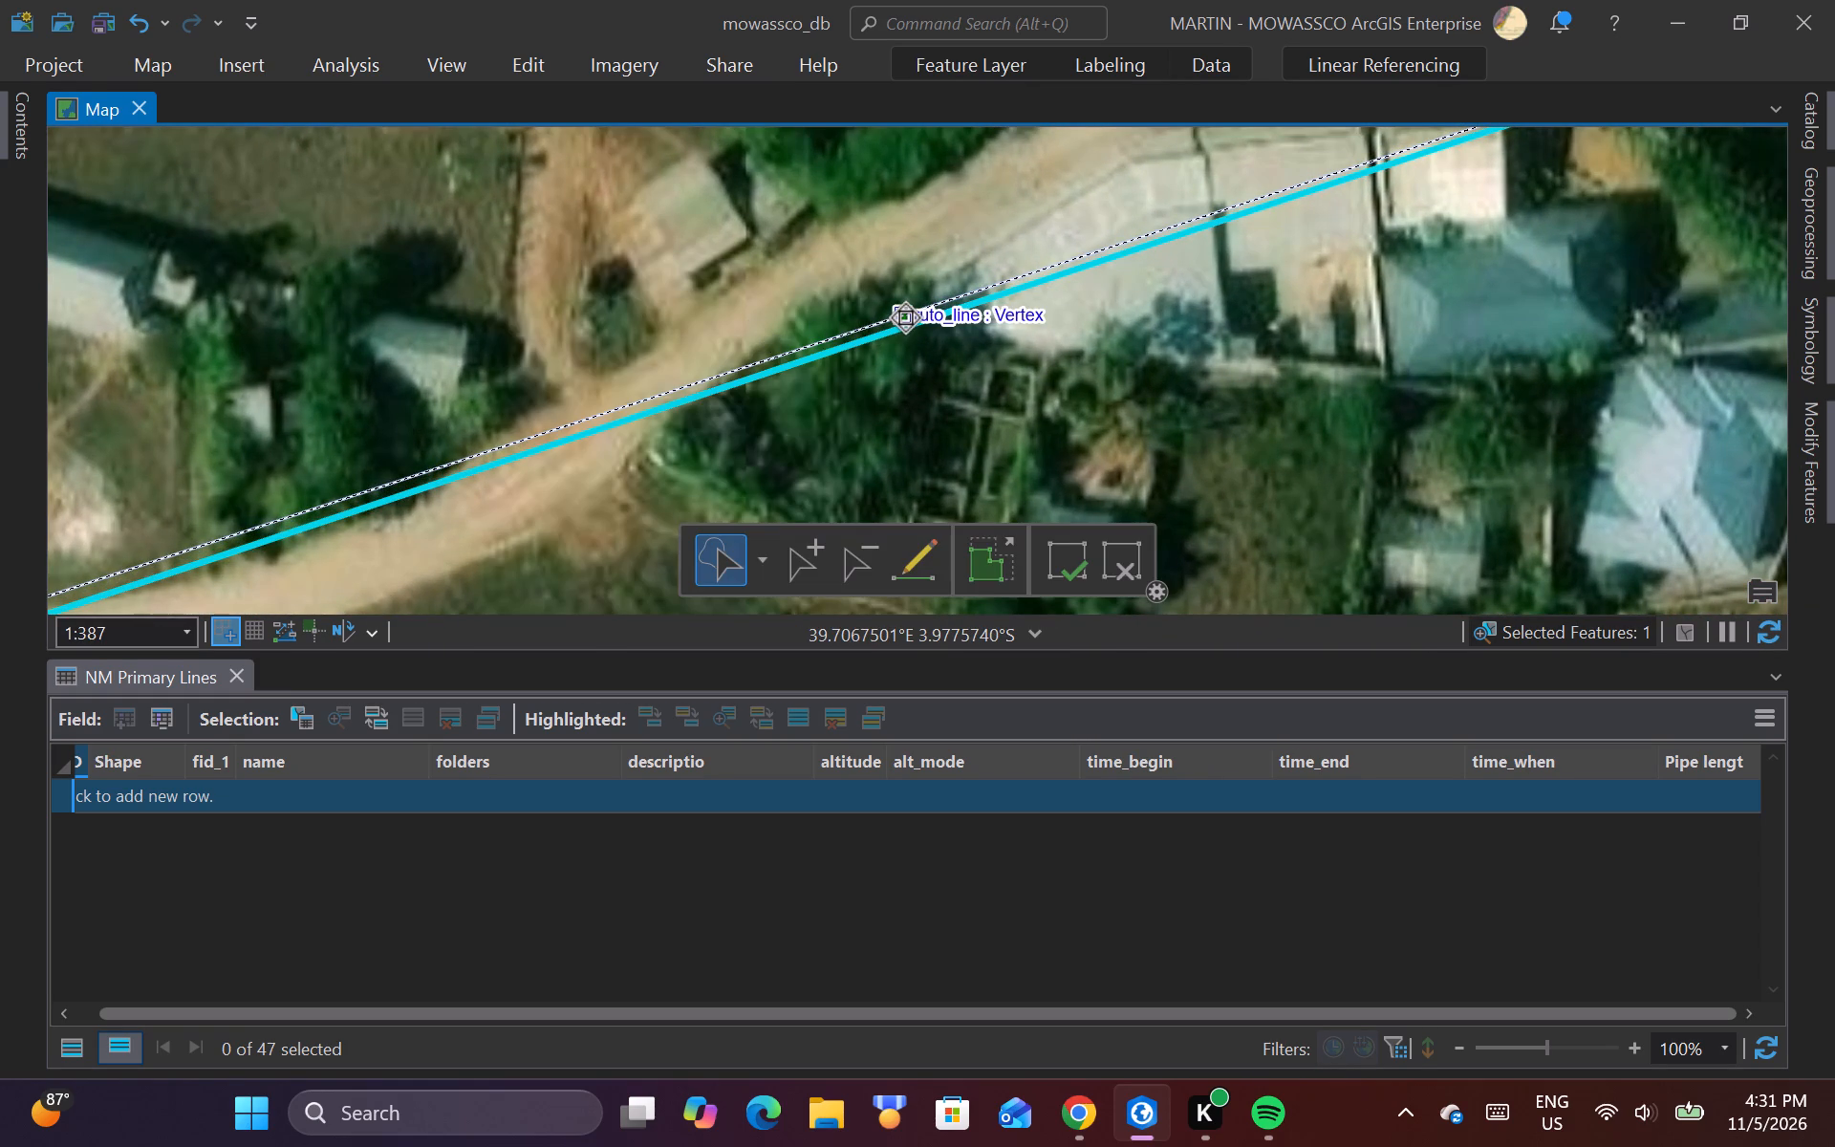
drag(905, 318, 864, 208)
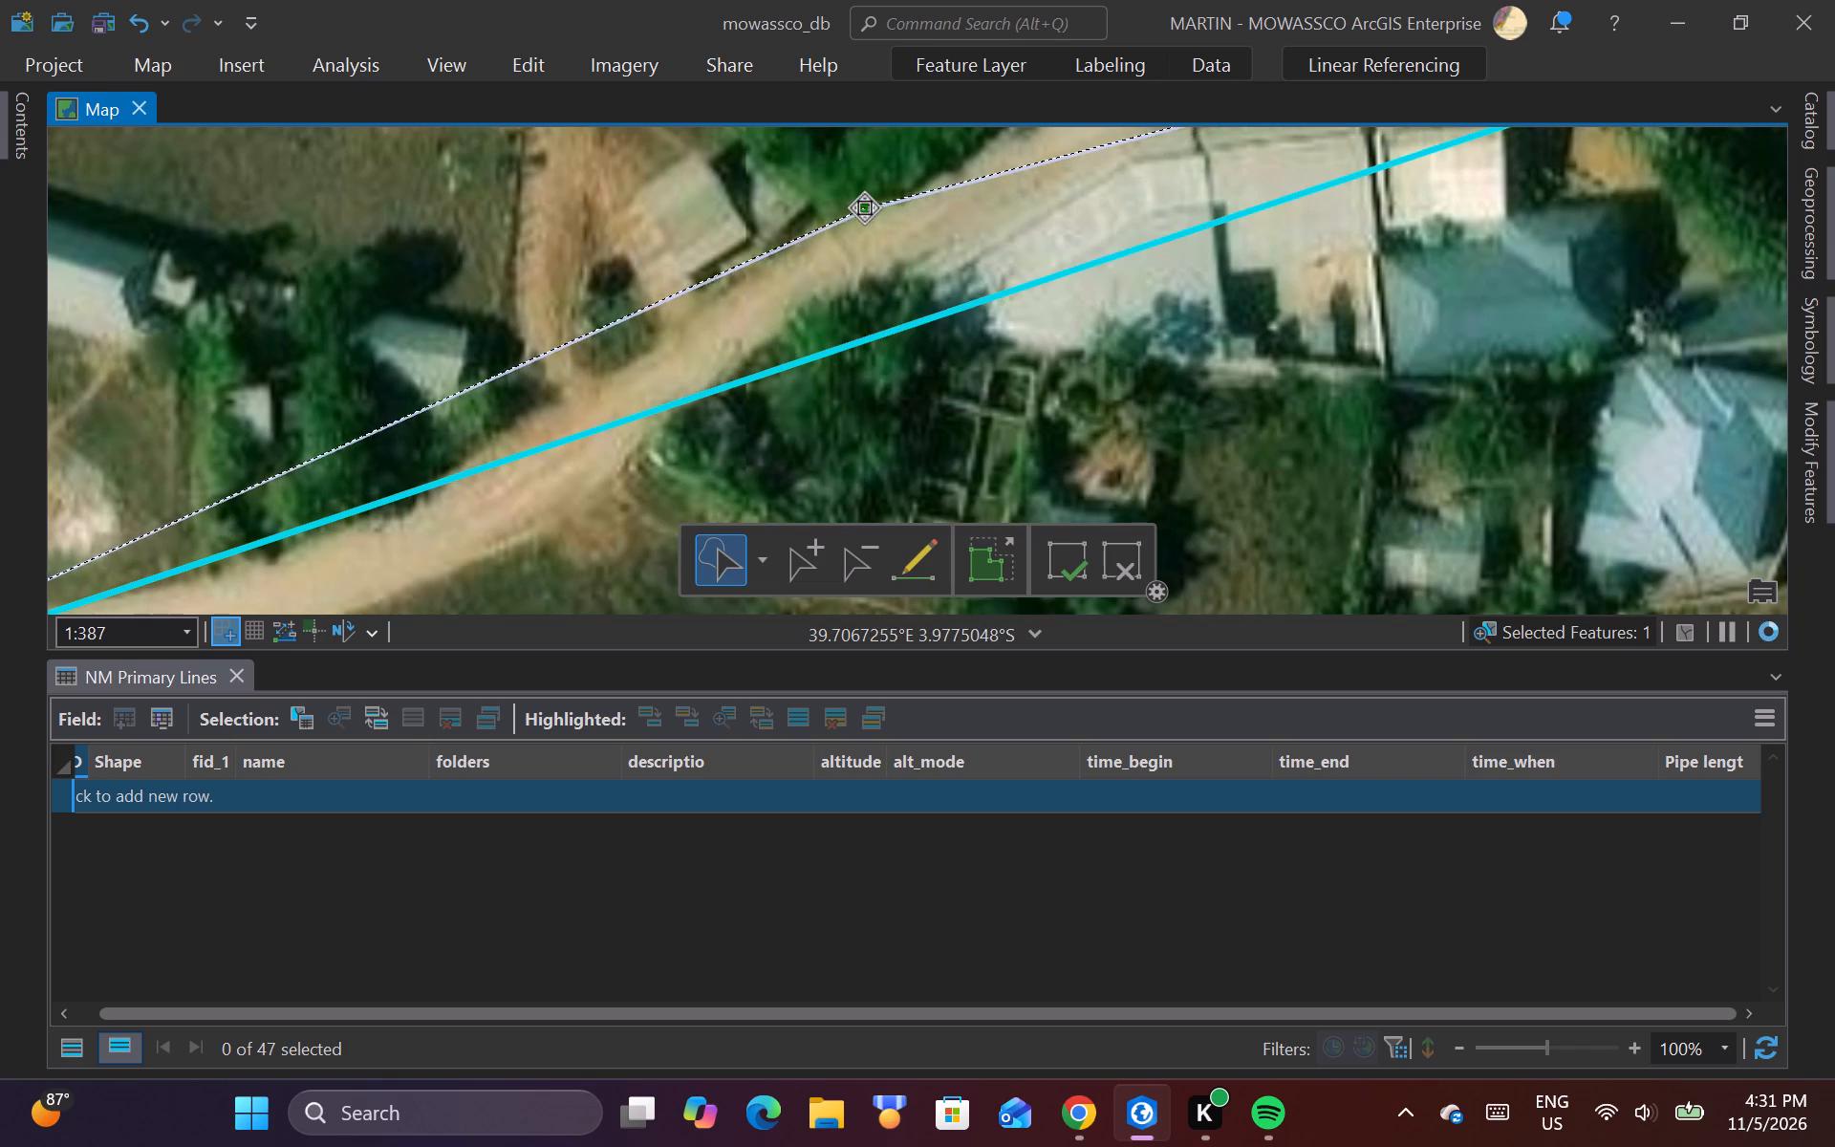
drag(864, 208, 860, 206)
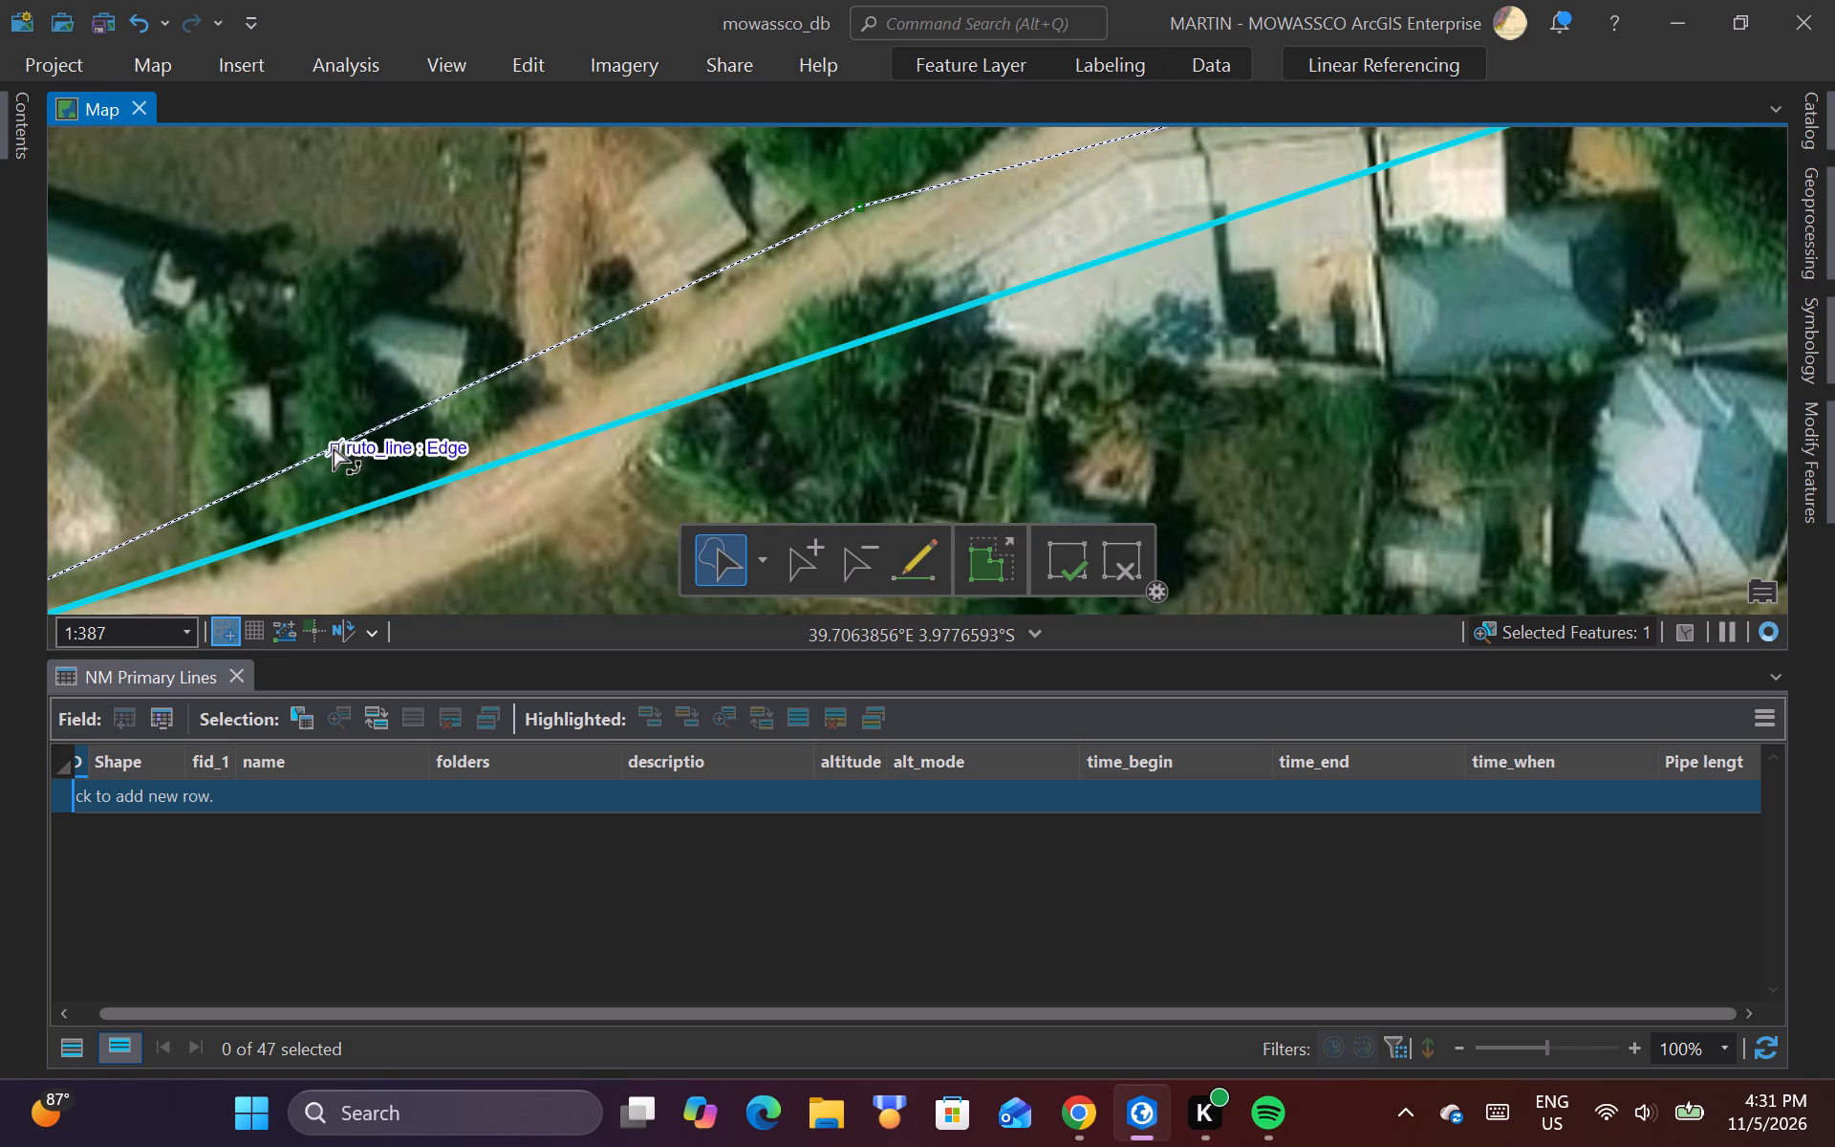
Add a ruto_line vertex between the low bend and the last vertex, and move it south-southeast onto the road near the blue-roofed building.
right_click(334, 445)
click(368, 453)
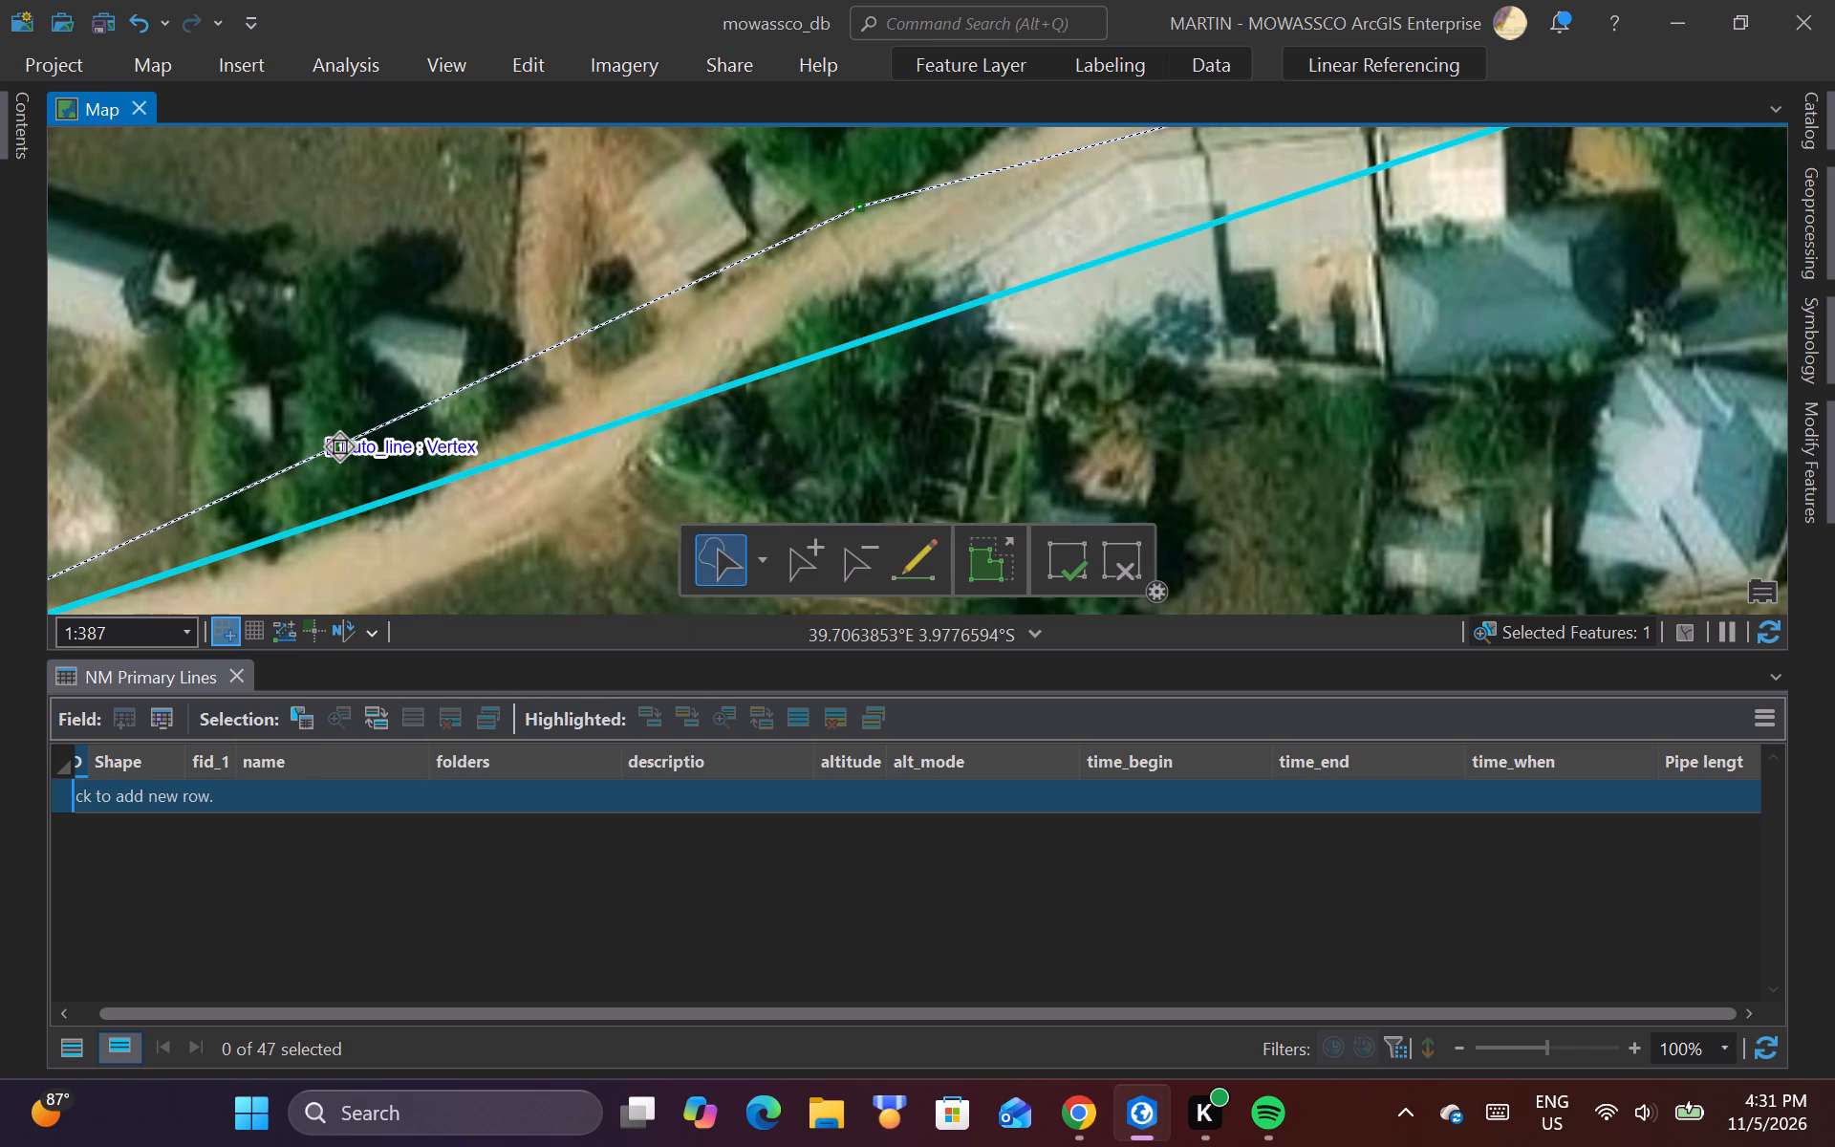
drag(337, 446, 366, 530)
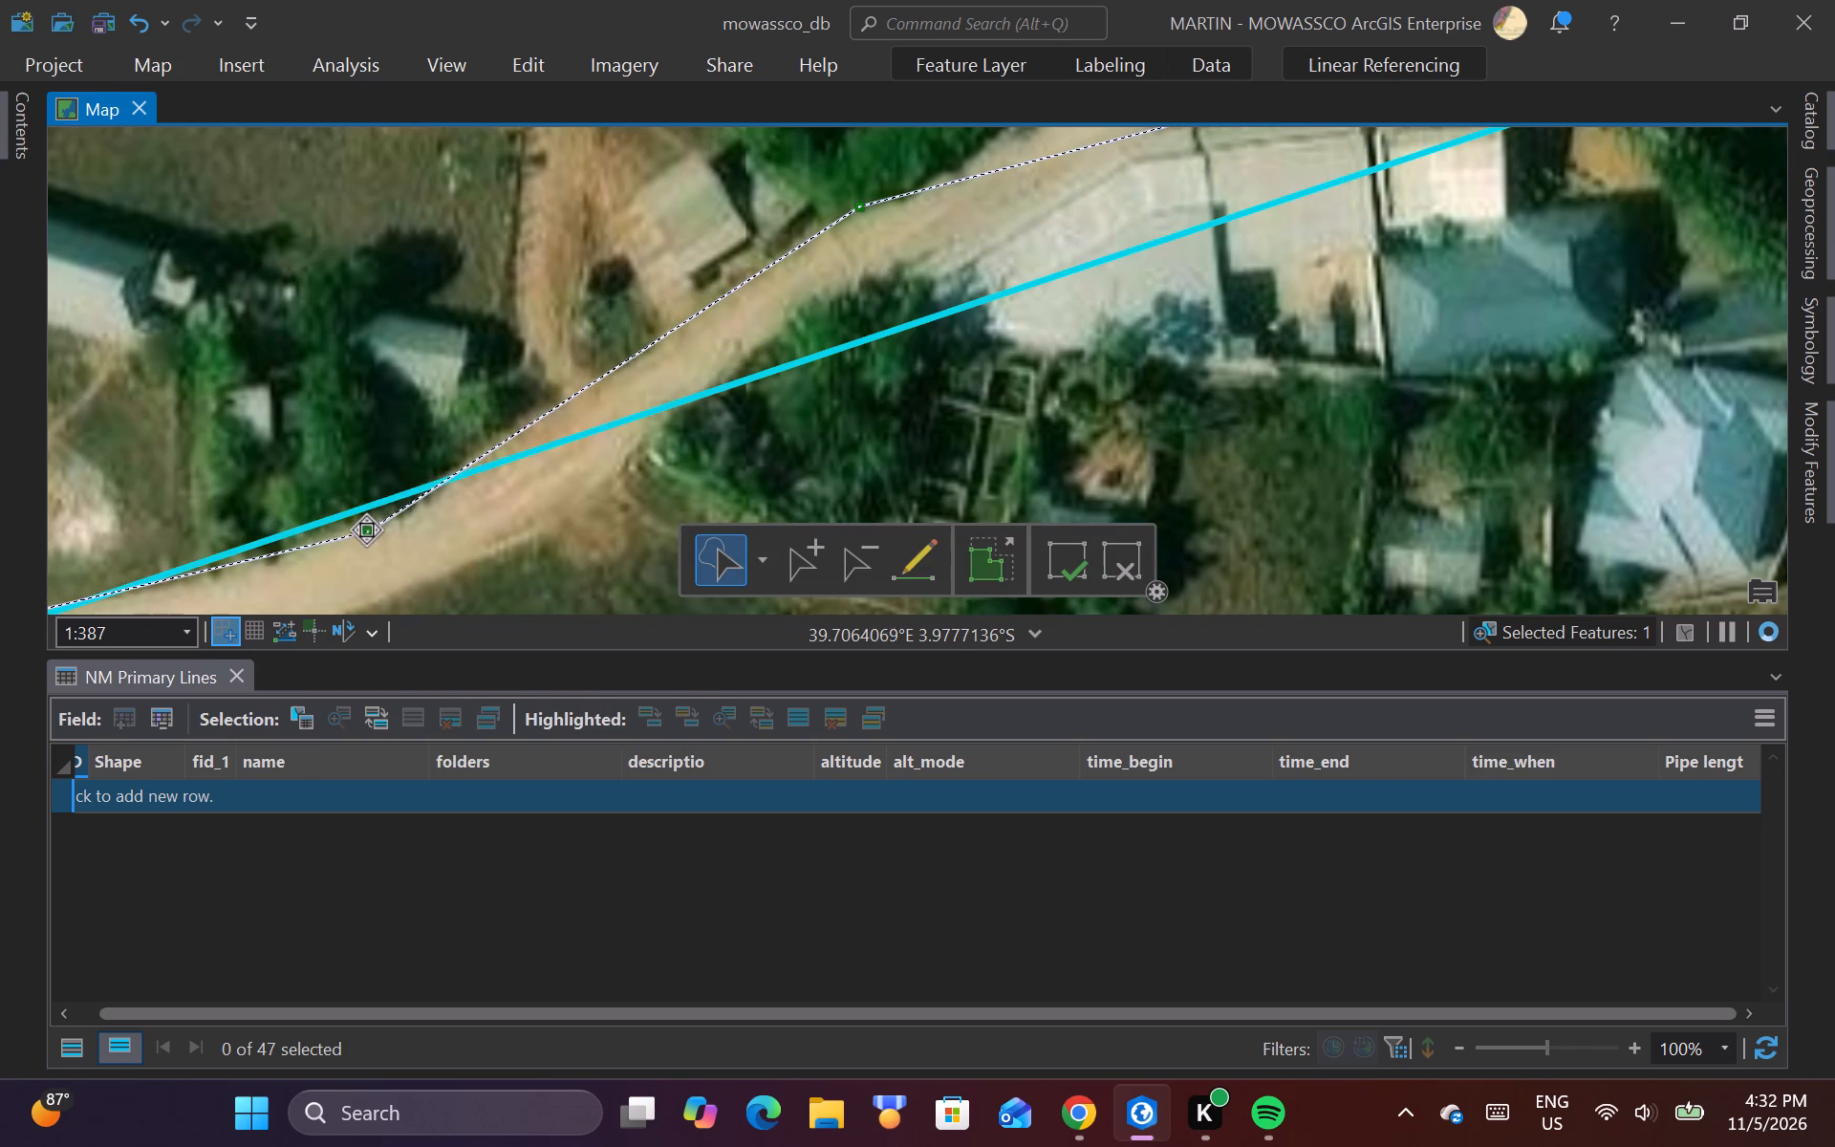
drag(366, 530, 369, 530)
Add a ruto_line vertex farther northeast, north of the large grey-roofed building, and move it north to the road's northern edge.
scroll(1249, 265, down, 2)
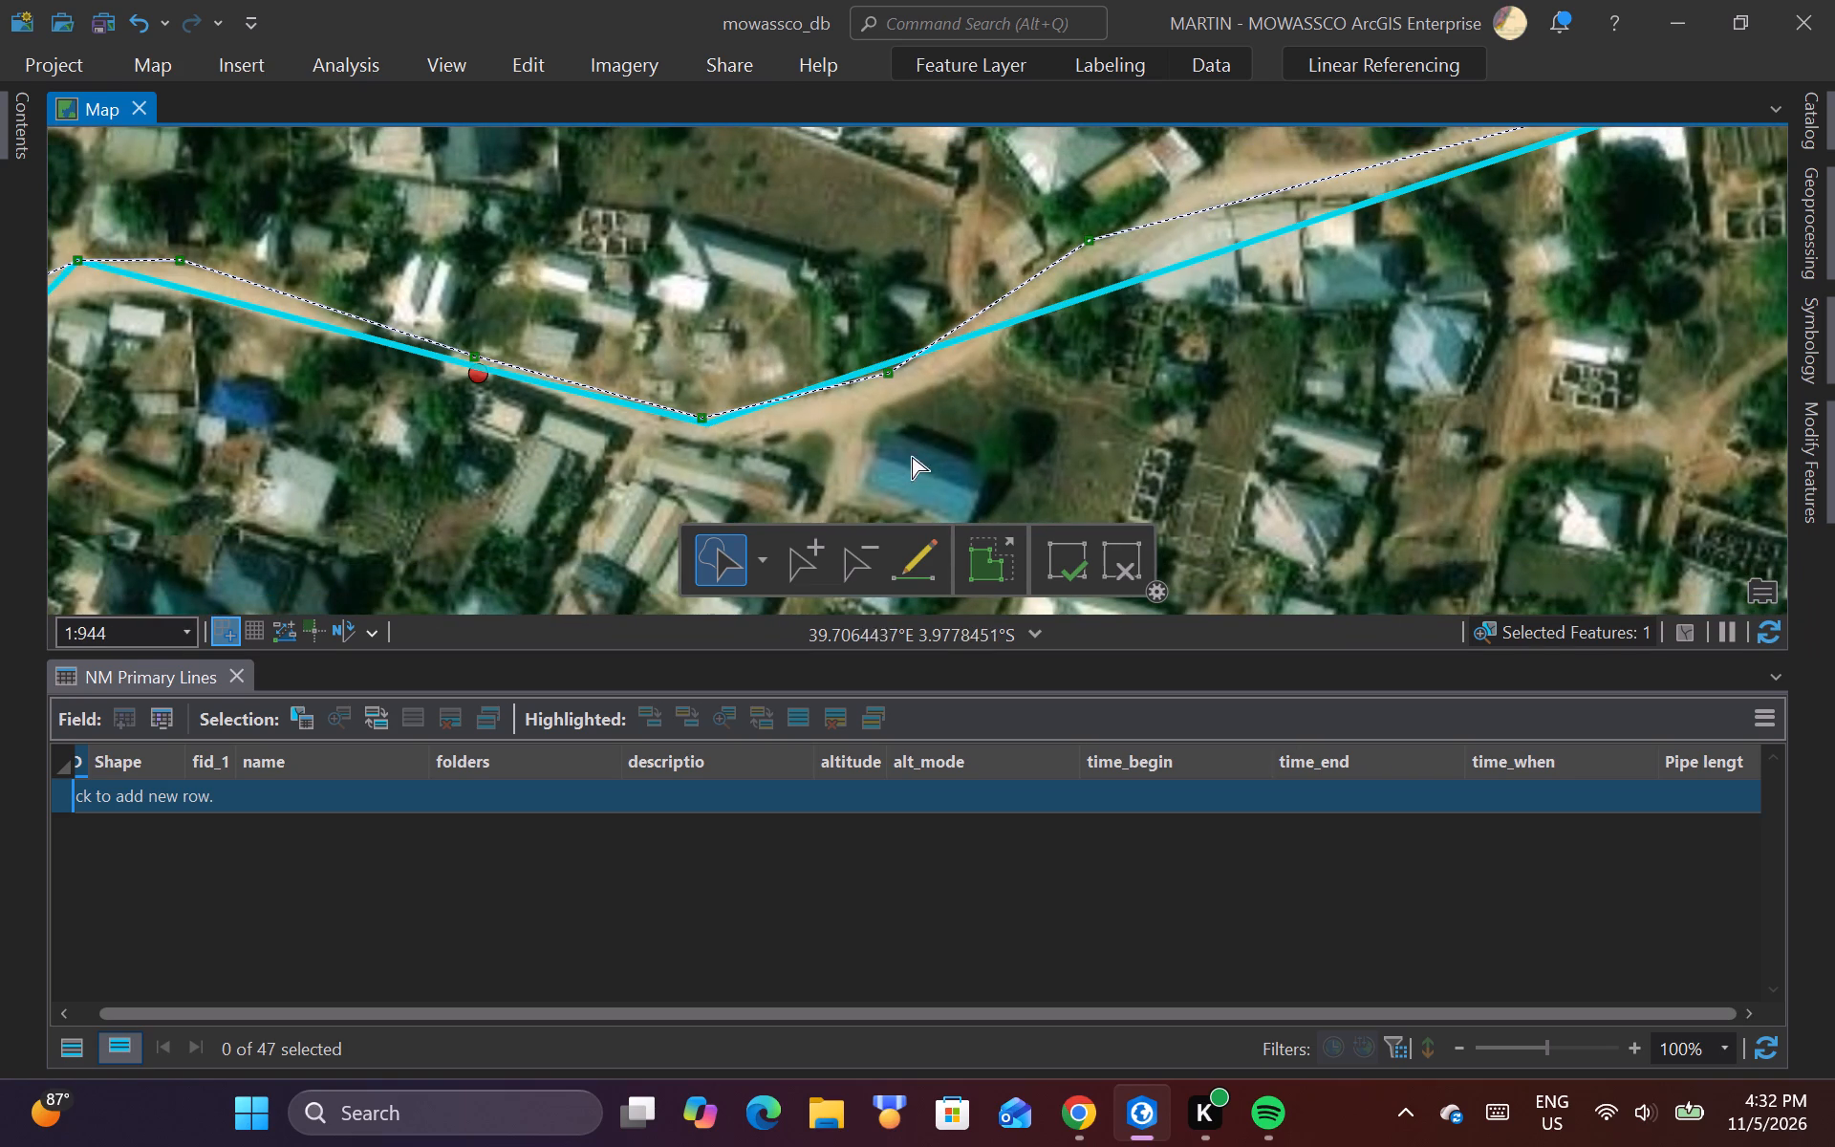
scroll(771, 453, down, 1)
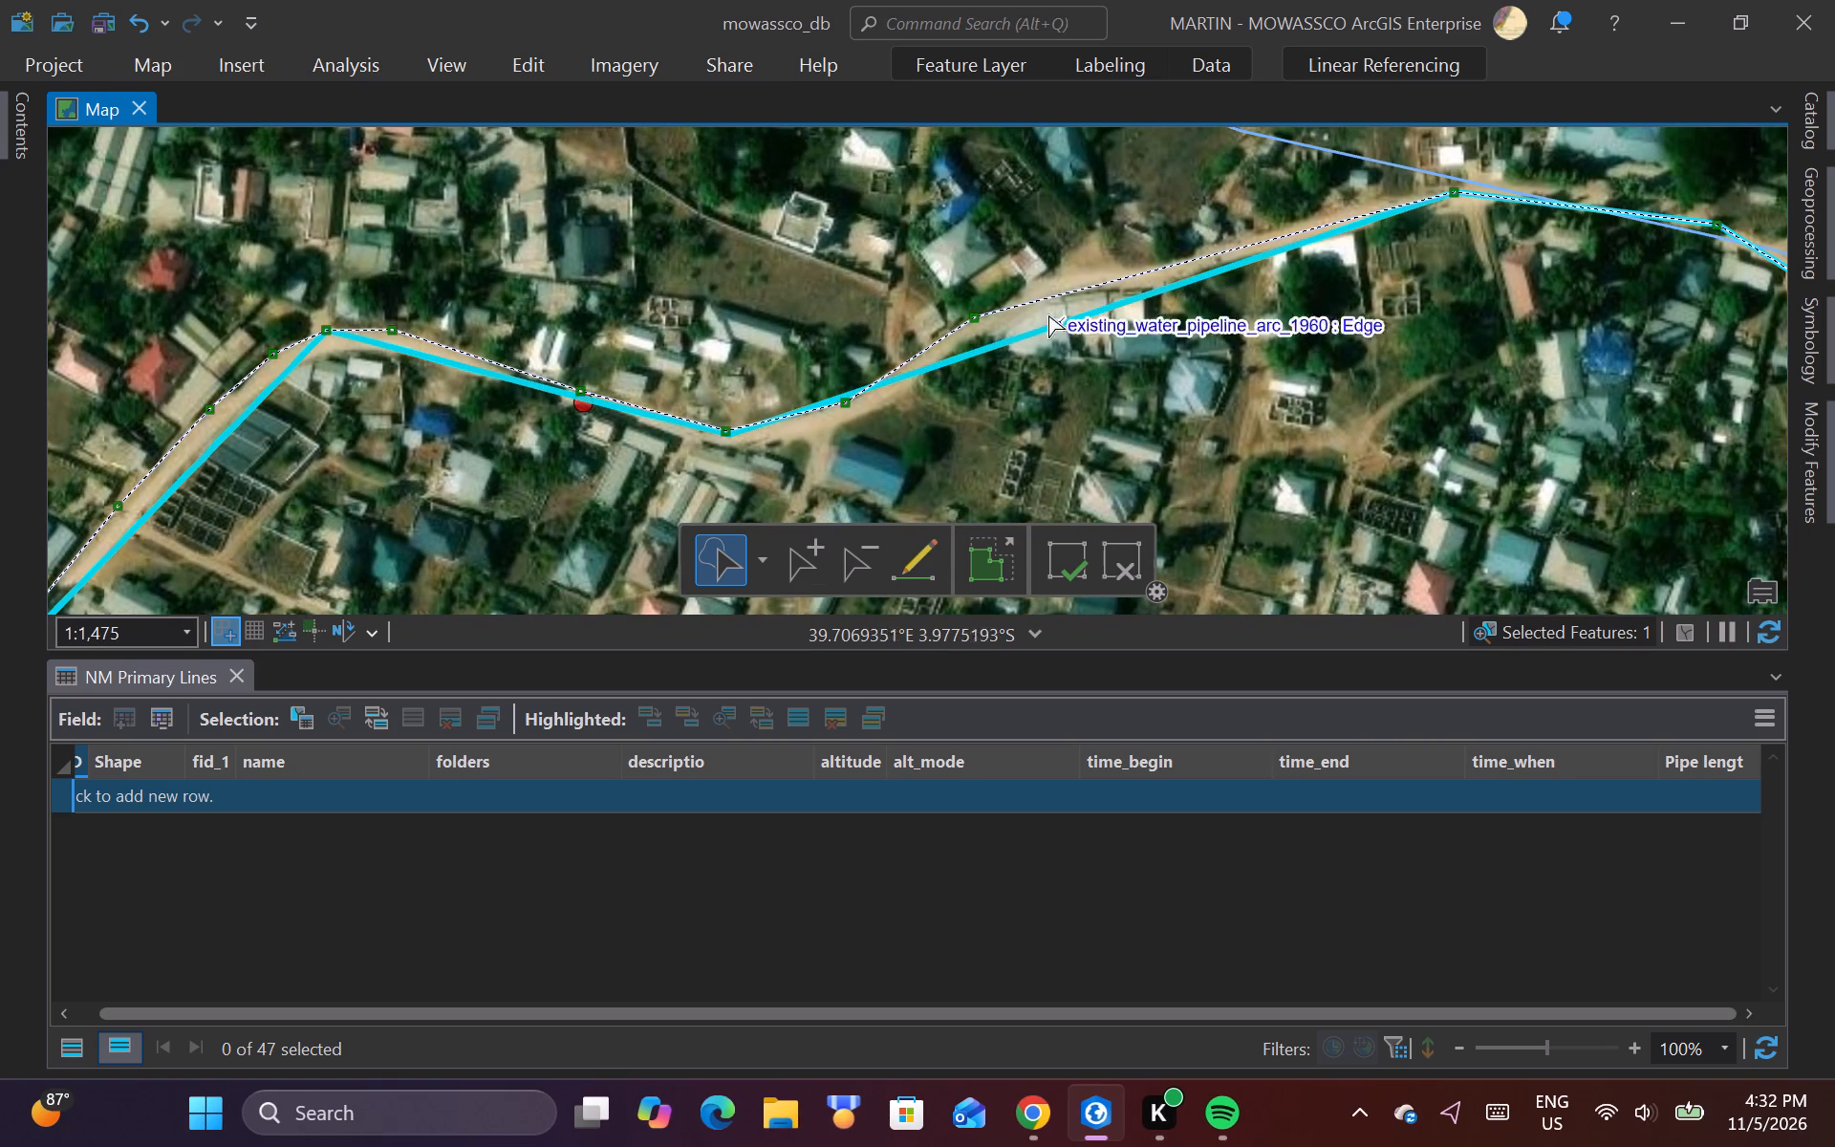
scroll(1049, 308, up, 2)
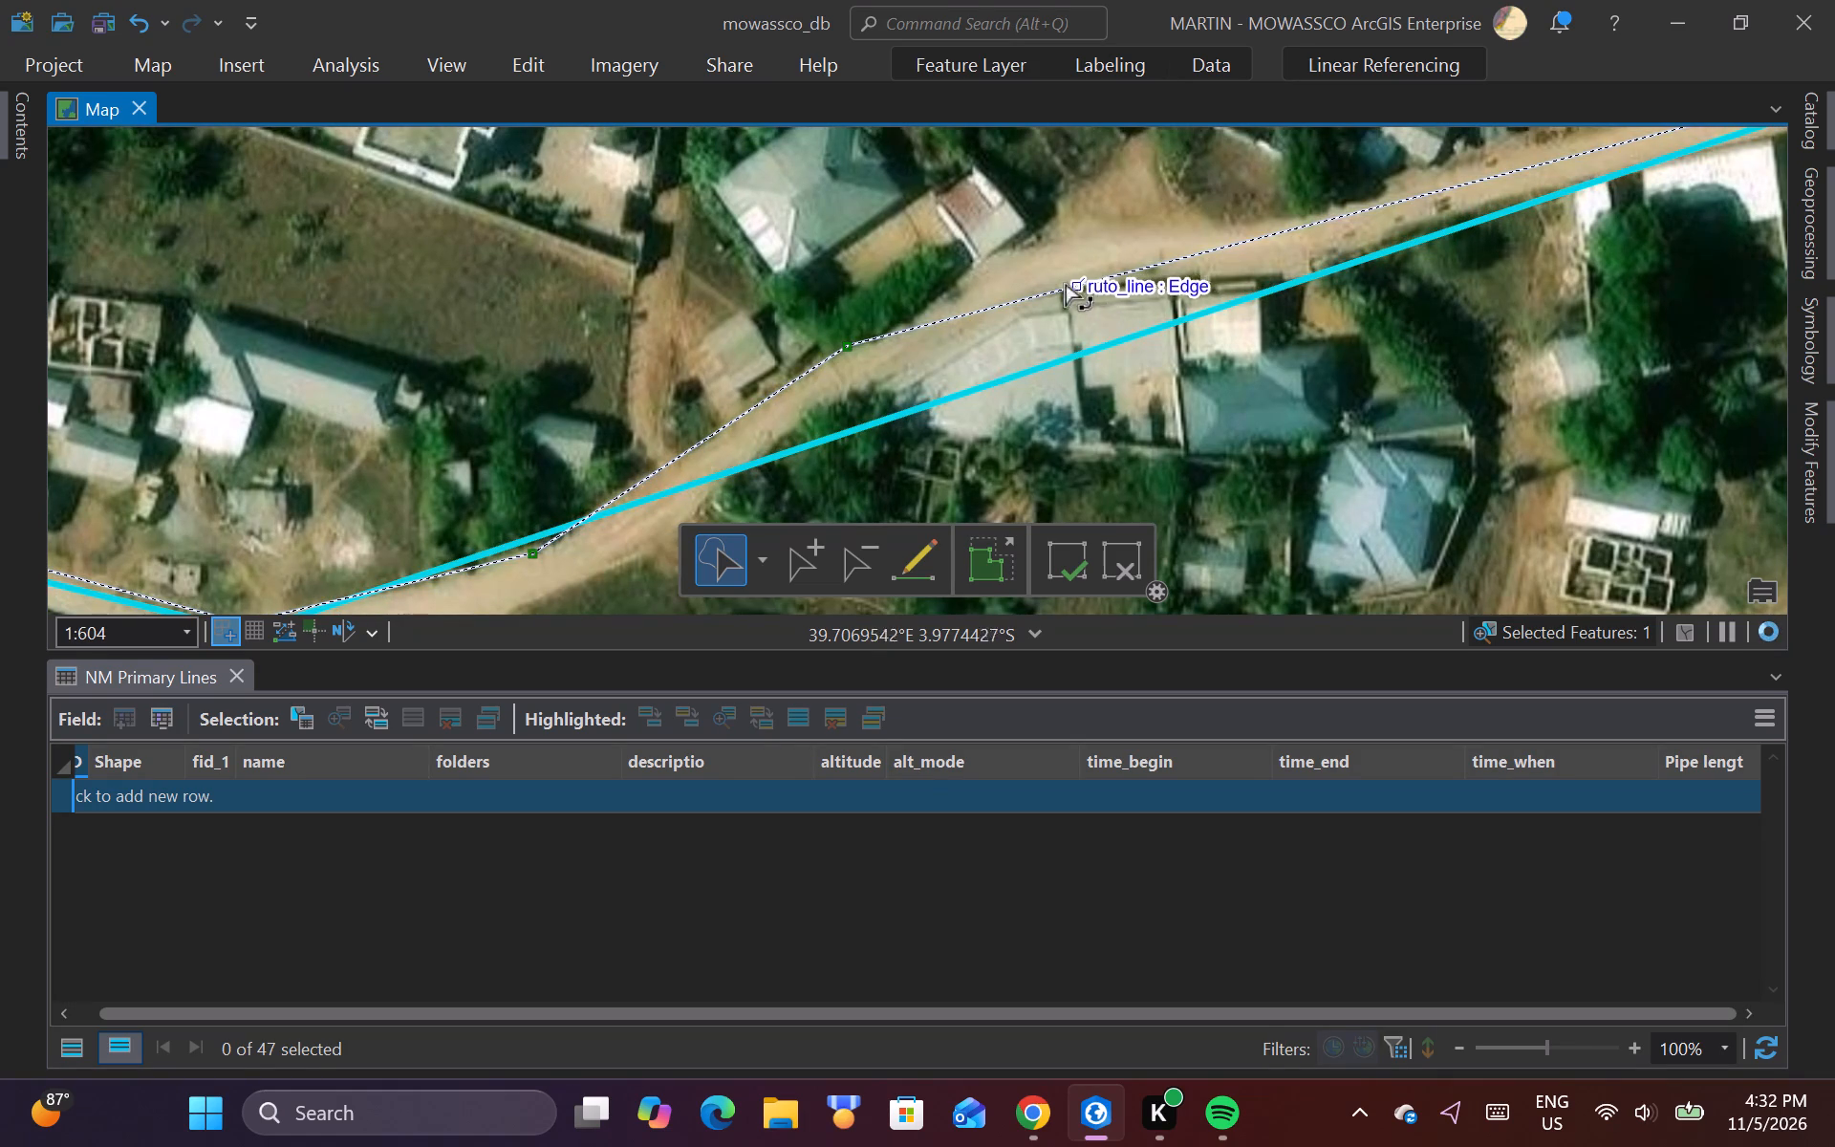
right_click(1045, 292)
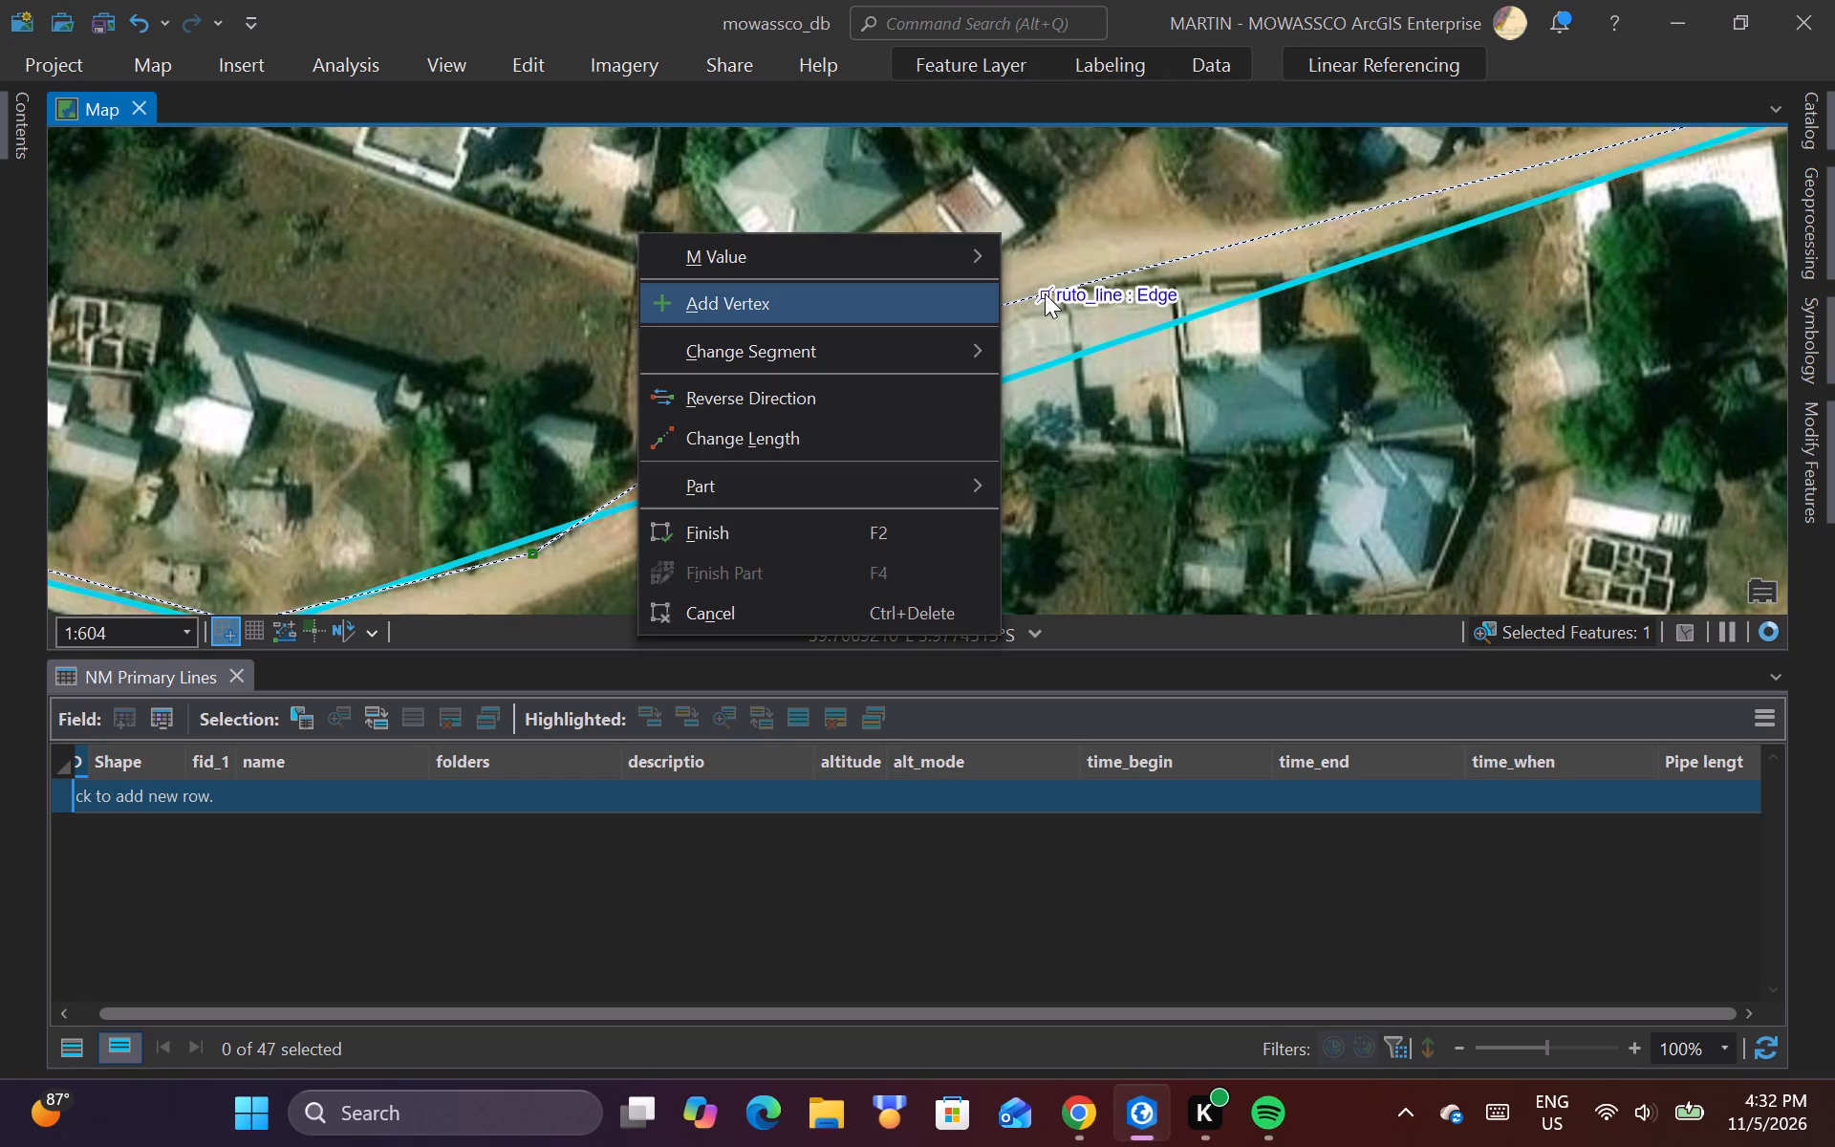
click(878, 303)
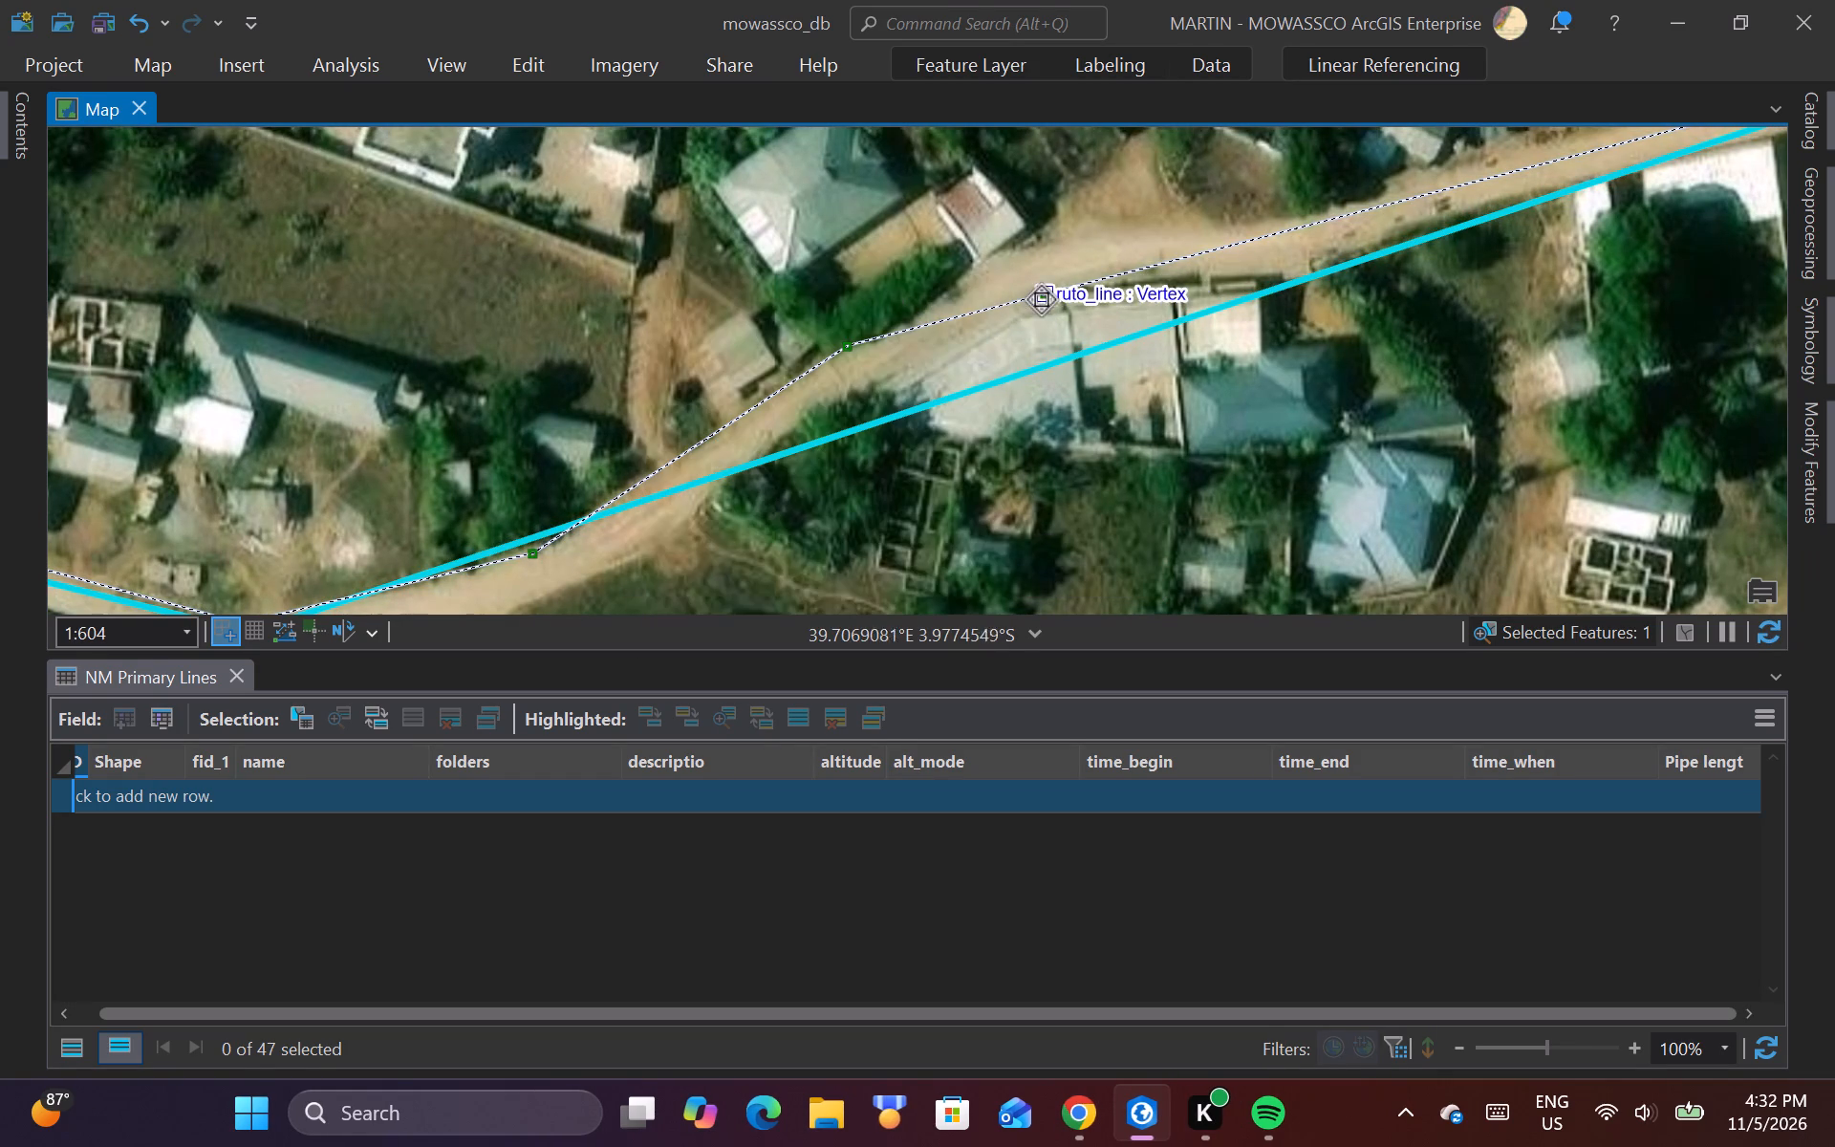
drag(1044, 297, 1041, 252)
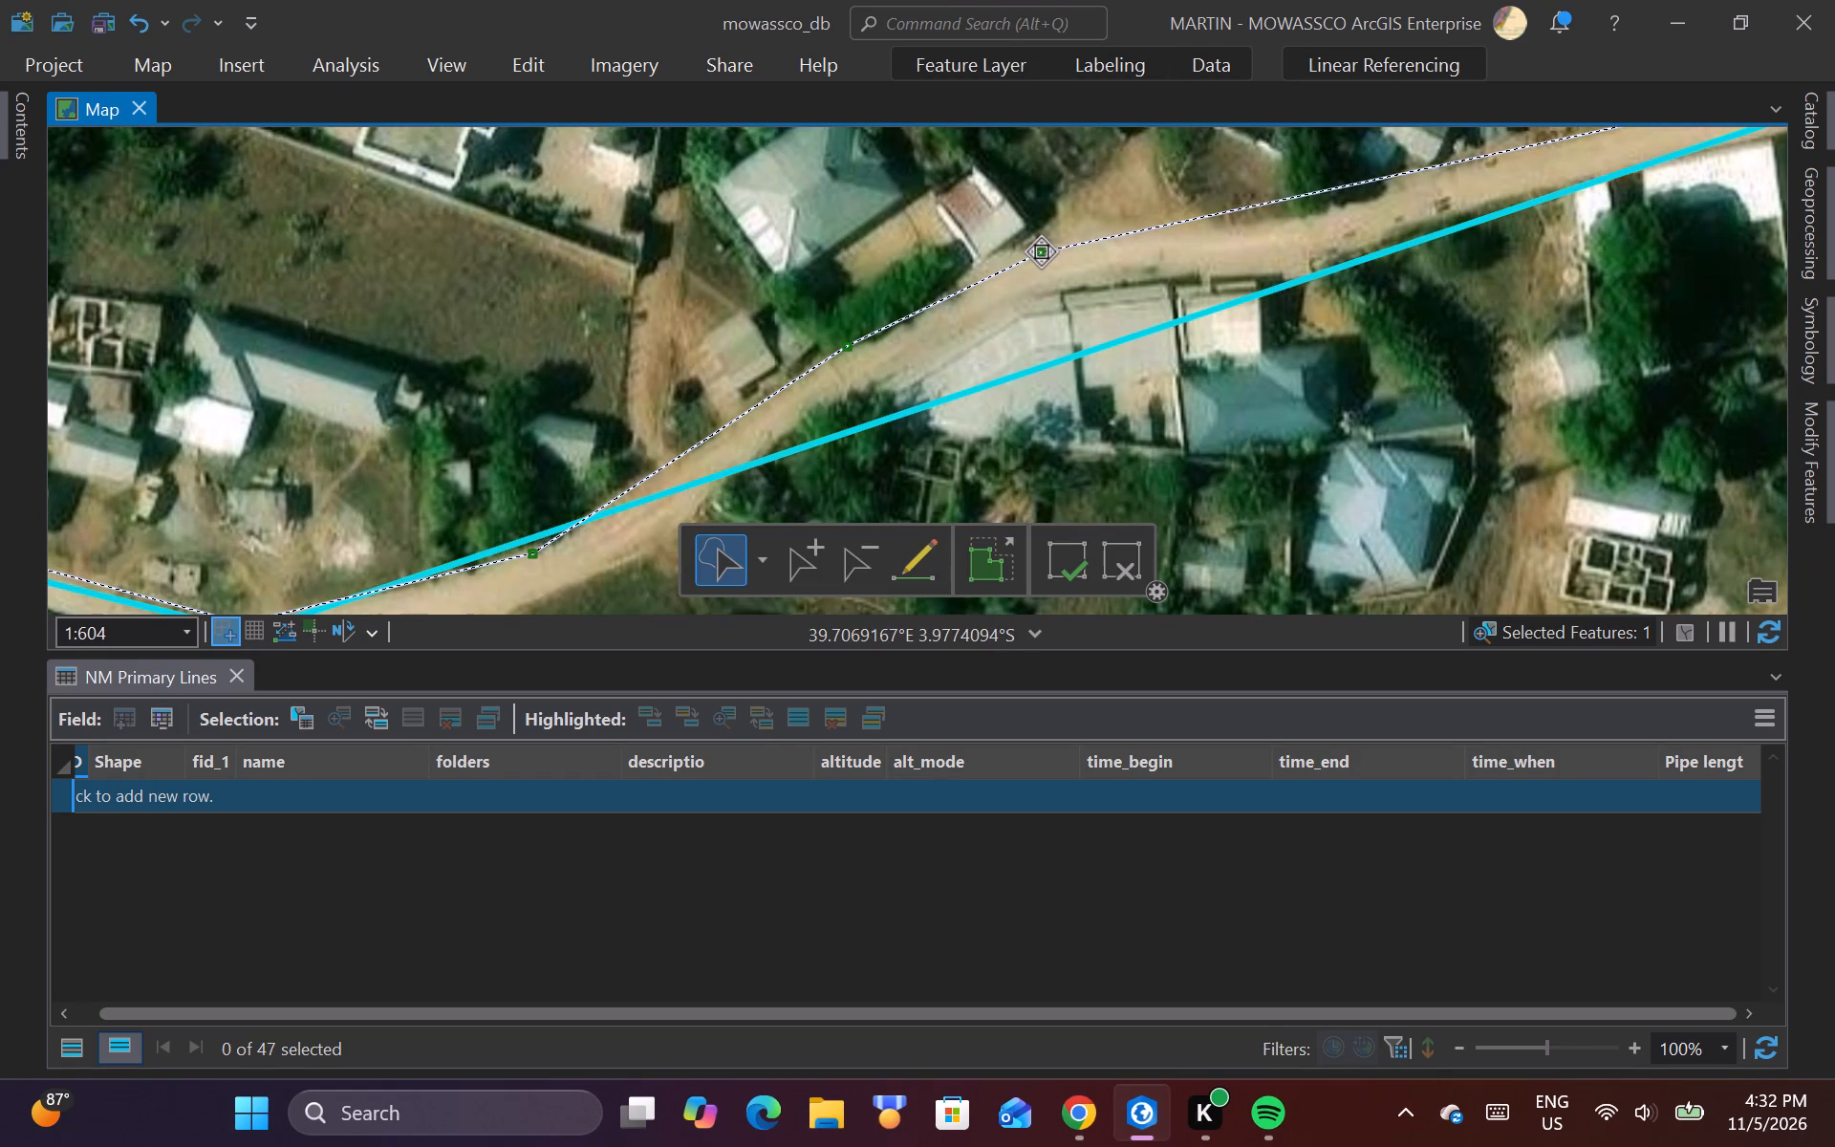
drag(1041, 252, 1022, 255)
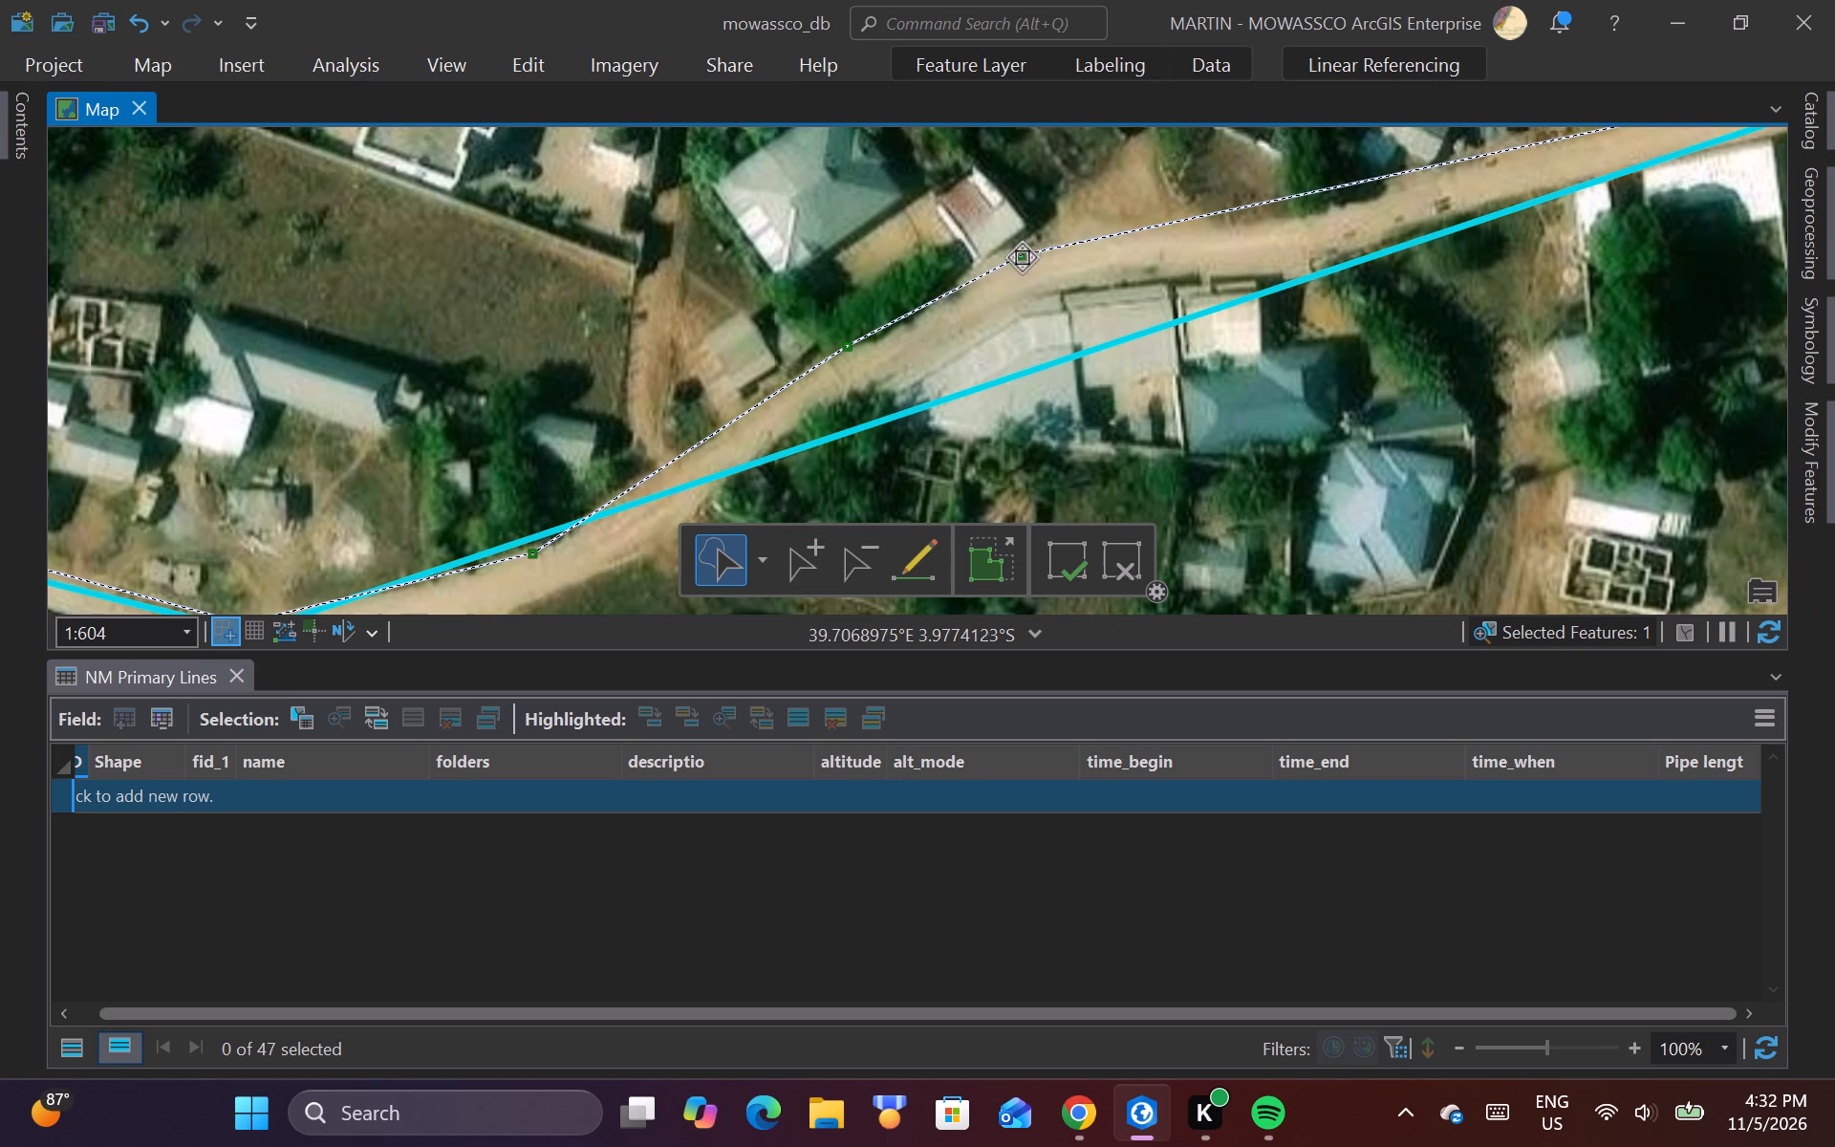
Add a ruto_line vertex farther east, near the trees north of the road, and move it slightly southwest to the road's northern edge.
scroll(819, 334, down, 2)
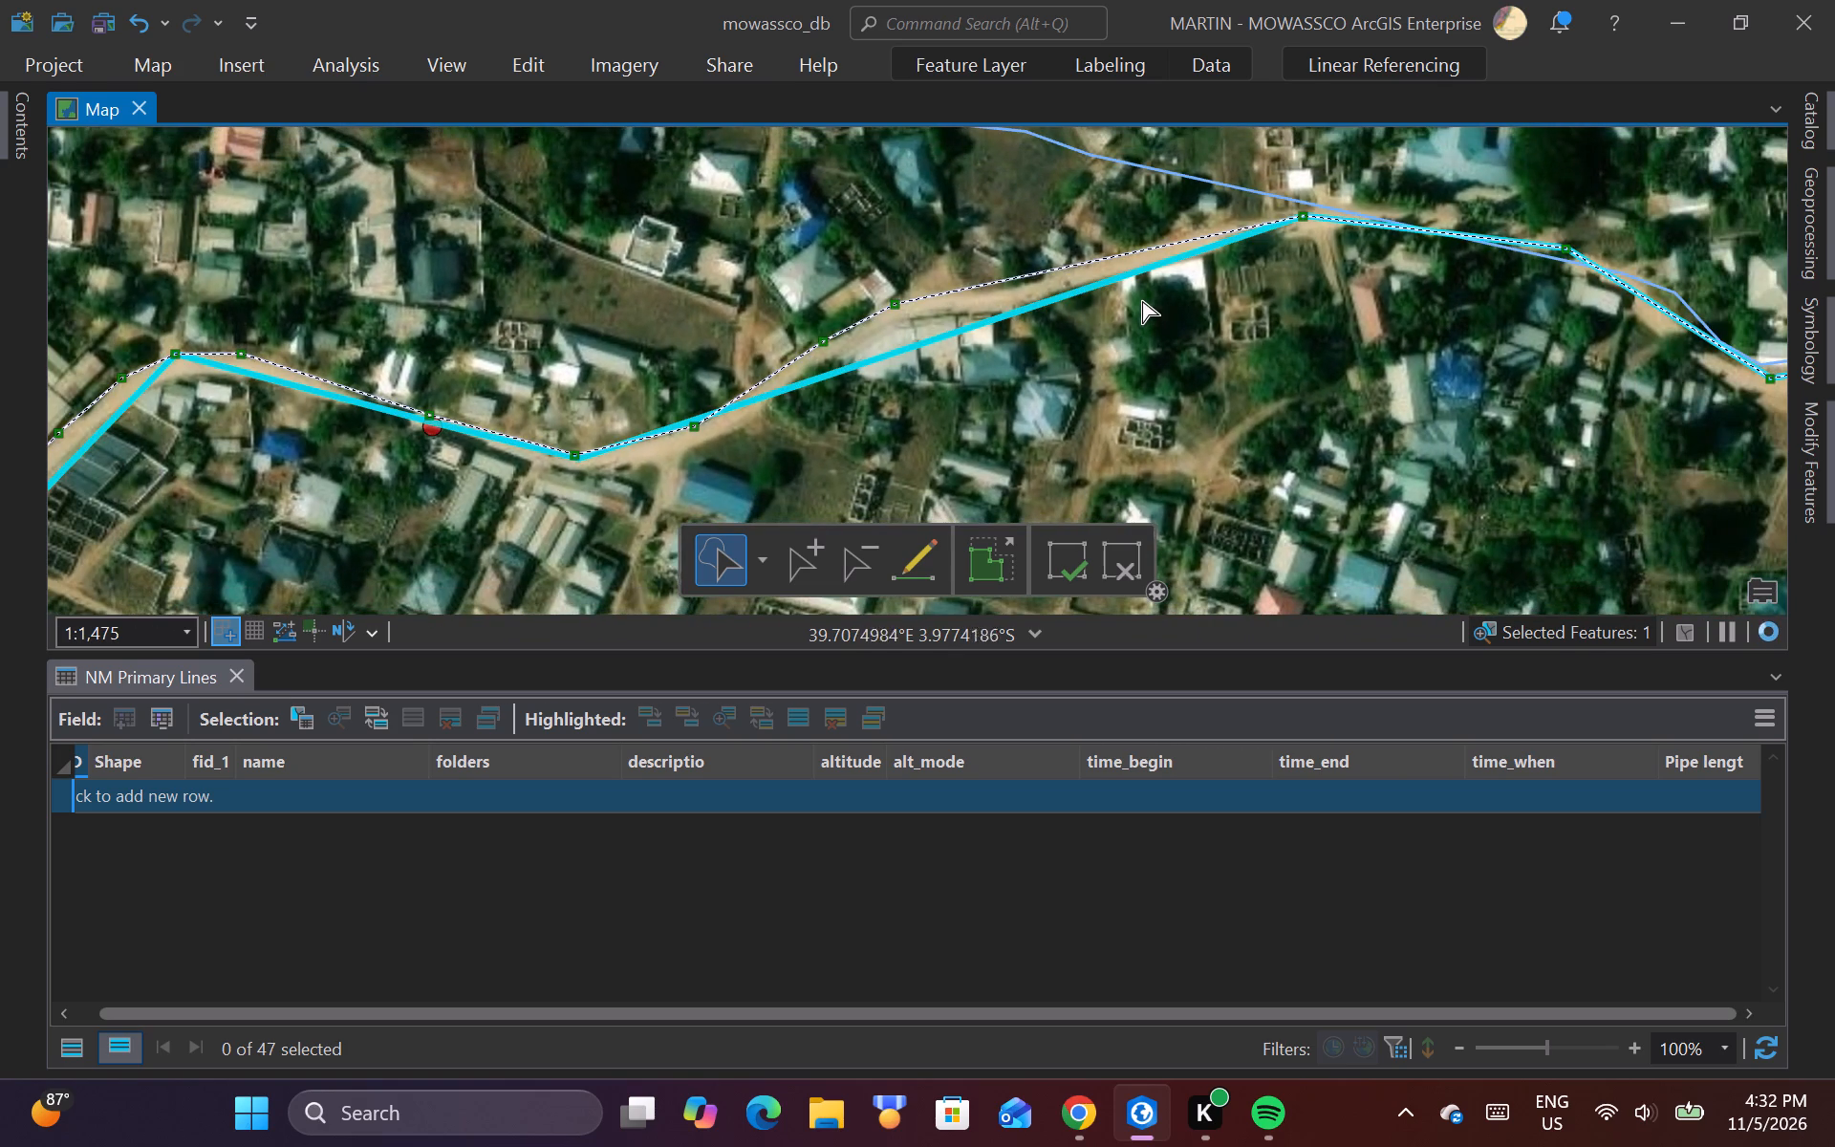
scroll(1145, 294, up, 2)
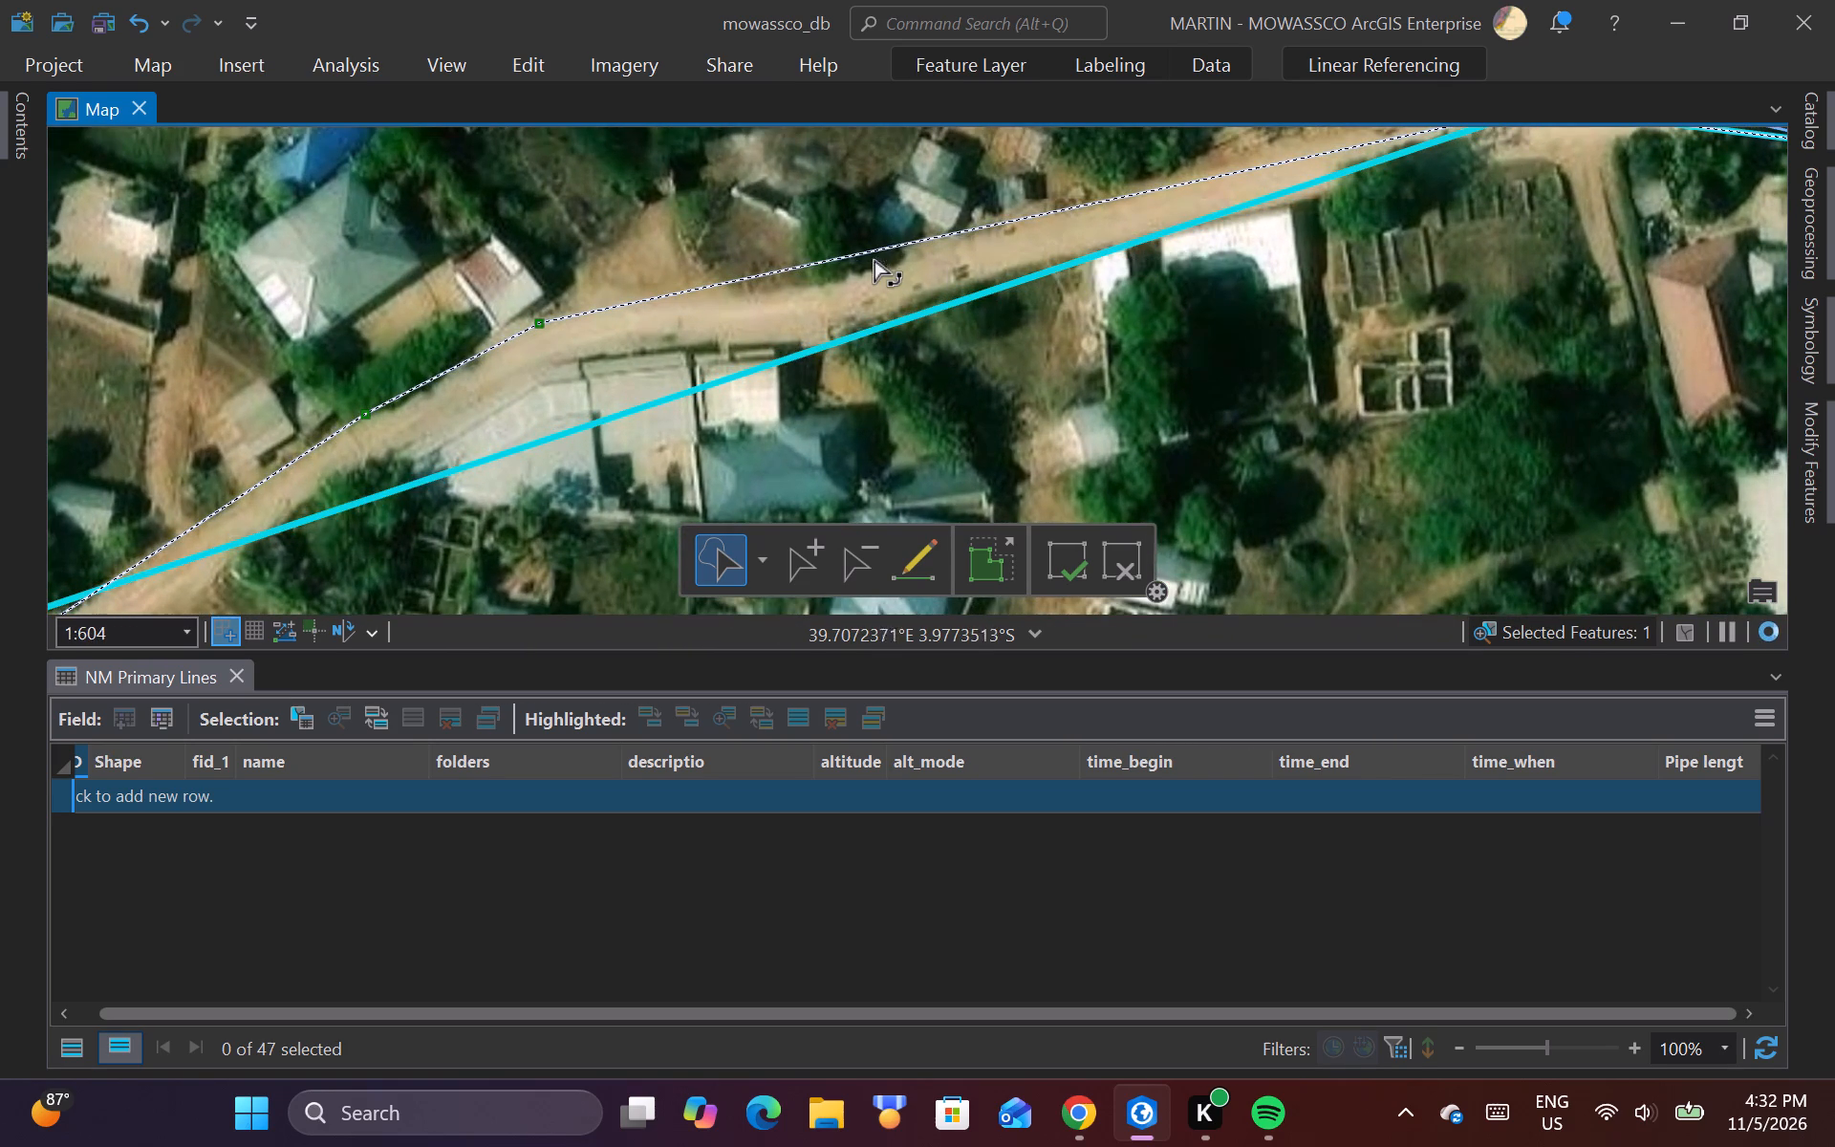
right_click(873, 256)
click(735, 268)
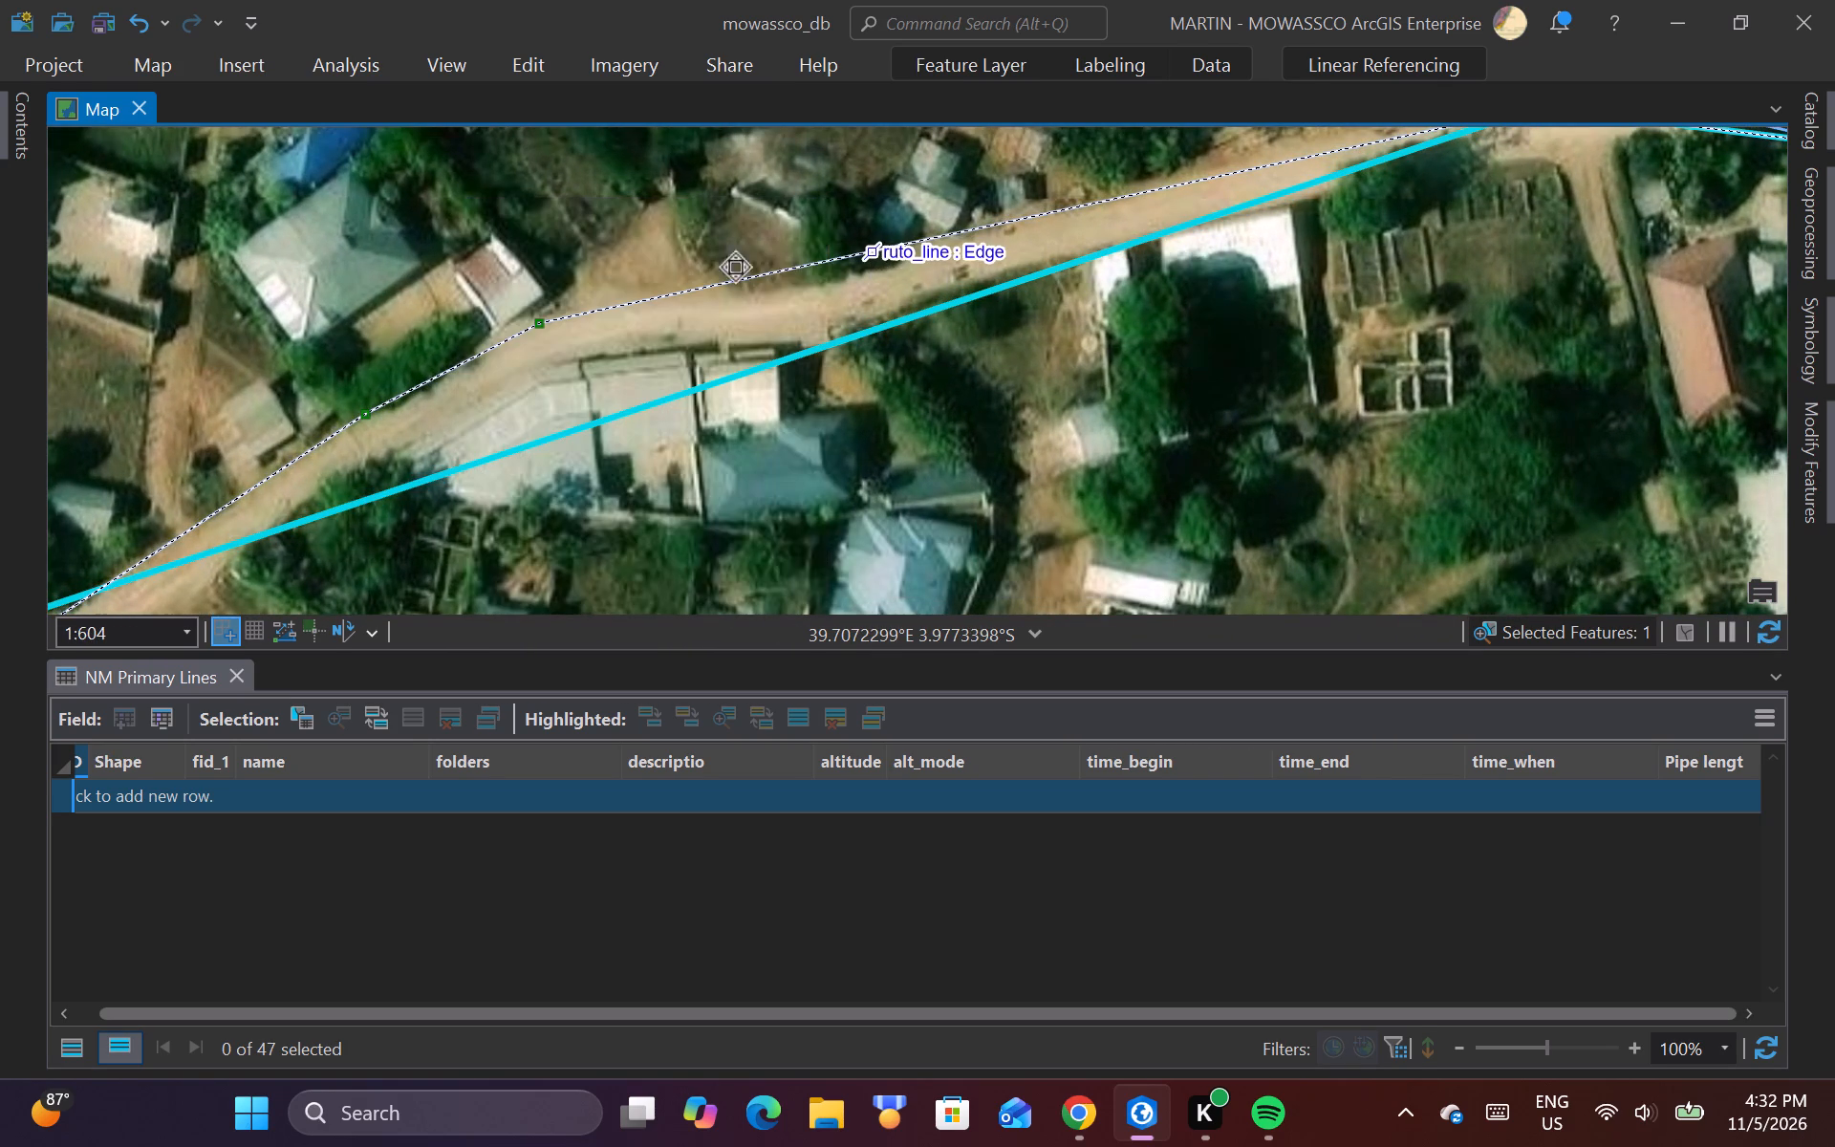
drag(871, 256, 847, 284)
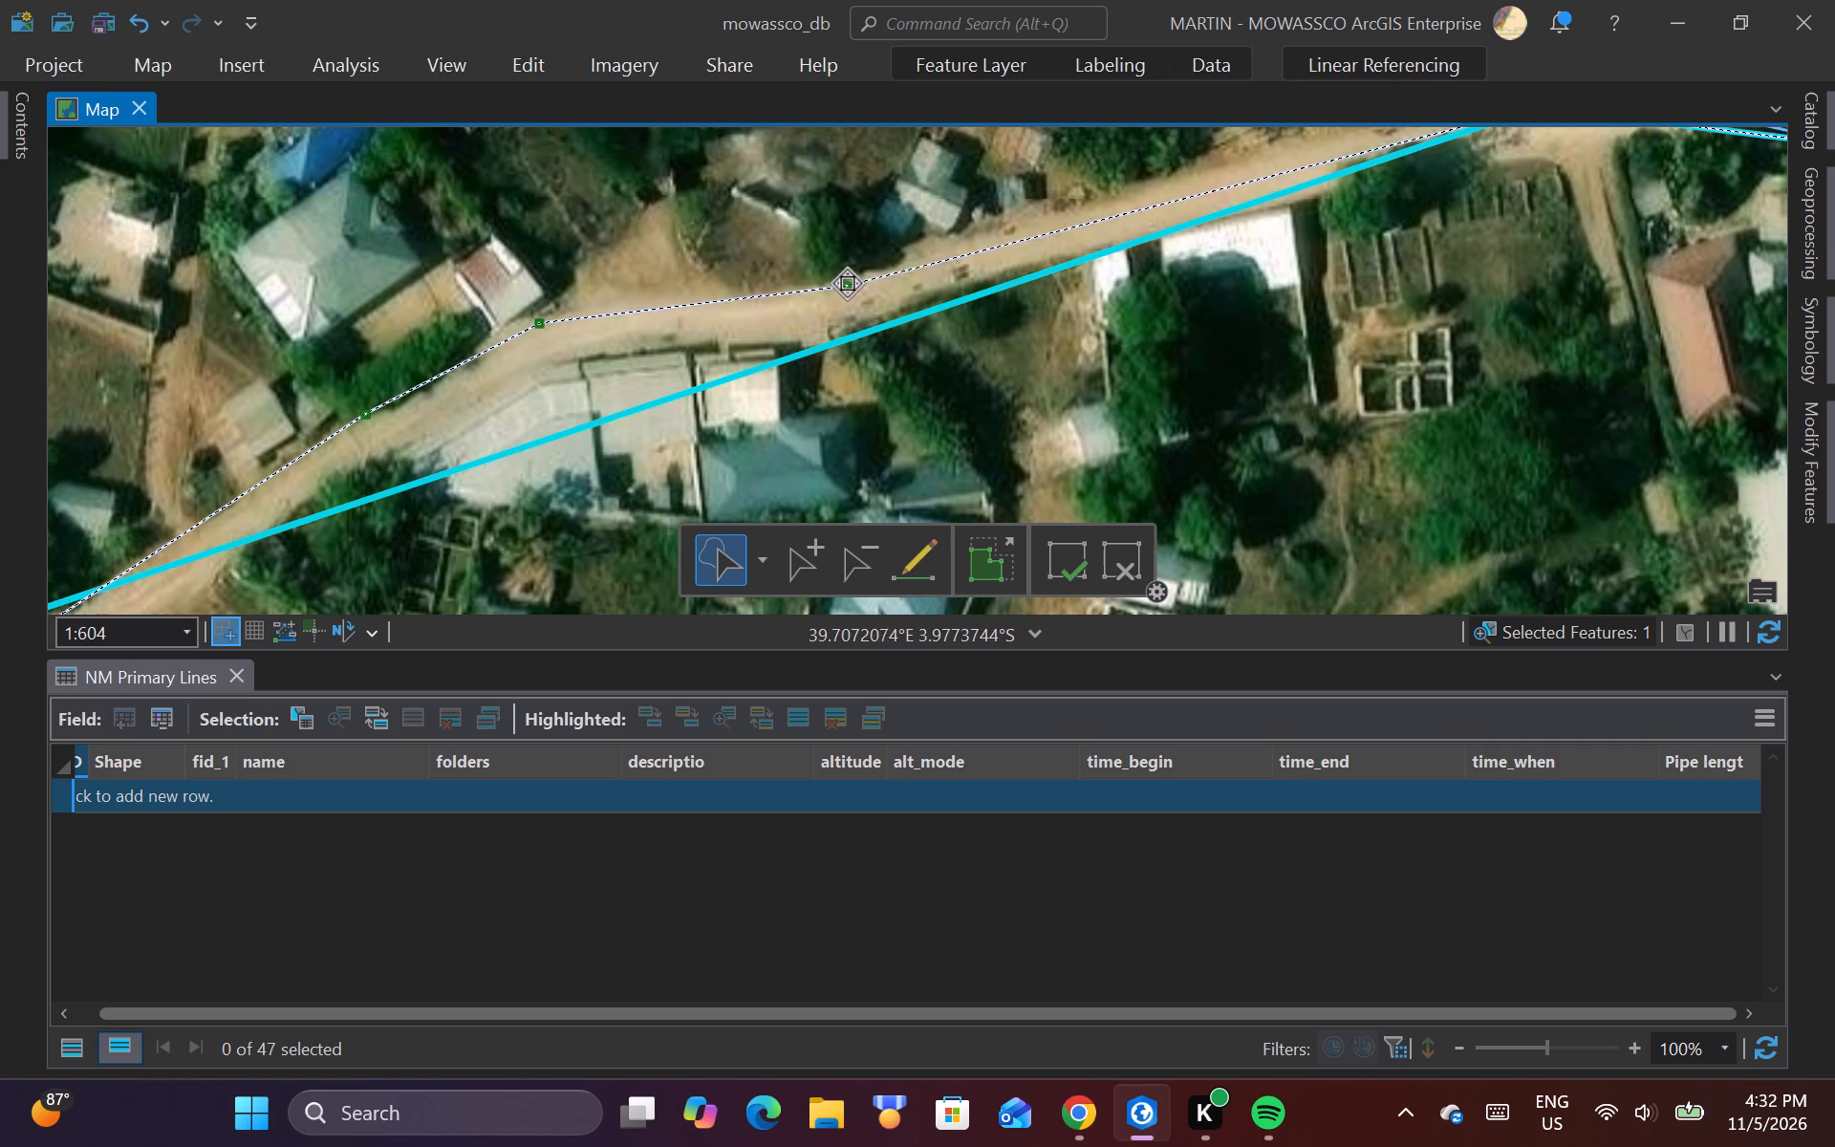
drag(847, 284, 844, 282)
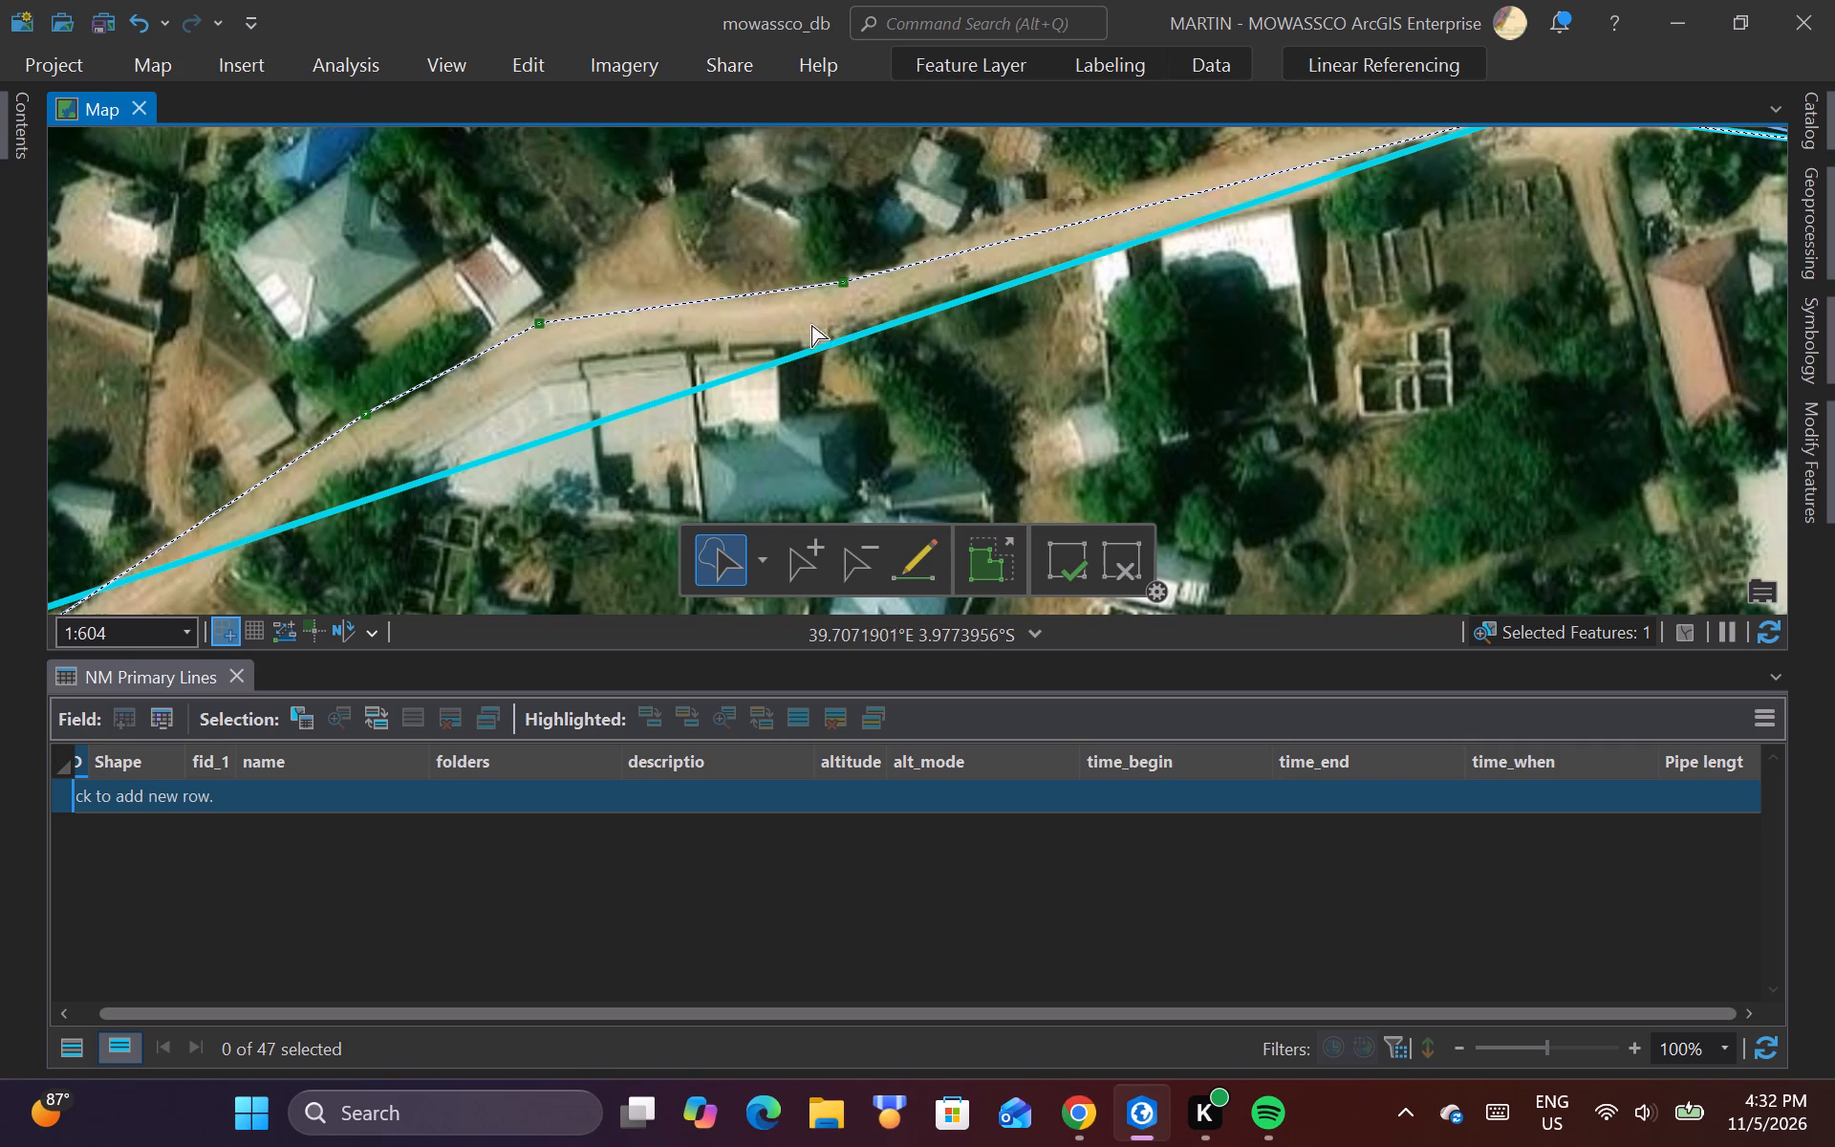
Move the existing ruto_line vertex at the road bend below the small white-roofed building slightly northwest, toward the road's northern edge.
scroll(582, 390, down, 2)
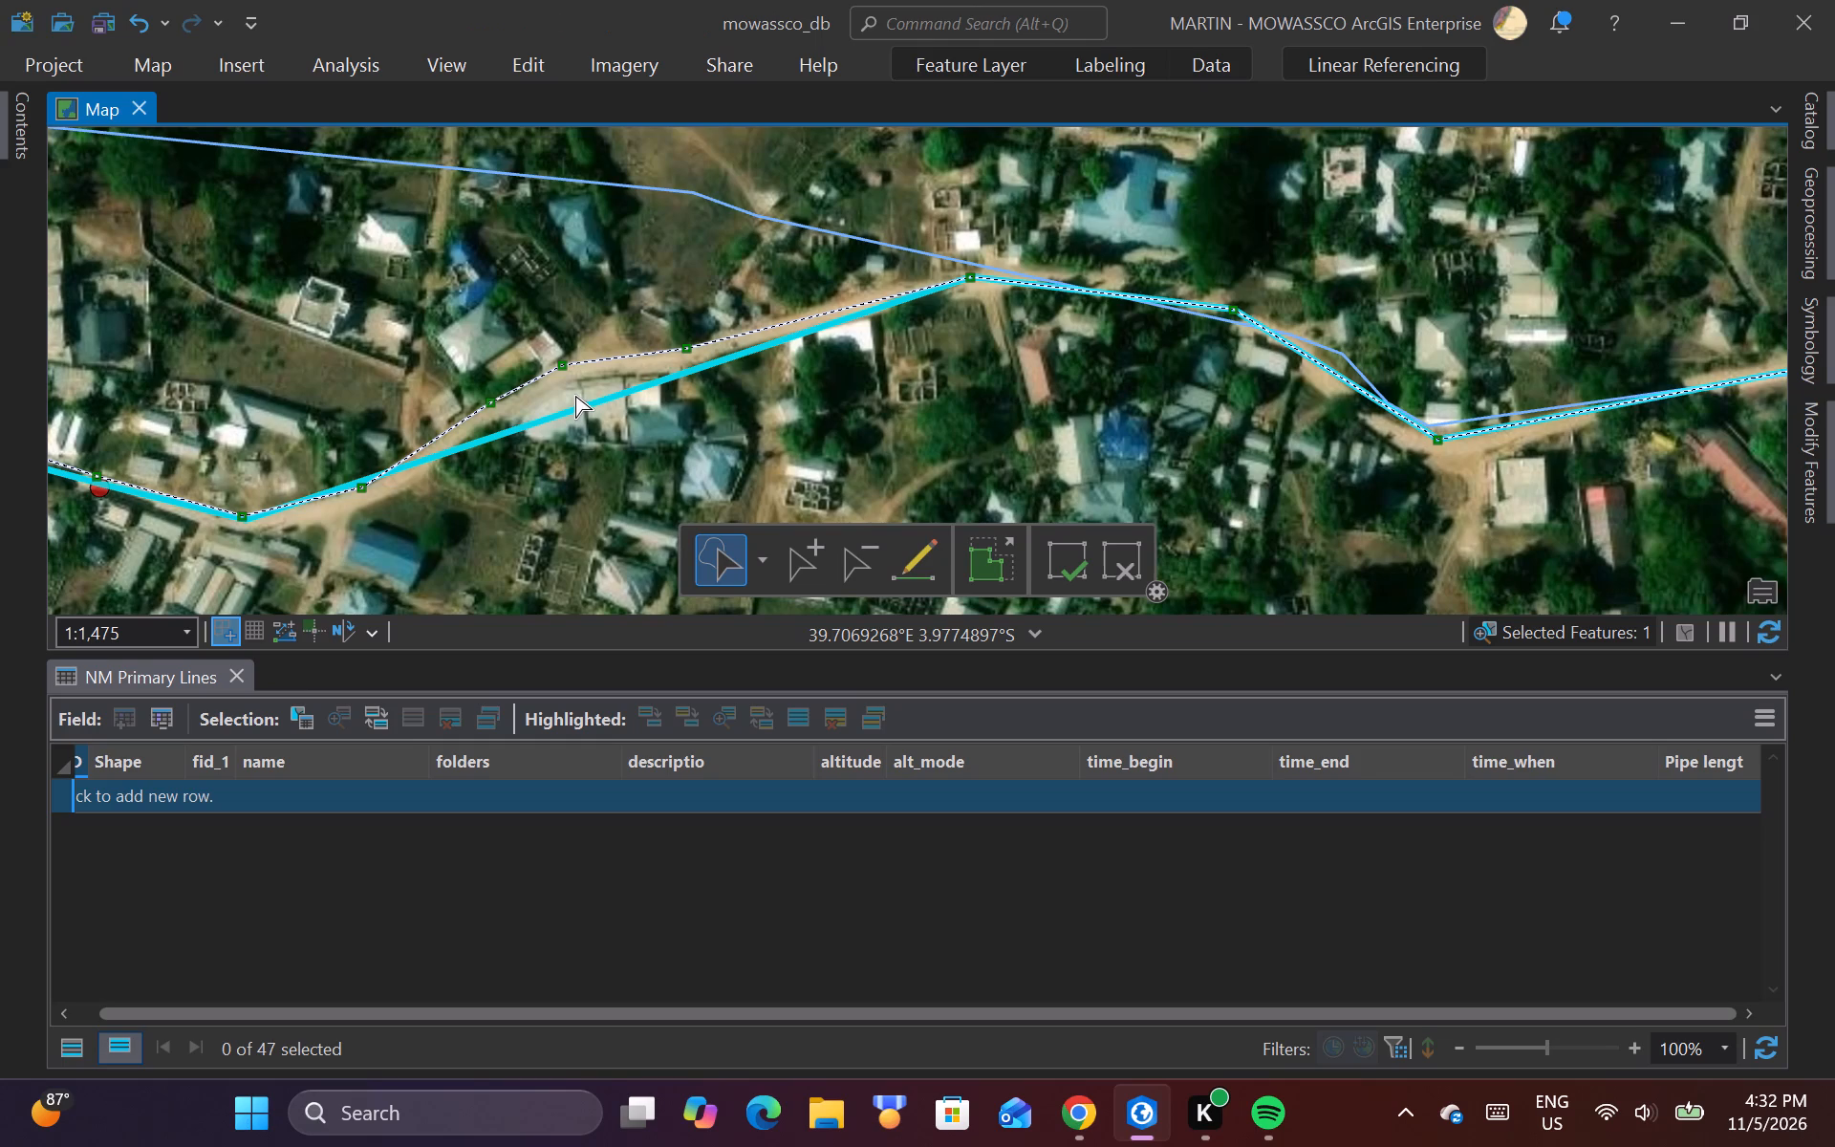
scroll(627, 341, down, 1)
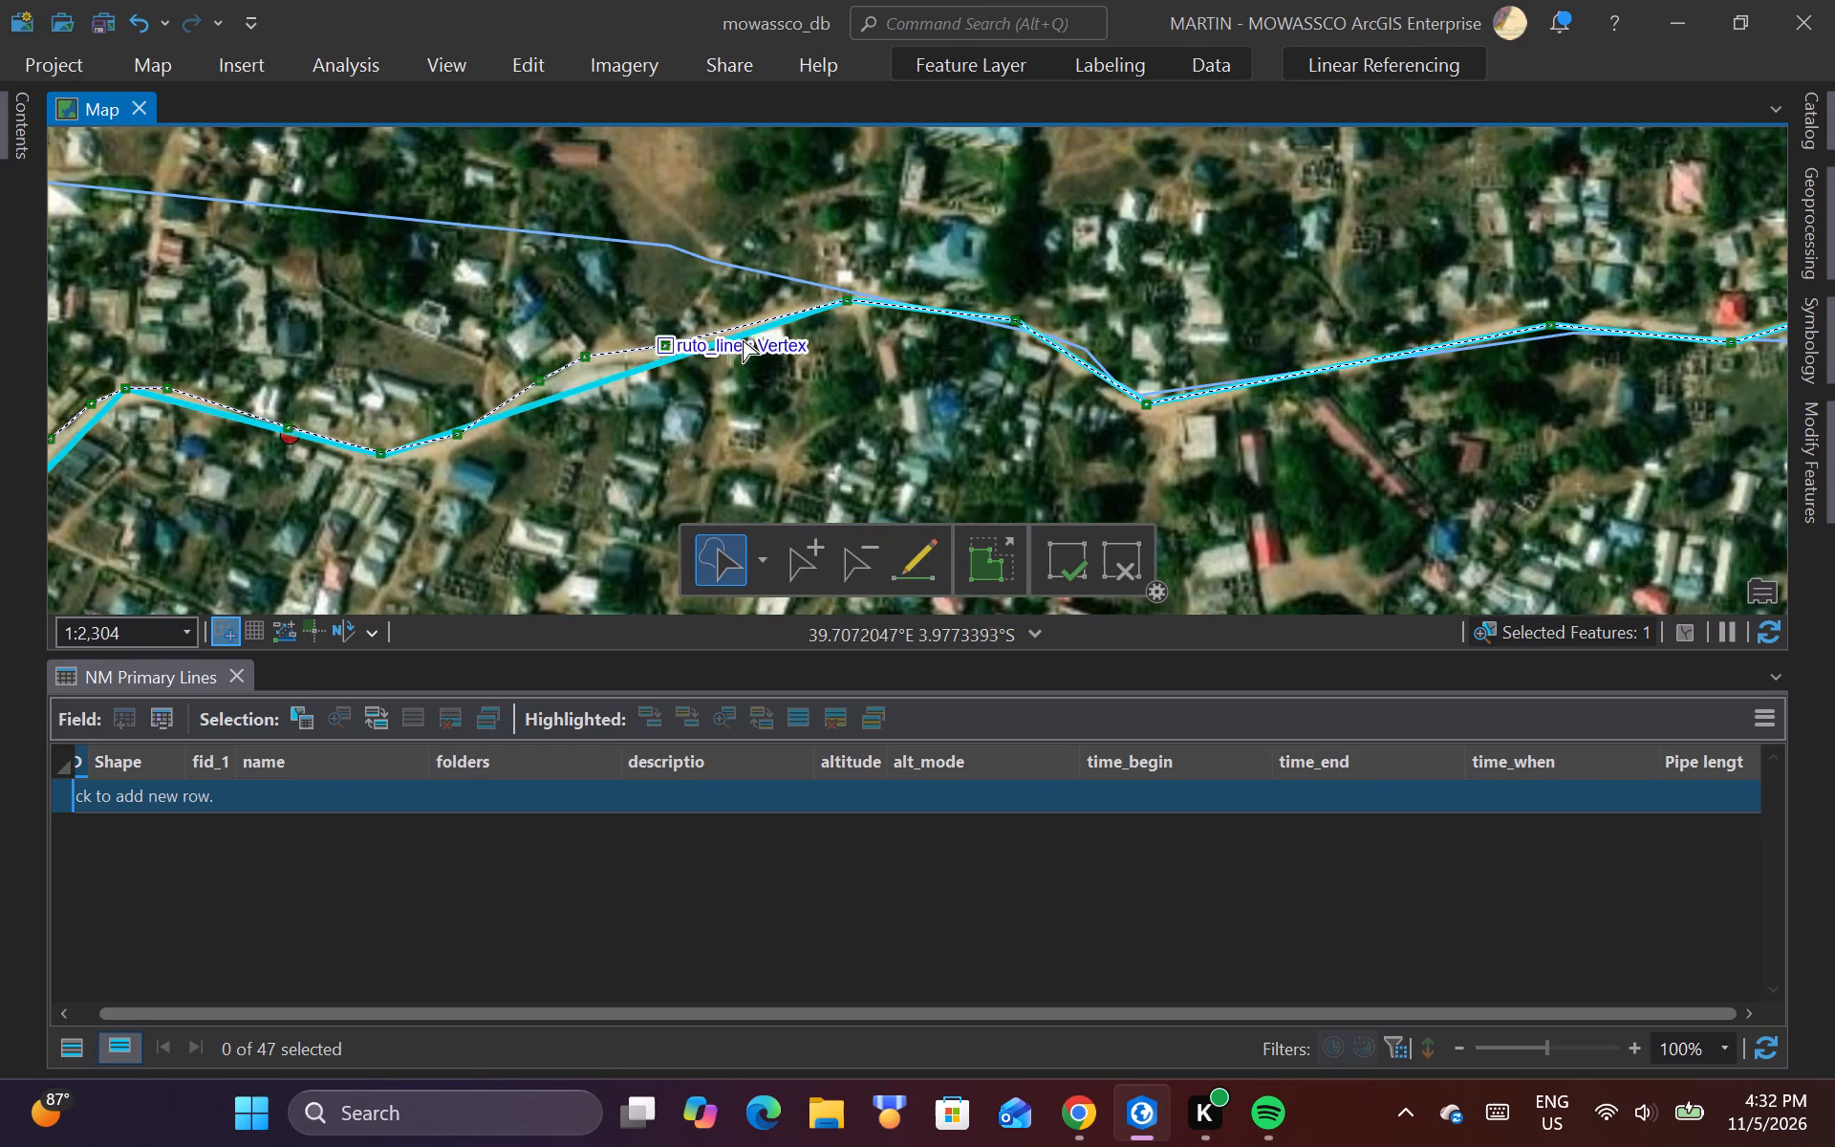
scroll(1540, 352, up, 1)
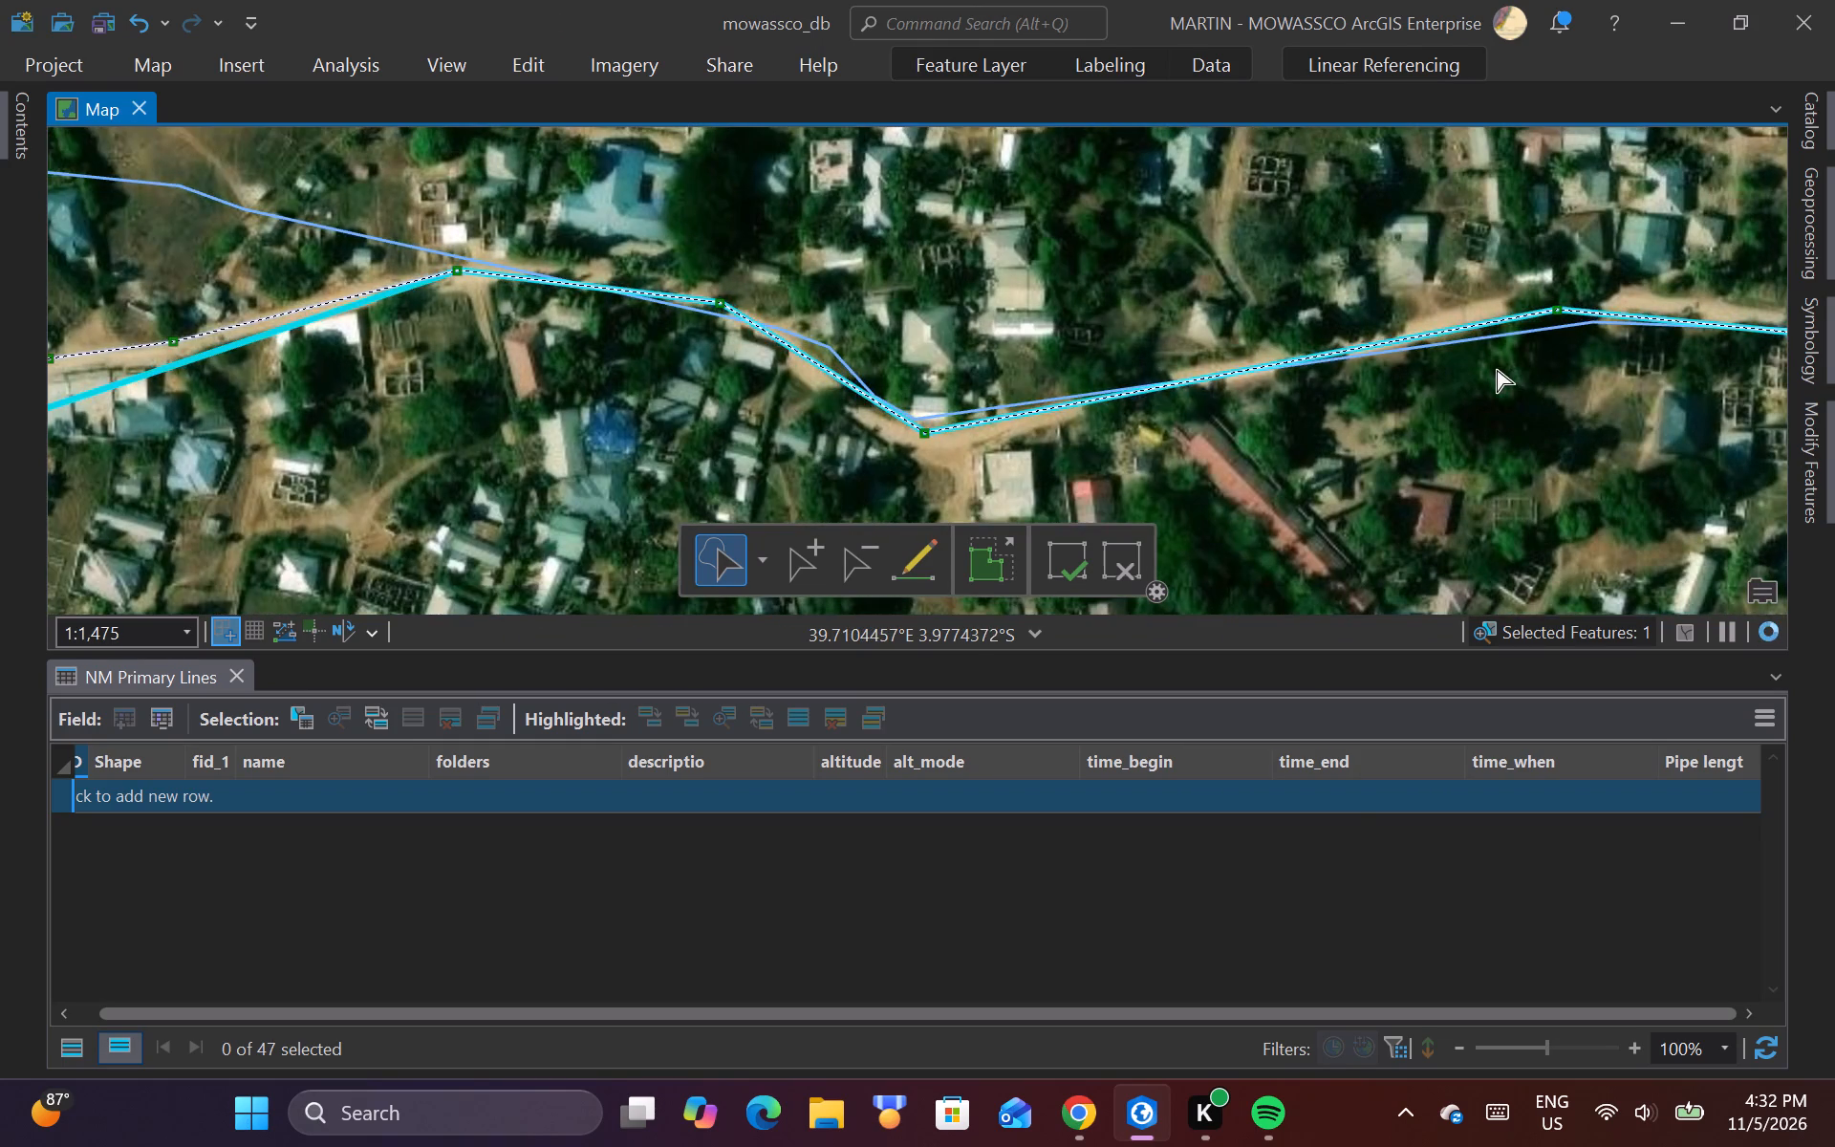
scroll(1497, 370, up, 1)
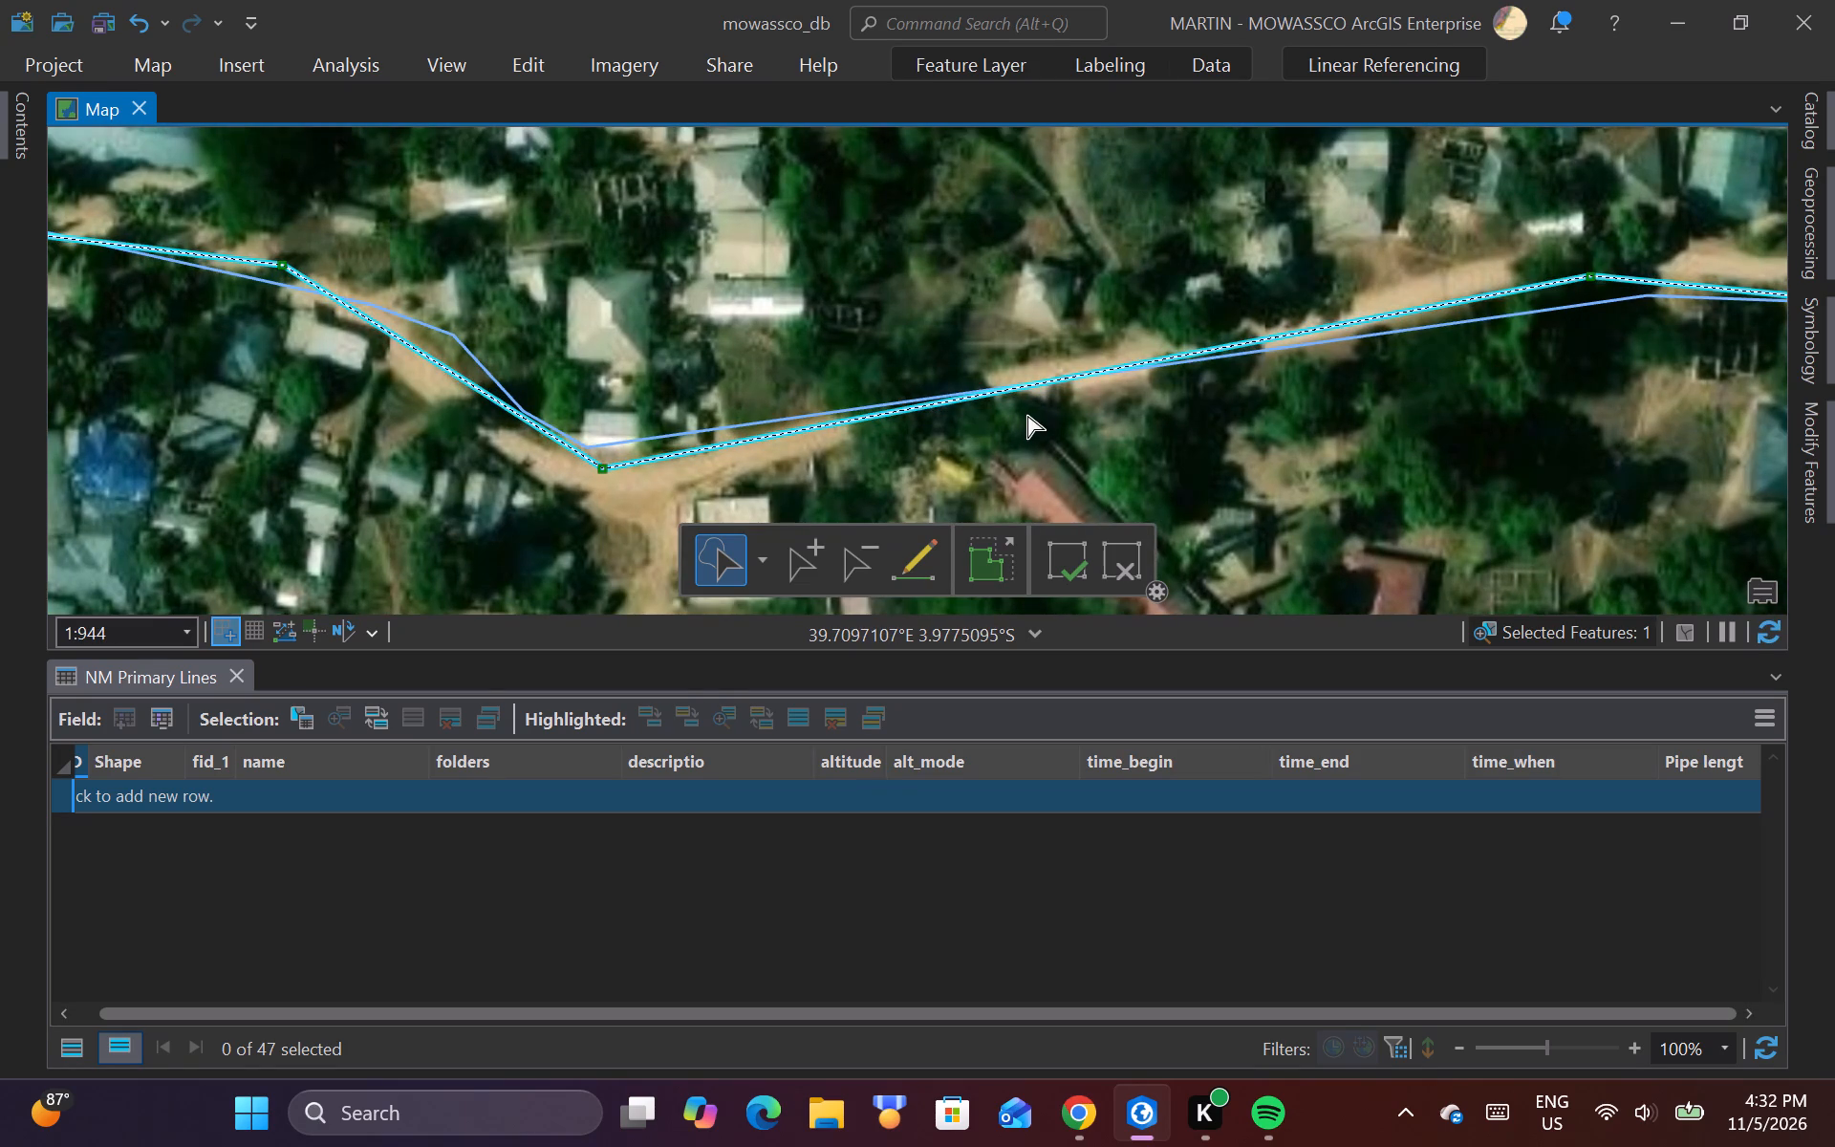
scroll(1027, 416, down, 2)
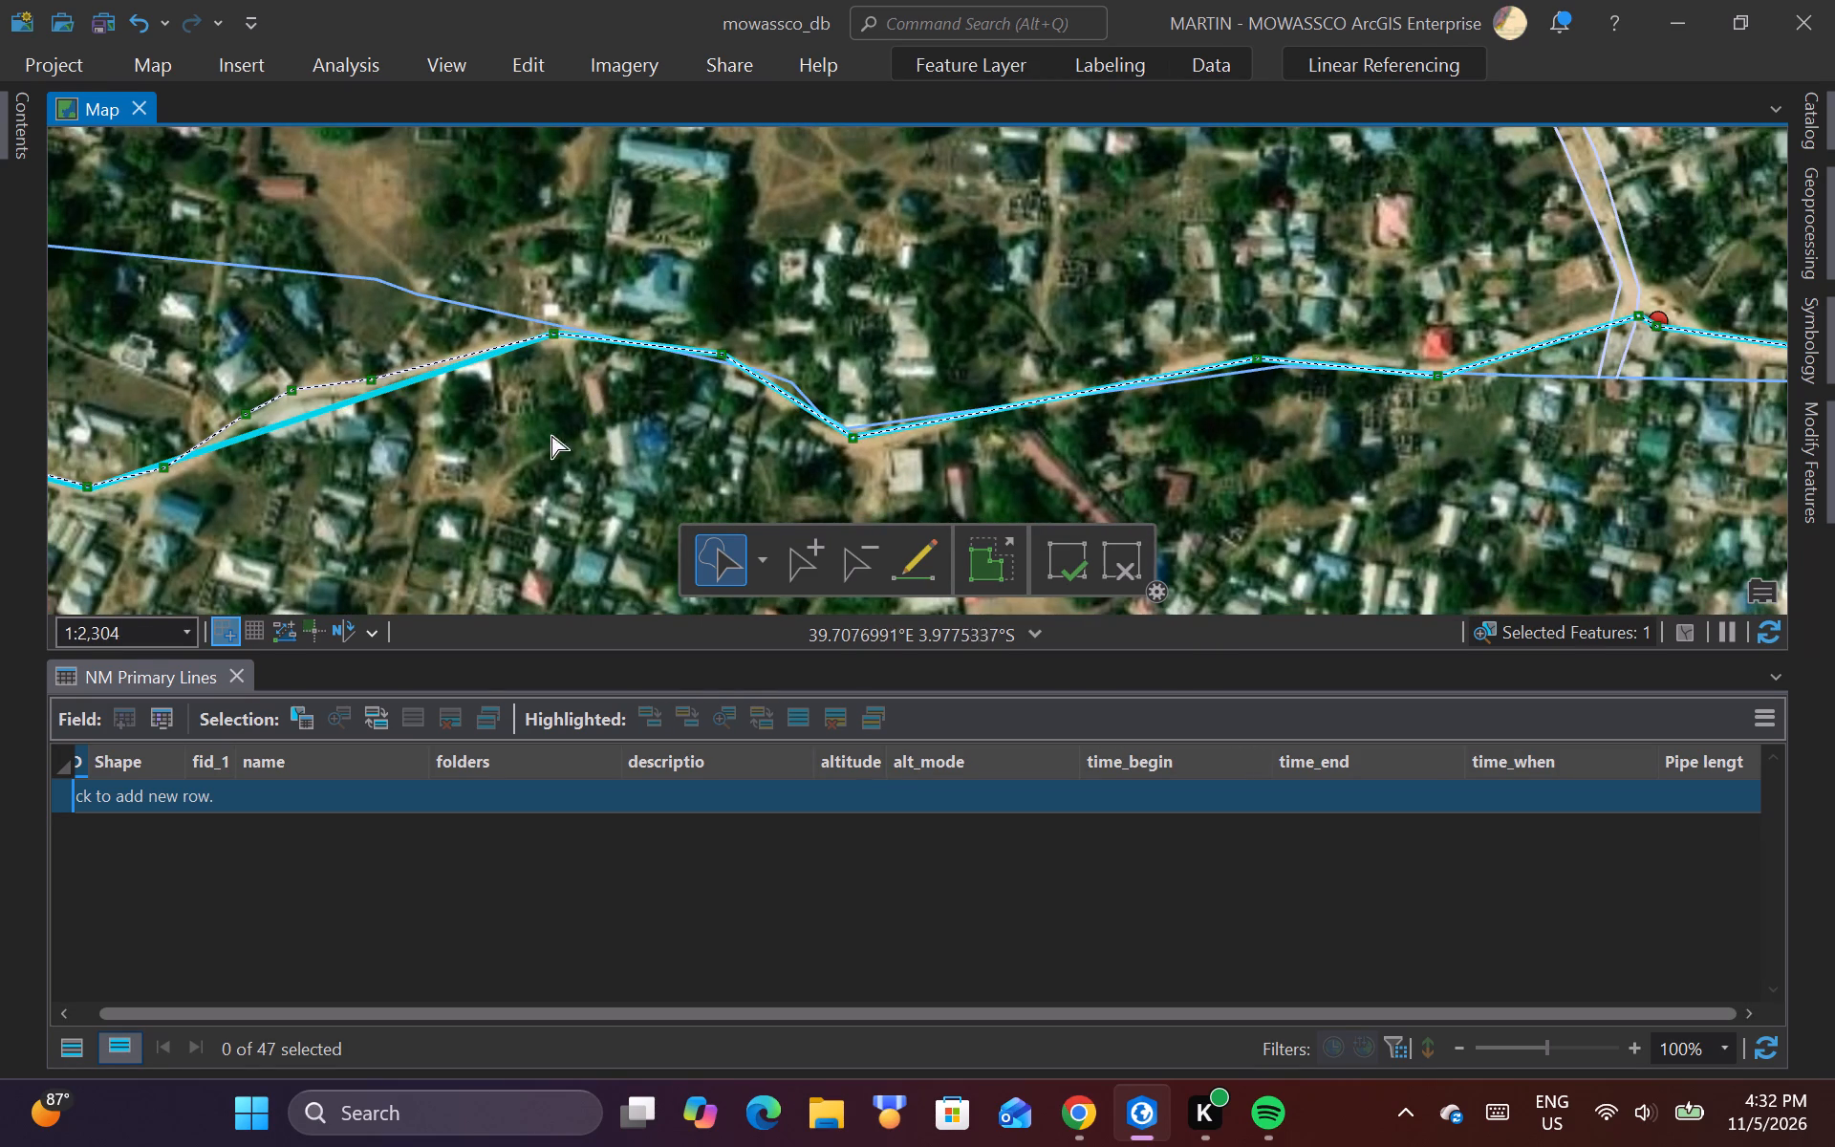
scroll(676, 342, up, 2)
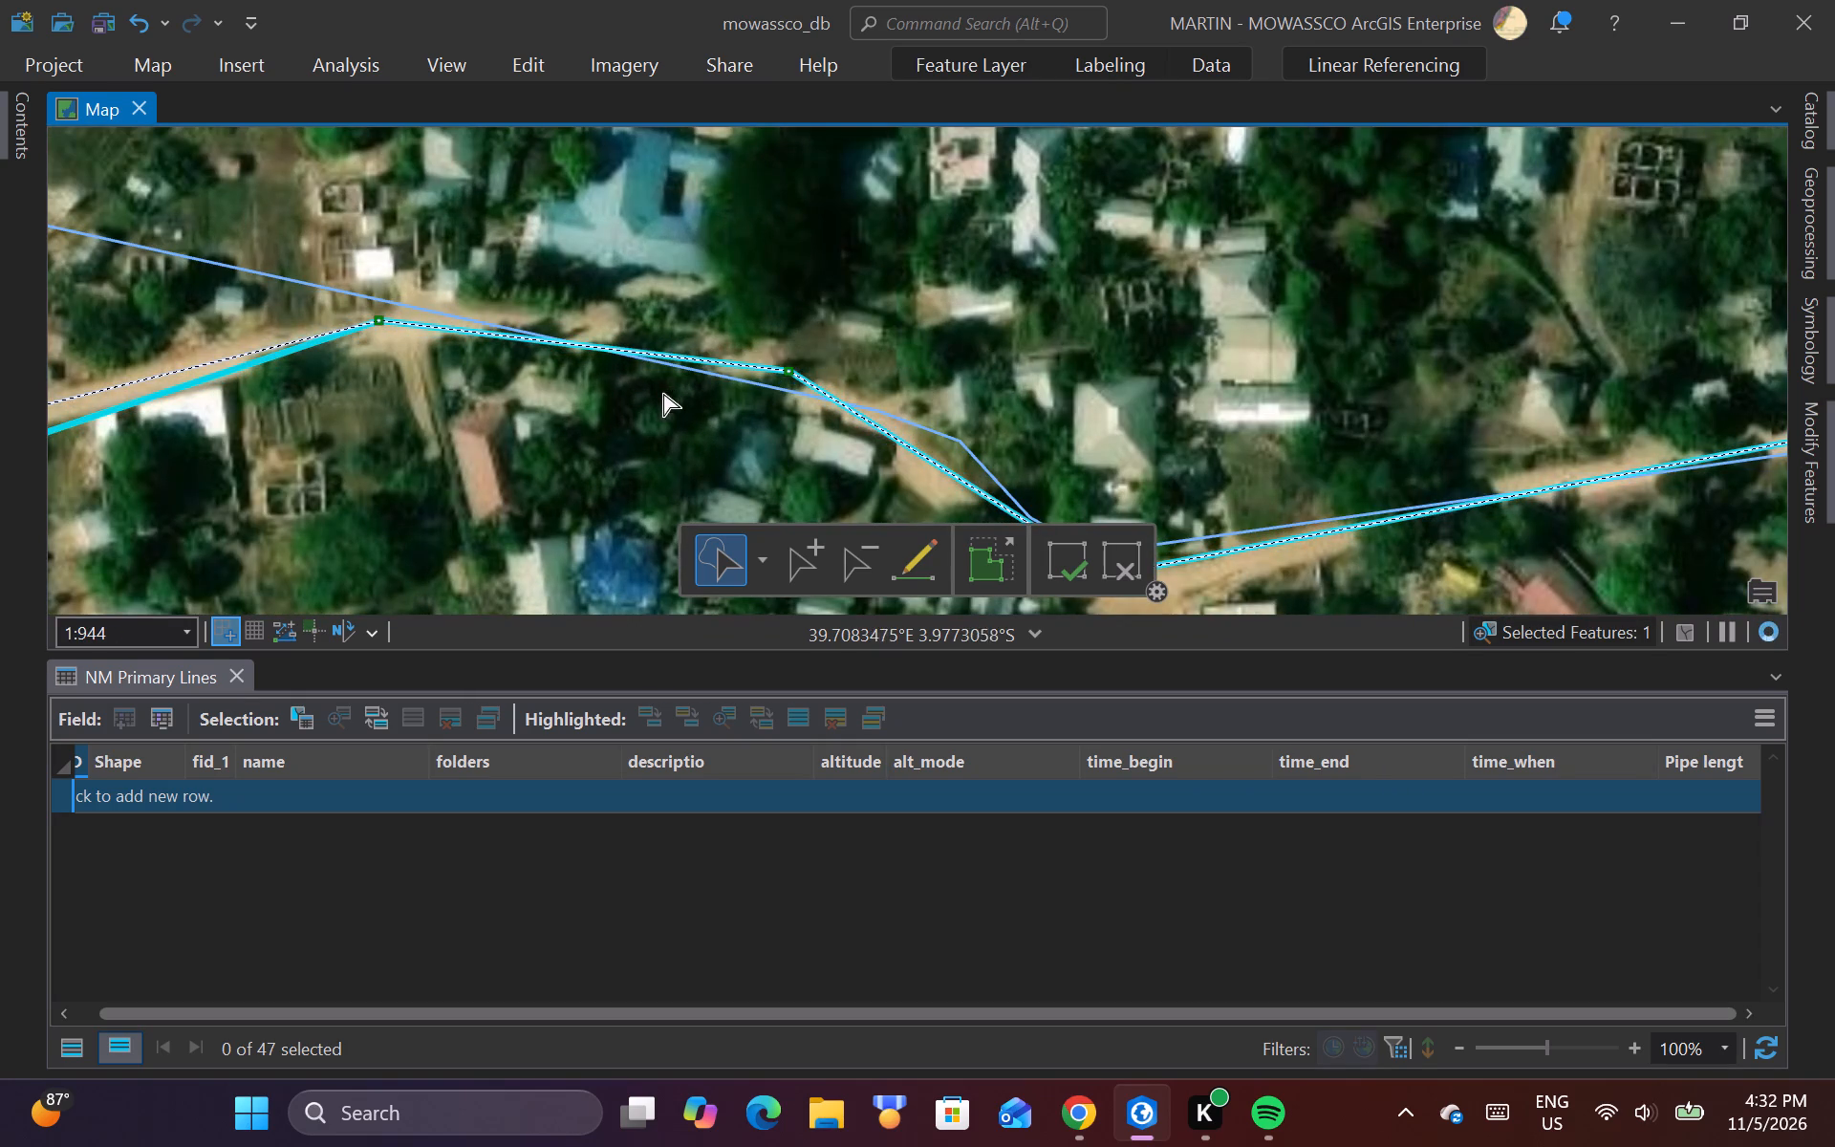
scroll(606, 336, down, 2)
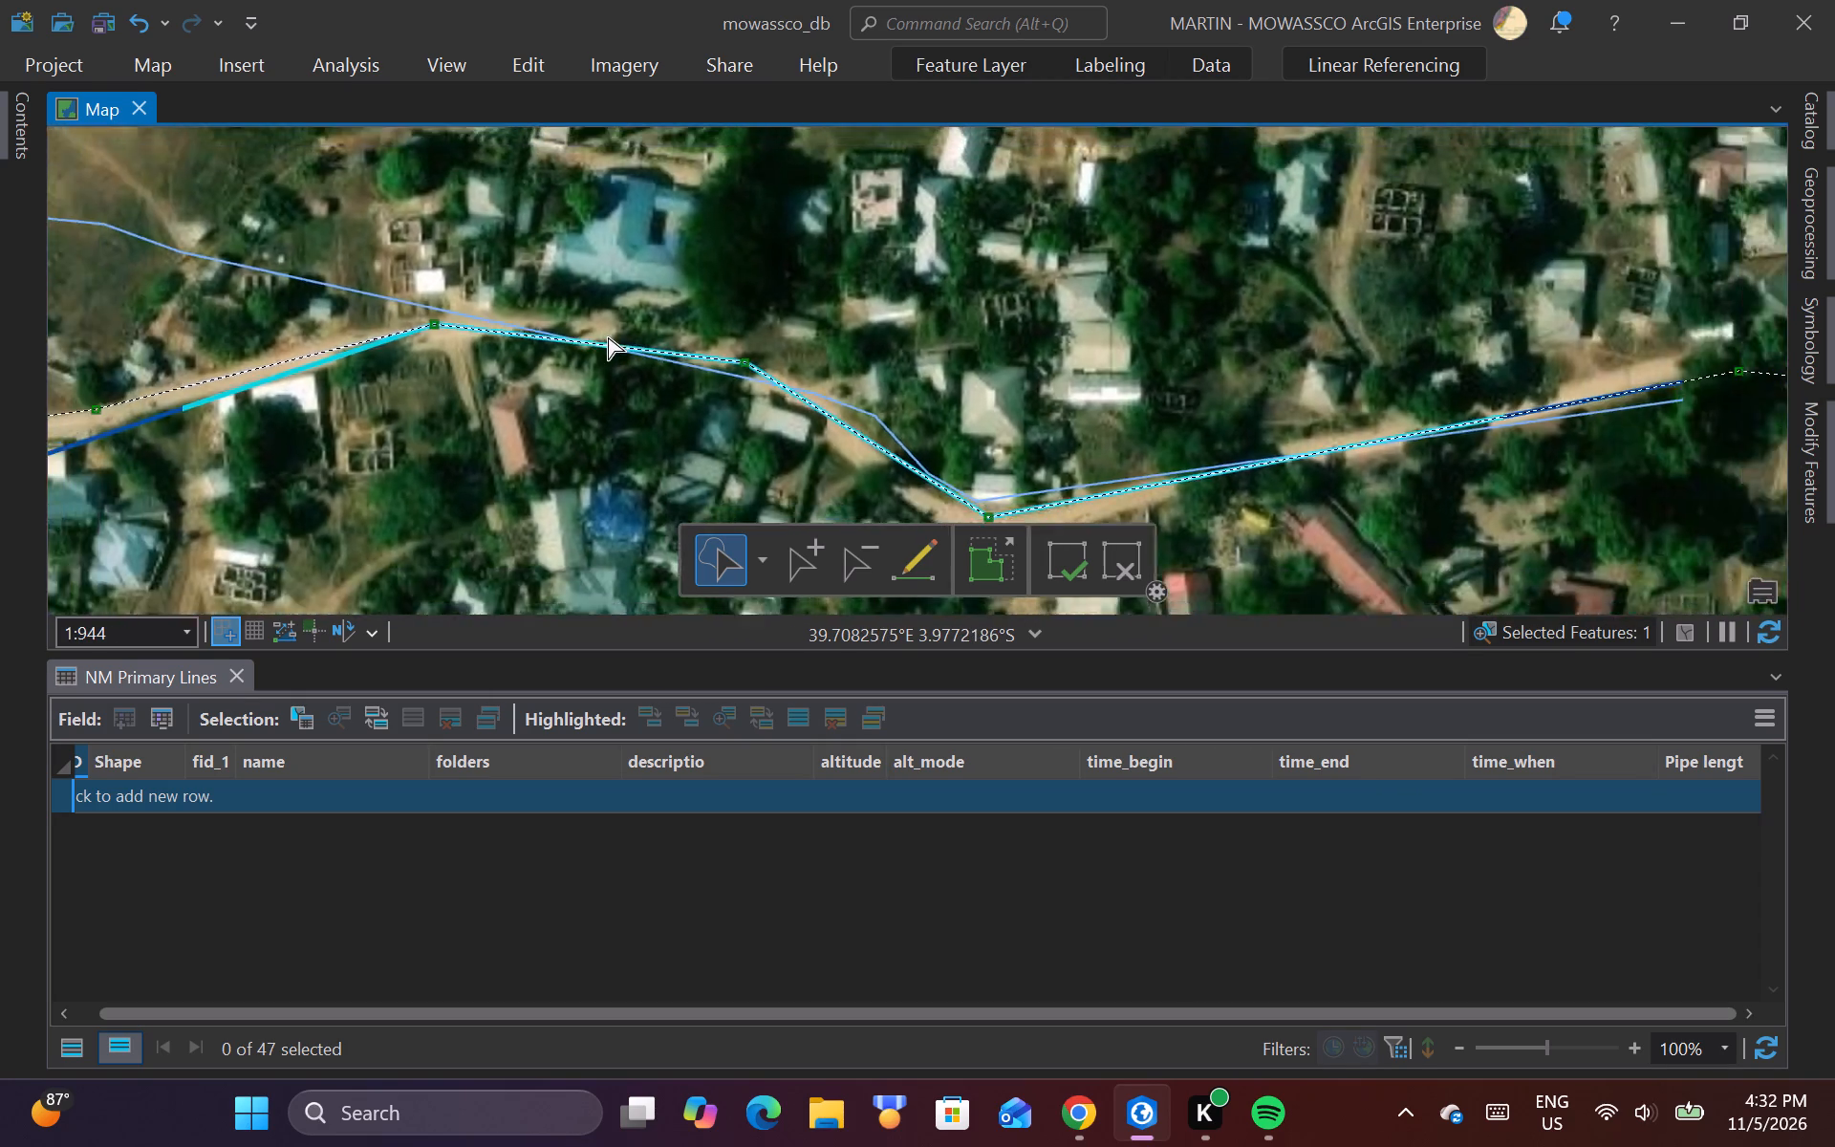
scroll(491, 316, up, 3)
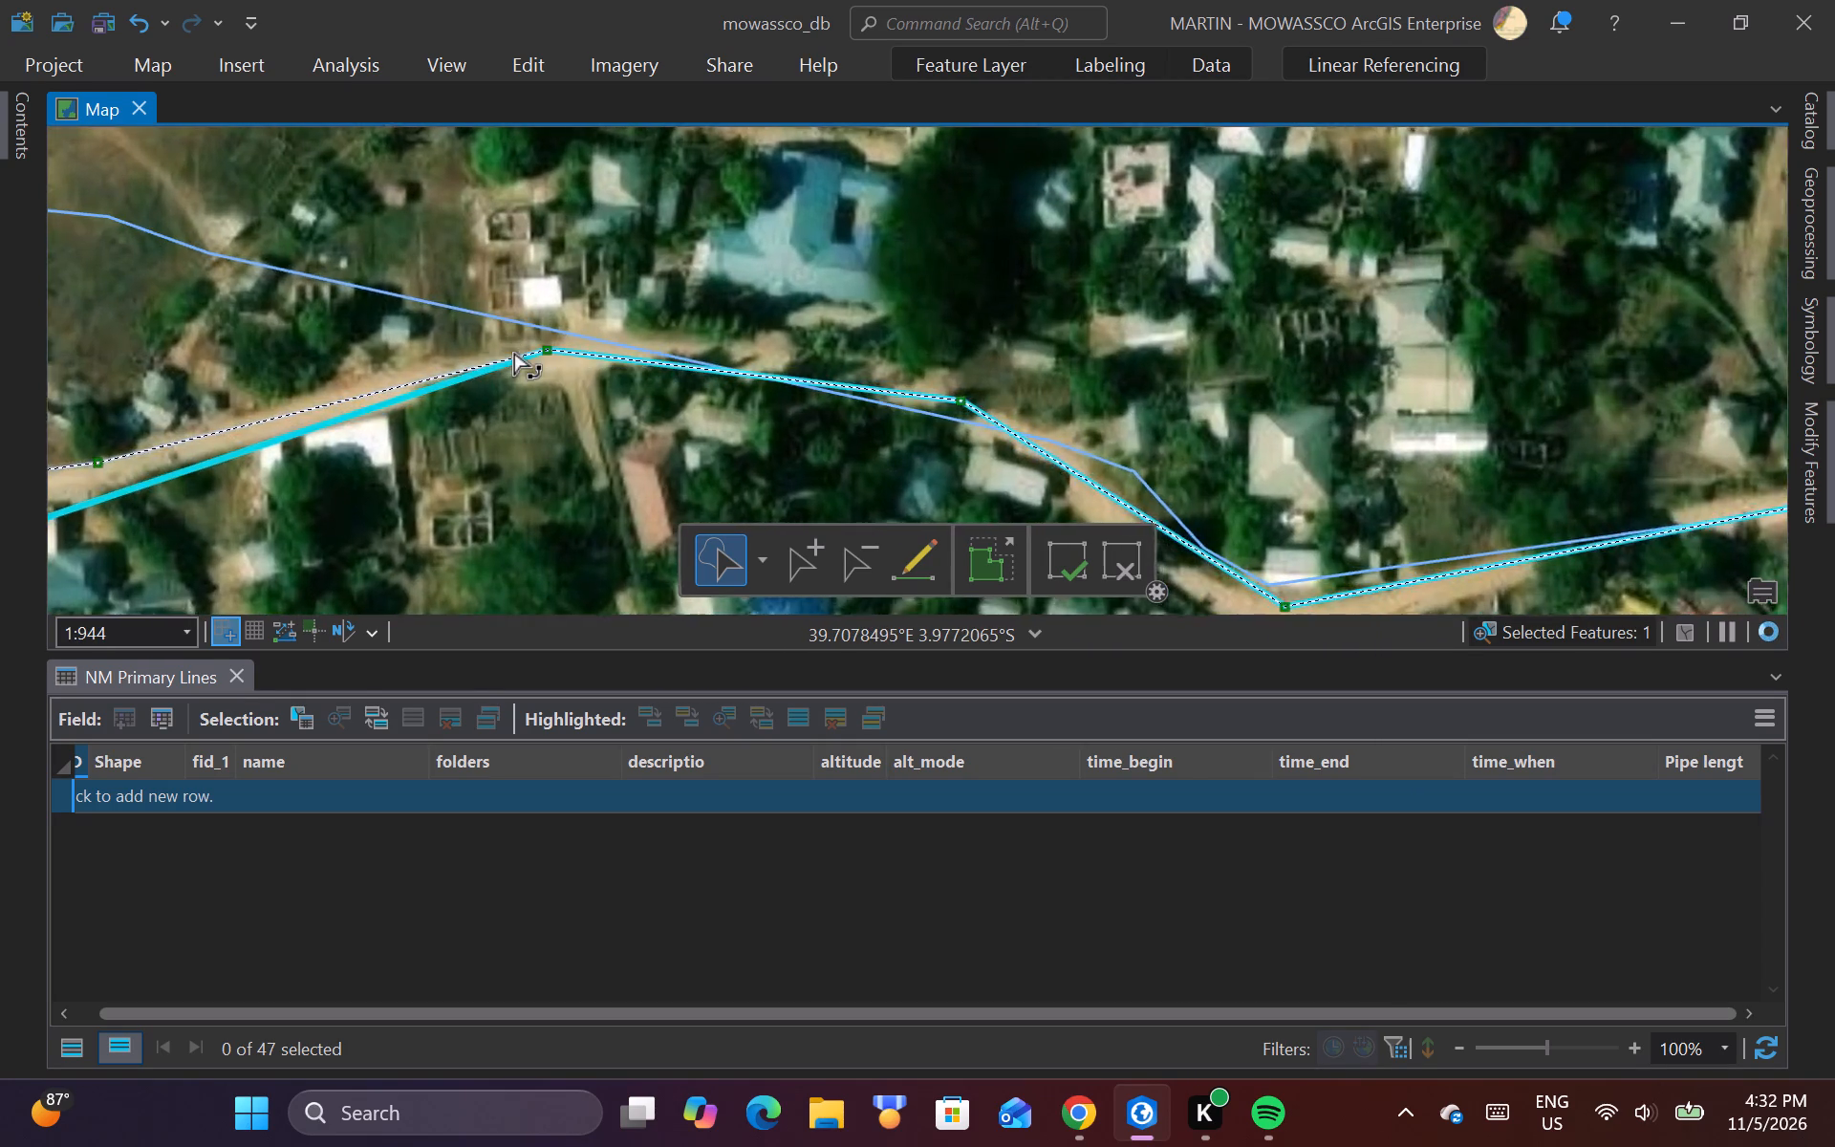
scroll(514, 353, up, 1)
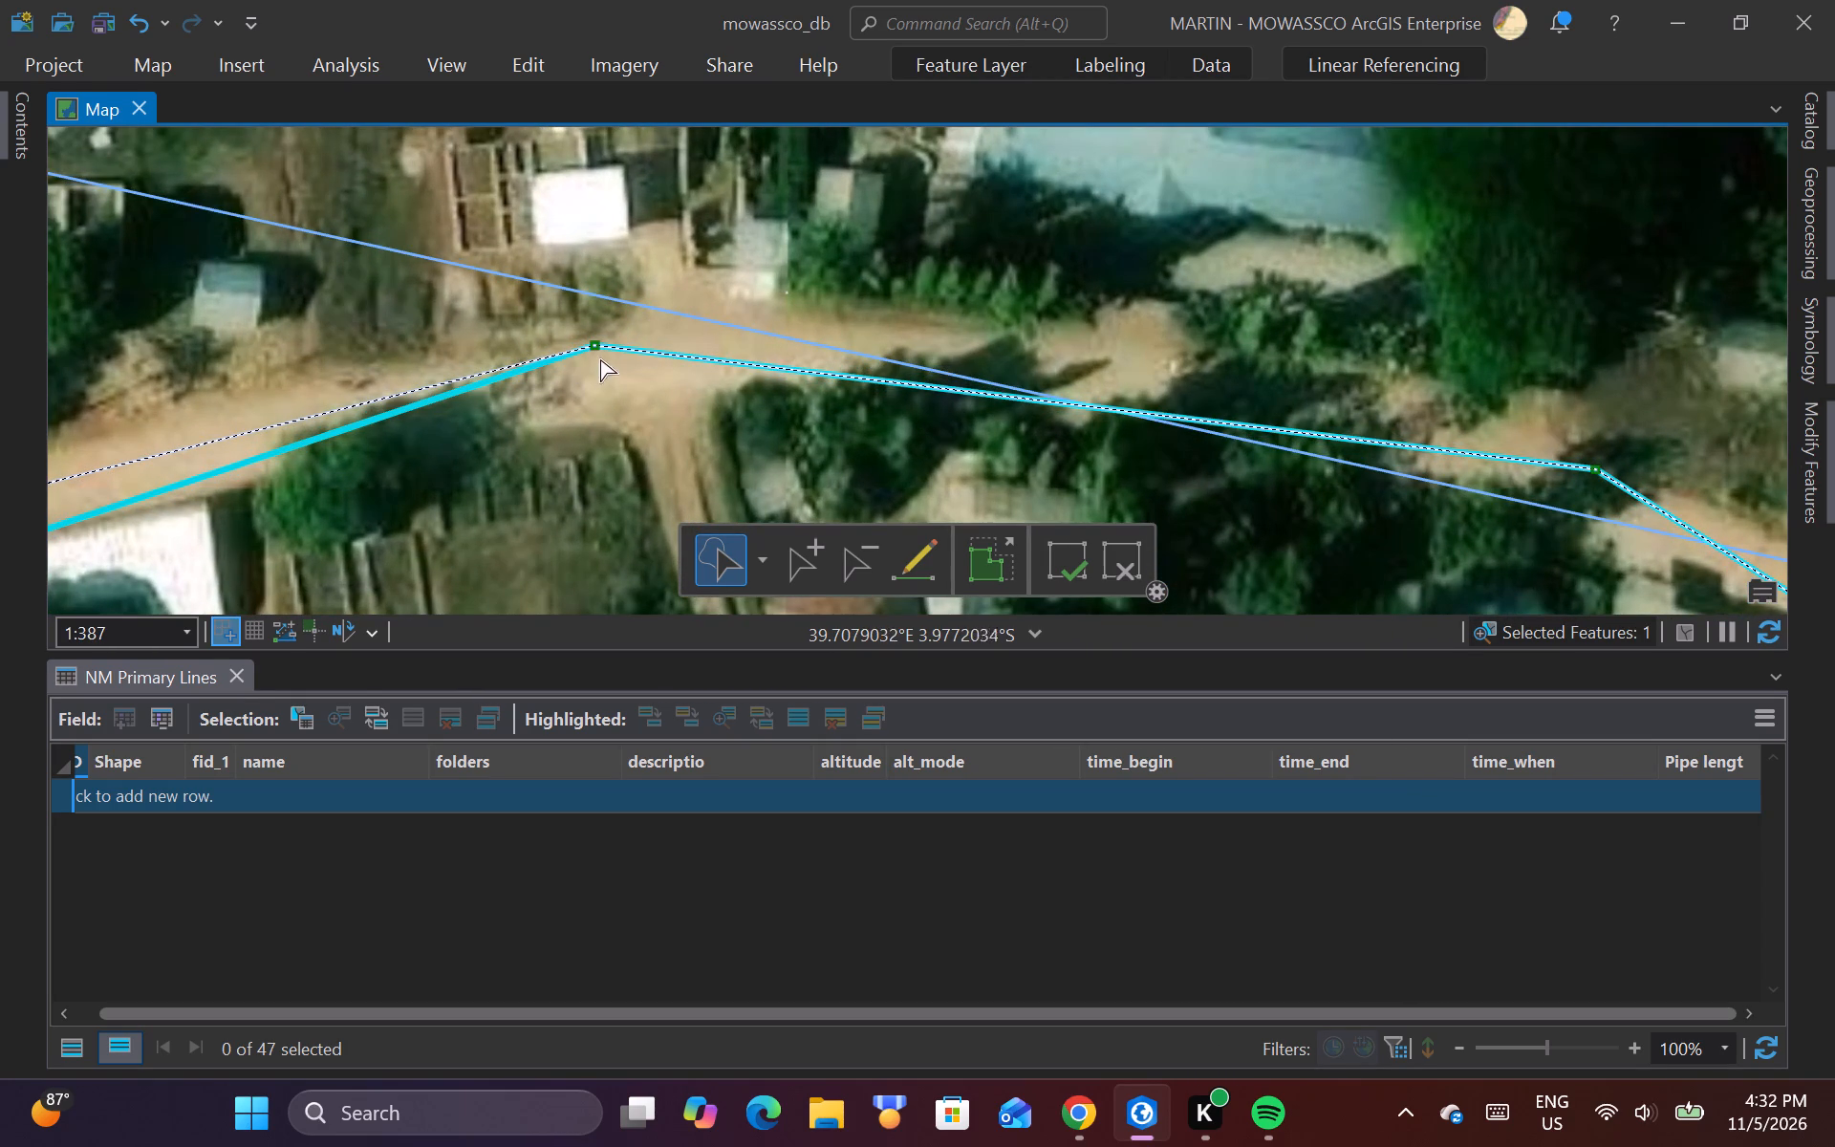
drag(592, 344, 565, 326)
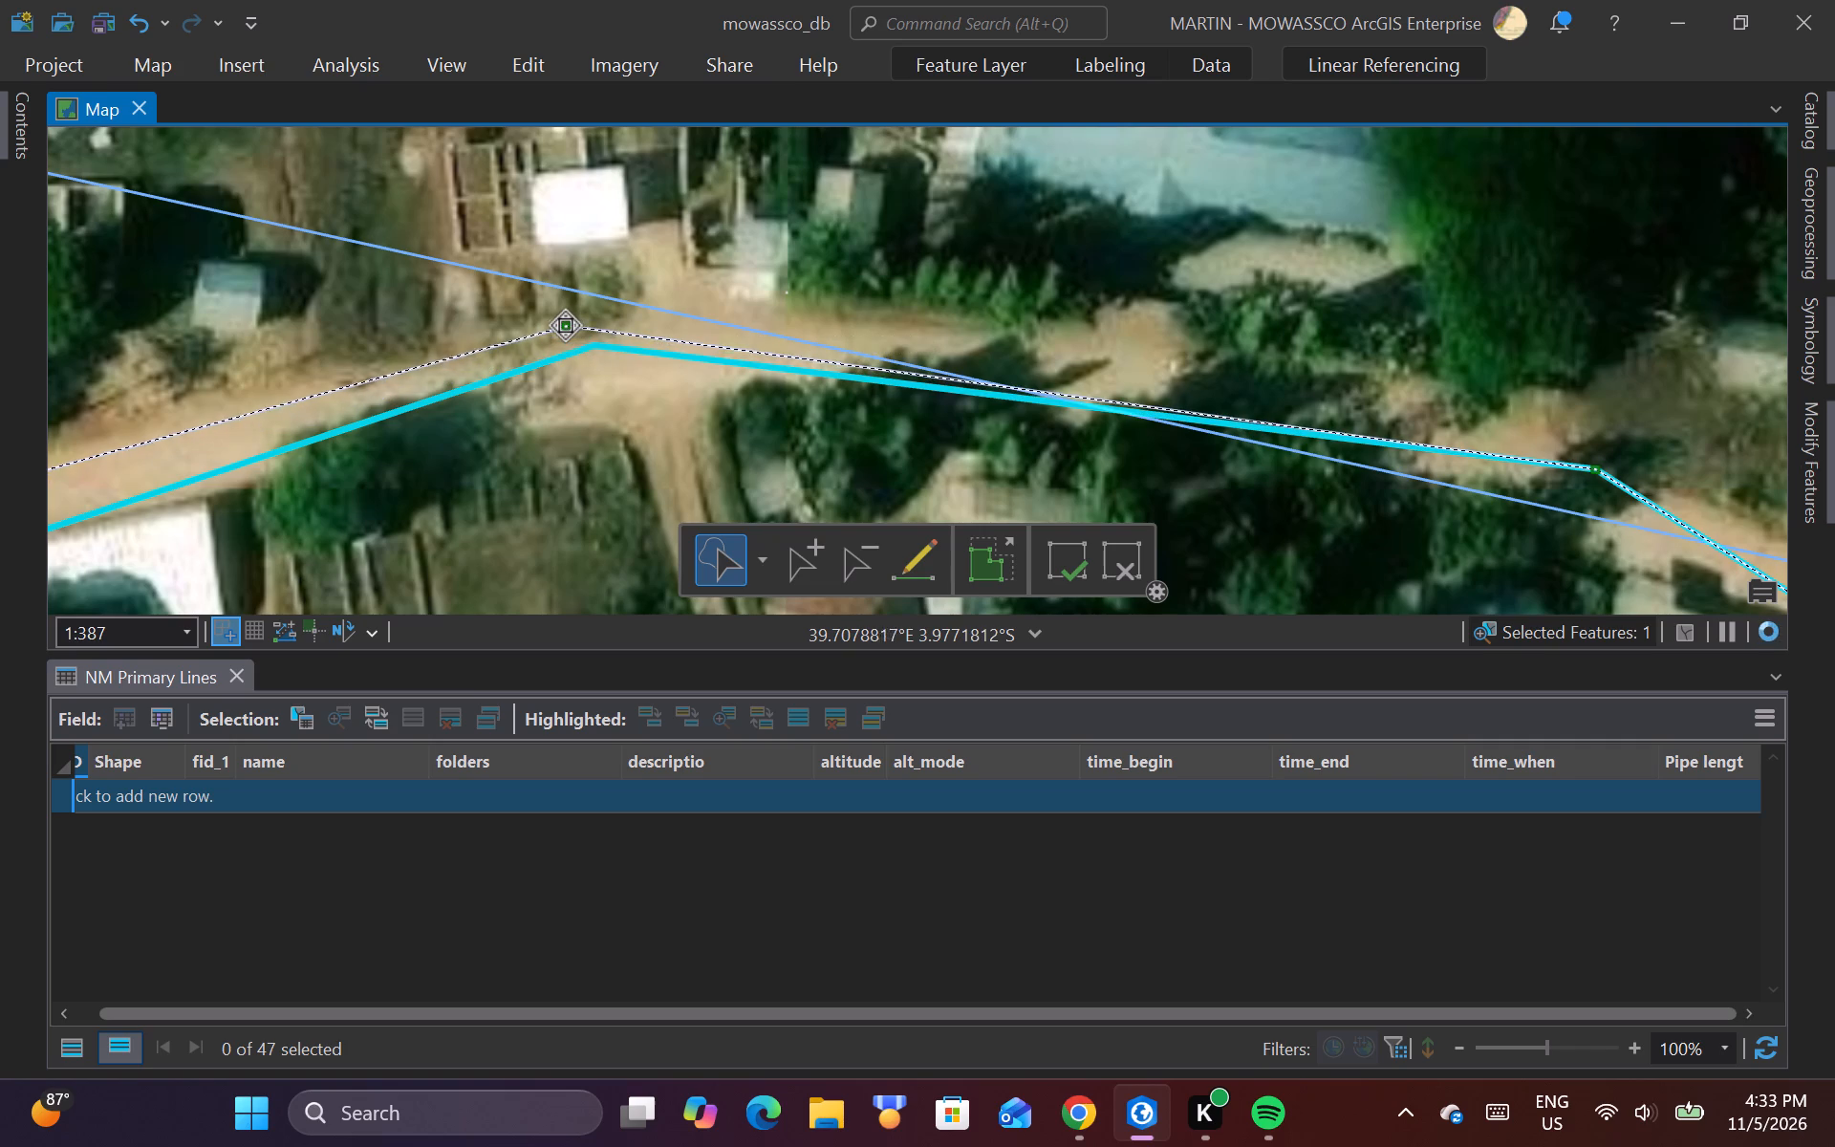
drag(565, 326, 560, 327)
Add a ruto_line vertex midway along the segment west of that bend, and move it northeast to the road's northern edge.
scroll(787, 338, down, 2)
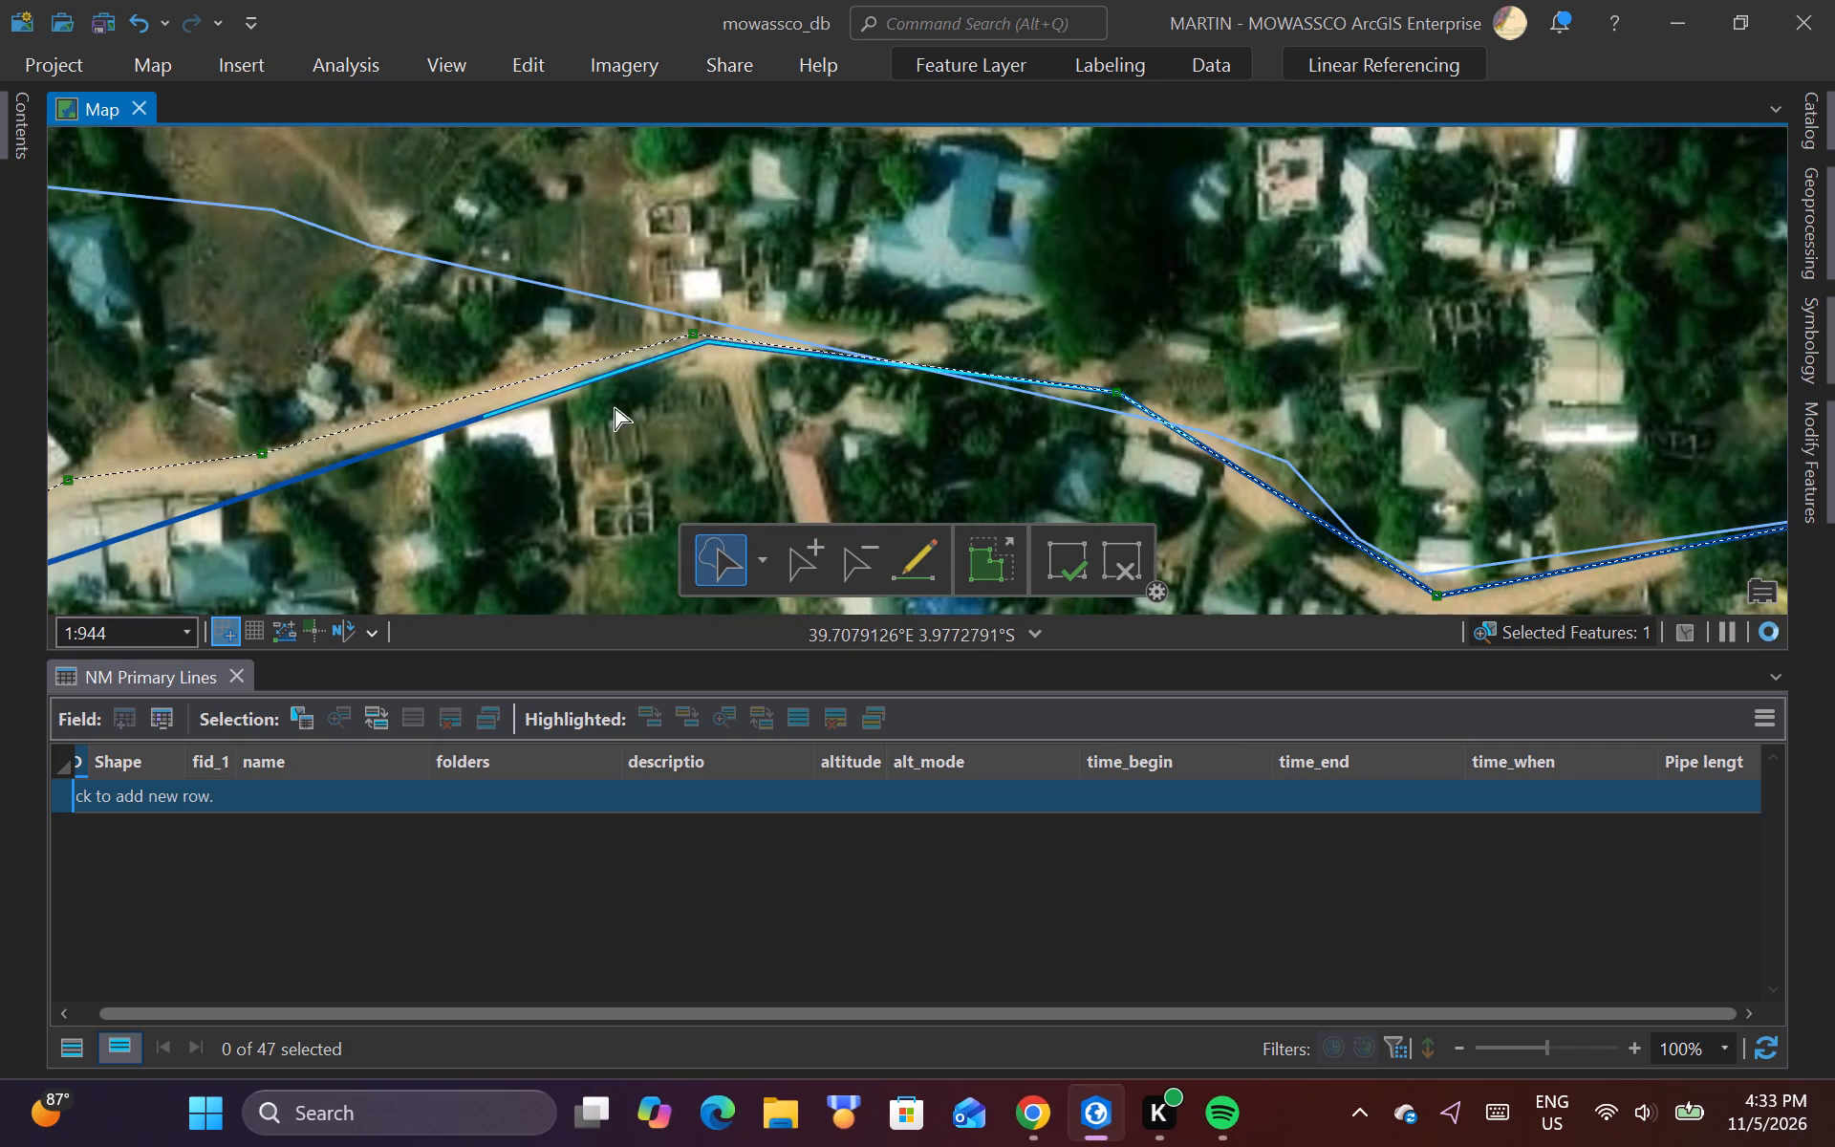
scroll(454, 417, up, 1)
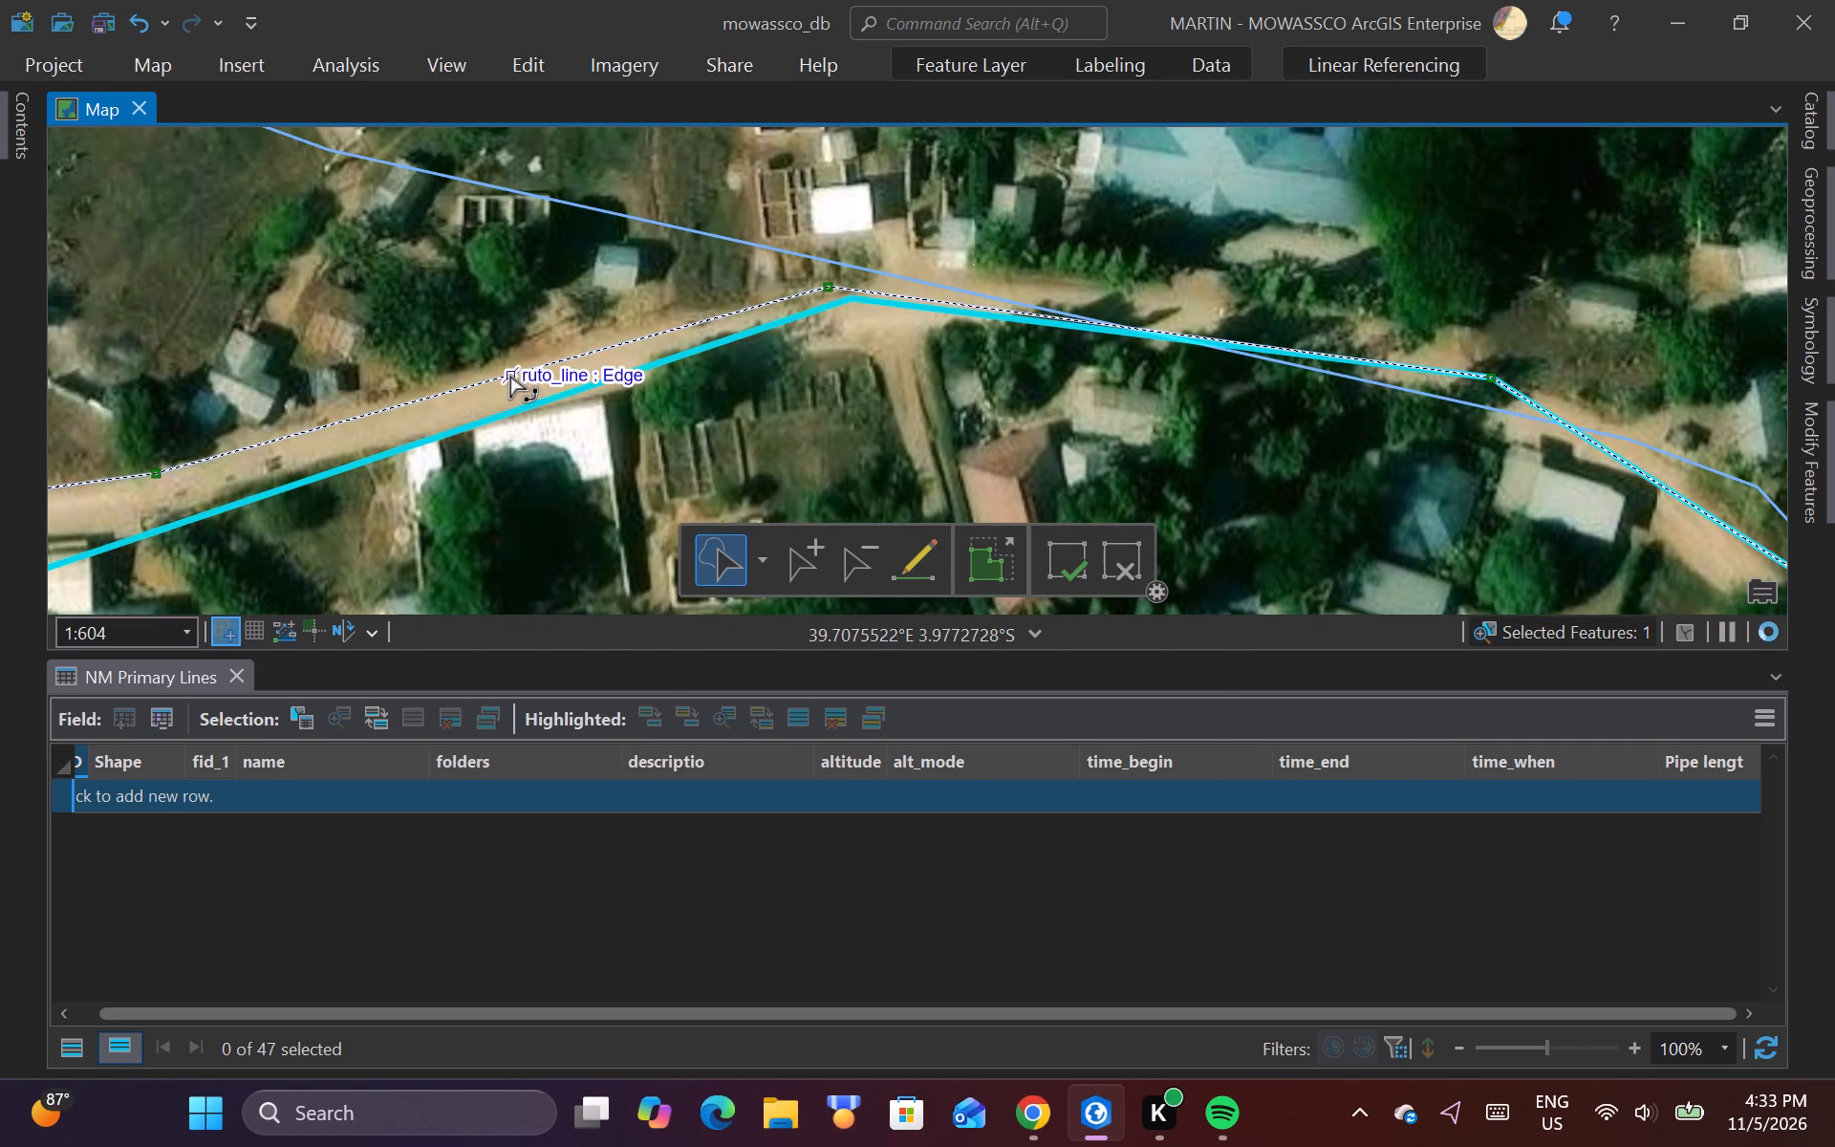
right_click(490, 383)
click(342, 391)
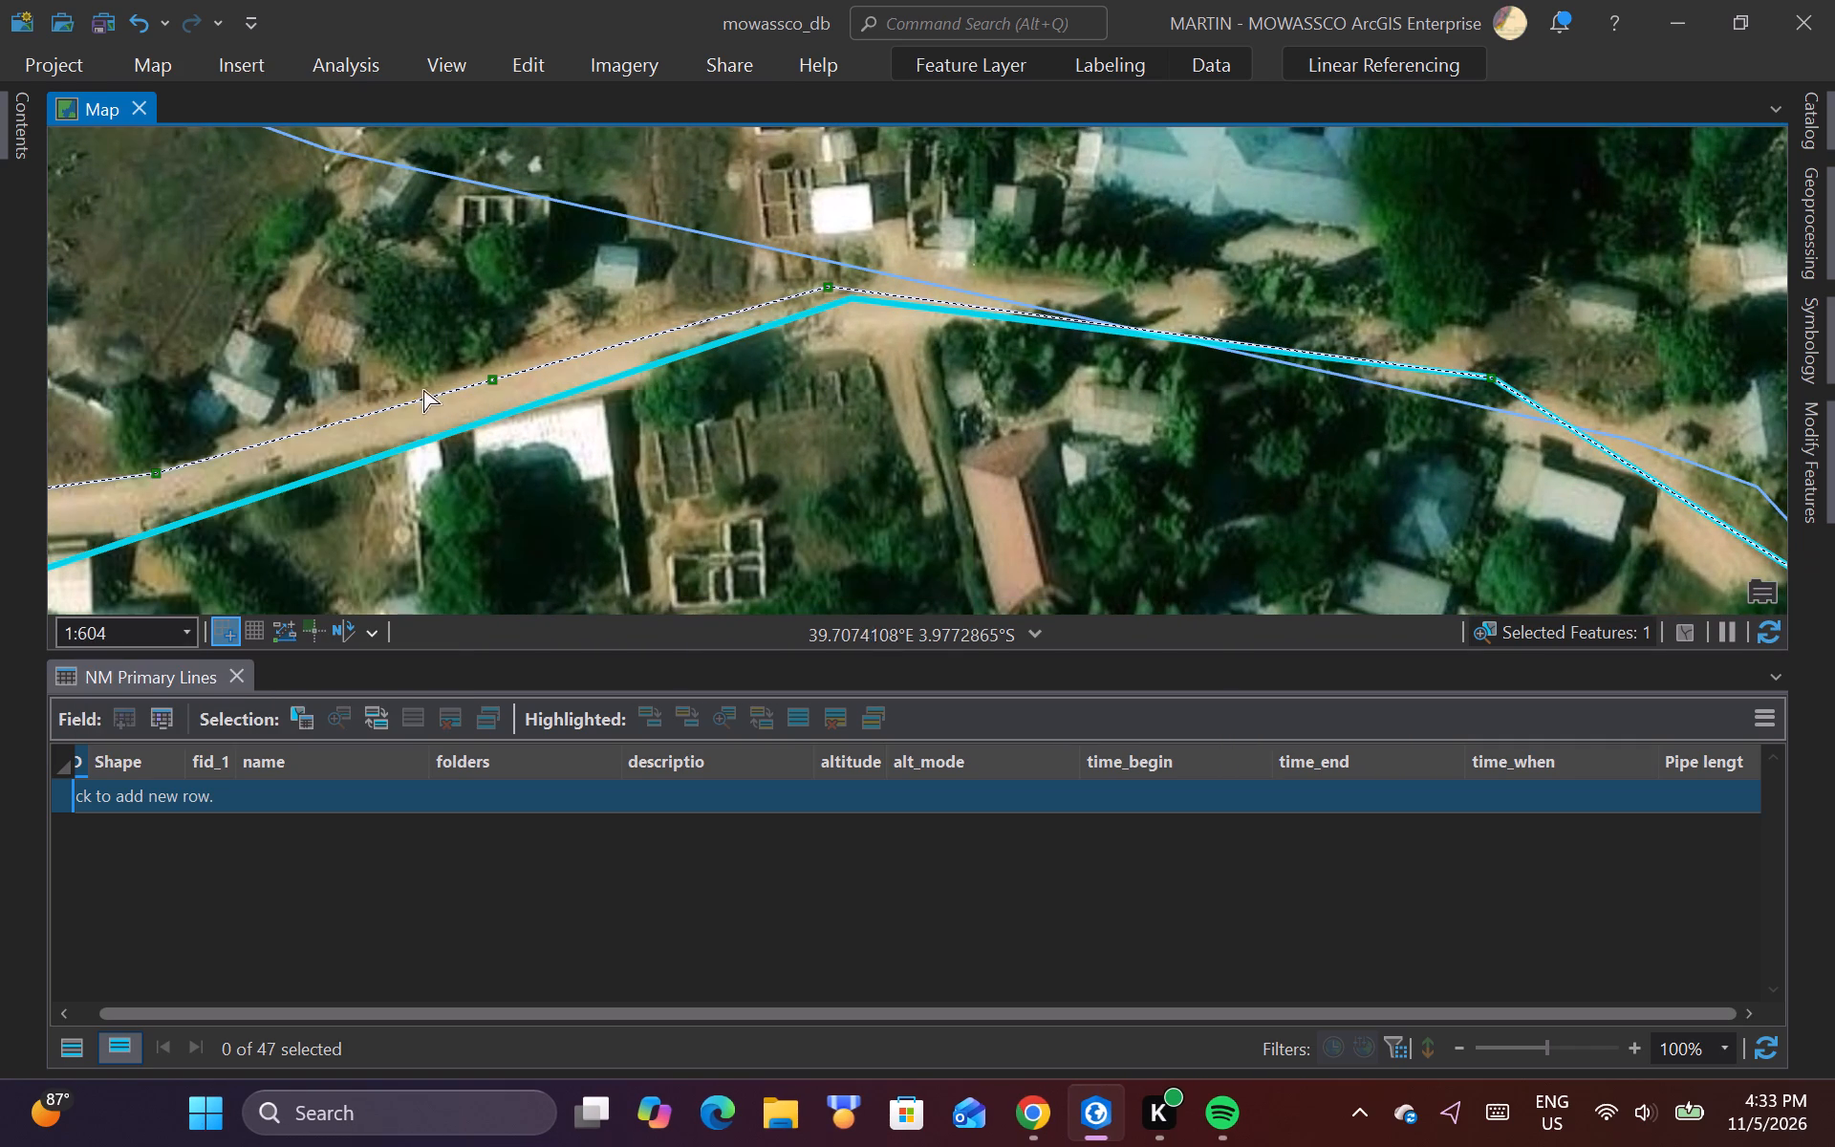
drag(490, 383, 501, 369)
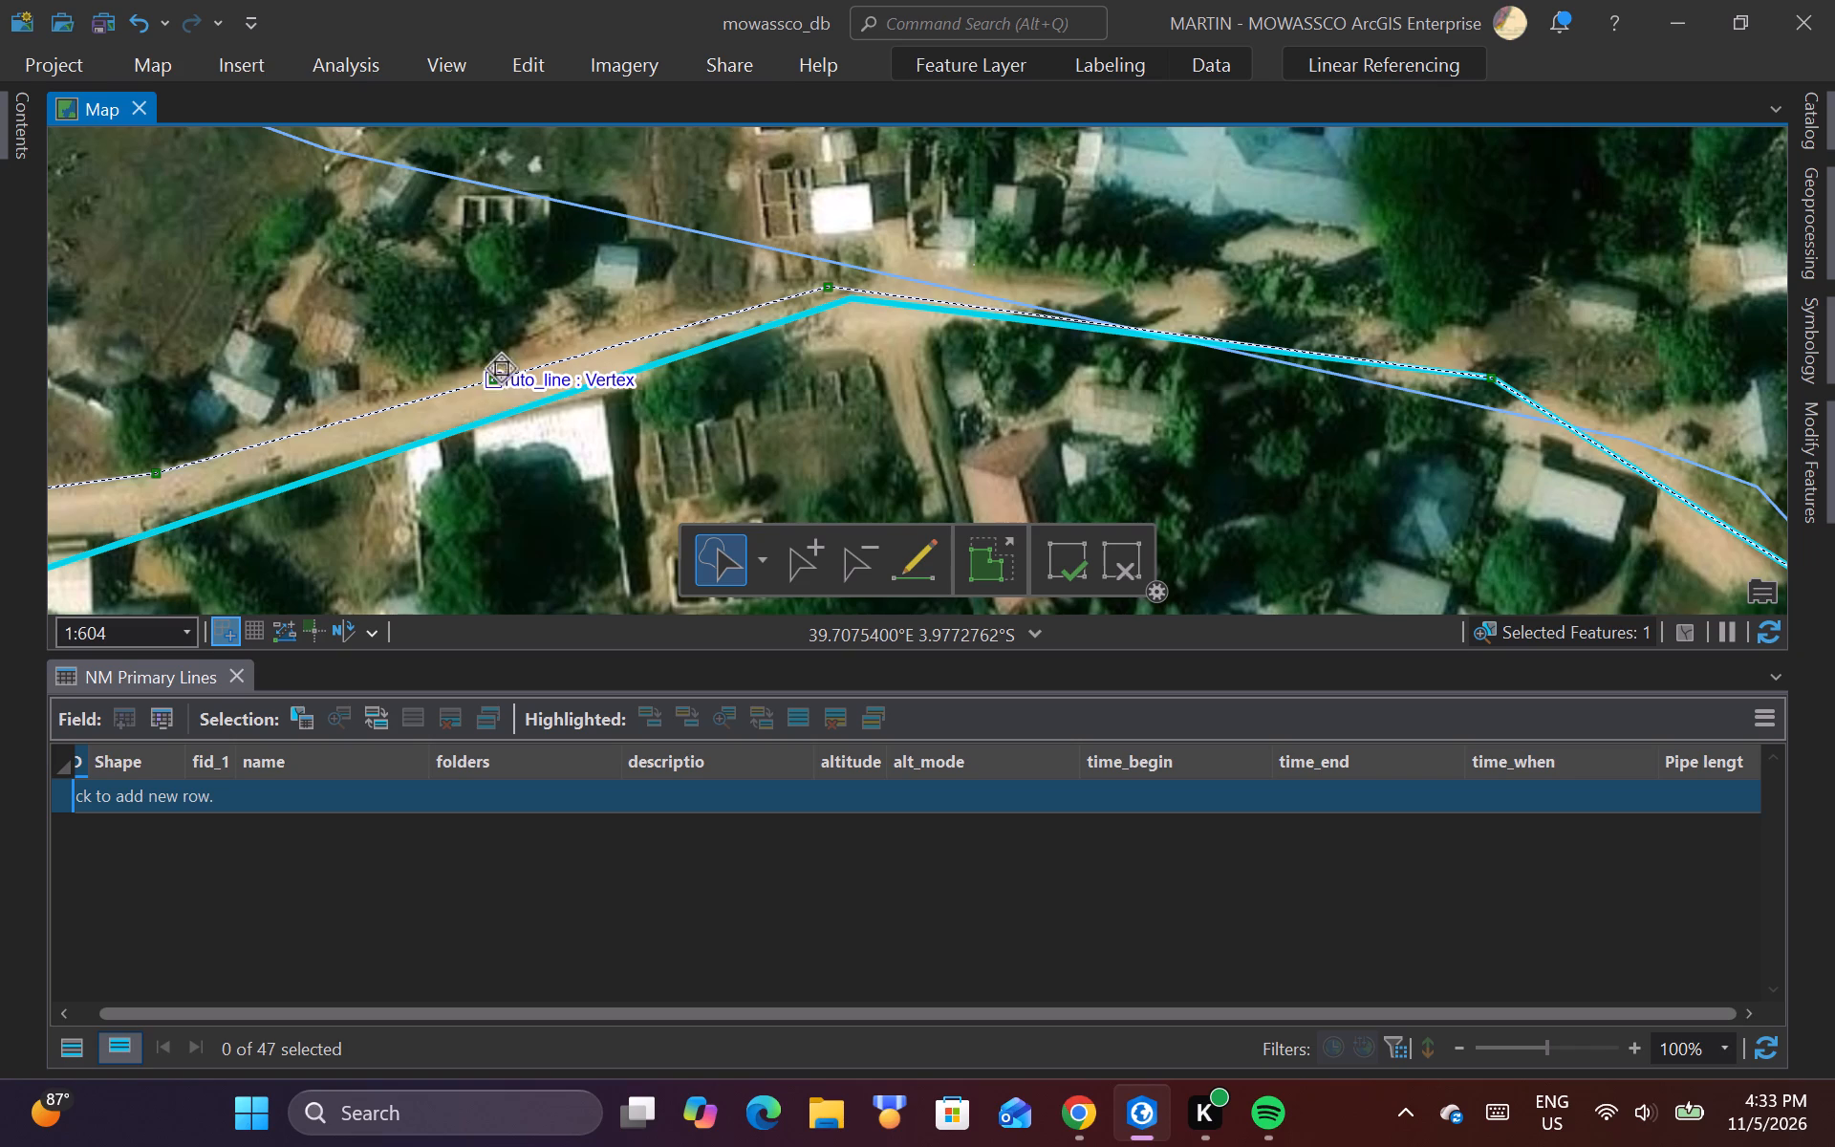
drag(501, 369, 536, 345)
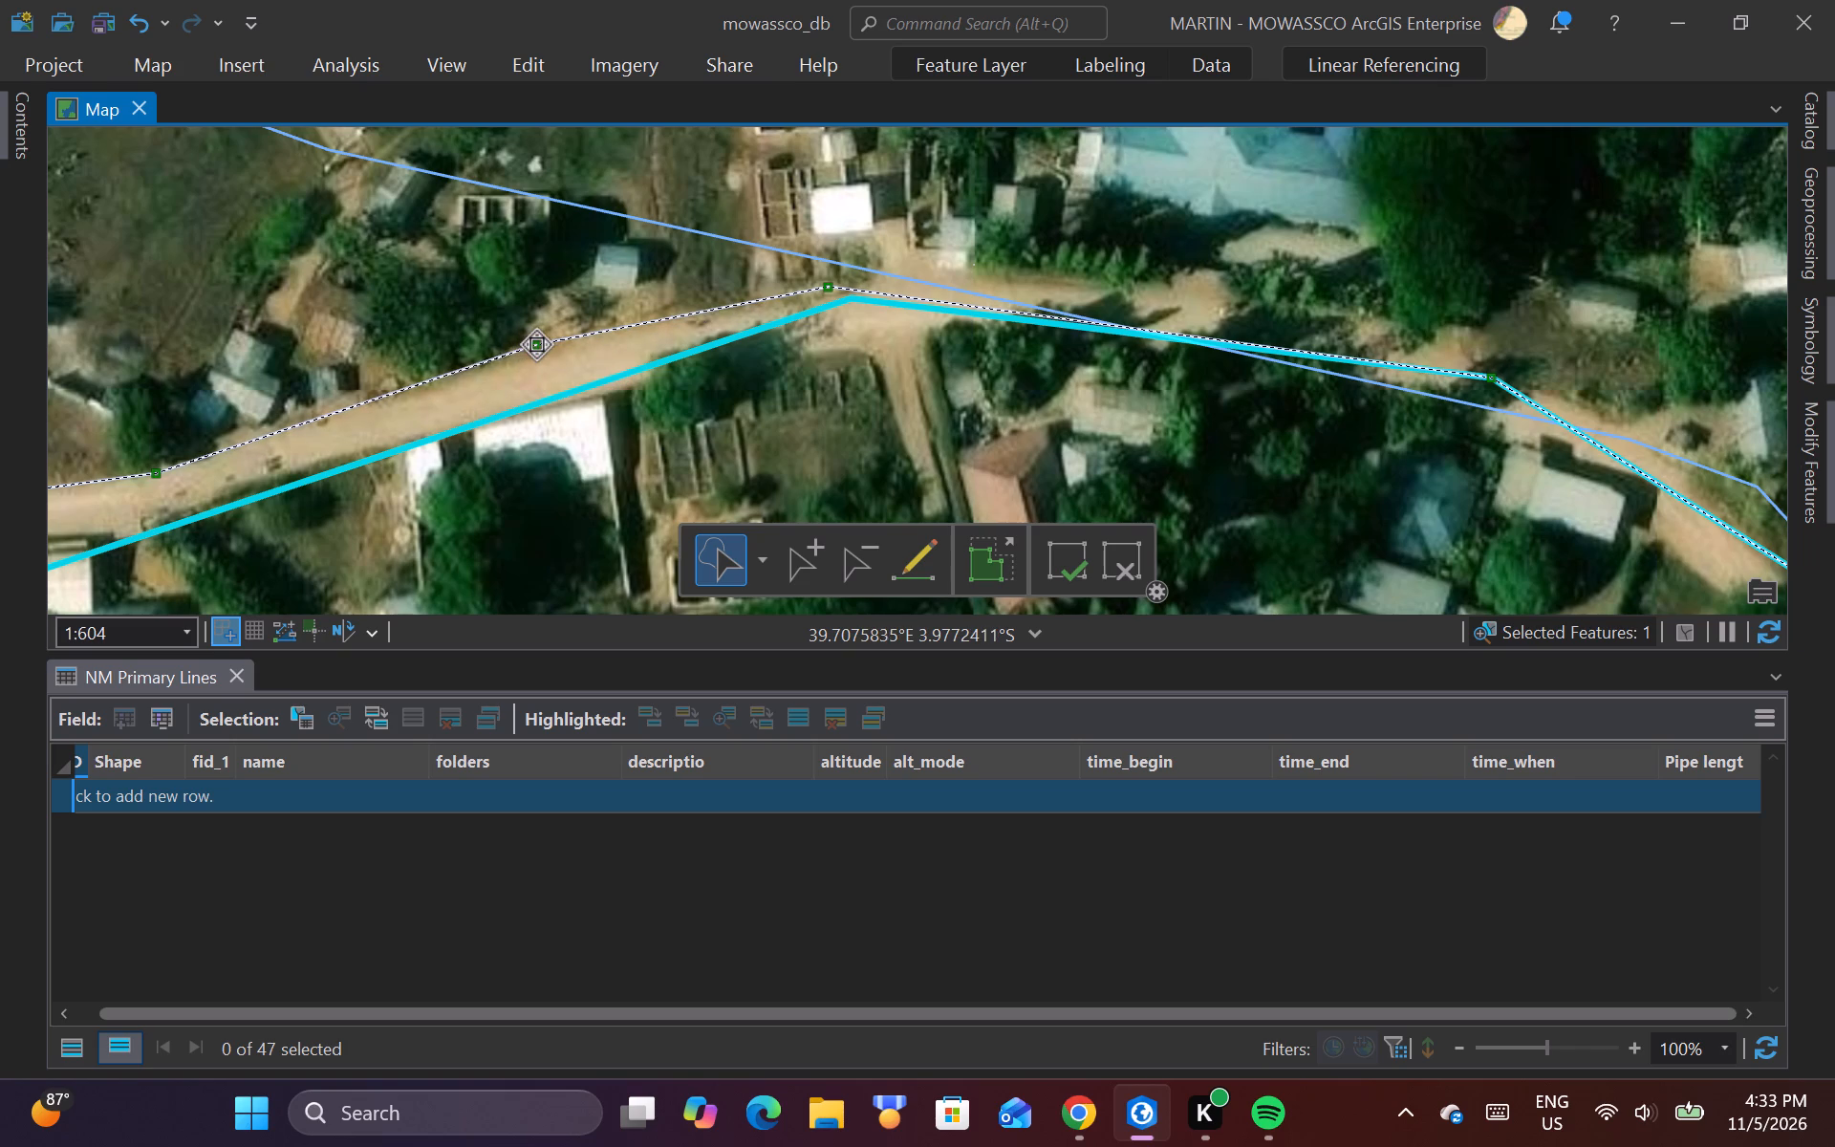
drag(536, 345, 546, 352)
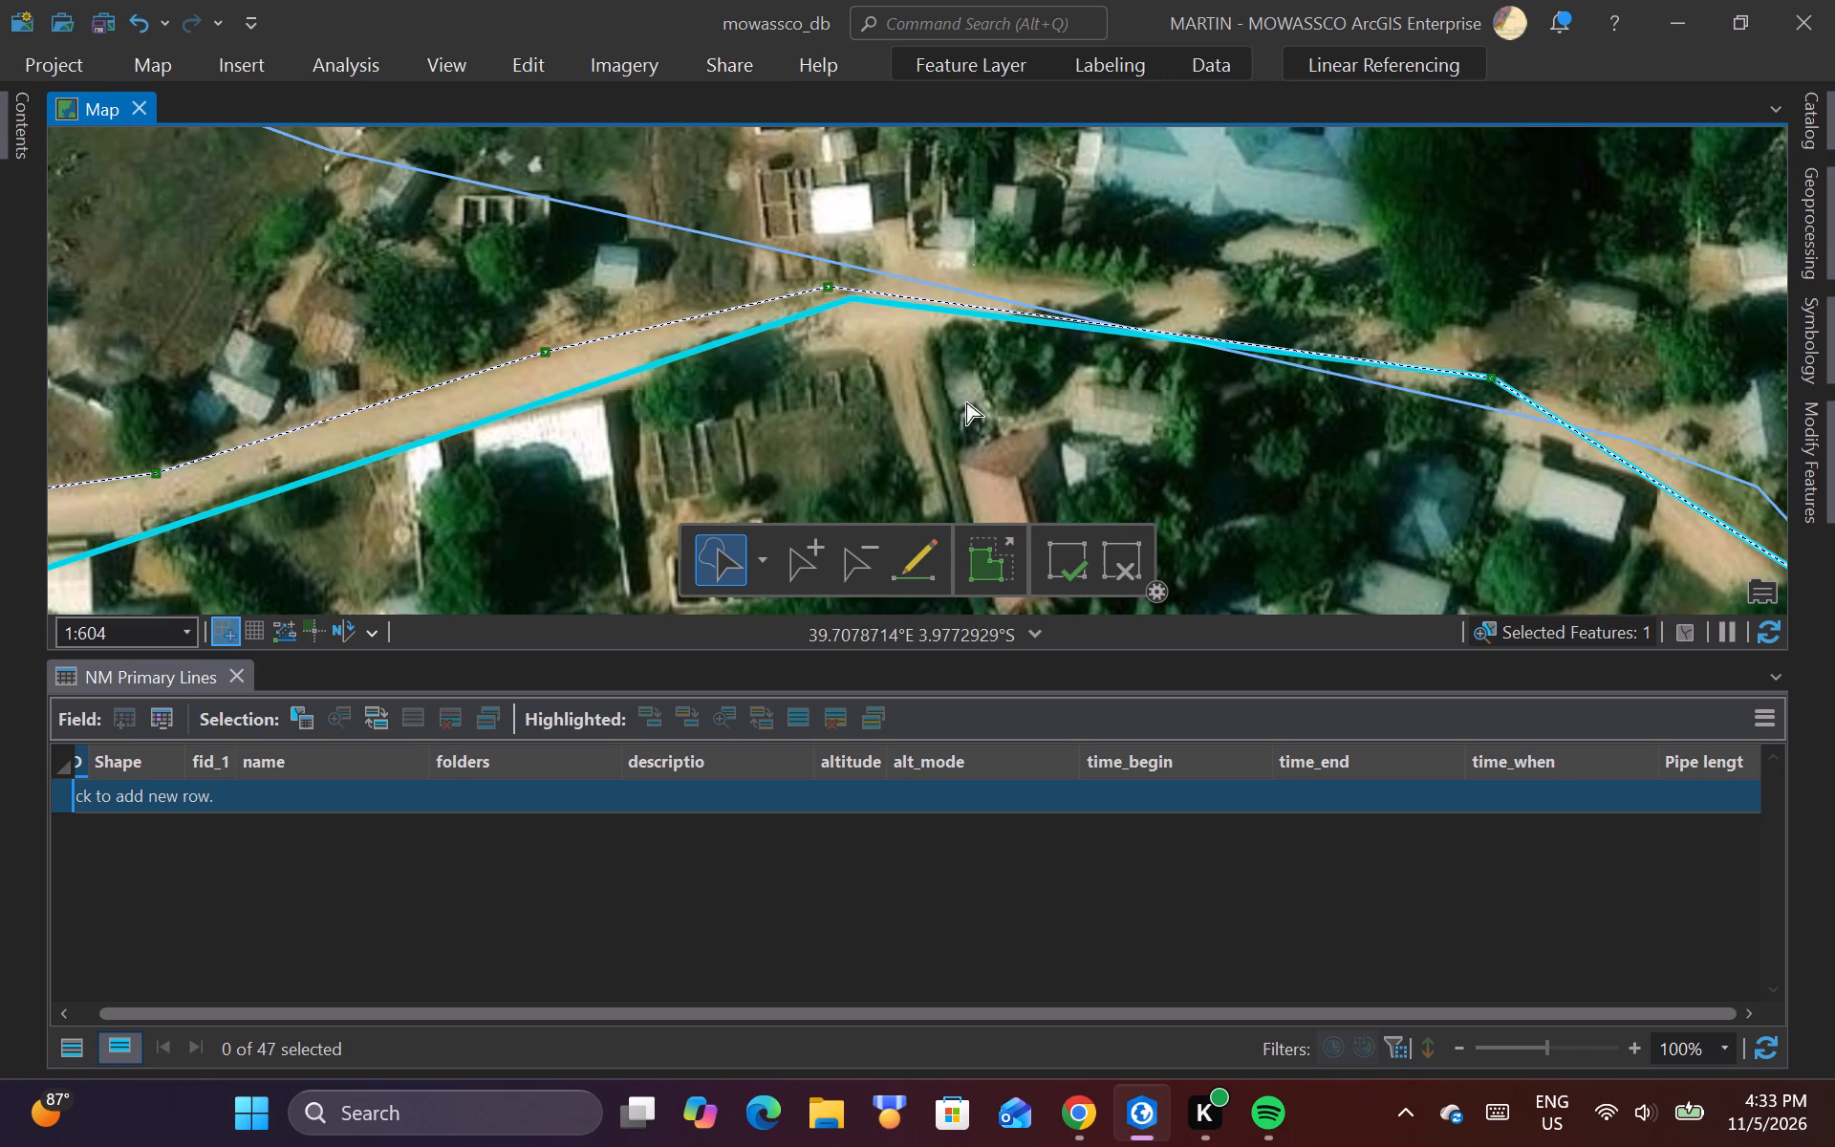
Add a ruto_line vertex east of the bend, and move it east-northeast to the road's northern edge beside the hedge.
scroll(548, 338, down, 1)
scroll(498, 431, down, 1)
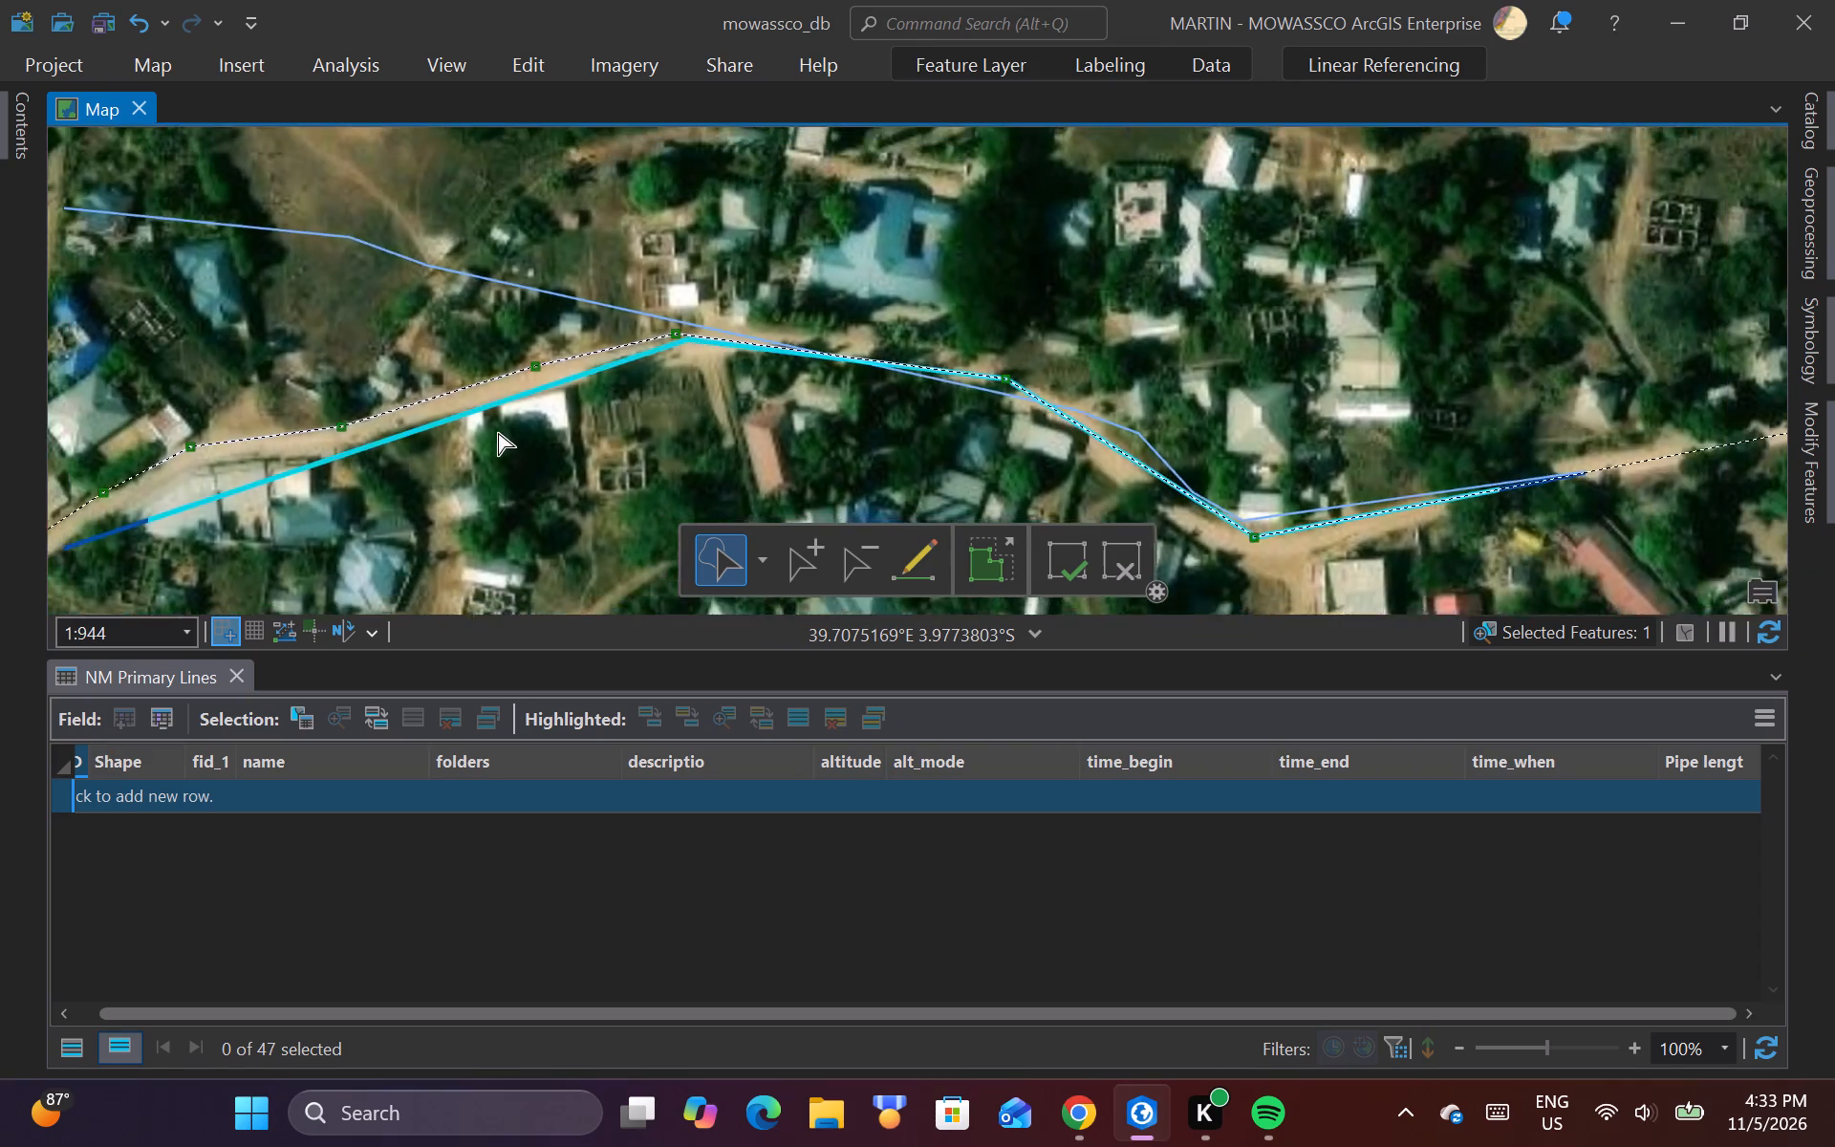
scroll(763, 419, up, 1)
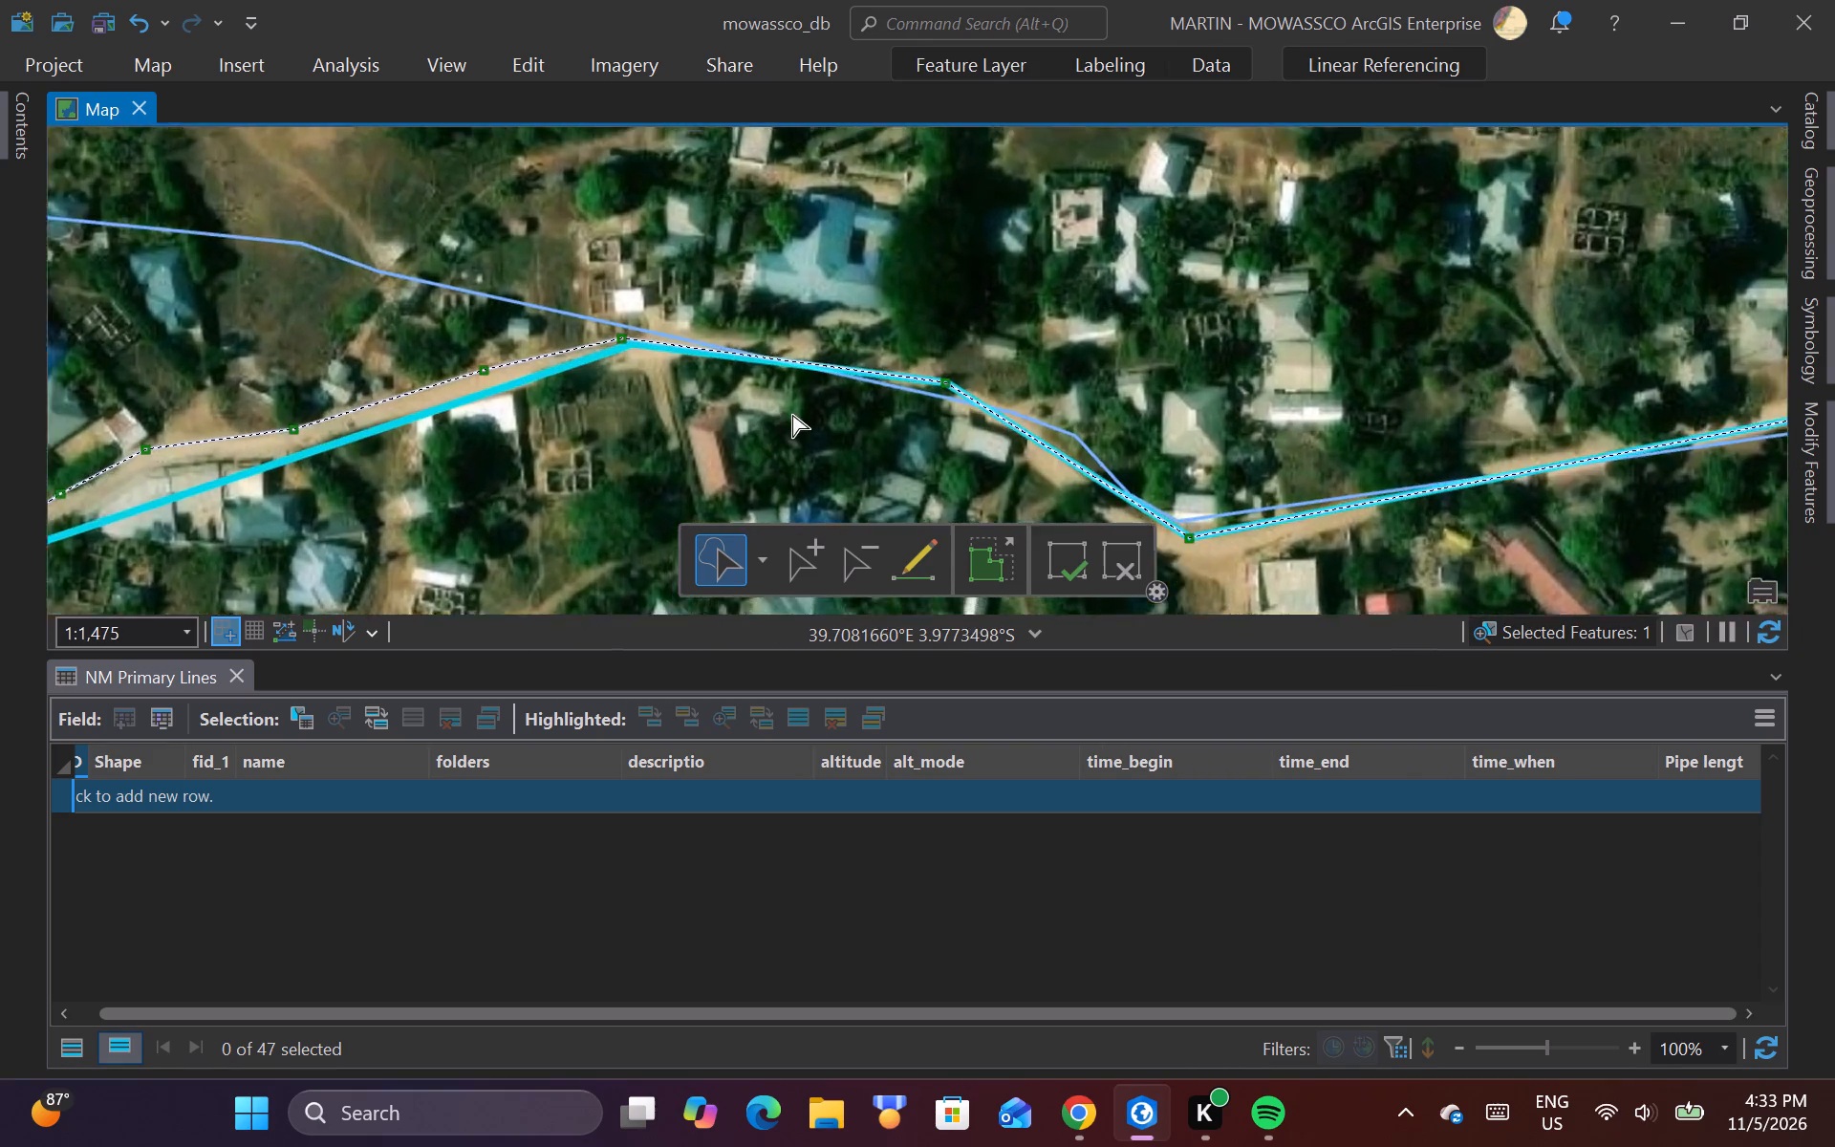
scroll(826, 385, up, 2)
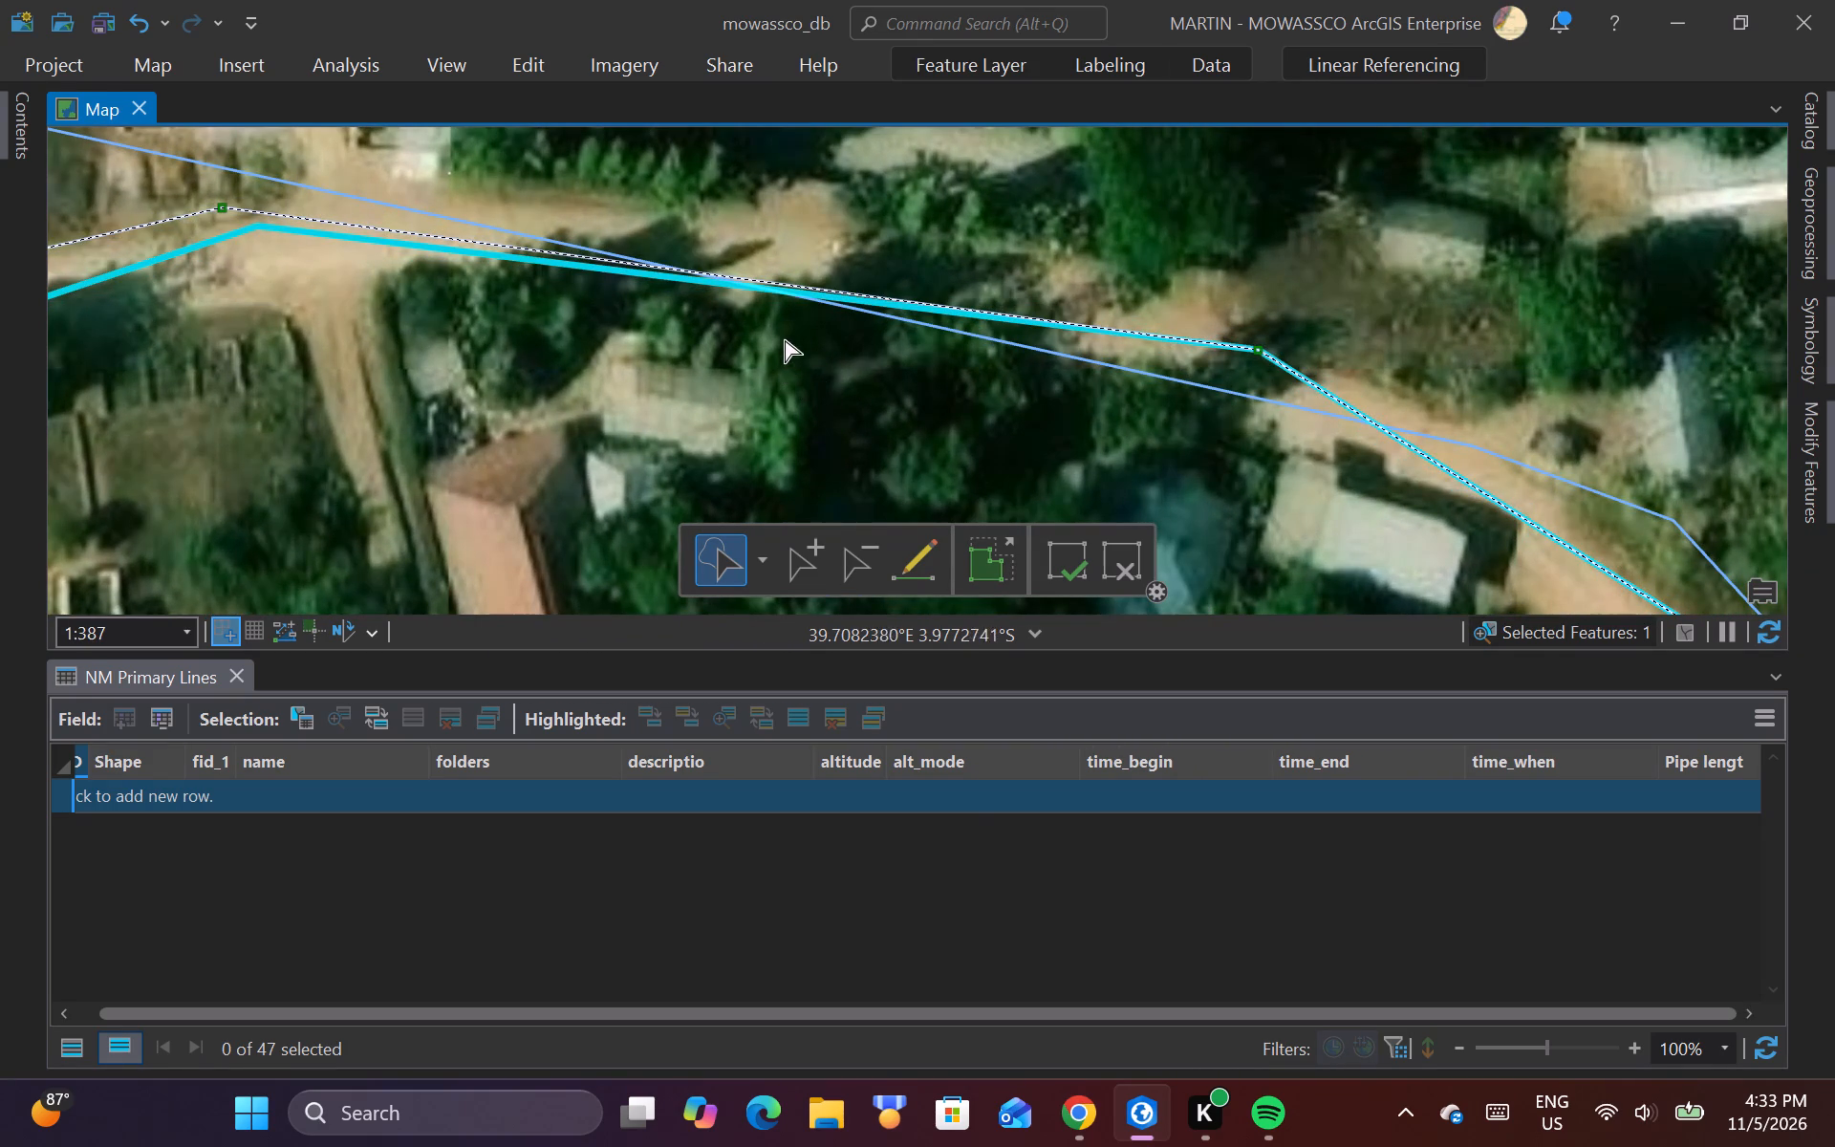
right_click(543, 251)
click(436, 265)
drag(546, 250, 677, 199)
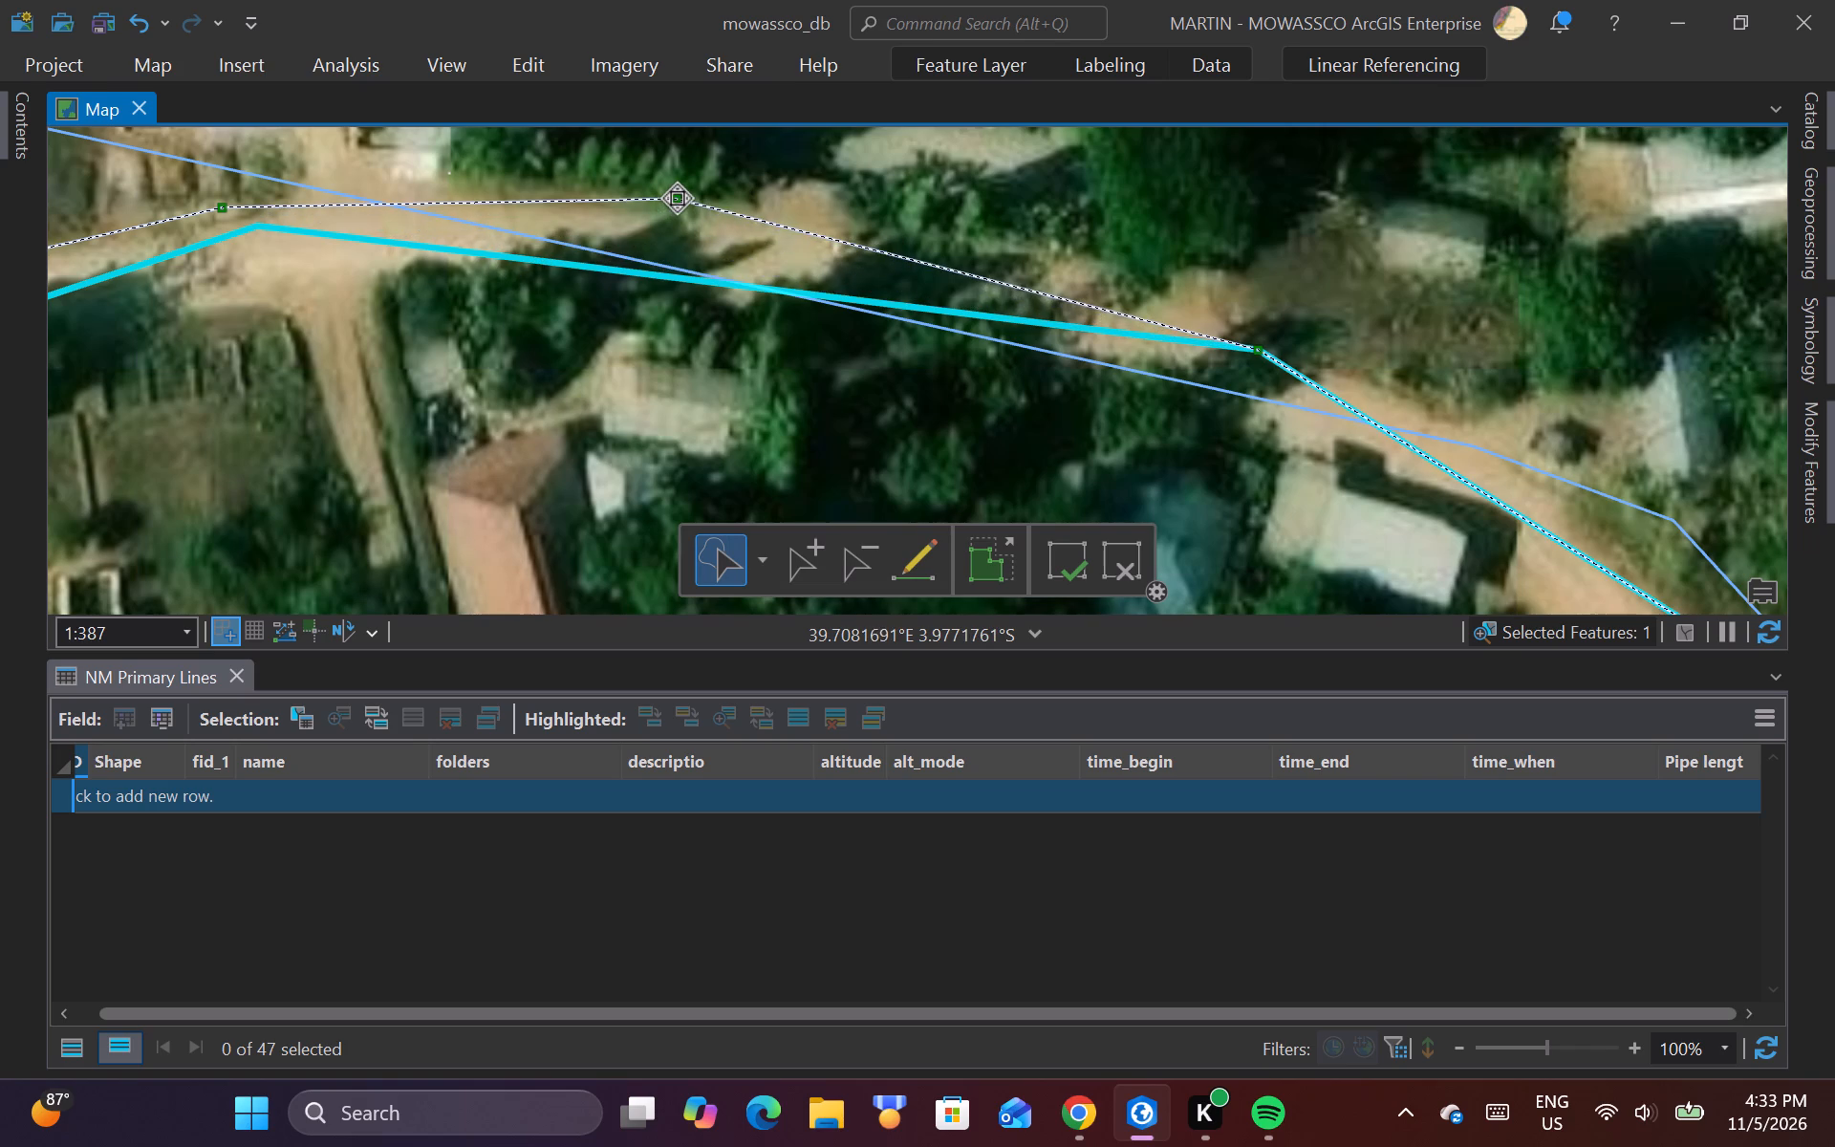
drag(677, 199, 665, 199)
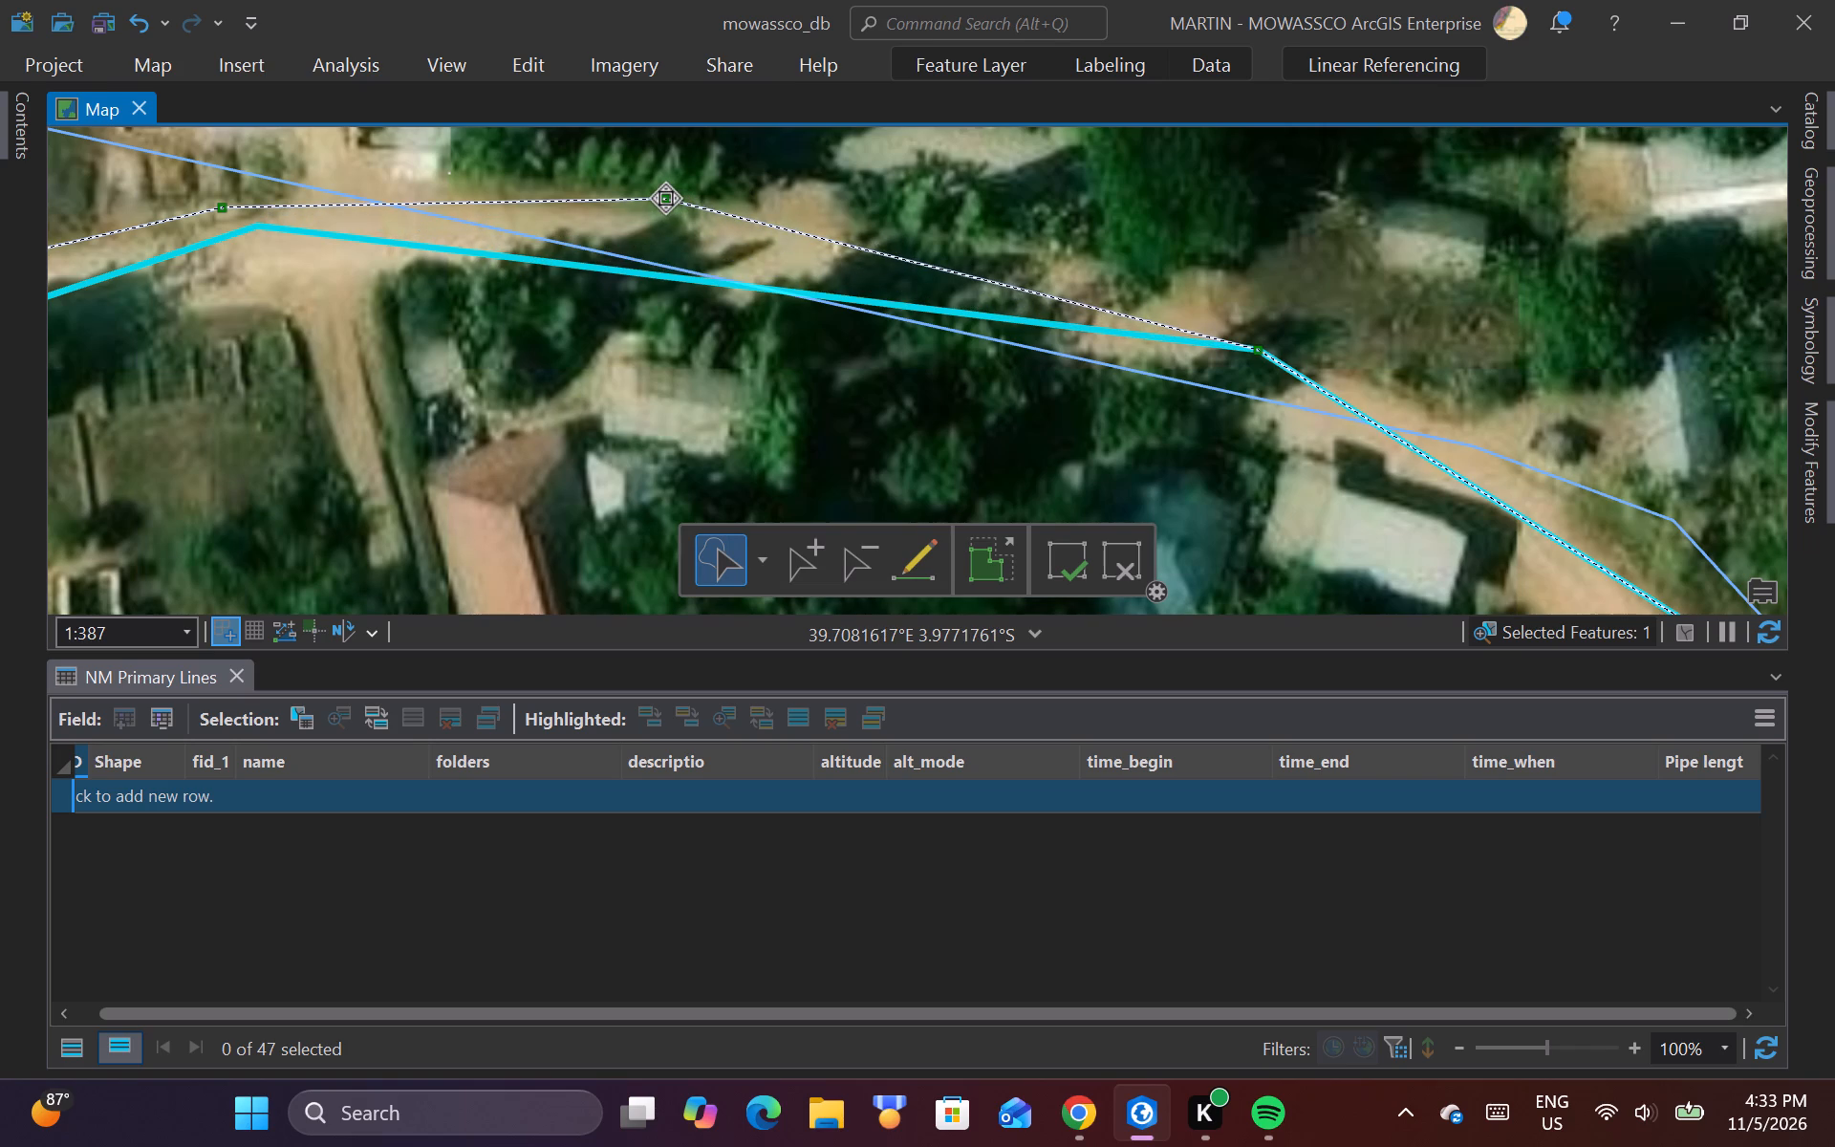
drag(665, 199, 643, 204)
Move the existing ruto_line vertex farther east, where the road turns southeast, northwest to the road's northern edge.
drag(1257, 349, 1231, 335)
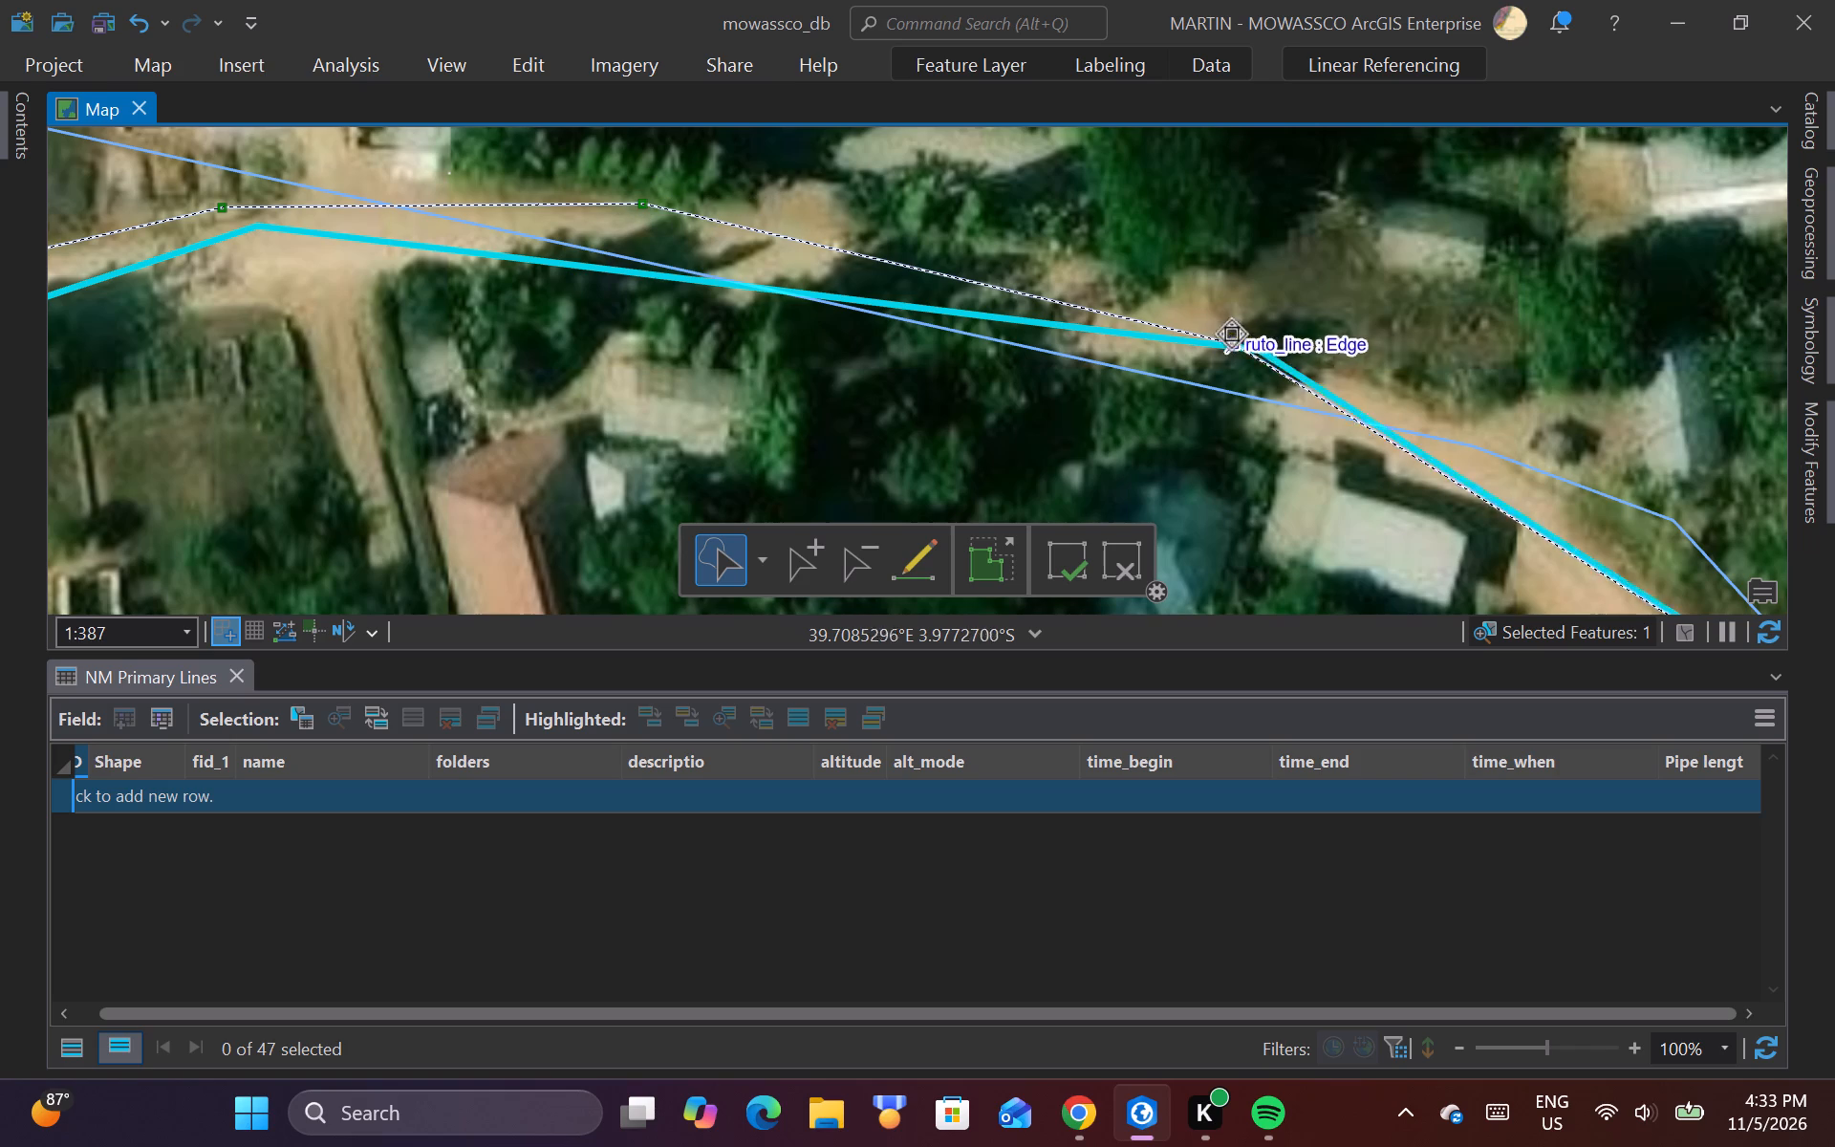
drag(1231, 335, 1175, 299)
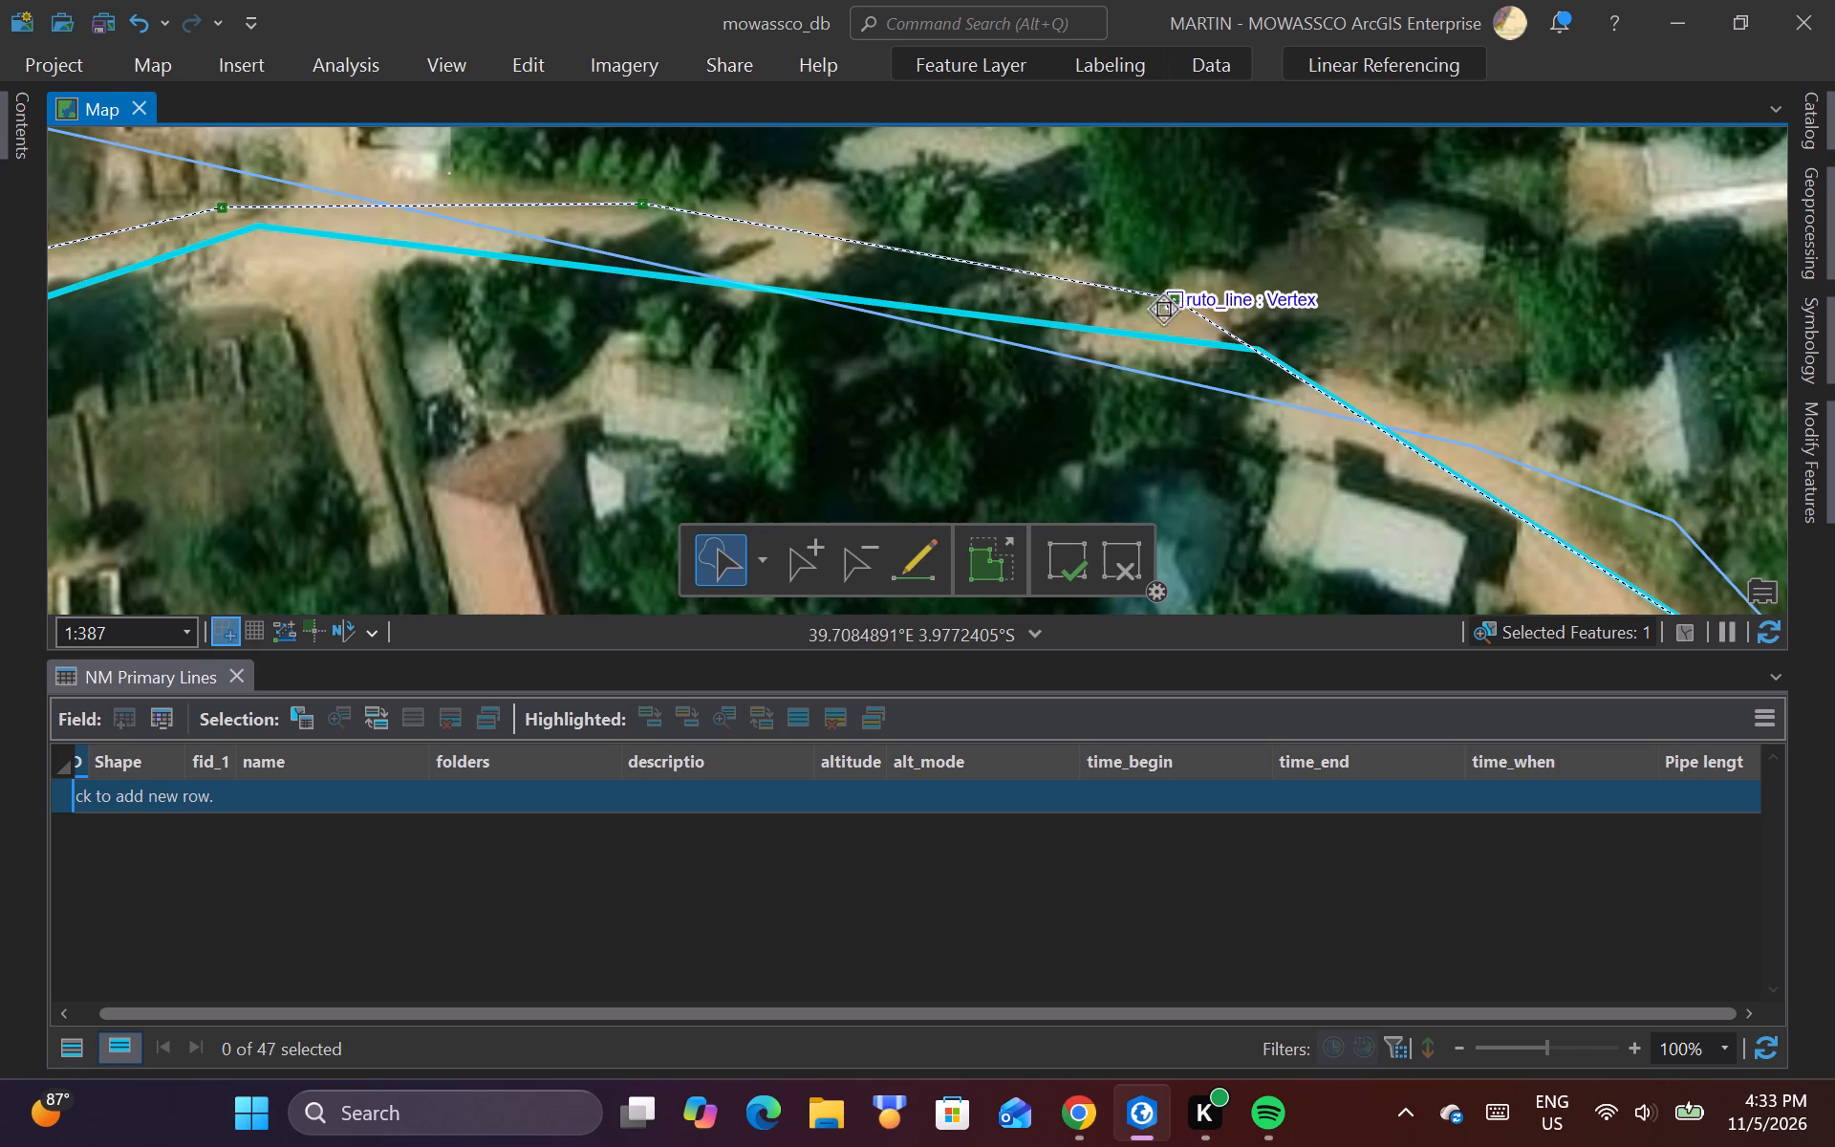
Add a ruto_line vertex just southeast of the moved one, and move it east-southeast to the road's northern edge above the white-roofed building.
scroll(1090, 303, down, 2)
scroll(1283, 464, up, 2)
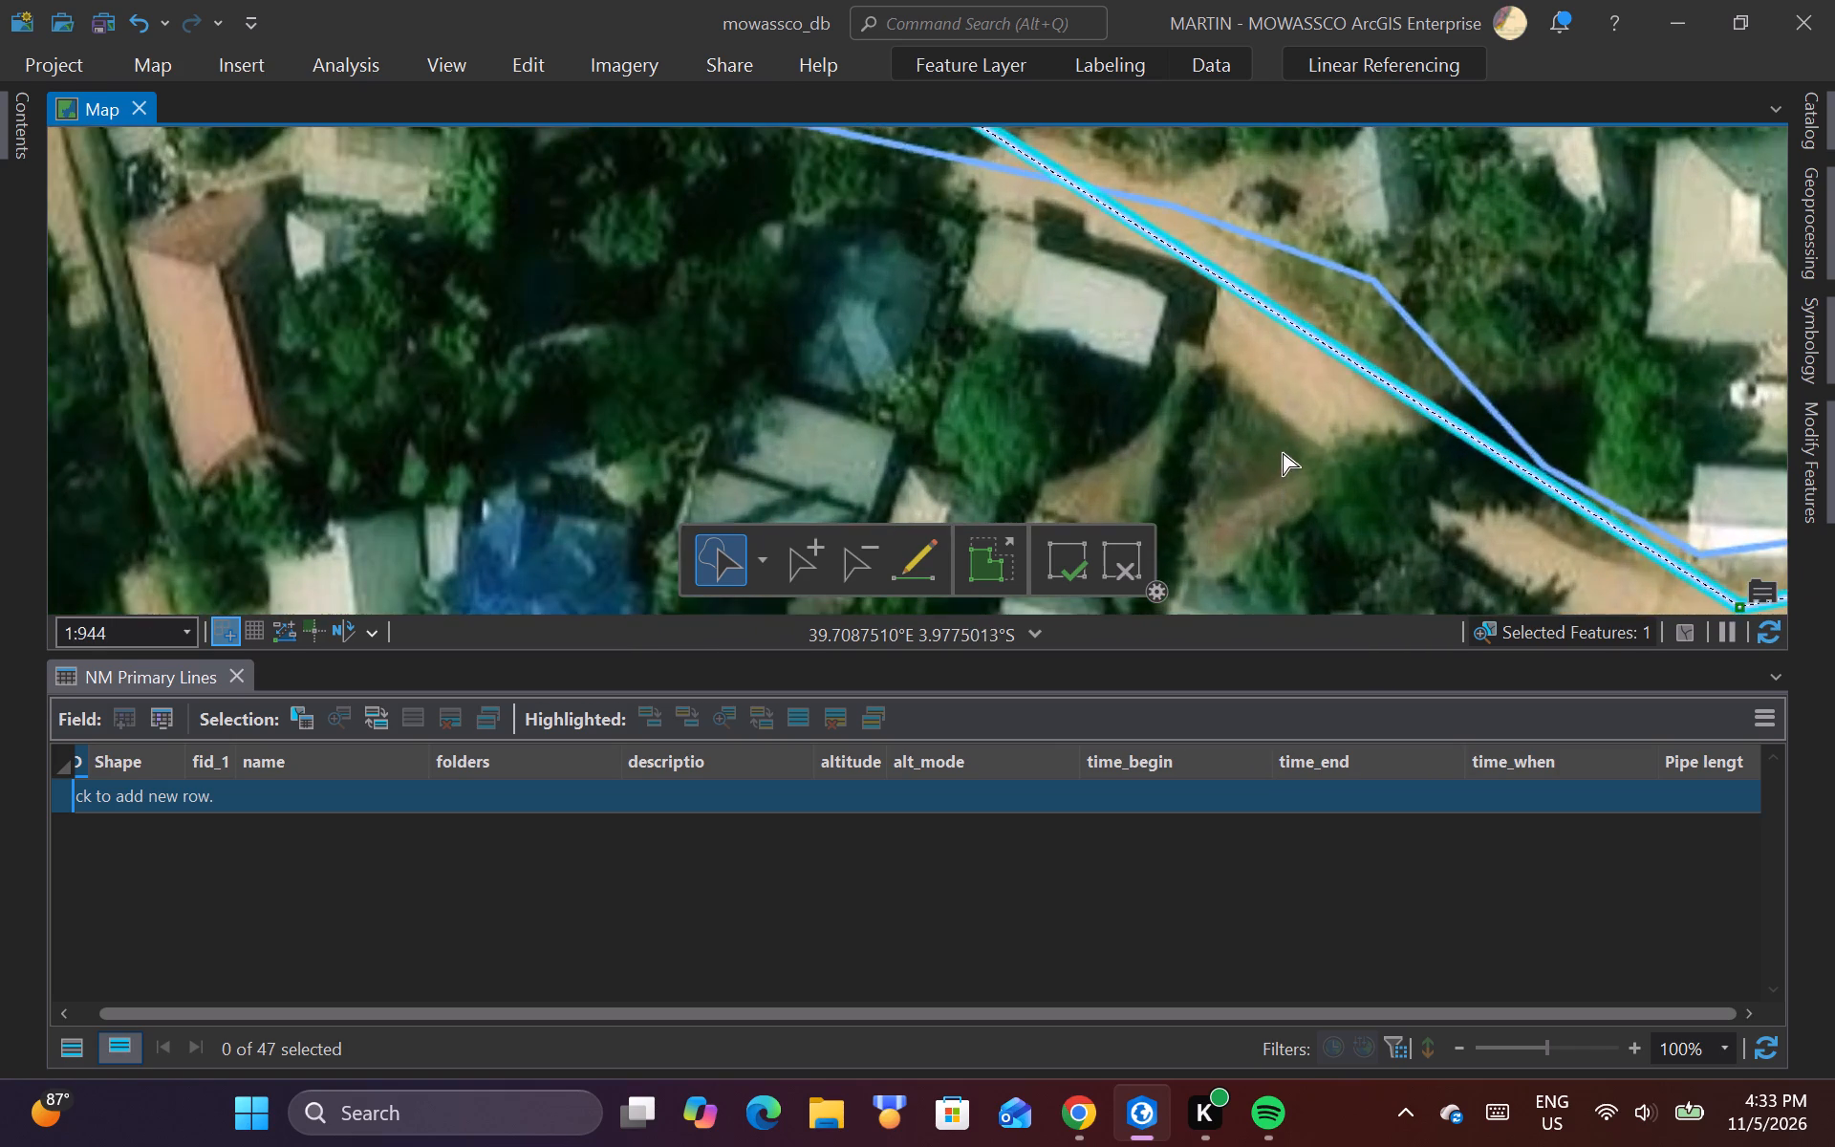
scroll(1303, 459, down, 2)
scroll(1243, 401, up, 2)
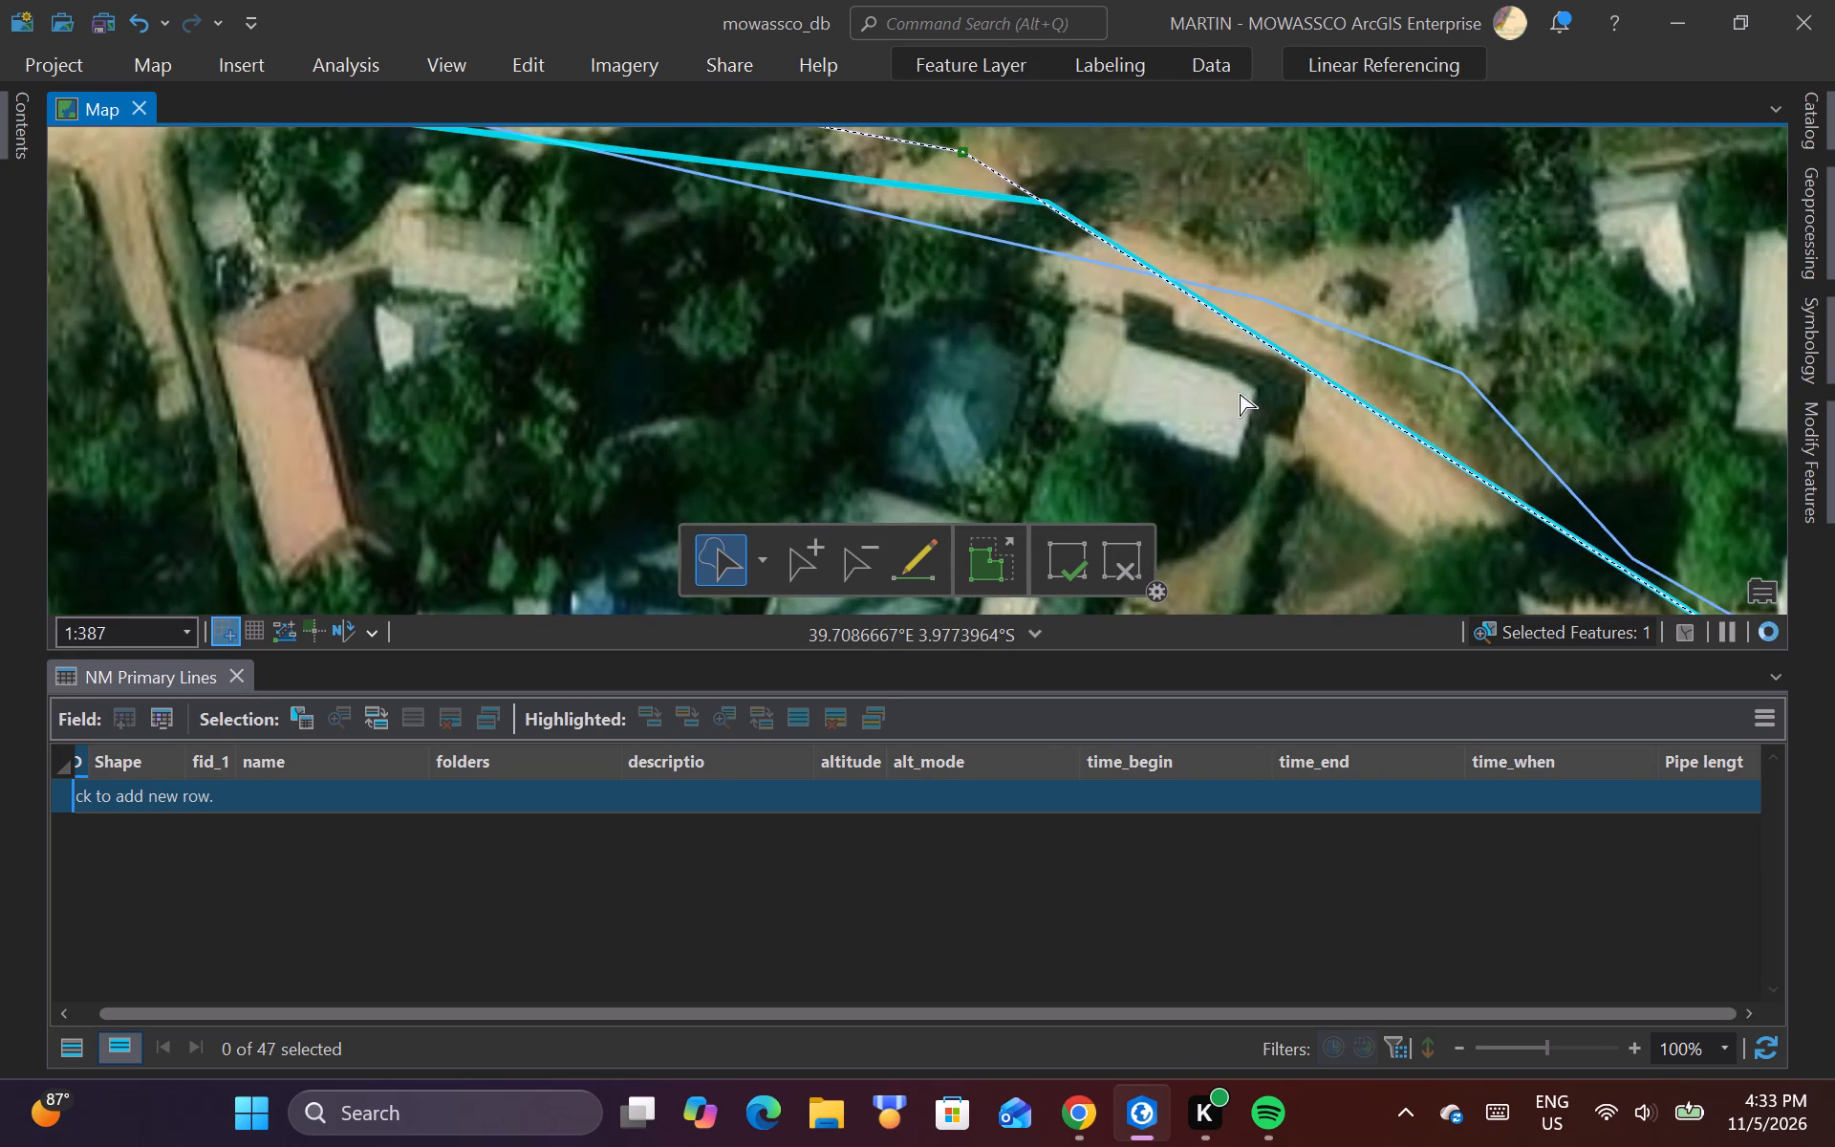
right_click(1072, 221)
right_click(1068, 220)
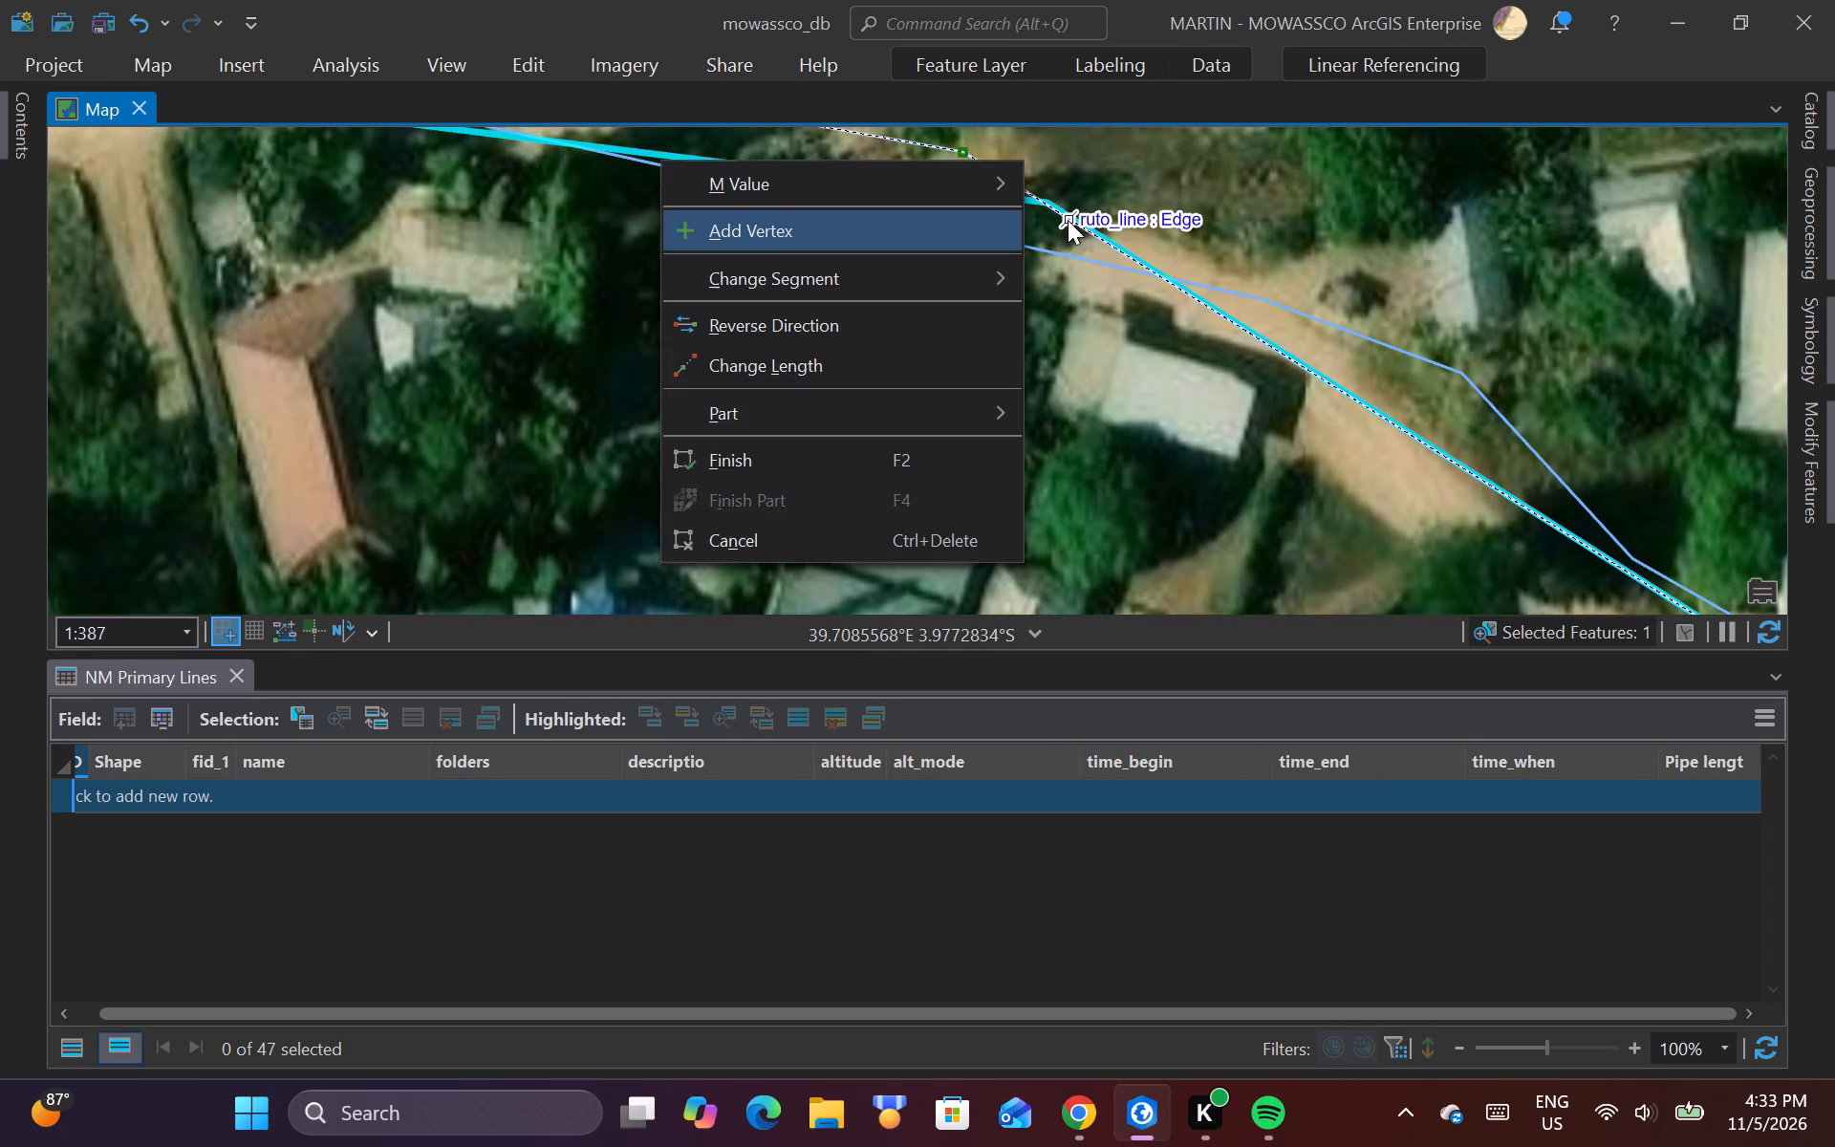
click(935, 237)
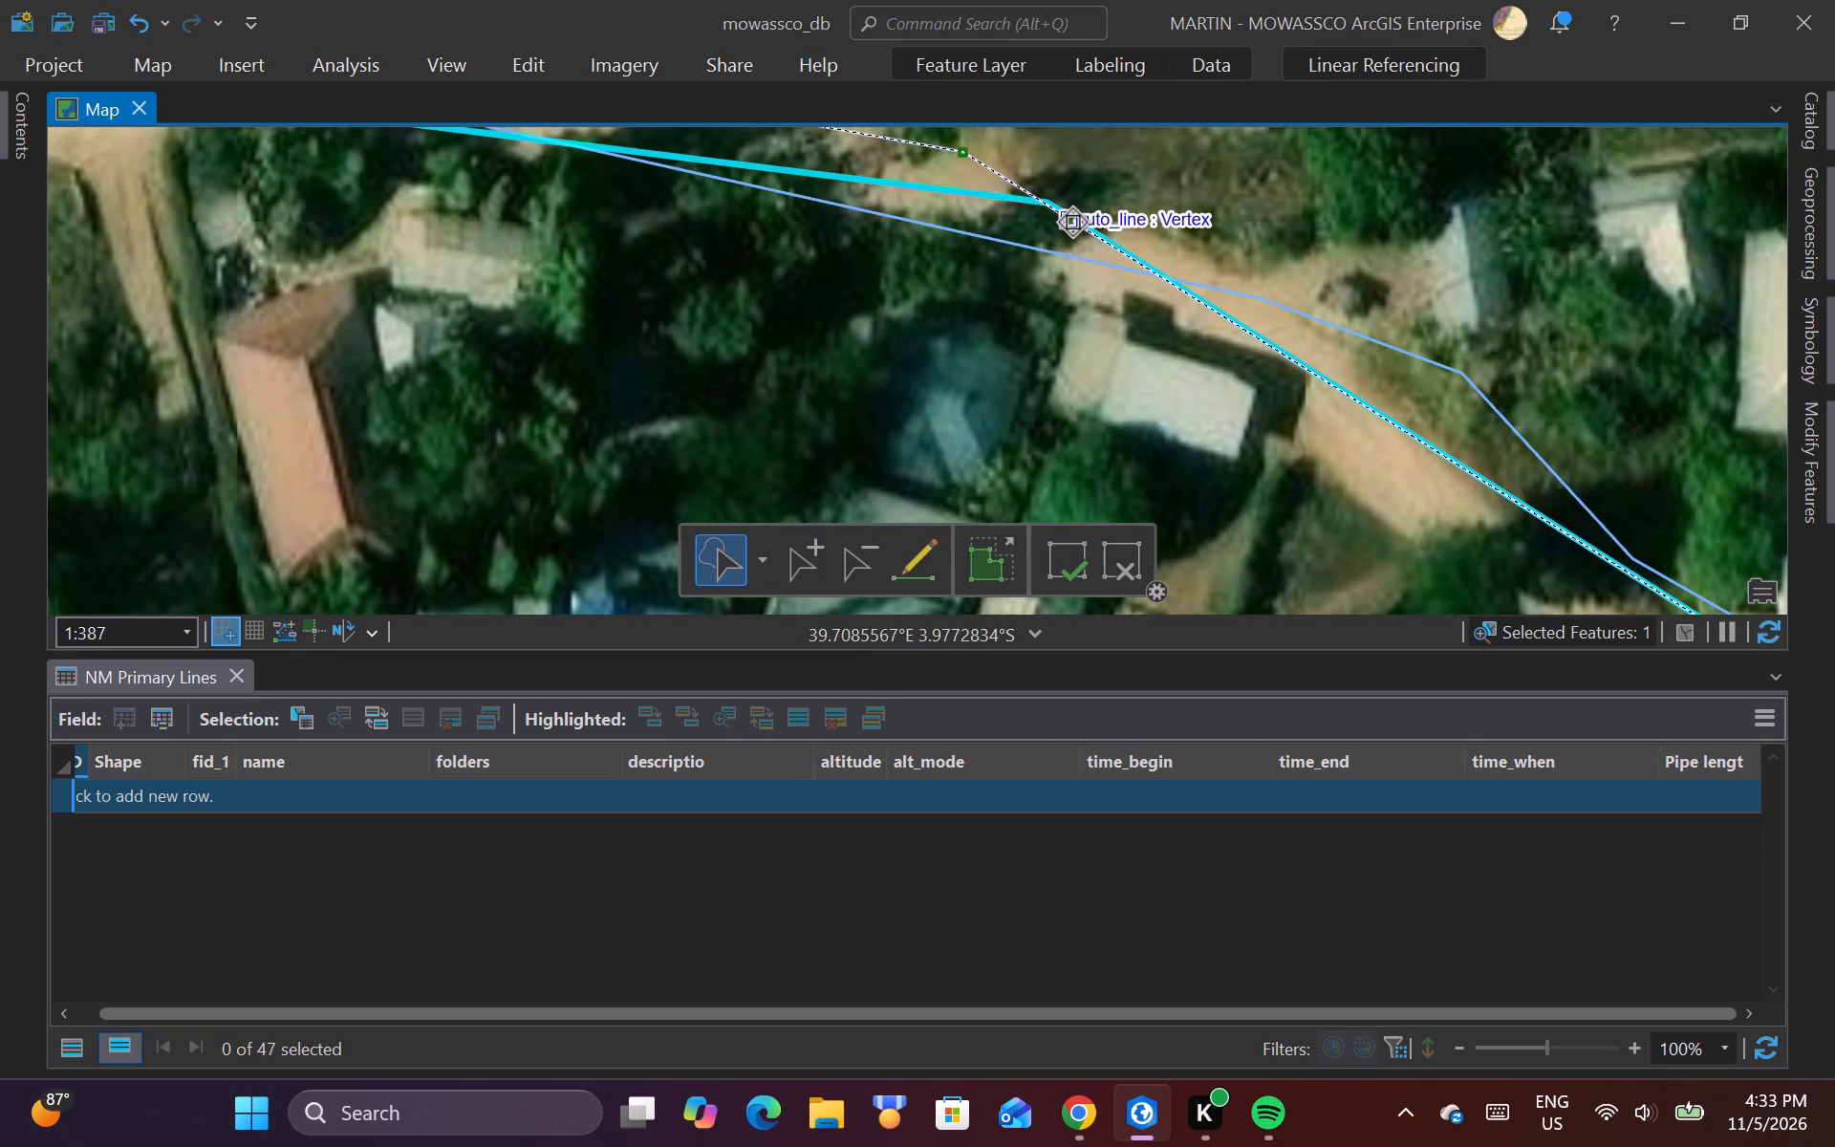
drag(1072, 223, 1198, 259)
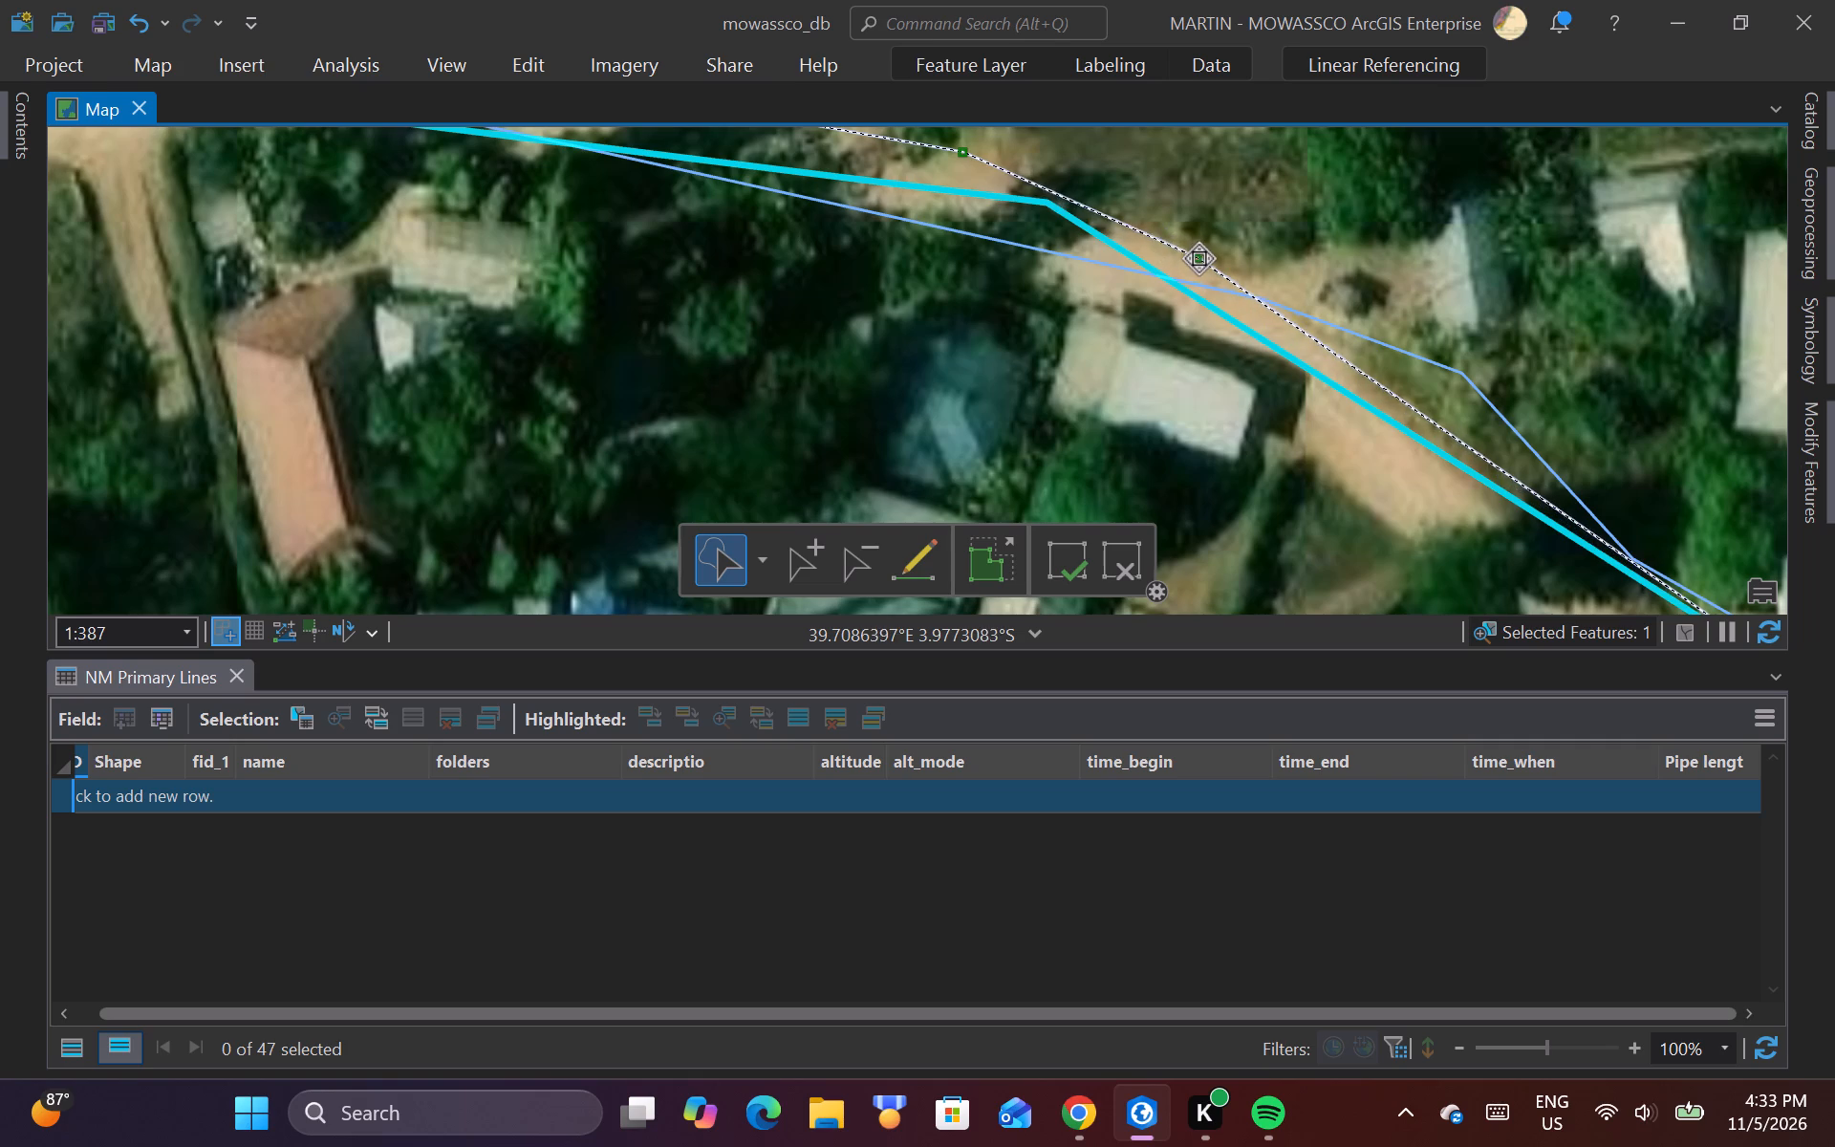
drag(1198, 259, 1200, 261)
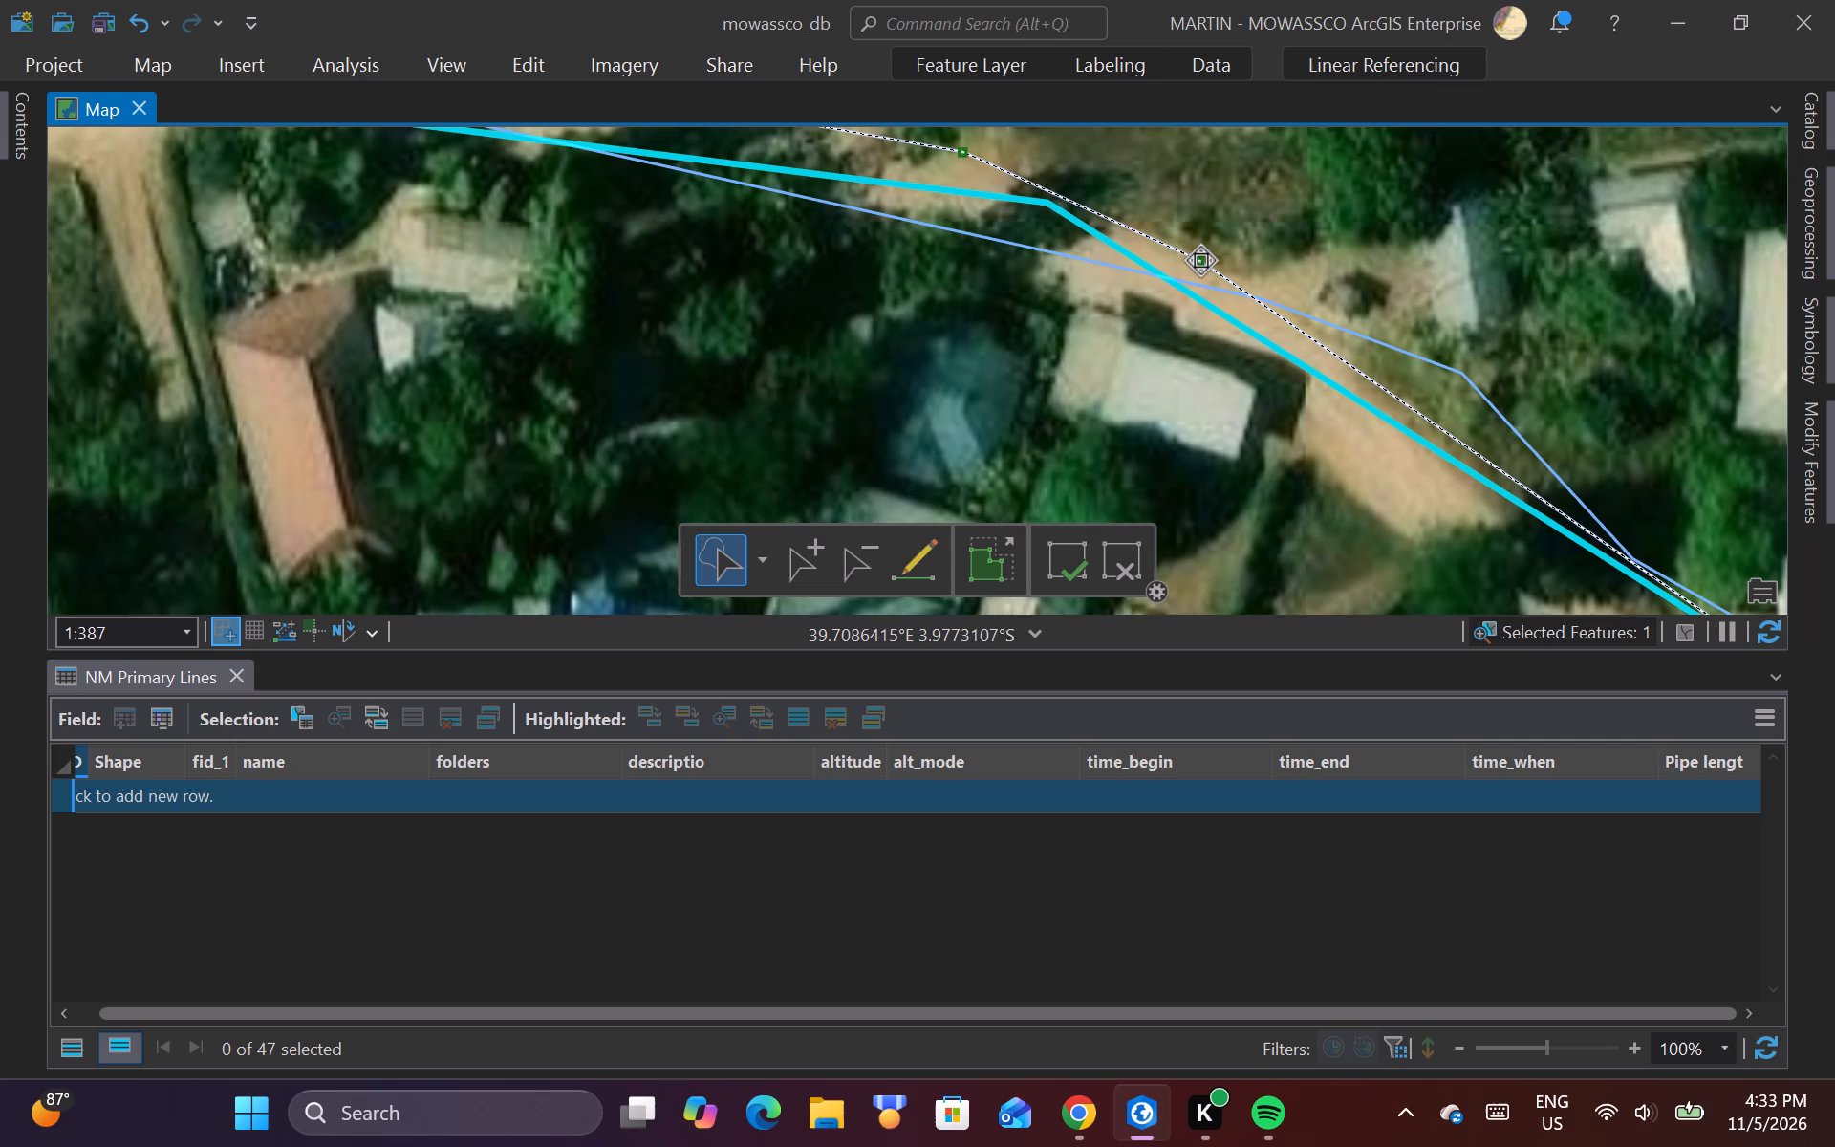
drag(1200, 261, 1197, 263)
Move the existing ruto_line vertex at the low bend by the side-road junction west-northwest to the road's northern edge.
scroll(867, 310, down, 2)
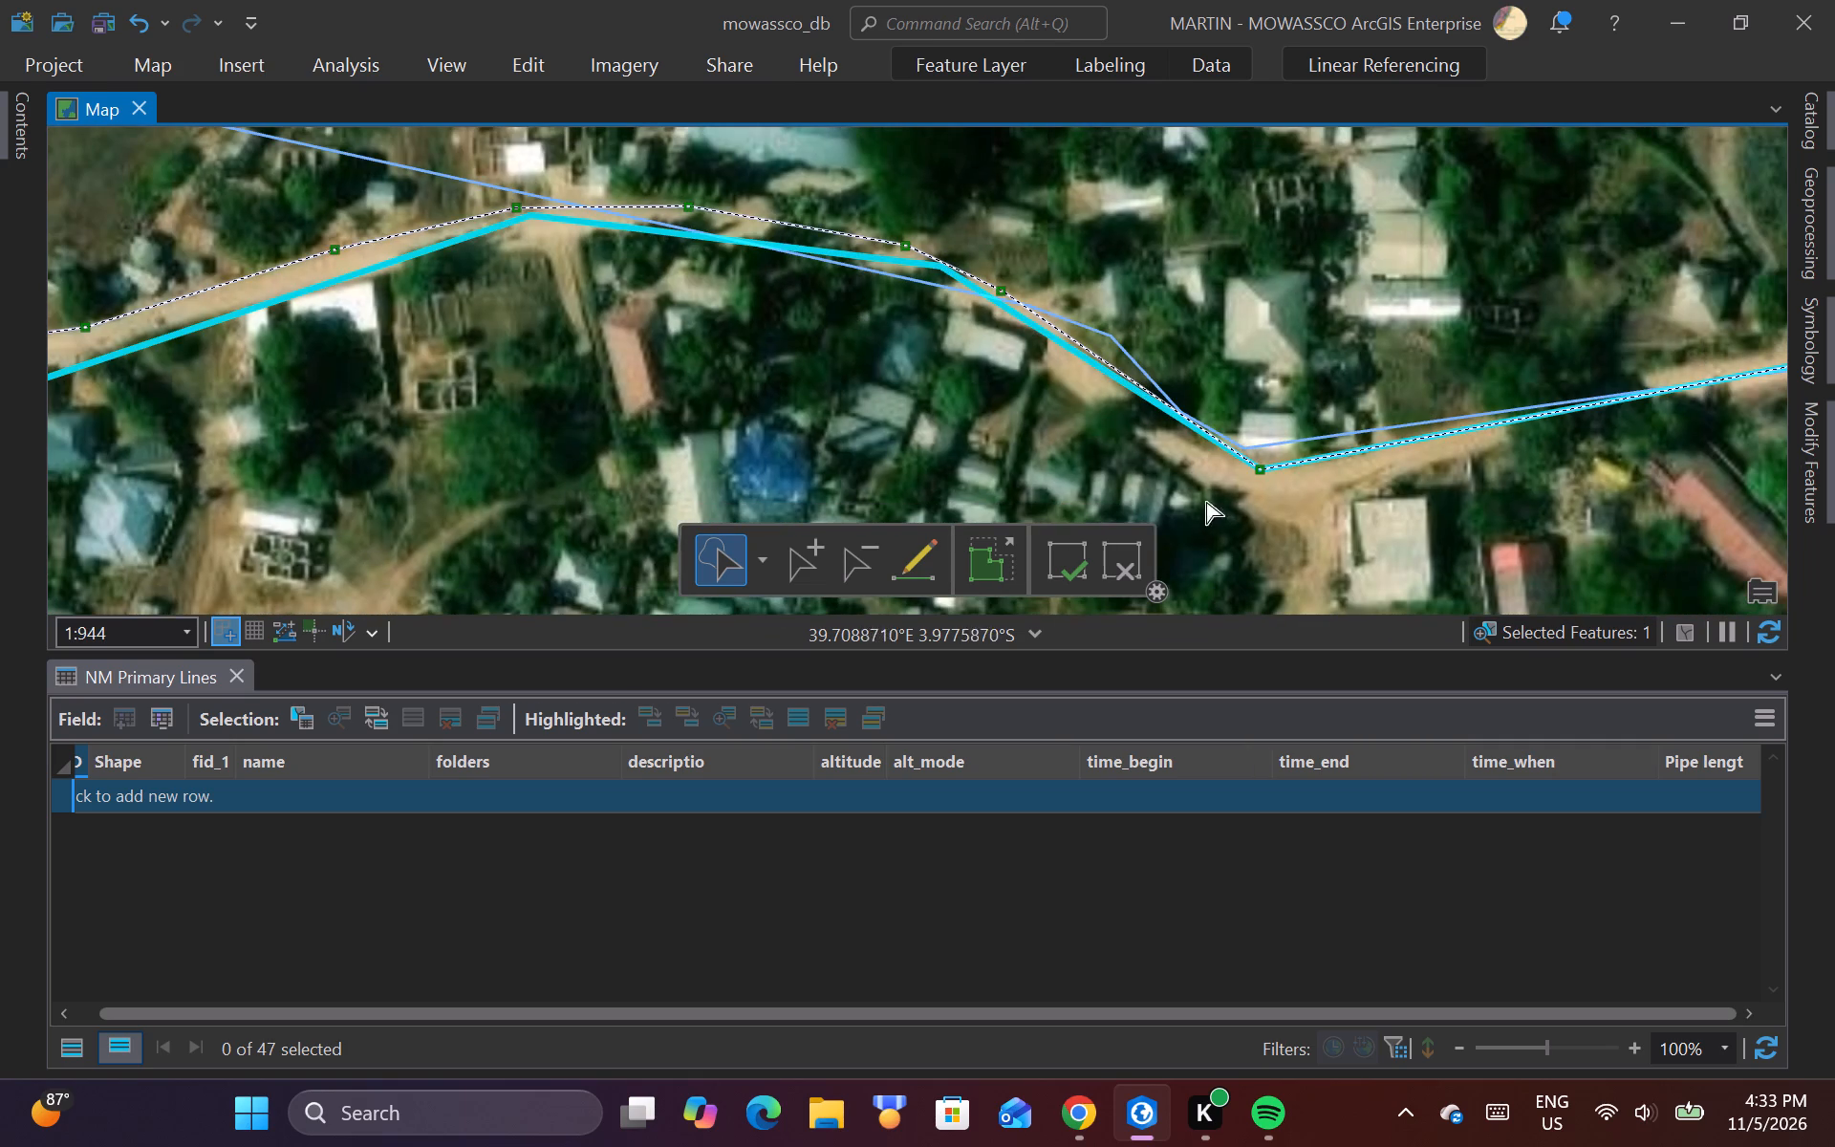
scroll(1264, 518, up, 2)
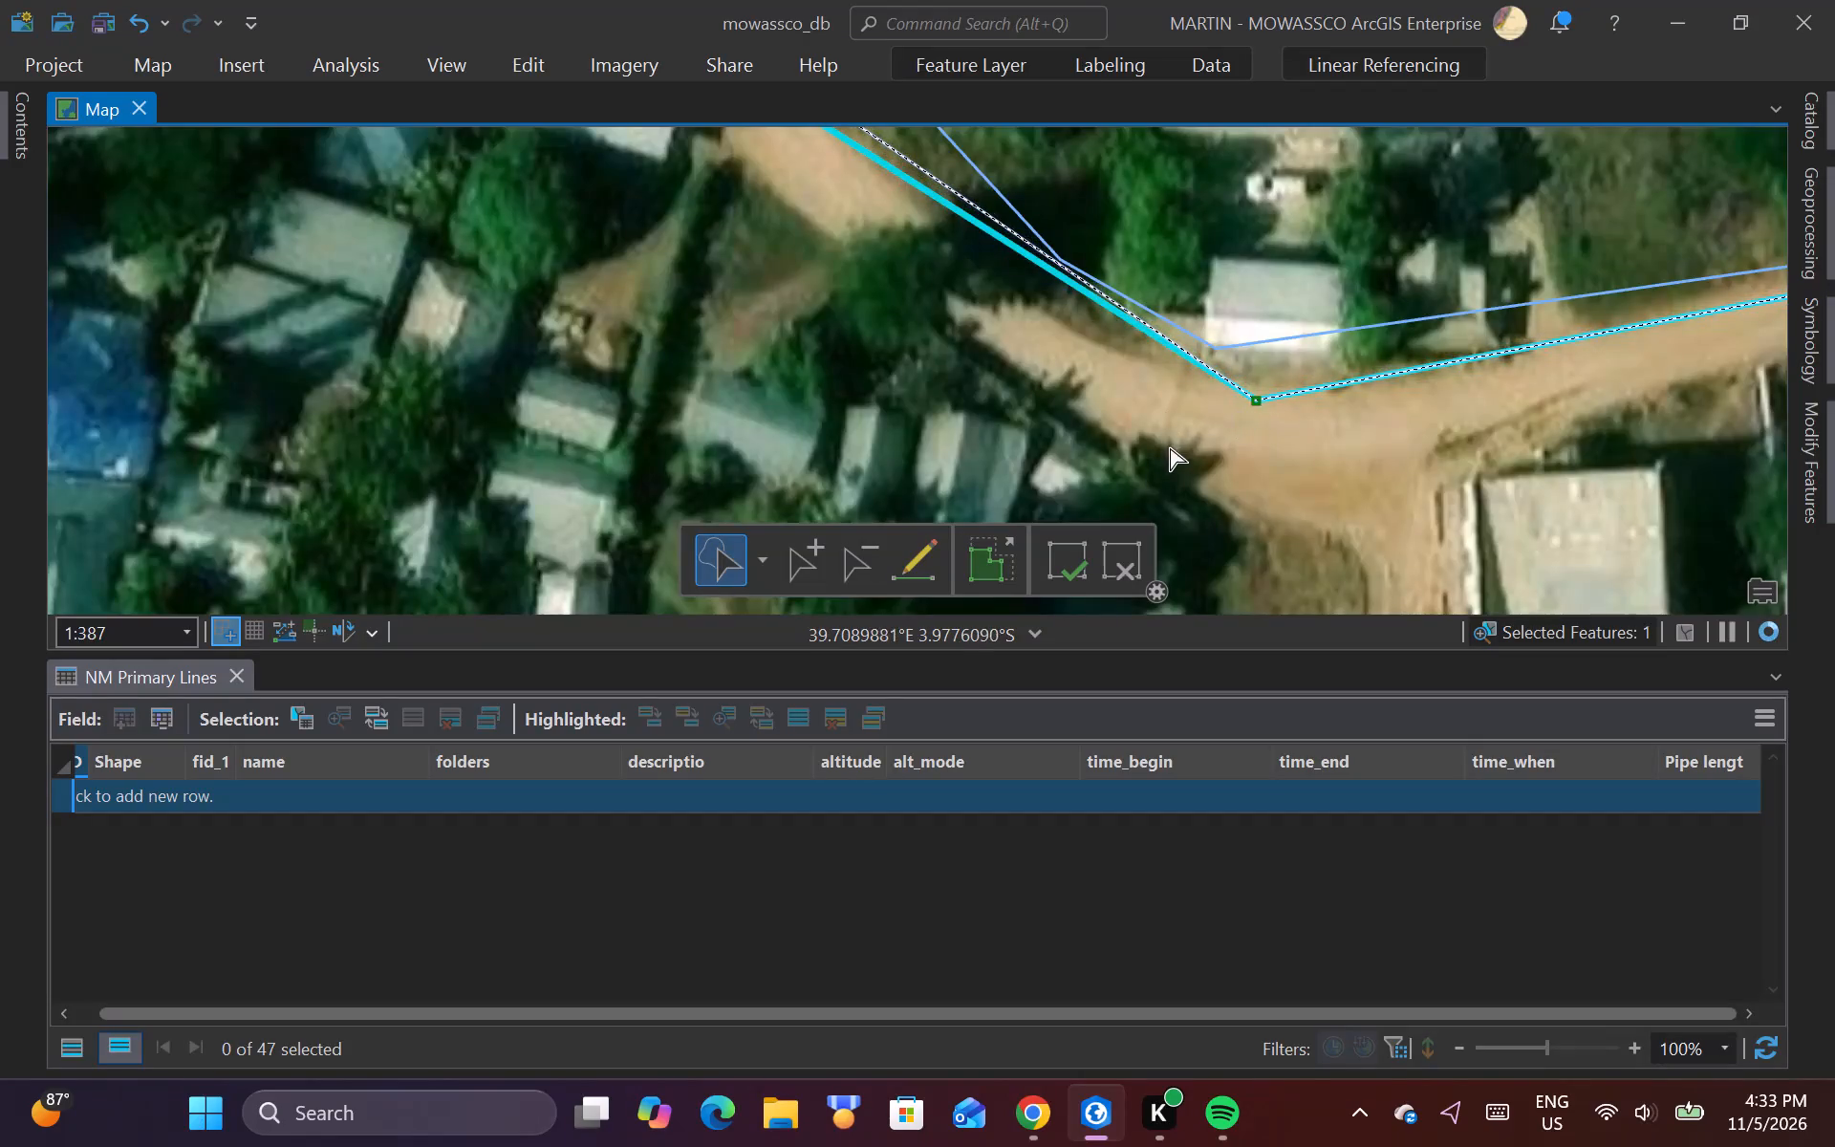
scroll(1173, 457, down, 1)
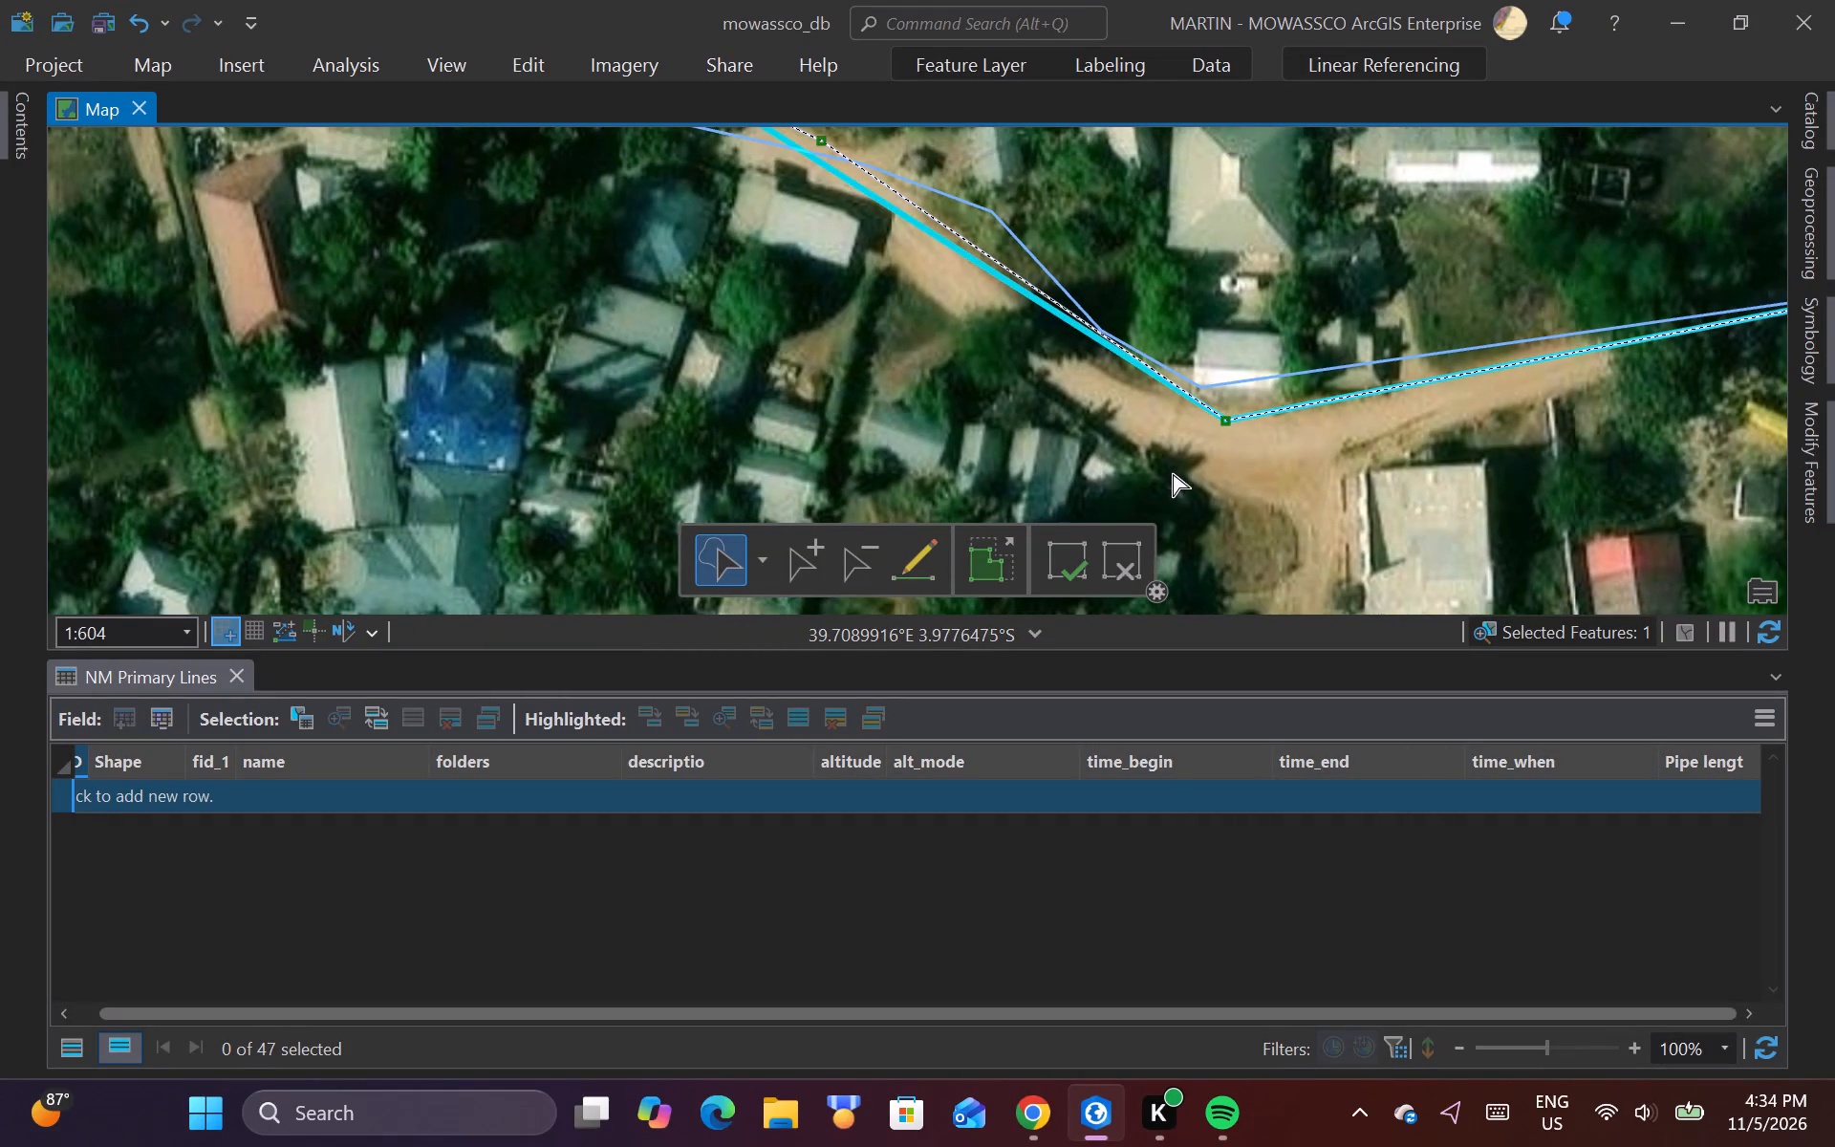
scroll(1174, 472, up, 1)
drag(1254, 385, 1252, 383)
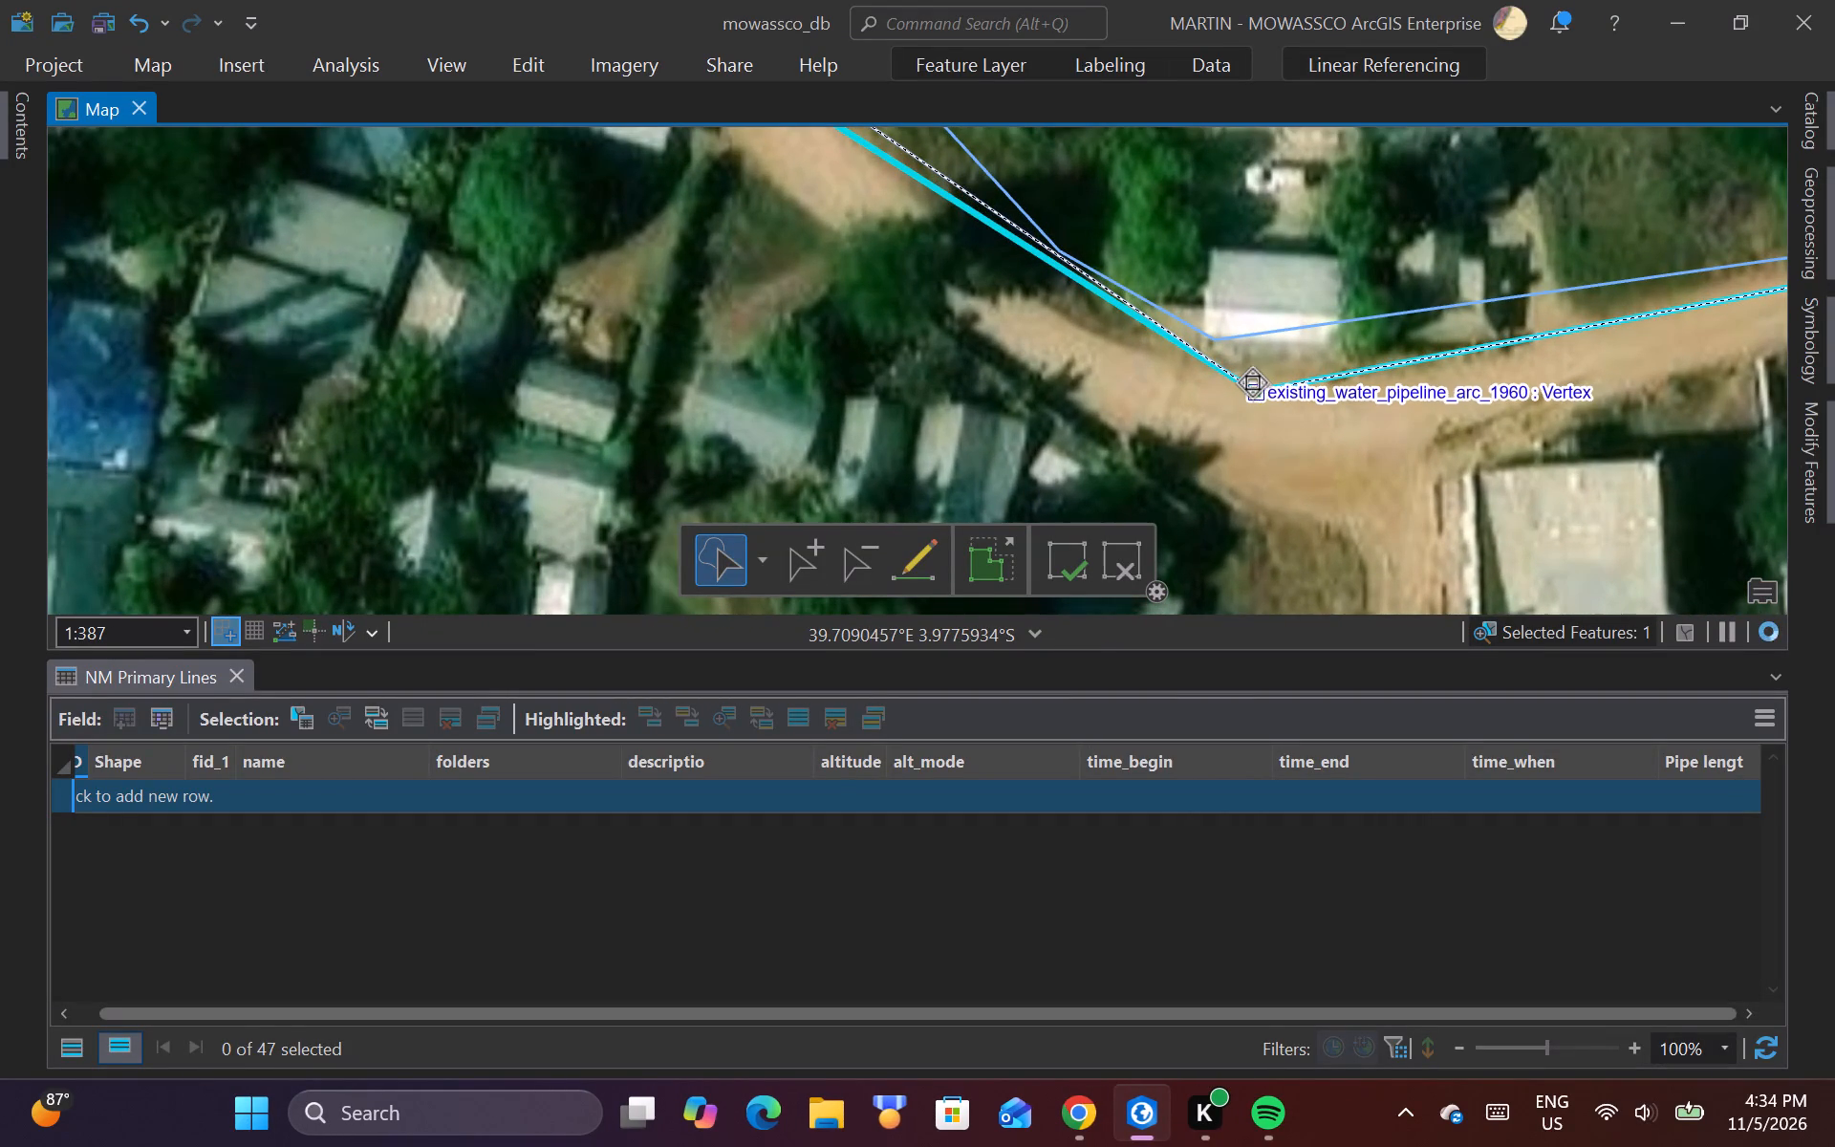
drag(1252, 383, 1187, 364)
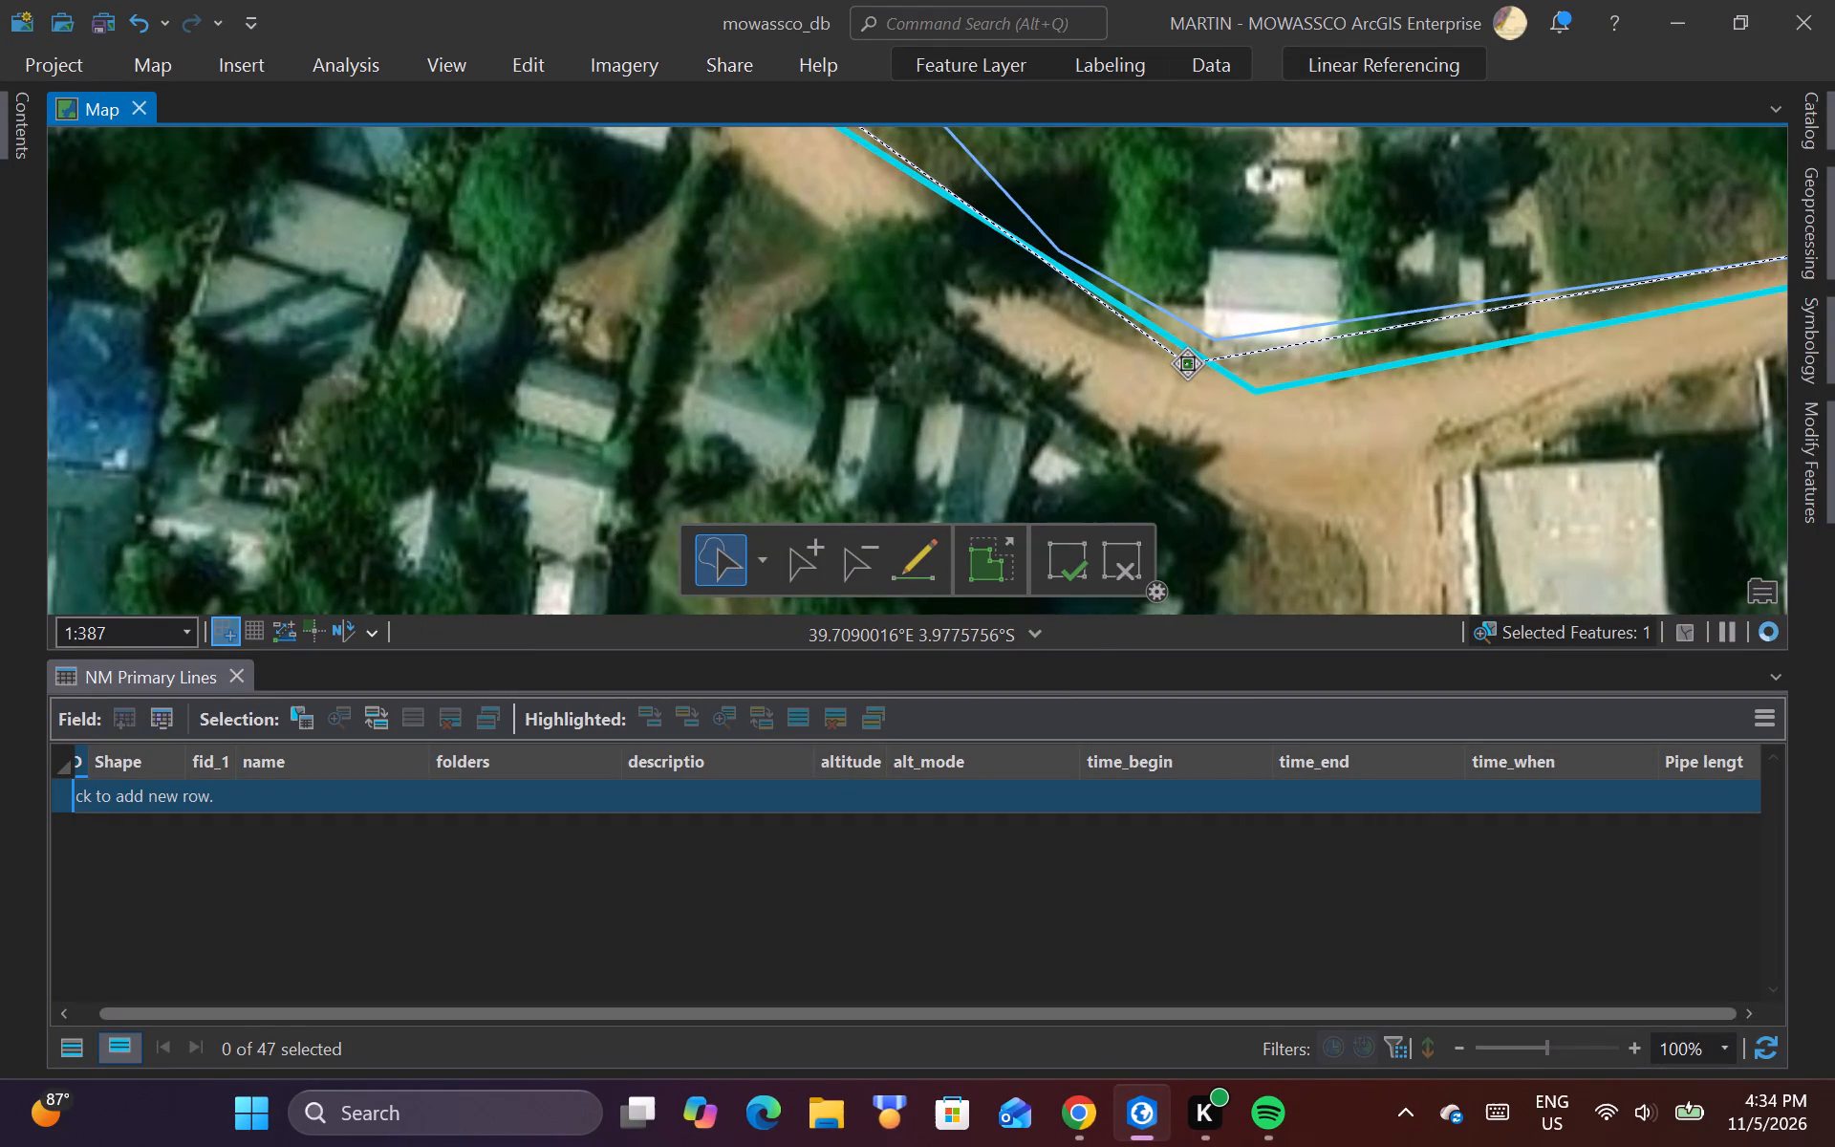
Fine-tune the position of the ruto_line vertex at the low bend by the side-road junction.
drag(1187, 364, 1184, 364)
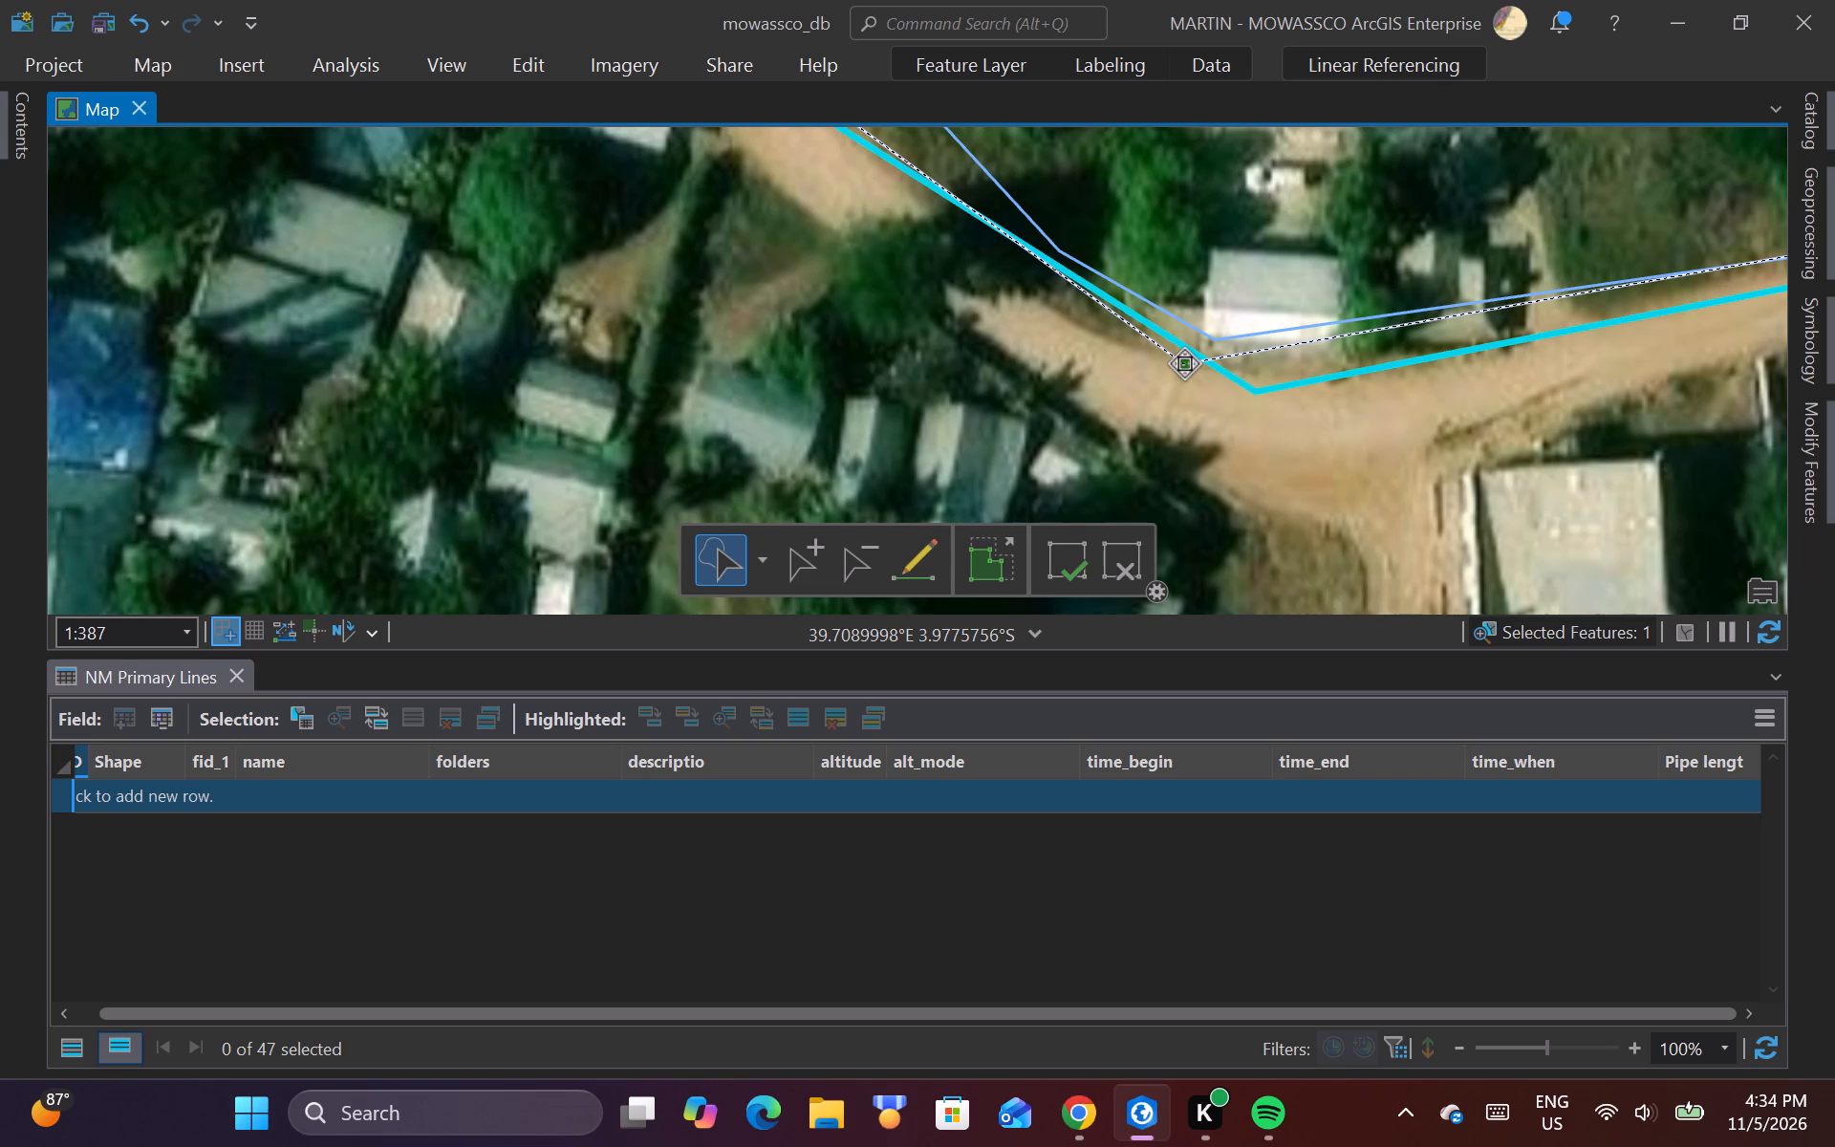
drag(1184, 364, 1186, 366)
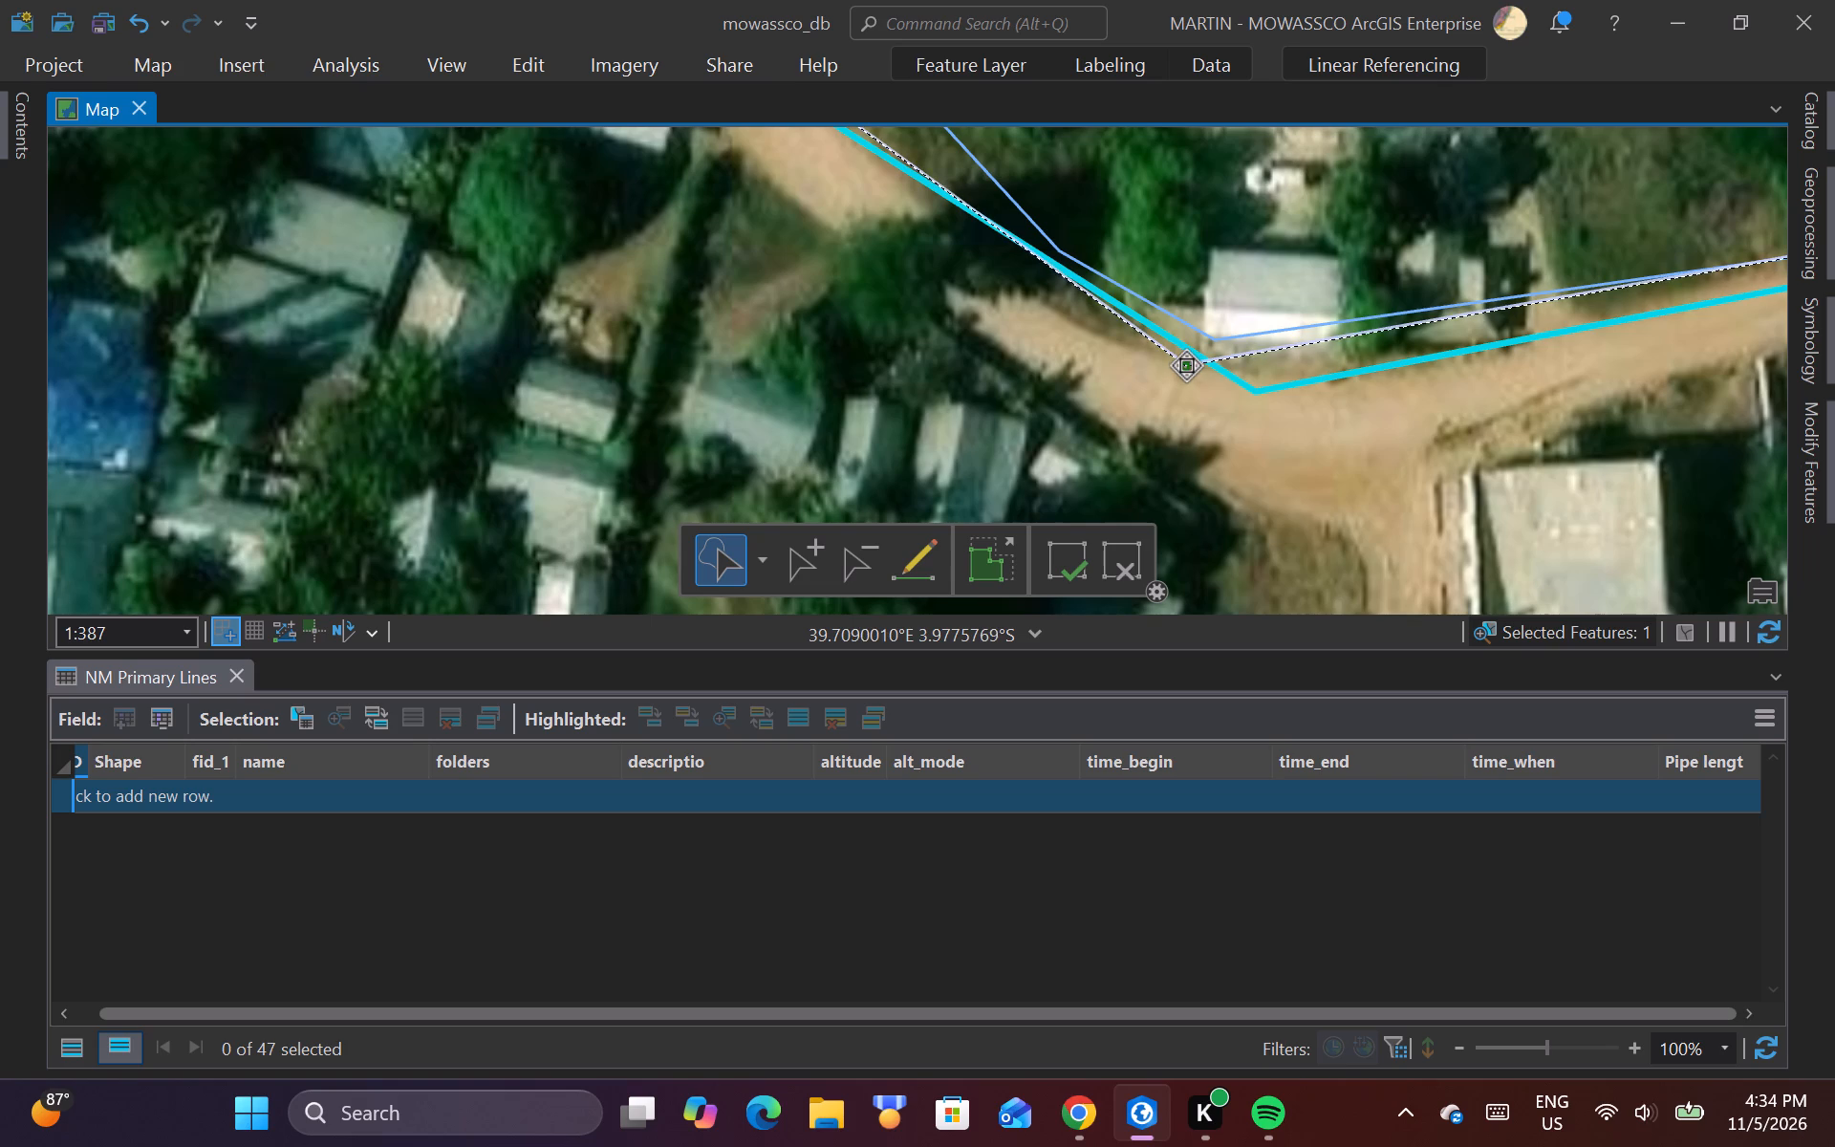
drag(1186, 366, 1188, 366)
Add a ruto_line vertex just east of the low bend, and move it southeast onto the road's northern edge.
scroll(1184, 389, down, 1)
scroll(801, 407, down, 1)
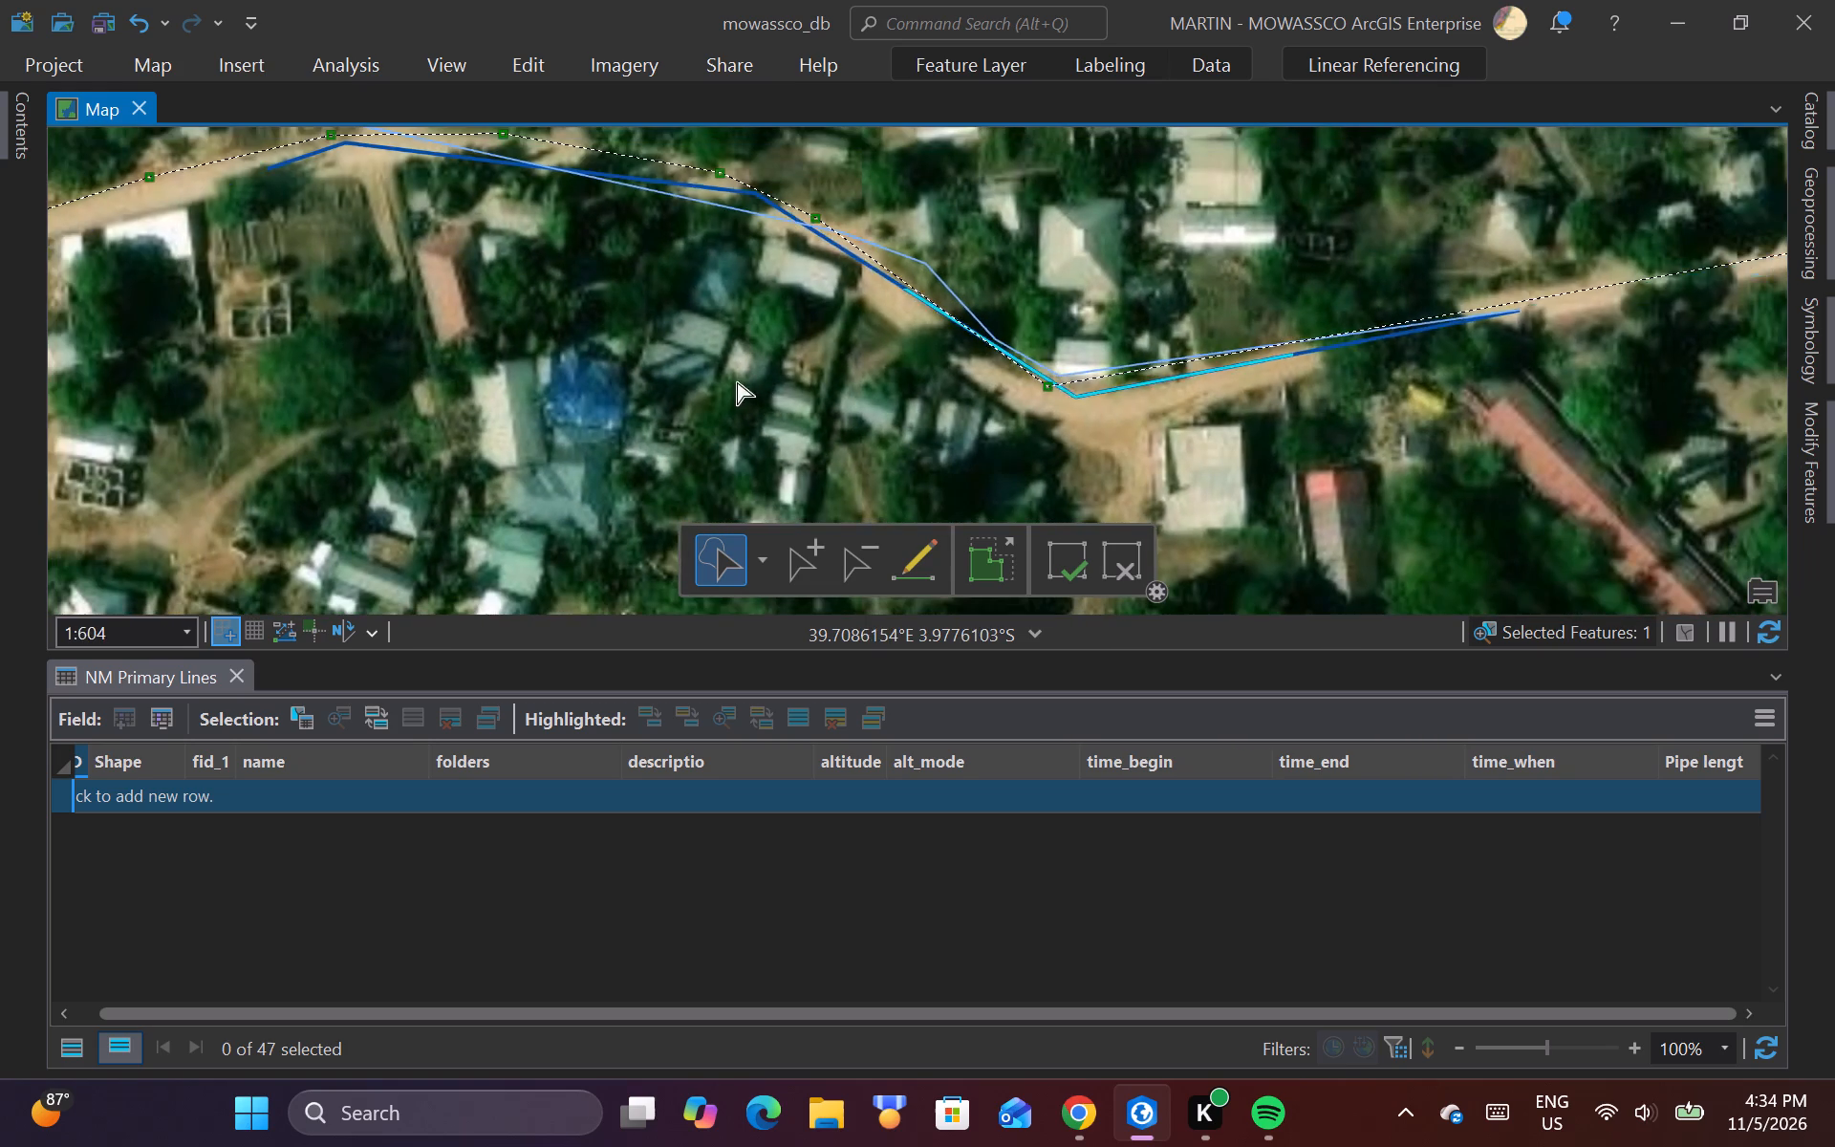
scroll(651, 321, down, 1)
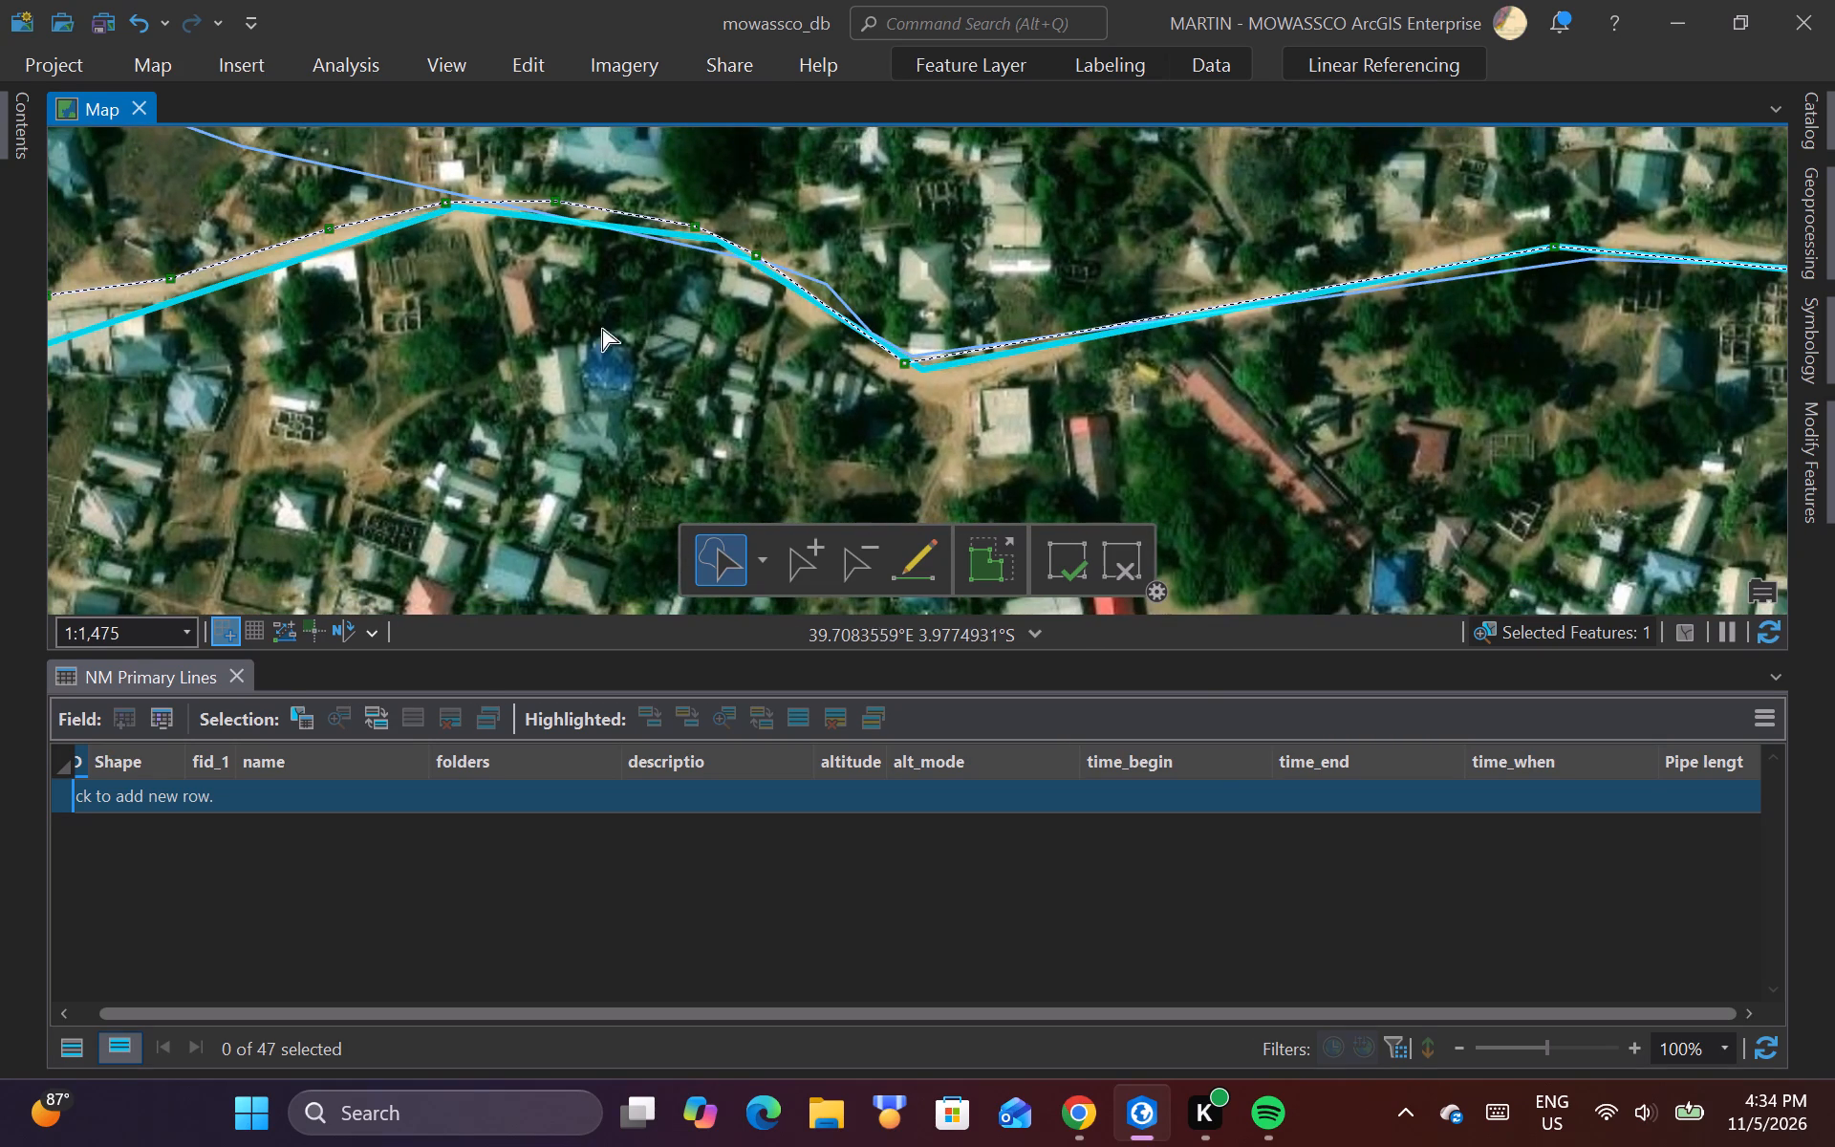
scroll(437, 344, down, 1)
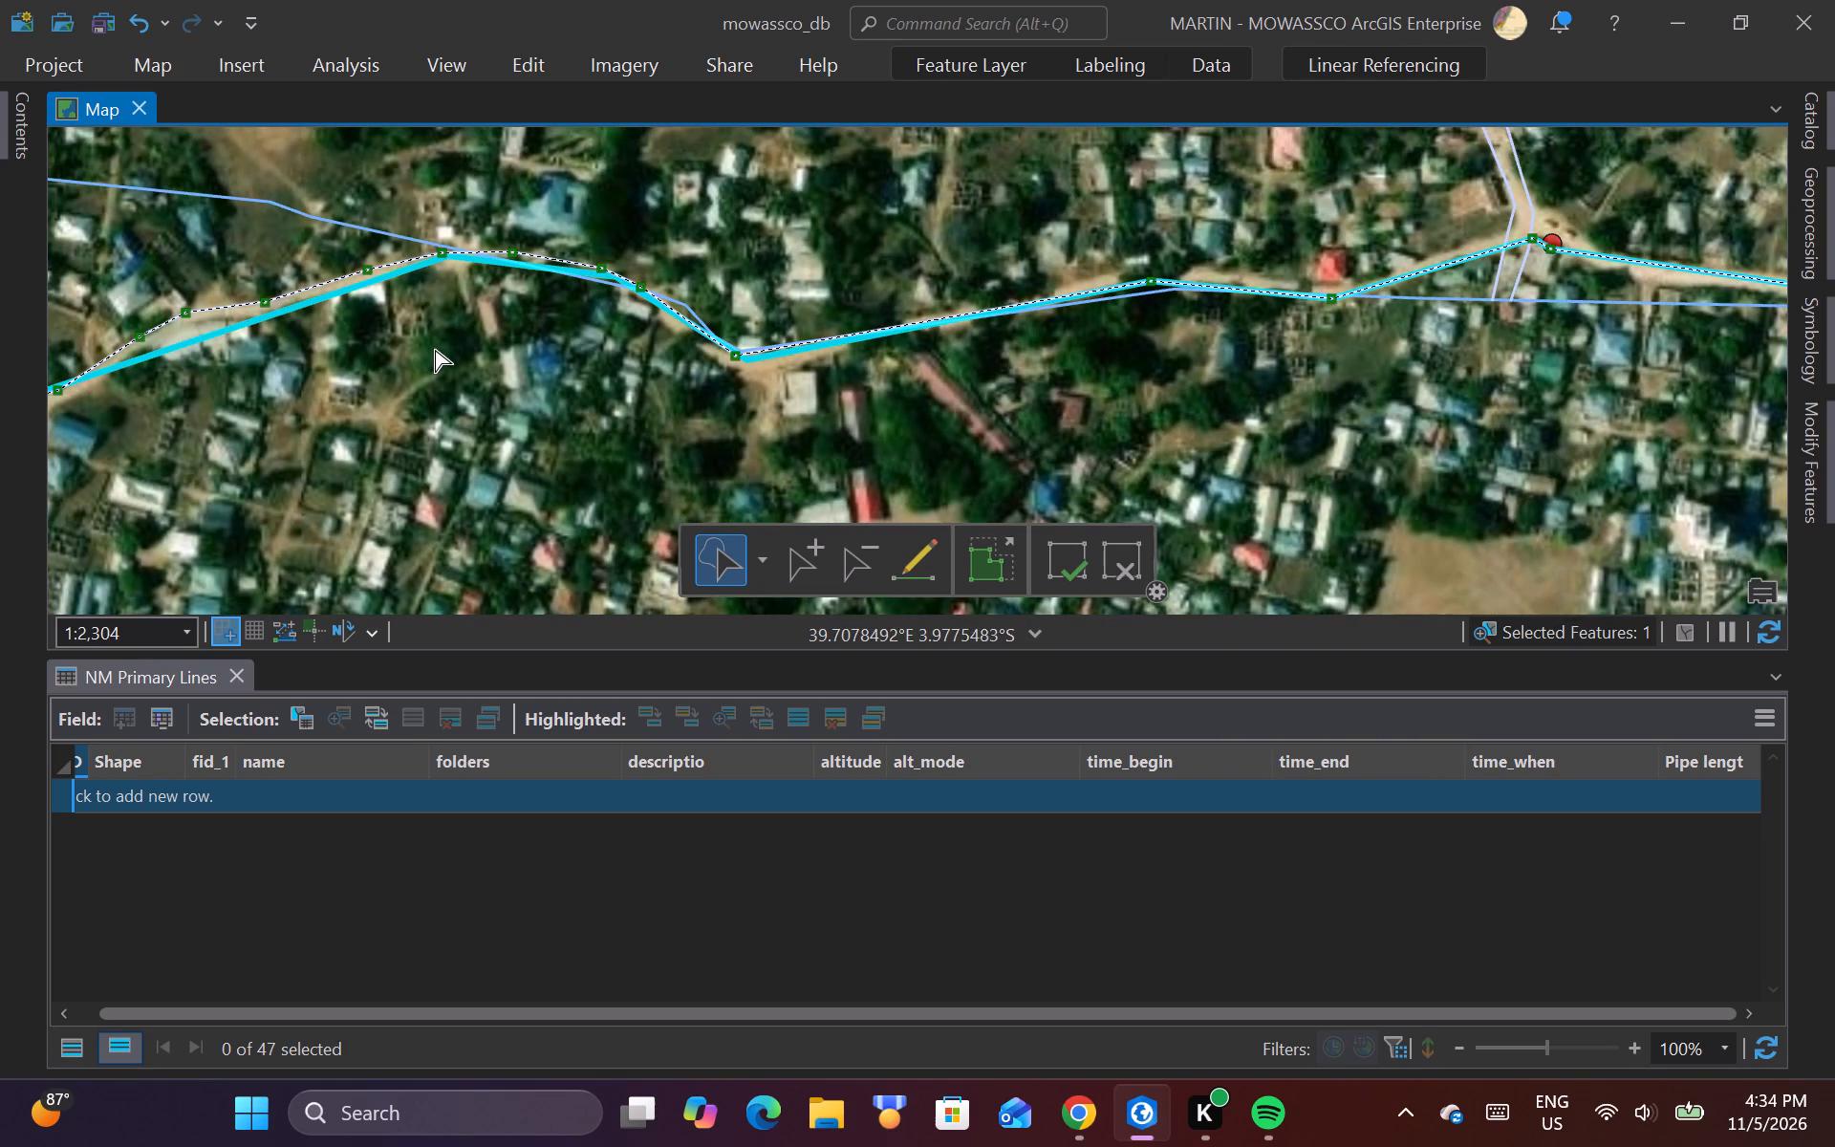
scroll(853, 353, up, 1)
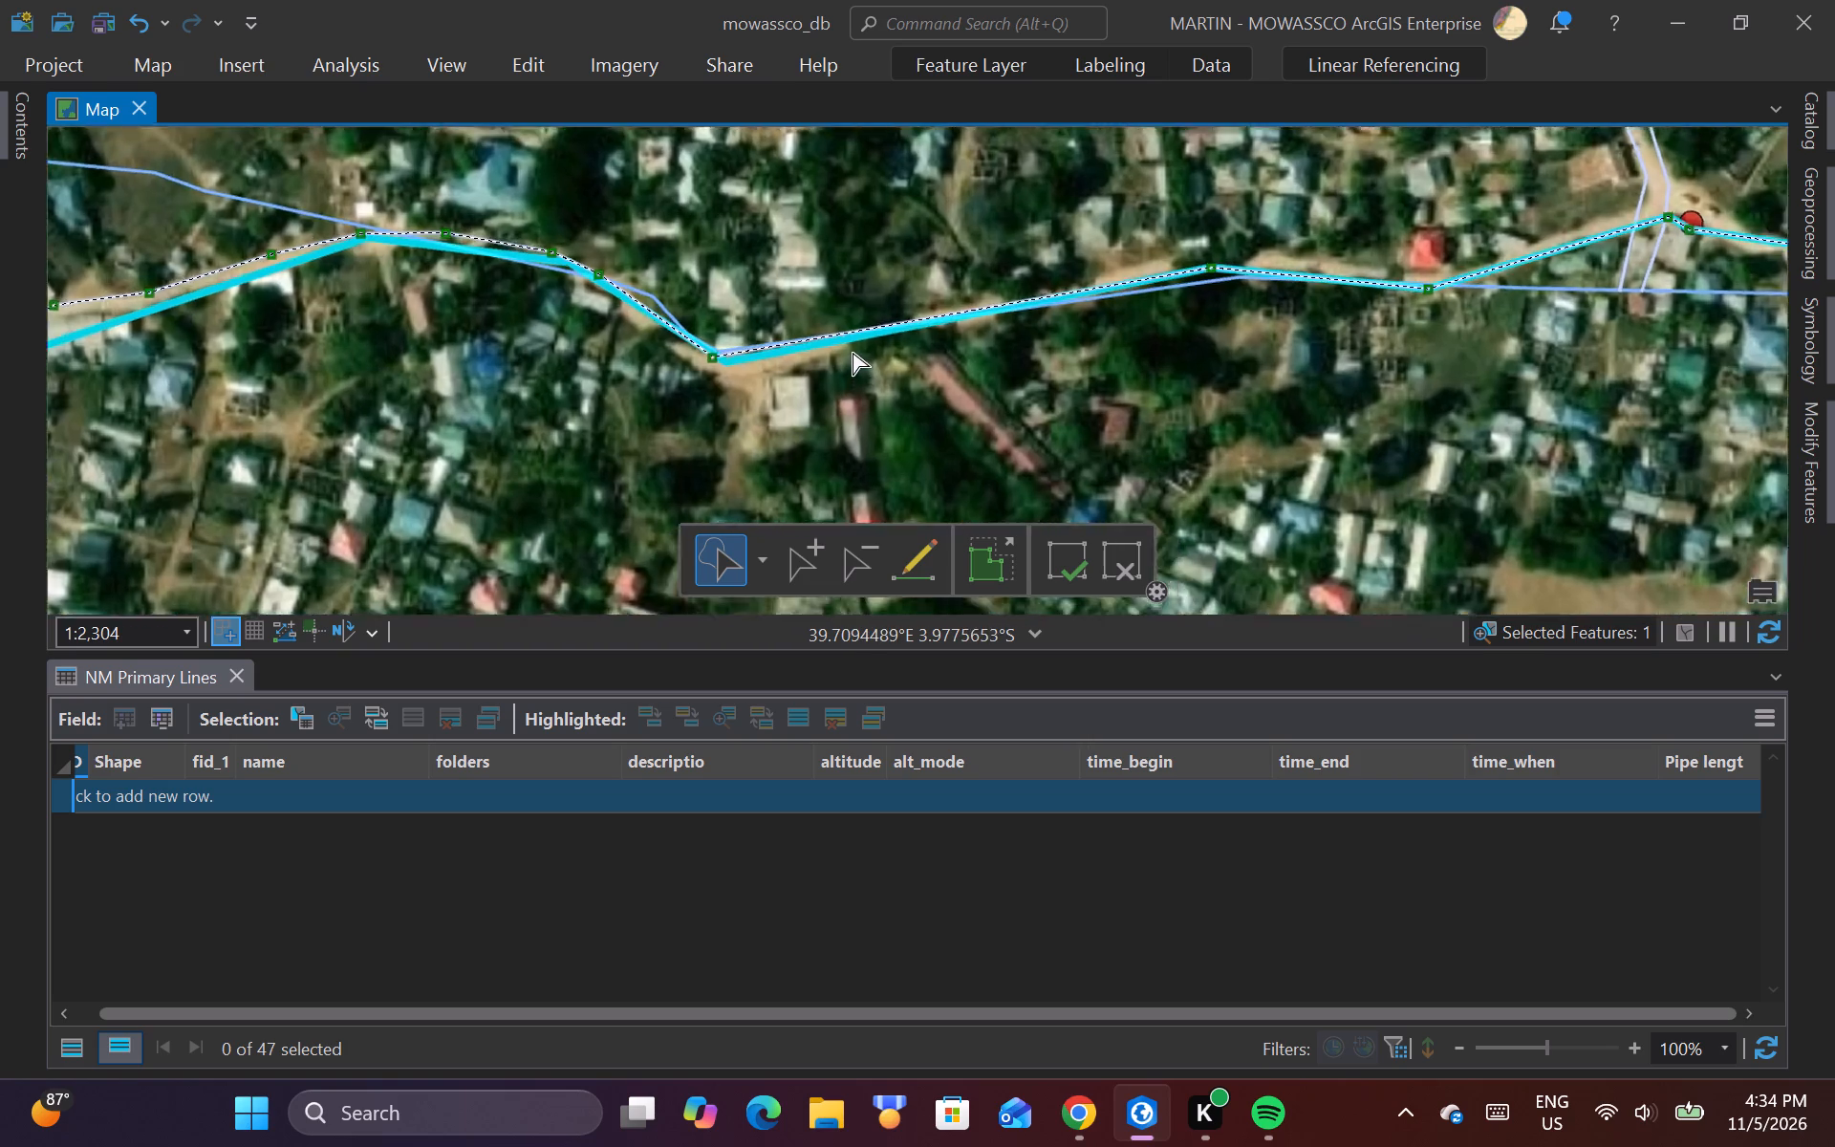
scroll(853, 353, up, 3)
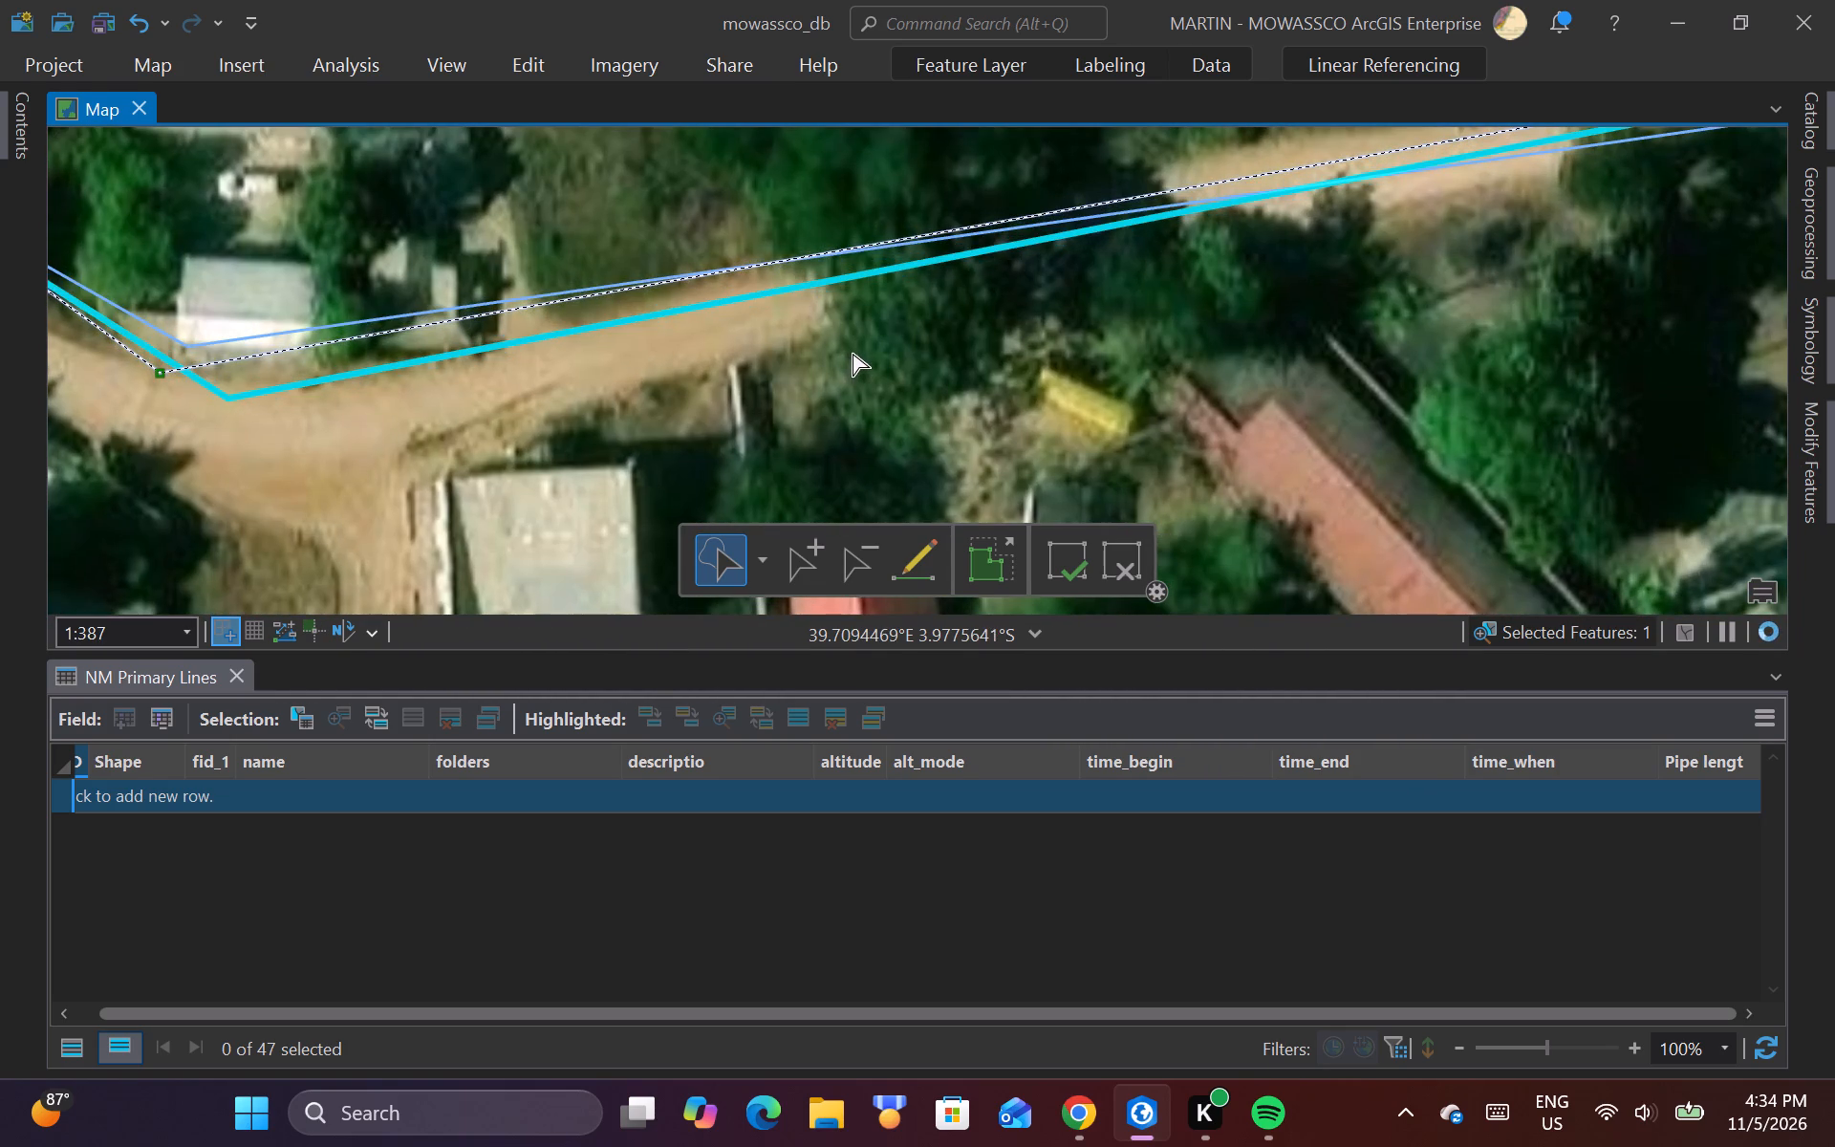
right_click(360, 337)
click(403, 355)
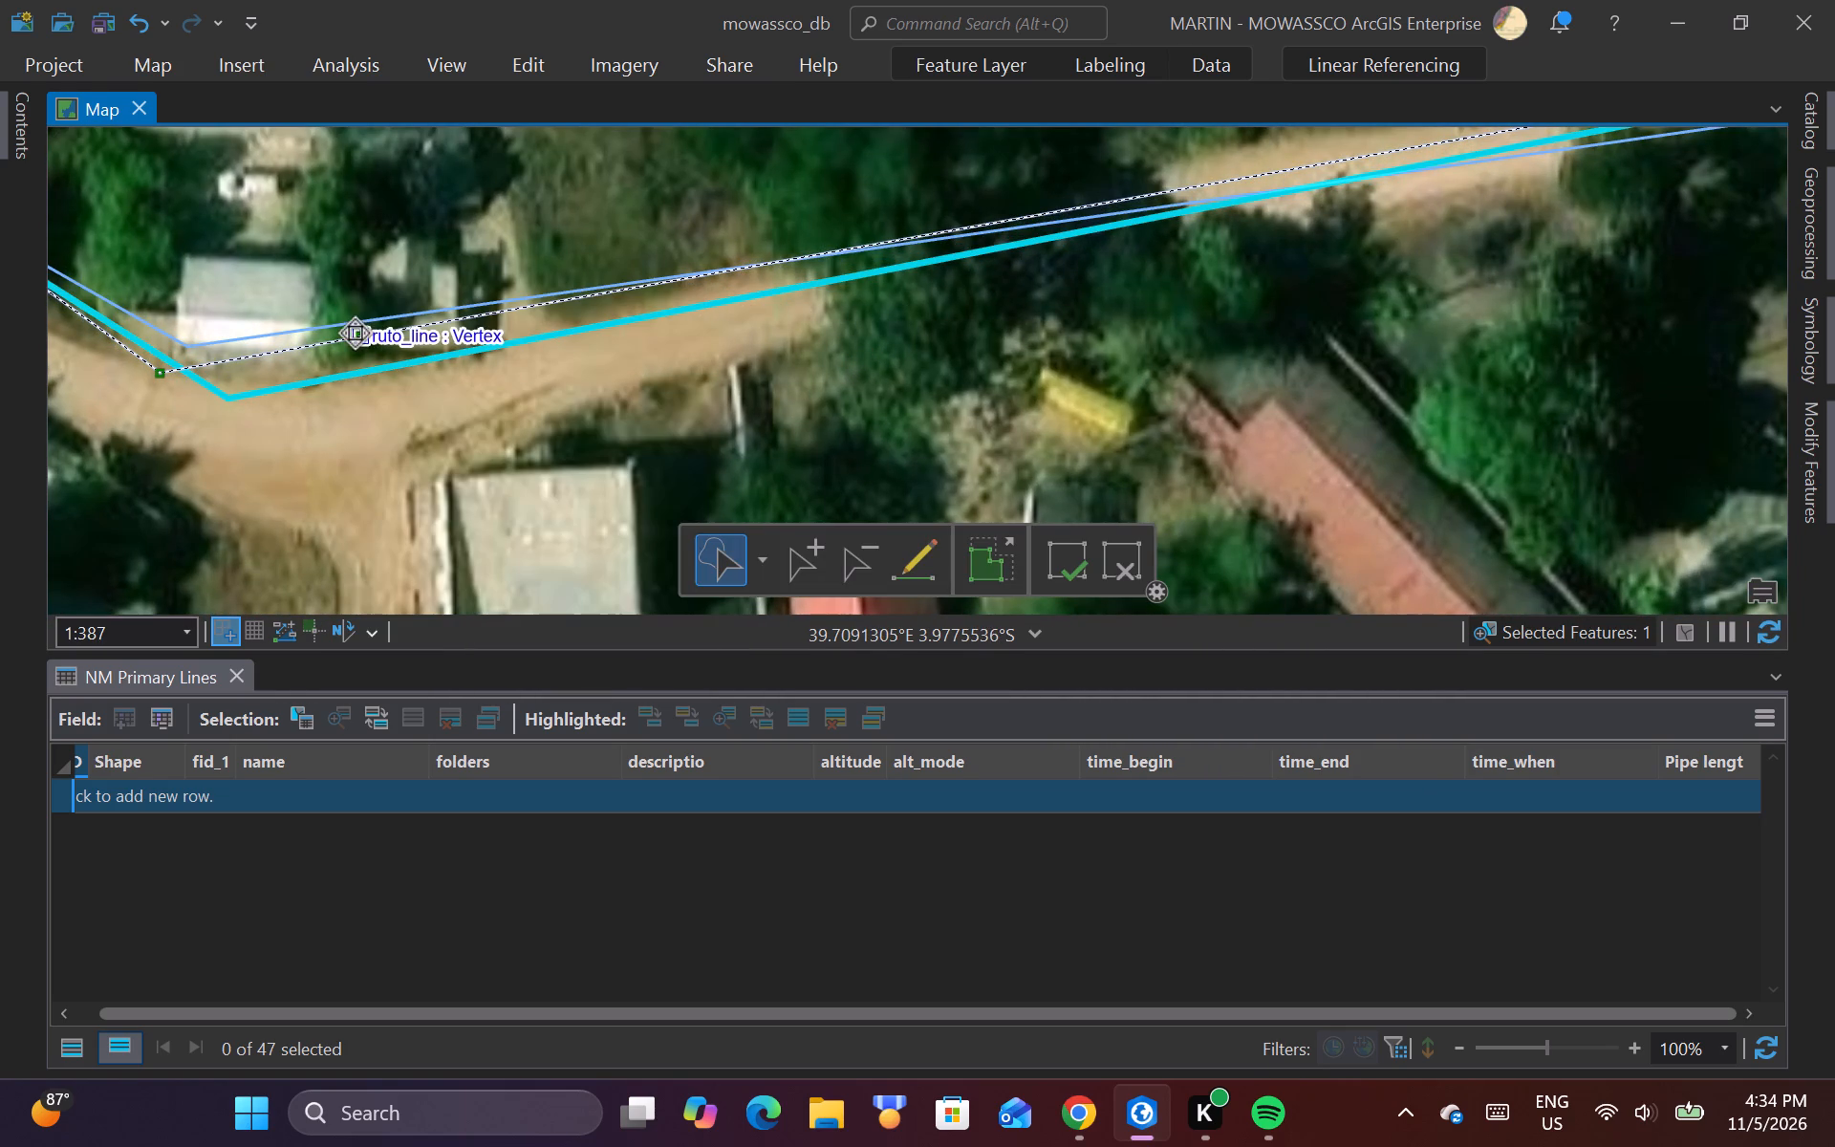
drag(366, 341, 401, 374)
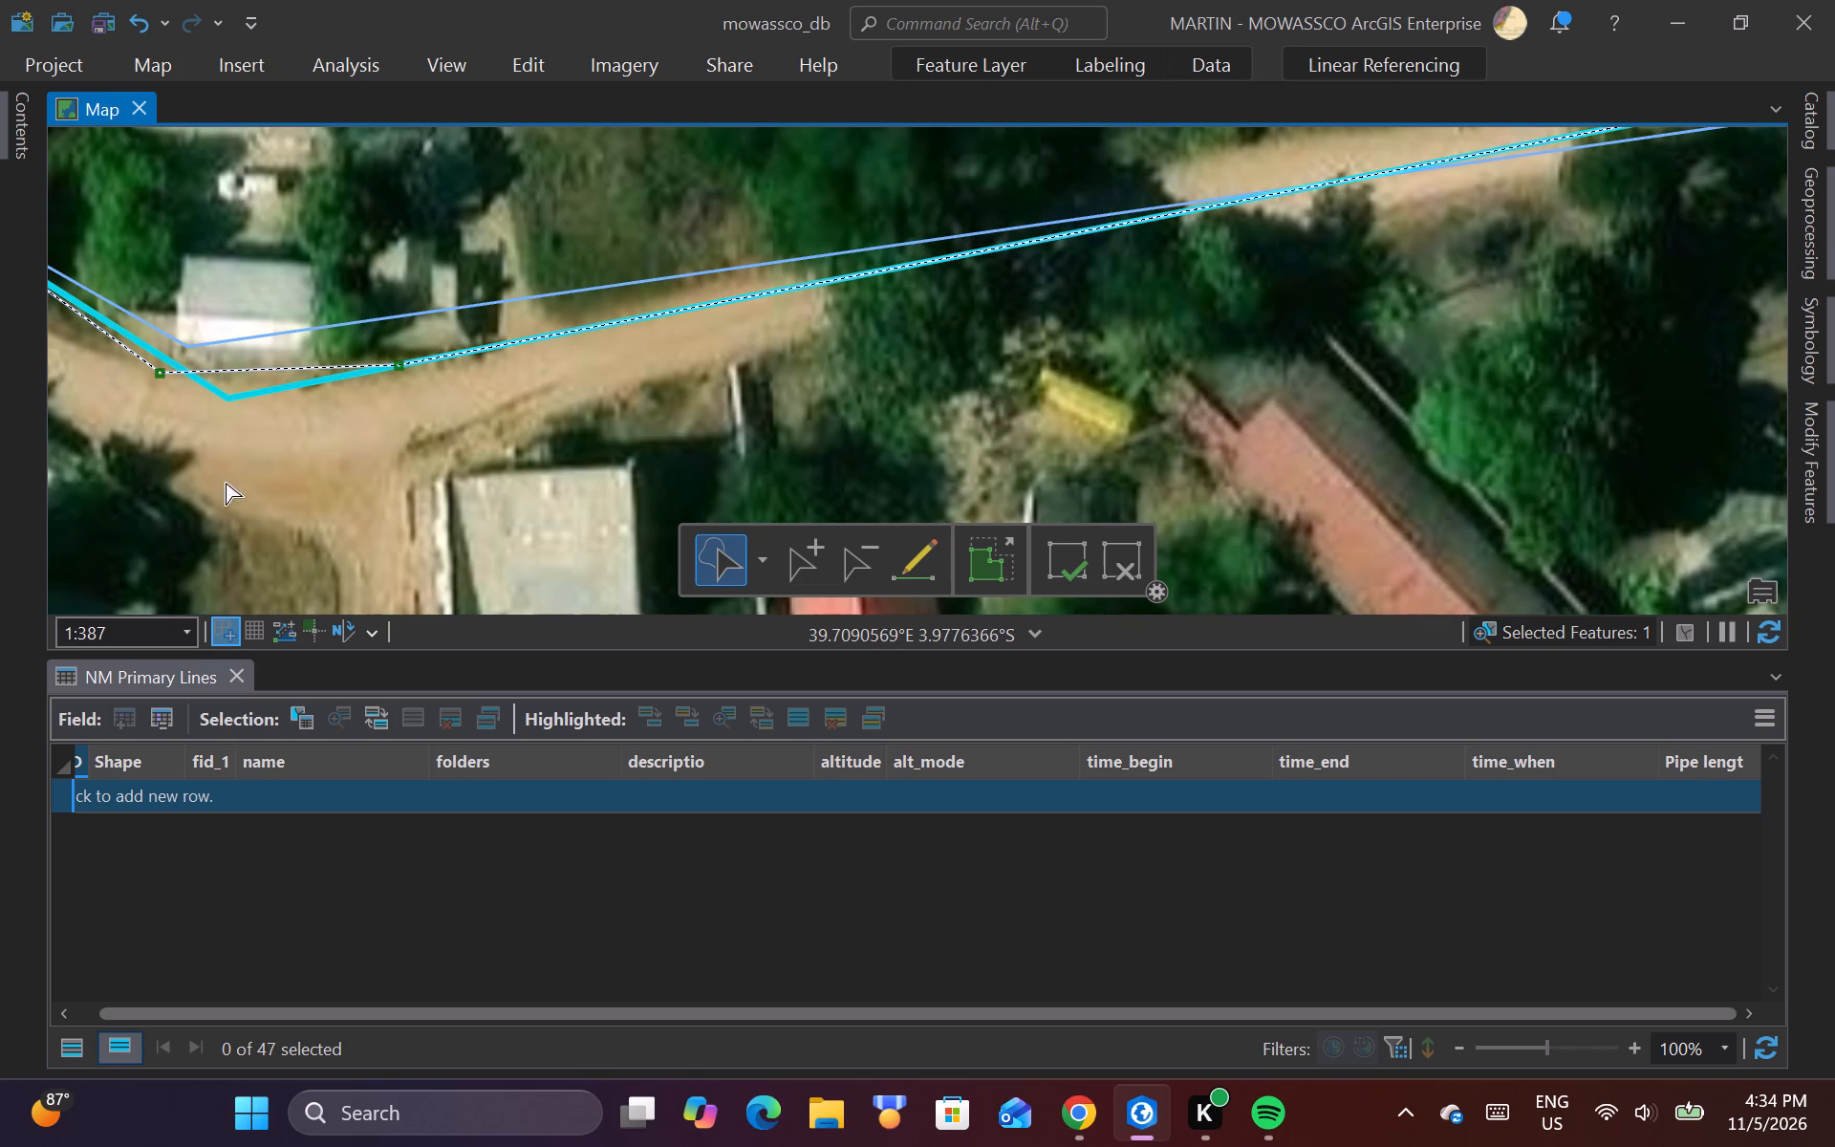
Add a ruto_line vertex on the rising segment east of the red-roofed house, and move it south to the road's southern edge.
scroll(207, 502, down, 1)
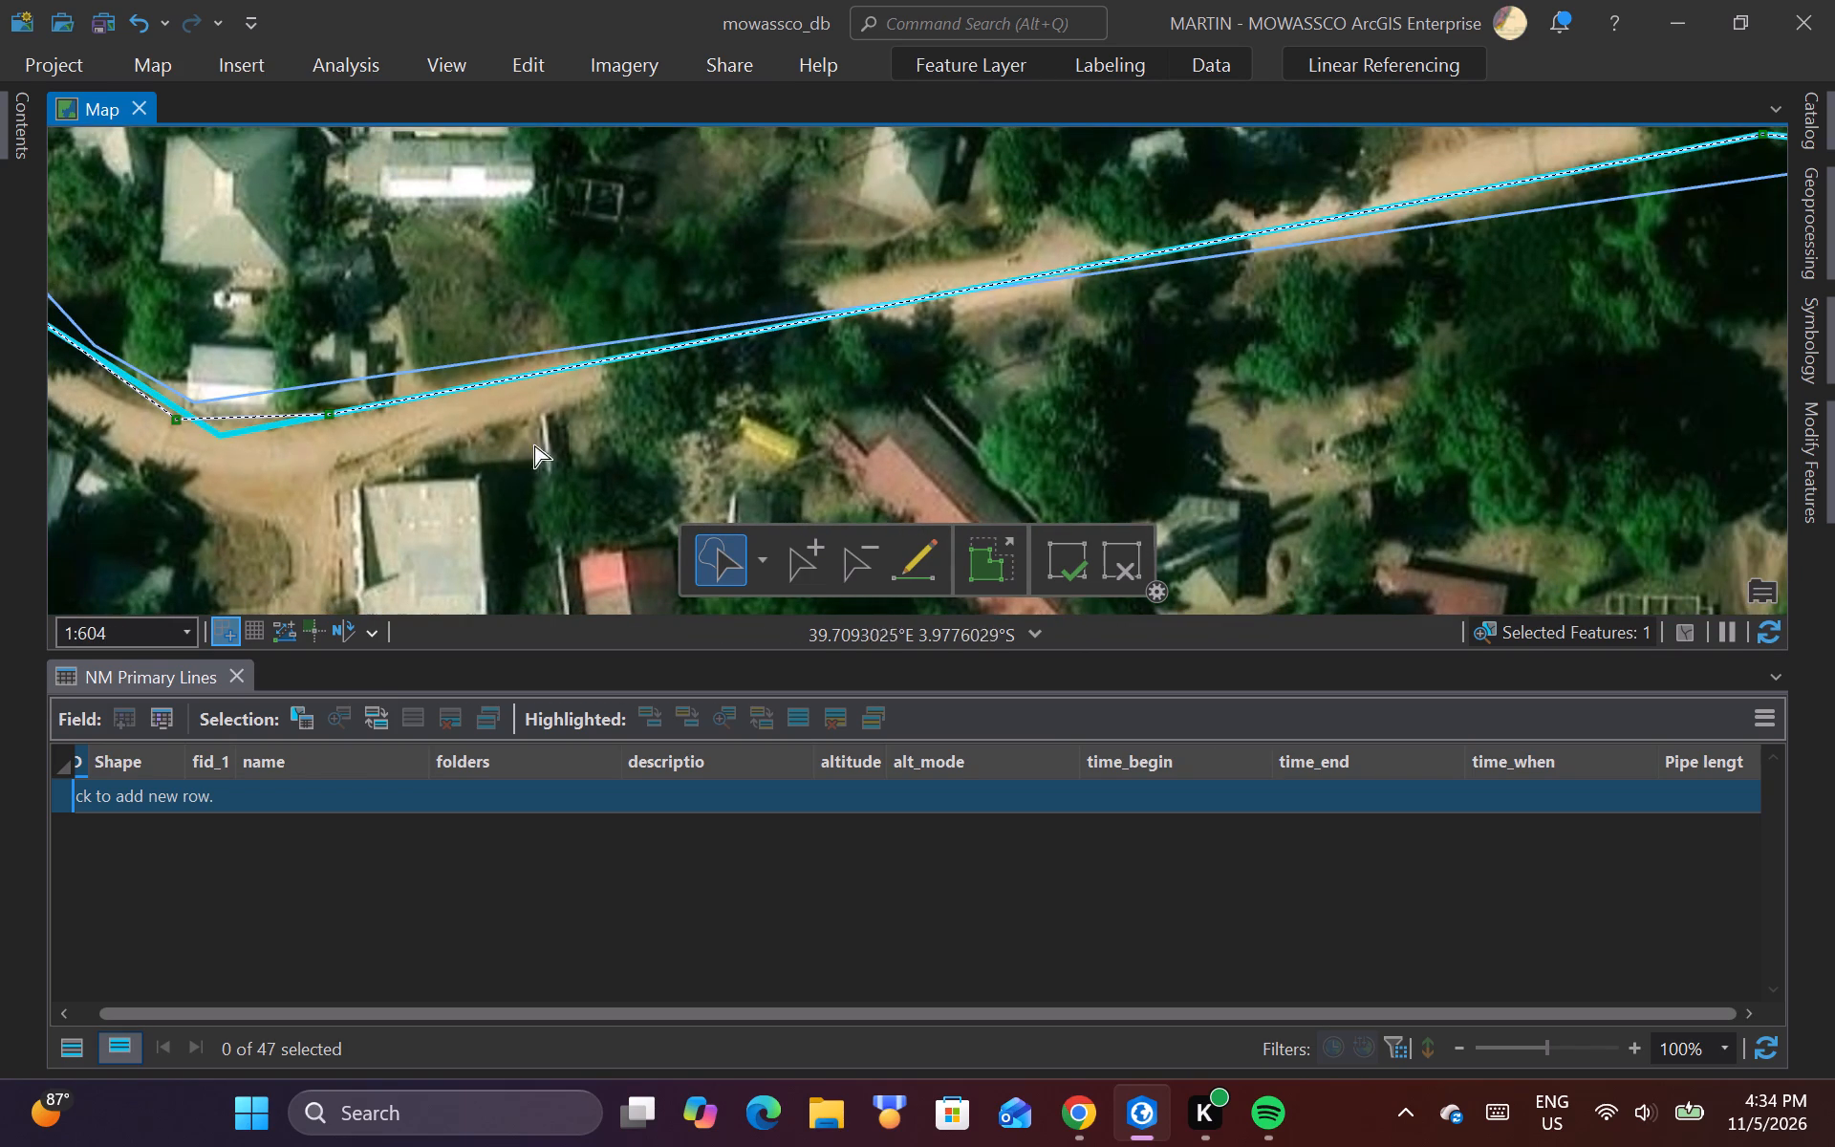
scroll(507, 428, down, 2)
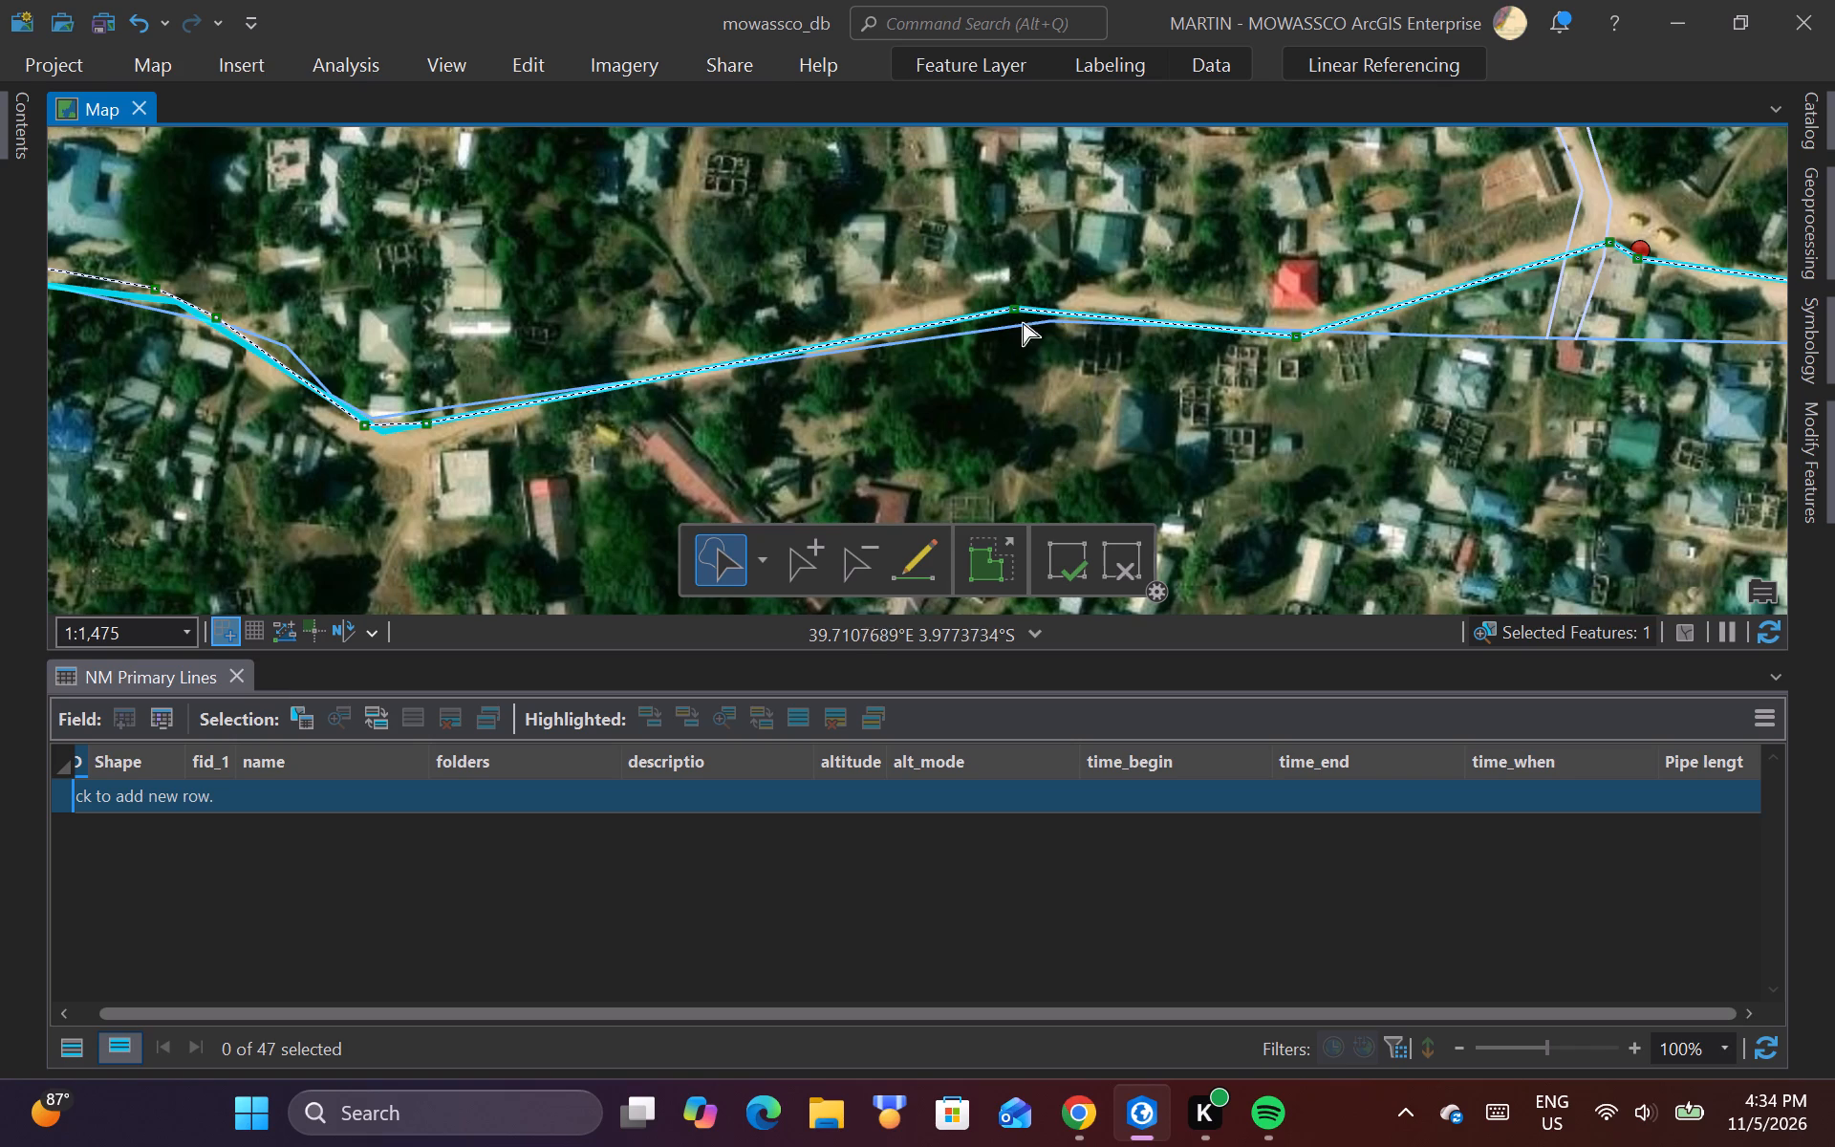
scroll(1018, 319, up, 2)
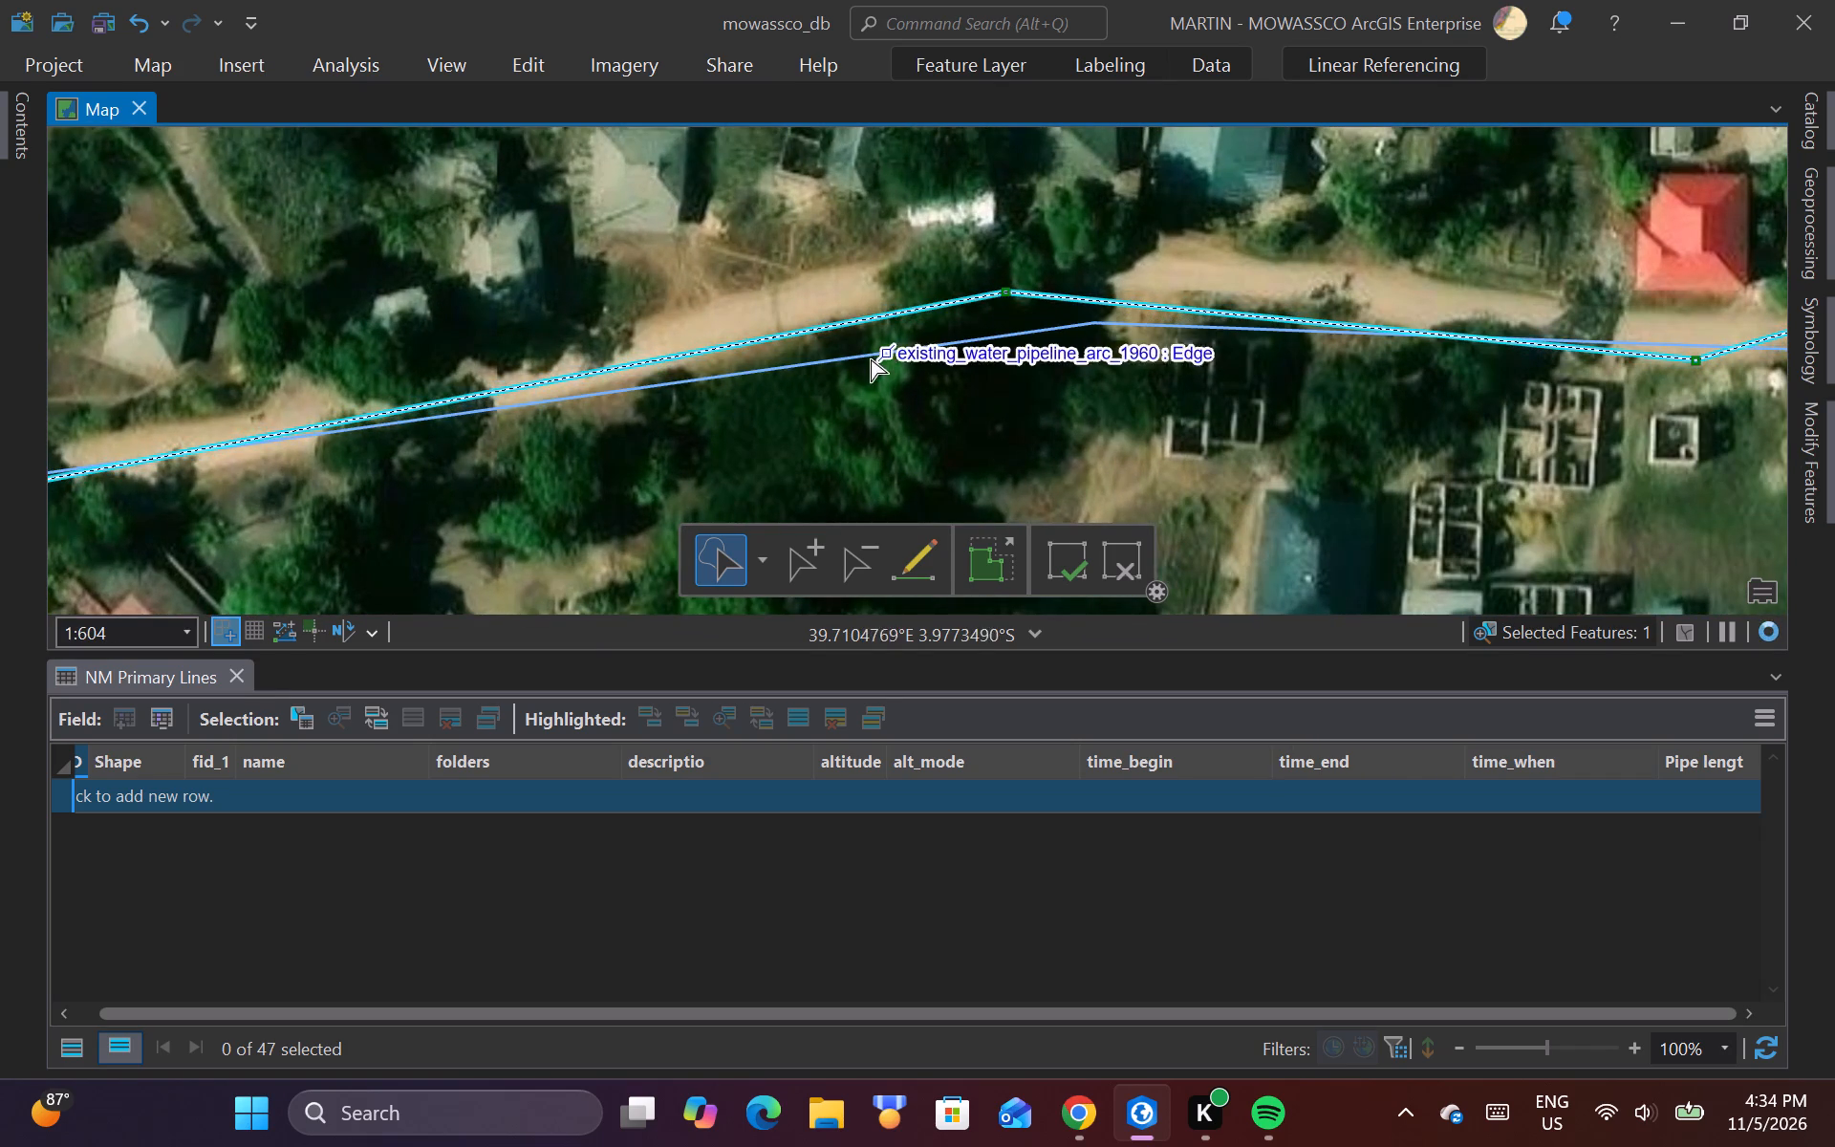
scroll(789, 425, down, 1)
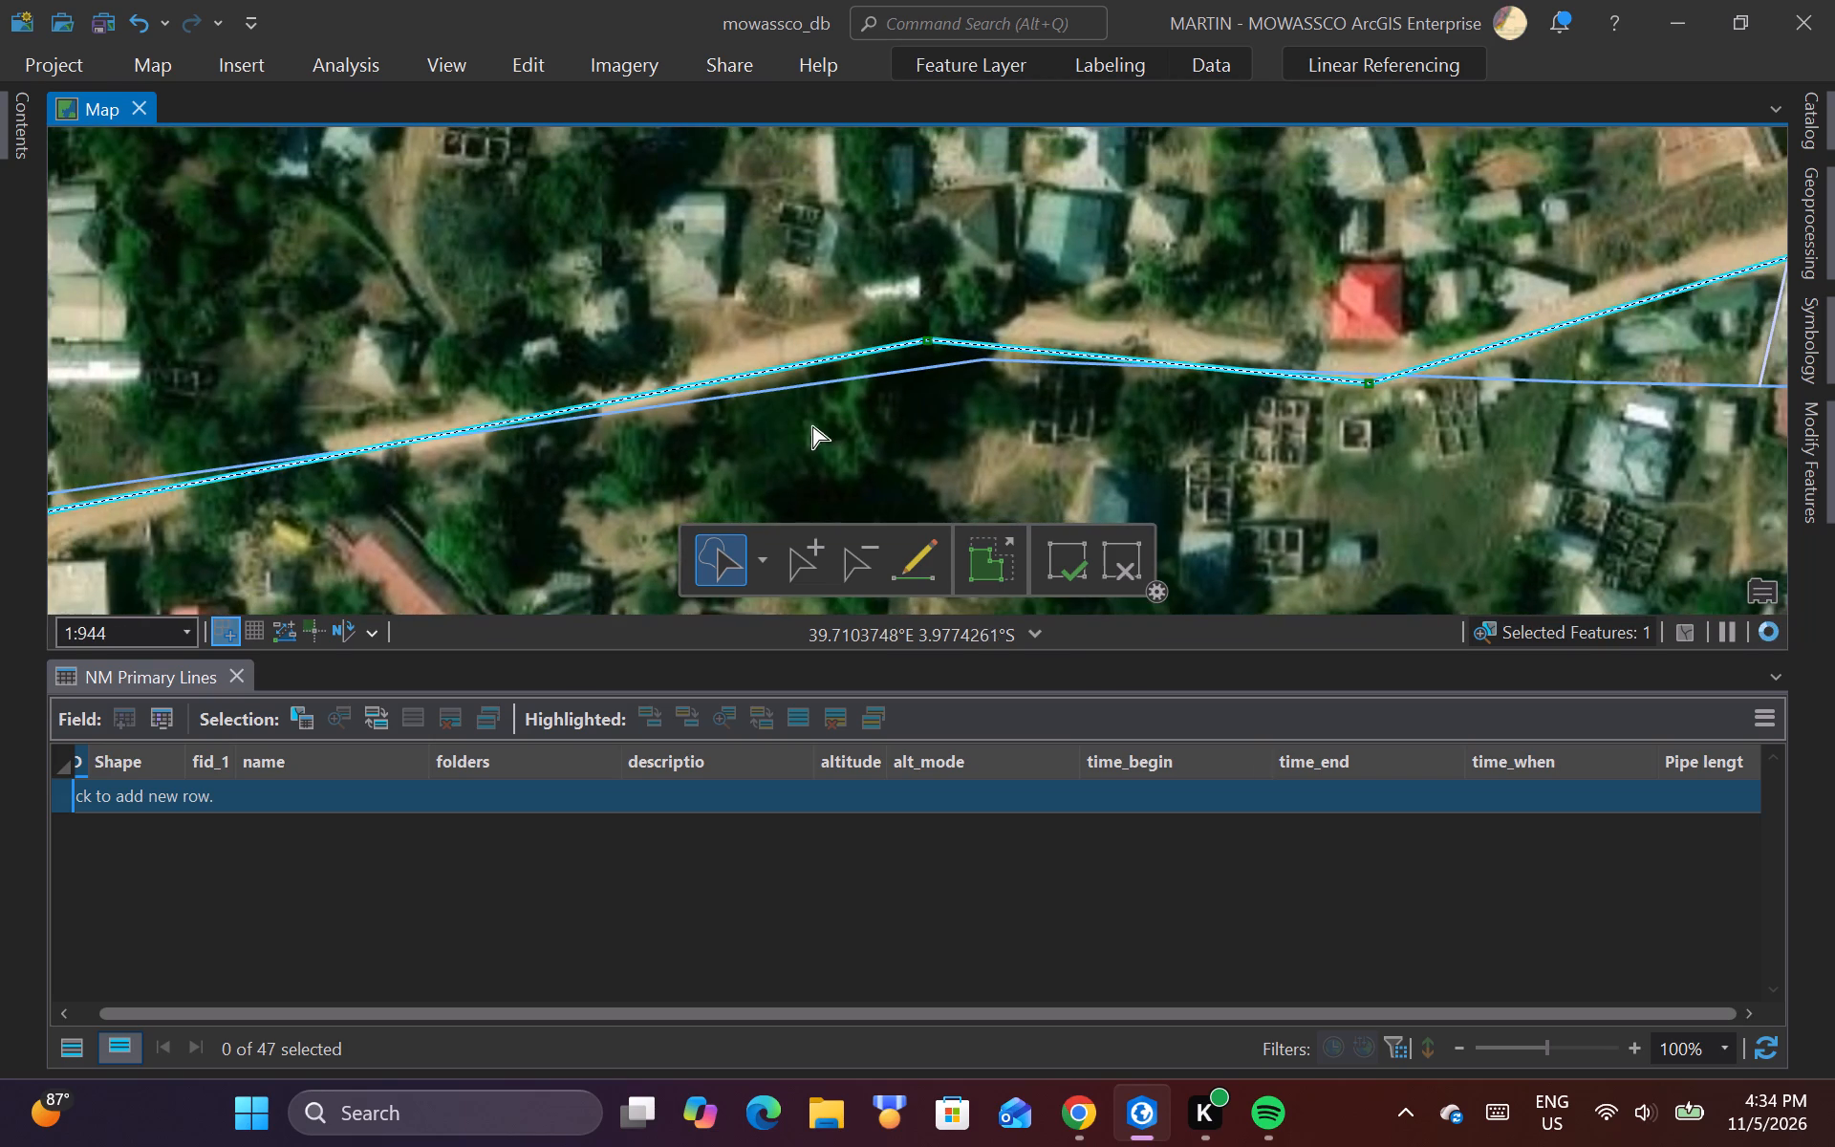
scroll(749, 335, down, 2)
scroll(1099, 357, up, 2)
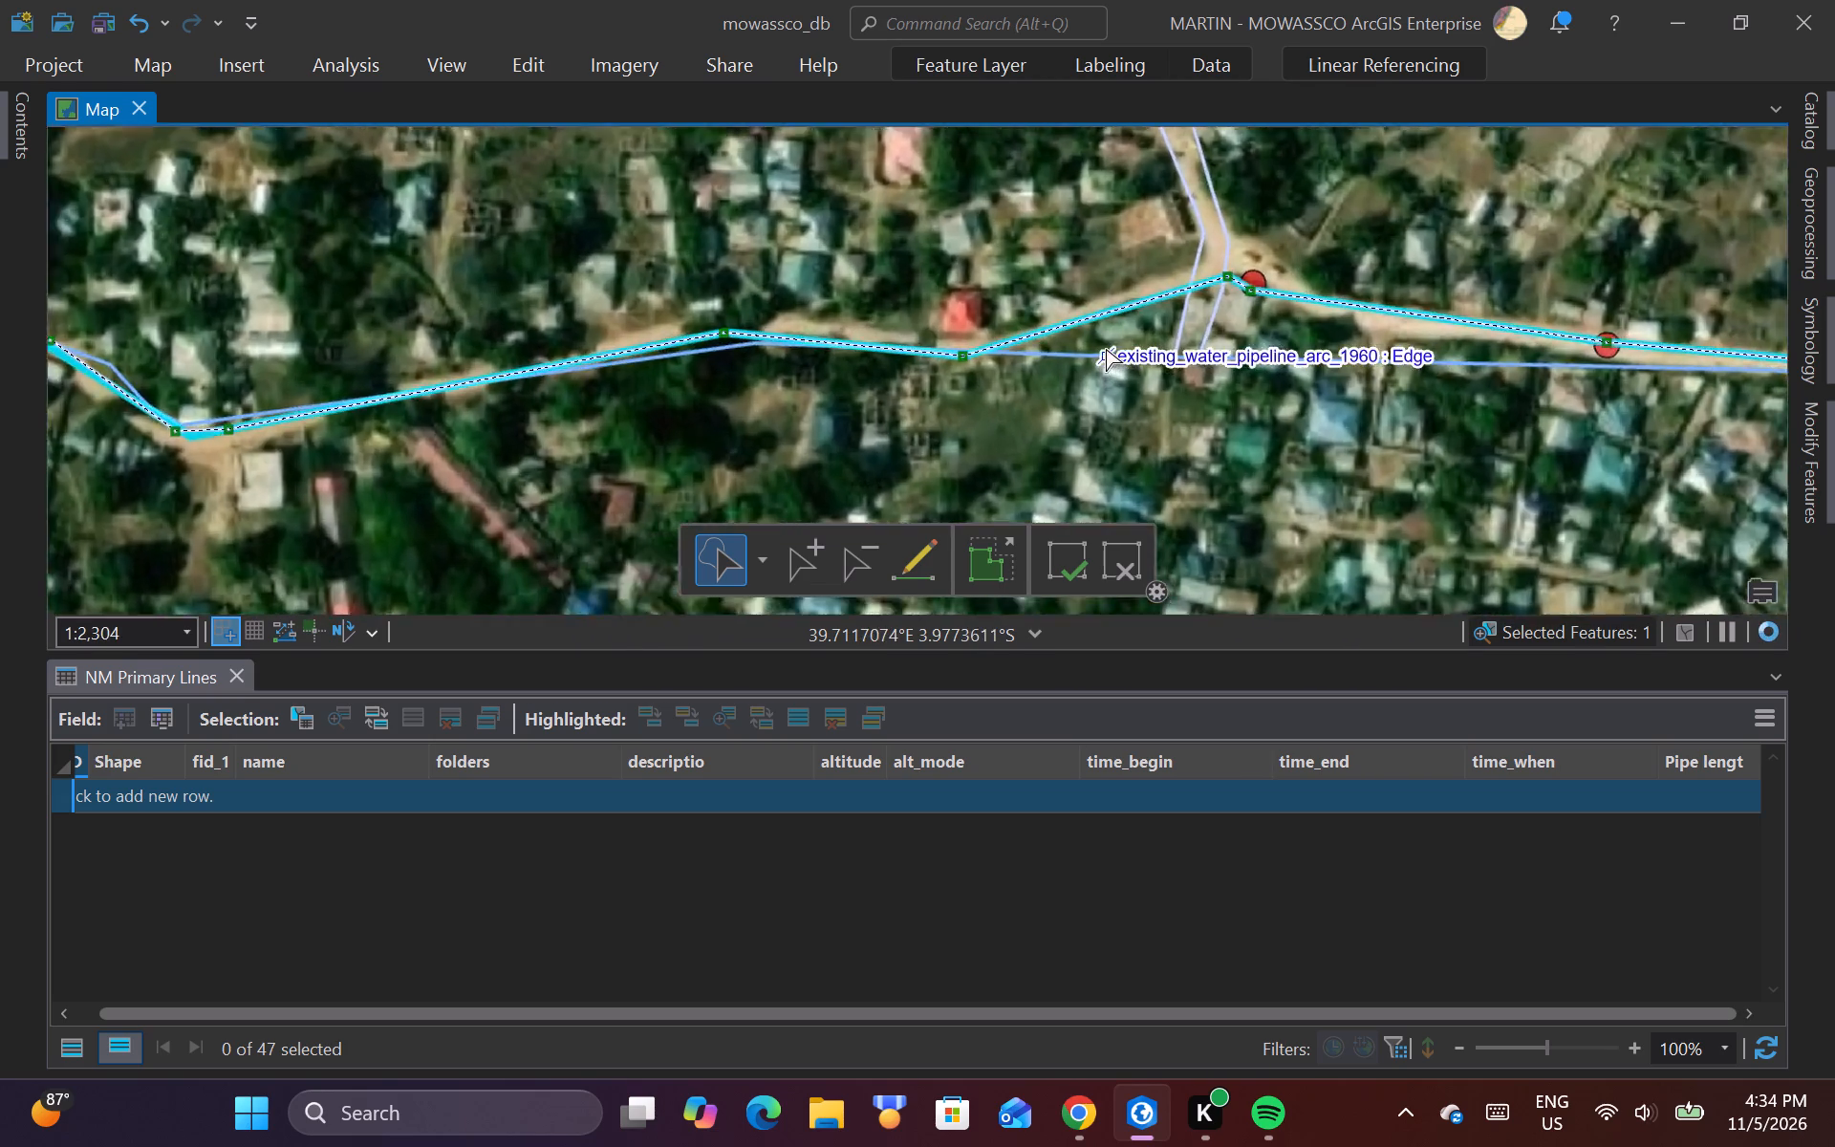
scroll(1106, 342, up, 1)
scroll(998, 292, up, 1)
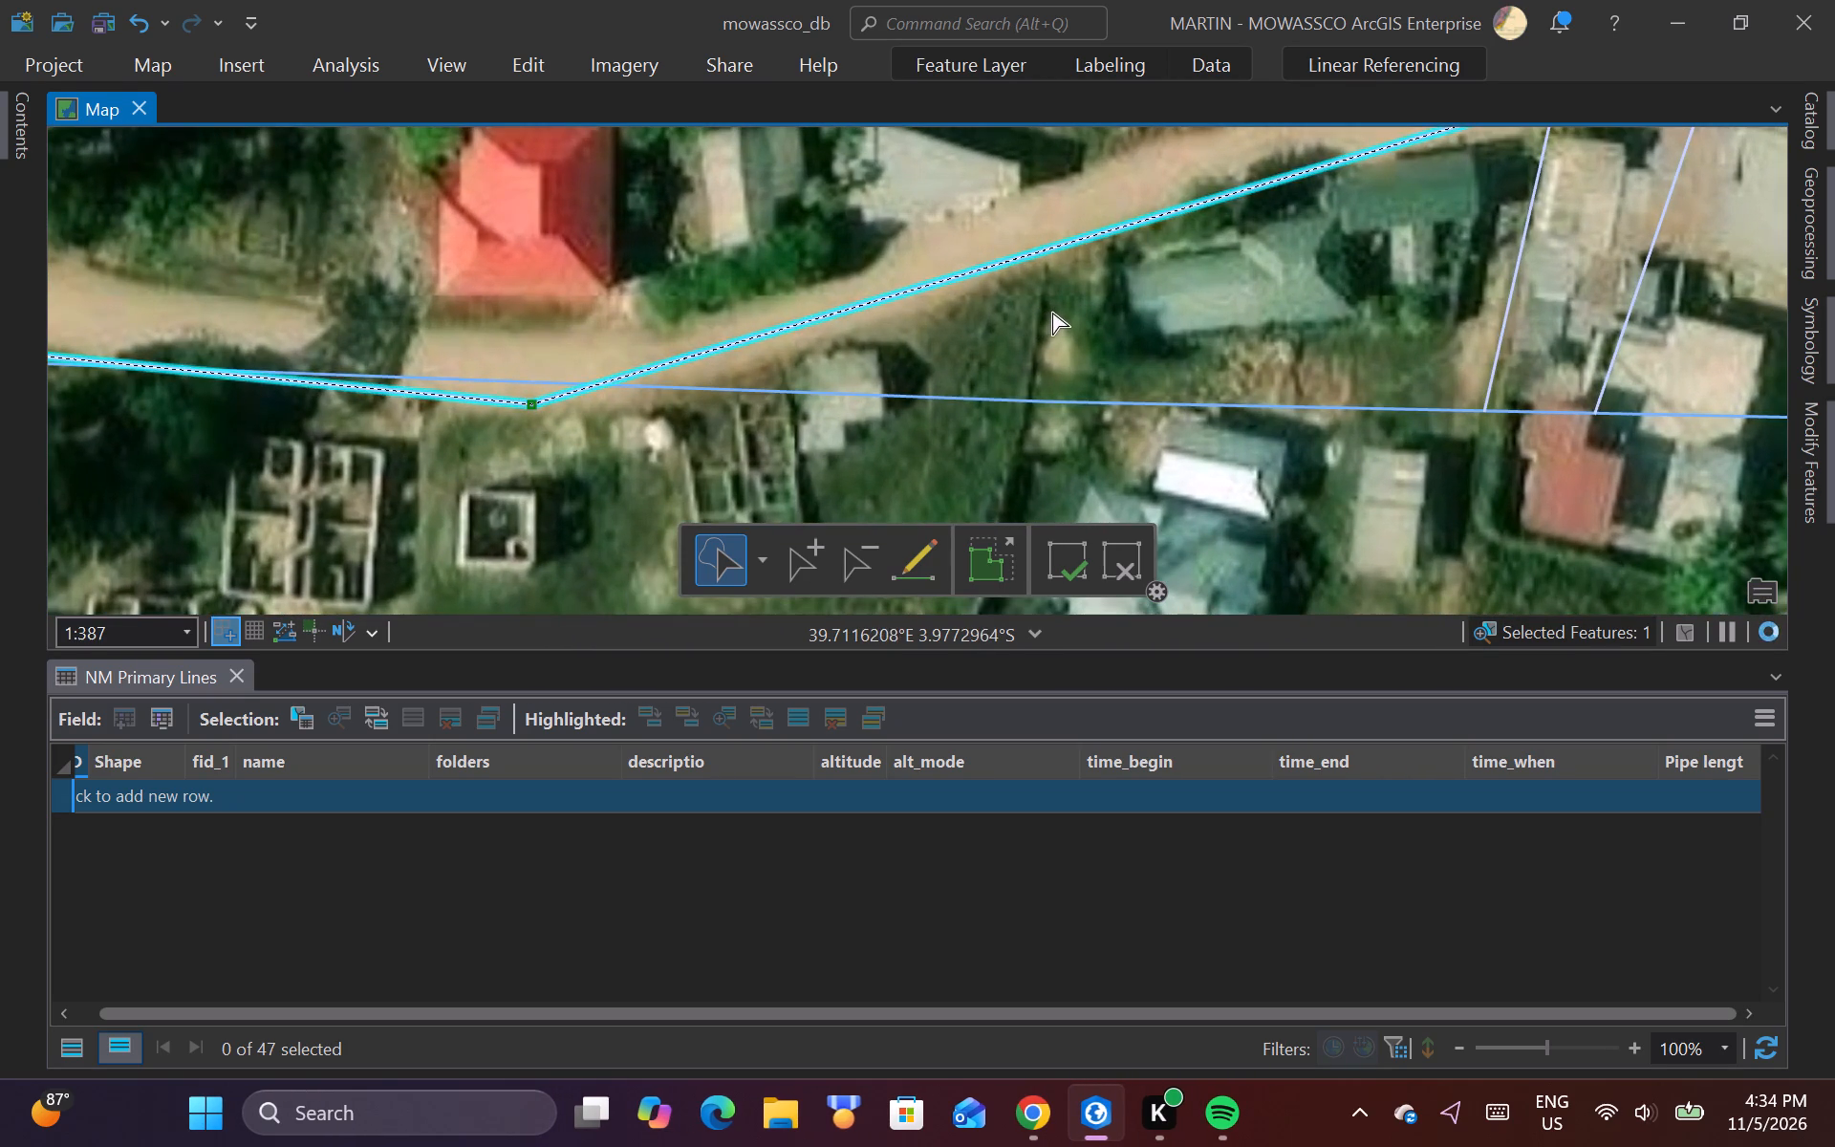
right_click(930, 286)
click(758, 305)
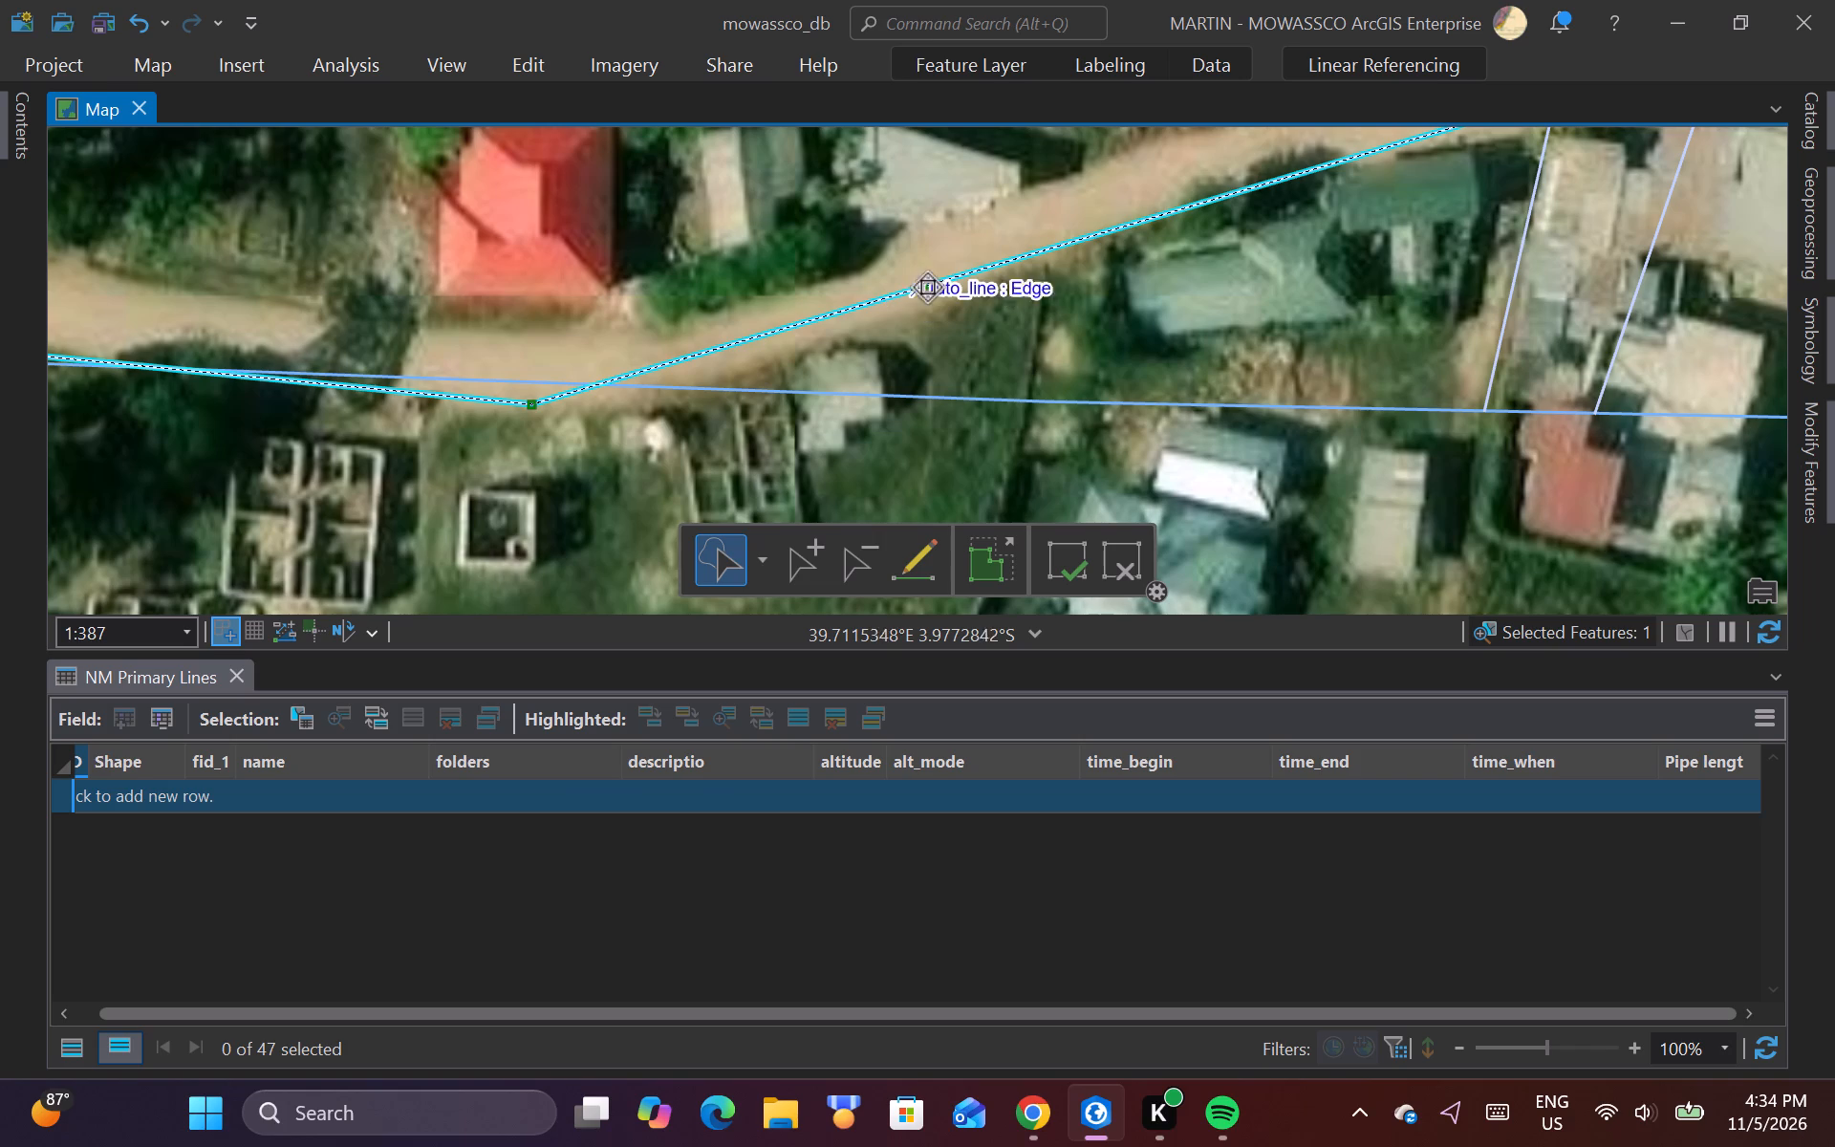
drag(934, 290, 923, 328)
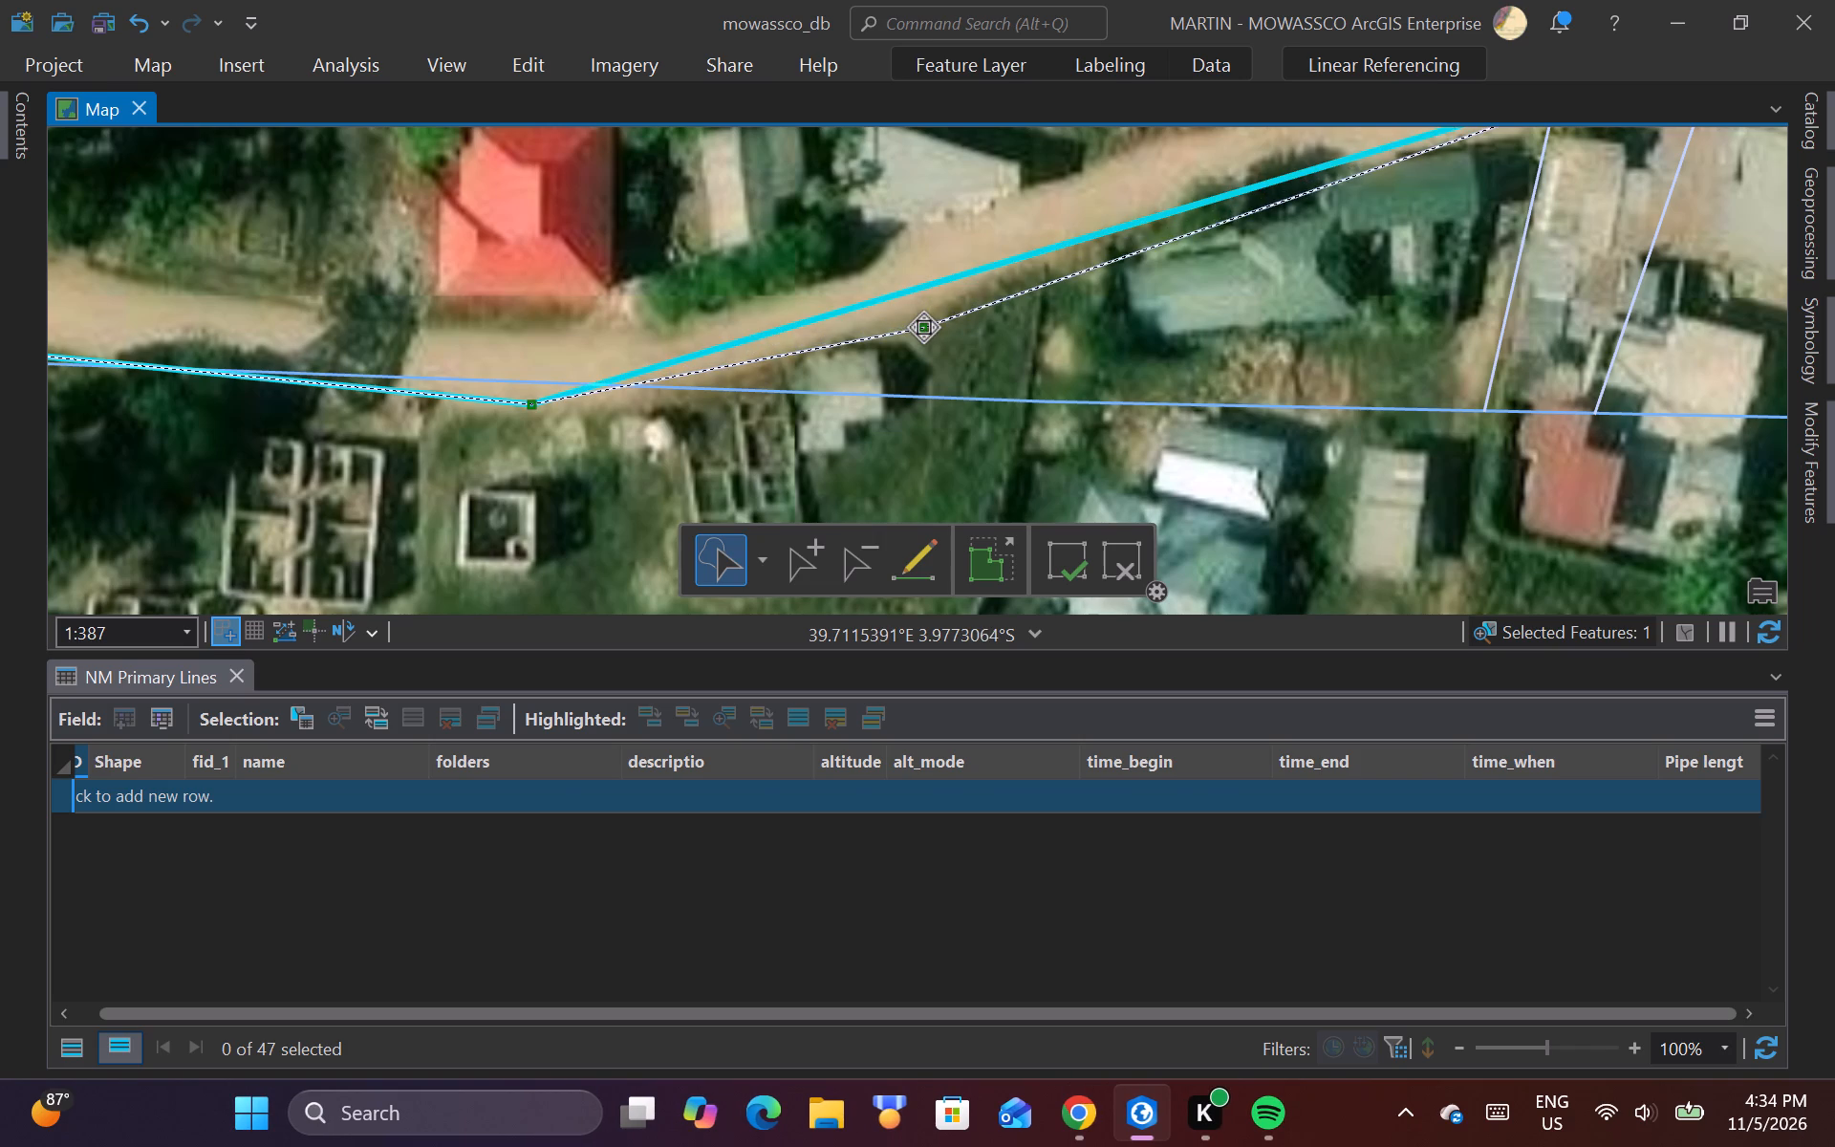
drag(923, 328, 924, 318)
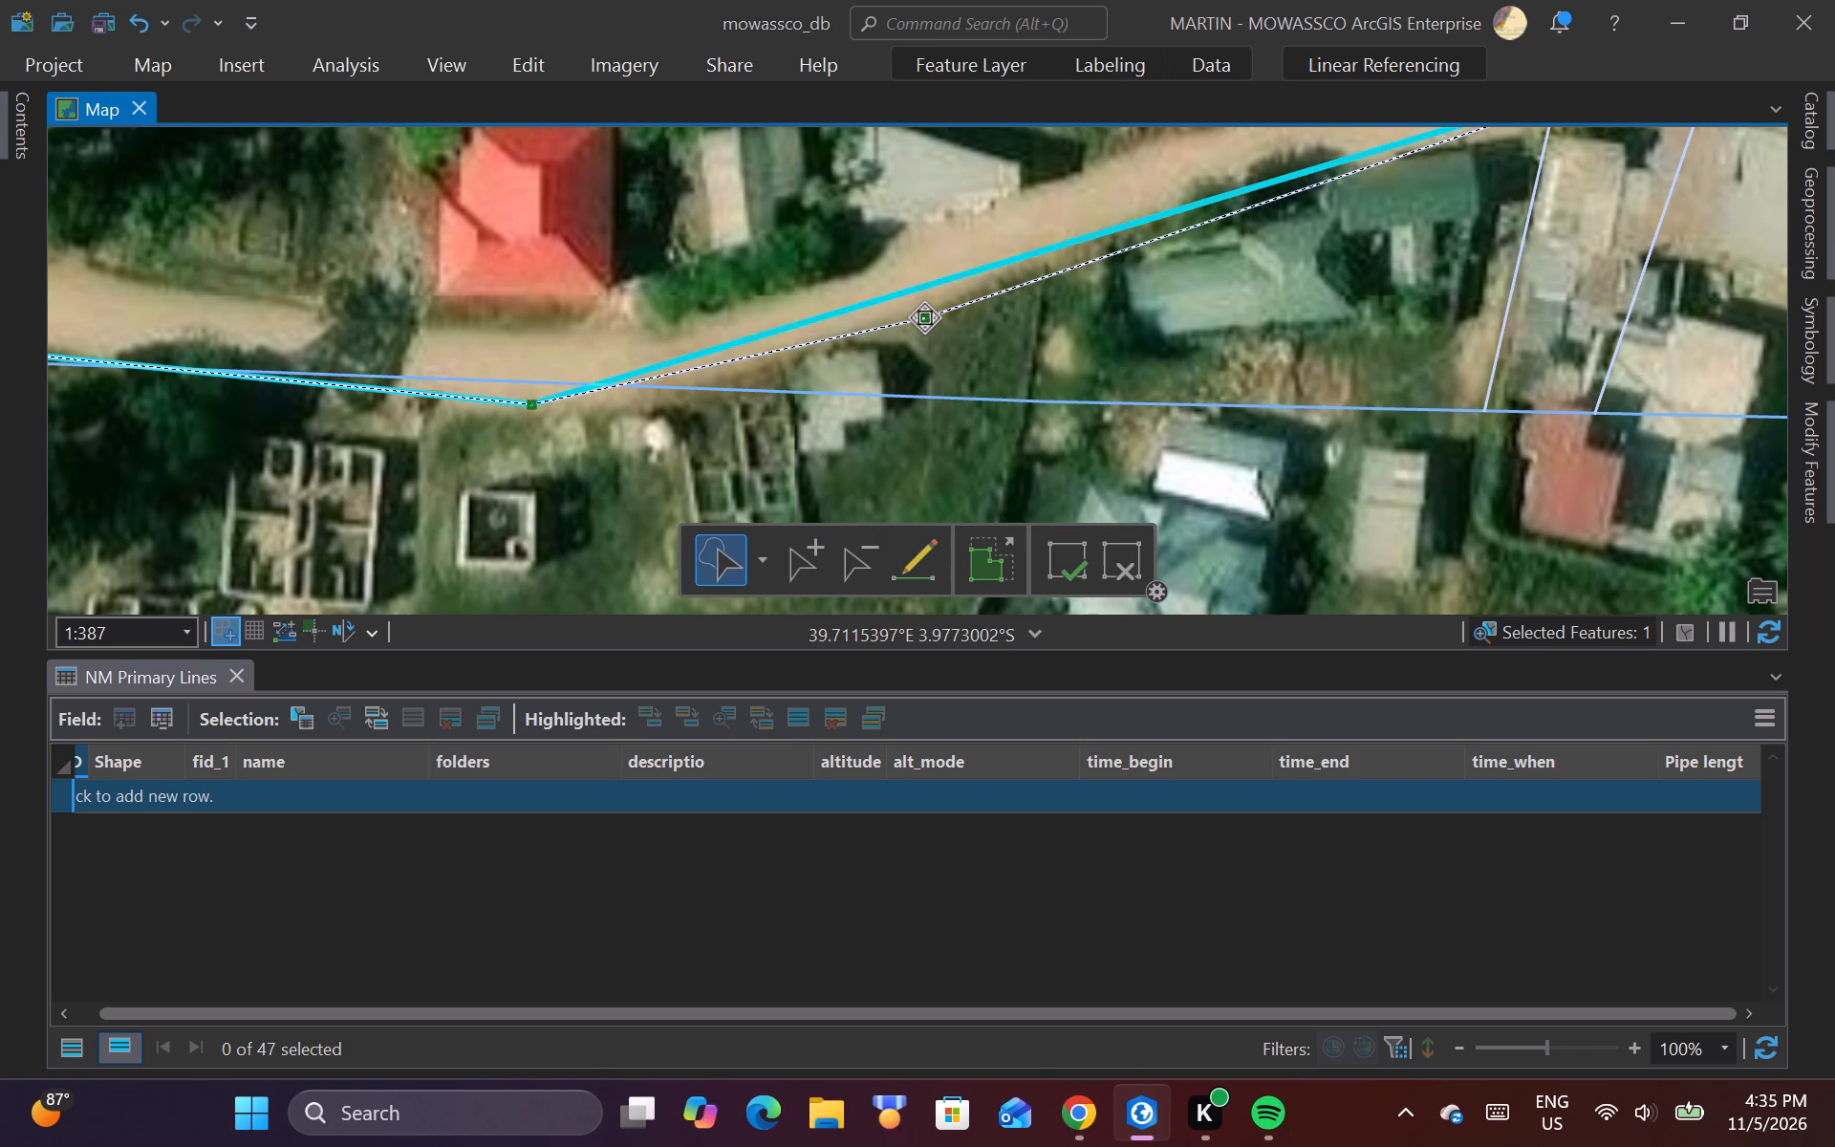
drag(924, 318, 924, 313)
Move the ruto_line vertex on the building roof at the pipeline junction north onto the red point marker.
scroll(649, 376, down, 3)
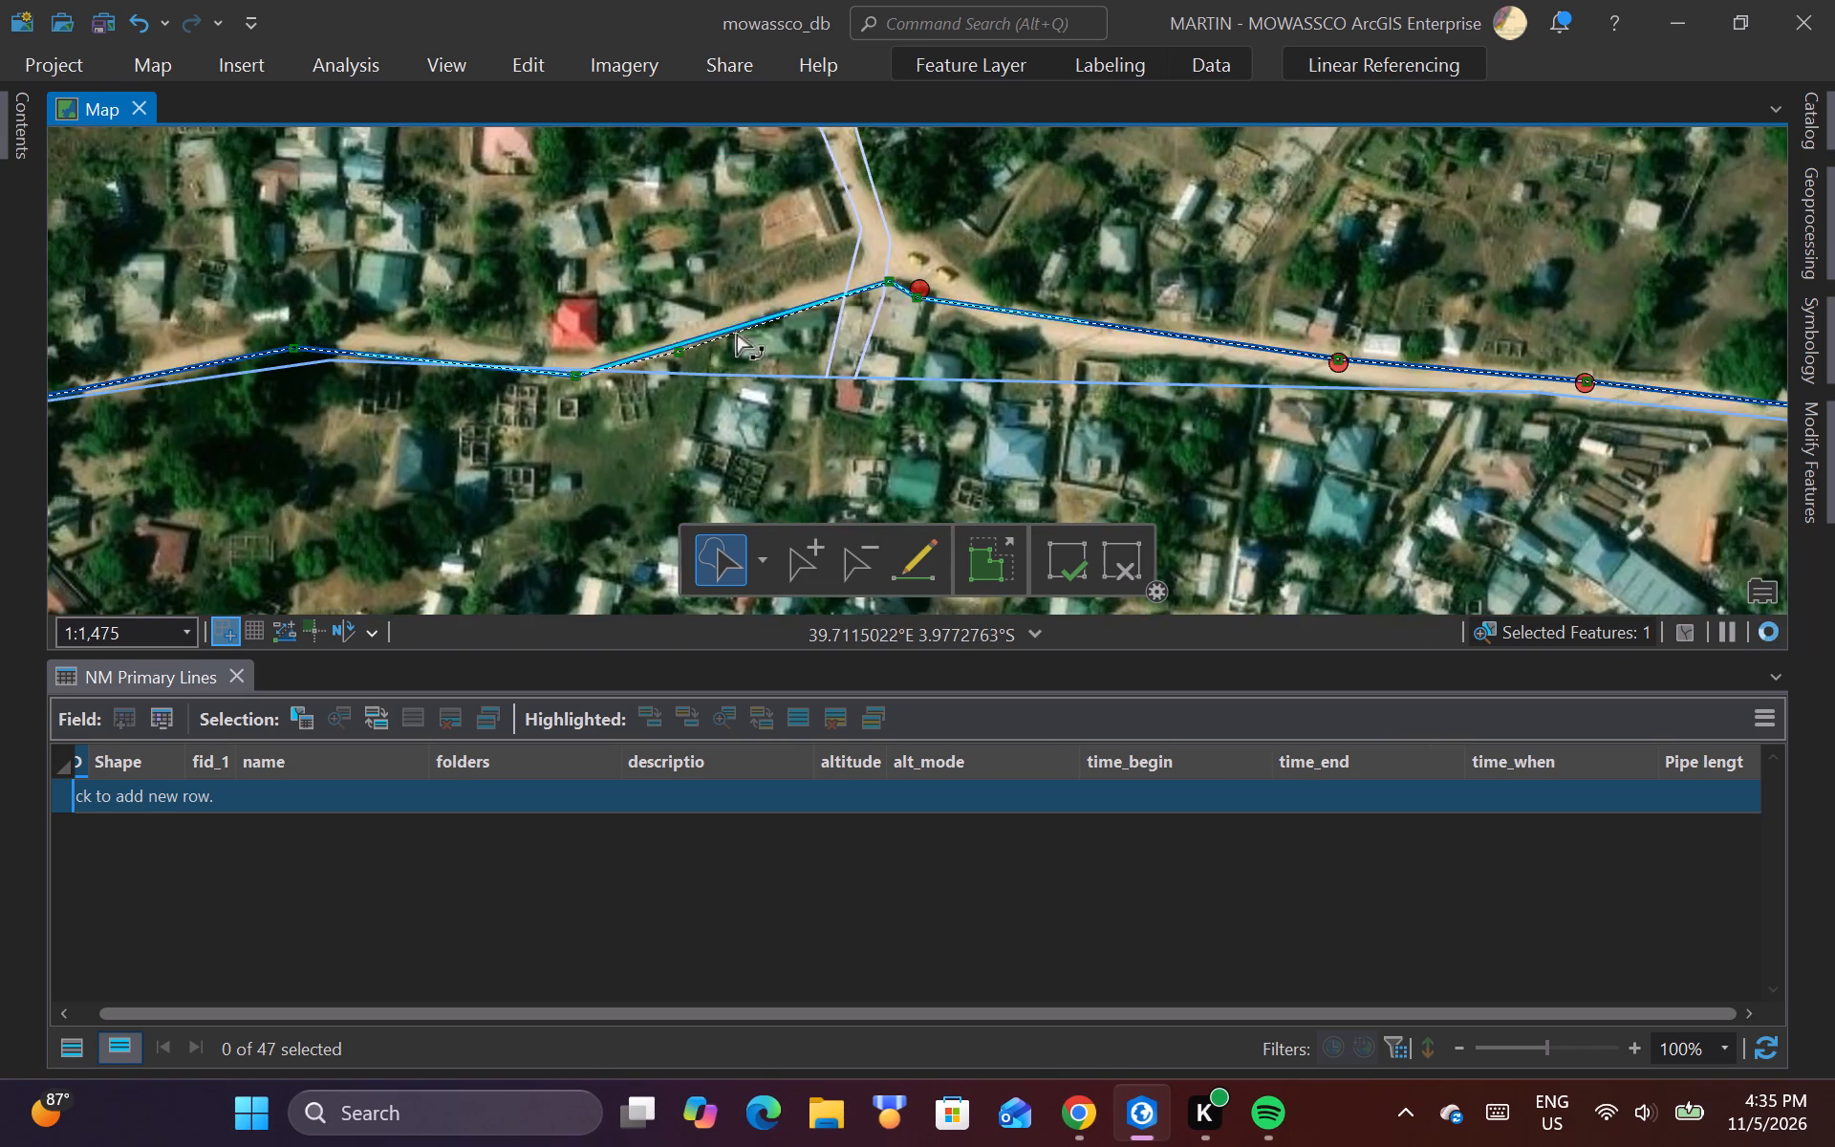
scroll(872, 304, up, 3)
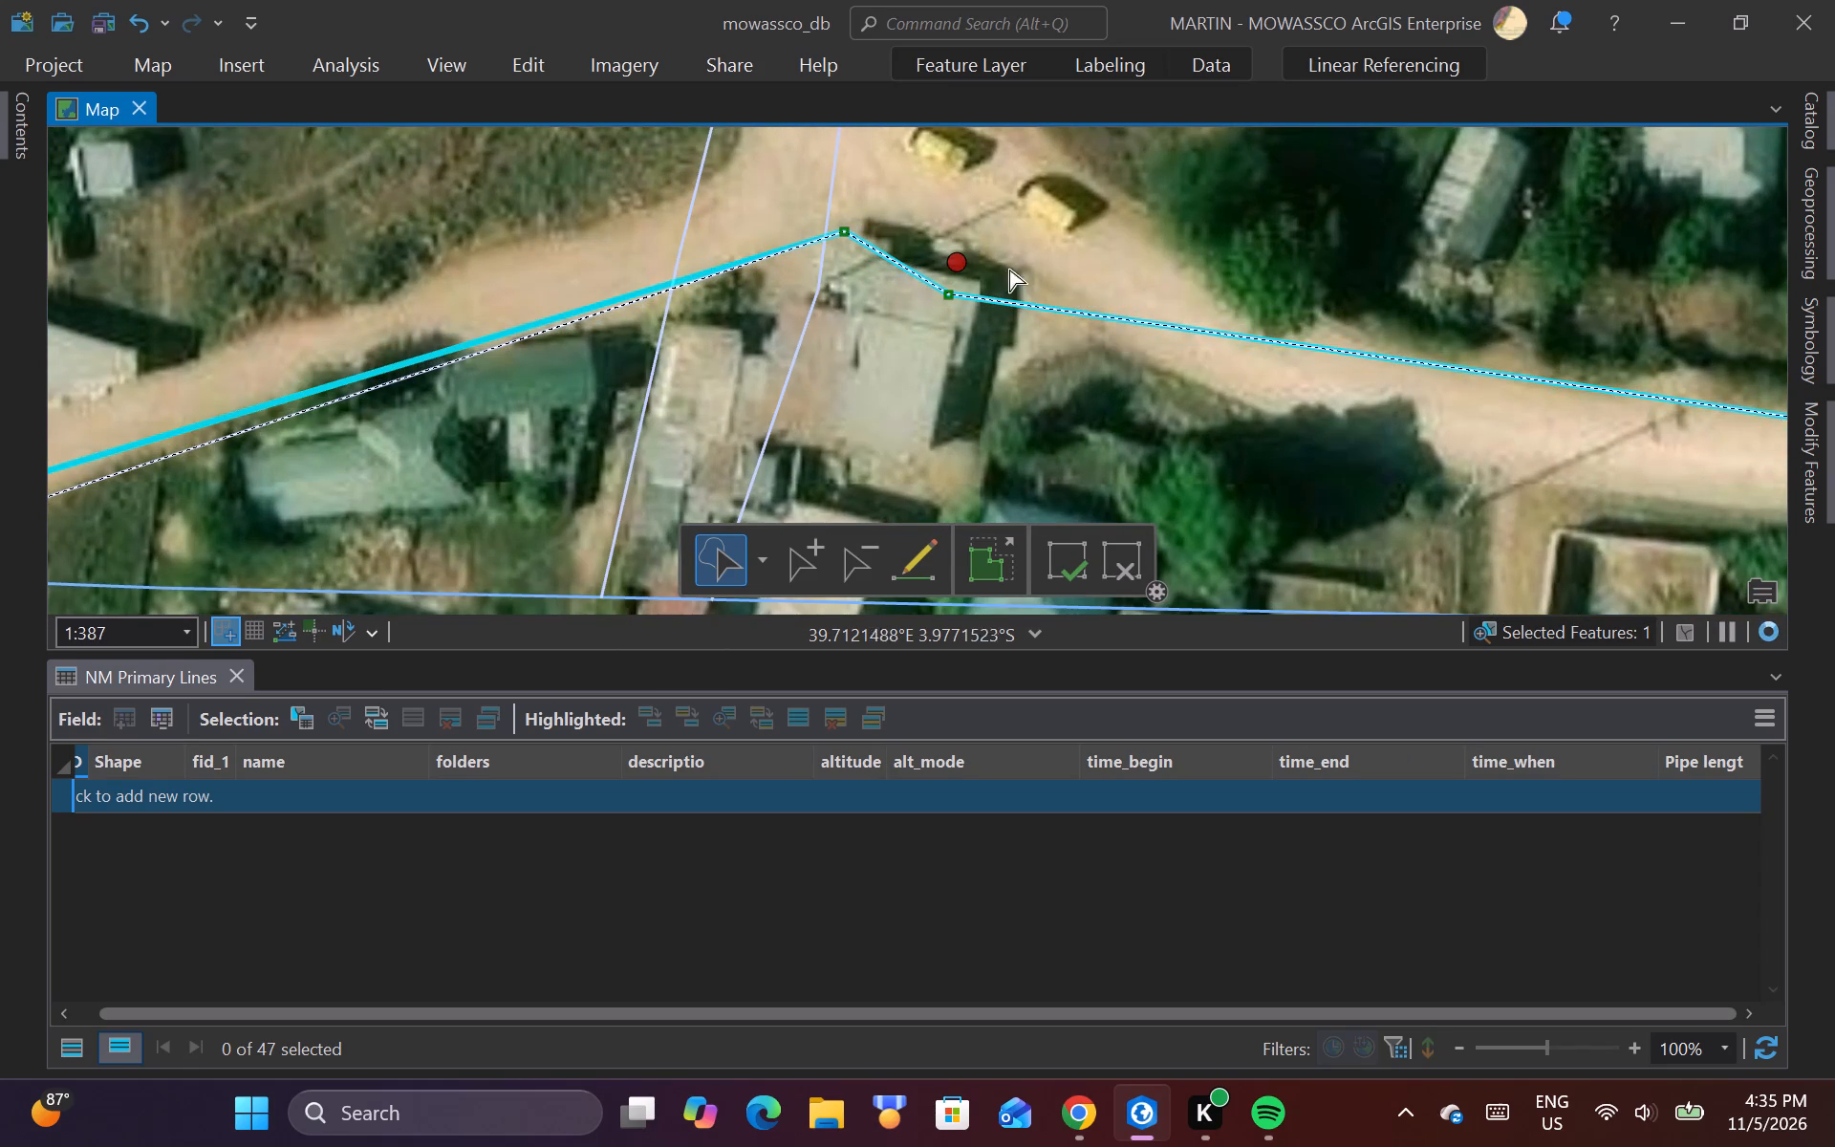
scroll(974, 244, down, 1)
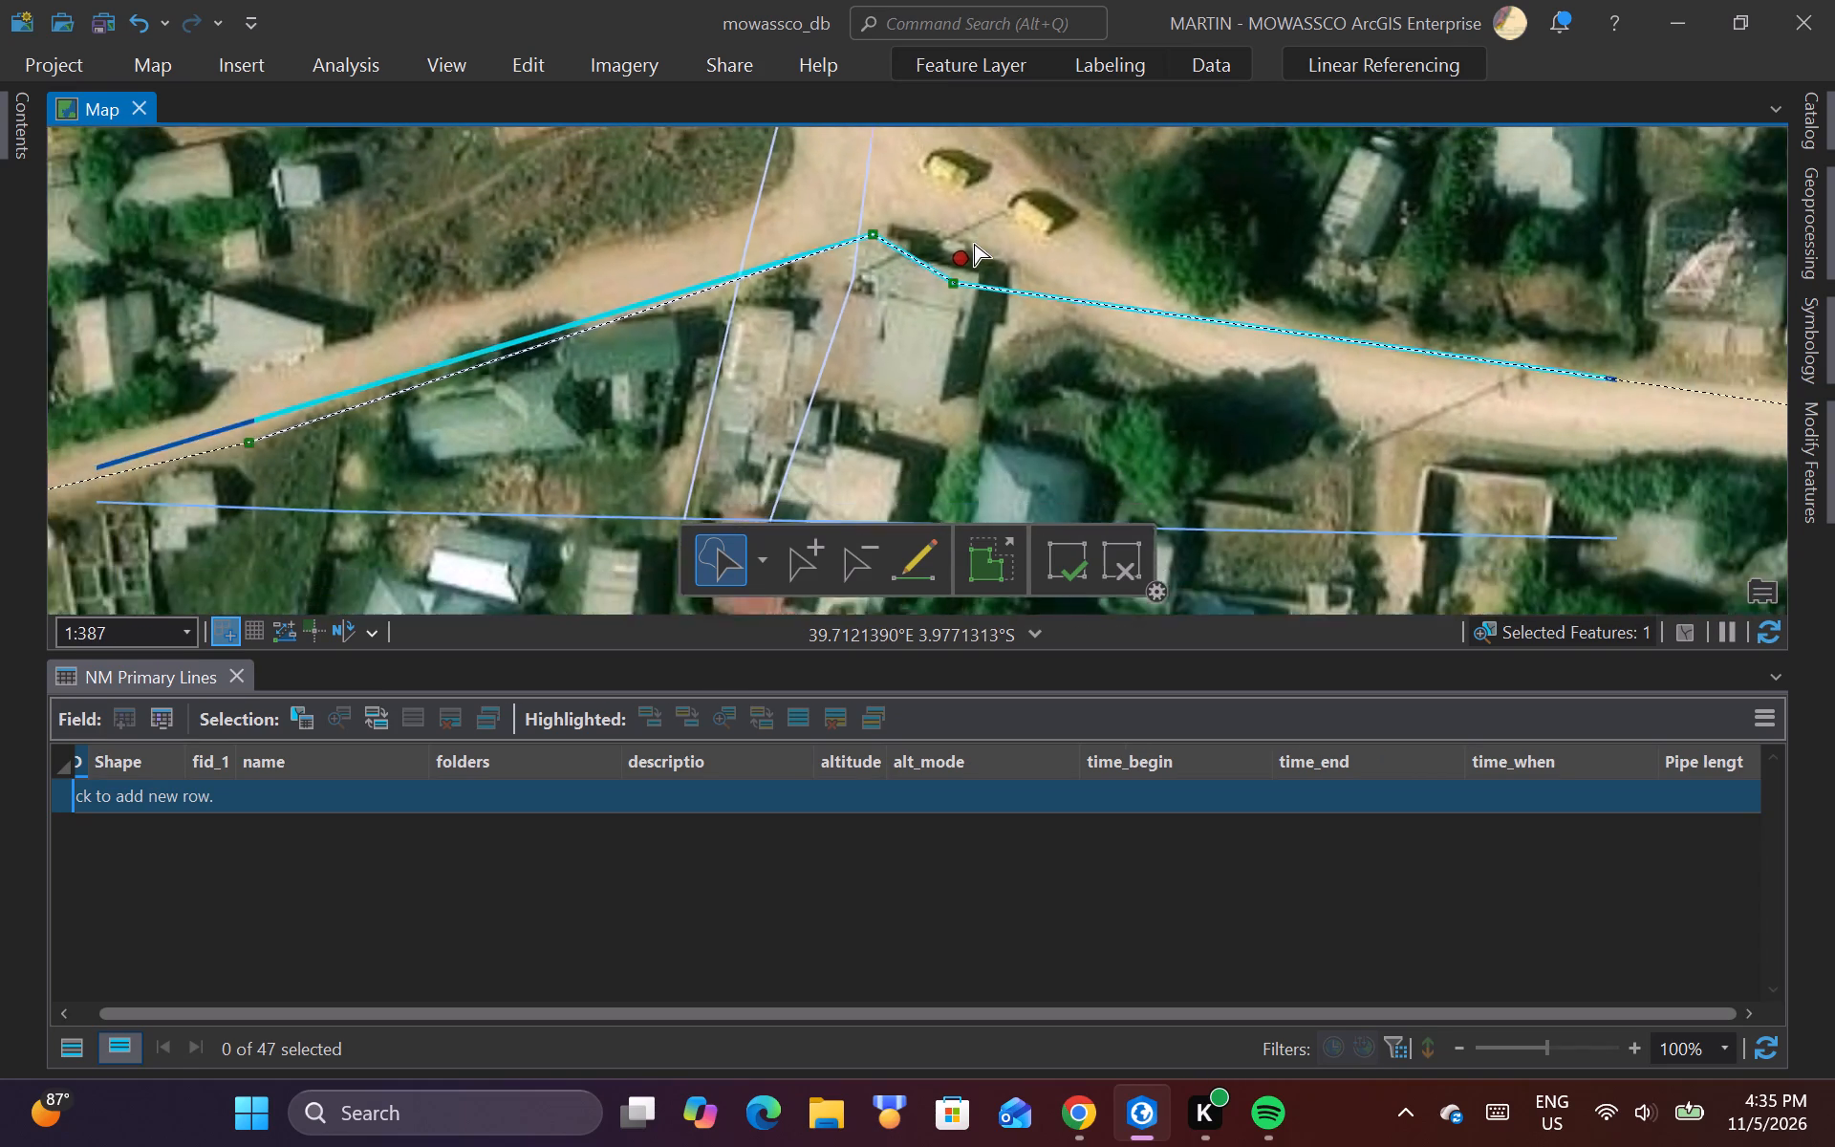
scroll(938, 254, up, 2)
scroll(928, 307, down, 1)
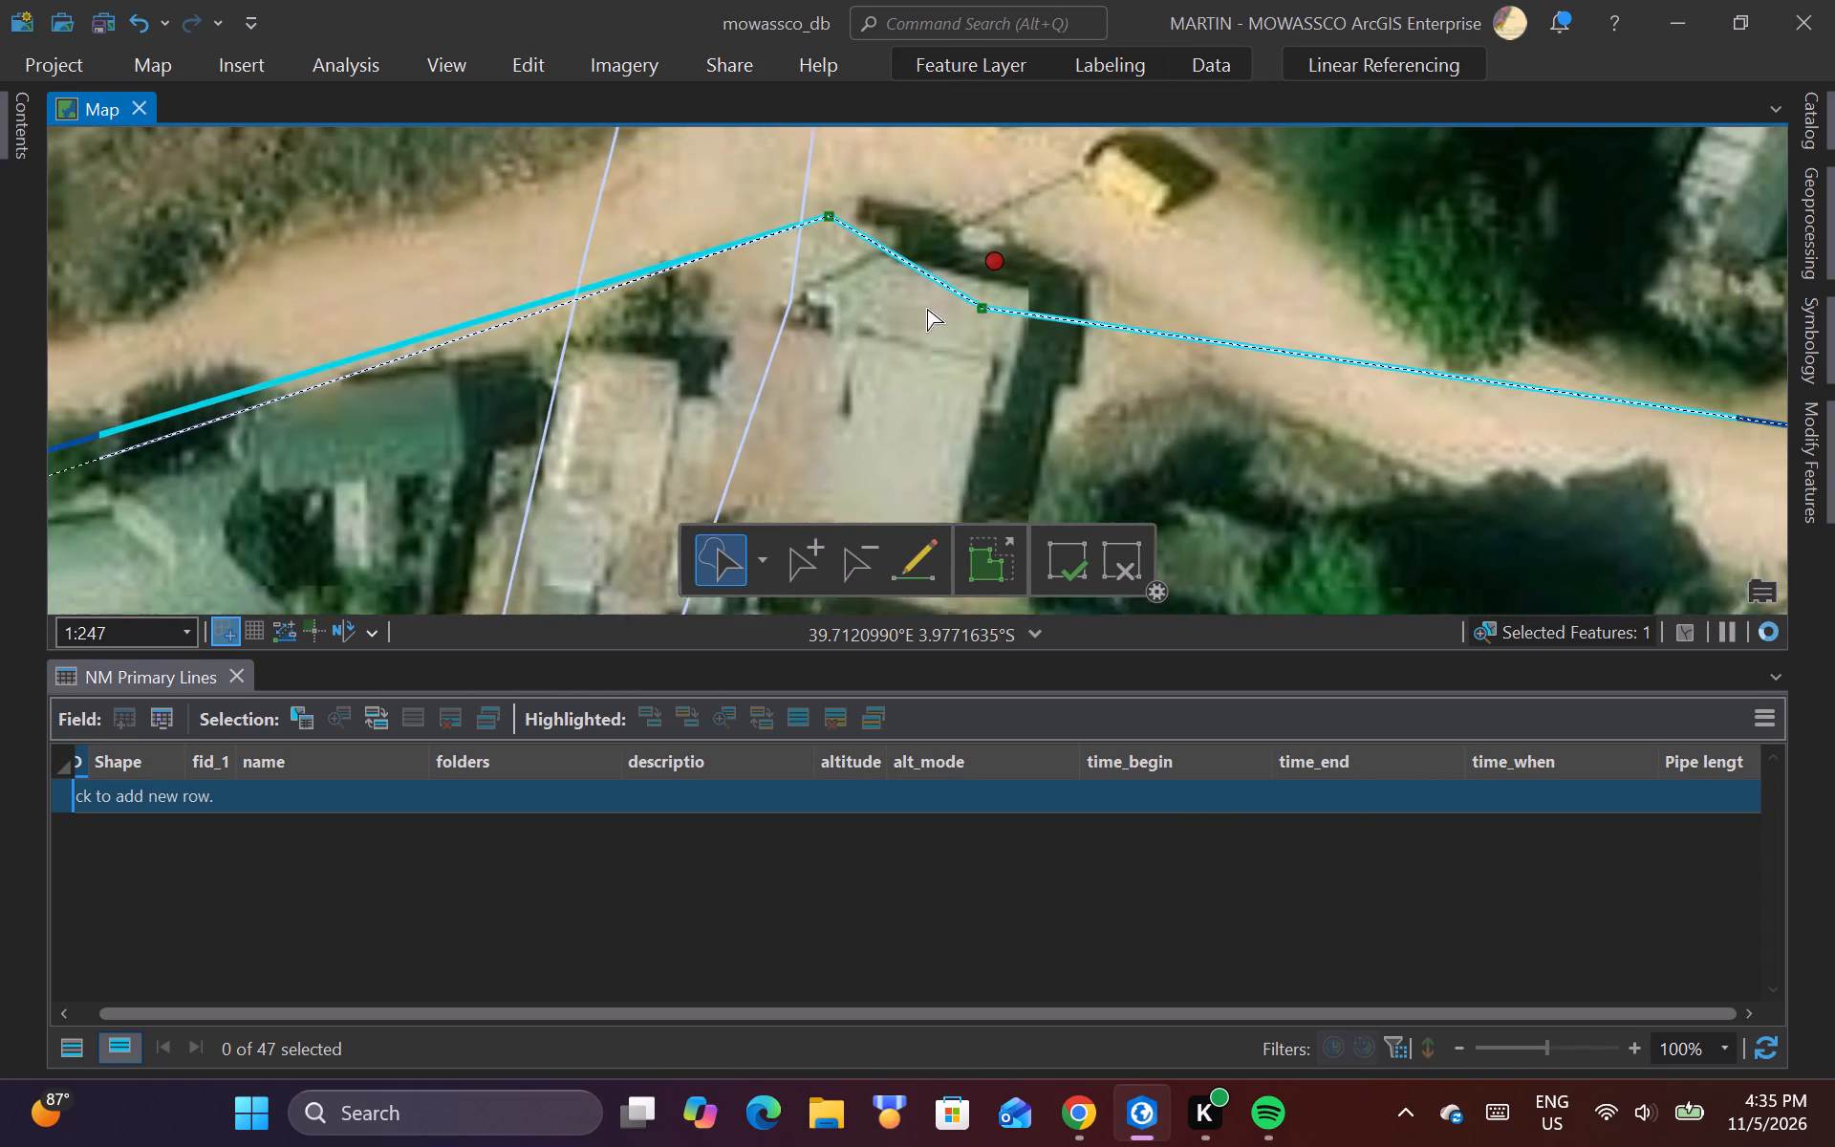
scroll(931, 310, up, 1)
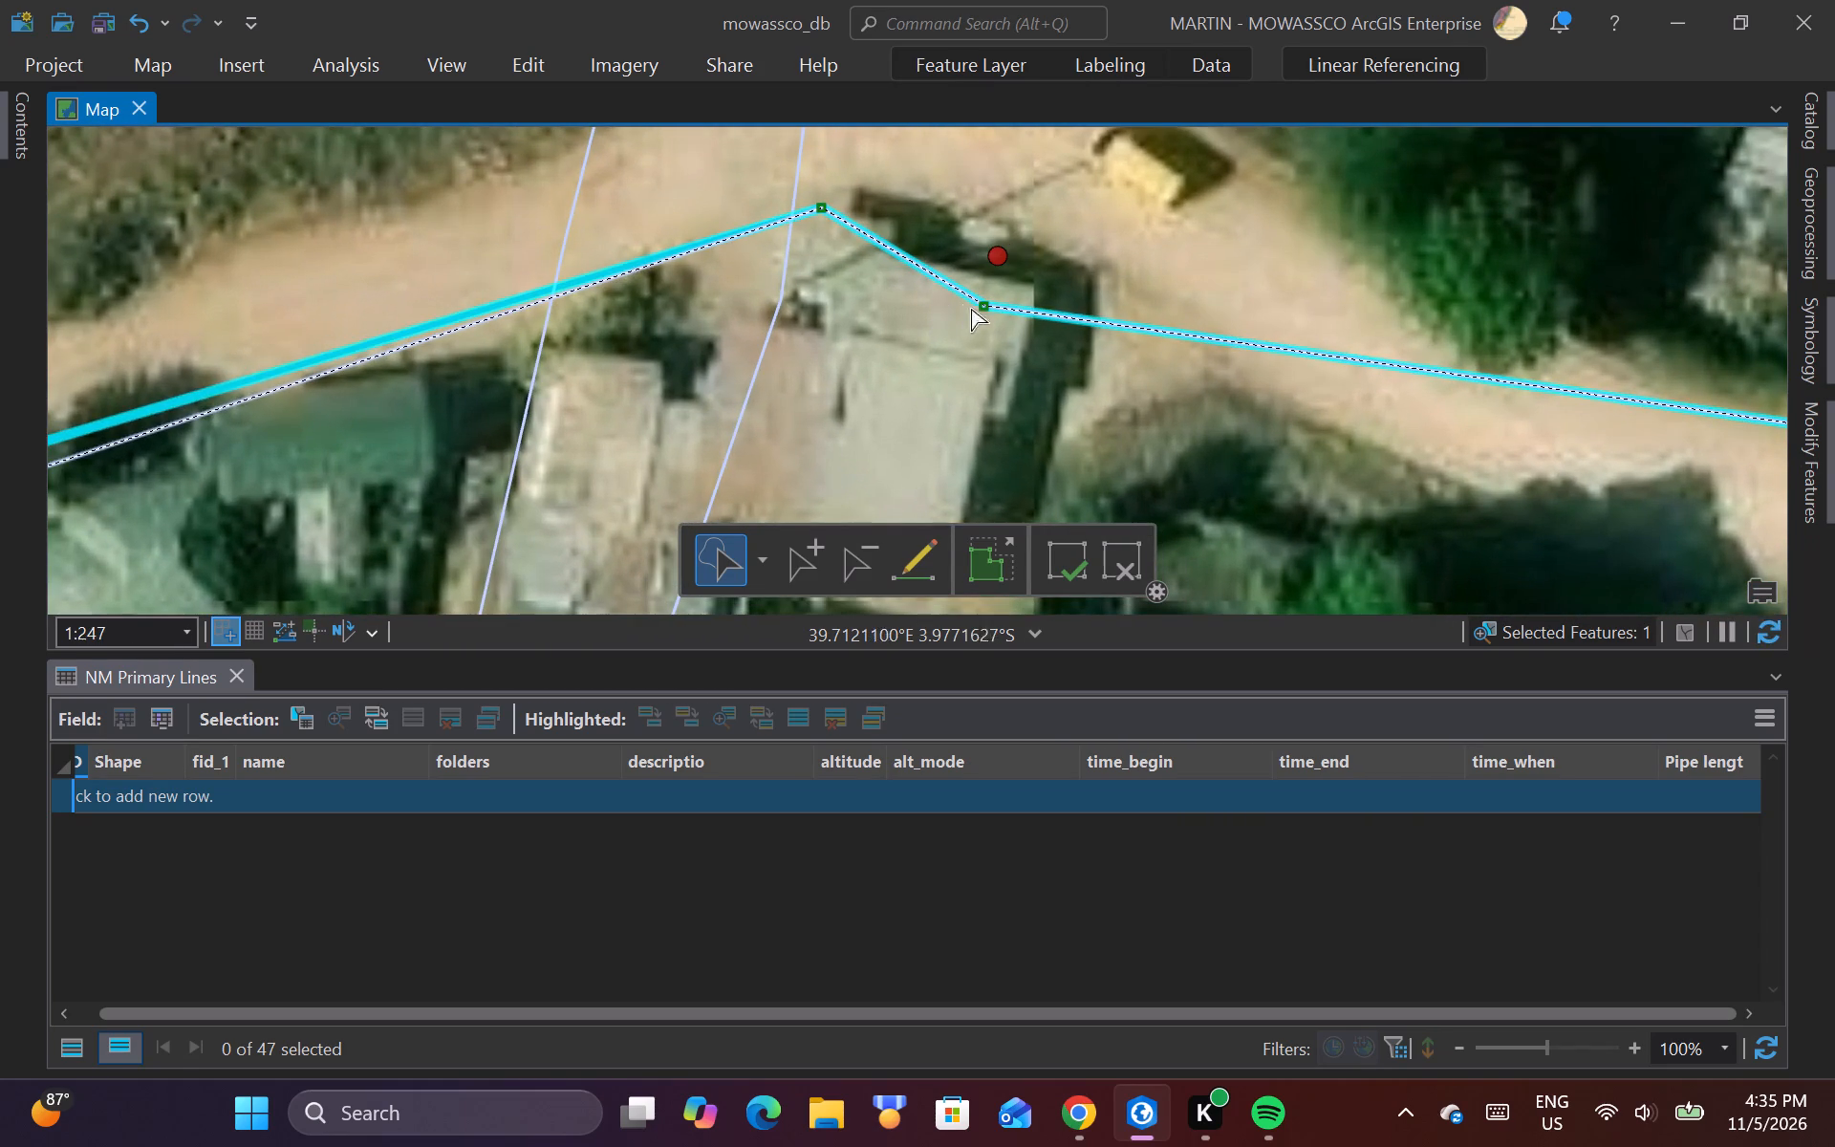
drag(982, 305, 994, 254)
Move the ruto_line vertex beside the next red point marker east of the junction north to the road's northern edge.
scroll(784, 271, down, 2)
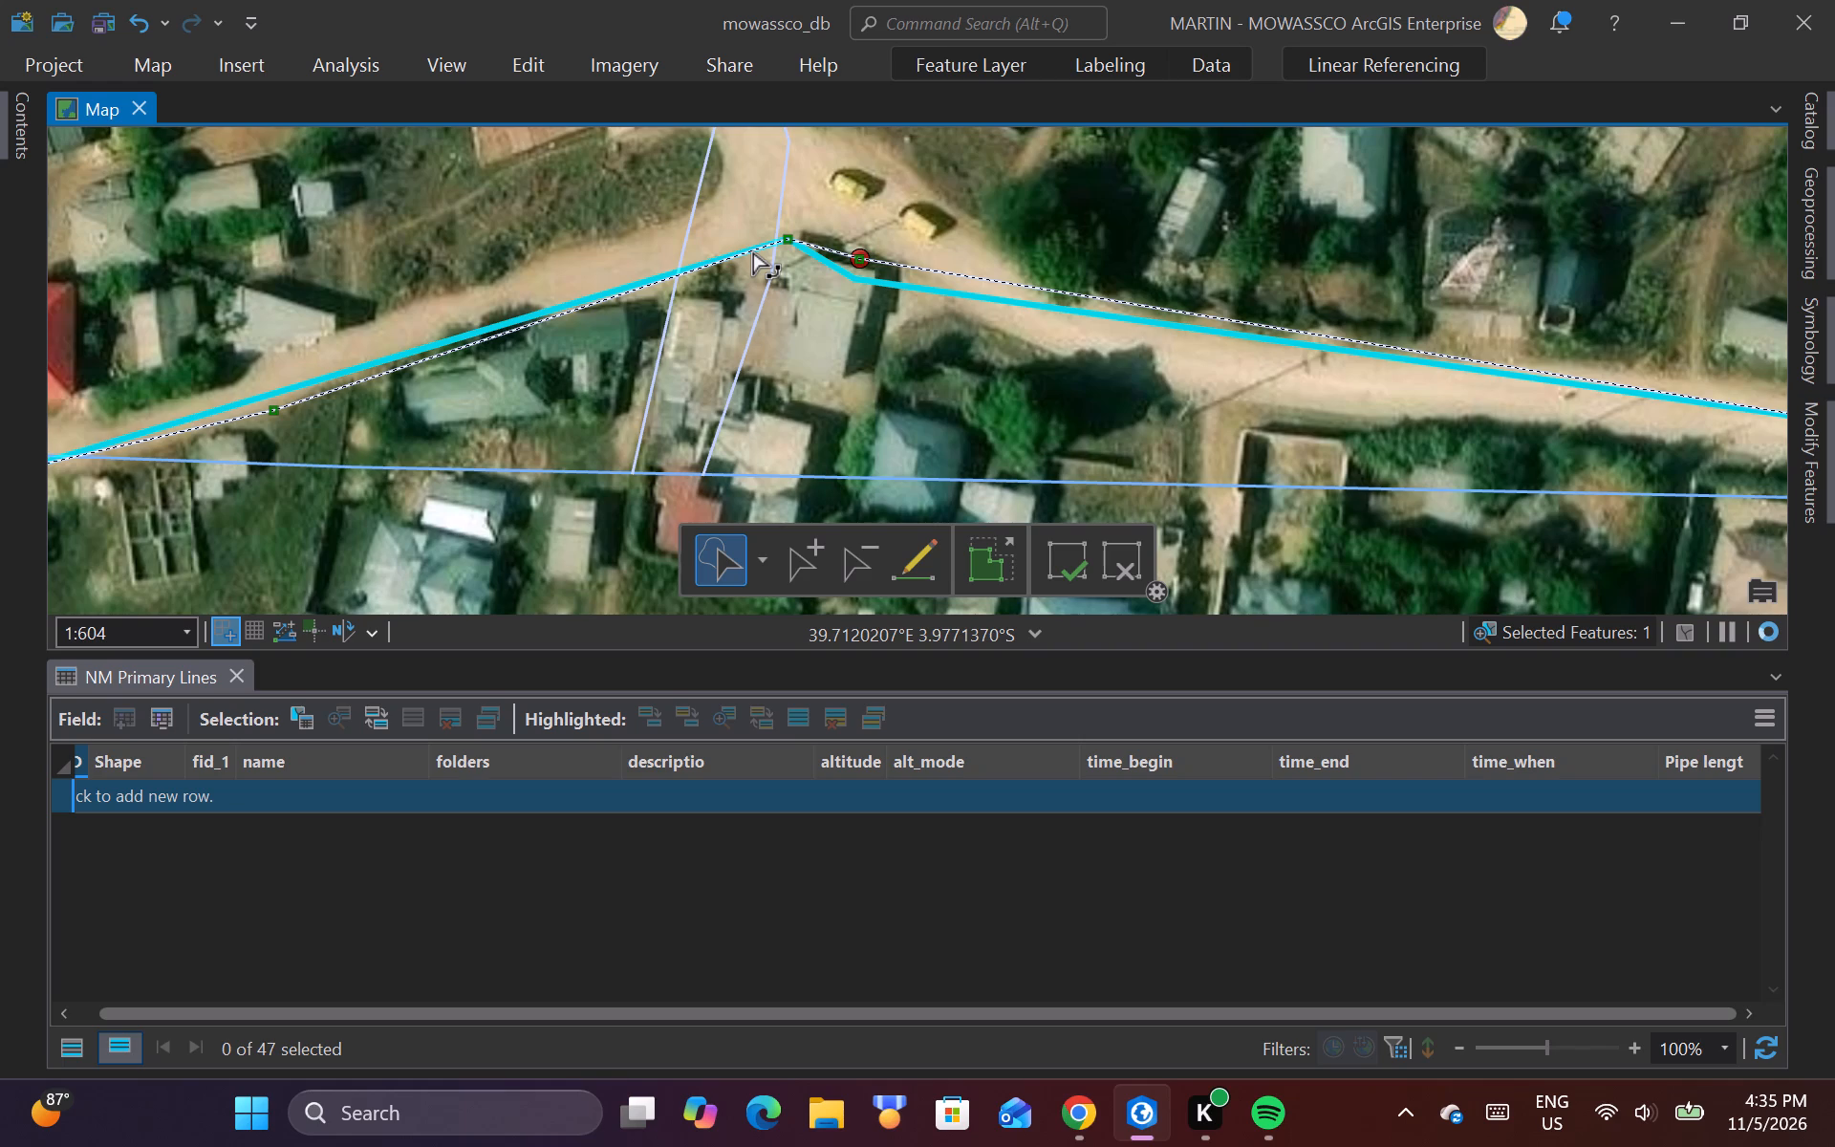
scroll(760, 382, down, 1)
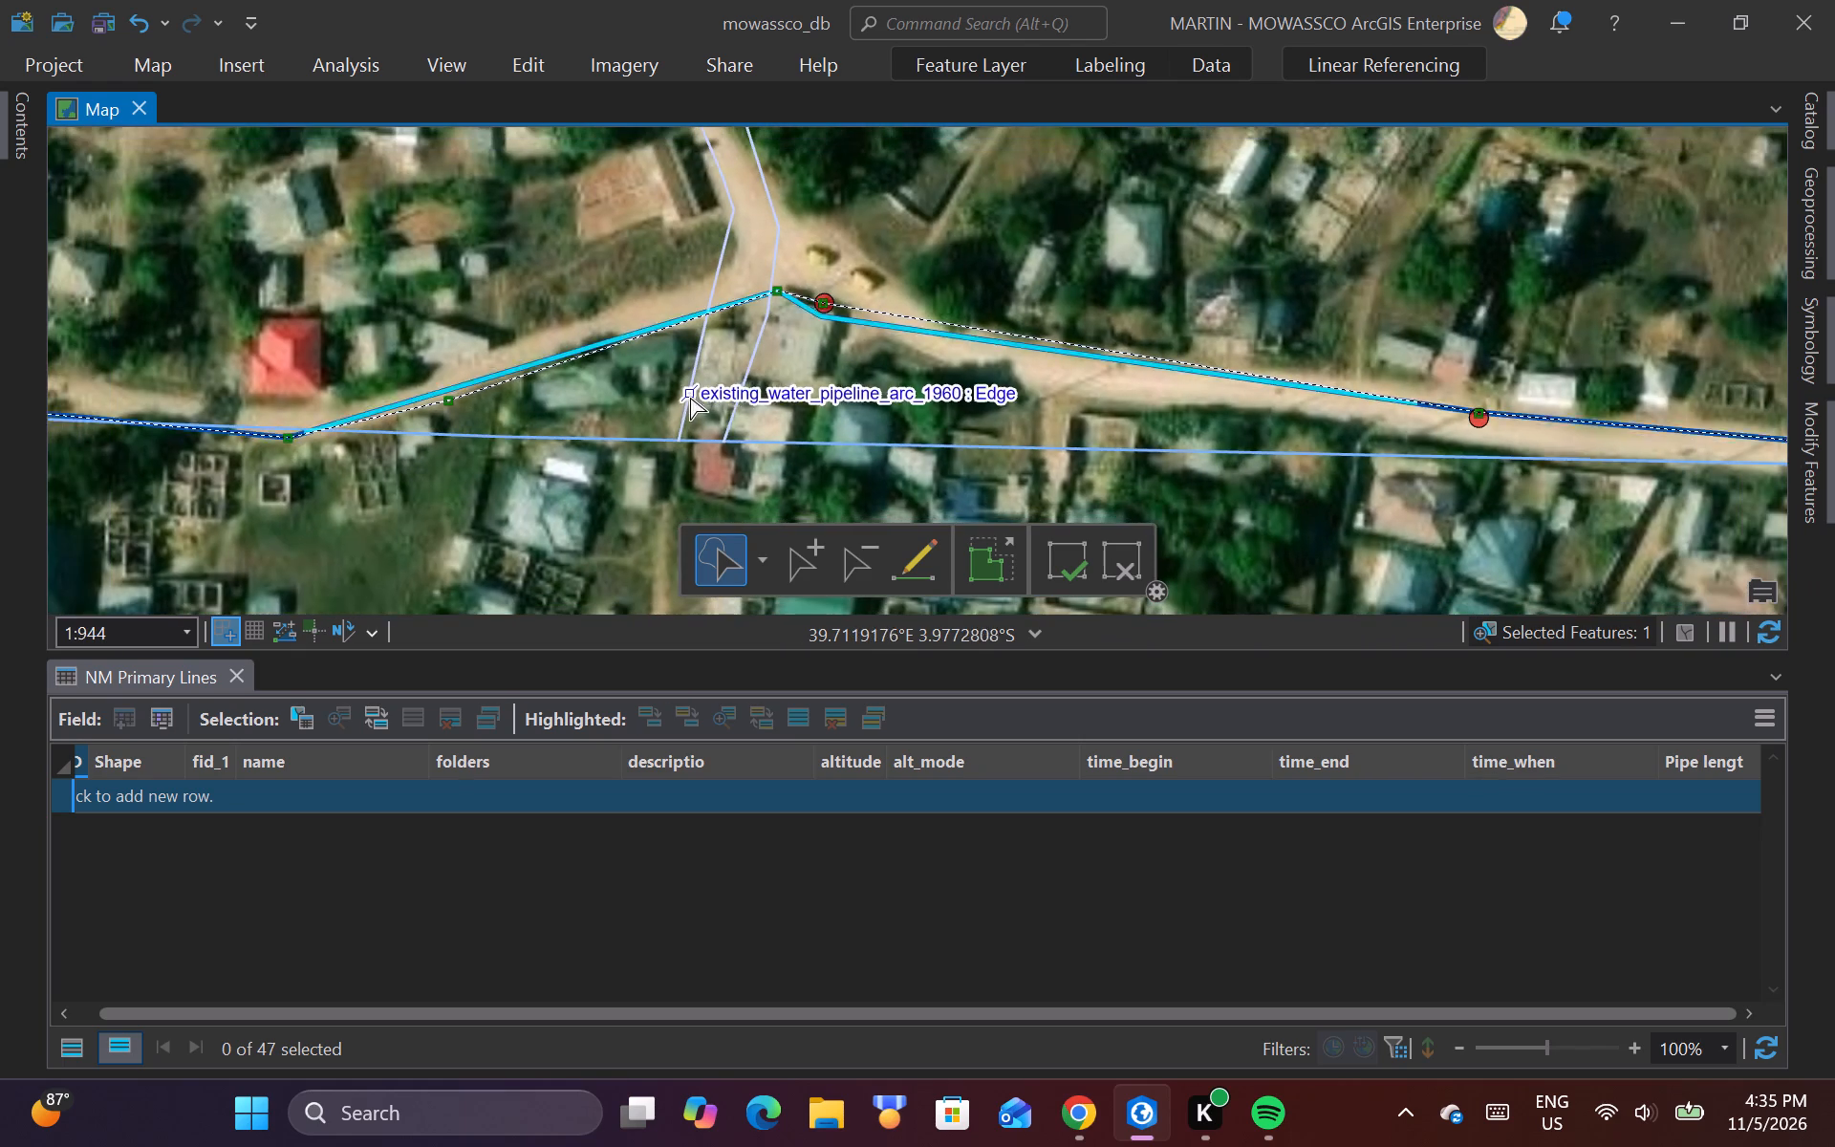
scroll(686, 401, down, 1)
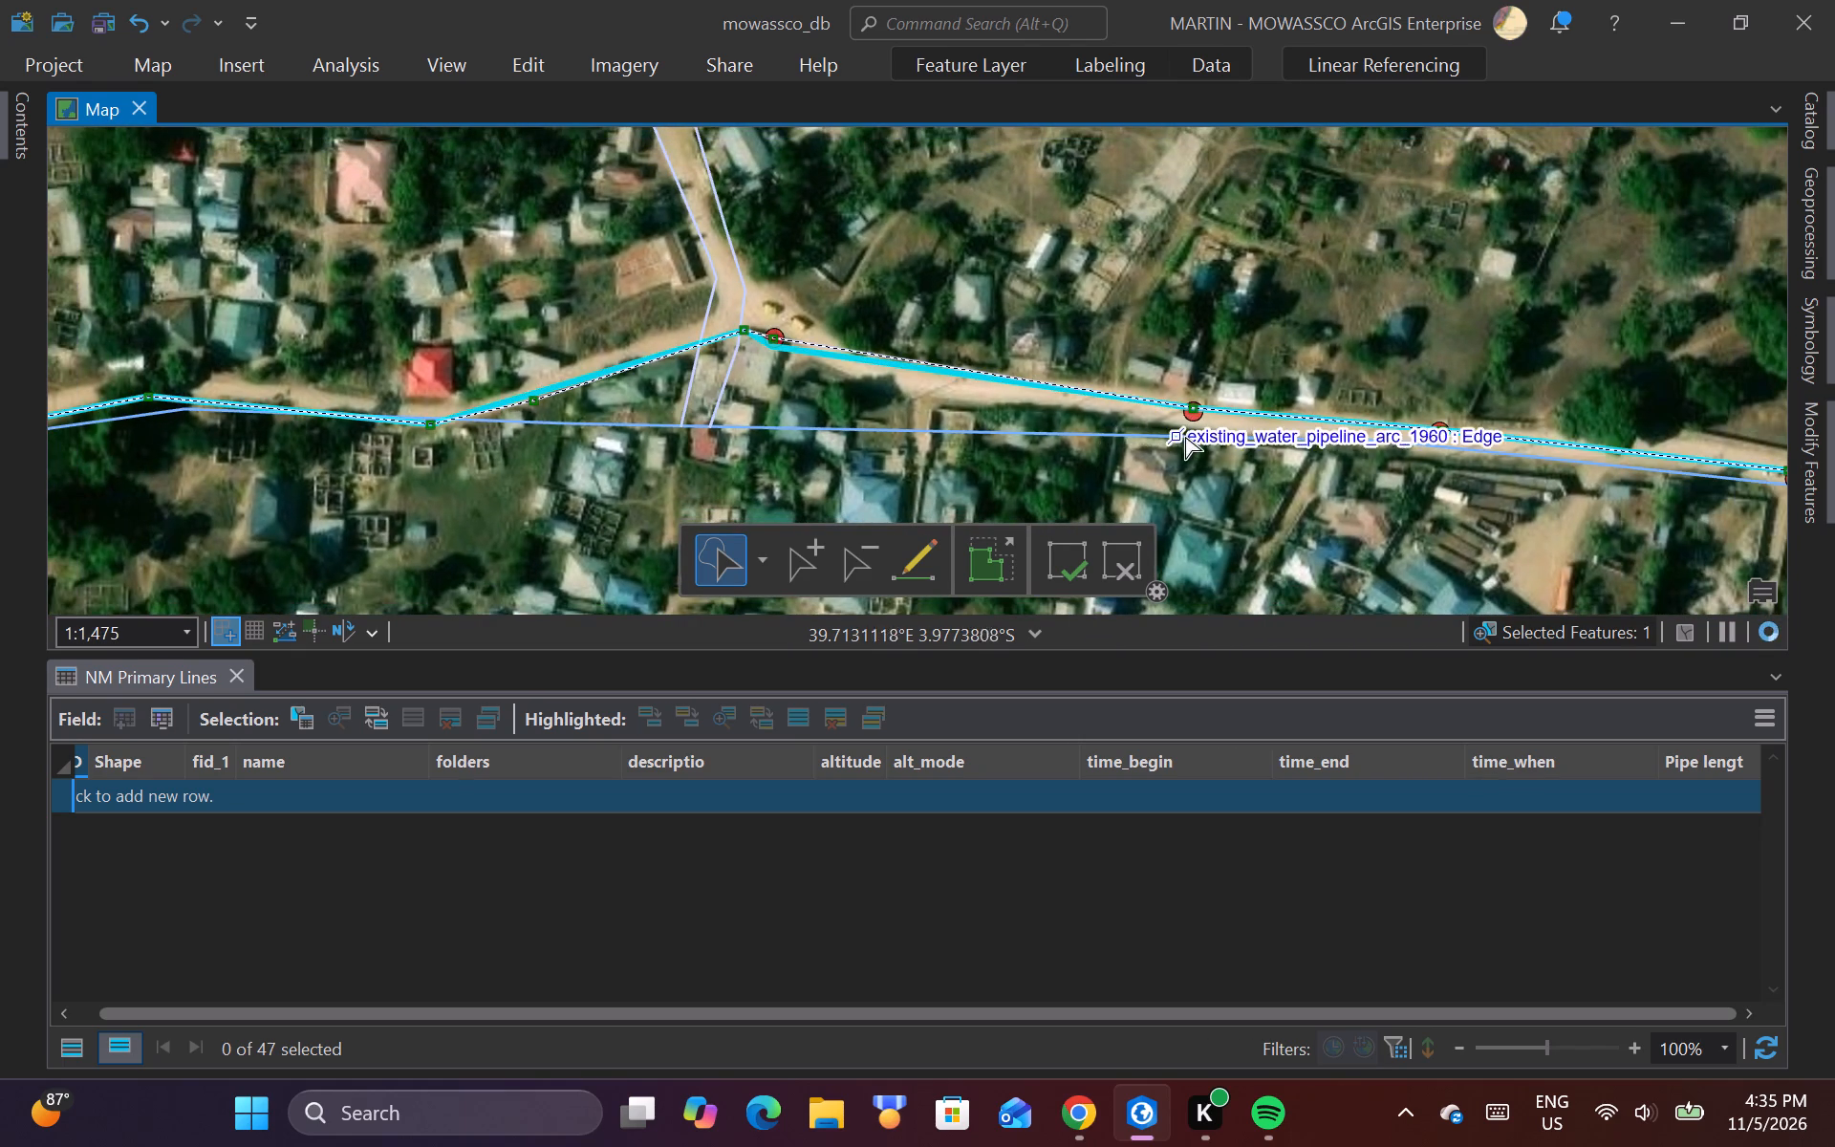
scroll(1187, 439, up, 2)
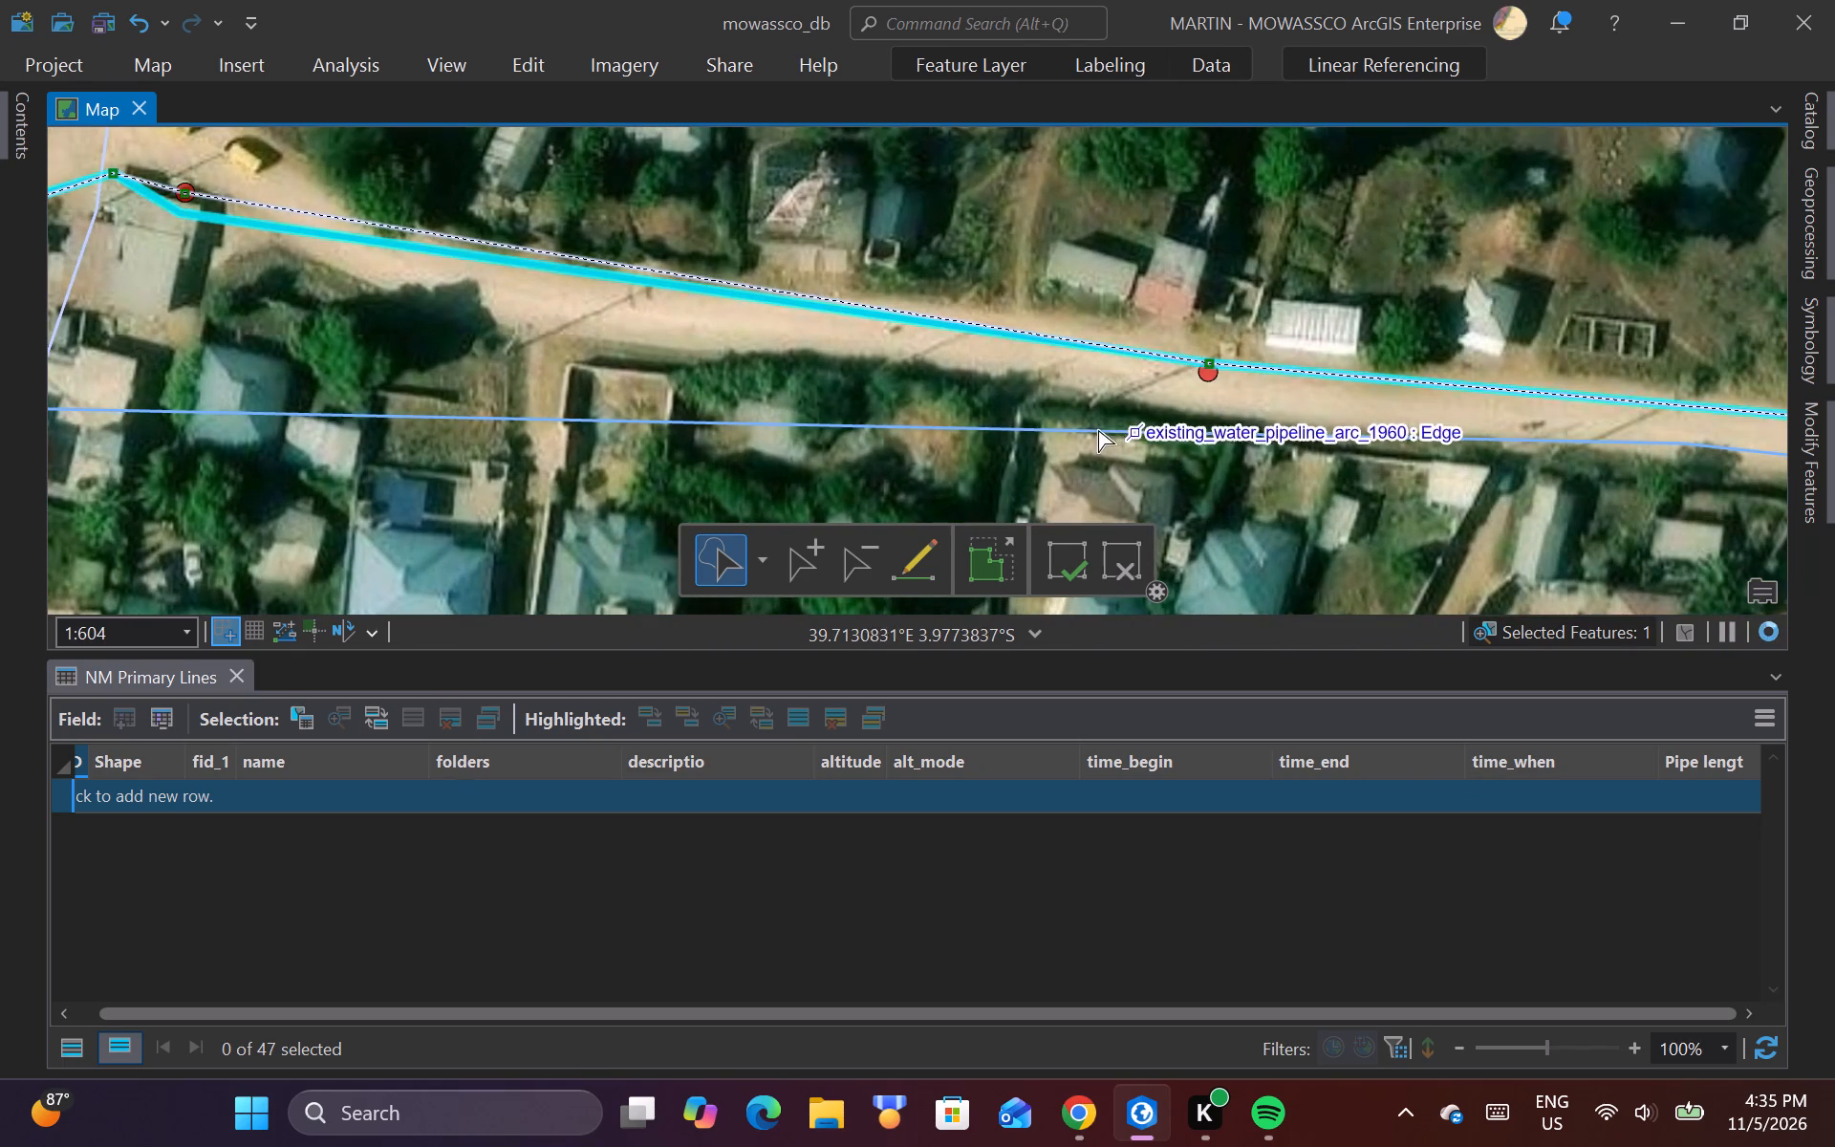
scroll(907, 357, up, 1)
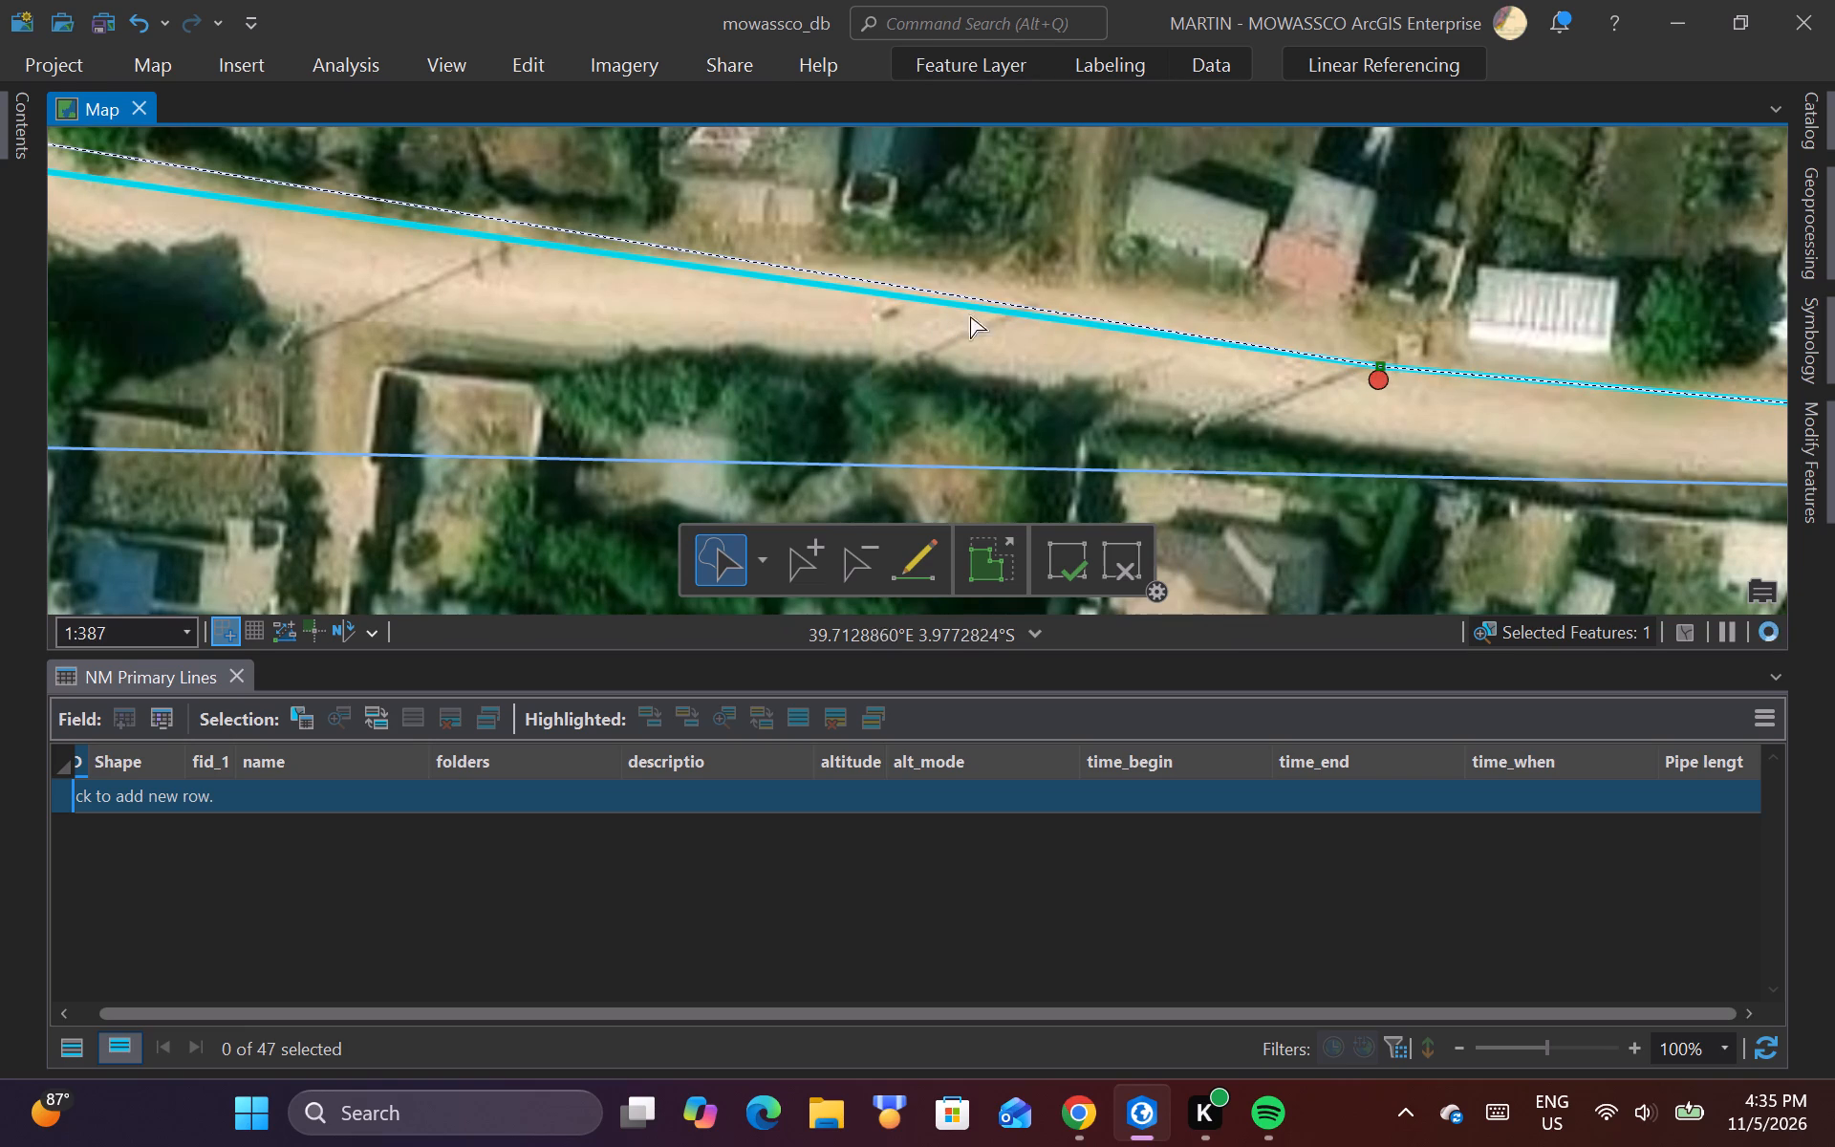
scroll(955, 286, up, 1)
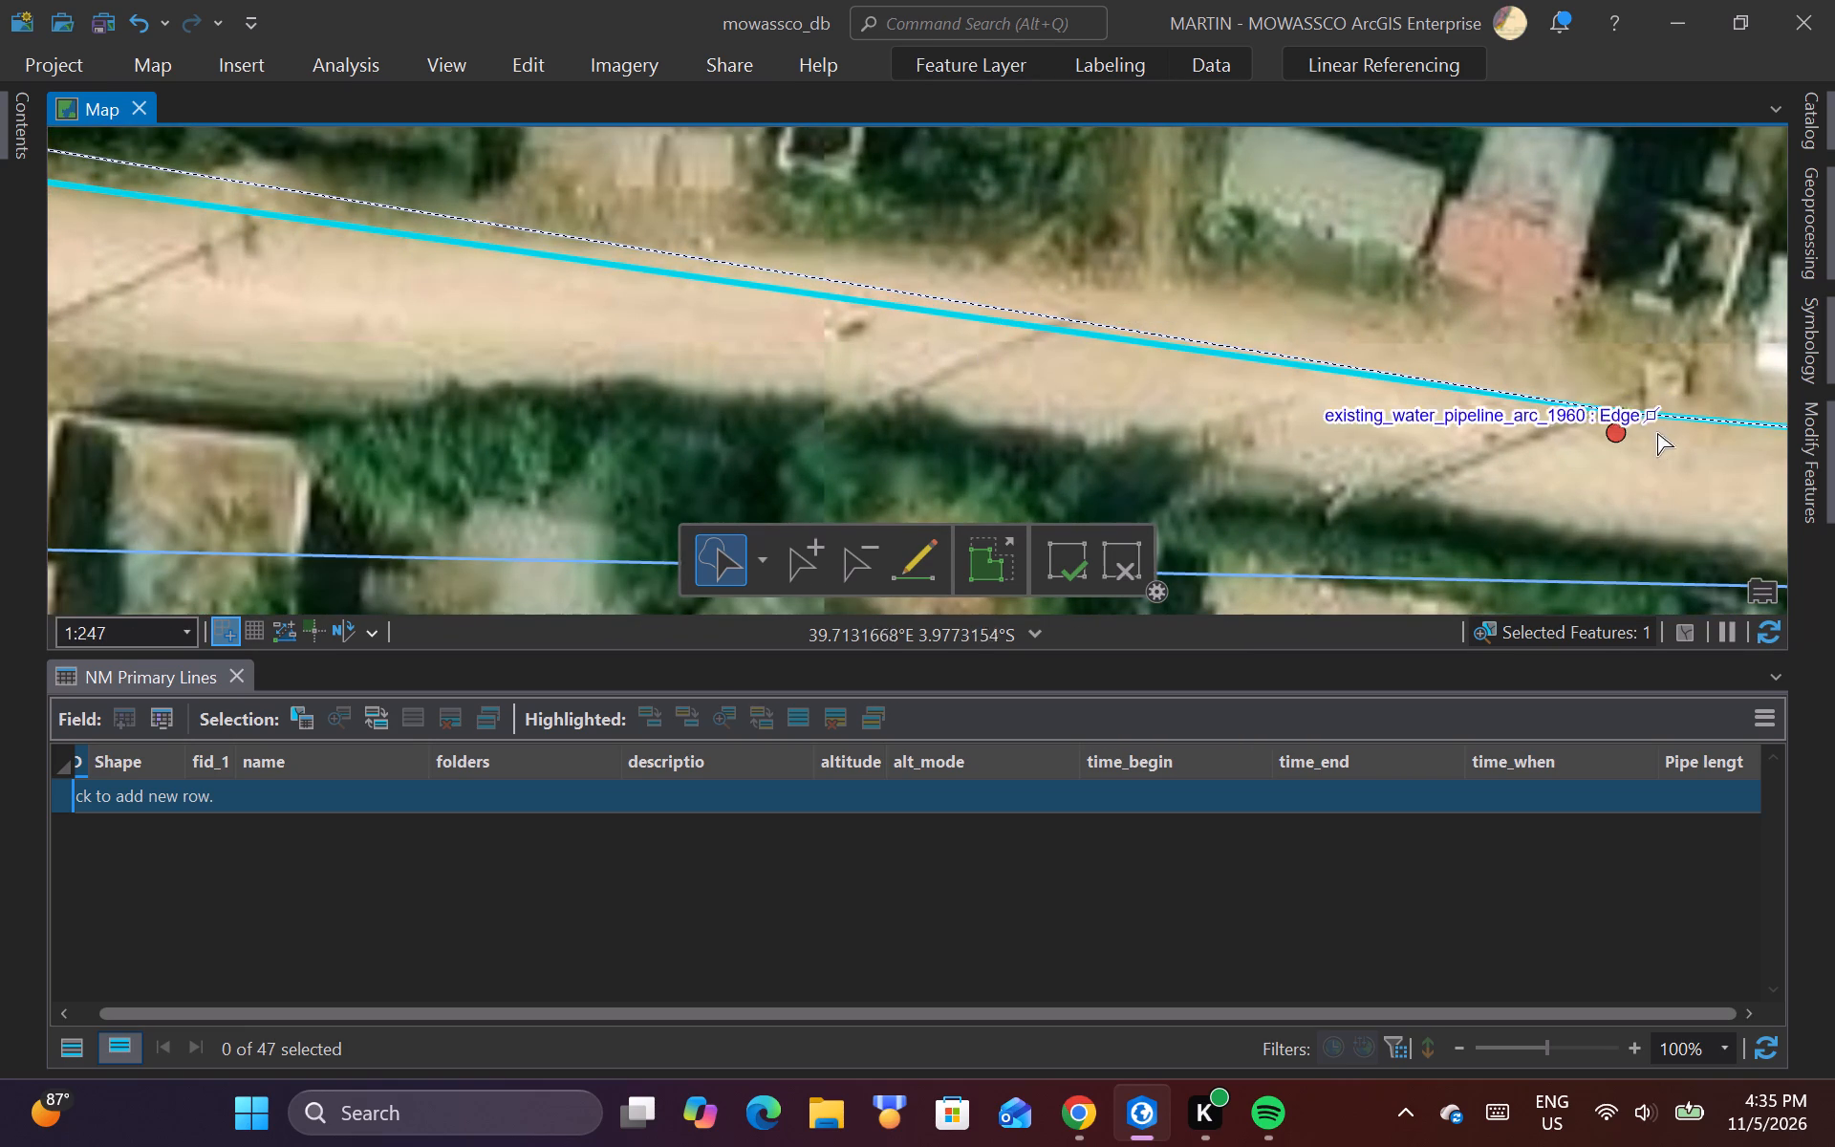
drag(1622, 412, 1633, 379)
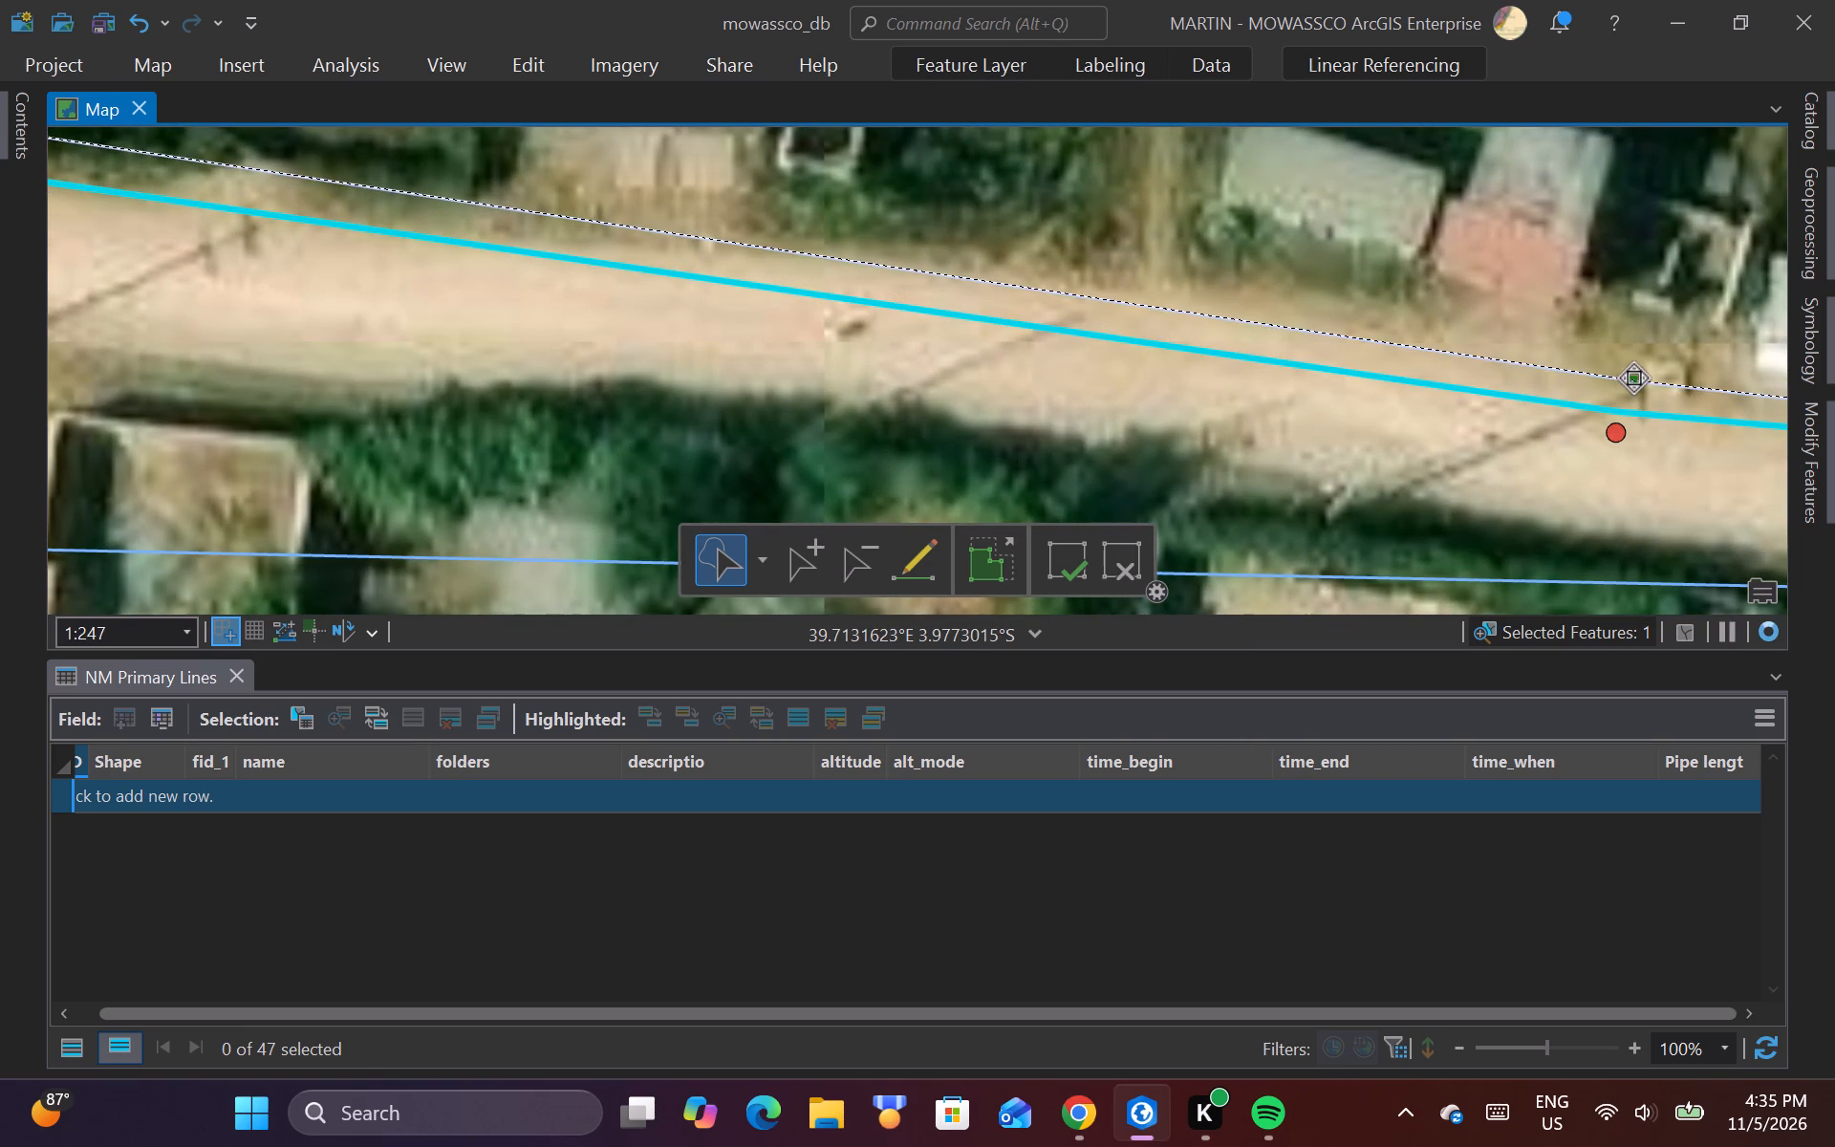
drag(1633, 379, 1632, 379)
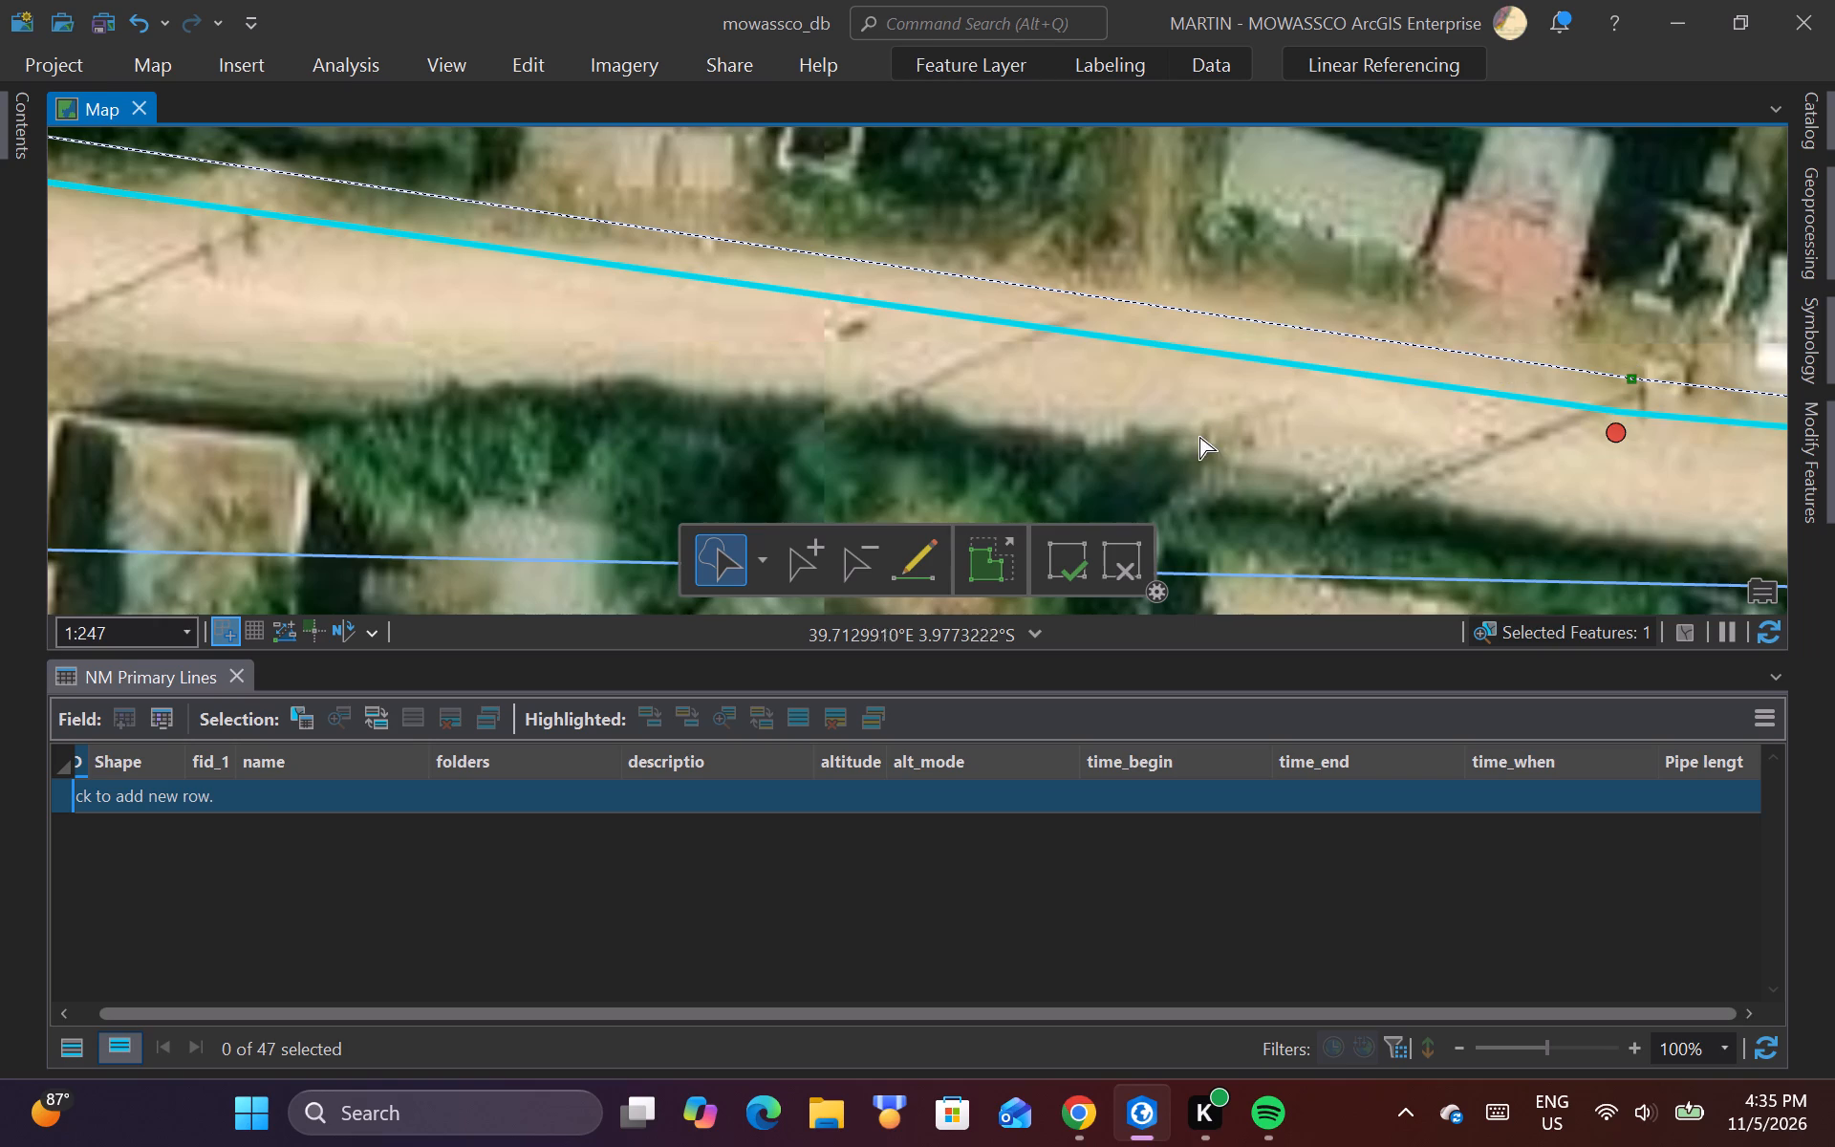
Move the ruto_line vertex at the red point marker east of the roofless rectangular structure north to the road's northern edge.
scroll(1199, 437, down, 1)
scroll(826, 242, down, 1)
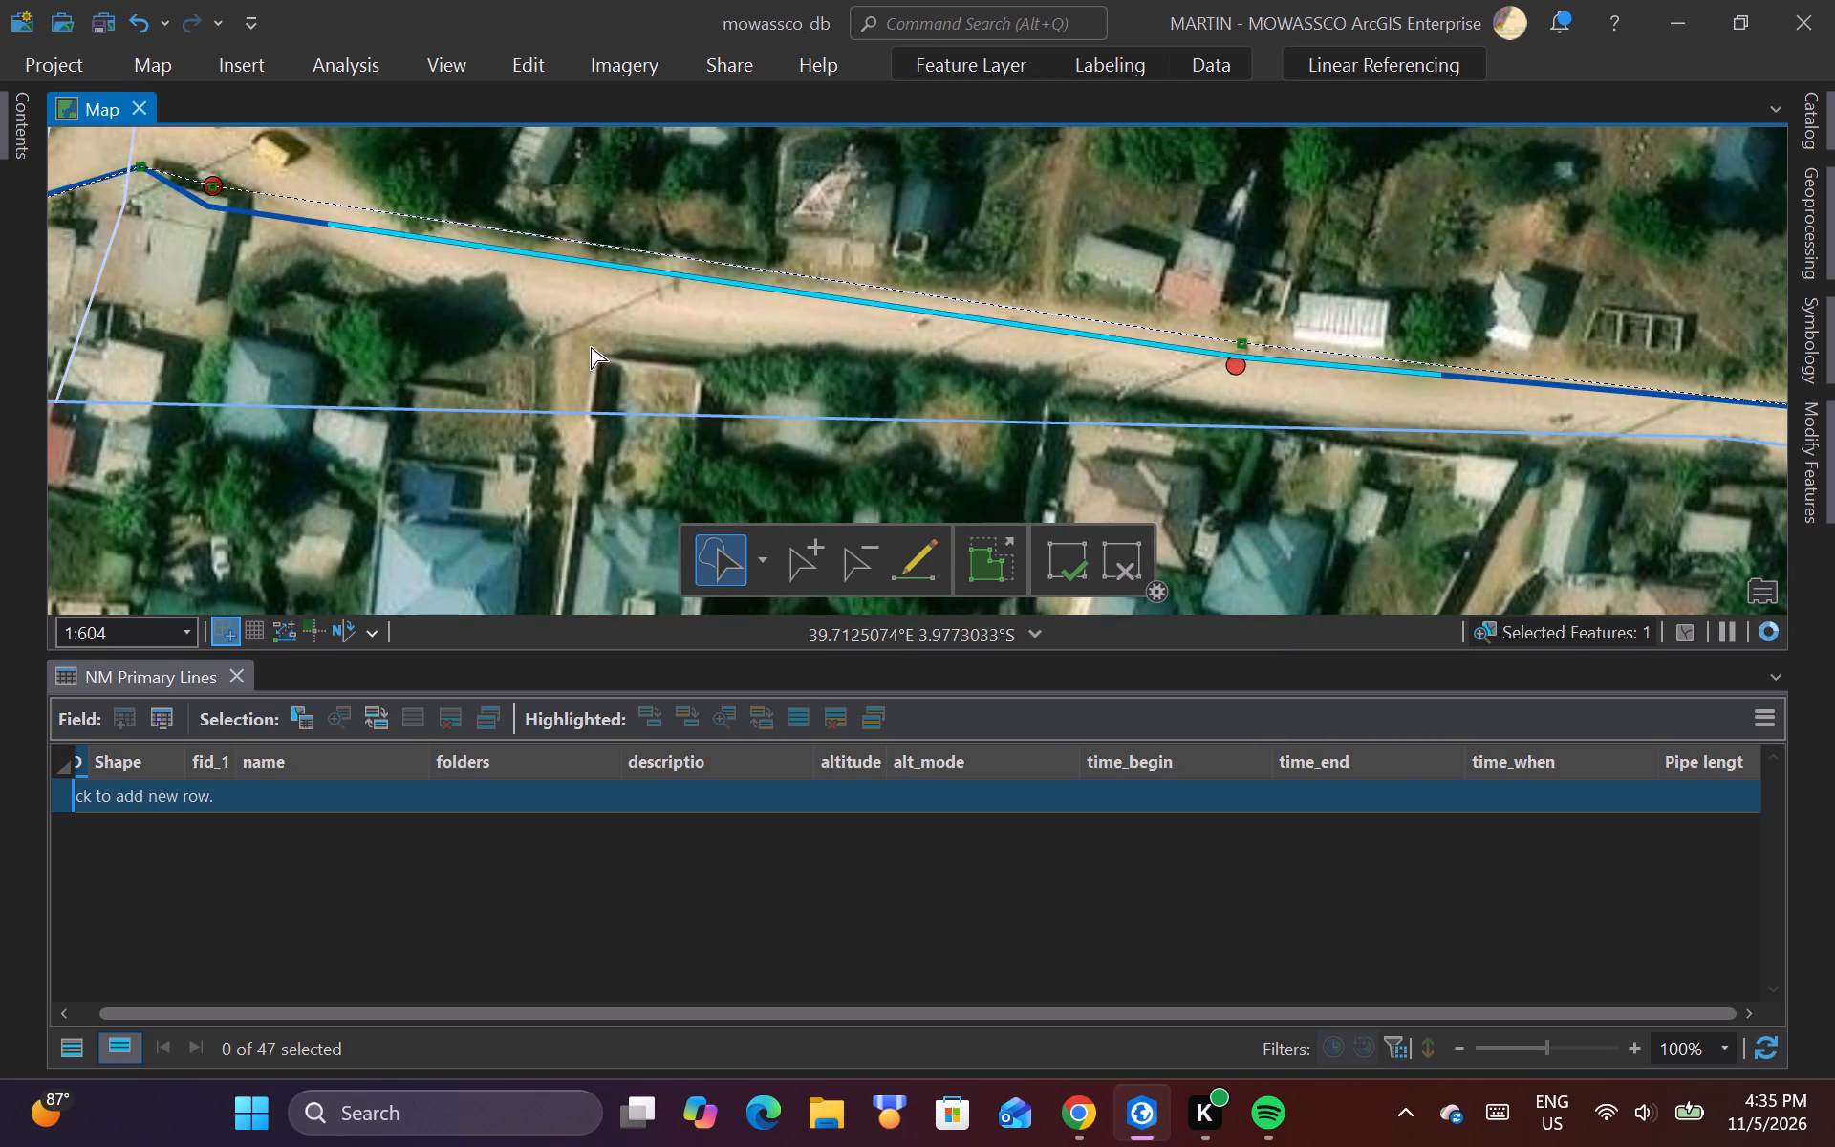
scroll(591, 349, down, 1)
scroll(300, 355, down, 1)
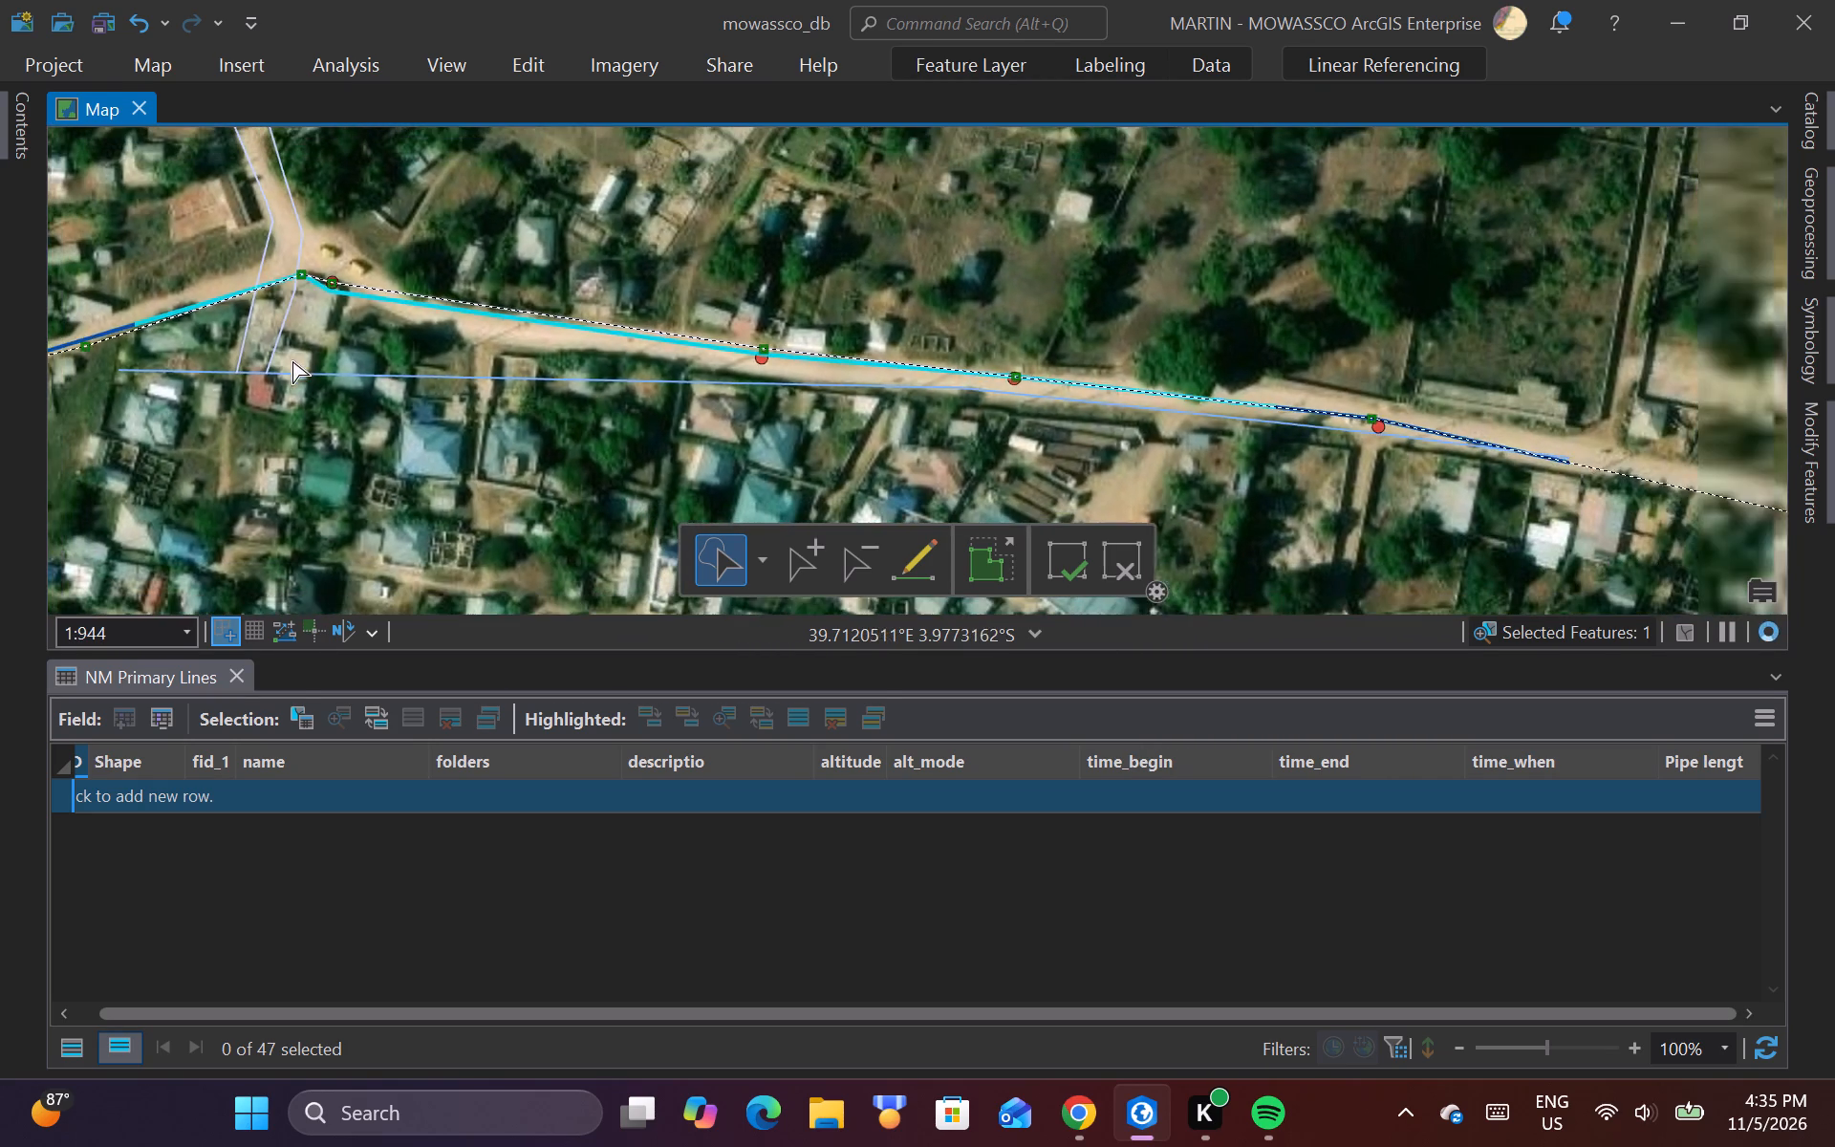
scroll(1050, 401, up, 1)
scroll(973, 379, up, 1)
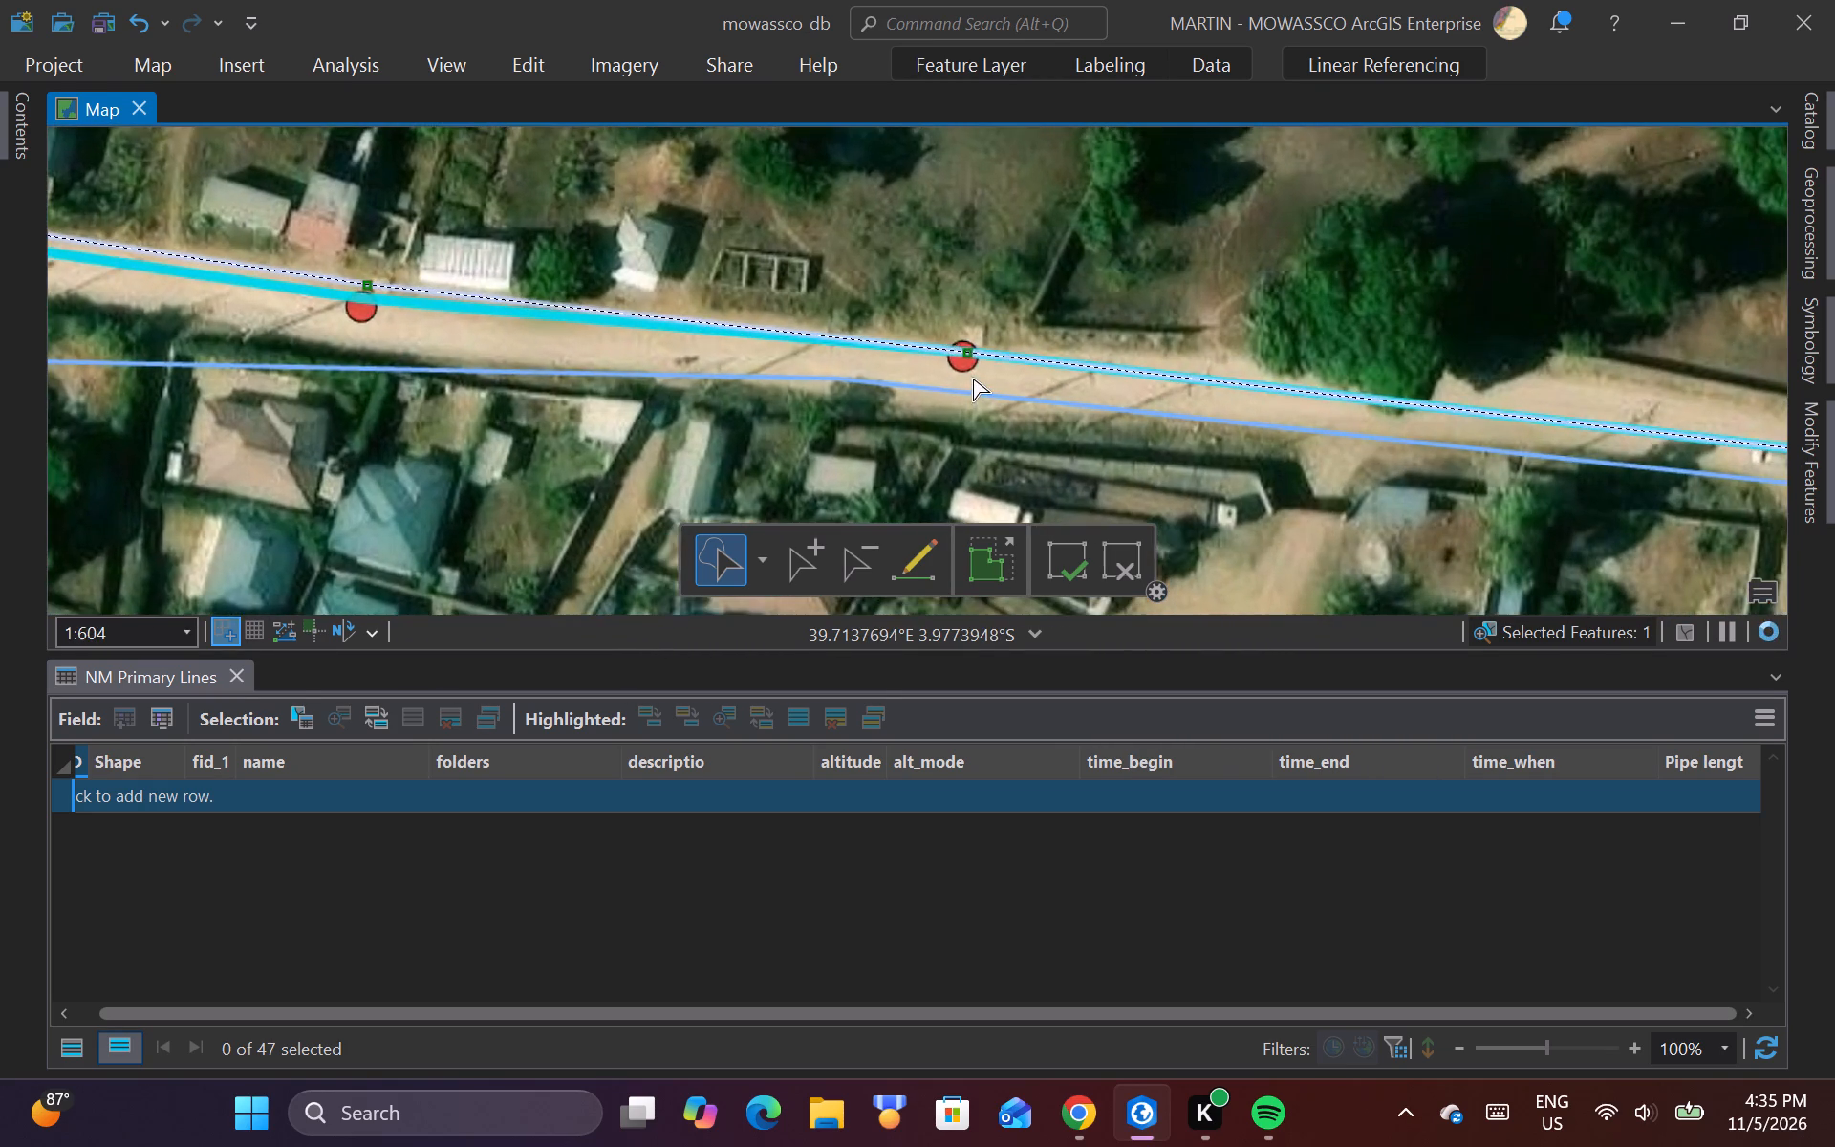
scroll(975, 375, up, 1)
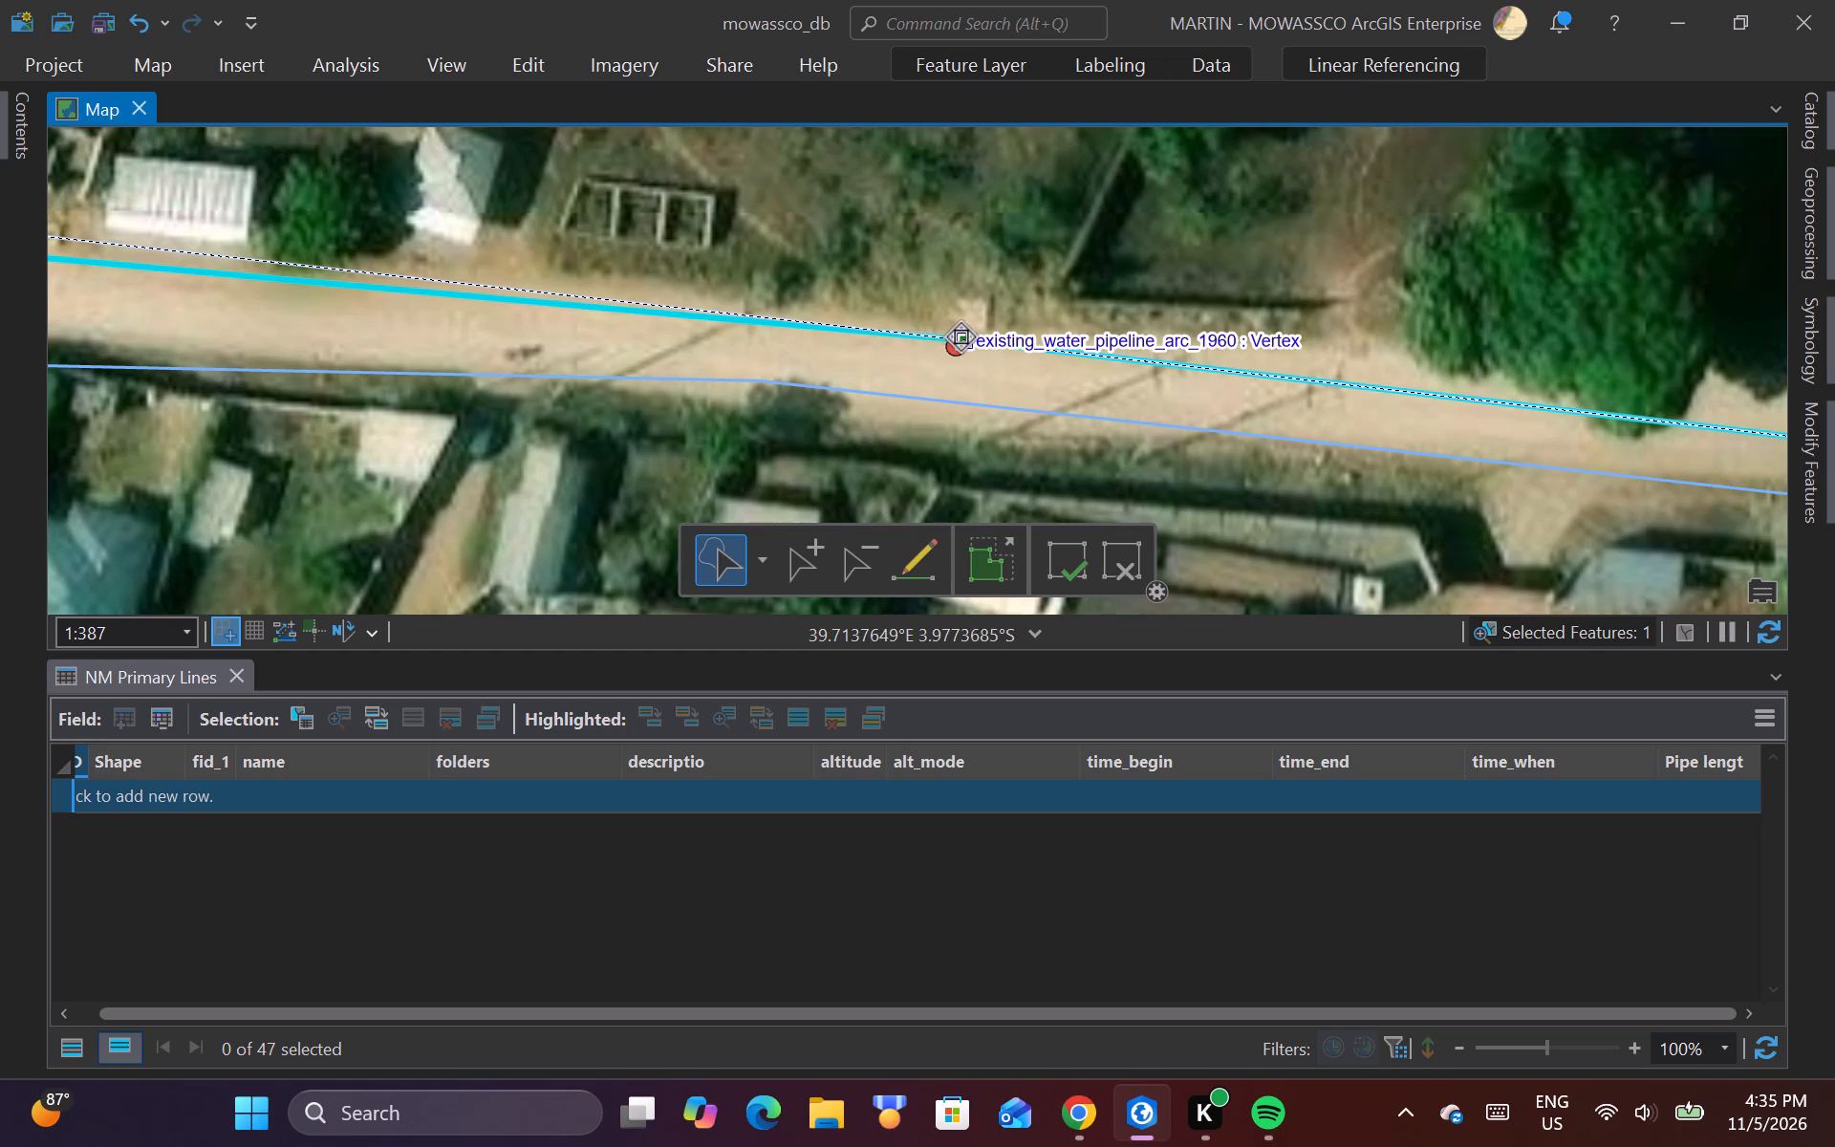
drag(961, 337, 962, 314)
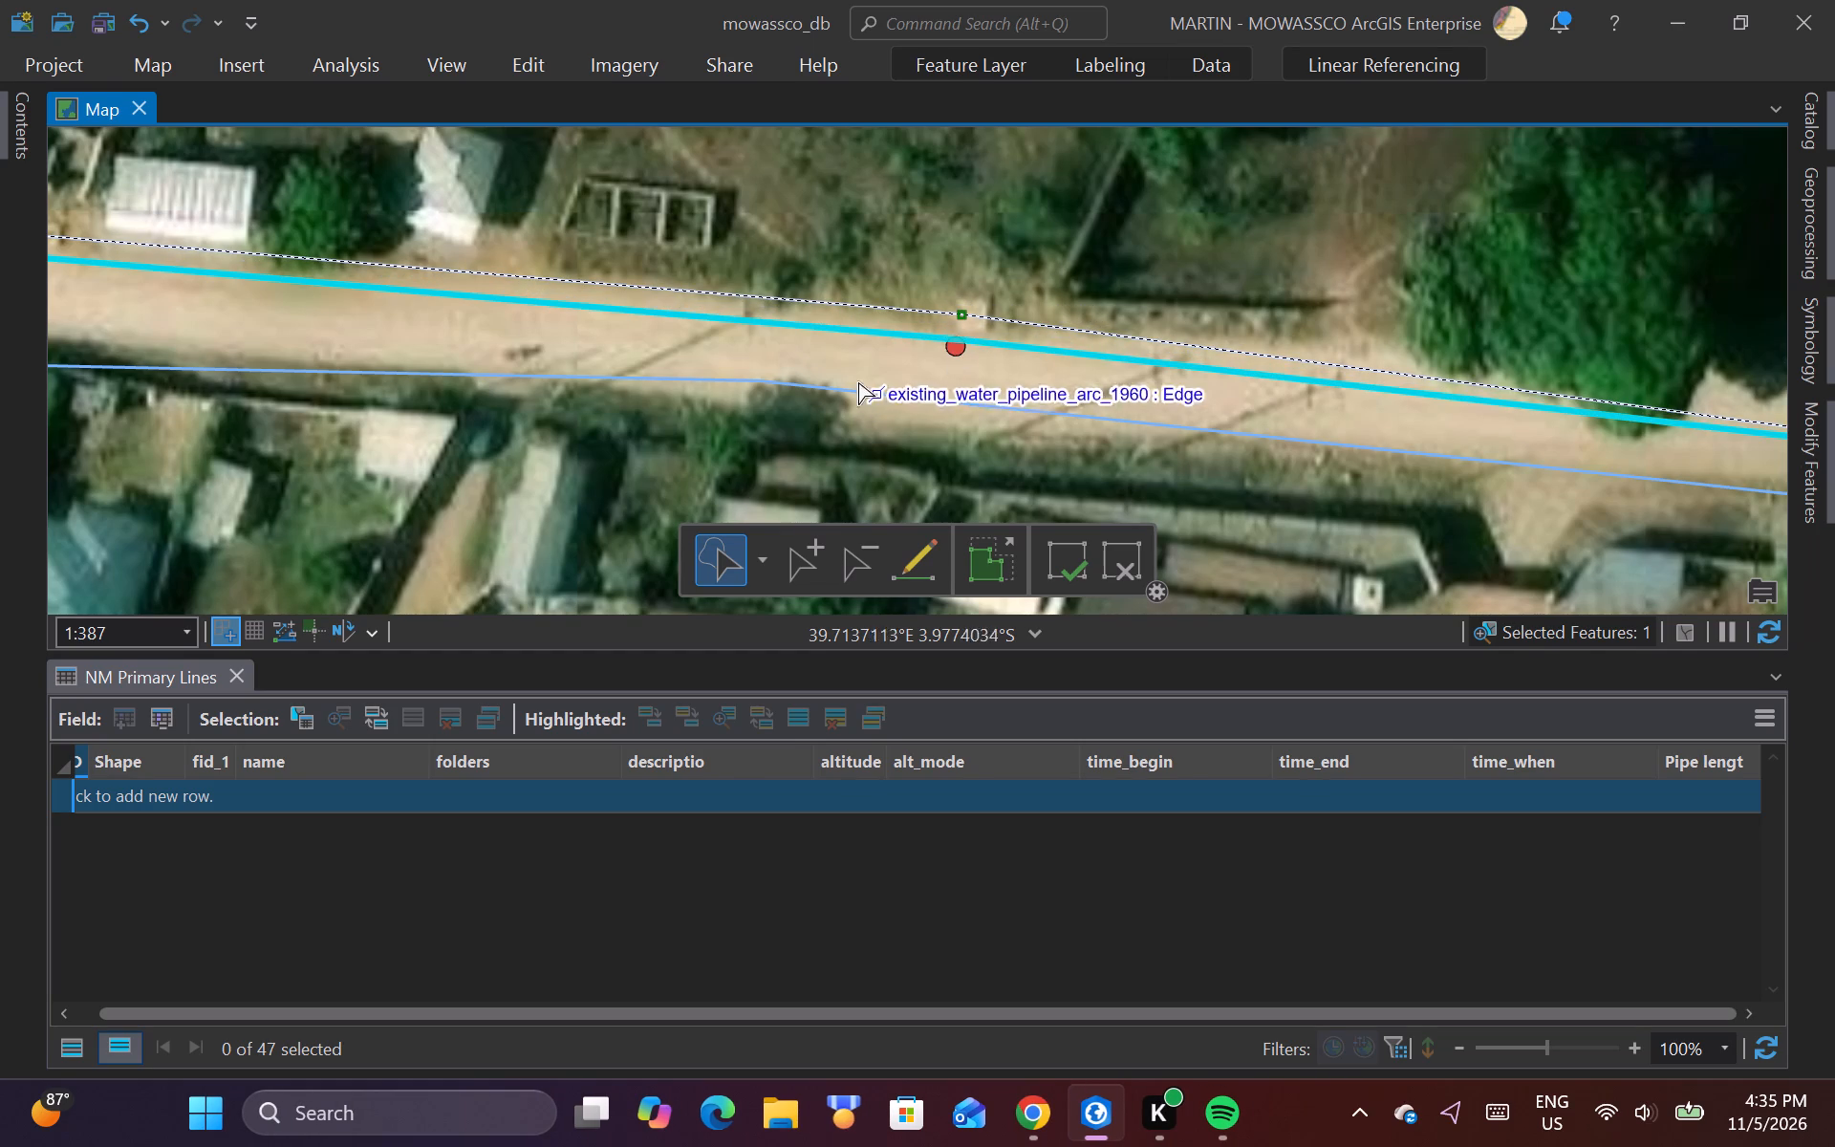
Add a ruto_line vertex beside the large roadside tree between the two red point markers, and move it northeast to the road's northern edge.
scroll(649, 363, down, 2)
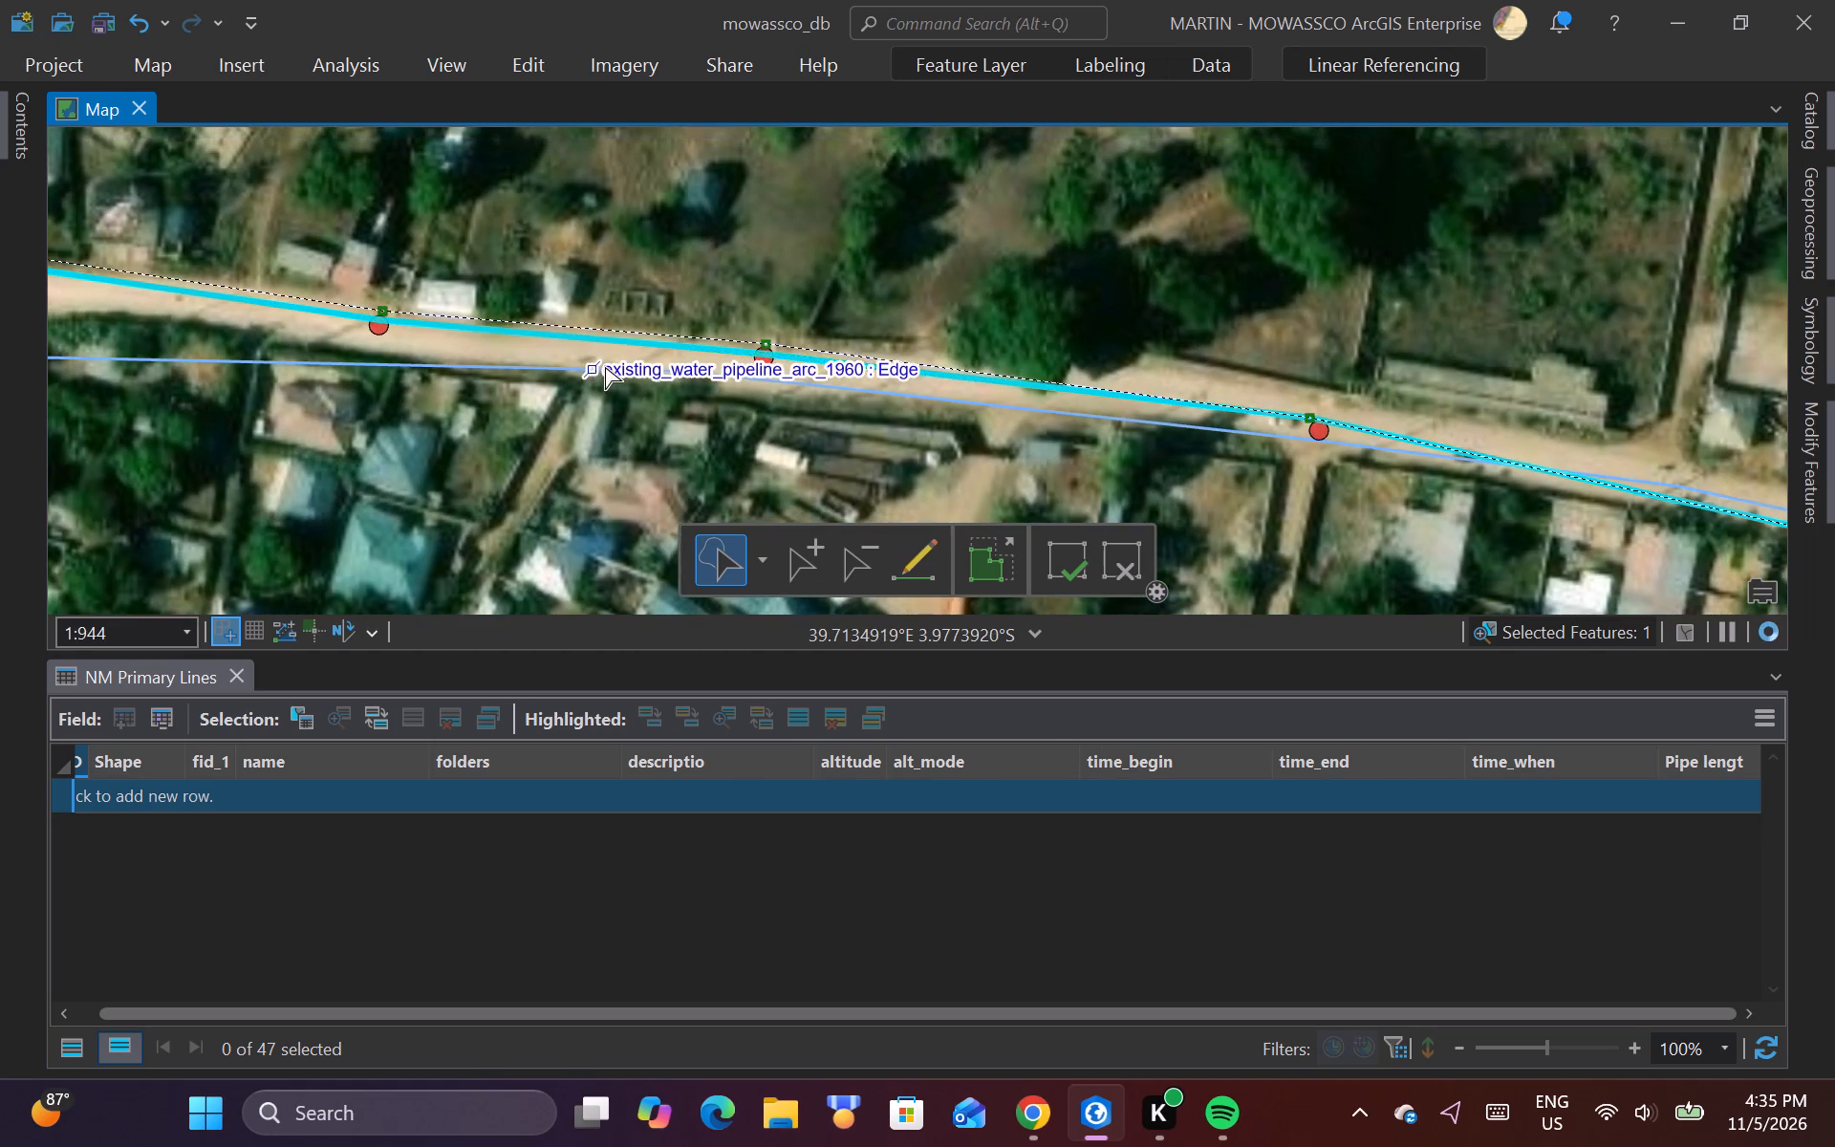
scroll(1321, 451, up, 1)
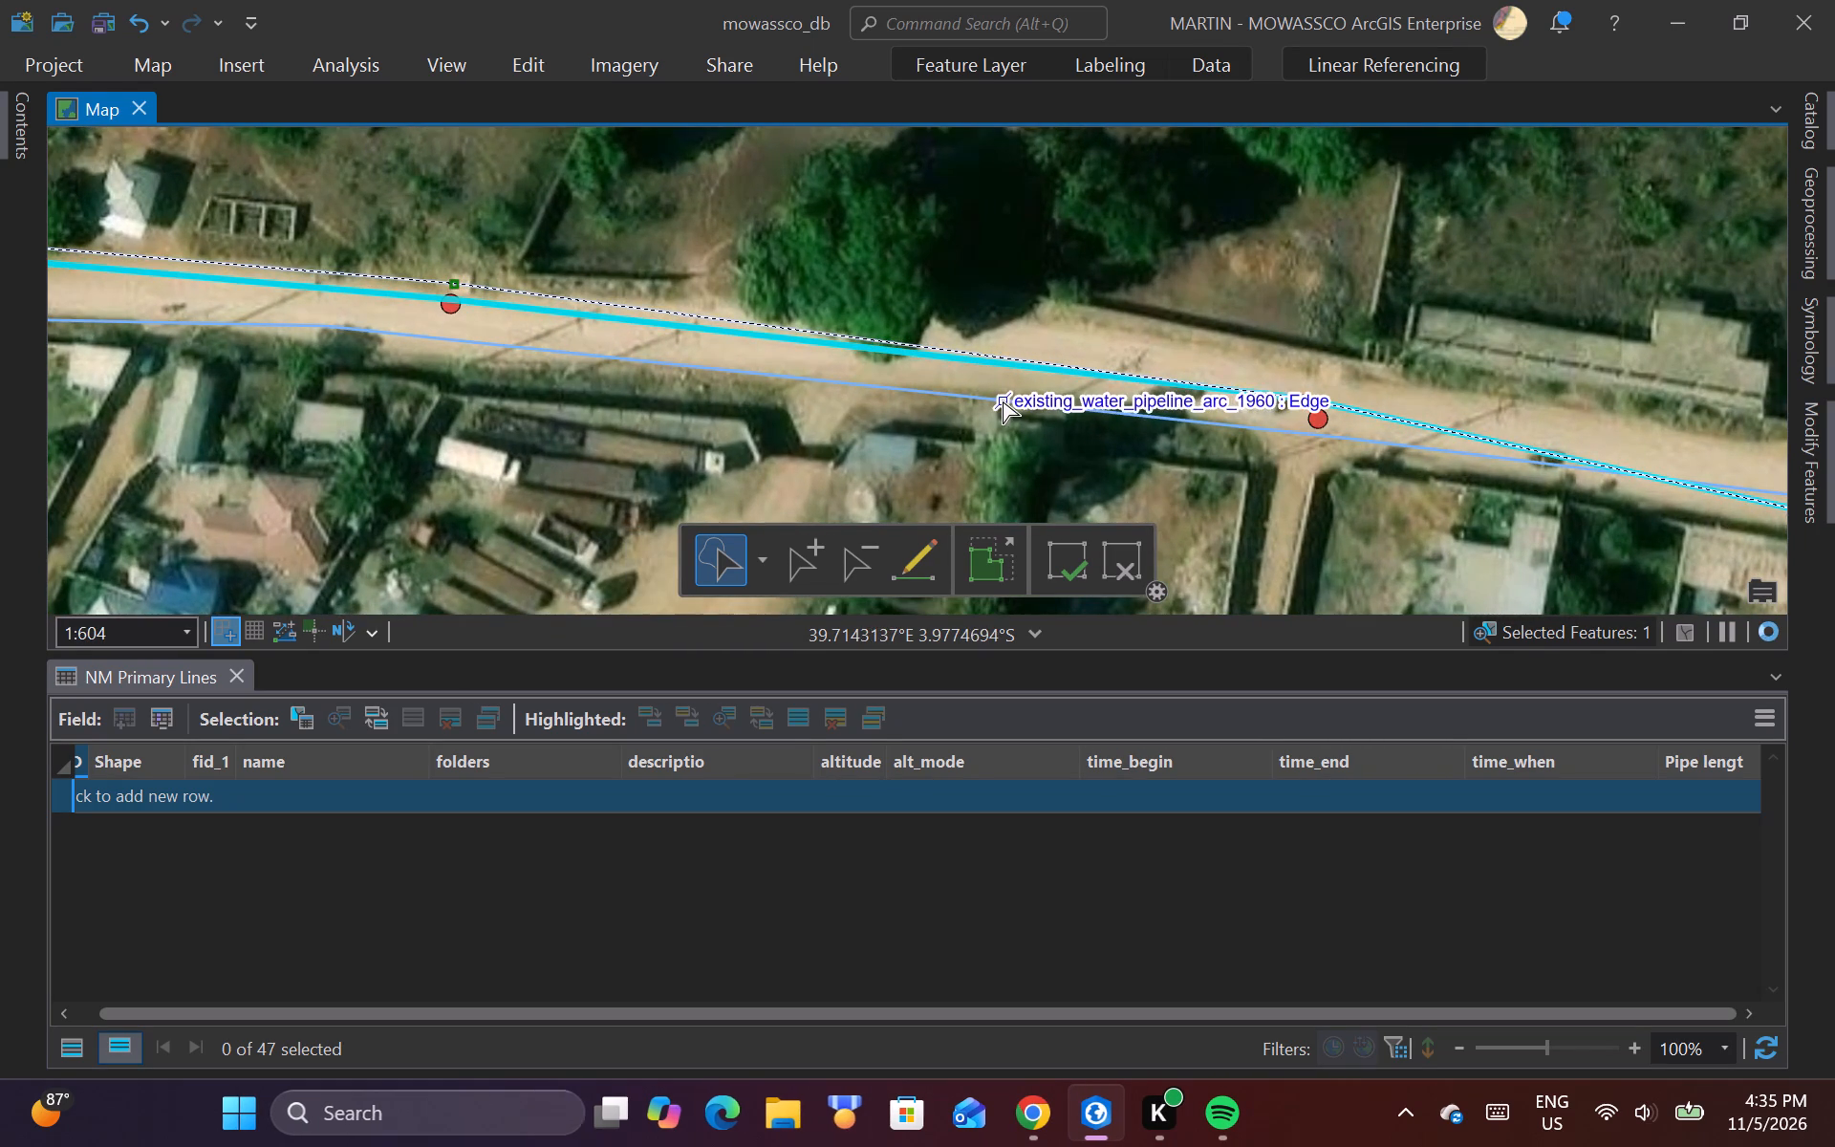
scroll(902, 363, up, 1)
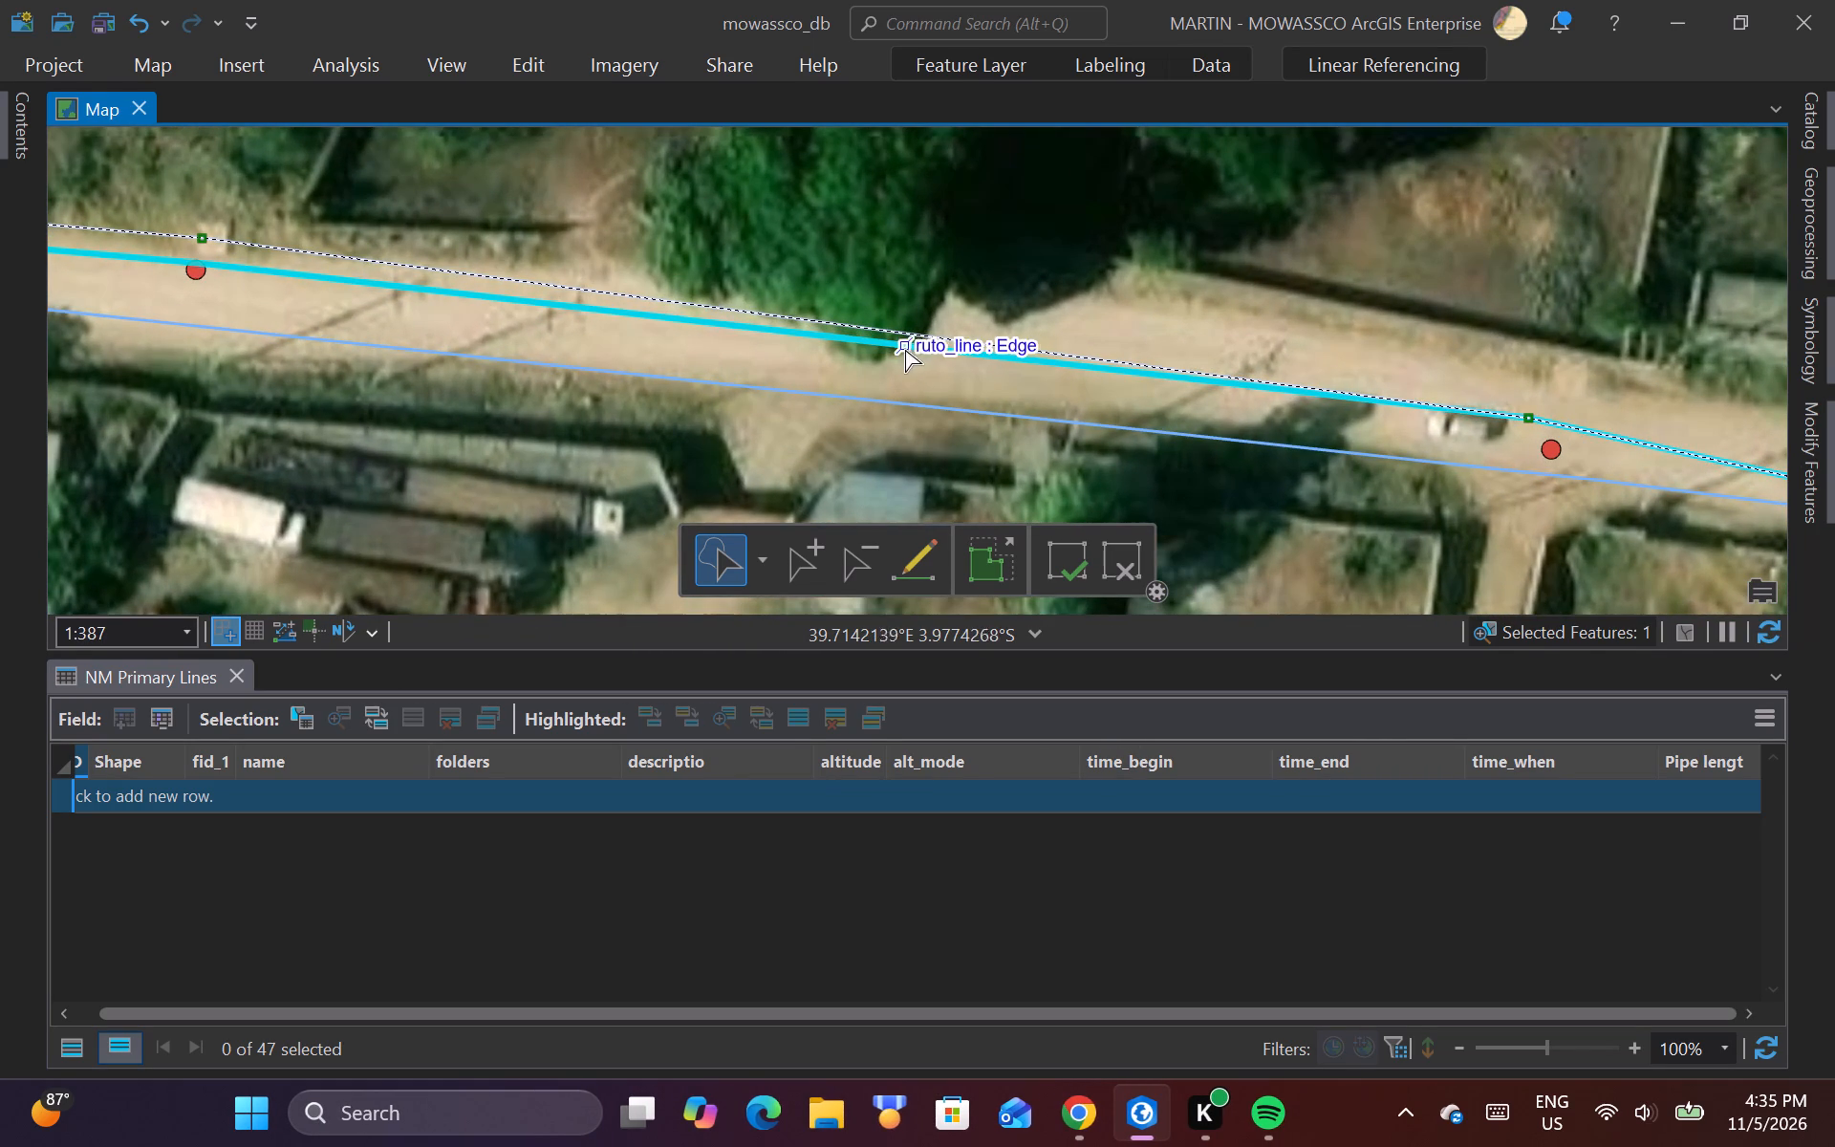
right_click(906, 334)
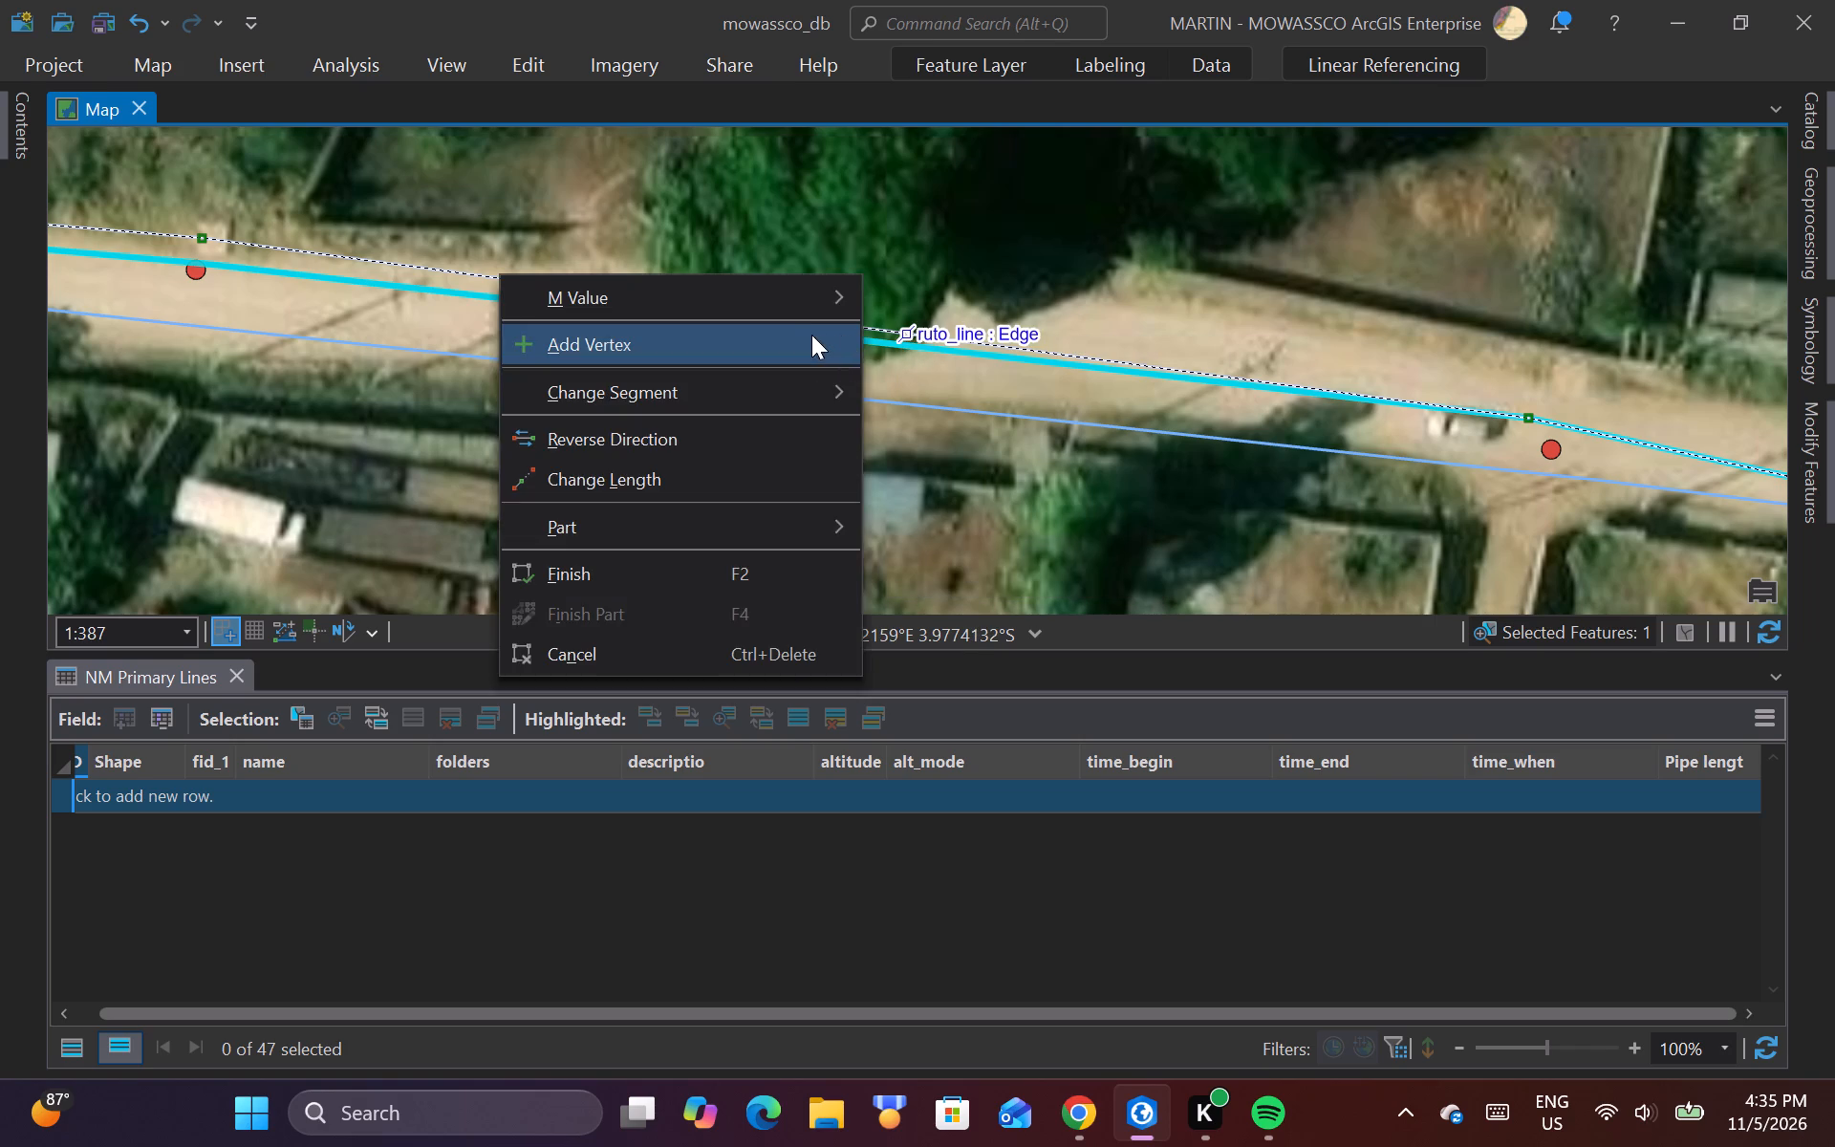
click(811, 335)
drag(907, 333, 918, 315)
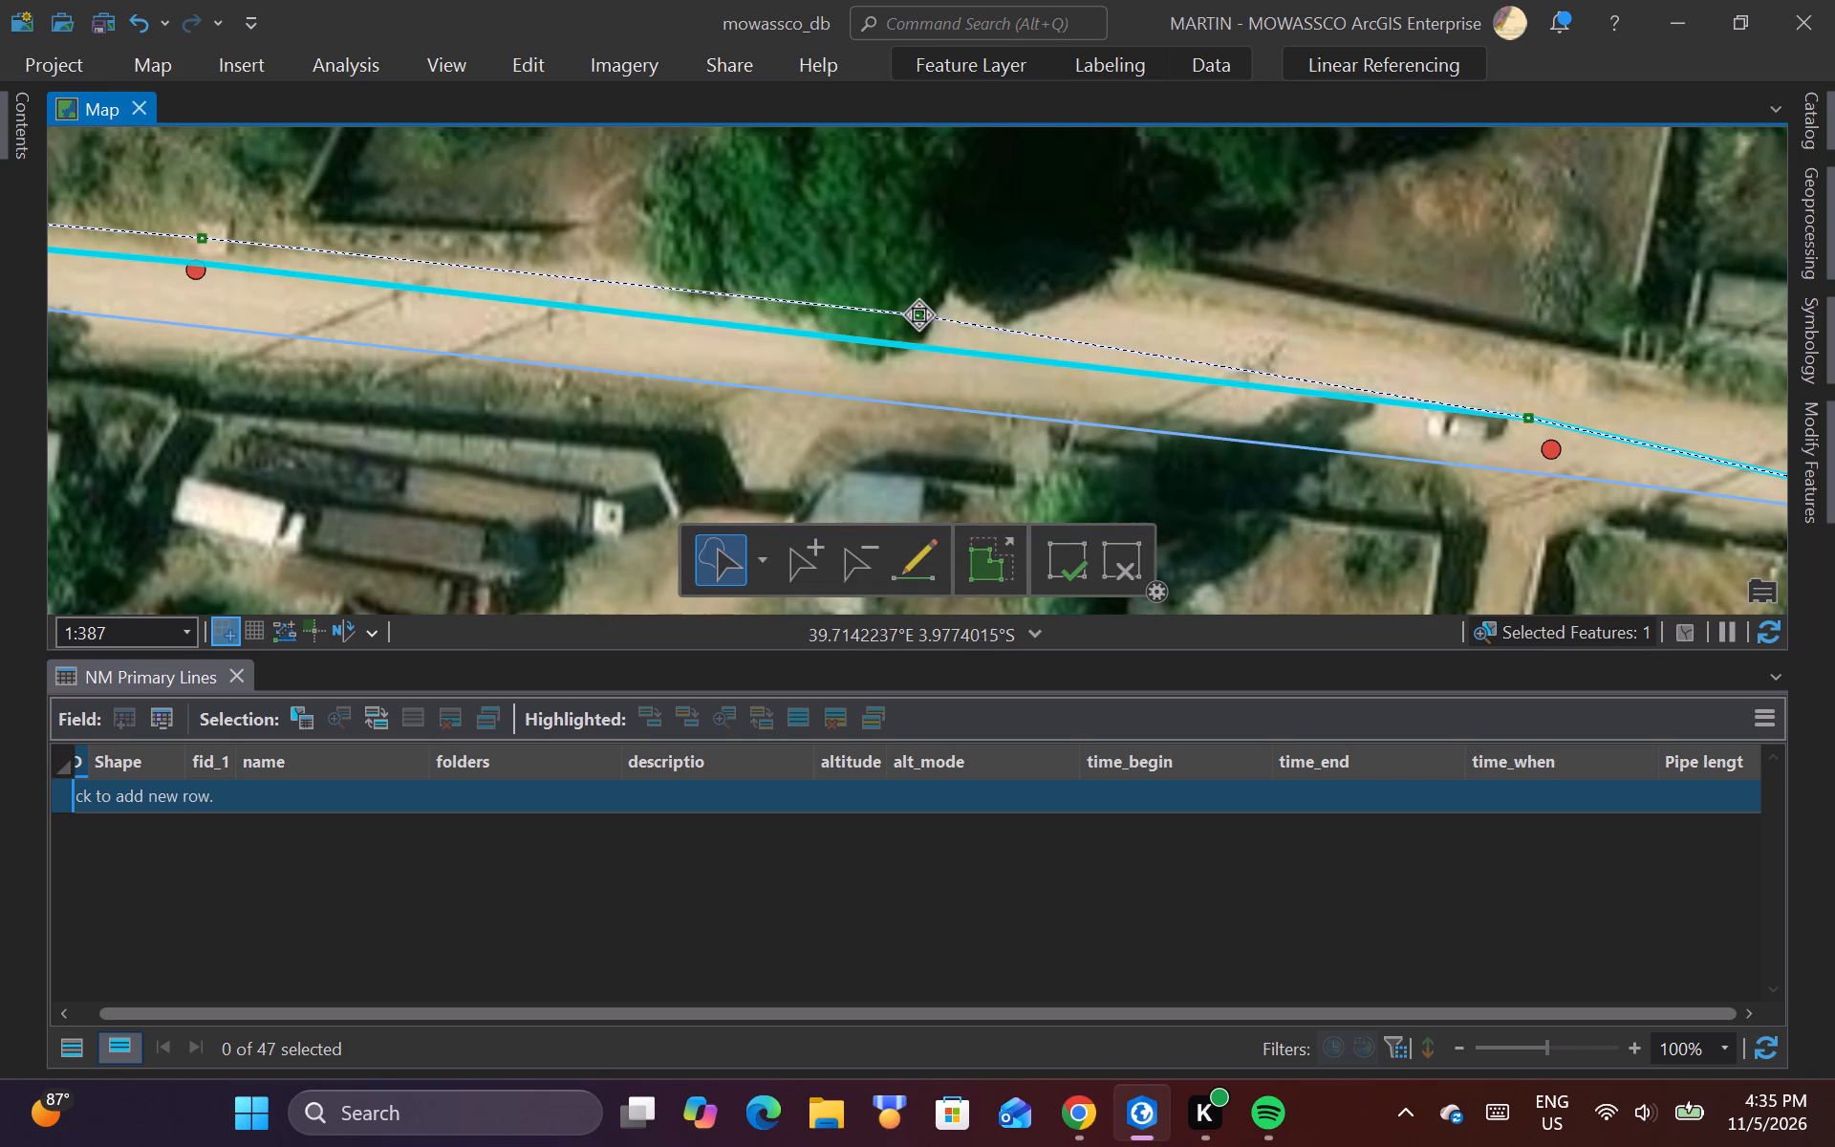
drag(918, 315, 926, 302)
Move the ruto_line vertex near the easternmost red point marker on this road, beside the white vehicle, north to the road's northern edge.
drag(1533, 418, 1535, 396)
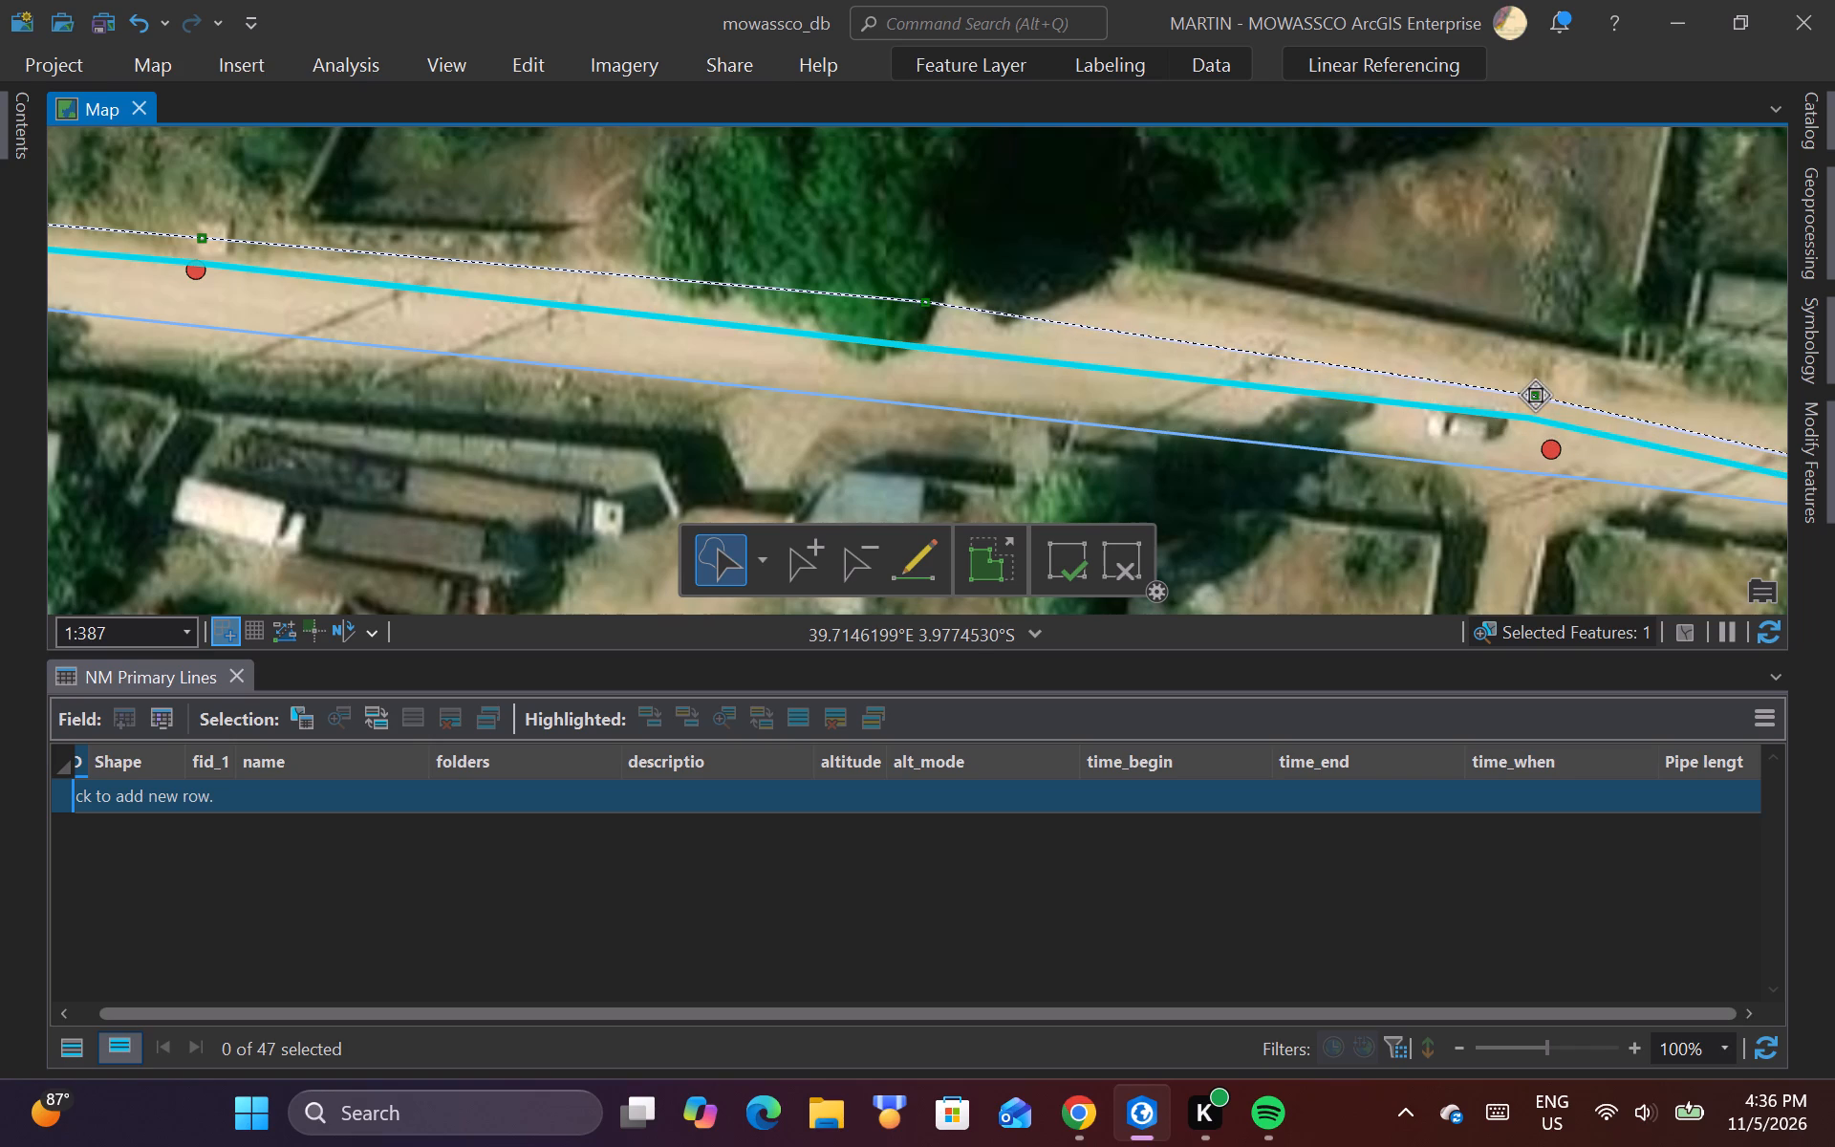
drag(1535, 396, 1535, 394)
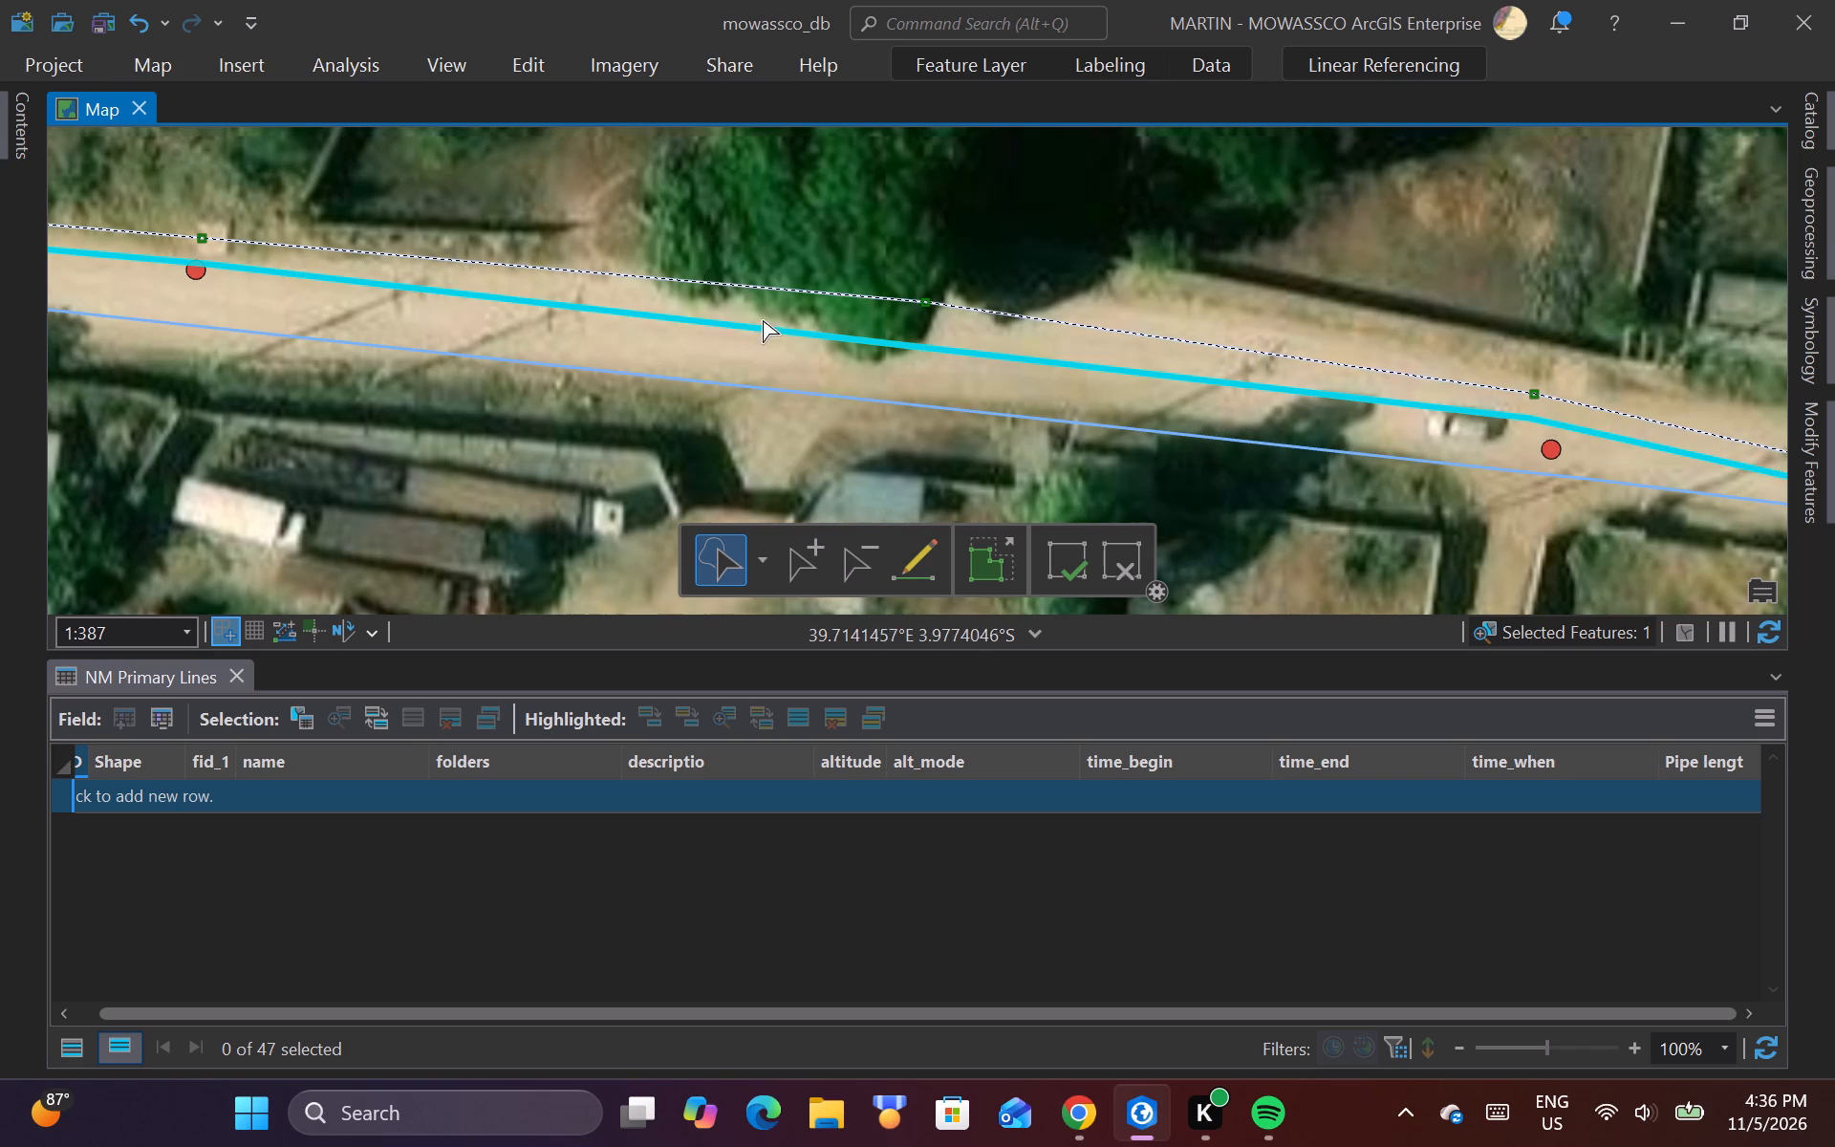
Add a ruto_line vertex east of the last red point marker, opposite the small roadside building, and move it north to the road's northern side.
scroll(751, 320, down, 1)
scroll(669, 304, down, 1)
scroll(592, 302, down, 1)
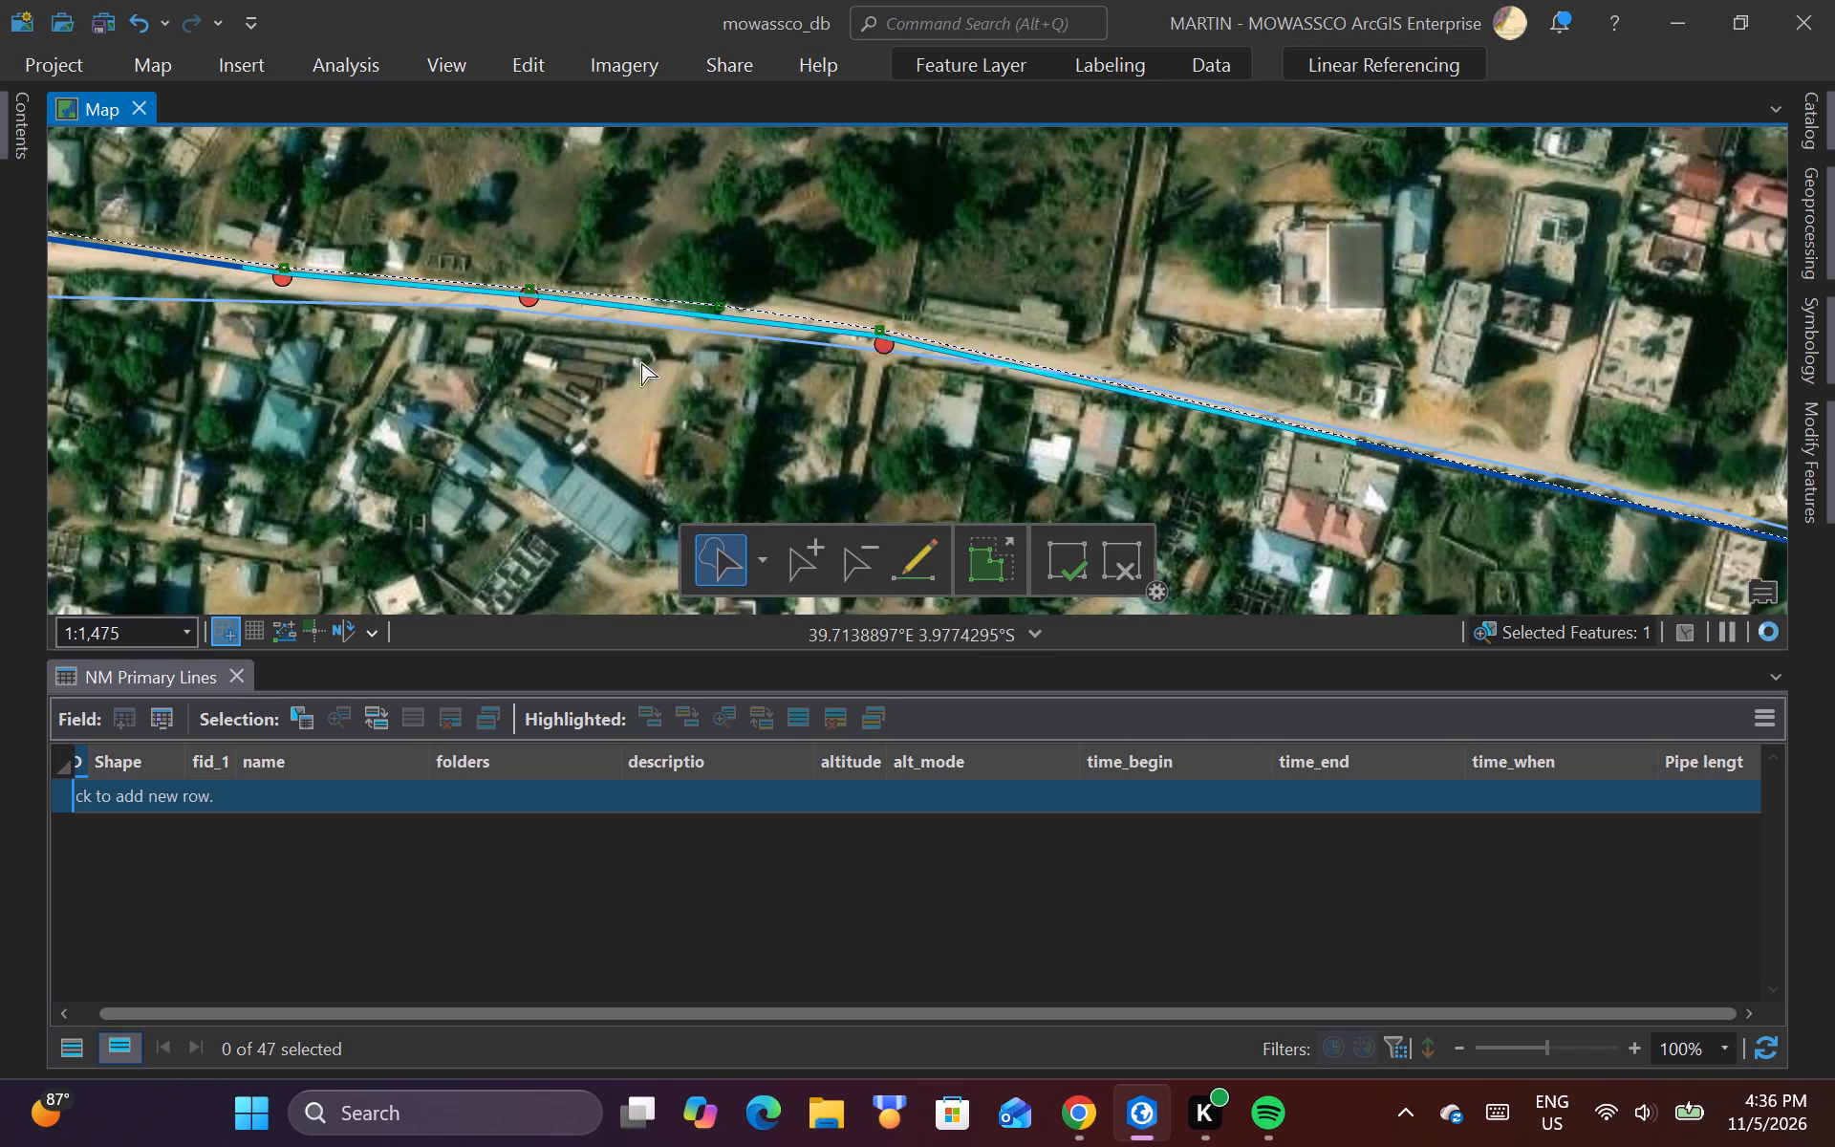
scroll(1109, 407, up, 1)
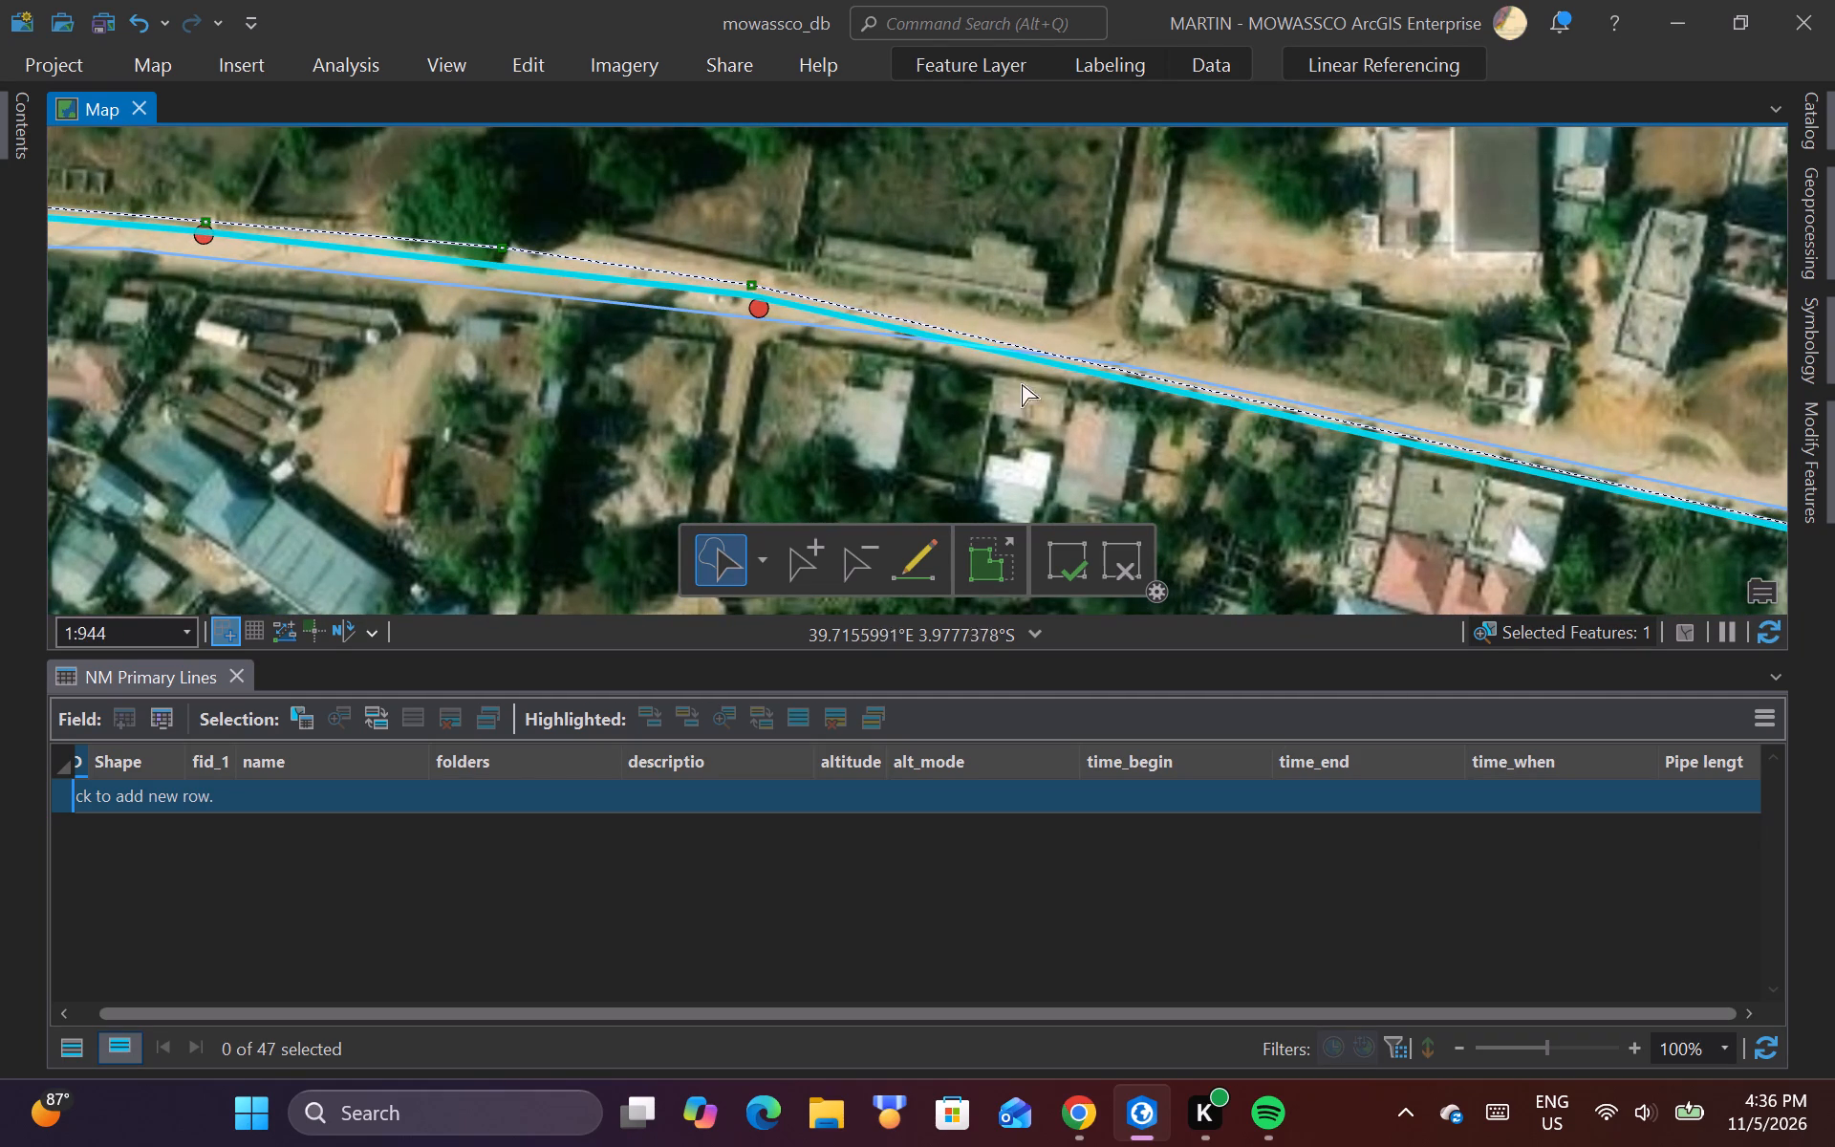
scroll(717, 298, down, 2)
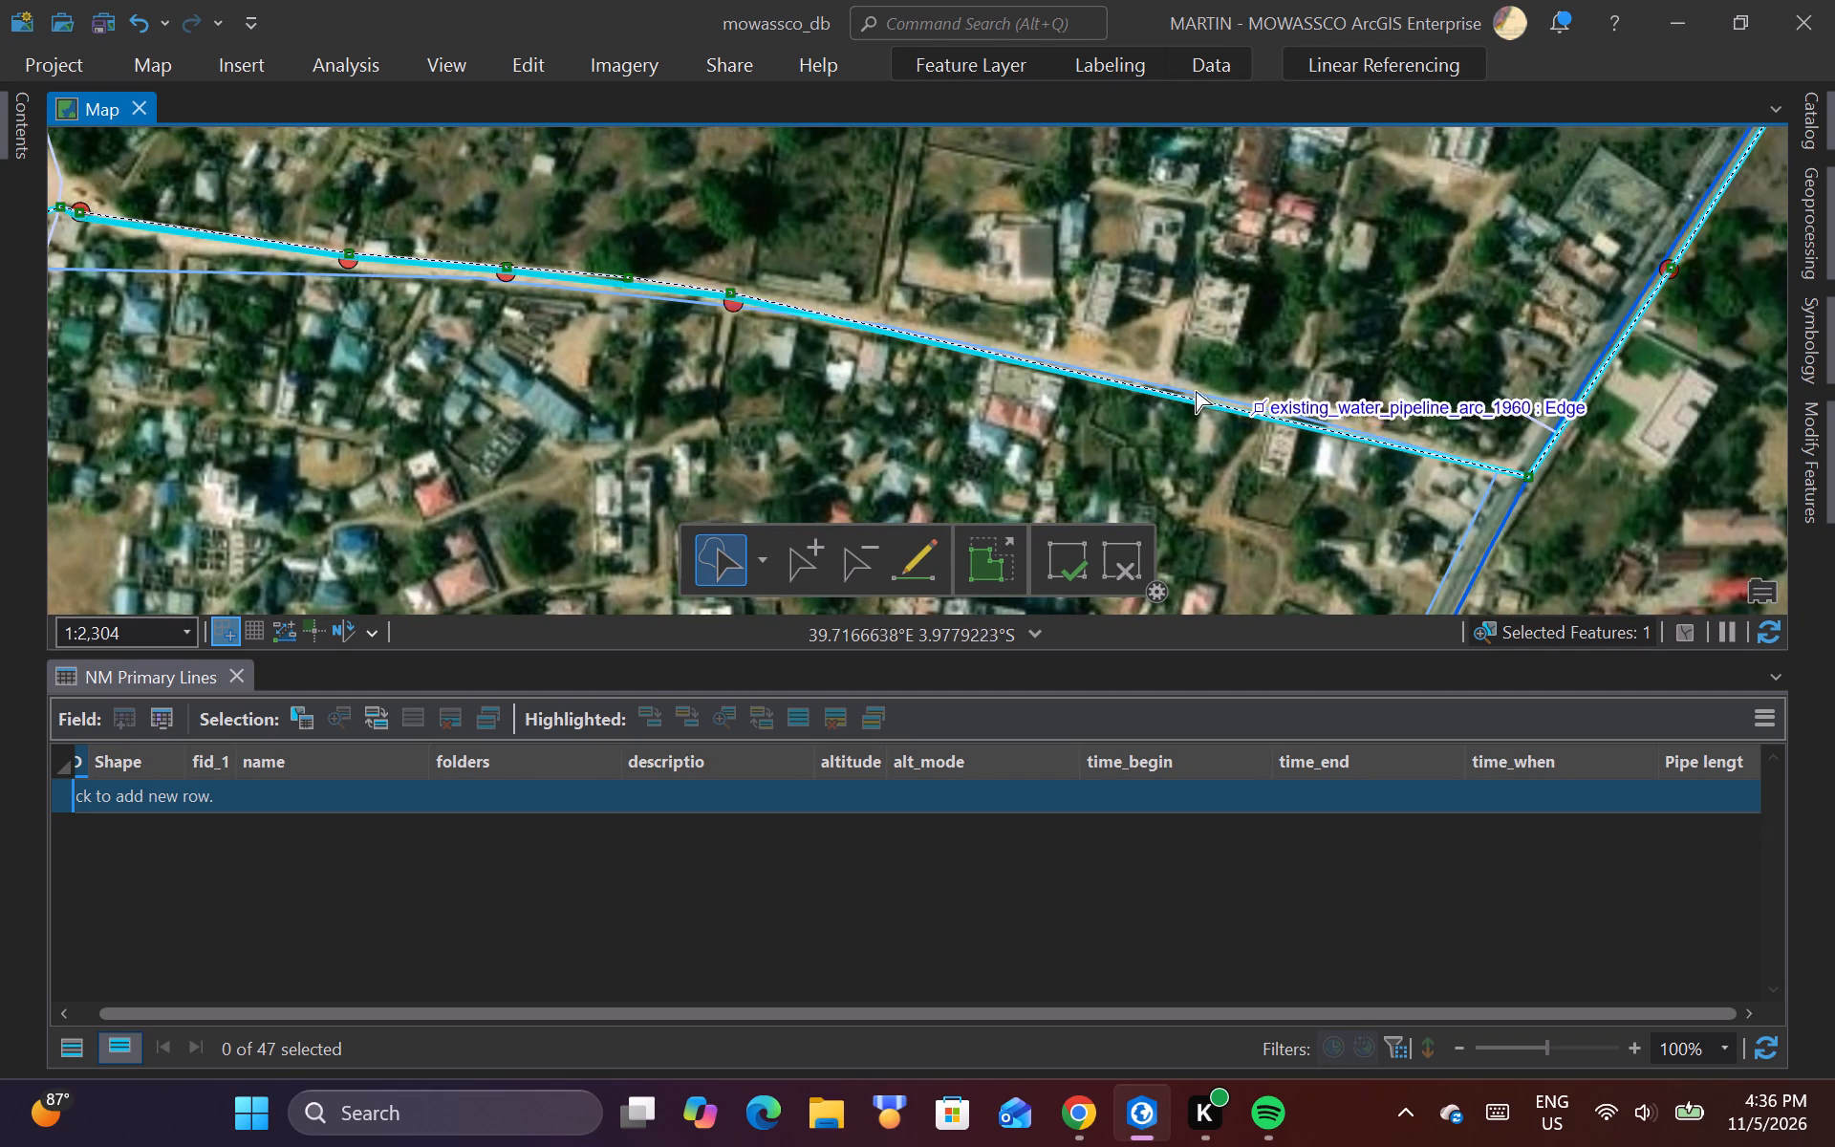
scroll(1333, 441, up, 3)
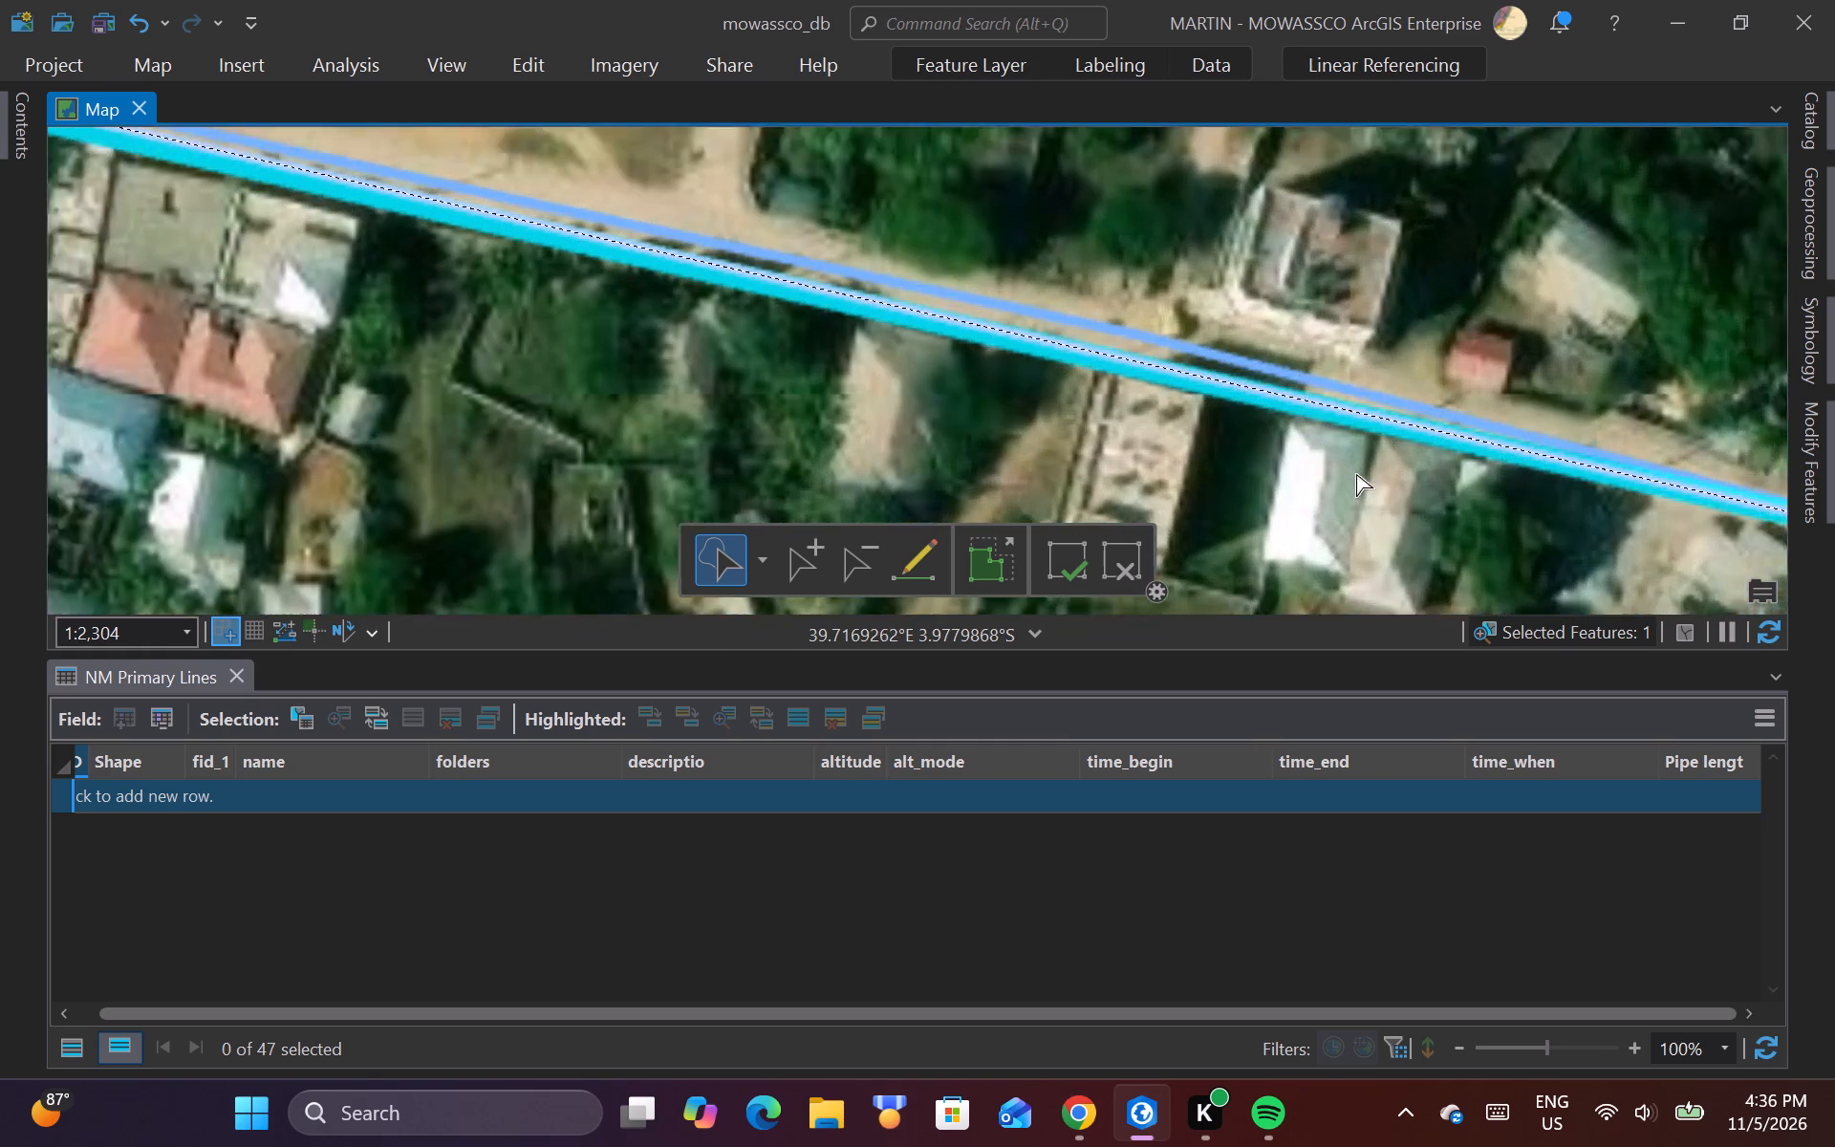
scroll(1509, 560, down, 2)
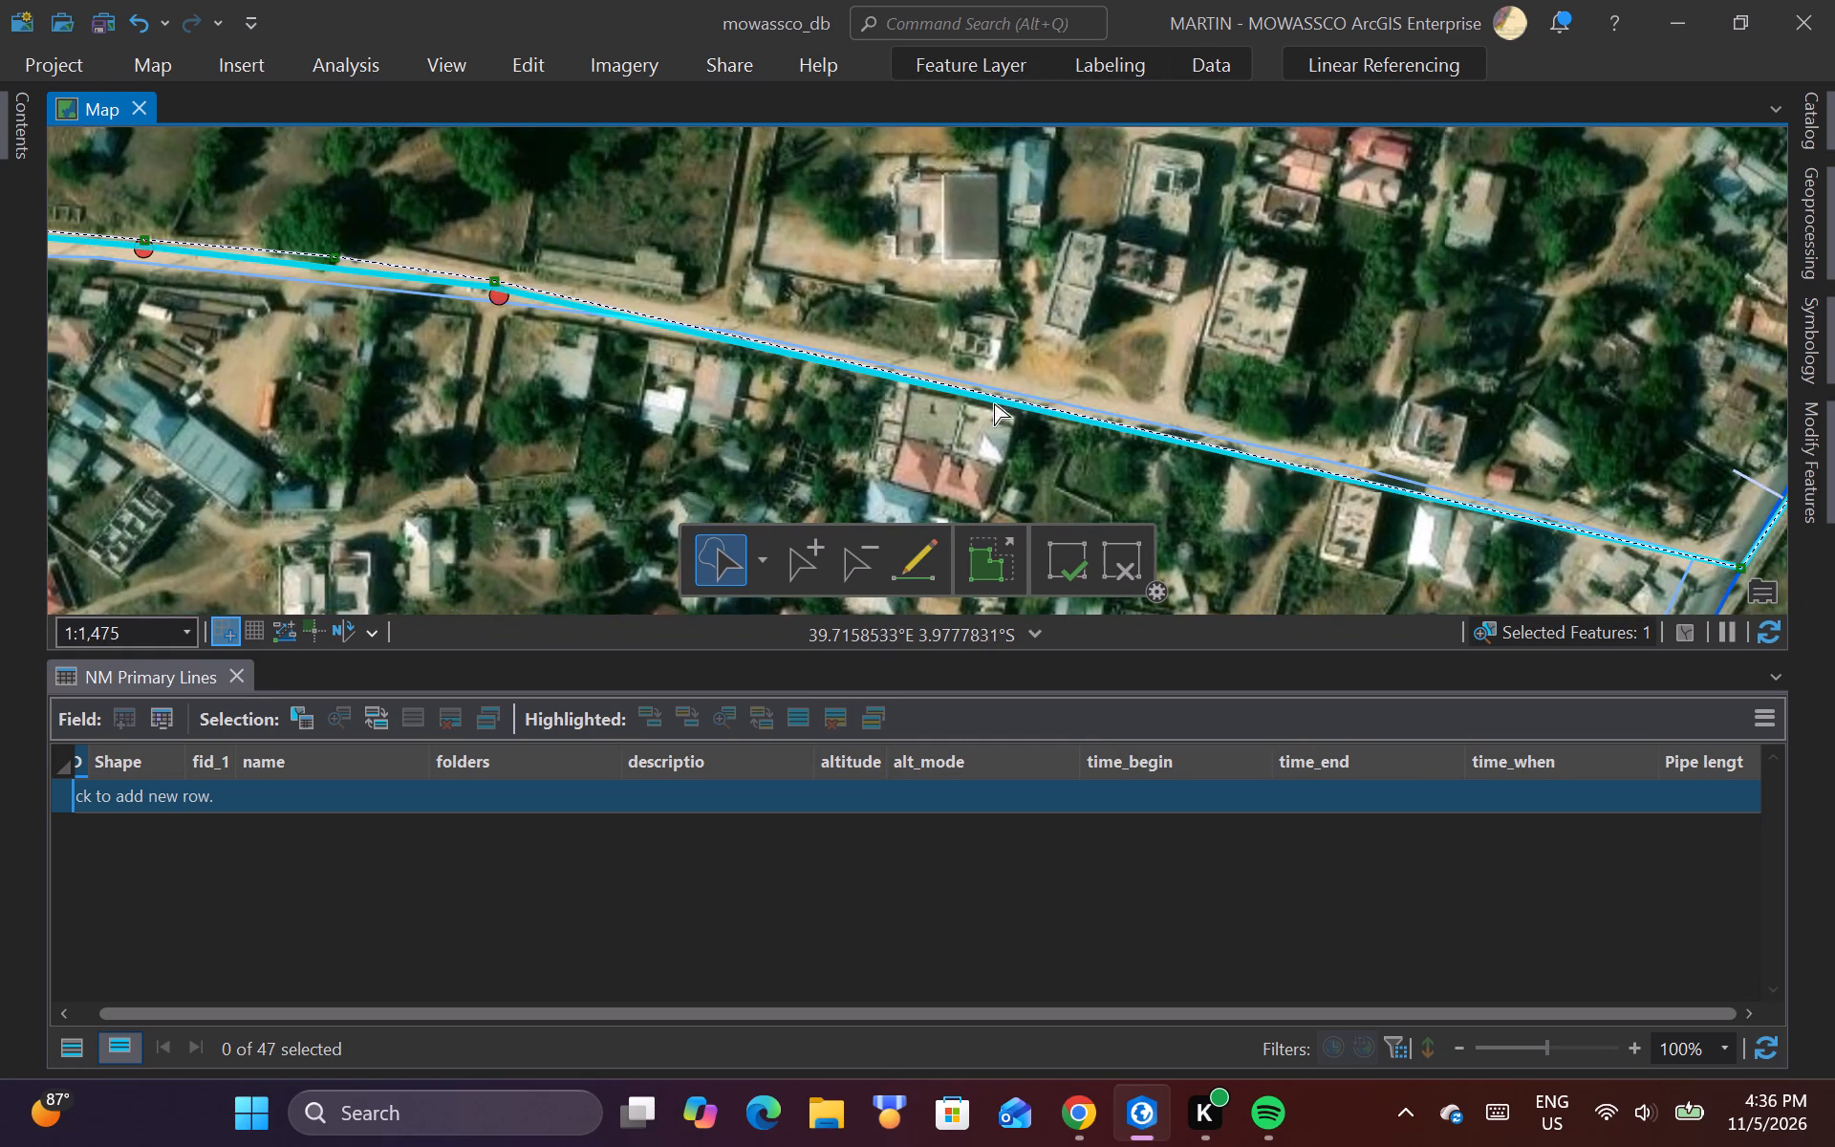
scroll(994, 403, up, 1)
scroll(834, 354, up, 2)
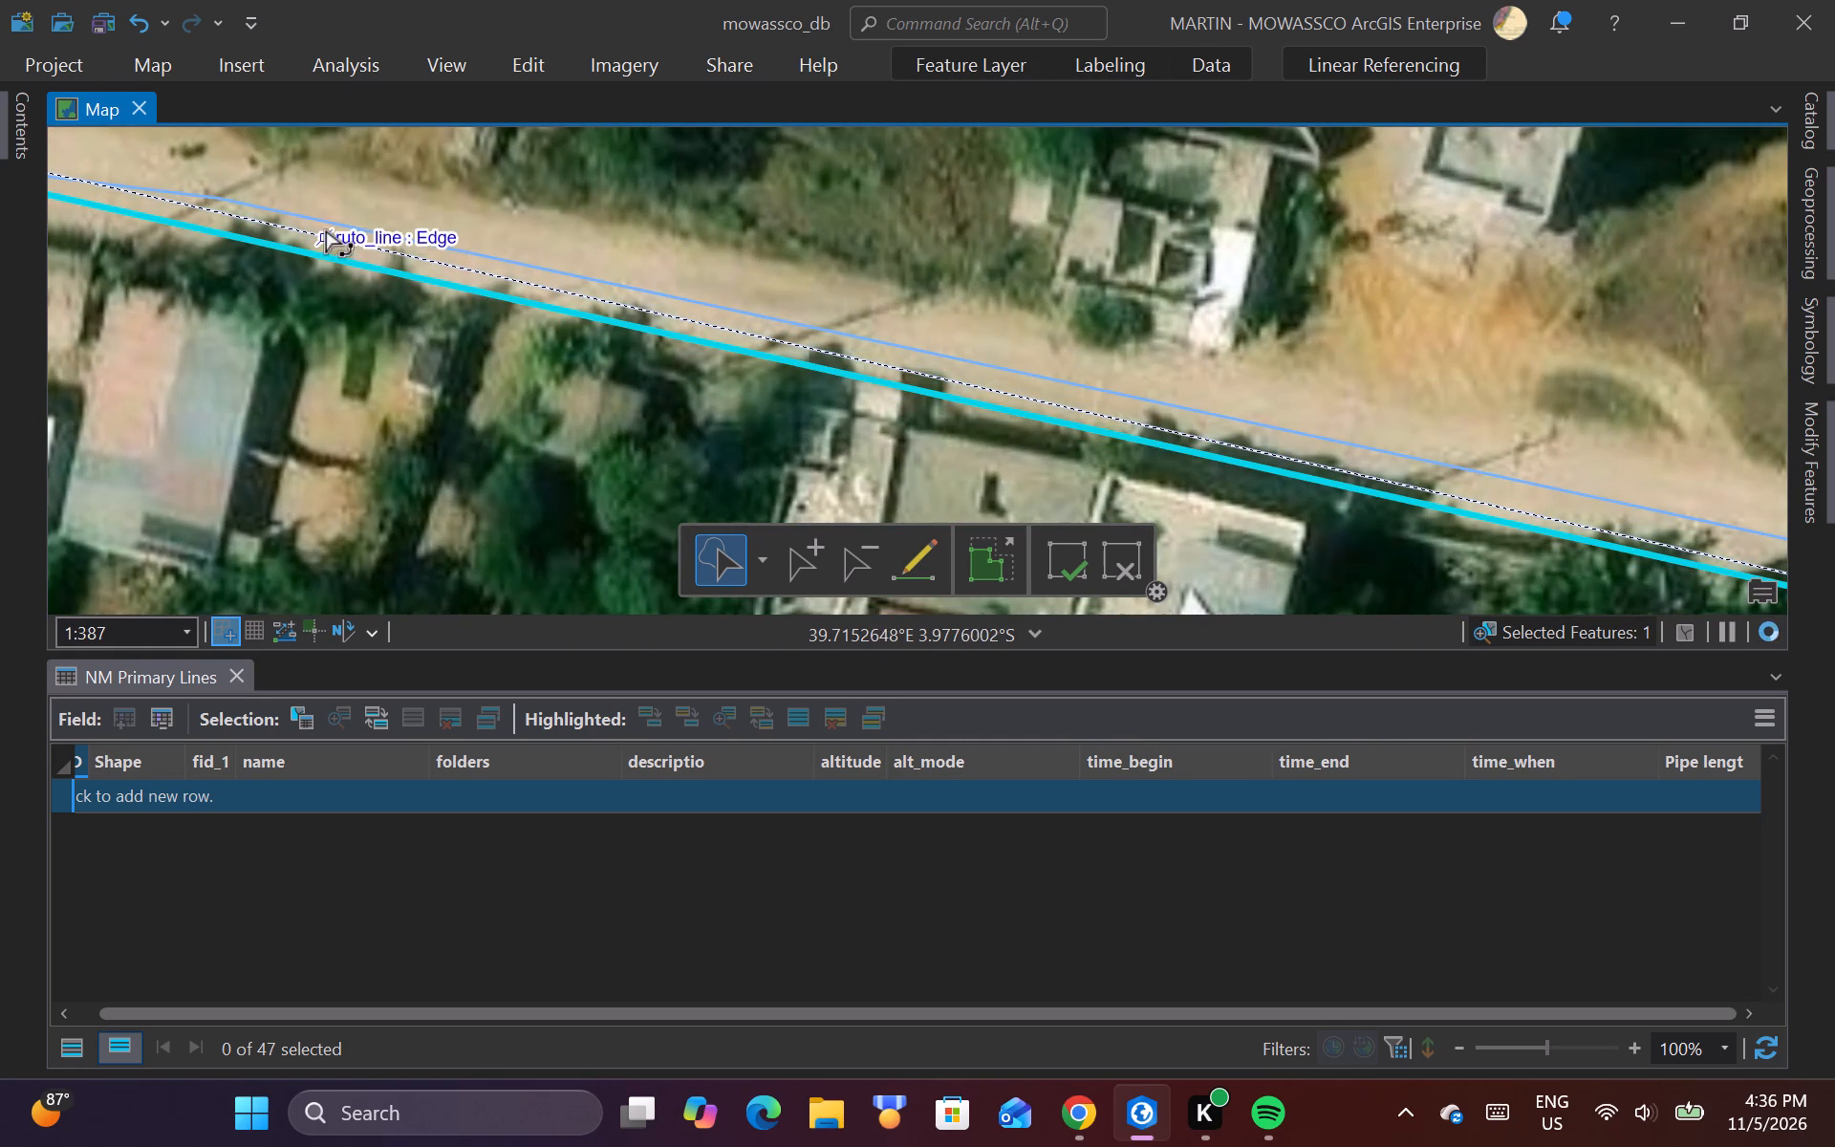
scroll(607, 329, down, 2)
scroll(436, 282, up, 1)
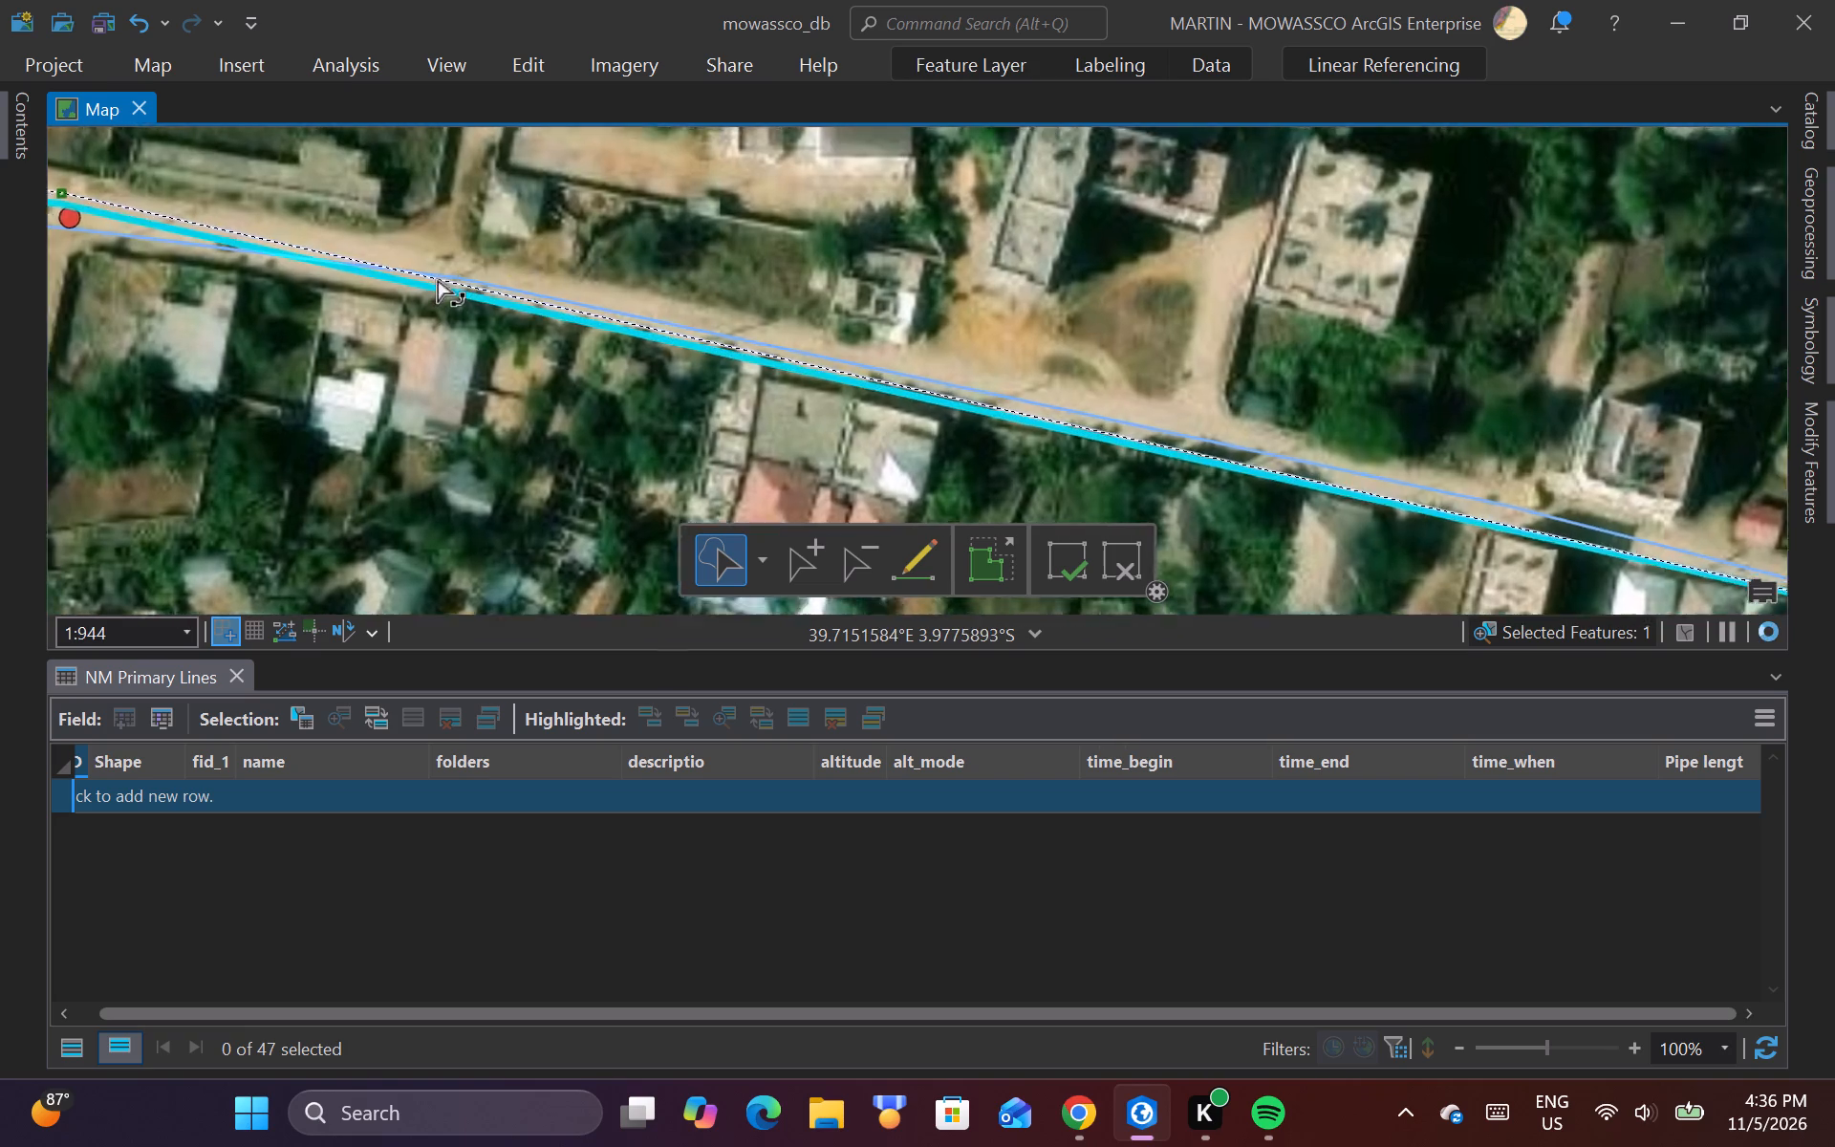
right_click(499, 296)
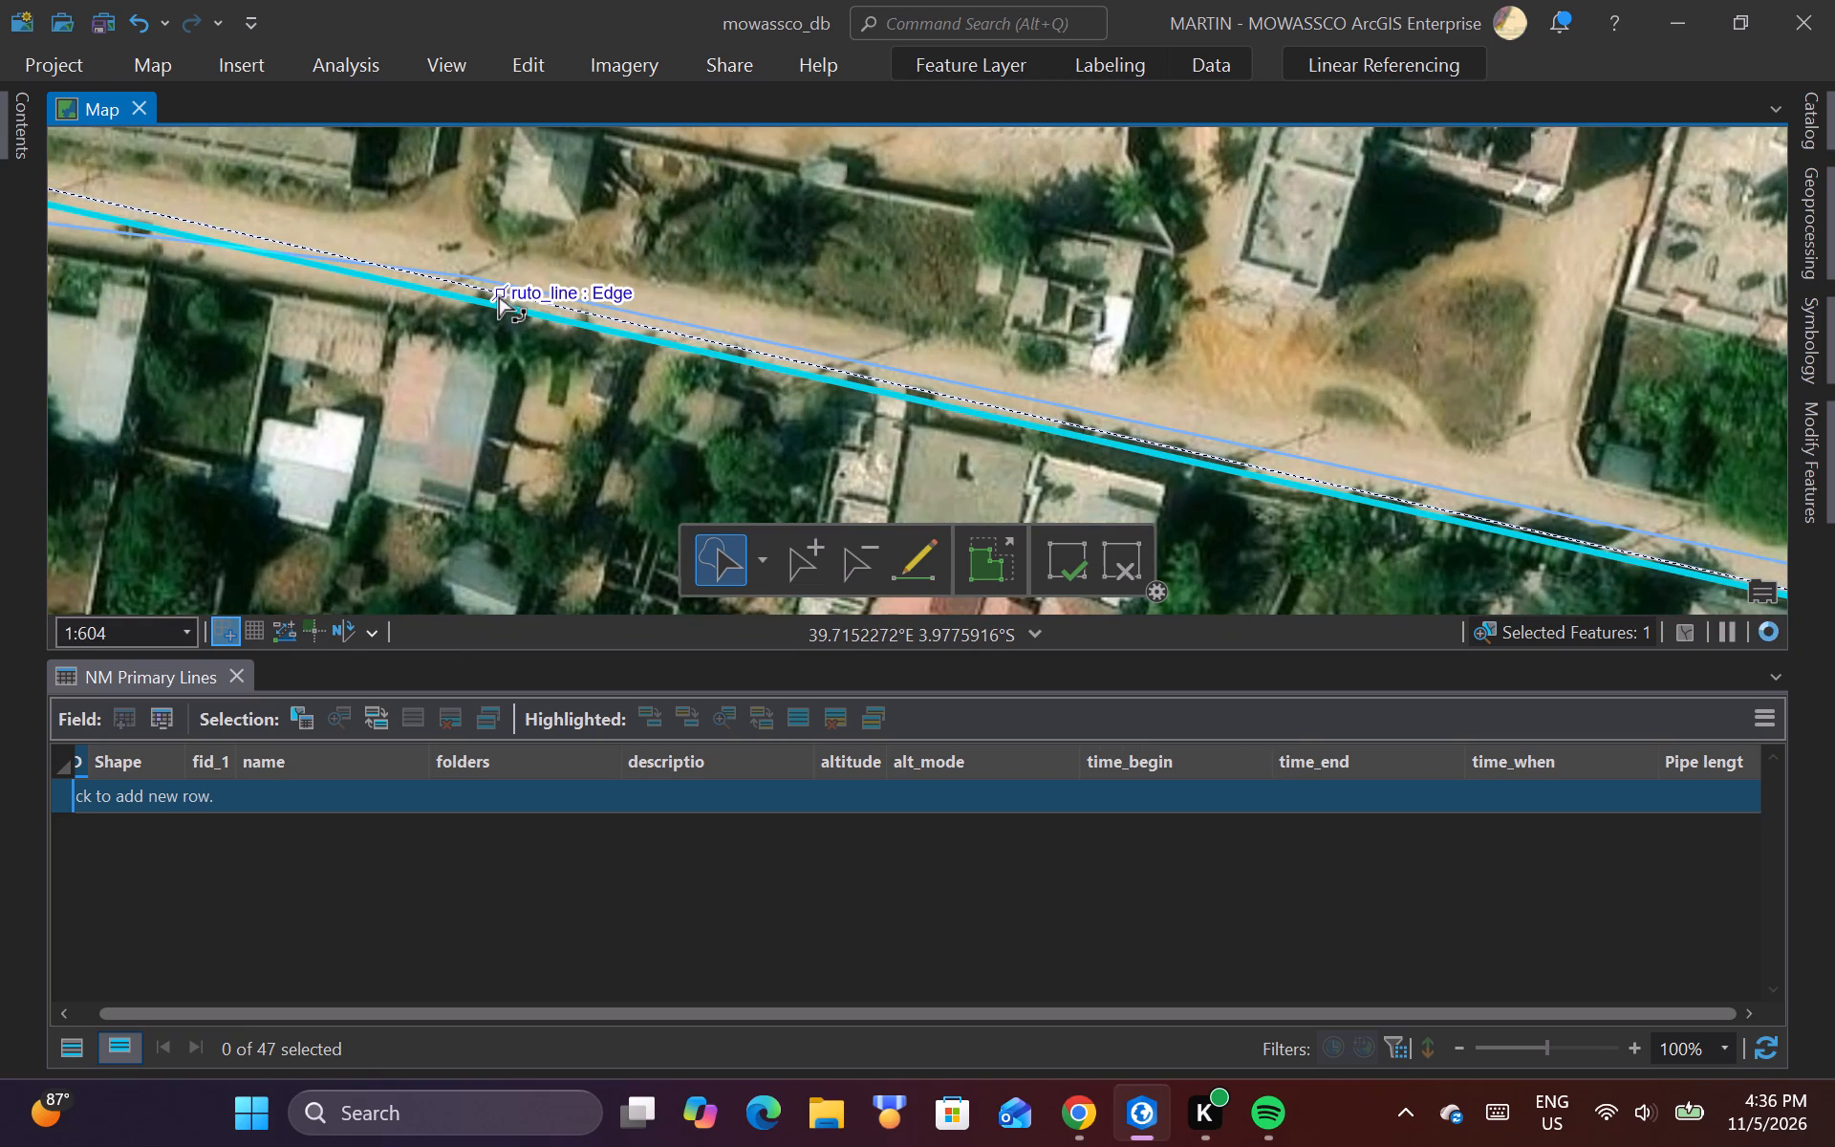
click(335, 303)
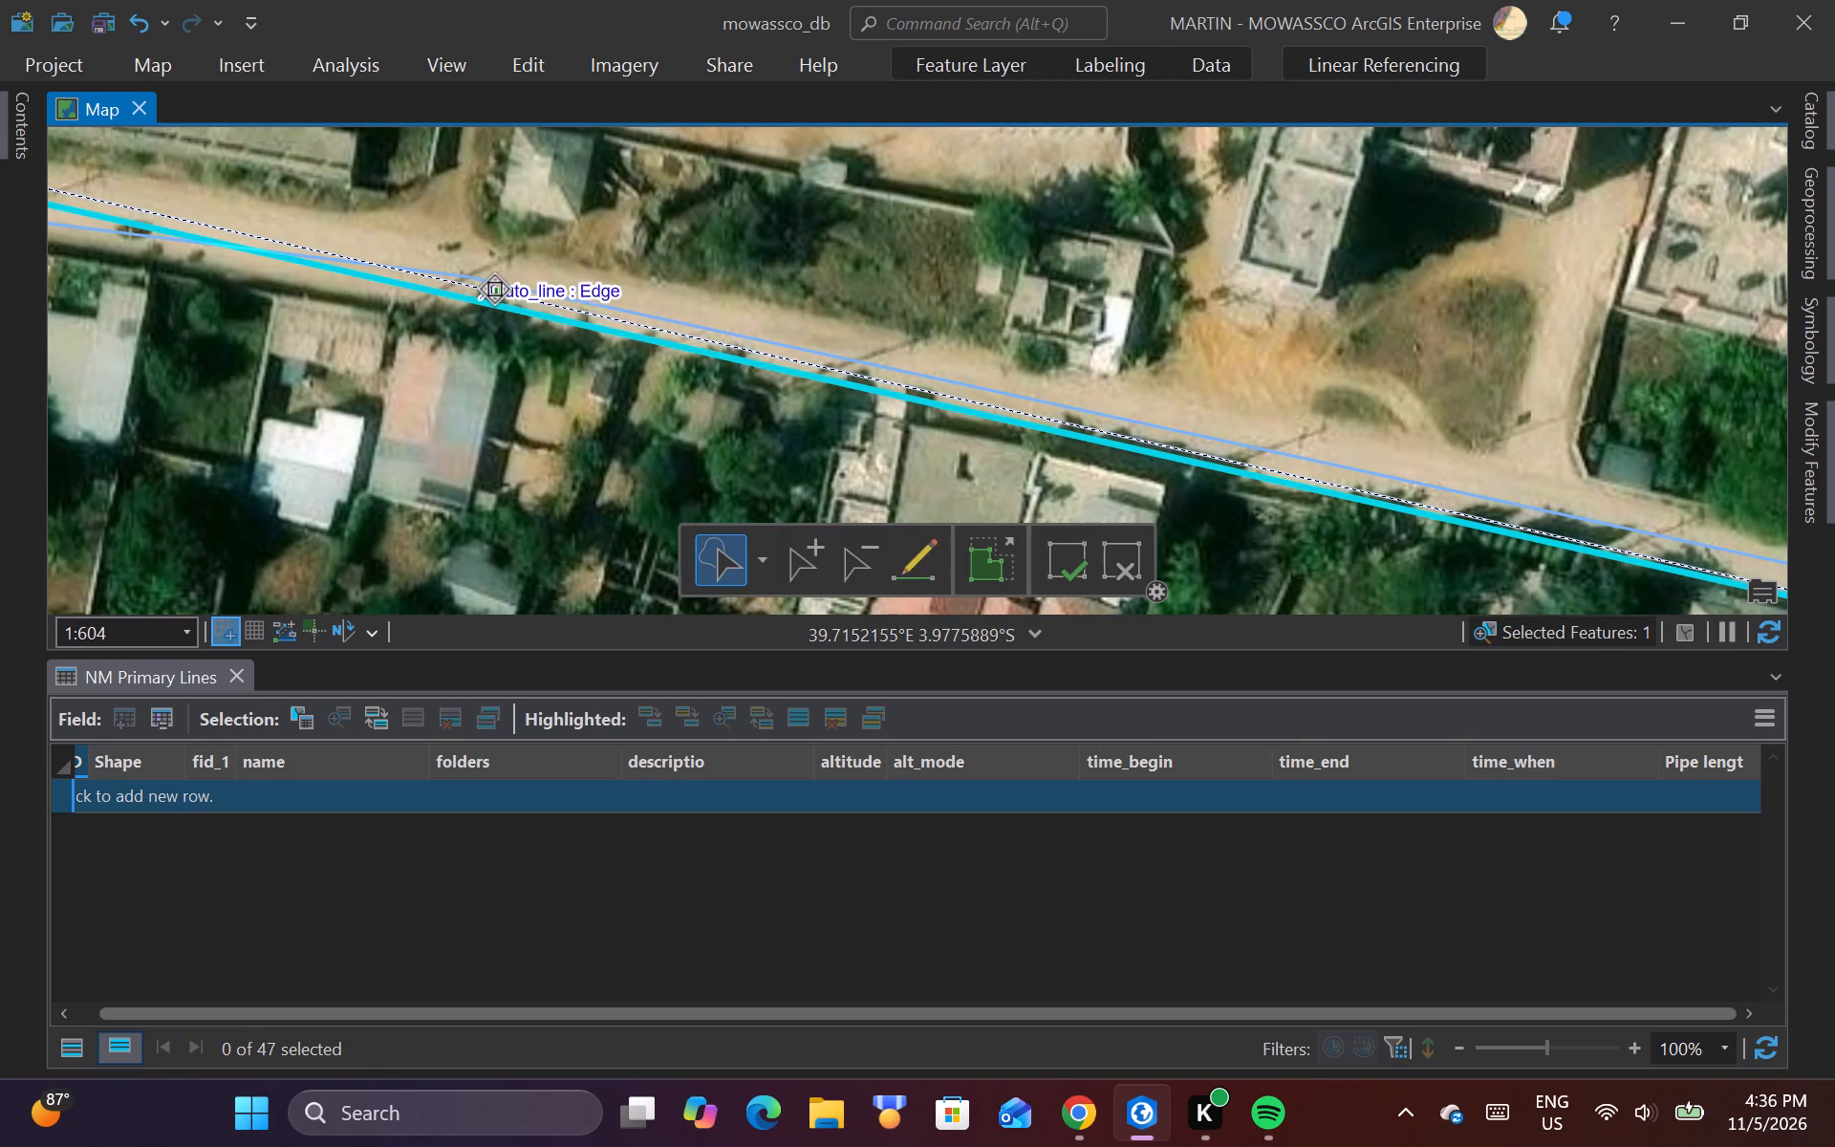
drag(494, 290, 485, 239)
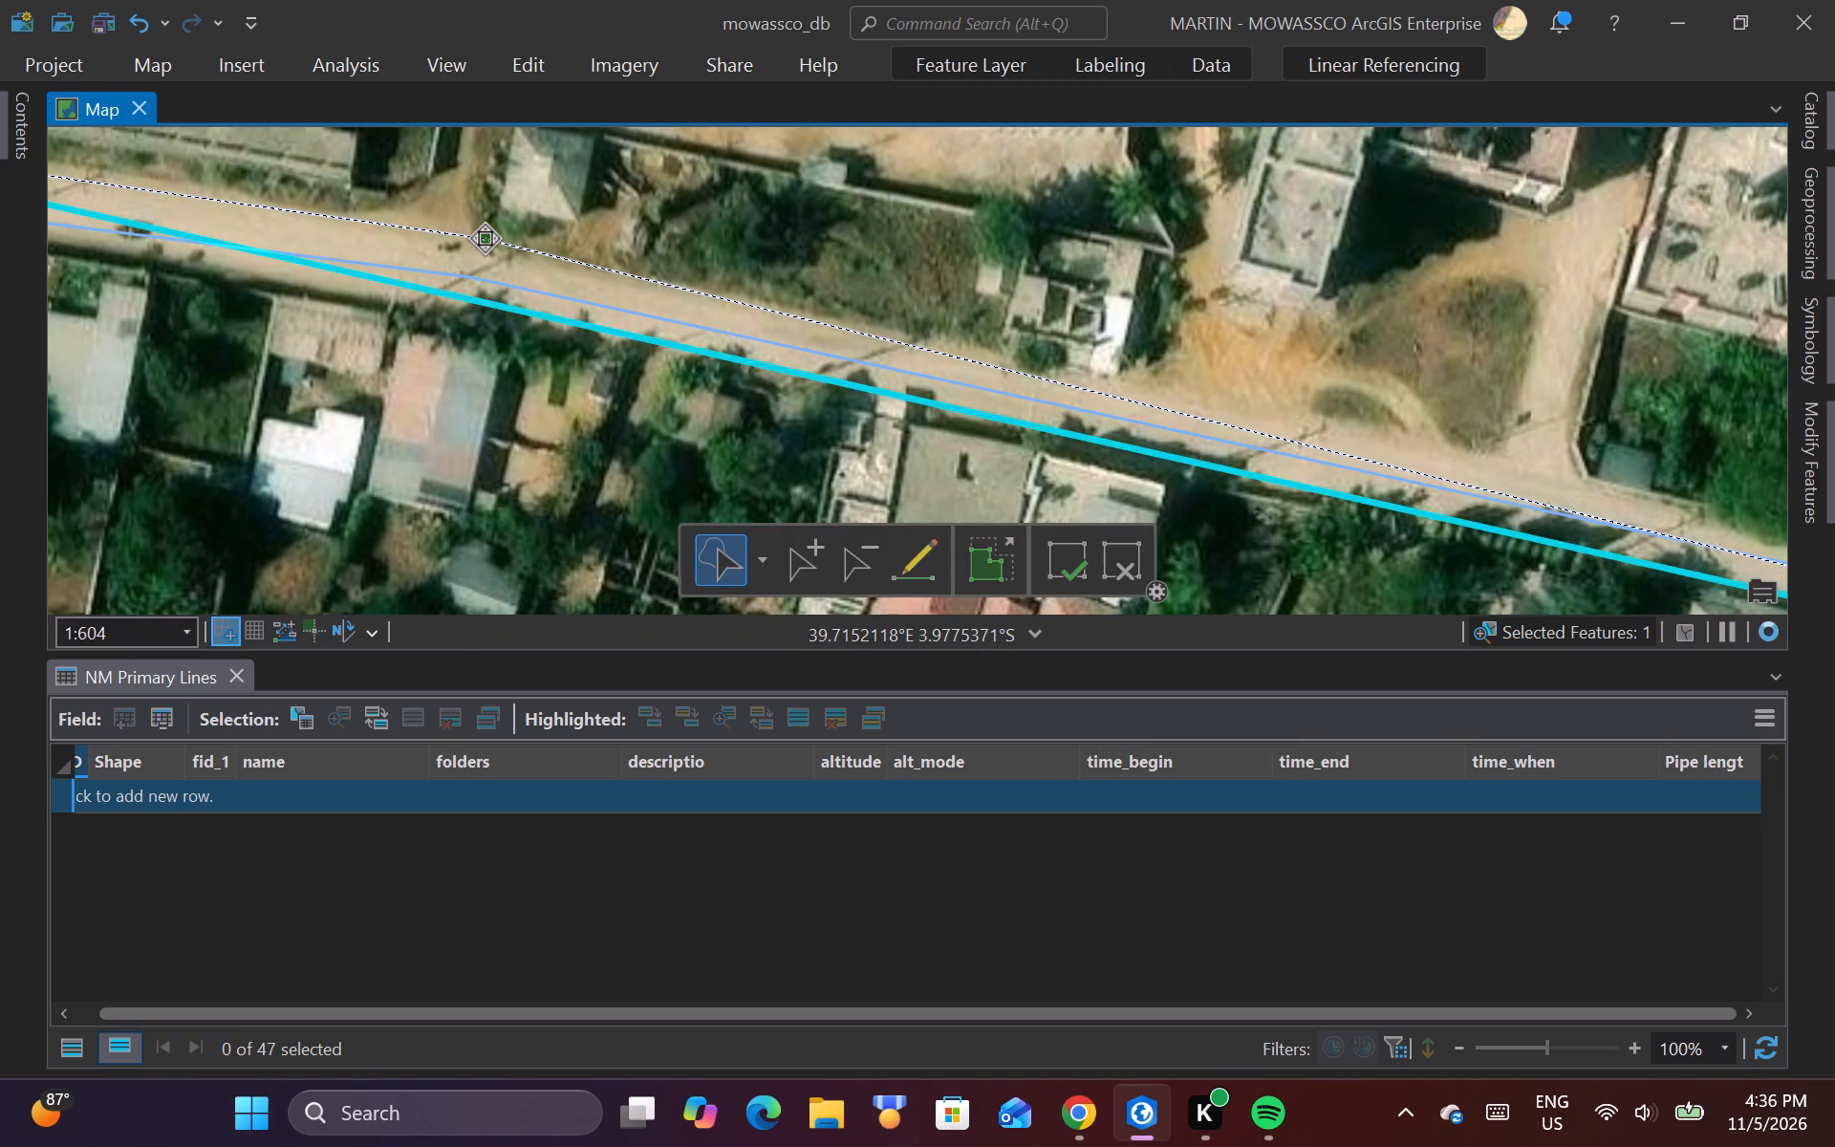
drag(485, 239, 486, 250)
Add a ruto_line vertex just south of the bare dirt clearing with the oval green patch, and move it slightly northeast within the road.
scroll(897, 455, down, 1)
scroll(378, 298, down, 1)
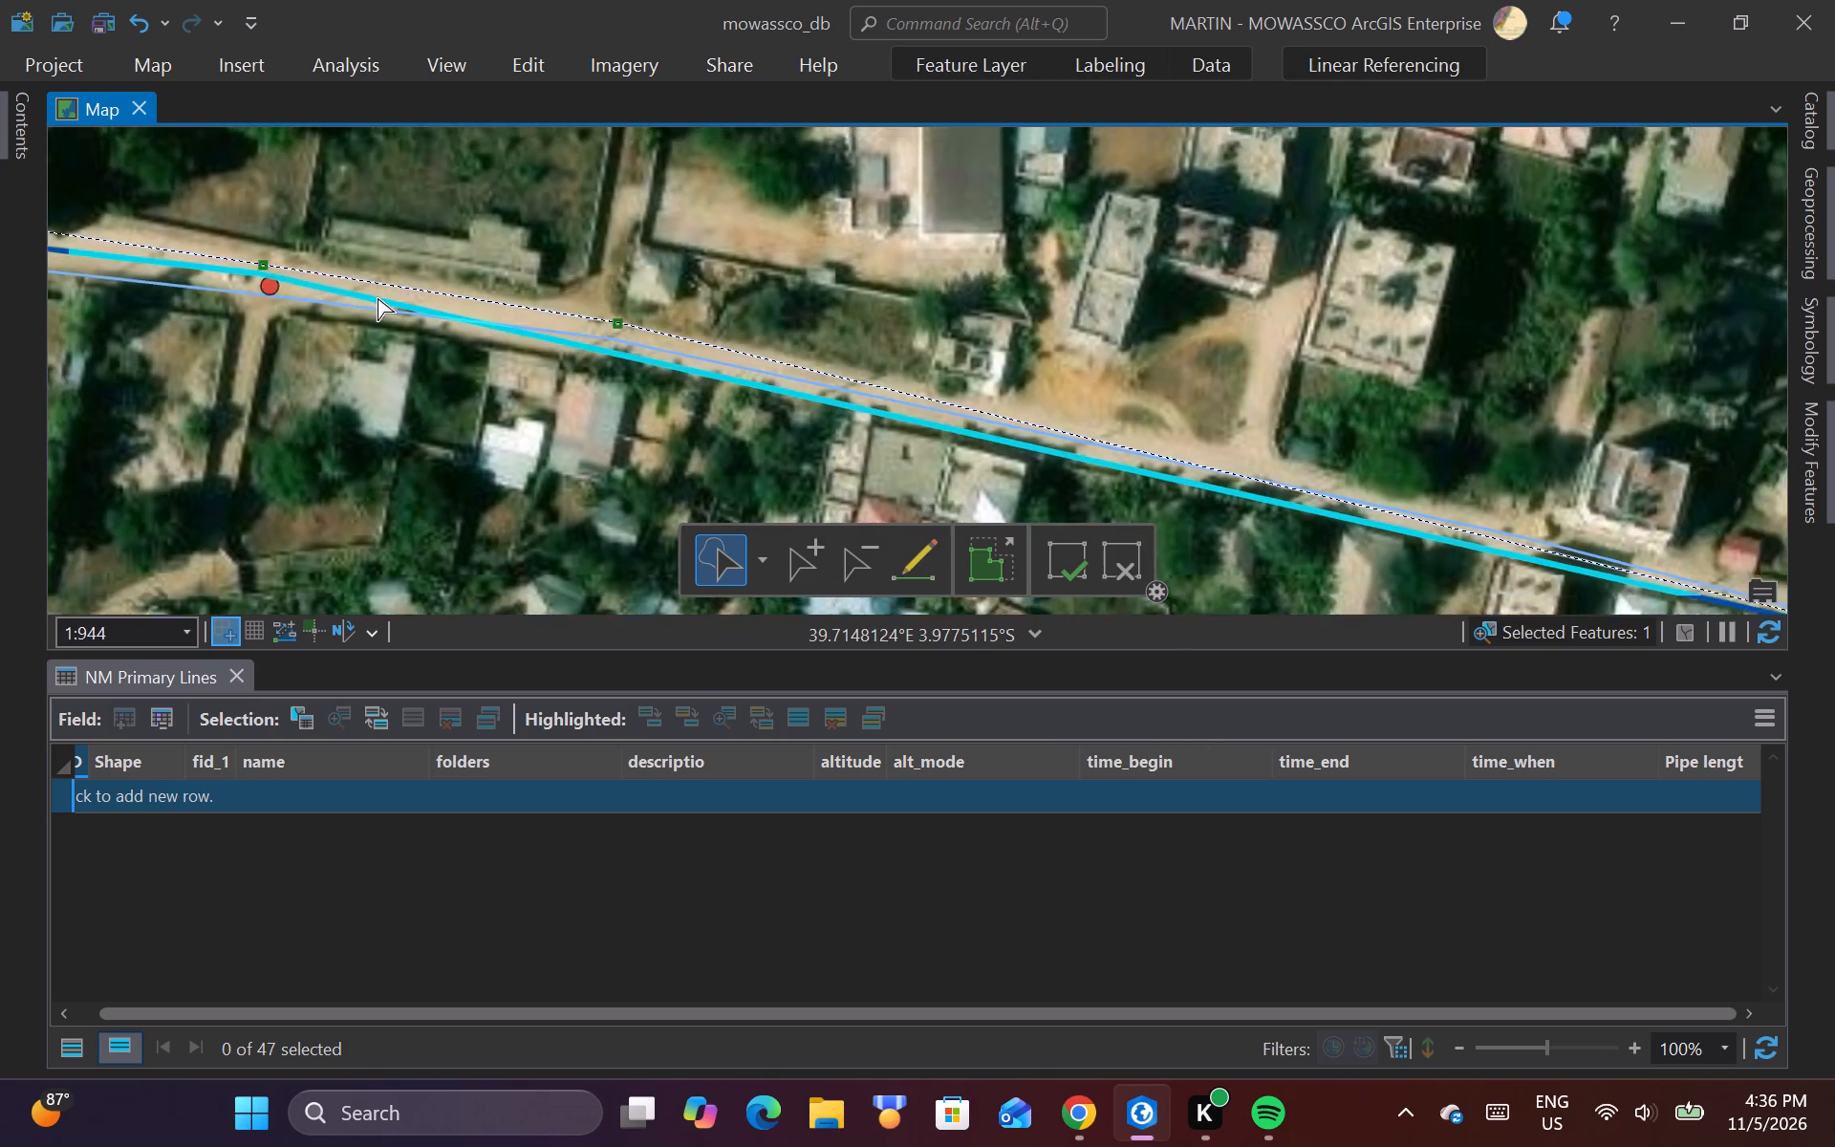
scroll(965, 447, up, 1)
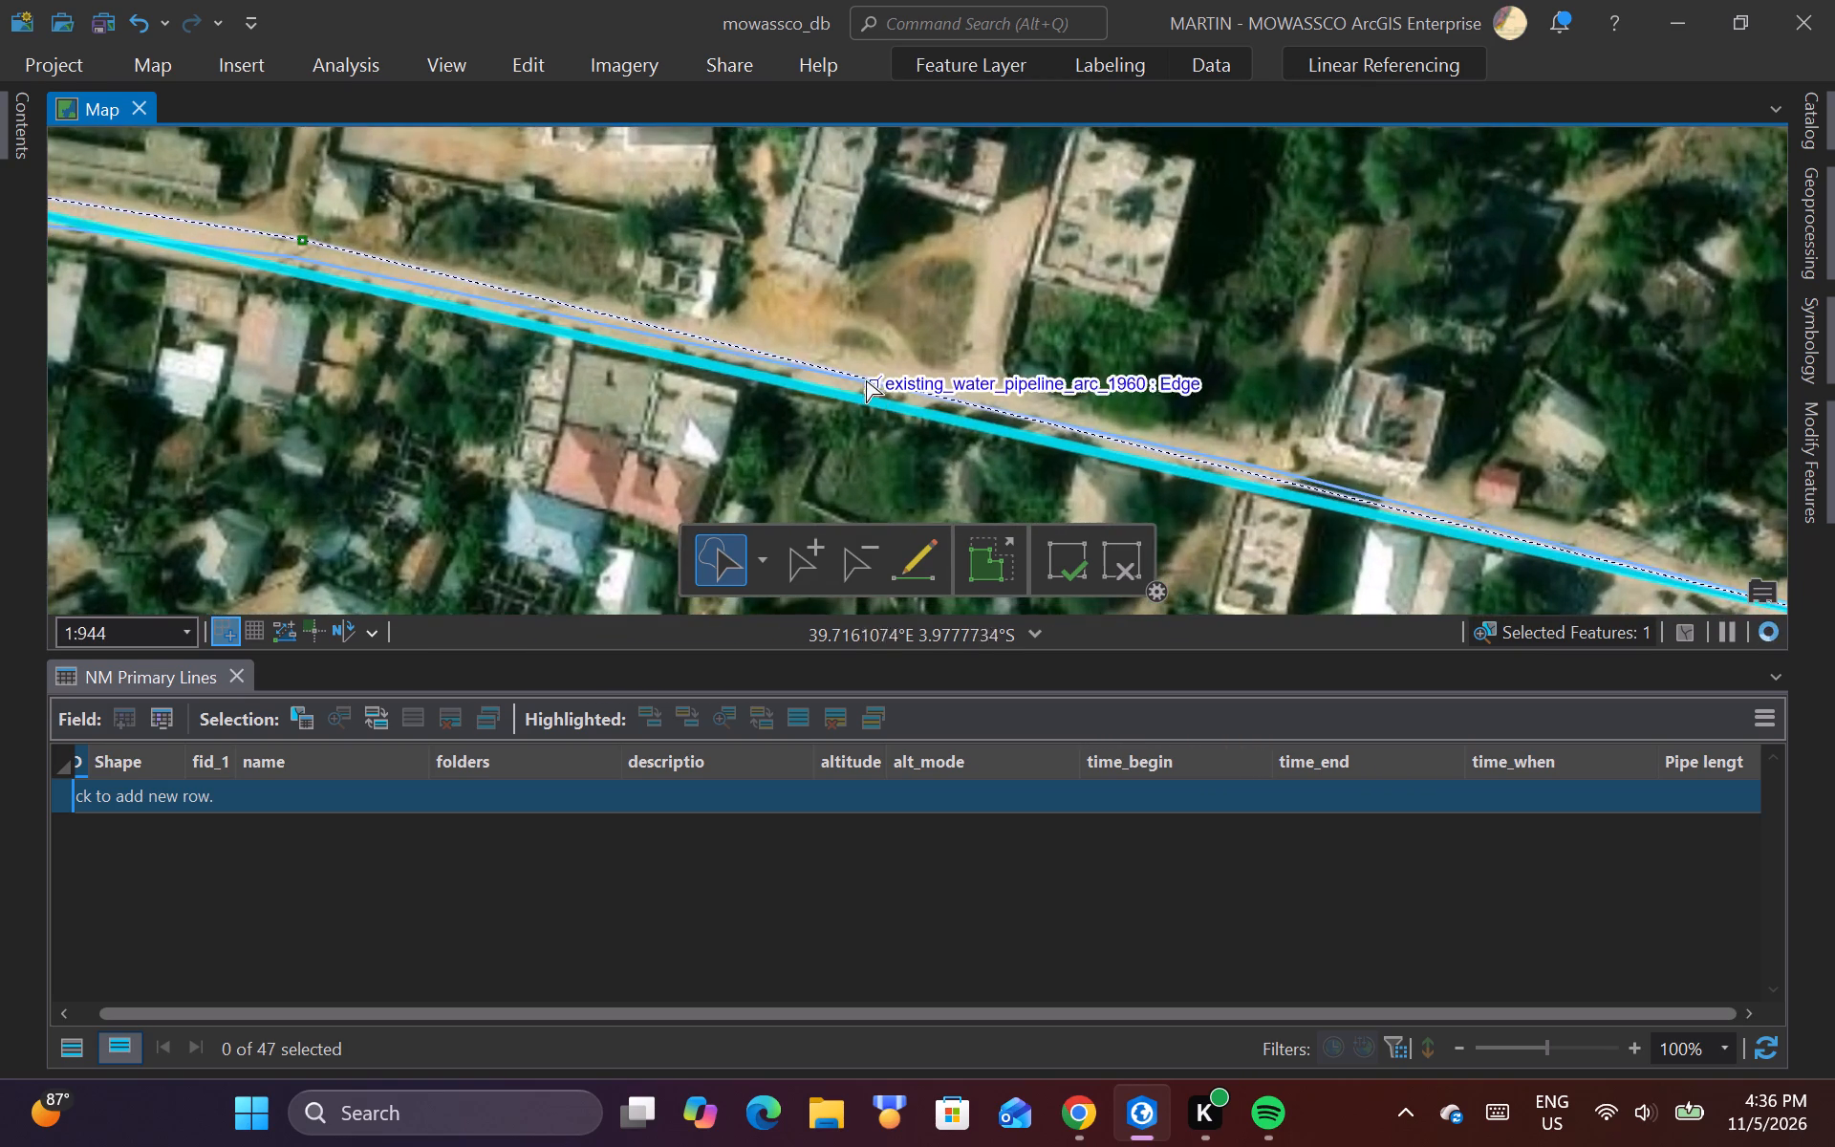
scroll(864, 374, up, 2)
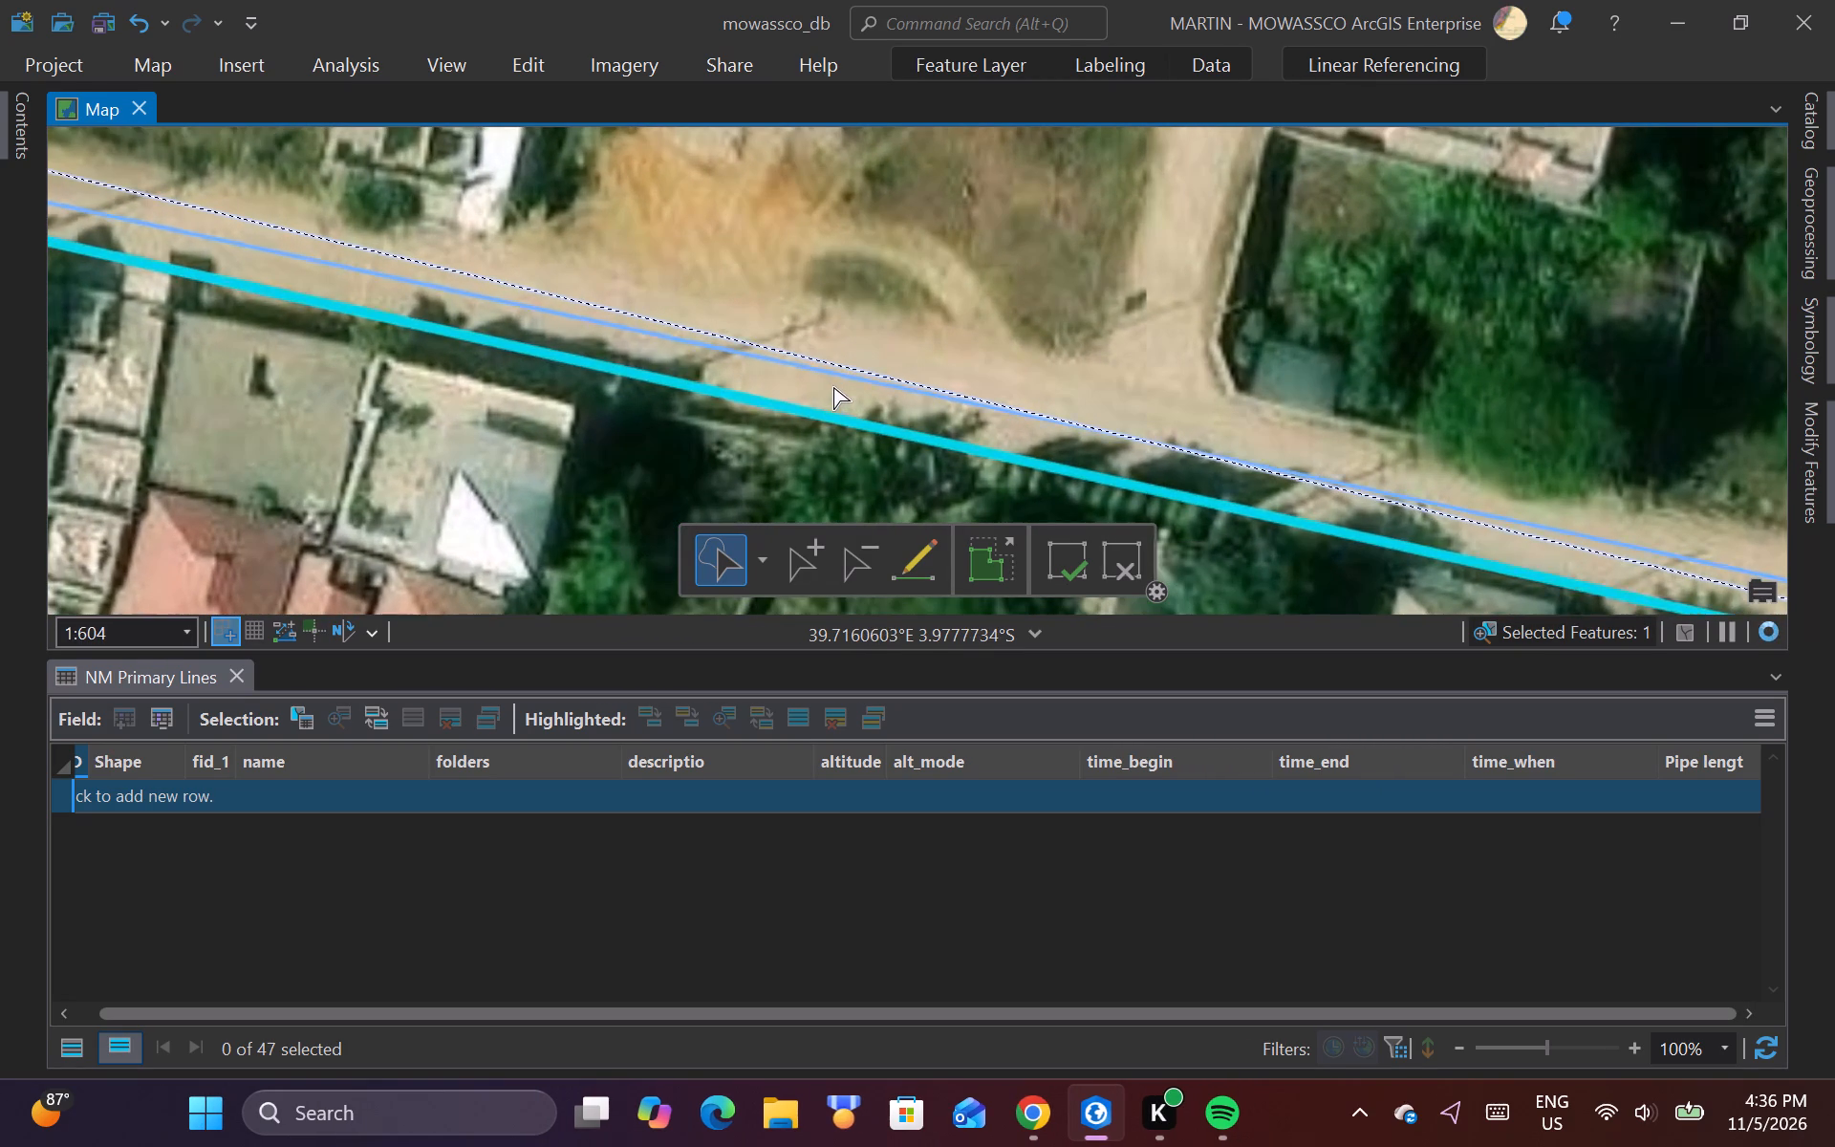
right_click(779, 352)
click(680, 364)
drag(781, 349, 800, 339)
Add a ruto_line vertex west of the yellow vehicle and white flat-roofed building, and move it northeast toward the road's northern edge.
scroll(492, 335, down, 2)
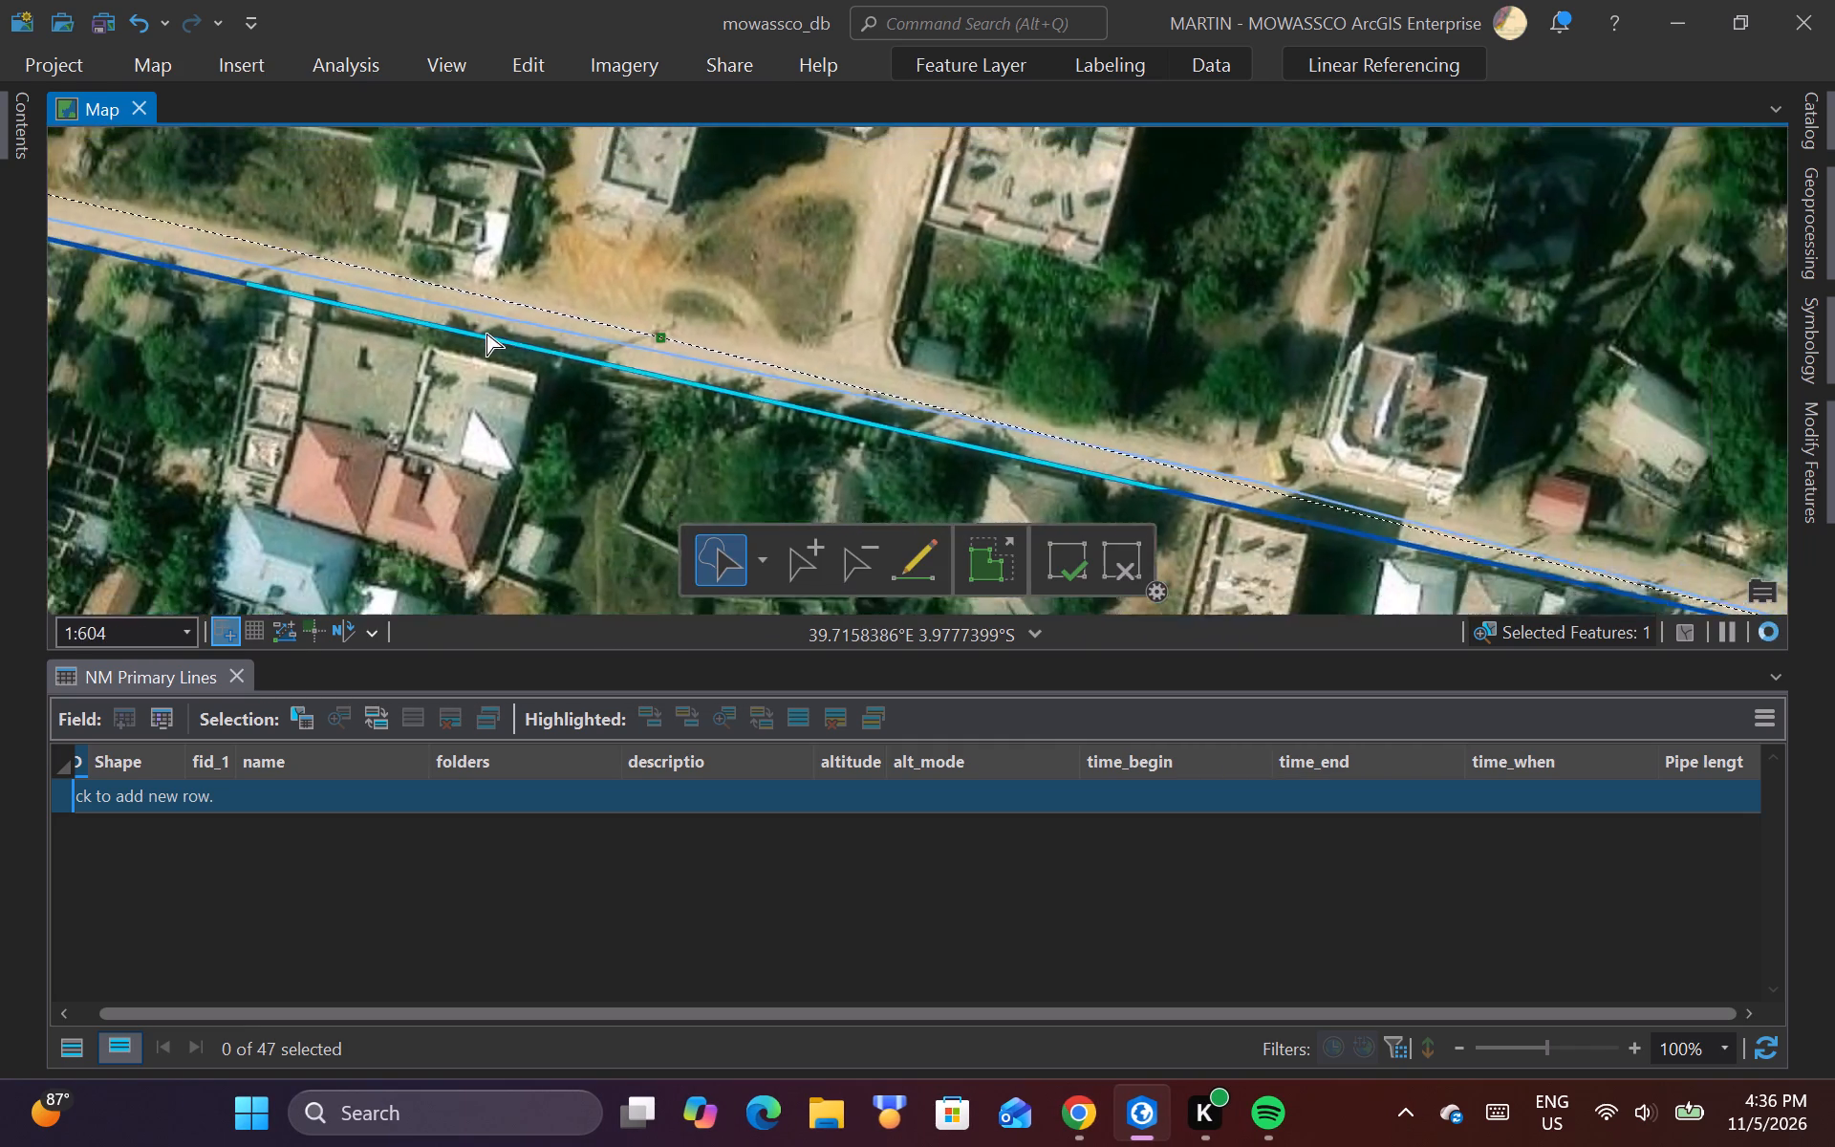
scroll(974, 374, up, 1)
scroll(904, 422, up, 1)
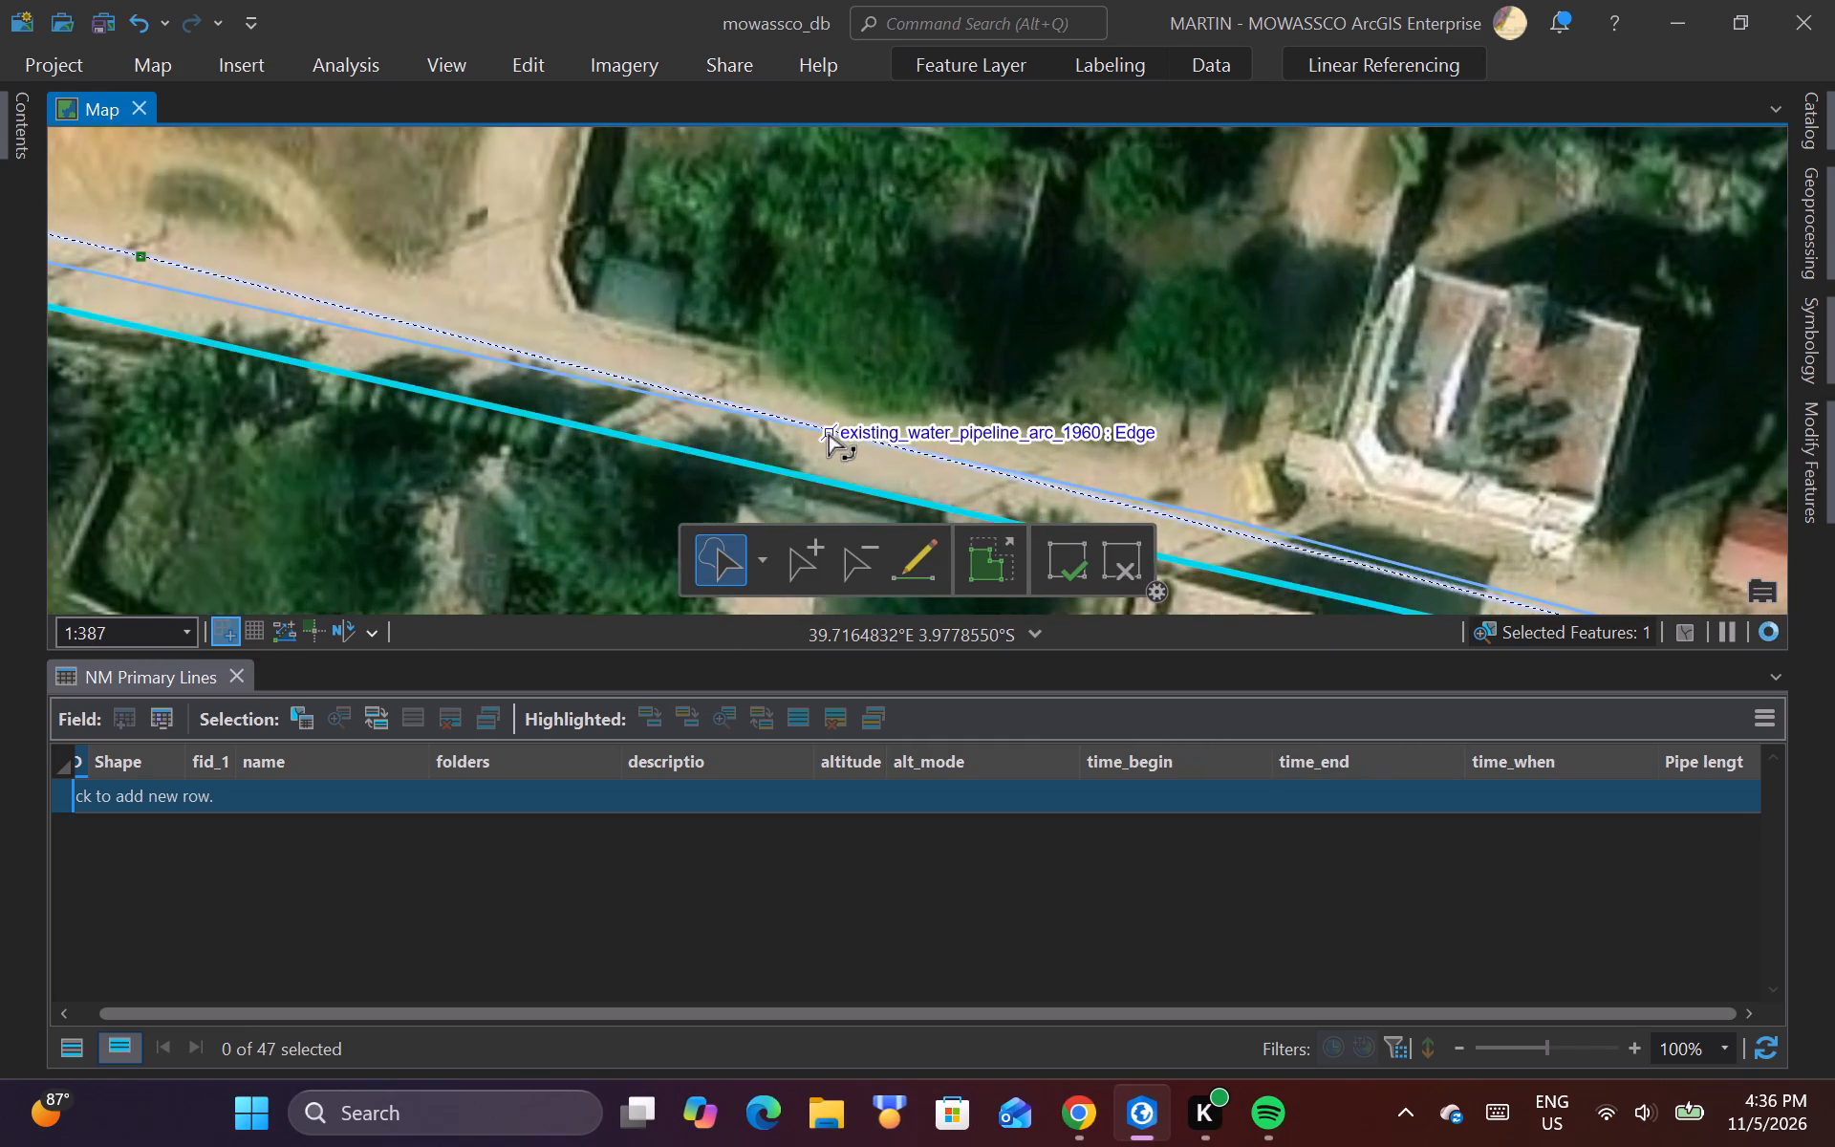
right_click(829, 433)
right_click(830, 433)
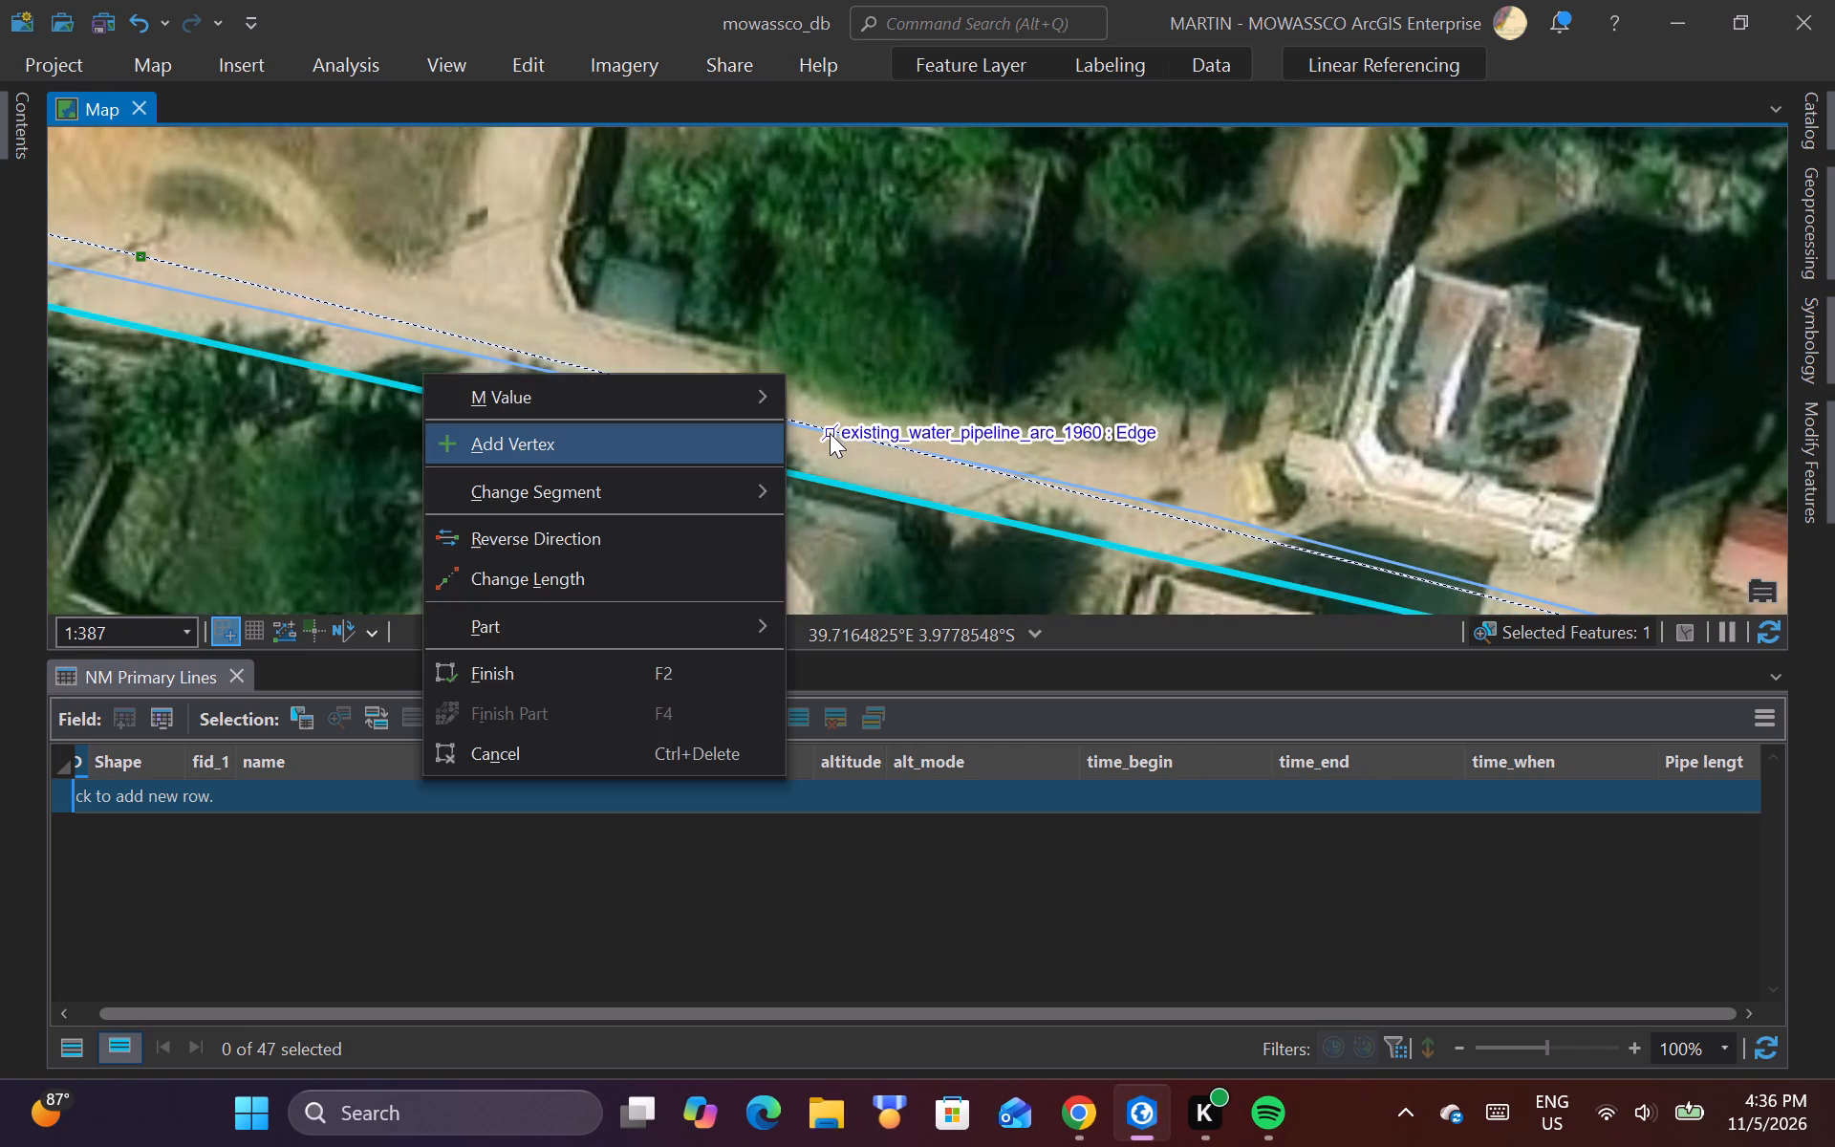
click(708, 444)
drag(830, 431, 845, 413)
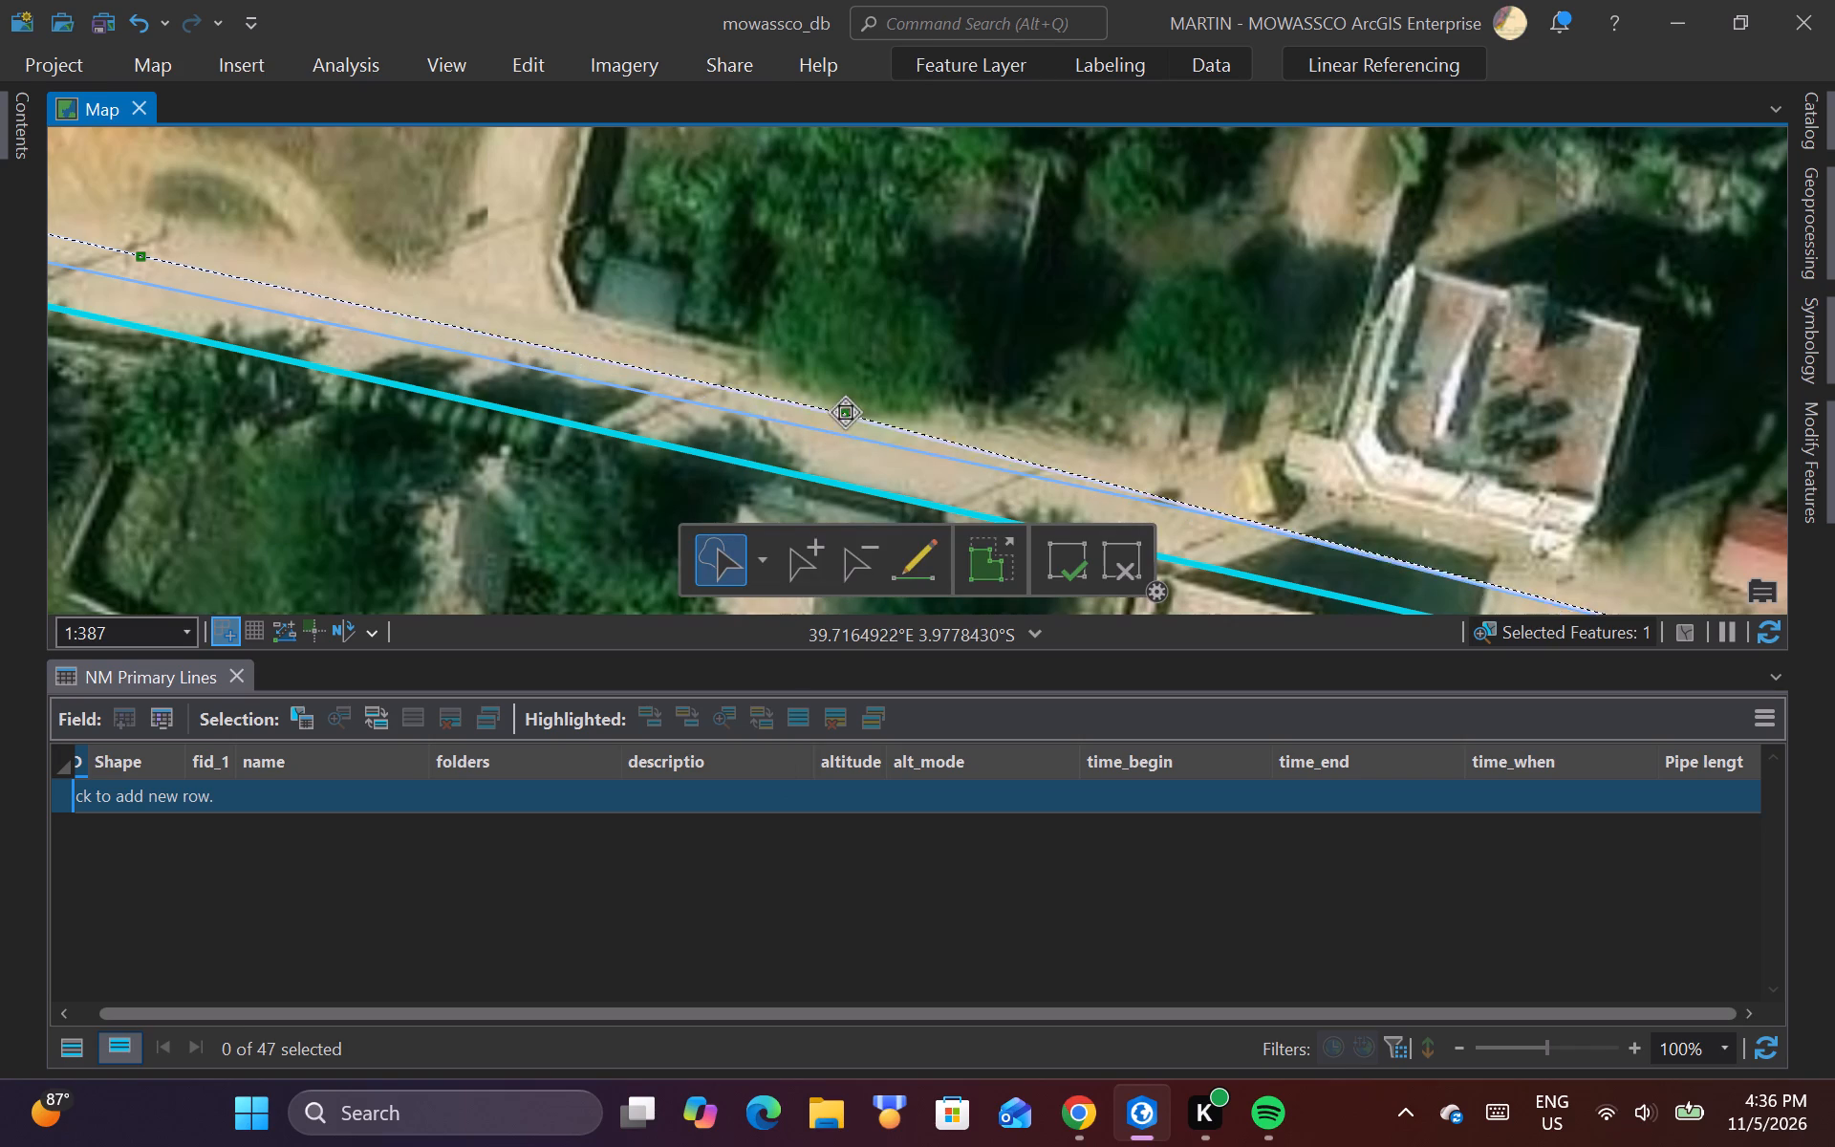
drag(845, 413, 849, 409)
Move the ruto_line corner vertex at the junction with the paved main road slightly east, toward that road's eastern edge.
scroll(462, 347, down, 2)
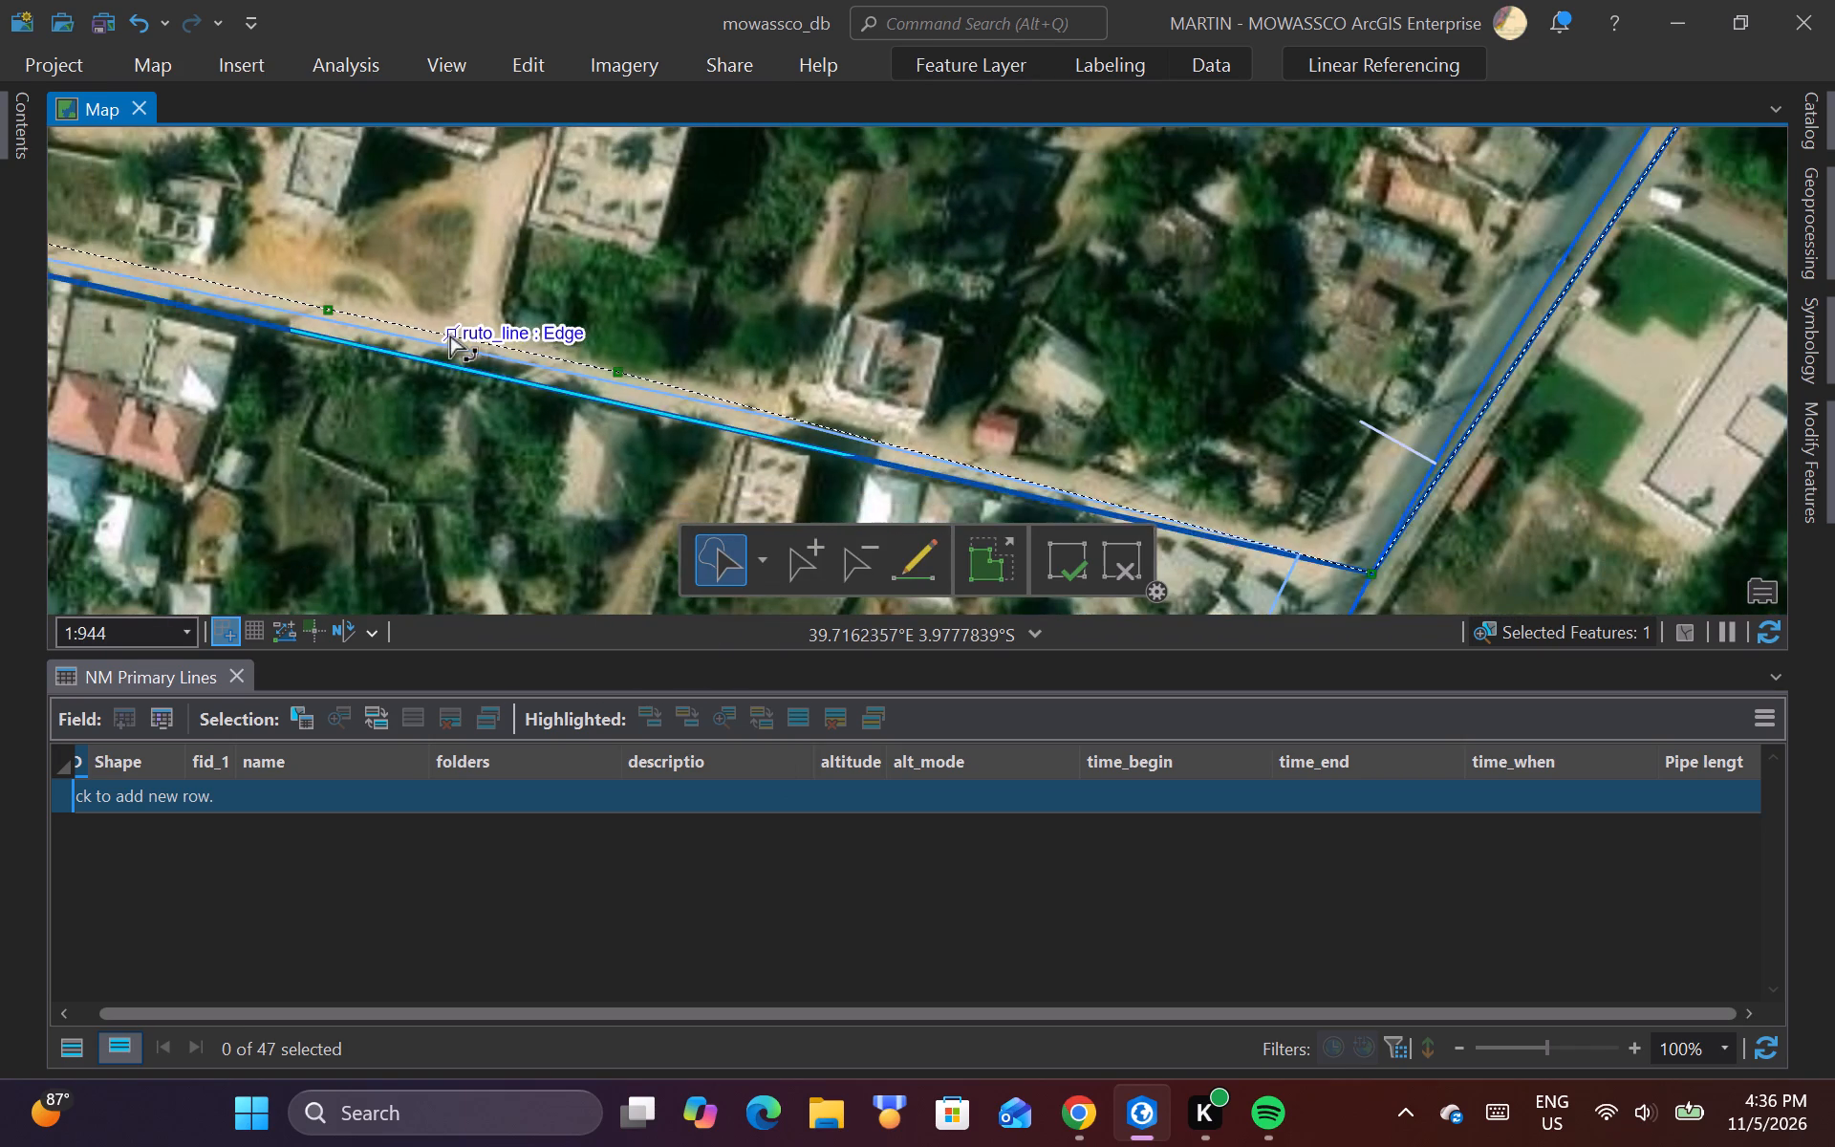
scroll(866, 409, down, 2)
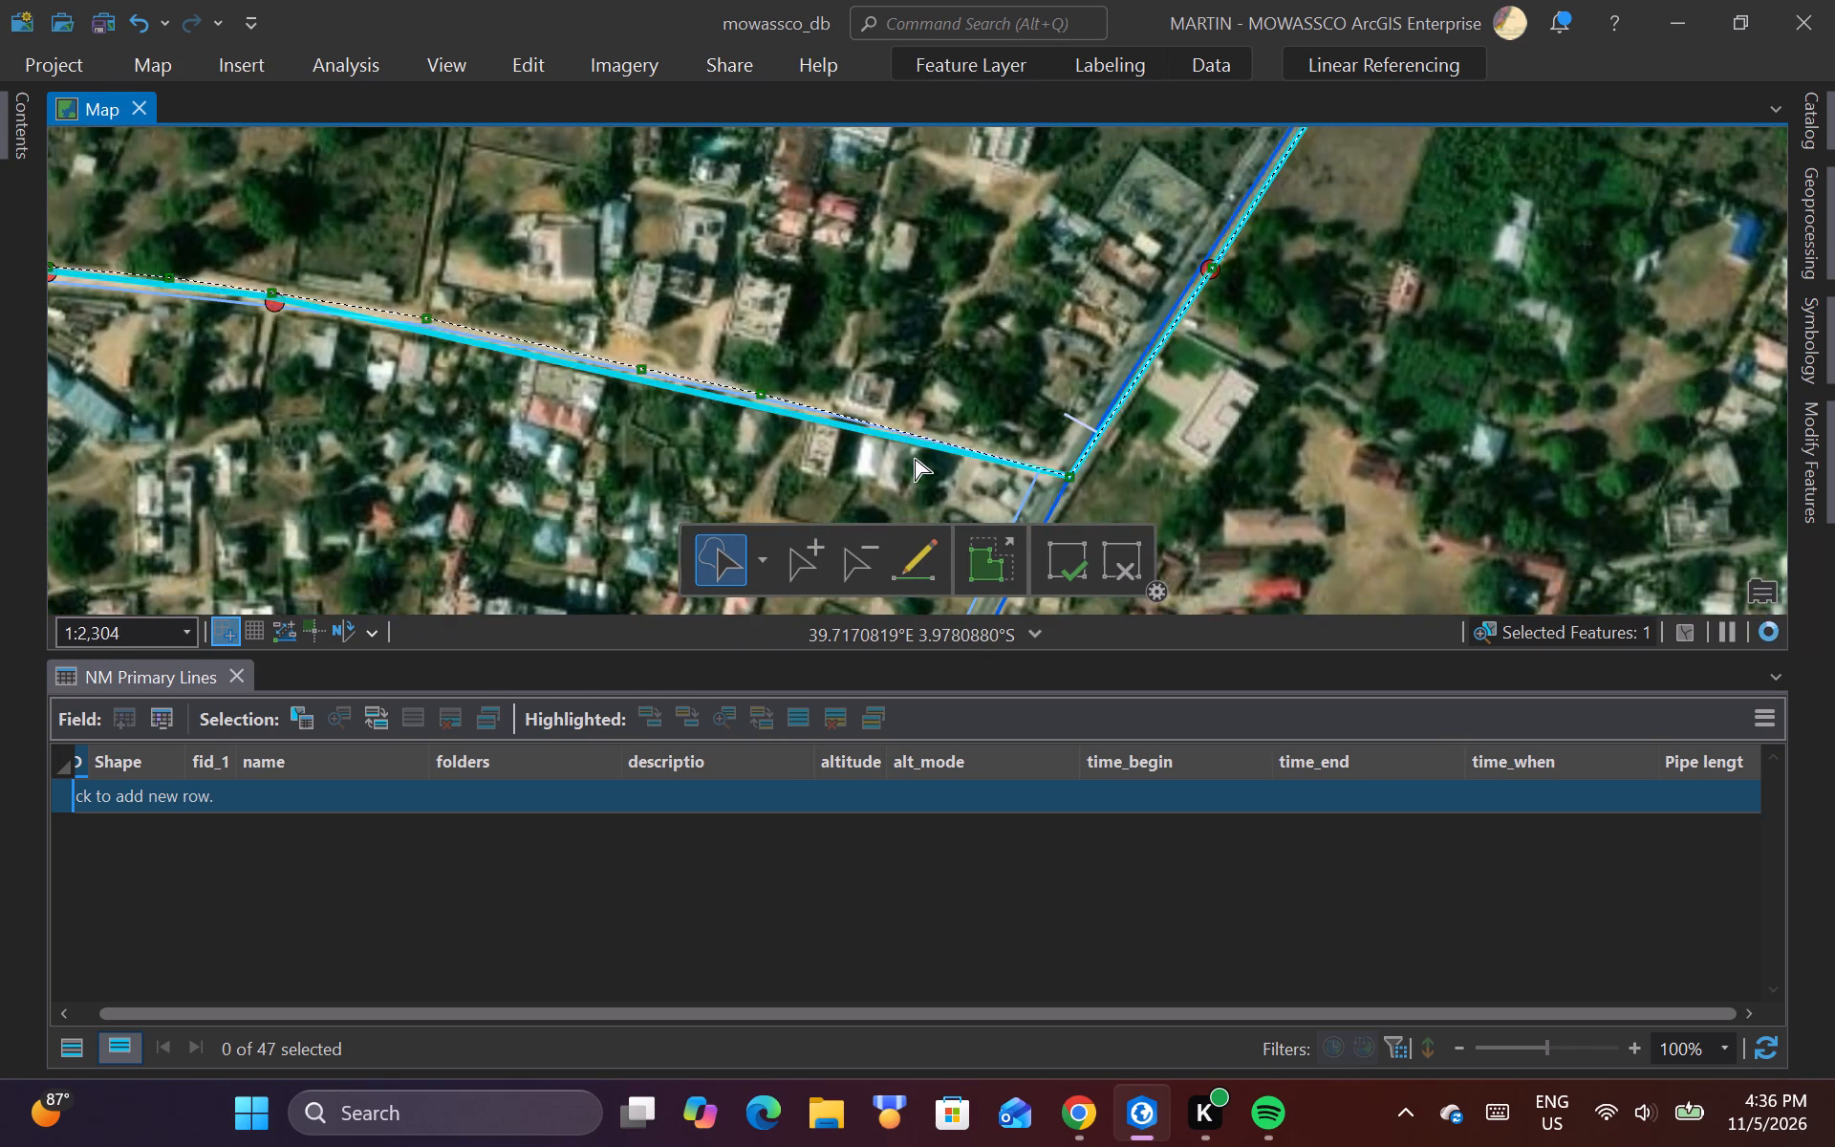
scroll(915, 459, up, 2)
scroll(842, 413, up, 1)
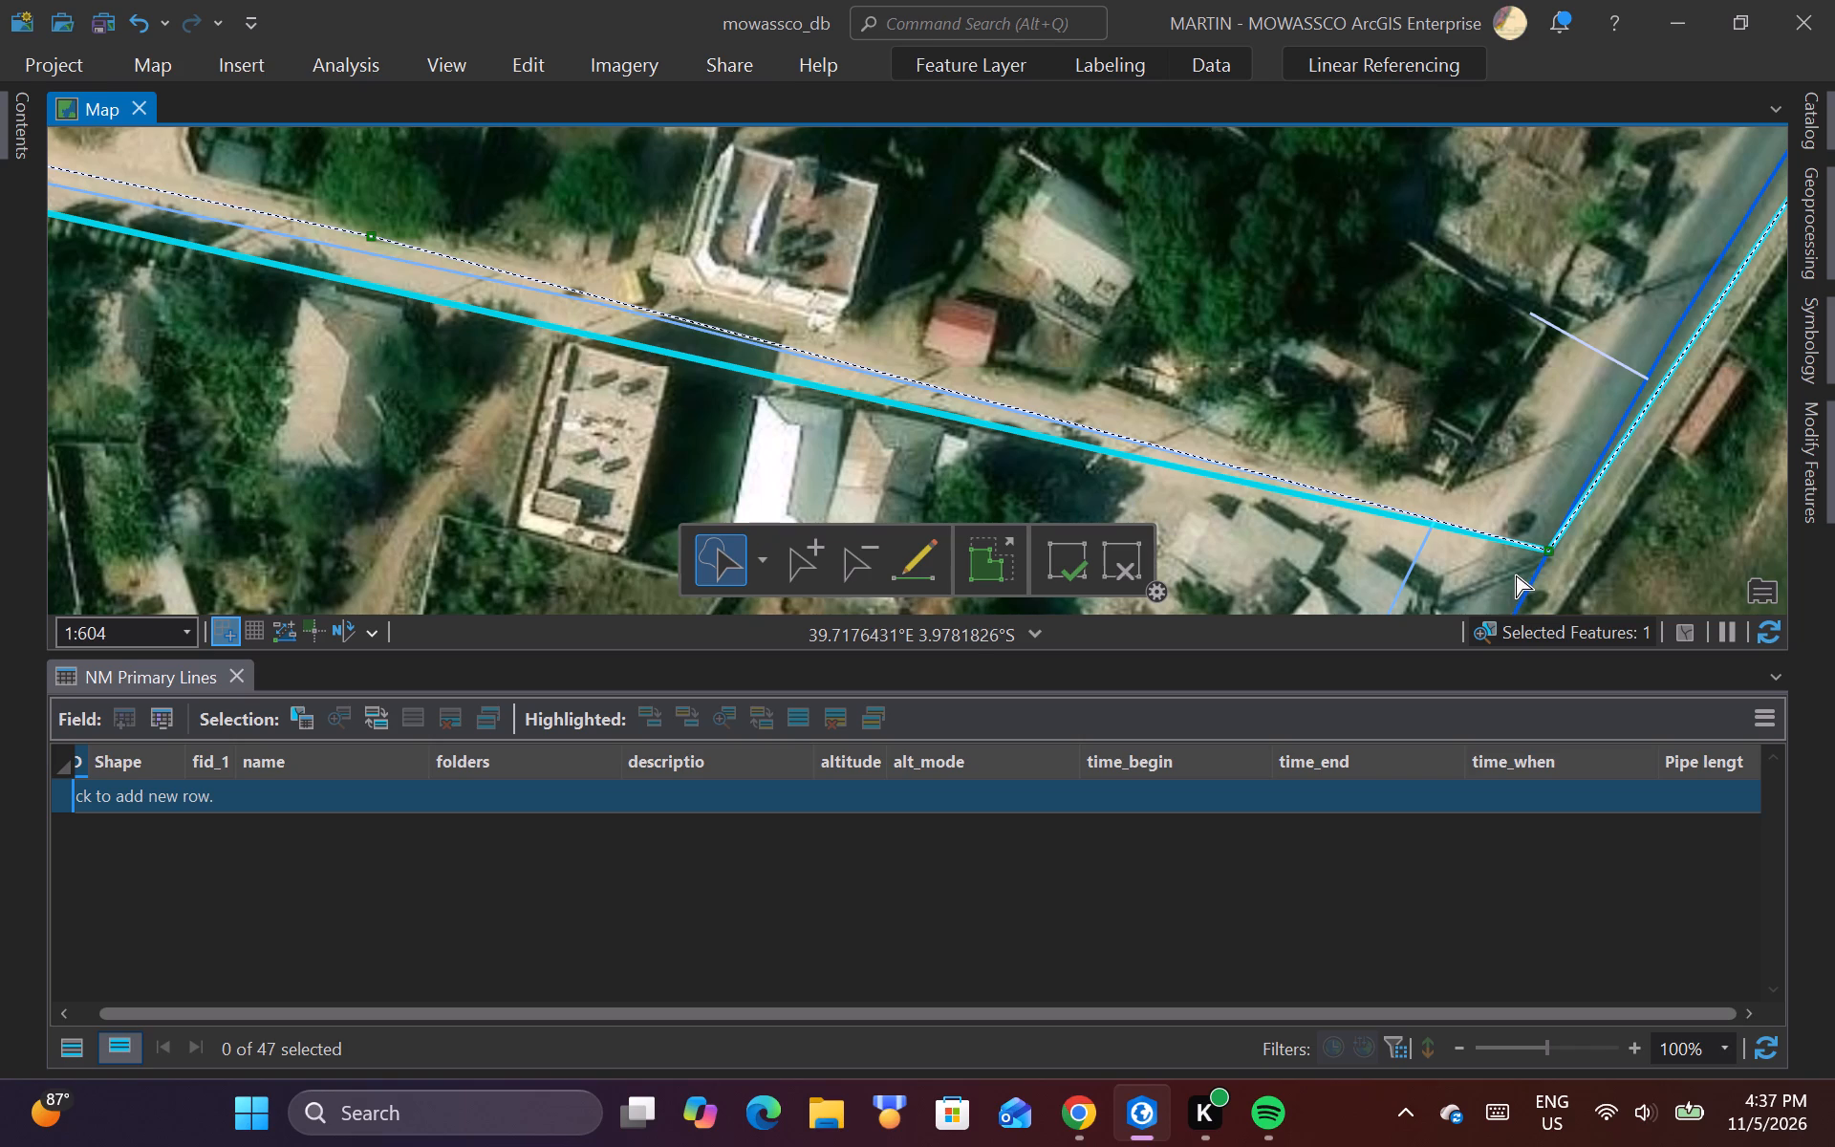
scroll(1561, 587, up, 1)
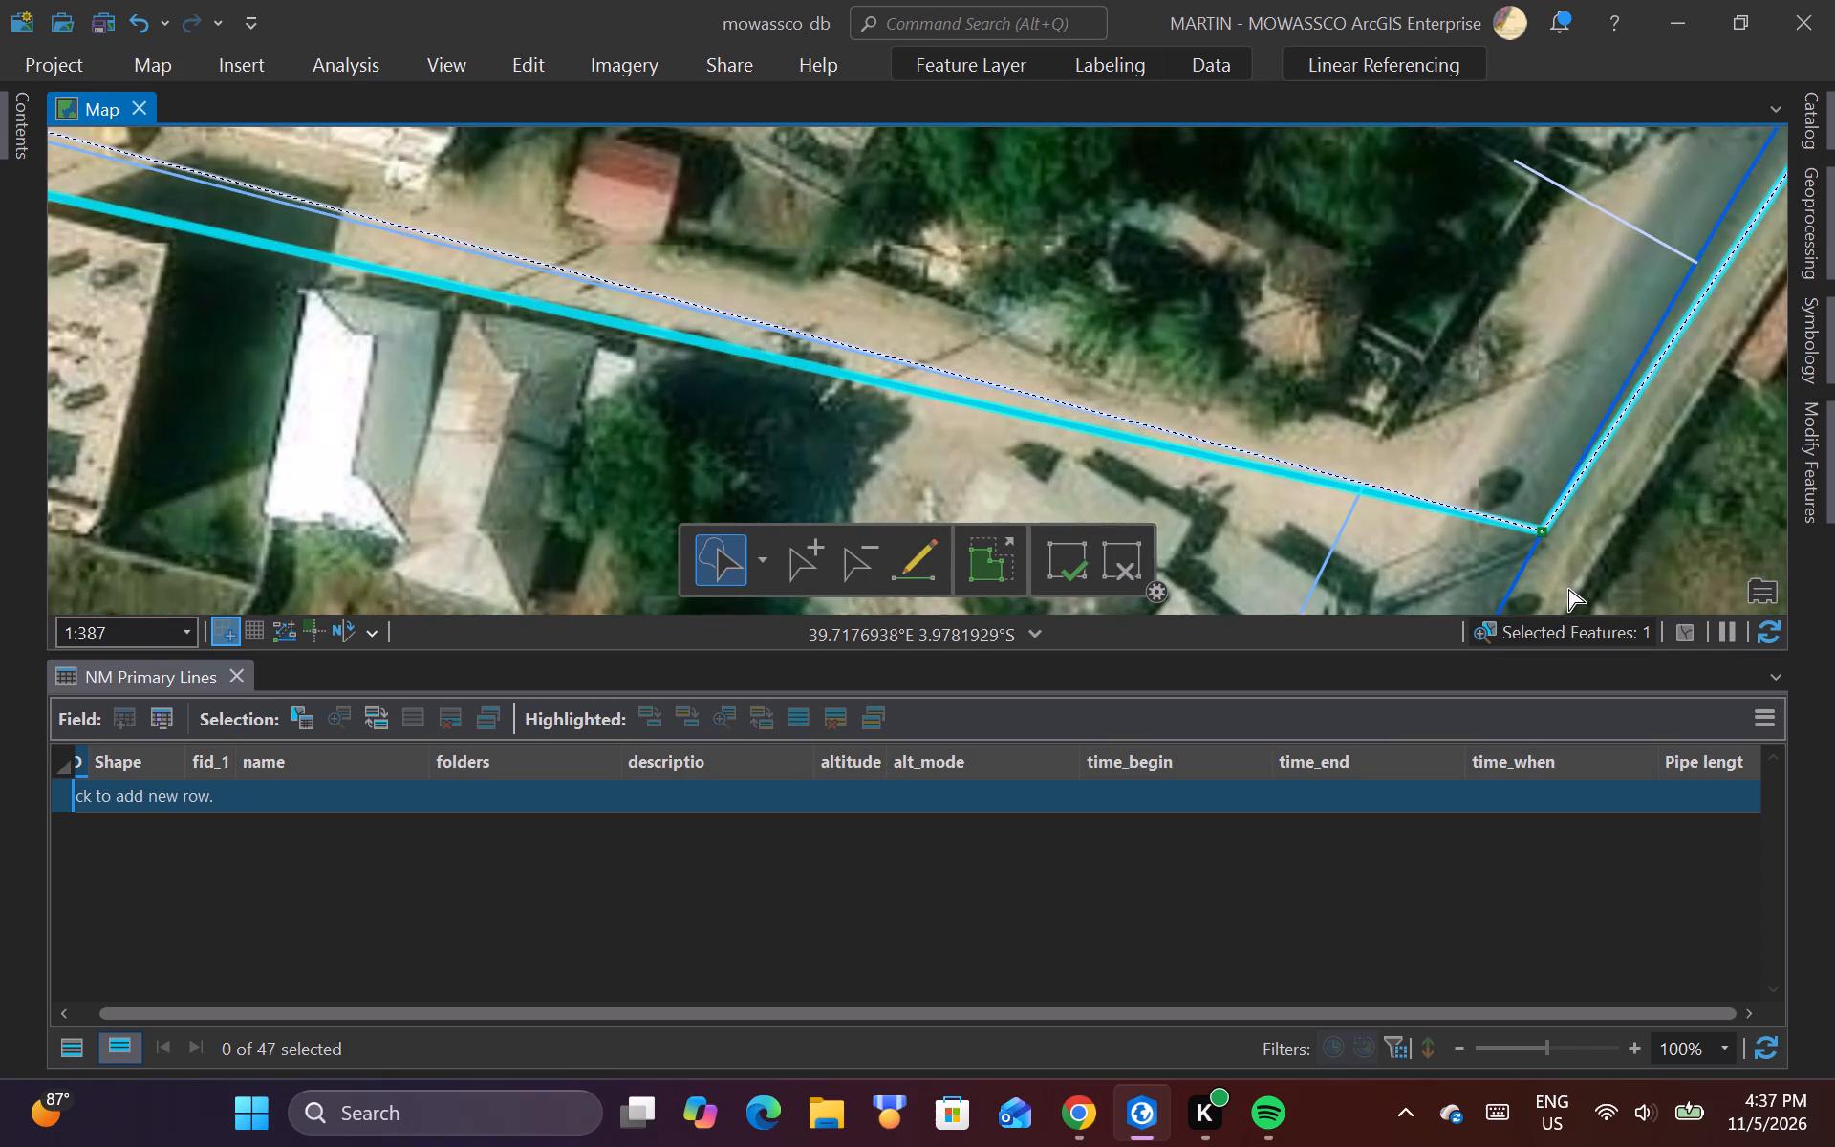
scroll(1574, 586, up, 1)
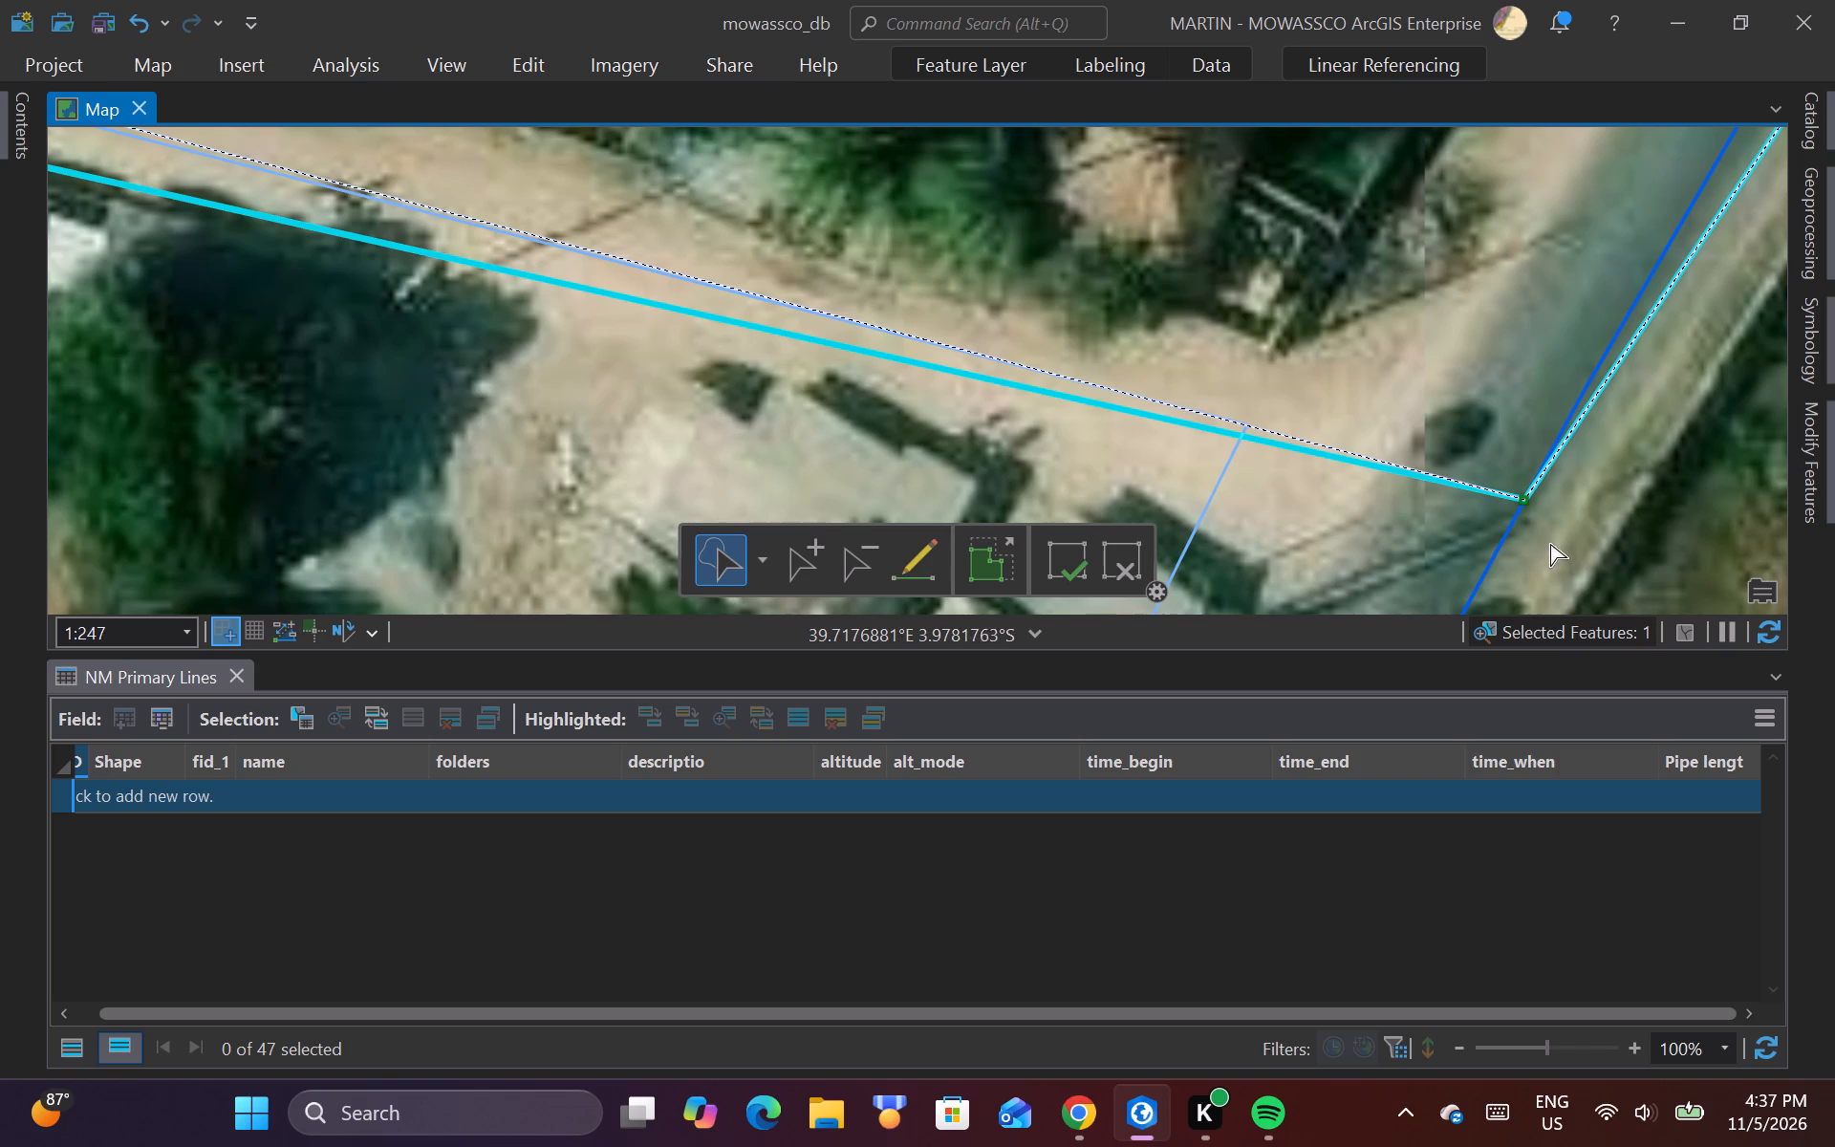
drag(1526, 502, 1543, 498)
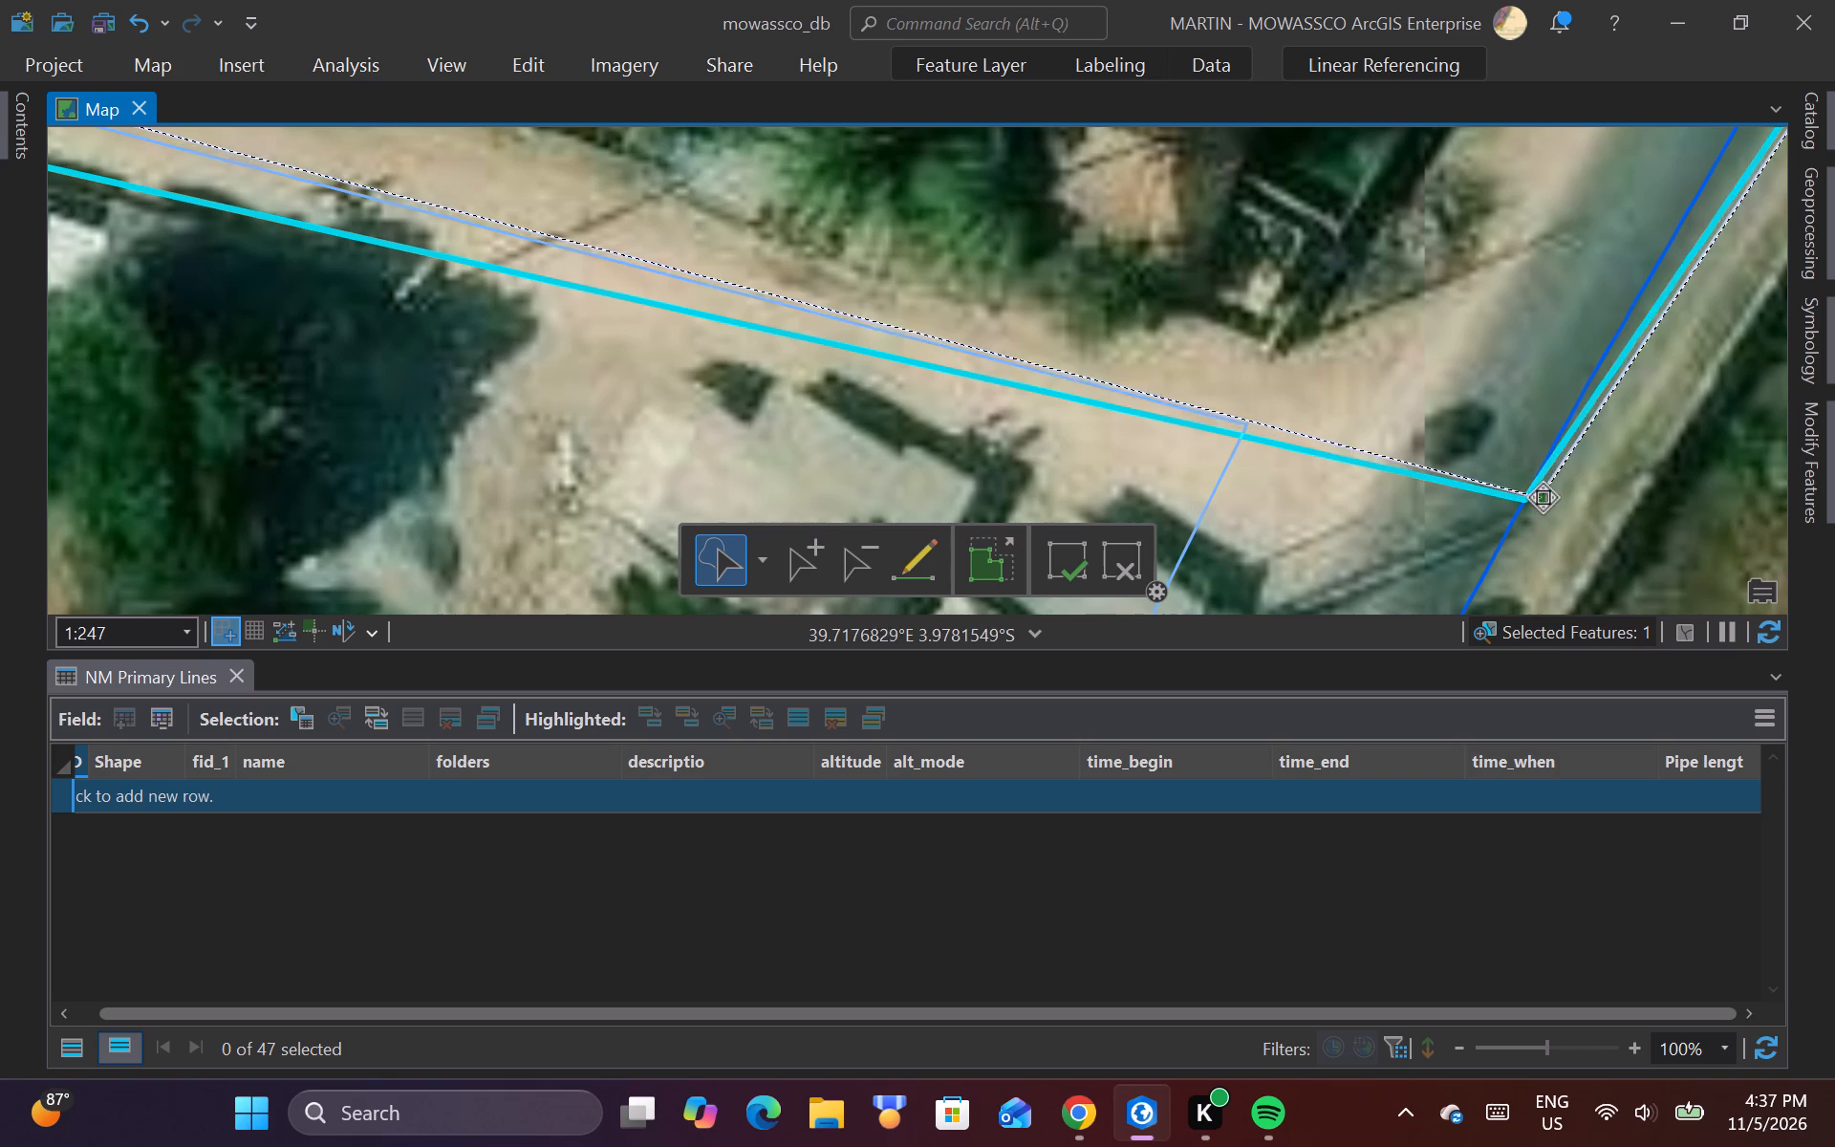
Move the ruto_line corner vertex at the paved road junction further east, beyond that road's eastern edge, and finish the reshape.
drag(1543, 498, 1580, 496)
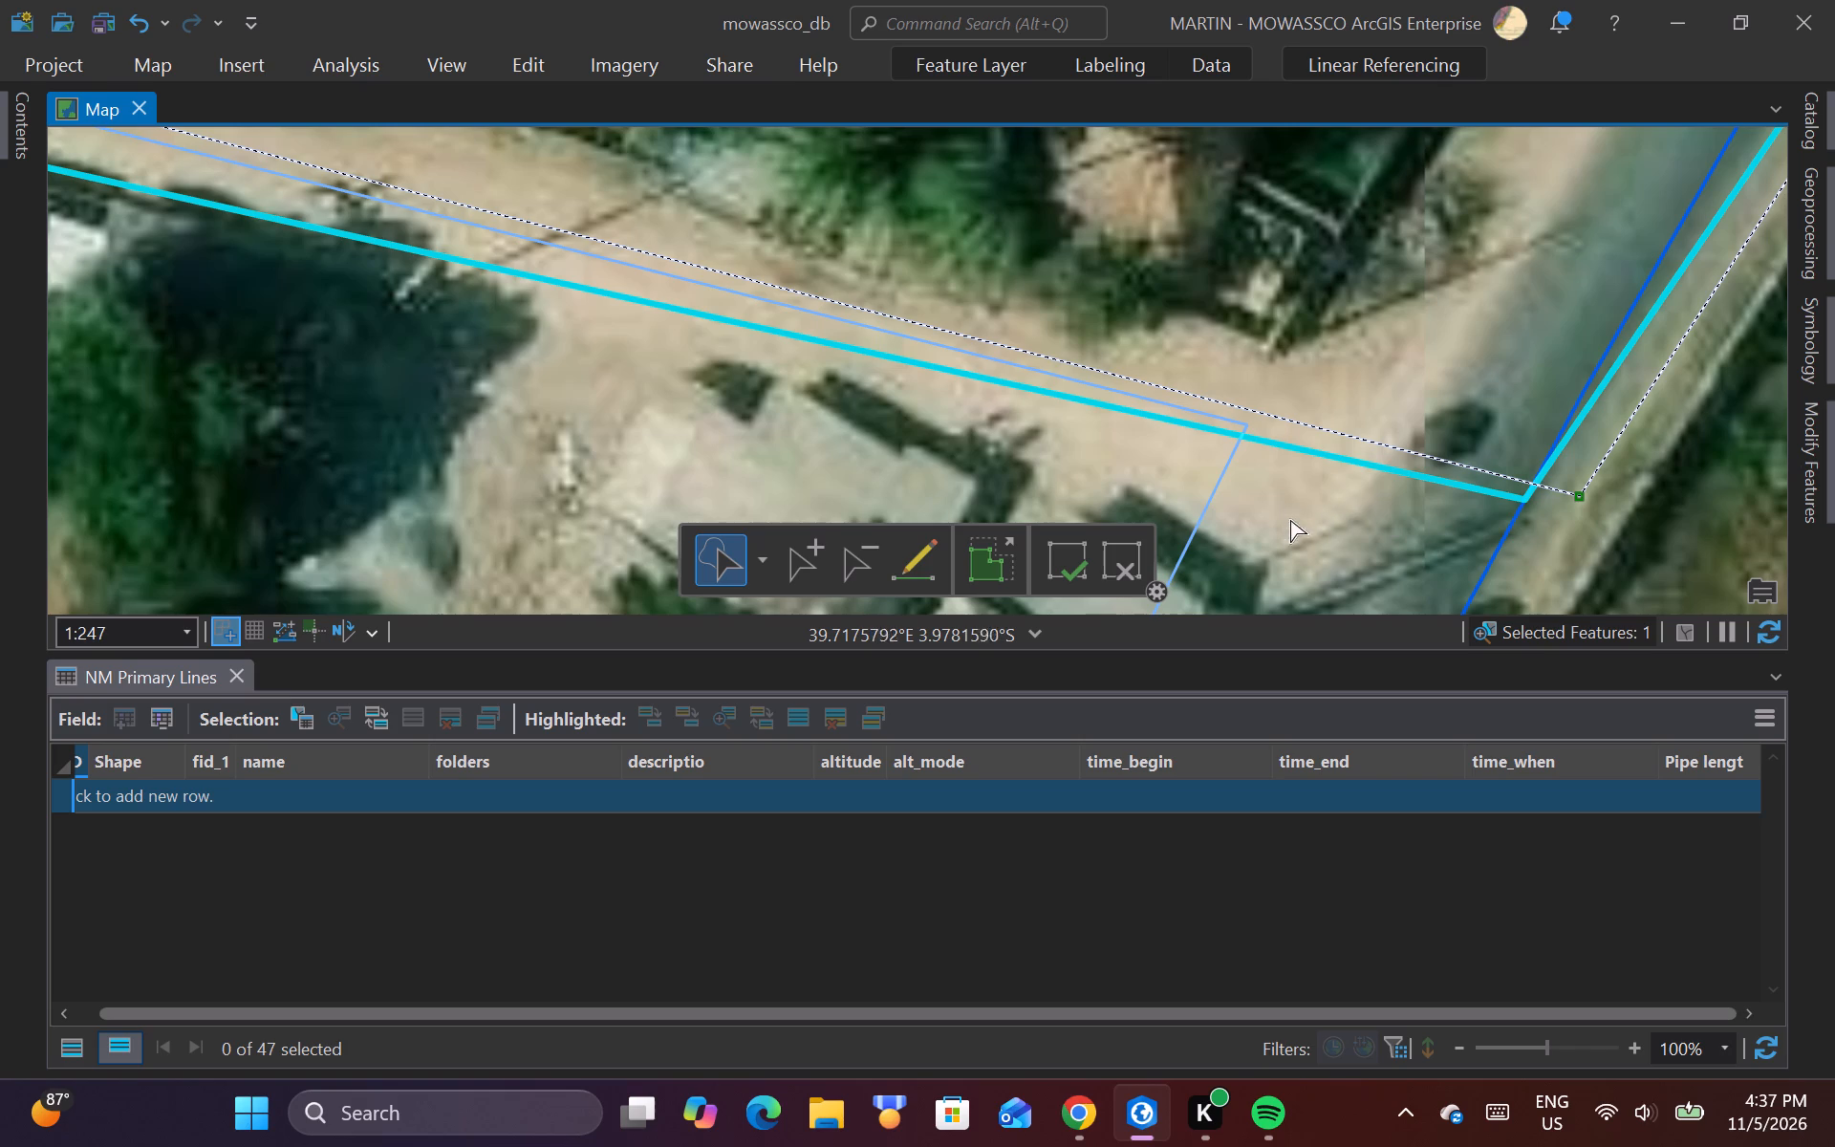
click(1074, 556)
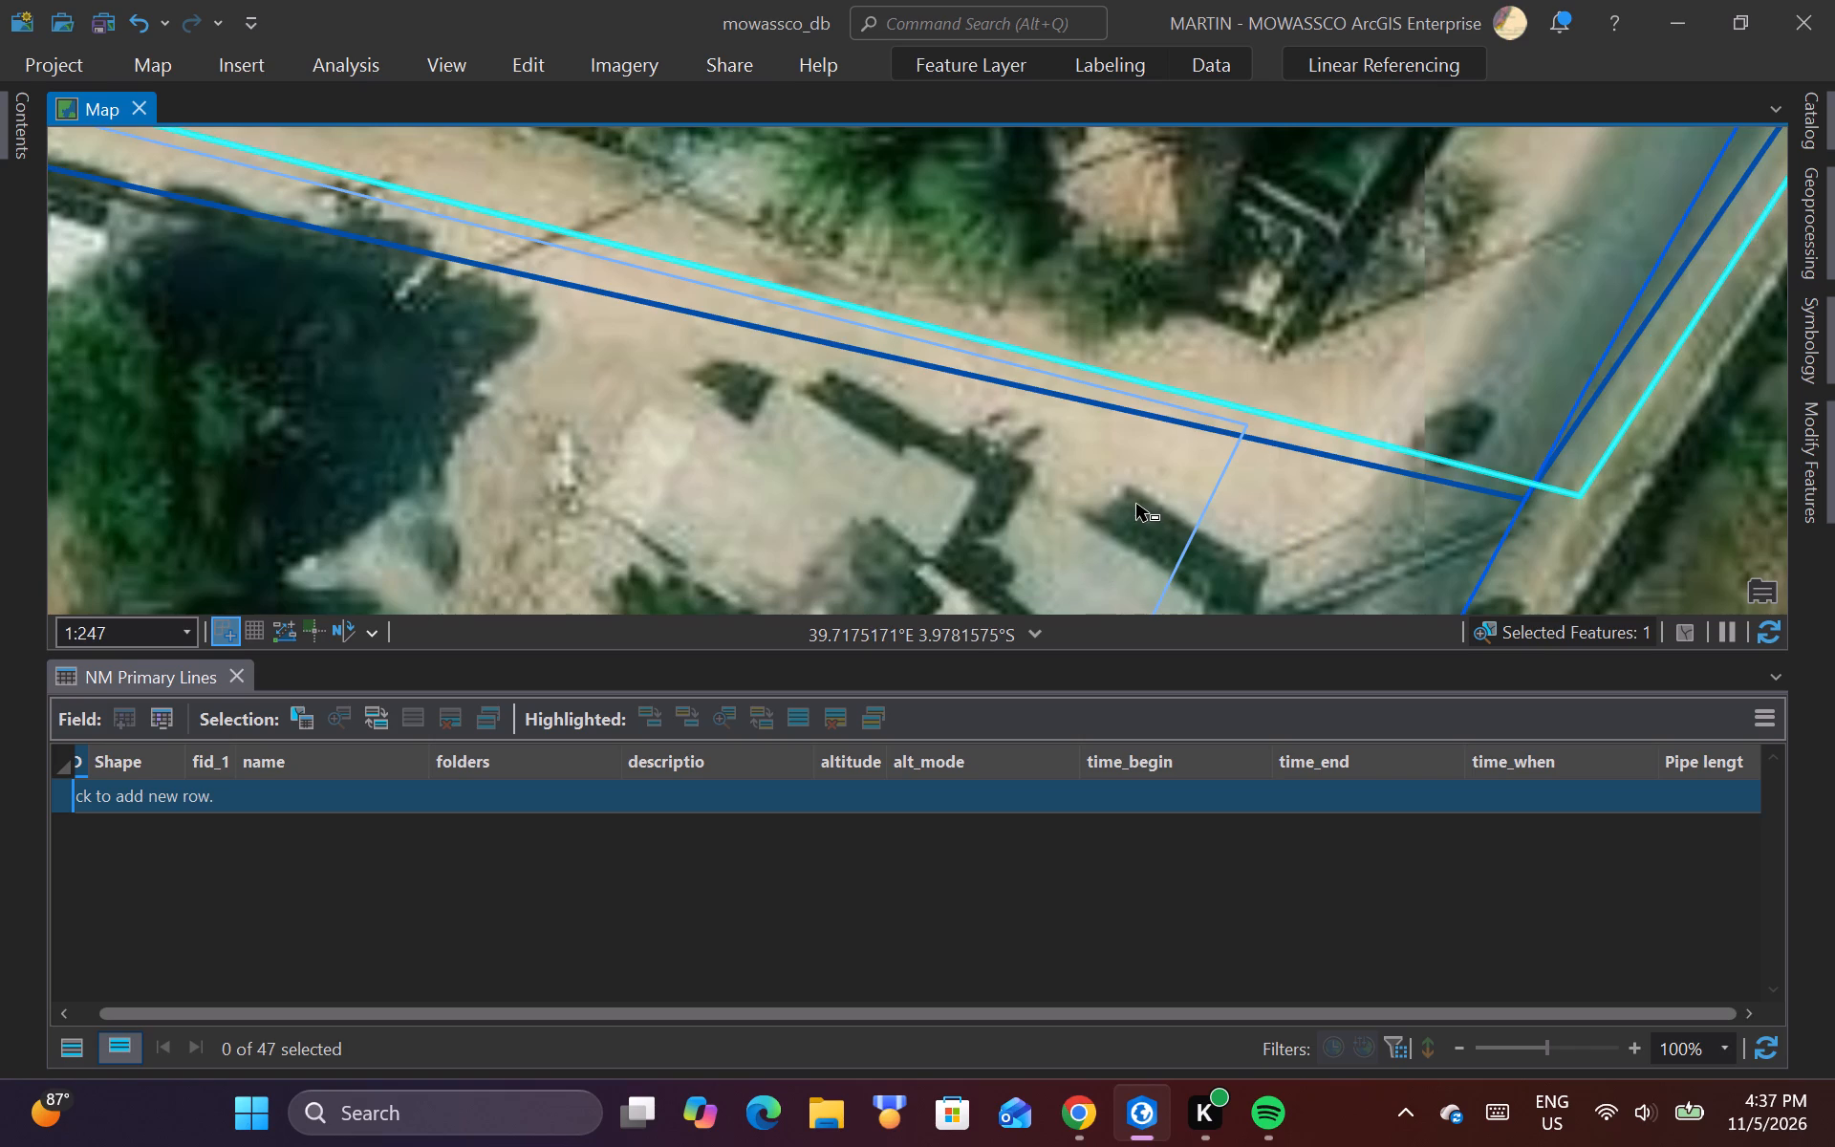
Save the ruto_line geometry edits.
scroll(1049, 517, down, 1)
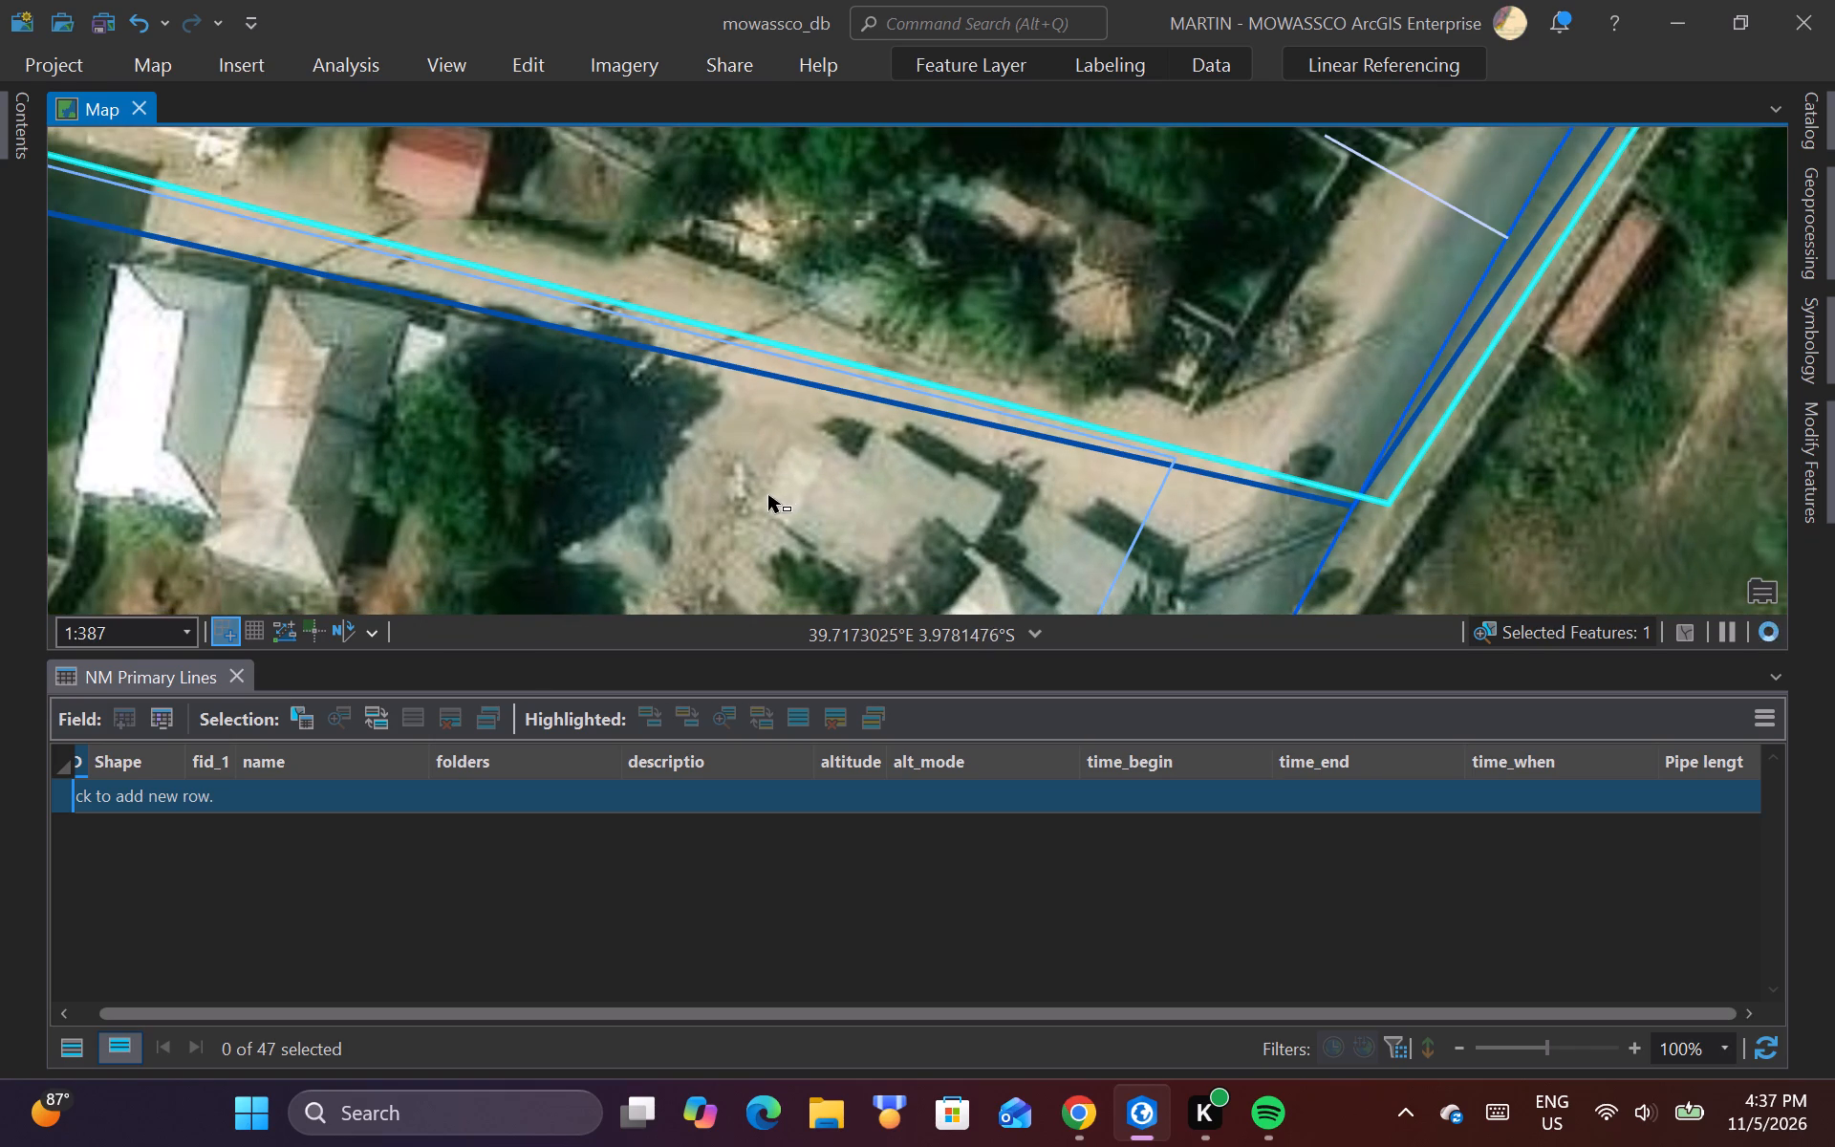
click(530, 65)
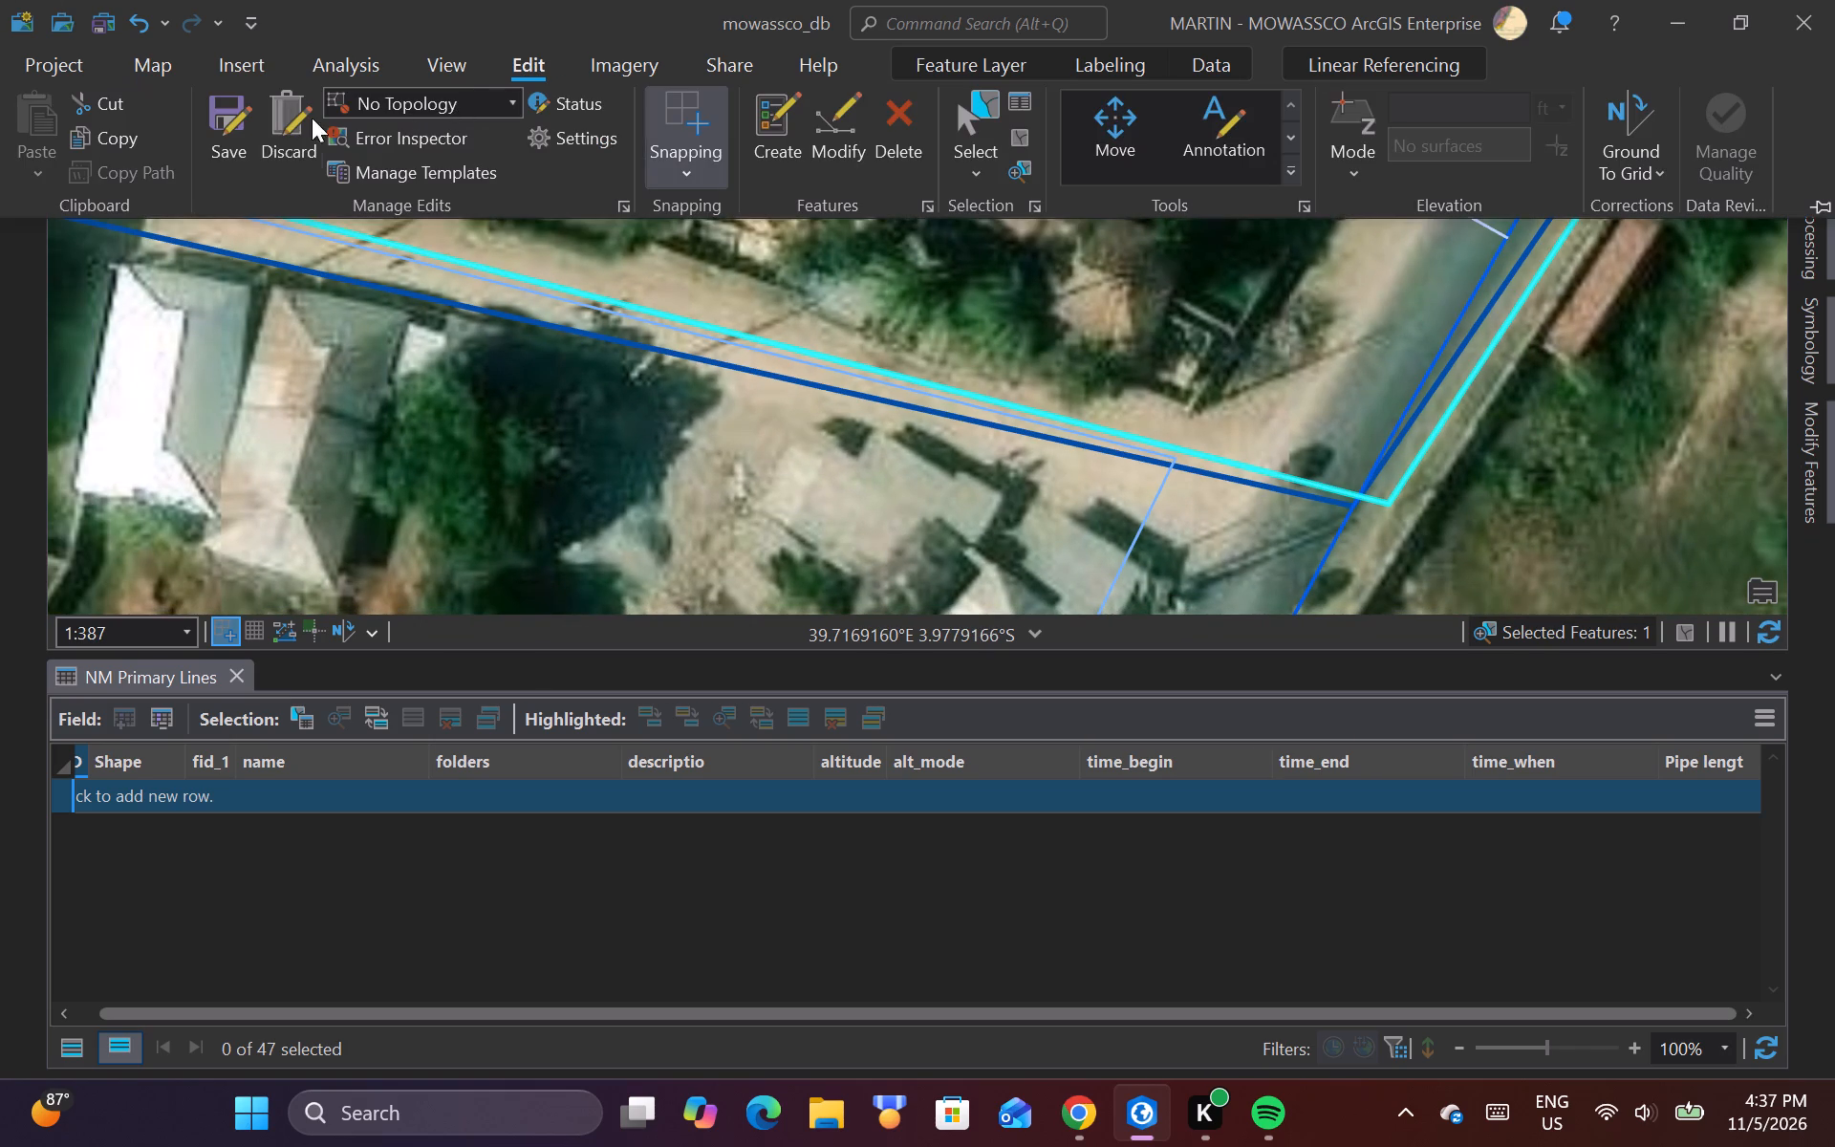
click(213, 140)
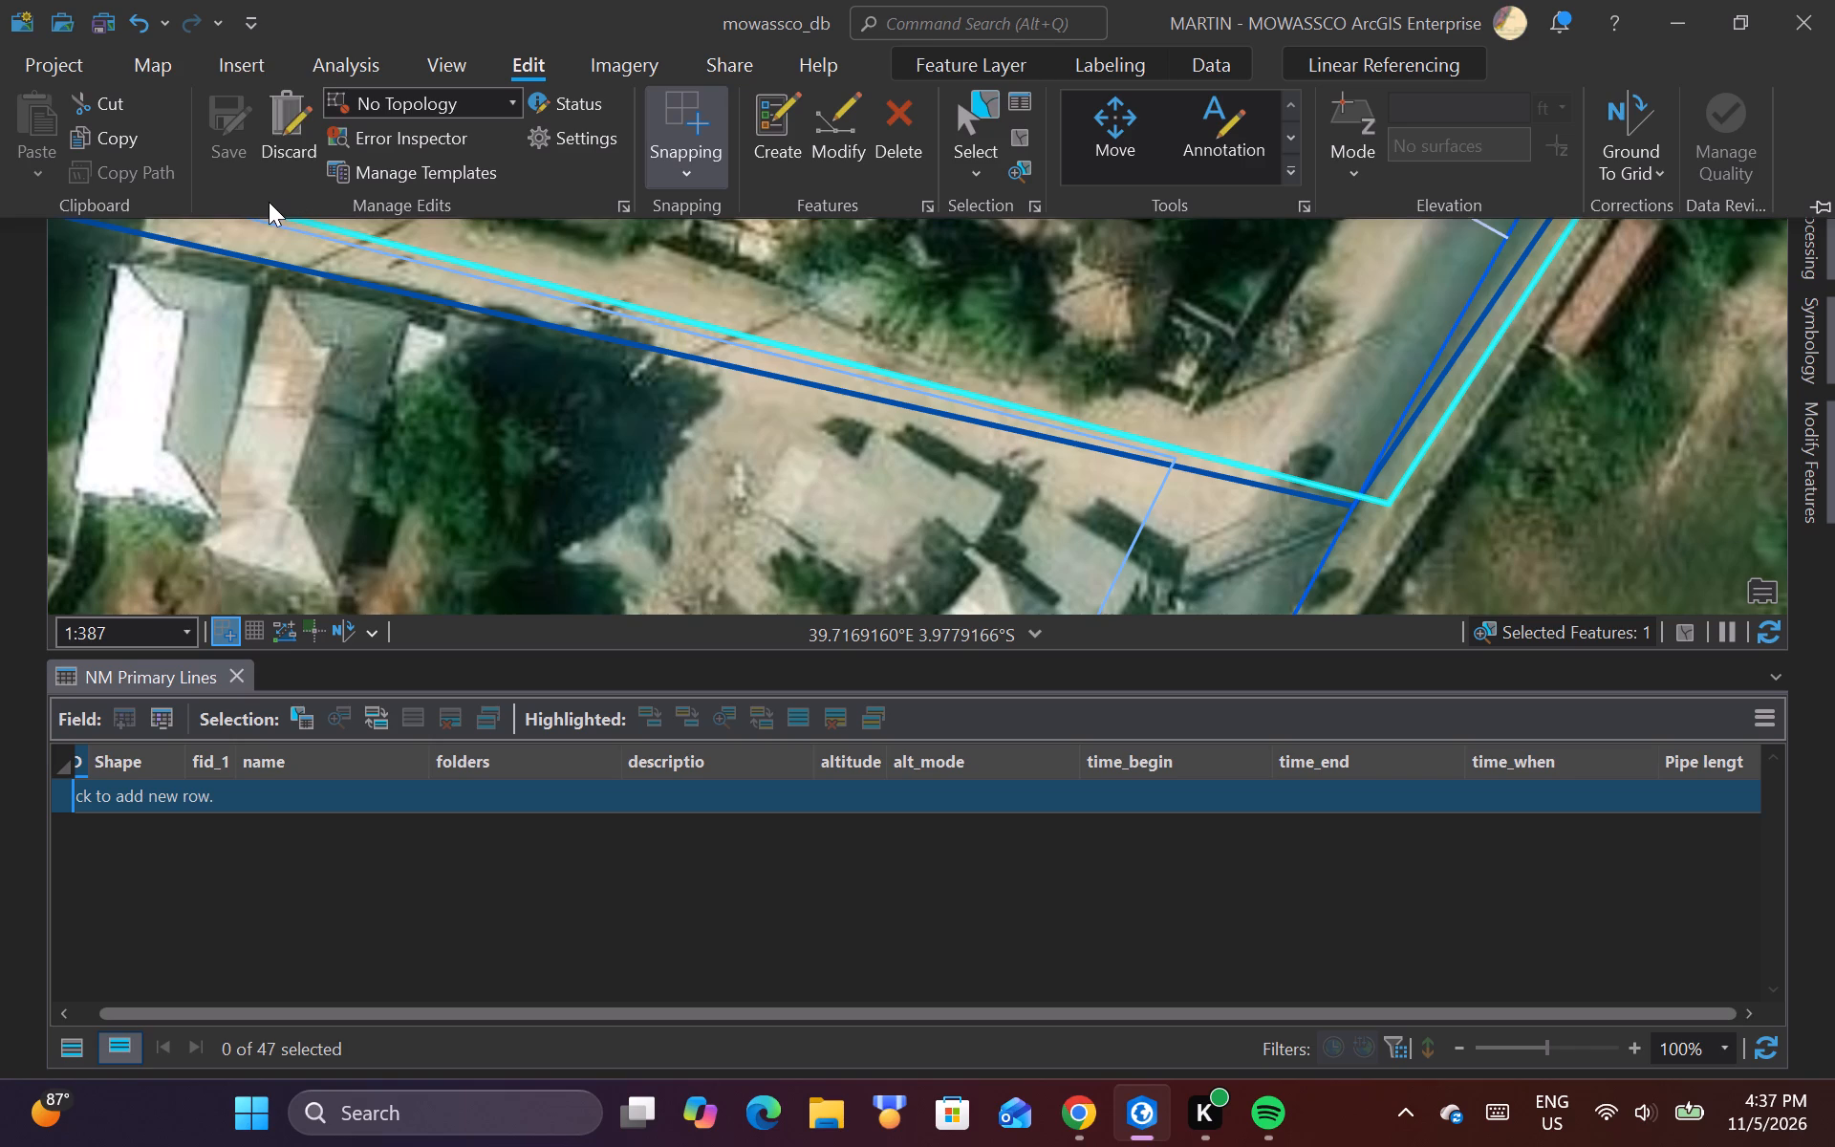
Examine the reshaped ruto_line at the junction and along the paved main road up to the first red point marker northeast of it.
scroll(551, 415, down, 2)
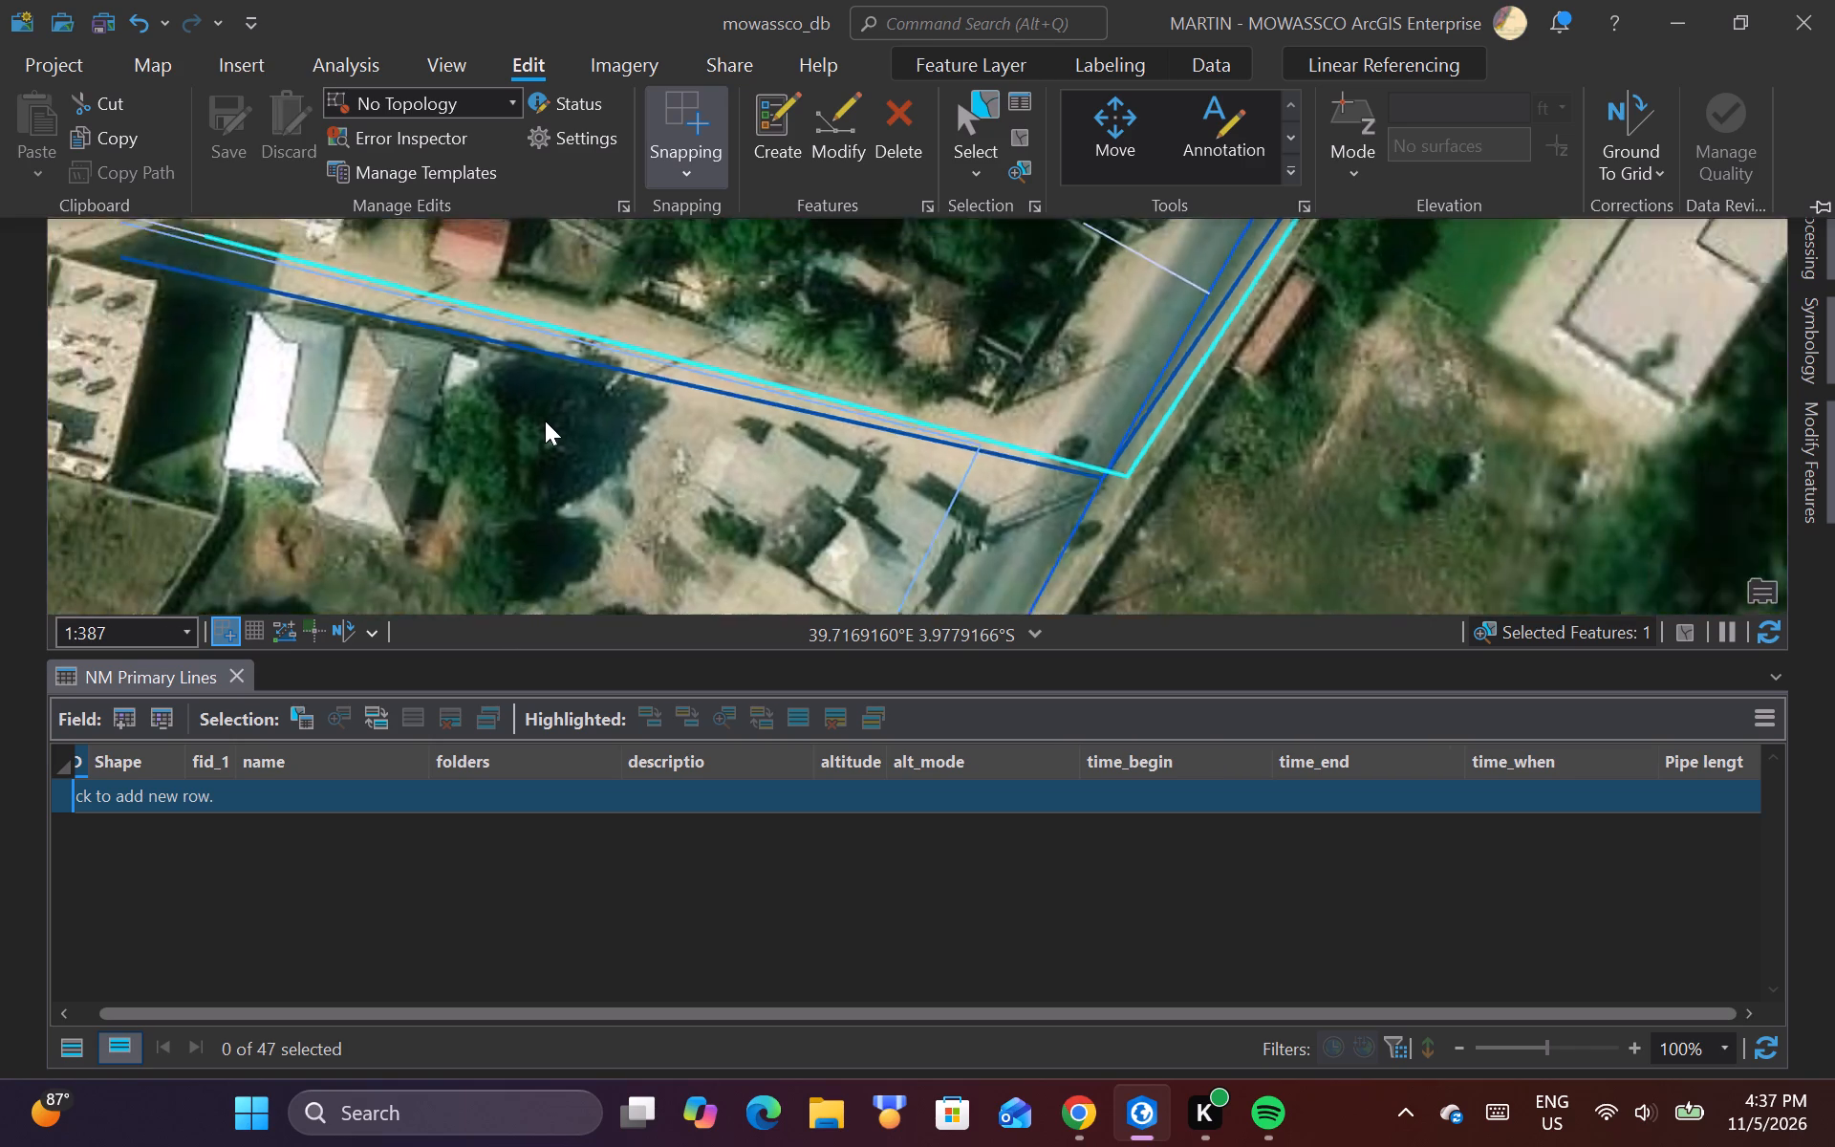
scroll(787, 469, down, 3)
scroll(822, 443, up, 2)
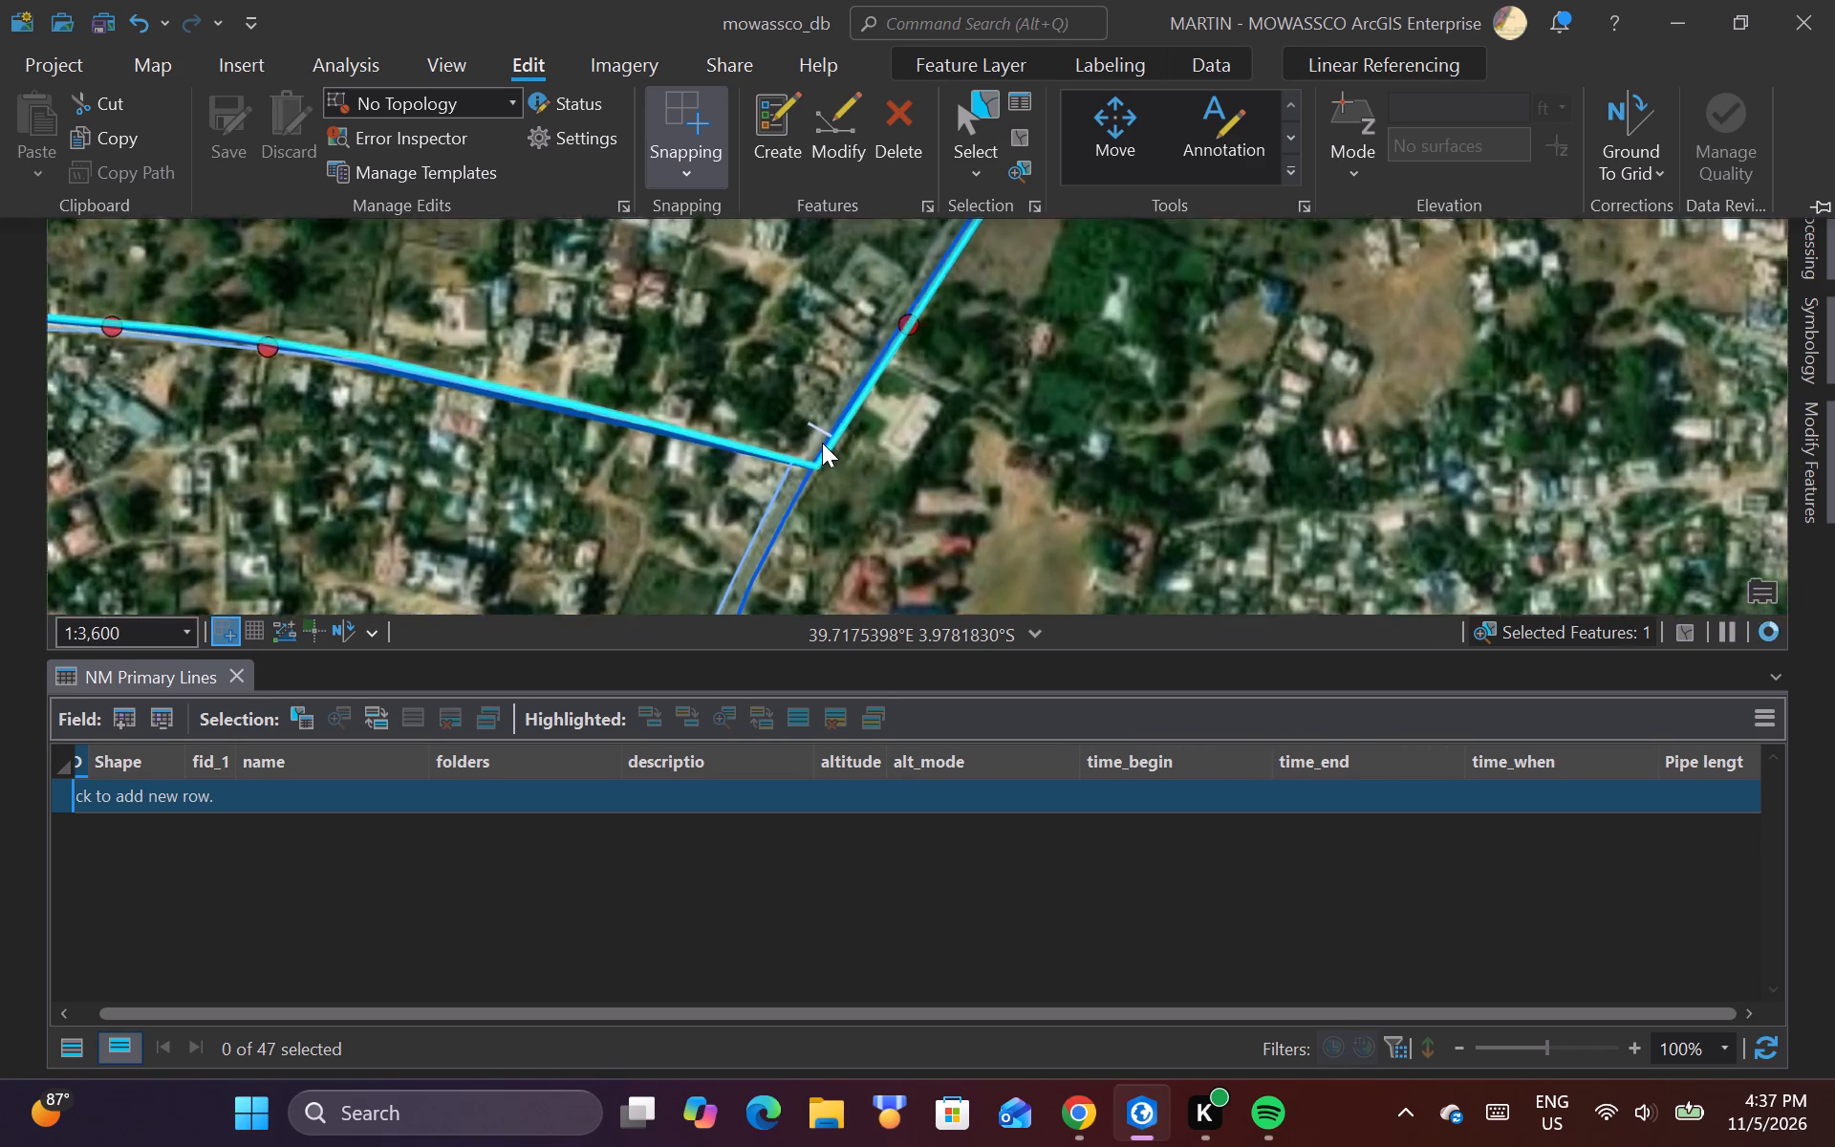
scroll(822, 443, up, 1)
scroll(881, 530, up, 1)
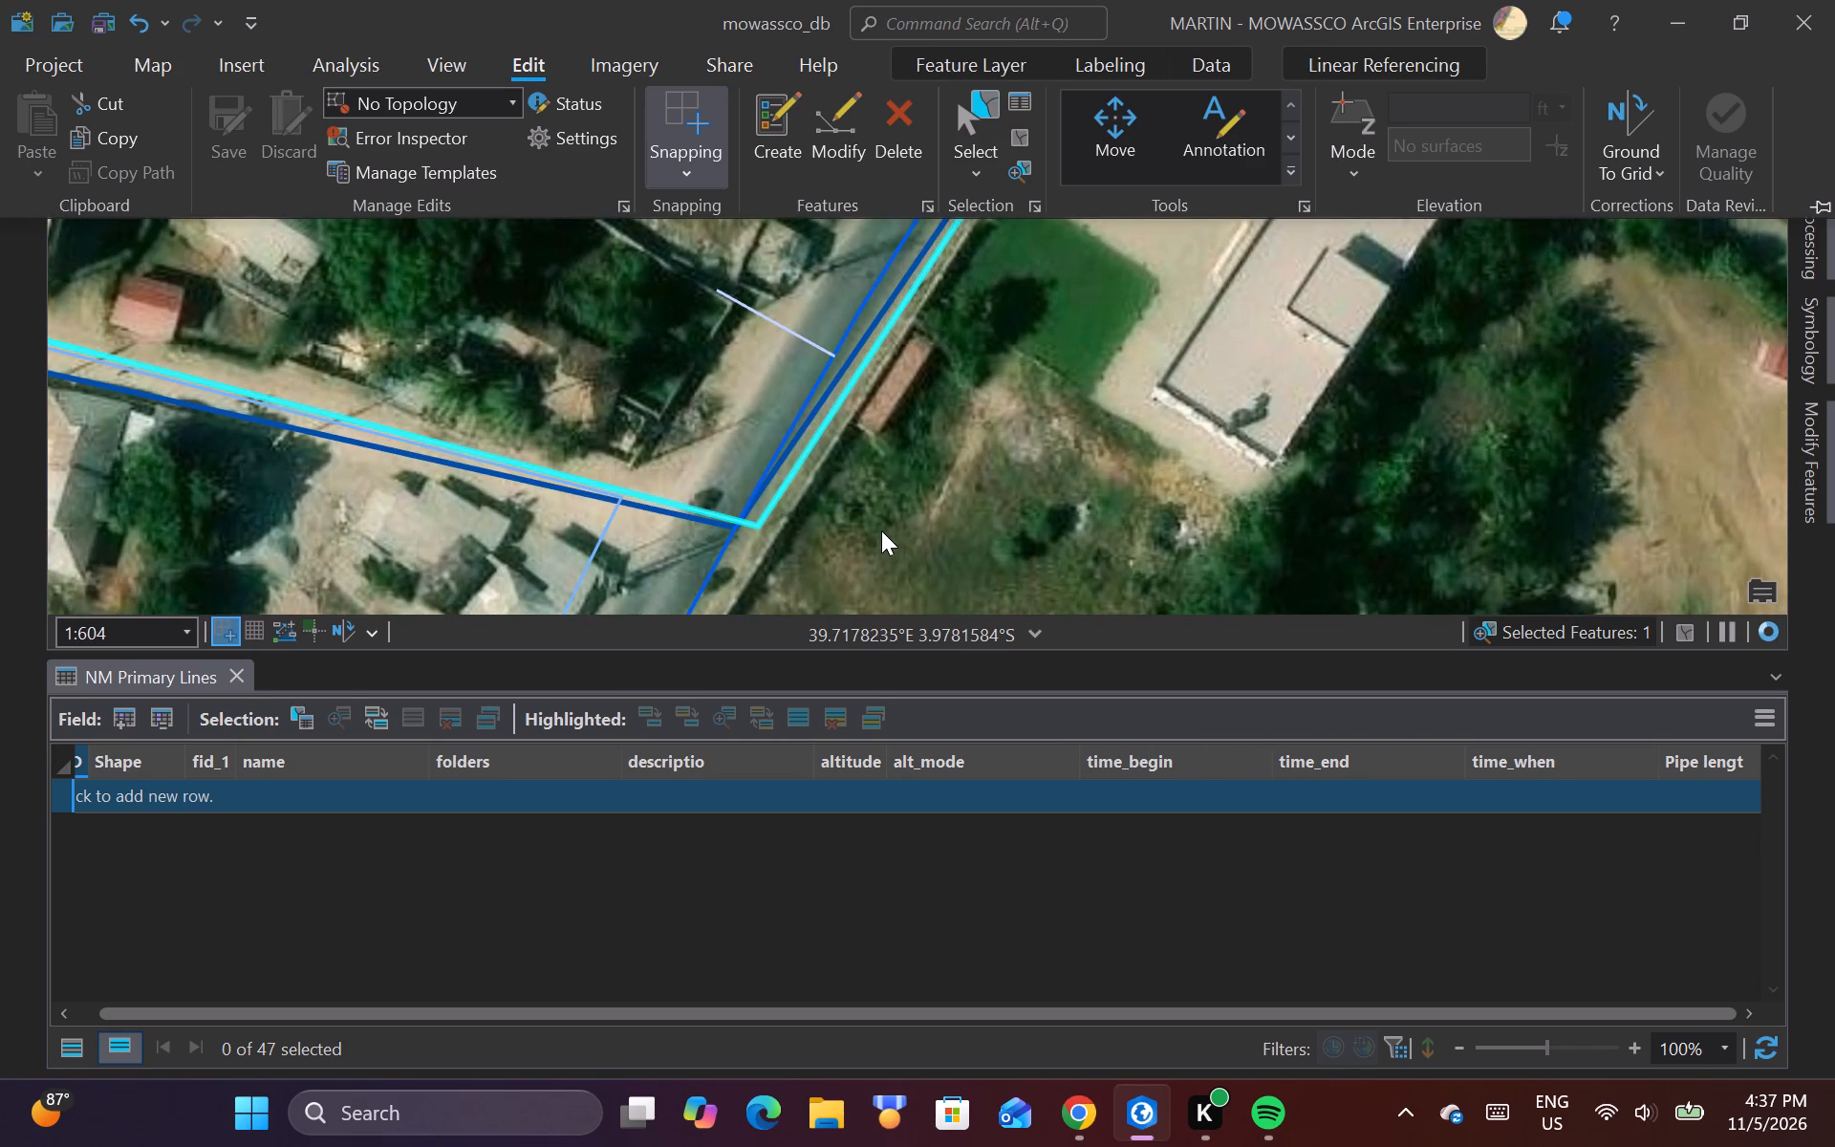
scroll(698, 573, down, 1)
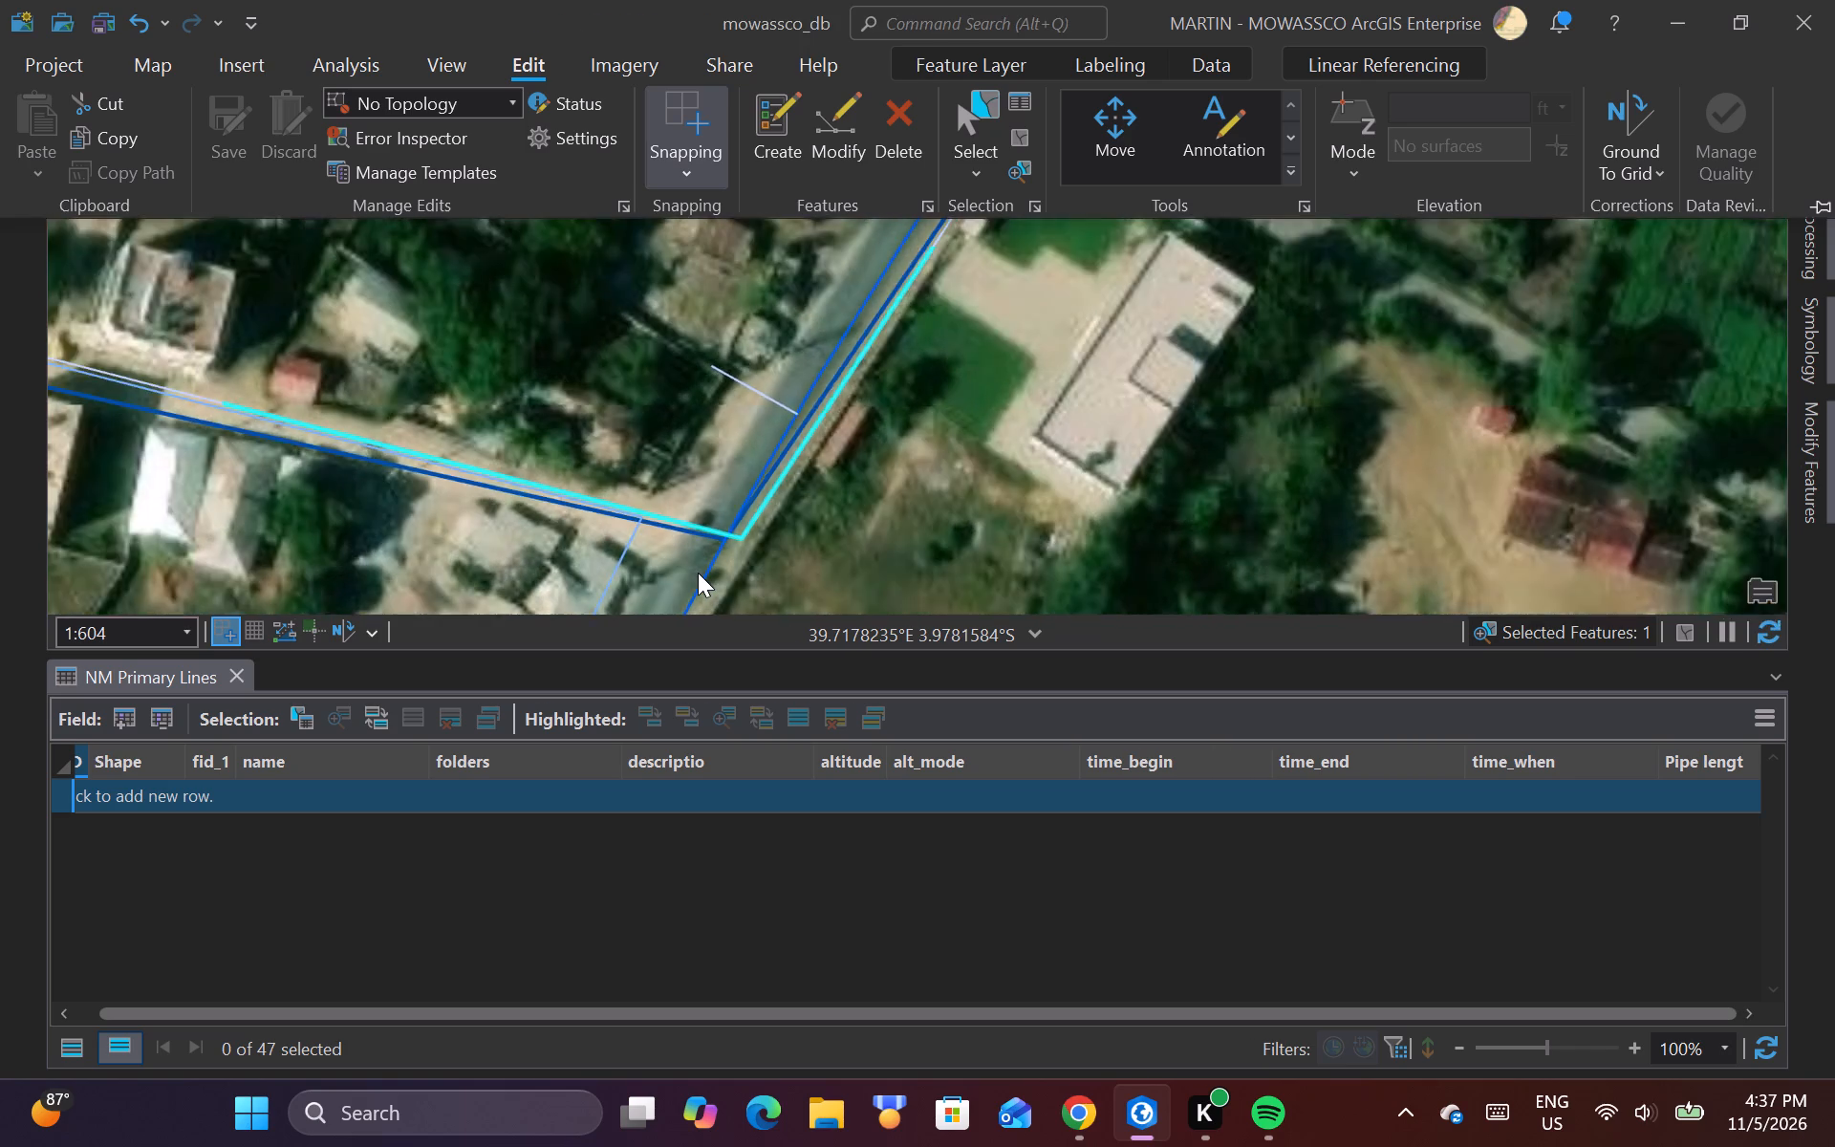
scroll(698, 573, down, 2)
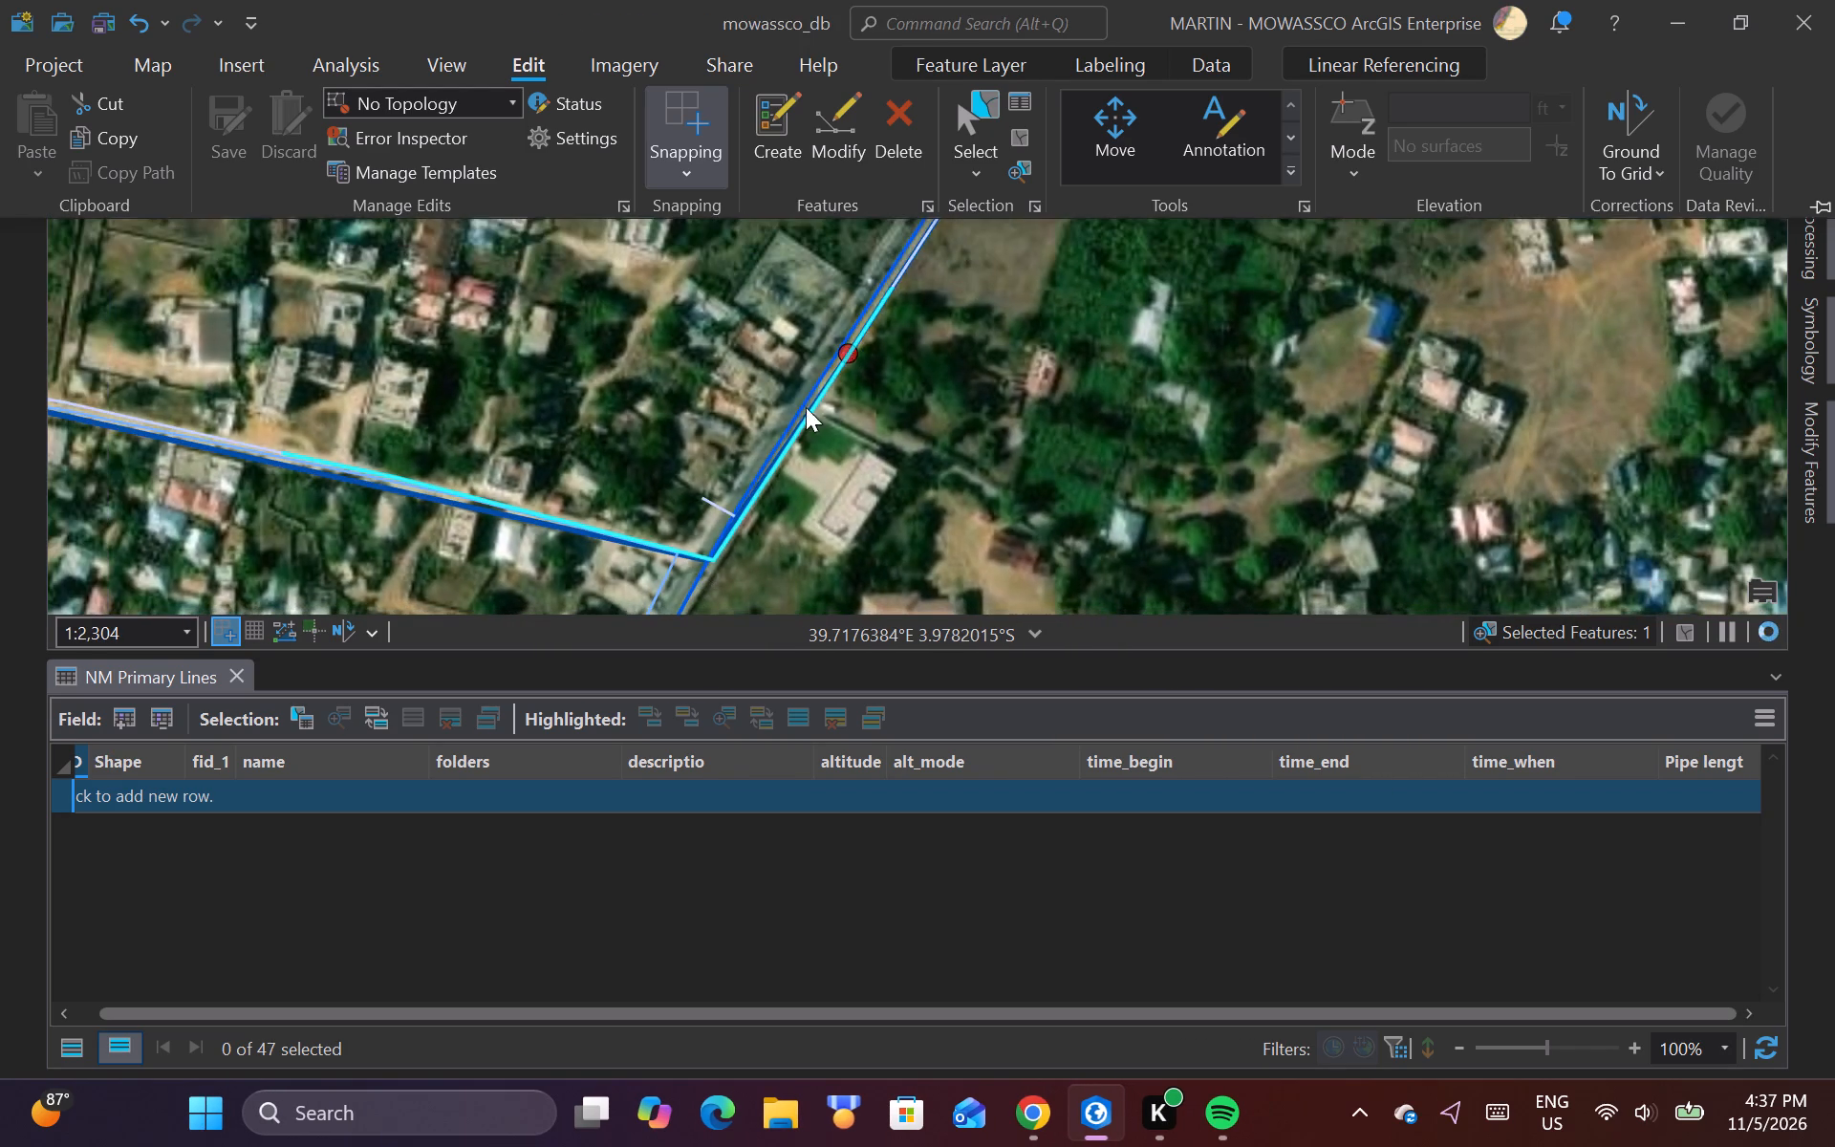
scroll(837, 356, up, 4)
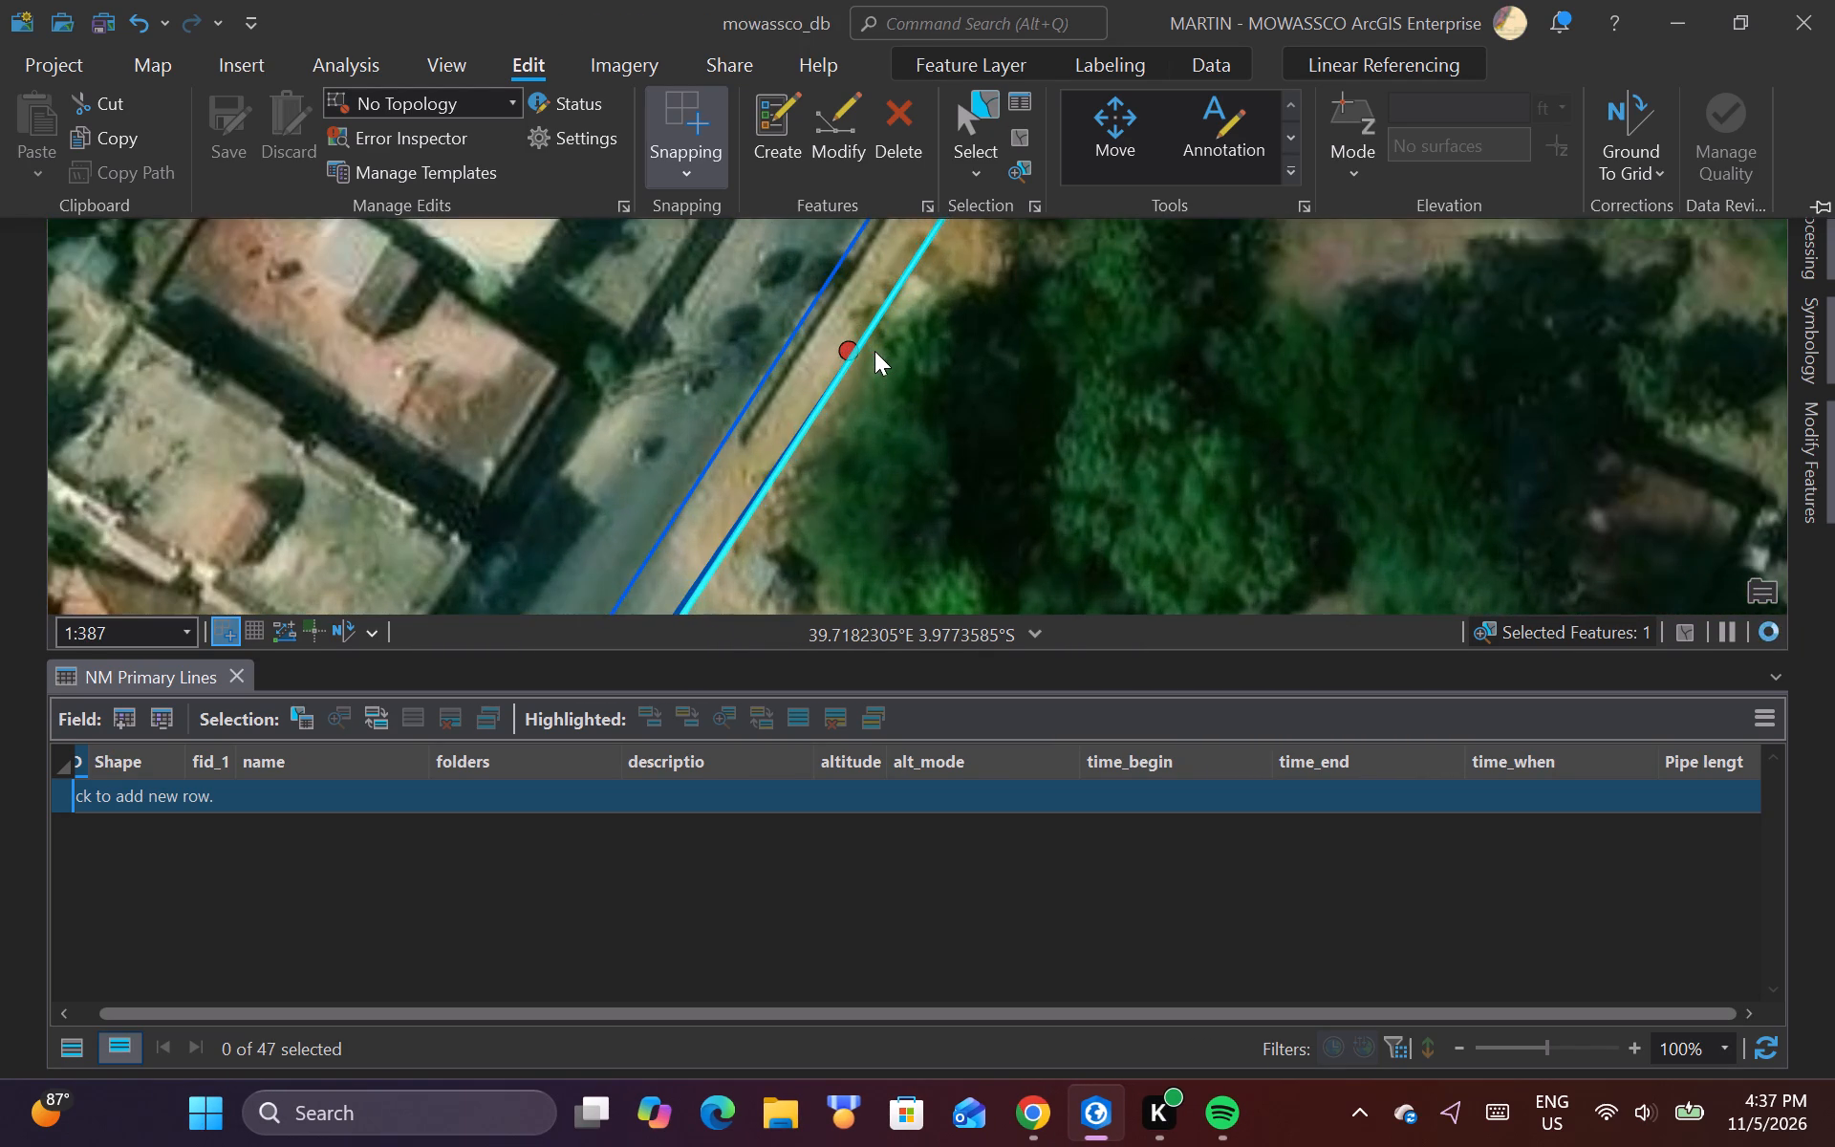
scroll(874, 351, up, 2)
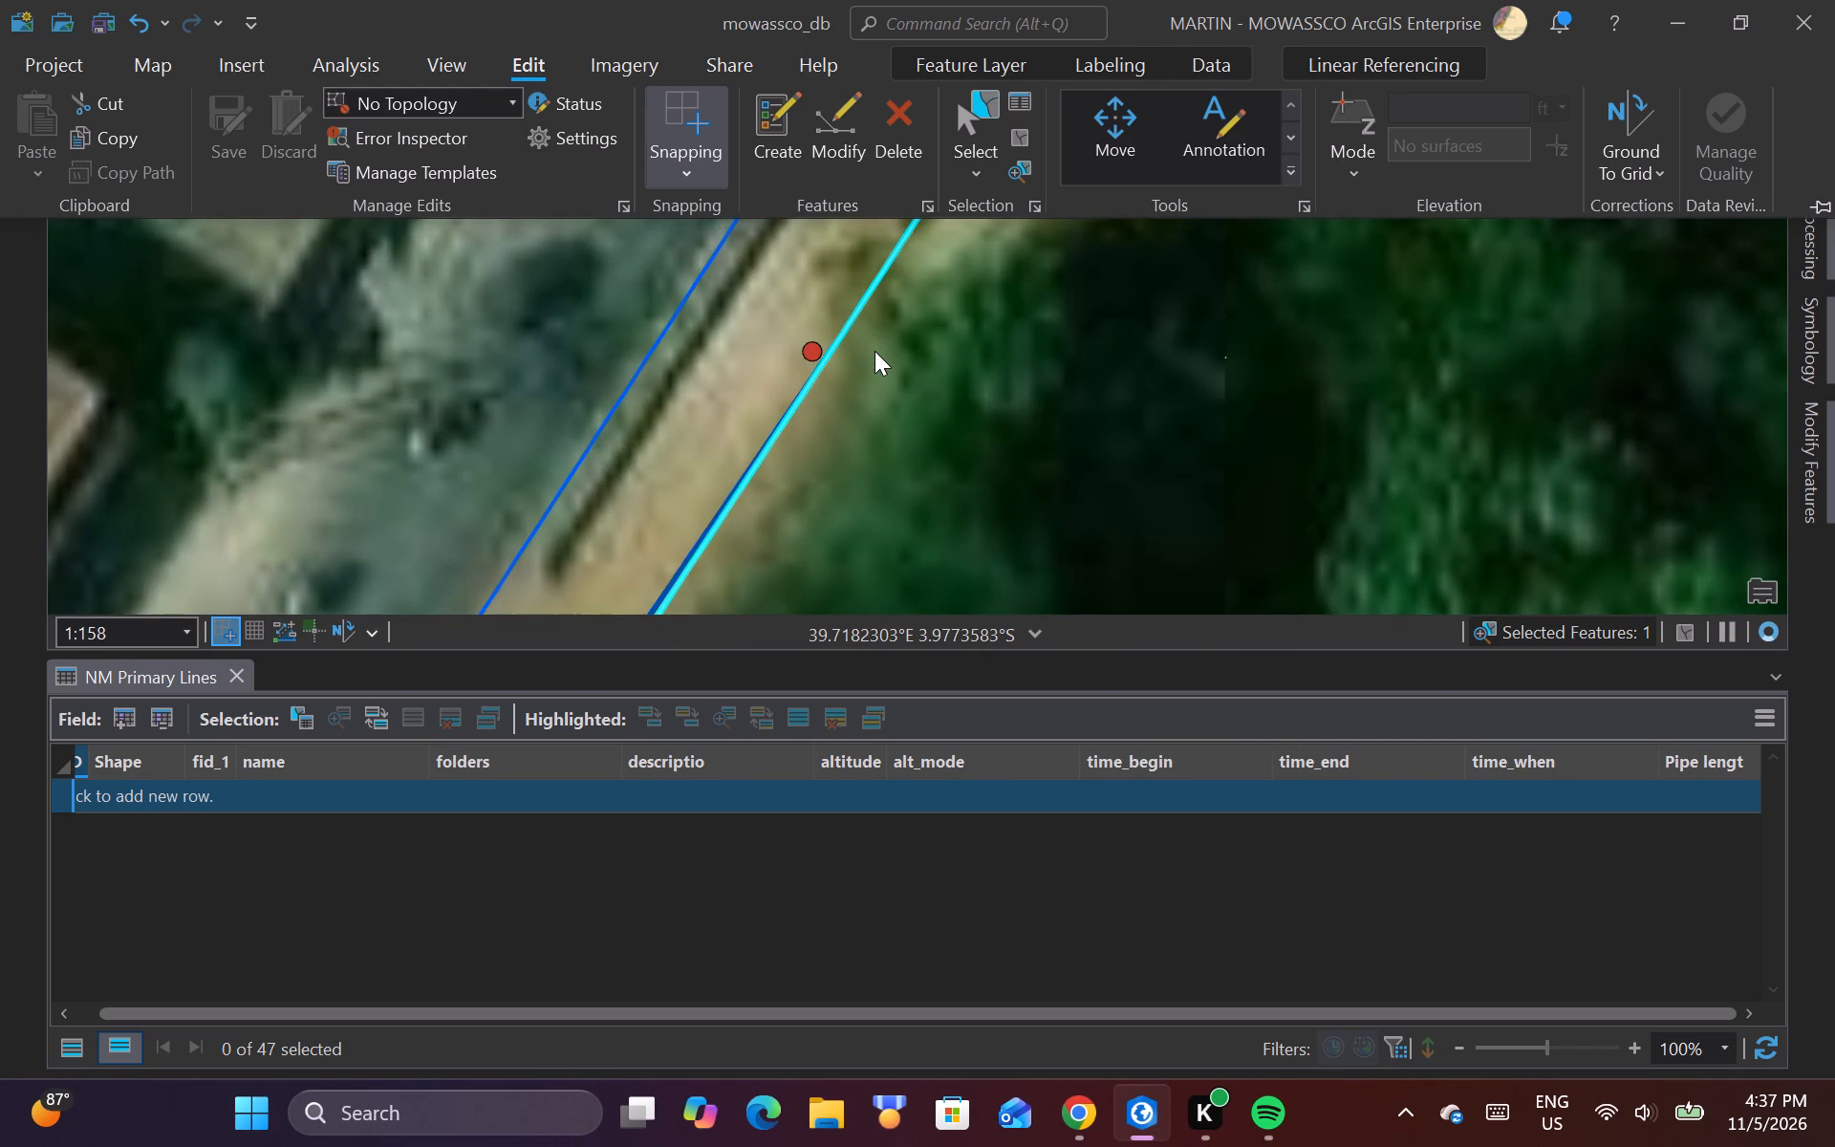
scroll(884, 361, down, 3)
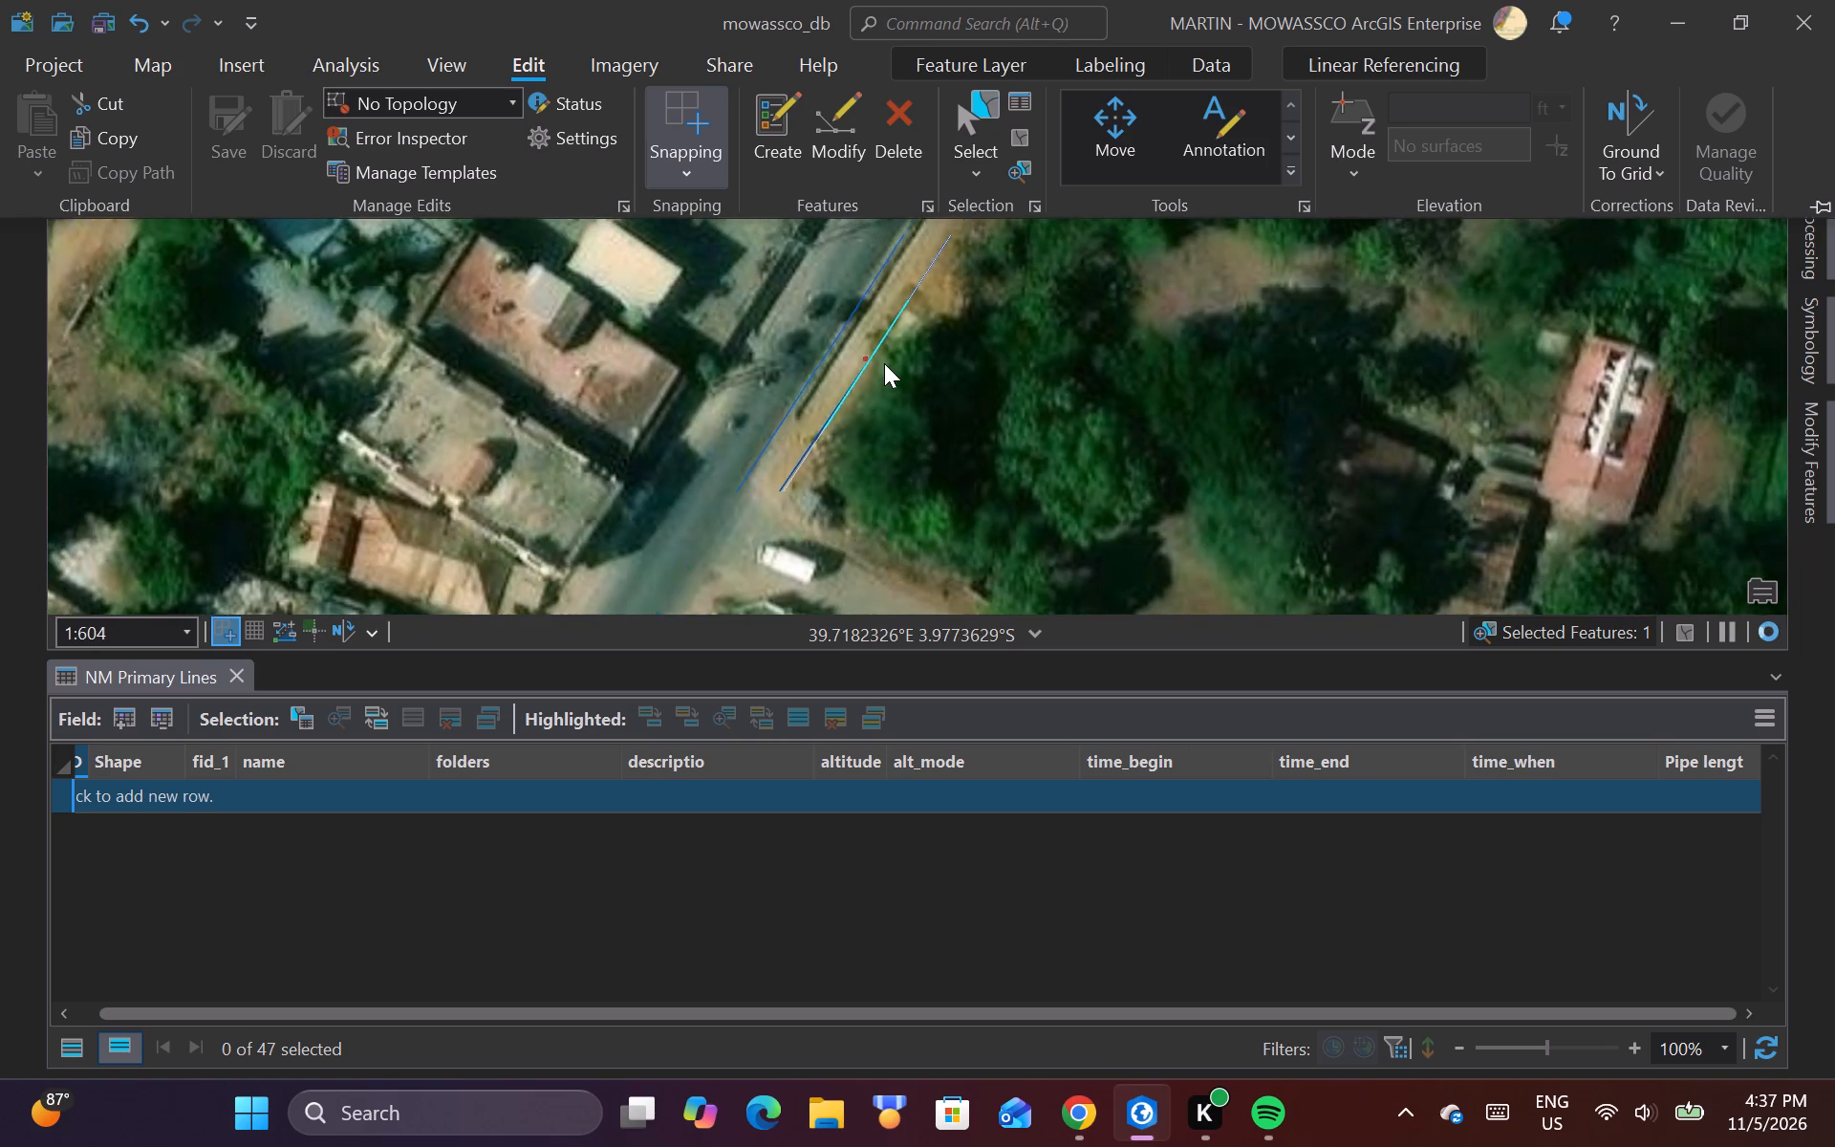
scroll(884, 363, down, 1)
scroll(789, 429, down, 3)
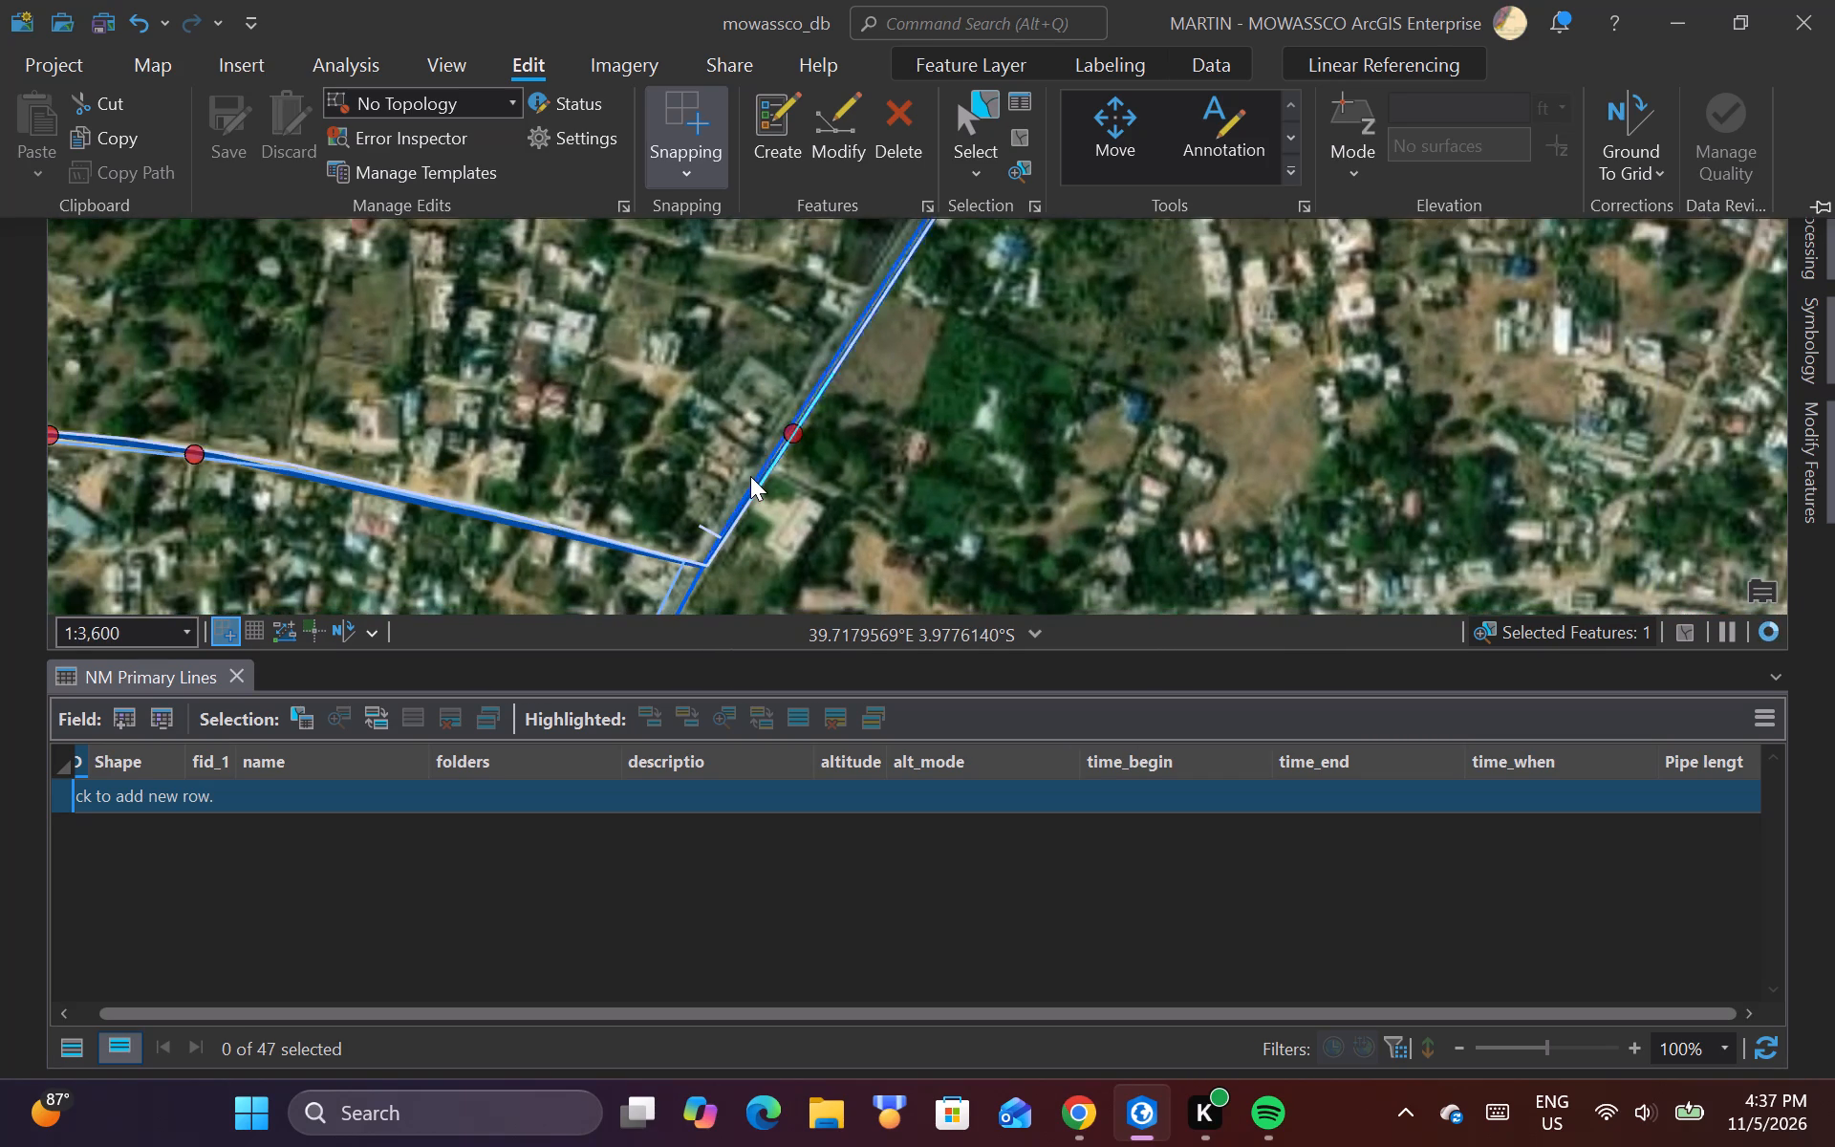
scroll(750, 480, down, 1)
Examine ruto_line along the paved road around the next red point marker to the north and the side line branching east.
scroll(885, 254, up, 2)
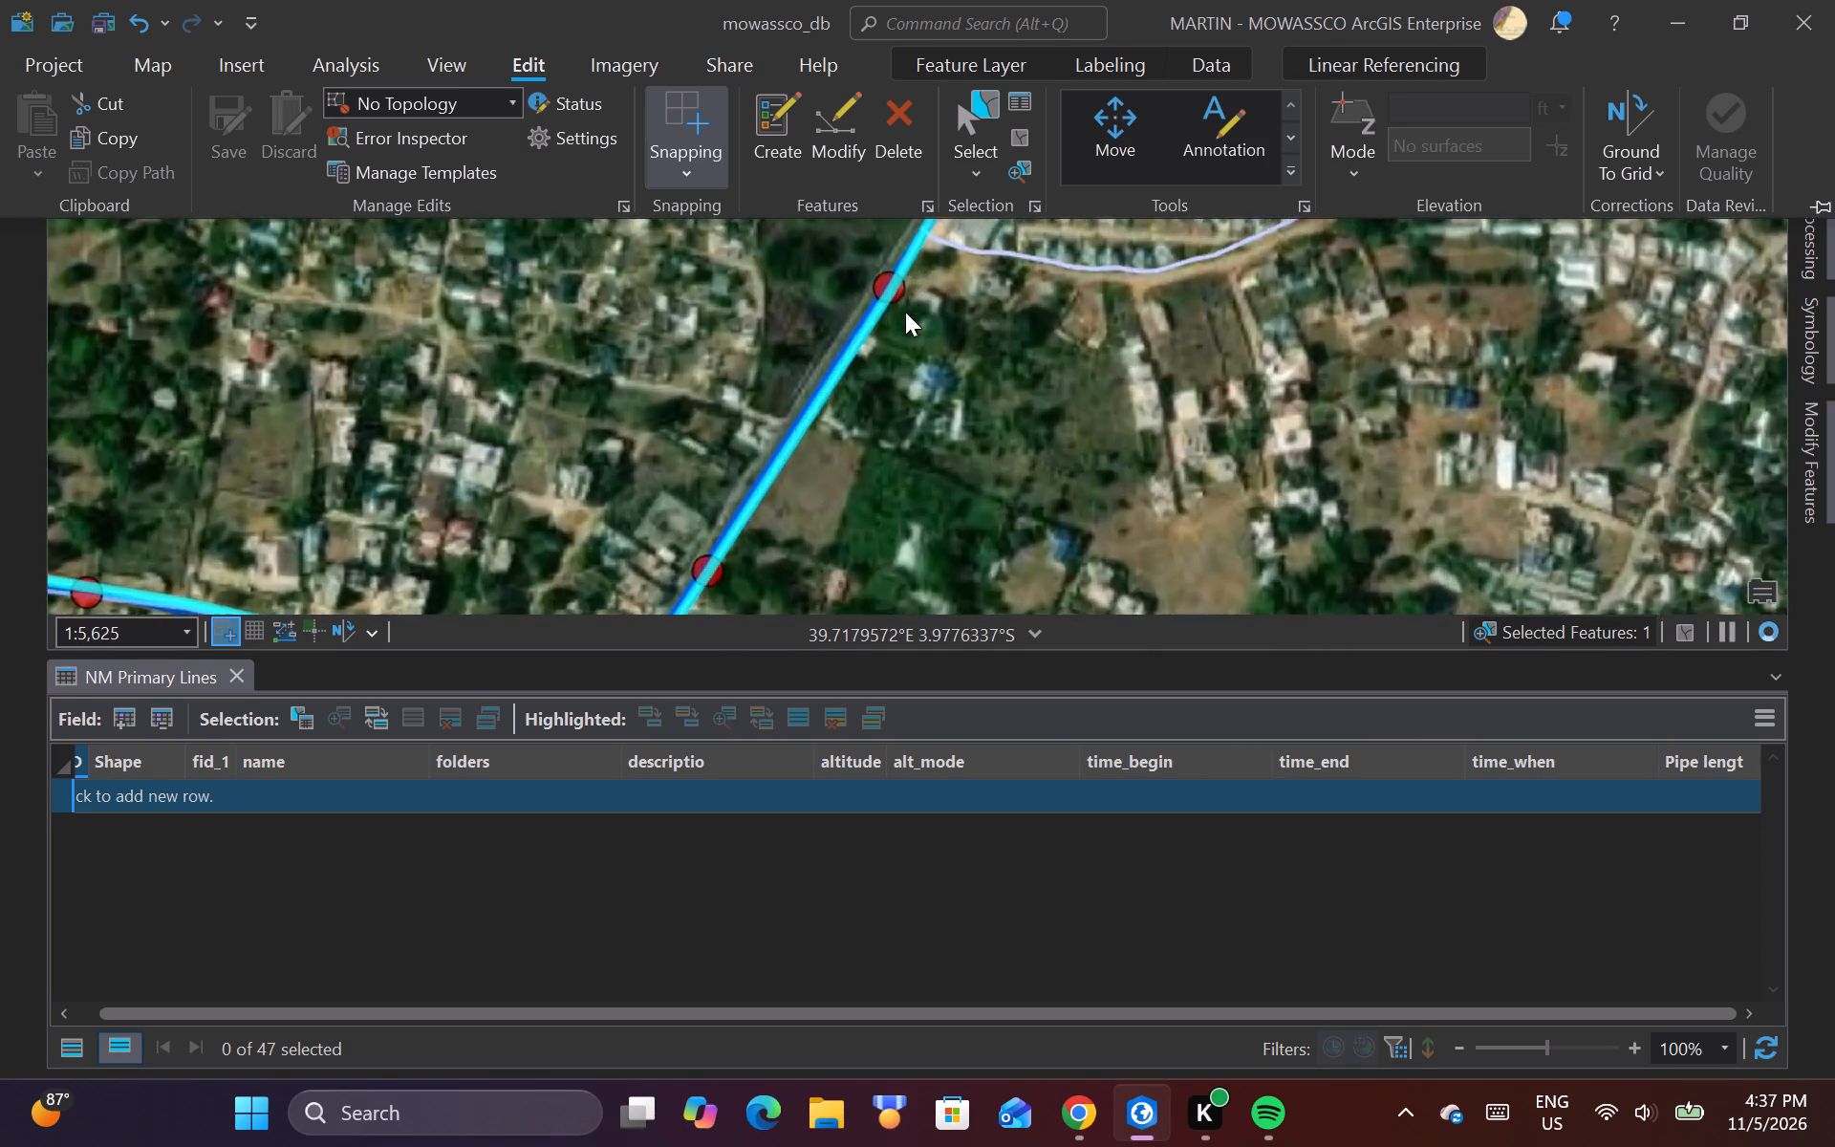
scroll(892, 306, up, 2)
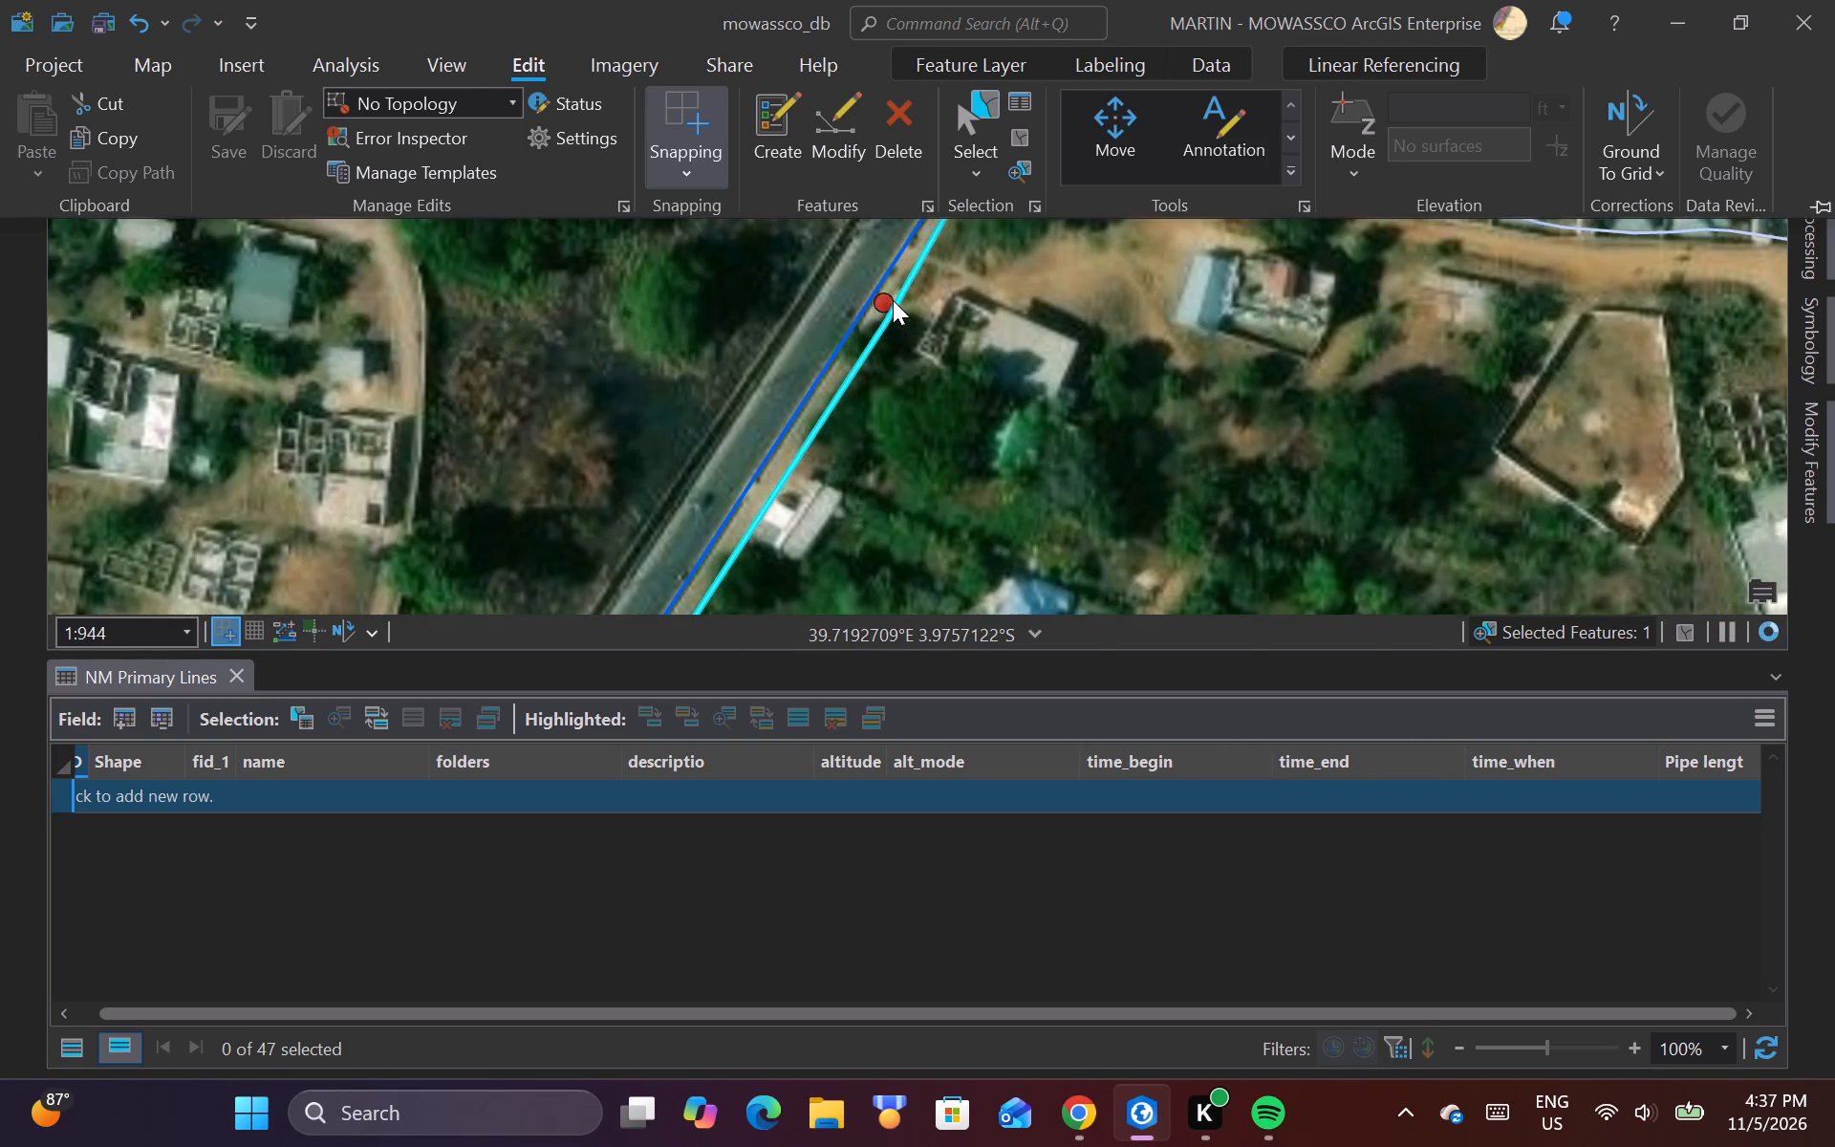
scroll(893, 300, up, 3)
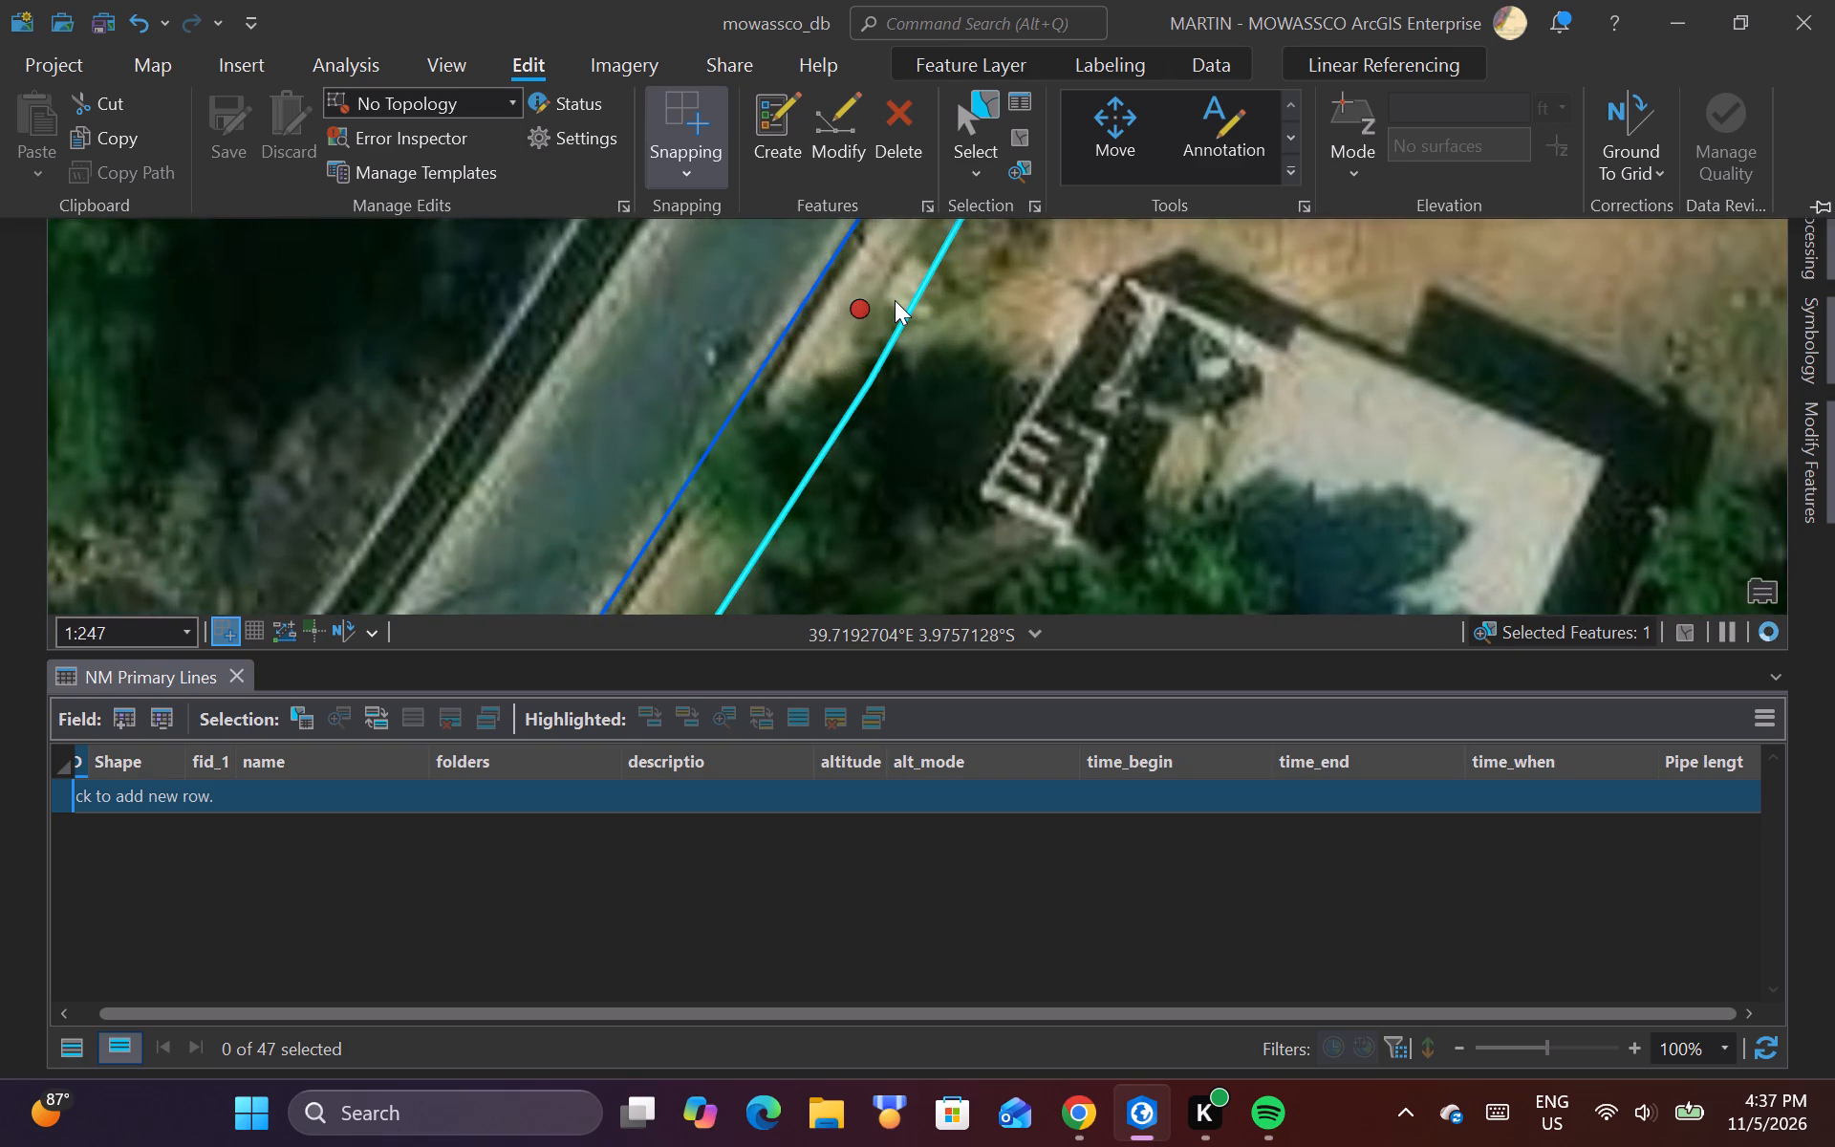
scroll(895, 300, down, 2)
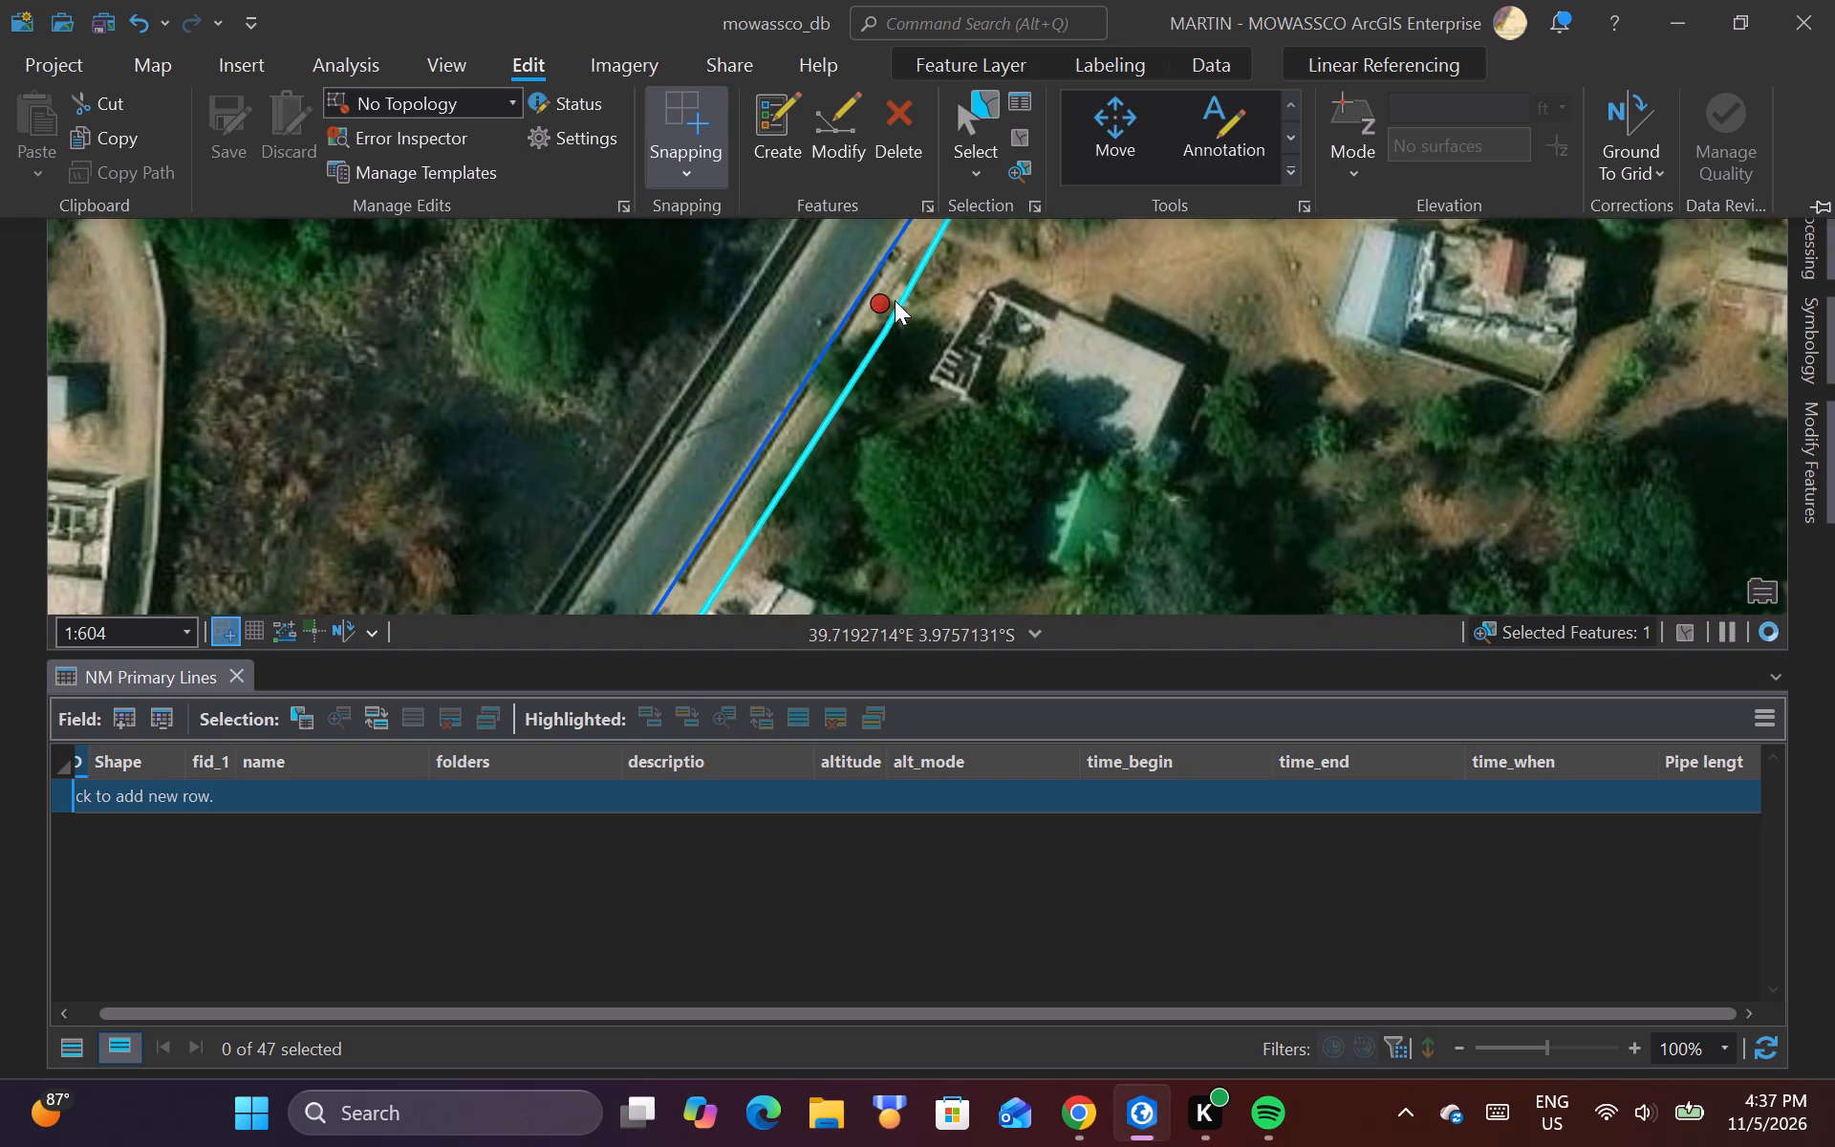
scroll(895, 300, down, 1)
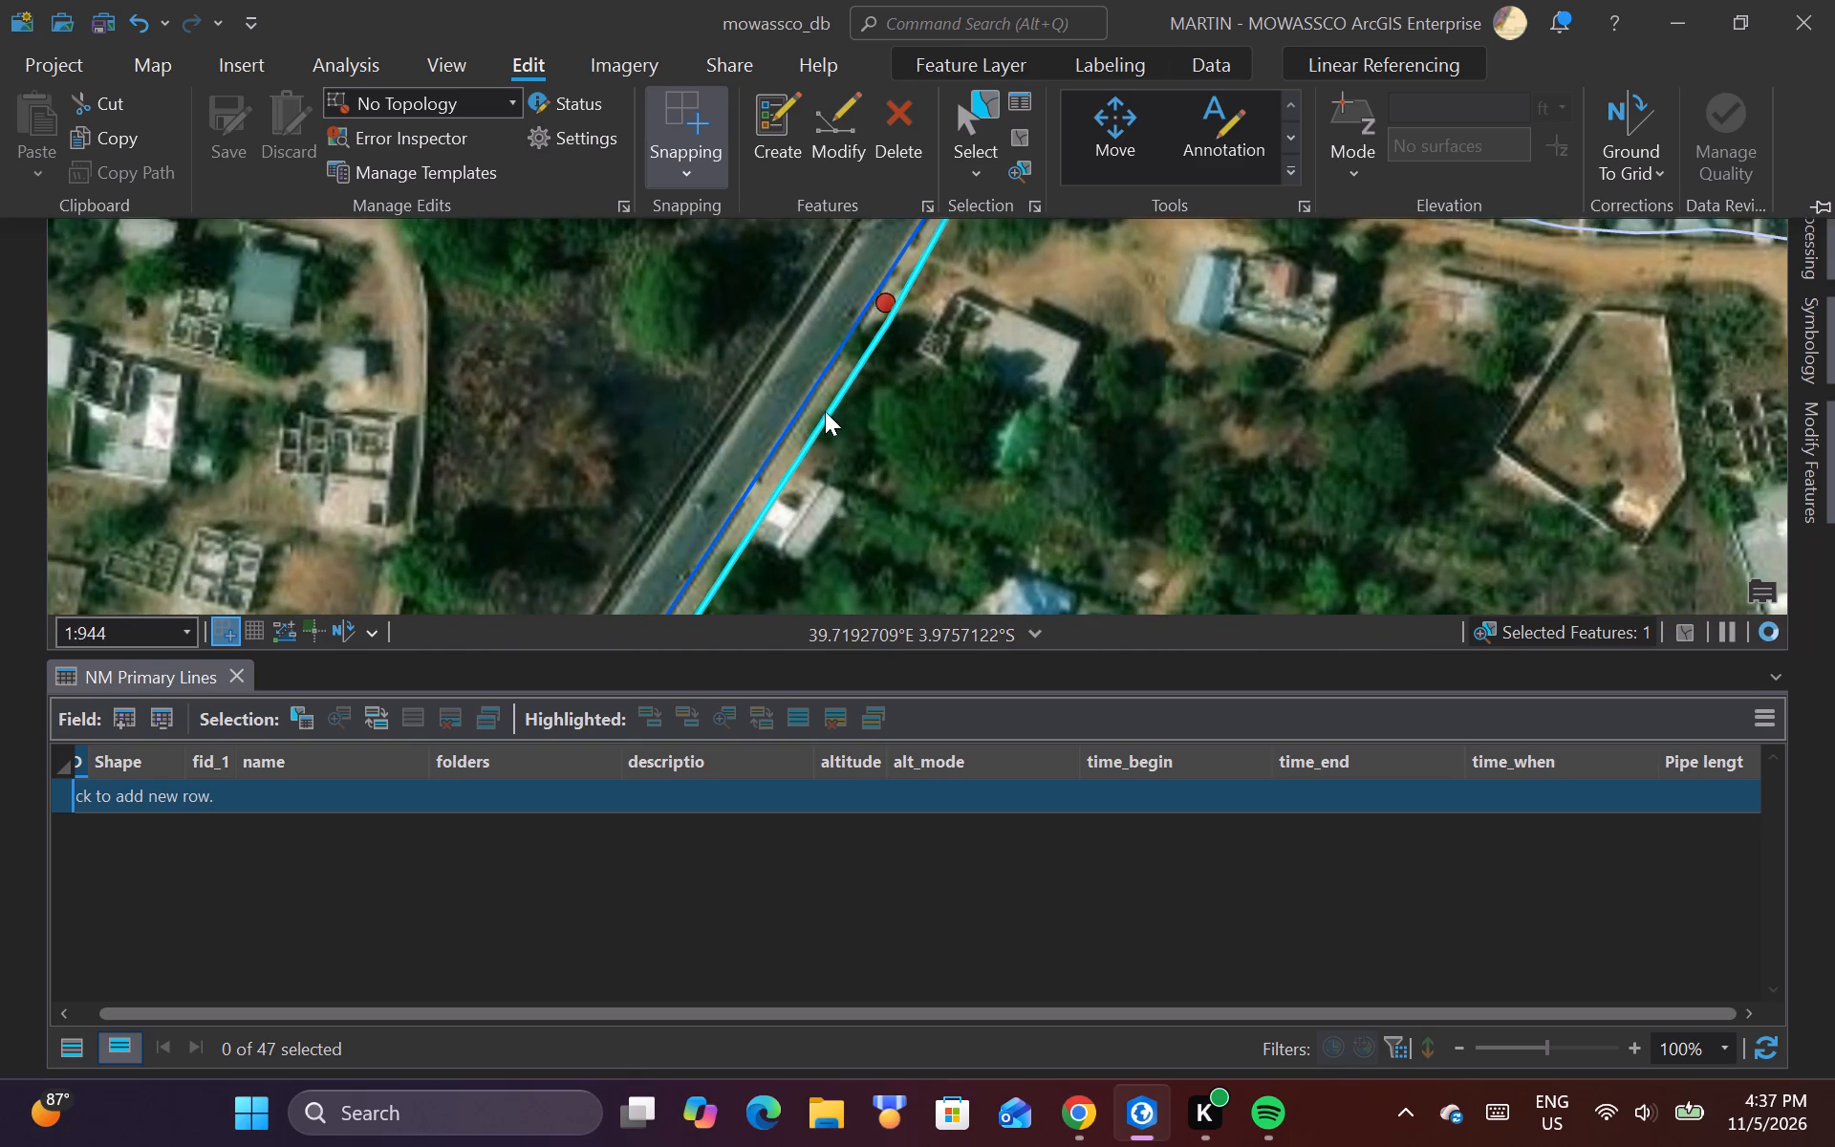
scroll(813, 426, down, 2)
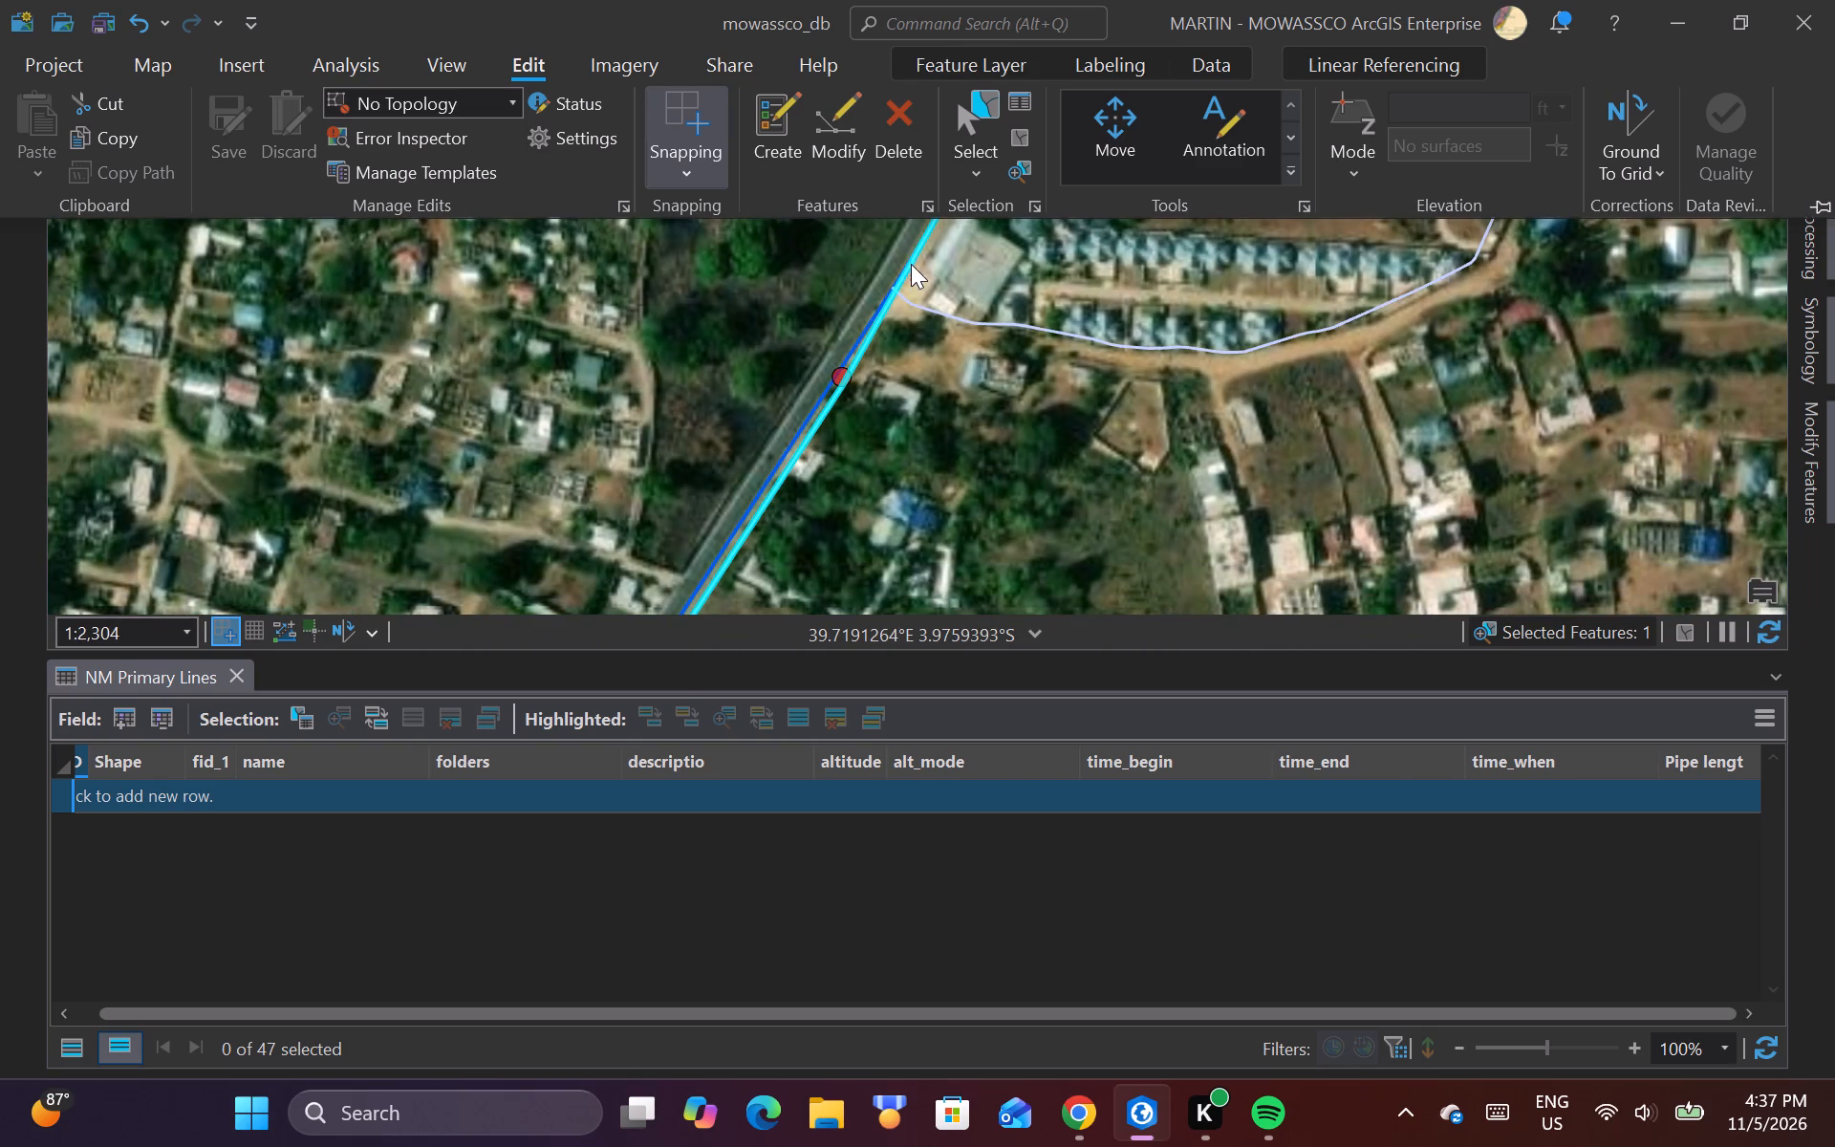
scroll(905, 272, up, 4)
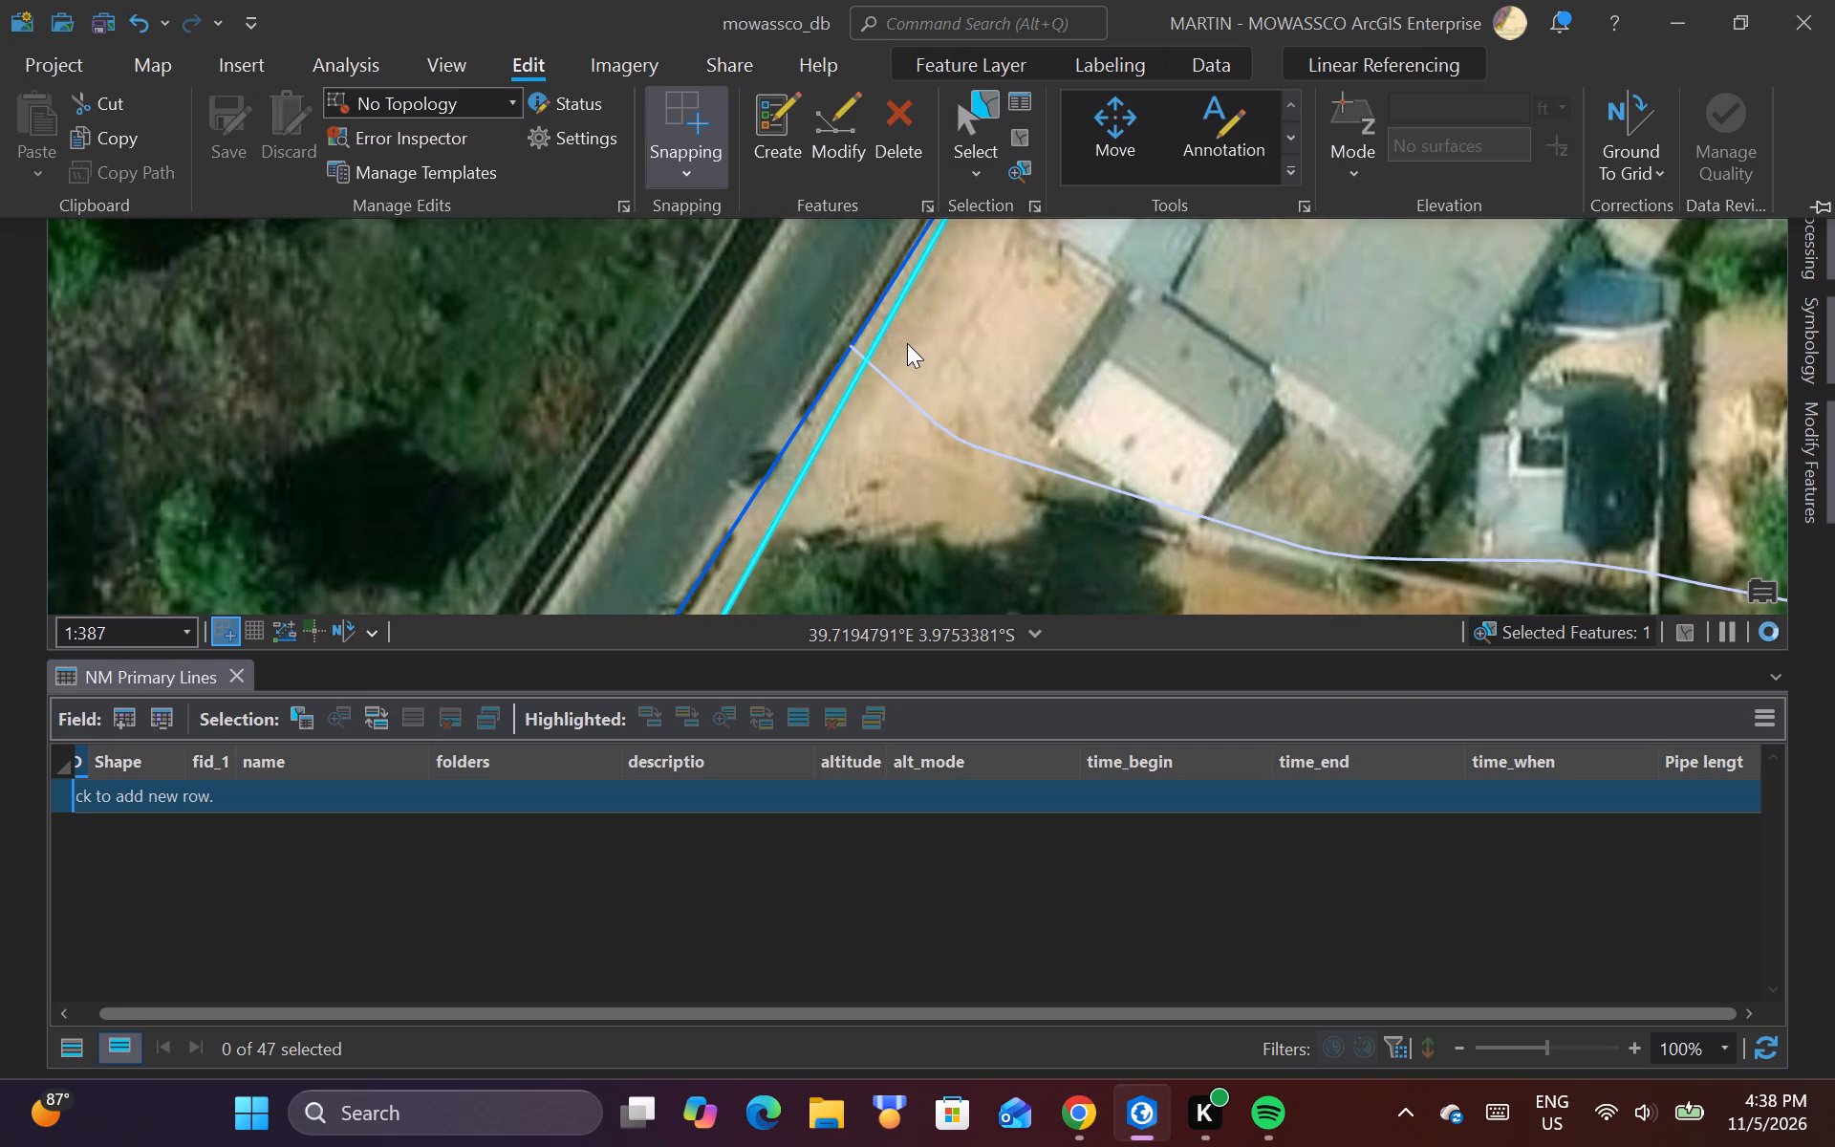
scroll(880, 471, down, 3)
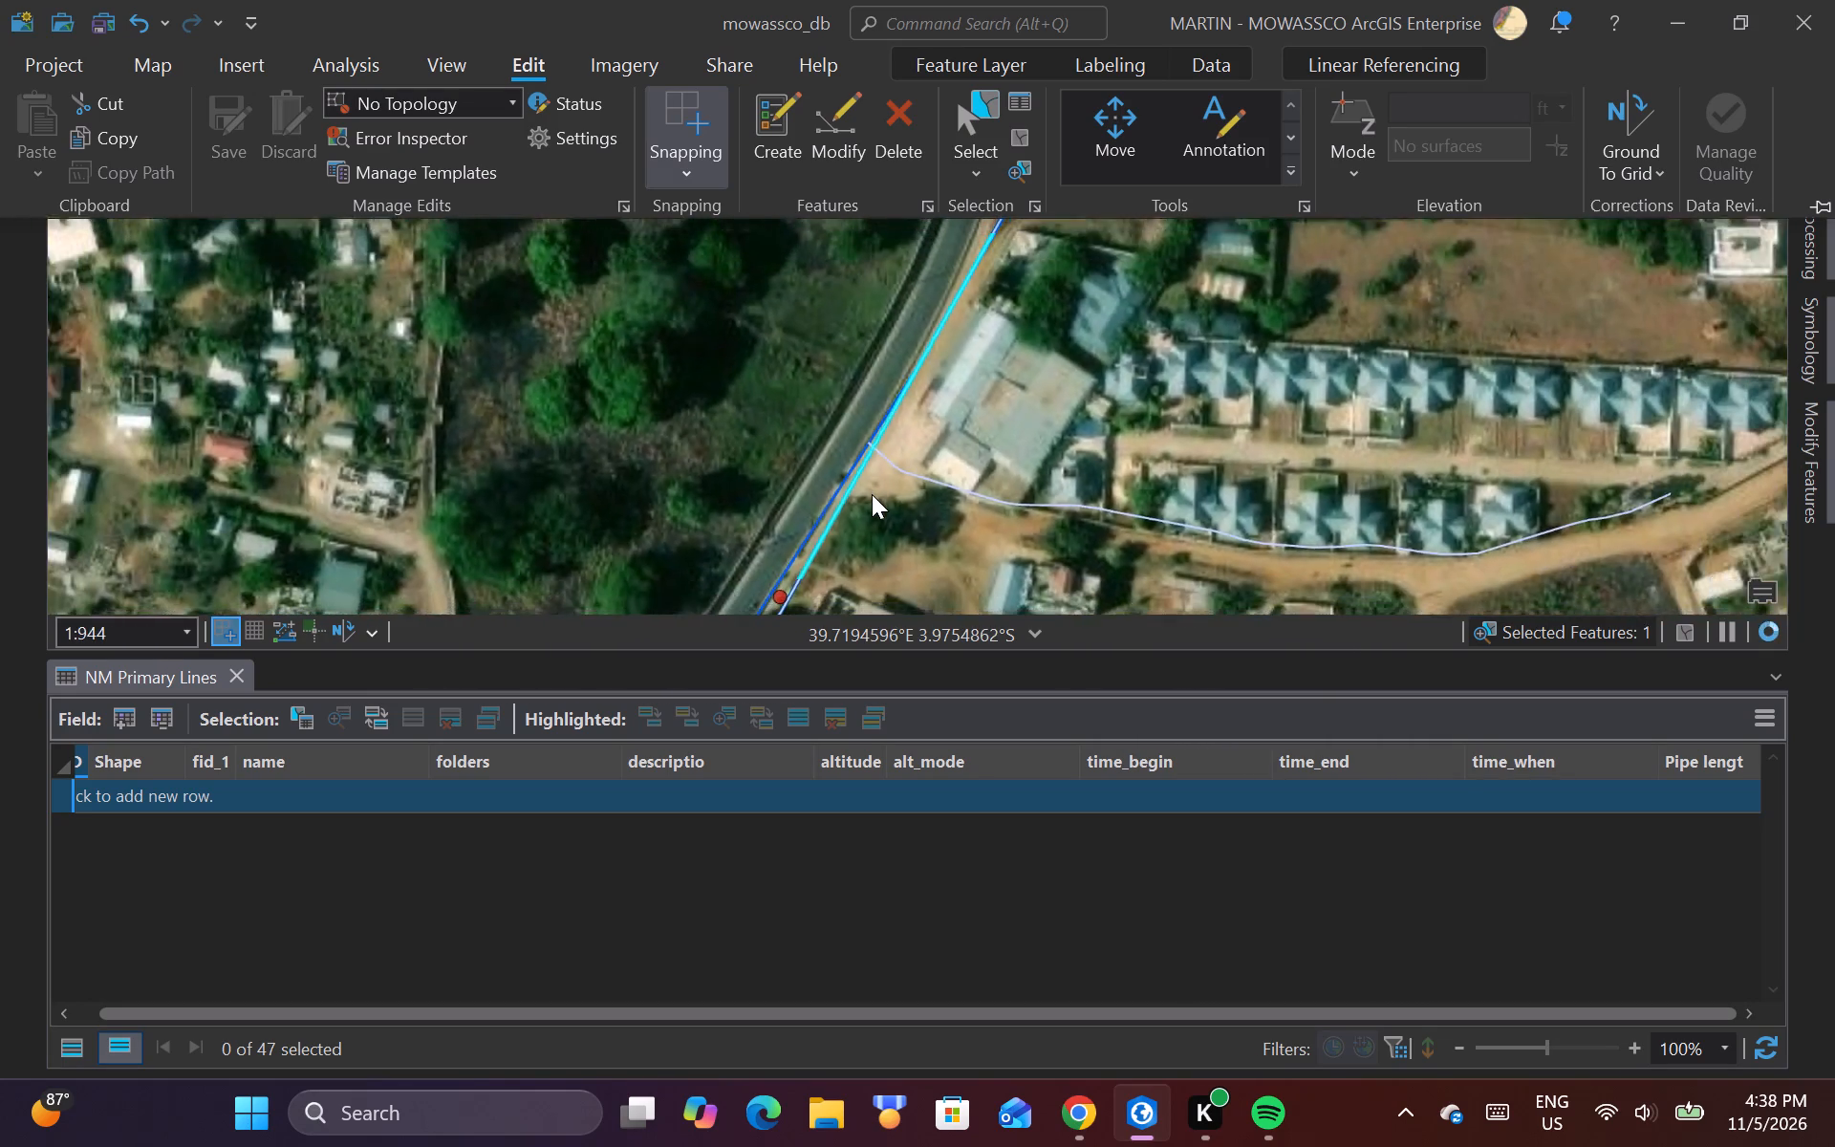
scroll(872, 494, down, 1)
Examine ruto_line along the paved road around its bend beside the row-housing estate.
scroll(950, 297, up, 1)
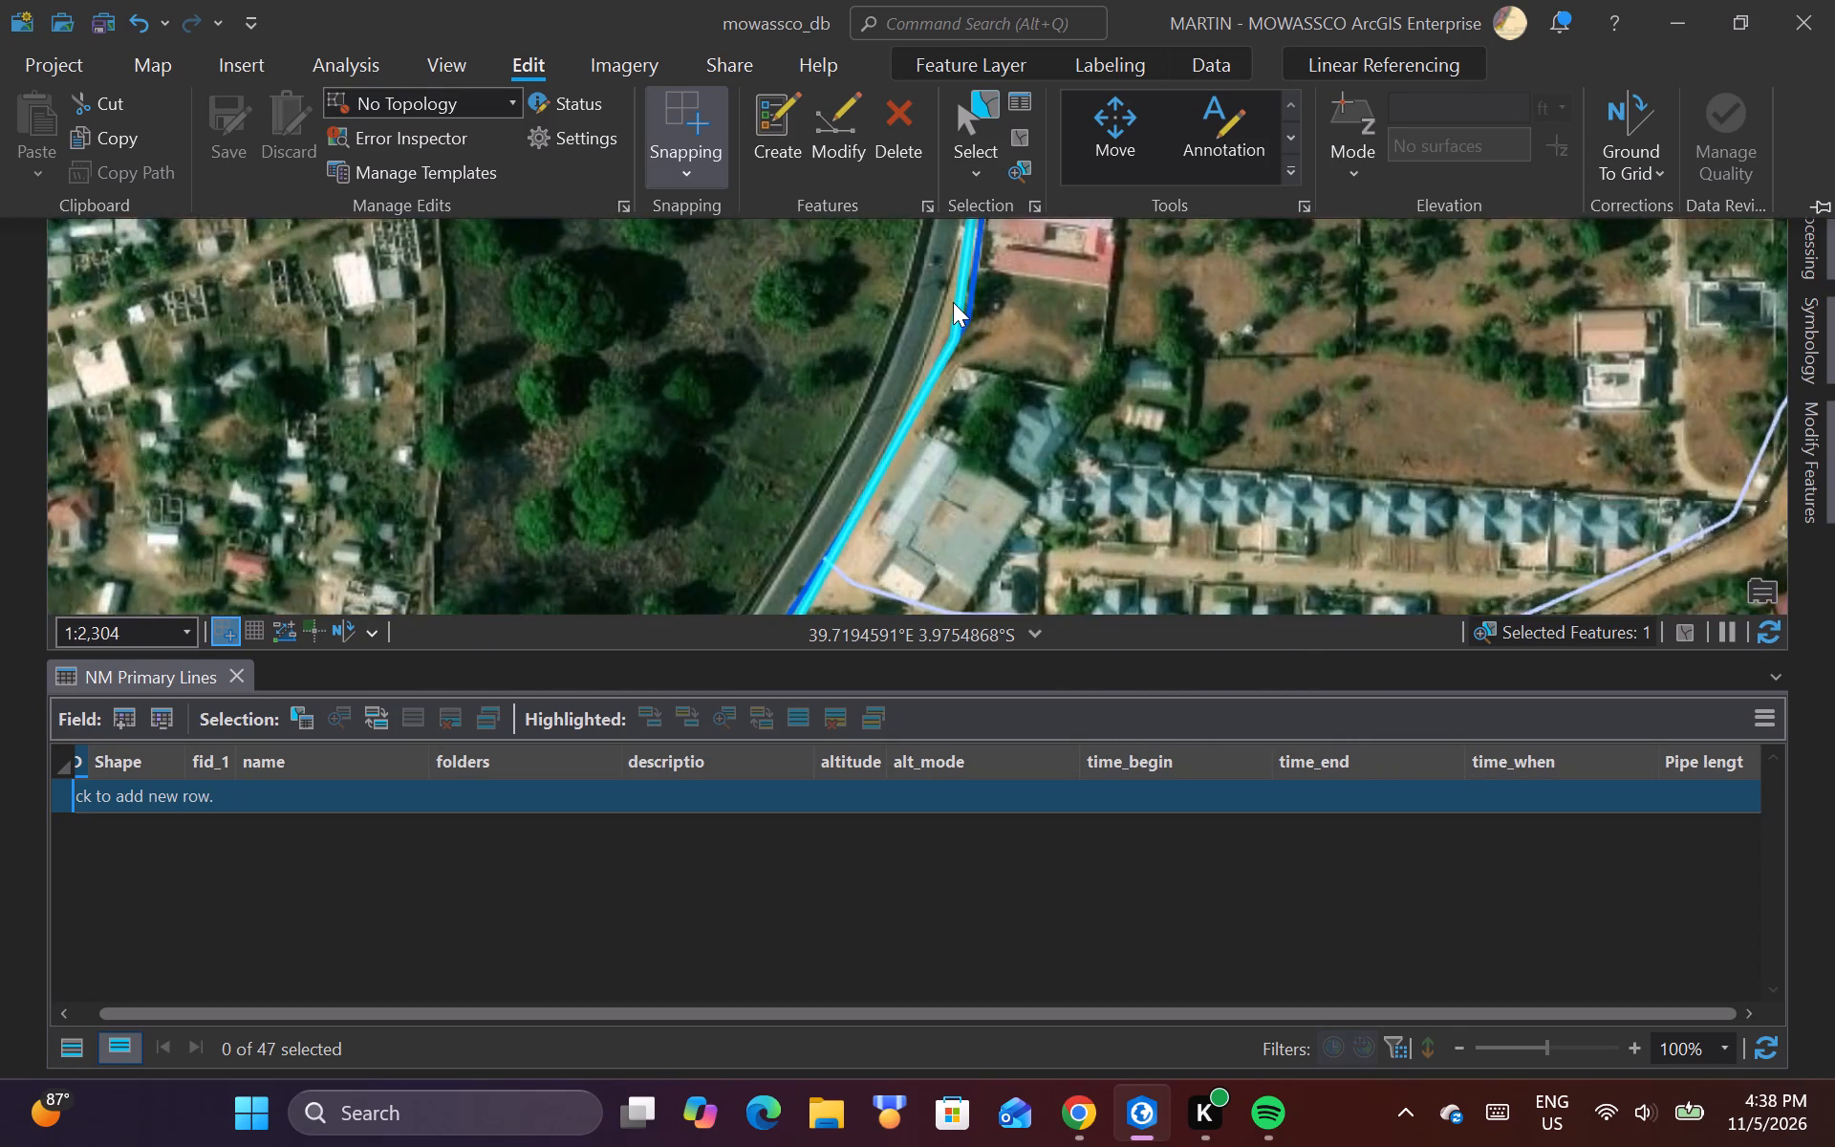
scroll(953, 304, up, 1)
scroll(968, 373, down, 2)
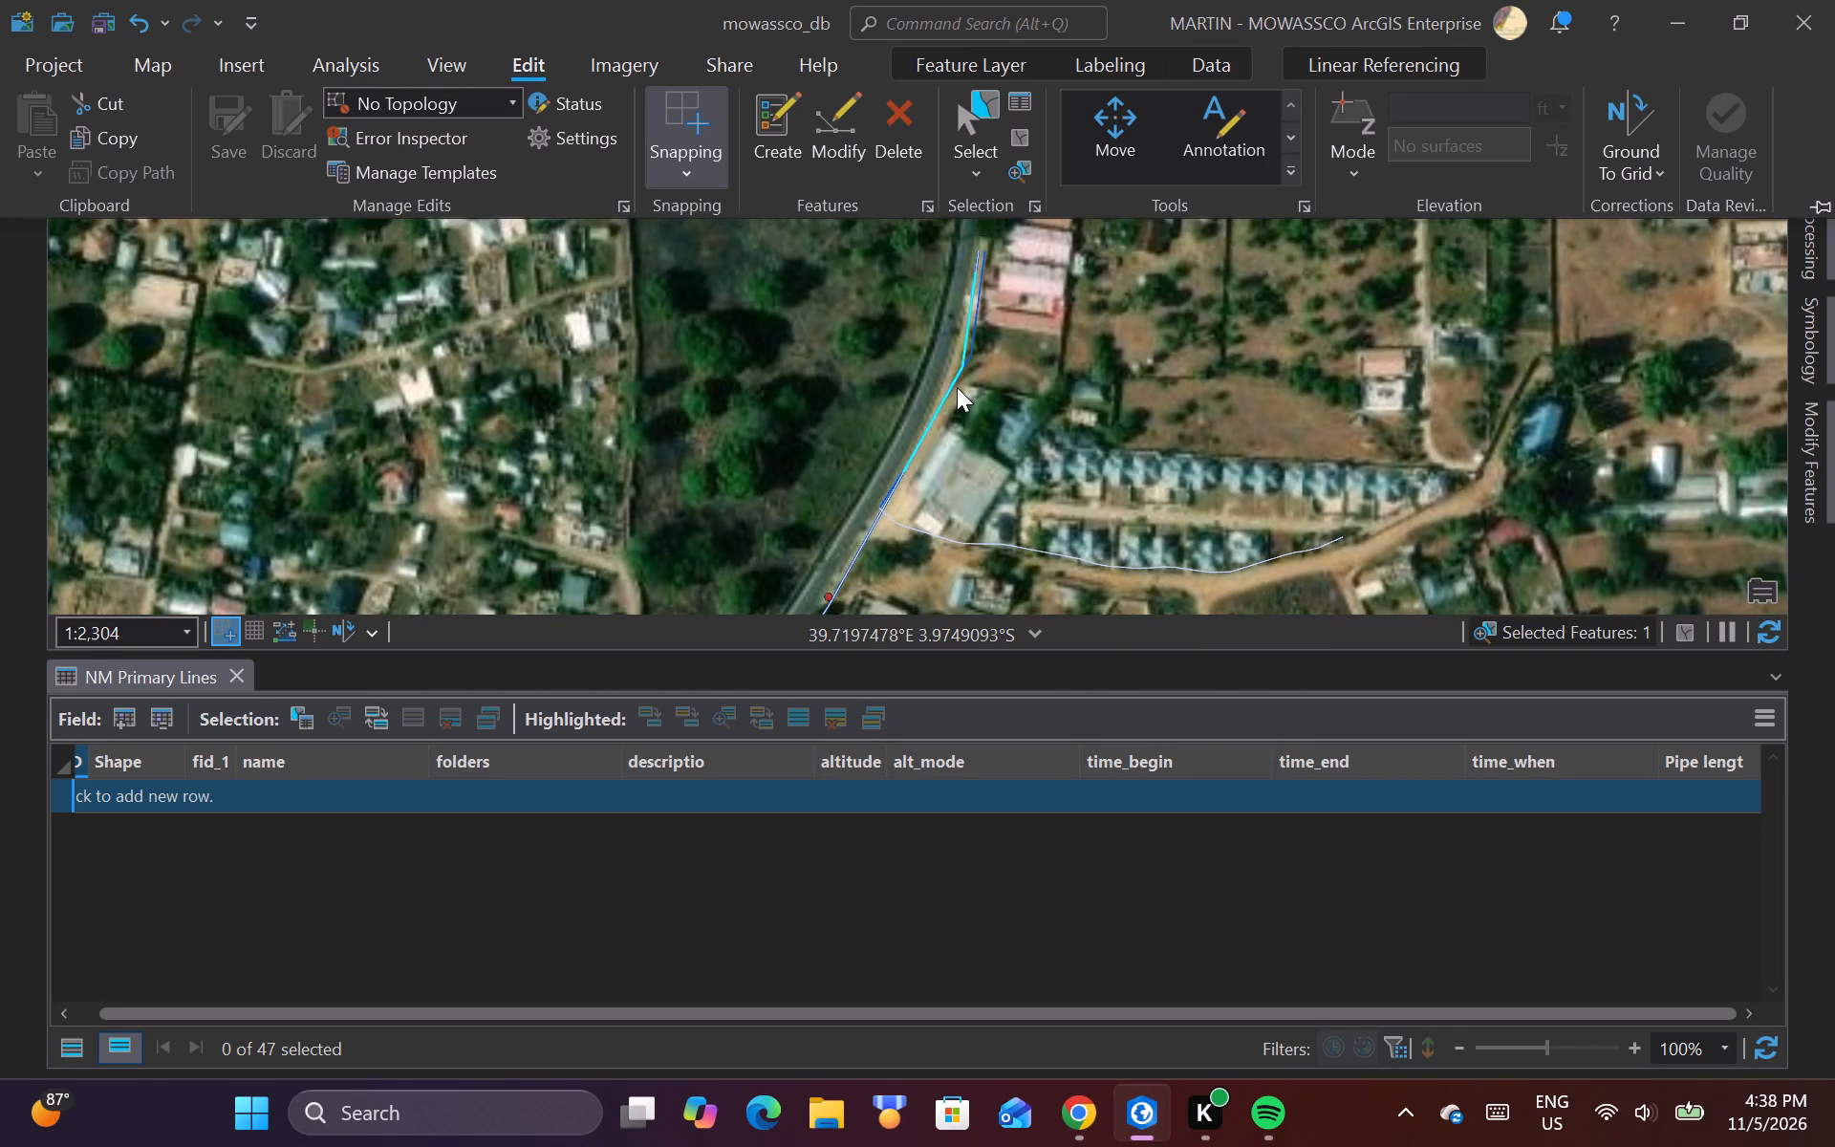
scroll(951, 388, down, 1)
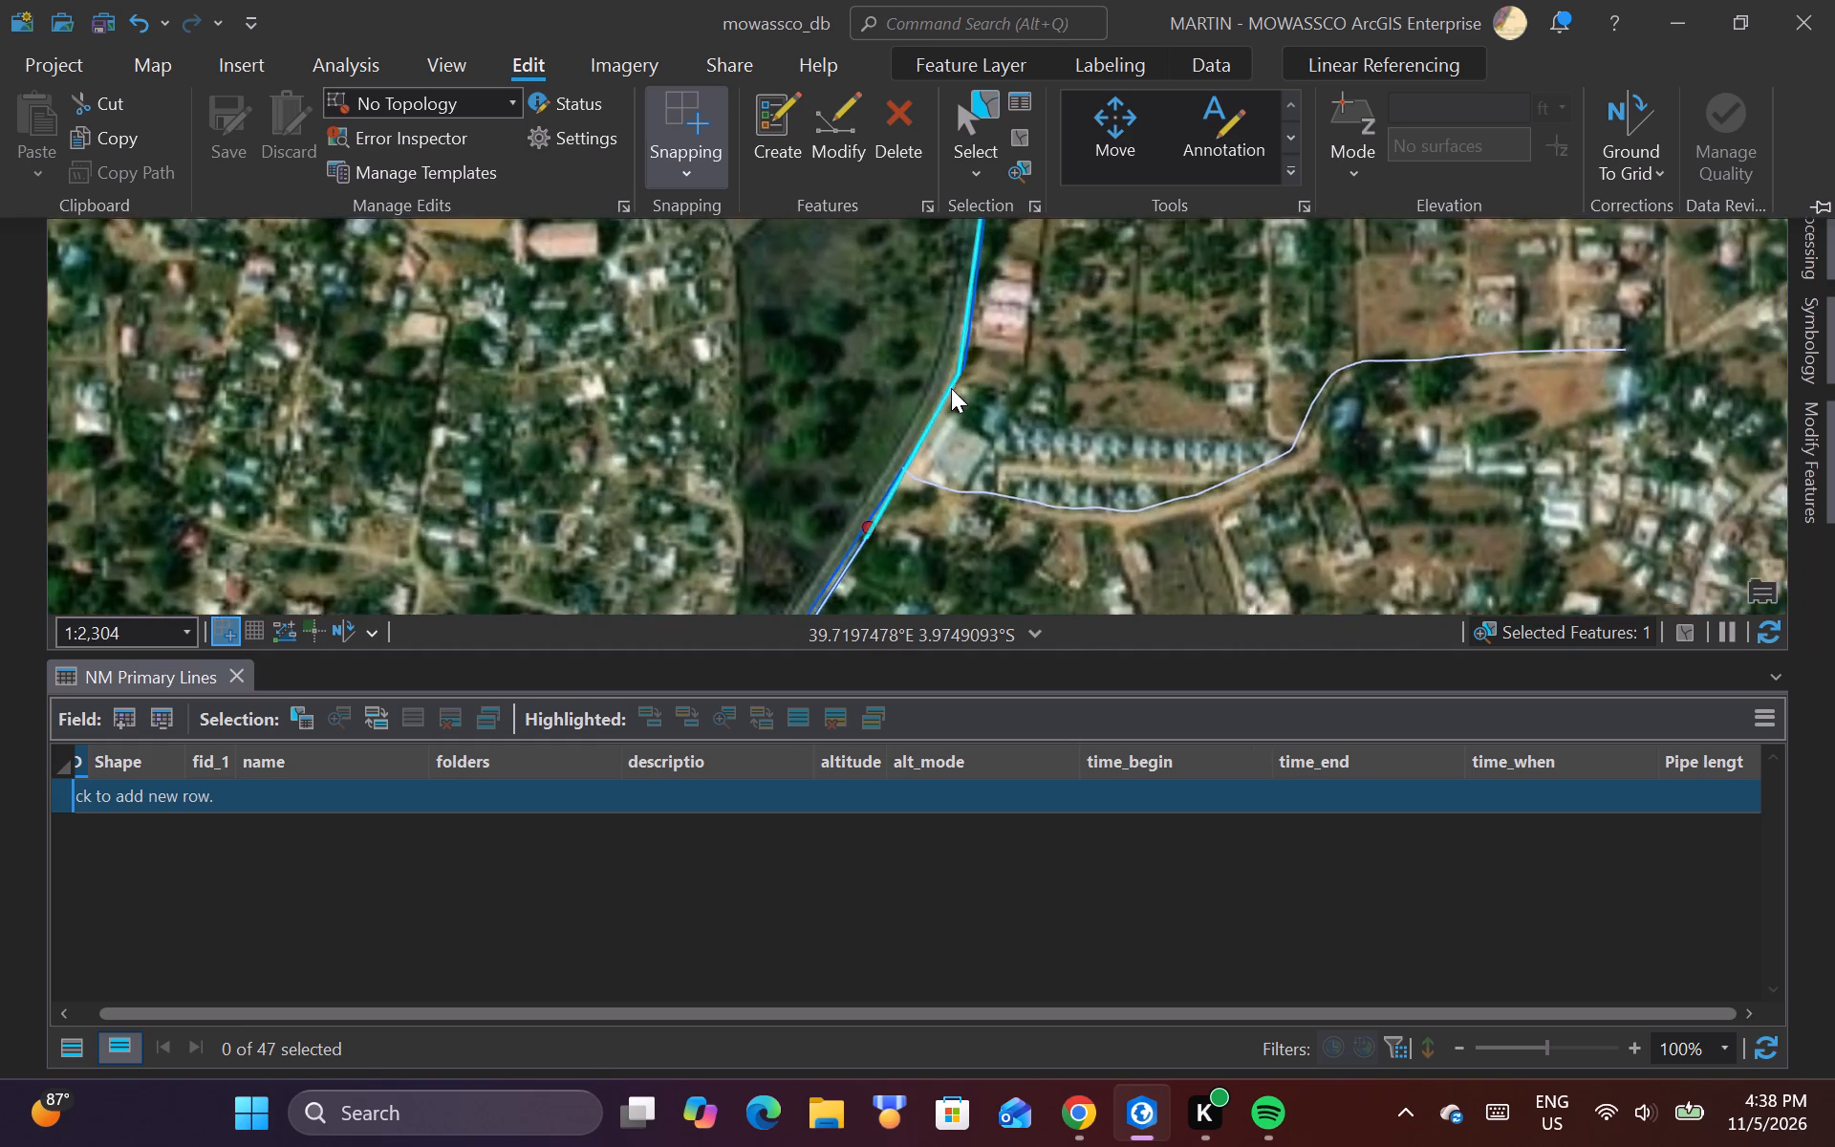
scroll(947, 388, down, 1)
scroll(943, 376, up, 1)
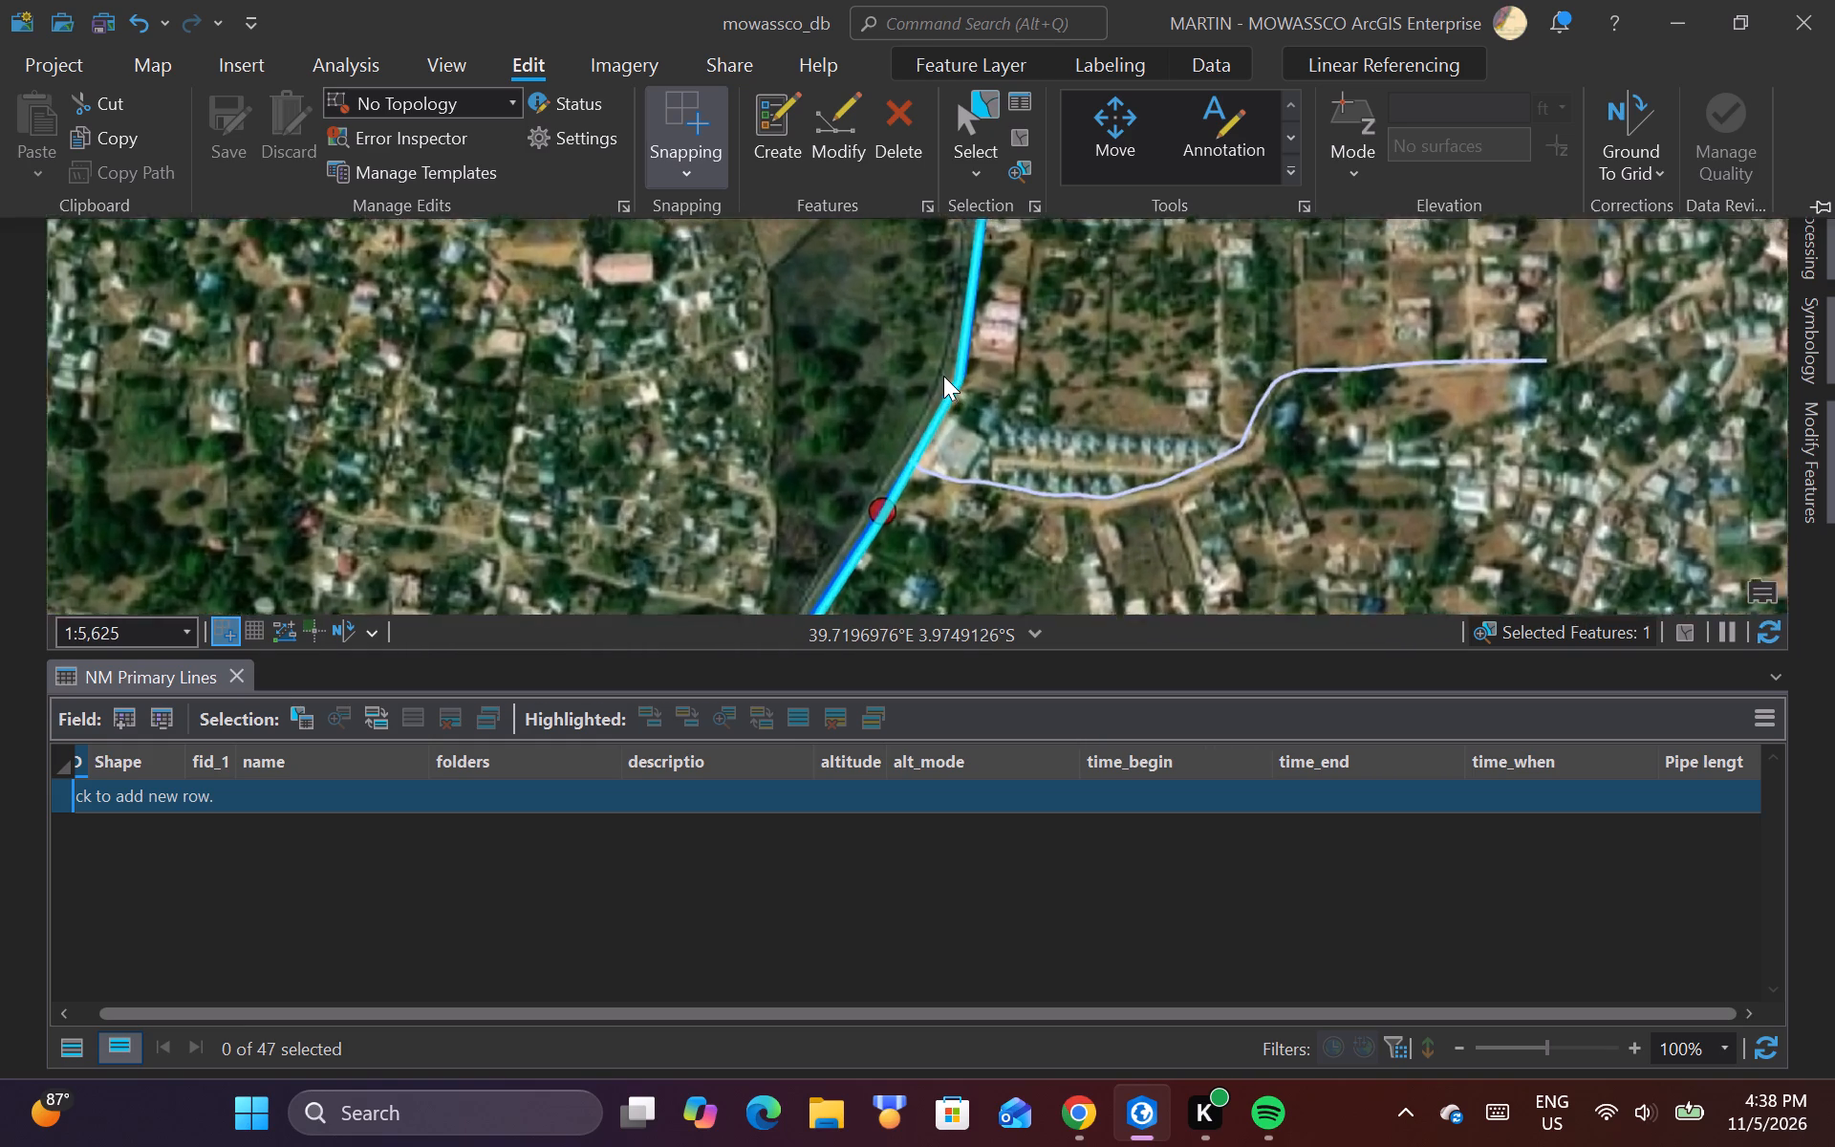
scroll(943, 376, up, 3)
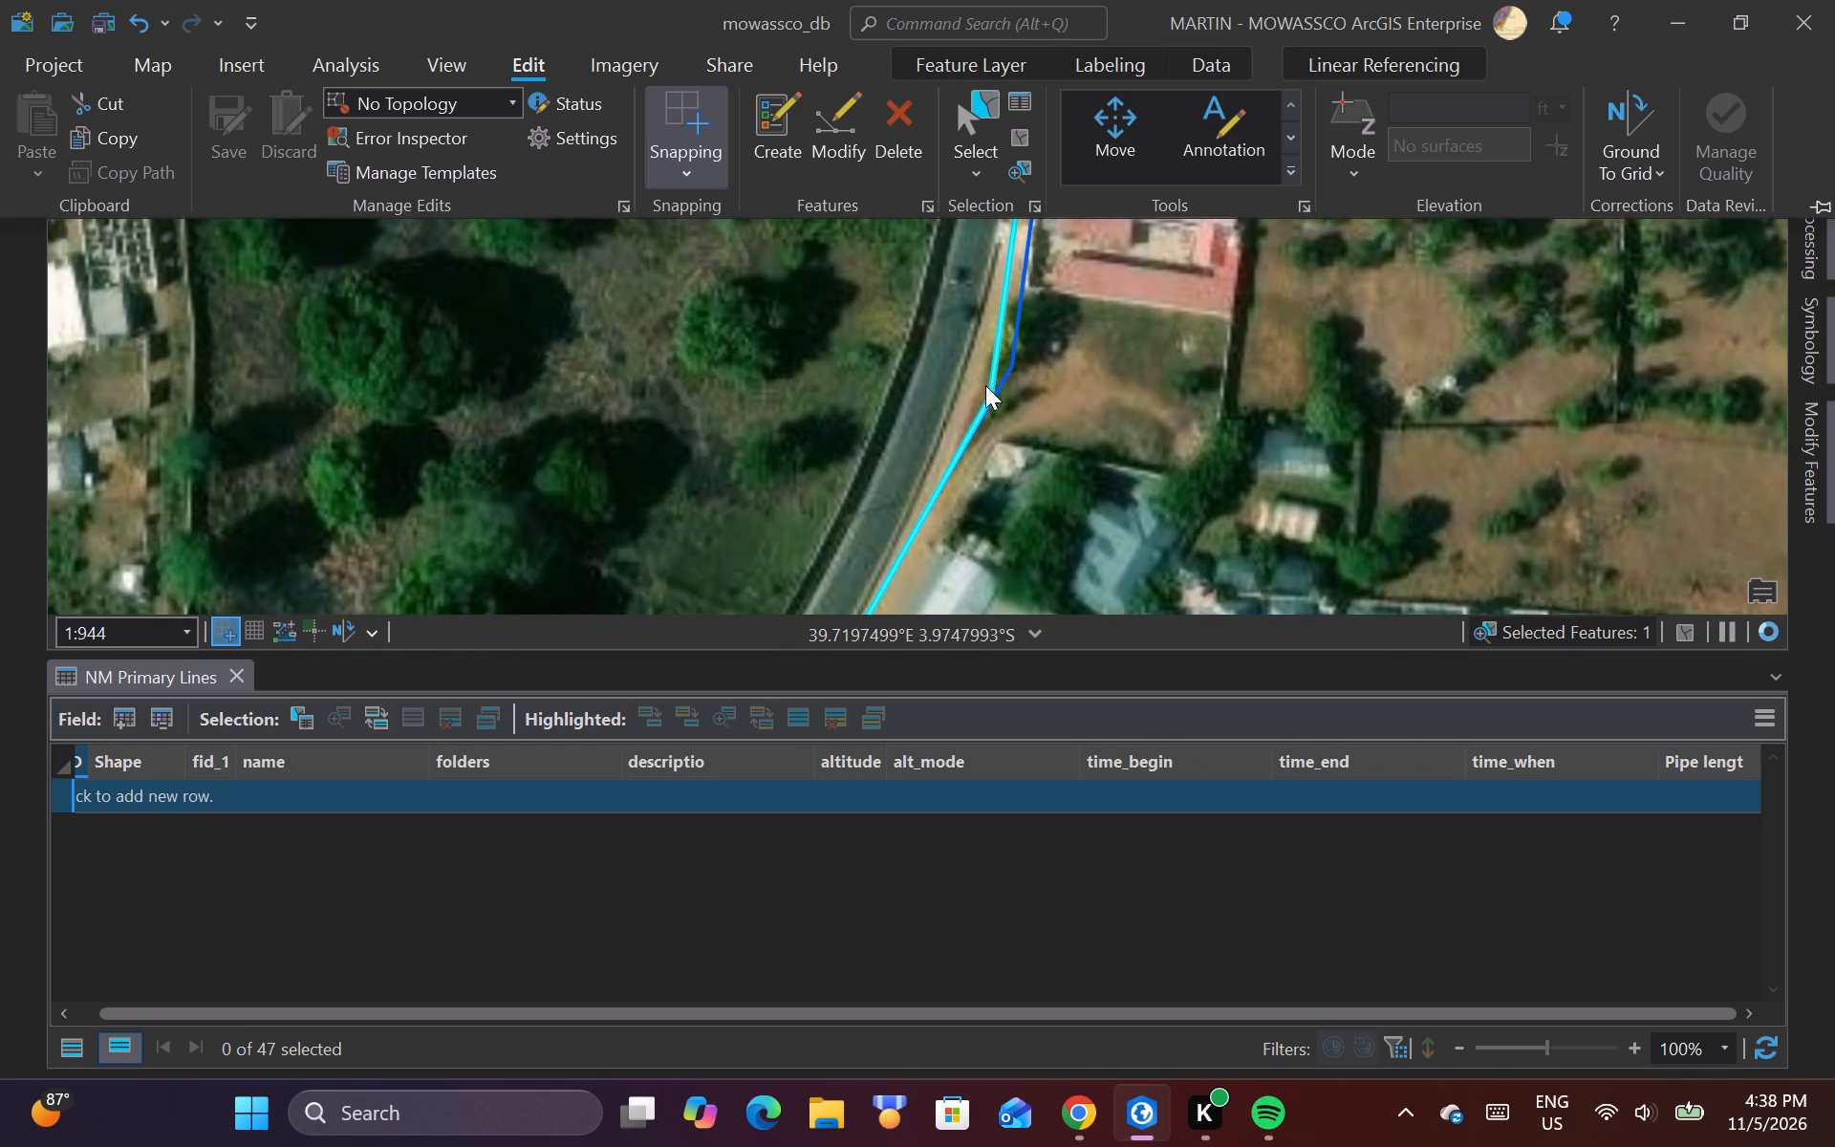
scroll(985, 385, up, 2)
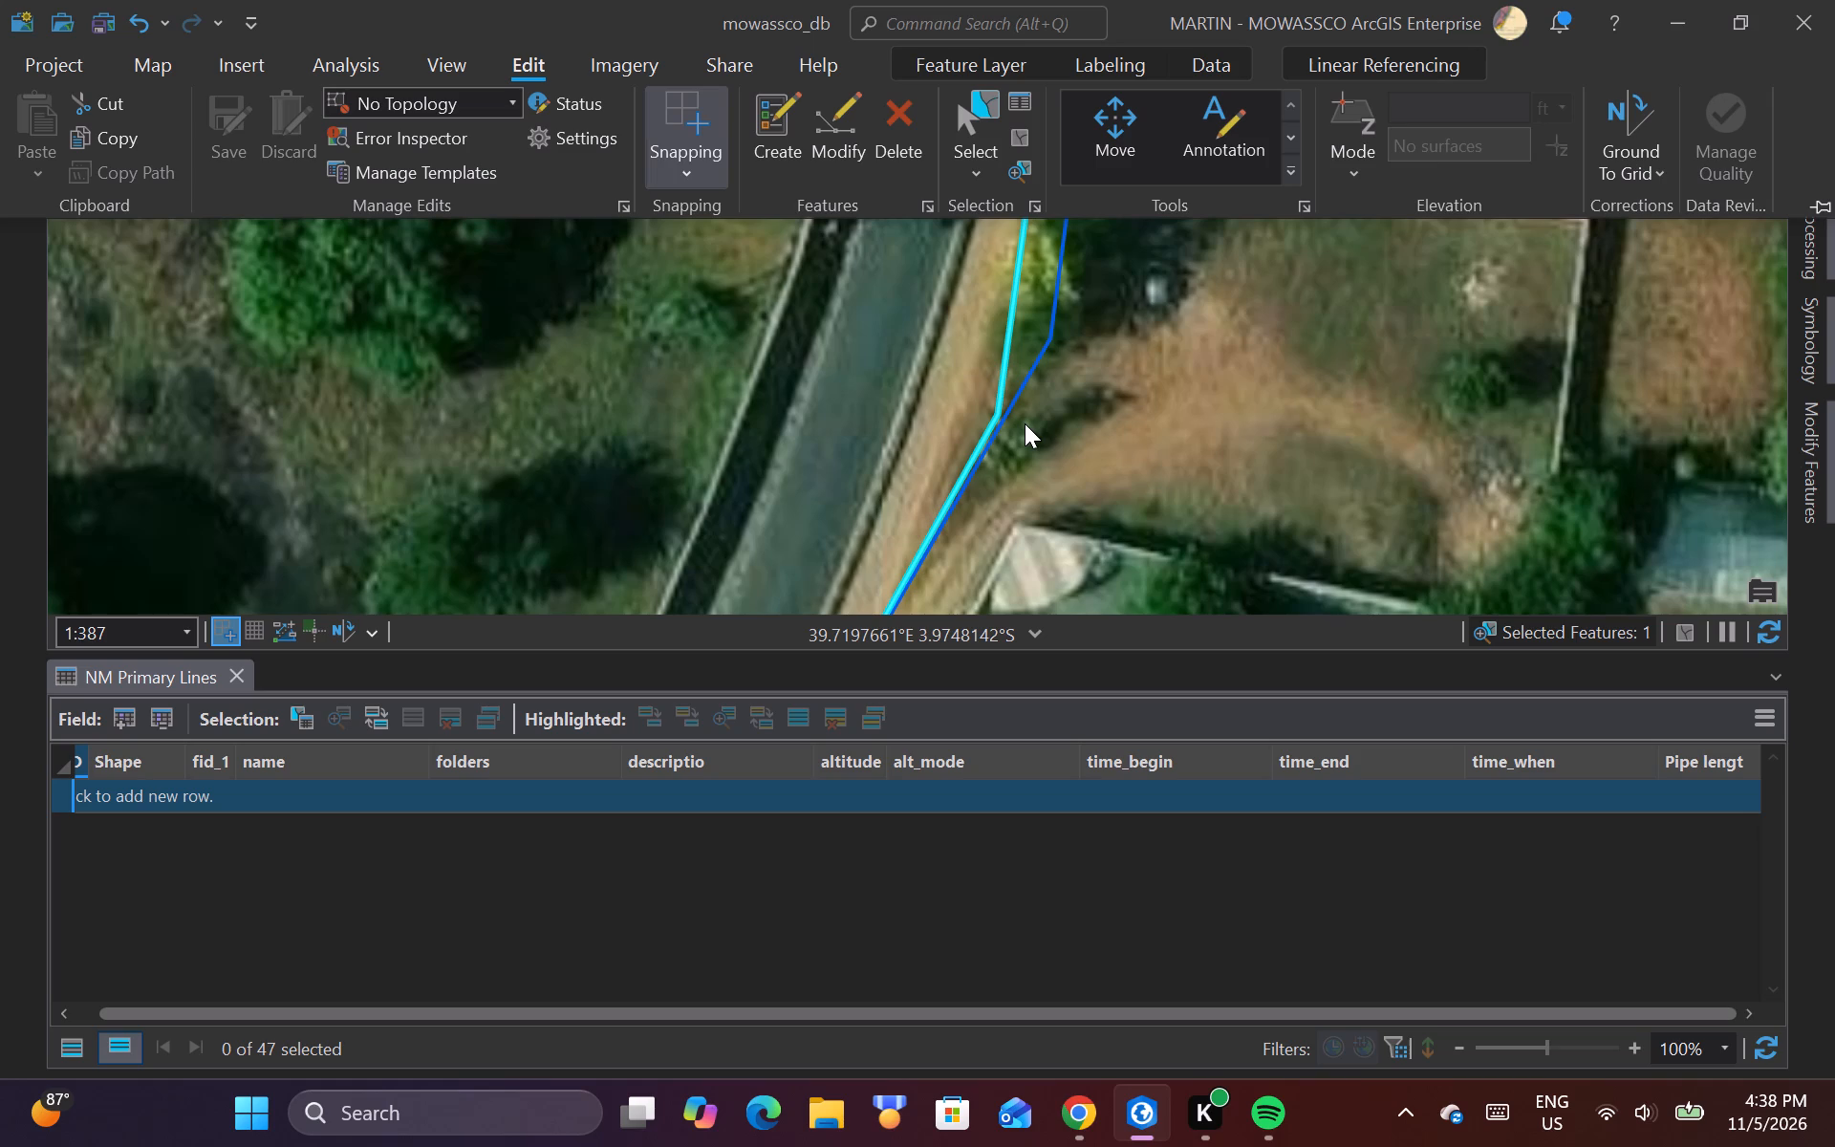
scroll(1025, 425, down, 2)
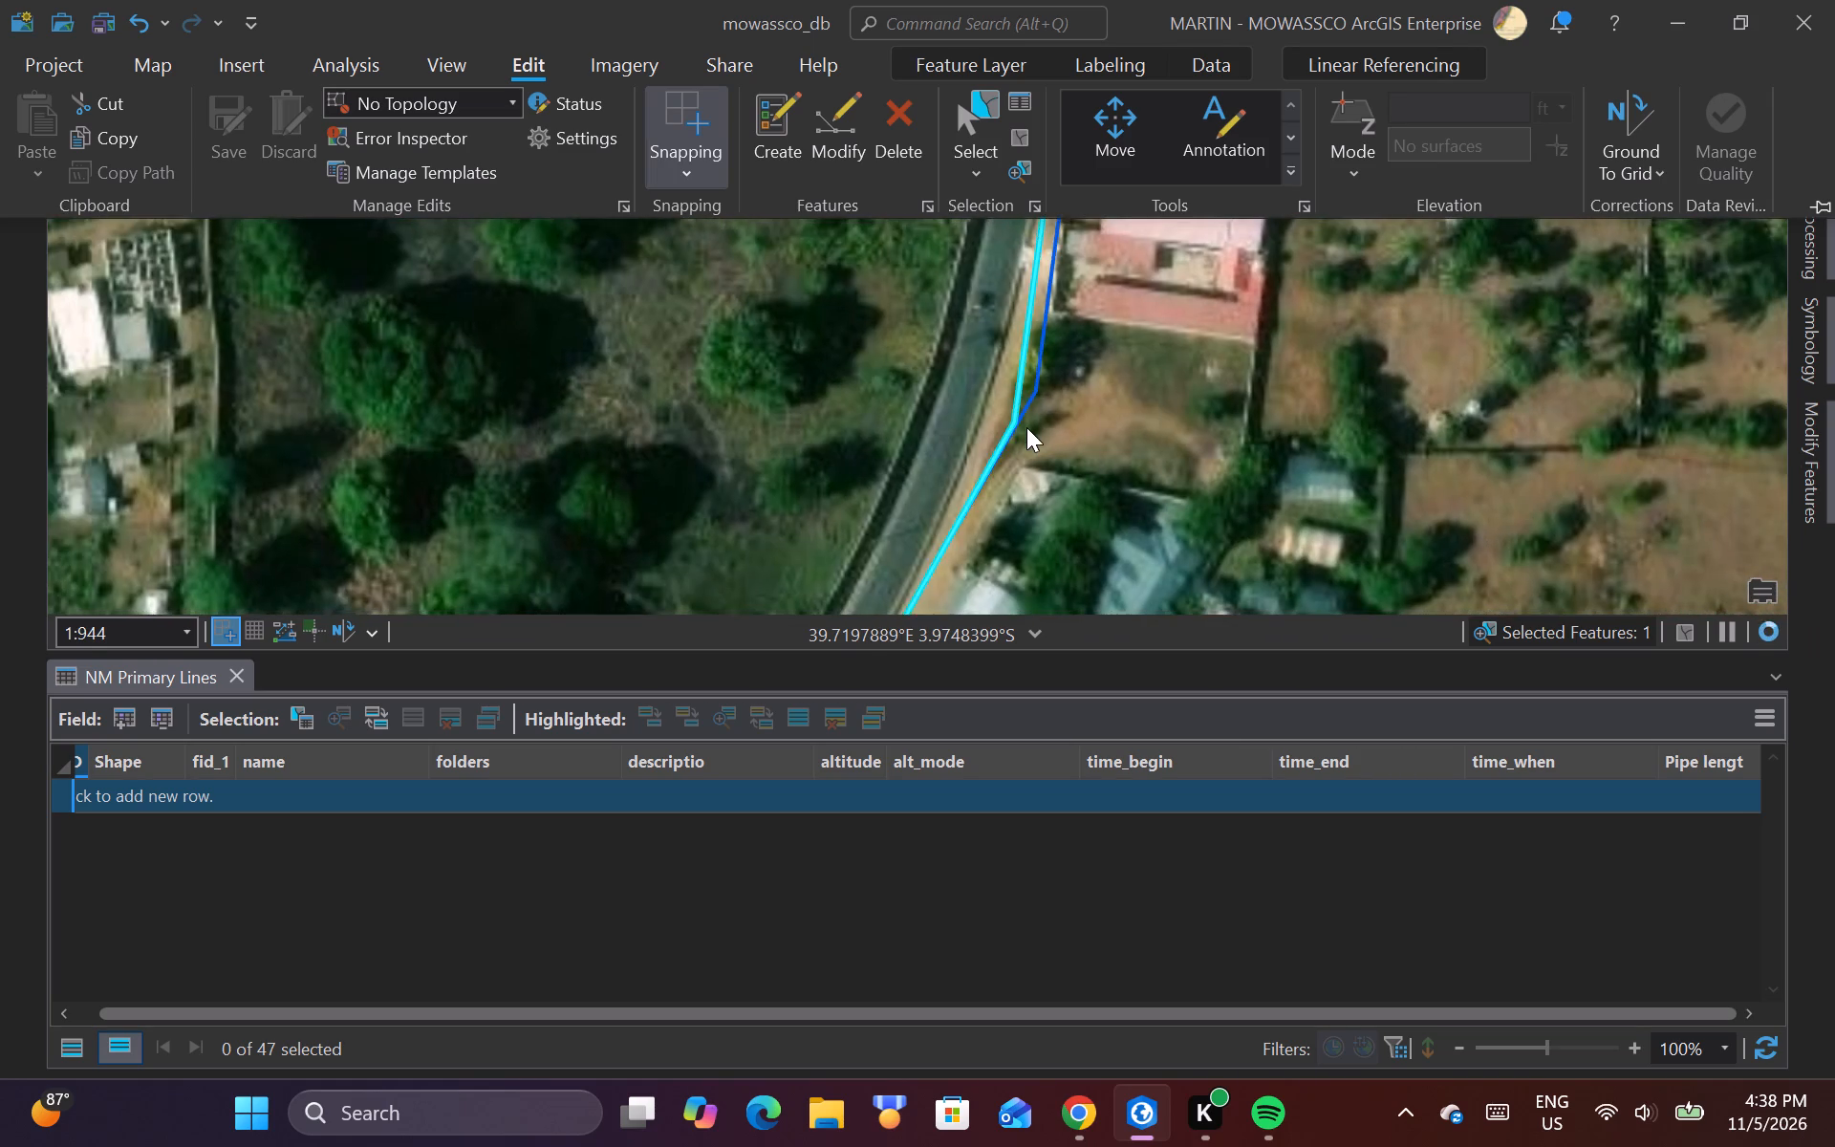
scroll(1026, 427, down, 3)
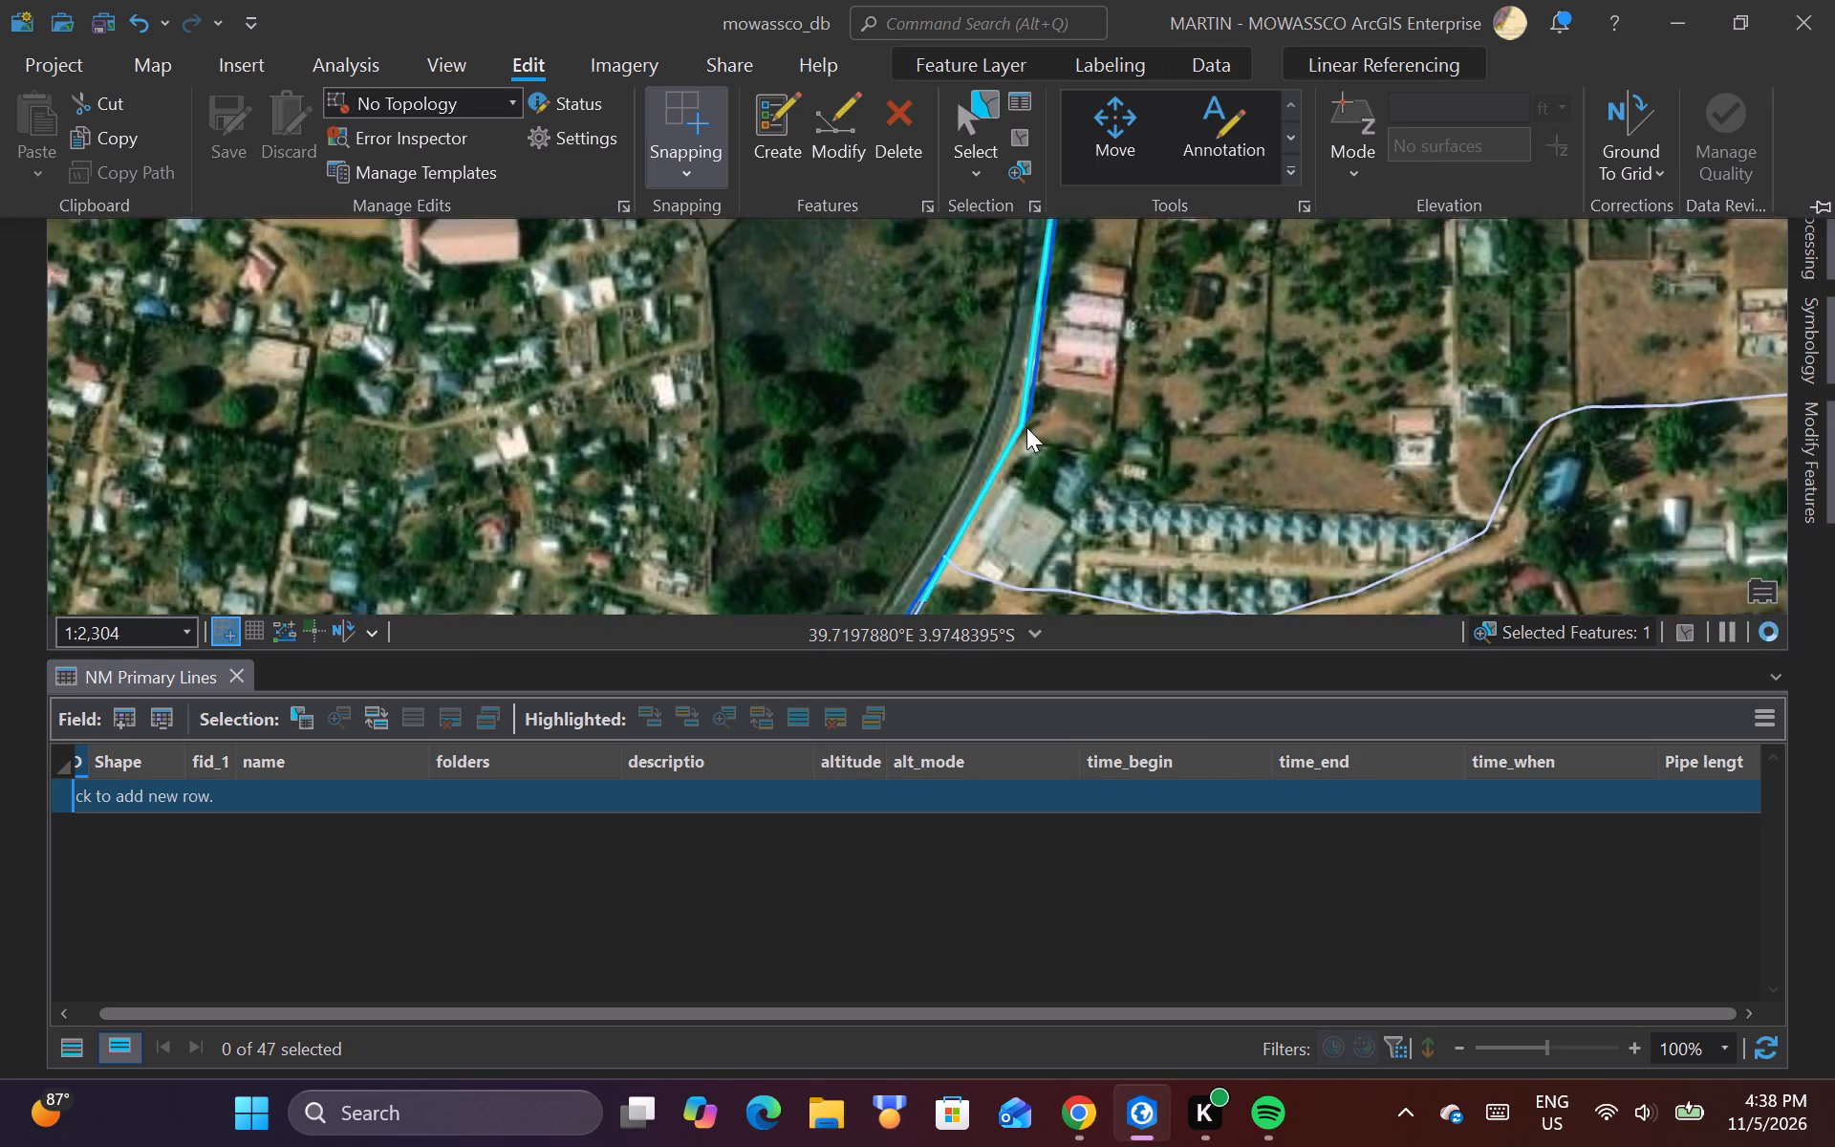
Examine ruto_line against the neighbouring pipeline northward from the pink-roofed buildings and through the paved road's curve.
scroll(1024, 318, up, 3)
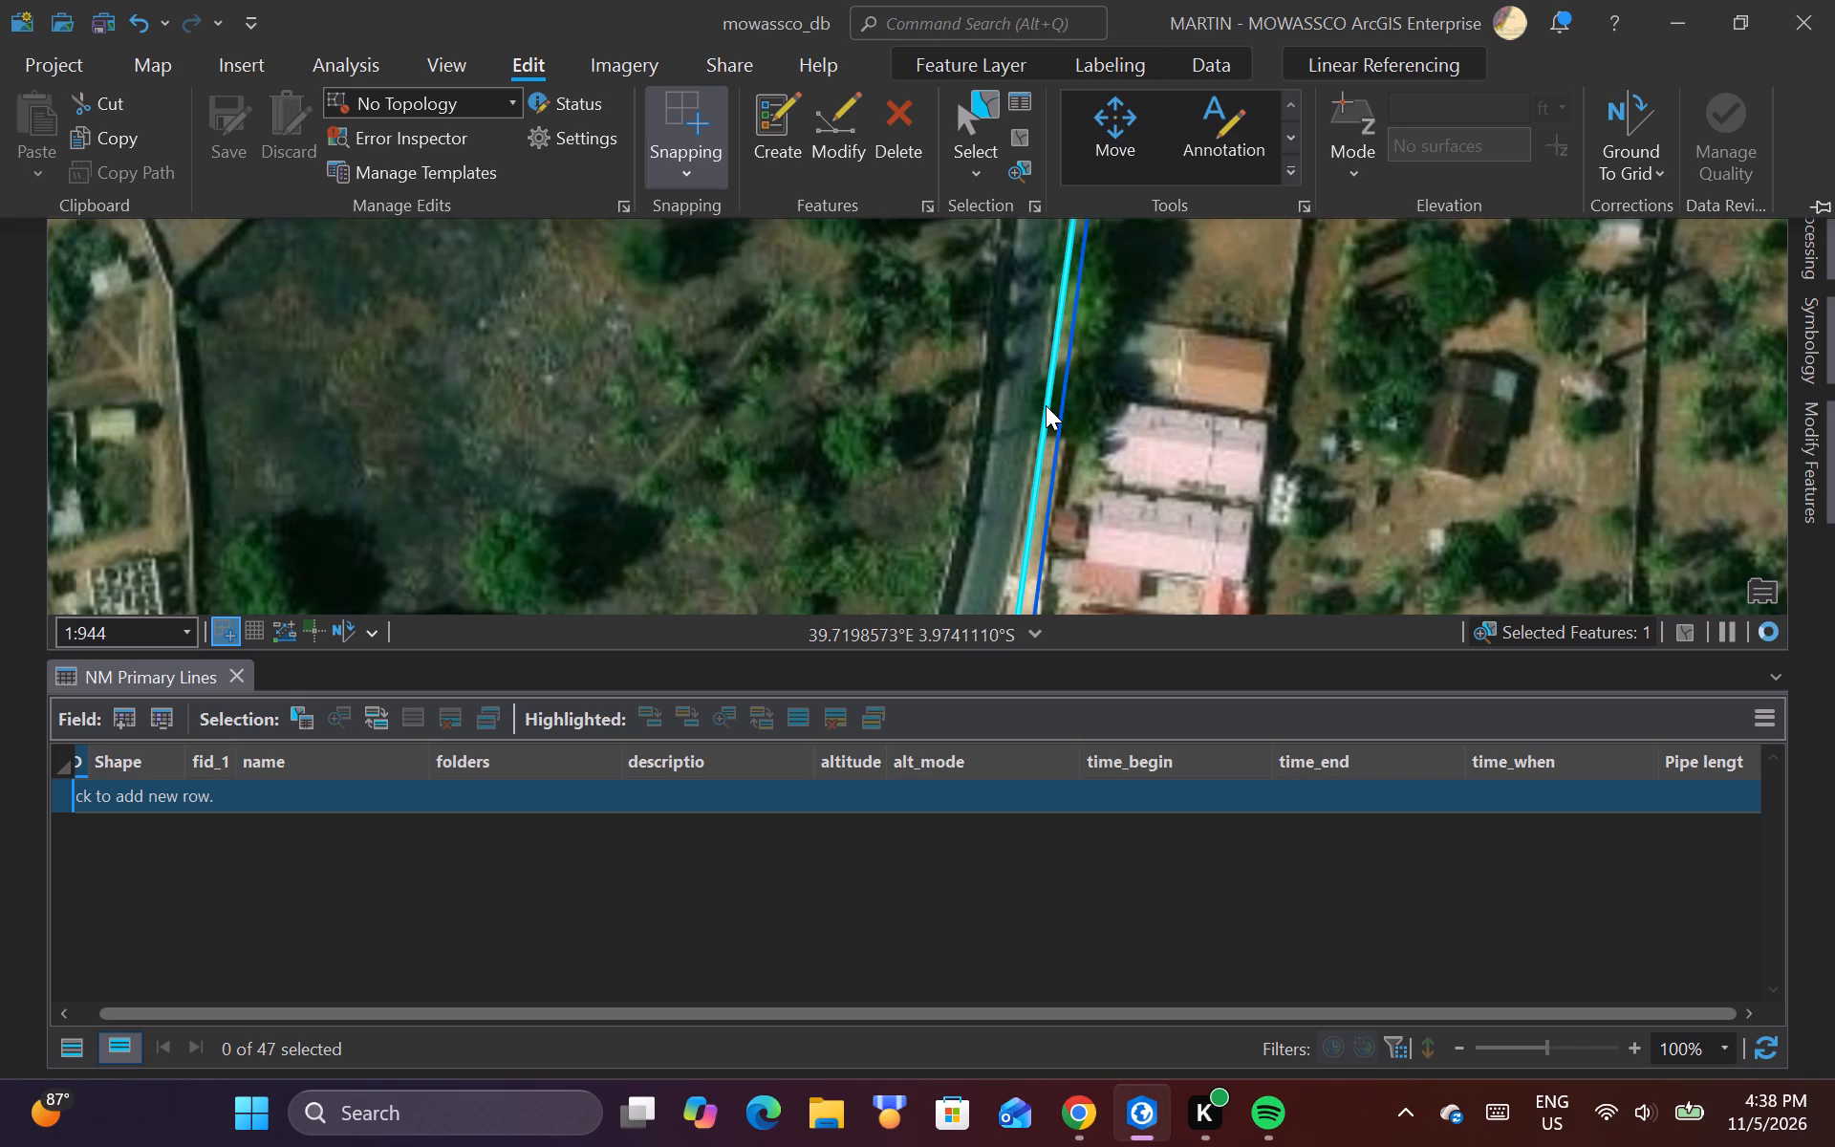
scroll(1046, 405, up, 2)
scroll(1046, 405, down, 2)
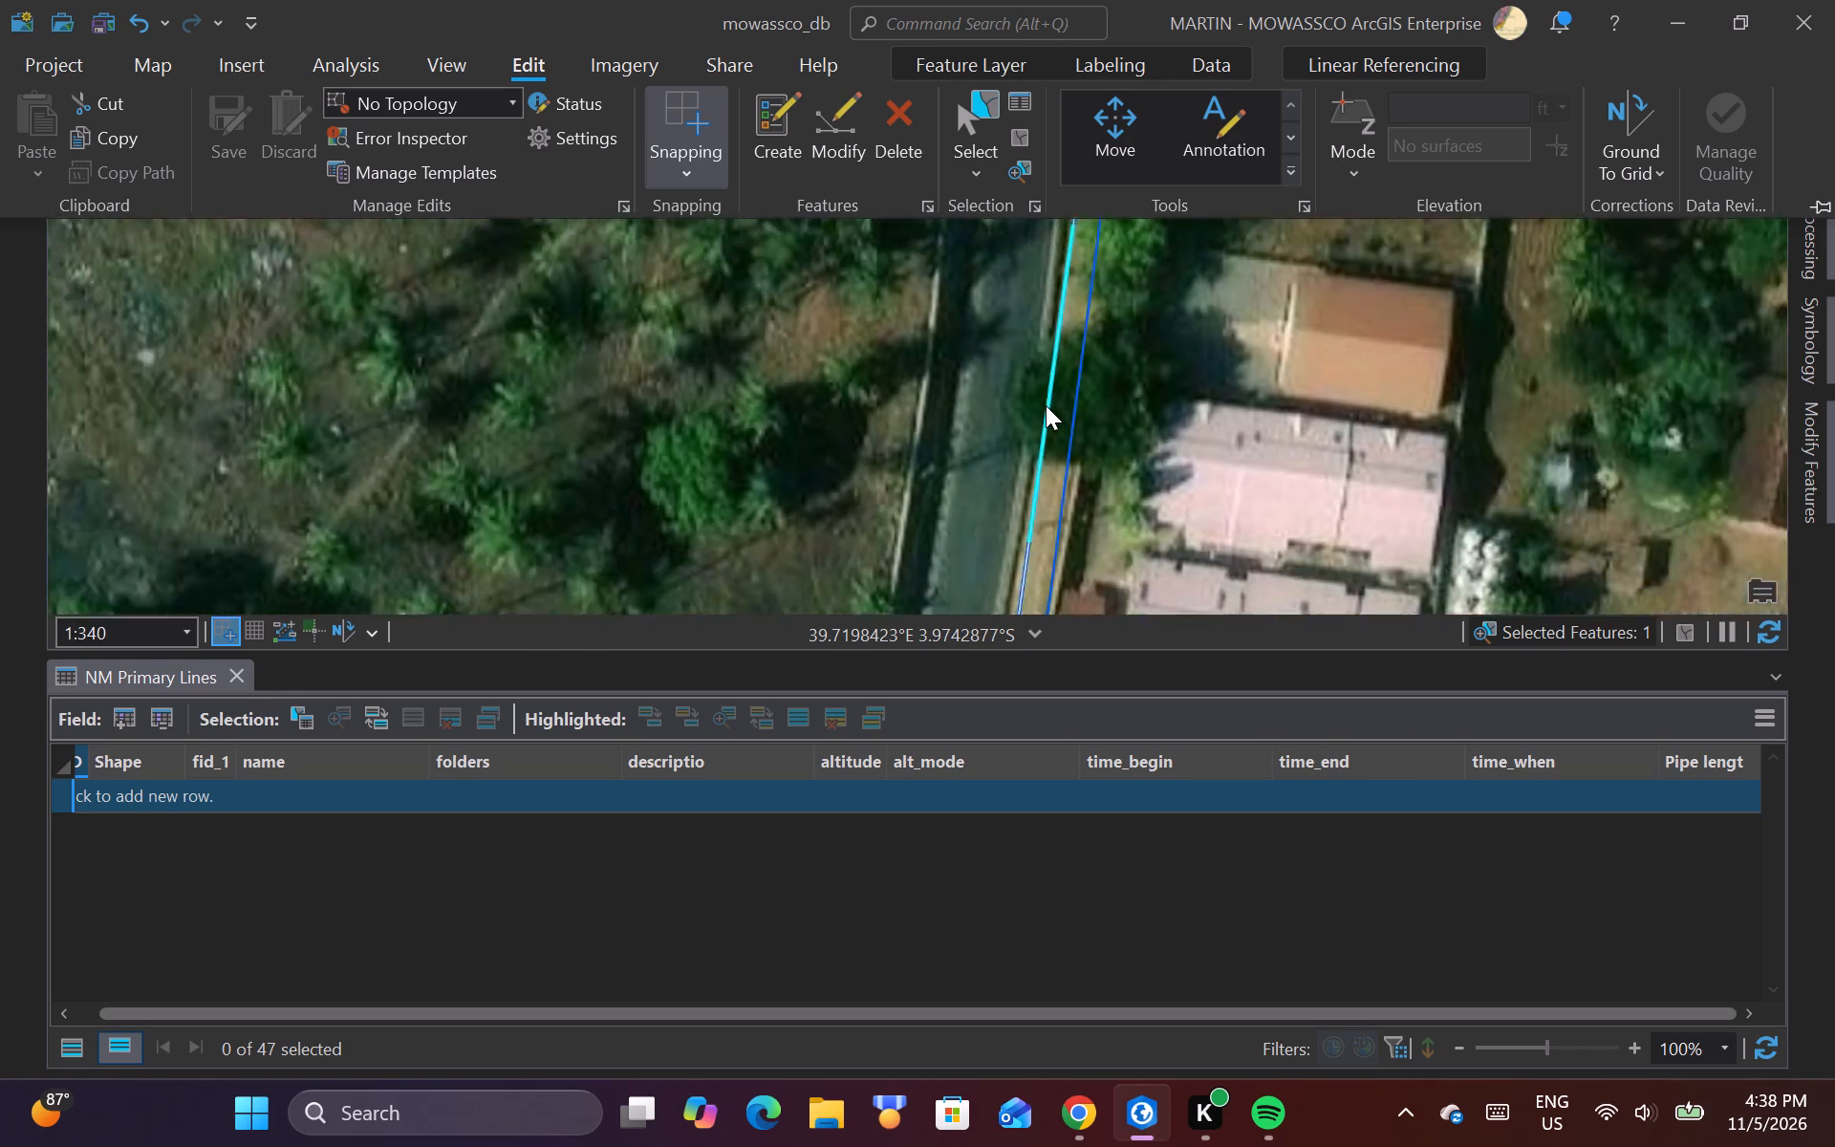
scroll(1046, 405, down, 4)
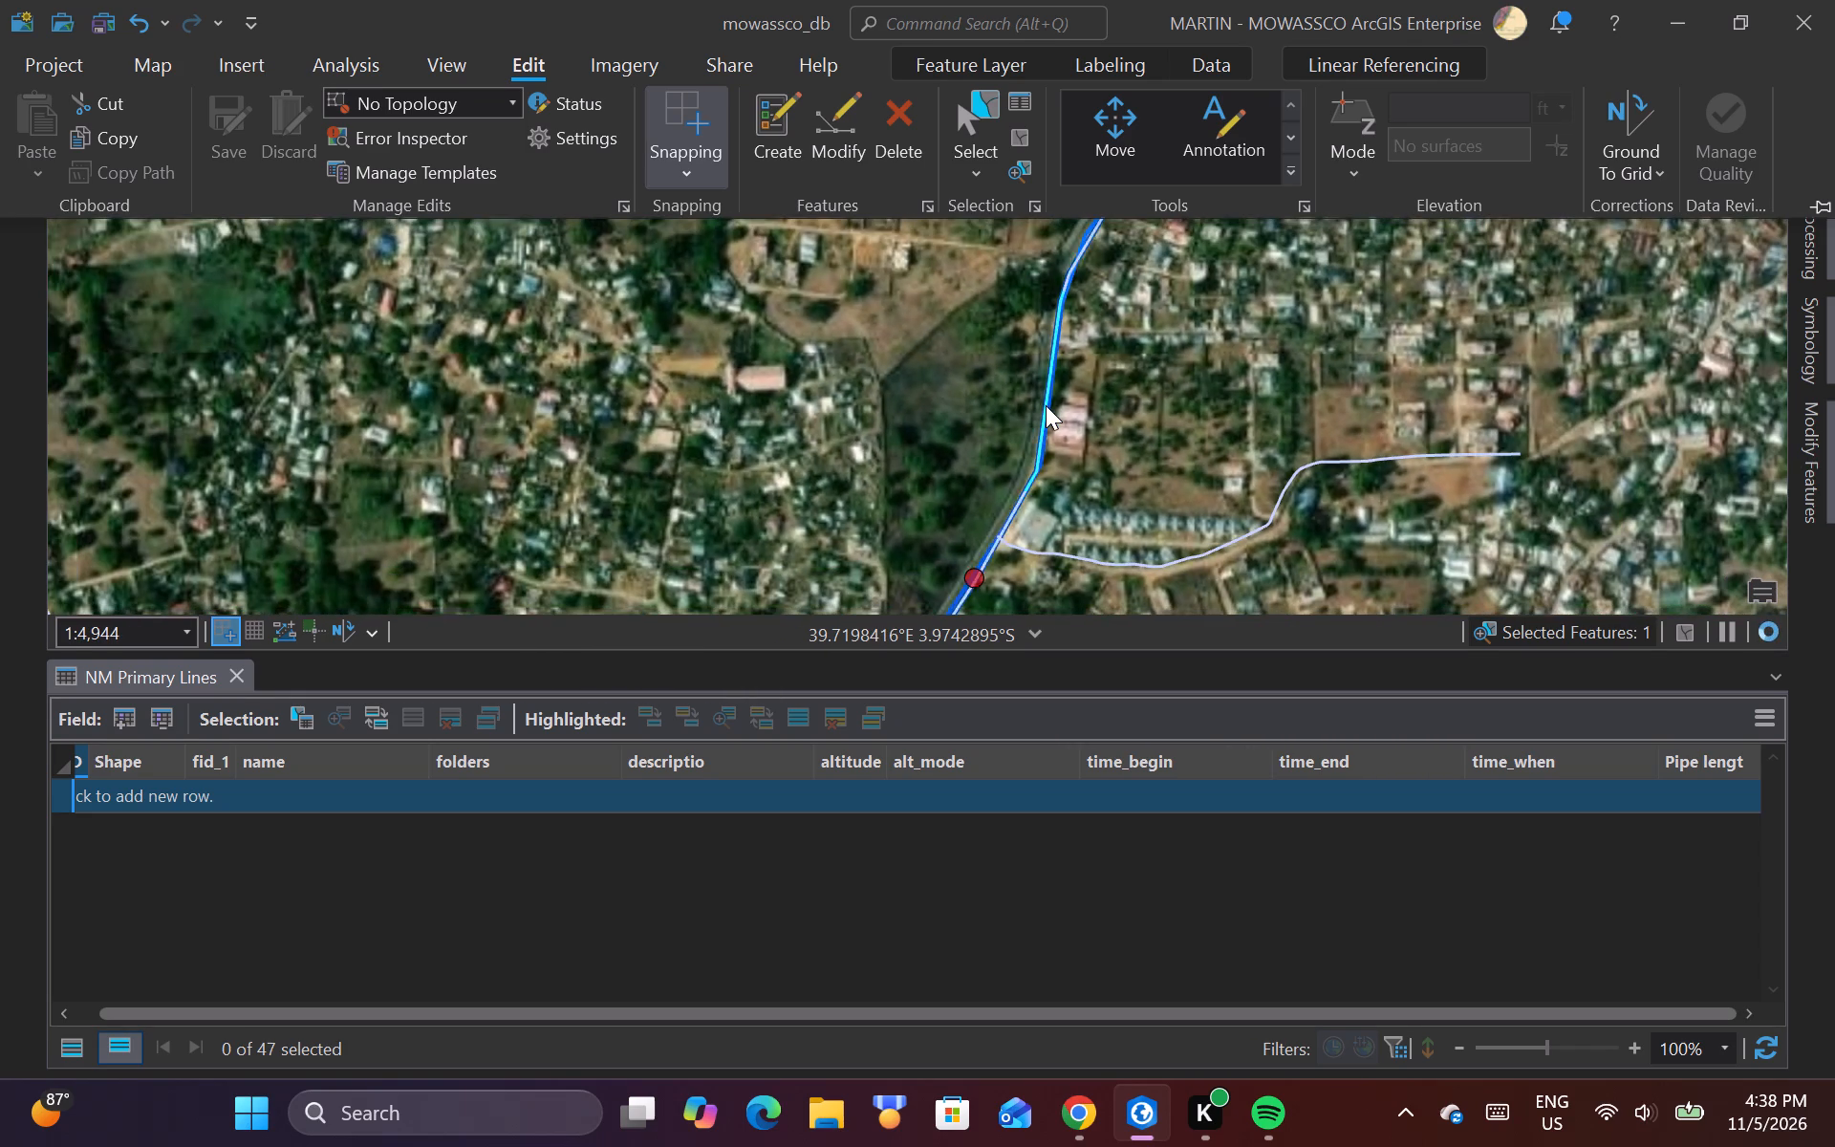
scroll(1035, 427, down, 1)
scroll(1062, 309, up, 2)
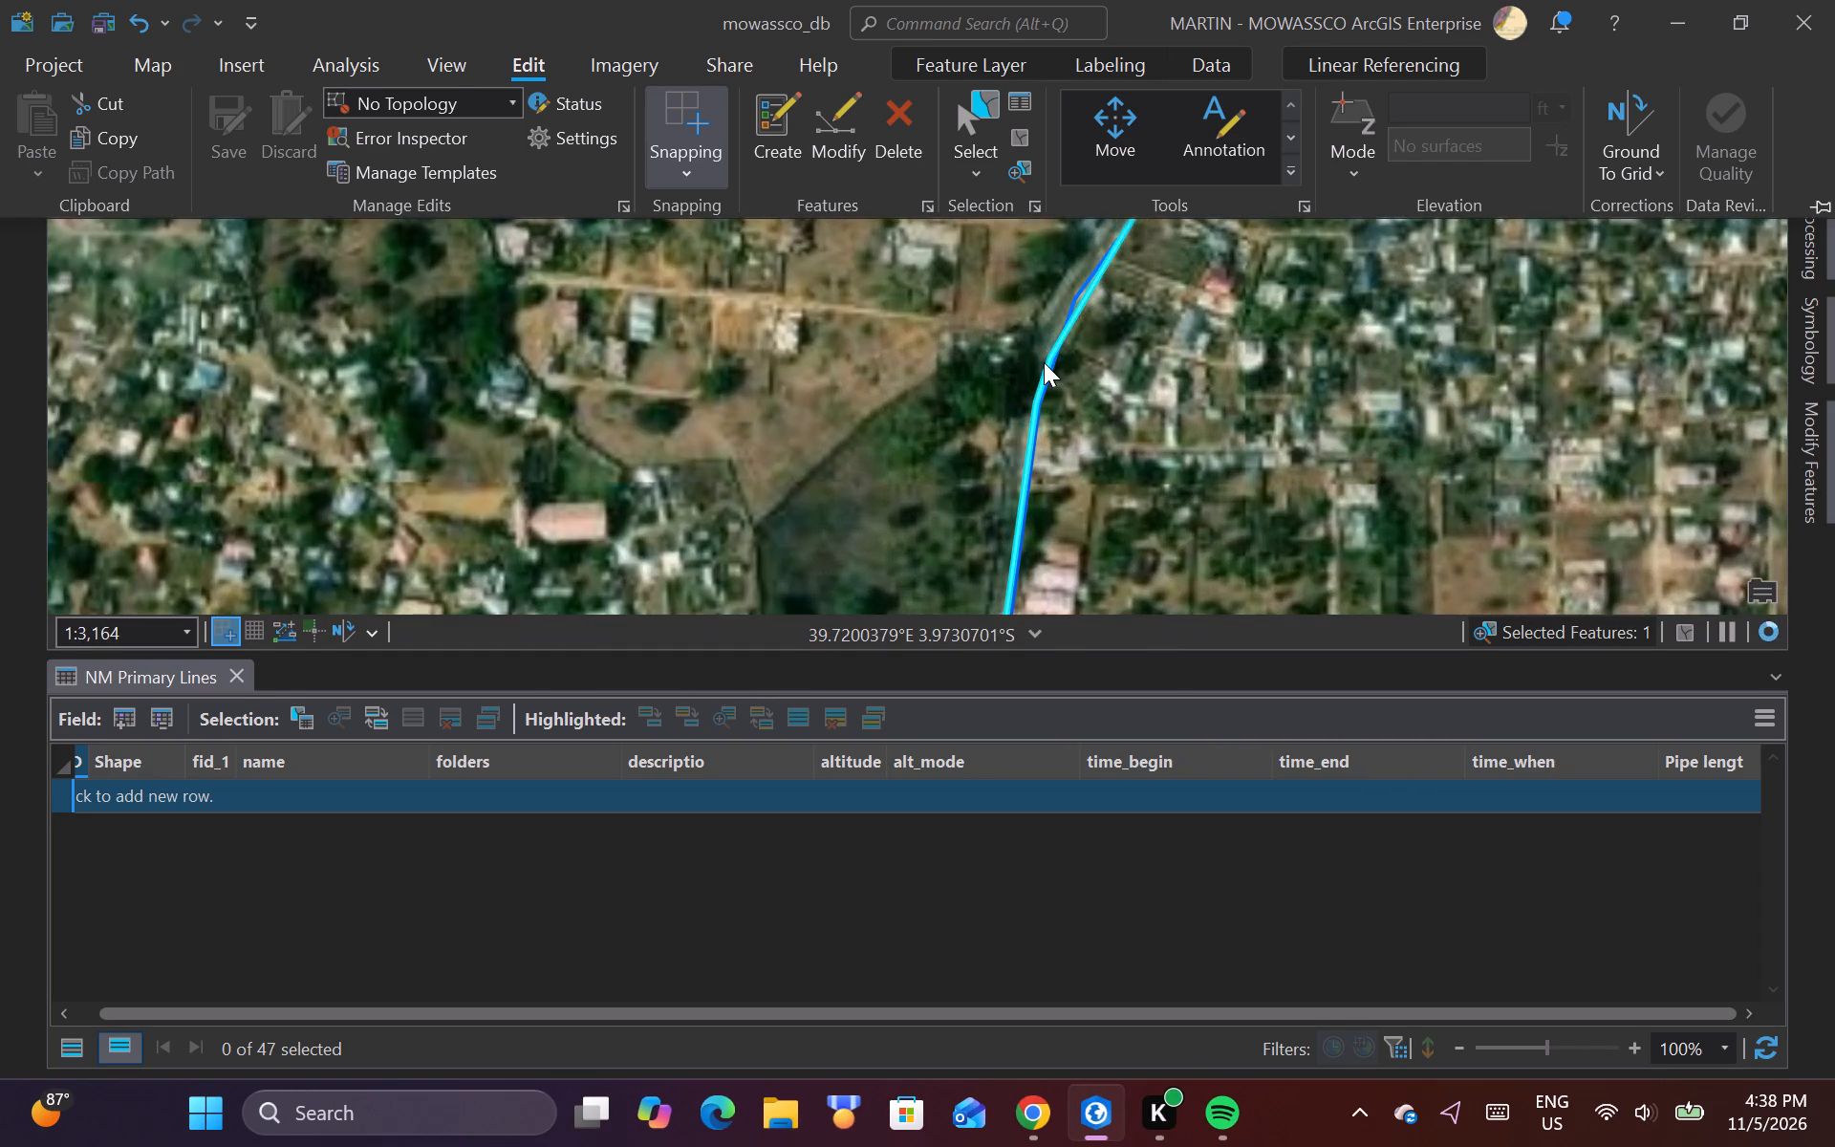
scroll(1044, 362, up, 2)
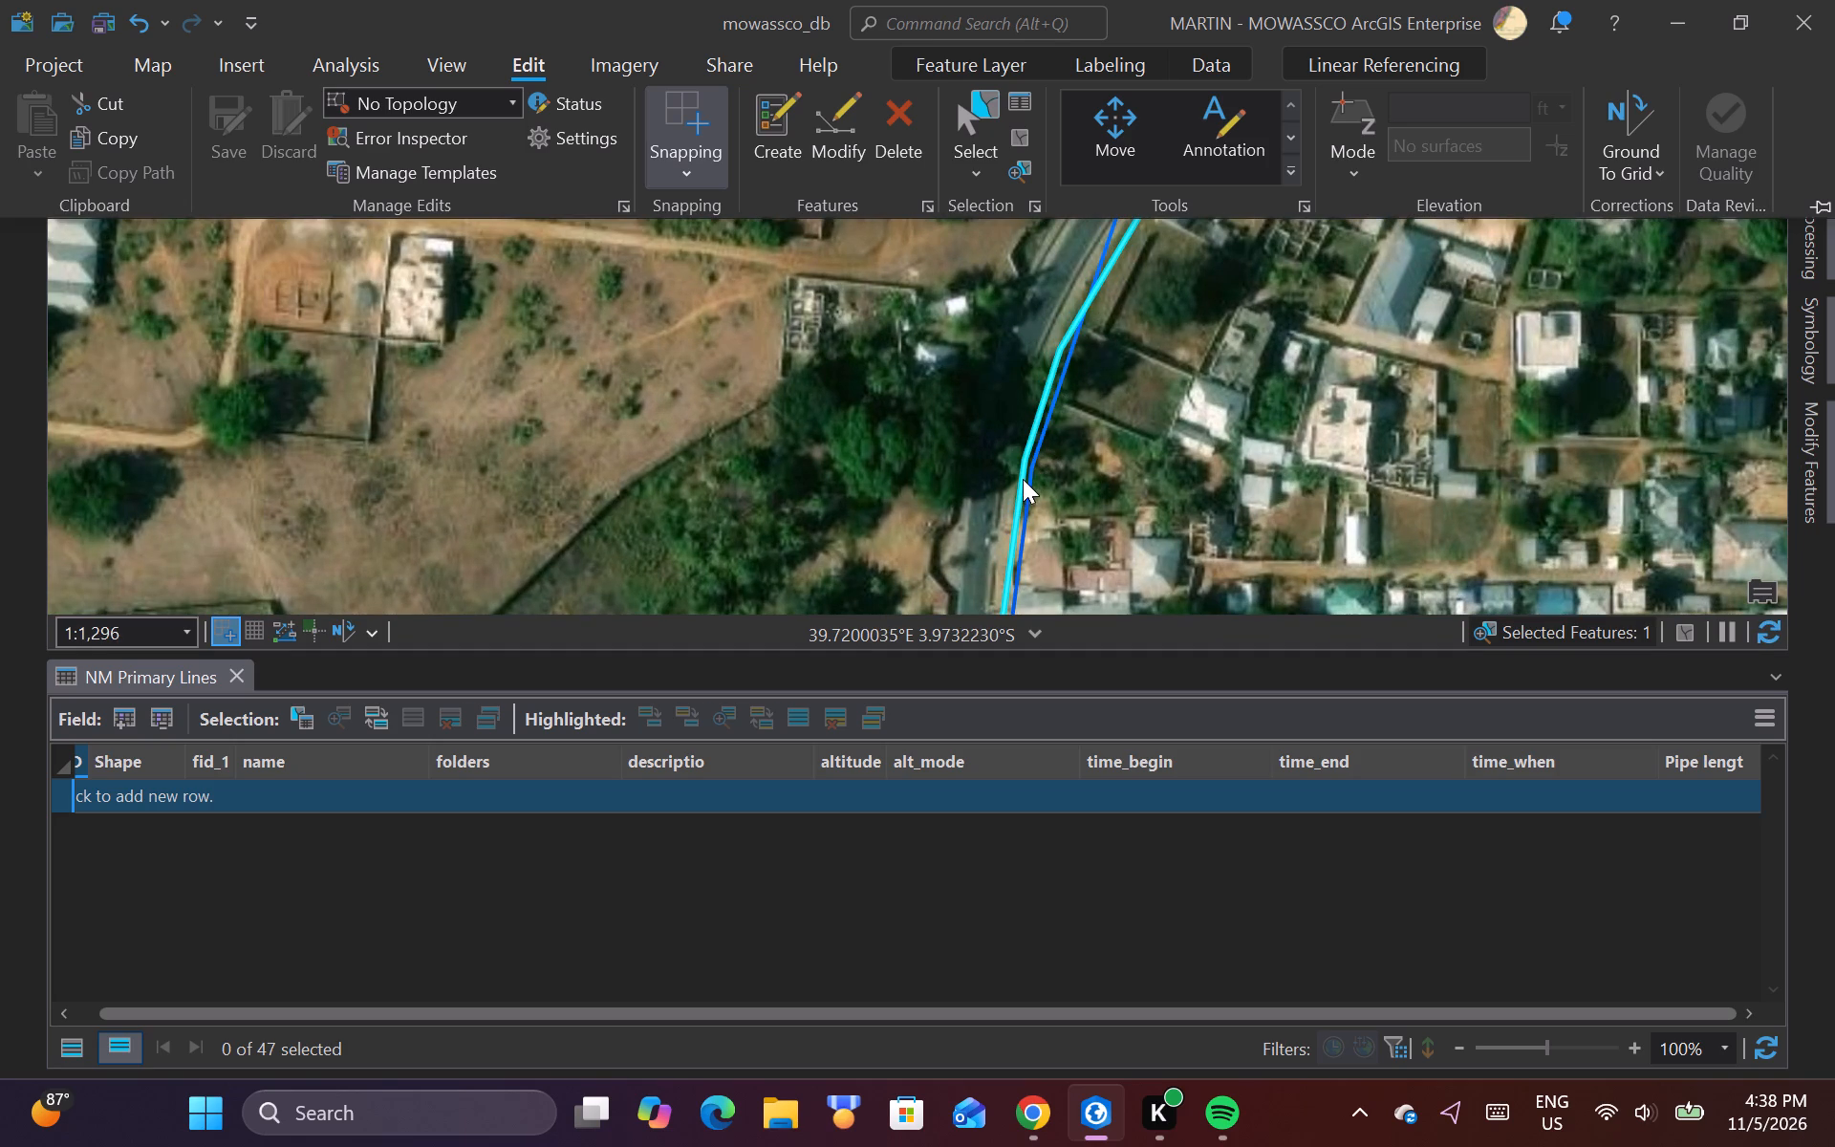
scroll(998, 552, down, 2)
scroll(1049, 422, up, 2)
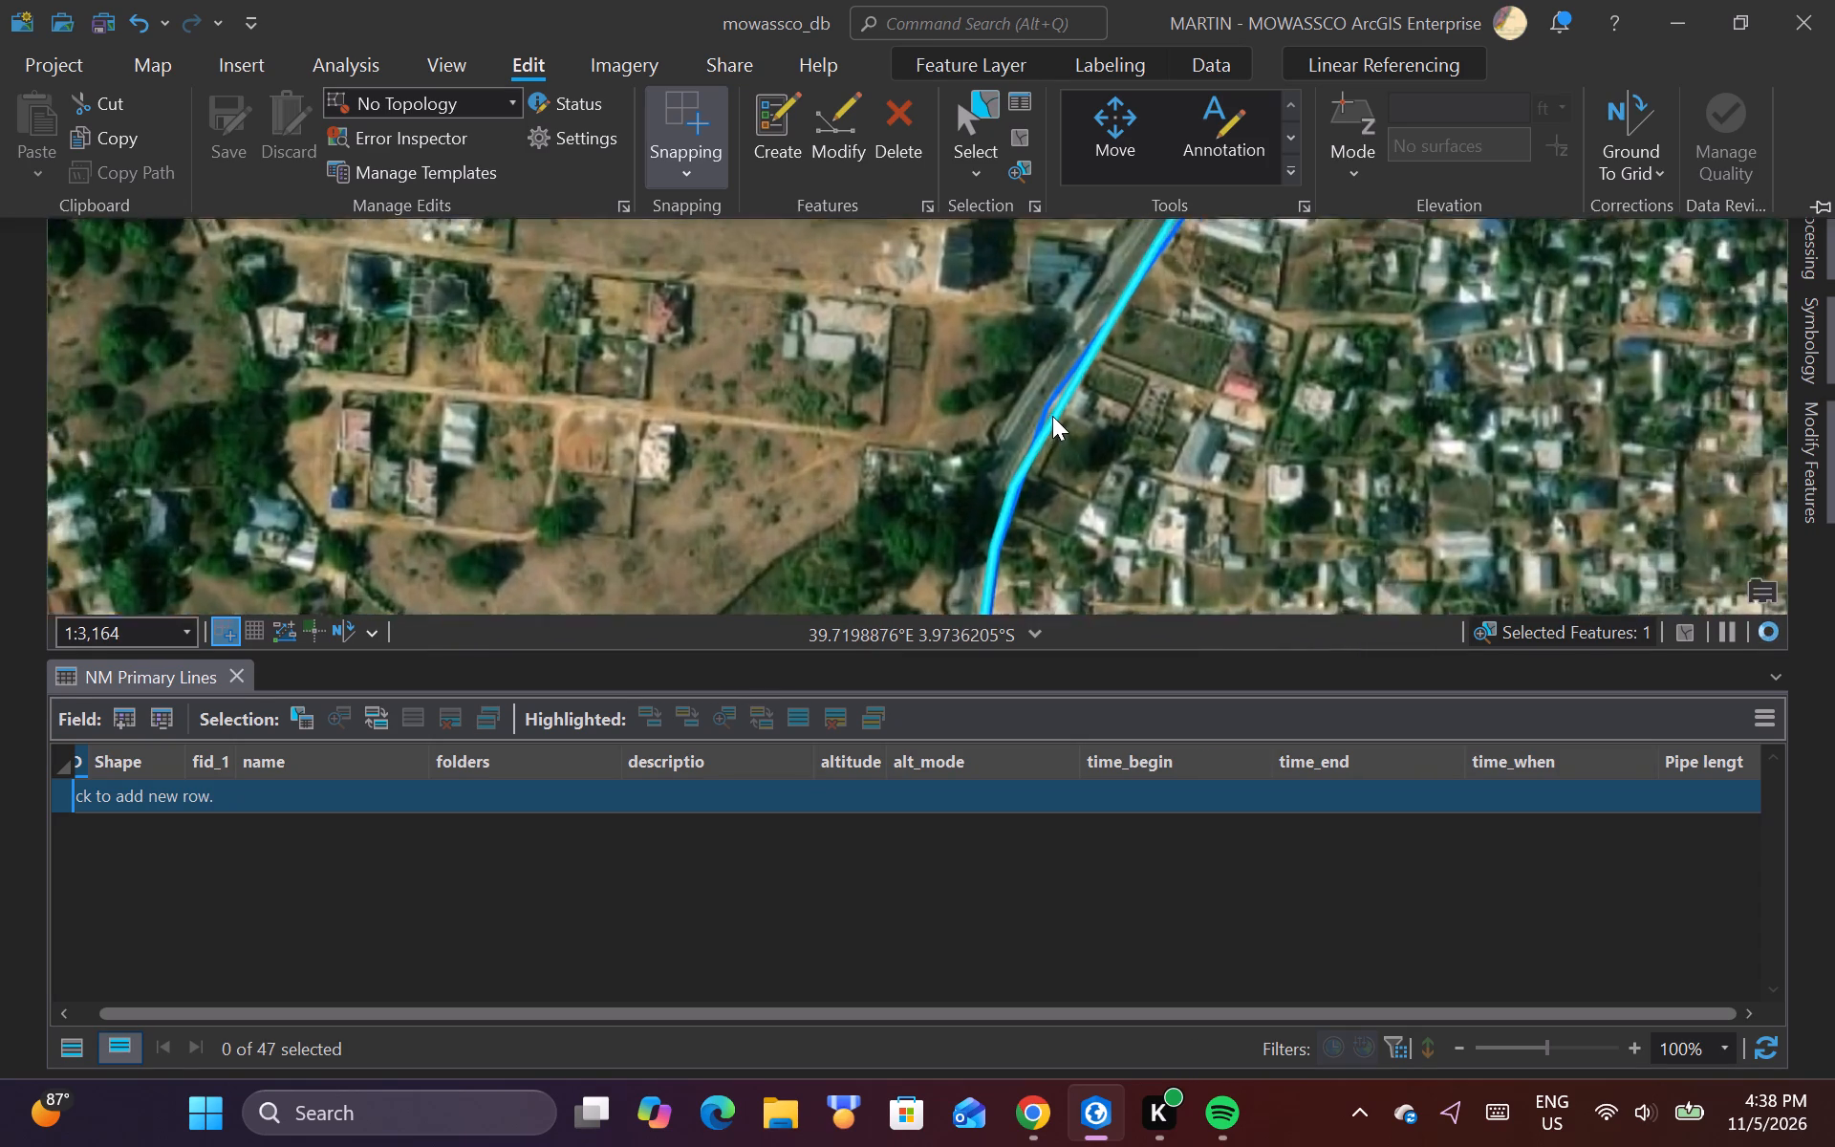
scroll(1051, 410, up, 1)
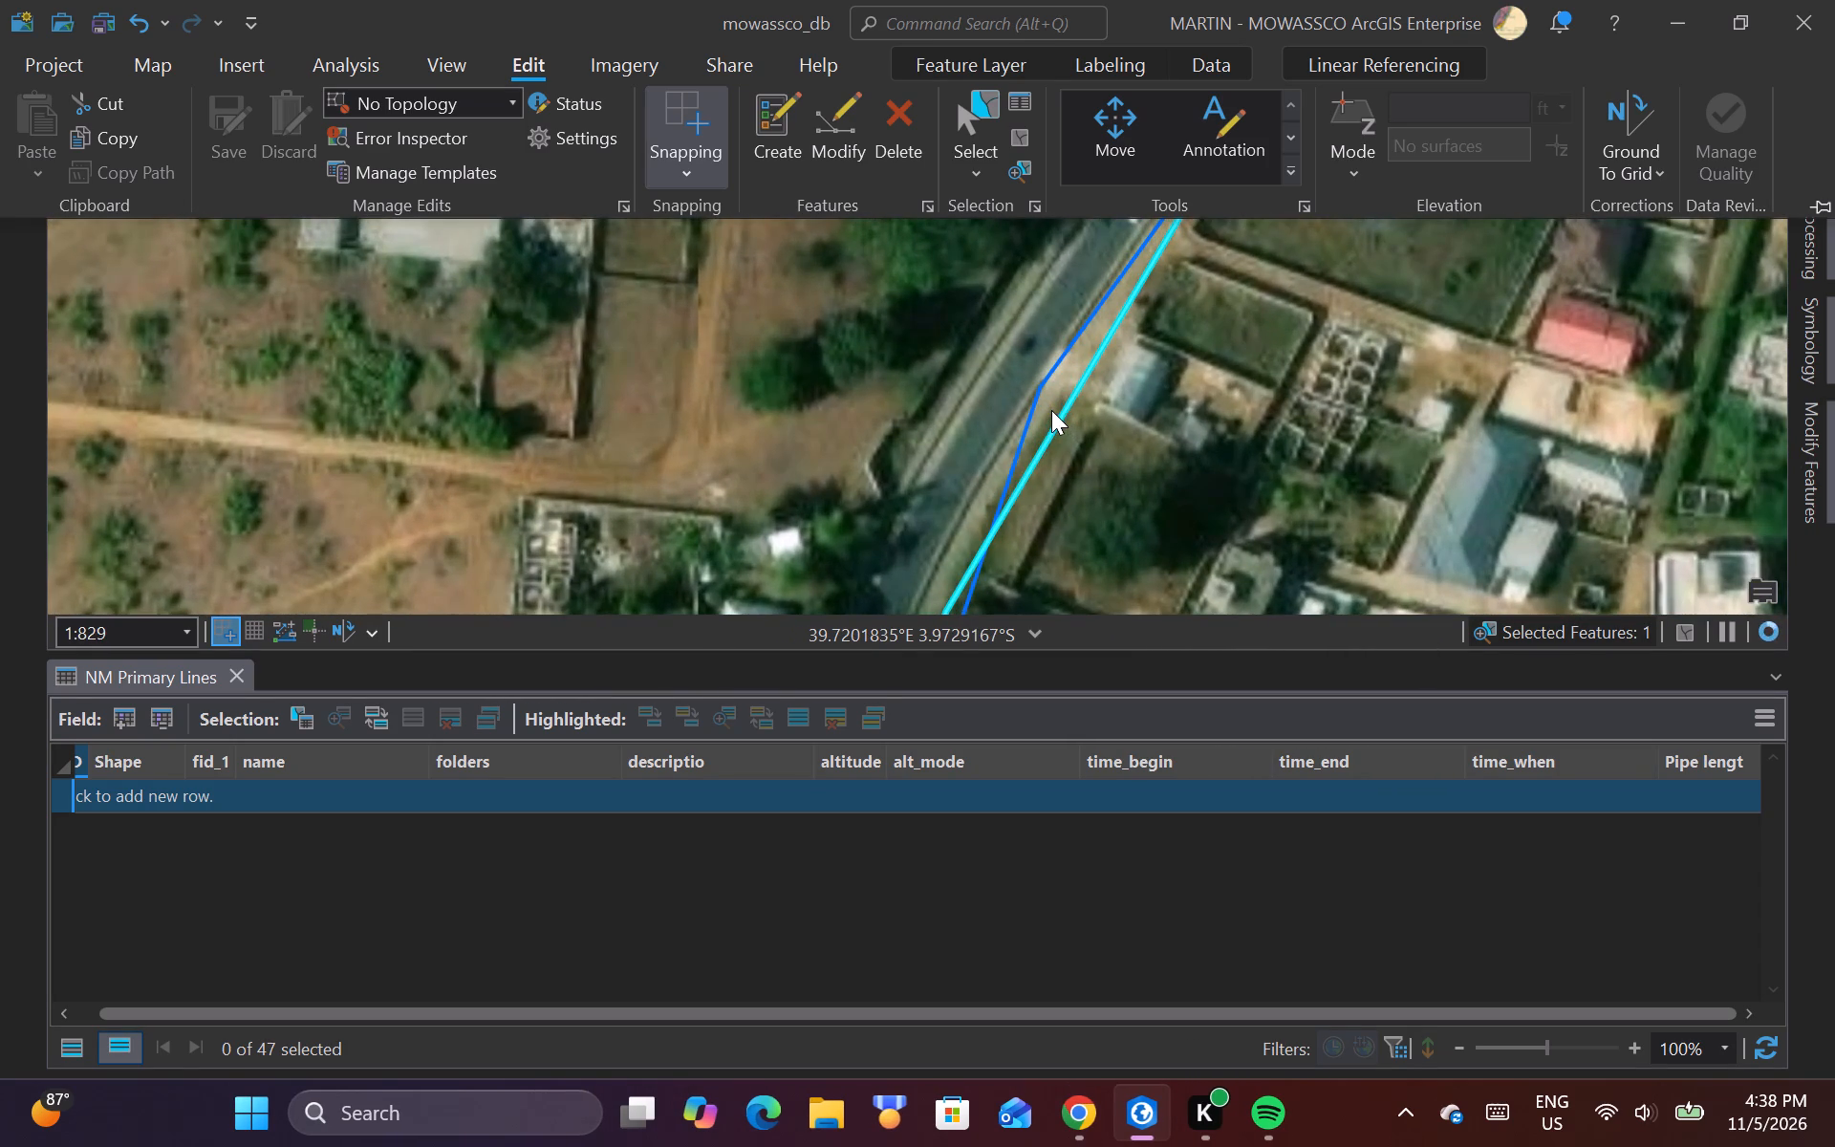
scroll(996, 492, down, 4)
Add a vertex to ruto_line on the straight stretch northeast of the curve, move it east onto the paved road's verge, and finish the reshape.
scroll(1115, 325, up, 1)
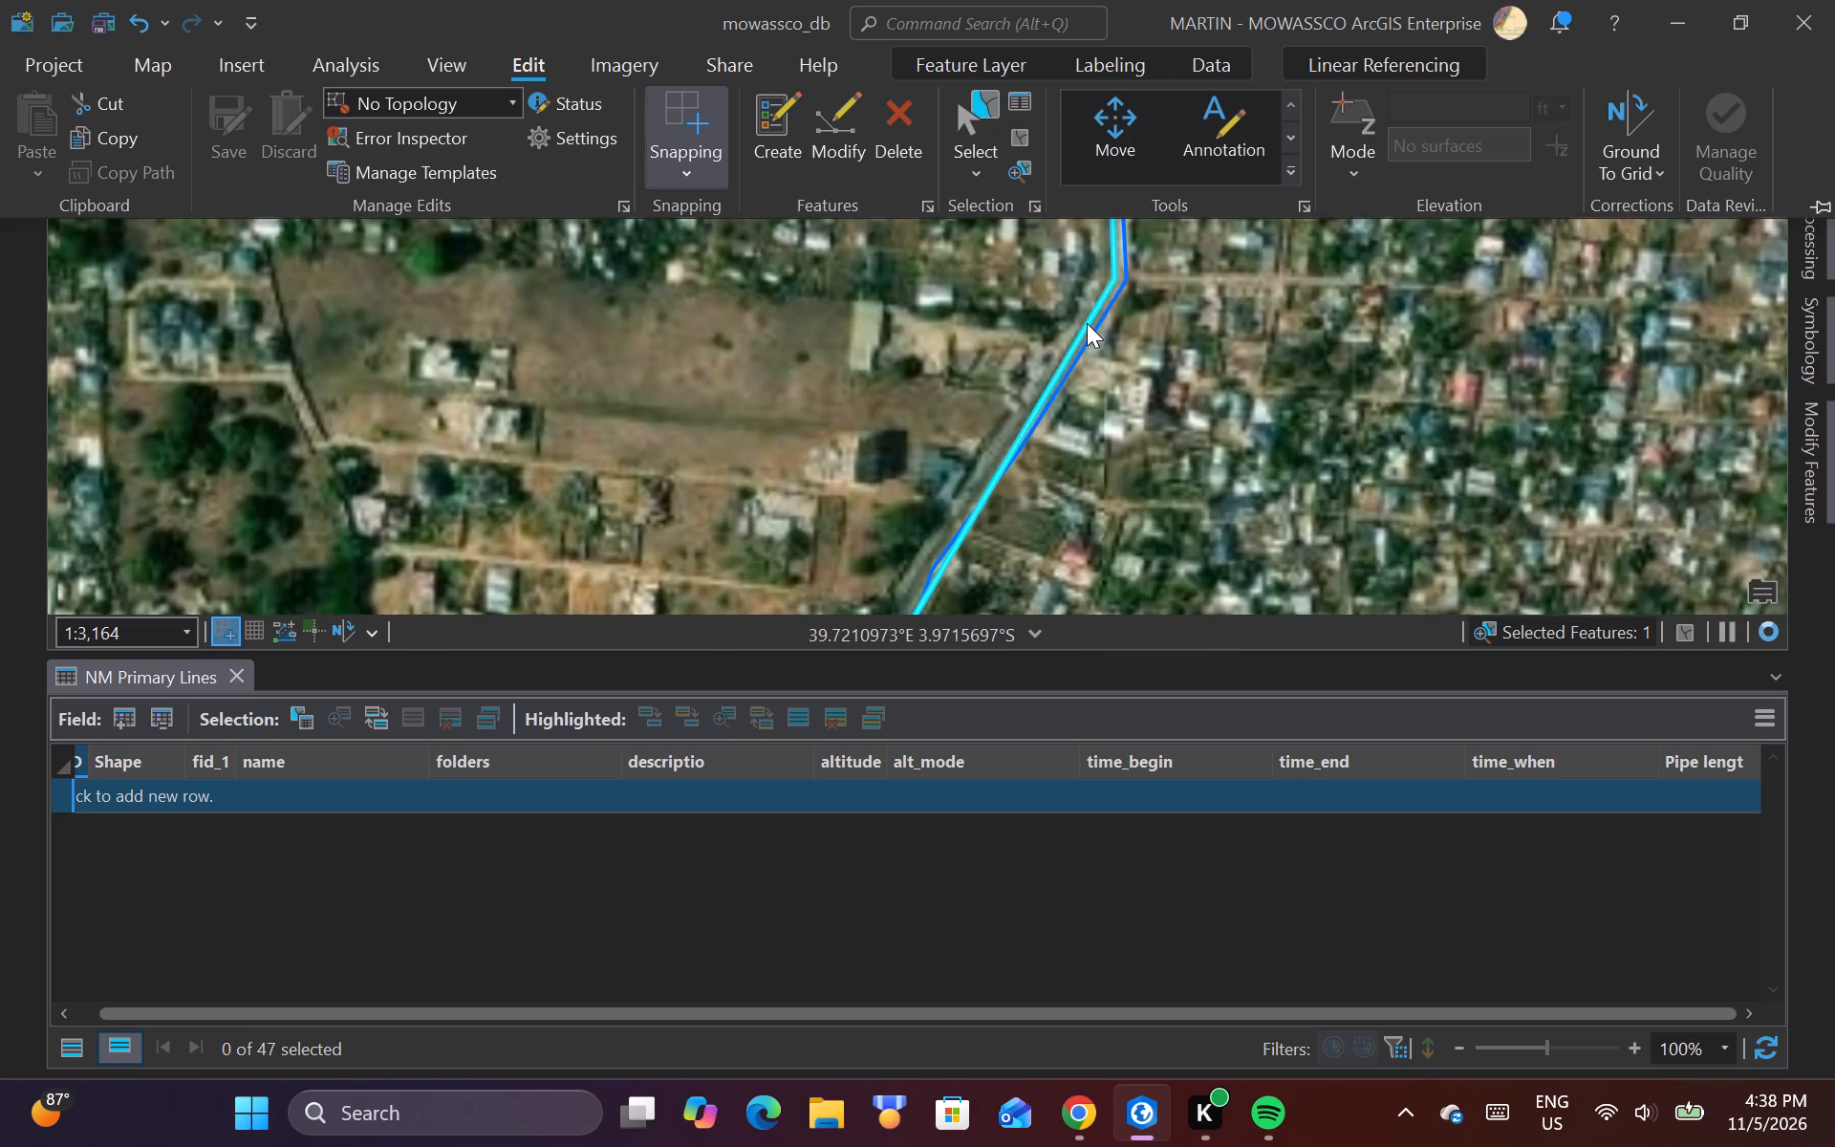
scroll(1087, 323, up, 2)
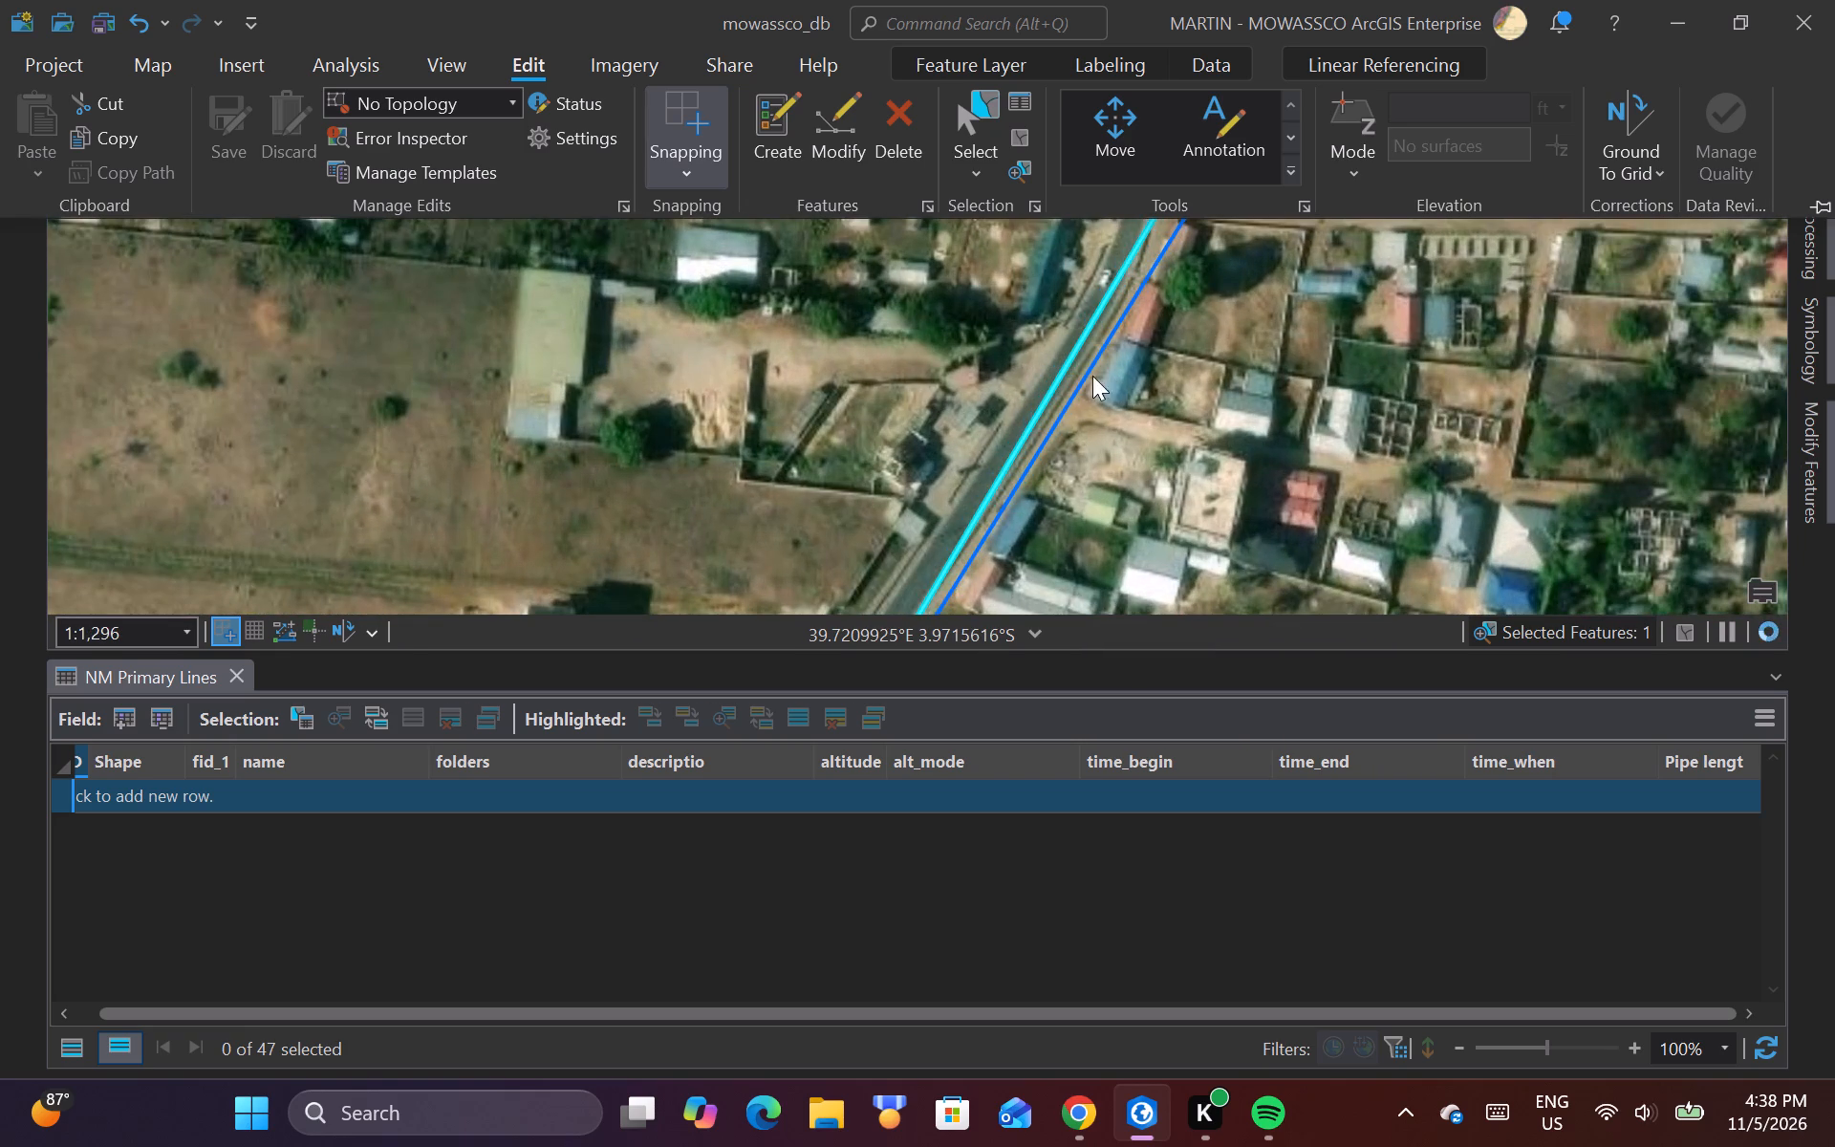
scroll(1098, 341, down, 1)
scroll(1018, 460, up, 1)
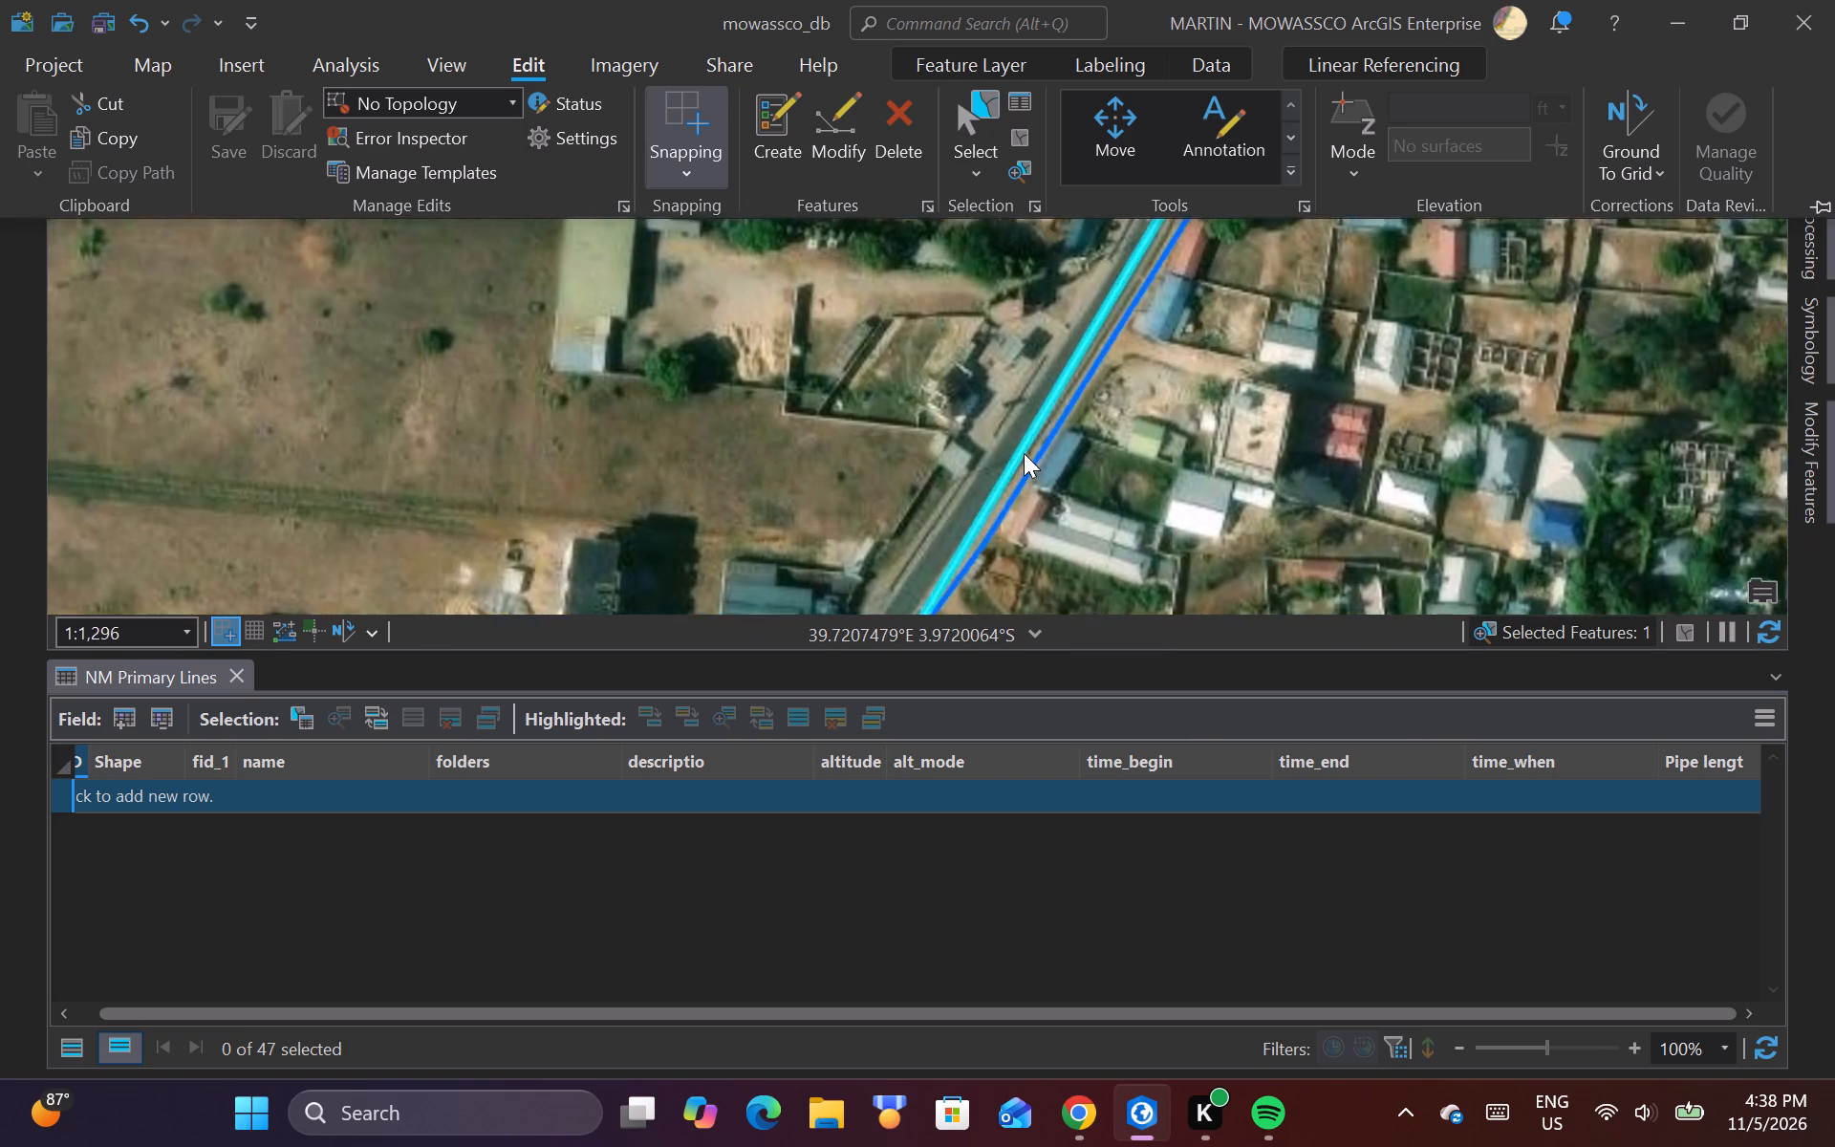
scroll(1024, 453, up, 1)
click(1033, 425)
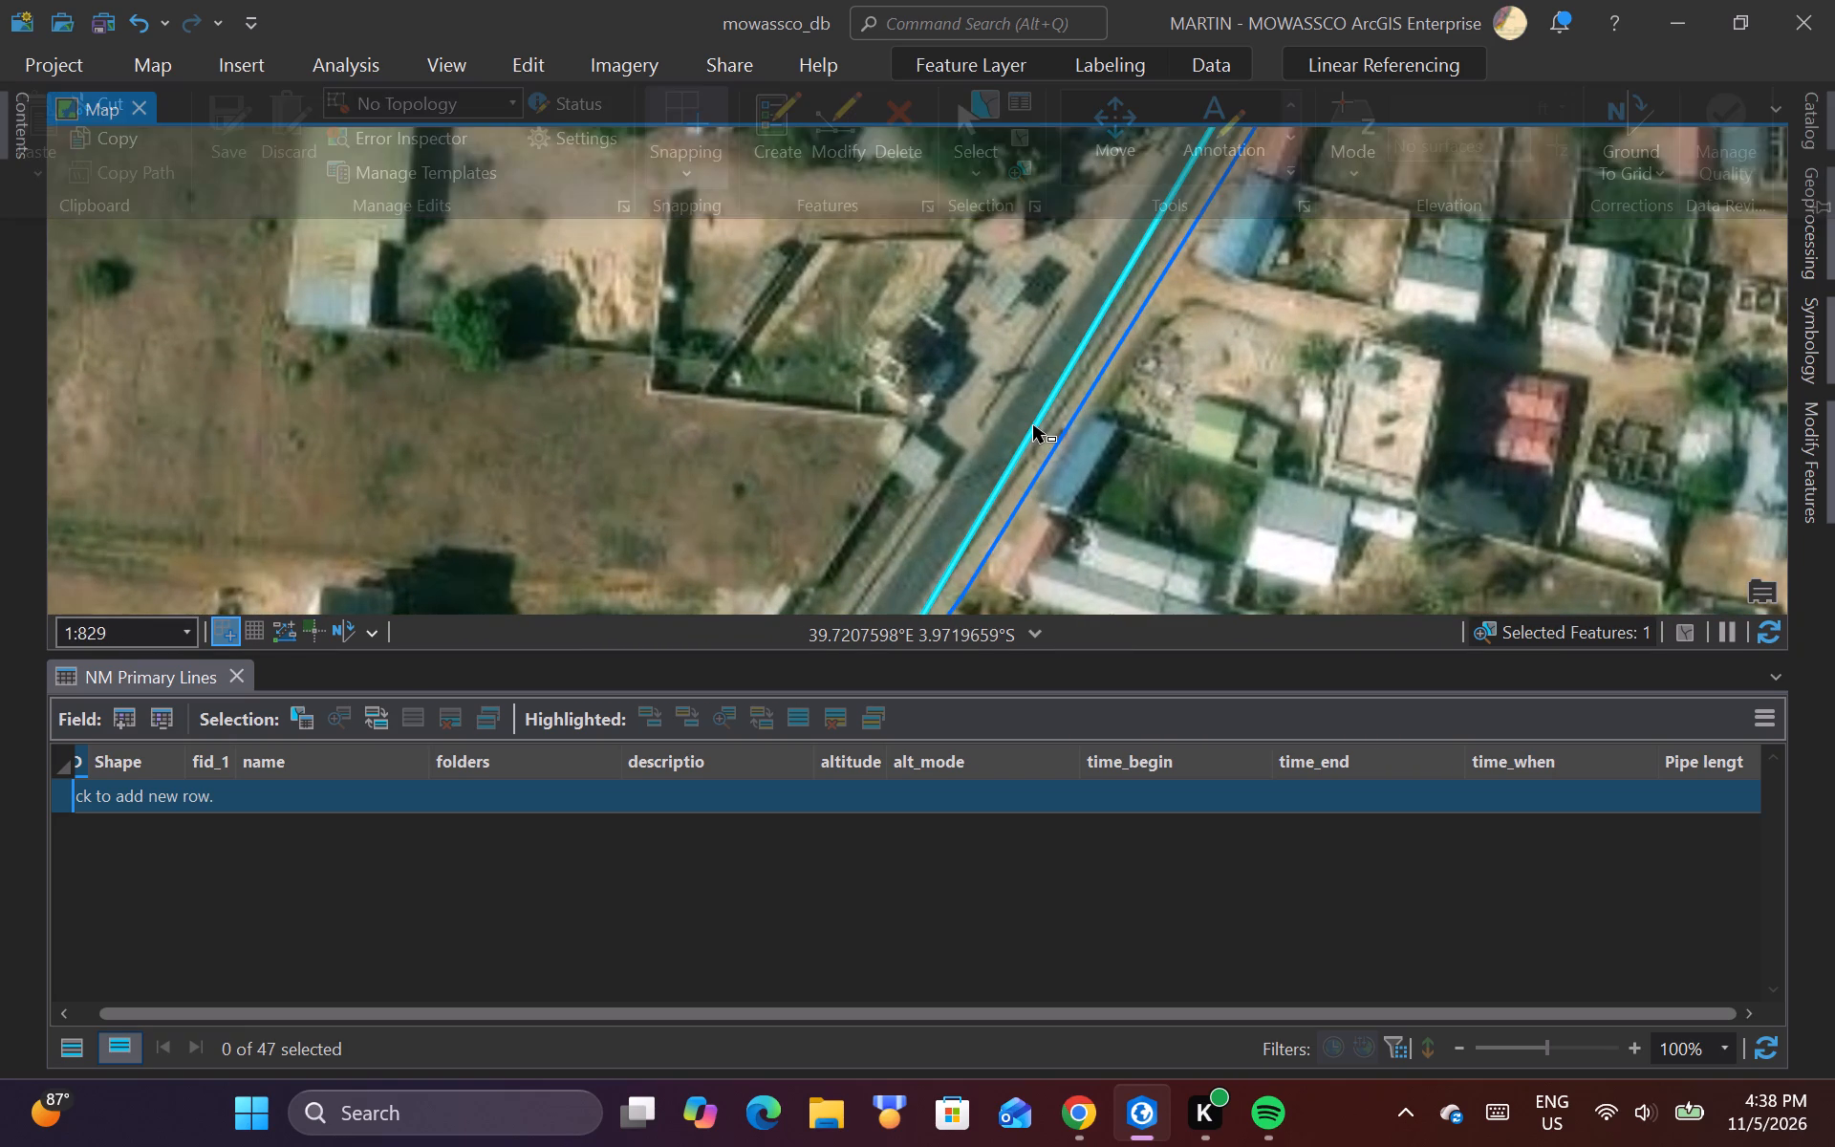
click(1031, 431)
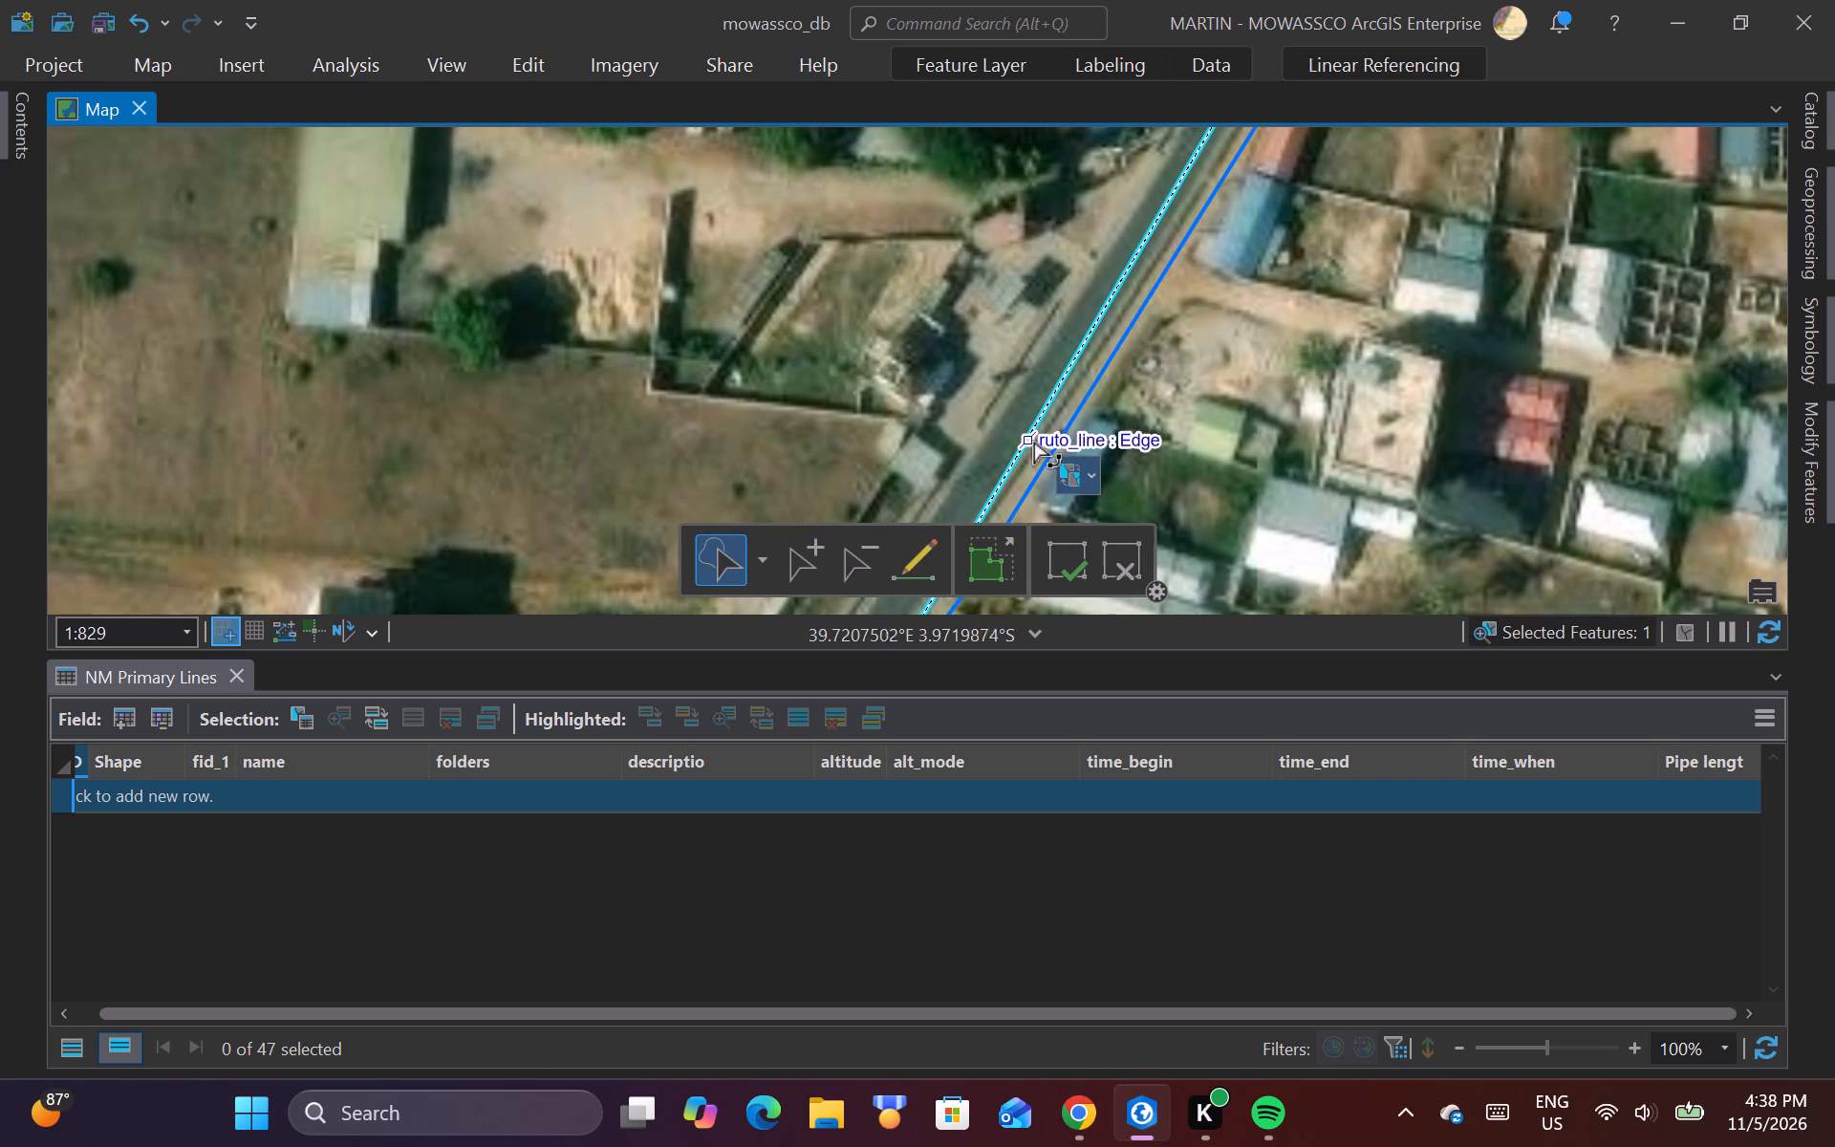
click(1094, 478)
click(943, 606)
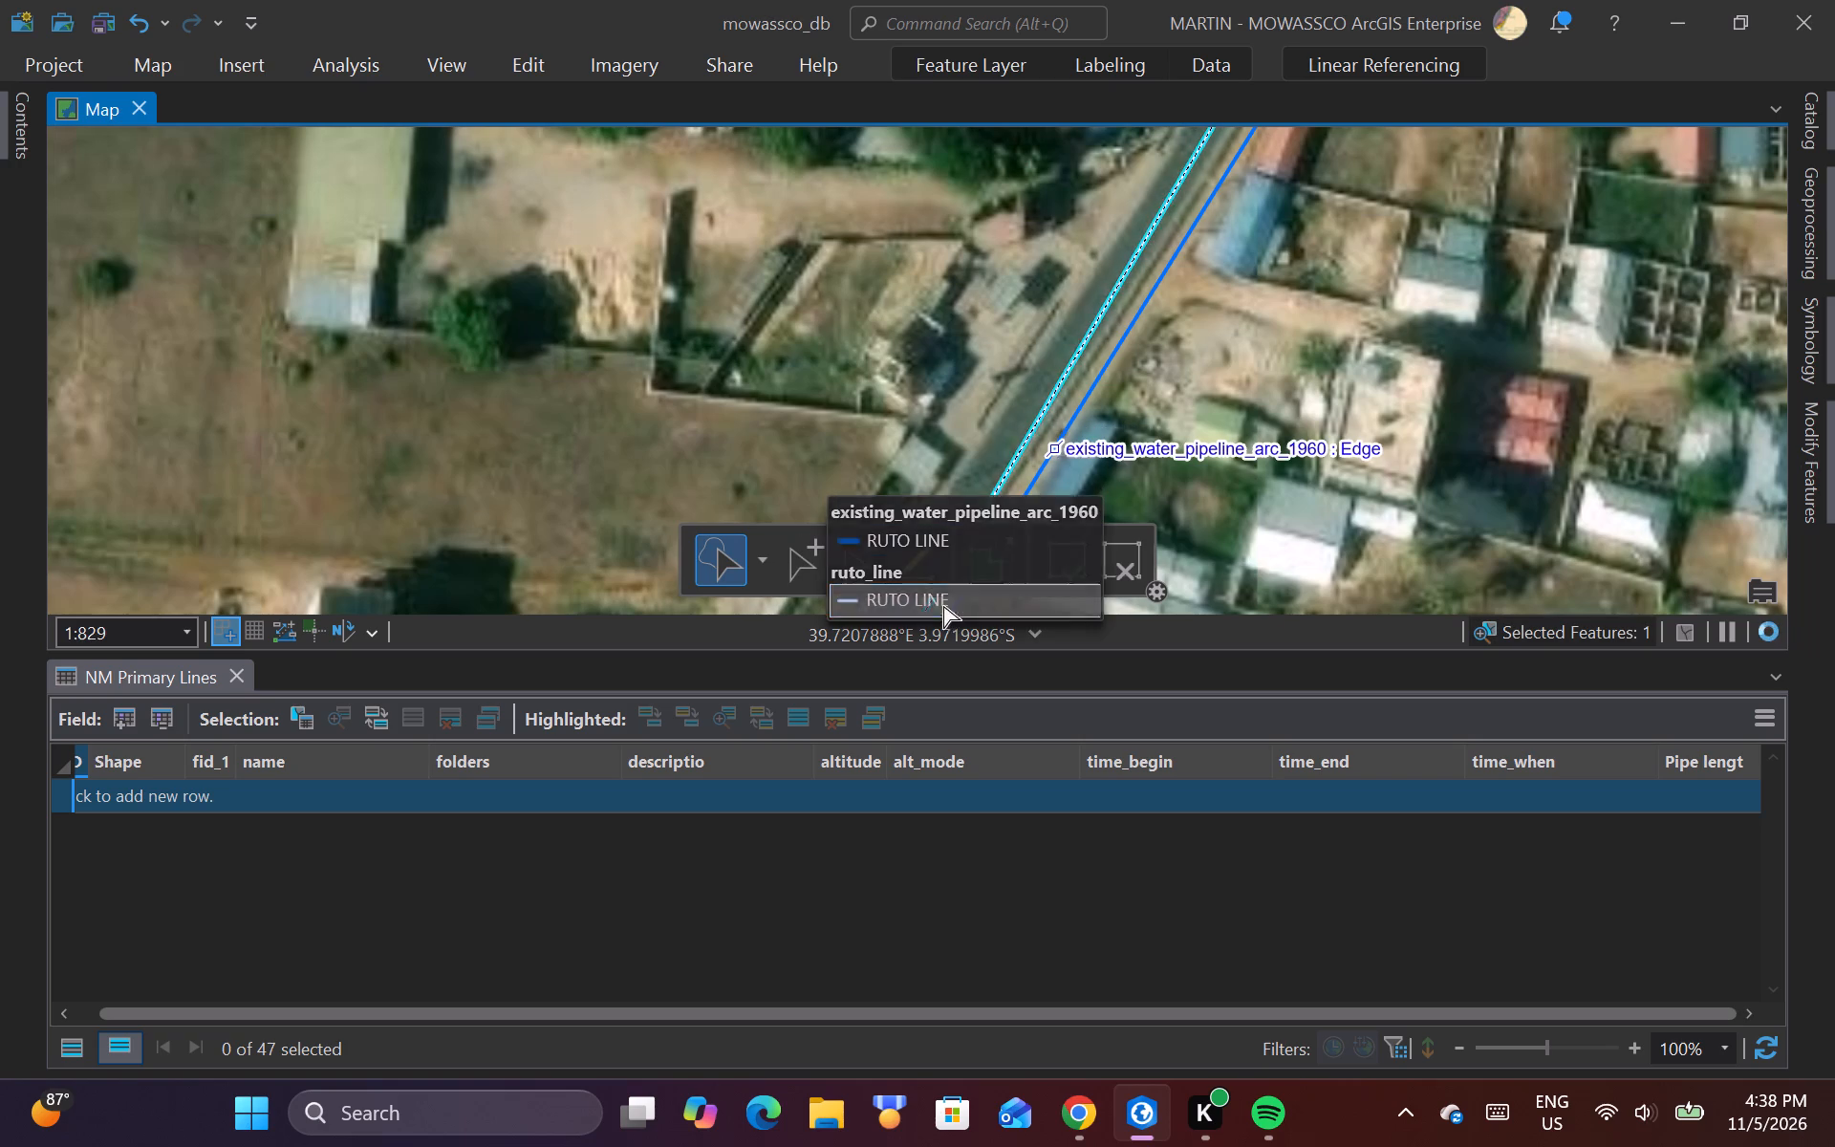
right_click(1038, 424)
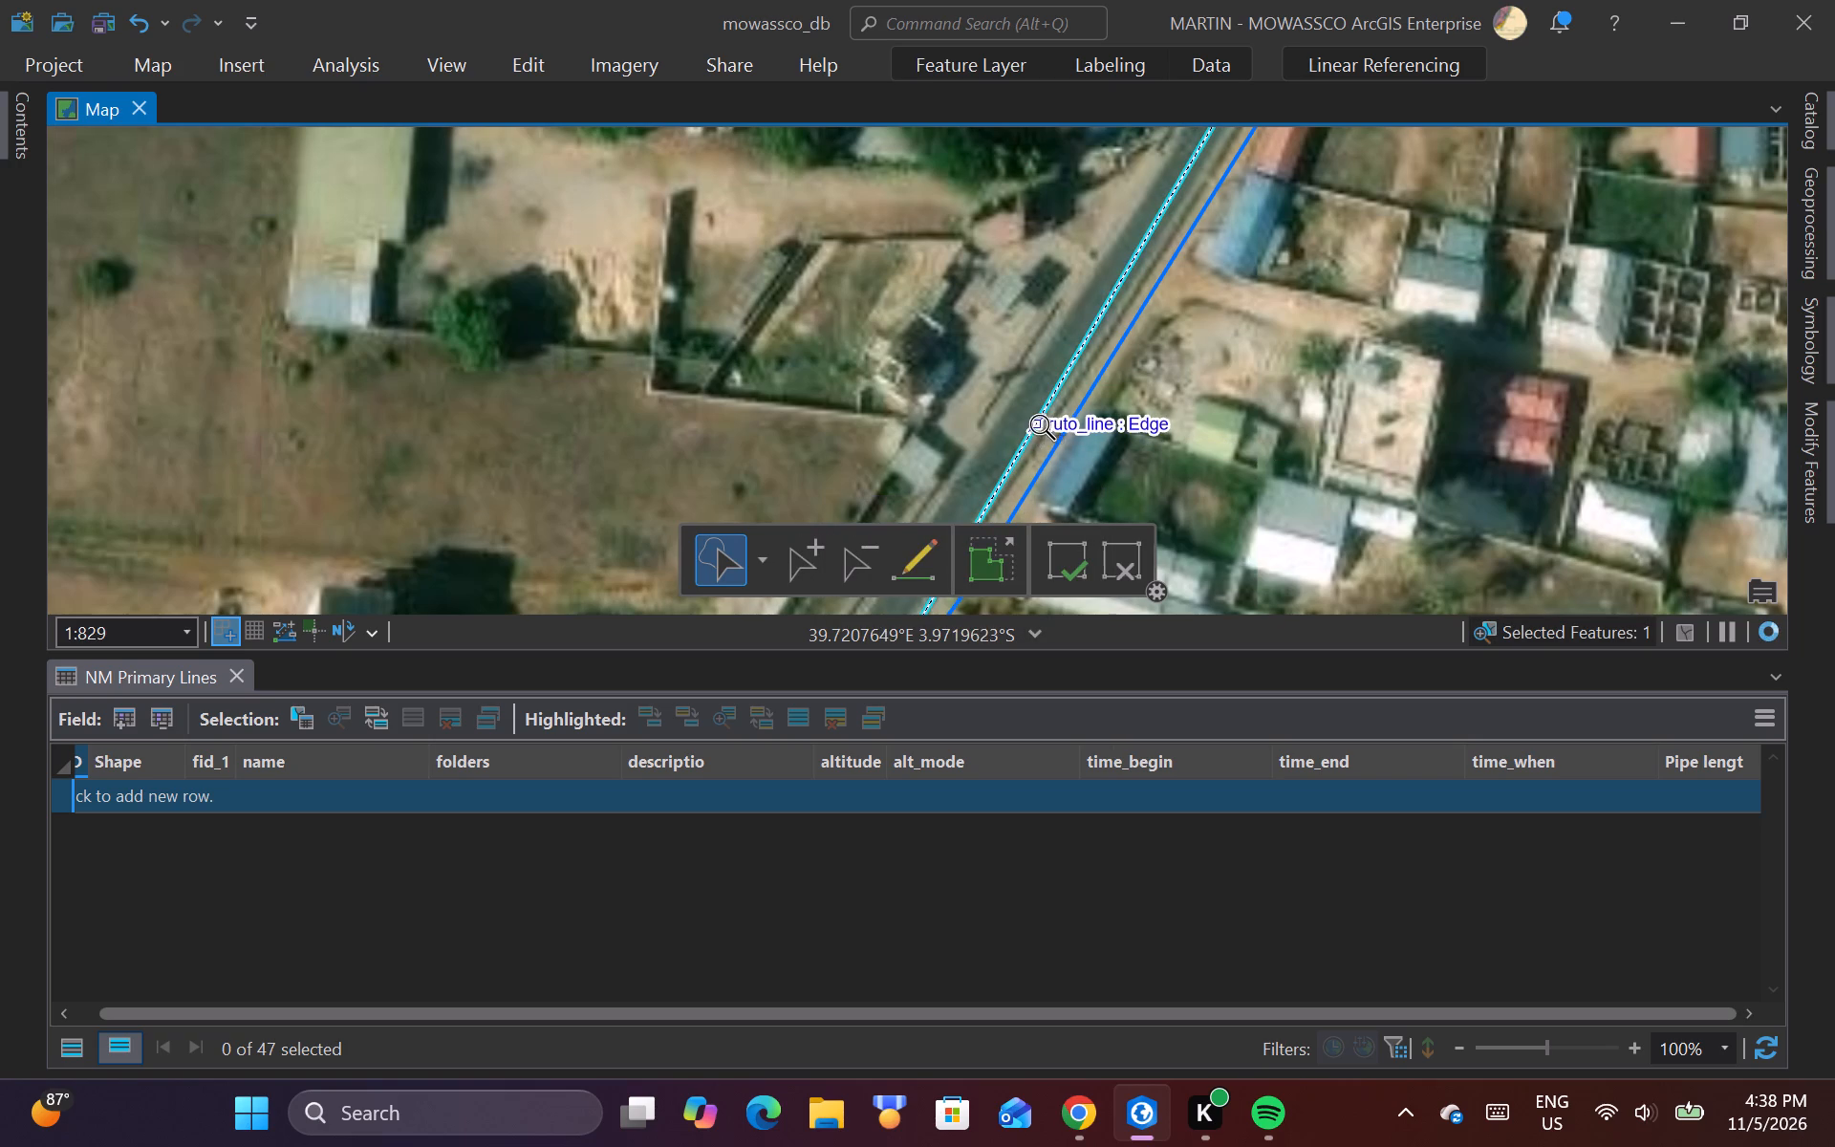
right_click(1035, 433)
click(917, 454)
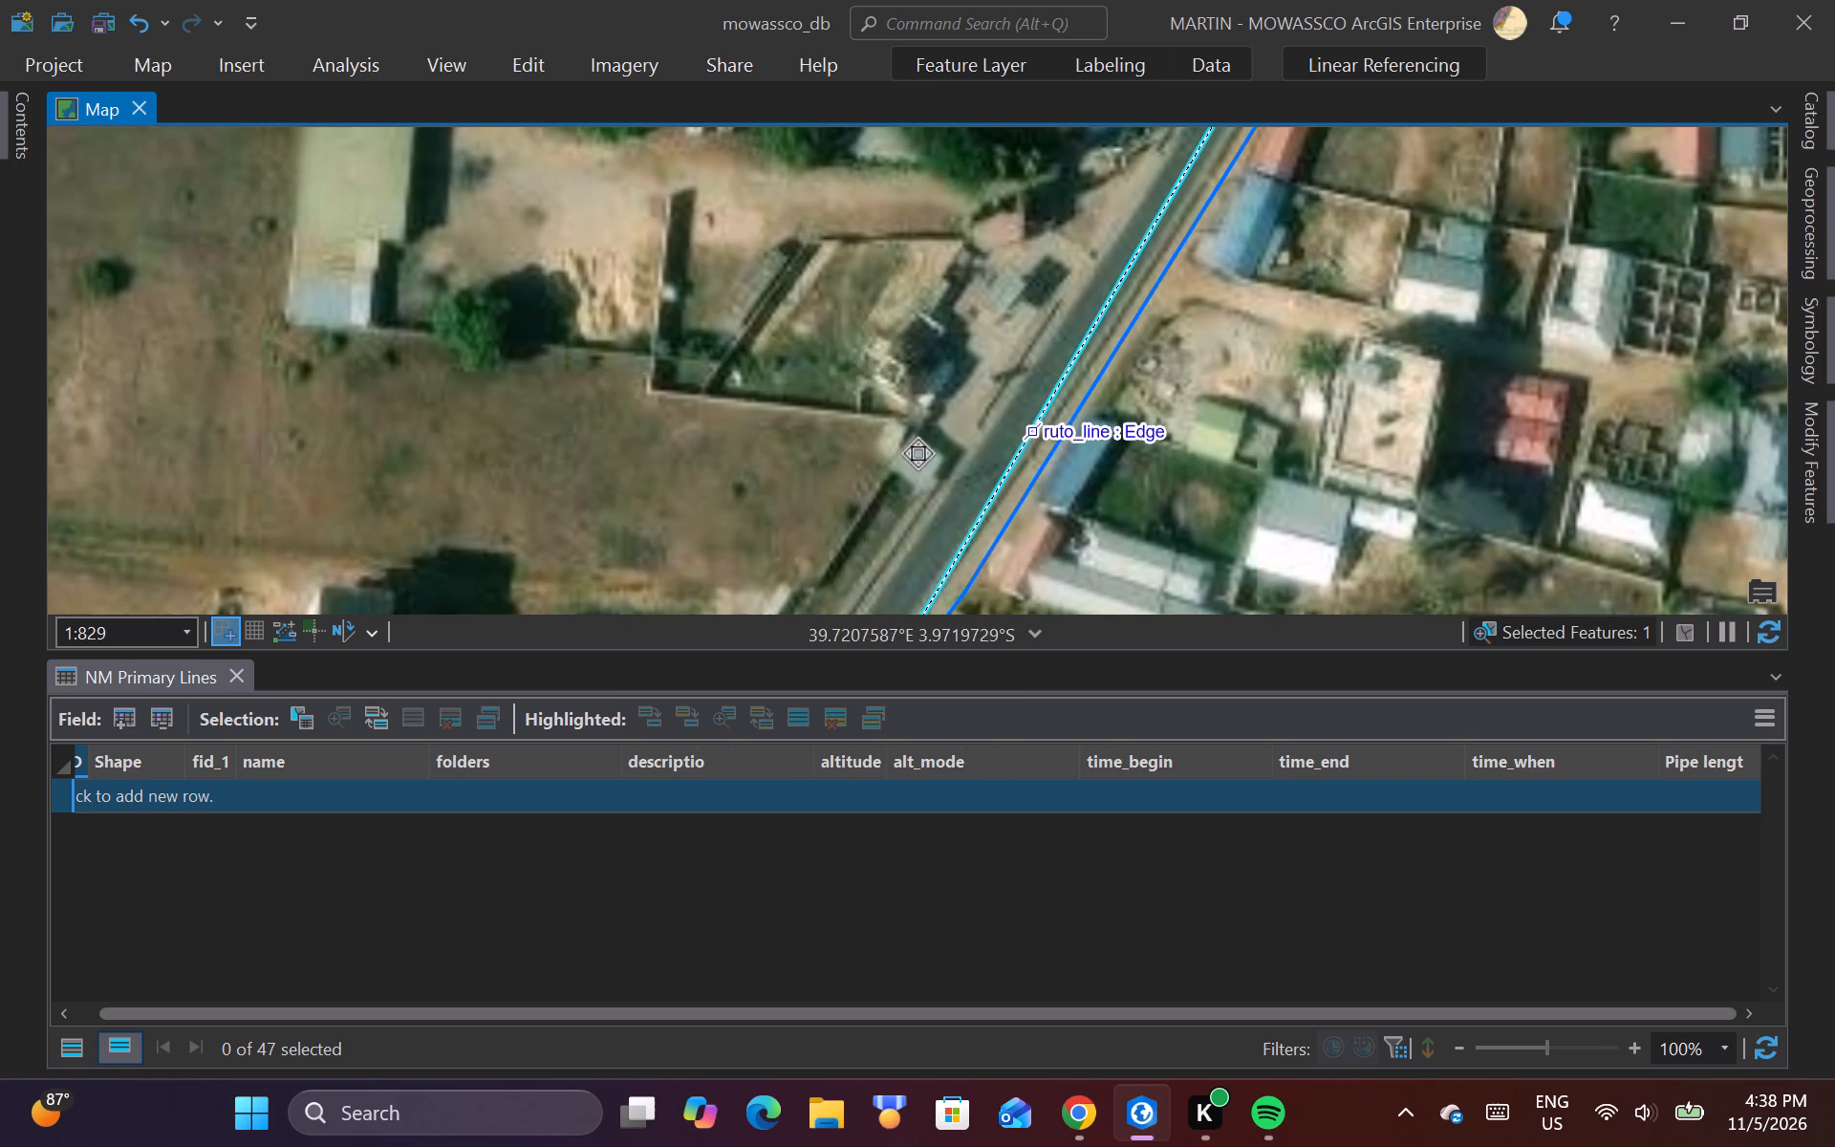
scroll(1043, 436, up, 2)
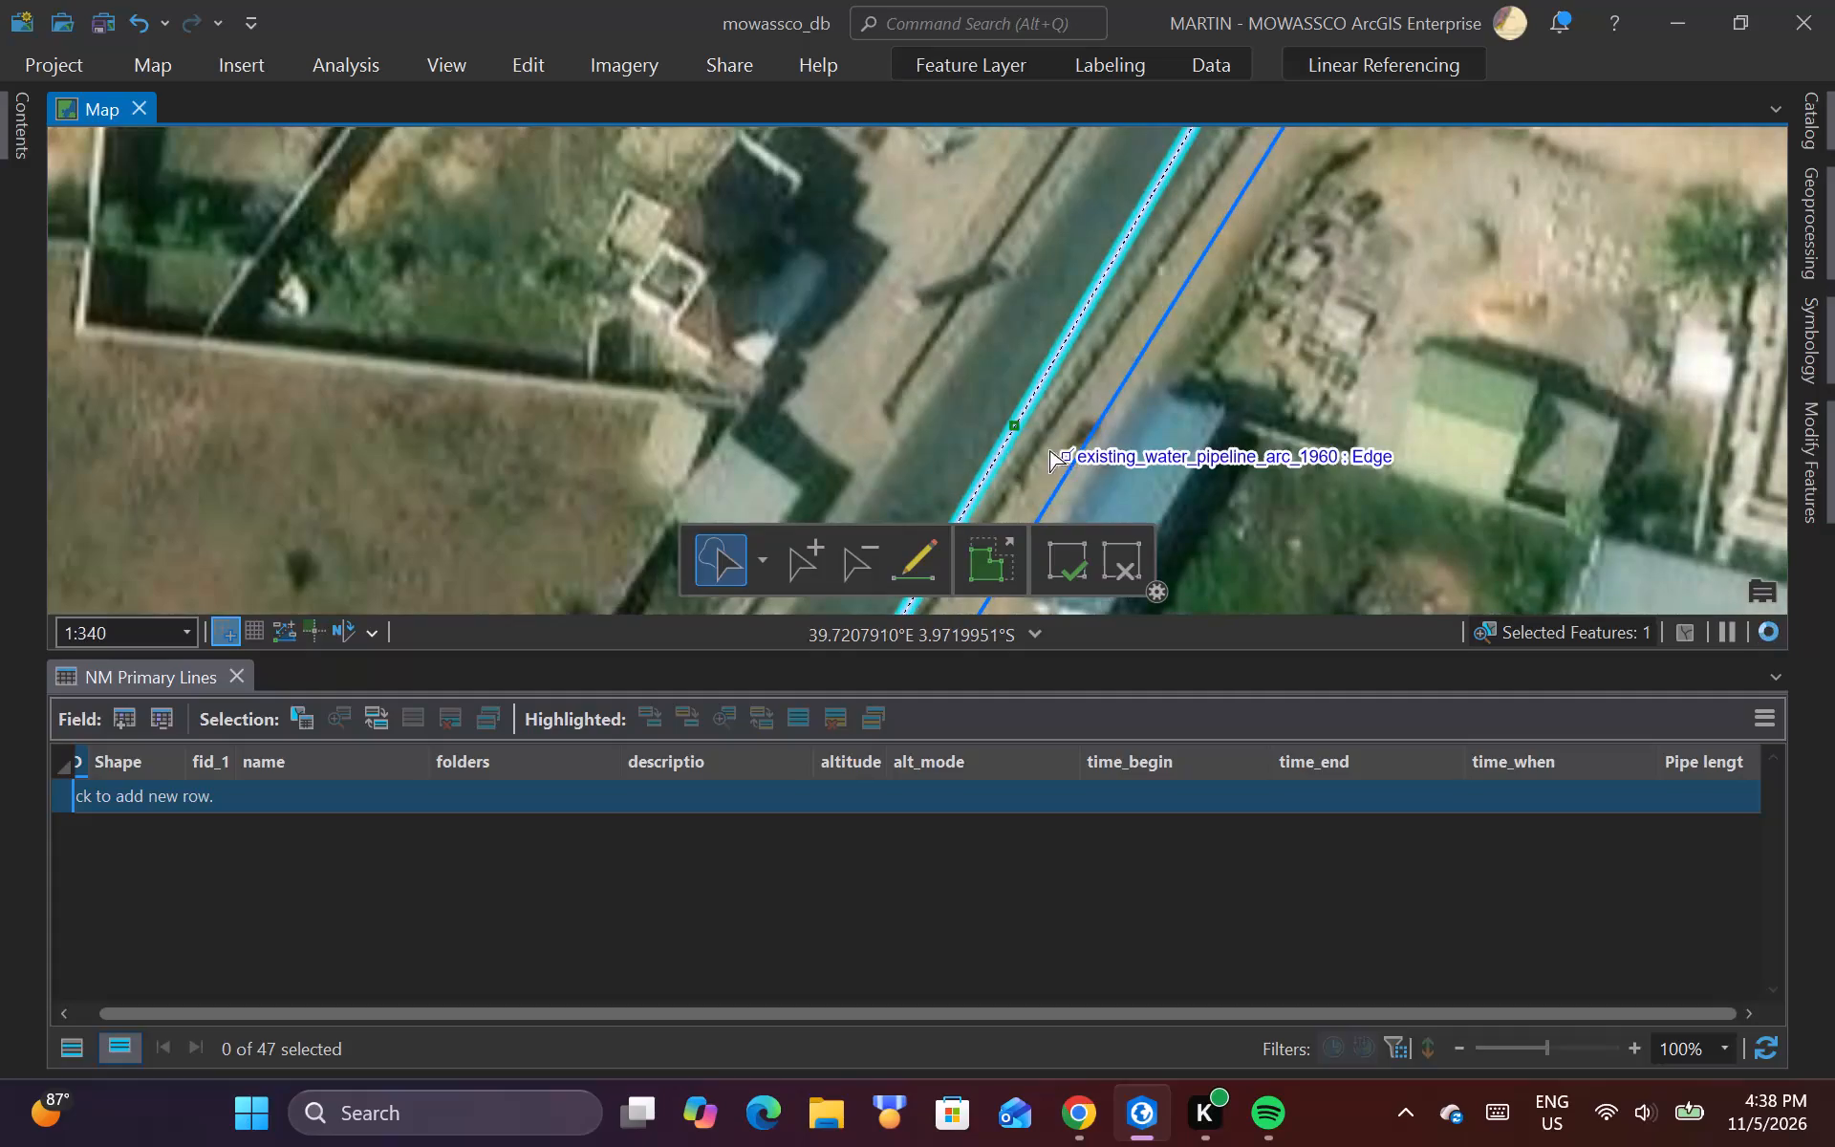
drag(1012, 428, 1025, 437)
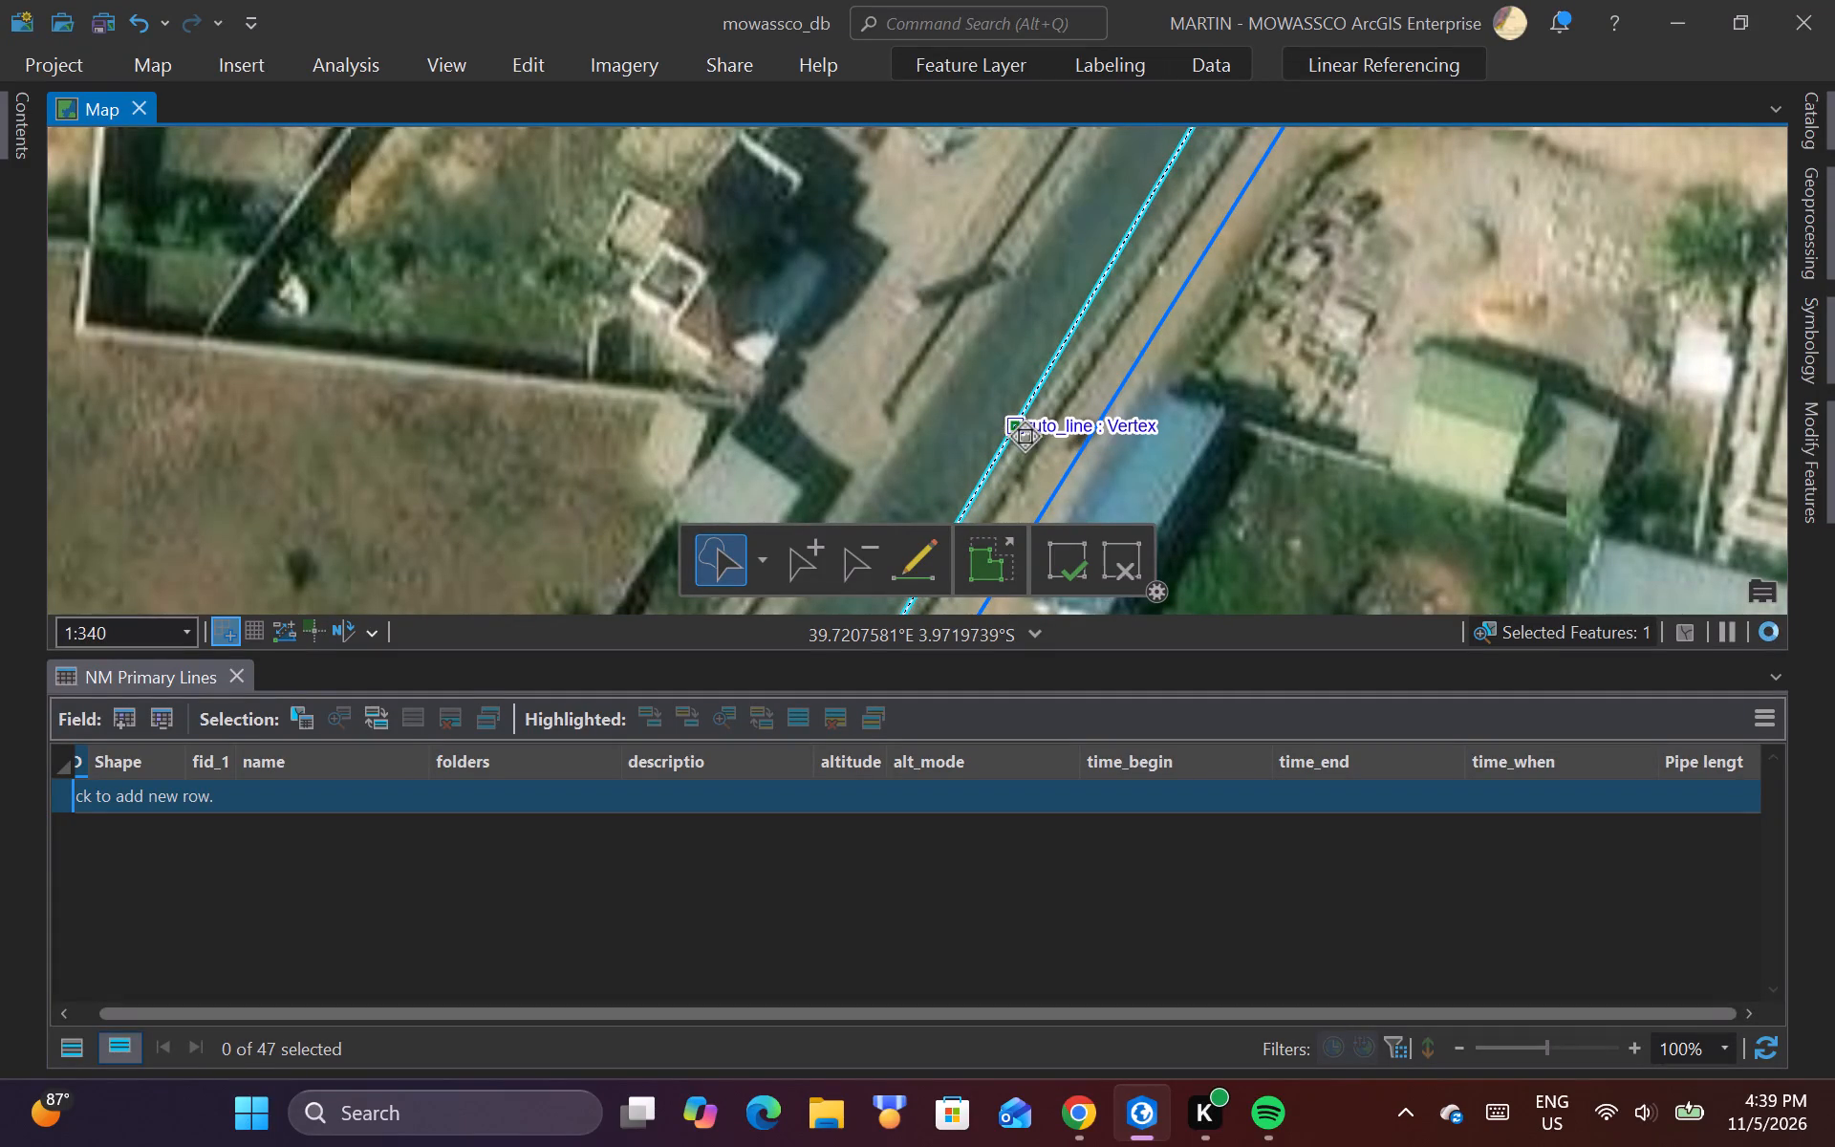
drag(1025, 437, 1041, 449)
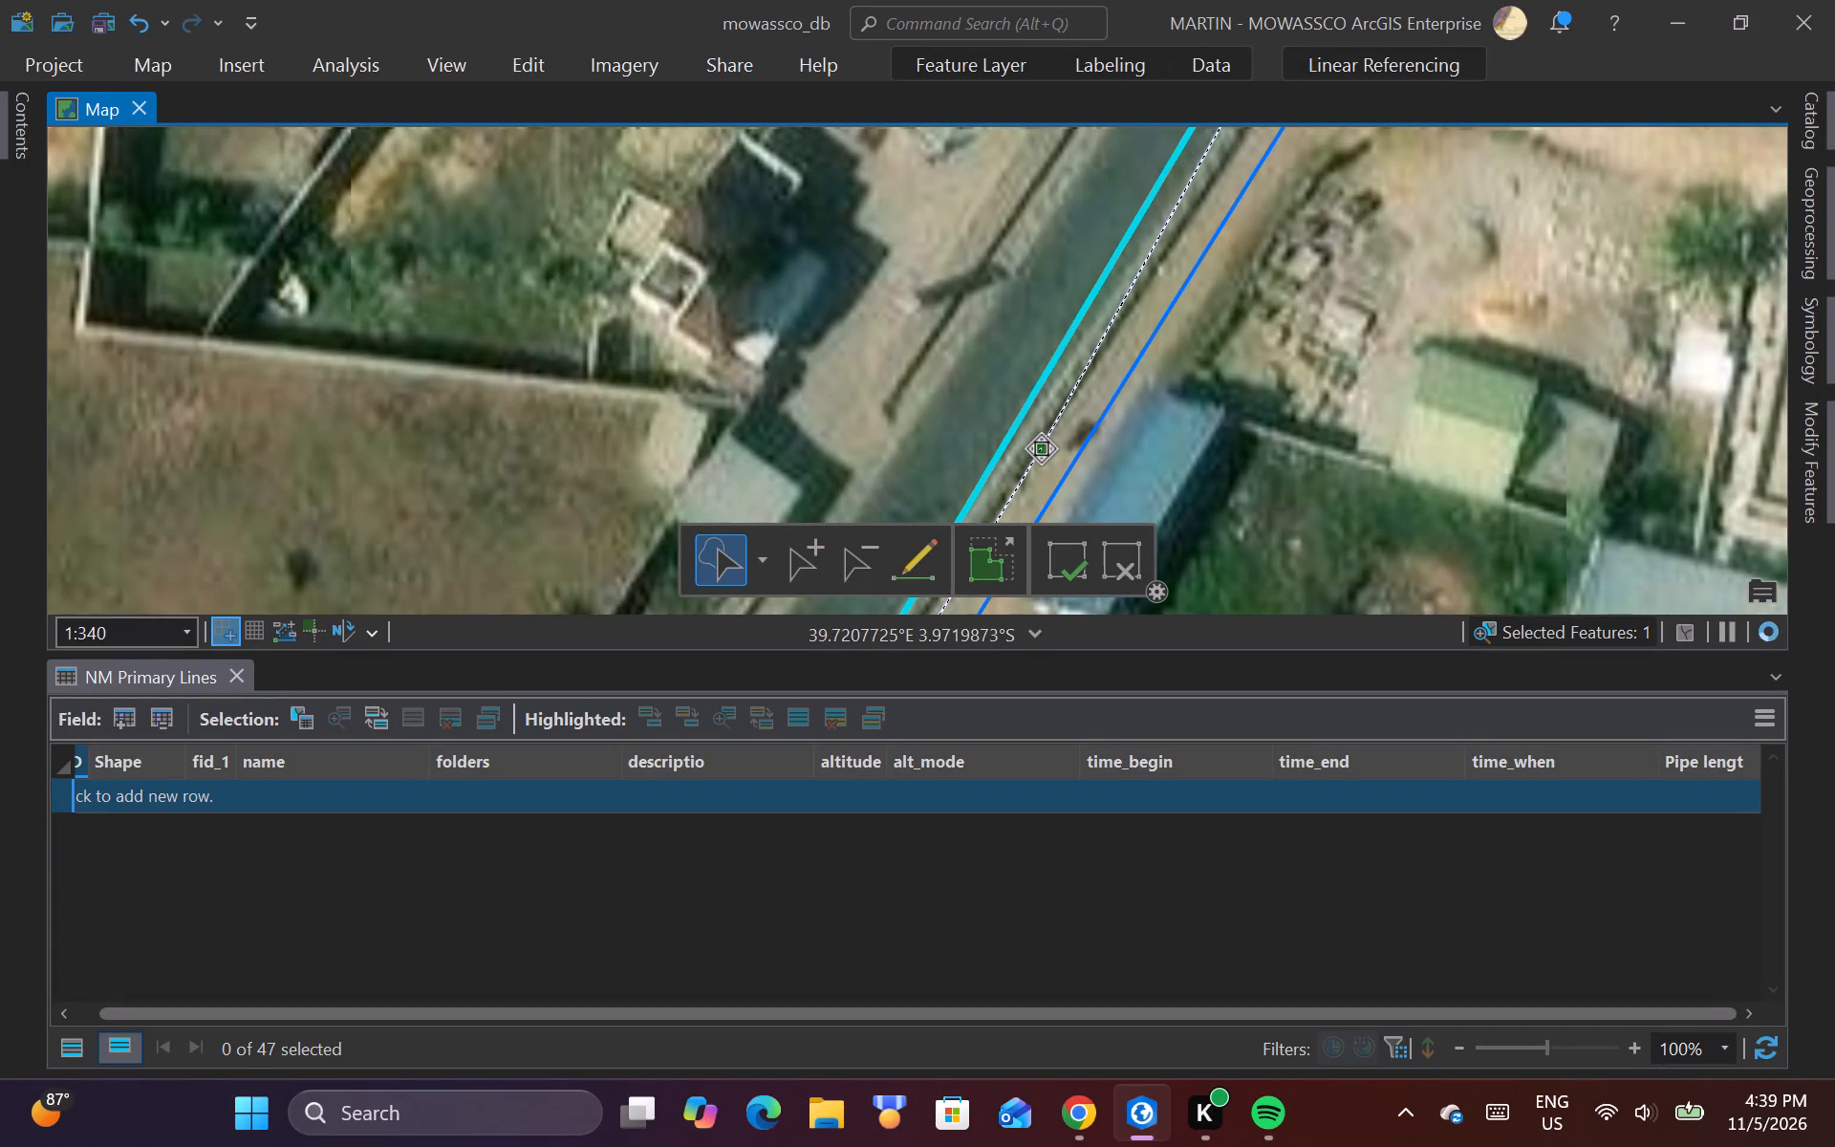
drag(1041, 449, 1047, 451)
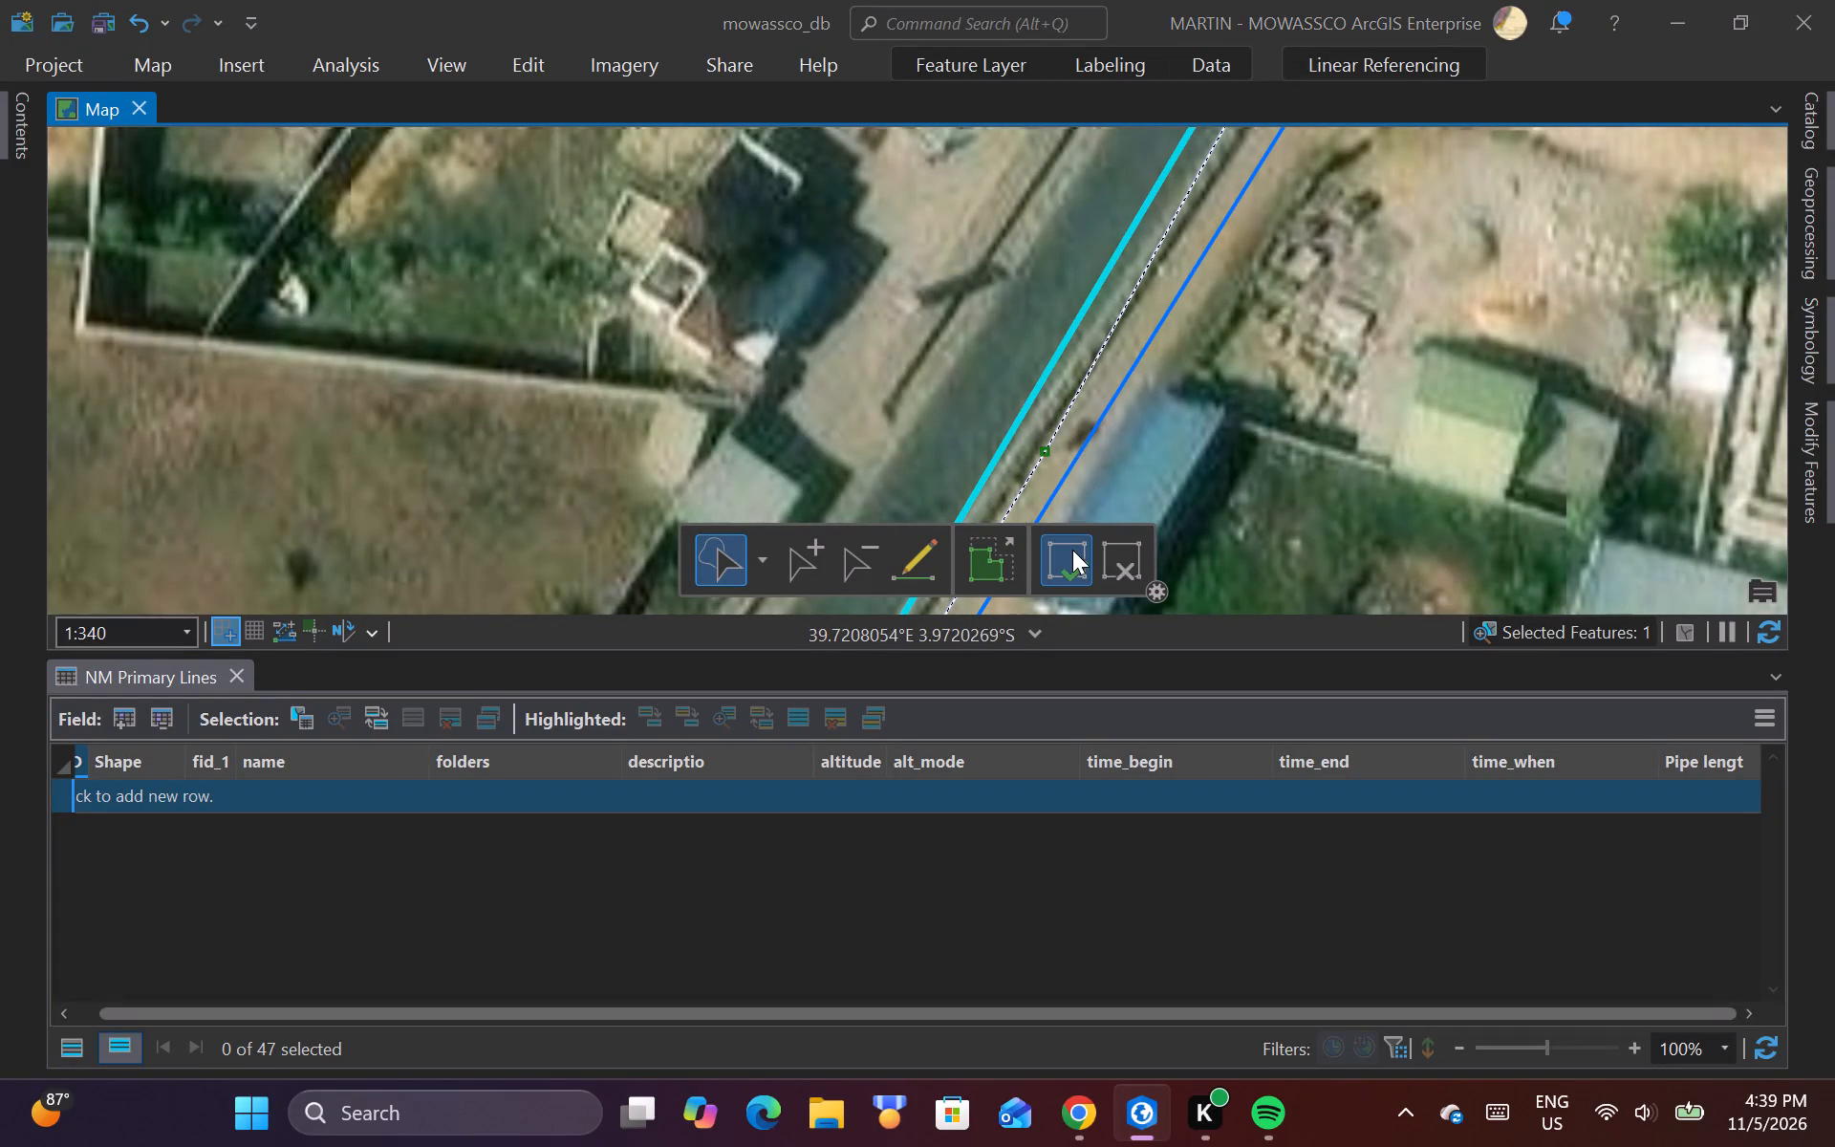
click(1072, 552)
Examine the reshaped ruto_line along the straight stretch up to the bend at the eastern dirt-road junction.
scroll(1024, 261, down, 2)
scroll(939, 255, down, 2)
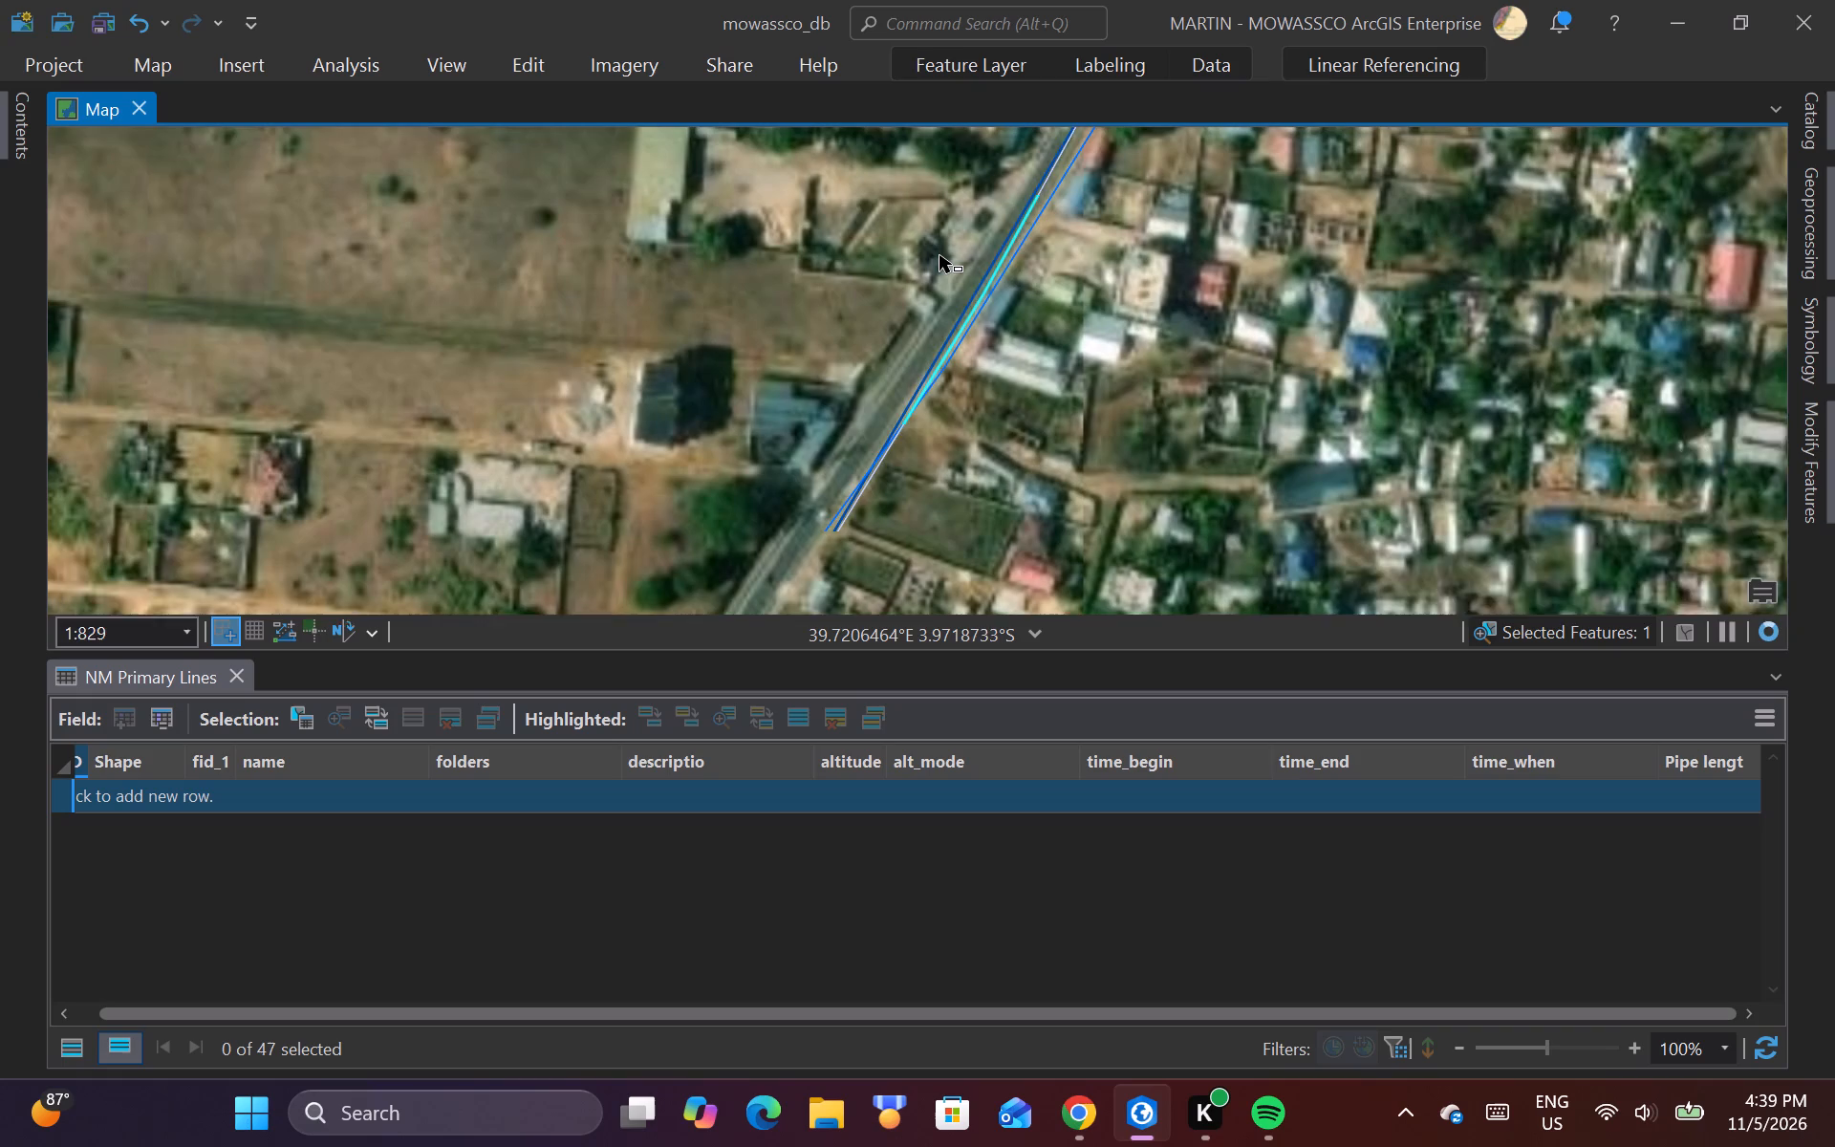
scroll(939, 260, down, 1)
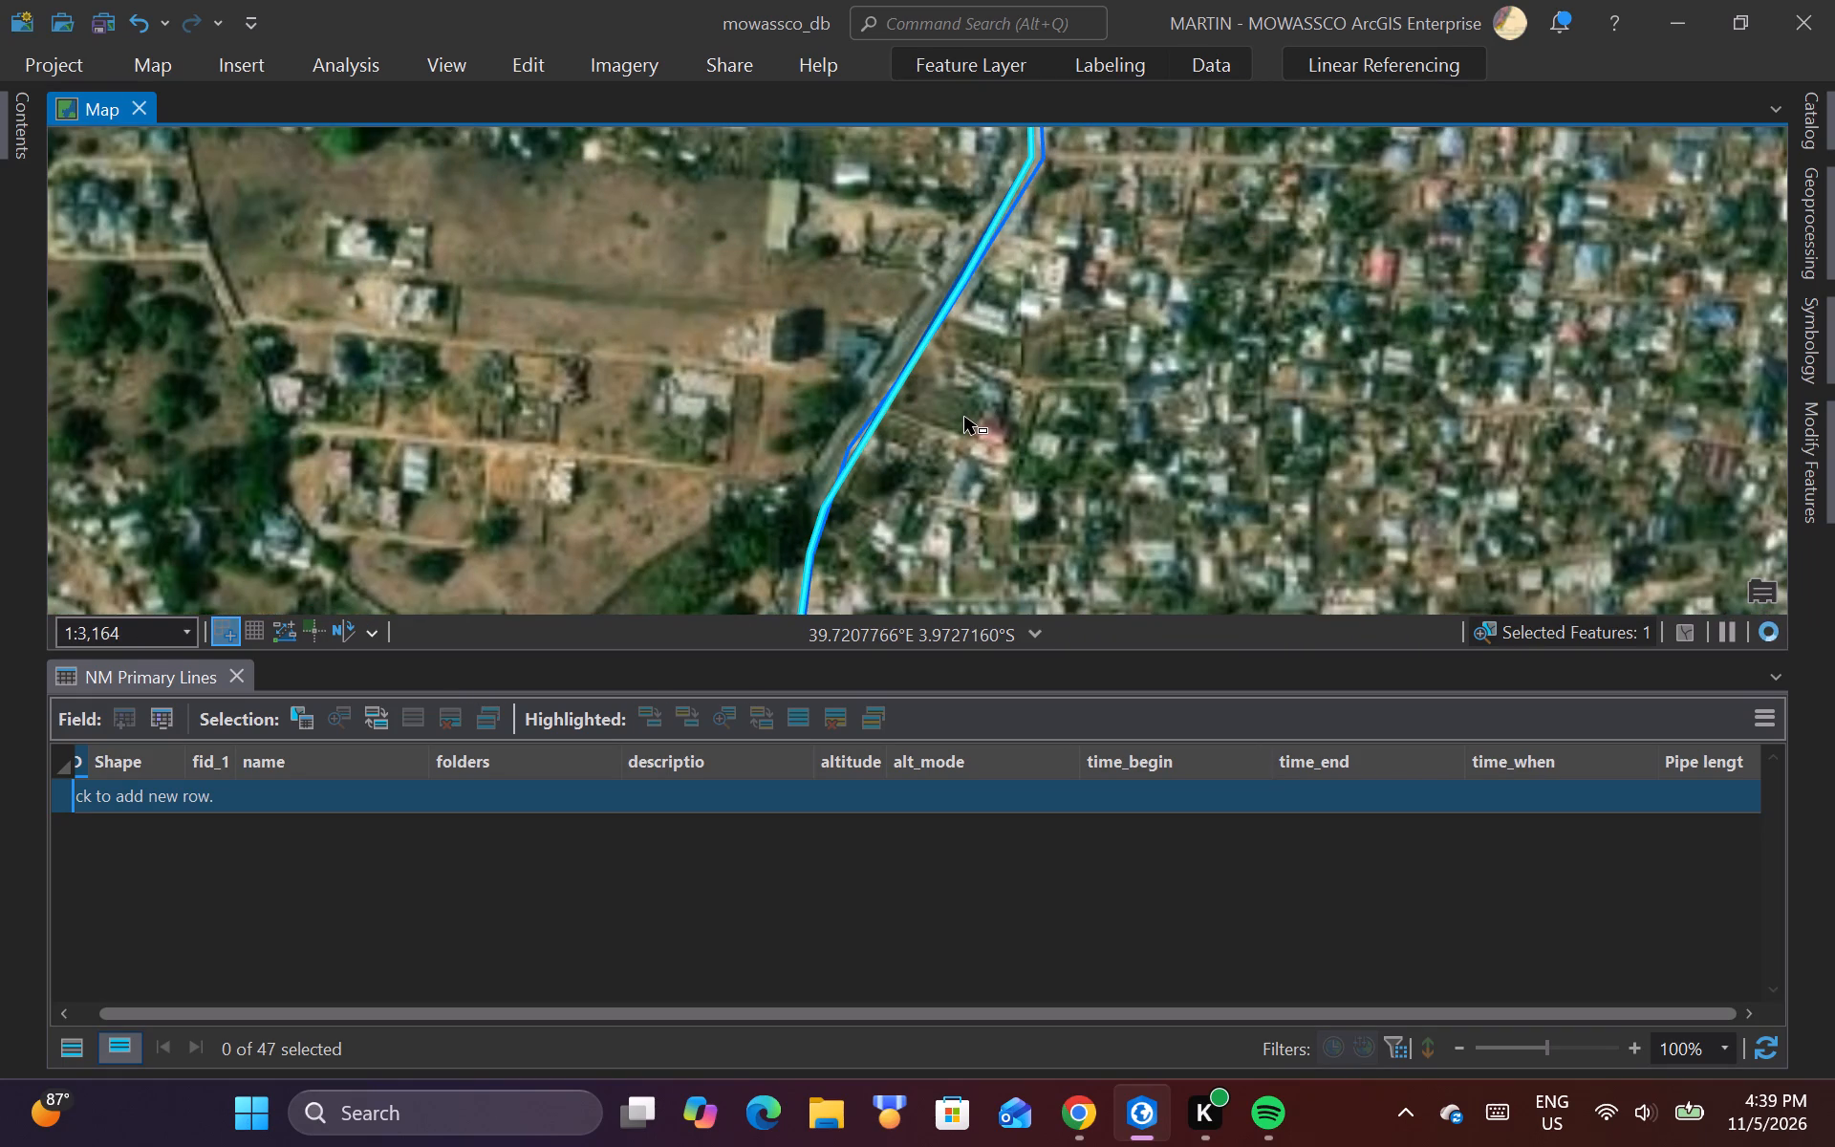
scroll(918, 436, down, 2)
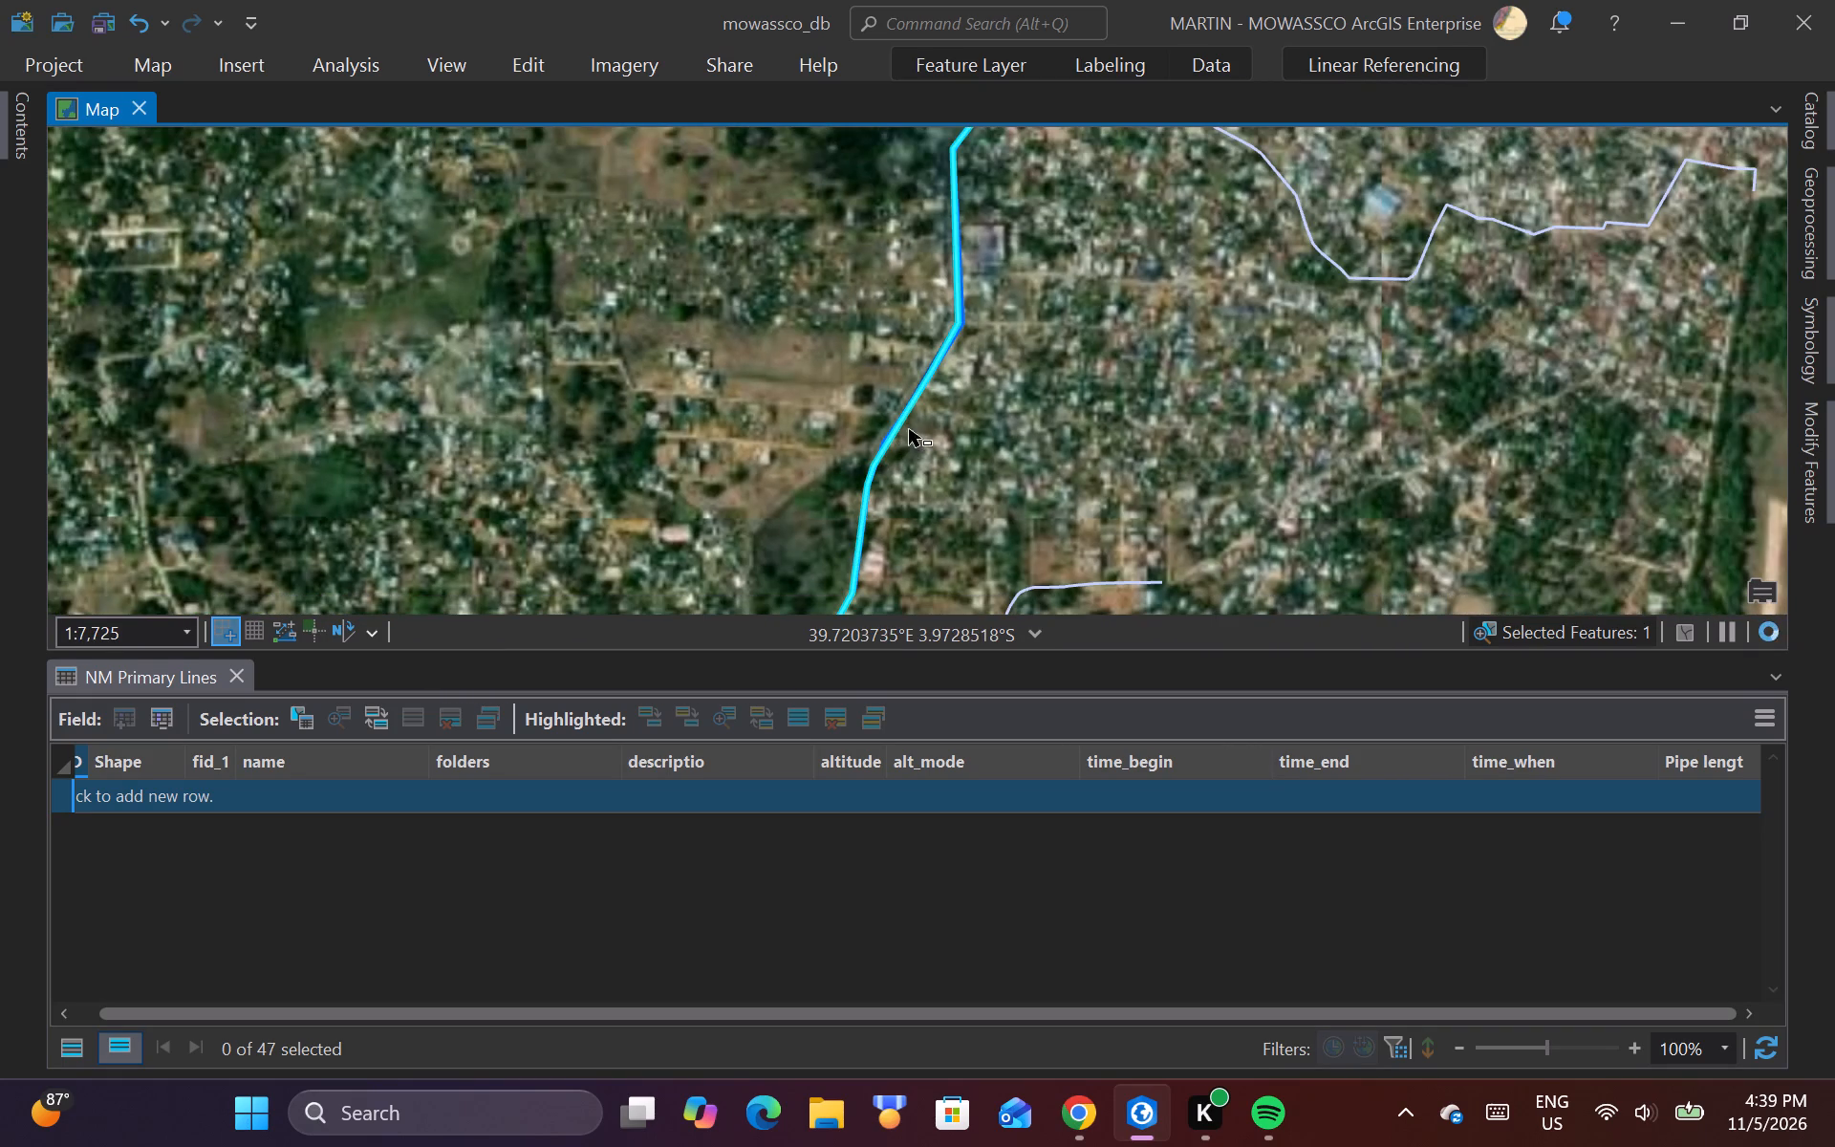
scroll(960, 291, up, 2)
scroll(942, 401, up, 1)
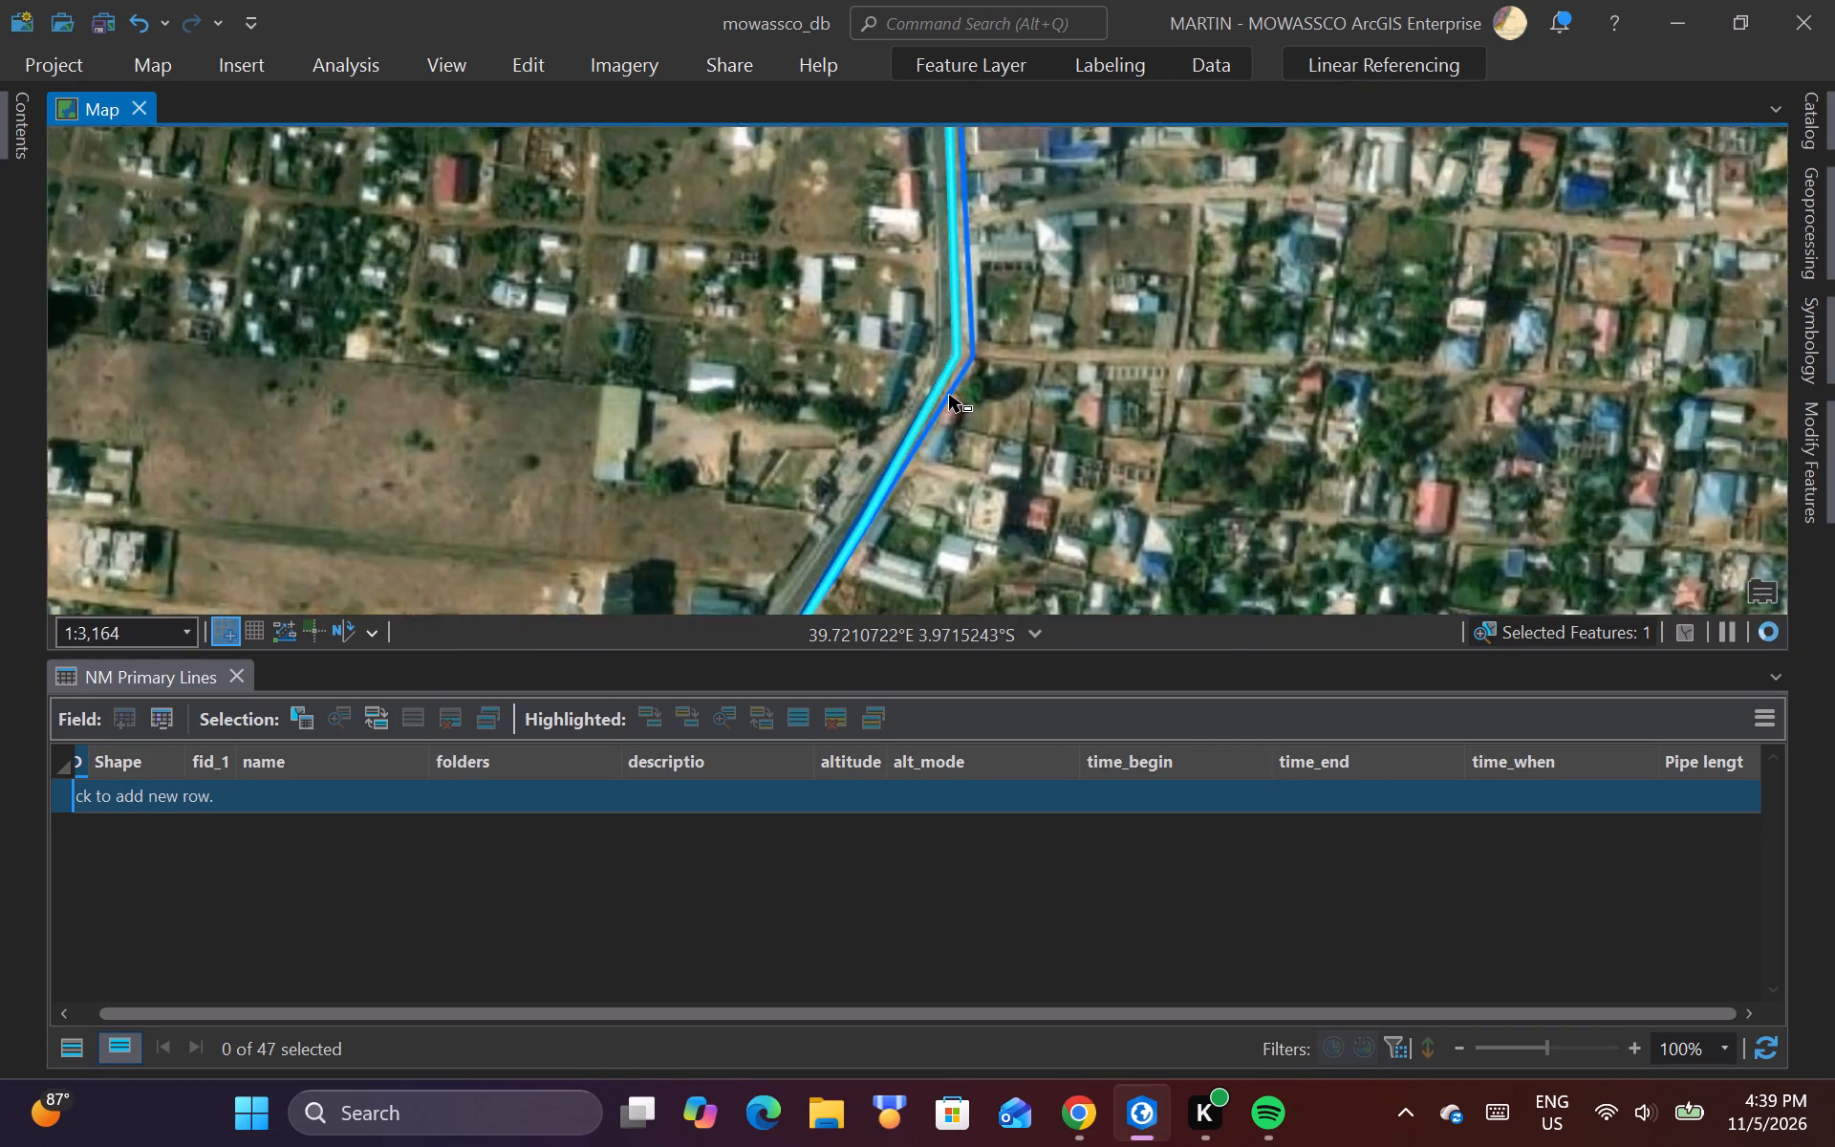
scroll(1004, 313, down, 2)
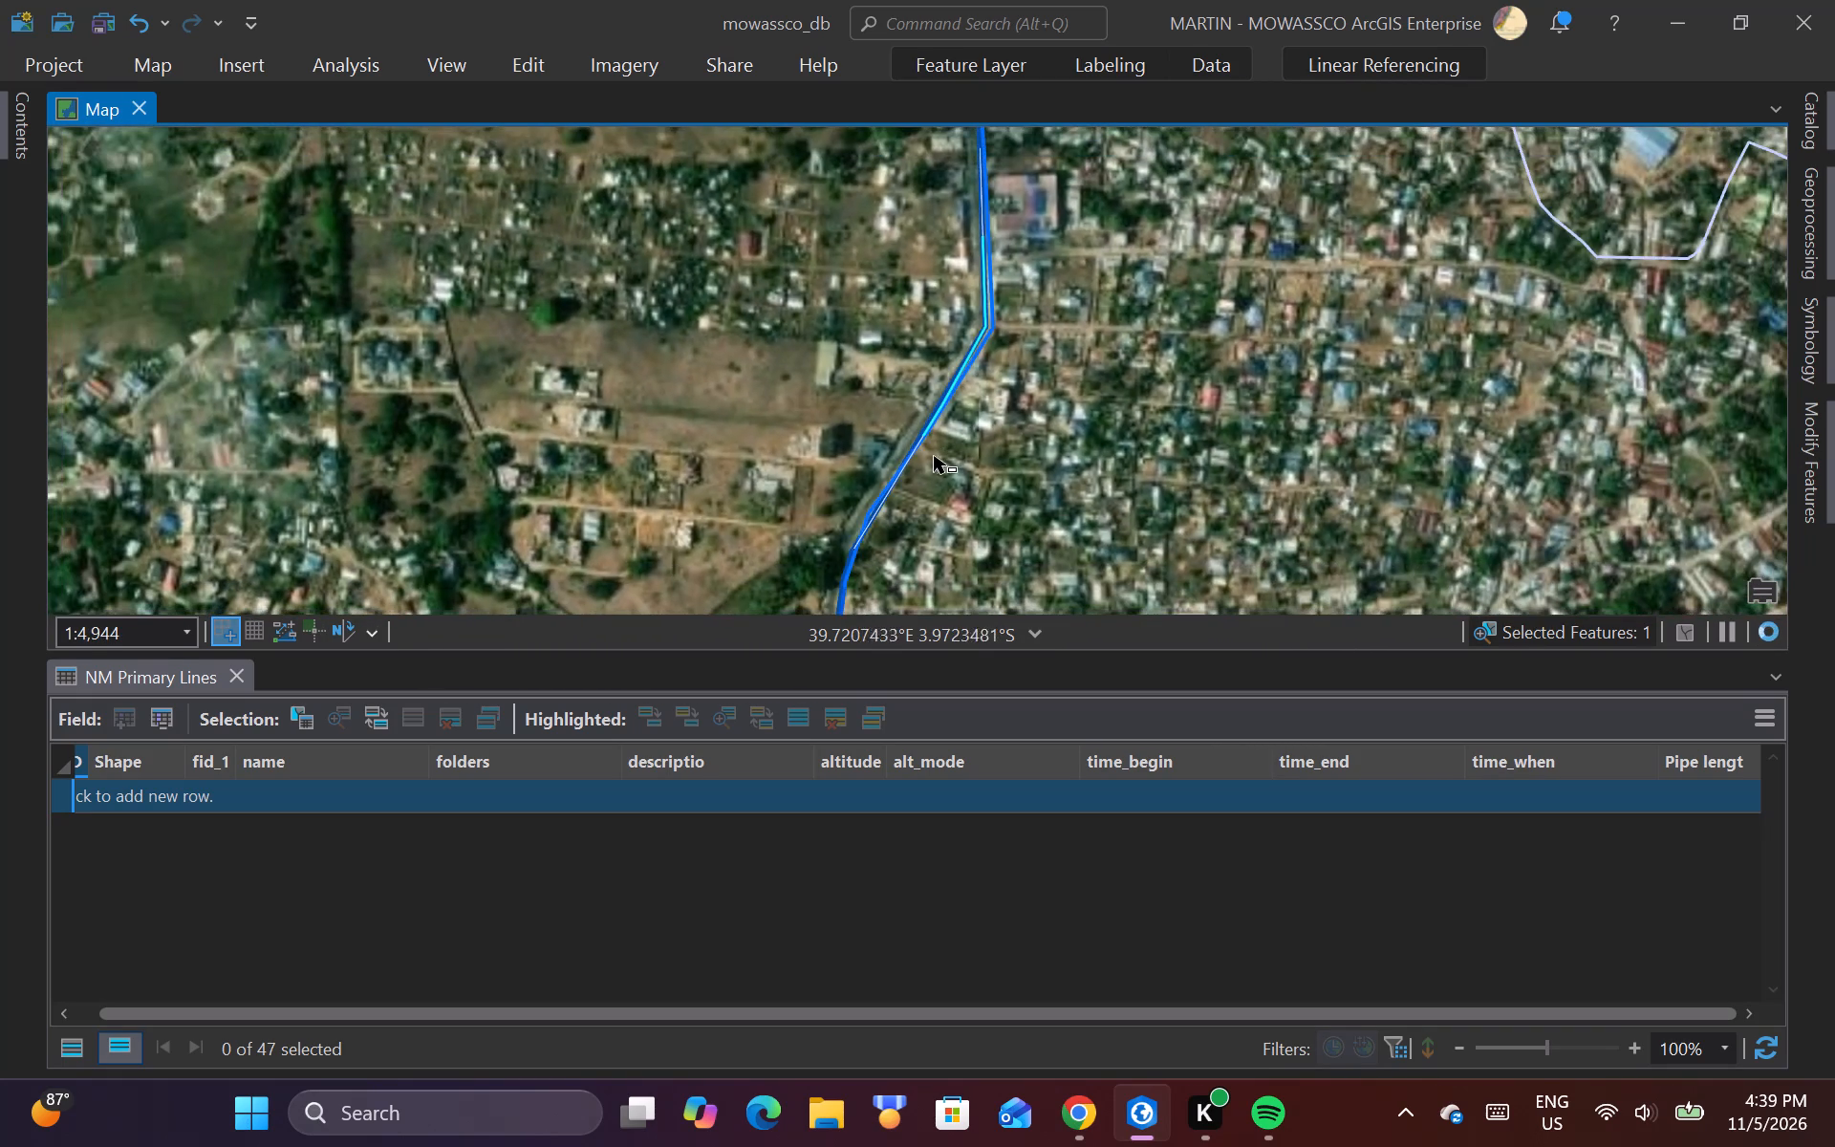
scroll(932, 458, up, 2)
scroll(861, 461, down, 3)
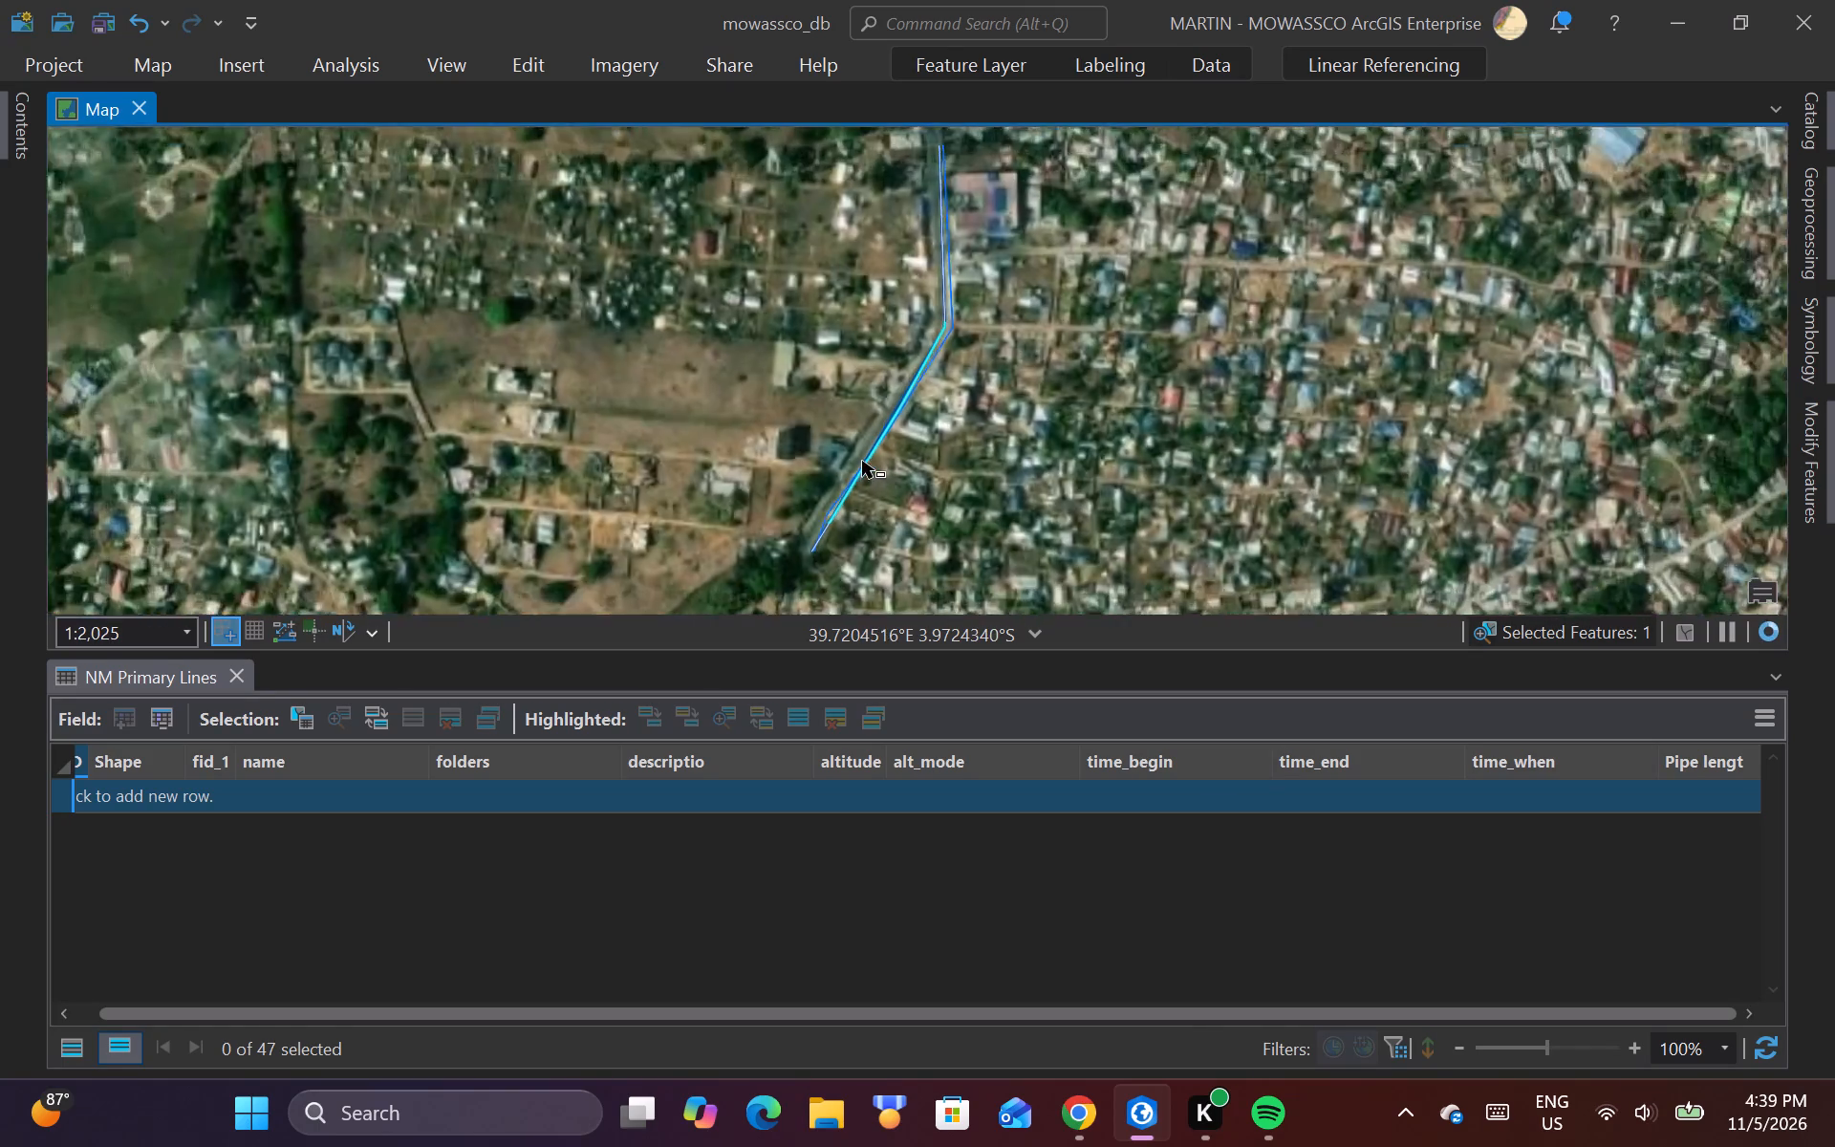
scroll(922, 389, up, 4)
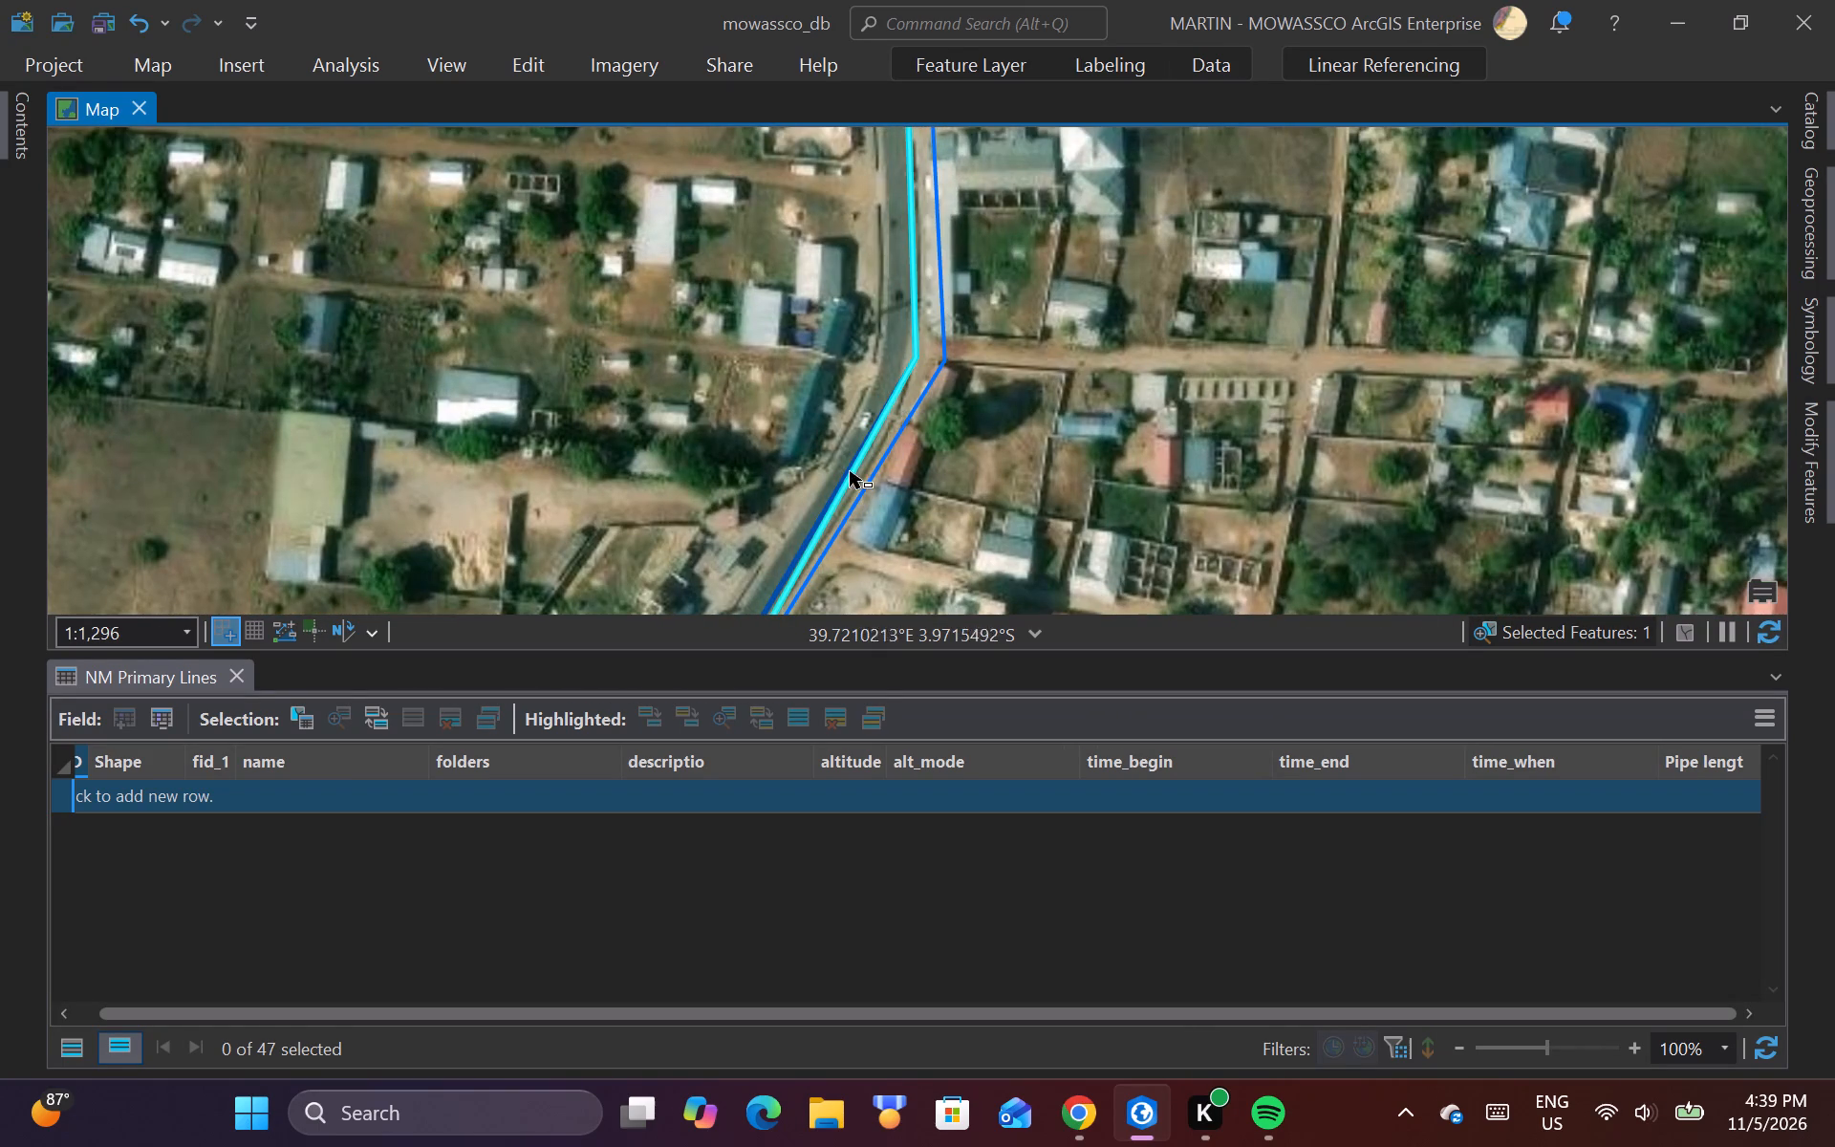
scroll(871, 444, up, 3)
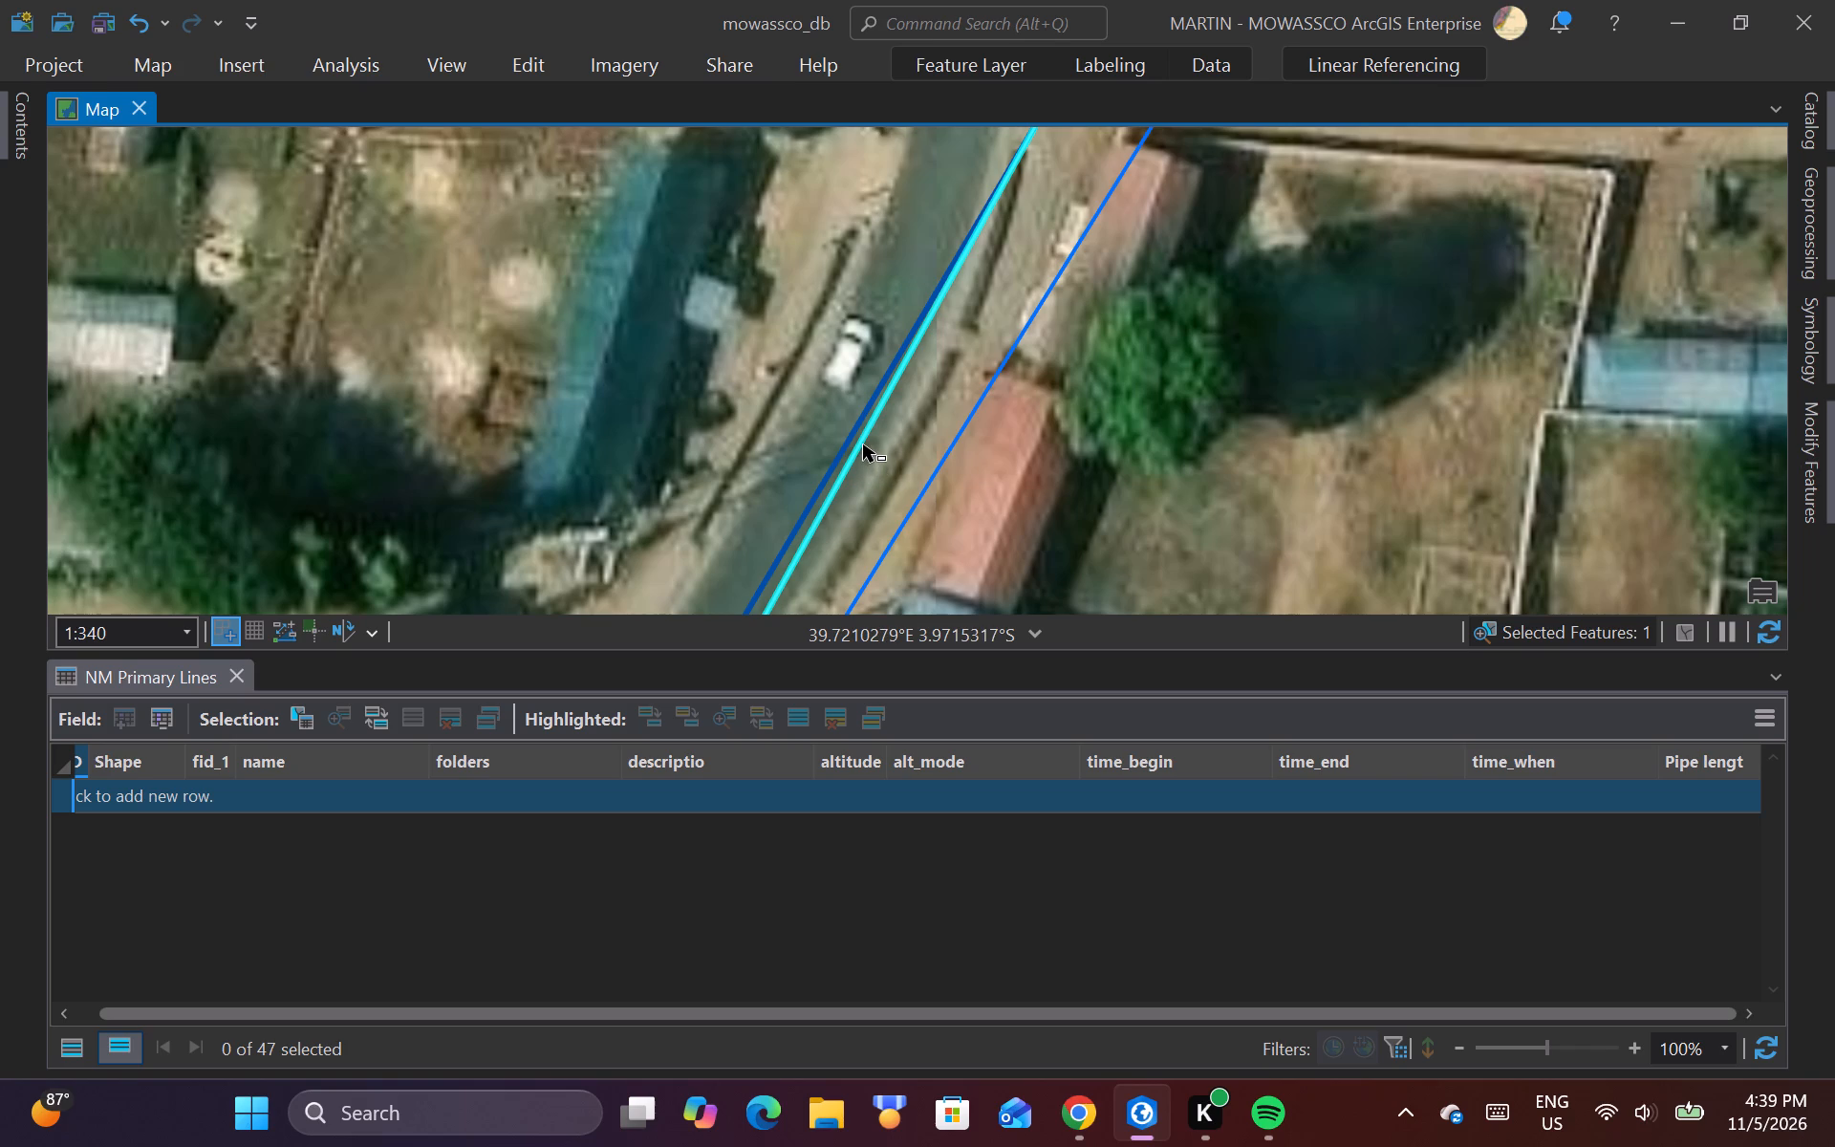
Add a vertex to ruto_line just south of the eastern dirt-road junction and move it east onto the paved road's verge.
click(863, 443)
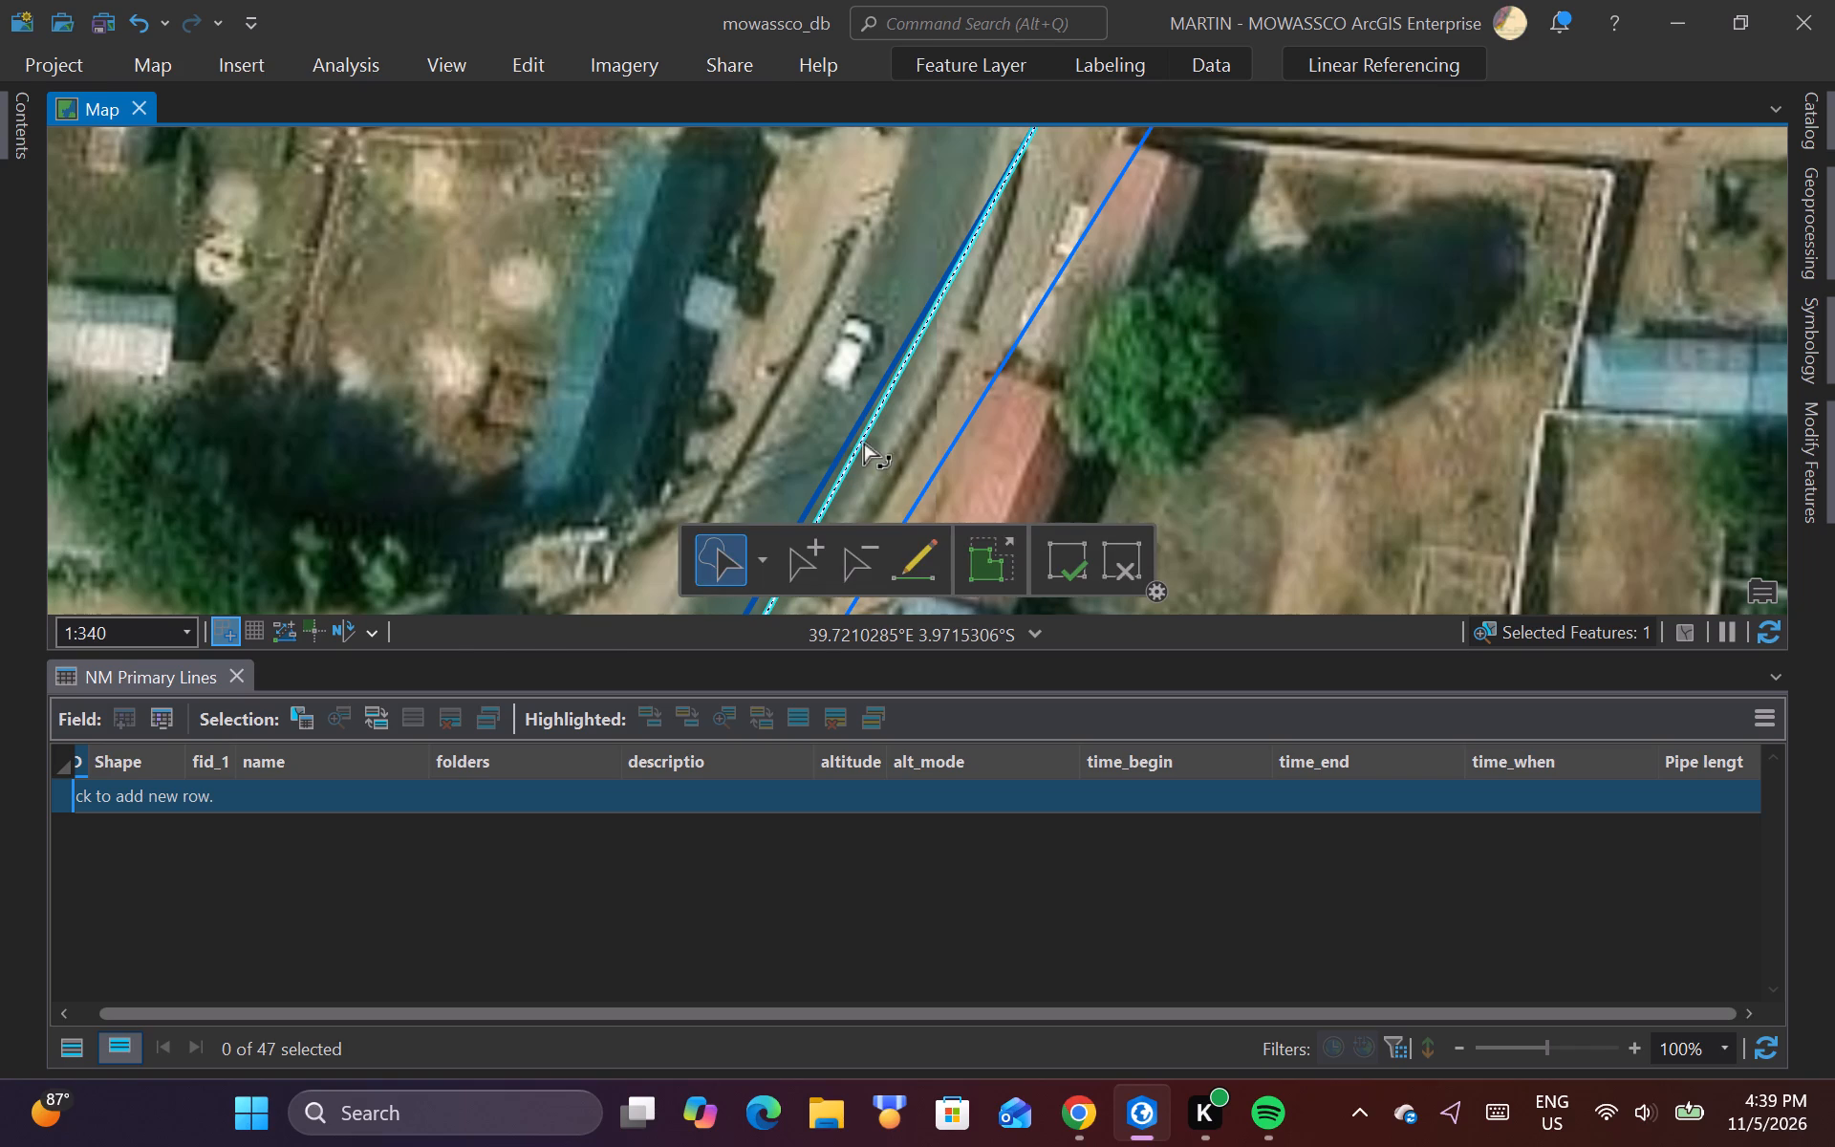
right_click(866, 443)
click(766, 451)
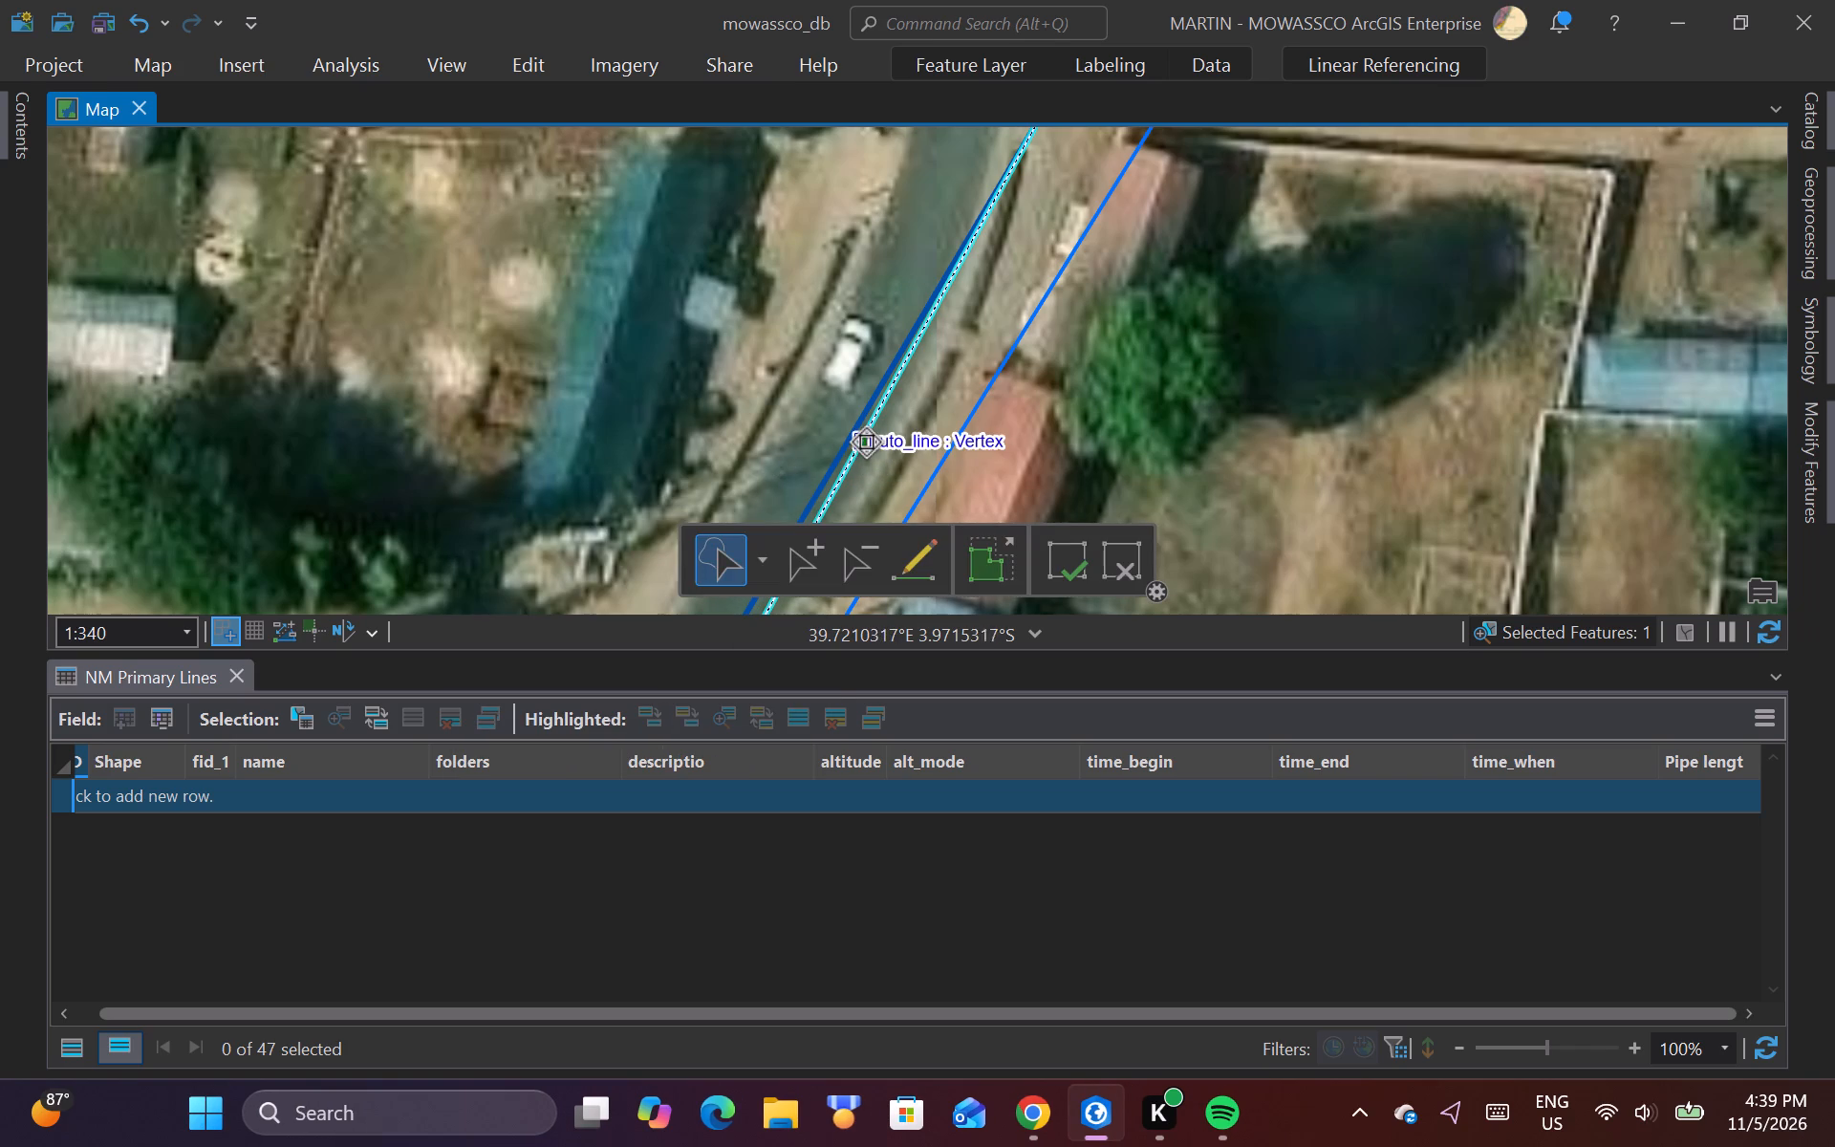
drag(864, 443, 905, 455)
Move ruto_line's bend vertex at the eastern dirt-road junction slightly east, away from the paved road.
scroll(843, 389, down, 2)
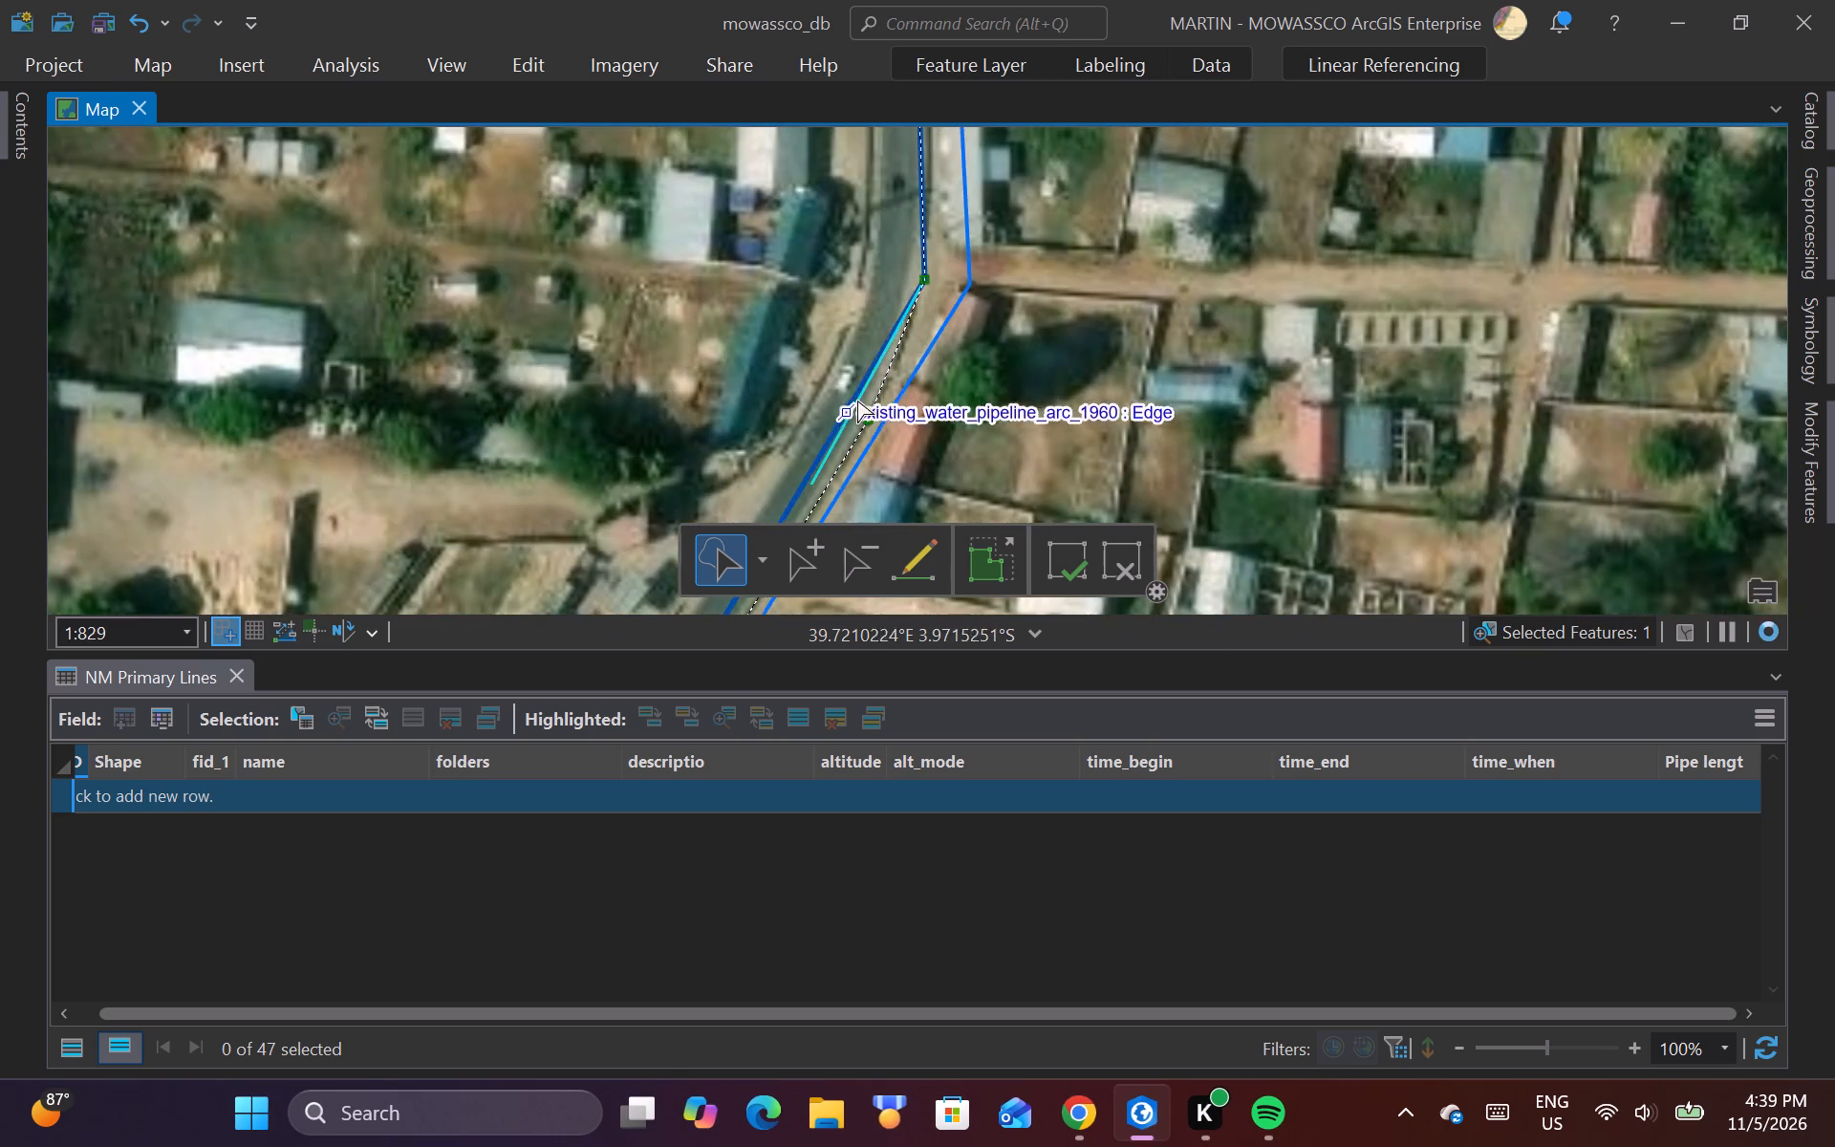
scroll(943, 298, up, 2)
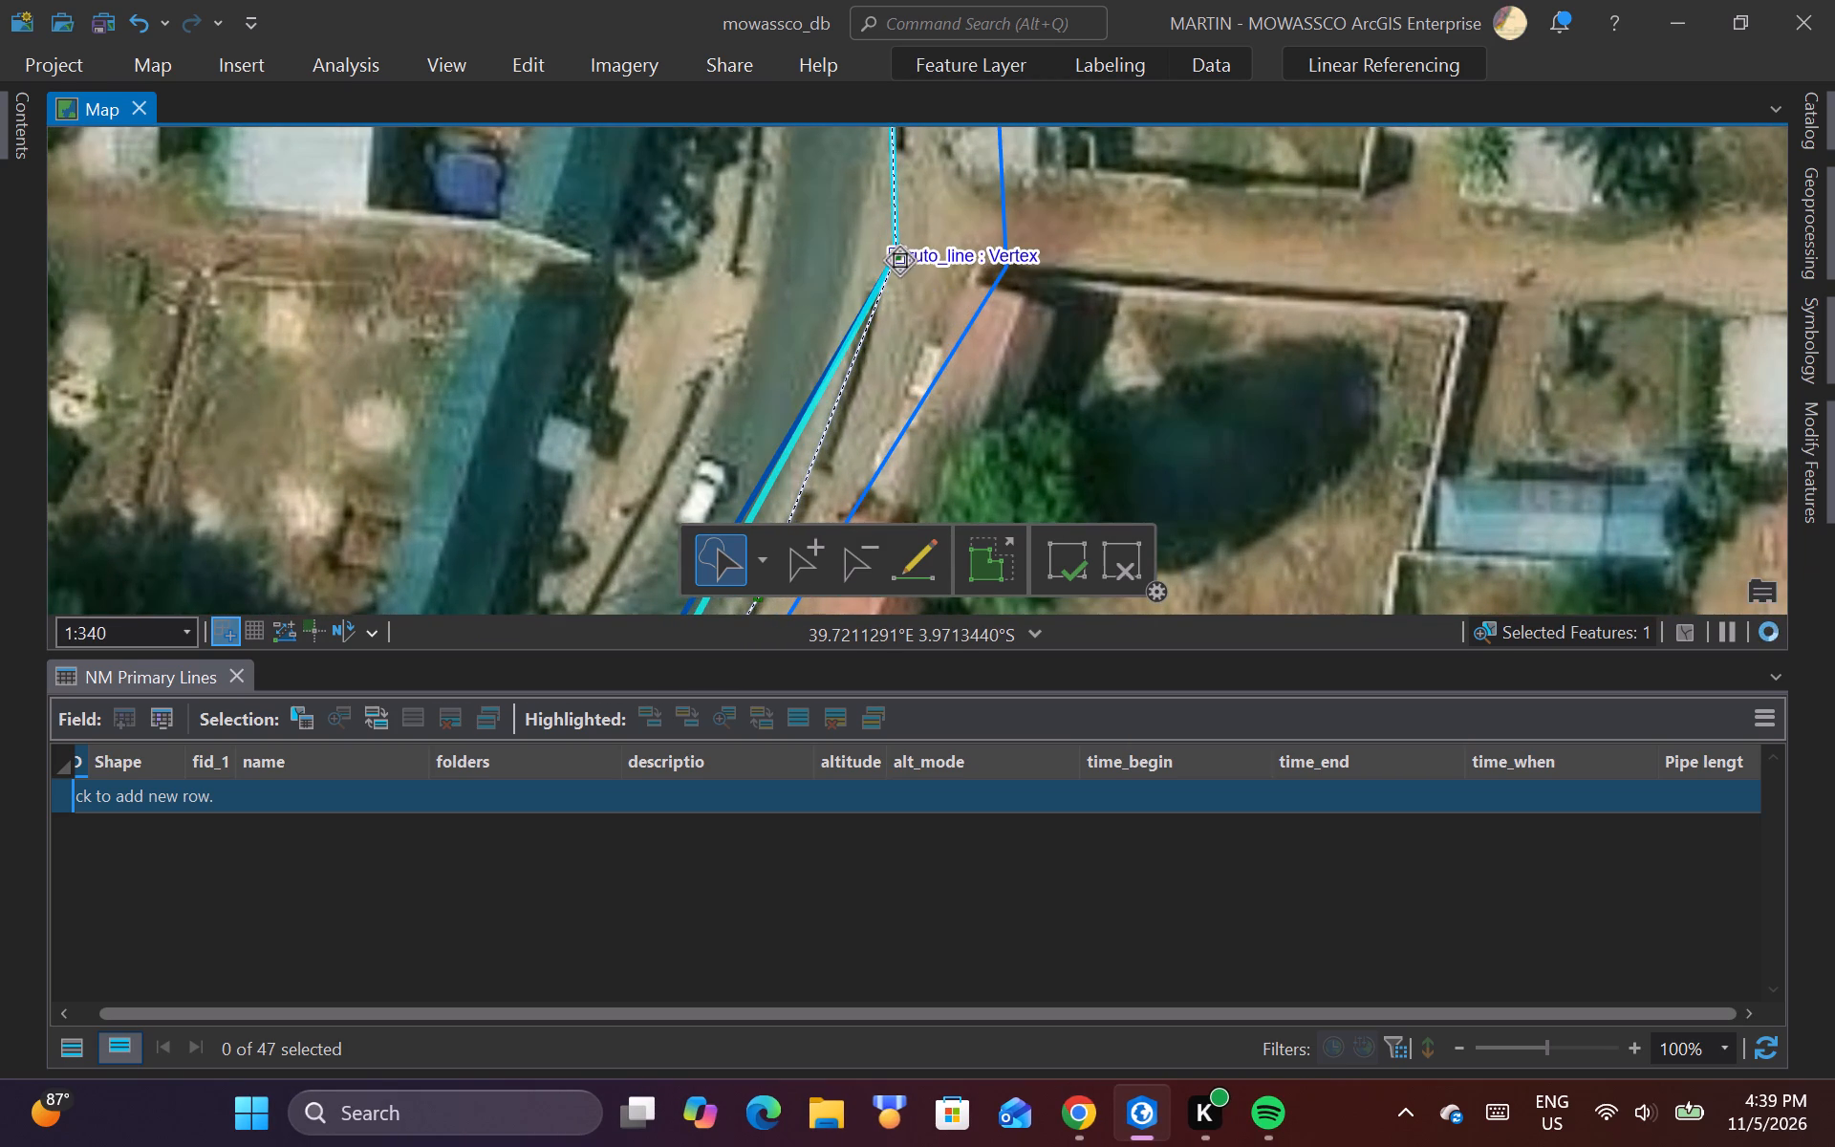
drag(899, 259, 915, 260)
Add a vertex to ruto_line on the straight stretch north of the junction and fine-tune it onto the road's eastern verge.
scroll(911, 391, down, 2)
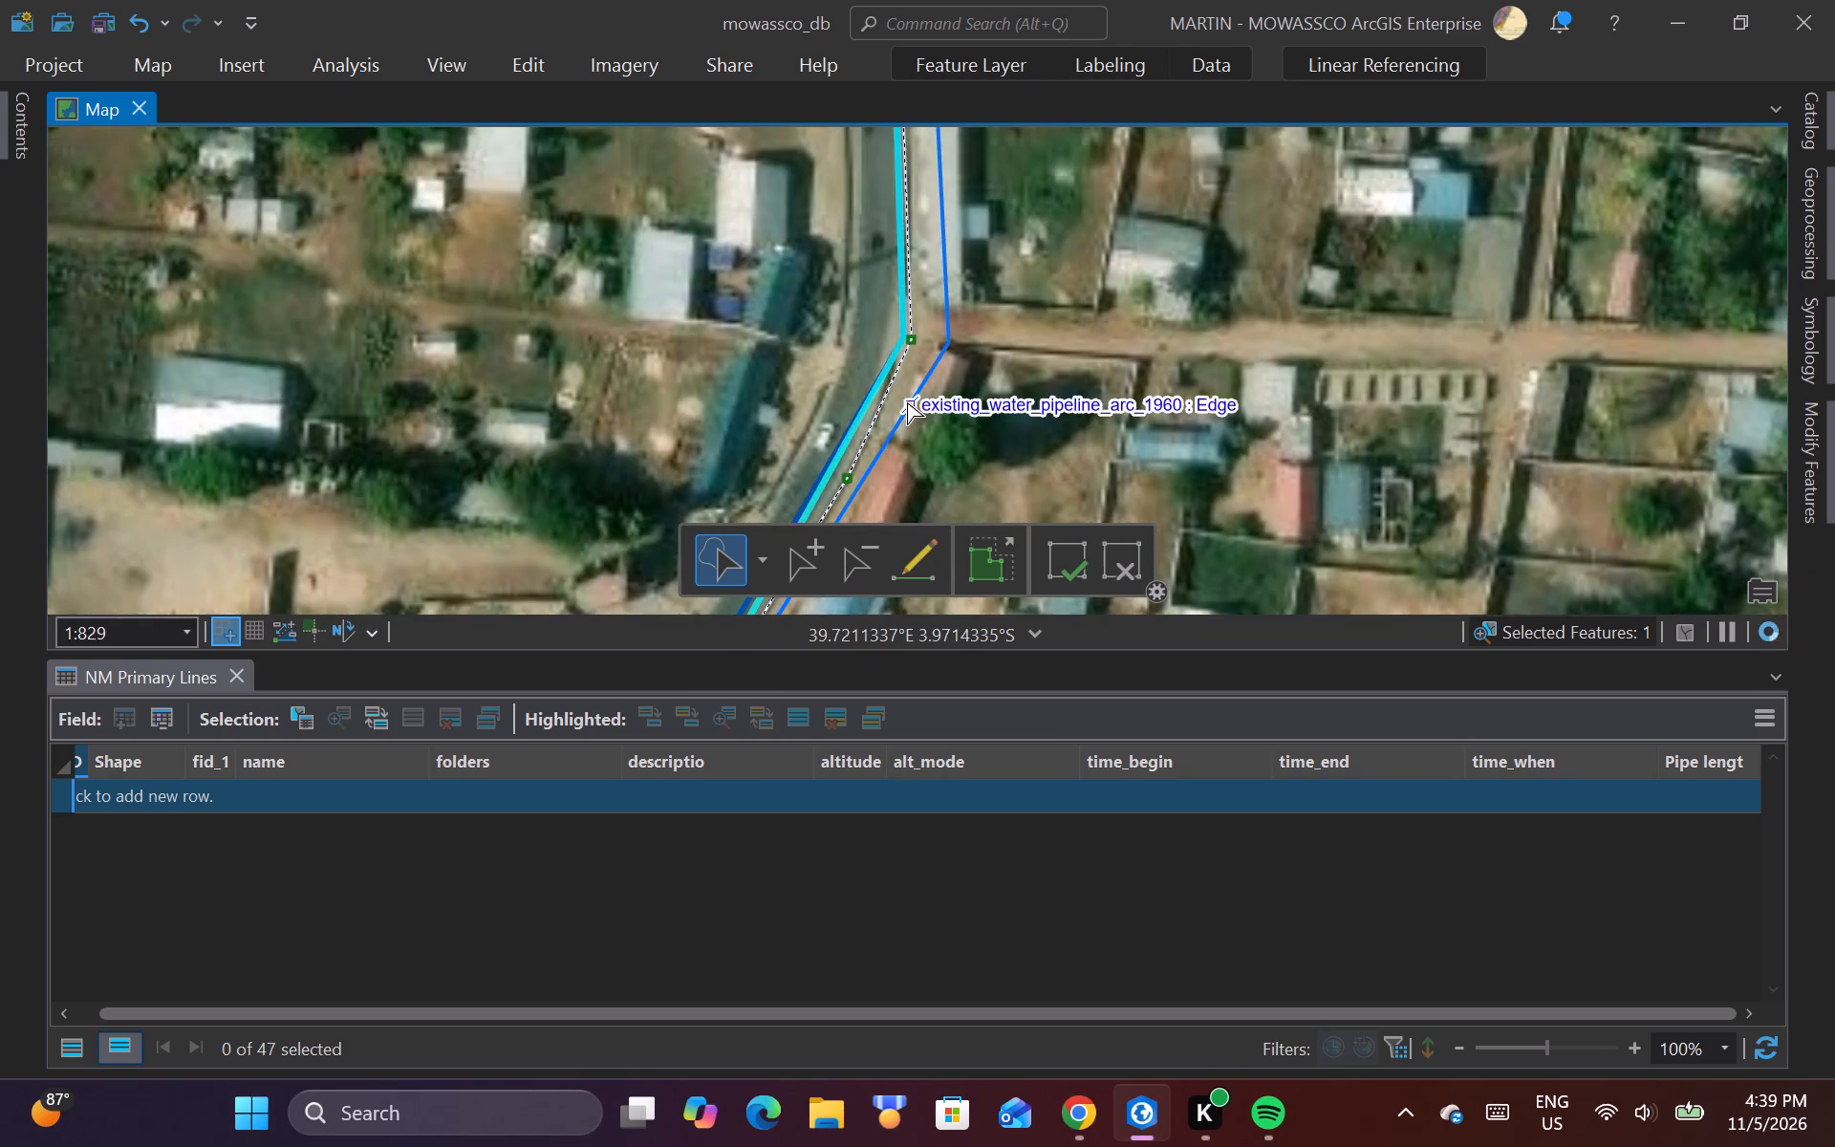
scroll(907, 402, down, 2)
scroll(925, 335, up, 3)
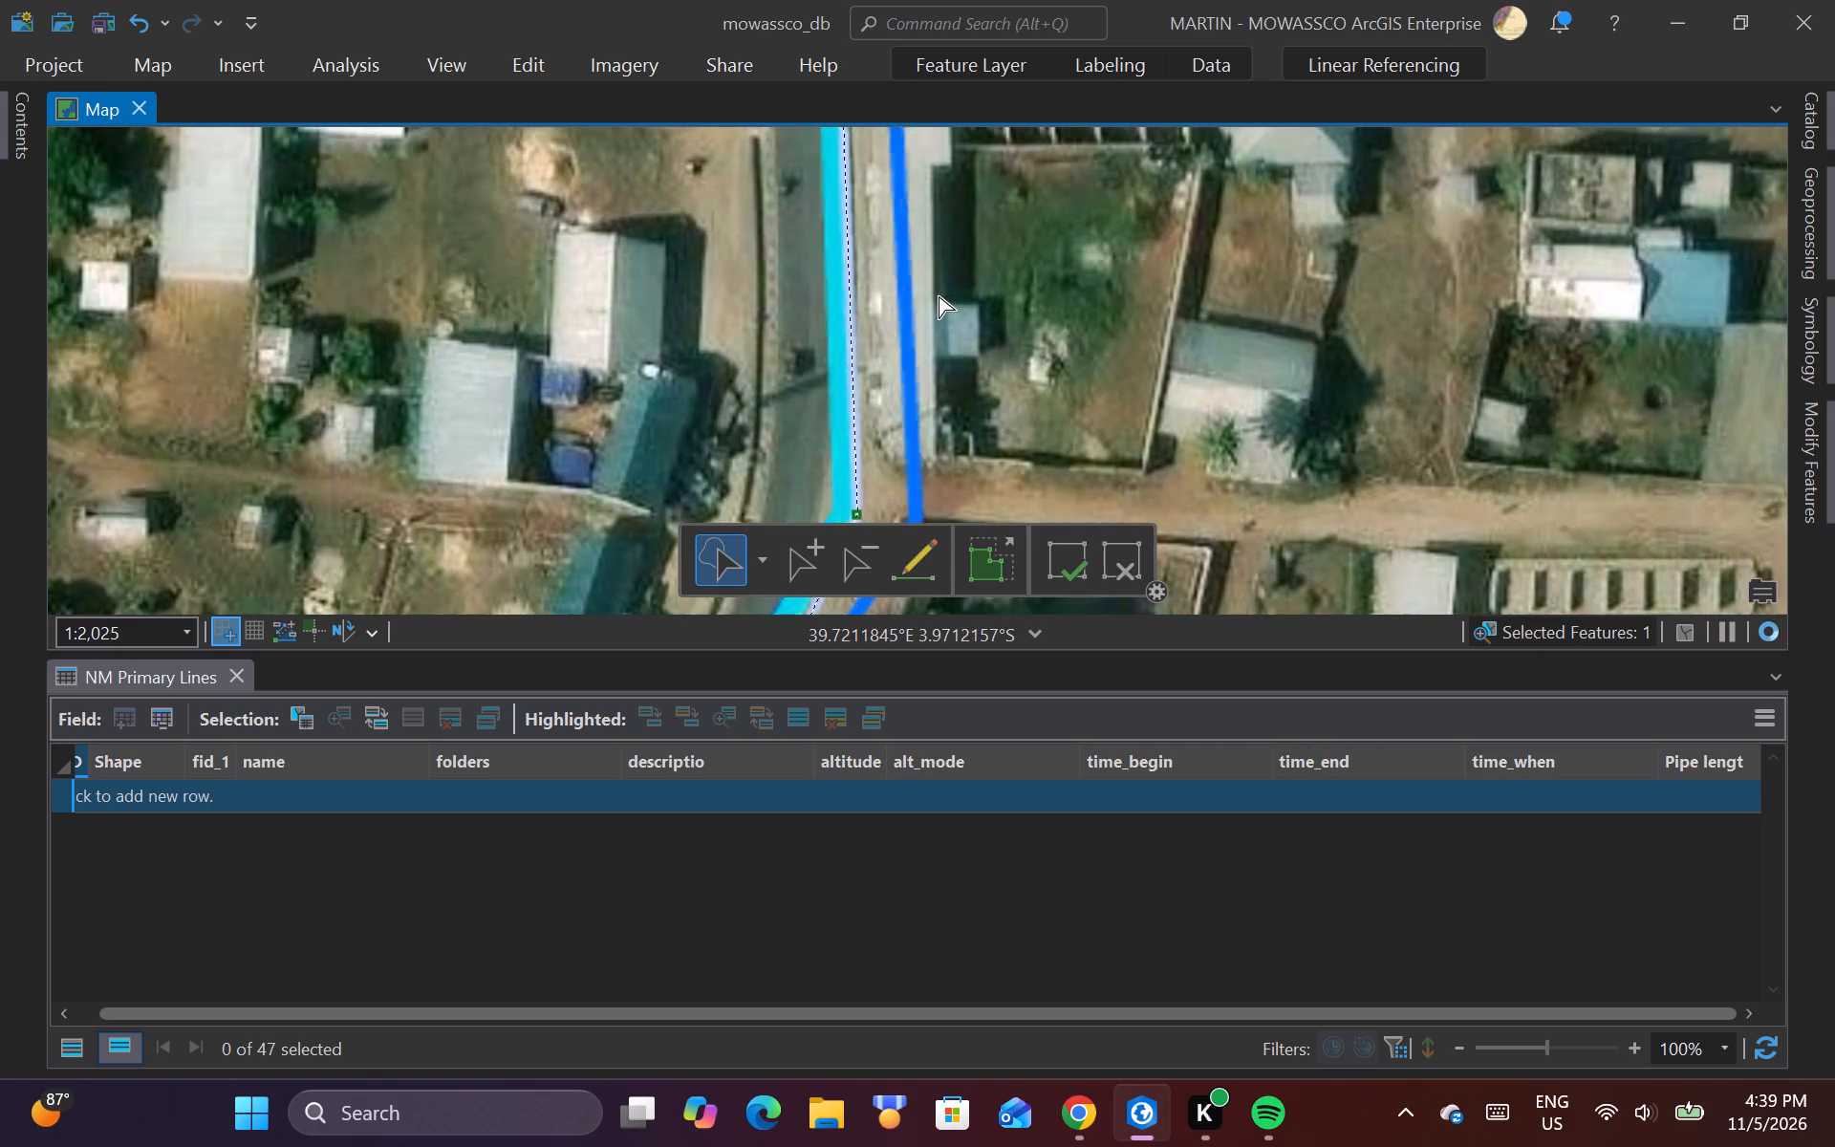
scroll(851, 444, down, 2)
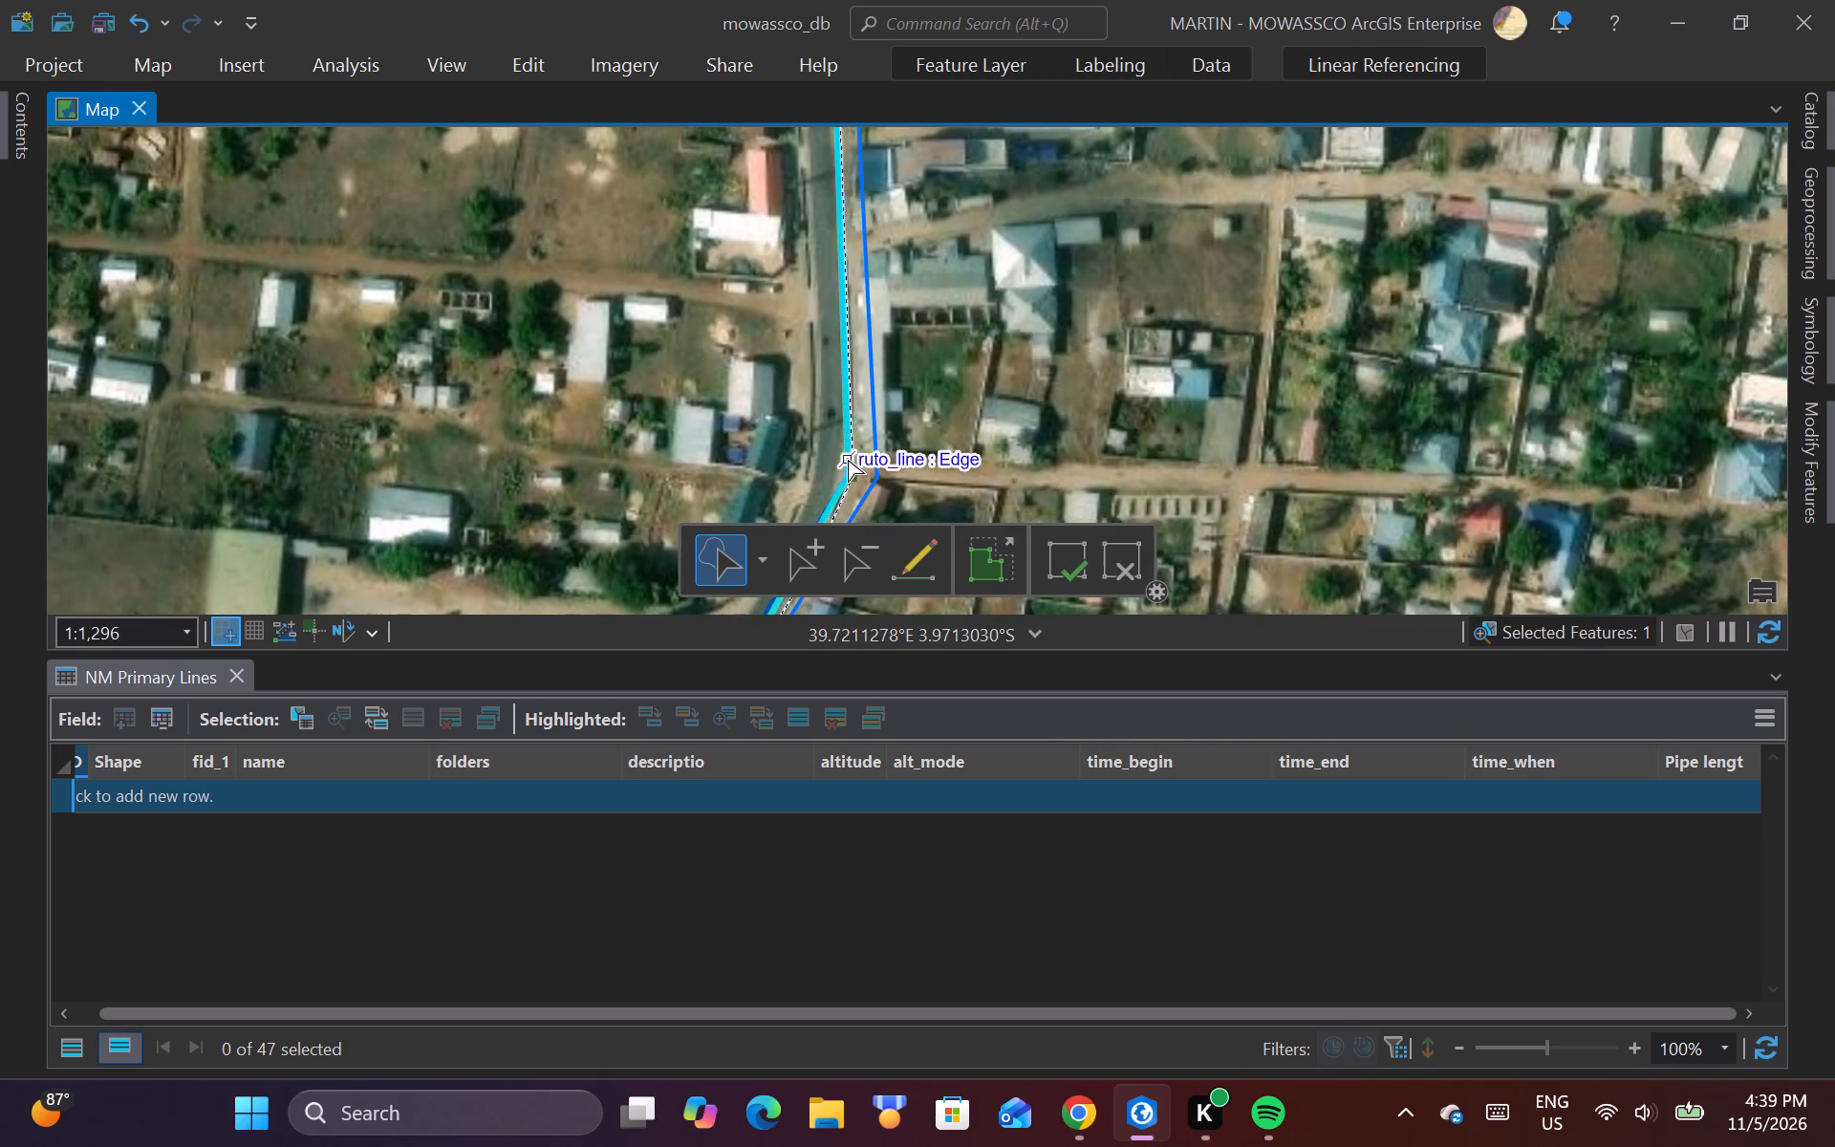
scroll(844, 454, down, 1)
scroll(860, 315, up, 1)
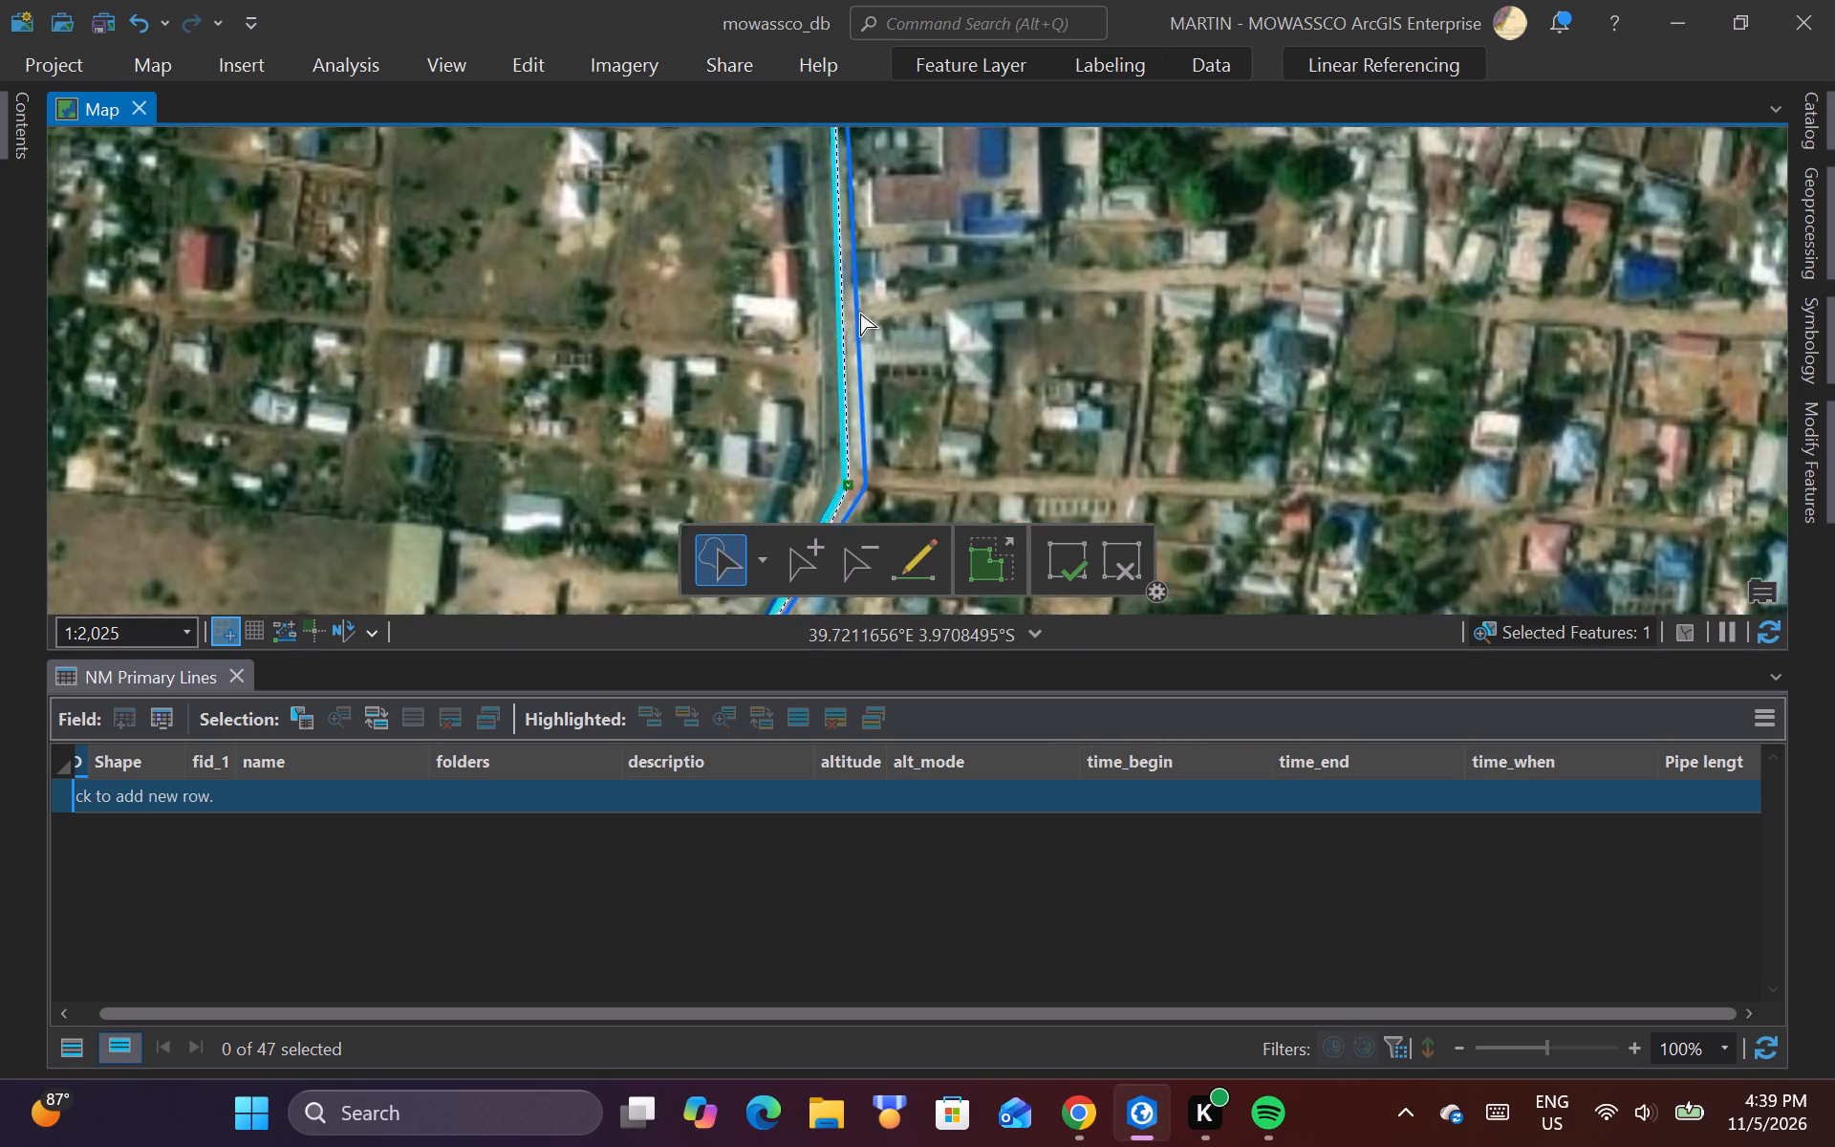
scroll(824, 329, up, 2)
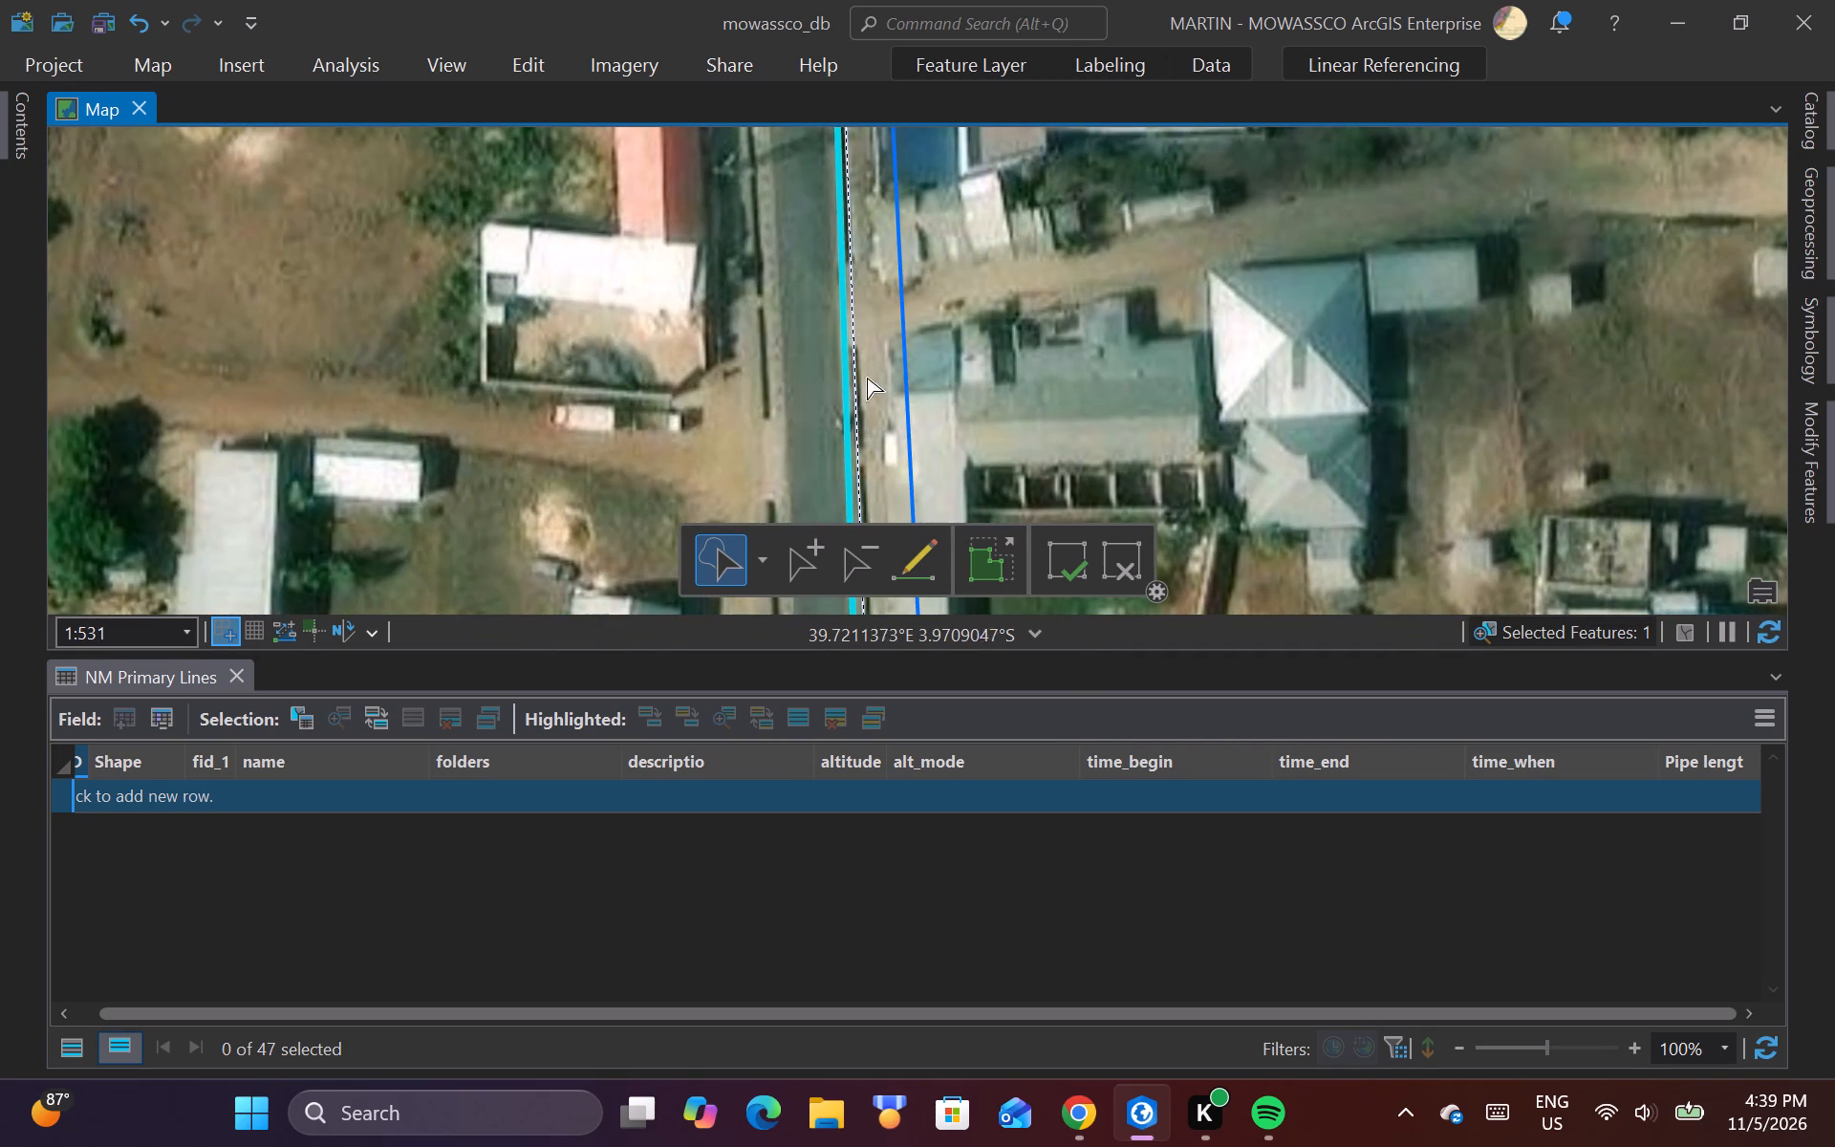
right_click(859, 372)
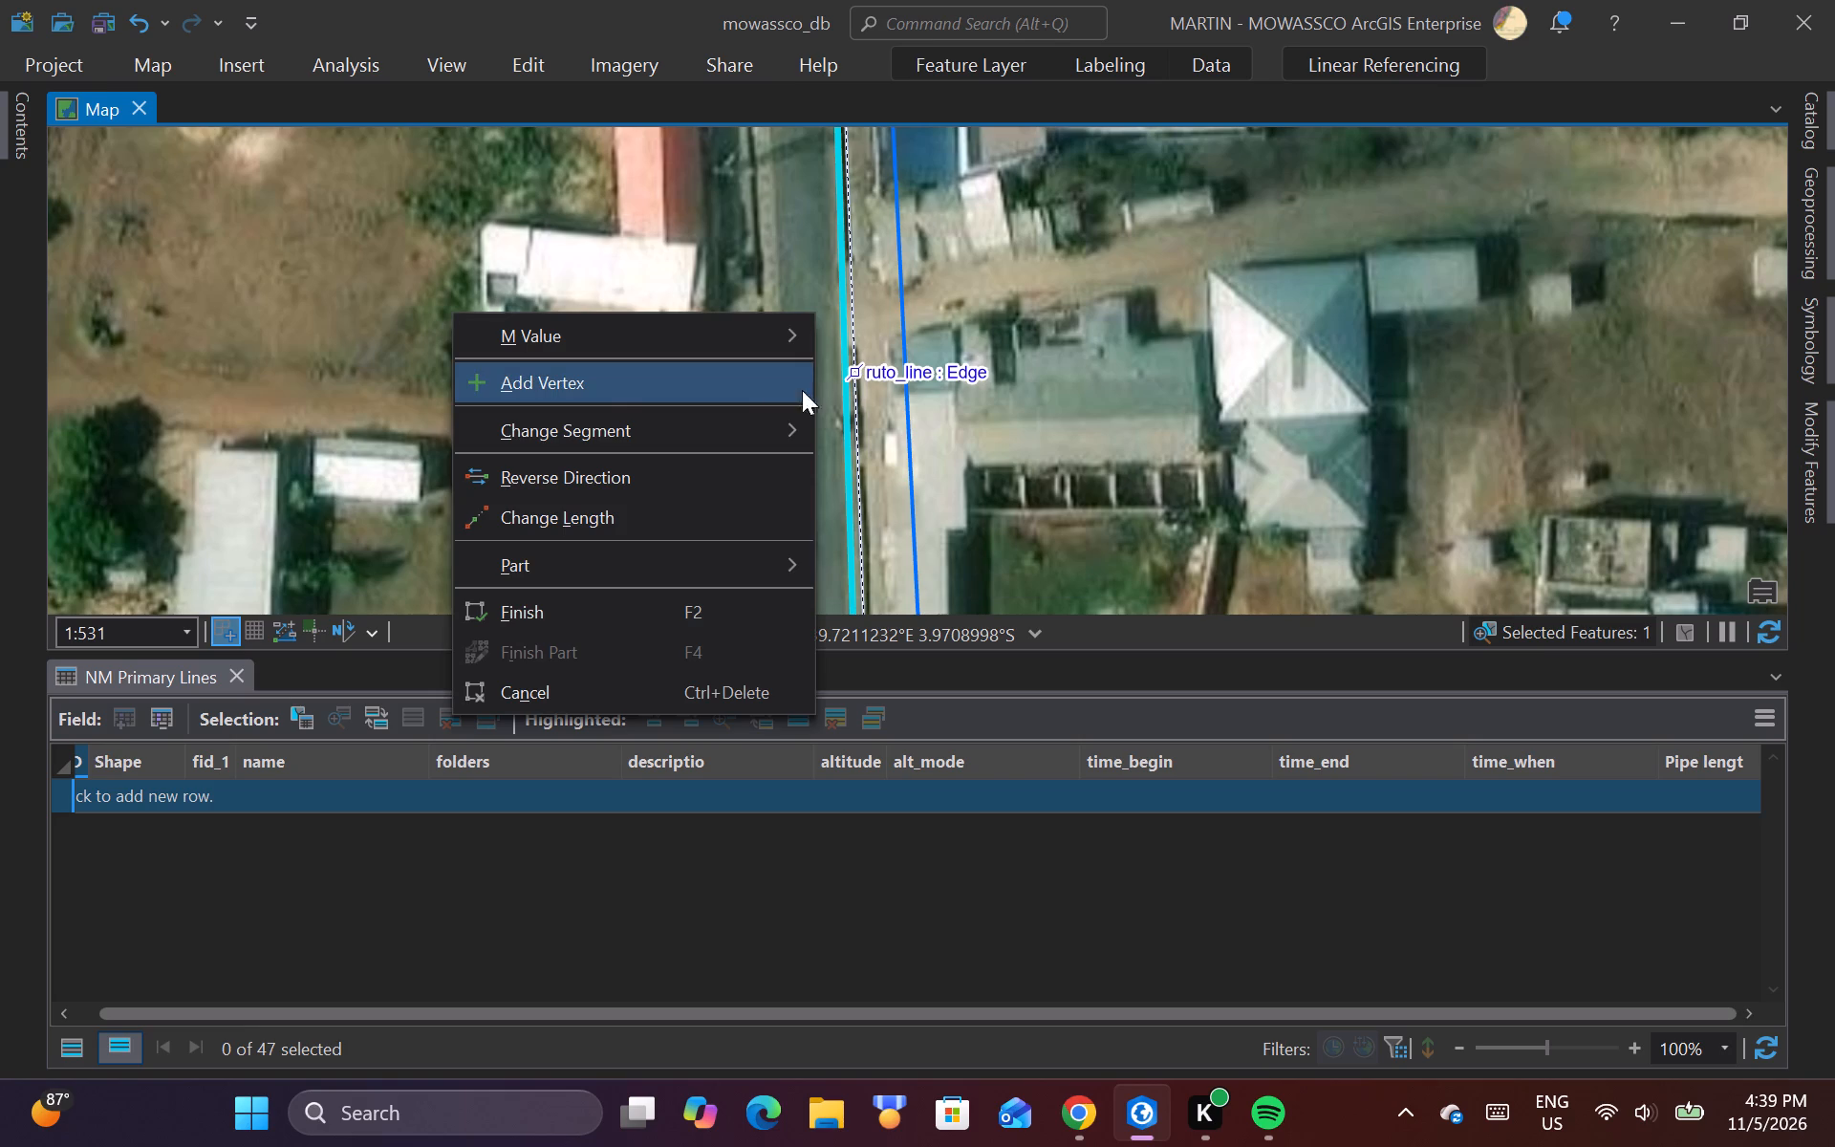
click(762, 391)
drag(858, 374, 867, 376)
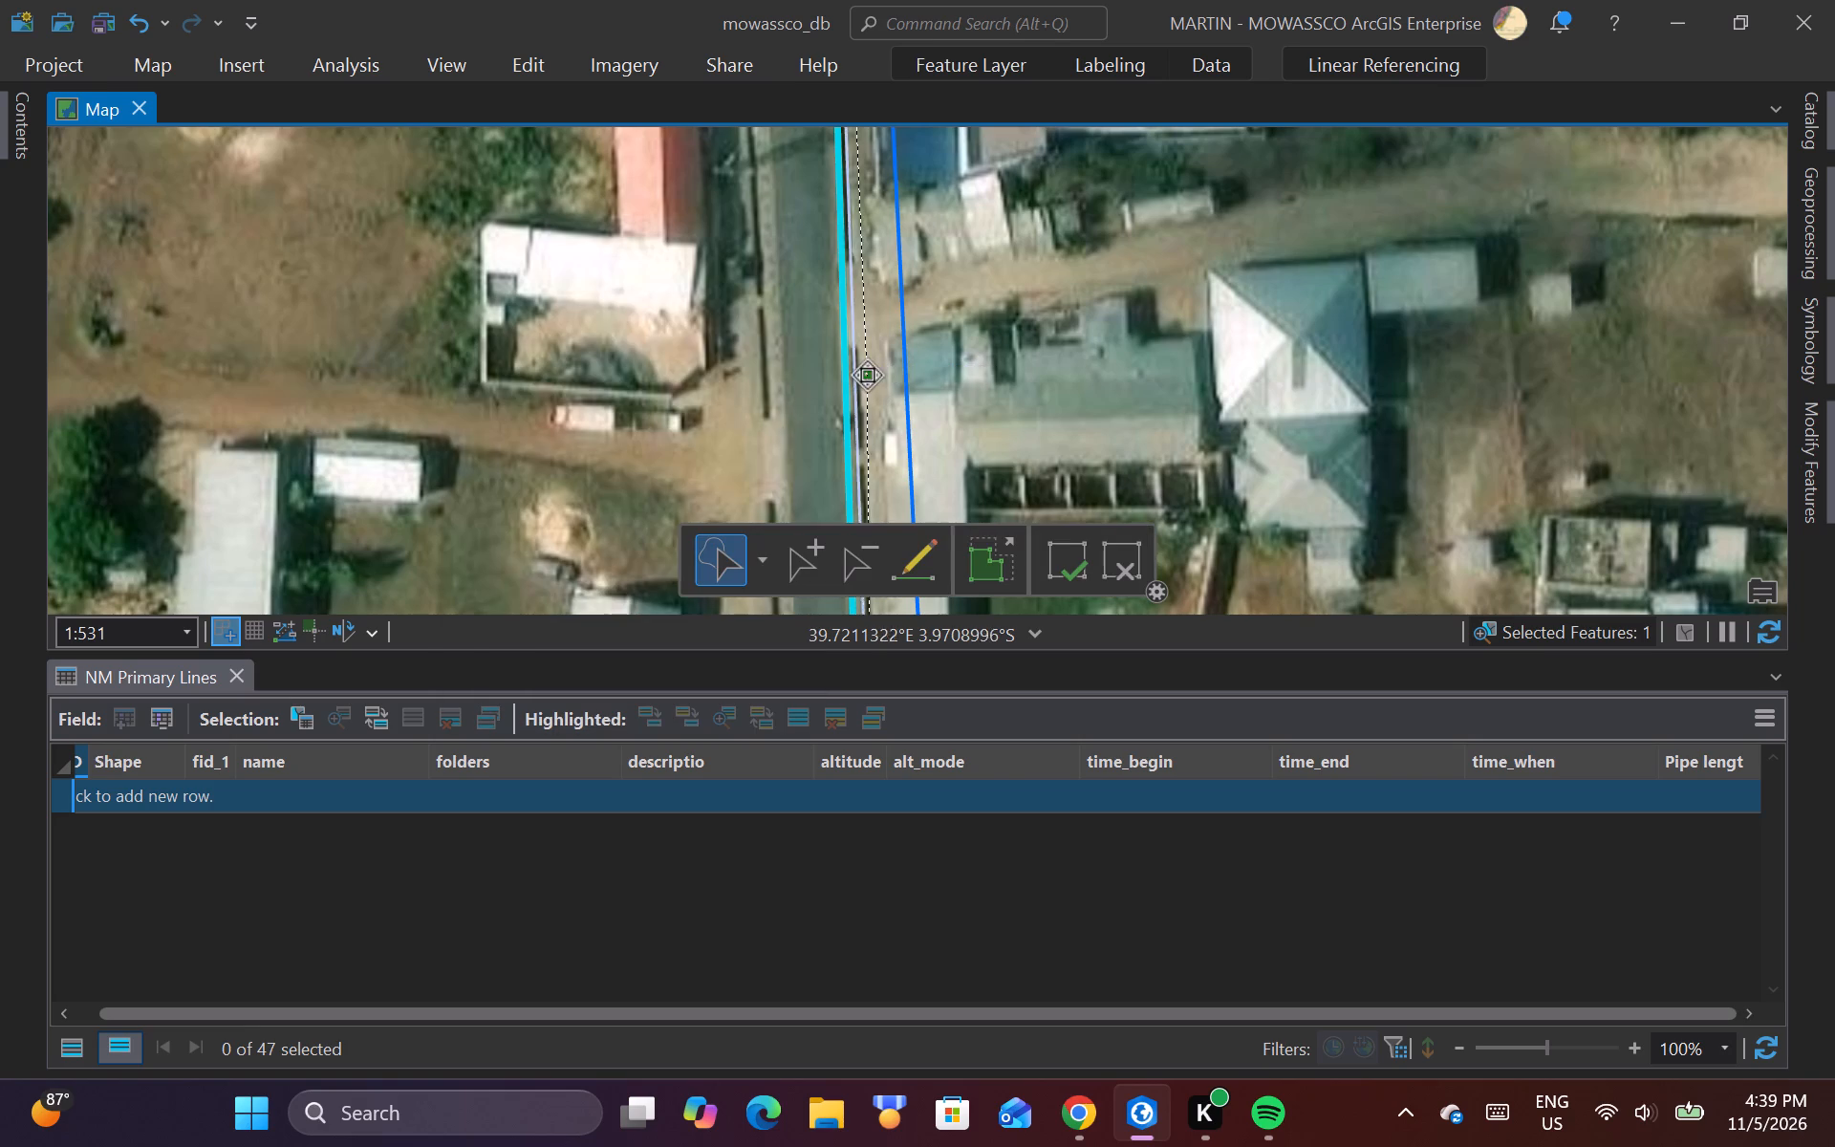
drag(867, 376, 871, 376)
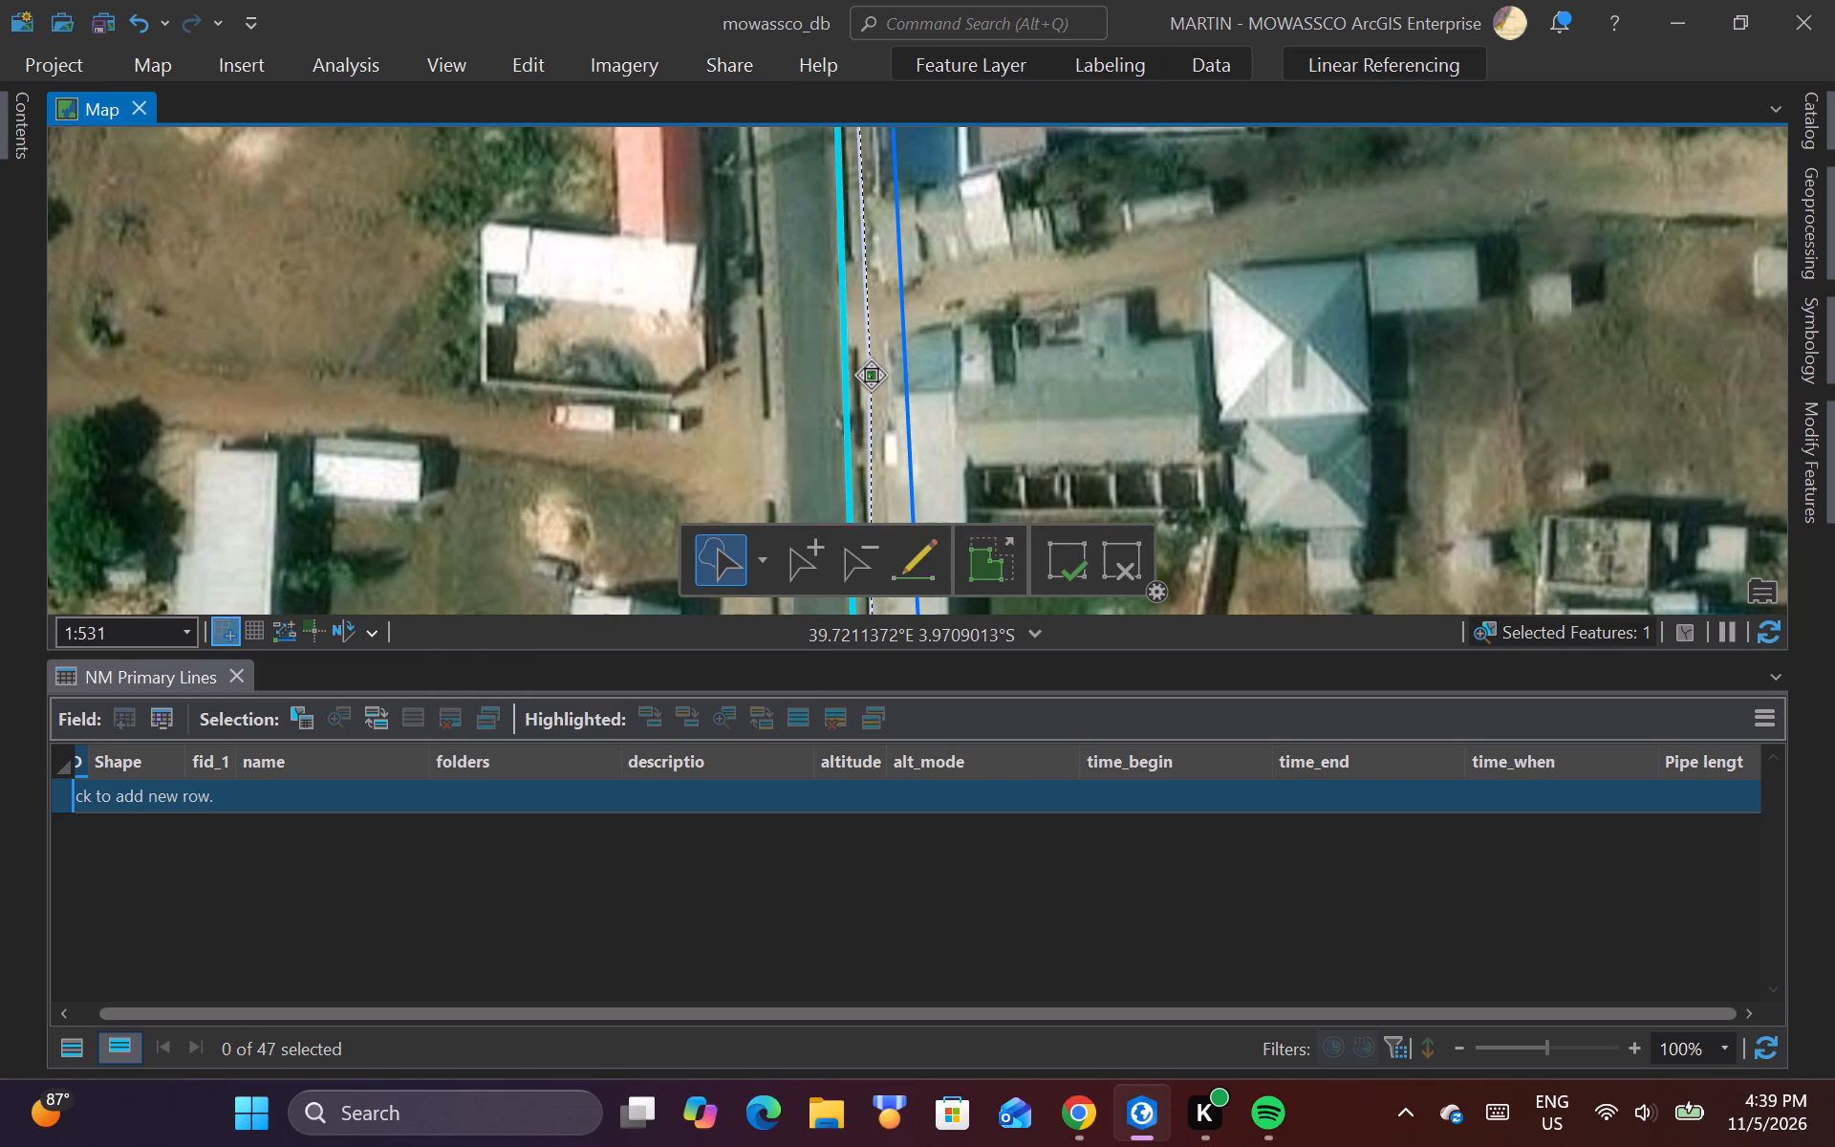
drag(871, 376, 872, 375)
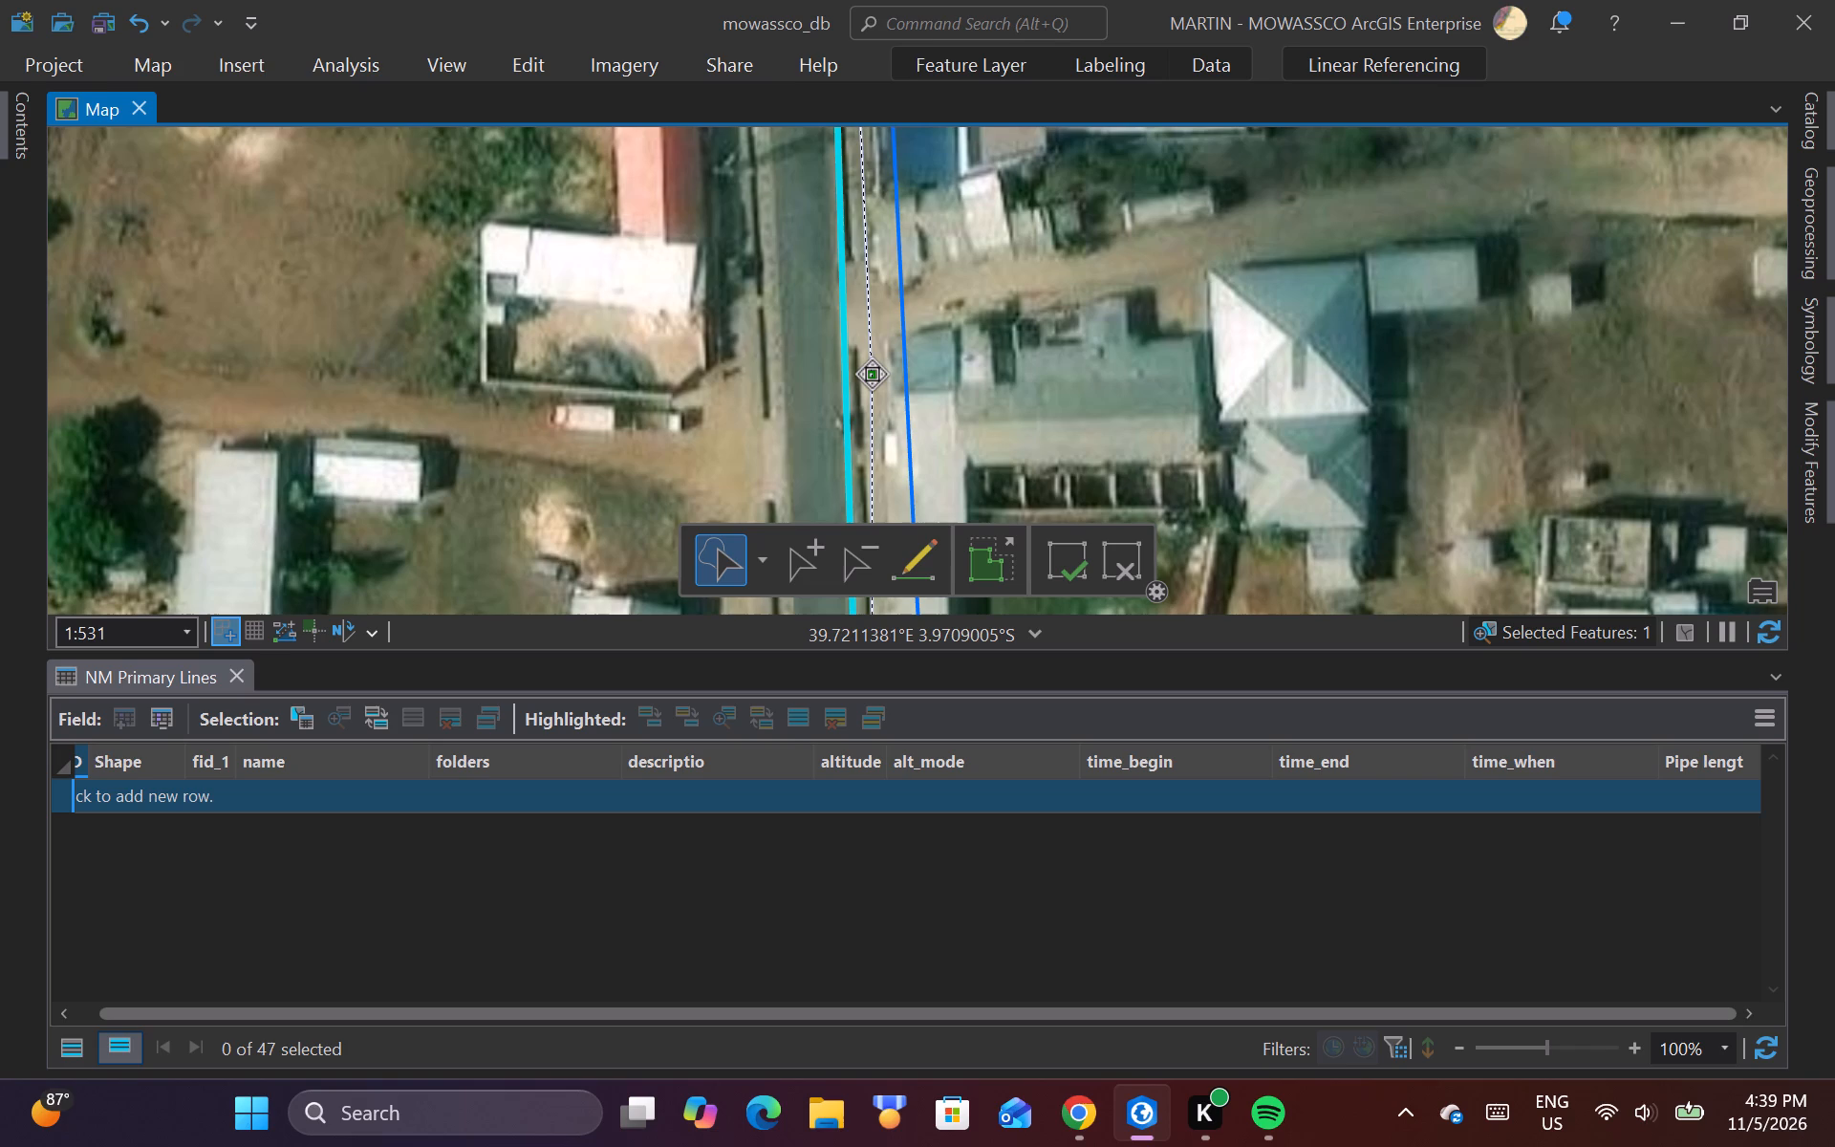
drag(872, 375, 870, 375)
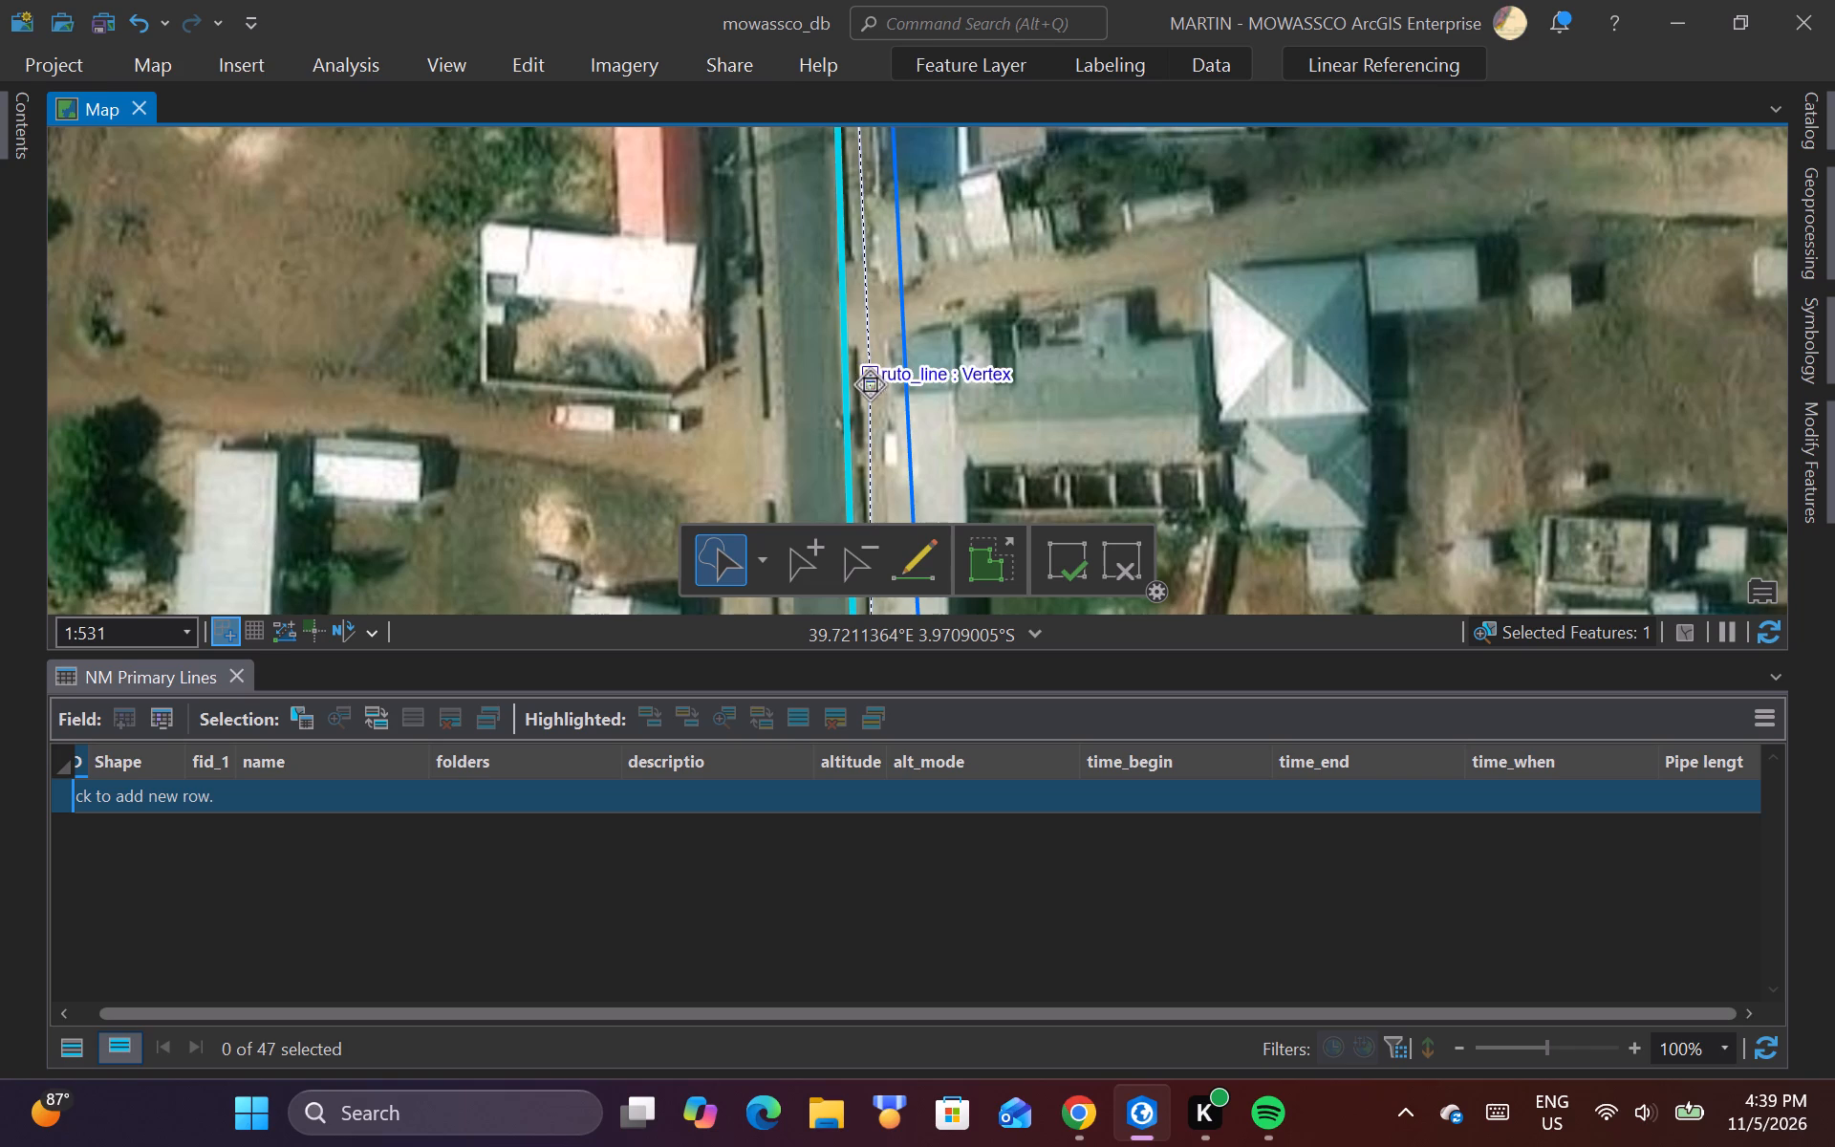
Examine ruto_line against the paved road northward past the large blue-and-pink-roofed building toward the next bend.
scroll(848, 464, down, 3)
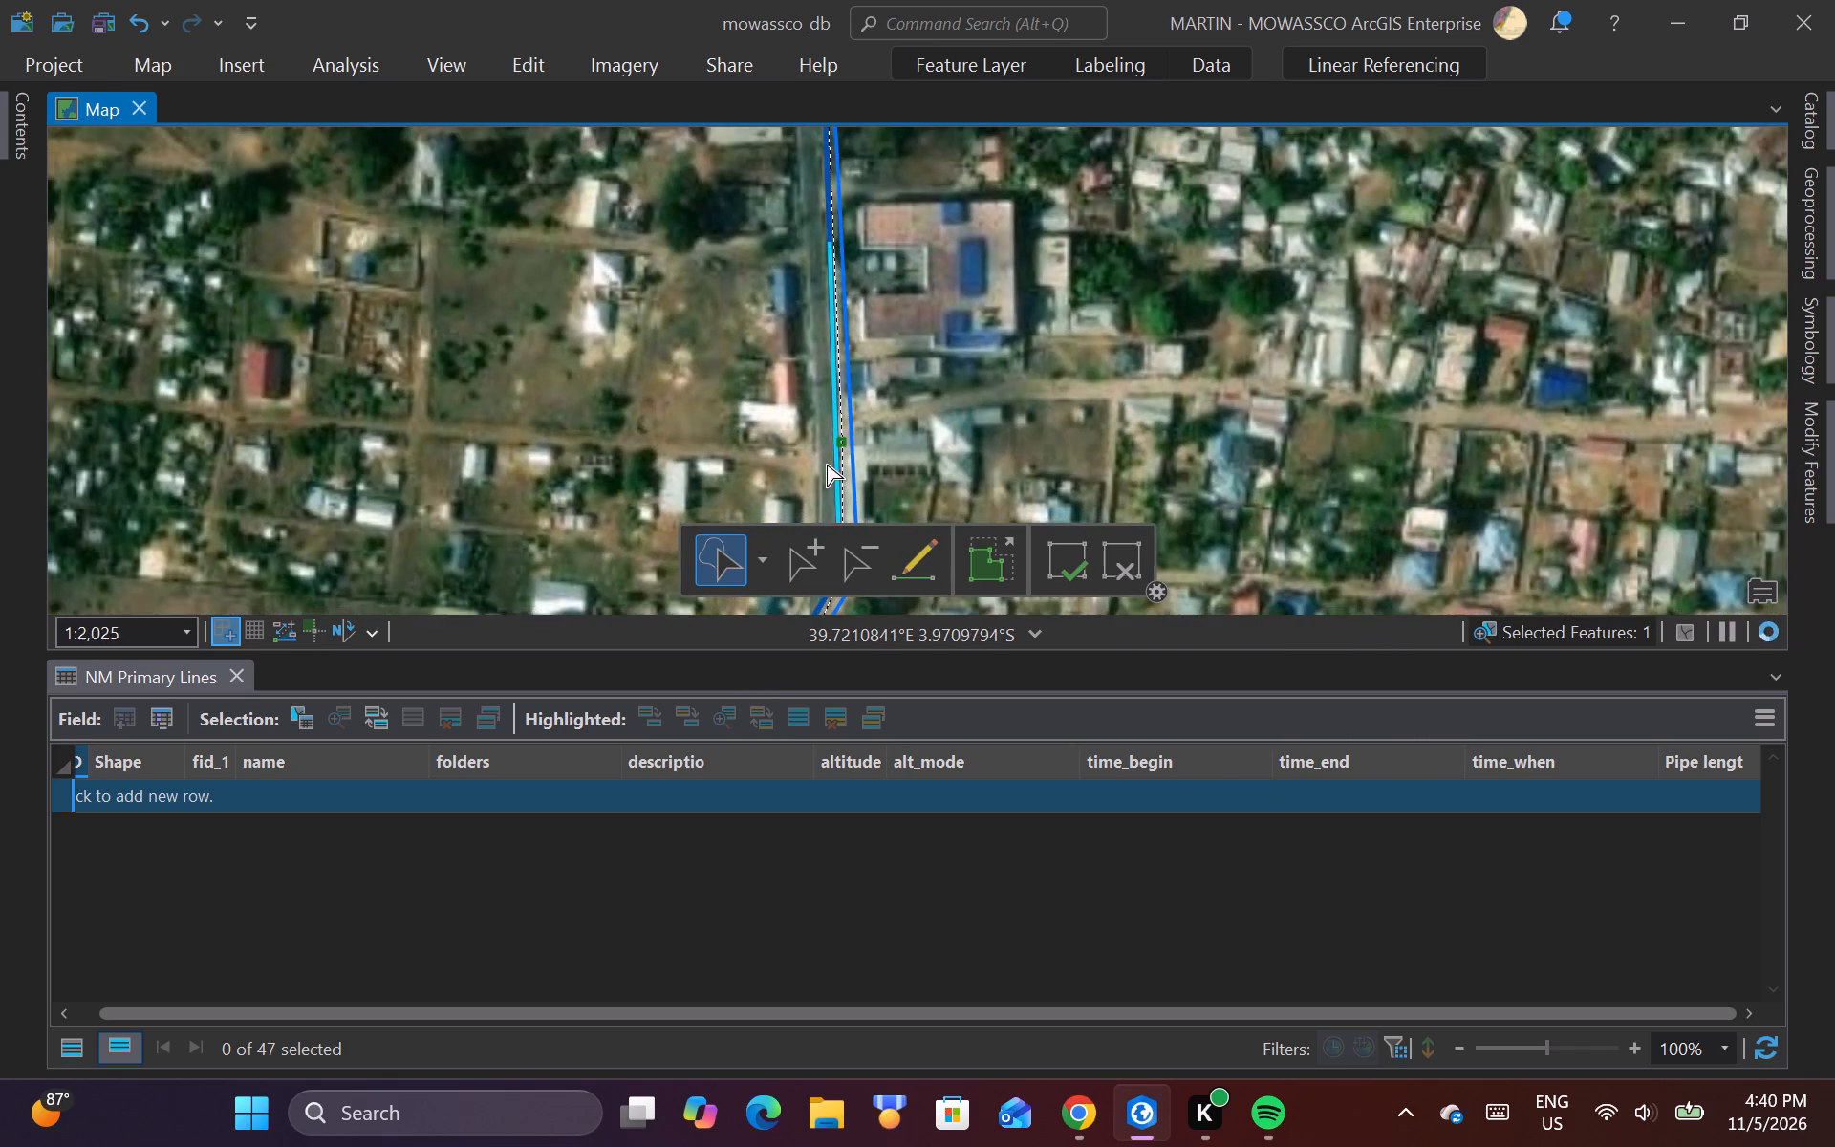
scroll(827, 465, down, 1)
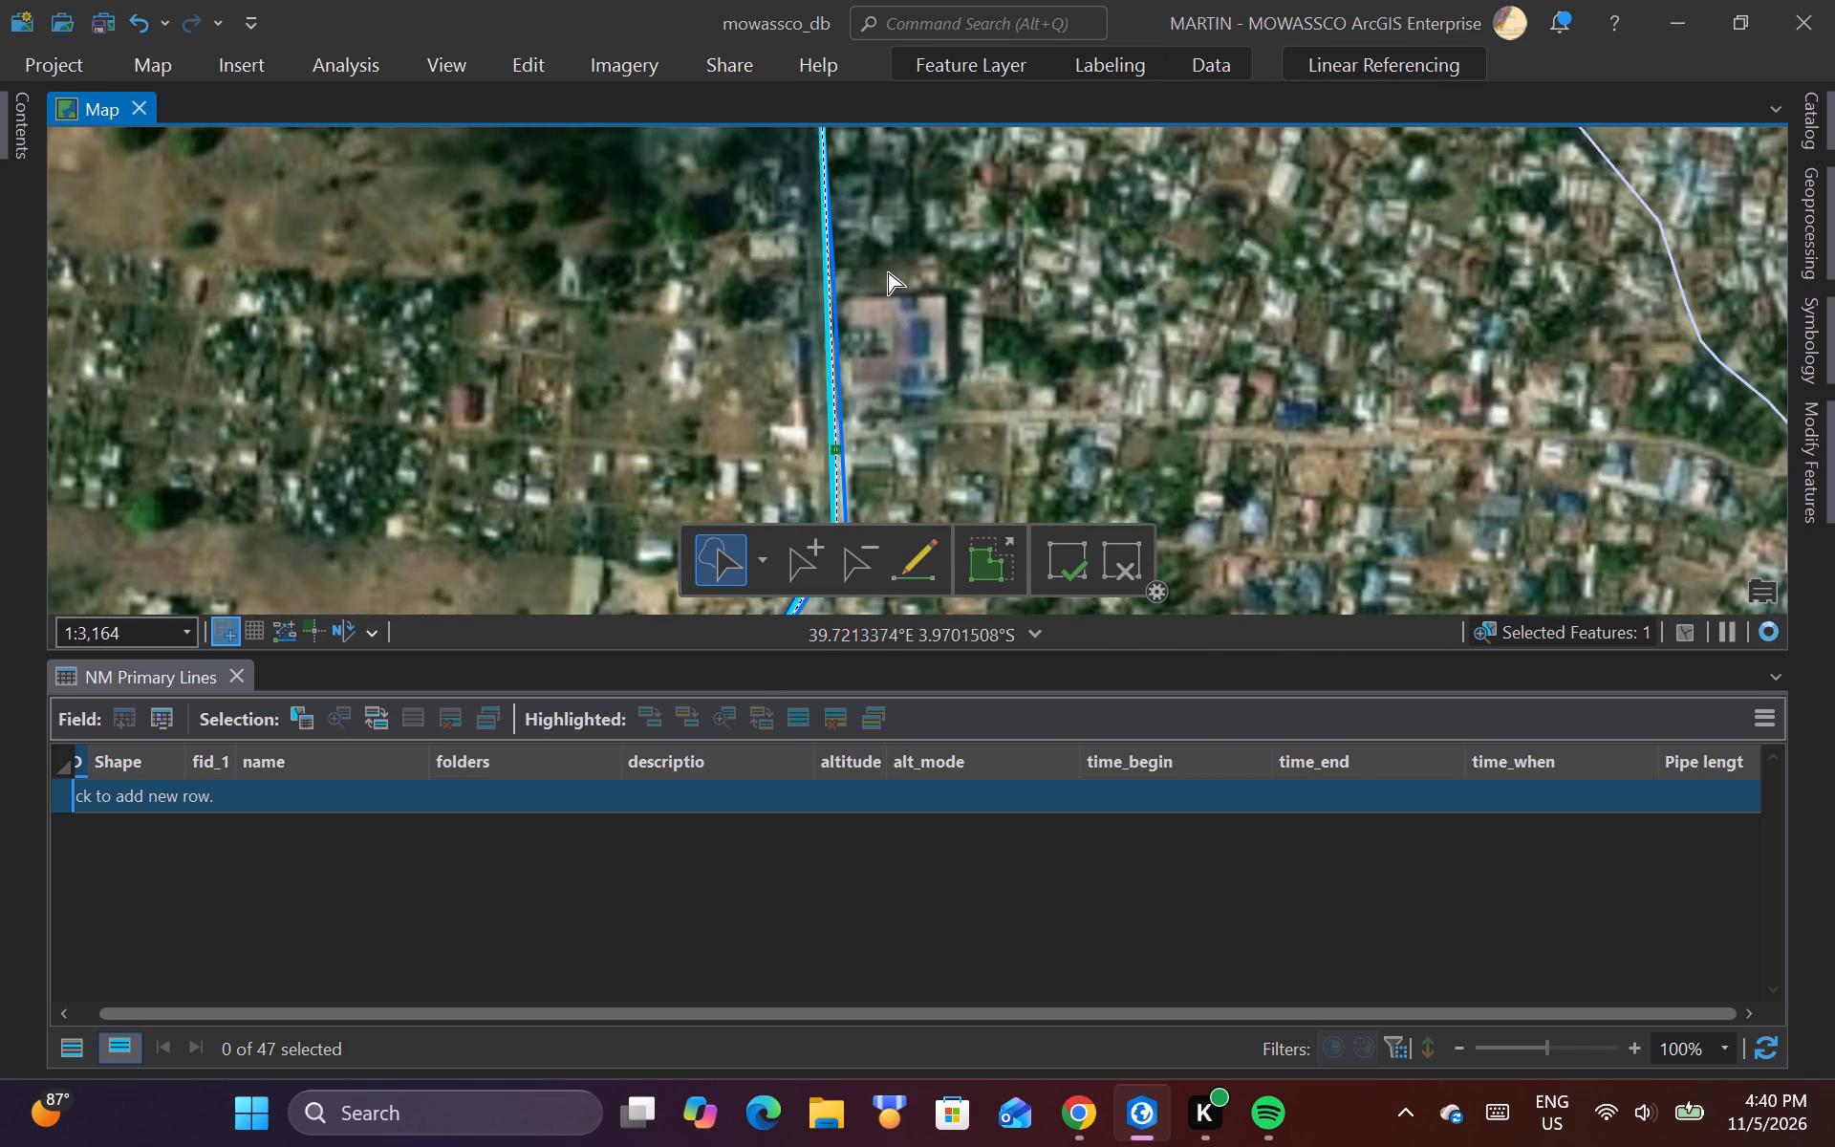
scroll(888, 272, down, 3)
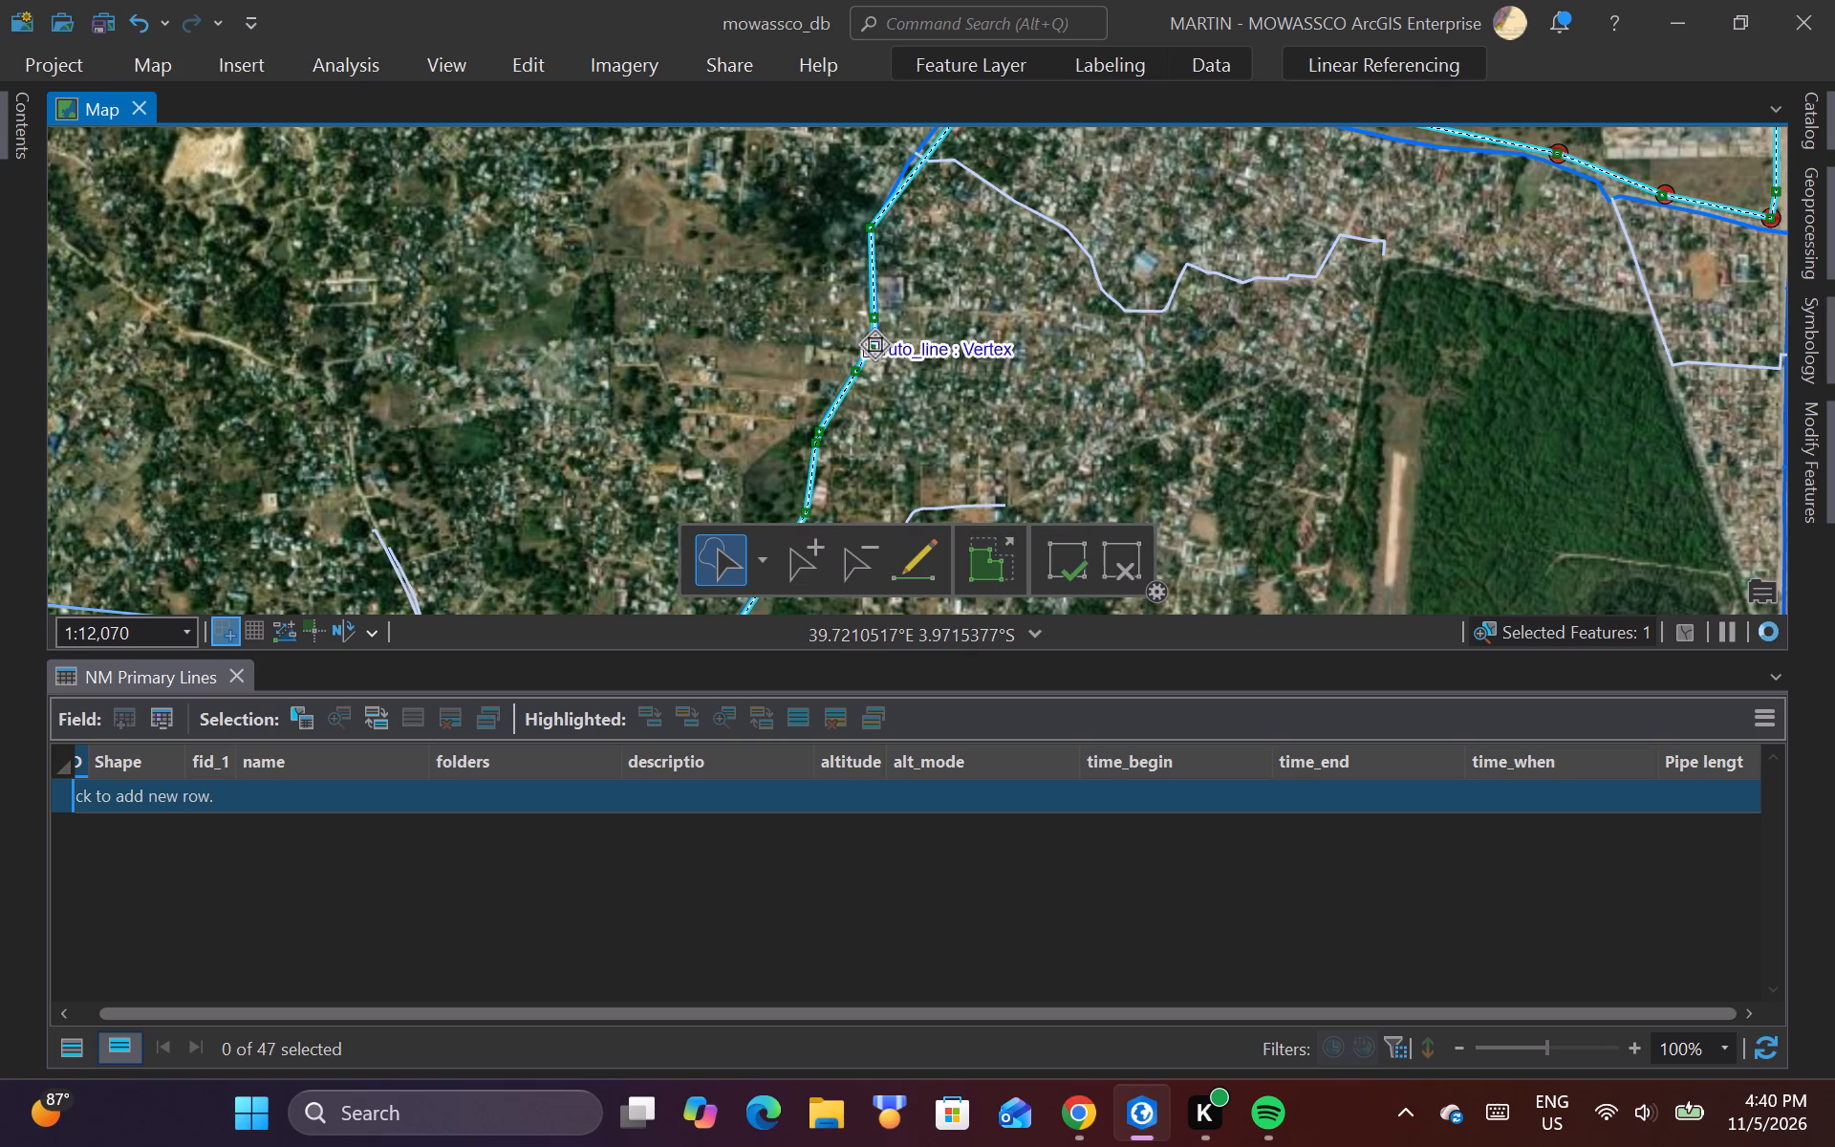
scroll(869, 310, up, 5)
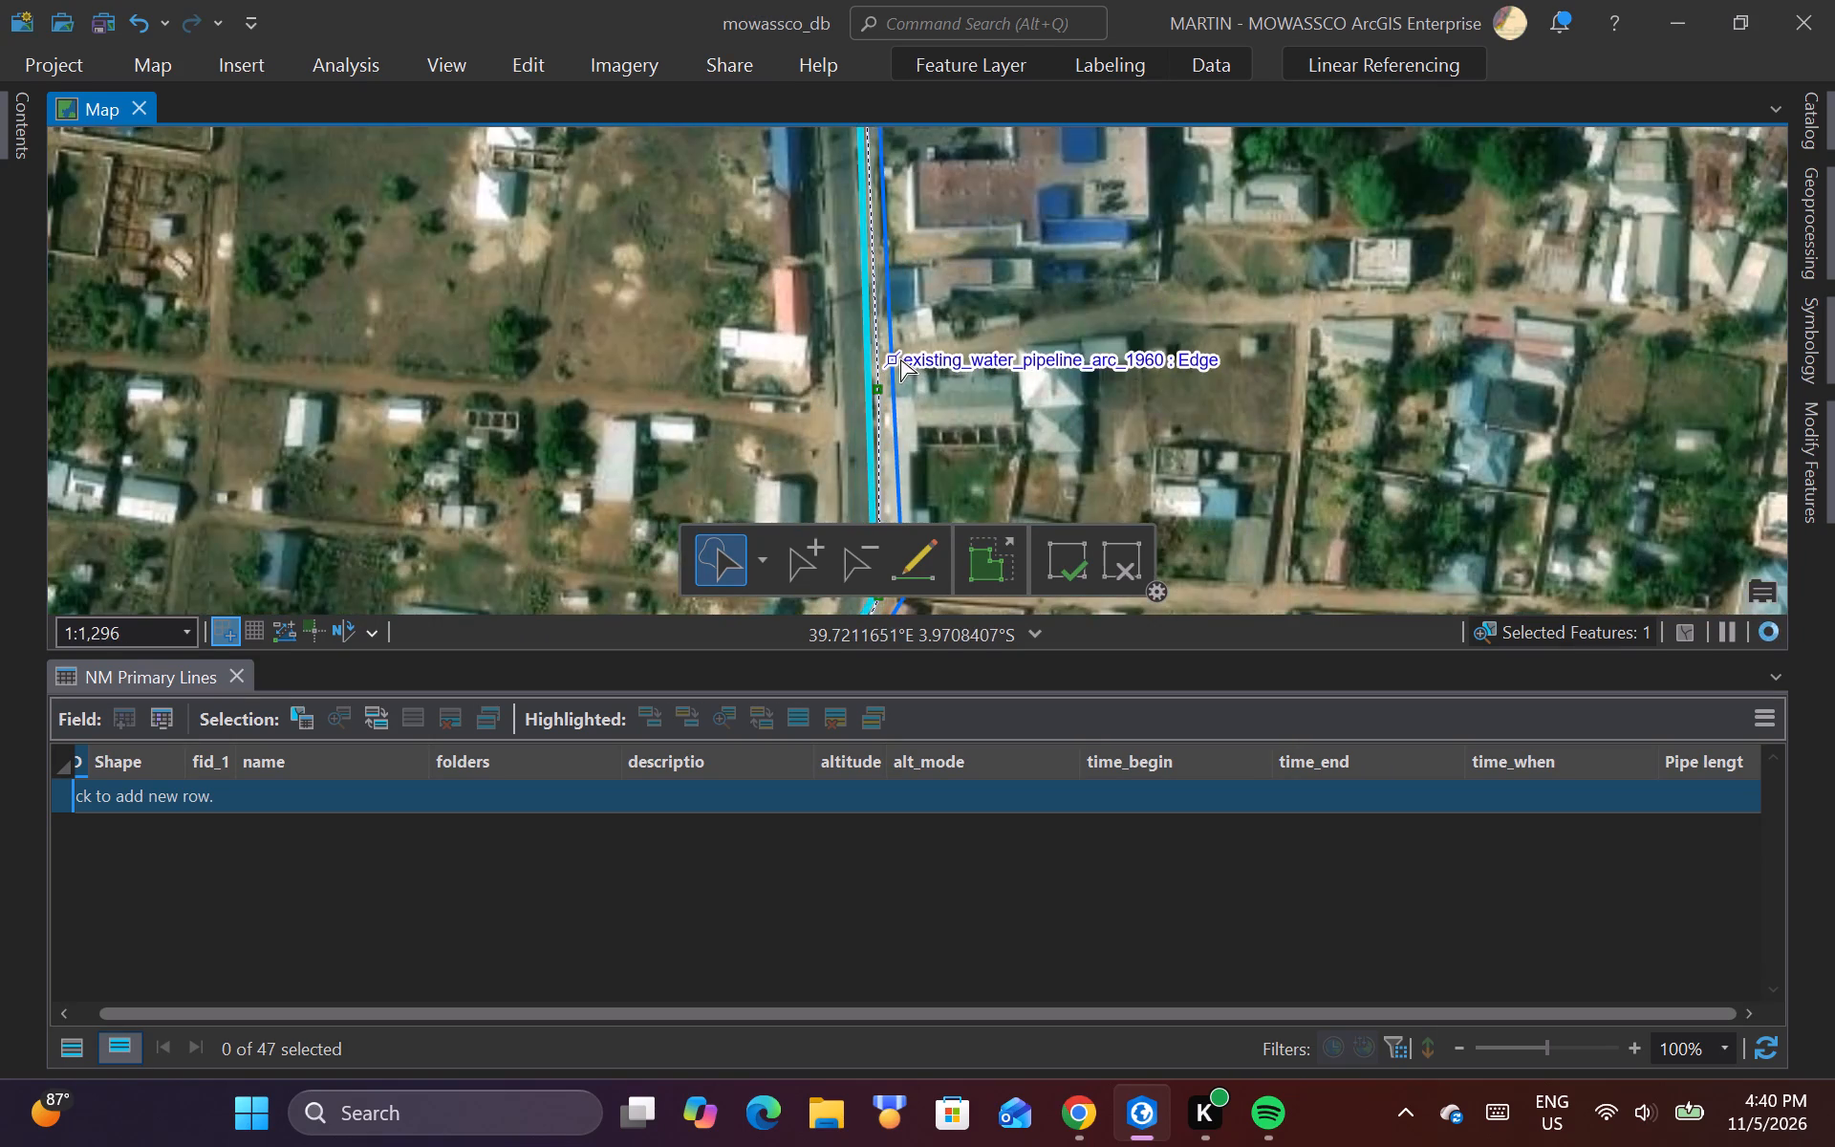
scroll(894, 211, up, 2)
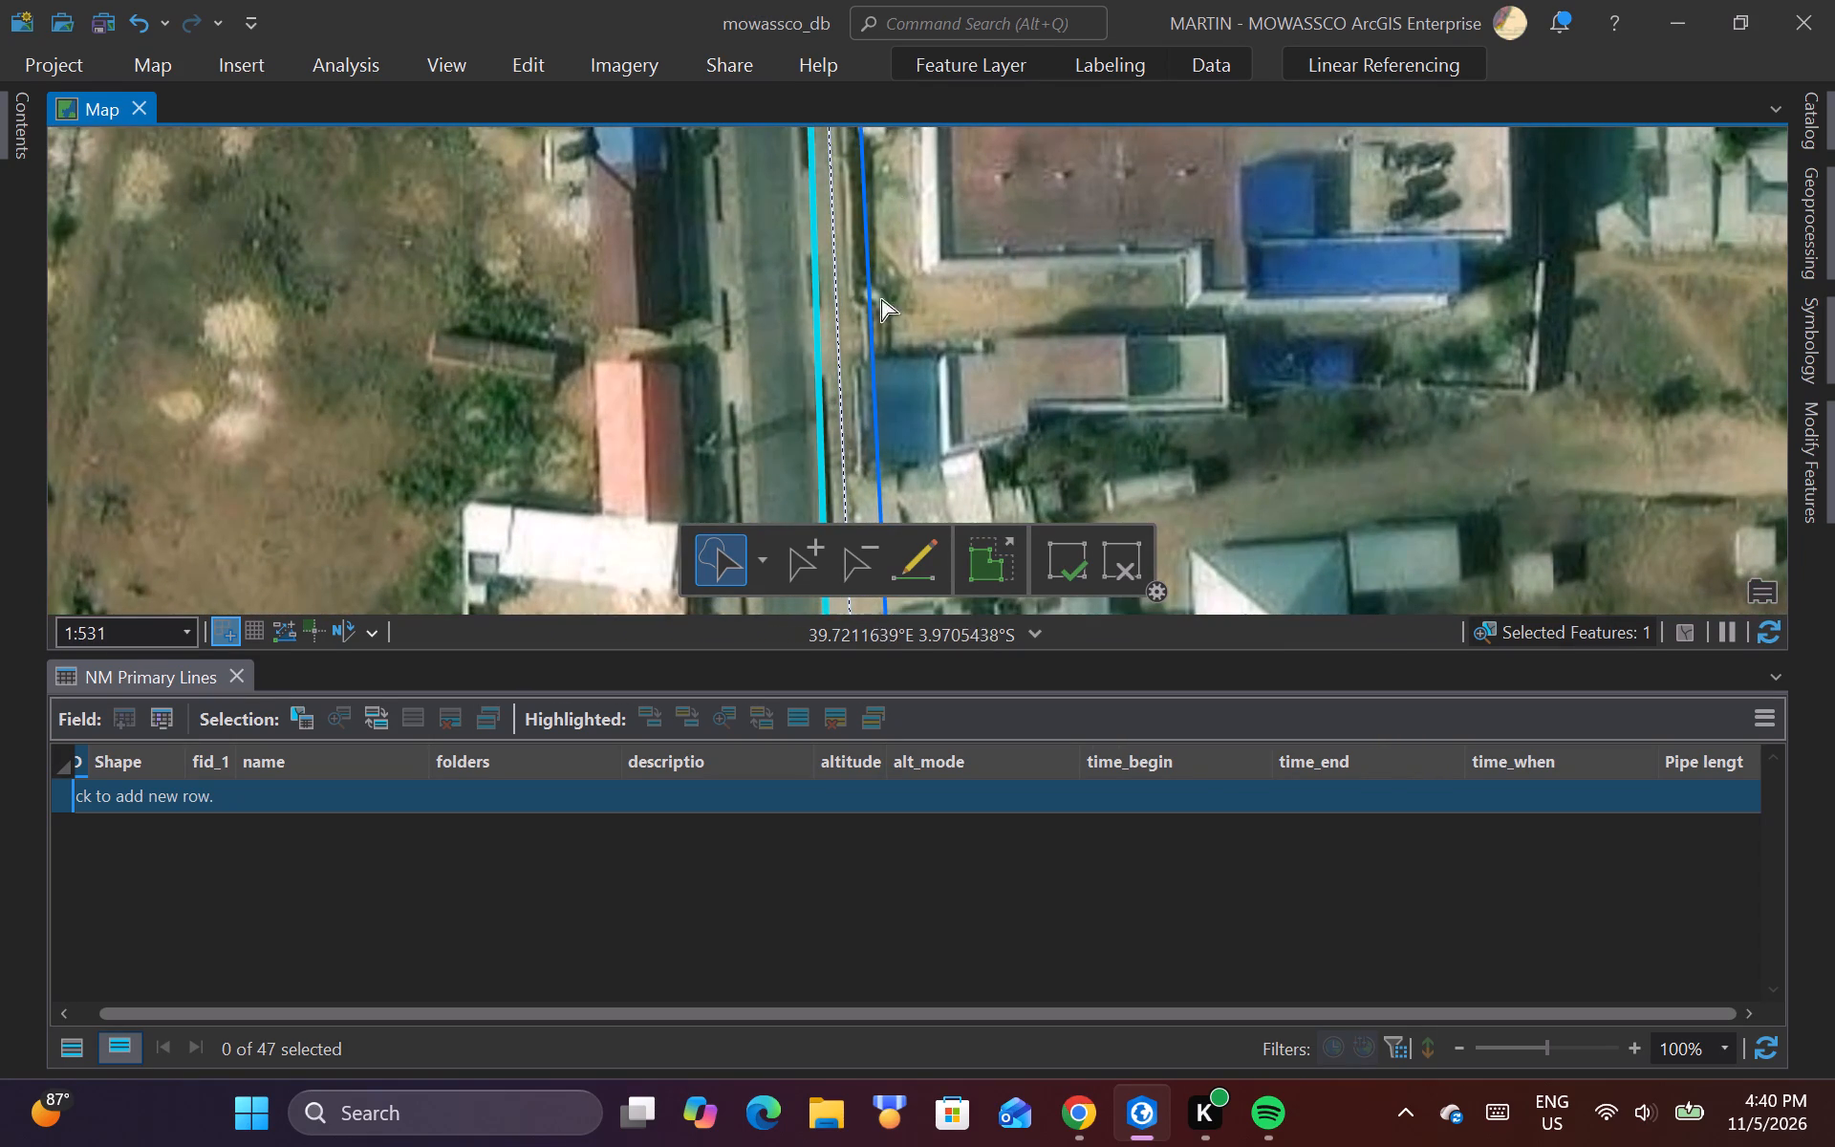
scroll(853, 386, down, 2)
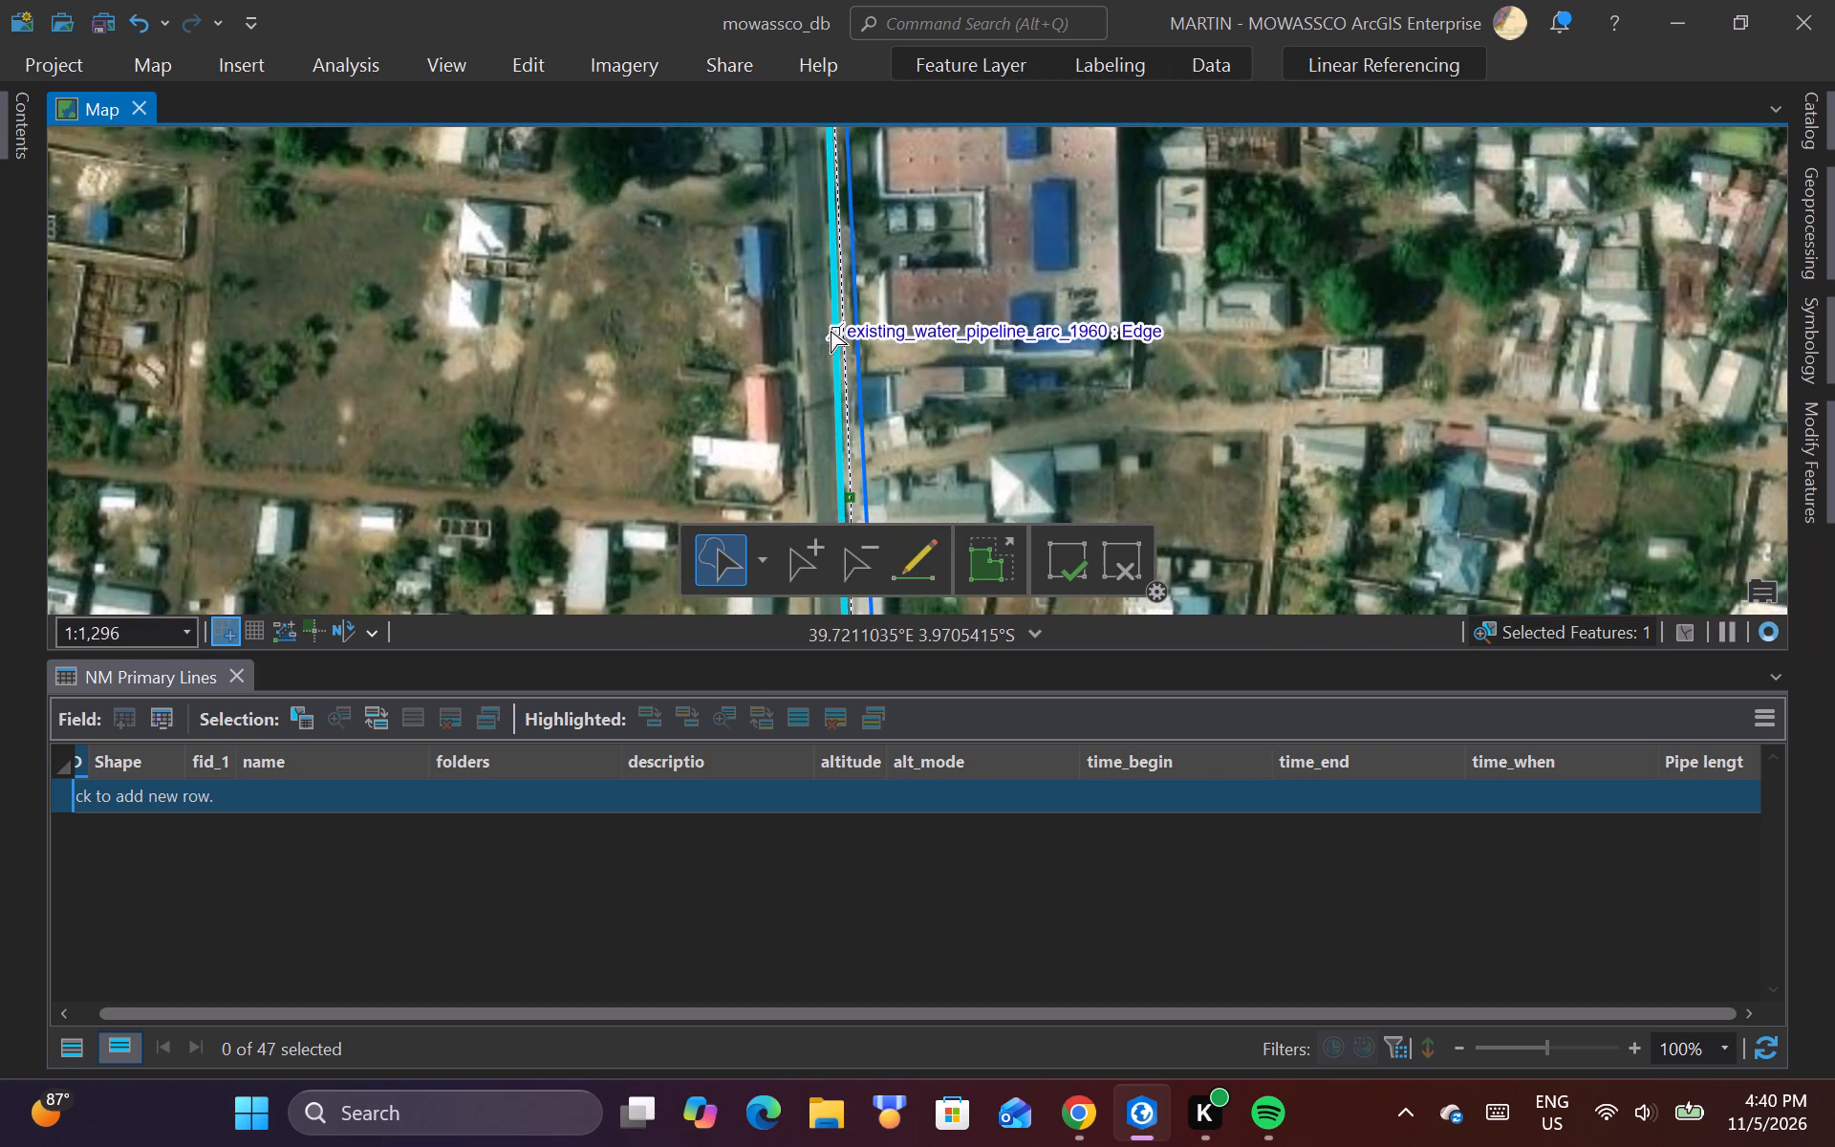
scroll(838, 318, up, 3)
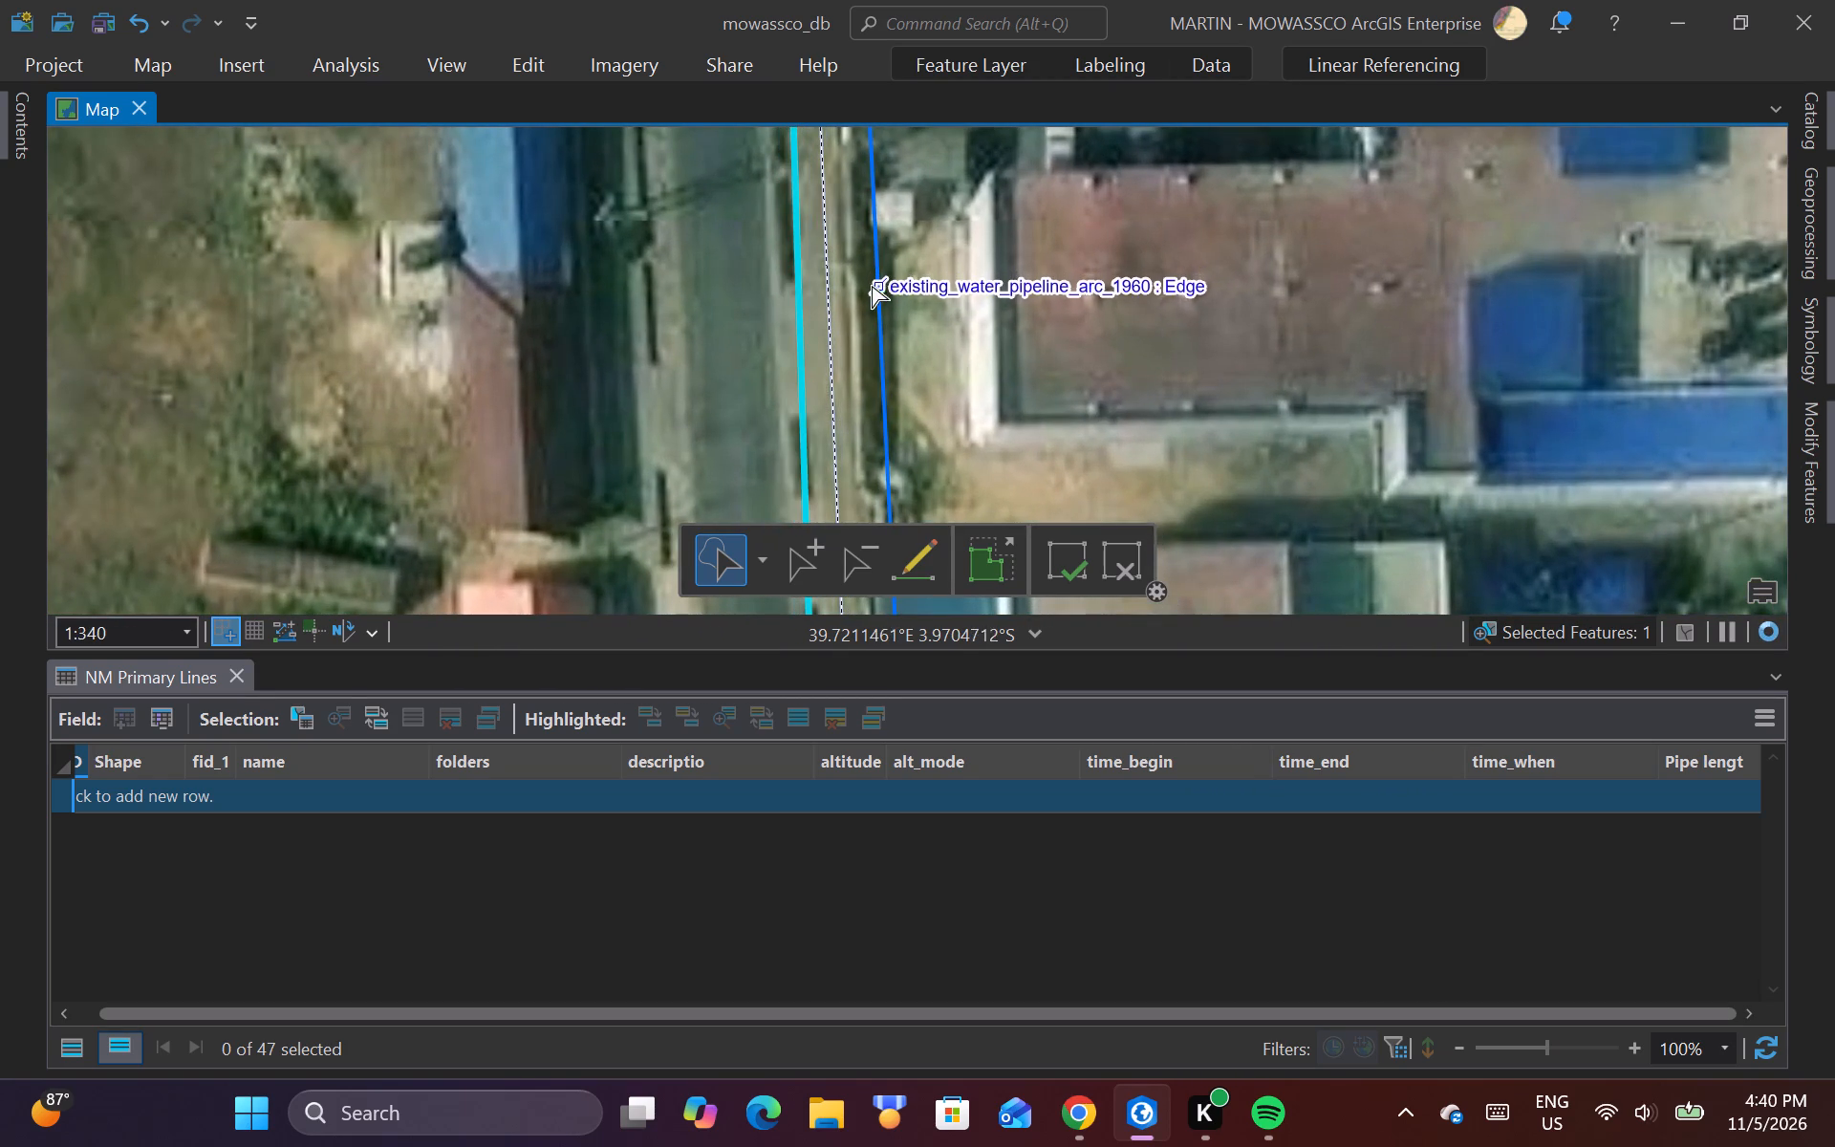
scroll(815, 407, down, 4)
scroll(817, 235, up, 2)
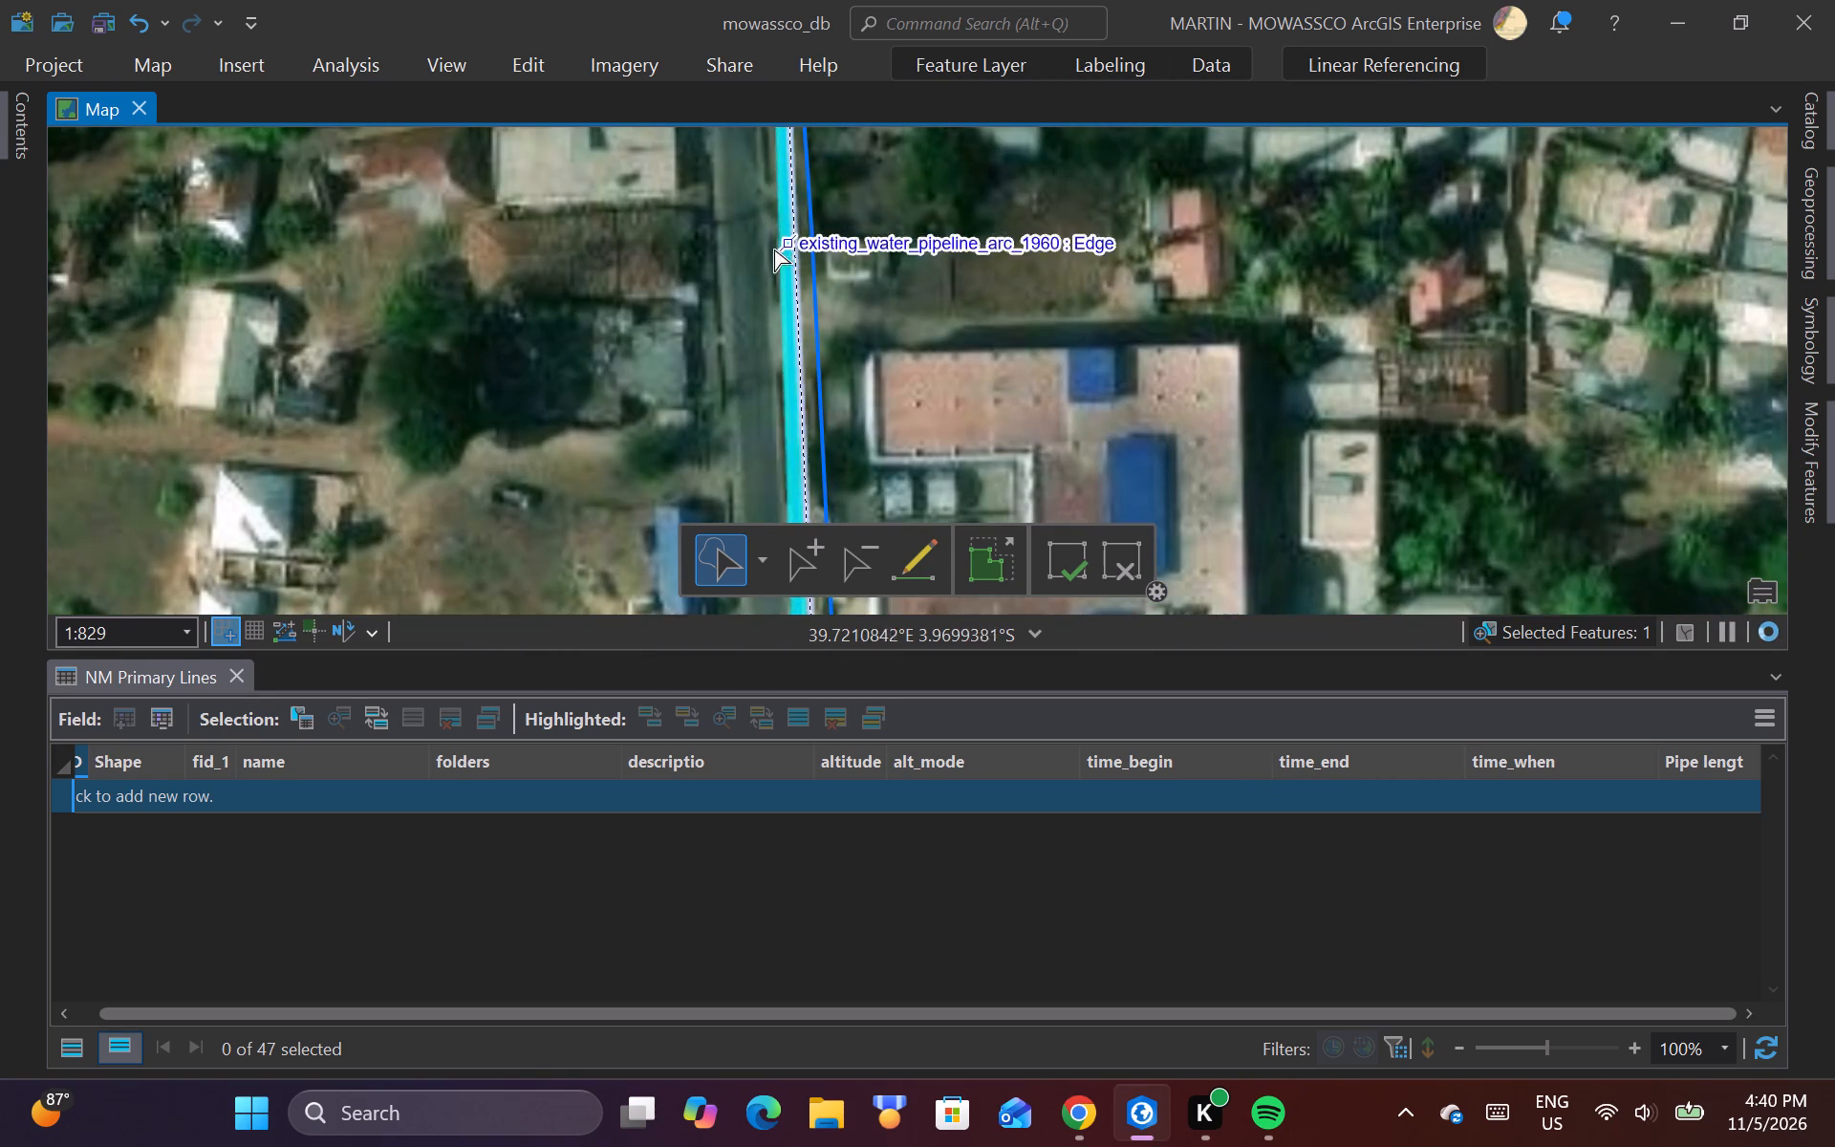
scroll(811, 221, up, 2)
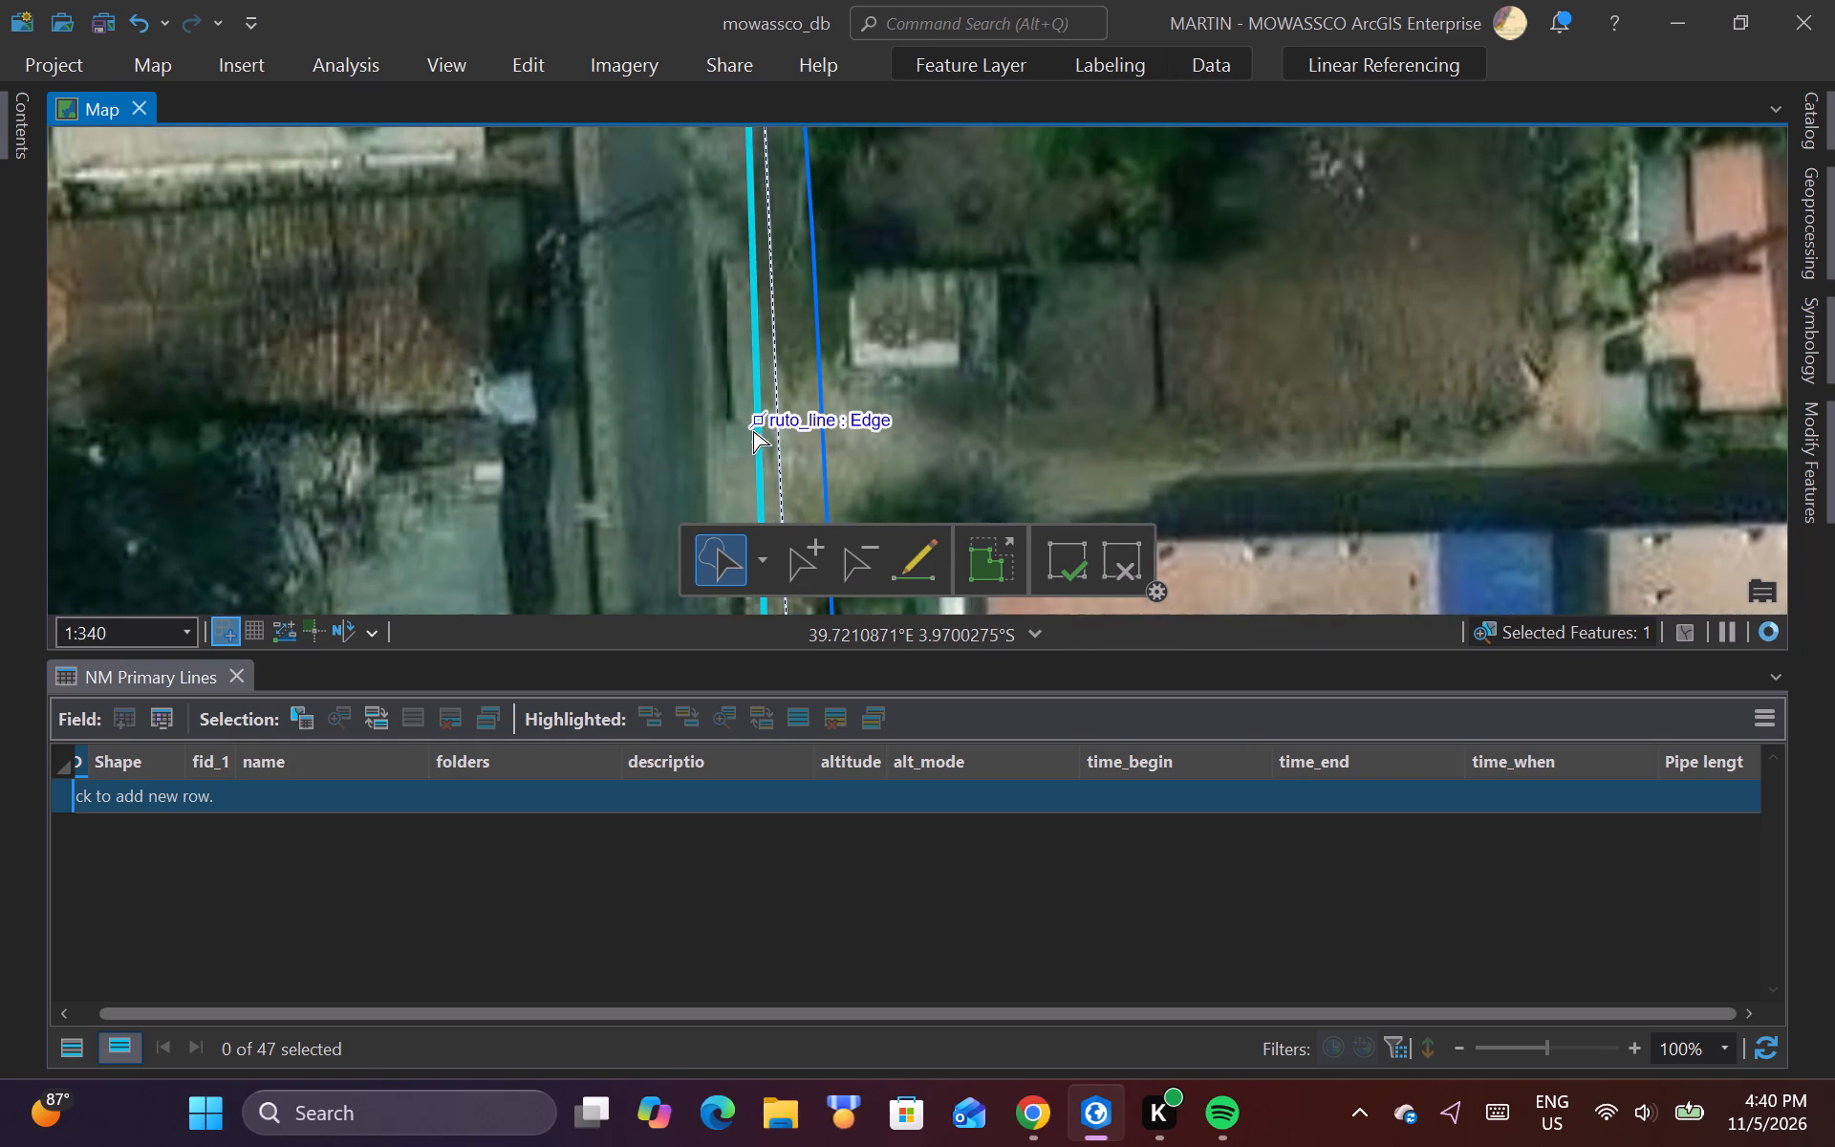
scroll(747, 435, down, 4)
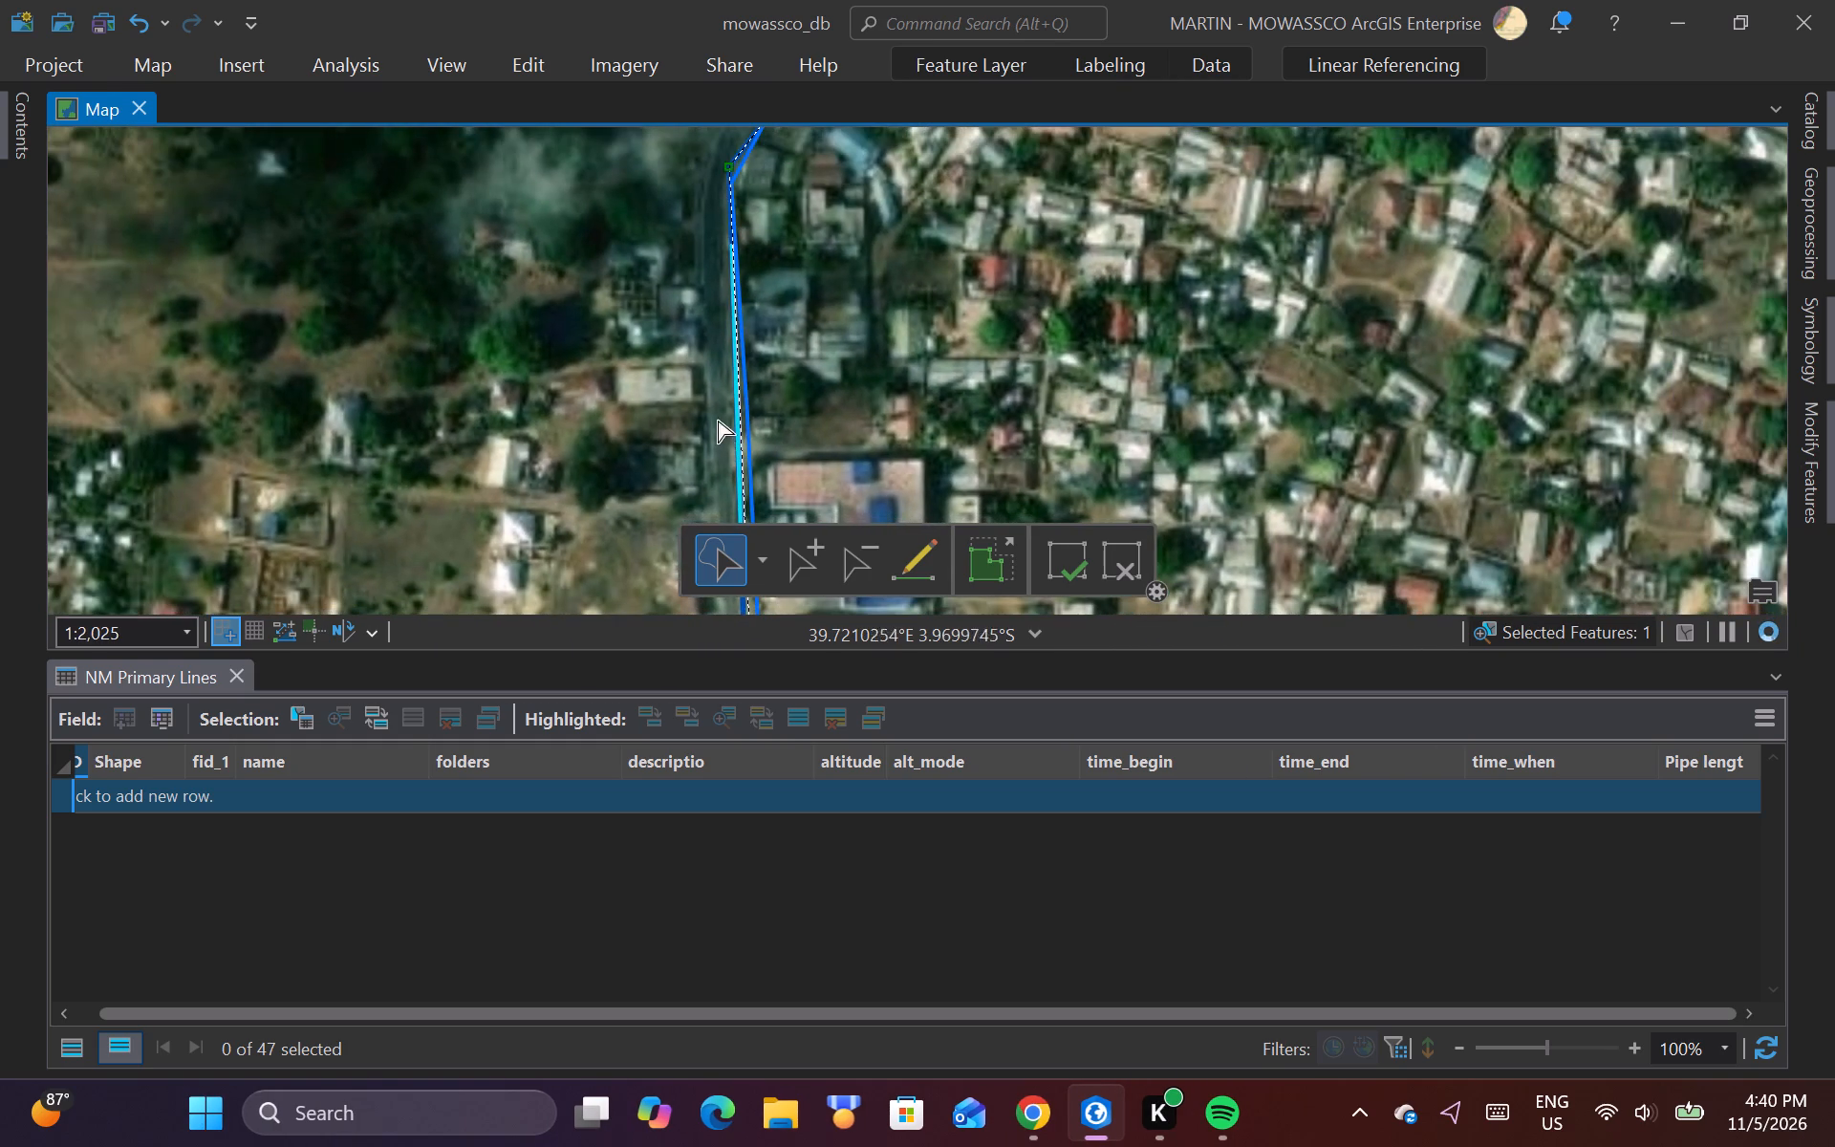
Move ruto_line's vertex at the northern bend slightly east onto the paved road's verge.
scroll(740, 208, up, 1)
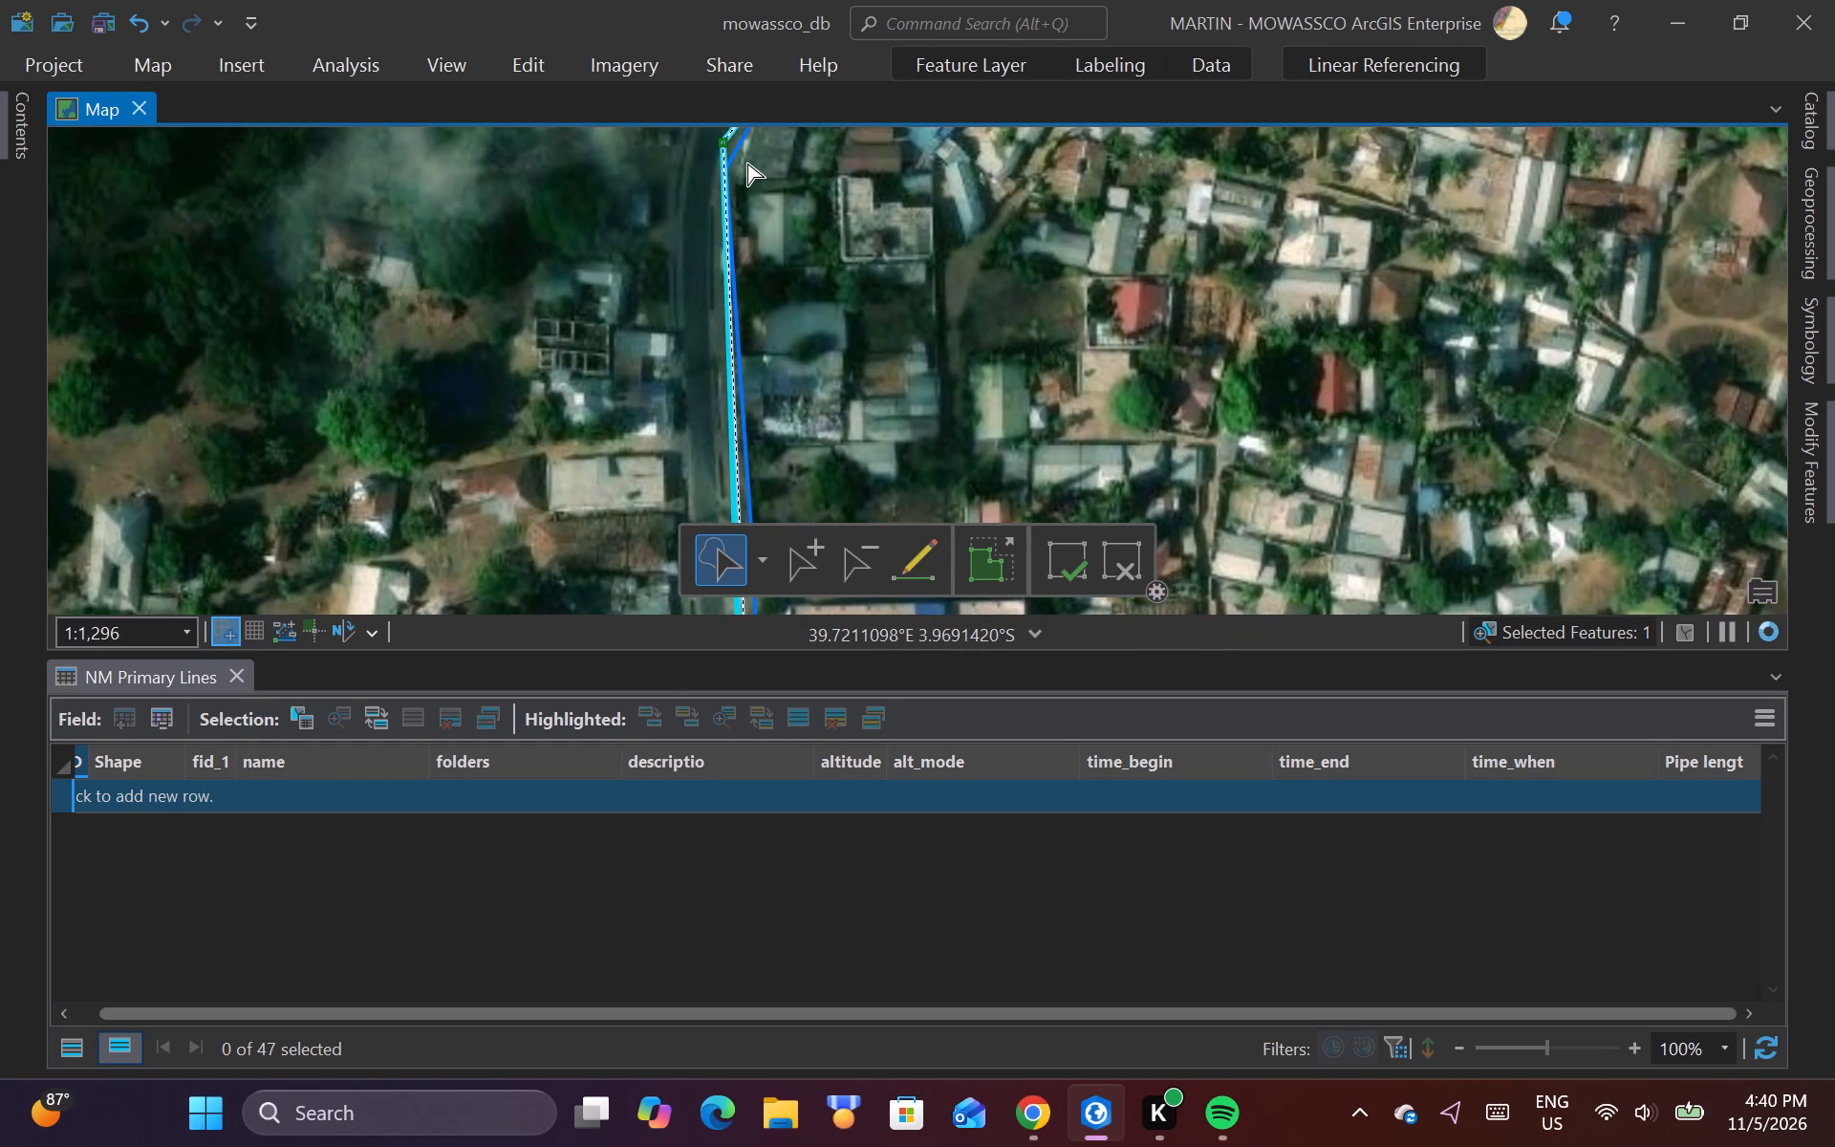
scroll(747, 163, up, 1)
scroll(613, 461, down, 1)
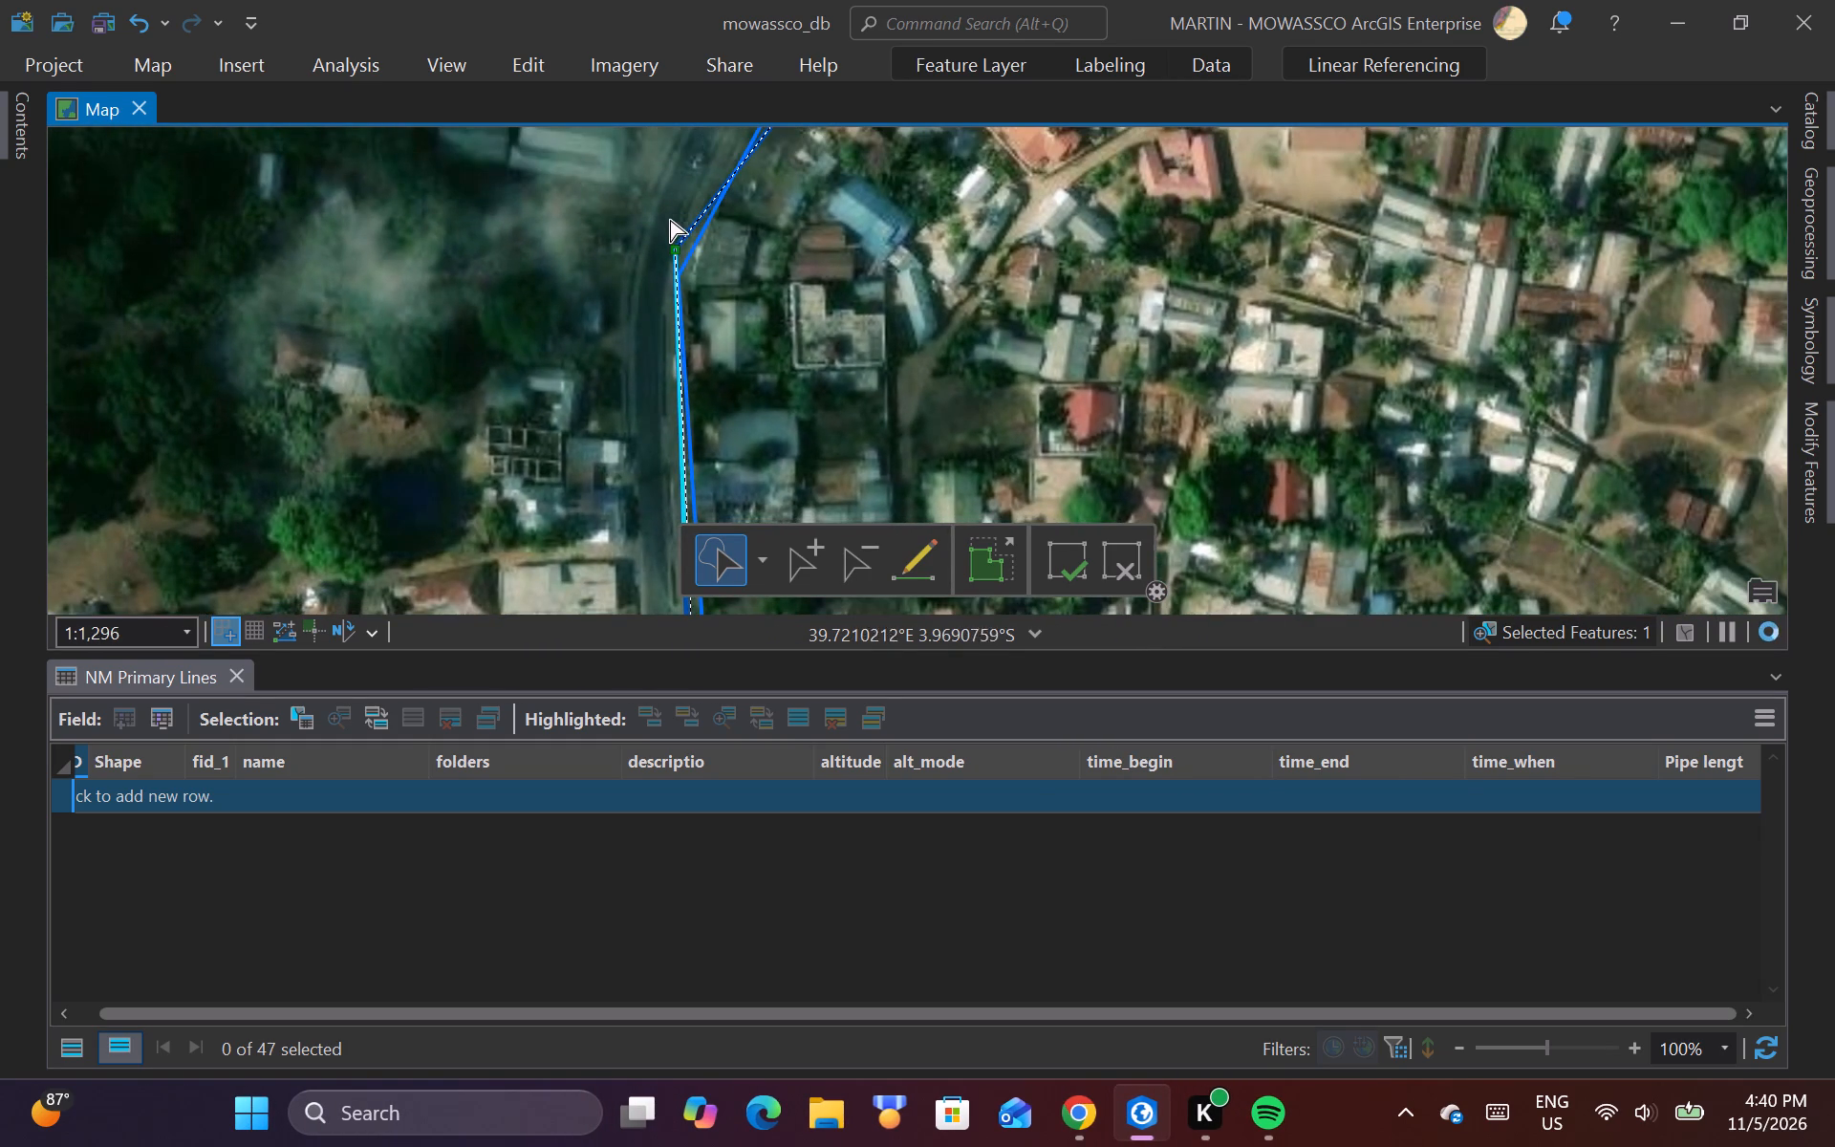
scroll(673, 216, up, 2)
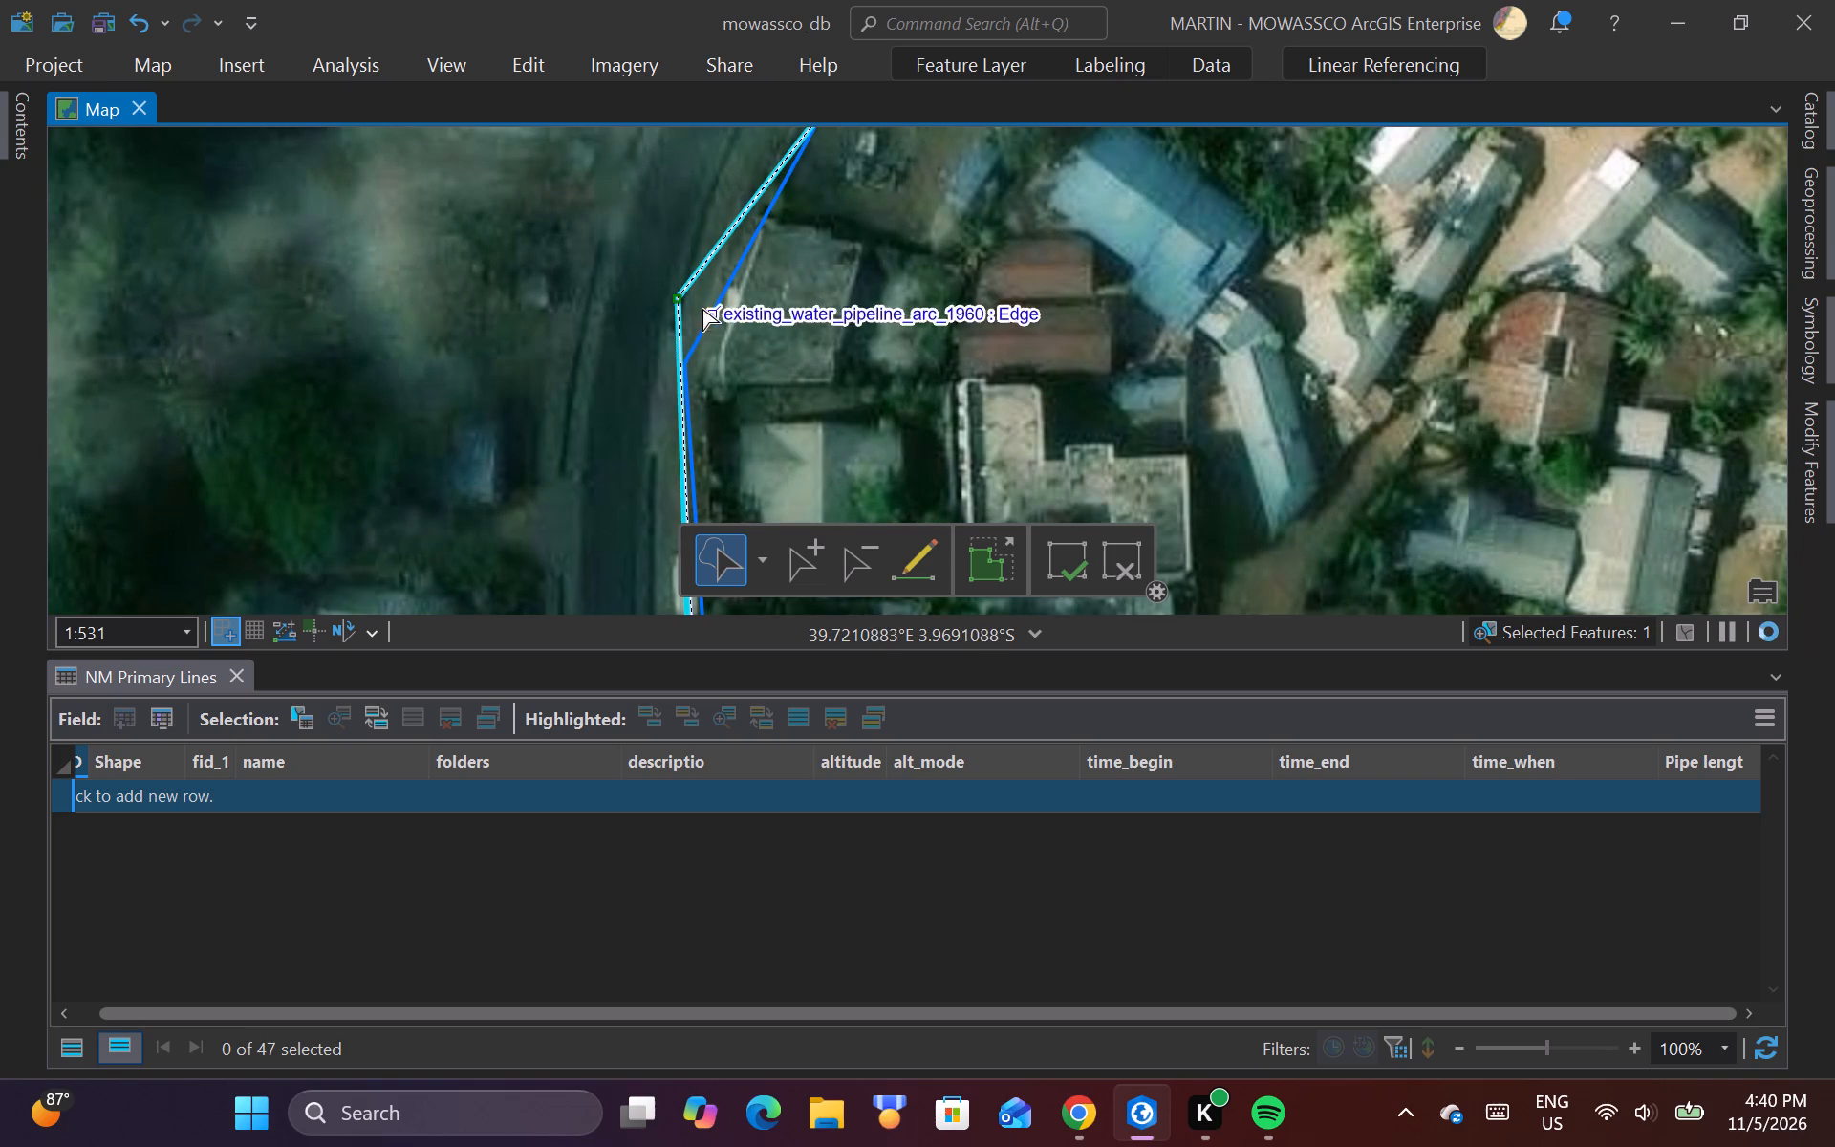
drag(677, 300, 695, 304)
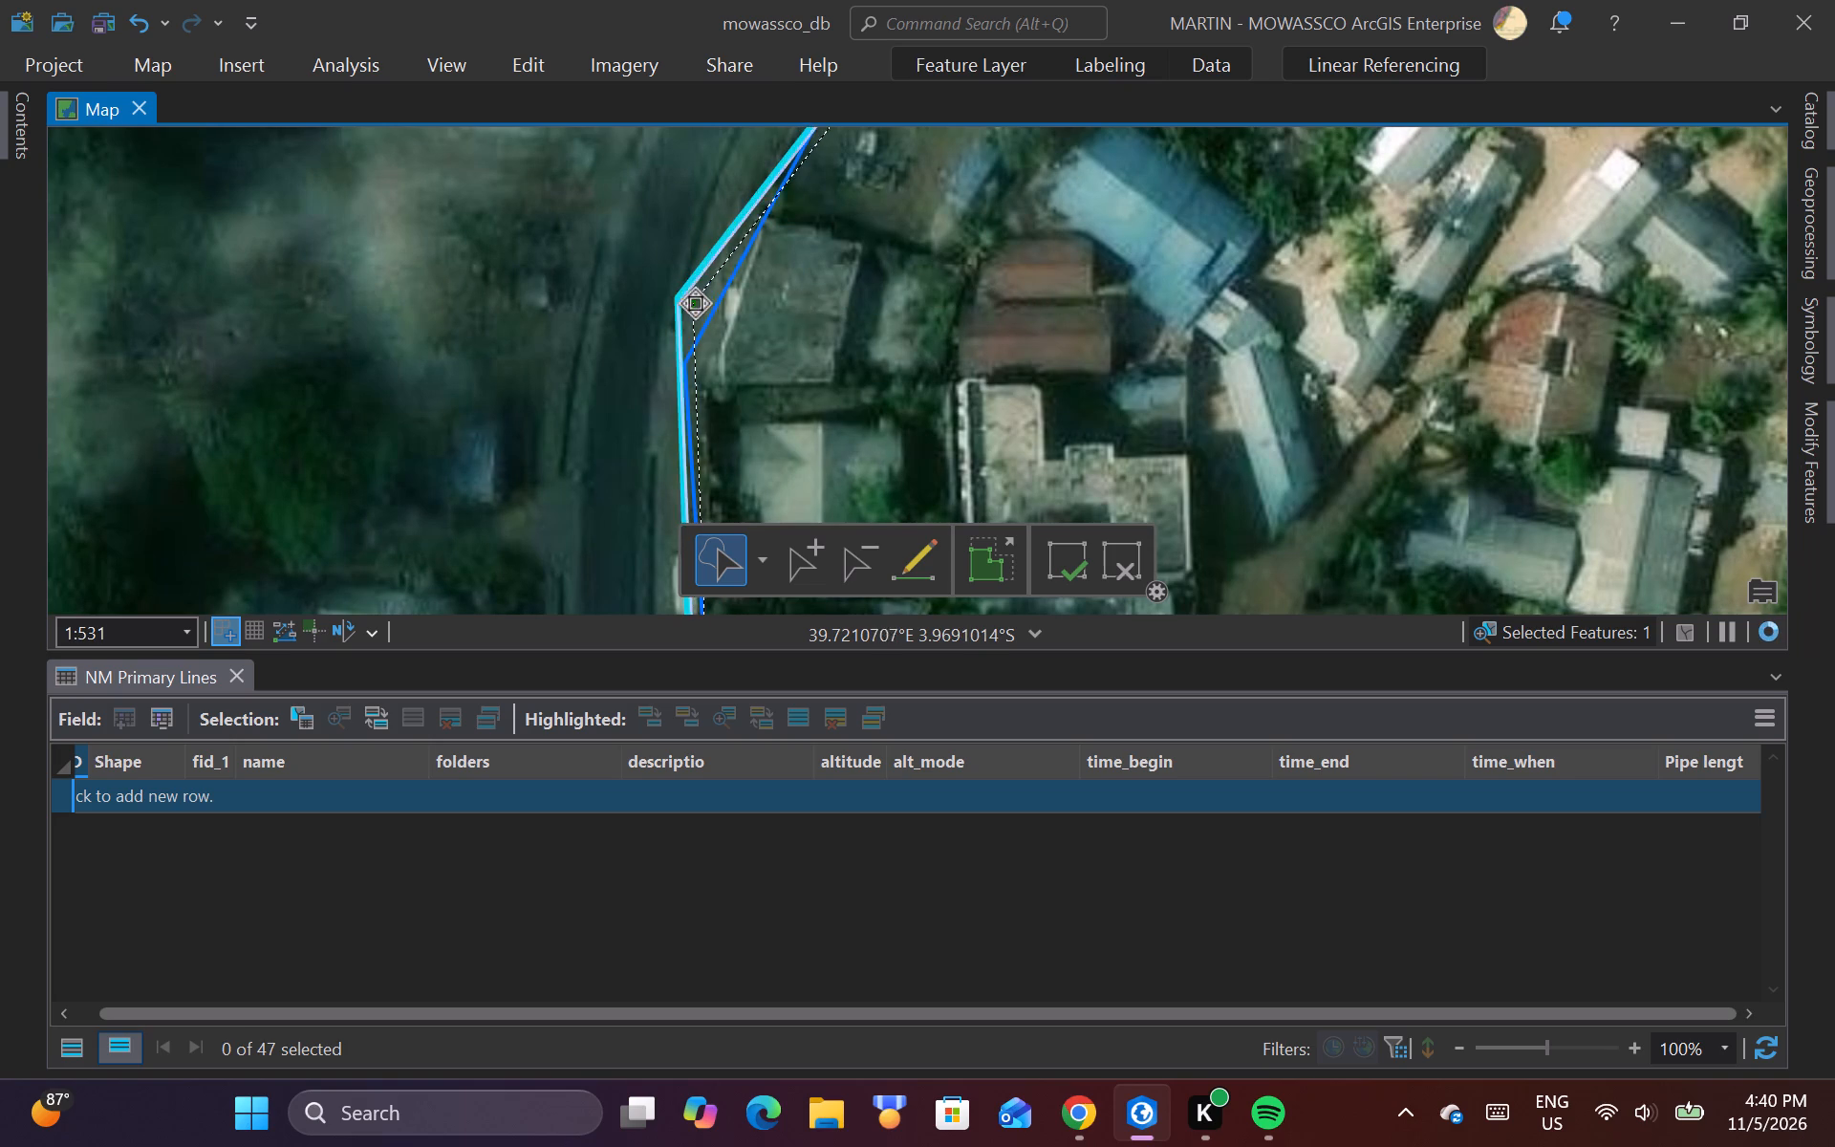
drag(695, 304, 693, 299)
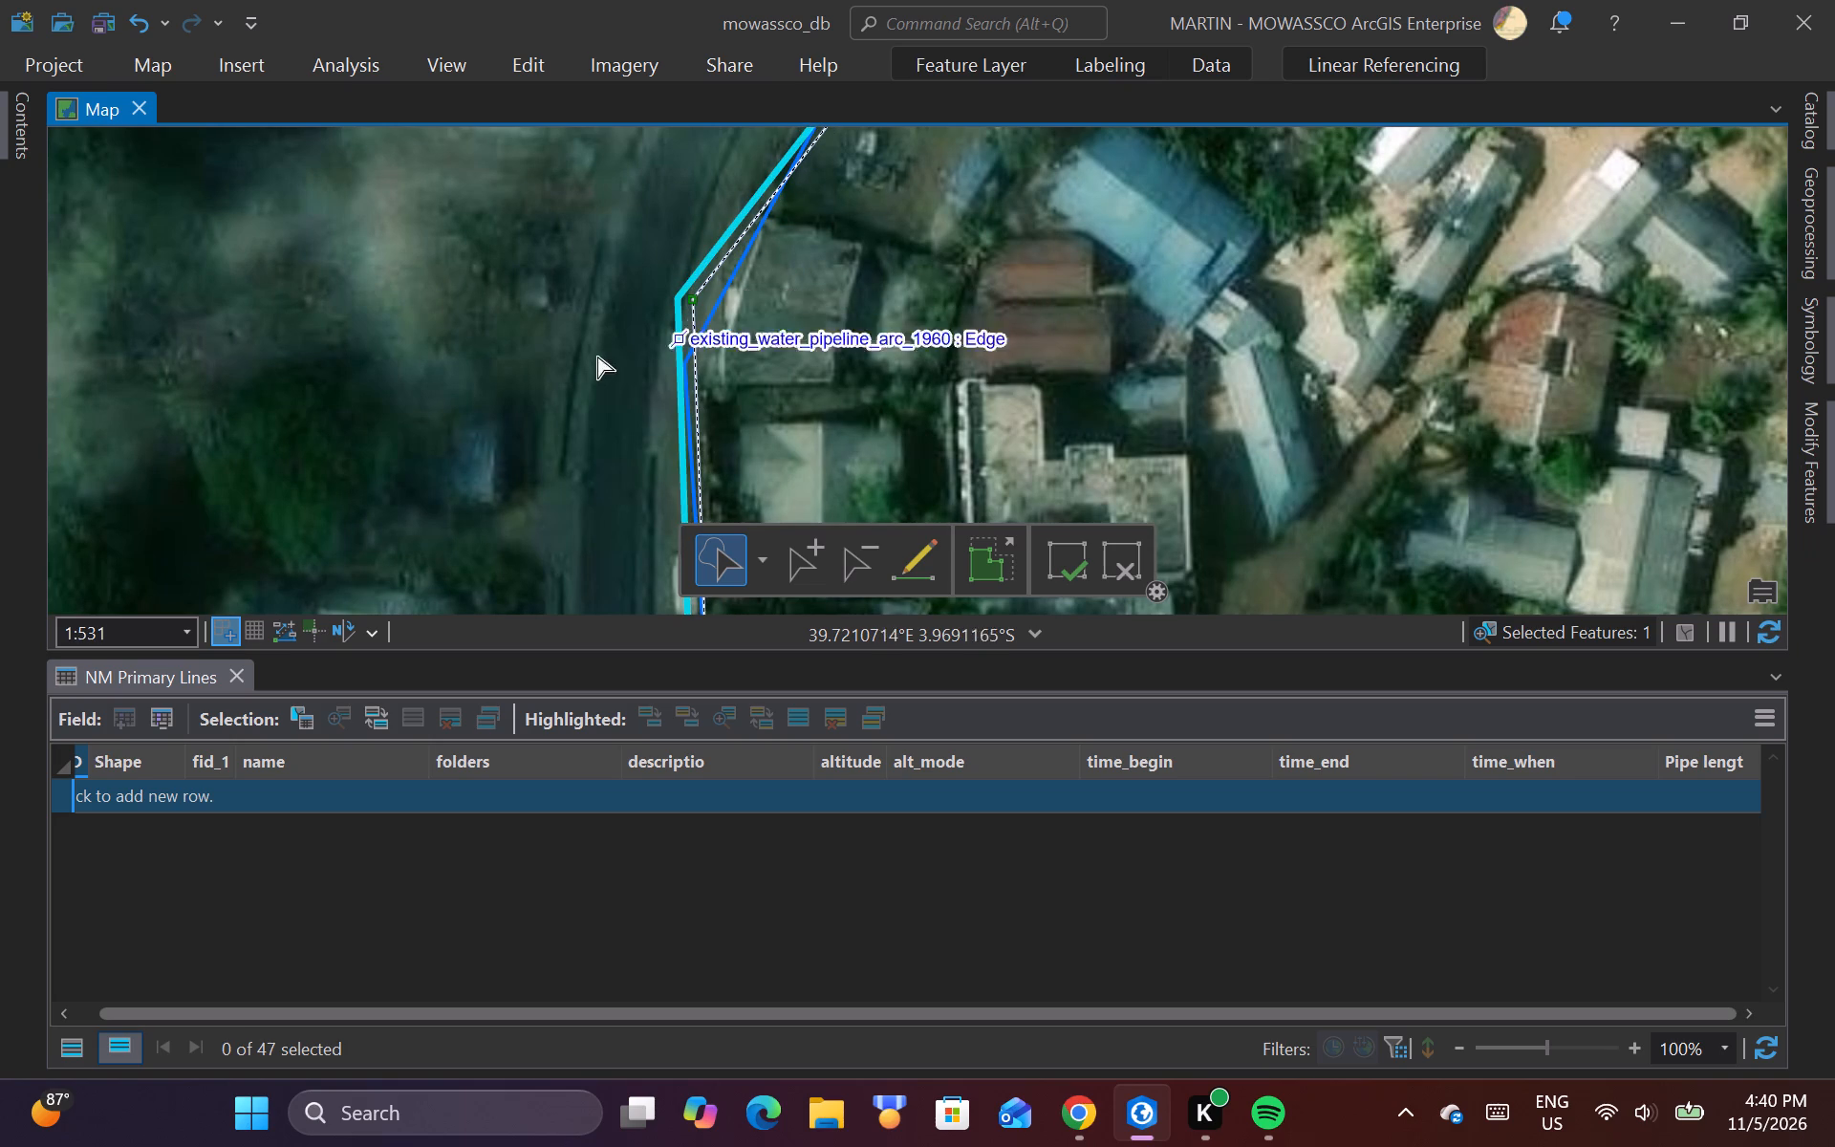
Add a vertex to ruto_line just northeast of the northern bend and move it west to the paved road's edge.
scroll(584, 391, down, 3)
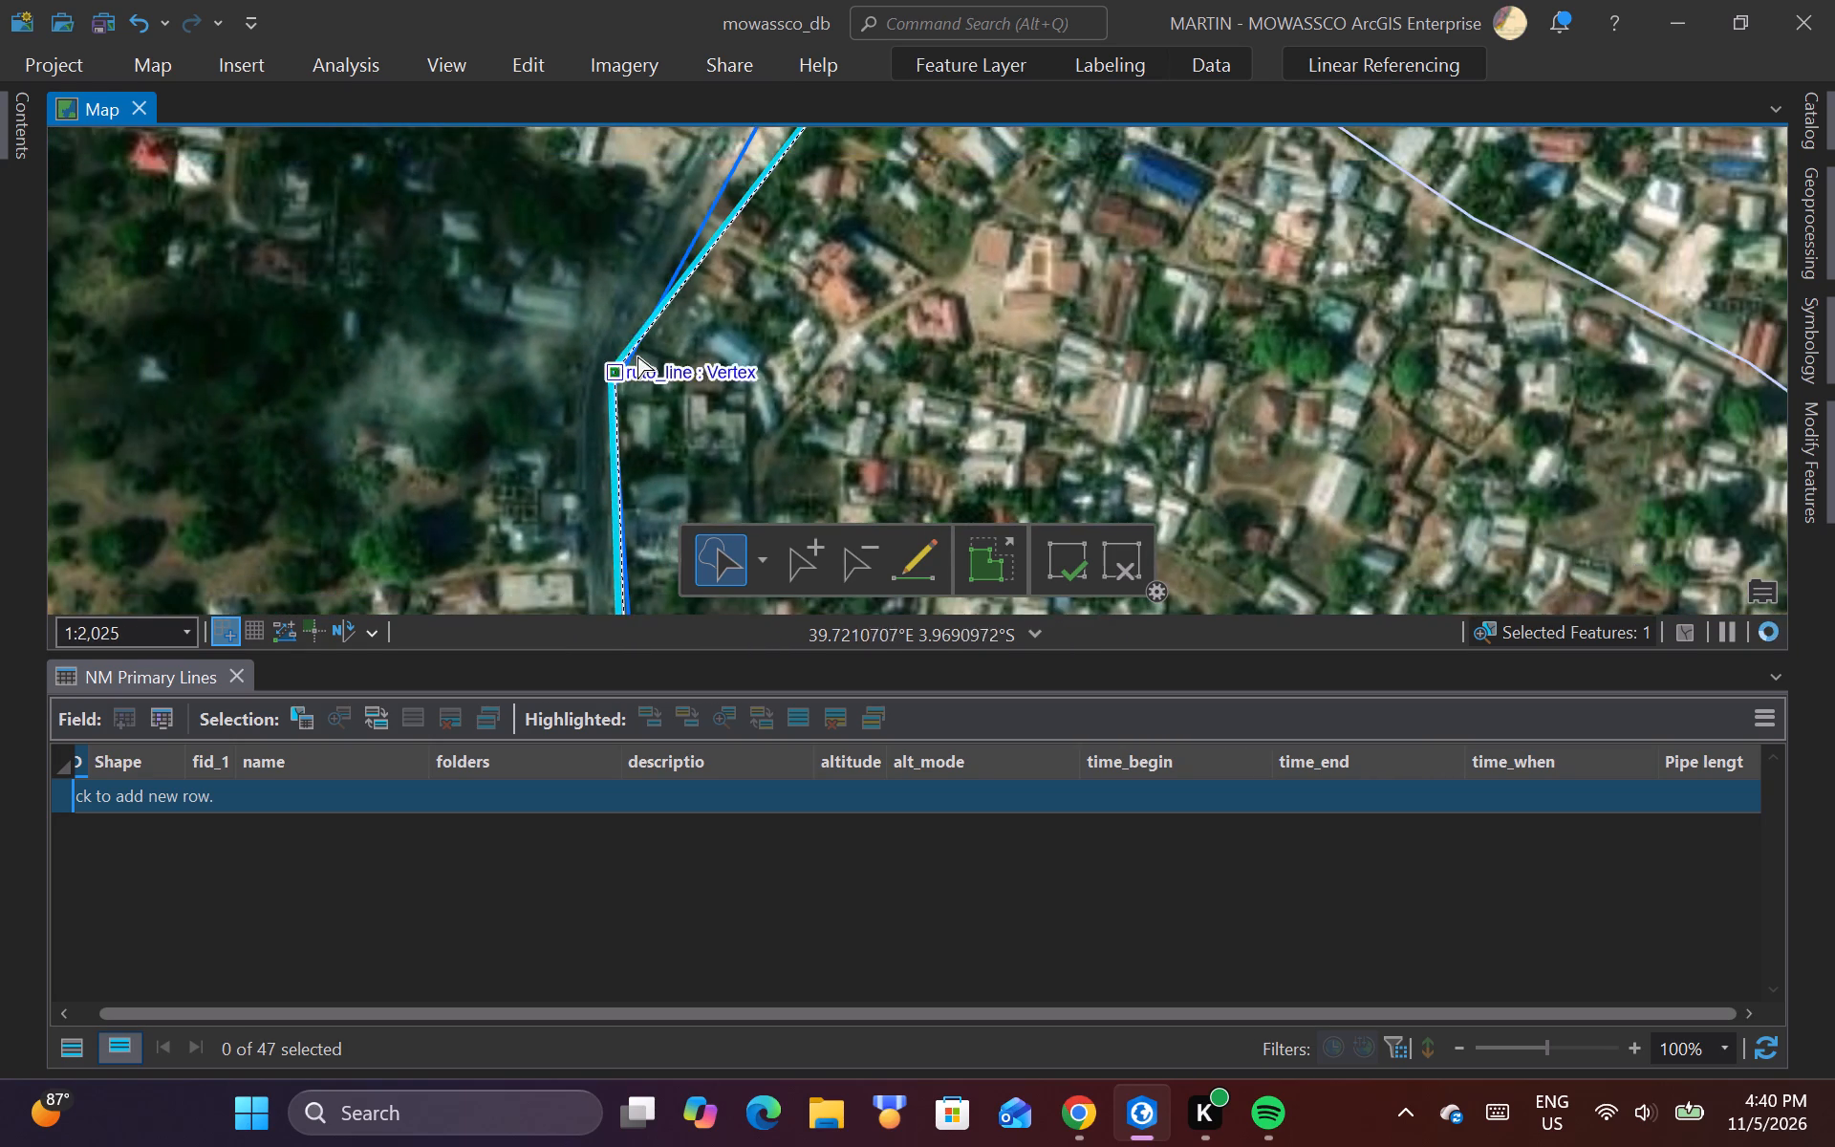
scroll(660, 335, up, 3)
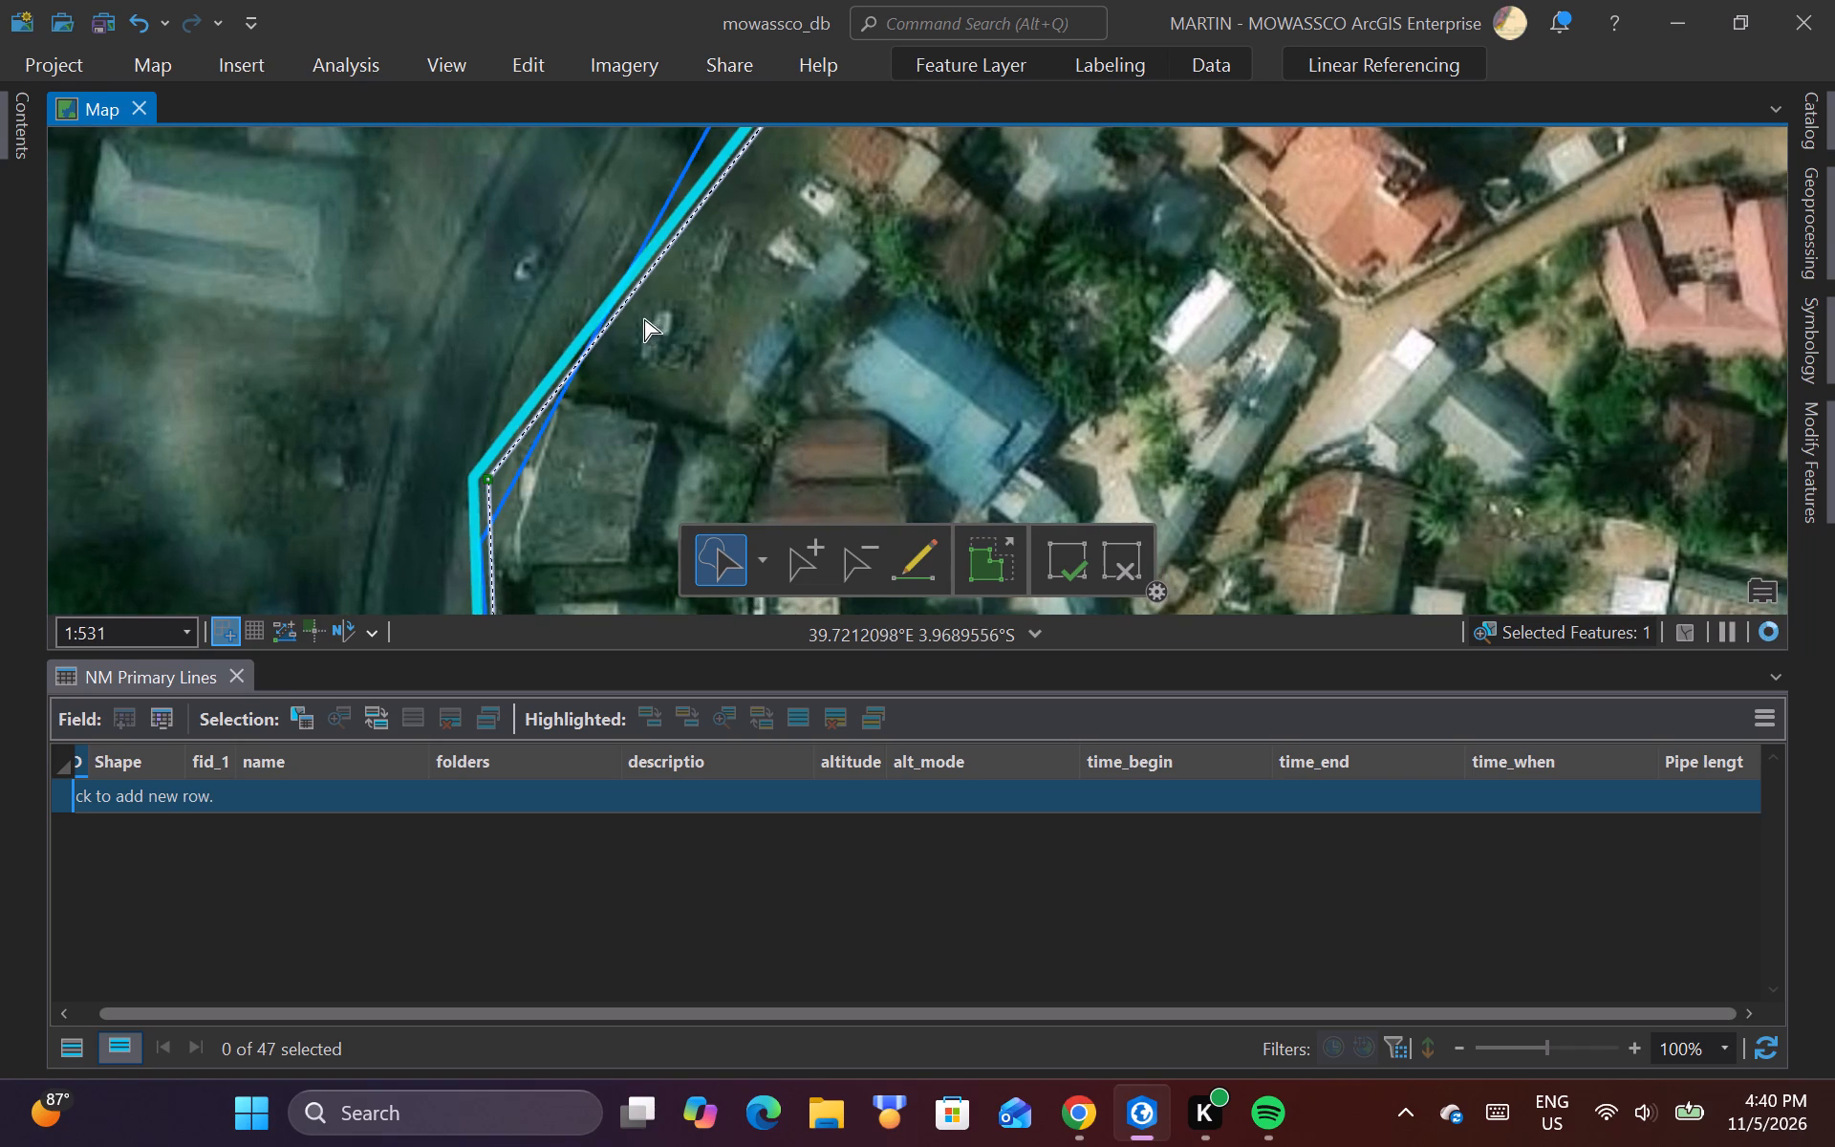
right_click(632, 303)
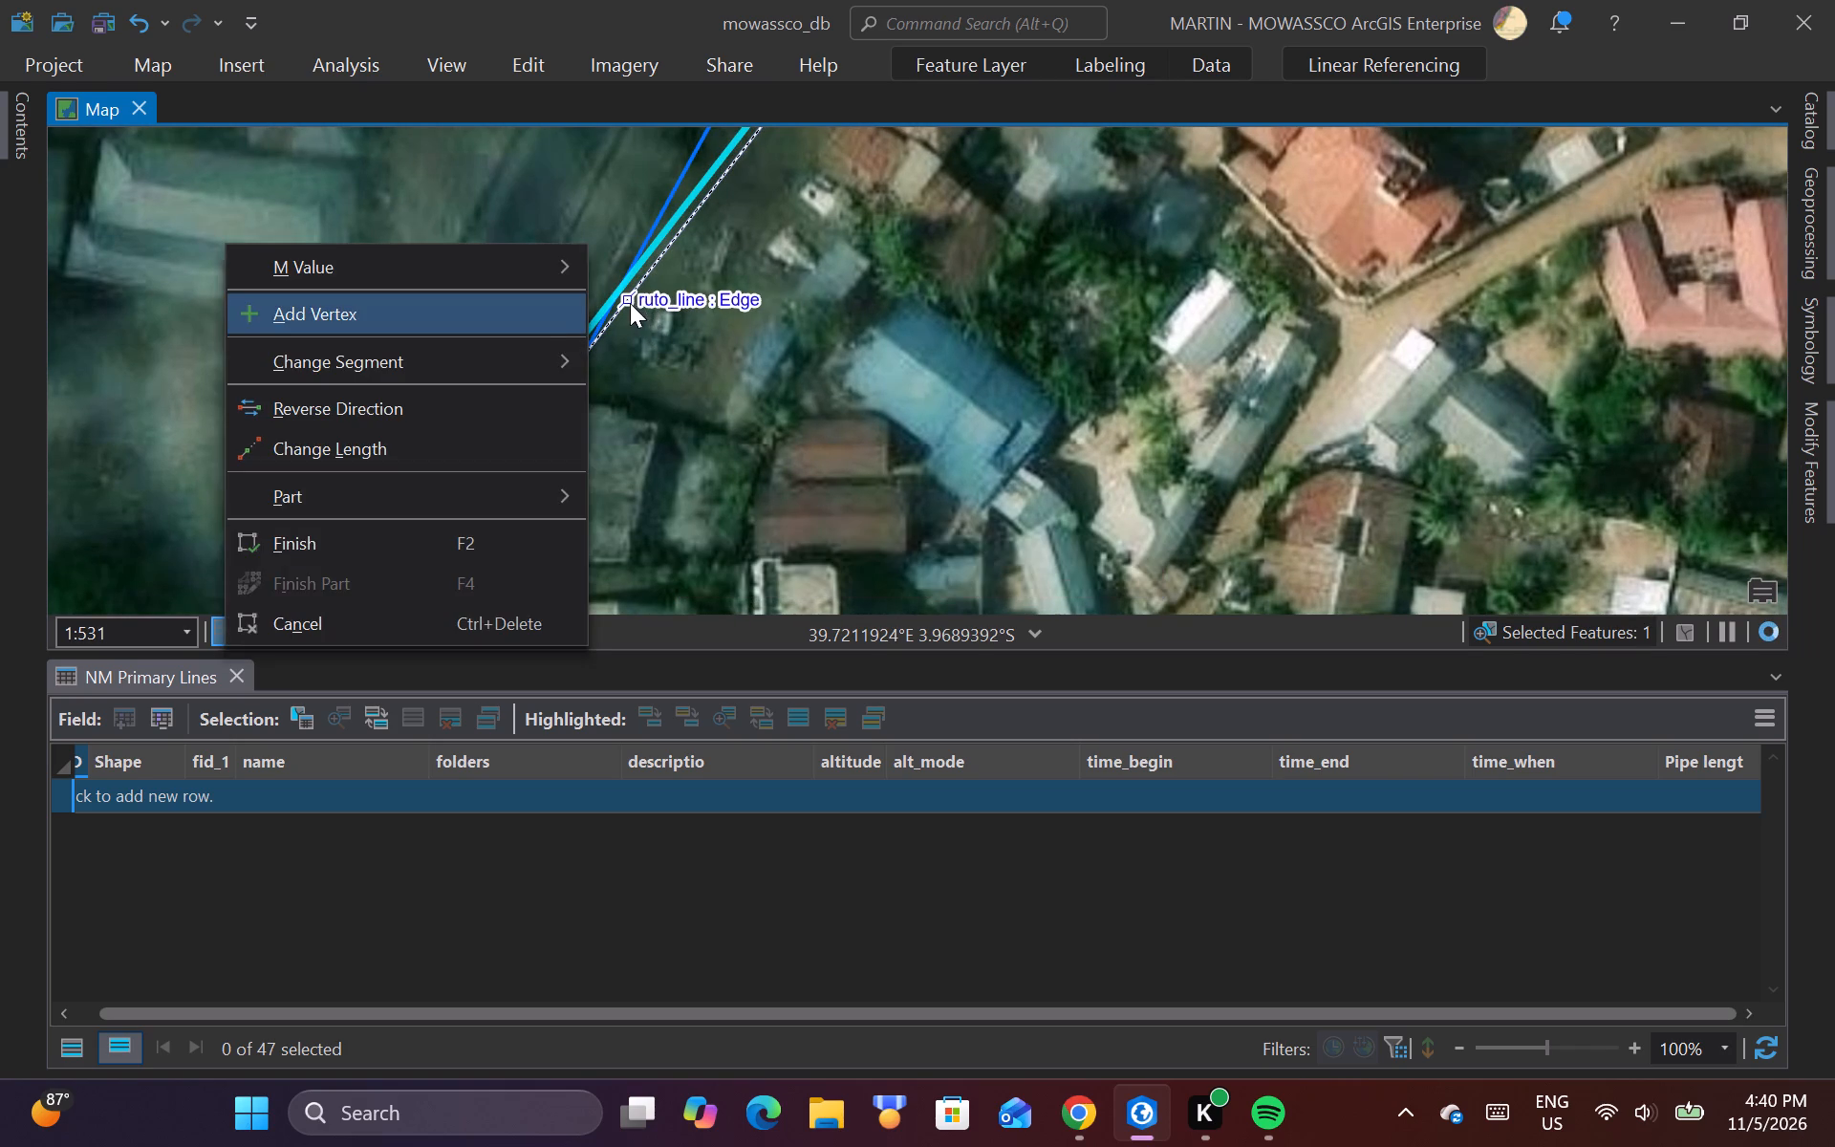
click(523, 314)
drag(630, 300, 616, 300)
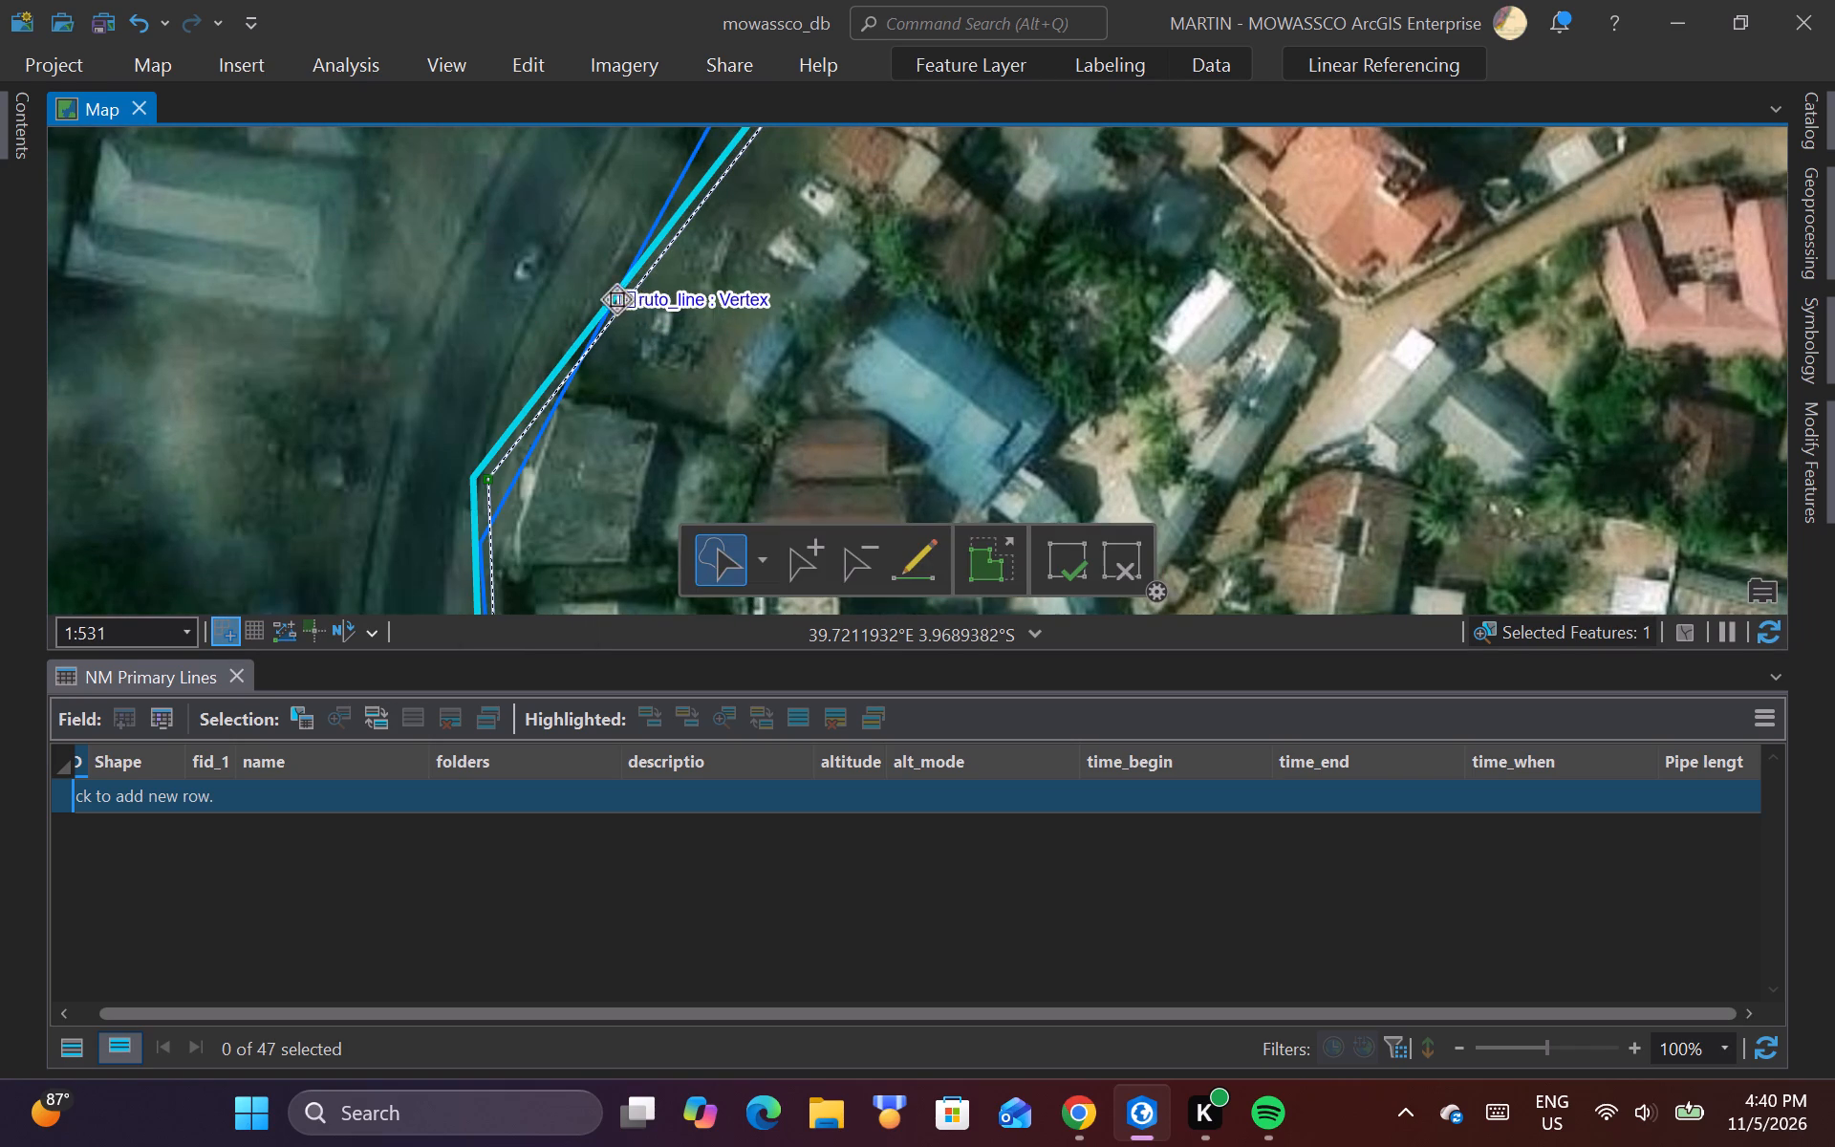
drag(616, 300, 566, 300)
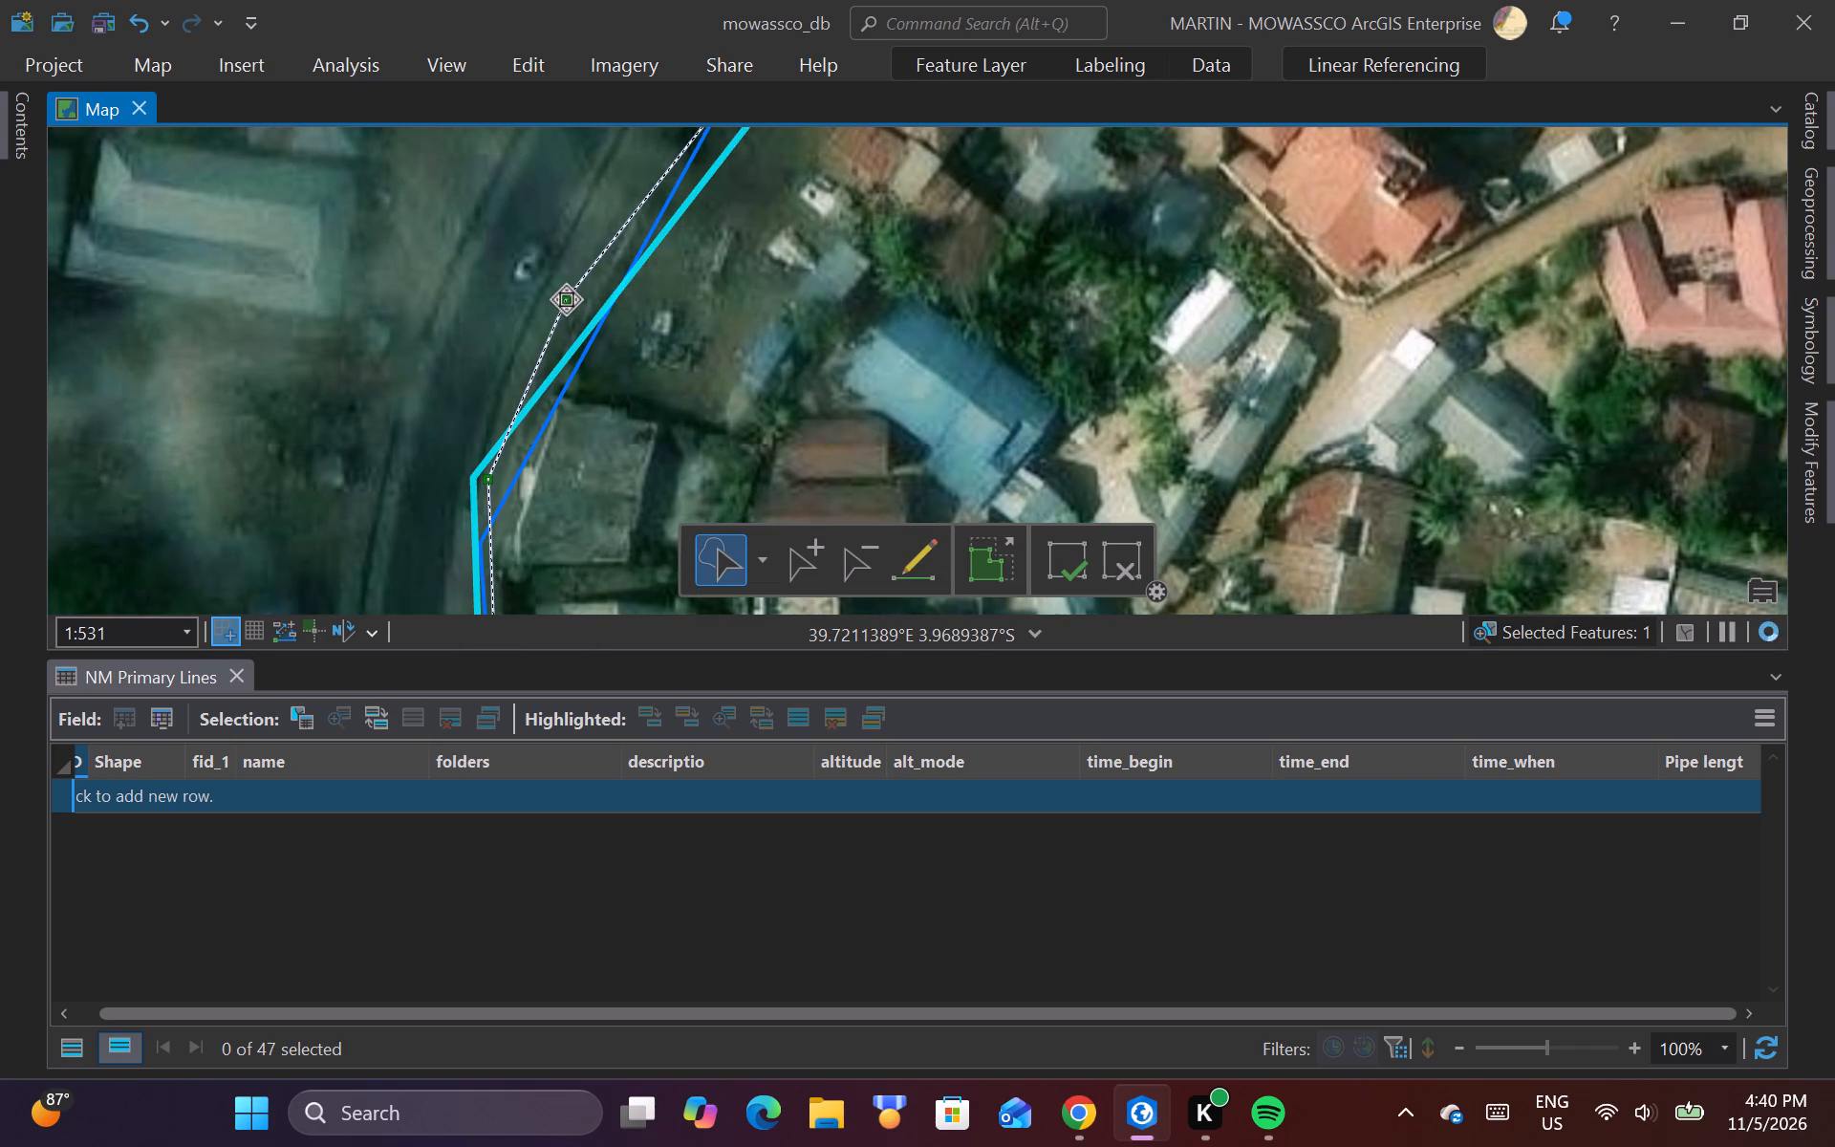
drag(566, 300, 568, 301)
scroll(551, 401, down, 2)
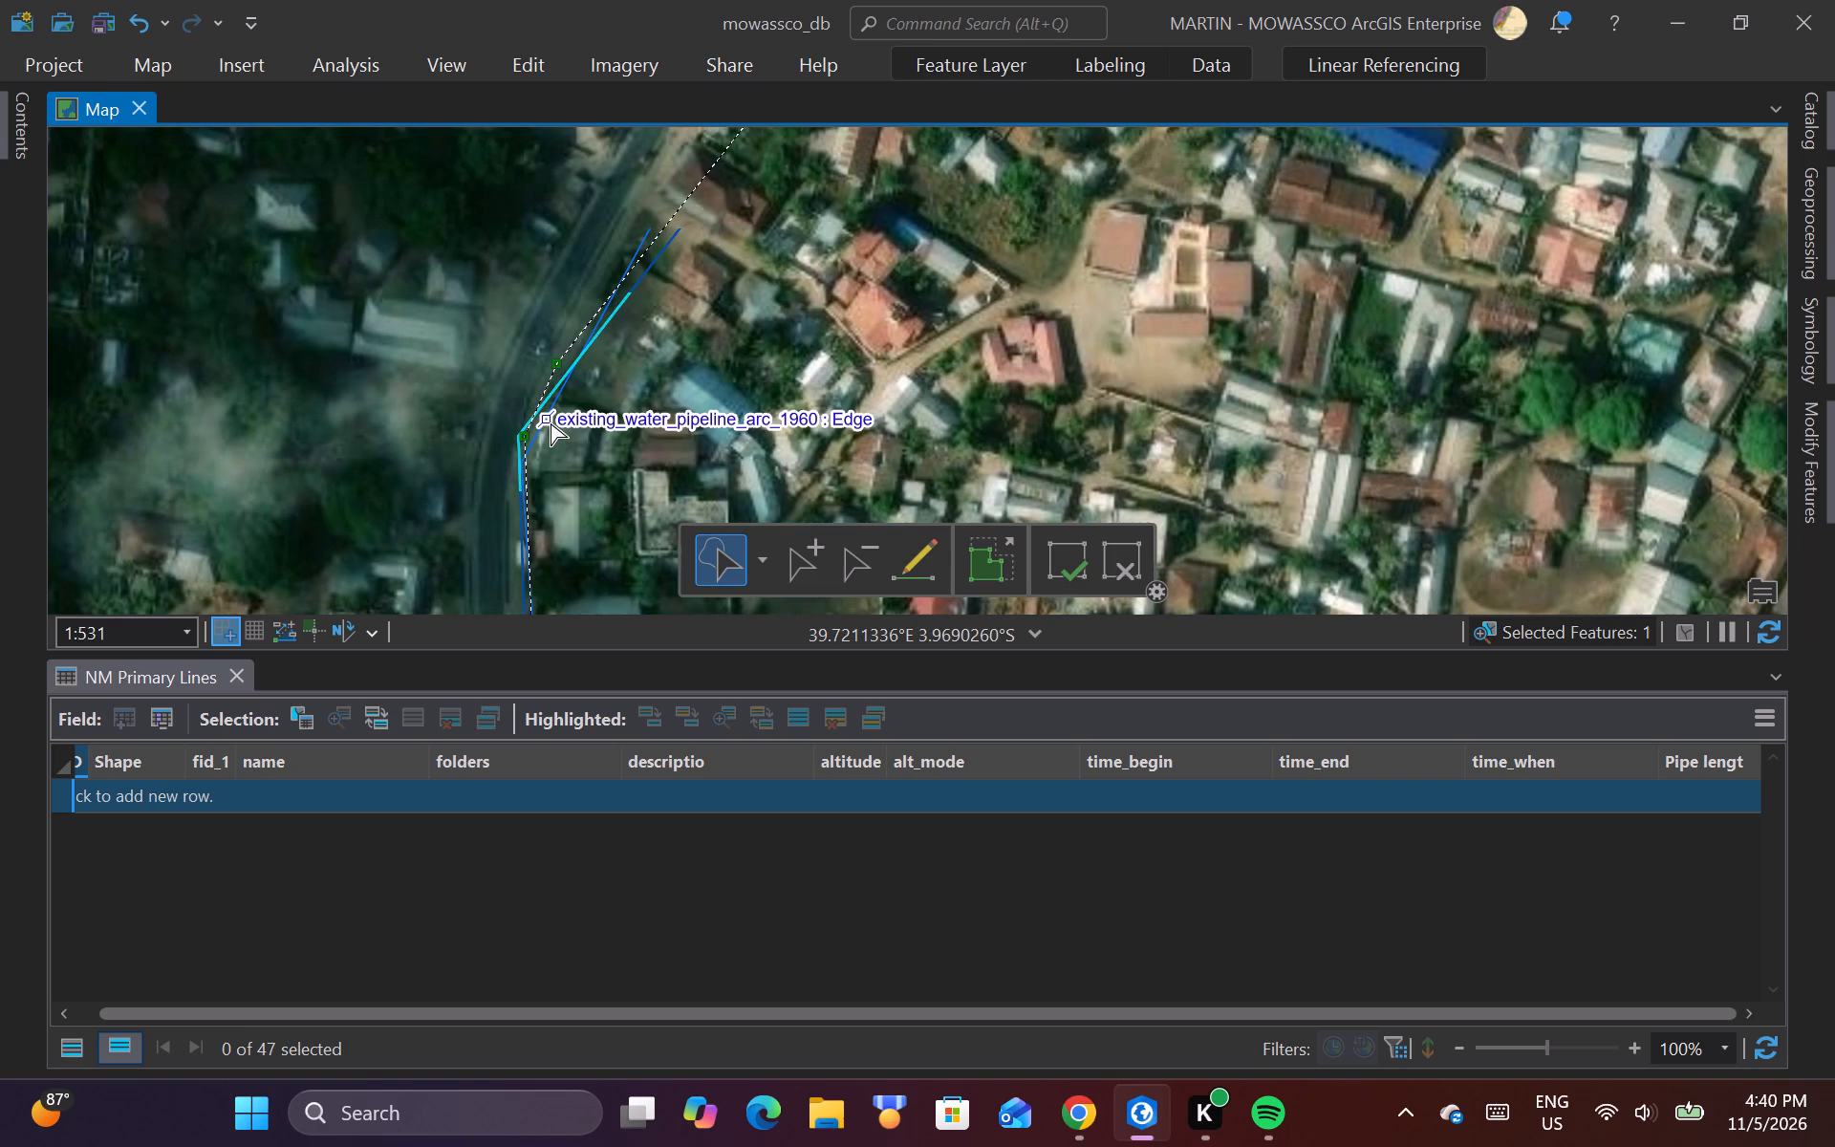
Add a vertex to ruto_line farther northeast of the northern bend and move it west onto the paved road's eastern verge.
scroll(549, 426, down, 2)
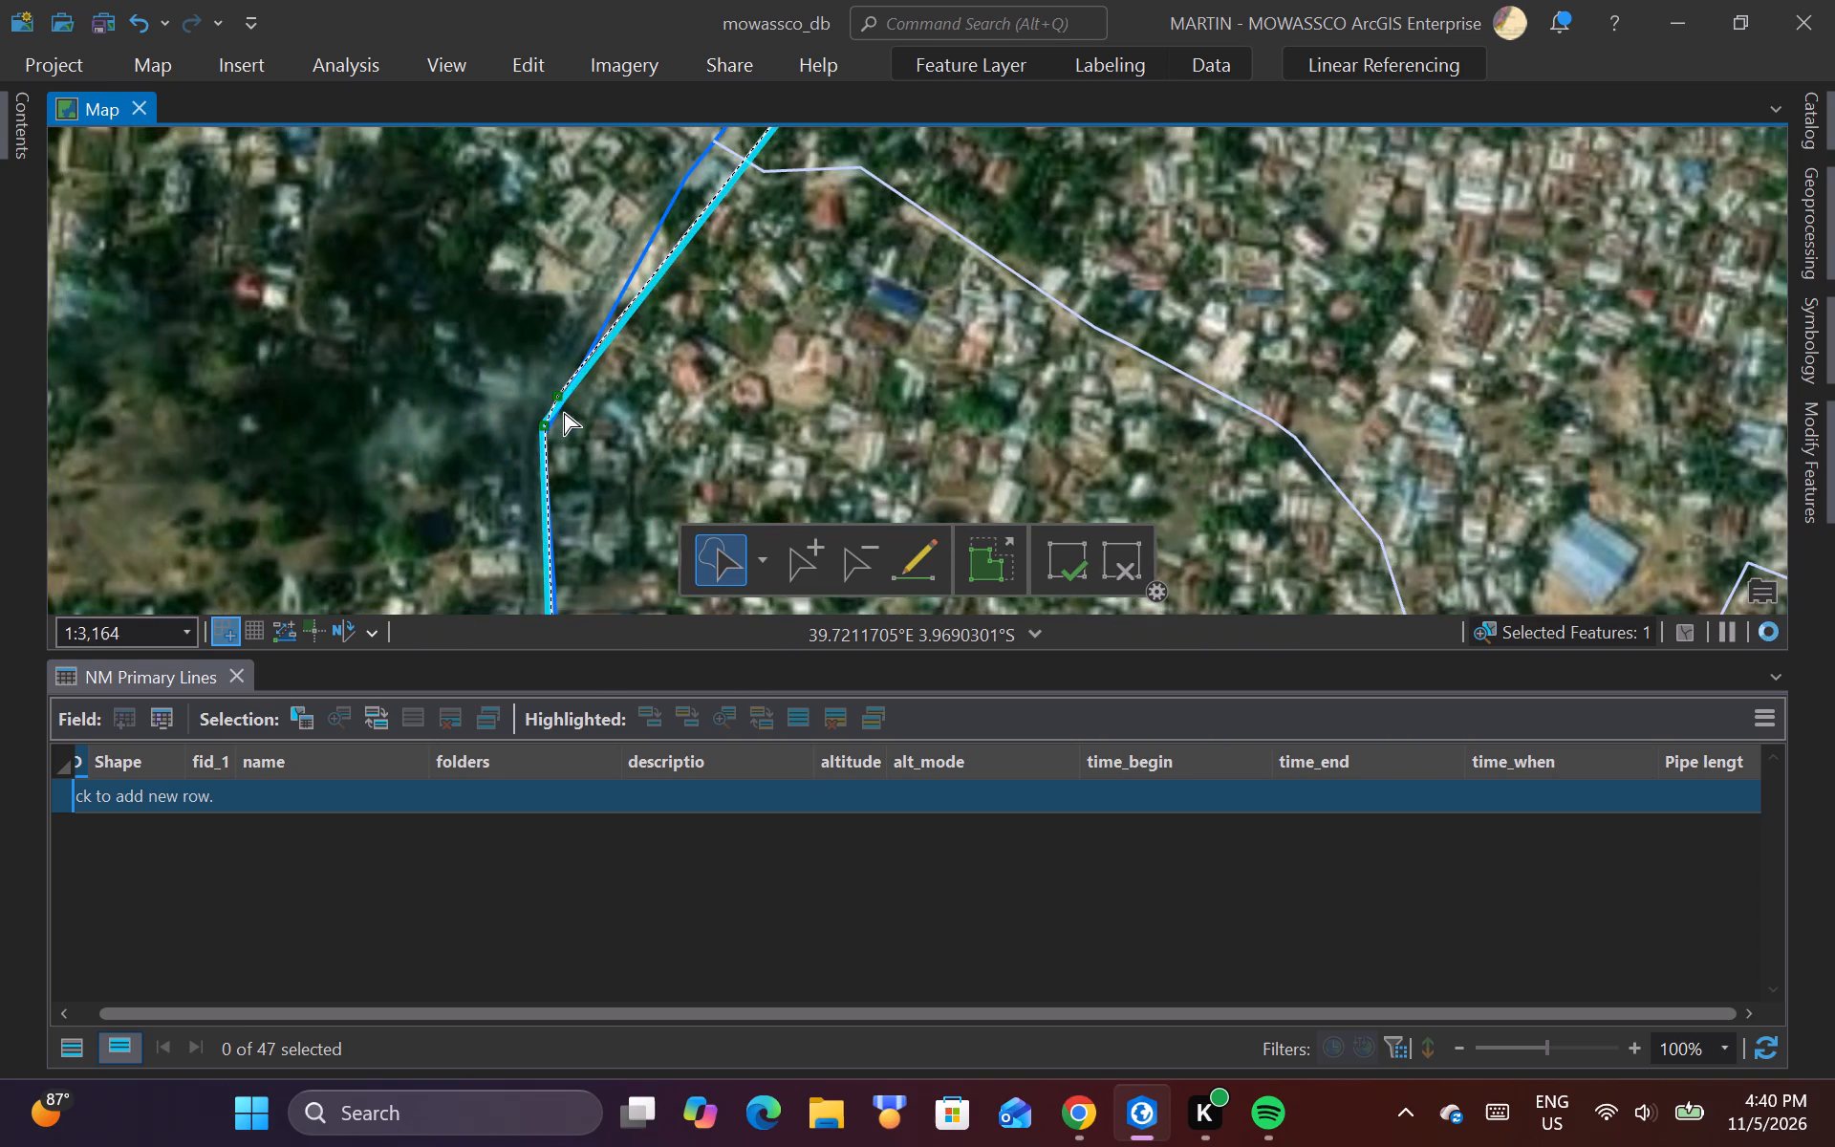
scroll(575, 395, up, 2)
scroll(630, 232, up, 1)
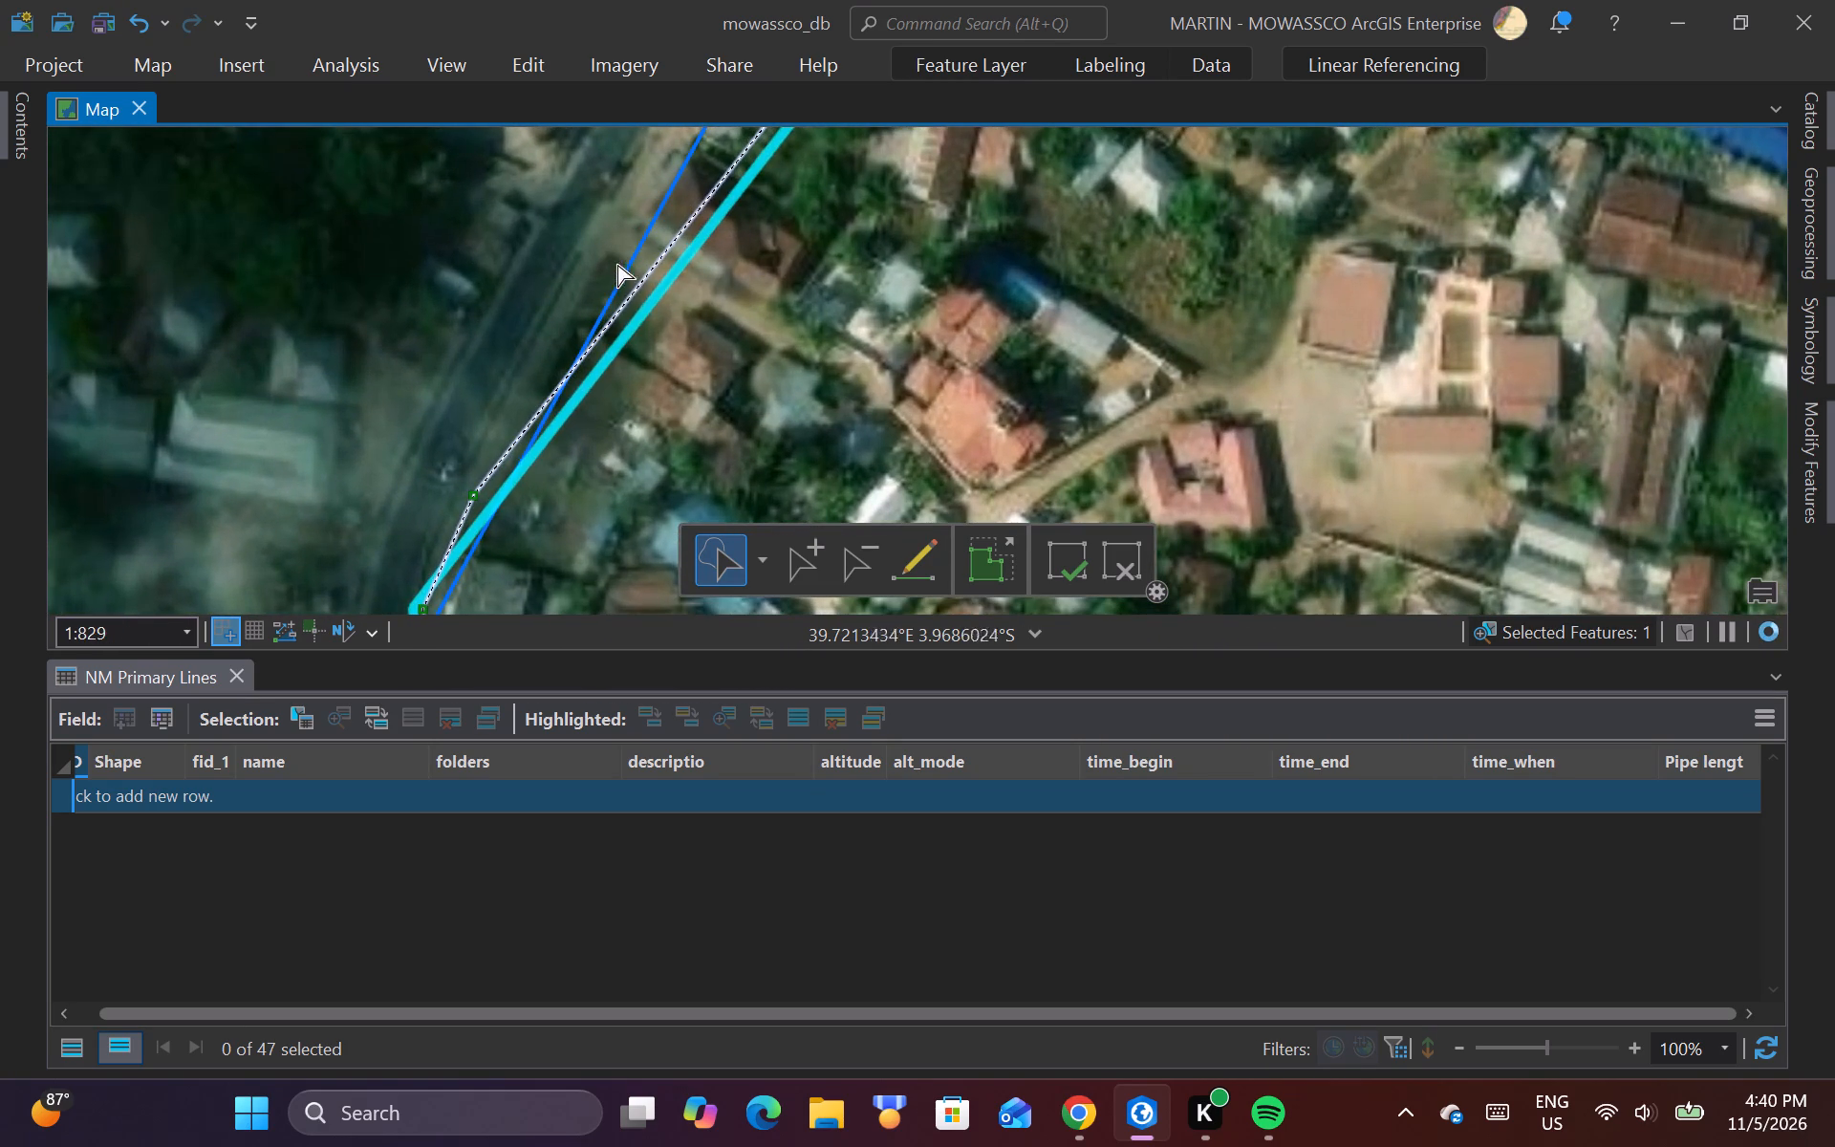
right_click(644, 280)
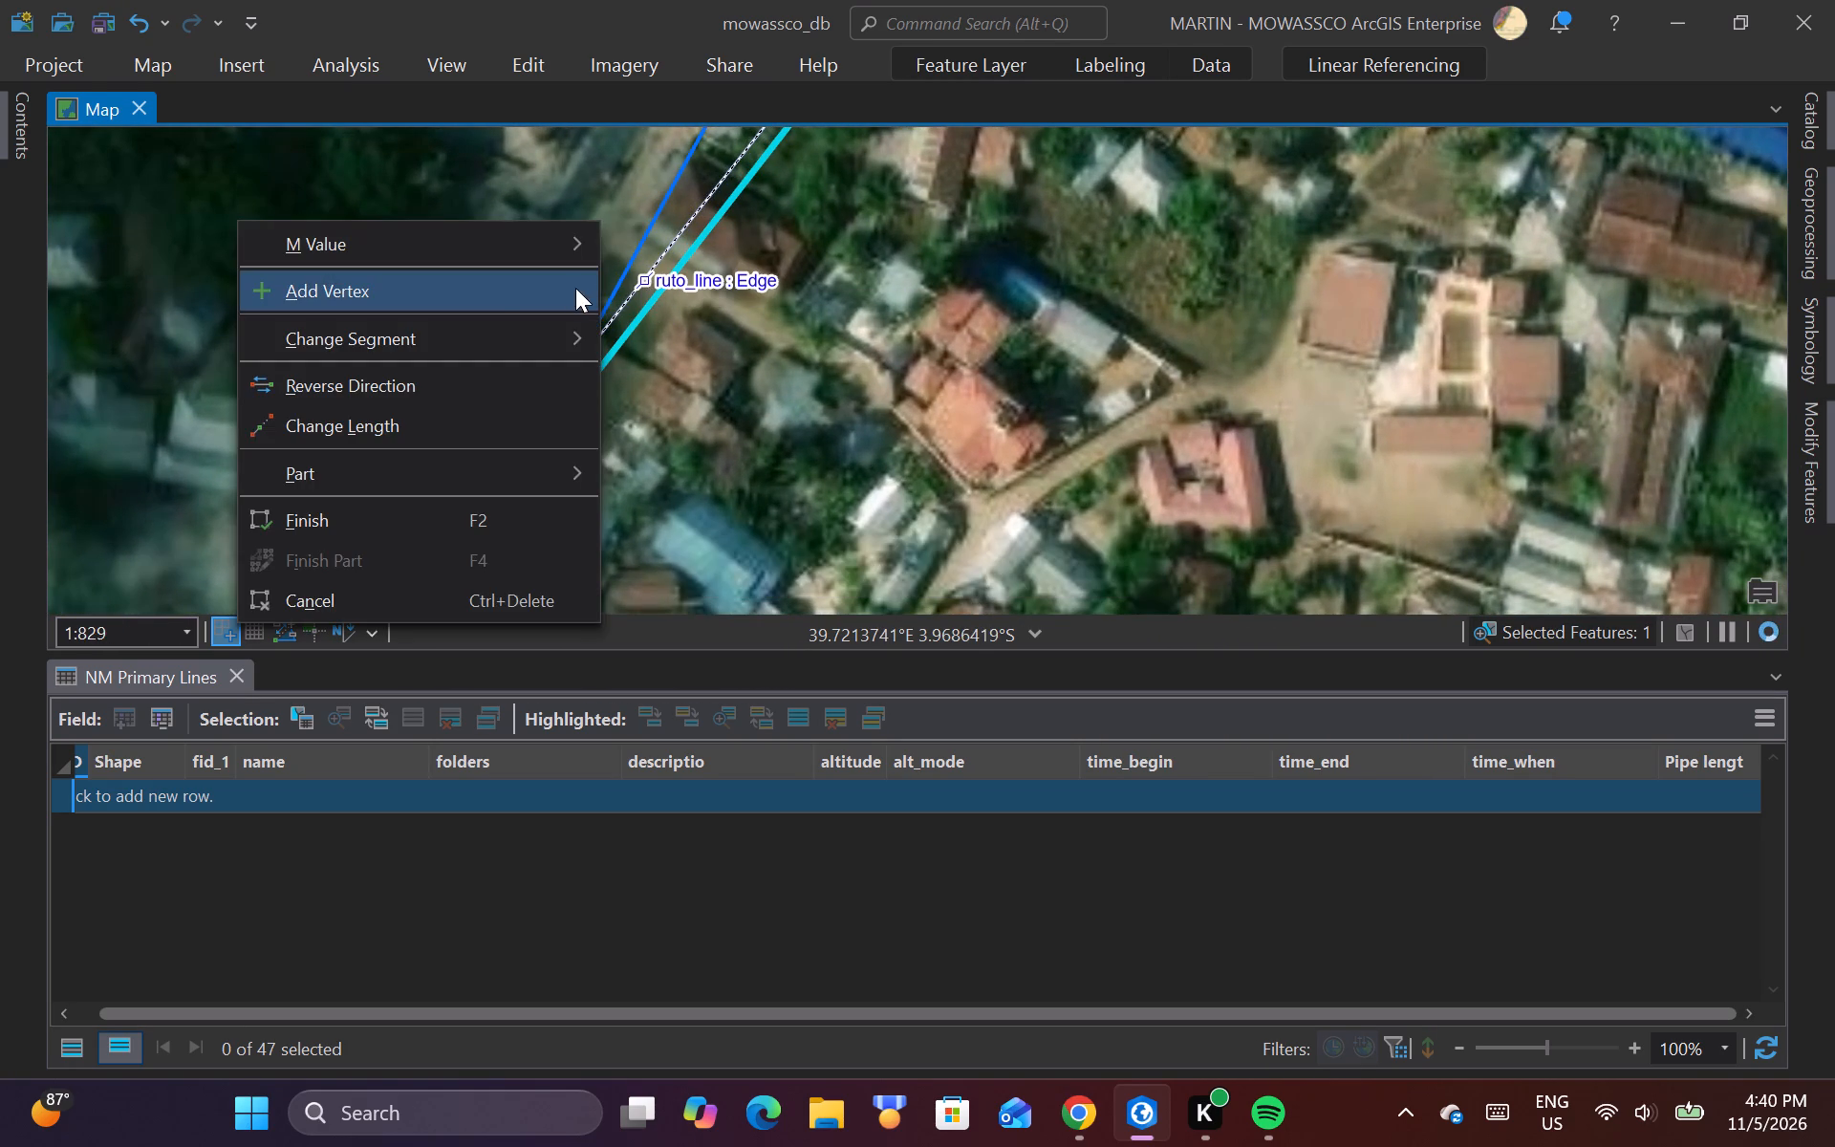
click(567, 288)
drag(646, 280, 609, 276)
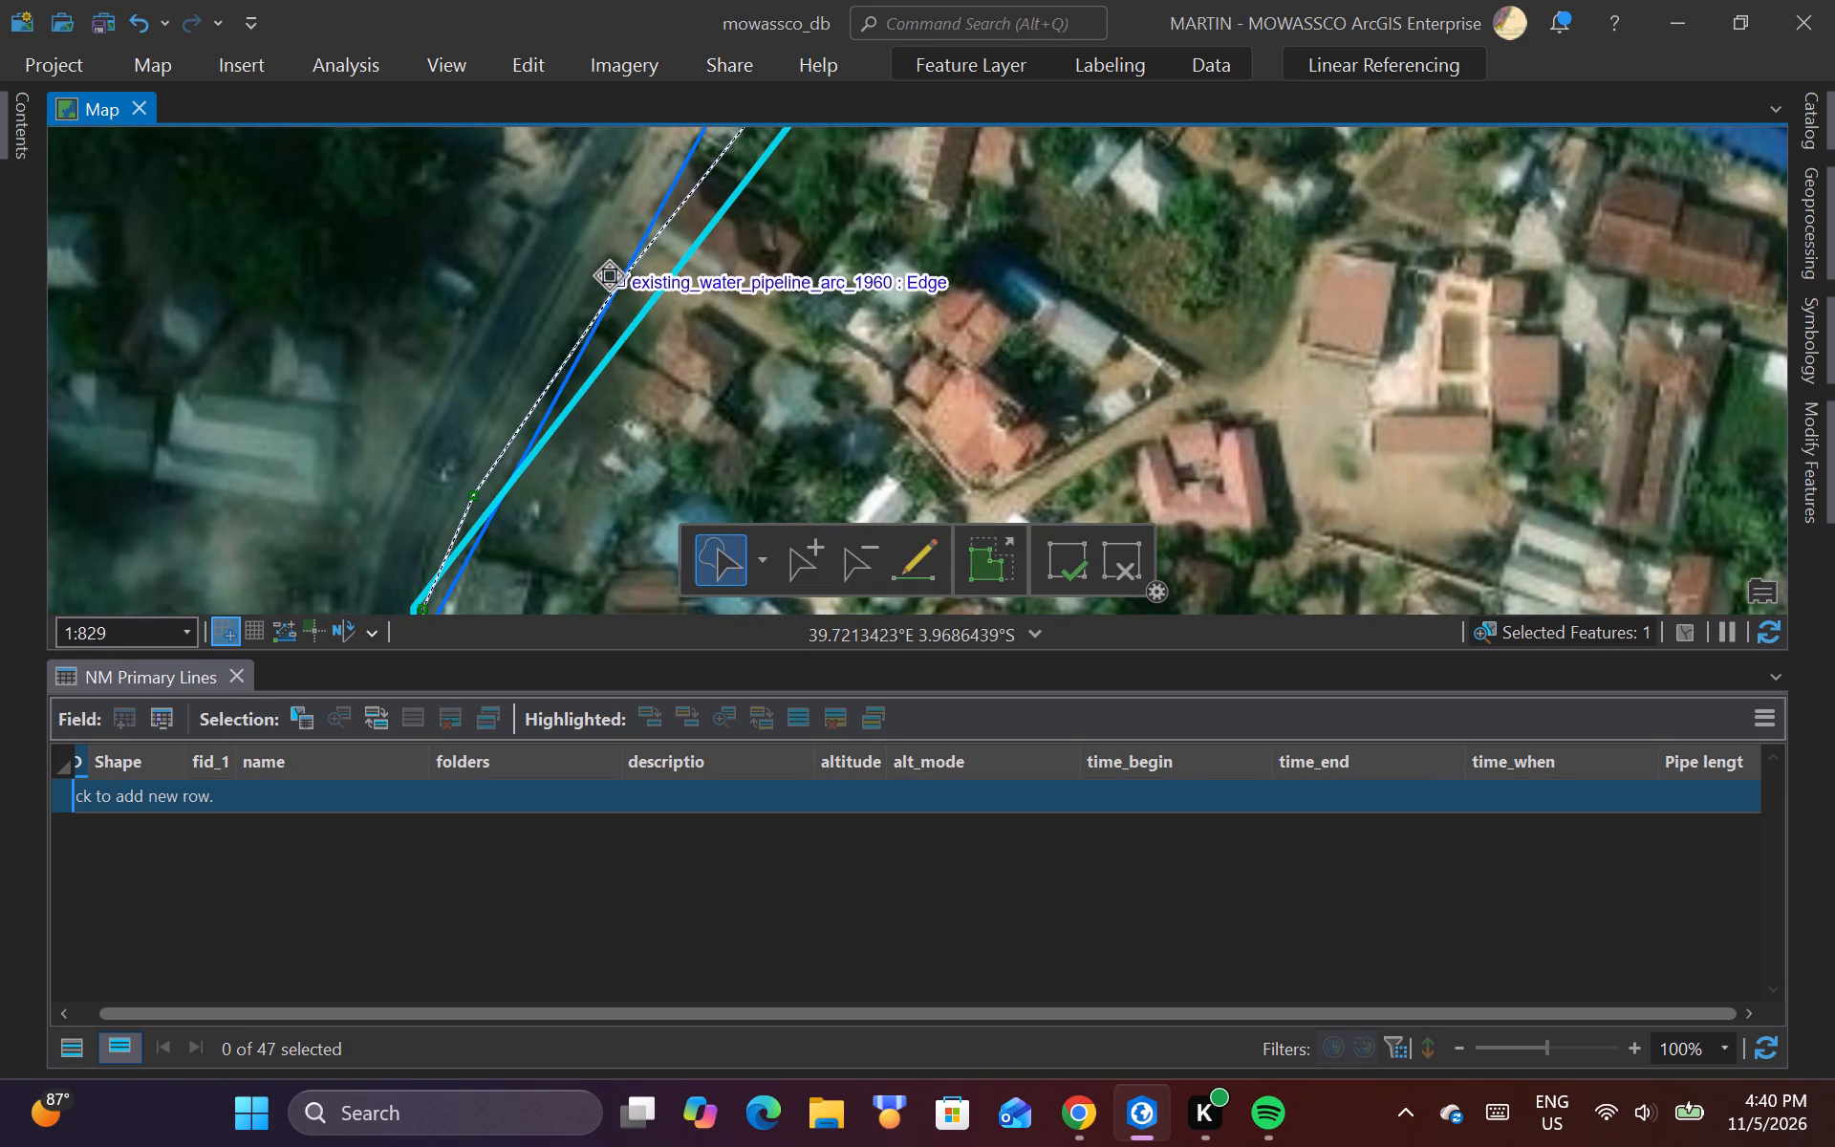
drag(609, 276, 603, 272)
Add a vertex to ruto_line near the bright-roofed roadside buildings and fine-tune it west onto the paved road's eastern verge.
scroll(570, 394, down, 2)
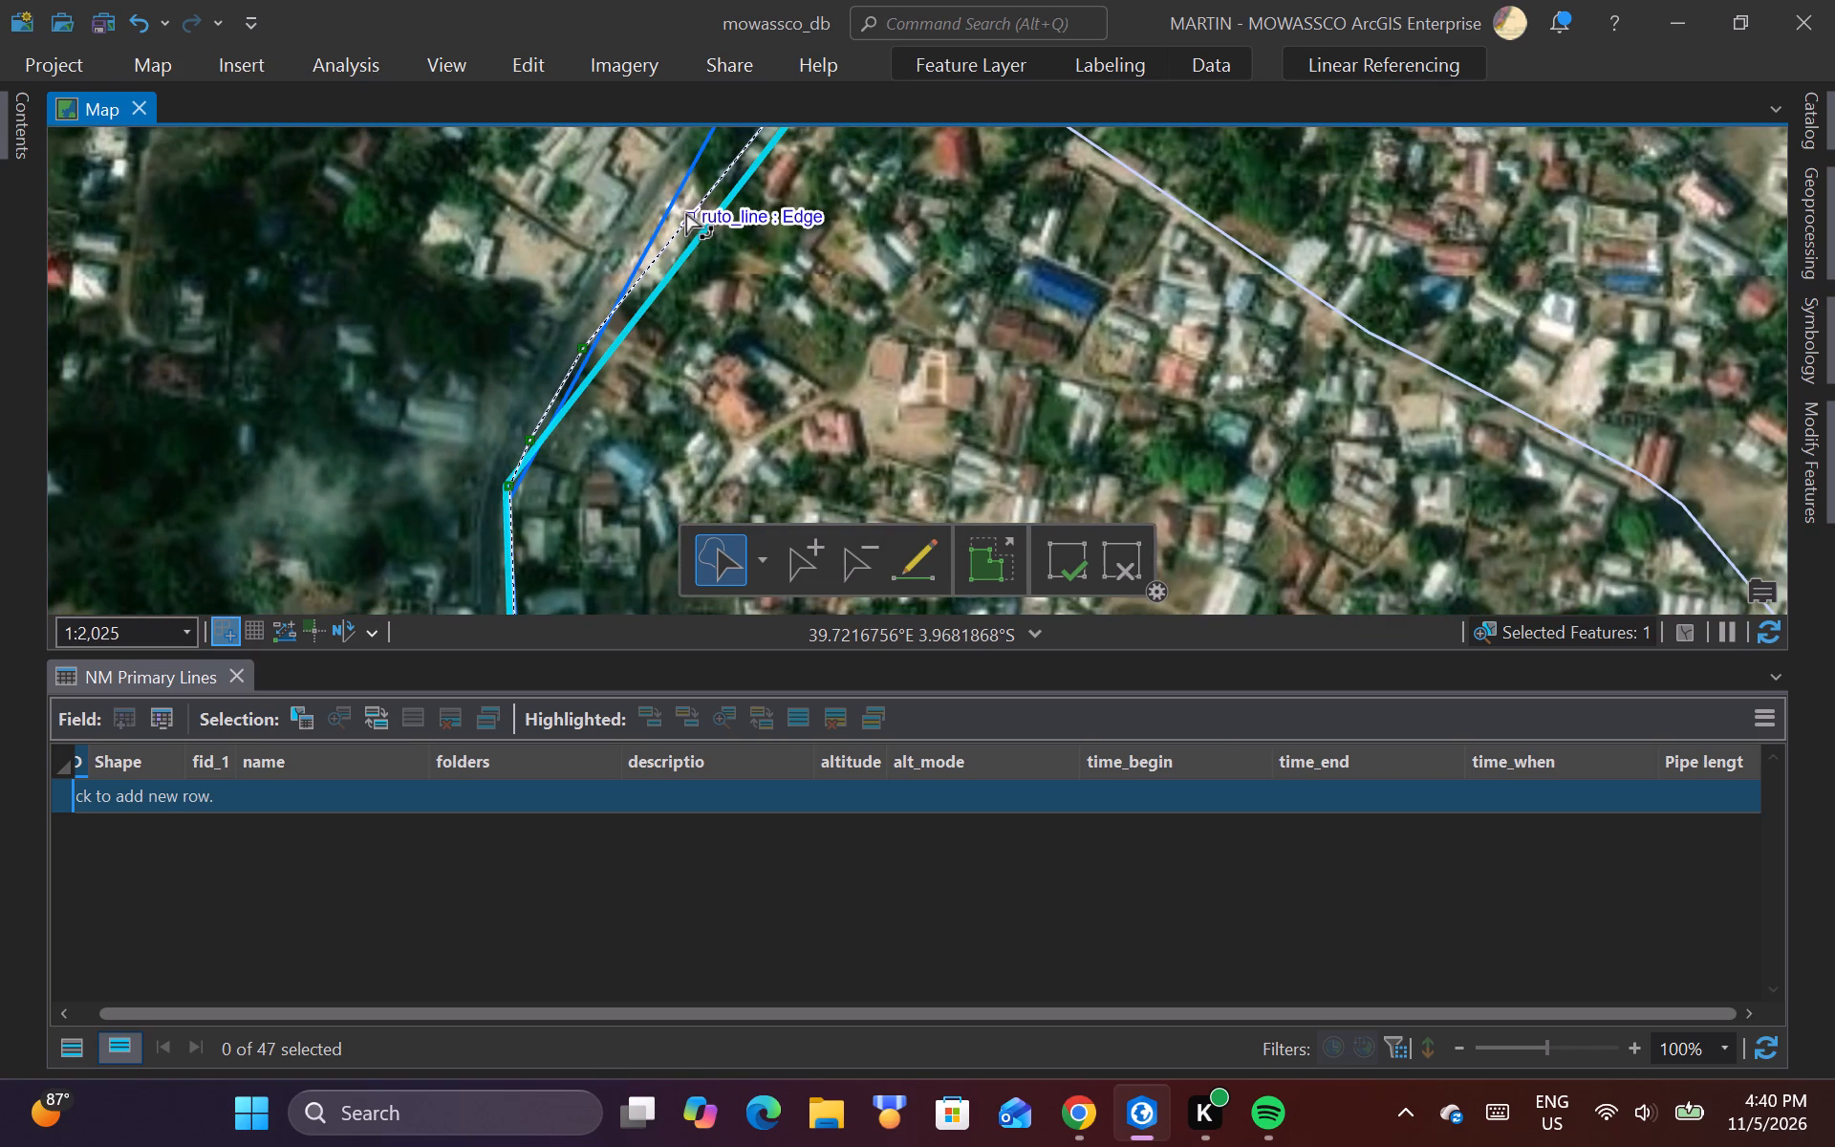
right_click(686, 213)
click(596, 230)
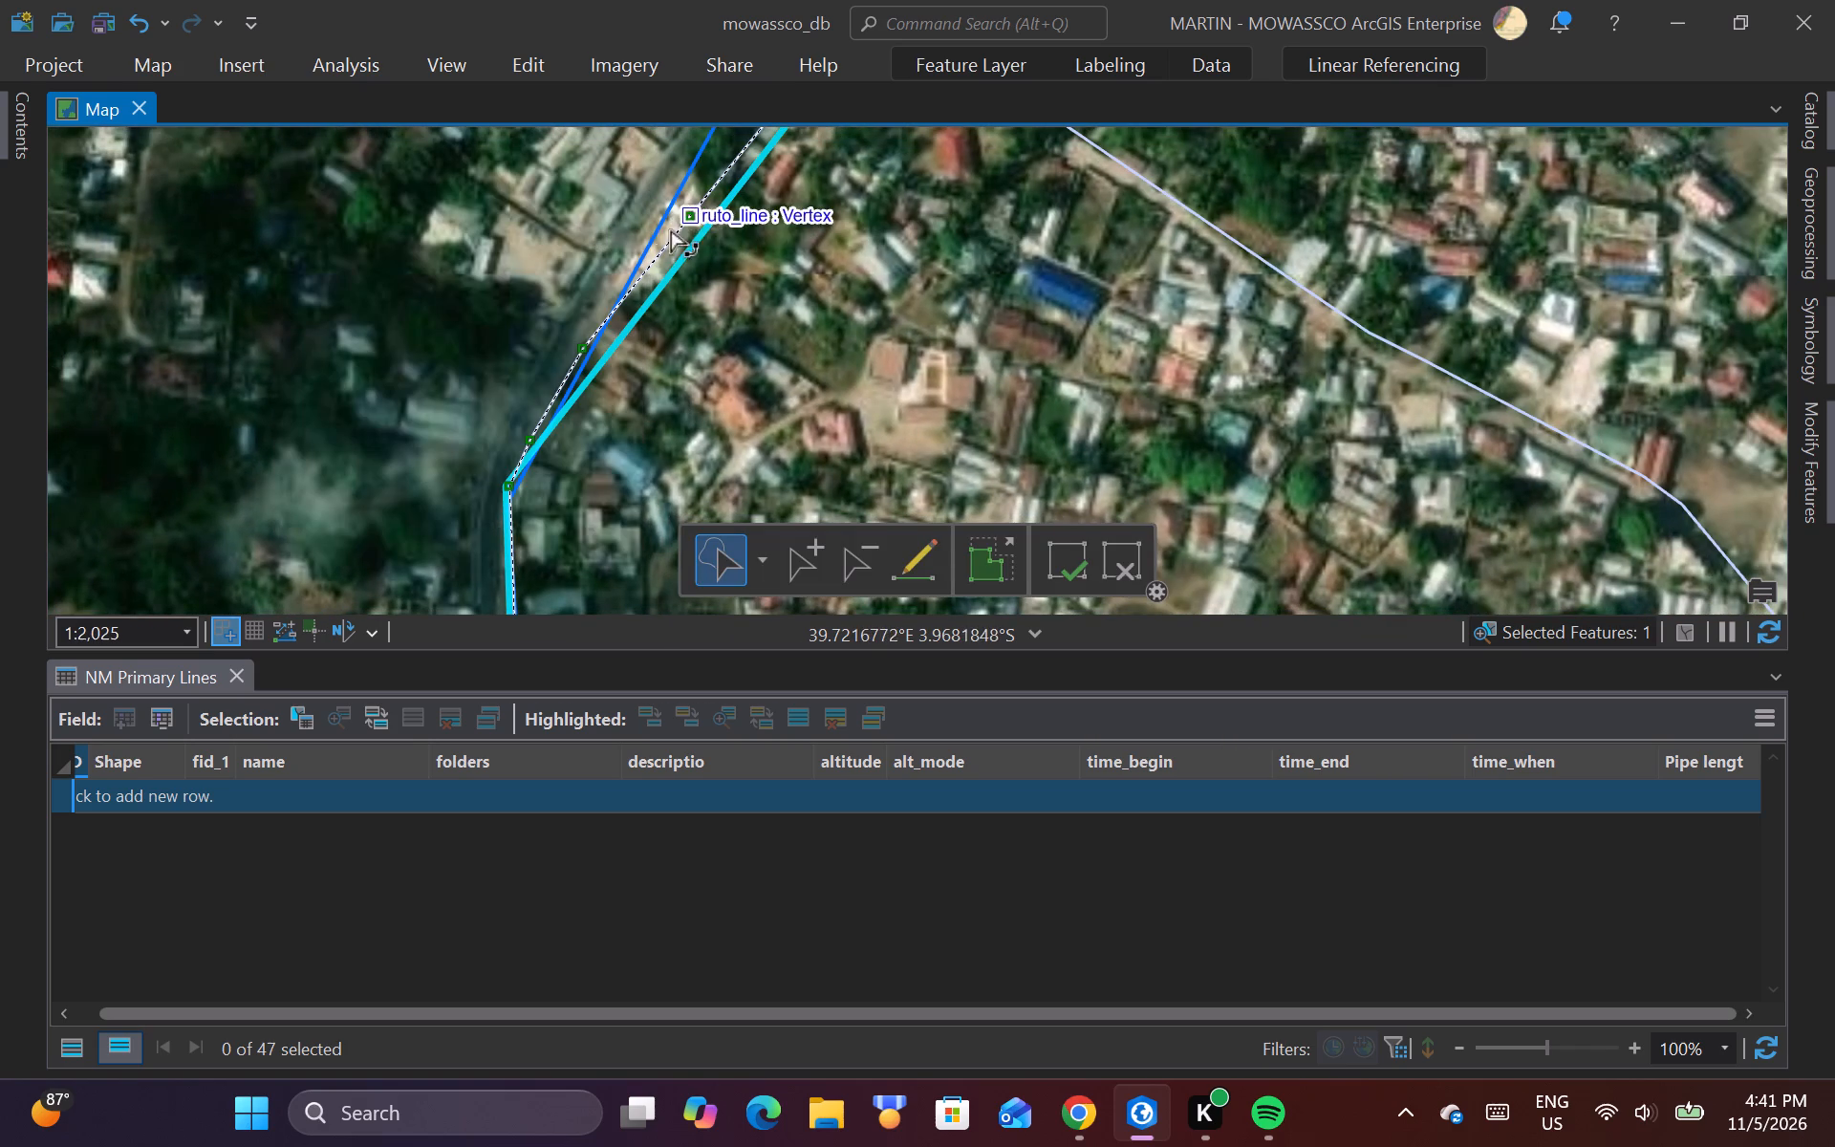
scroll(653, 249, up, 2)
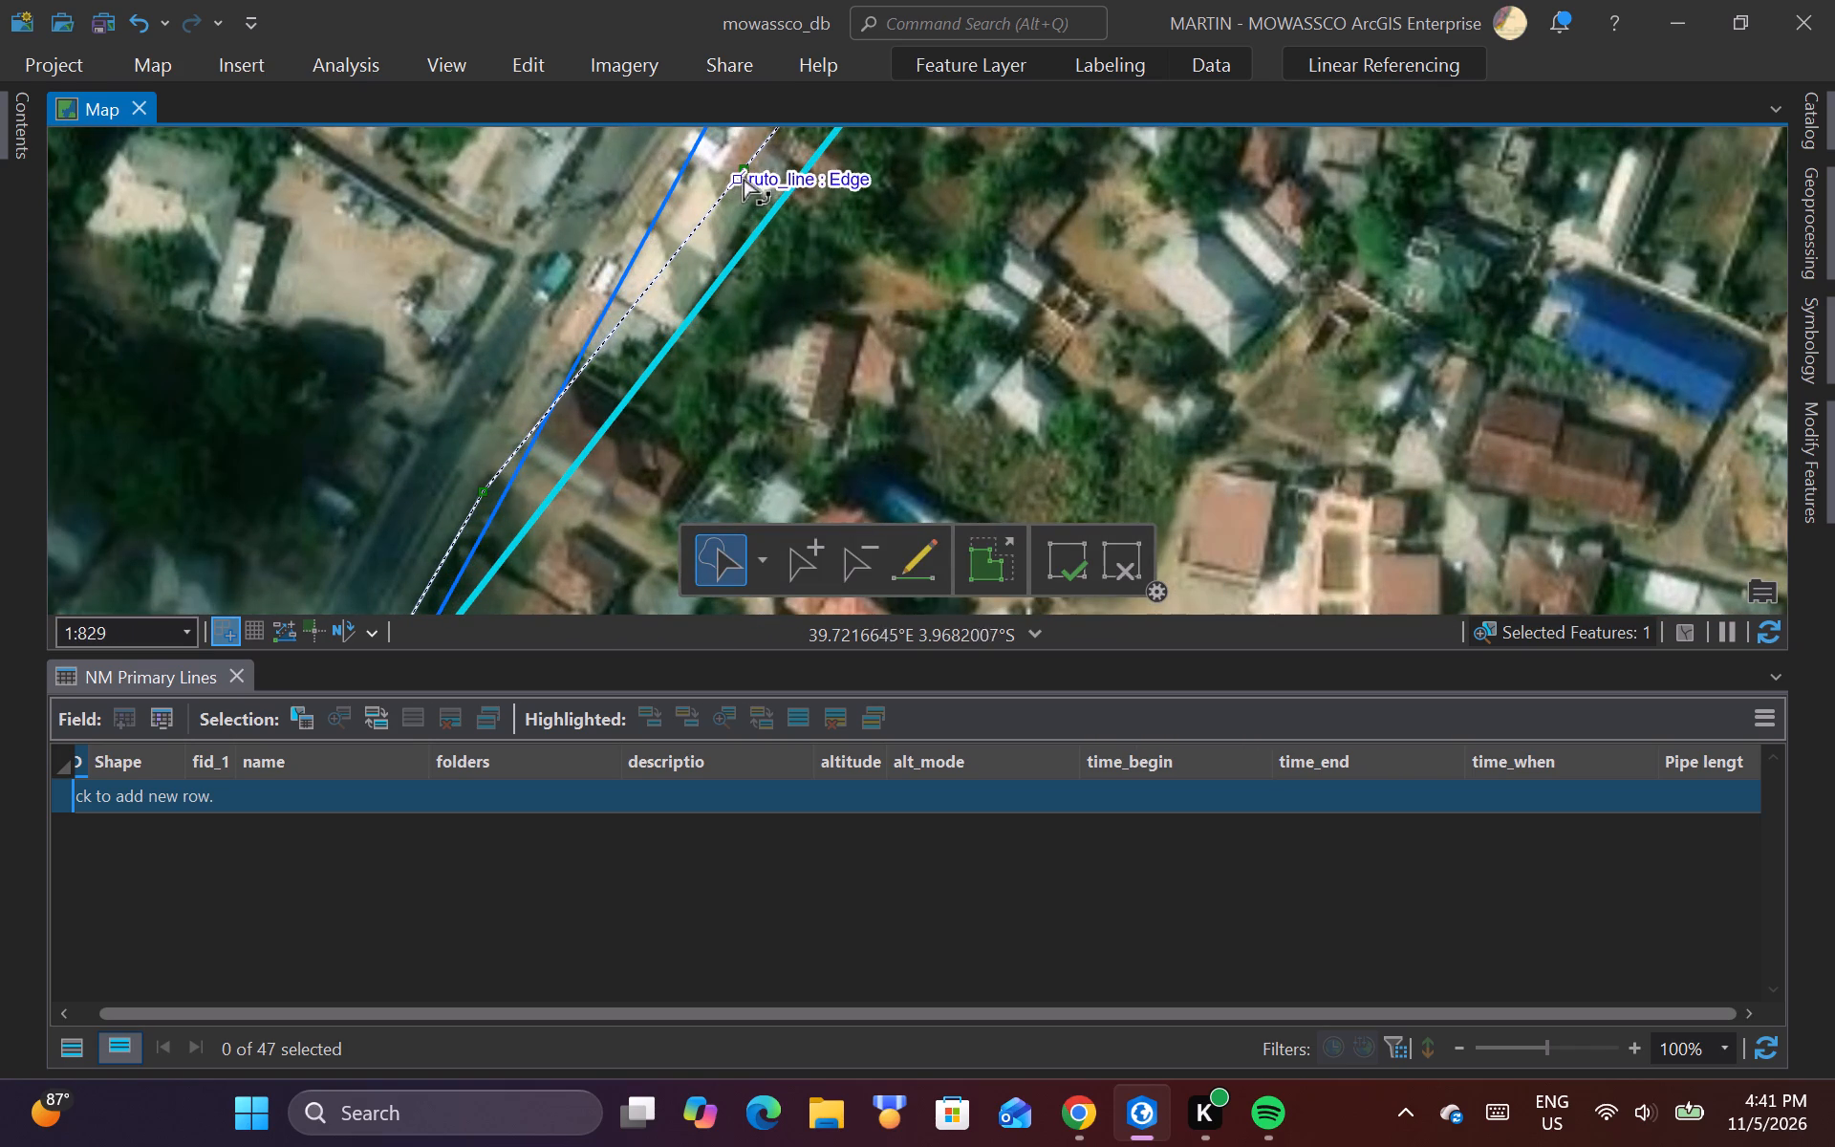
drag(745, 175, 647, 191)
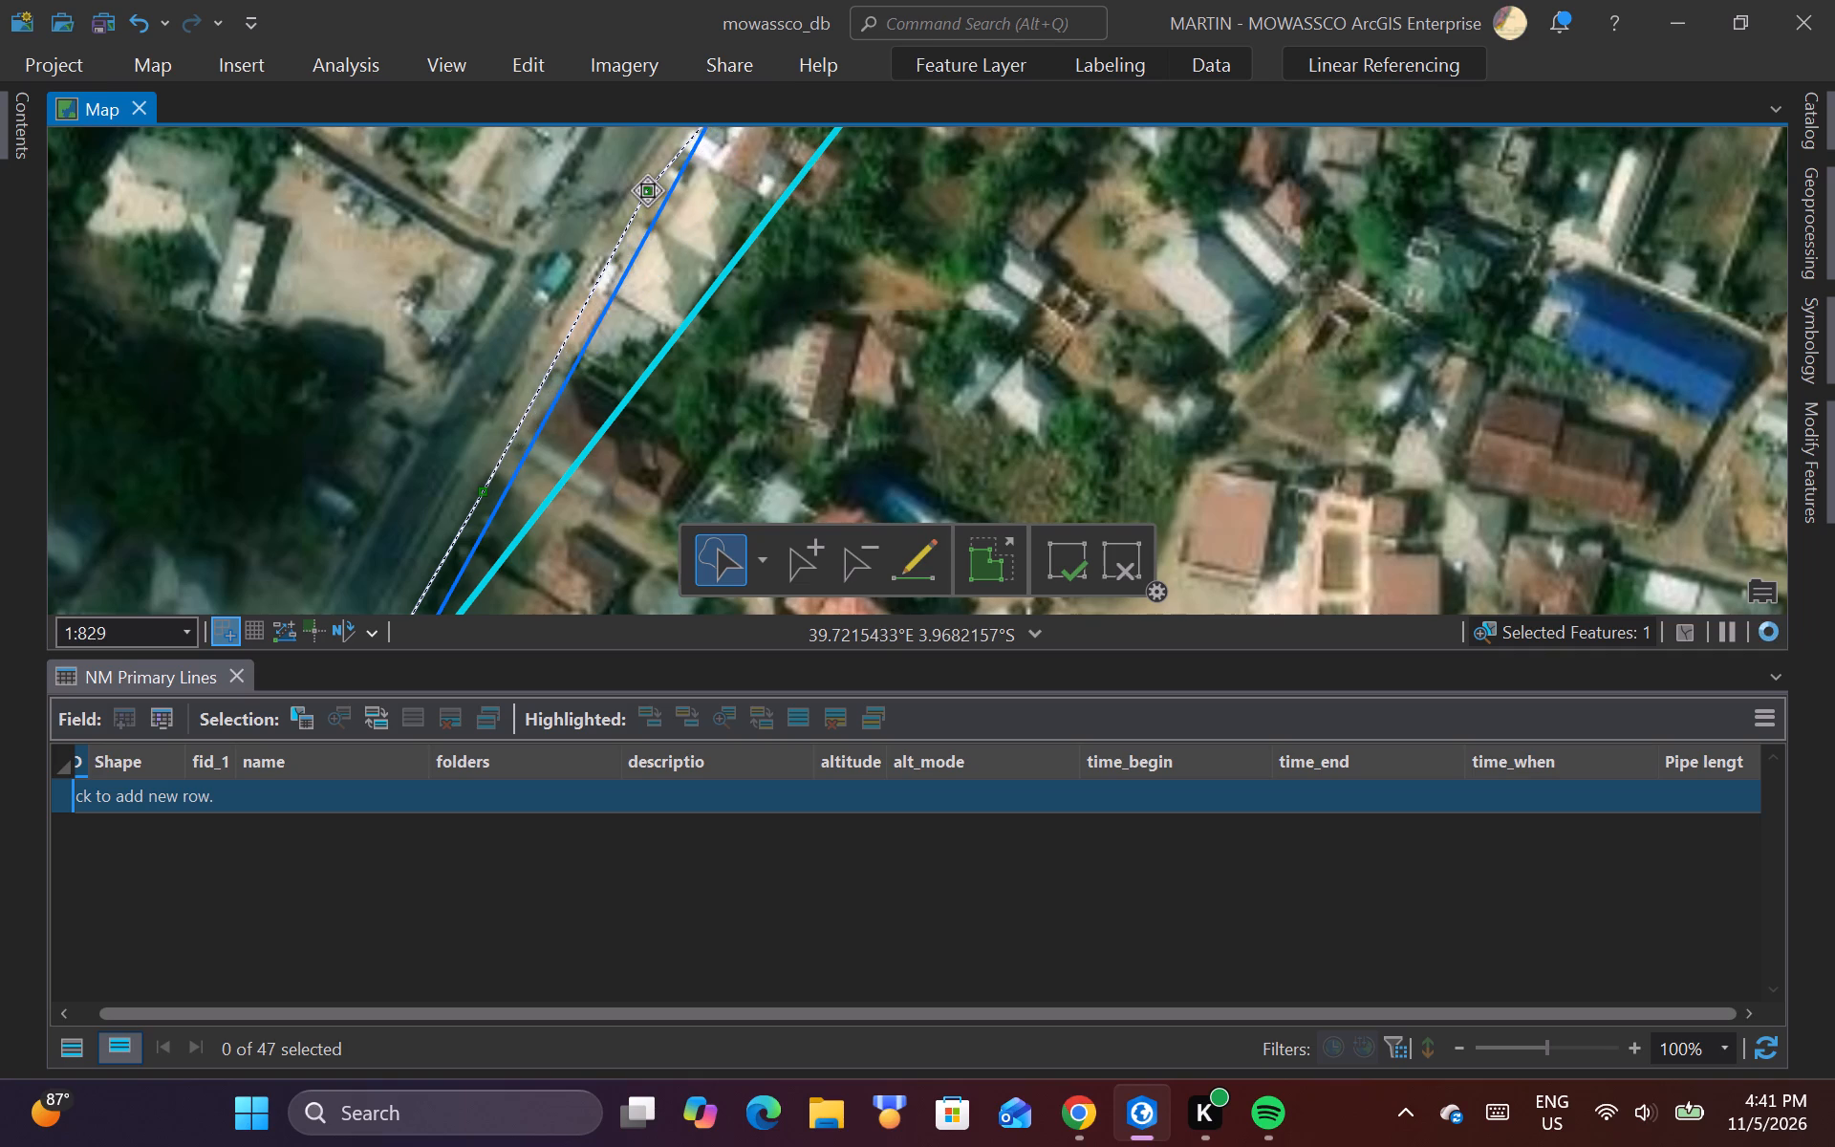
drag(647, 191, 648, 193)
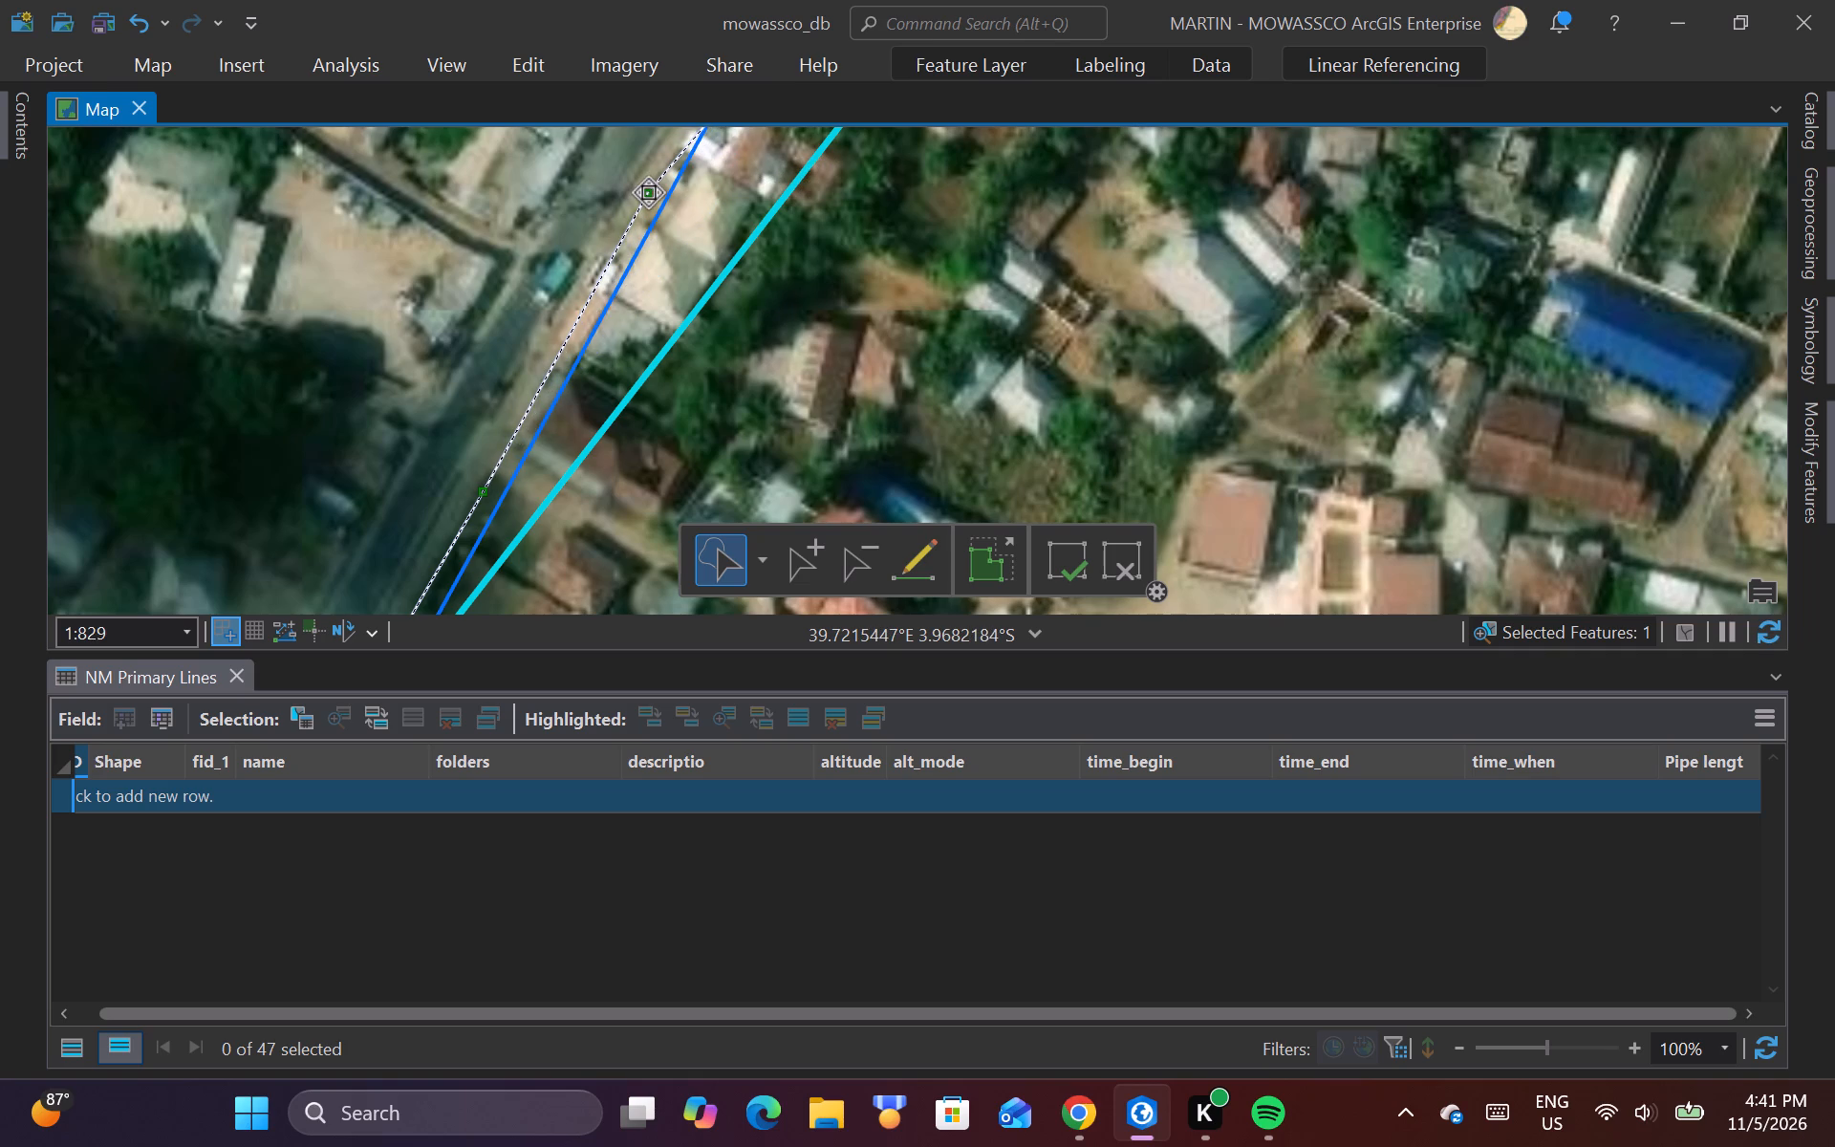
drag(648, 193, 650, 195)
Add a vertex to ruto_line beside the roadside trees south of the dirt side road and fine-tune it northwest toward the paved road.
scroll(605, 578, down, 2)
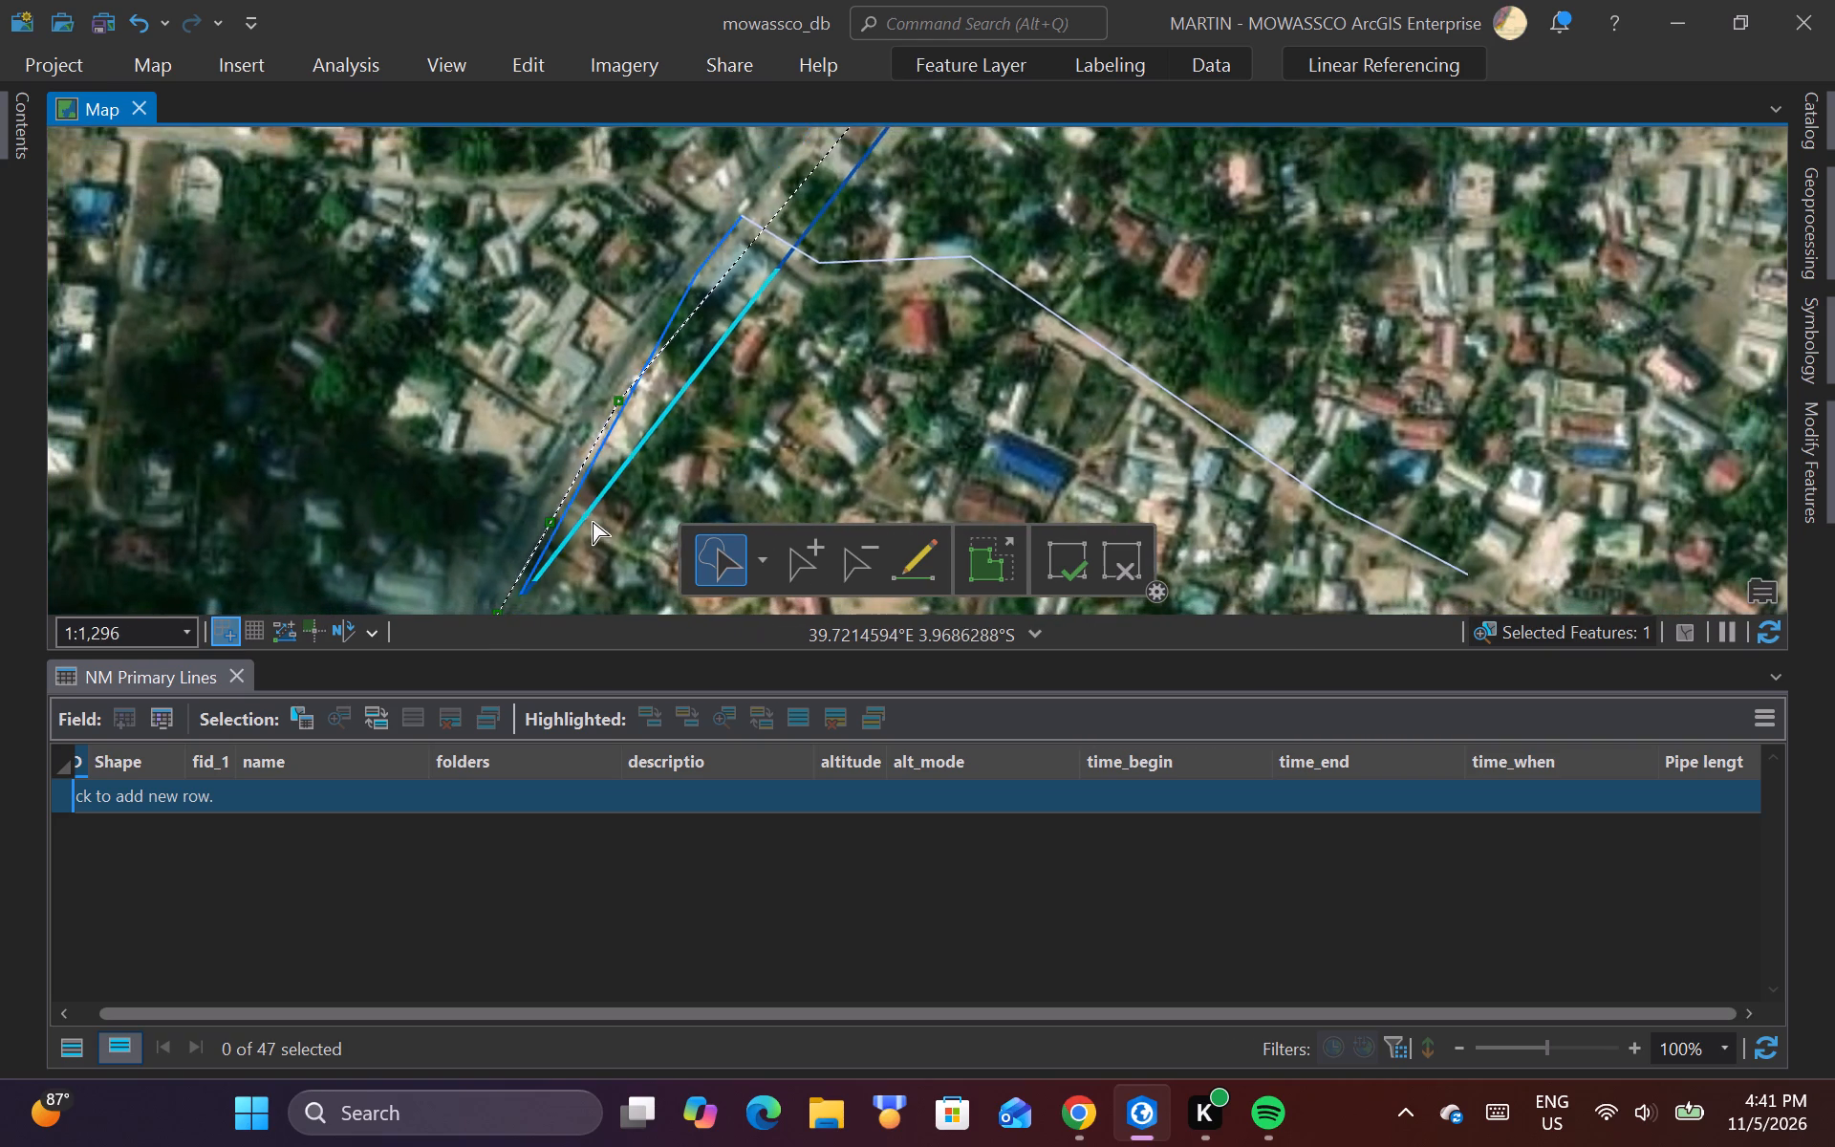
scroll(749, 249, up, 1)
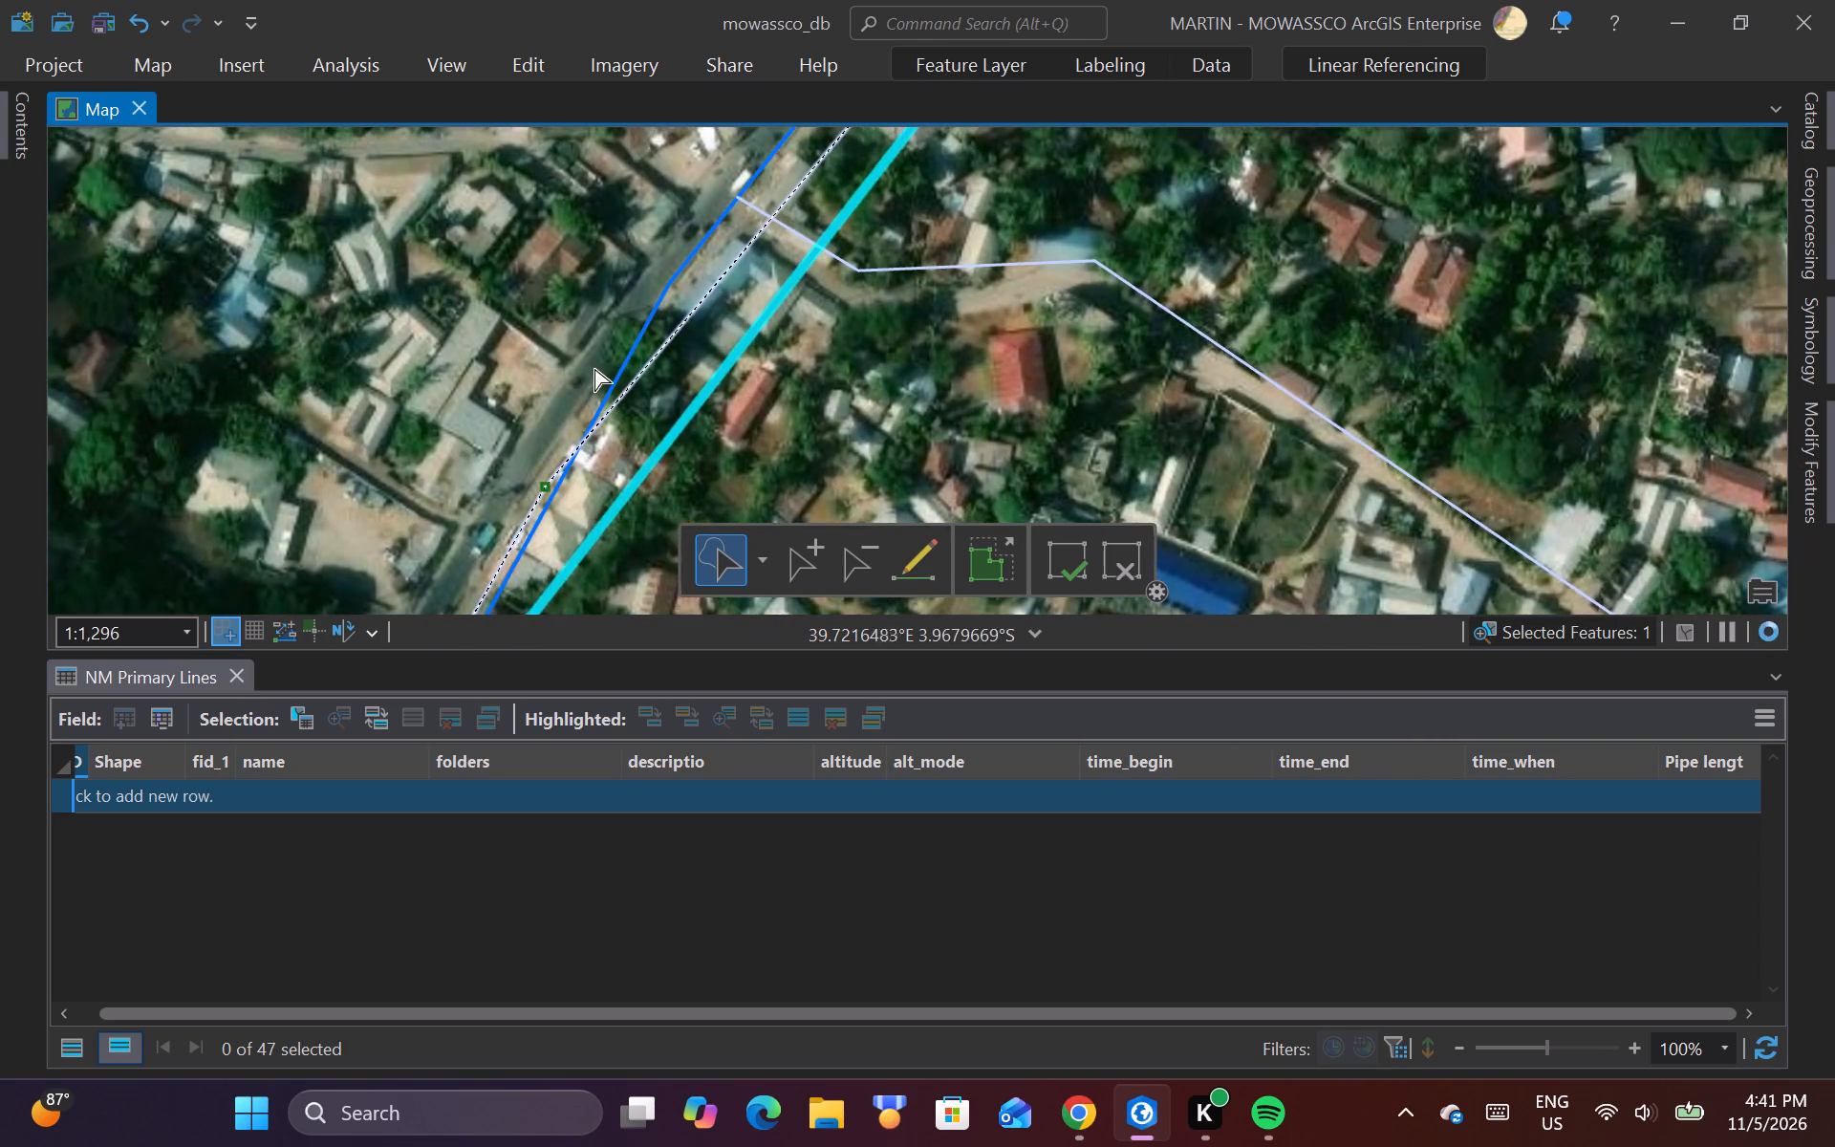
scroll(594, 369, up, 2)
scroll(646, 338, down, 1)
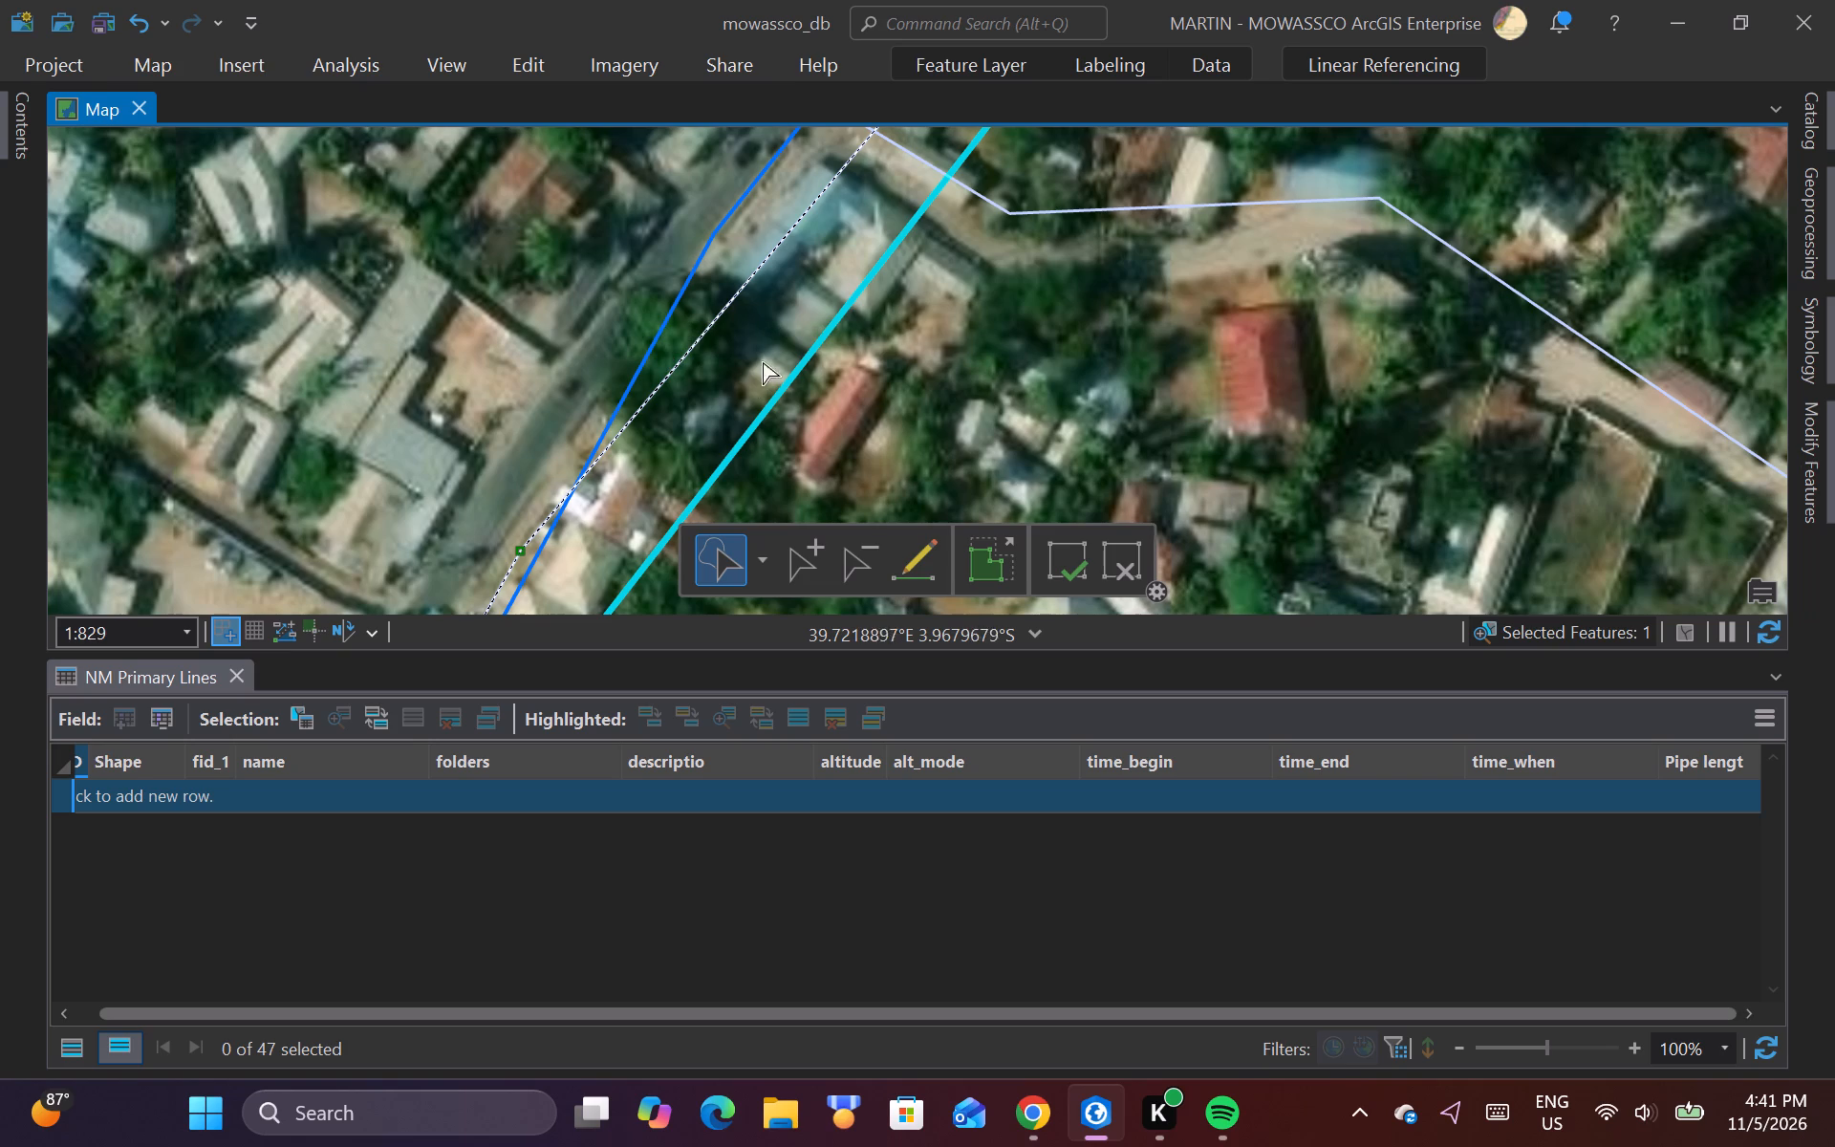
right_click(726, 311)
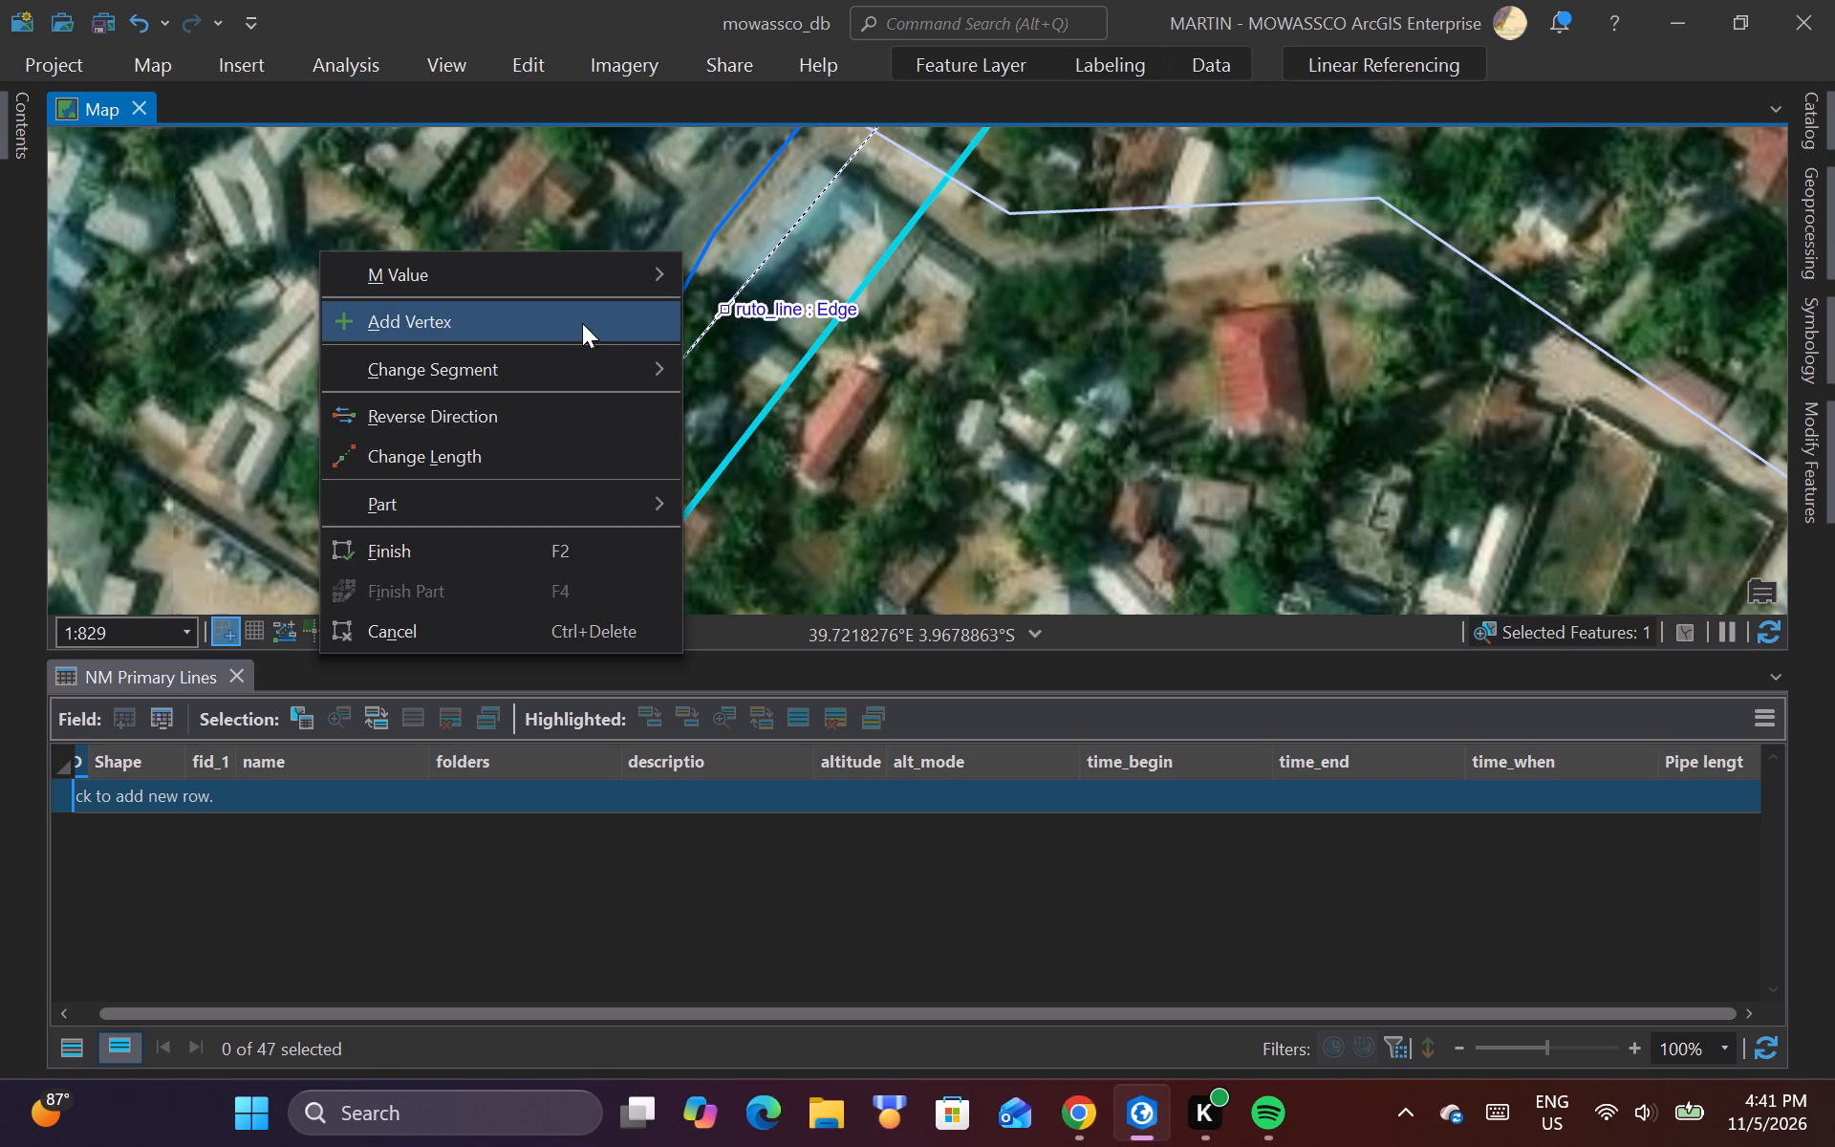
click(580, 325)
drag(722, 313, 699, 297)
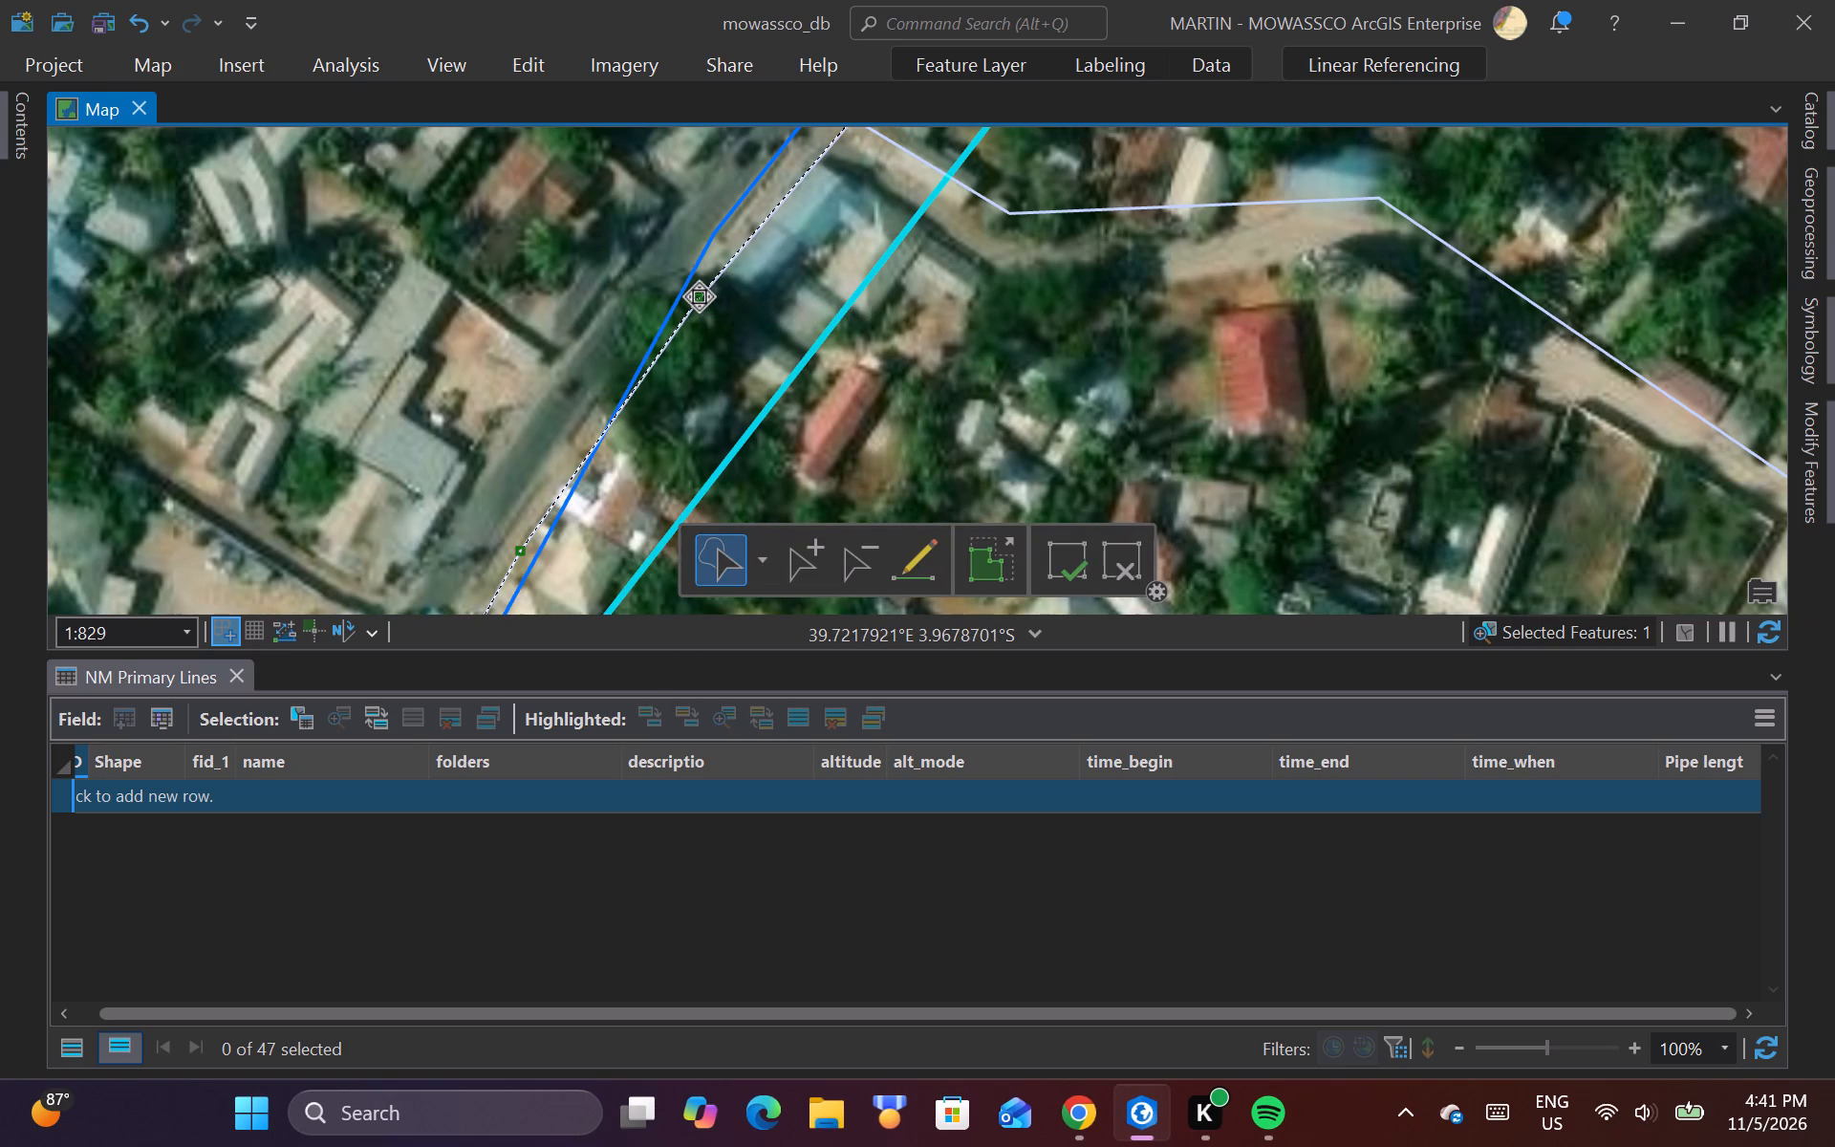
drag(699, 297, 695, 295)
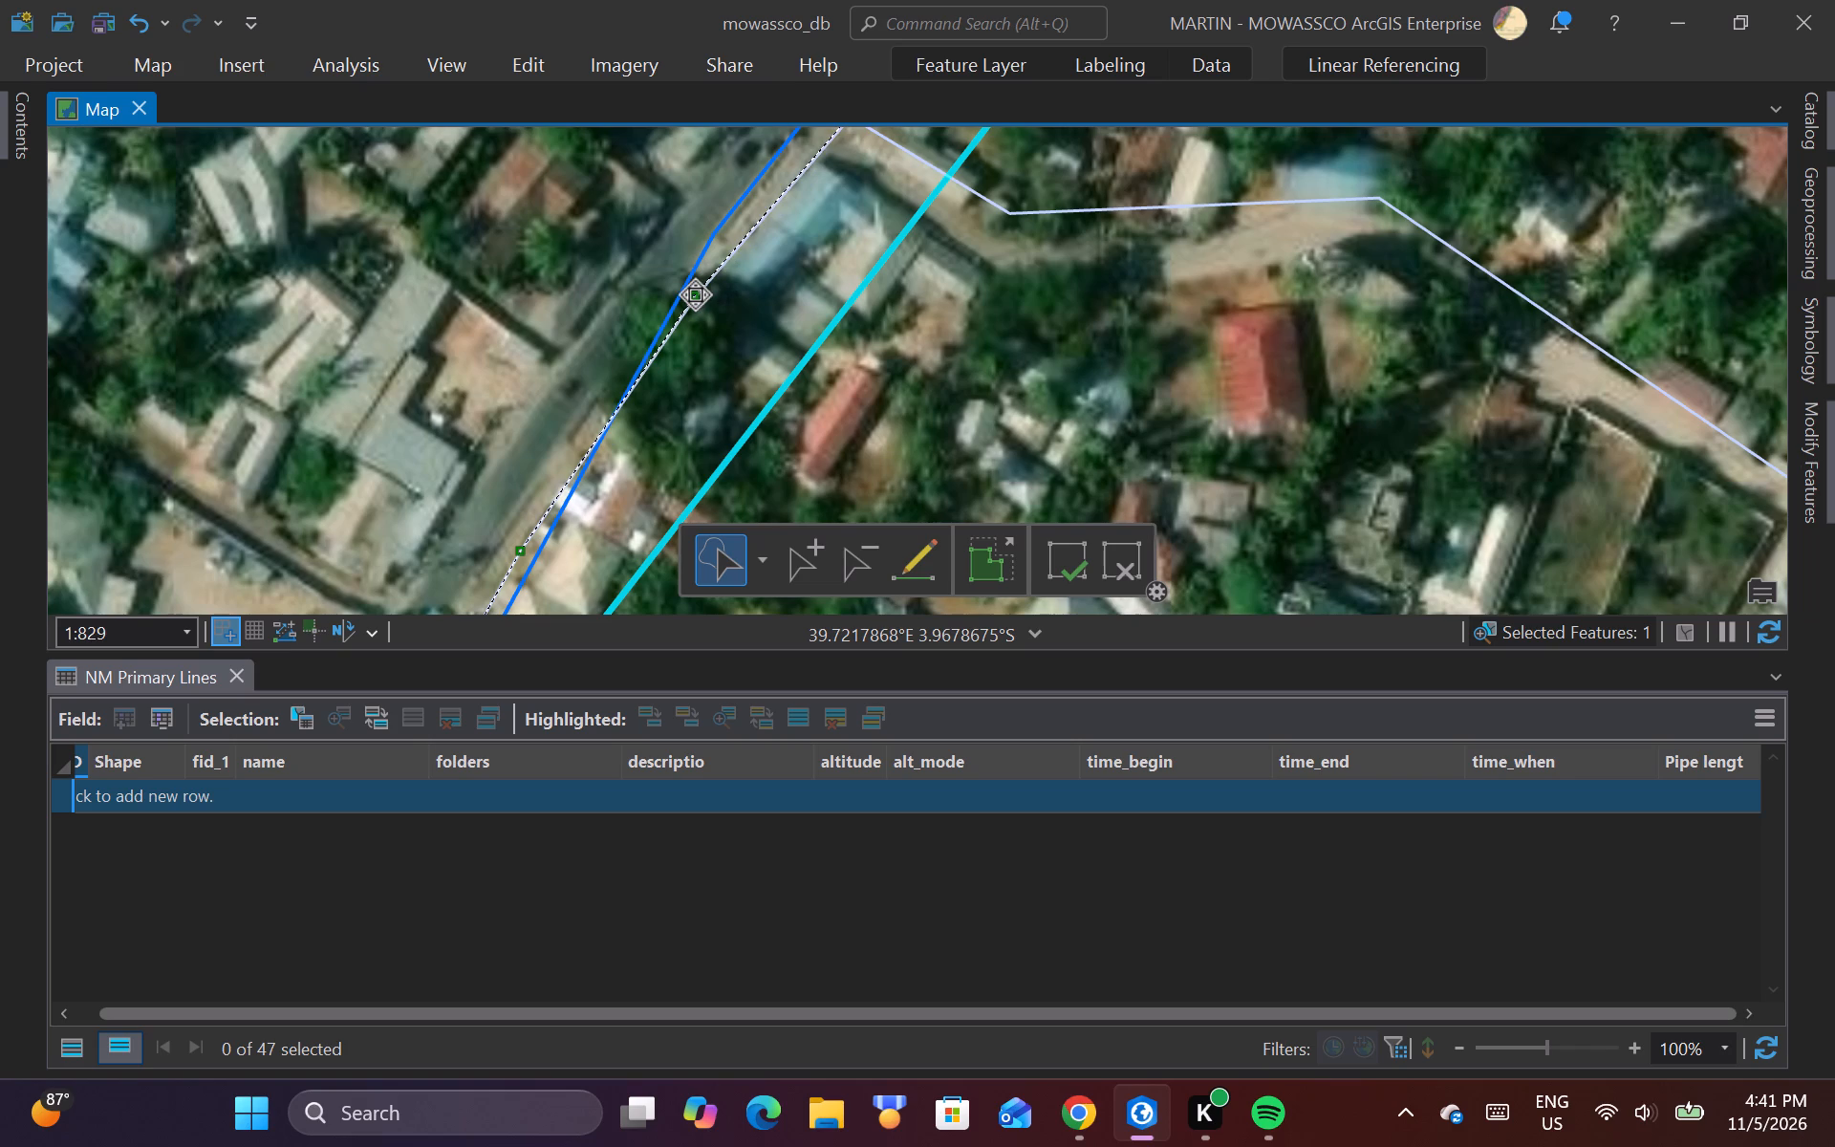
drag(695, 295, 695, 293)
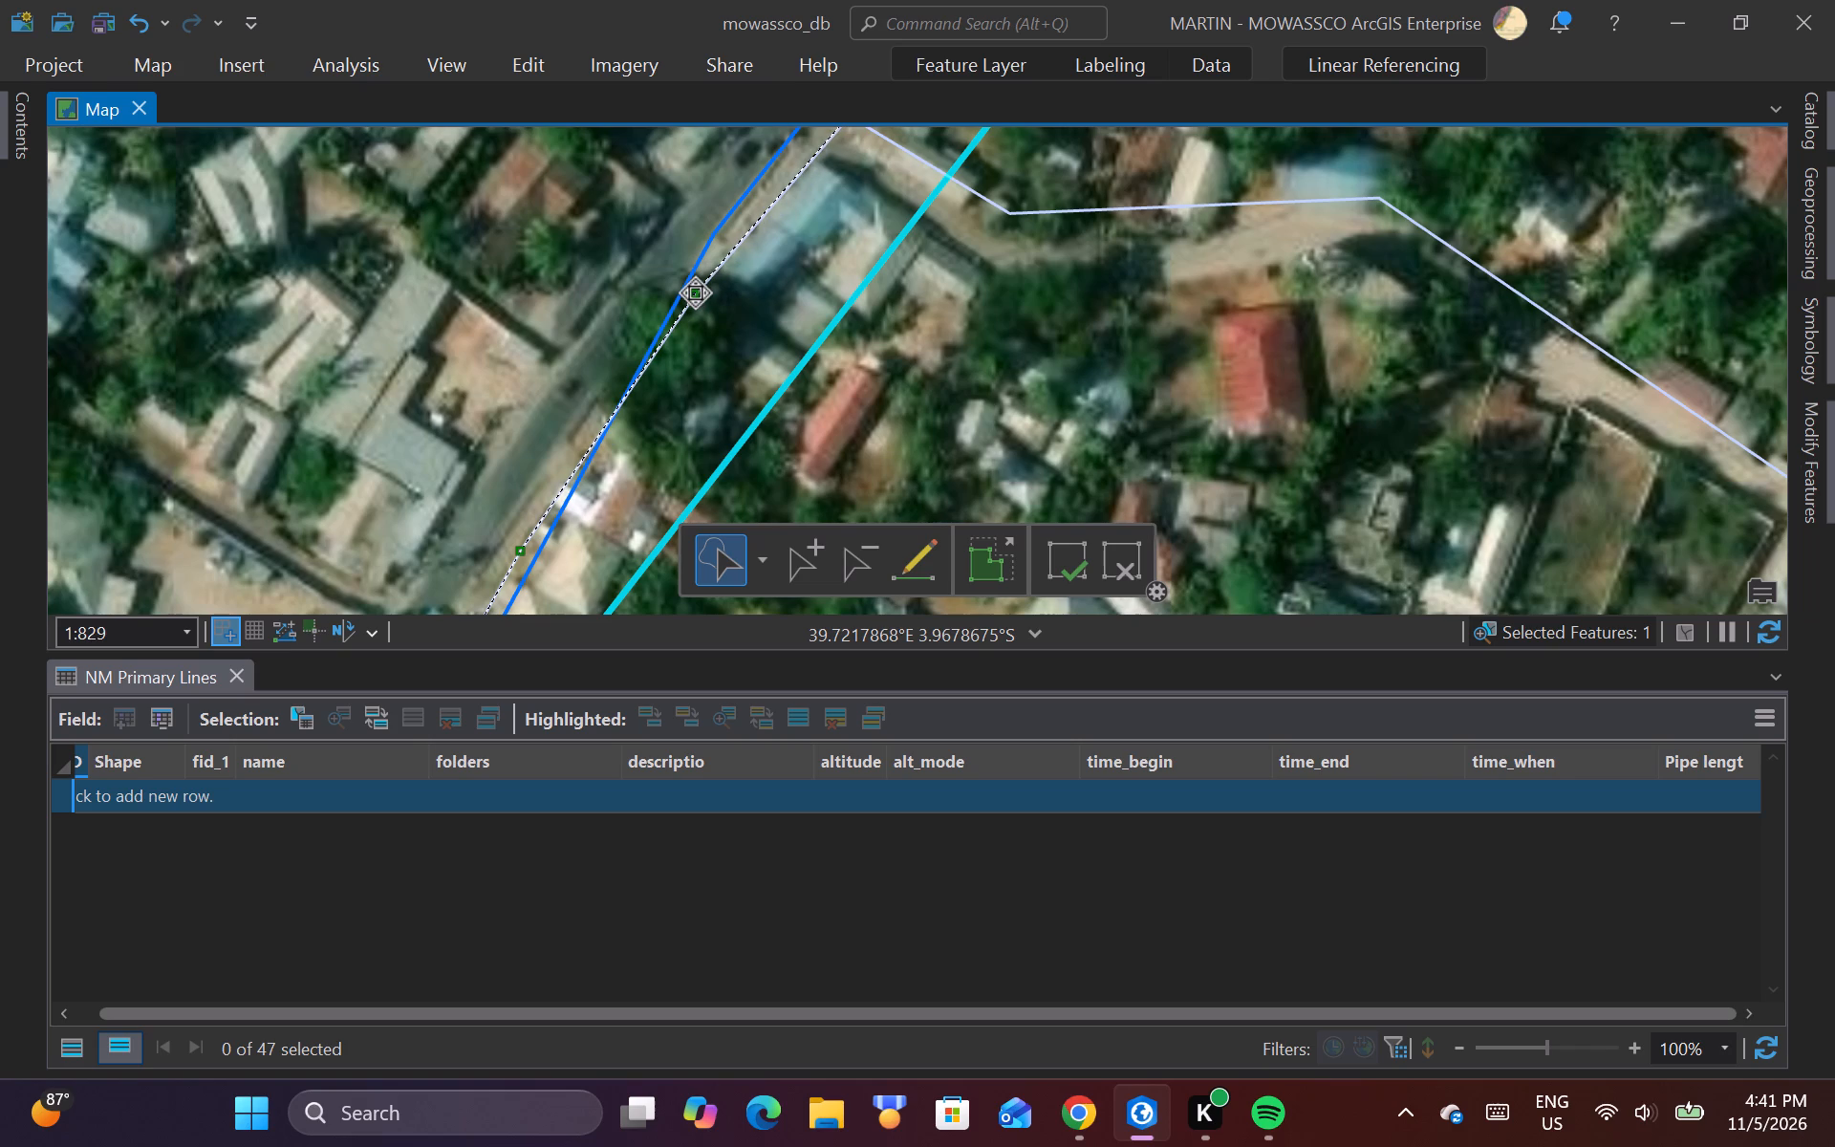
drag(695, 293, 693, 293)
Add a vertex to ruto_line just north of the dirt side-road junction and shift it slightly west toward the paved road.
scroll(651, 422, down, 2)
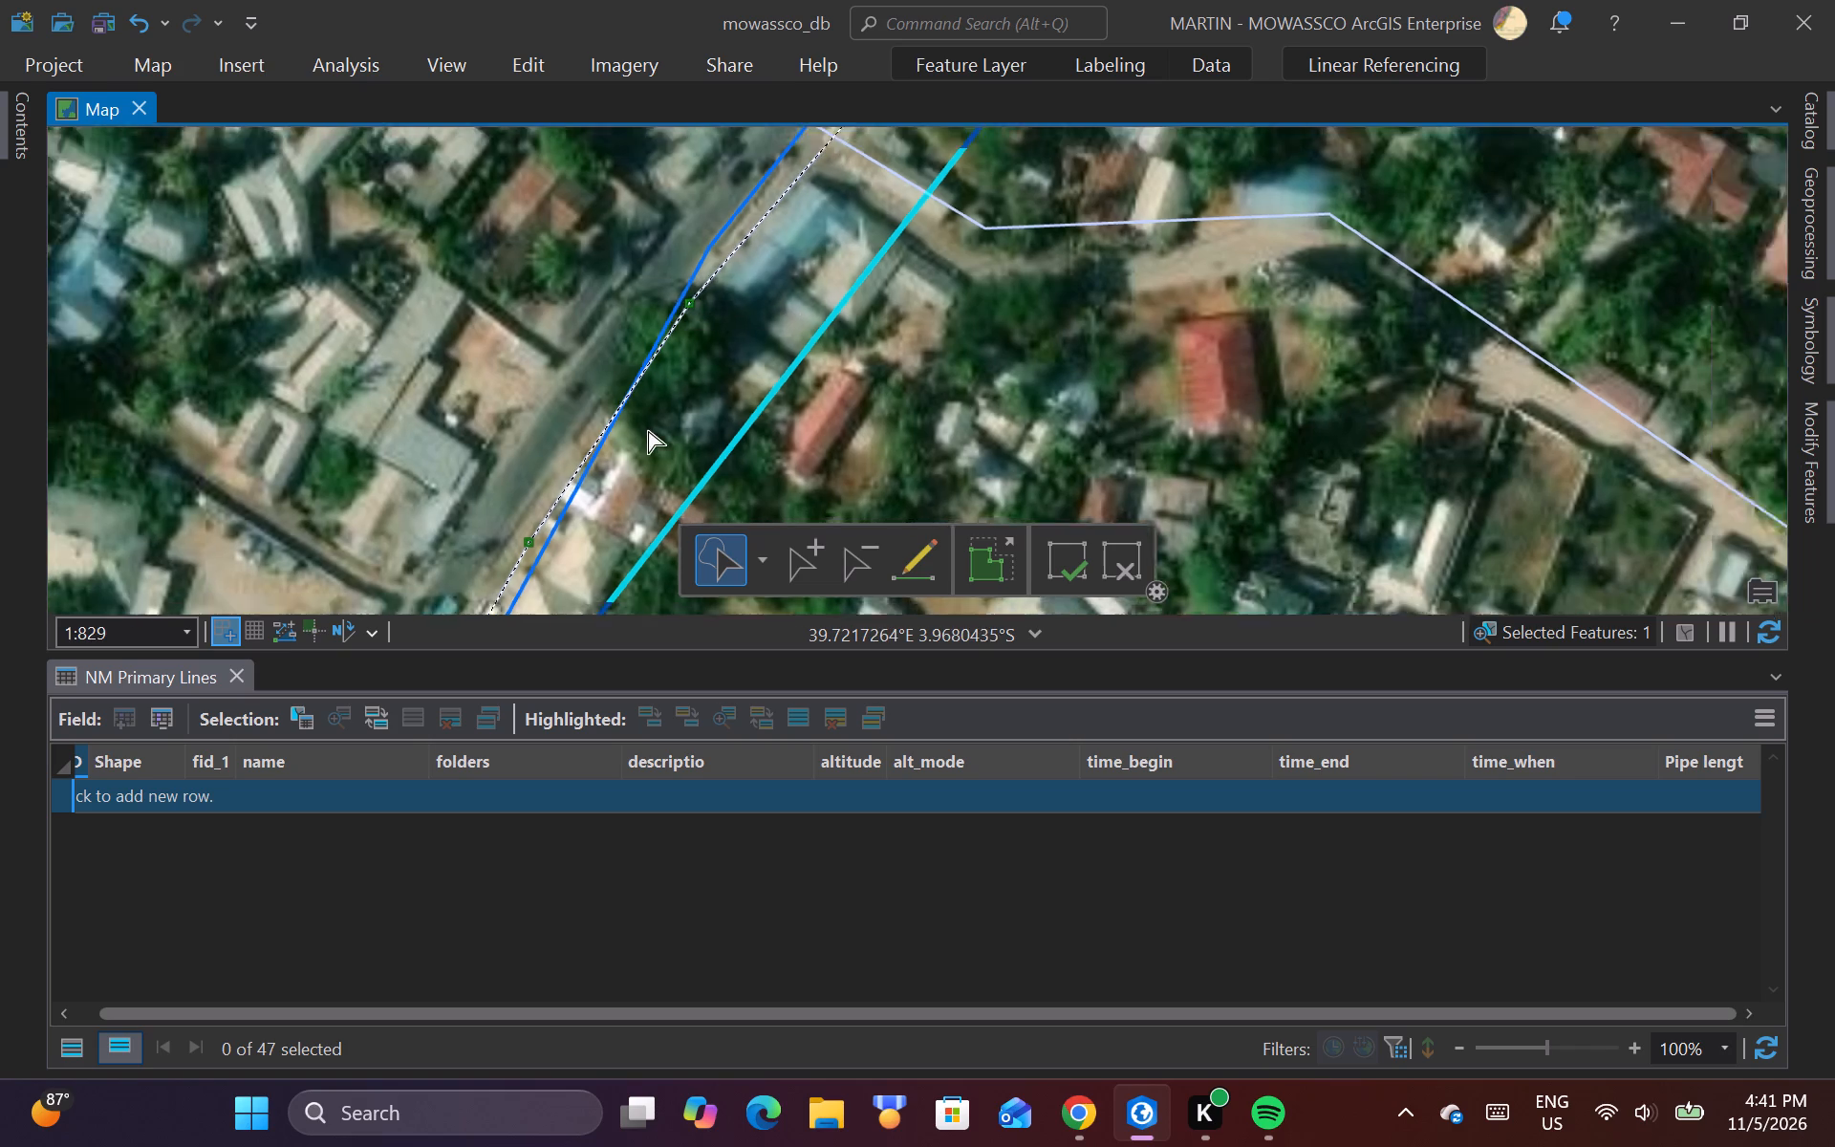
scroll(771, 257, up, 2)
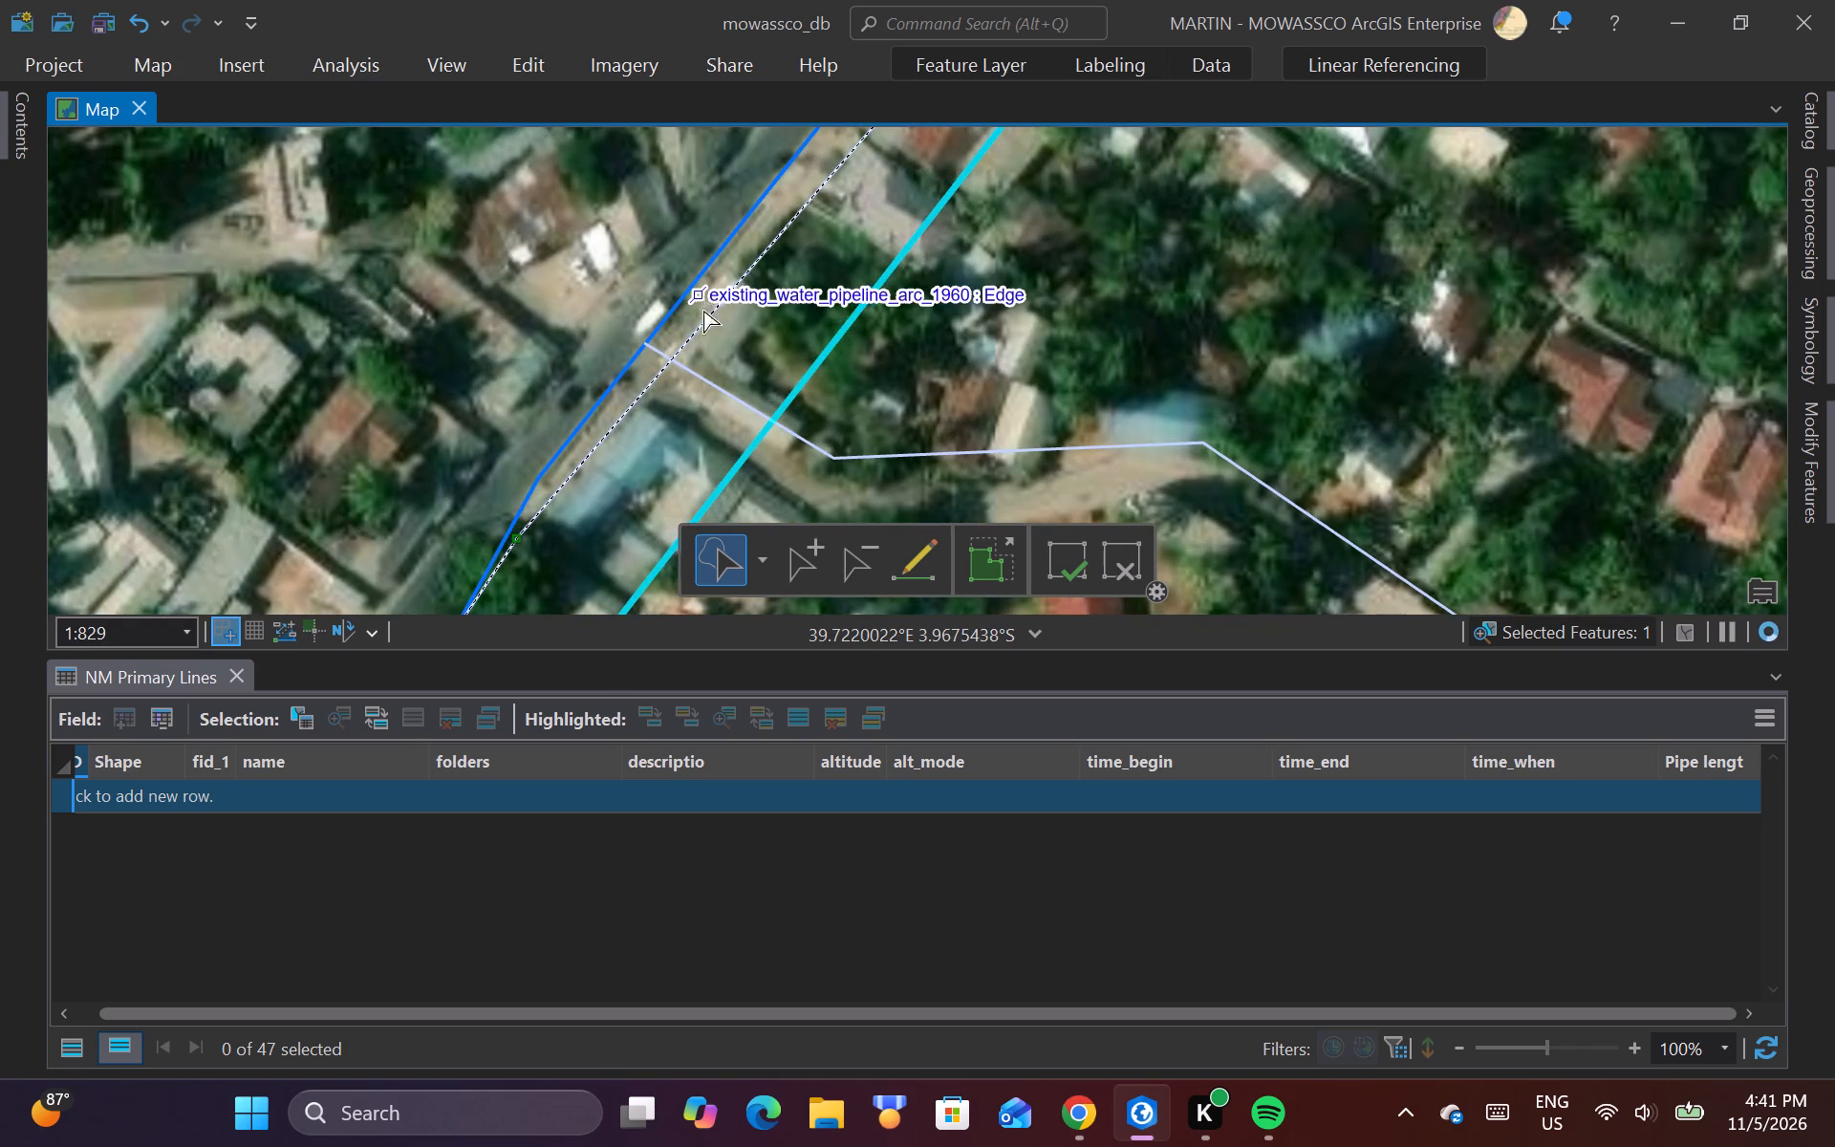
right_click(705, 325)
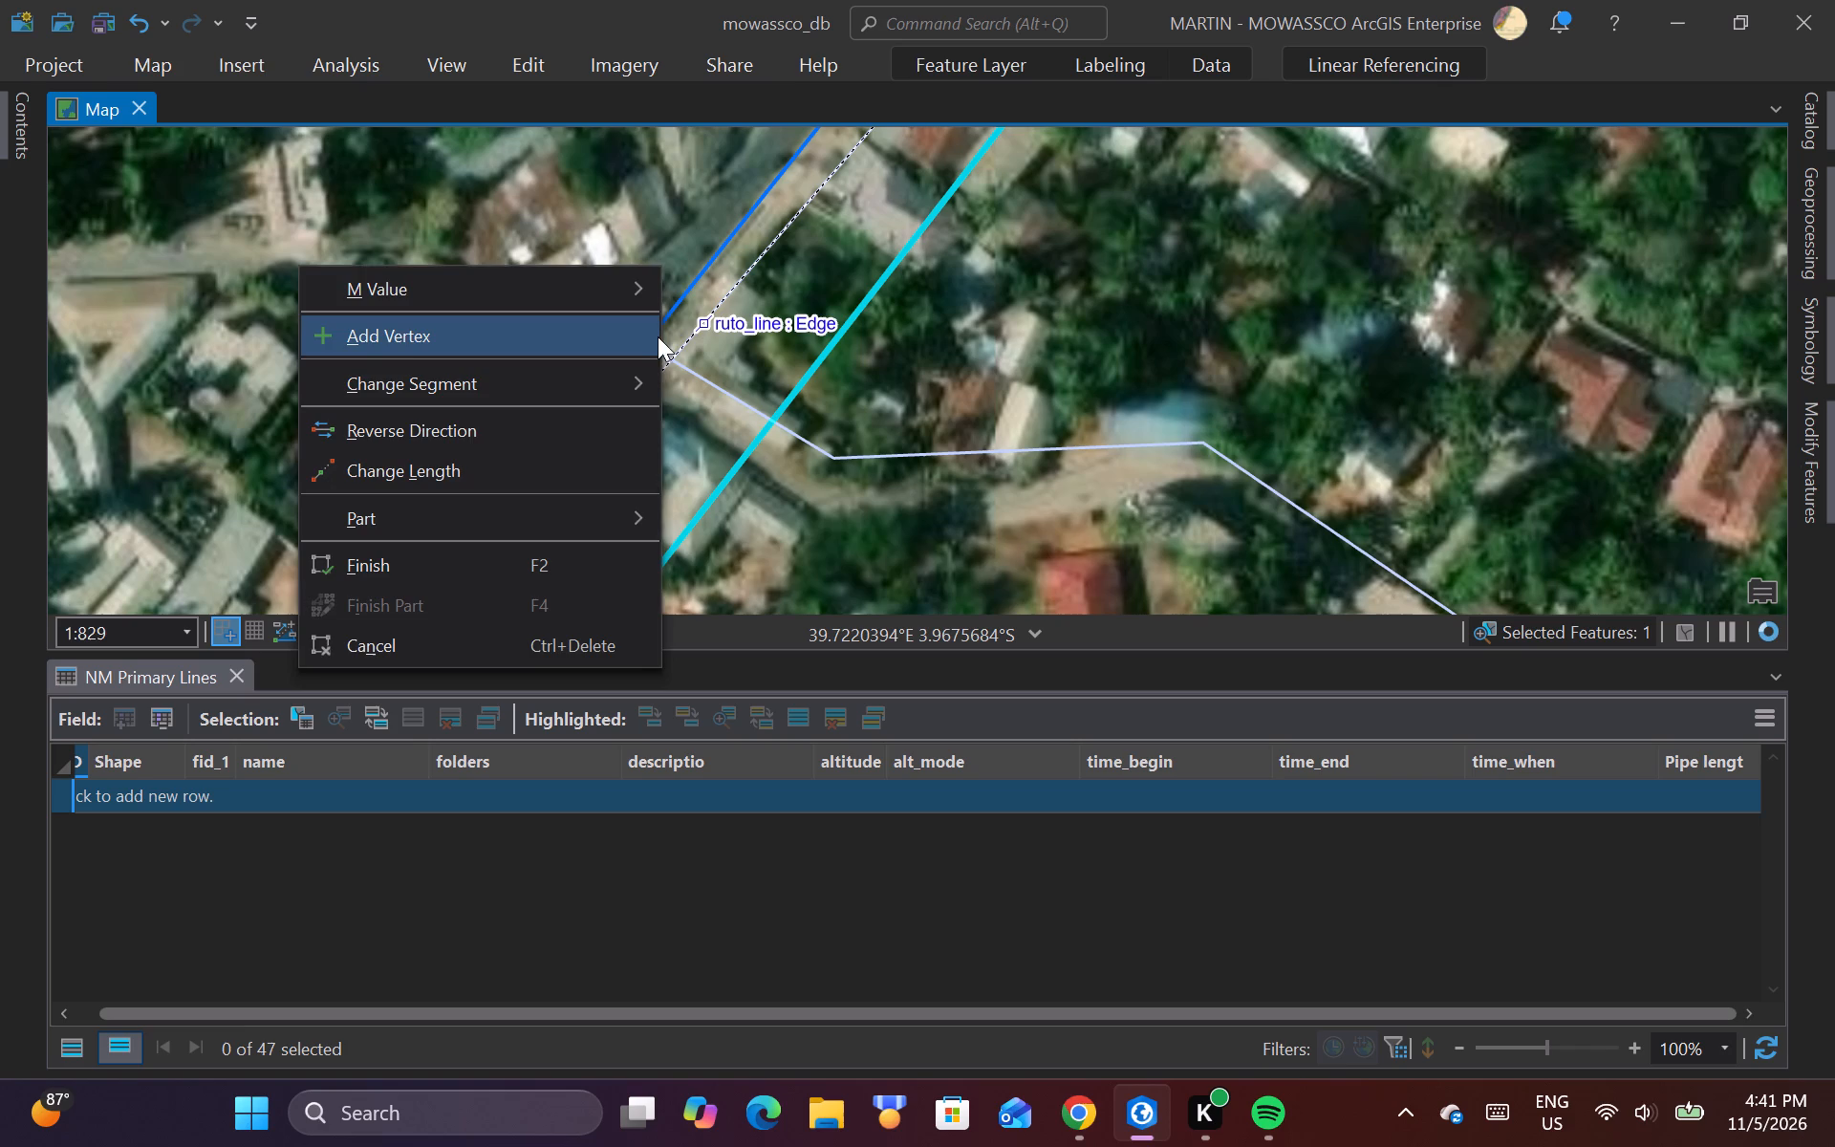
click(626, 336)
drag(703, 325, 693, 320)
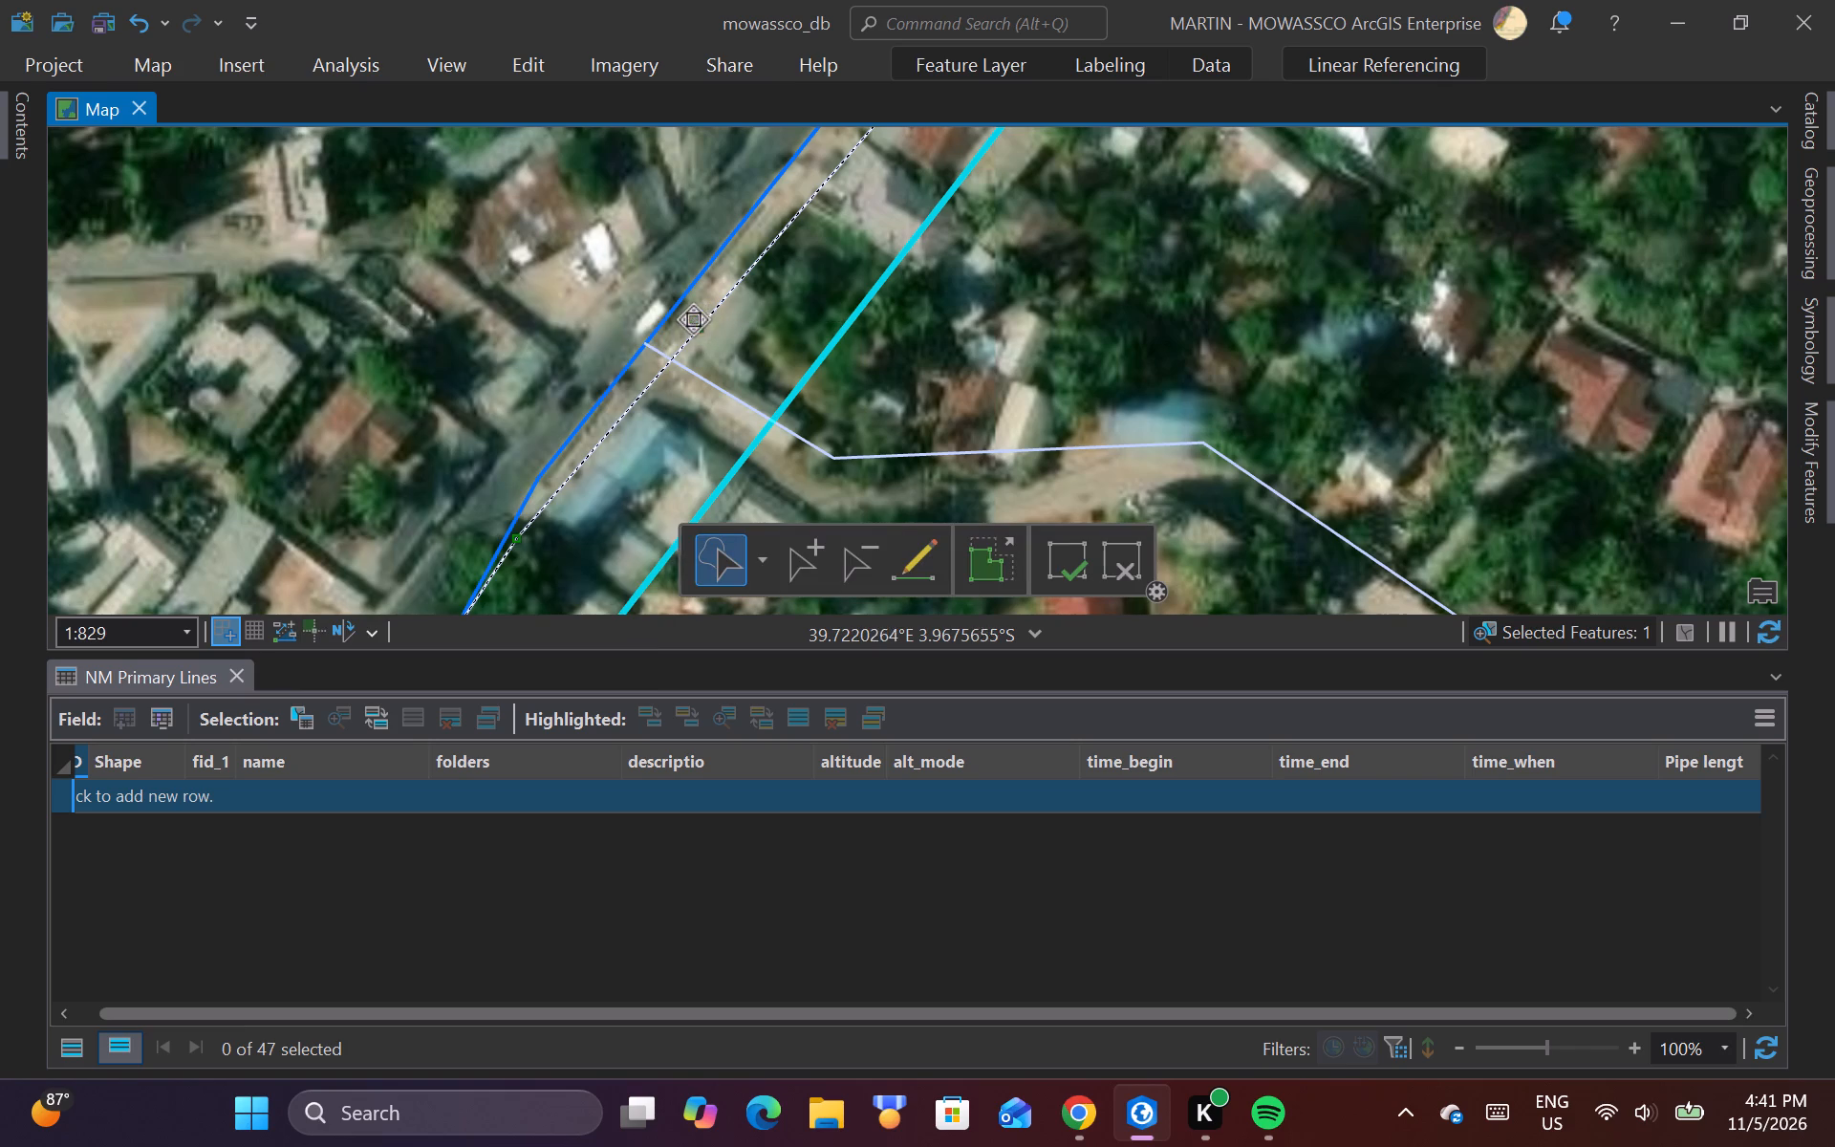
drag(693, 320, 688, 318)
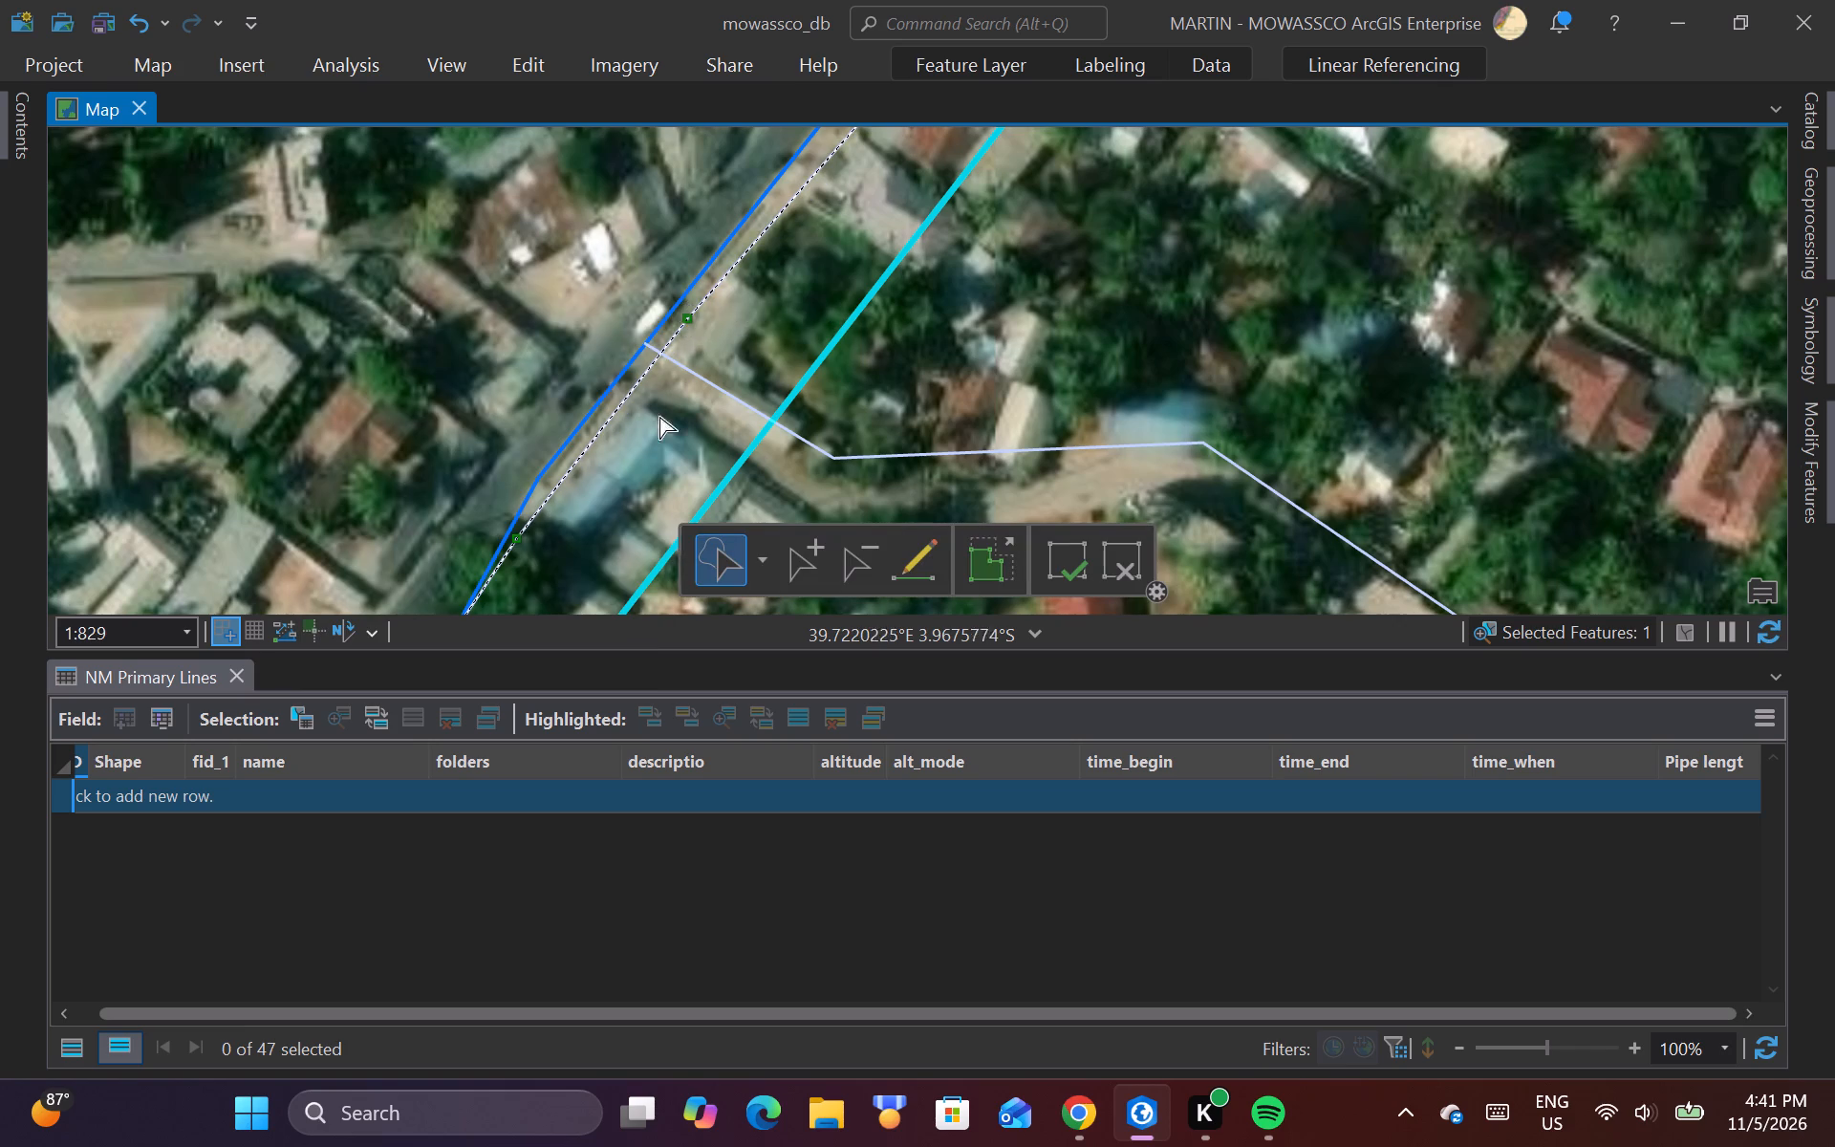
Add a vertex to ruto_line beside the teal-roofed roadside building and move it slightly northwest toward the paved road.
scroll(589, 489, down, 2)
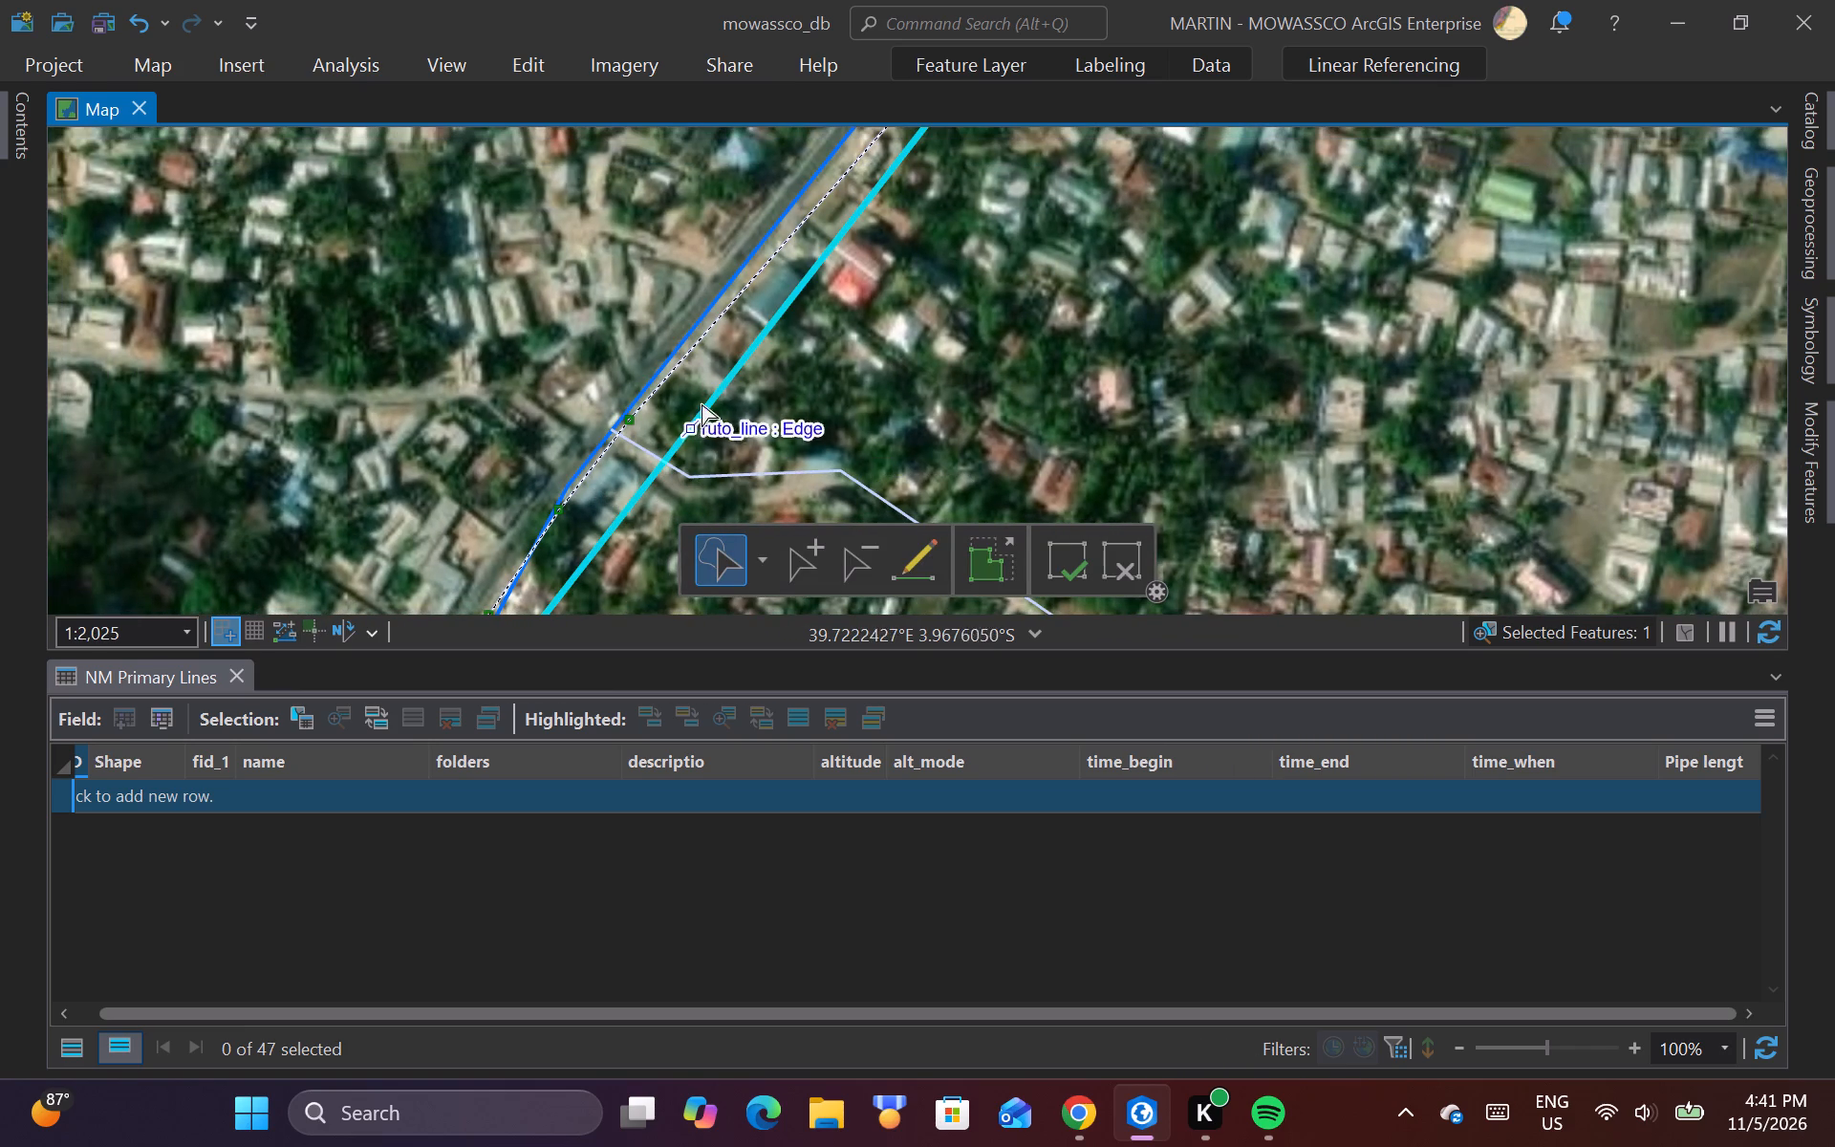
scroll(739, 339, up, 2)
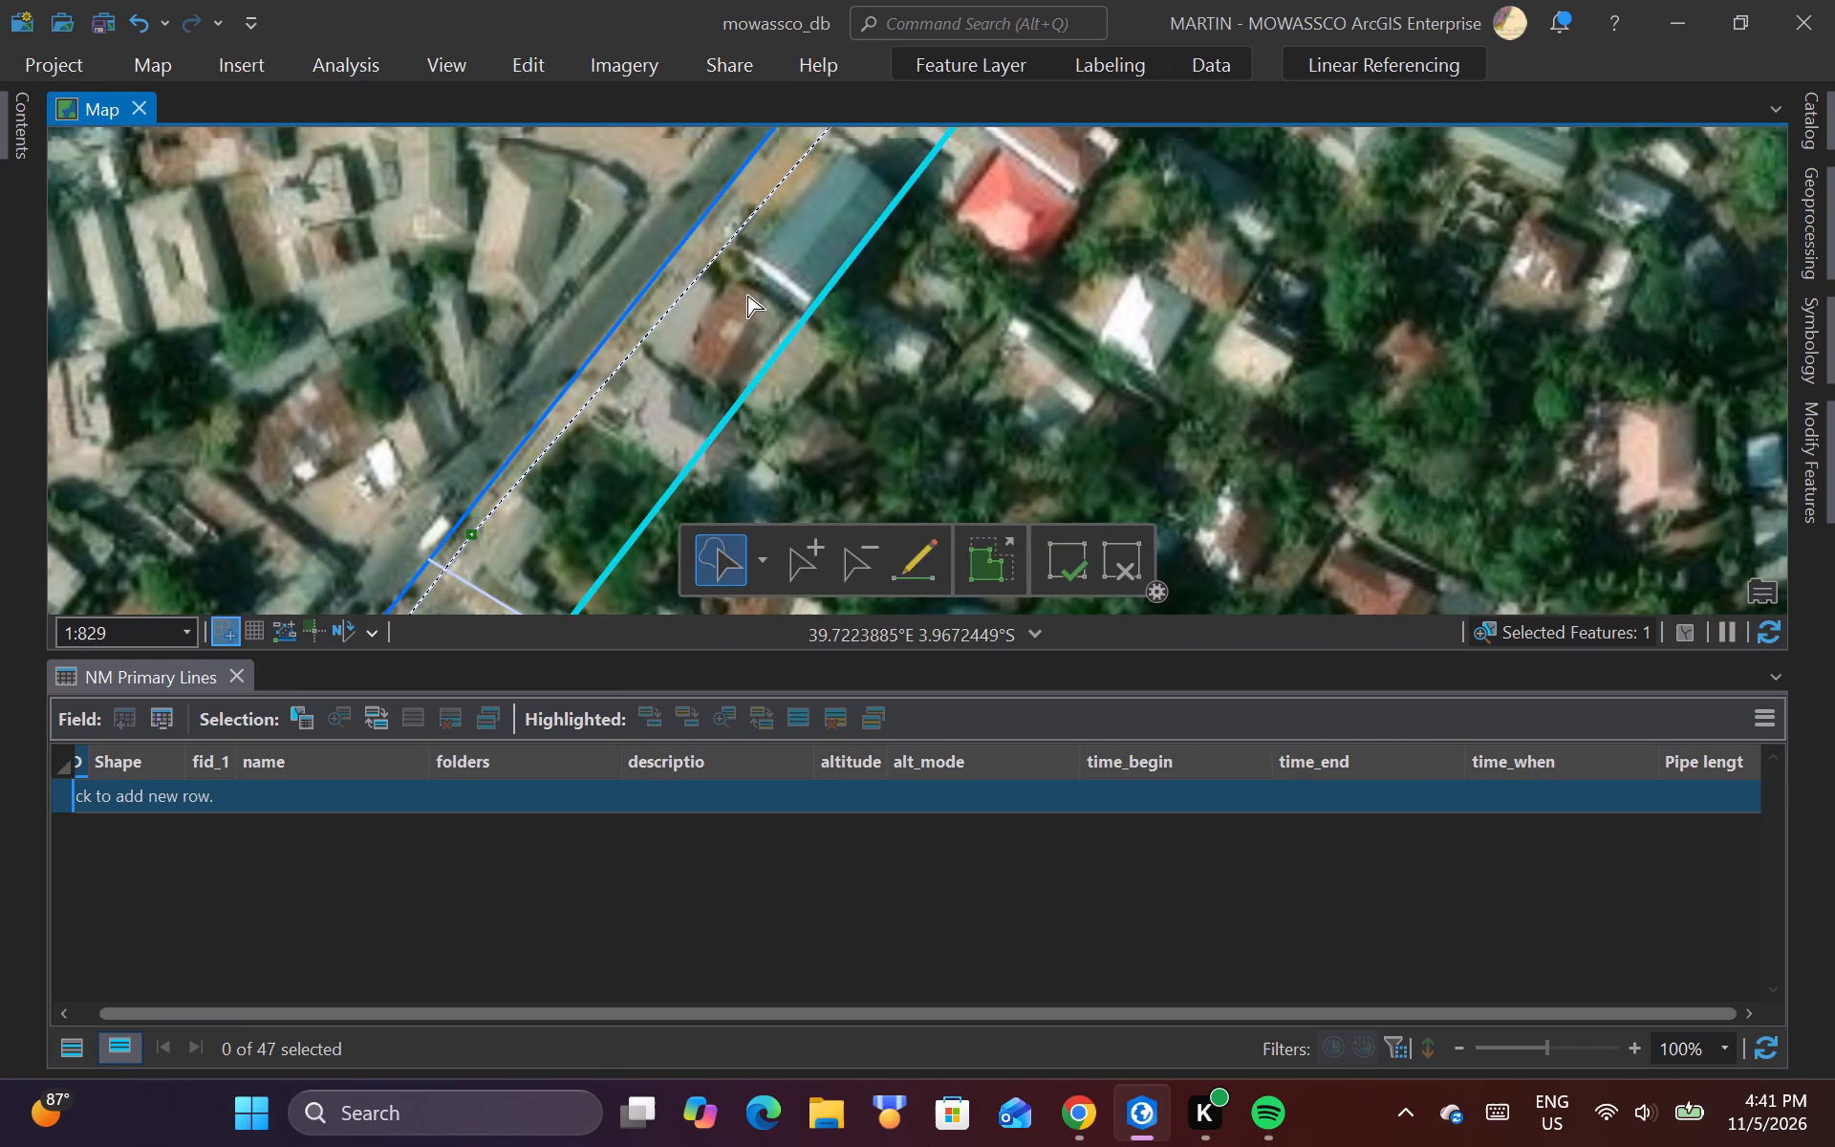
right_click(764, 203)
click(669, 210)
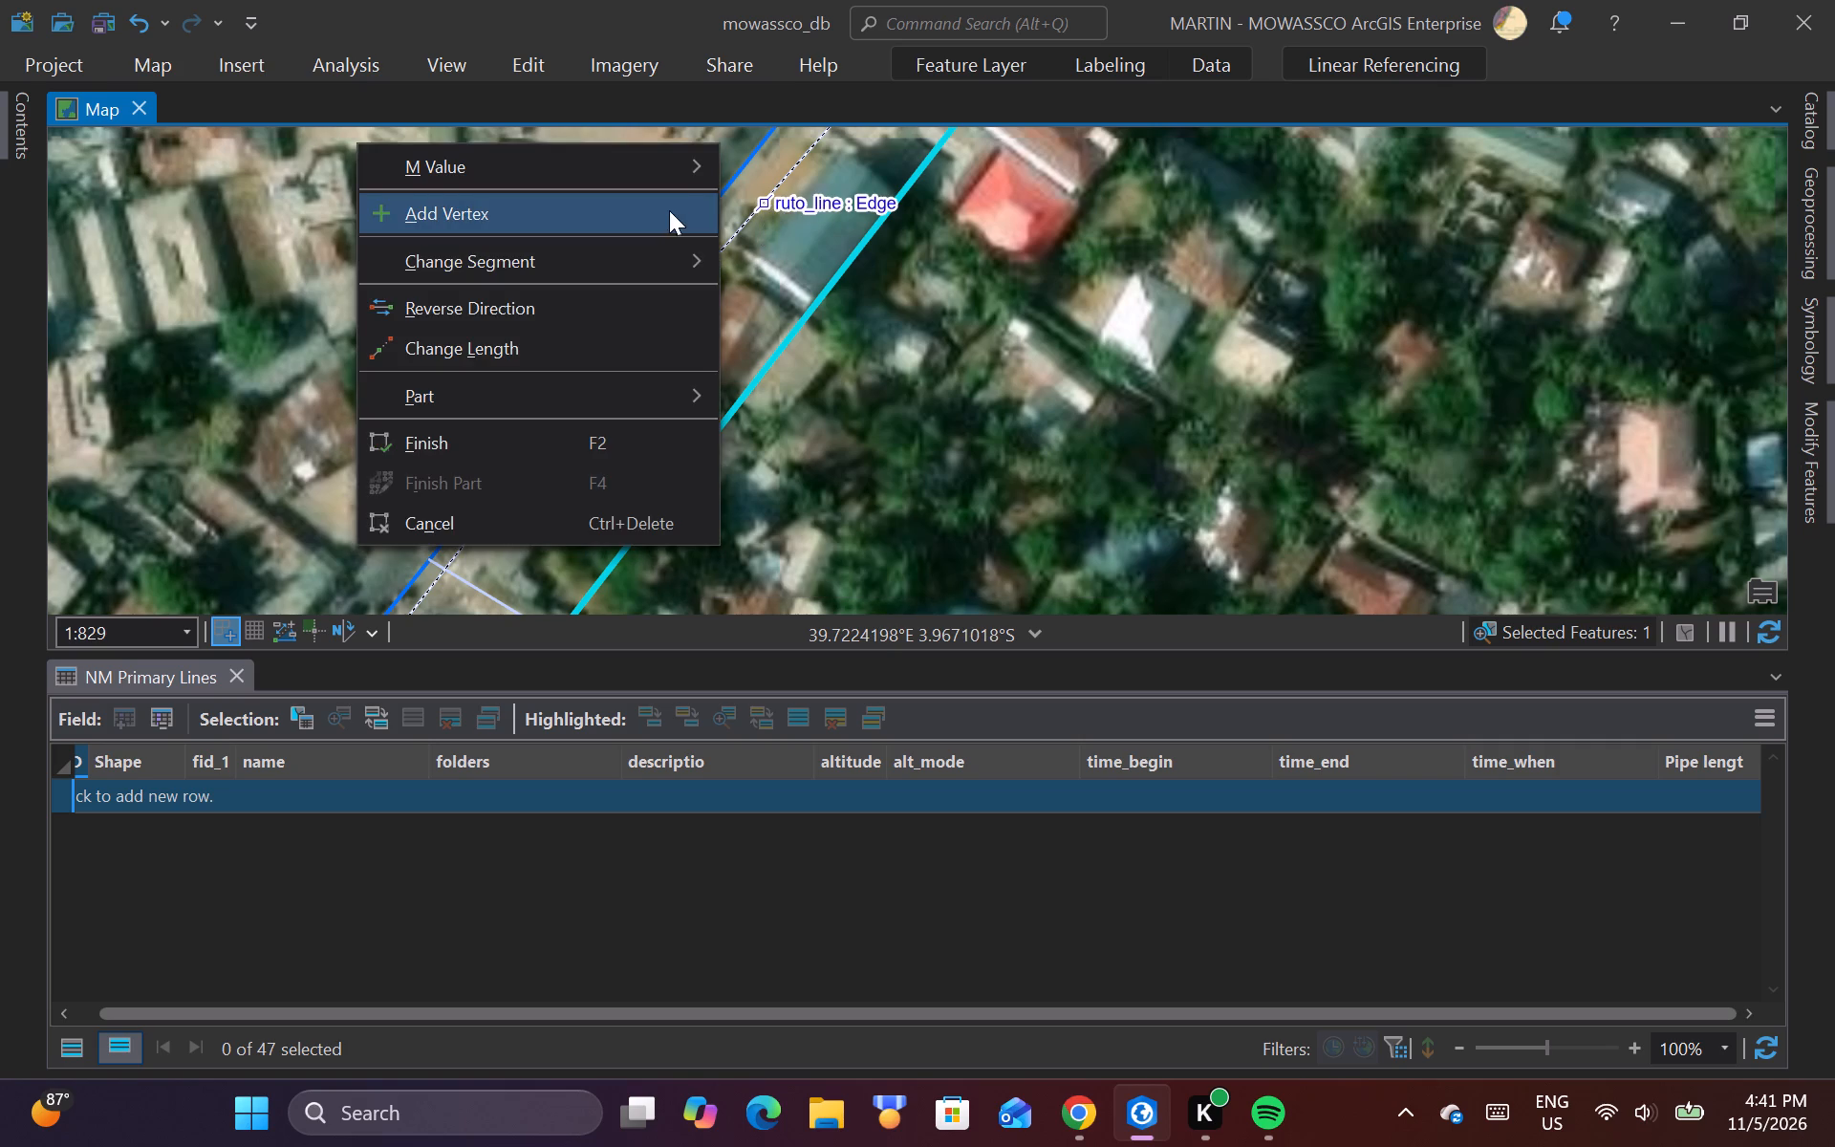
drag(766, 201, 749, 191)
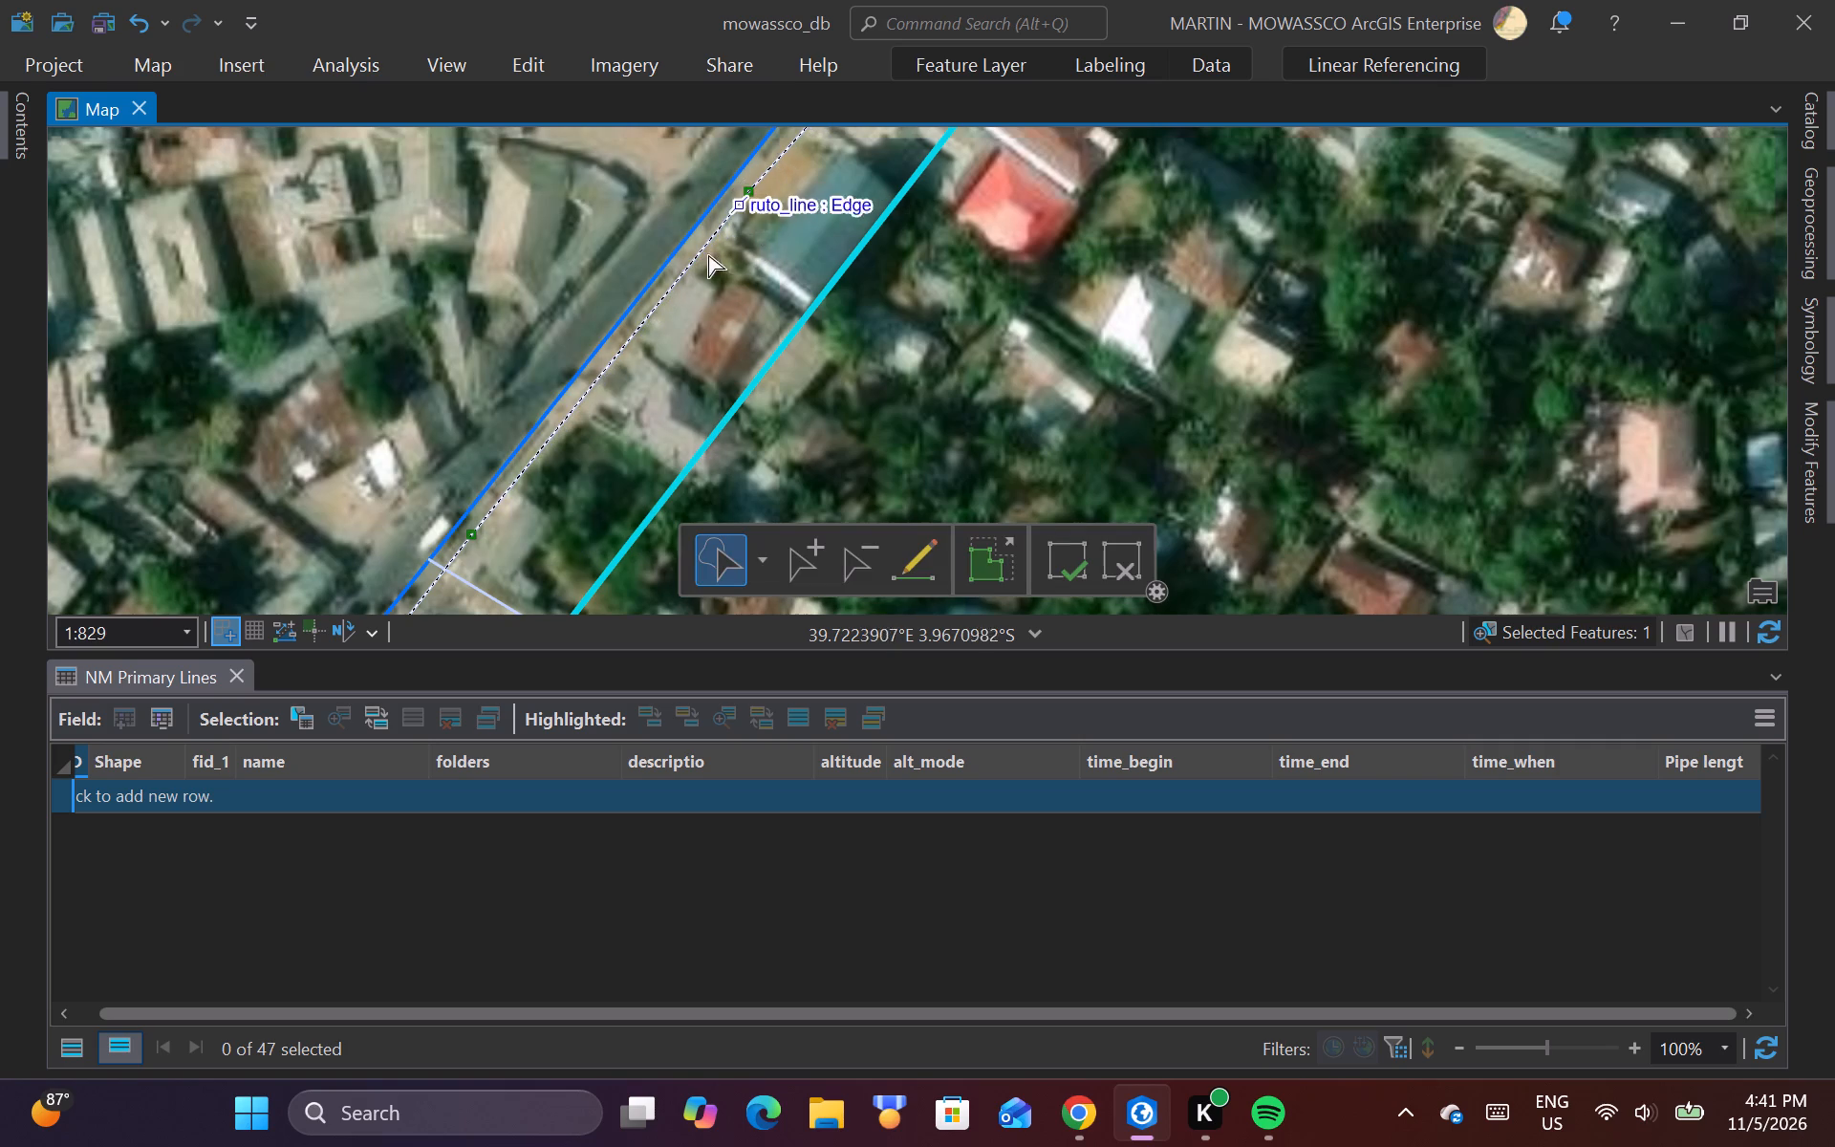
Add a vertex to ruto_line beside the small pale-roofed building farther northeast and fine-tune it northwest onto the road's verge.
scroll(551, 434, down, 4)
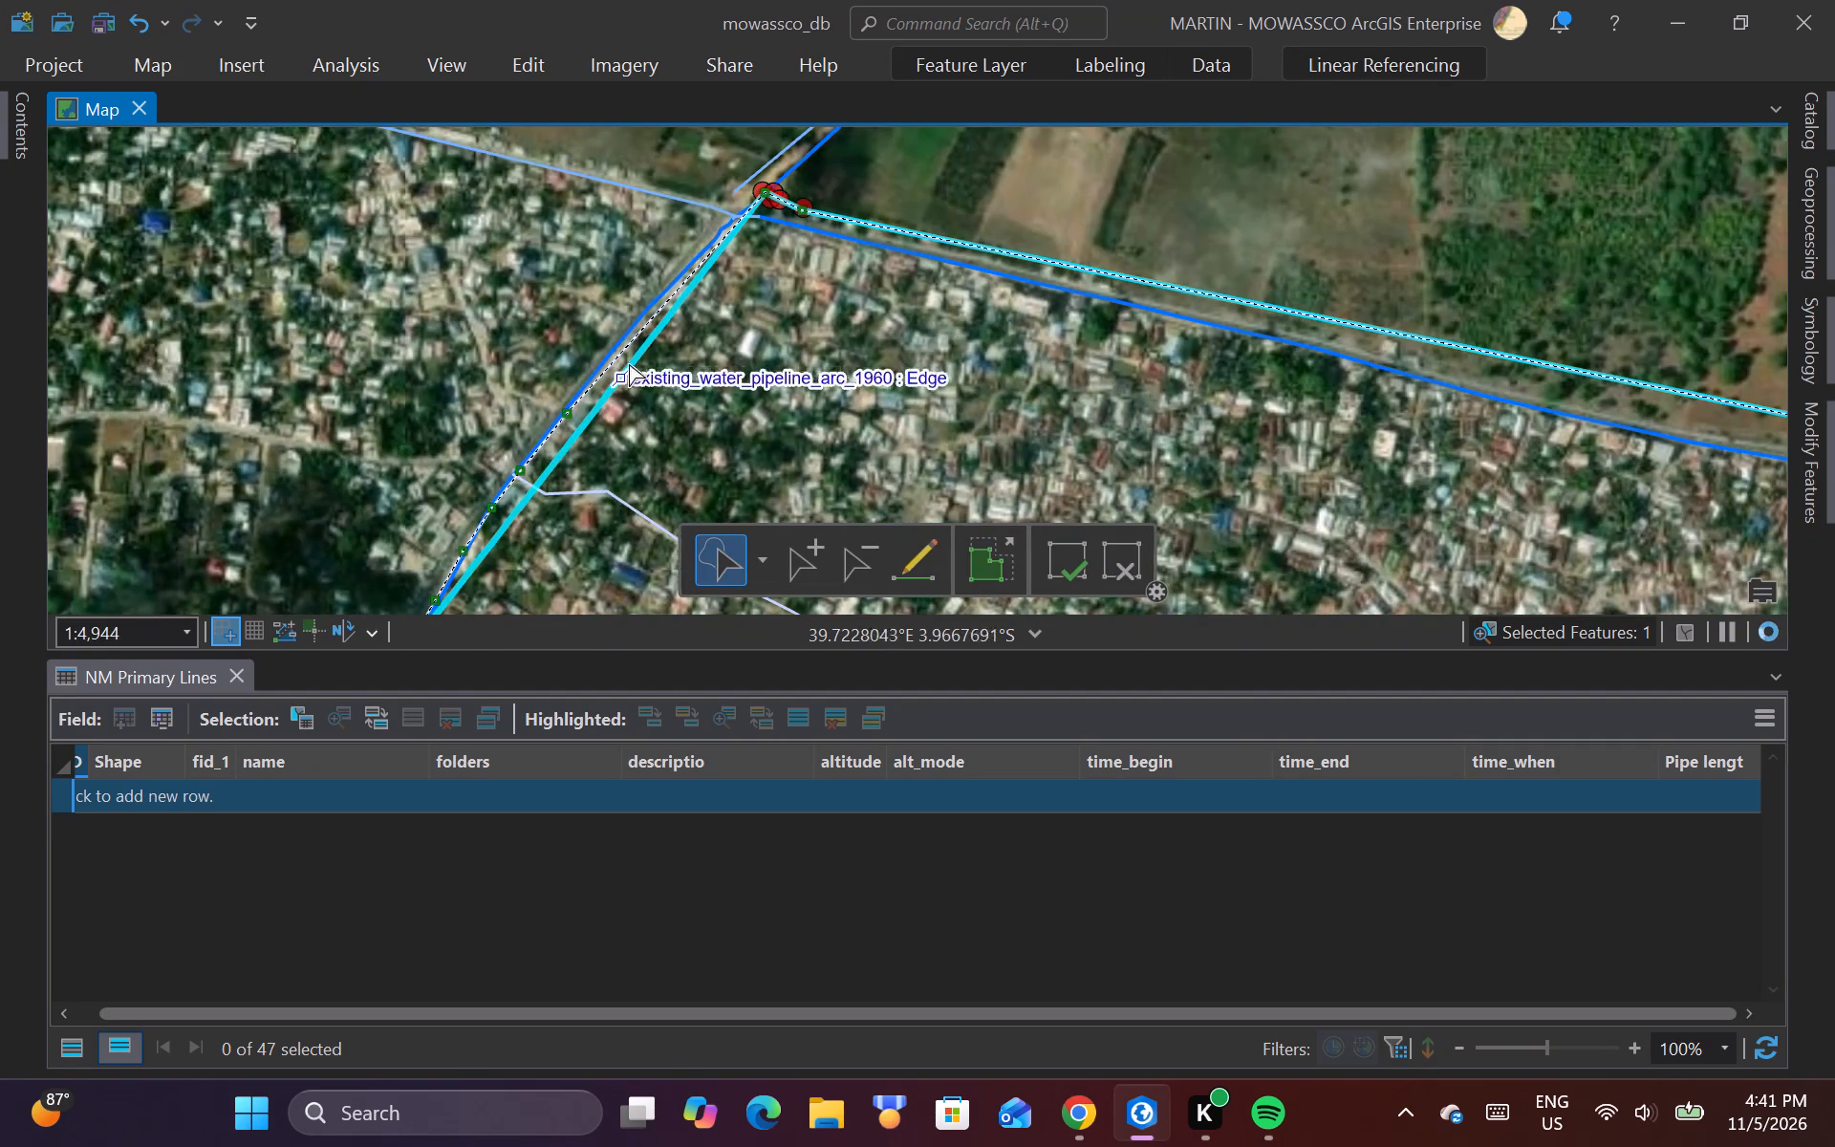
scroll(647, 342, up, 3)
scroll(594, 360, down, 2)
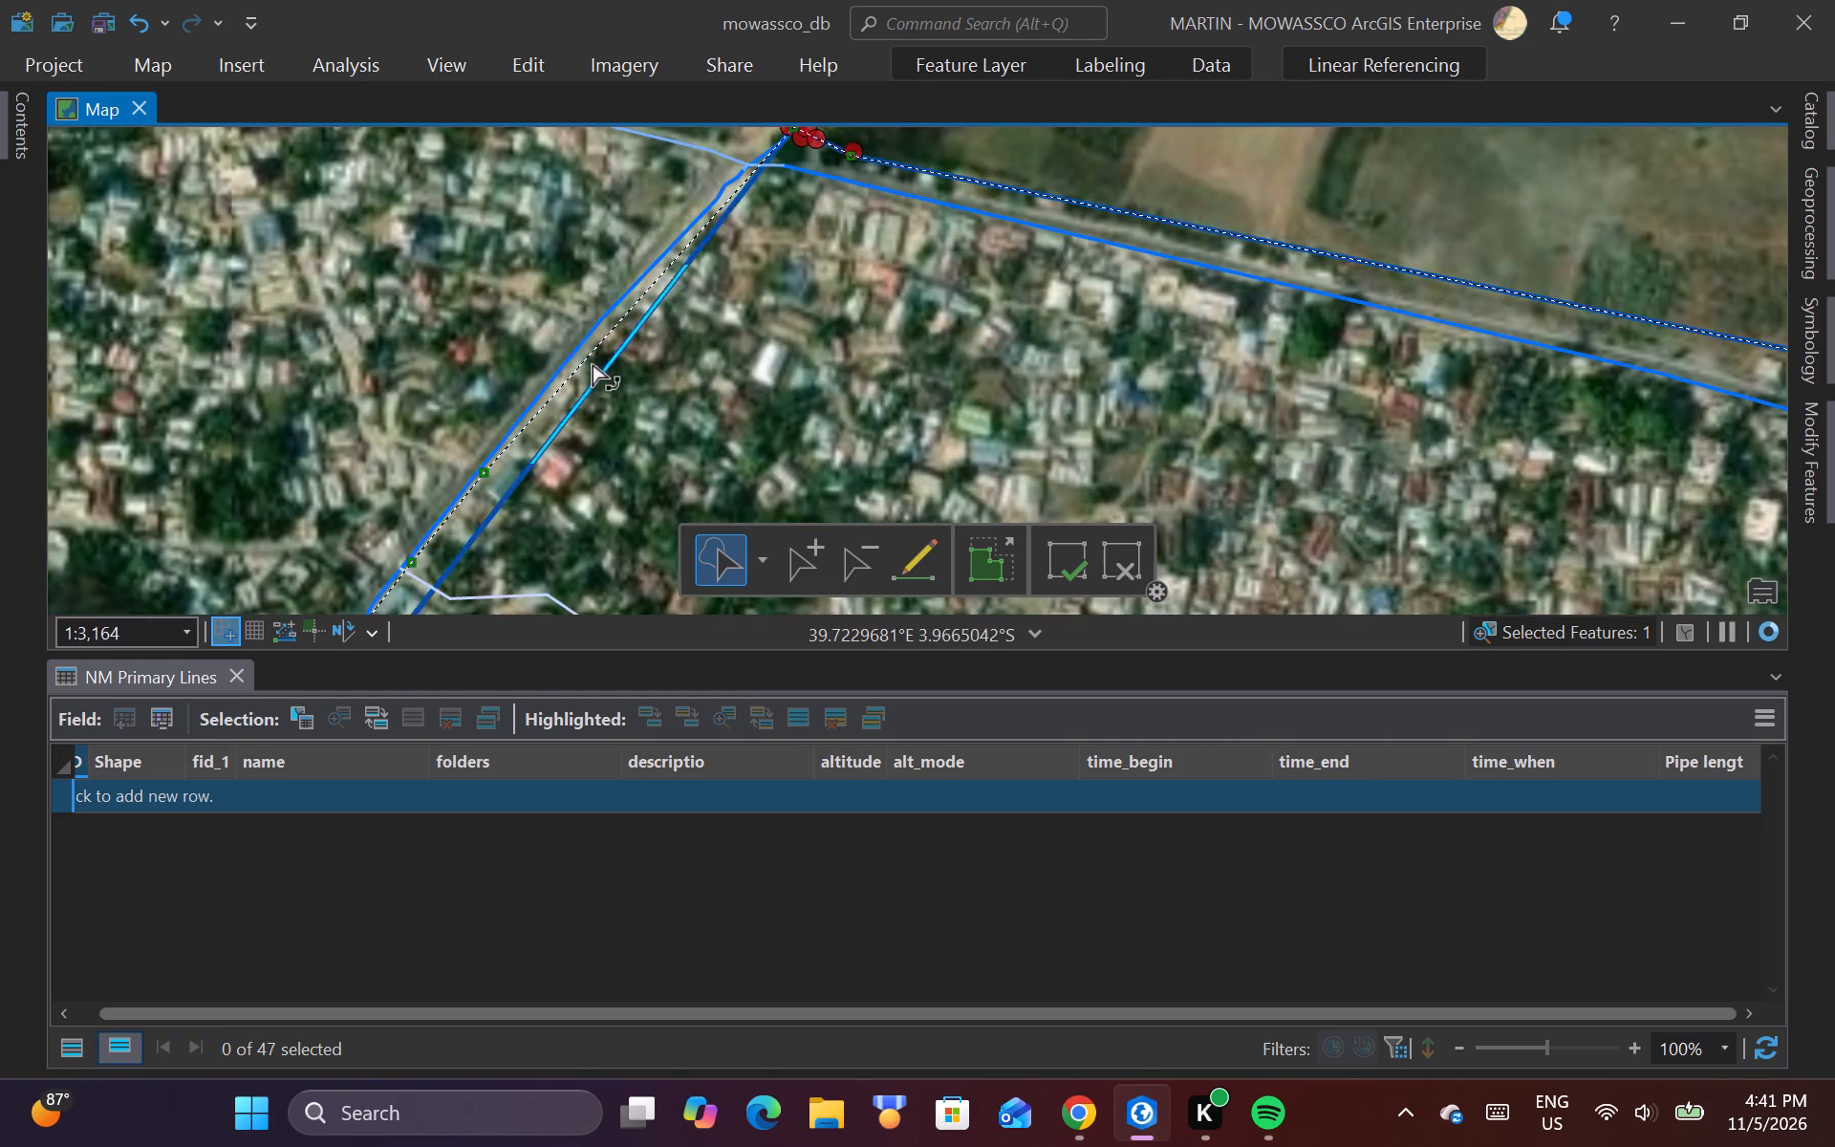
scroll(603, 360, up, 2)
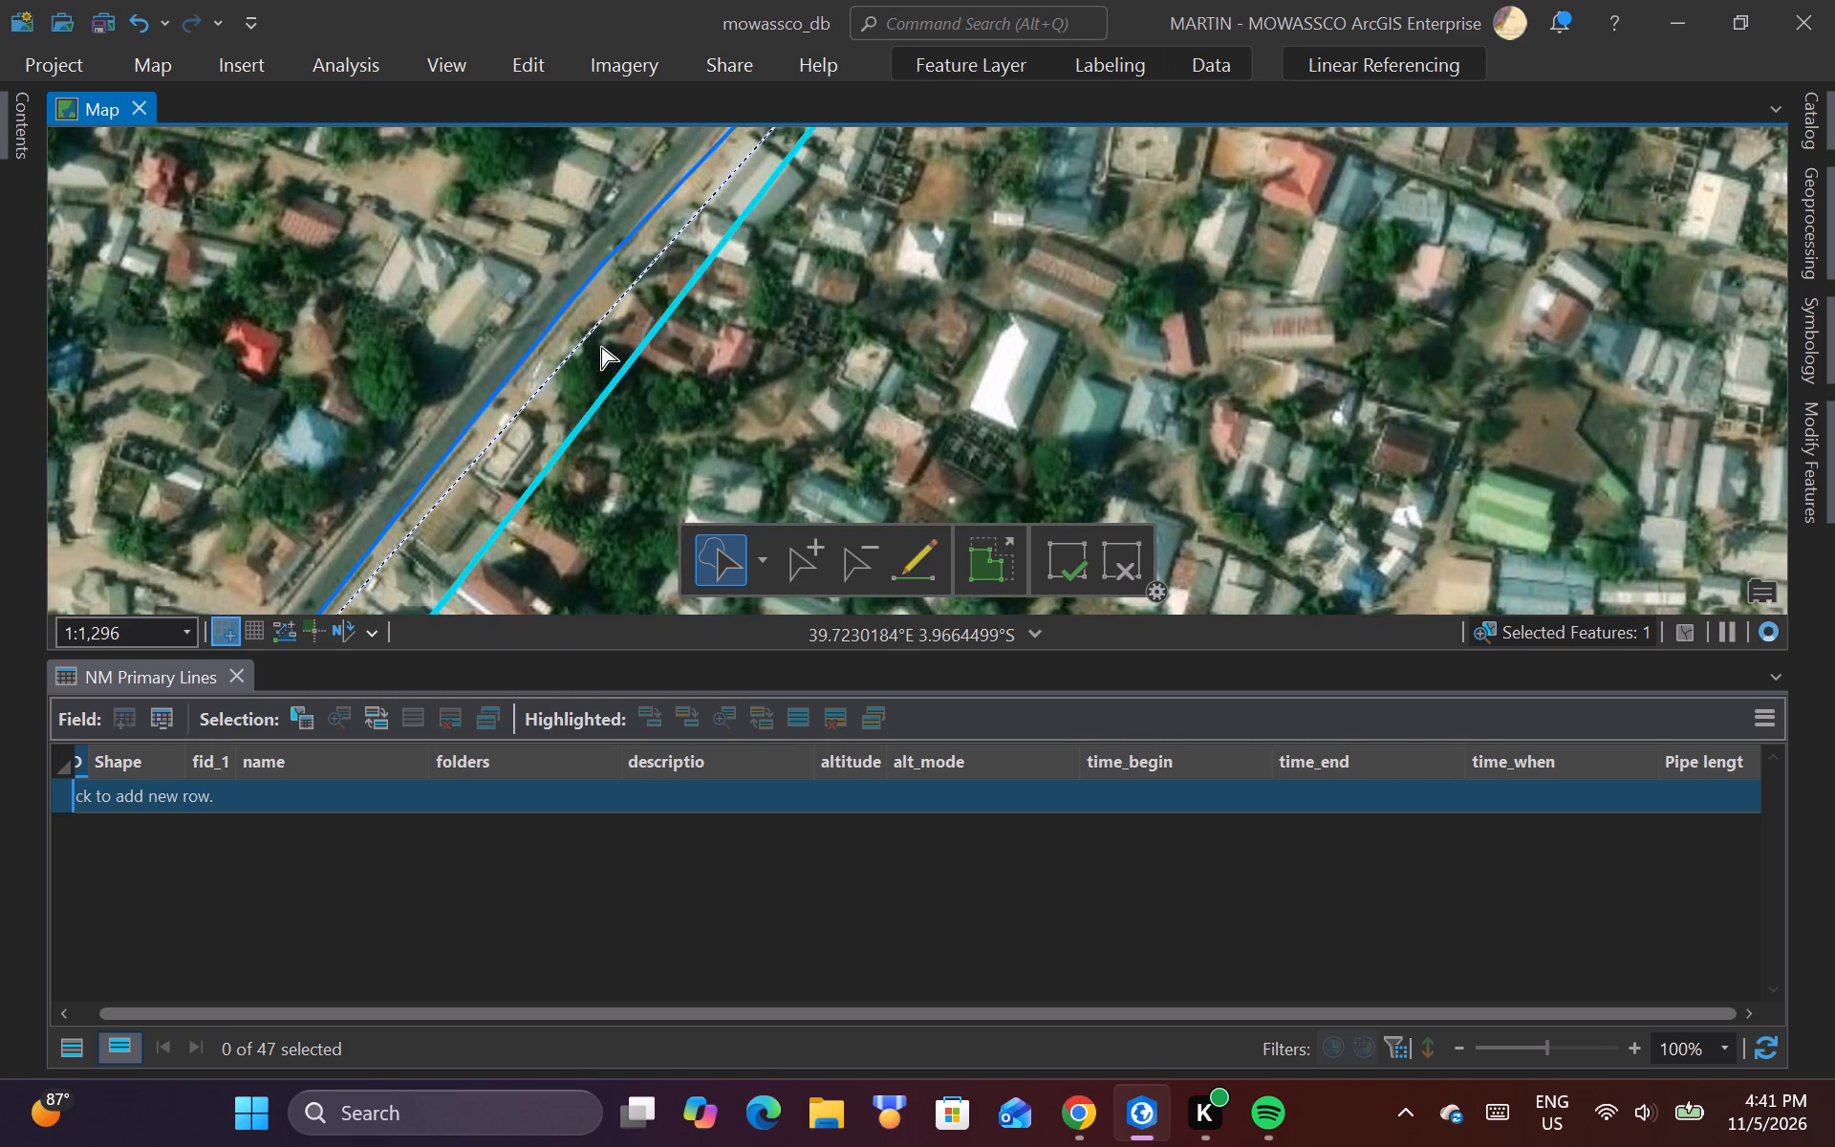
scroll(594, 379, up, 1)
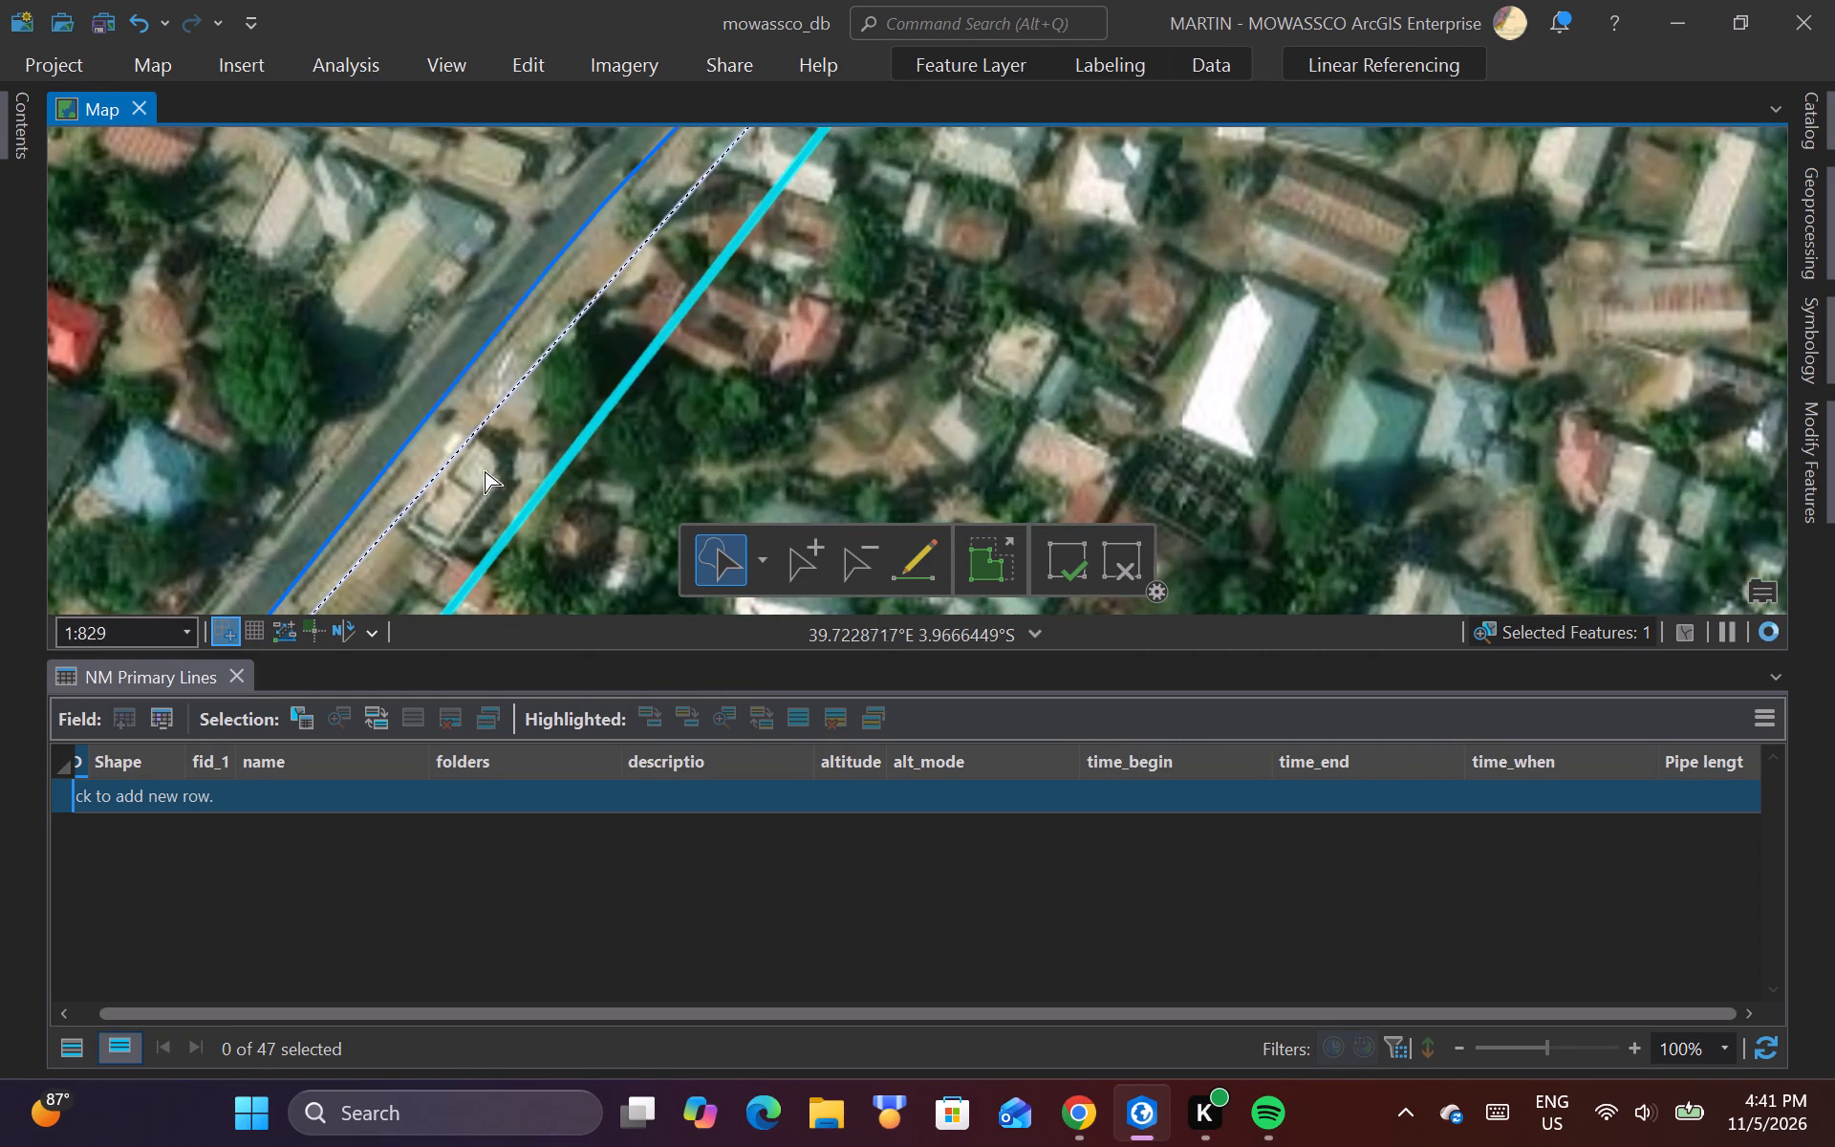
right_click(464, 446)
click(372, 453)
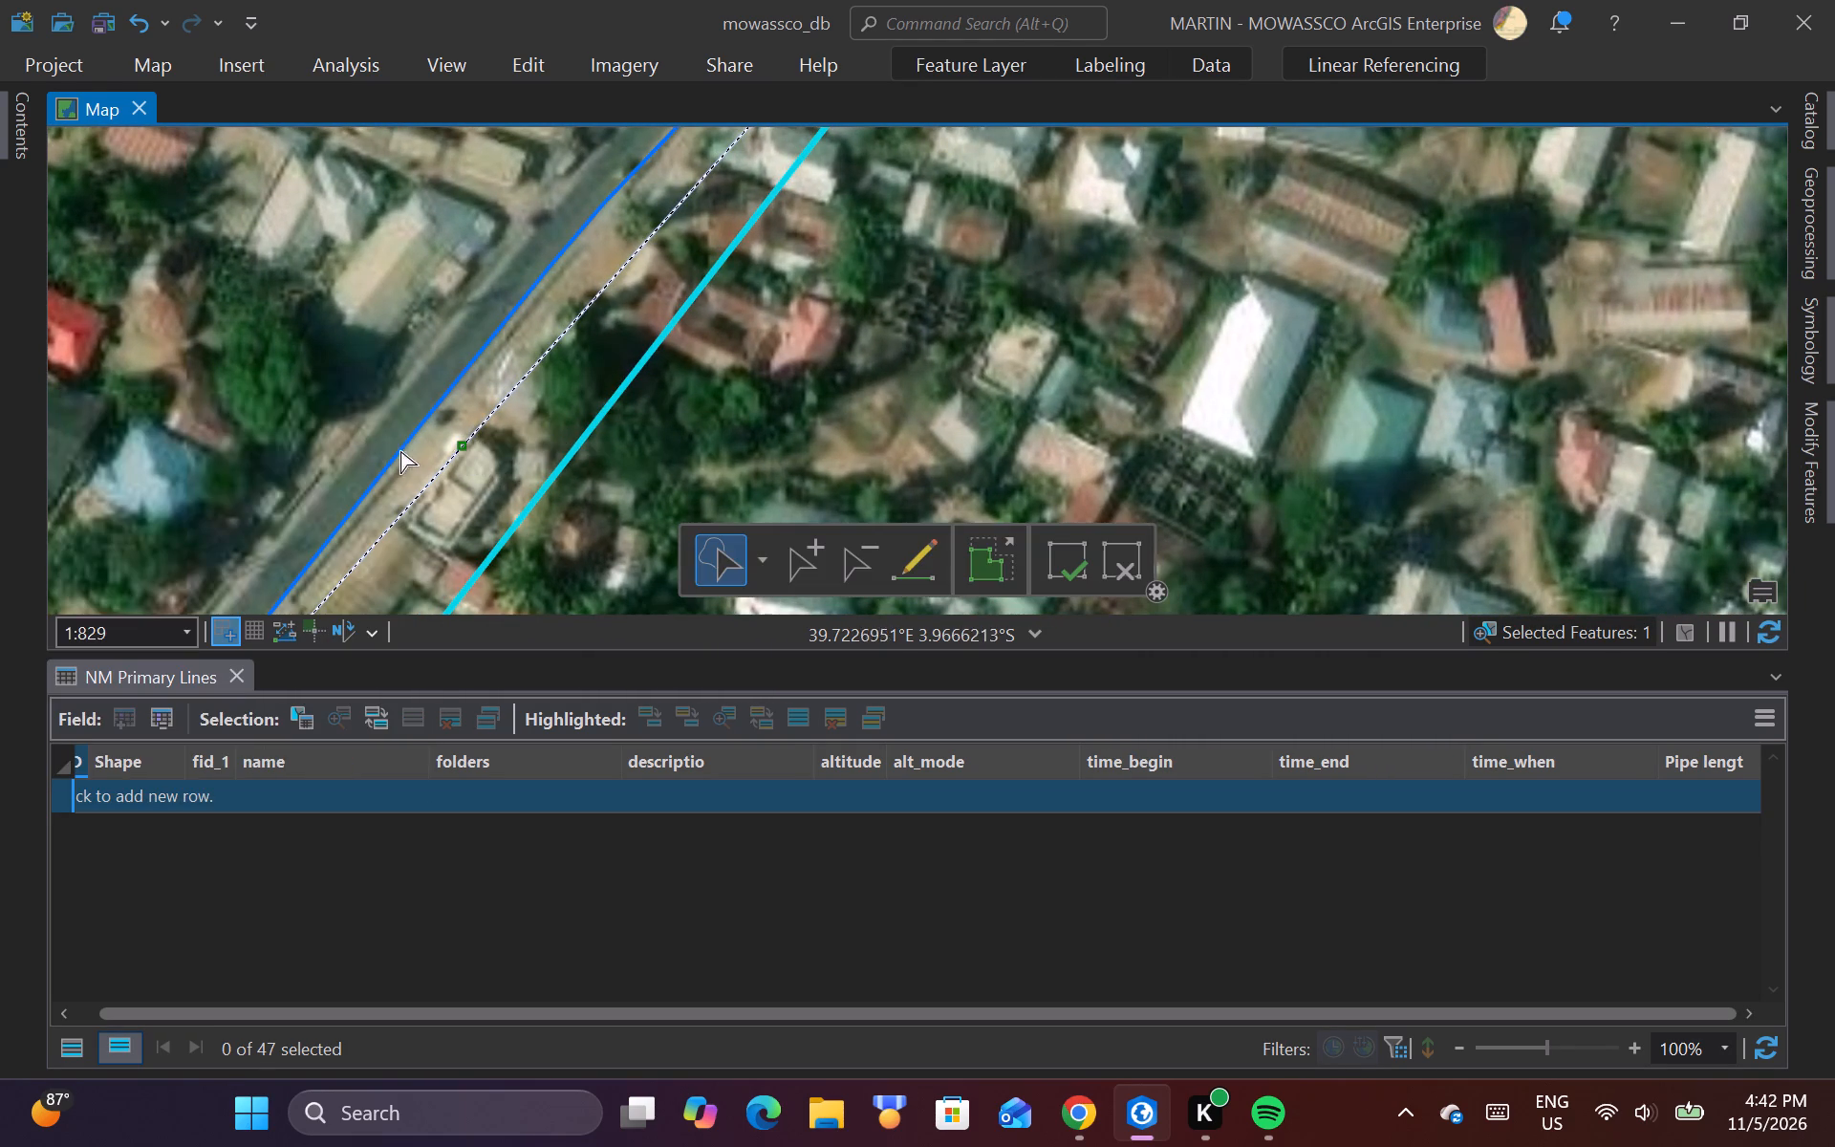
drag(459, 449, 449, 432)
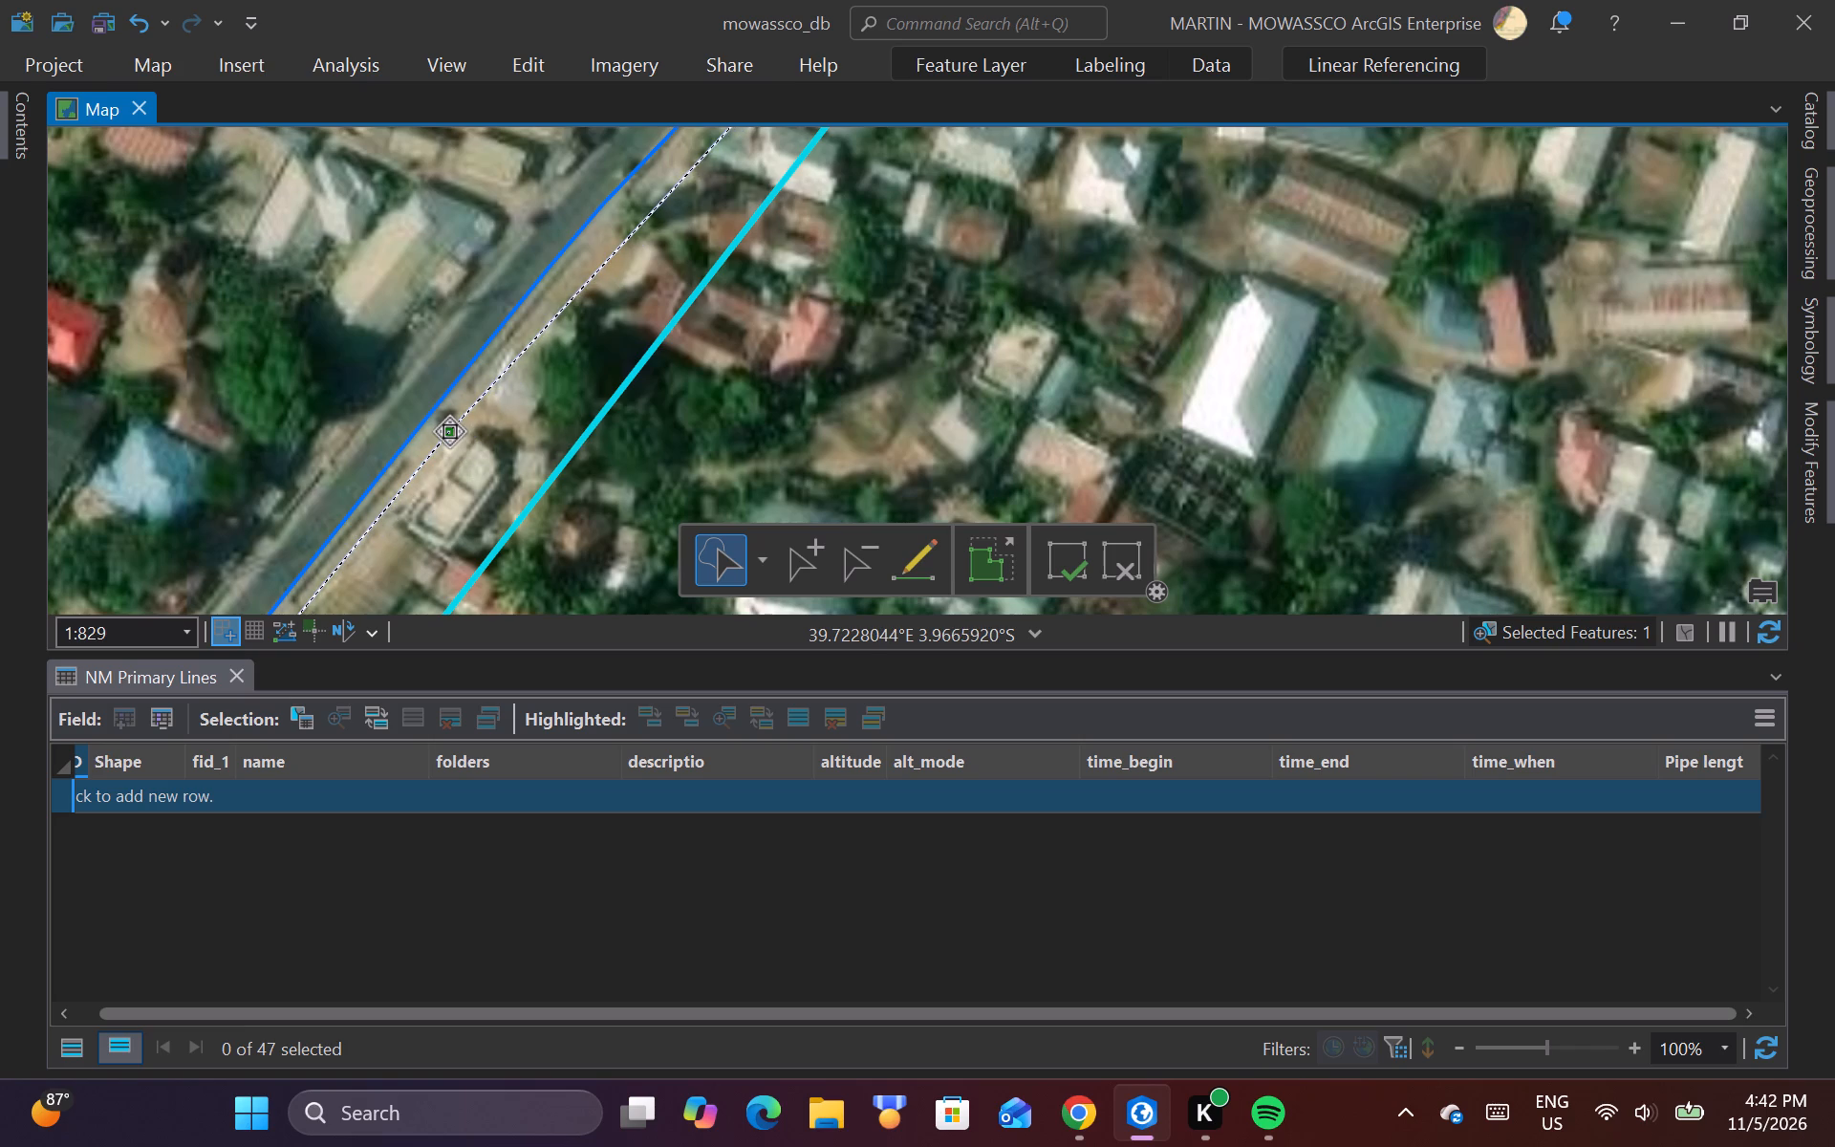
drag(449, 432, 451, 432)
Add a vertex to ruto_line beside the long grey-roofed roadside building farther northeast and move it slightly northwest toward the paved road.
scroll(407, 500, down, 2)
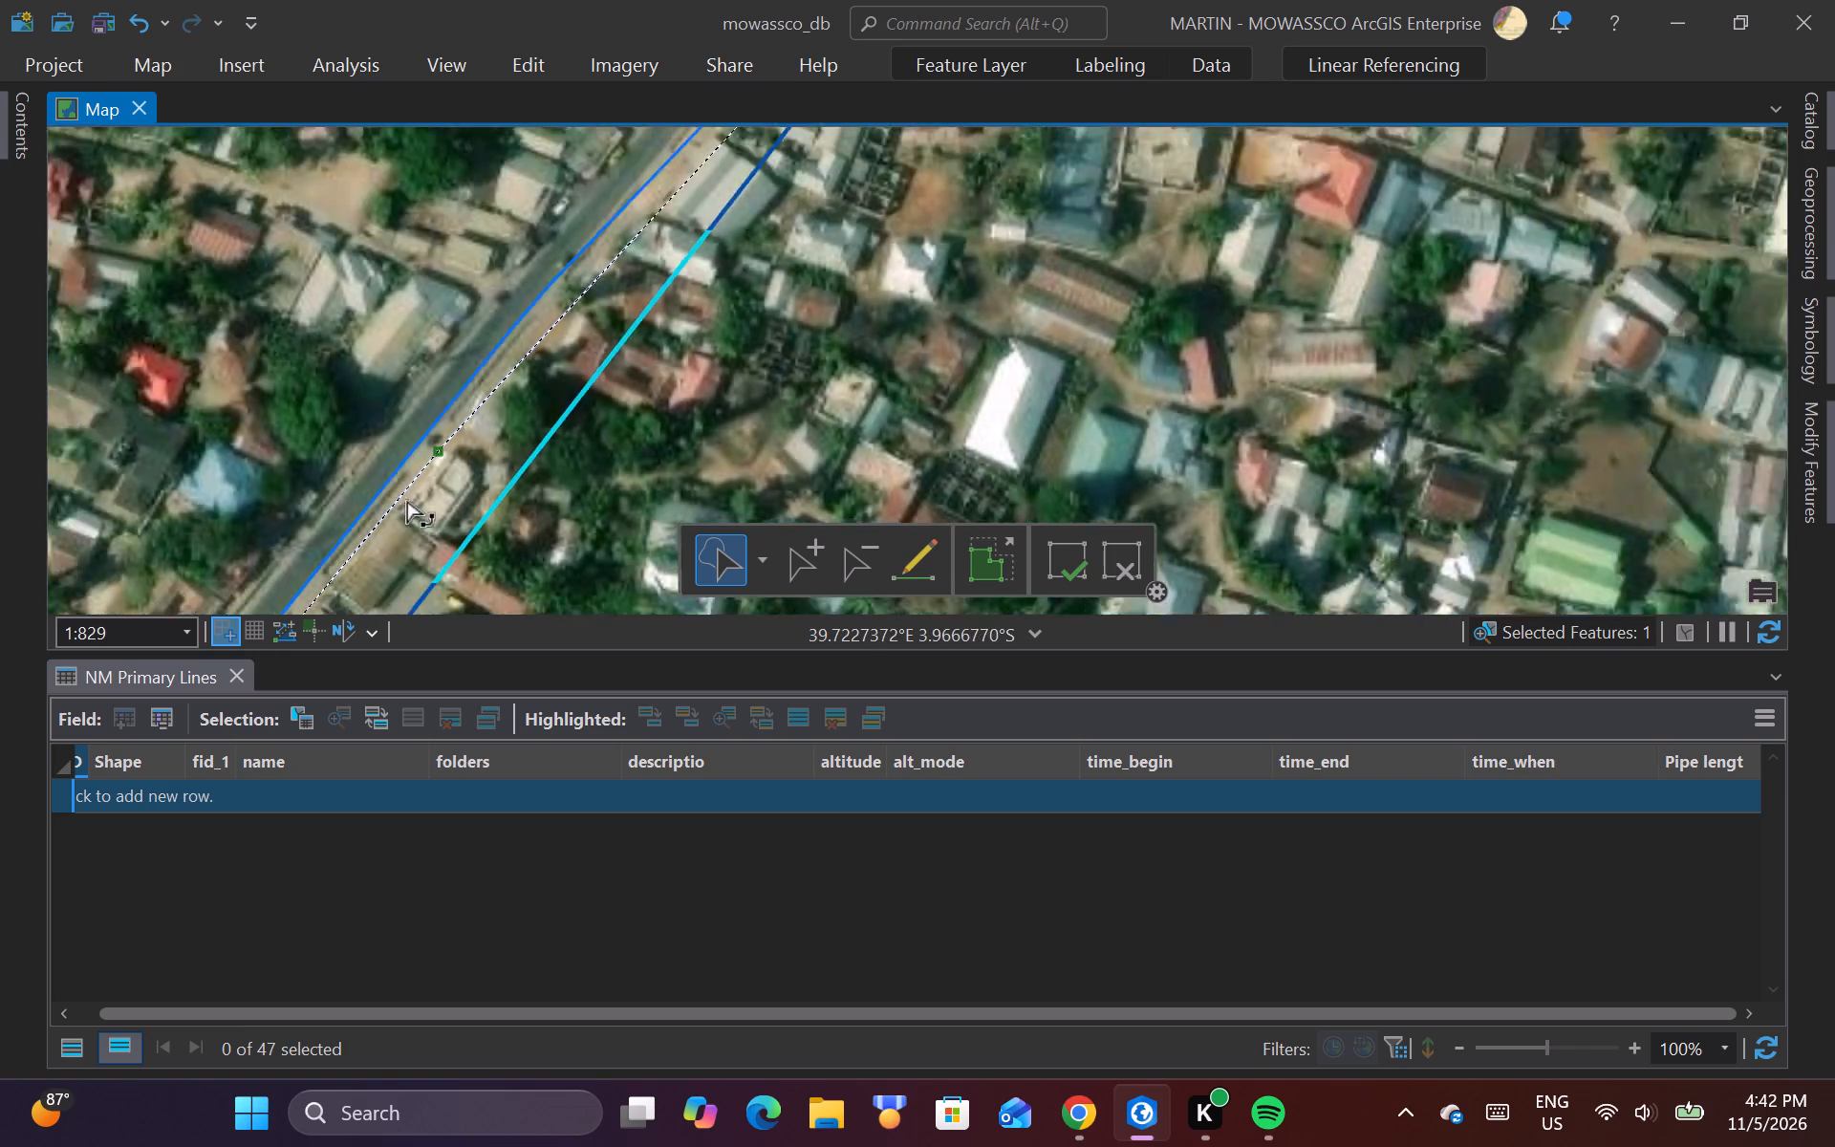
scroll(448, 500, down, 1)
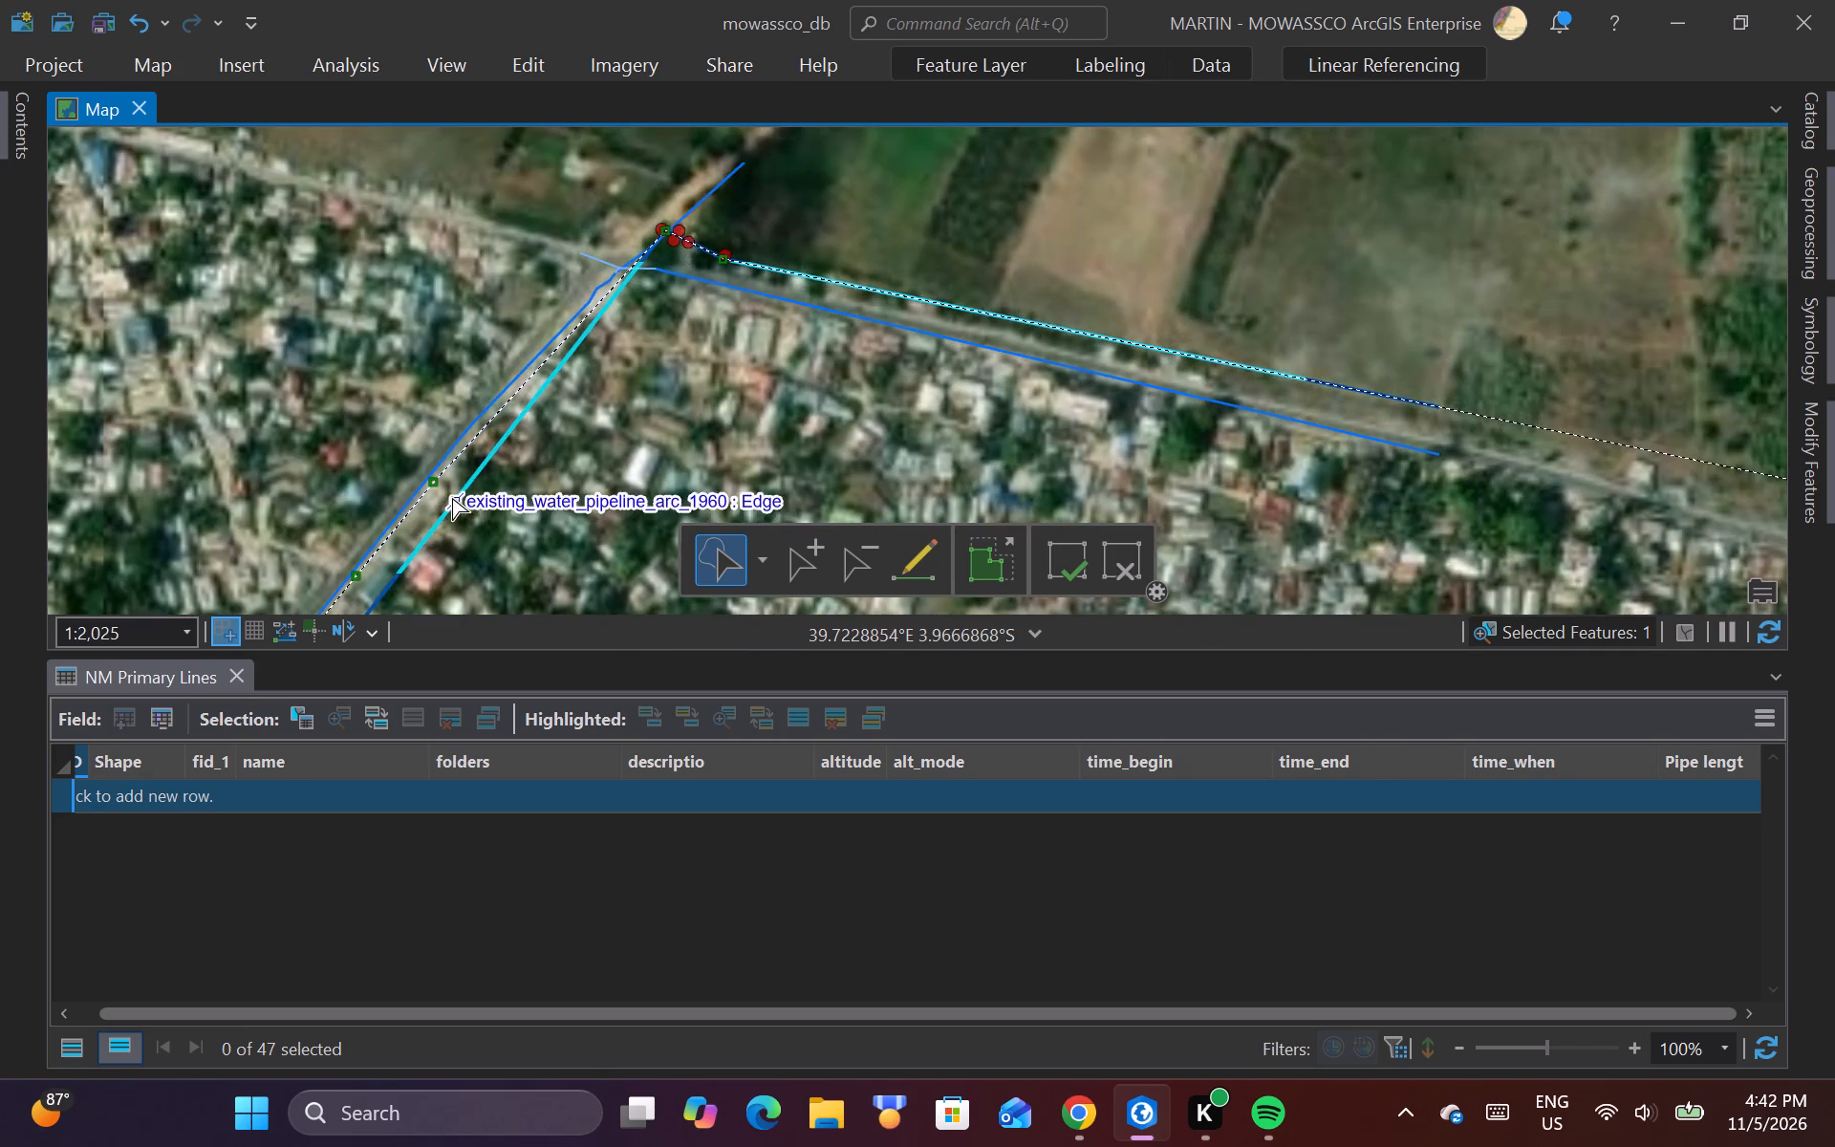
scroll(535, 409, up, 2)
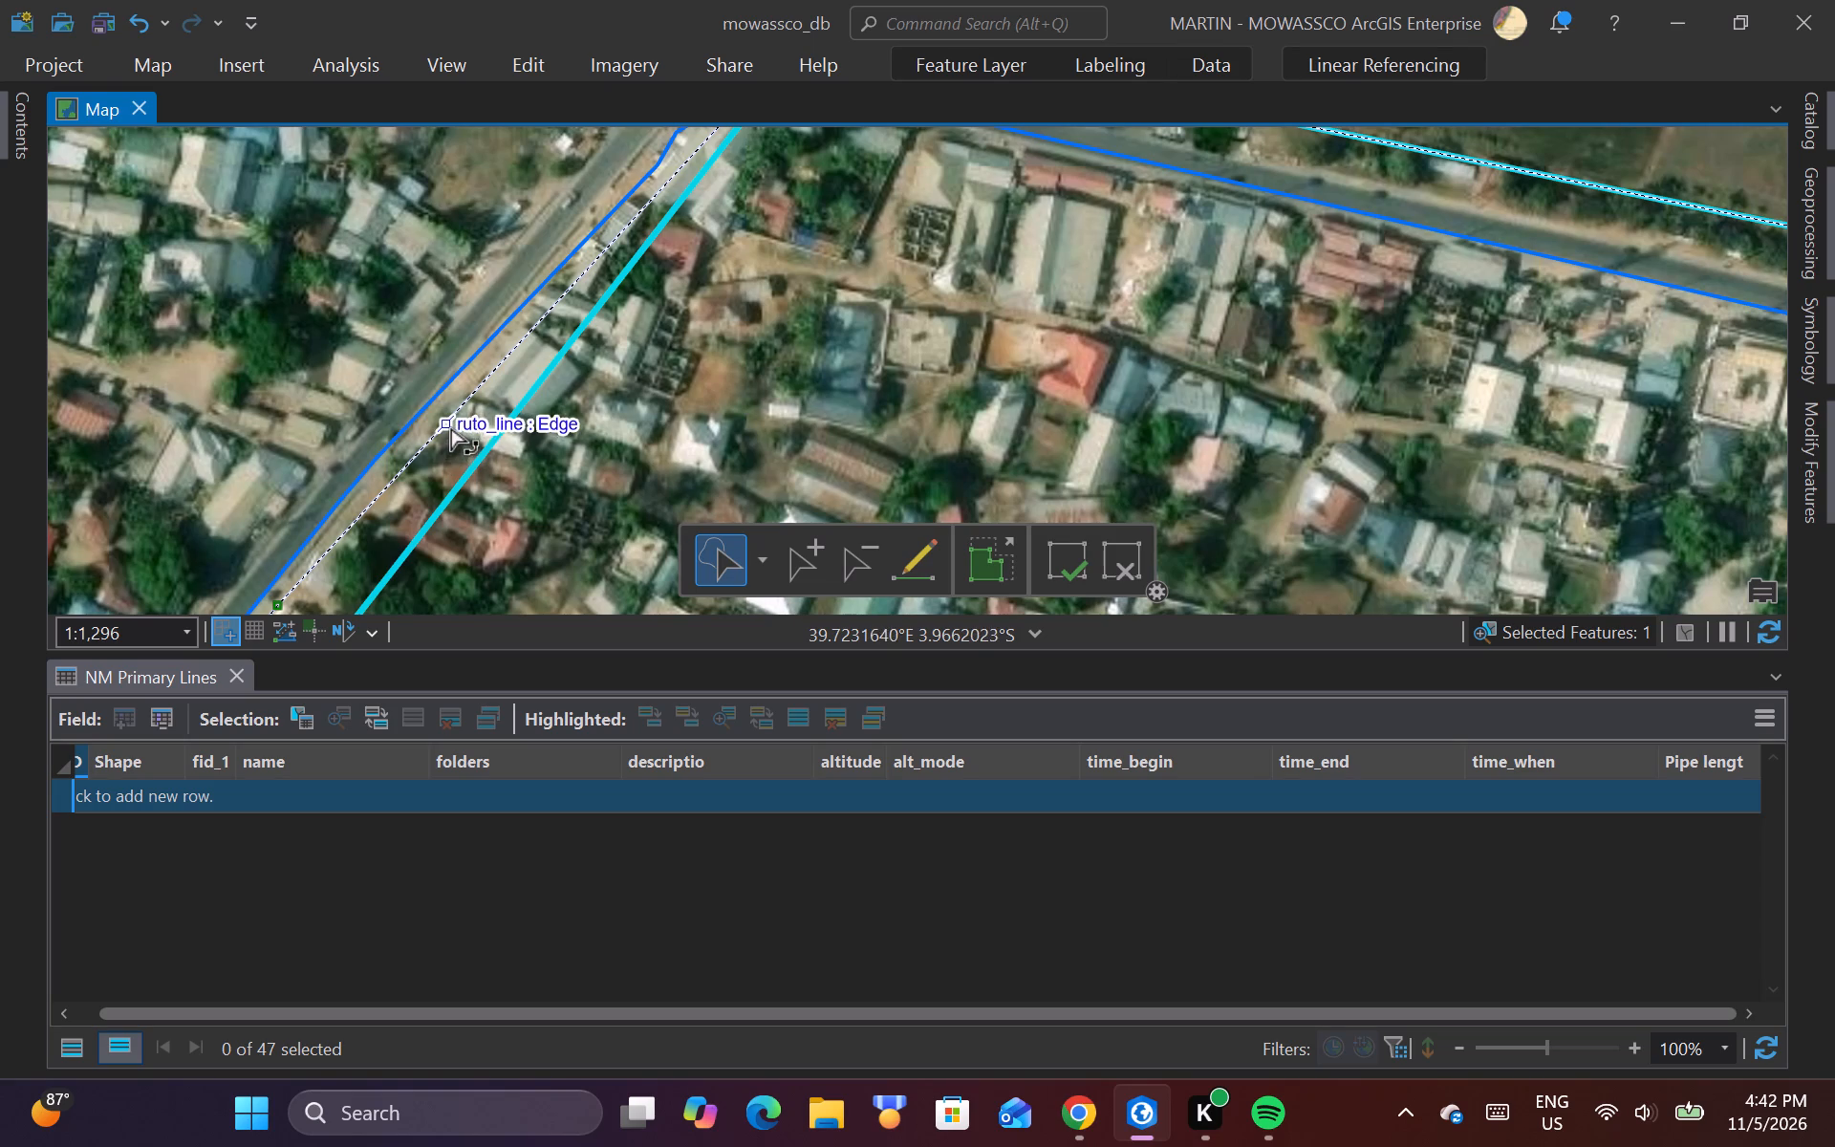
scroll(454, 426, up, 1)
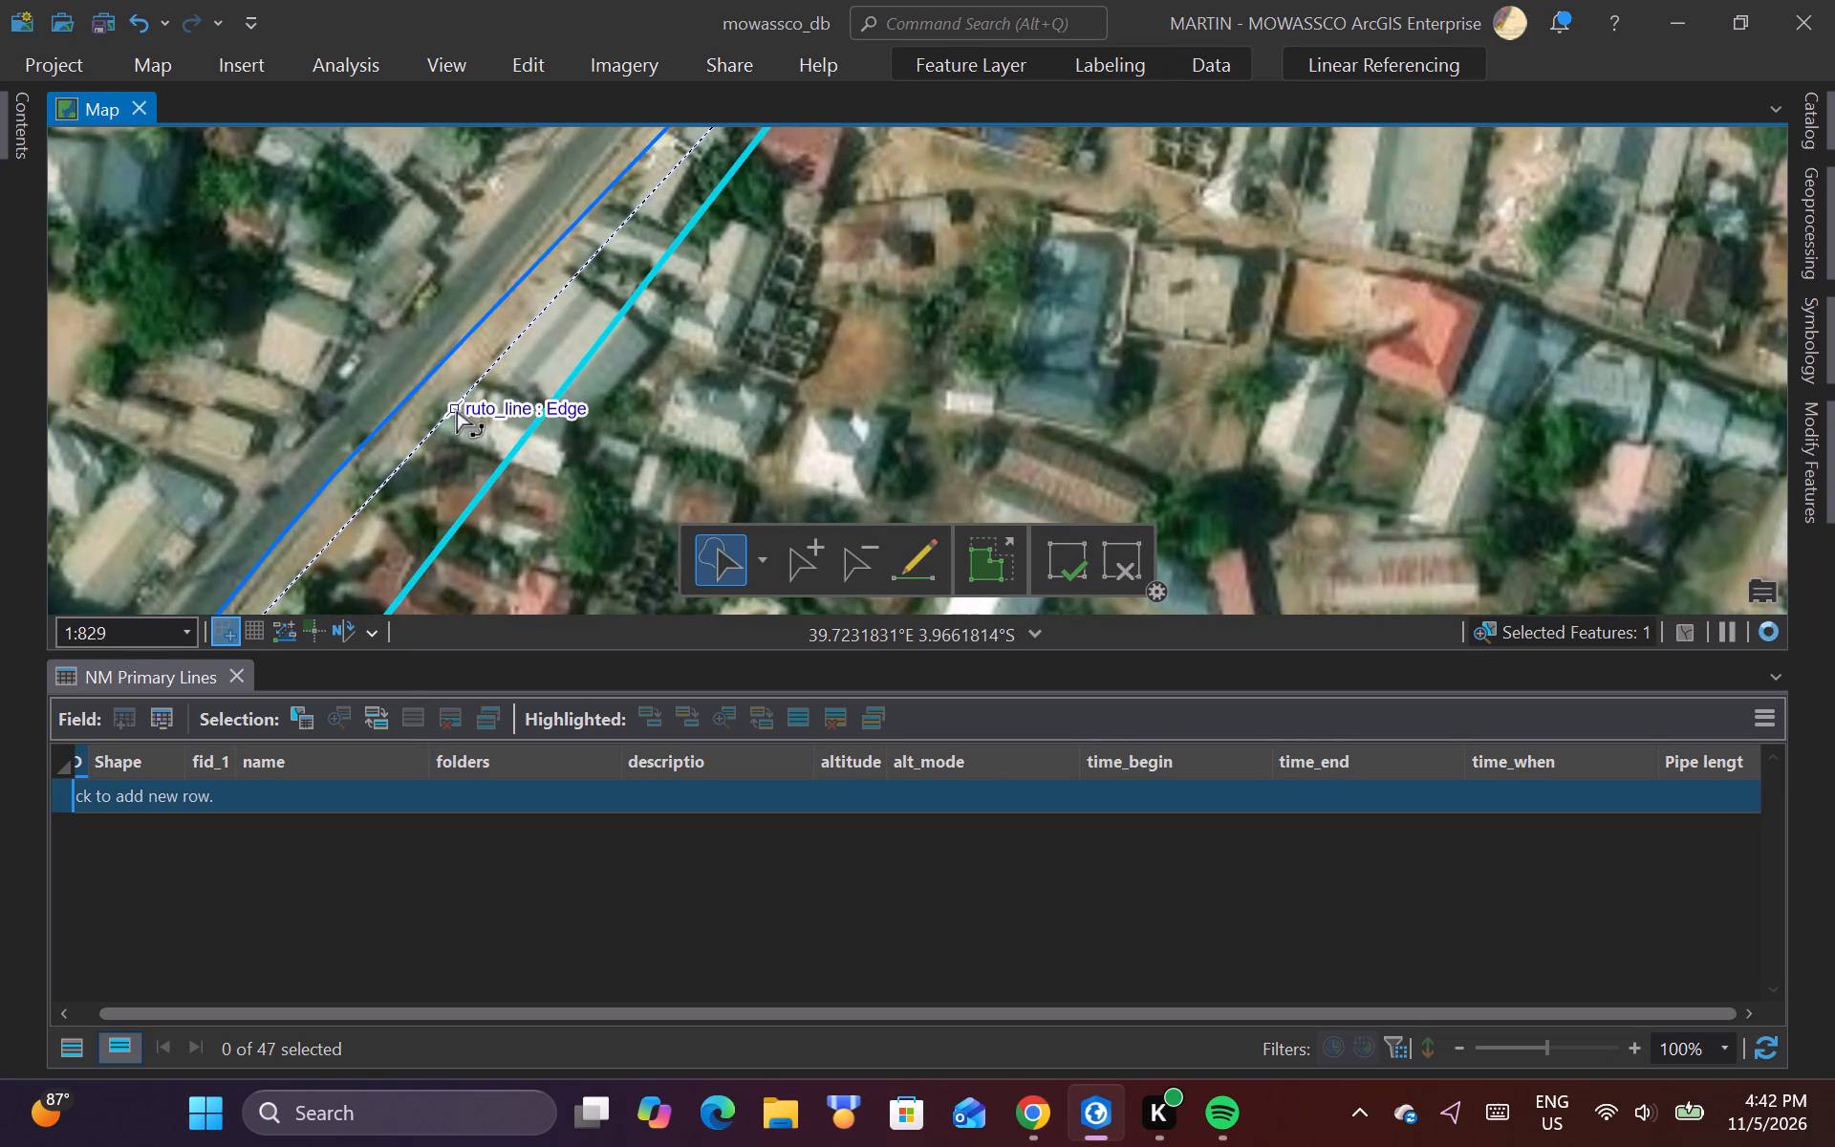
right_click(457, 411)
click(367, 417)
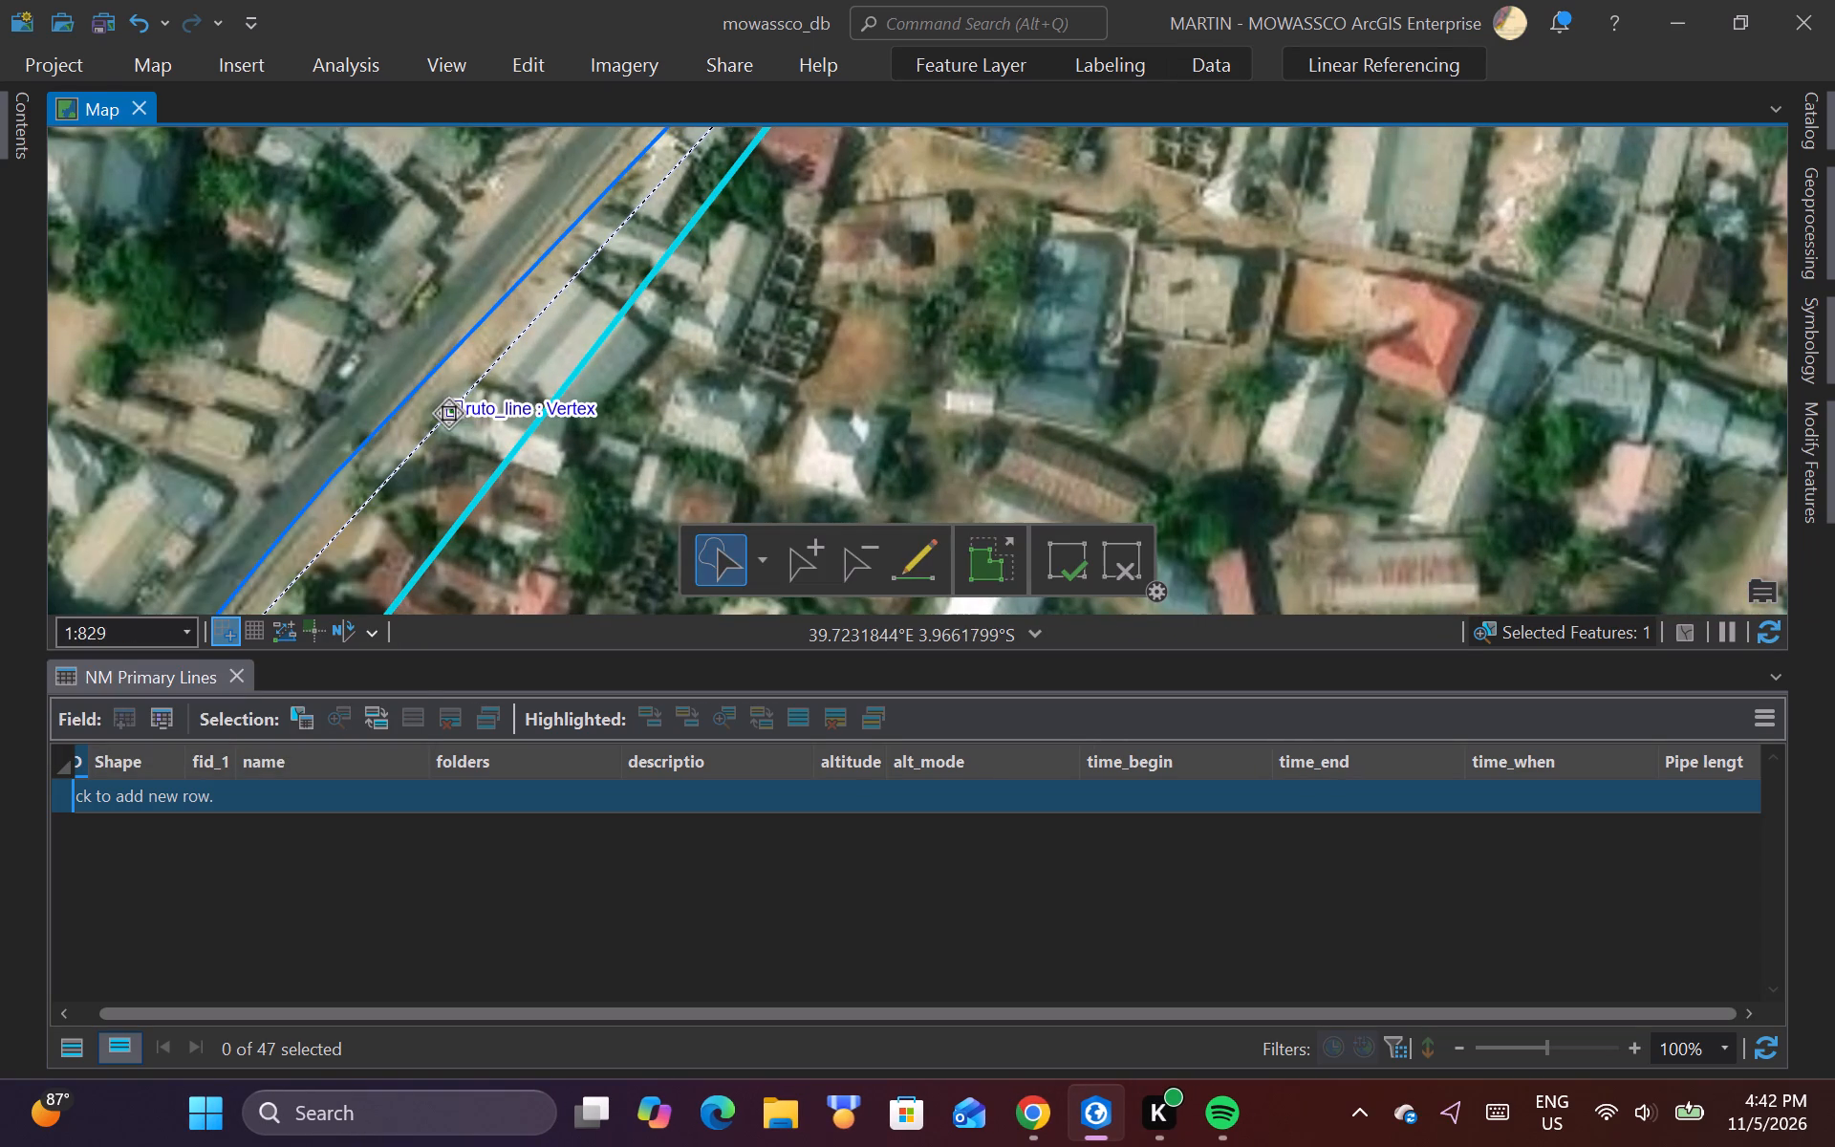
drag(448, 412, 434, 400)
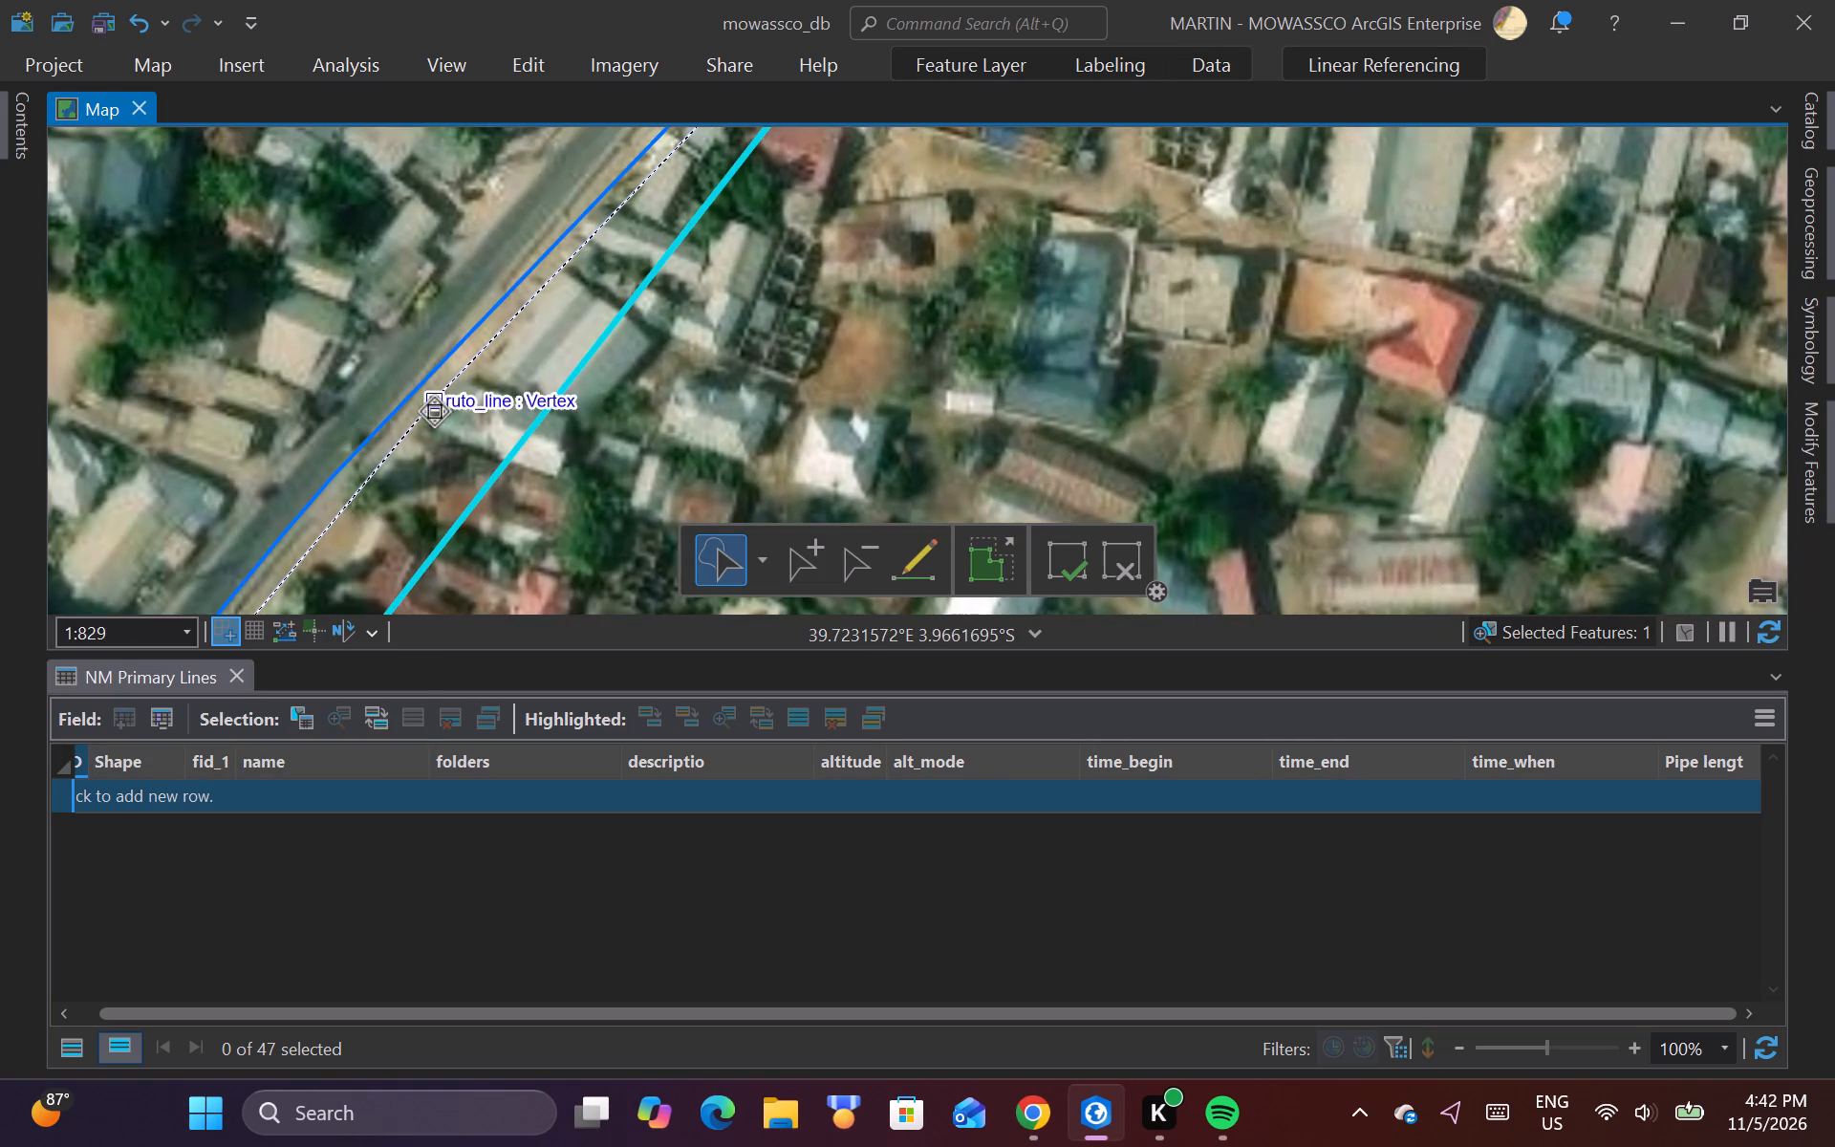
Add a vertex to ruto_line beside the large grey-roofed building south of the northern junction and fine-tune it northwest onto the road's verge.
scroll(436, 438, down, 3)
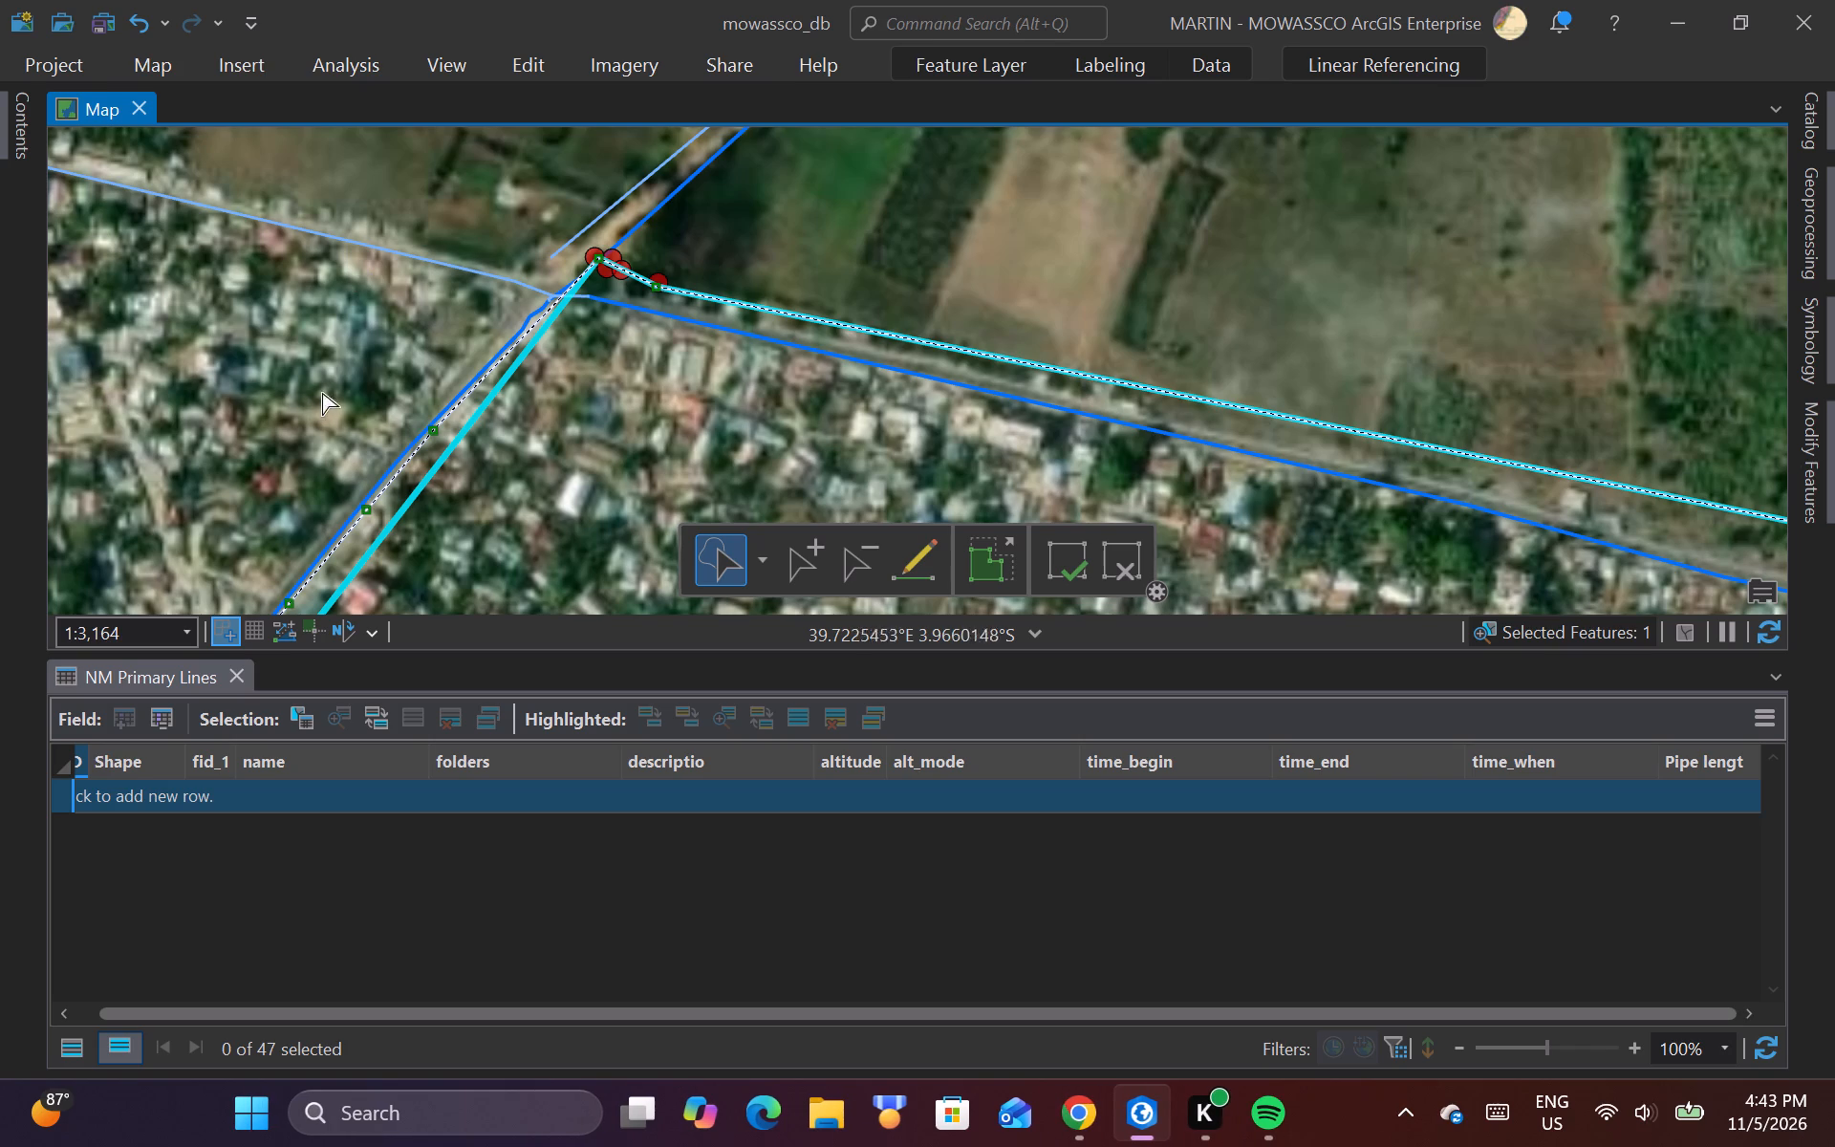
scroll(521, 330, up, 2)
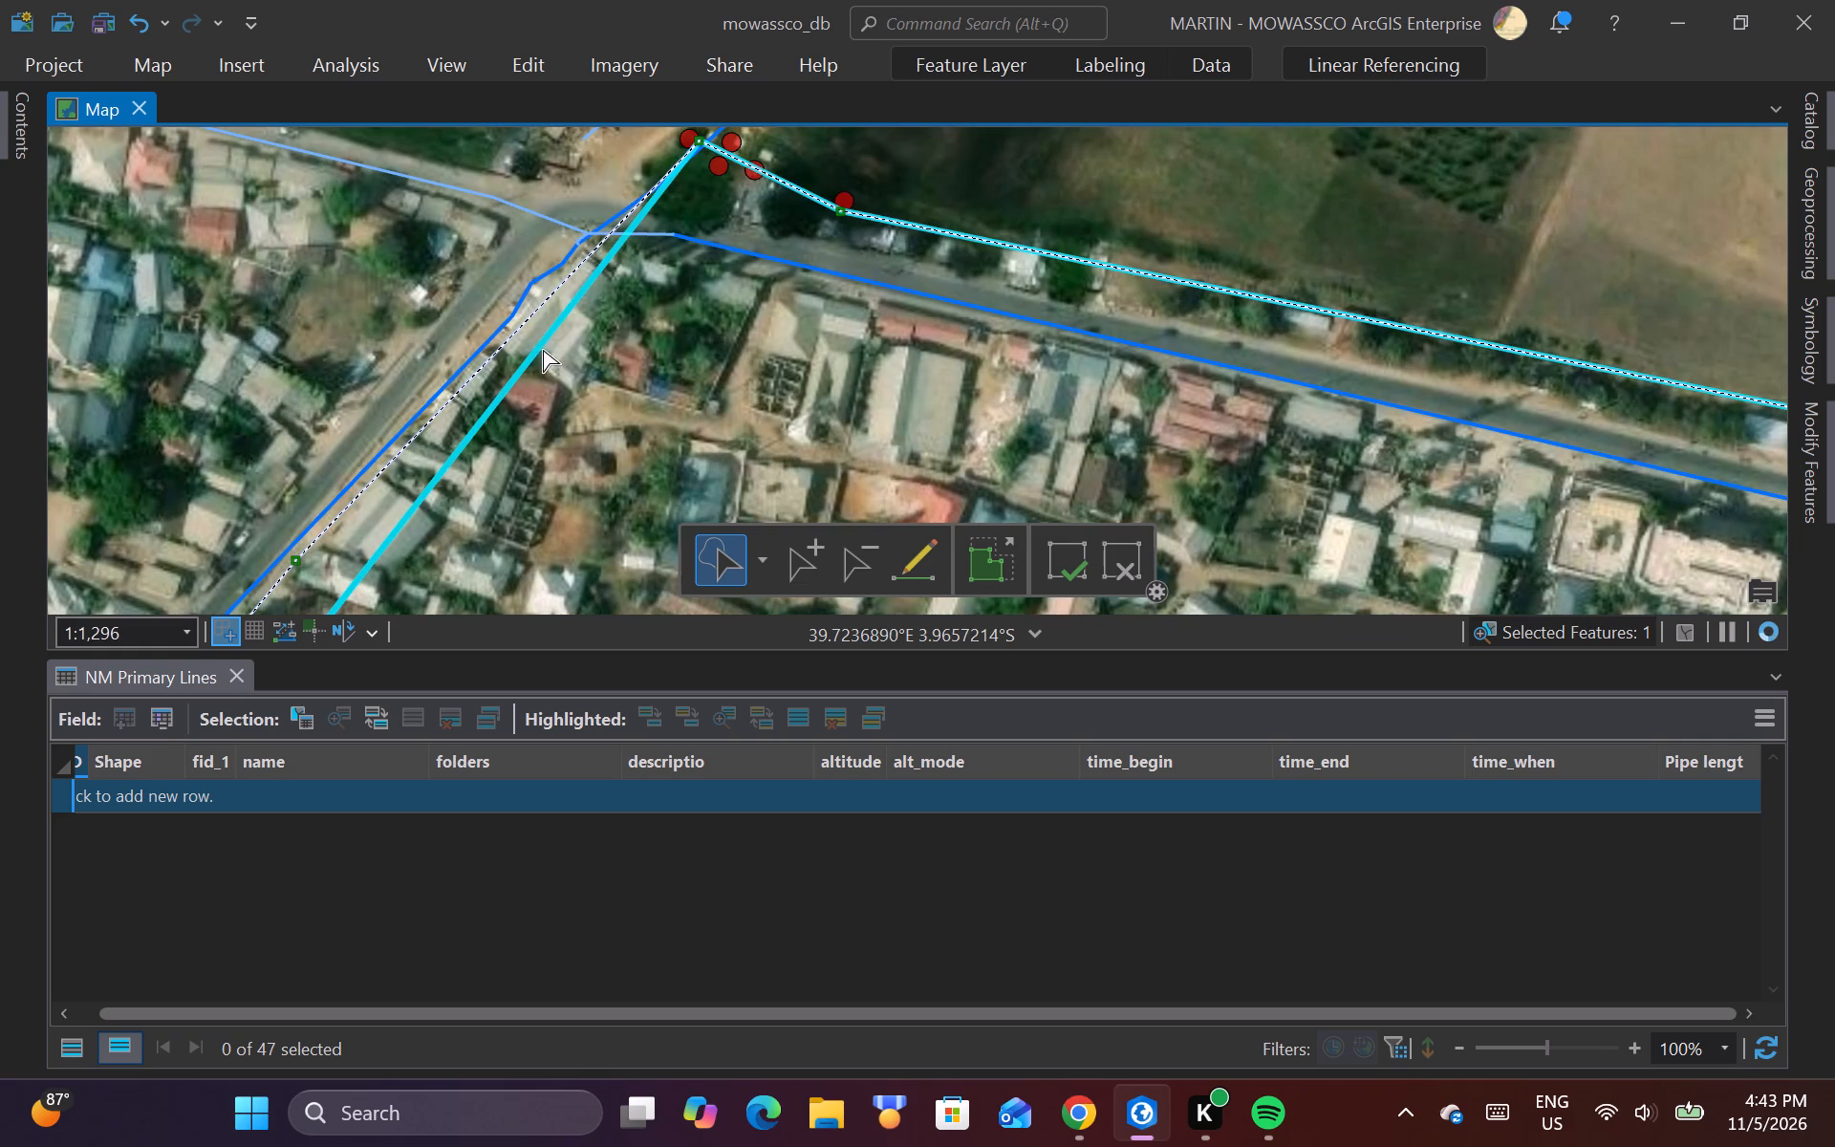
scroll(538, 344, up, 1)
right_click(506, 329)
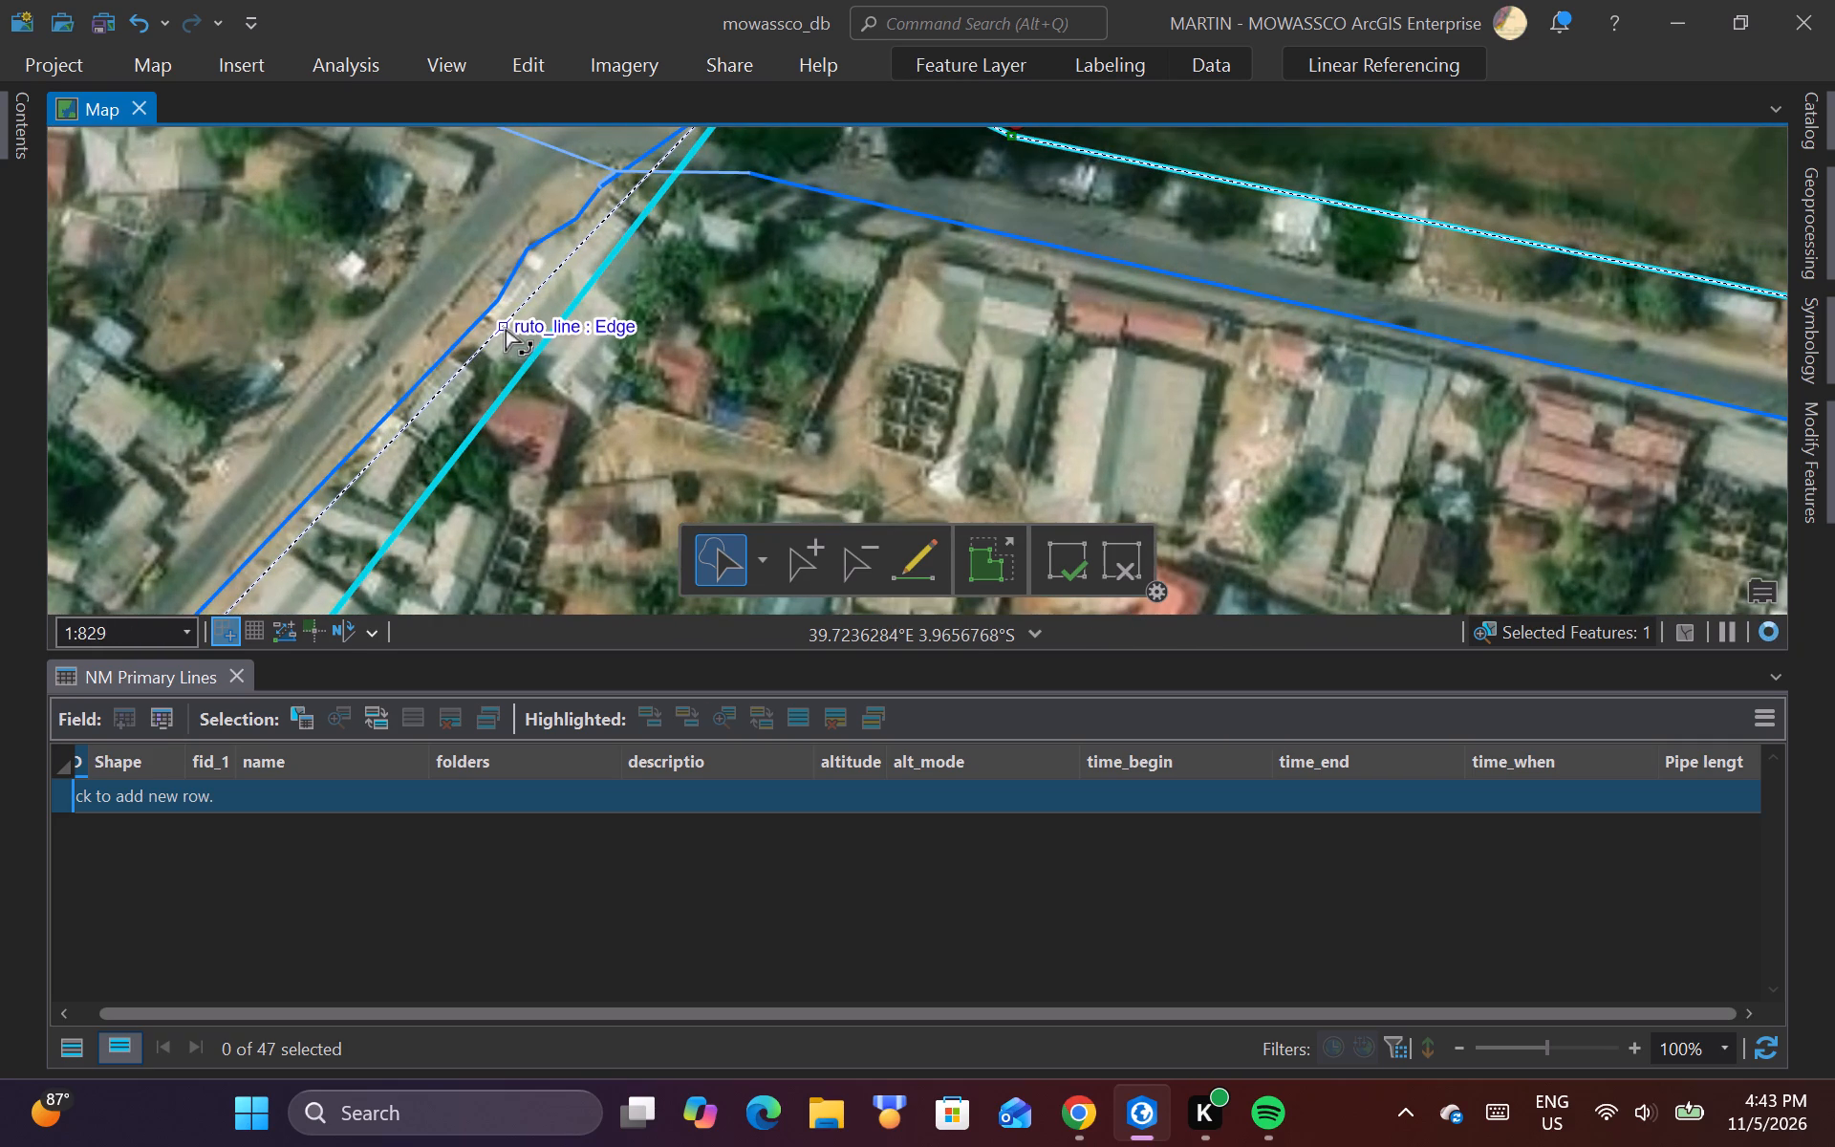
click(409, 341)
scroll(473, 349, up, 1)
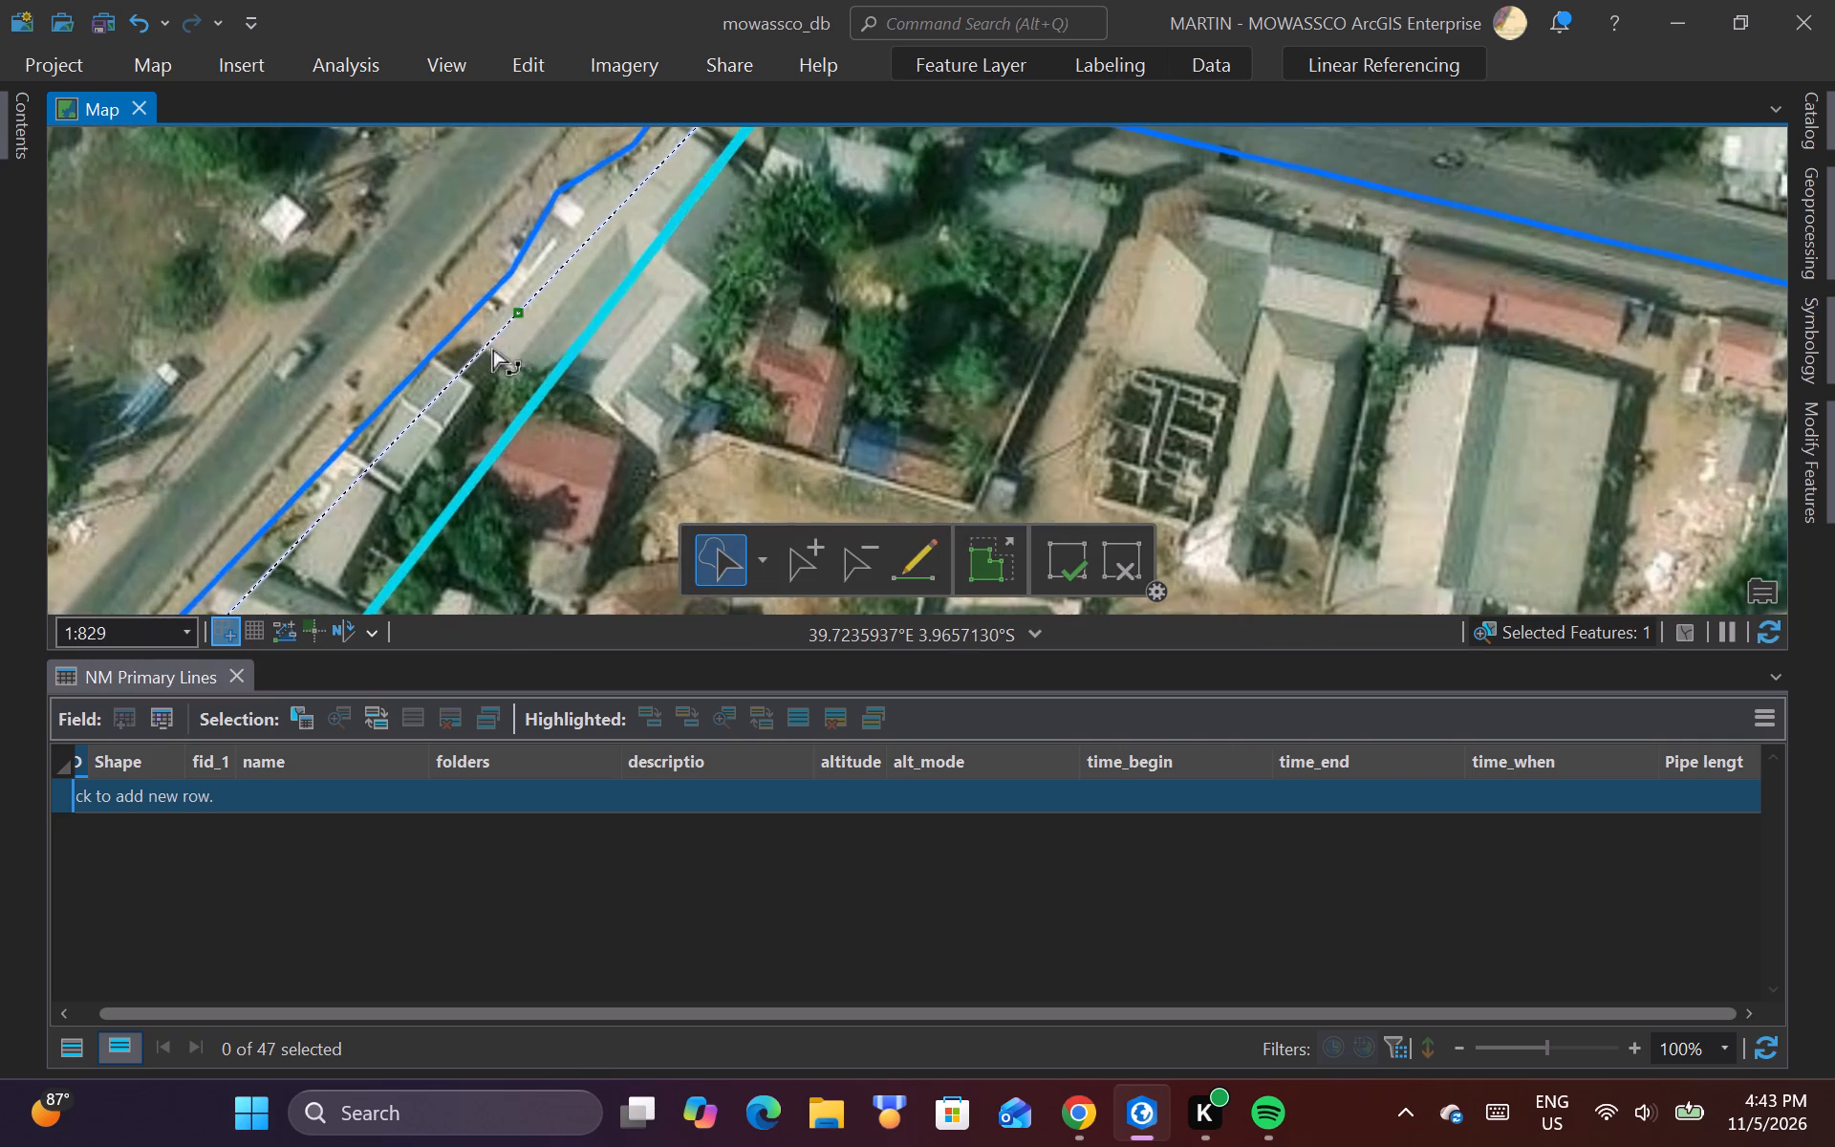
drag(518, 317, 500, 299)
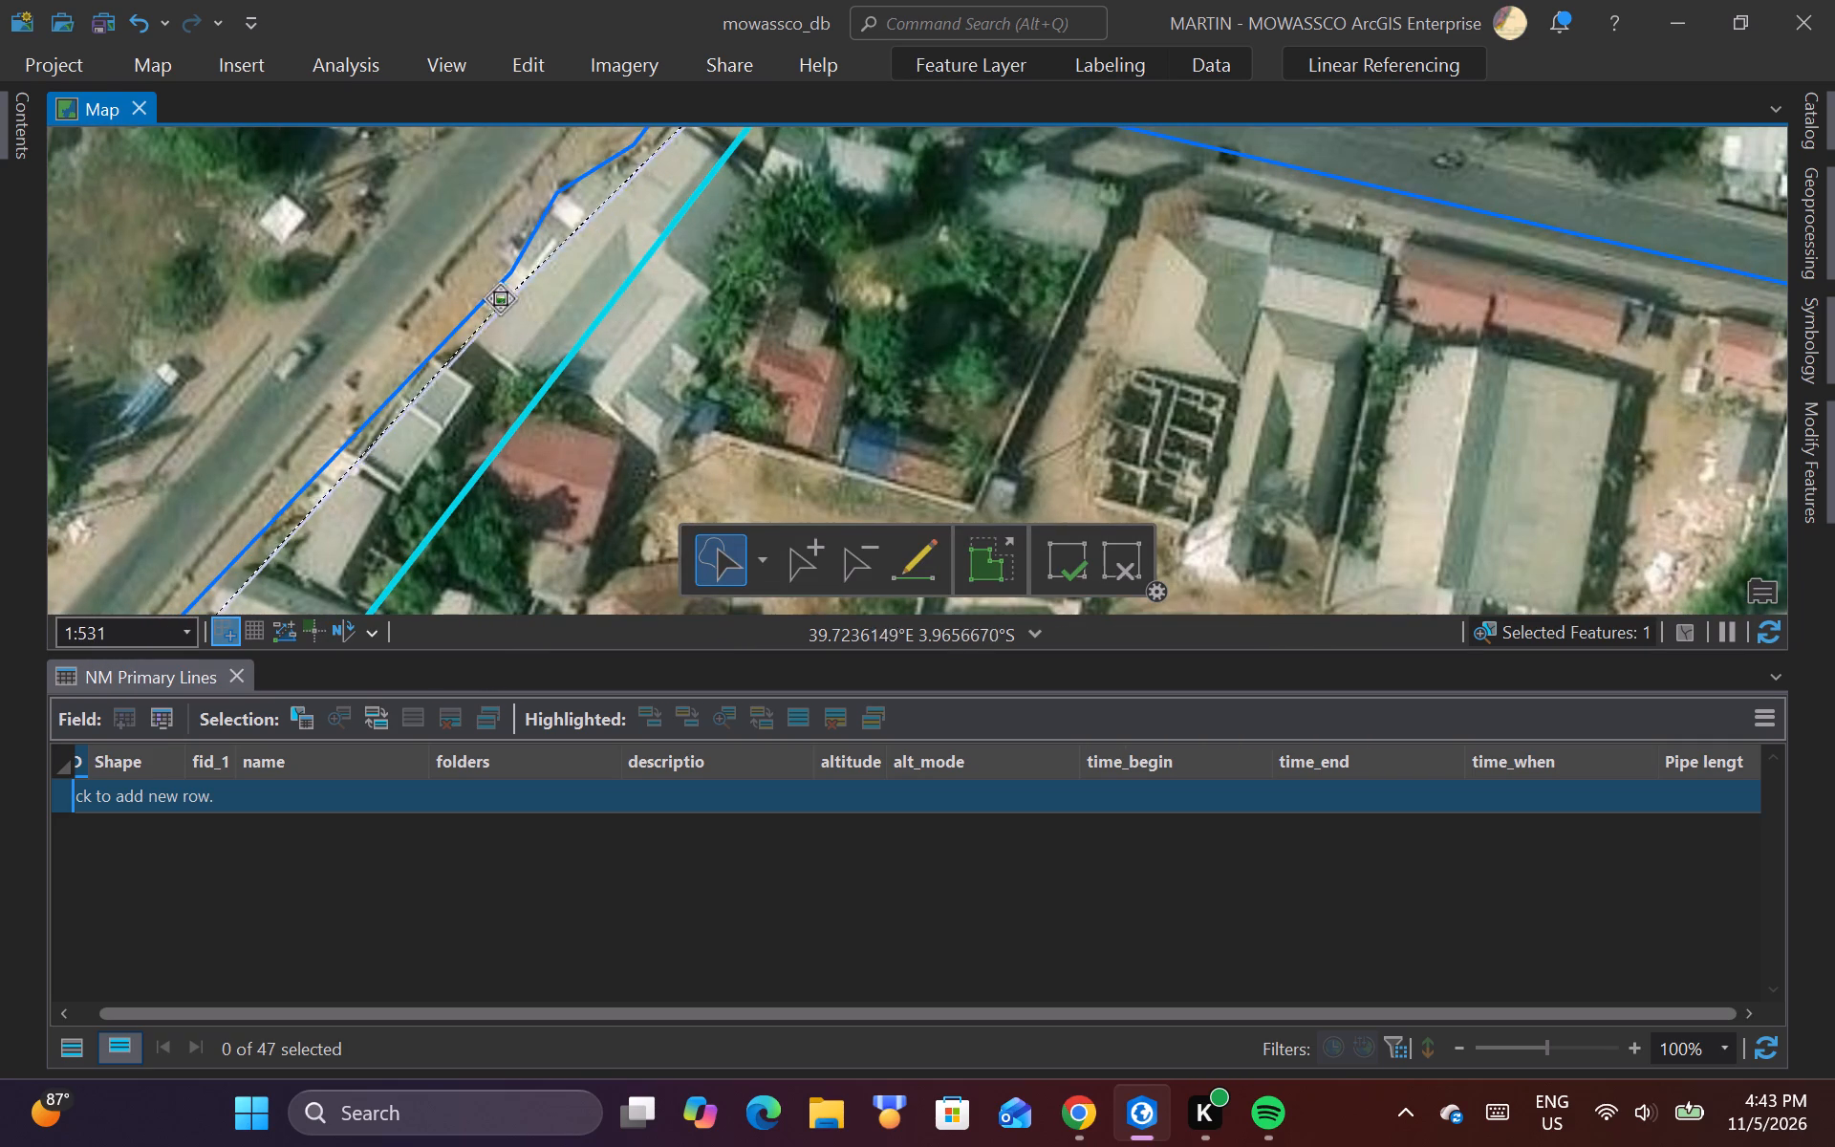
drag(500, 299, 488, 279)
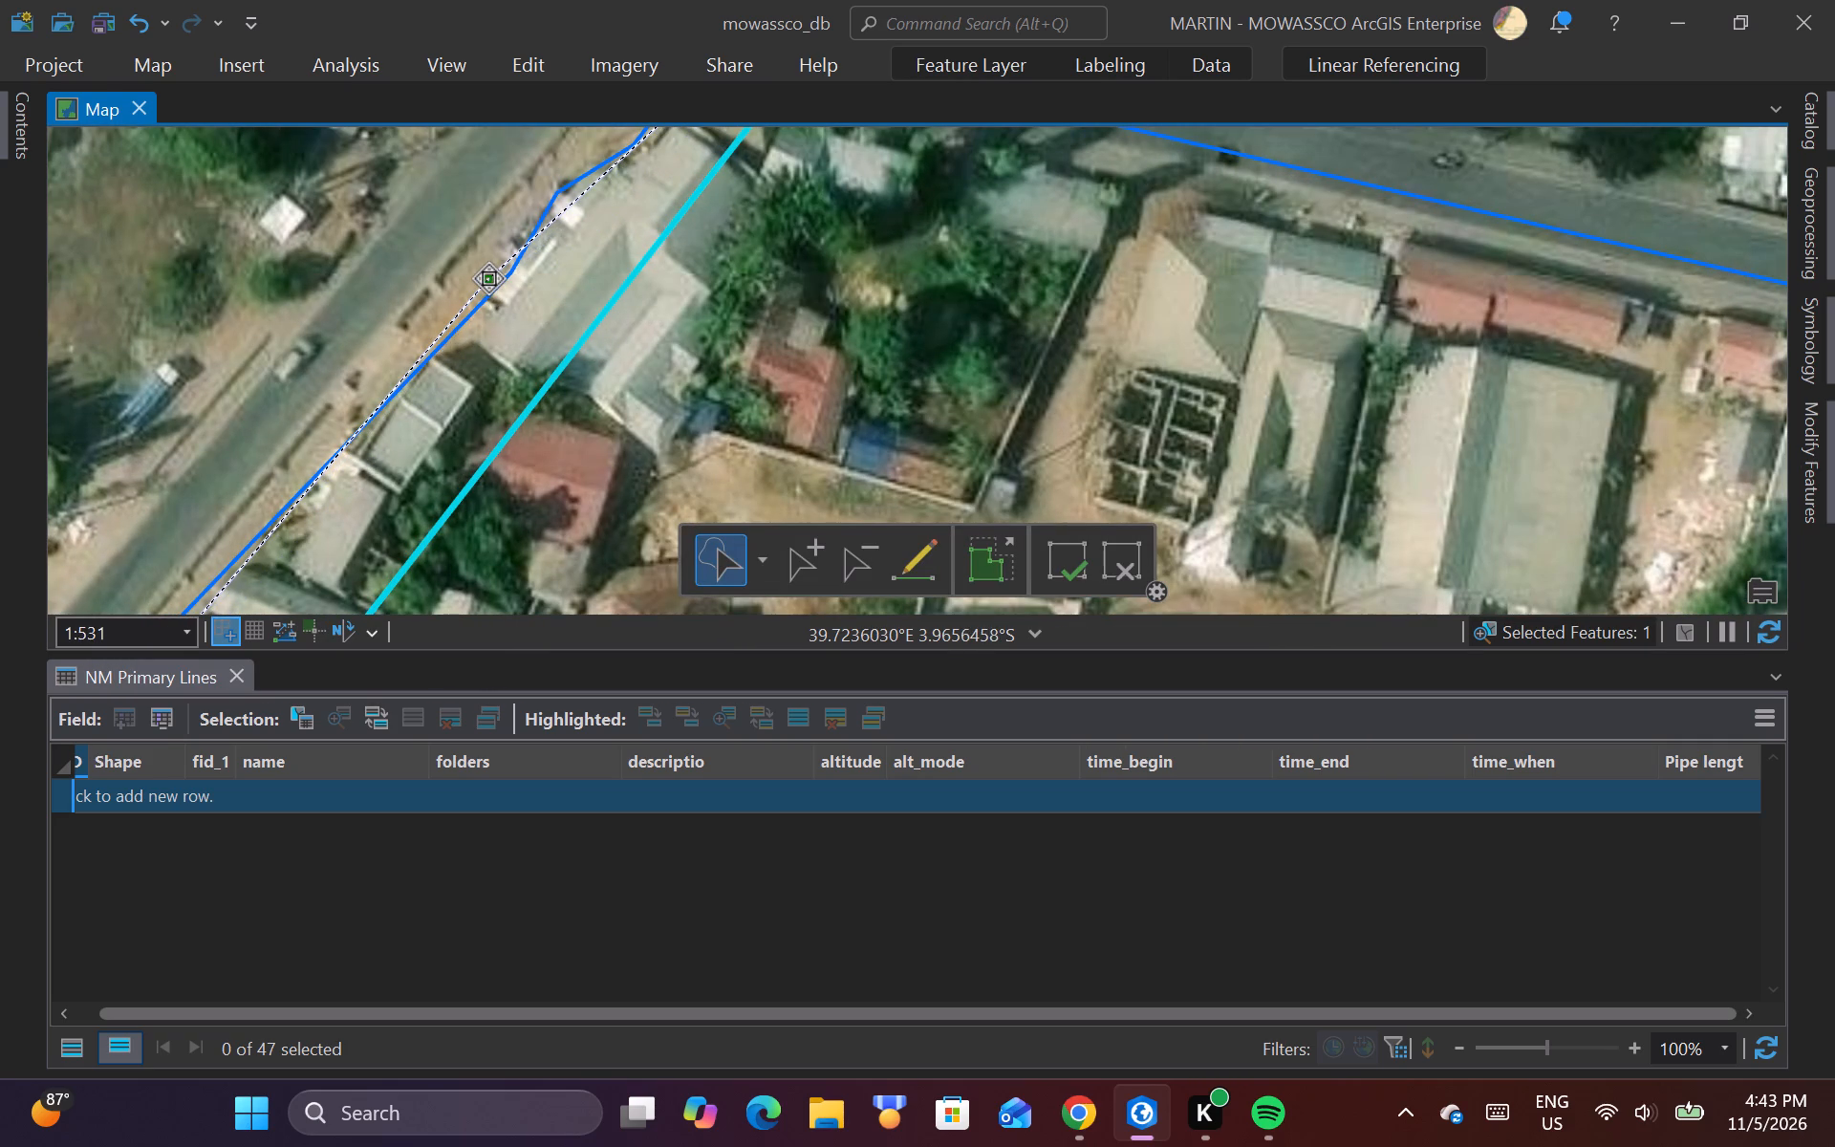
drag(488, 279, 488, 275)
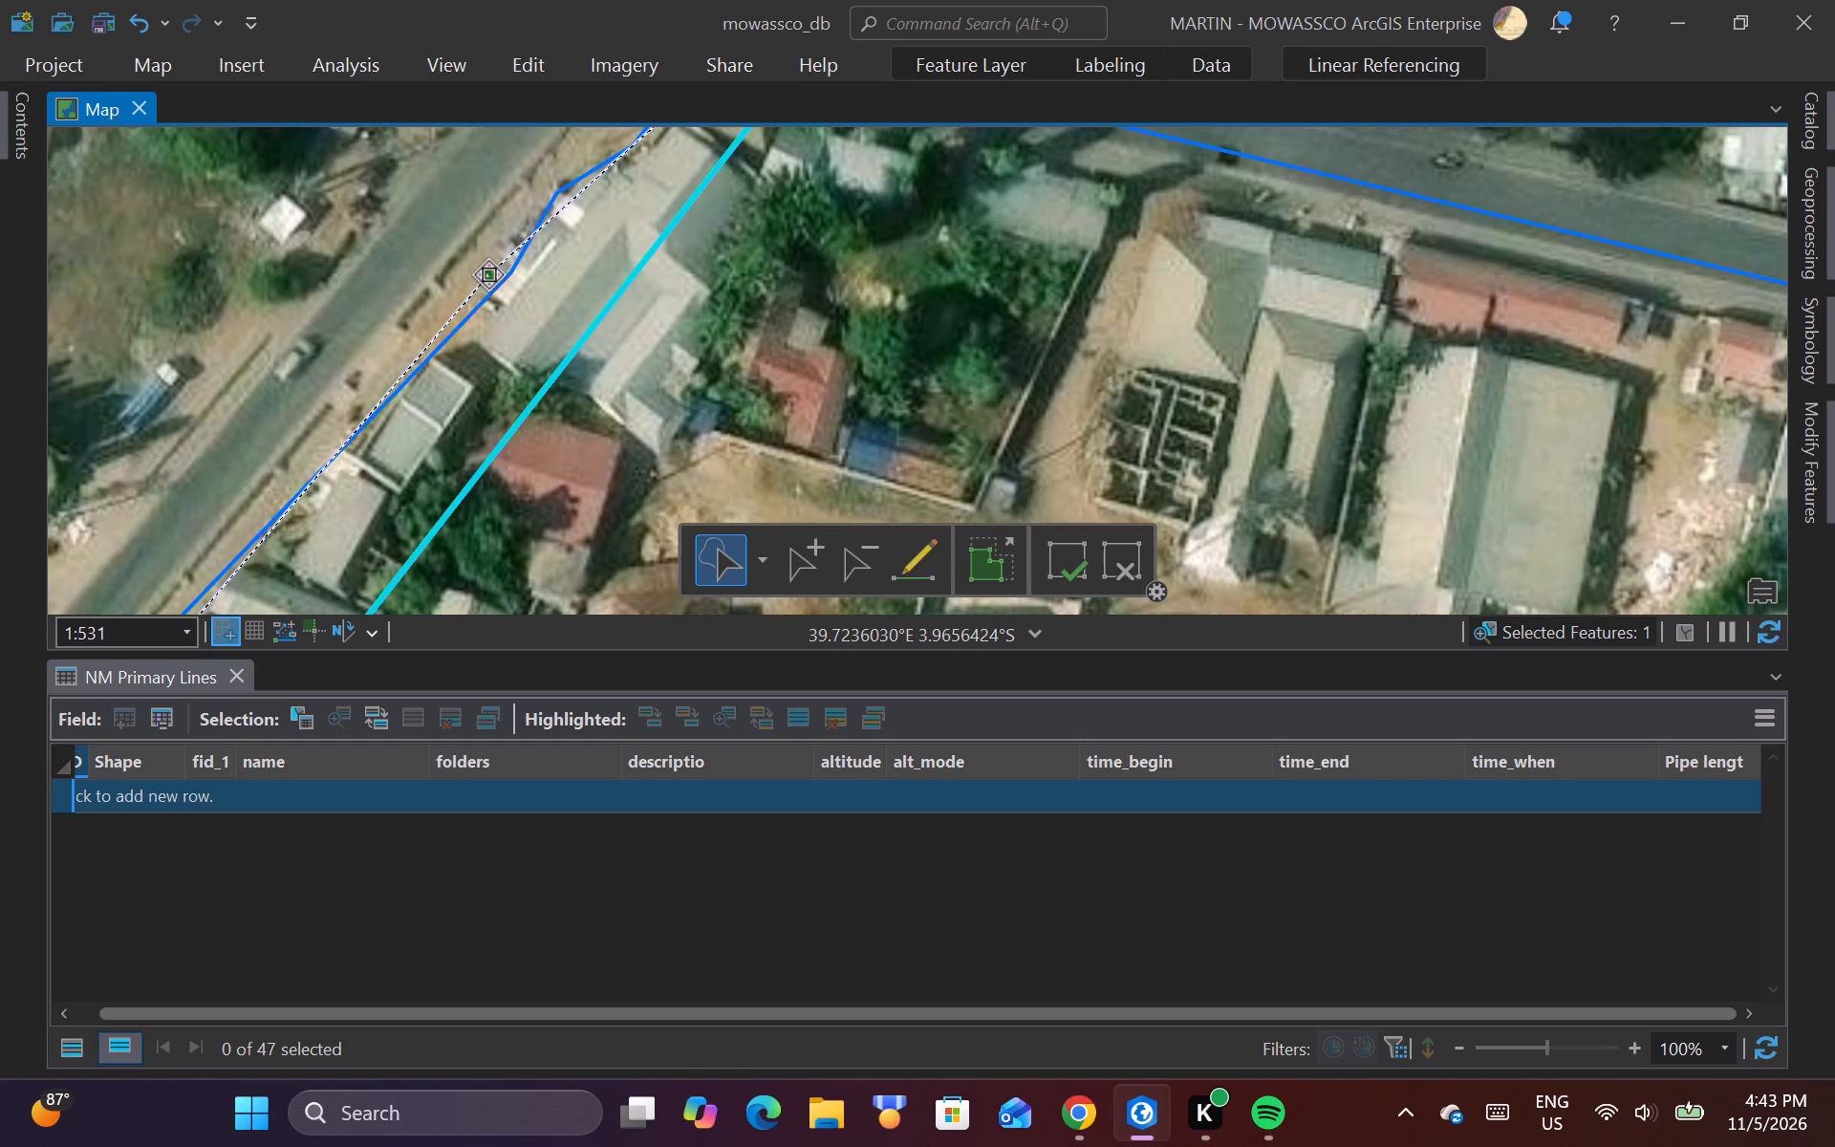
drag(488, 275, 489, 276)
Add a vertex to ruto_line at the northern junction's southern corner and move it slightly northwest onto the bare verge.
scroll(486, 335, down, 3)
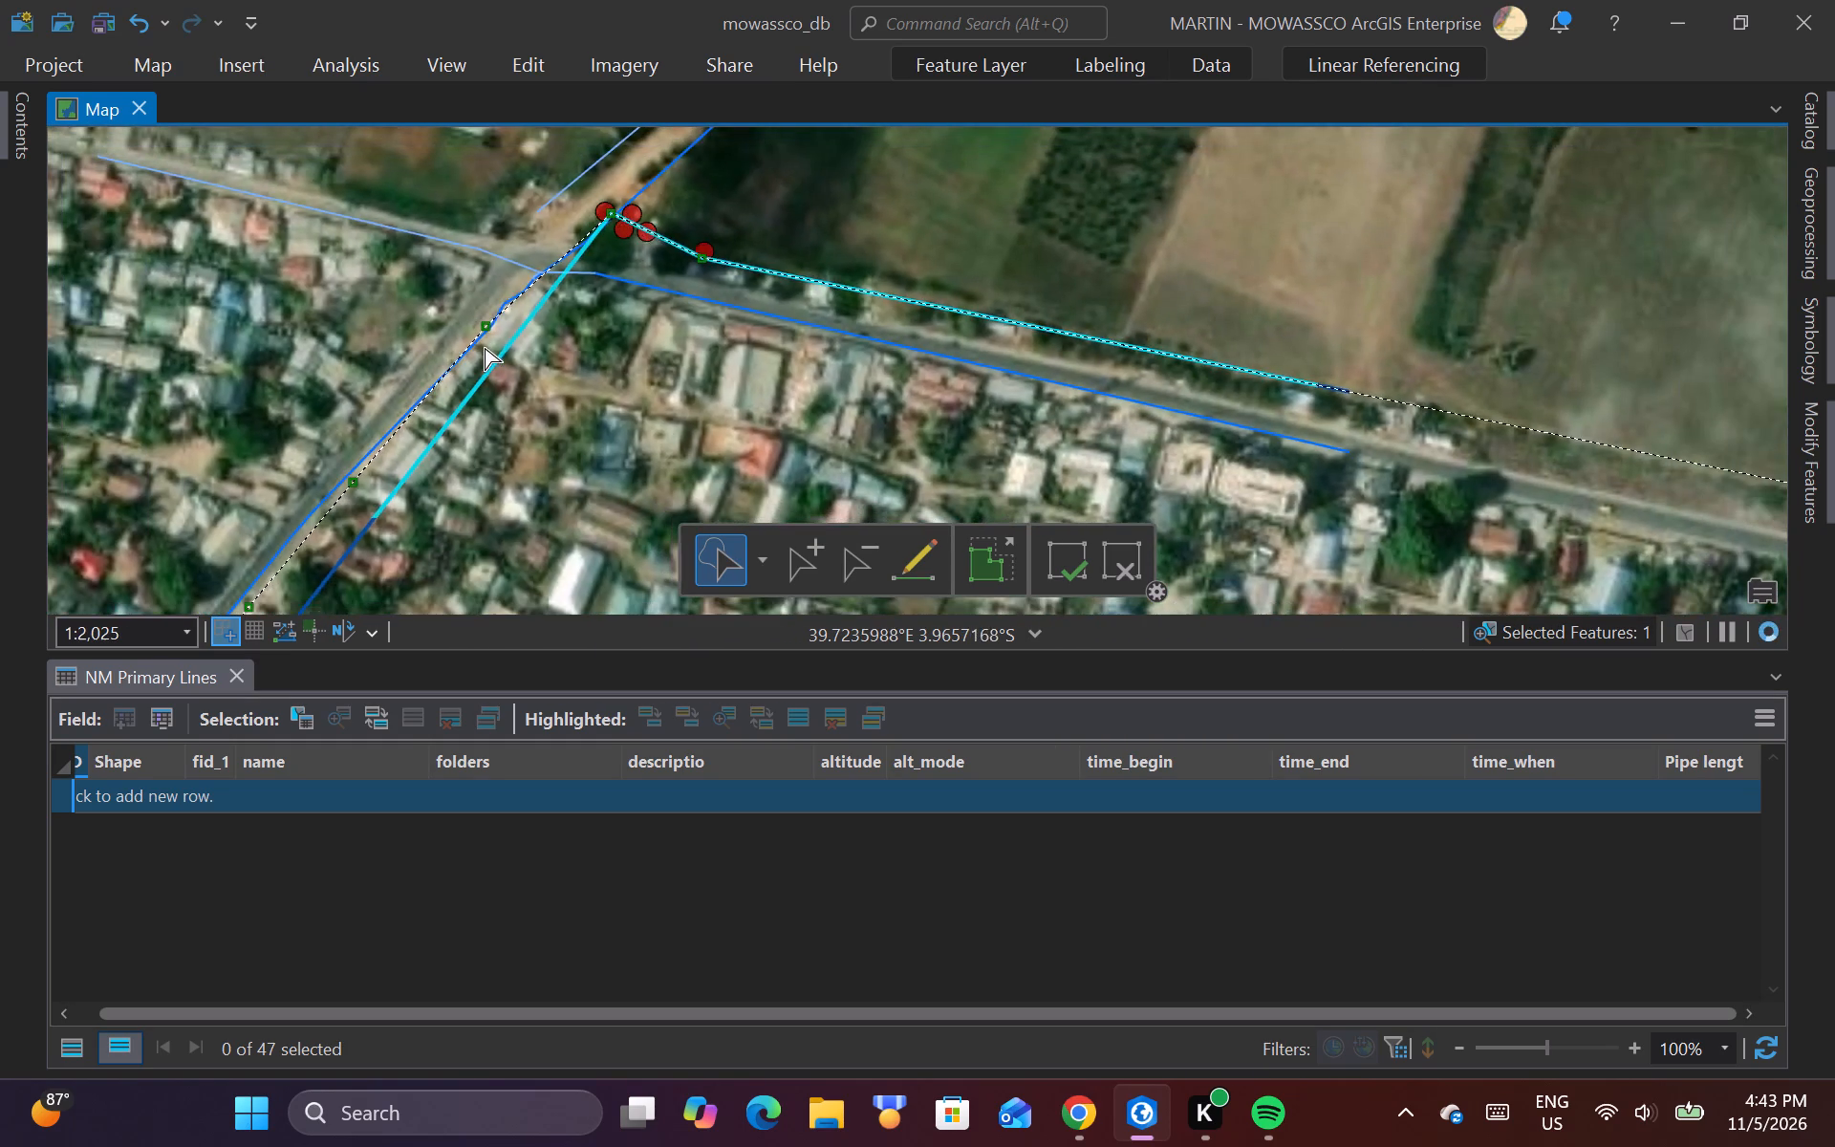
scroll(522, 271, up, 3)
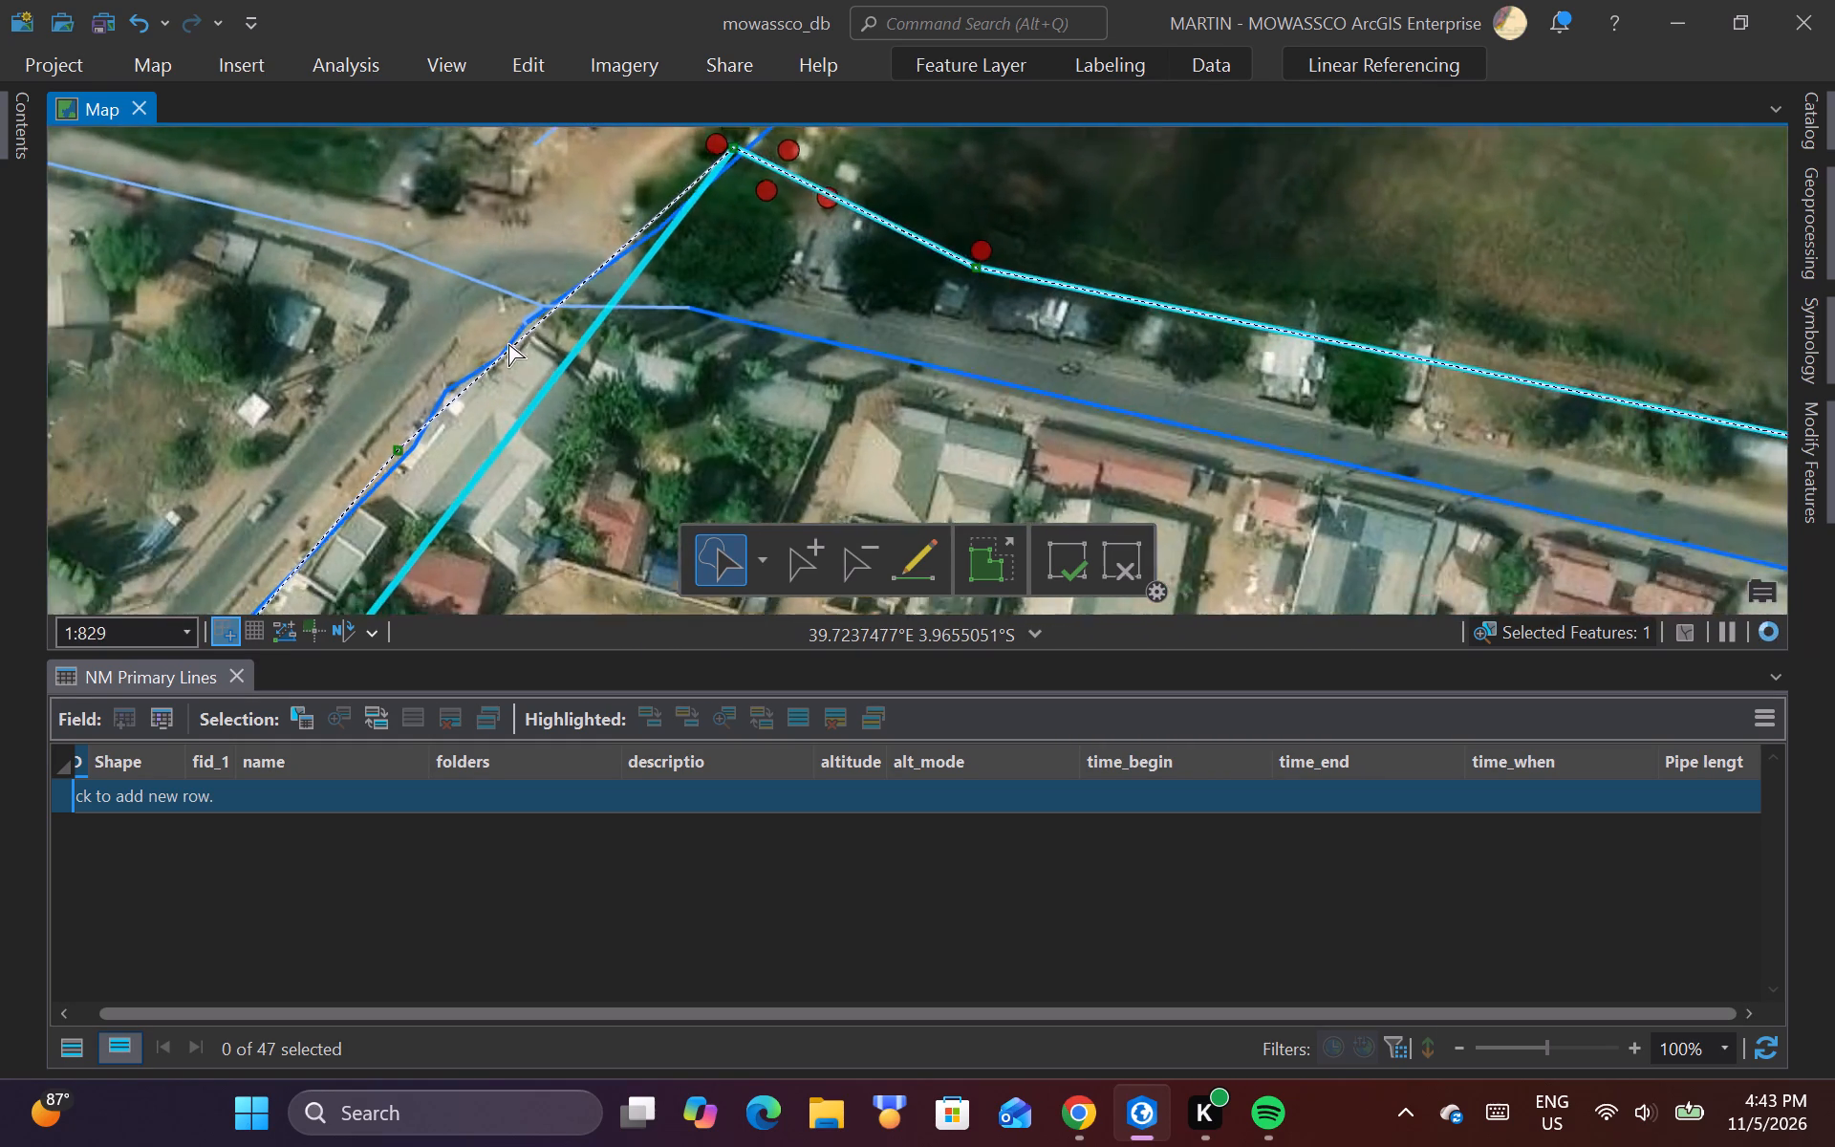
scroll(504, 366, up, 1)
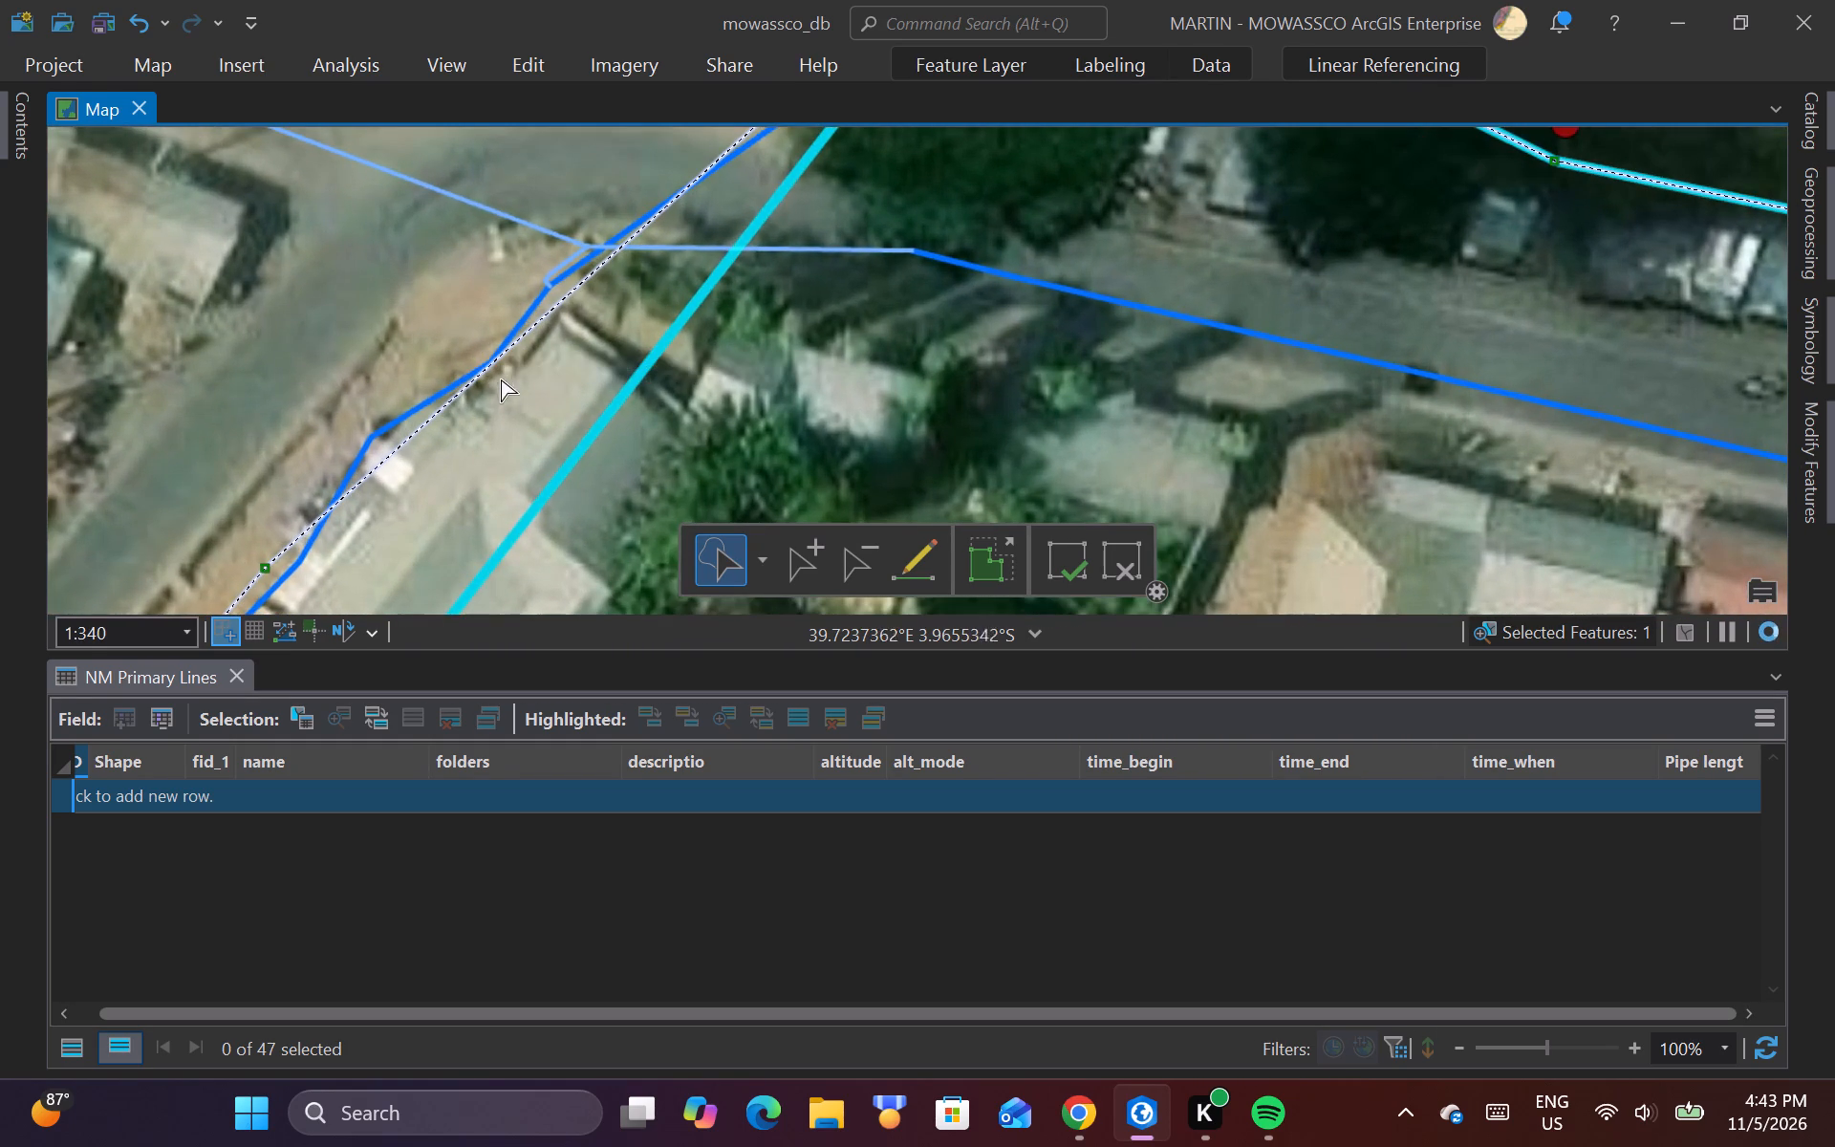
click(543, 322)
right_click(543, 322)
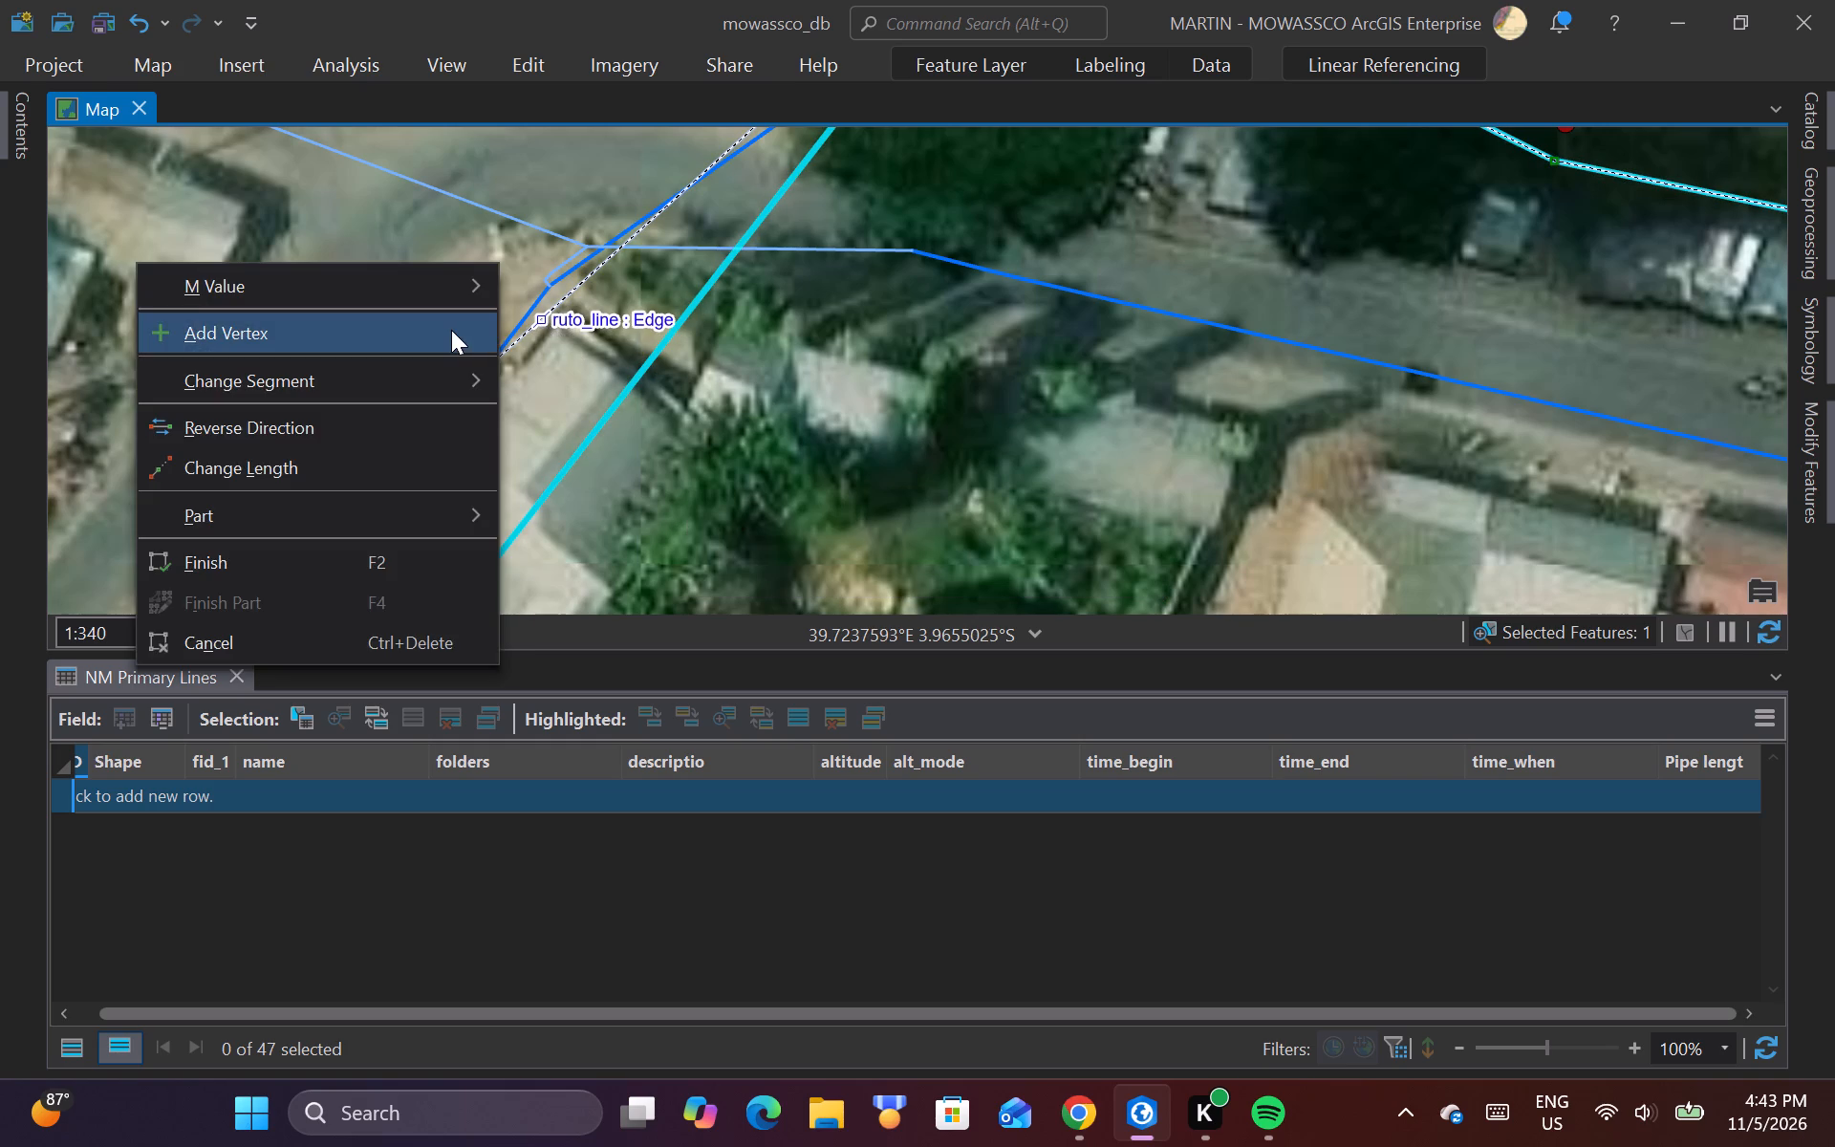
click(451, 330)
drag(547, 323, 520, 306)
Move ruto_line's existing corner vertex beside the dirt road north of the junction slightly north and fine-tune its position.
scroll(514, 492, down, 1)
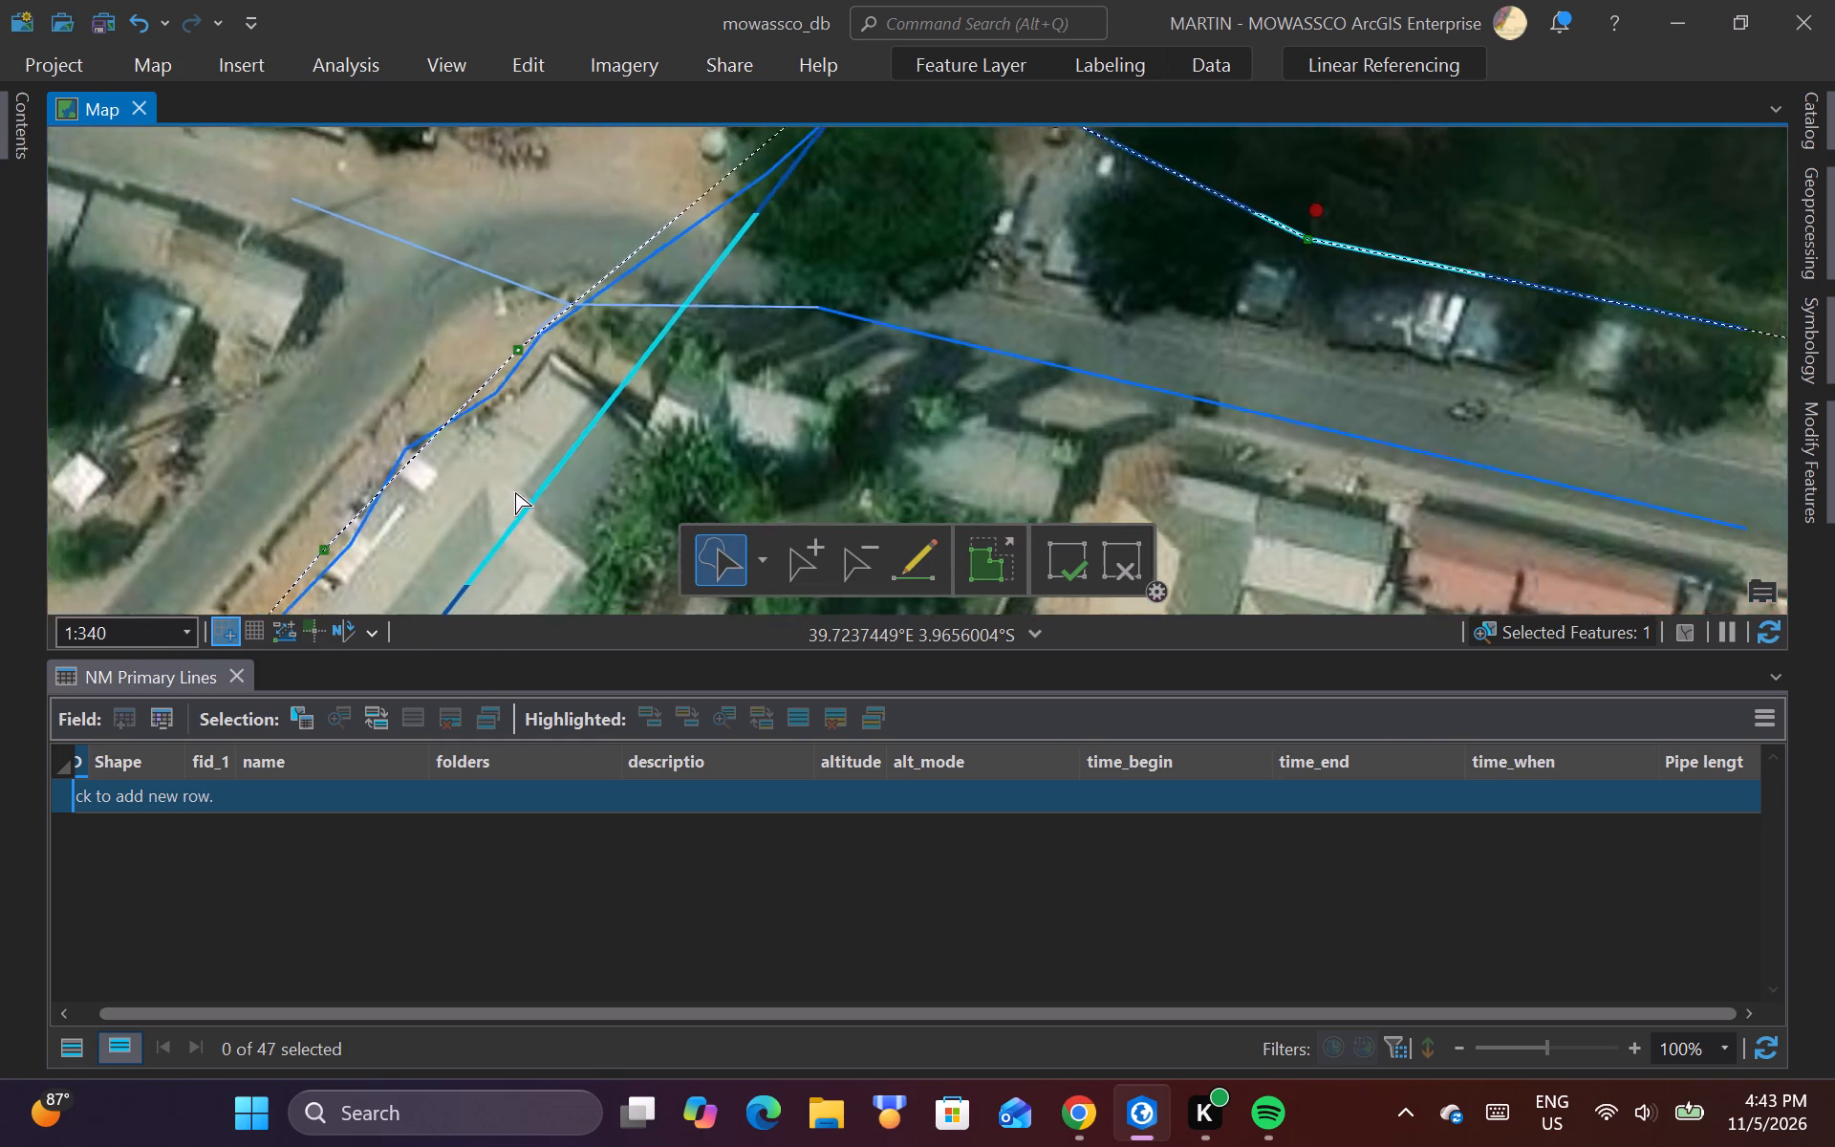
scroll(515, 492, down, 2)
scroll(600, 319, up, 2)
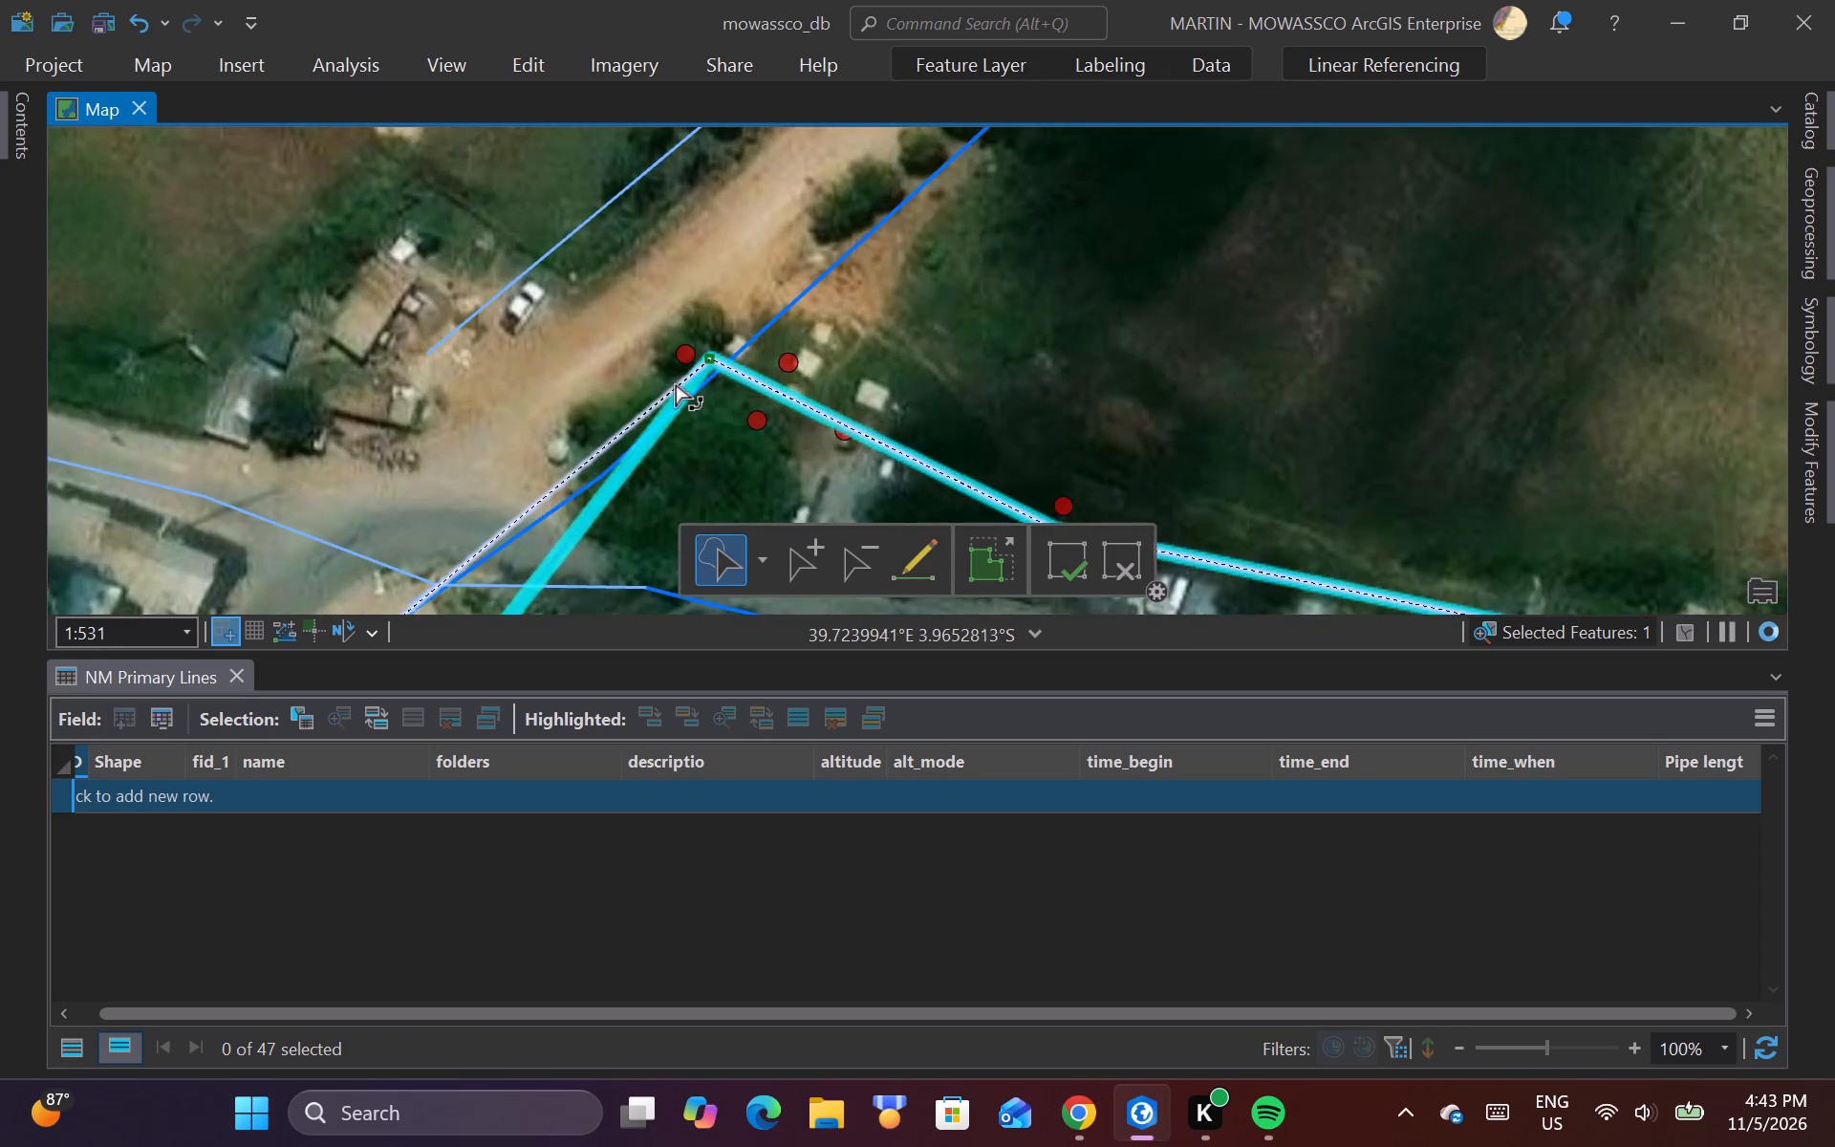
scroll(680, 386, up, 1)
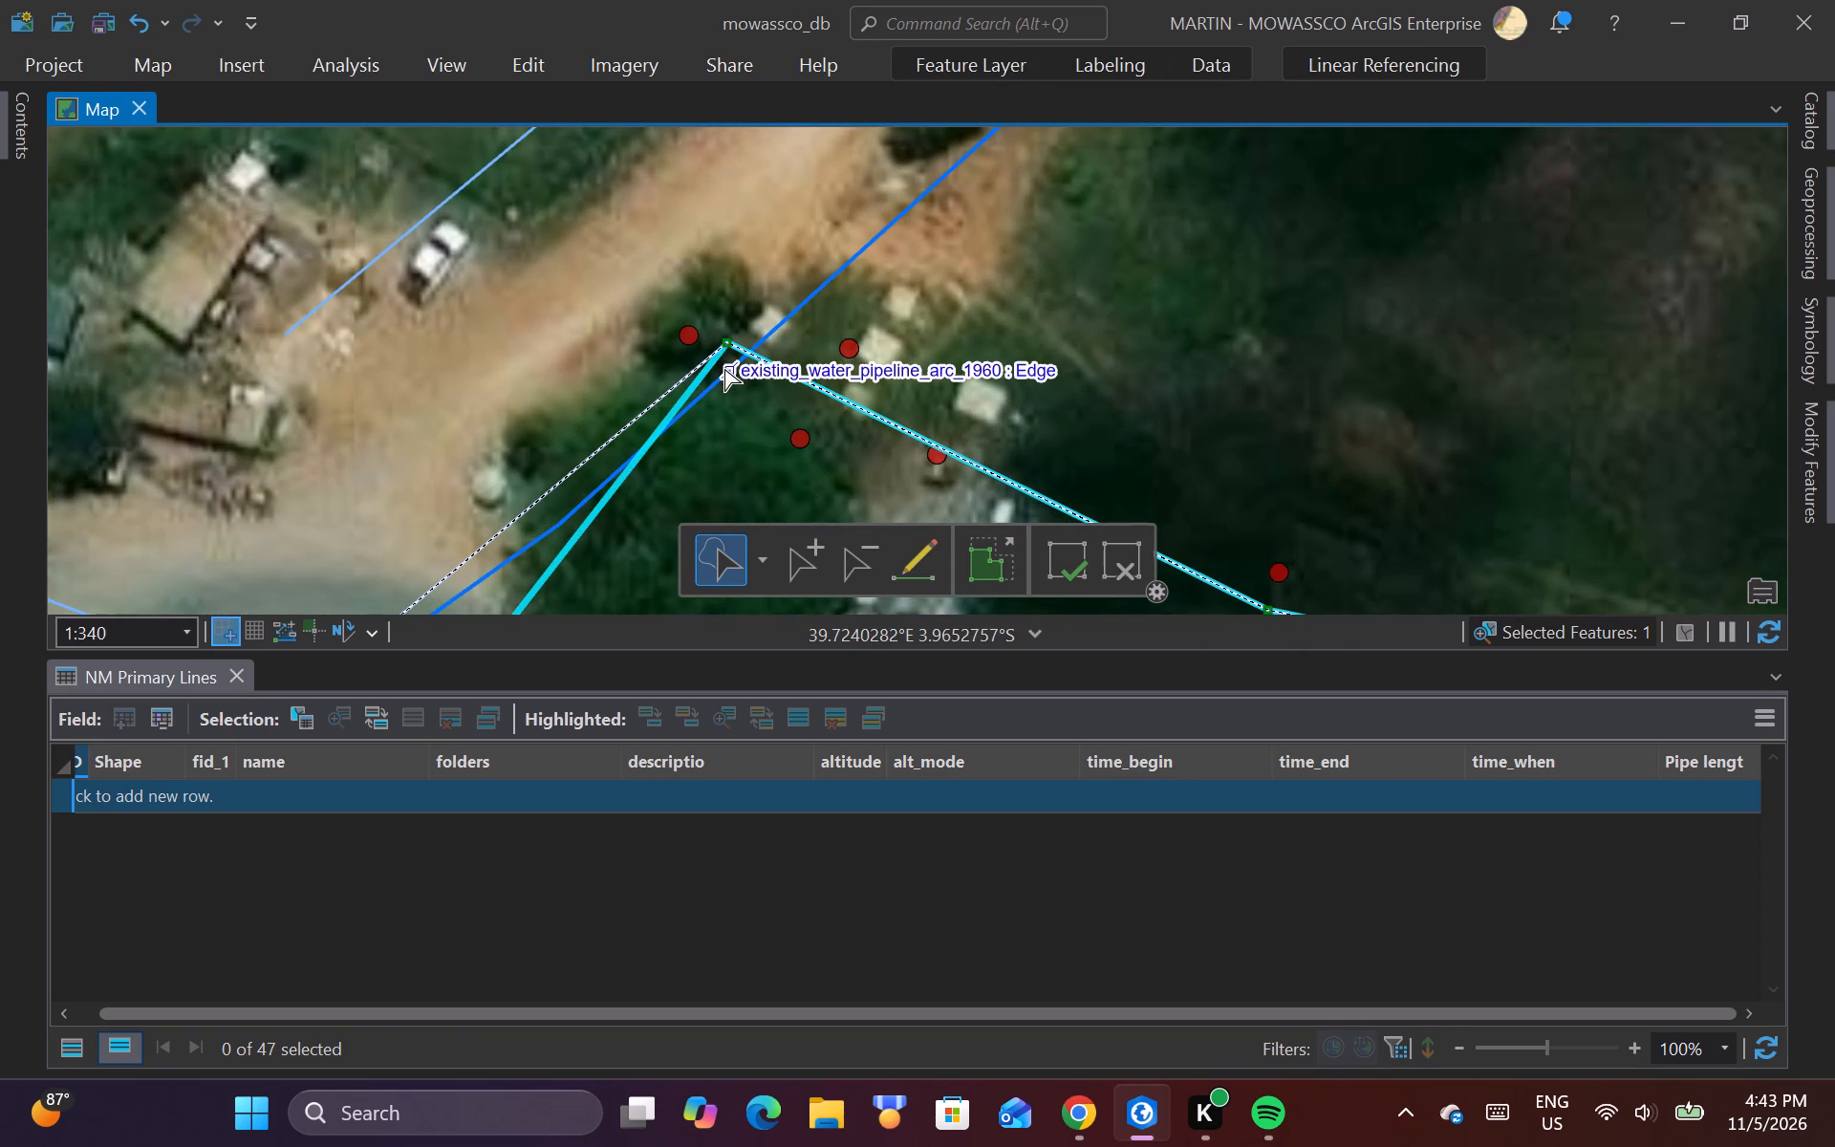
drag(723, 346, 712, 313)
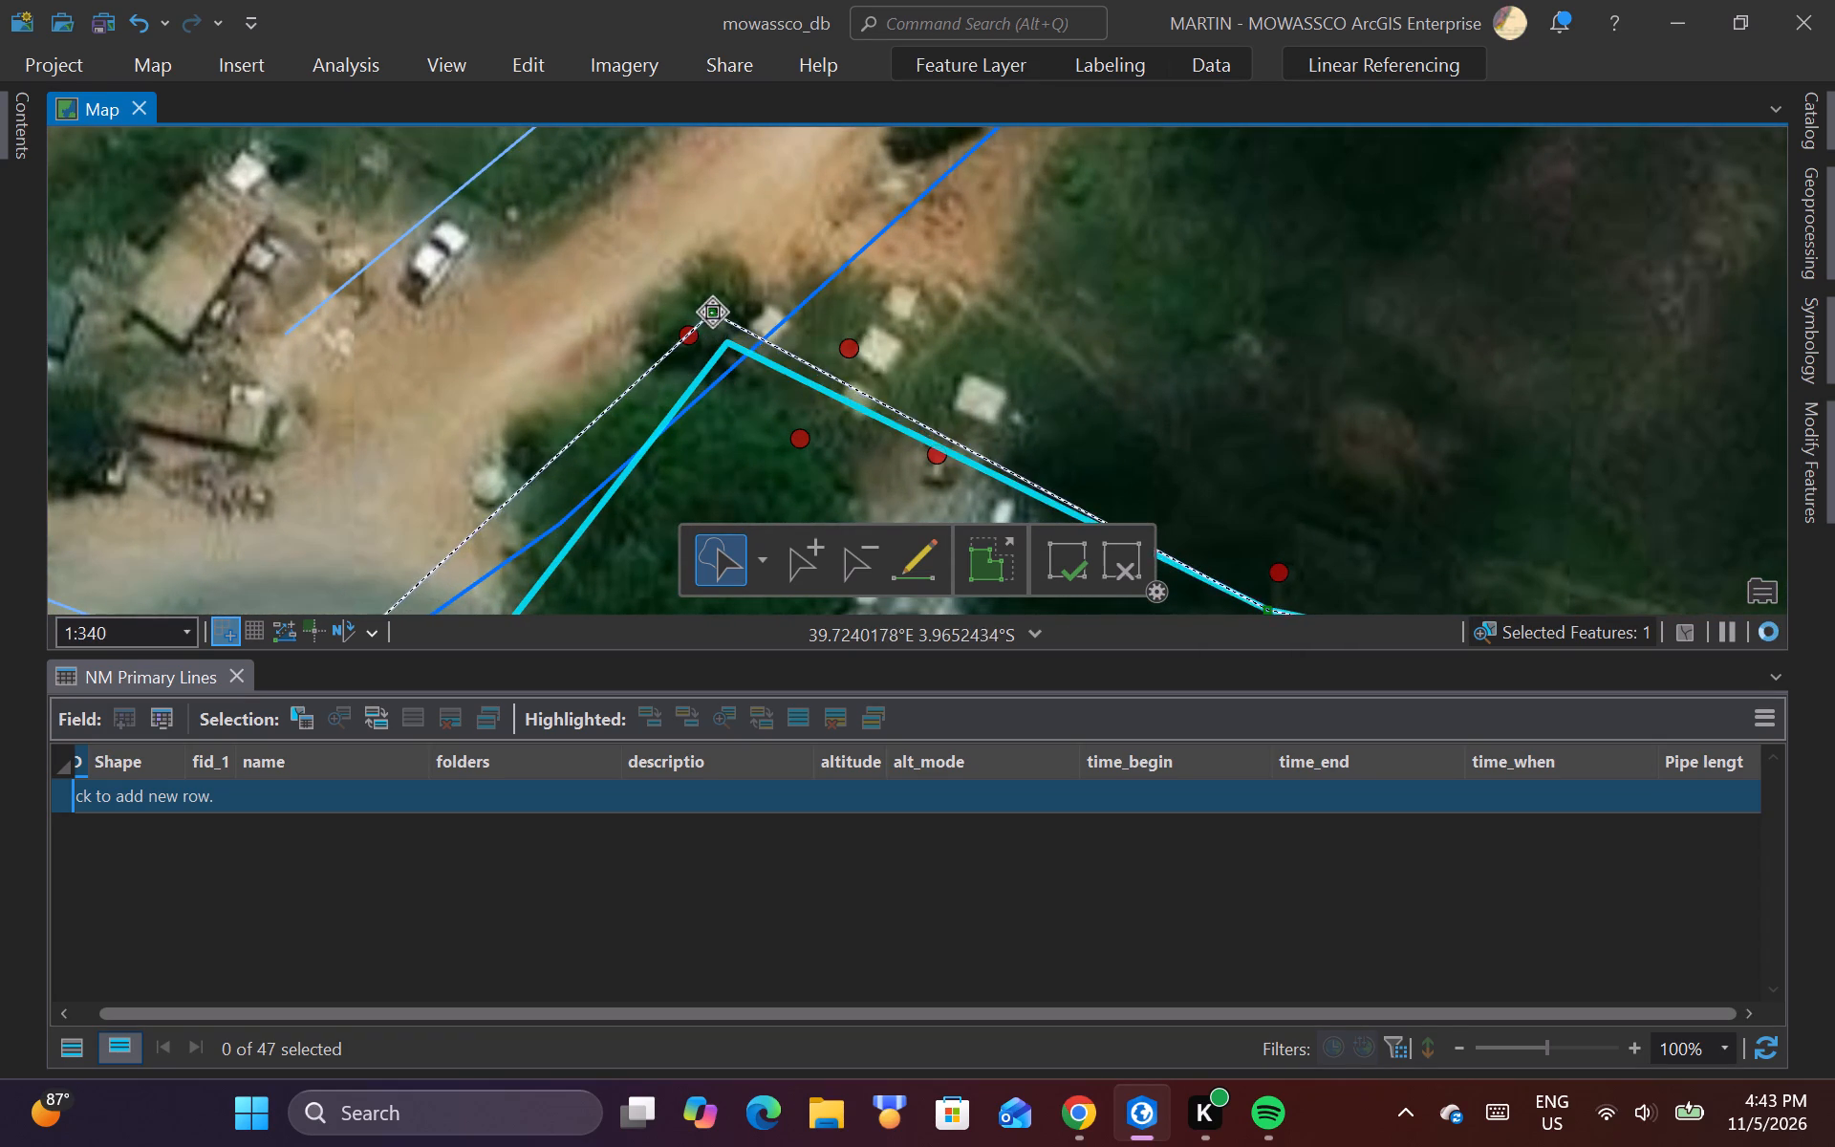
drag(712, 313, 723, 301)
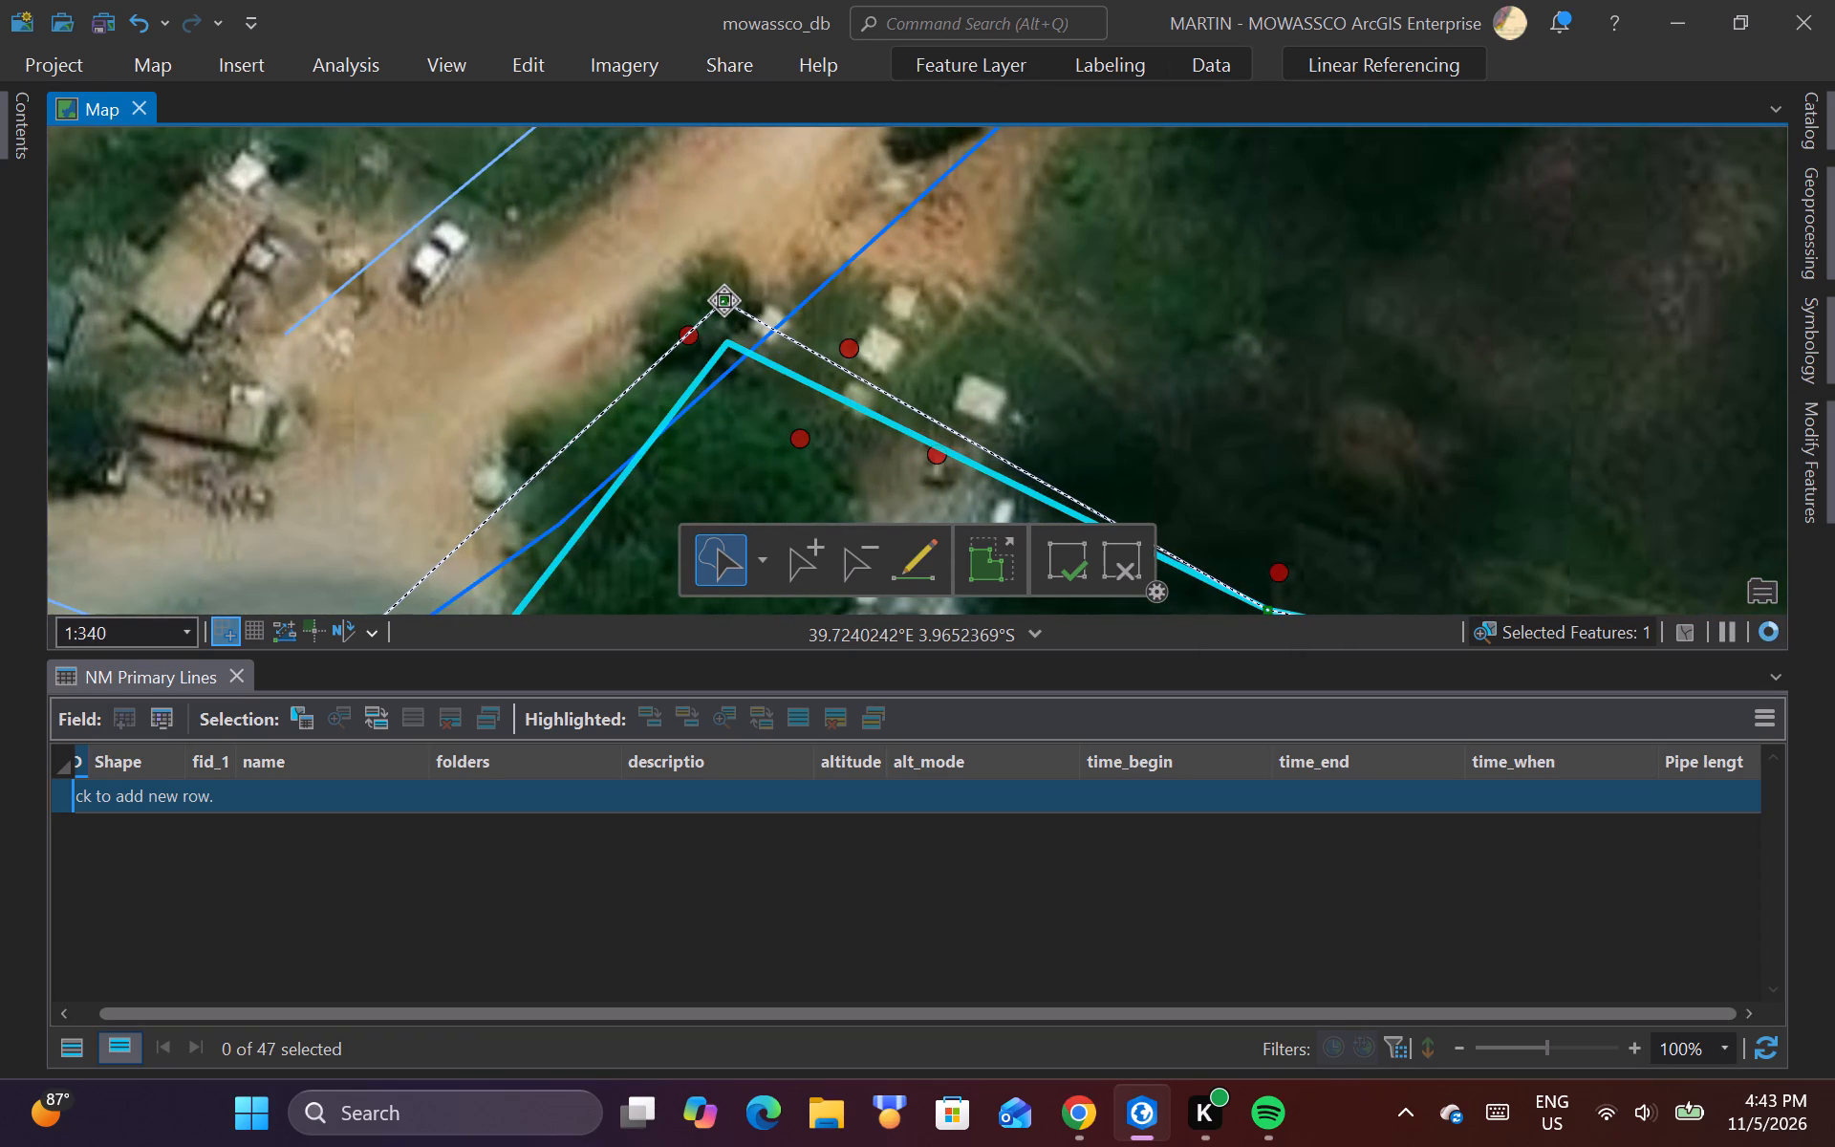
drag(723, 301, 725, 301)
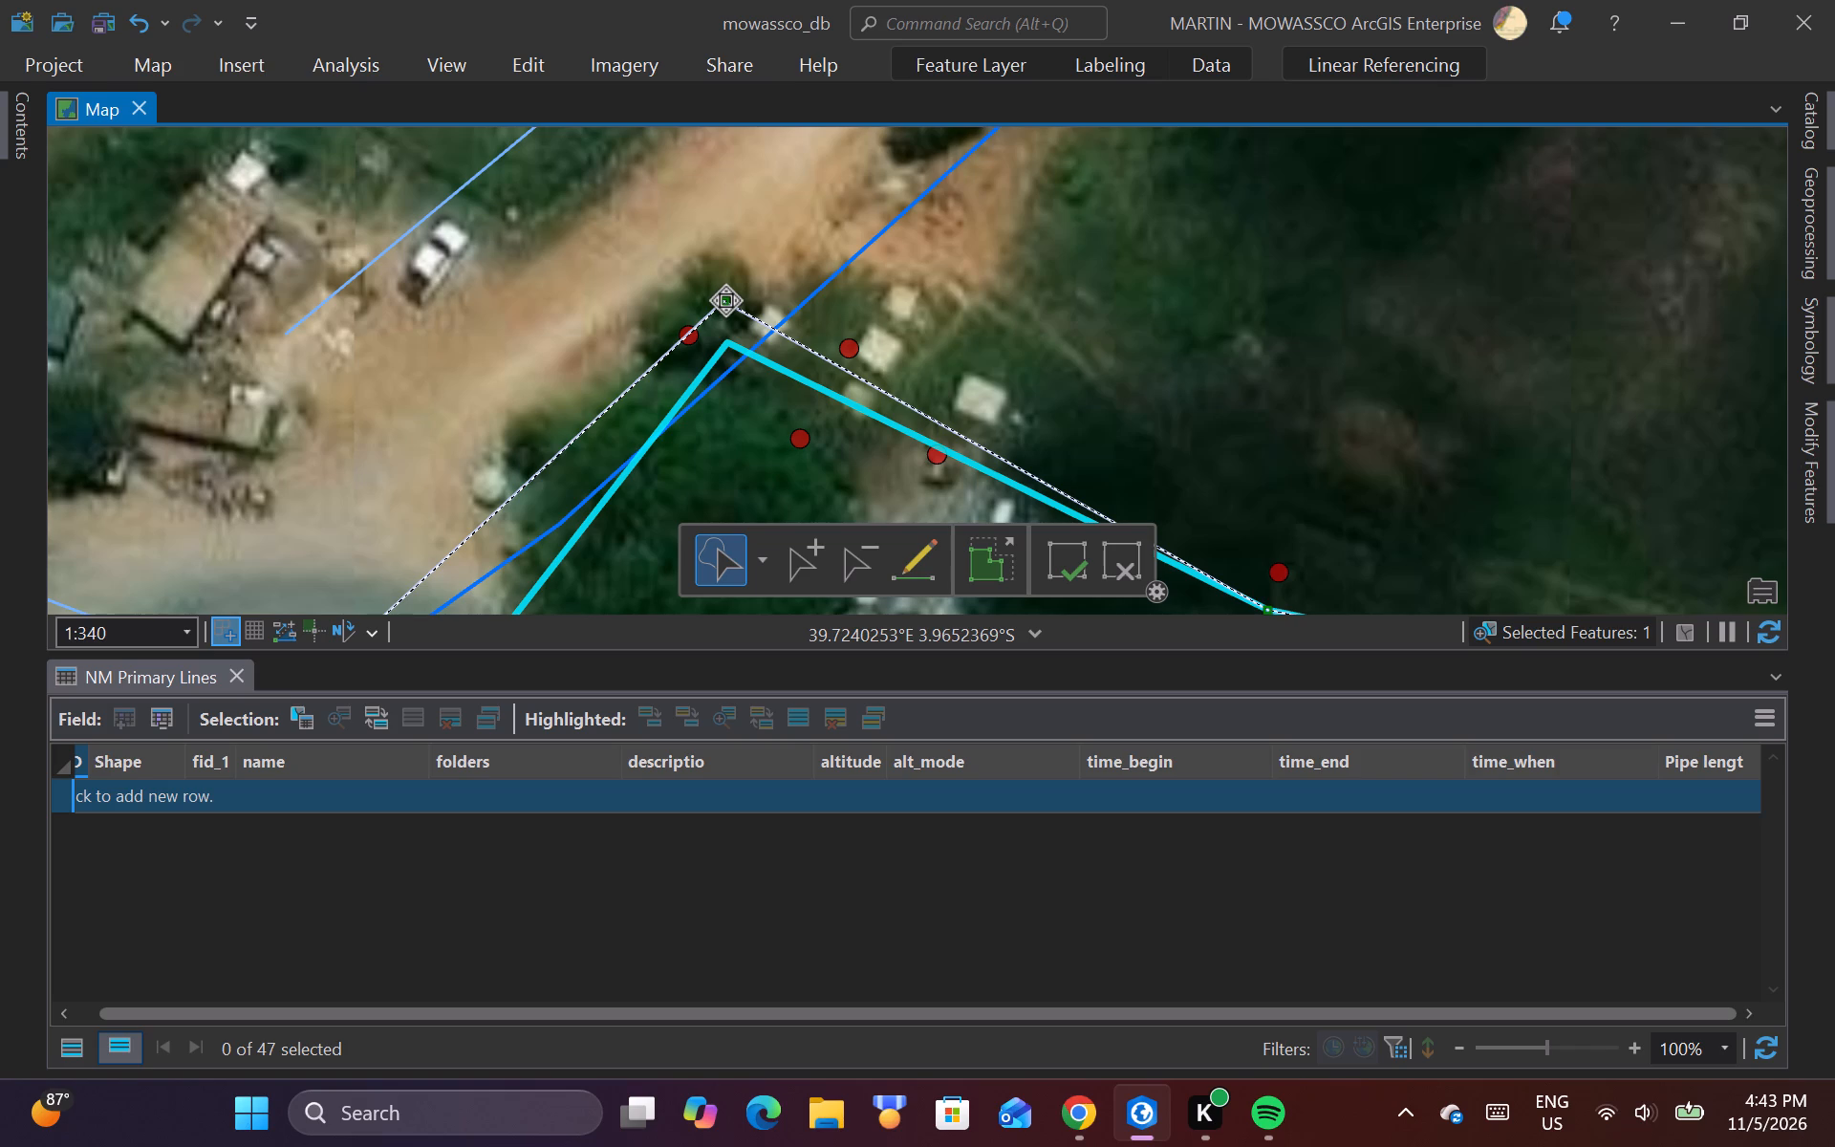
drag(725, 301, 727, 301)
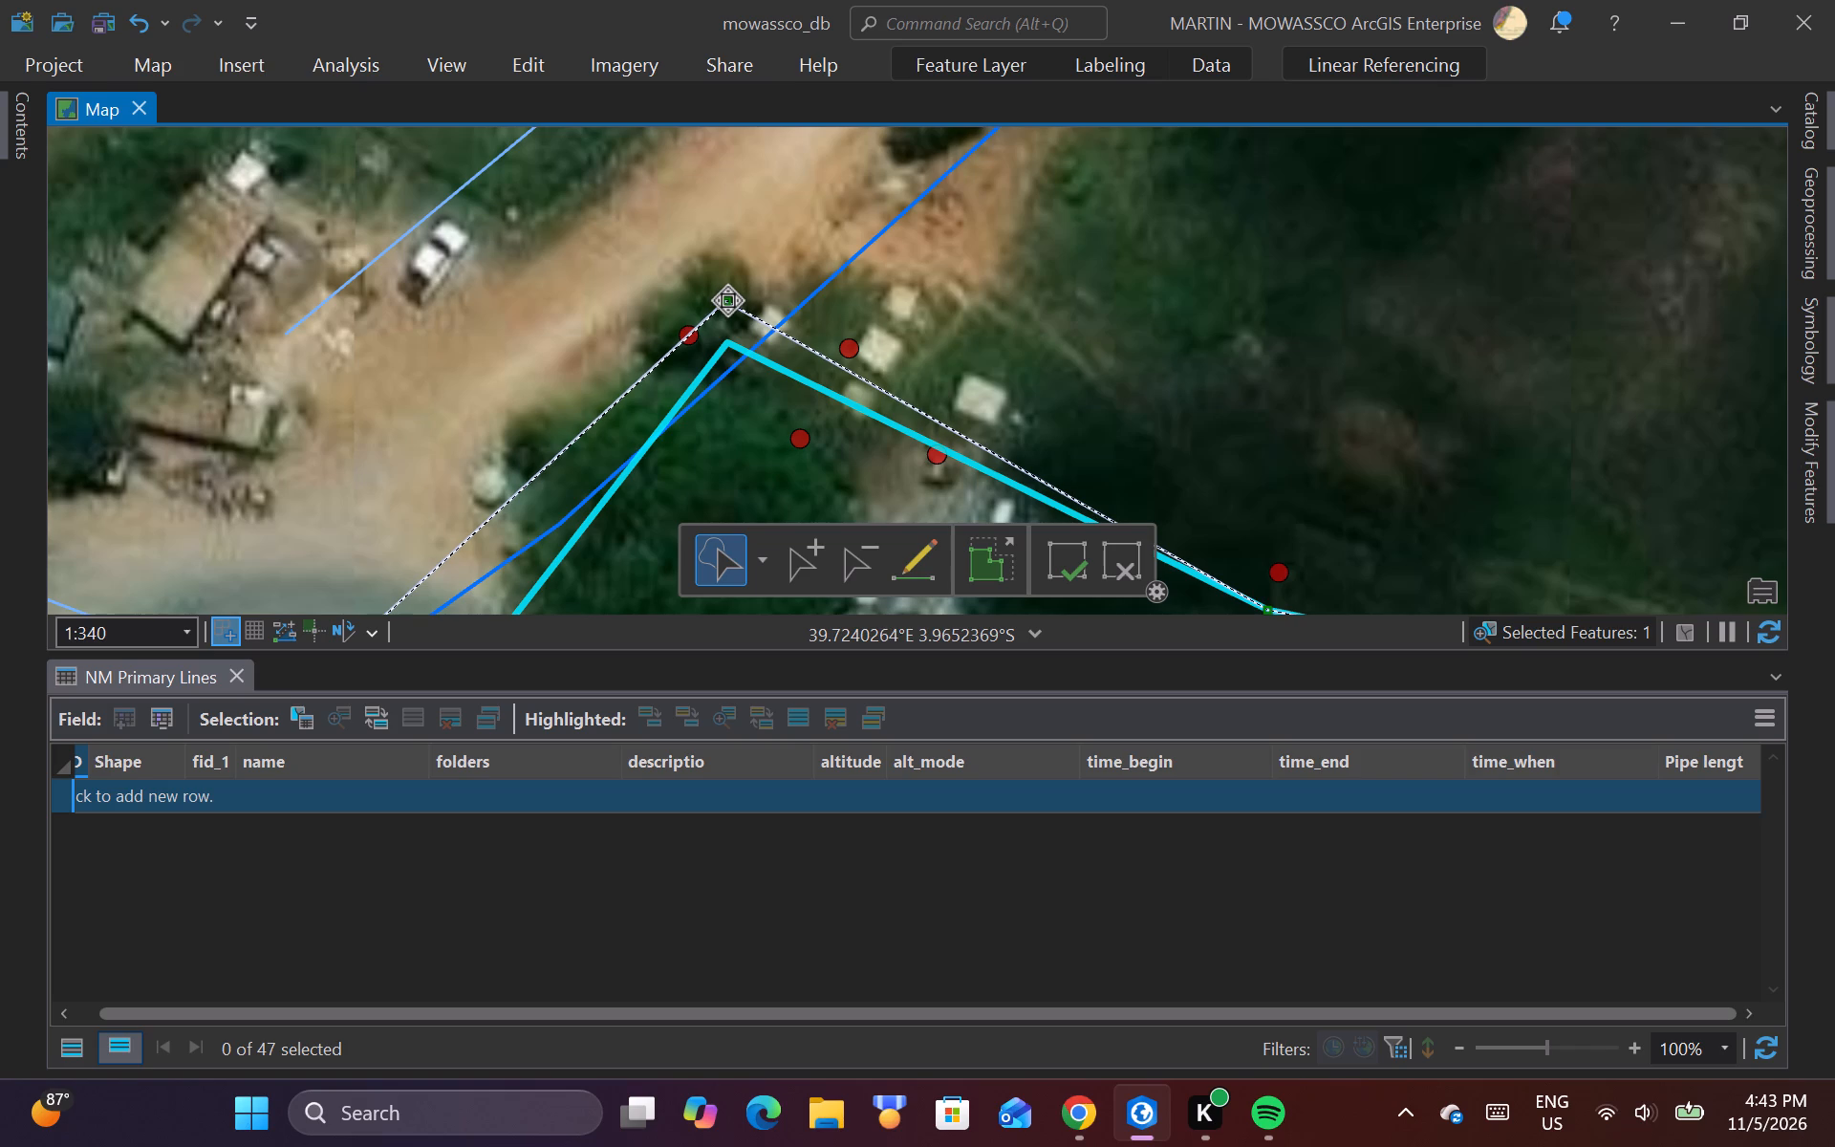
drag(727, 301, 719, 312)
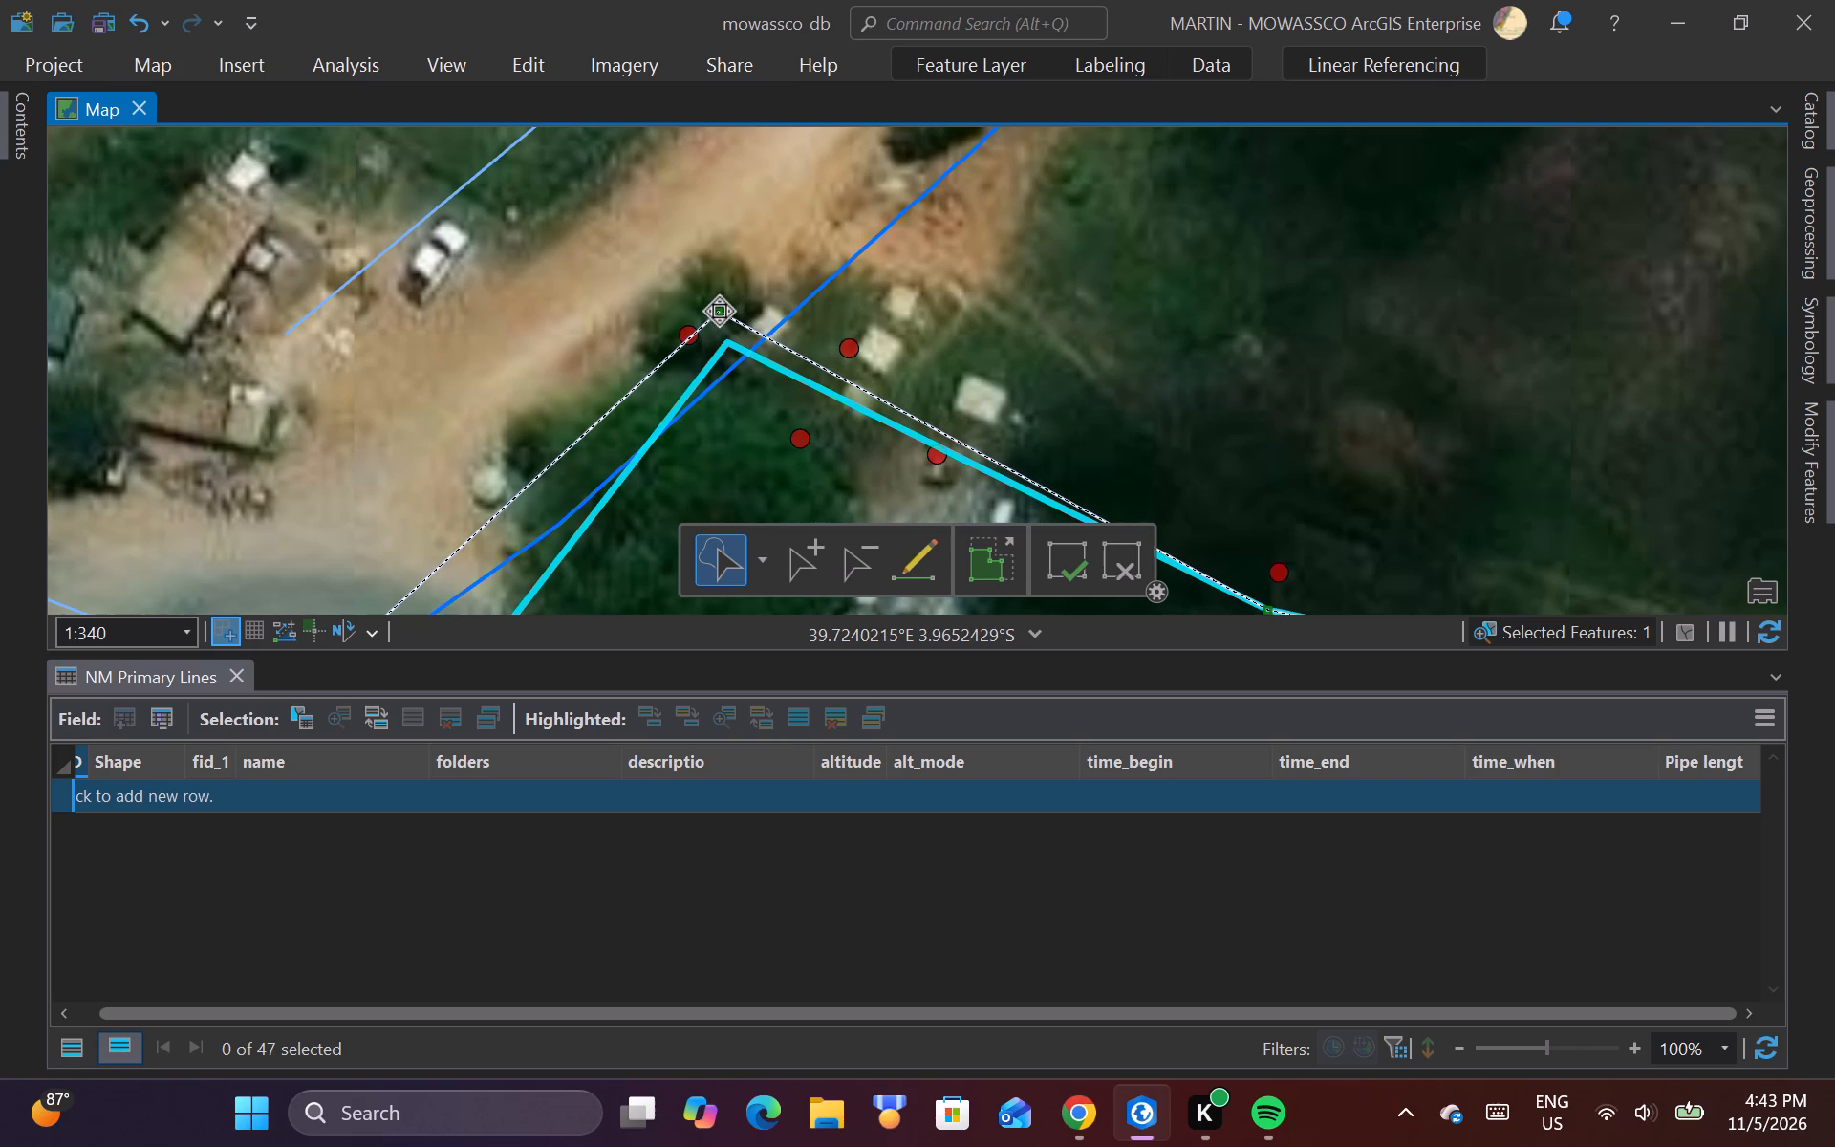
drag(719, 312, 729, 301)
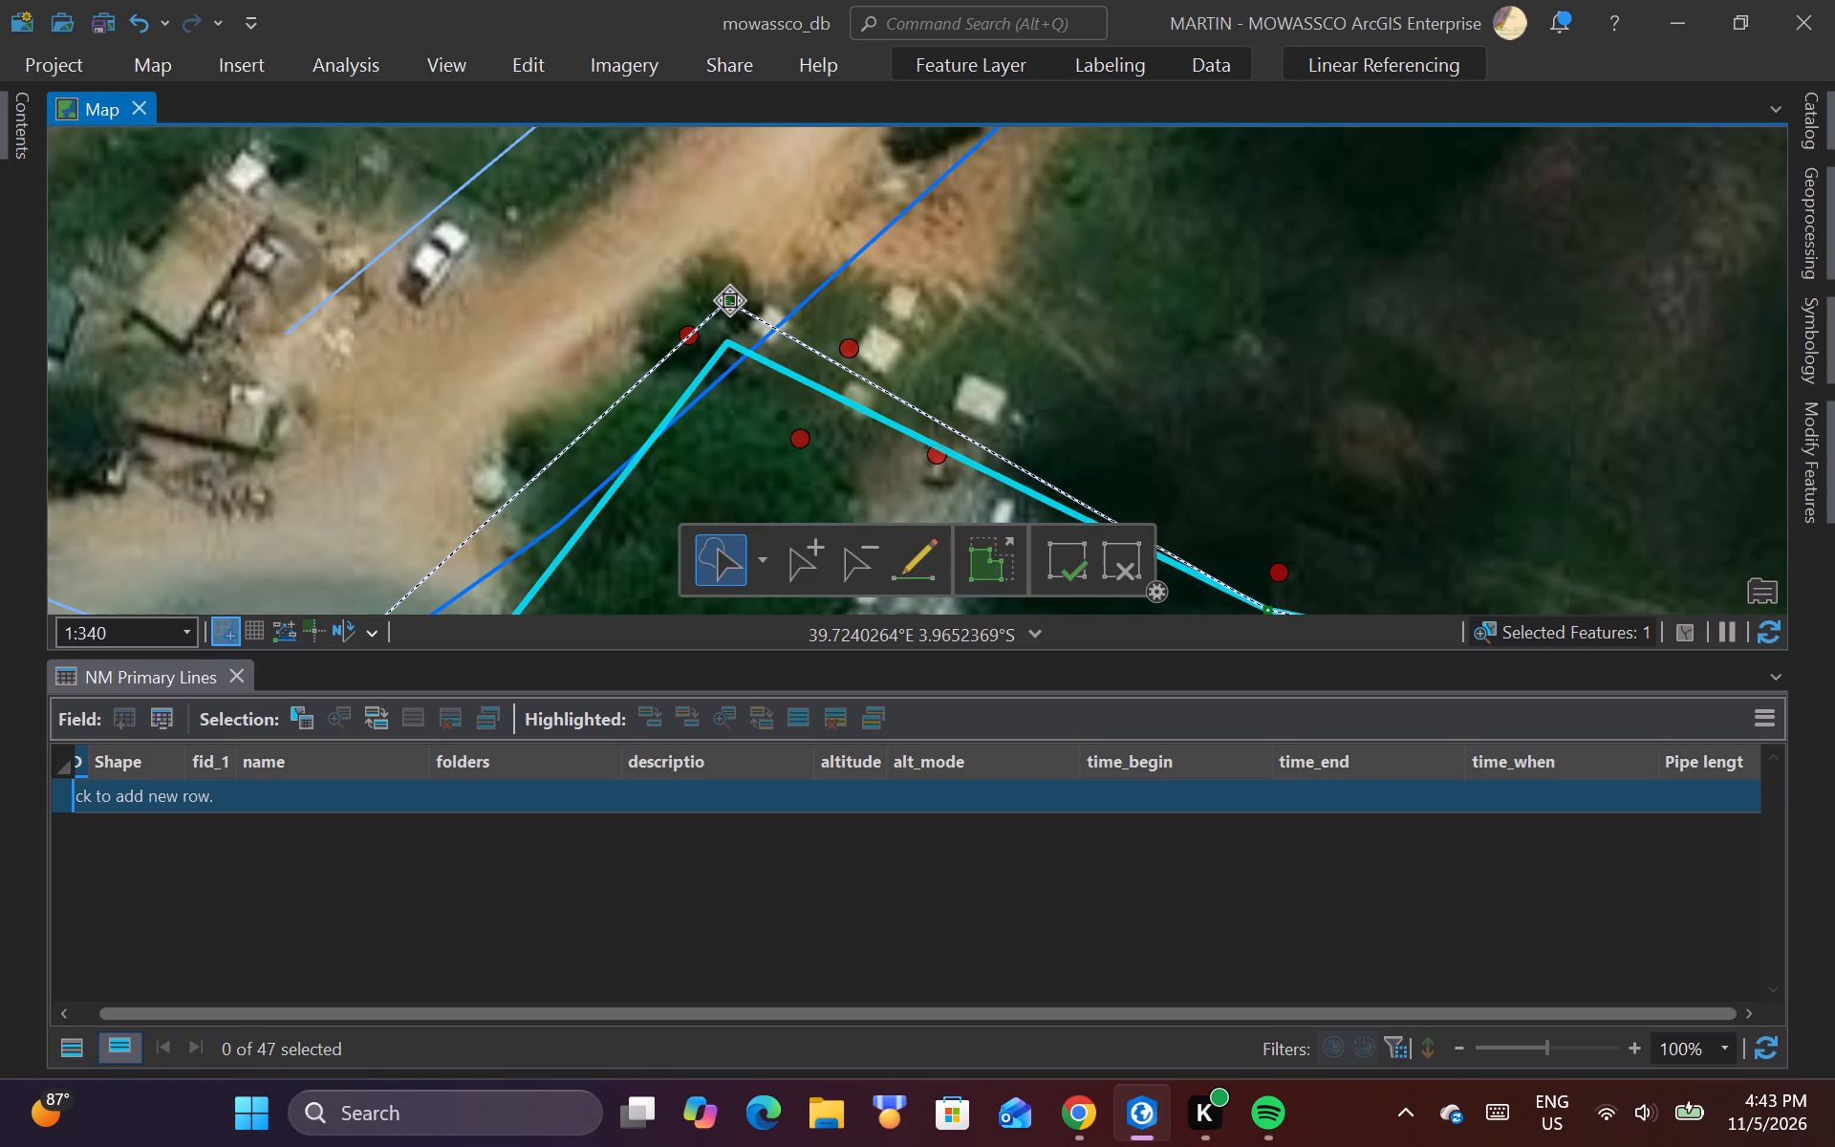
drag(729, 301, 731, 301)
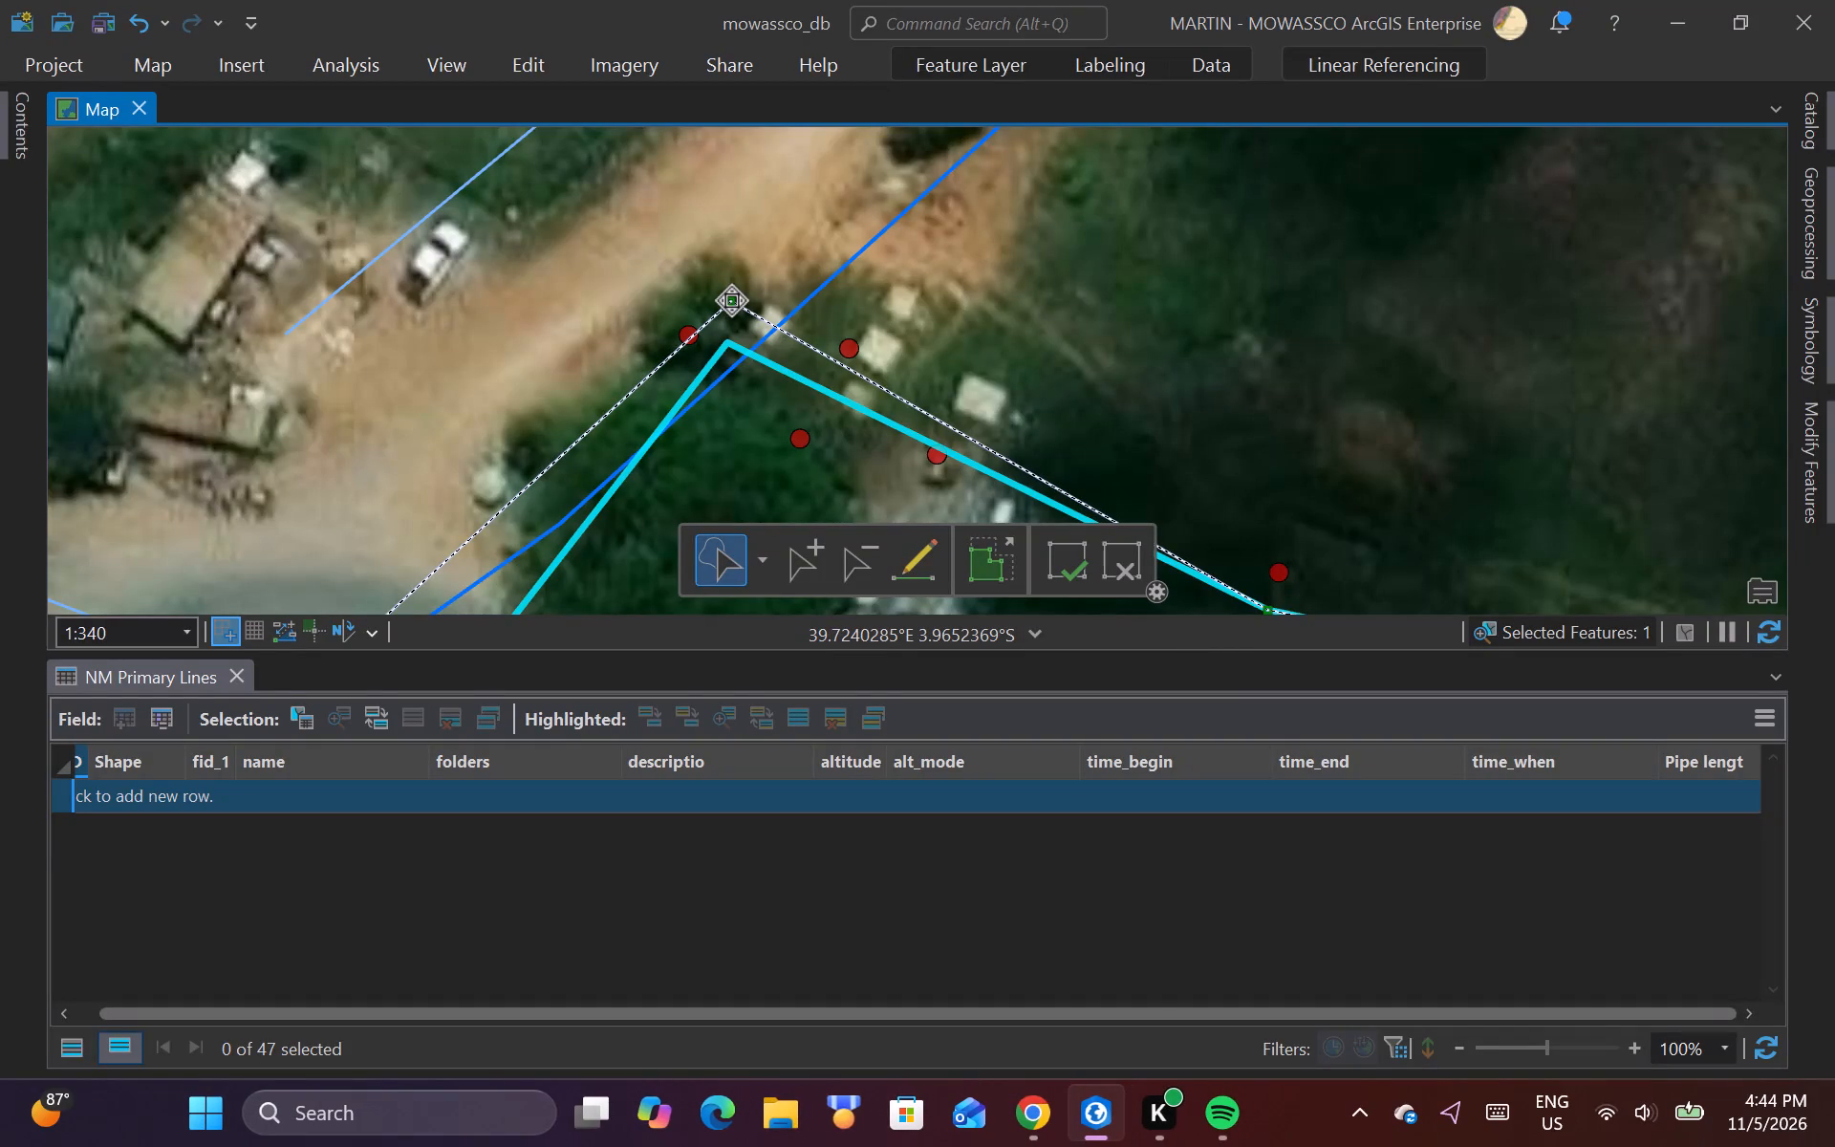
drag(731, 301, 734, 301)
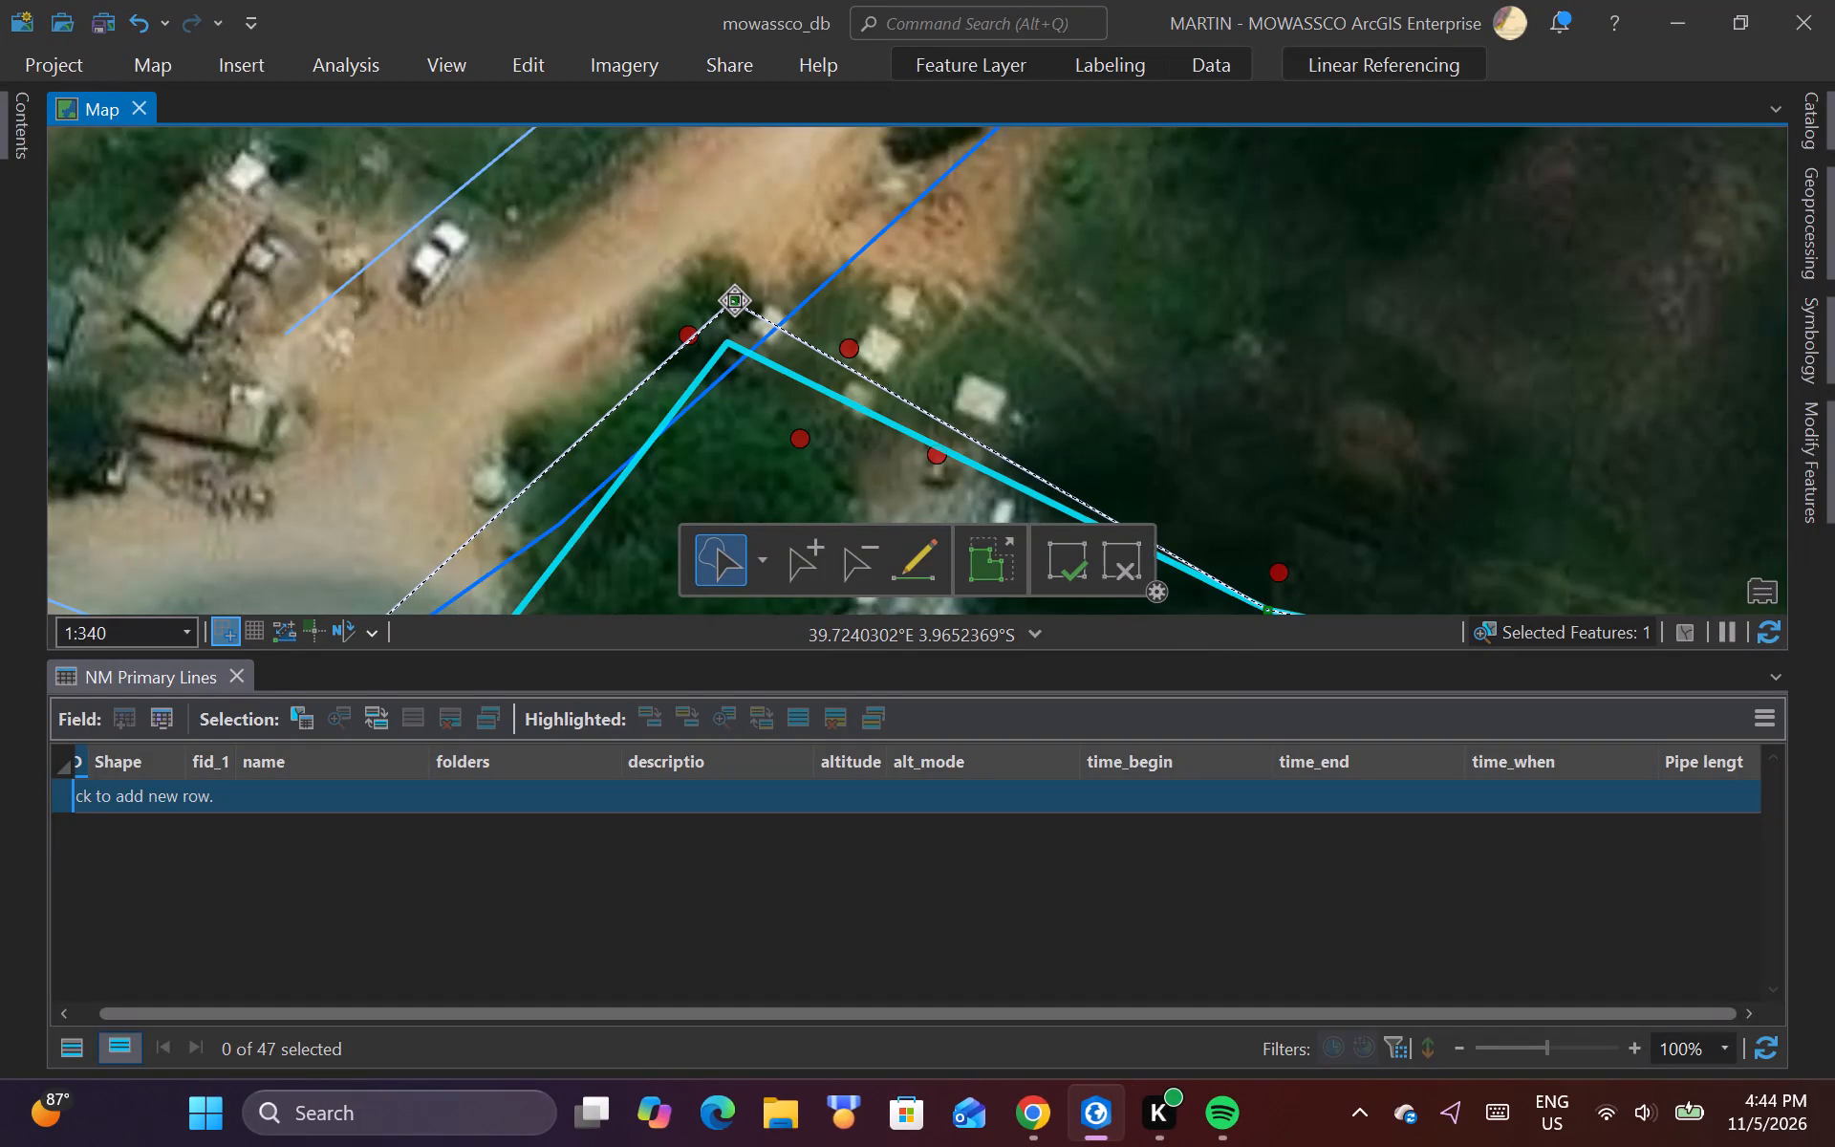
drag(734, 301, 736, 302)
Move ruto_line's next bend vertex east of the junction north to just beyond the nearby ruto_line_poi point.
scroll(499, 283, down, 1)
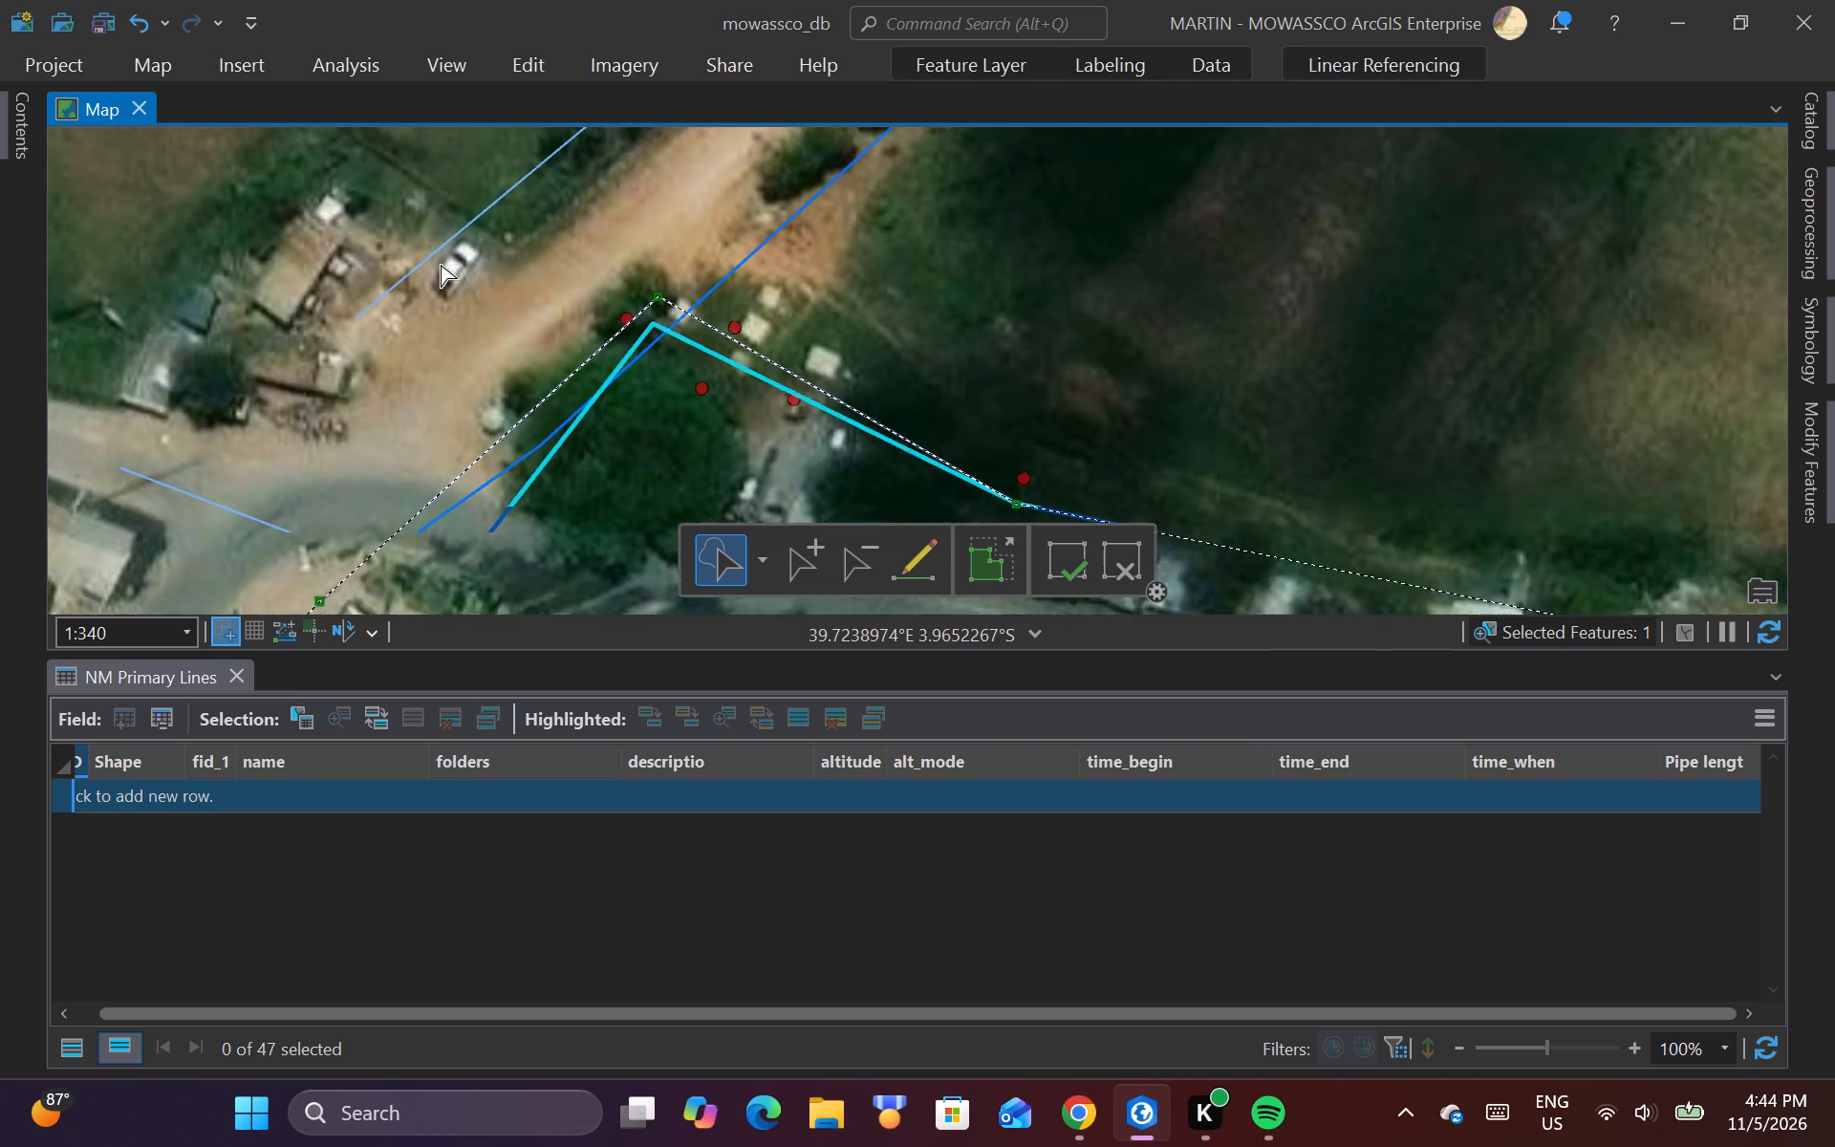
scroll(441, 265, down, 2)
scroll(720, 378, up, 2)
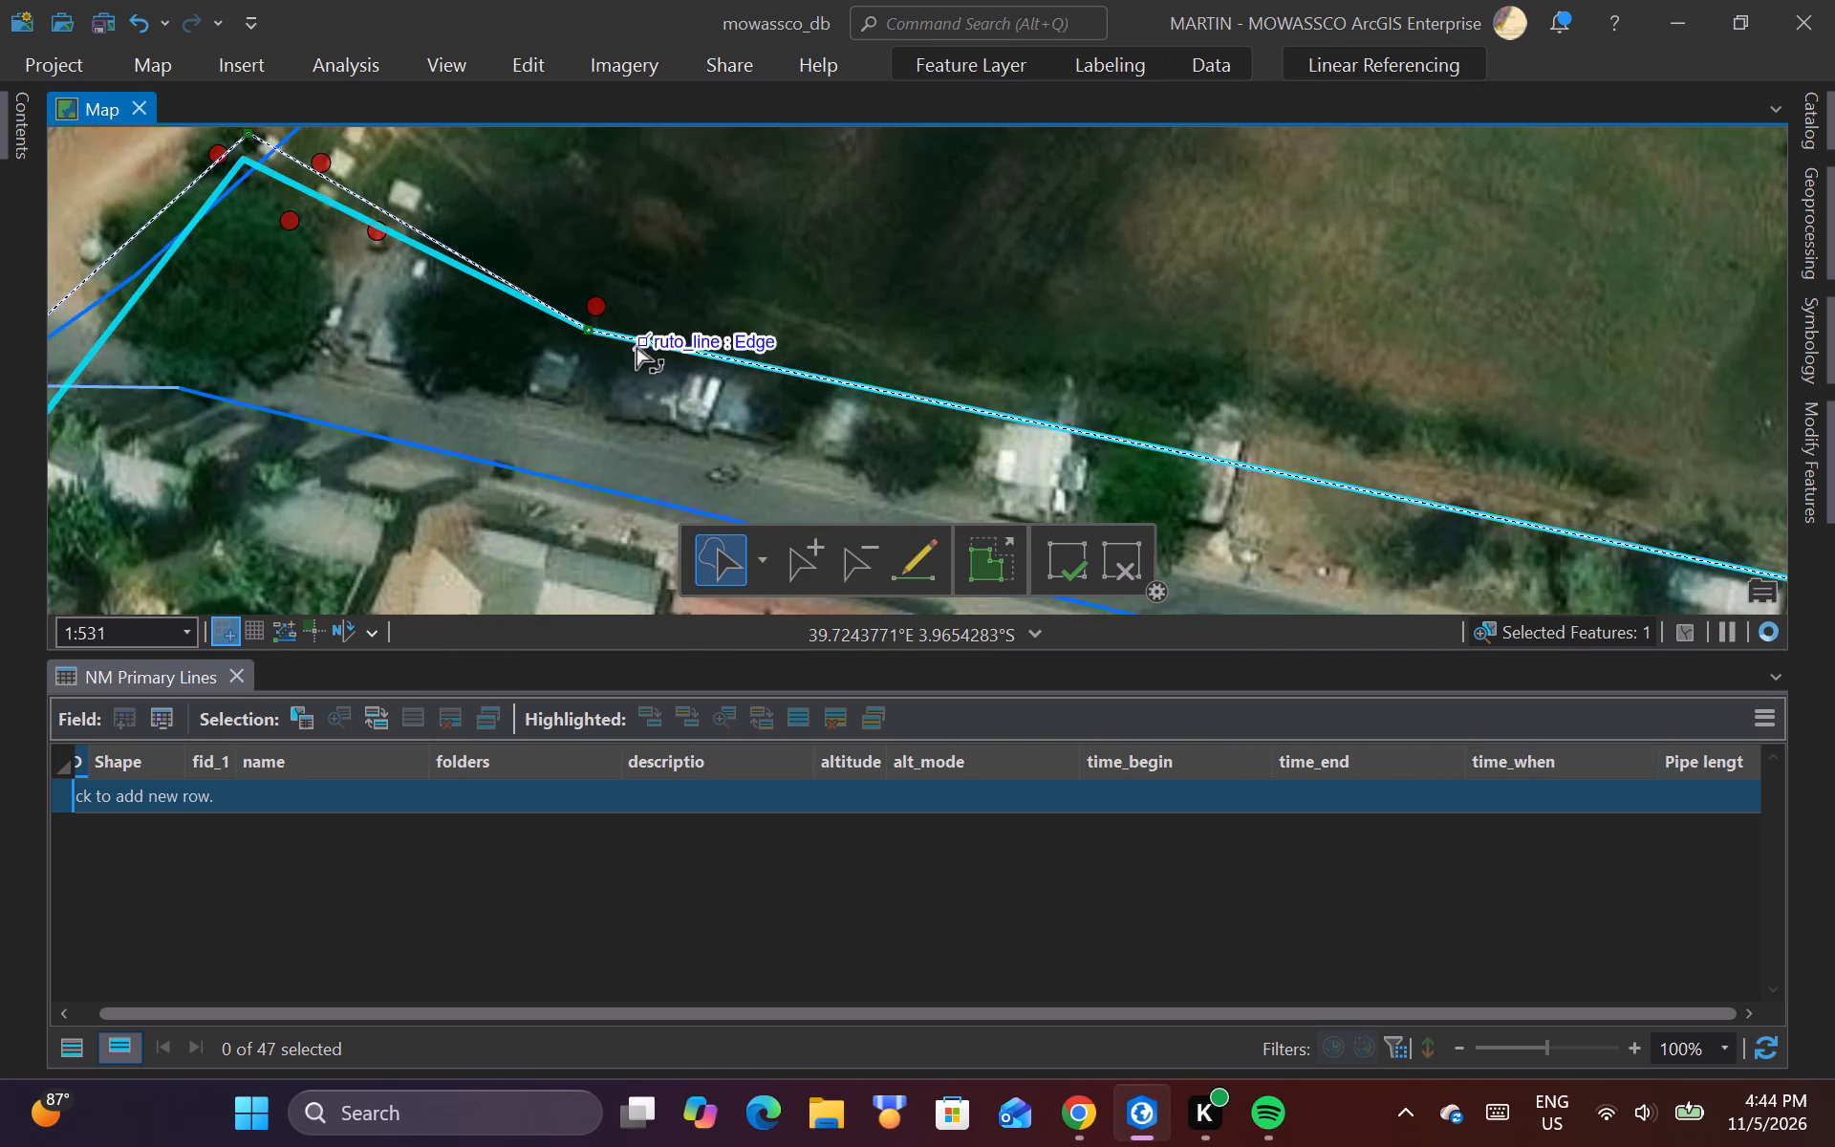
scroll(577, 326, up, 1)
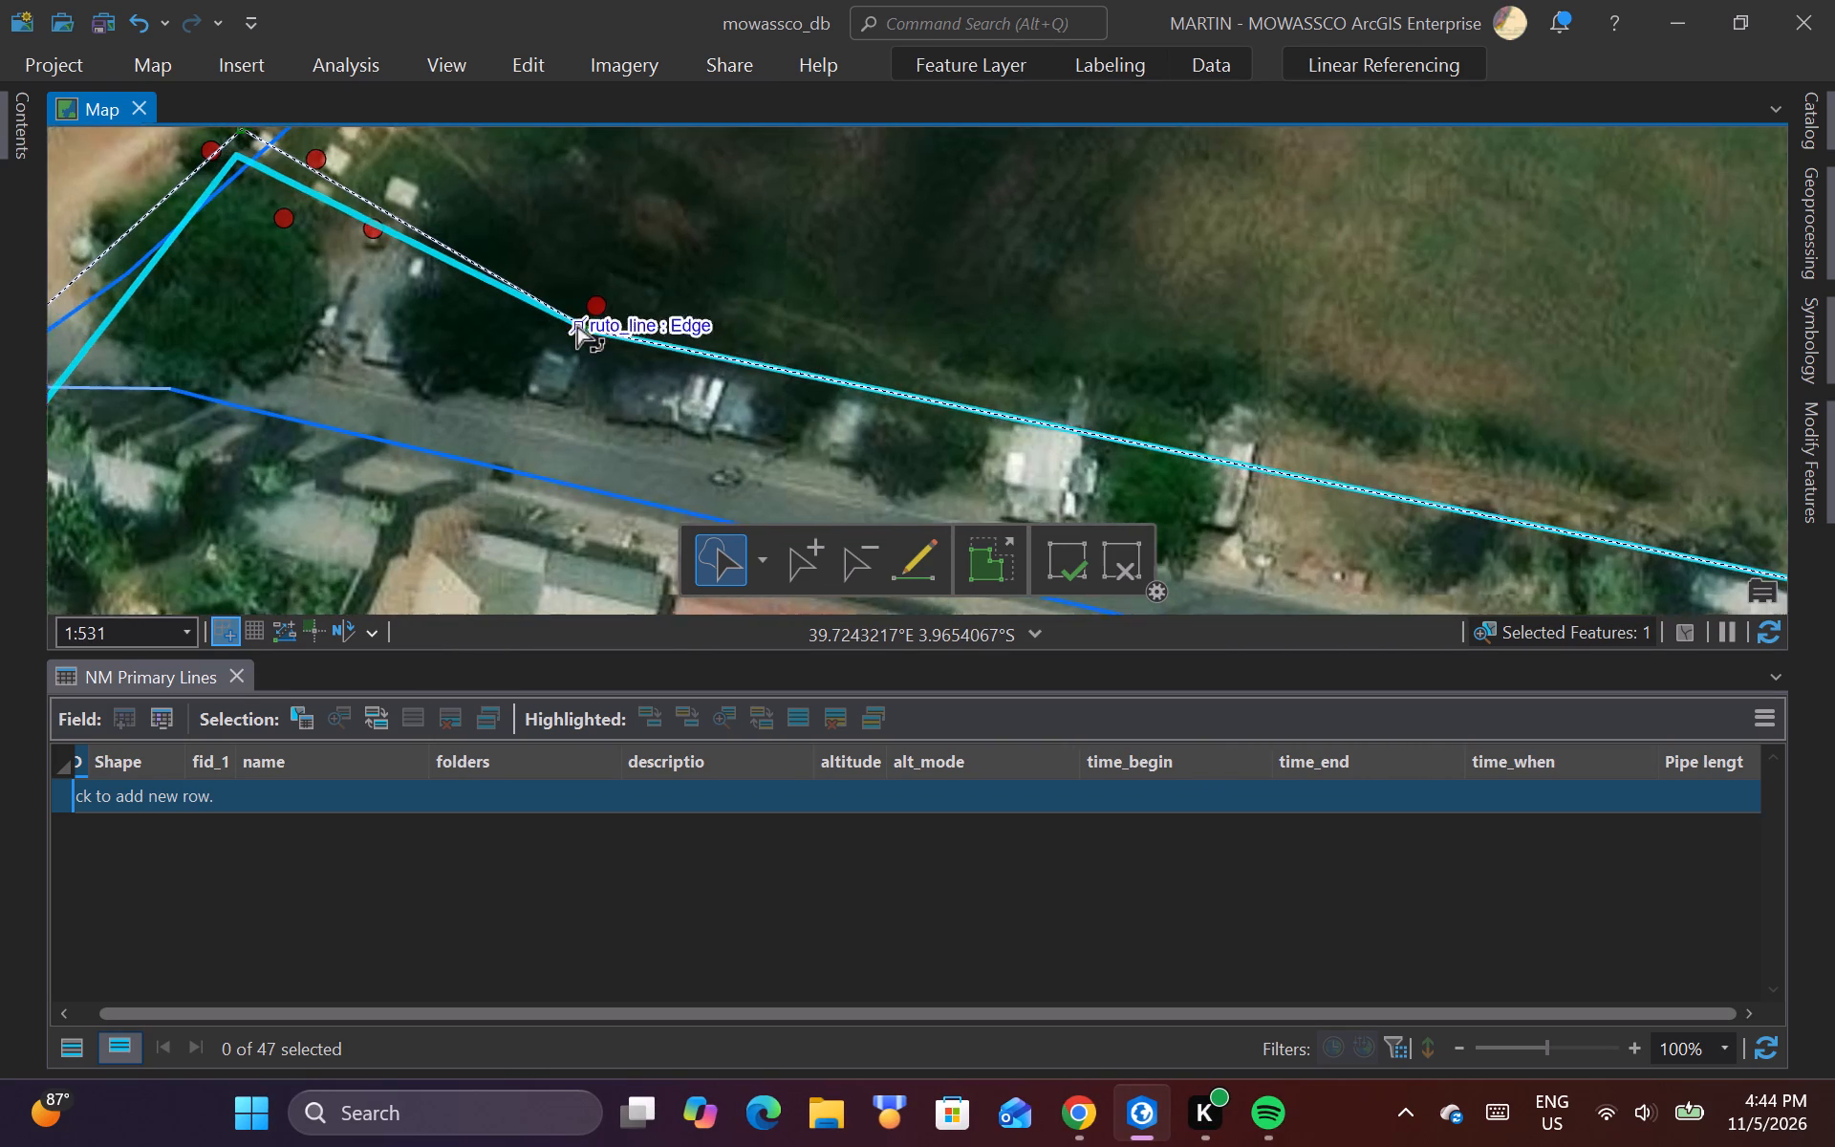
scroll(577, 326, up, 1)
scroll(596, 375, down, 2)
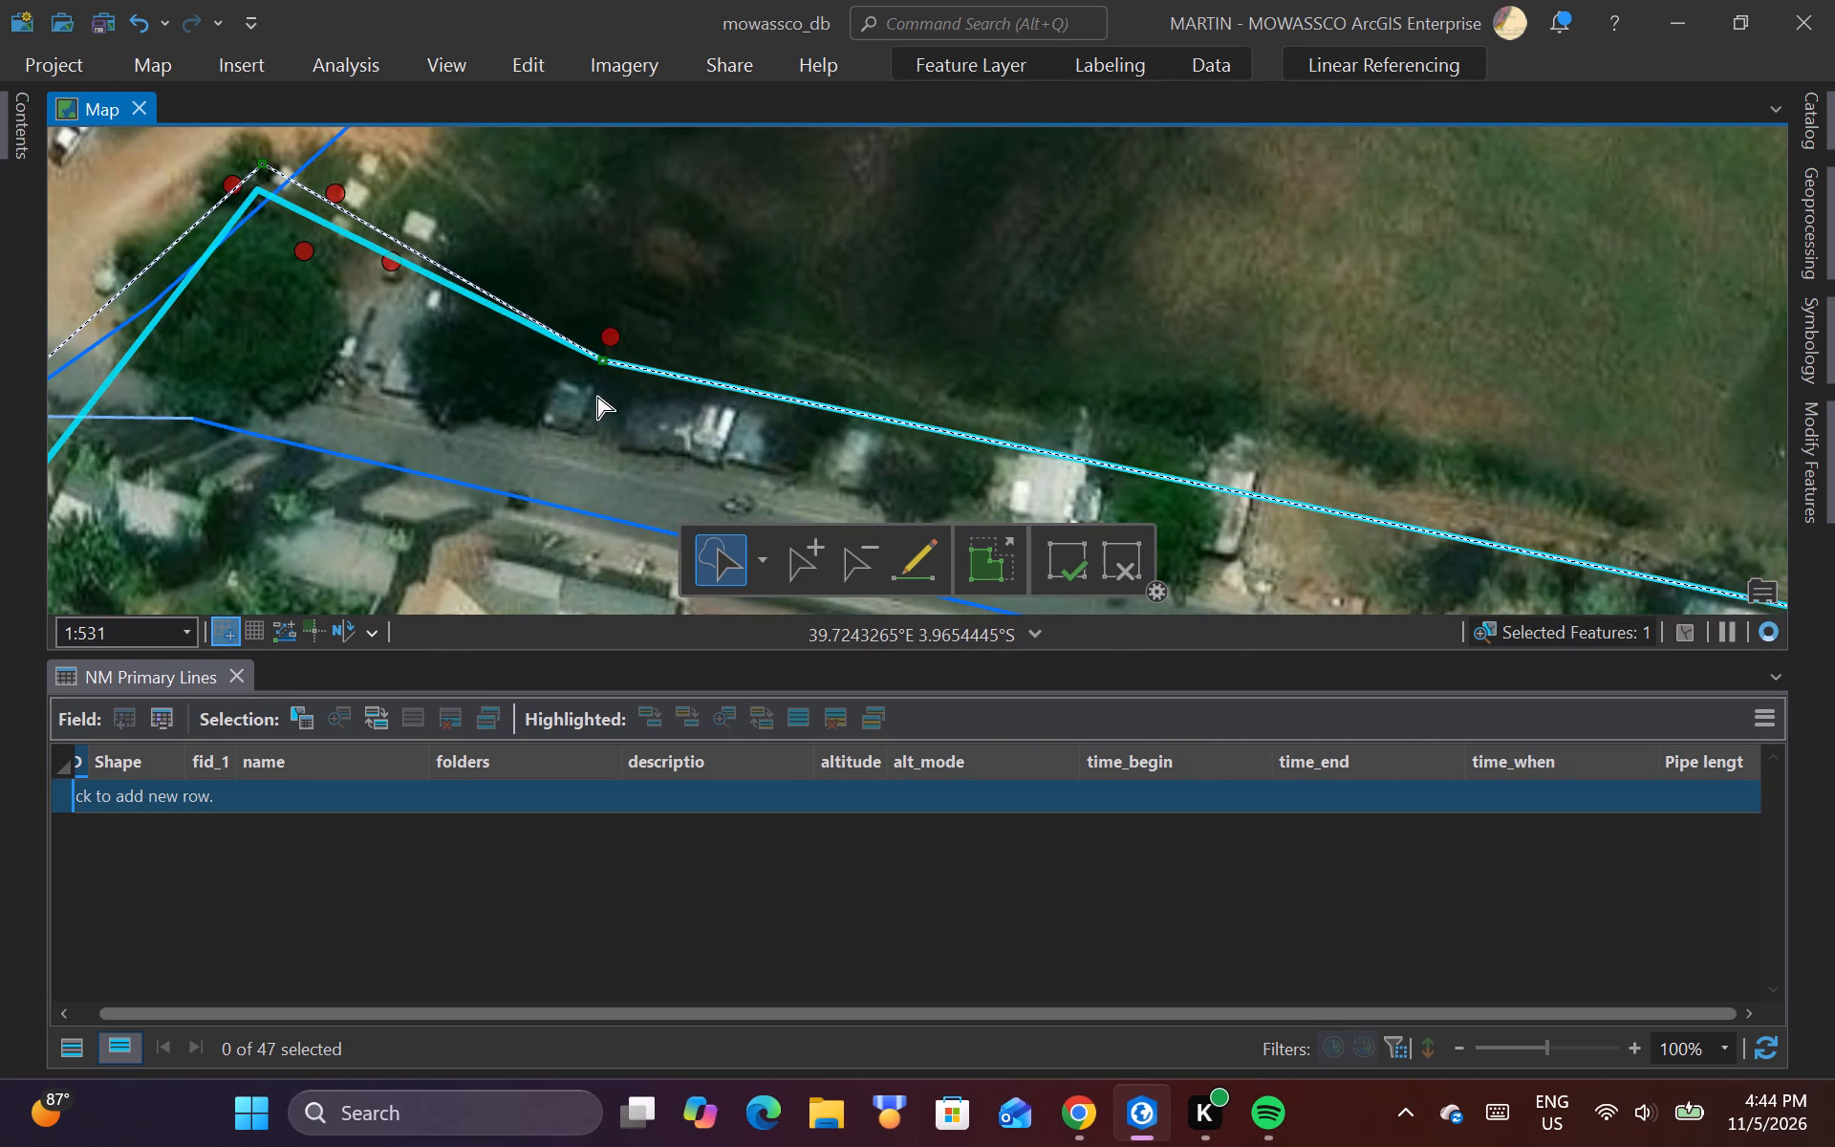
drag(600, 358, 608, 330)
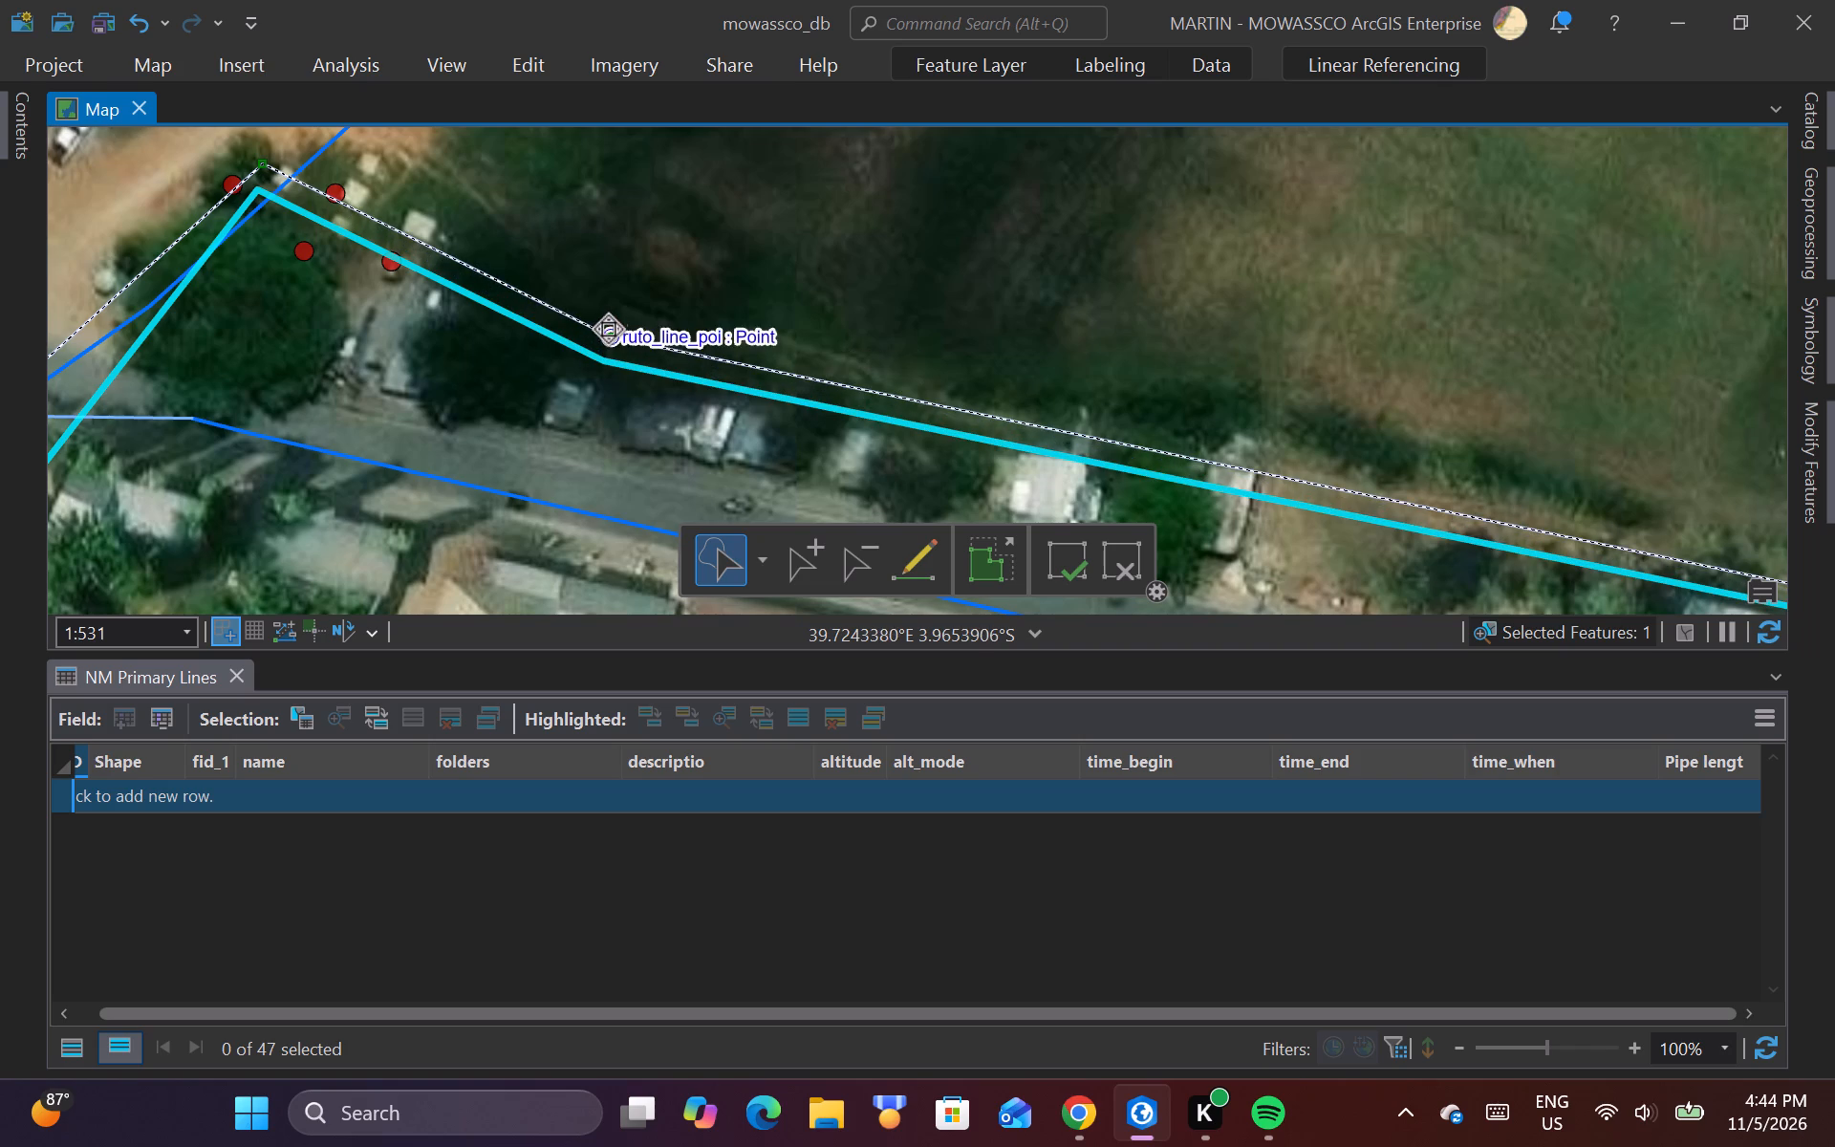
drag(608, 330, 610, 322)
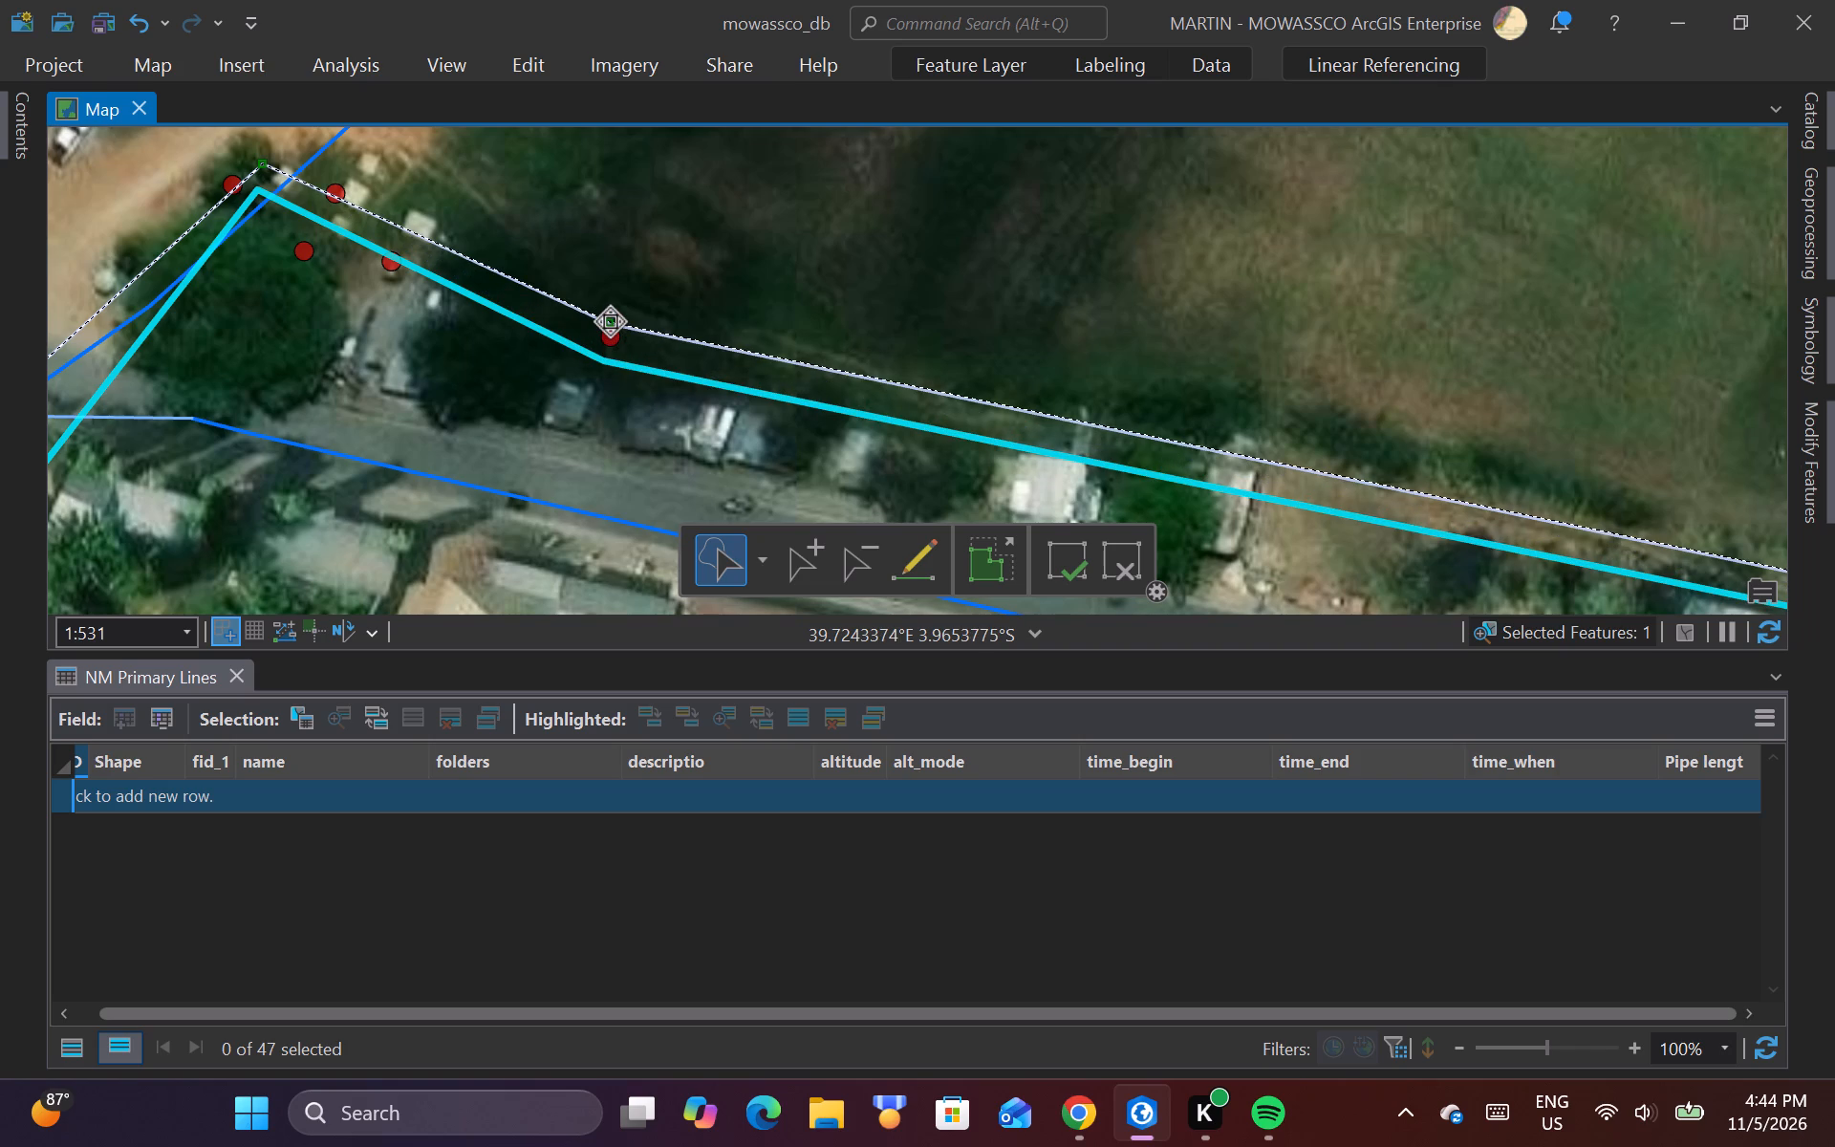
drag(610, 322, 612, 322)
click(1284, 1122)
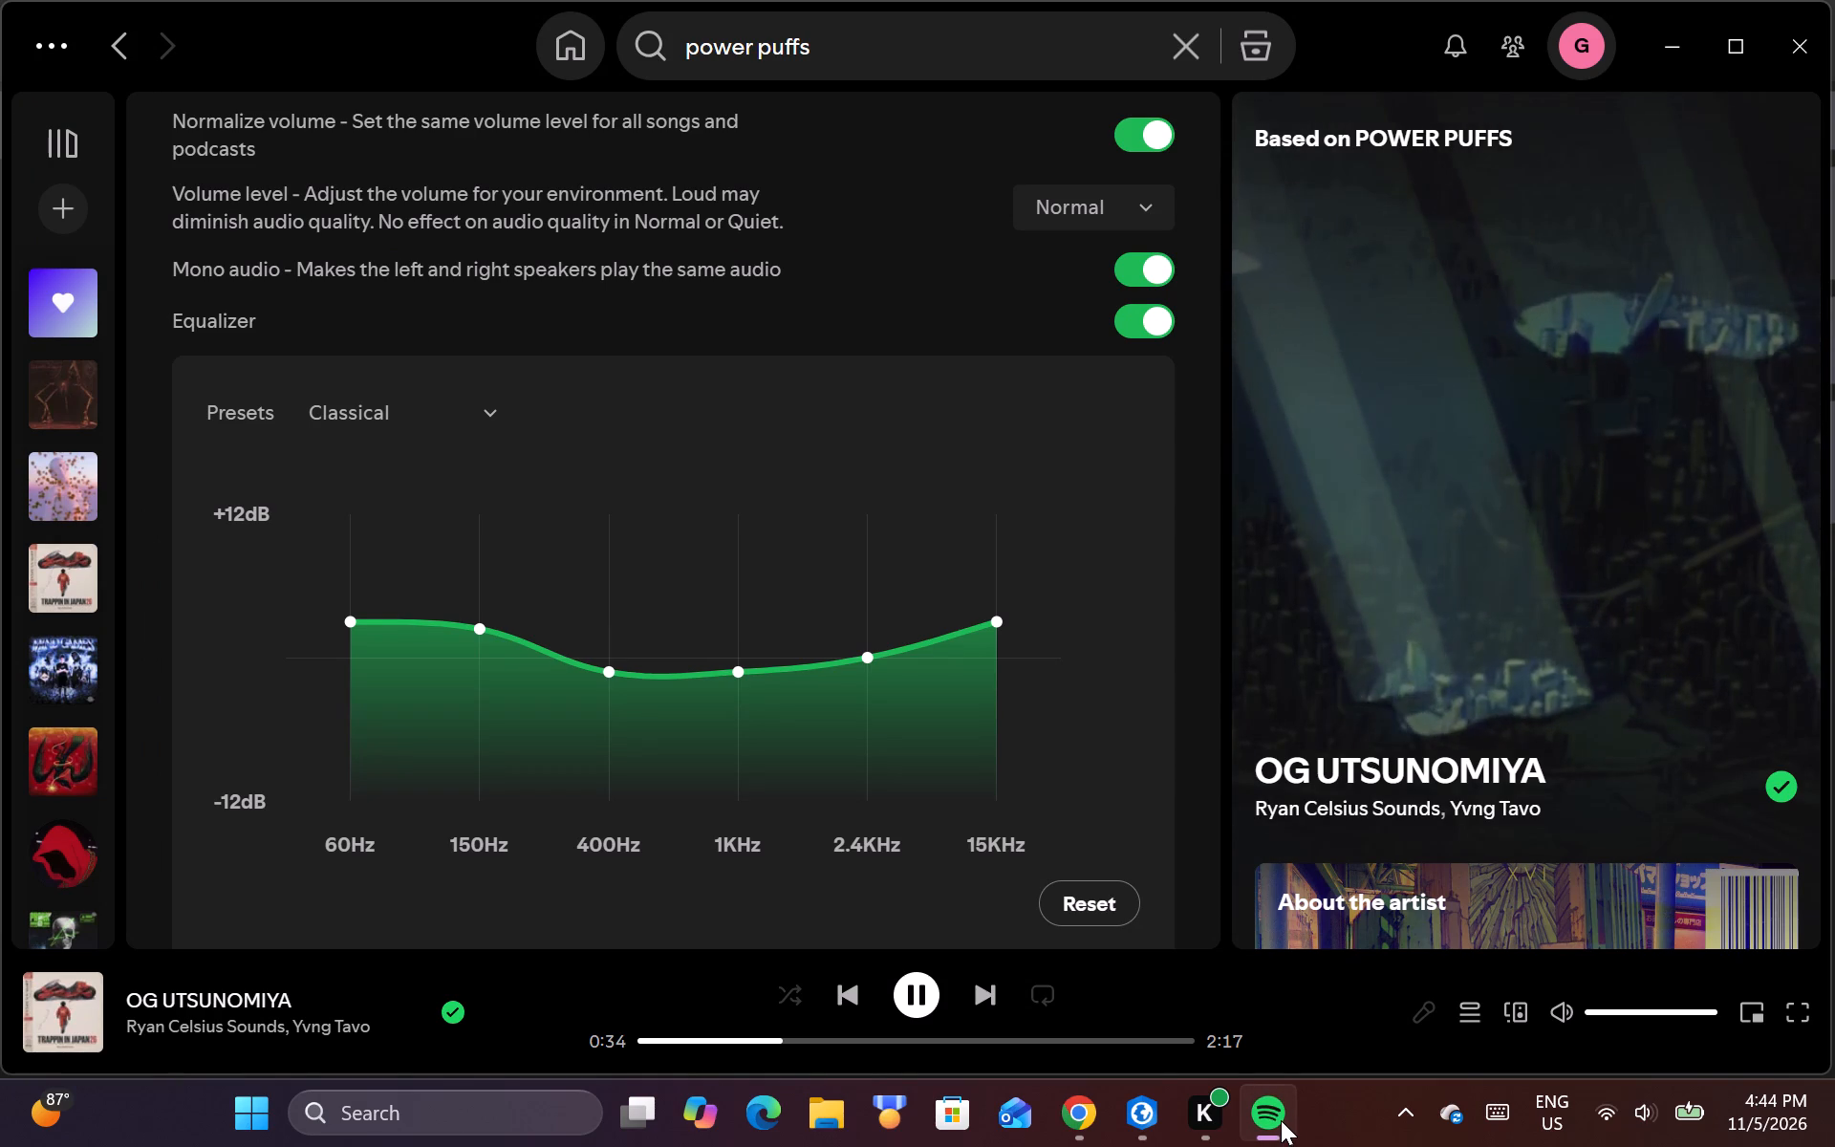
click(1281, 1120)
Finish the current vertex edits on ruto_line to apply its reshaped geometry around the northern junction.
scroll(557, 411, down, 1)
scroll(413, 372, down, 2)
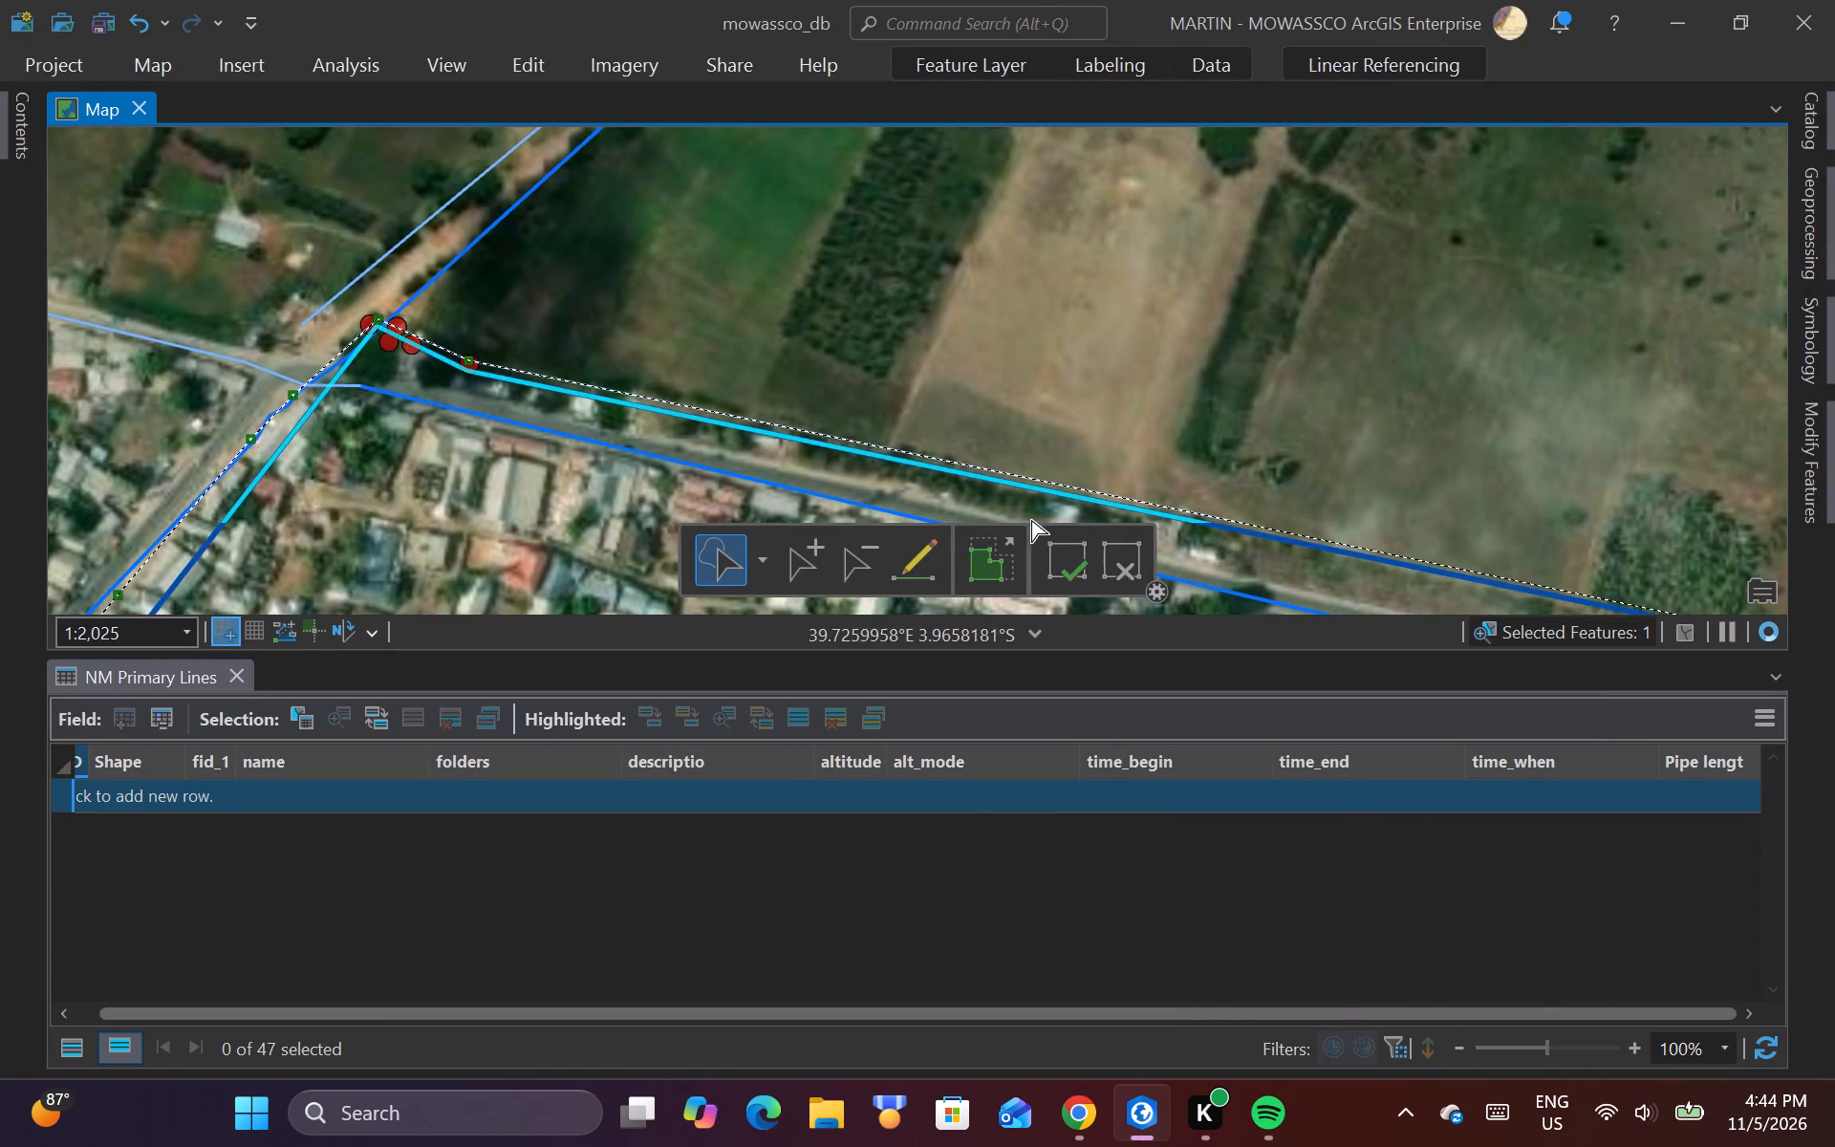
click(1062, 561)
Add a vertex to ruto_line's long eastward segment, west of the lone grey-roofed roadside building, and move it south to about 39.72854°E 3.96632°S.
scroll(414, 383, down, 1)
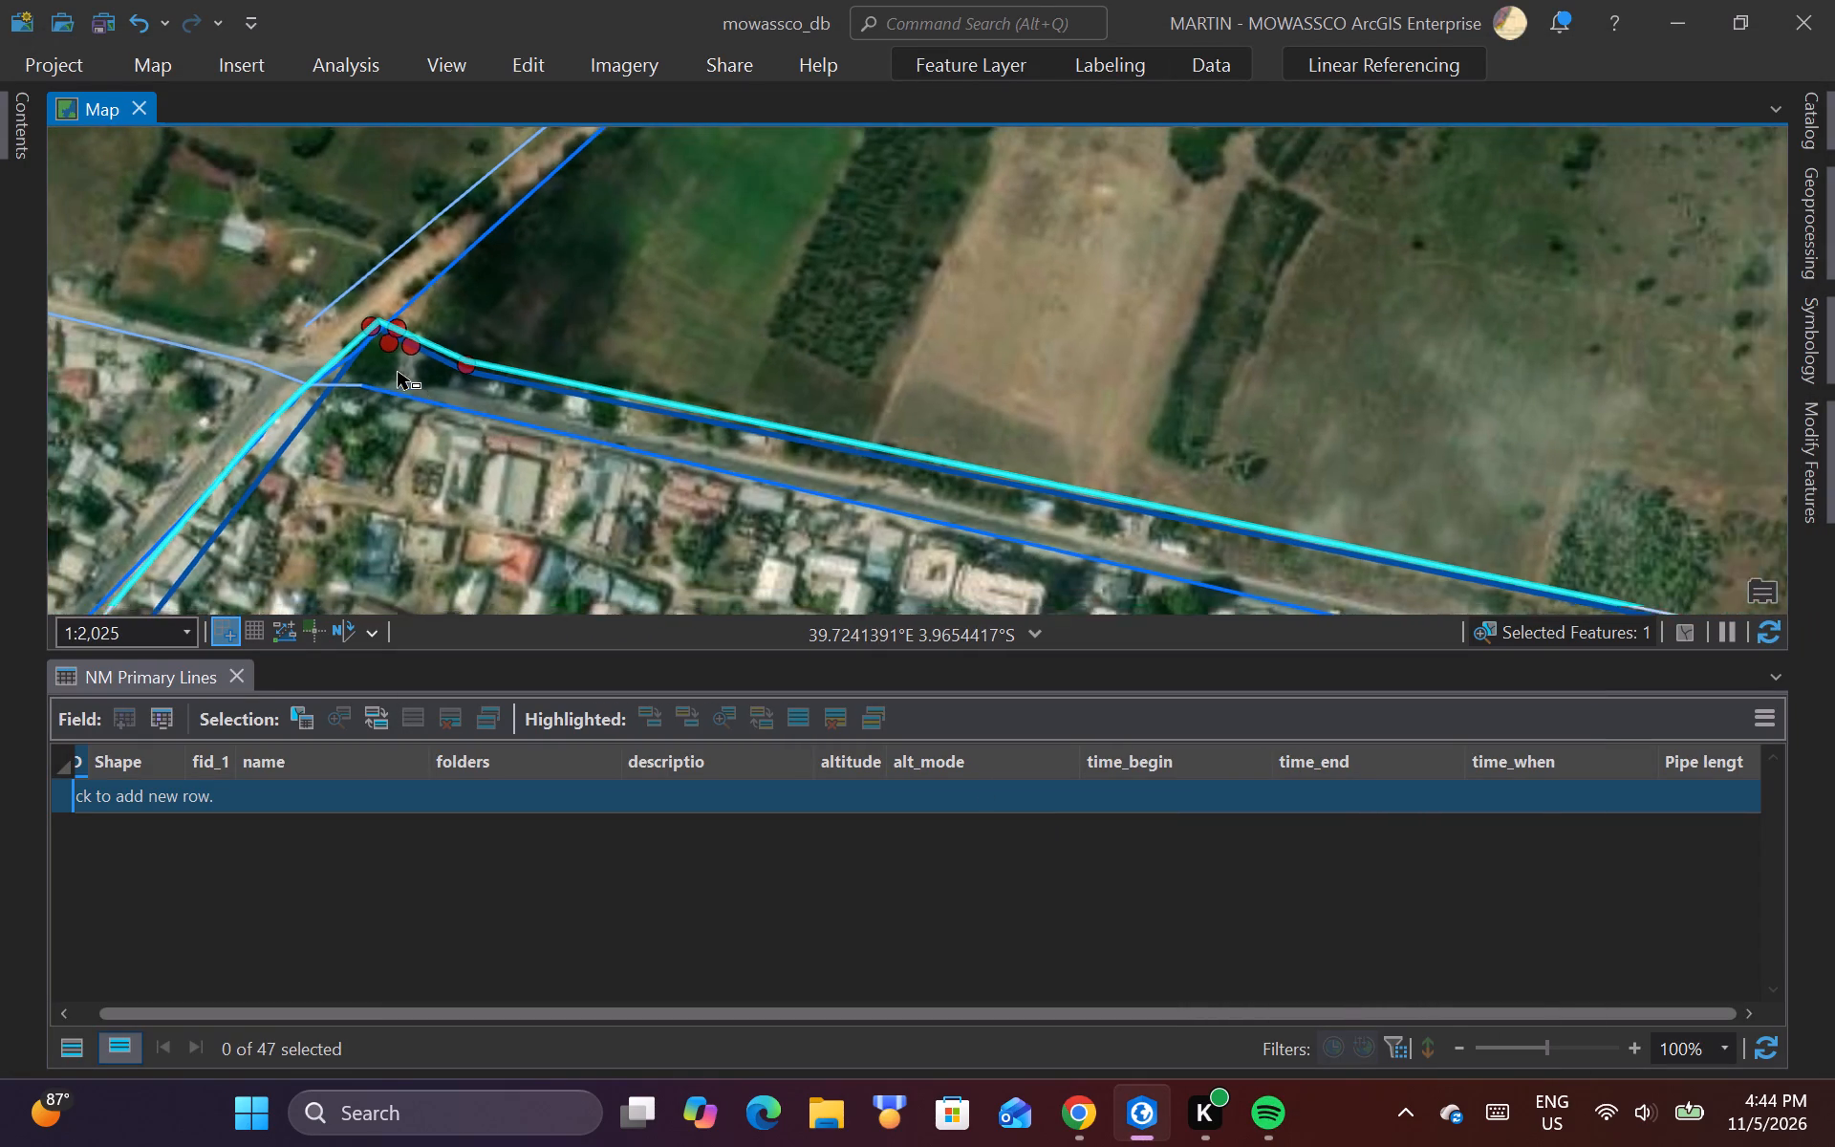
scroll(398, 372, down, 1)
scroll(313, 354, down, 1)
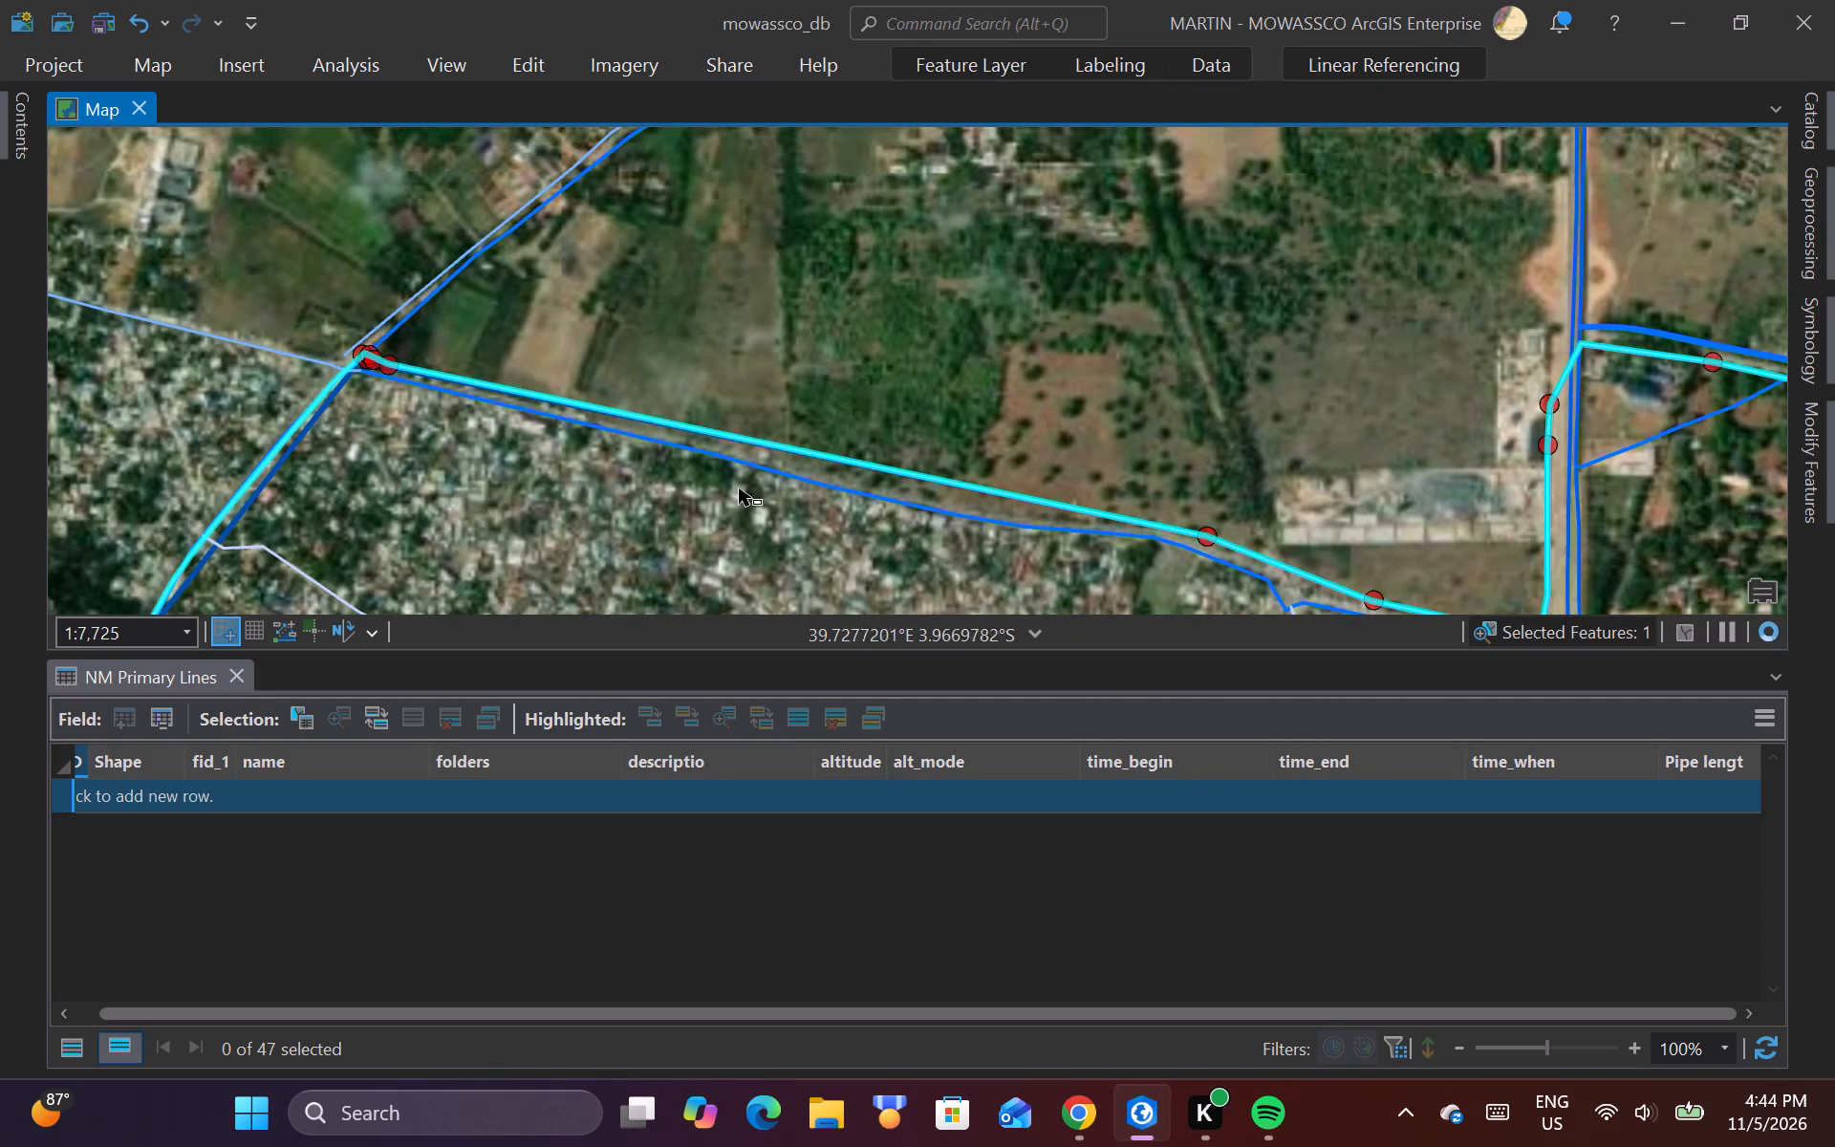
scroll(961, 505, up, 2)
scroll(958, 290, down, 2)
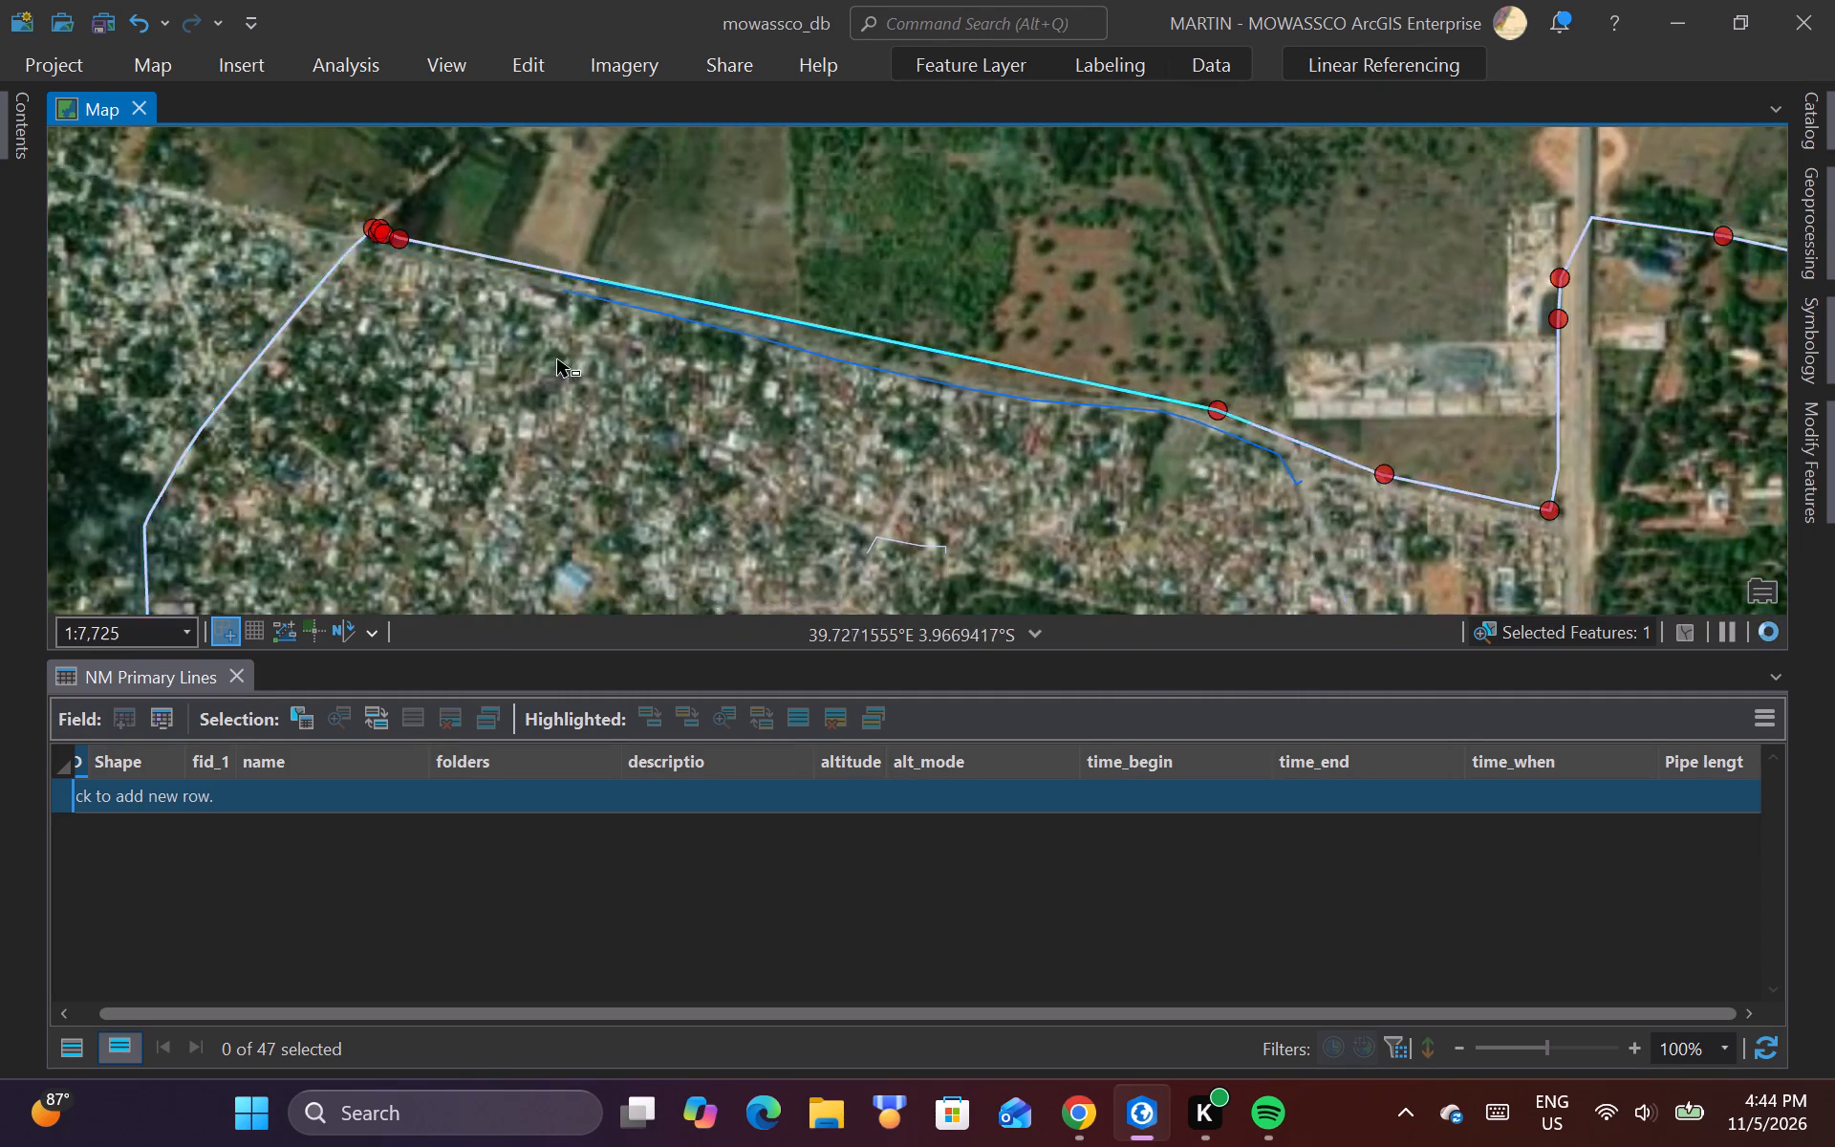
scroll(691, 280, up, 2)
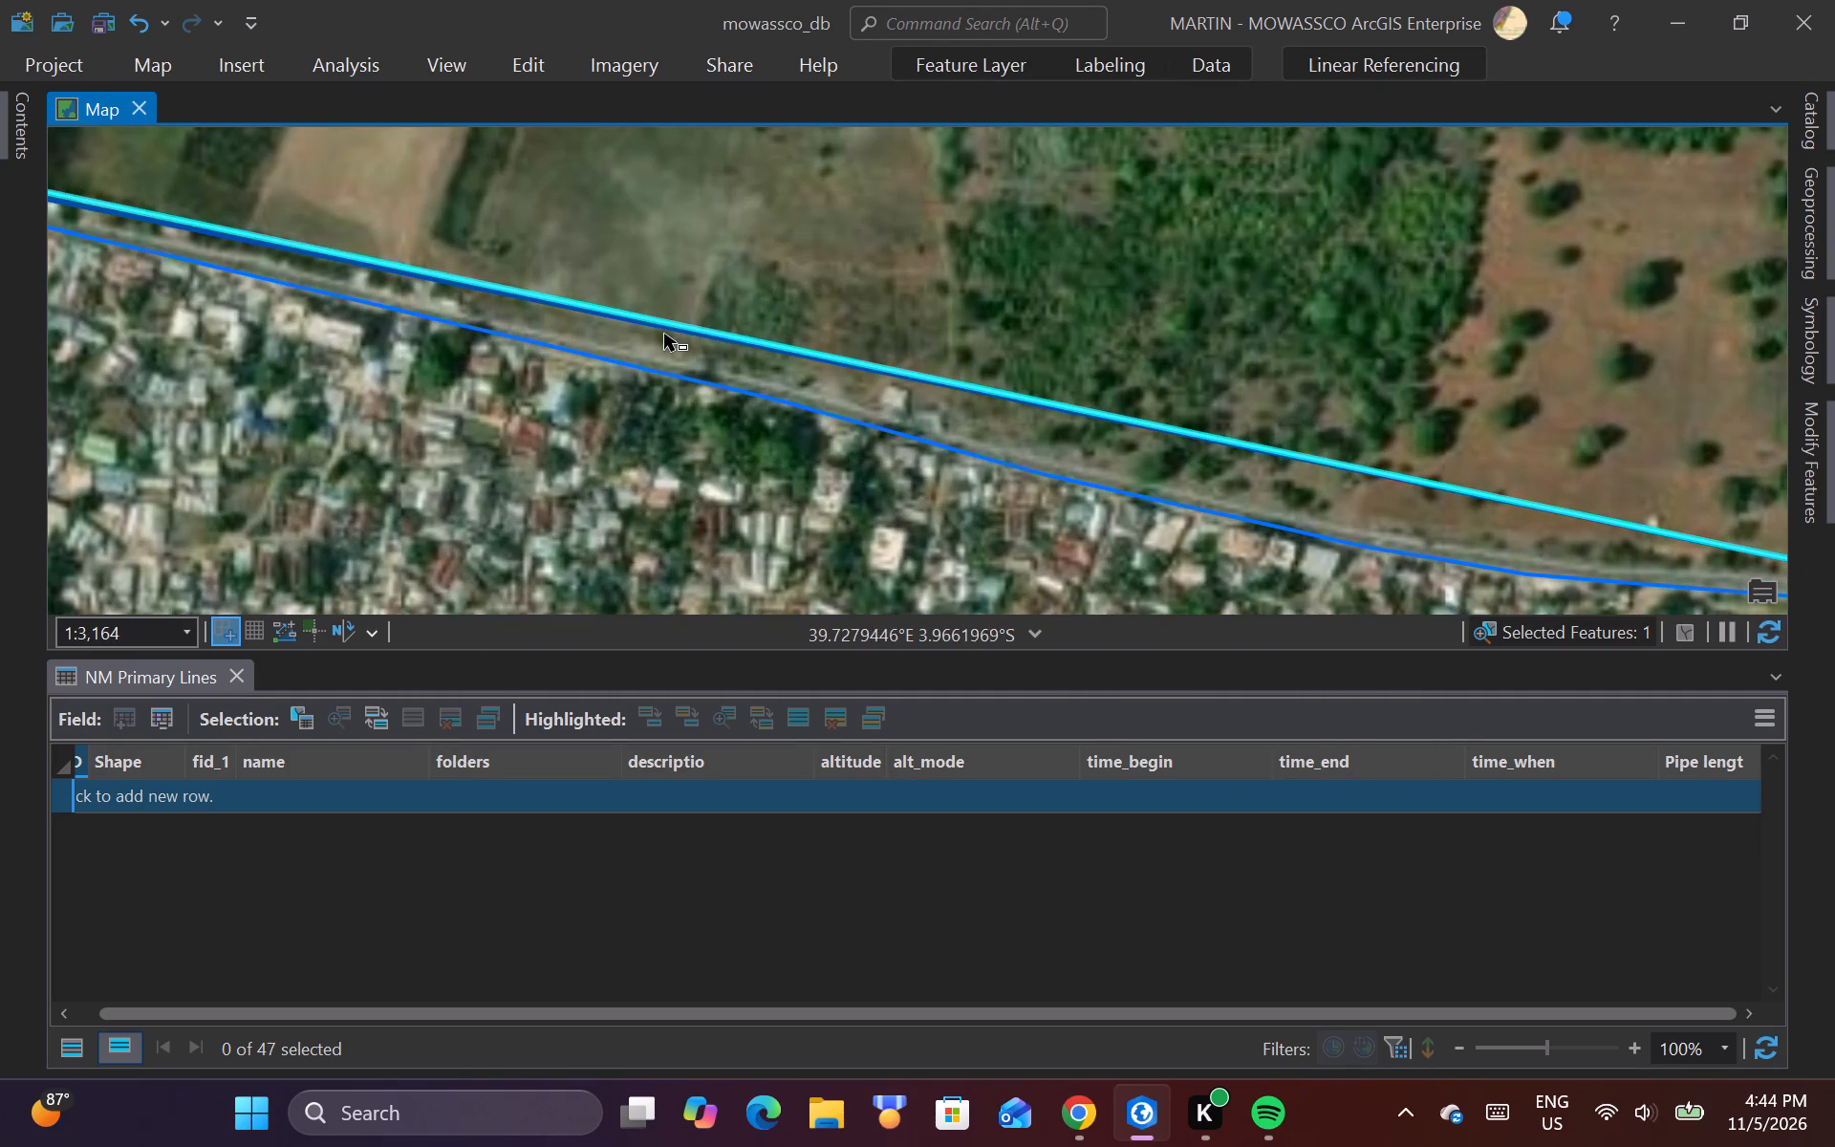
scroll(667, 335, up, 1)
scroll(956, 397, up, 1)
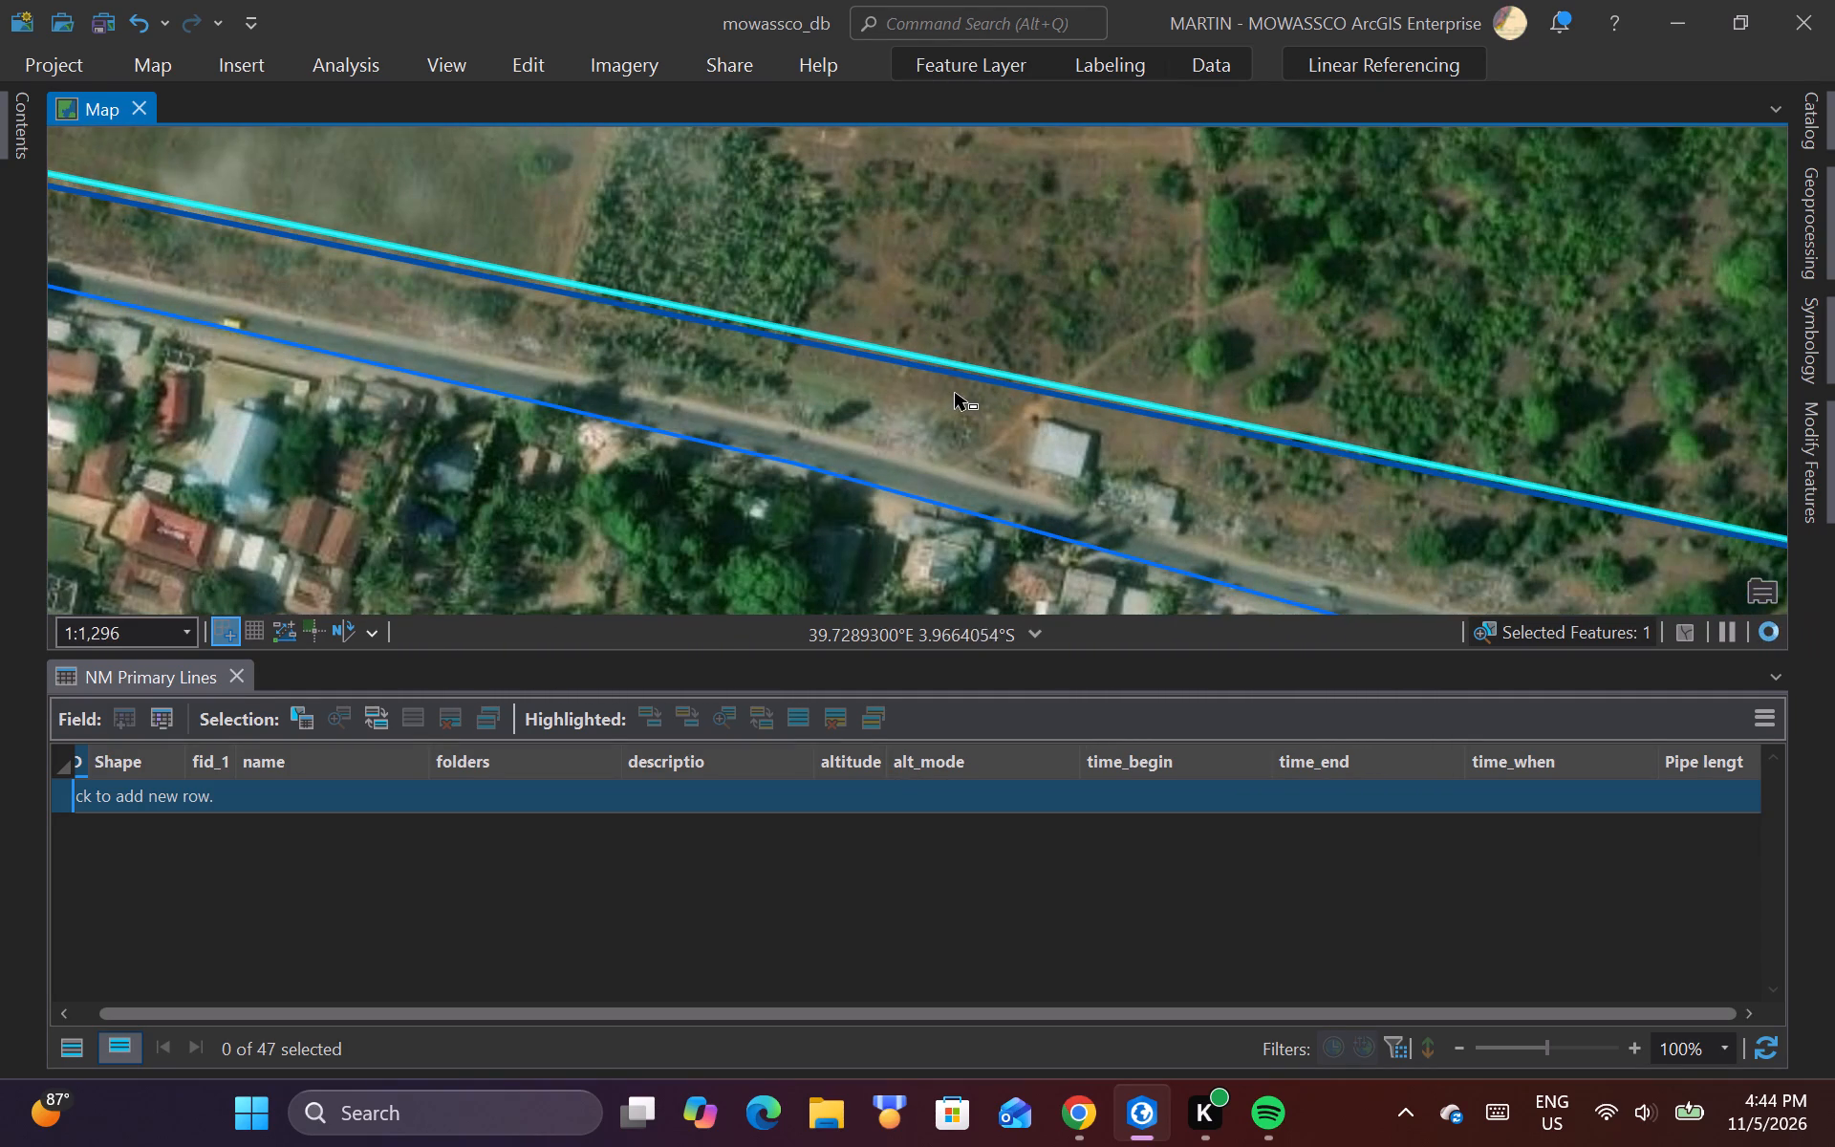
scroll(711, 337, up, 1)
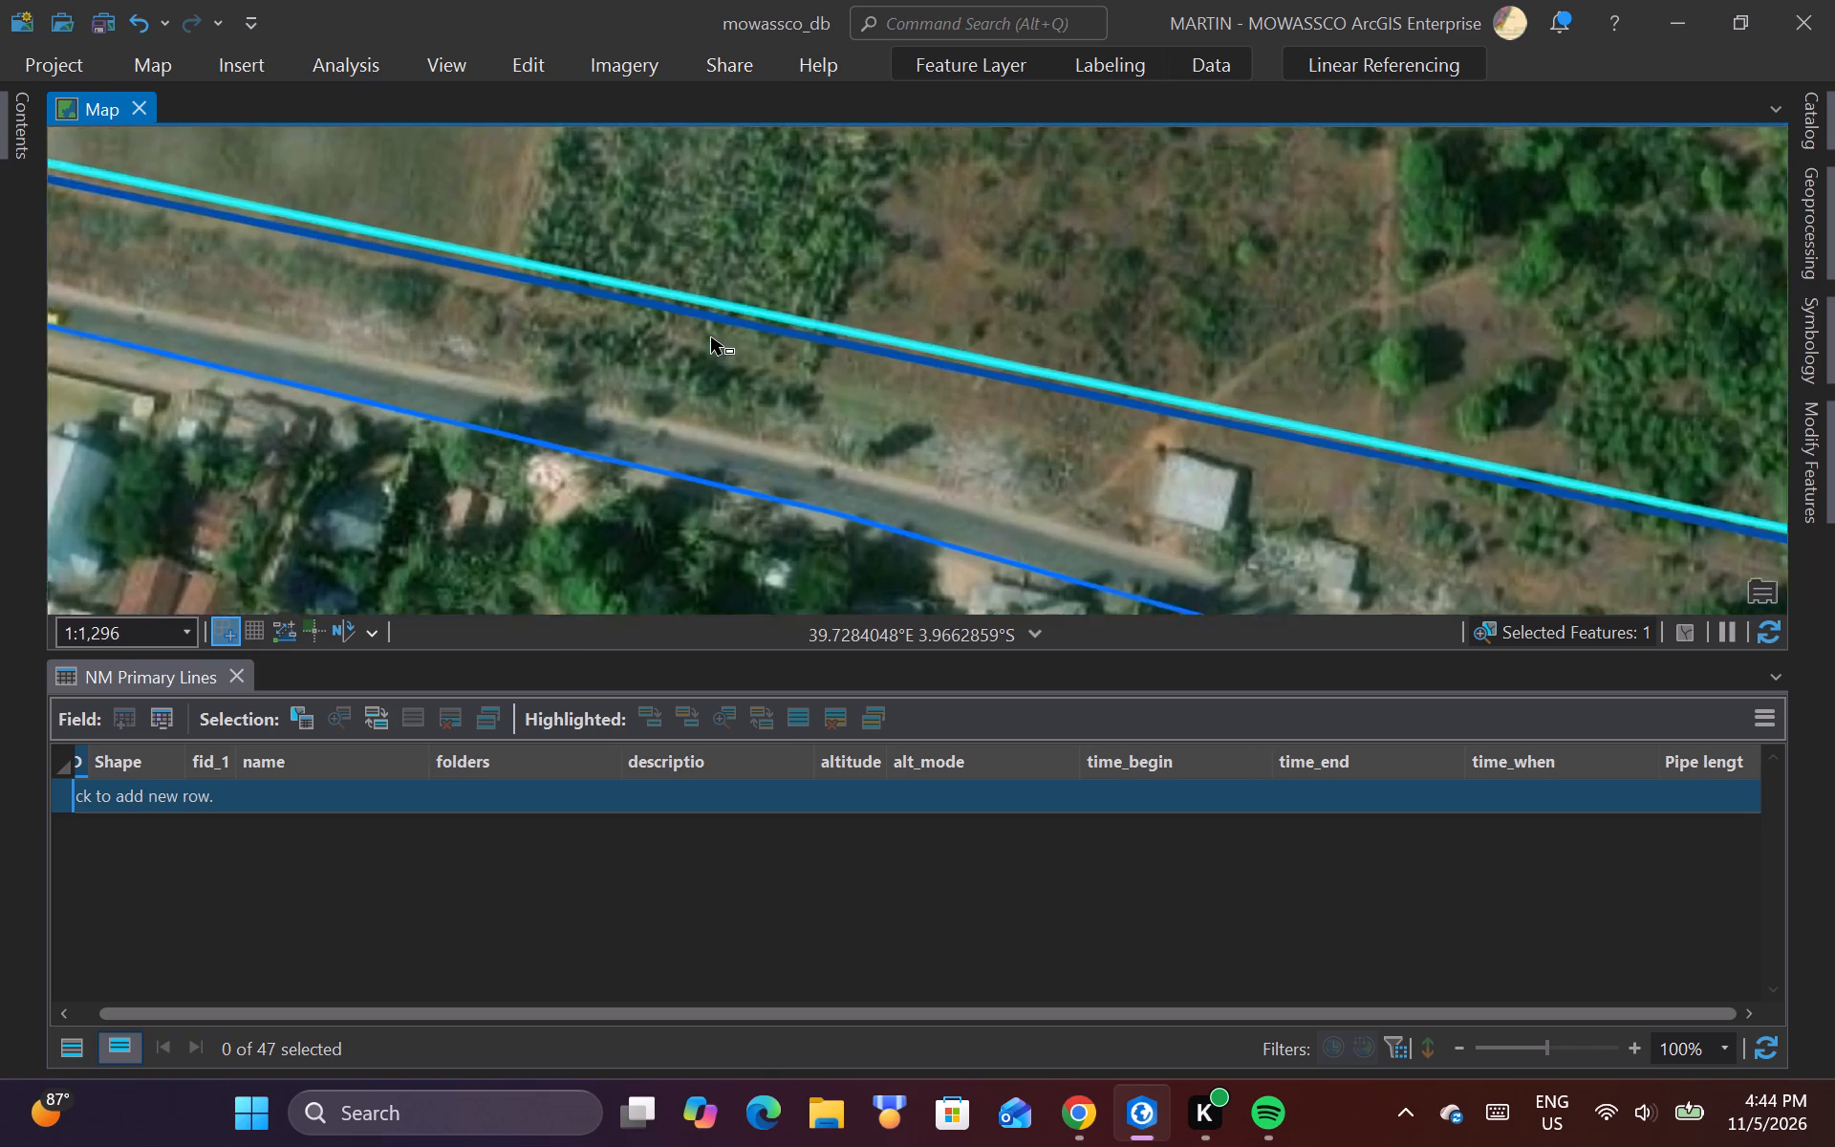
scroll(705, 350, up, 1)
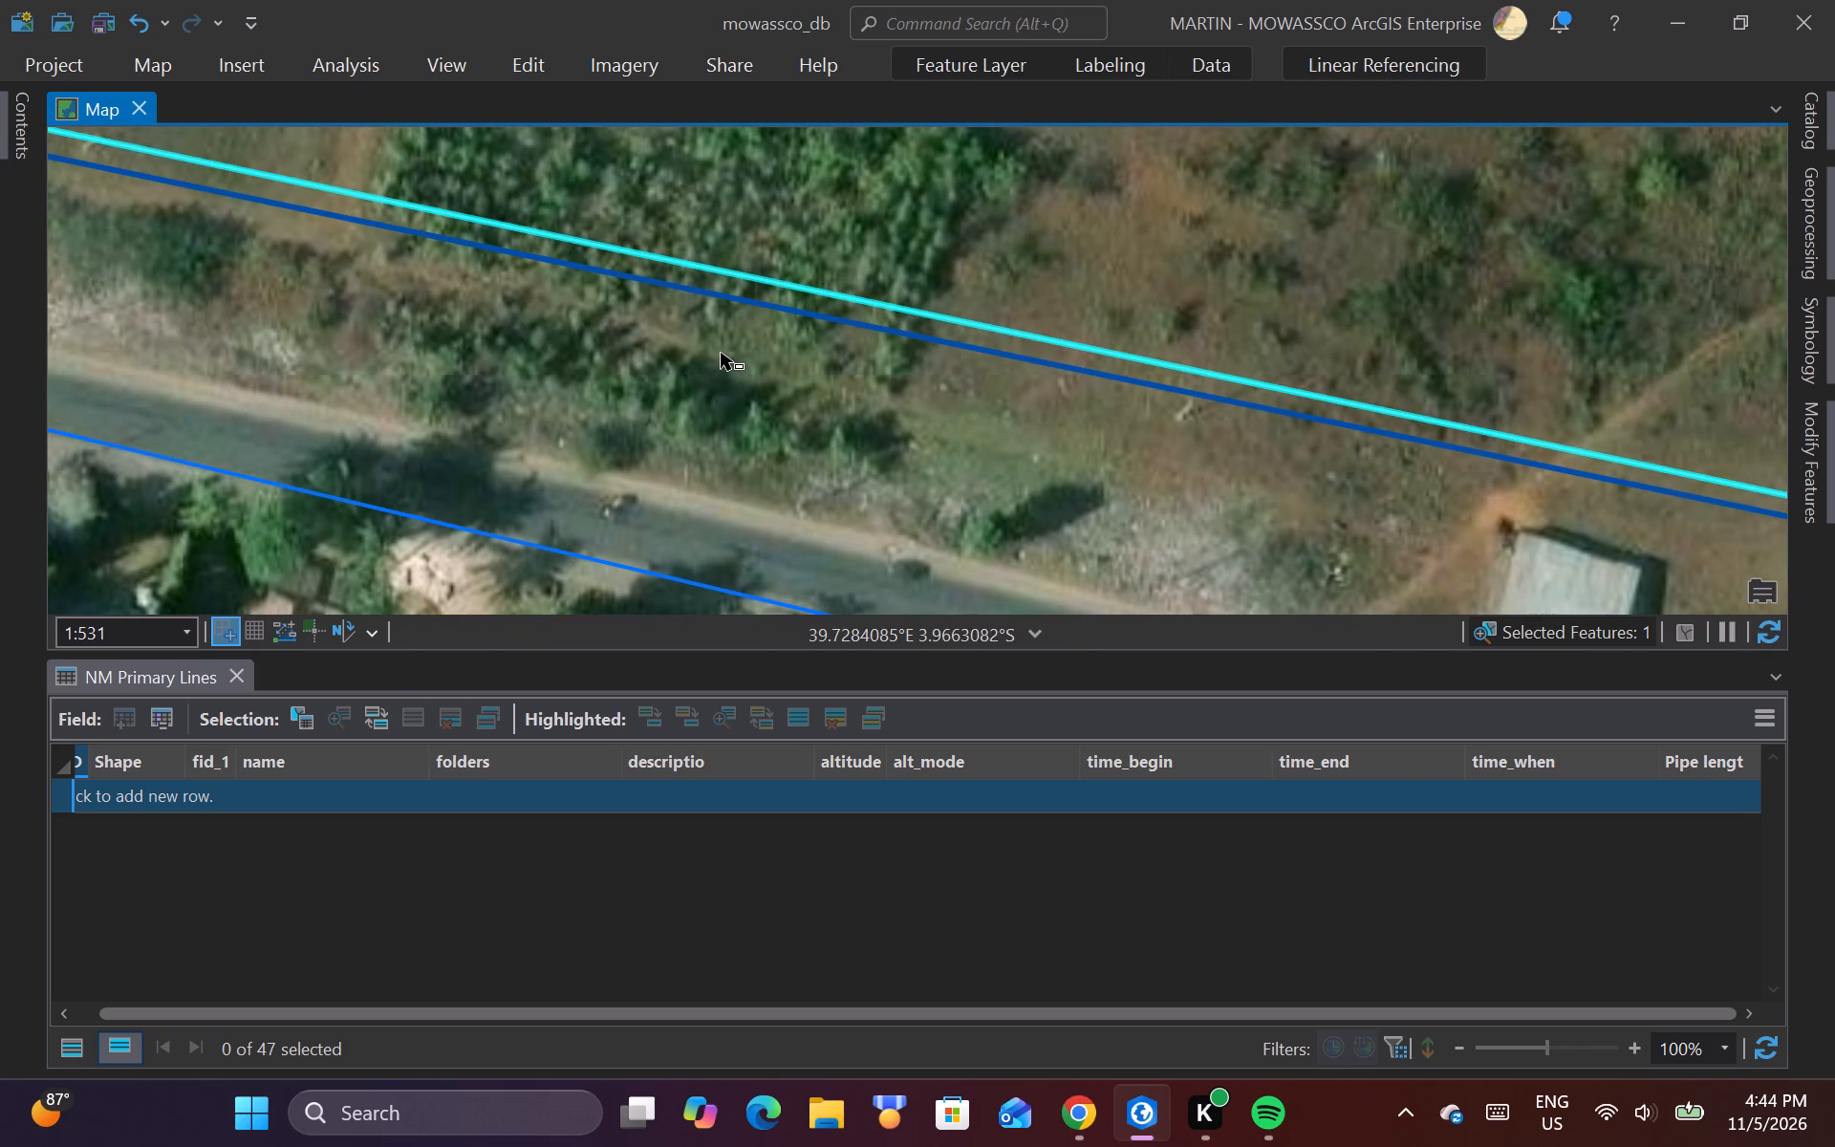
right_click(802, 288)
click(804, 288)
right_click(804, 288)
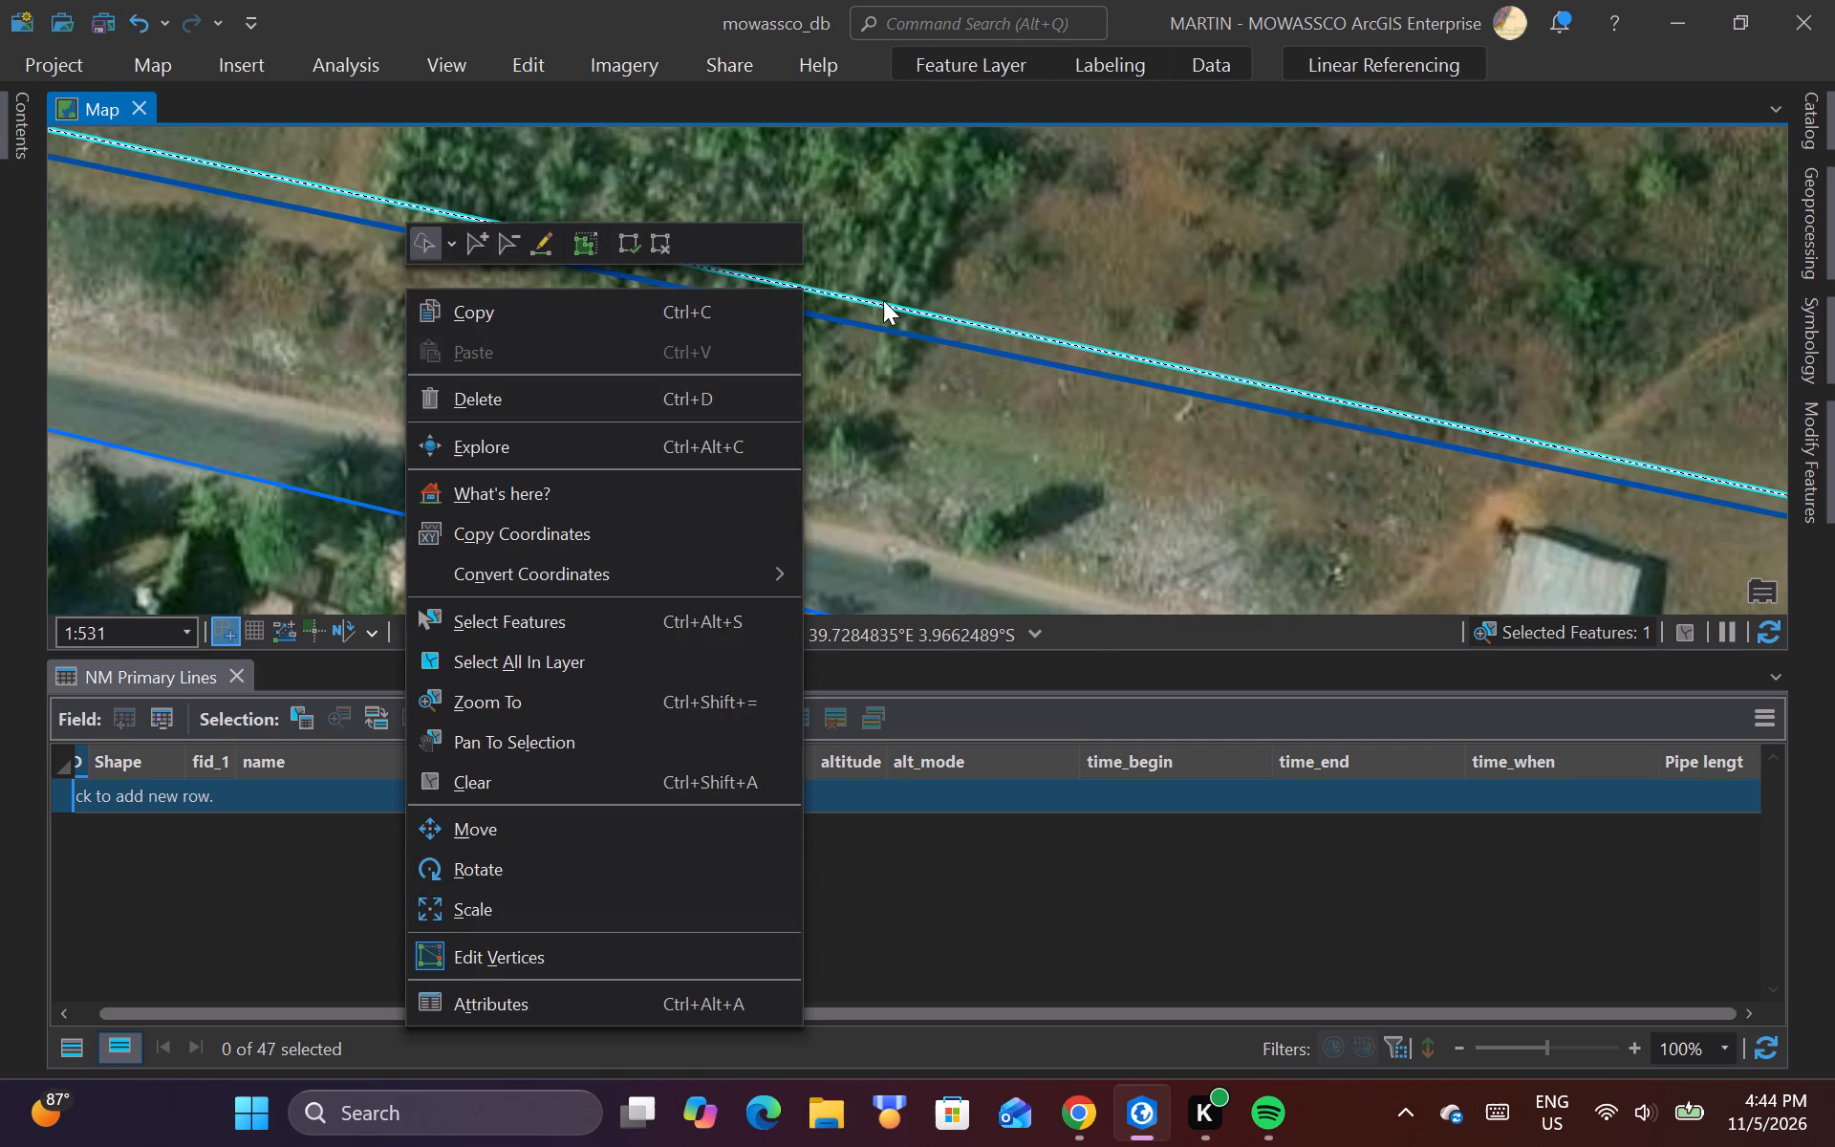
click(881, 300)
right_click(877, 303)
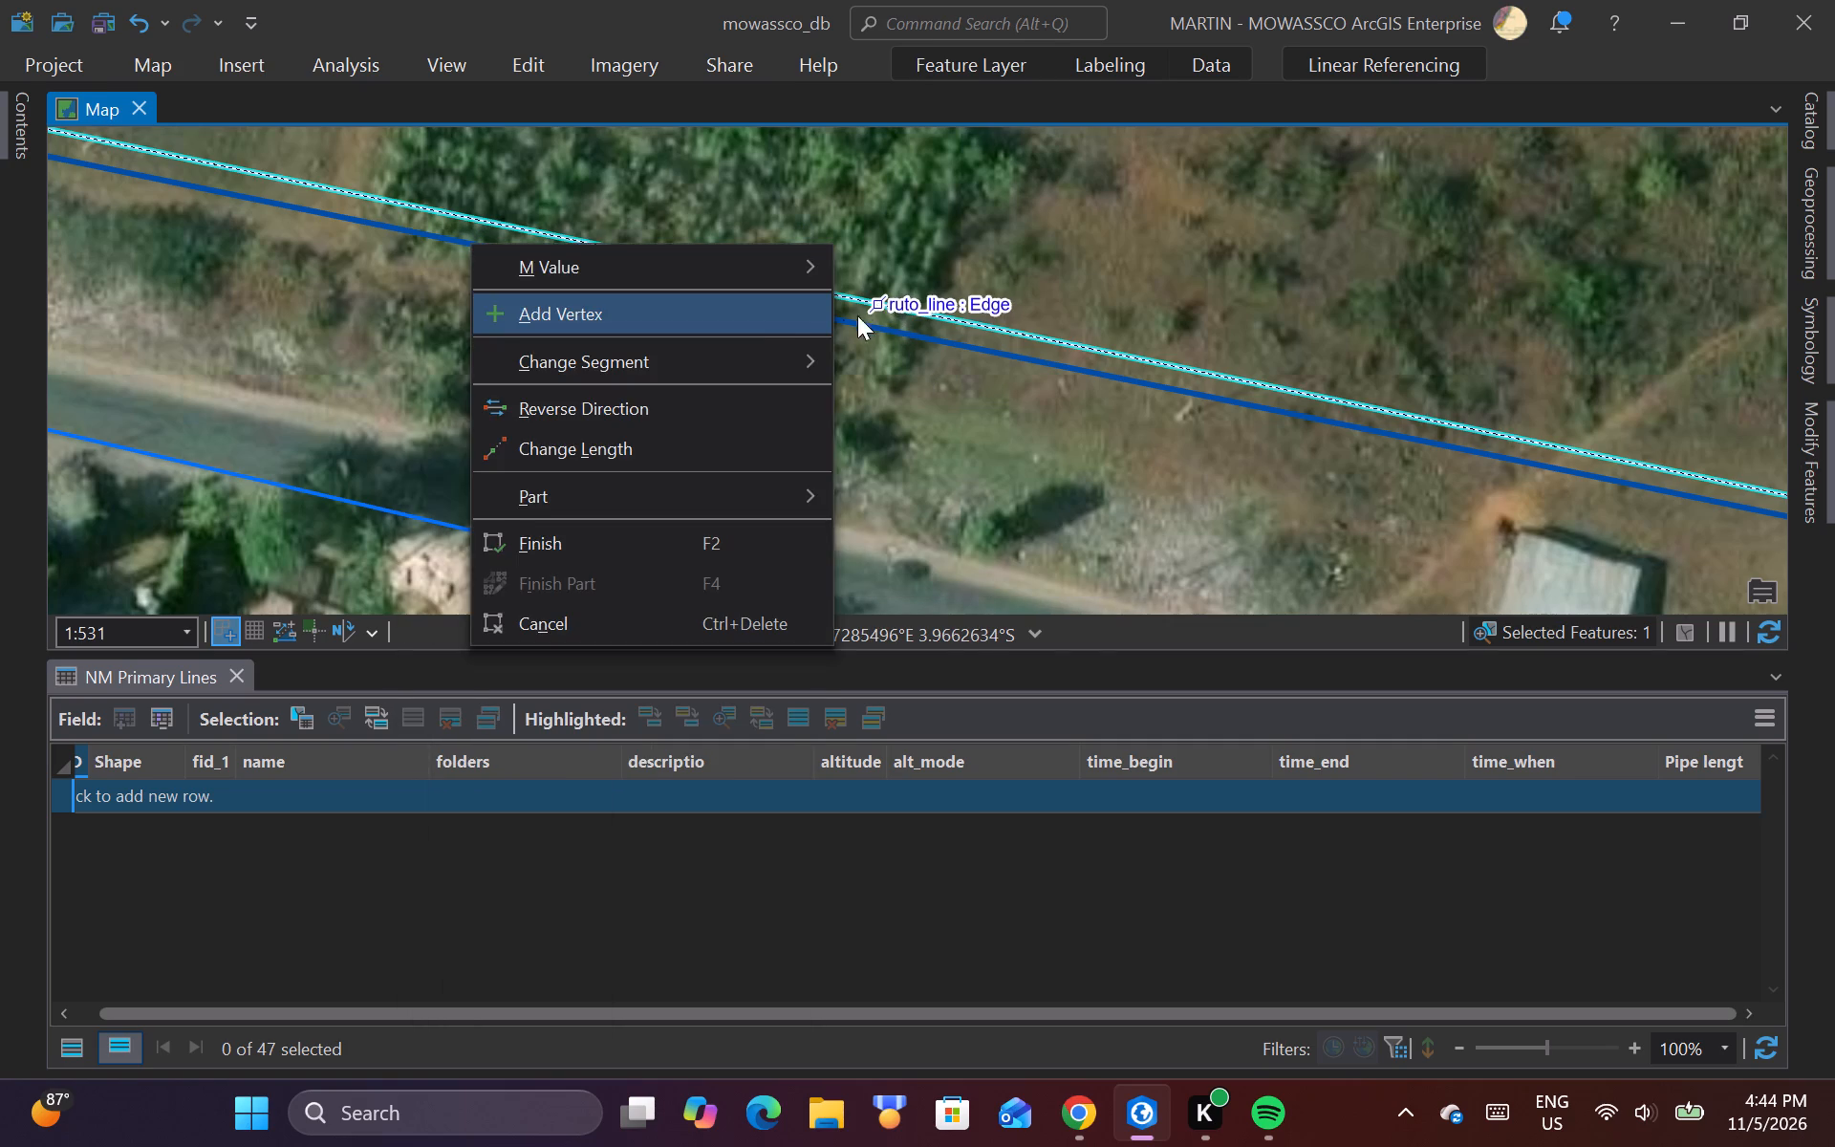
click(775, 323)
drag(876, 299, 874, 379)
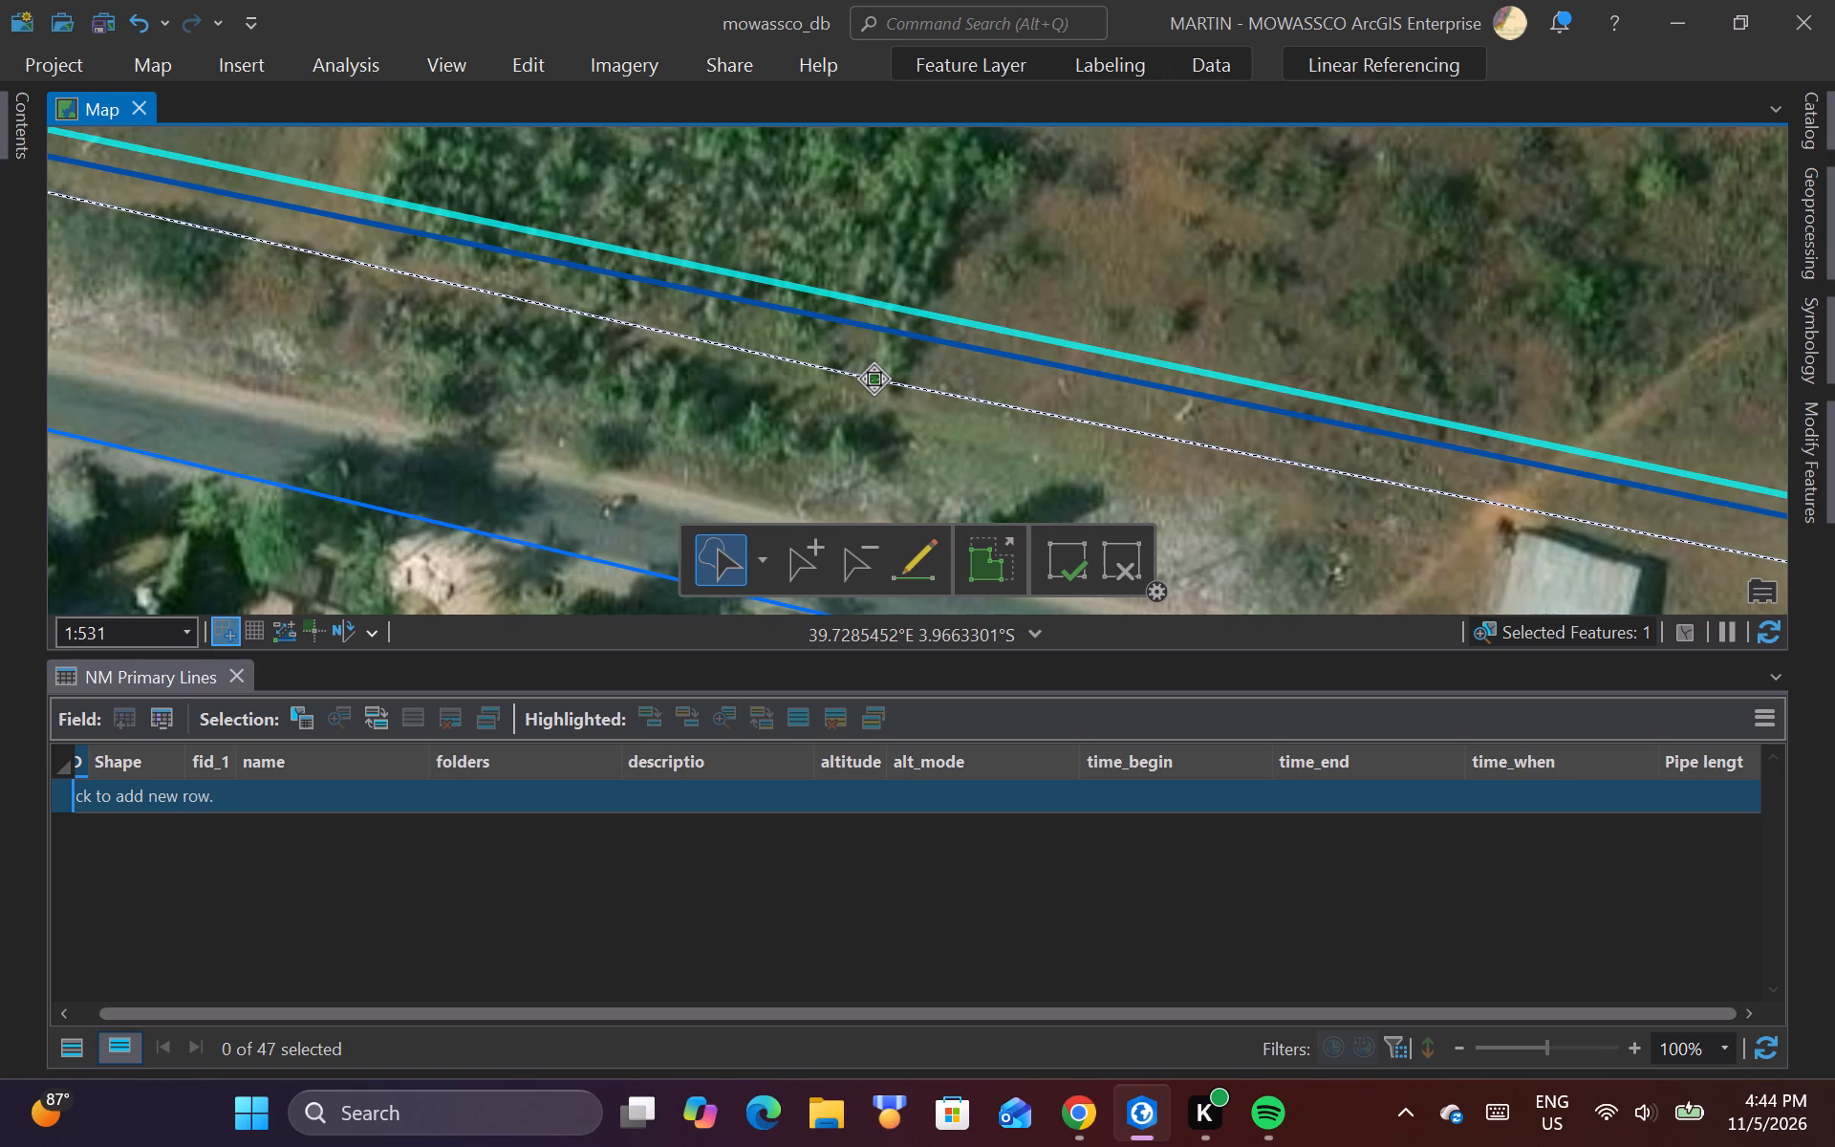
drag(874, 379, 870, 374)
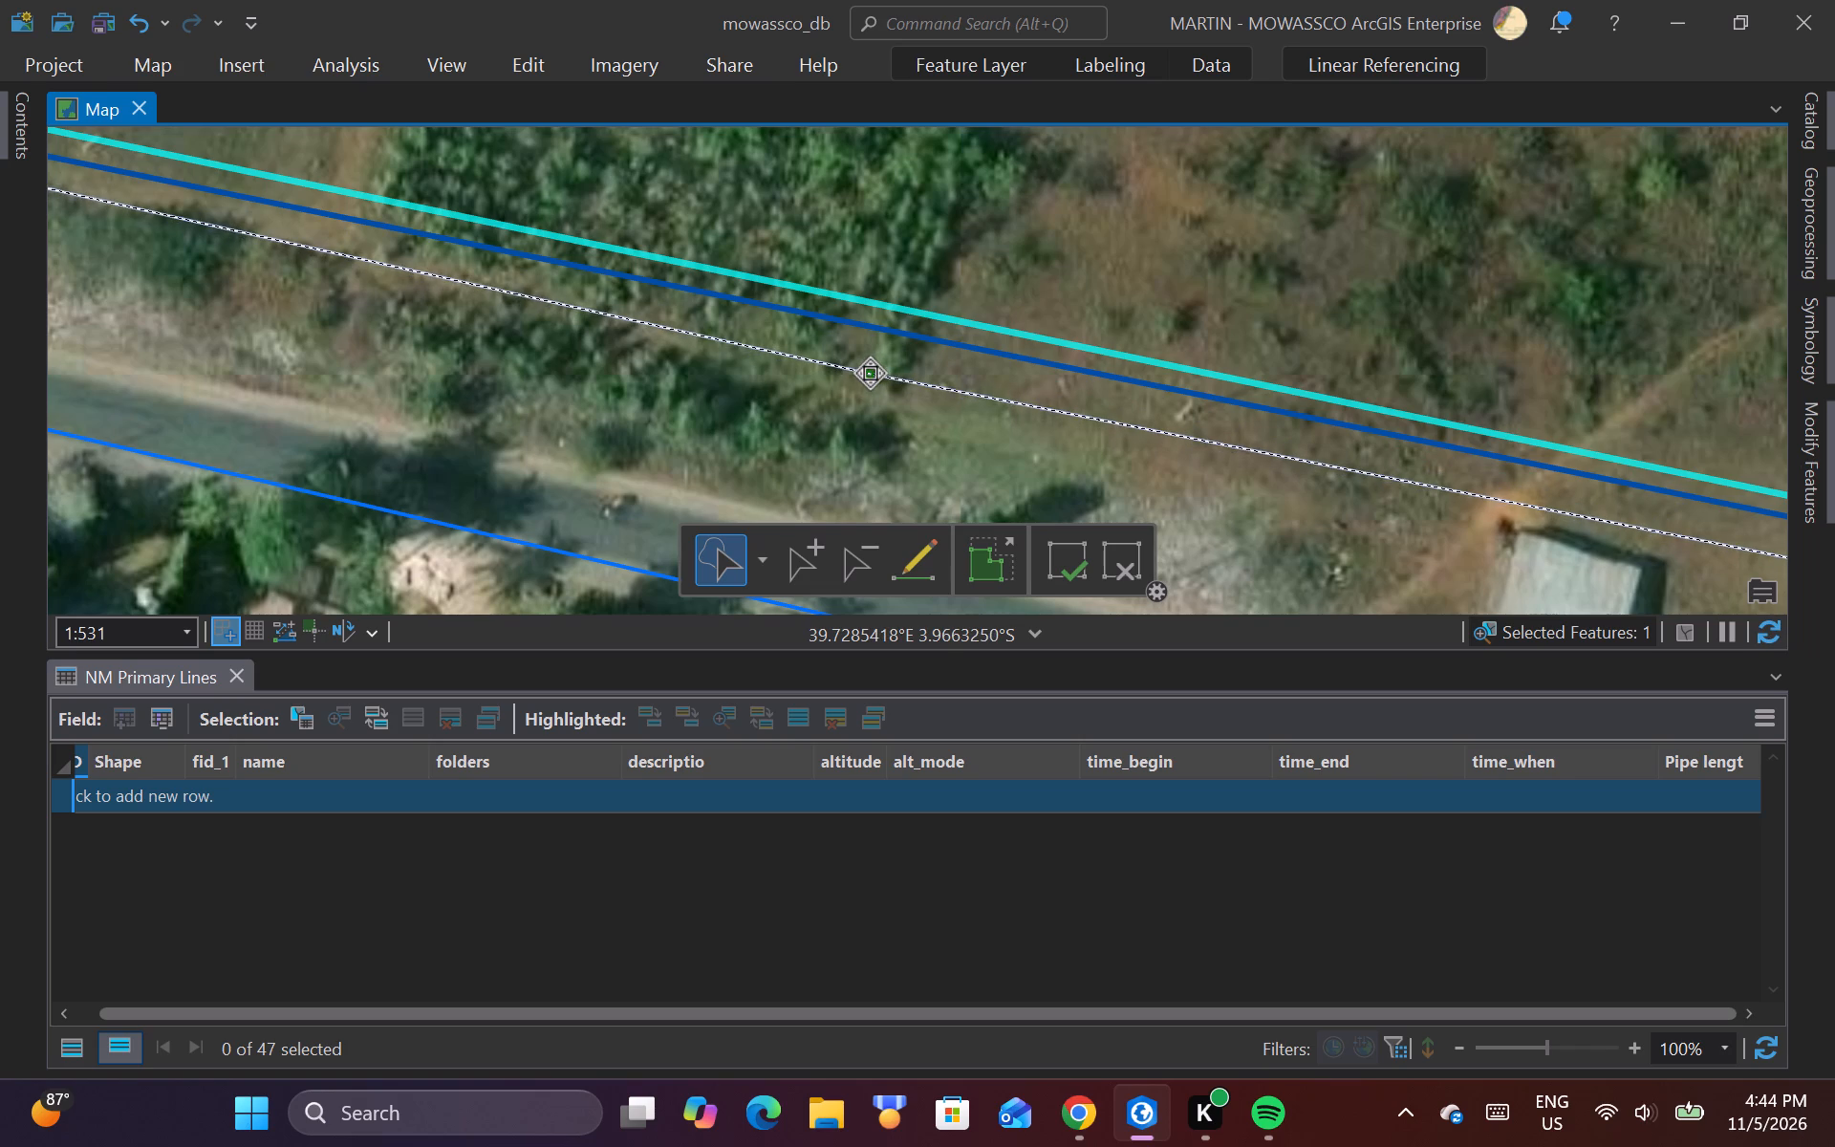
drag(870, 374, 868, 374)
Add a vertex to ruto_line among the scattered trees east of the lone roadside building and shift it slightly south to about 39.73034°E 3.96673°S.
scroll(967, 395, down, 3)
scroll(685, 400, down, 1)
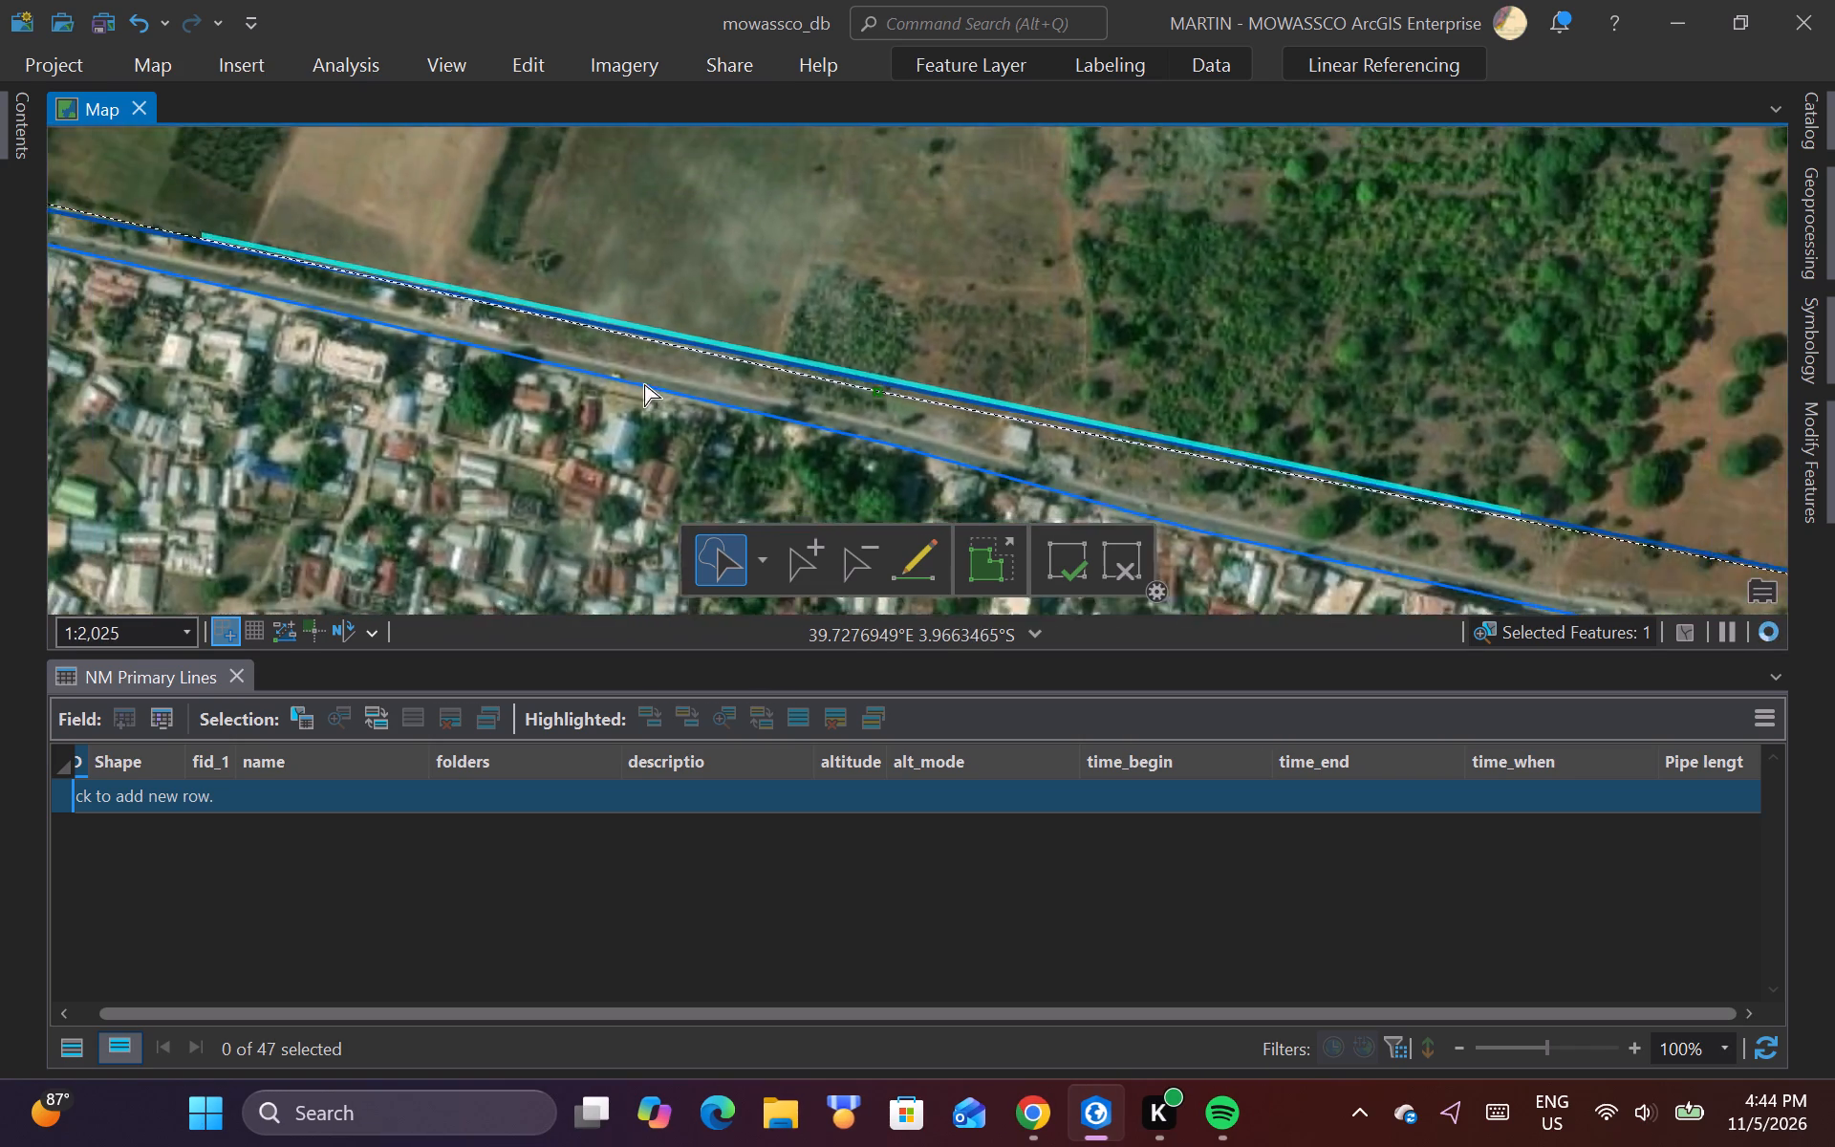
scroll(476, 314, down, 1)
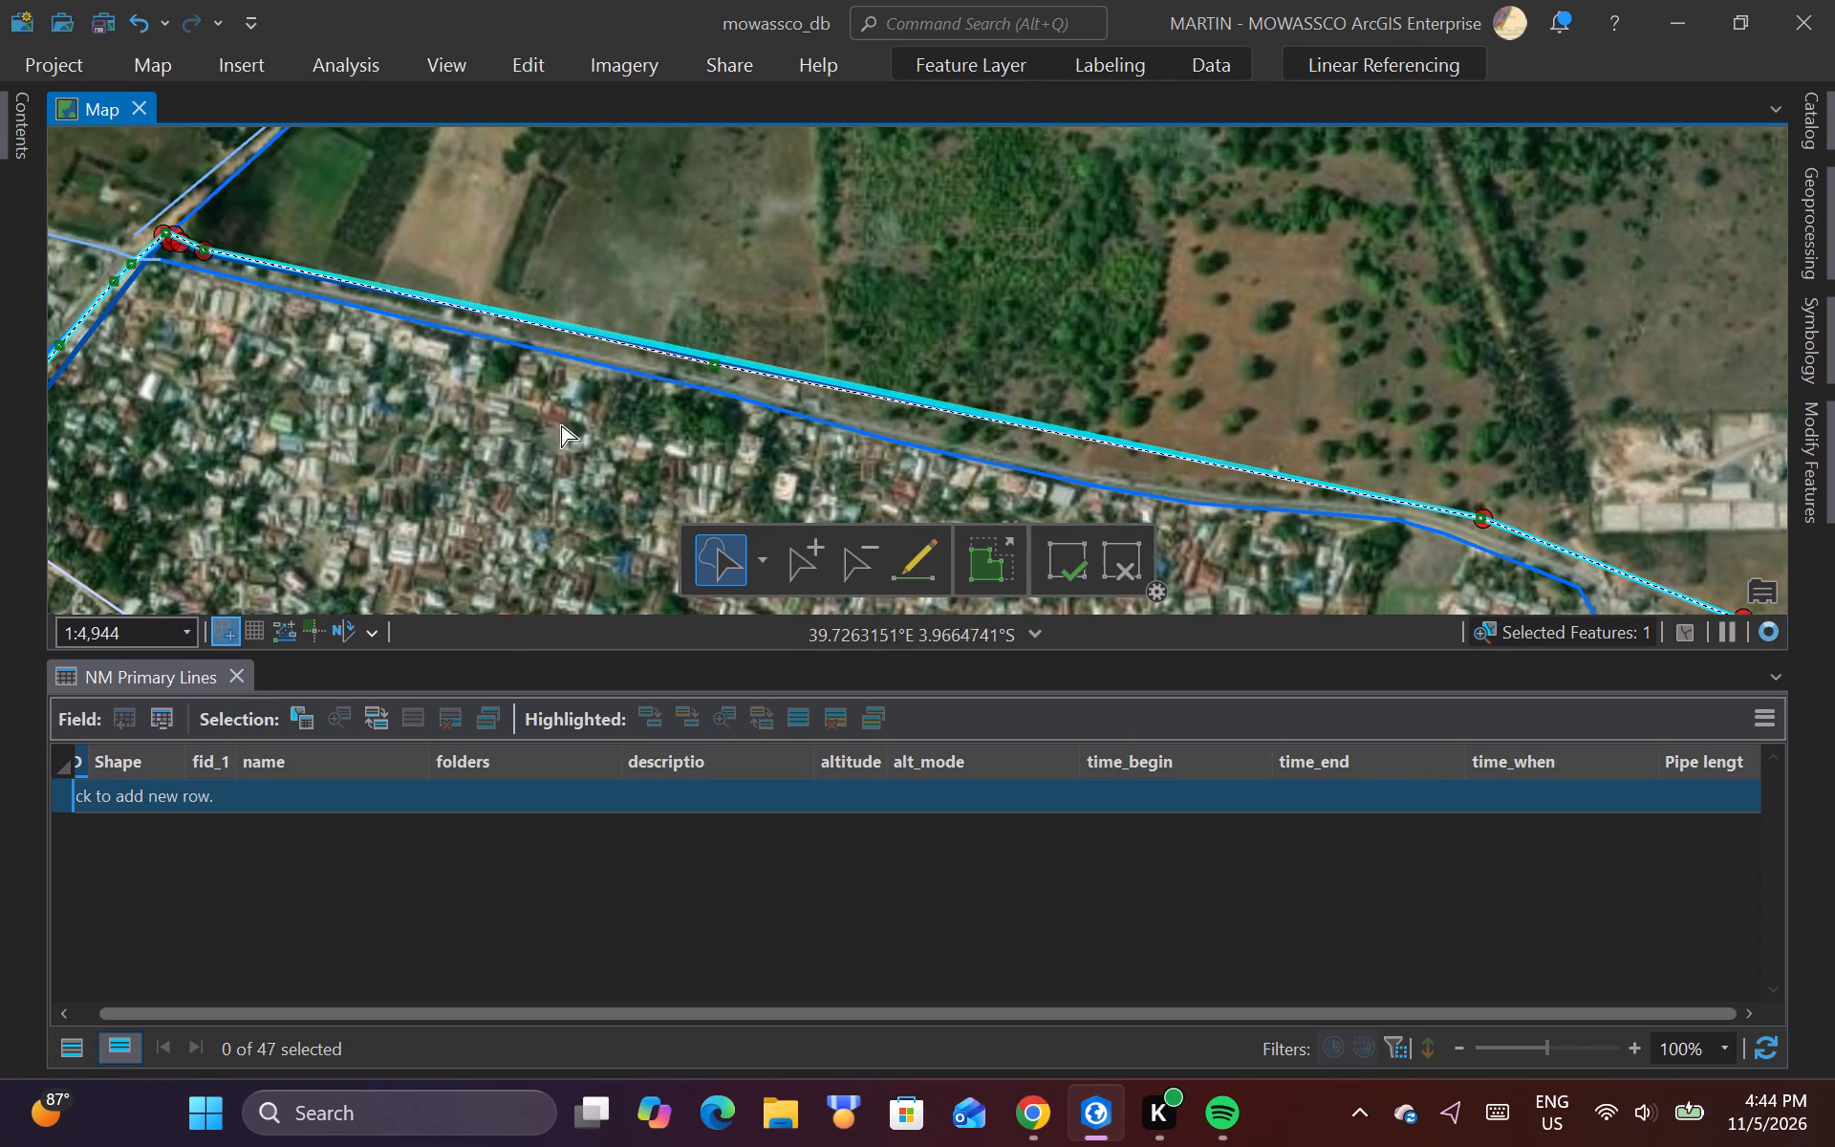
scroll(993, 491, up, 2)
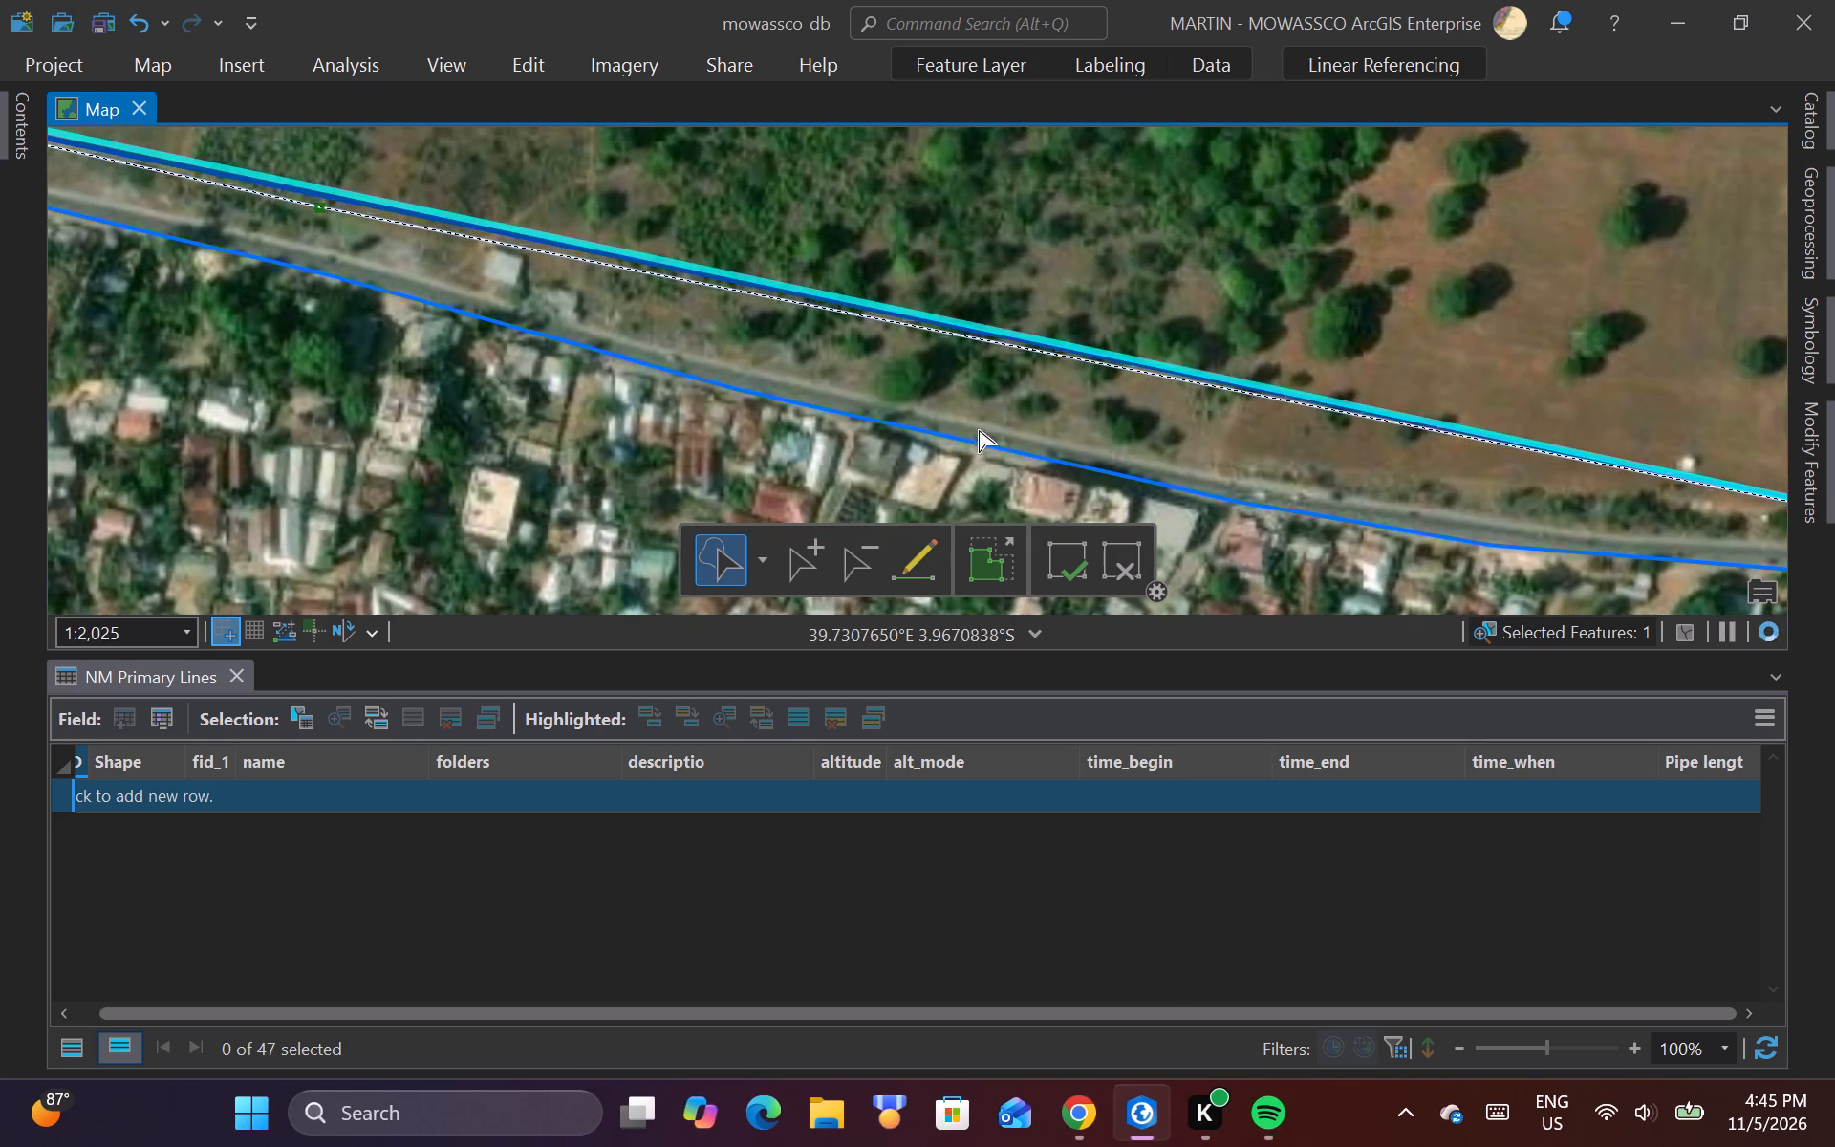
scroll(853, 333, up, 1)
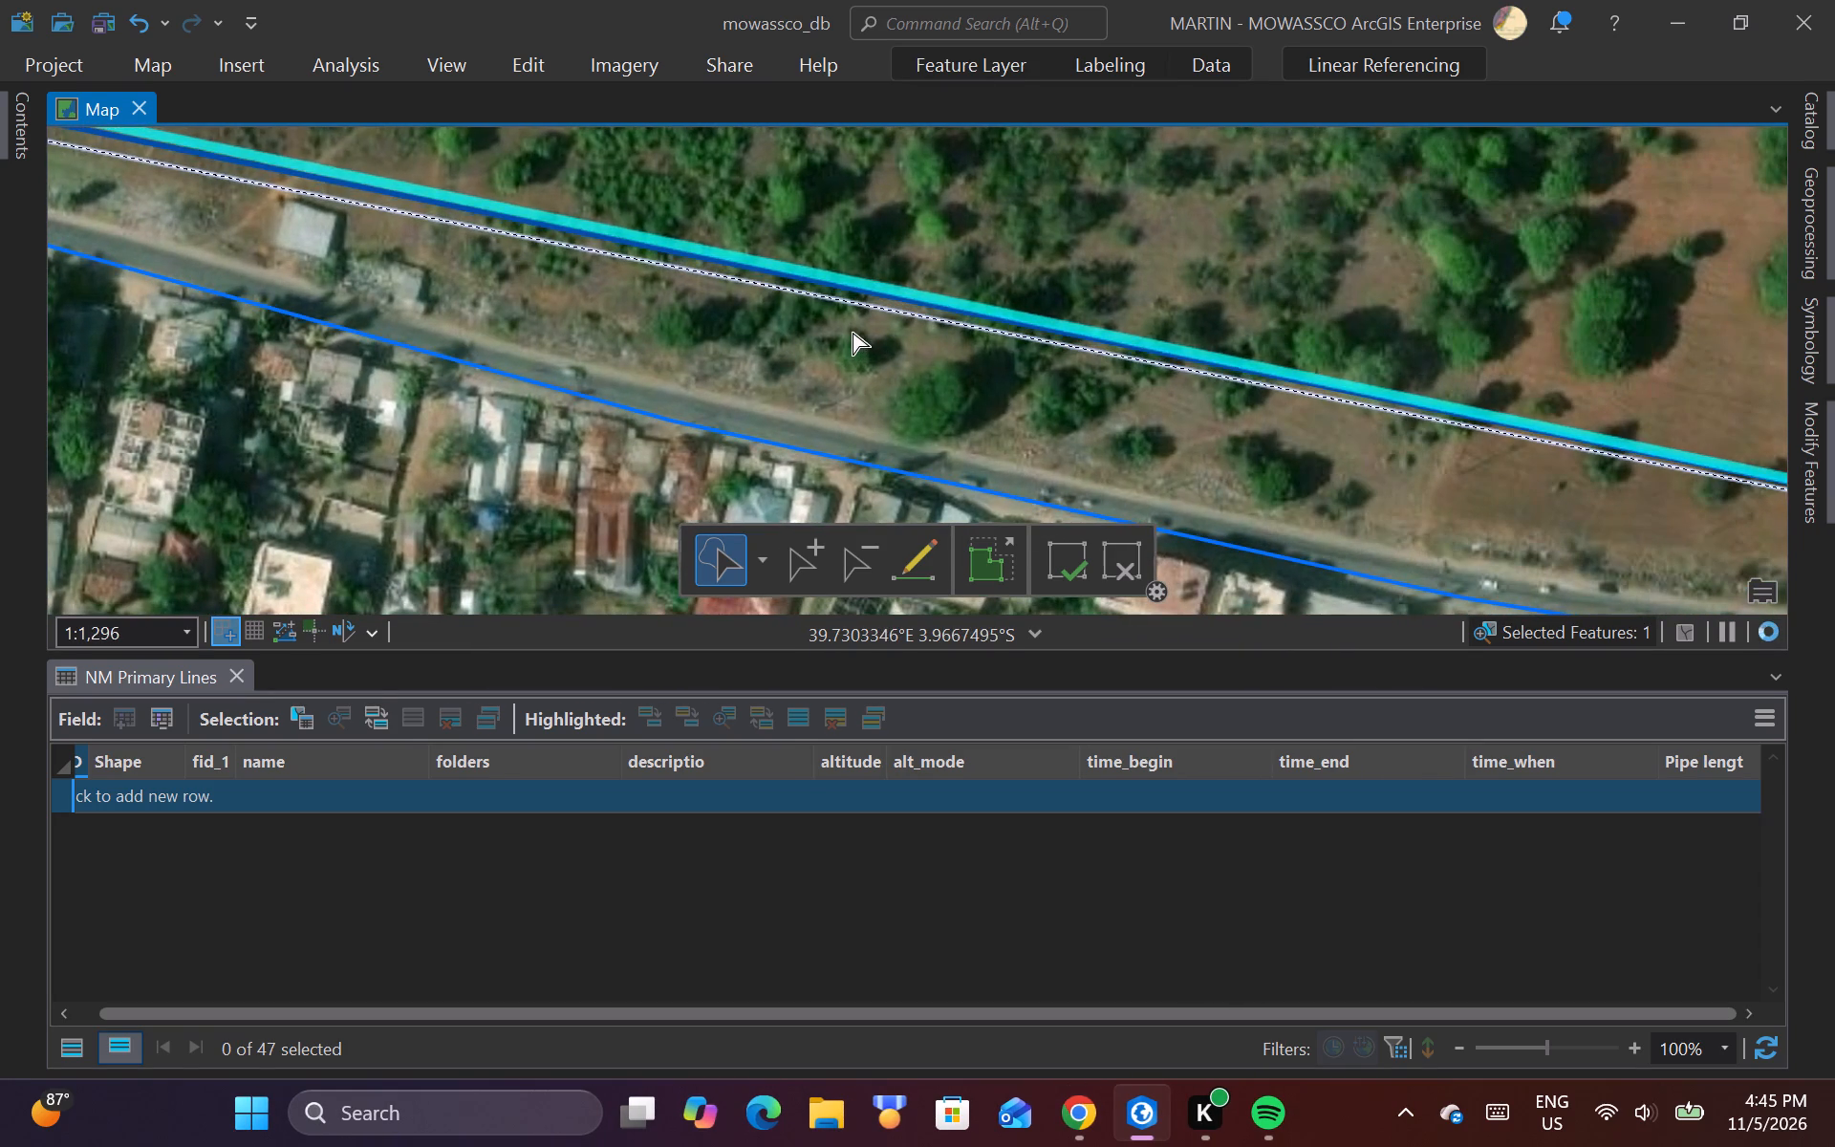
right_click(851, 310)
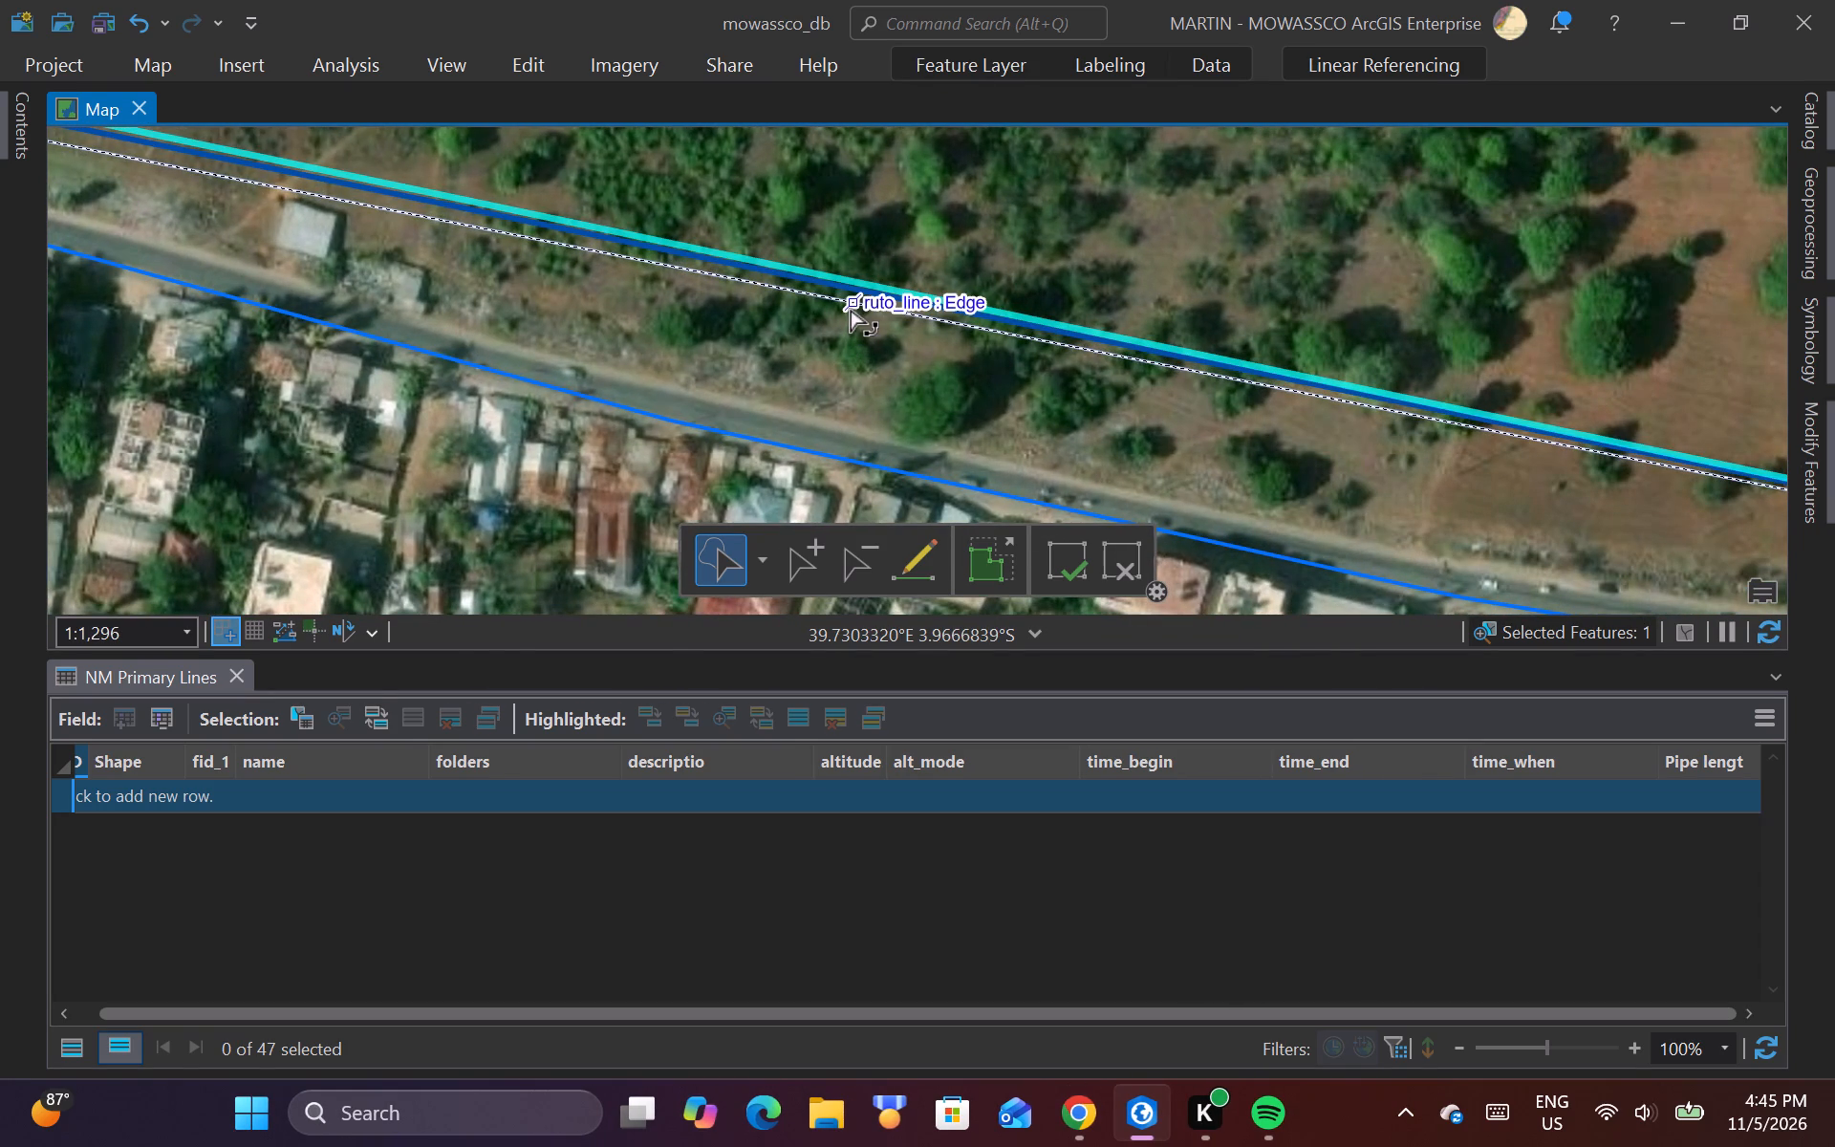
click(734, 327)
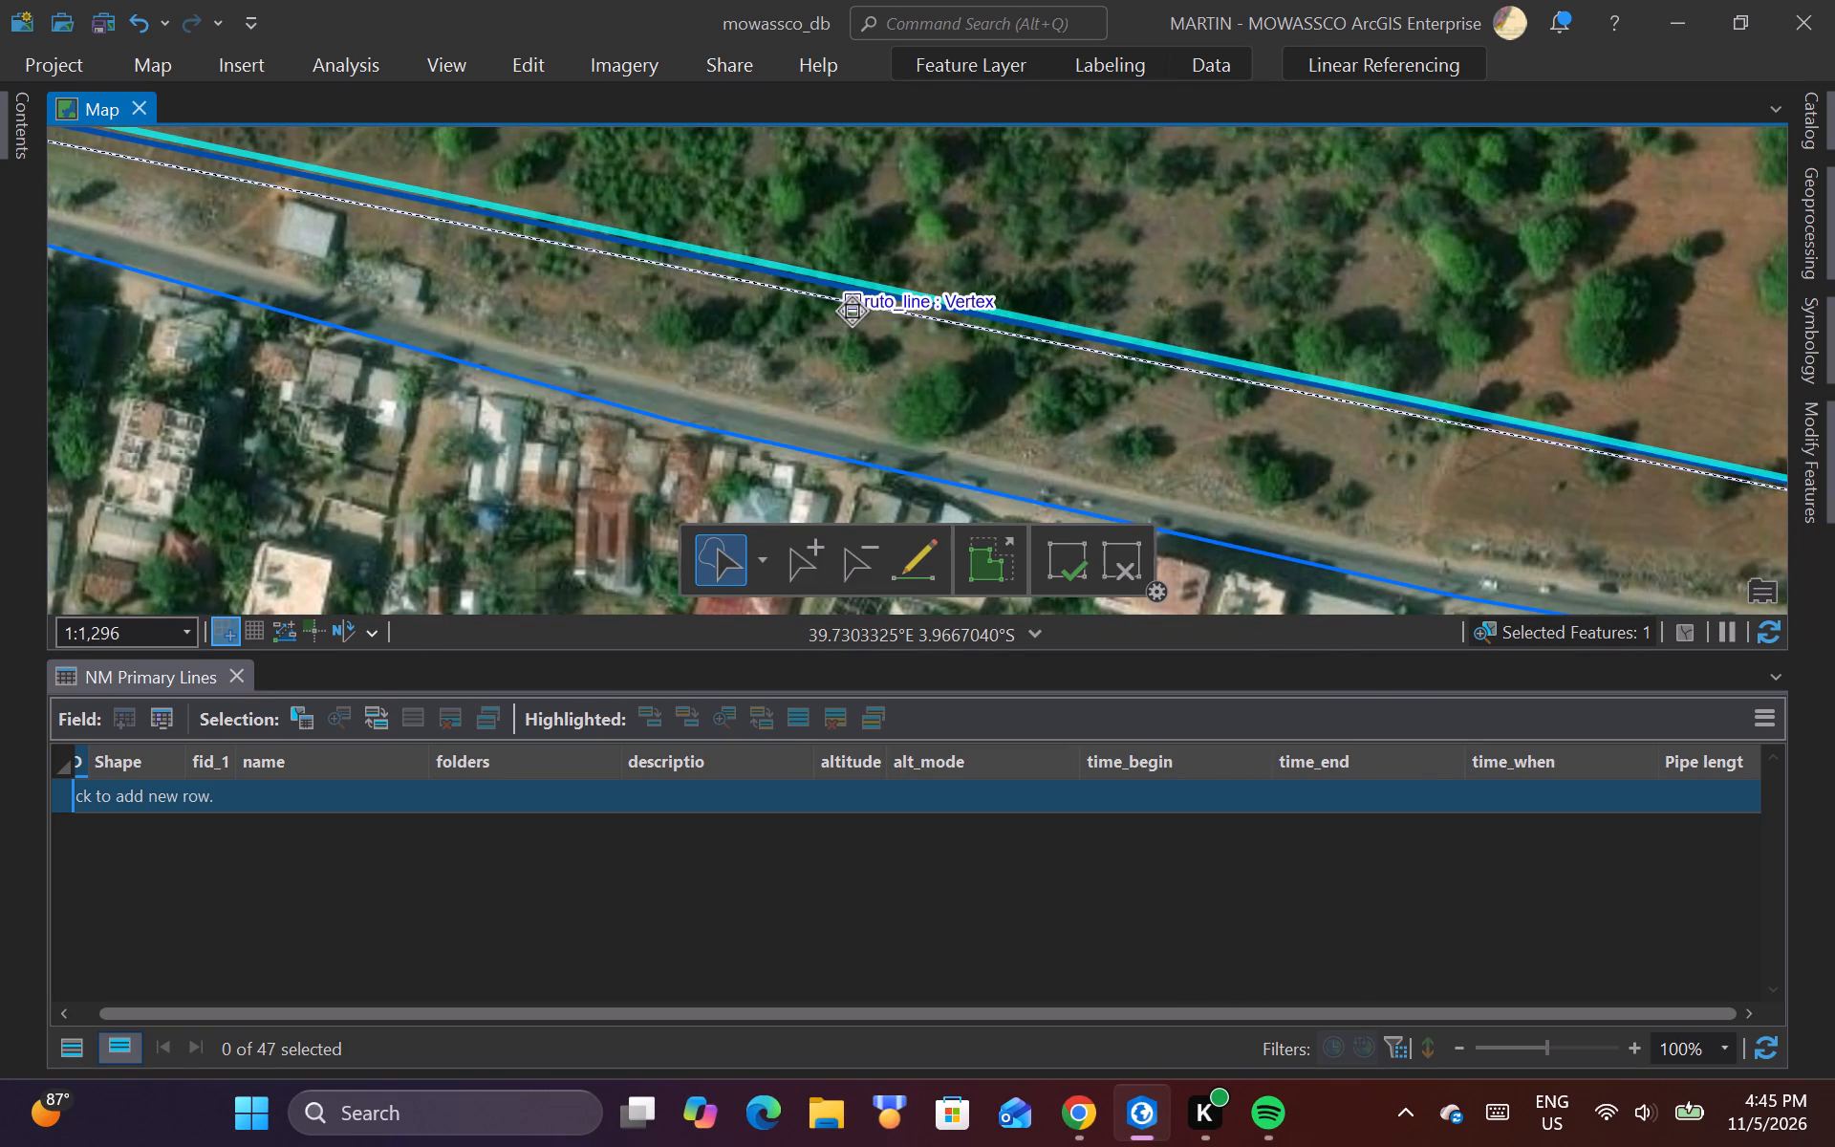
drag(852, 312, 854, 325)
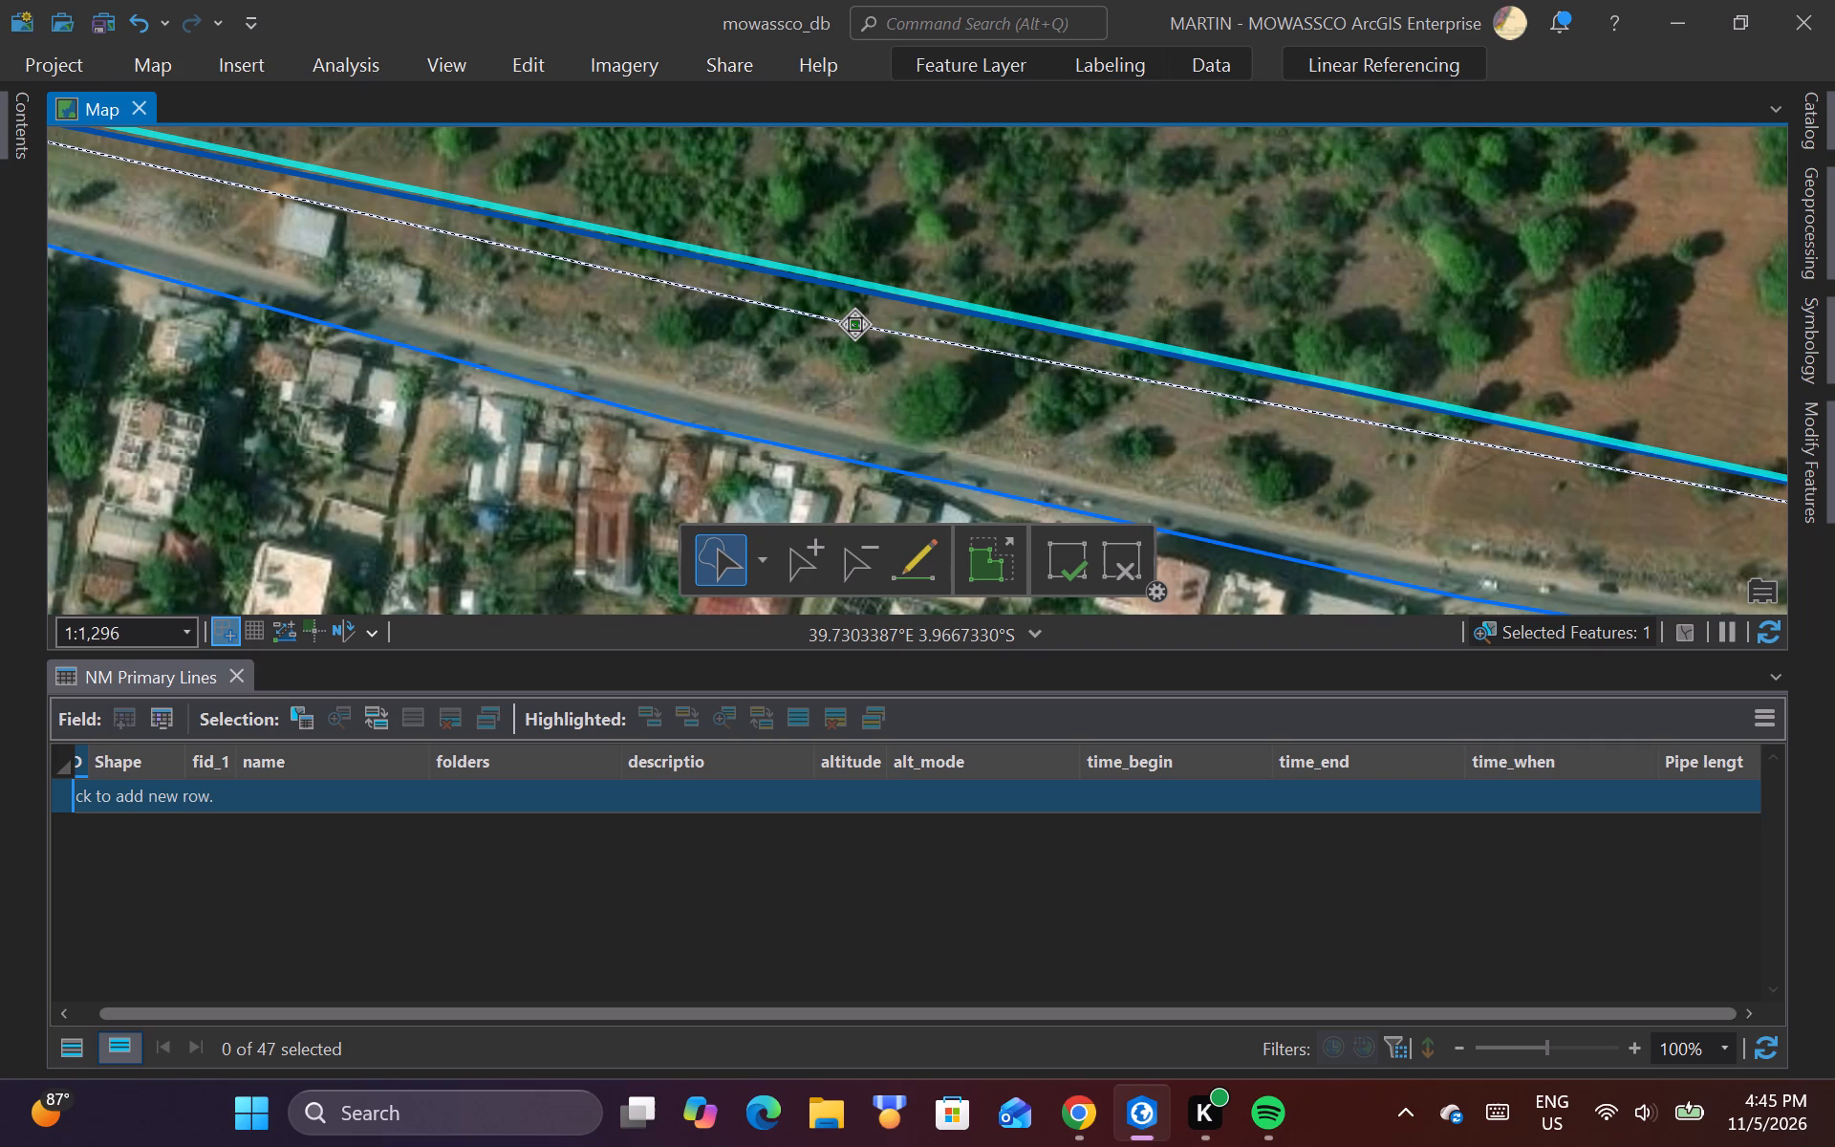
drag(854, 325, 854, 329)
Add a vertex to ruto_line at the brown field's western edge and move it south toward the paved road, near 39.7316°E 3.9671°S.
scroll(526, 366, down, 3)
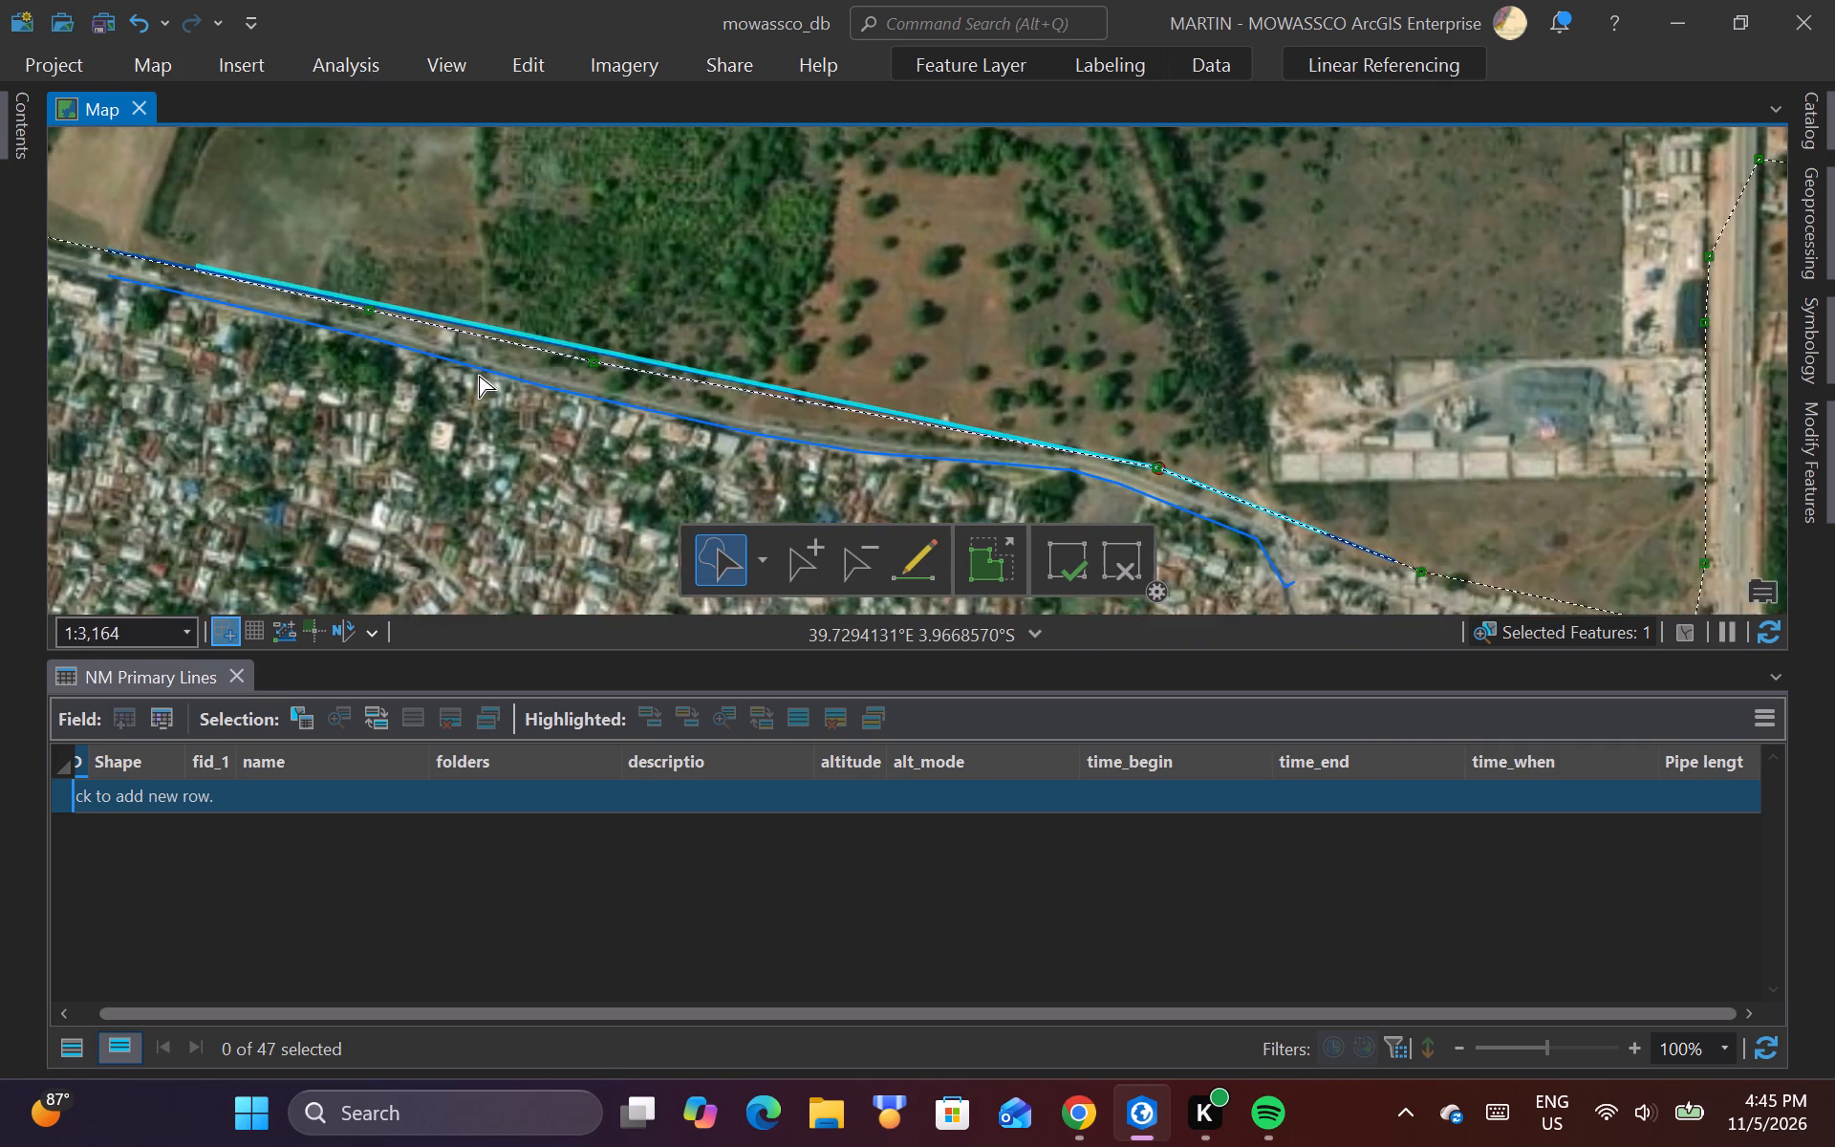
scroll(479, 376, down, 1)
scroll(648, 390, up, 1)
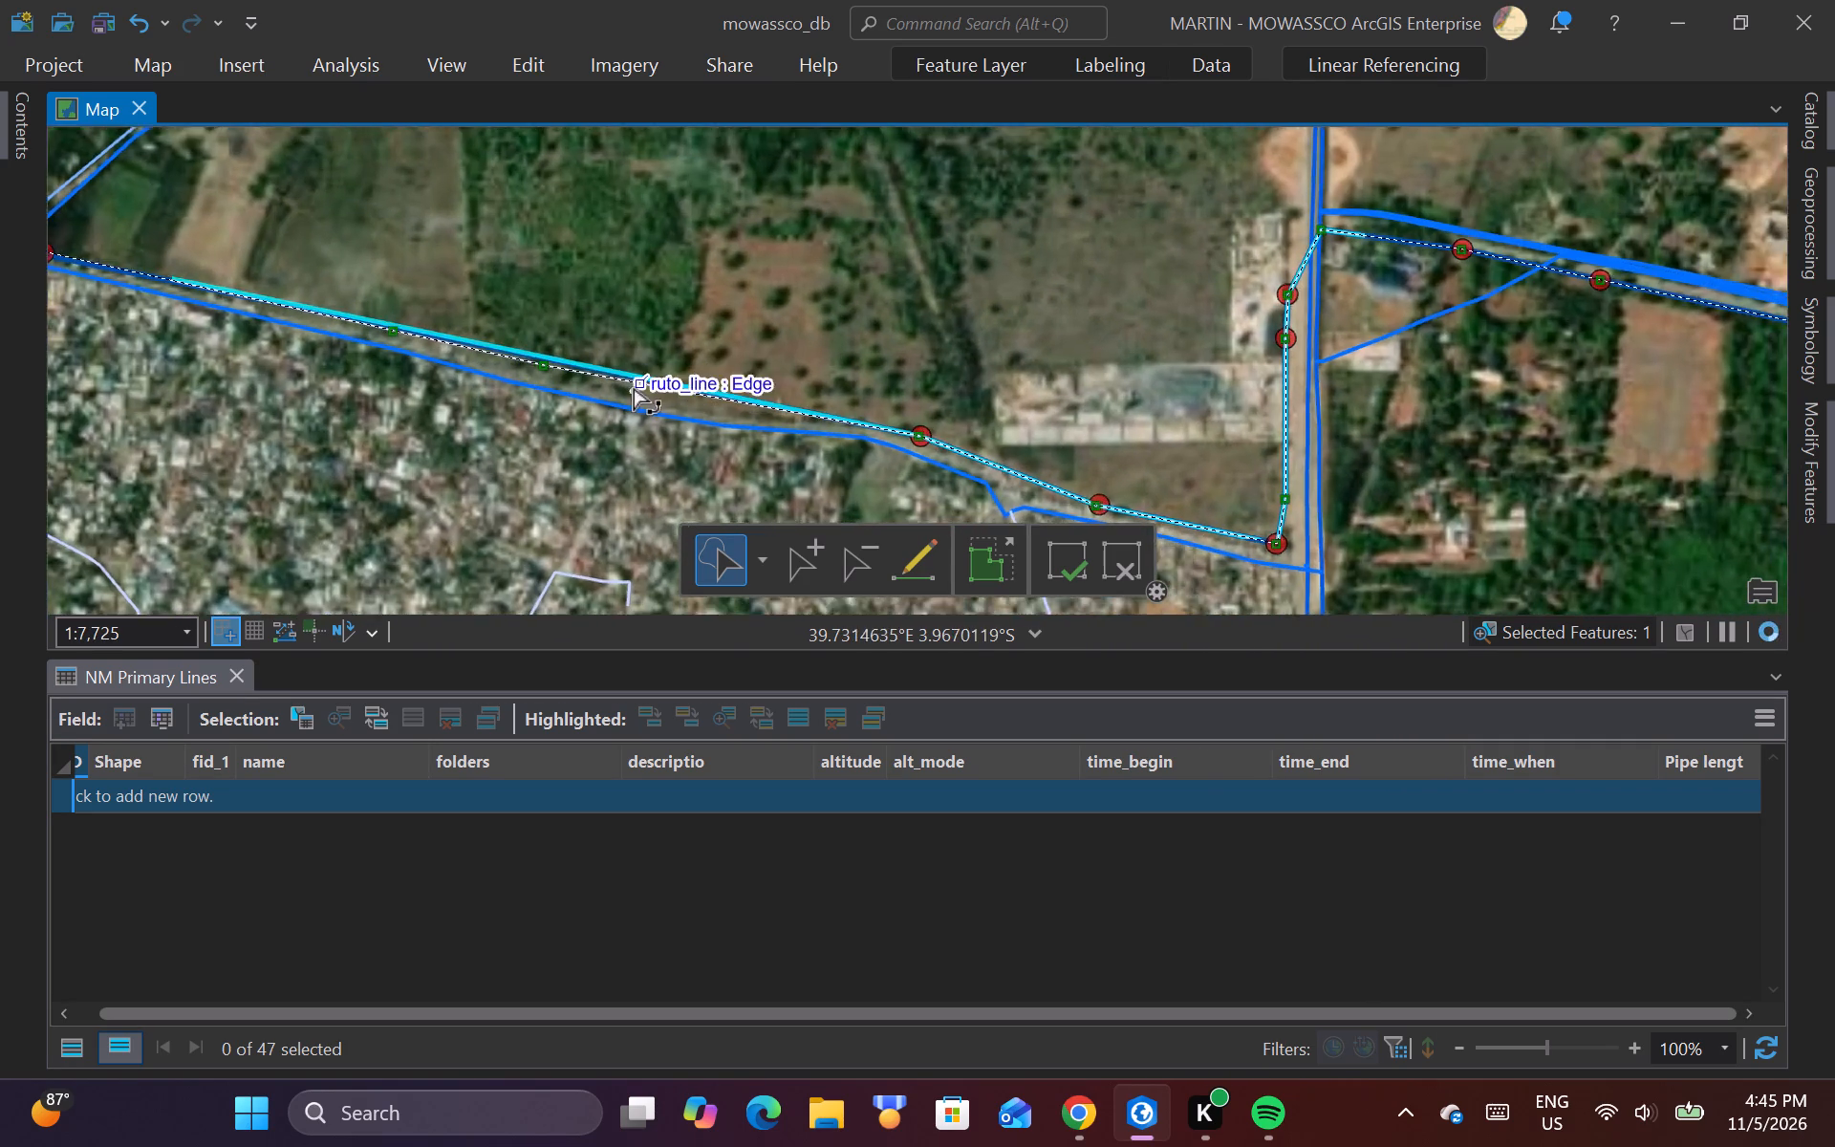
scroll(583, 378, up, 2)
scroll(730, 449, up, 1)
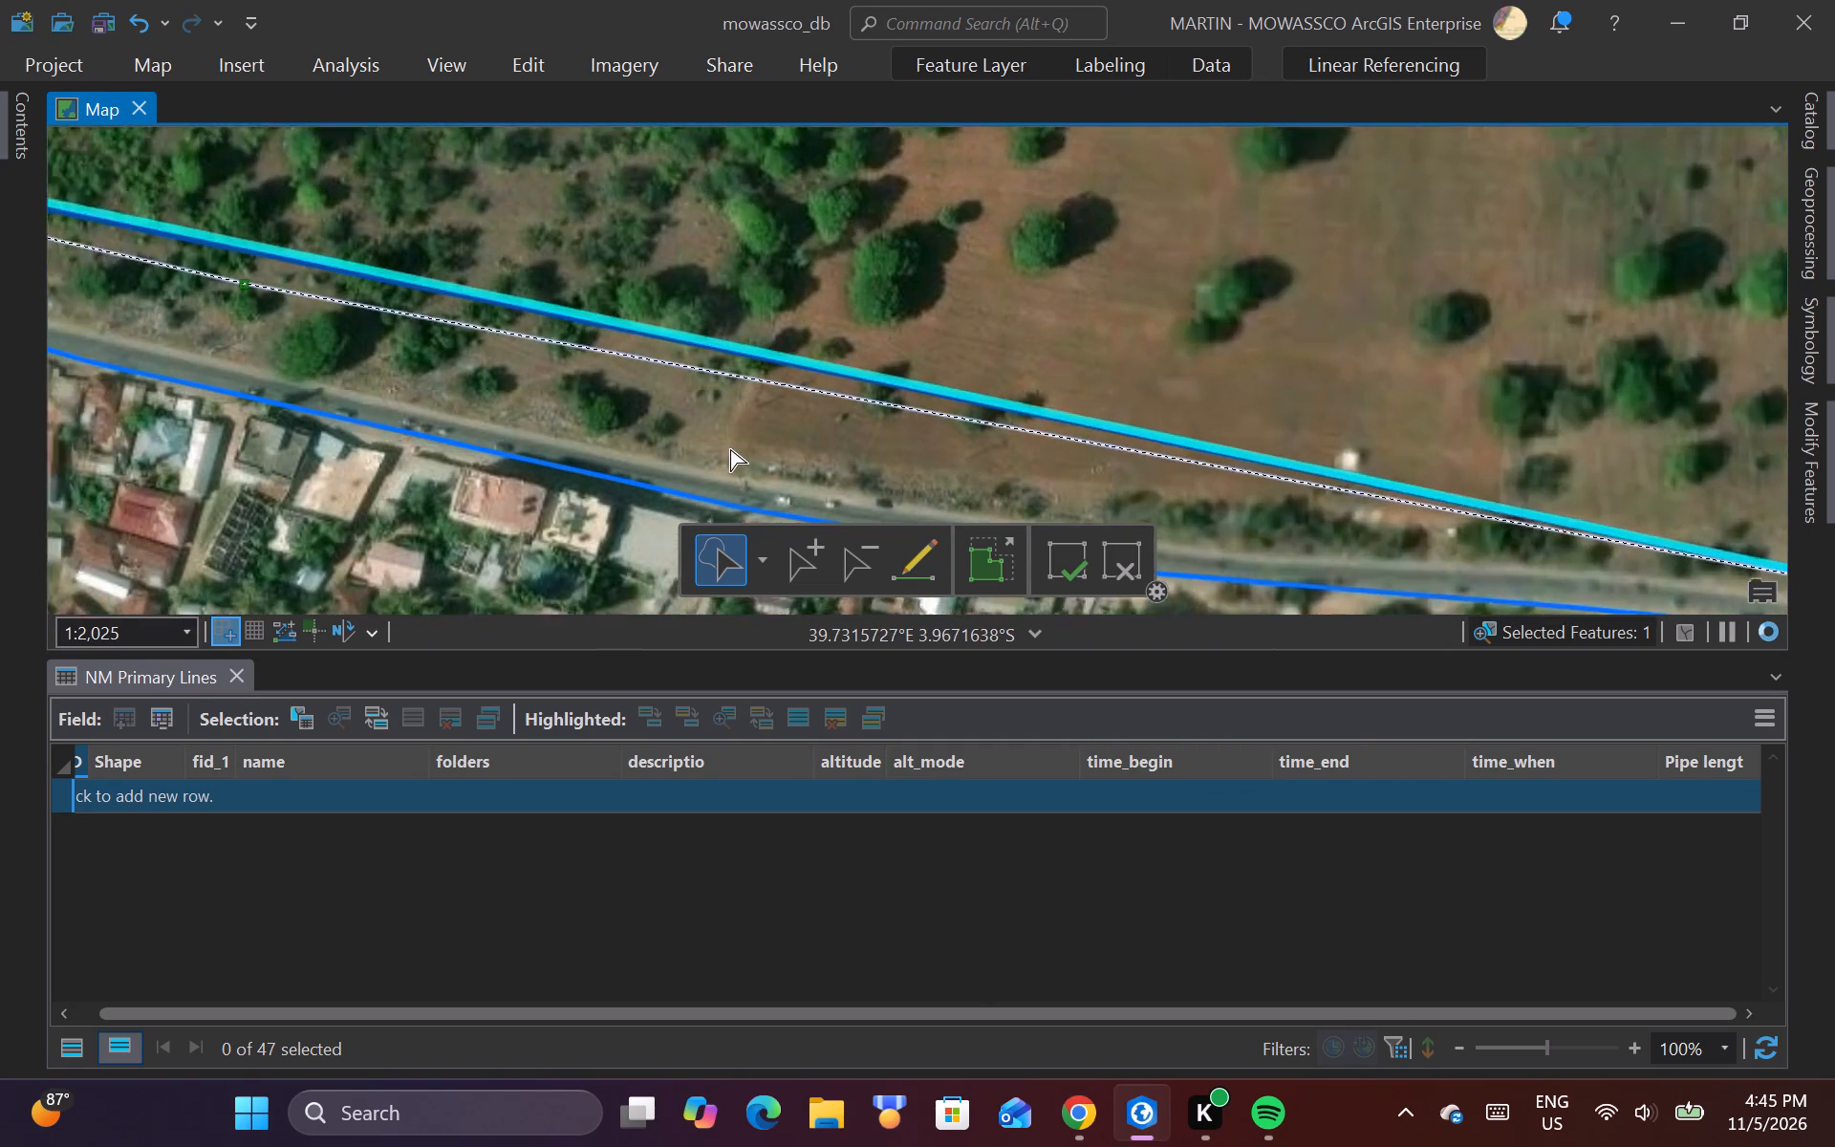
right_click(745, 368)
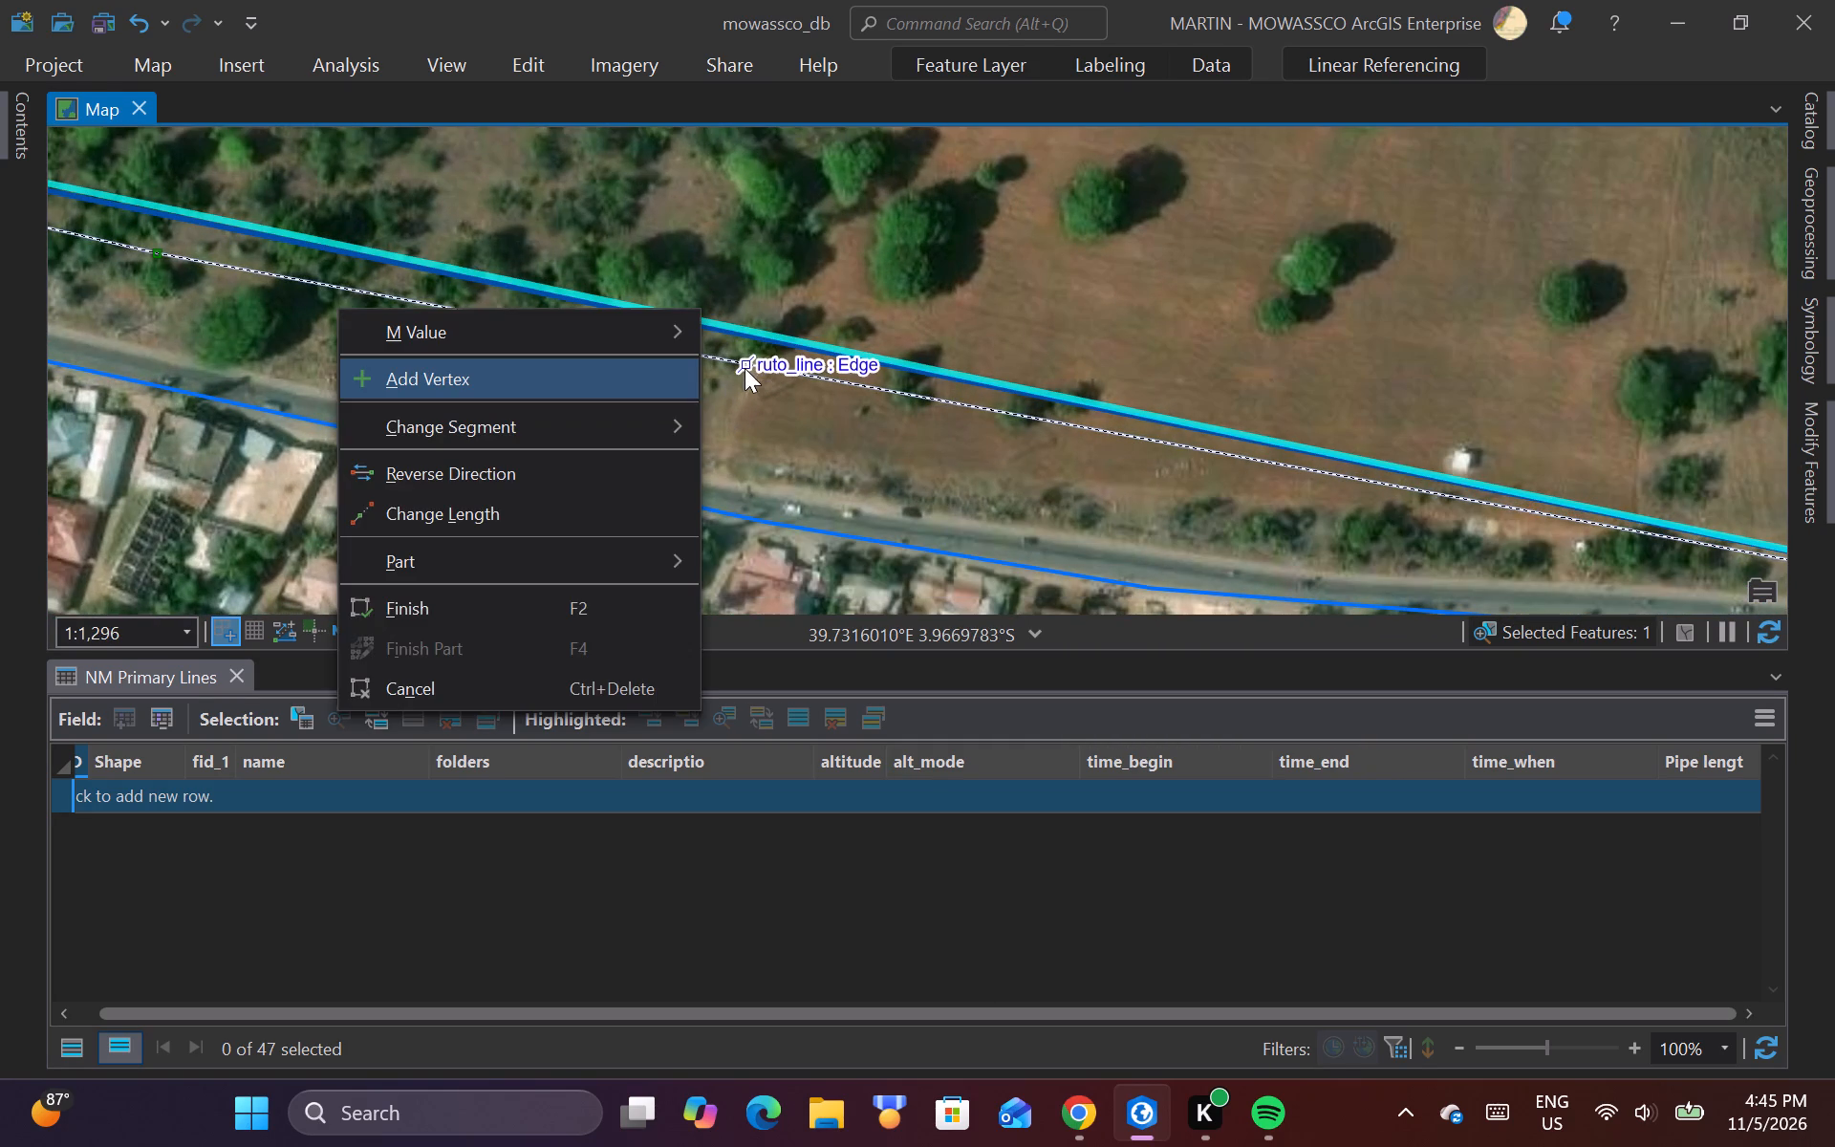
click(578, 386)
drag(744, 370, 745, 381)
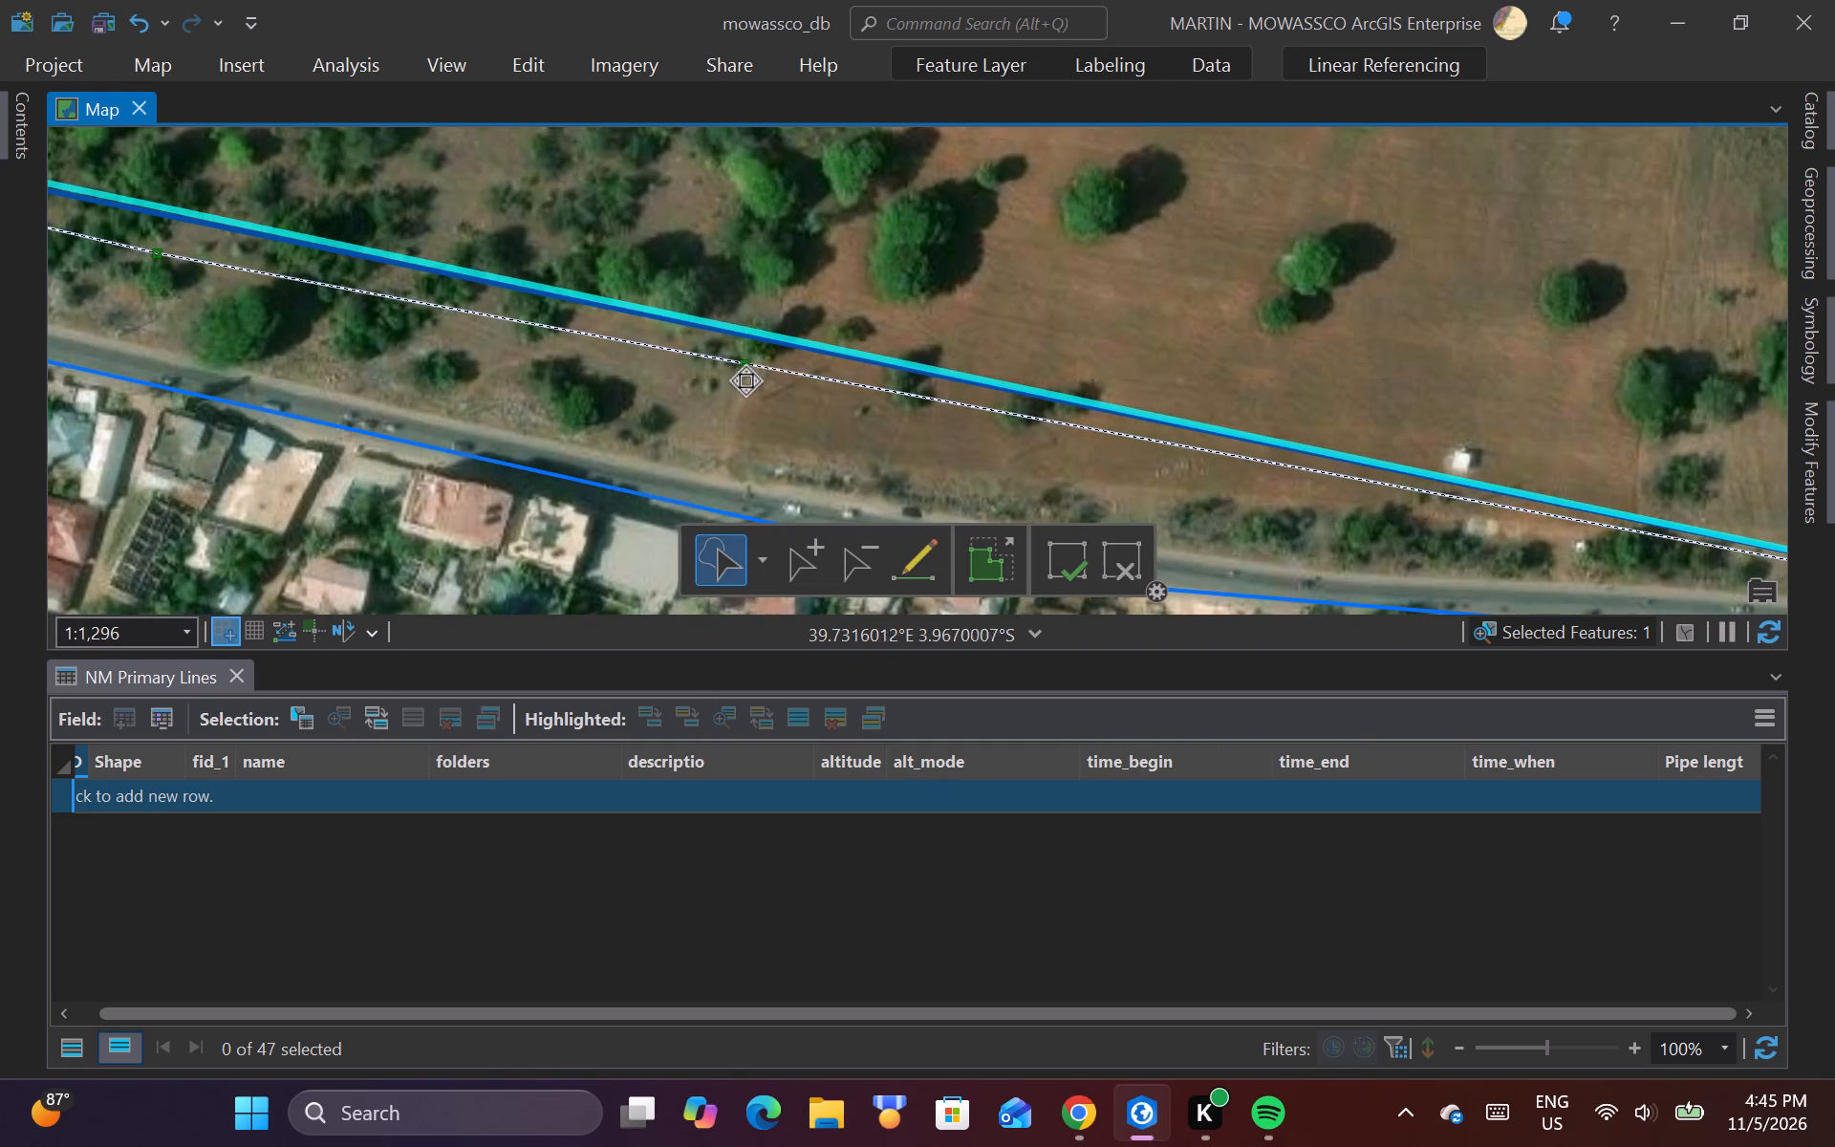
drag(745, 381, 748, 425)
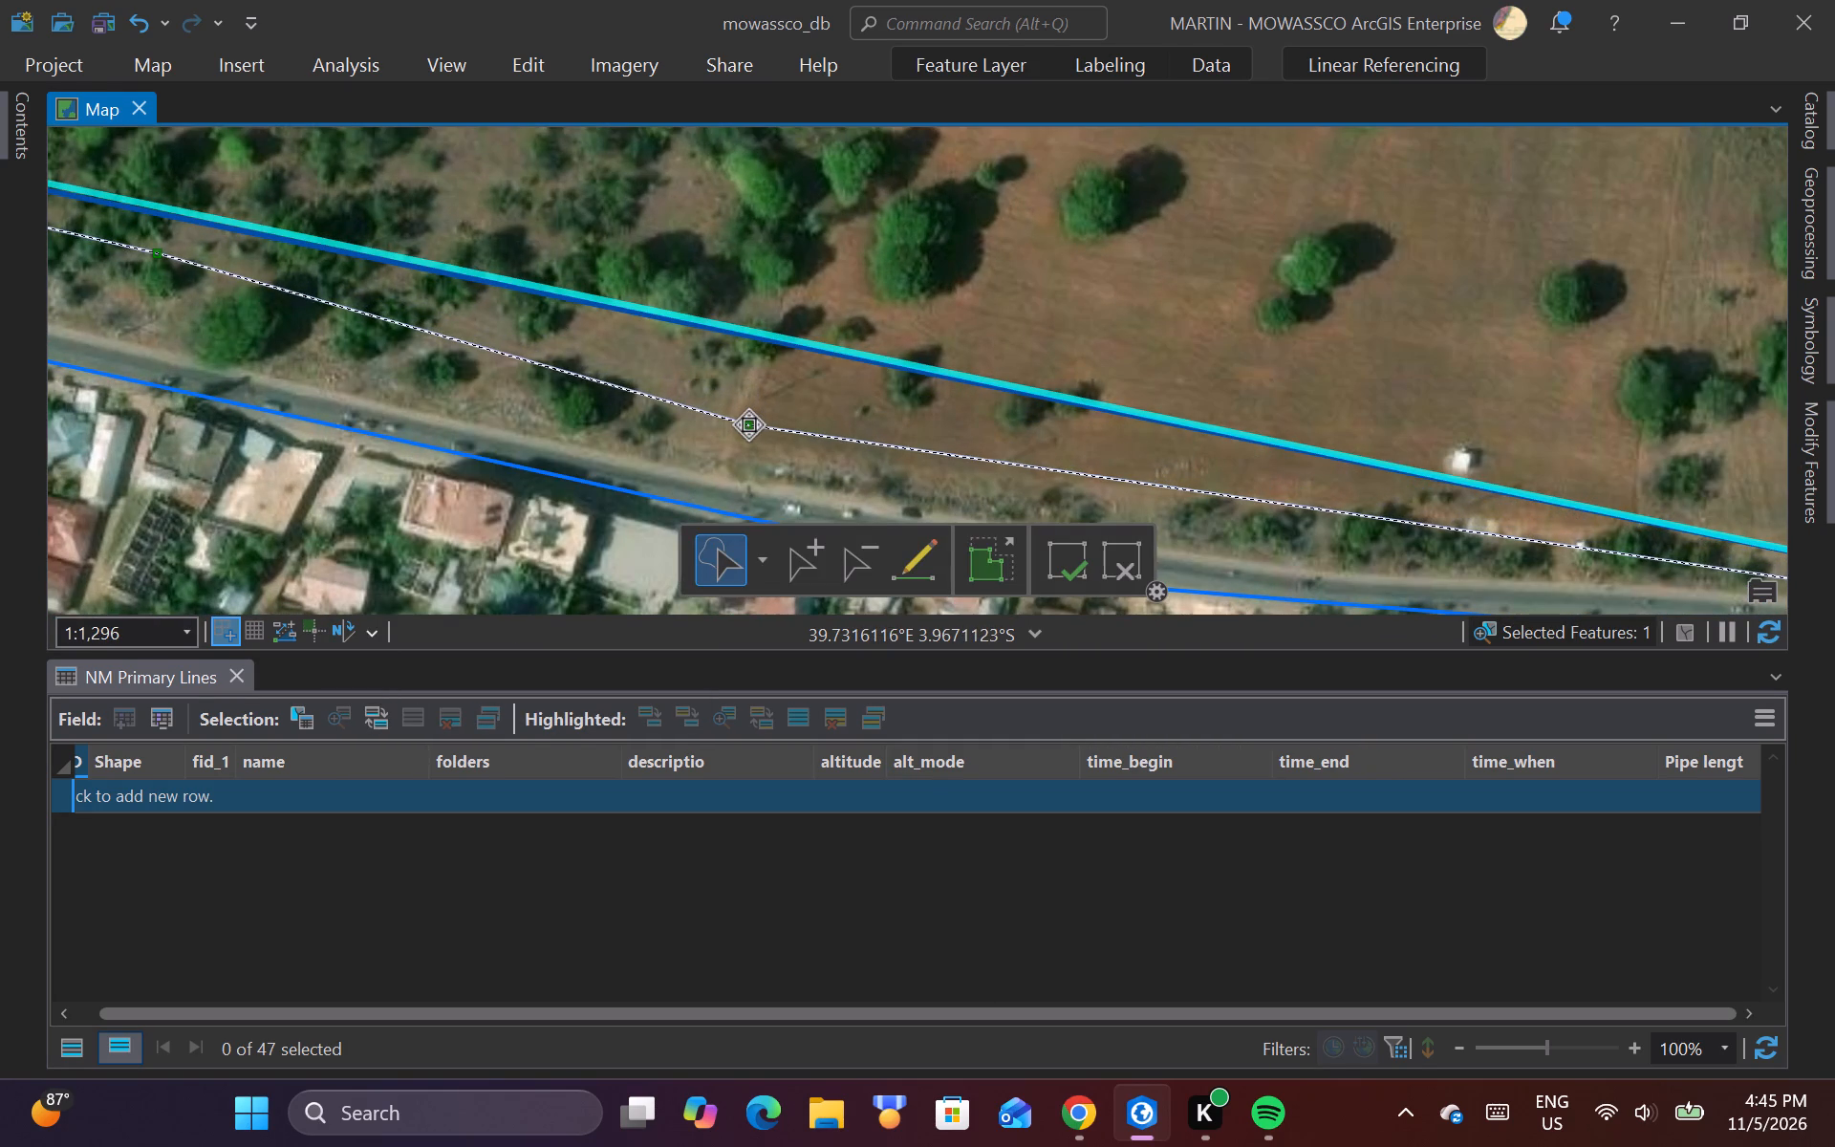
drag(748, 425, 745, 418)
Add a vertex to ruto_line south of the small white structure in the brown field and nudge it north to about 39.73323°E 3.96731°S.
scroll(772, 382, down, 2)
scroll(680, 394, down, 1)
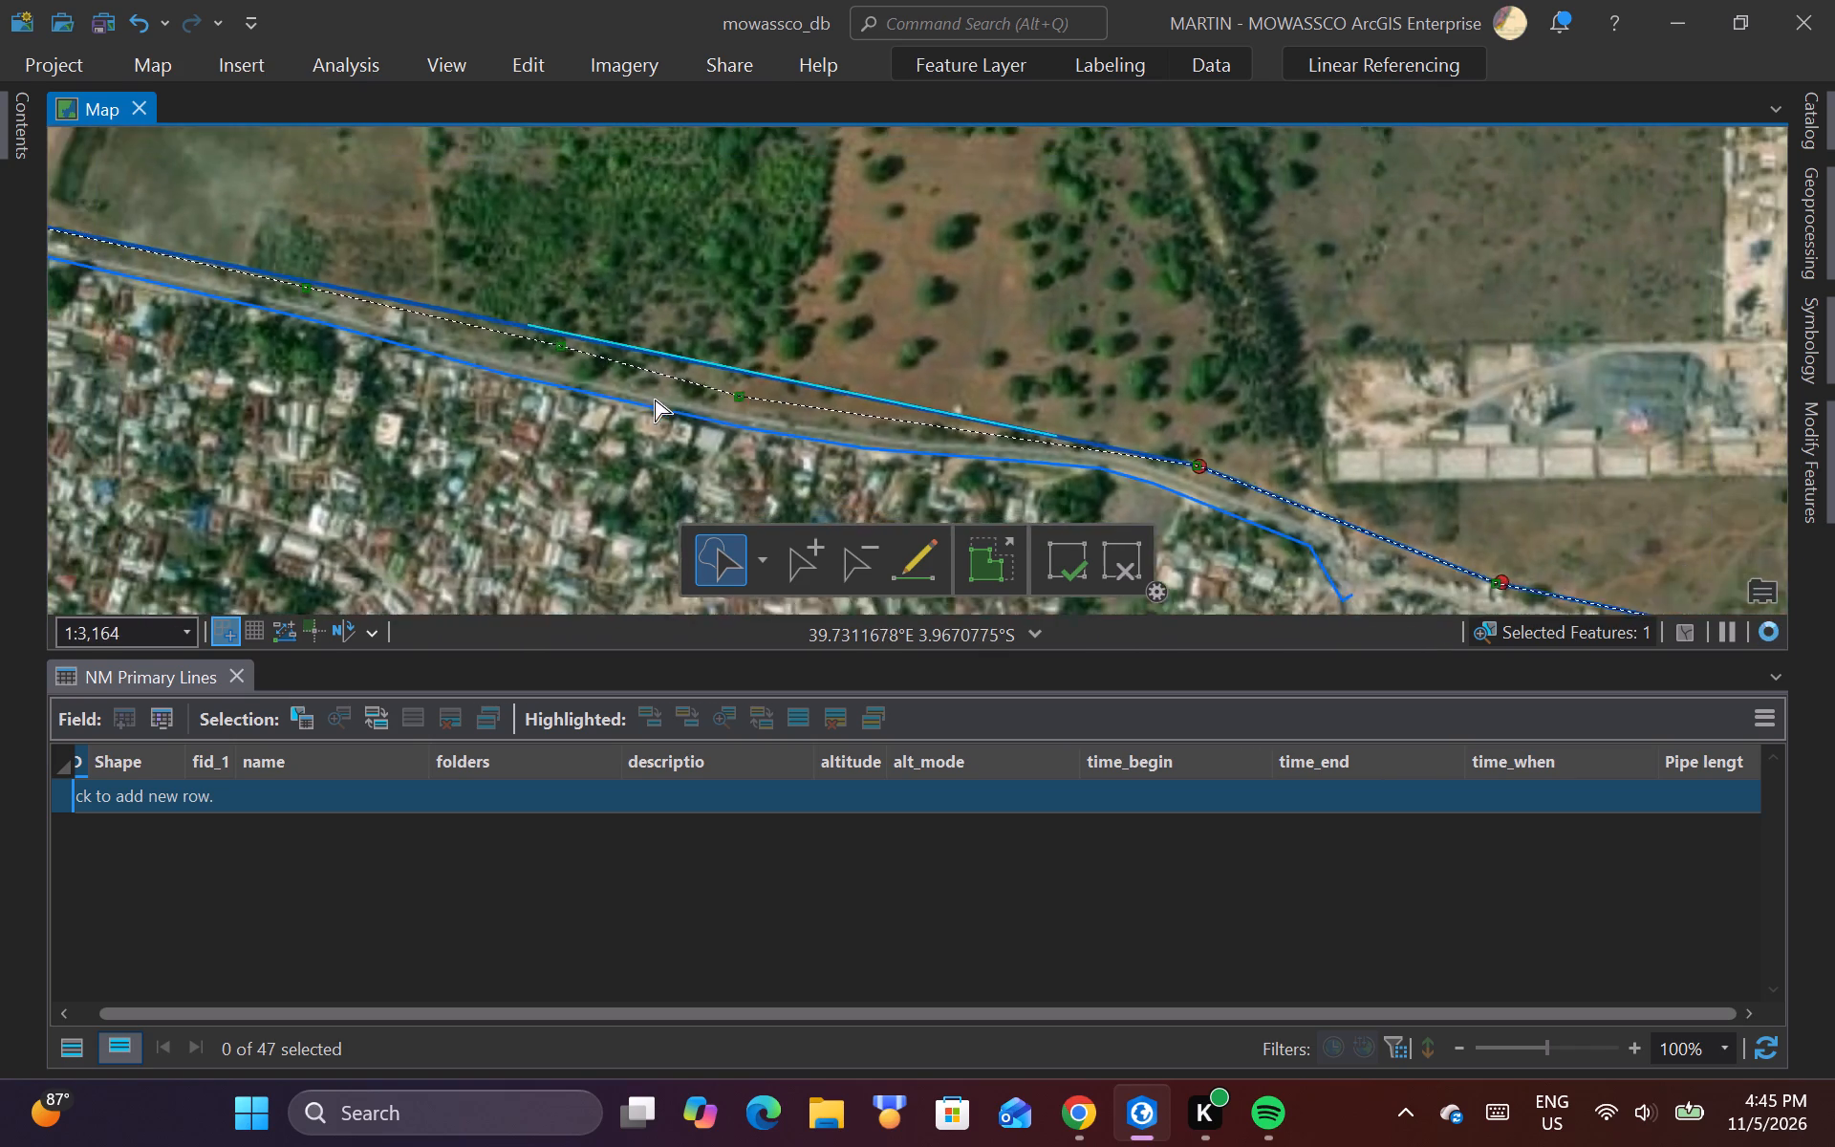
scroll(574, 421, down, 1)
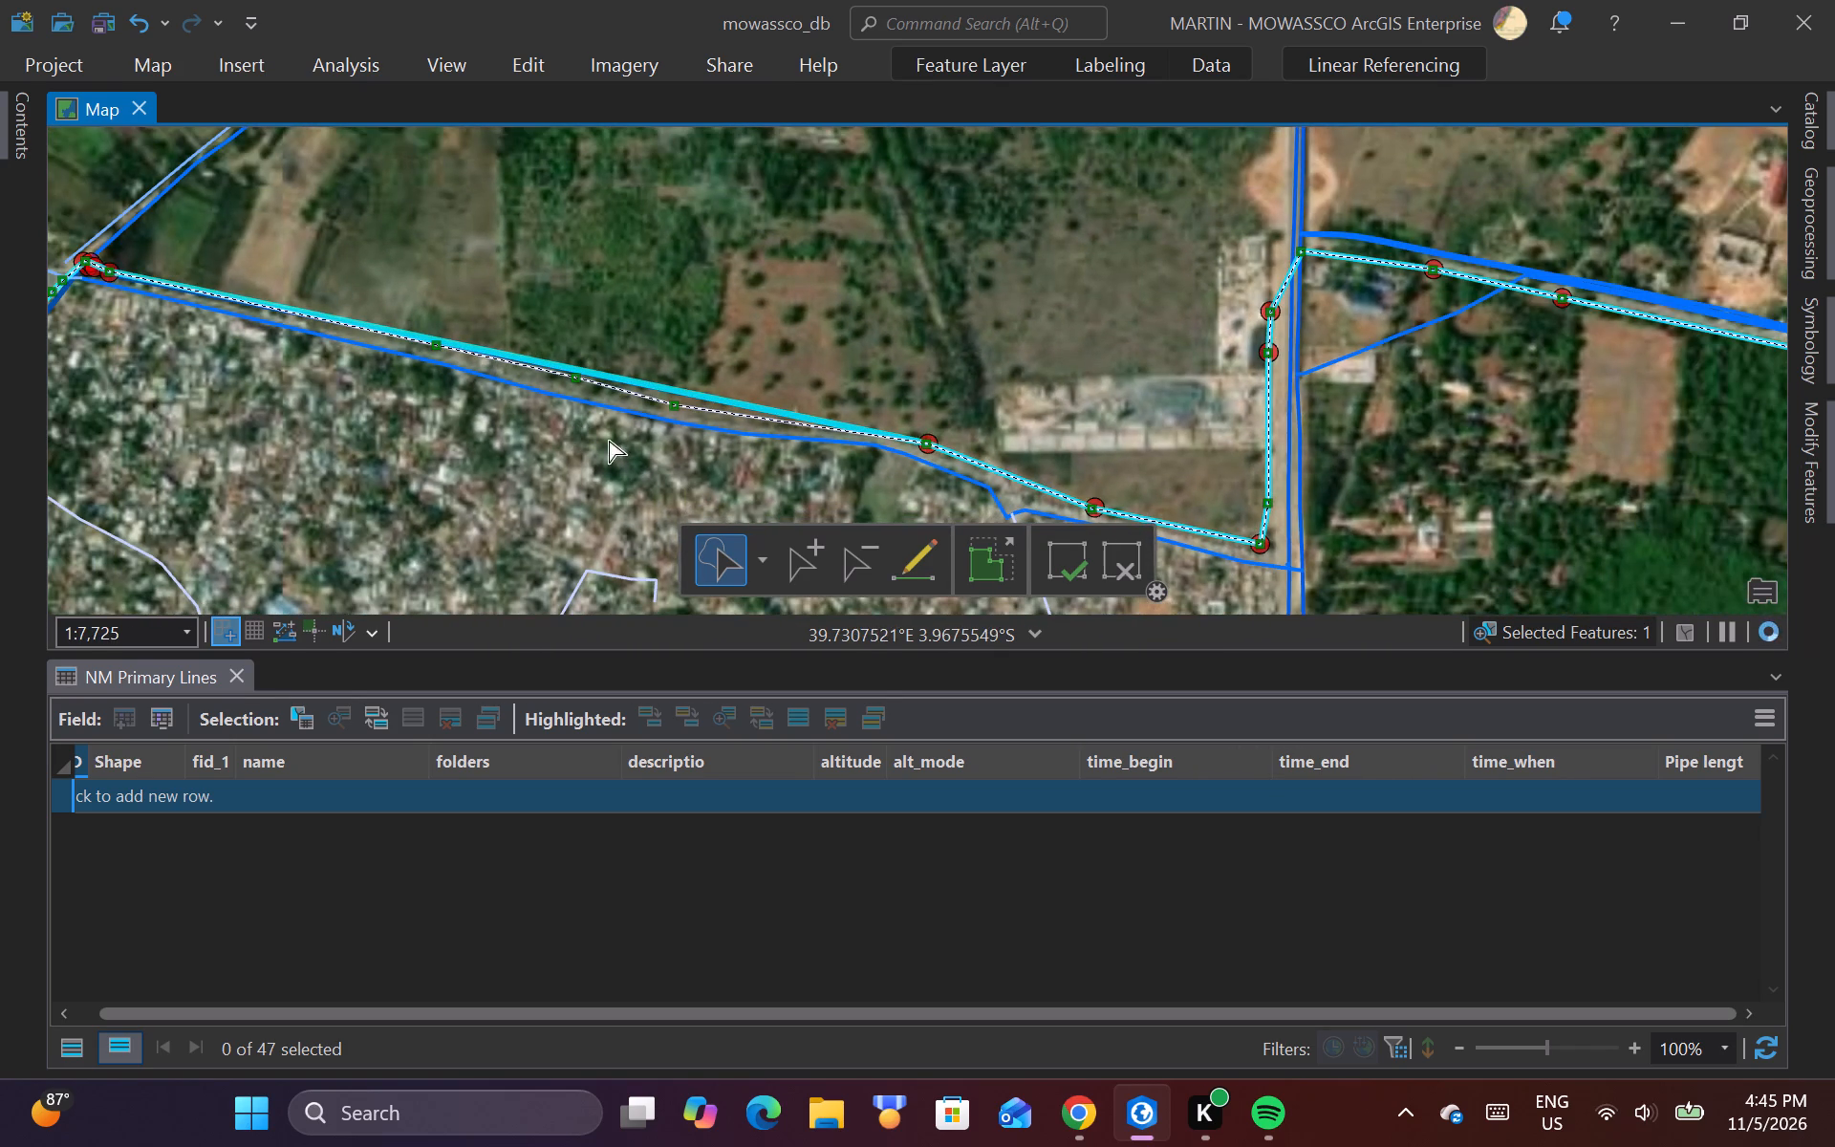
scroll(603, 441, down, 1)
scroll(791, 434, up, 1)
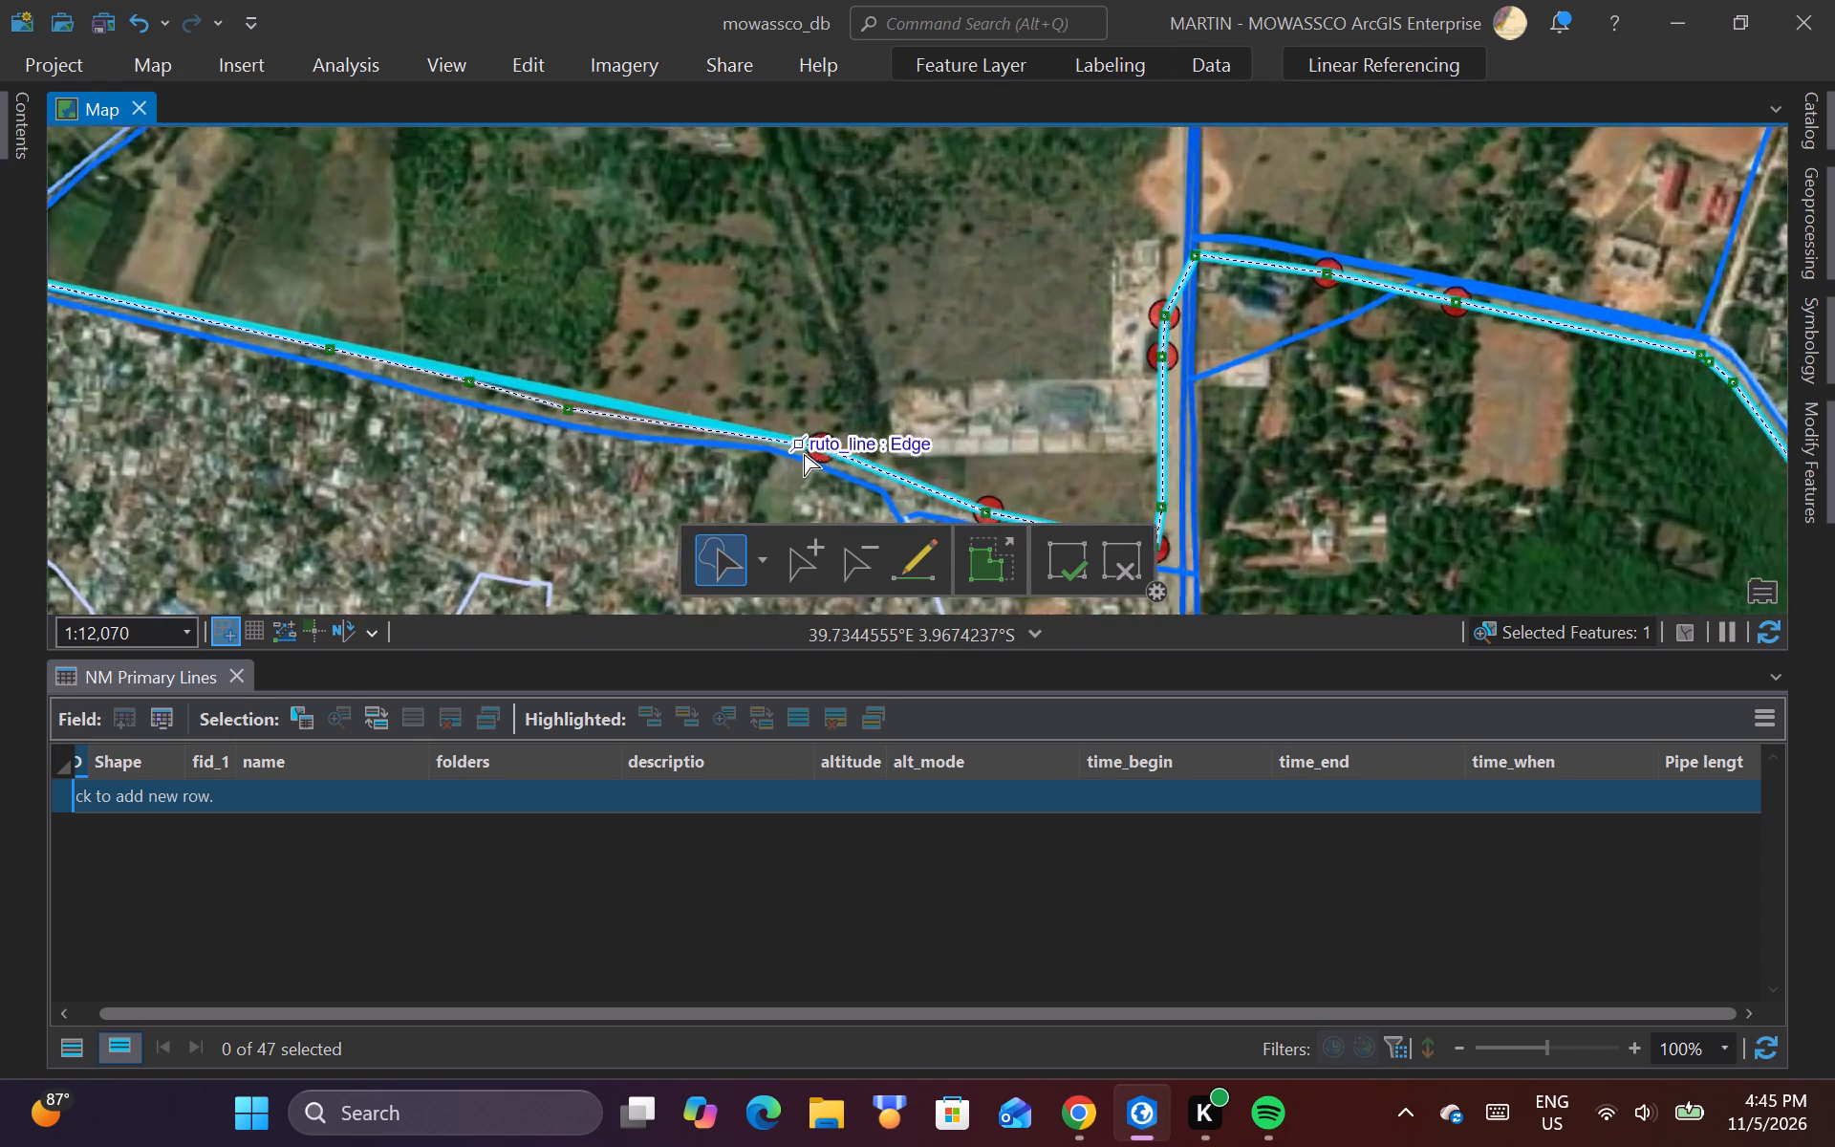
scroll(808, 458, up, 3)
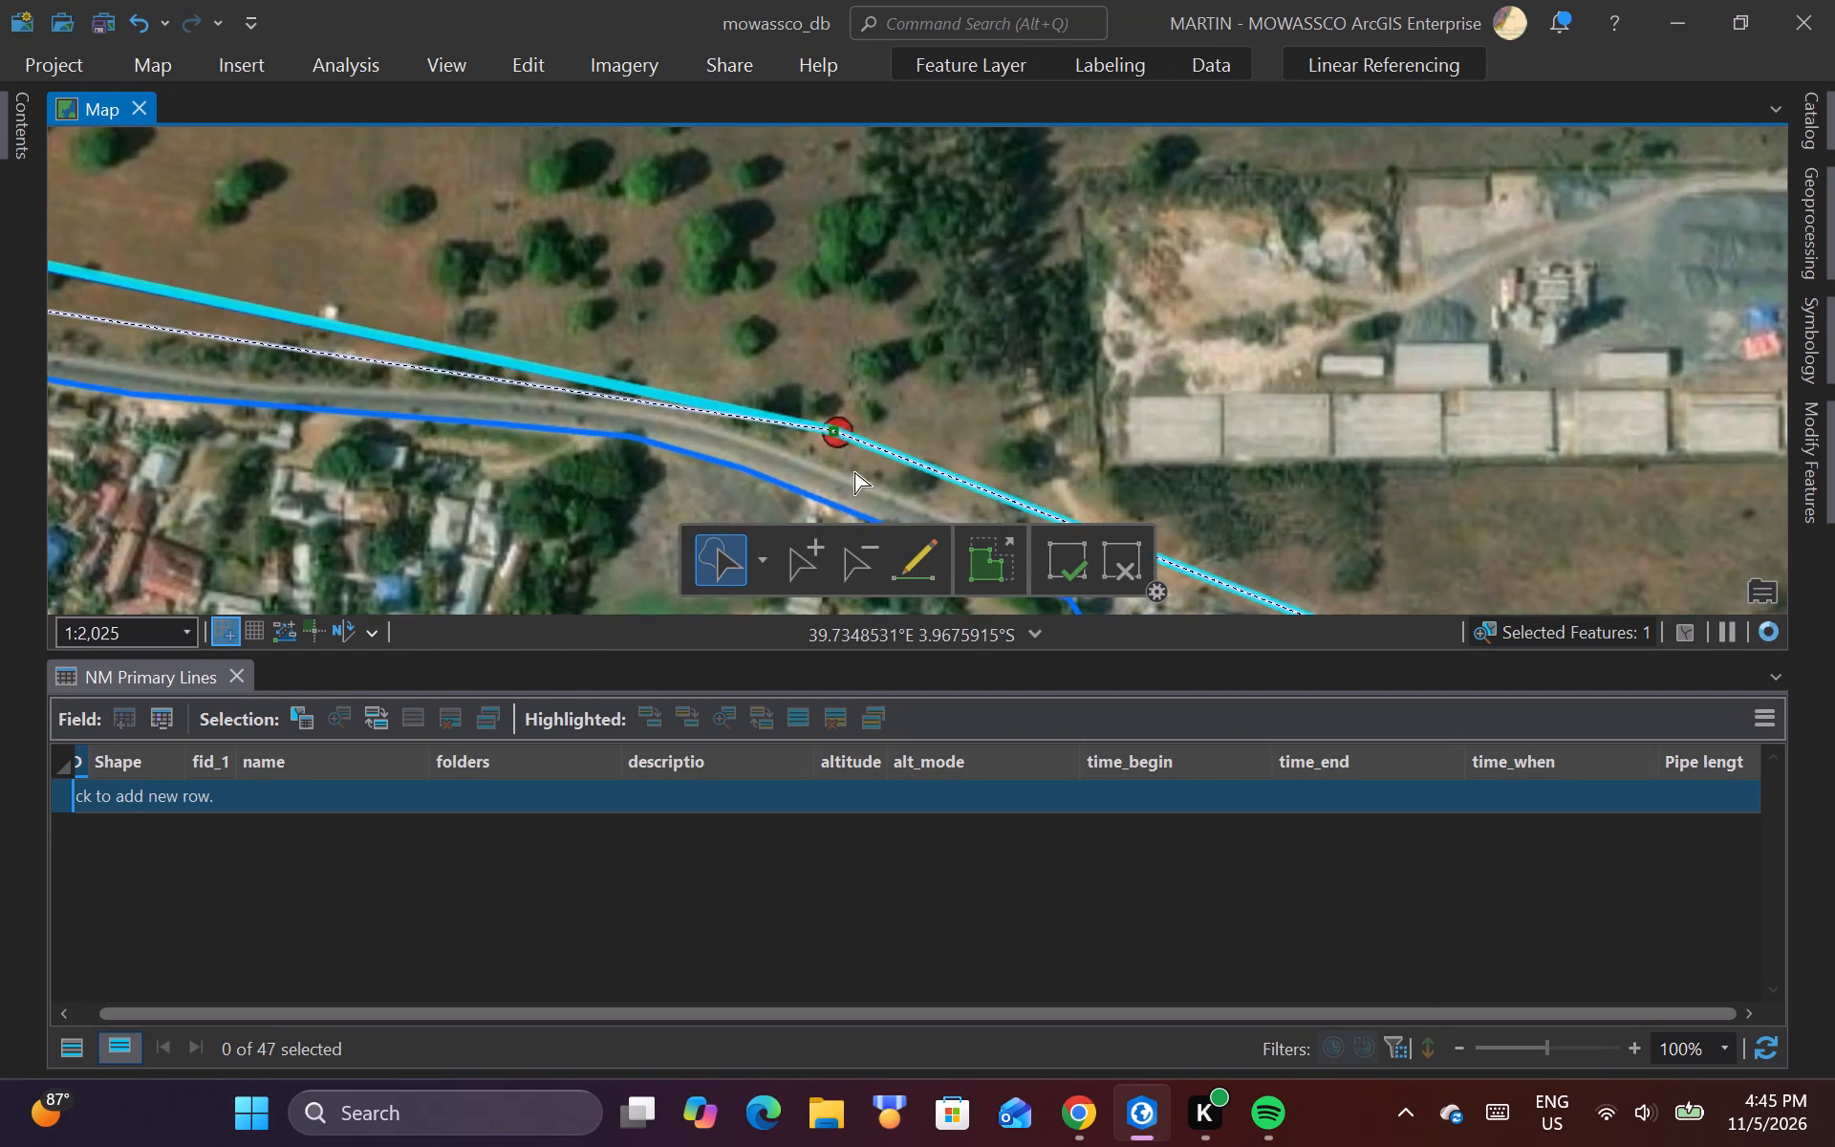
scroll(831, 464, up, 1)
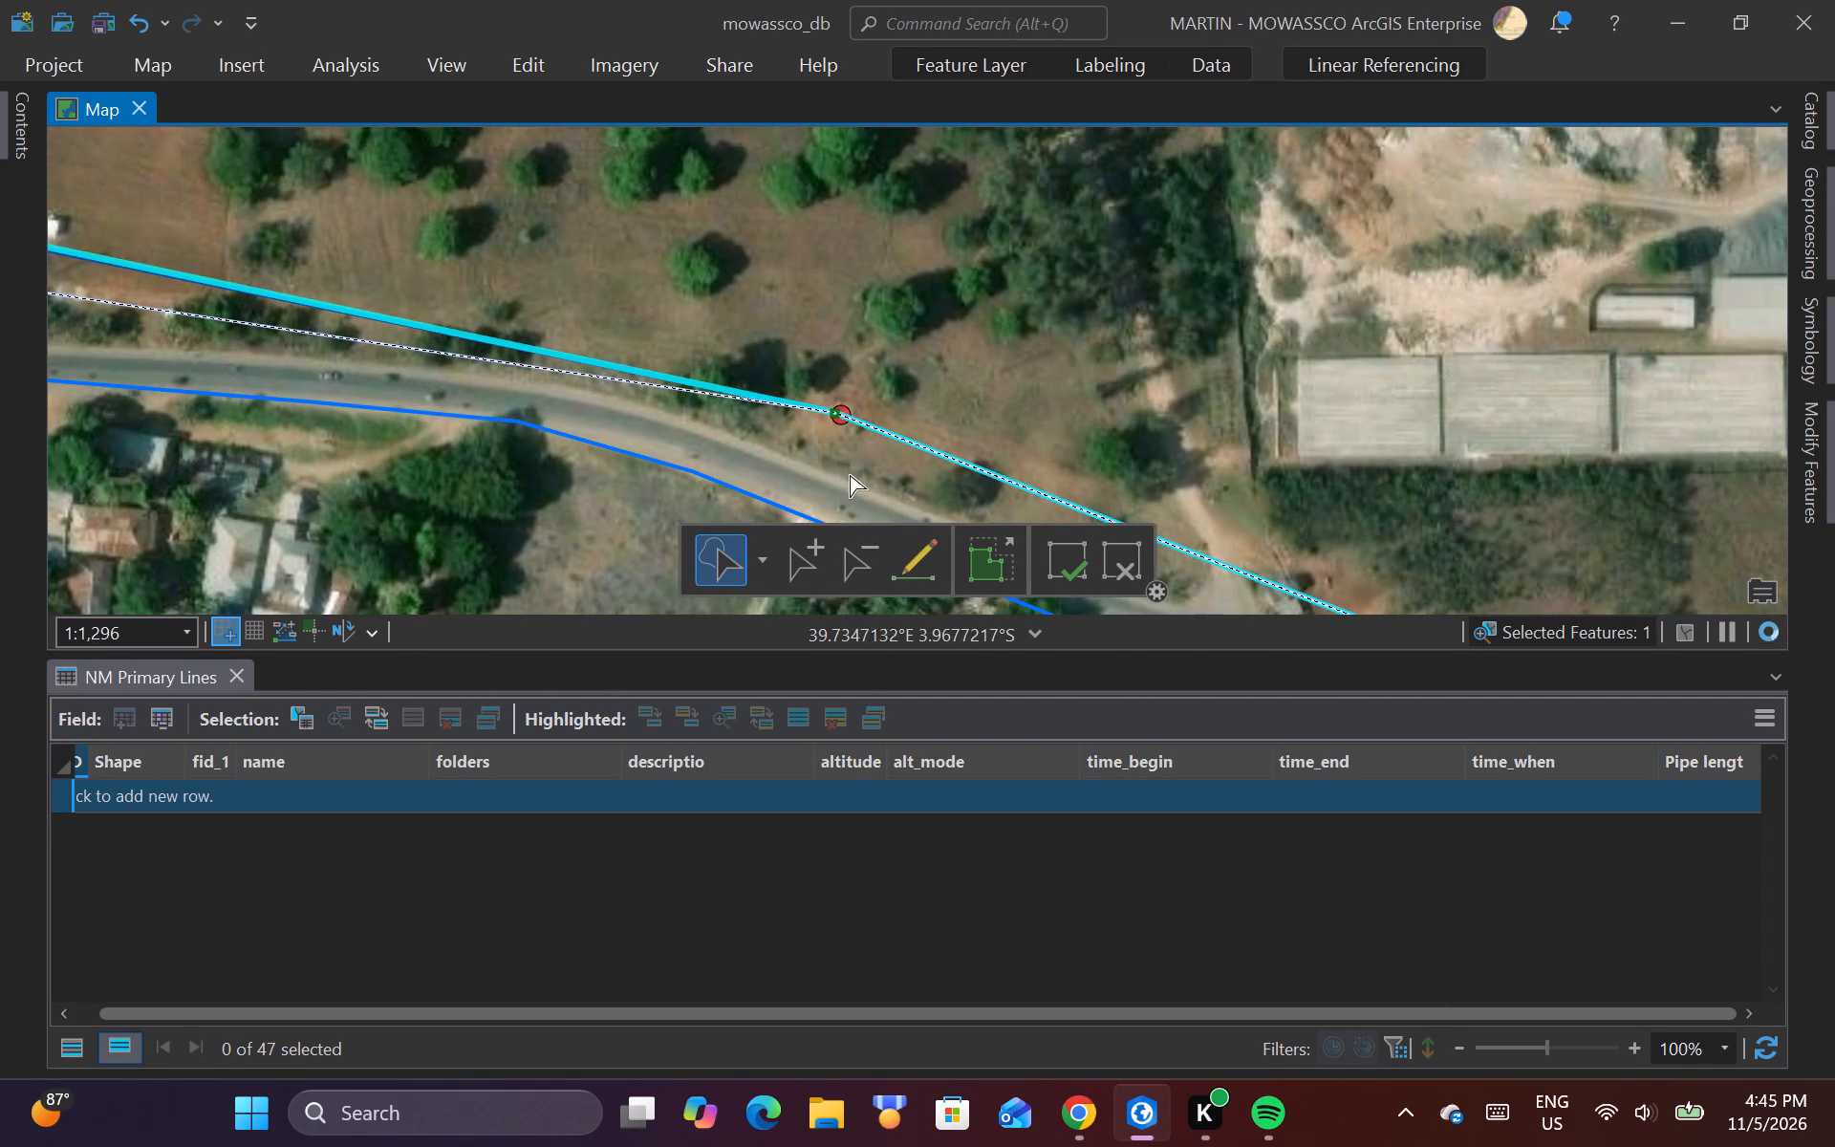
scroll(908, 481, down, 2)
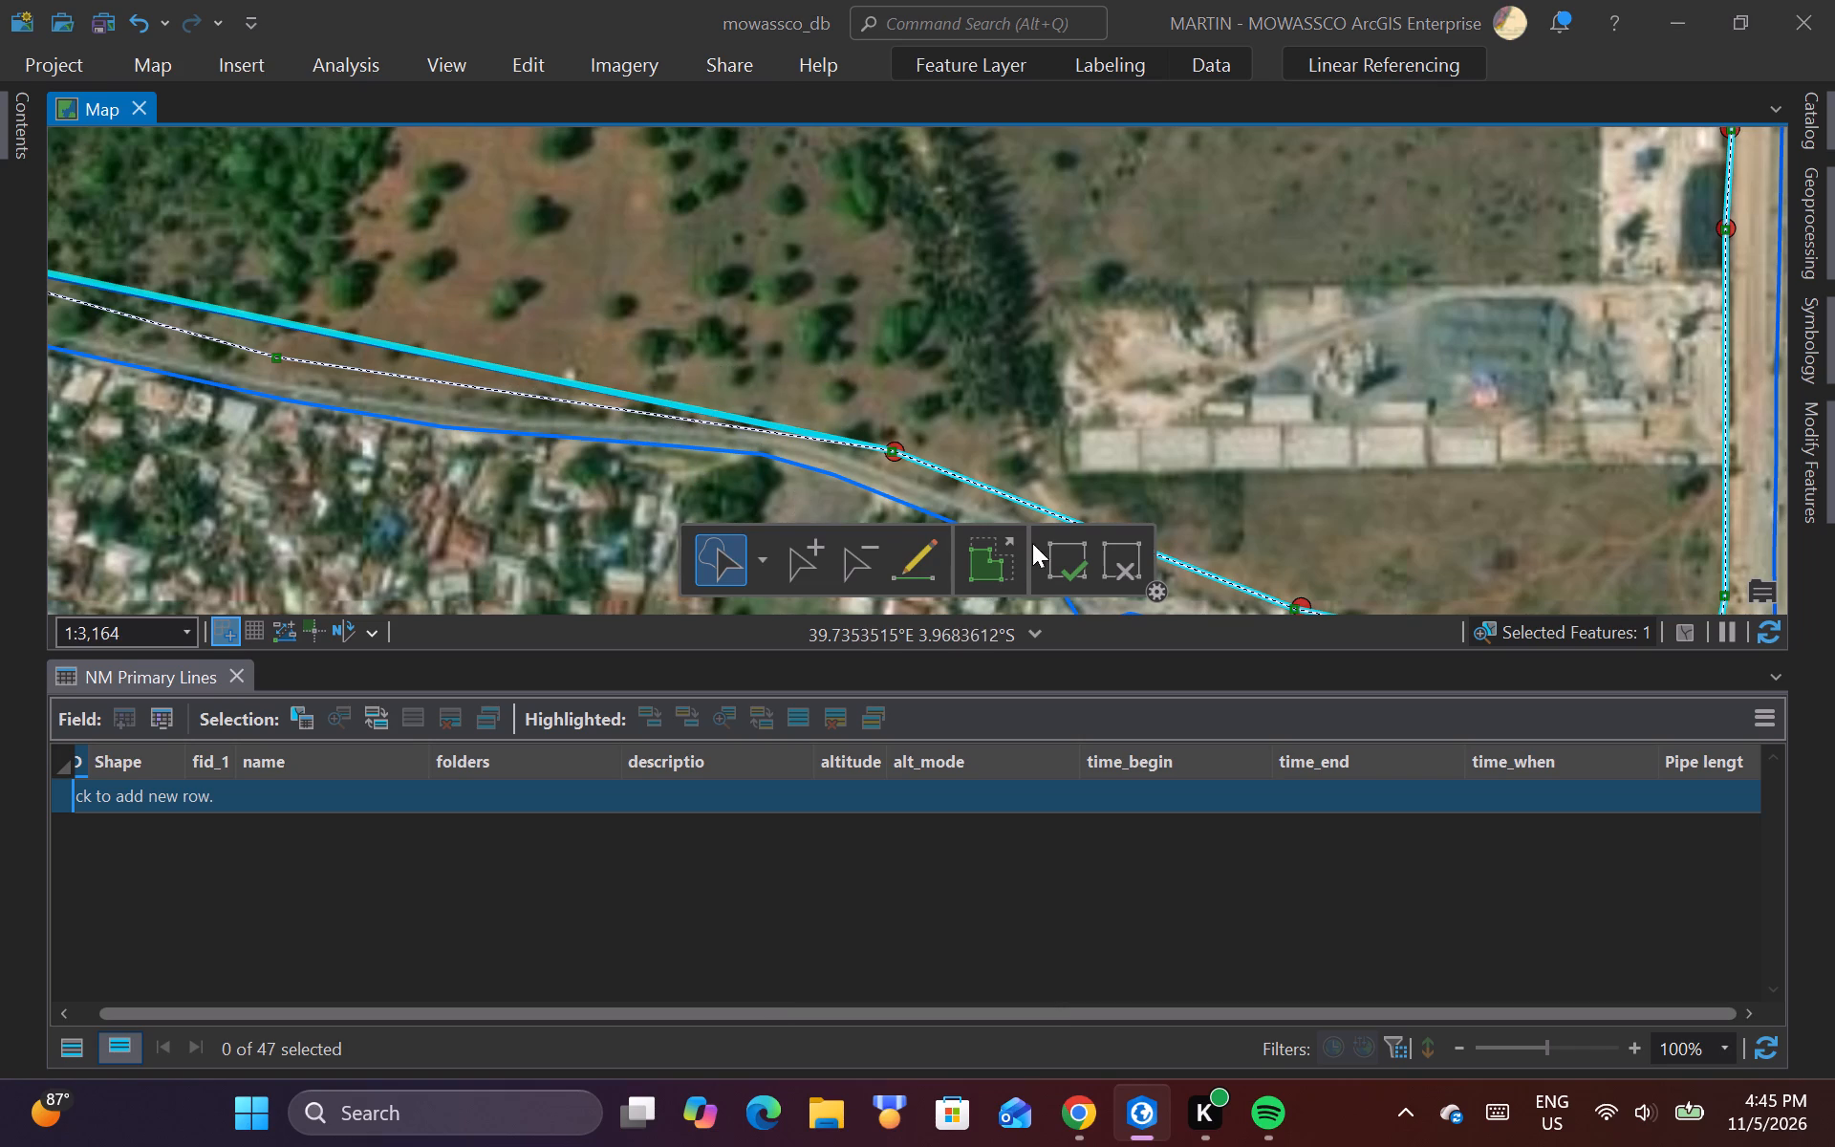
scroll(484, 405, up, 1)
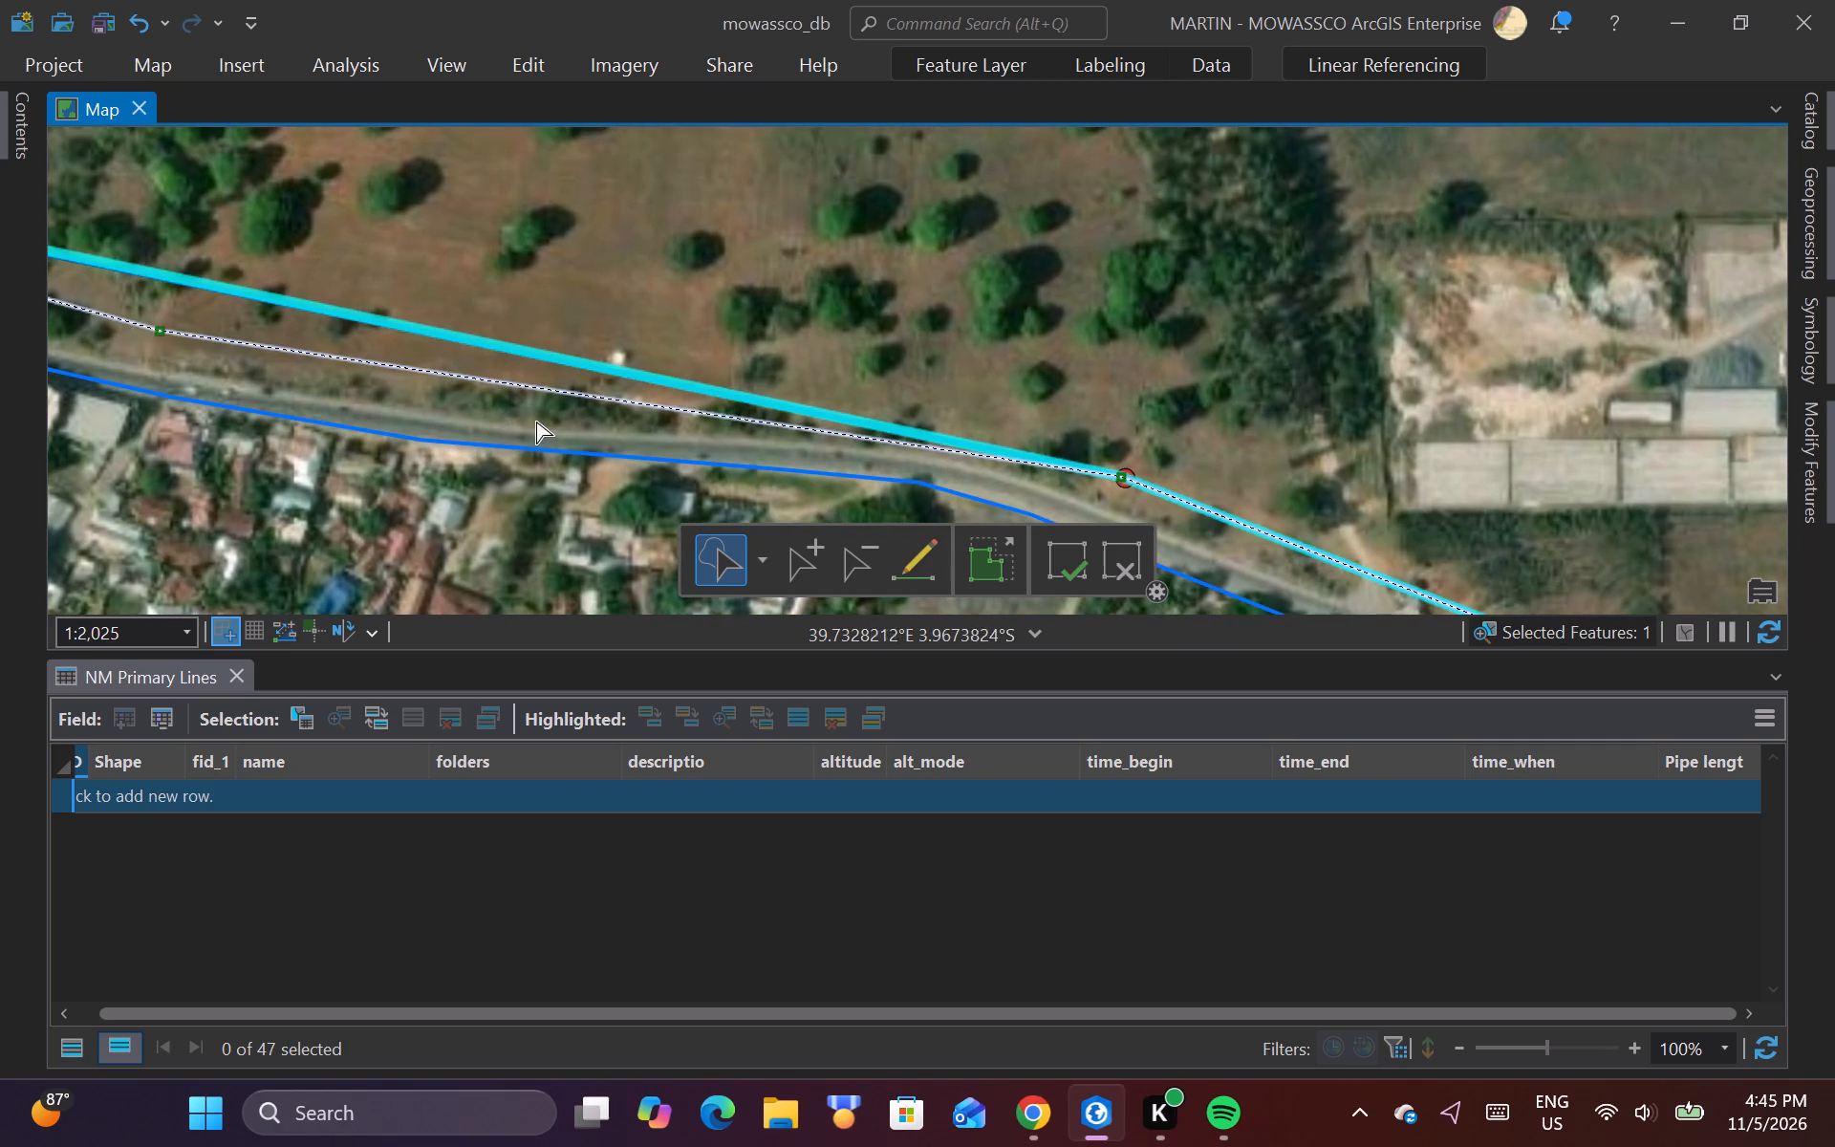
right_click(644, 402)
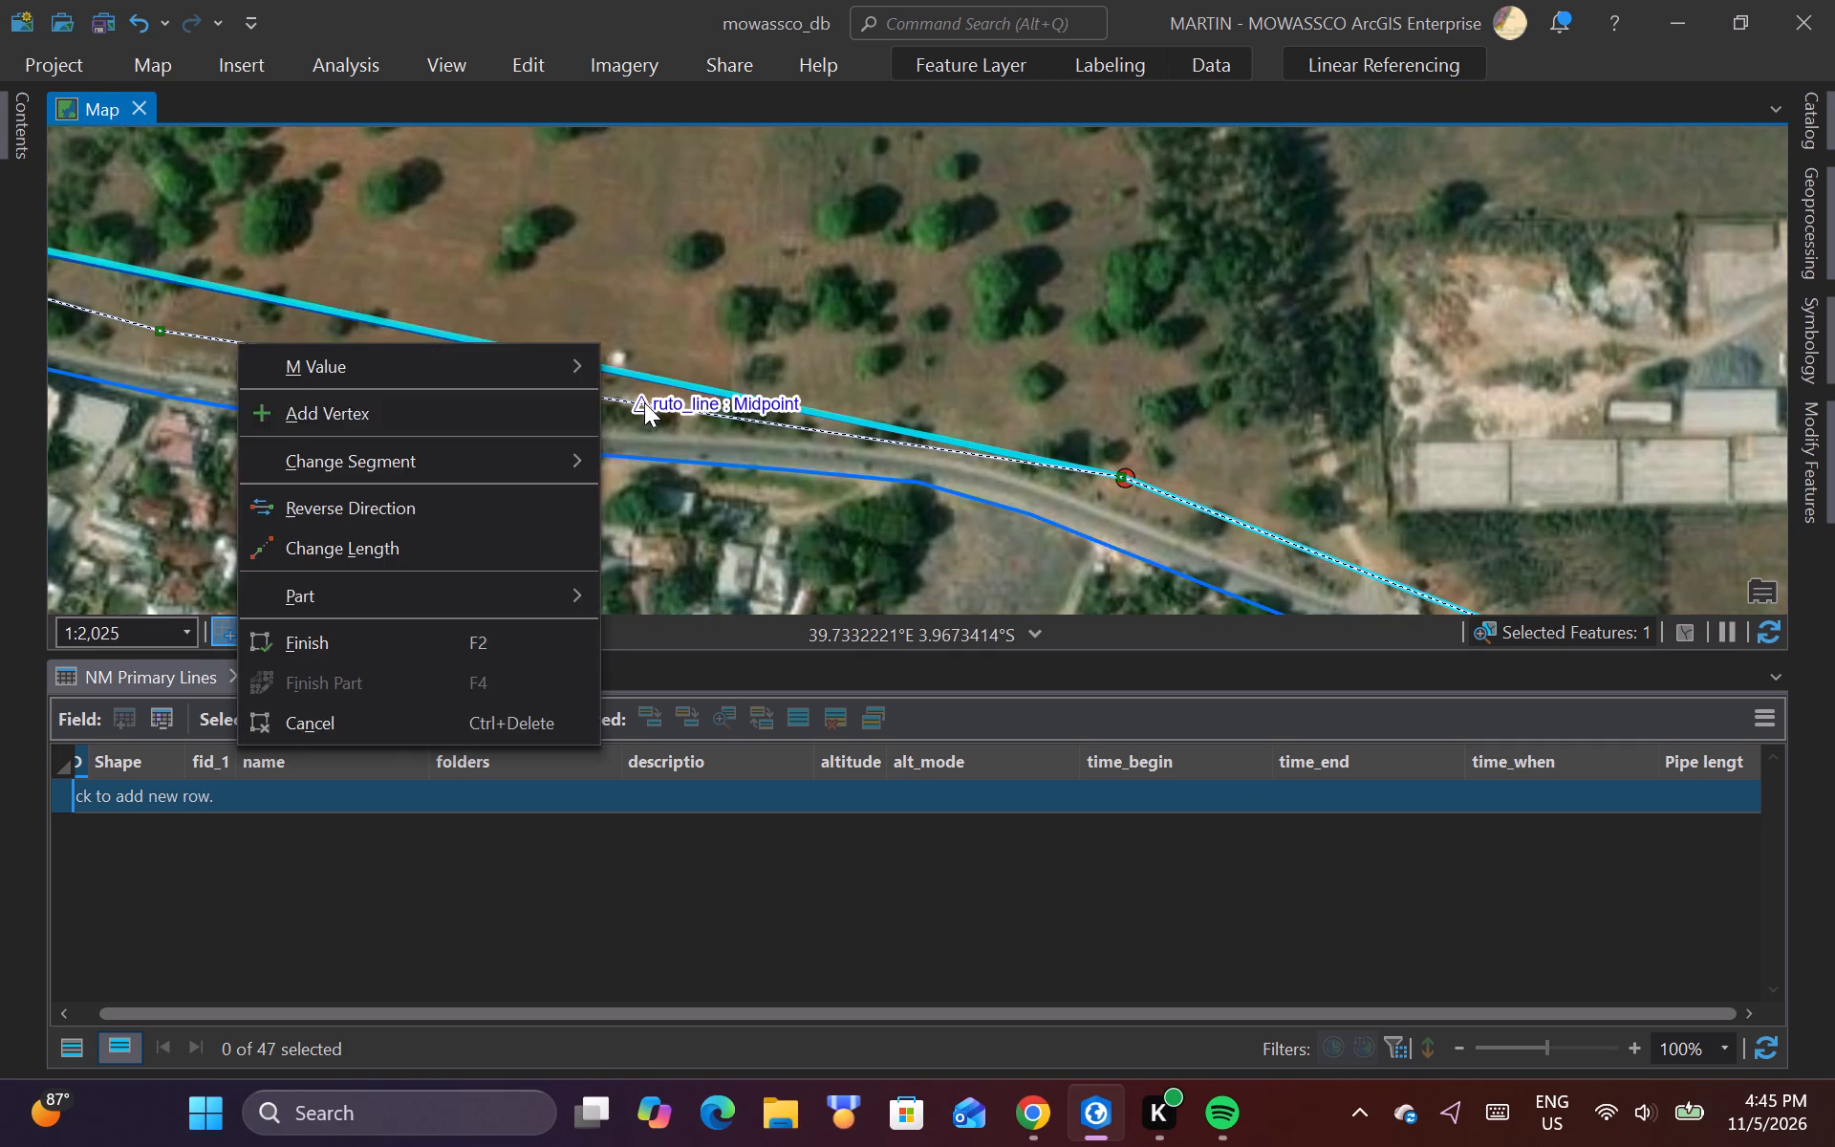
click(484, 412)
scroll(645, 413, up, 1)
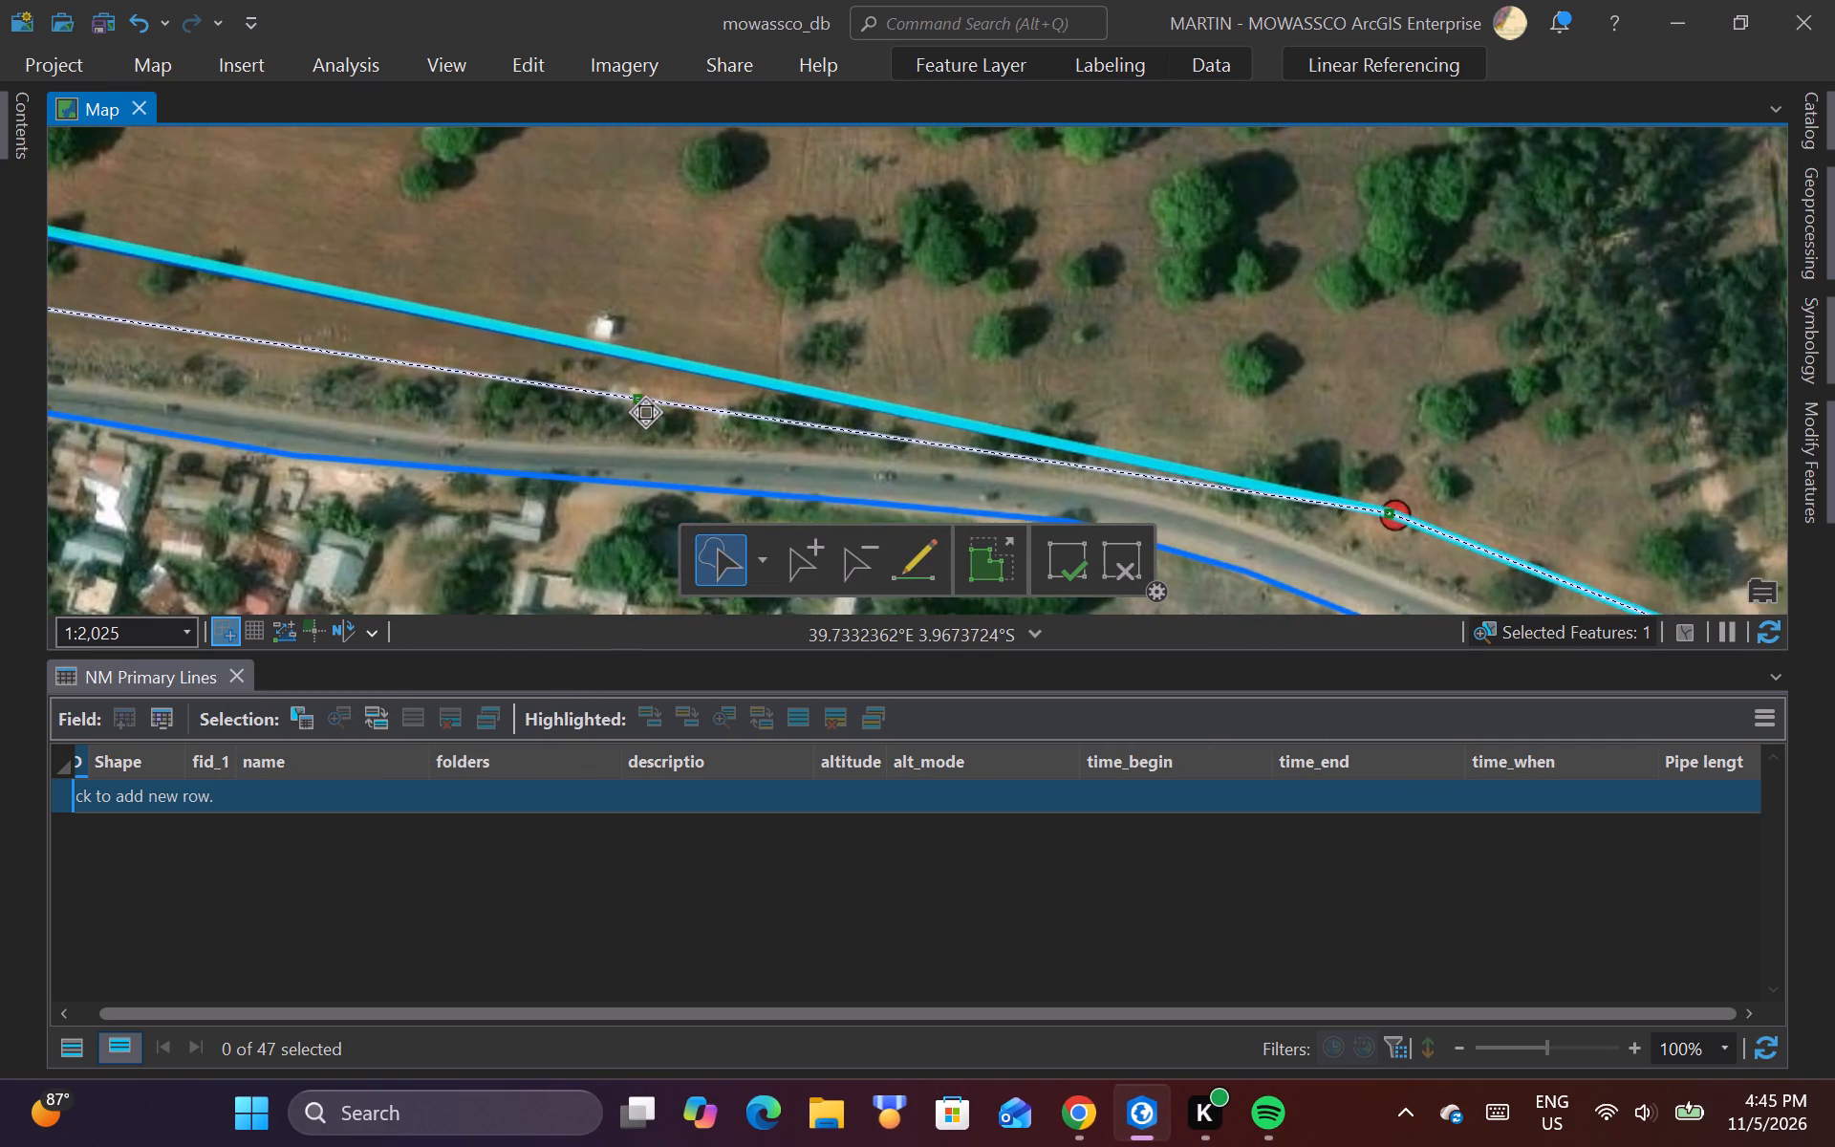
drag(643, 400, 643, 387)
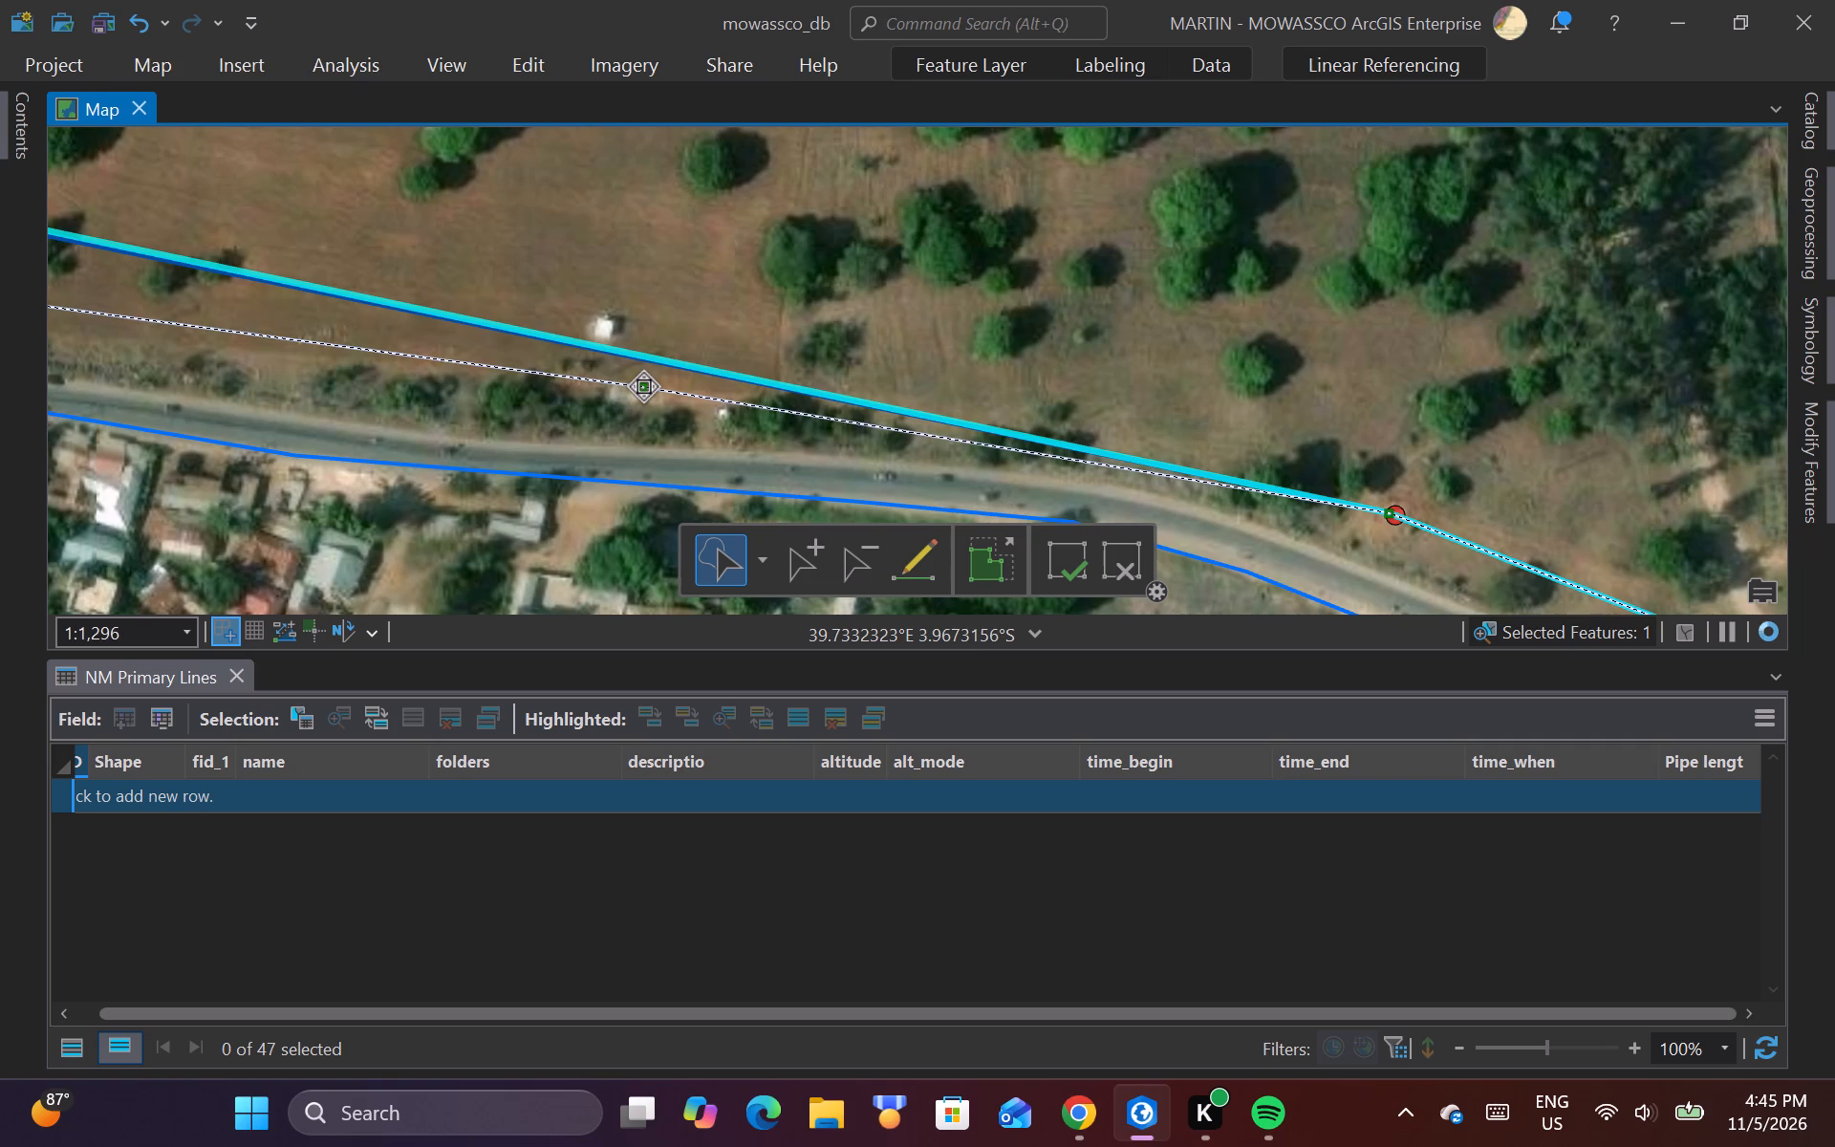
drag(643, 387, 645, 383)
Add a vertex to ruto_line between the small white structure and the road bend, and move it onto the original line near 39.73404°E 3.96742°S.
scroll(594, 472, down, 1)
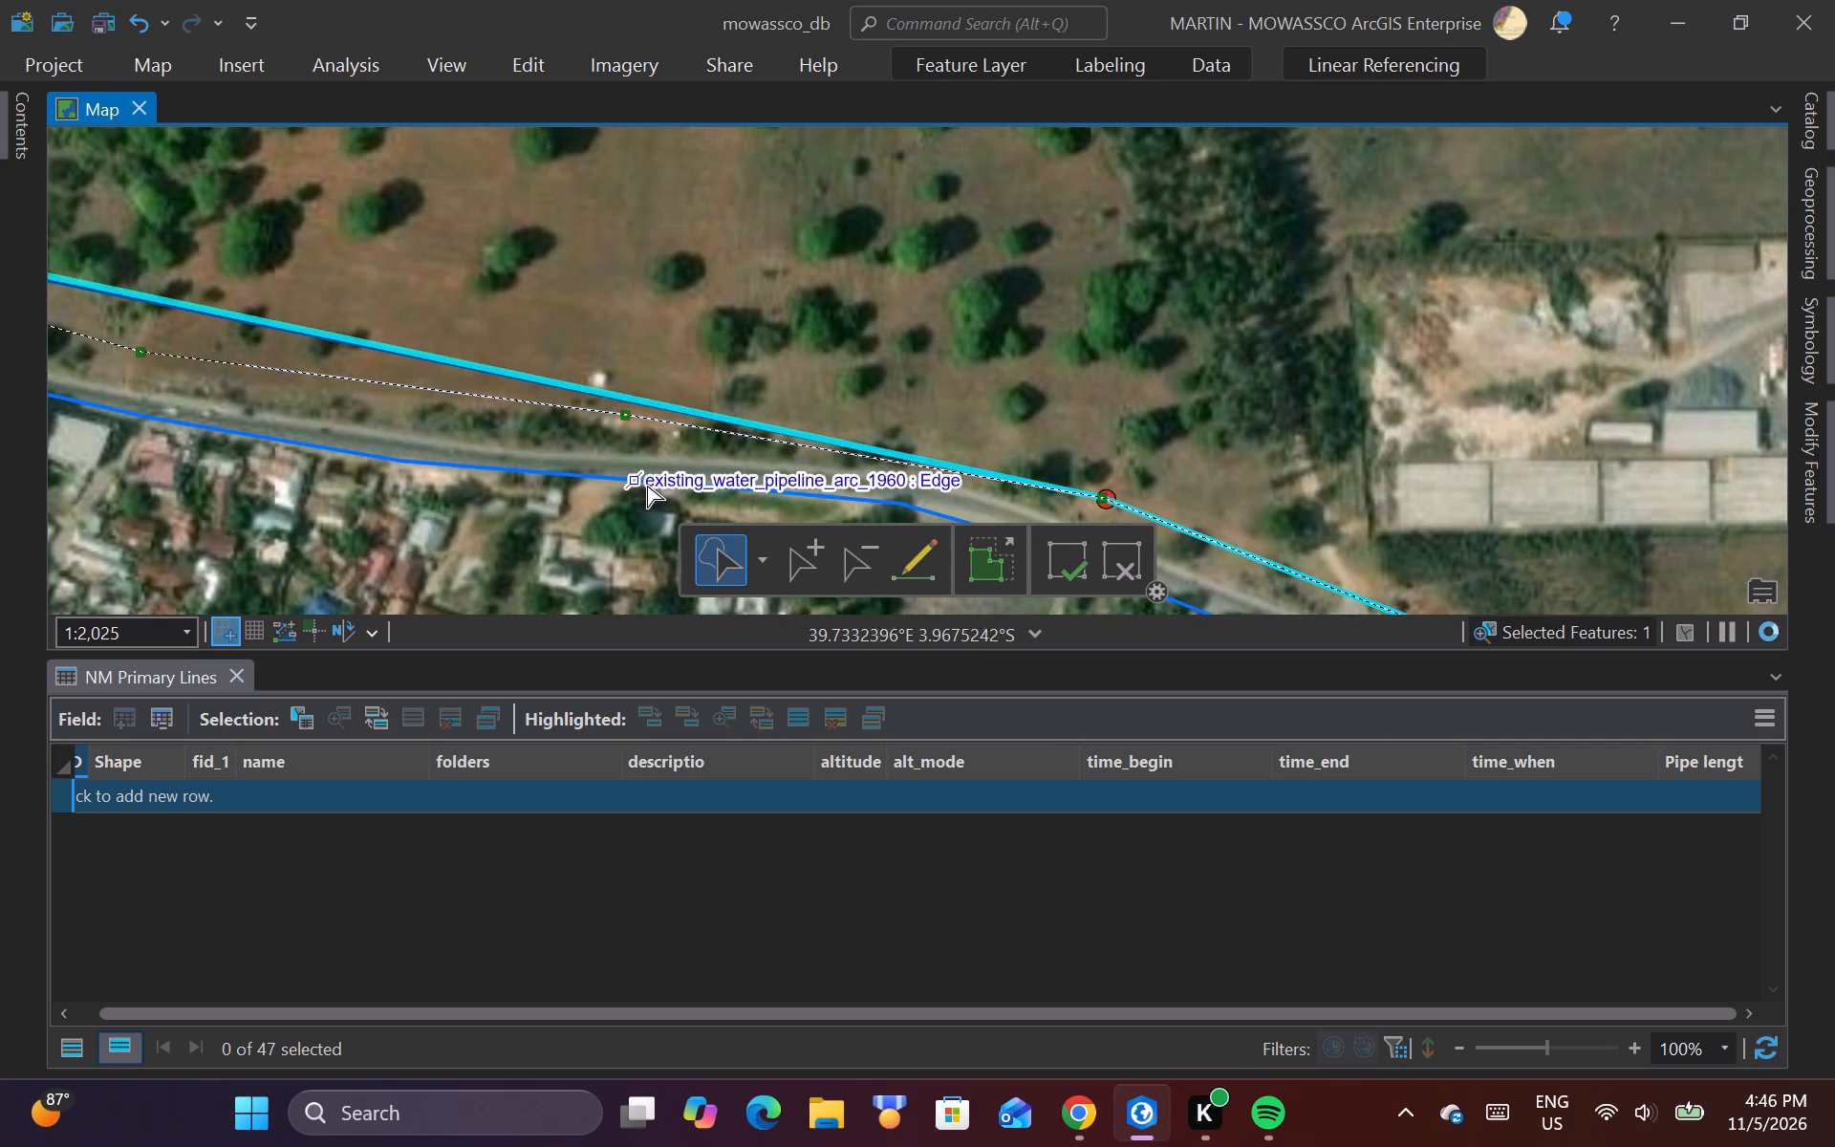
scroll(578, 477, down, 1)
scroll(768, 471, up, 2)
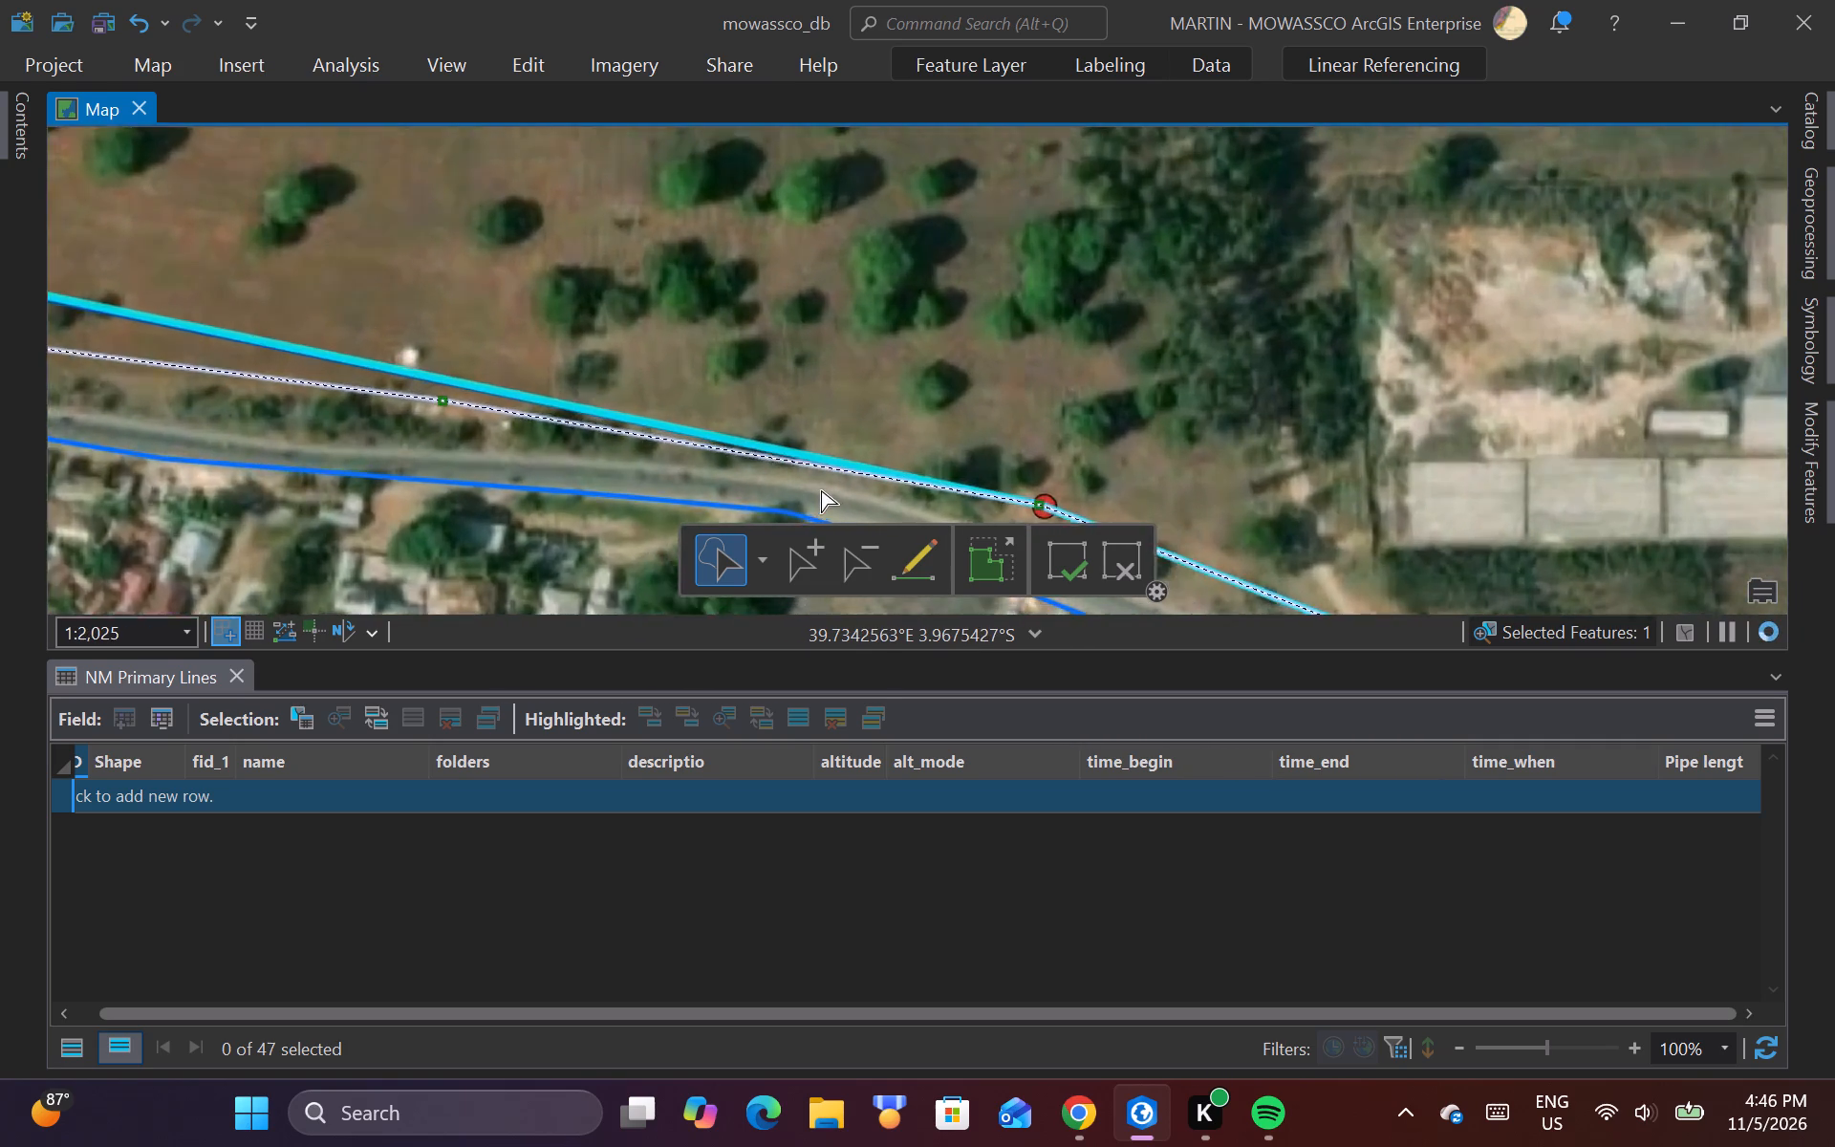
scroll(700, 445, up, 1)
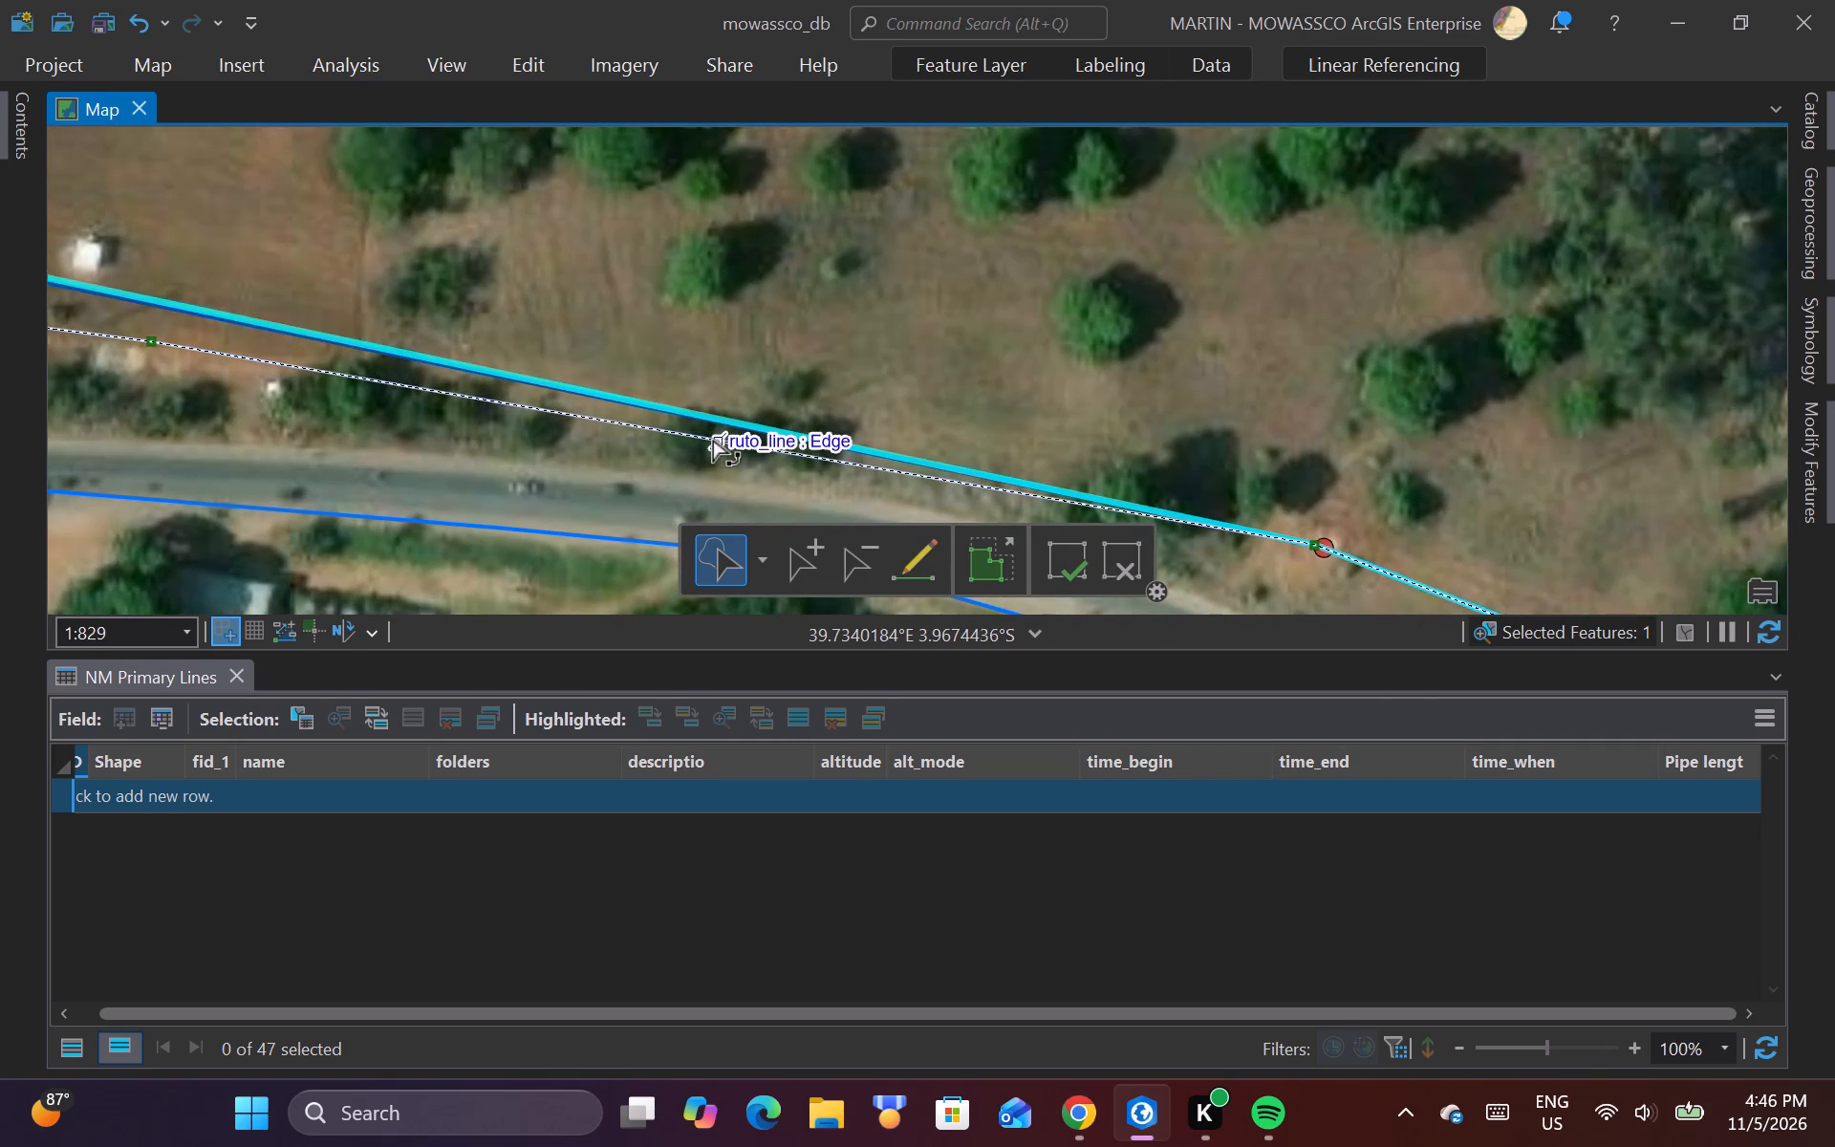
right_click(711, 440)
click(601, 461)
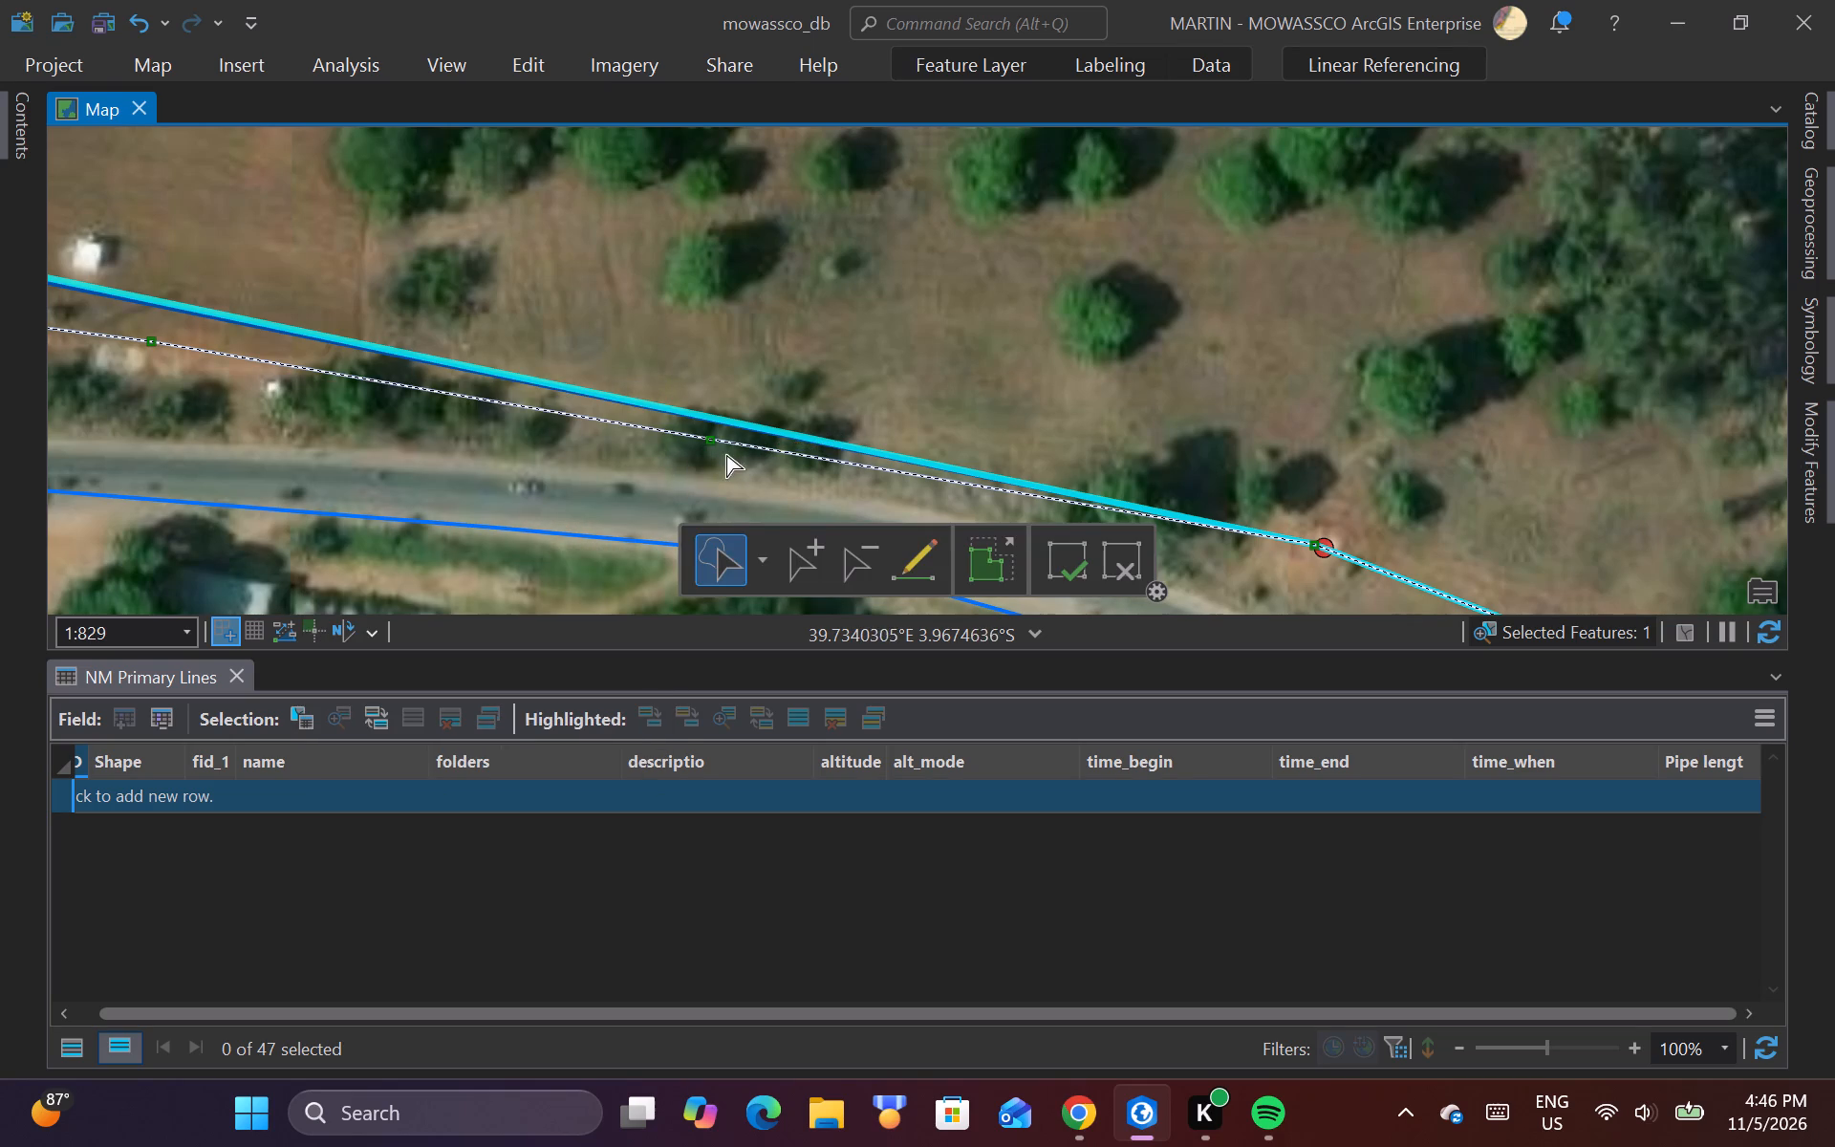
drag(710, 446, 738, 422)
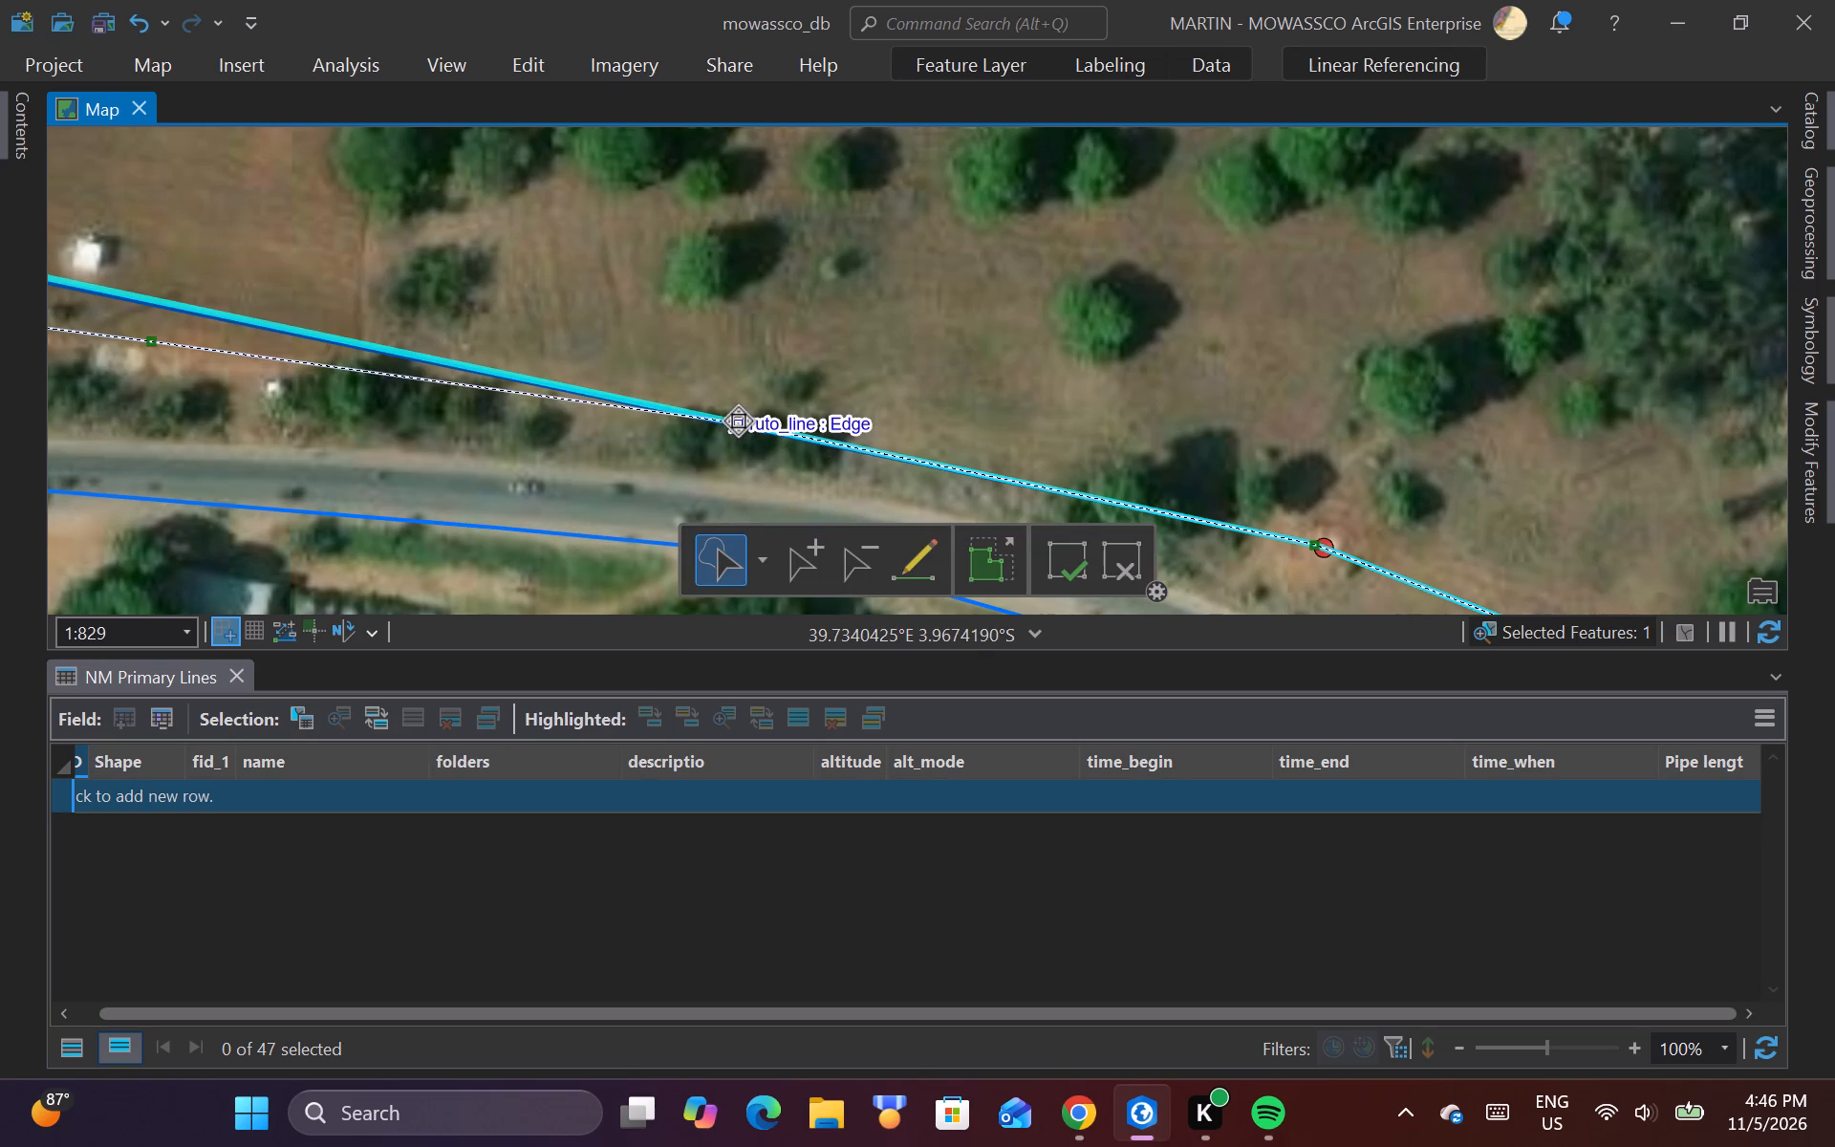
drag(738, 422, 739, 422)
Examine ruto_line's course from the road bend past the industrial compound and east toward the coast.
scroll(441, 474, down, 1)
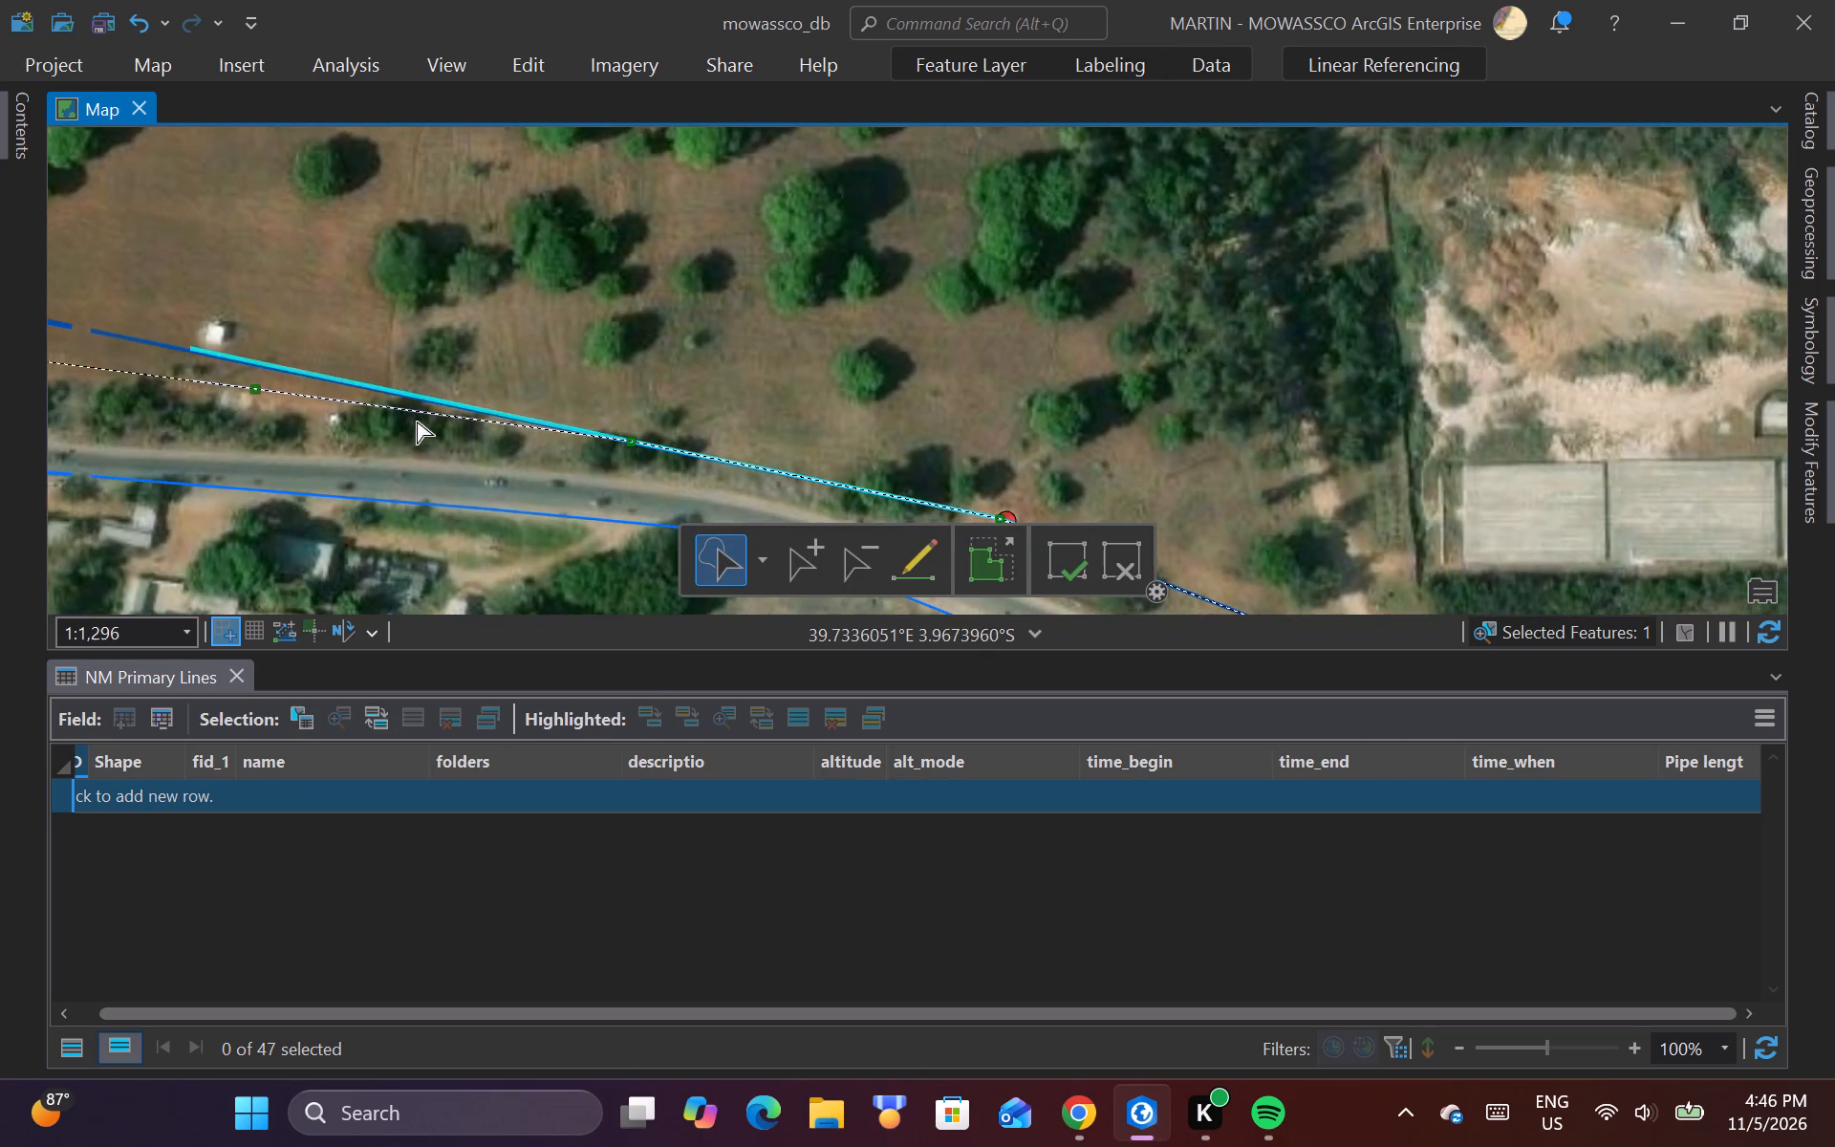
scroll(374, 397, down, 2)
scroll(499, 465, down, 1)
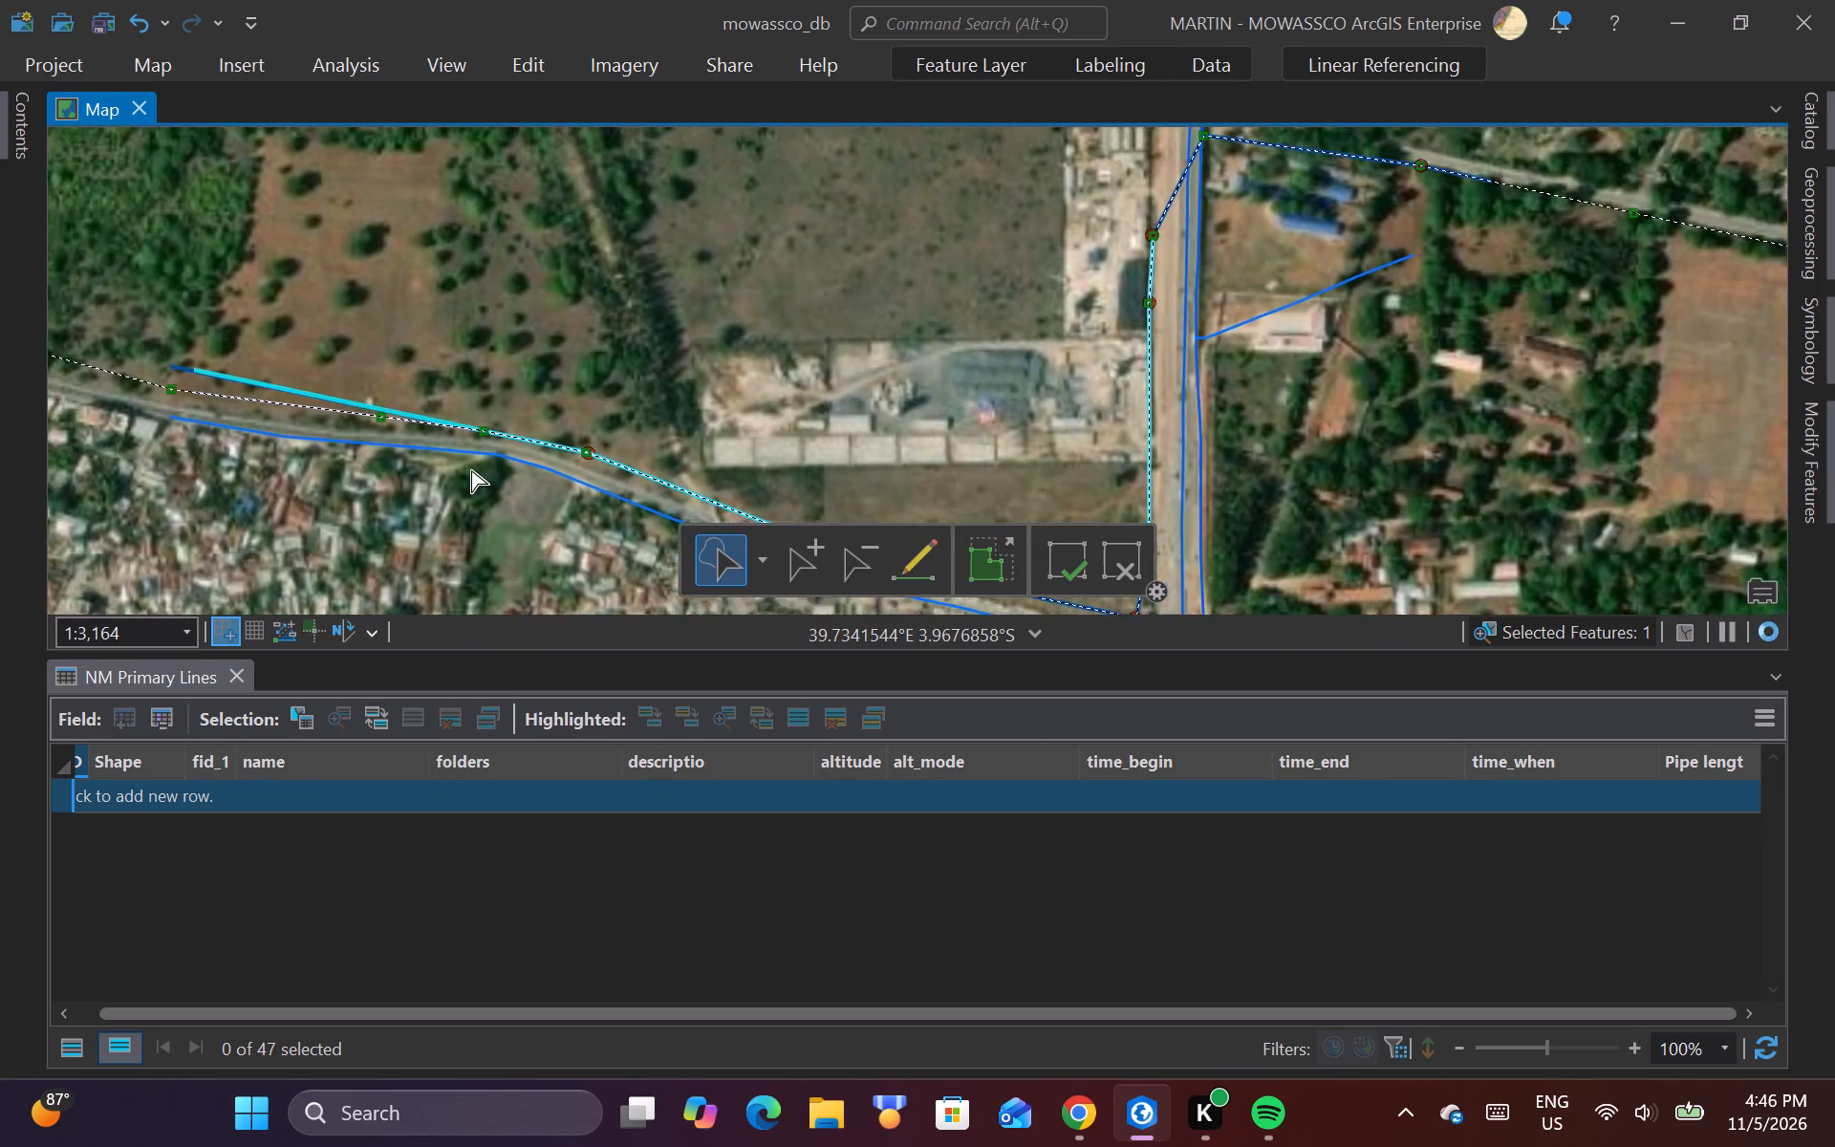
scroll(407, 419, down, 1)
scroll(532, 481, up, 2)
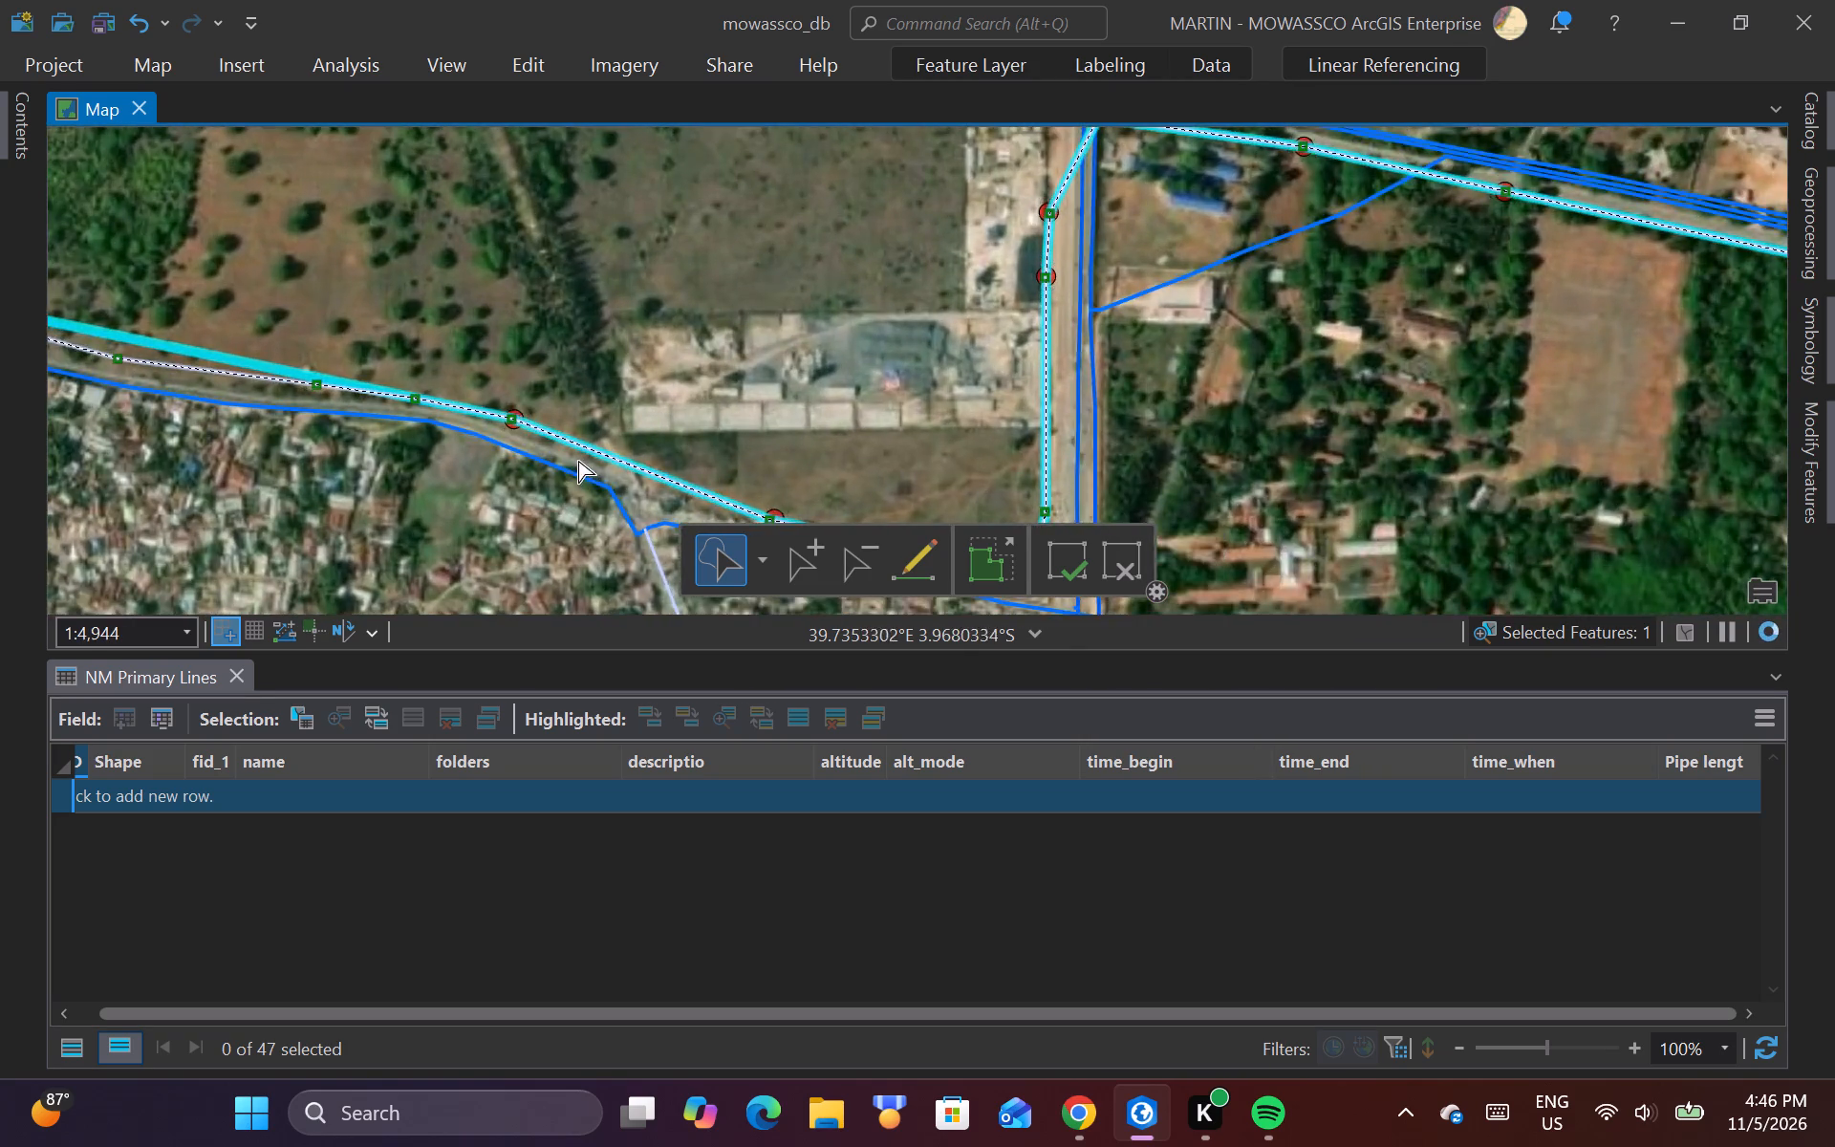
scroll(578, 461, up, 1)
scroll(418, 382, up, 1)
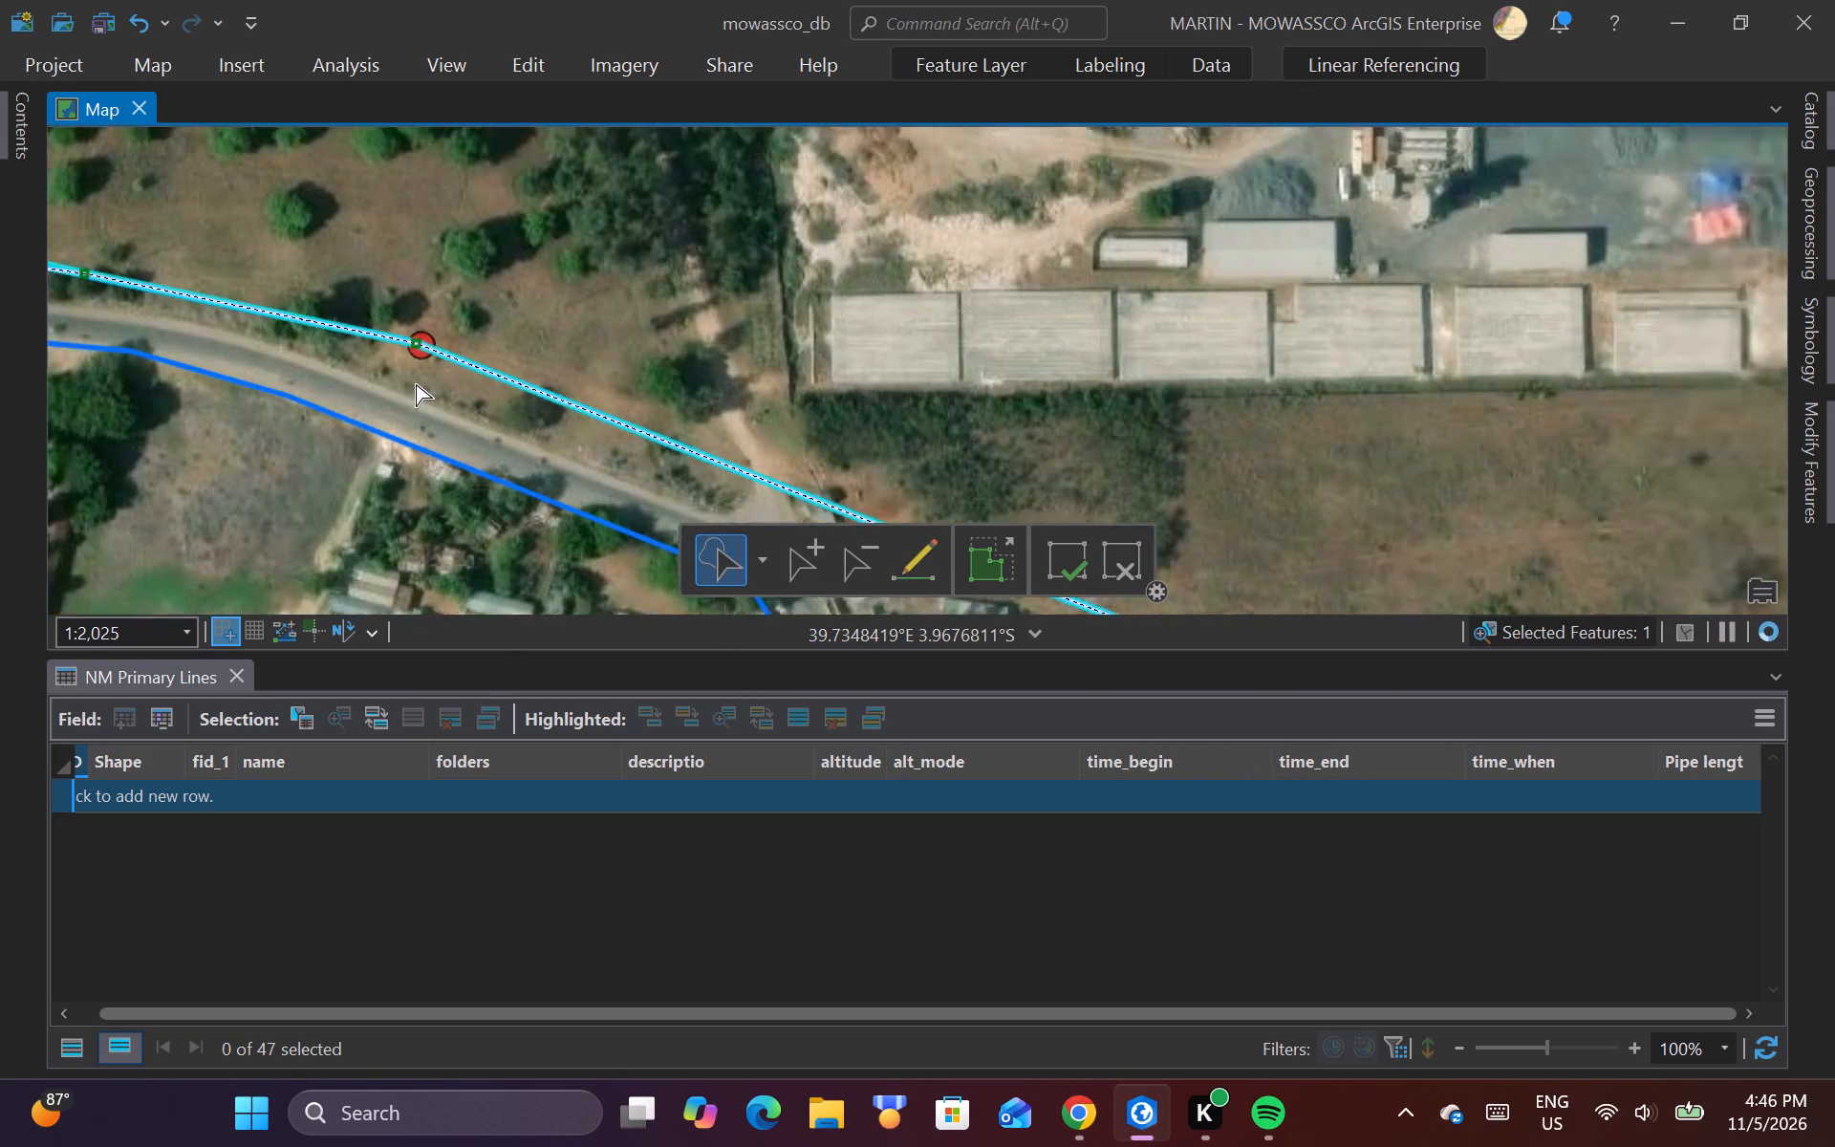
scroll(416, 384, up, 2)
scroll(416, 384, down, 1)
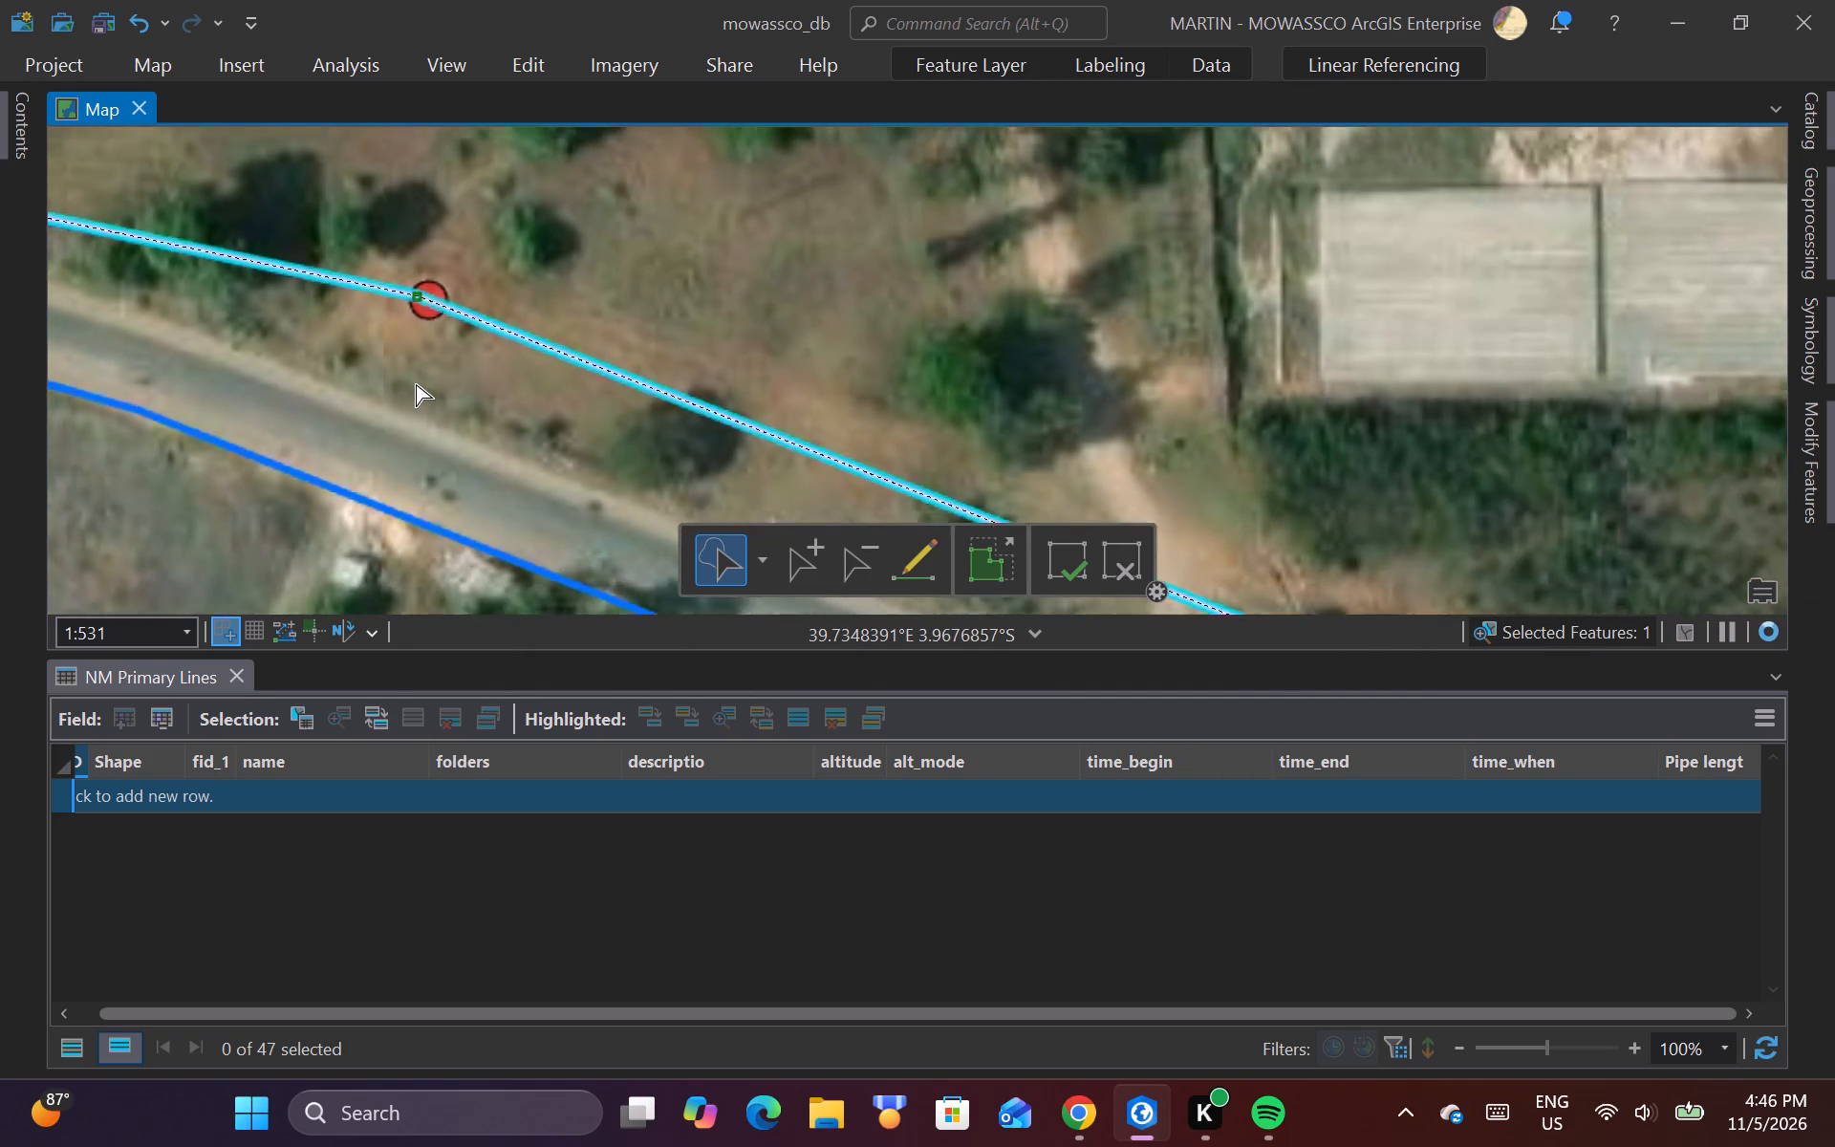
scroll(396, 362, down, 3)
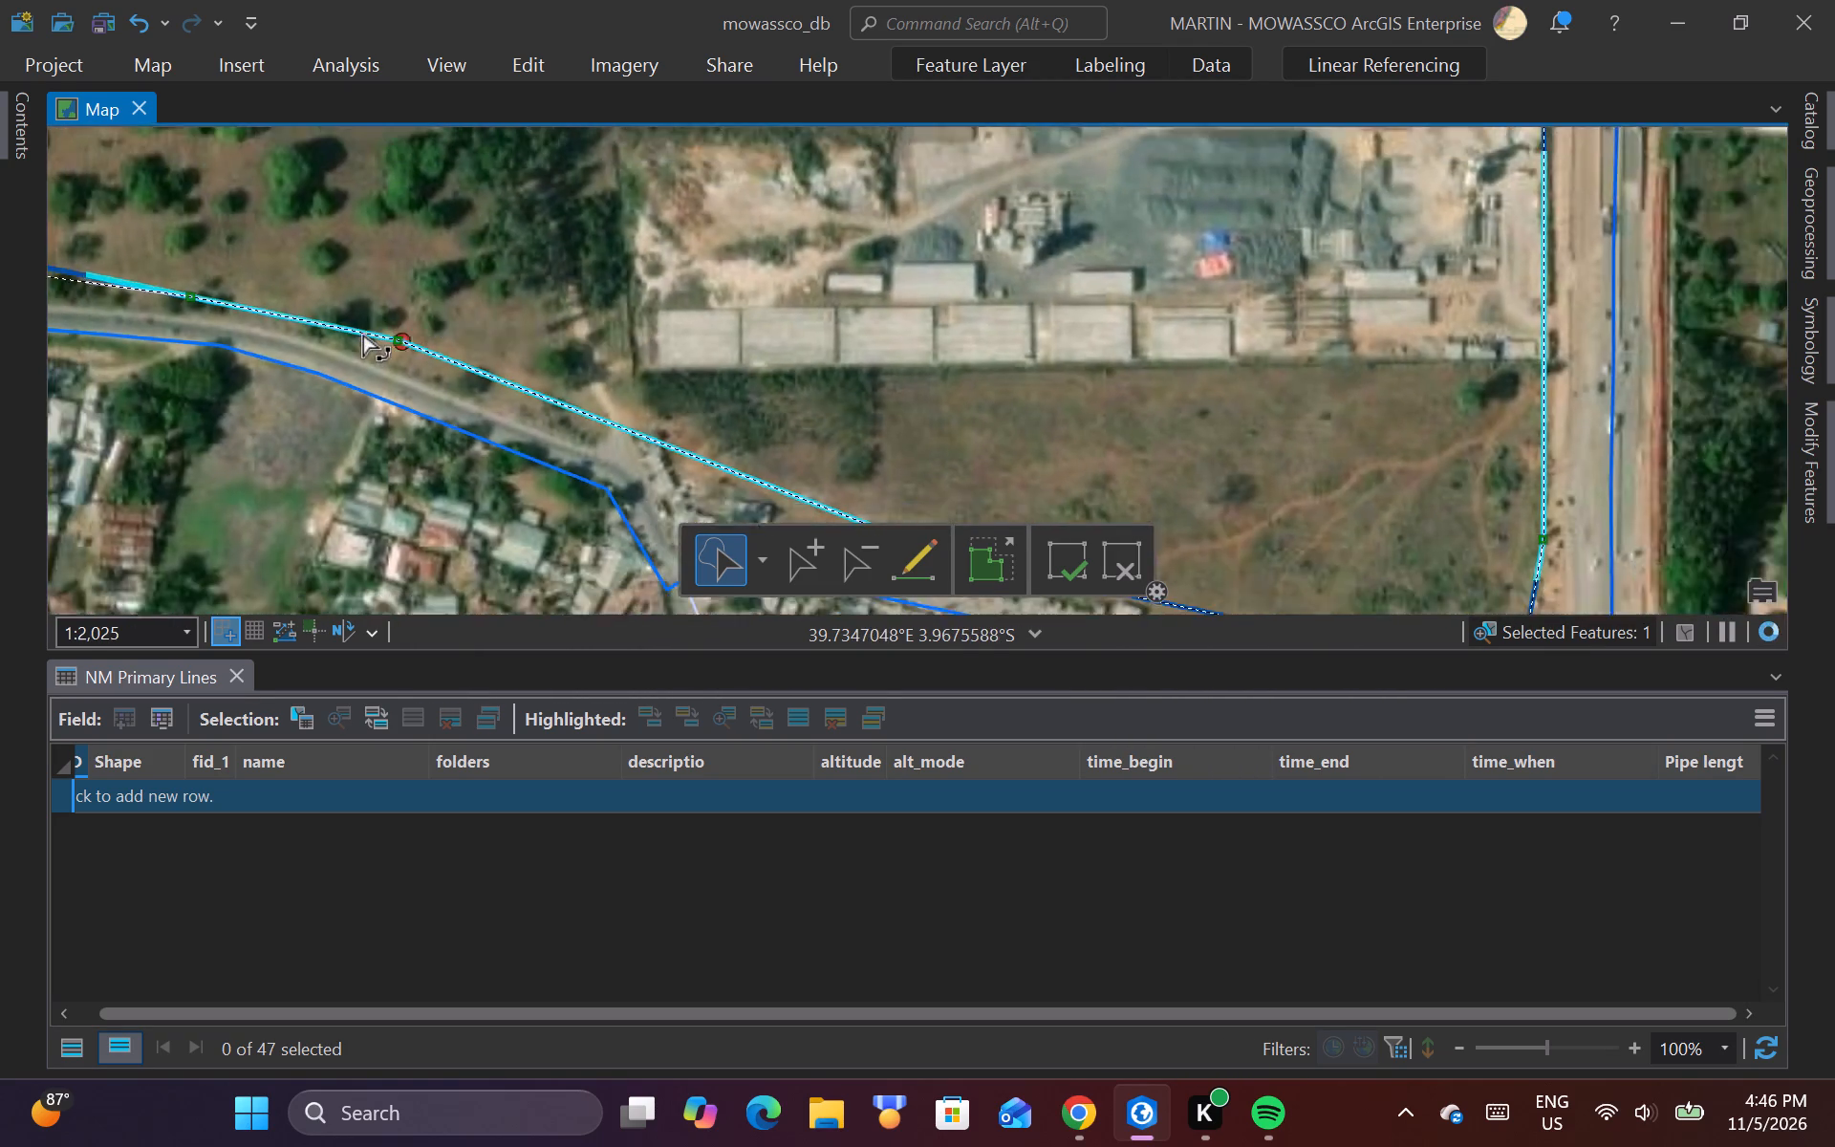
scroll(416, 383, down, 1)
scroll(601, 399, down, 1)
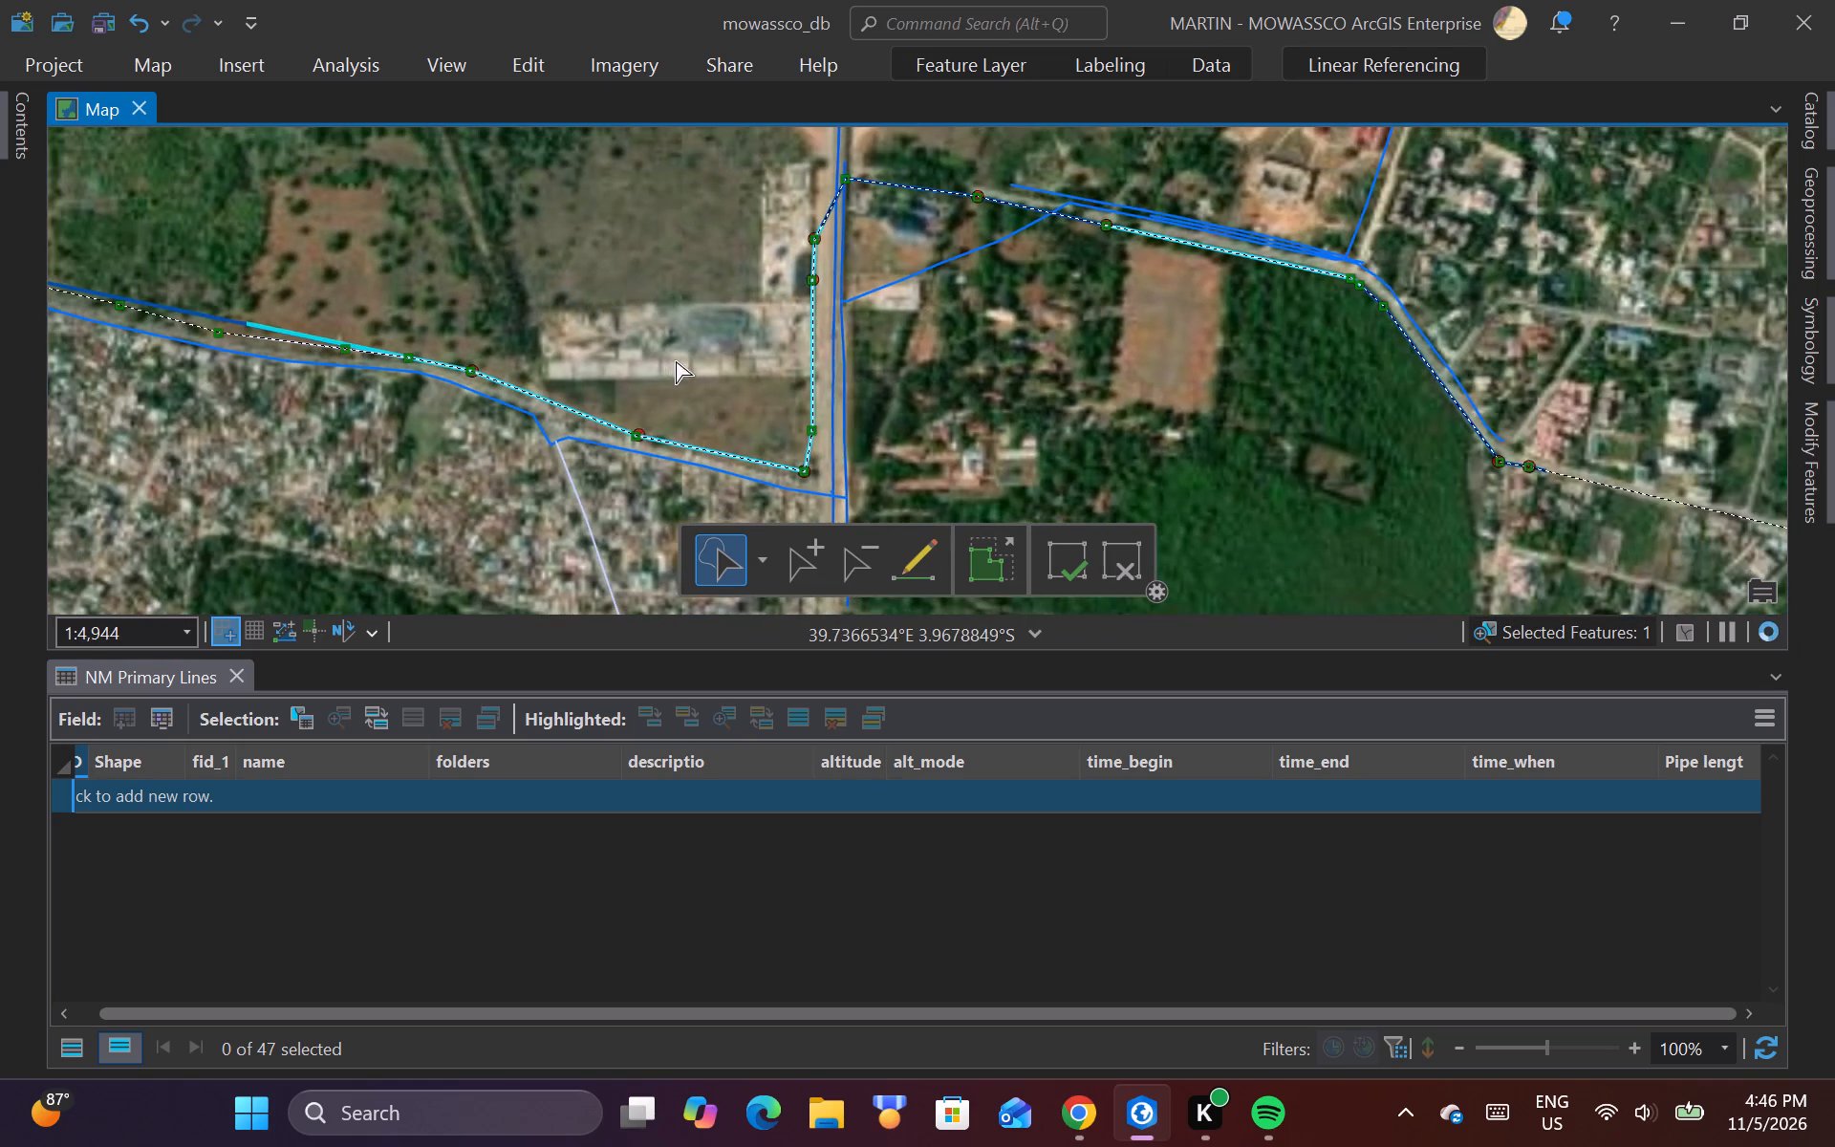
scroll(658, 385, down, 1)
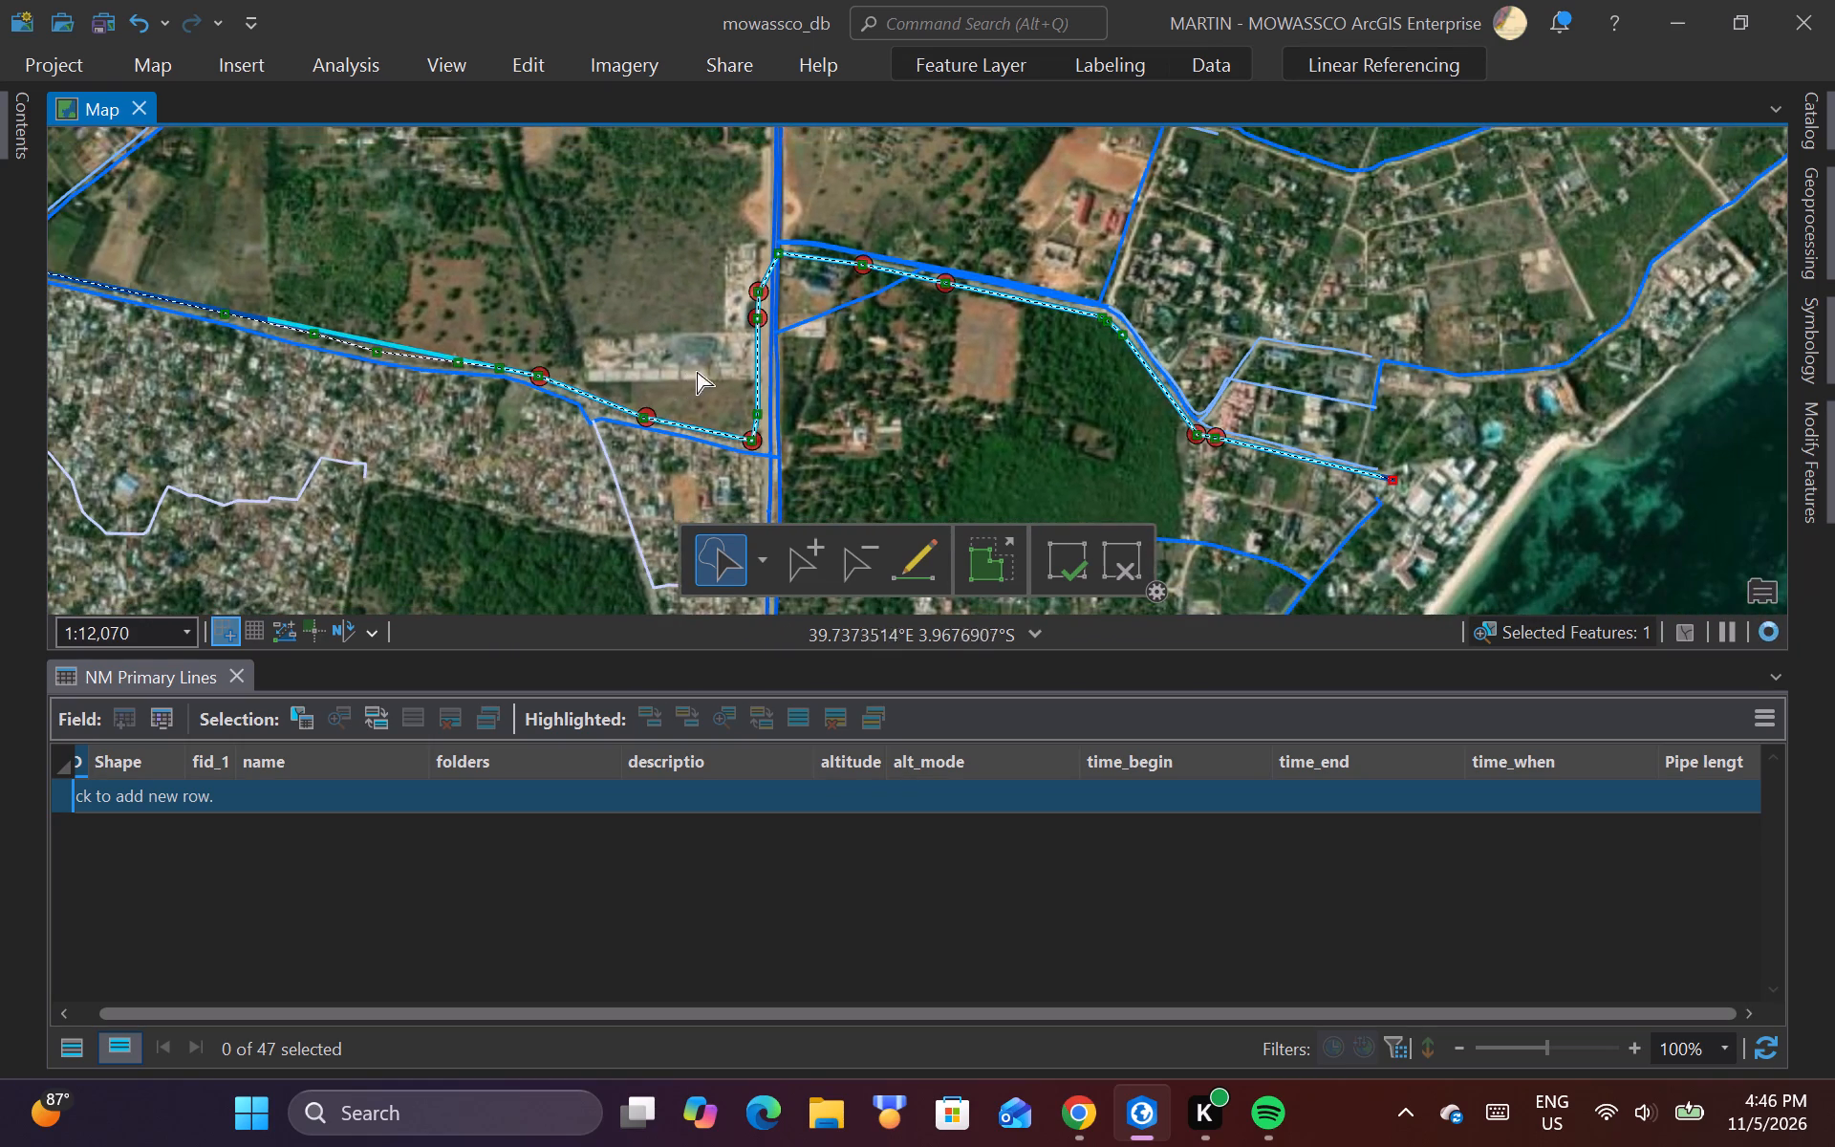
scroll(878, 357, down, 1)
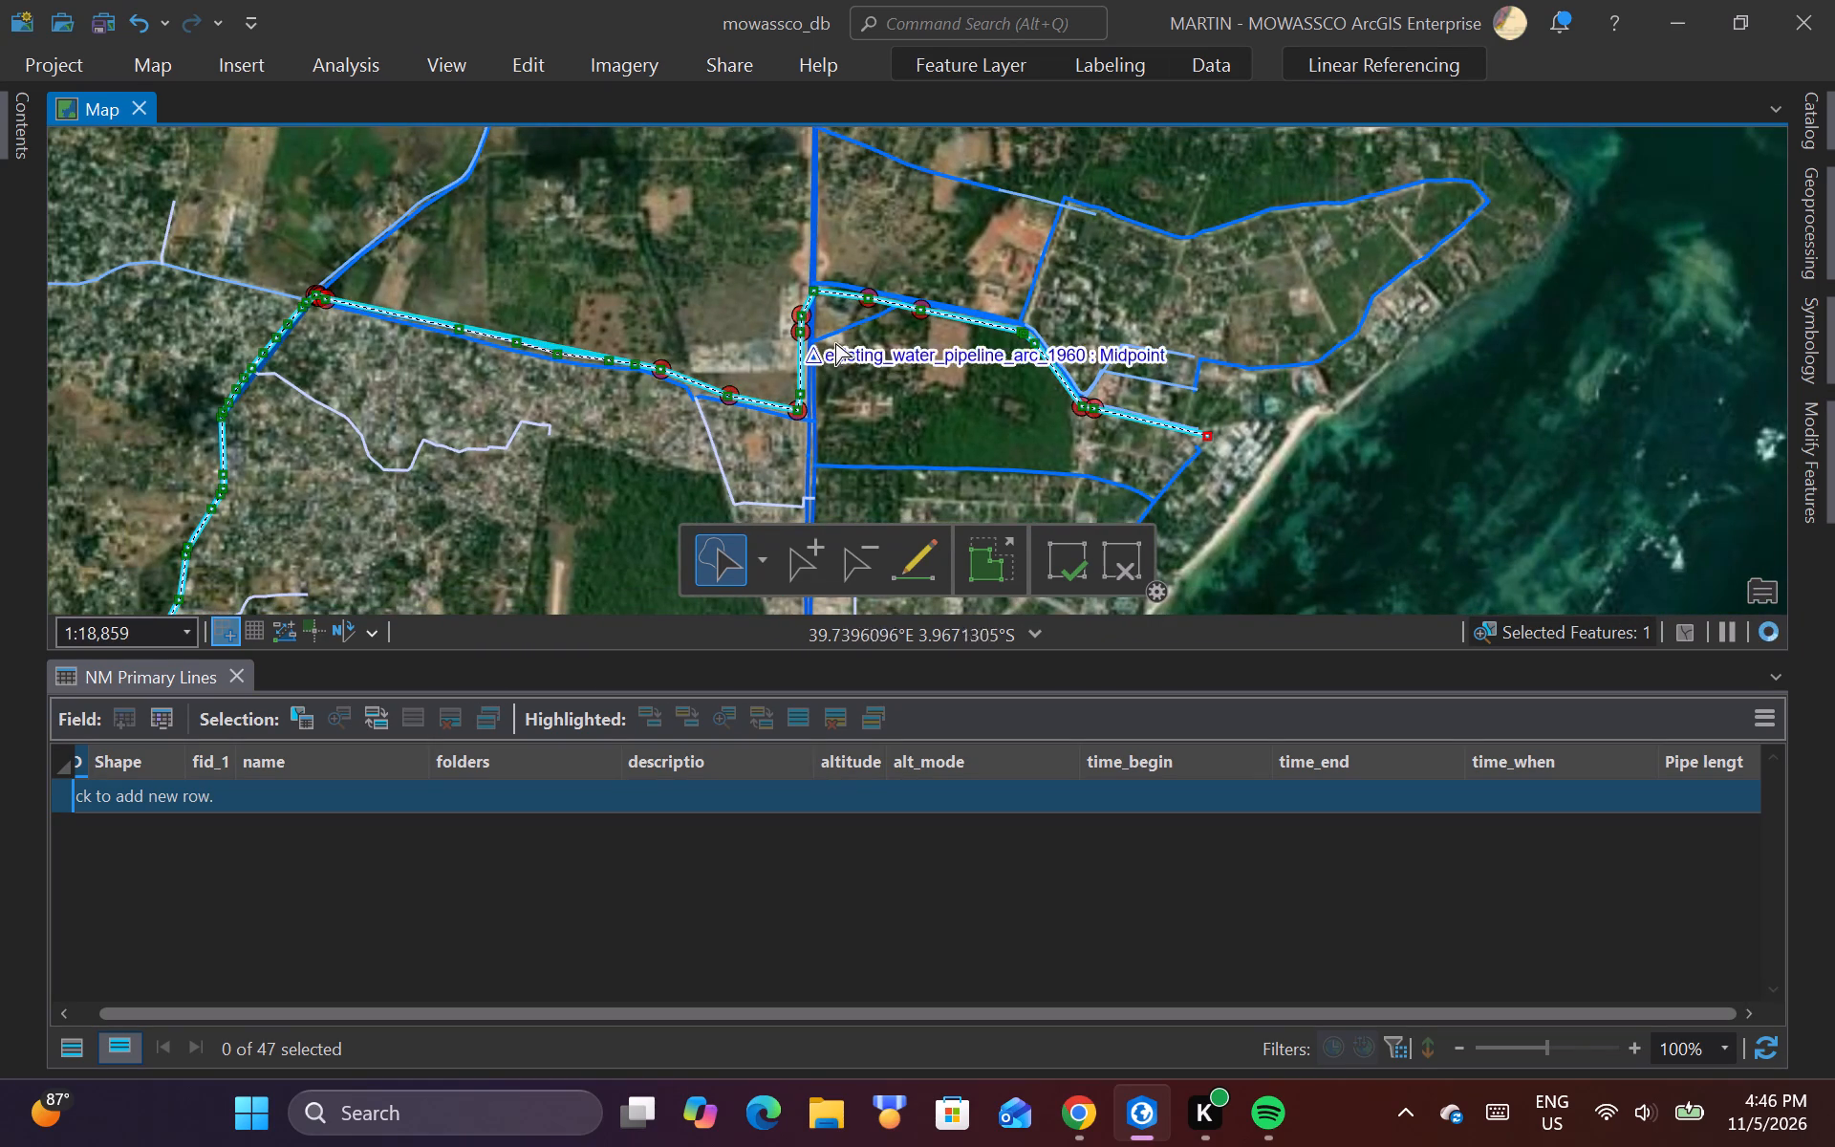
scroll(865, 340, down, 2)
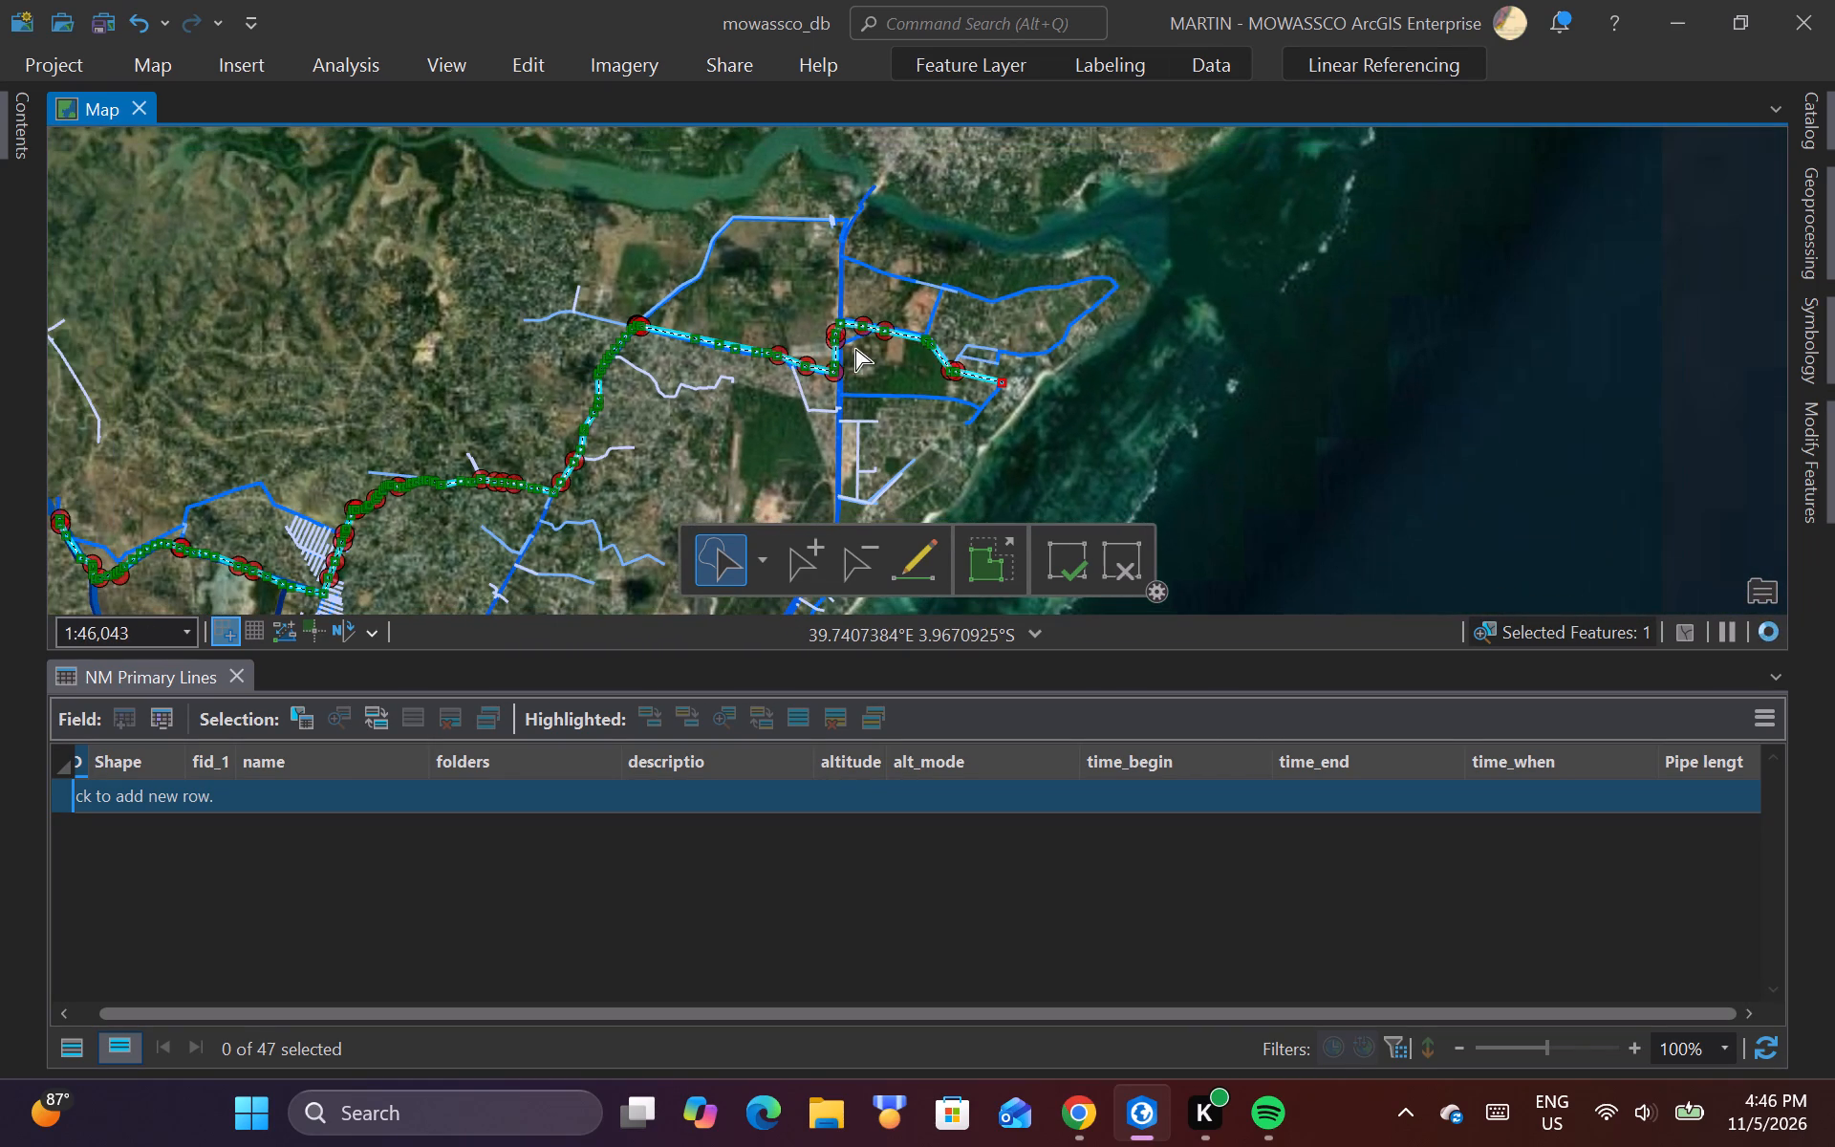
scroll(896, 314, down, 1)
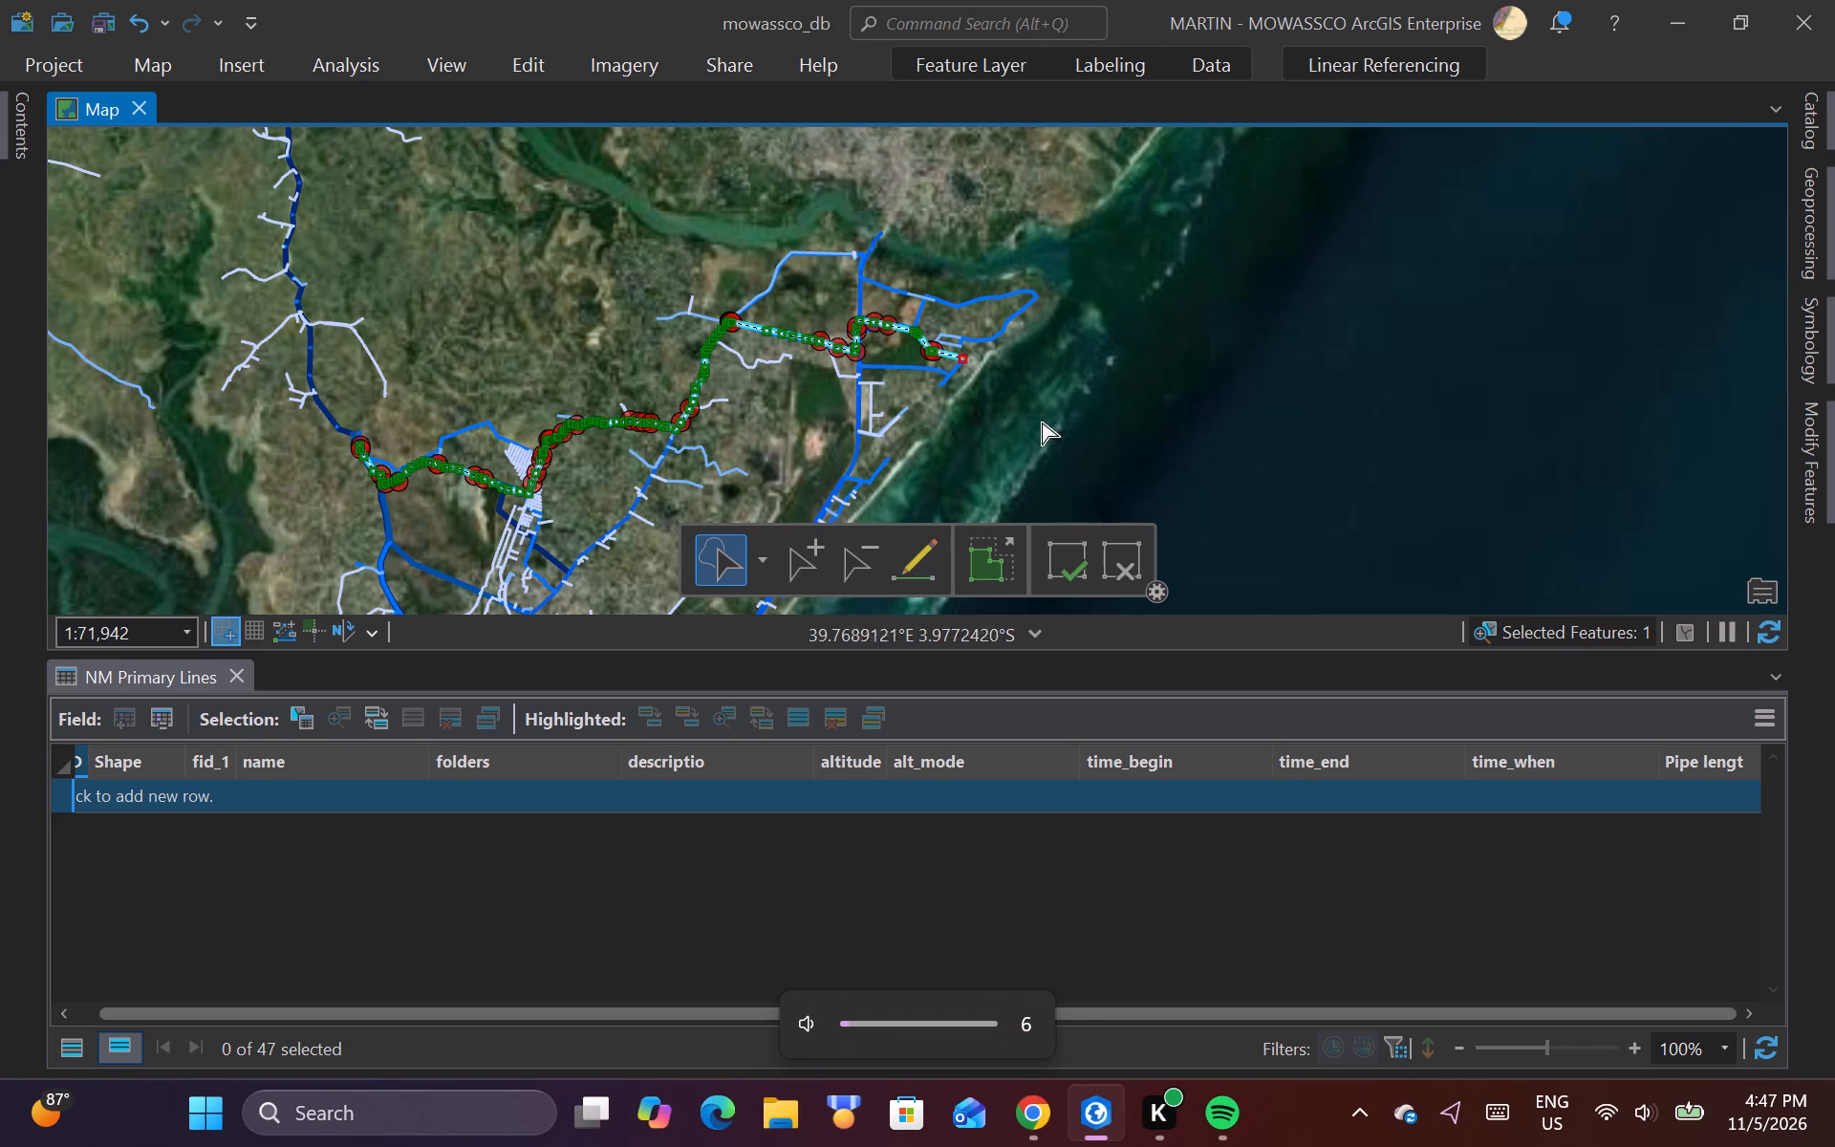
Review ruto_line's overall route and the reshaped vertices along the paved road east of the northern junction.
scroll(1006, 530, up, 1)
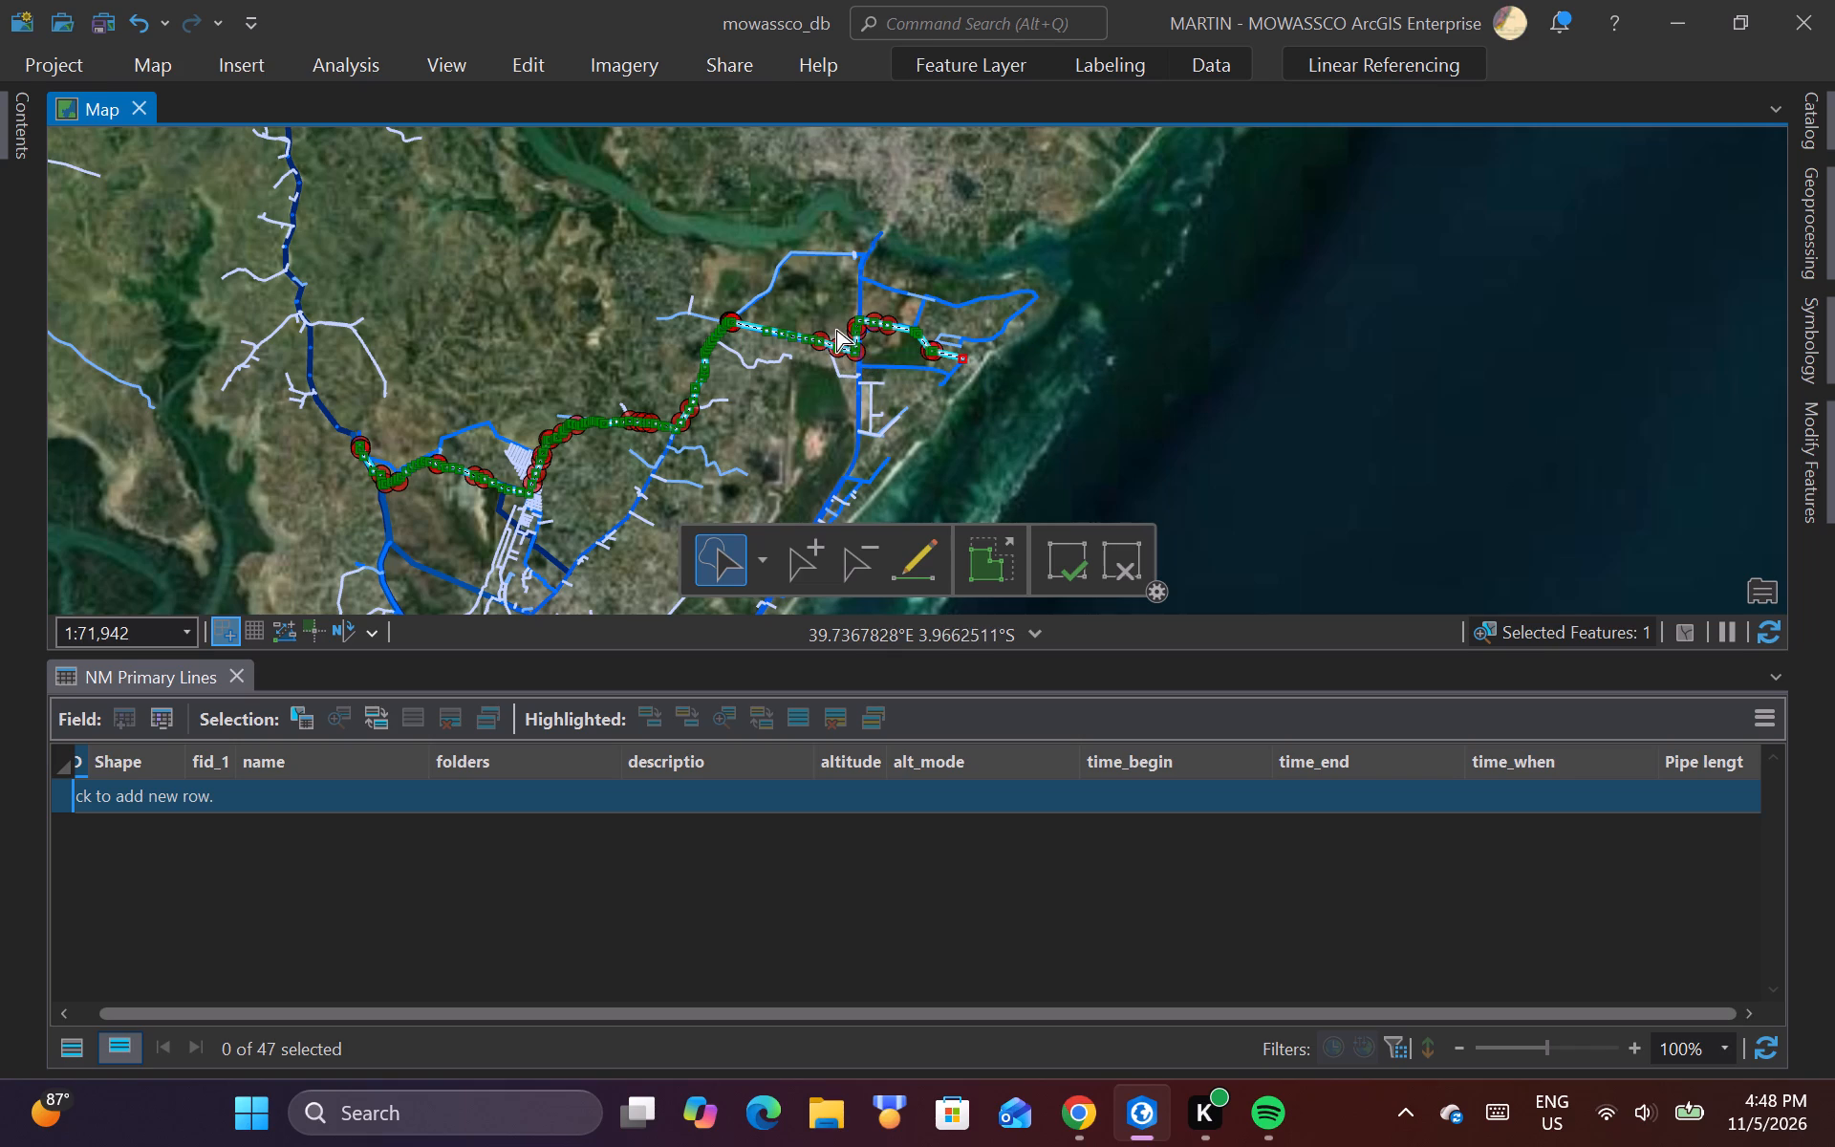
scroll(840, 326, up, 1)
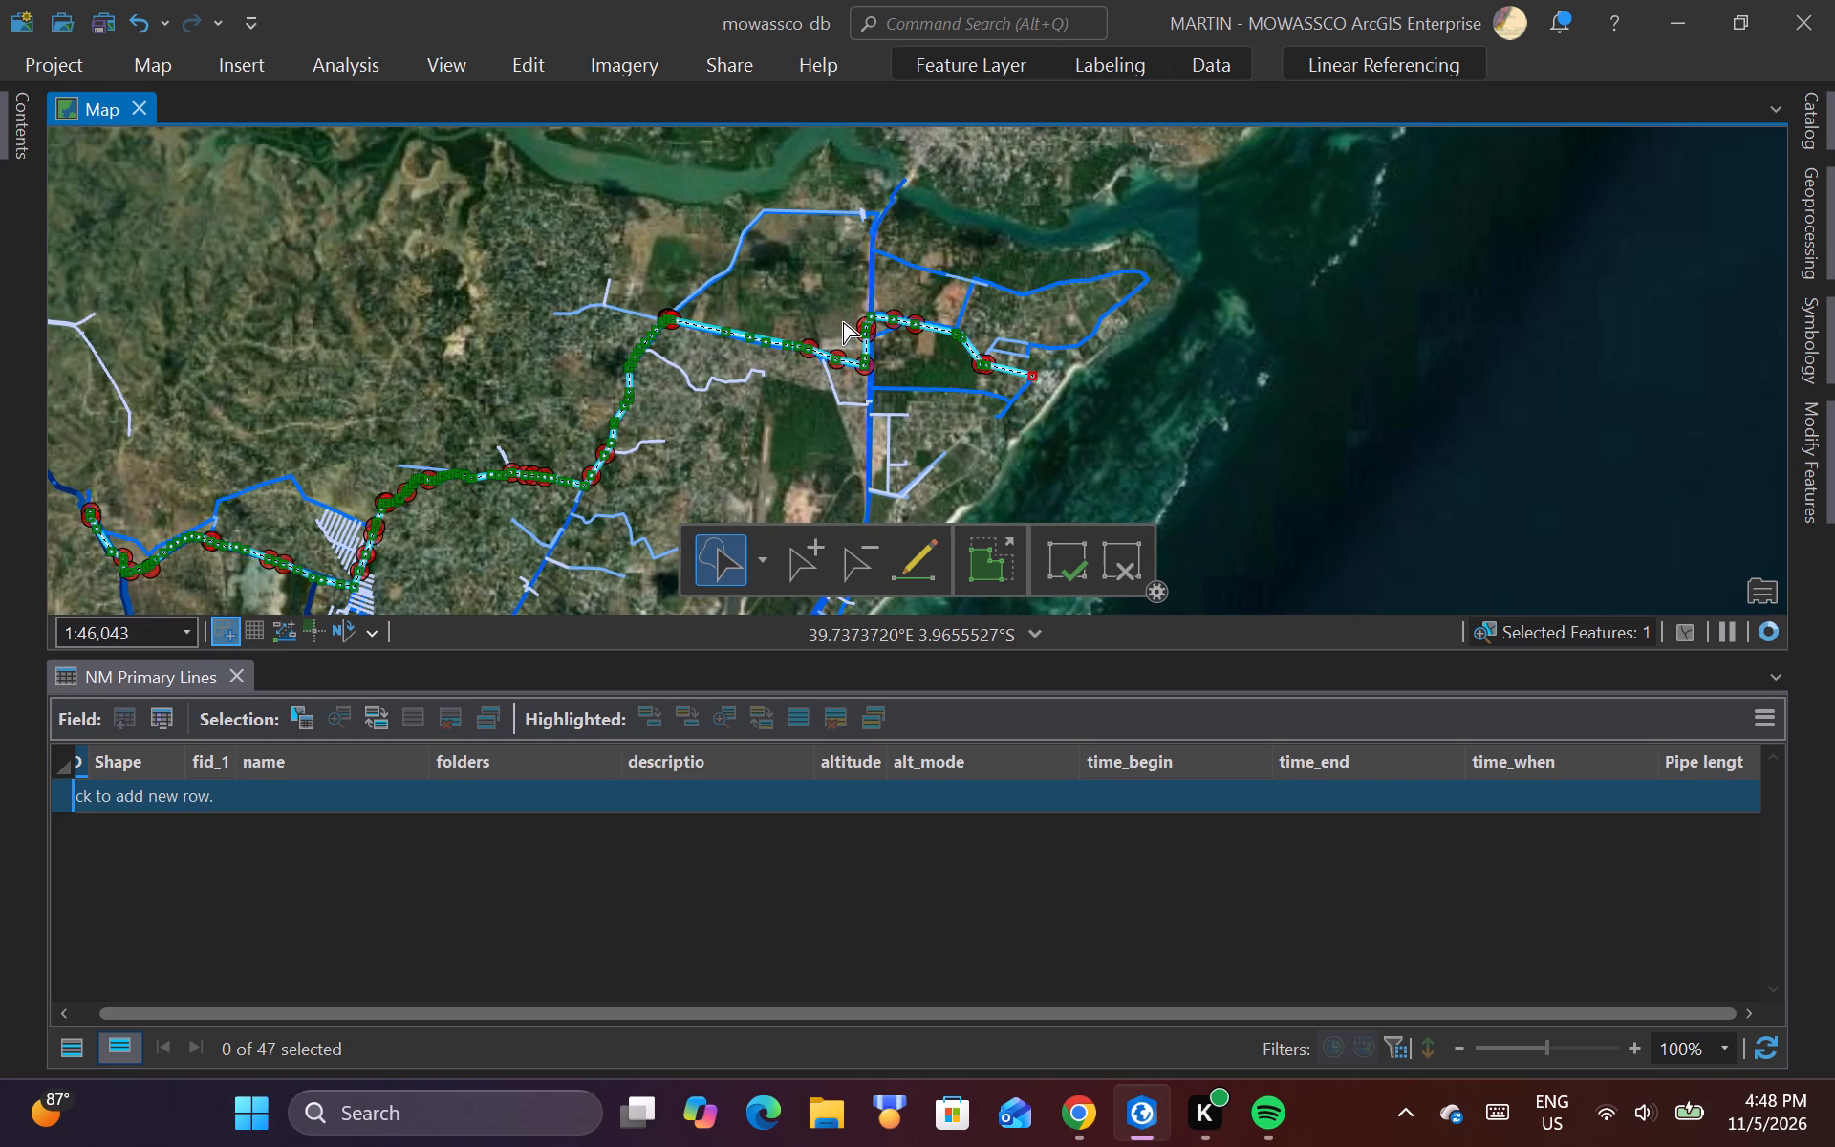
scroll(843, 322, up, 1)
scroll(572, 368, down, 2)
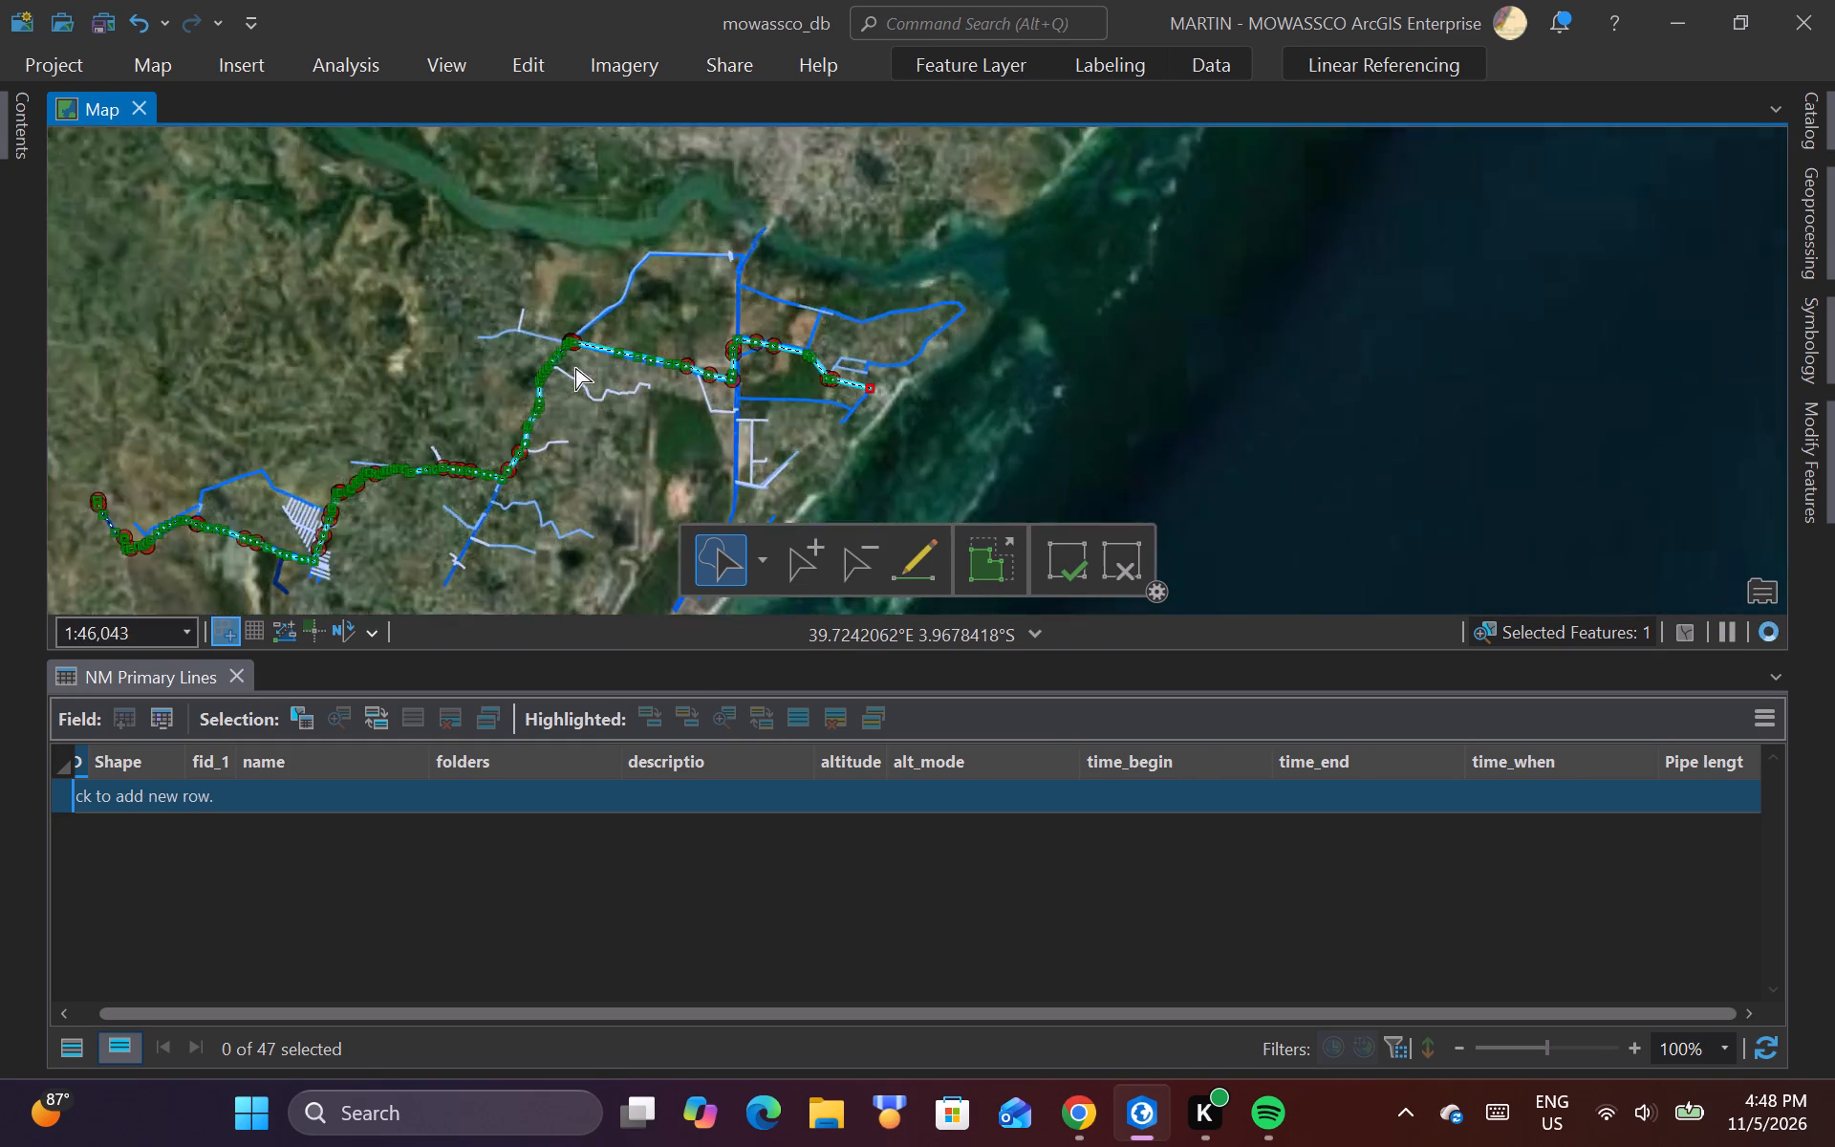
scroll(575, 368, down, 1)
scroll(486, 440, up, 4)
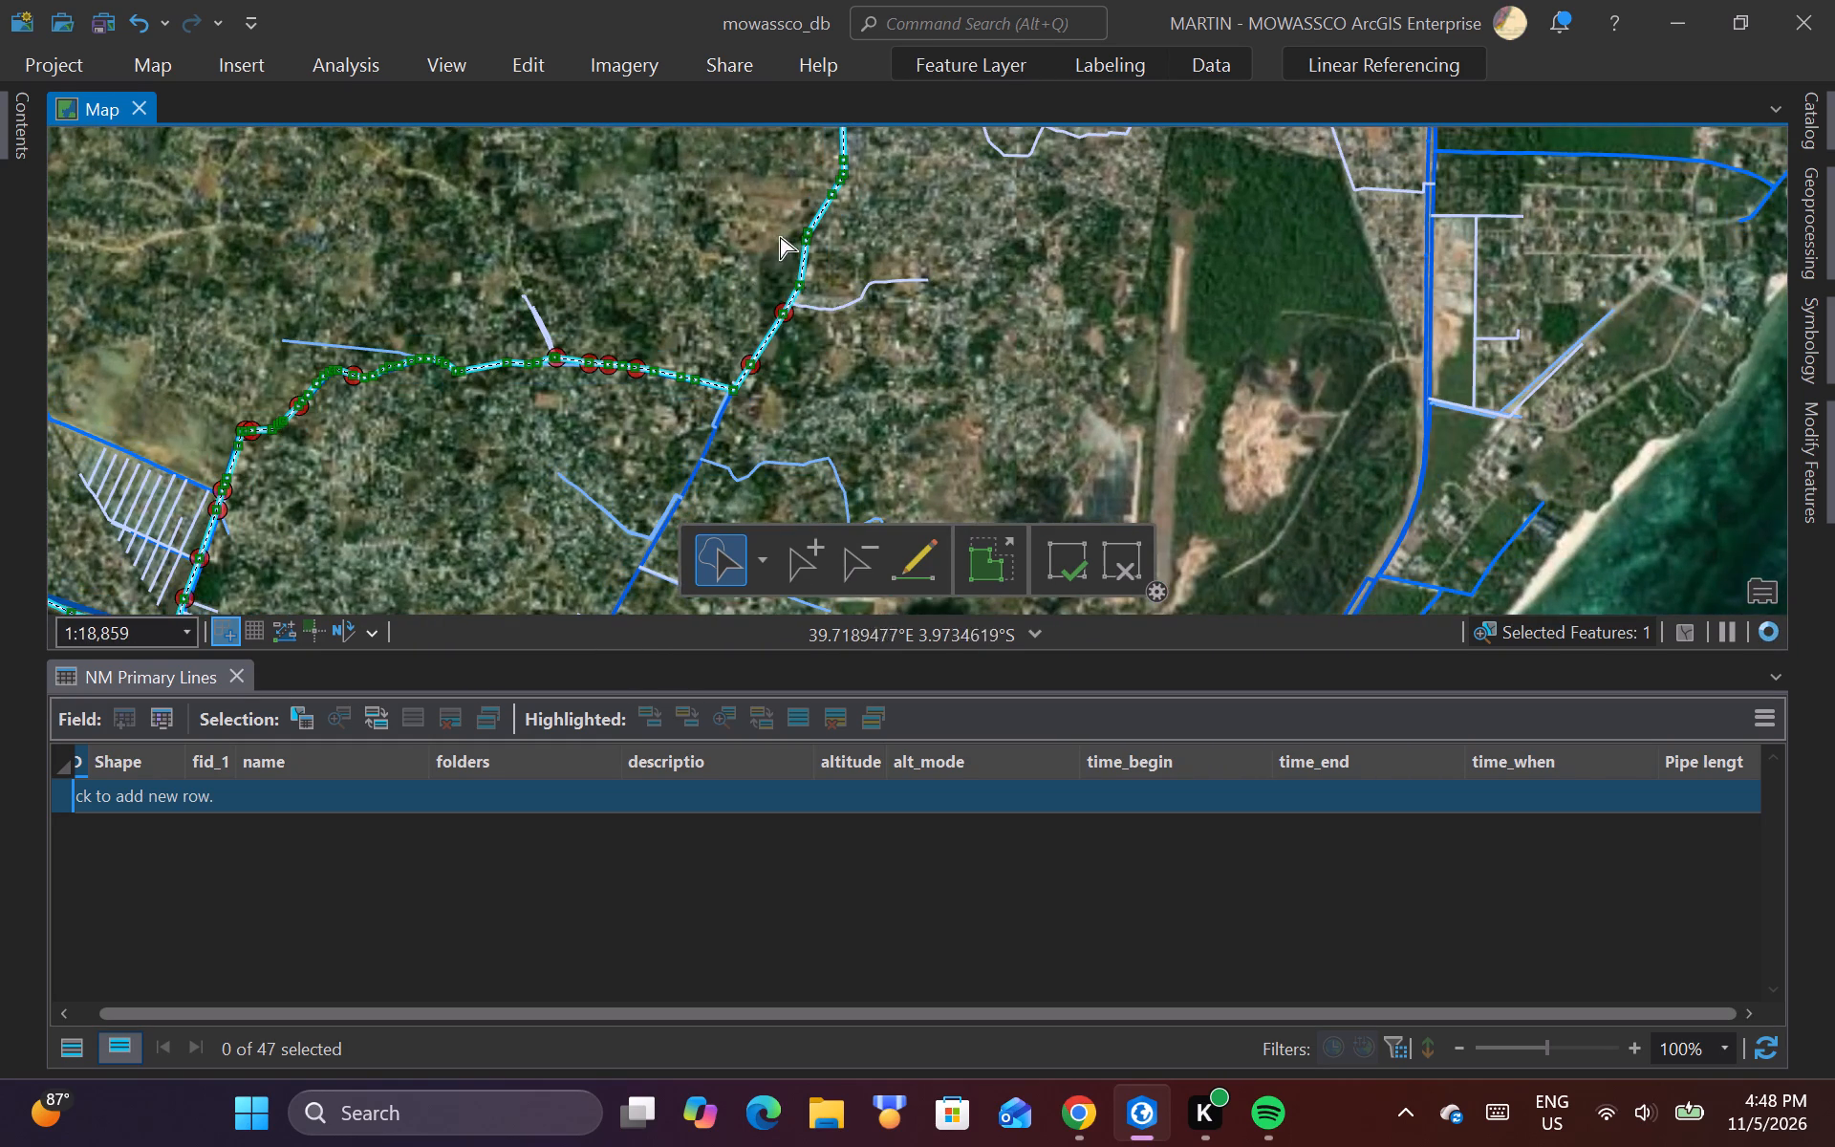
scroll(785, 381, down, 2)
scroll(883, 231, up, 2)
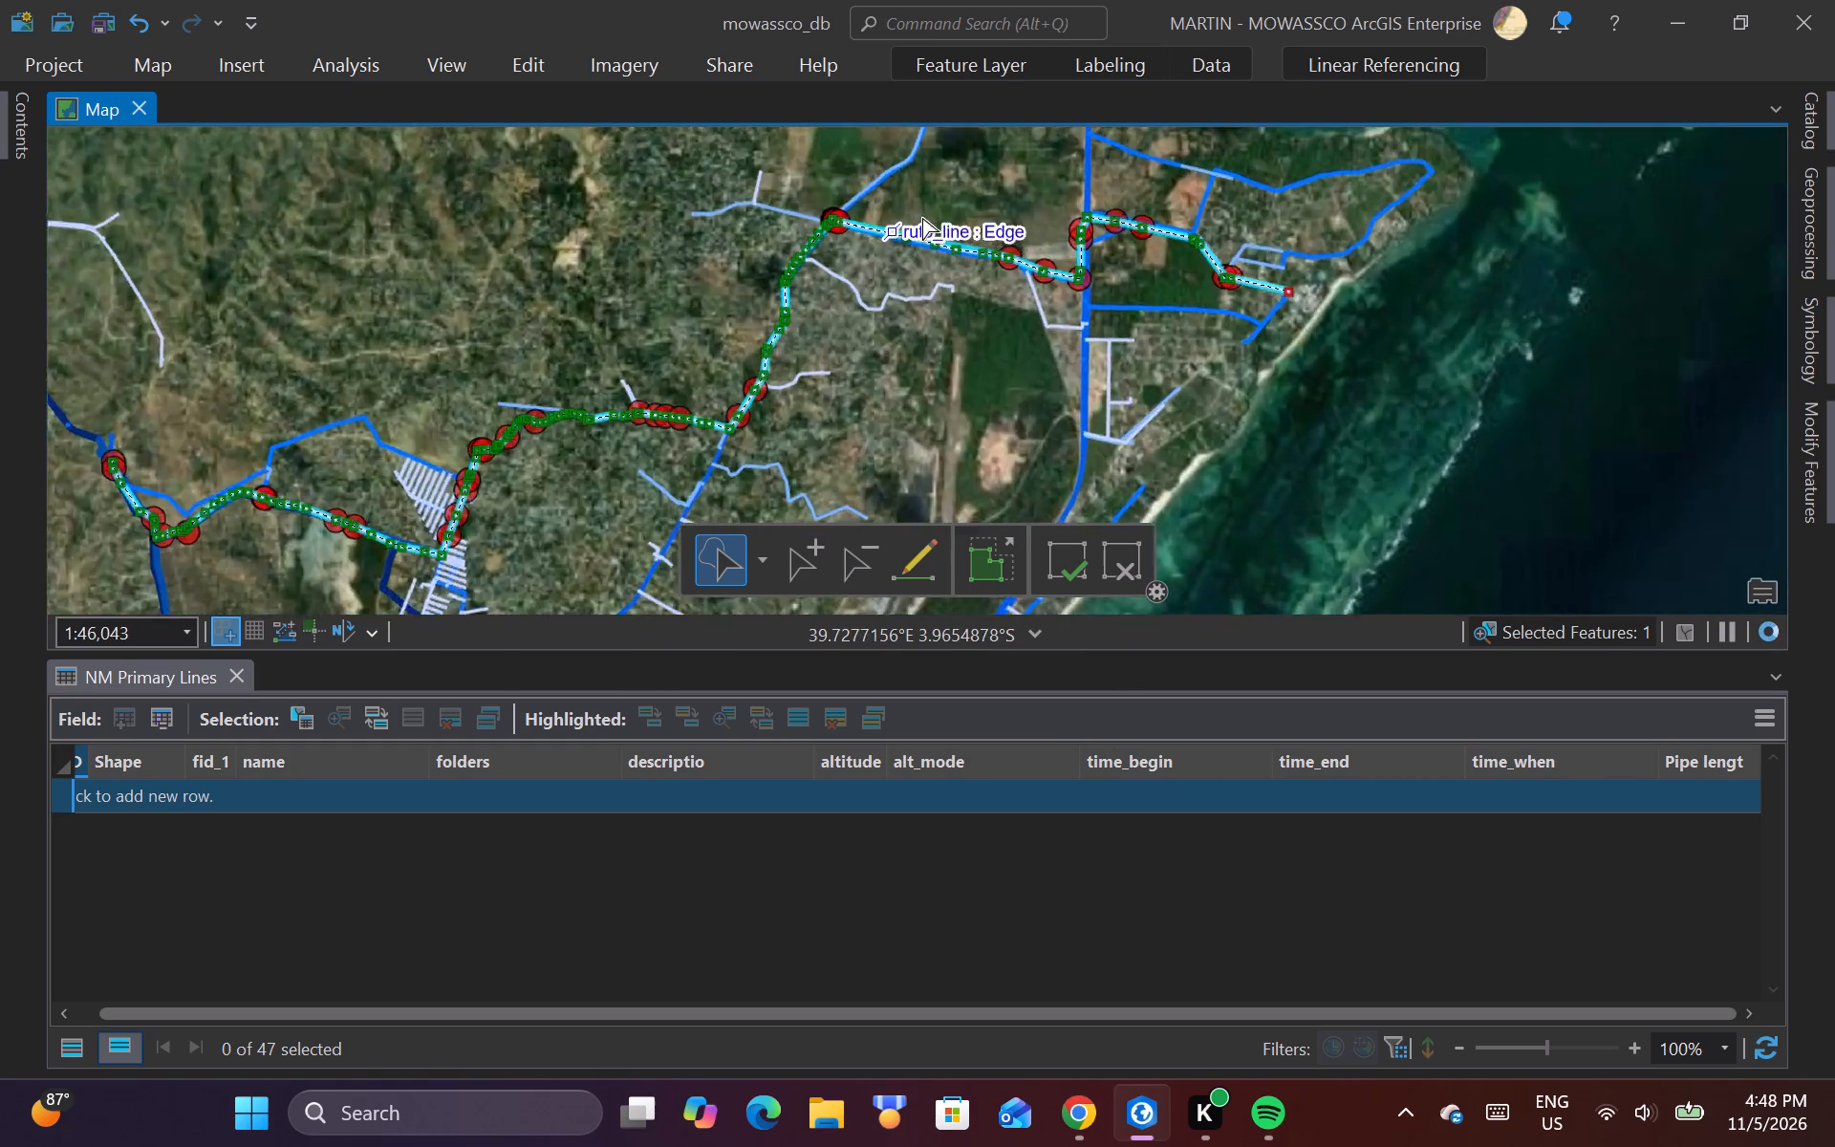
scroll(1071, 248, up, 2)
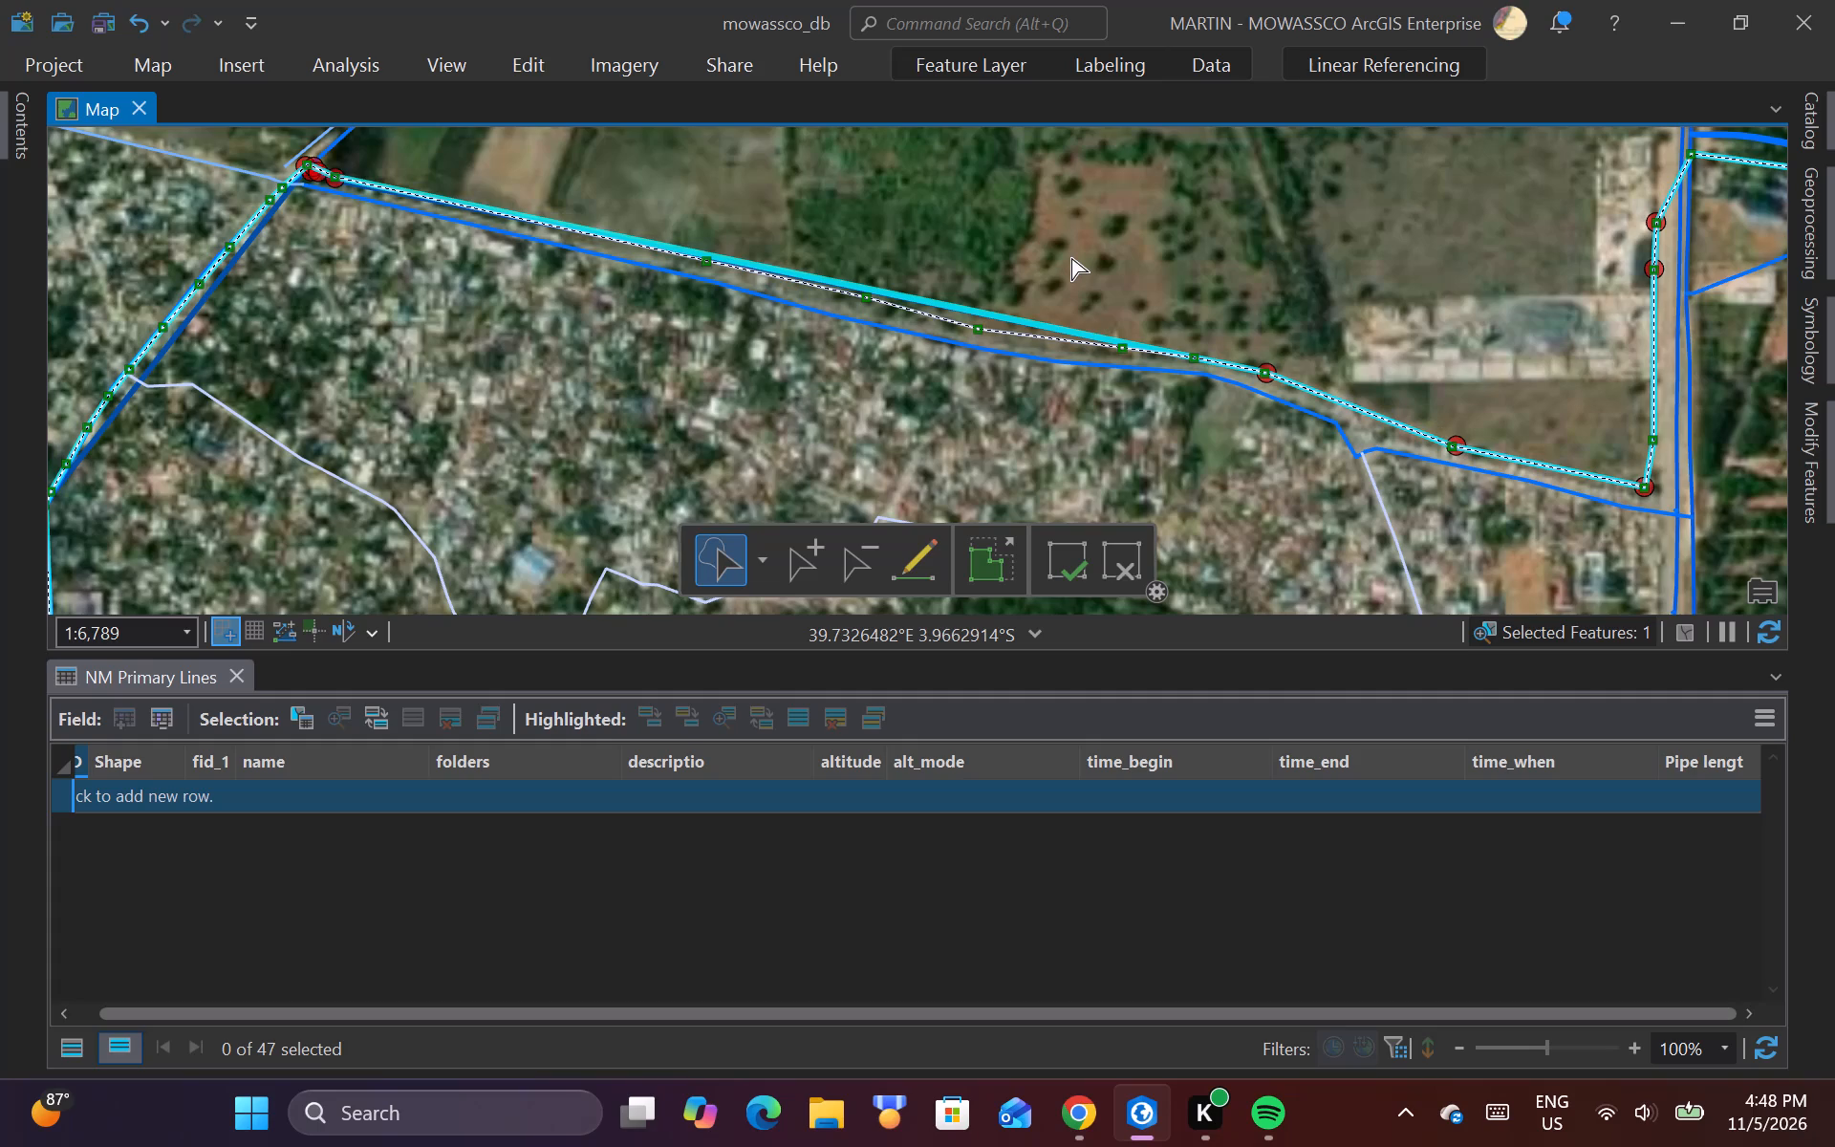
scroll(1071, 260, up, 1)
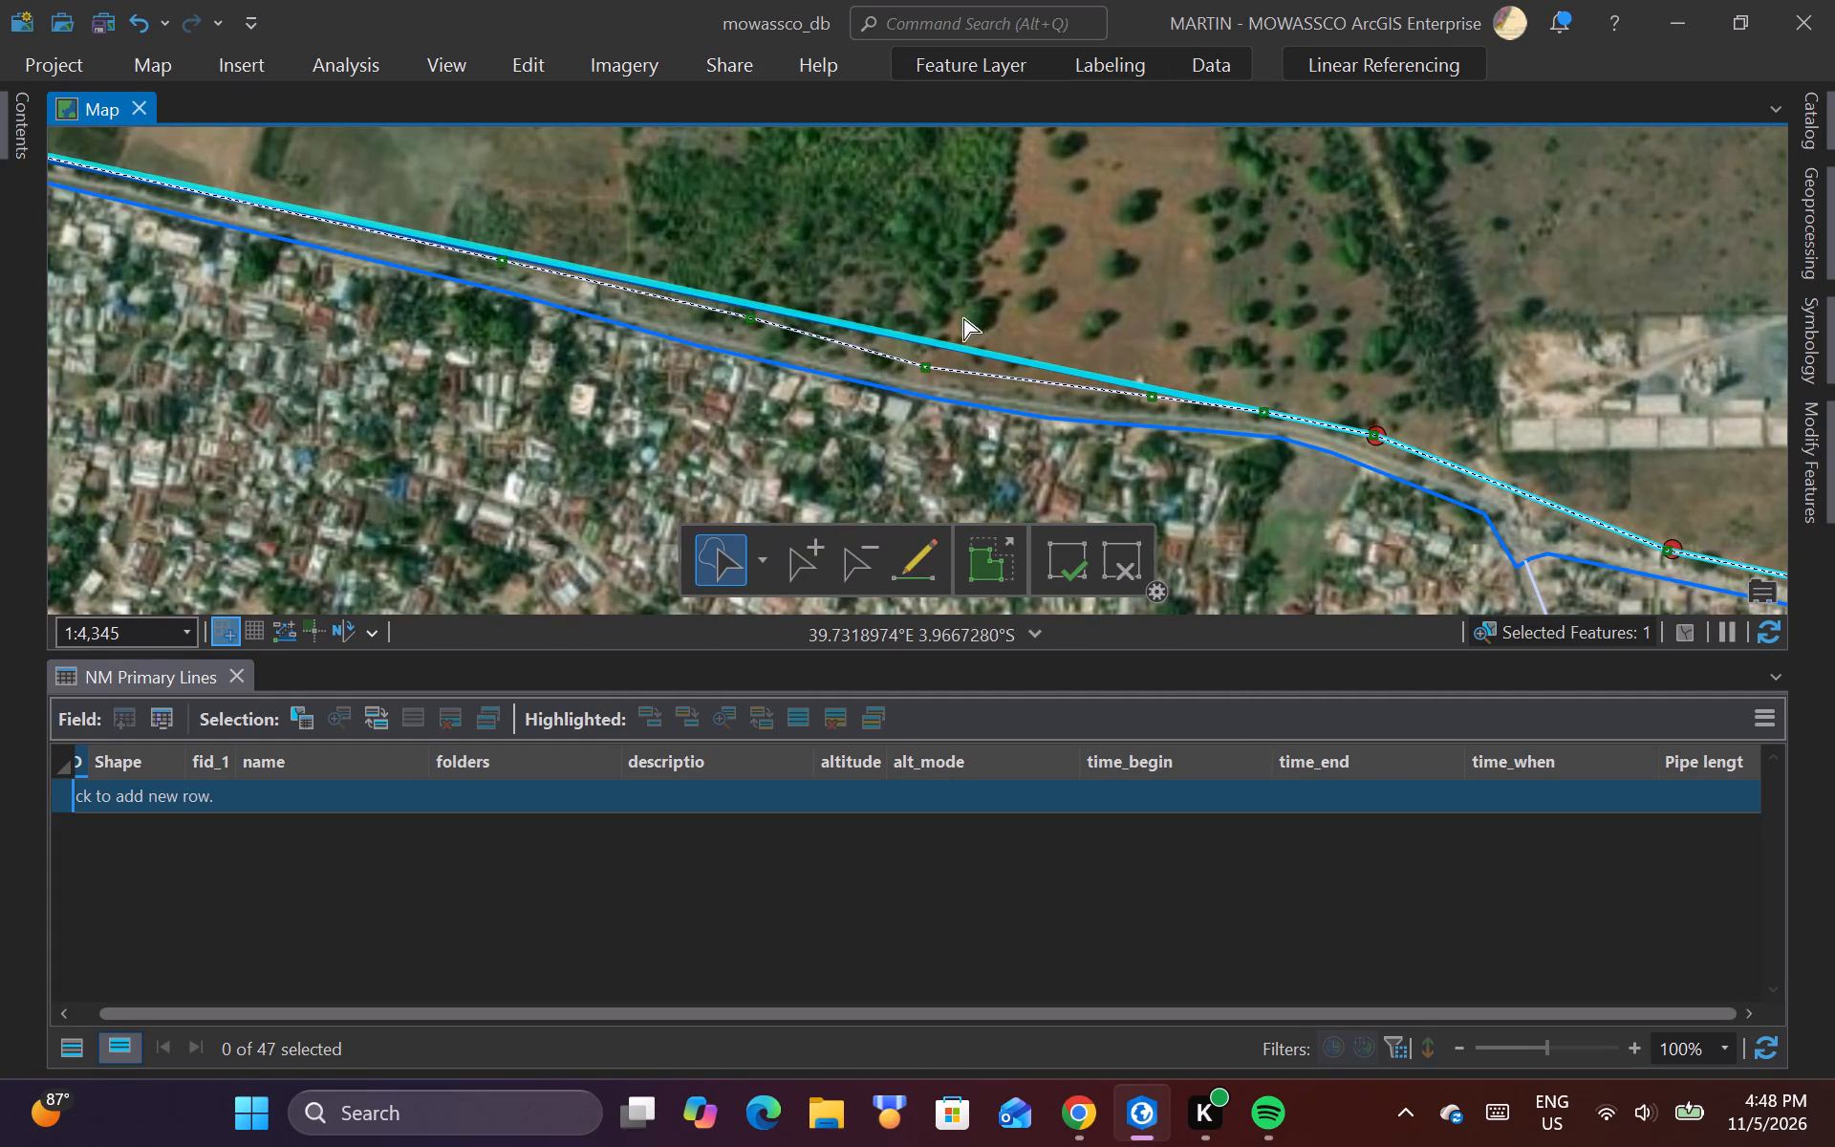
scroll(810, 329, up, 1)
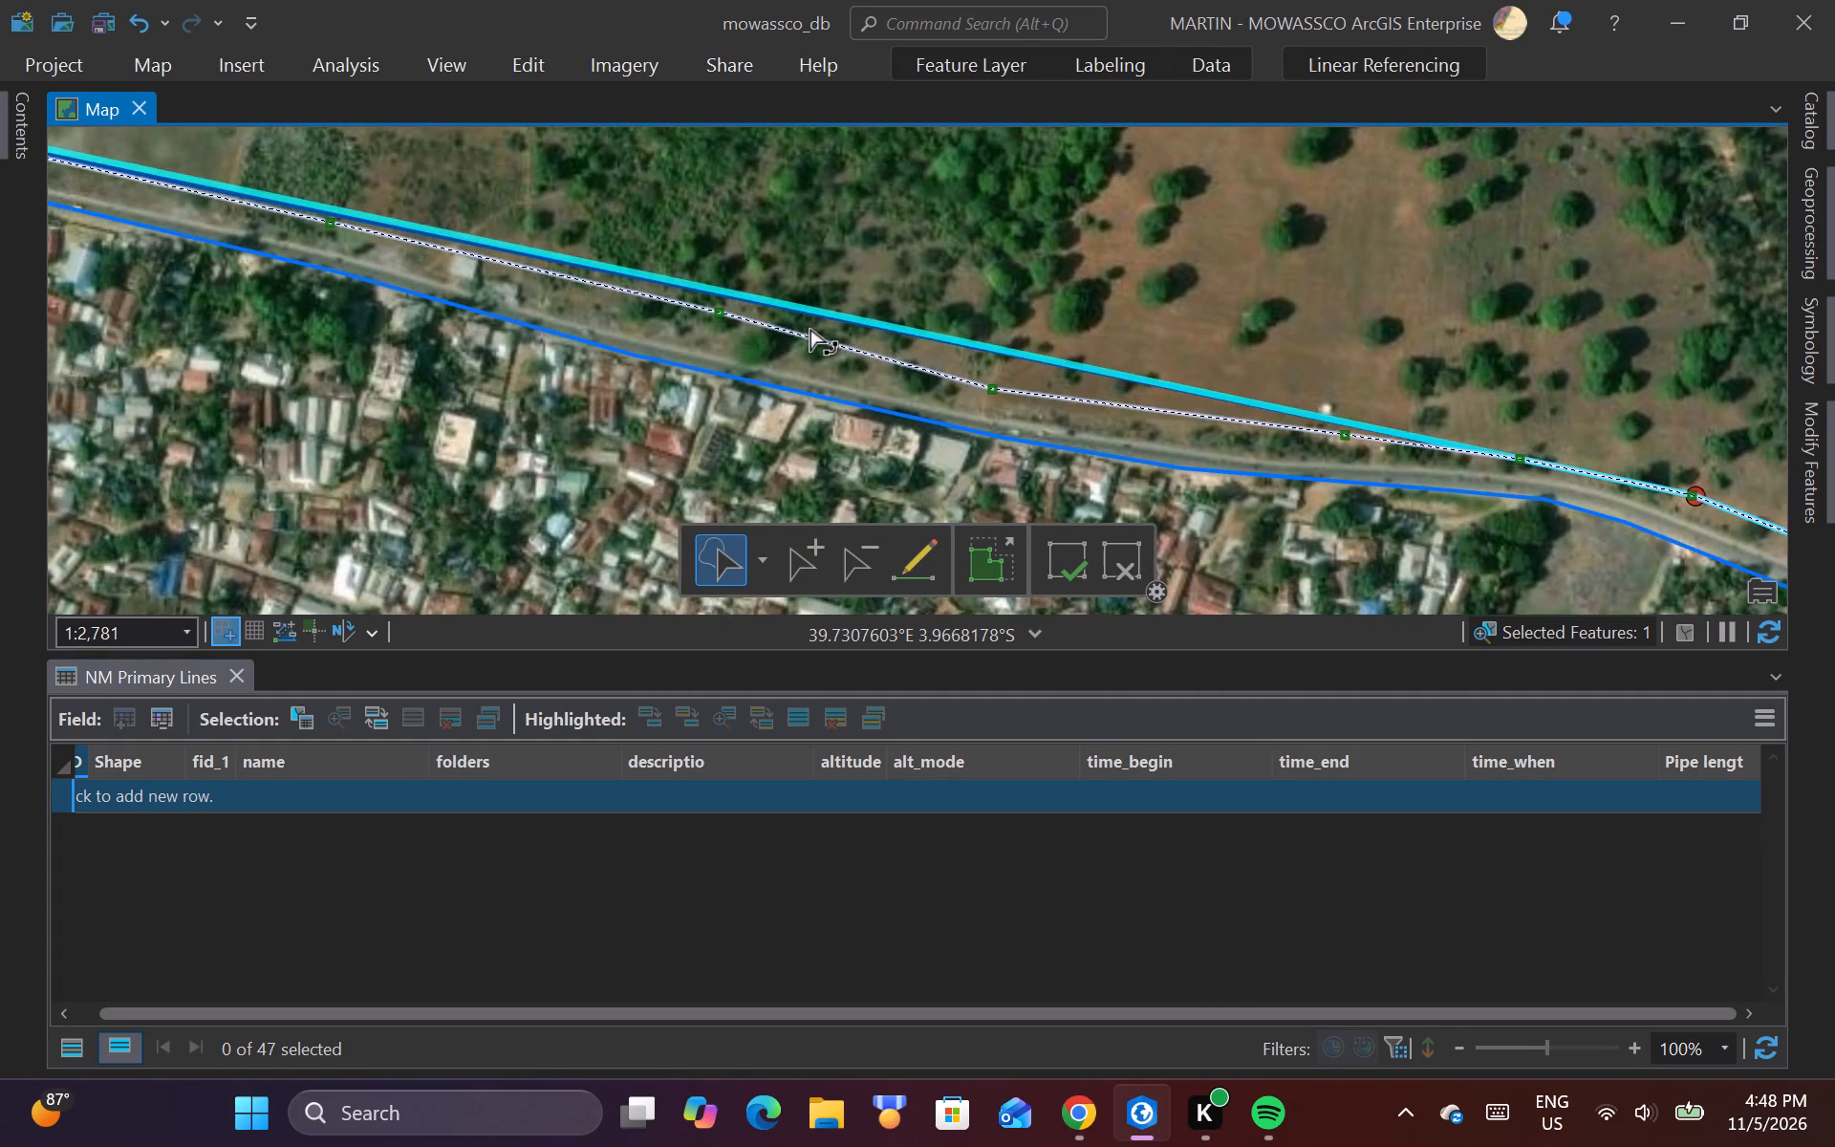
scroll(813, 335, down, 2)
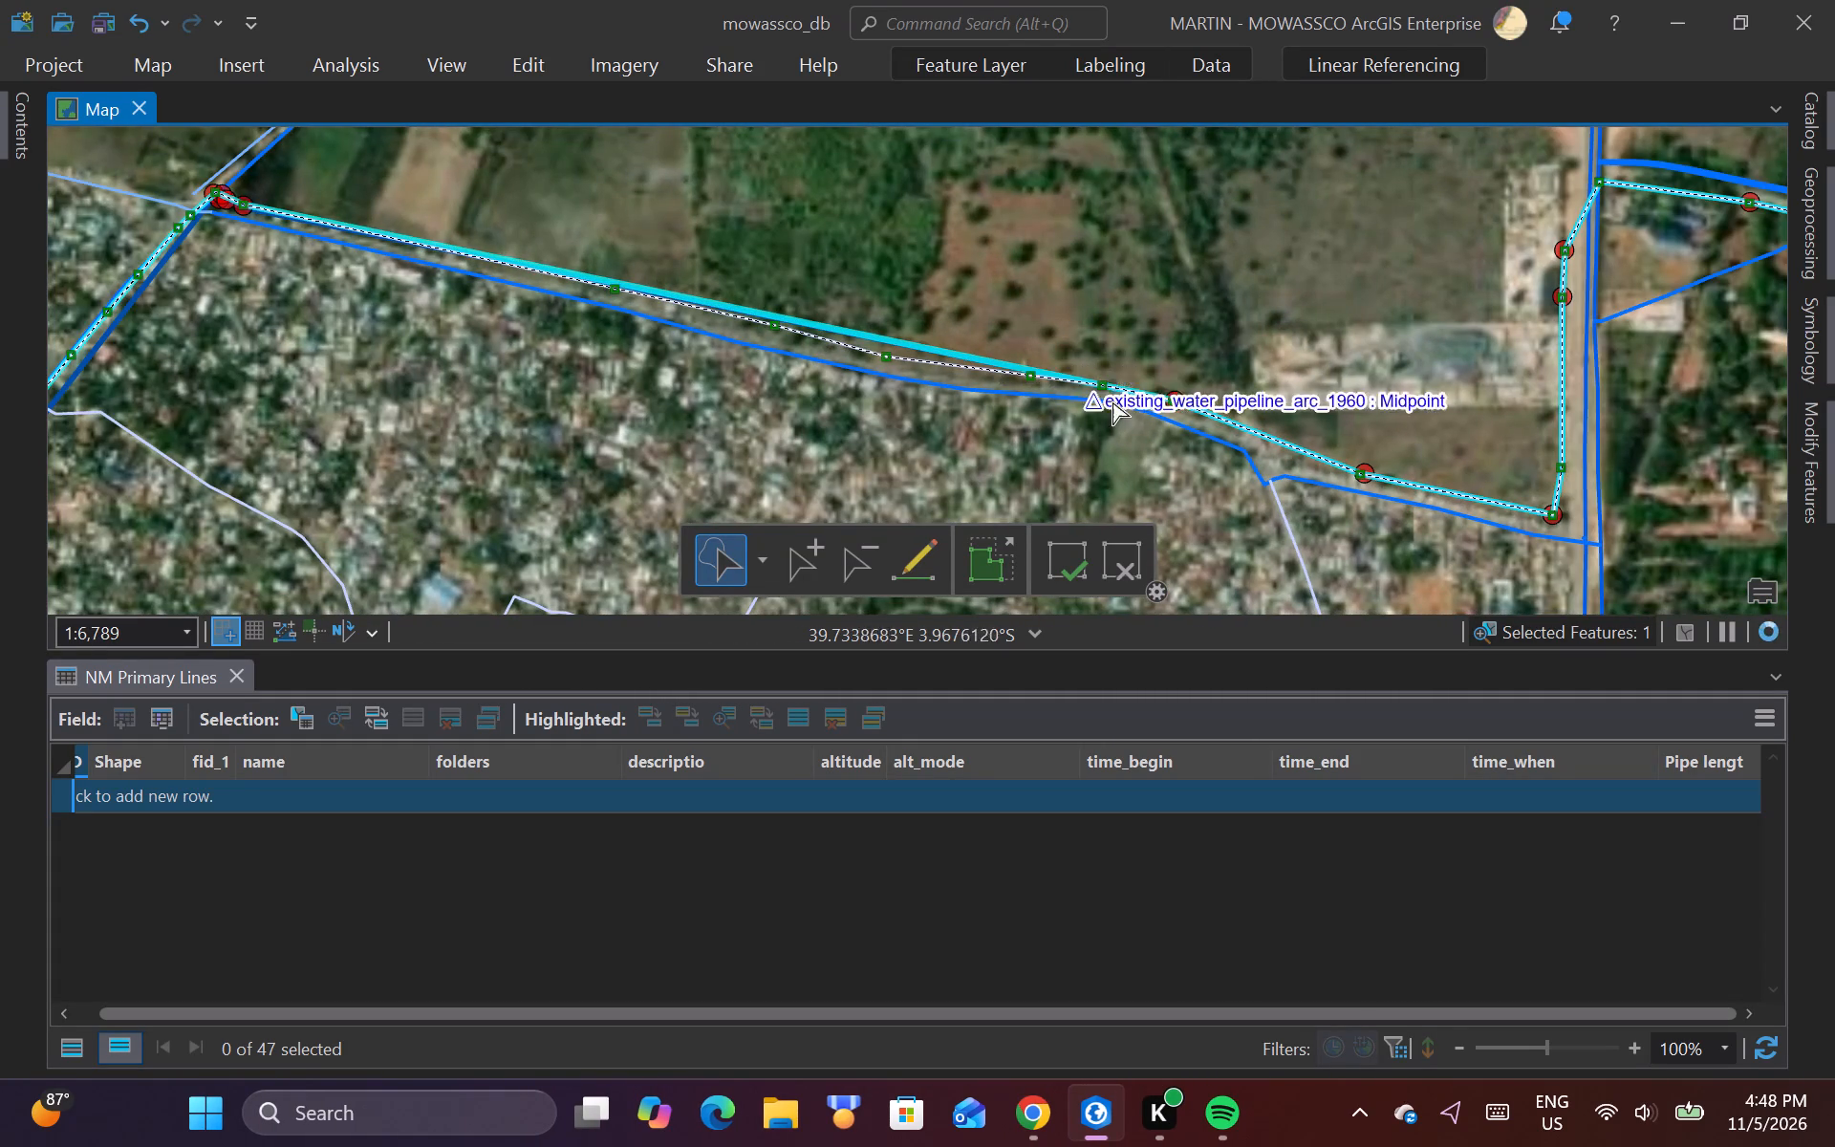
Add a vertex to ruto_line where it crosses the dirt track northwest of the small roadside buildings, near 39.73566°E 3.96791°S.
scroll(1135, 401, up, 1)
scroll(826, 418, down, 2)
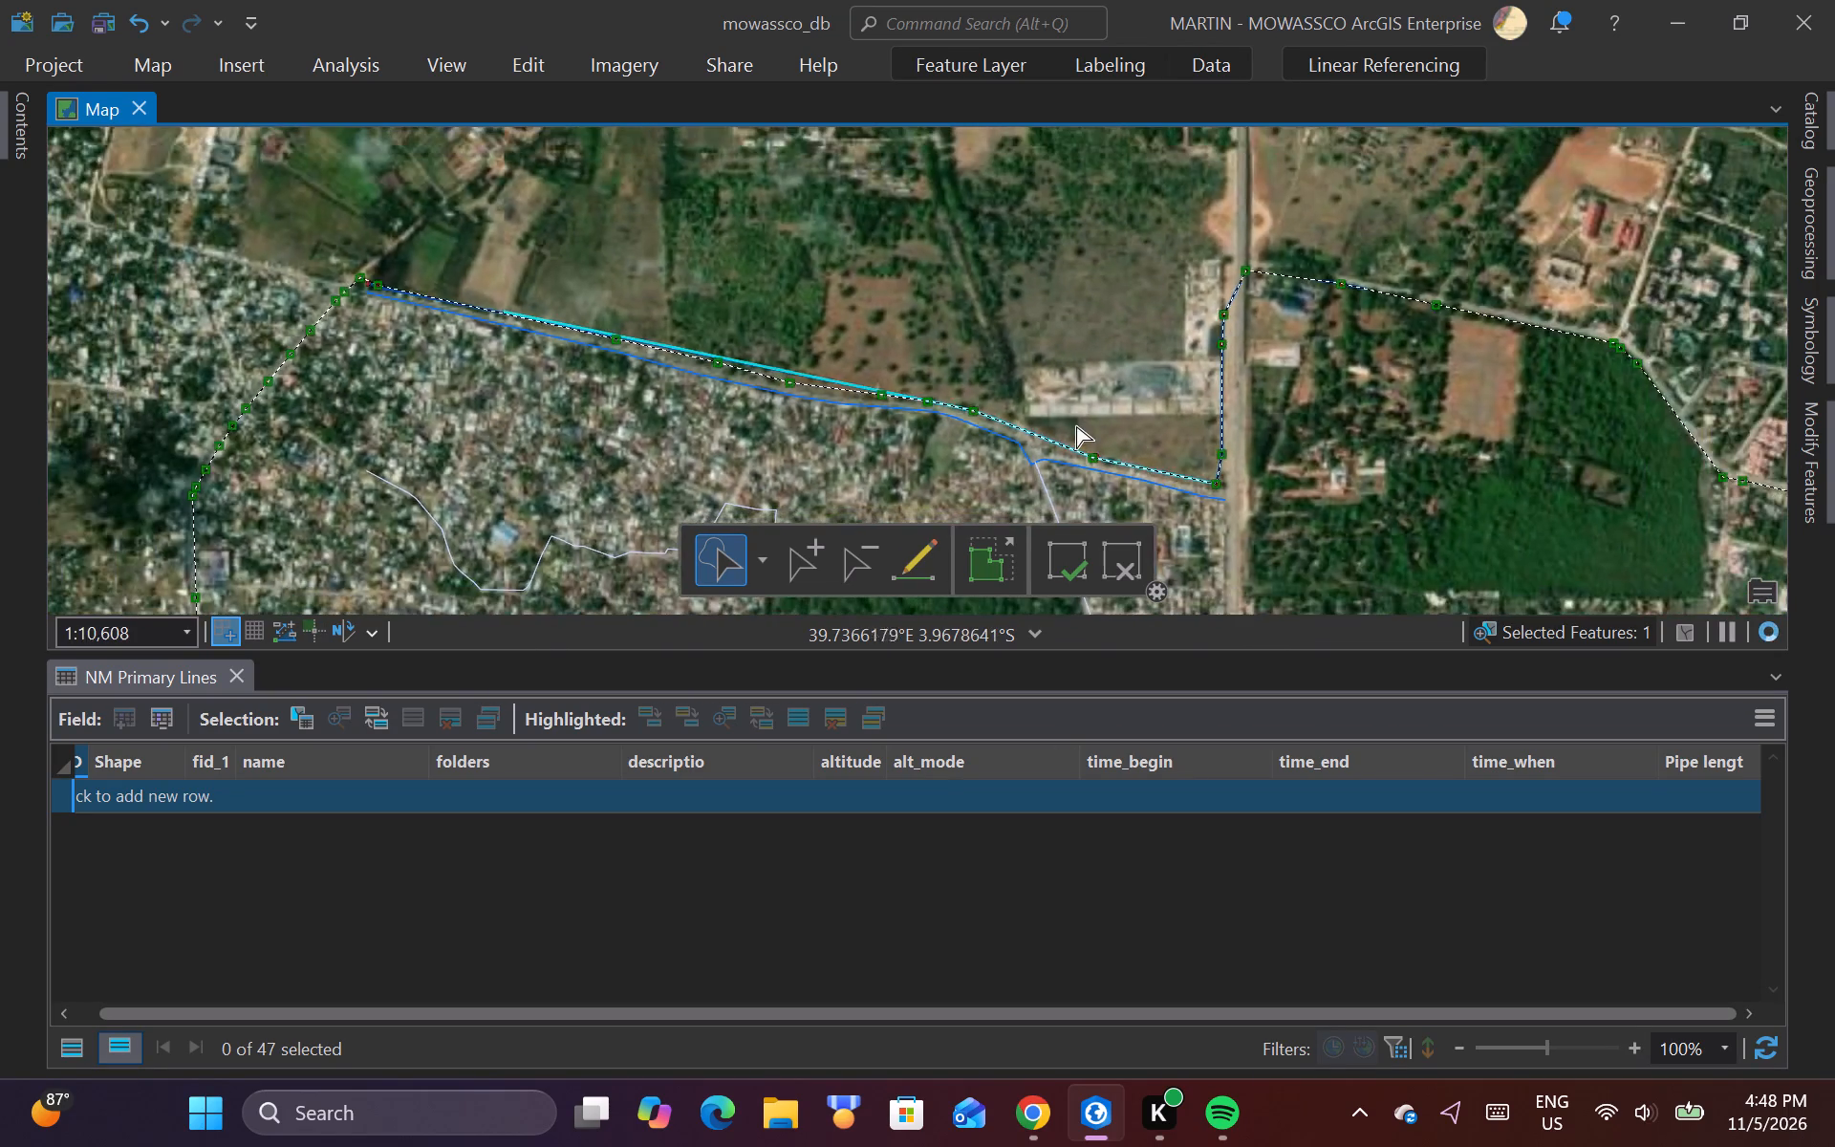
scroll(1078, 427, up, 3)
scroll(779, 417, up, 3)
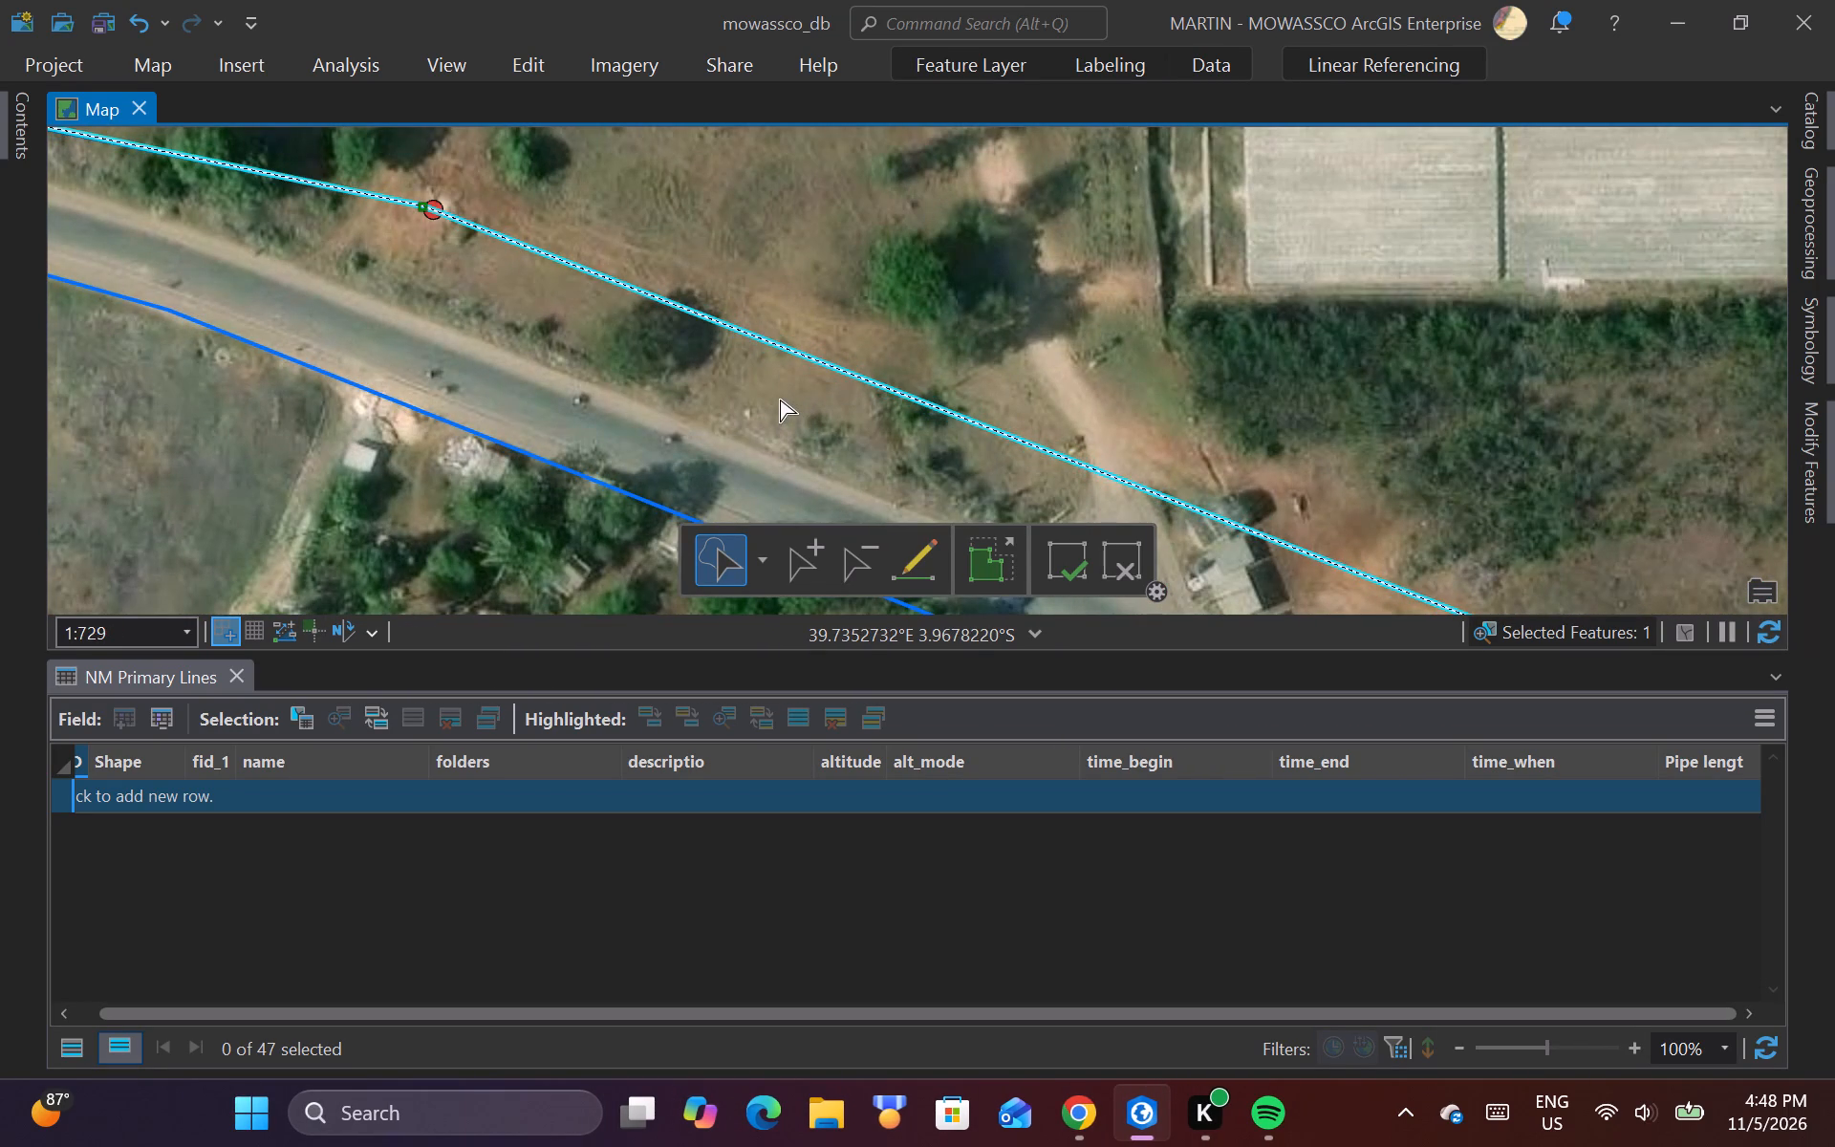
scroll(743, 379, down, 1)
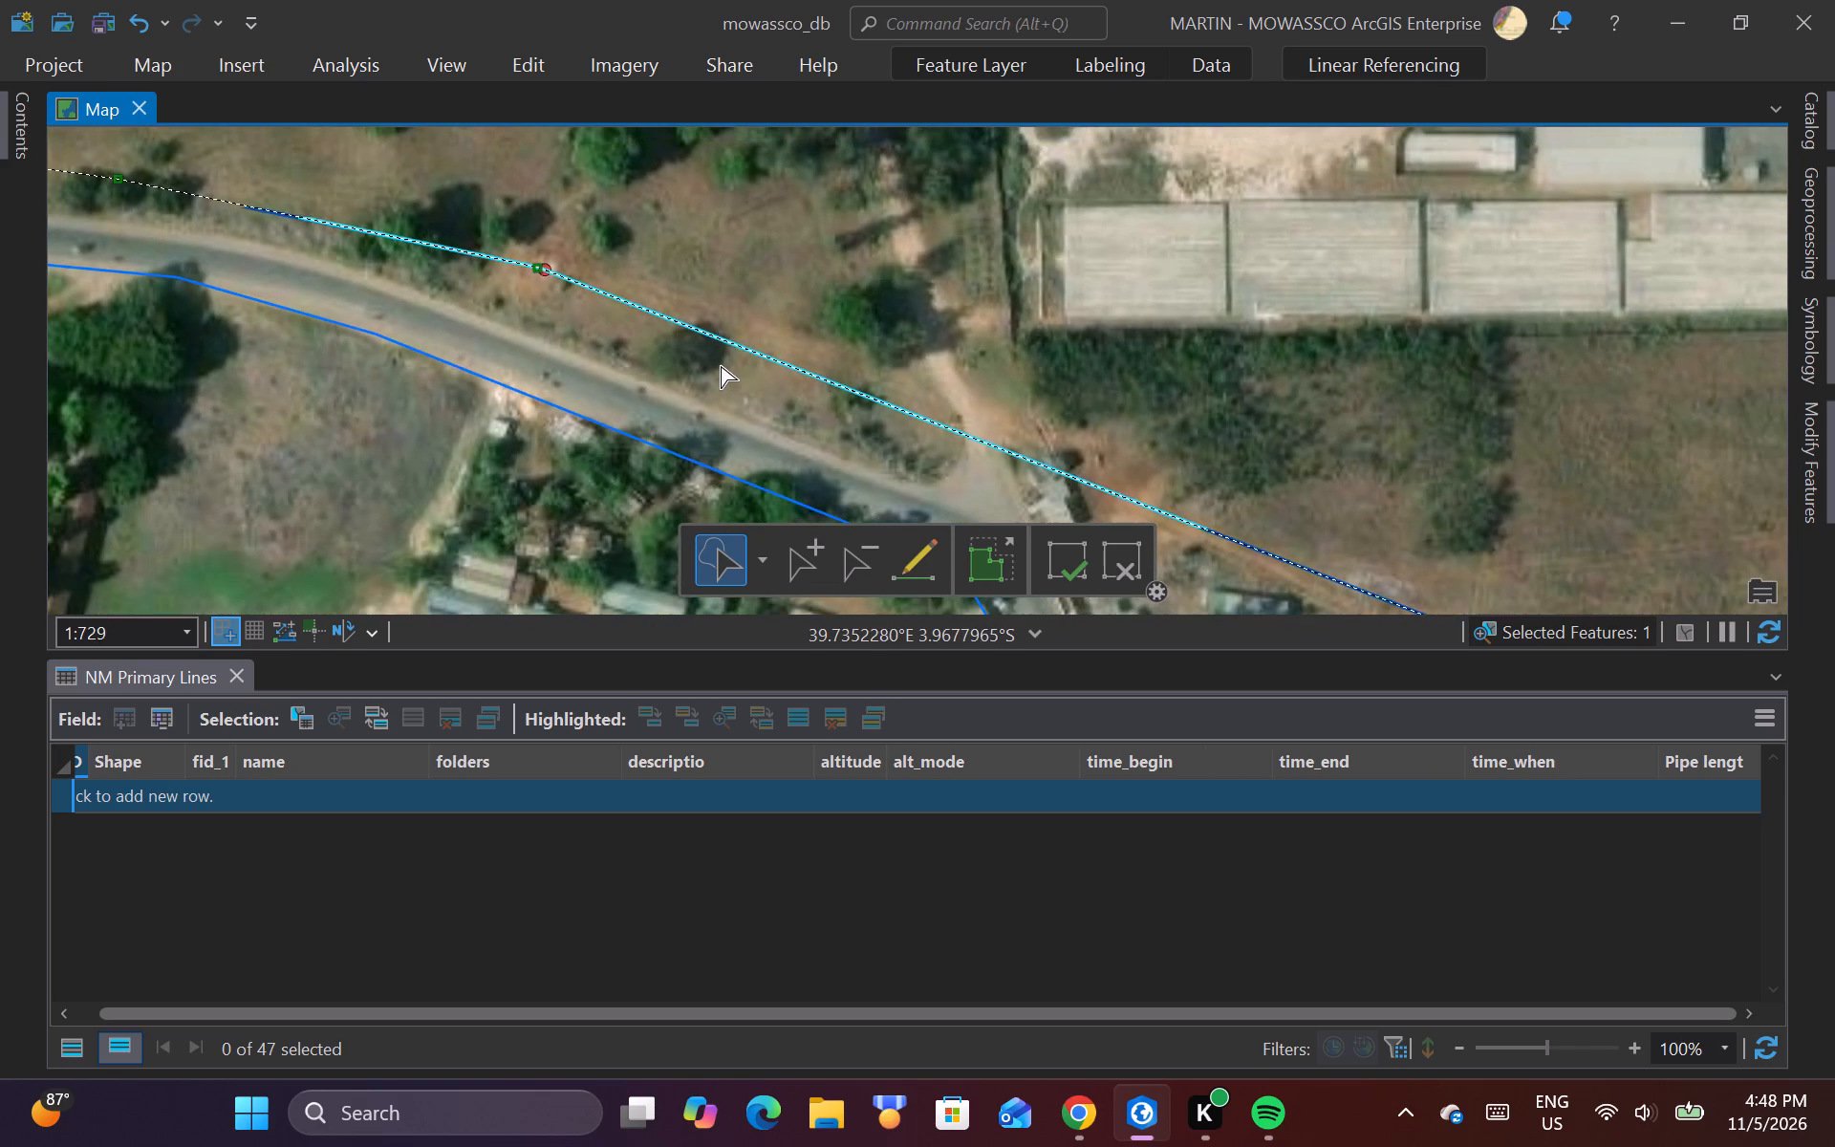
scroll(720, 366, down, 1)
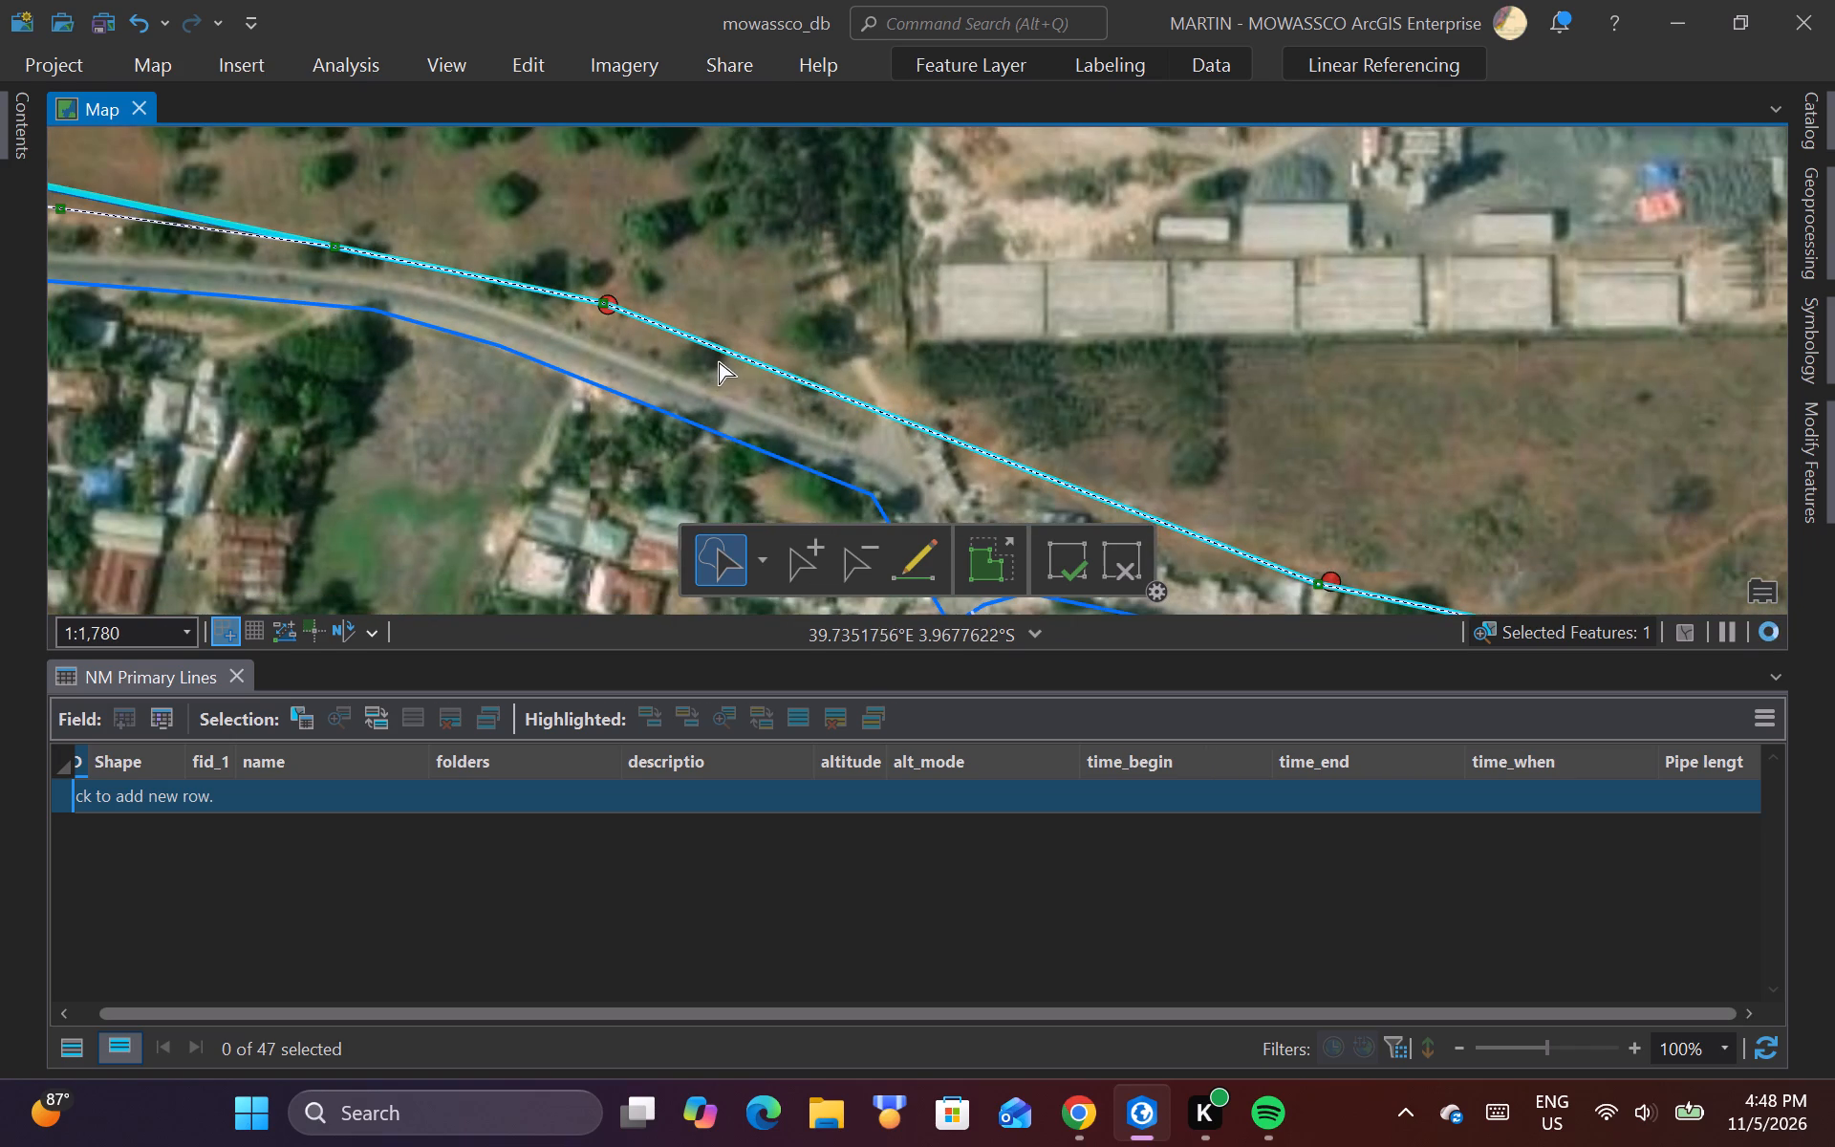
scroll(915, 445, up, 2)
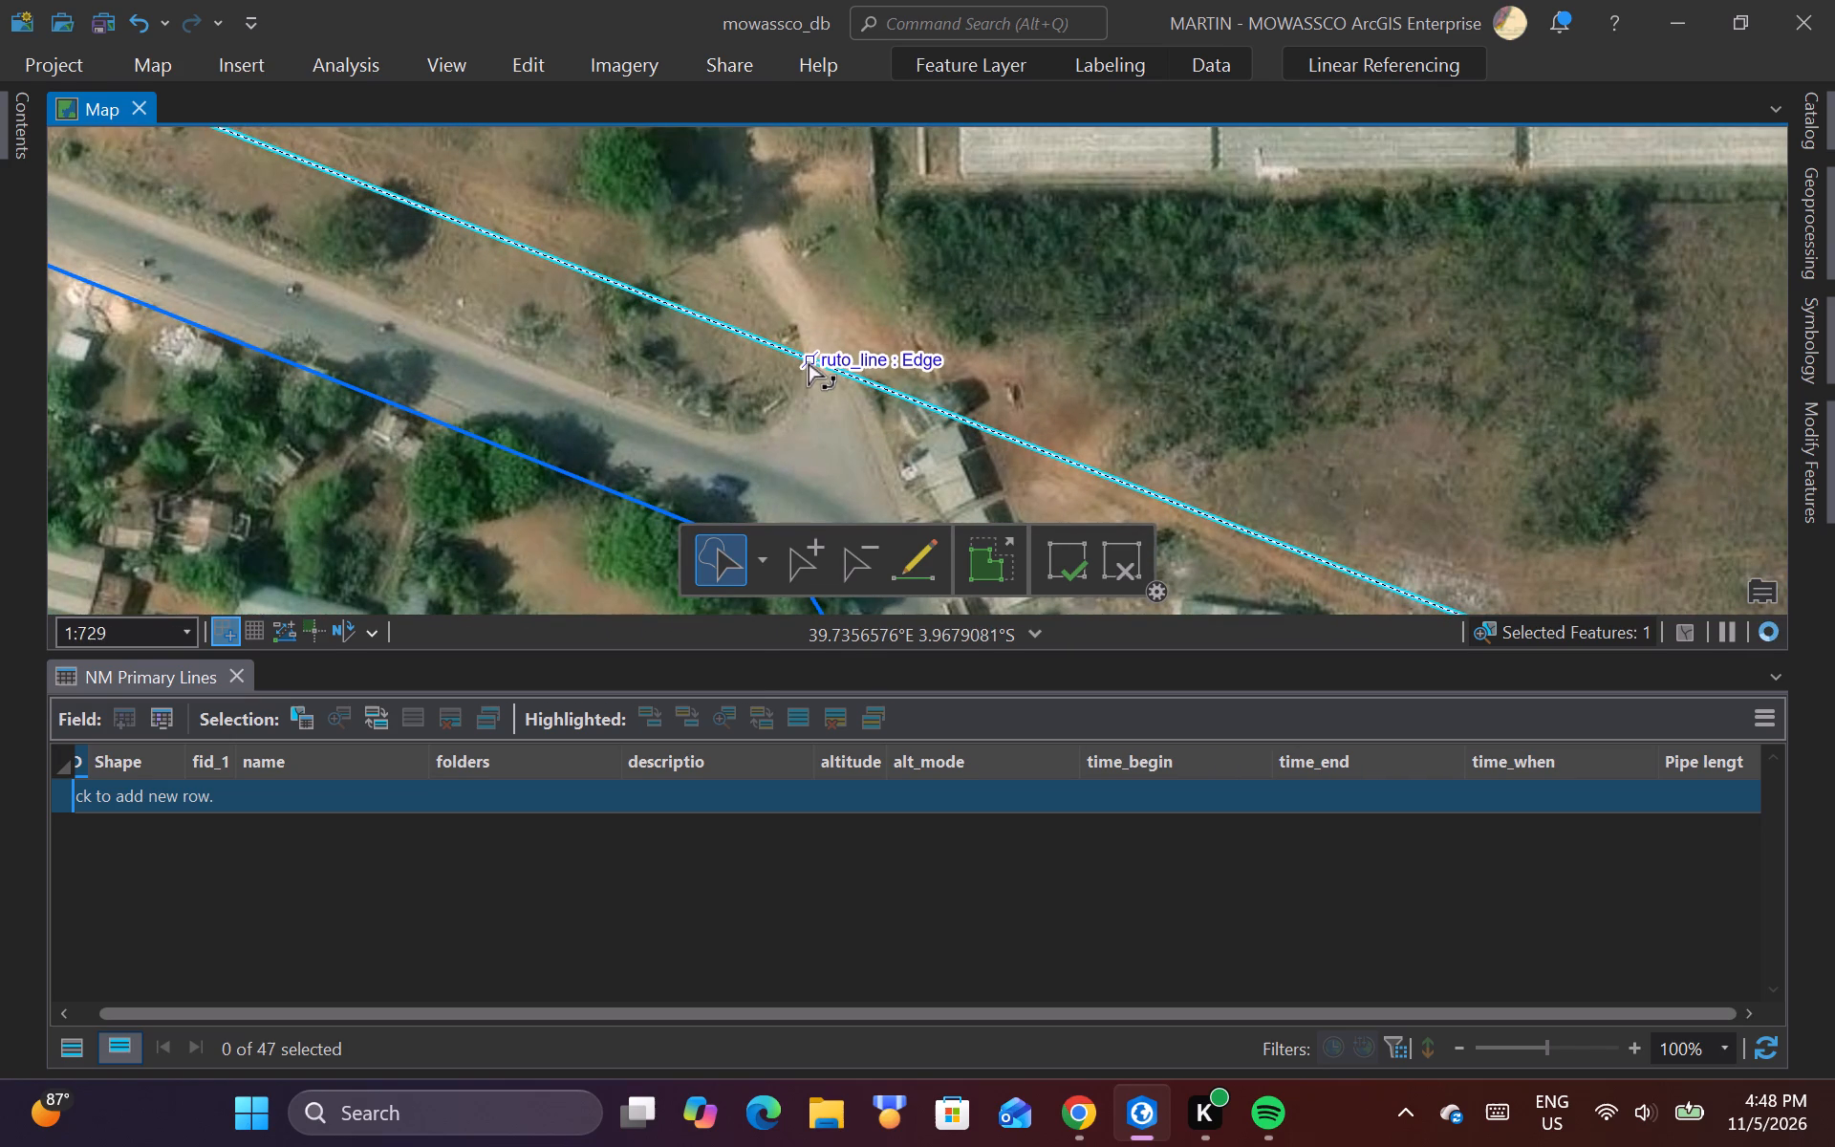
right_click(809, 363)
click(623, 372)
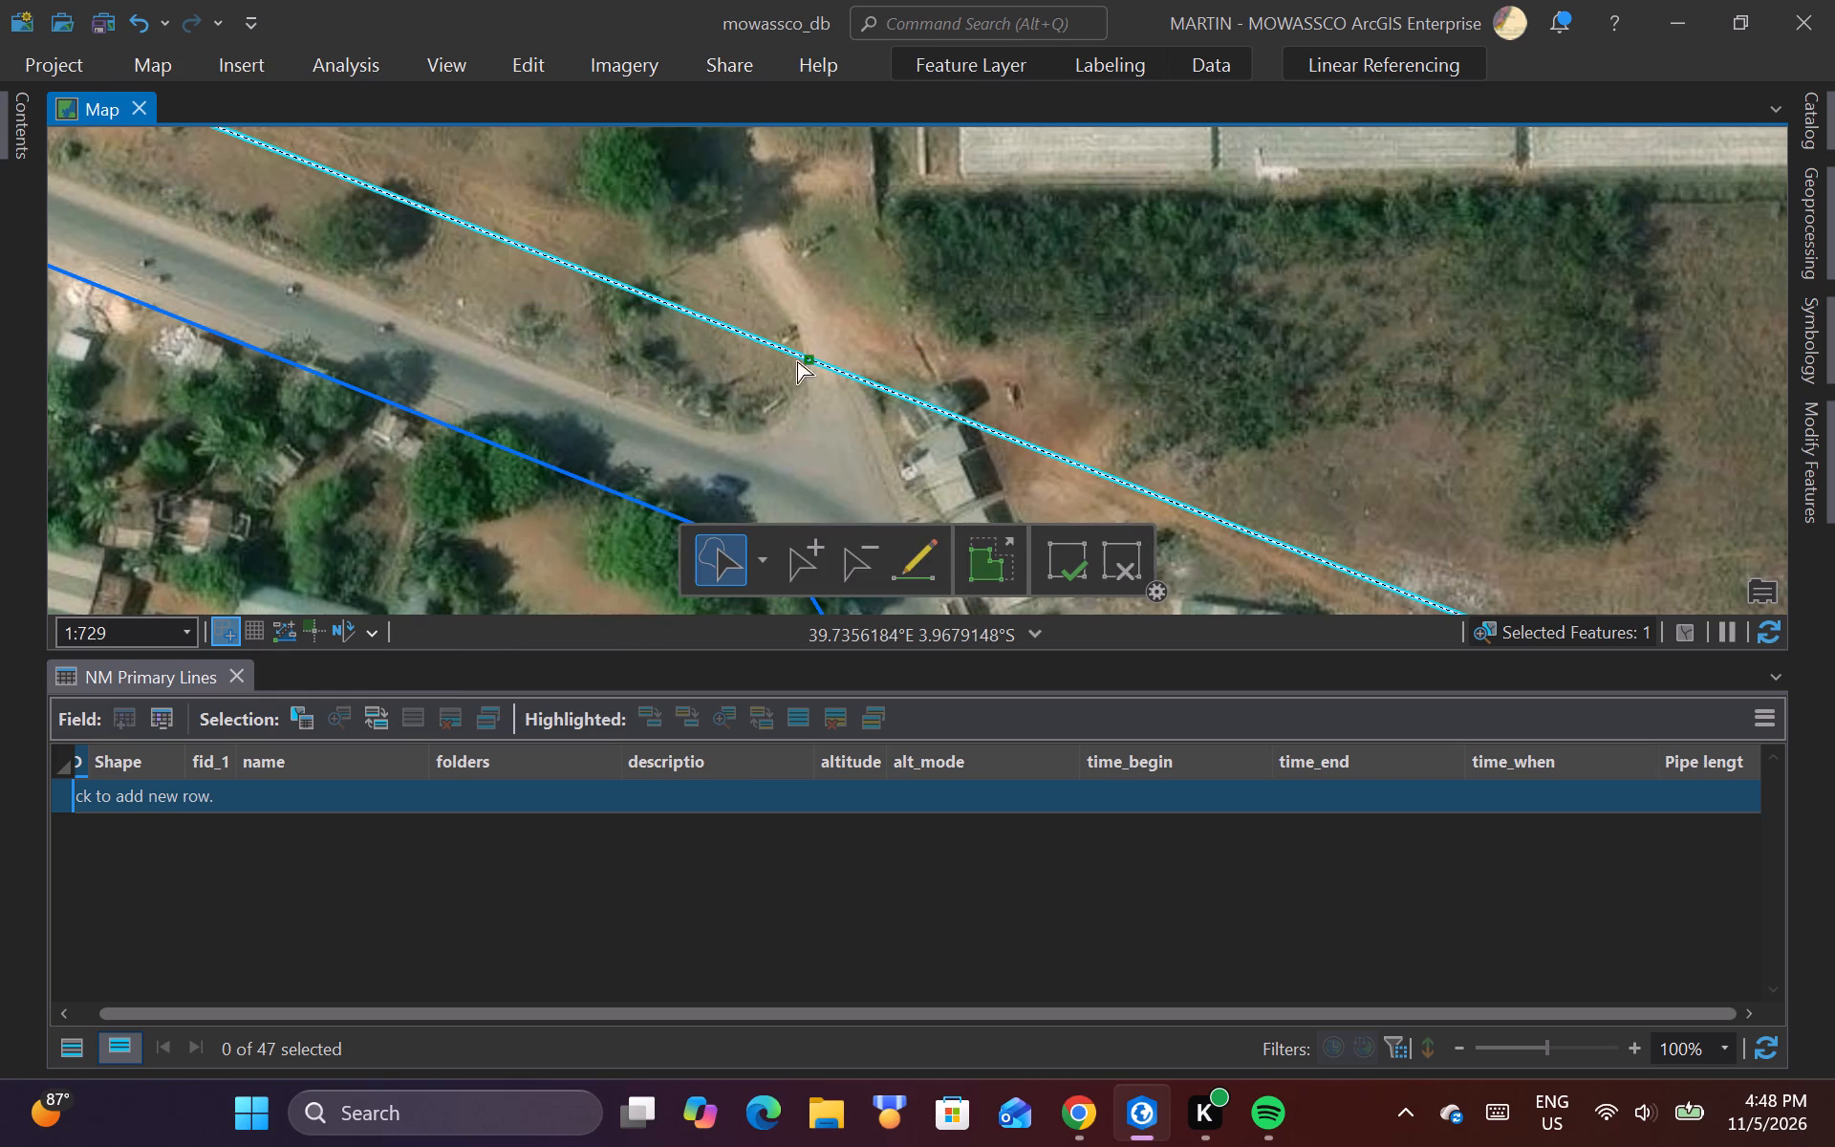
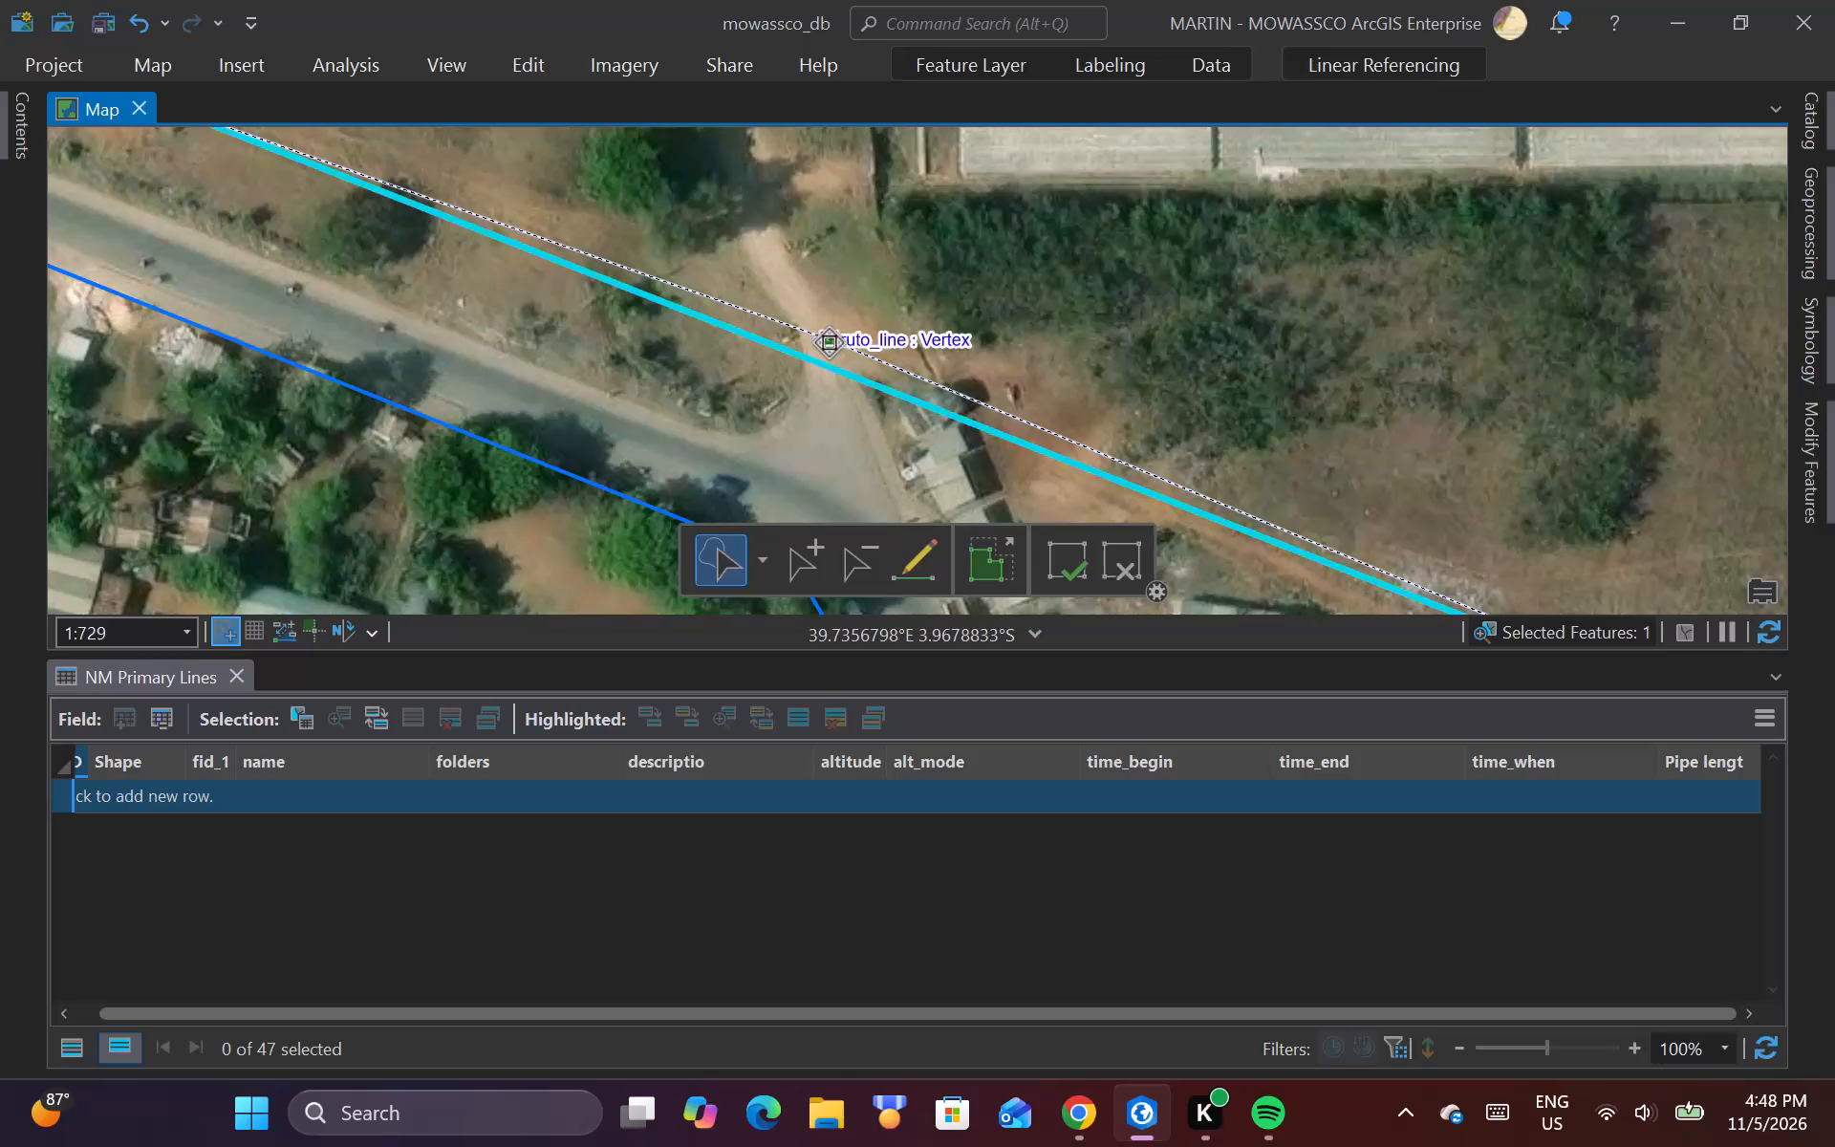
Move the selected pipeline's bend vertex north-east, away from the roadside roofs, to beside the small white structure at the red point.
scroll(736, 406, down, 1)
scroll(512, 300, down, 2)
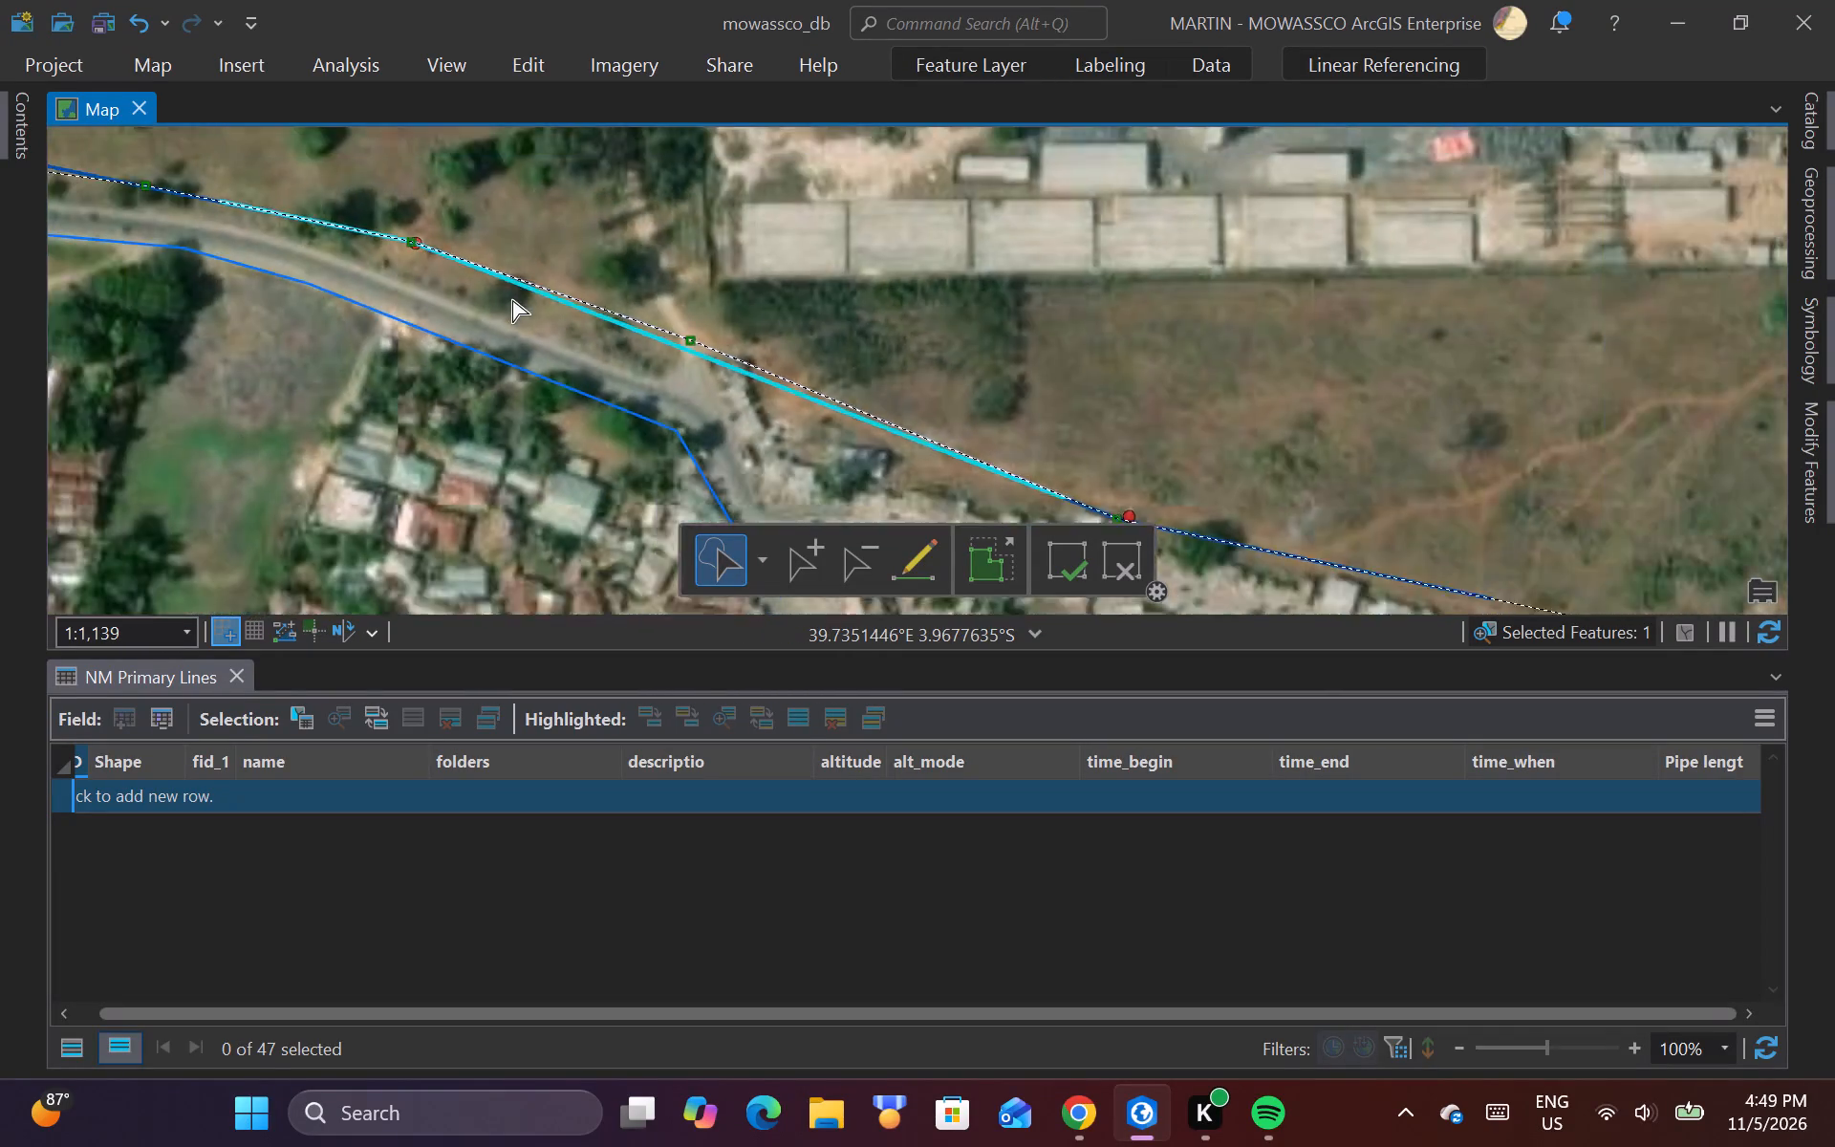
scroll(912, 463, up, 2)
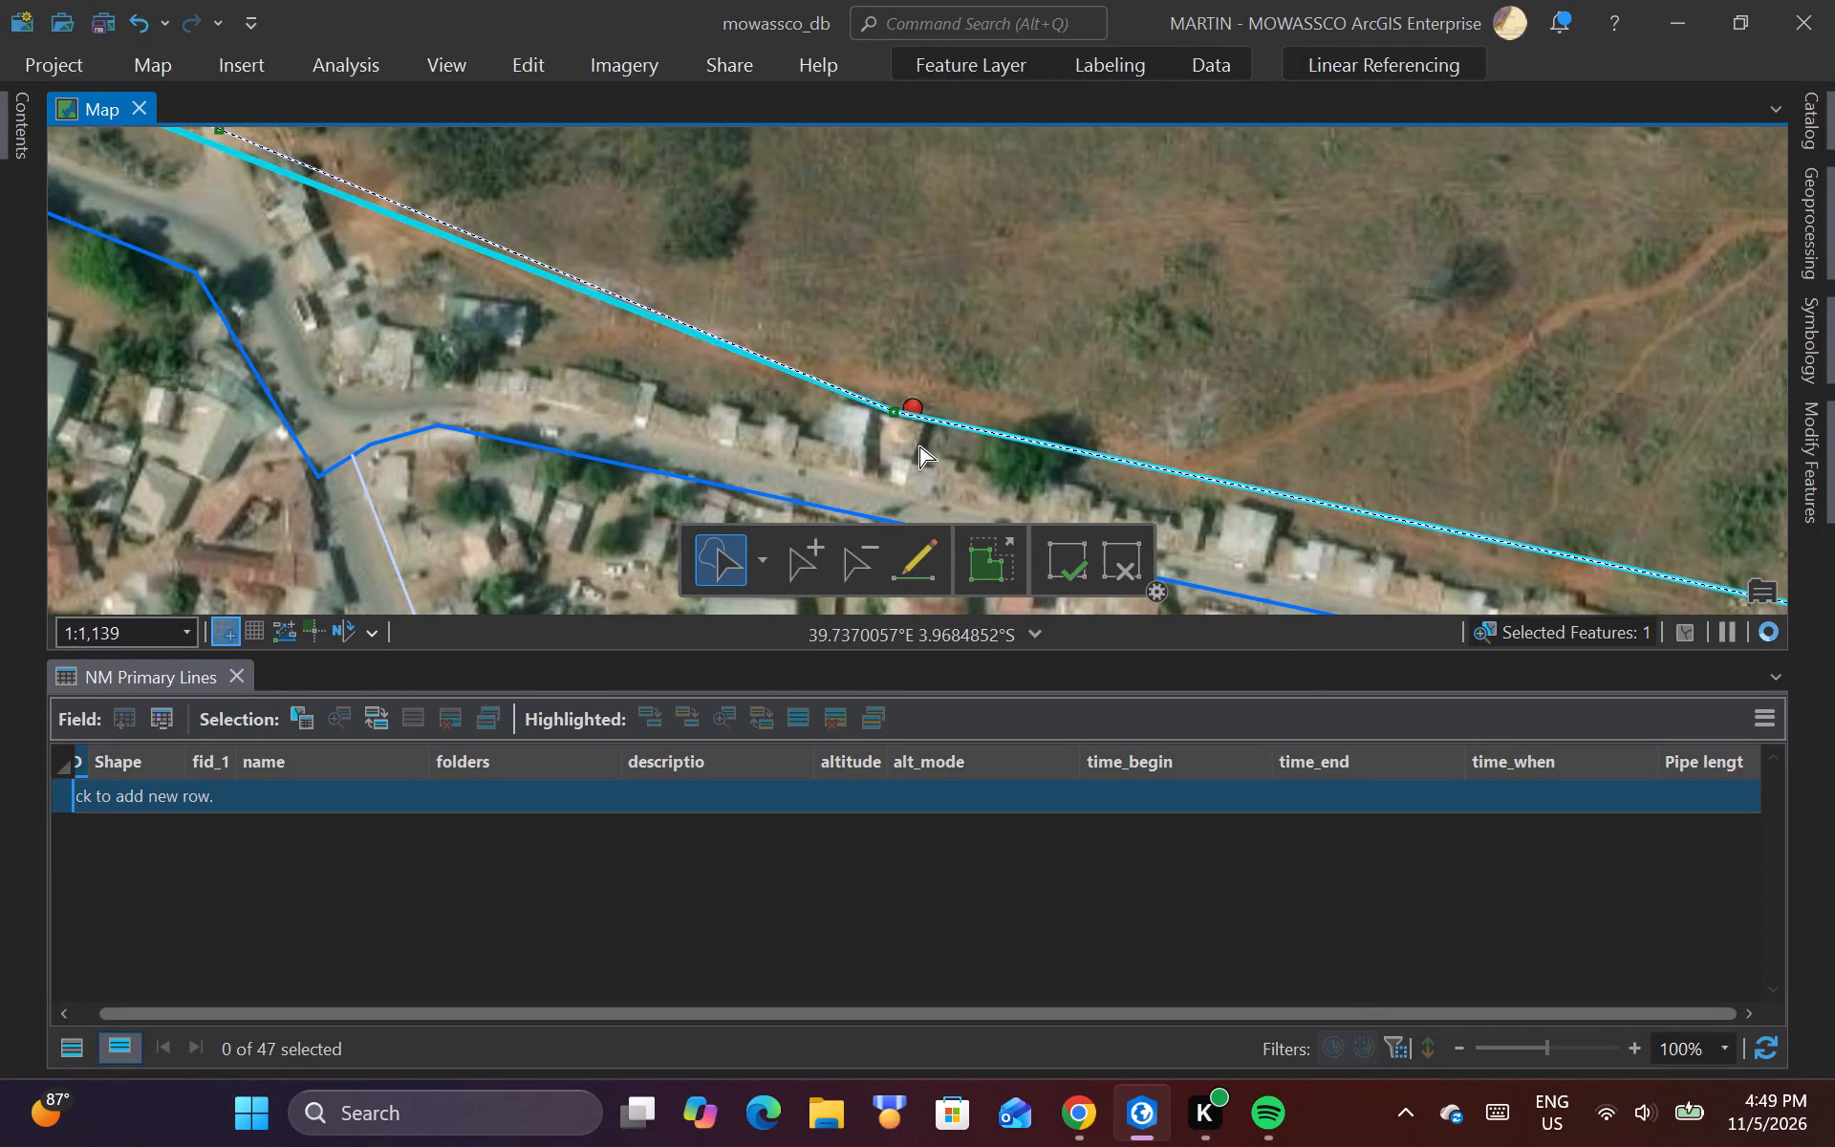
scroll(919, 446, up, 1)
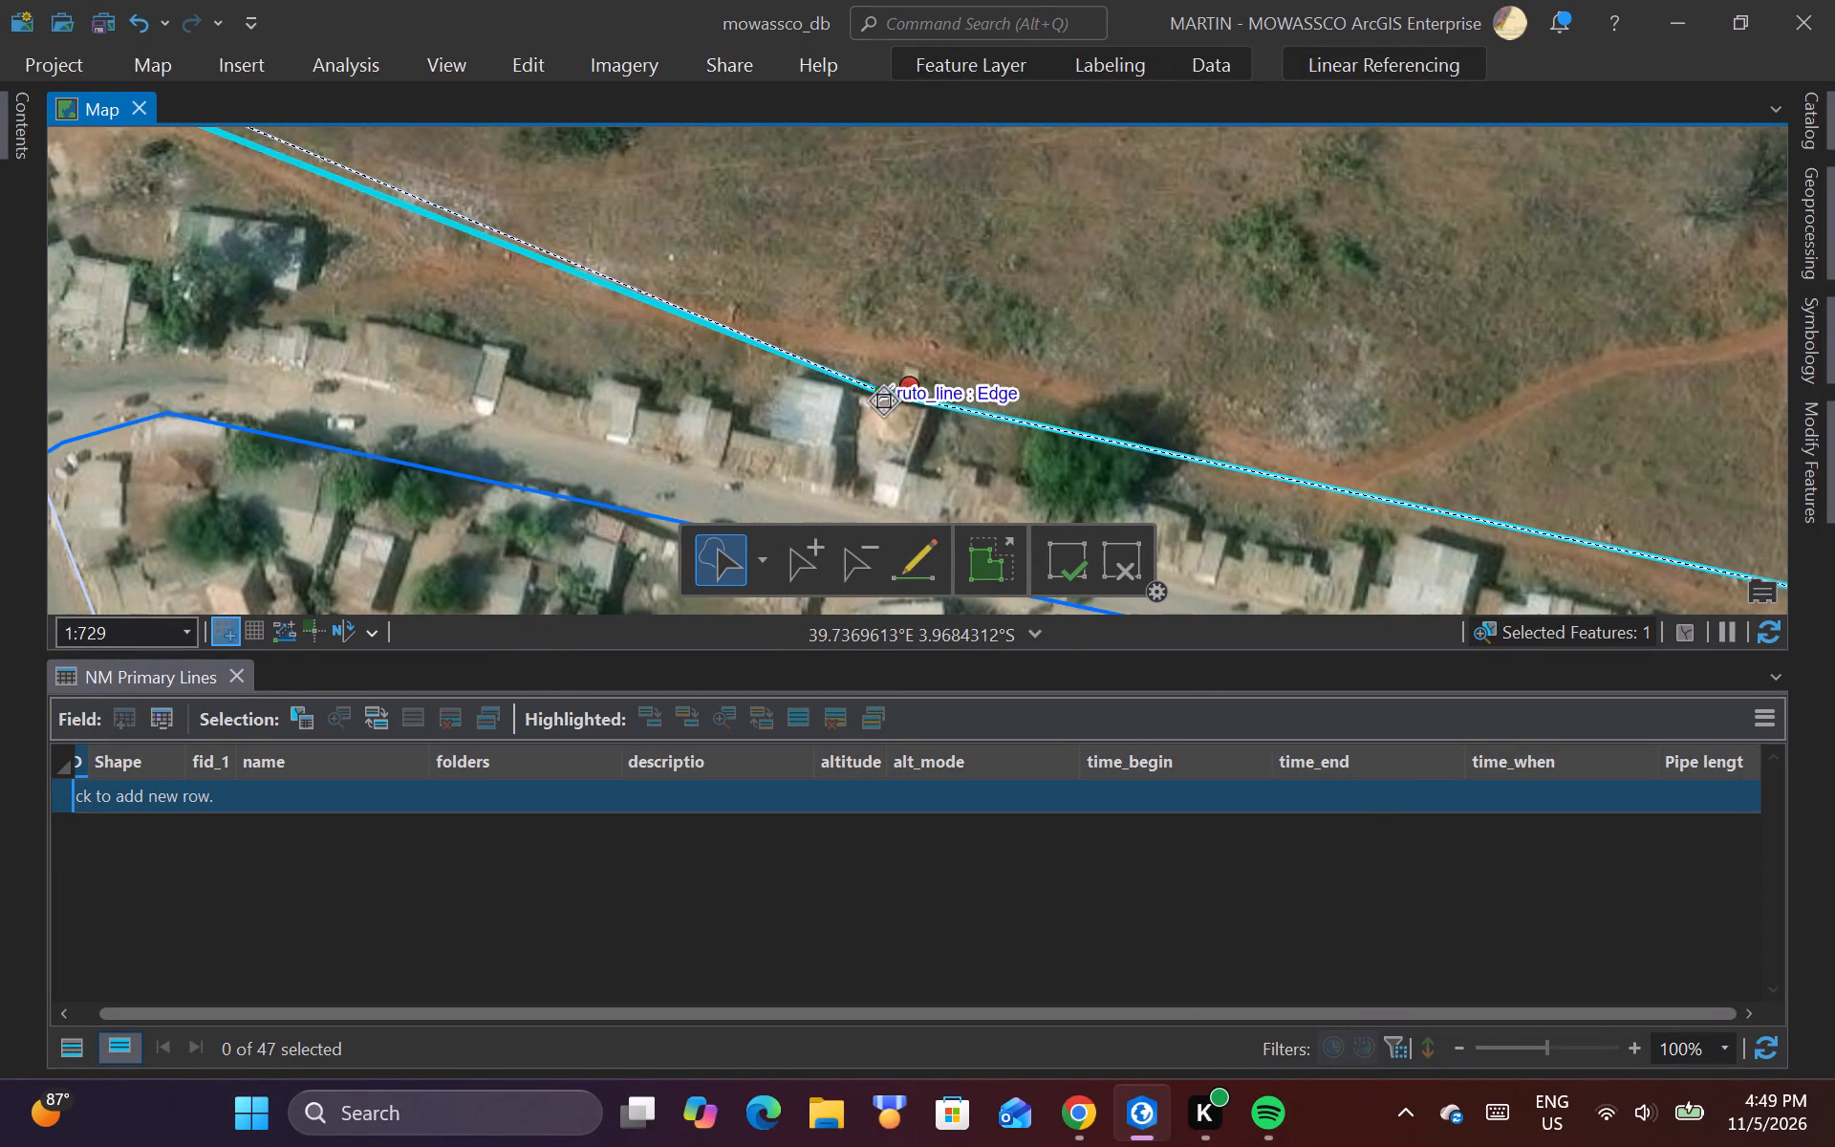
scroll(883, 392, up, 2)
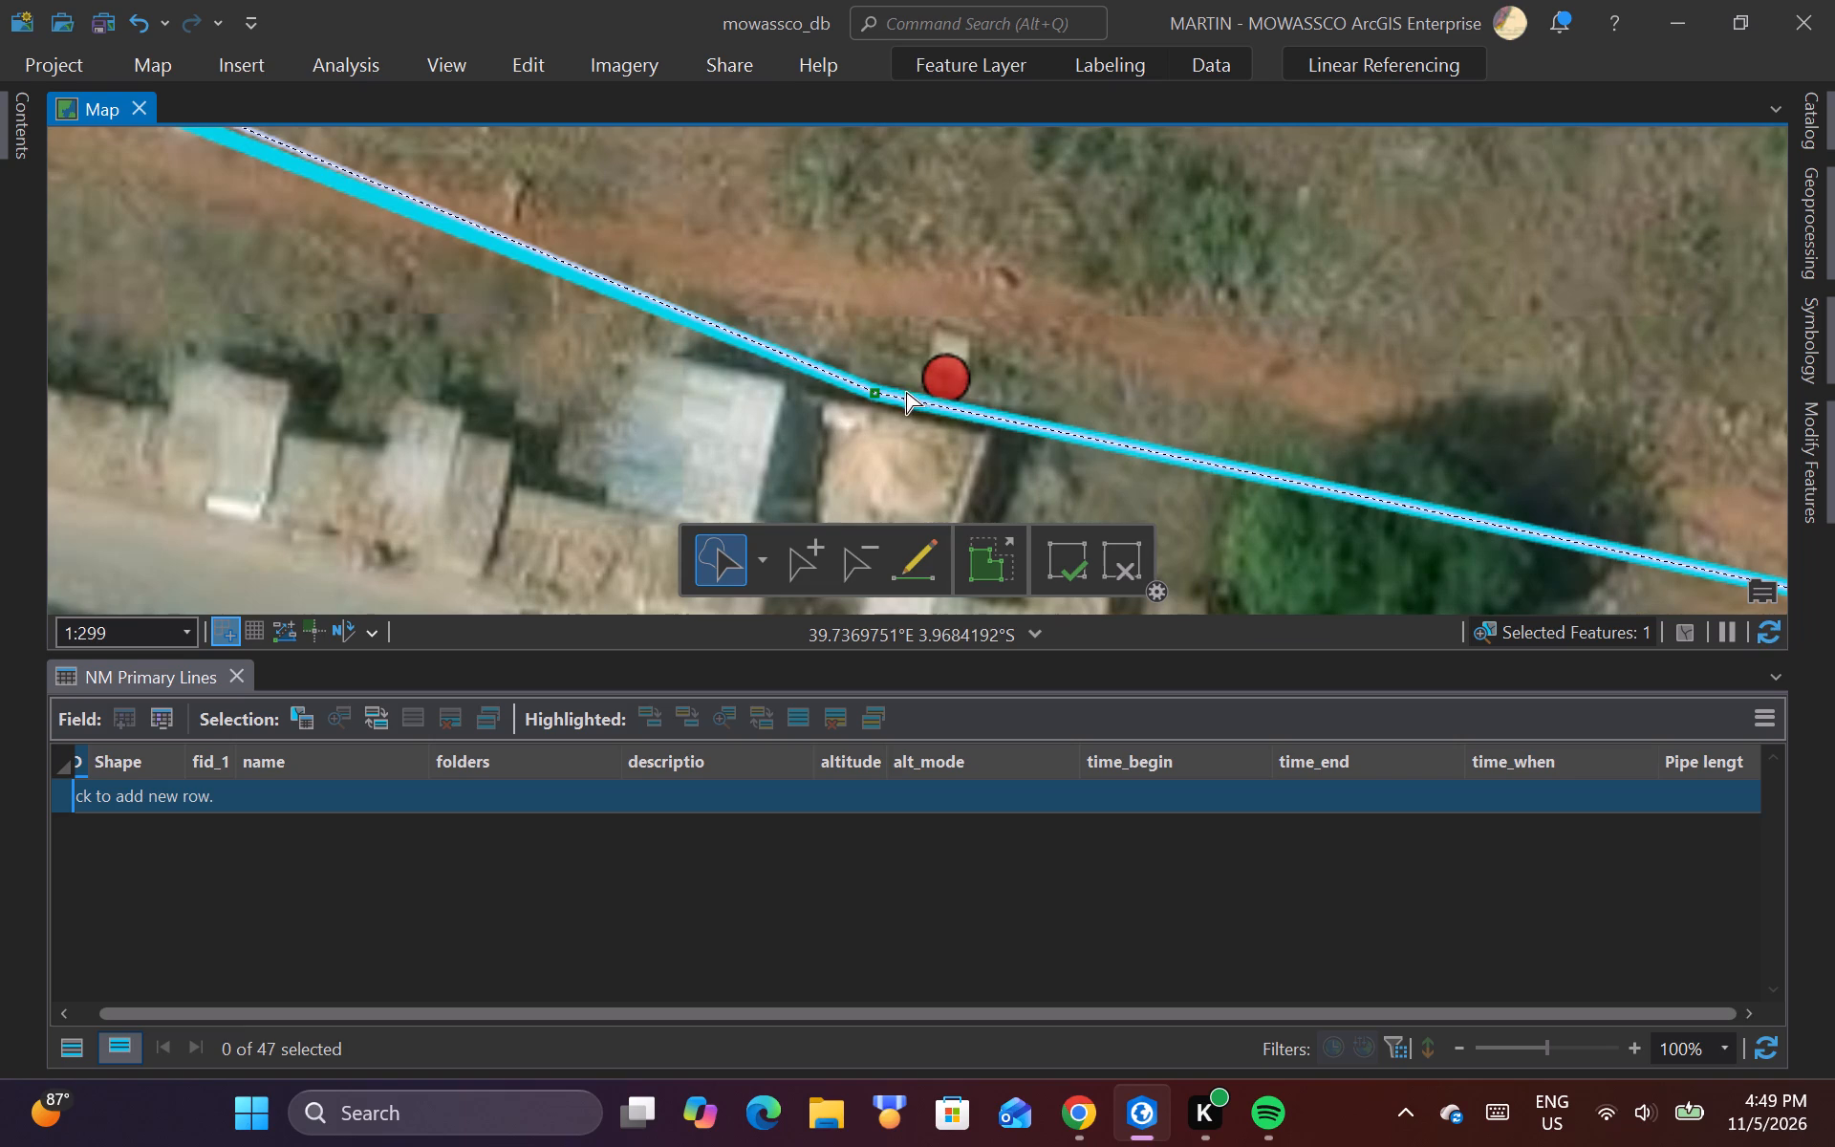
drag(874, 395, 916, 357)
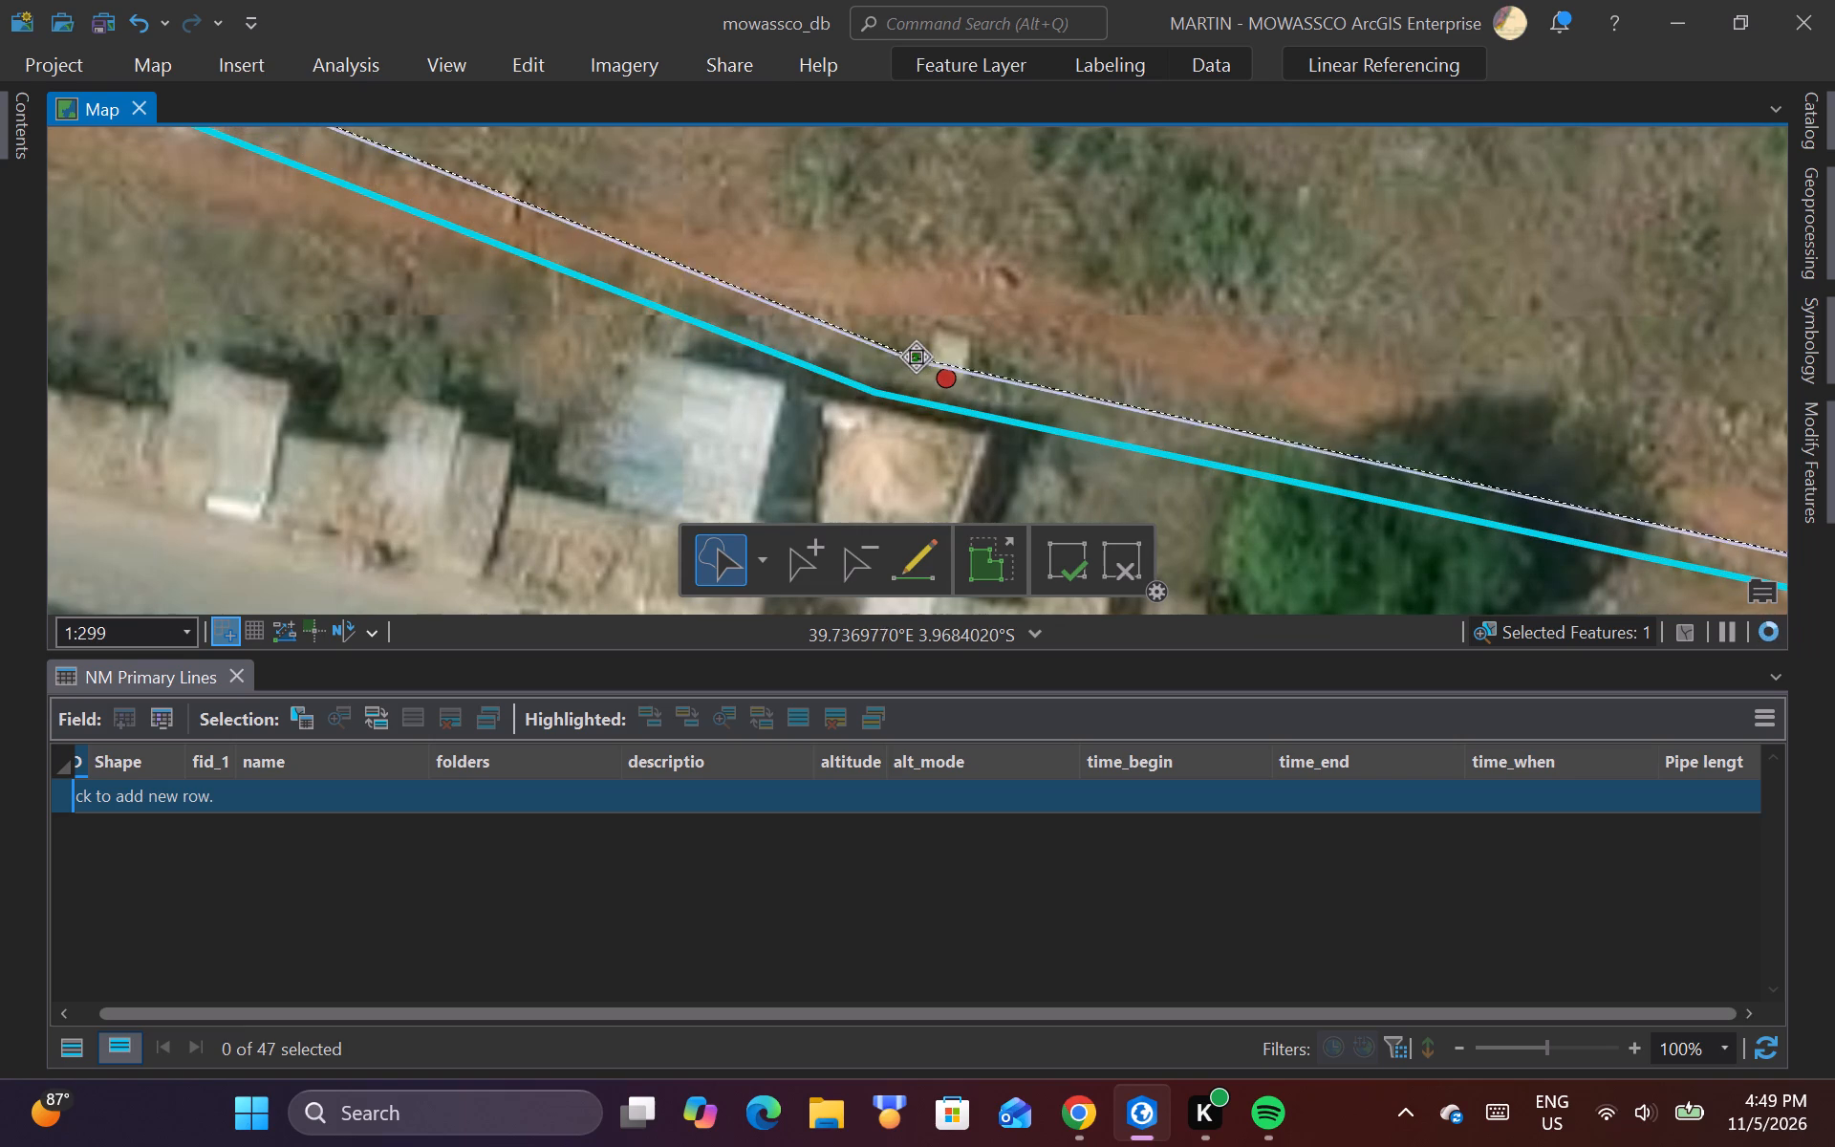
drag(916, 357, 916, 356)
Add a vertex midway between that bend and the corner by the highway, and move it south-east along the dirt track.
scroll(899, 437, down, 3)
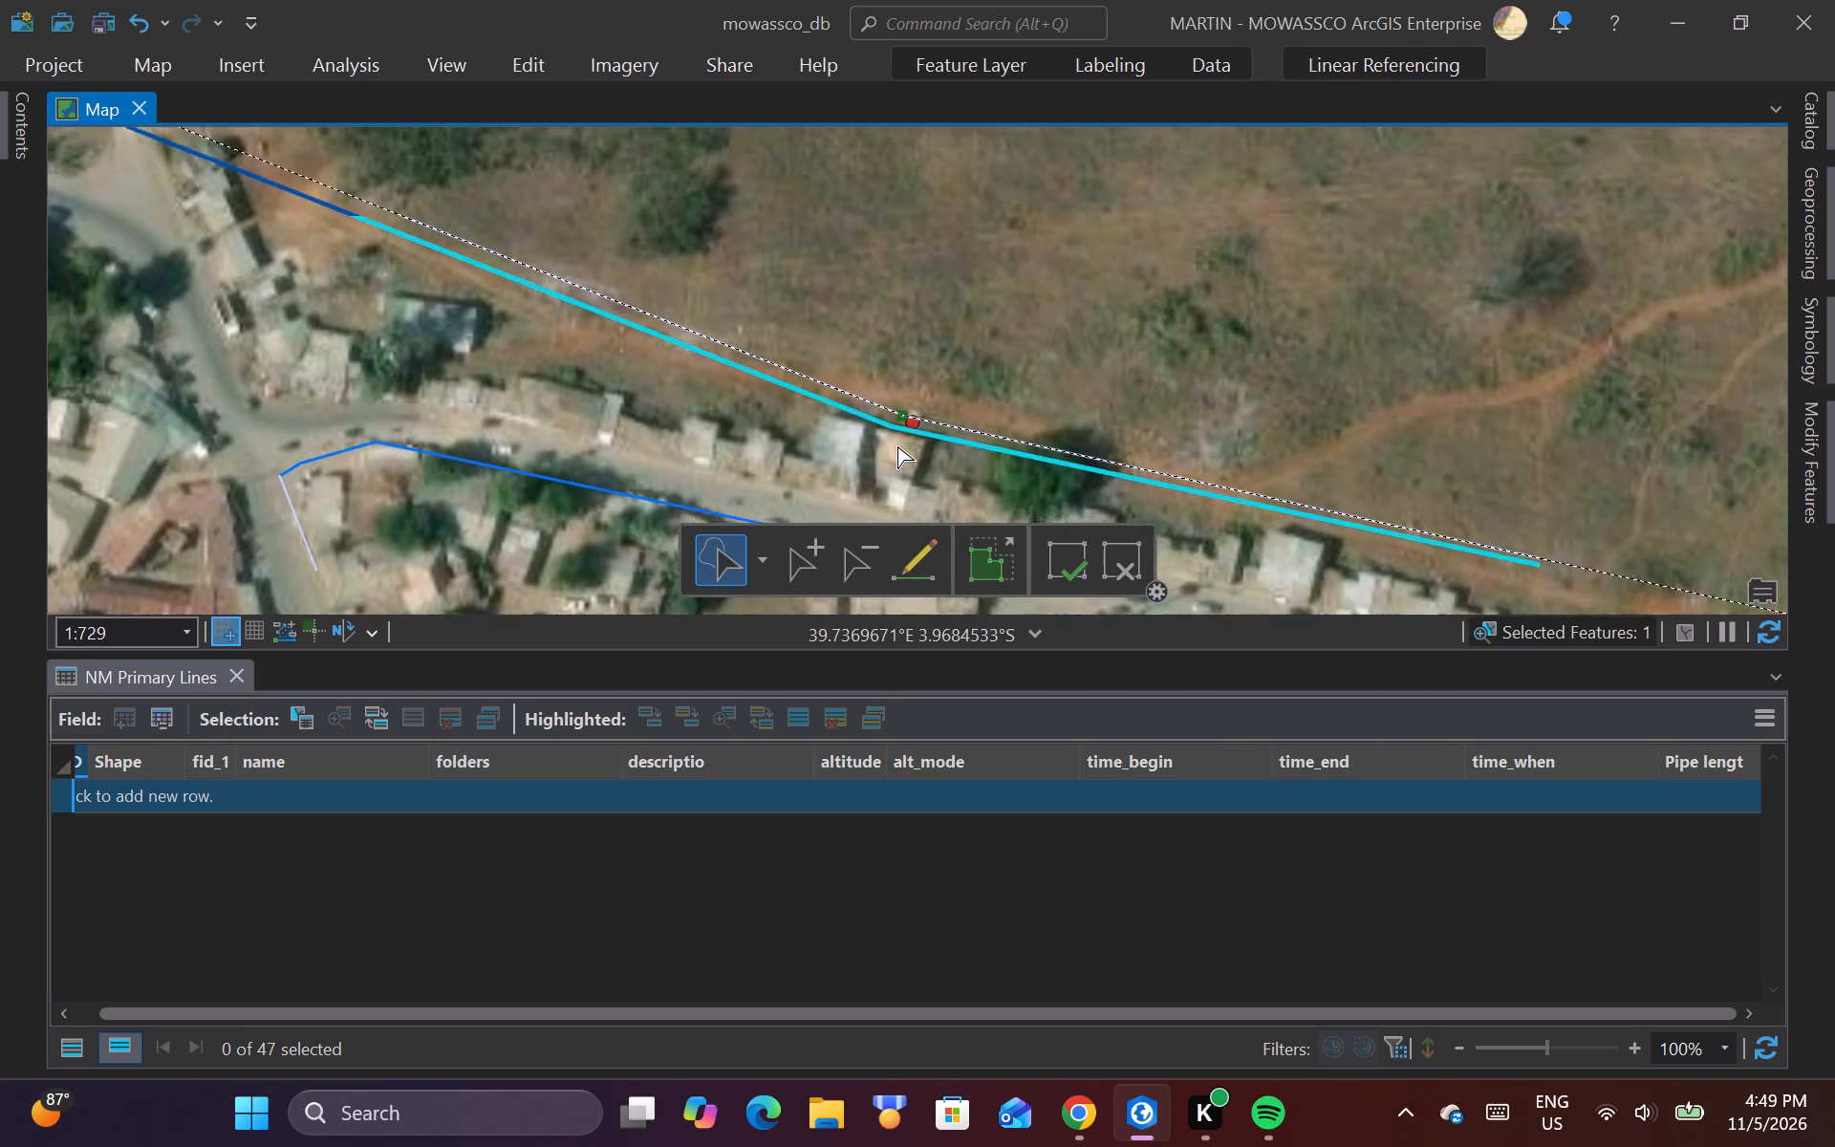
scroll(897, 450, up, 1)
scroll(878, 465, down, 2)
scroll(745, 444, down, 1)
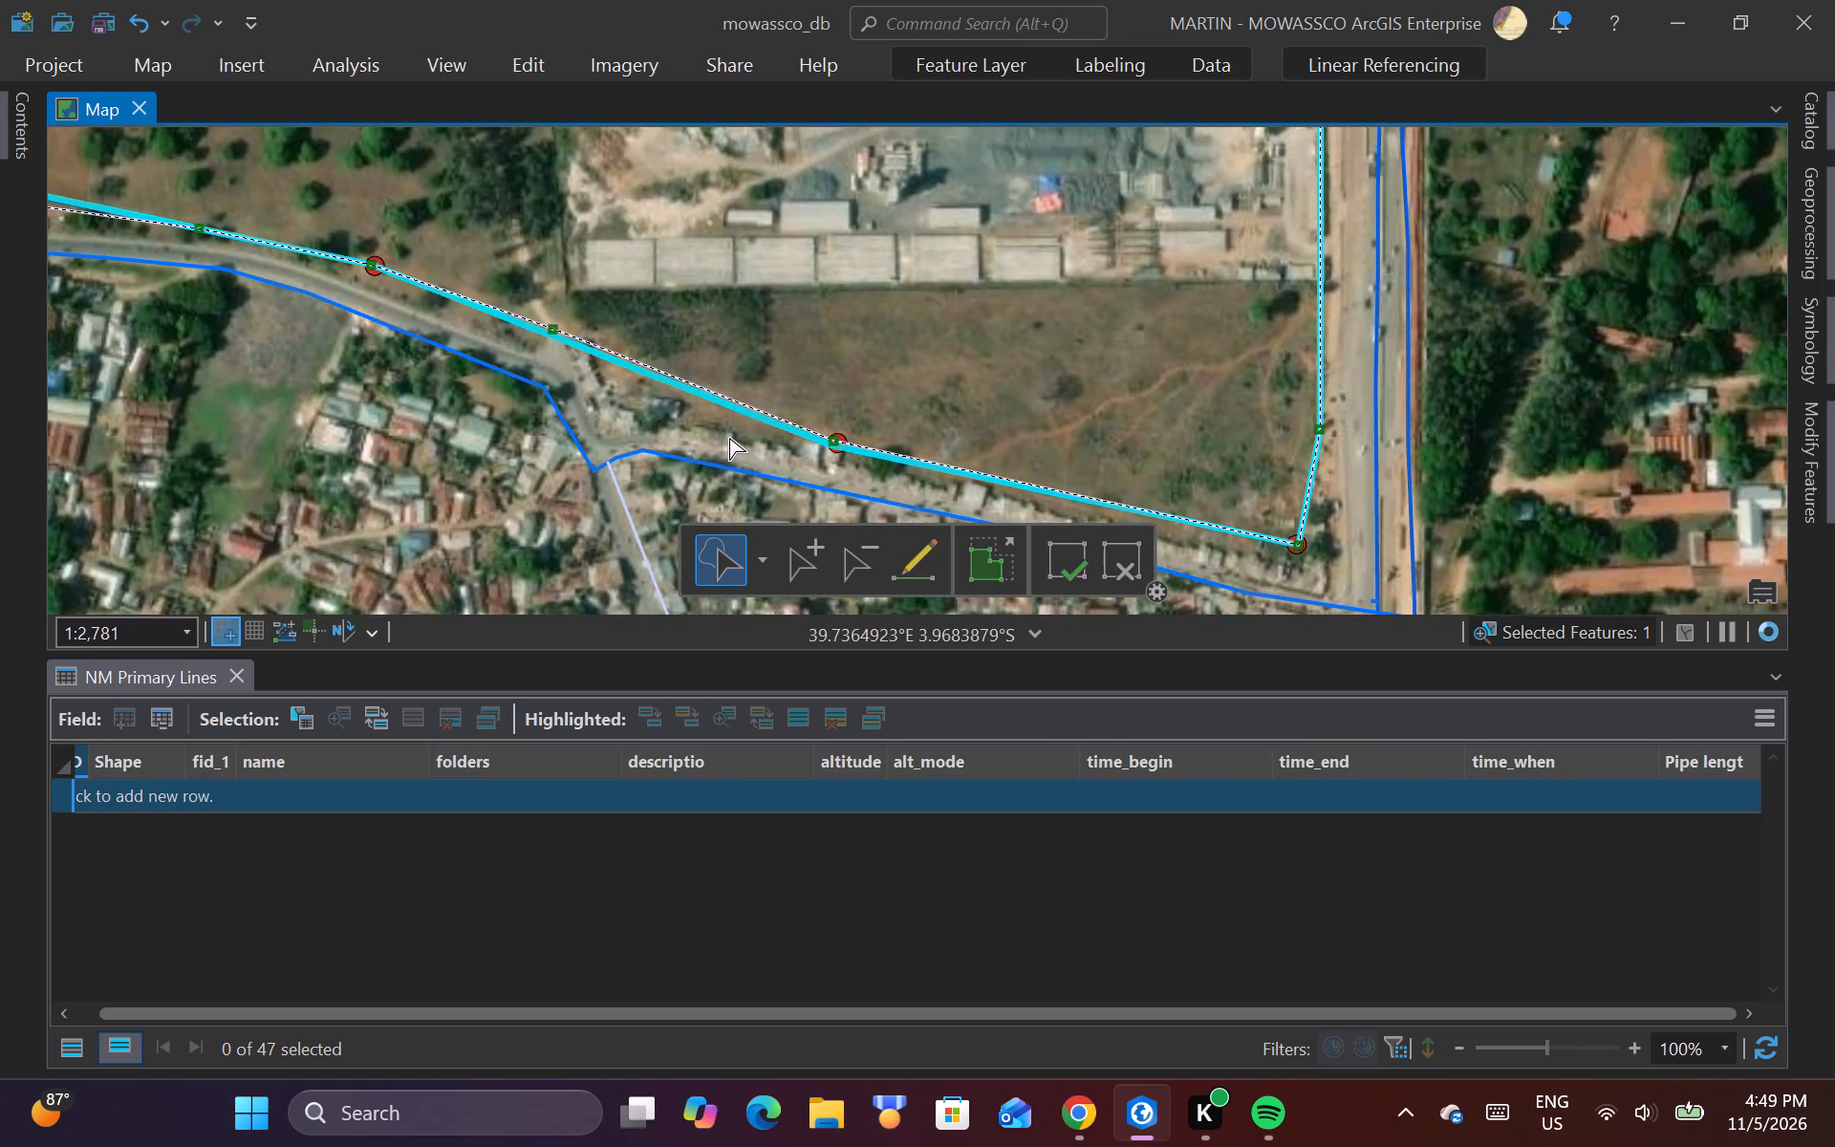
scroll(504, 269, down, 1)
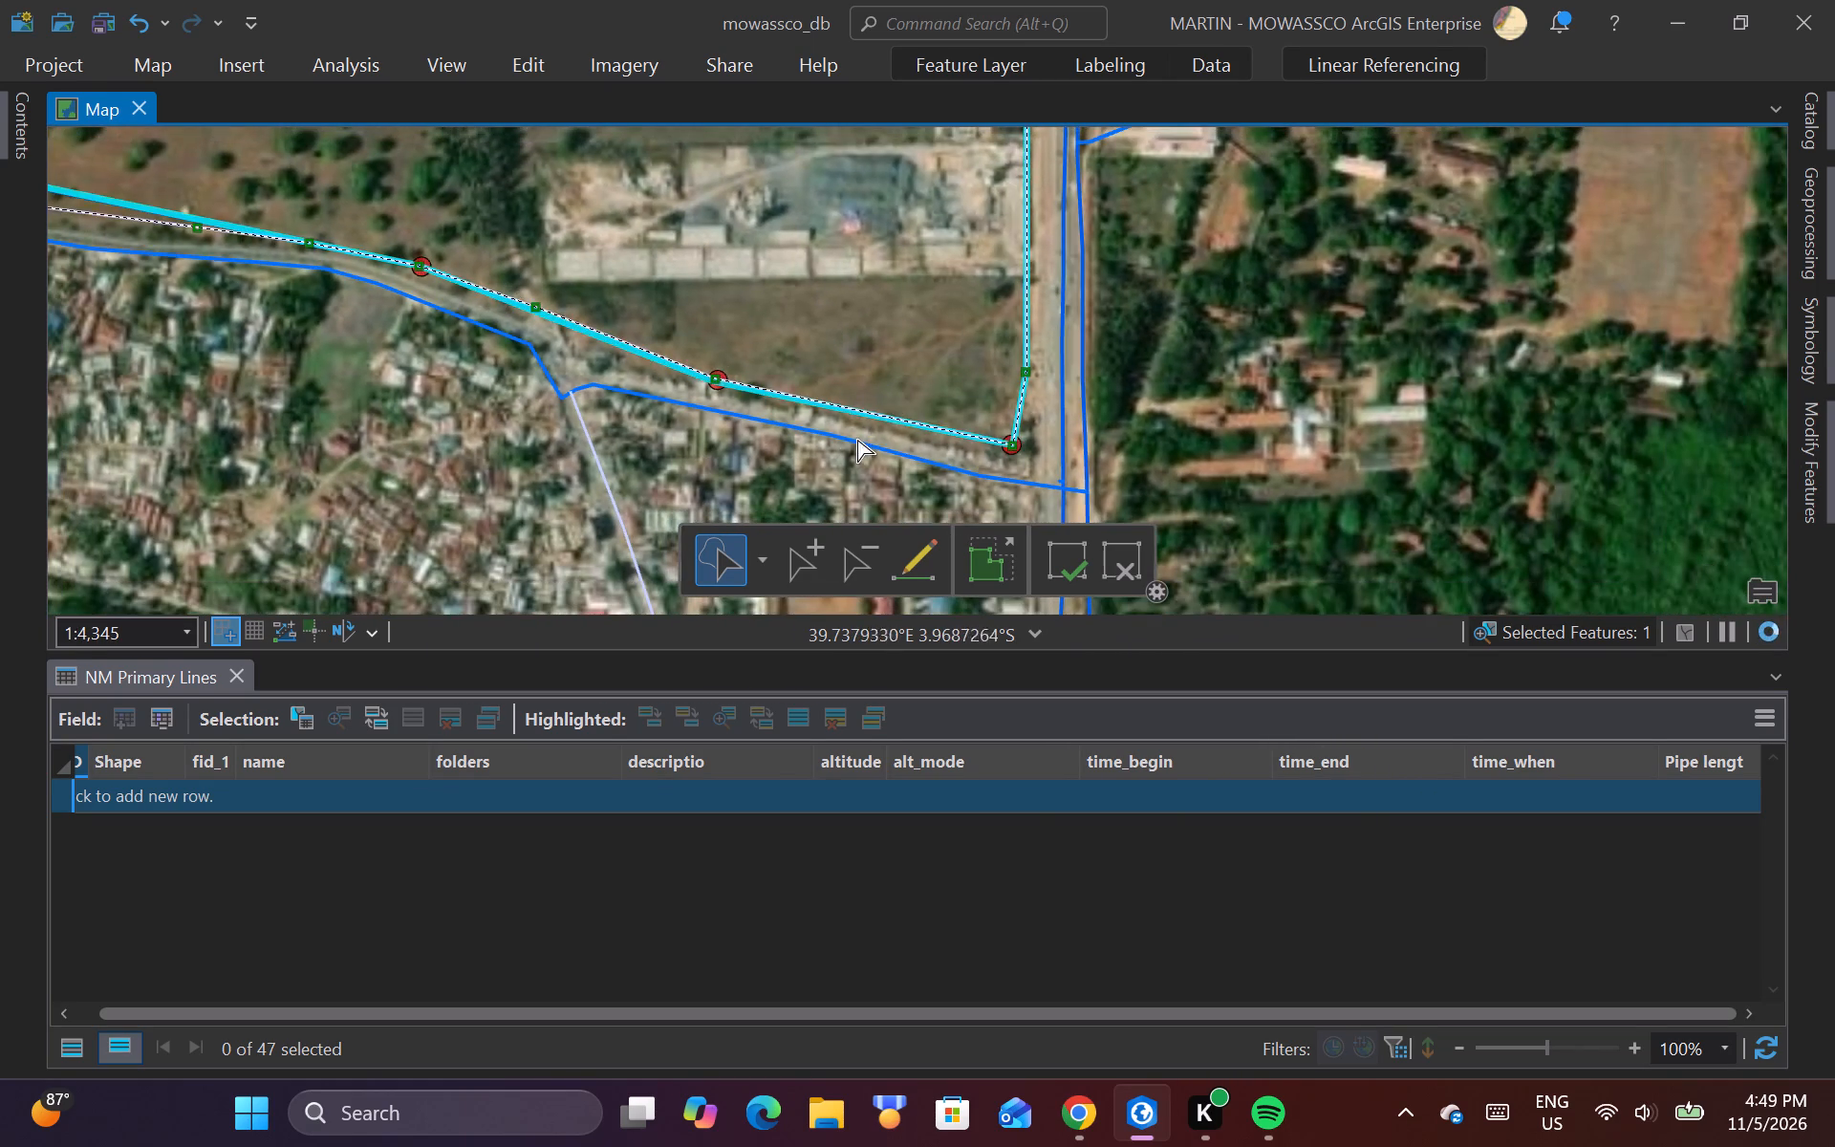
scroll(859, 442, up, 3)
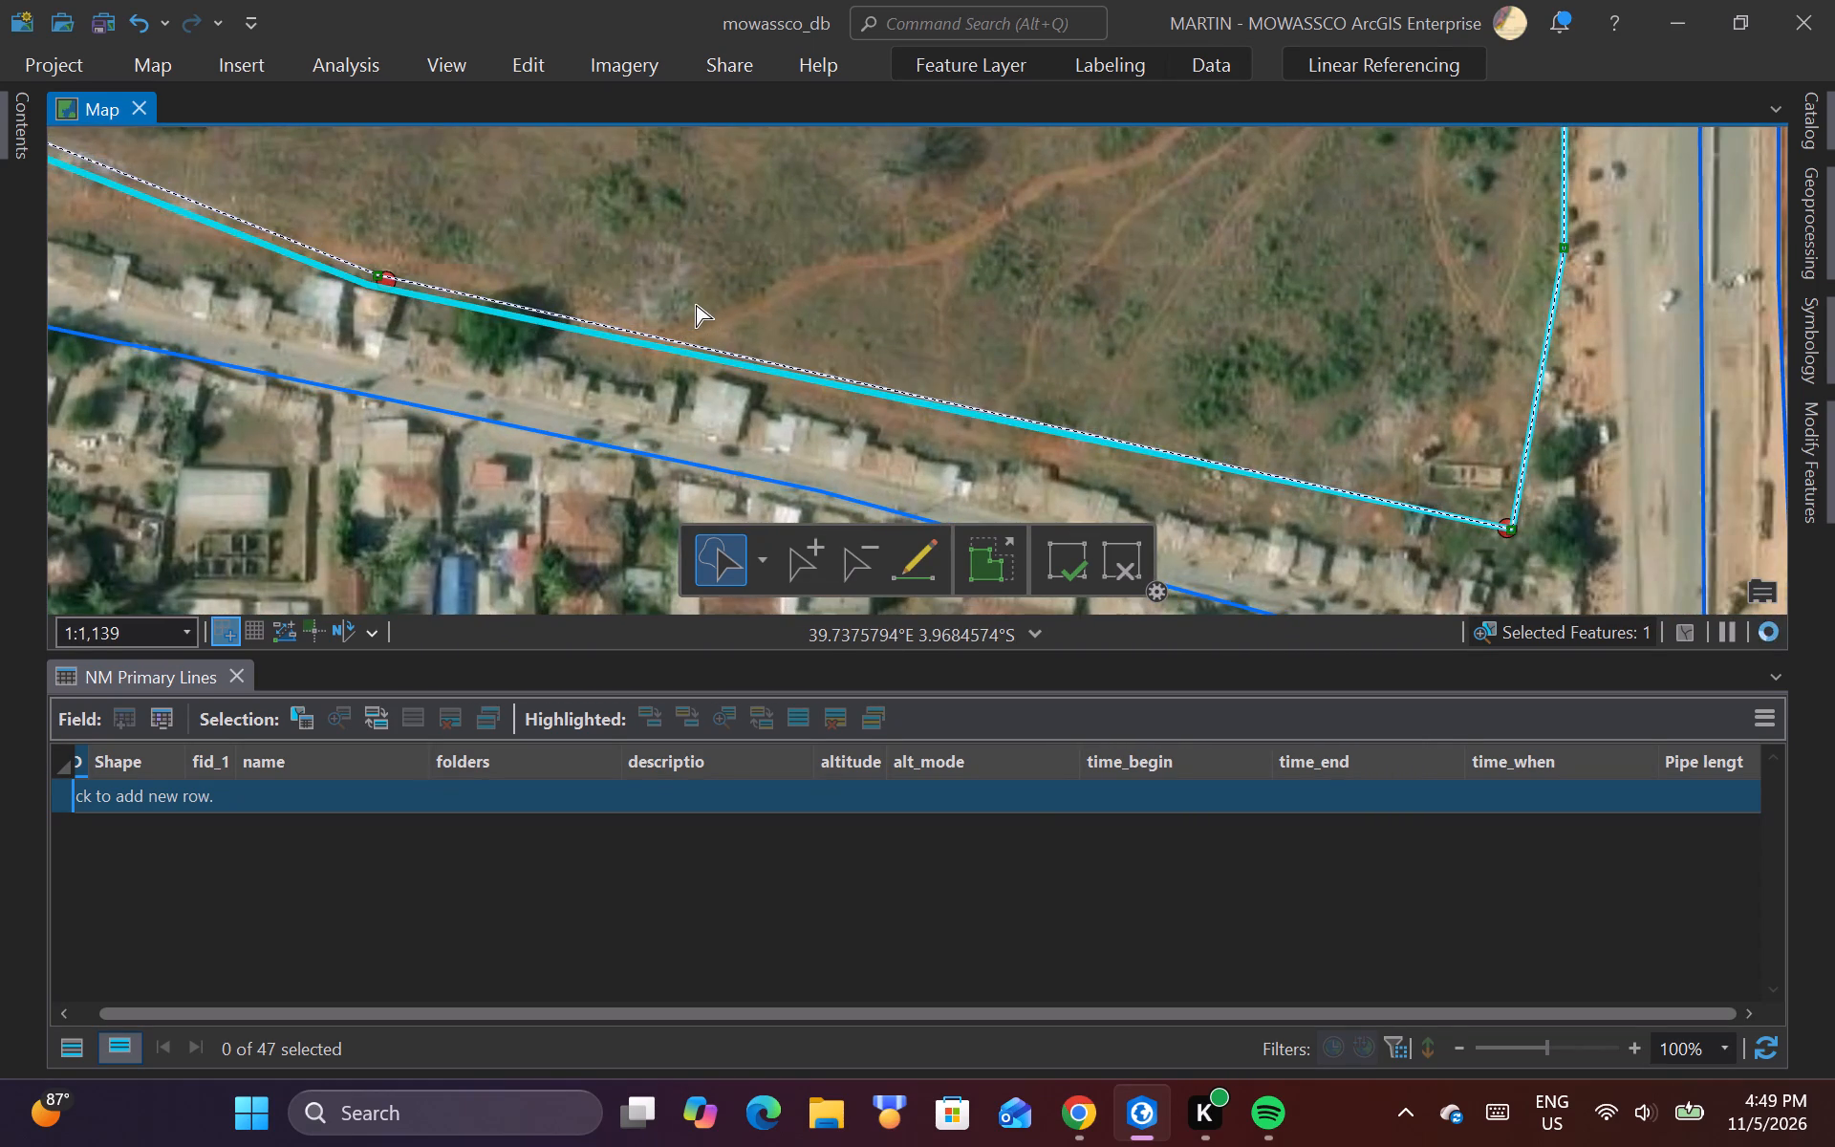
scroll(696, 305, up, 1)
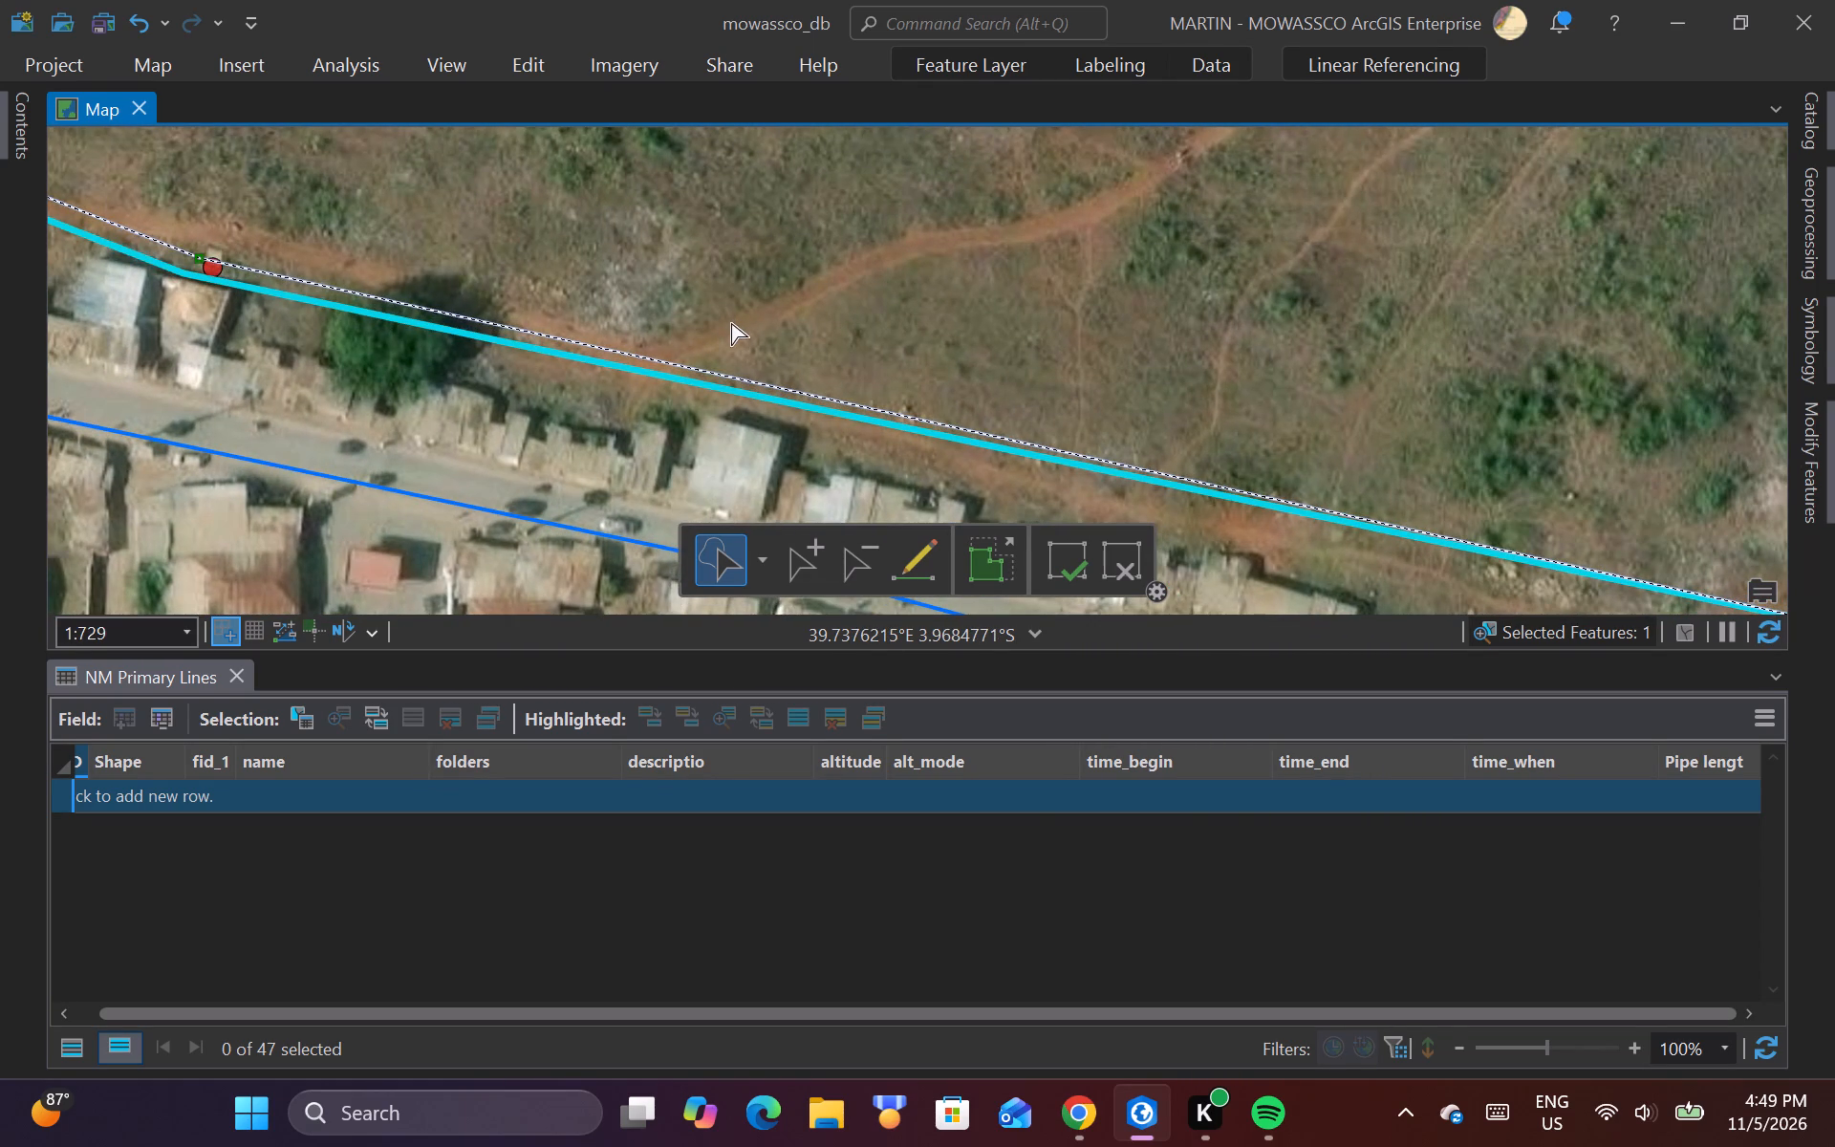
scroll(677, 316, down, 1)
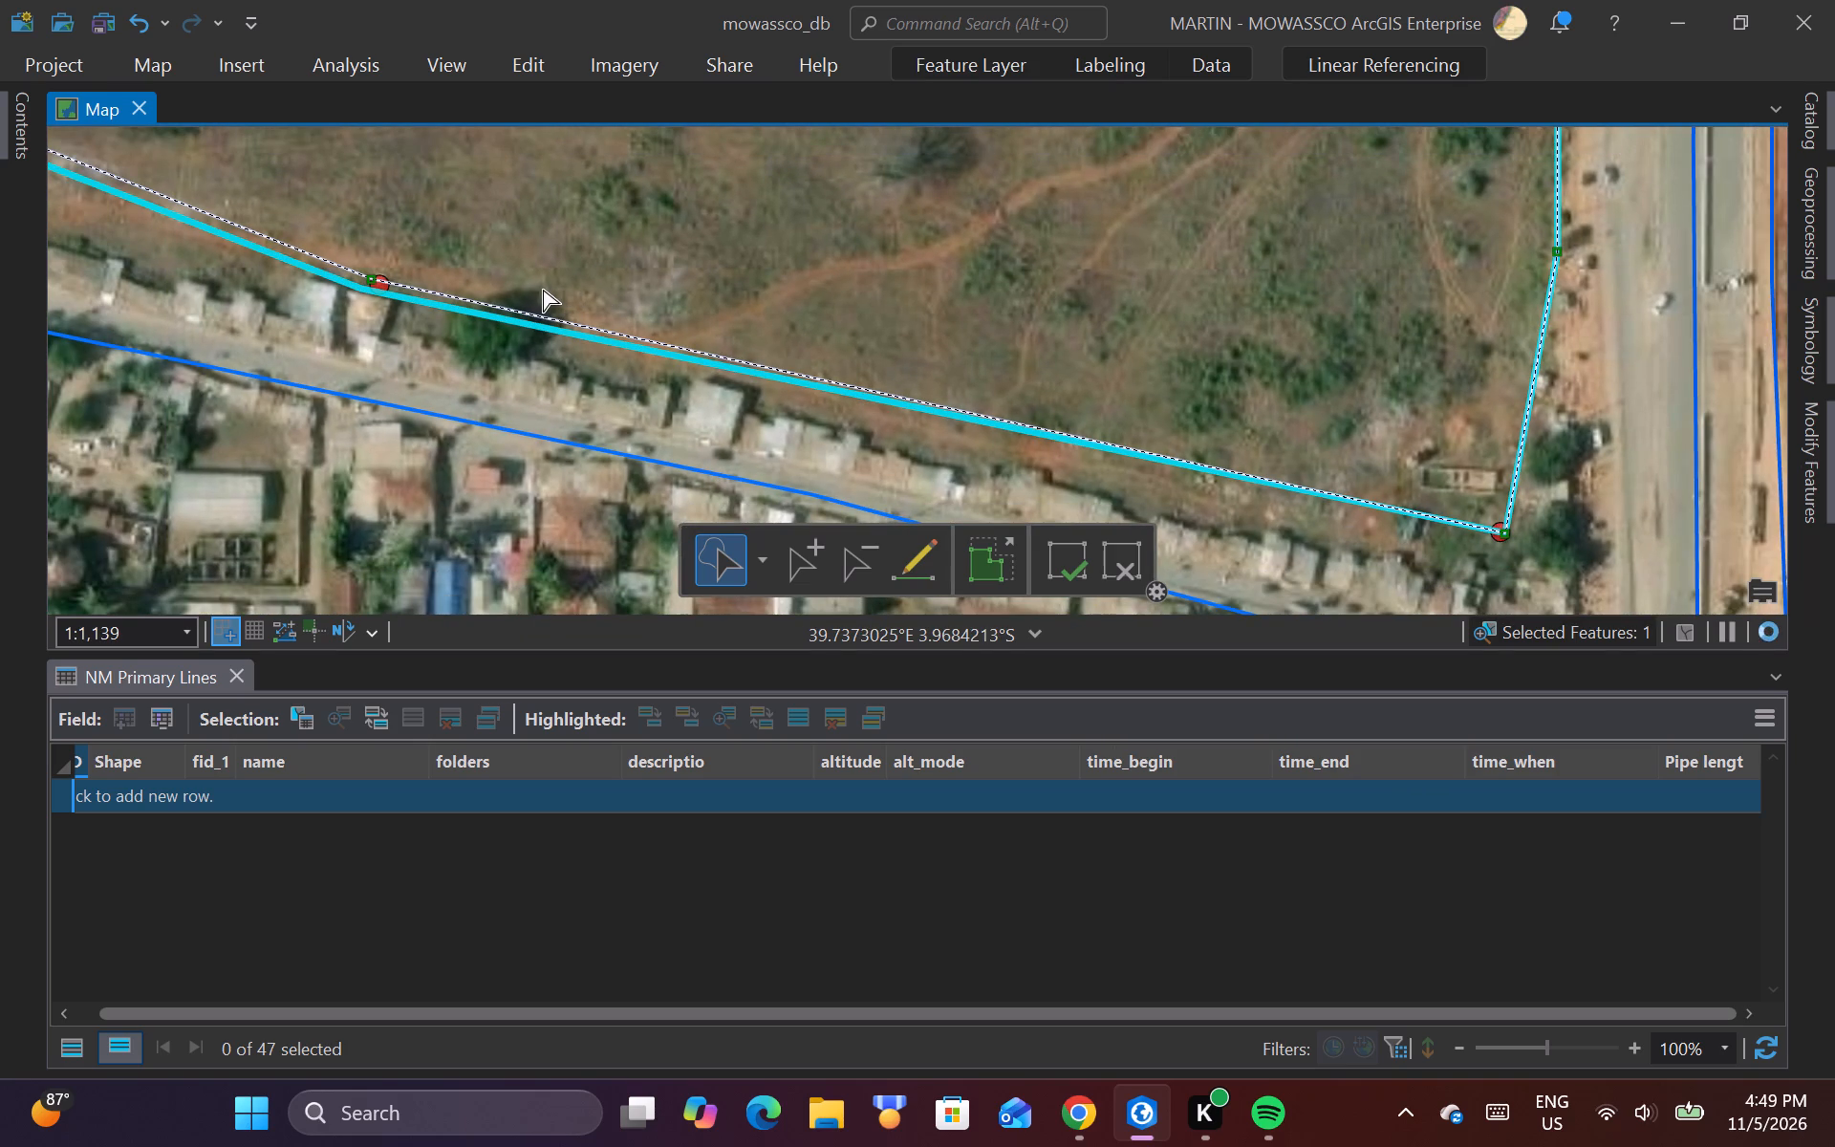
scroll(817, 386, up, 2)
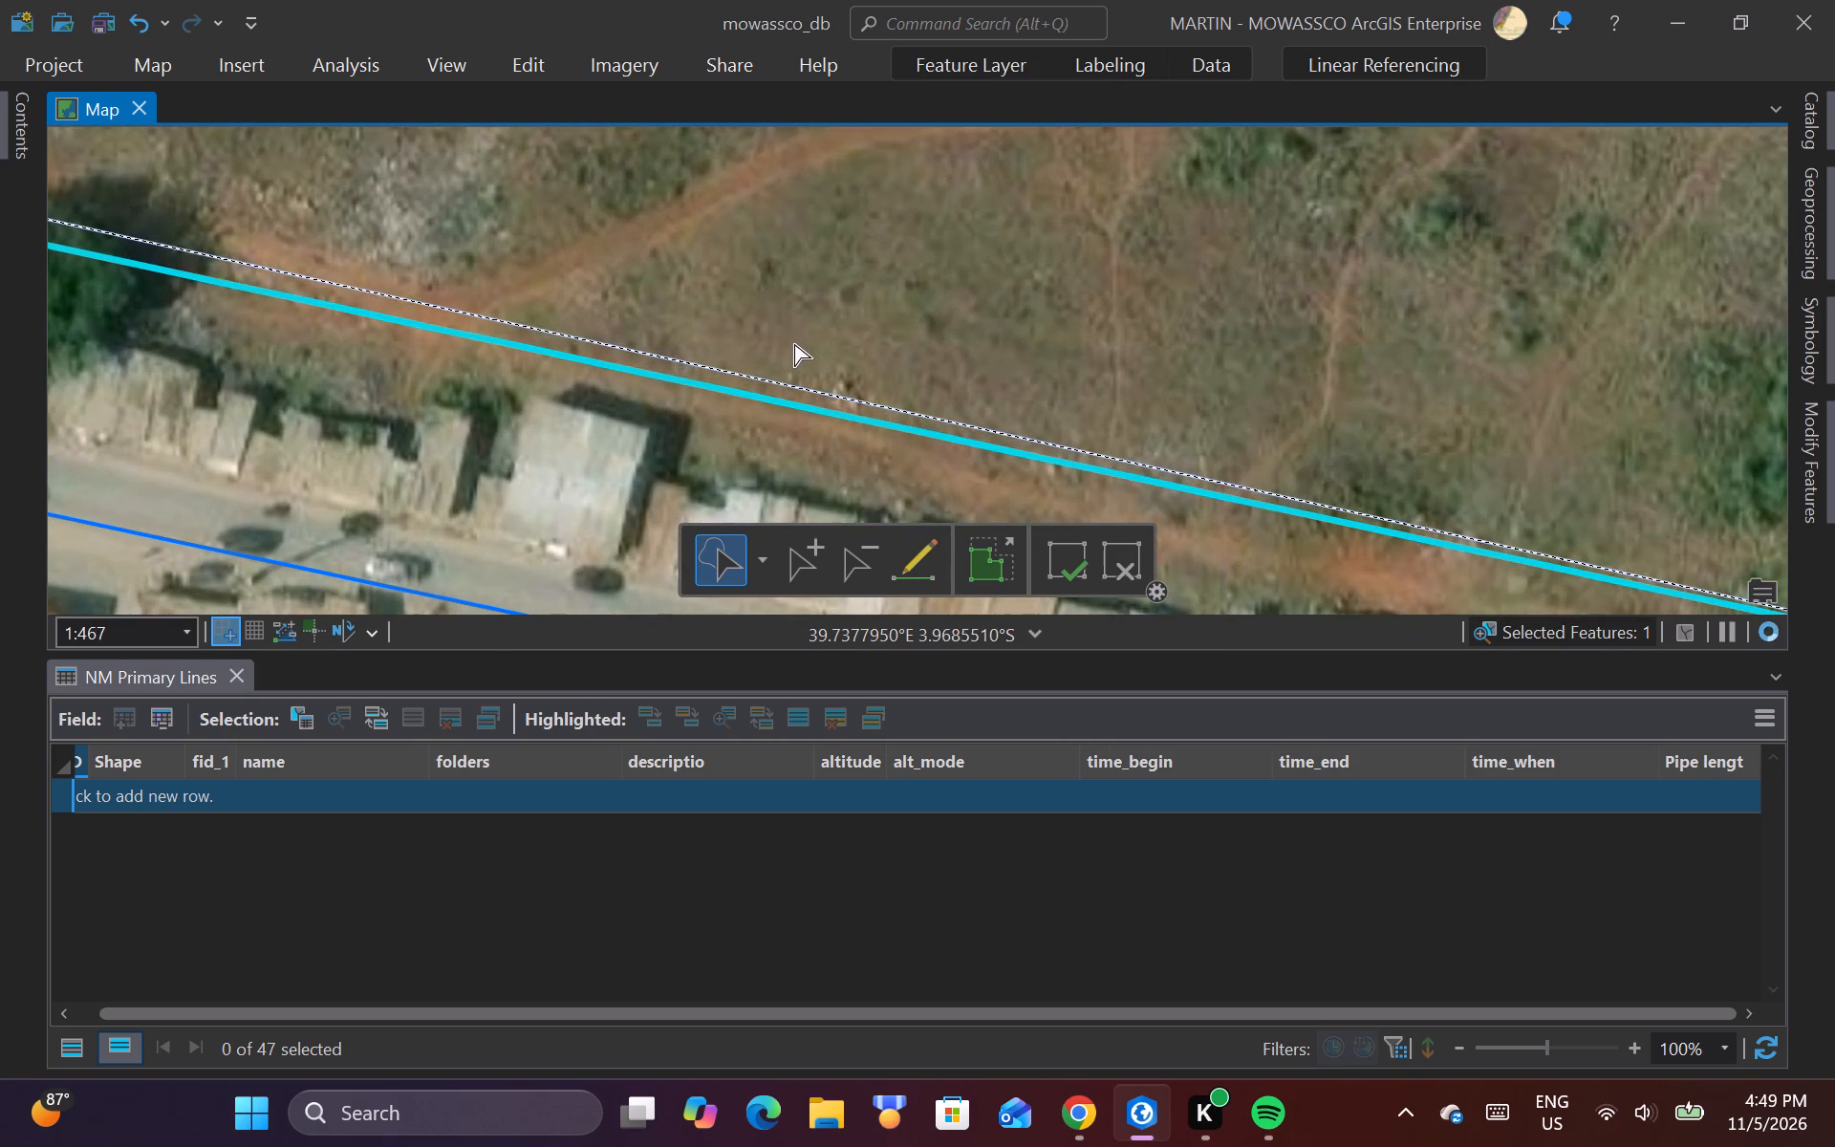
scroll(794, 344, up, 1)
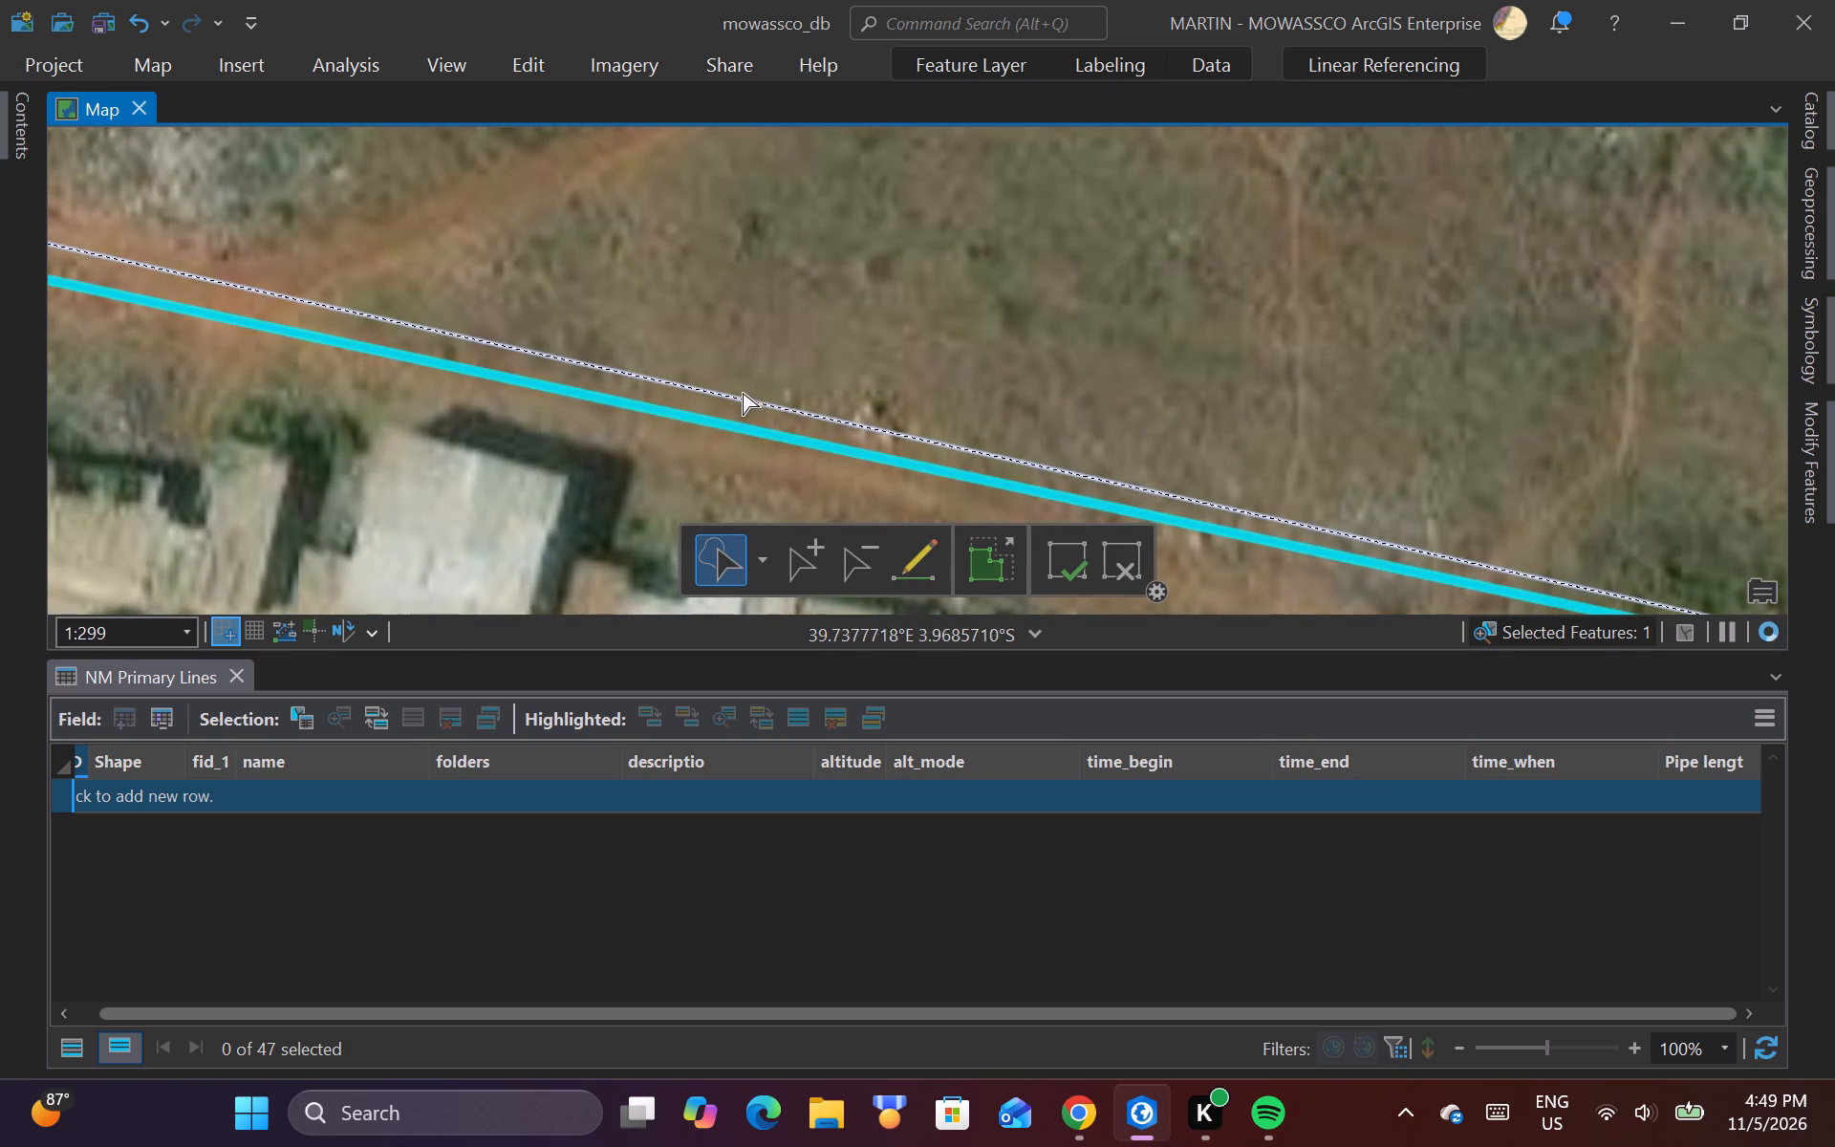
right_click(746, 403)
click(600, 412)
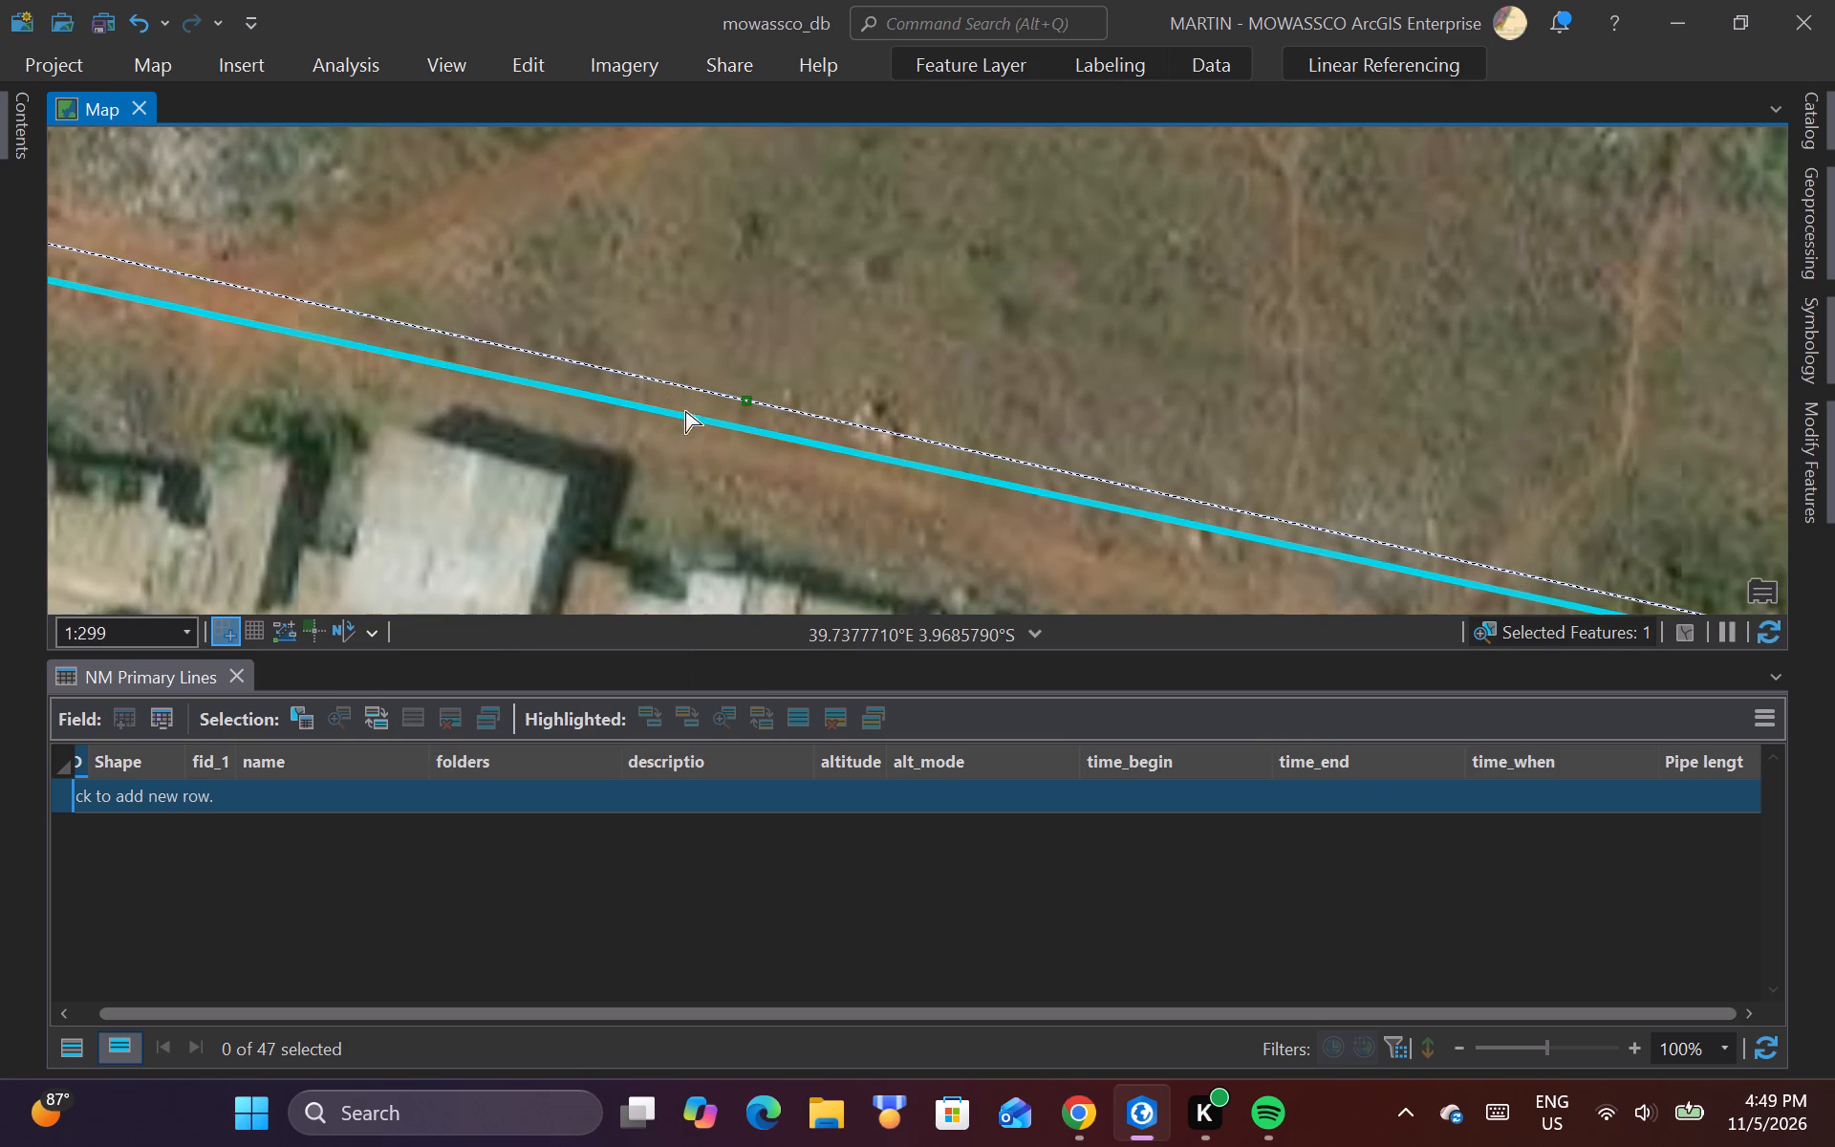
drag(749, 399, 895, 454)
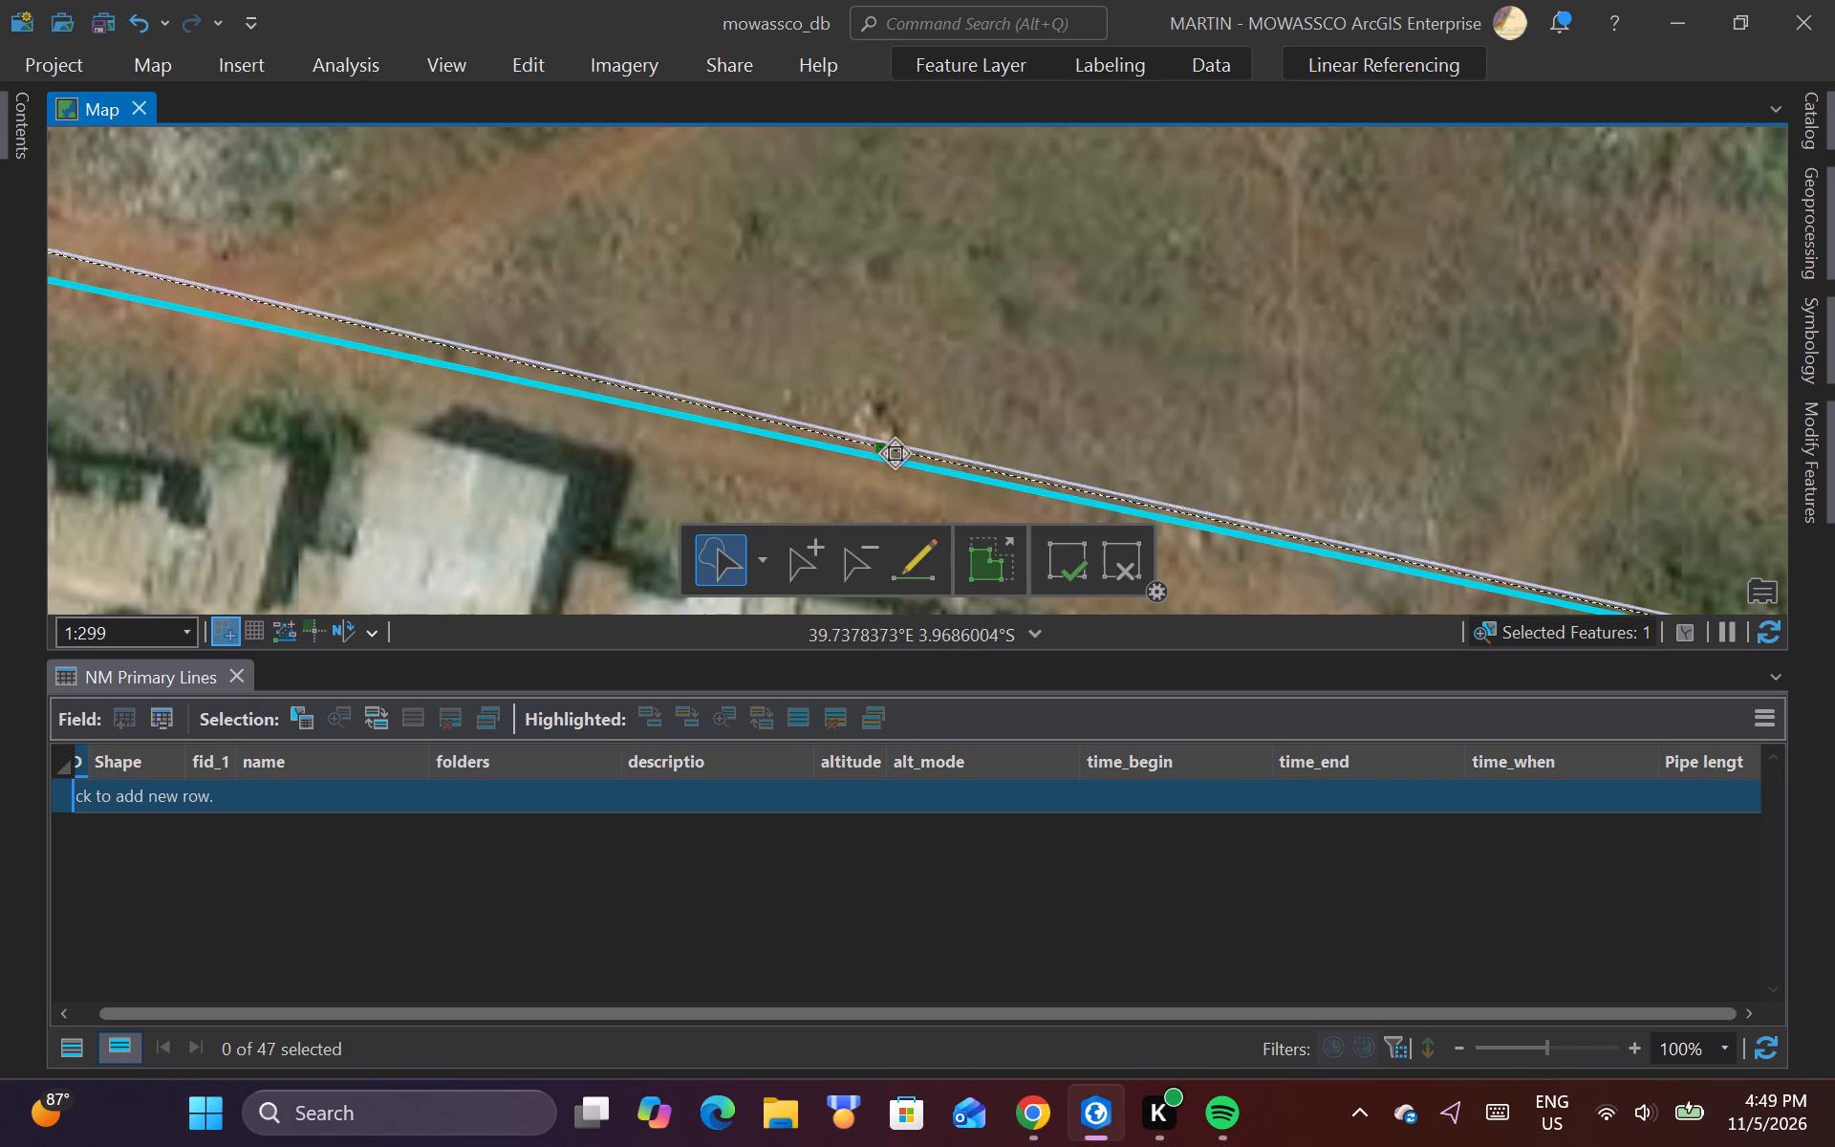
drag(895, 454, 1009, 501)
Examine the reshaped pipeline segment and its corner vertex by the highway against the imagery and the red point.
scroll(913, 436, down, 2)
scroll(601, 407, down, 1)
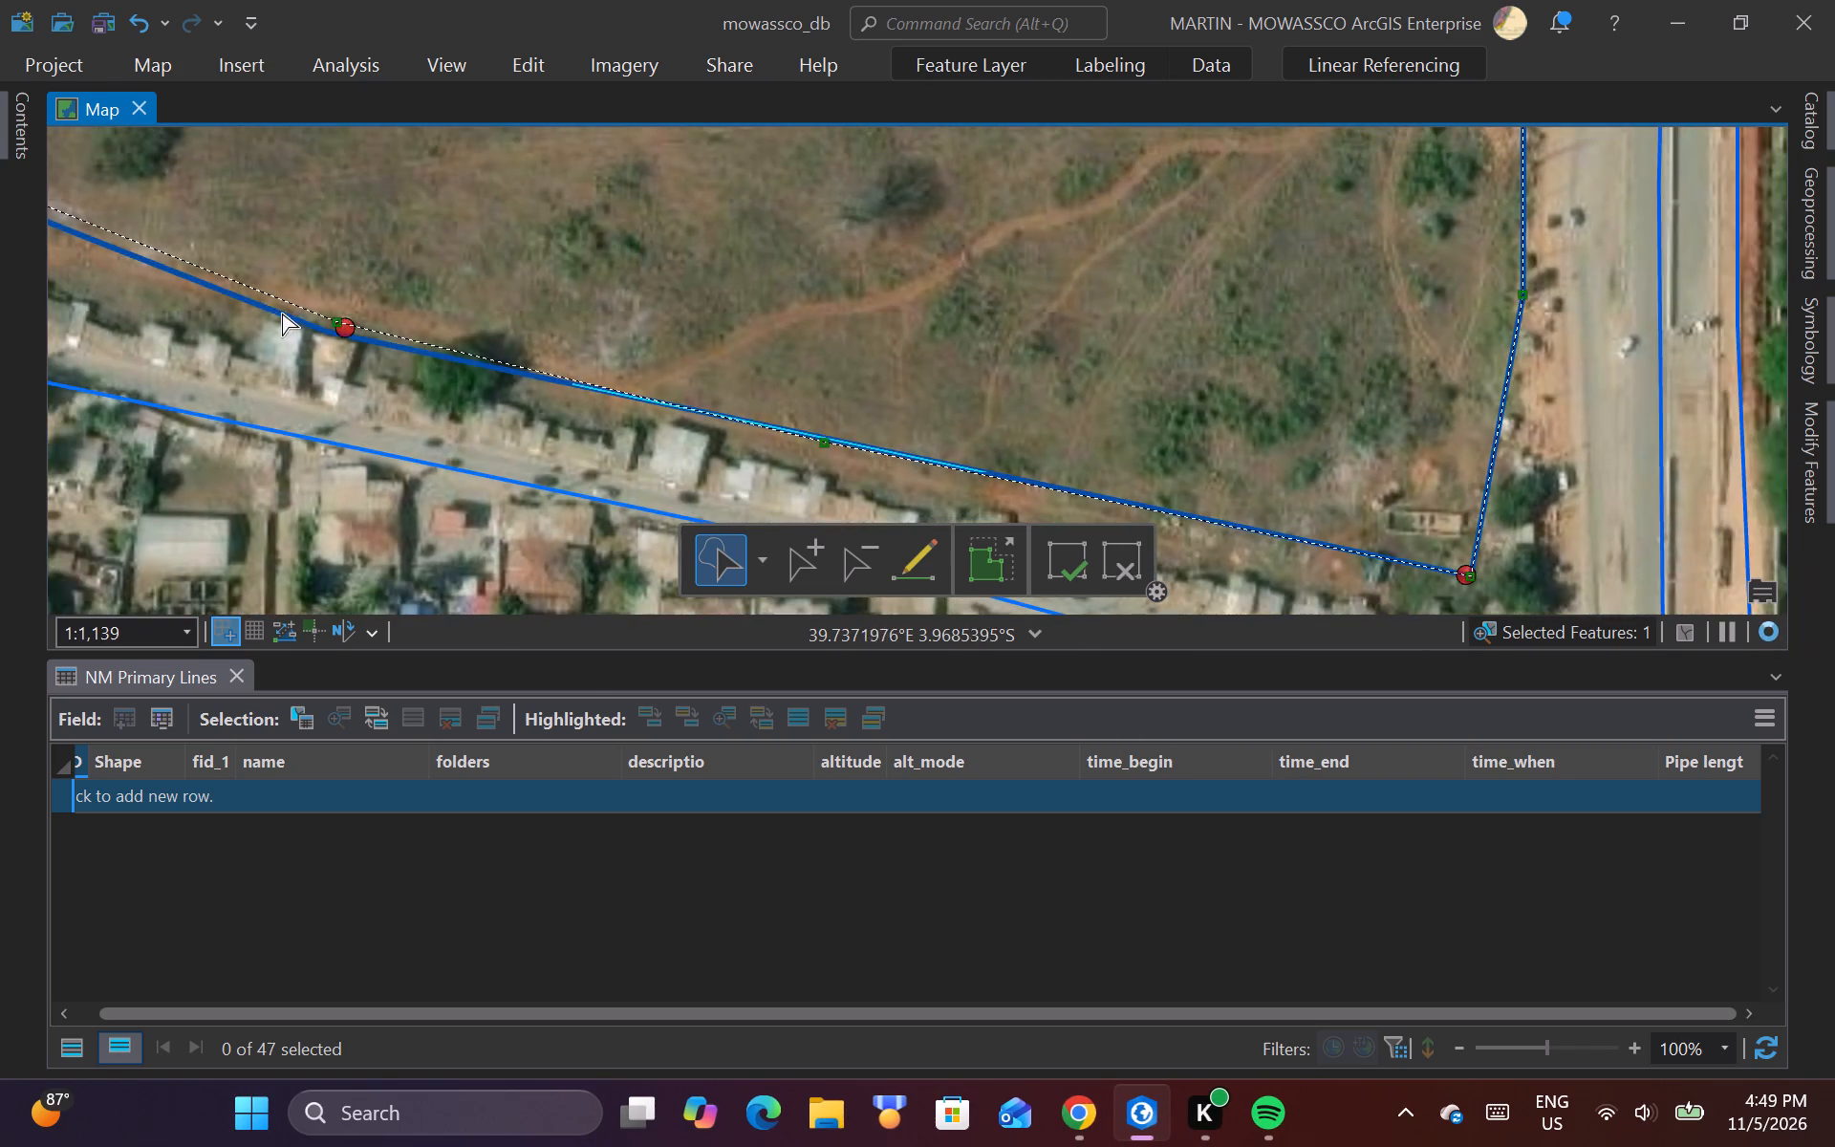
scroll(265, 303, down, 1)
scroll(967, 498, up, 1)
scroll(877, 434, up, 1)
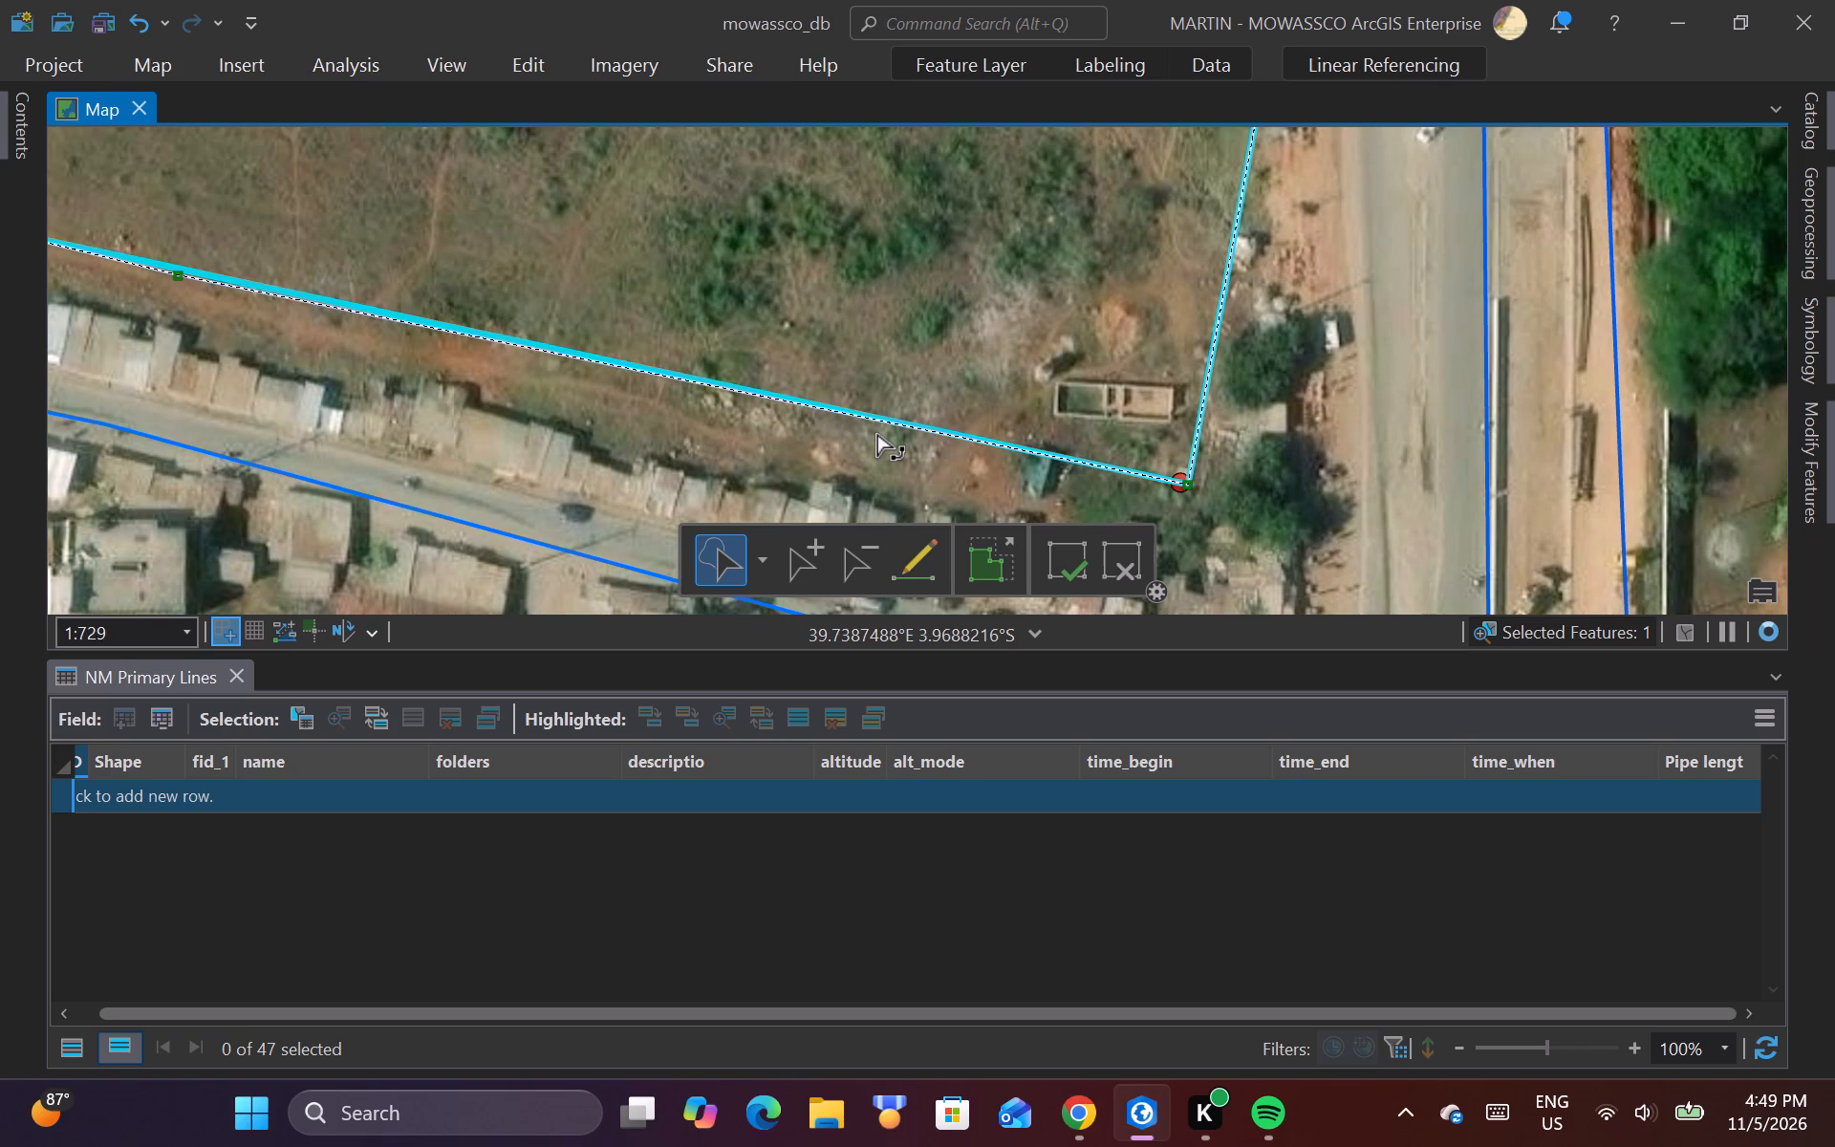
scroll(909, 438, up, 1)
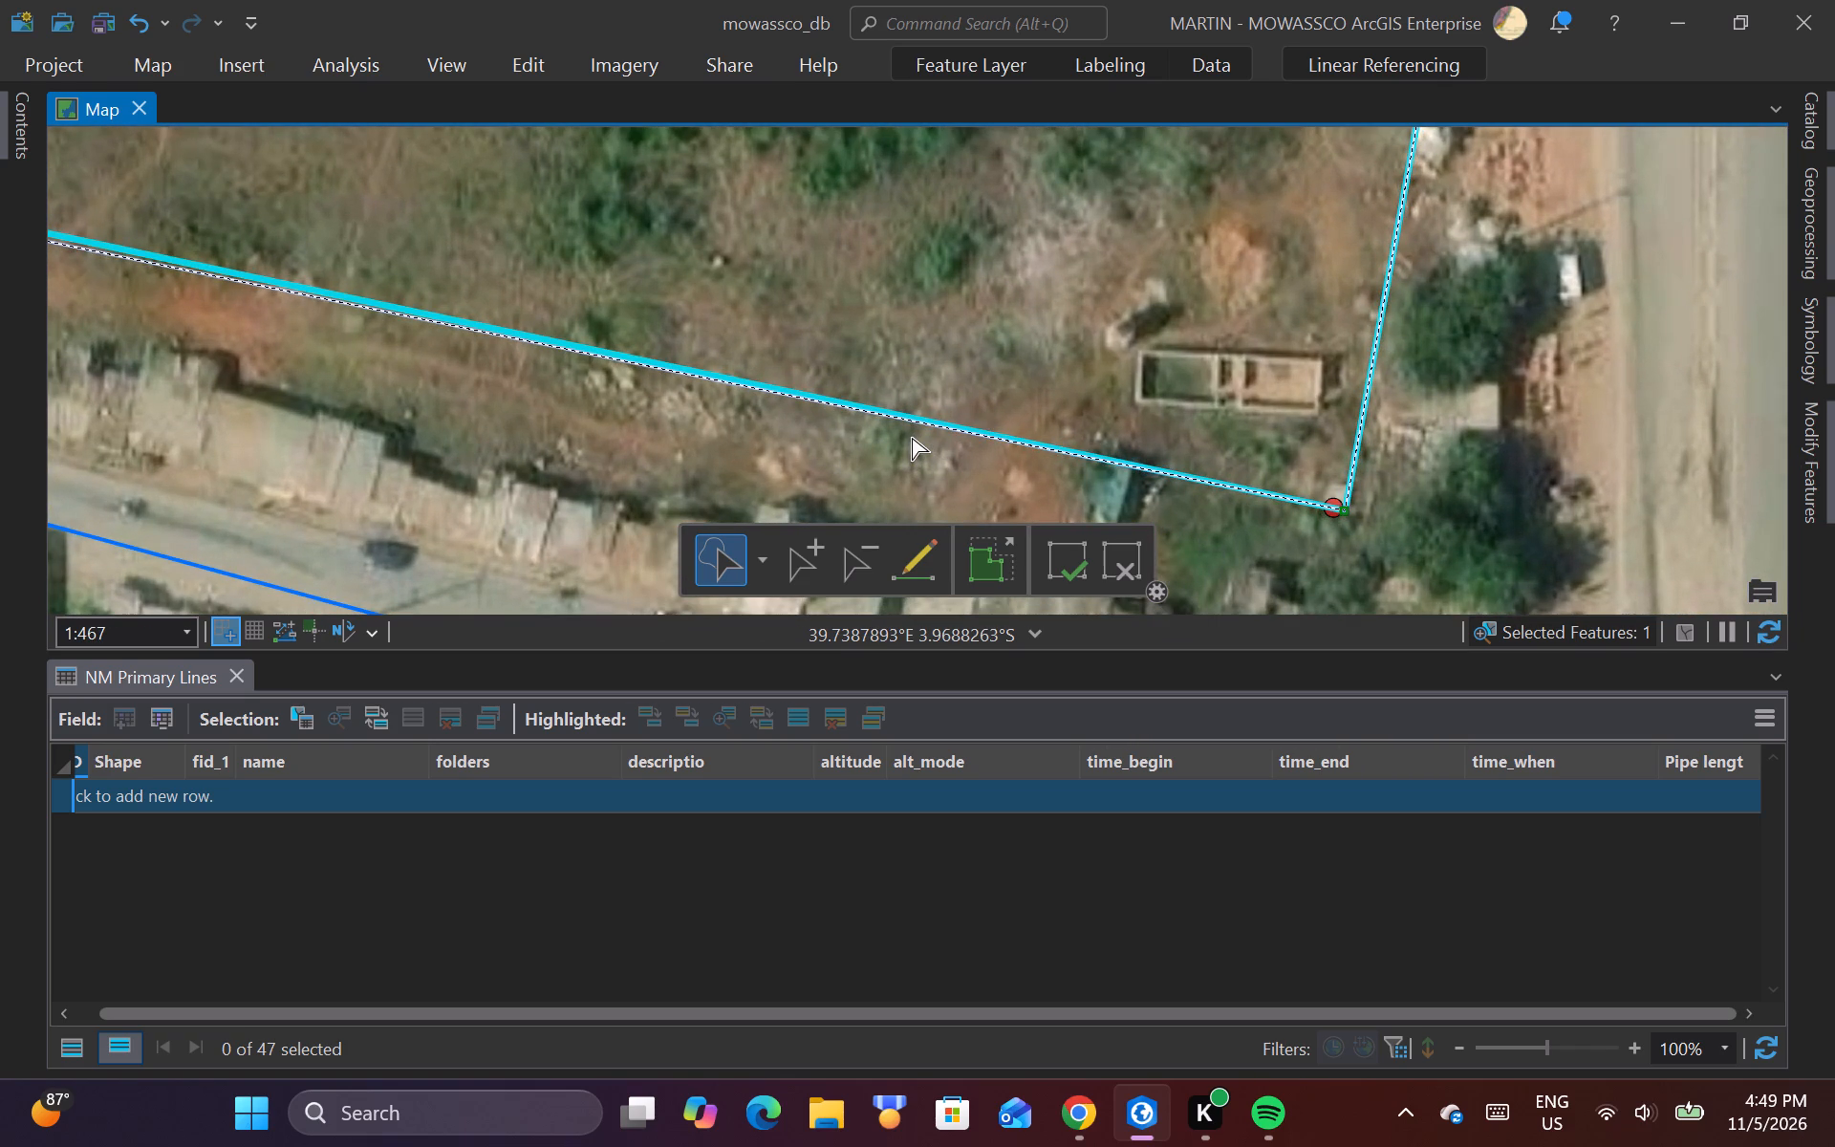
scroll(912, 438, down, 2)
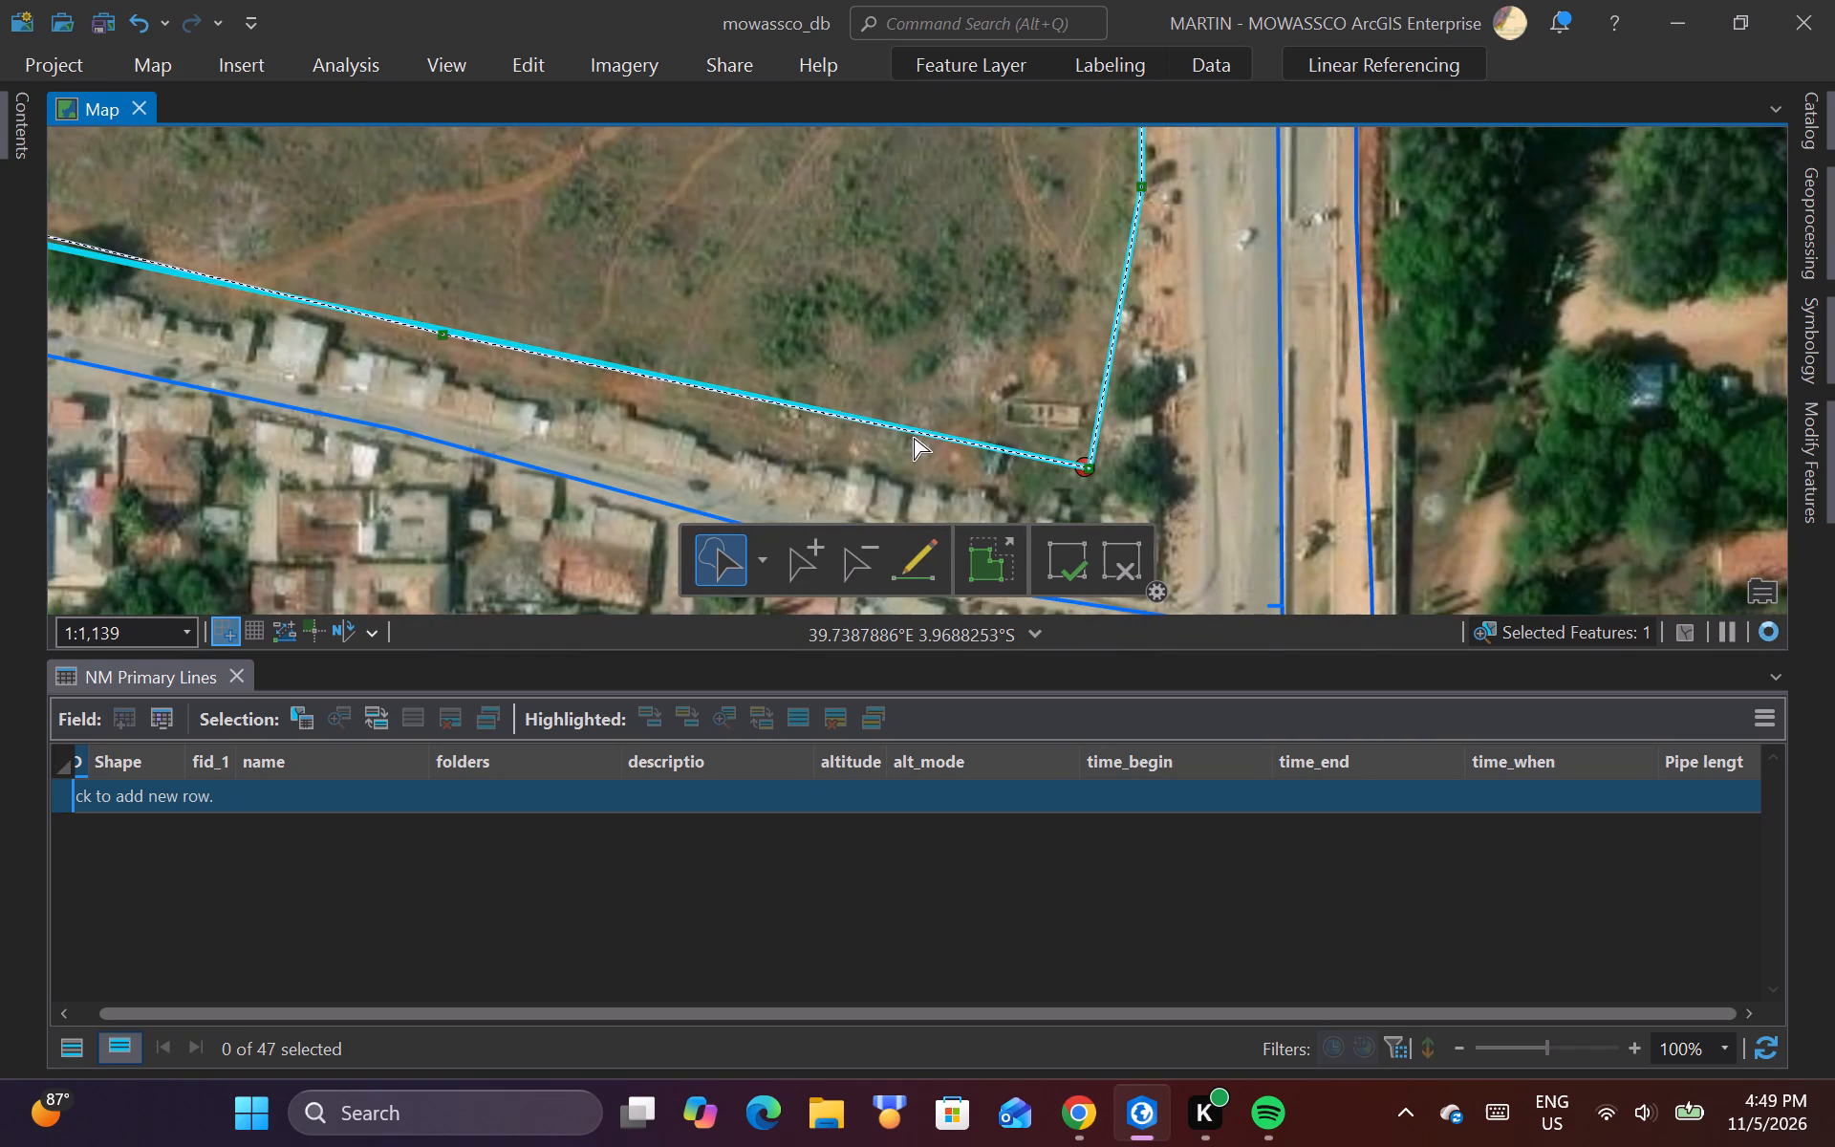
scroll(1102, 465, up, 3)
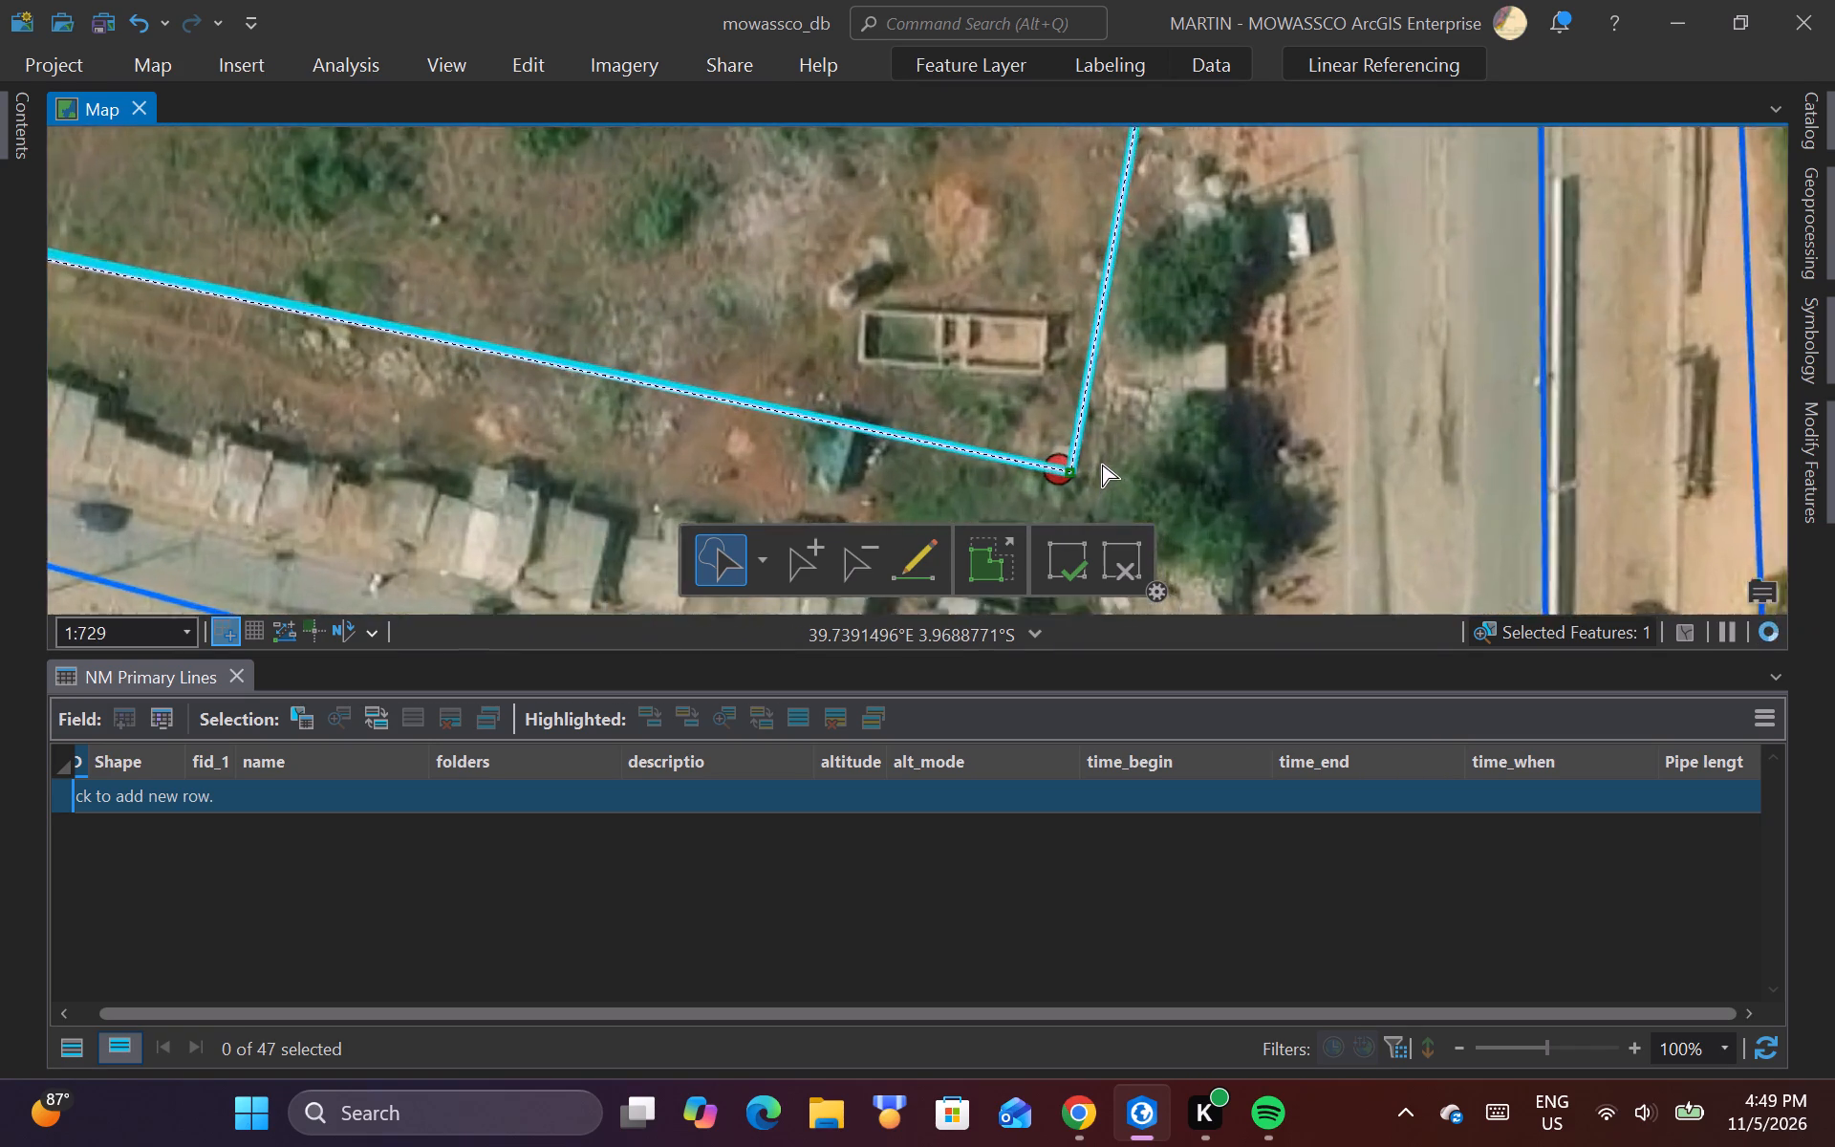
scroll(1114, 476, down, 1)
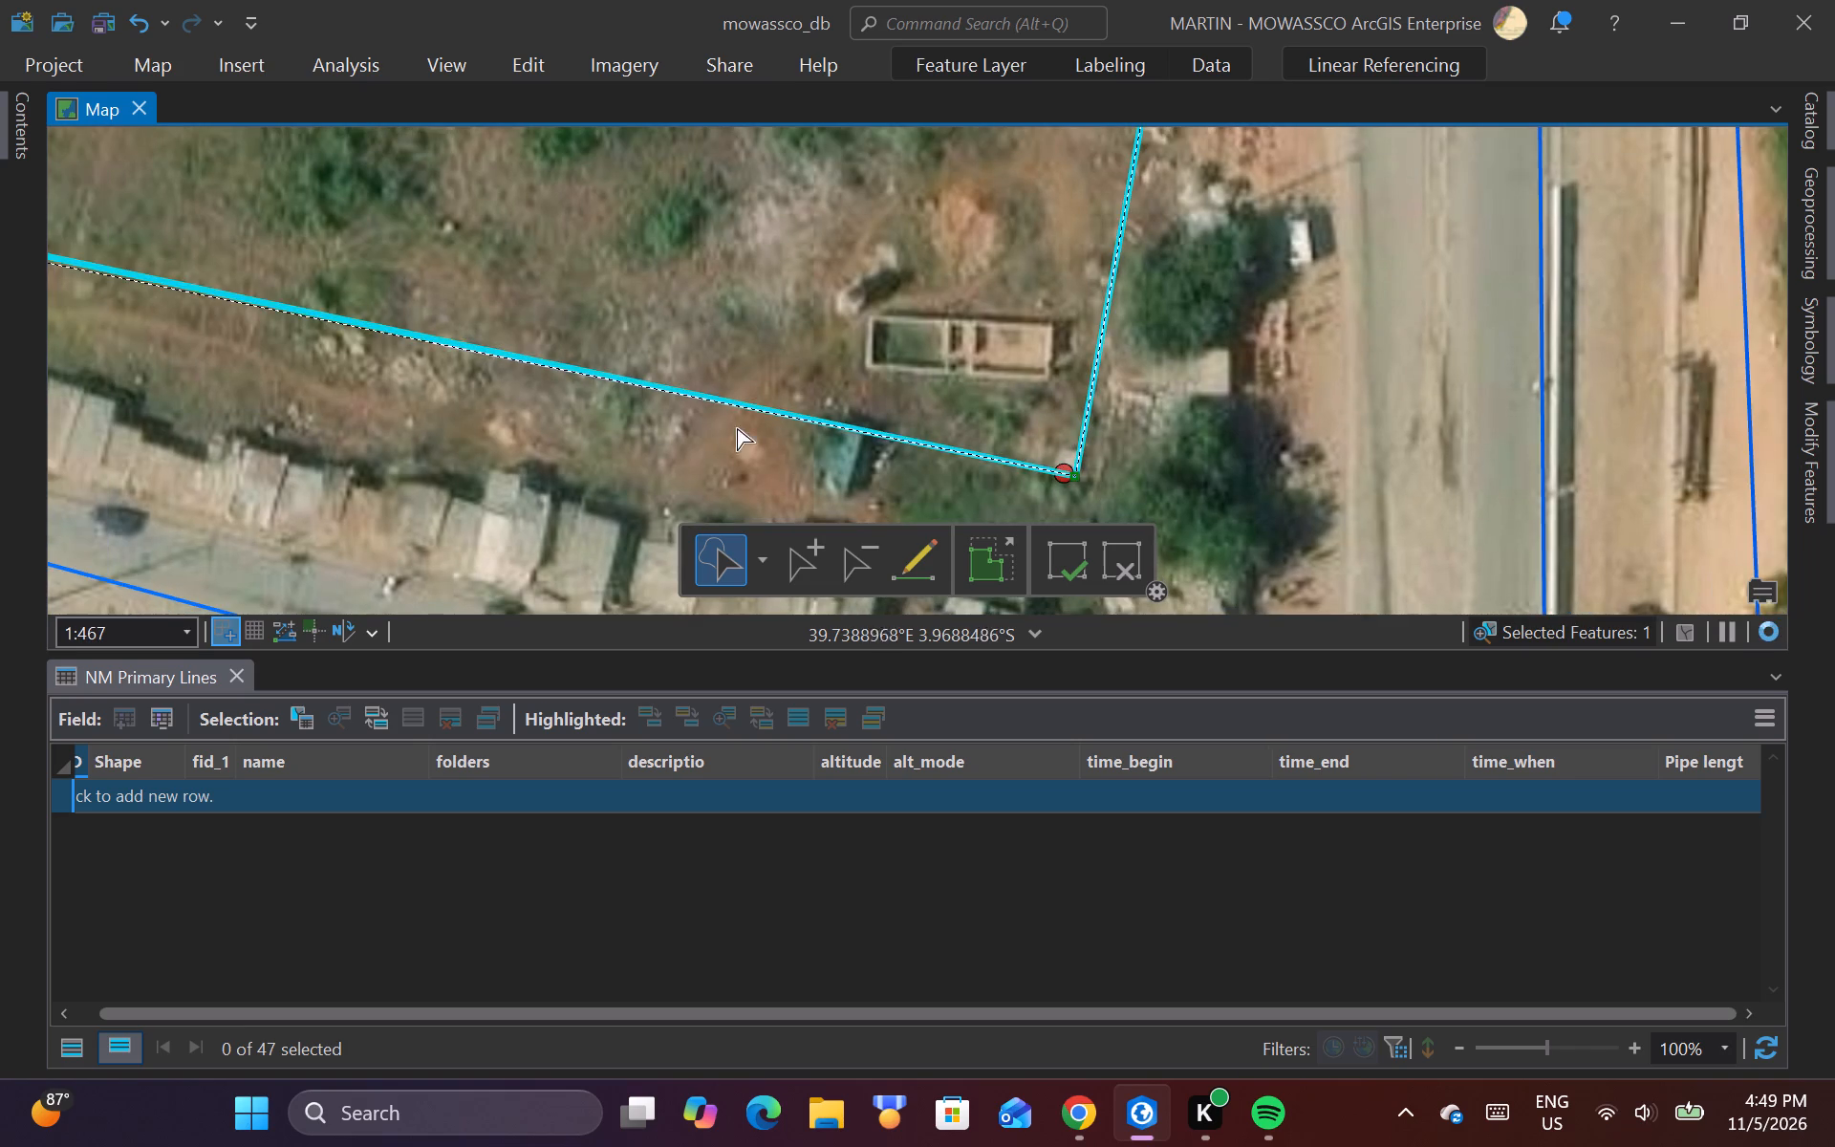
scroll(697, 429, down, 2)
scroll(856, 440, up, 2)
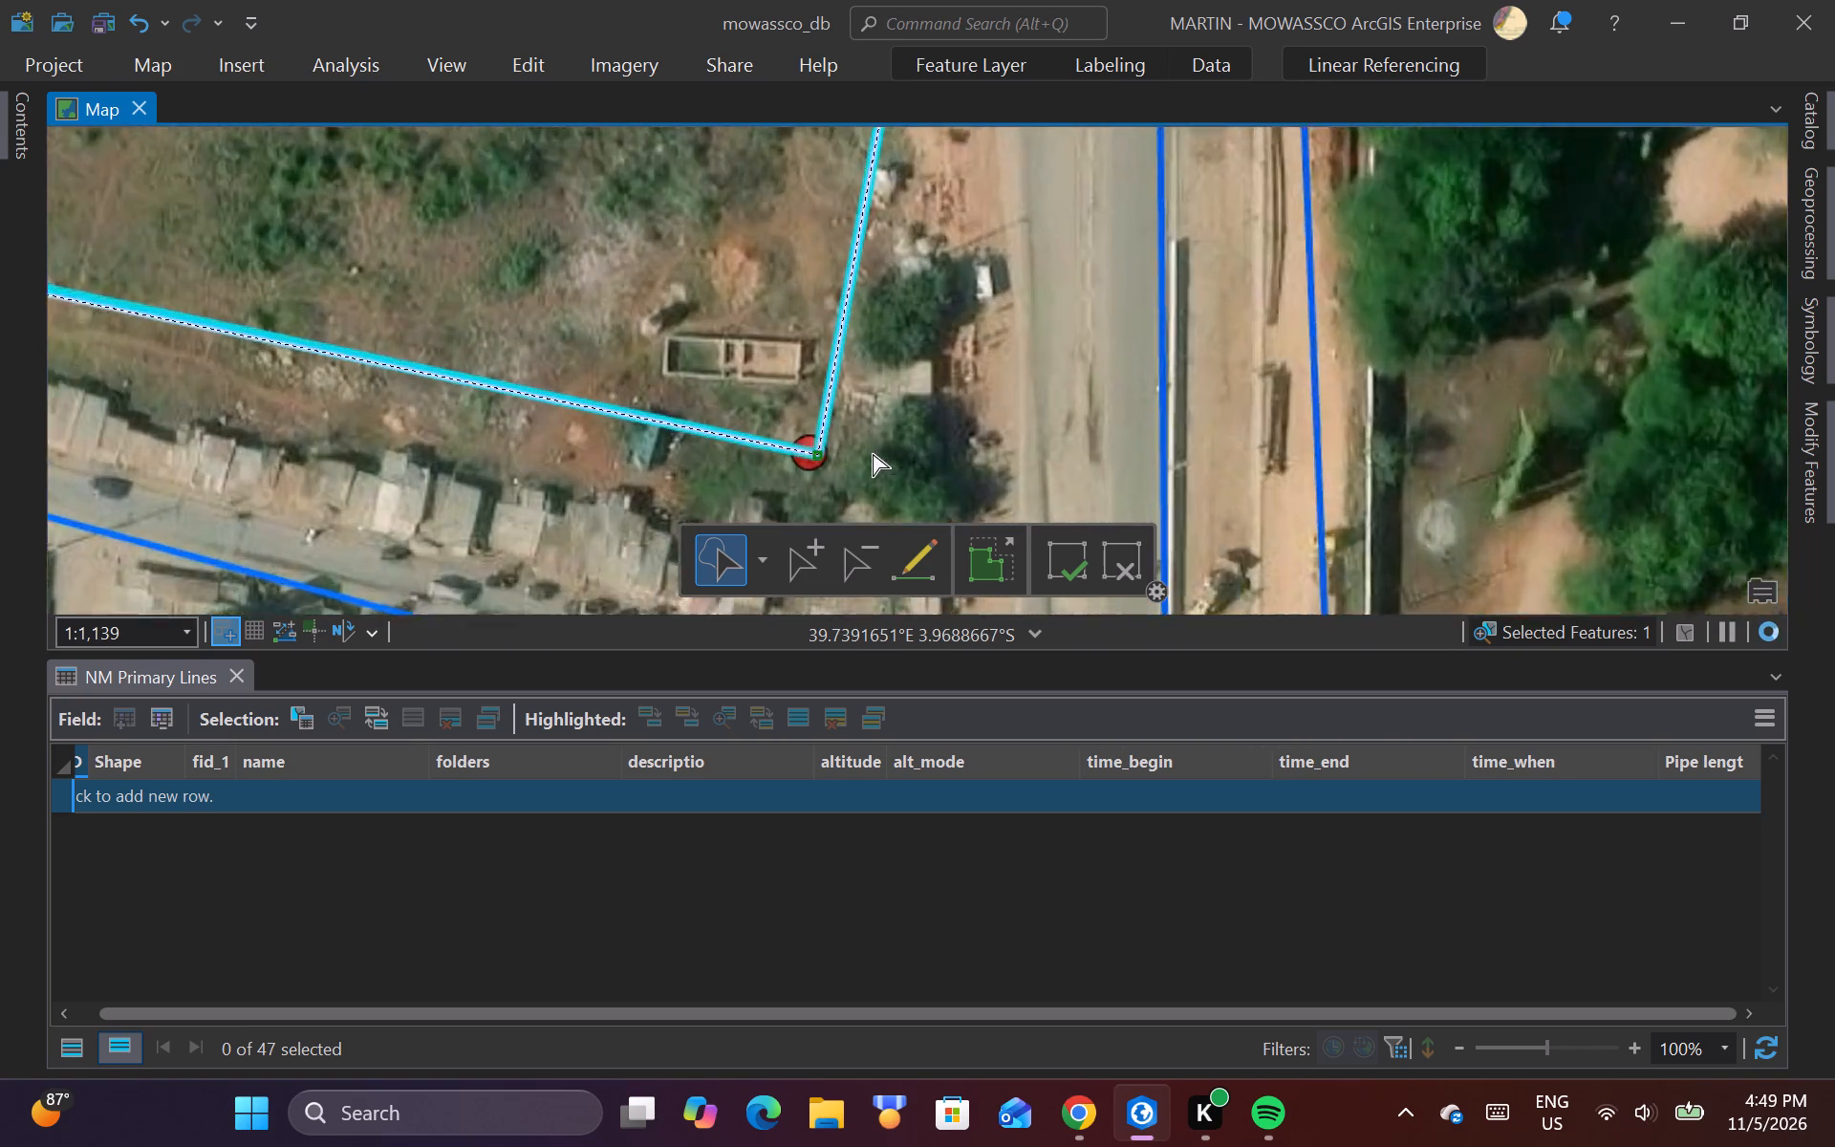
scroll(826, 503, up, 2)
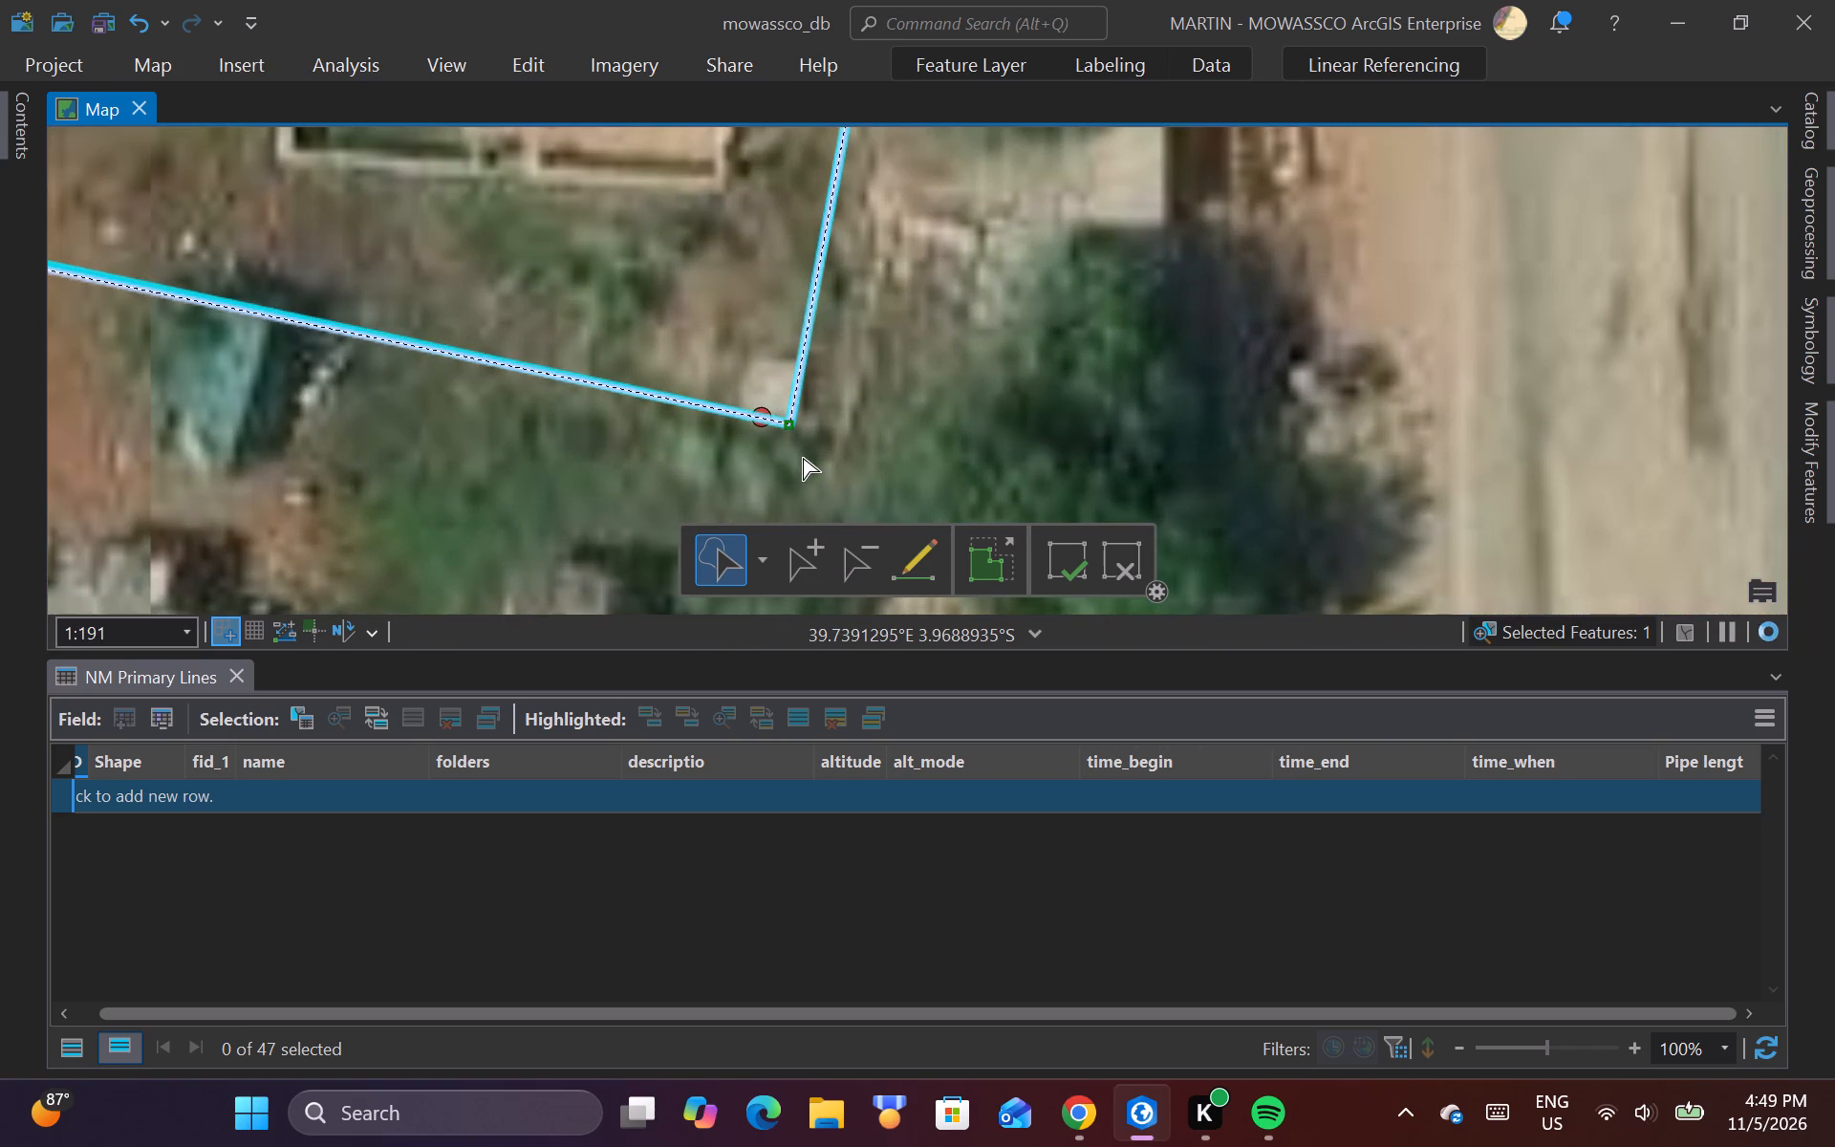
scroll(807, 458, down, 3)
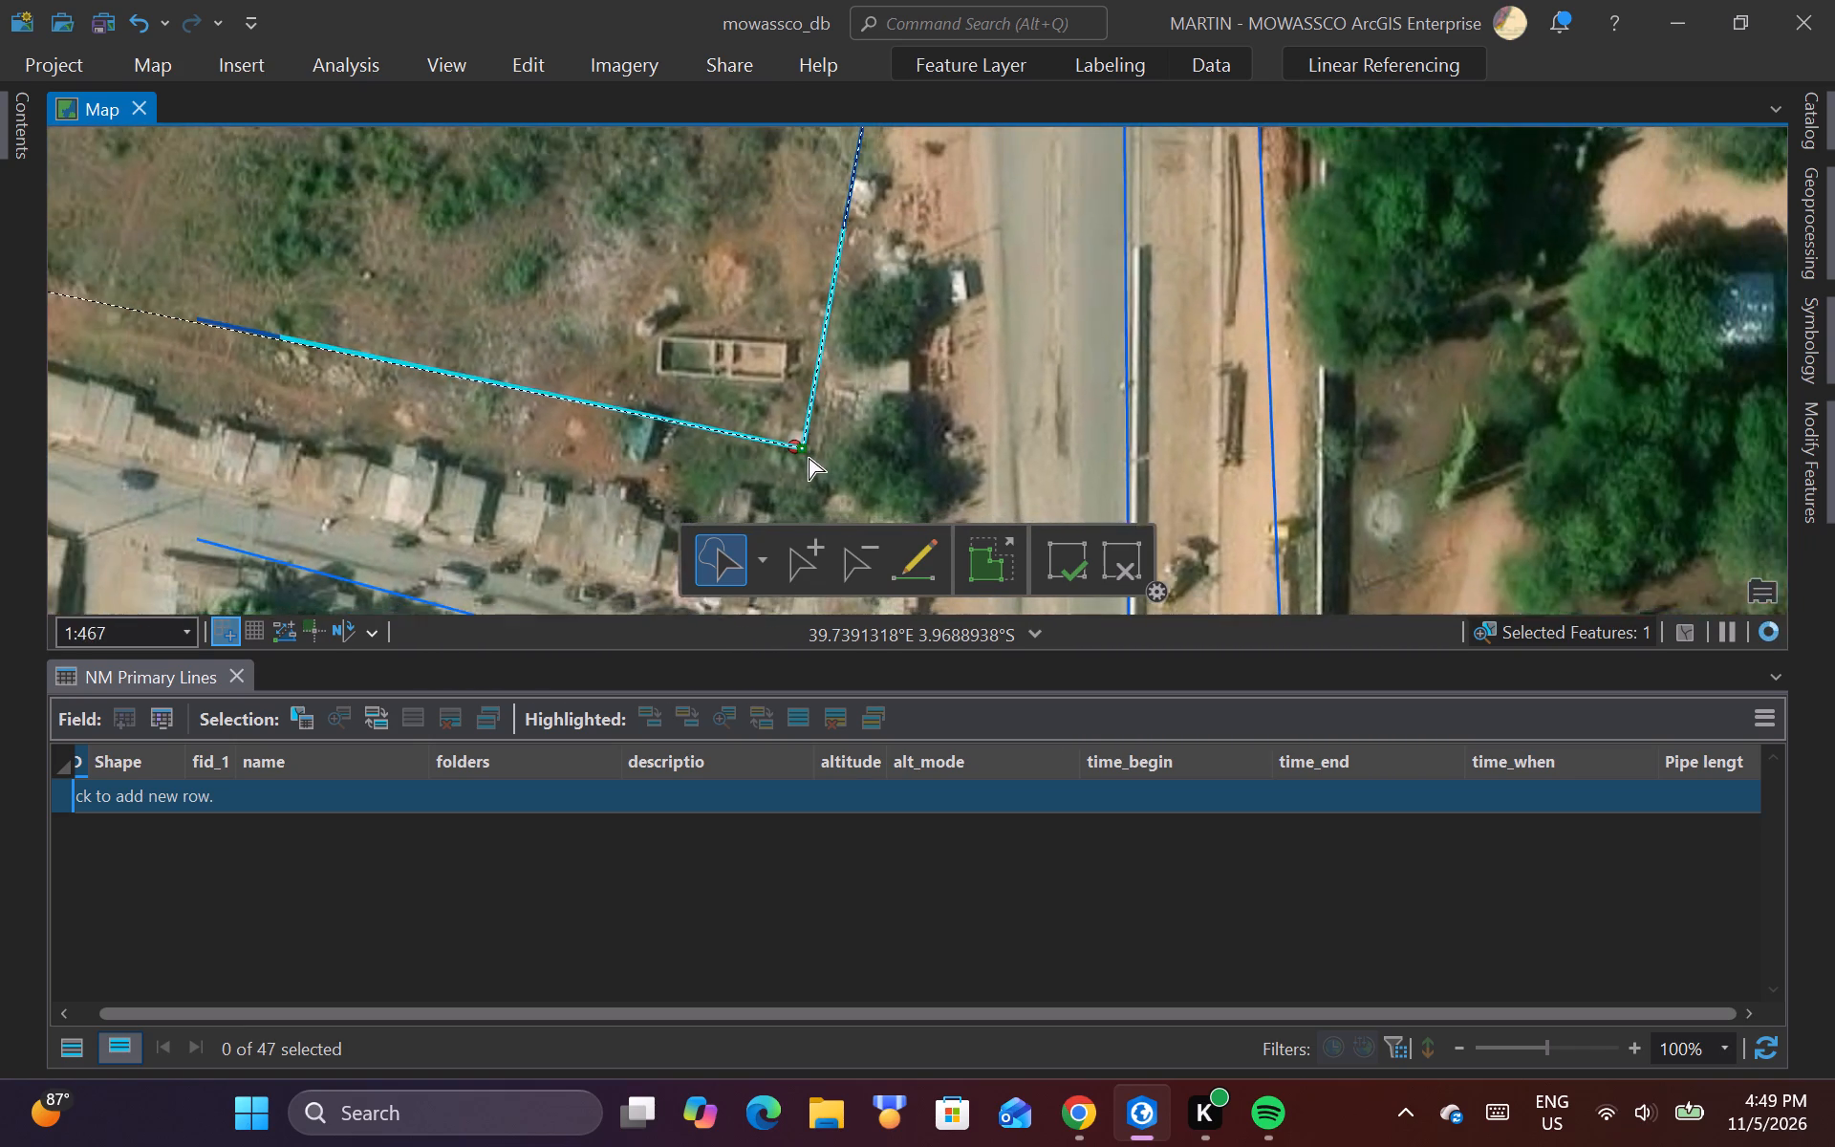
scroll(809, 458, down, 2)
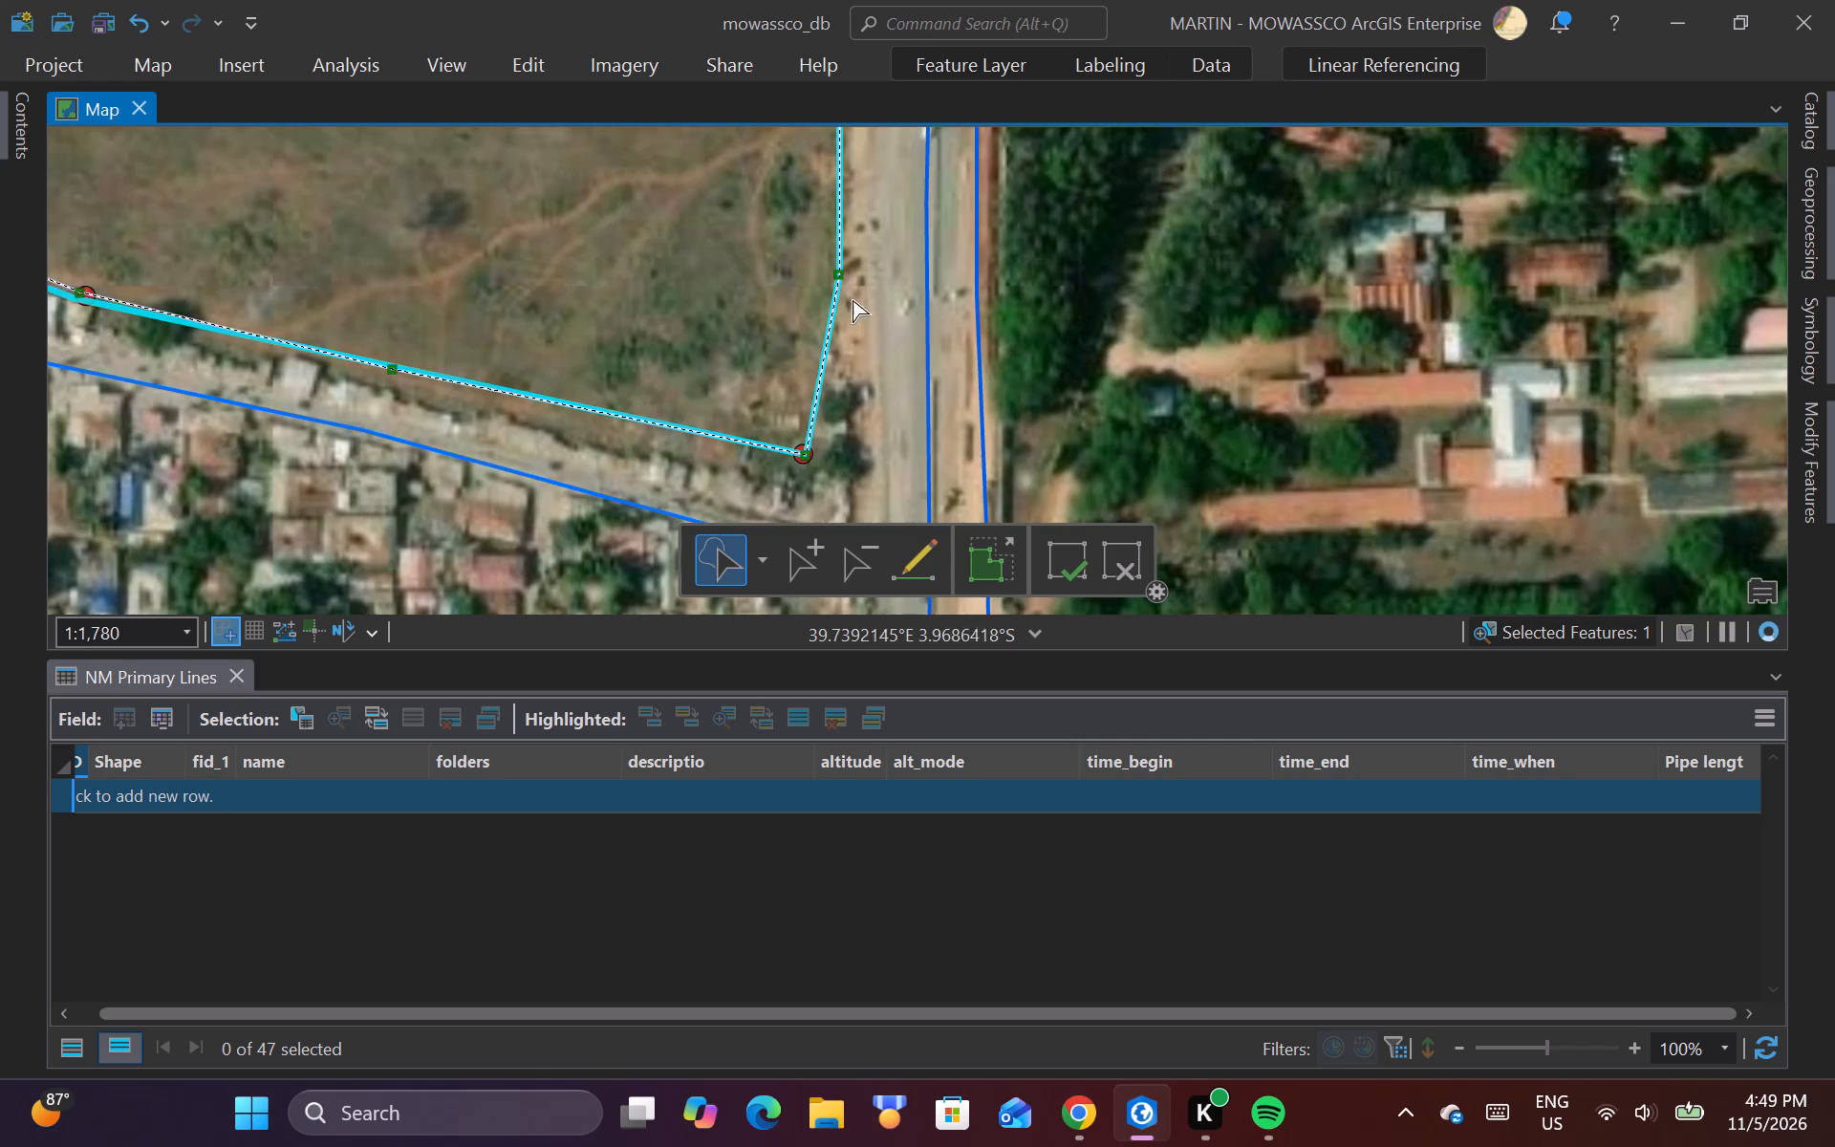
Examine the selected pipeline's alignment along the highway, around the crossing and east along the side road to its bend against the imagery and red points.
scroll(853, 280, up, 1)
scroll(845, 300, down, 4)
scroll(811, 303, up, 2)
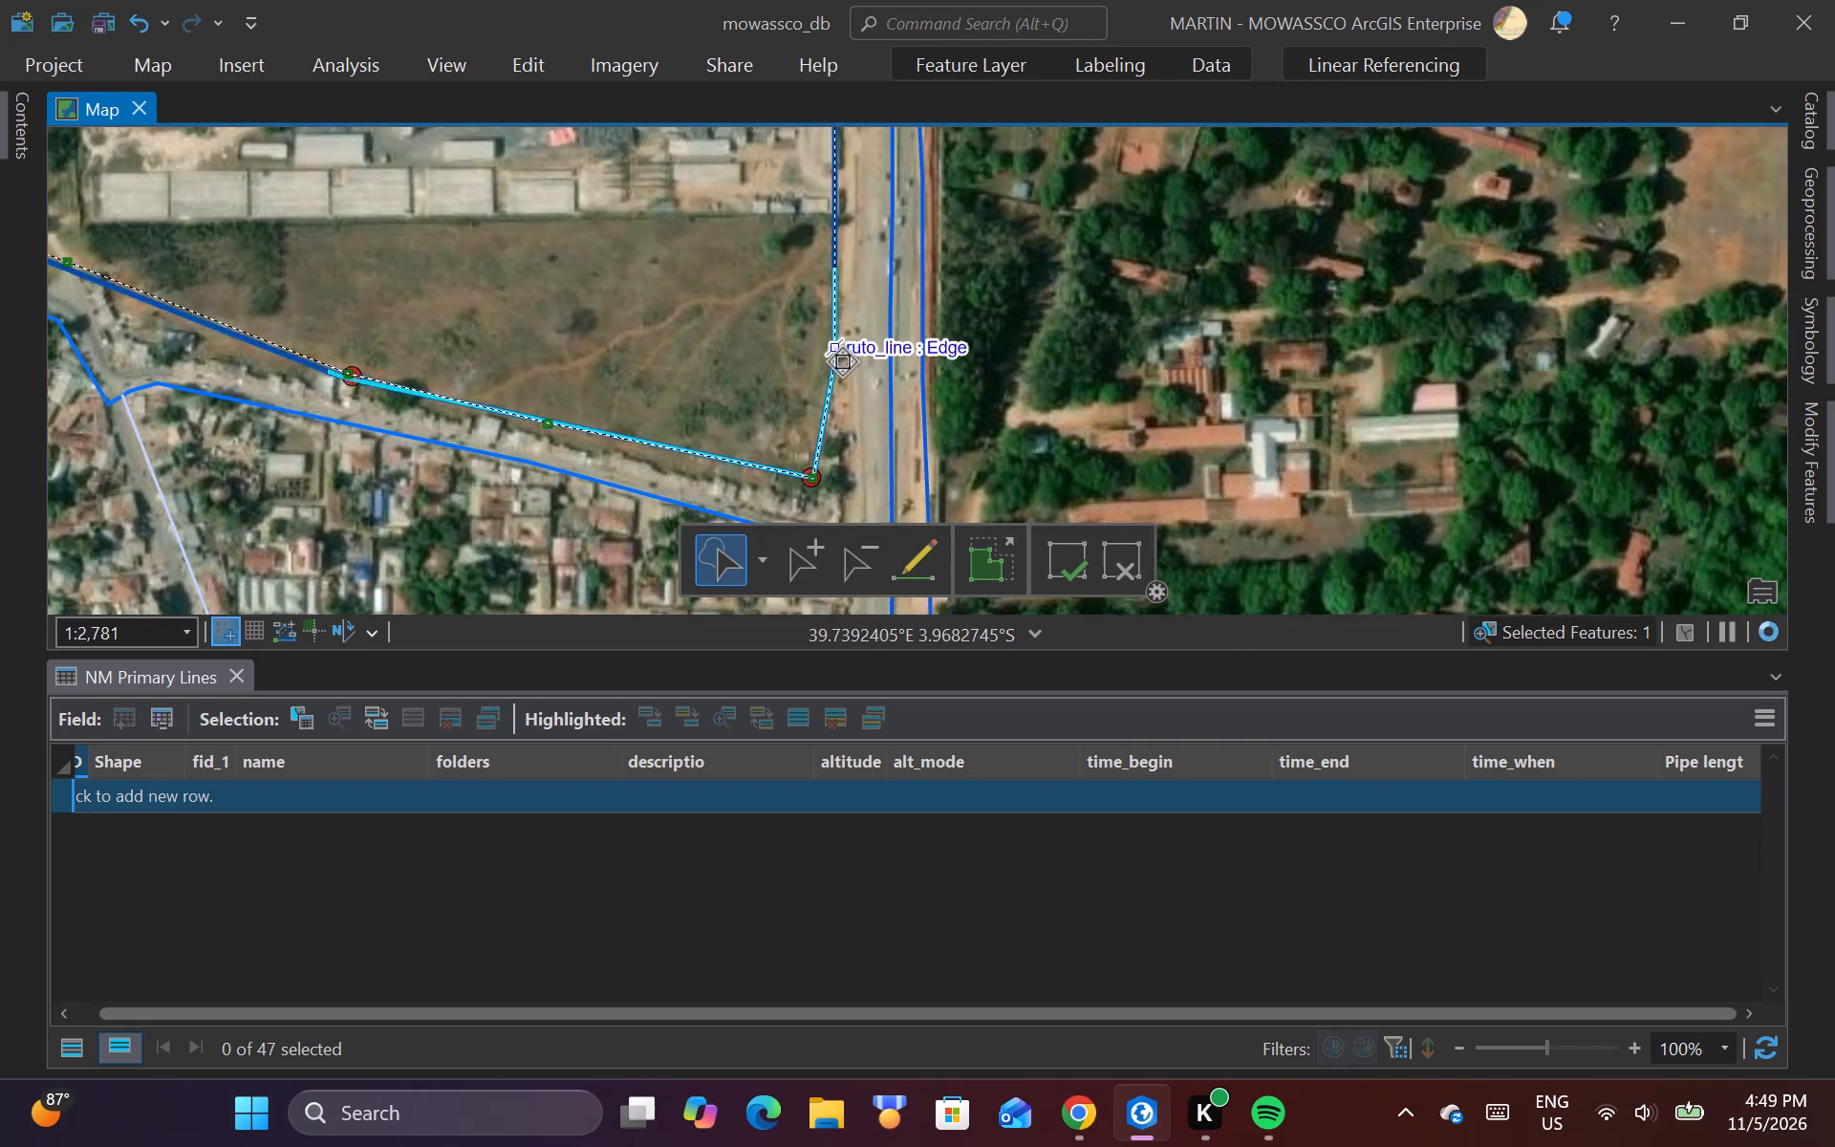
scroll(842, 368, up, 1)
scroll(851, 447, down, 4)
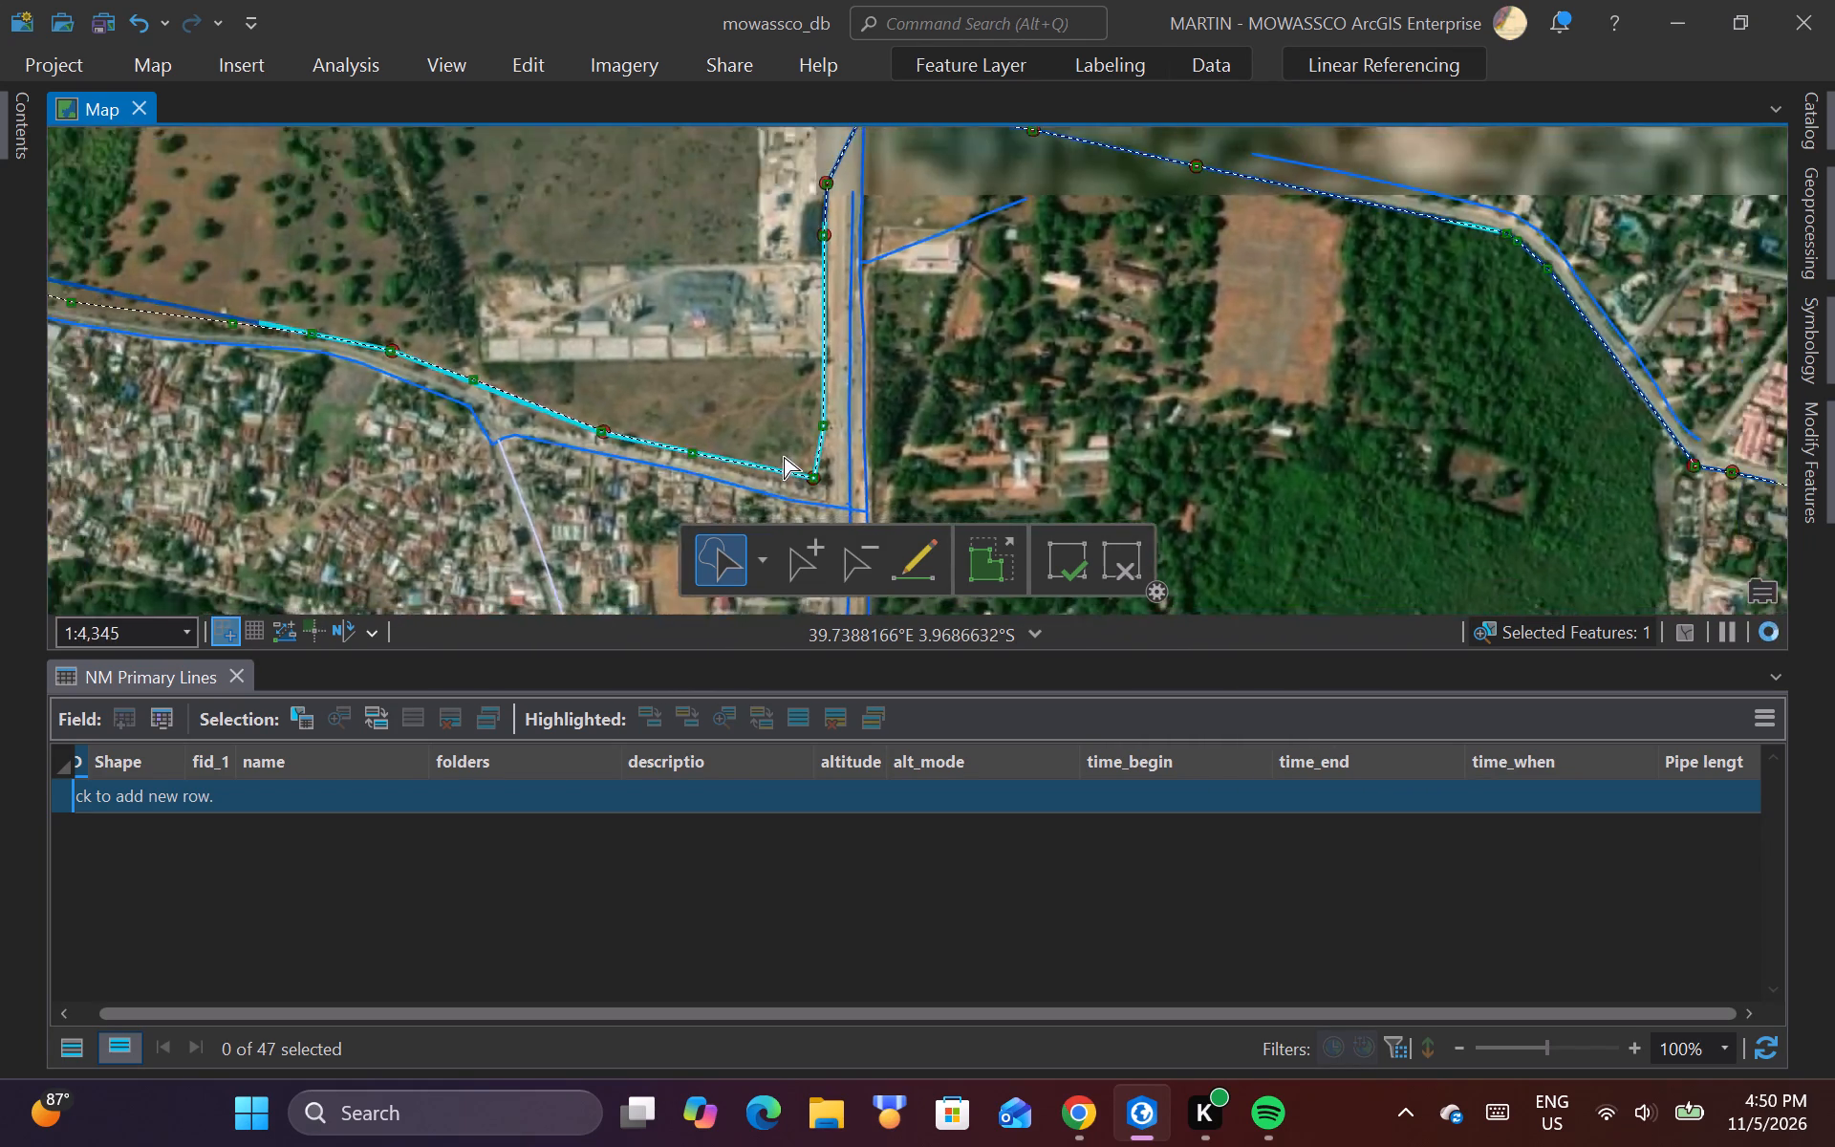
scroll(805, 290, up, 3)
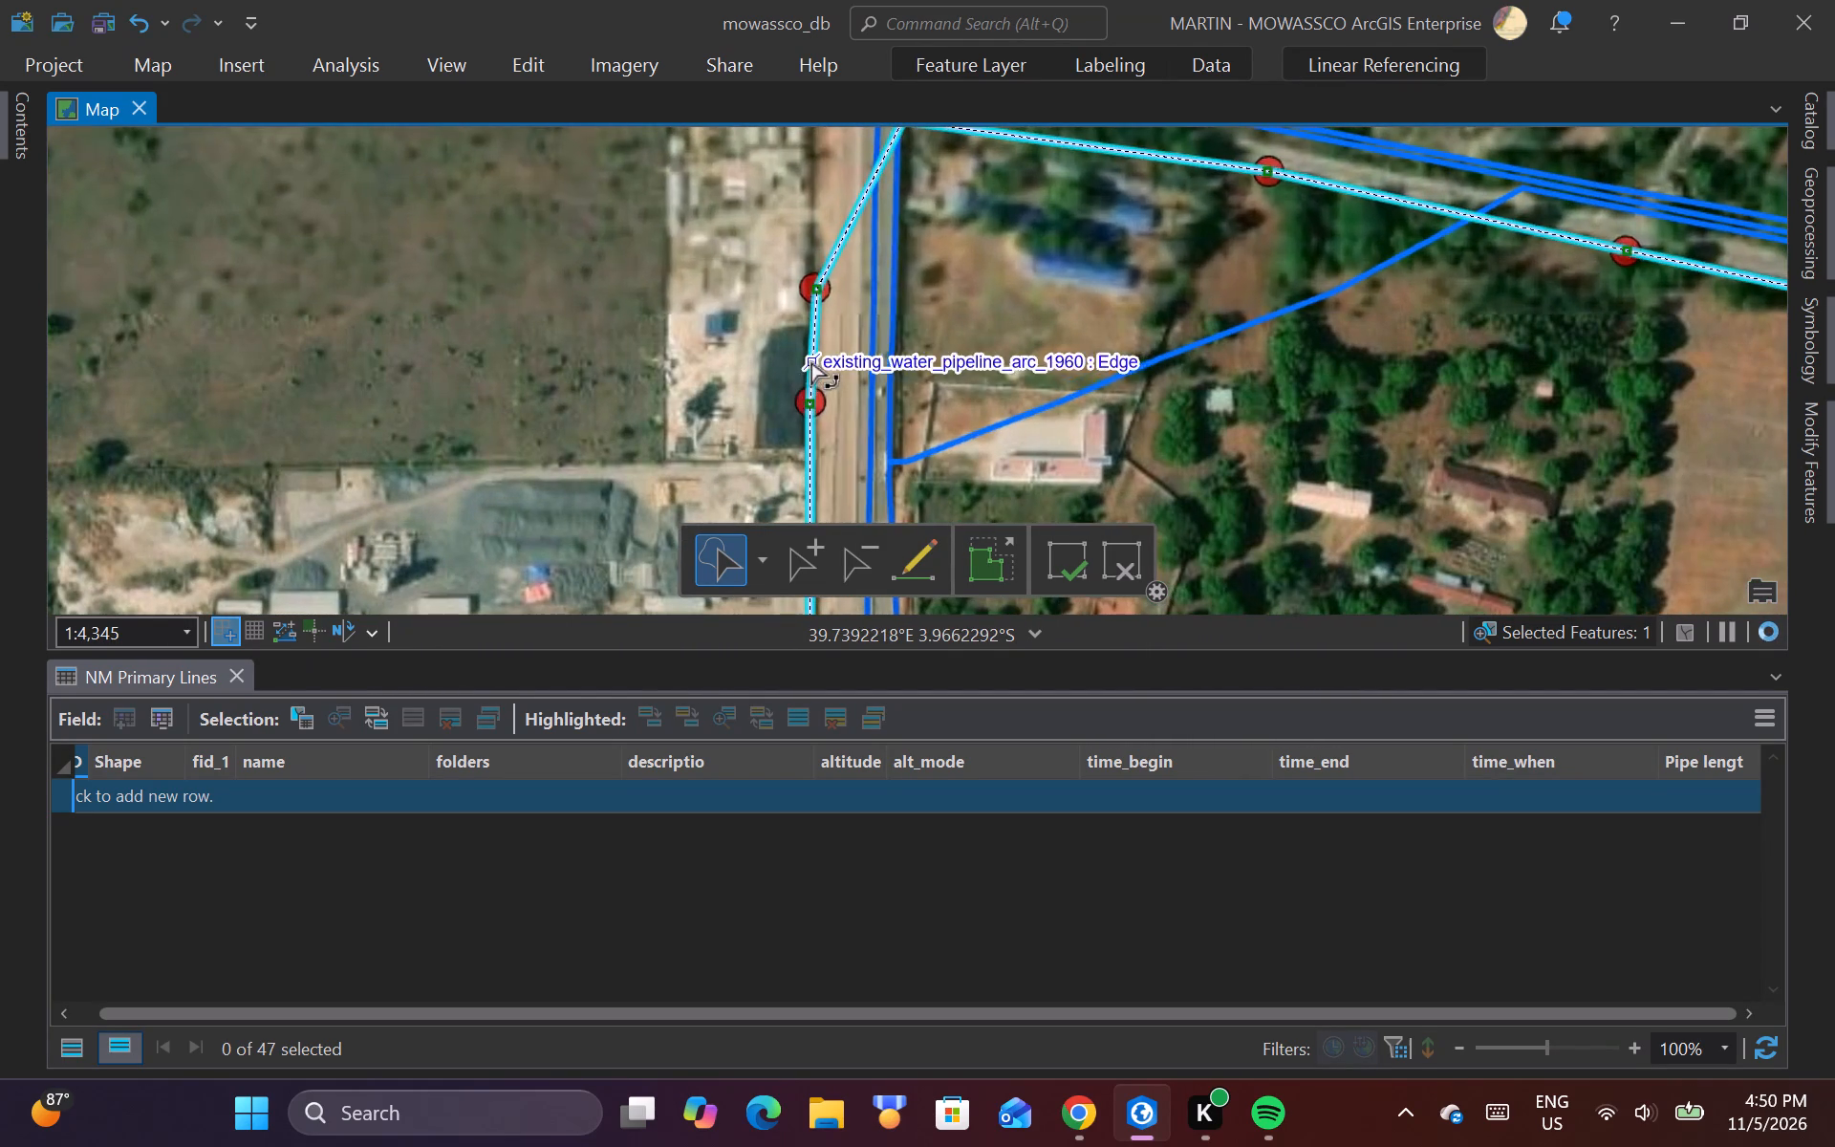
scroll(733, 430, down, 2)
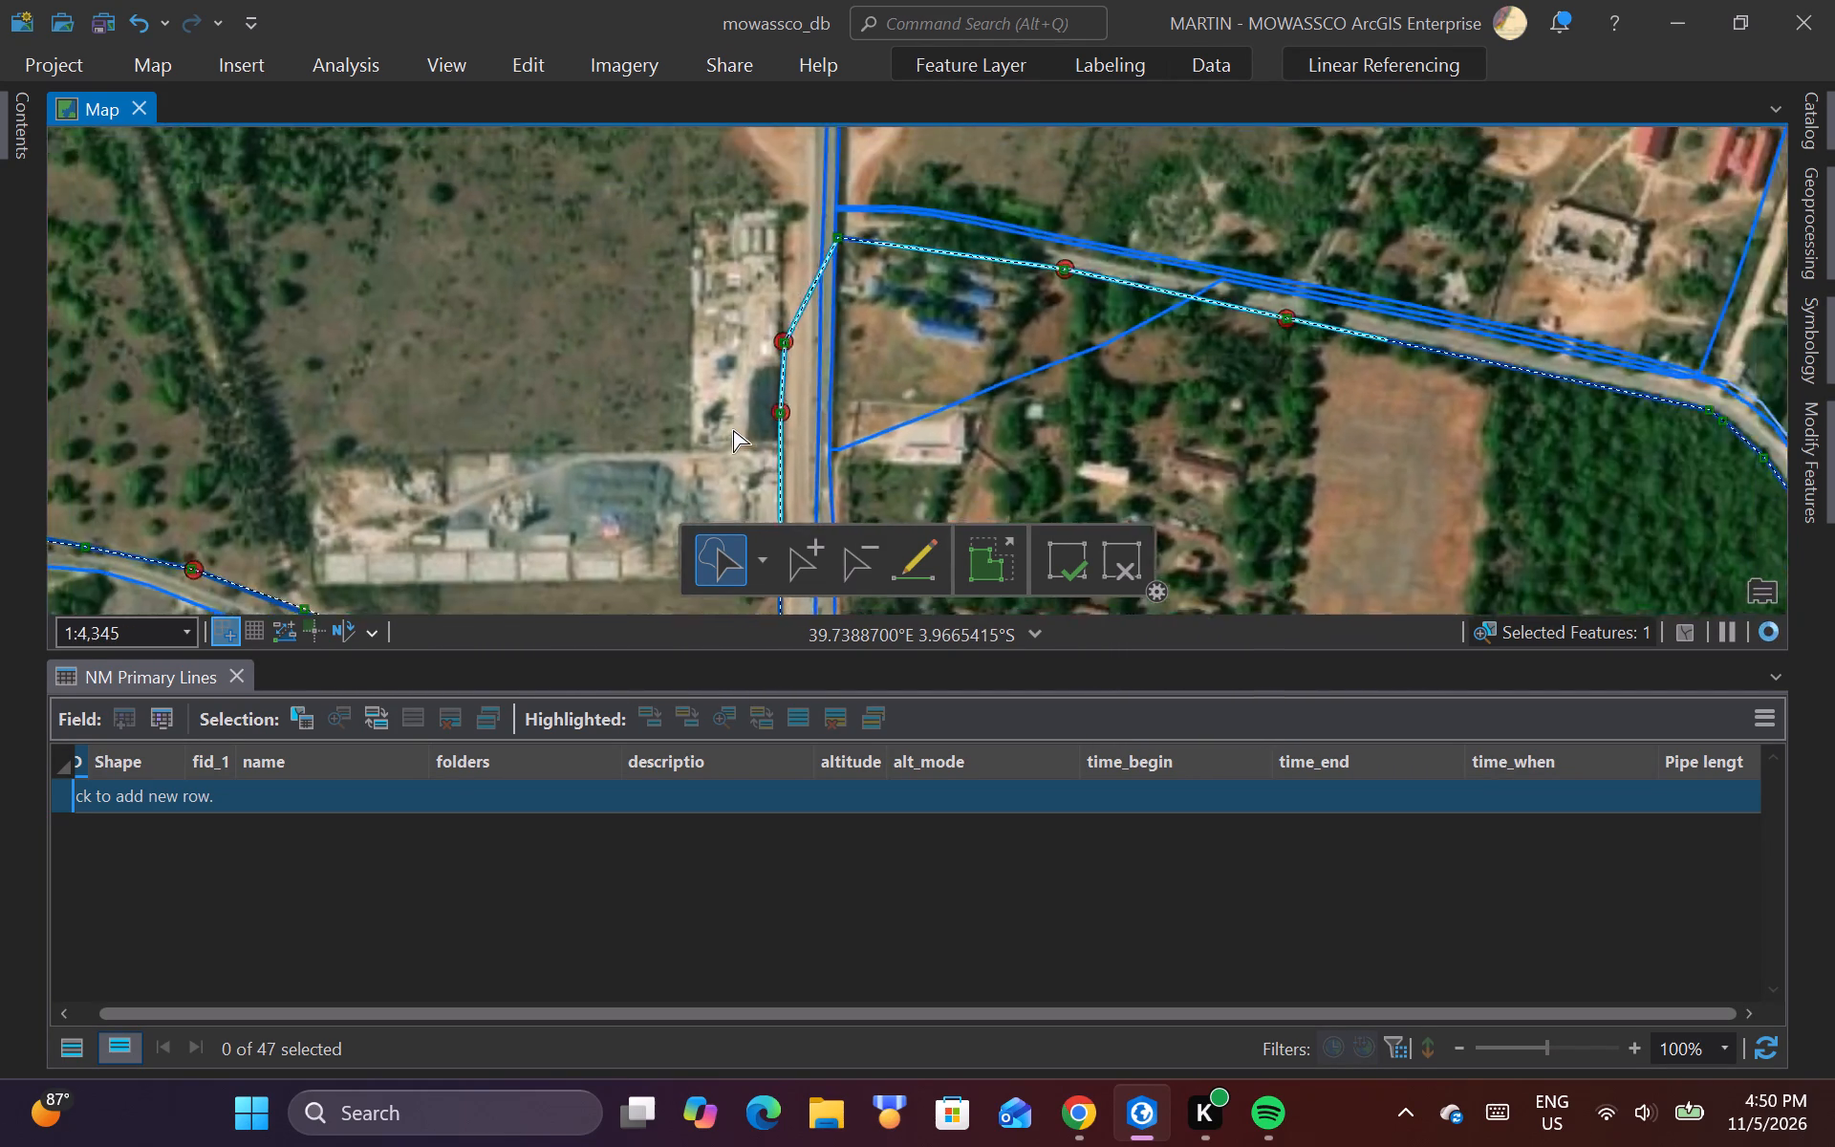
scroll(831, 269, up, 3)
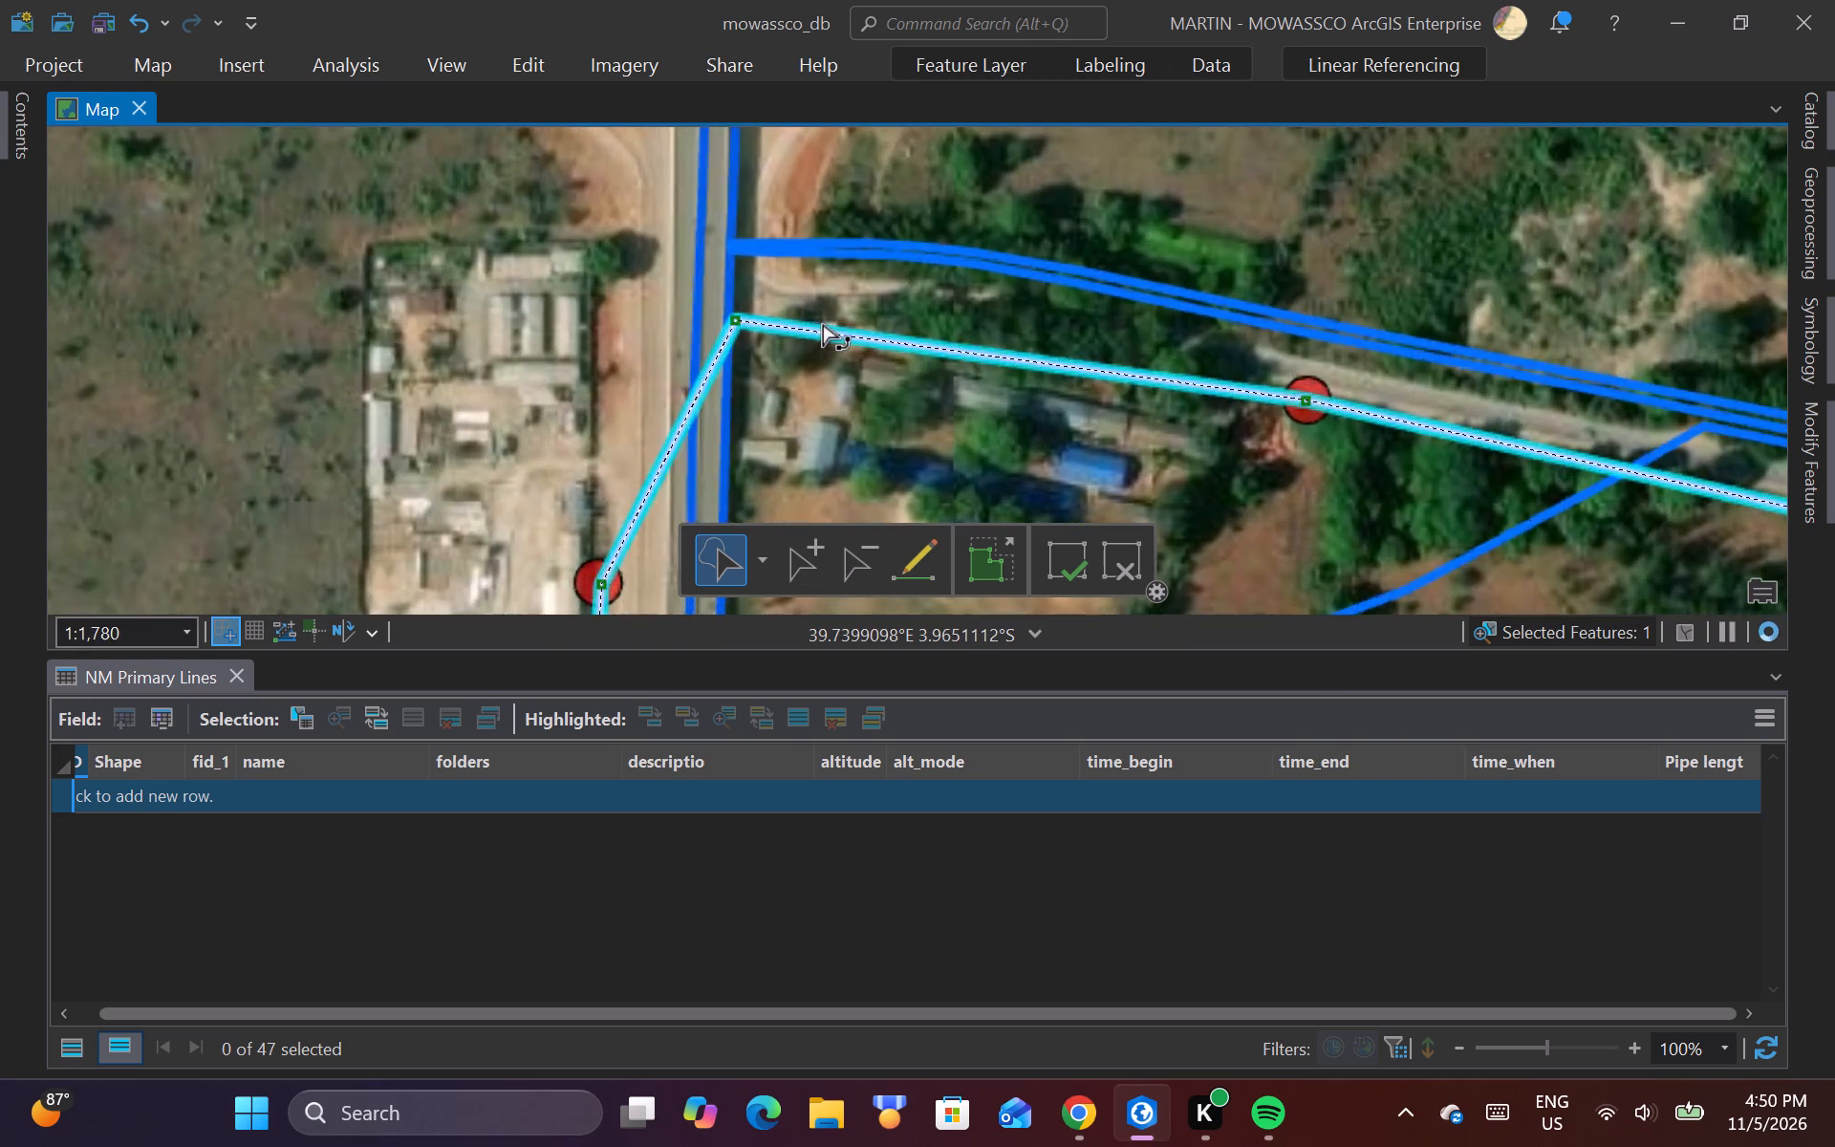
scroll(777, 357, down, 1)
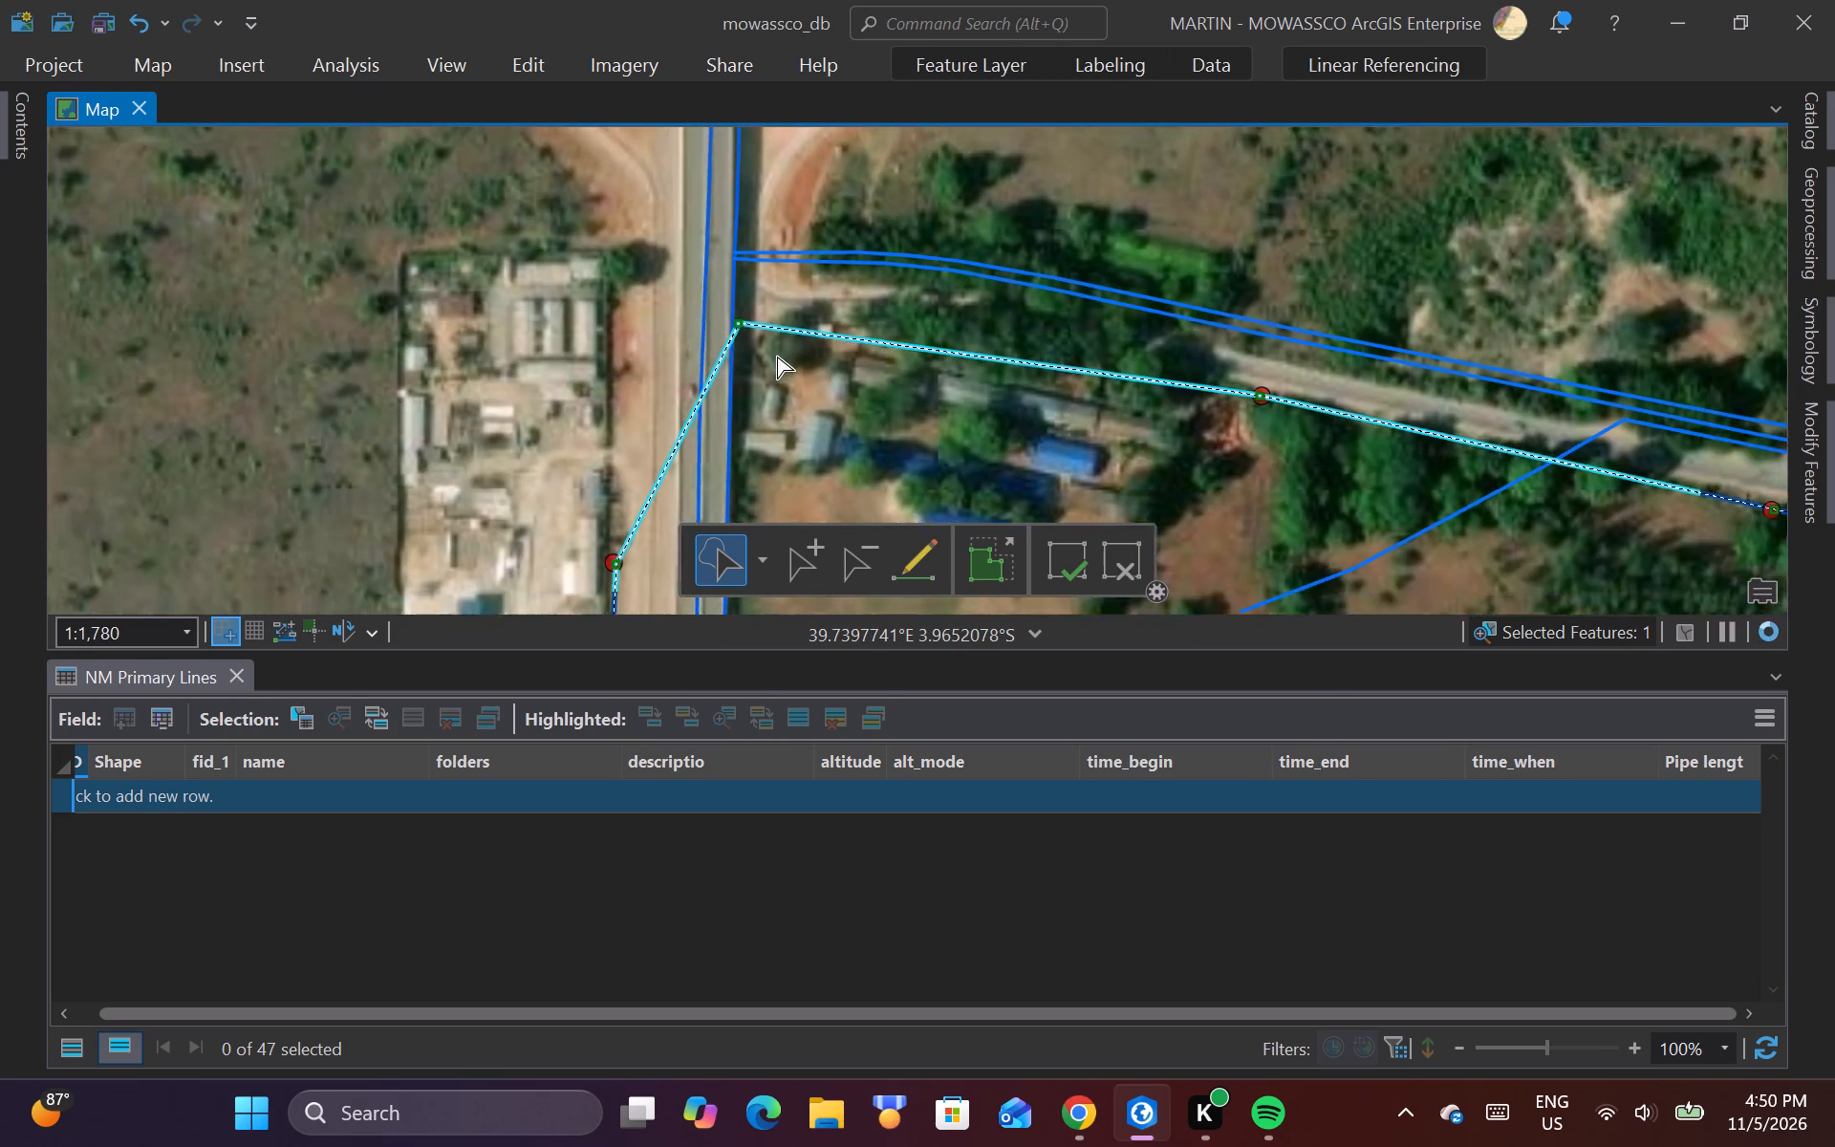
scroll(777, 357, down, 1)
scroll(887, 370, down, 1)
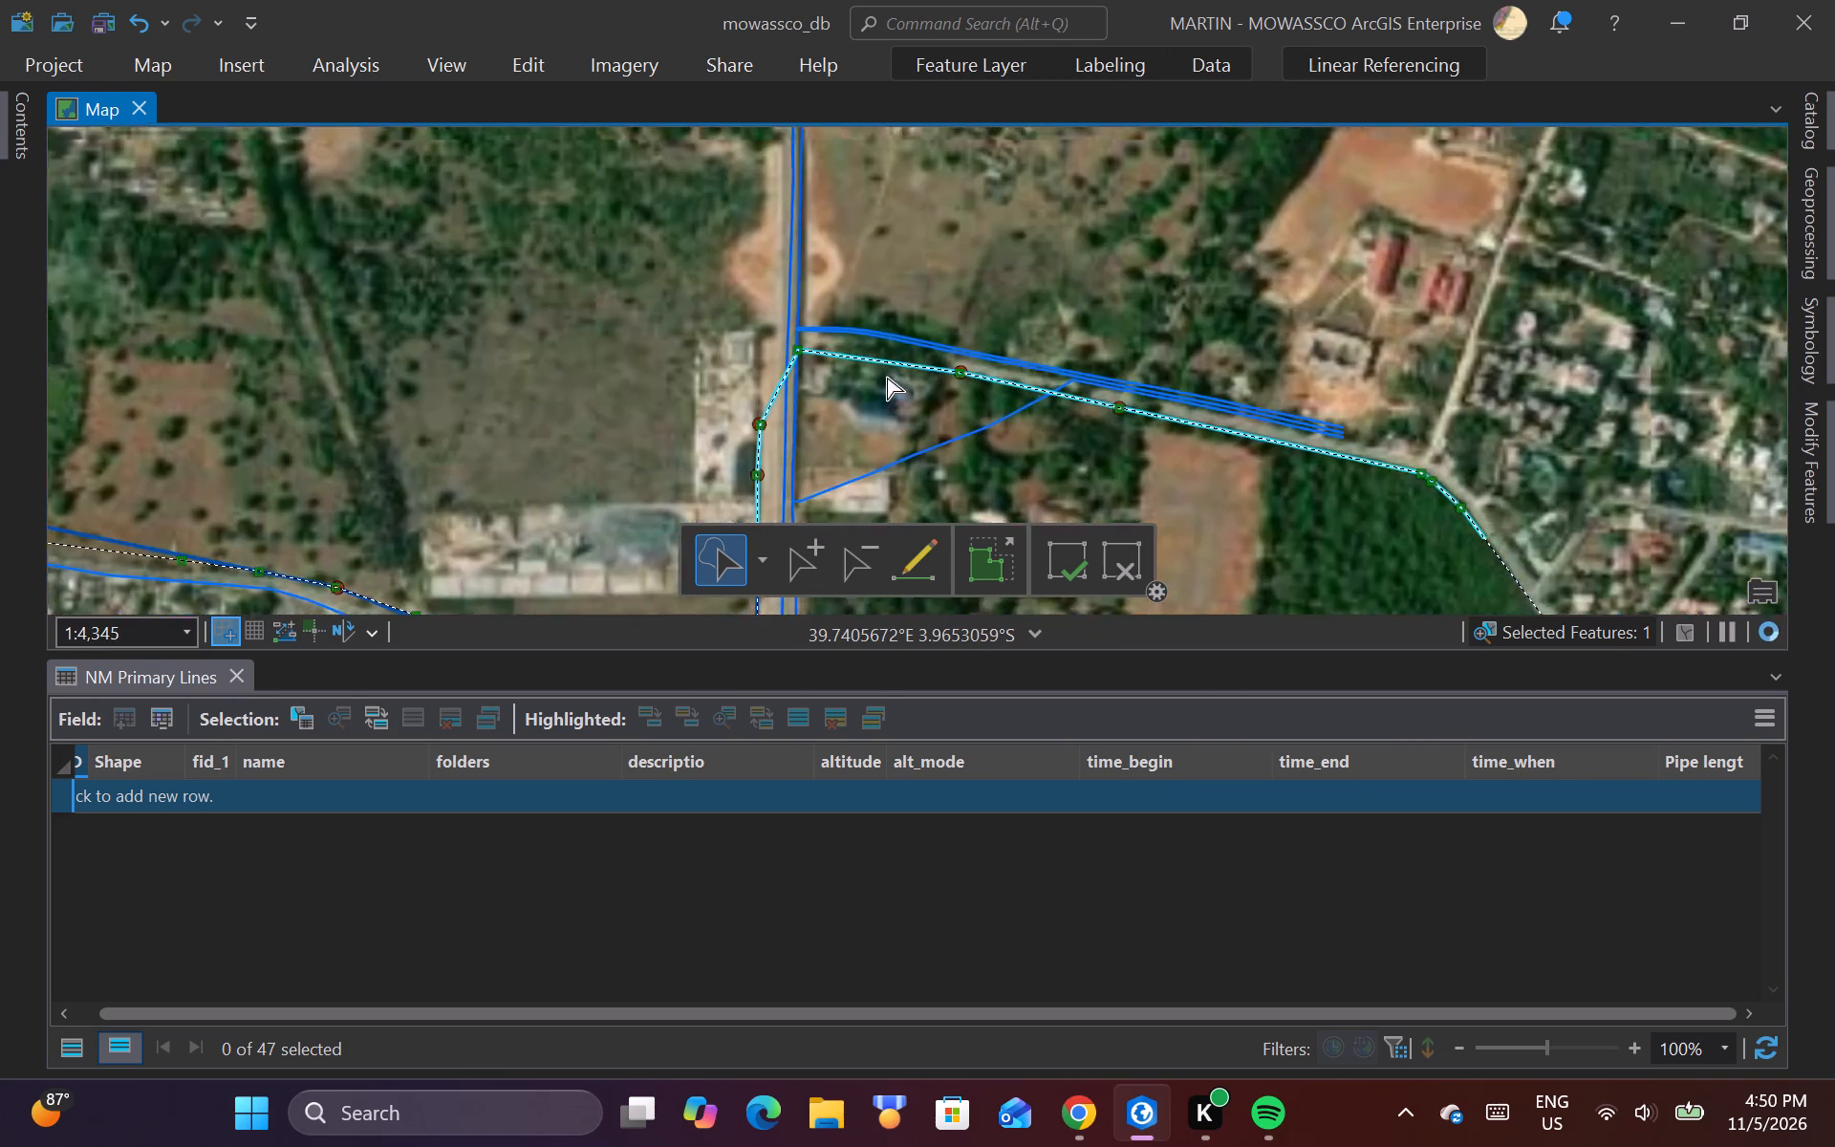
scroll(1106, 434, up, 2)
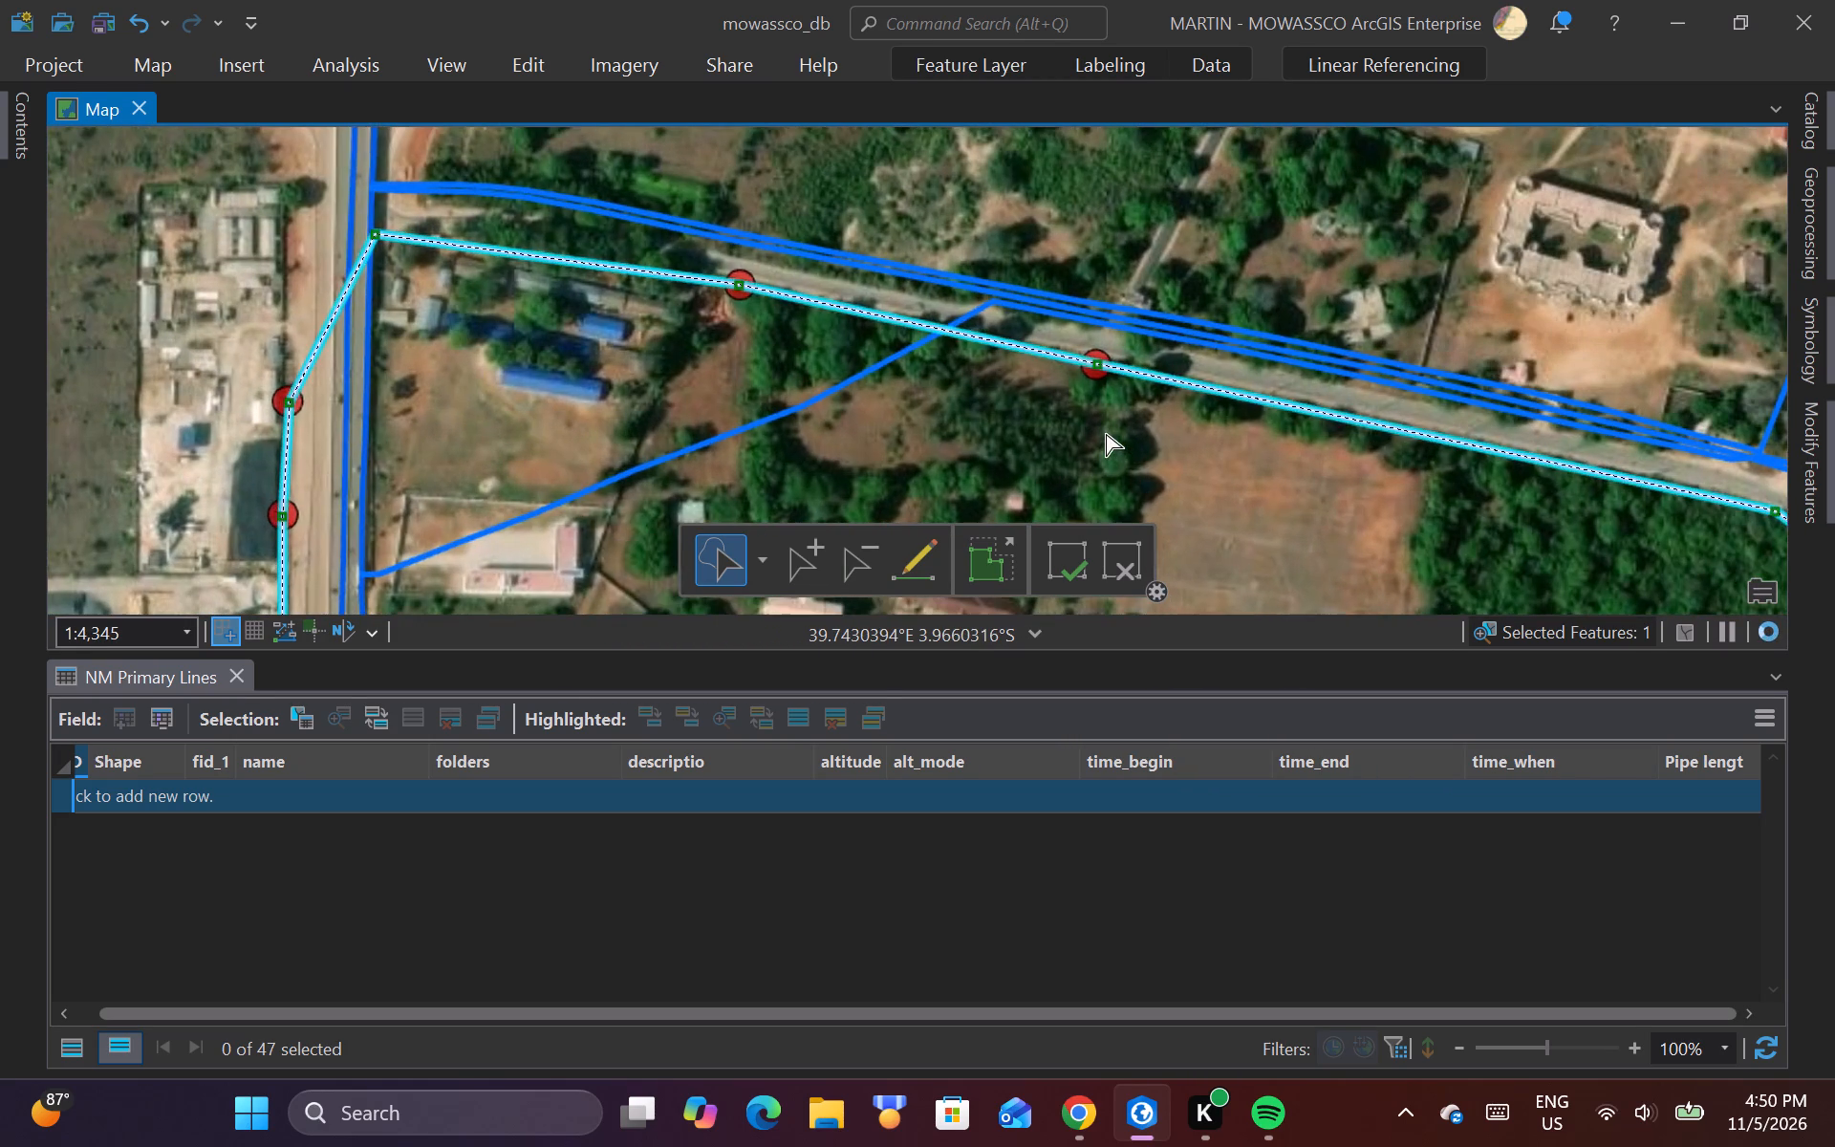
scroll(1083, 400, up, 1)
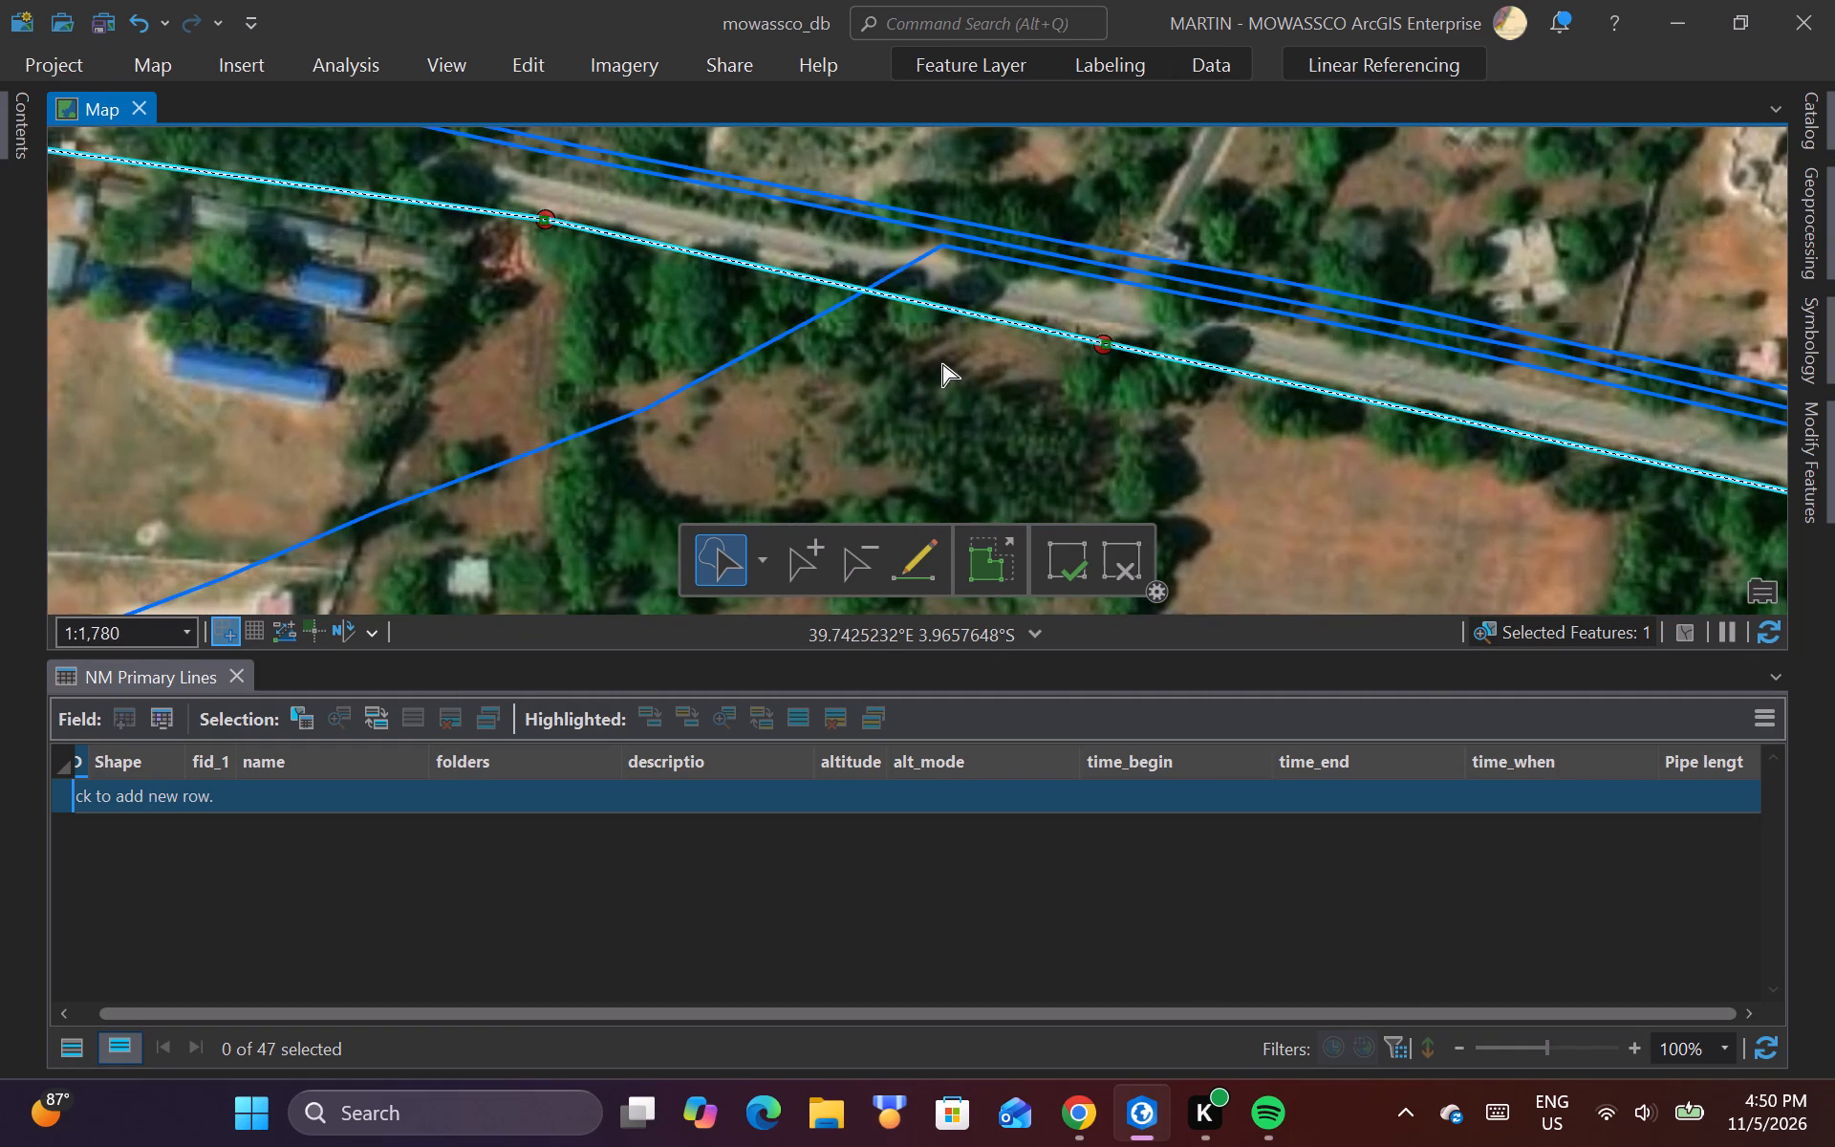
scroll(856, 391, down, 2)
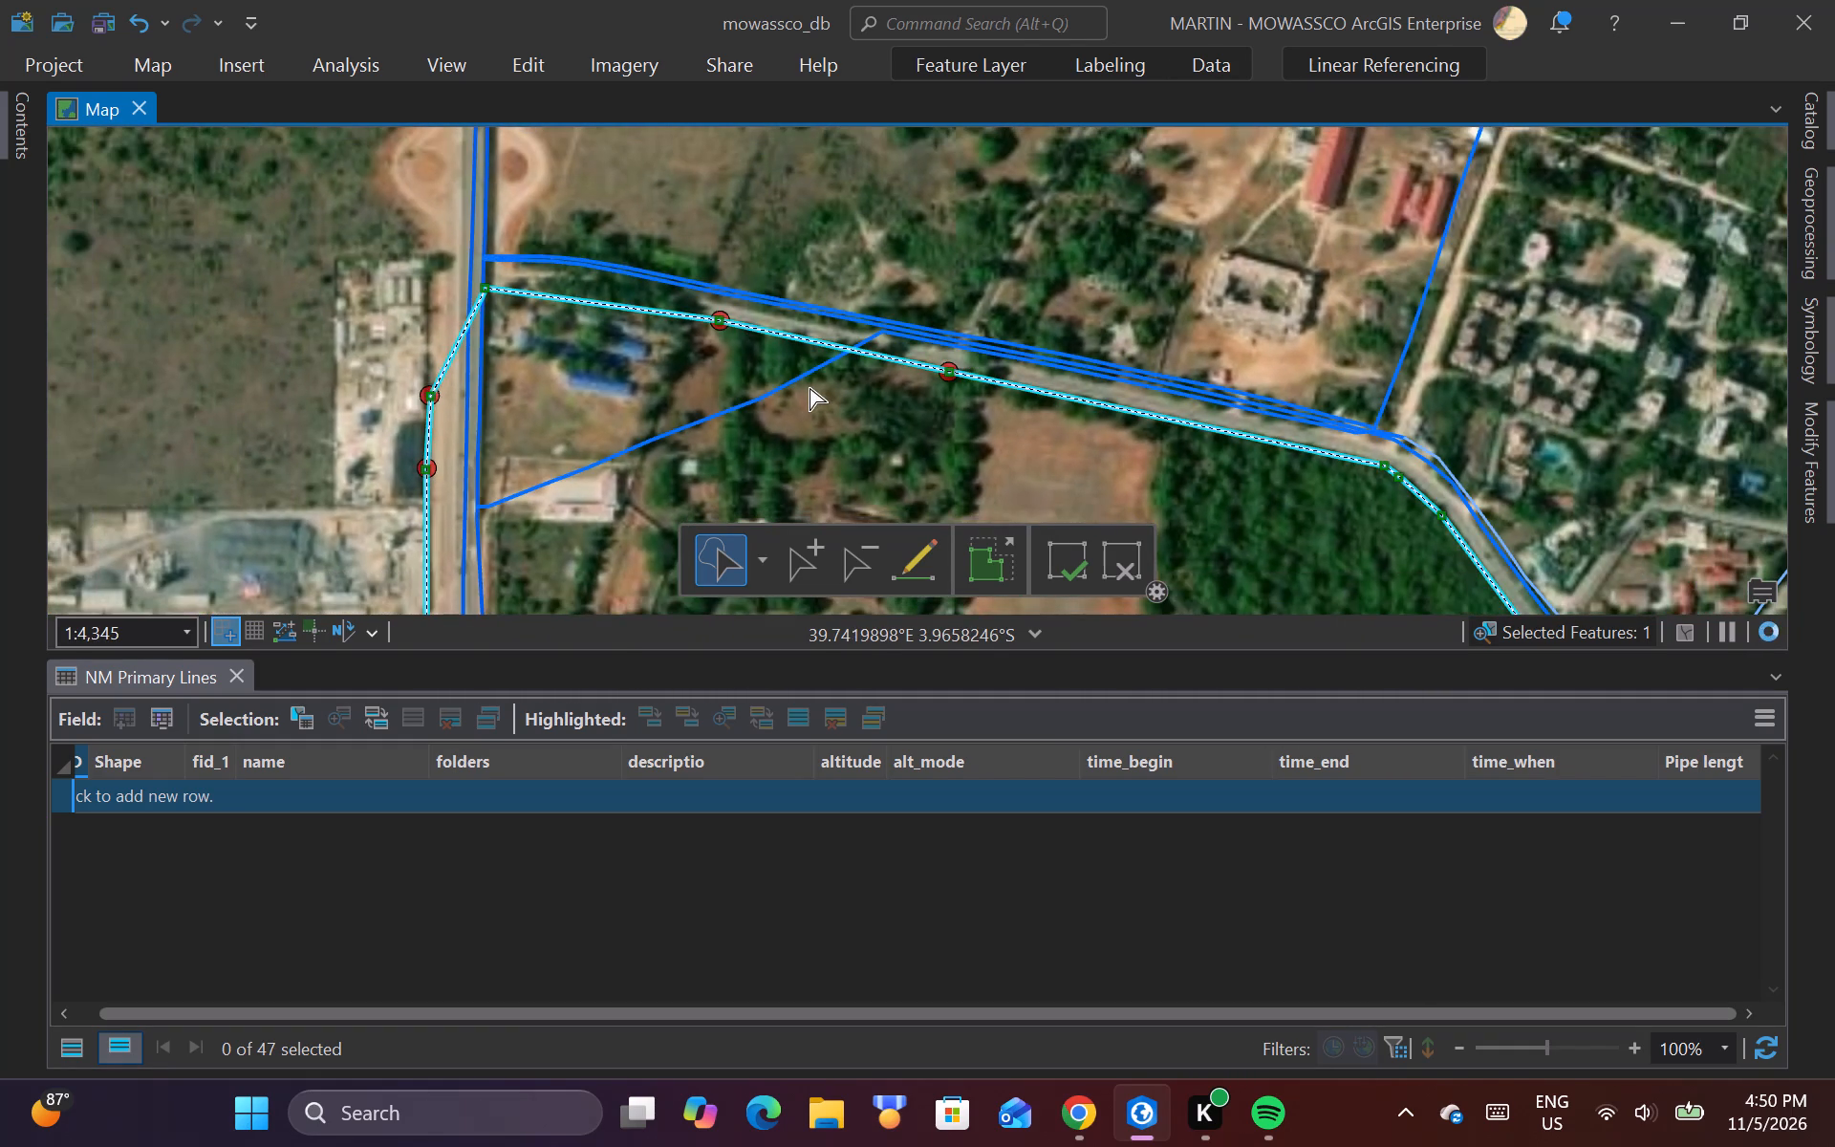
scroll(810, 388, down, 1)
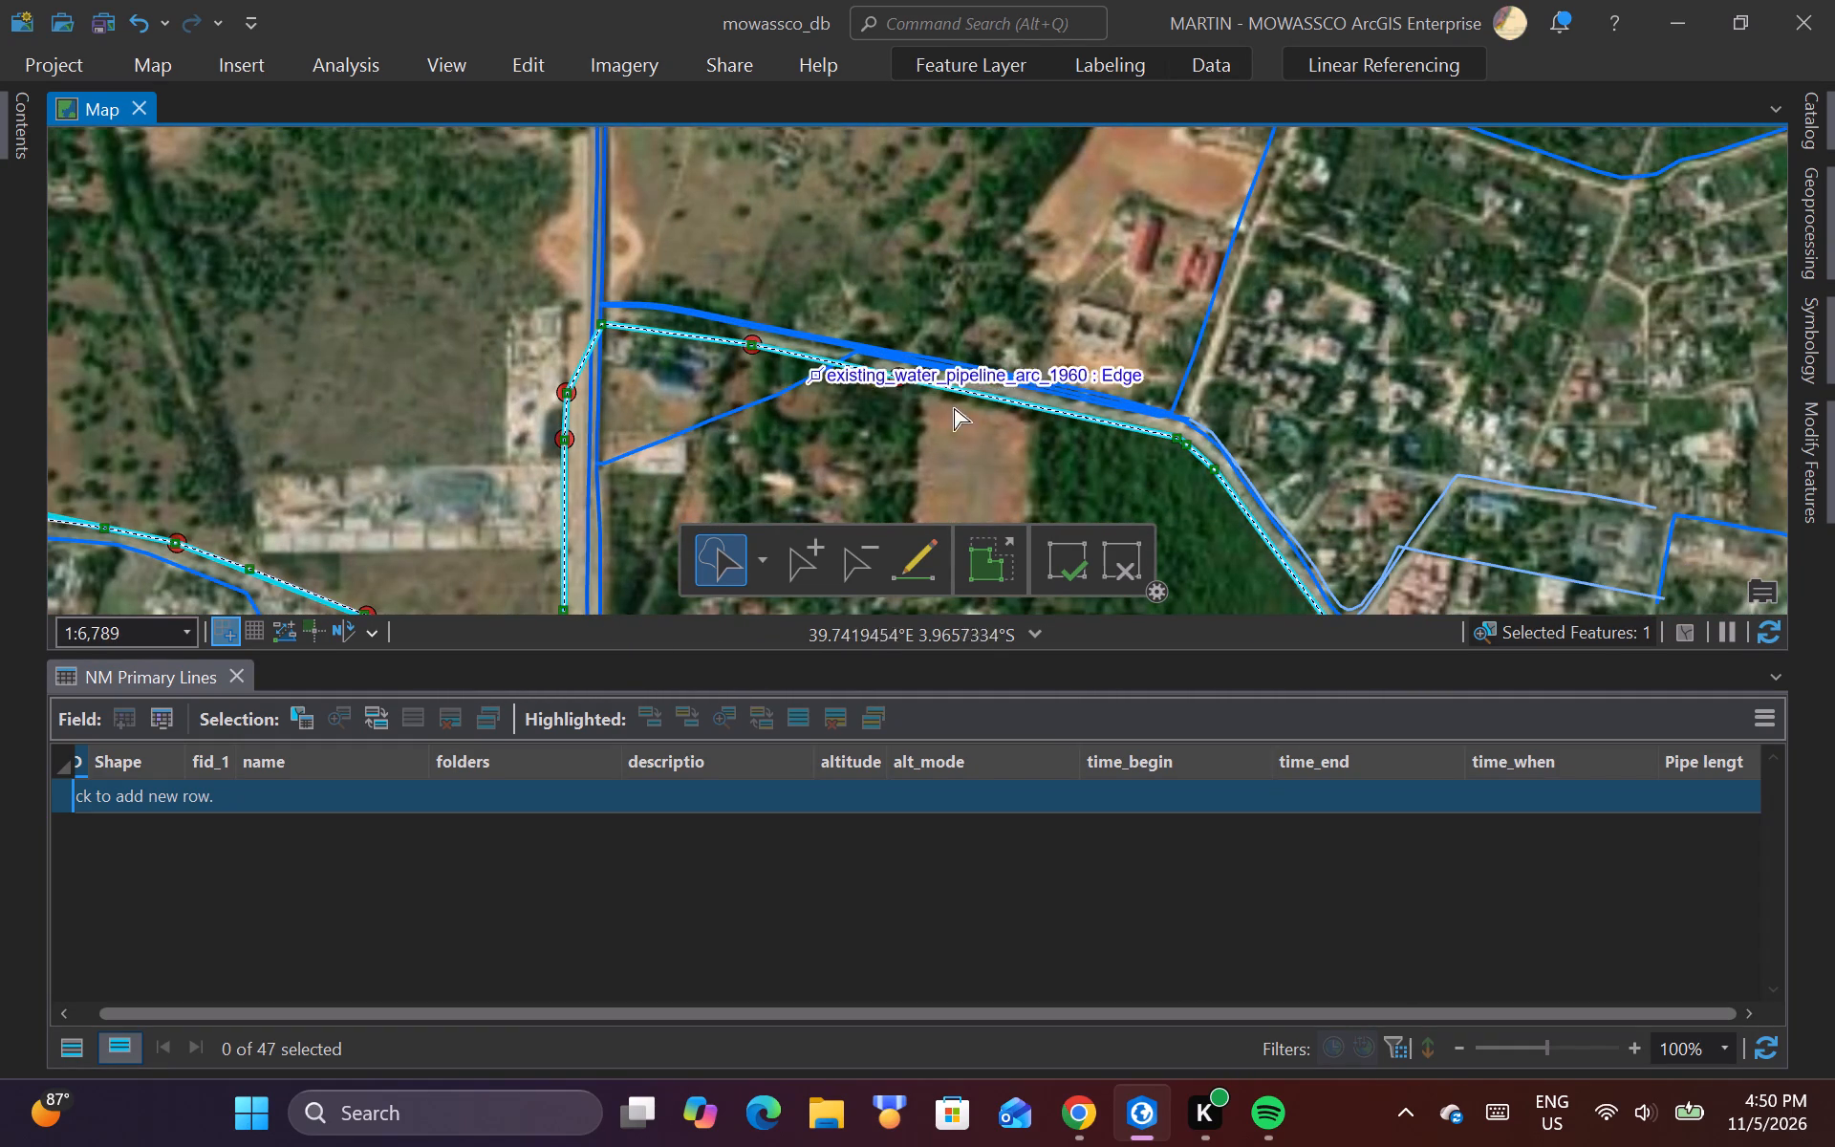
scroll(1168, 450, up, 2)
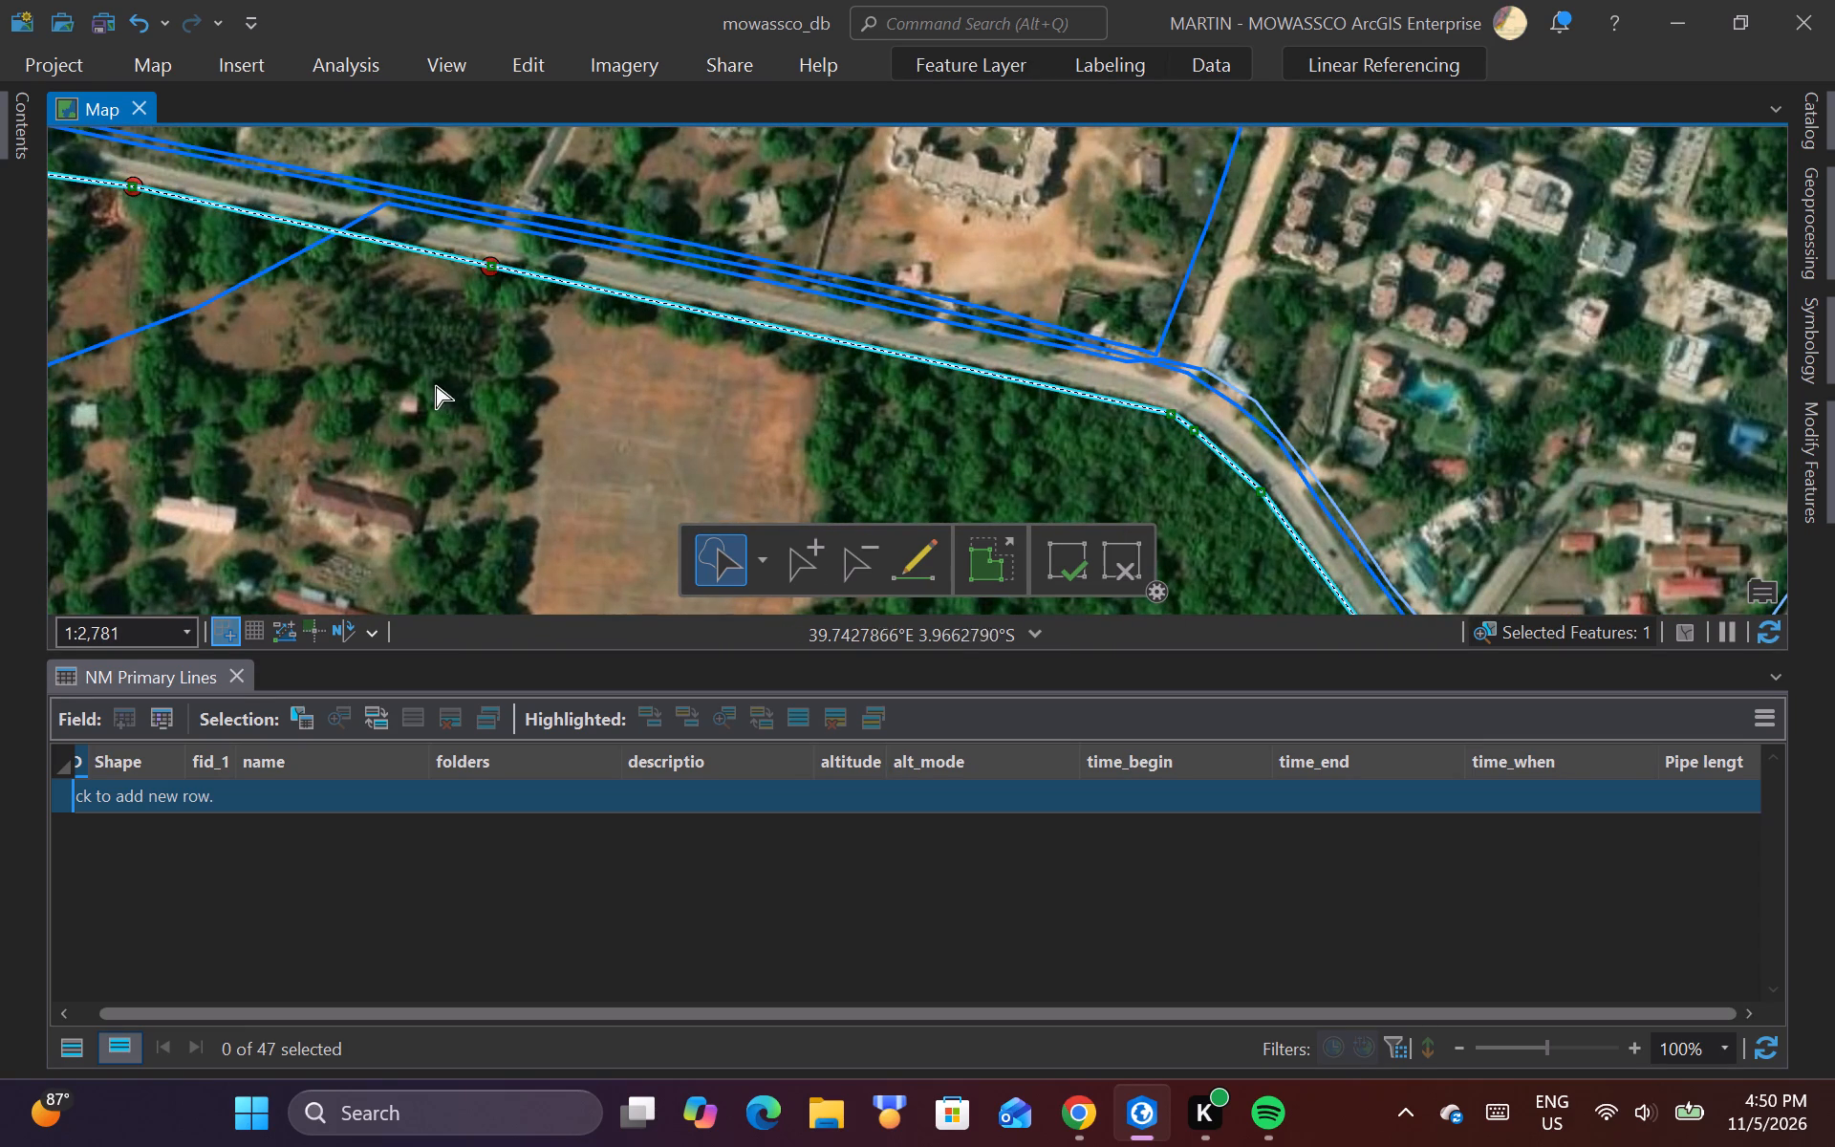
scroll(436, 386, down, 2)
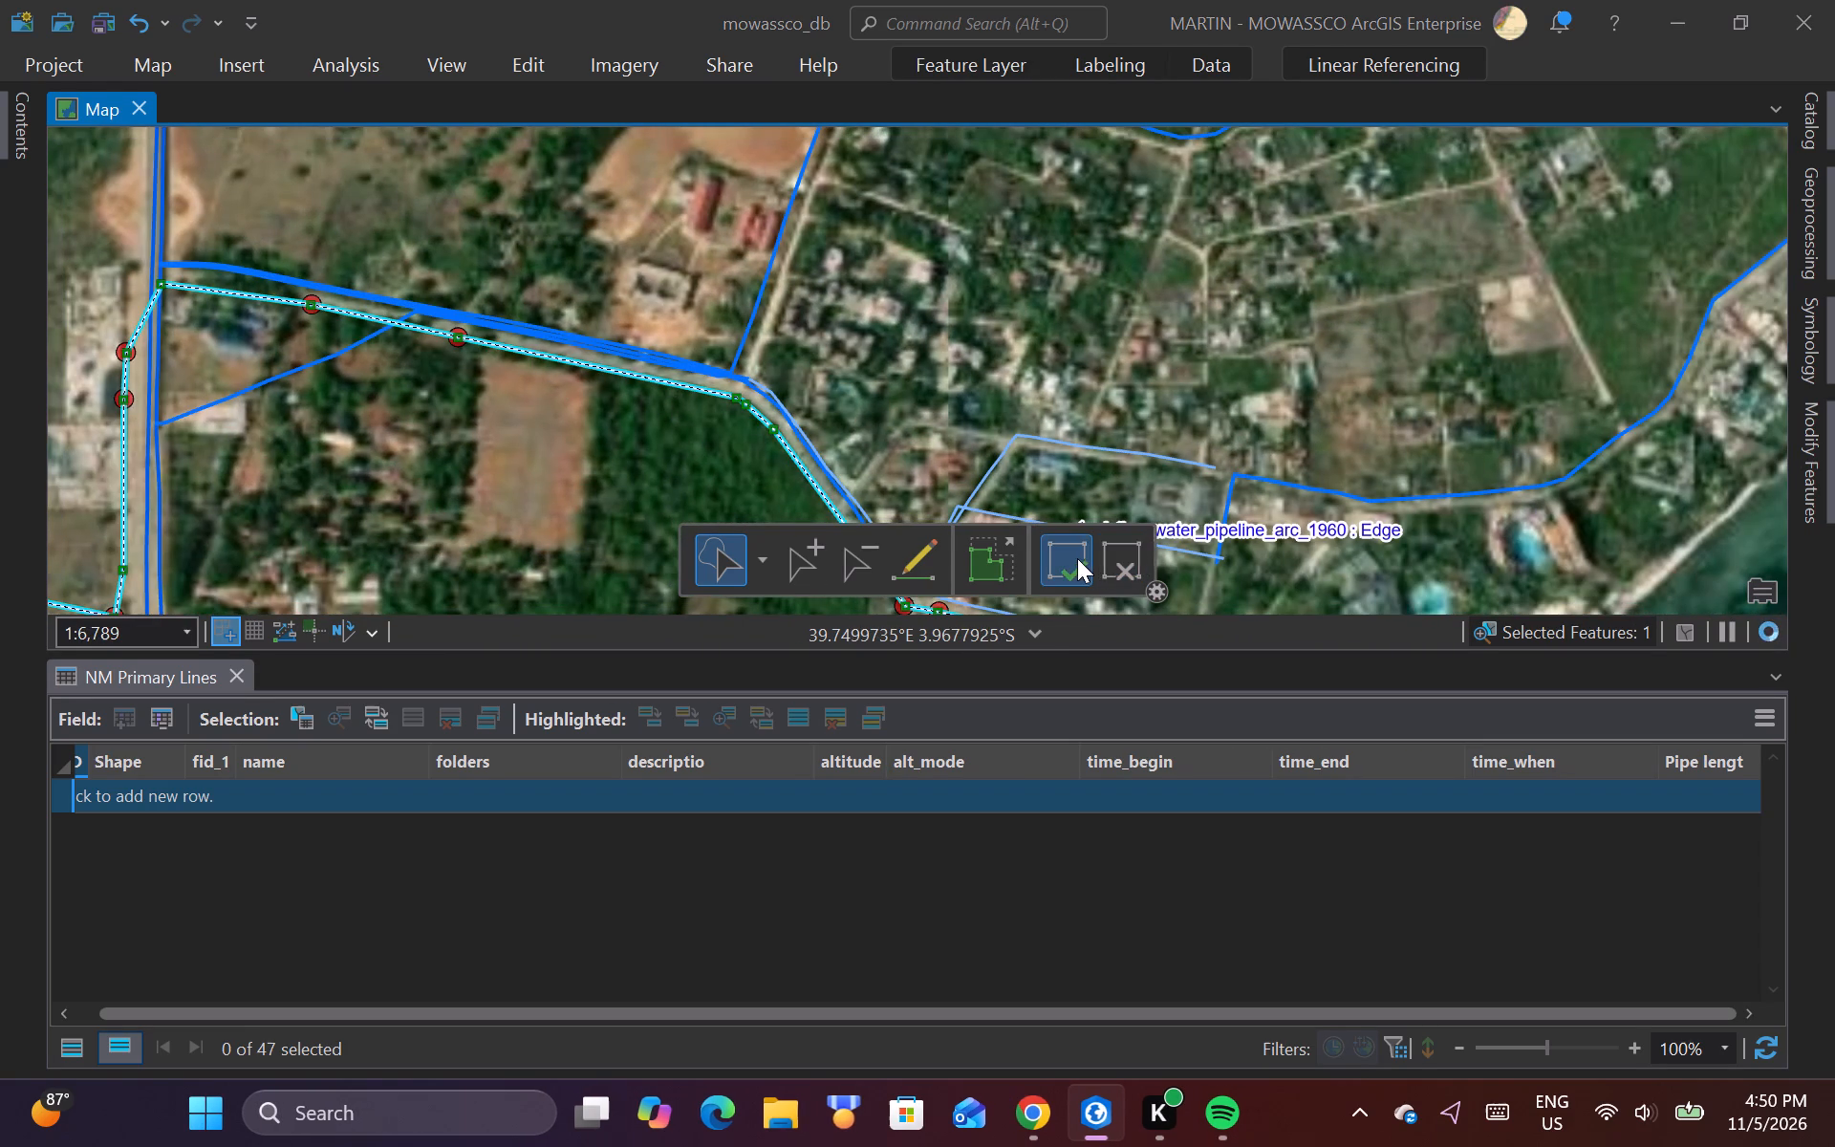
Finish the pipeline's vertex changes and save the edits.
click(1077, 558)
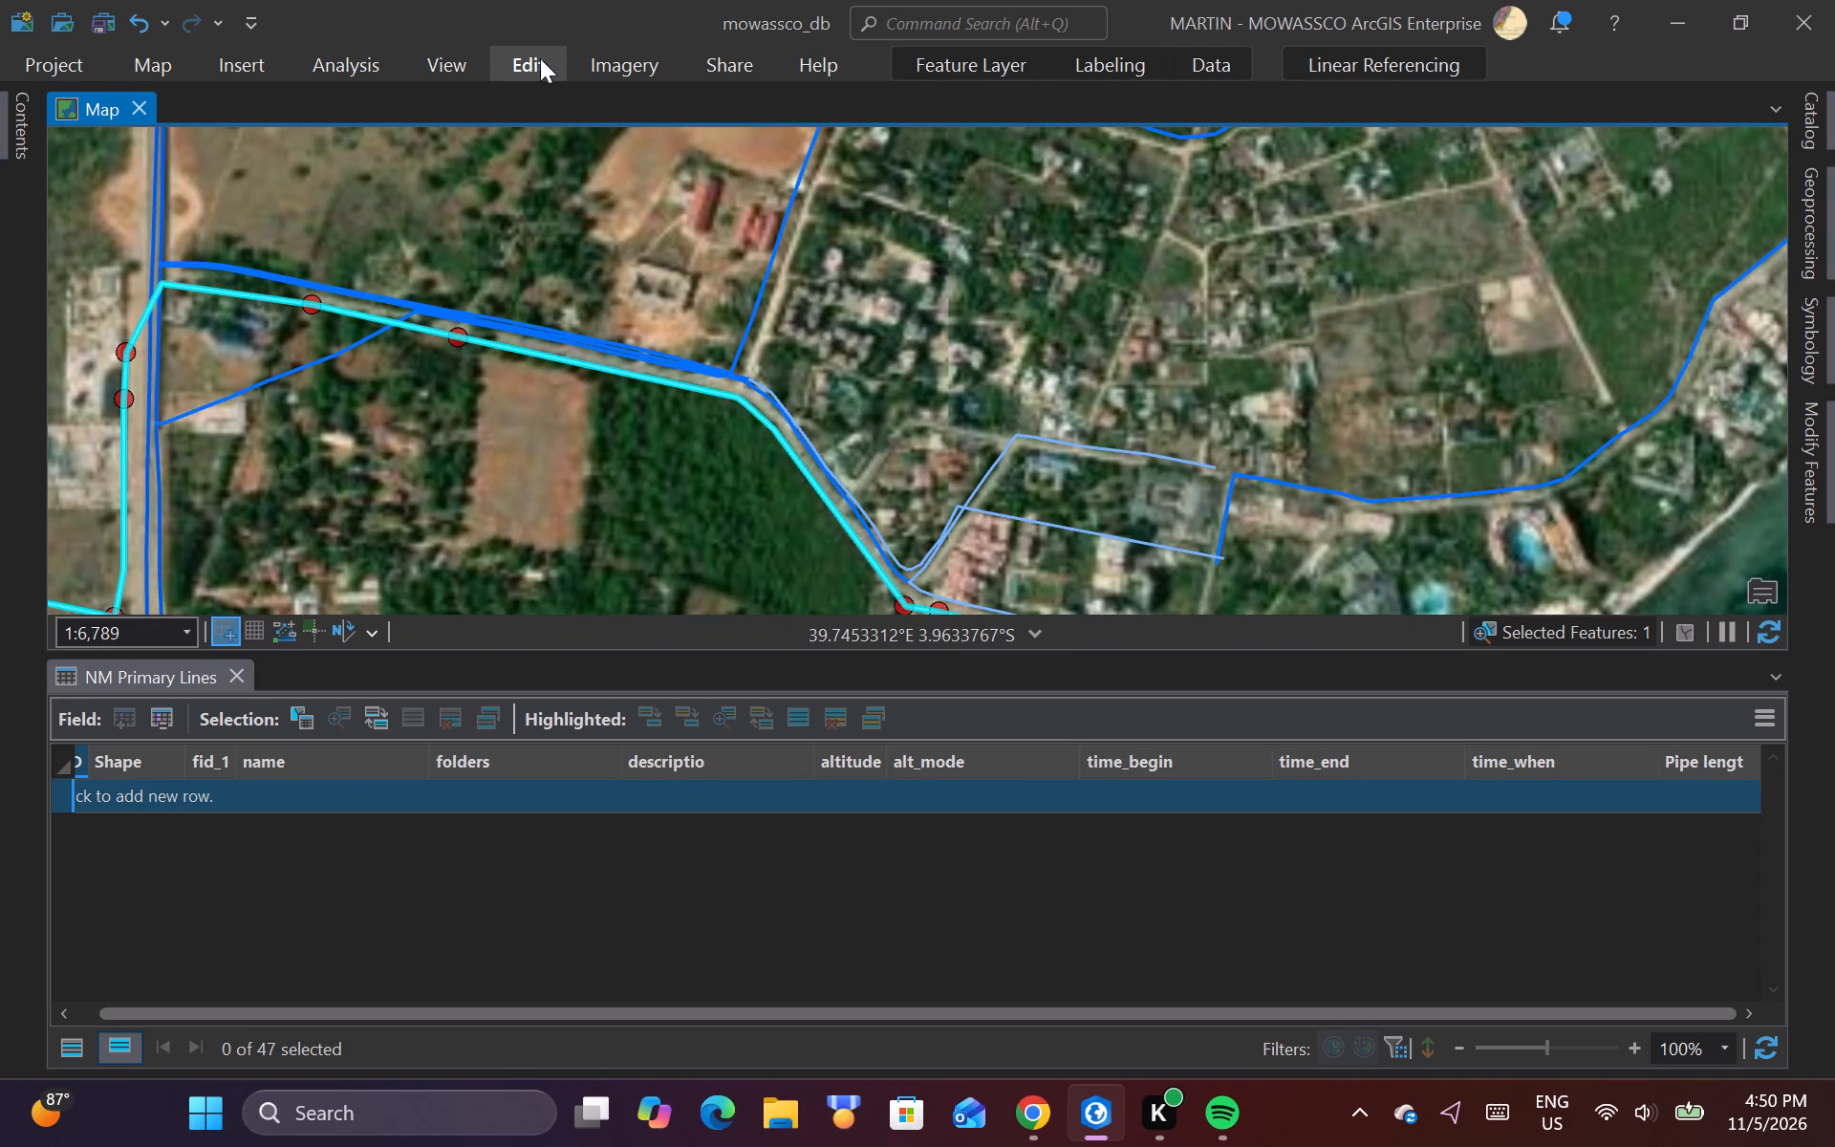
click(540, 58)
click(227, 139)
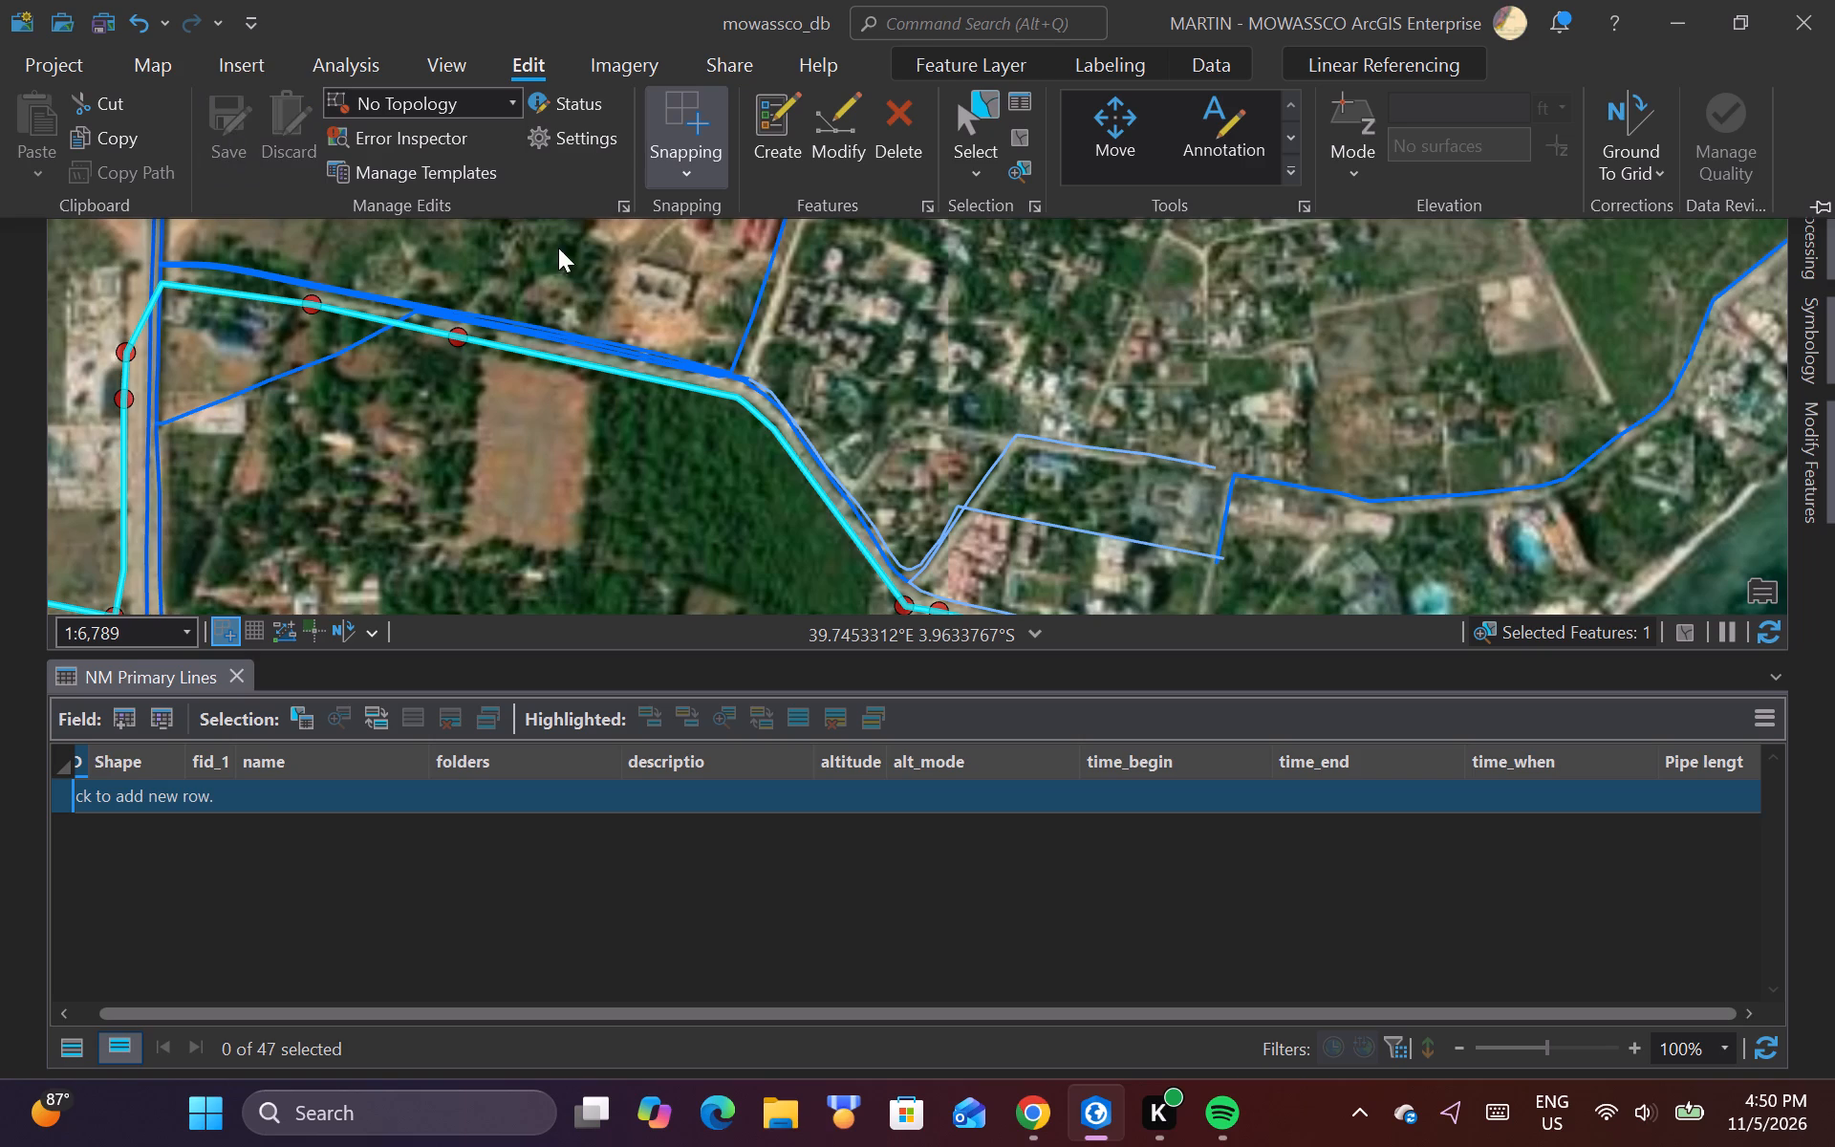
Examine the pipeline's diagonal stretch beside the forest, from the road bend to the red points near the coast, against the imagery.
scroll(684, 300, down, 1)
scroll(813, 433, up, 1)
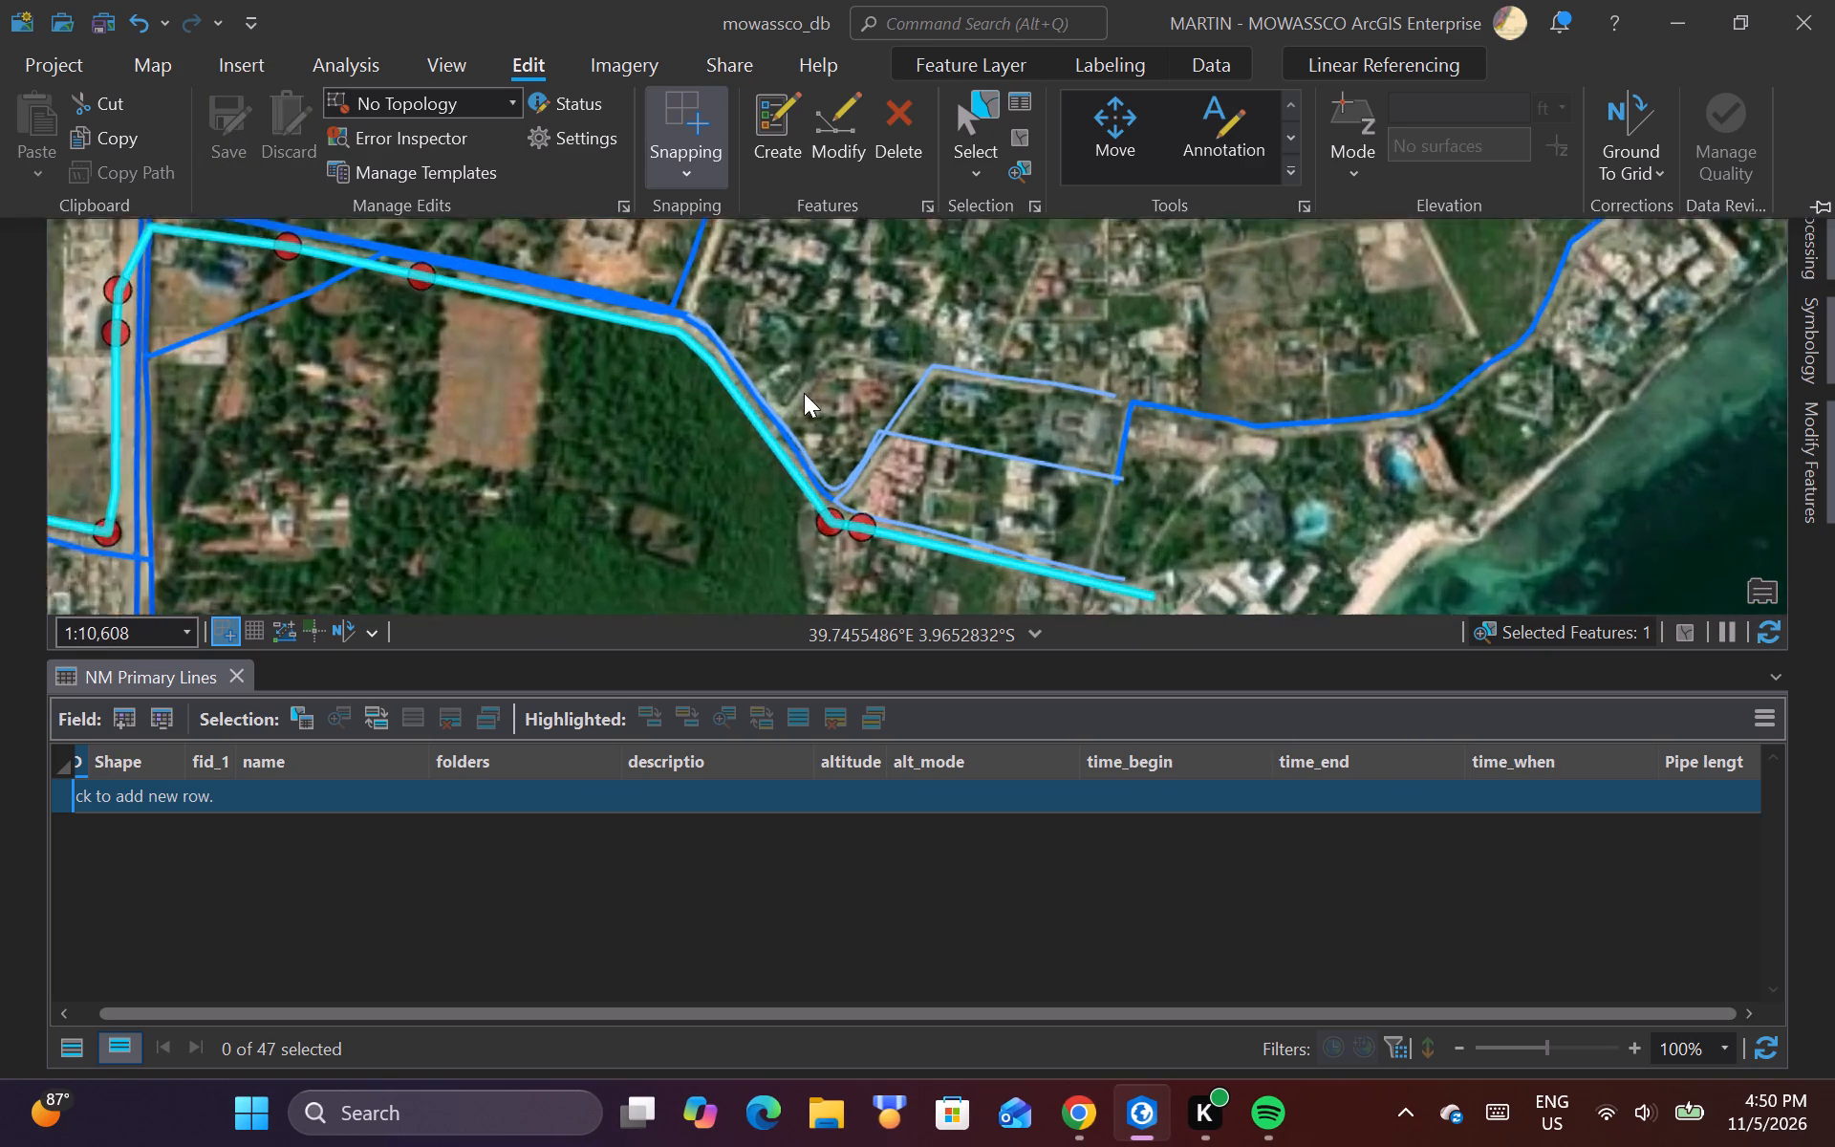
scroll(825, 530, up, 2)
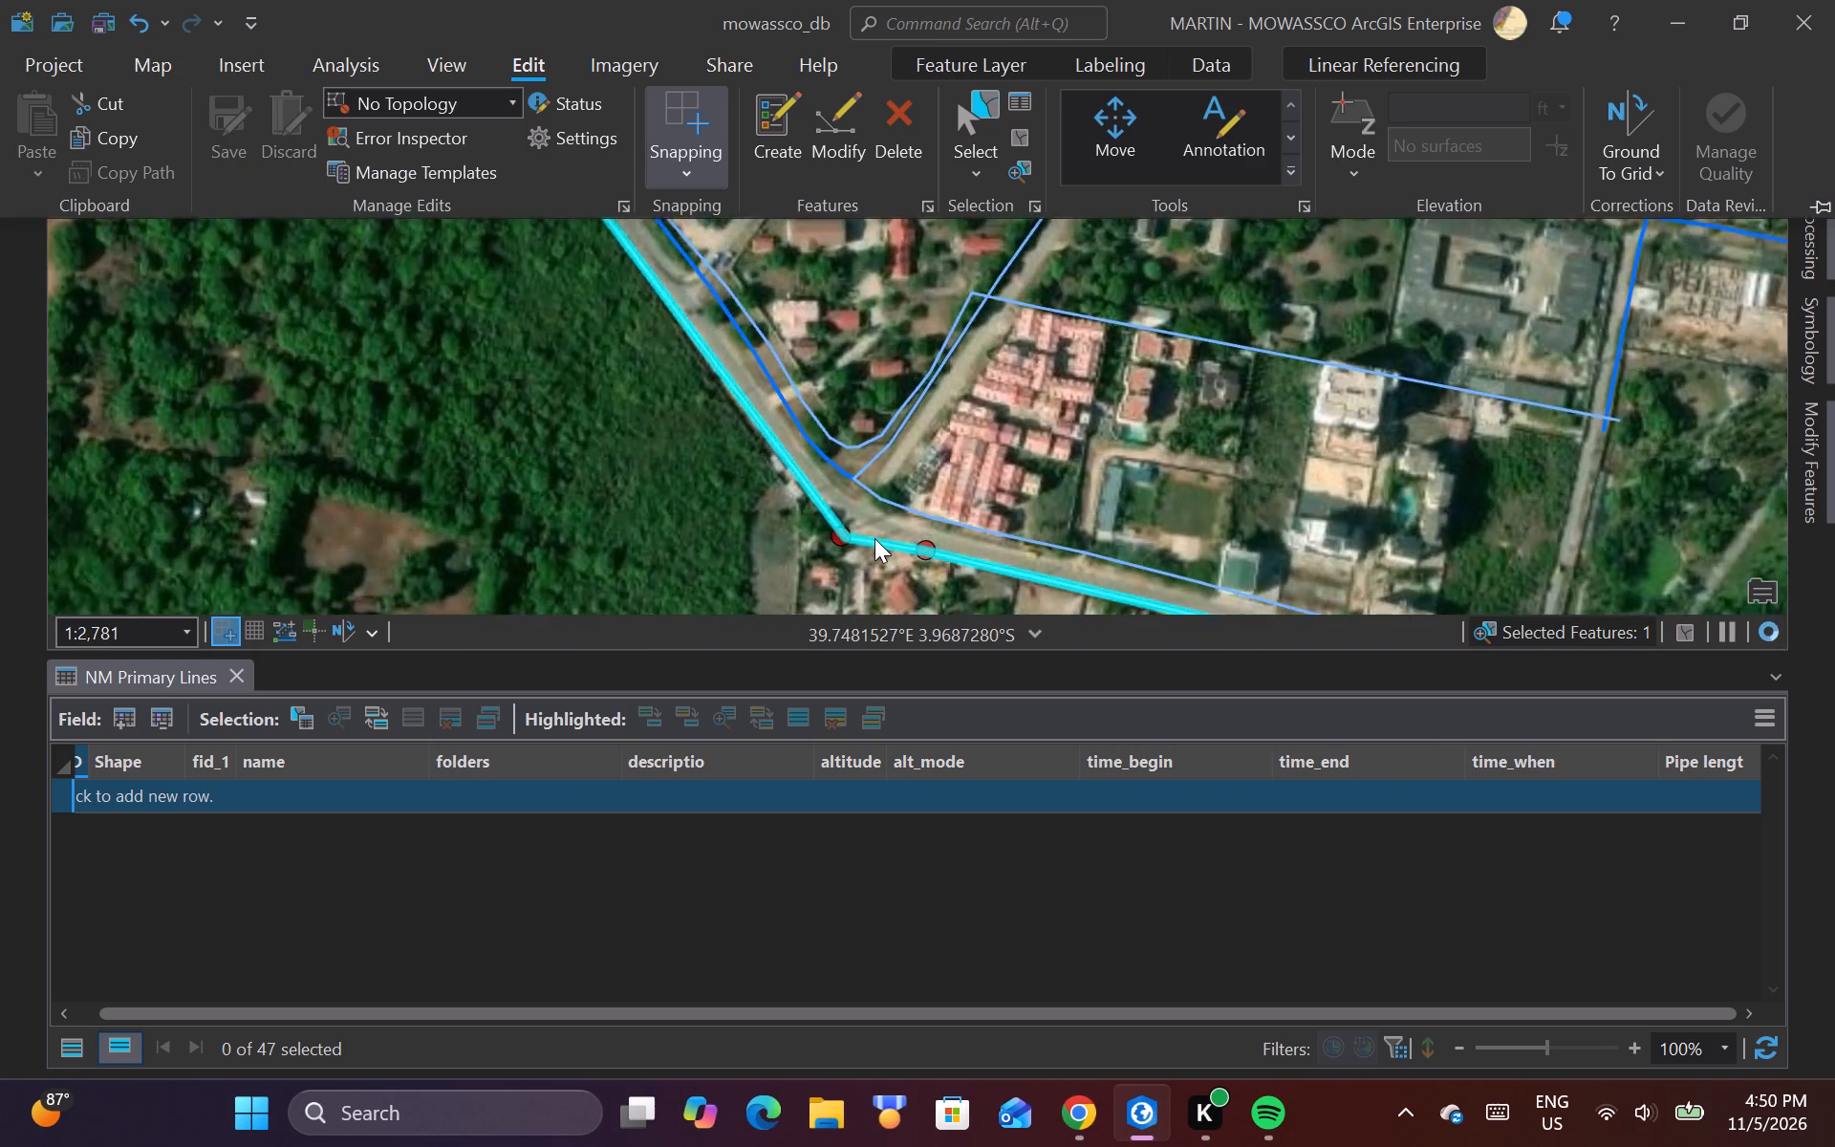
scroll(874, 538, up, 2)
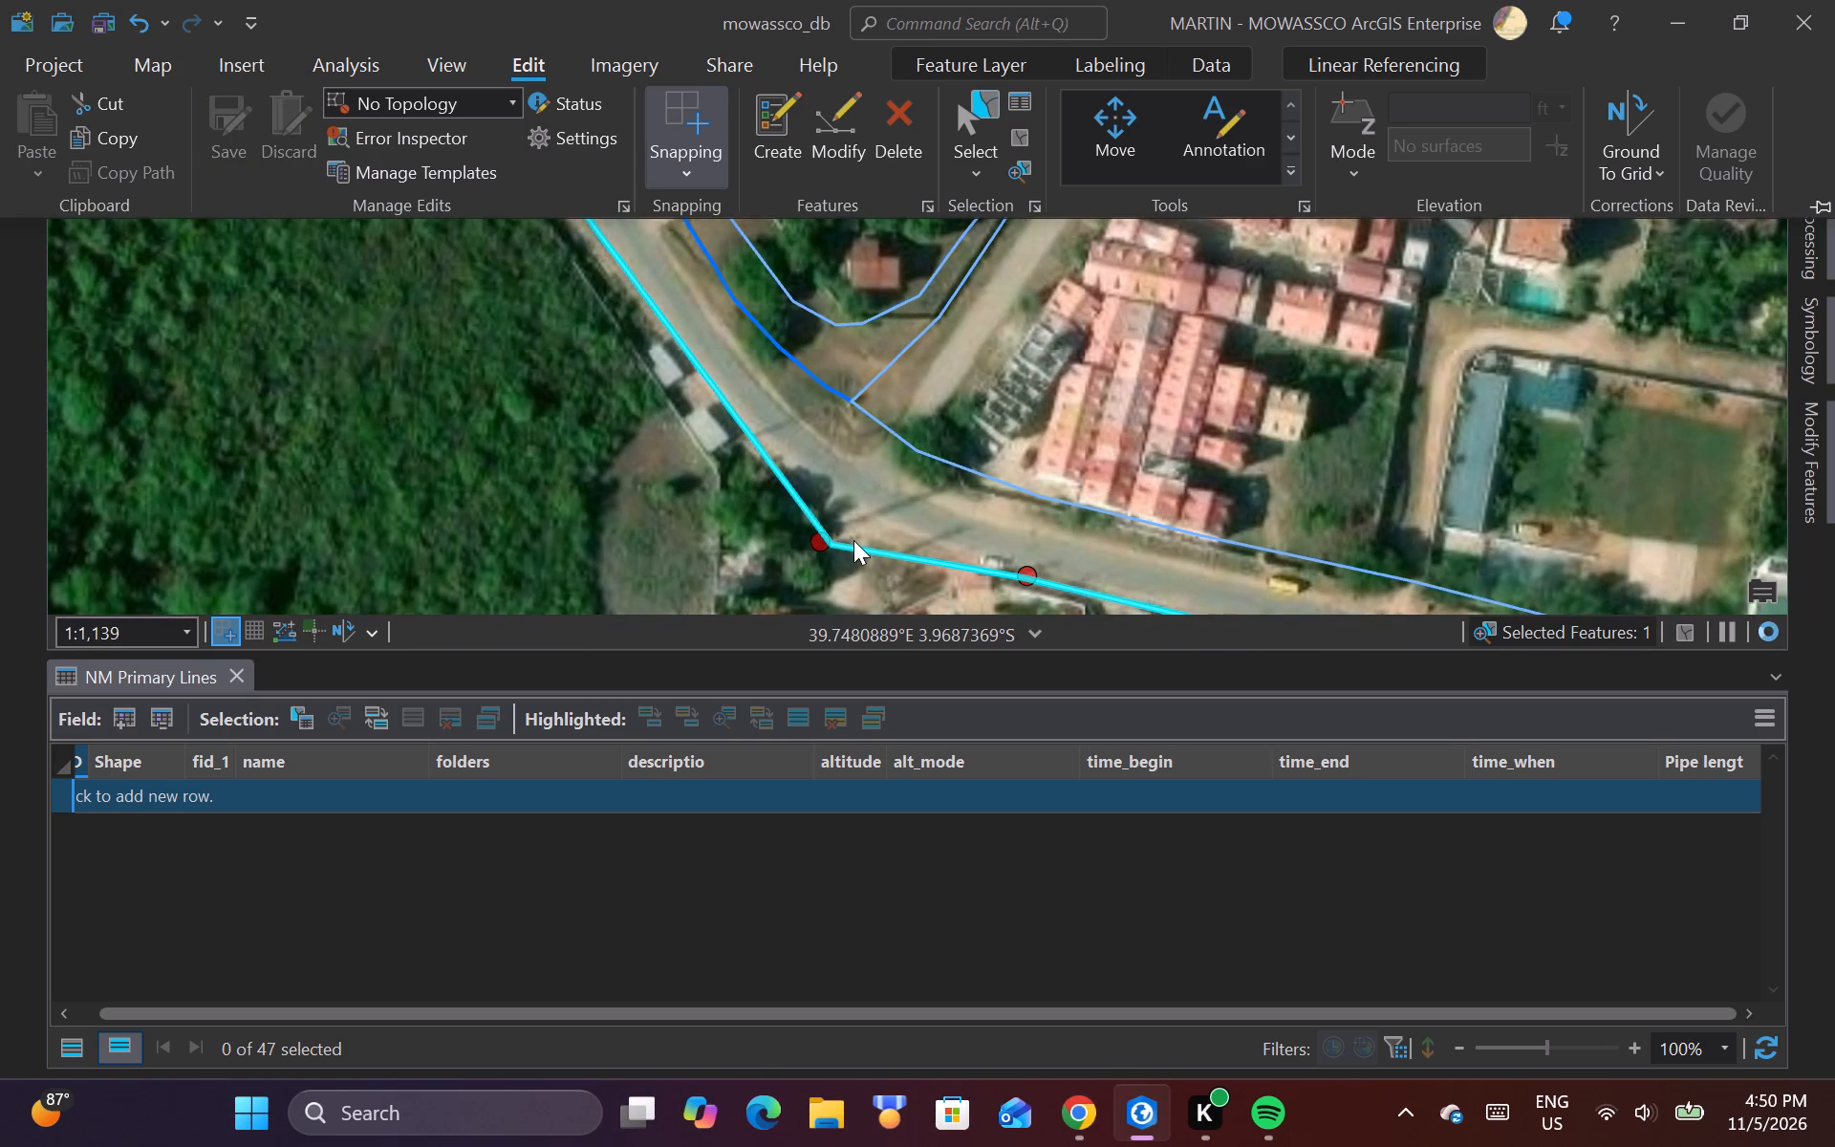
scroll(737, 486, up, 2)
scroll(745, 485, down, 2)
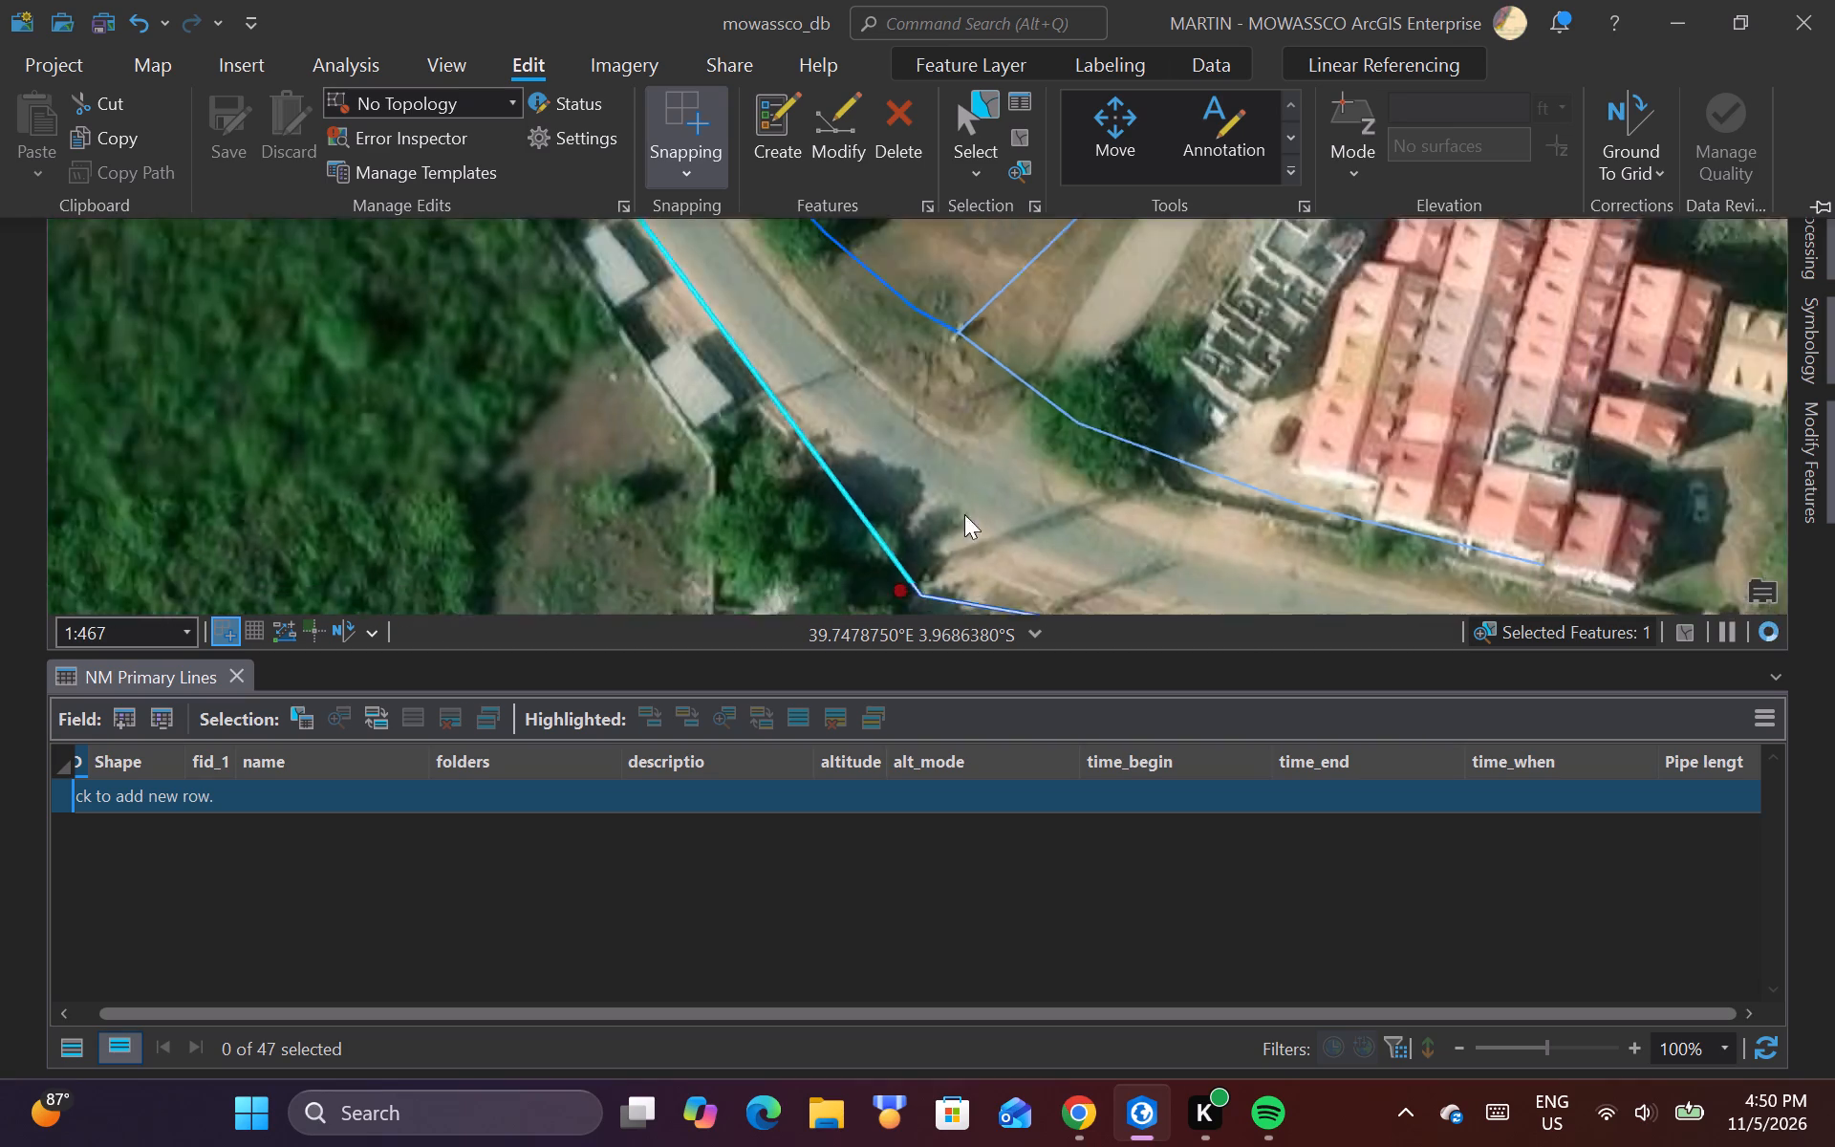
scroll(999, 515, down, 1)
scroll(791, 419, down, 3)
scroll(750, 346, down, 2)
scroll(739, 328, up, 2)
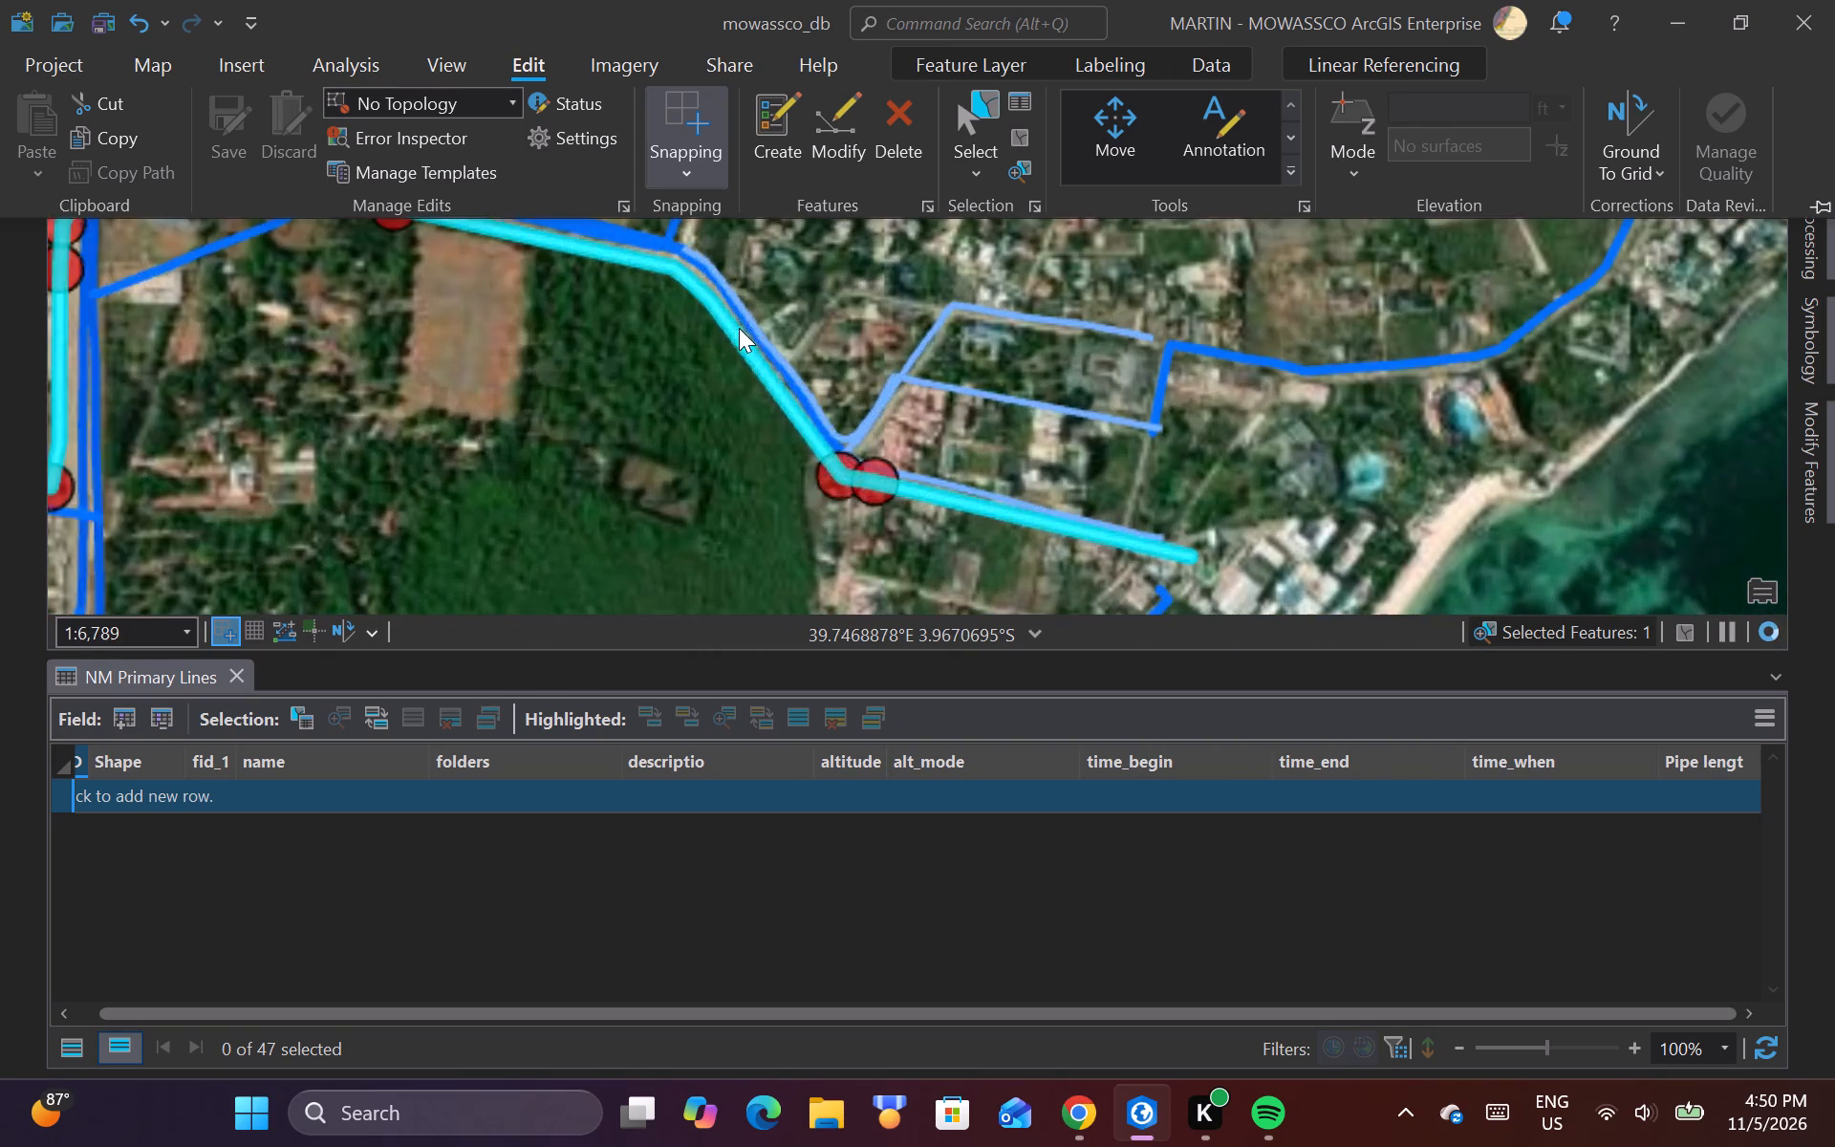
scroll(661, 261, up, 3)
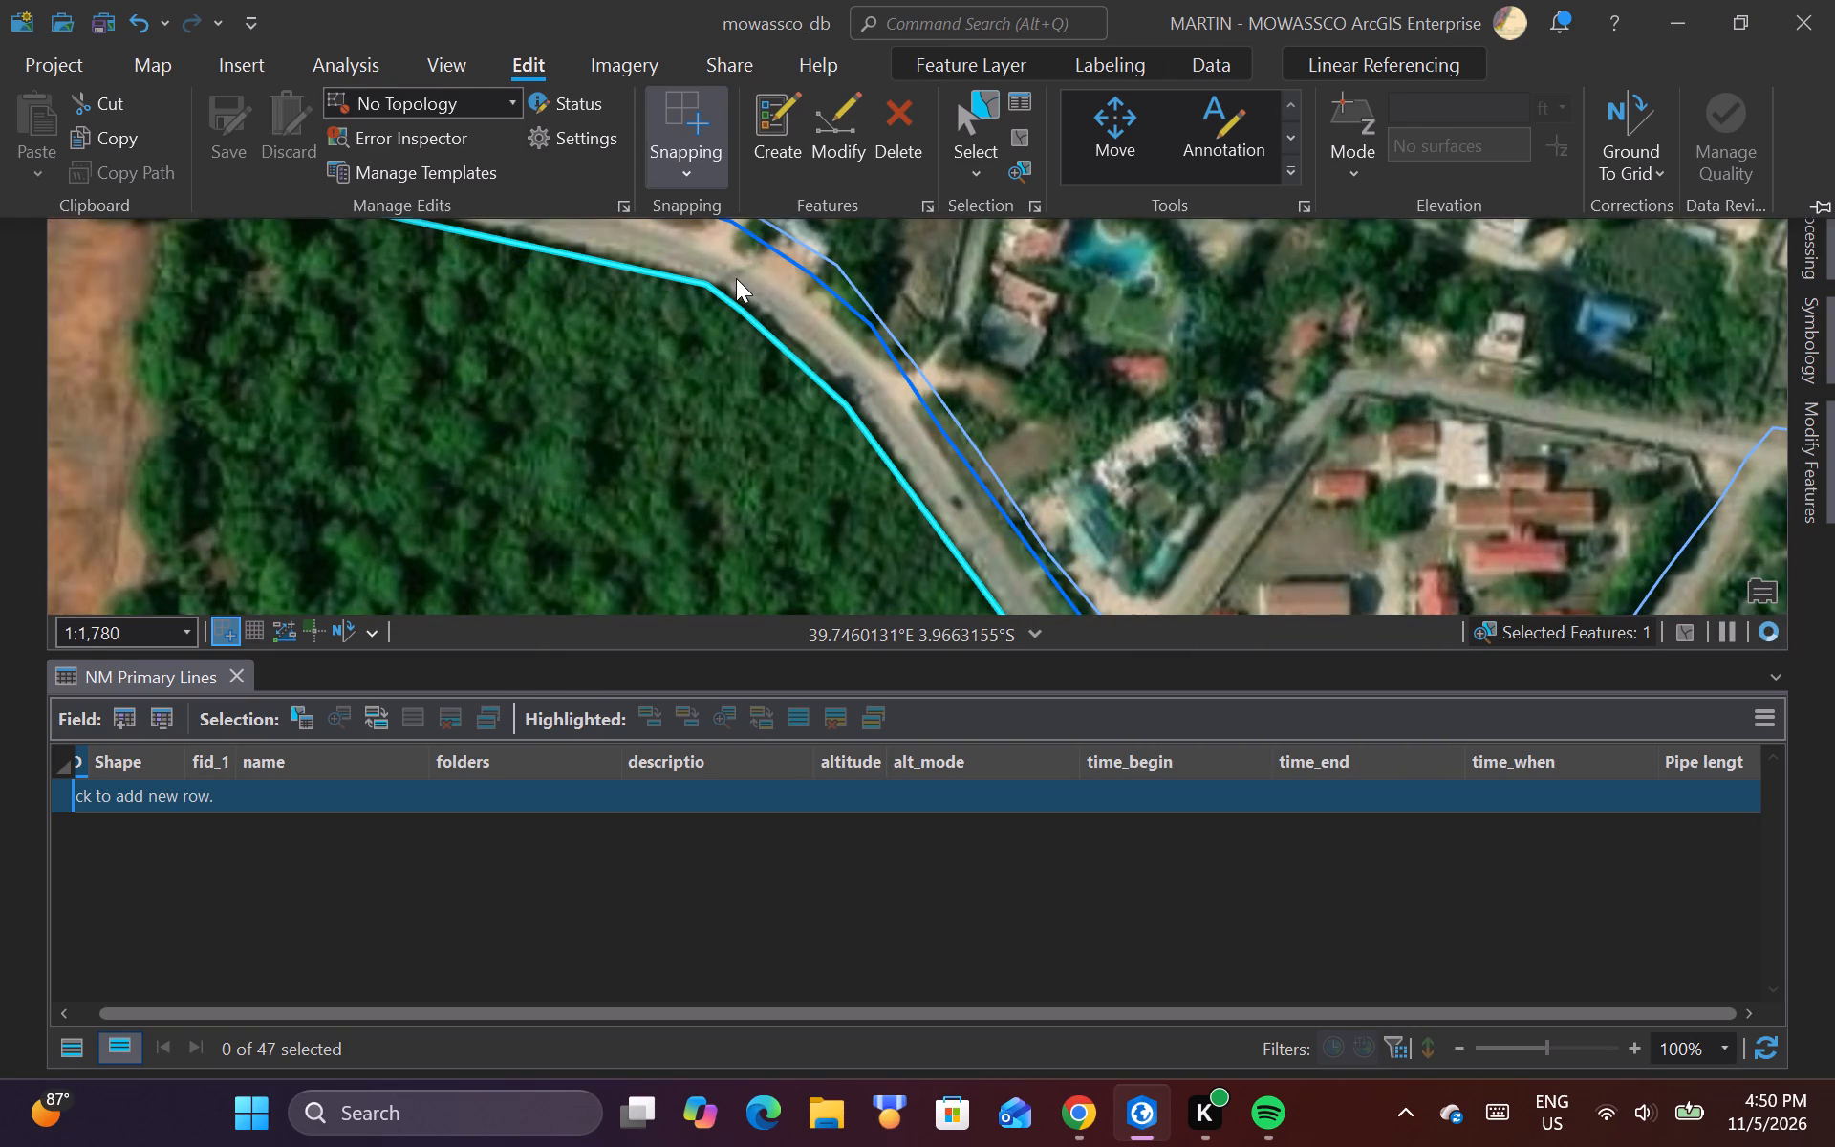
scroll(661, 283, down, 1)
scroll(770, 375, down, 2)
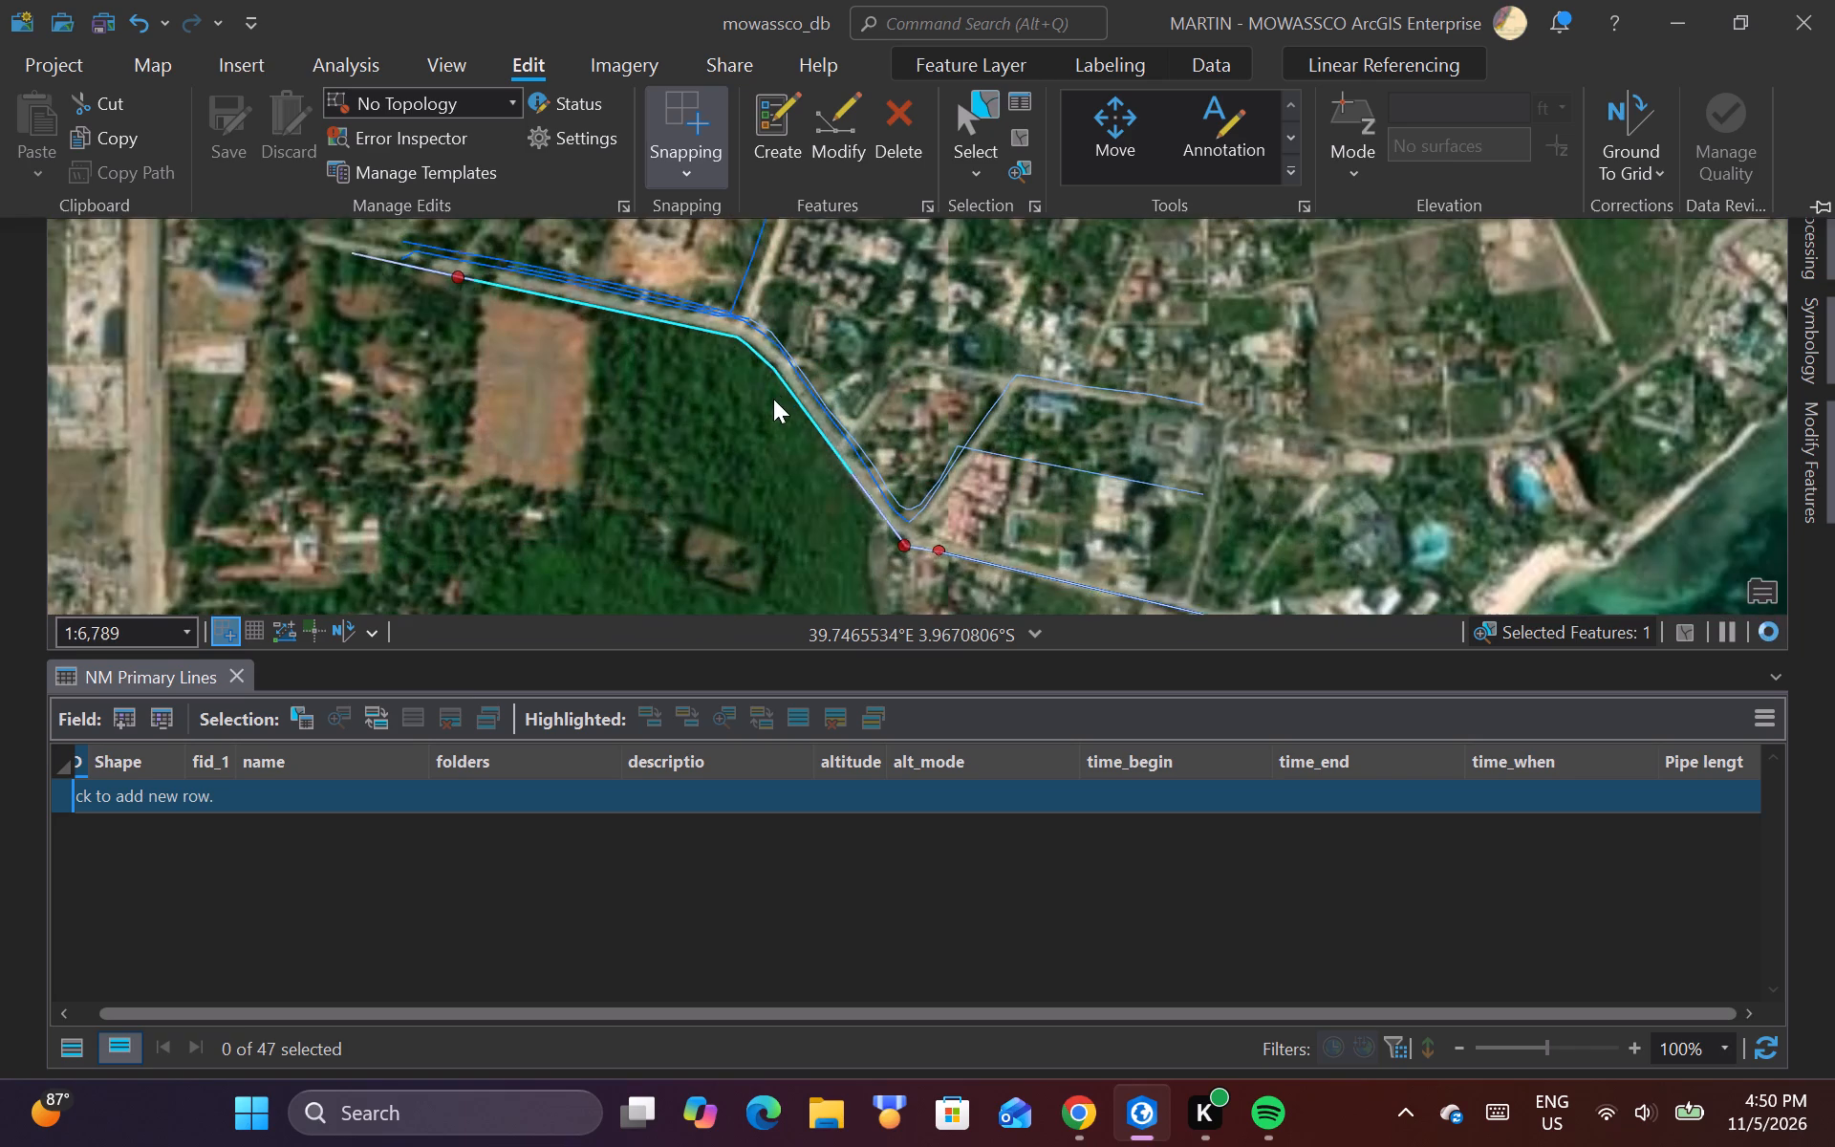
scroll(855, 499, up, 1)
scroll(838, 422, up, 2)
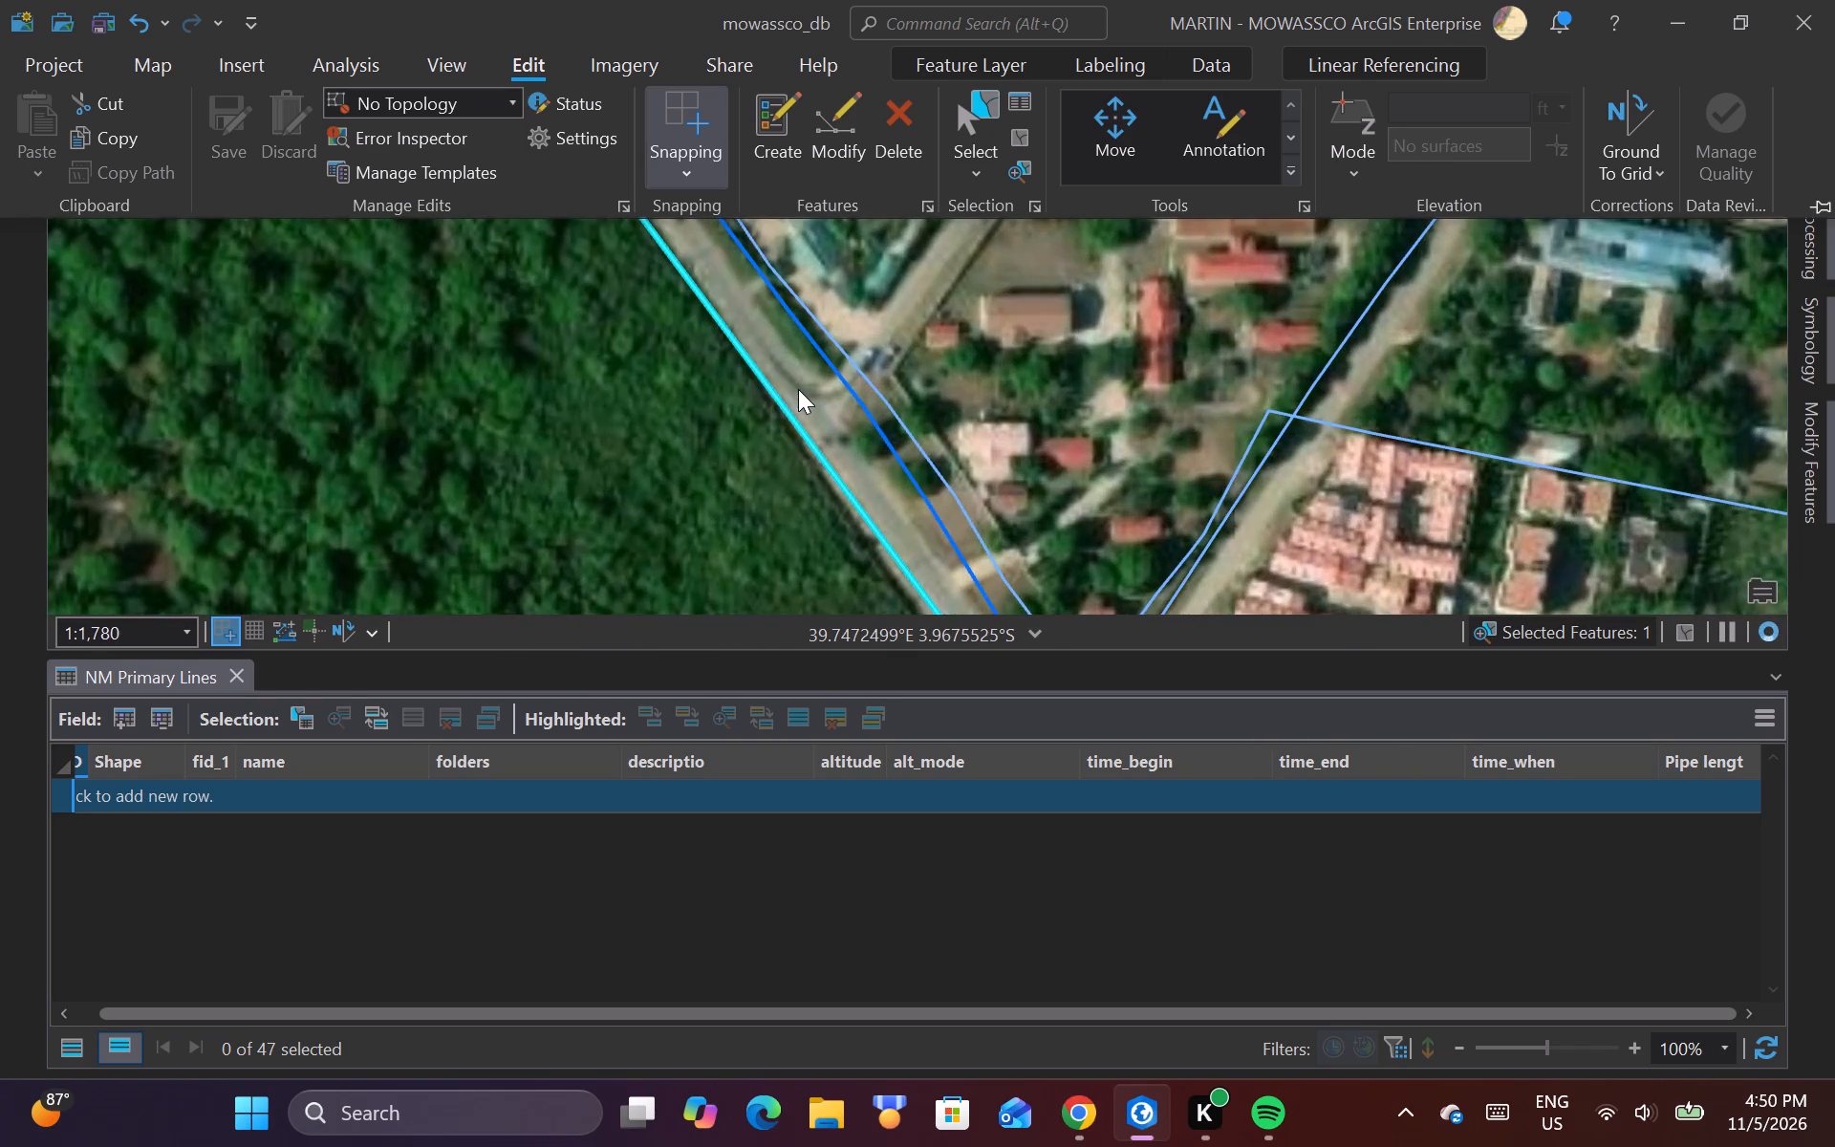
scroll(798, 389, up, 1)
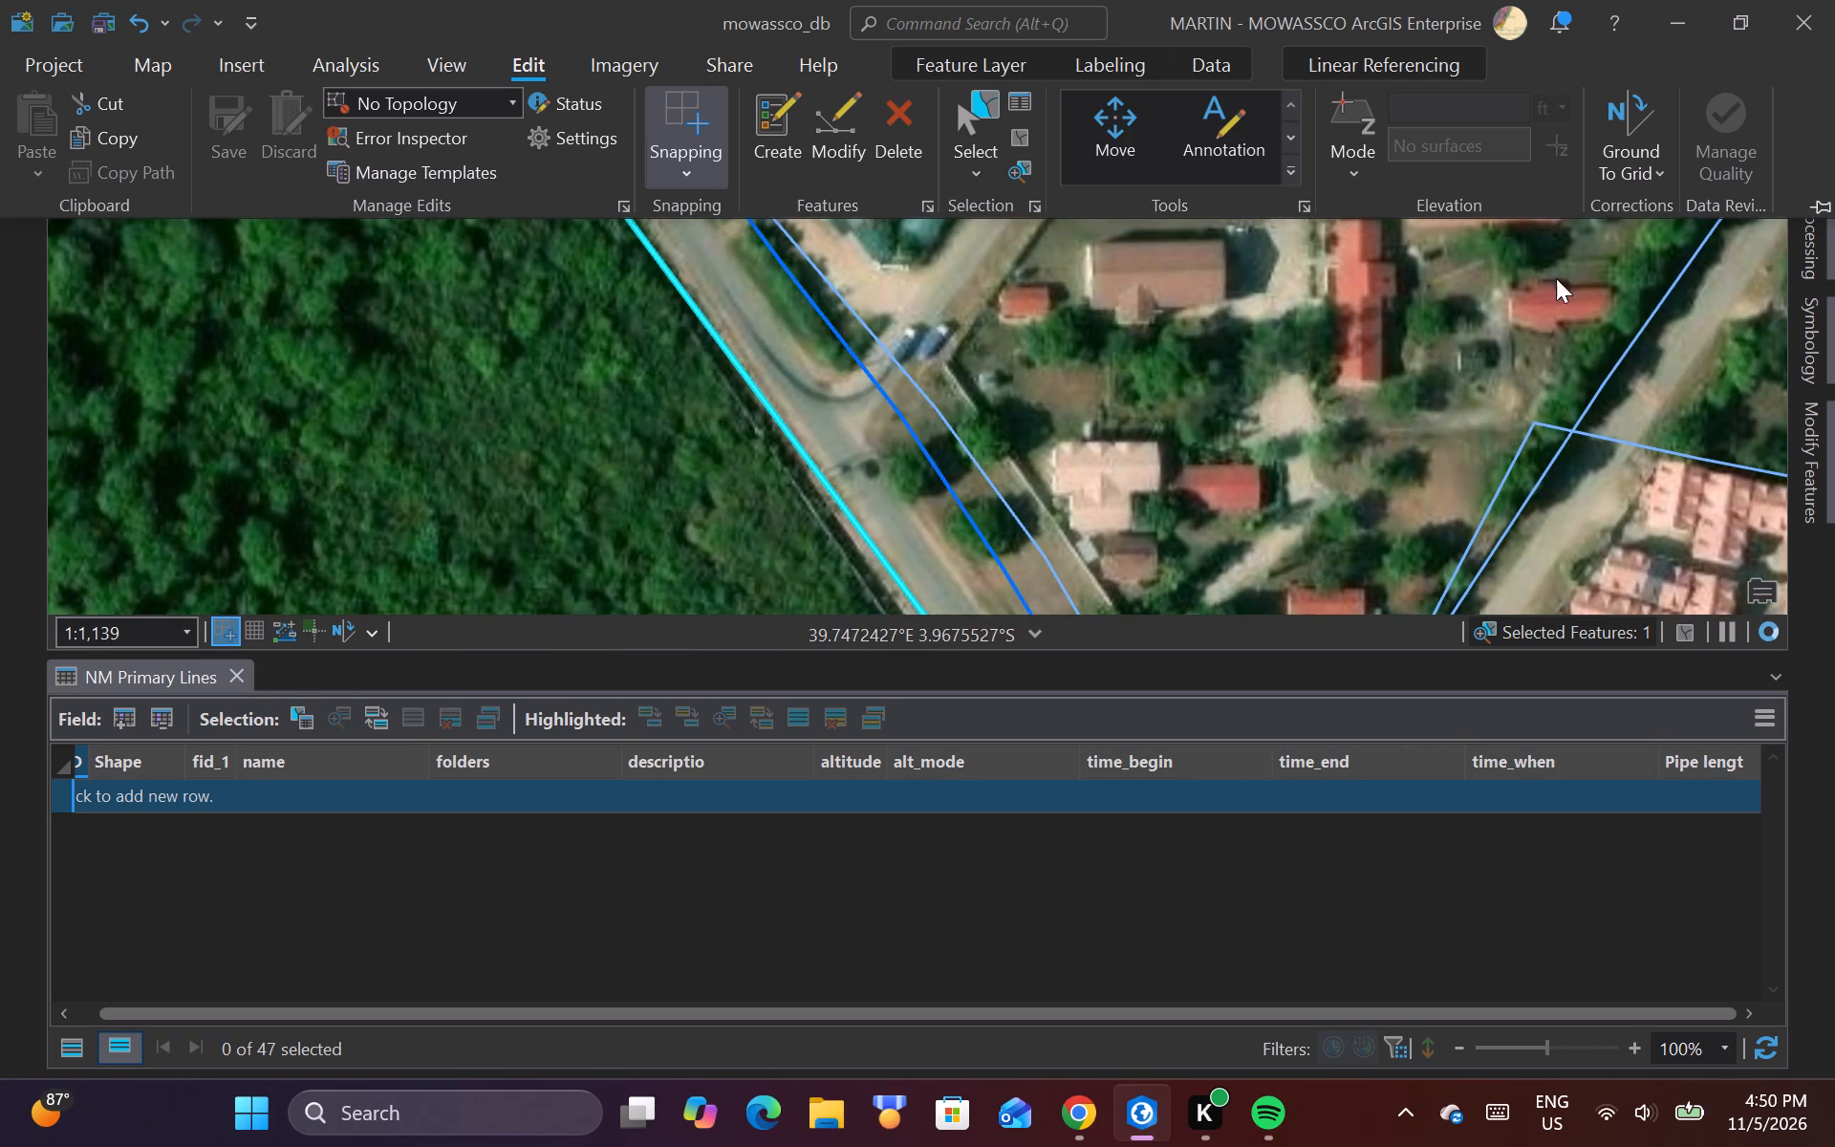
On the ruto_line pipeline's diagonal stretch, add a vertex opposite the curved road junction and move it slightly south-west to the forest-side road edge.
click(315, 338)
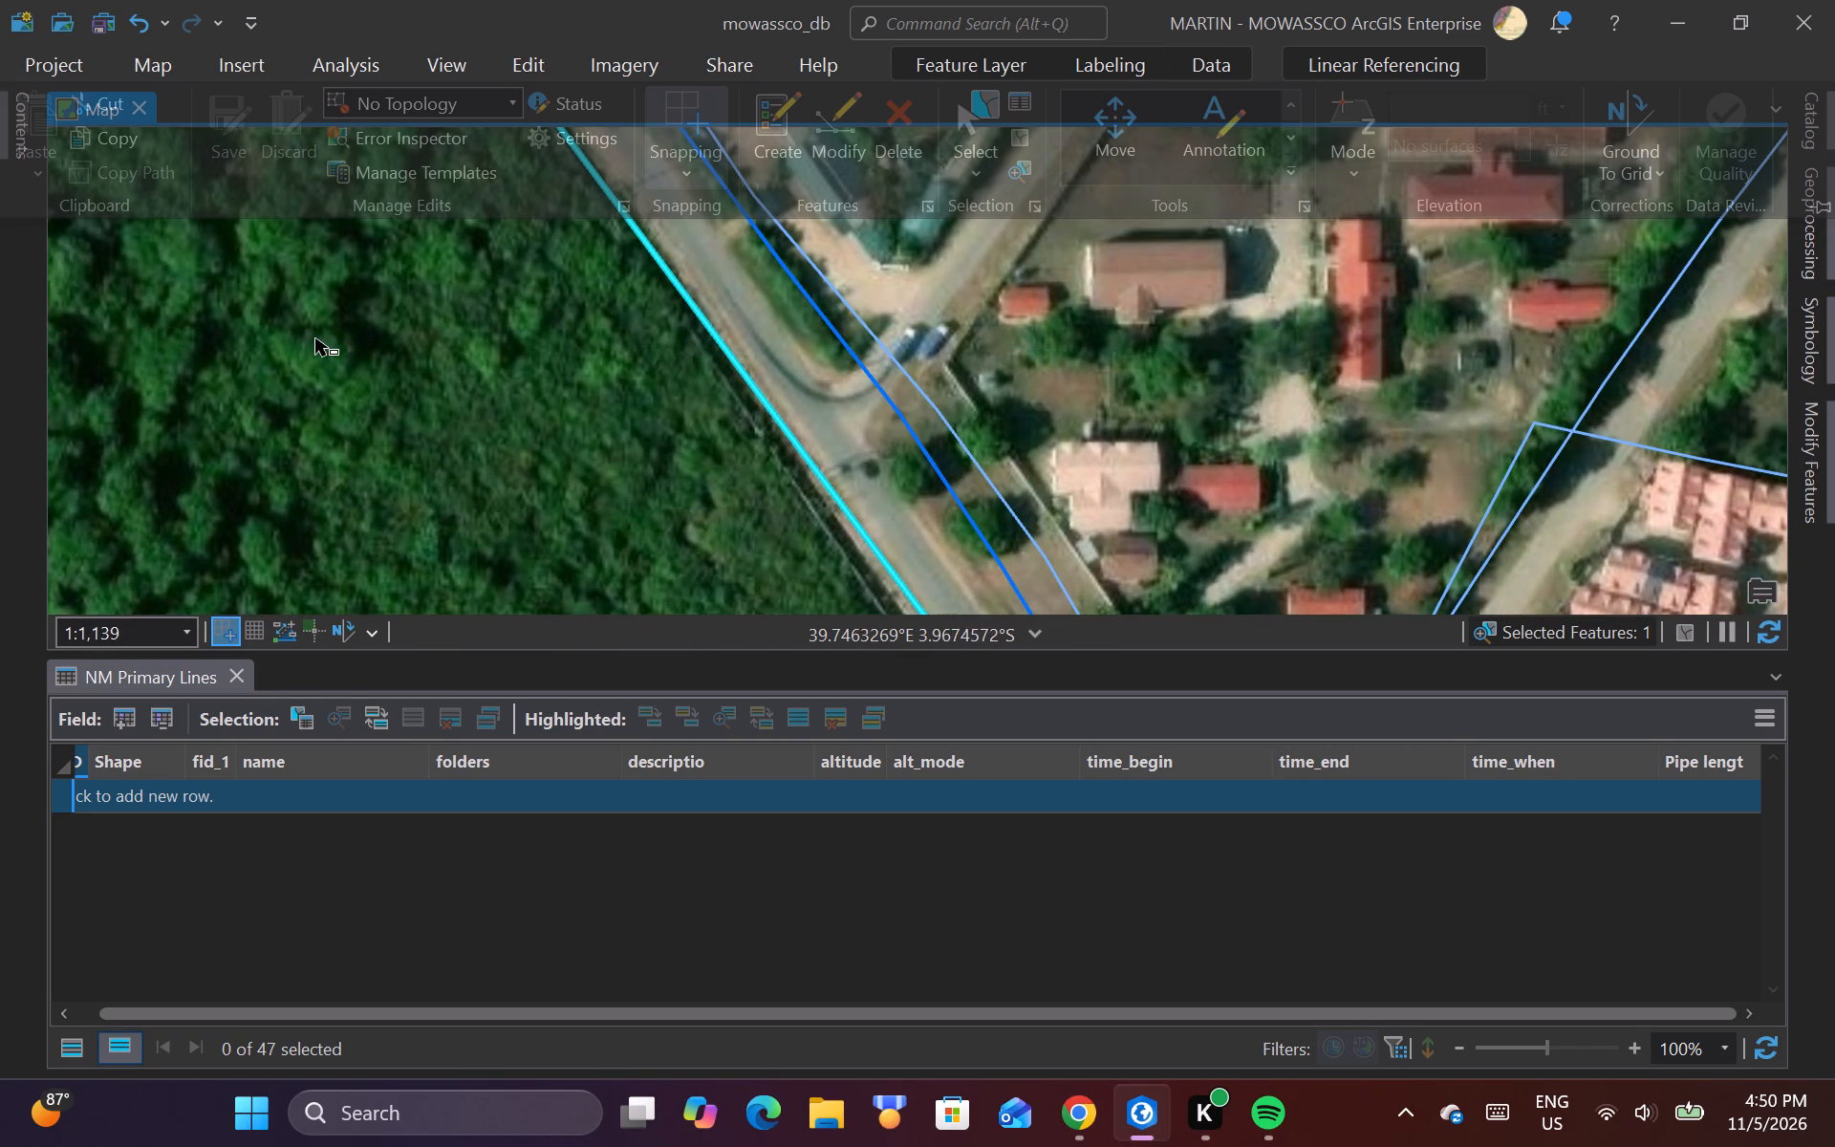
scroll(810, 463, up, 2)
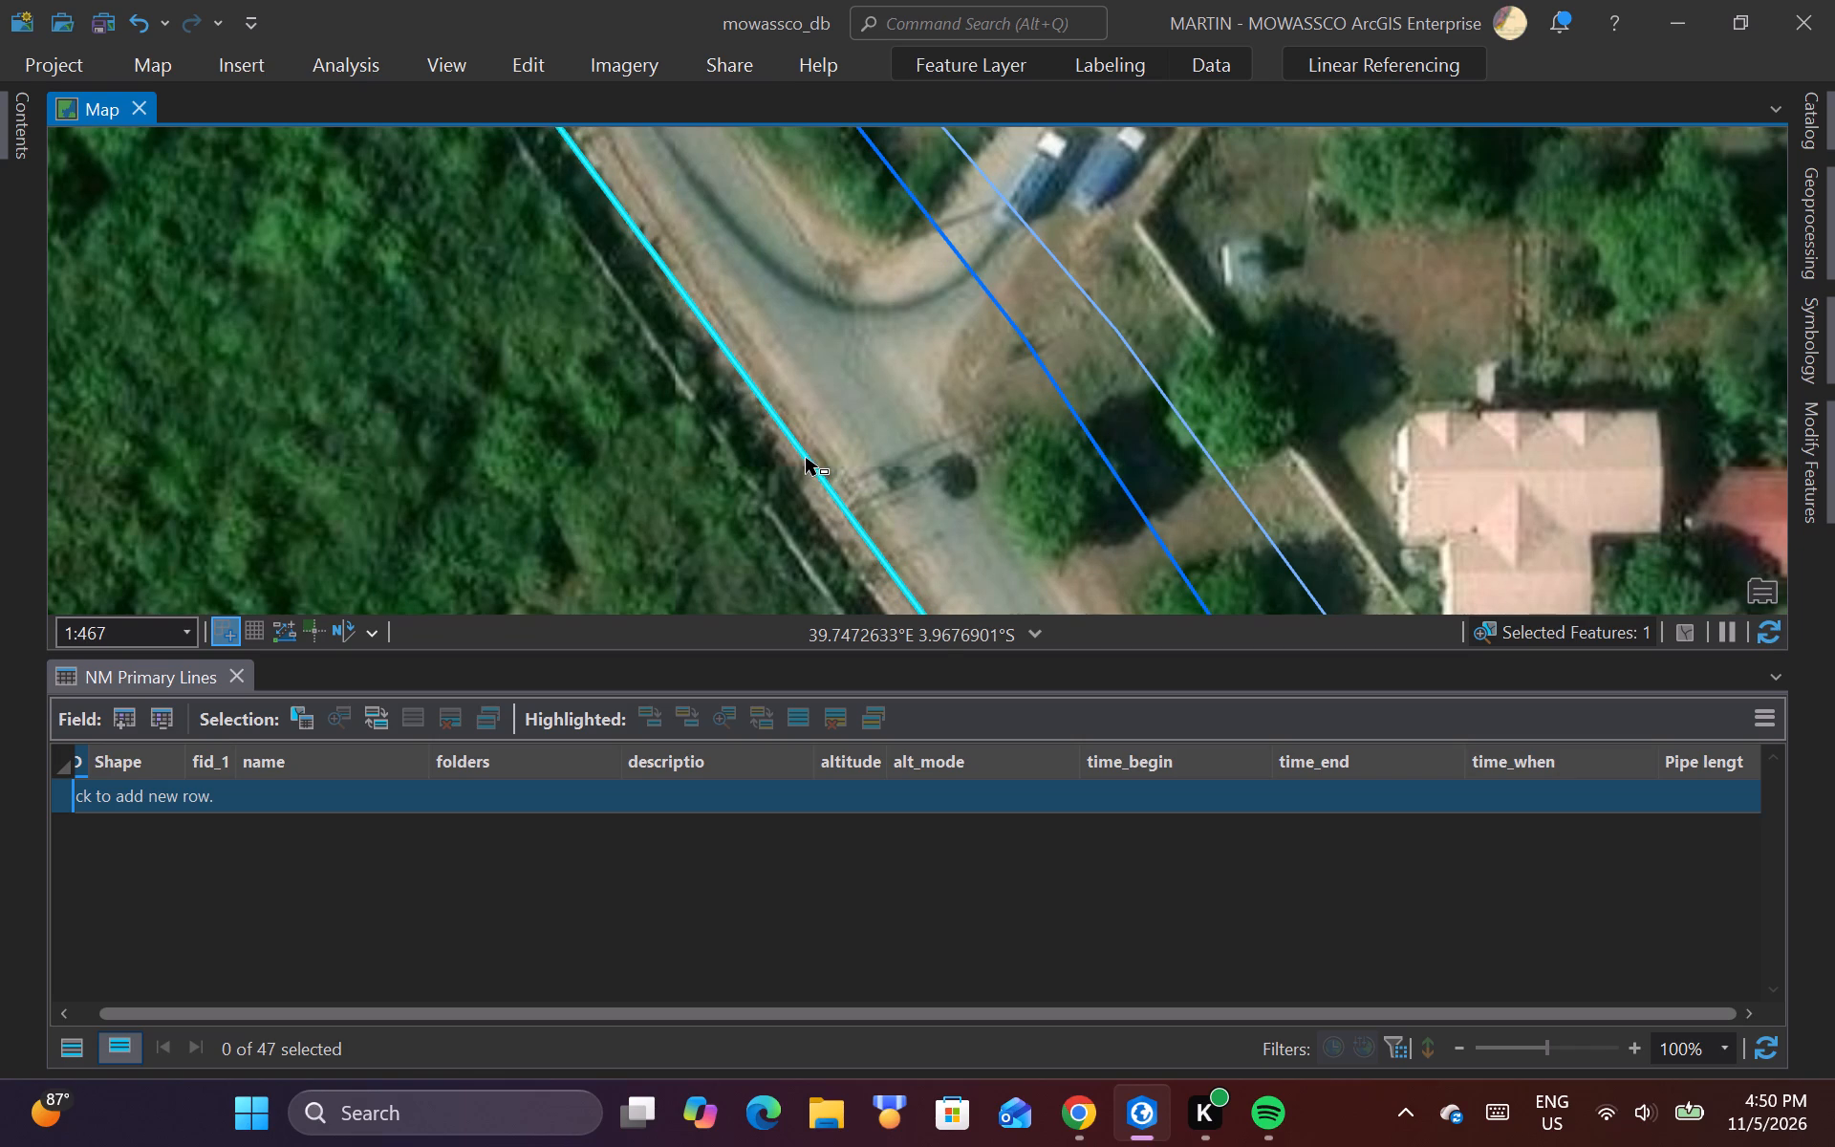
click(806, 458)
click(867, 500)
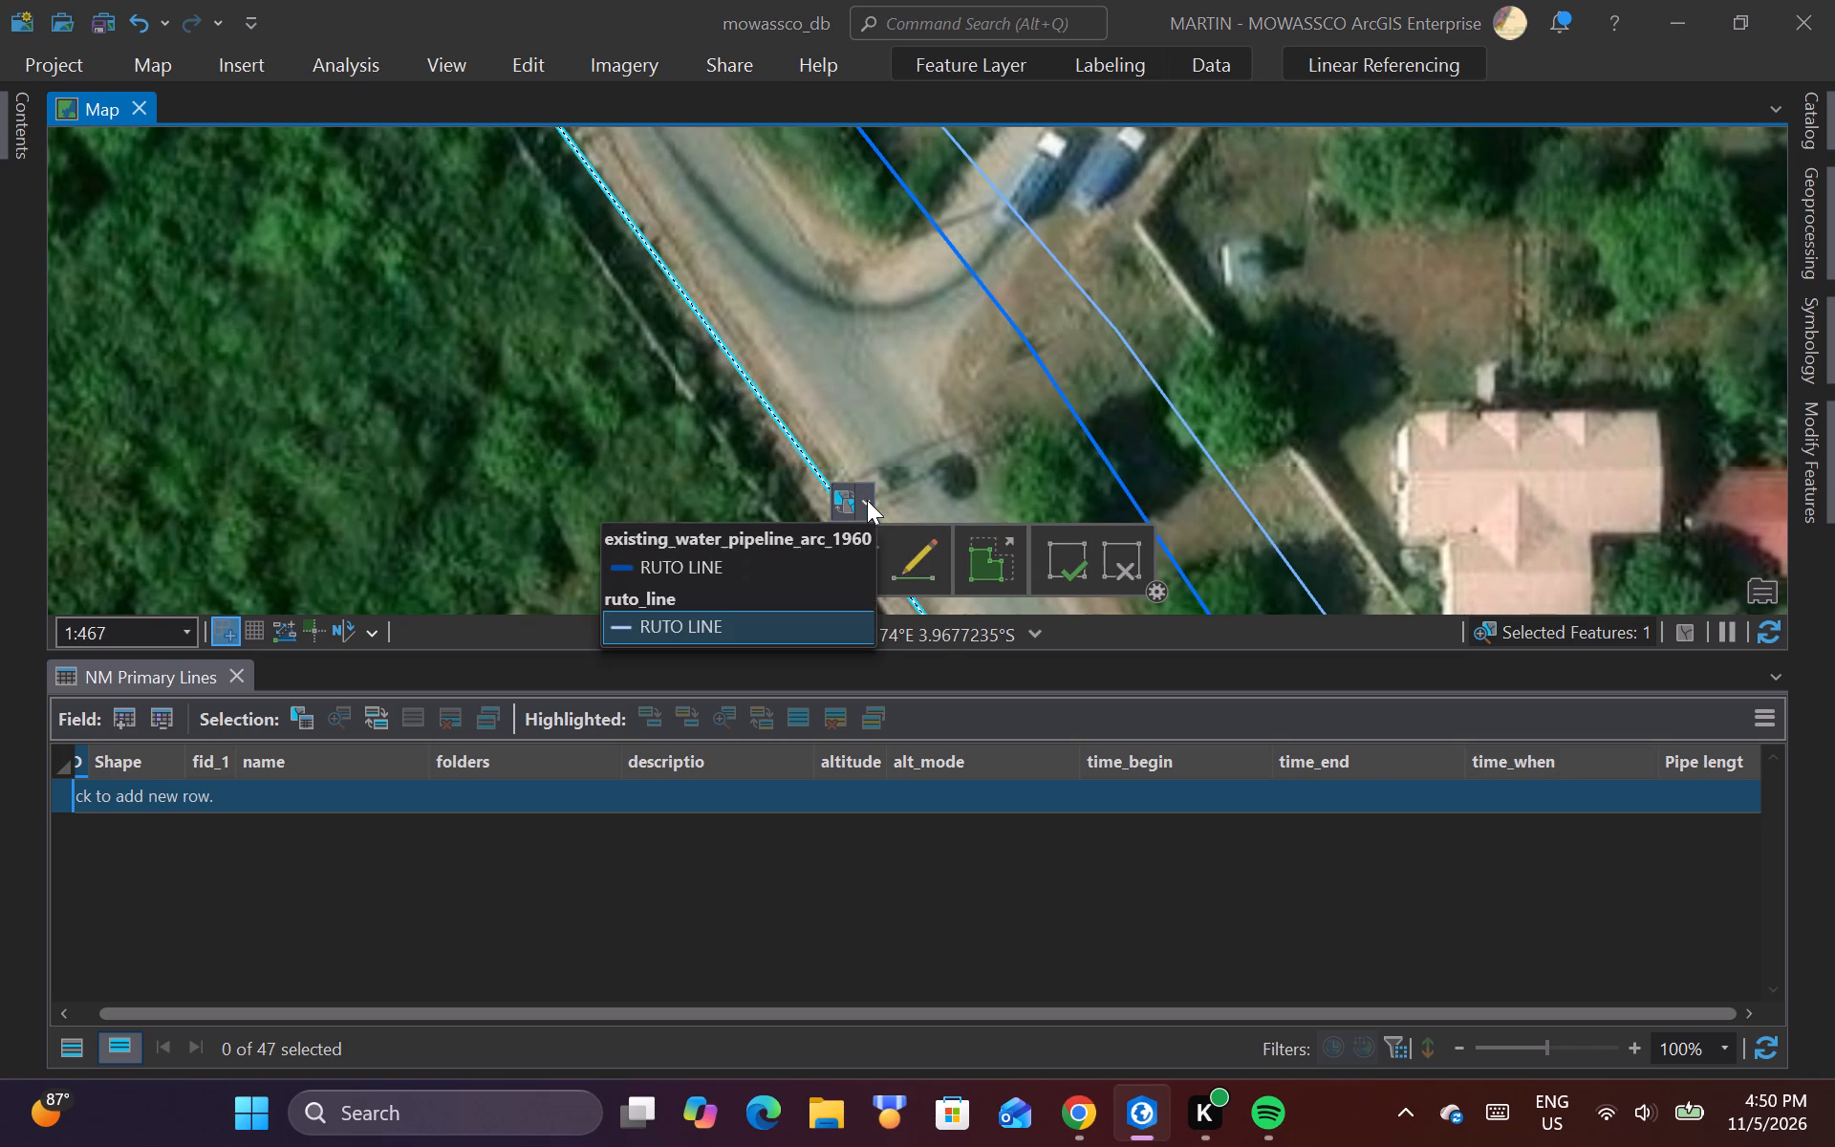
click(727, 627)
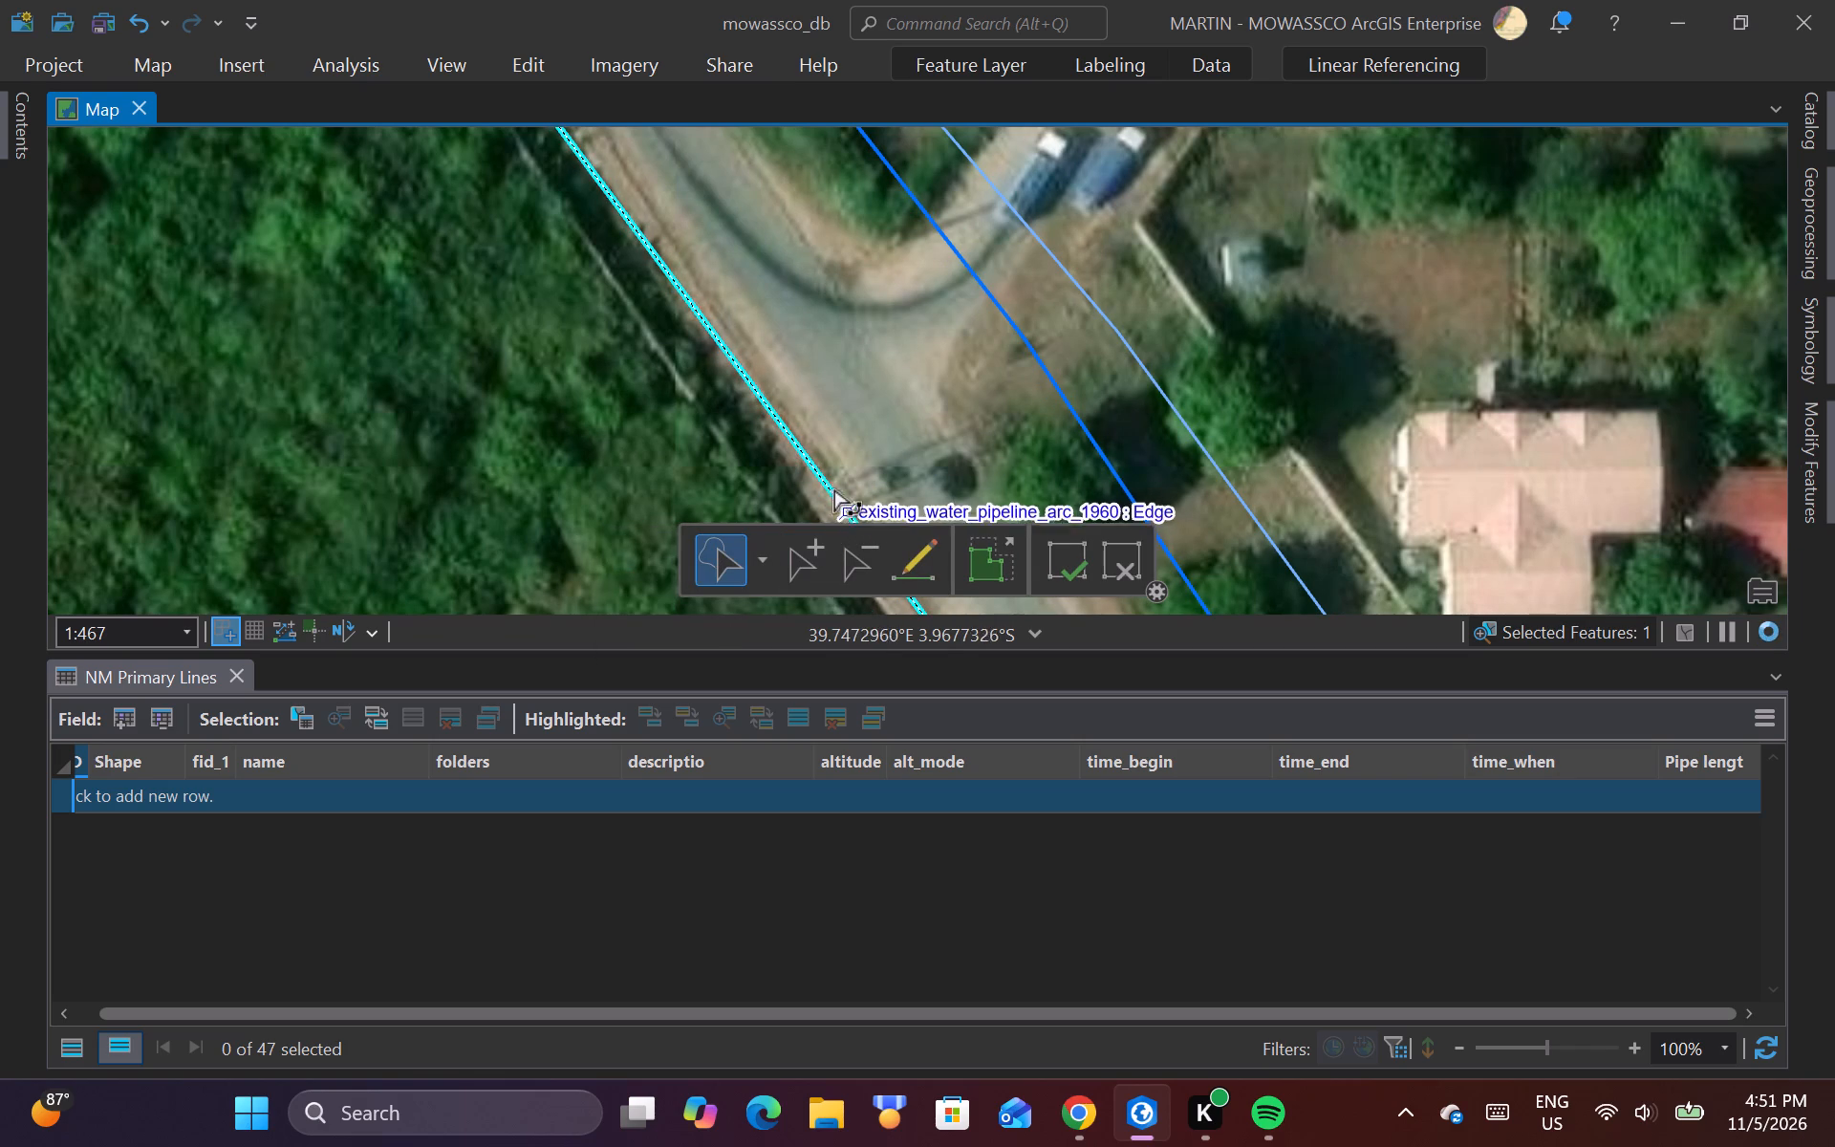
right_click(817, 469)
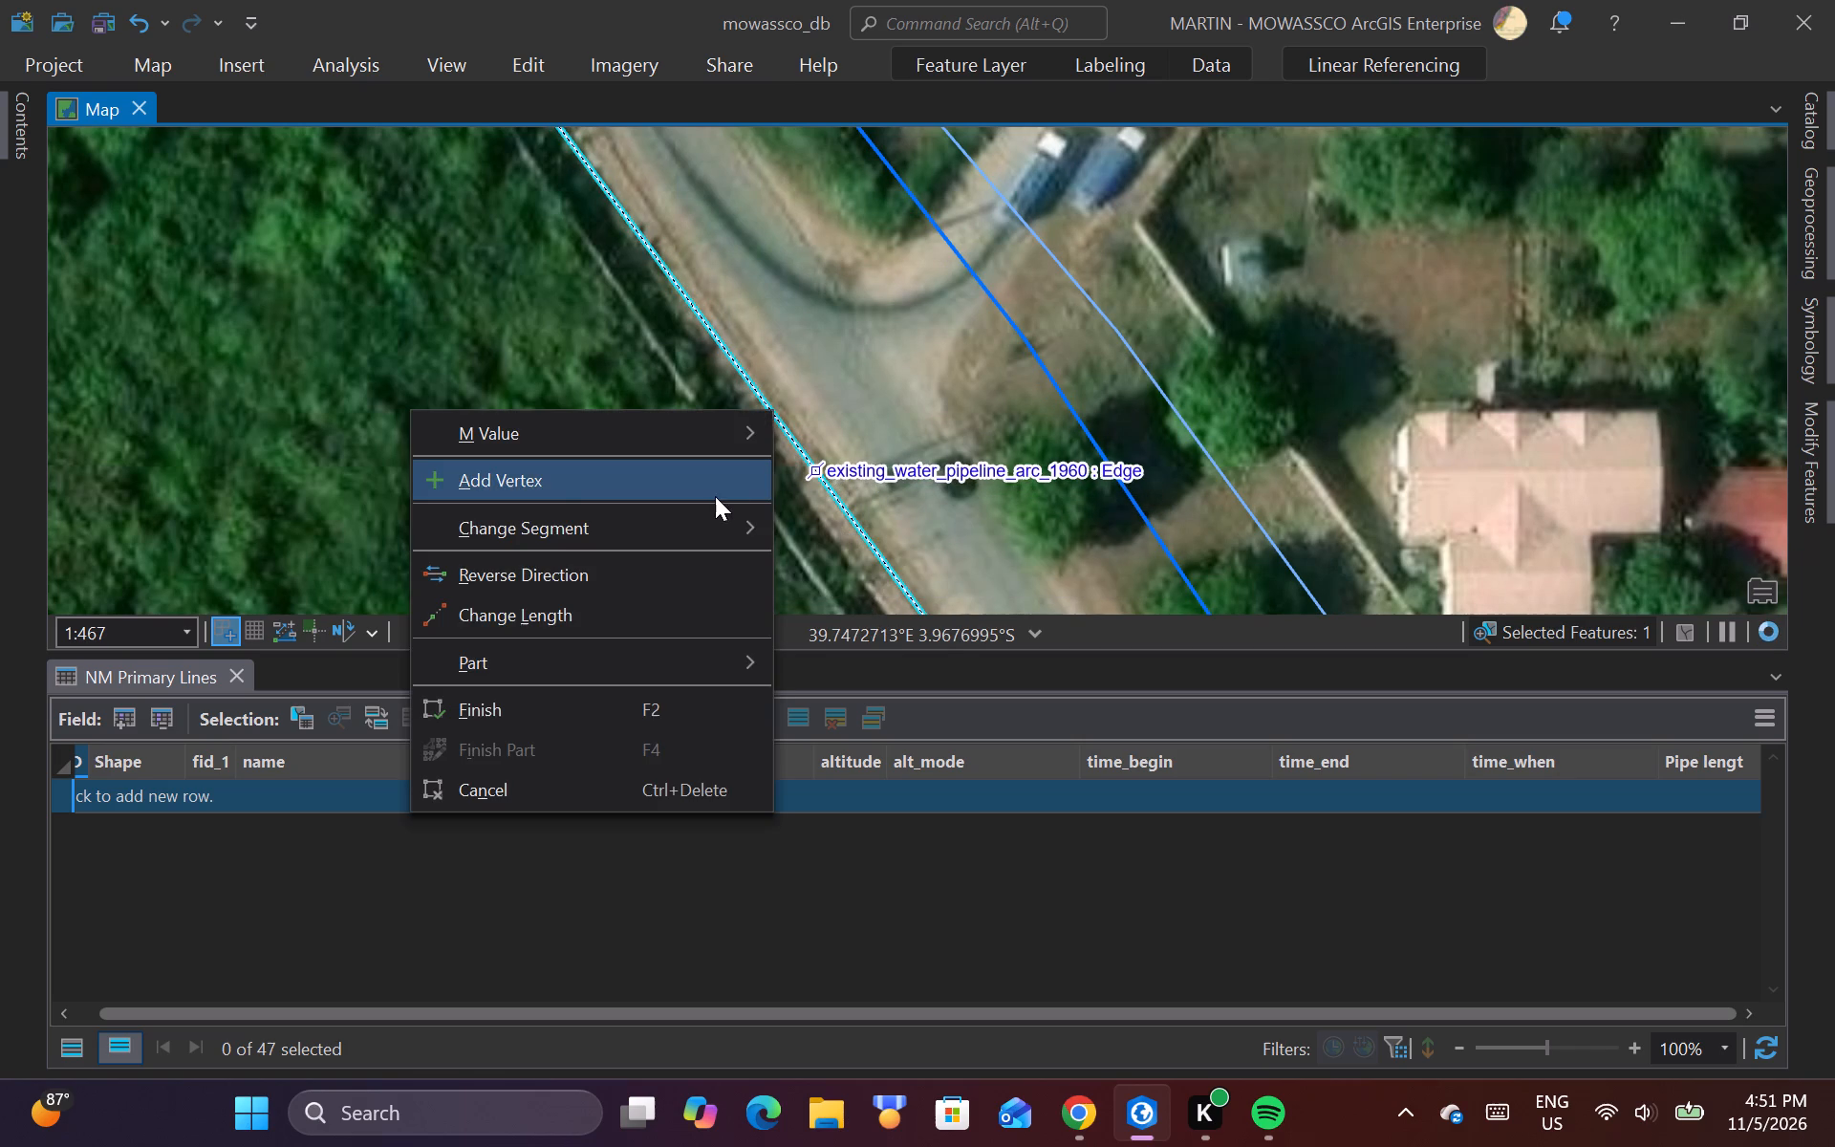
click(715, 496)
drag(815, 475, 798, 489)
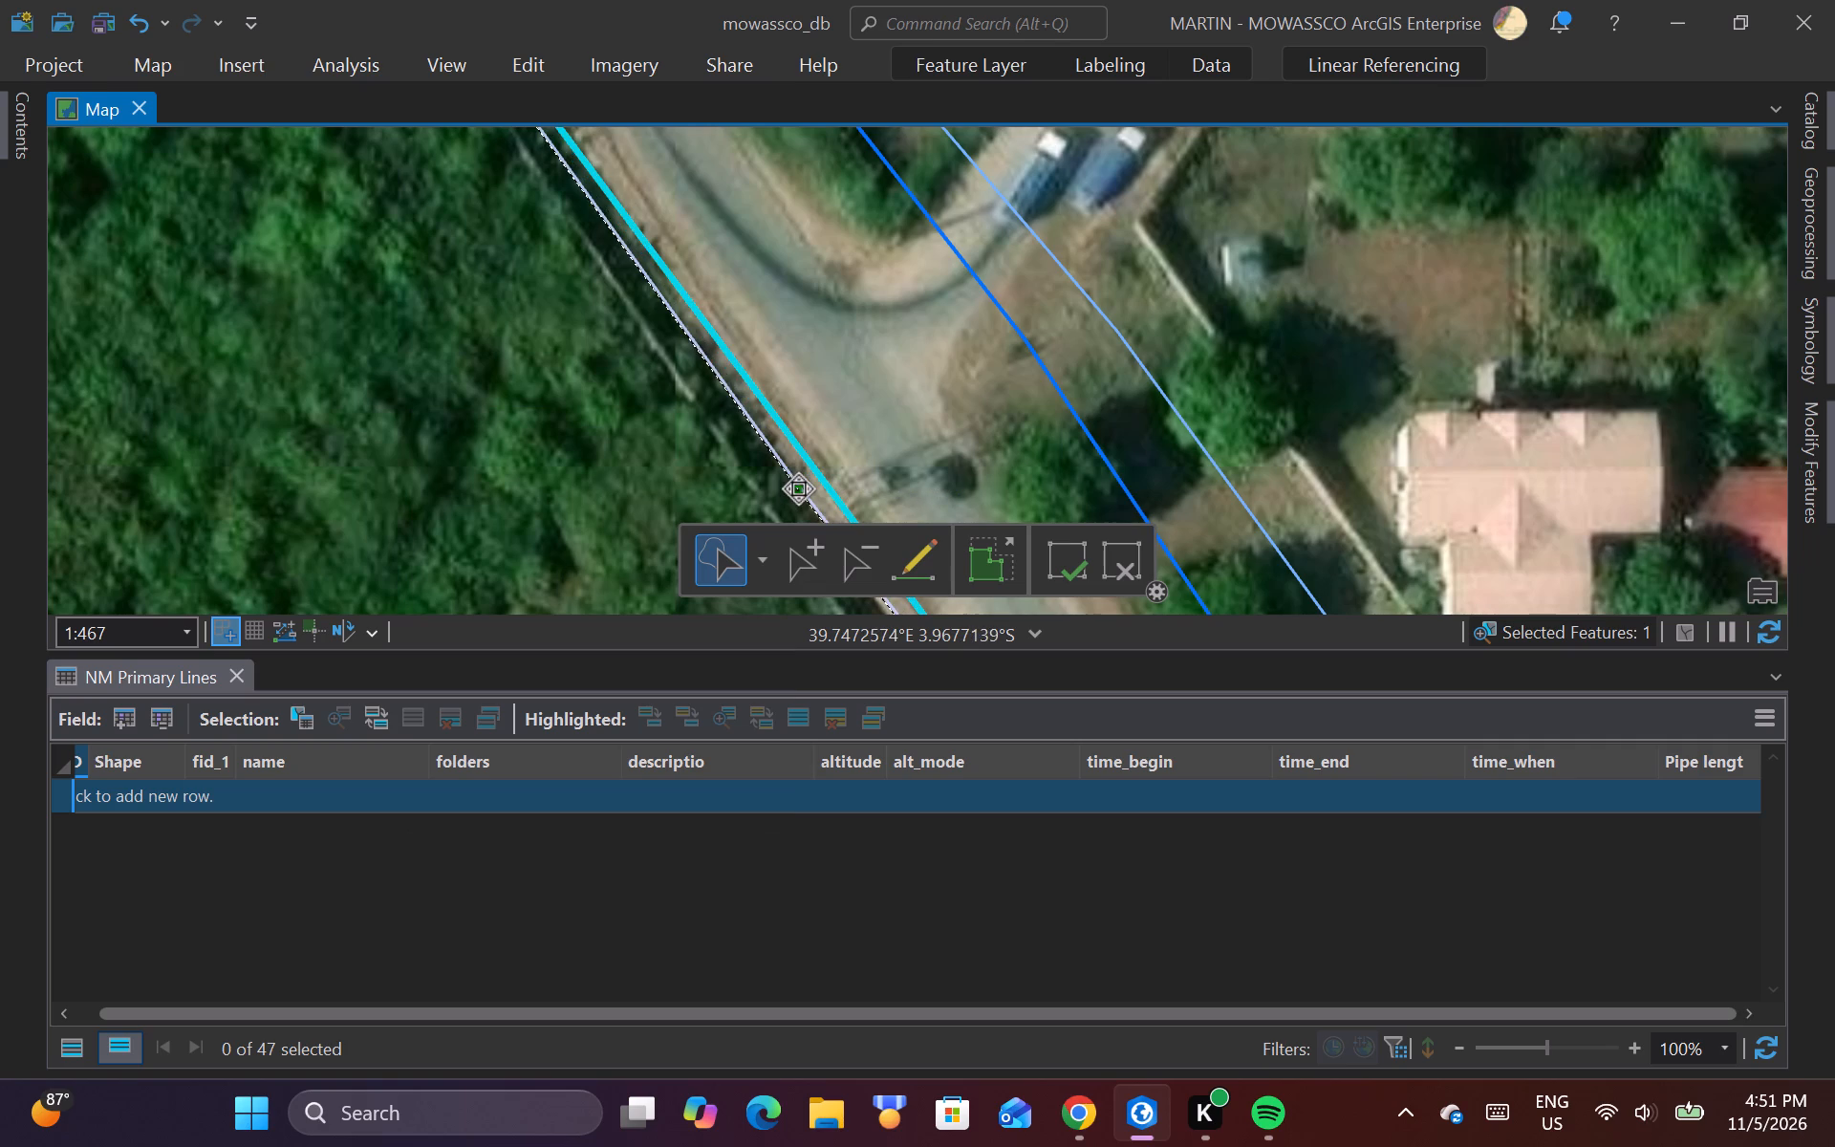
drag(798, 489, 794, 492)
Add another vertex farther south-east, opposite the dirt side road, and move it slightly south-west toward the forest-side wall.
scroll(515, 297, down, 3)
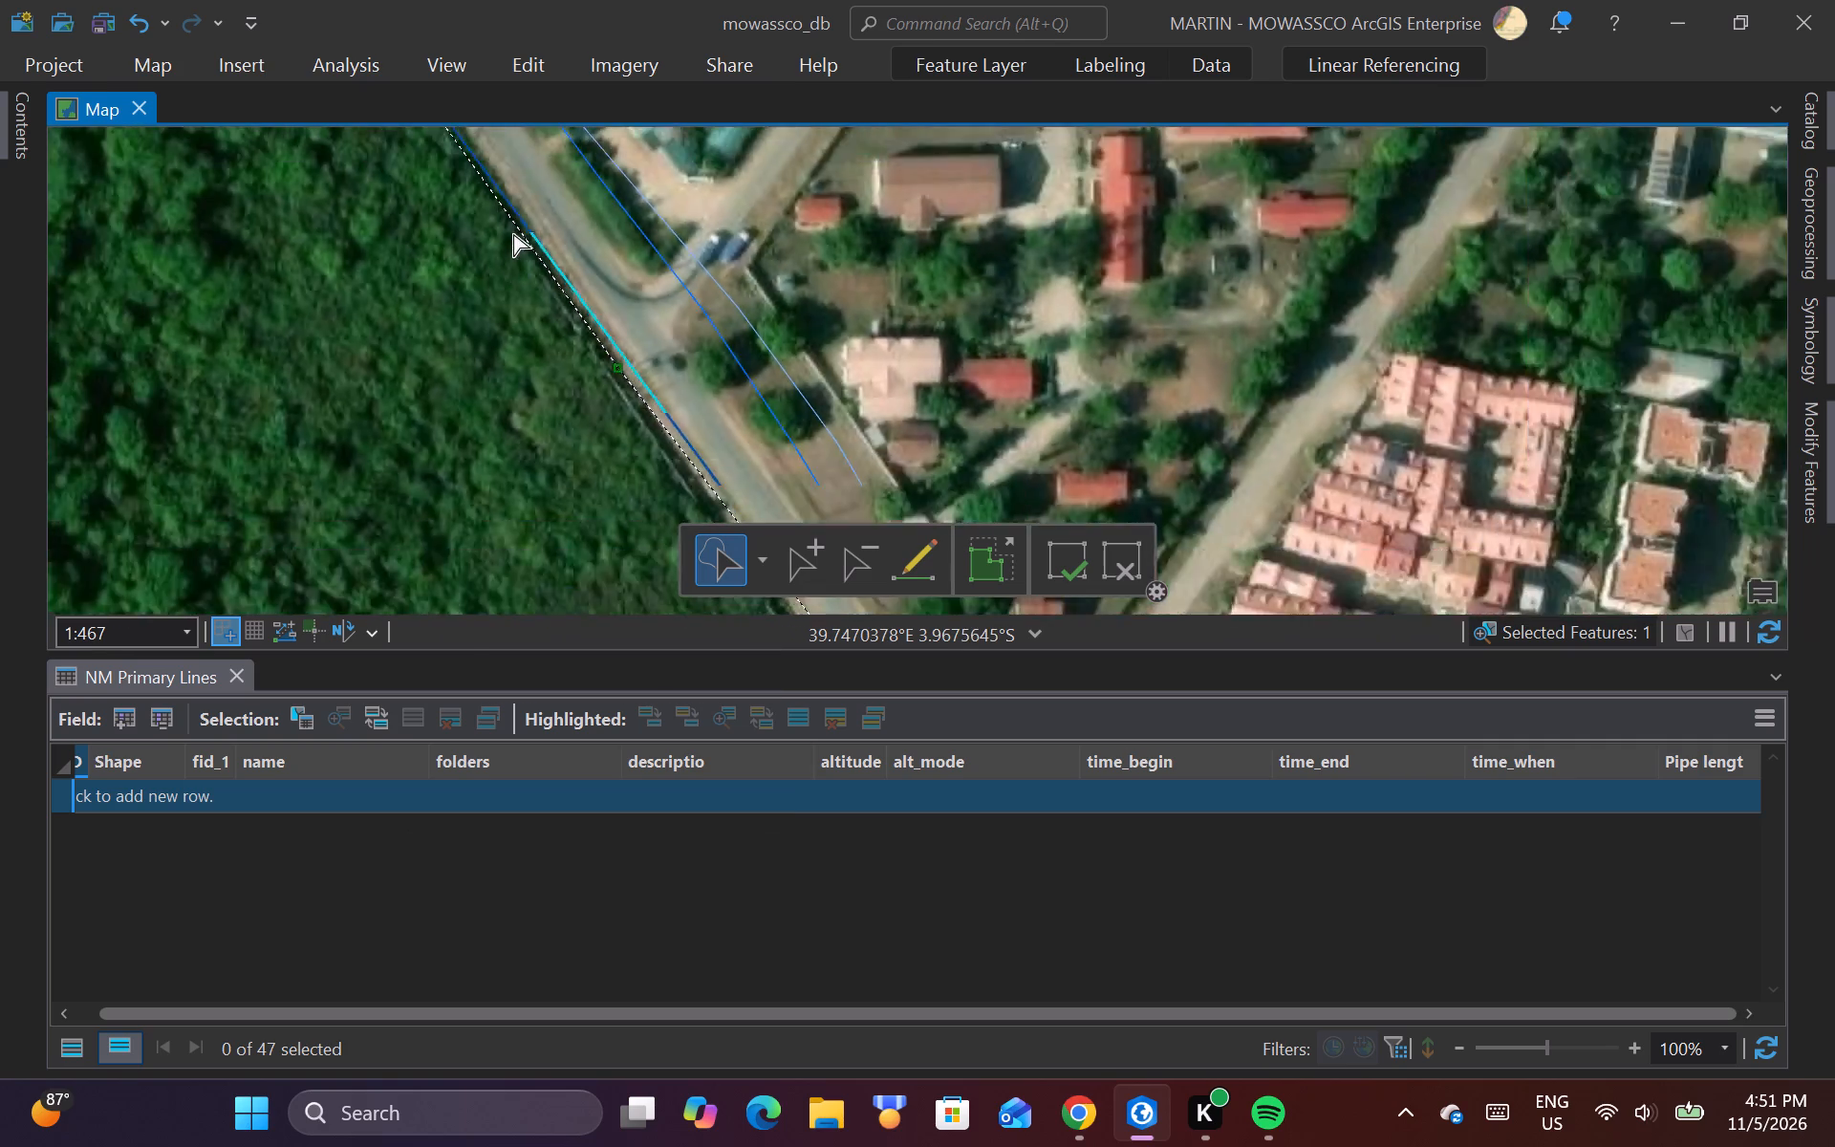
scroll(515, 227, down, 2)
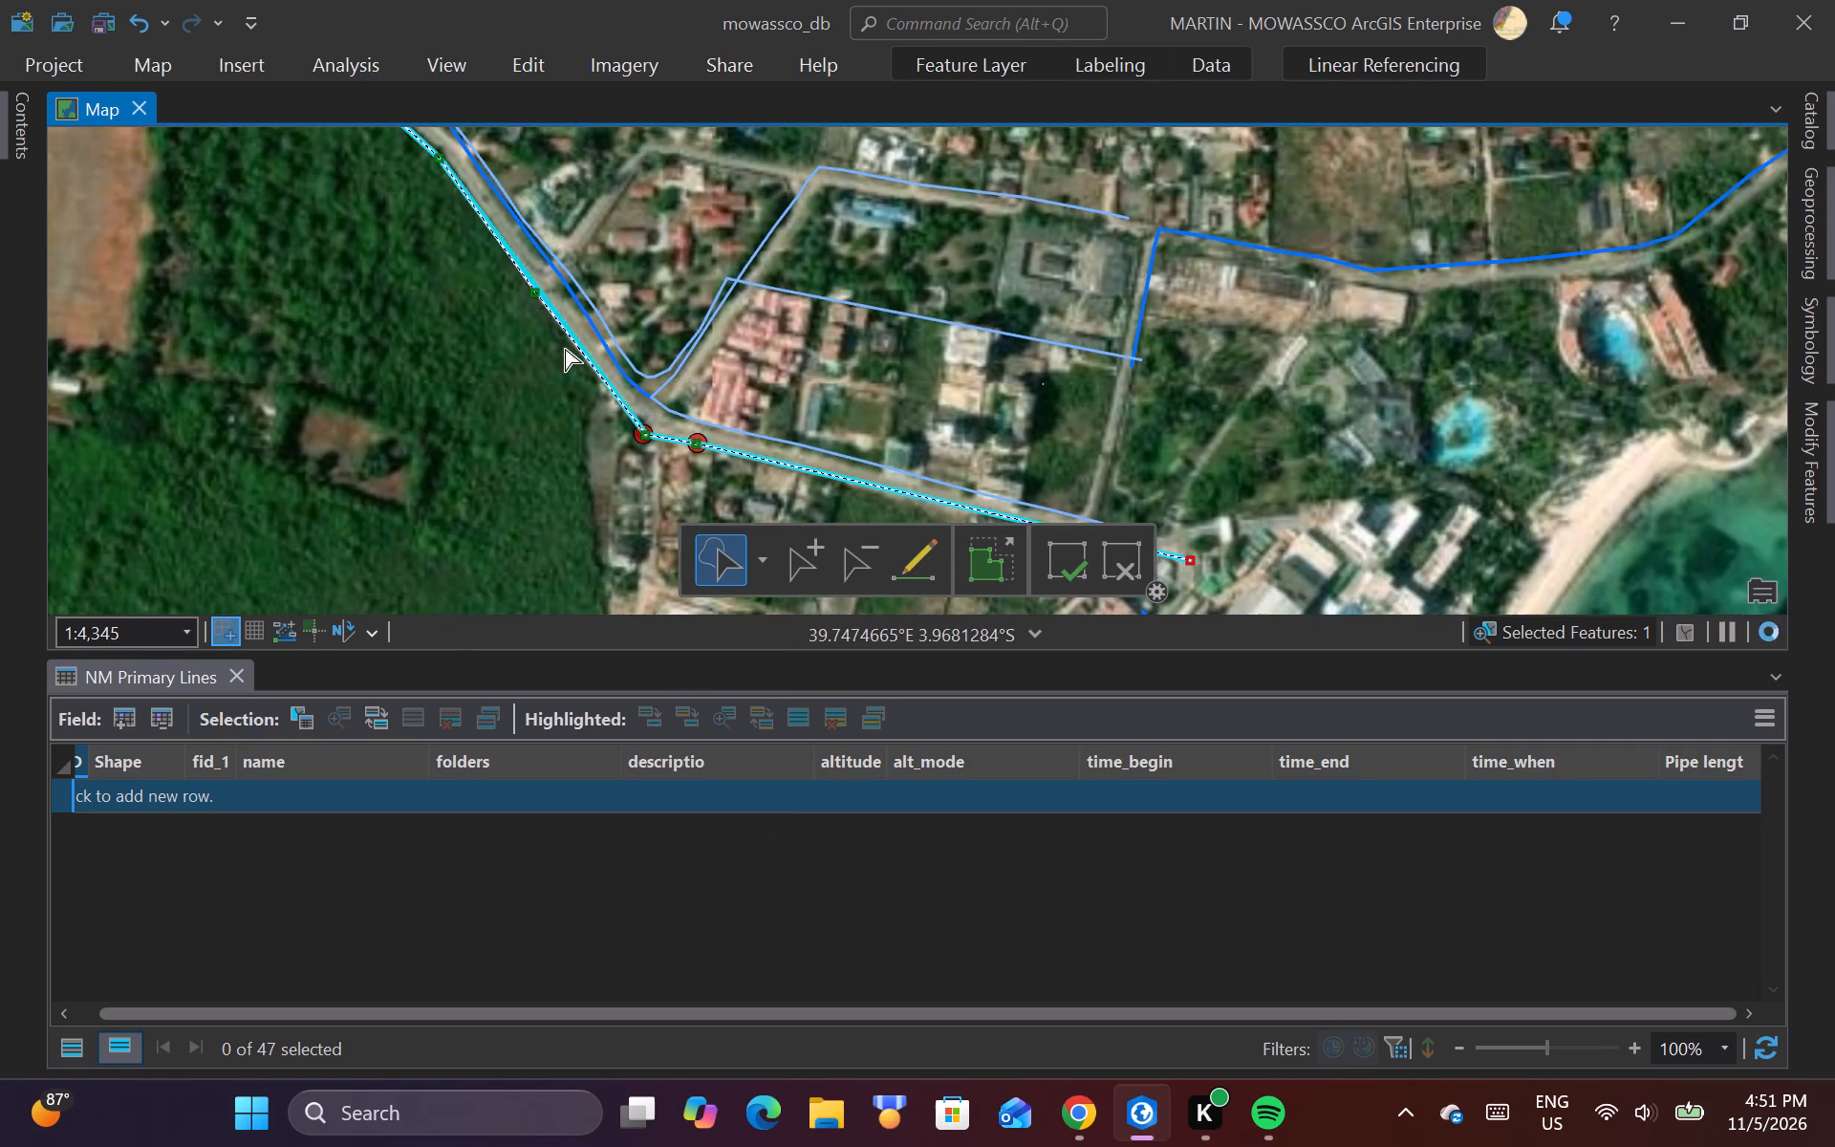
scroll(597, 367, up, 4)
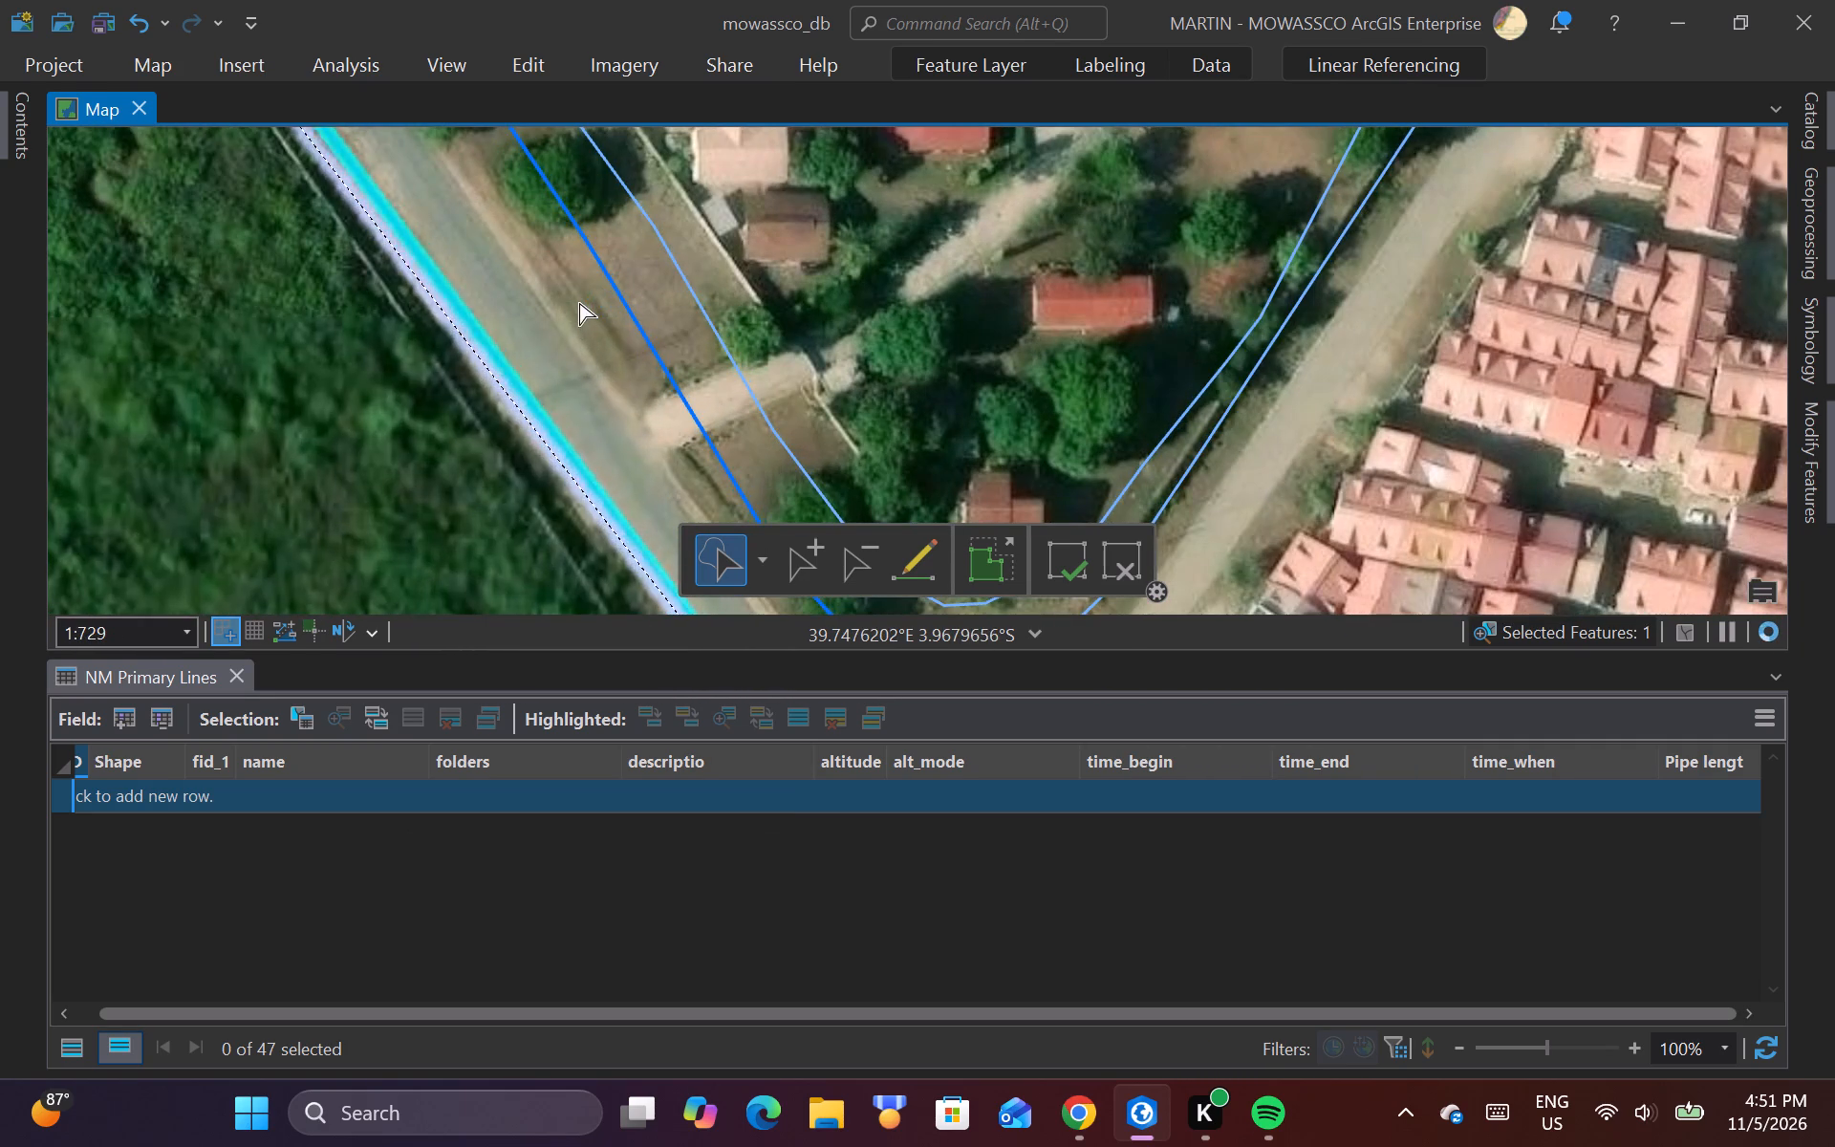
right_click(538, 437)
click(446, 446)
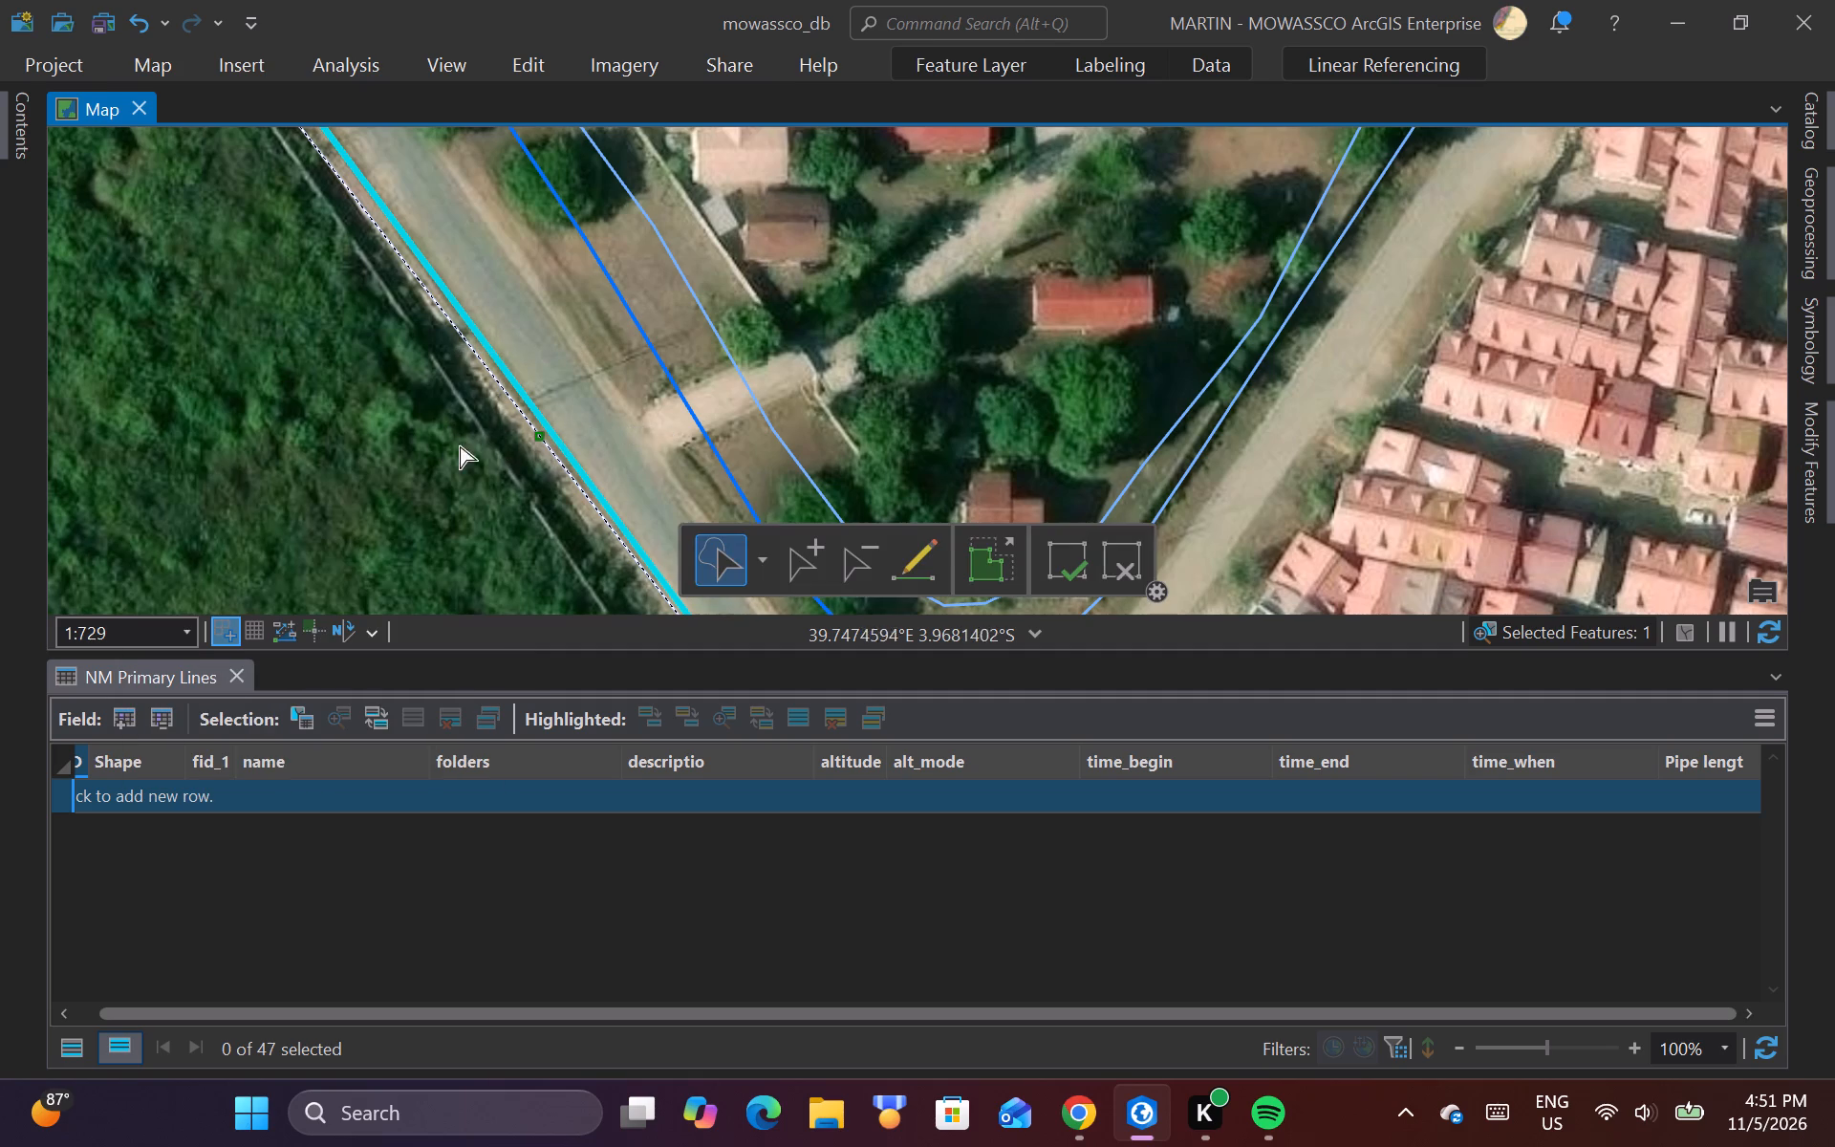
drag(542, 439, 530, 457)
scroll(459, 374, down, 2)
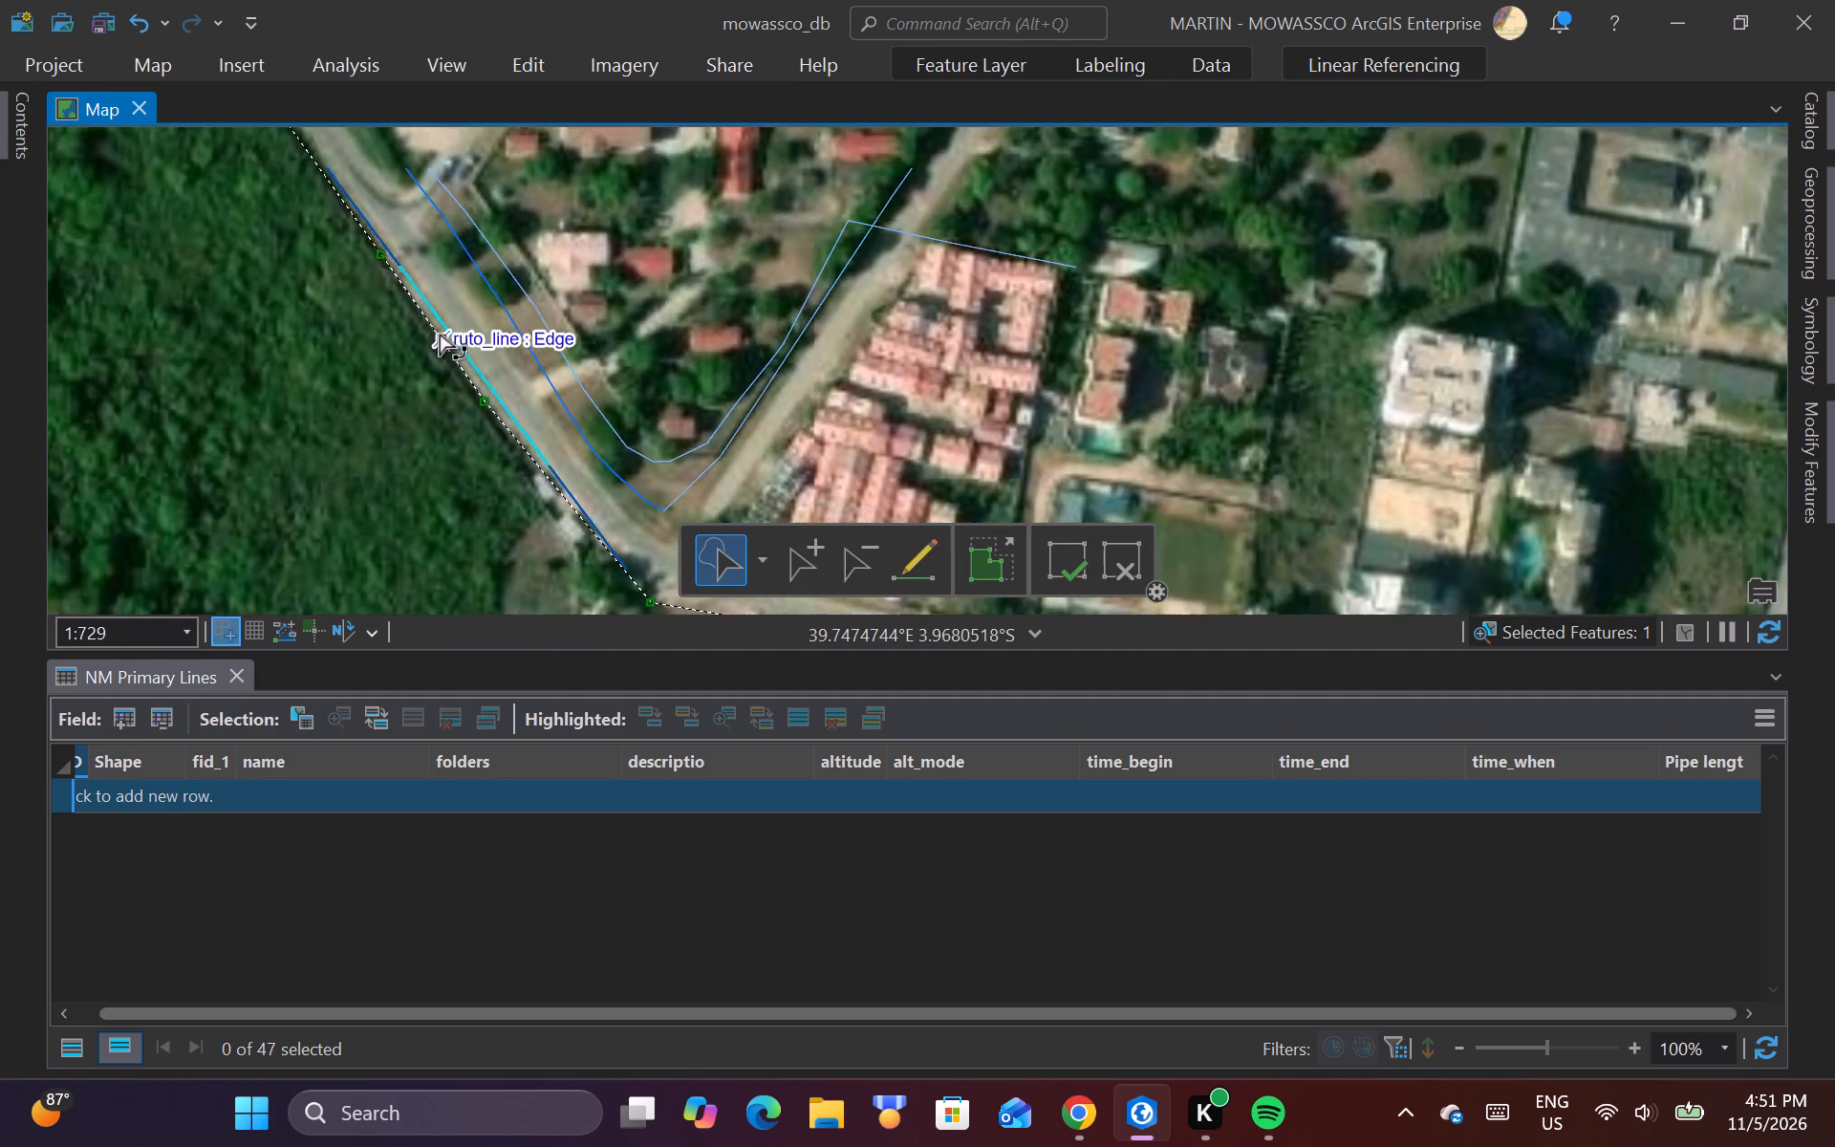
Add a vertex on ruto_line beside the grey-roofed roadside structures north-west of the red point and move it slightly south-west onto the structures' edge.
scroll(435, 331, down, 1)
scroll(570, 440, up, 2)
scroll(444, 423, up, 1)
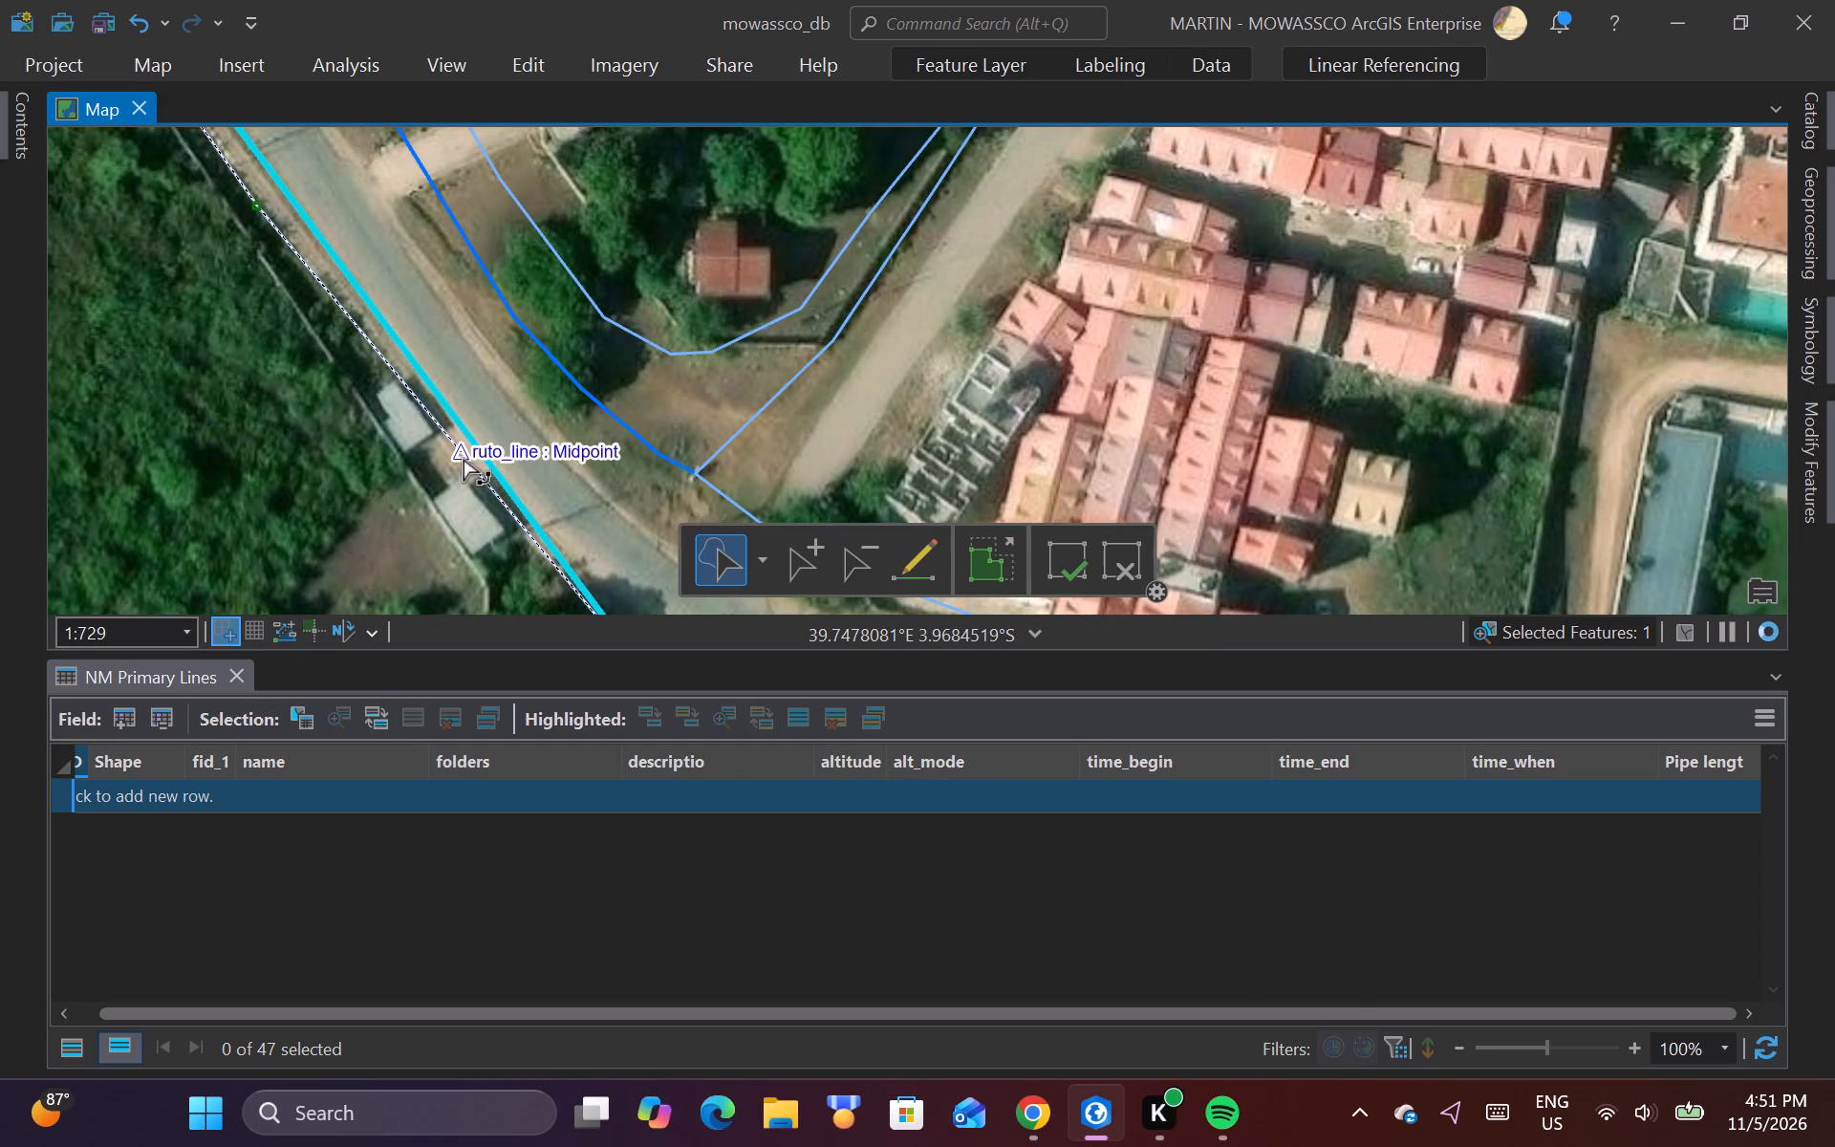
right_click(464, 456)
click(361, 471)
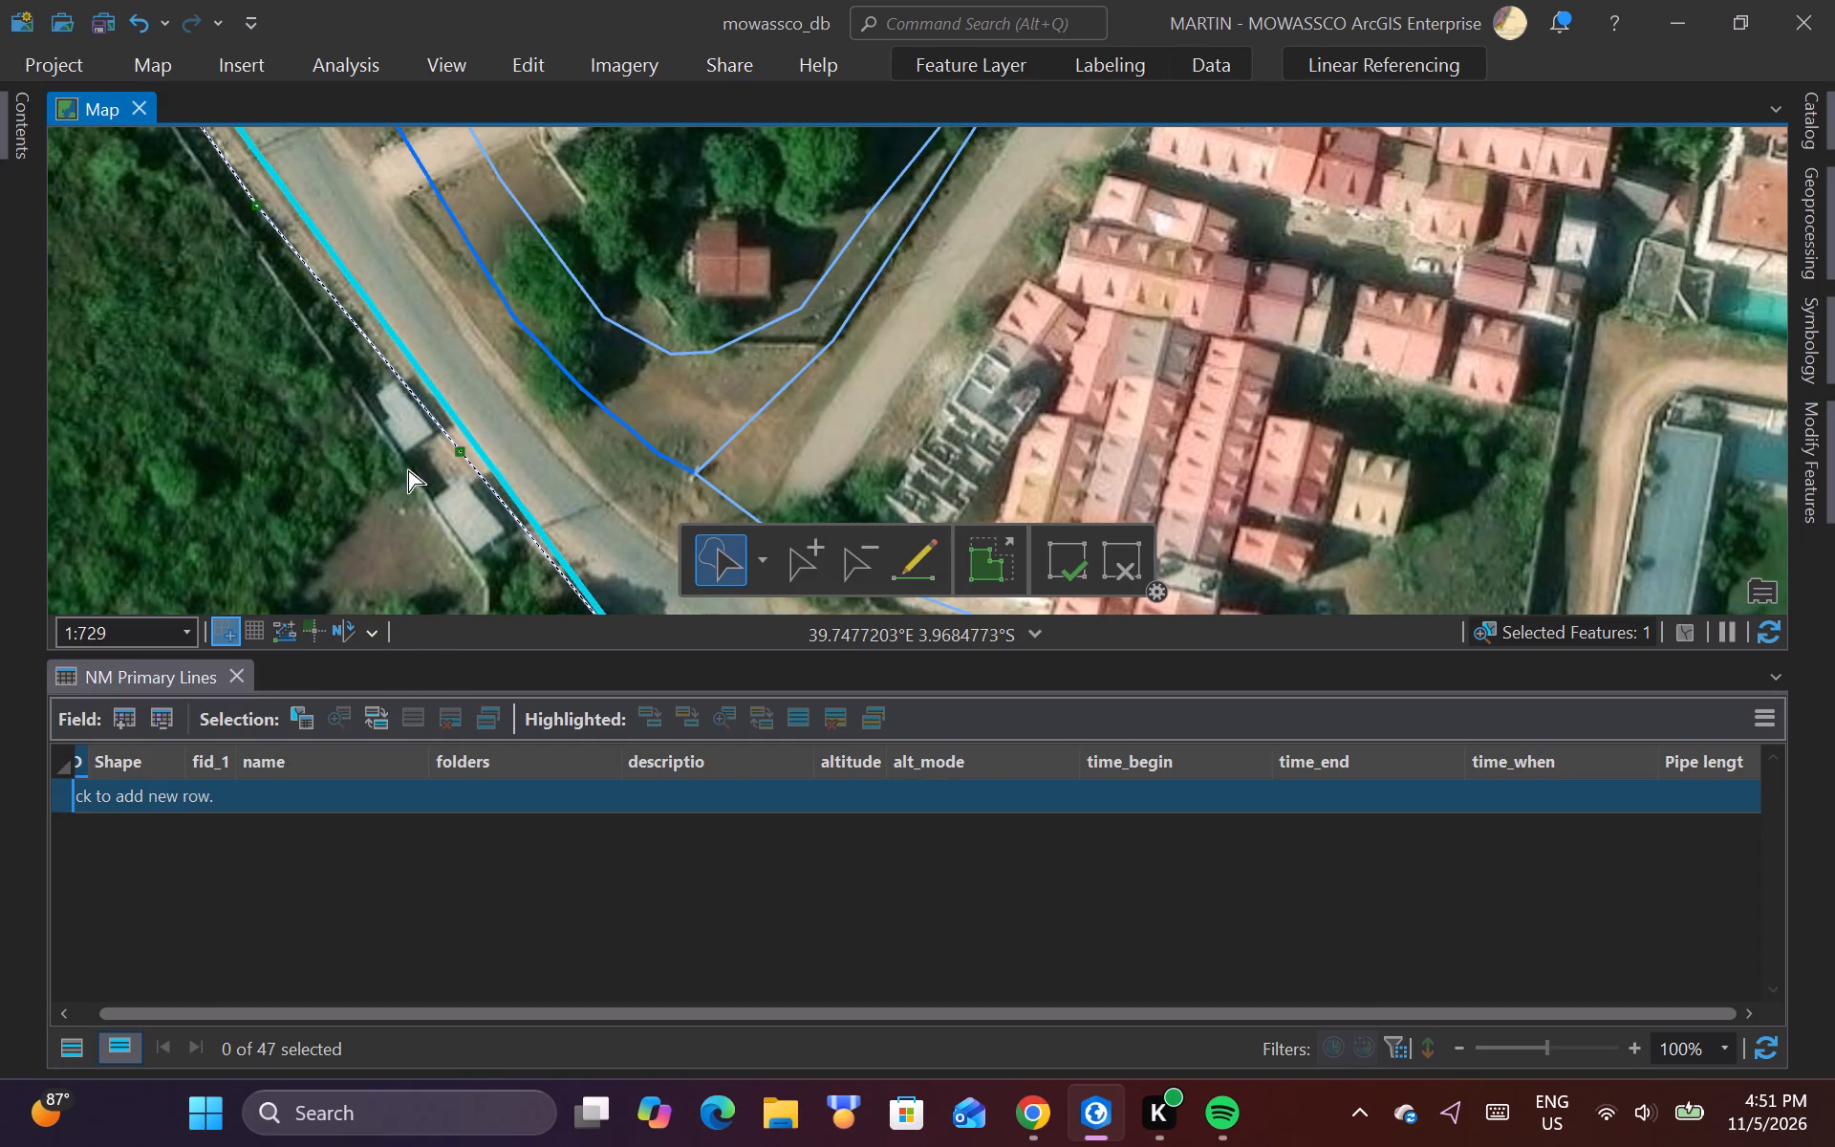
drag(464, 454, 452, 471)
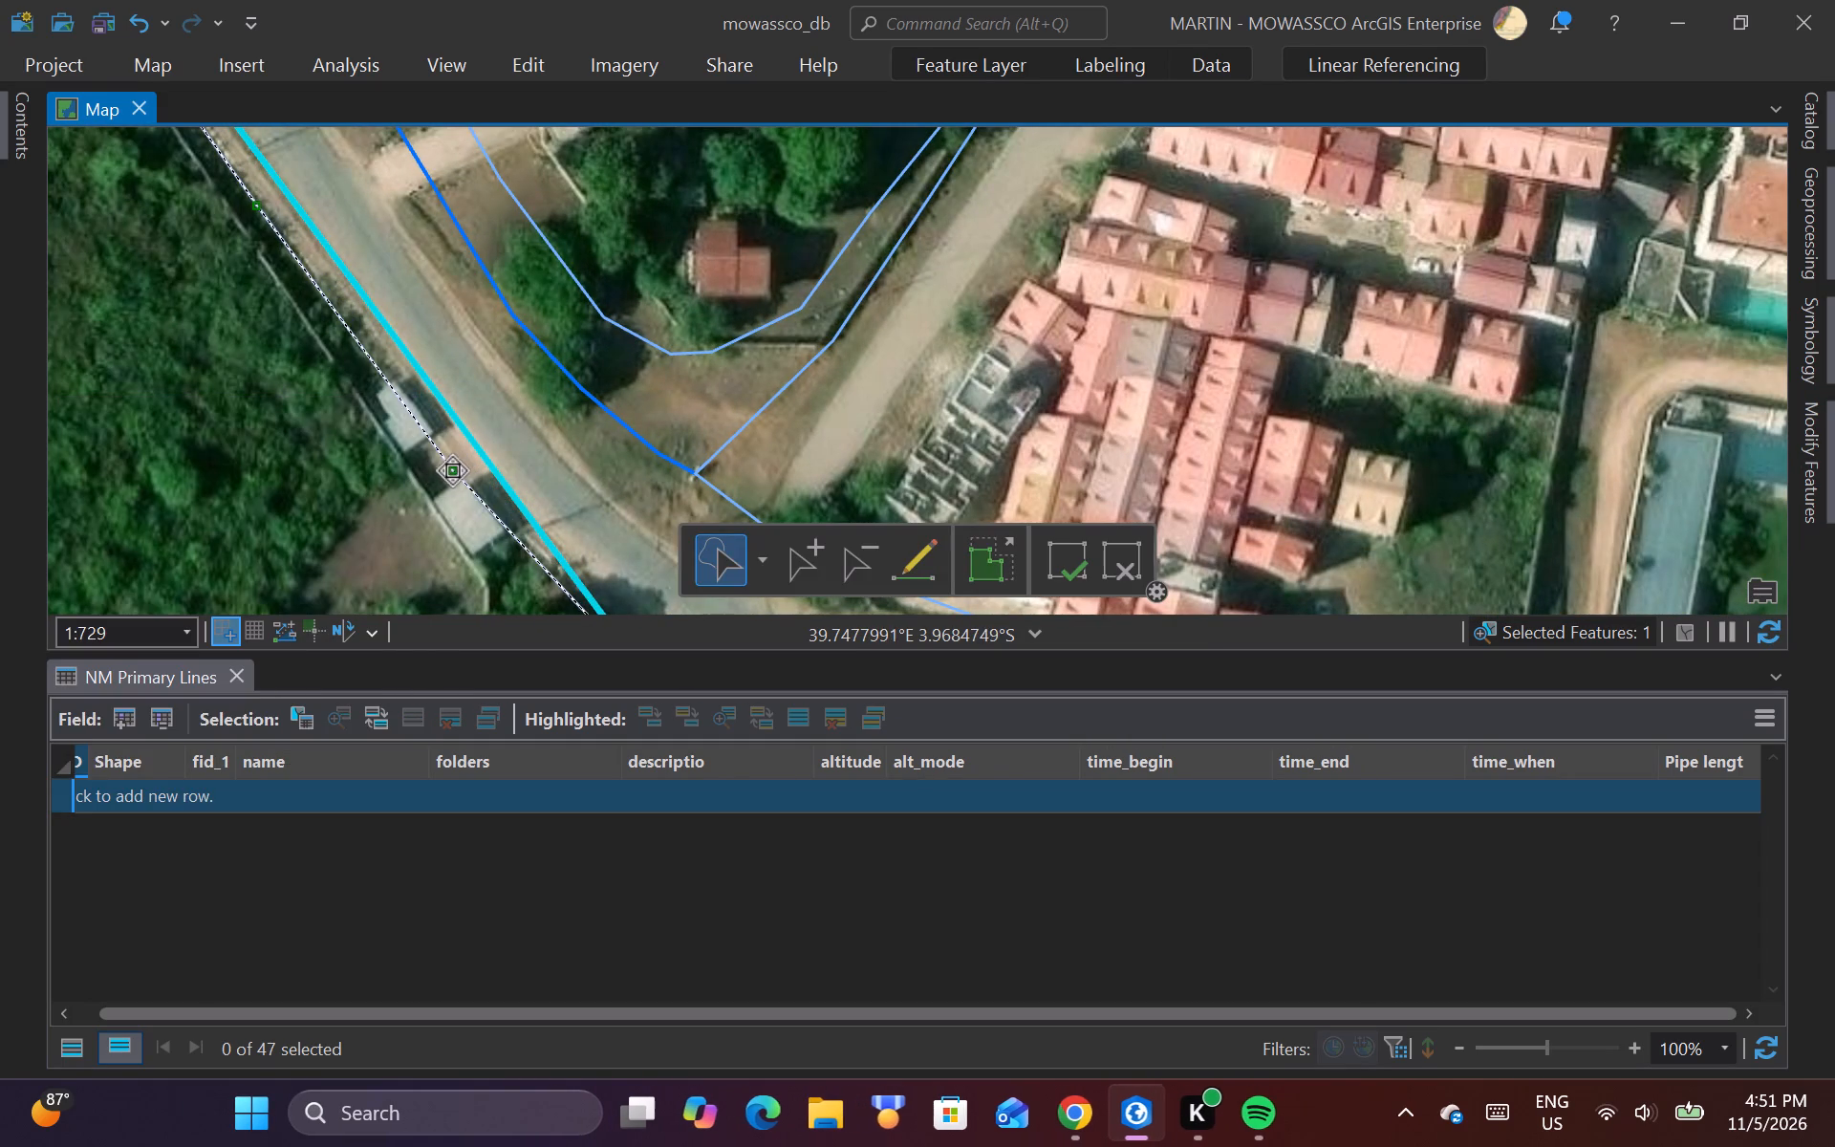
drag(452, 471, 443, 475)
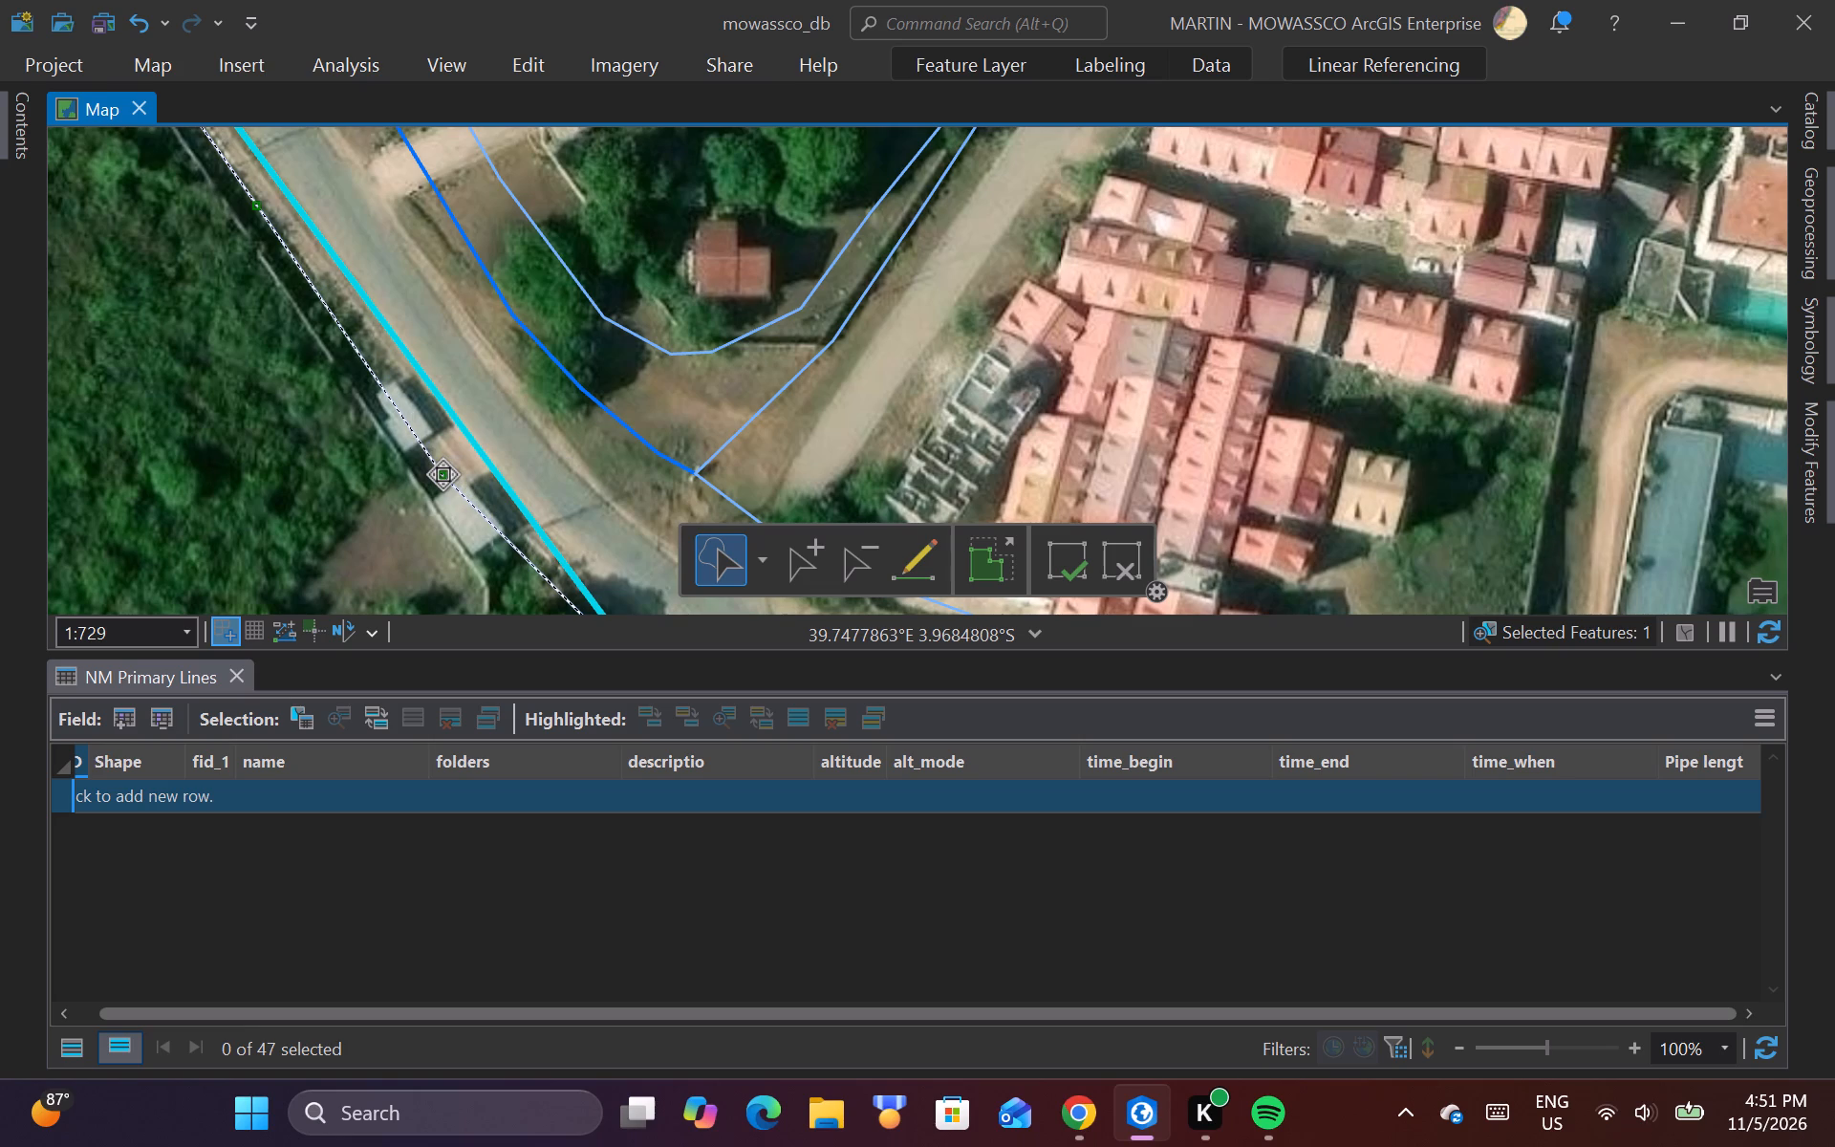
drag(443, 475, 443, 475)
drag(443, 475, 445, 475)
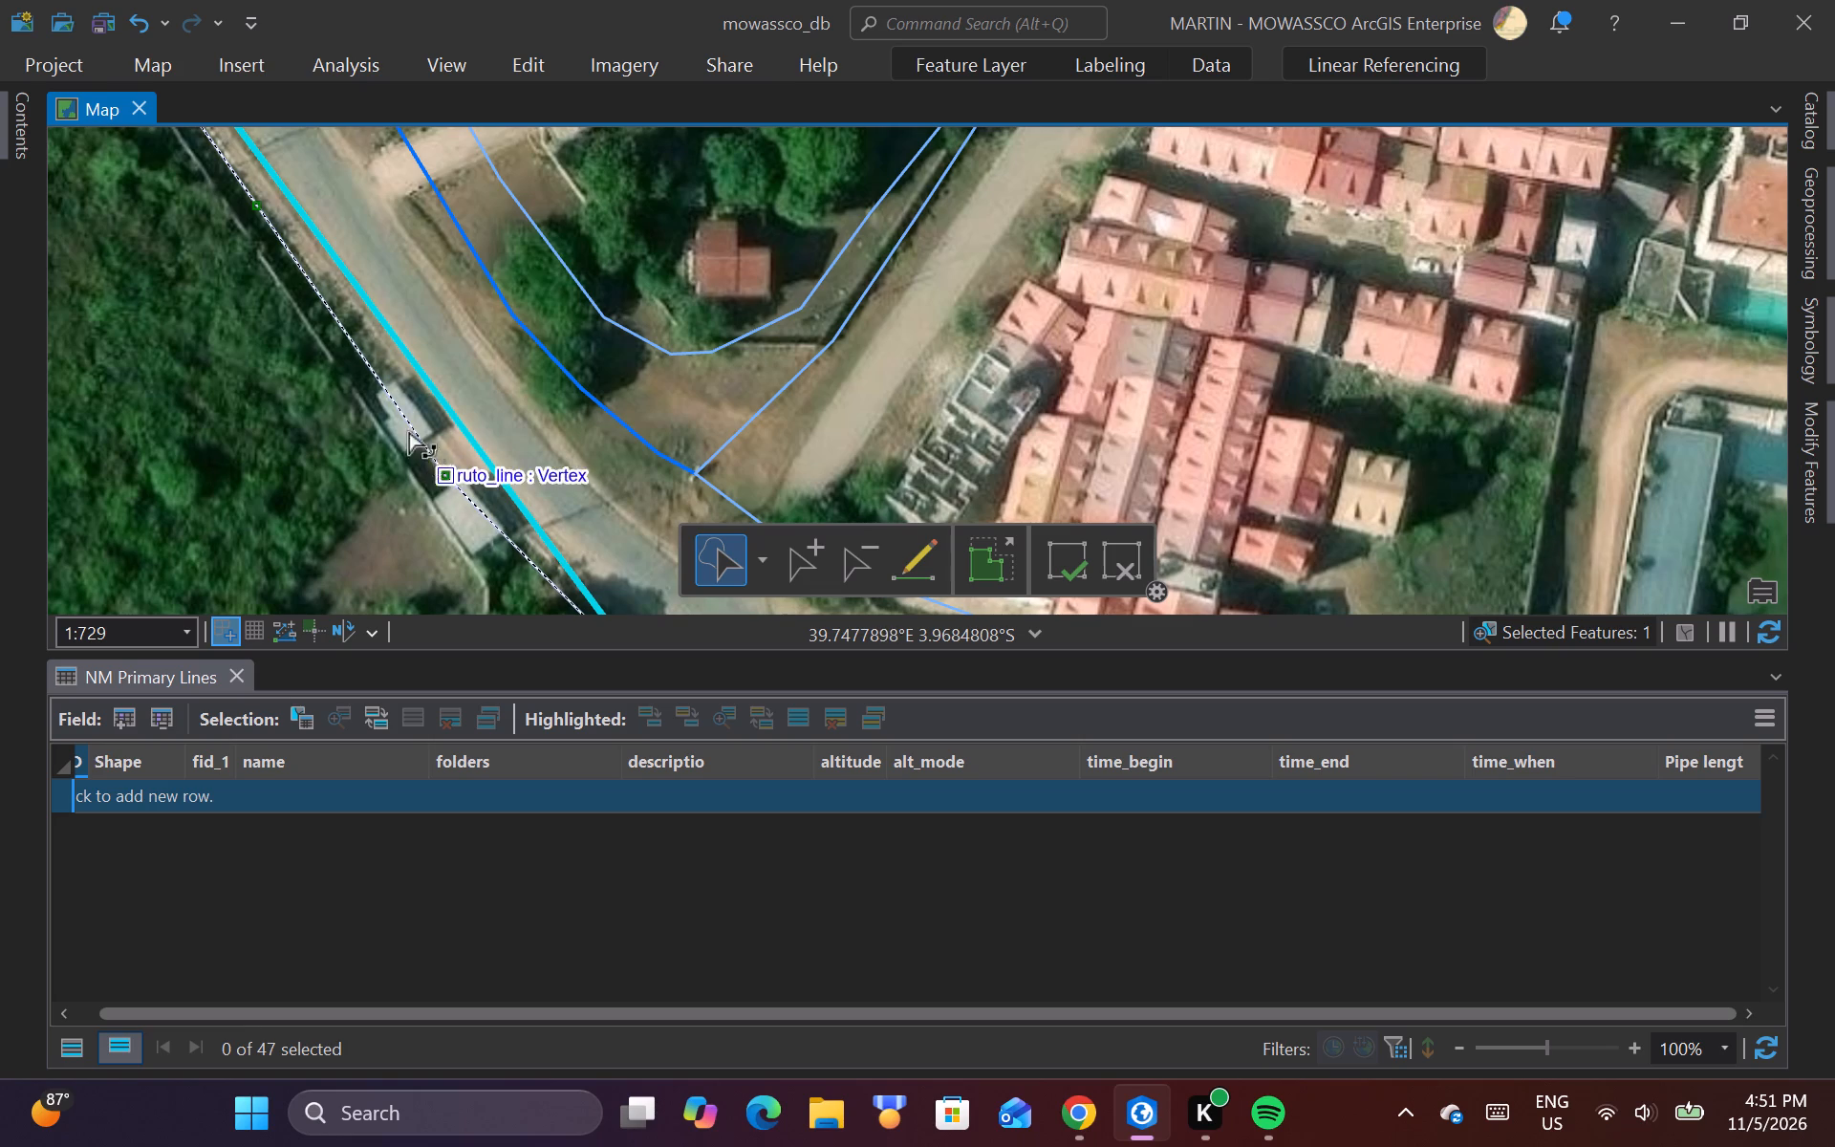
Add a vertex among the trees between the grey-roofed structures and the red point at the bend, and move it slightly south-east.
scroll(337, 337, down, 3)
scroll(391, 417, up, 2)
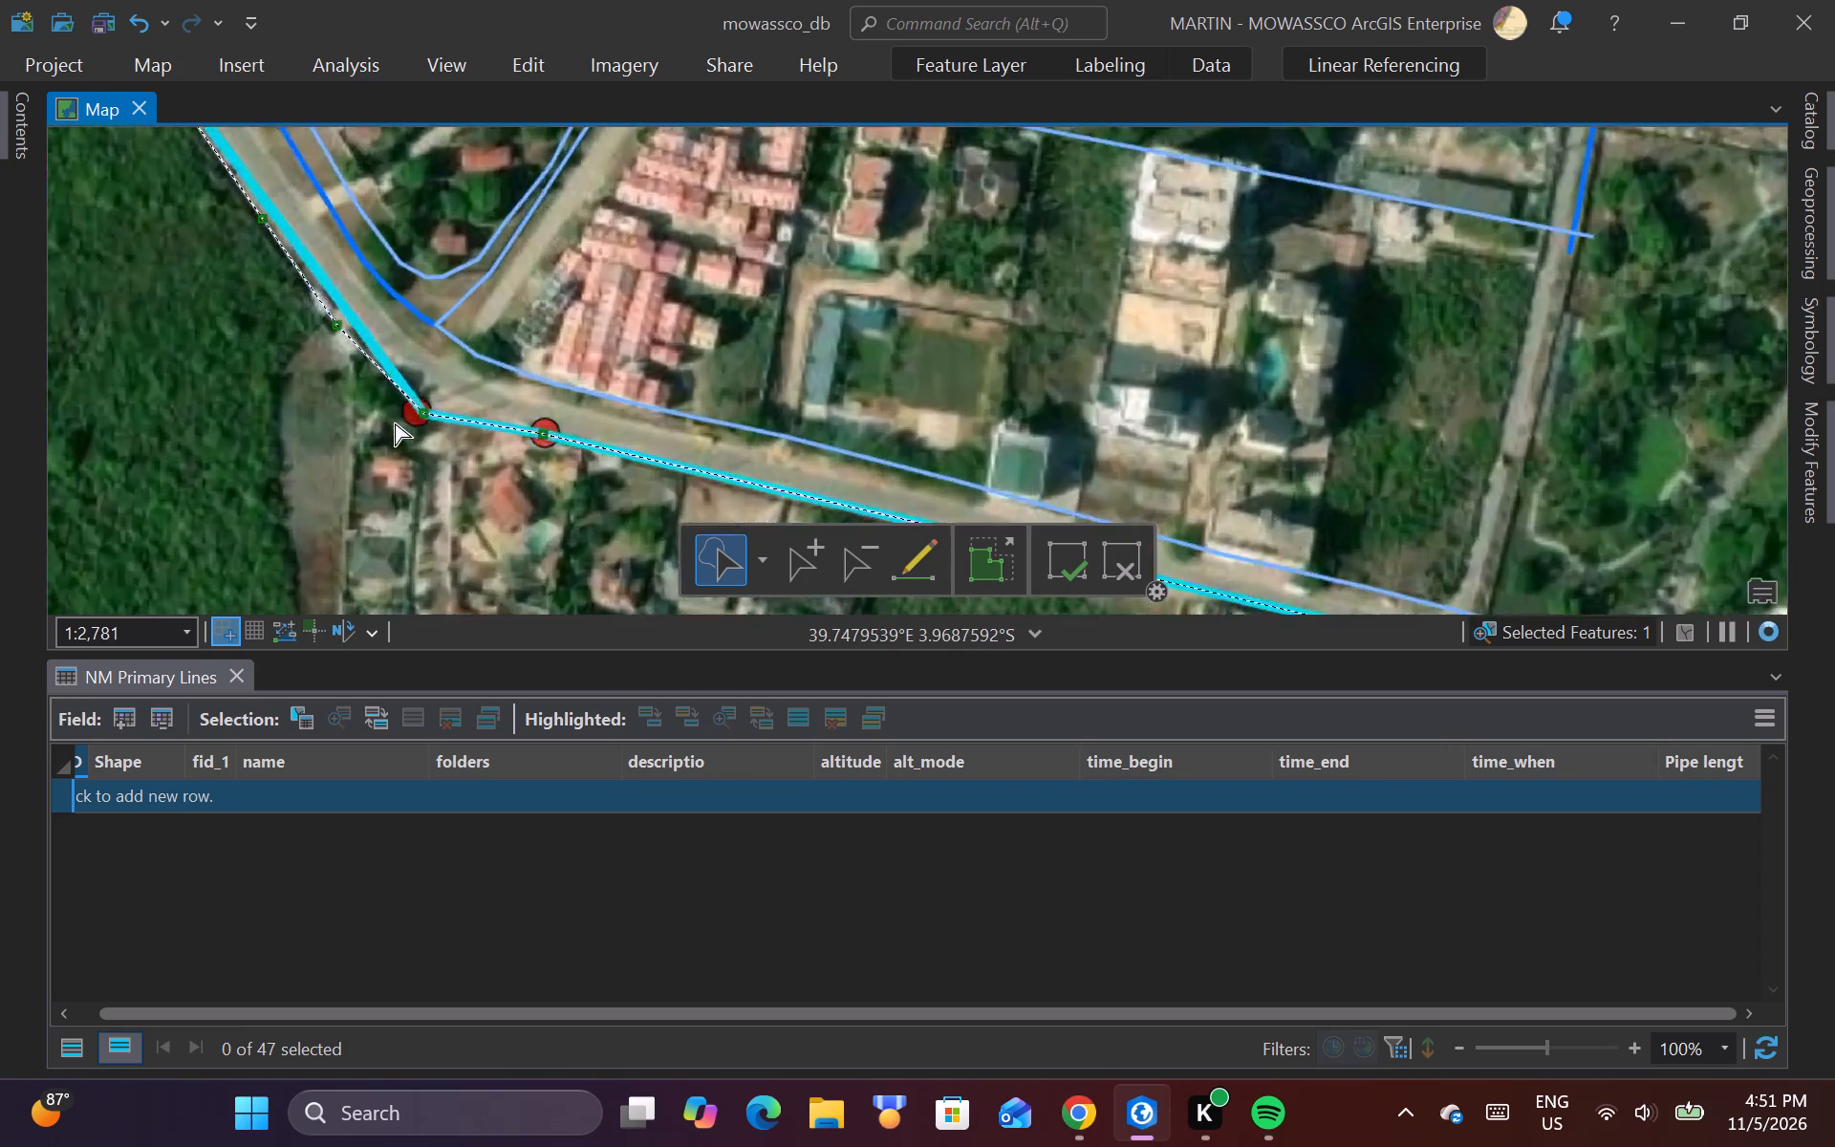
scroll(420, 352, up, 1)
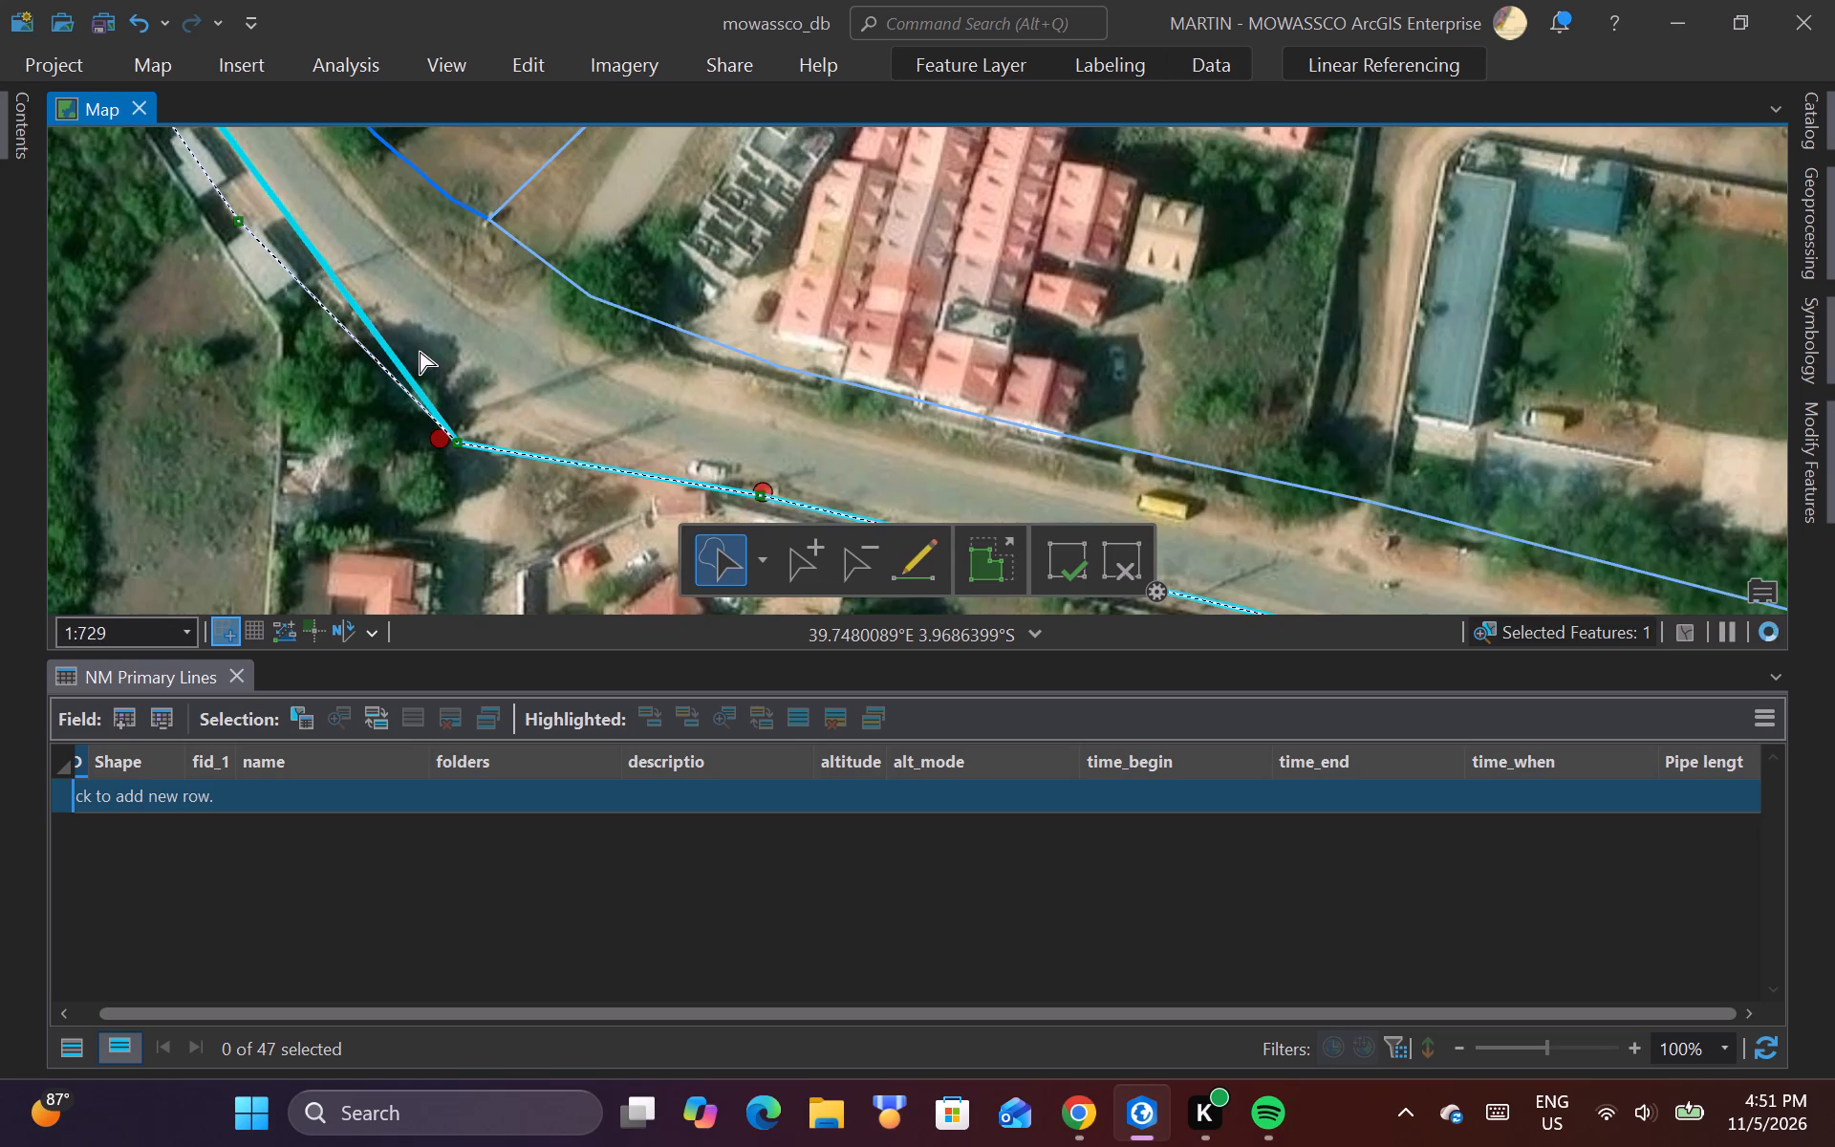
scroll(420, 352, up, 1)
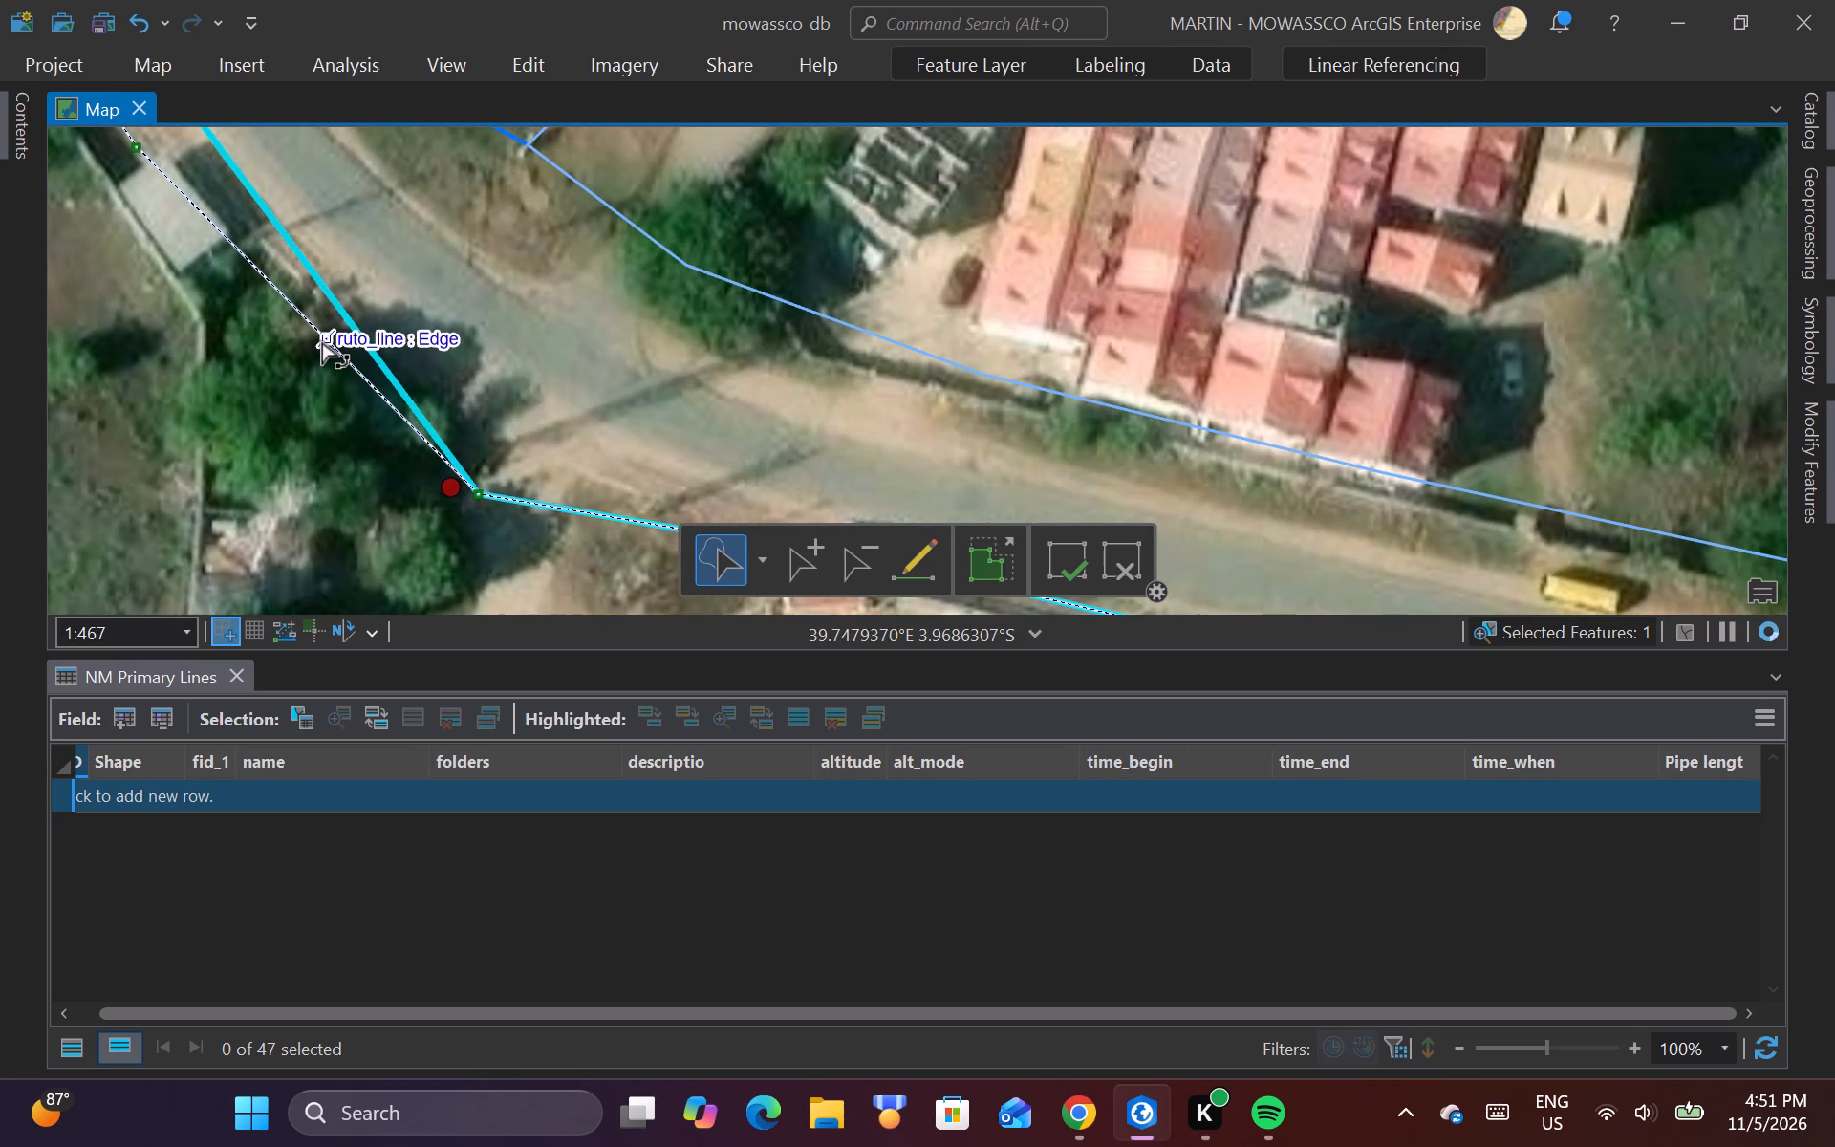
right_click(322, 342)
click(331, 353)
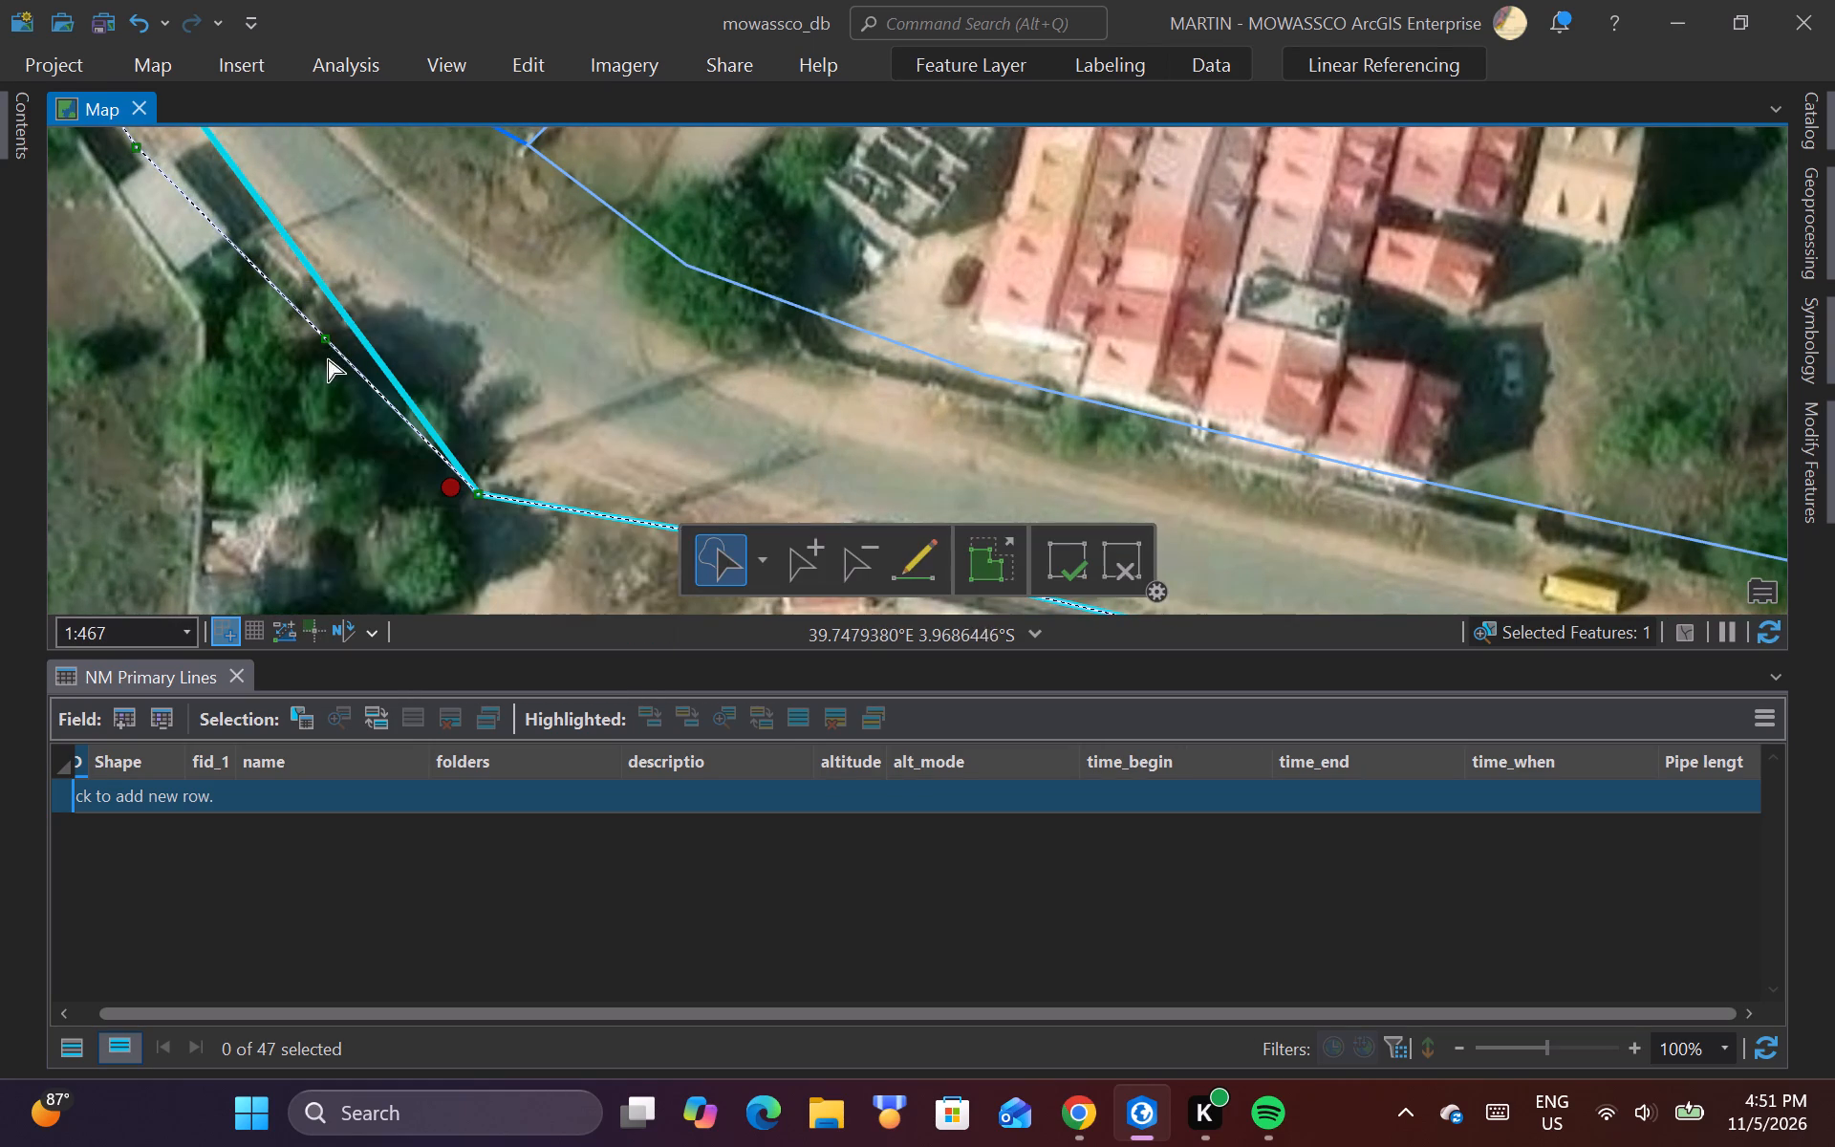
drag(321, 343, 331, 397)
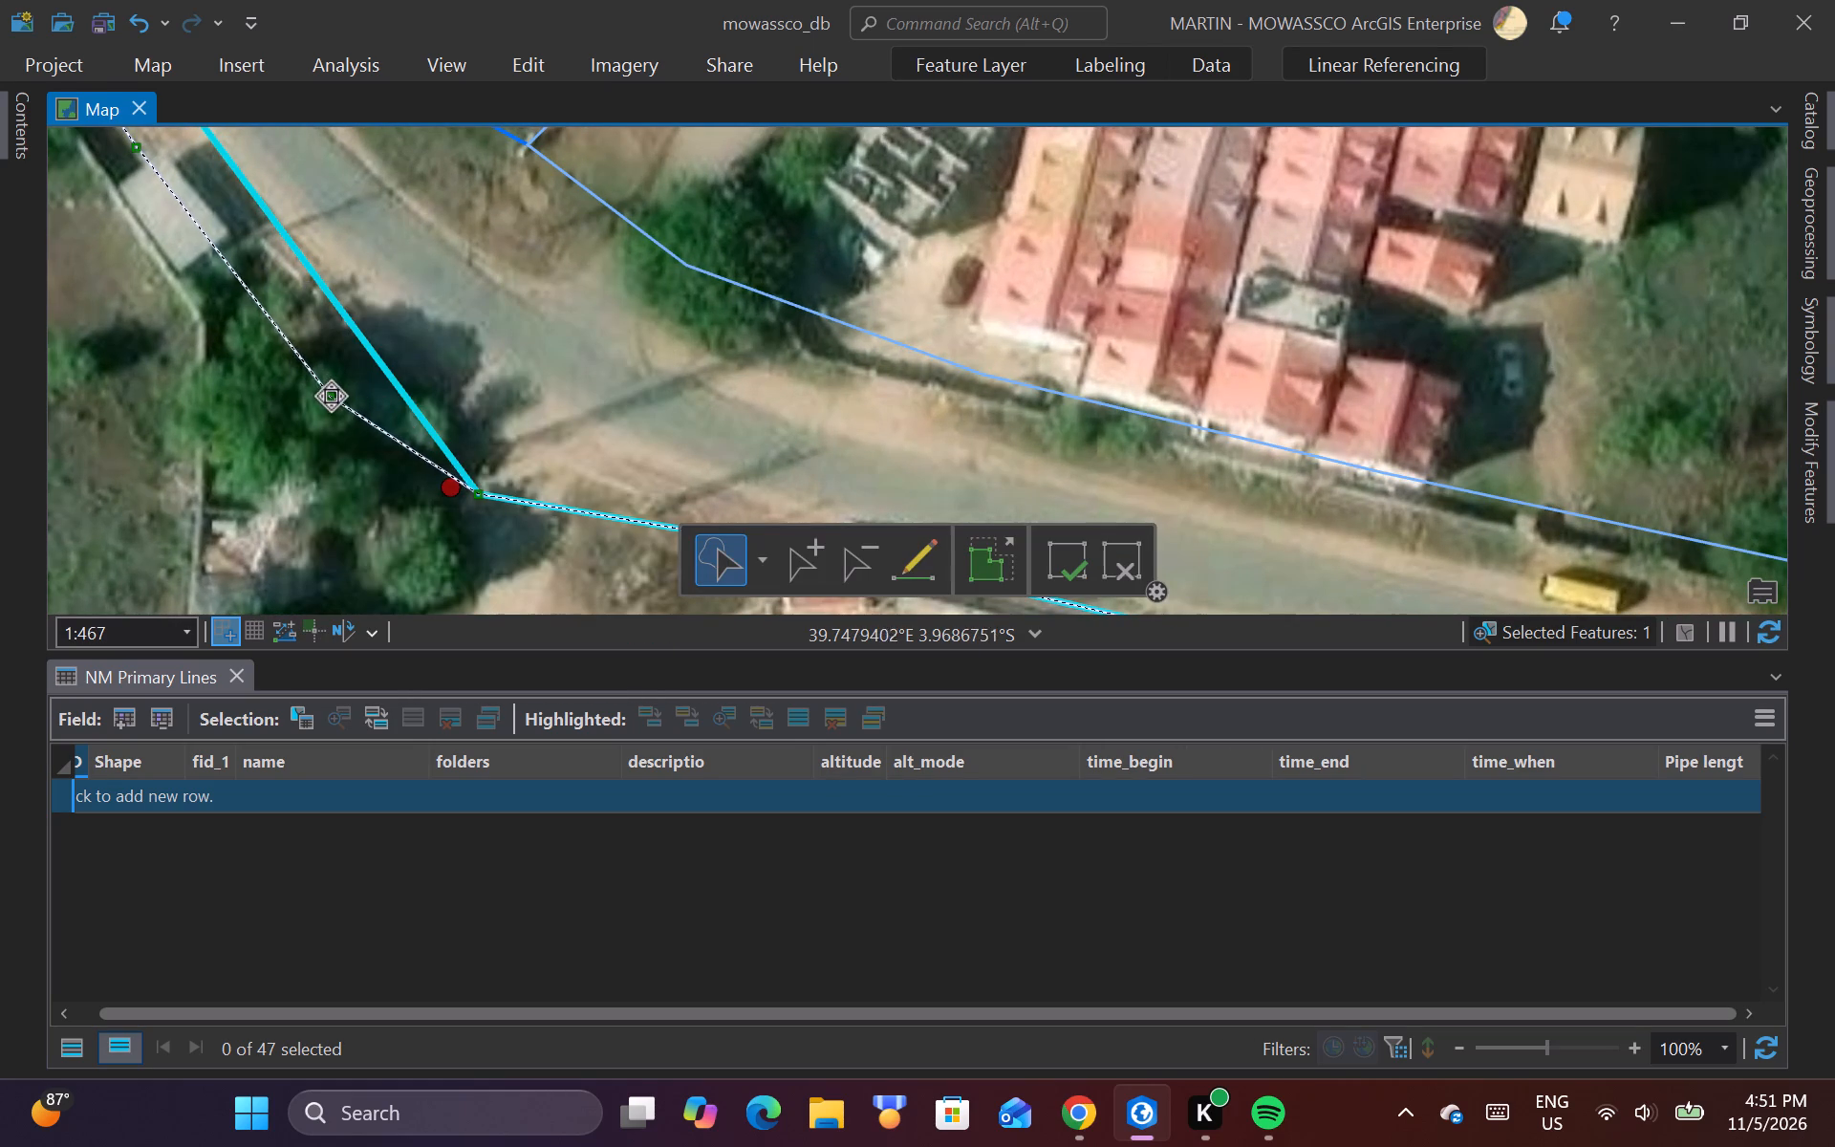
drag(331, 397, 348, 411)
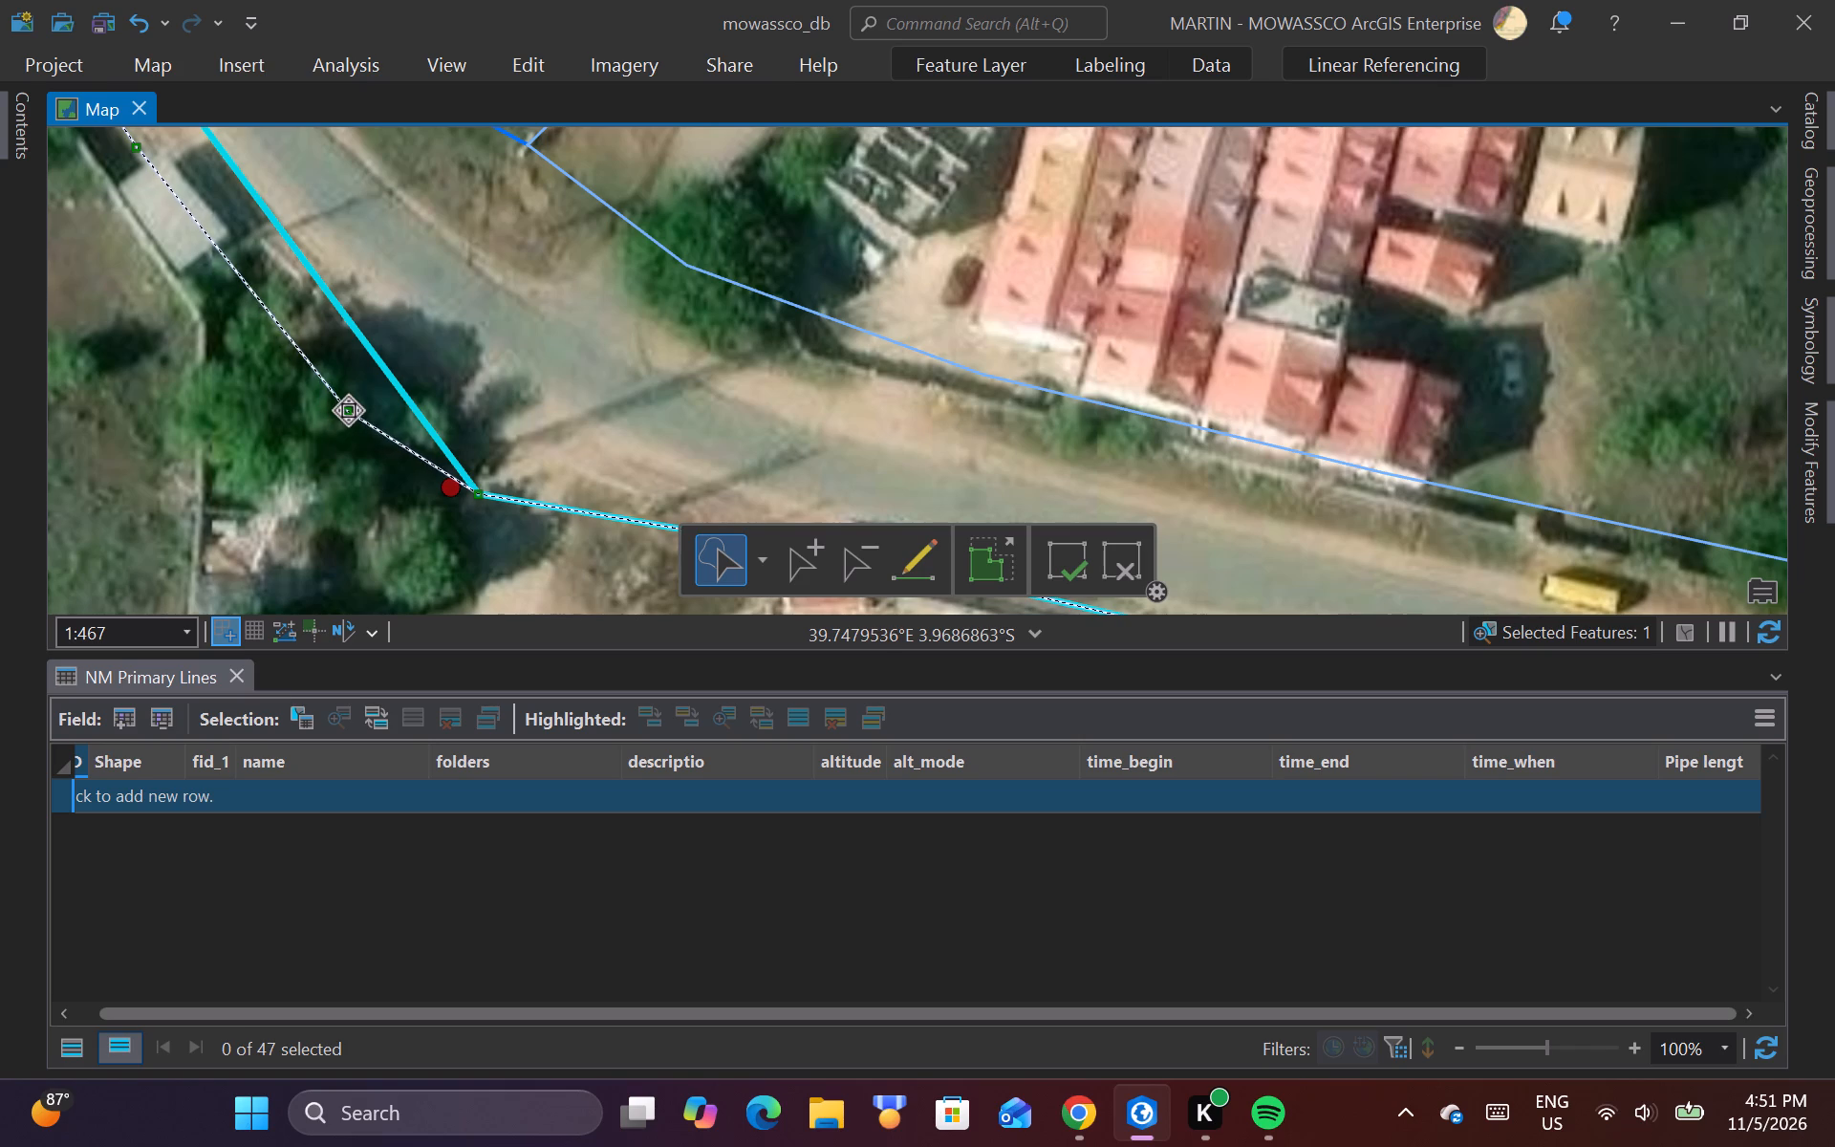
drag(348, 411, 354, 411)
Check the remaining straight stretch to the pipeline's eastern end and finish the ruto_line vertex changes.
scroll(352, 372, down, 2)
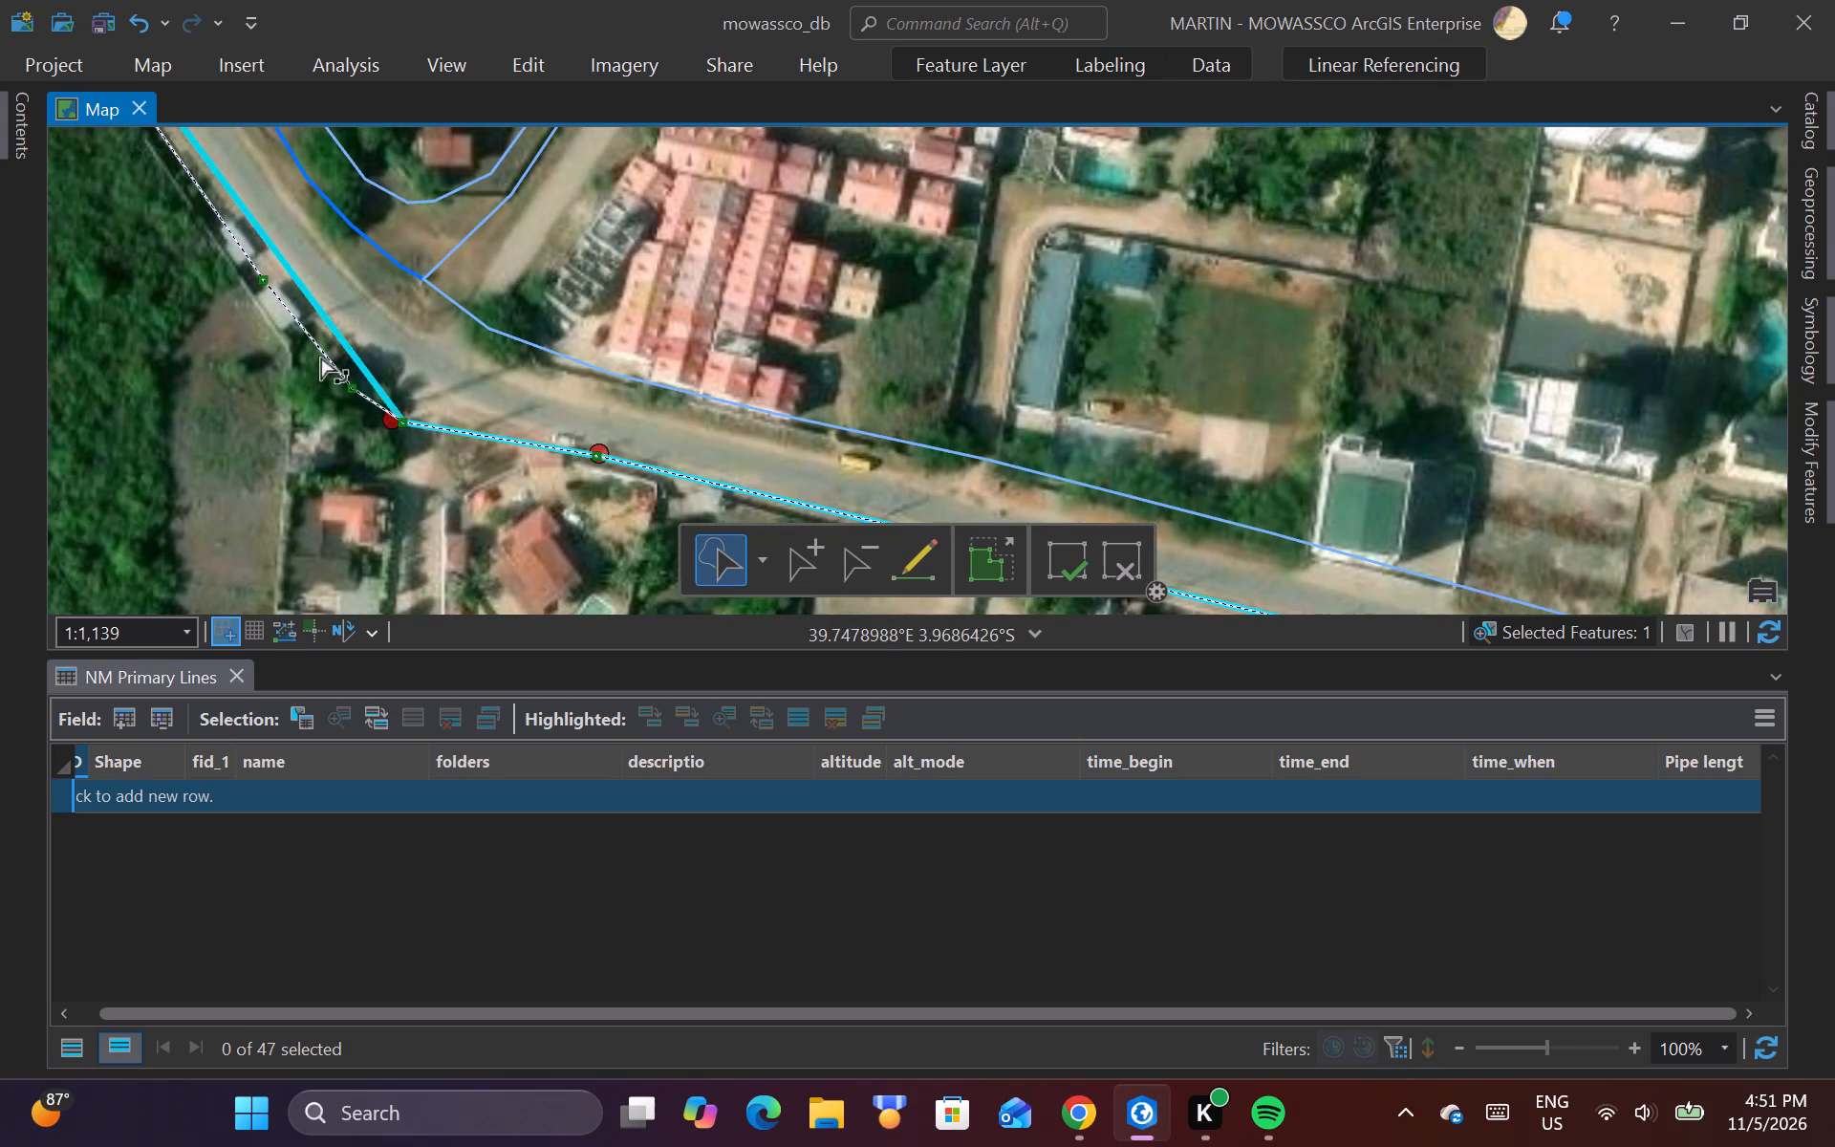
scroll(316, 356, down, 1)
scroll(513, 437, up, 2)
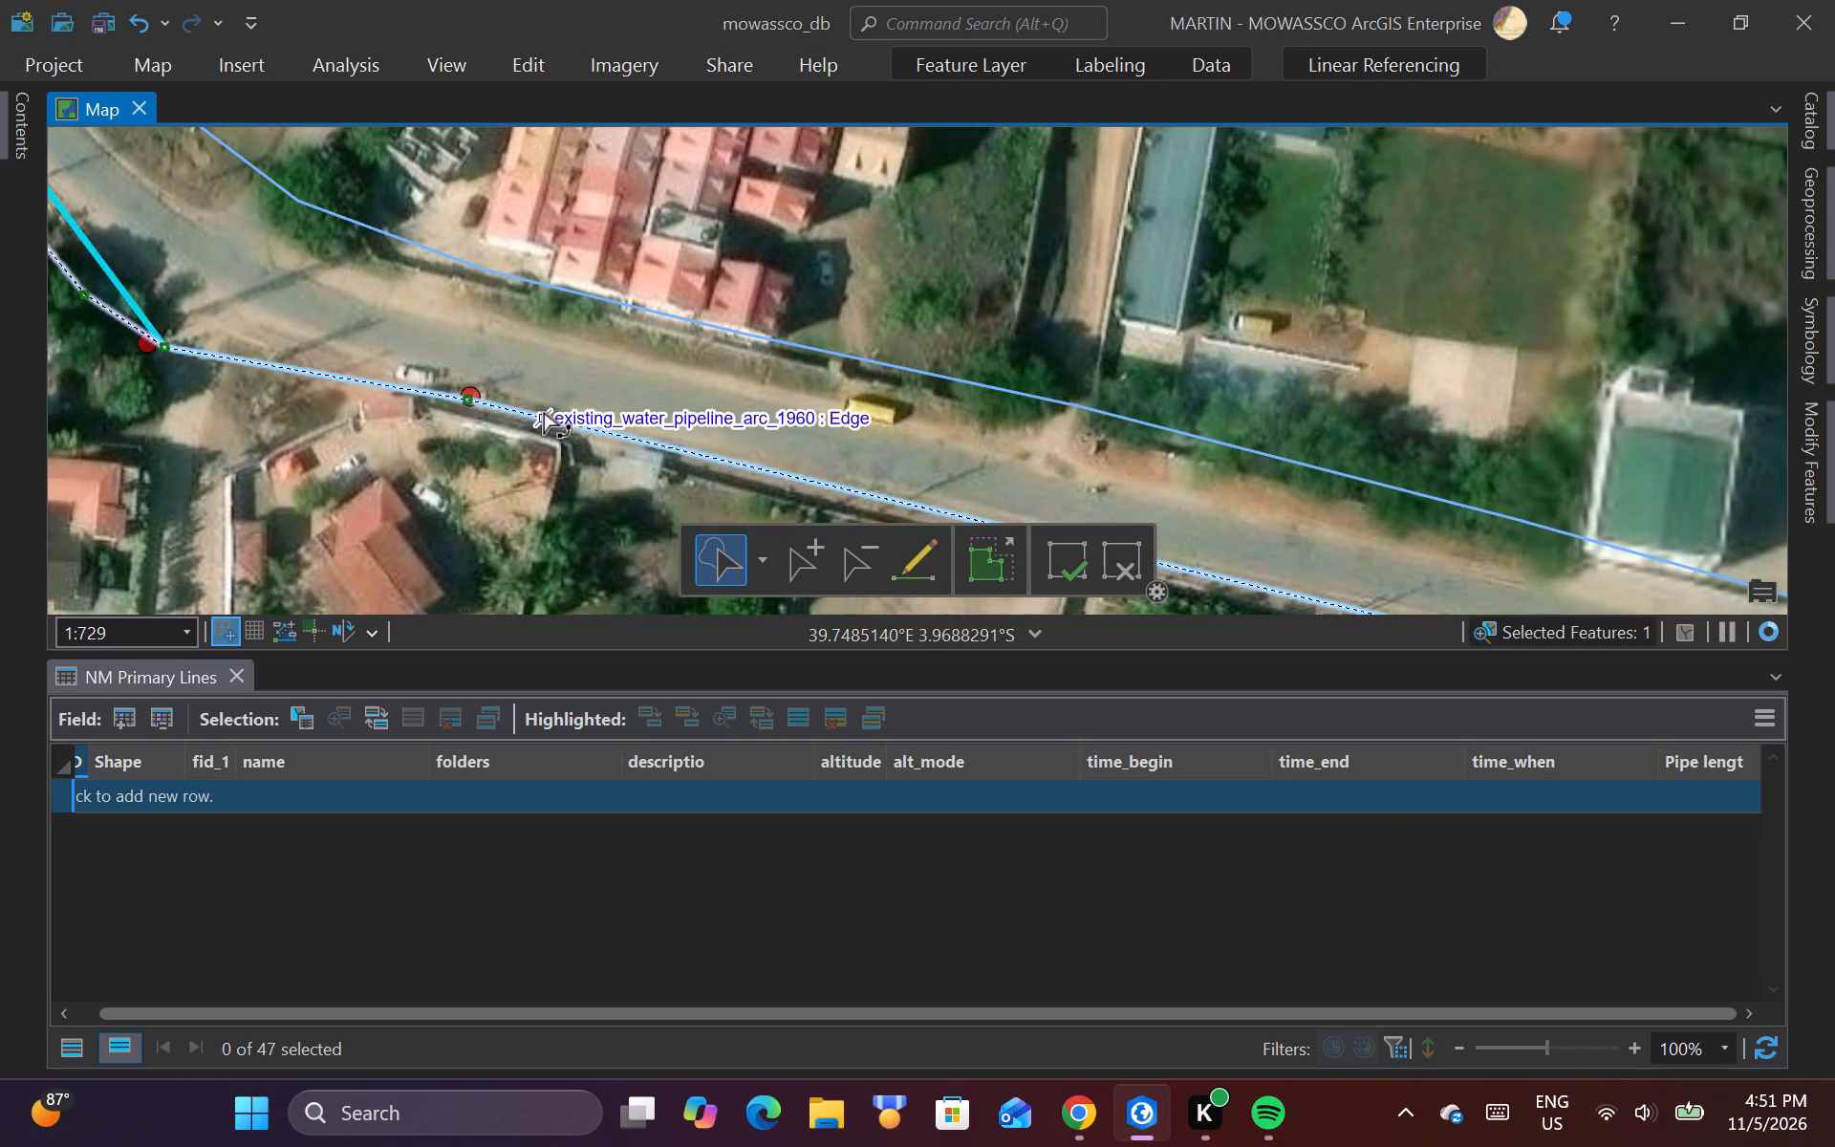
scroll(230, 421, down, 1)
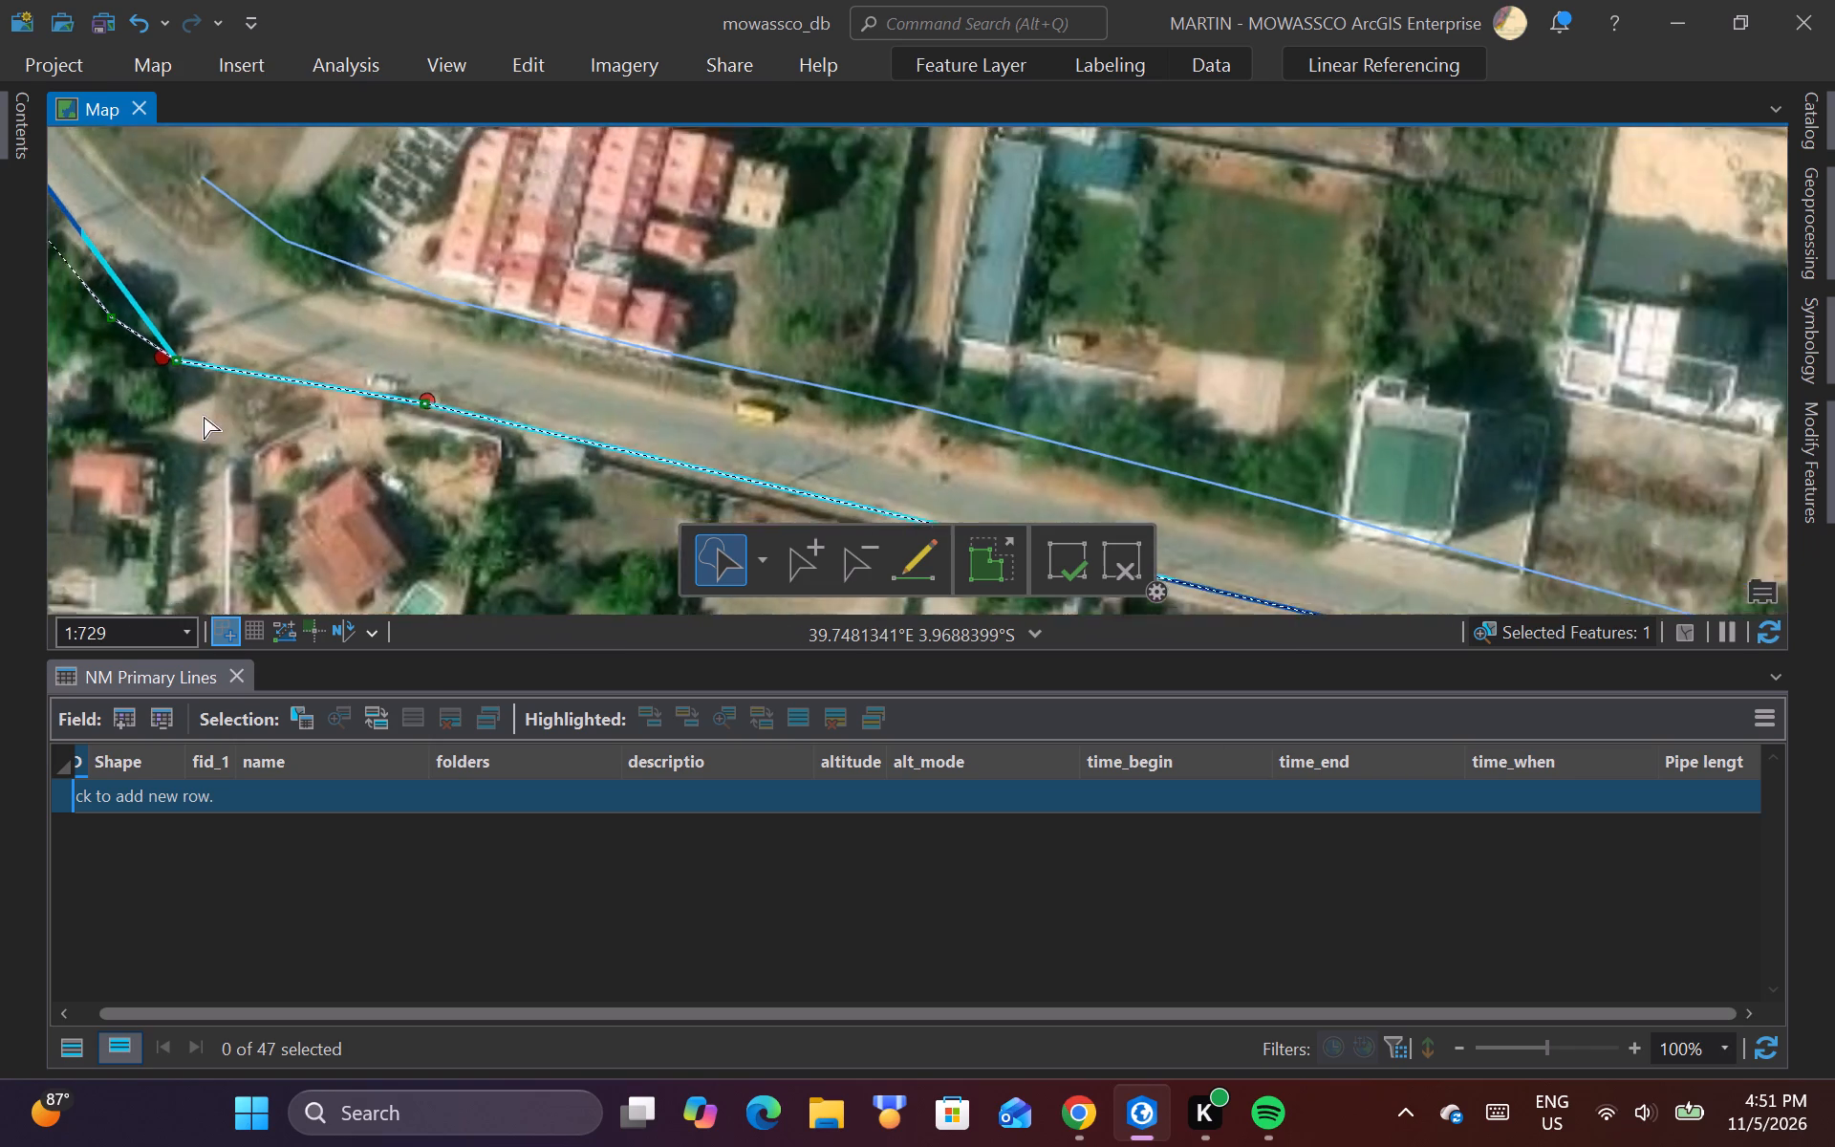
scroll(188, 413, down, 1)
scroll(182, 304, down, 2)
scroll(394, 440, up, 3)
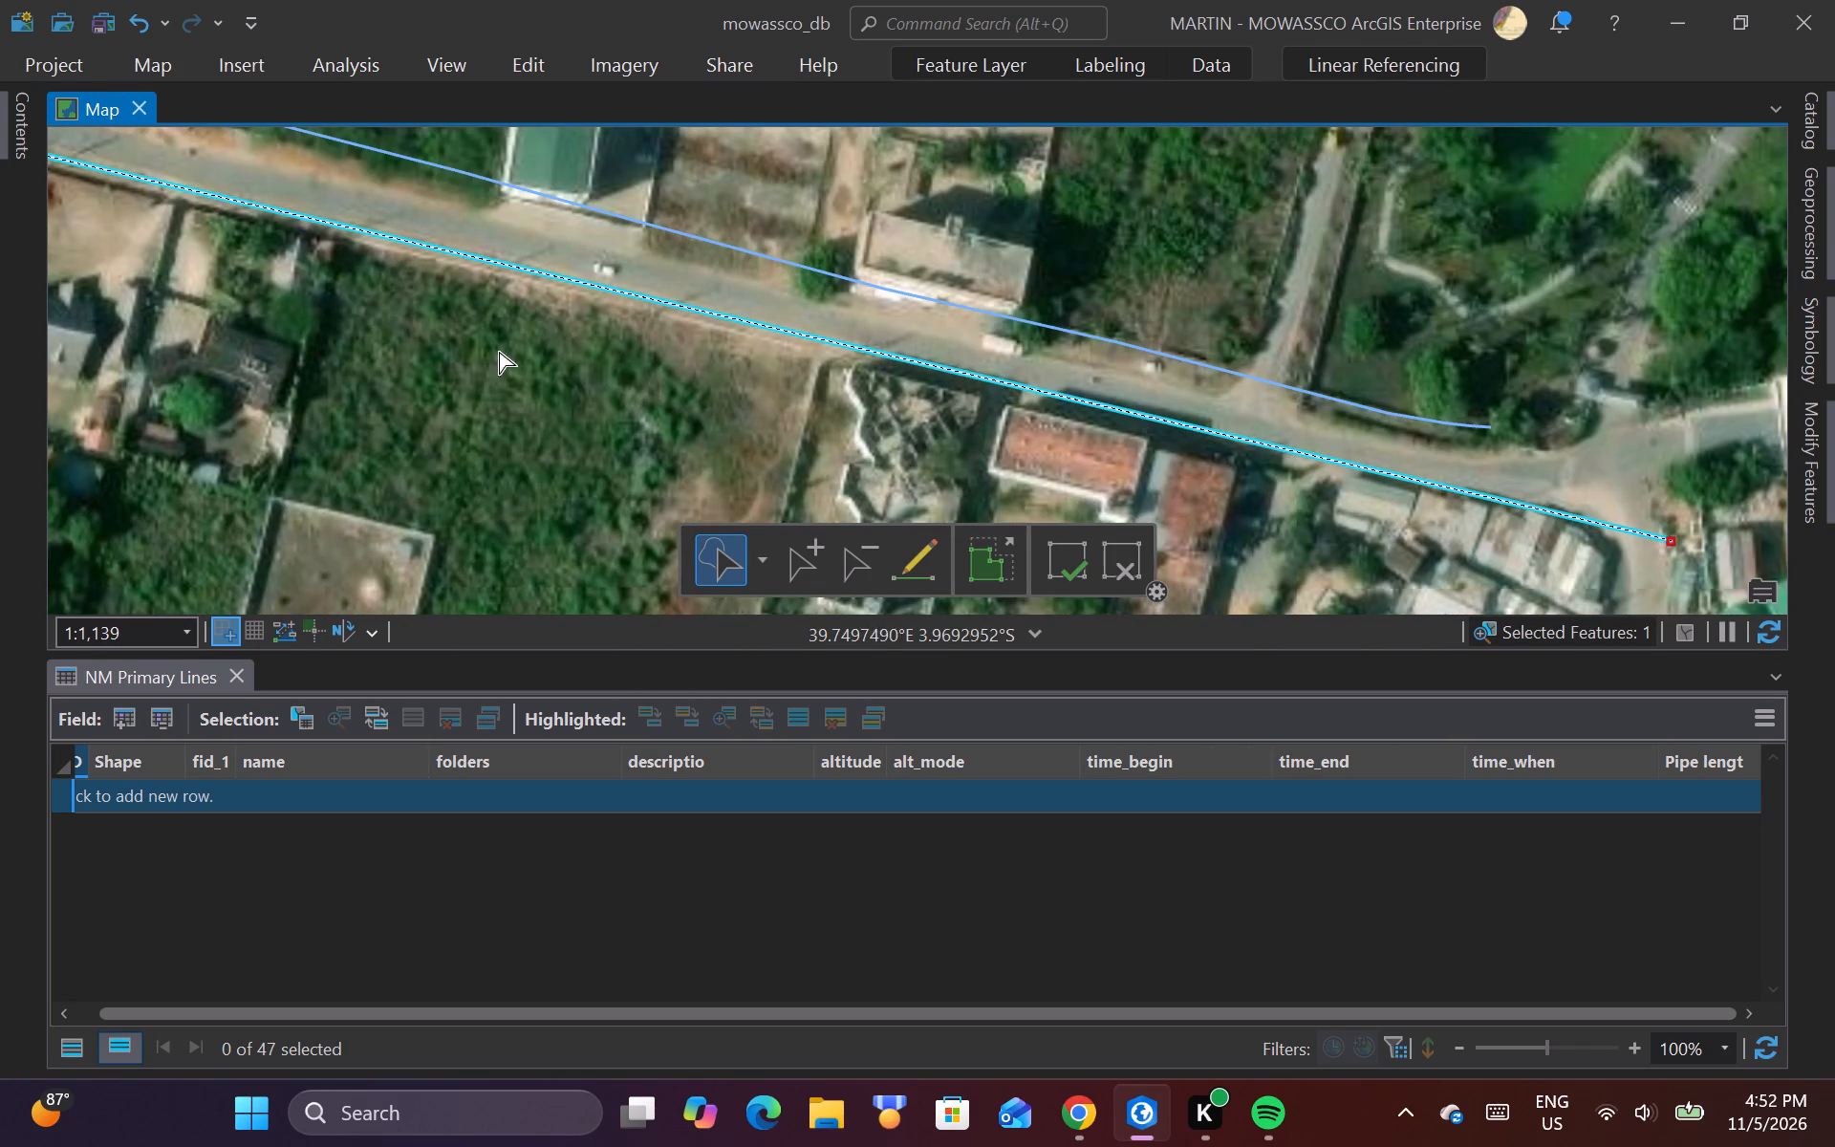
scroll(904, 434, down, 1)
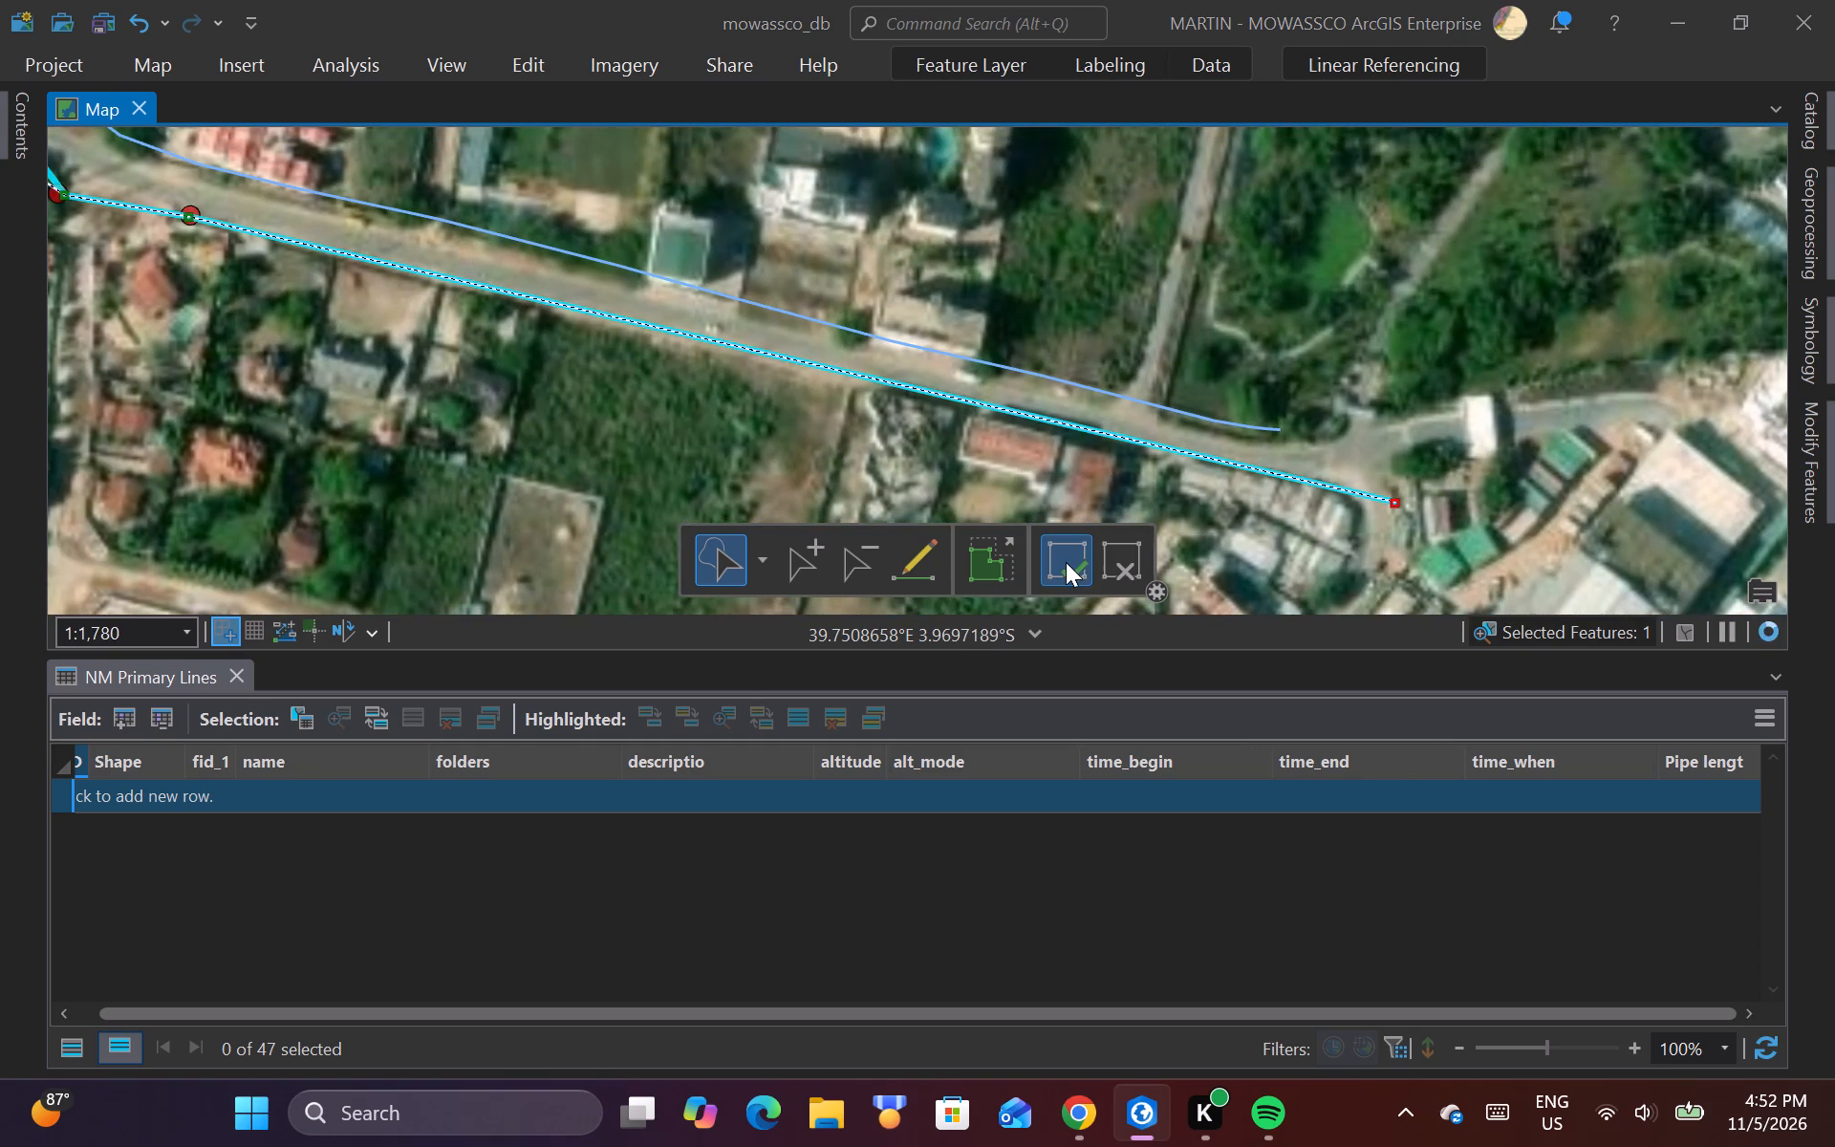
click(1072, 573)
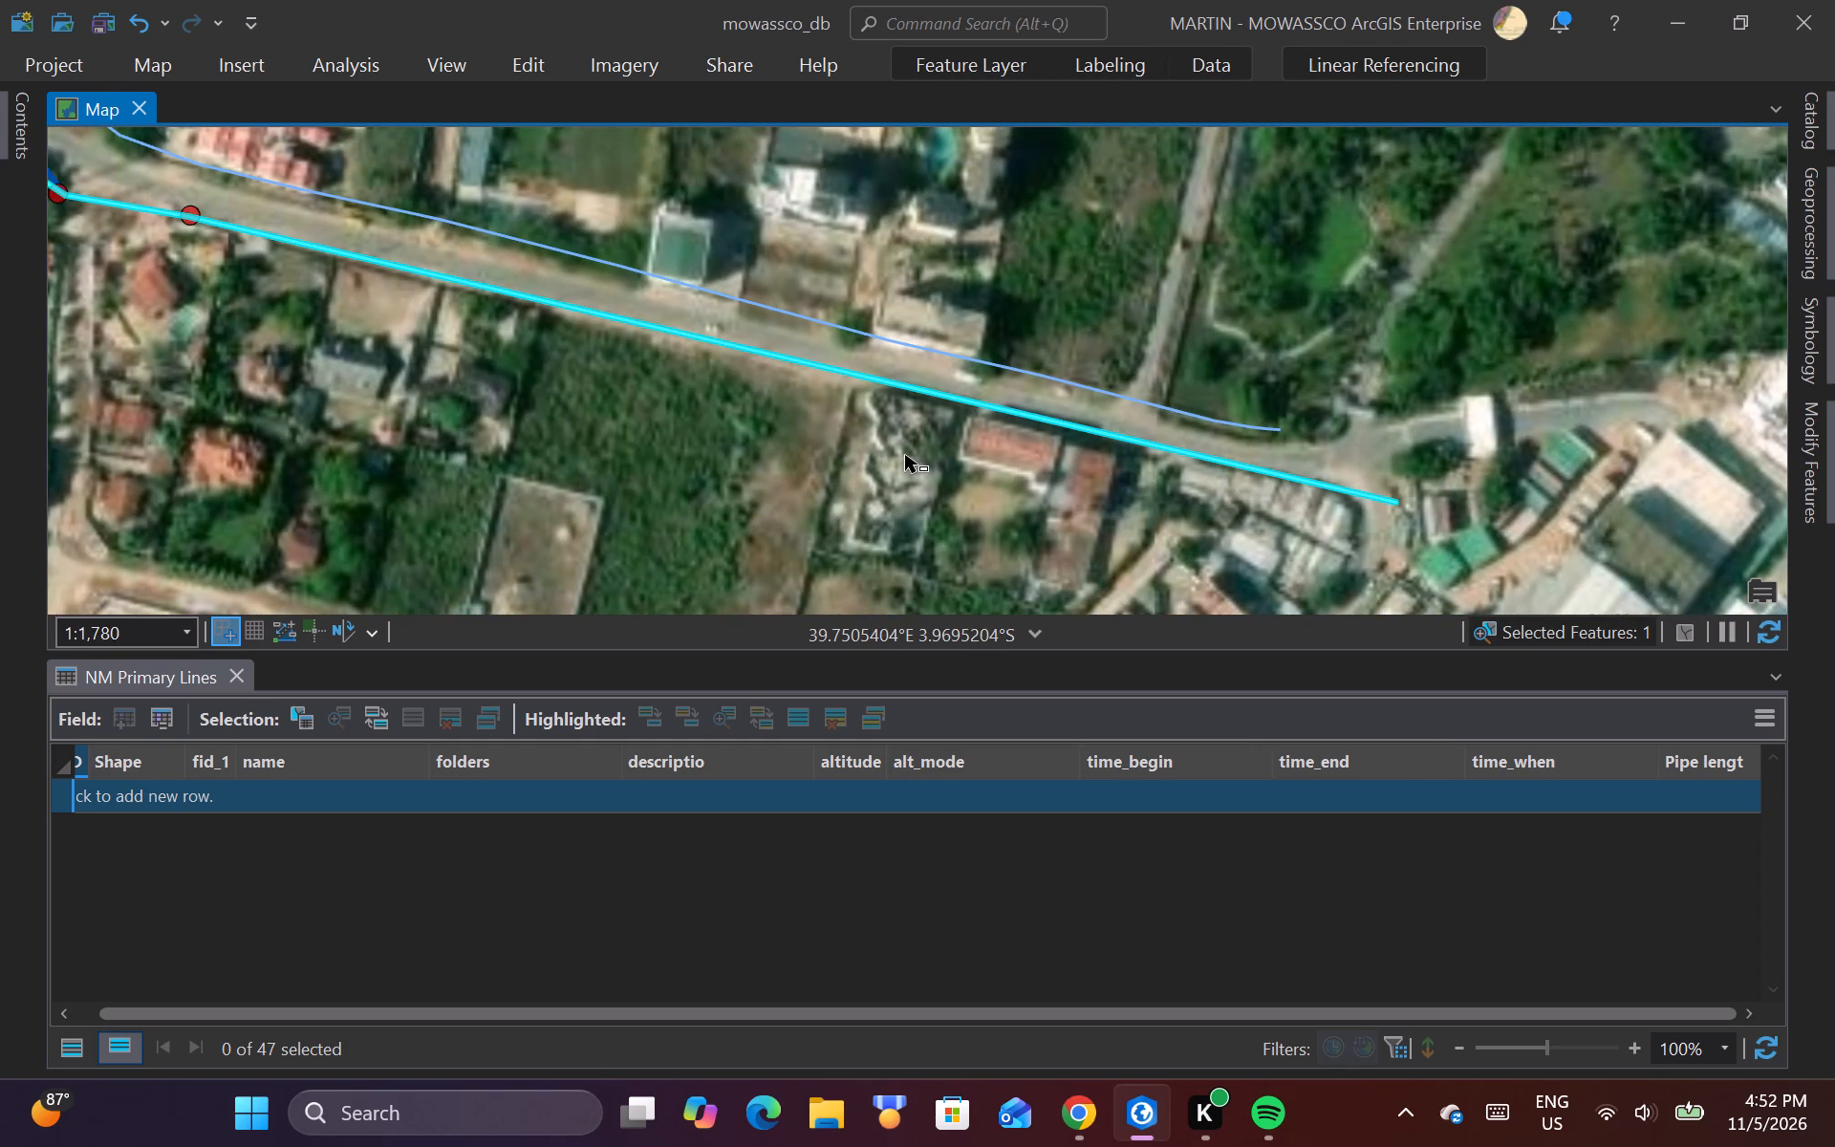
Examine the pipeline's overall route and its eastern end at the road junction near the coast against the imagery.
scroll(831, 442, down, 2)
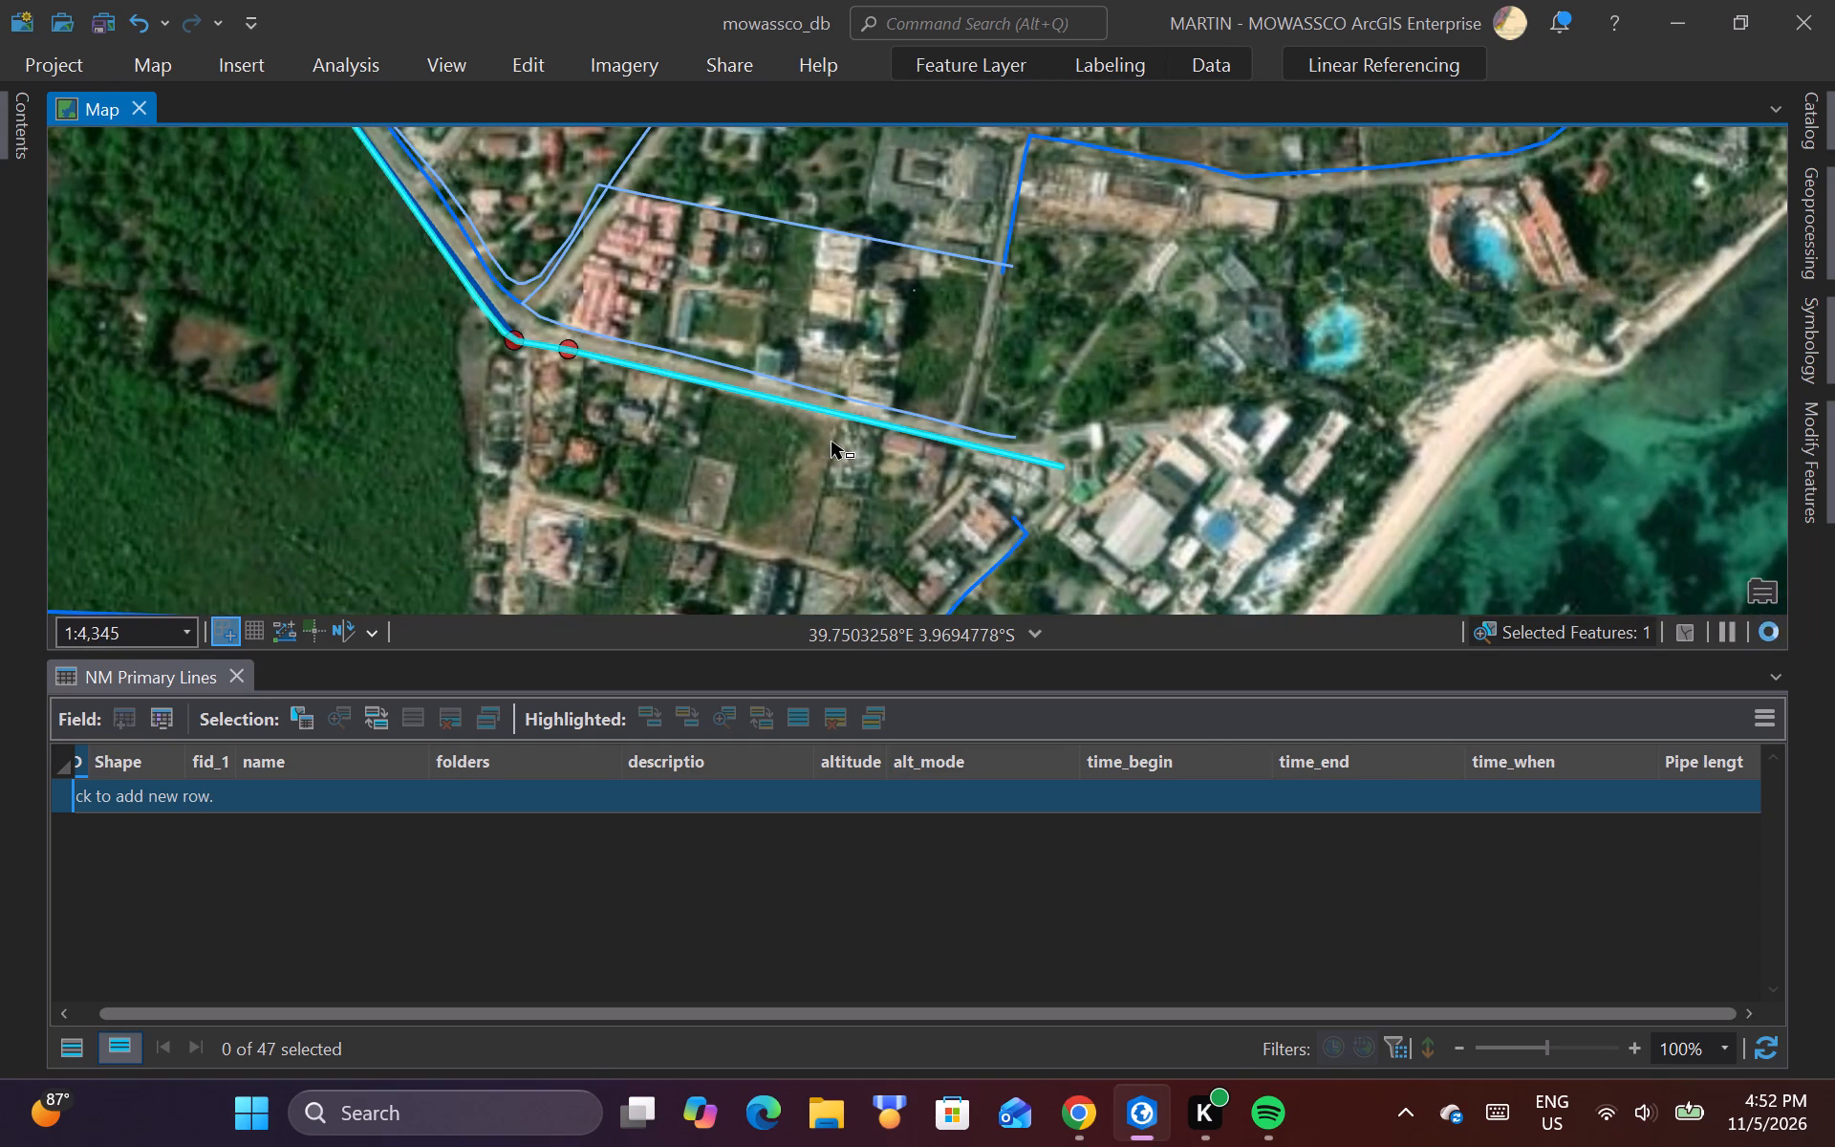
scroll(1065, 497, down, 1)
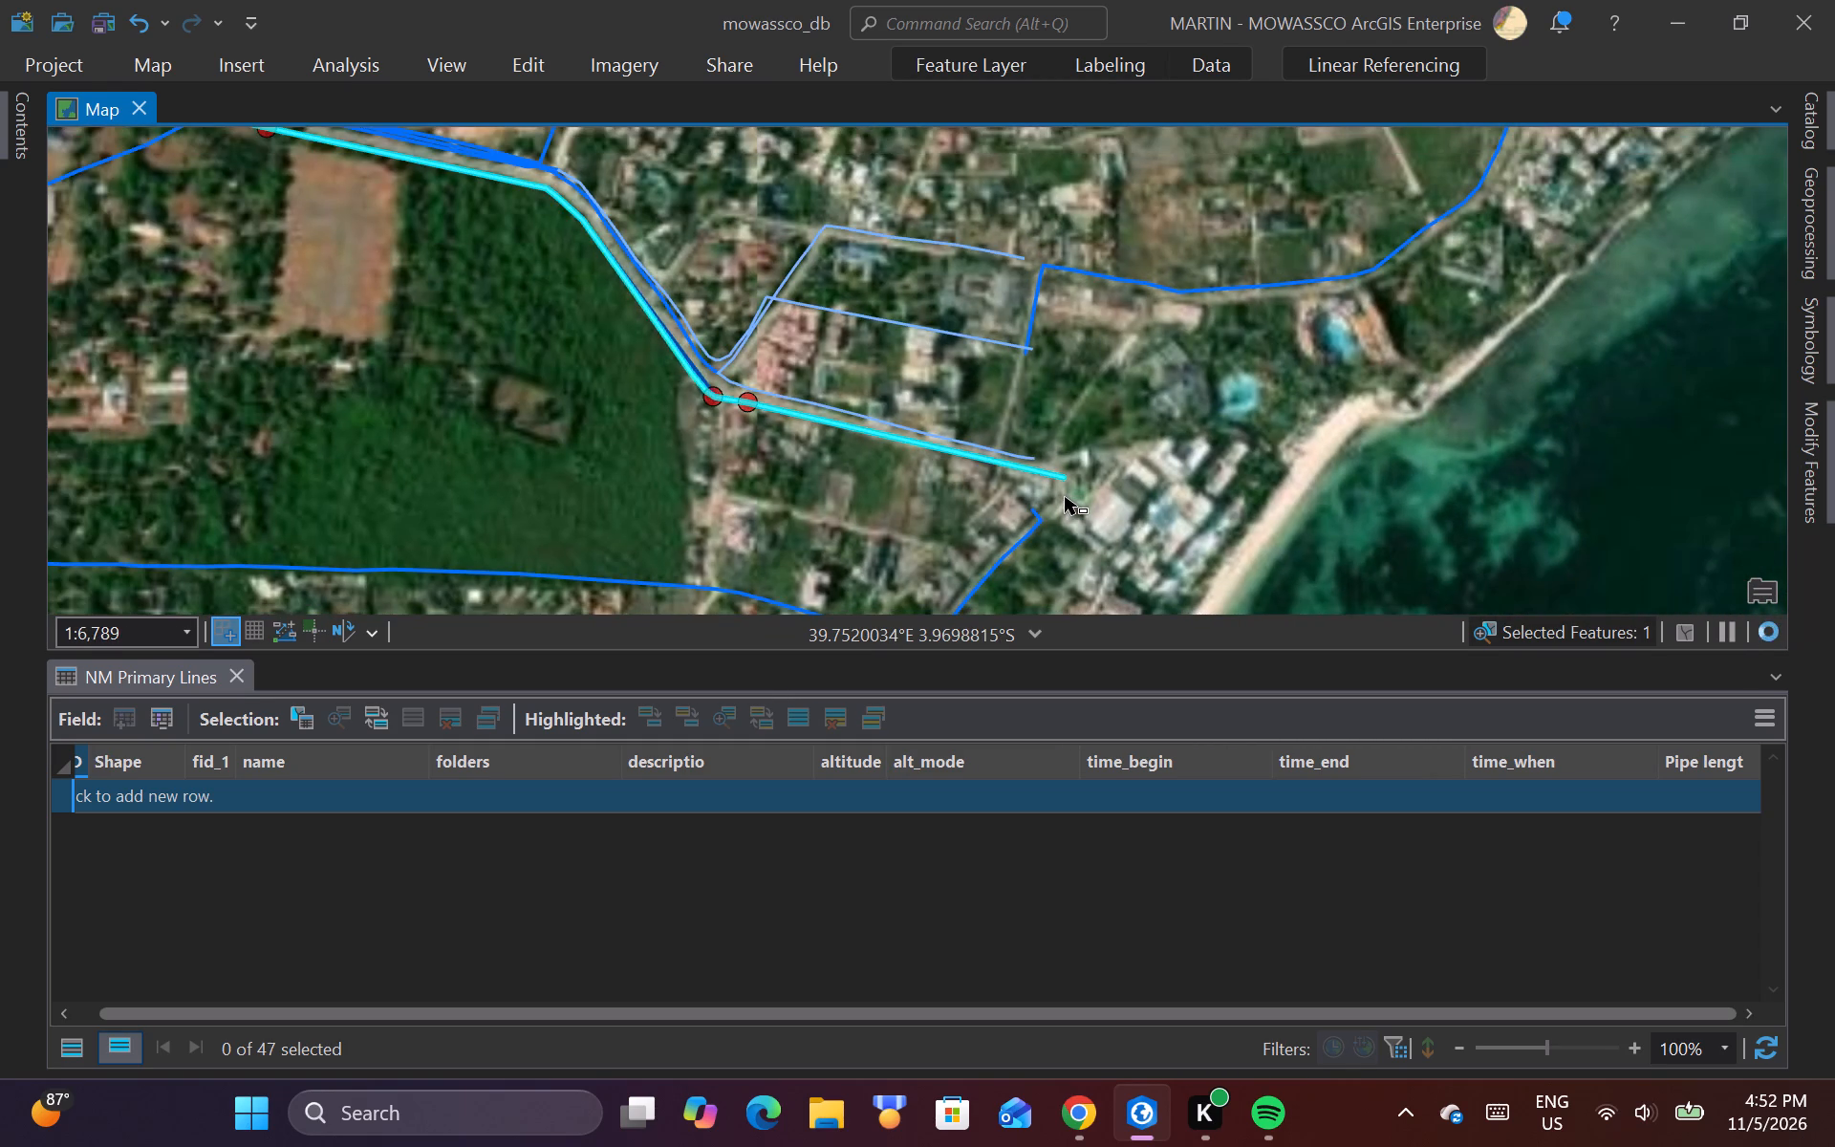
scroll(1065, 497, down, 1)
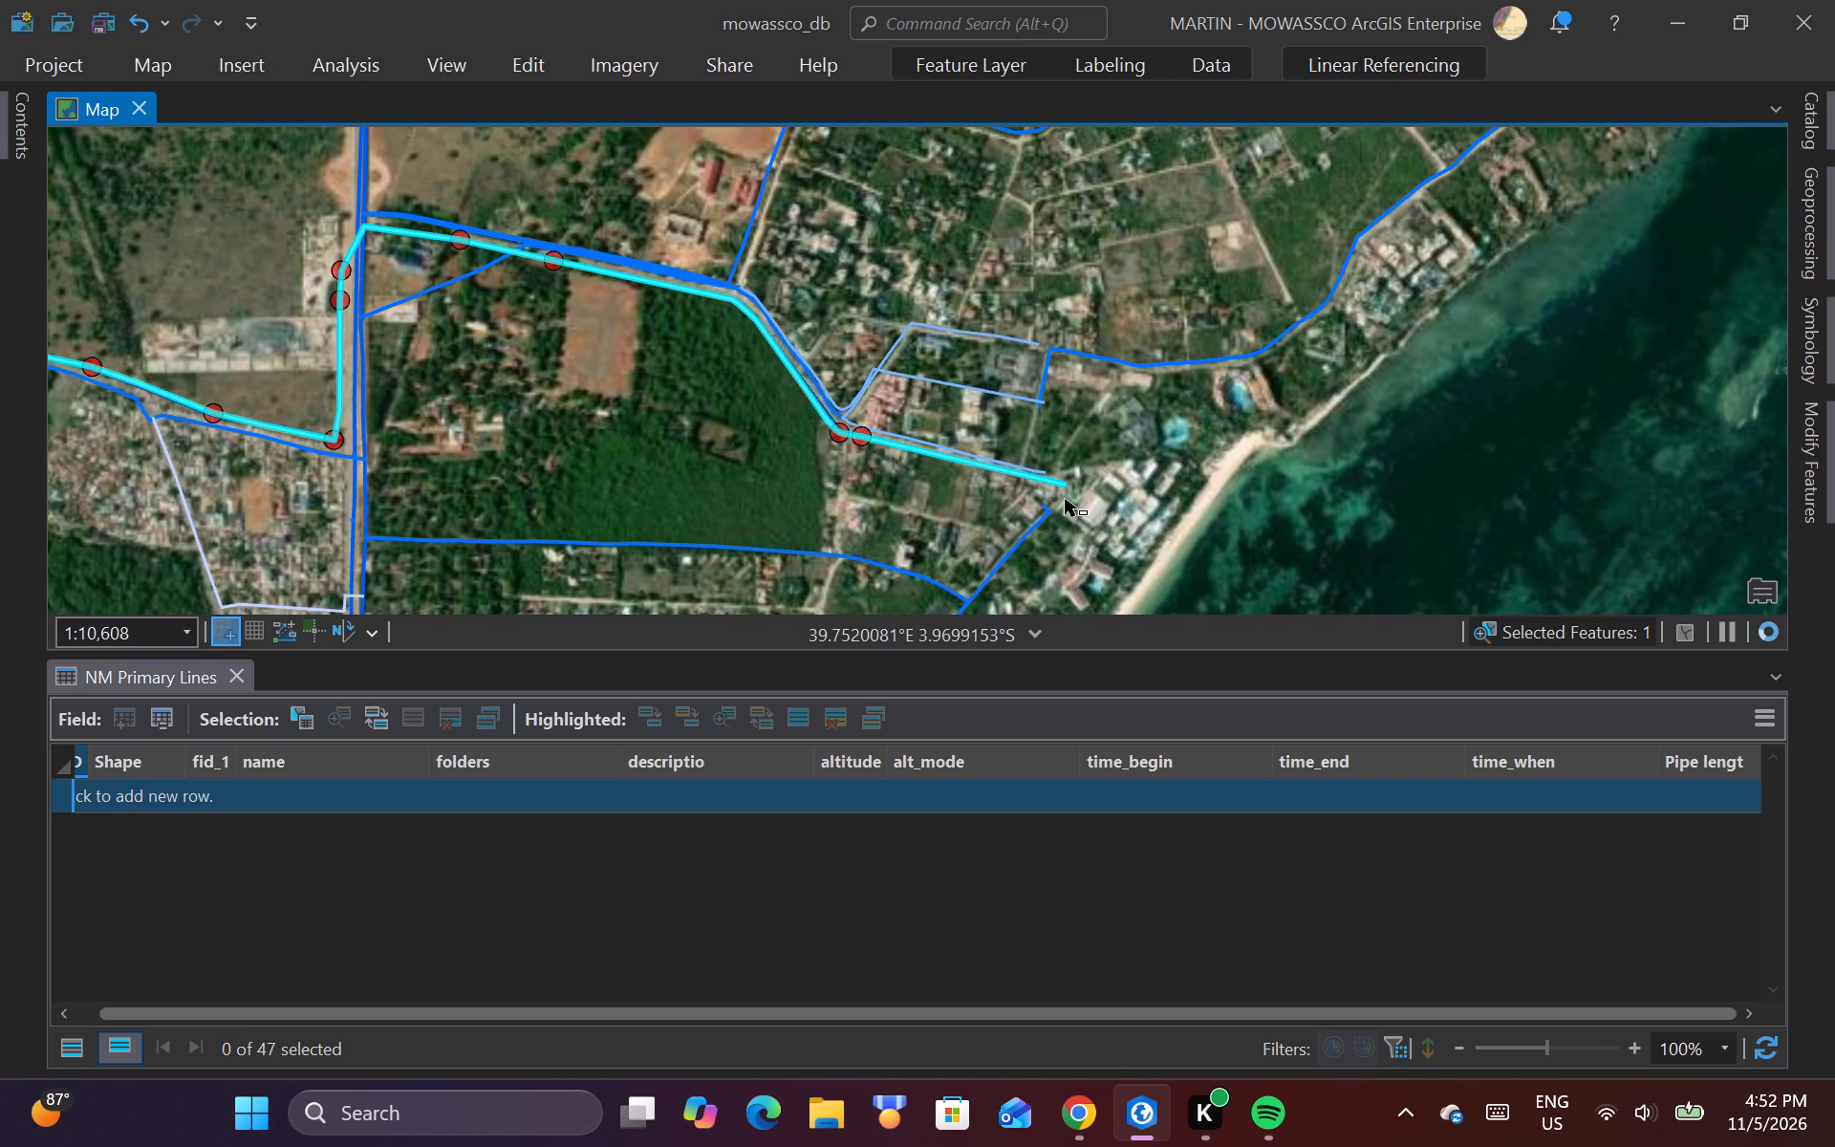
scroll(1065, 499, up, 5)
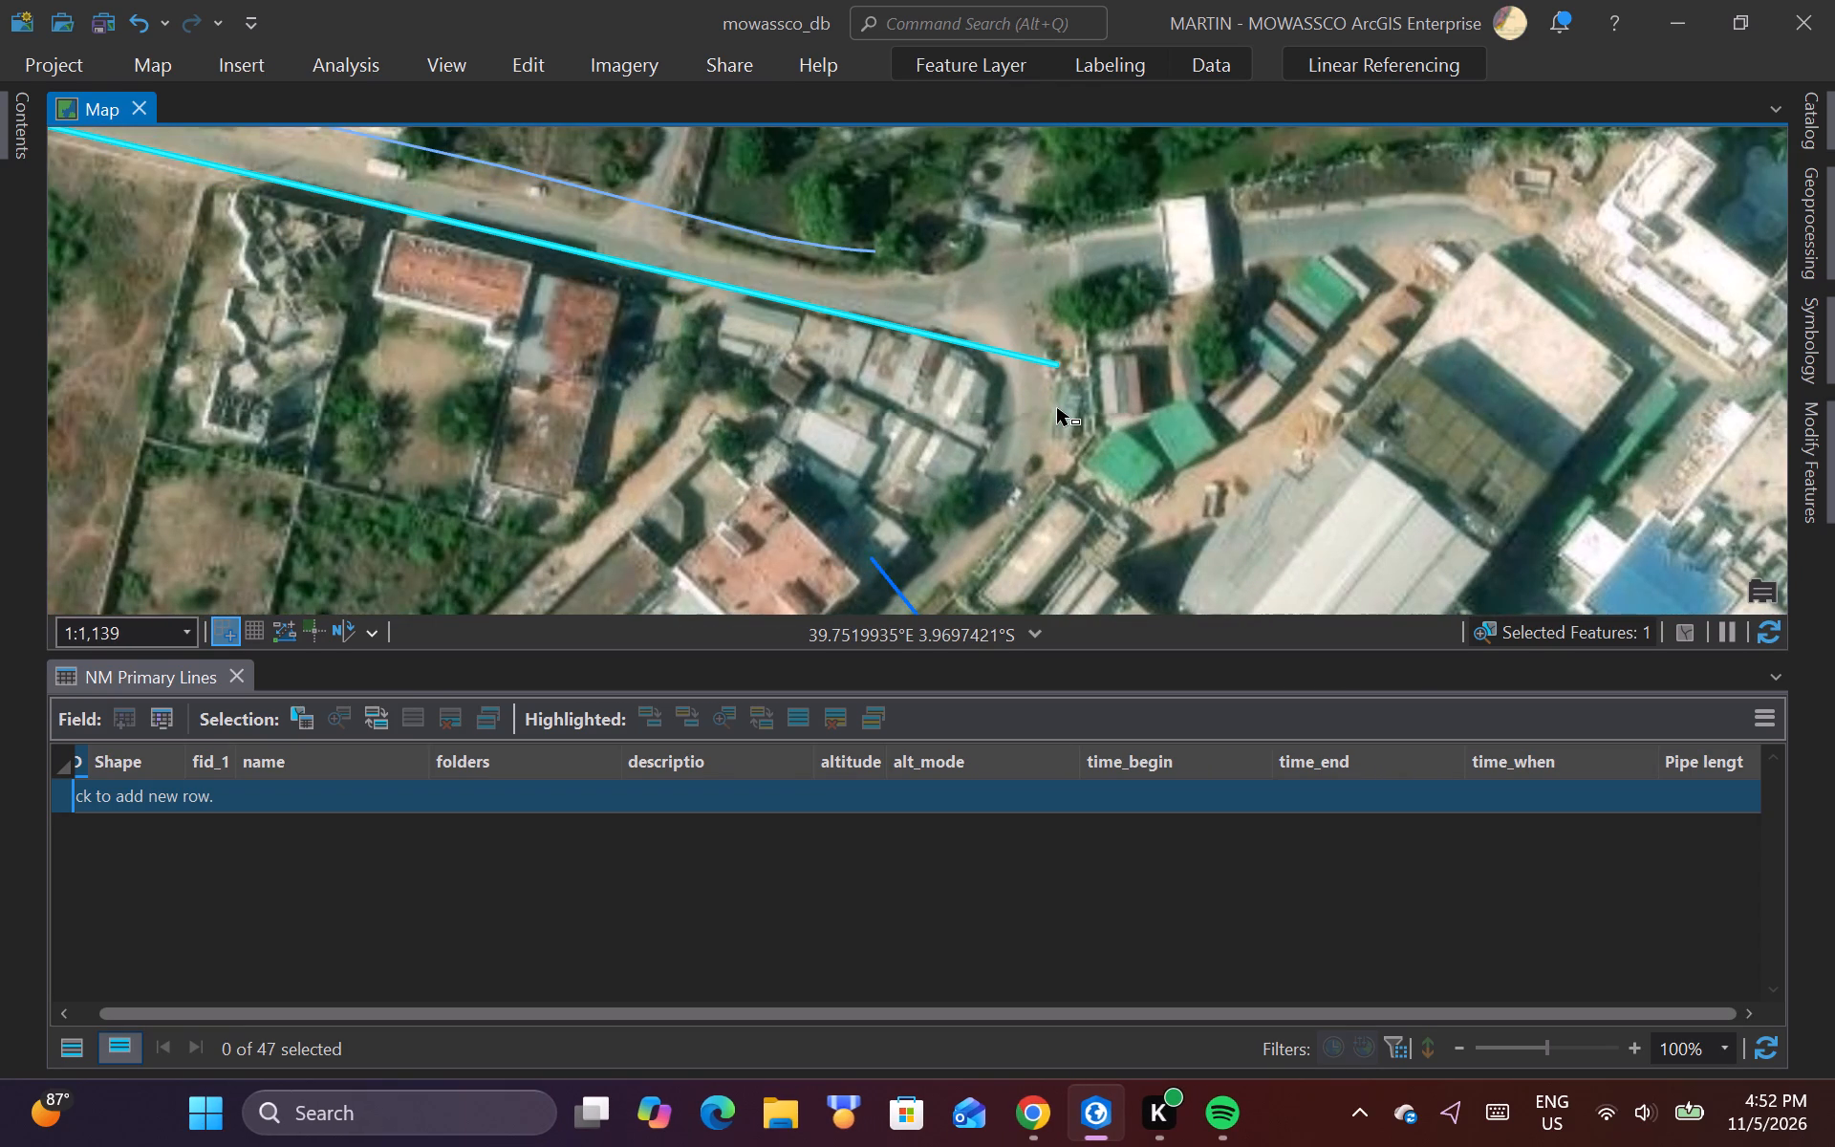
scroll(1028, 289, up, 1)
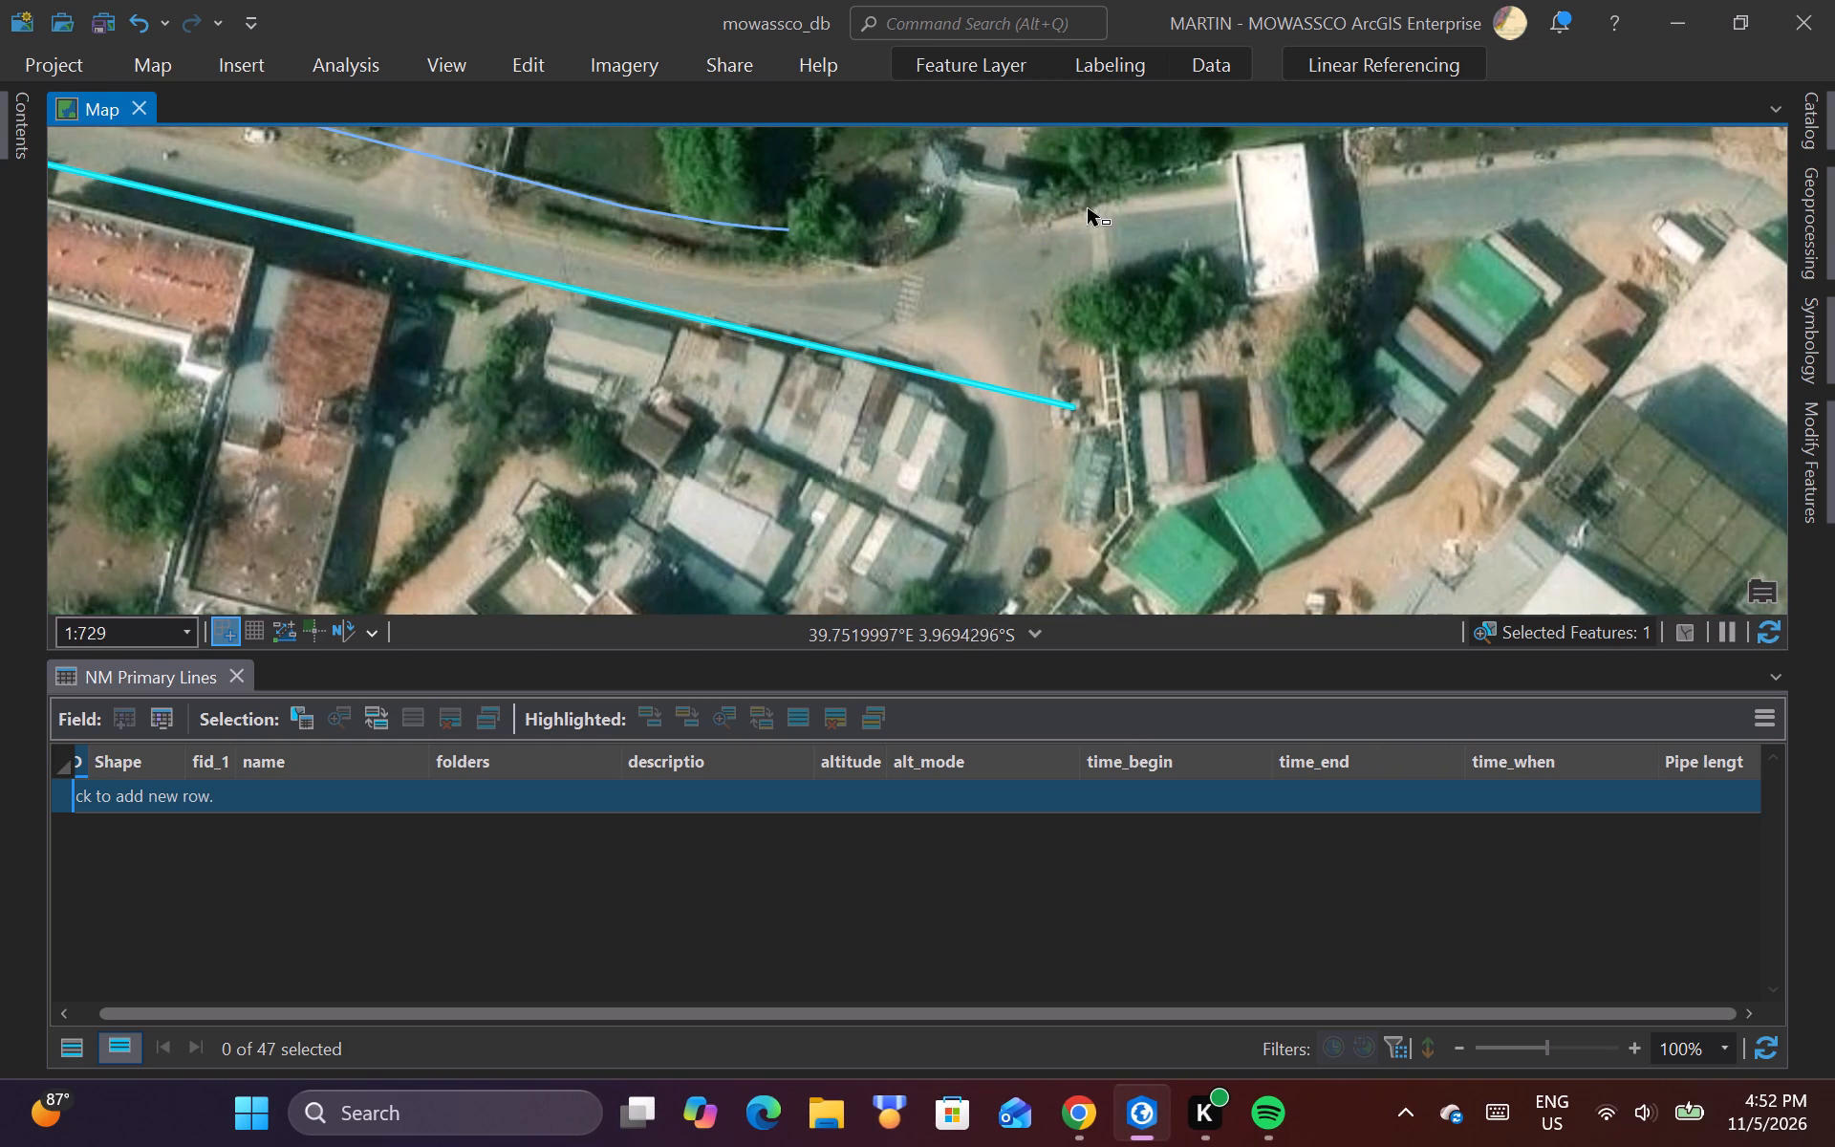
scroll(1008, 208, up, 2)
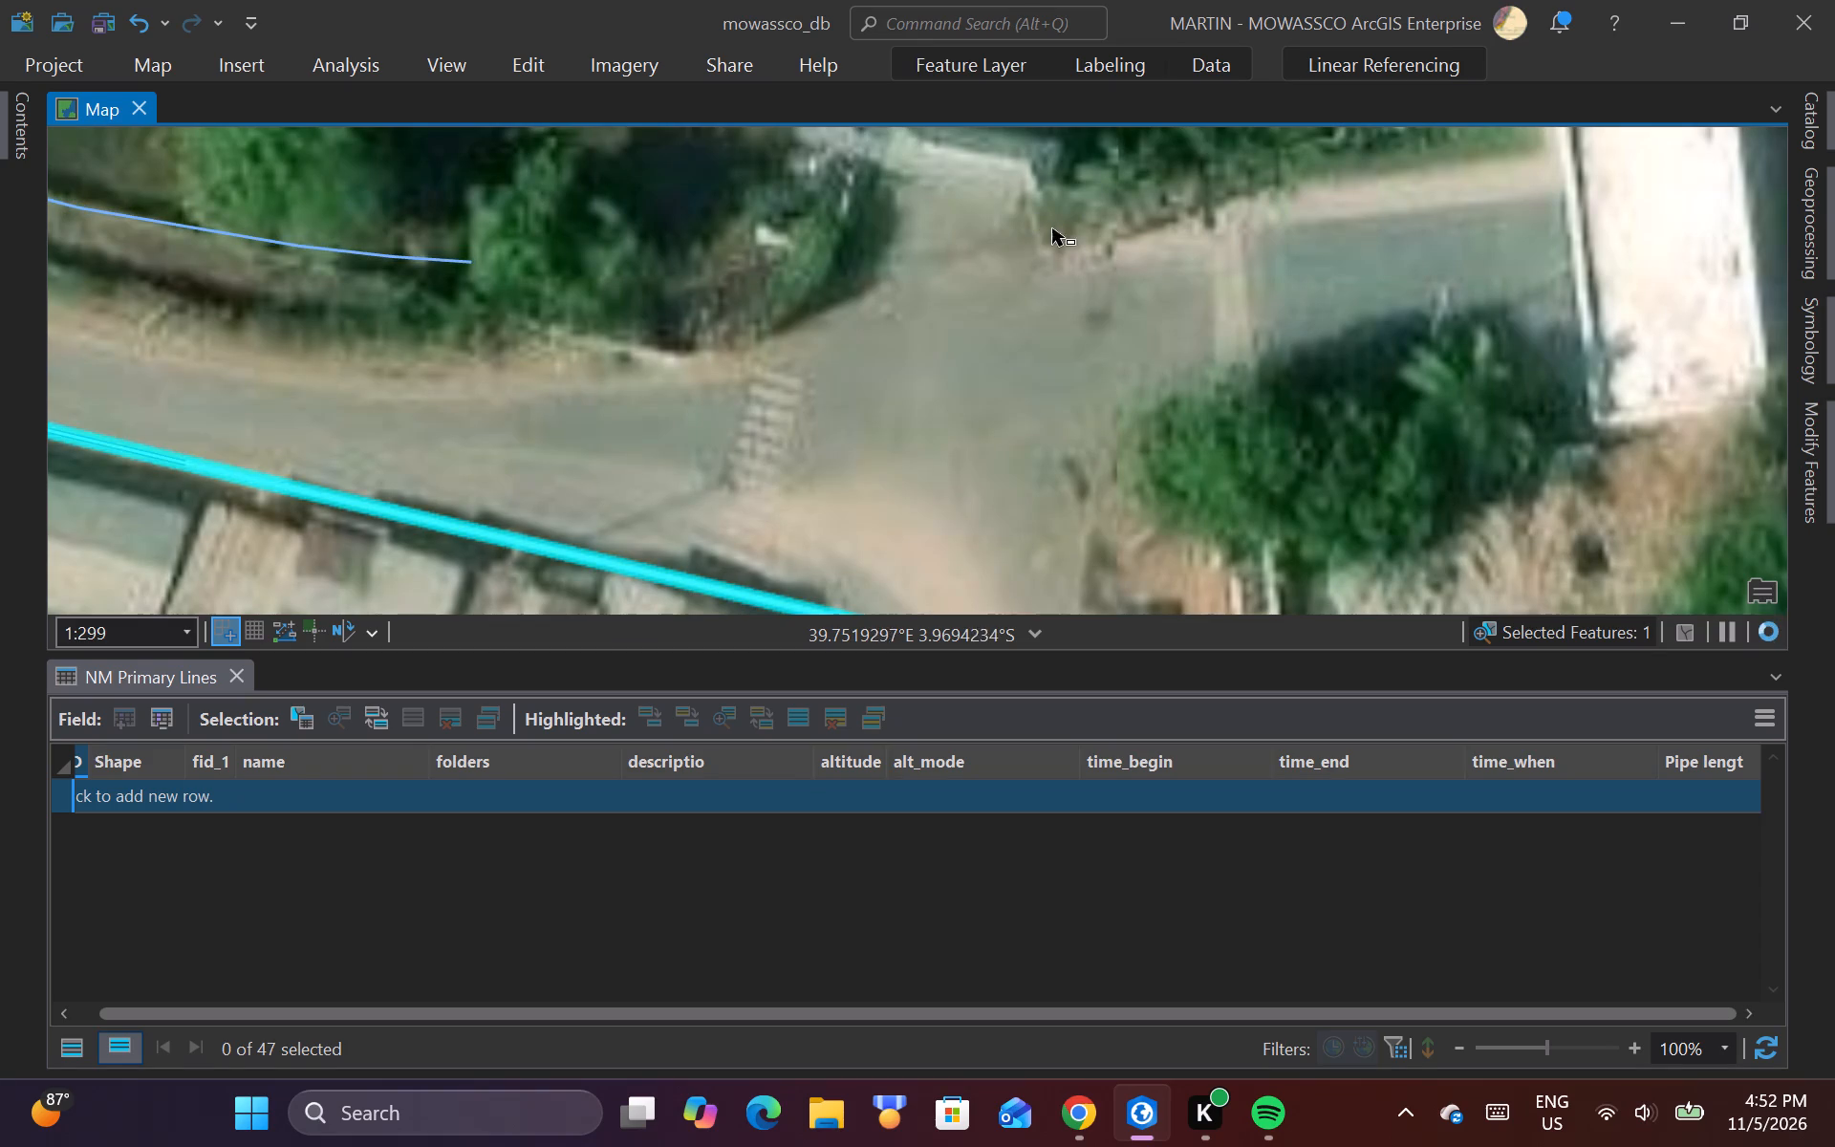
scroll(1090, 284, down, 1)
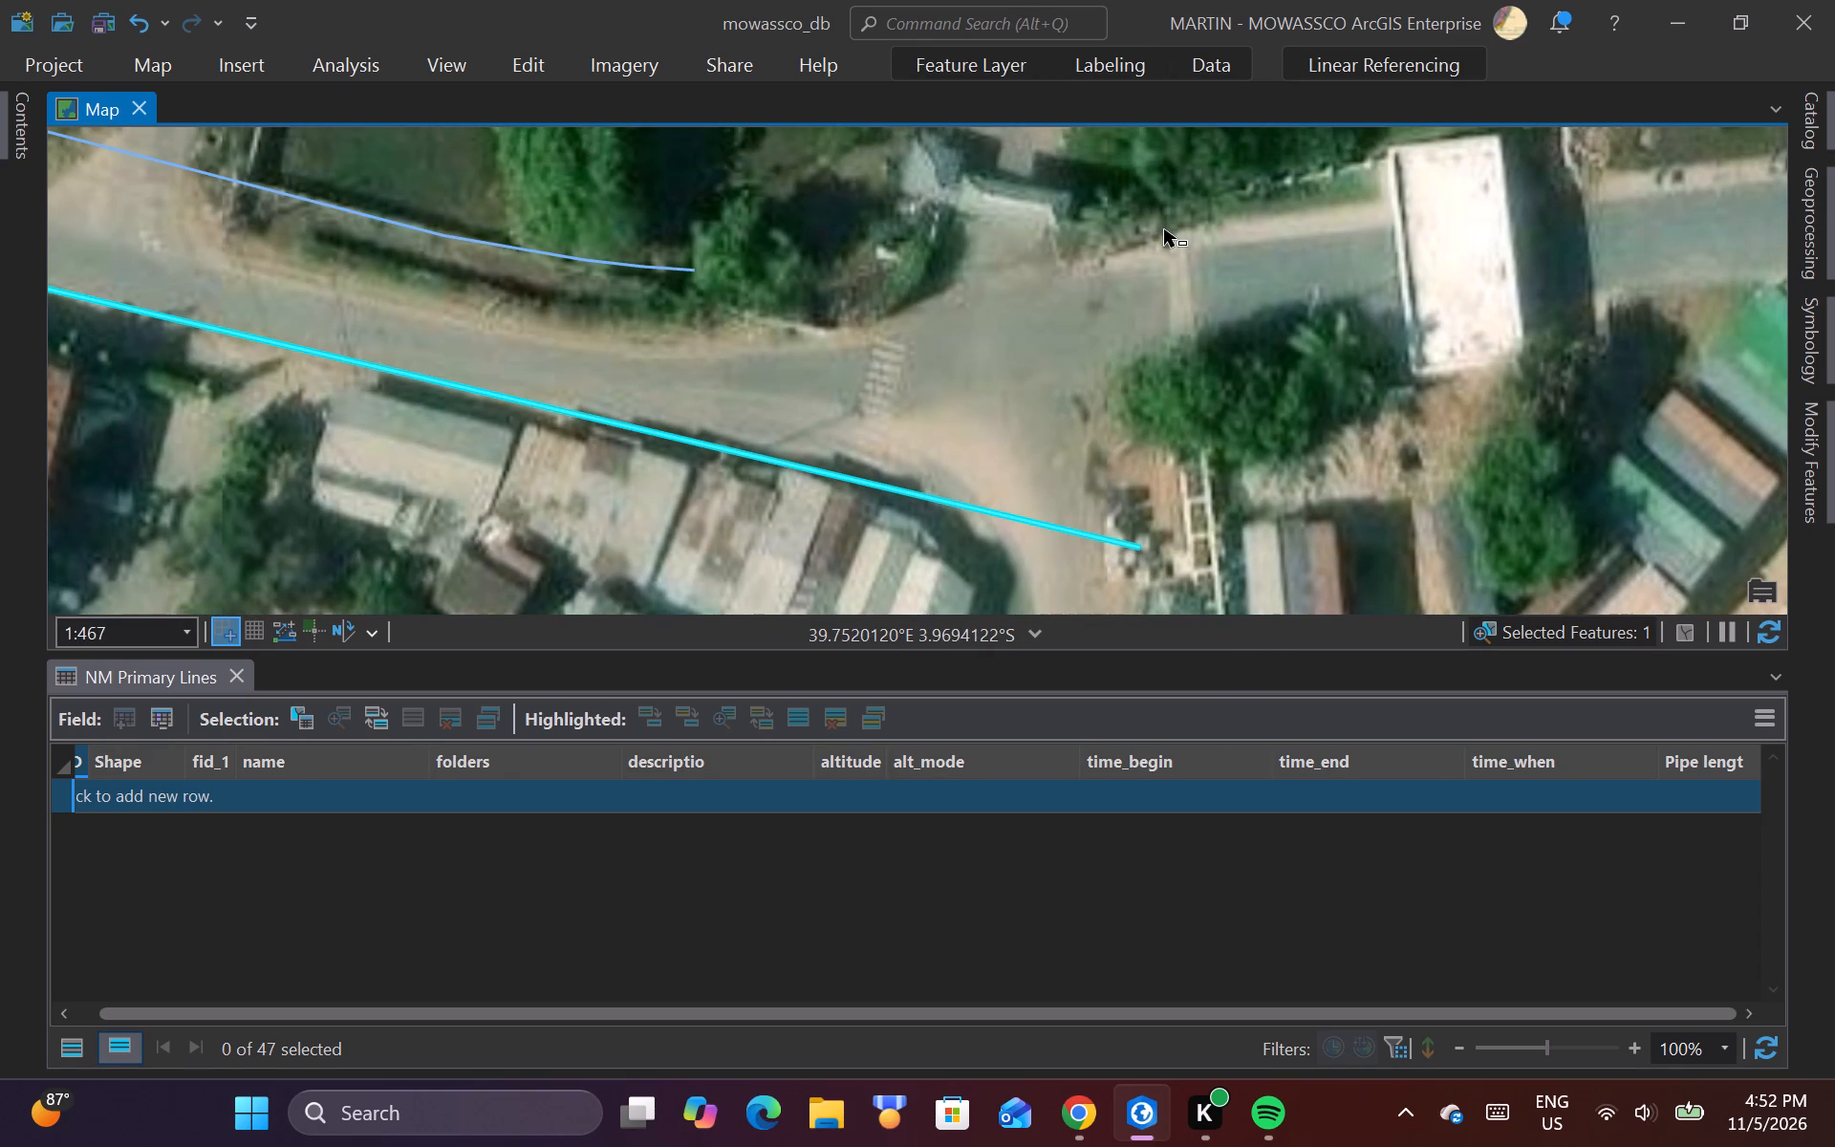
scroll(1164, 229, down, 3)
scroll(998, 384, down, 2)
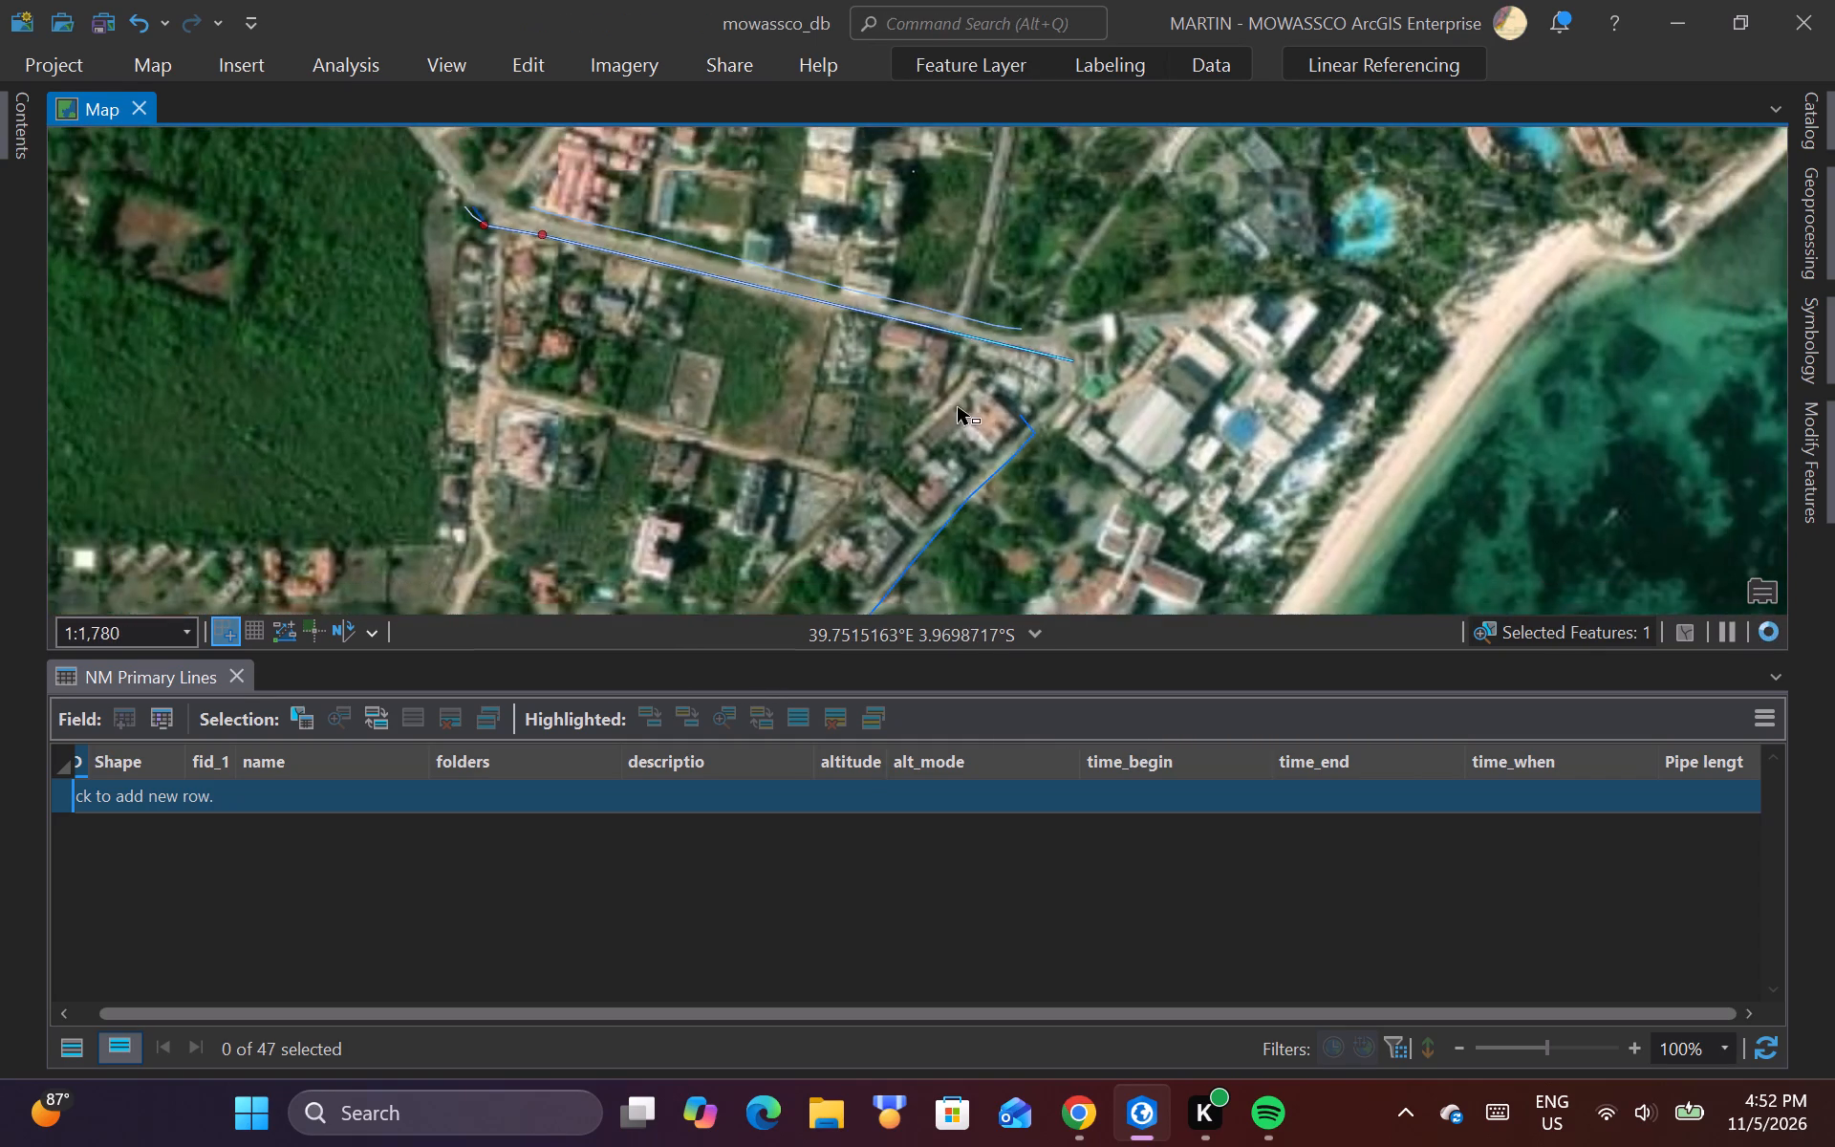
Deselect ruto_line and, using Explore, inspect the attributes of the existing_water_pipeline_arc_1960 line beside the road bend.
scroll(541, 248, up, 2)
scroll(471, 188, up, 1)
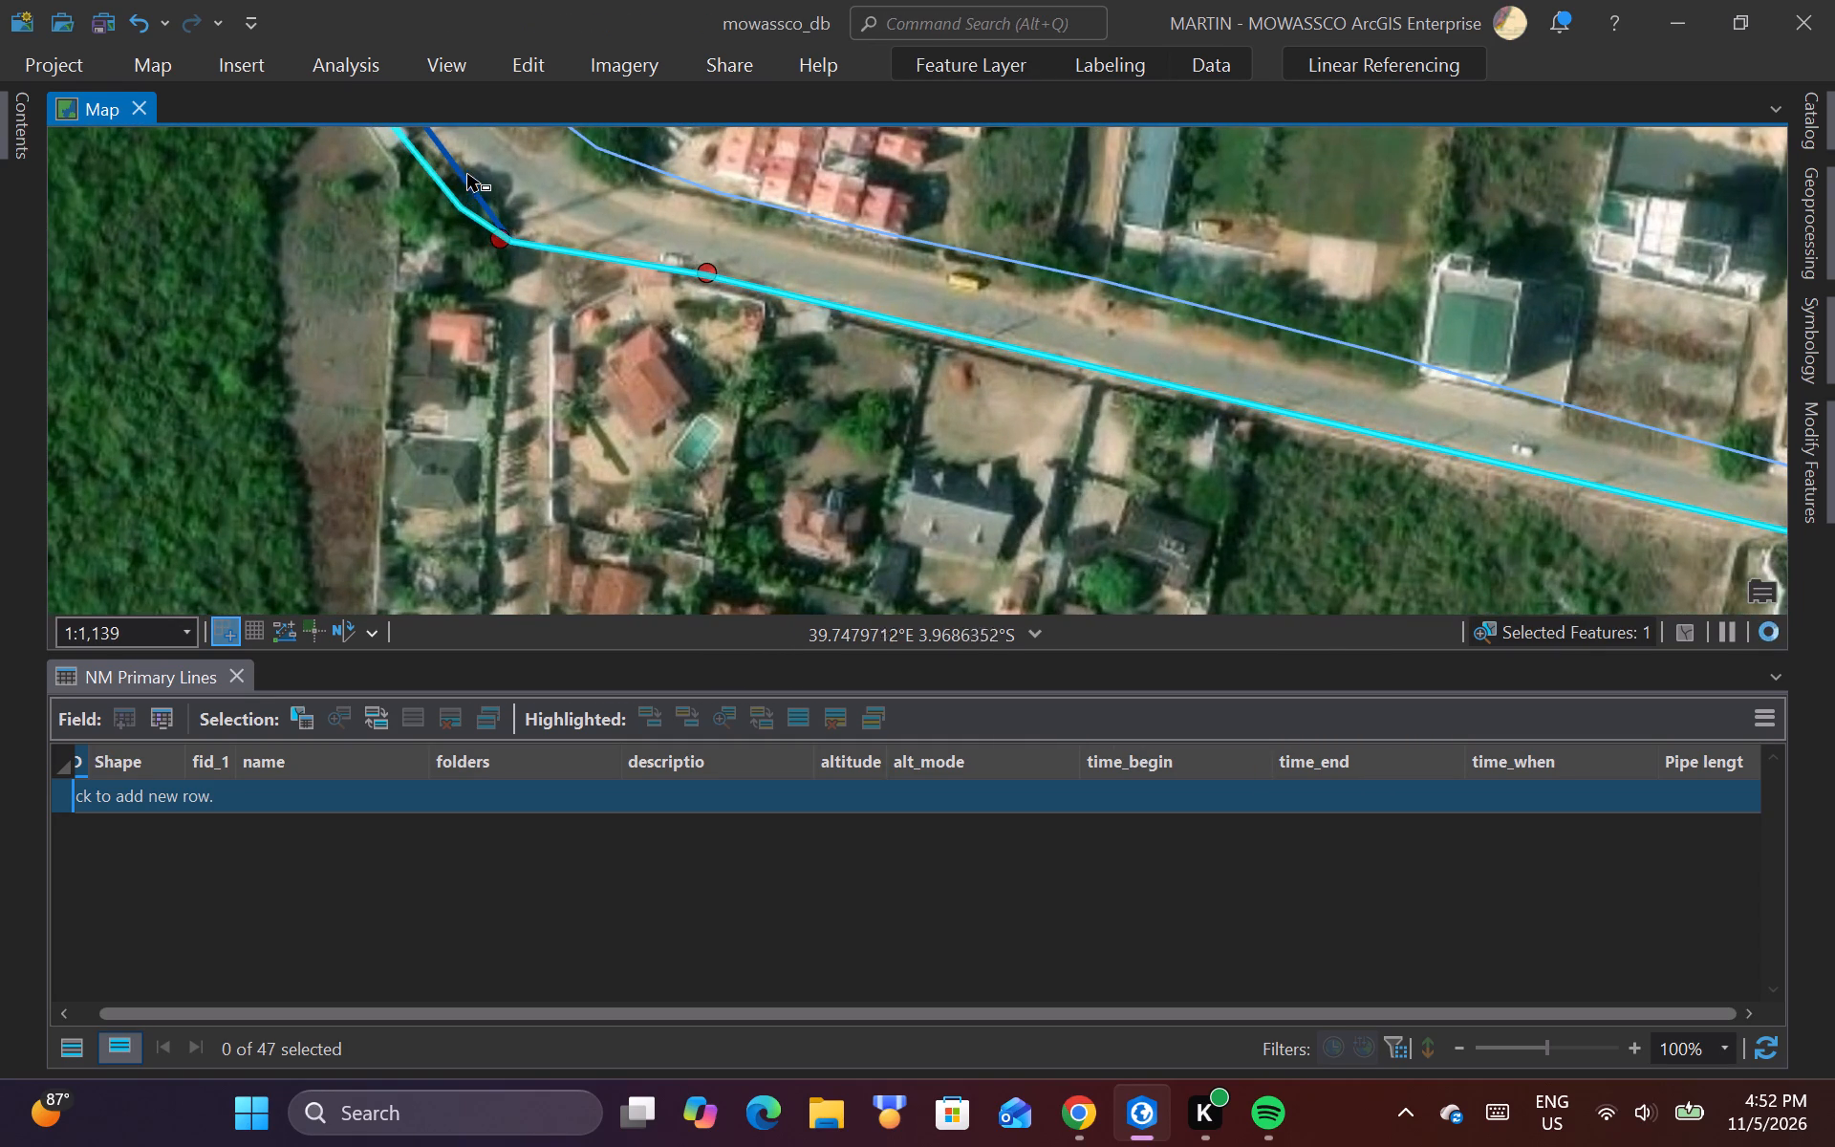
click(488, 158)
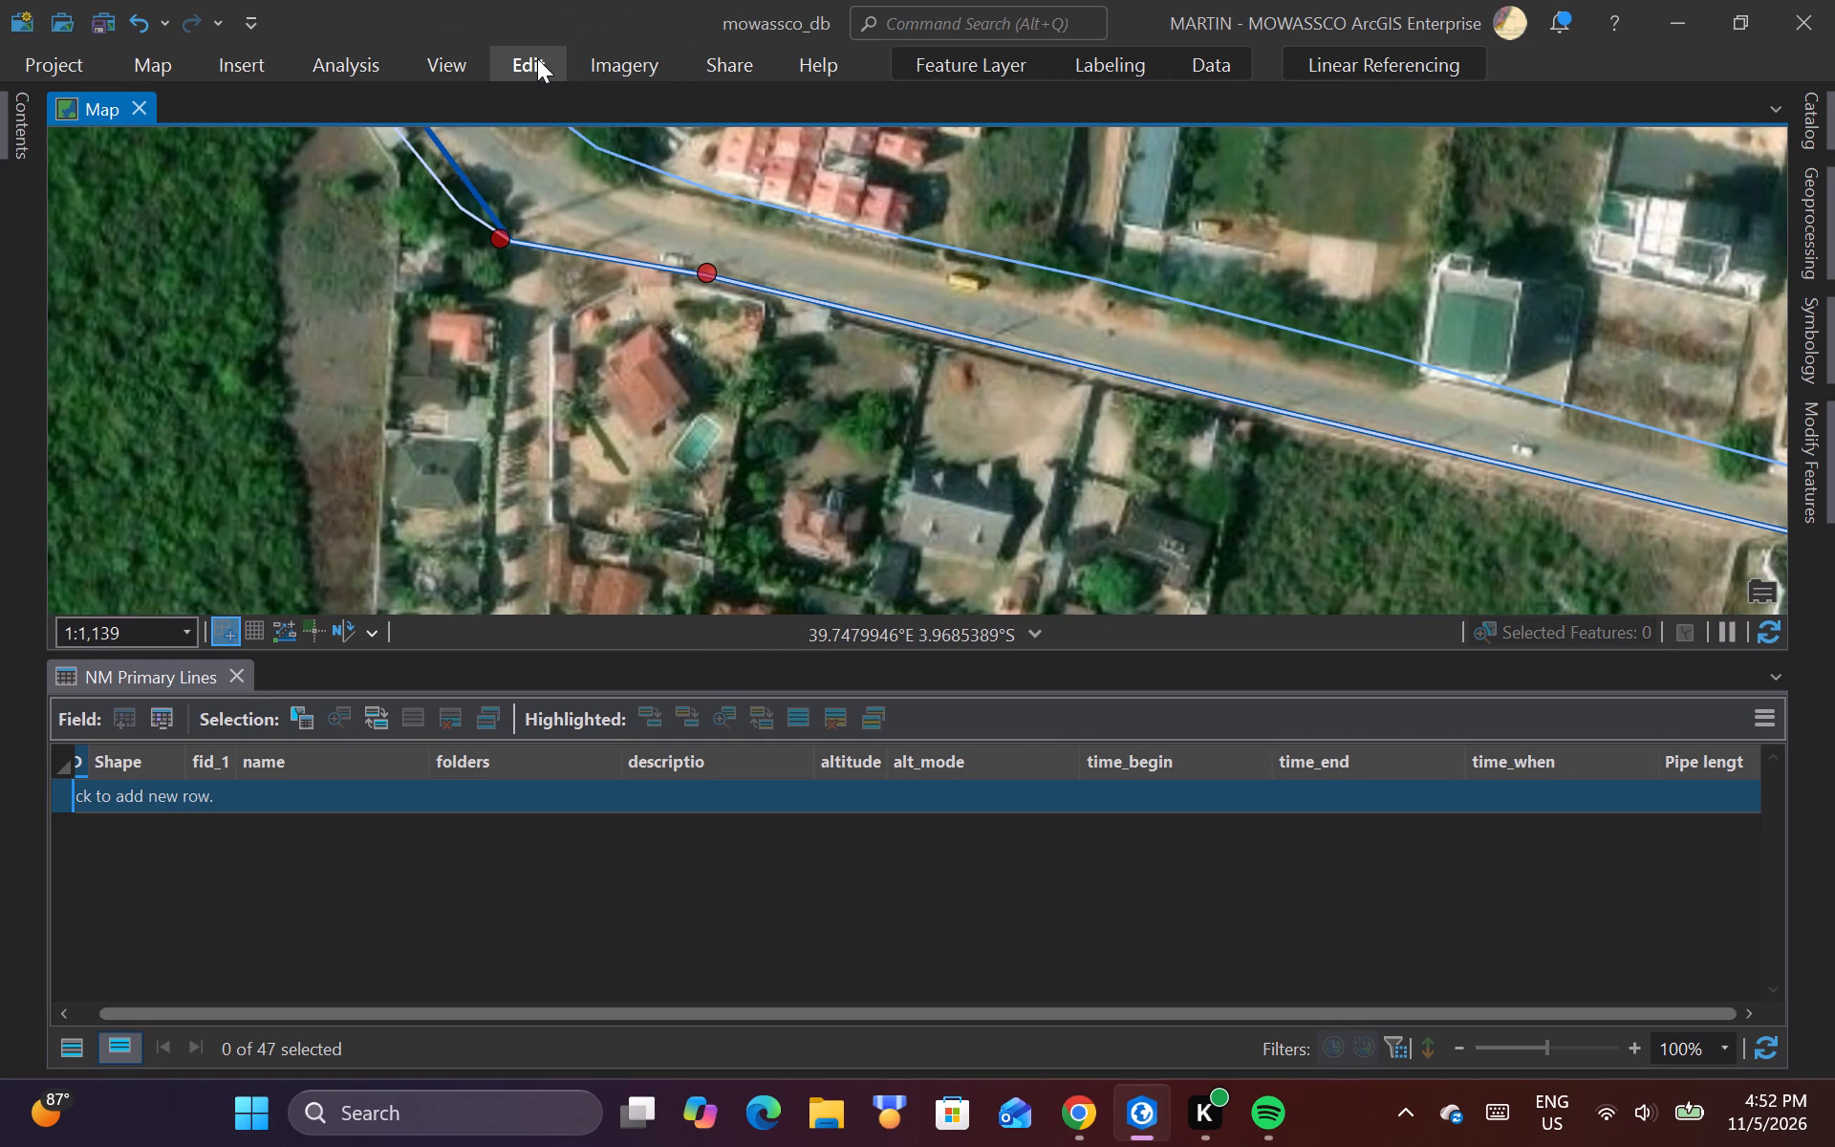
click(154, 64)
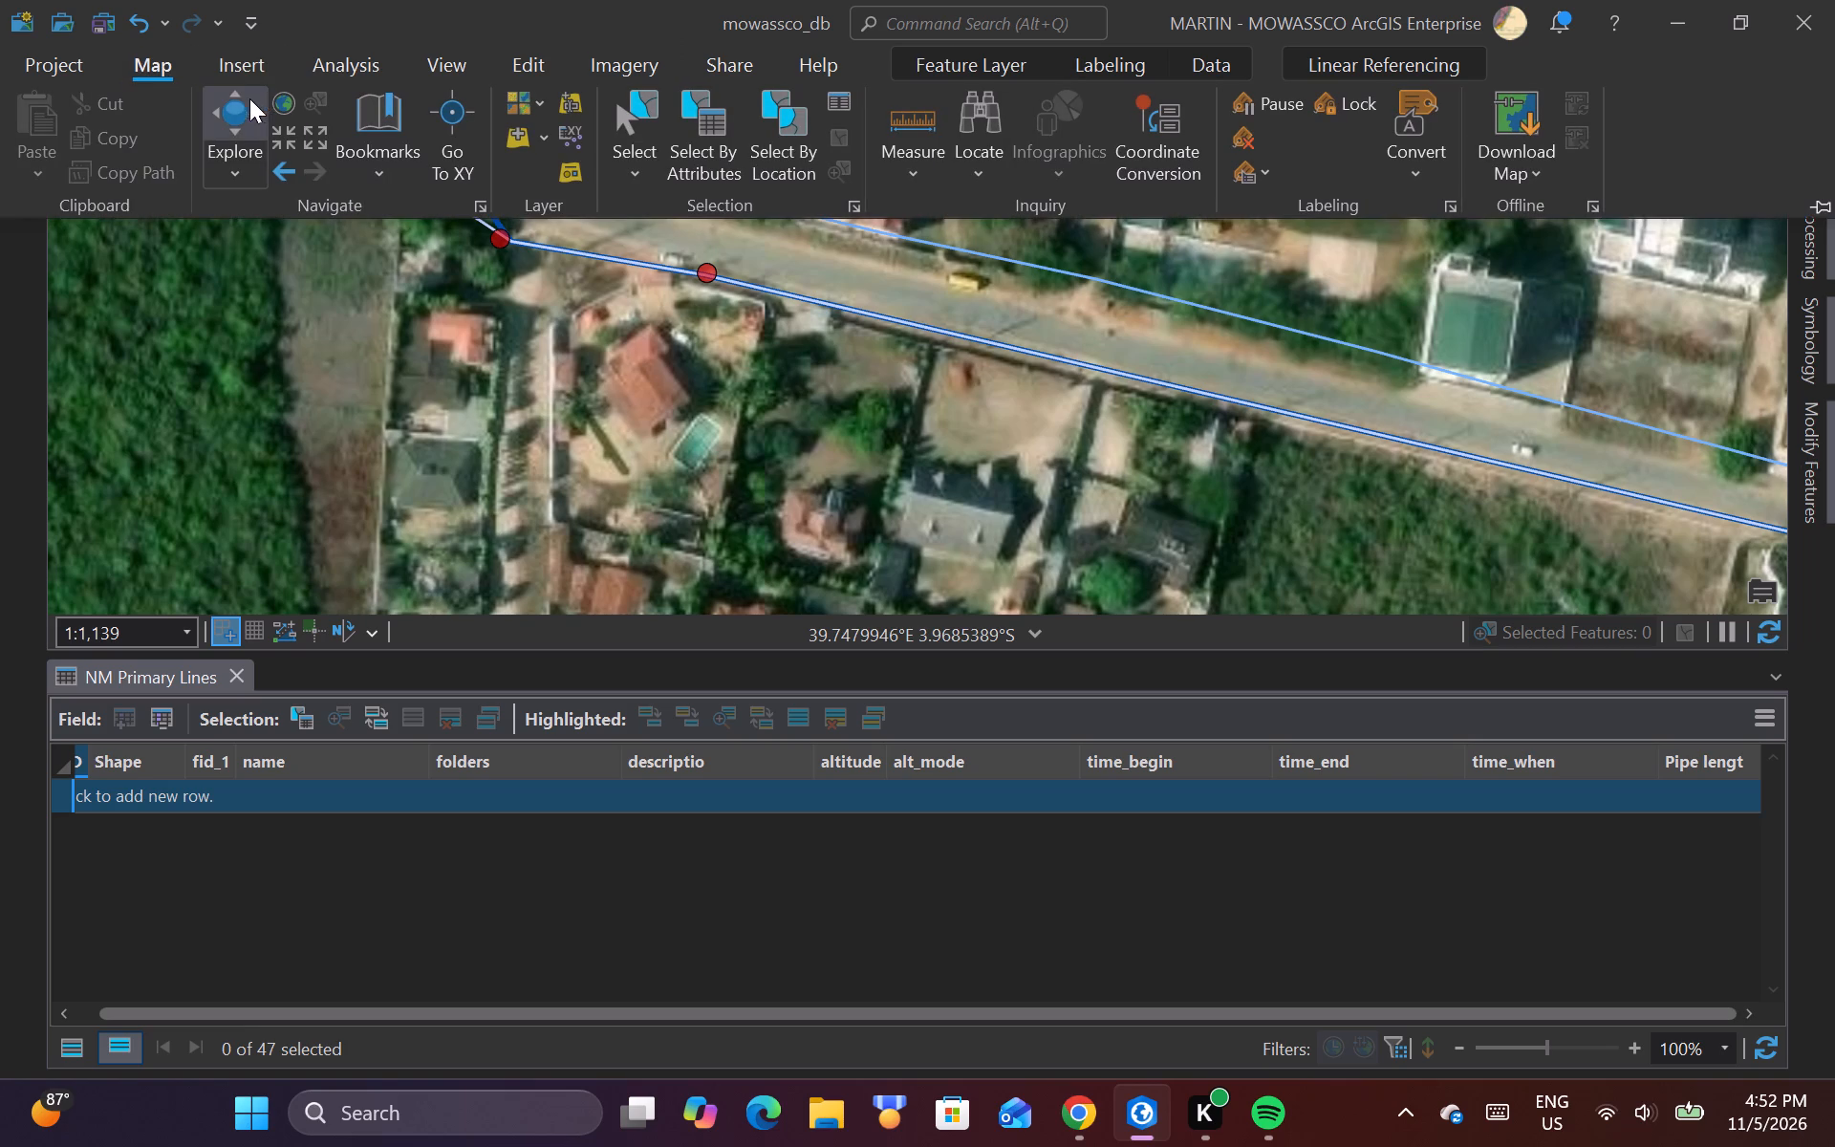
click(237, 114)
click(383, 374)
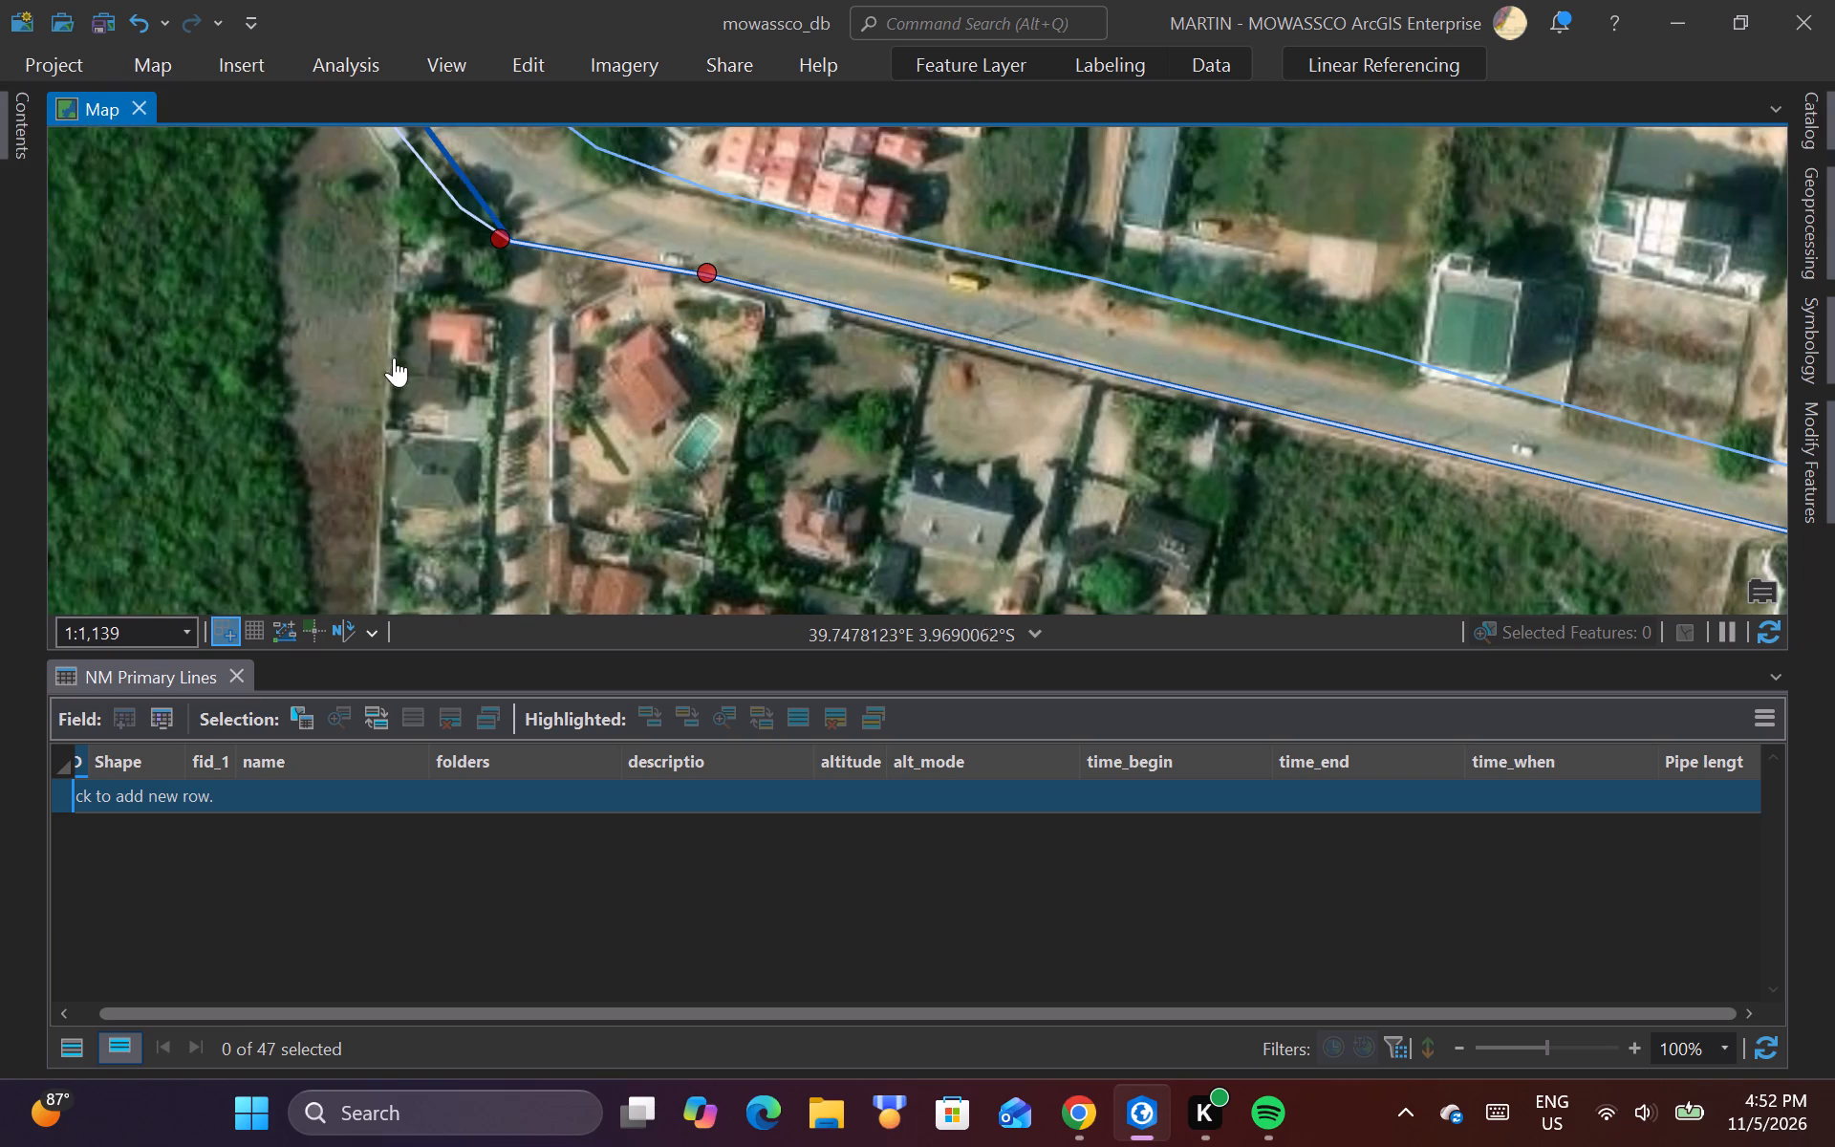
scroll(460, 152, up, 2)
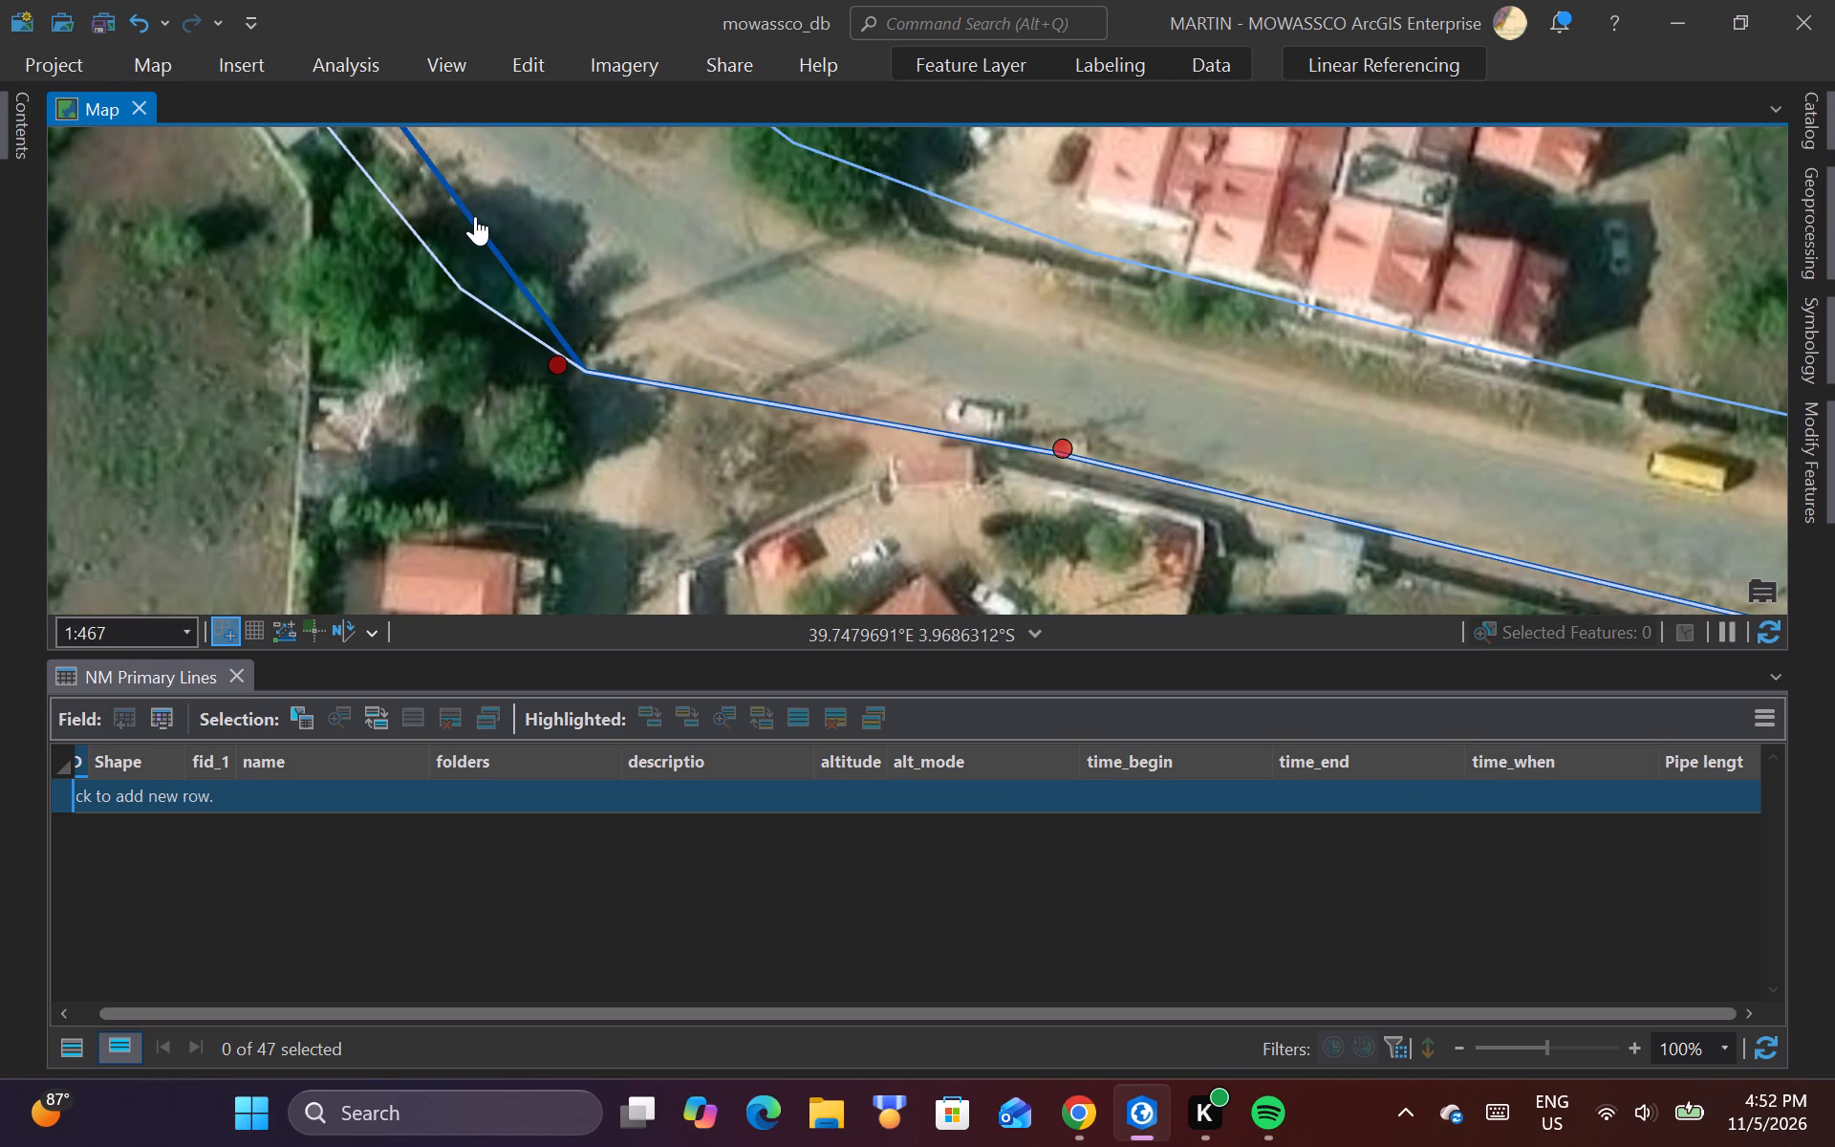
click(466, 211)
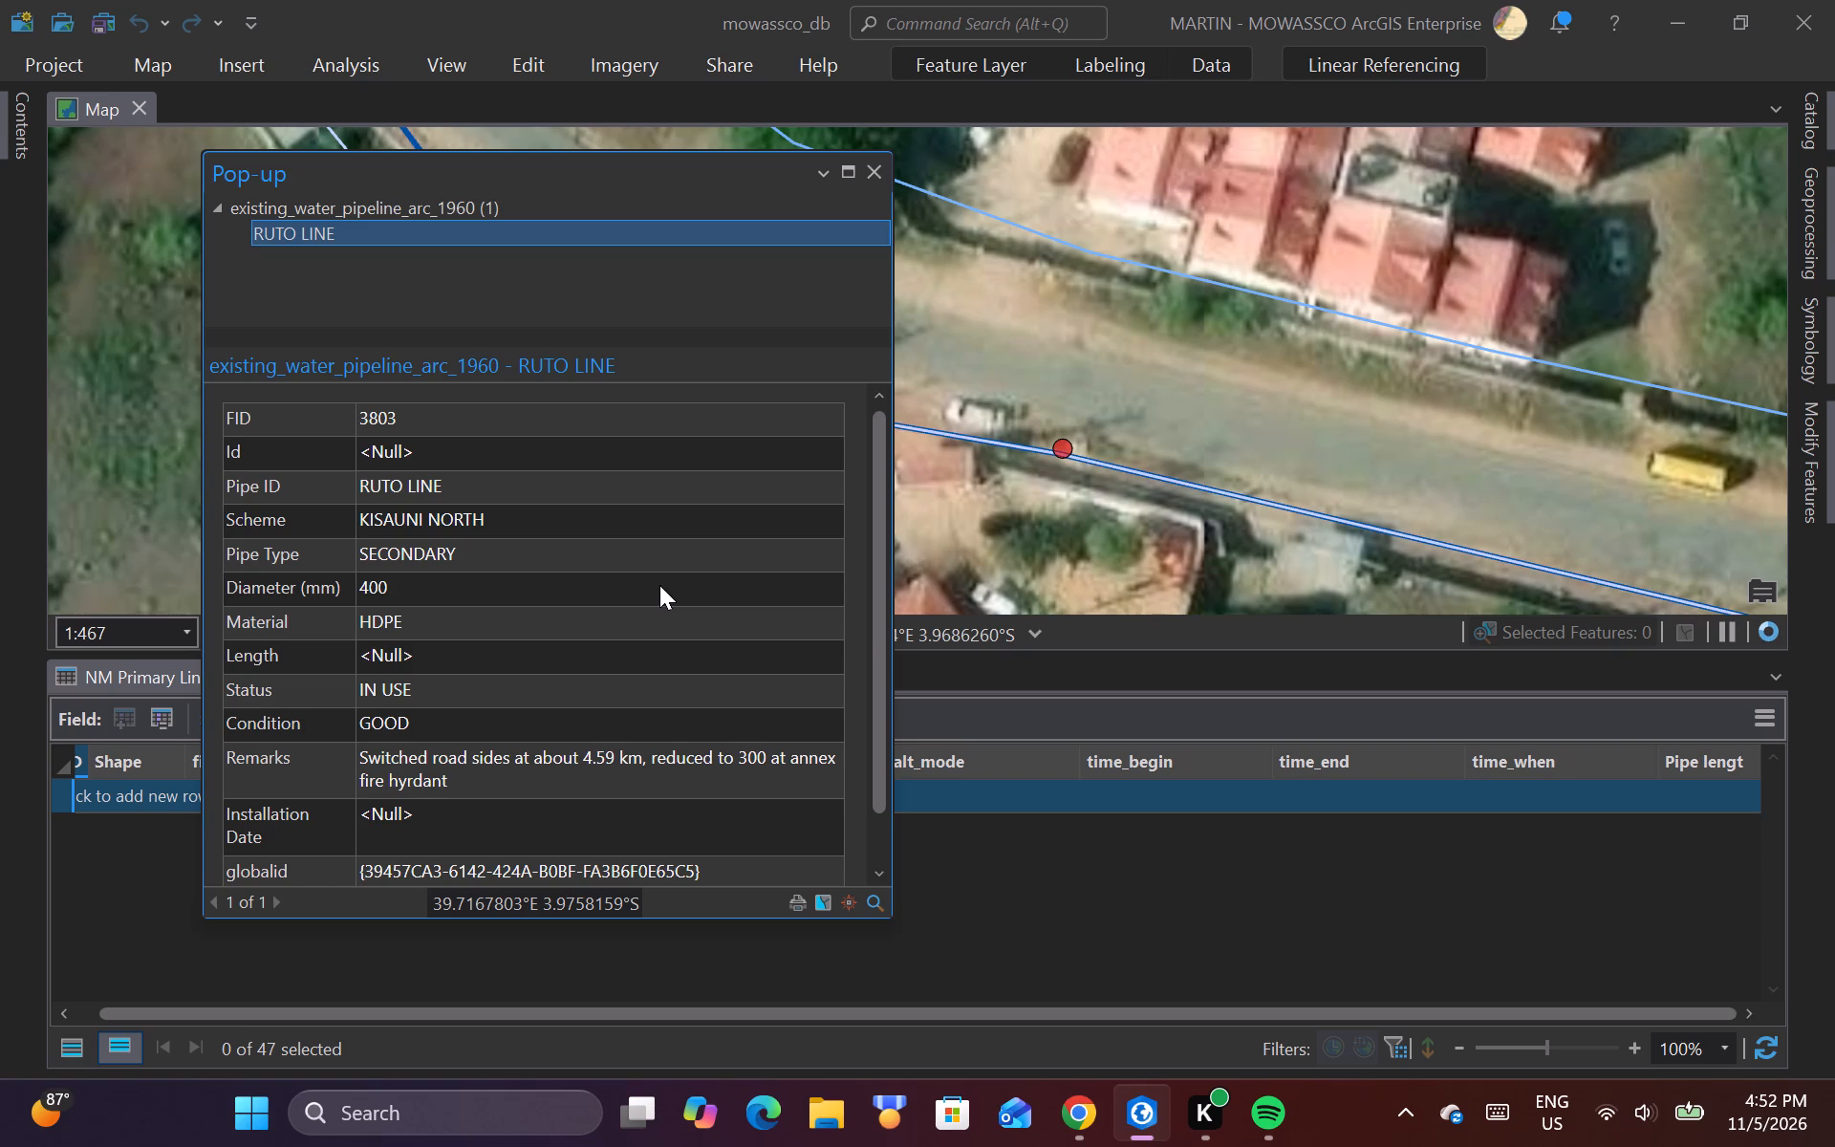
scroll(659, 585, down, 2)
click(879, 172)
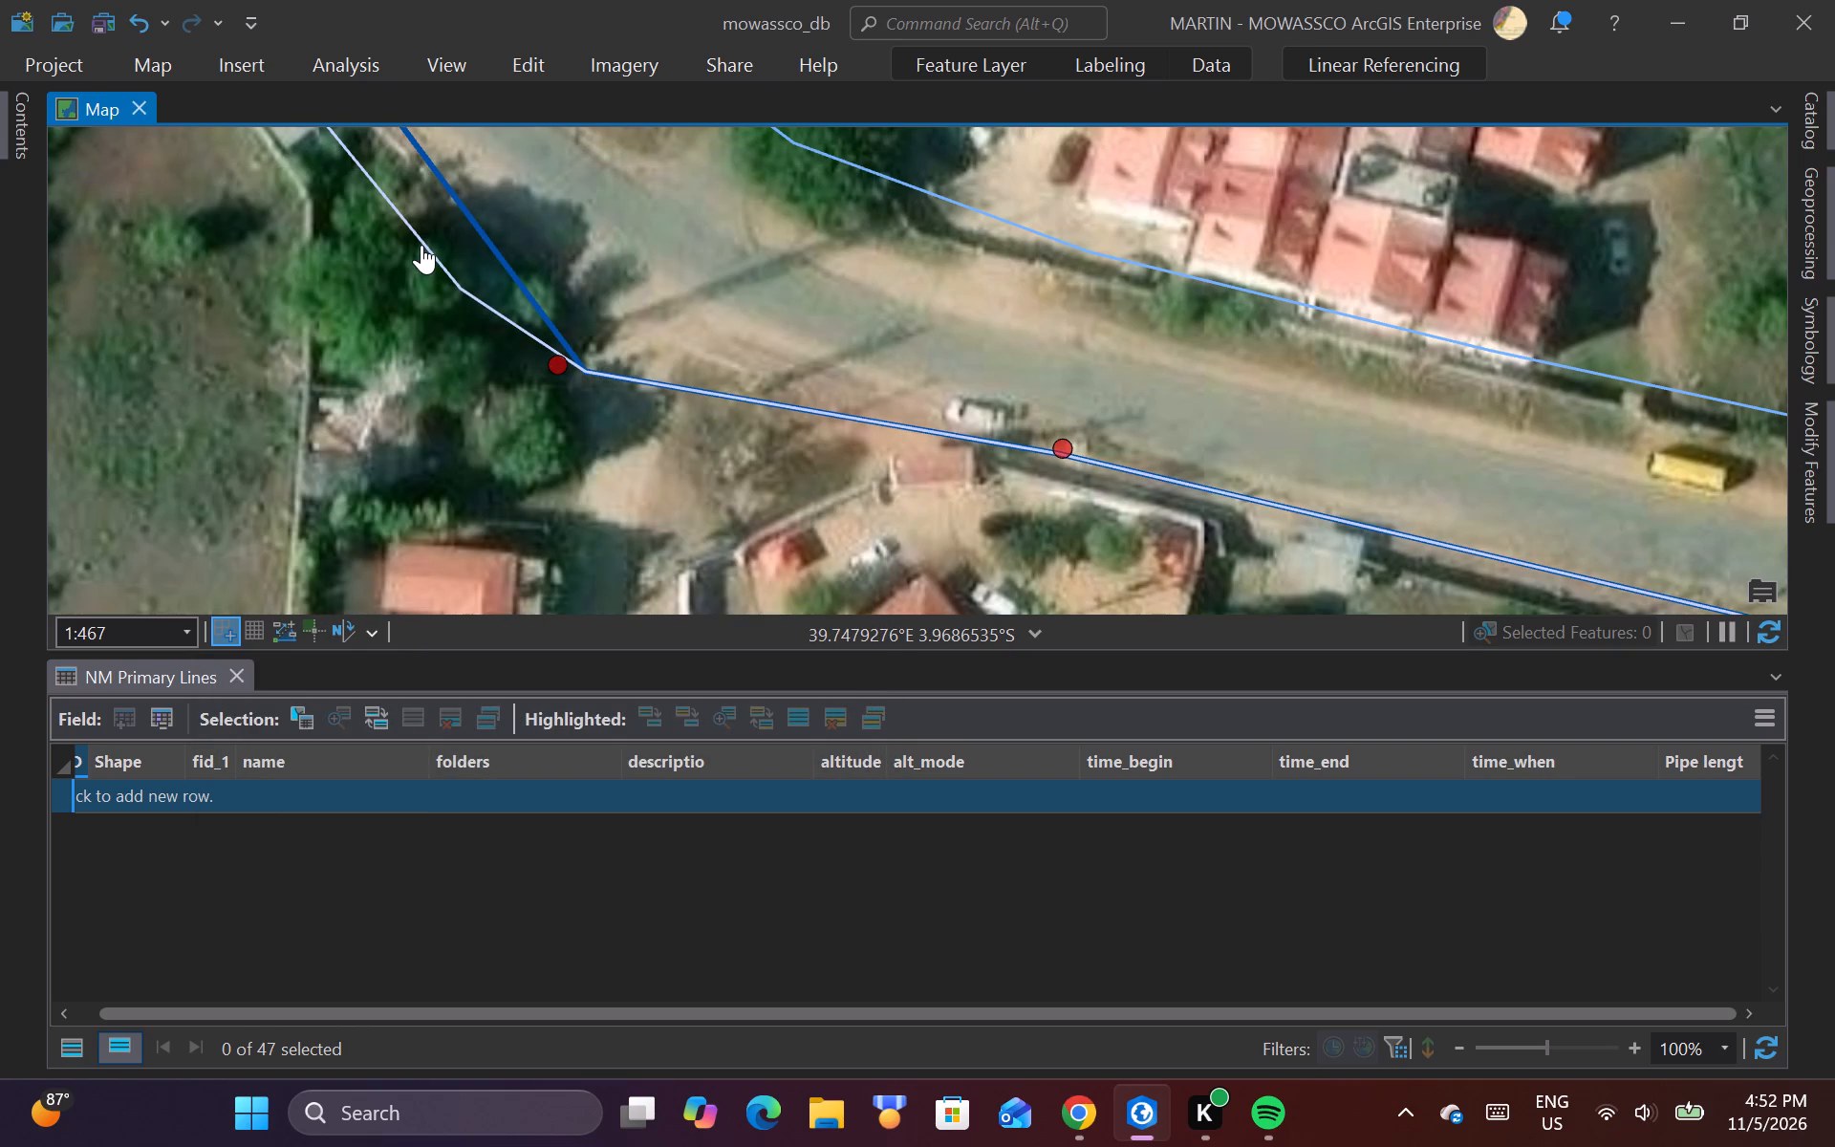
Inspect the attributes of the realigned ruto_line feature near the same bend.
click(421, 243)
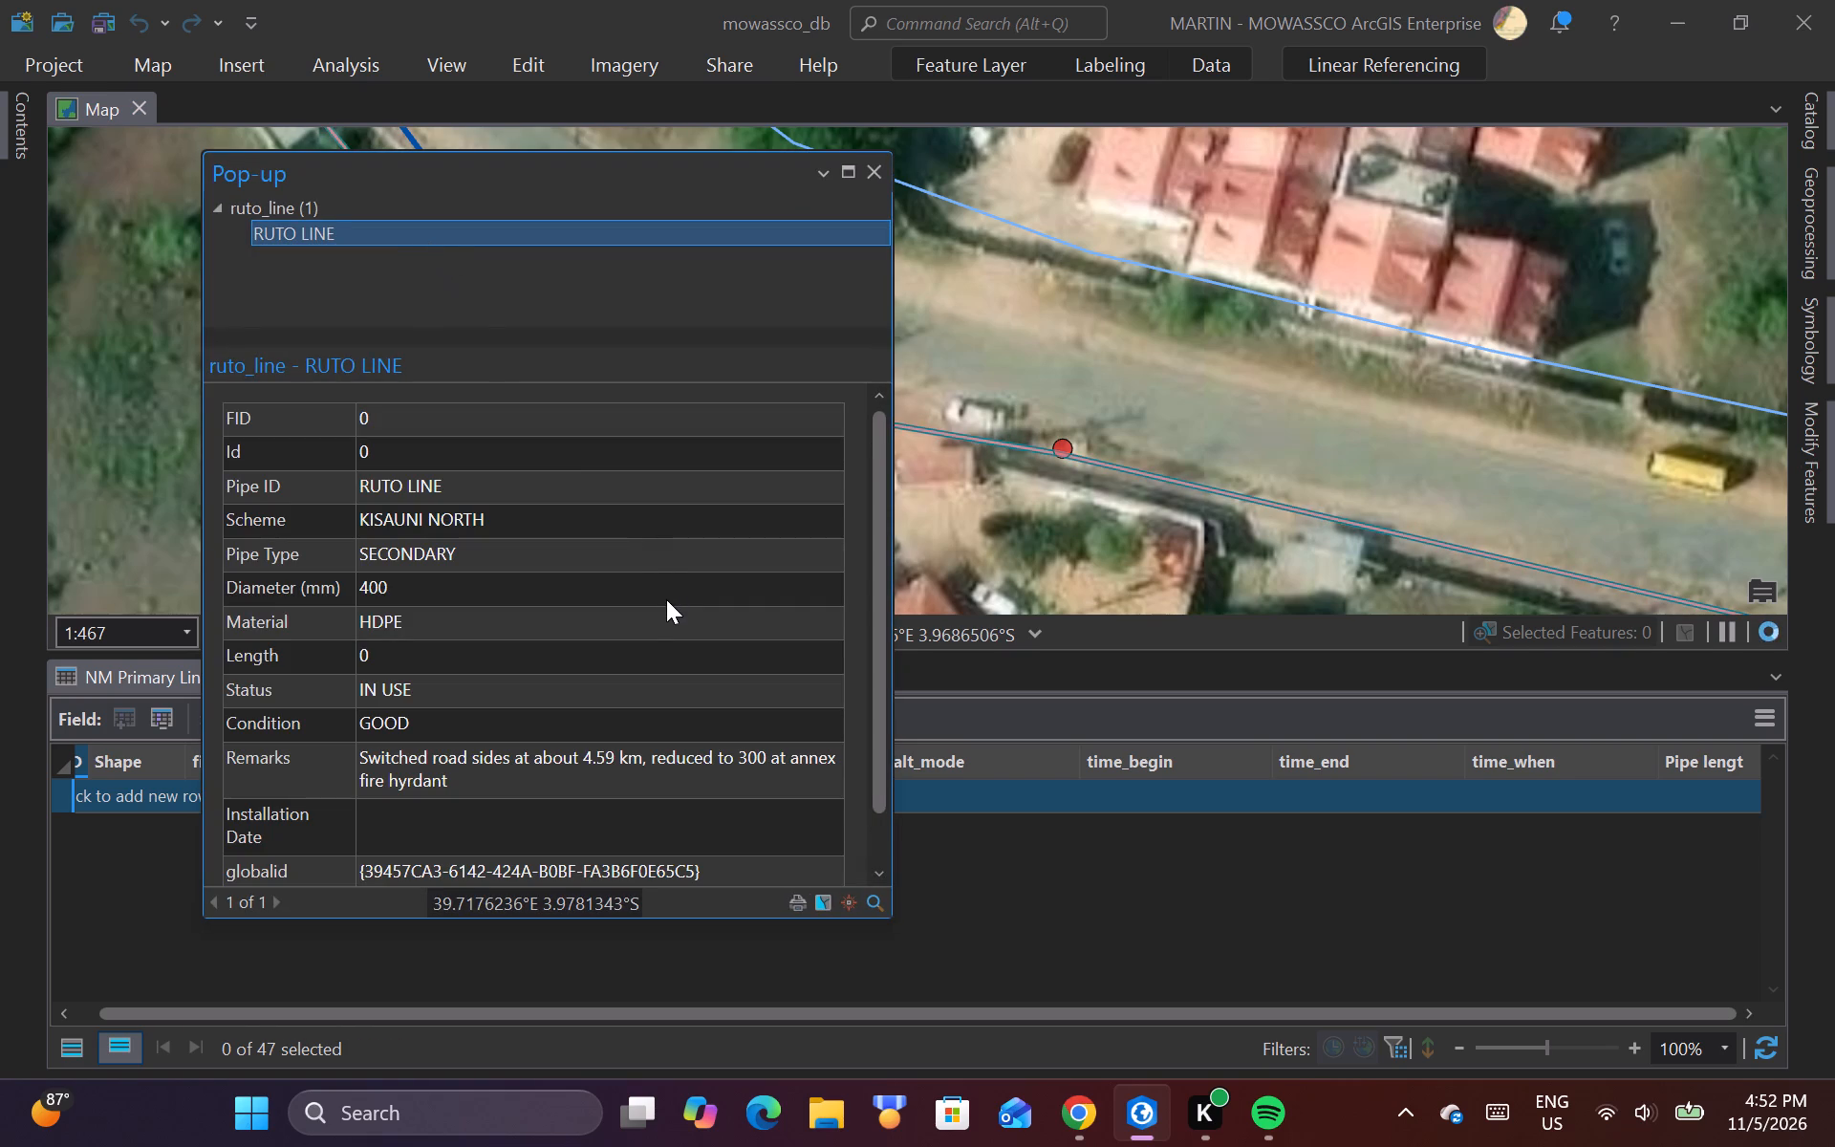
scroll(666, 599, down, 3)
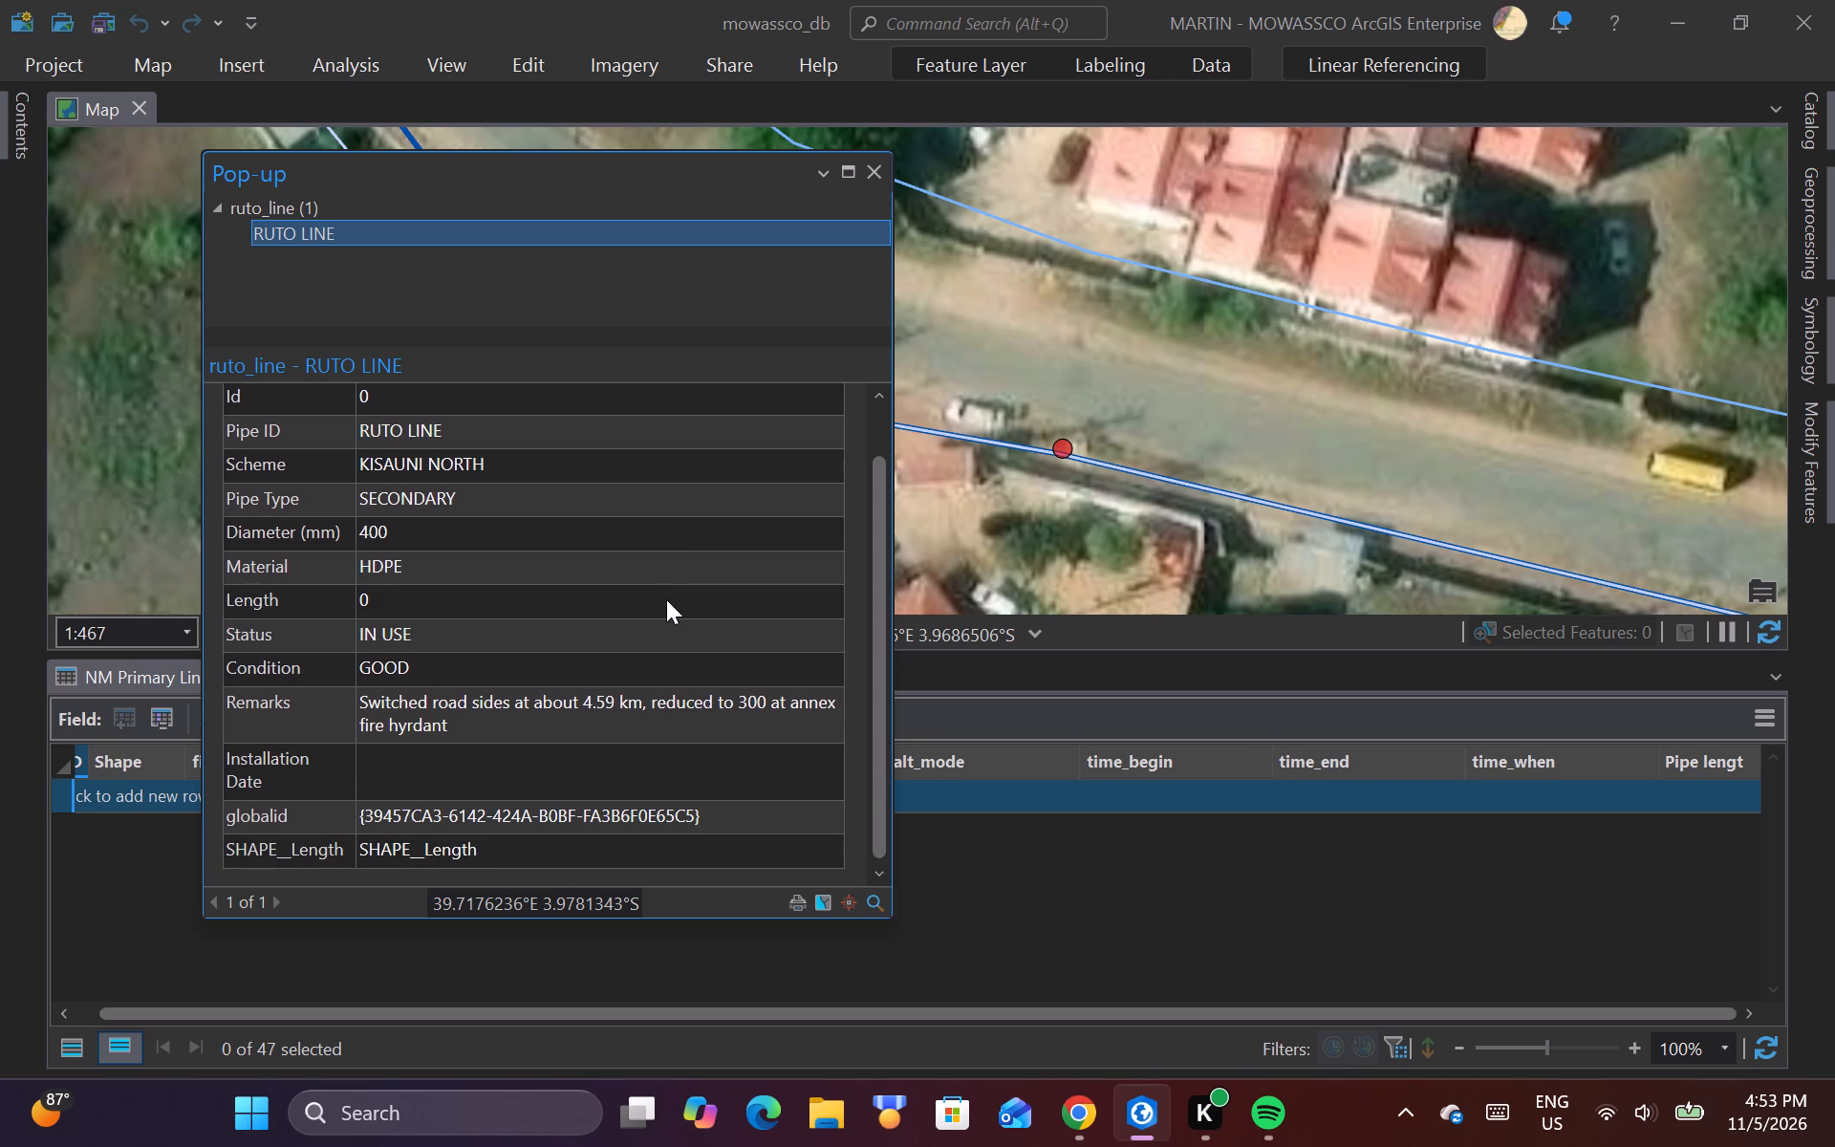
Select the existing_water_pipeline_arc_1960 line that runs beside ruto_line at the road bend and delete it.
click(874, 169)
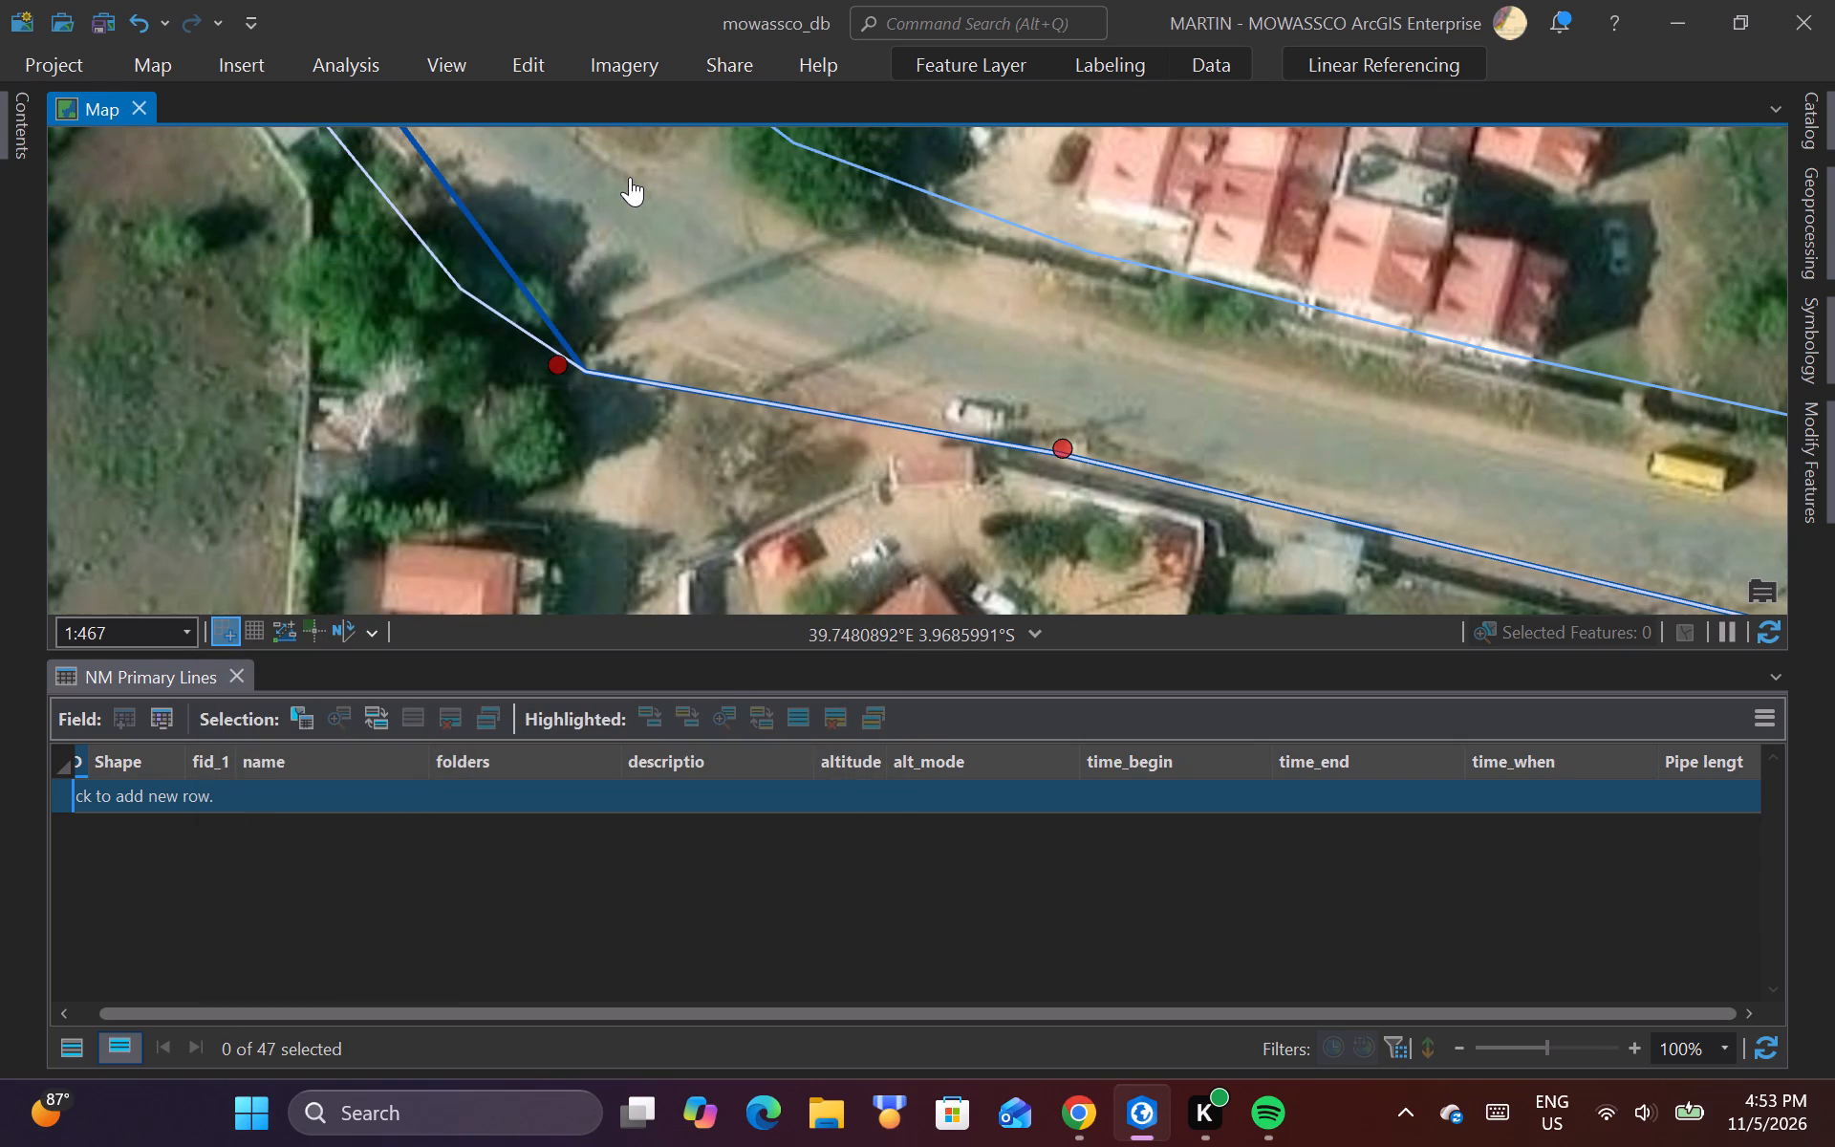
click(507, 60)
click(221, 135)
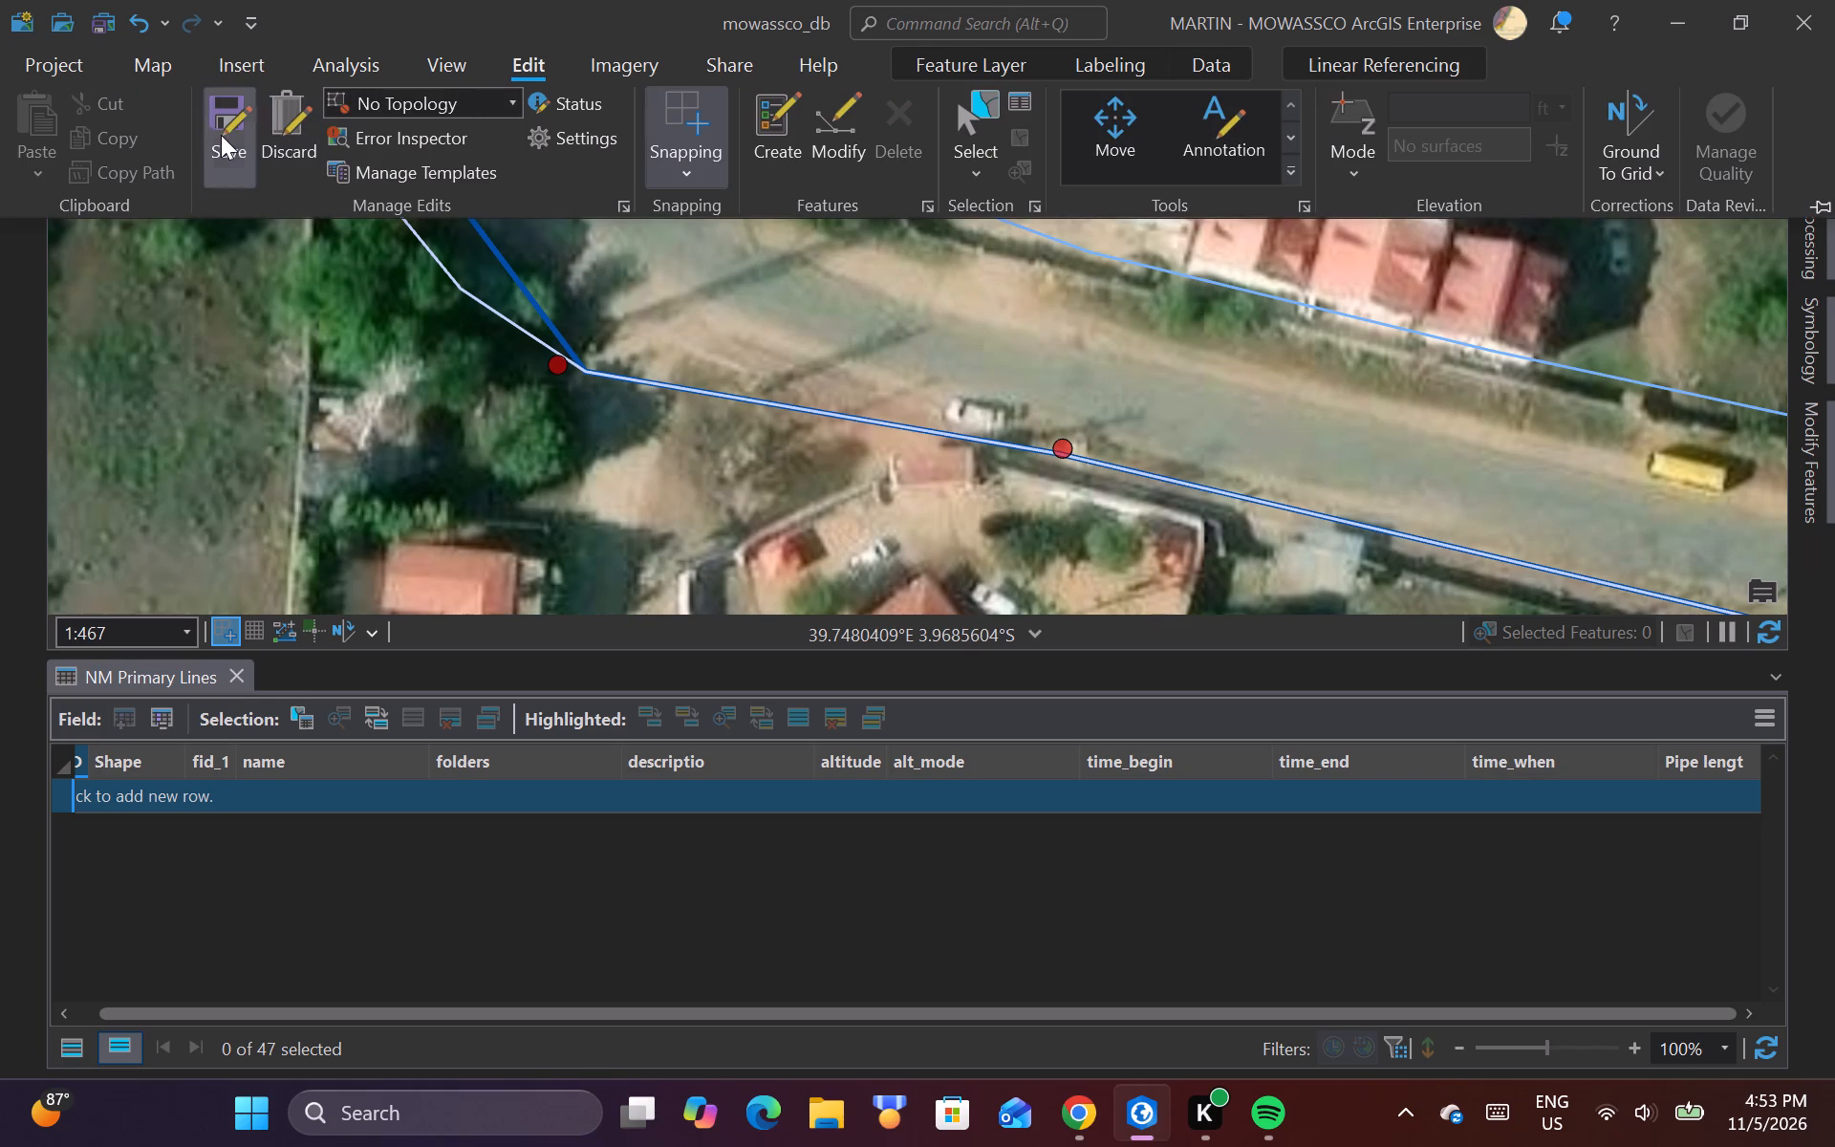
click(960, 99)
click(740, 269)
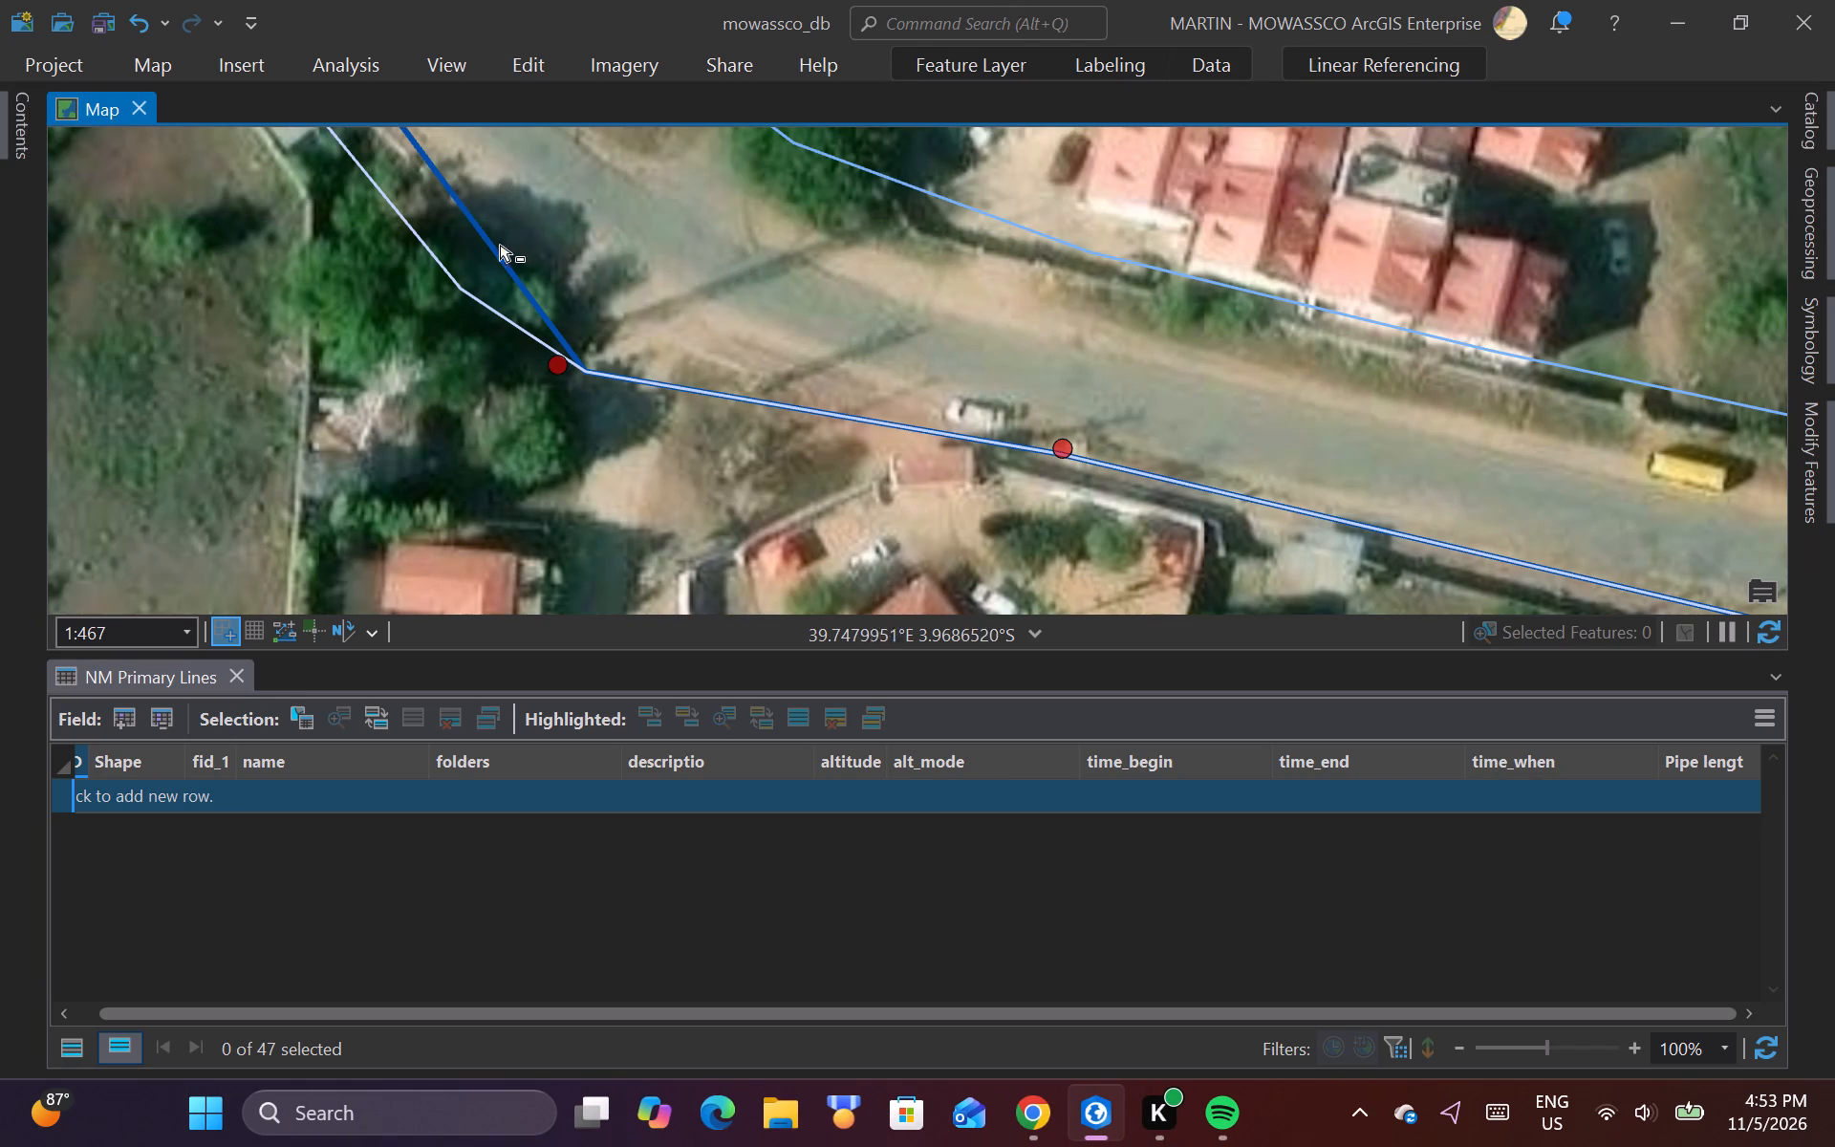
drag(468, 246, 528, 265)
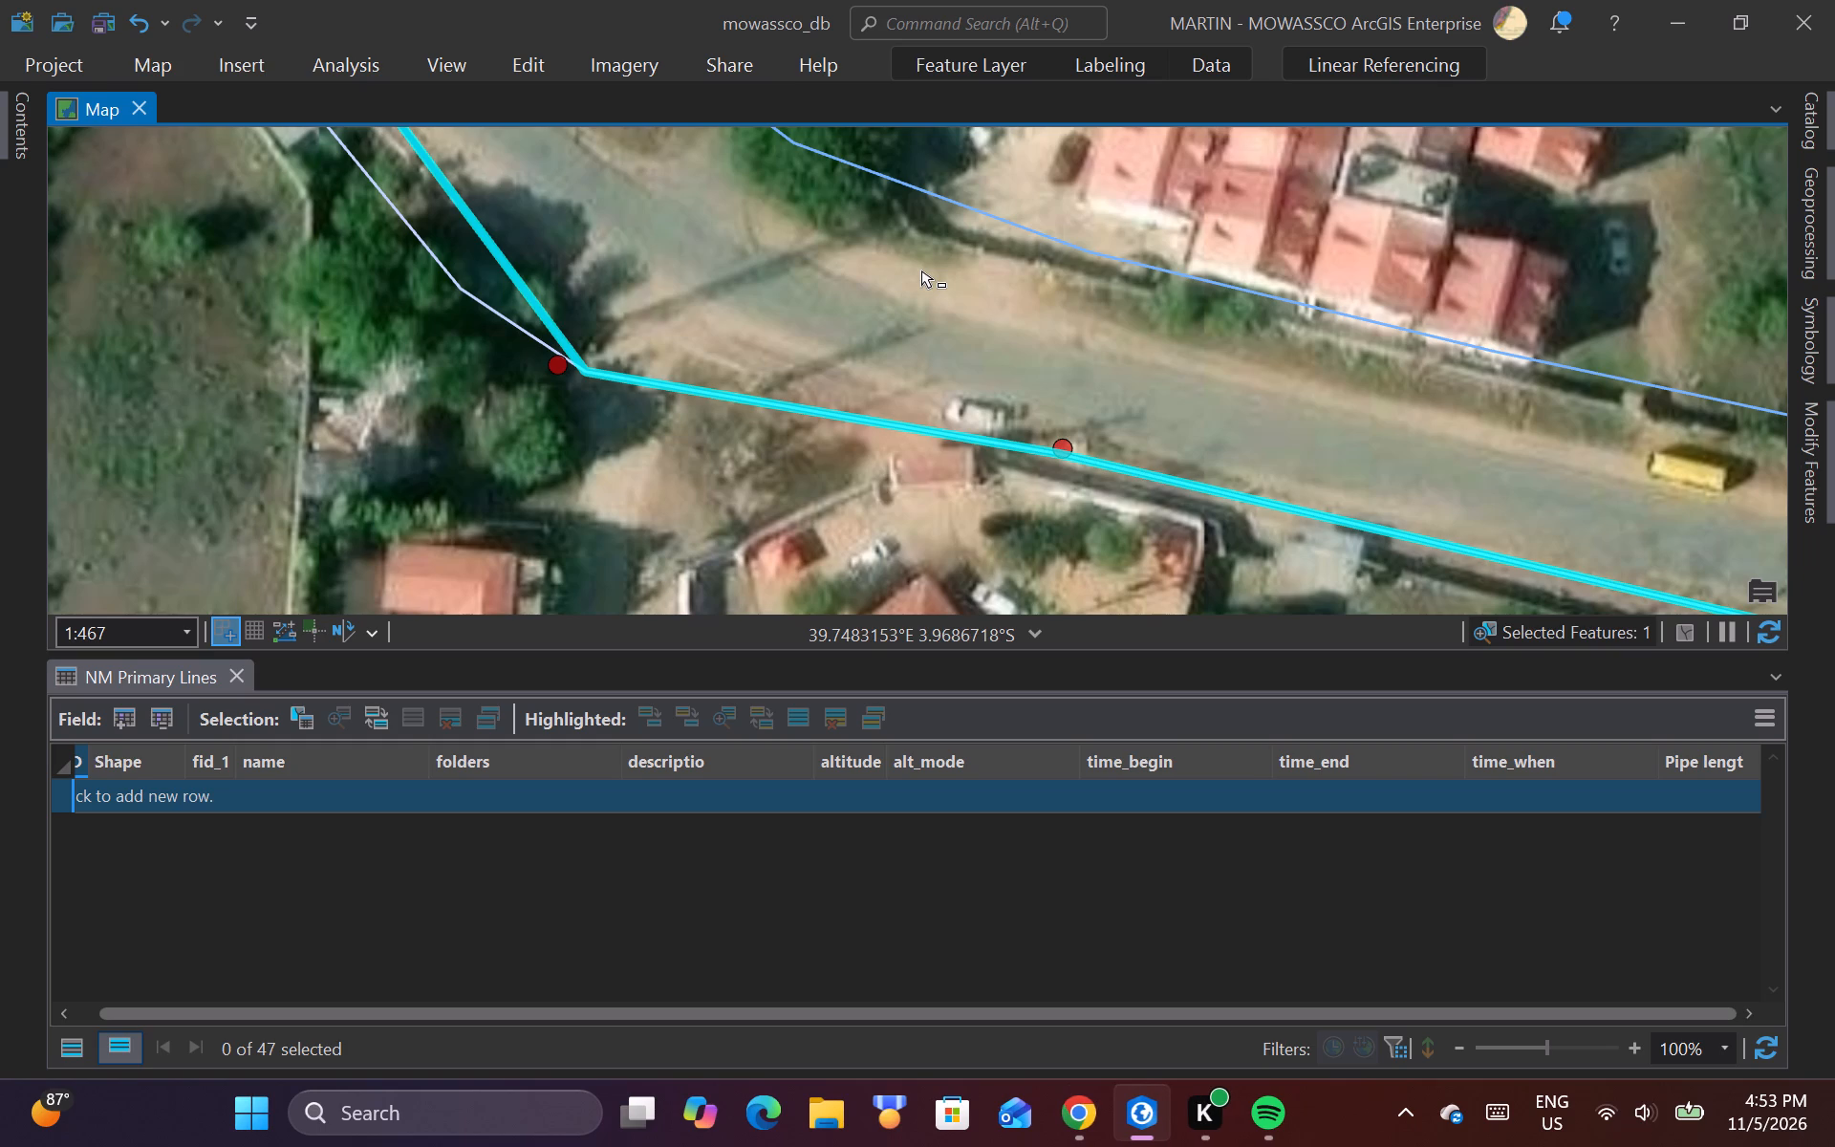
key(Delete)
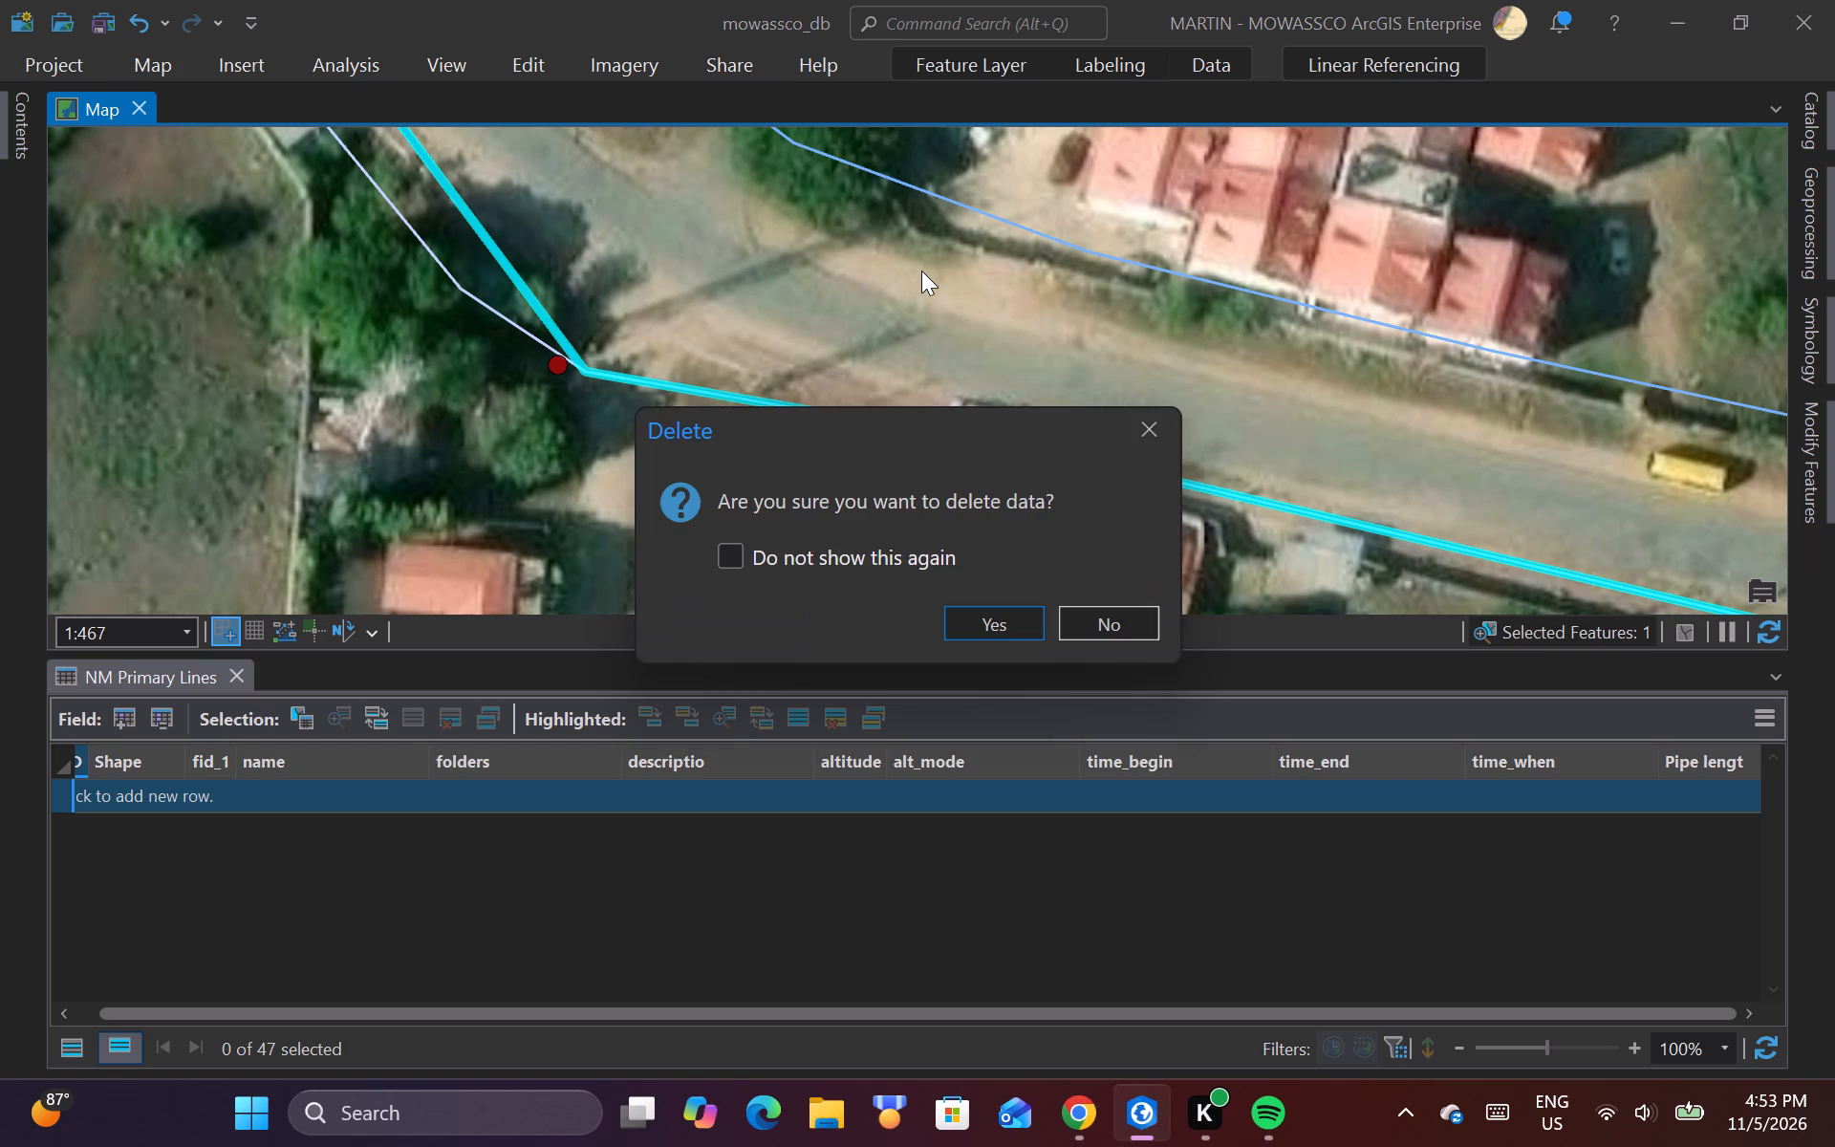
click(999, 614)
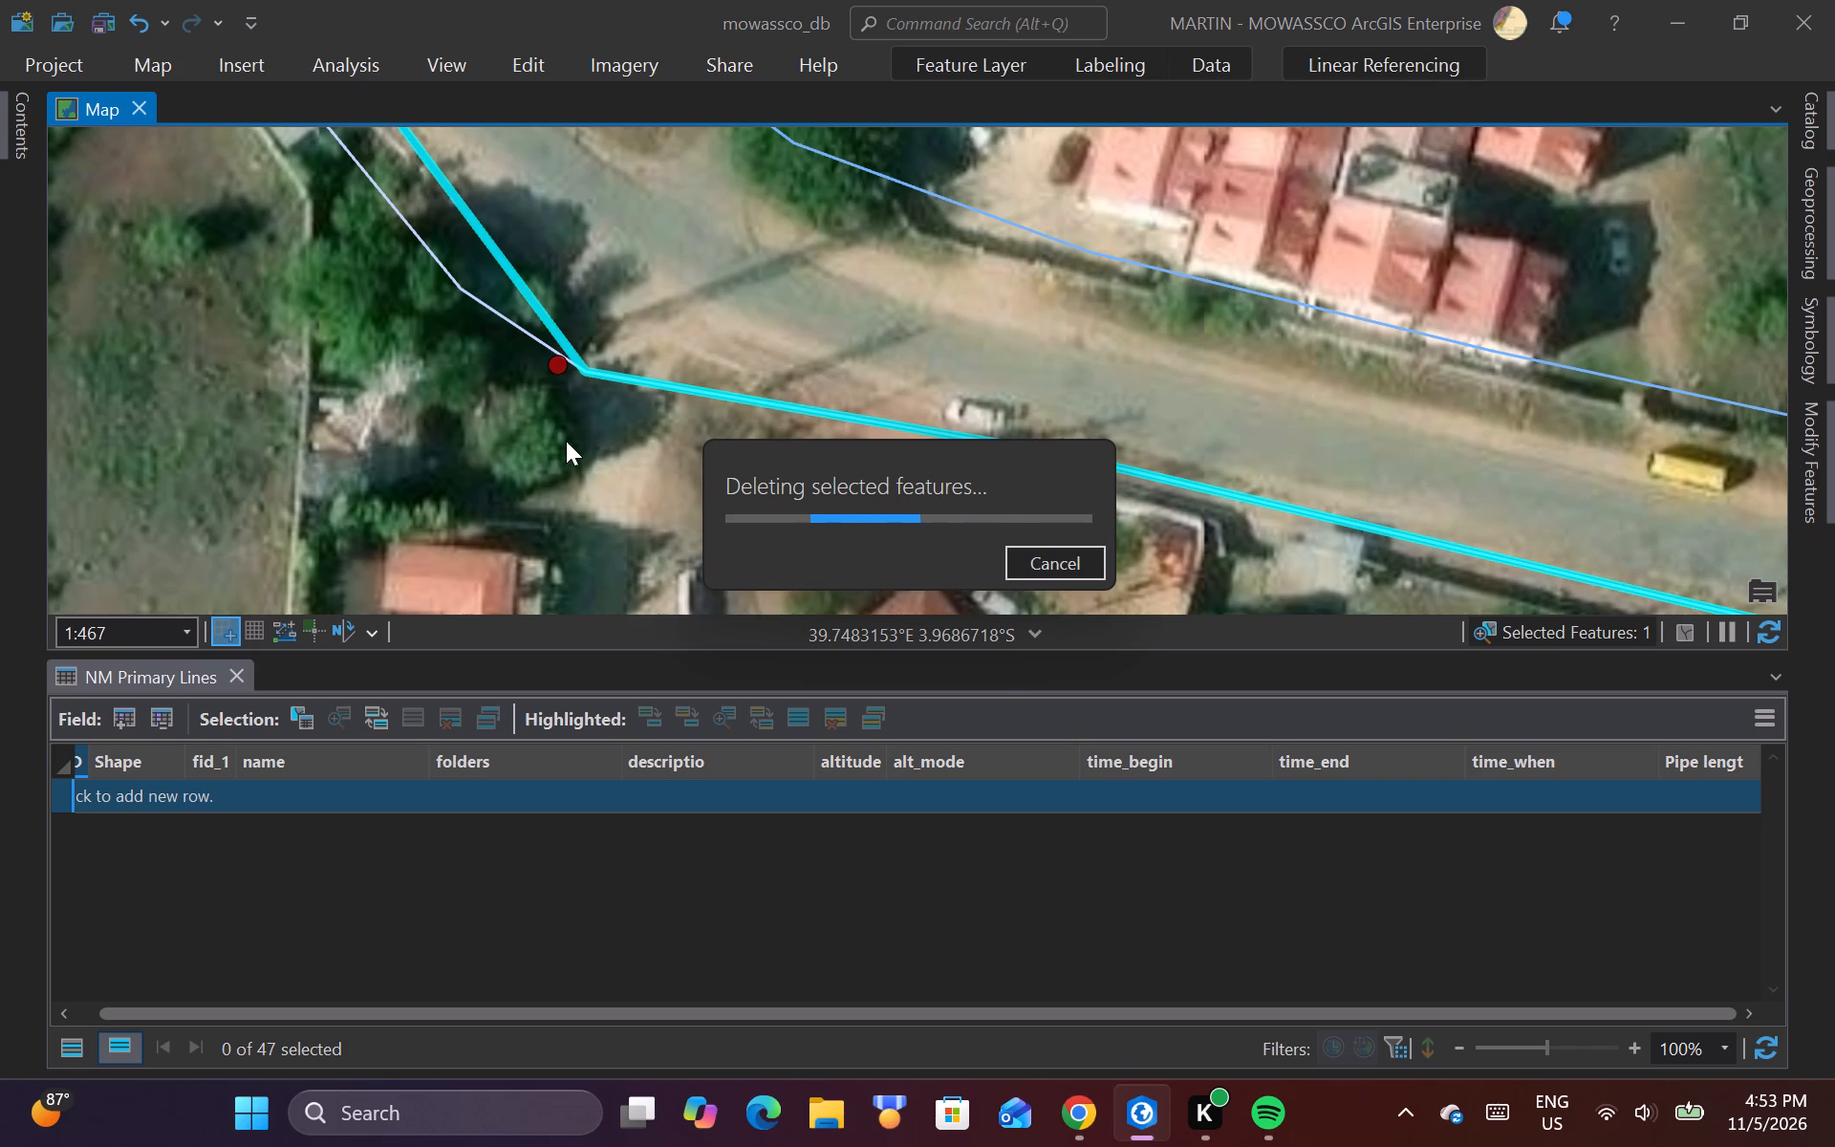
Format the ruto_line symbol for the 400 class as a red line 2 pt wide.
scroll(560, 437, down, 13)
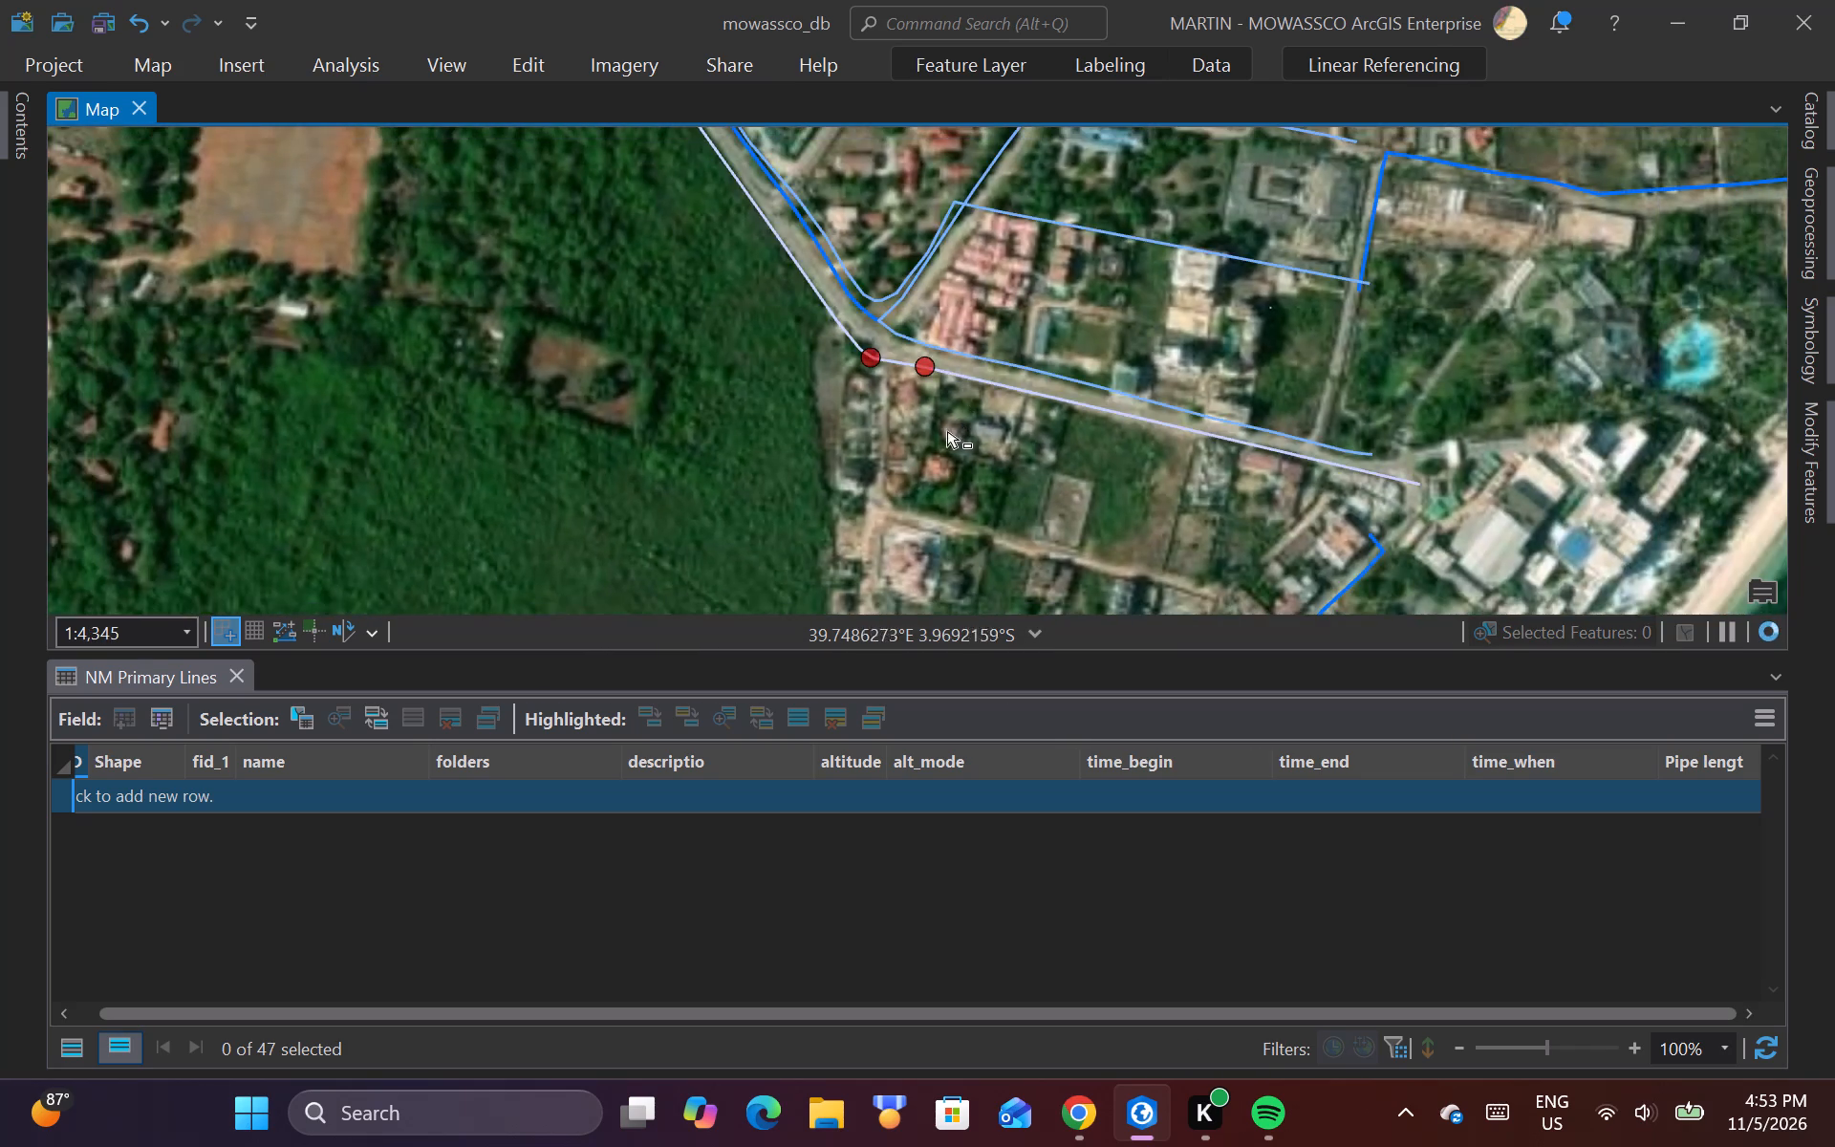
scroll(942, 436, down, 4)
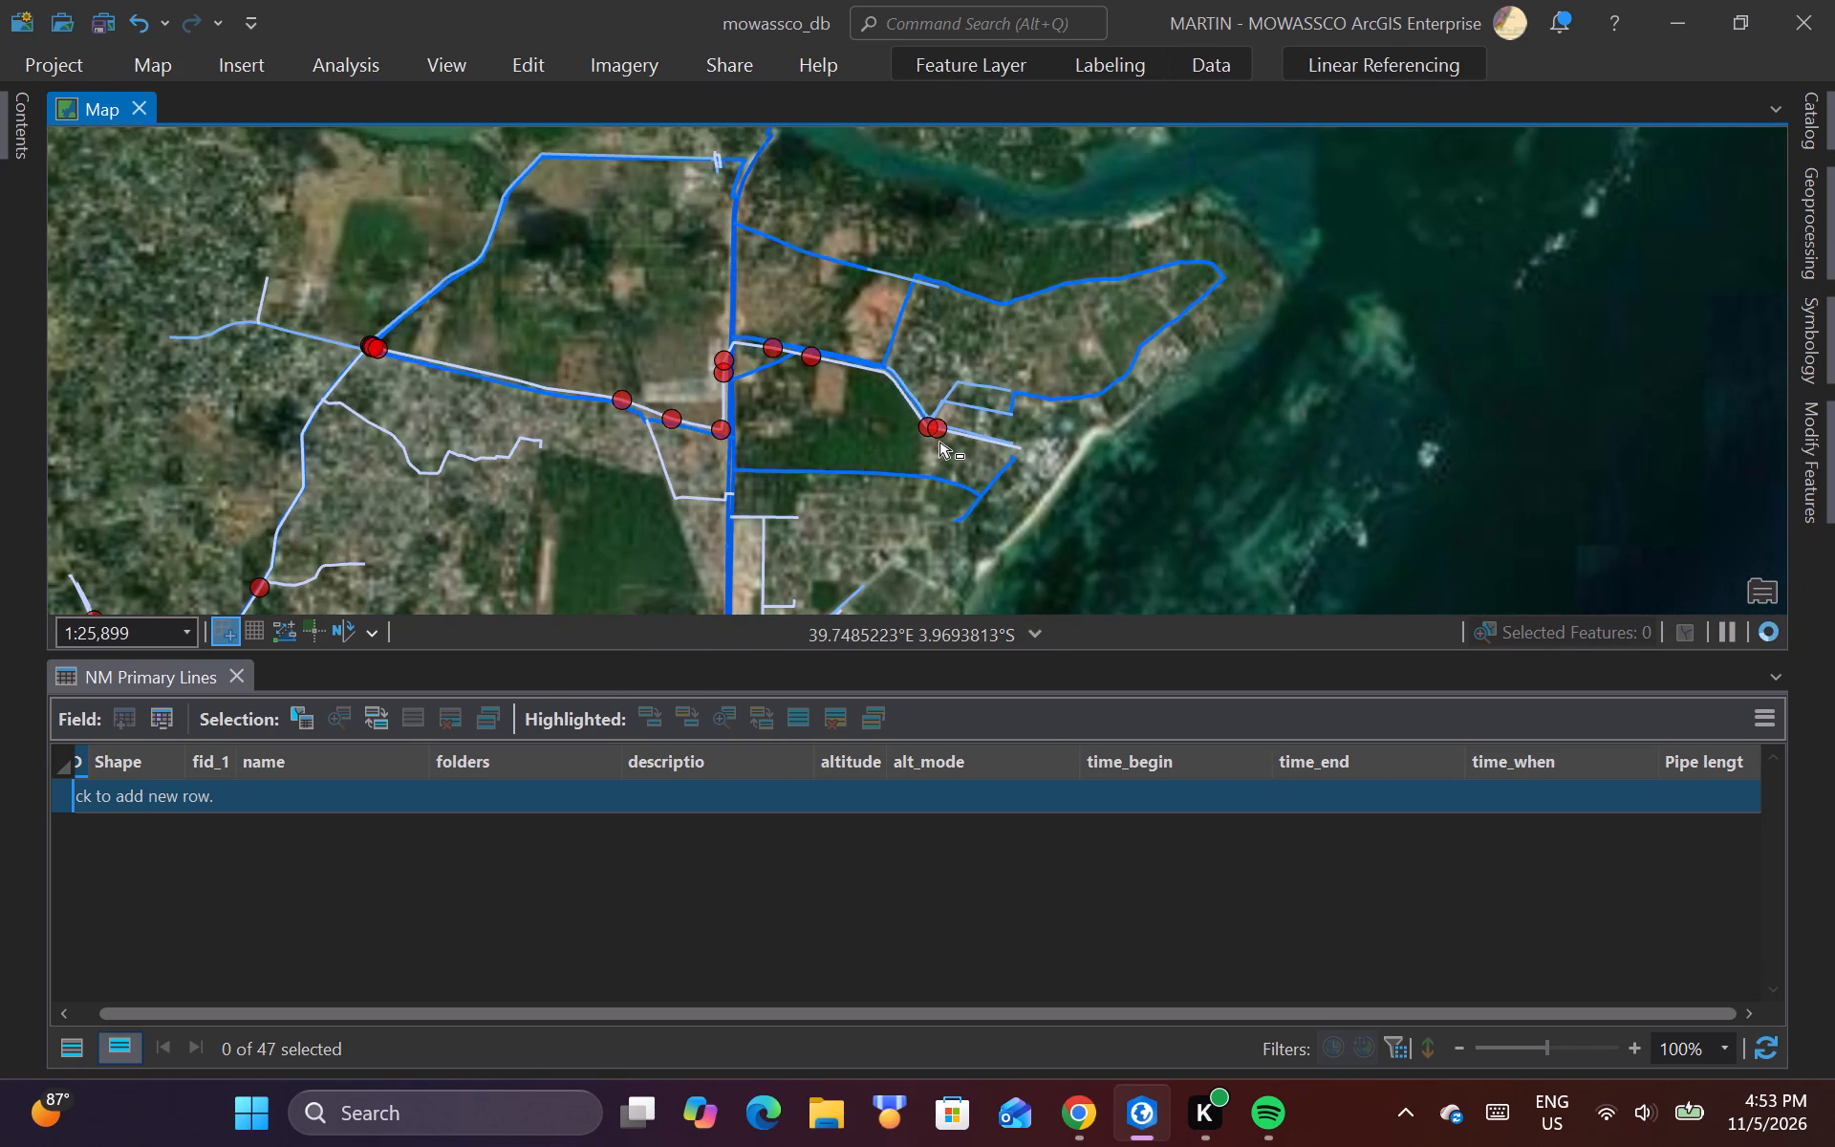
click(14, 146)
double_click(110, 498)
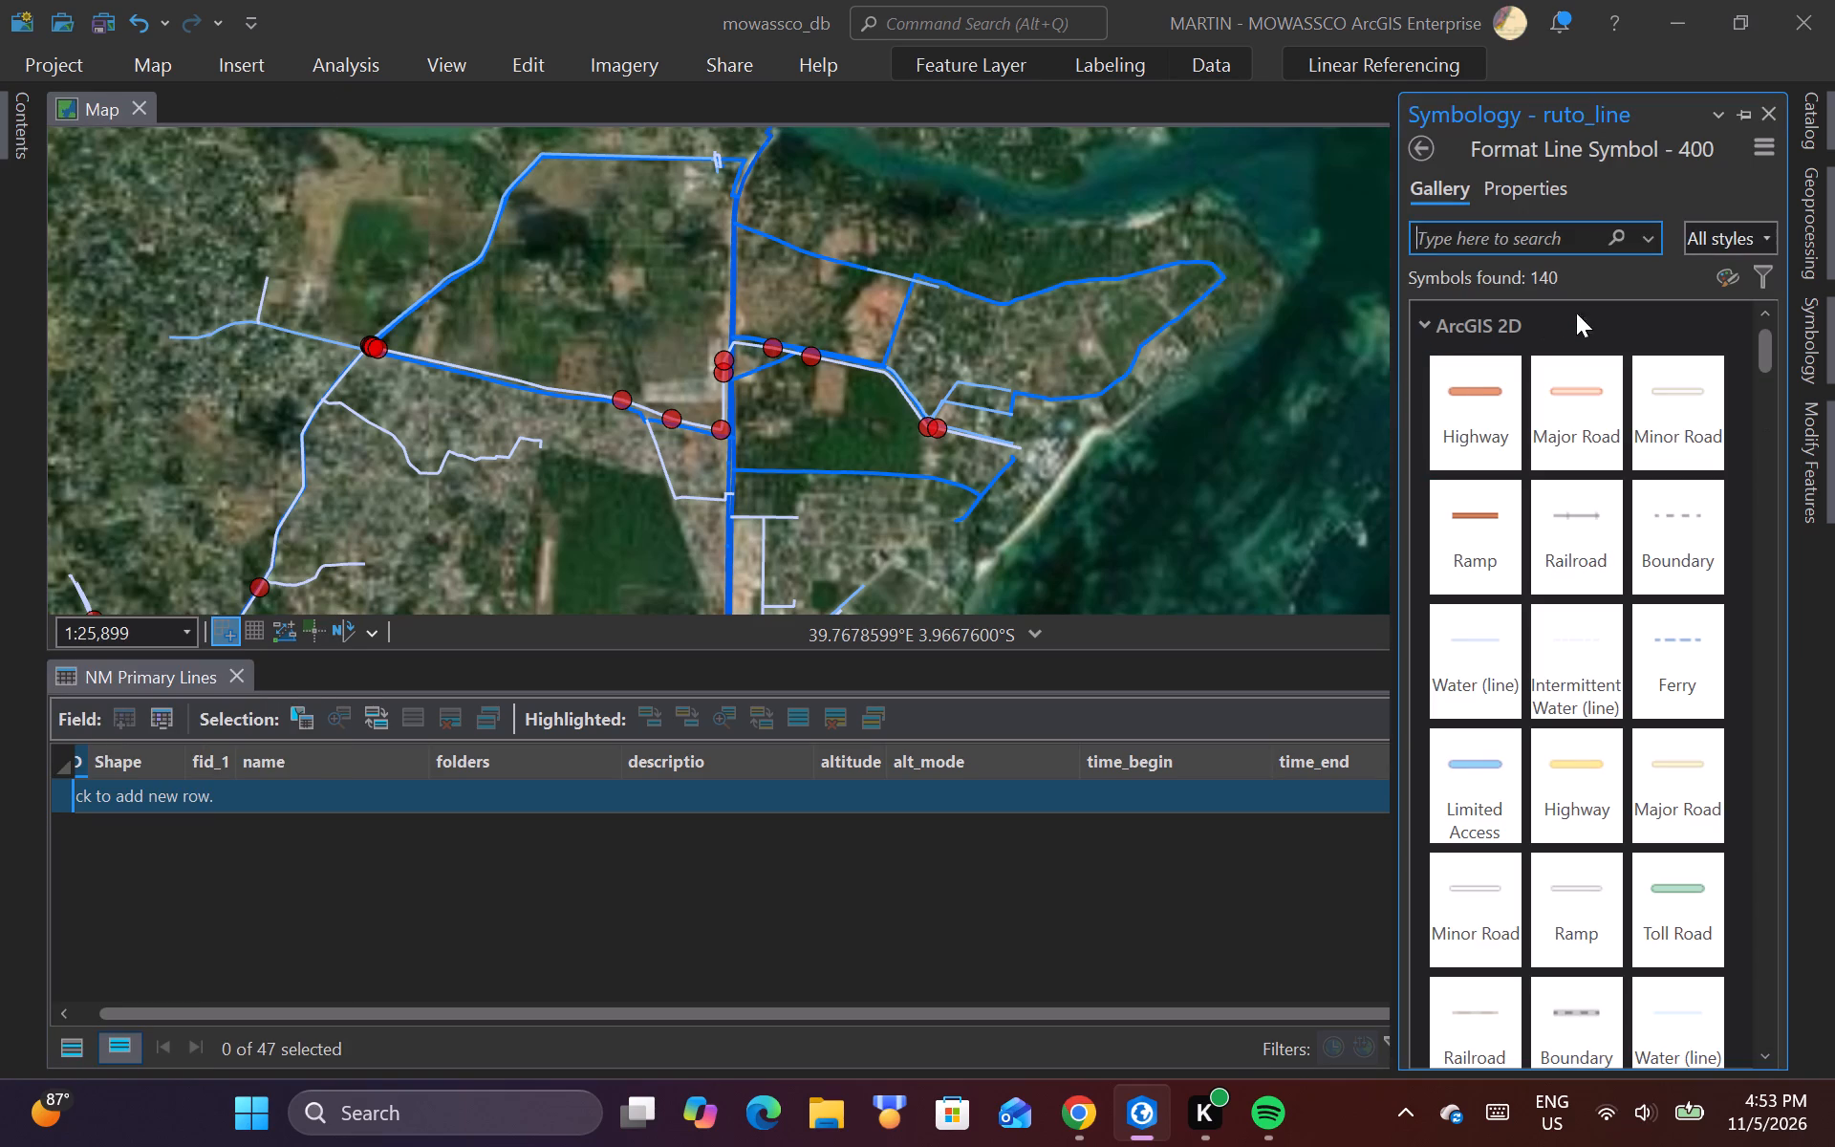
click(1557, 187)
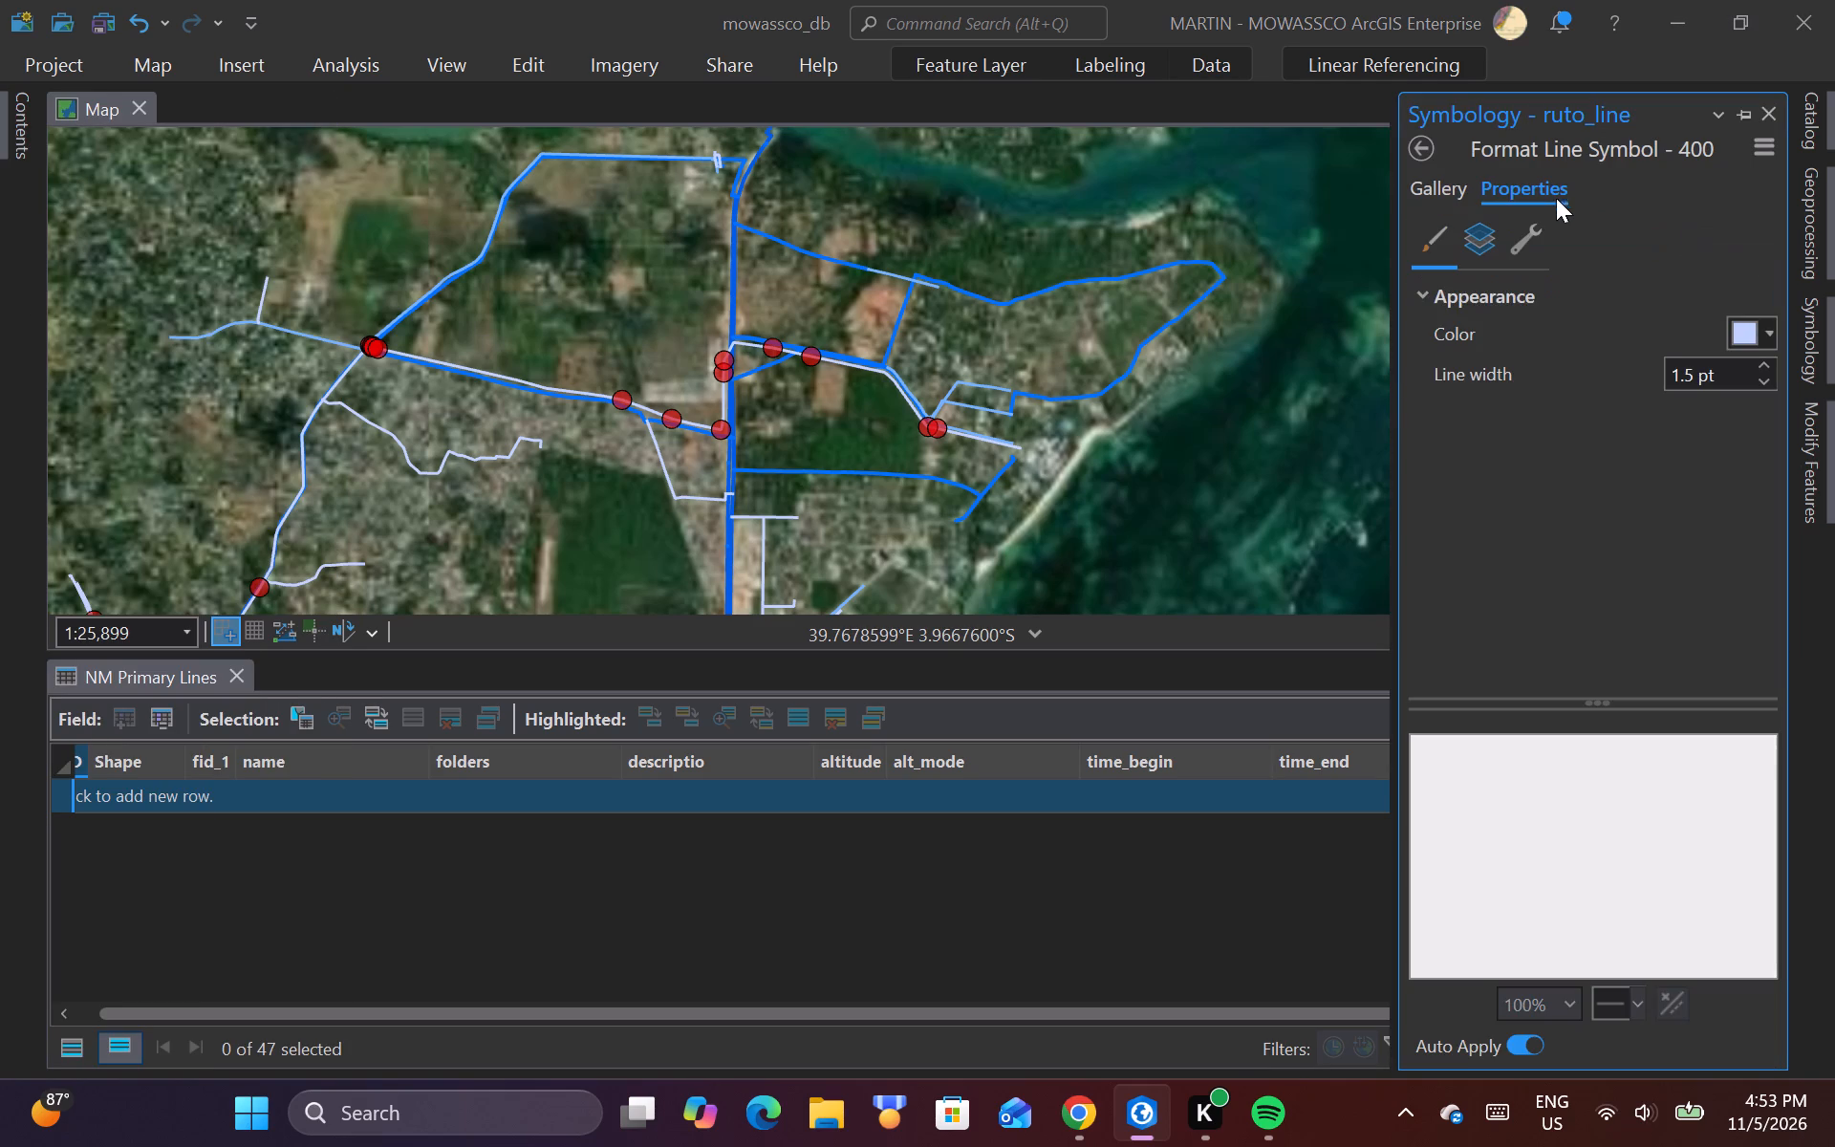
click(1768, 358)
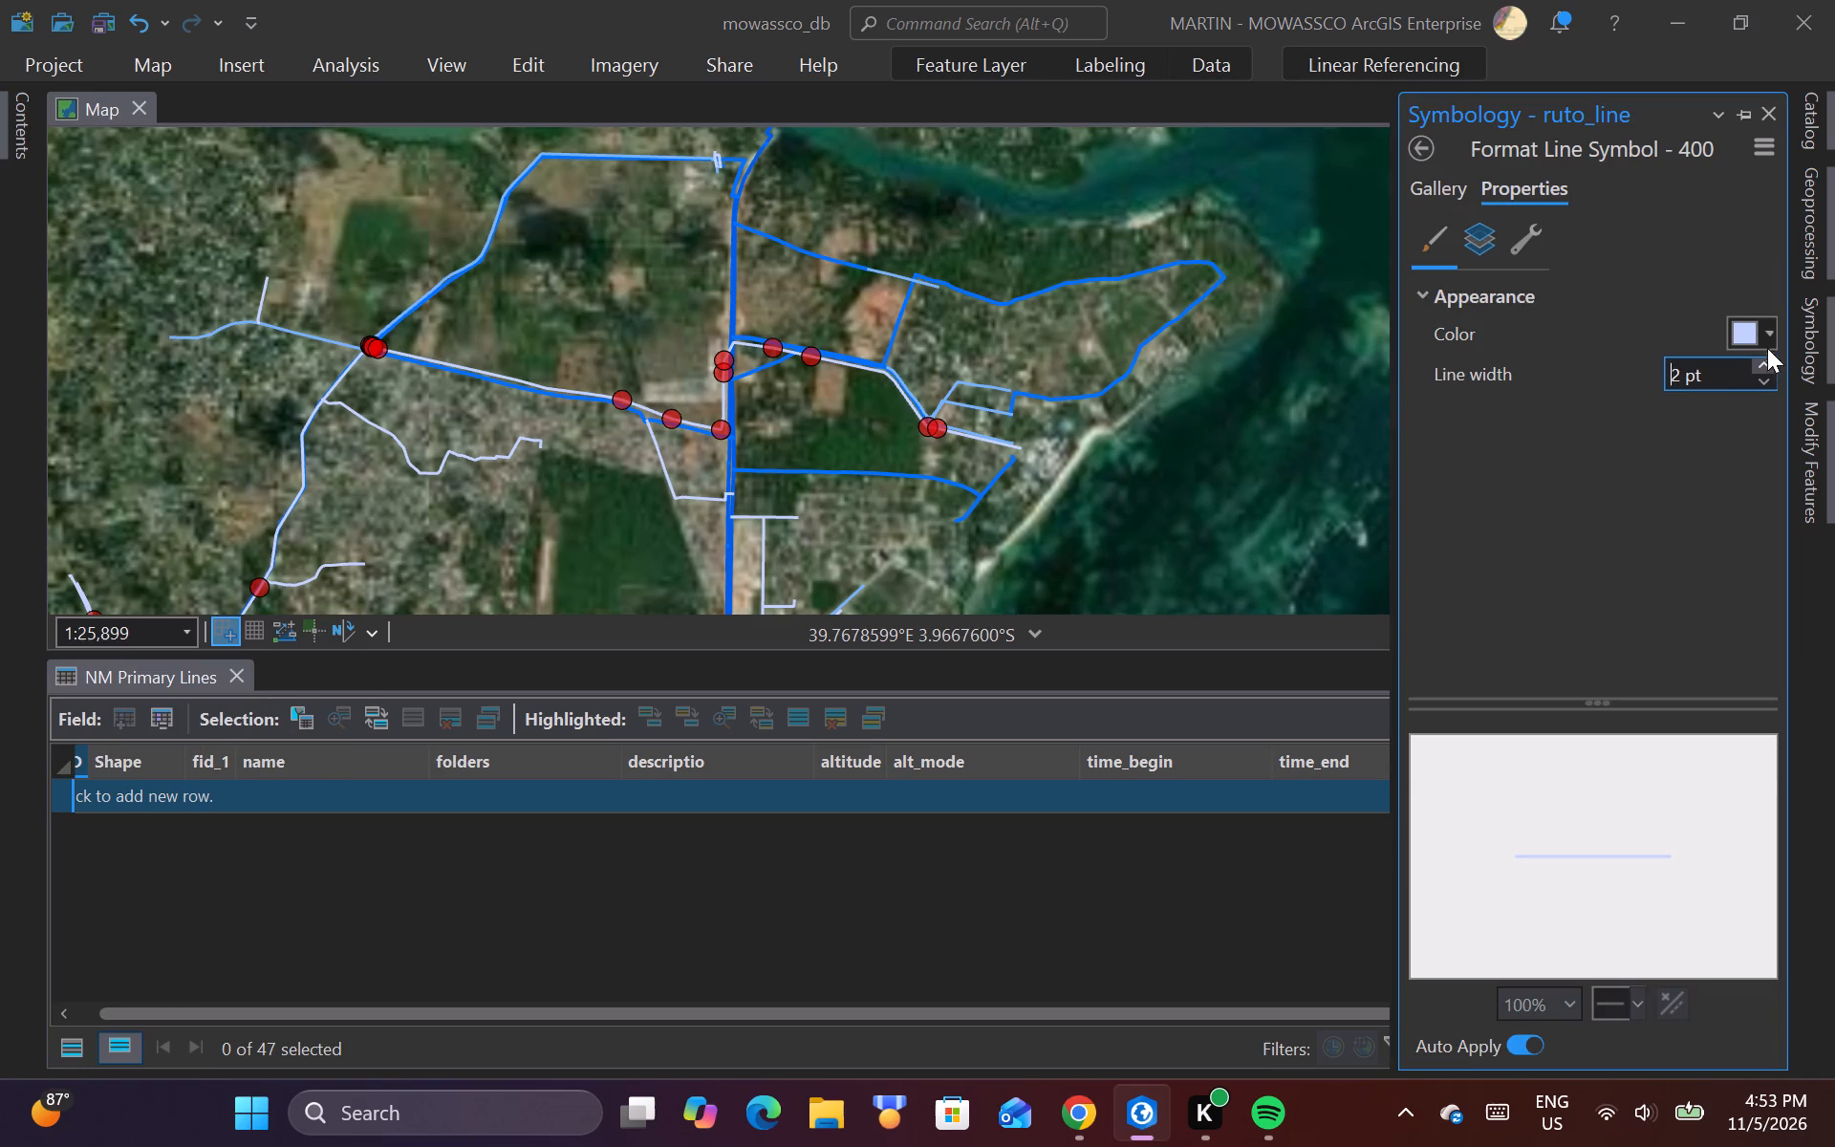
click(1768, 332)
click(1441, 487)
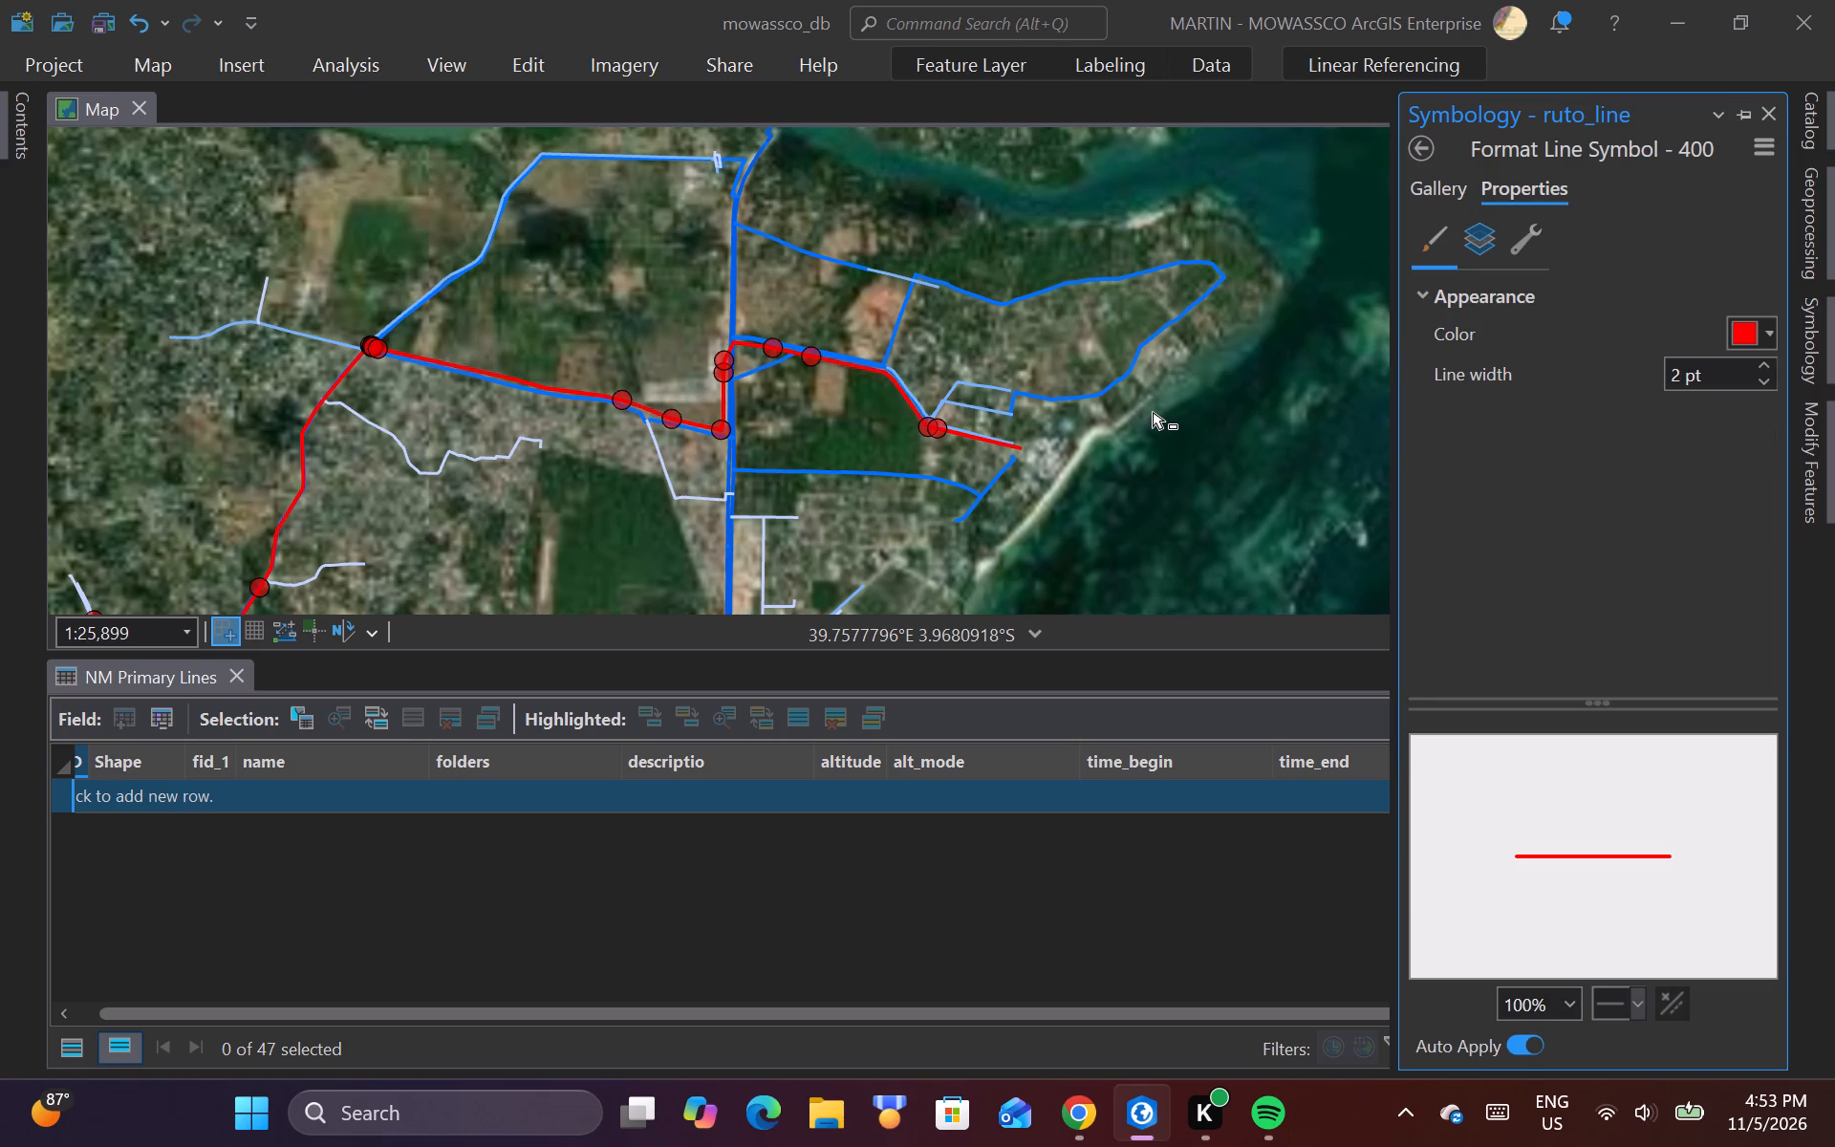
Review ruto_line's full route against the surrounding pipe network and examine its western start near the round reservoir.
scroll(766, 330, down, 2)
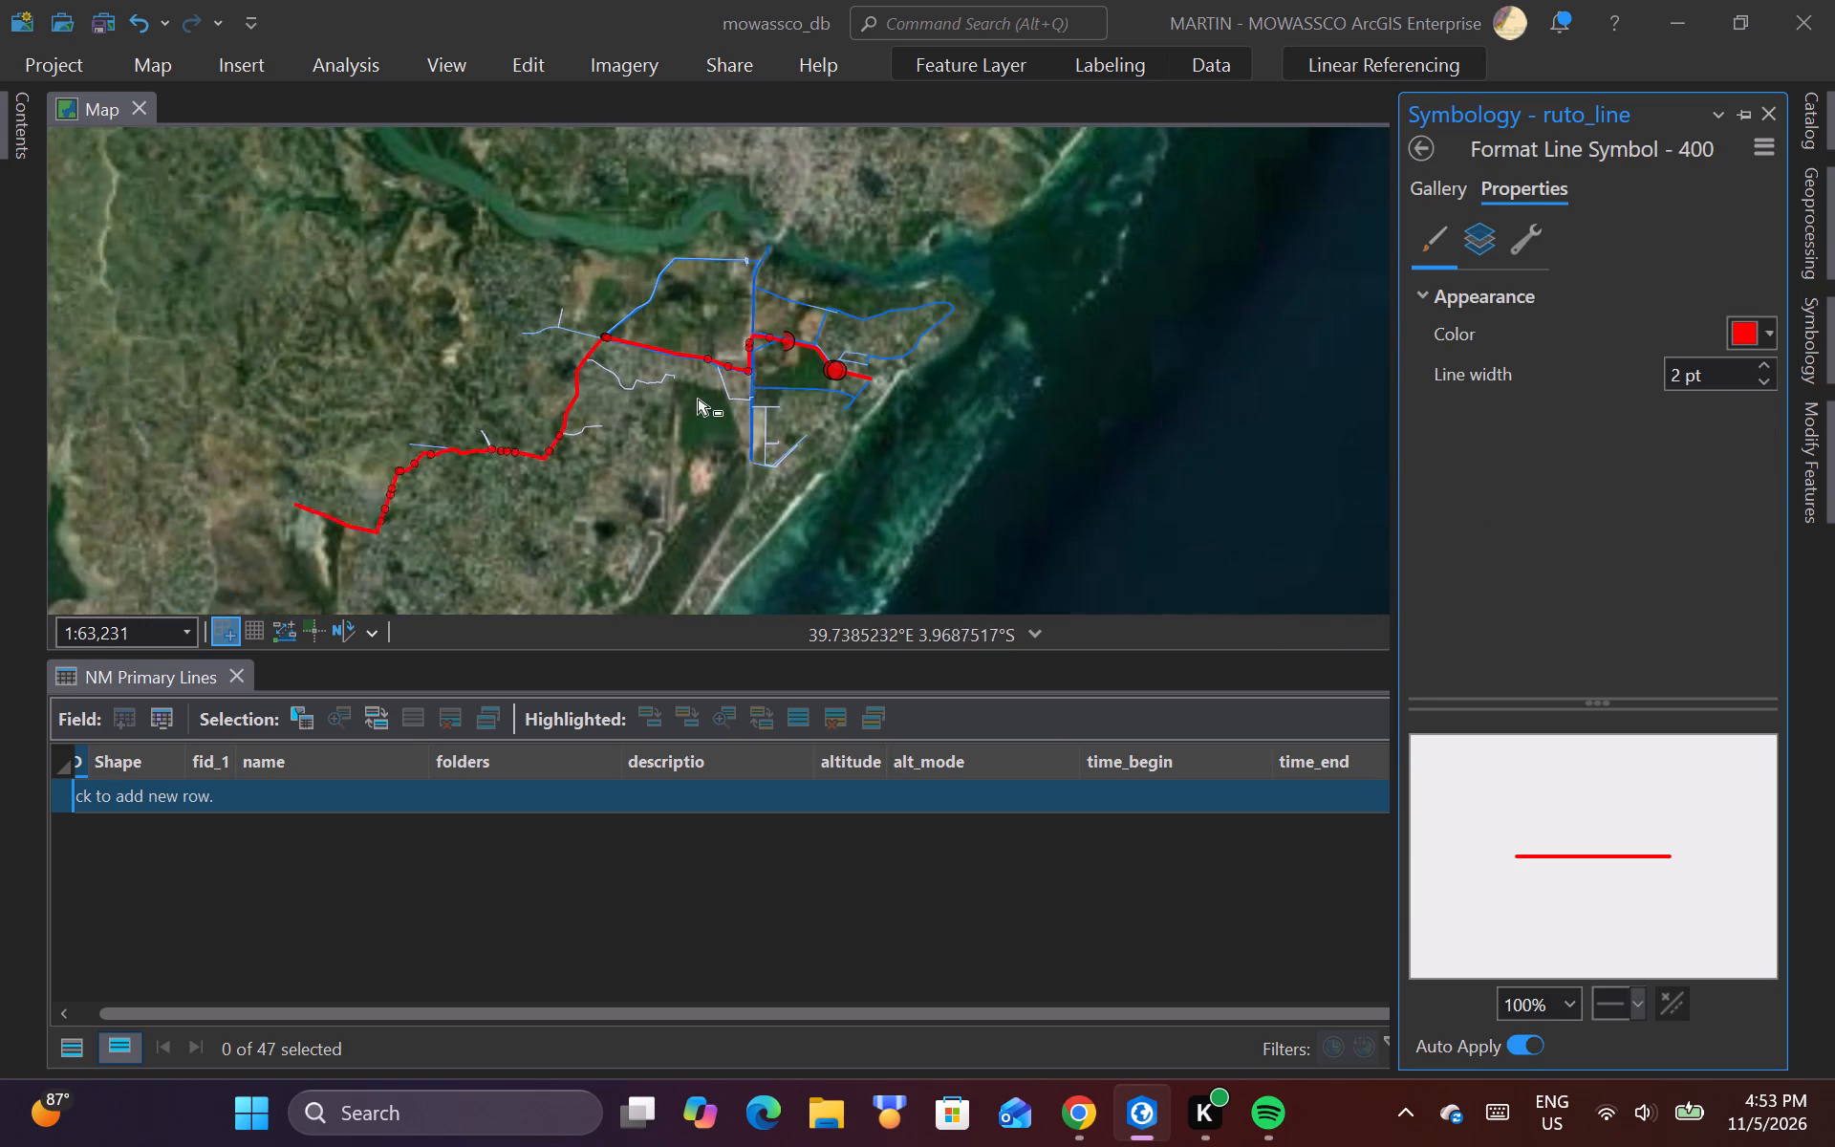
scroll(519, 481, down, 1)
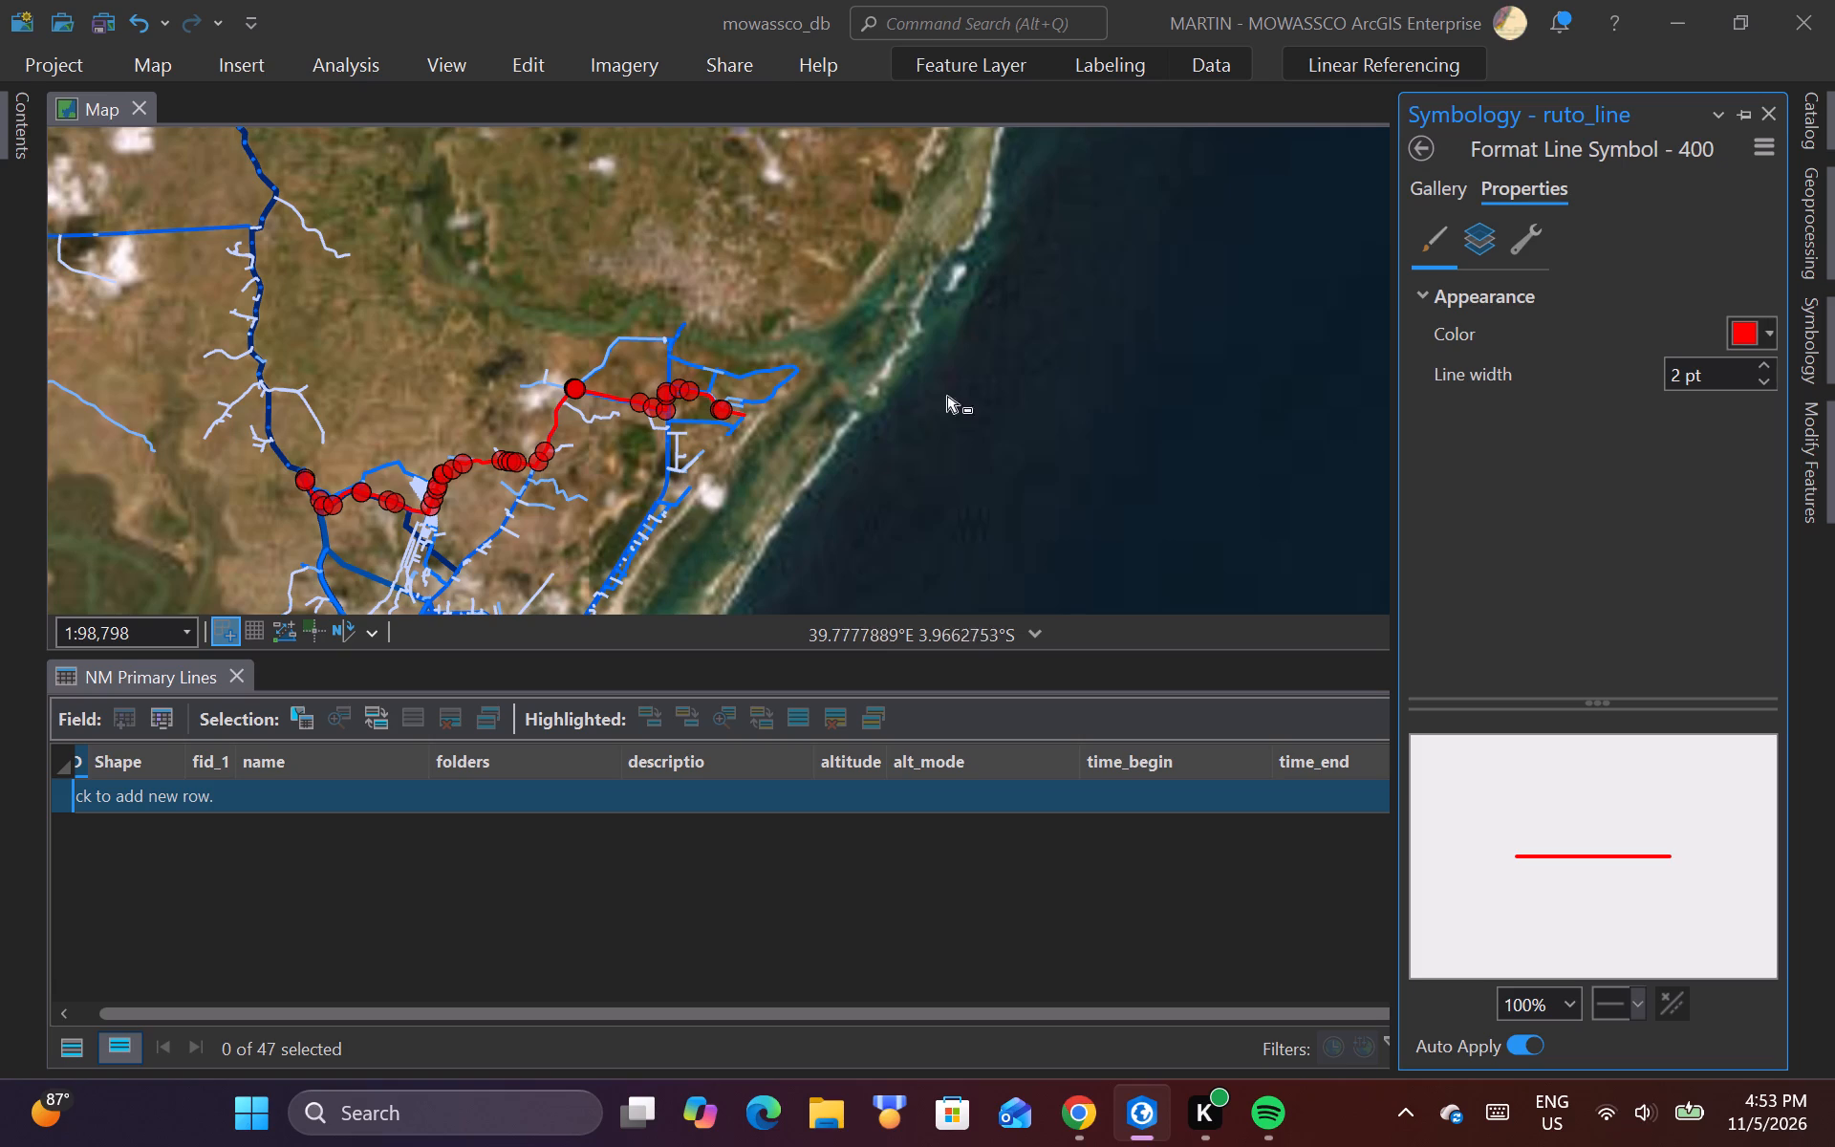
scroll(1020, 396, down, 1)
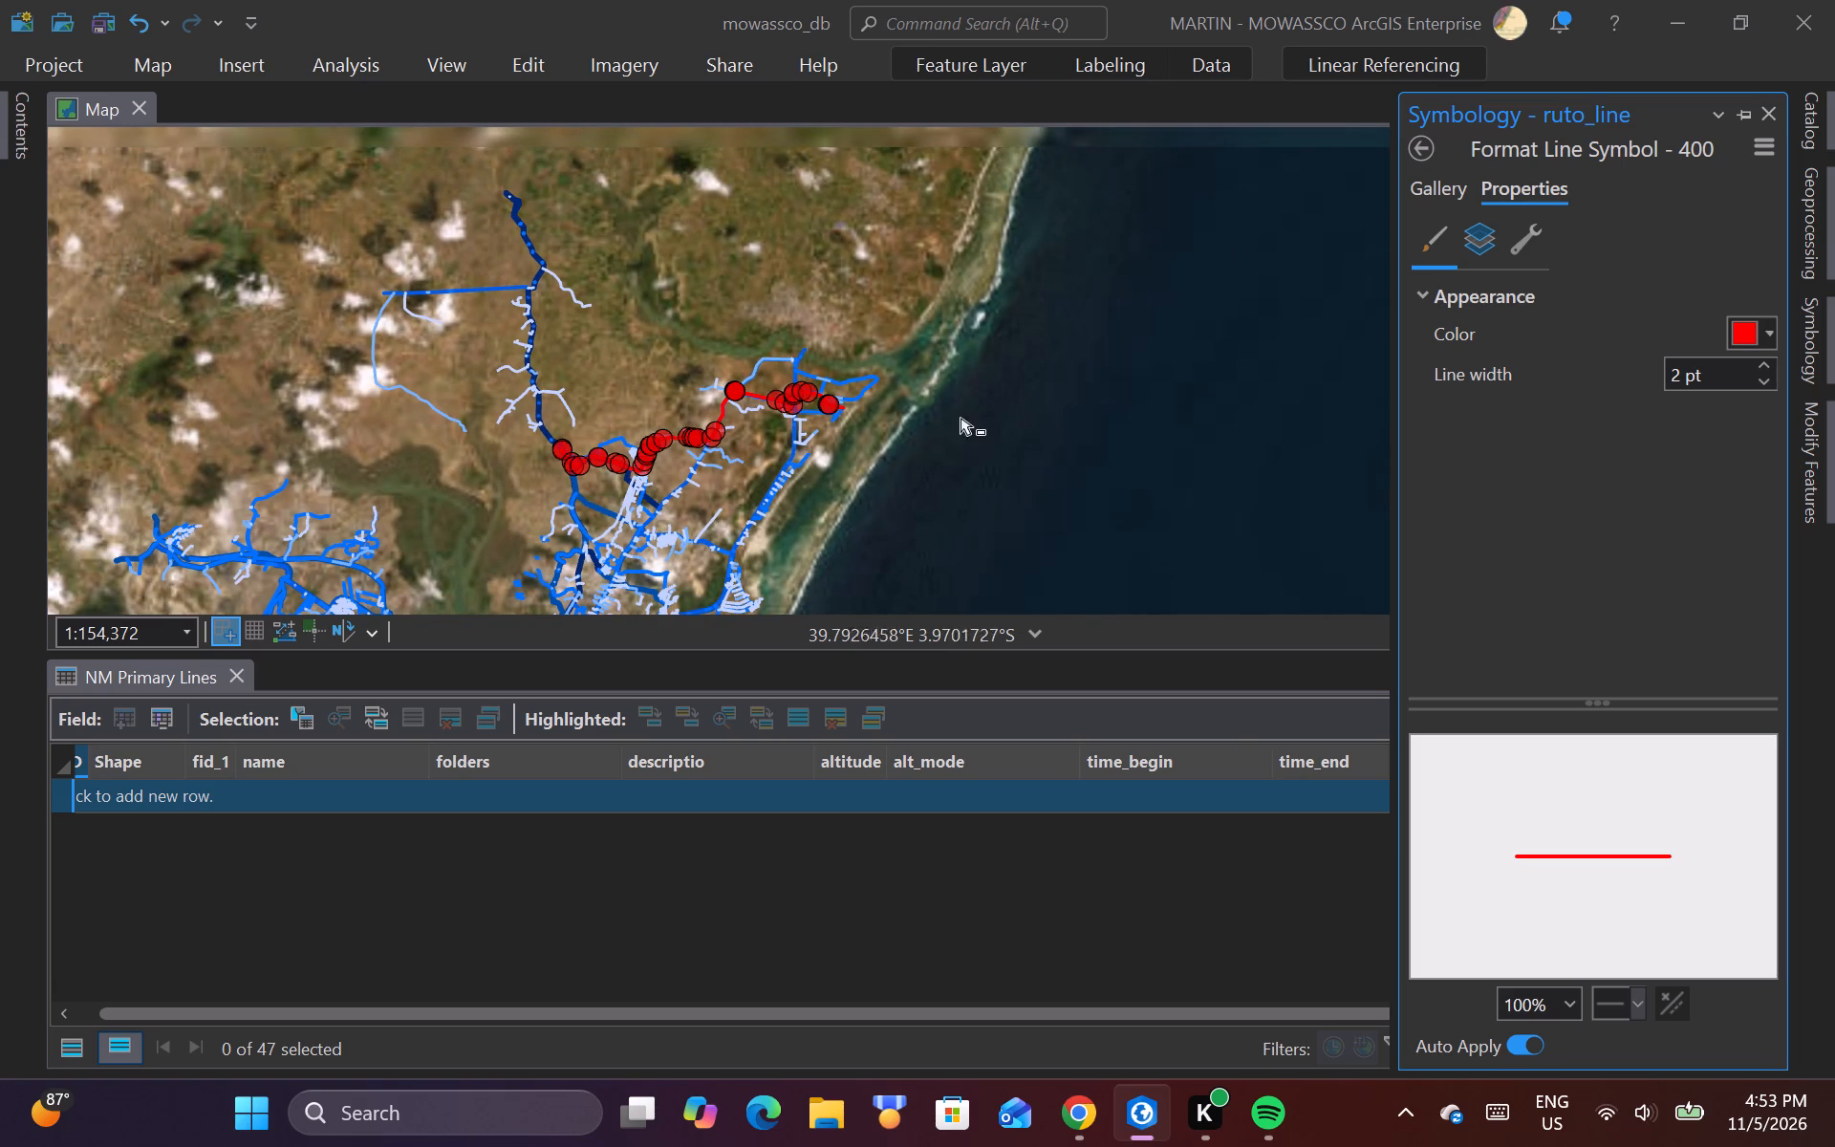
scroll(561, 486, up, 4)
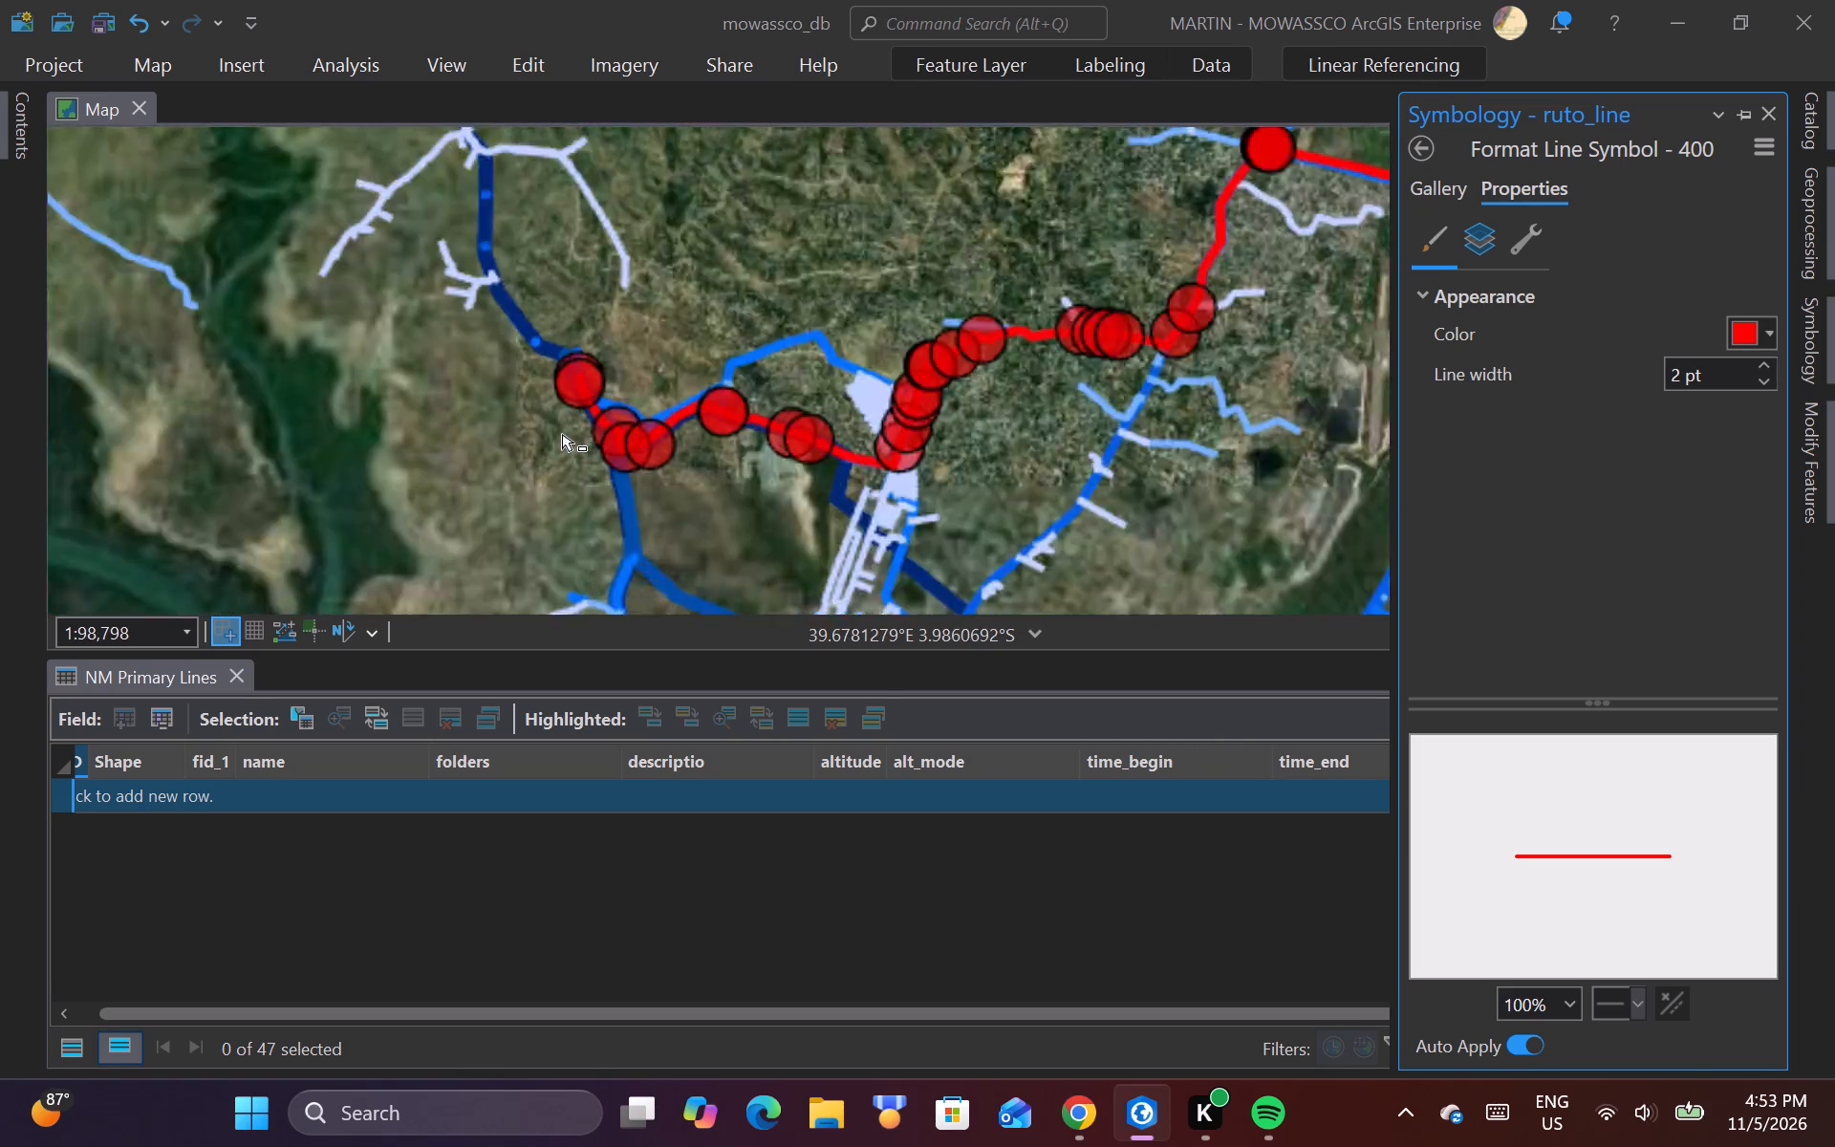
scroll(626, 333, up, 3)
scroll(522, 316, up, 2)
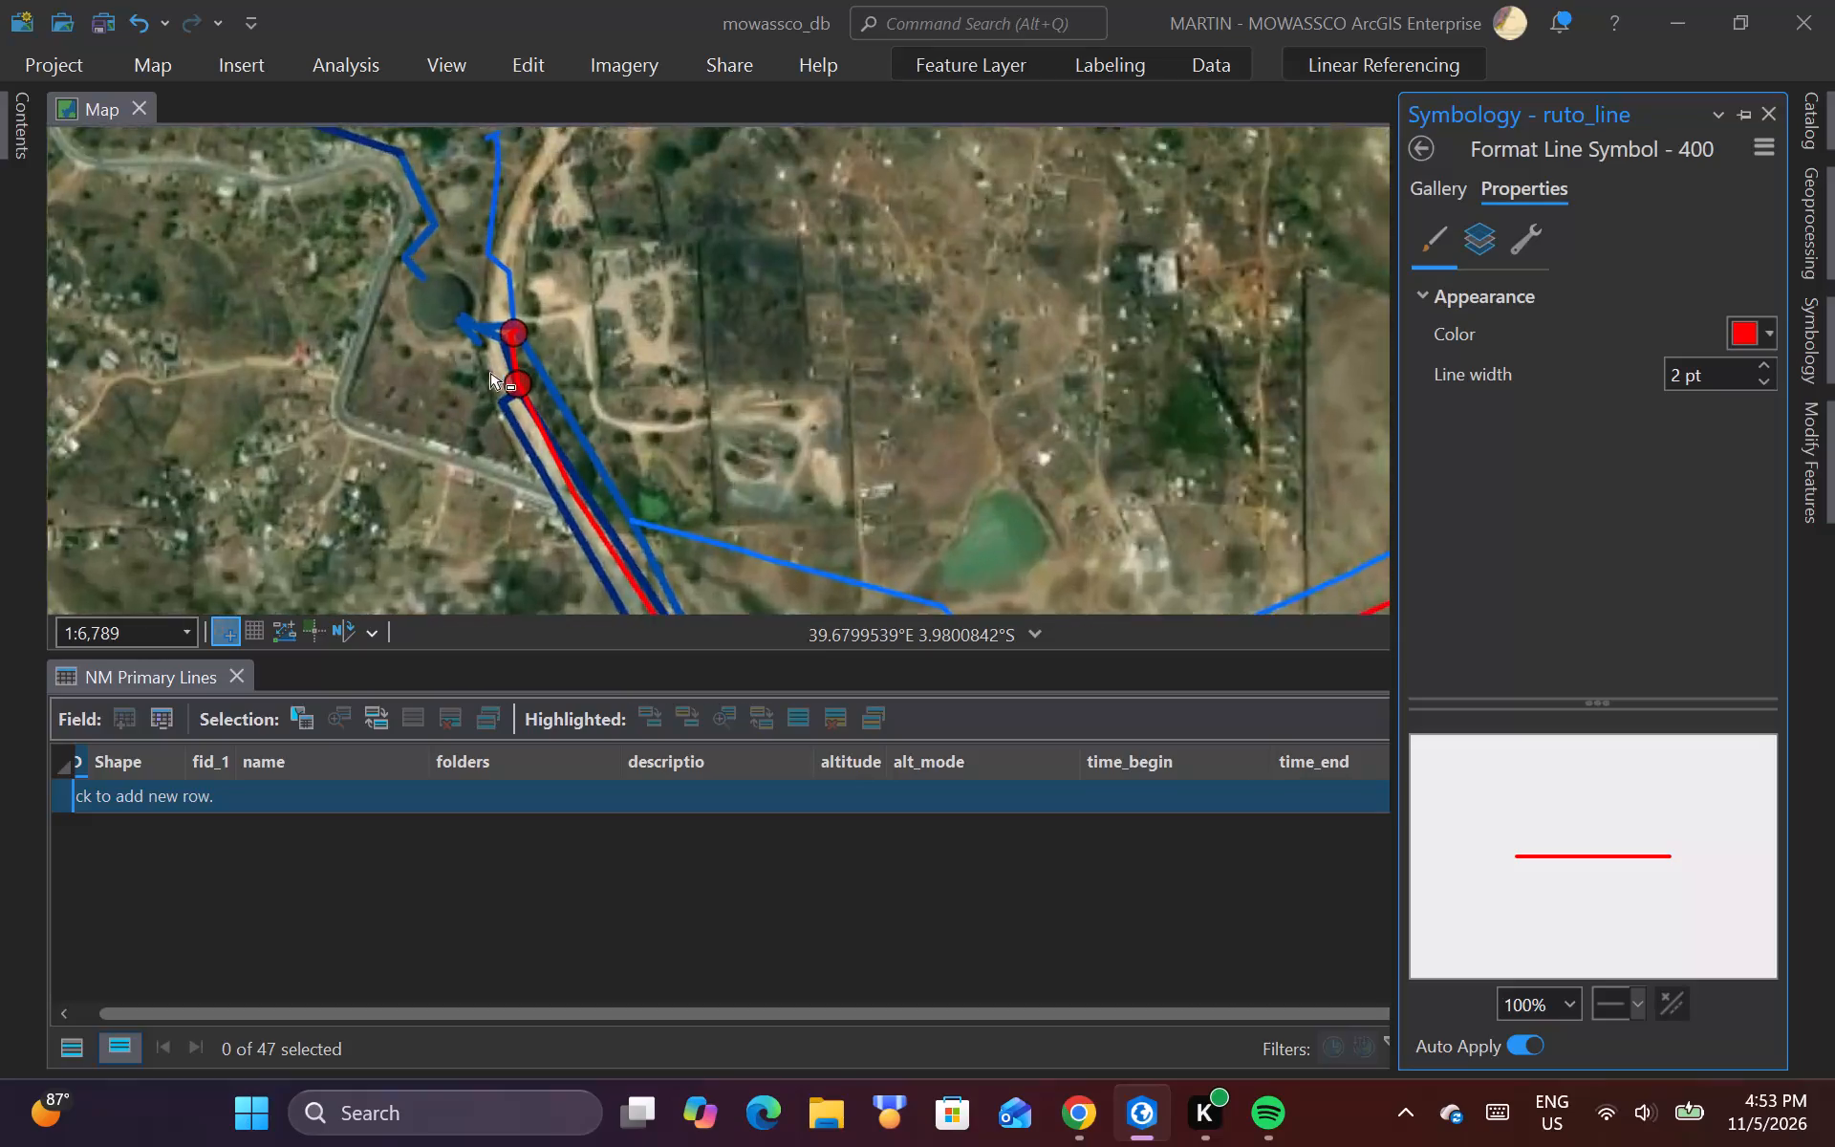
scroll(497, 357, up, 3)
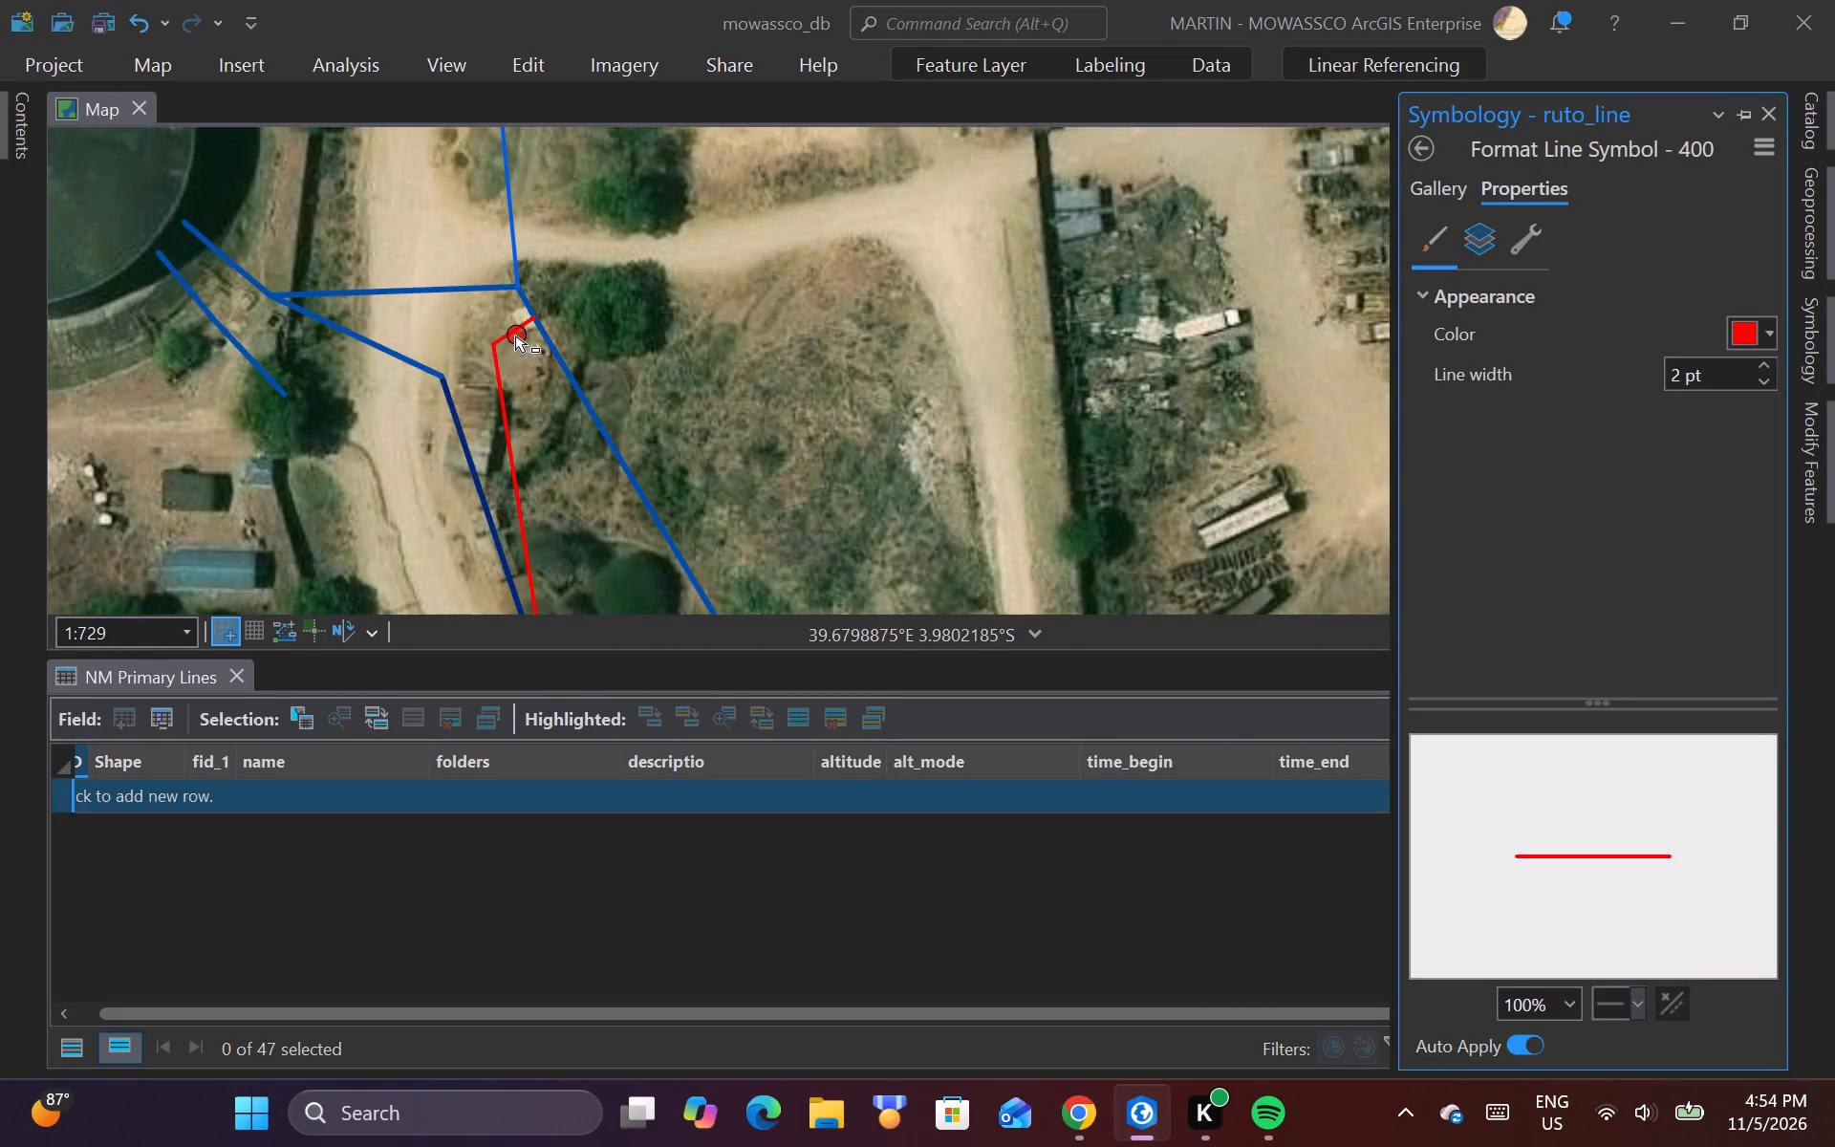
scroll(515, 335, up, 3)
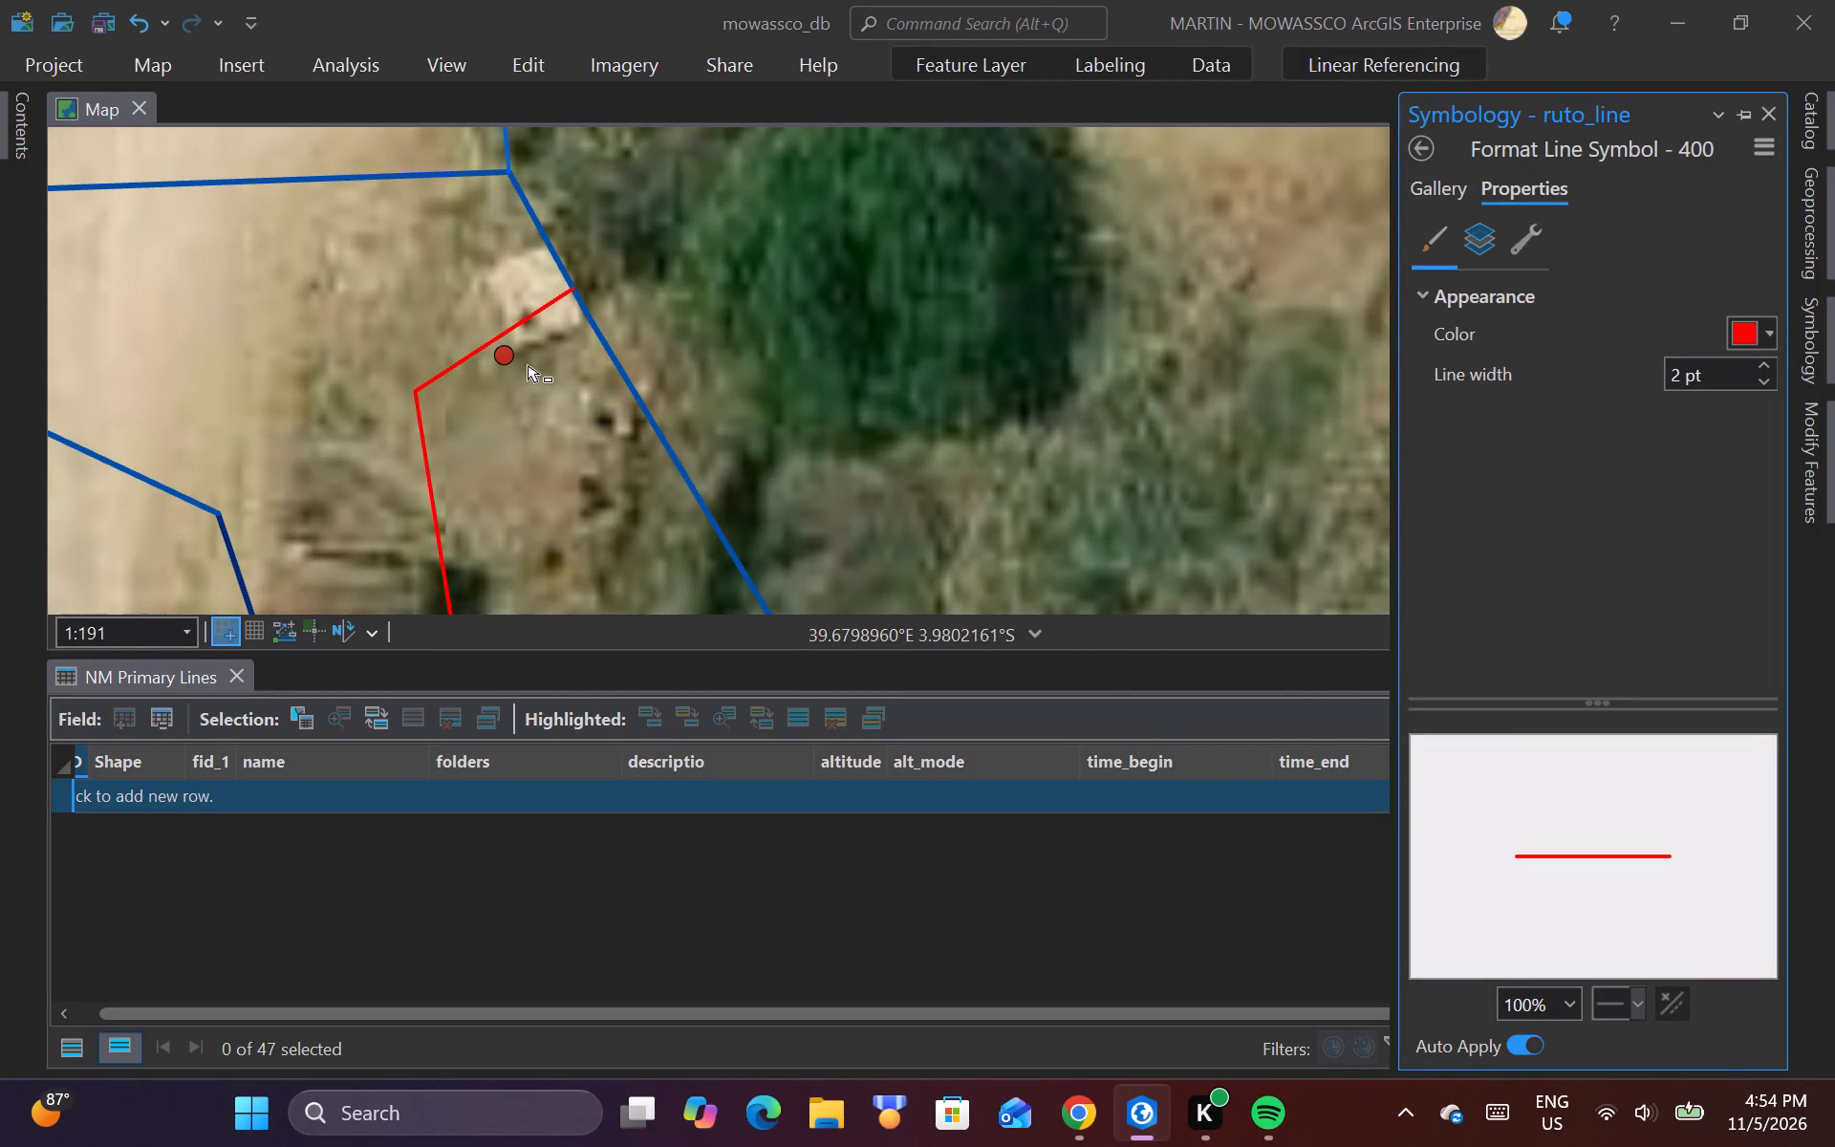
scroll(533, 379, up, 1)
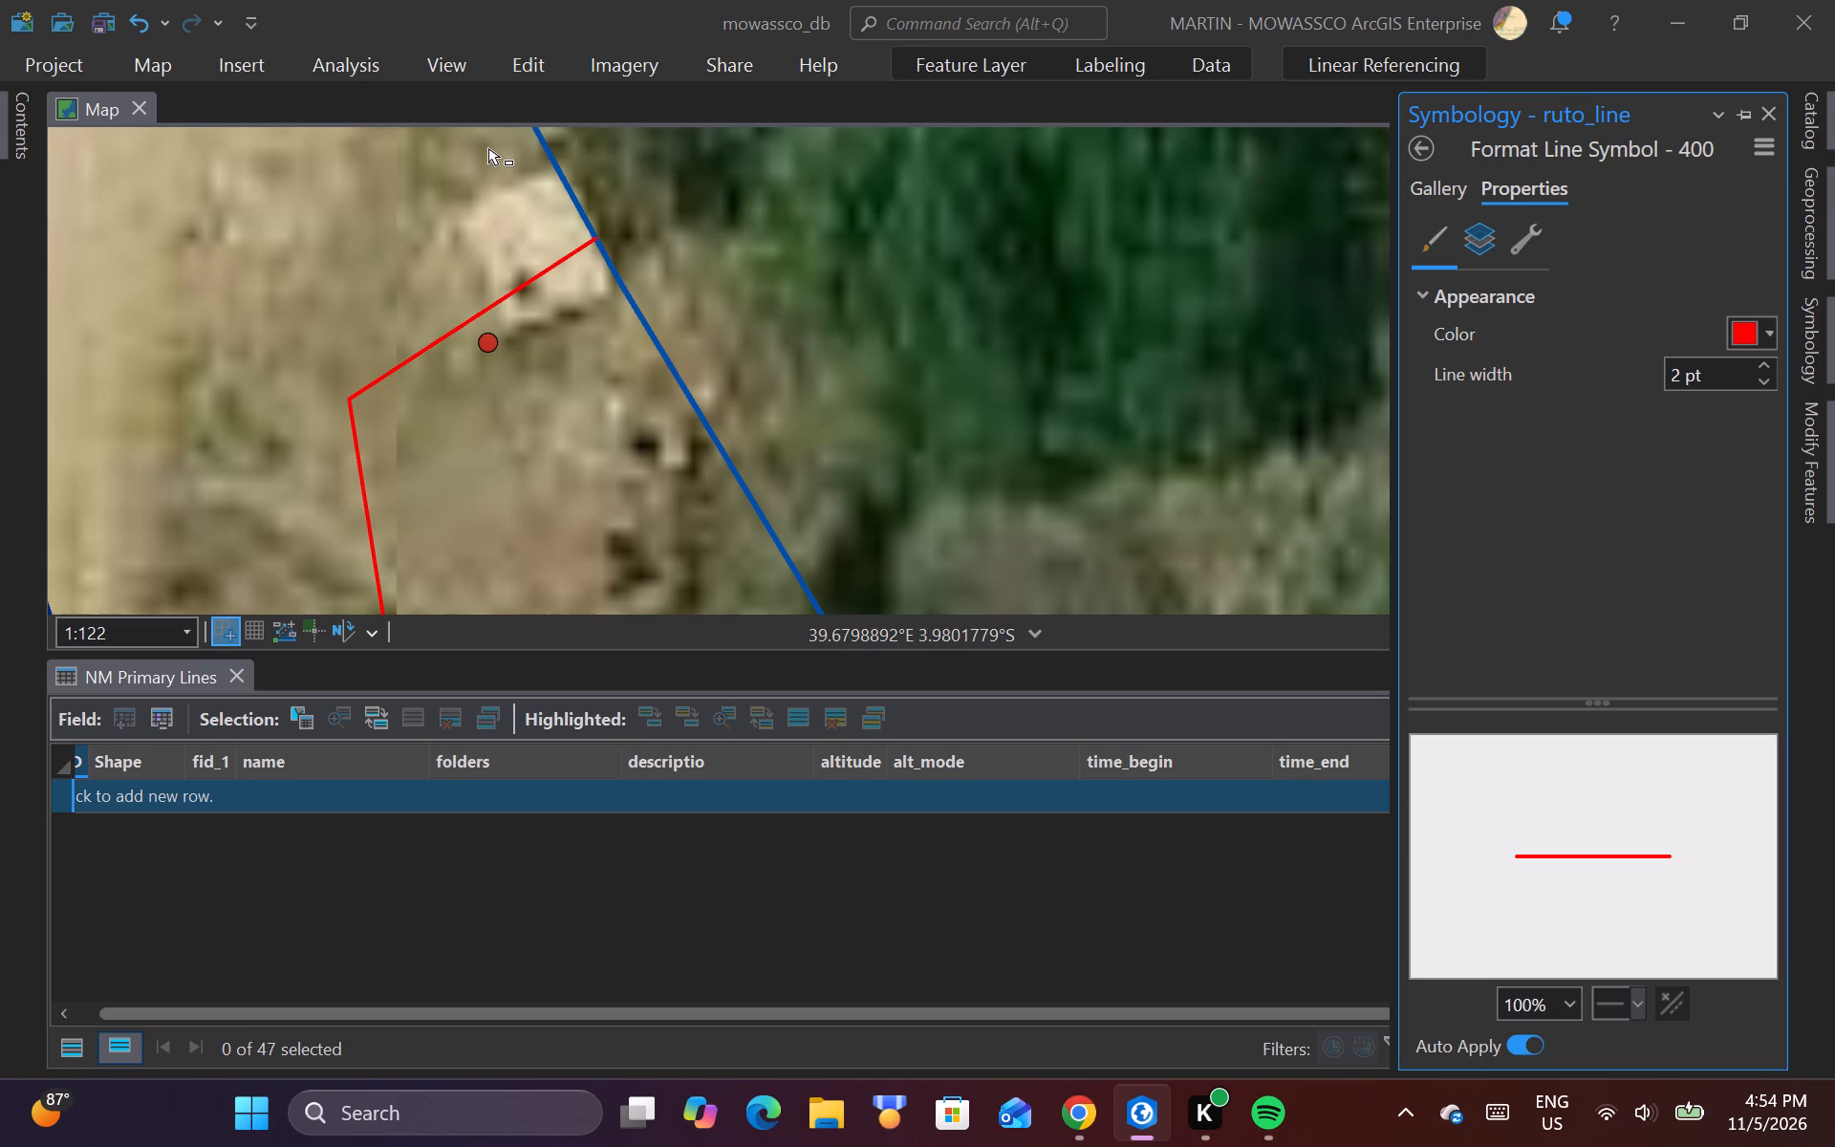
Using Explore, inspect the attributes of the ruto_line_poi point at the pipeline's western start.
click(167, 64)
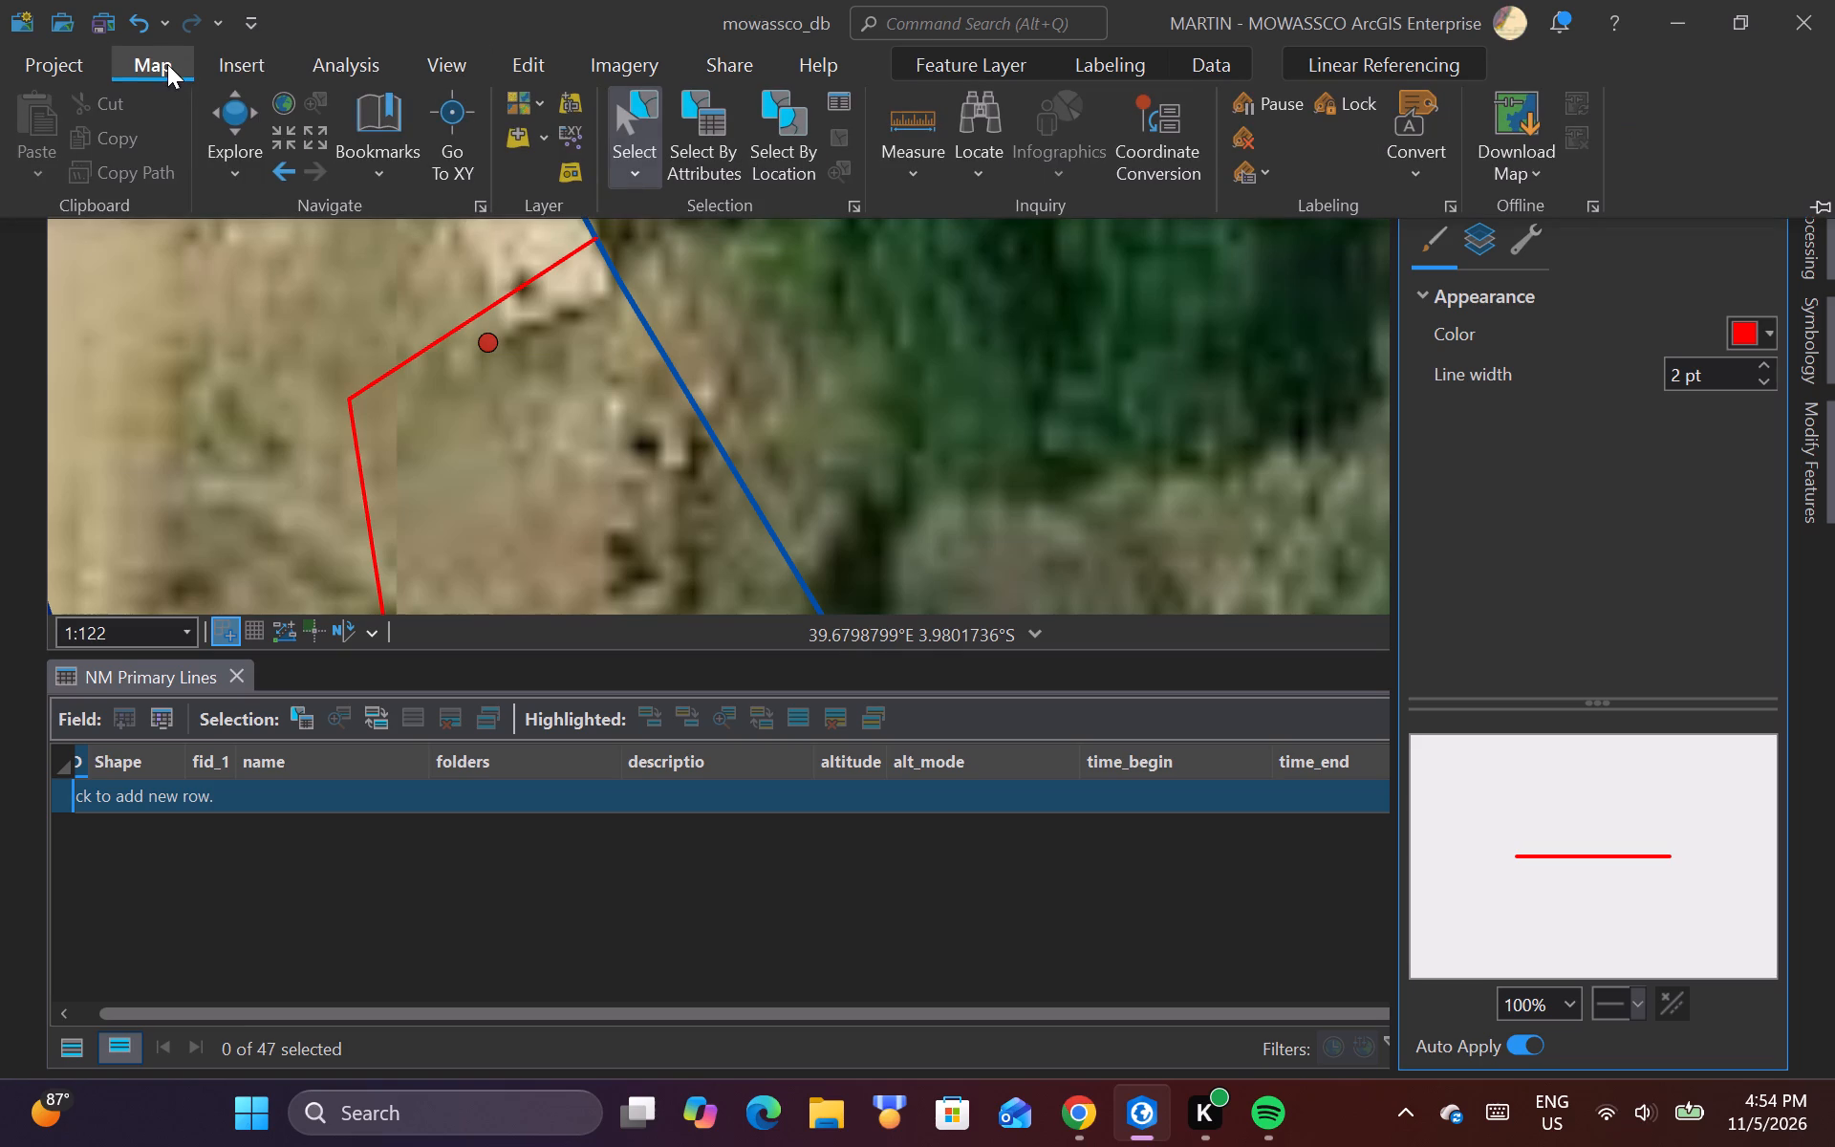
click(225, 105)
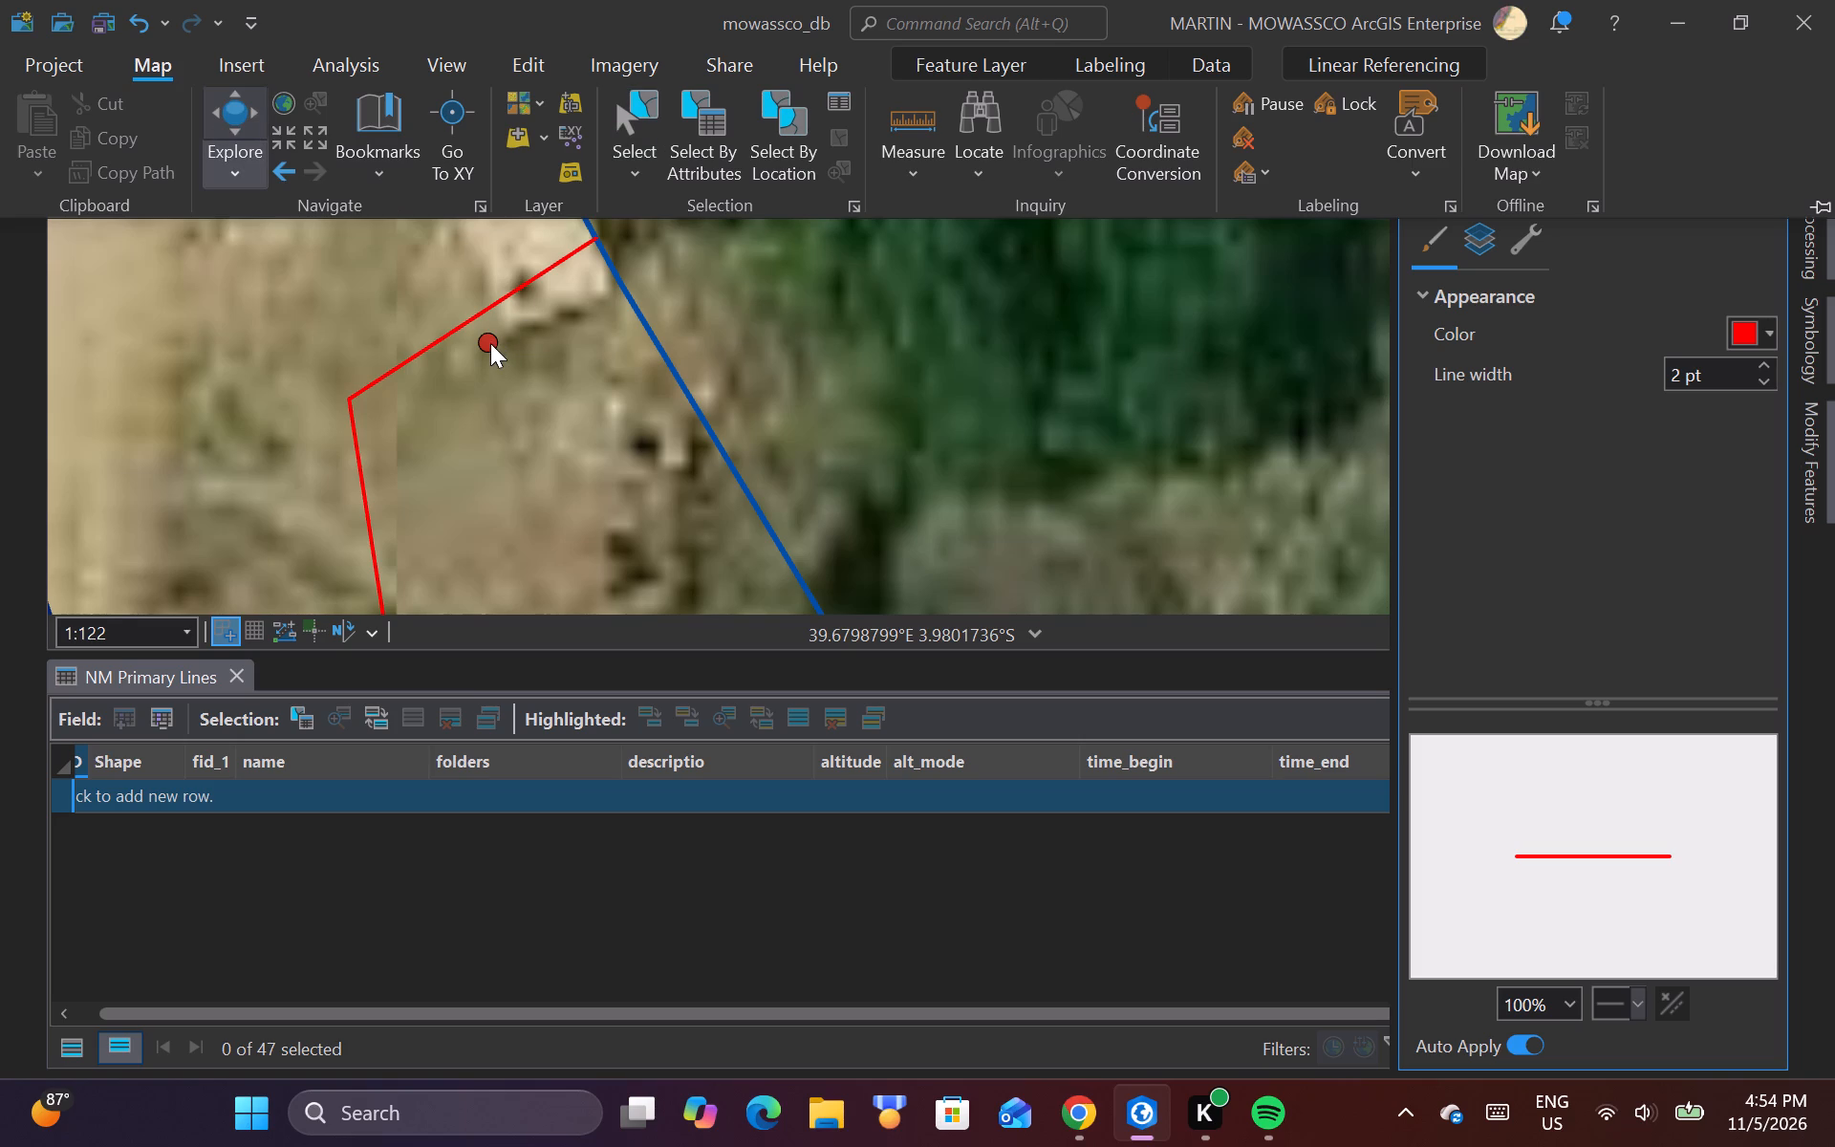
click(490, 343)
click(490, 343)
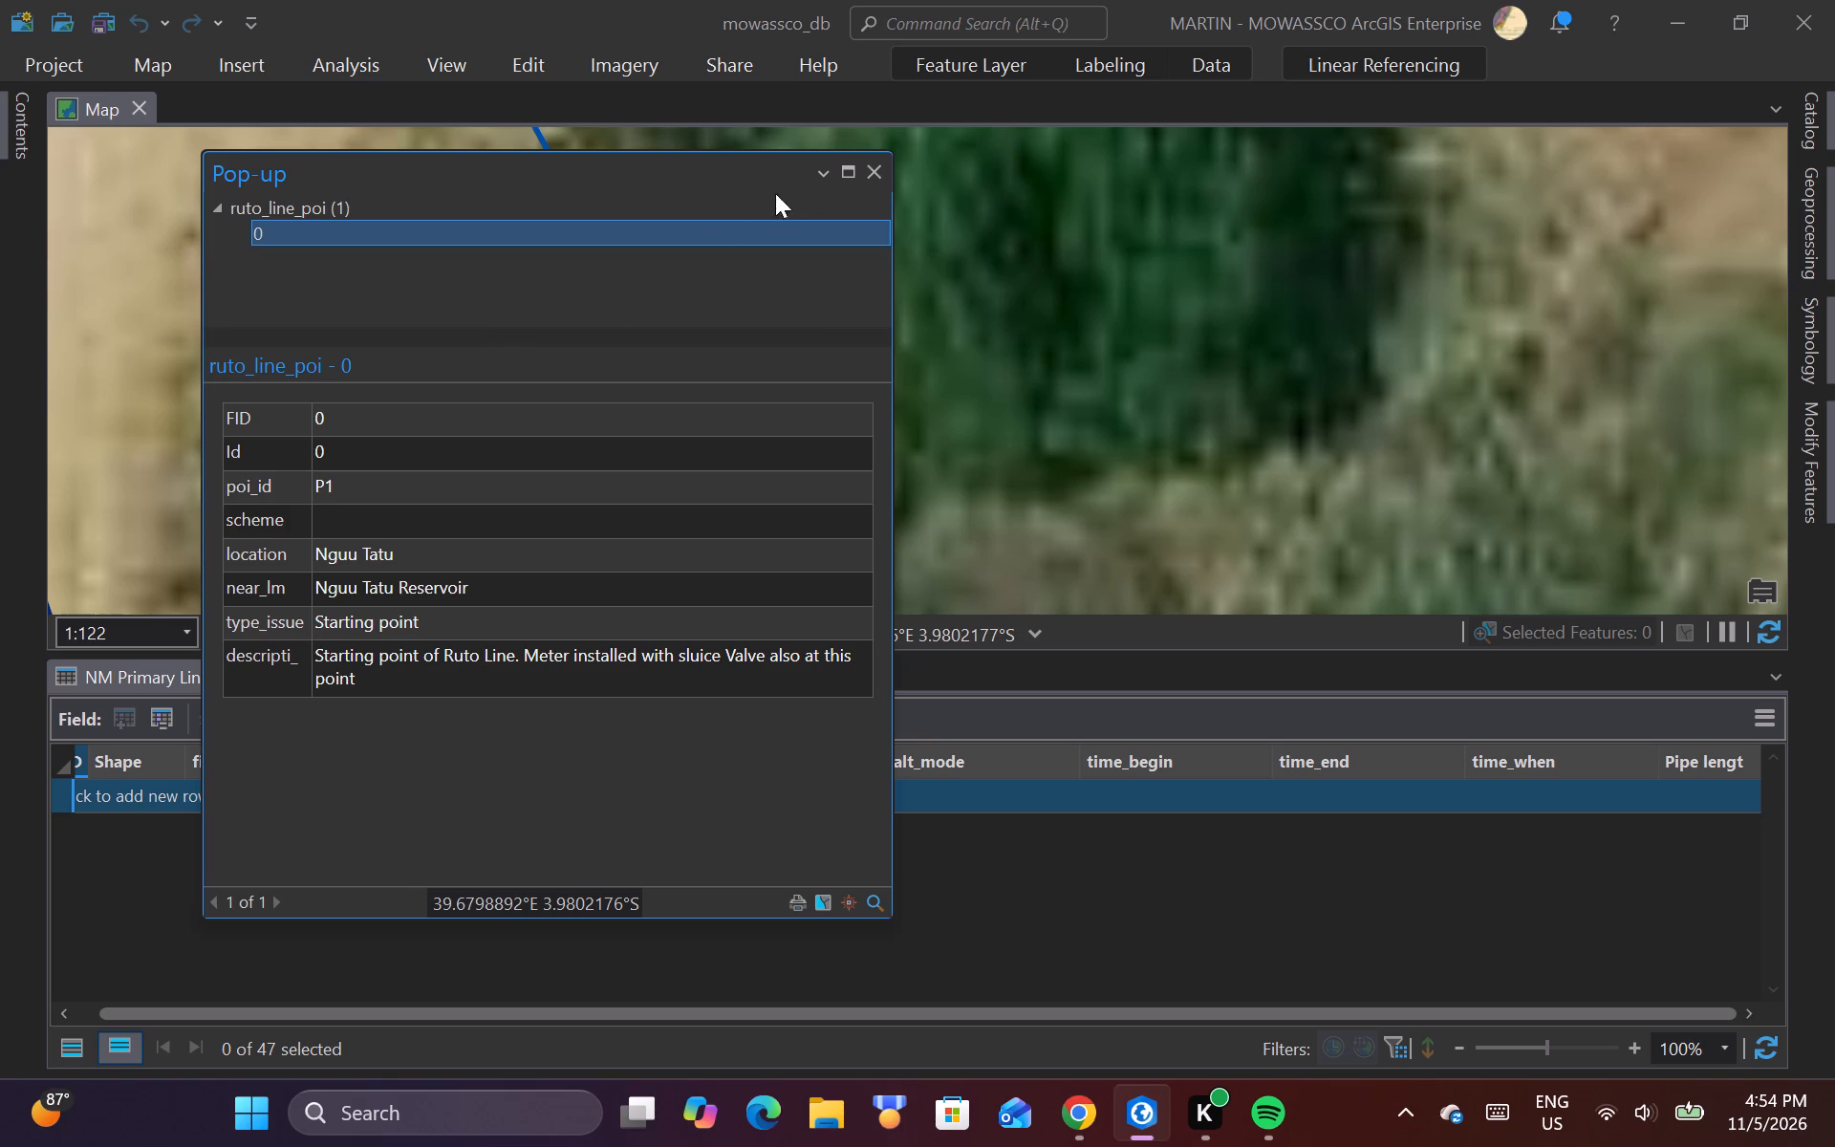
click(875, 171)
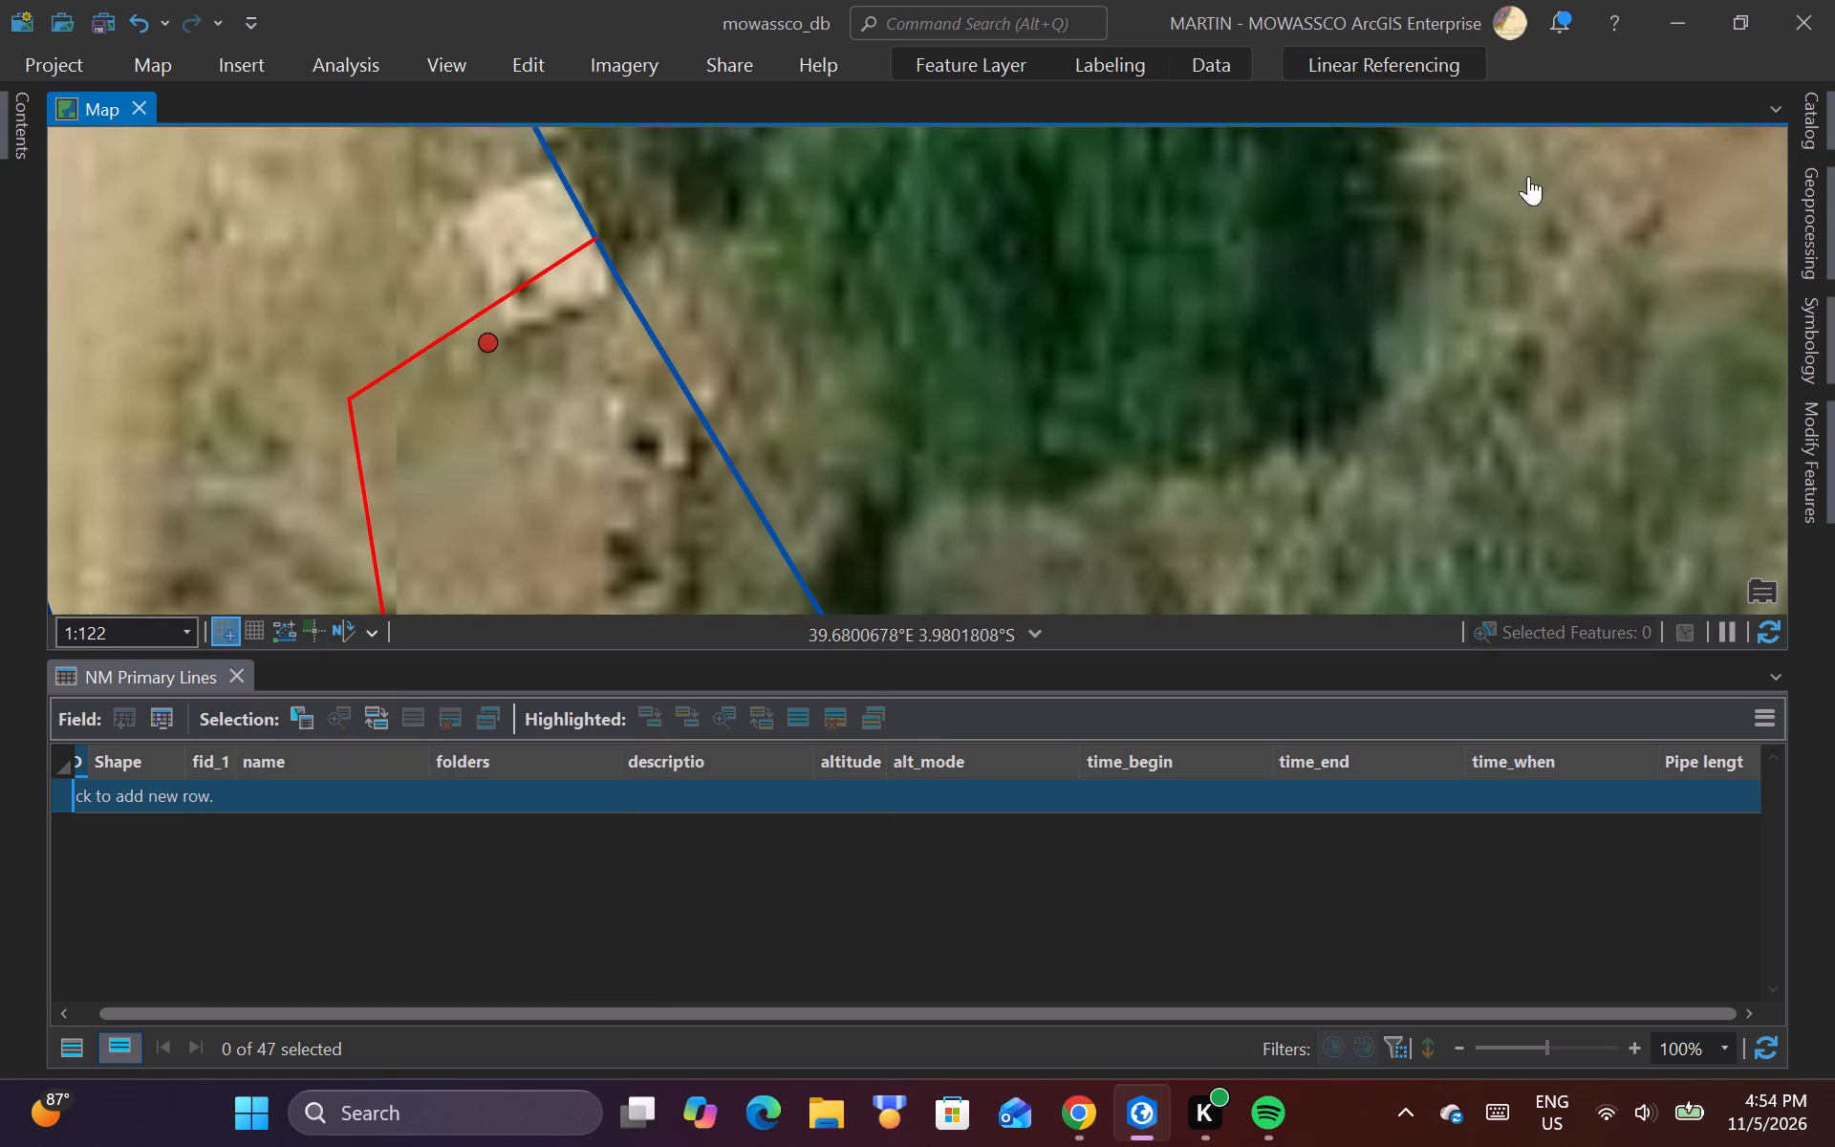
Set up a new point shapefile in the project's shp folder, taking the WGS_1984_UTM_Zone_37S coordinate system from ruto_line_poi.
click(1820, 117)
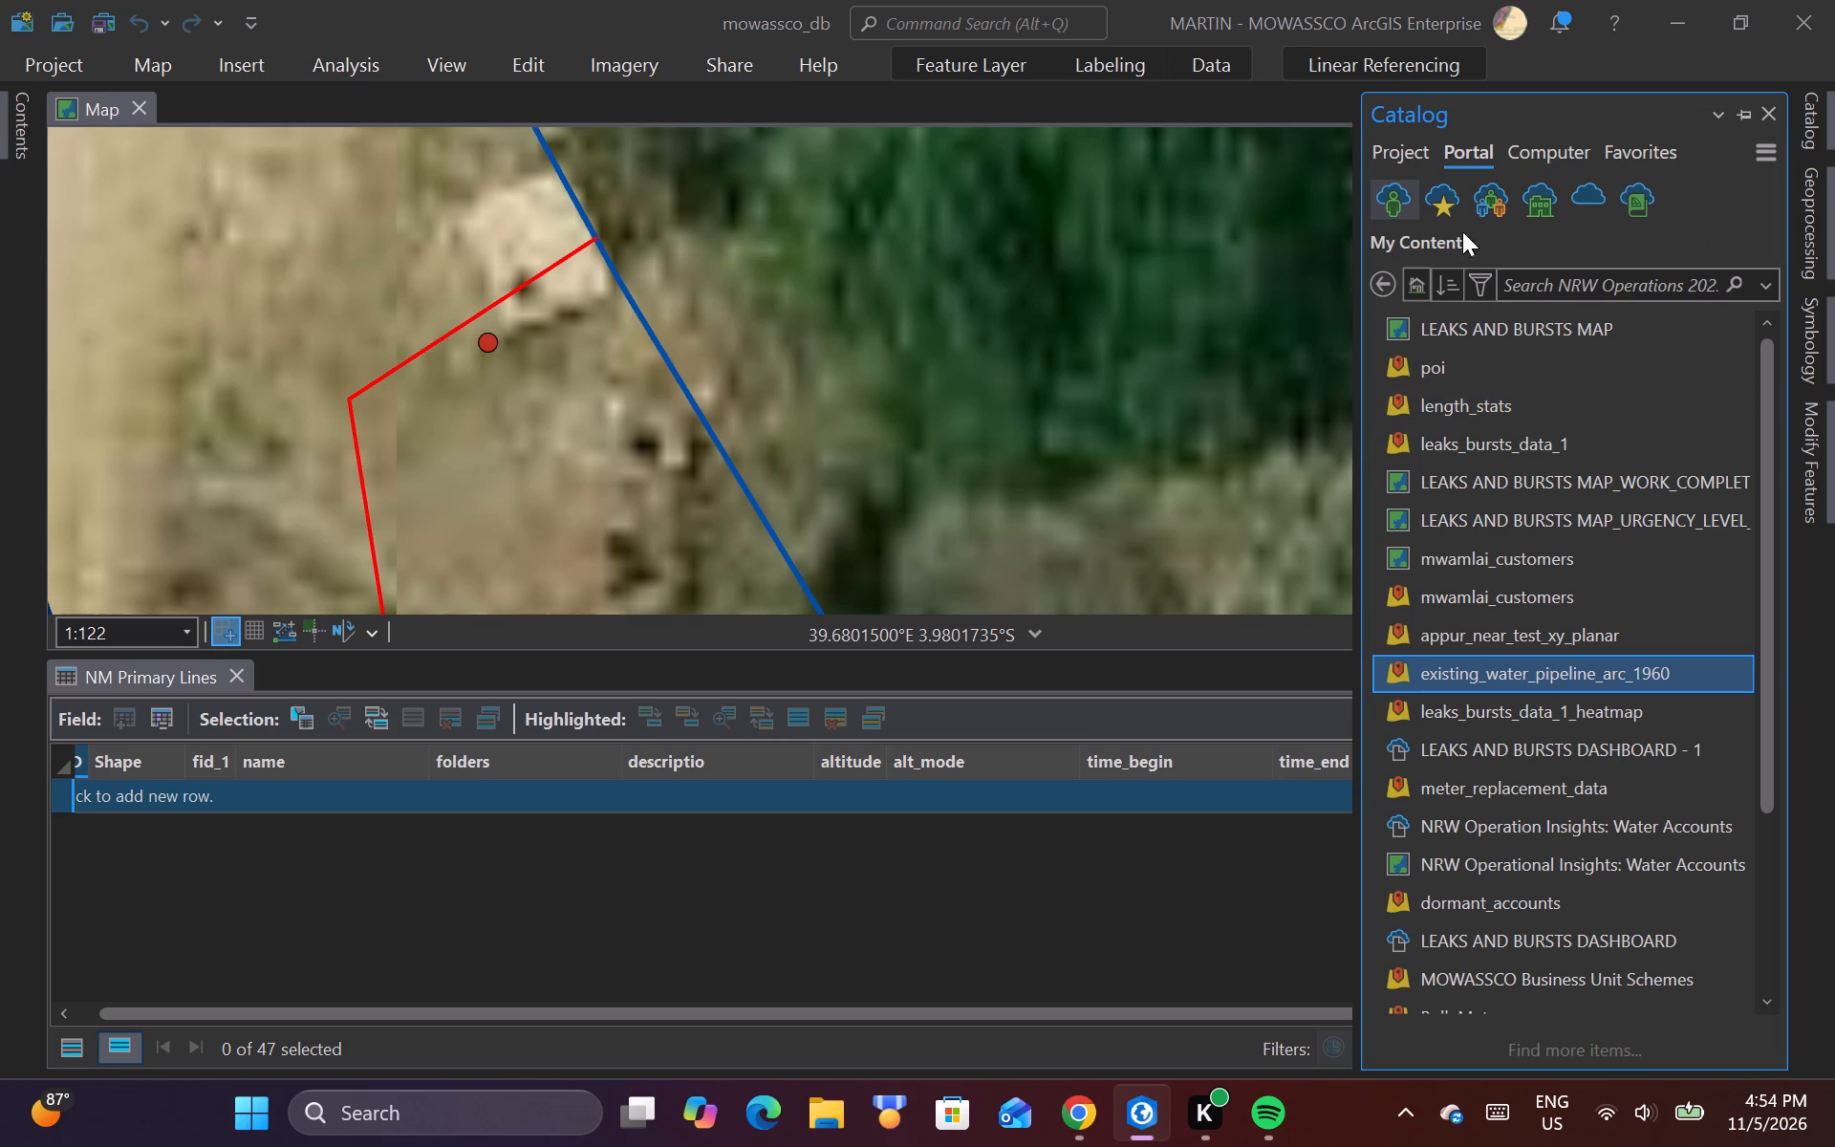
click(1414, 149)
double_click(1438, 388)
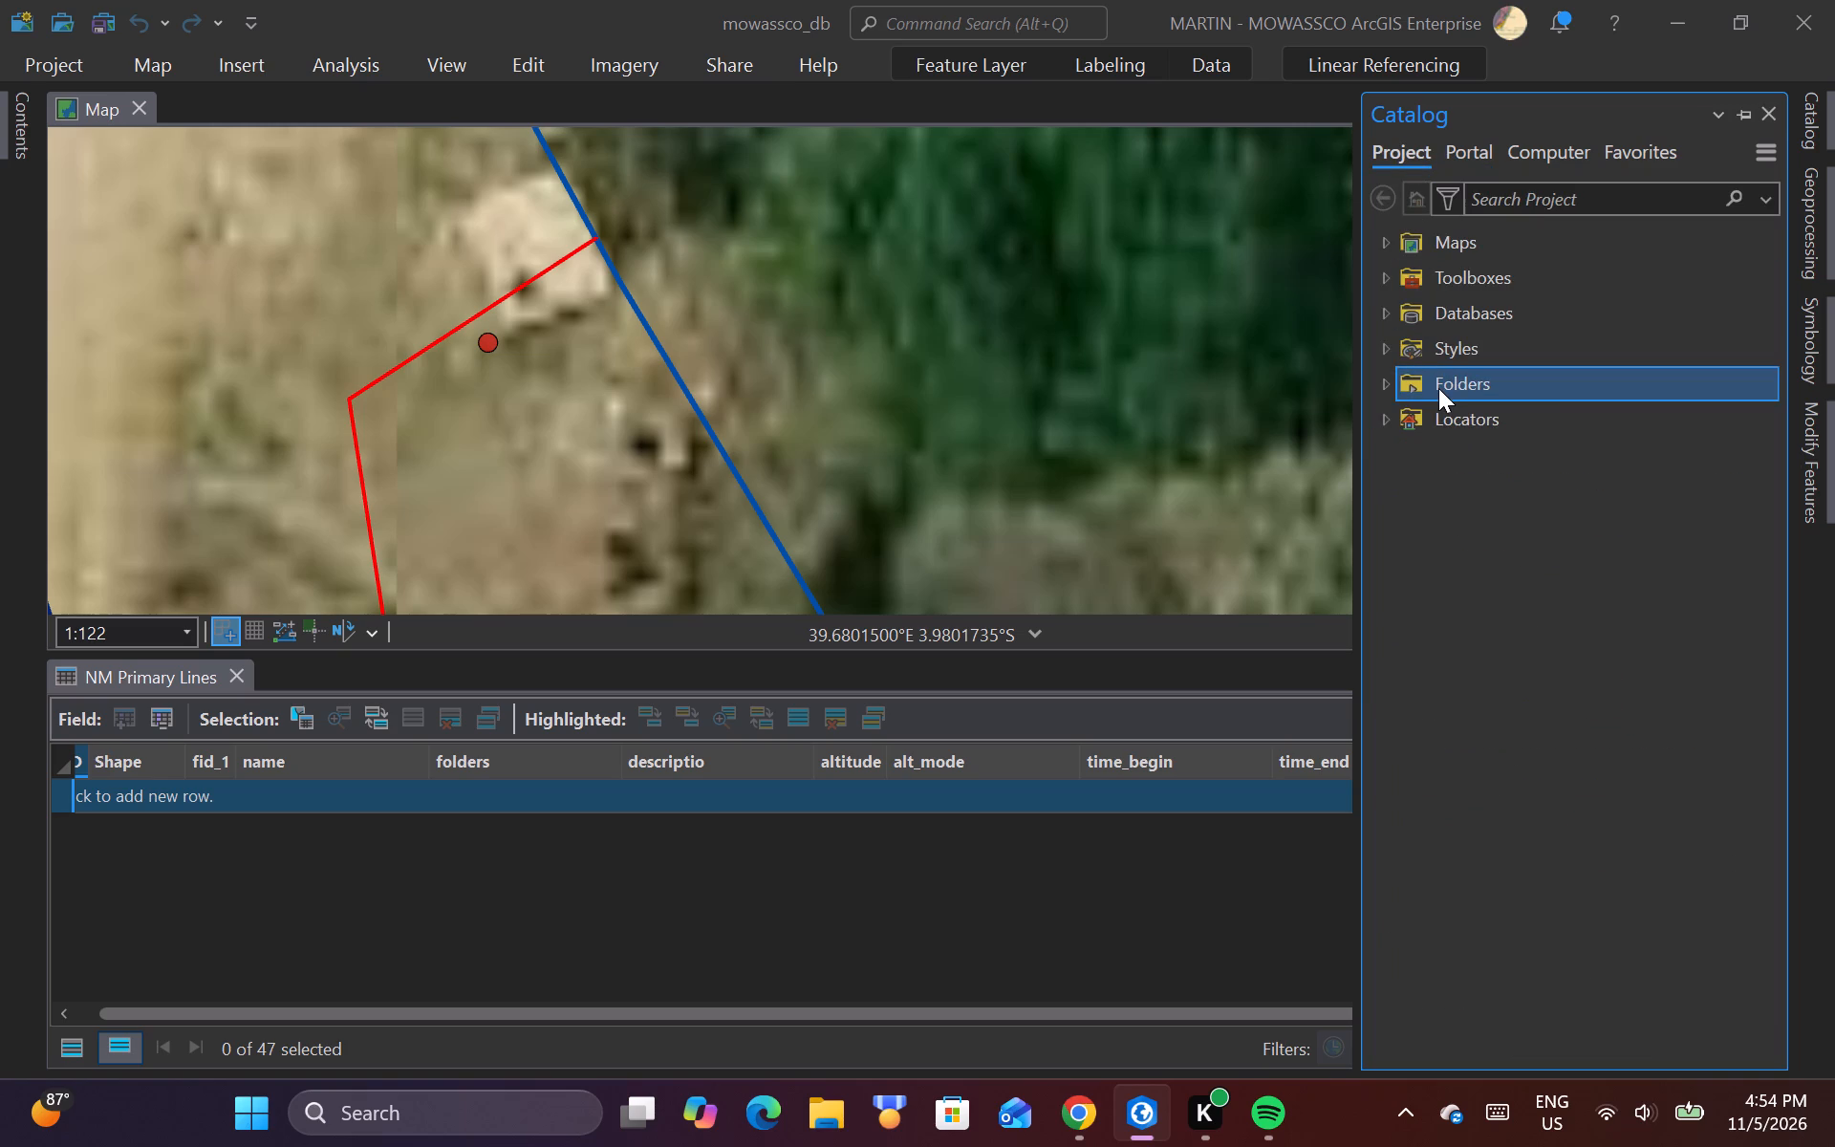
double_click(1490, 424)
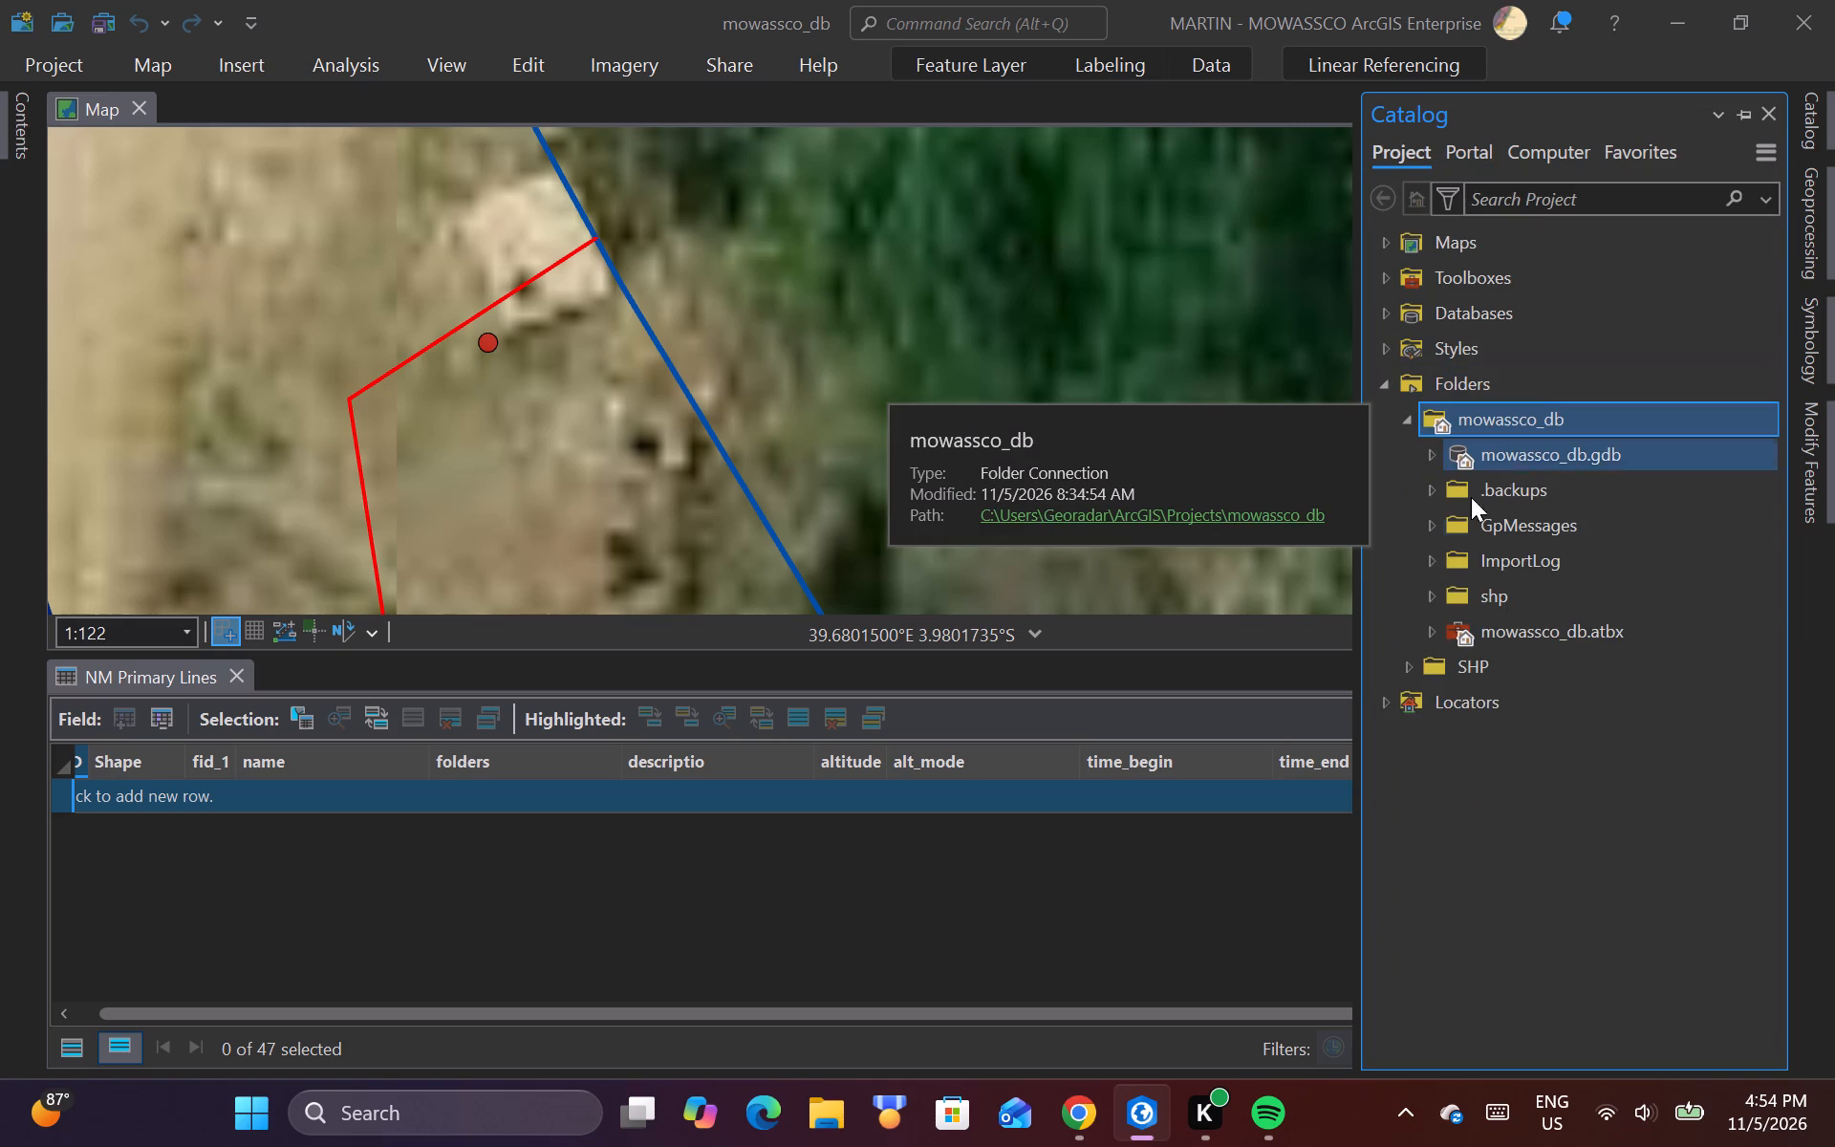
double_click(1485, 603)
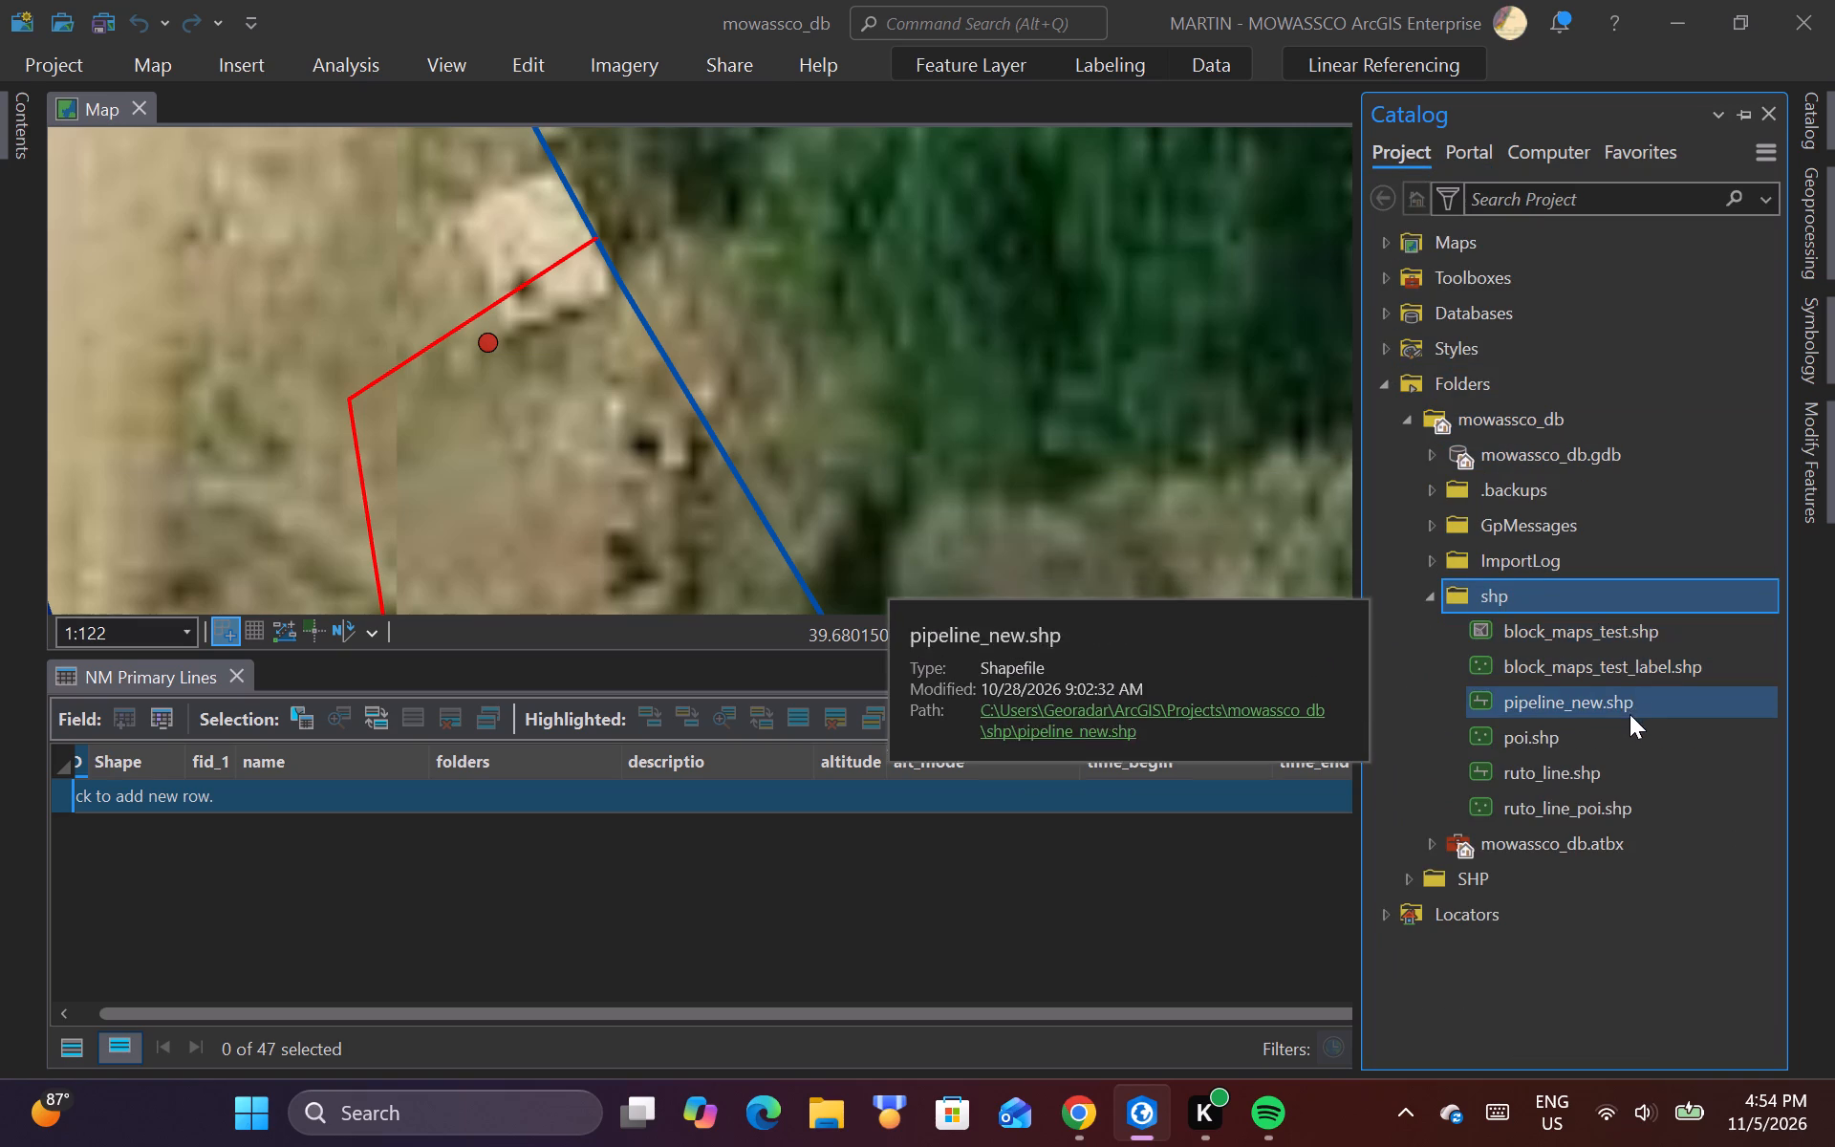
right_click(1535, 595)
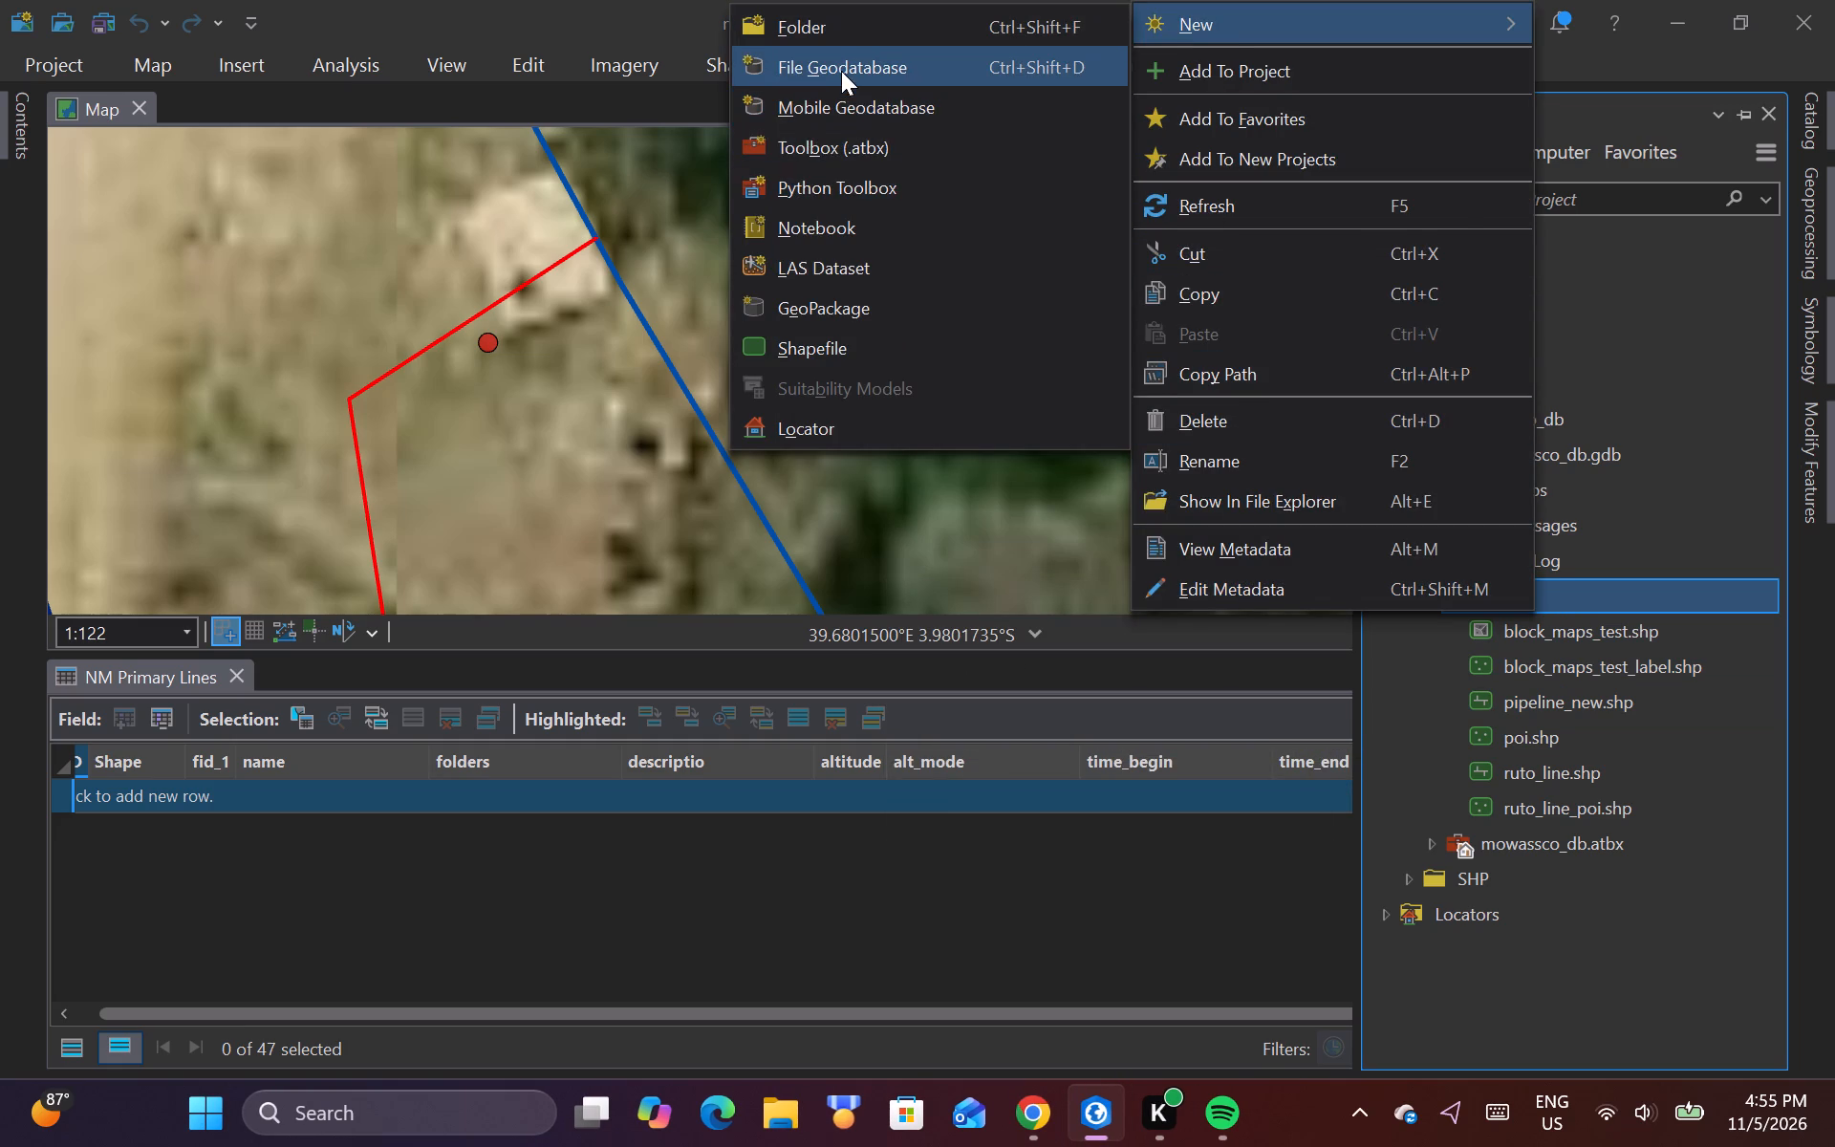
click(830, 342)
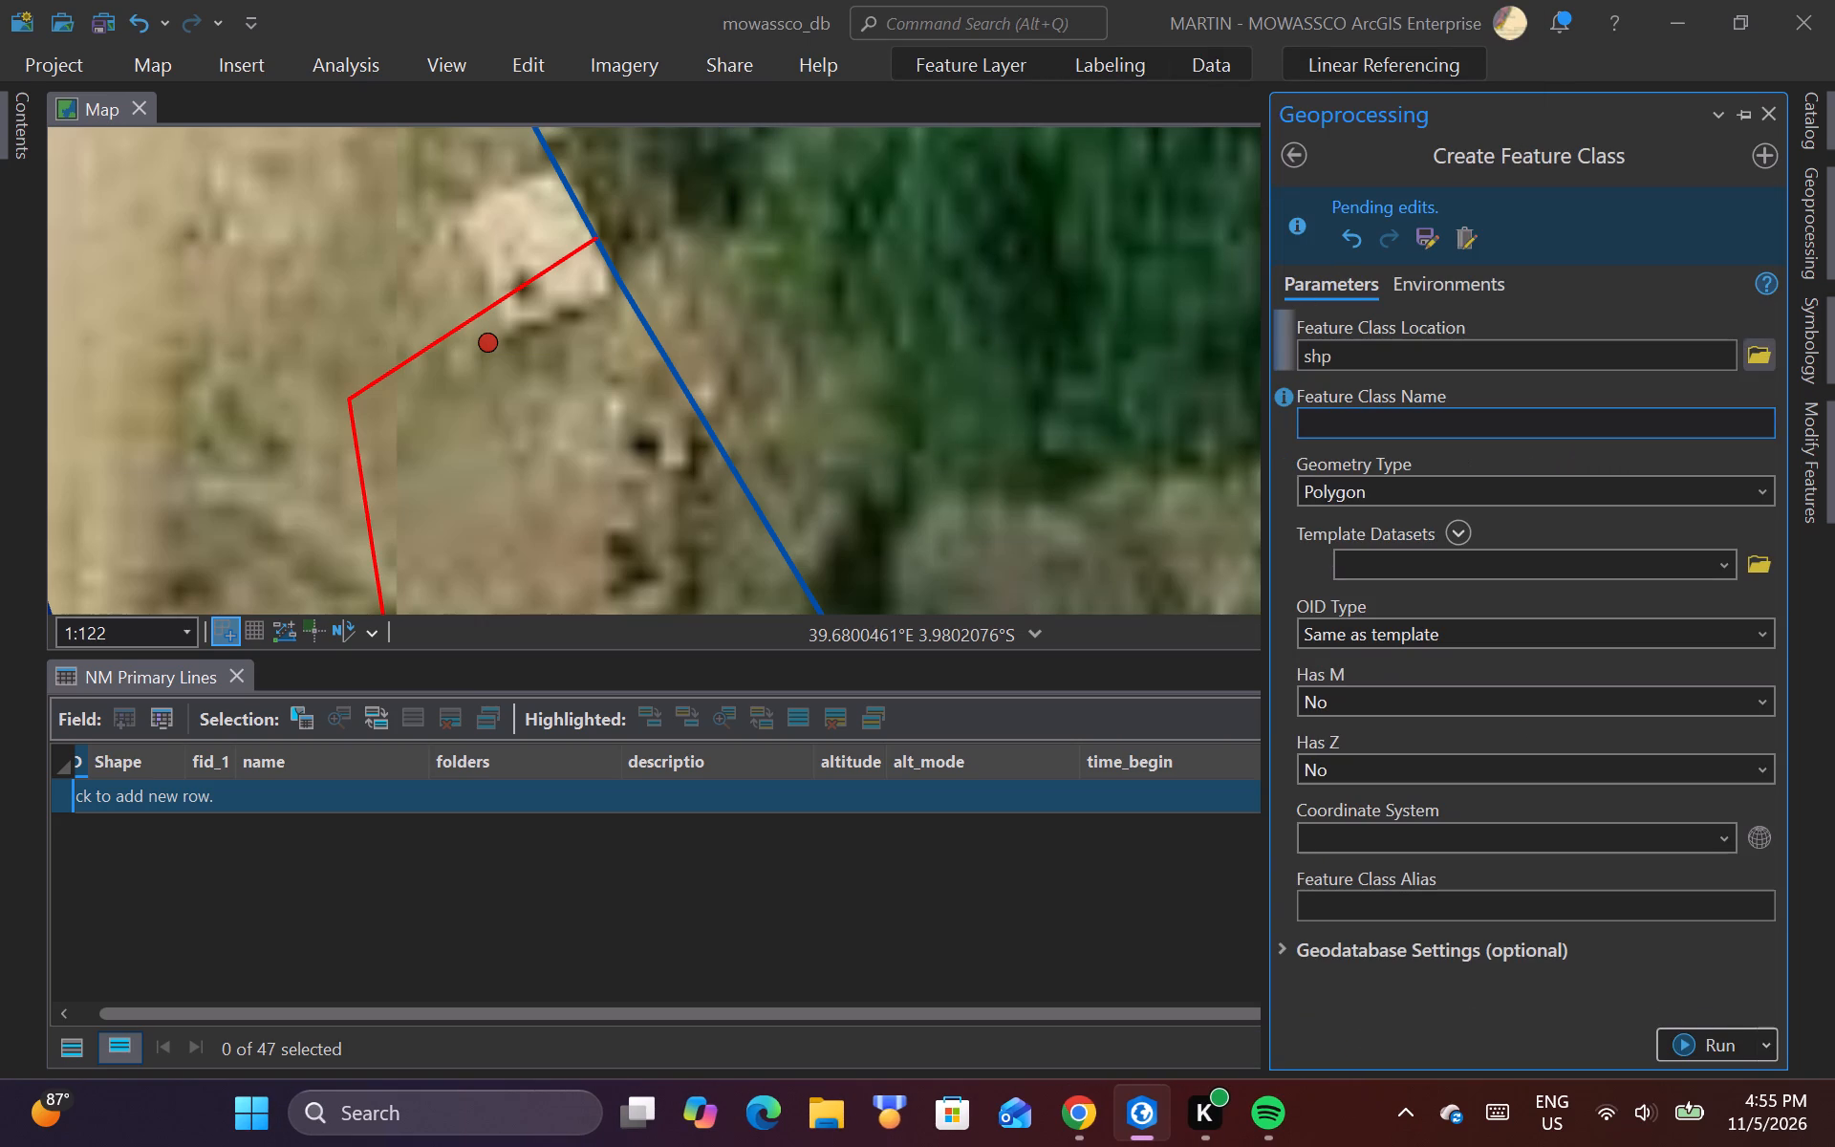
click(1771, 488)
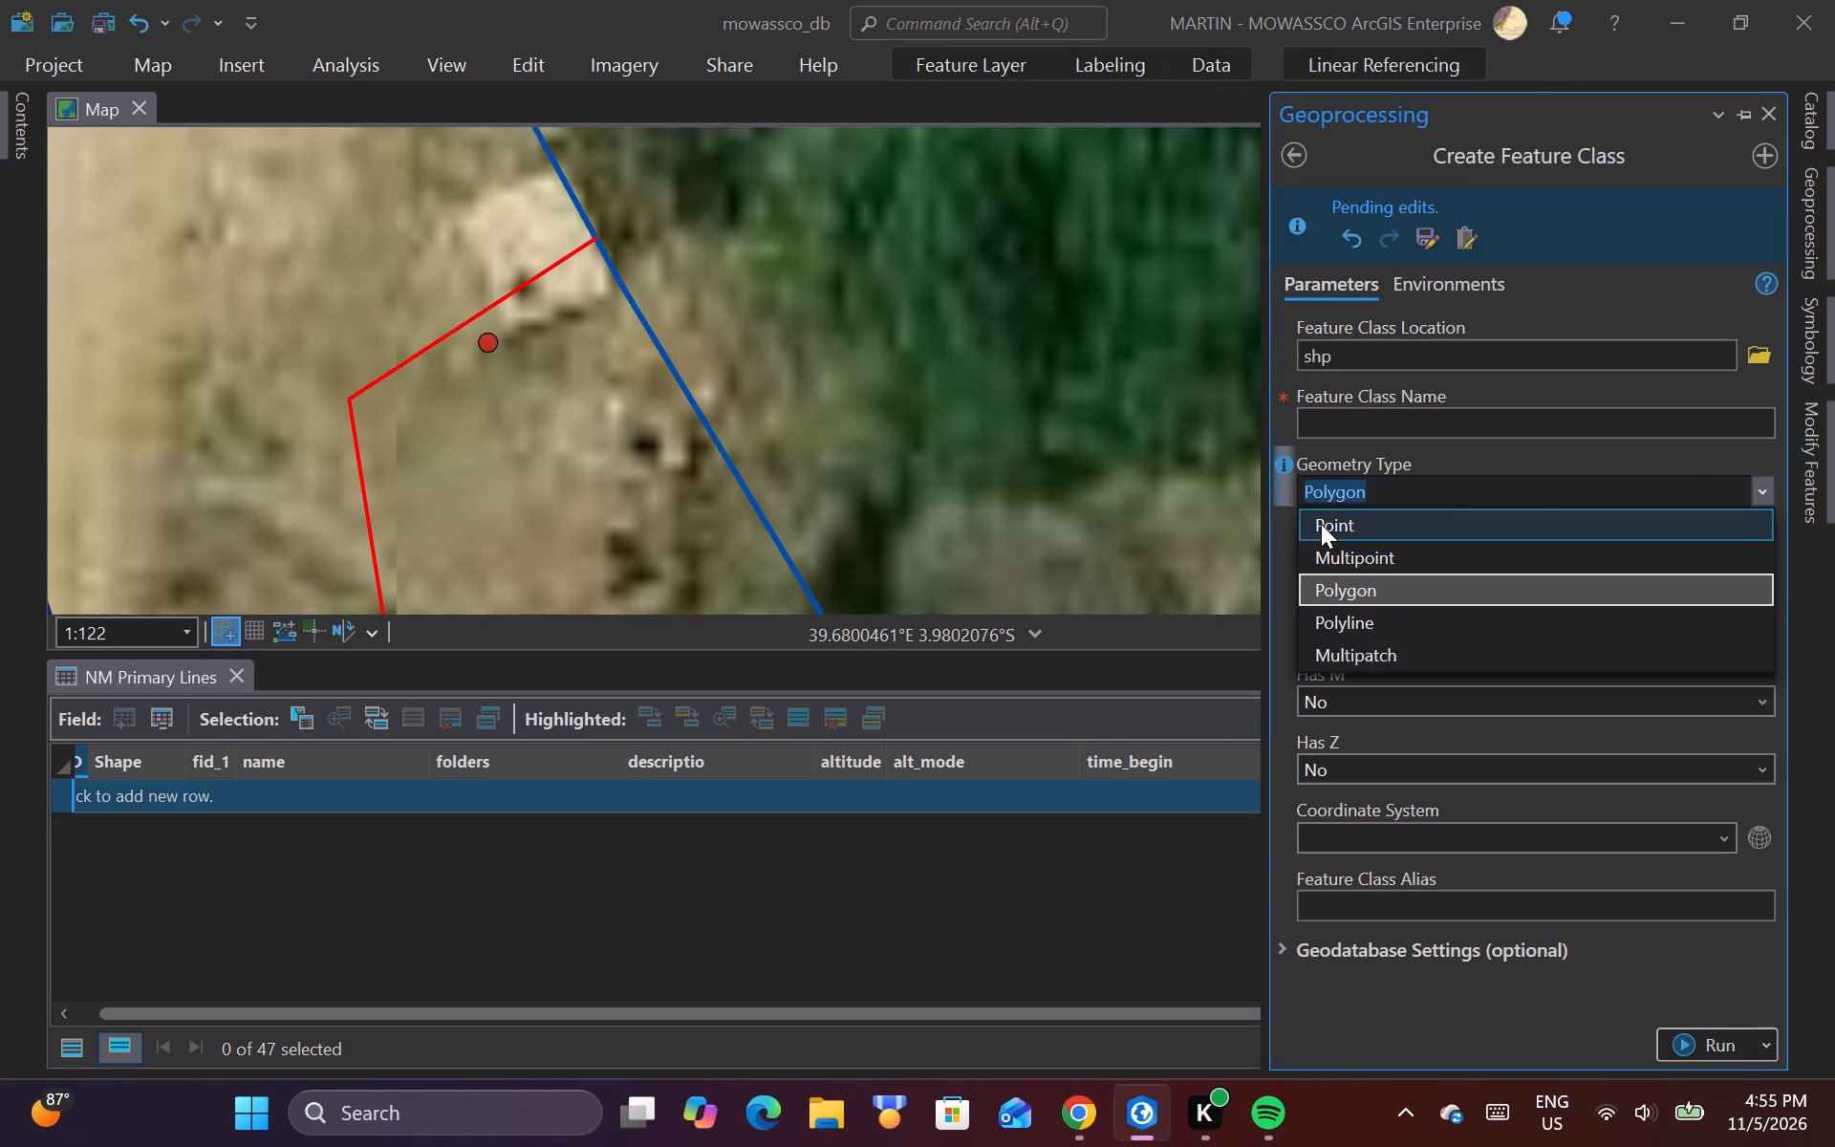
click(1321, 526)
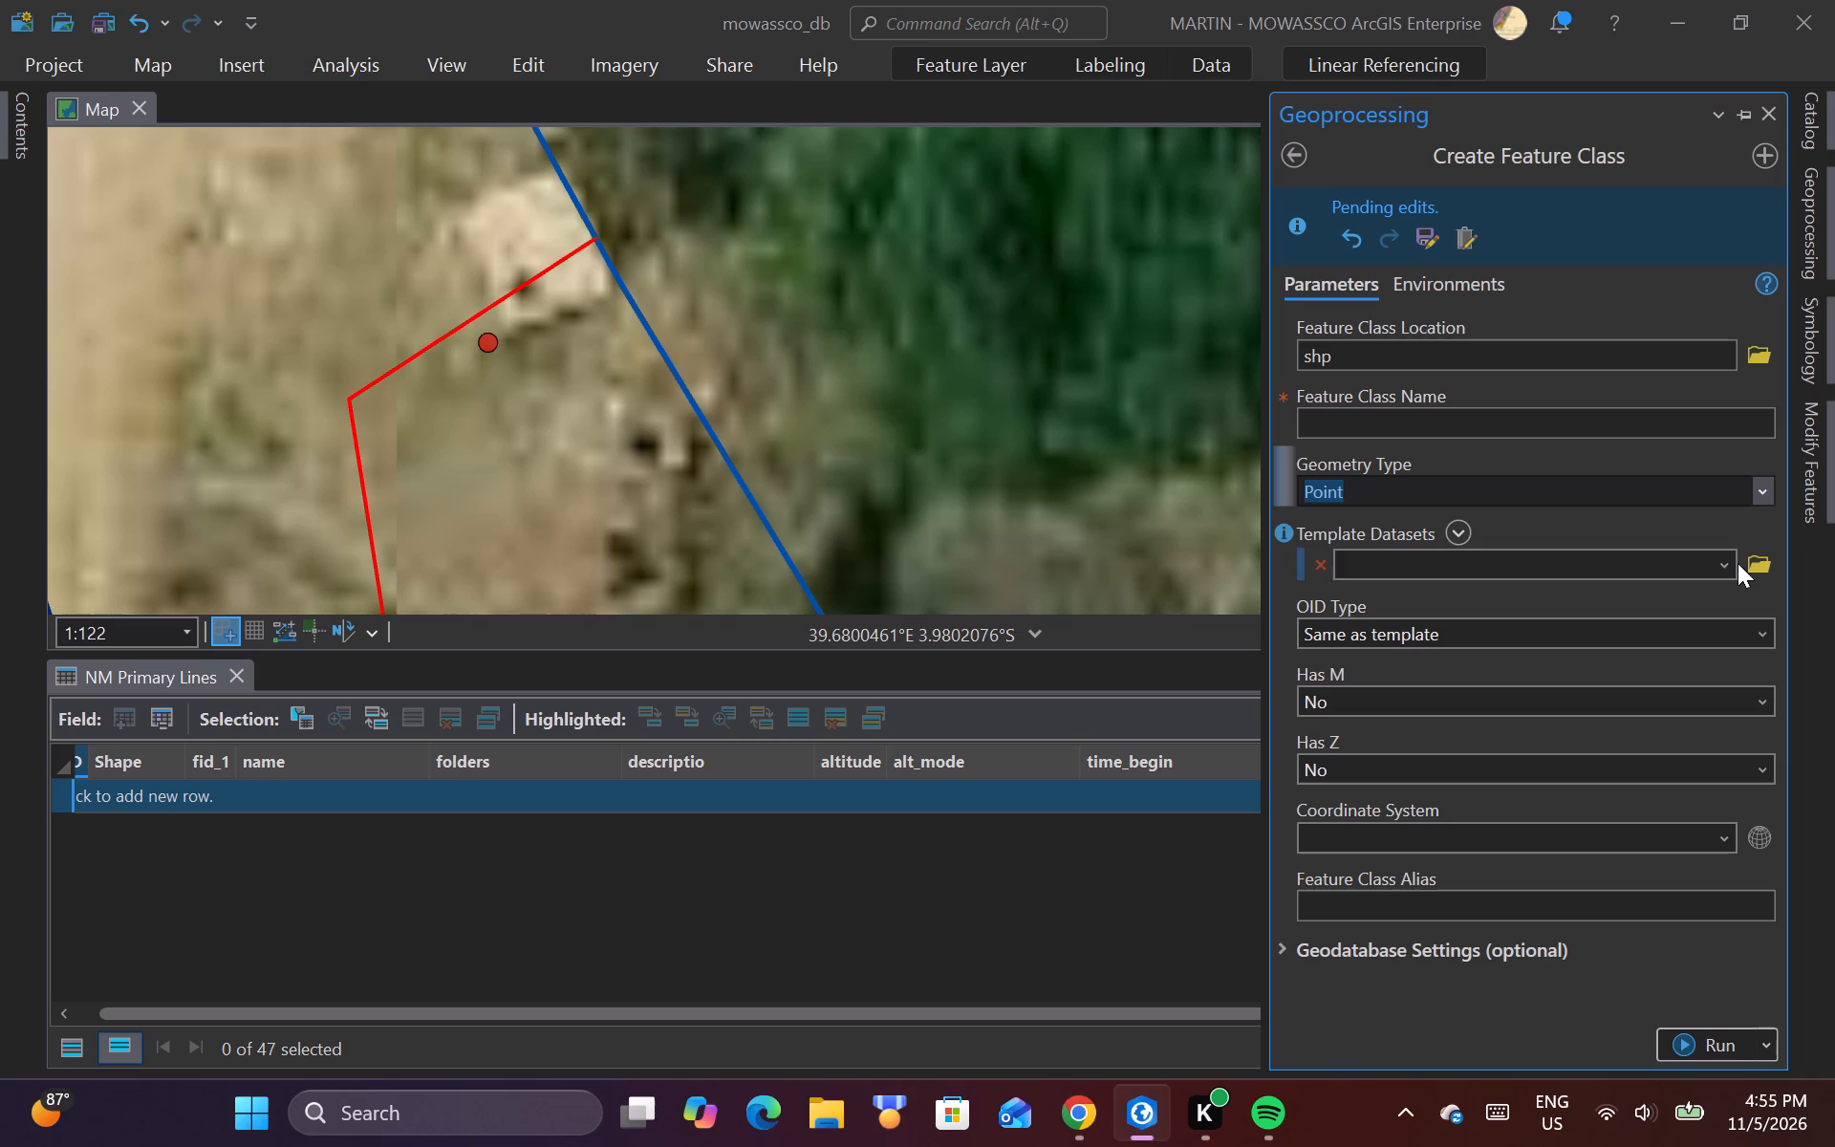
click(1721, 845)
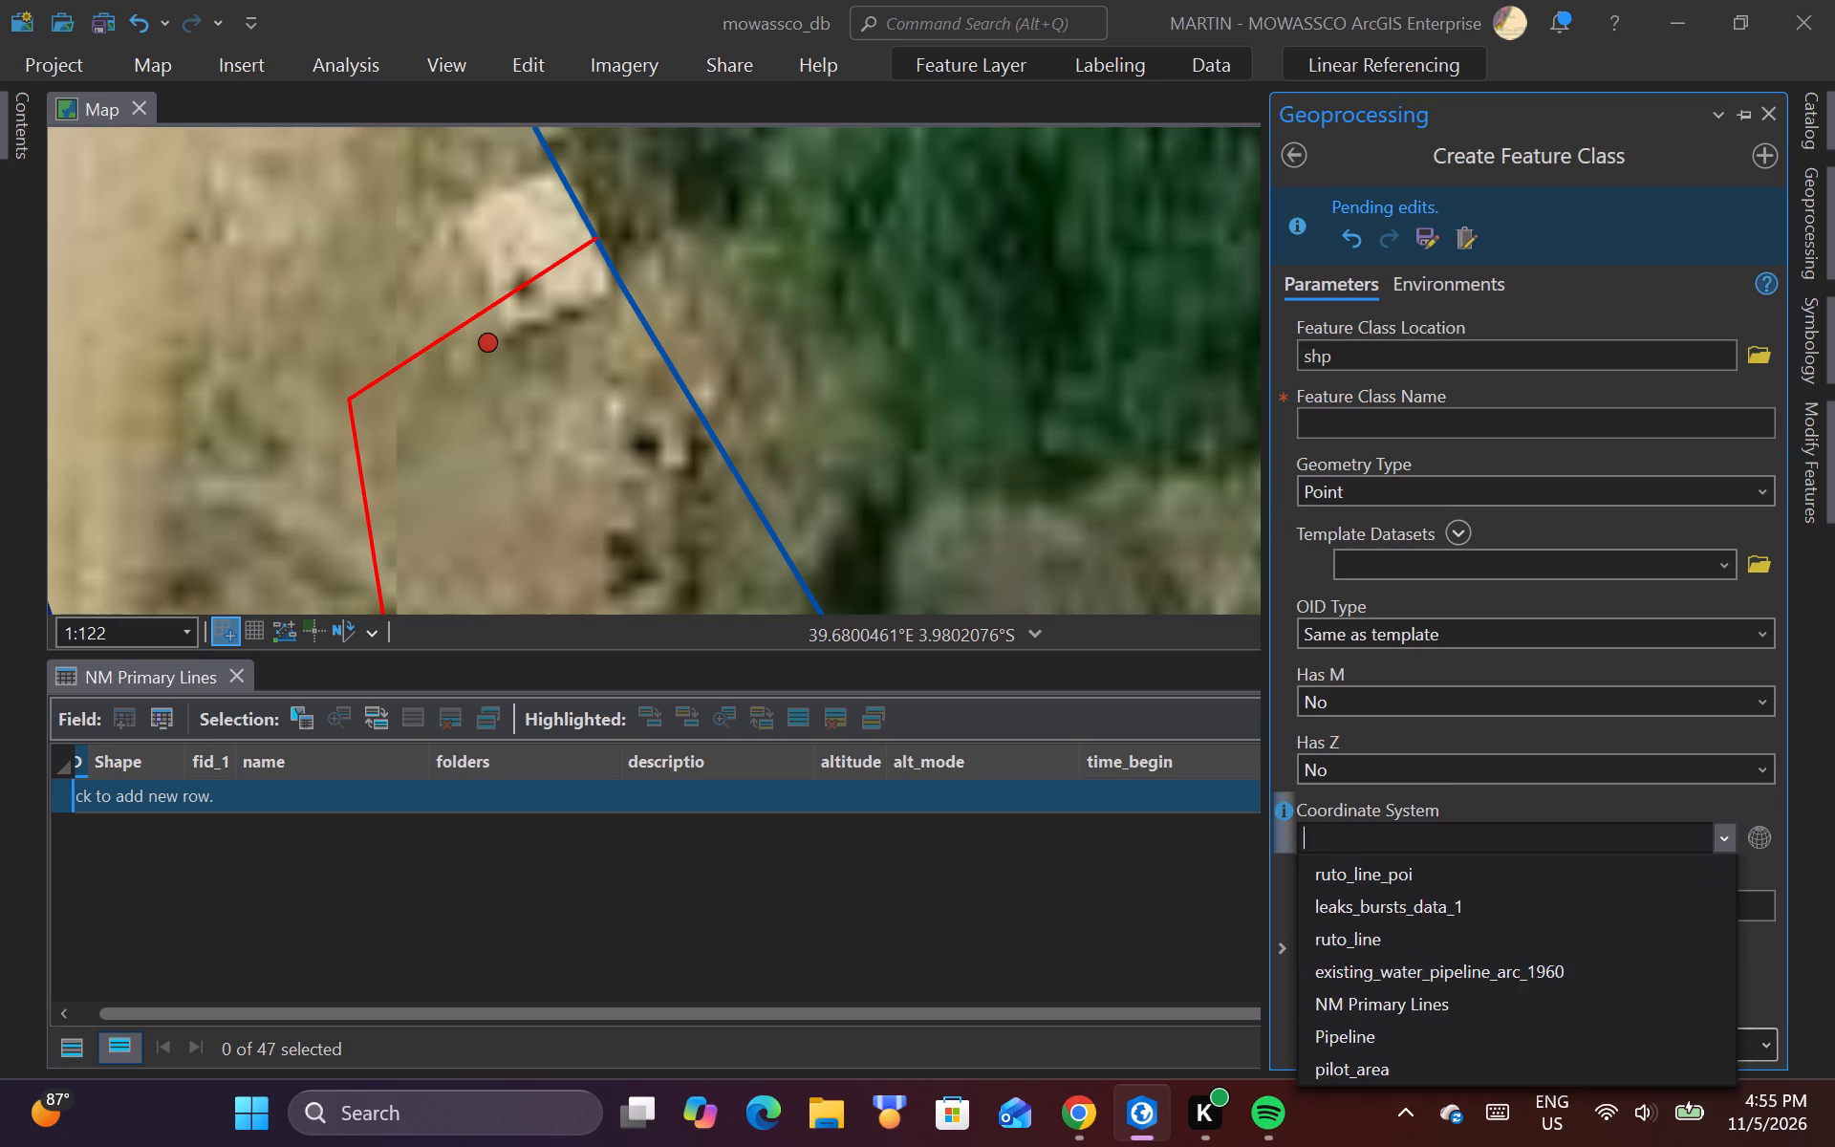
click(1471, 872)
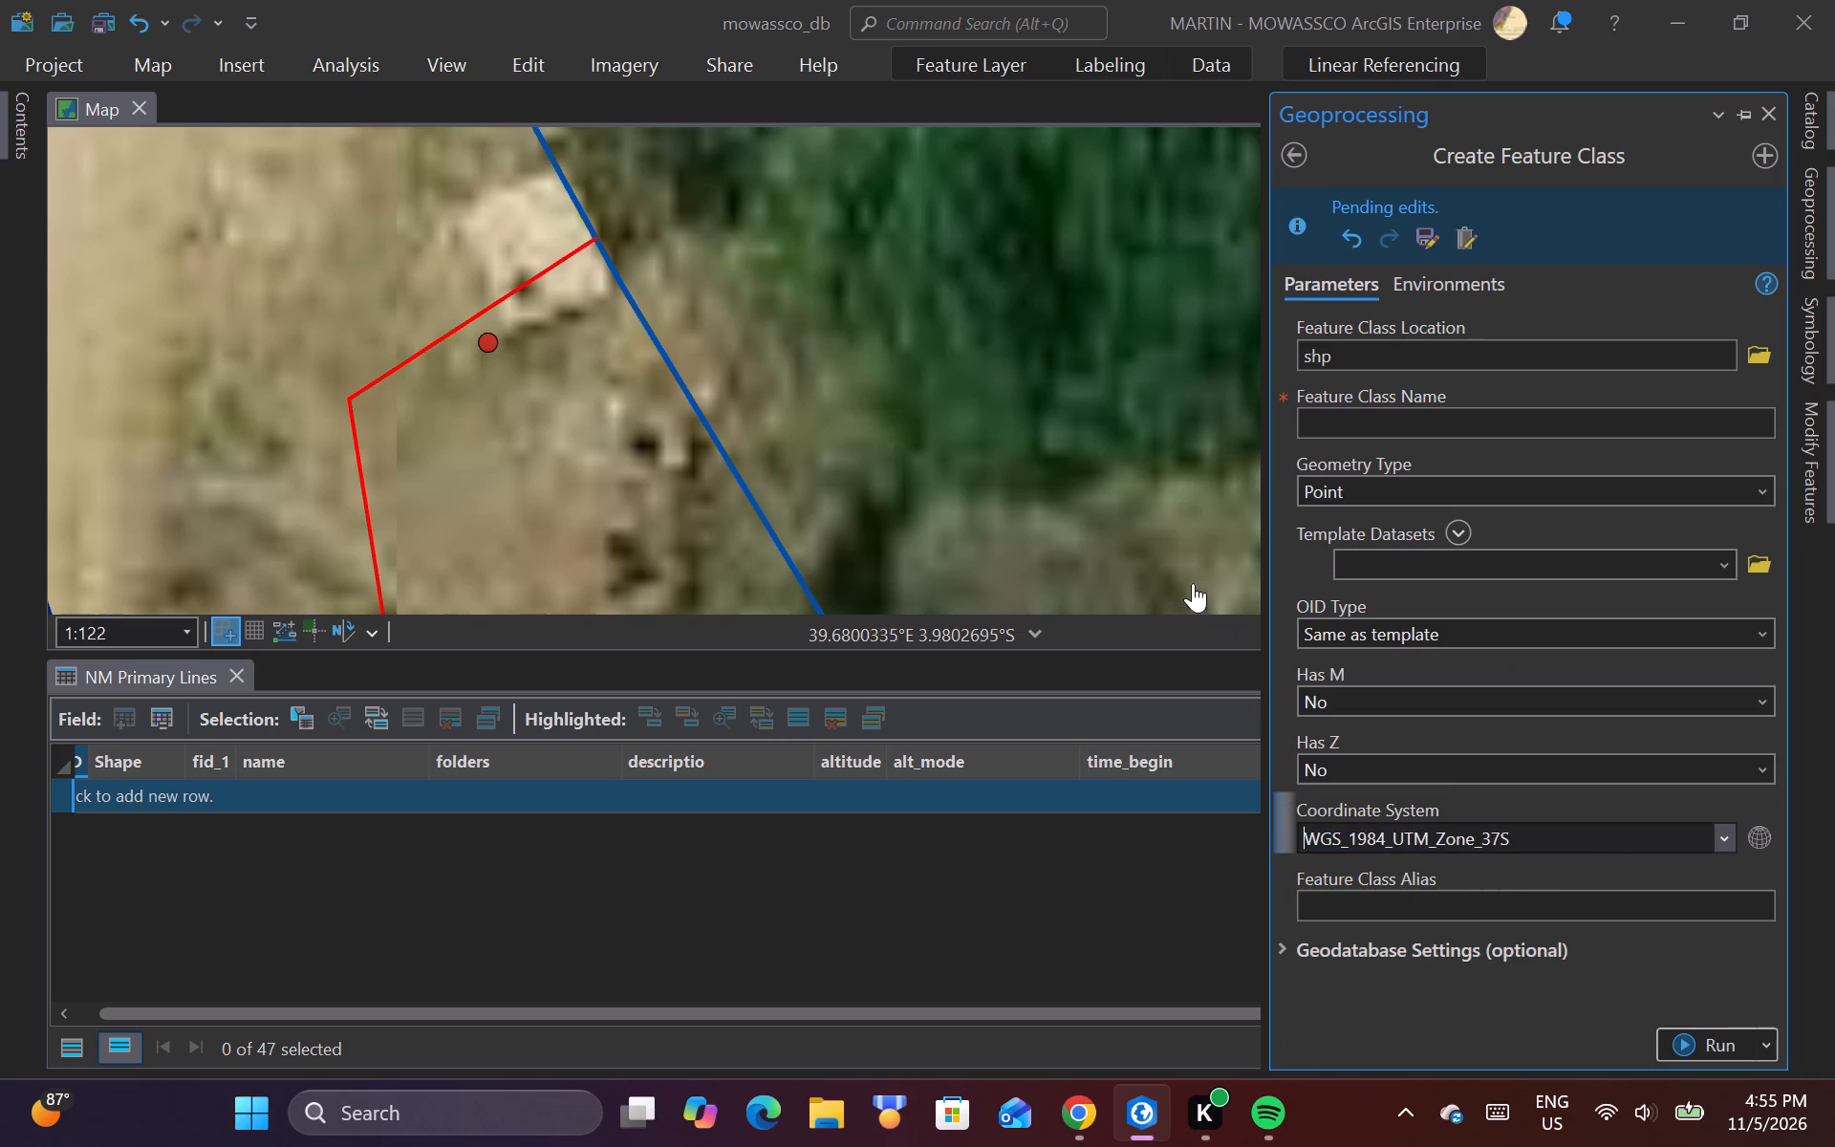
Save the pending edits.
click(1423, 229)
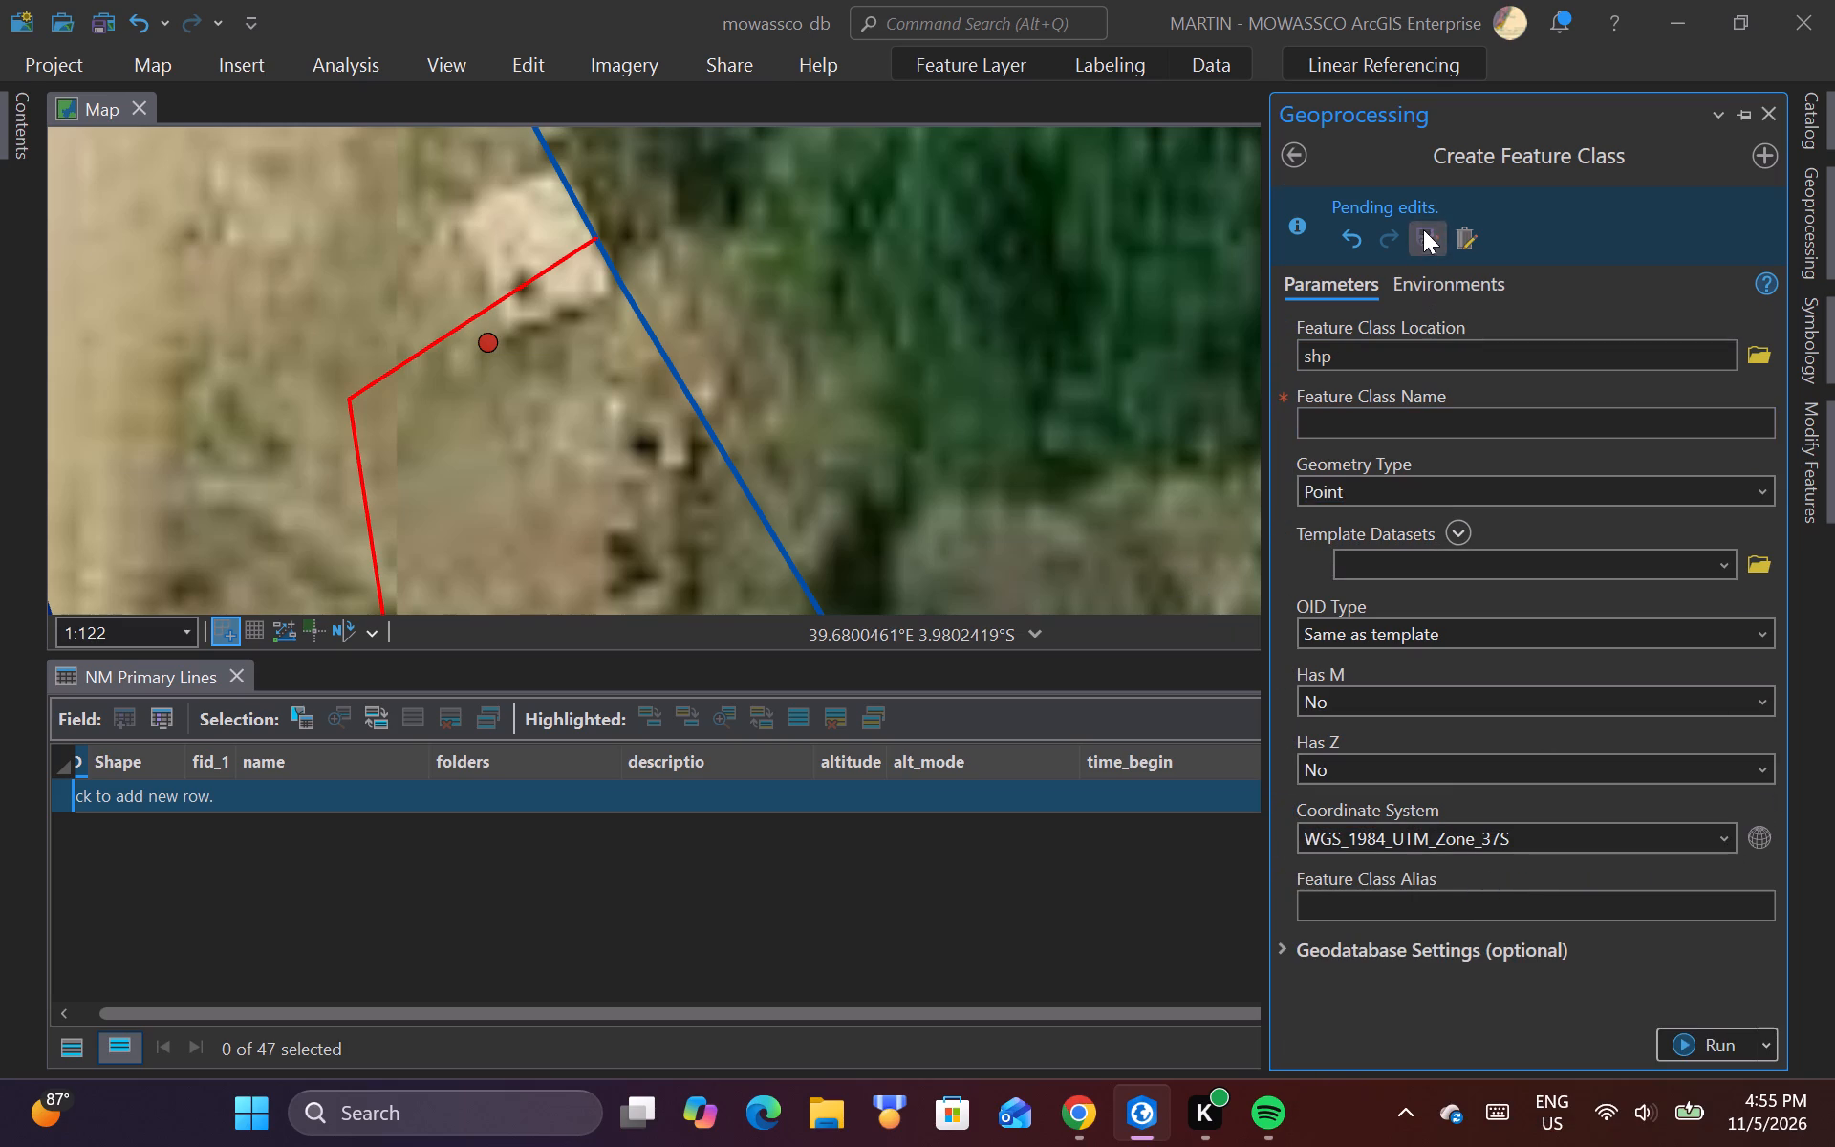
Name the new point feature class ruto_line_valves and set the project's shp folder as its location.
click(1388, 425)
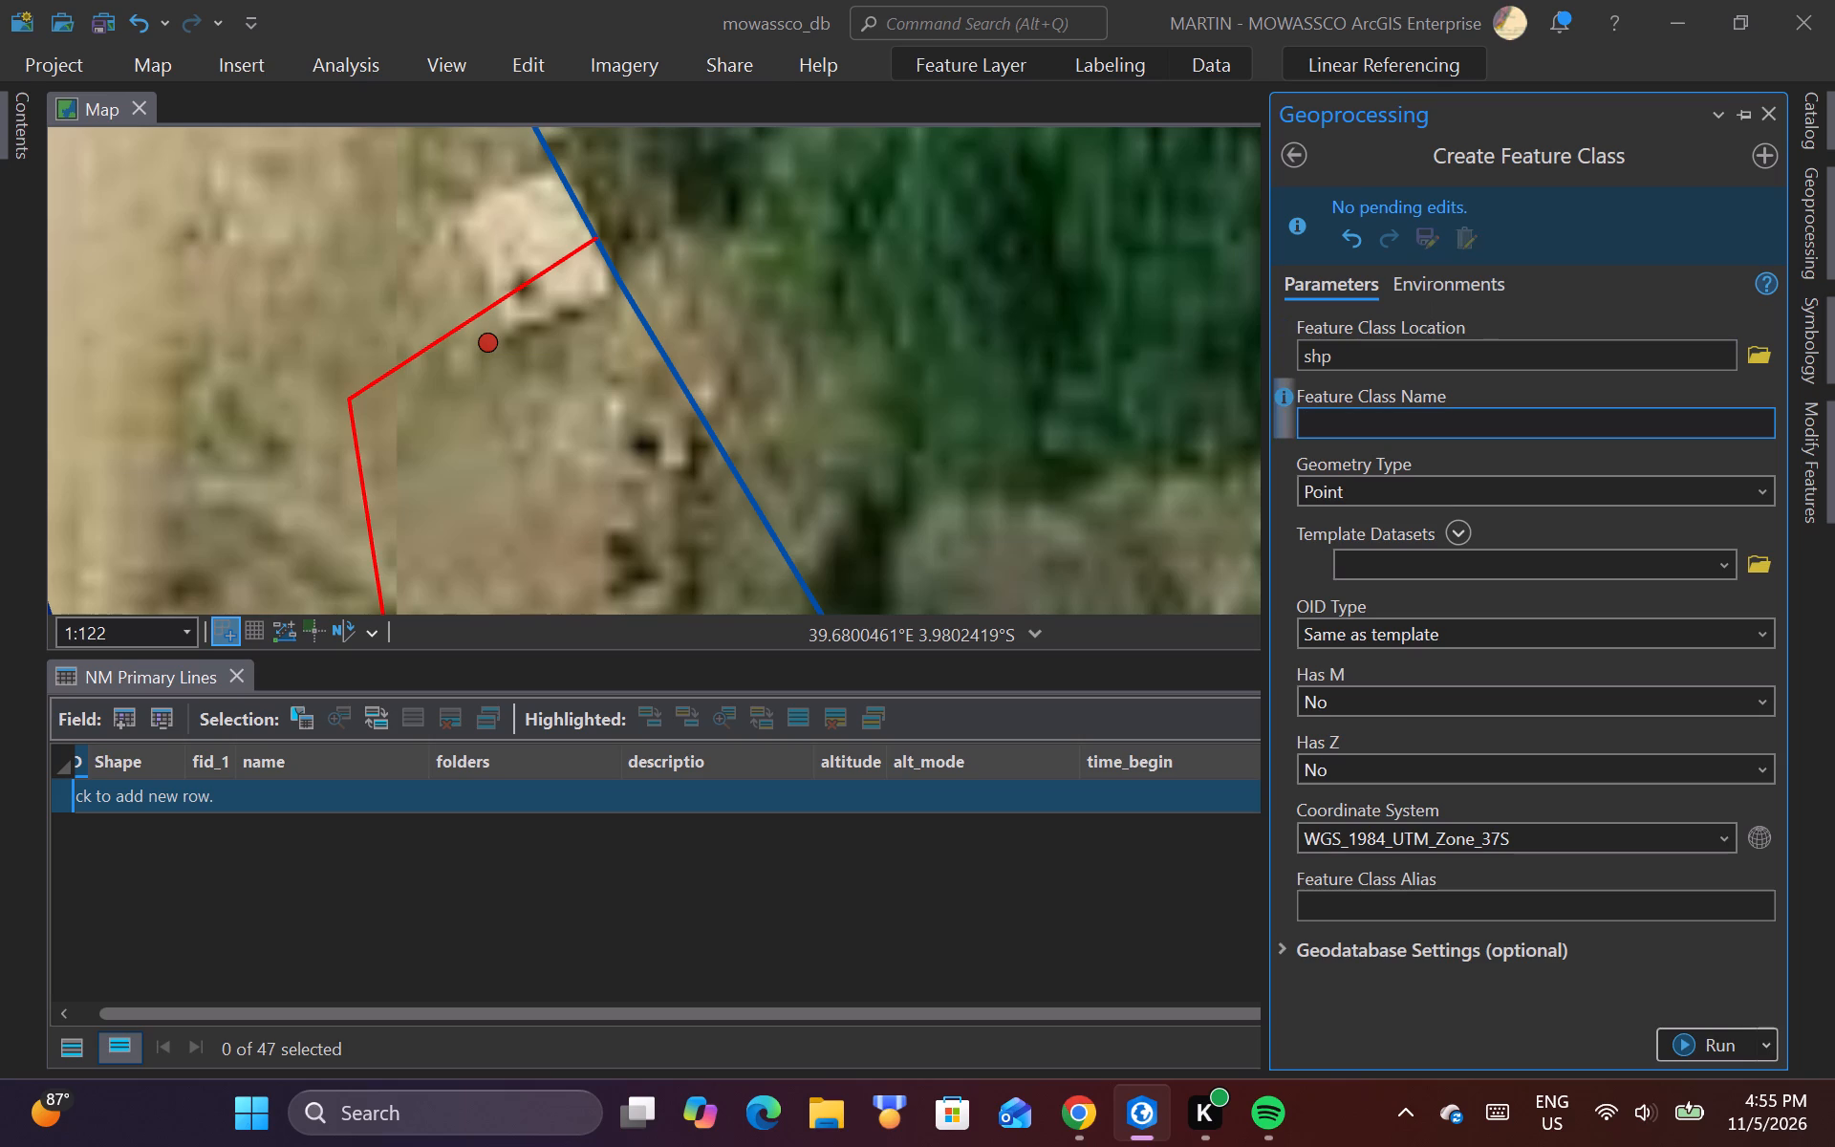
text(ru)
text(to)
text(_line)
key(shift+underscore)
text(val)
text(ves)
click(1759, 359)
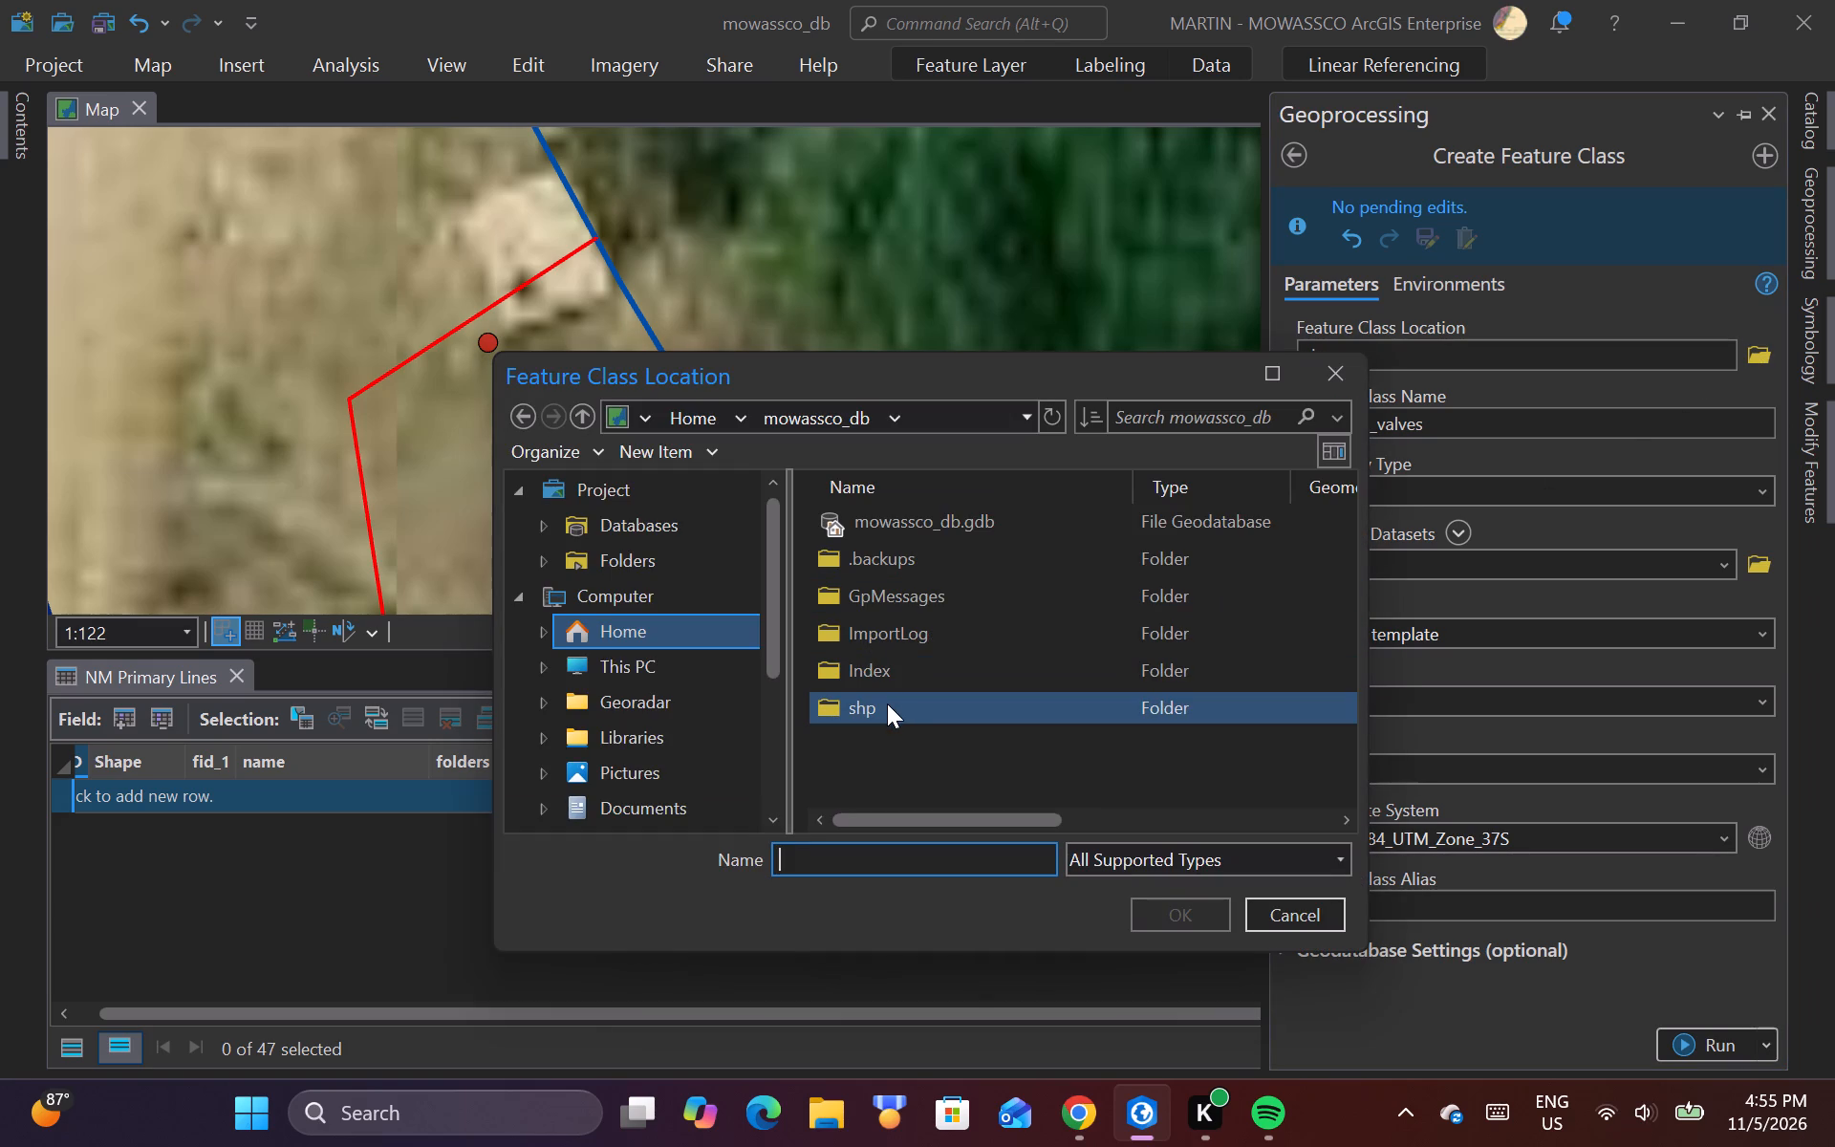
click(887, 703)
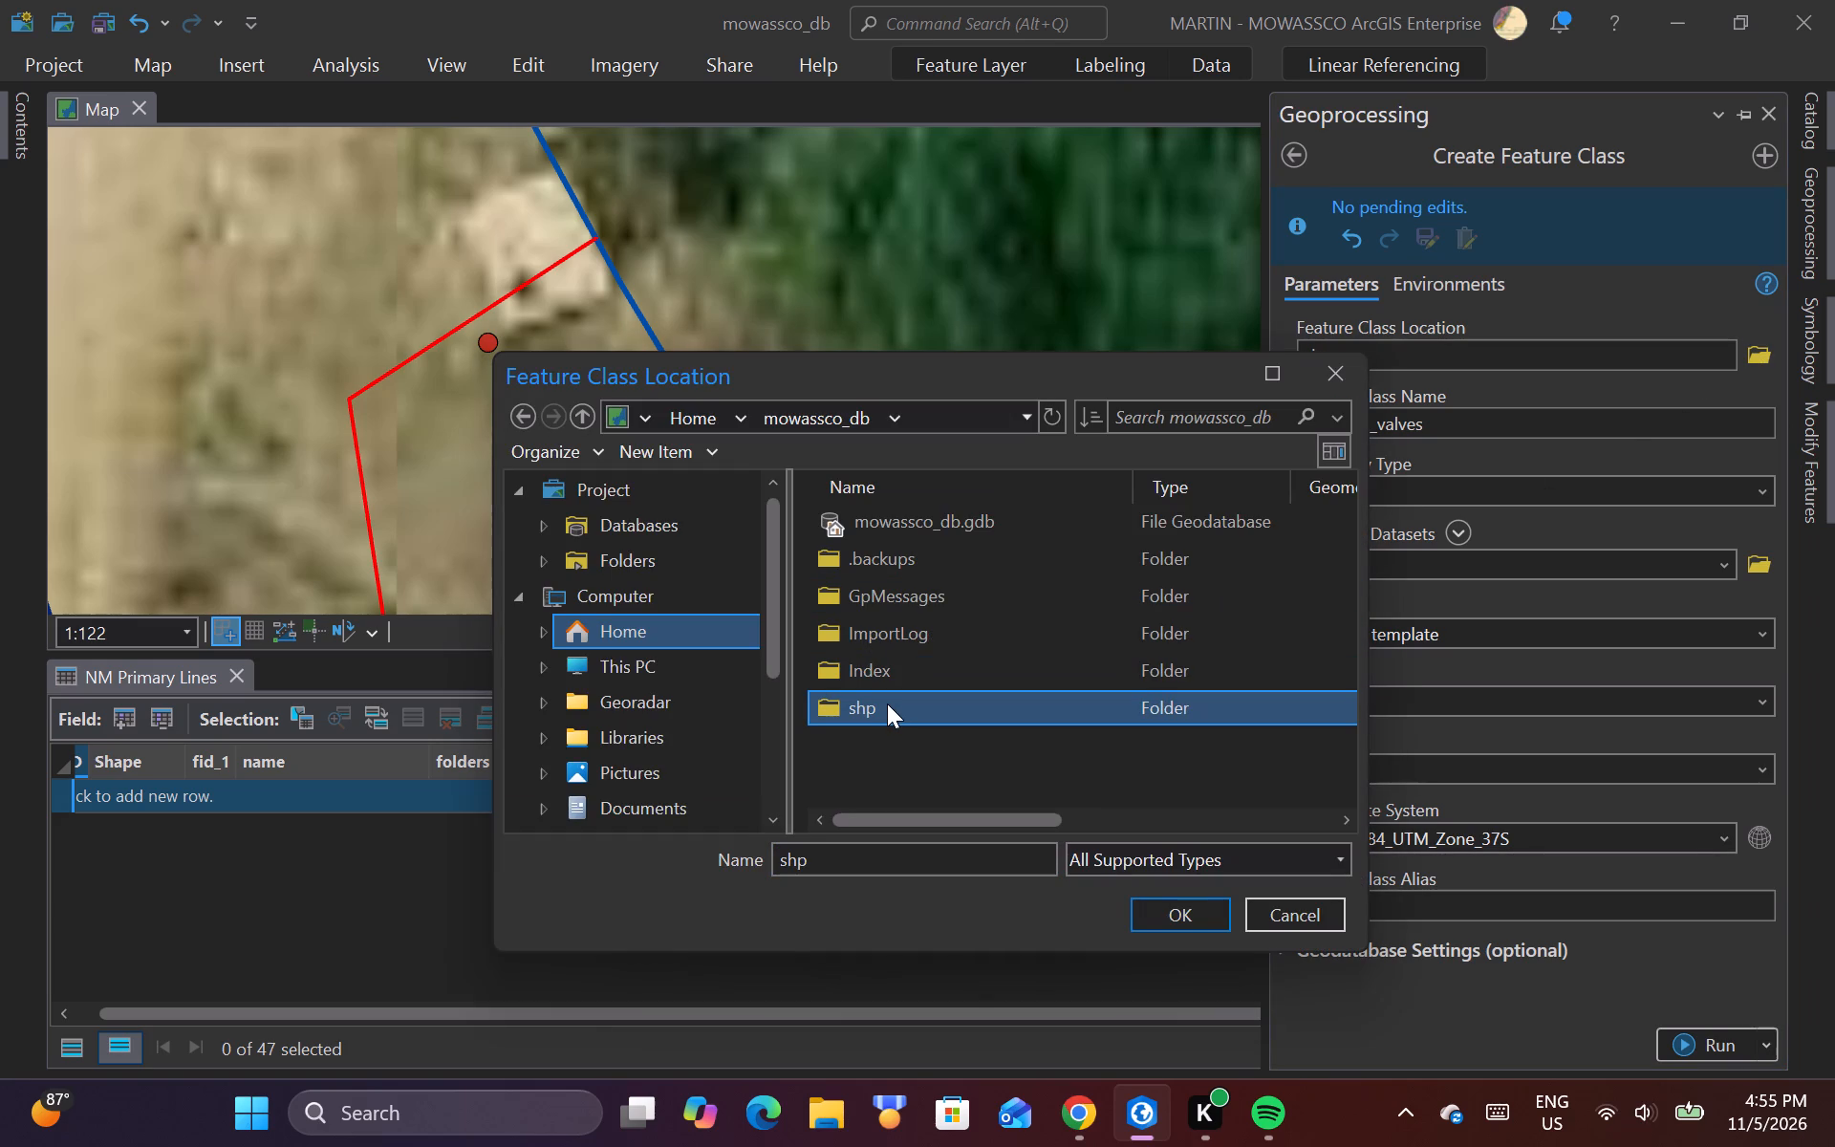
click(1199, 920)
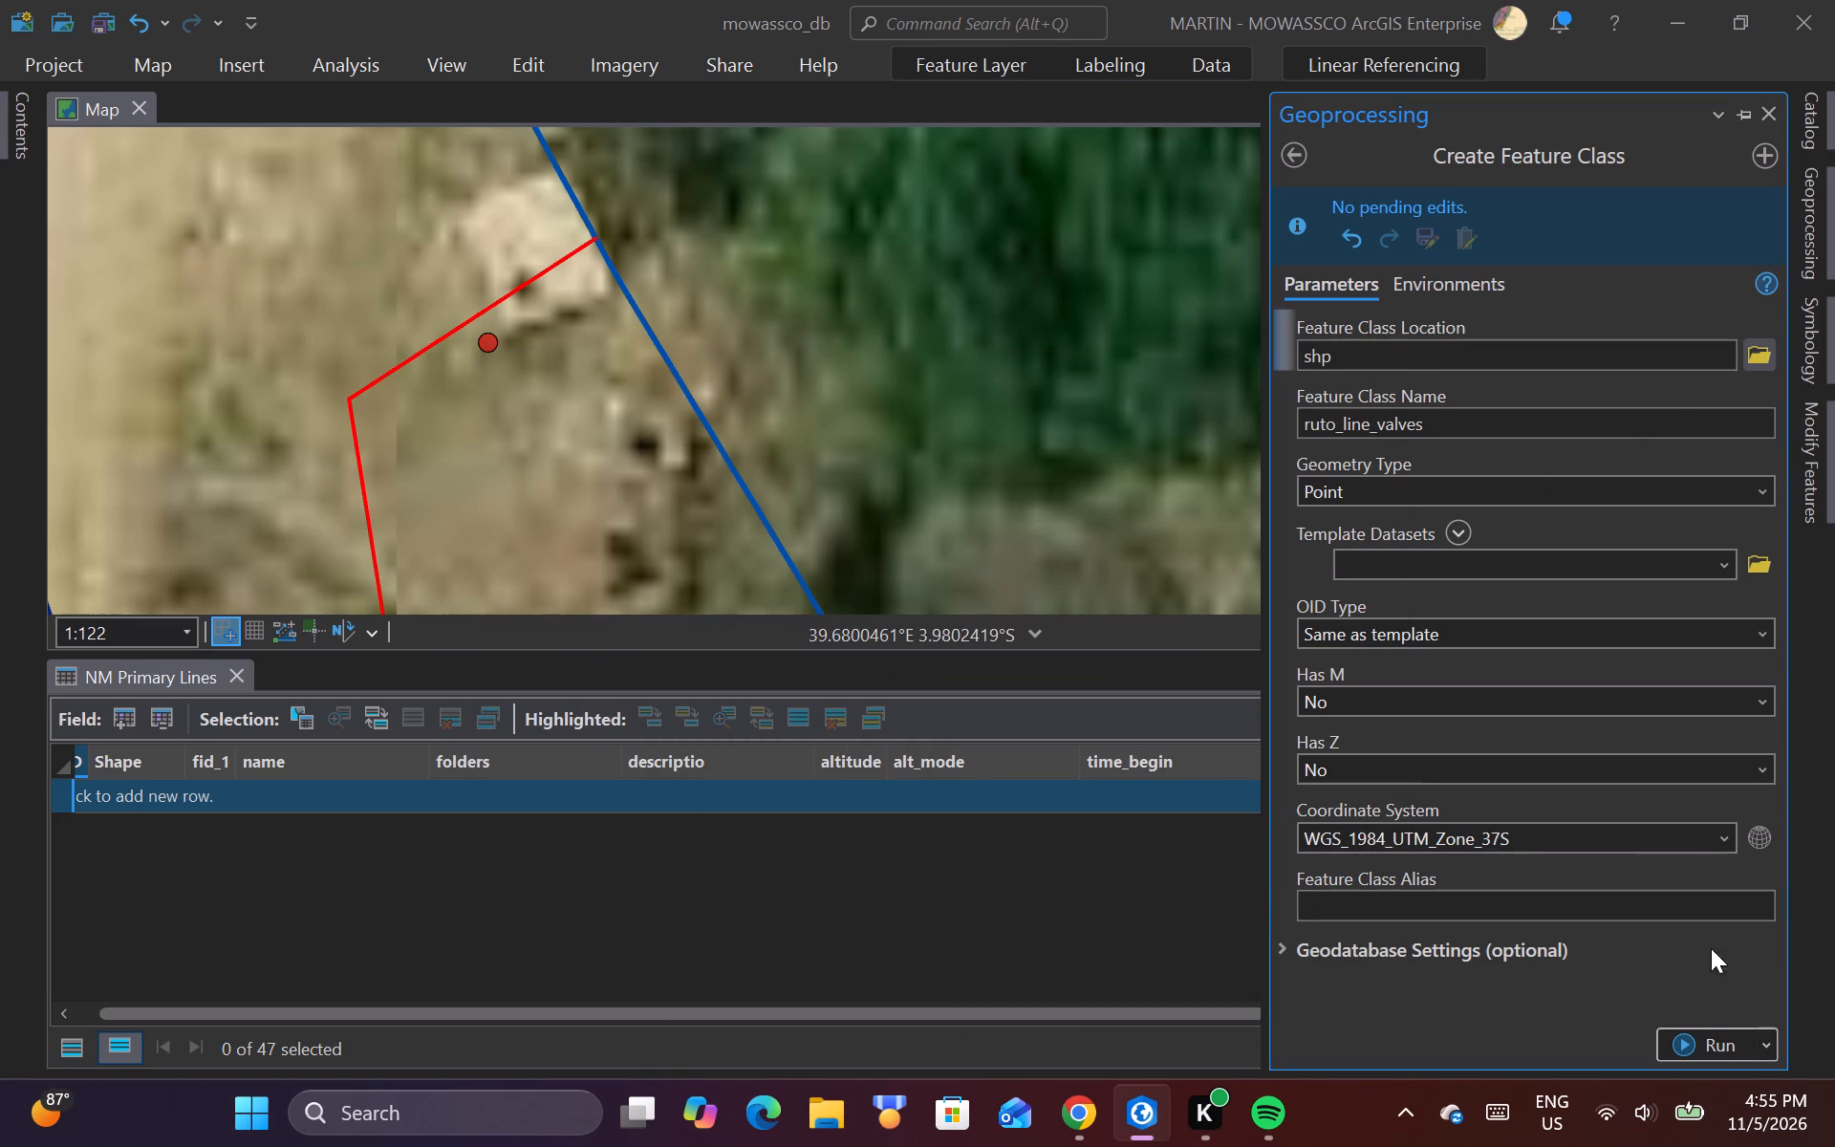
Set the output coordinate system to WGS_1984_UTM_Zone_37S with the Arc_1960_To_WGS_1984_2 transformation, and create the feature class.
click(1415, 286)
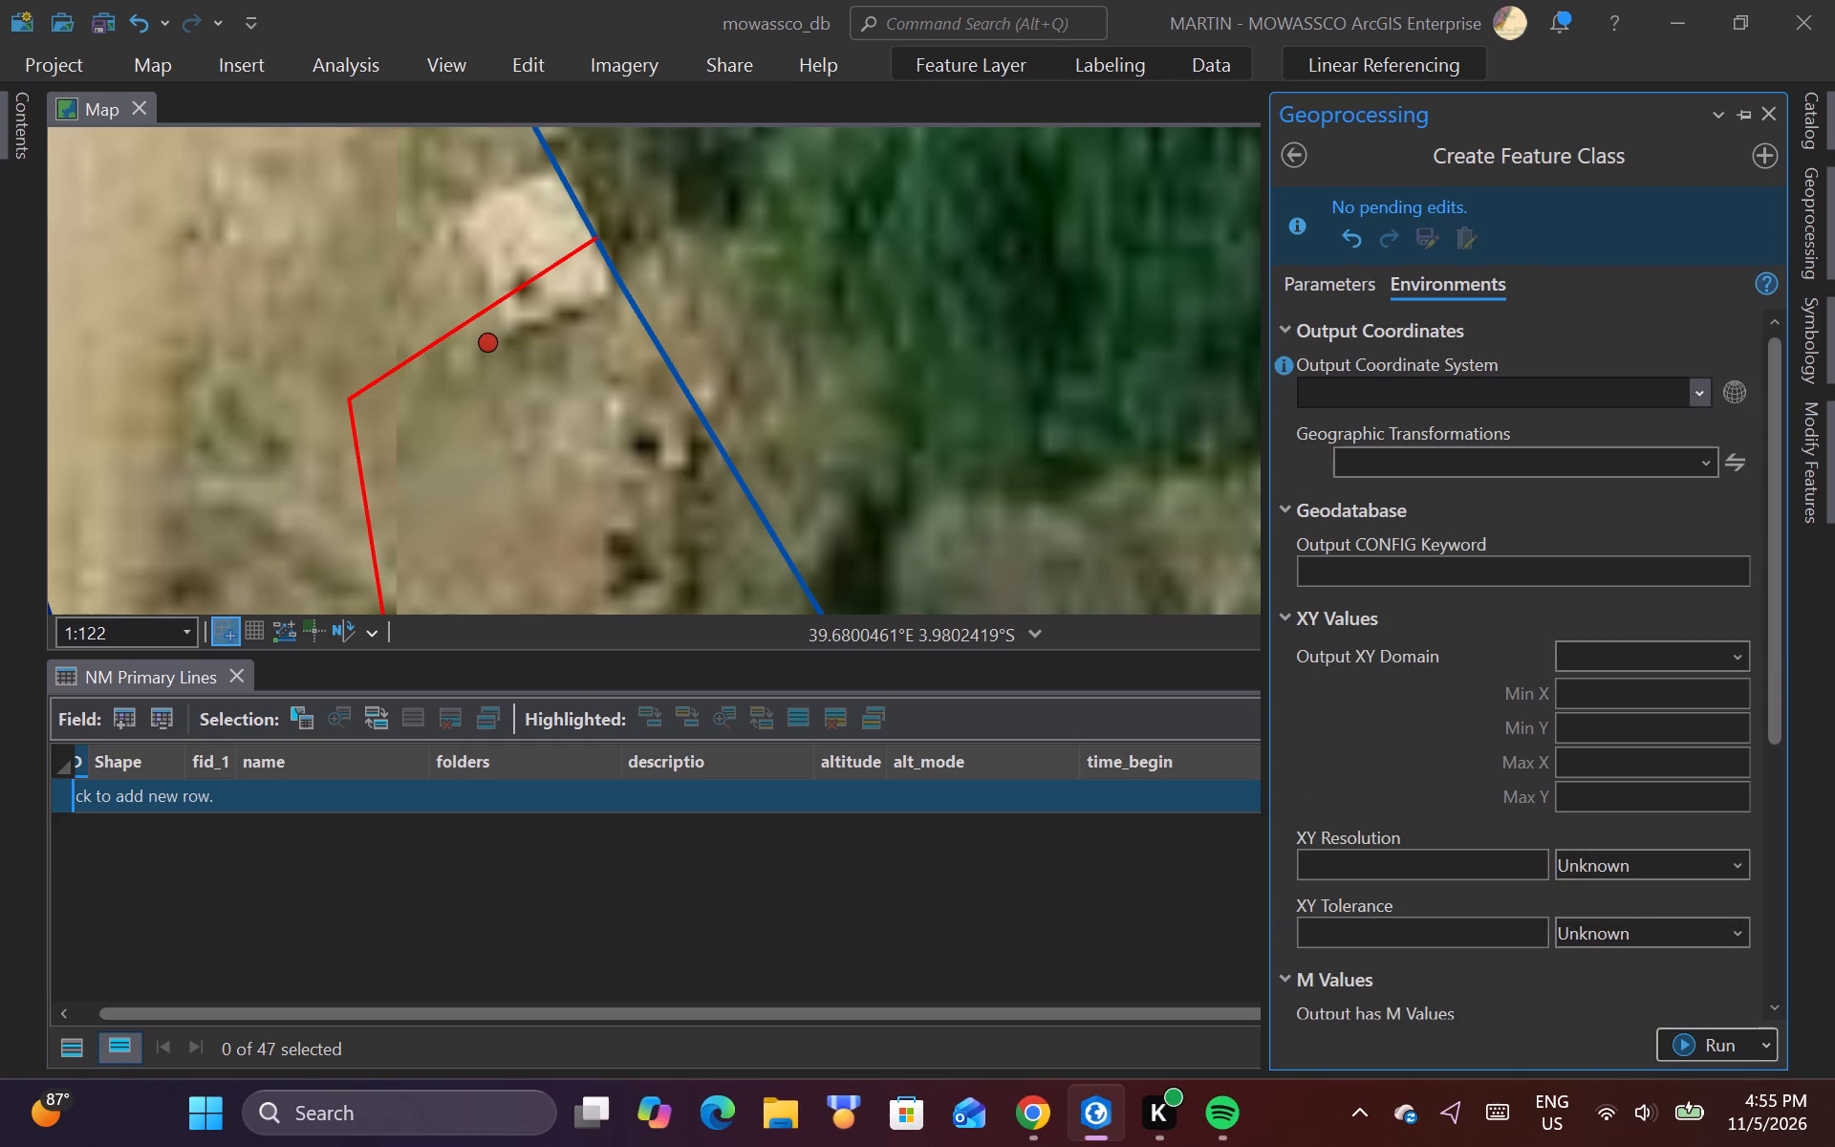
click(1701, 396)
click(1449, 432)
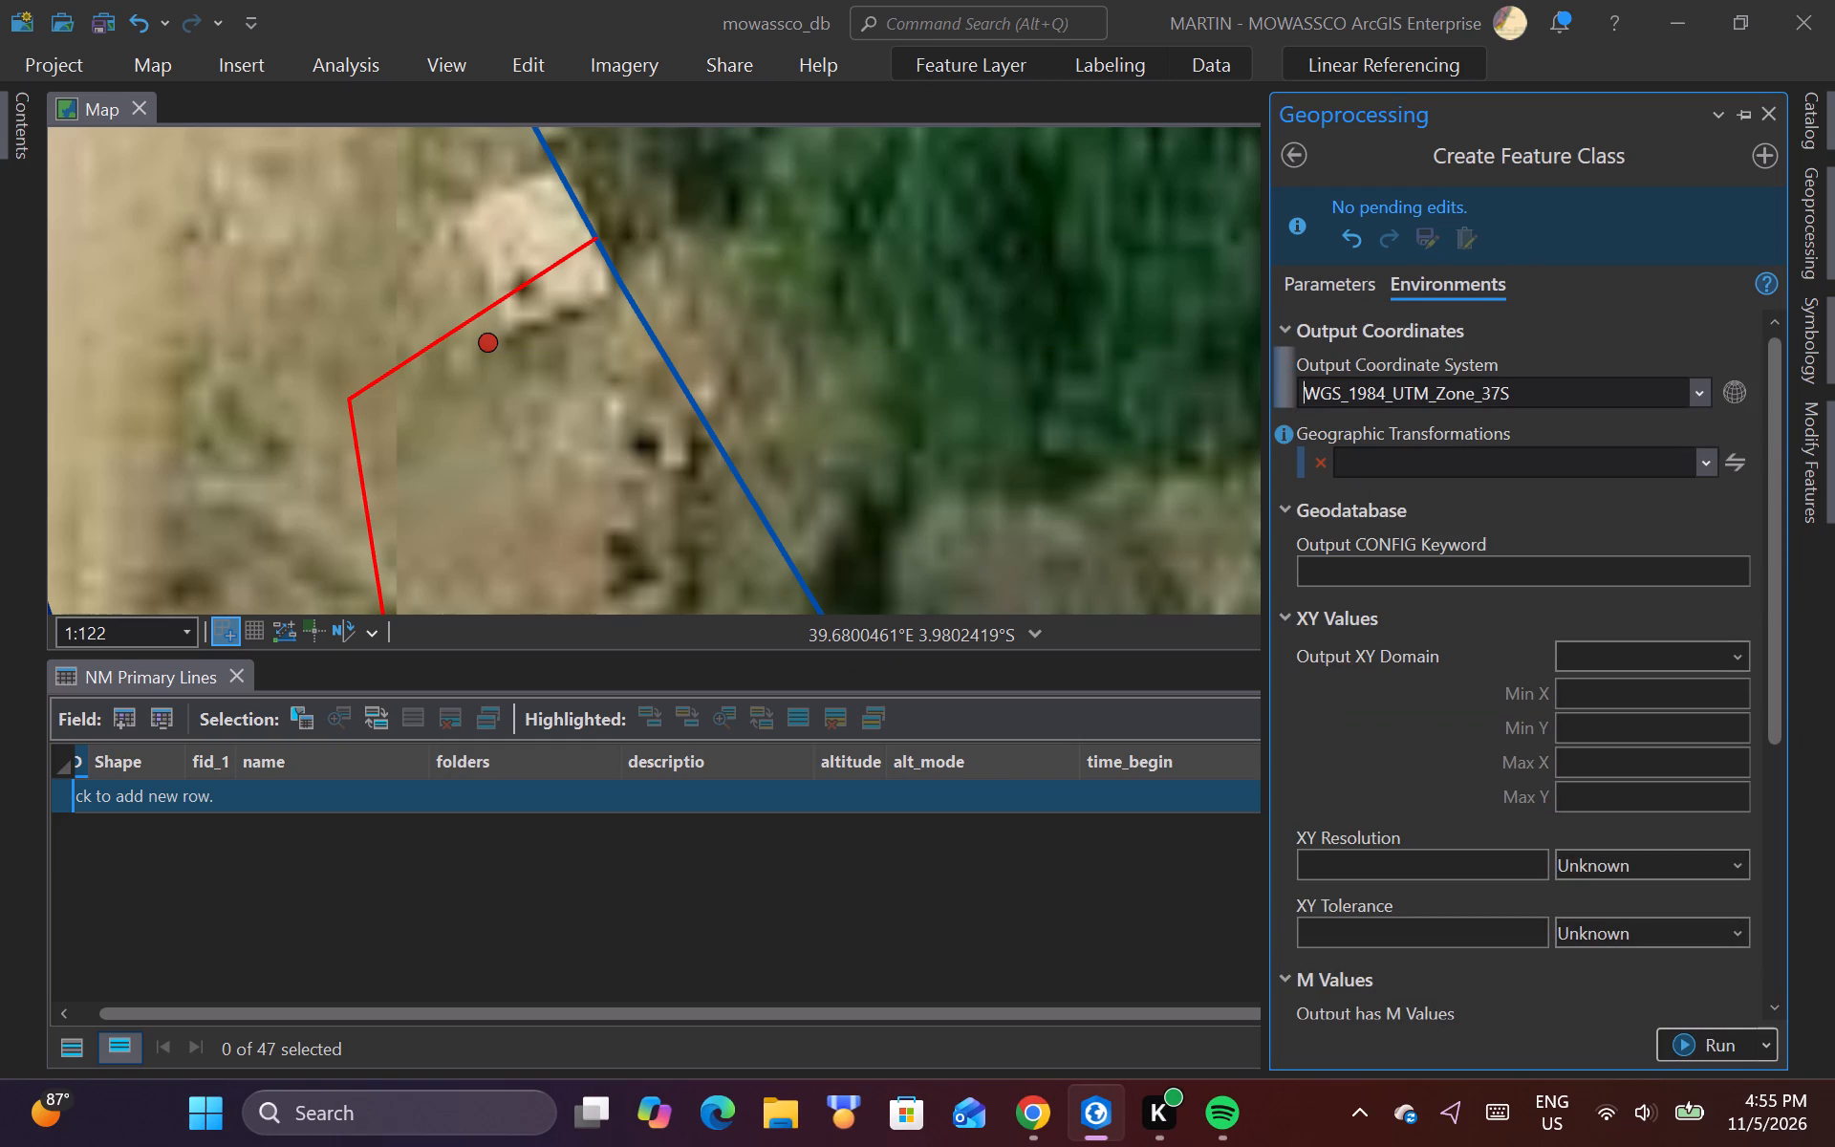
click(1706, 465)
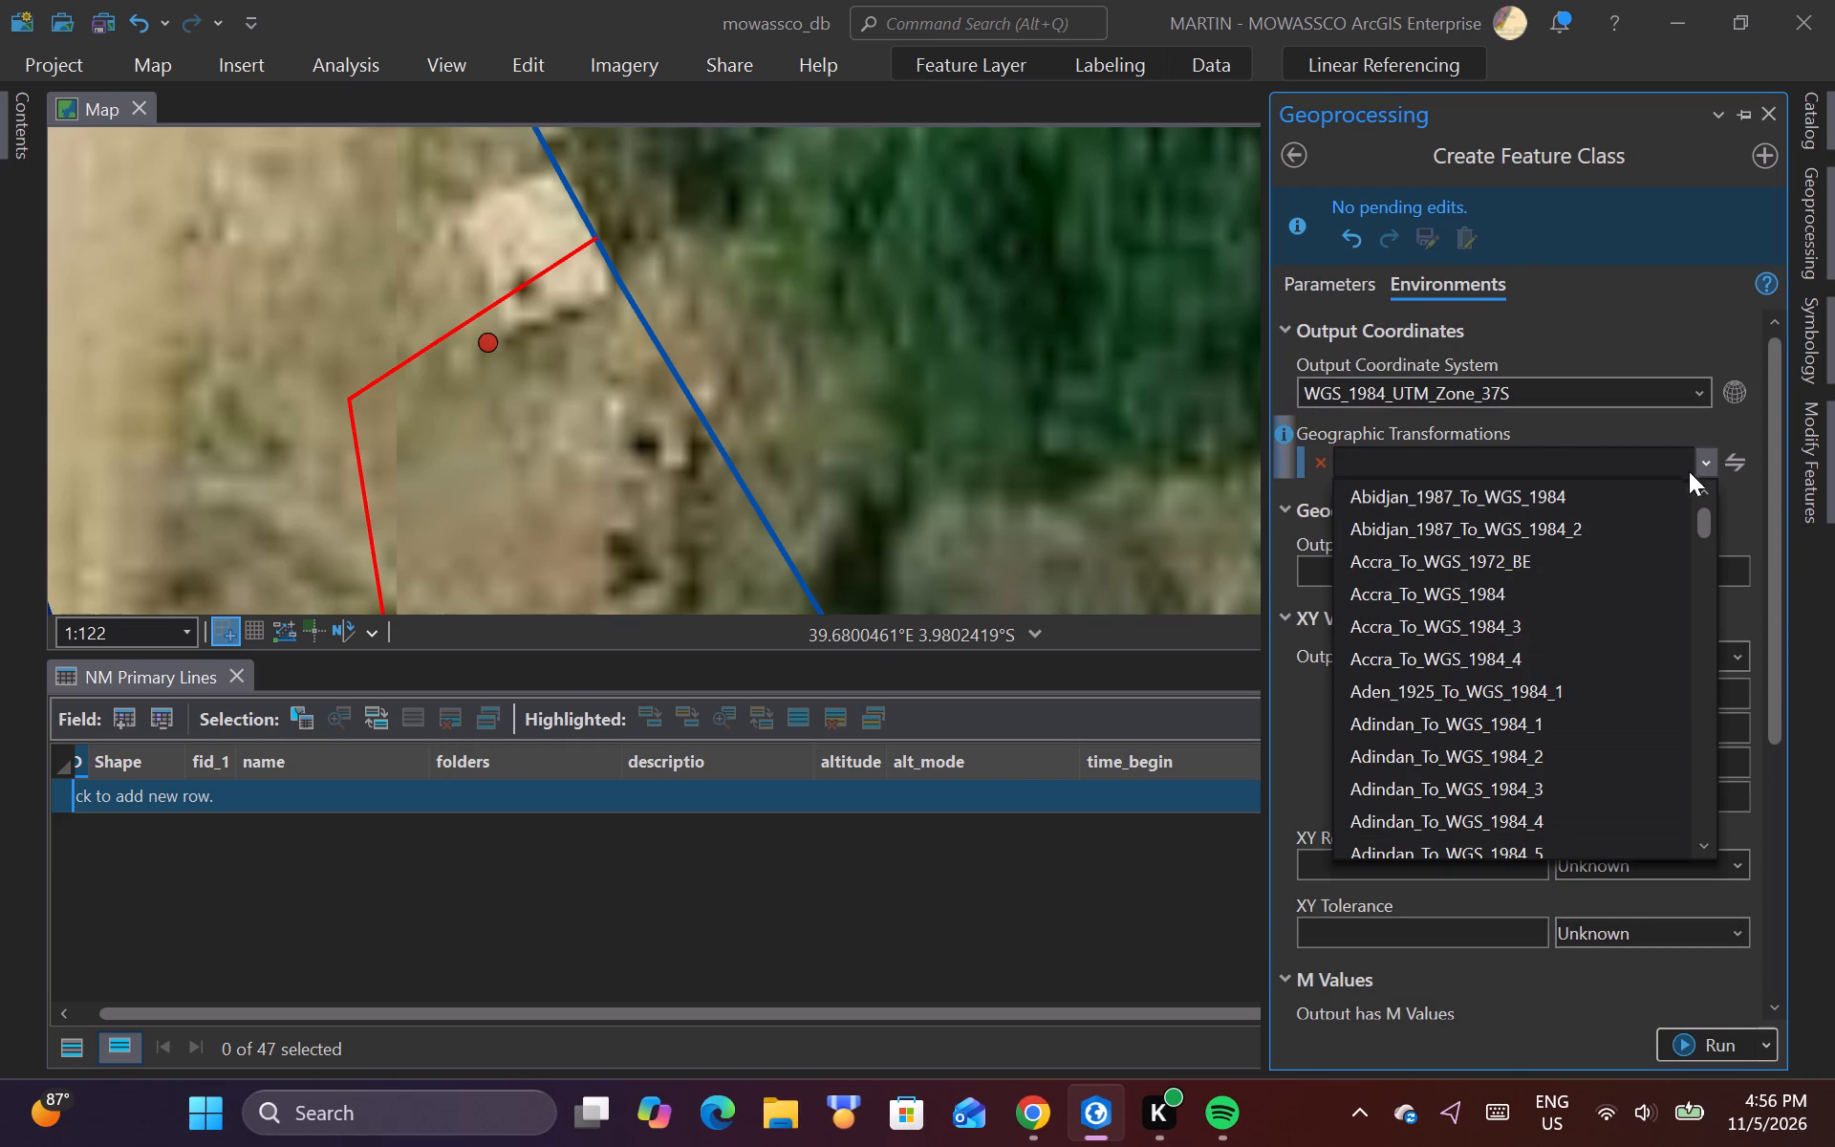
text(arc)
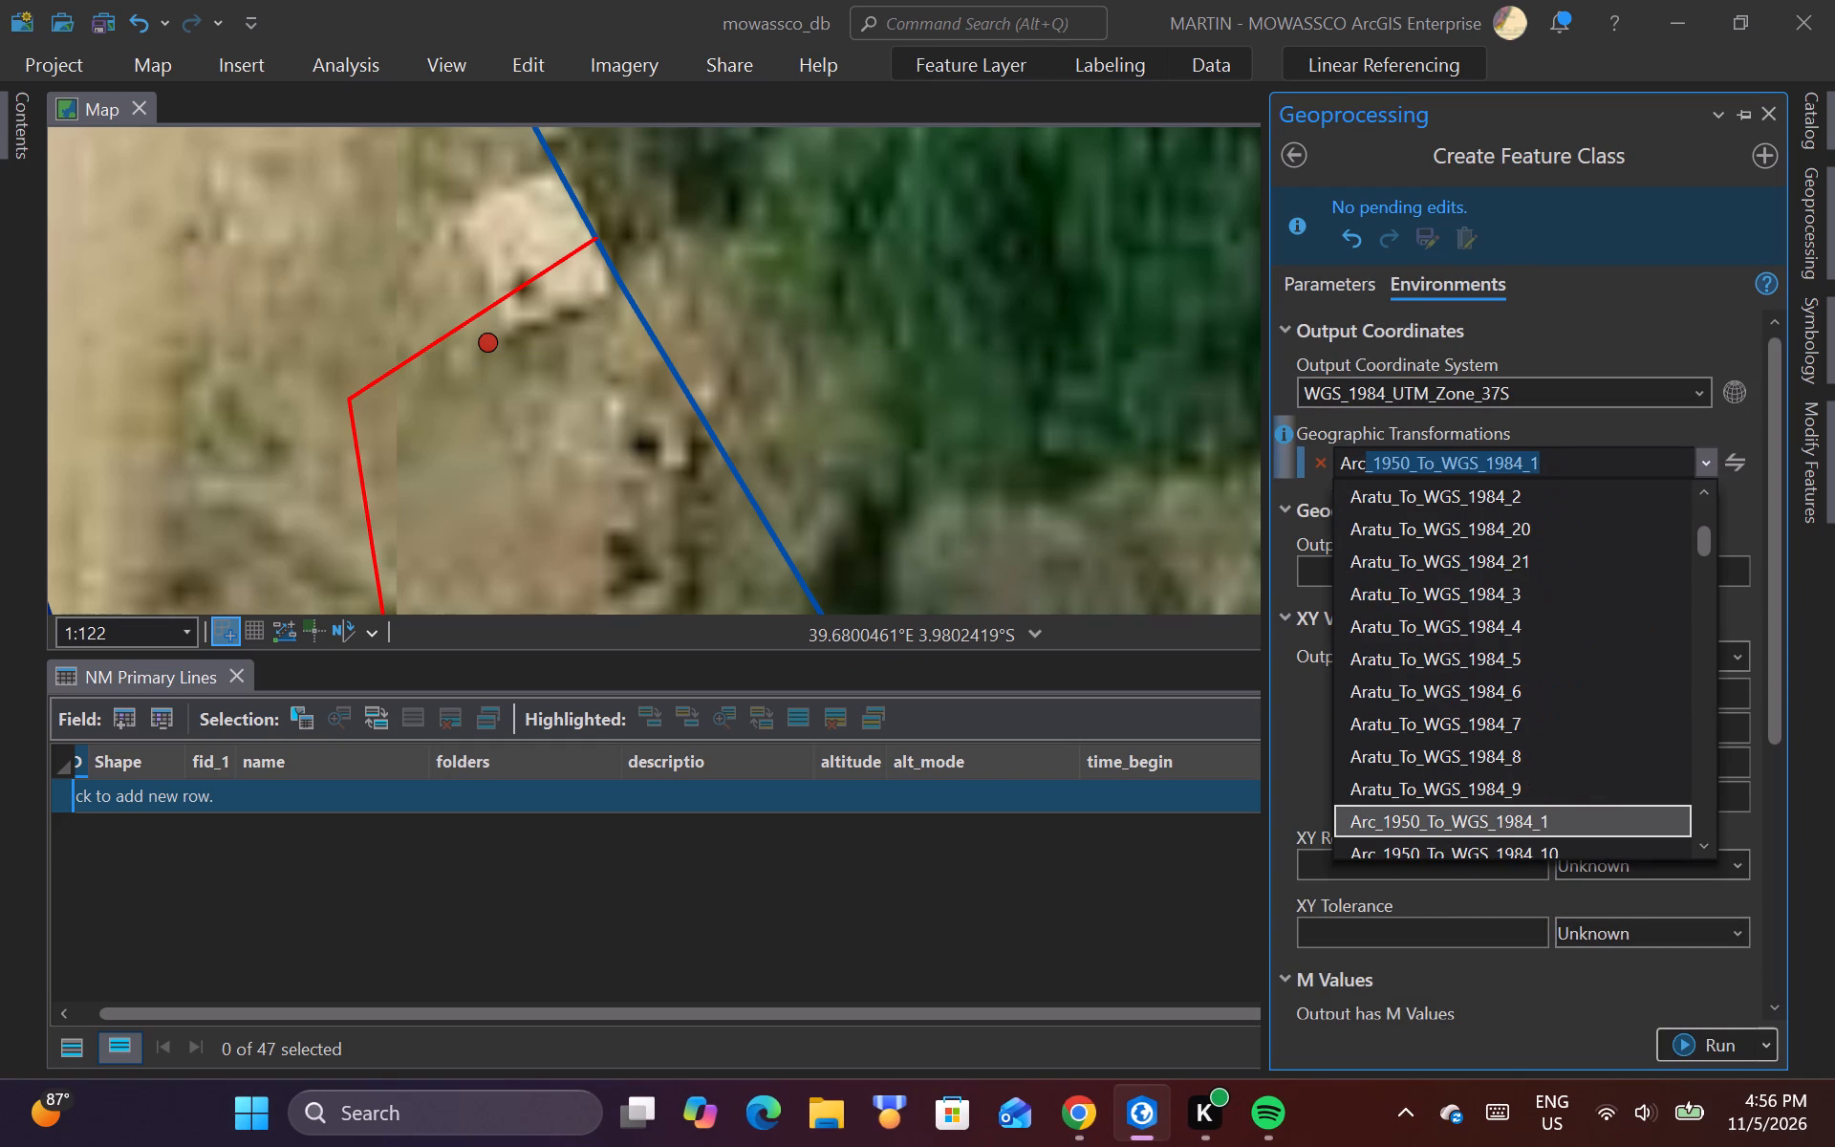
key(shift+underscore)
key(1)
key(9)
key(6)
key(0)
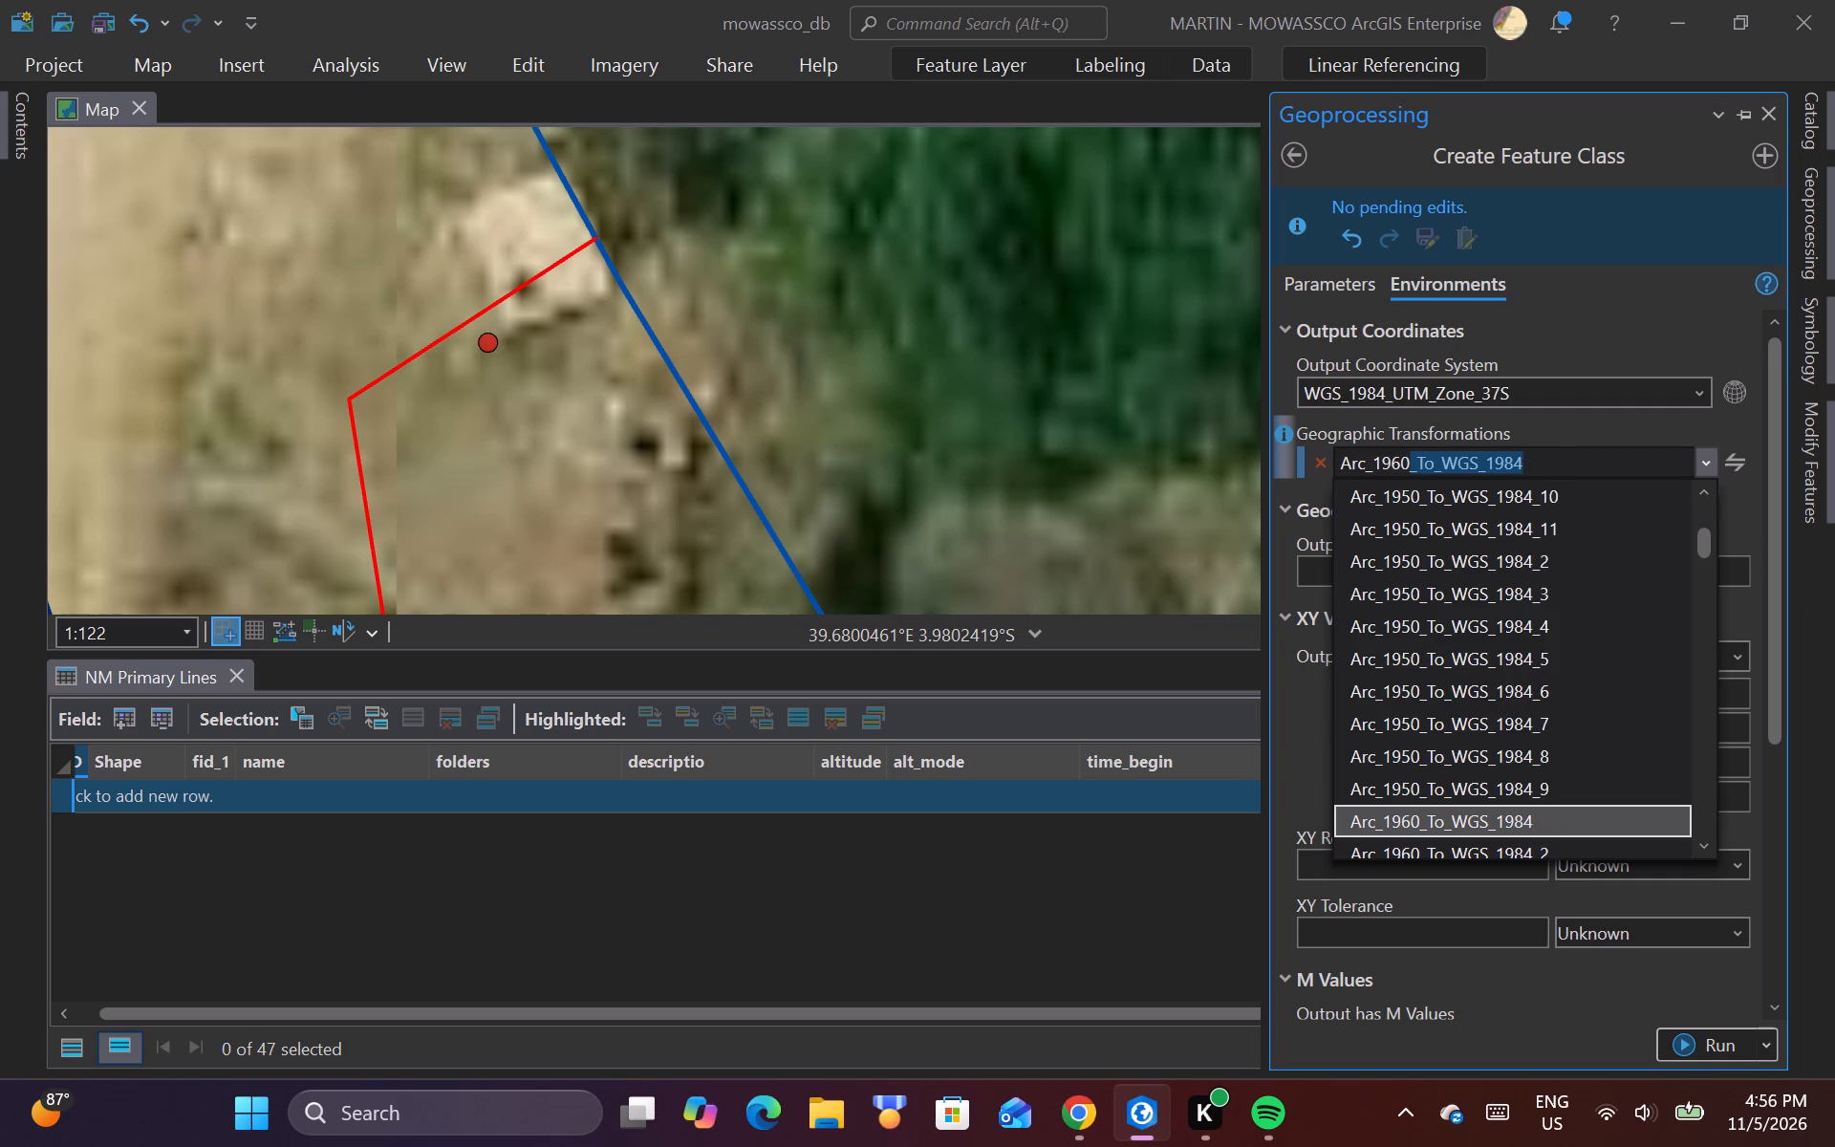
double_click(1707, 840)
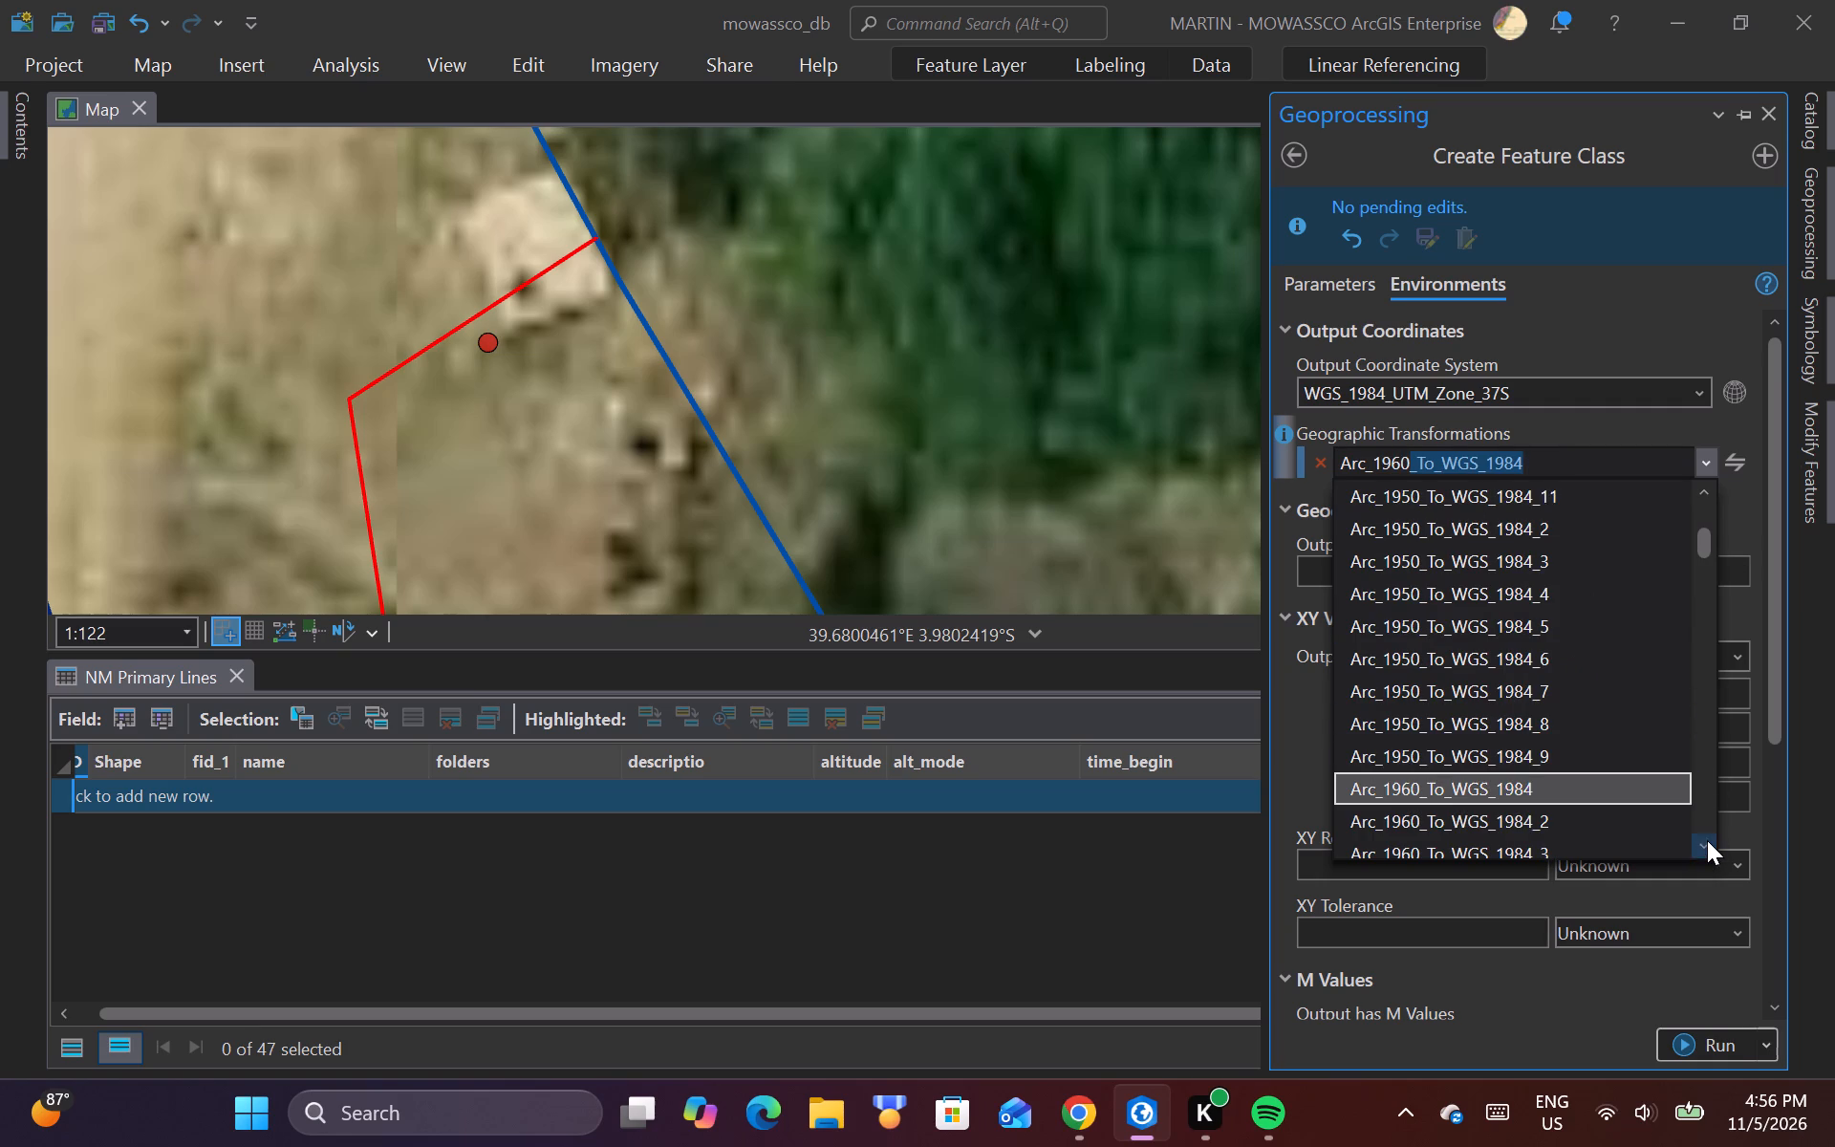
click(1537, 795)
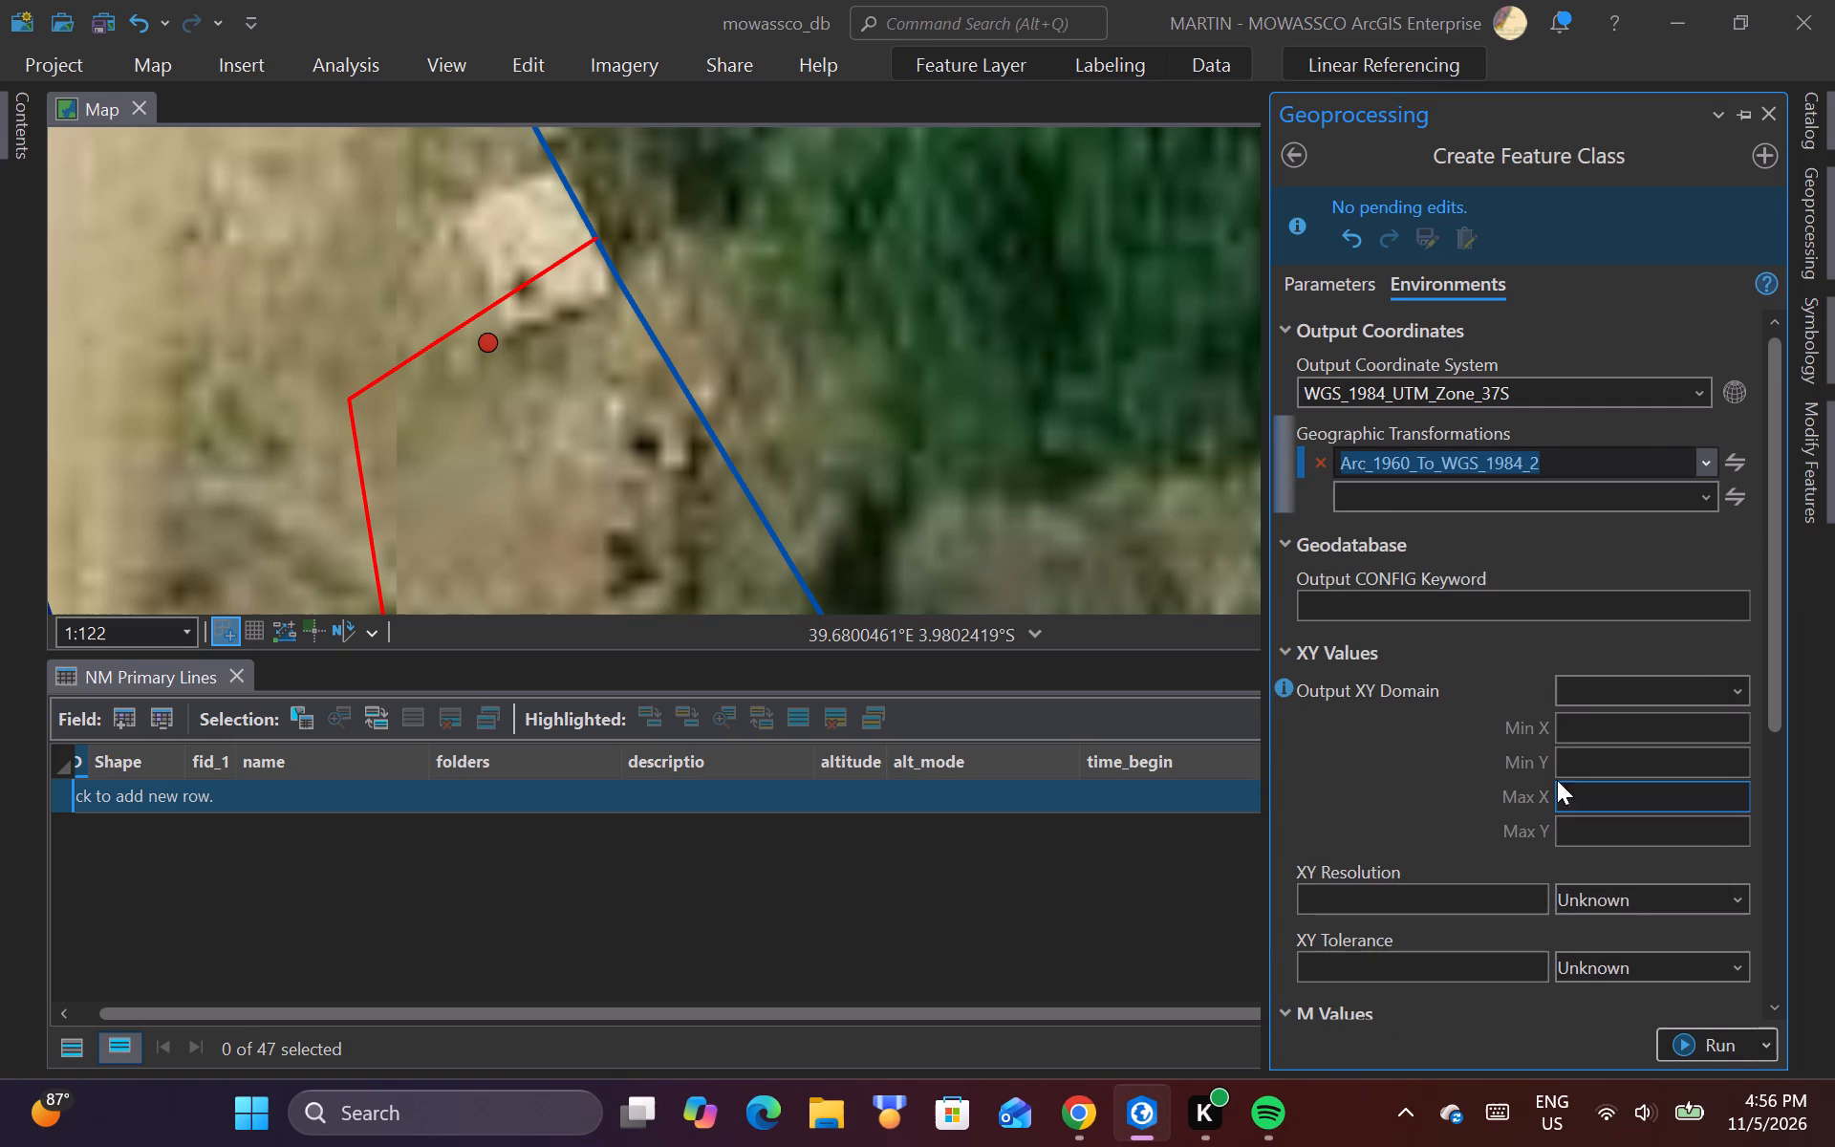
click(1716, 1057)
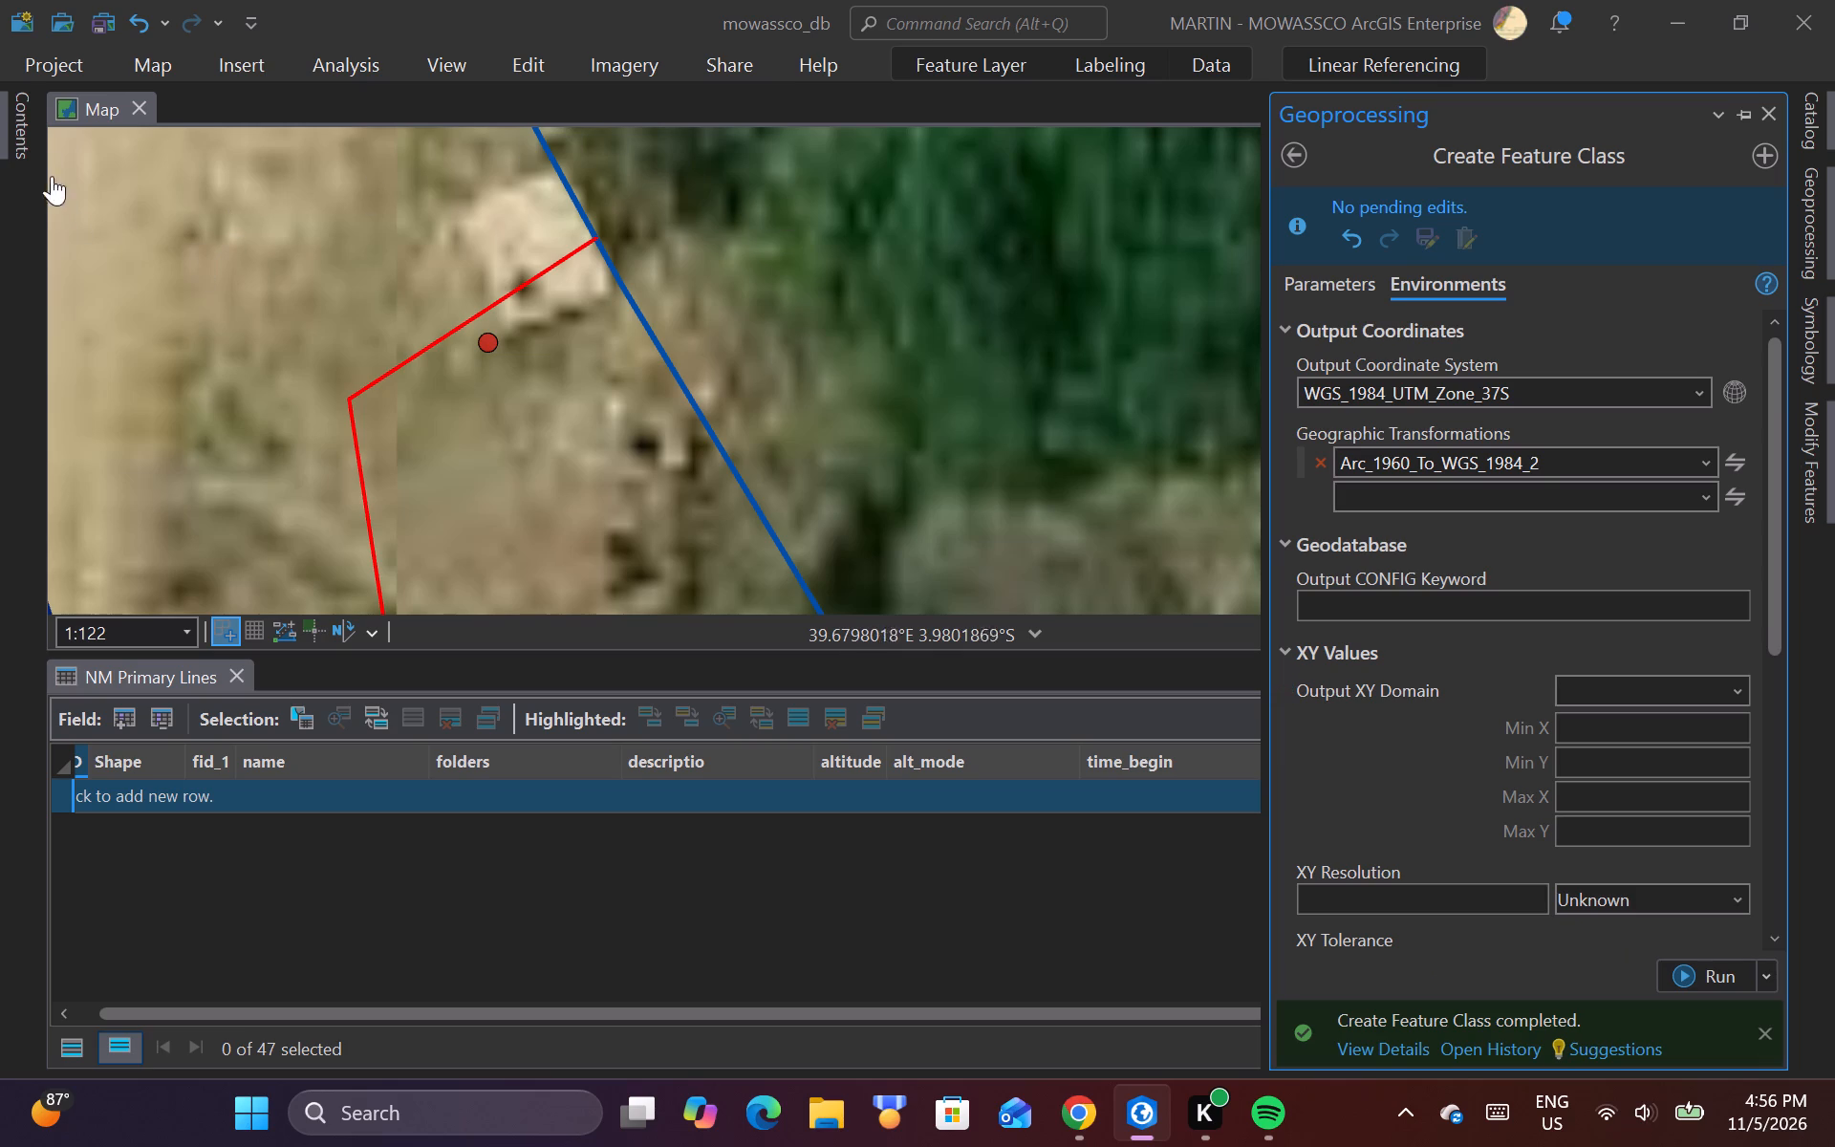
Open the ruto_line_valves point symbol for formatting and search the symbol gallery for "valves" and "valve".
click(22, 129)
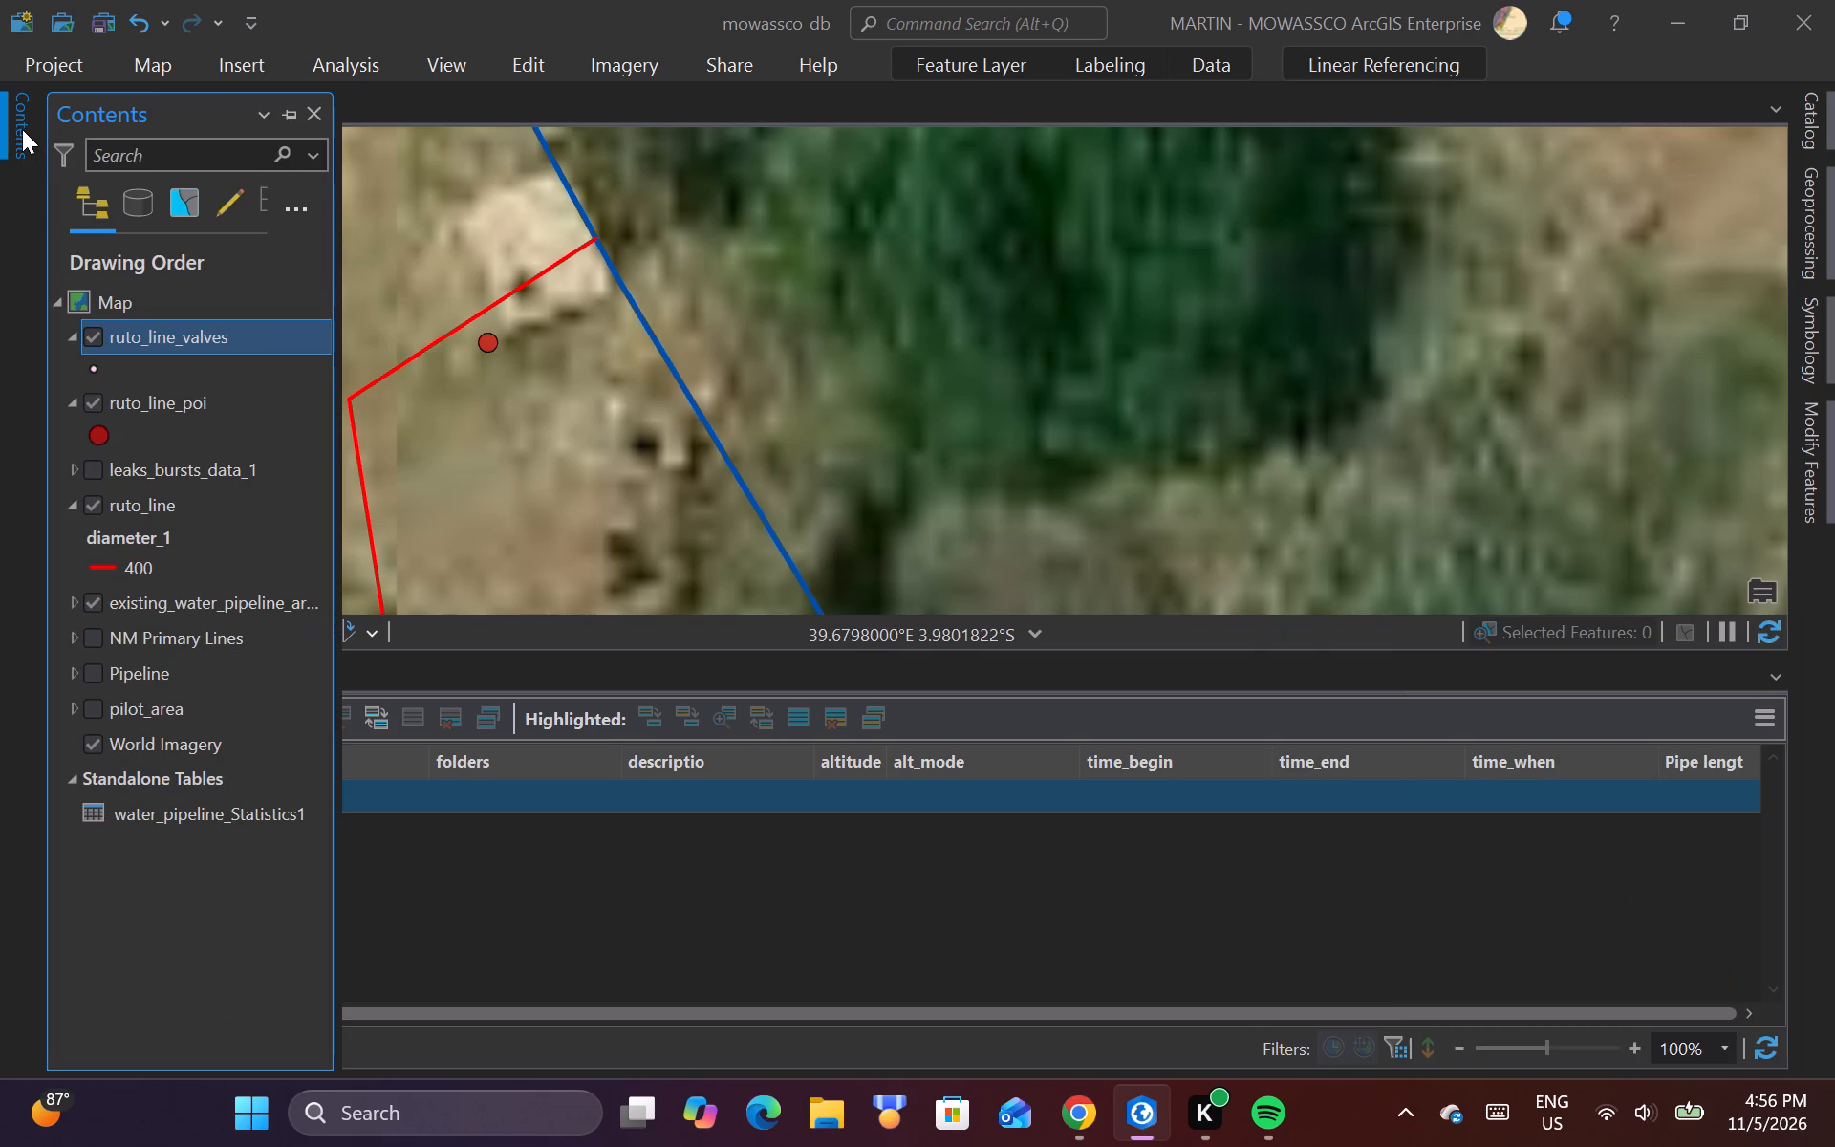
click(95, 370)
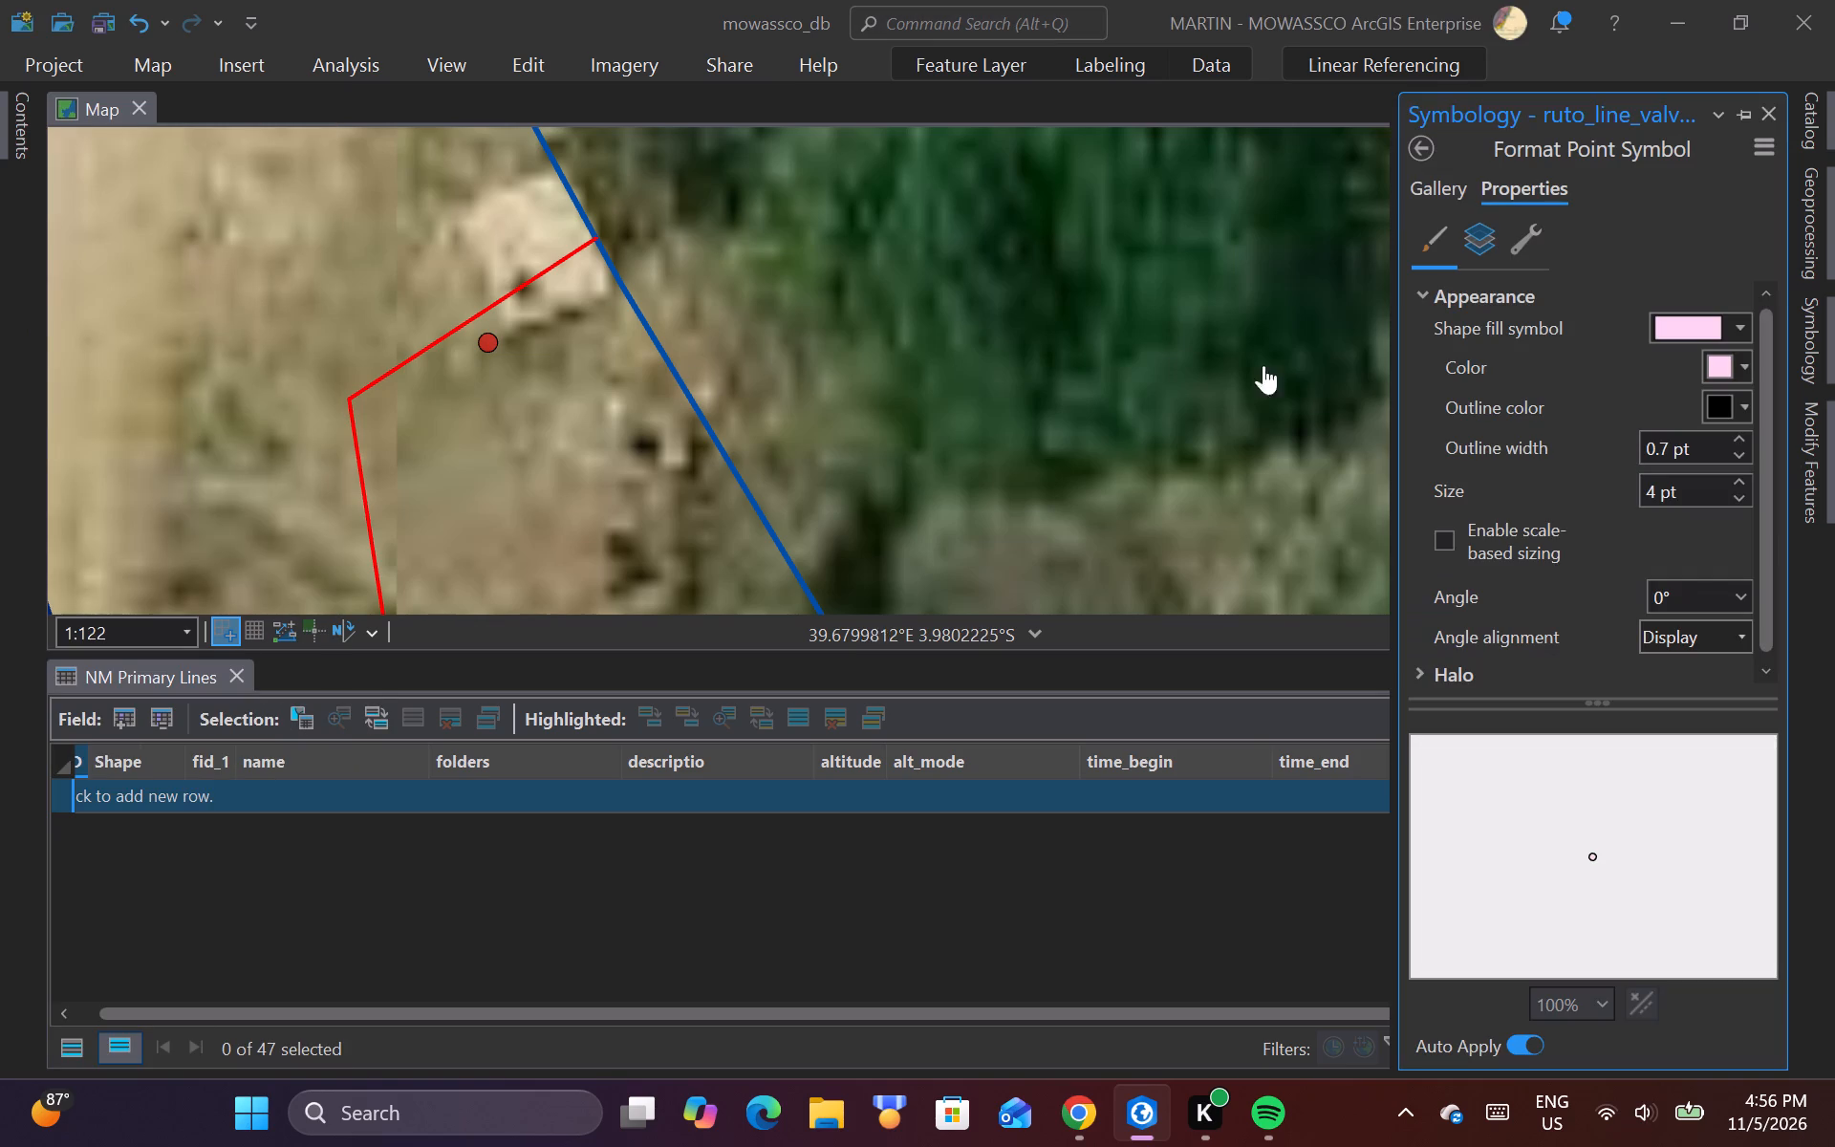
click(1484, 241)
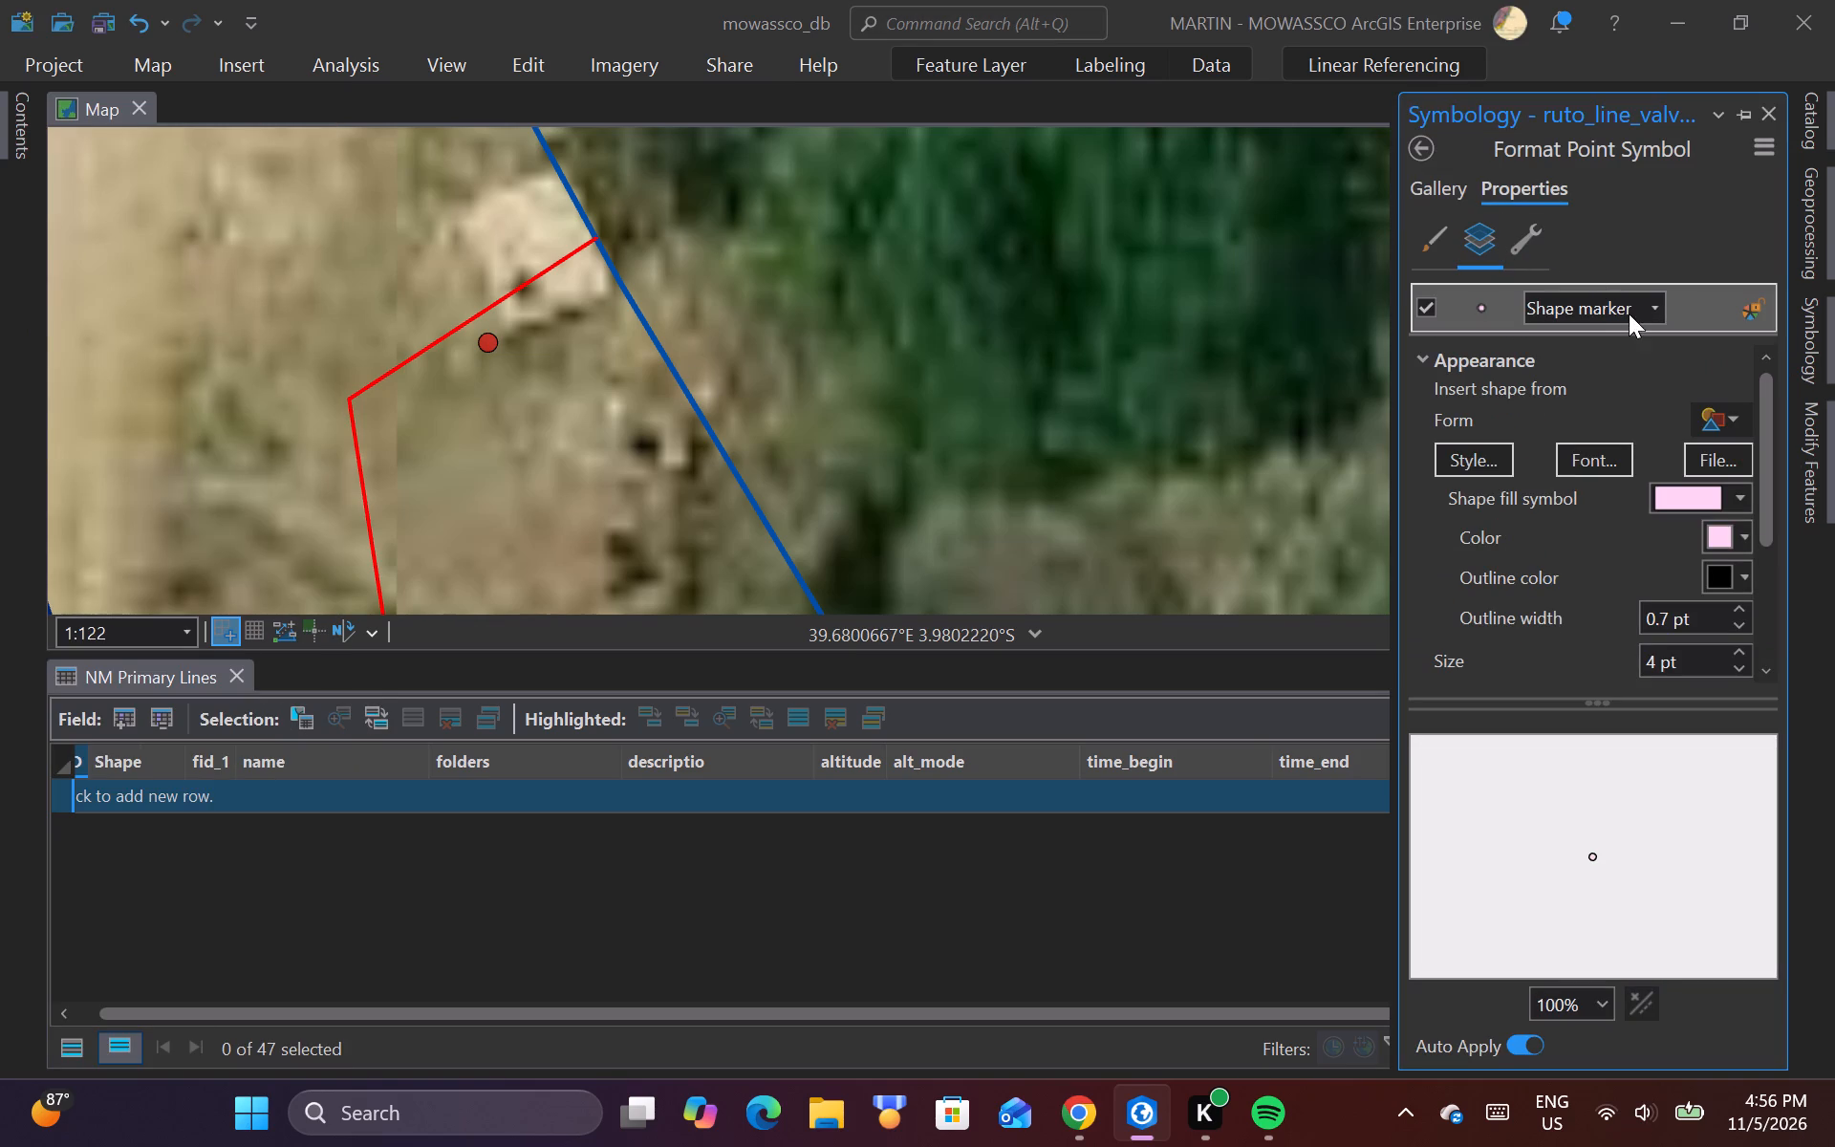
click(1651, 315)
click(1651, 315)
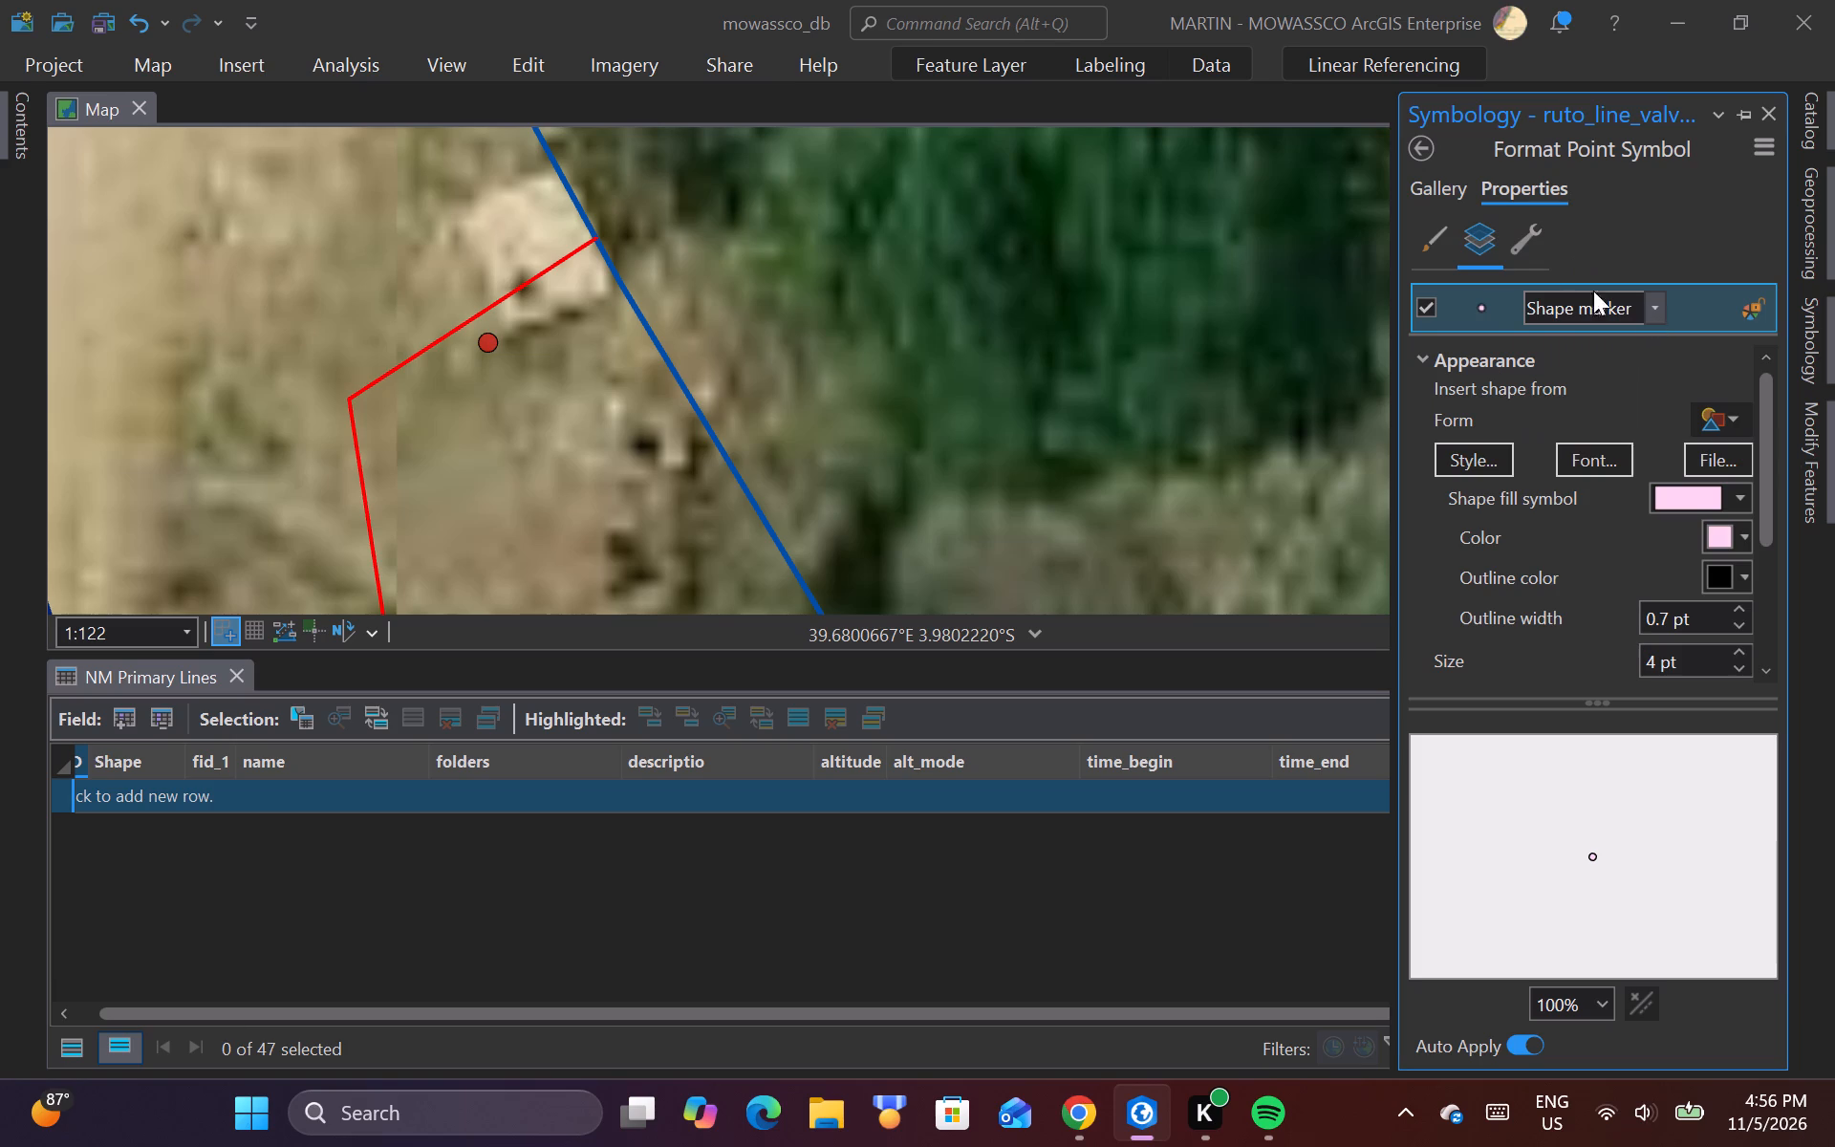
click(1450, 229)
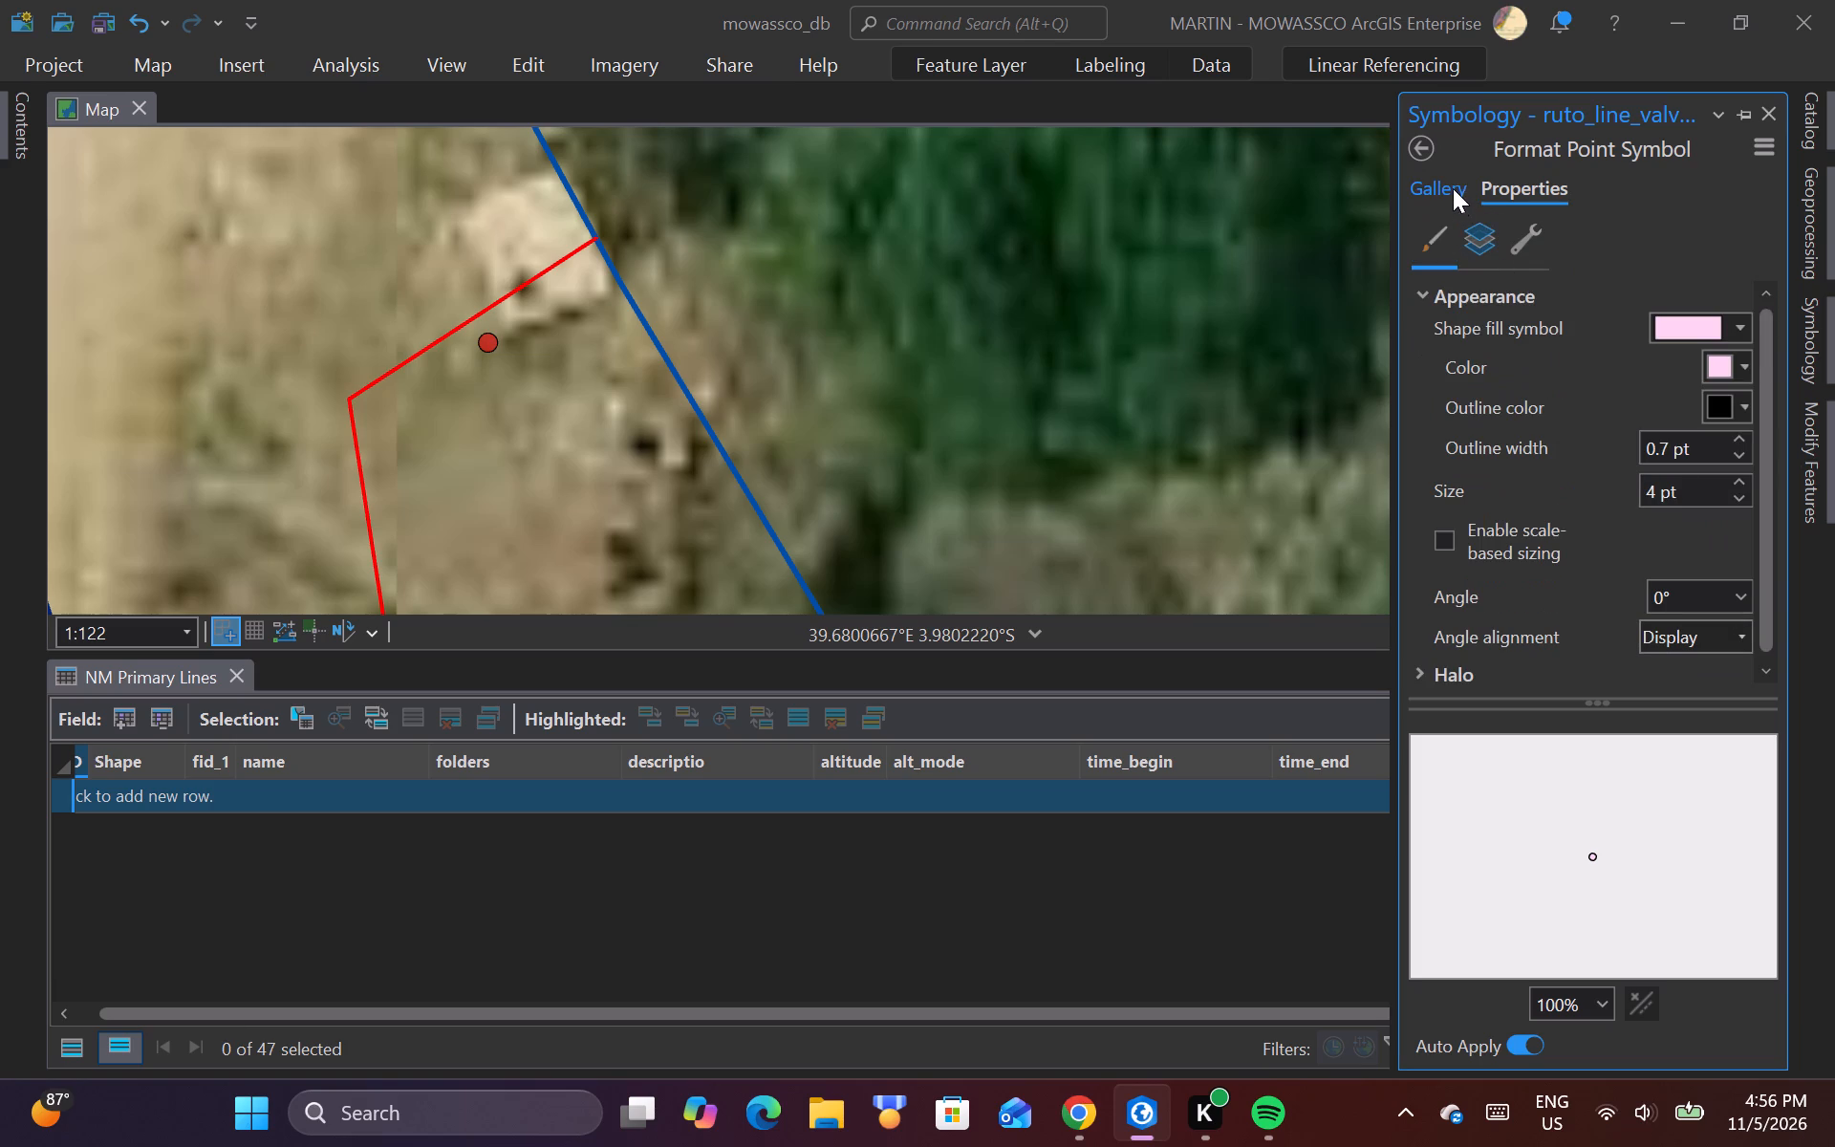
click(1453, 188)
click(1562, 242)
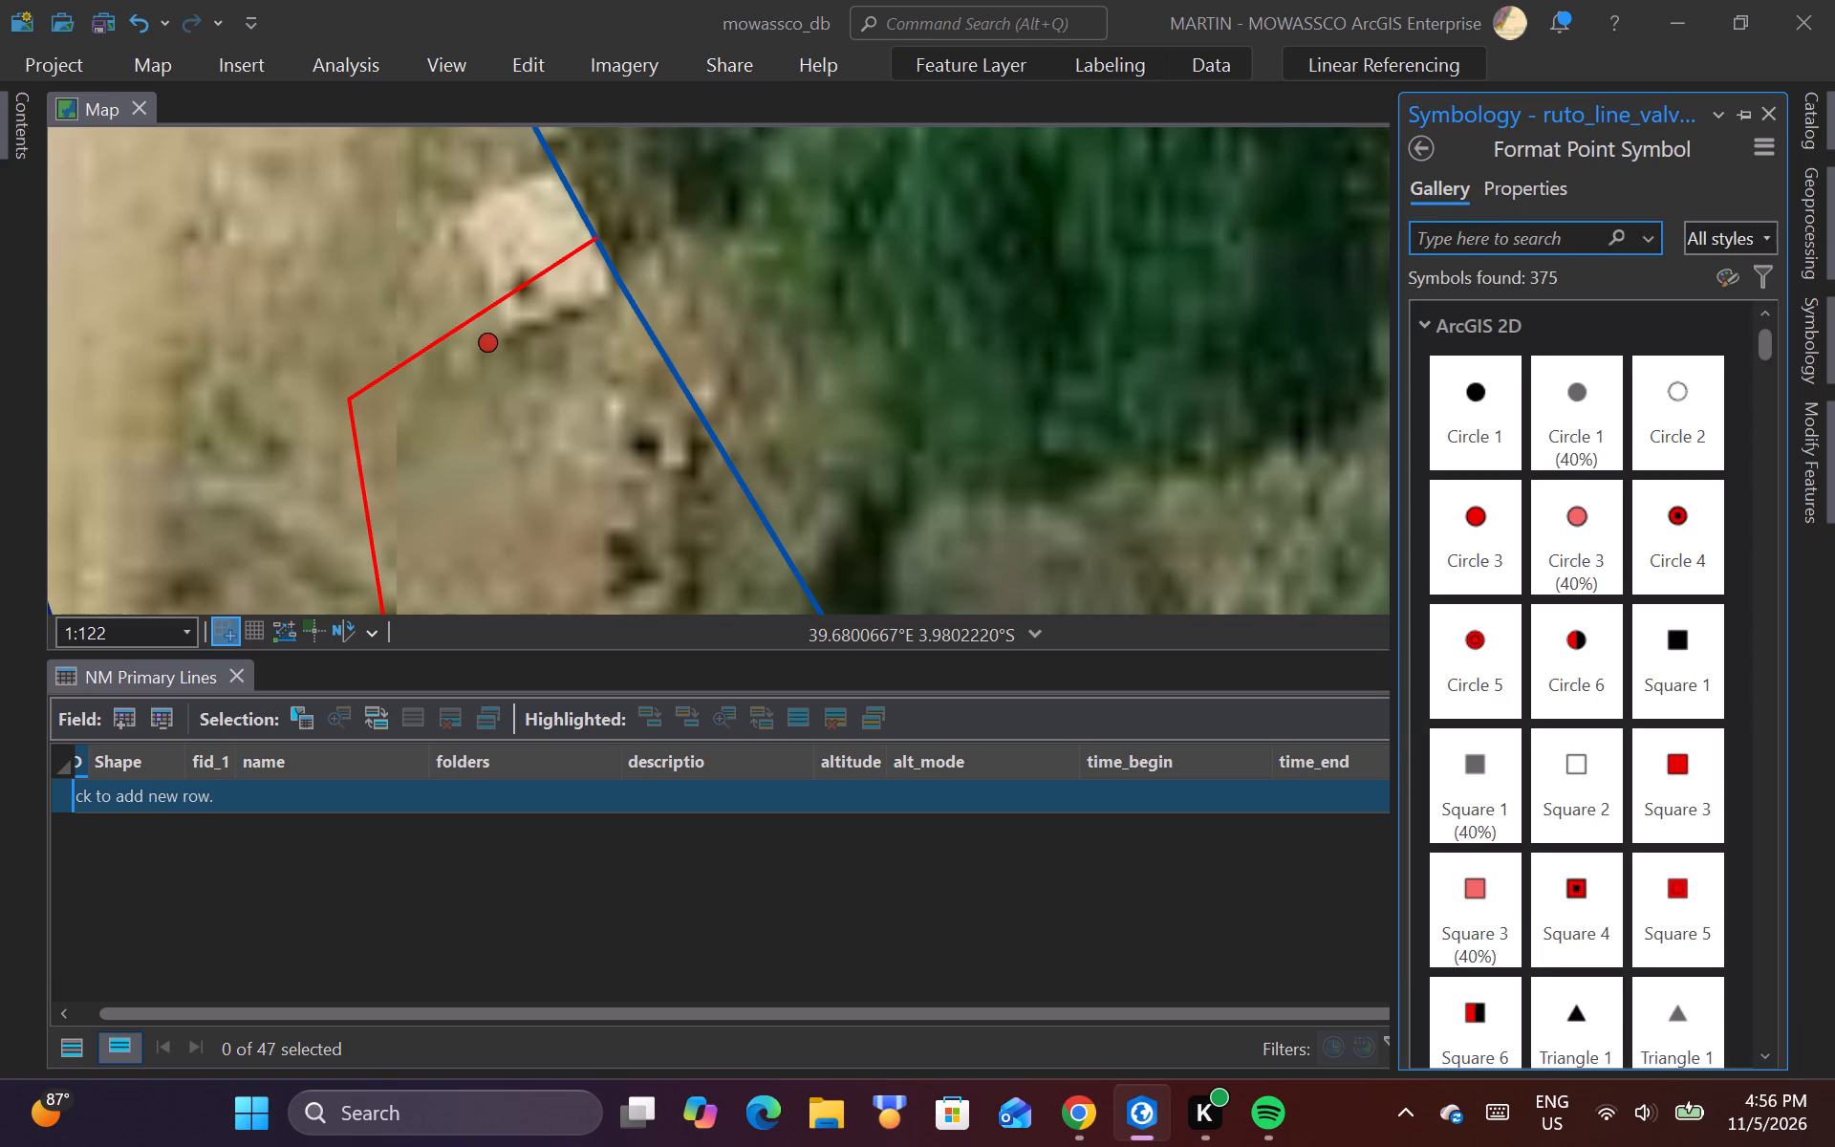
text(valve)
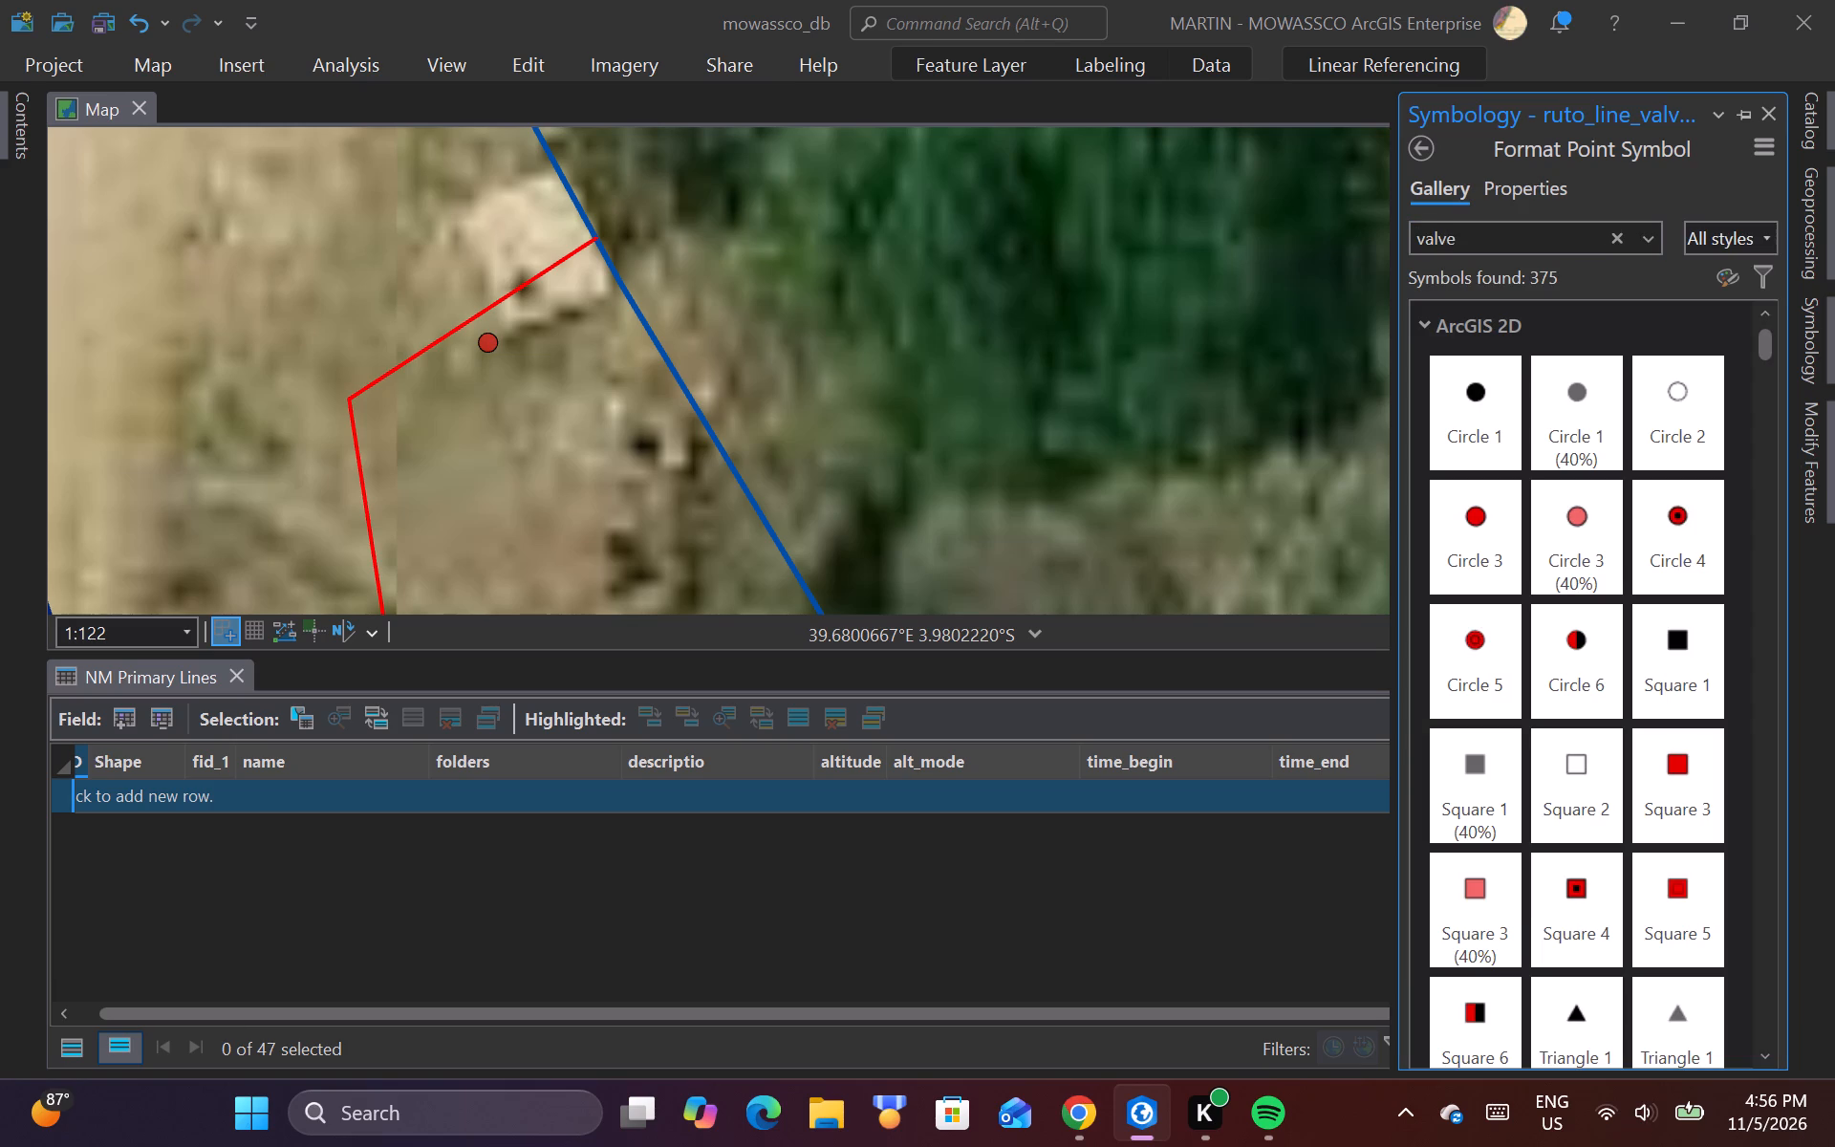
key(s)
key(Return)
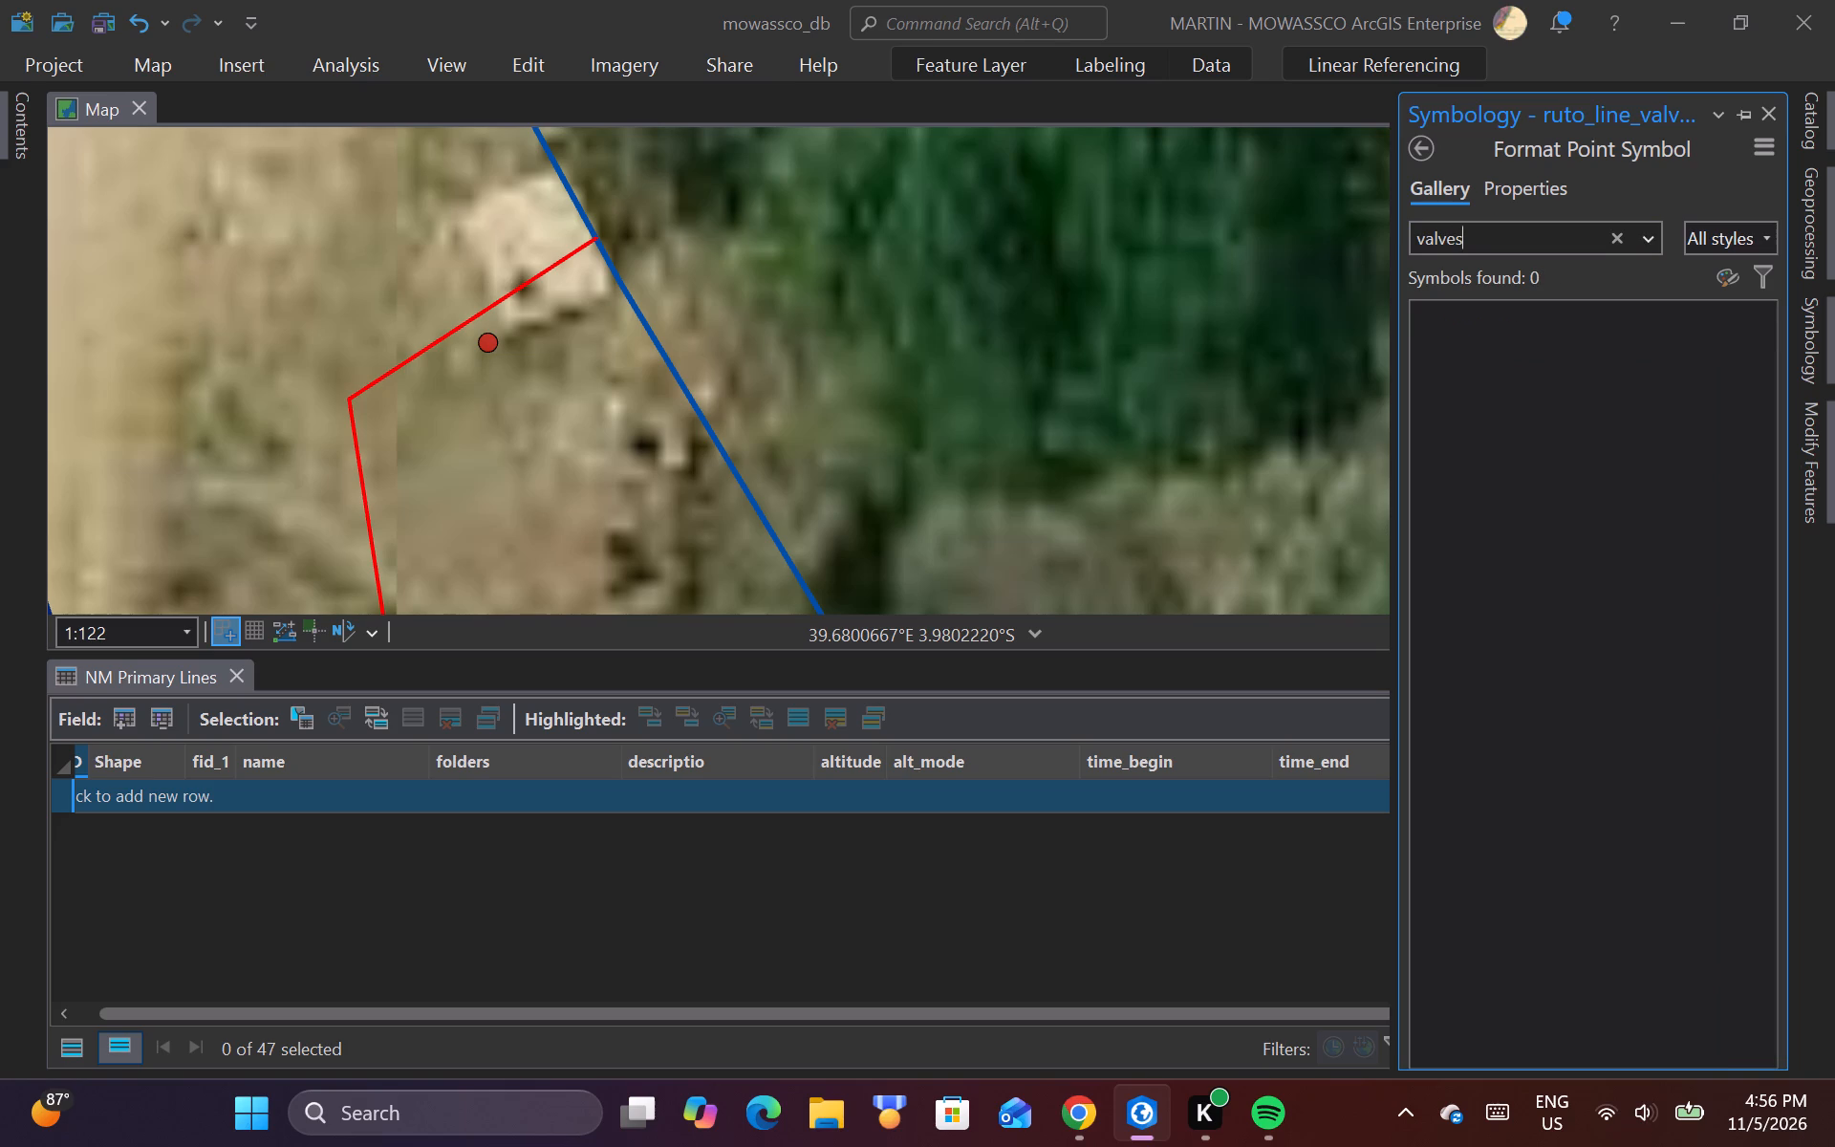
key(BackSpace)
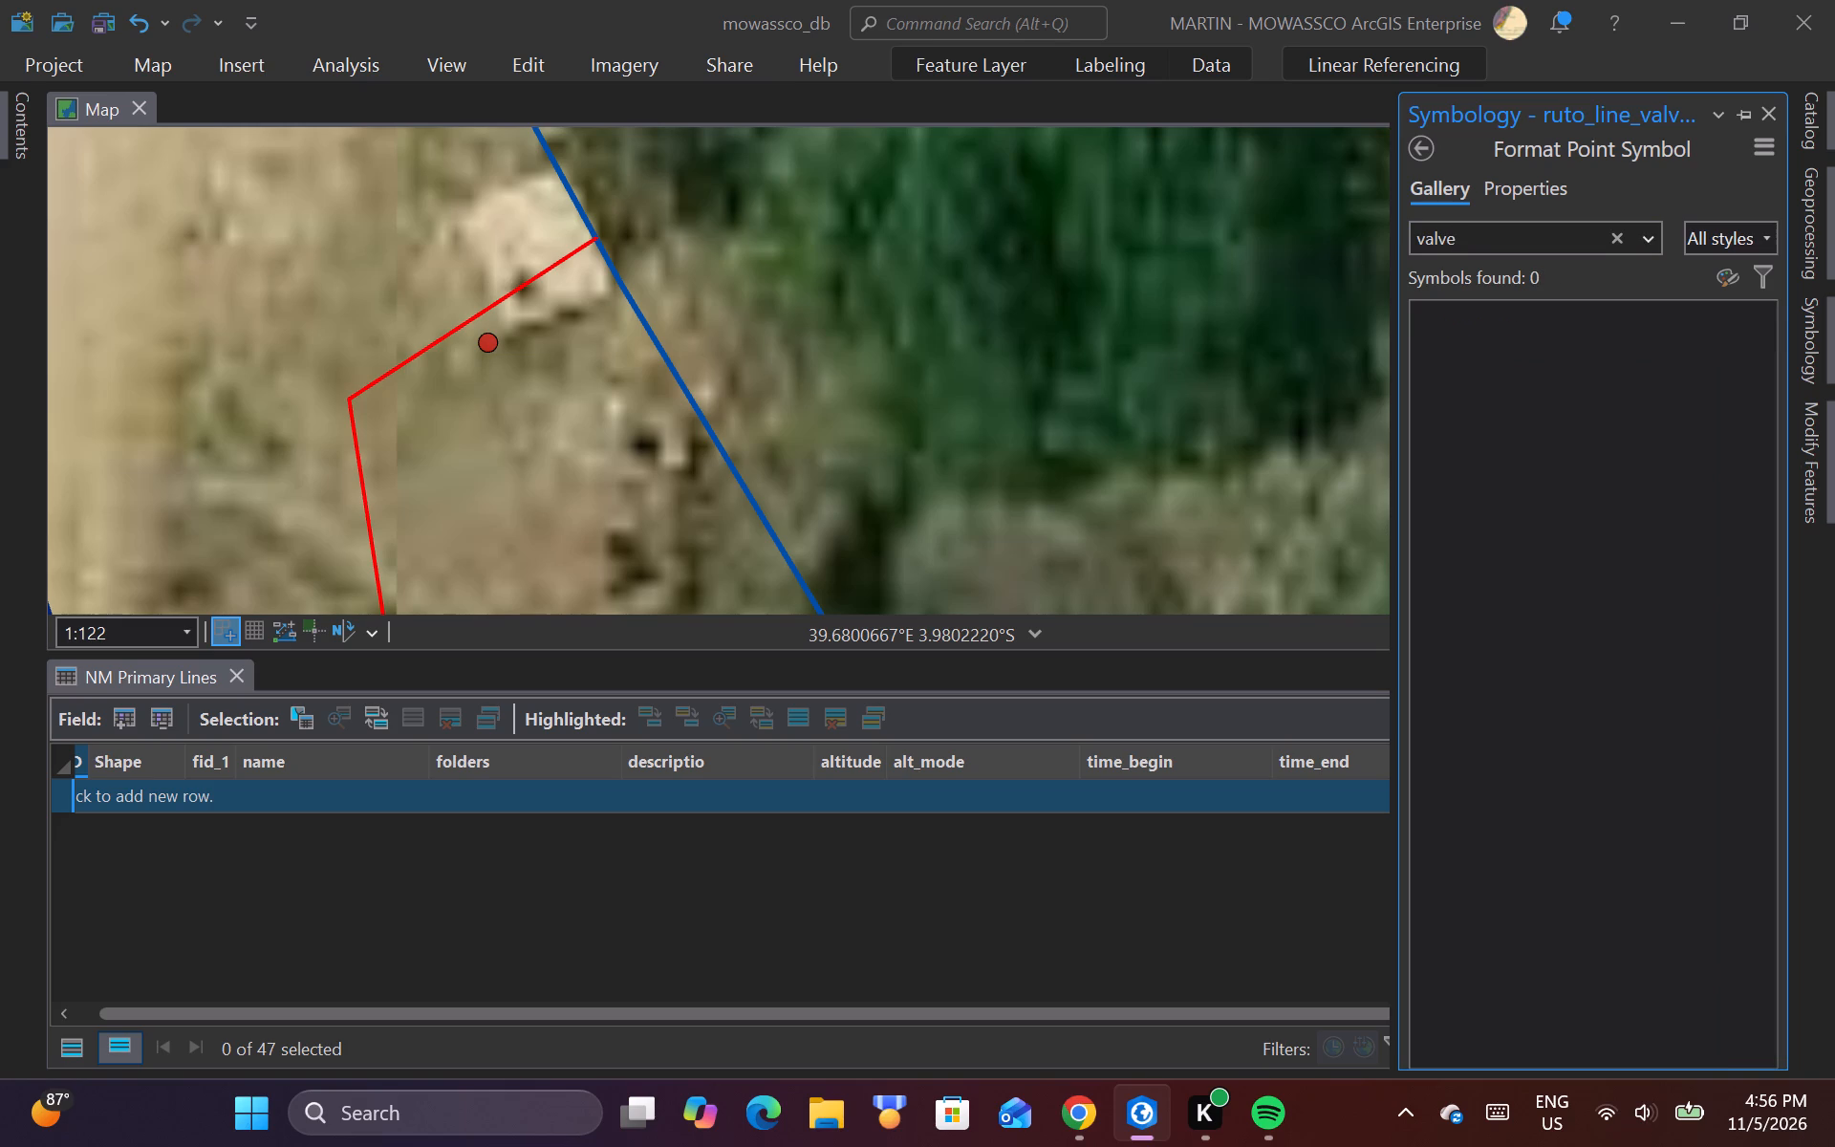
key(Return)
click(1561, 245)
click(1607, 238)
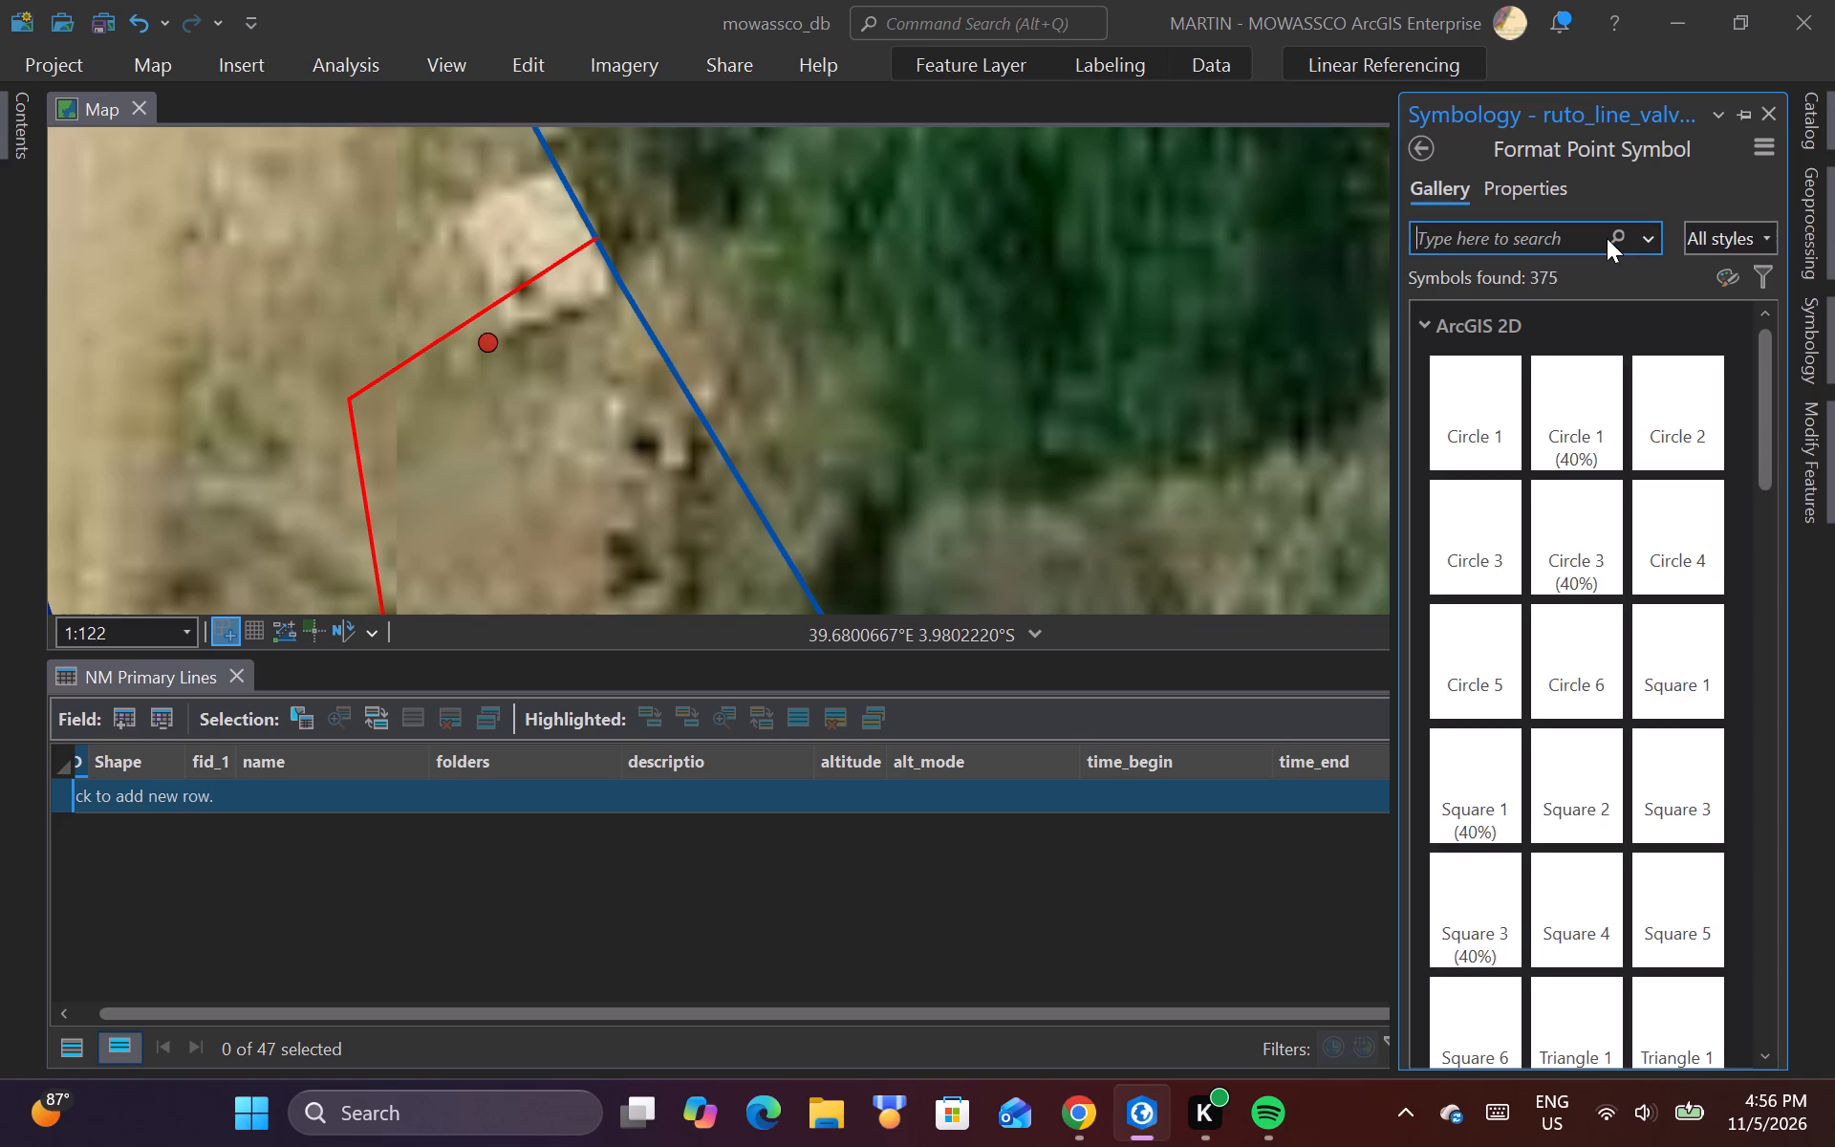
Search the point symbol gallery for "release", clear the search and browse the full set of symbols.
click(1562, 238)
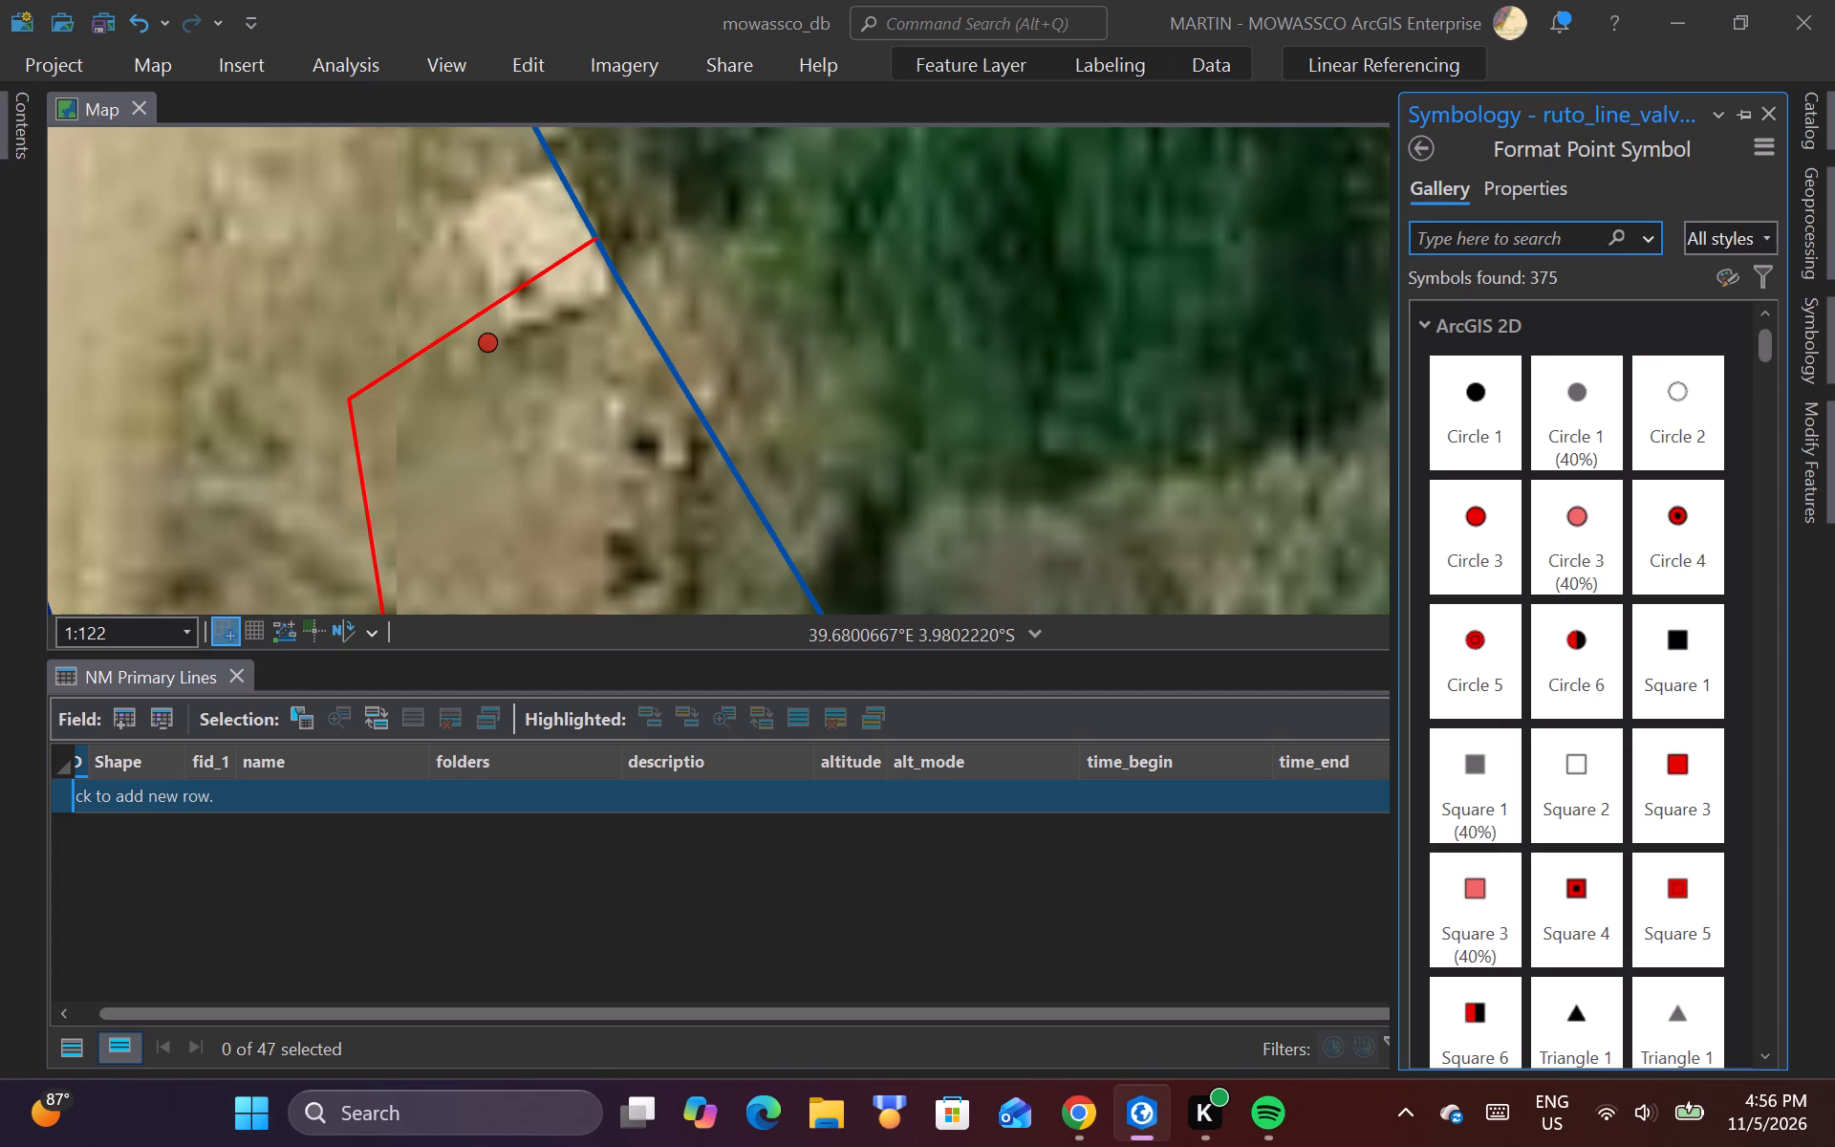
text(release)
key(Return)
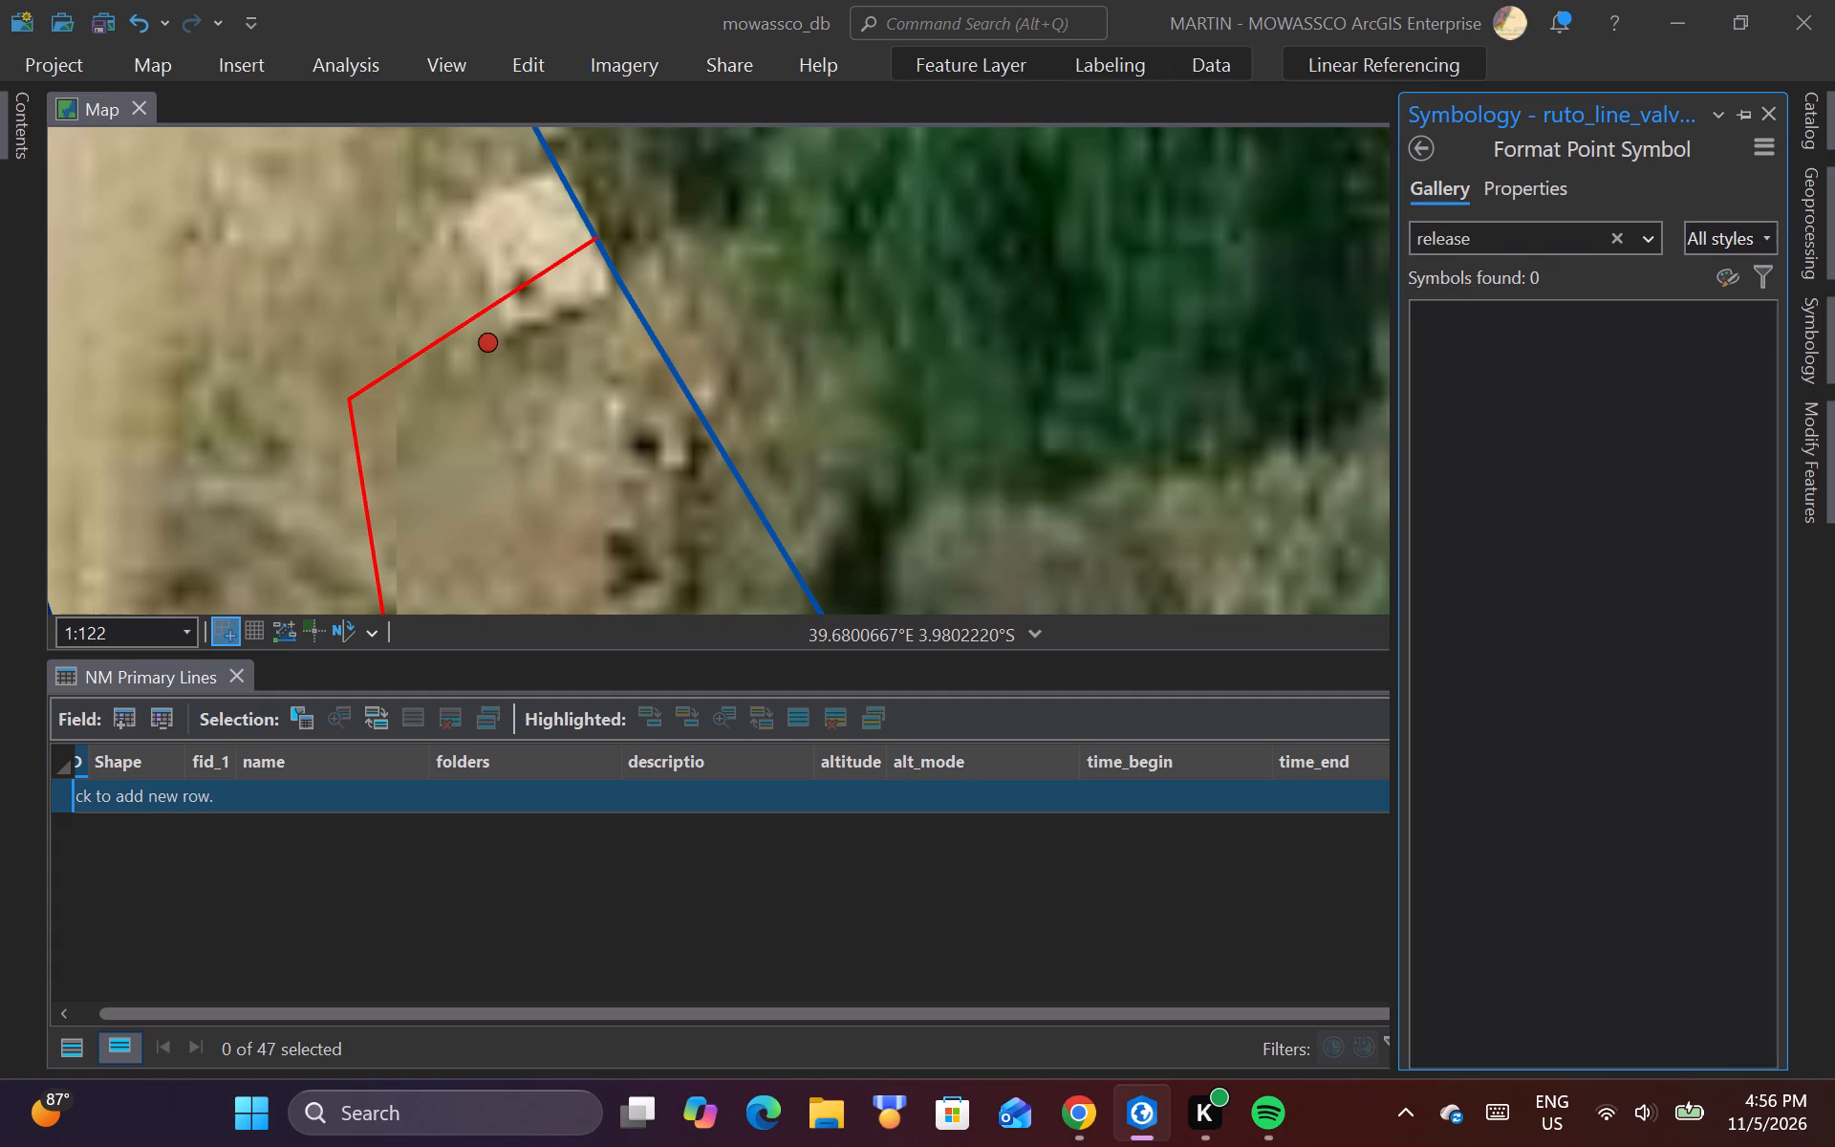
click(1619, 244)
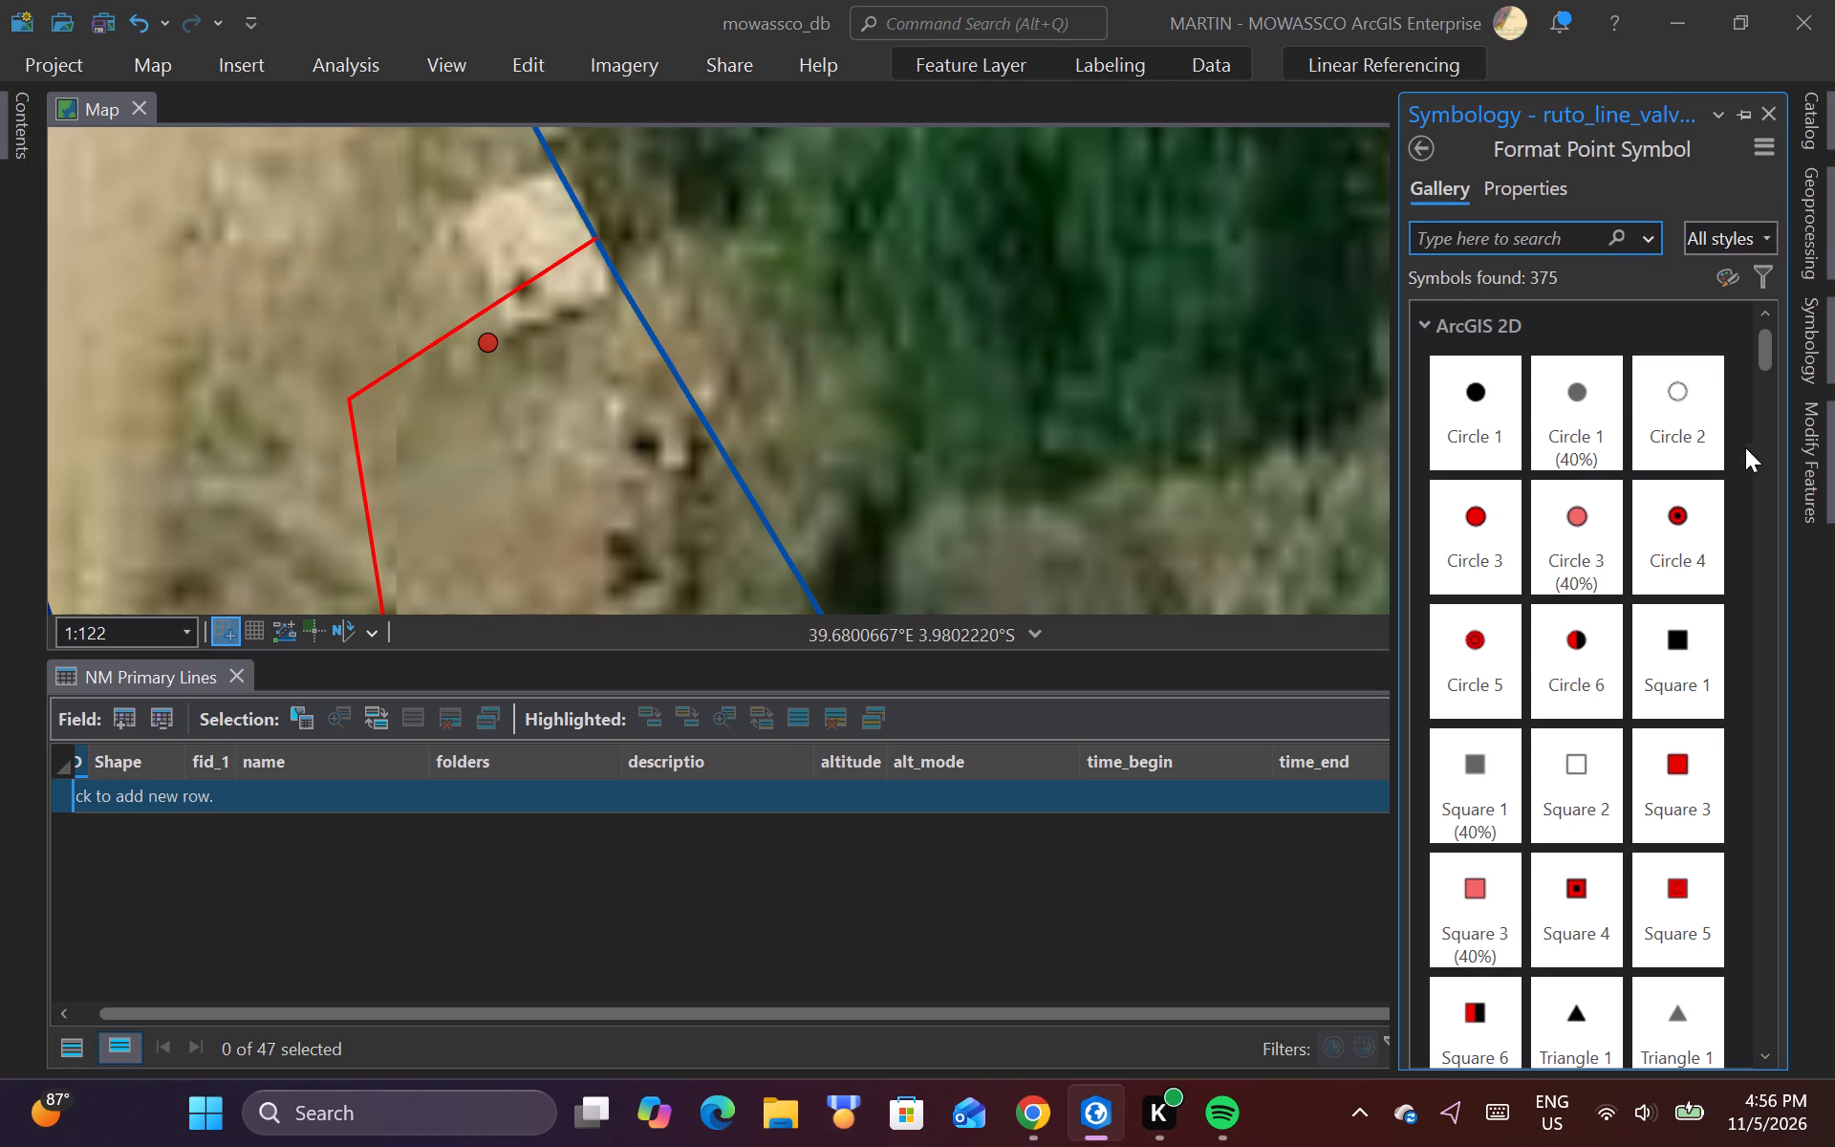
scroll(1758, 457, down, 18)
scroll(1758, 459, down, 15)
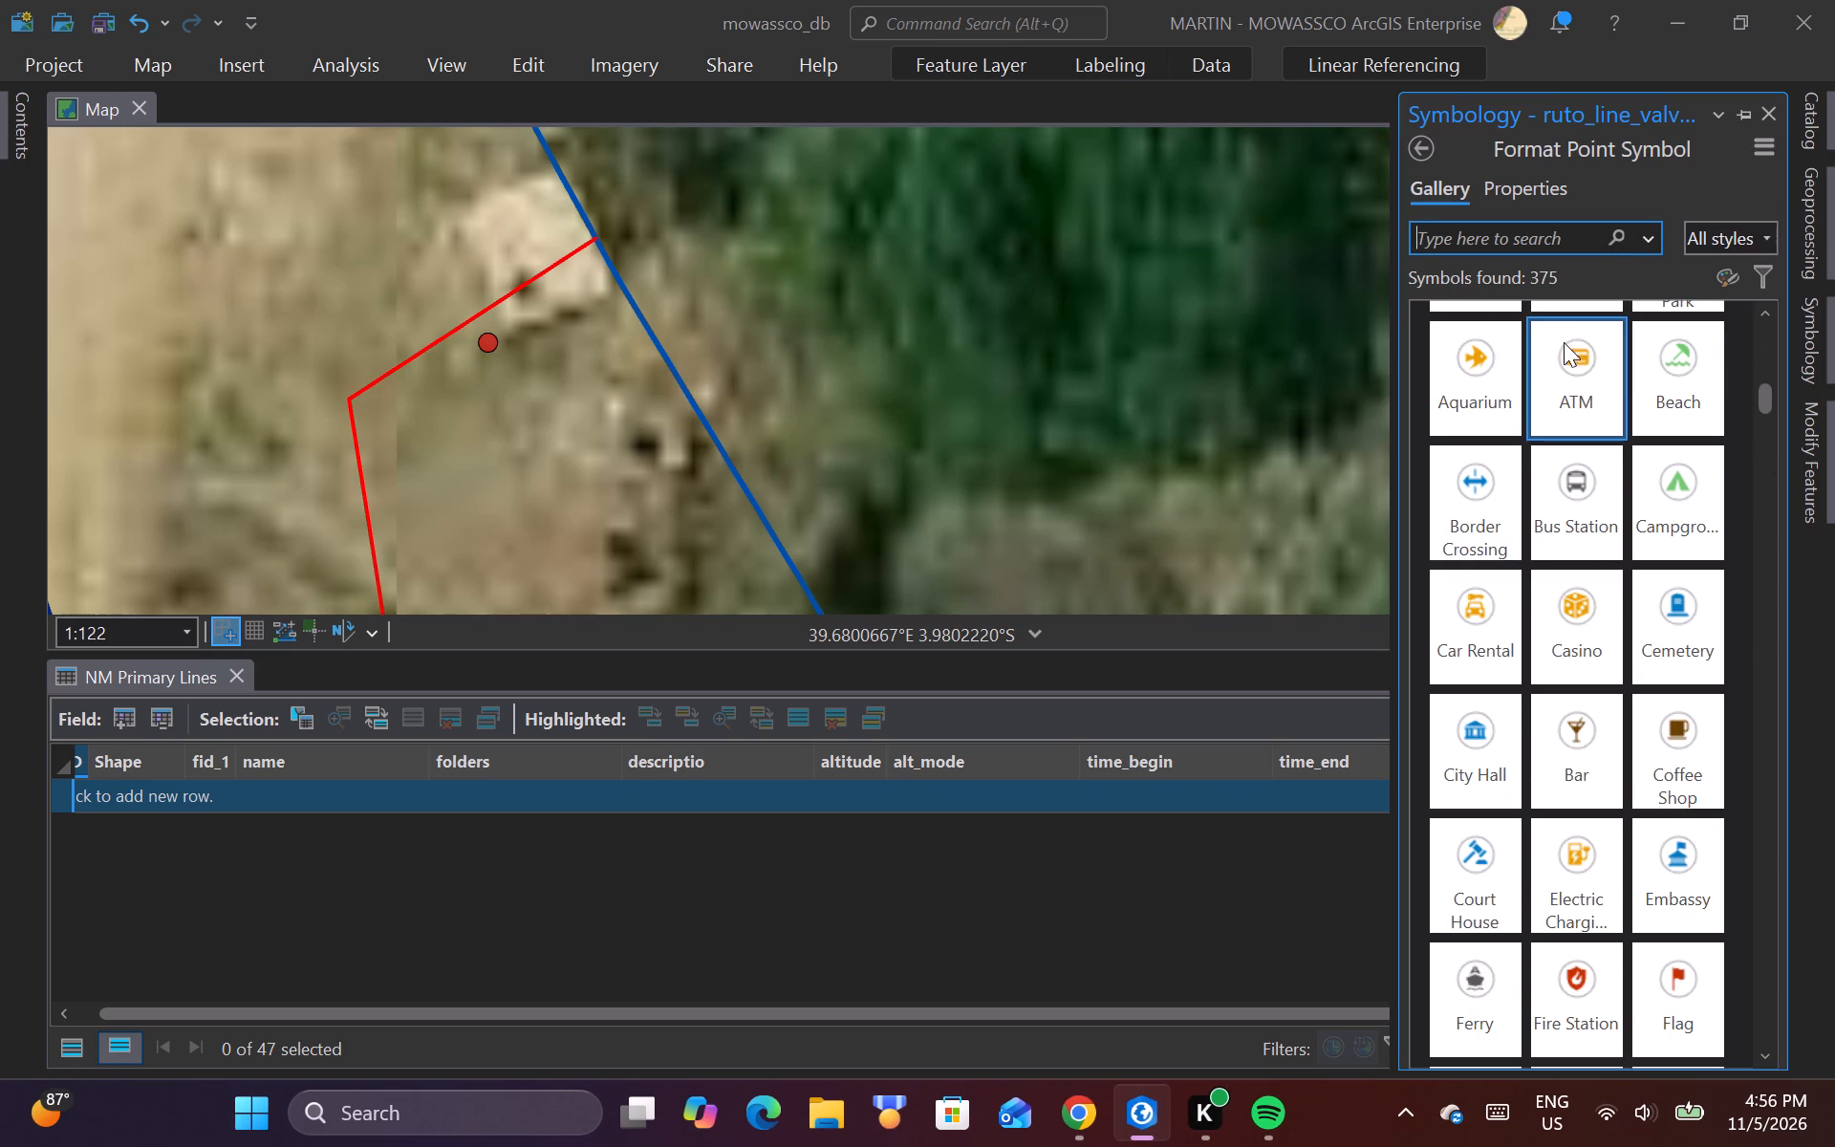
Search the point symbol gallery for "water" and browse the matching symbols for a suitable valve marker.
click(1505, 246)
text(water)
key(Return)
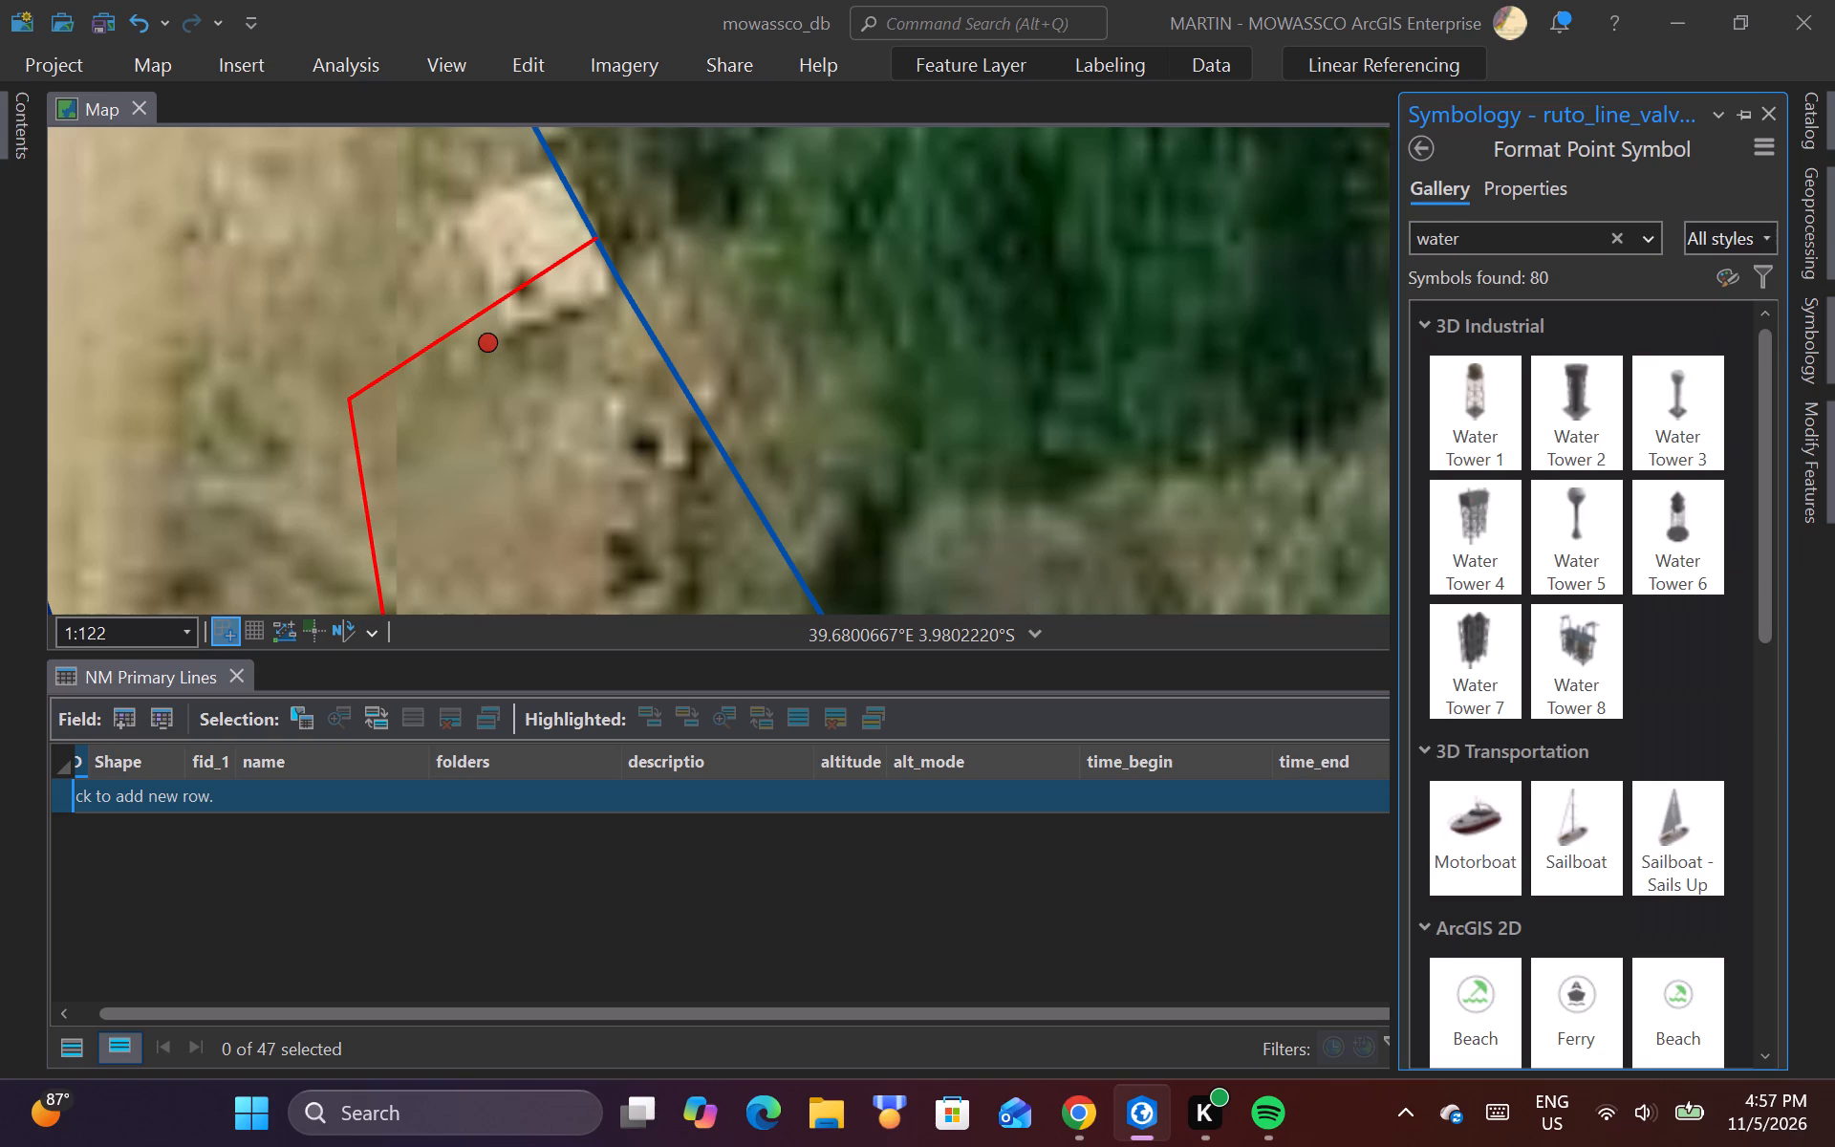
scroll(1718, 682, down, 3)
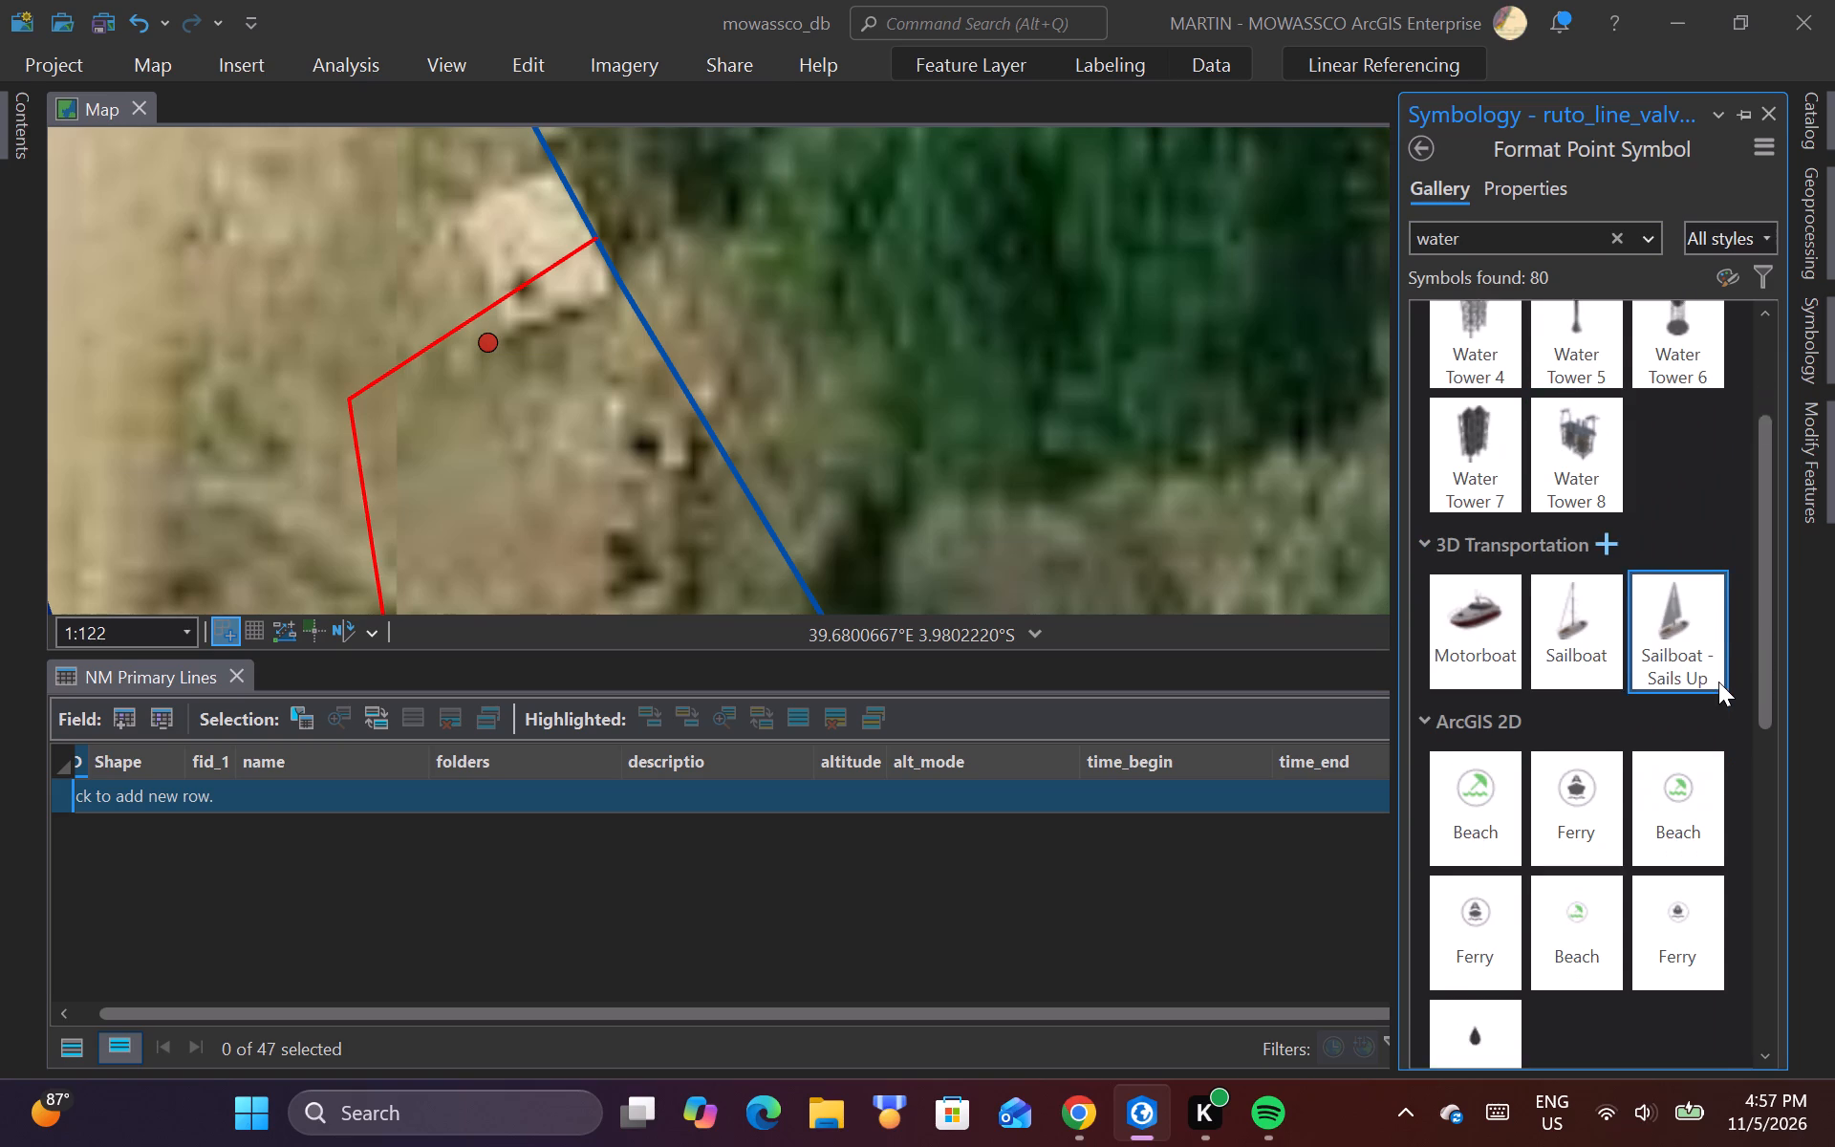
scroll(1718, 682, down, 6)
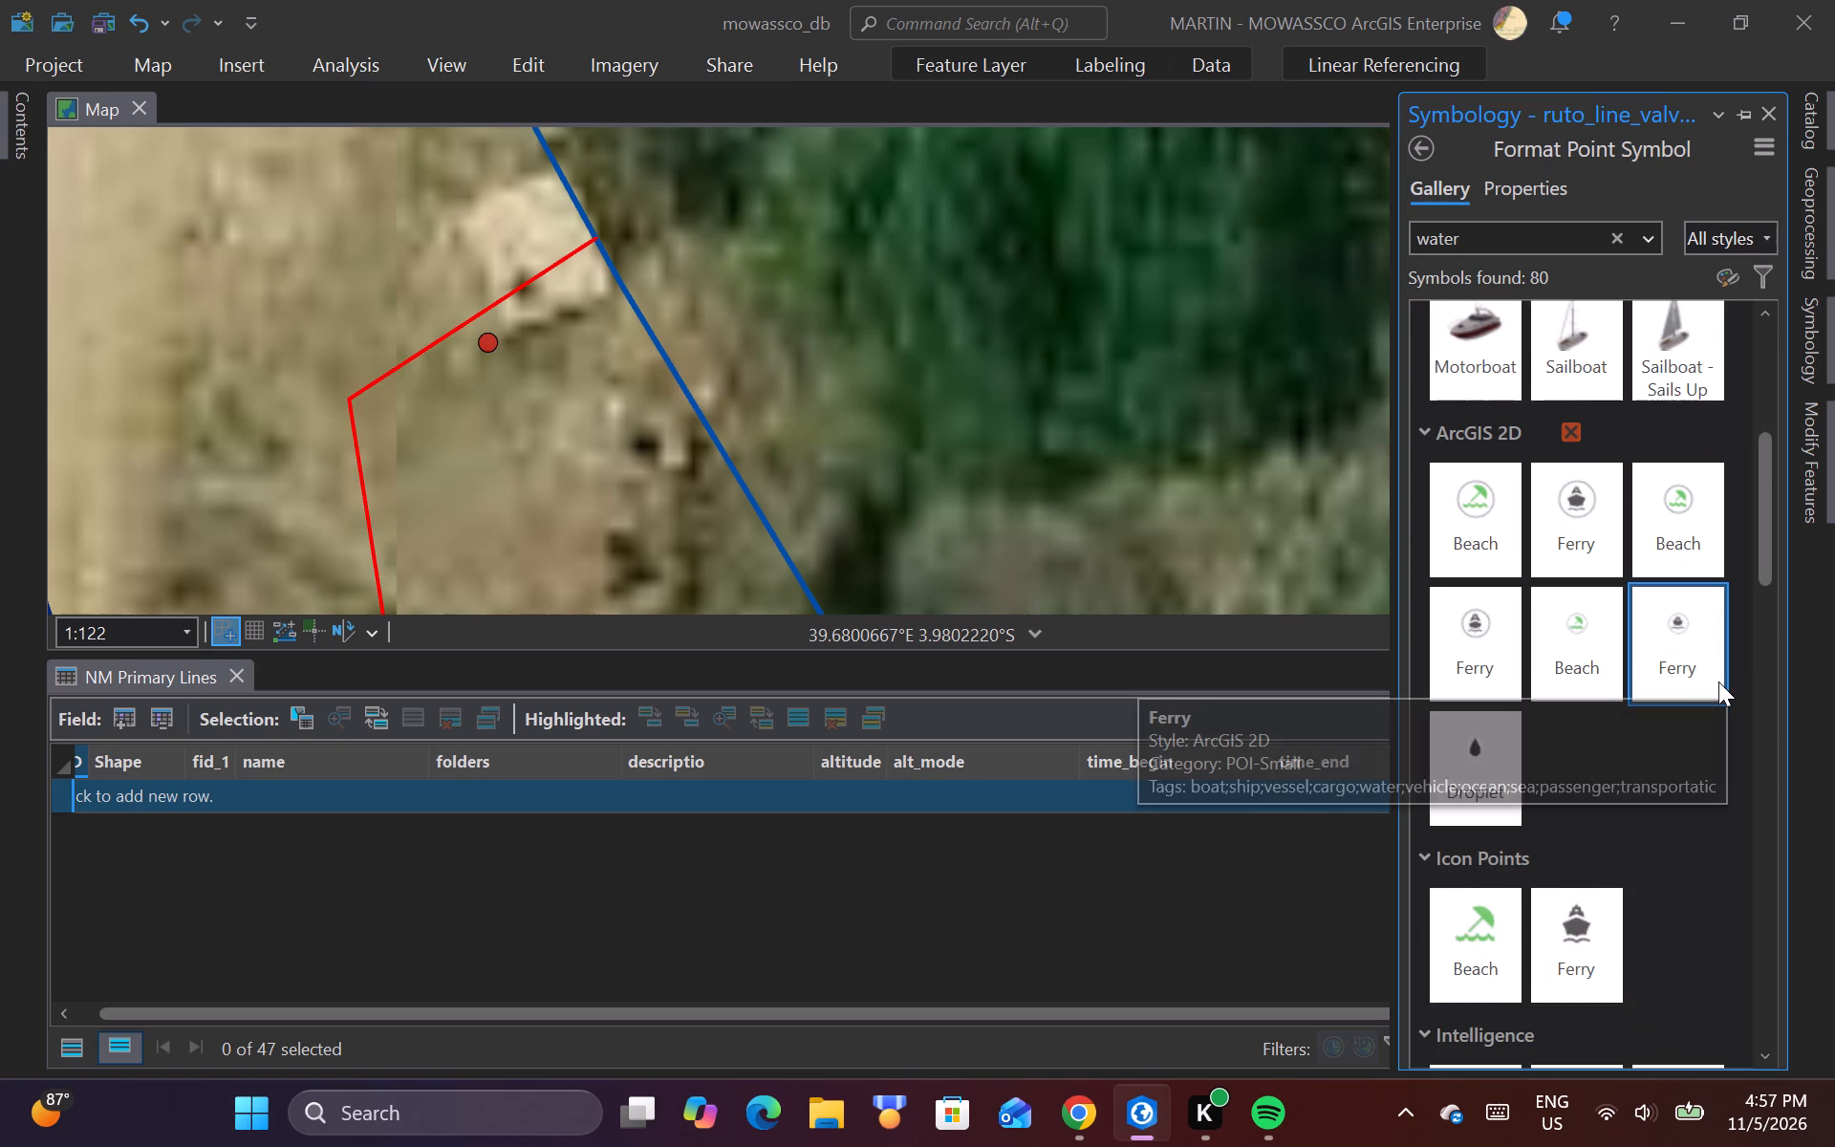
scroll(1718, 682, down, 4)
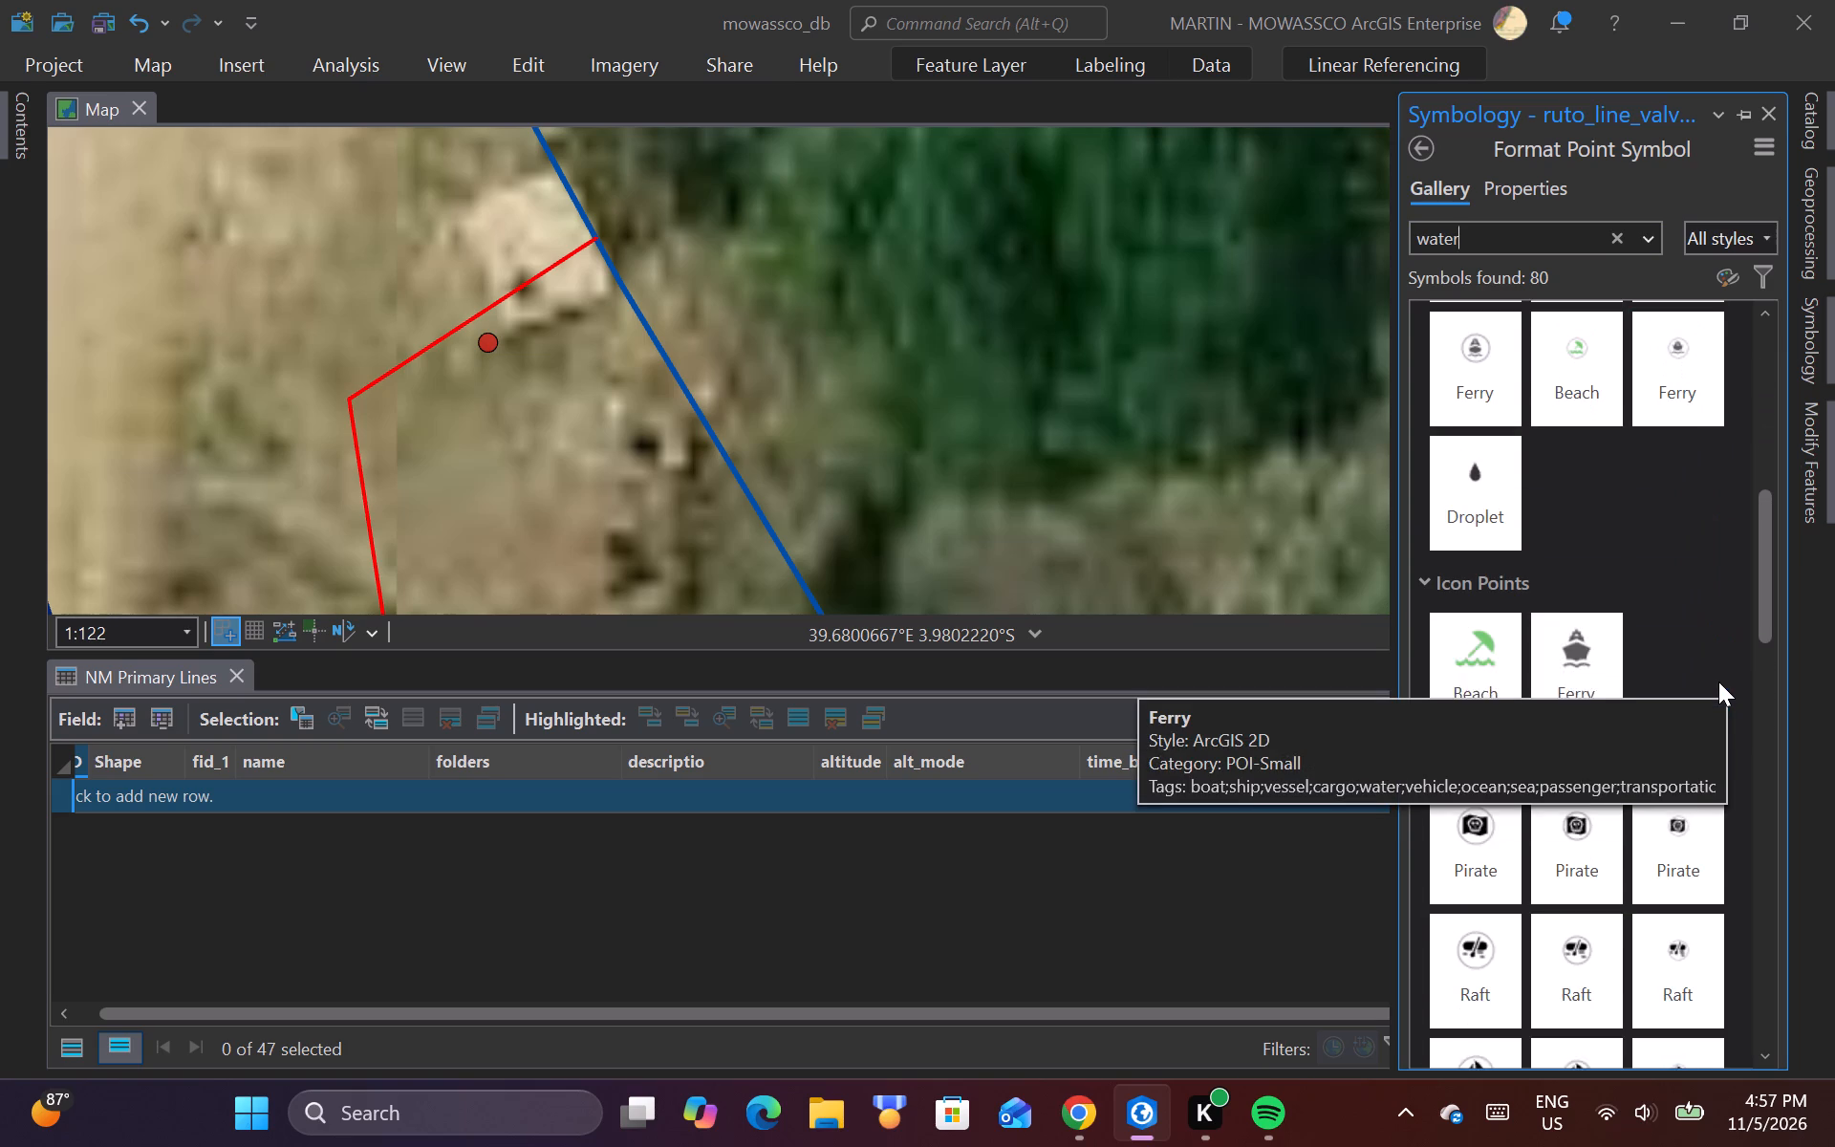
scroll(1718, 682, down, 8)
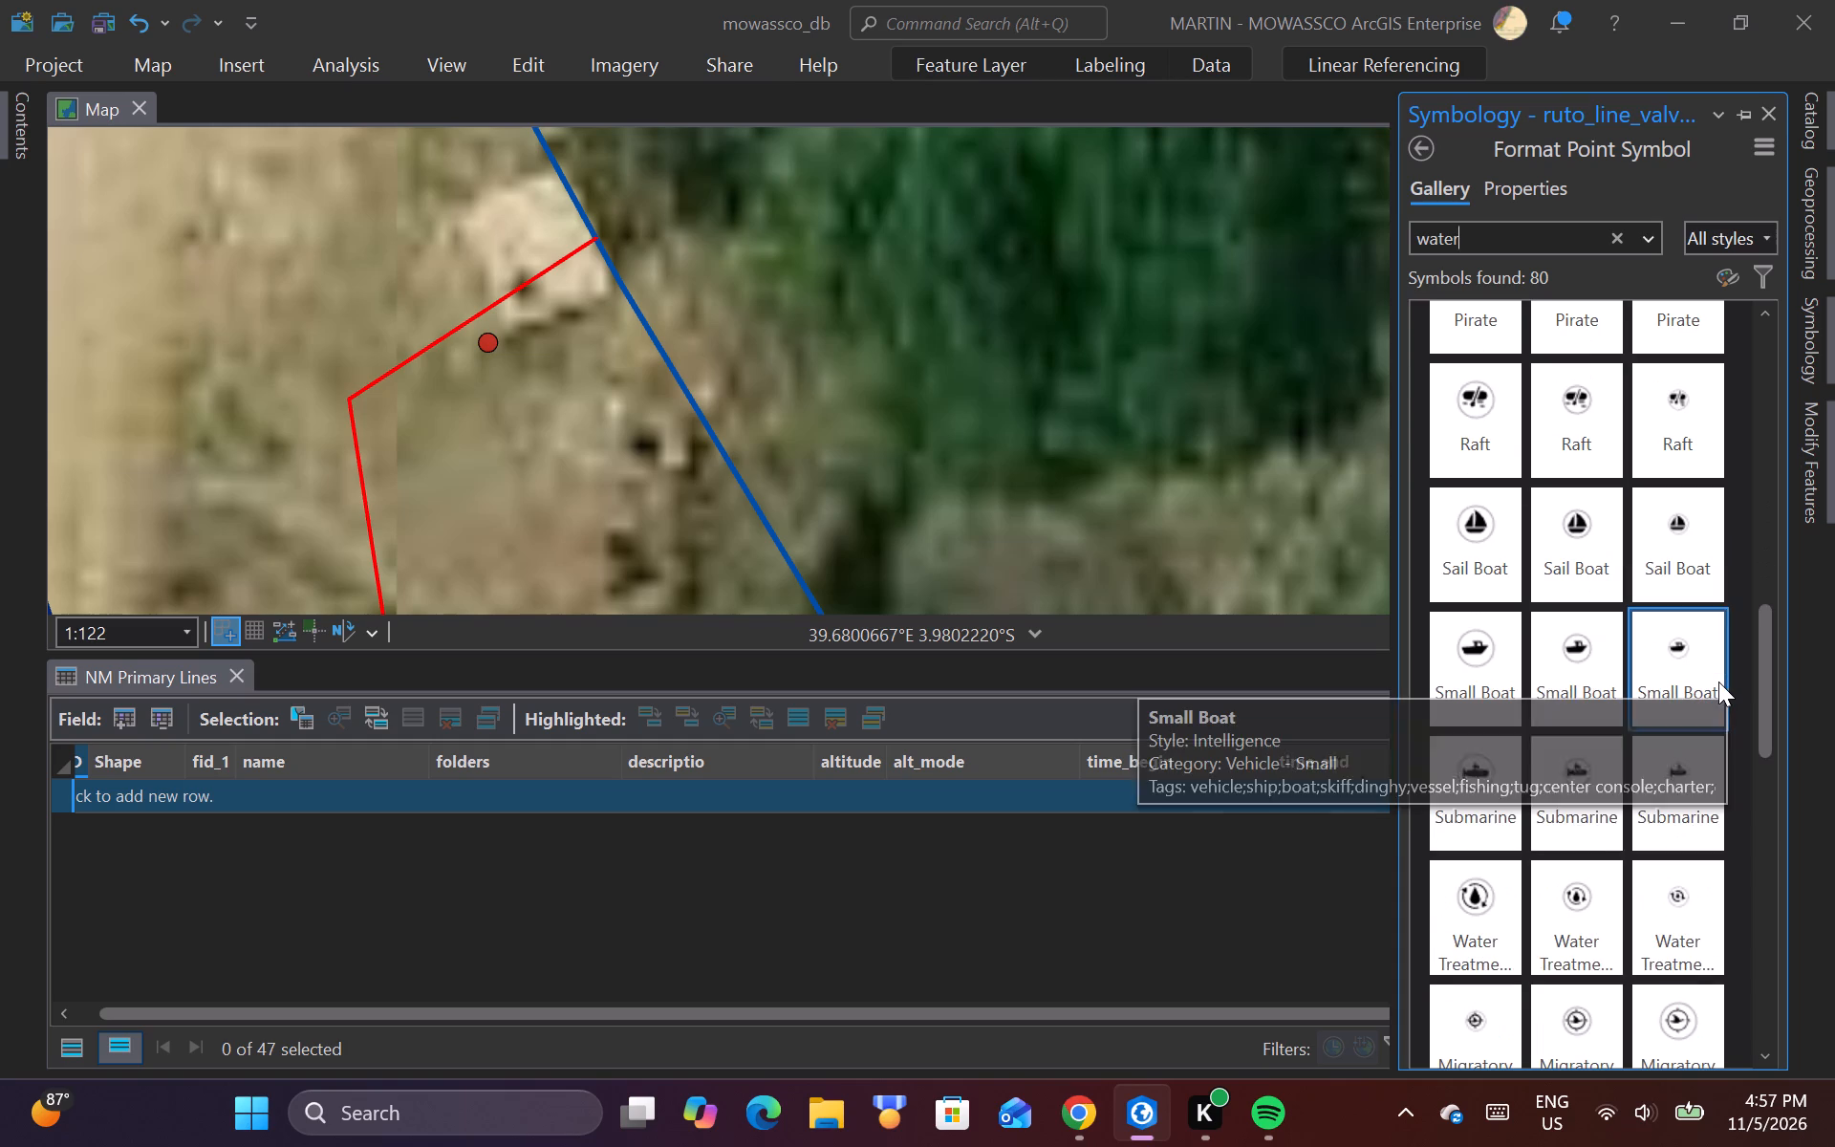
scroll(1718, 682, down, 3)
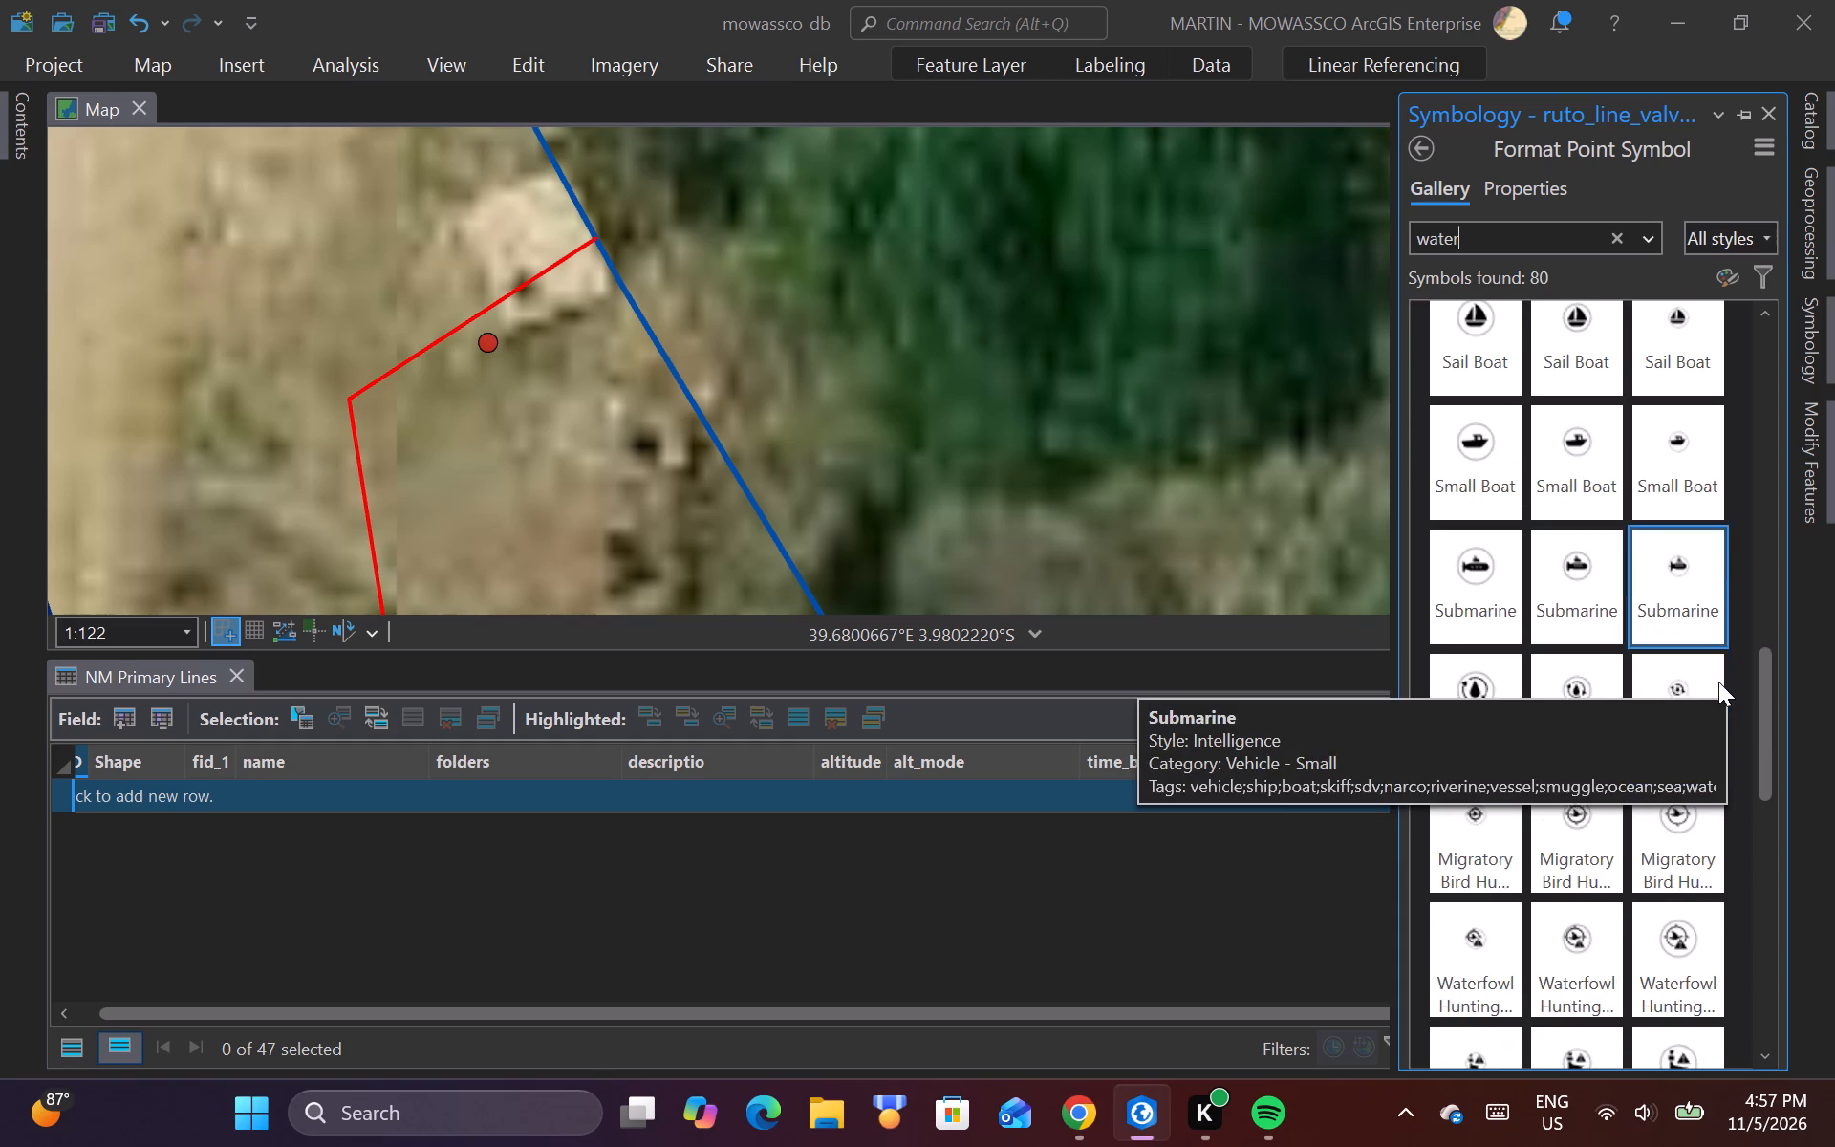
scroll(1718, 682, down, 7)
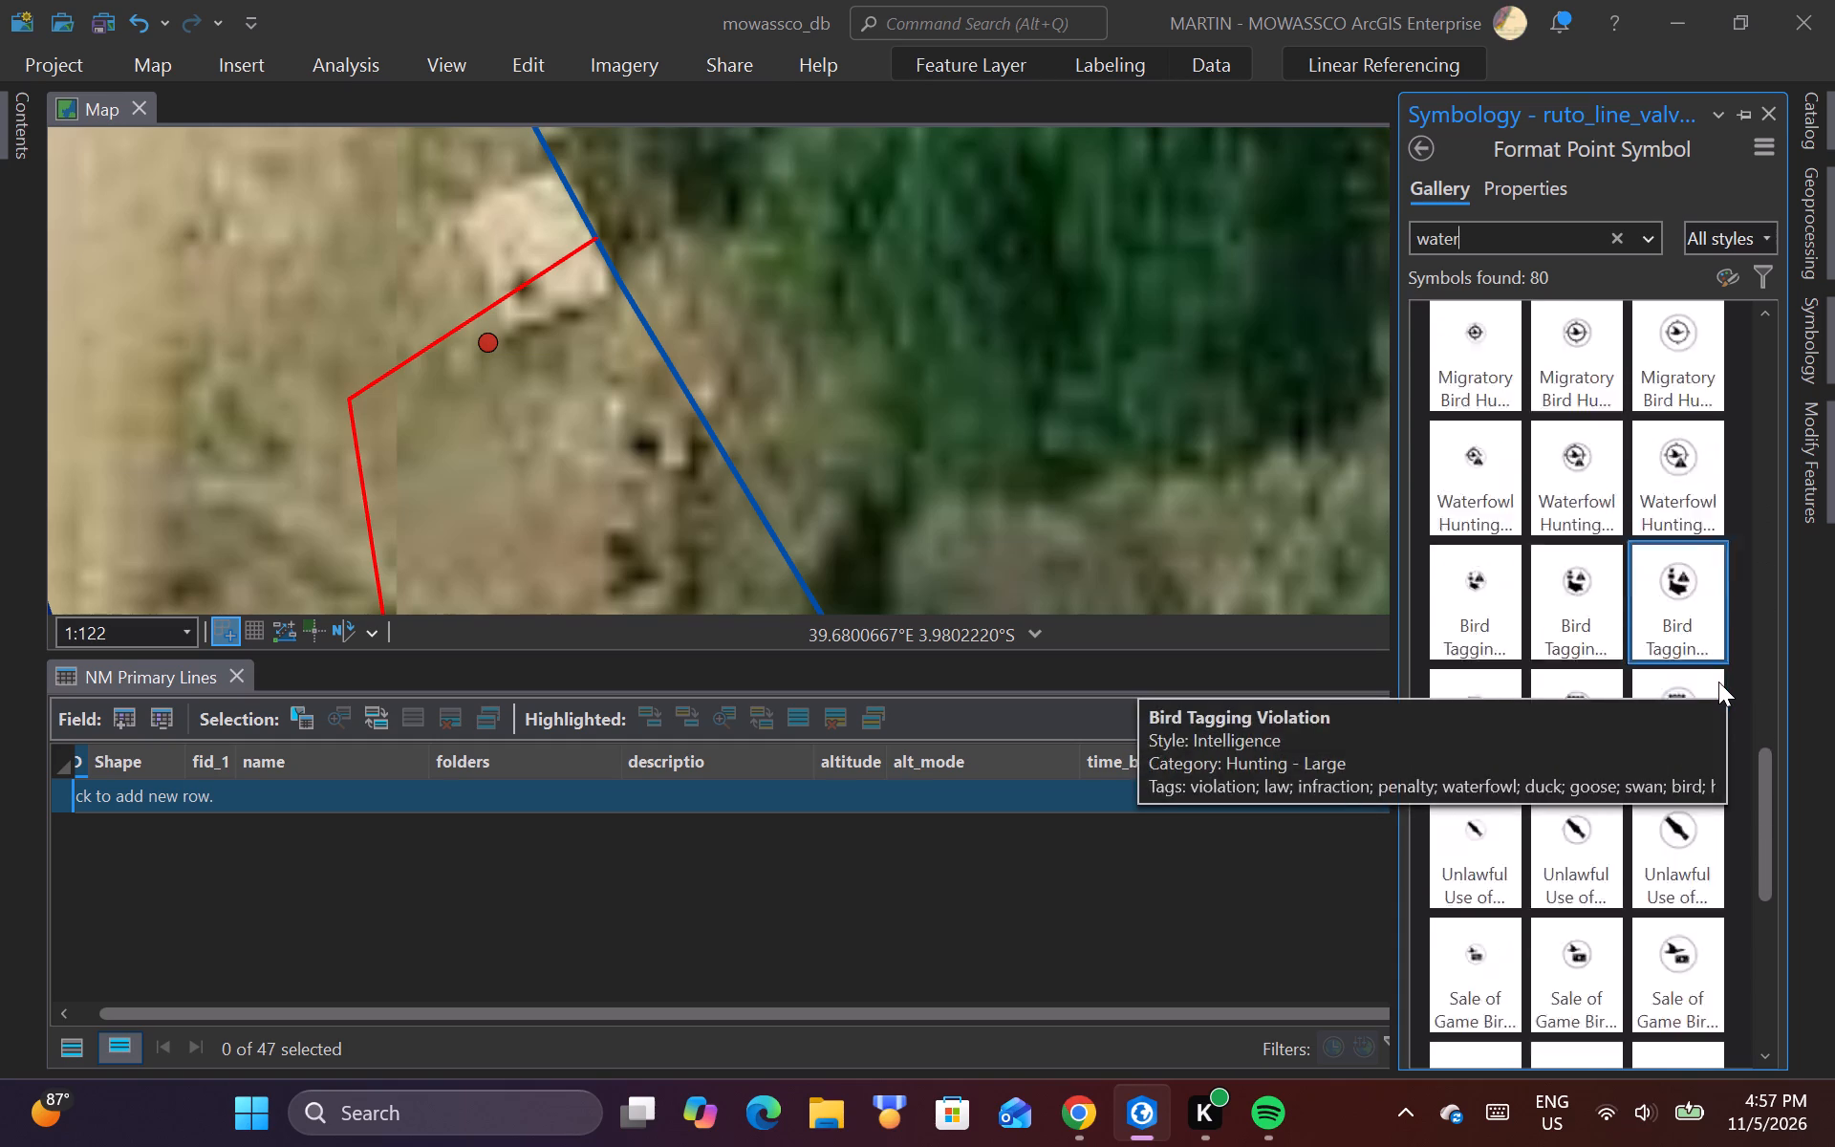
scroll(1718, 682, down, 10)
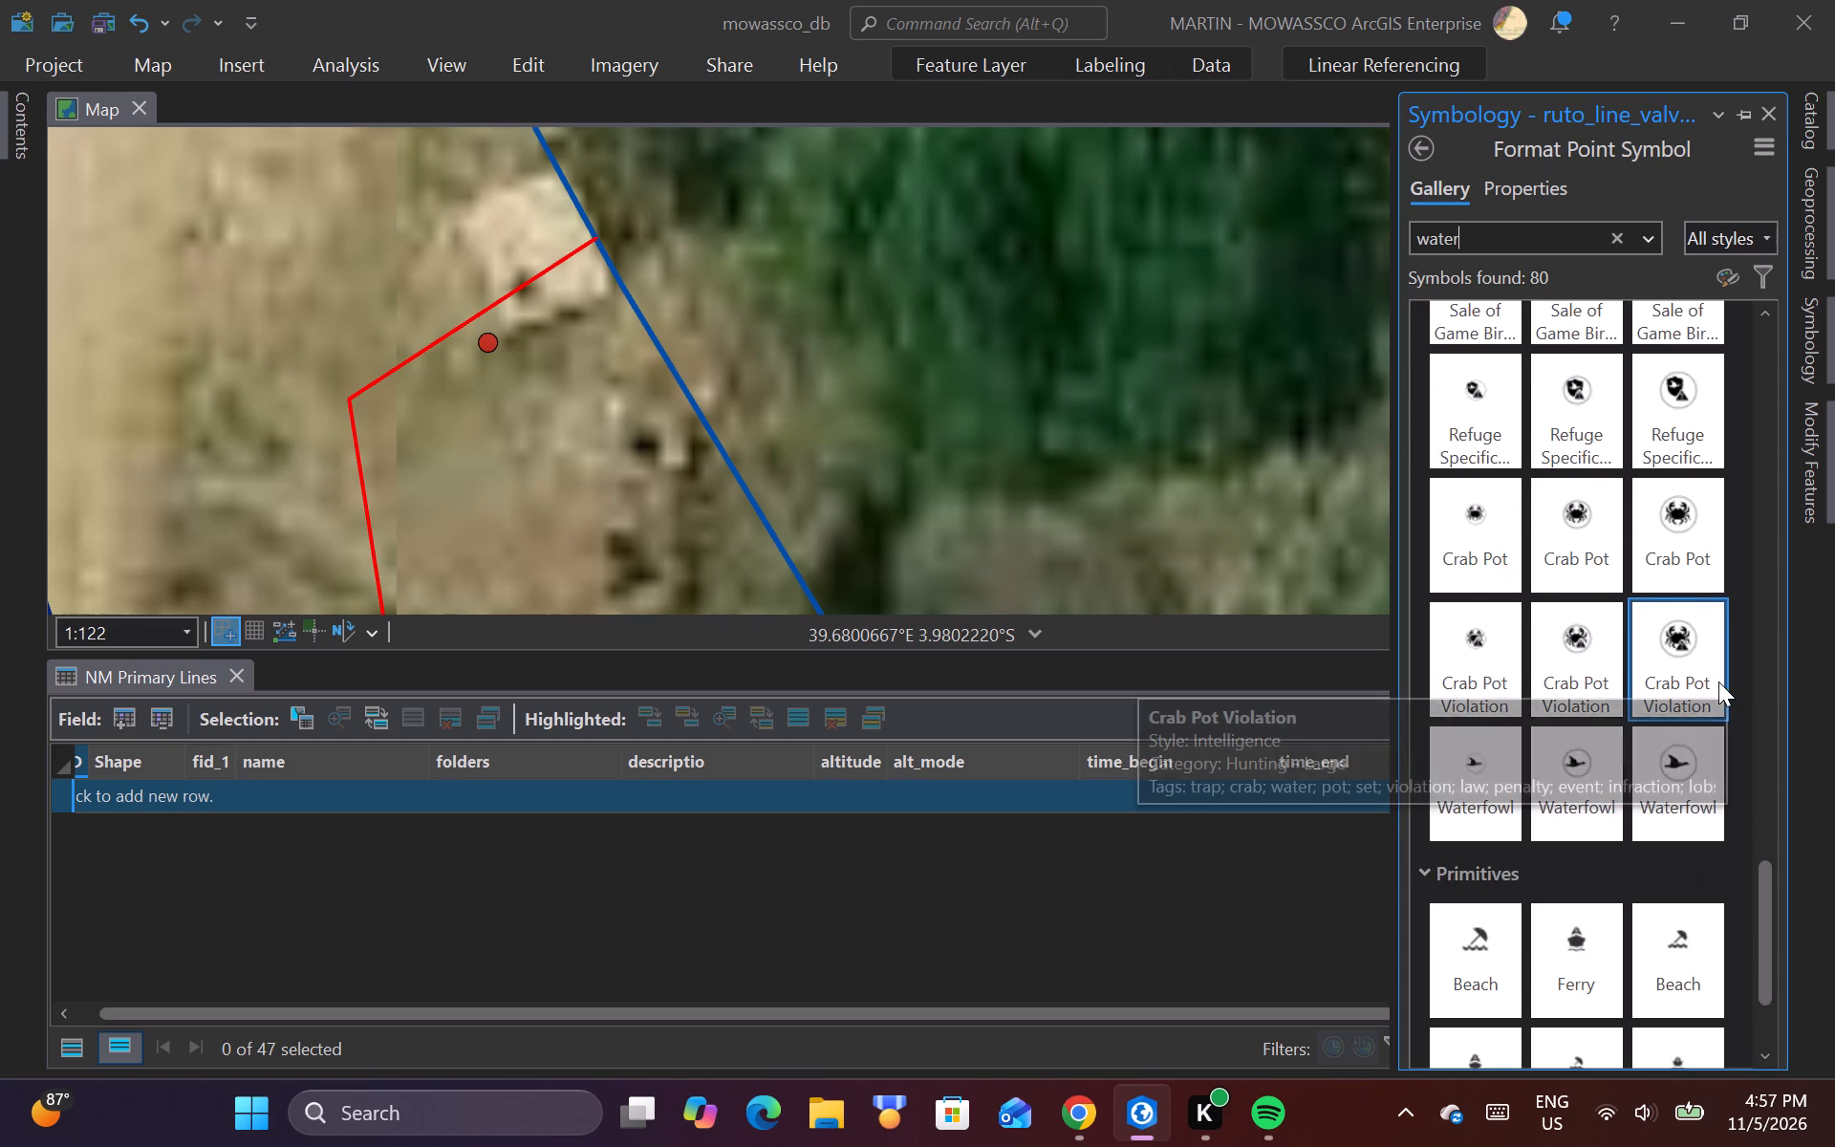
scroll(1718, 682, down, 10)
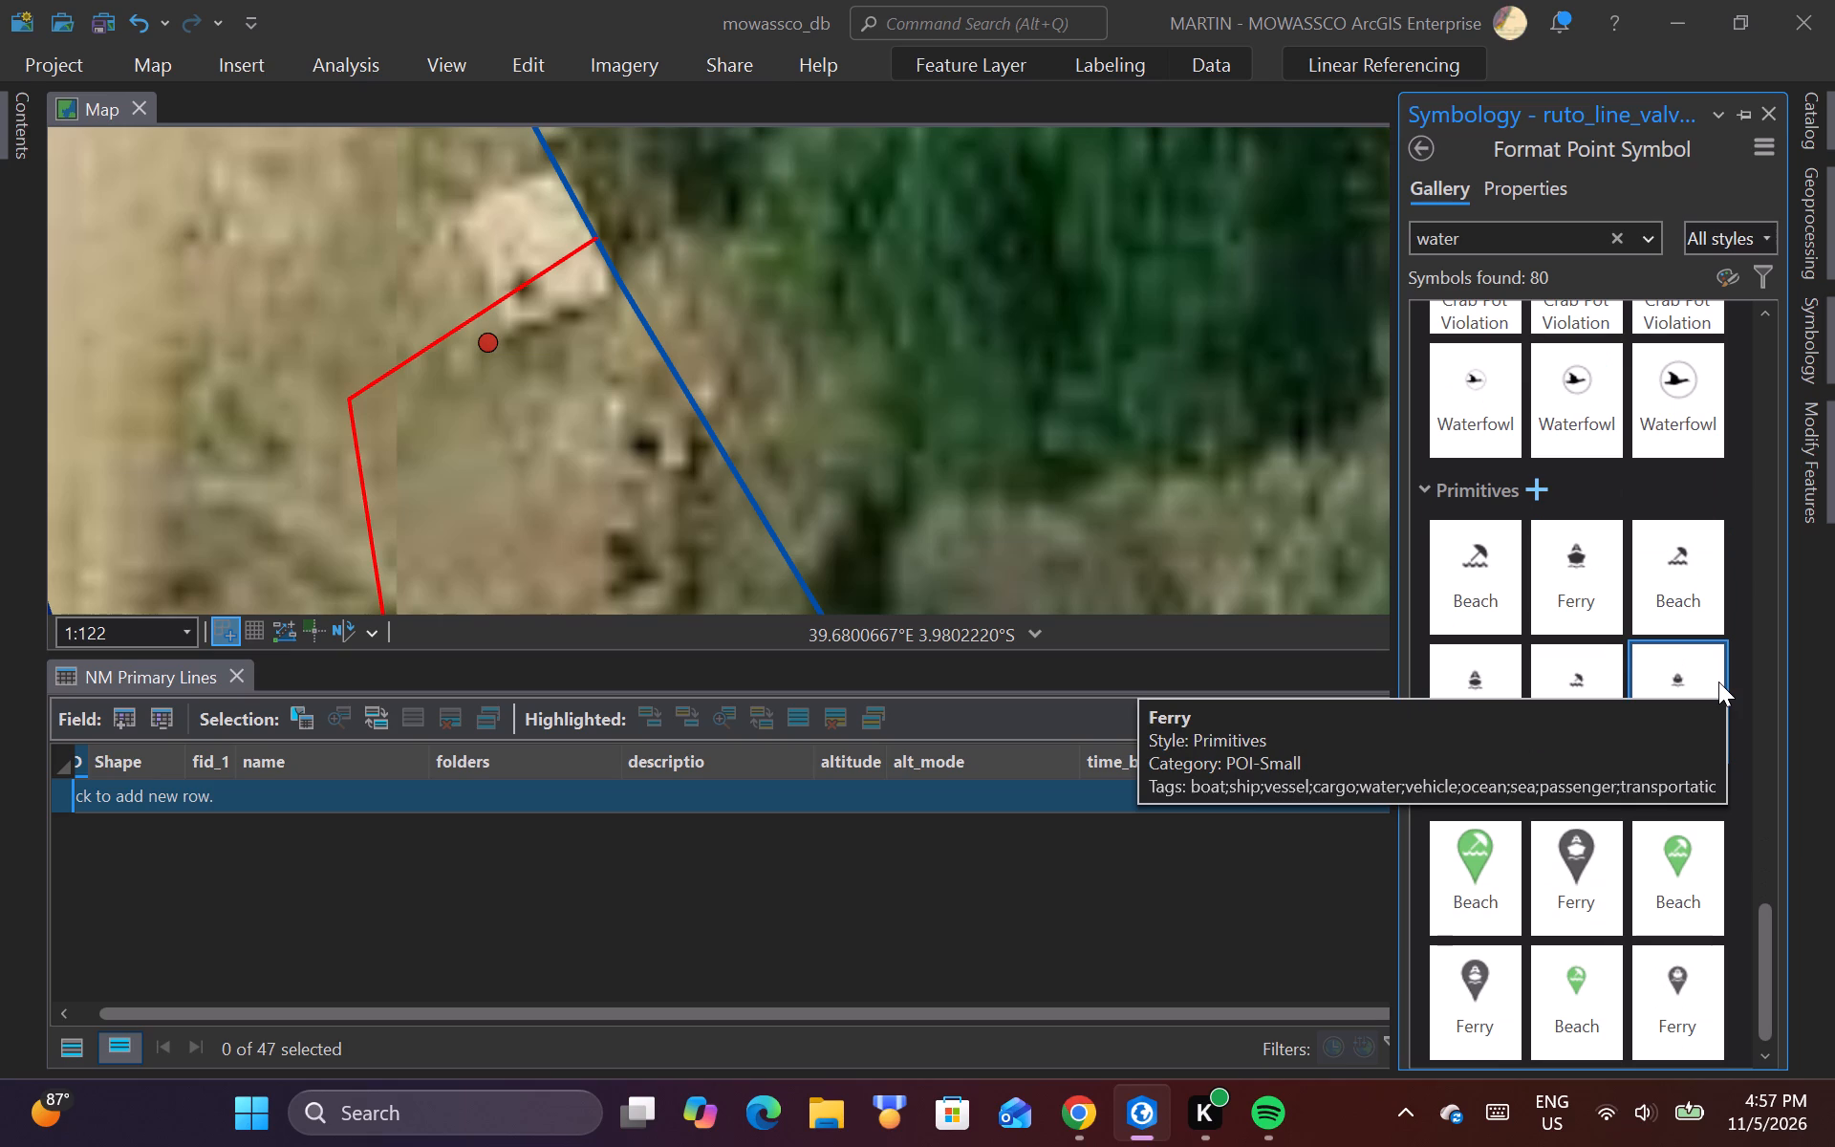
scroll(1718, 682, down, 2)
scroll(1718, 682, up, 19)
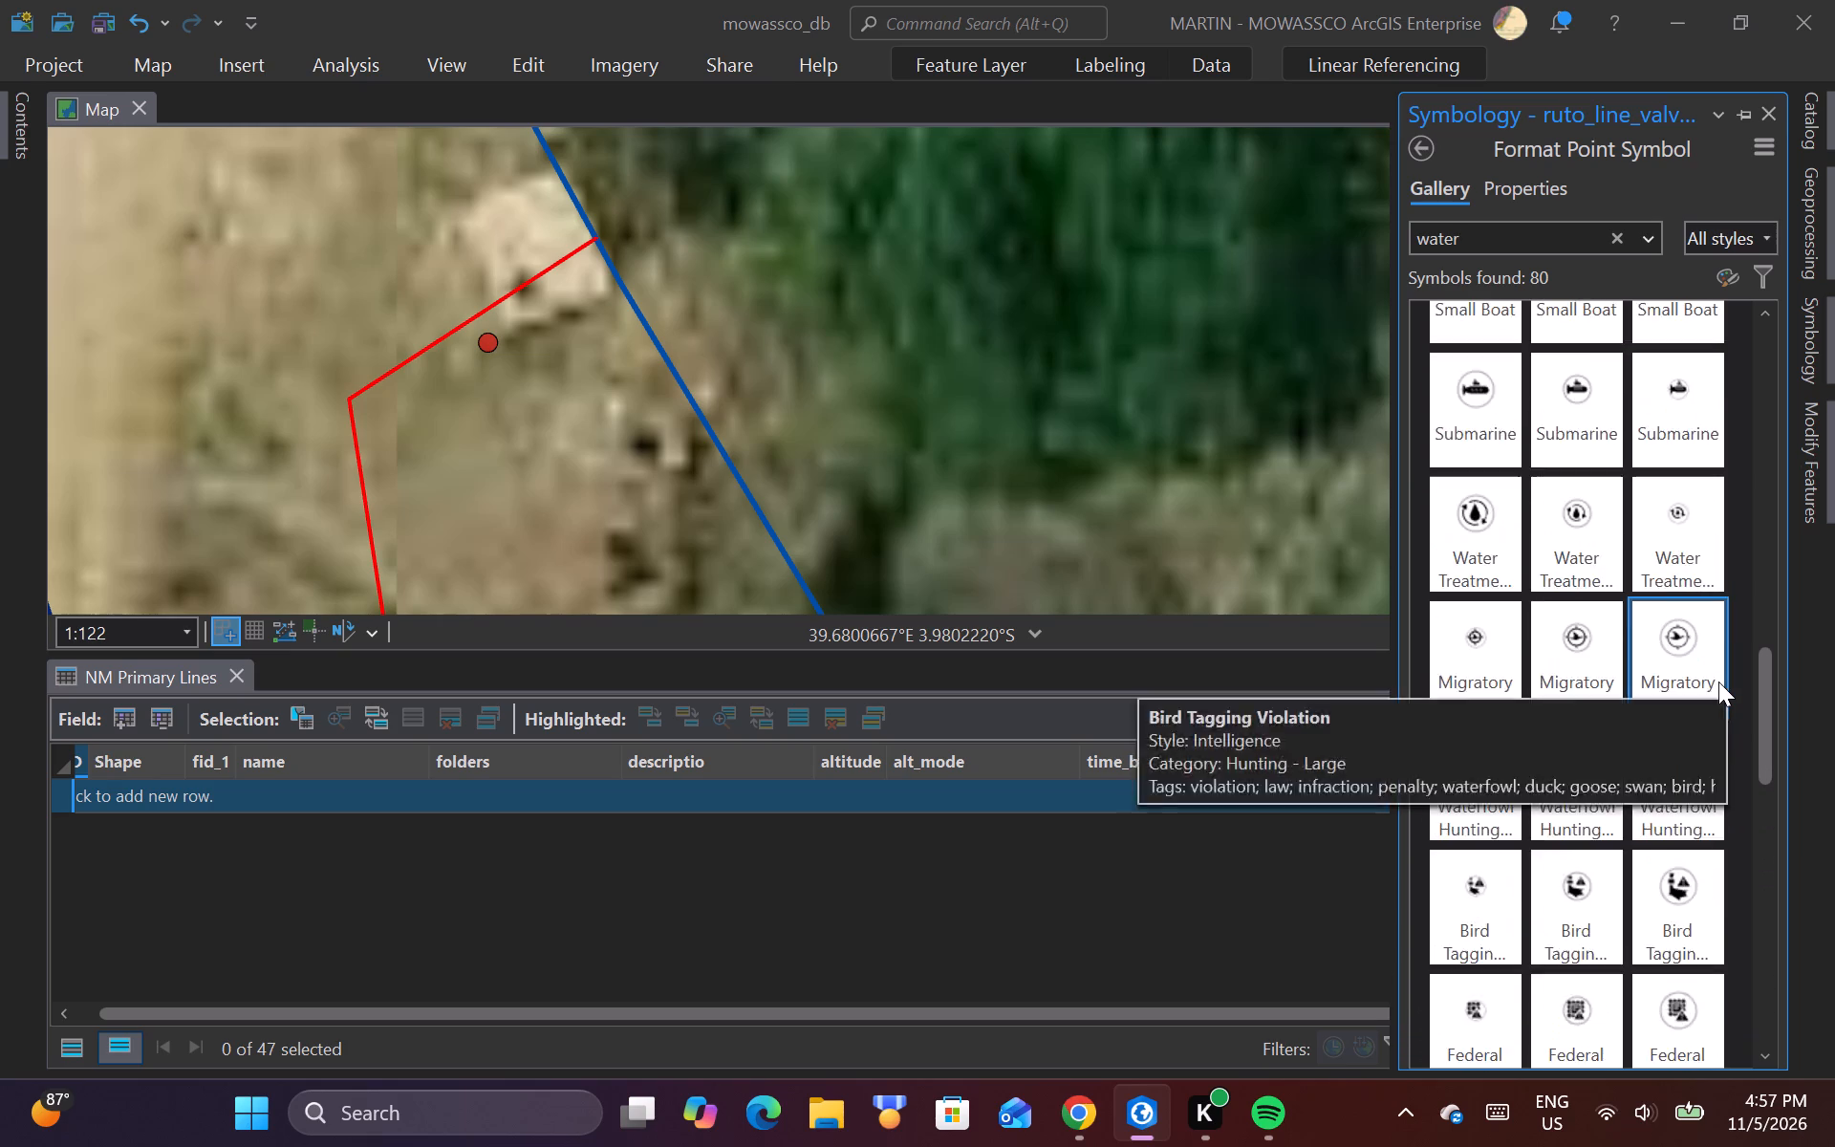
scroll(1718, 682, up, 20)
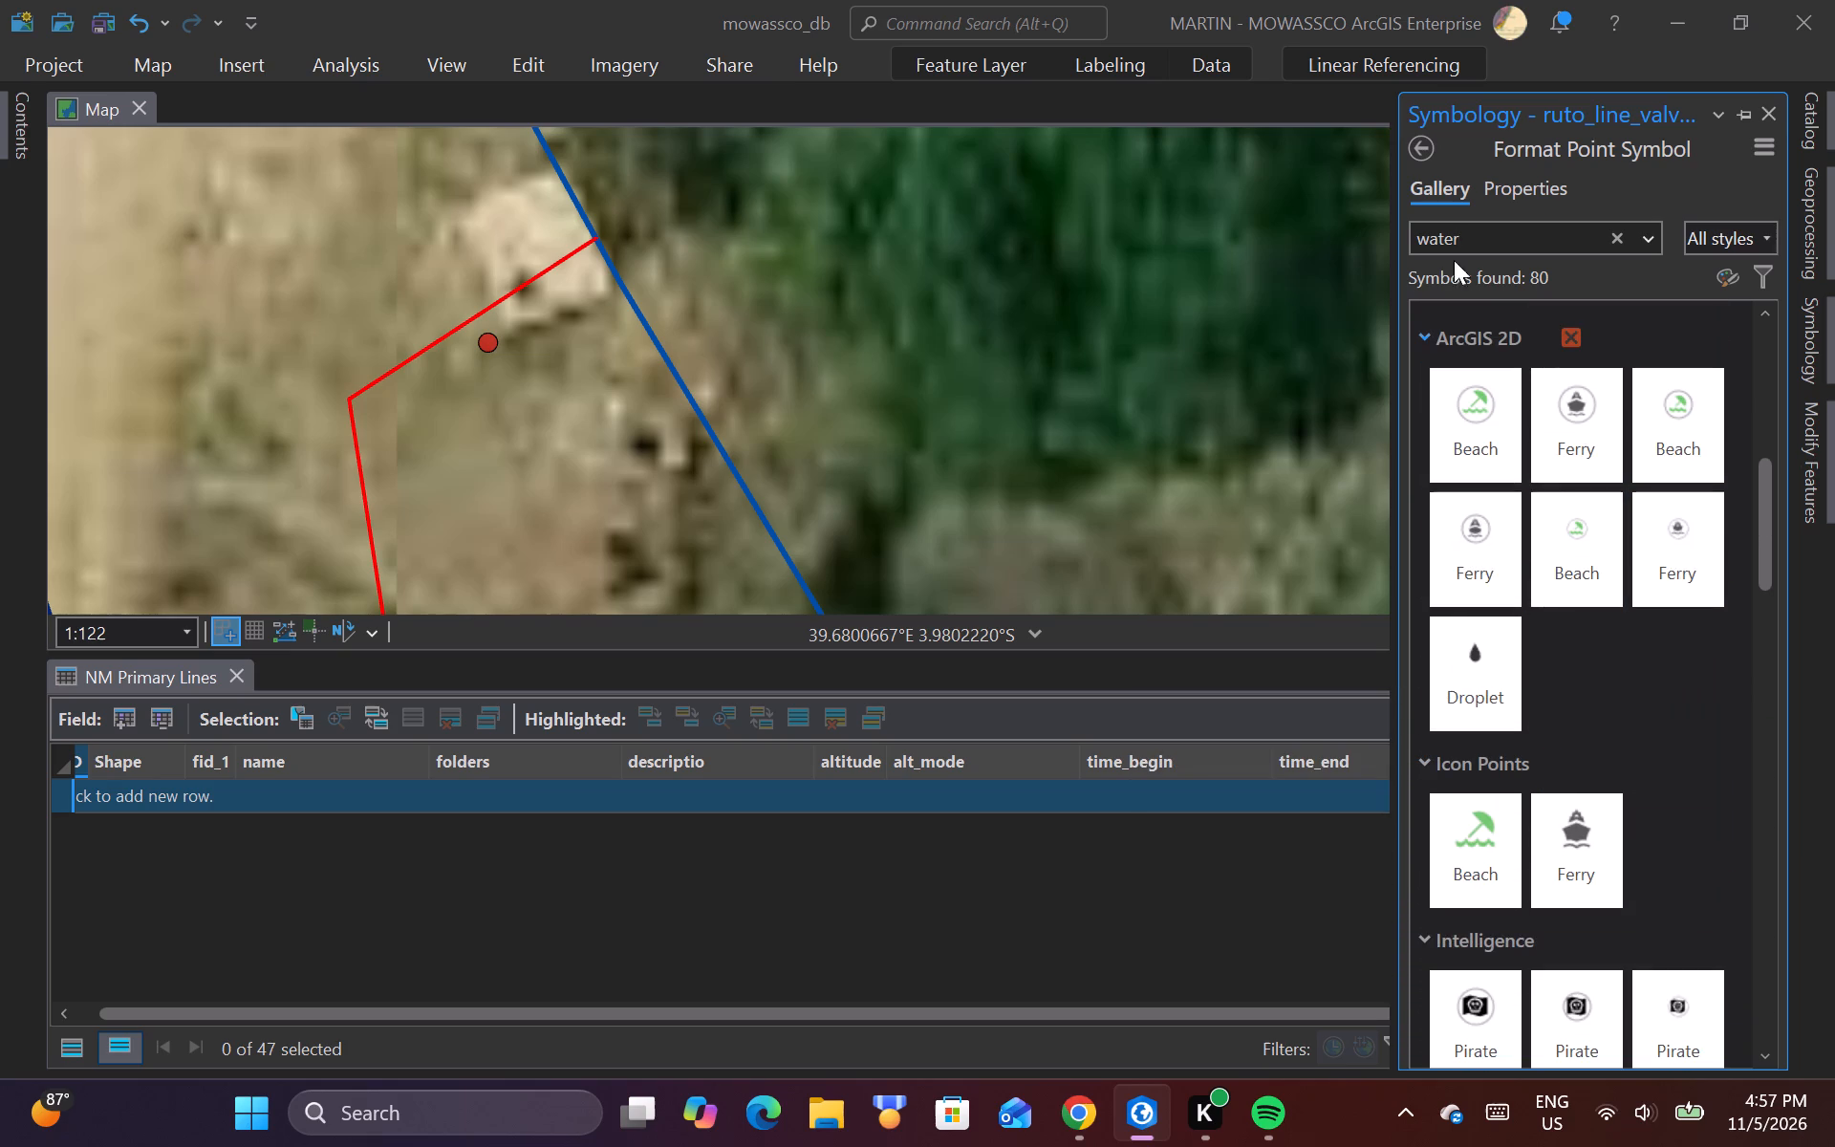
Search the point symbol gallery for "oil", look over the matches and clear the search.
drag(1528, 240, 1375, 227)
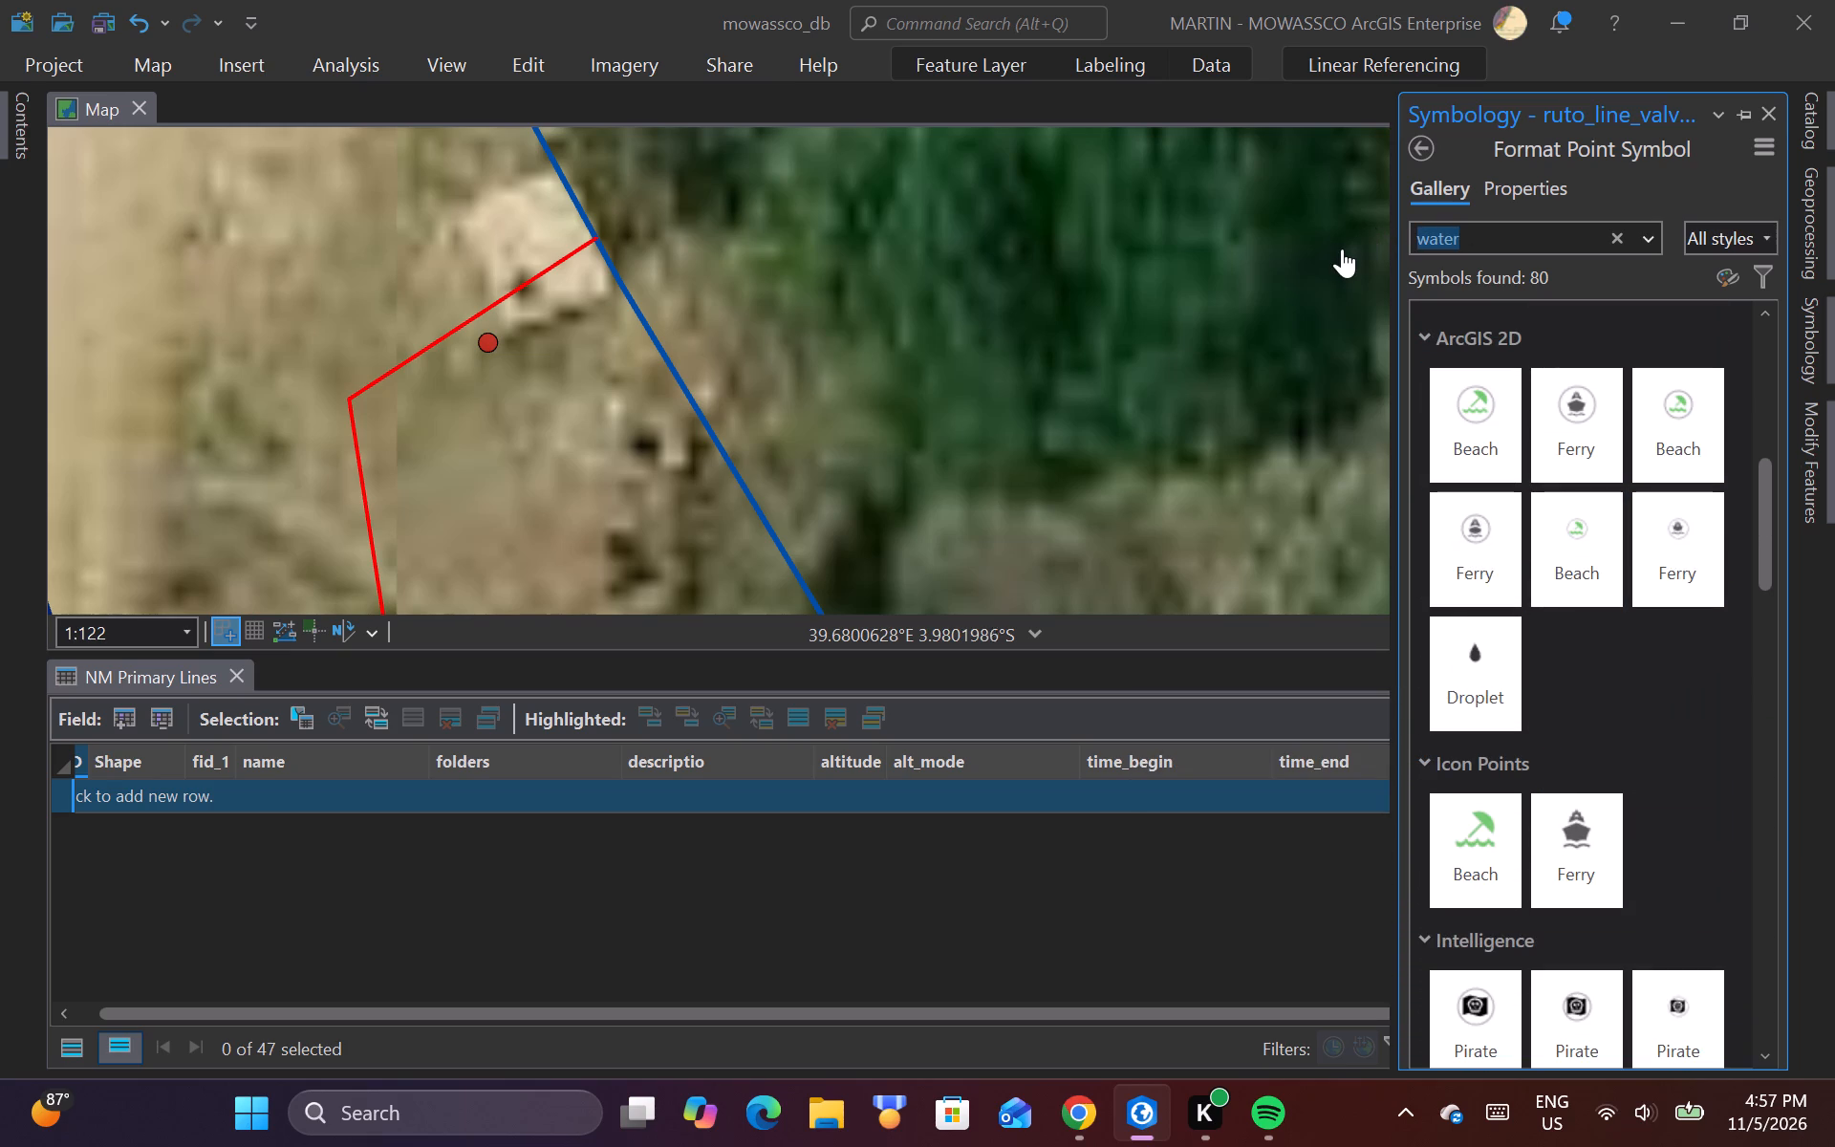
text(oil)
key(Return)
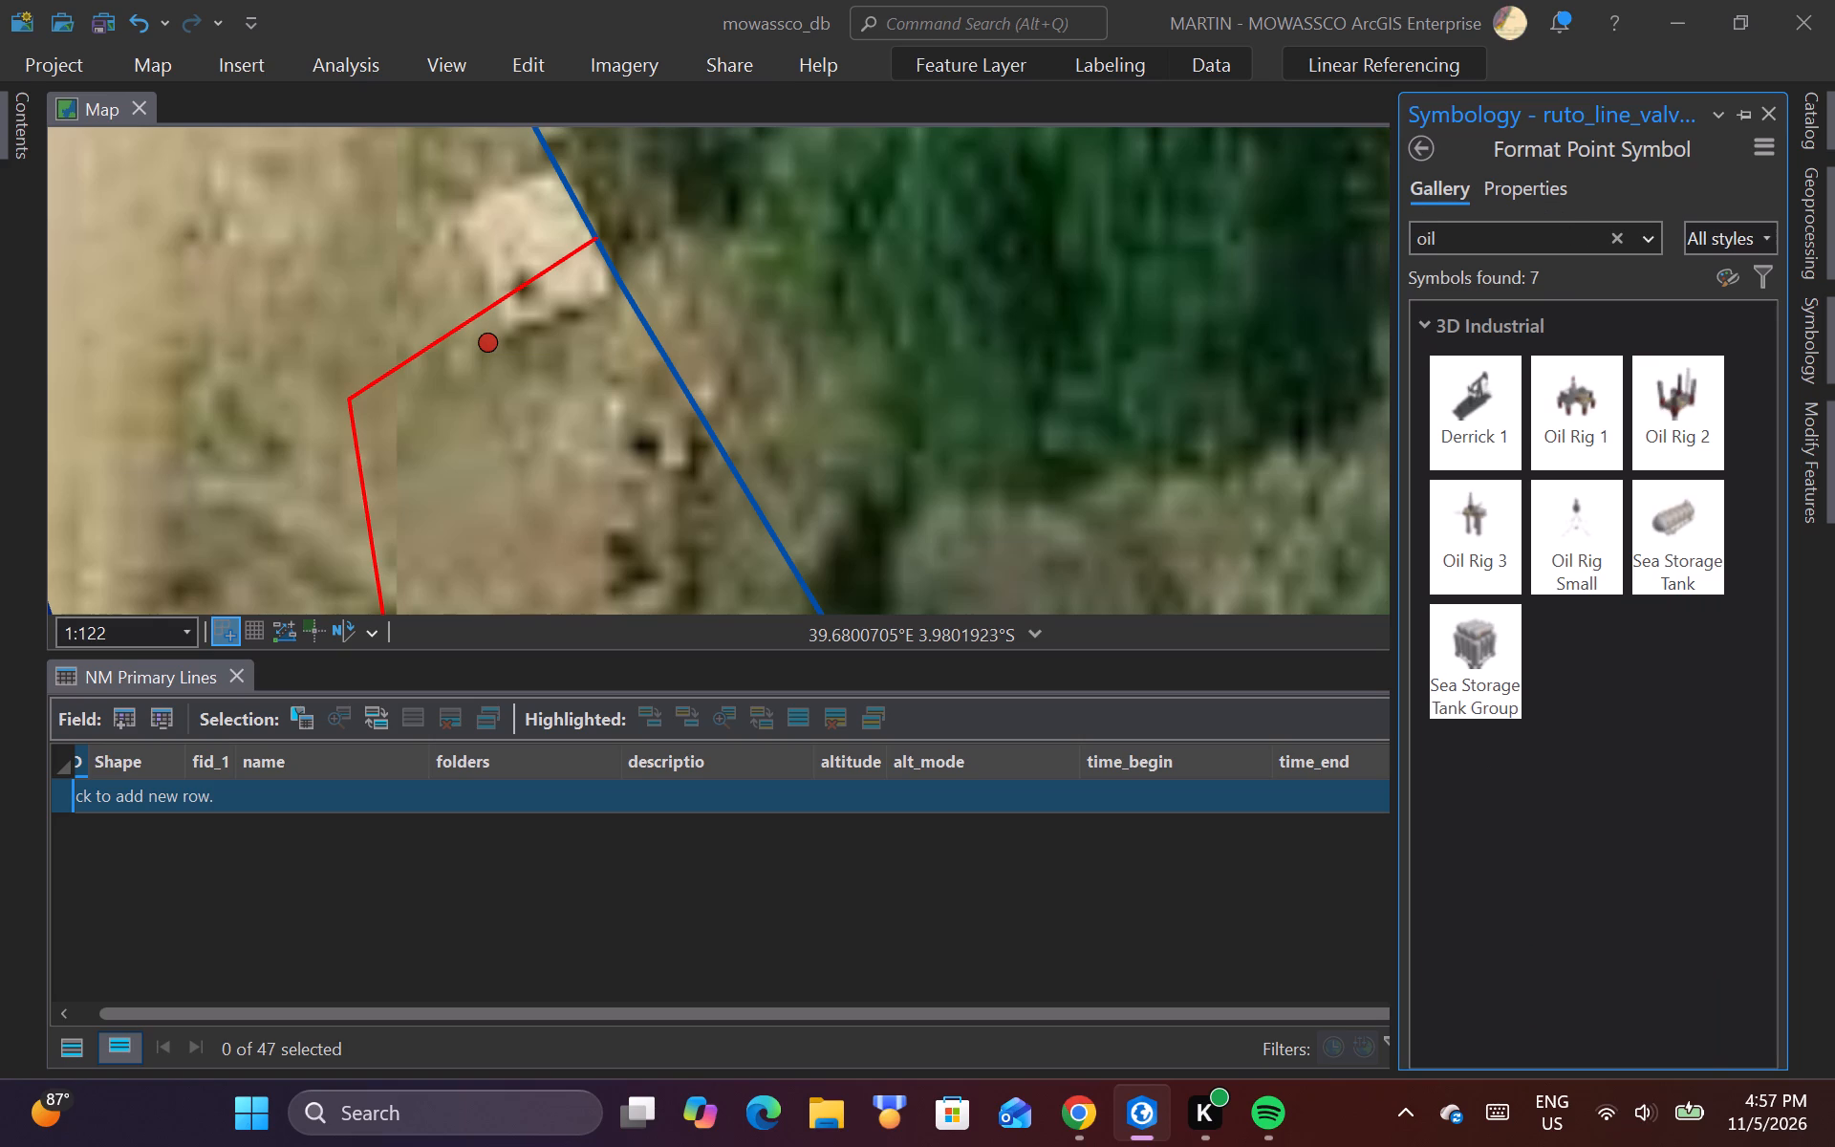
click(1617, 241)
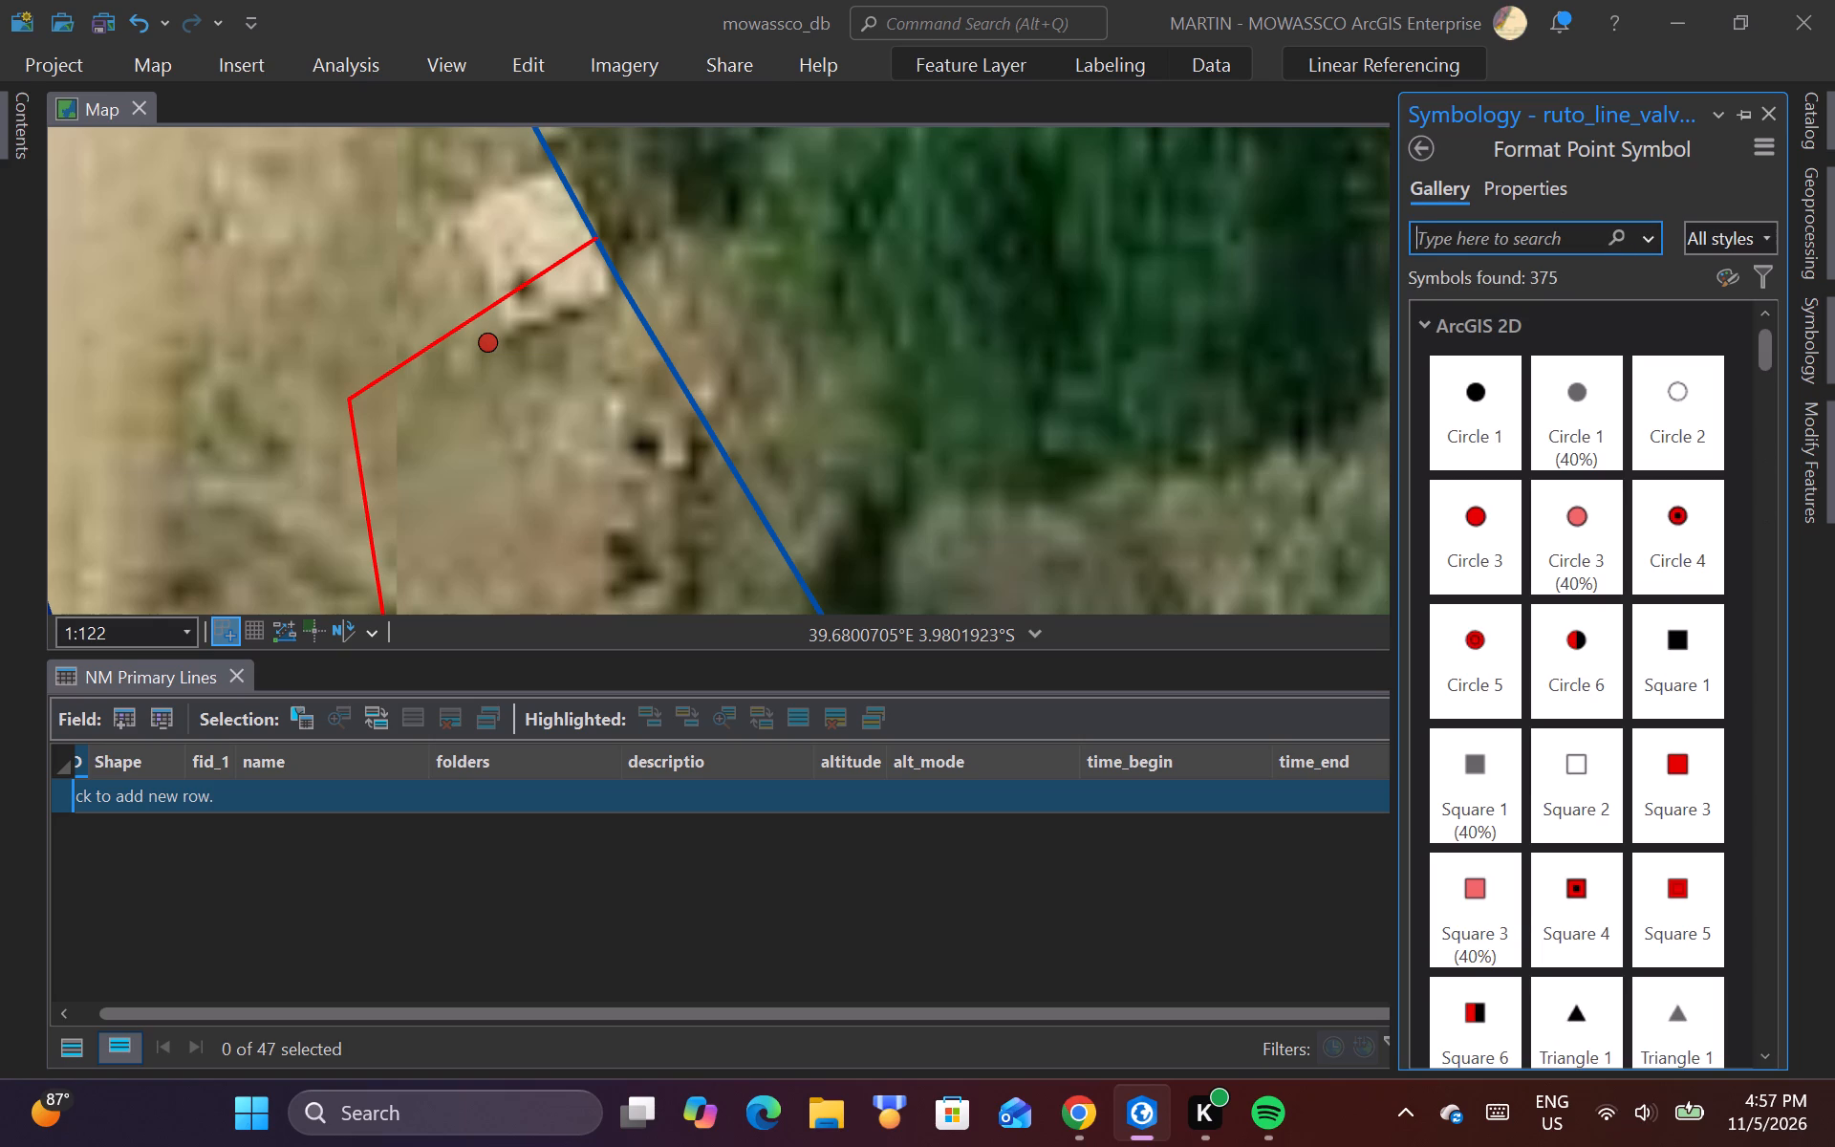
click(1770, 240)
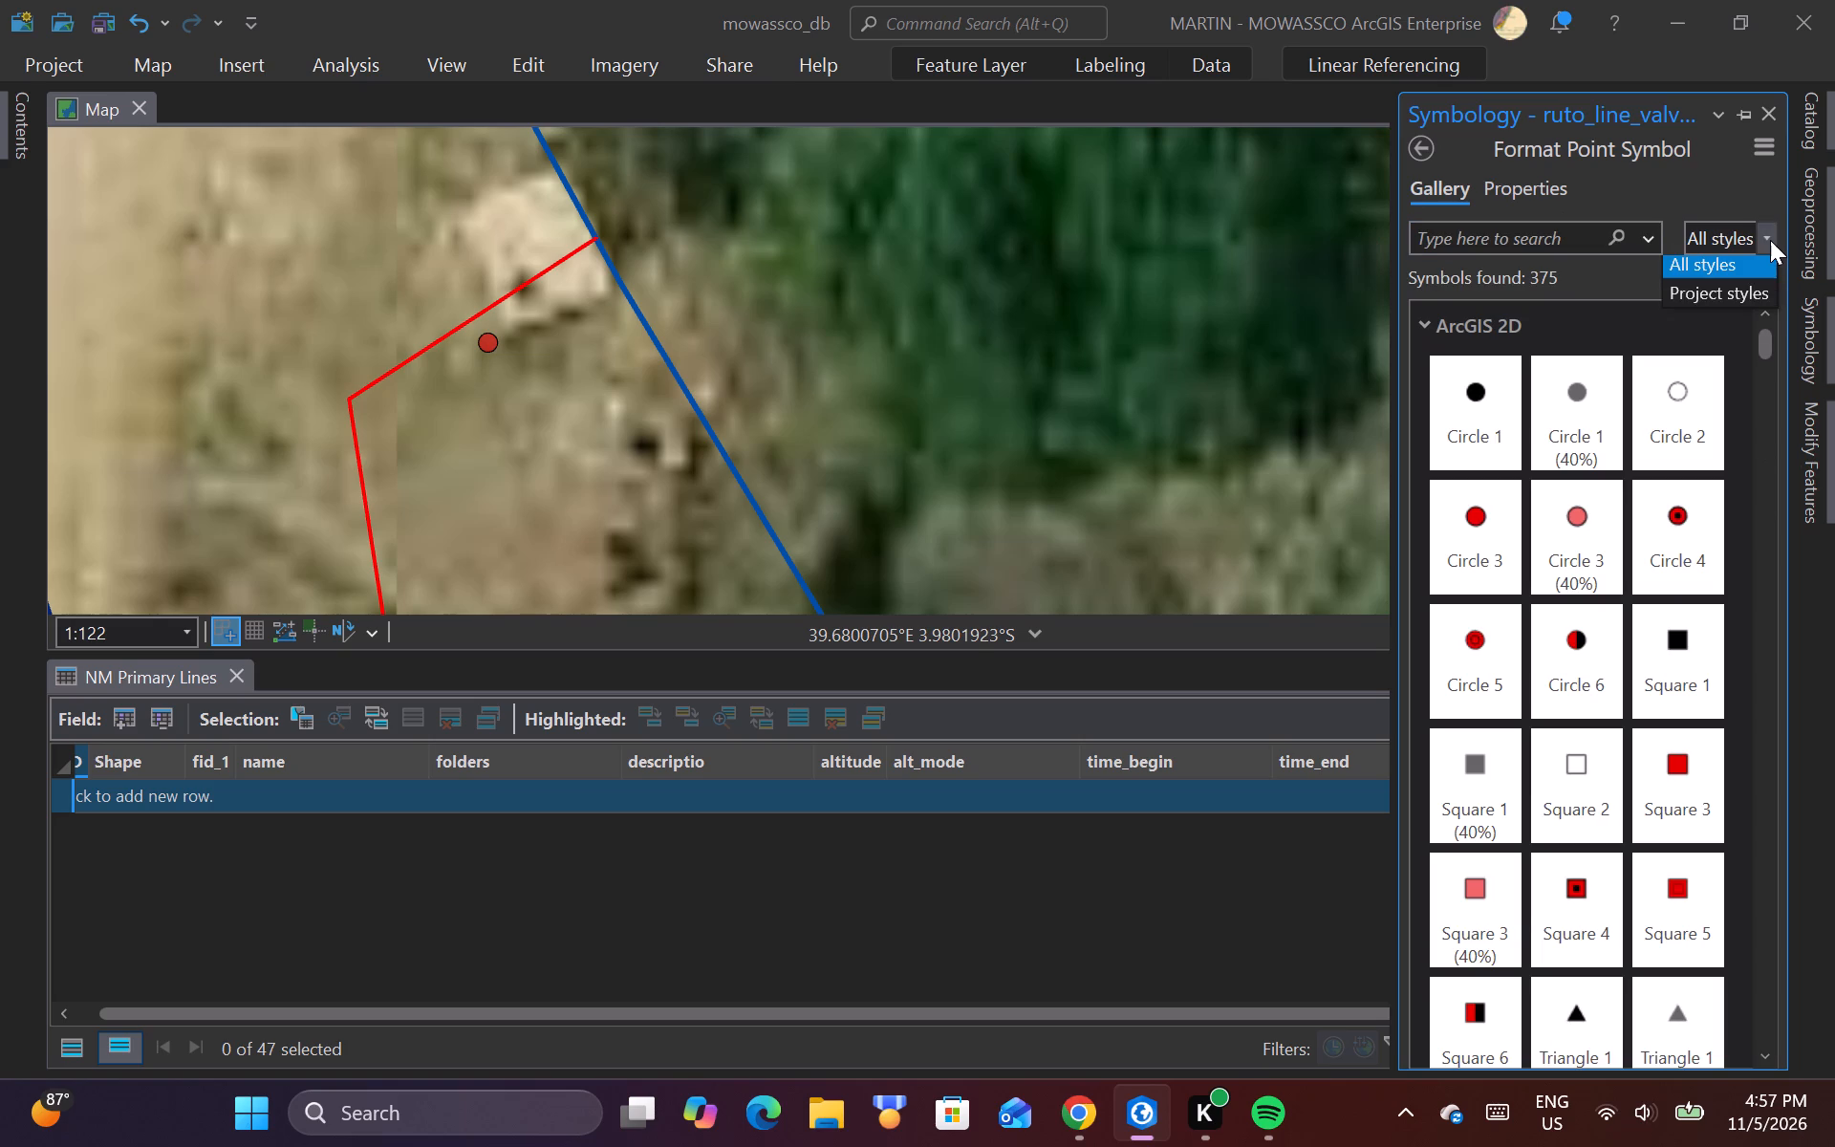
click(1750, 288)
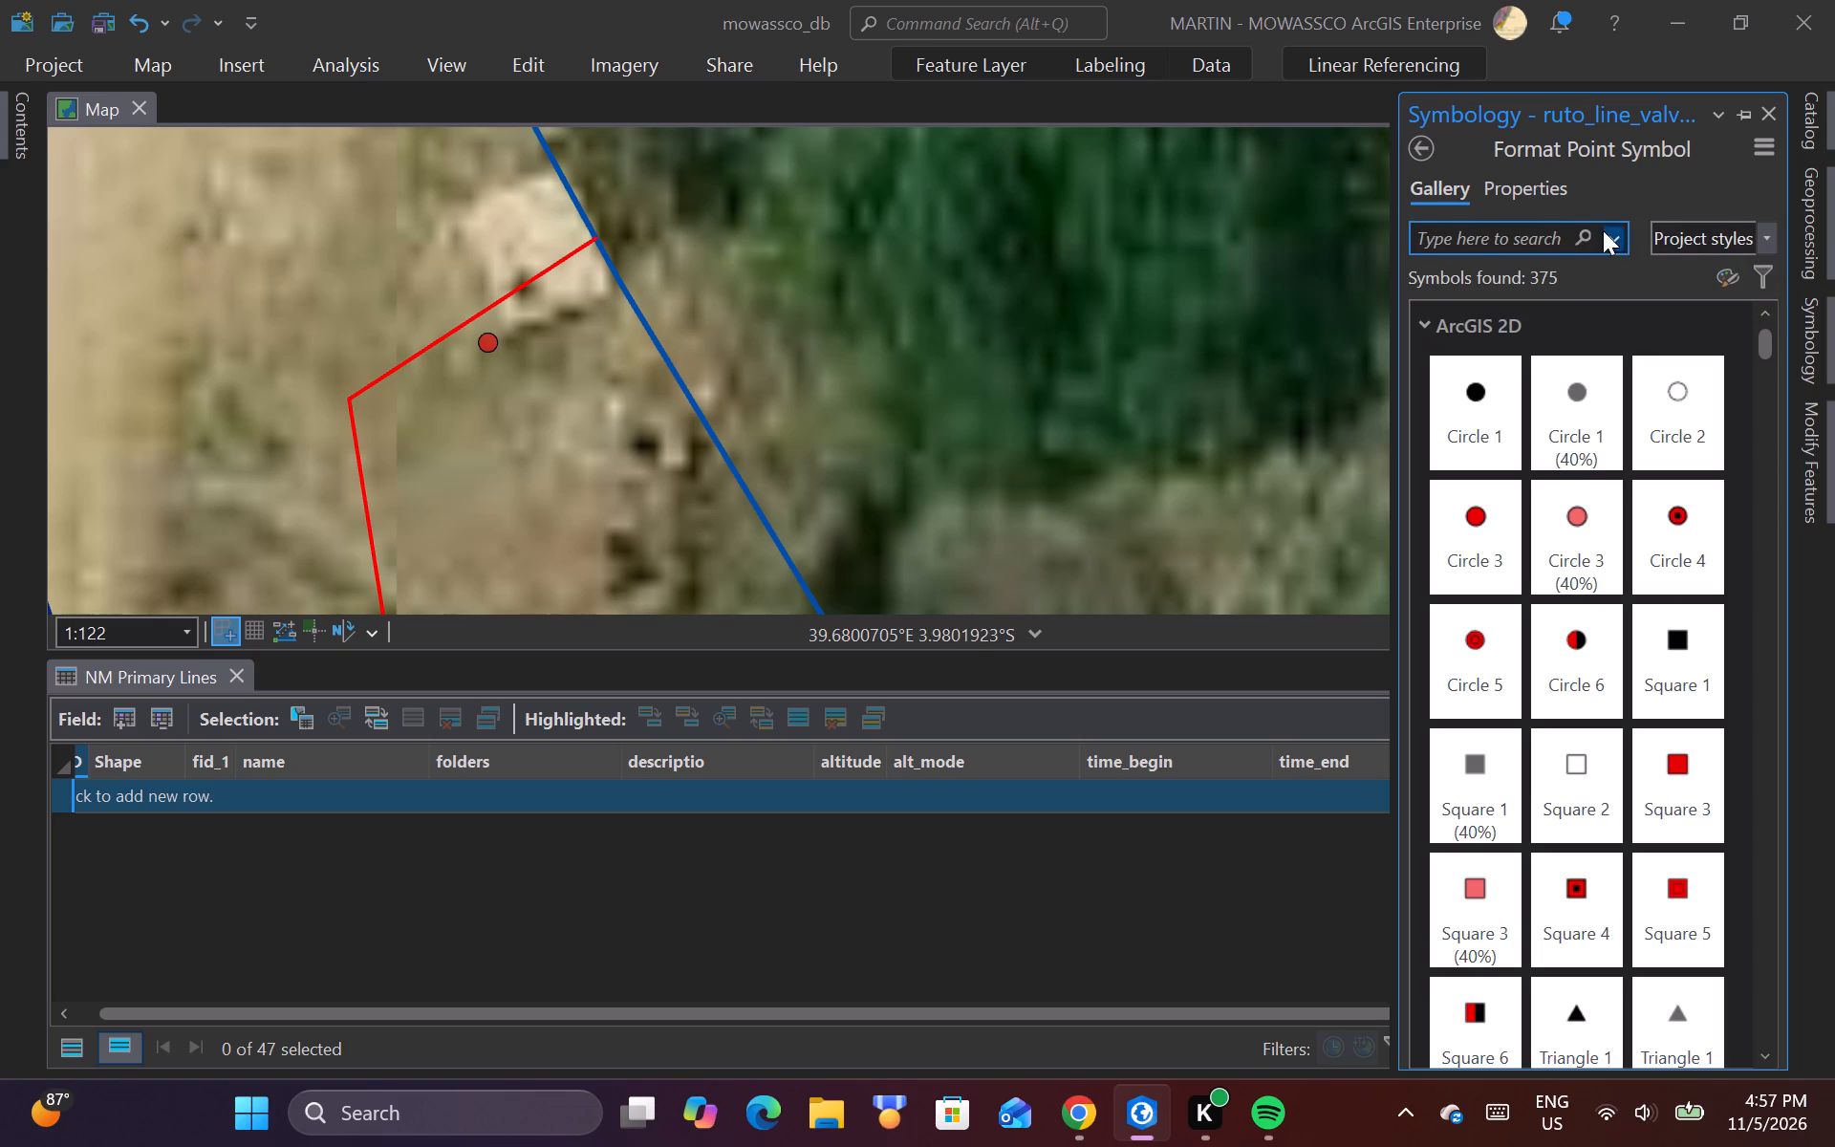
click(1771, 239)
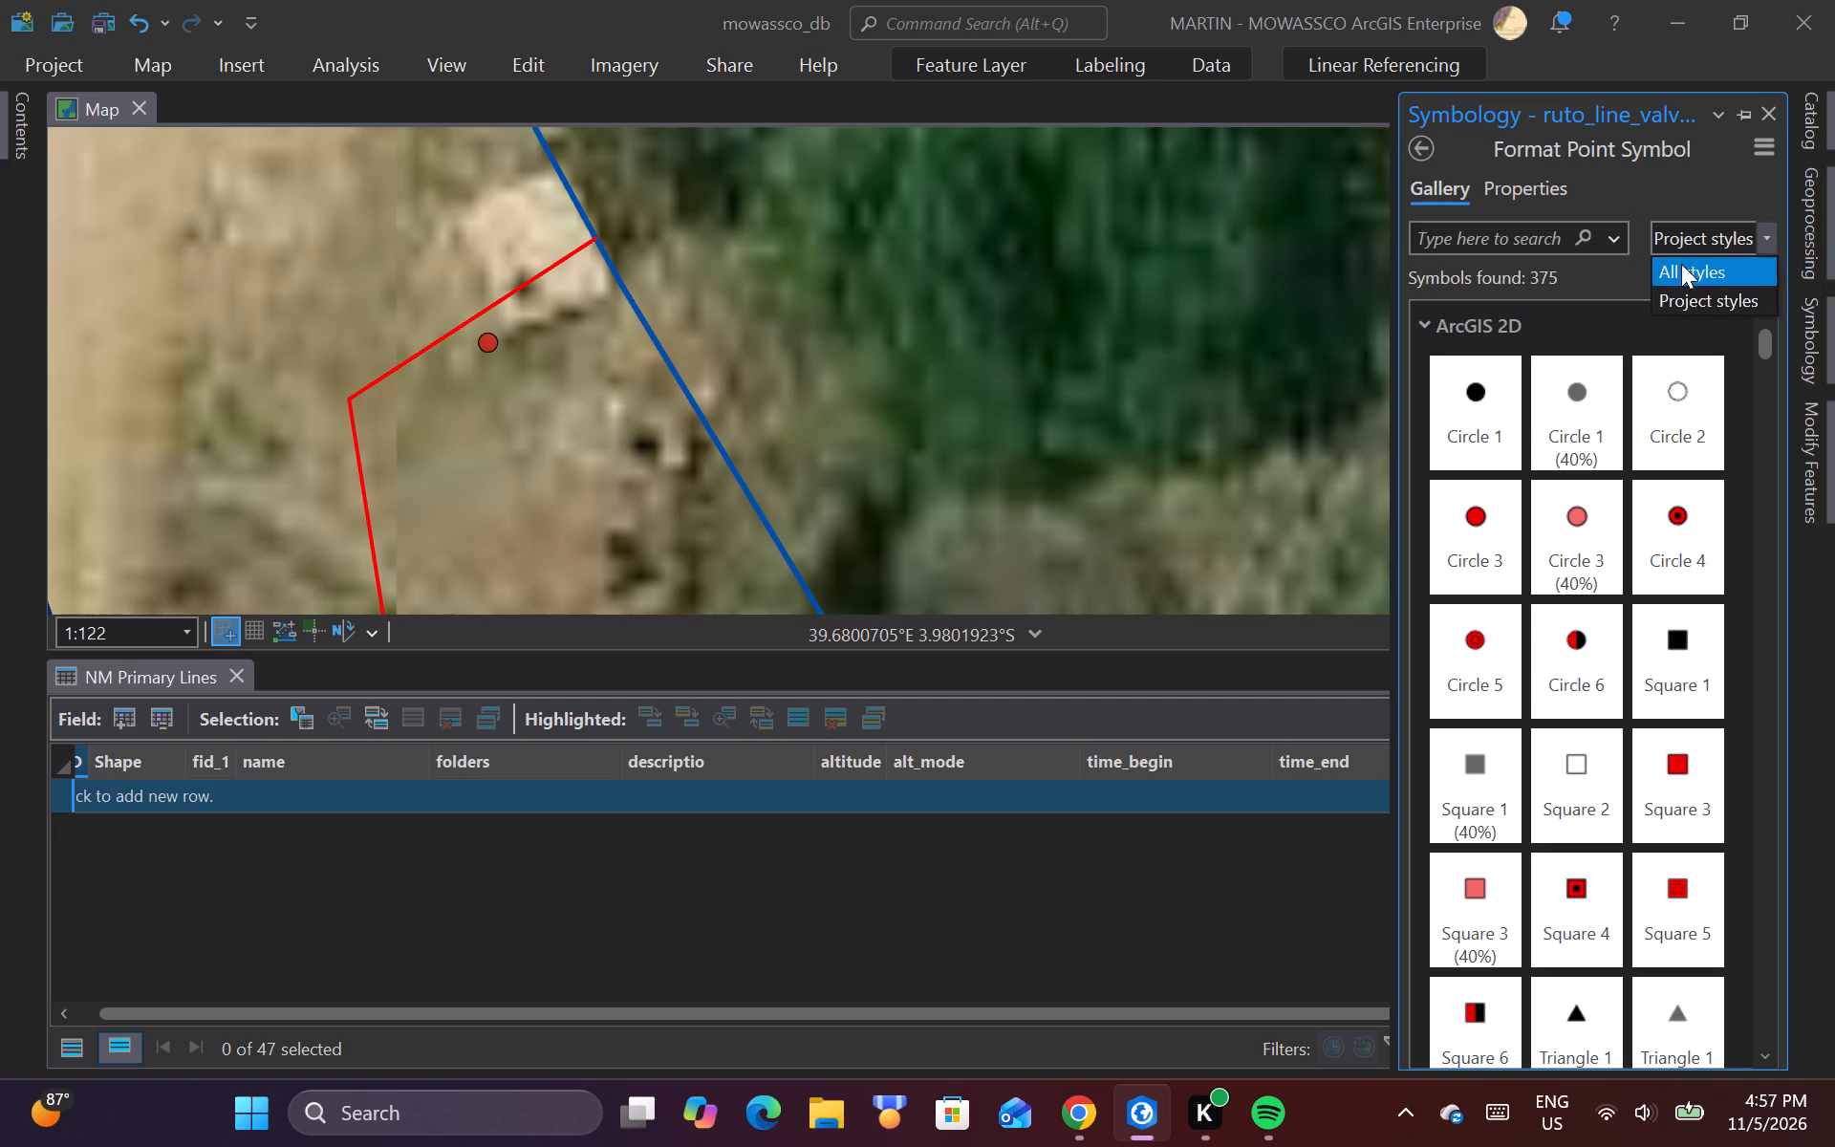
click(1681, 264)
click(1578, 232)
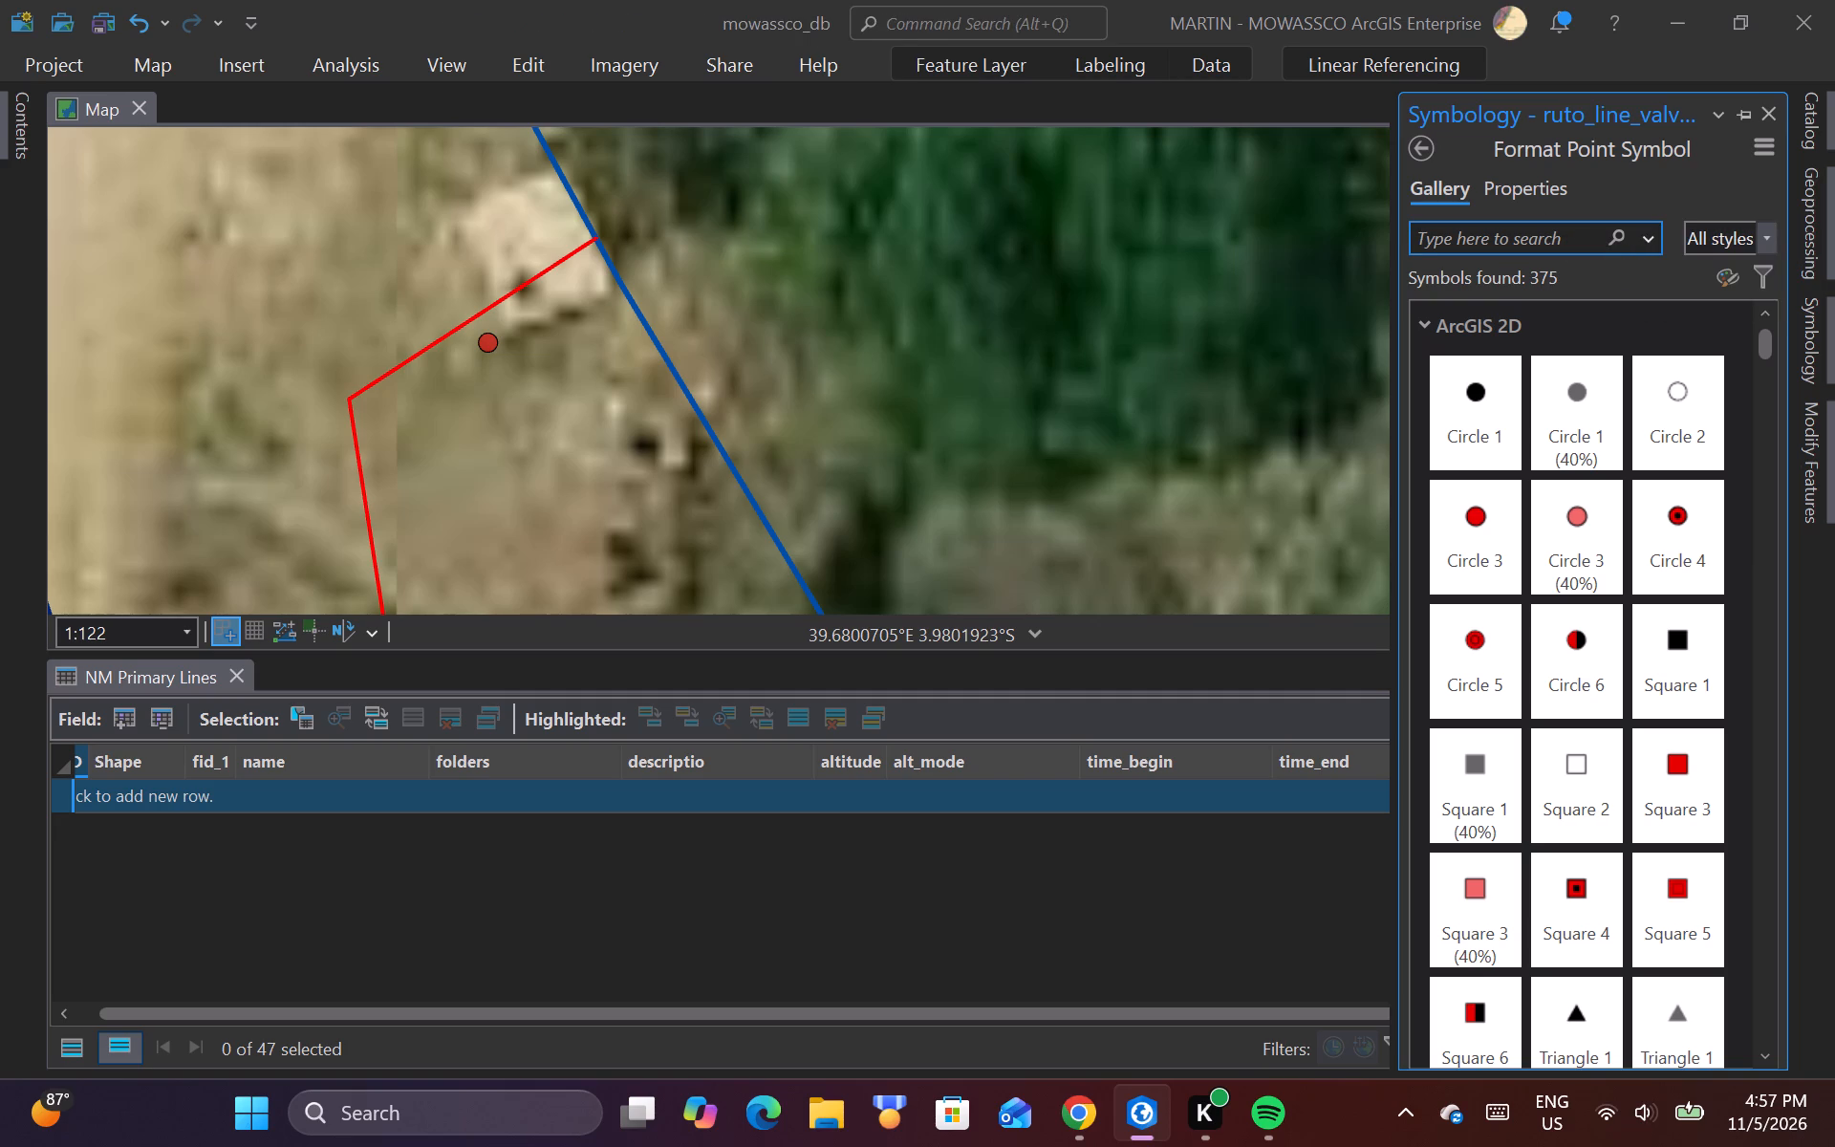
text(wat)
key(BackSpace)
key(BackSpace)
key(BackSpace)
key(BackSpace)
Search the point symbol gallery across all styles for "open" and clear the search text.
text(open)
key(Return)
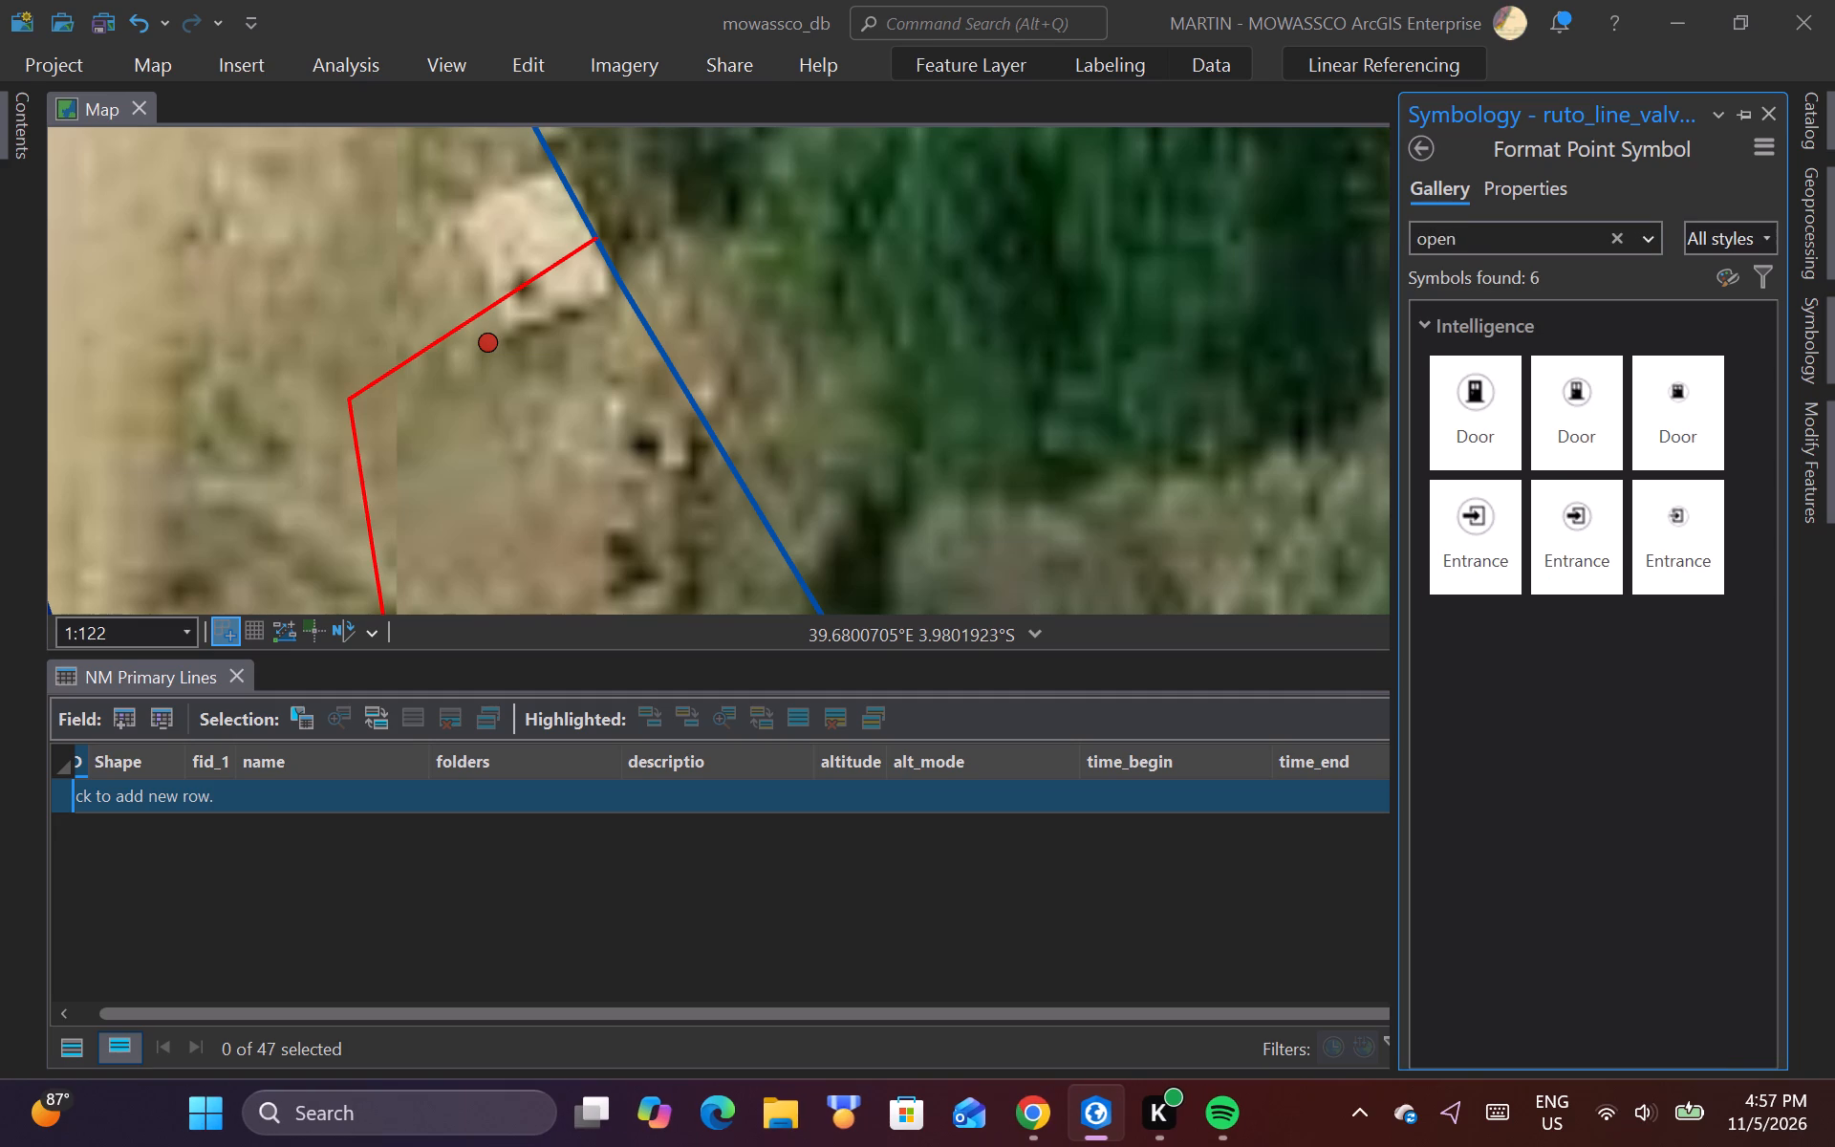
key(BackSpace)
key(BackSpace)
key(BackSpace)
key(BackSpace)
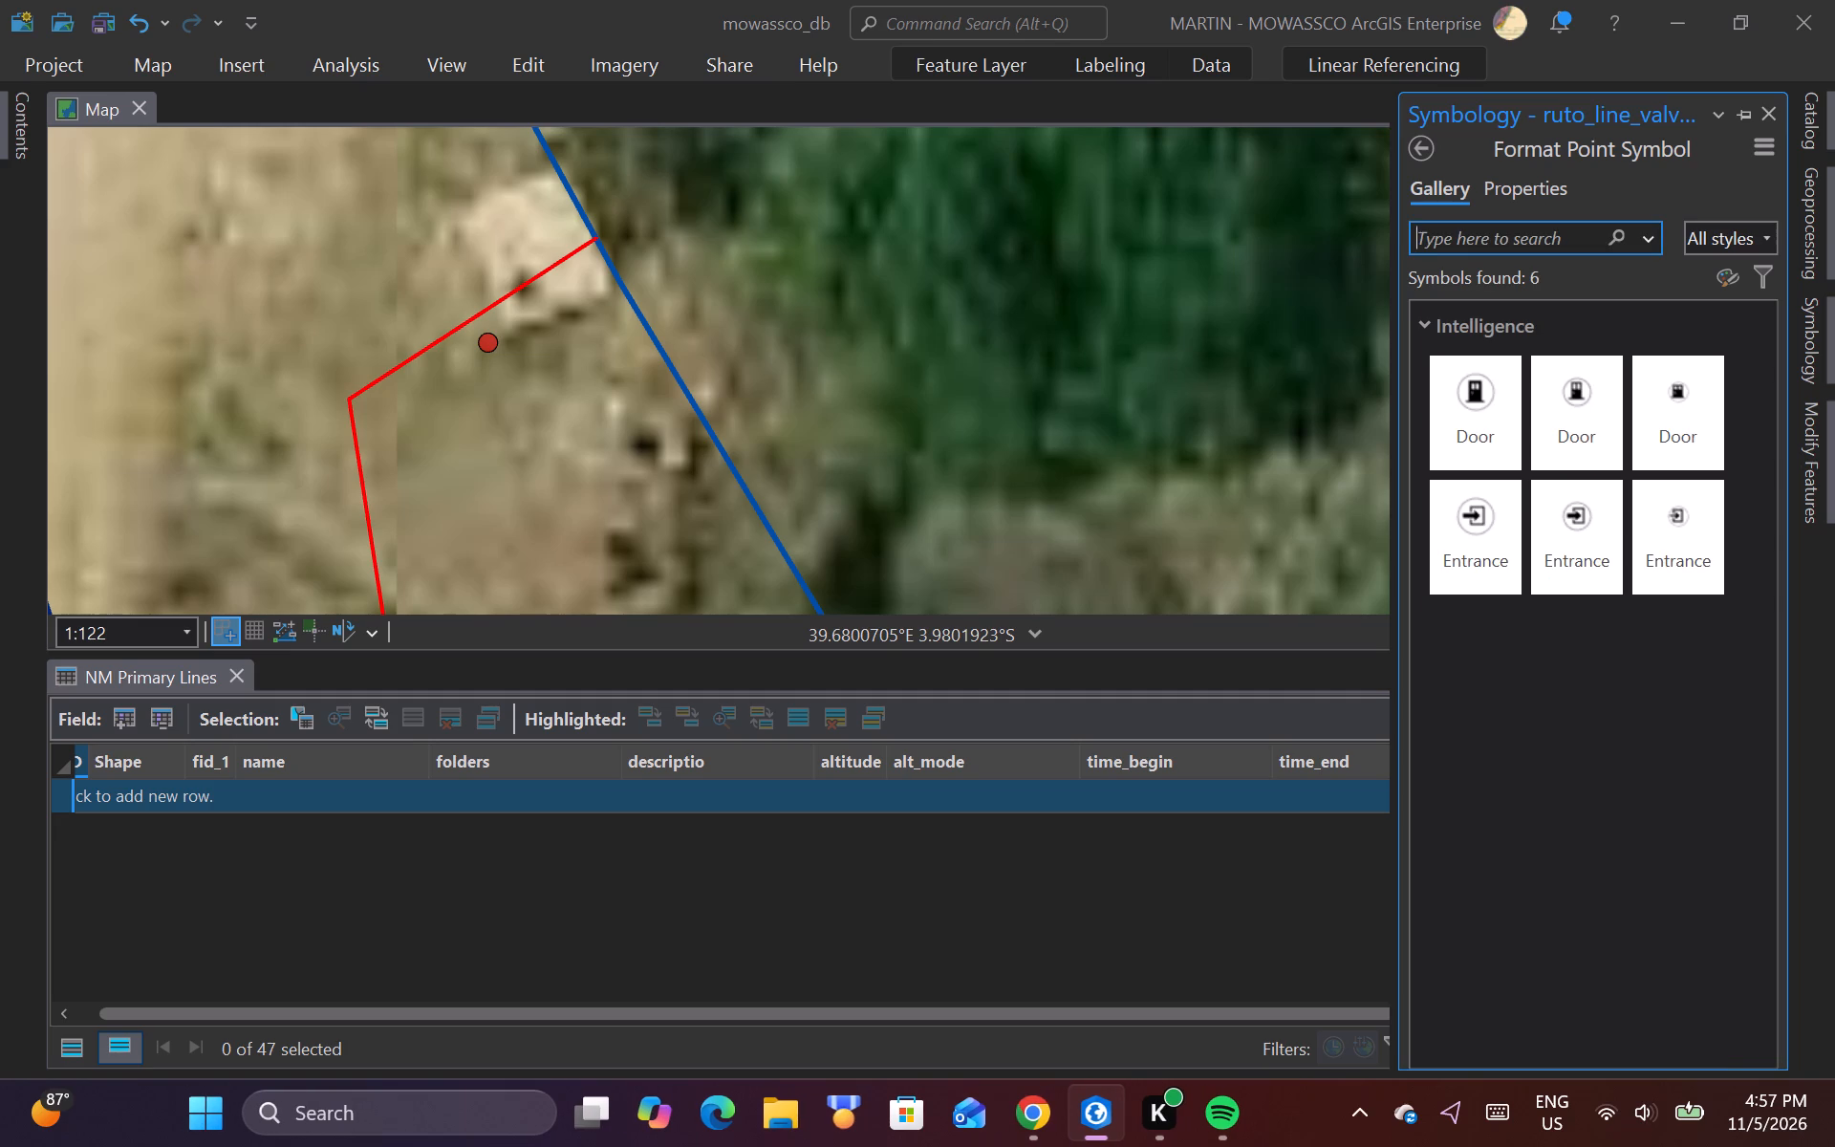
Search the point symbol gallery for "triangle" and browse the matching symbols in all styles.
text(tru)
key(BackSpace)
text(iangle)
key(Return)
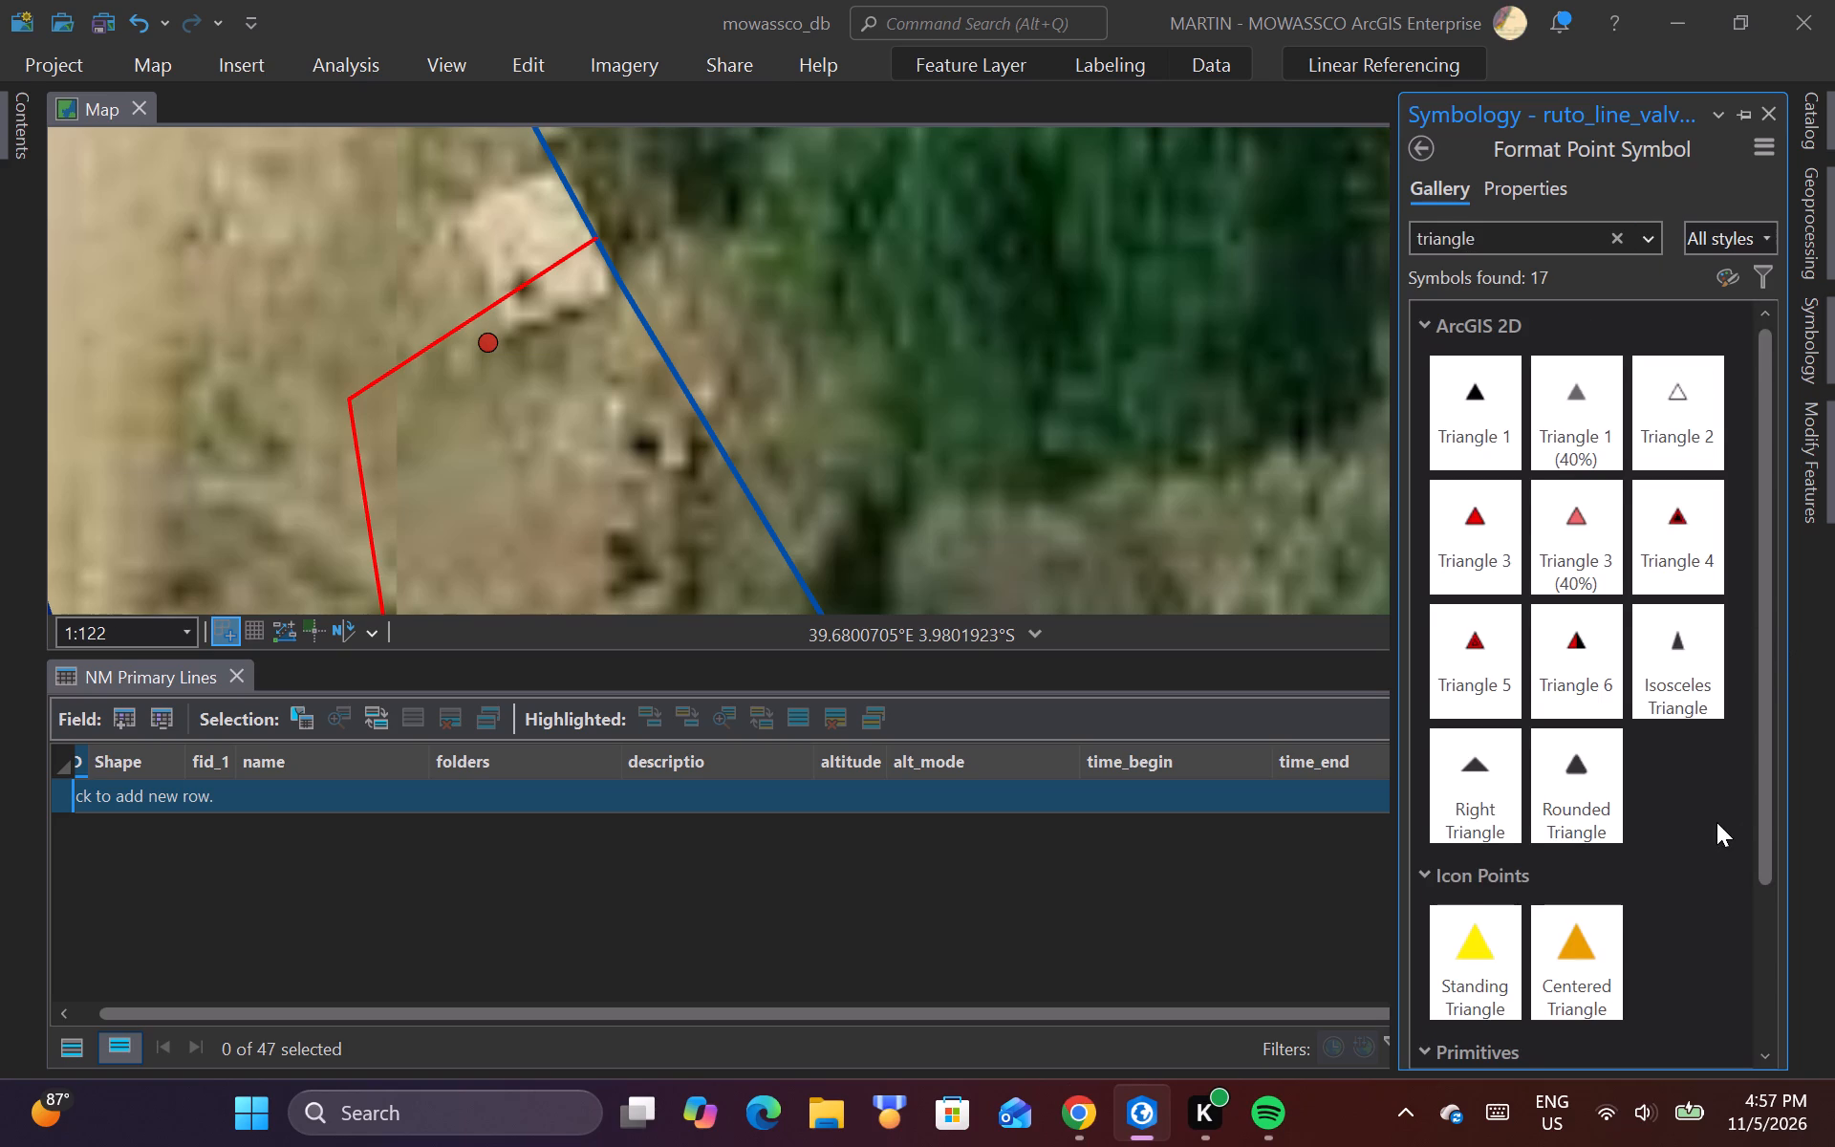
scroll(1713, 826, down, 7)
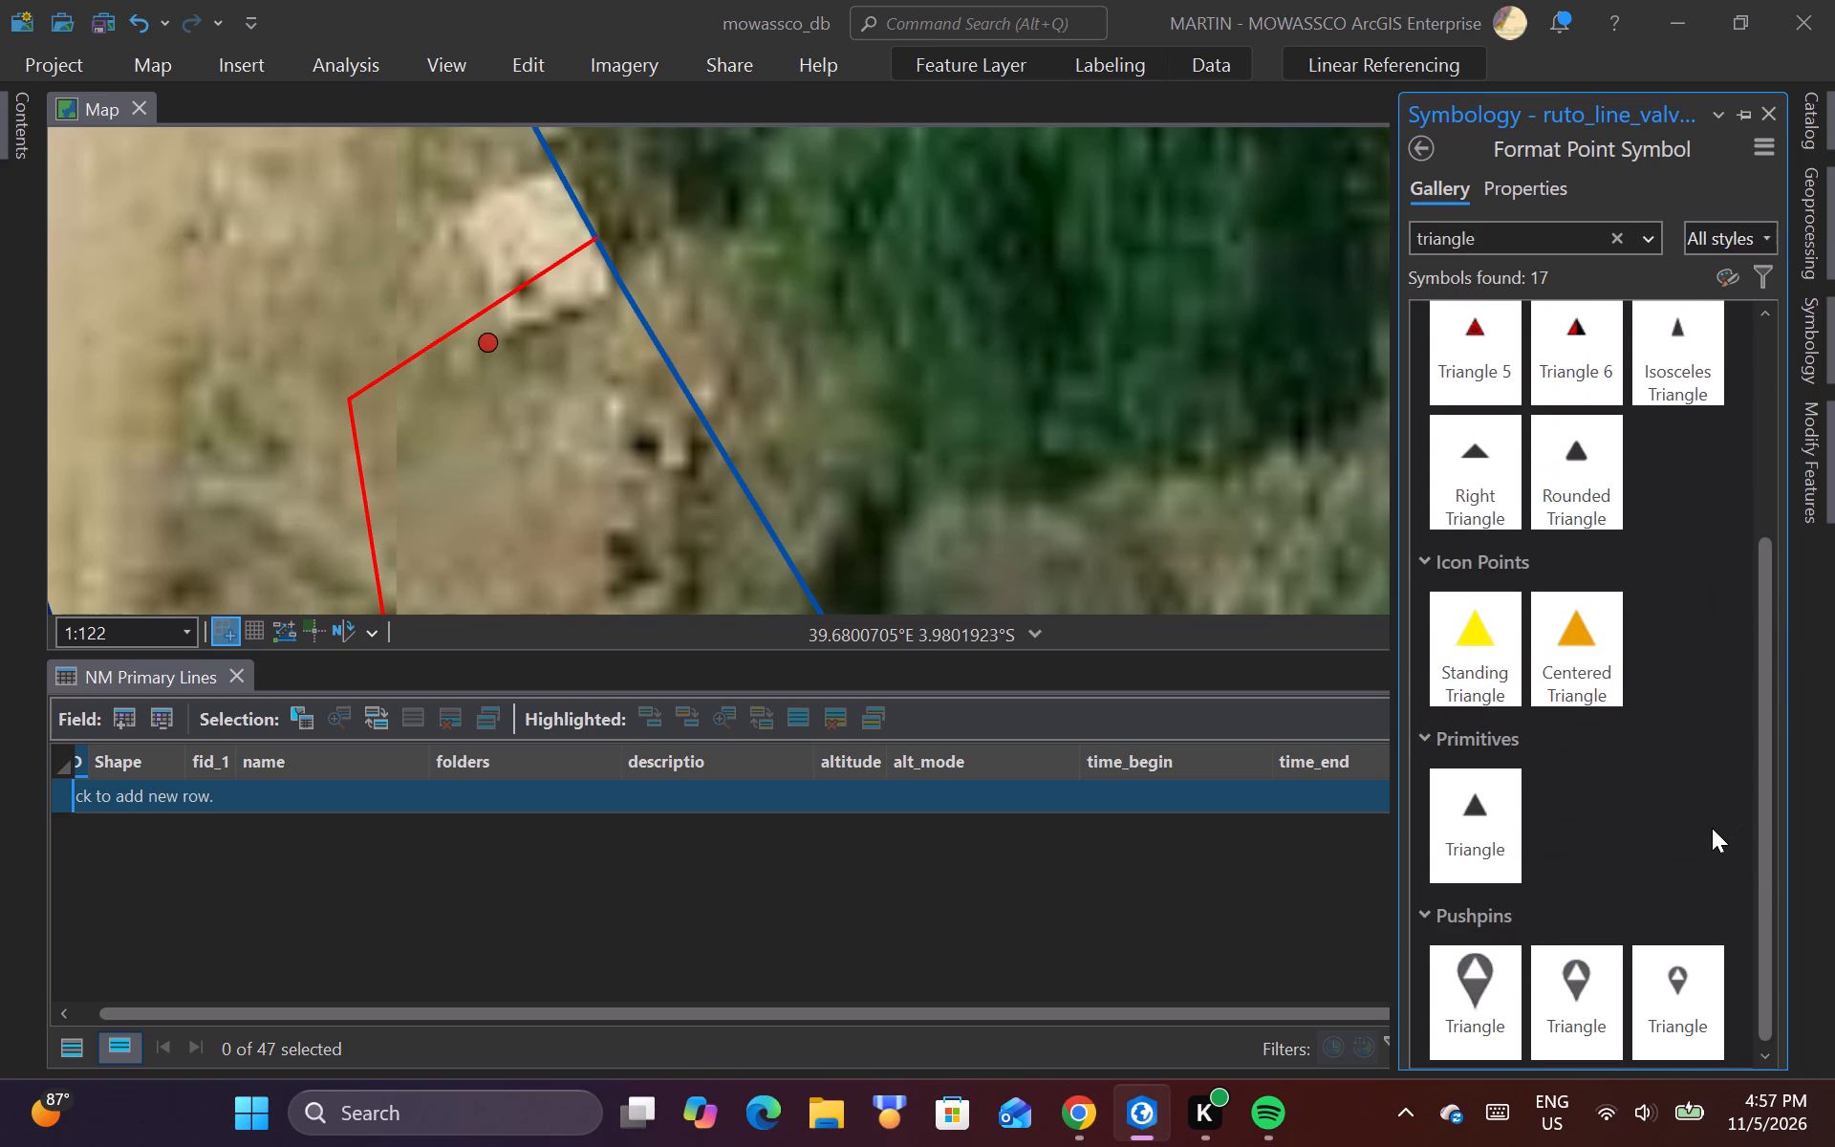
scroll(1712, 828, down, 4)
scroll(1712, 828, up, 12)
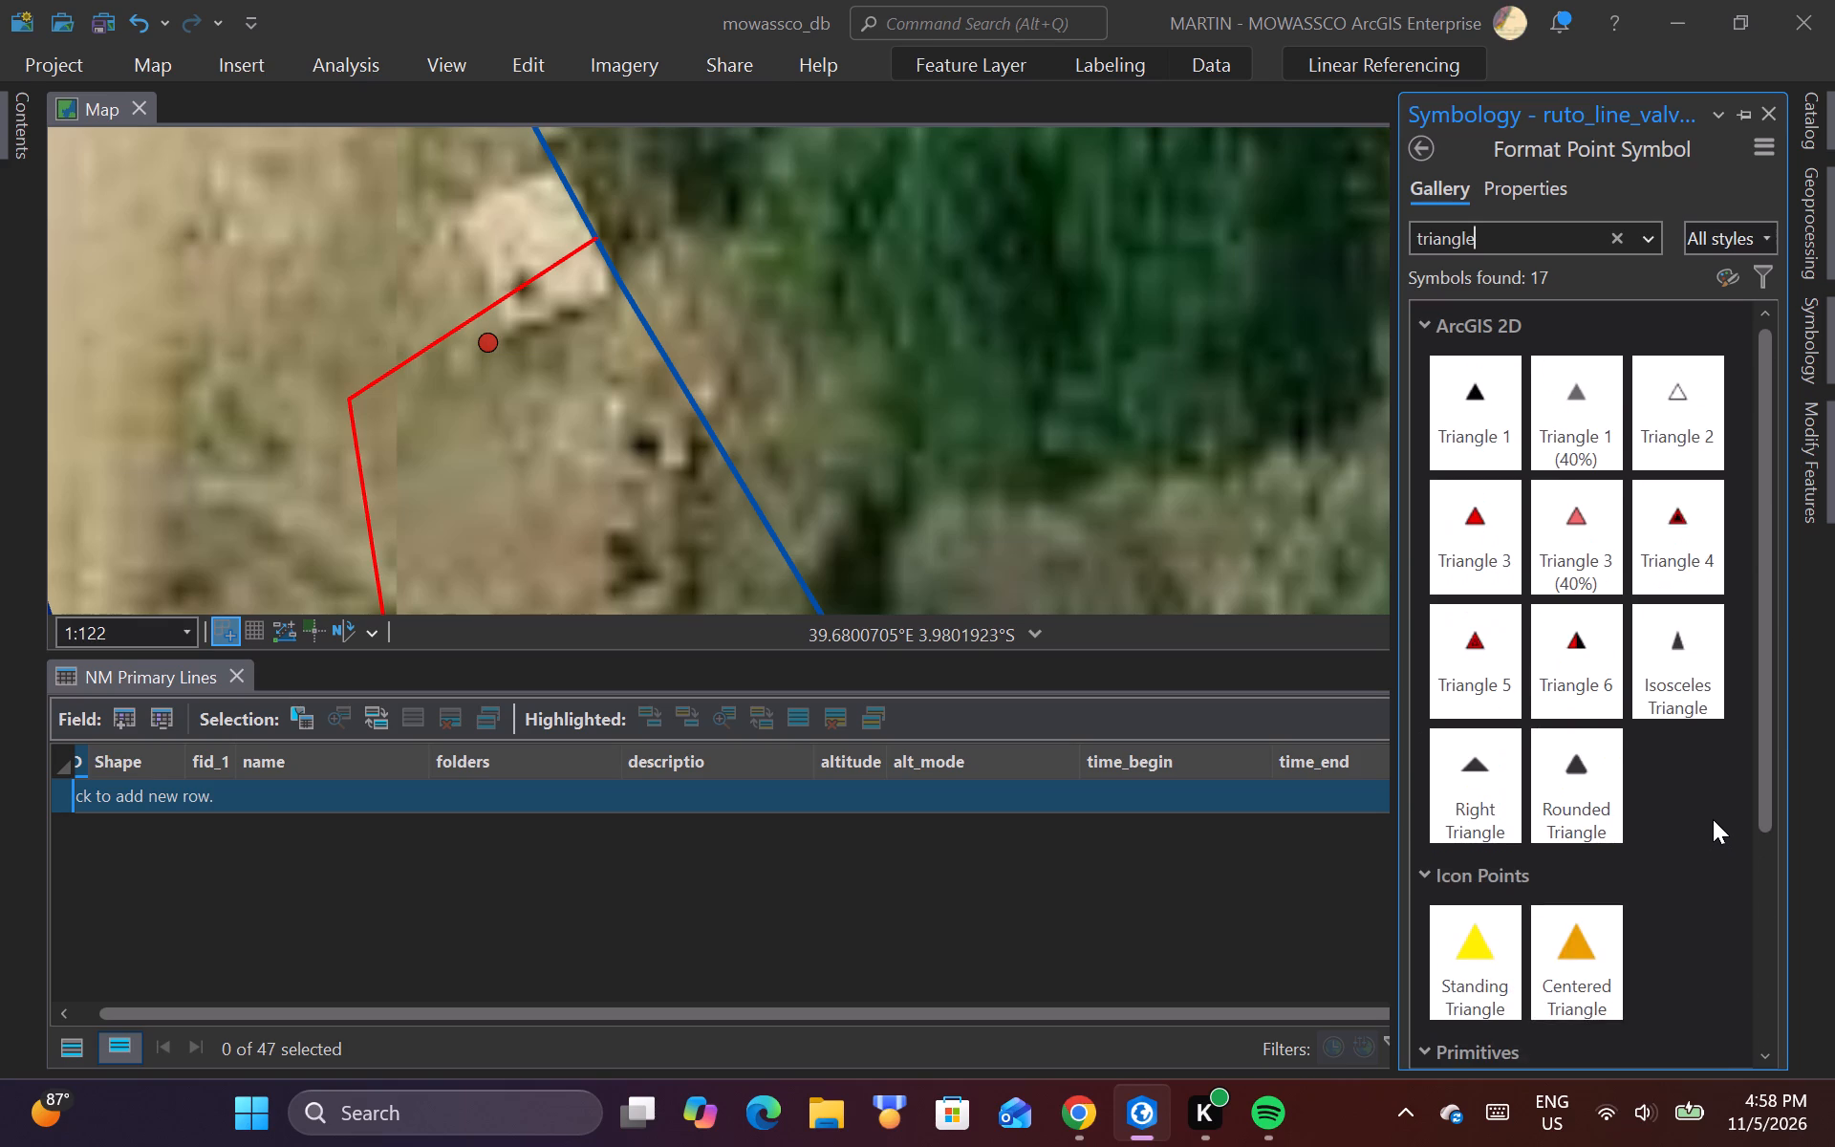
Change the form of the ruto_line_valves symbol's shape marker to a triangle in the symbol layer properties.
click(1544, 190)
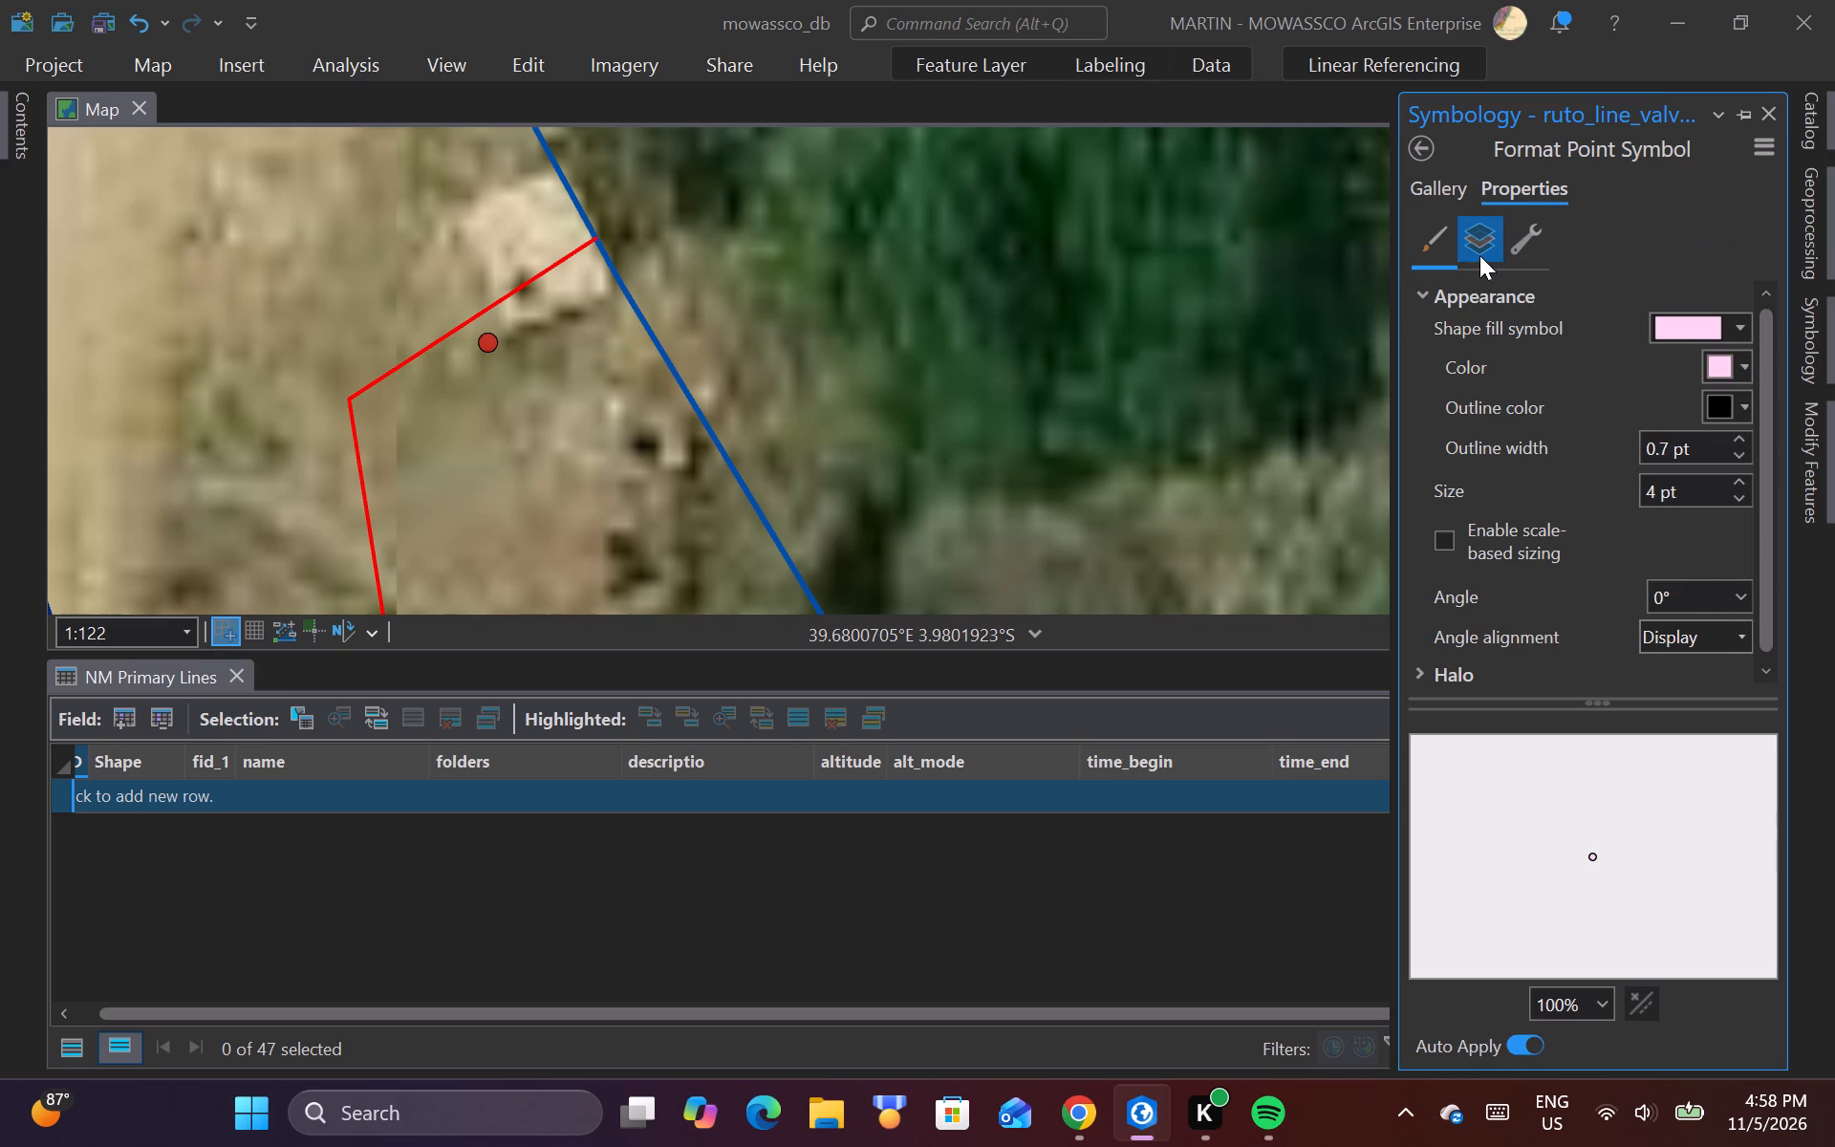
click(1479, 255)
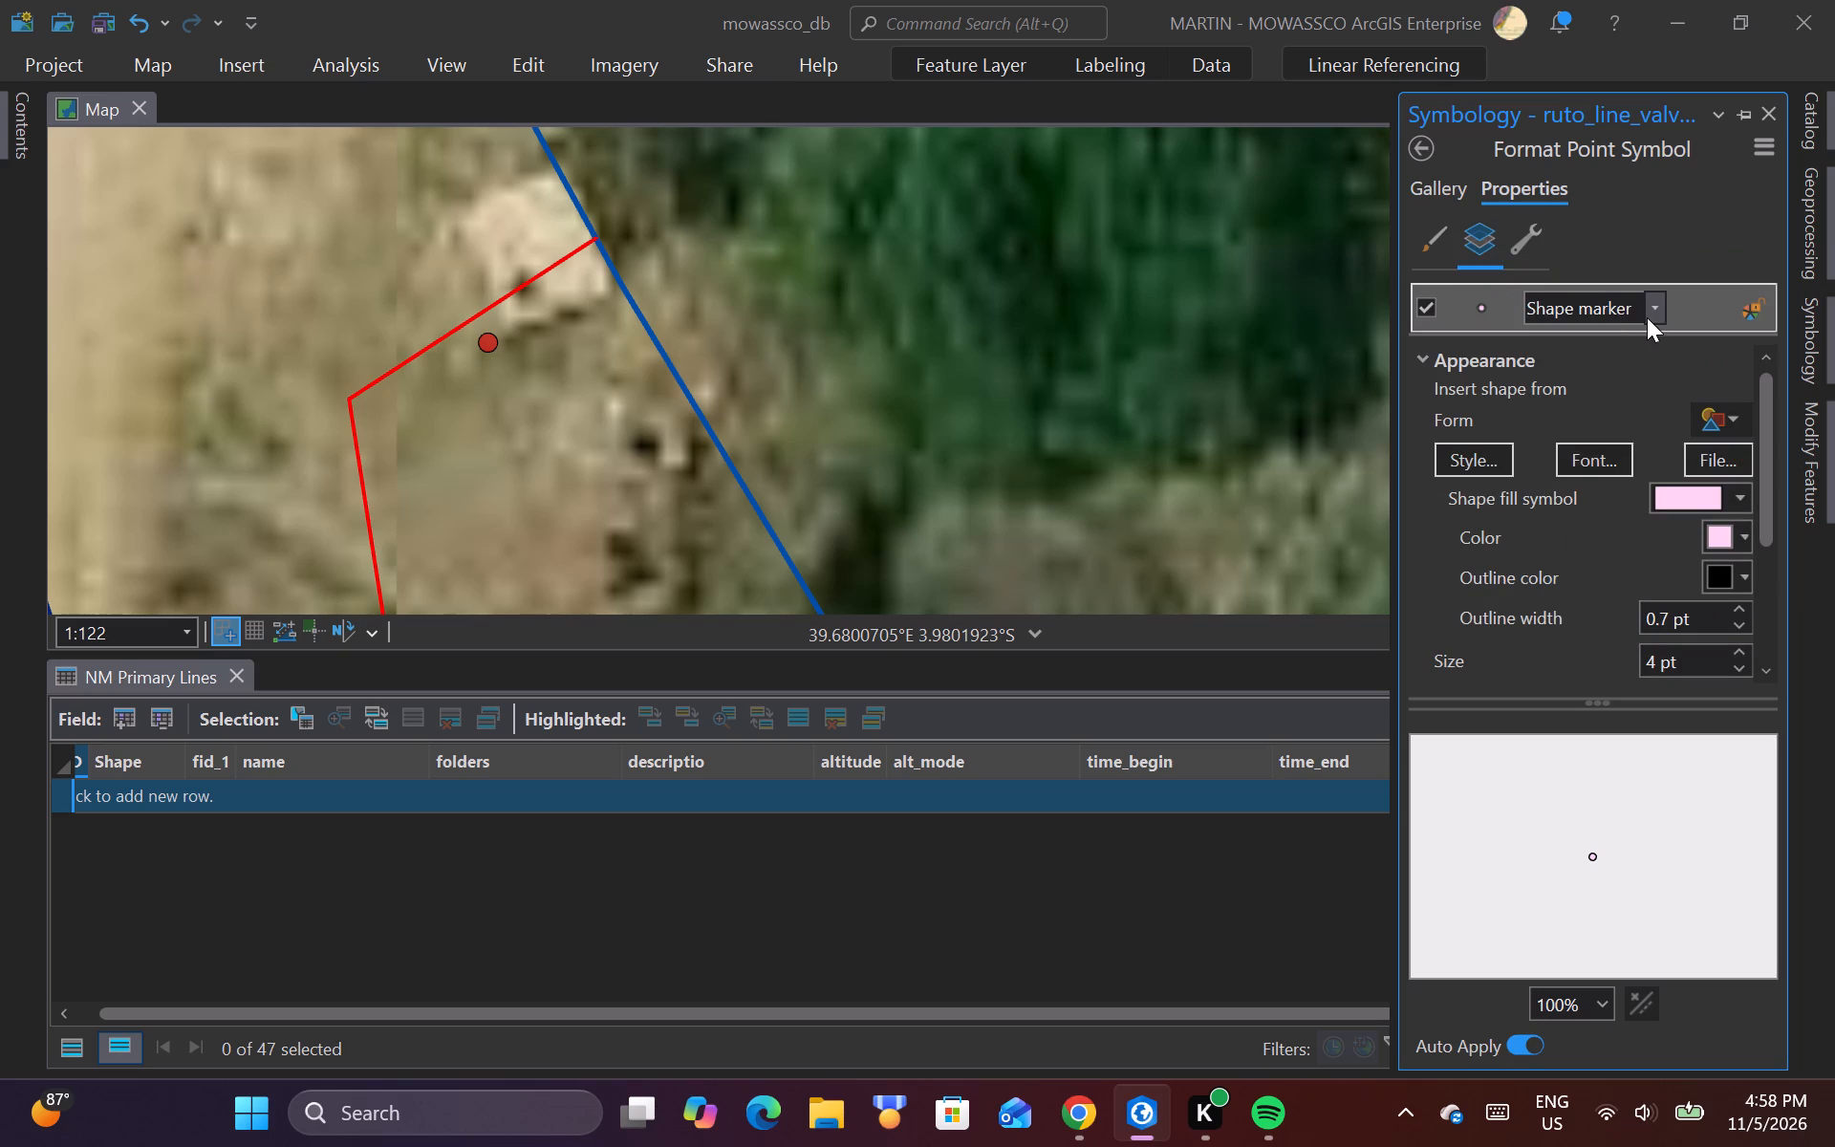
click(1649, 315)
click(1649, 315)
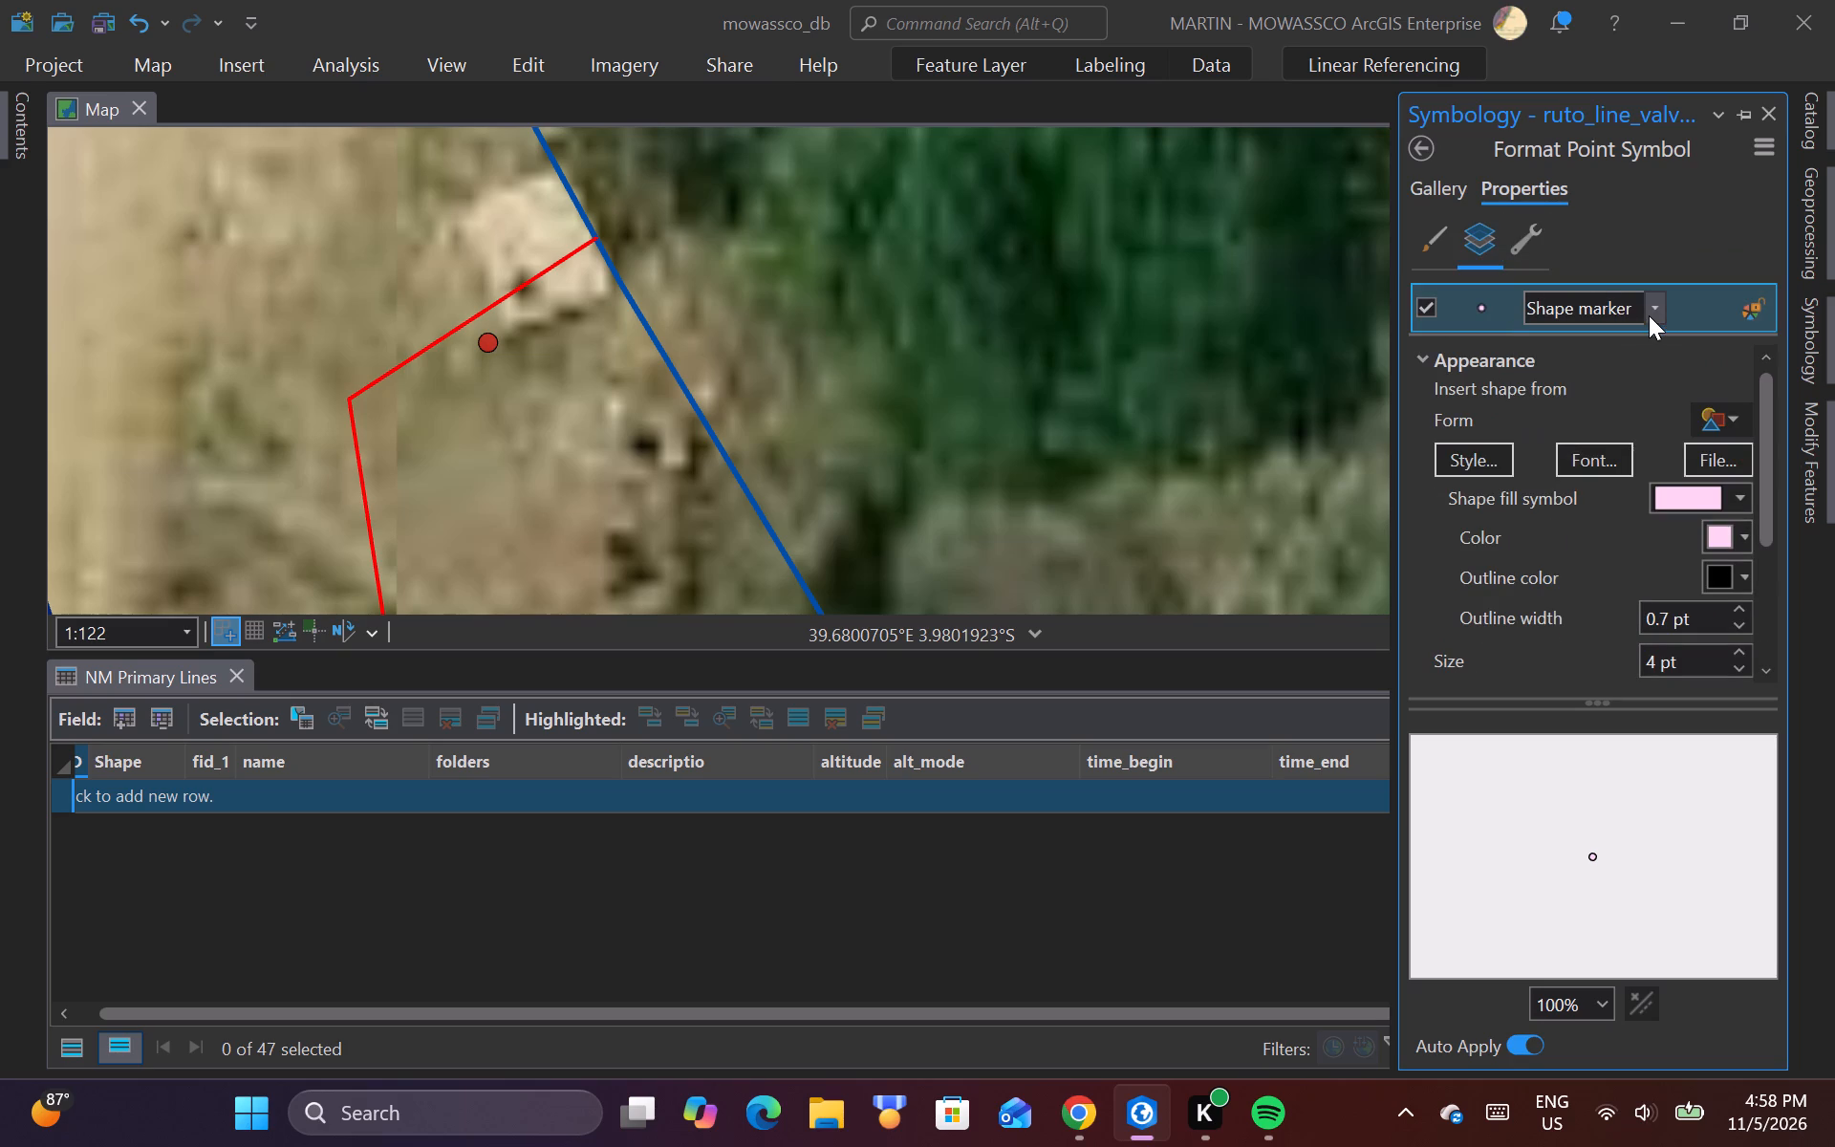
click(1739, 409)
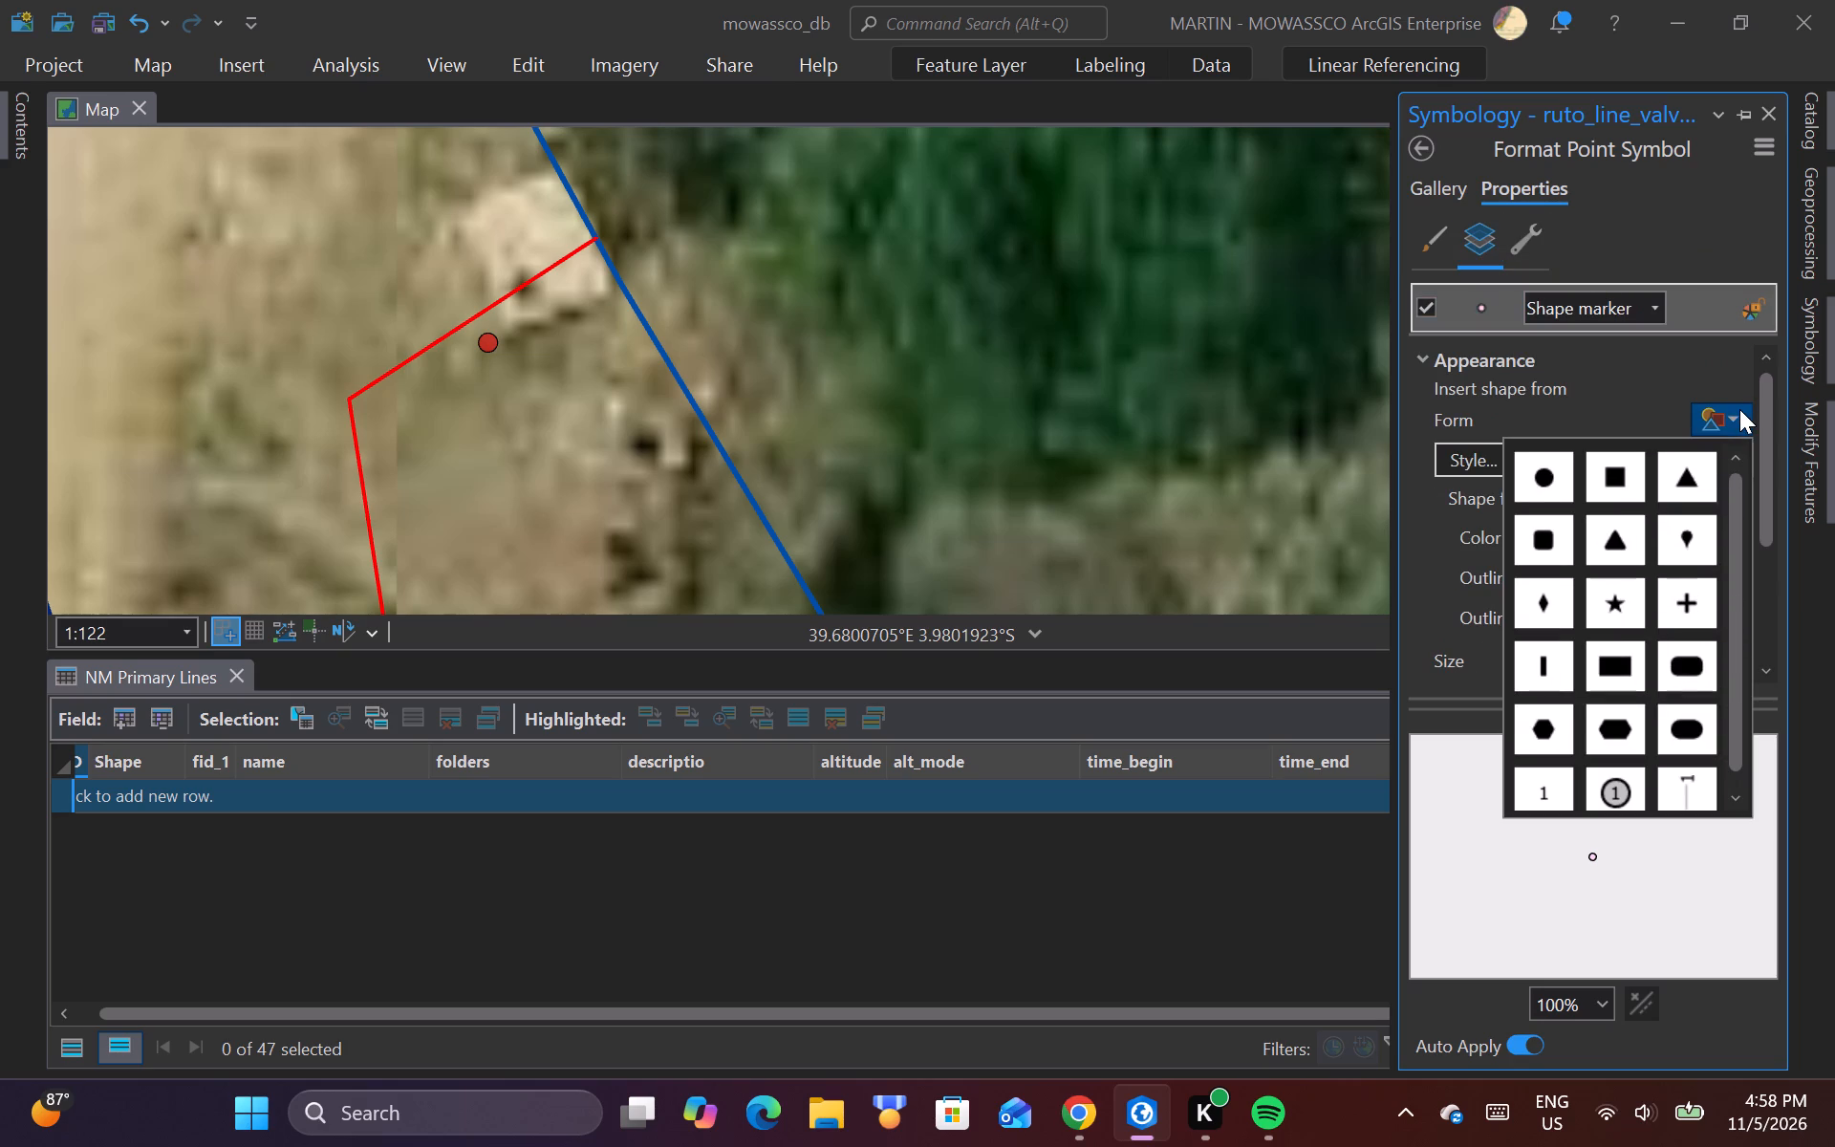
click(1692, 474)
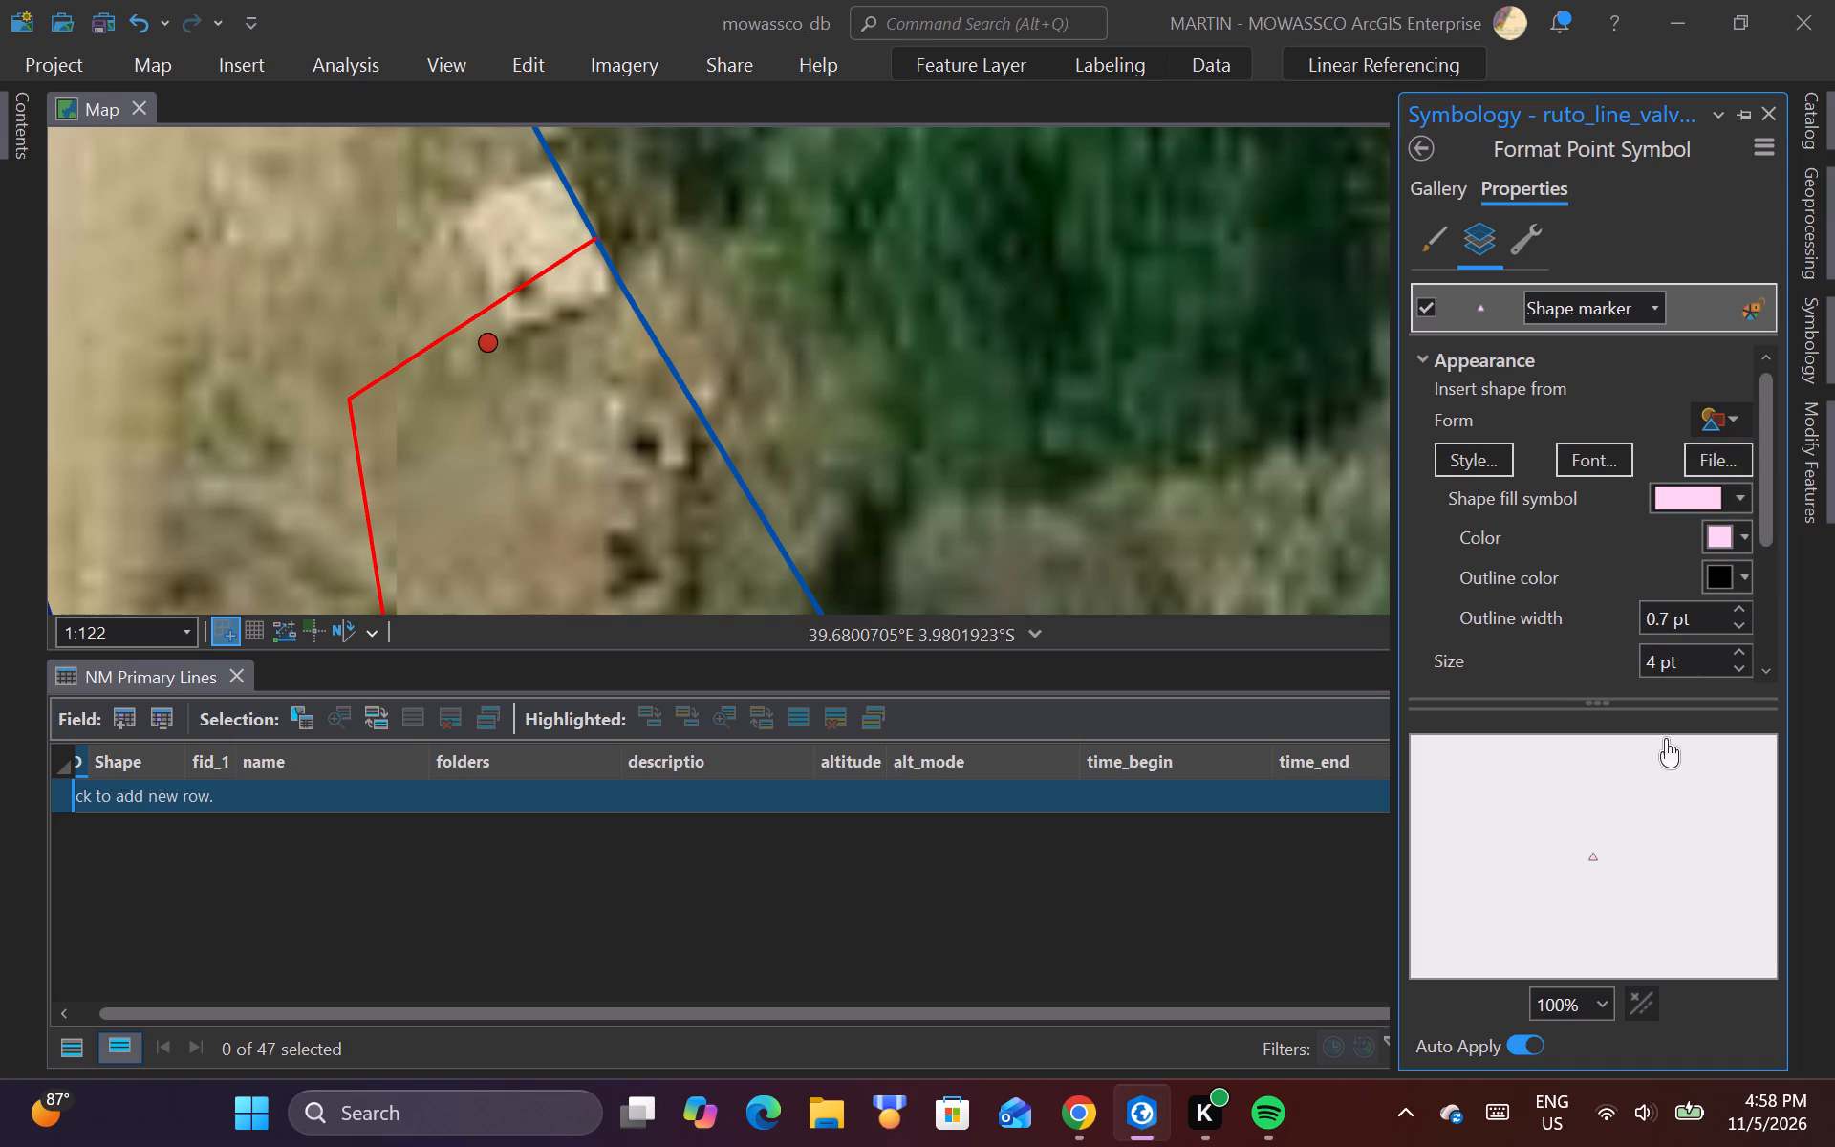
Set the size of the triangle shape marker to 18 pt.
triple_click(1741, 649)
double_click(1741, 649)
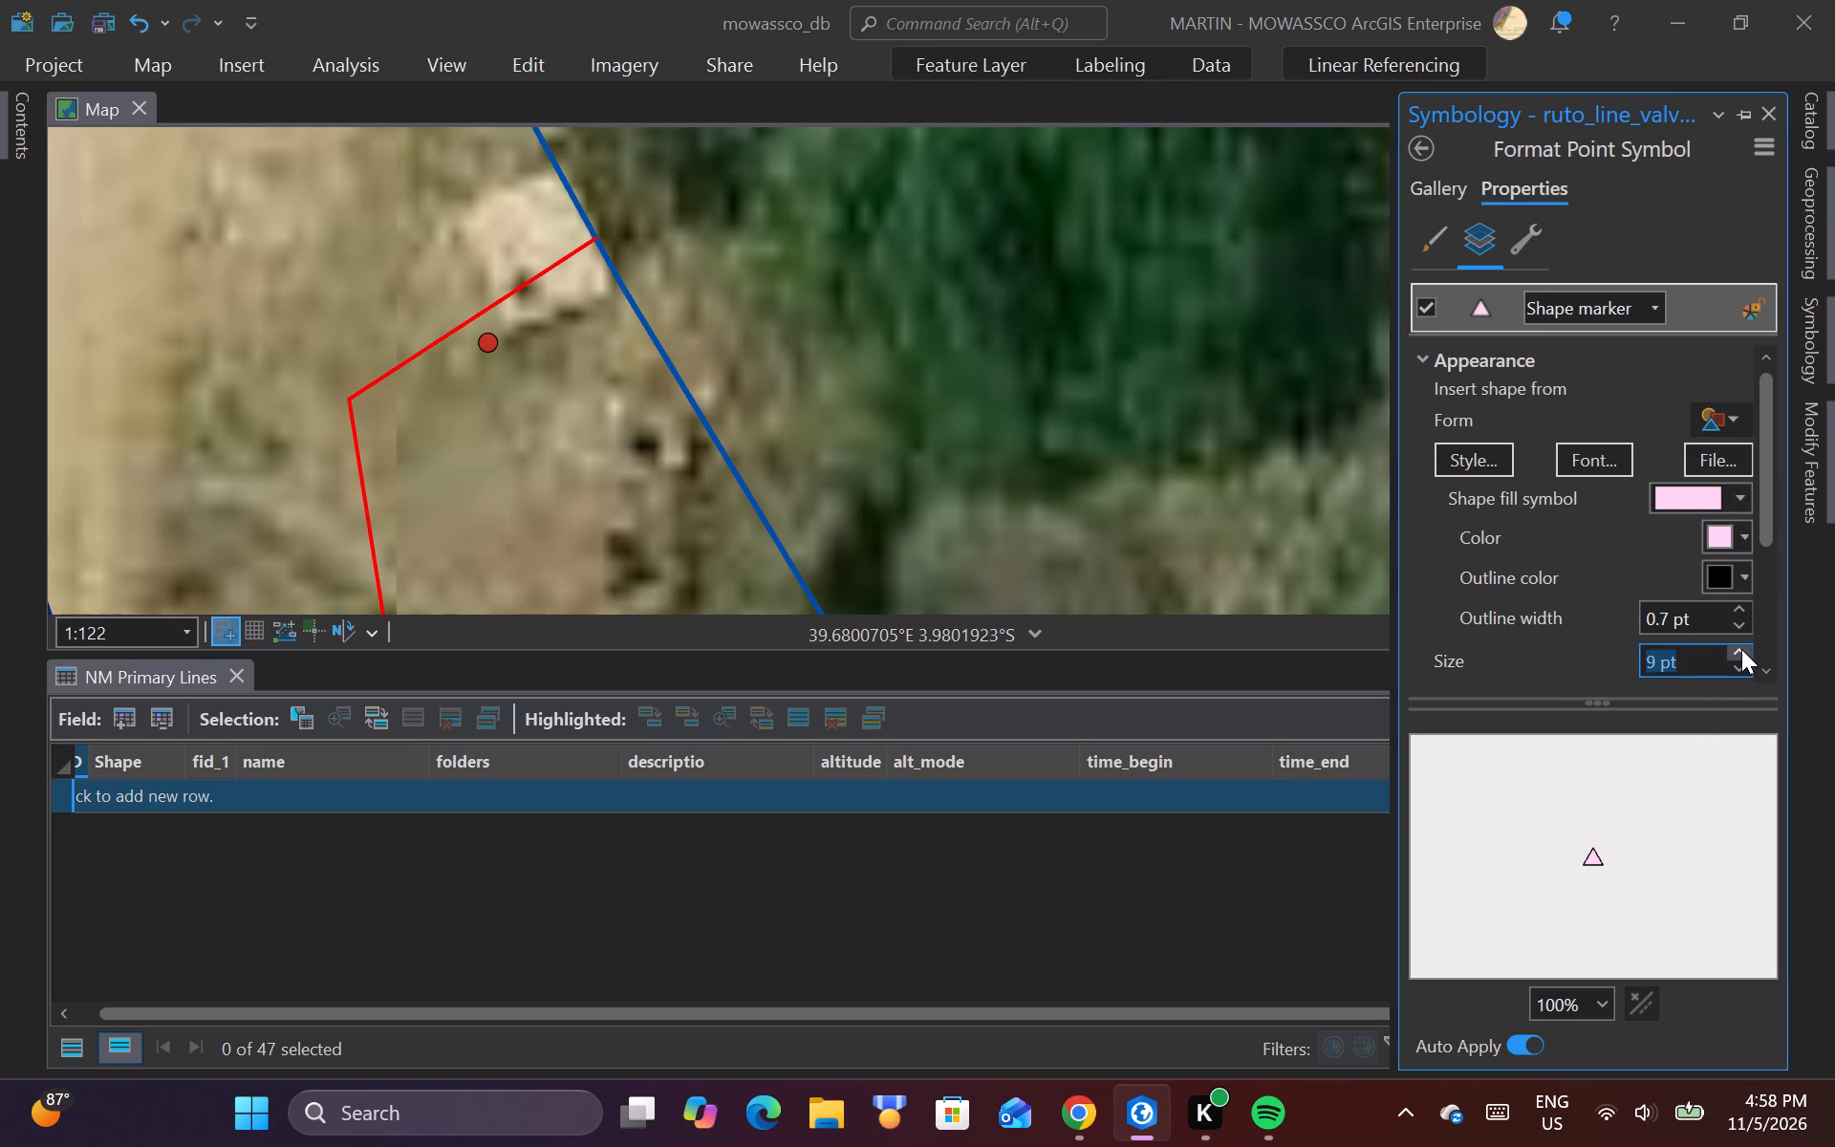
triple_click(1741, 649)
click(1741, 649)
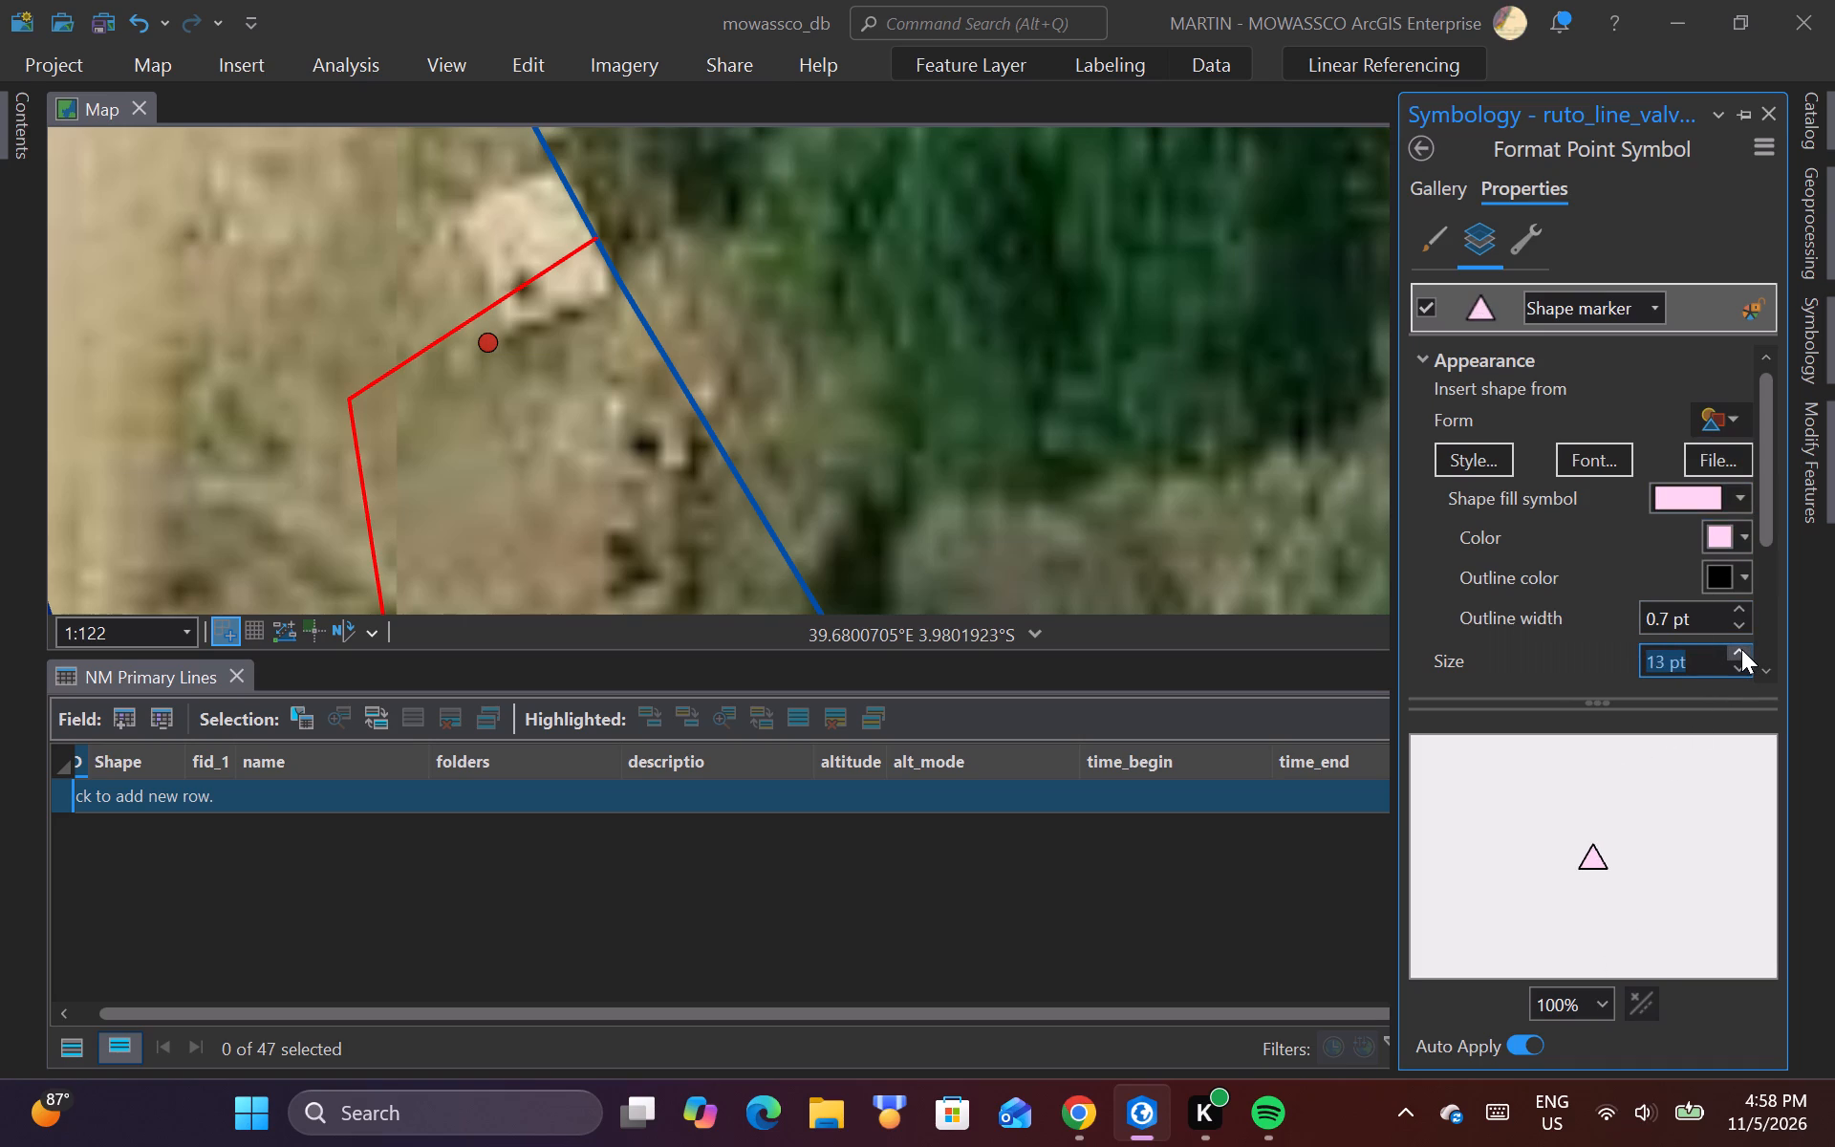
triple_click(1741, 649)
double_click(1741, 649)
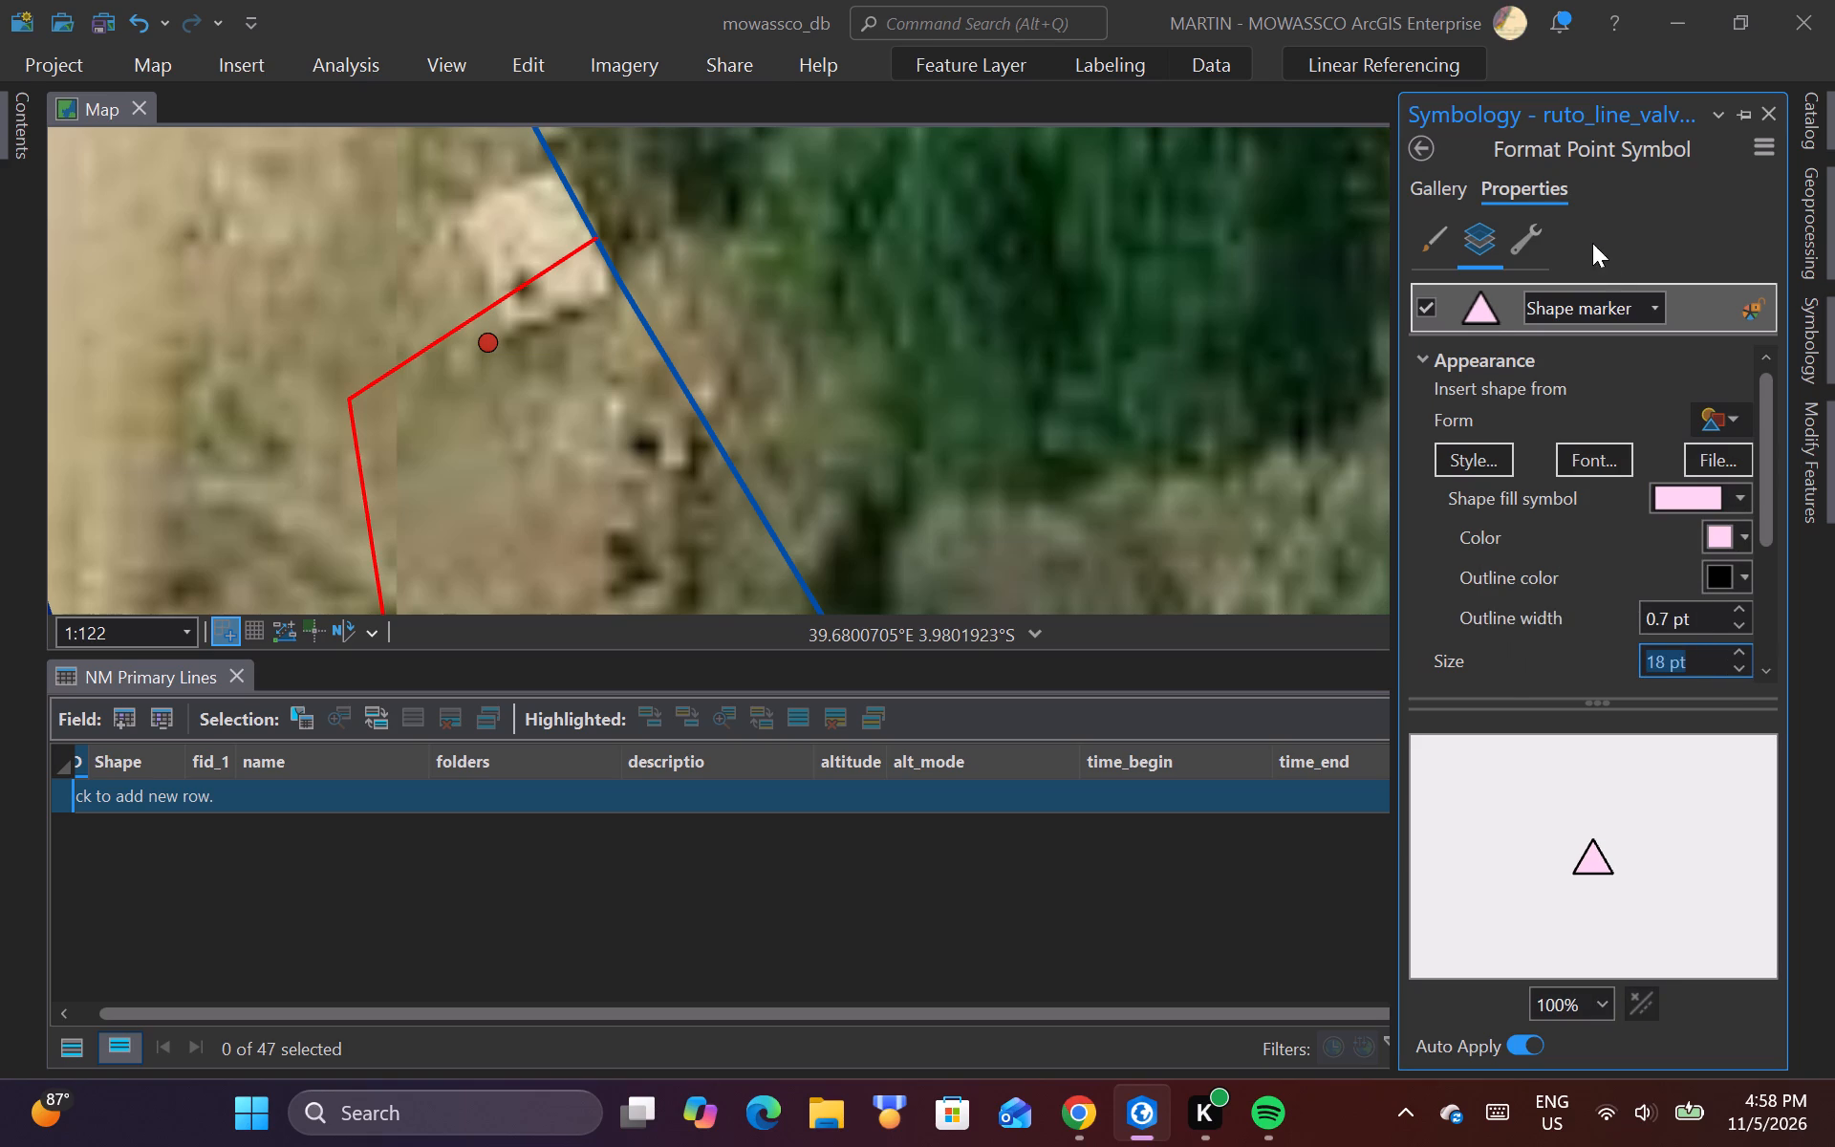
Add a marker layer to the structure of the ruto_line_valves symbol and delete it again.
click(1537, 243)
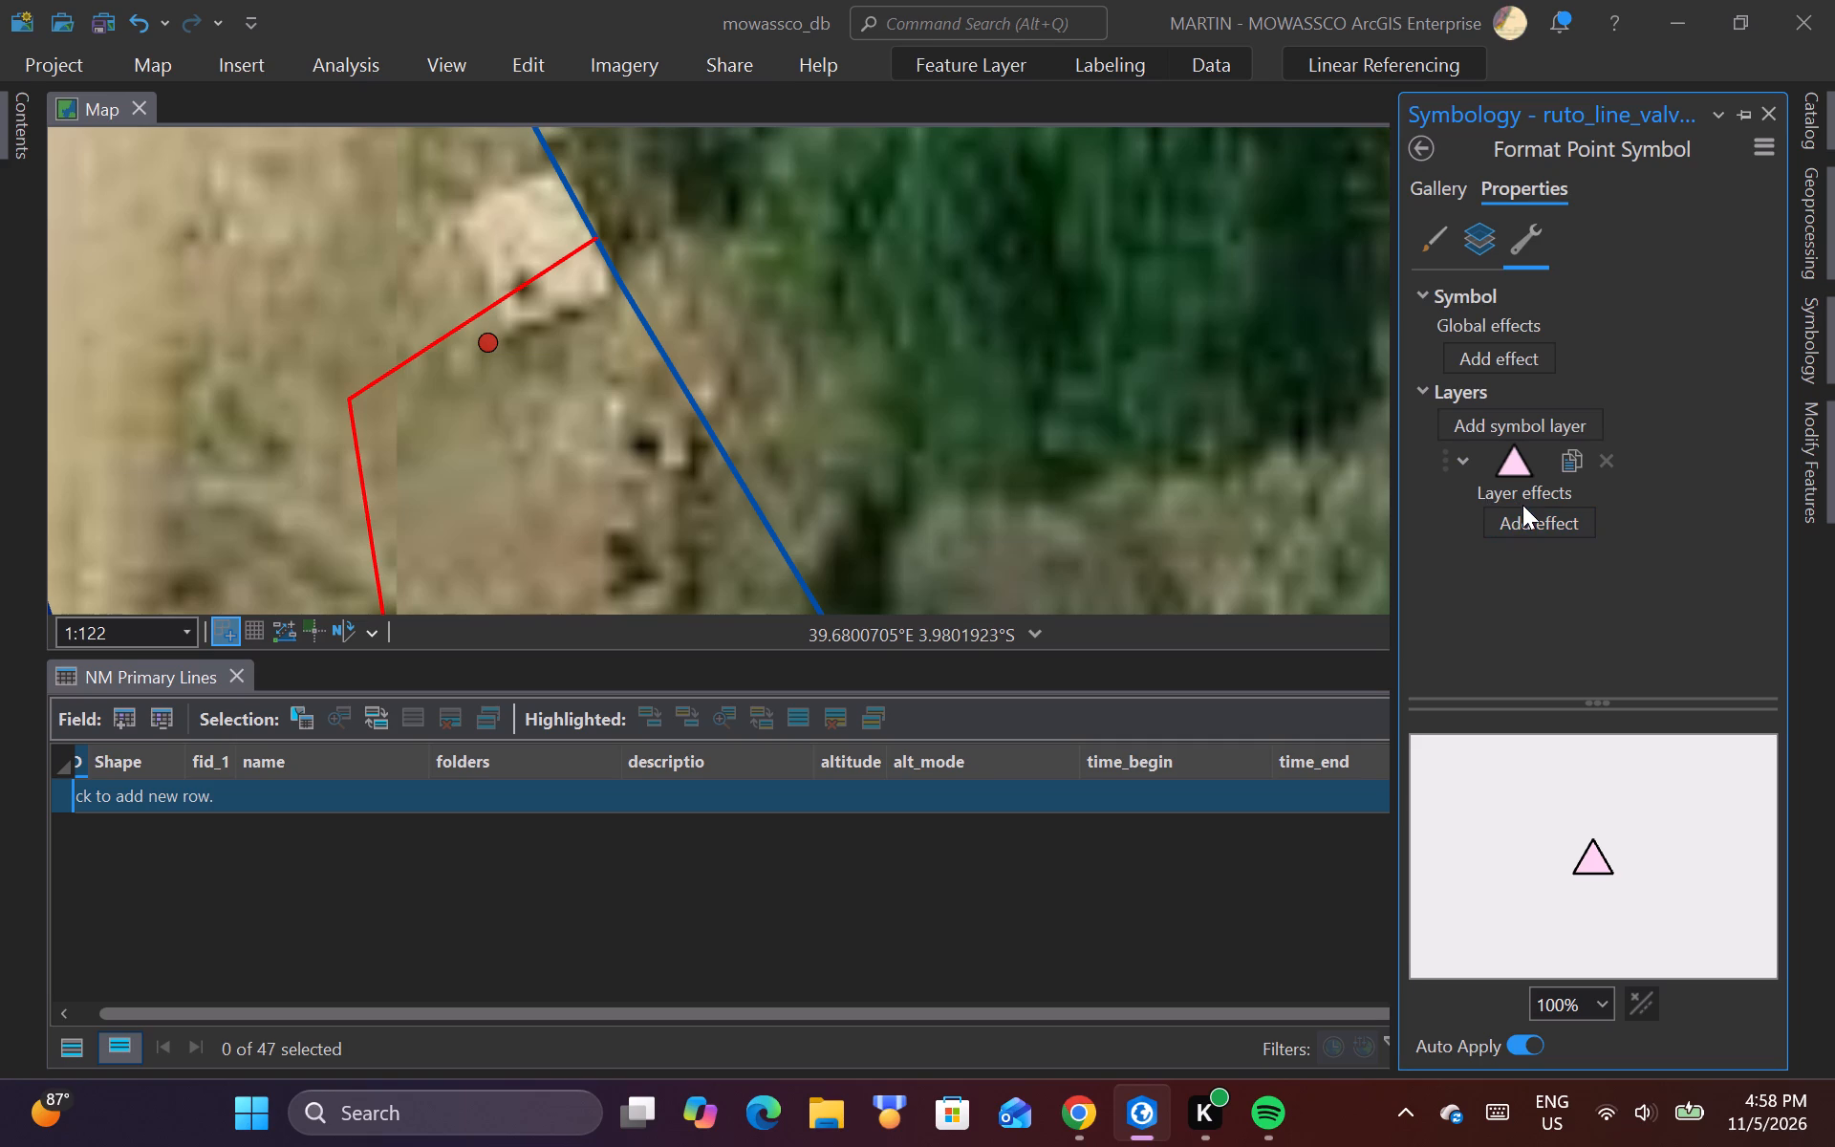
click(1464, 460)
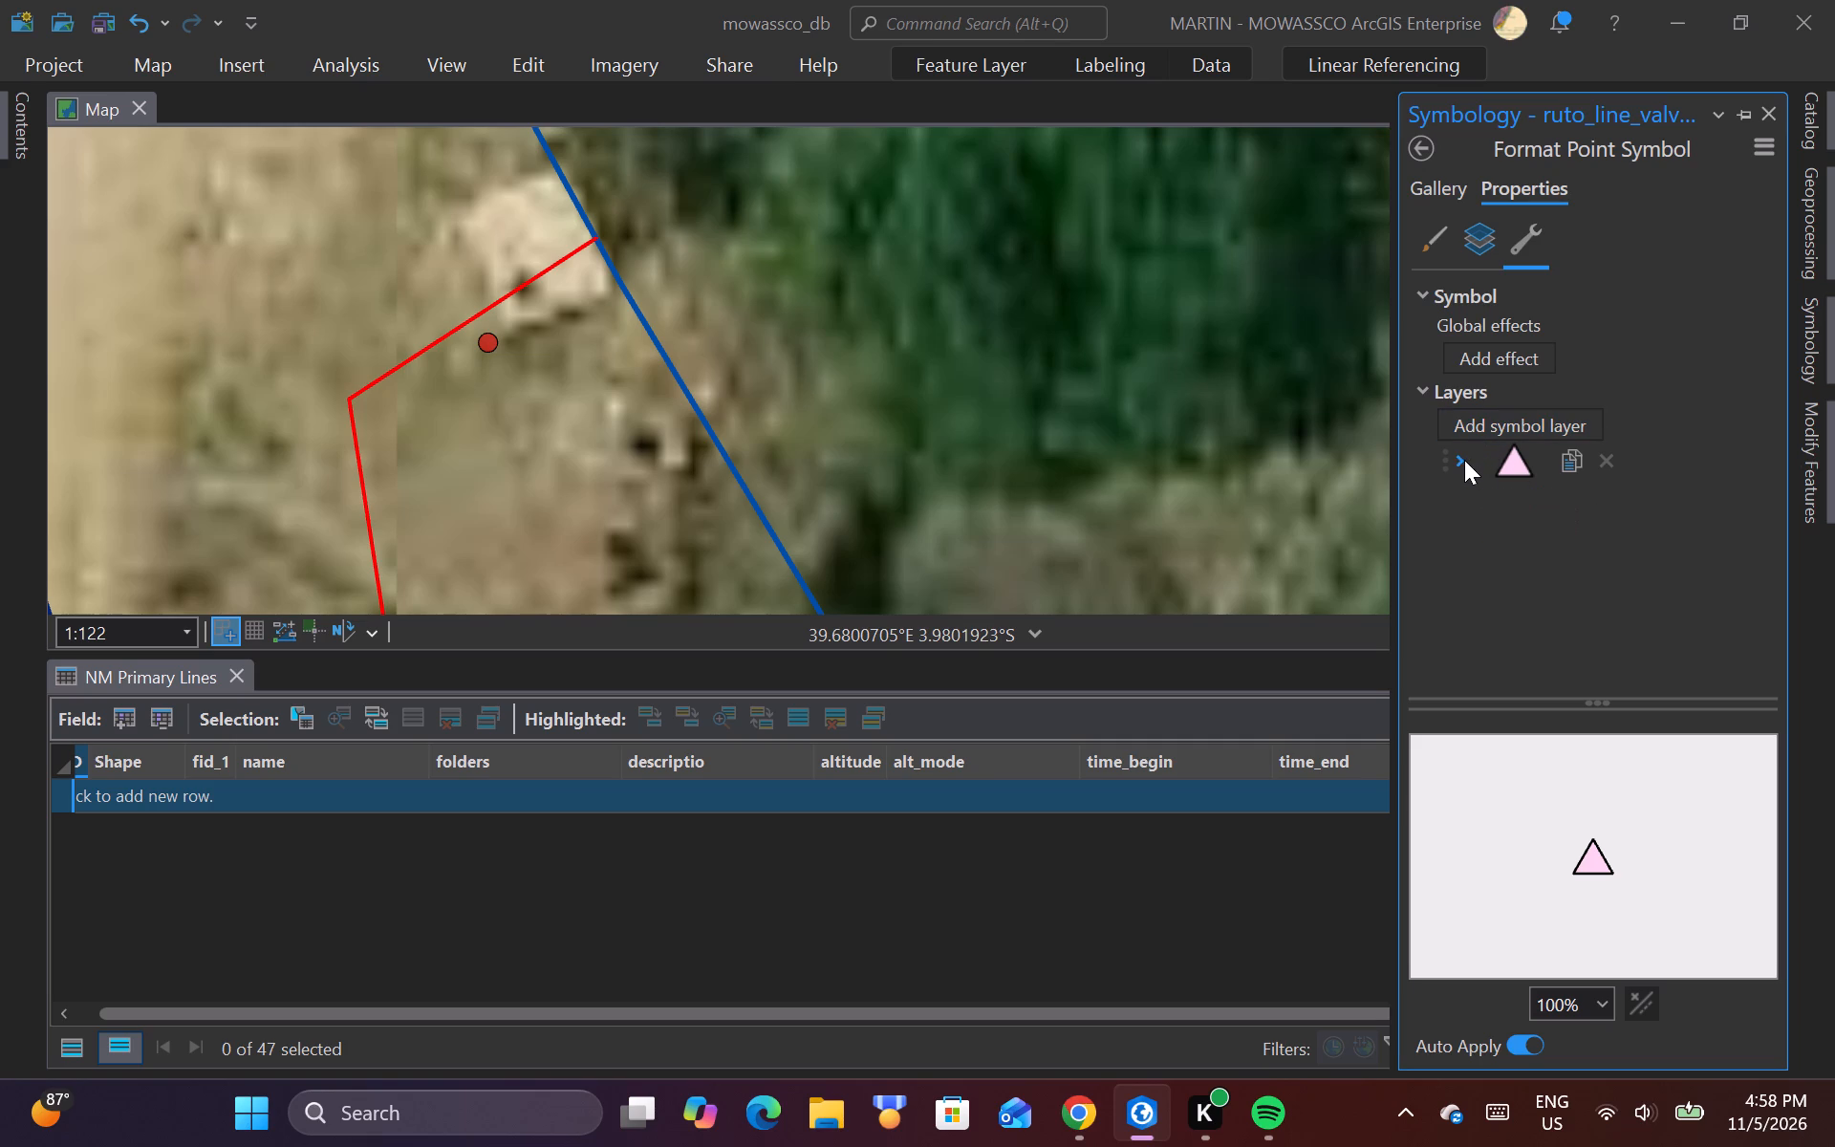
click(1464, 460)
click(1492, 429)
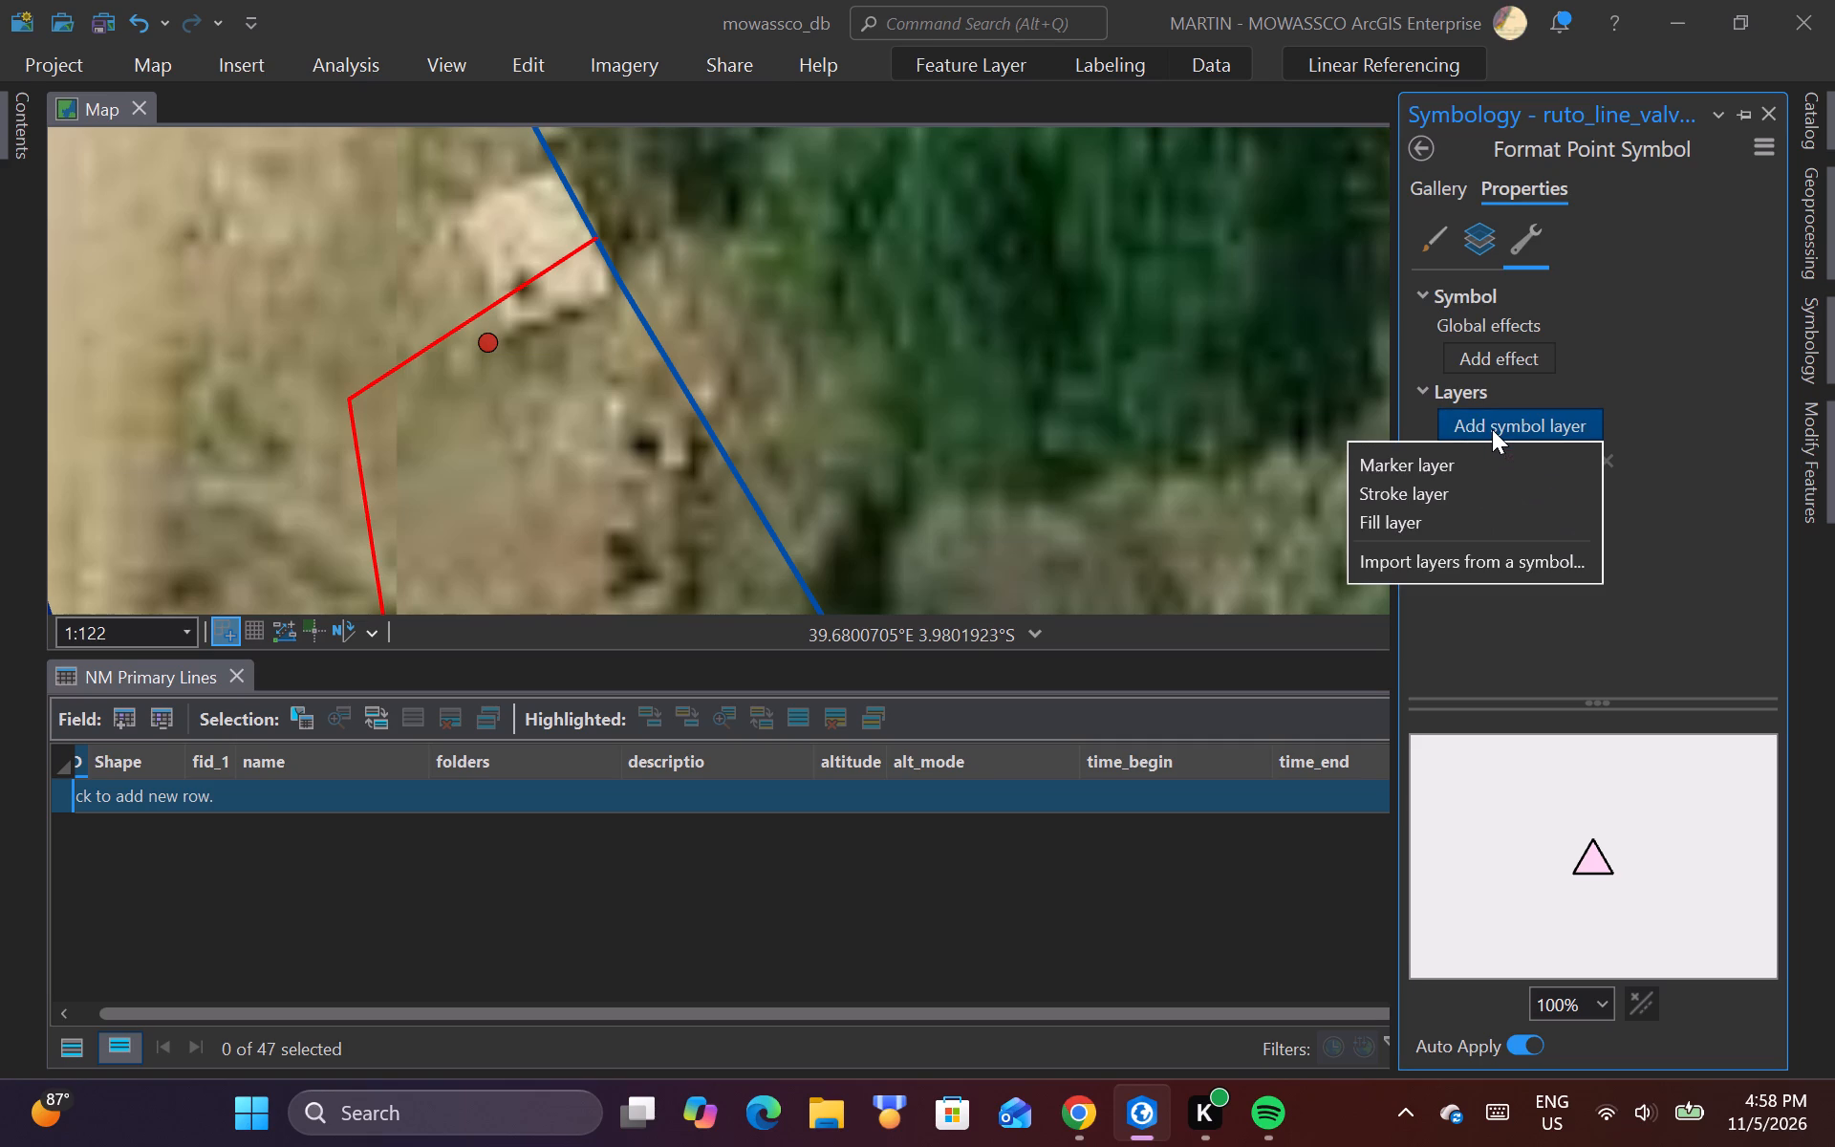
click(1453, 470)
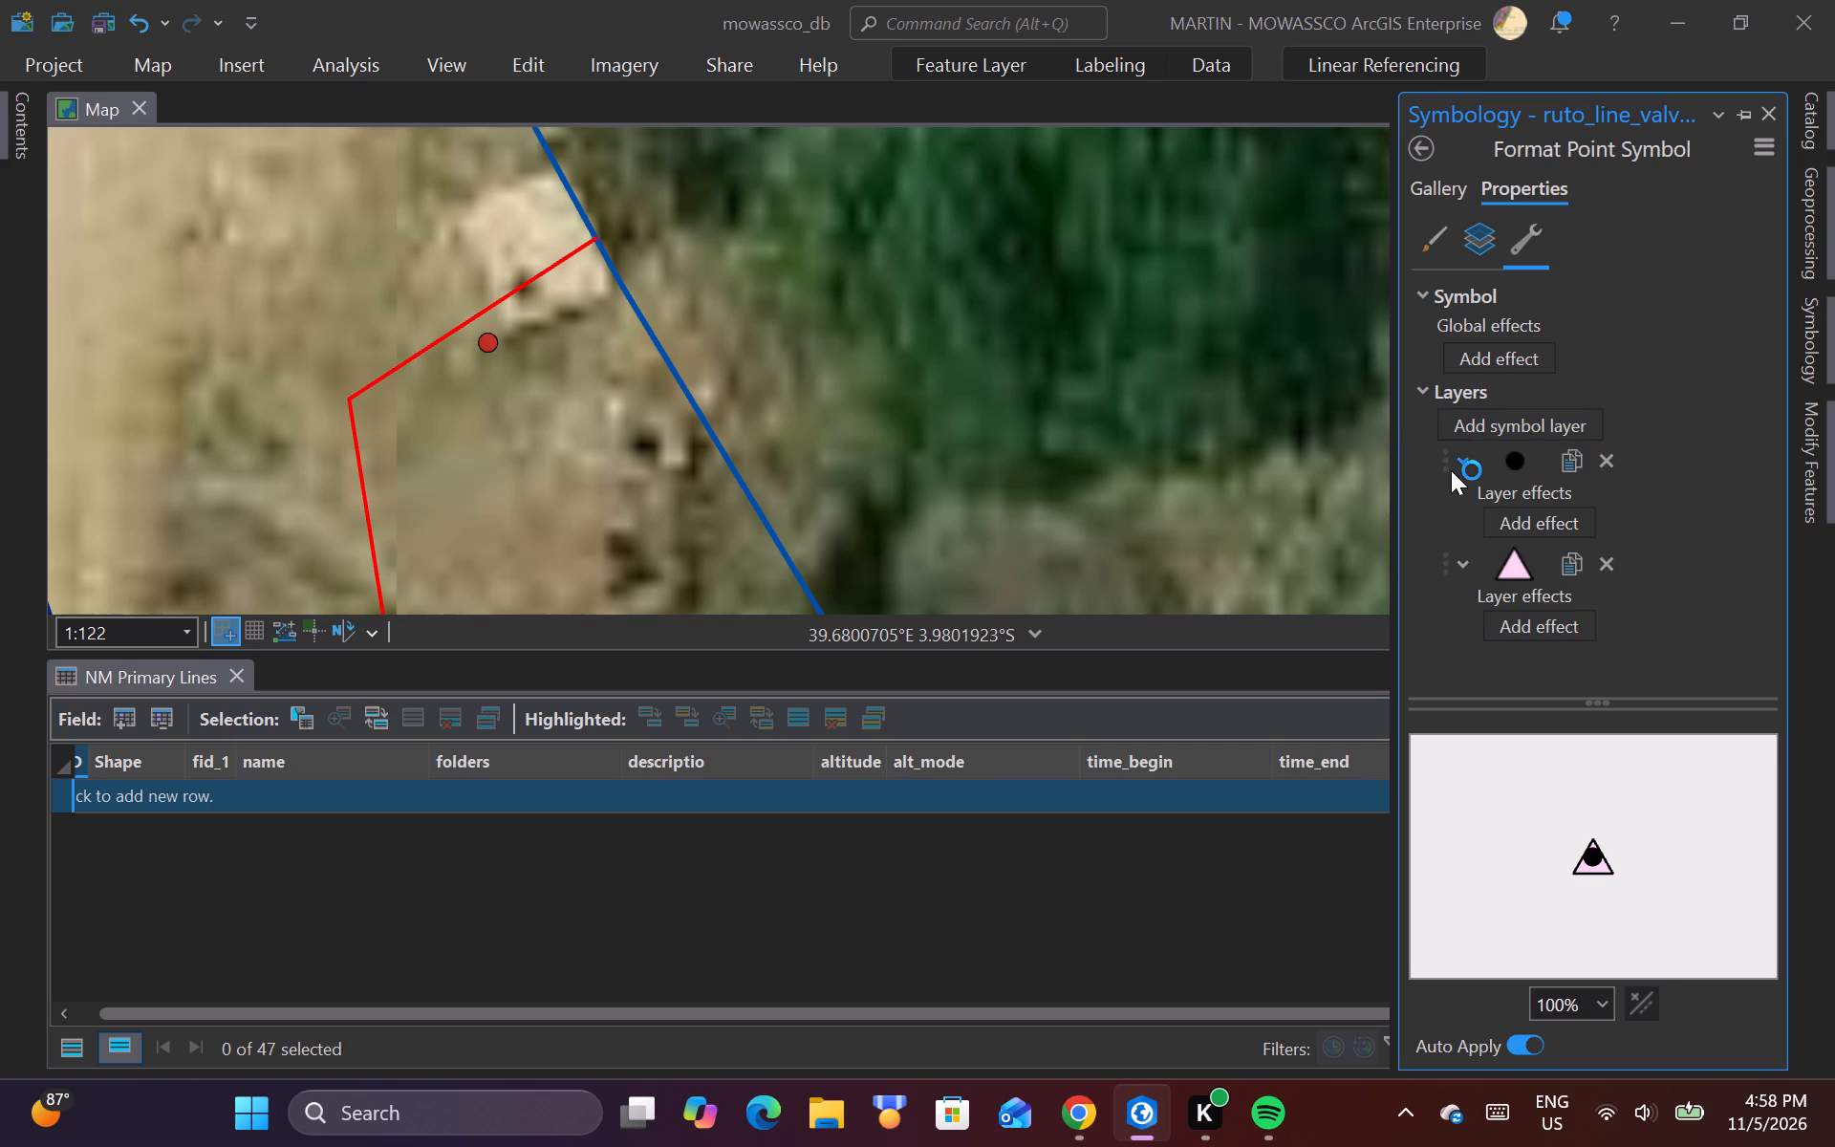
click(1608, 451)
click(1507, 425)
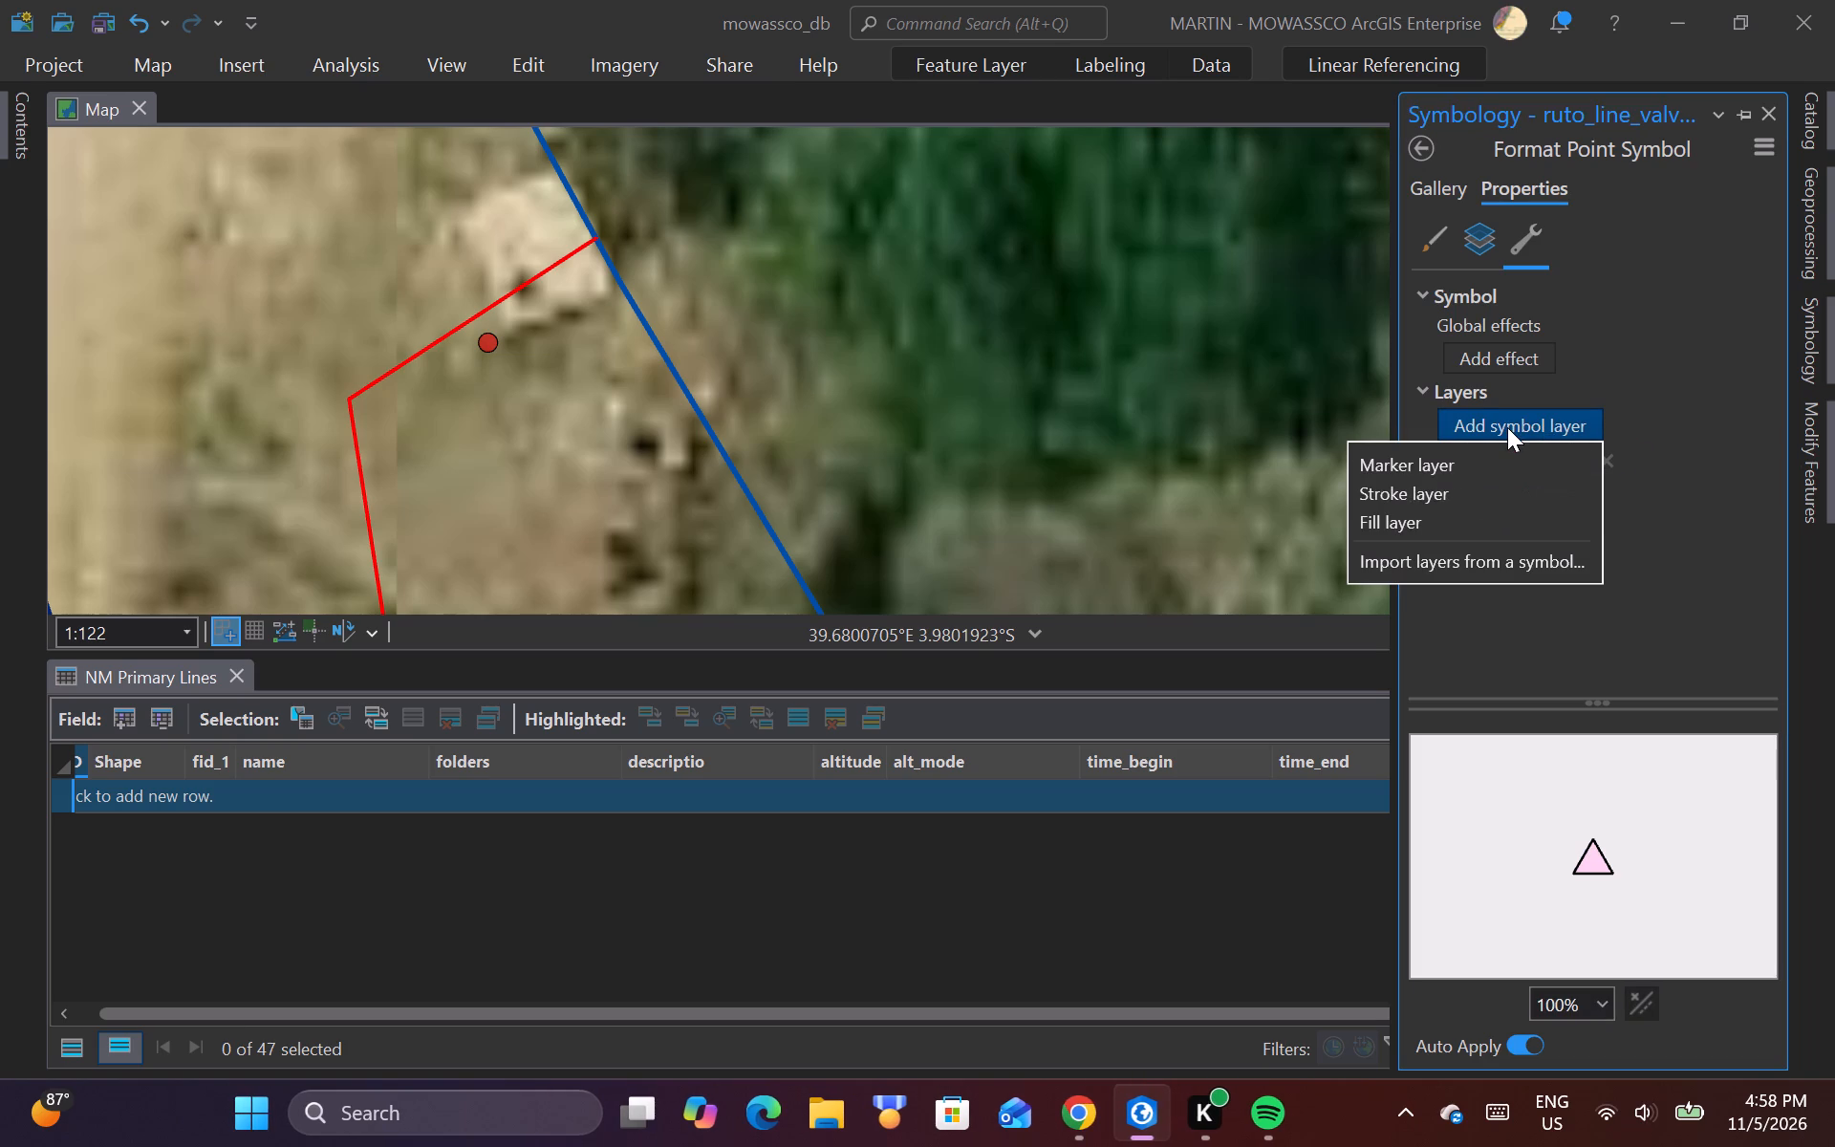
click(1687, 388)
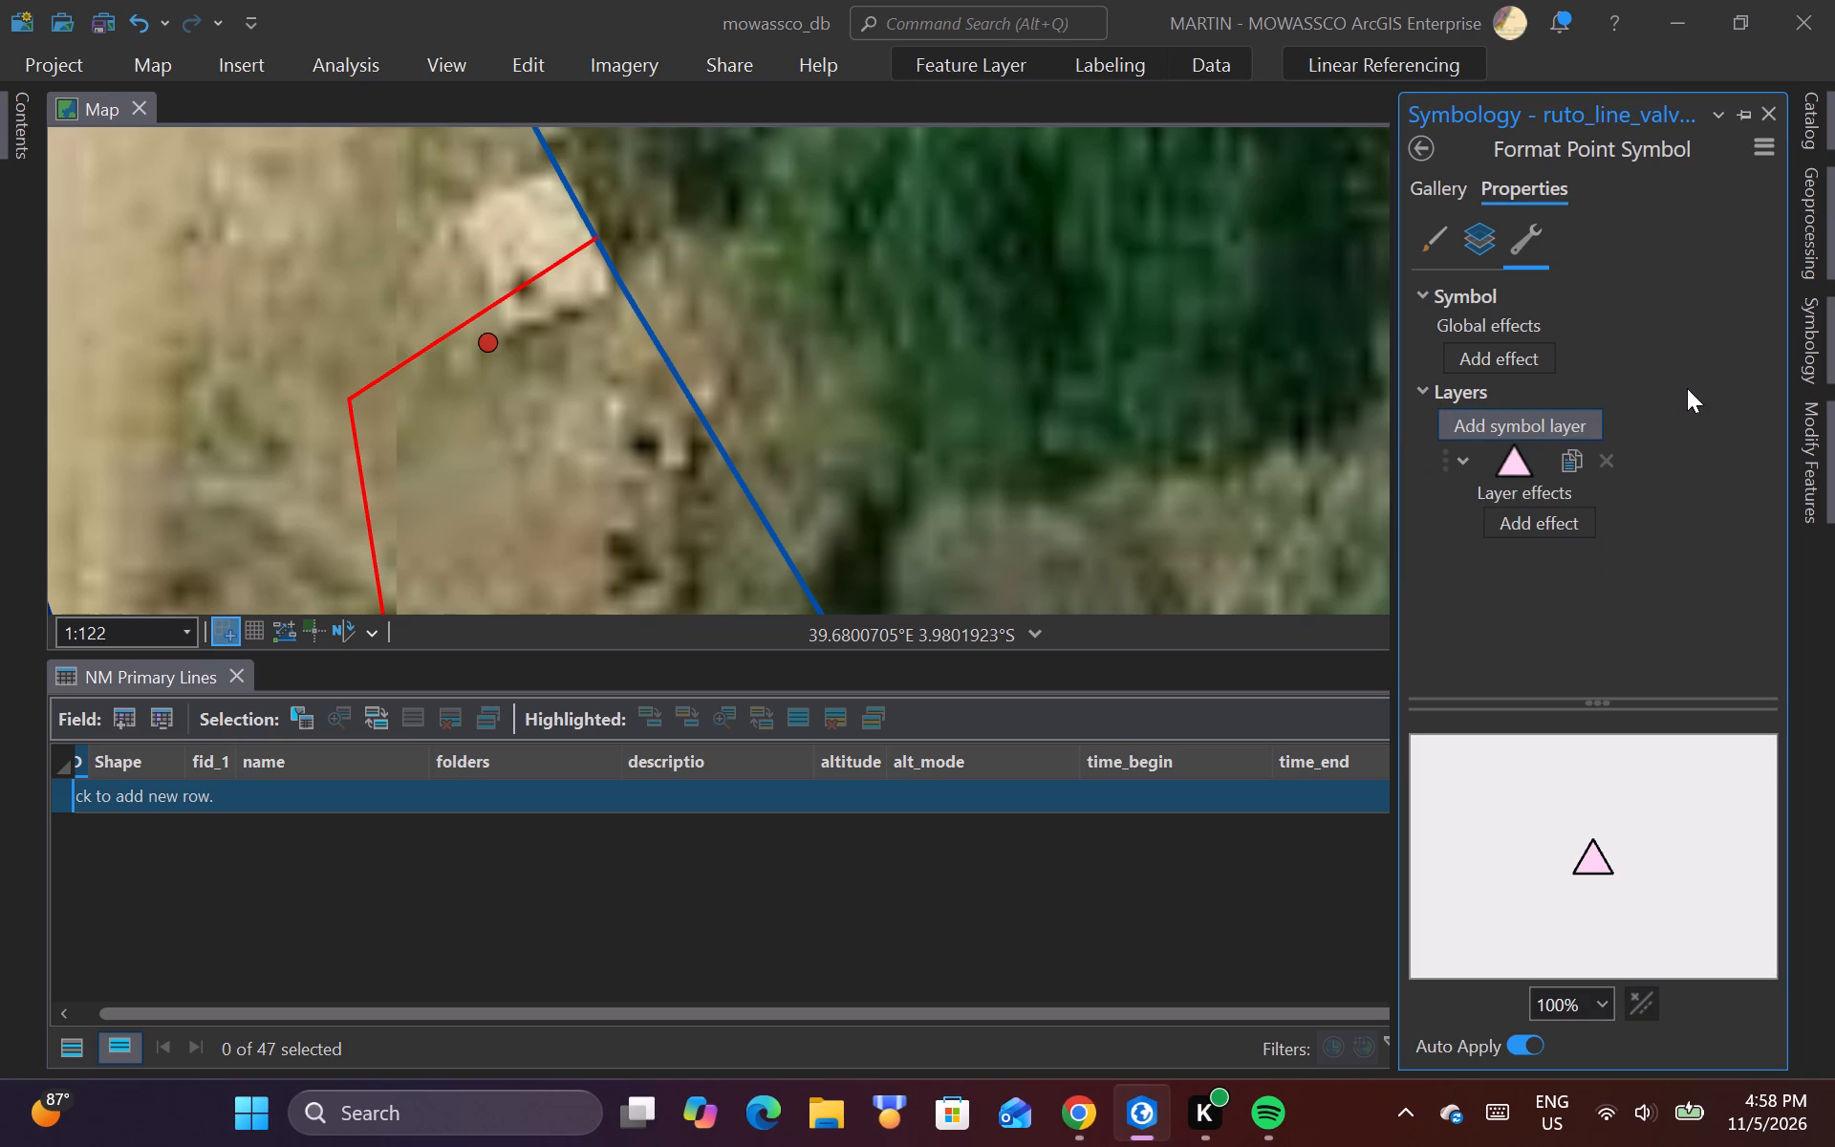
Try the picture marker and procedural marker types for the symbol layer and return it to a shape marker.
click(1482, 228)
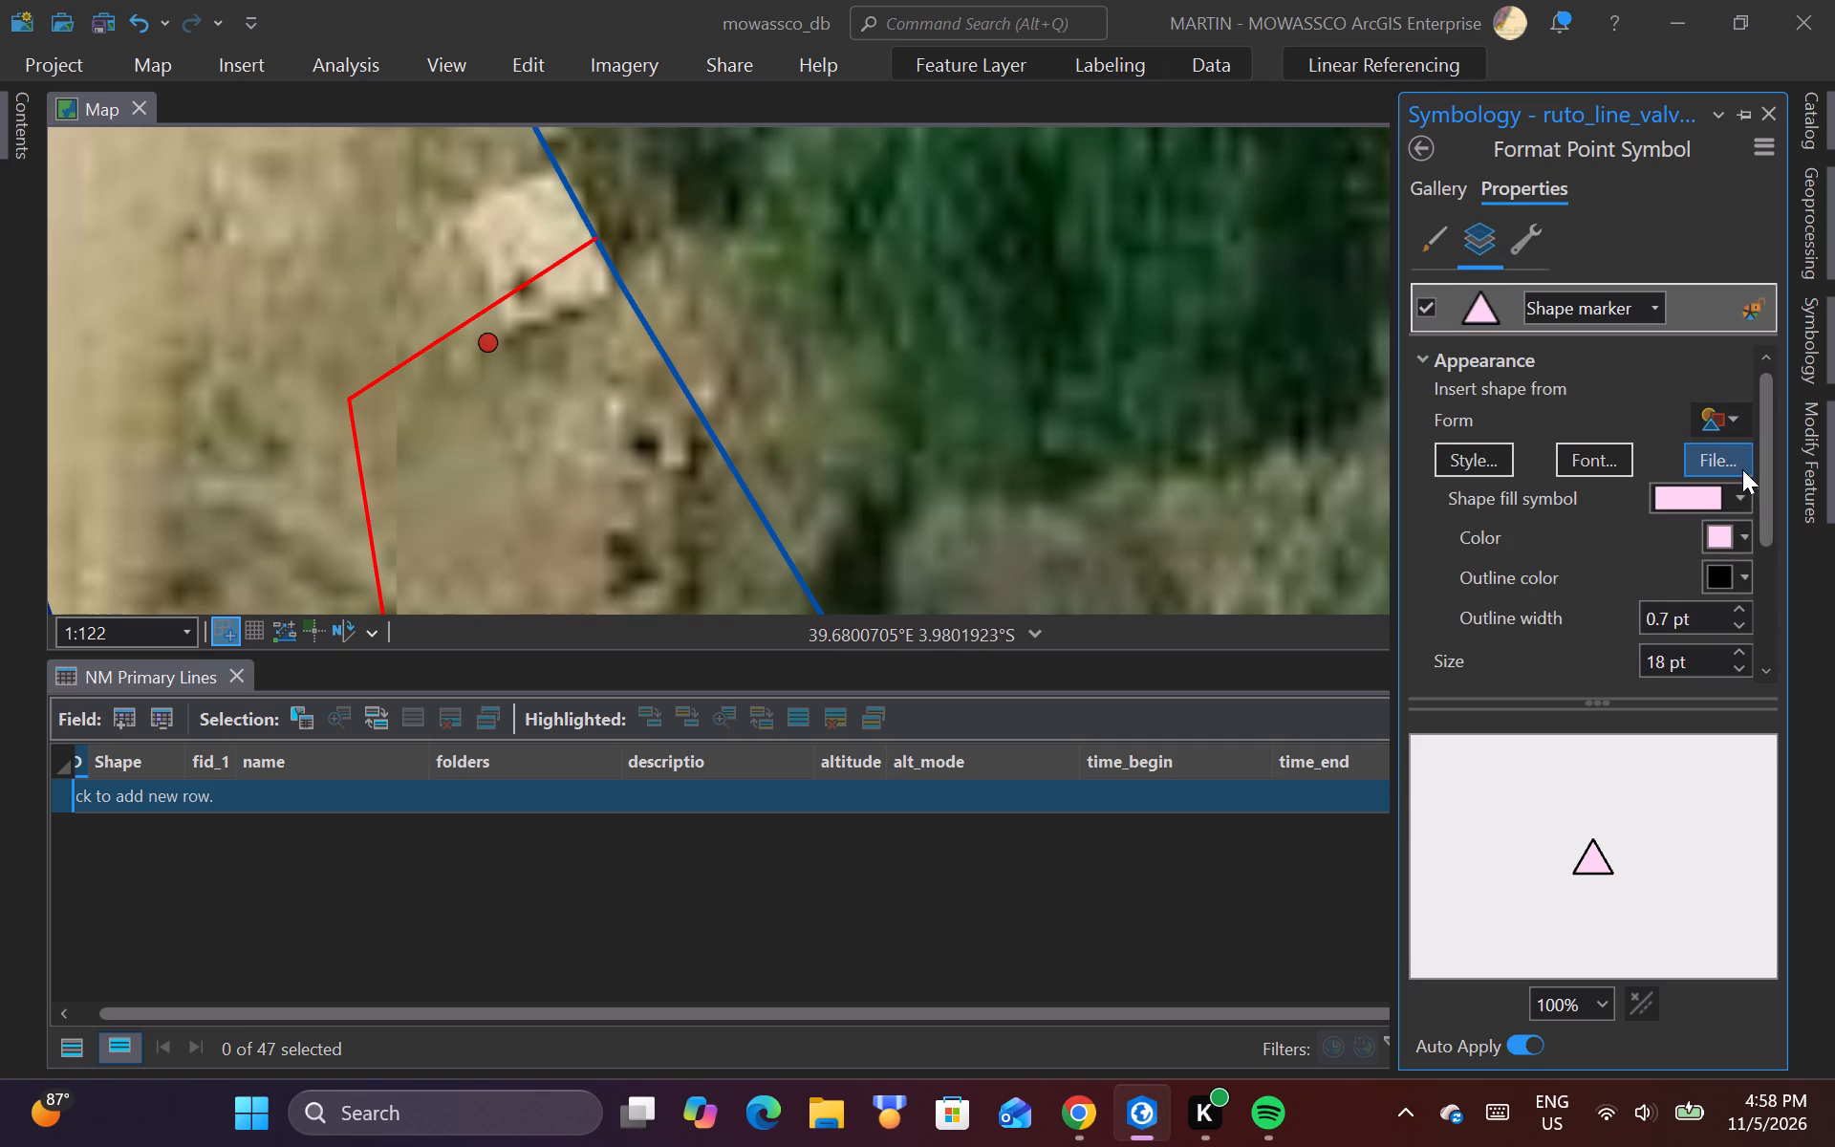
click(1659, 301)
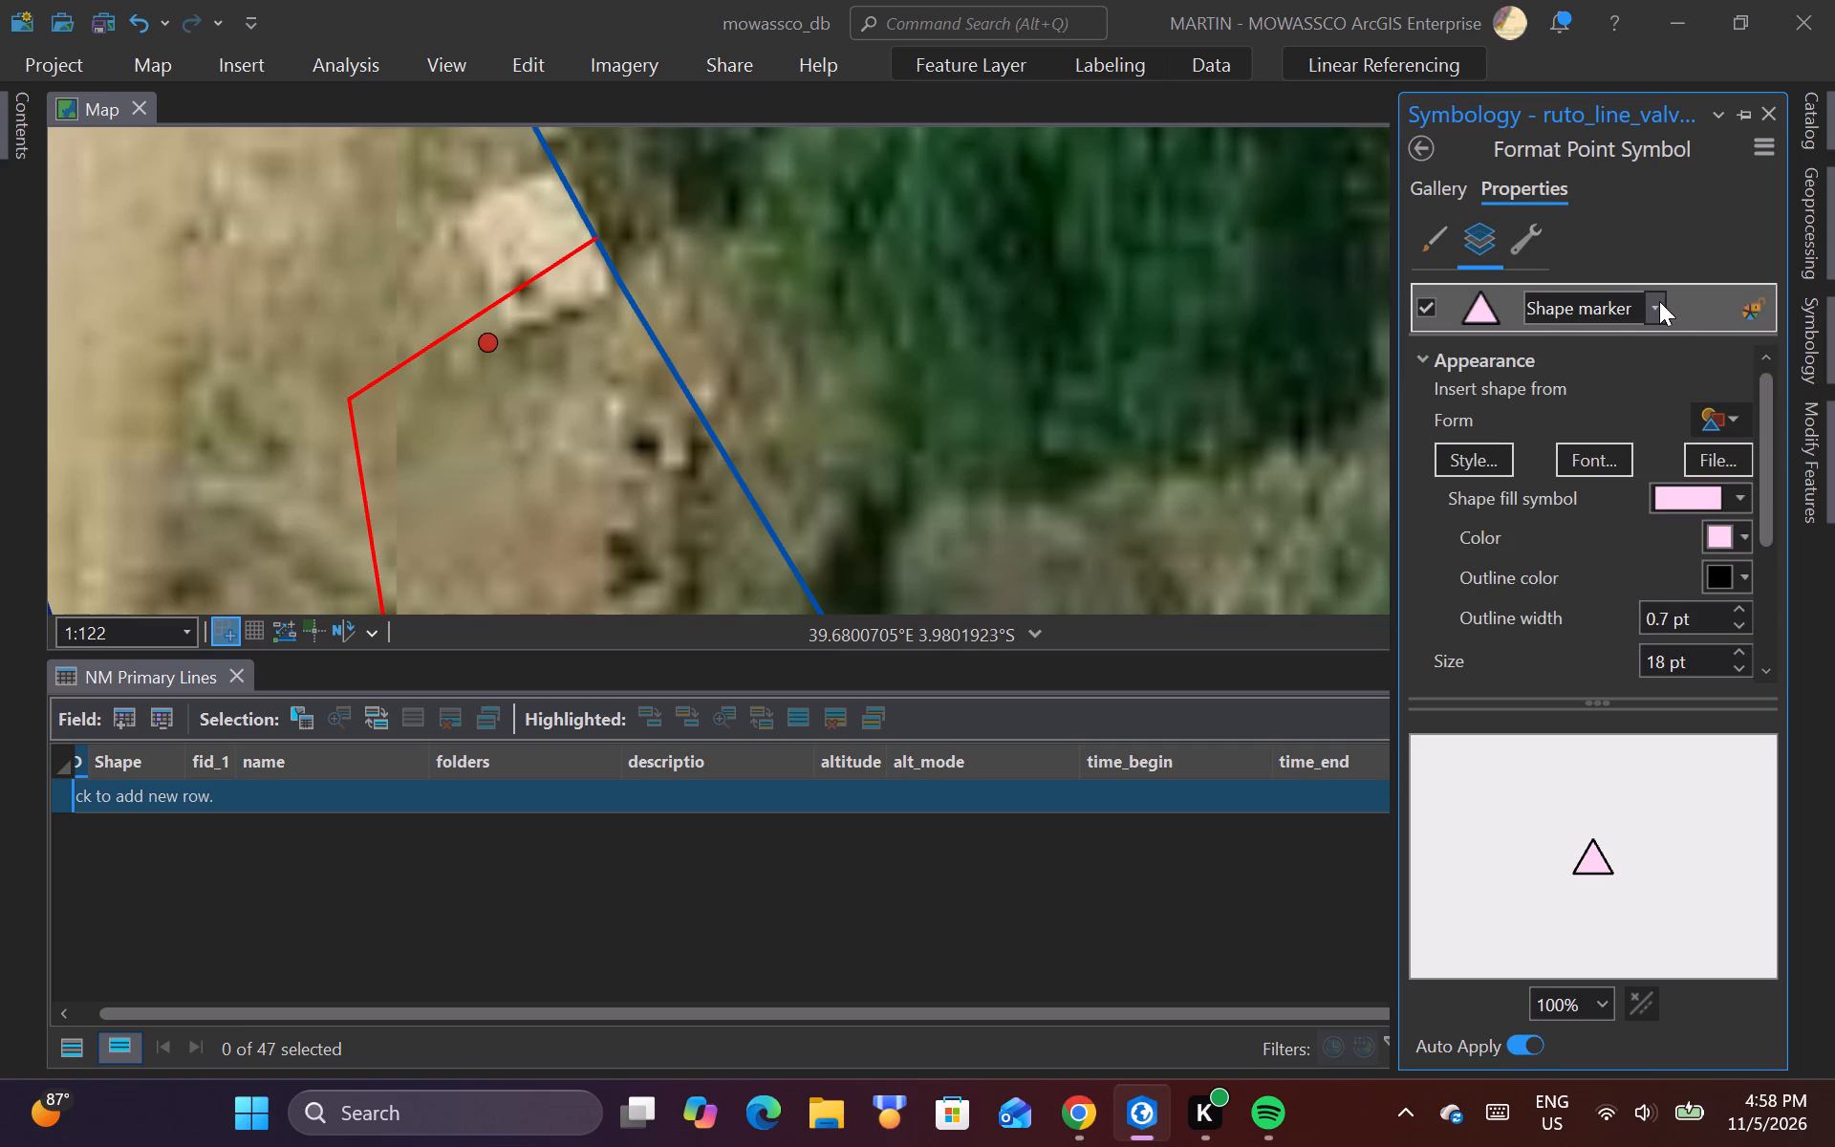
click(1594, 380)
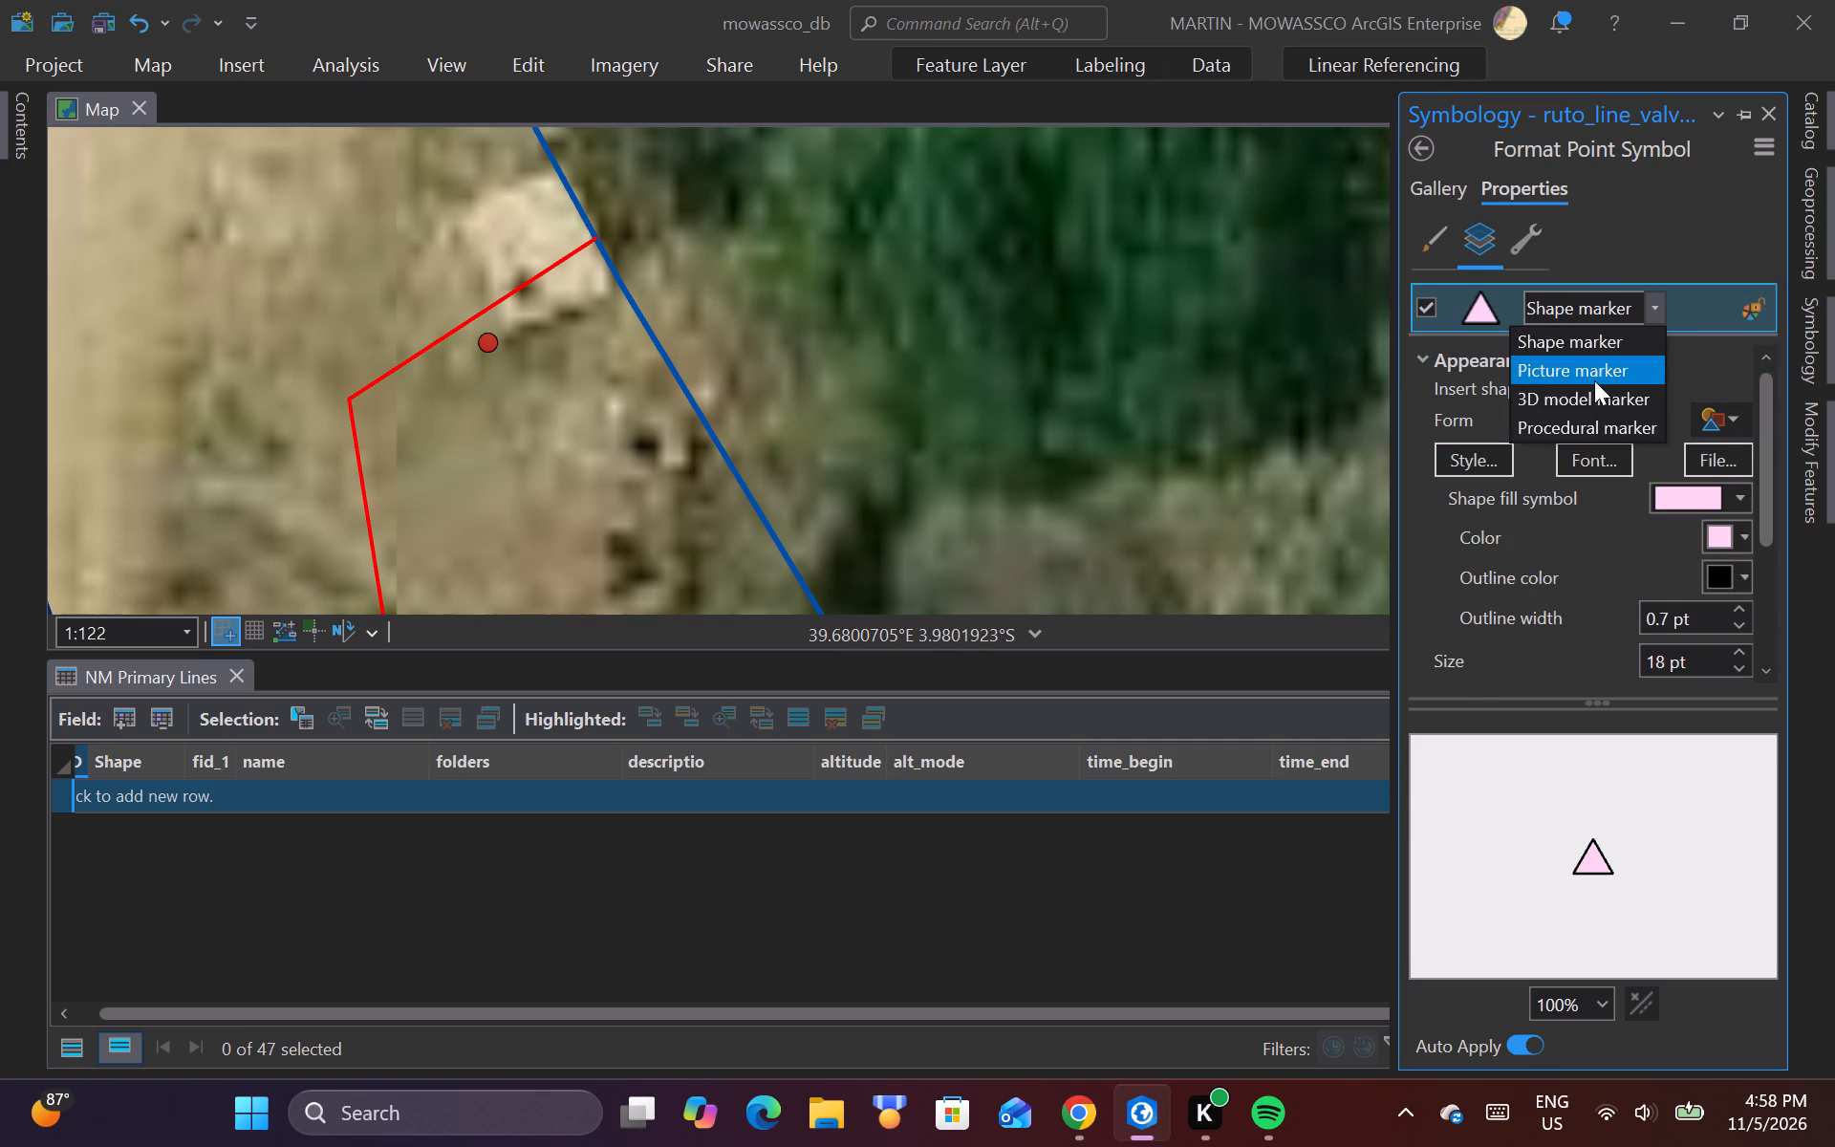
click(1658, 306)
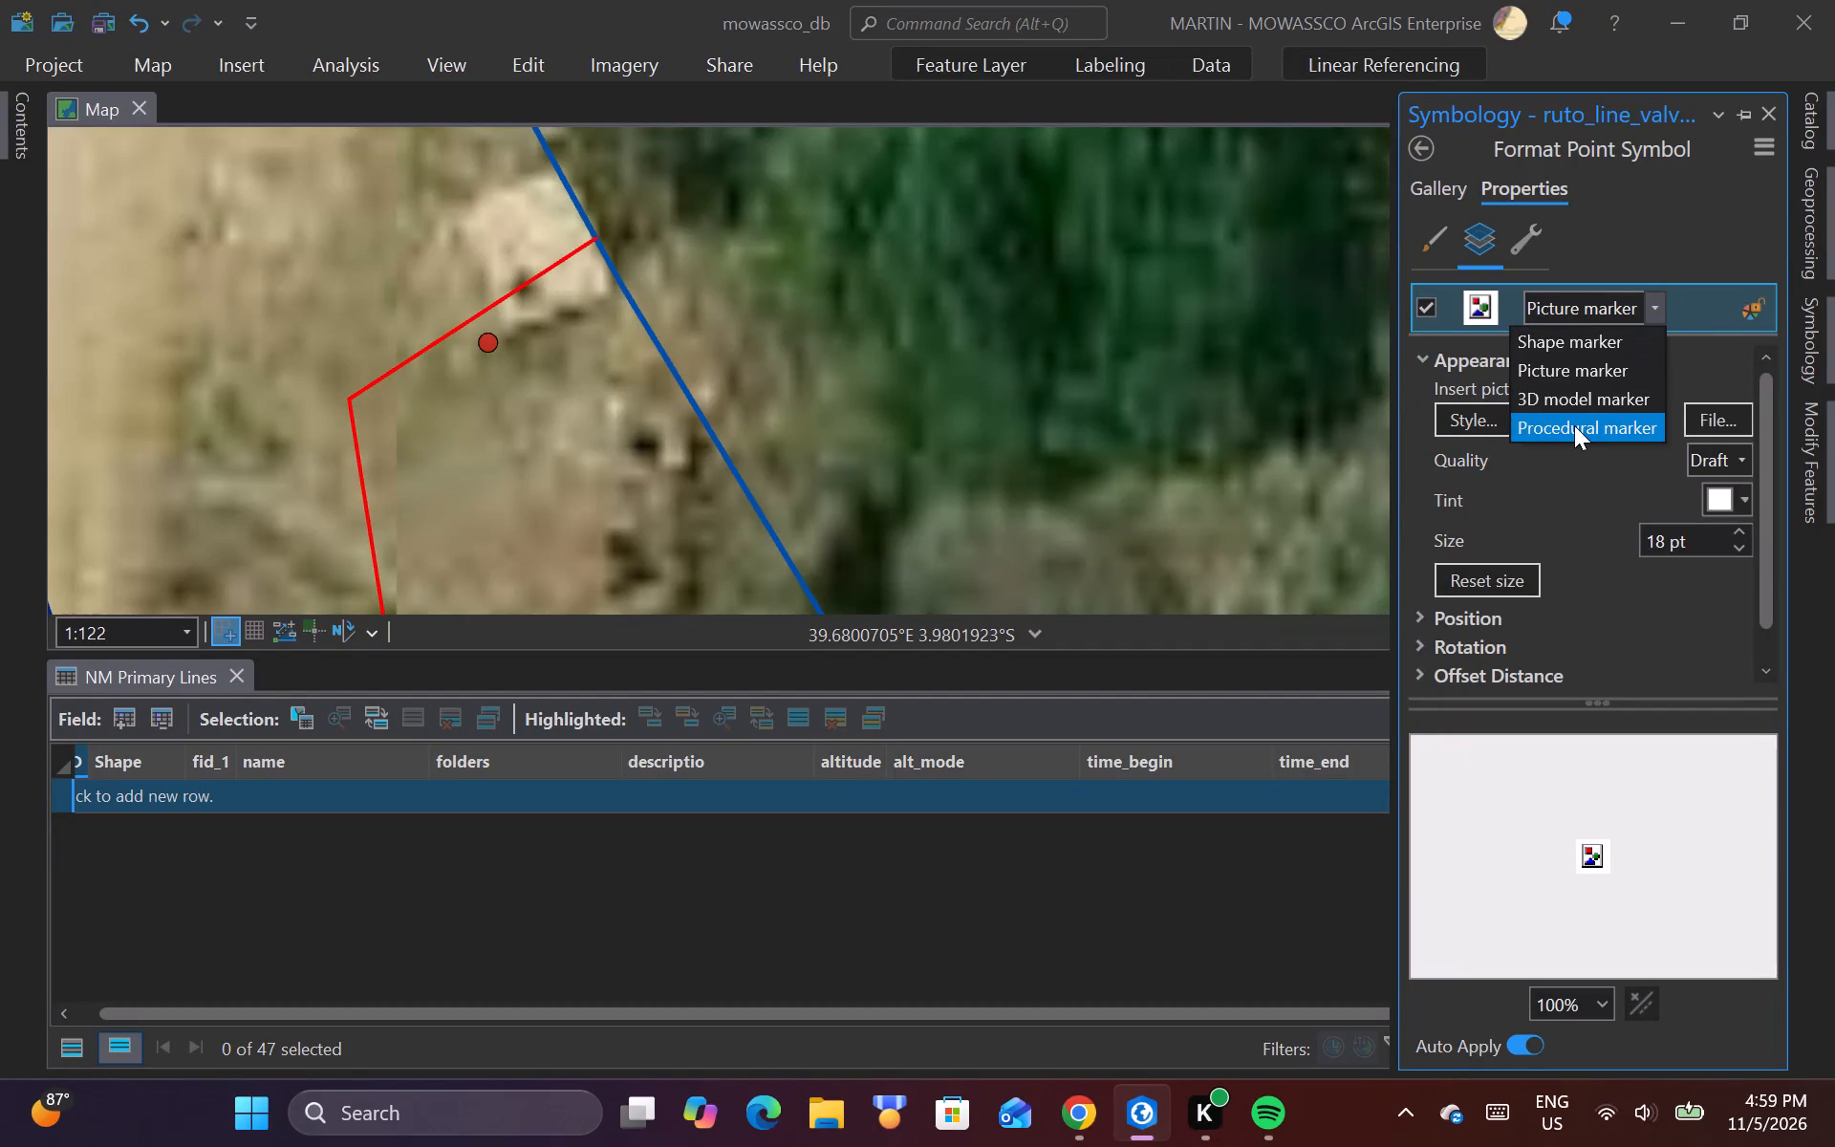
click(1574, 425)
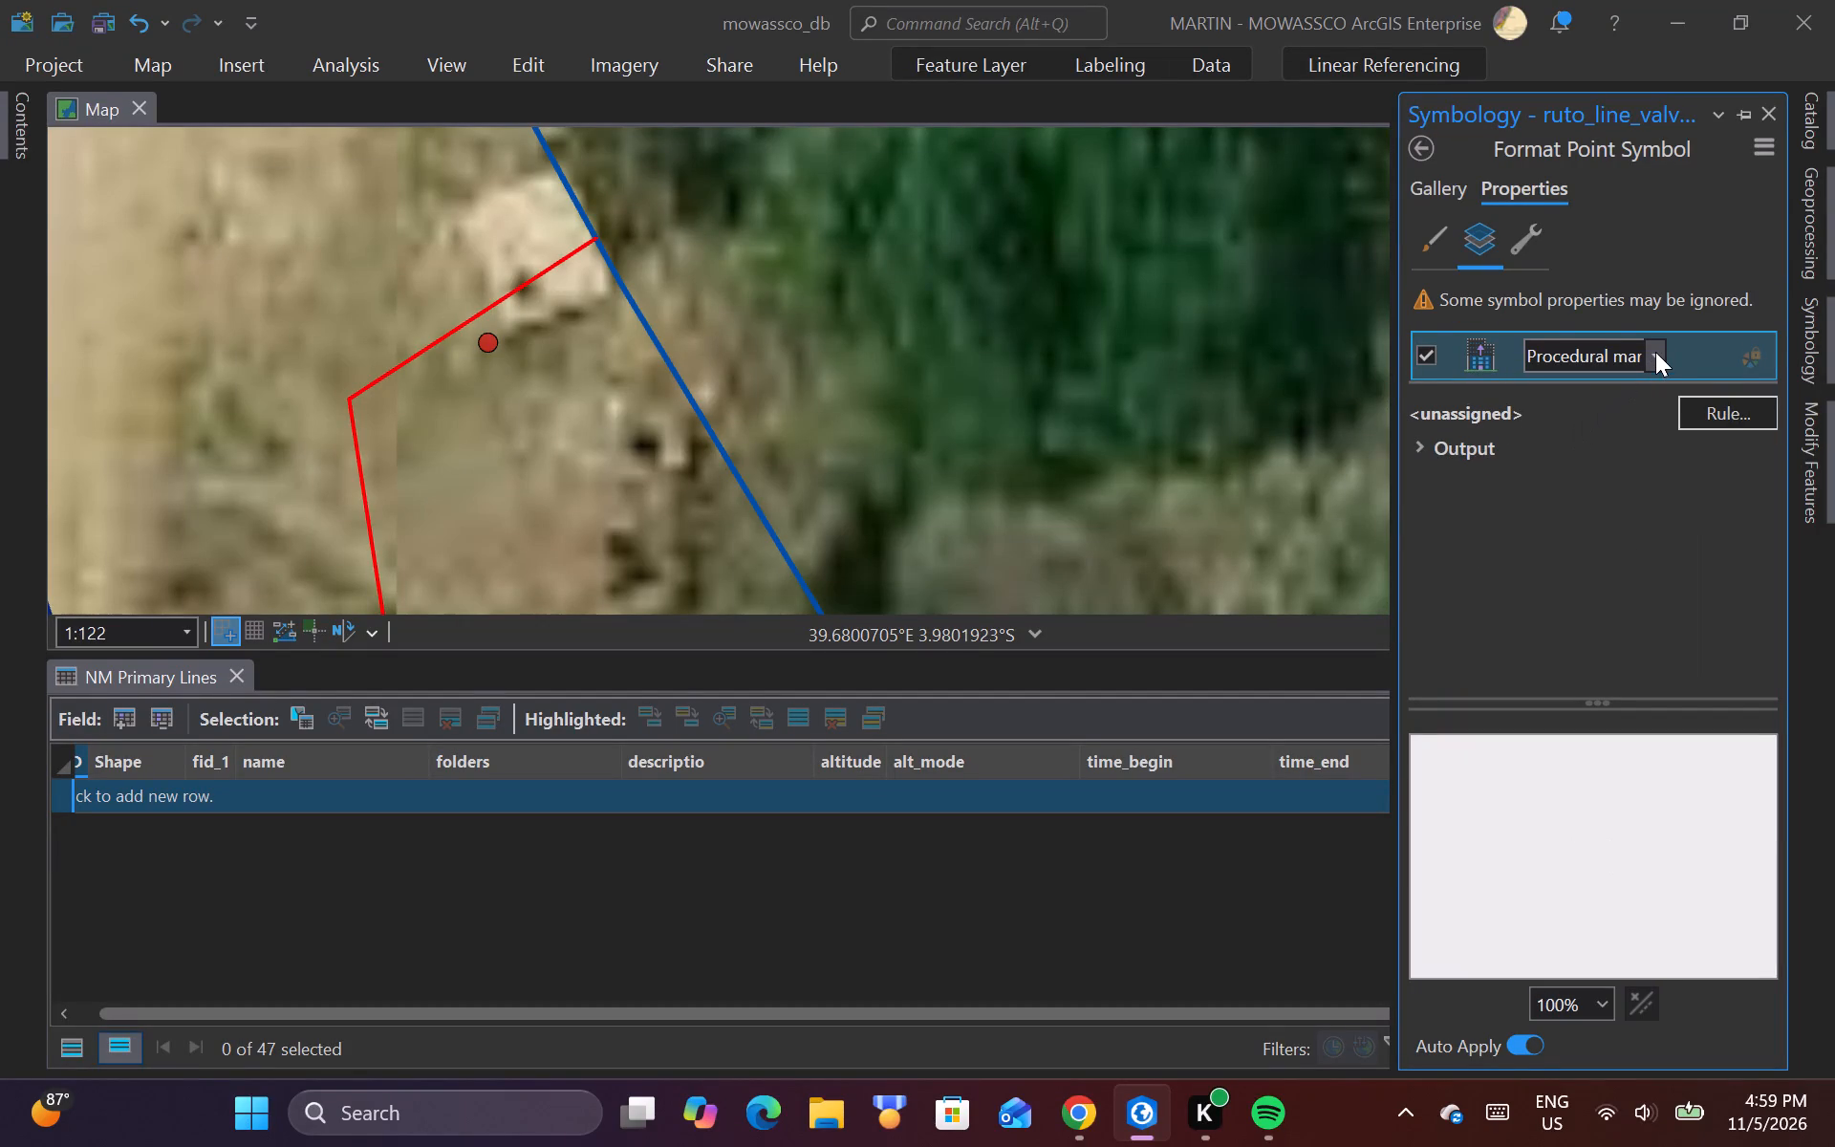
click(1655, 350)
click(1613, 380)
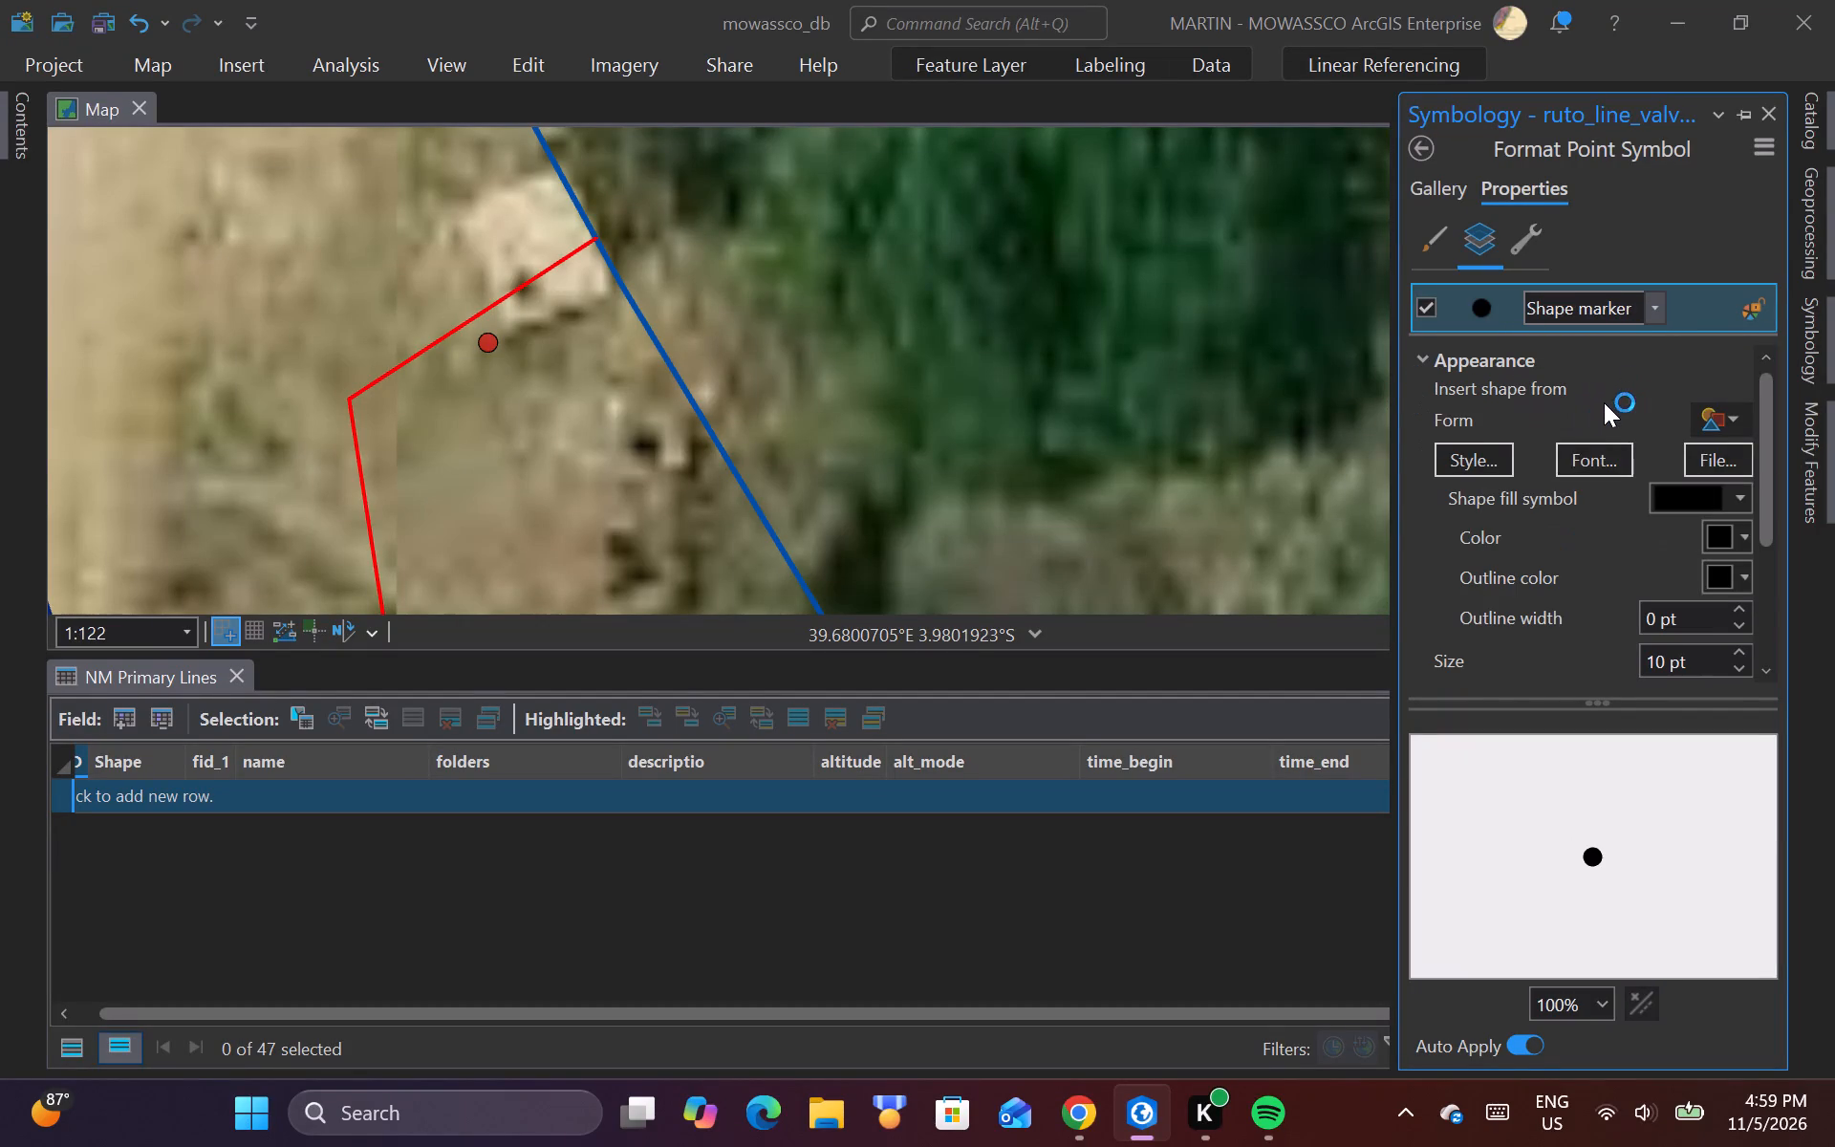
Set the marker's shape to Triangle 3 from the ArcGIS 2D style.
click(1487, 457)
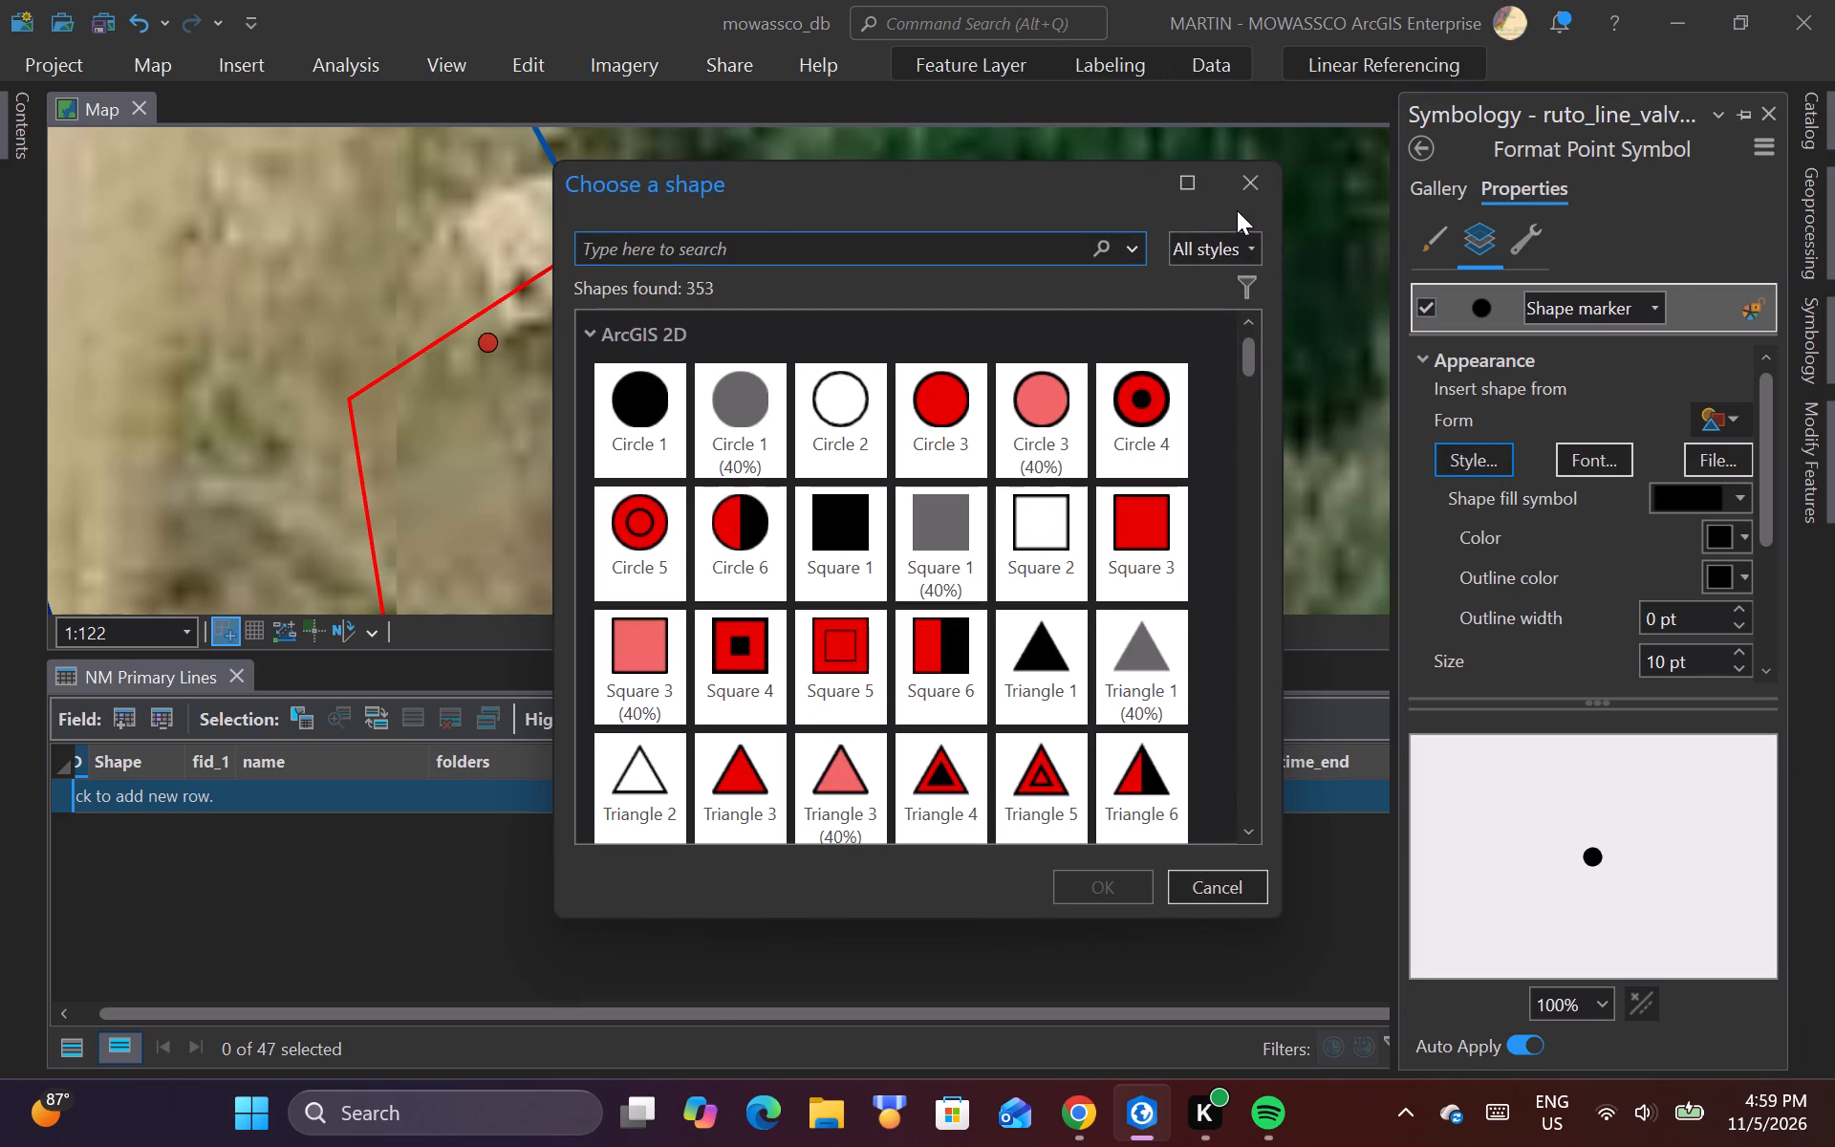
drag(1250, 357, 1257, 379)
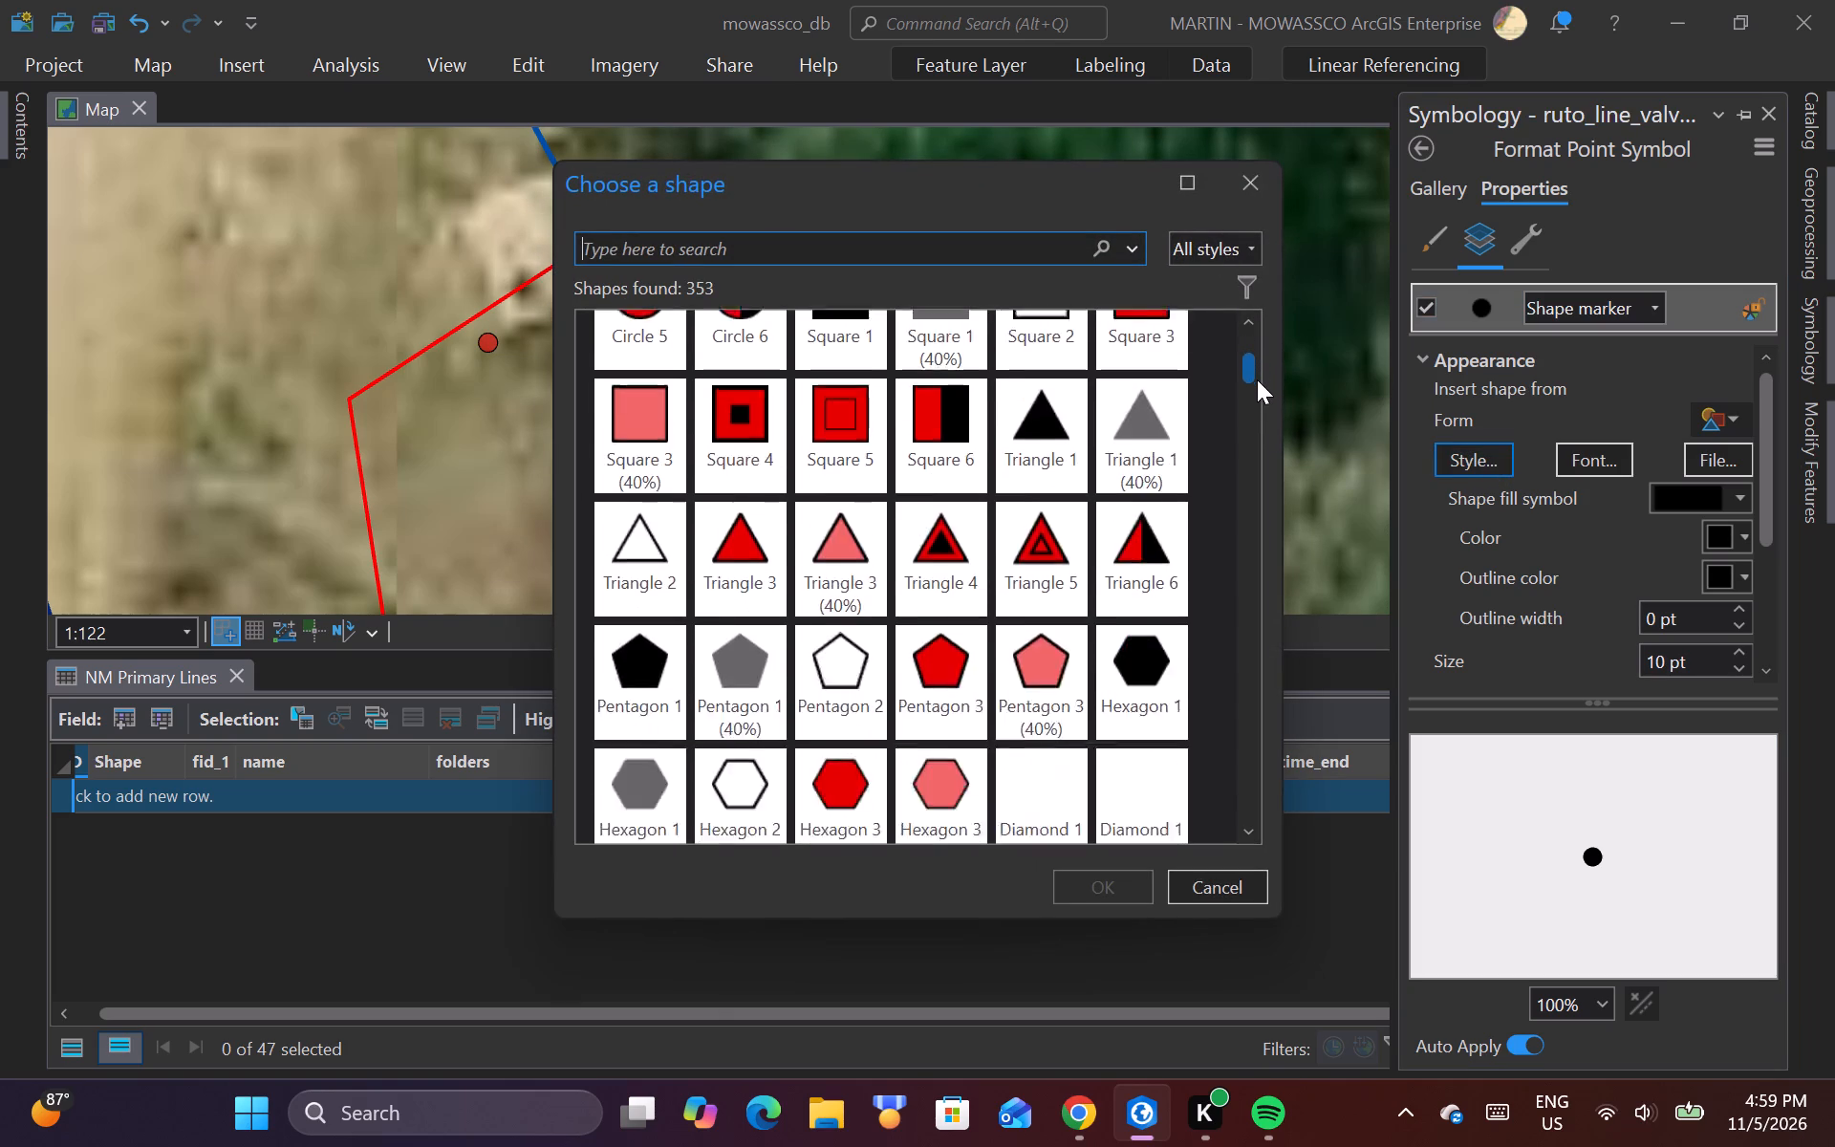
drag(1257, 379, 1259, 374)
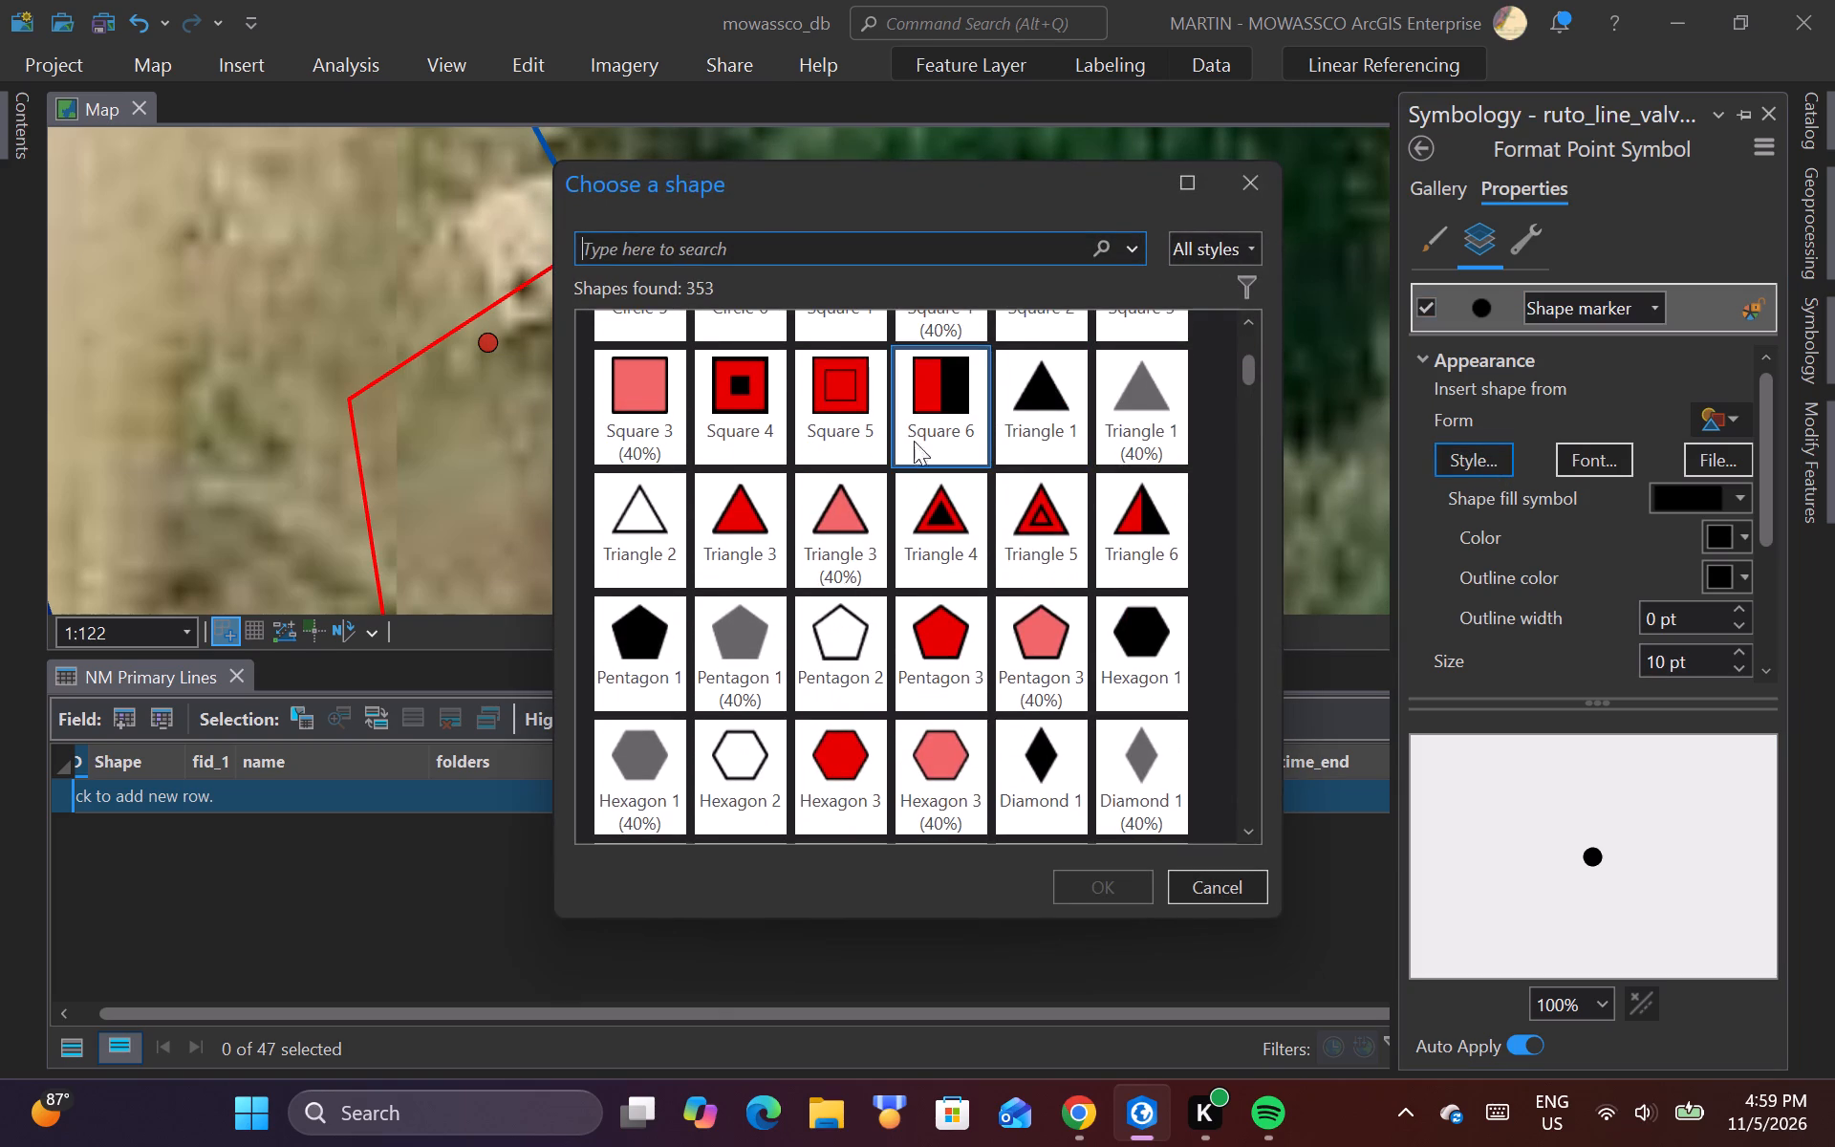
click(734, 505)
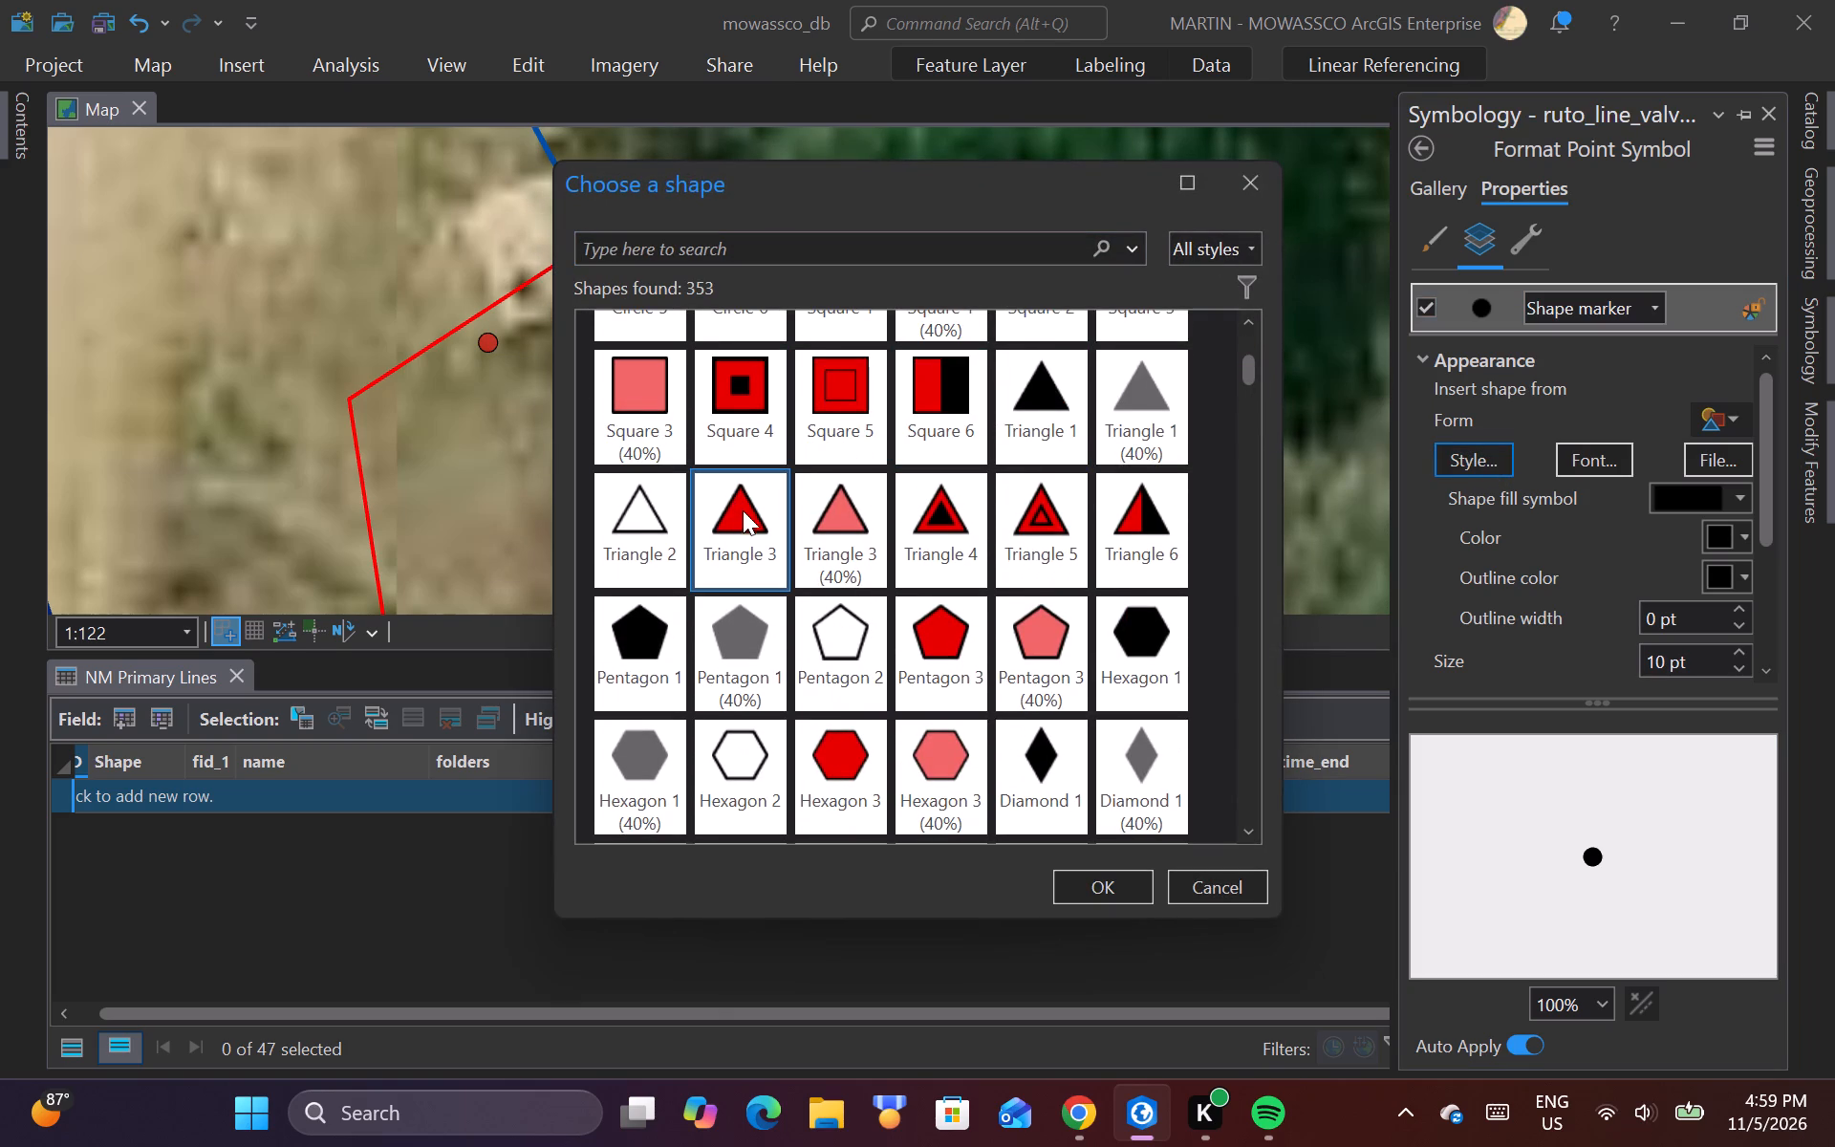
double_click(745, 512)
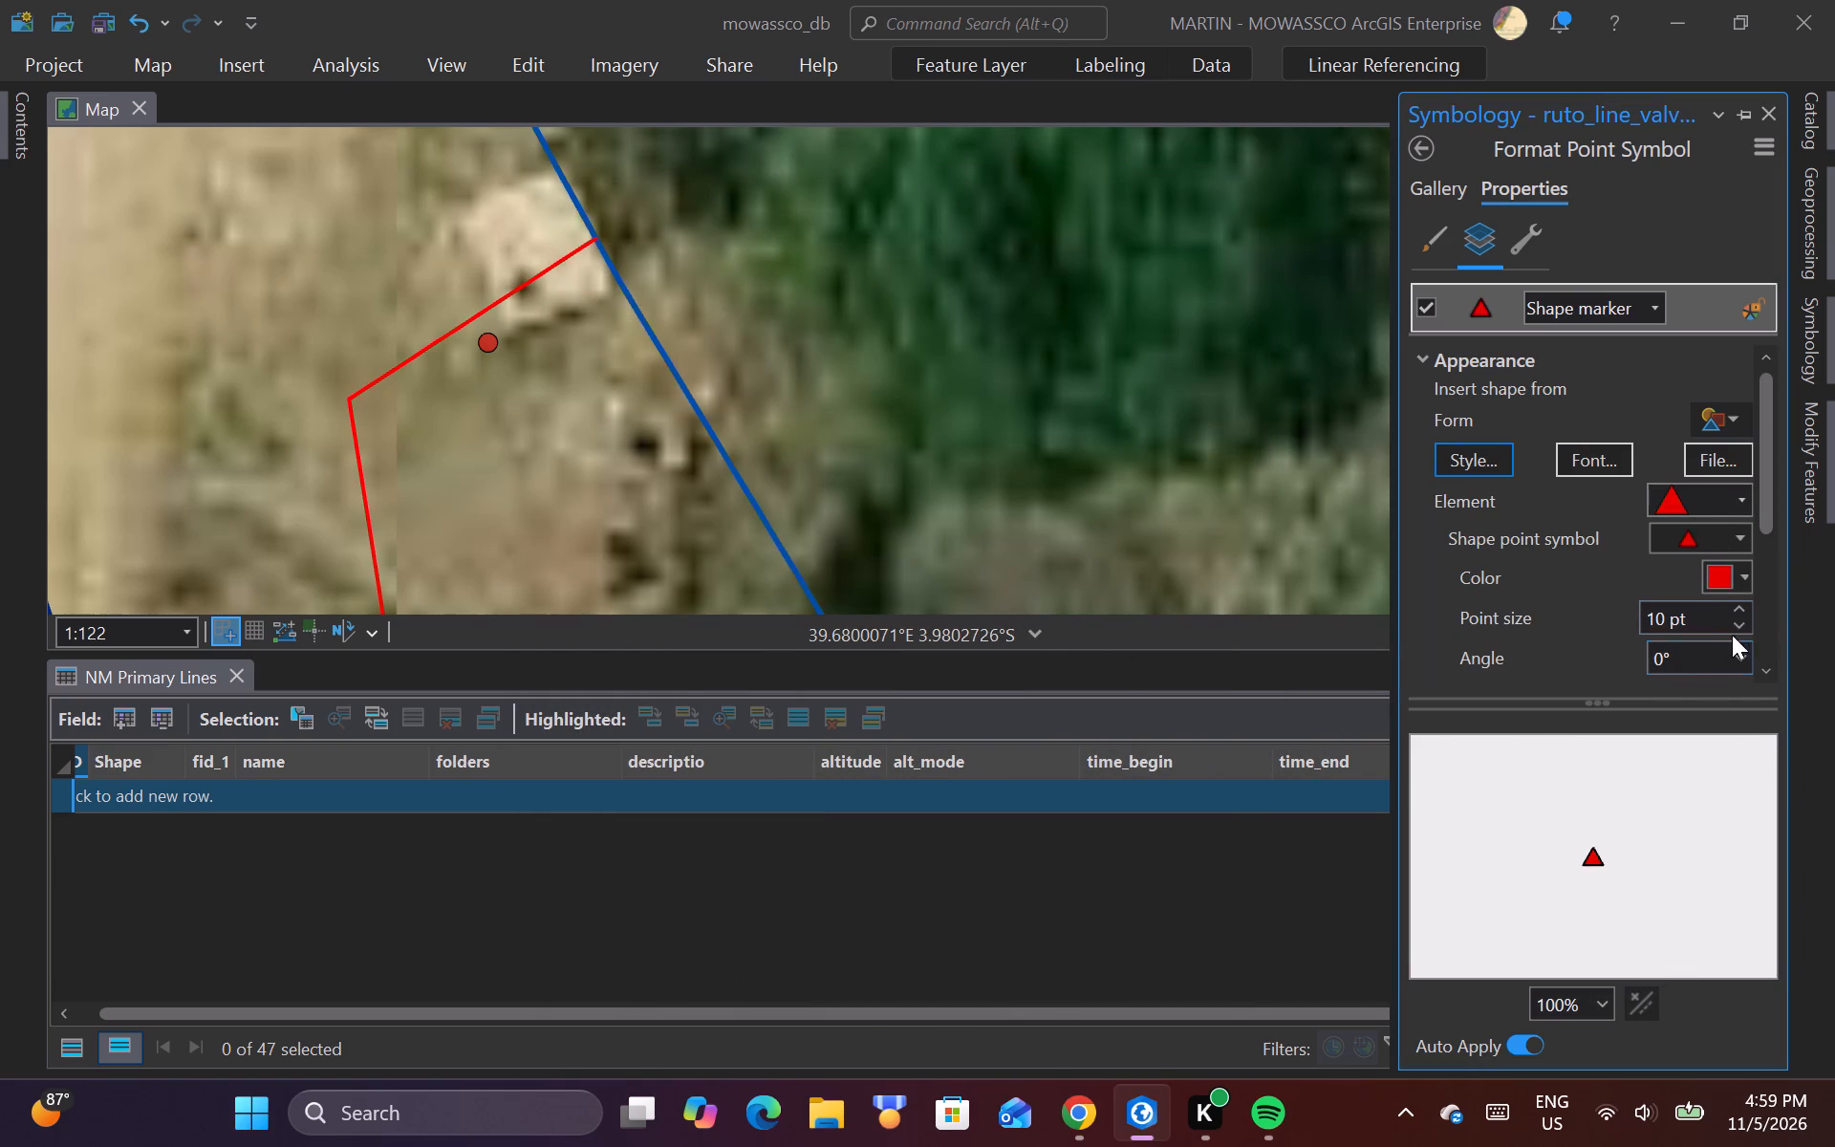
Set the rotation angle of the triangle shape marker to 90°.
drag(1767, 495, 1764, 566)
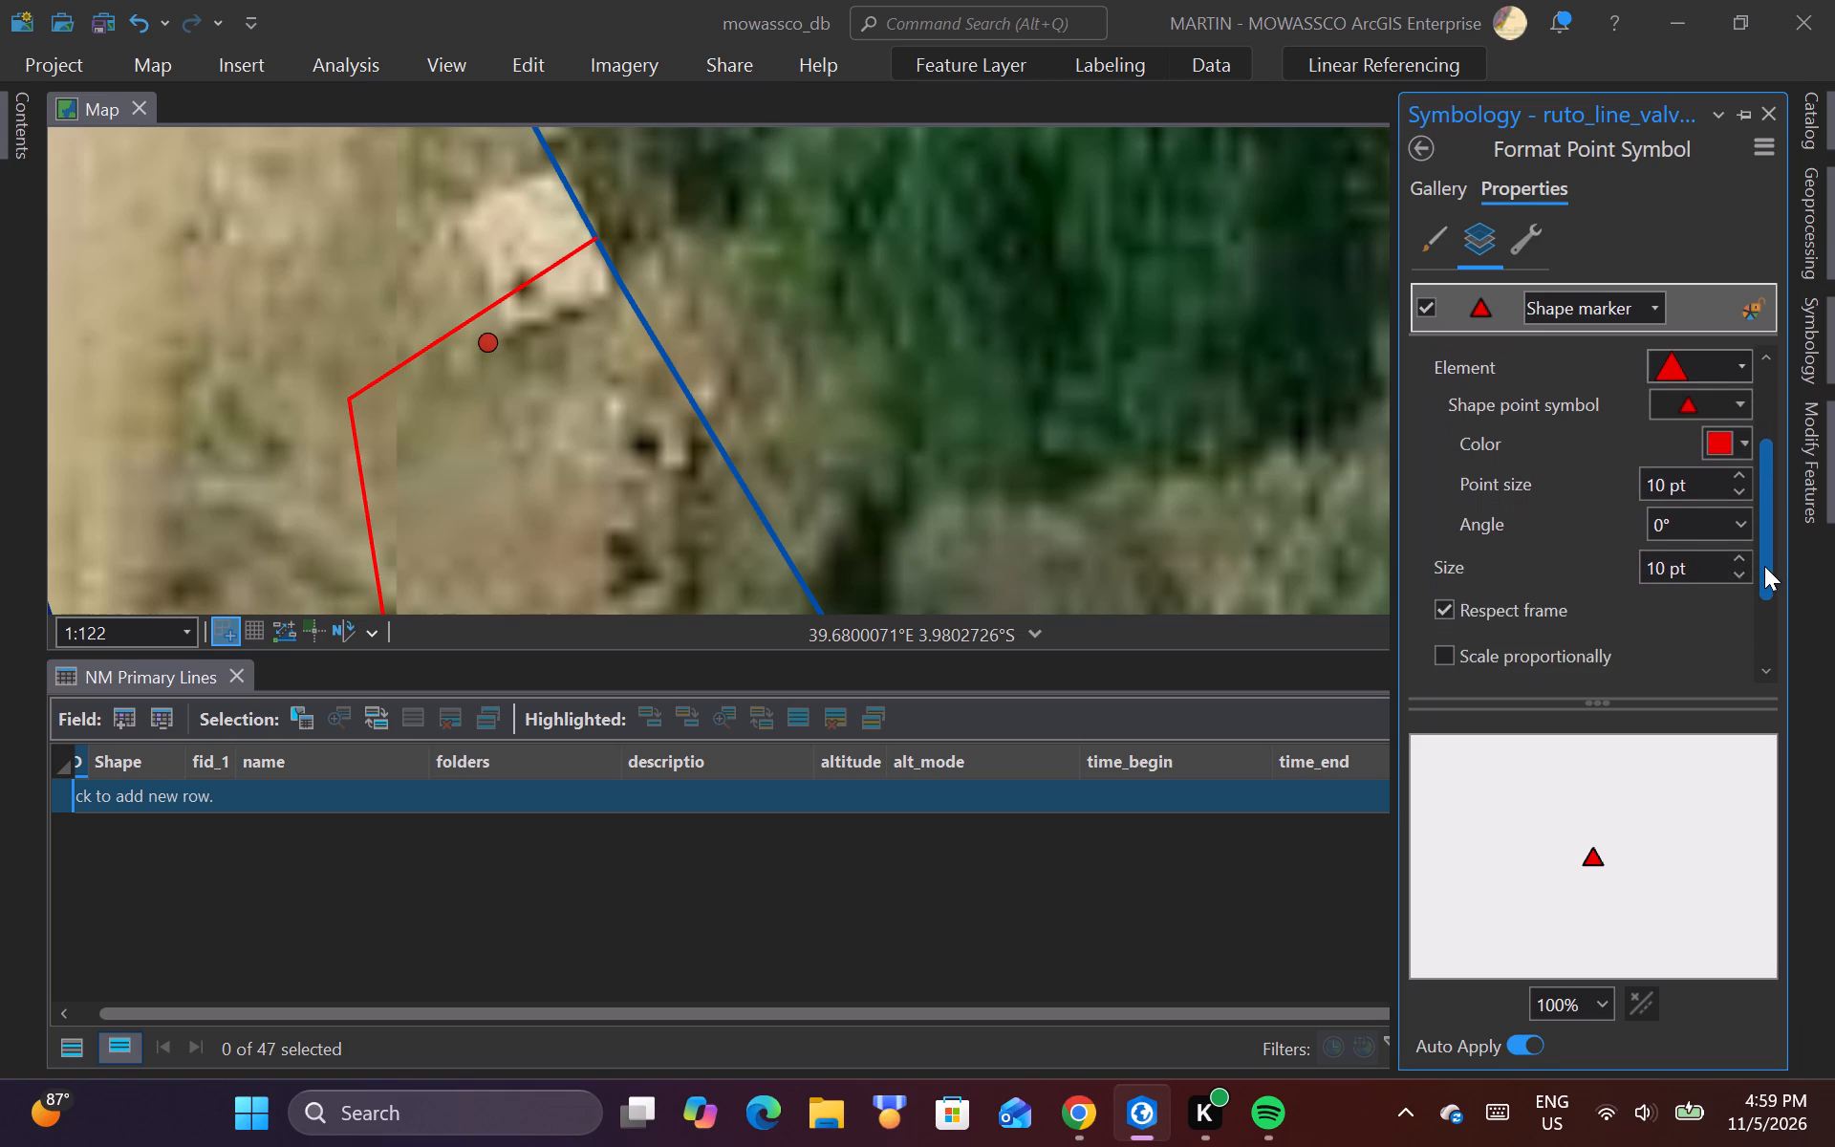
drag(1764, 566, 1756, 654)
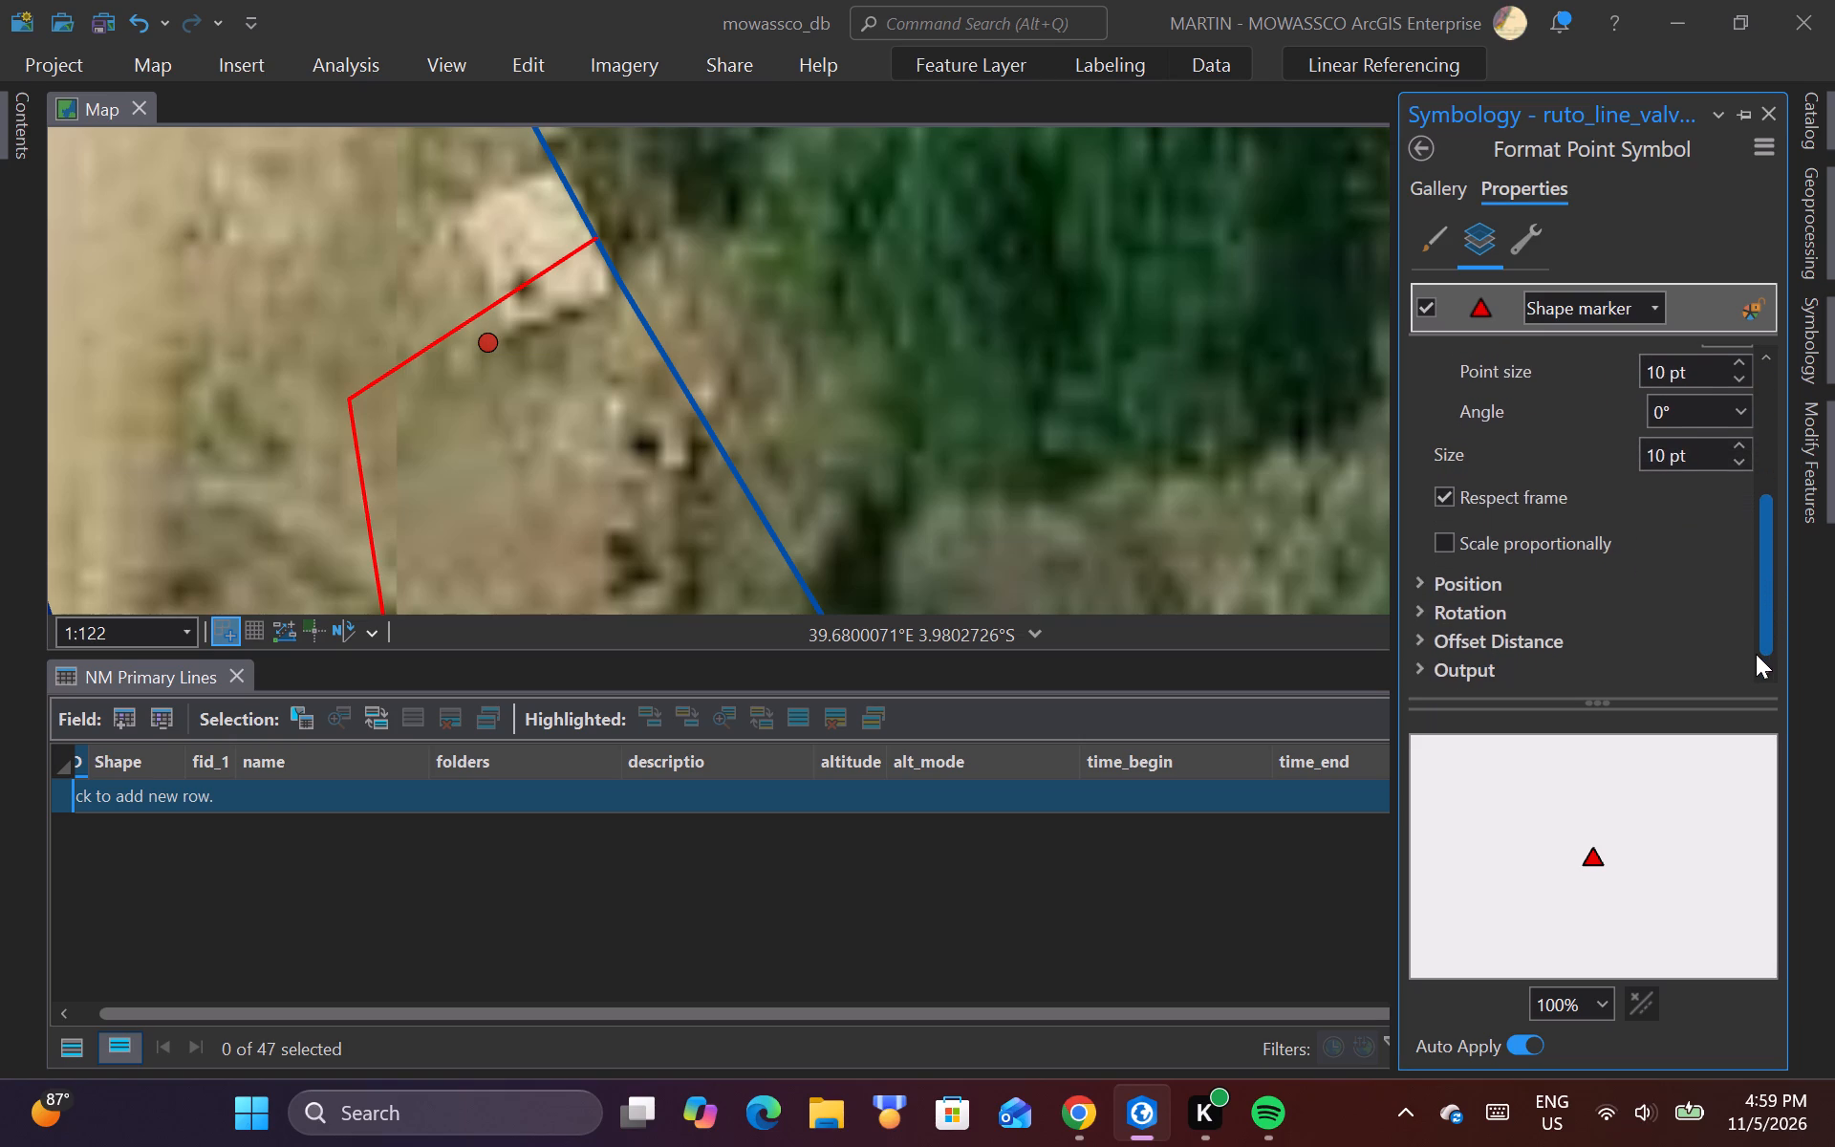
click(1481, 605)
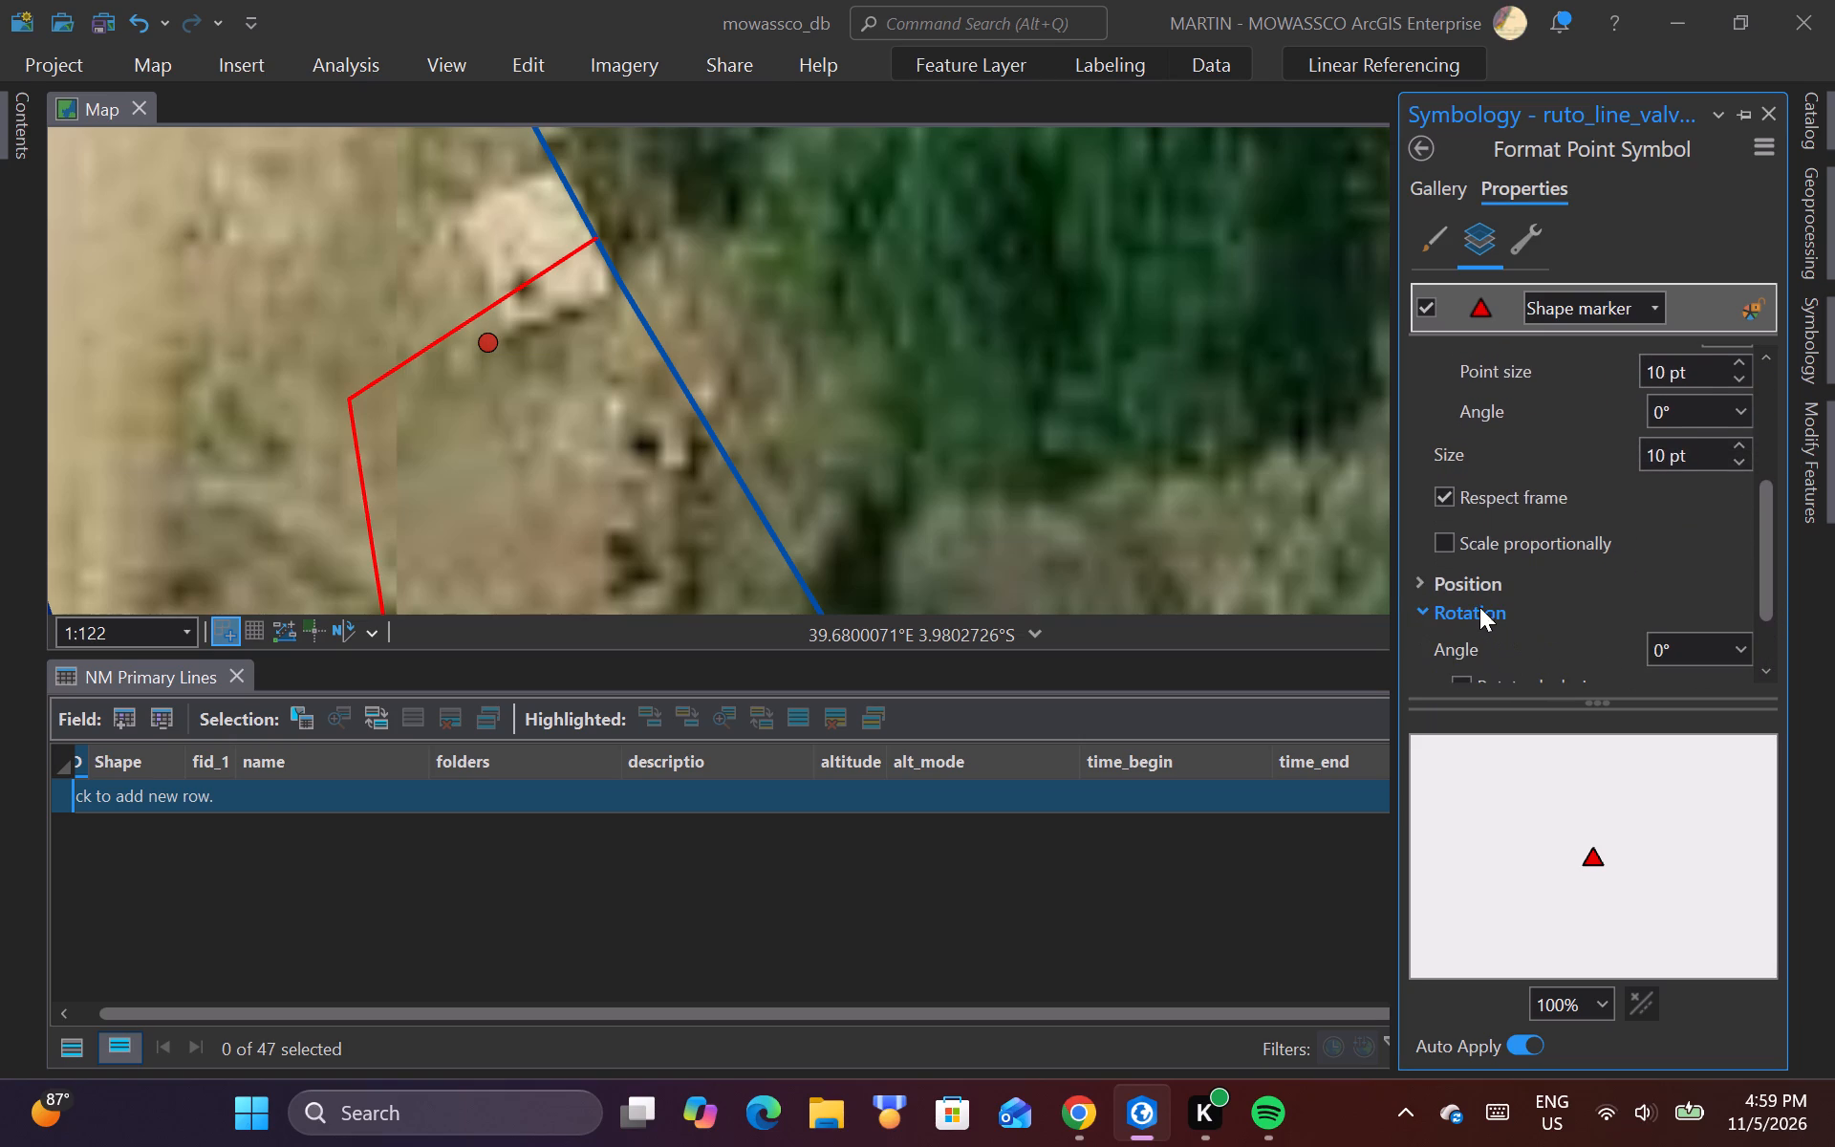
click(1742, 644)
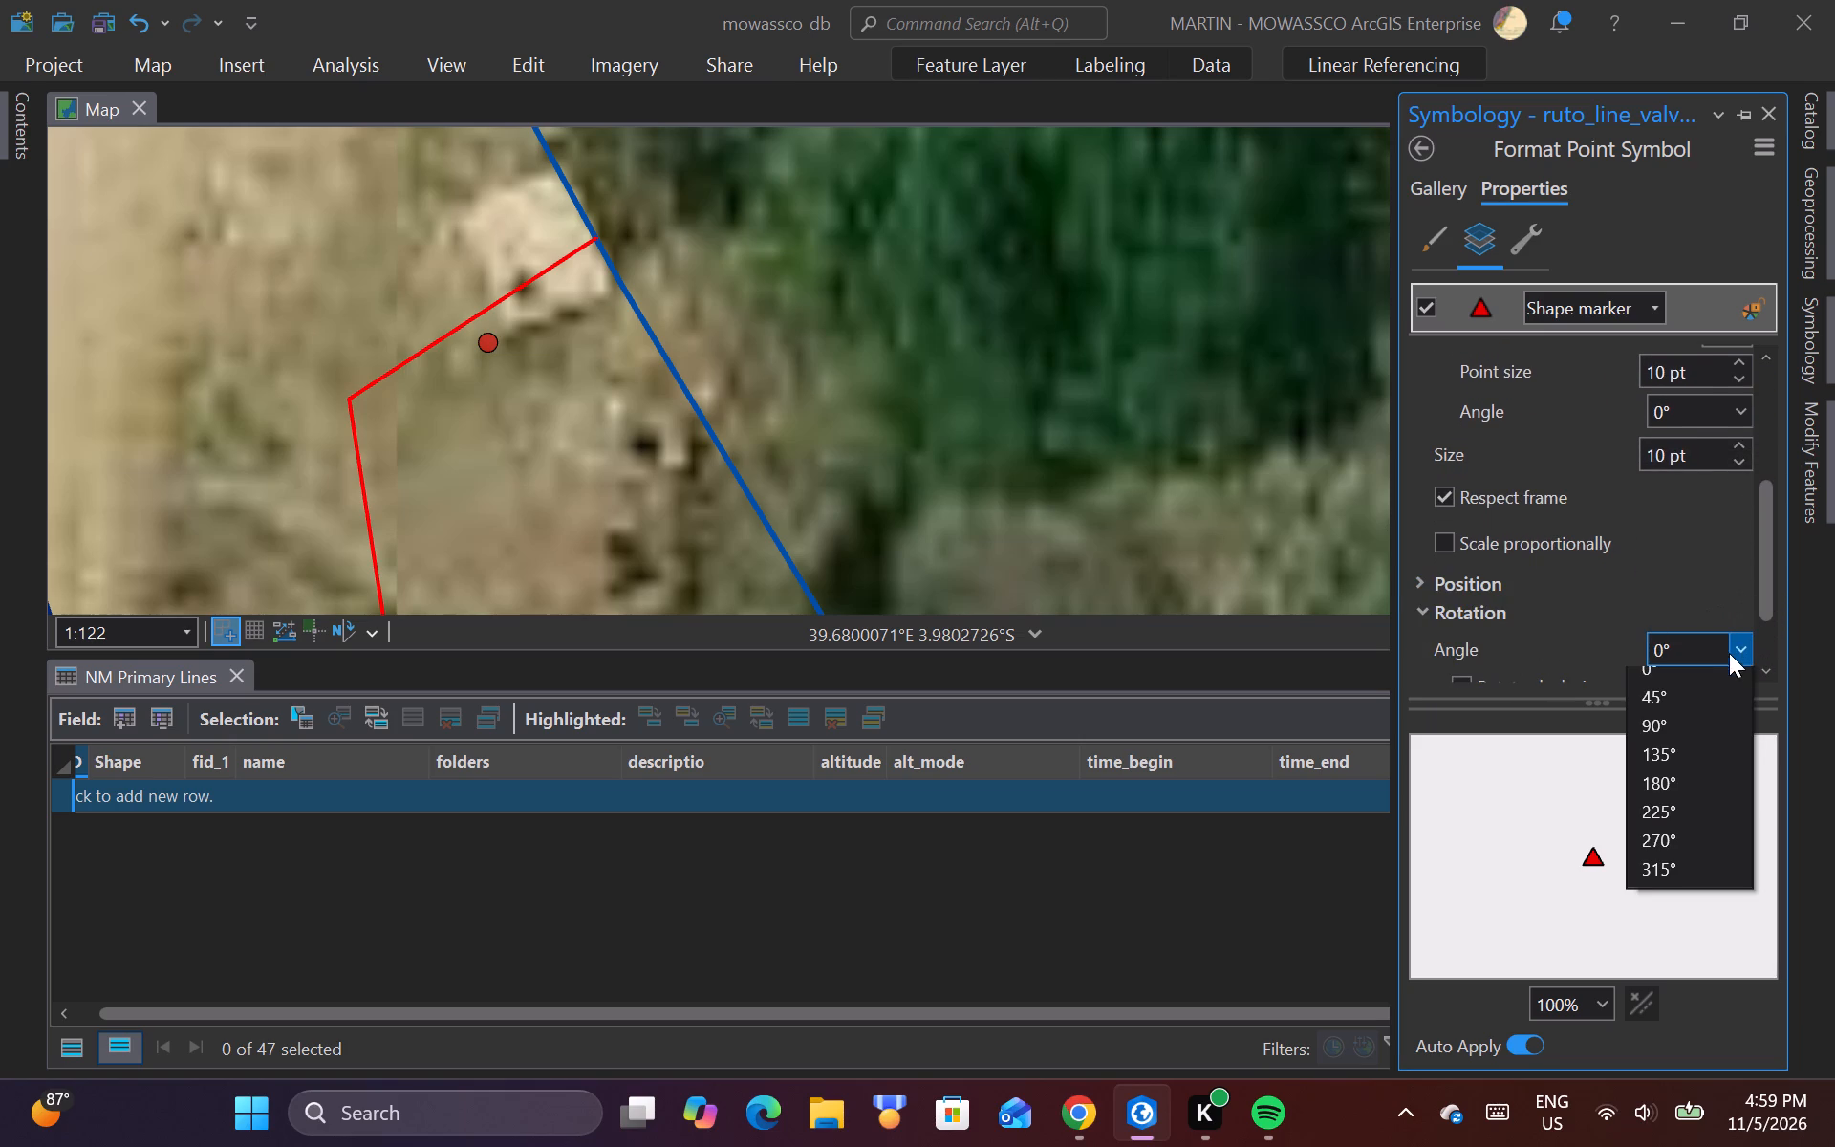
click(1661, 739)
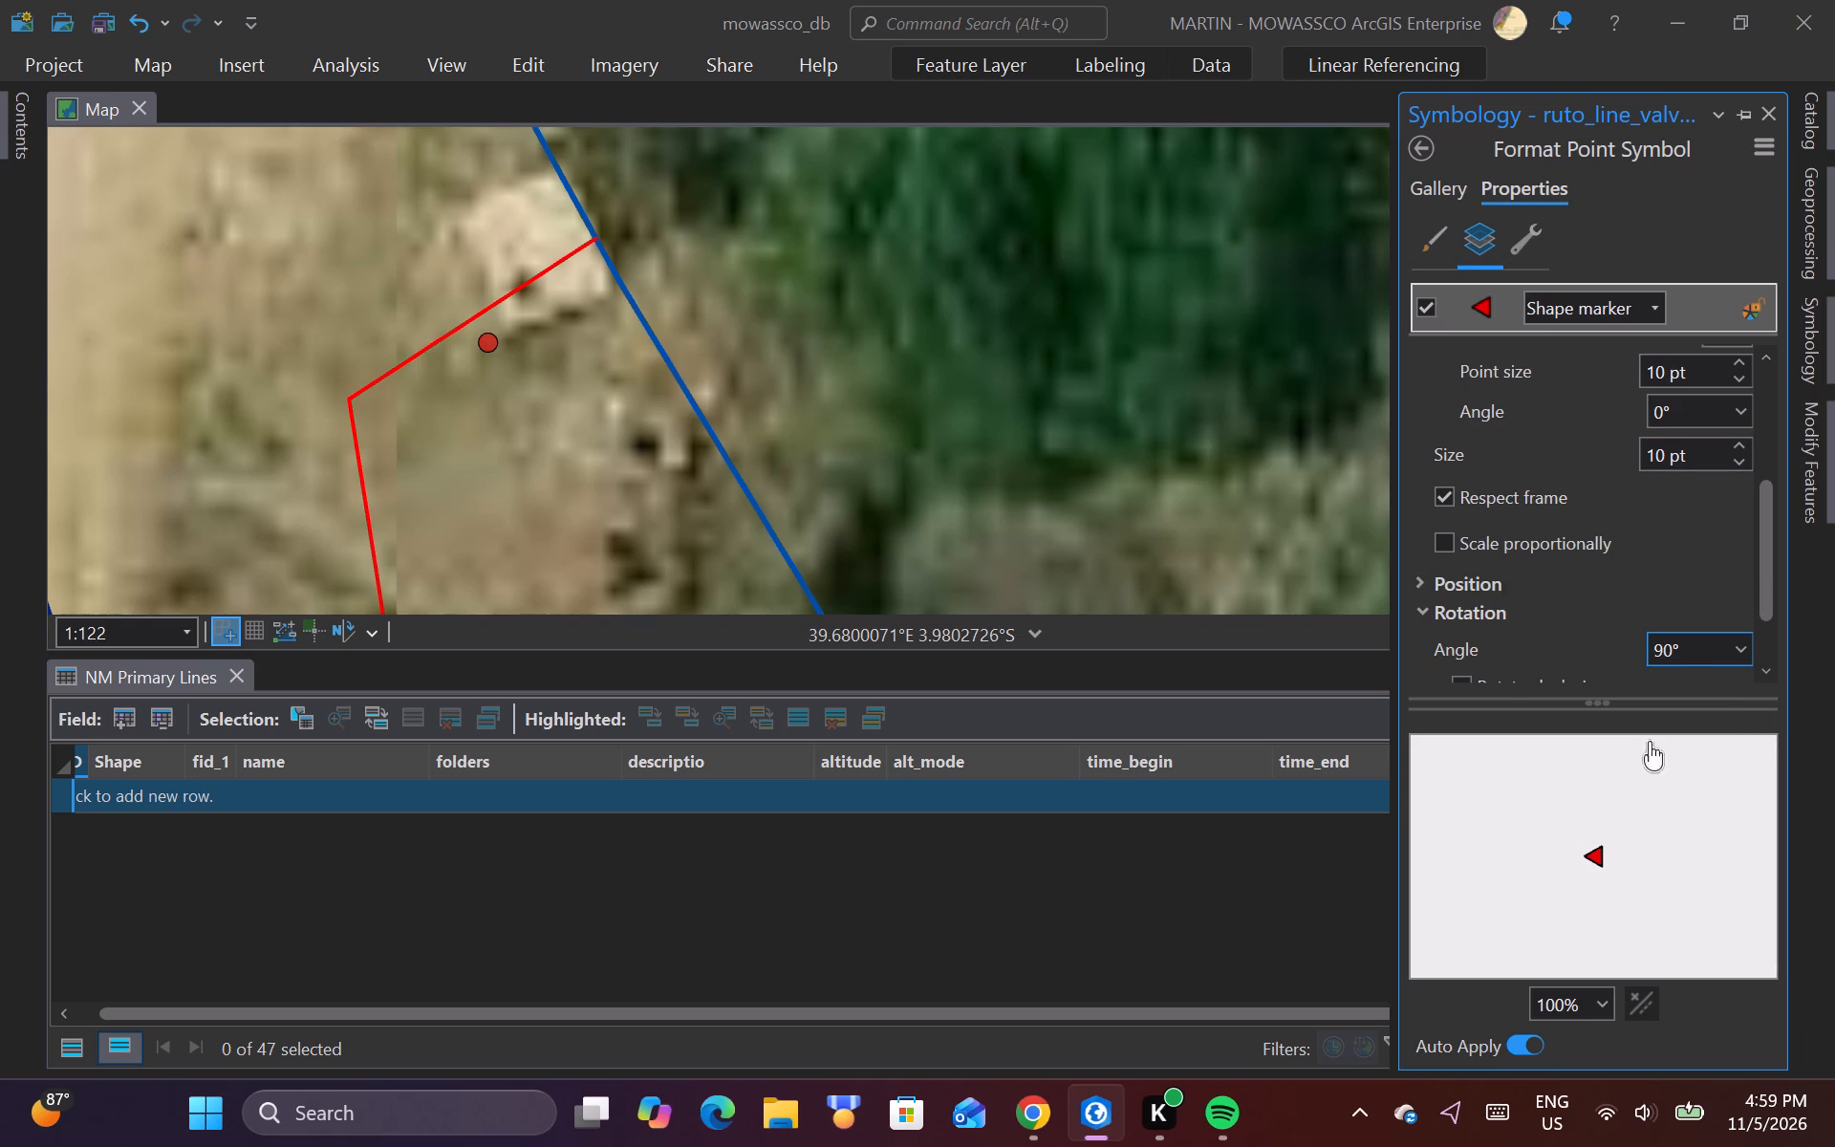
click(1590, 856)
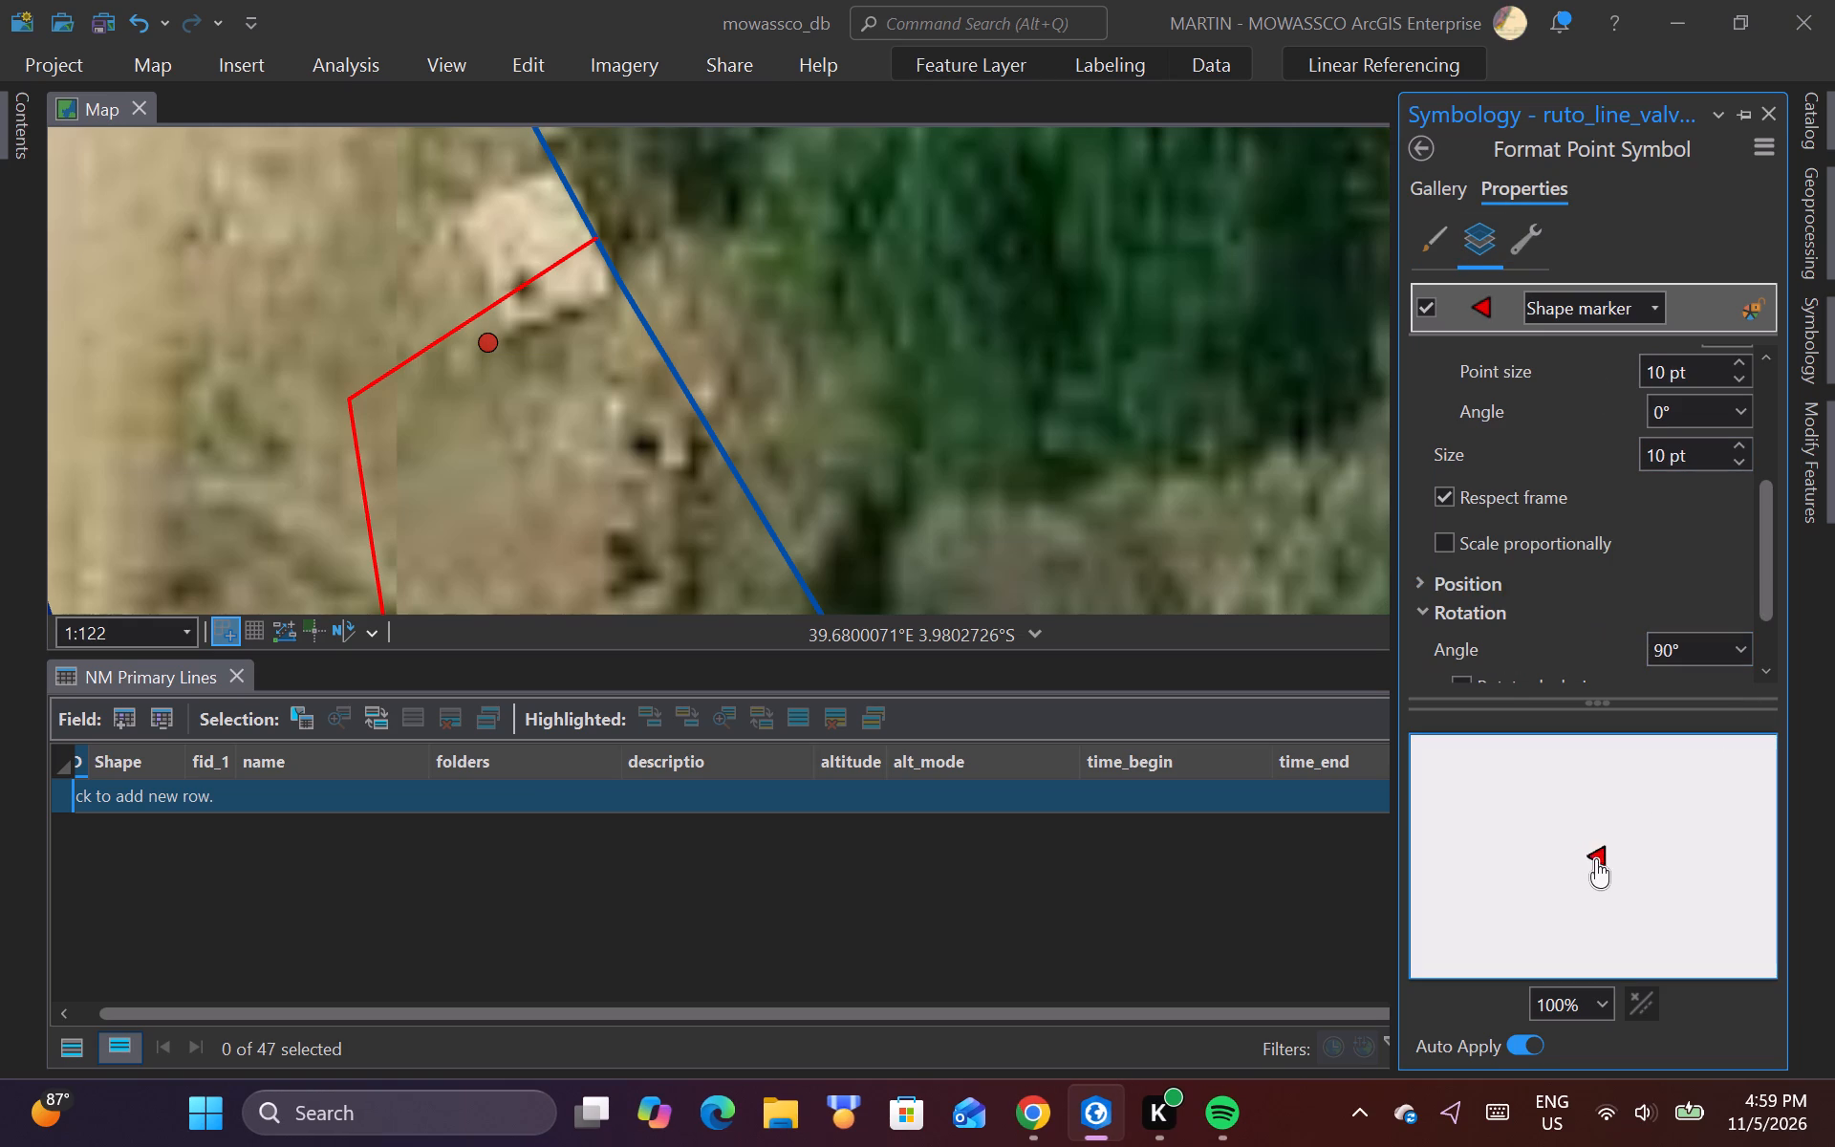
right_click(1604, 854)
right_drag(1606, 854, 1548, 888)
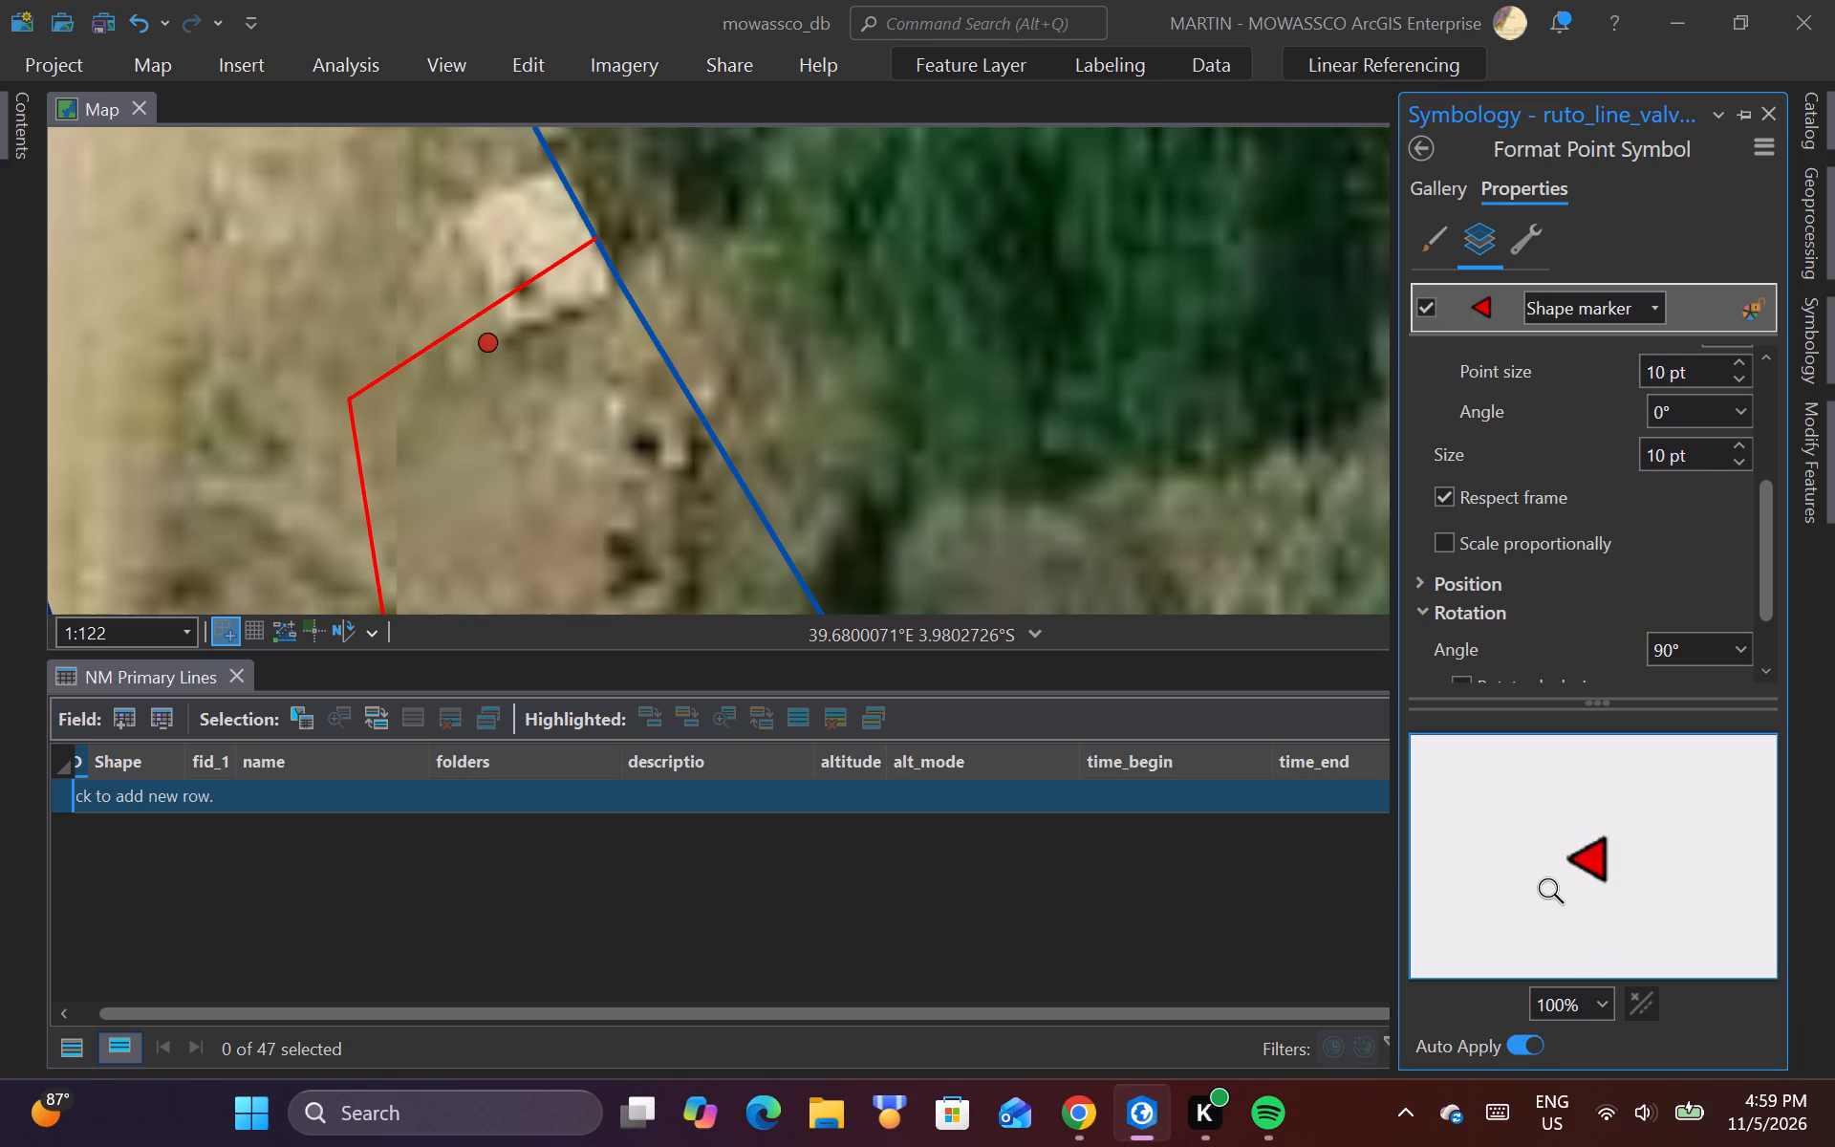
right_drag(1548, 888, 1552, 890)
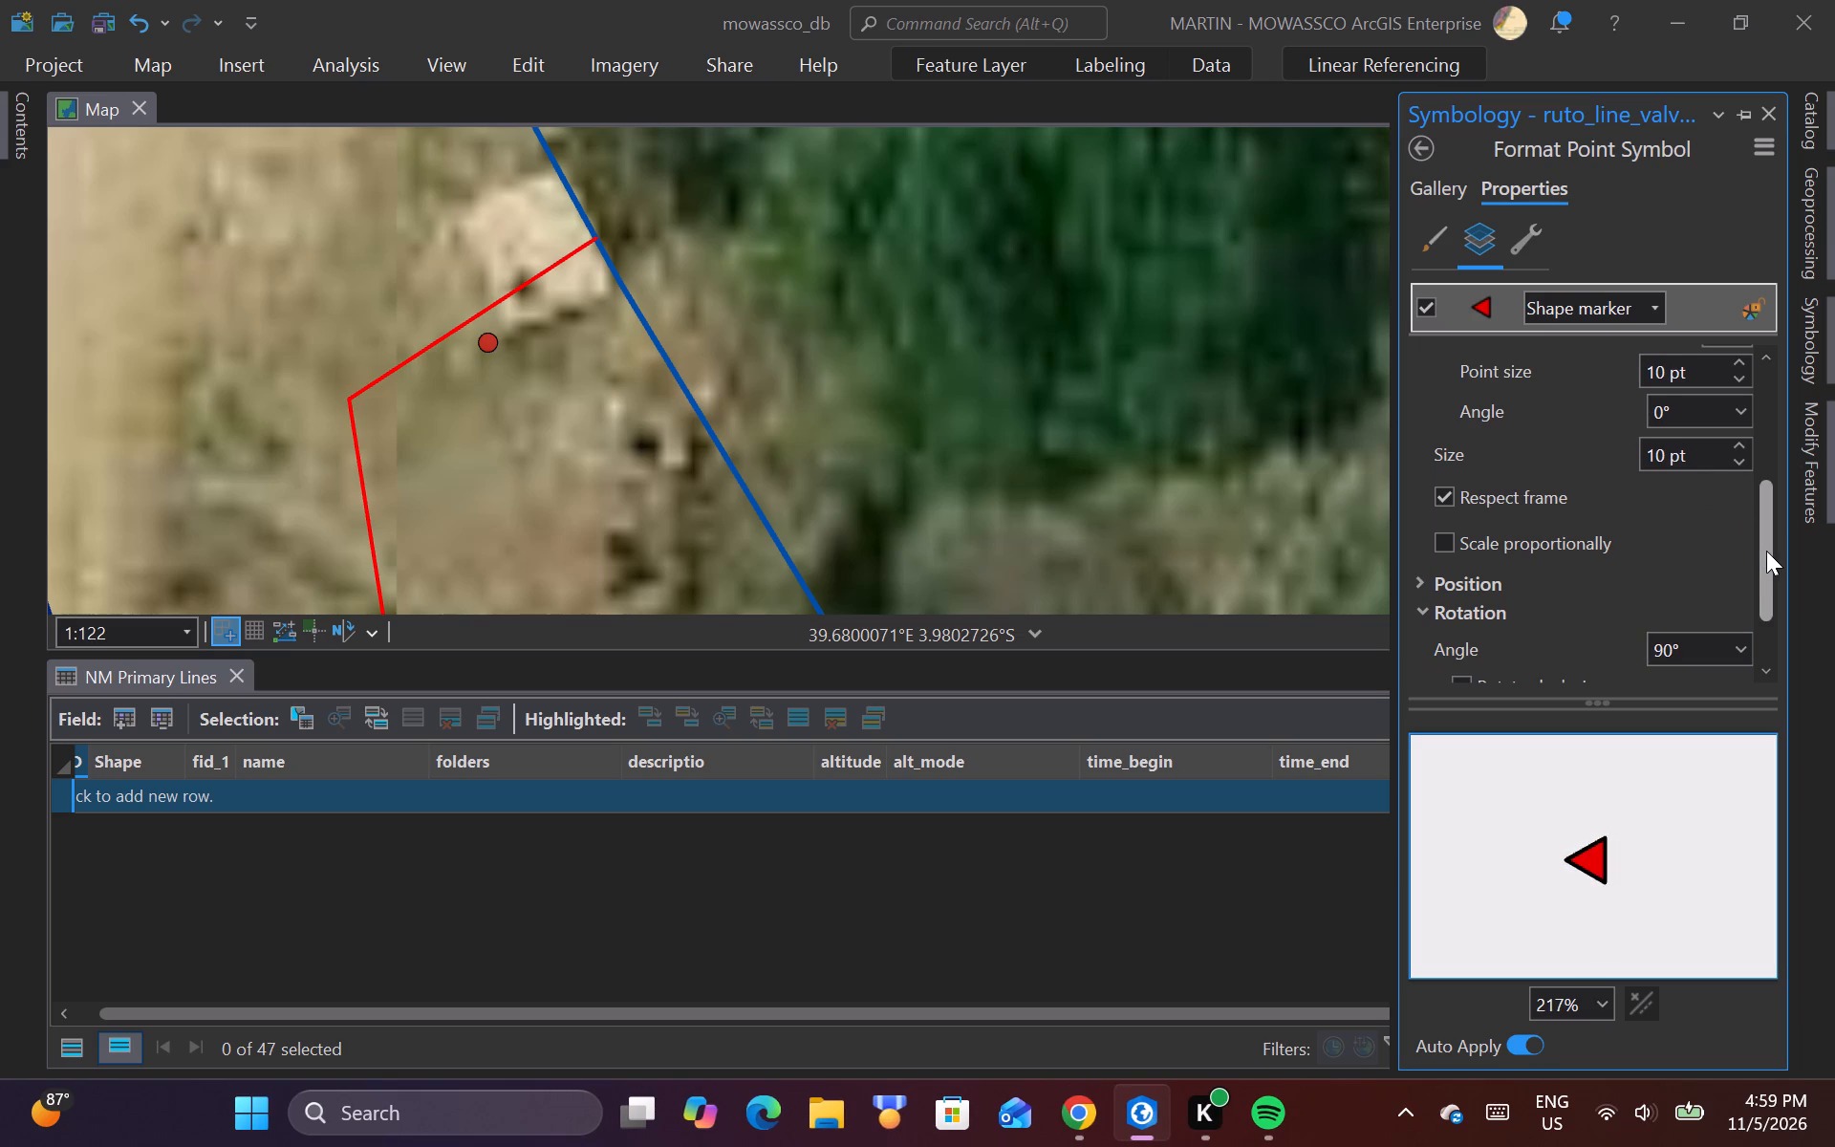
Duplicate the rotated red triangle layer in the symbol's structure.
drag(1766, 550, 1796, 434)
click(1507, 245)
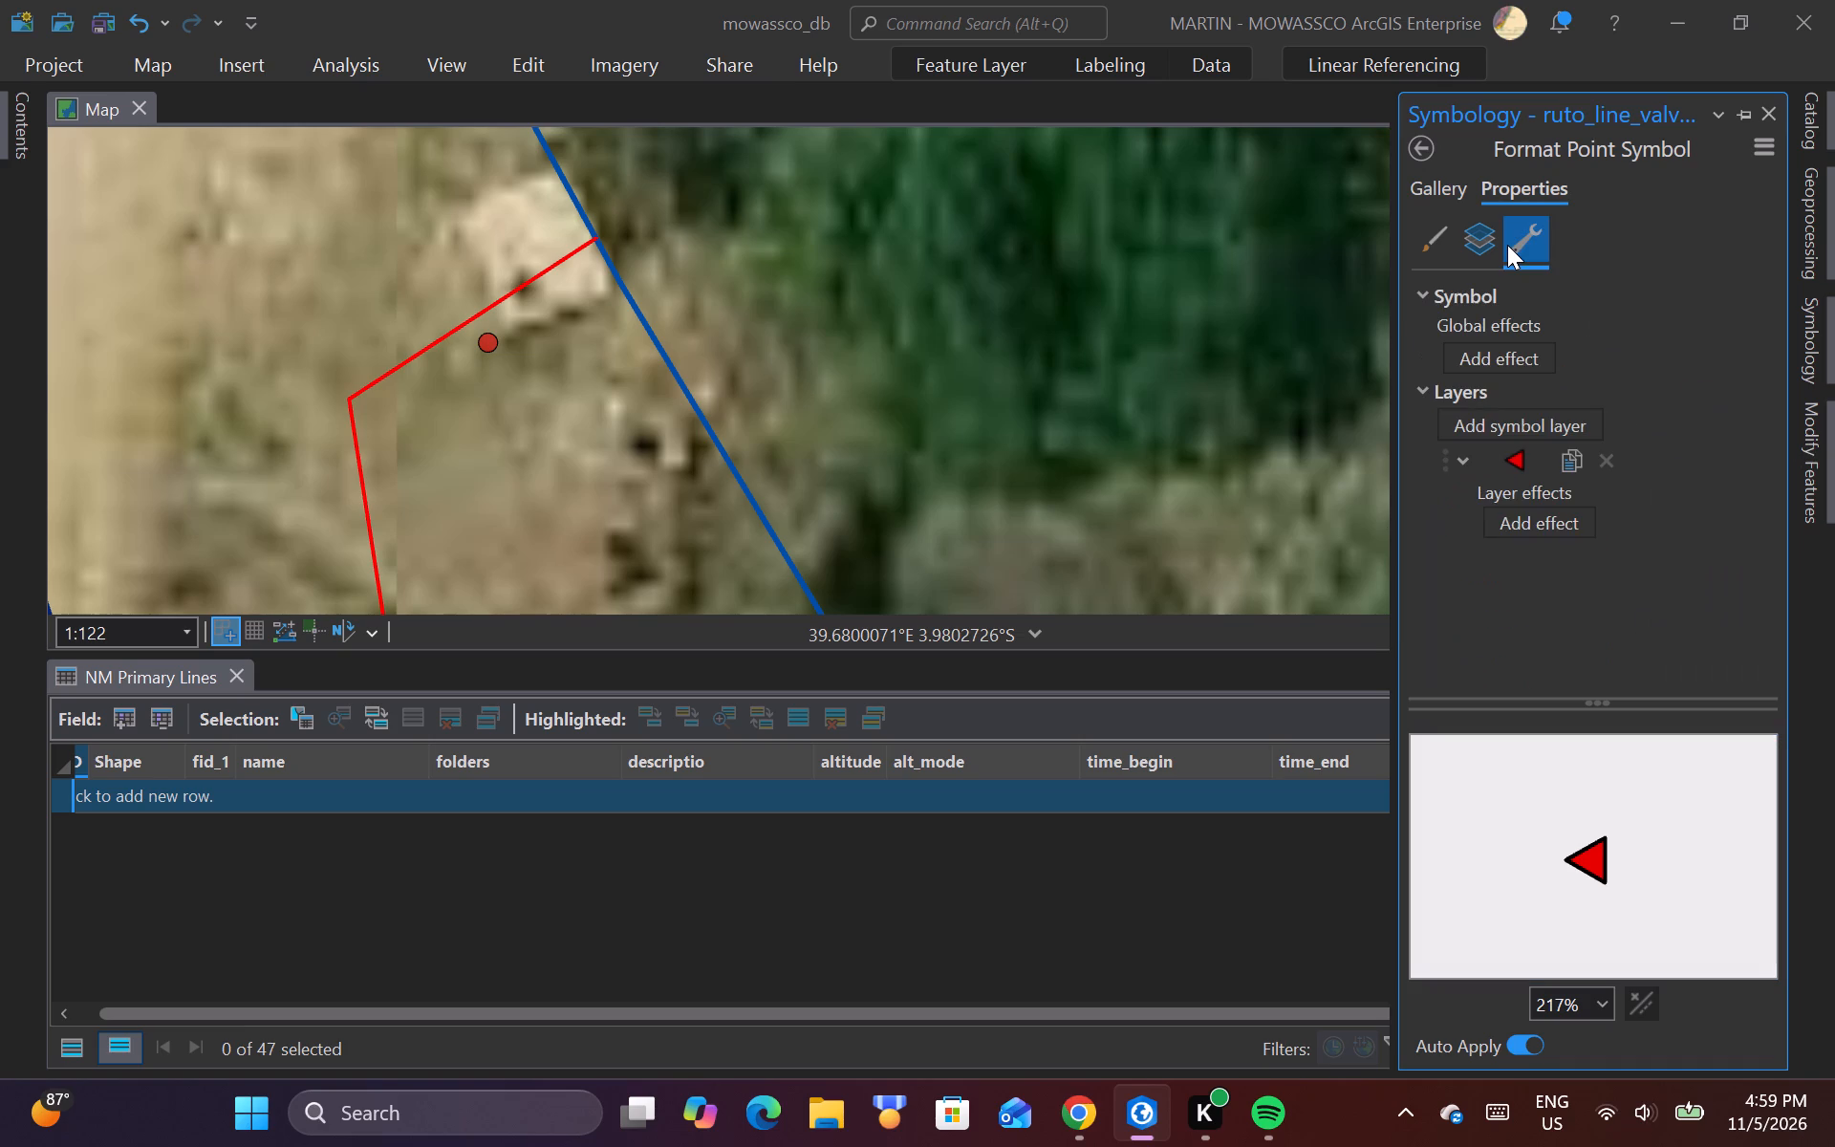
click(1458, 460)
click(1458, 460)
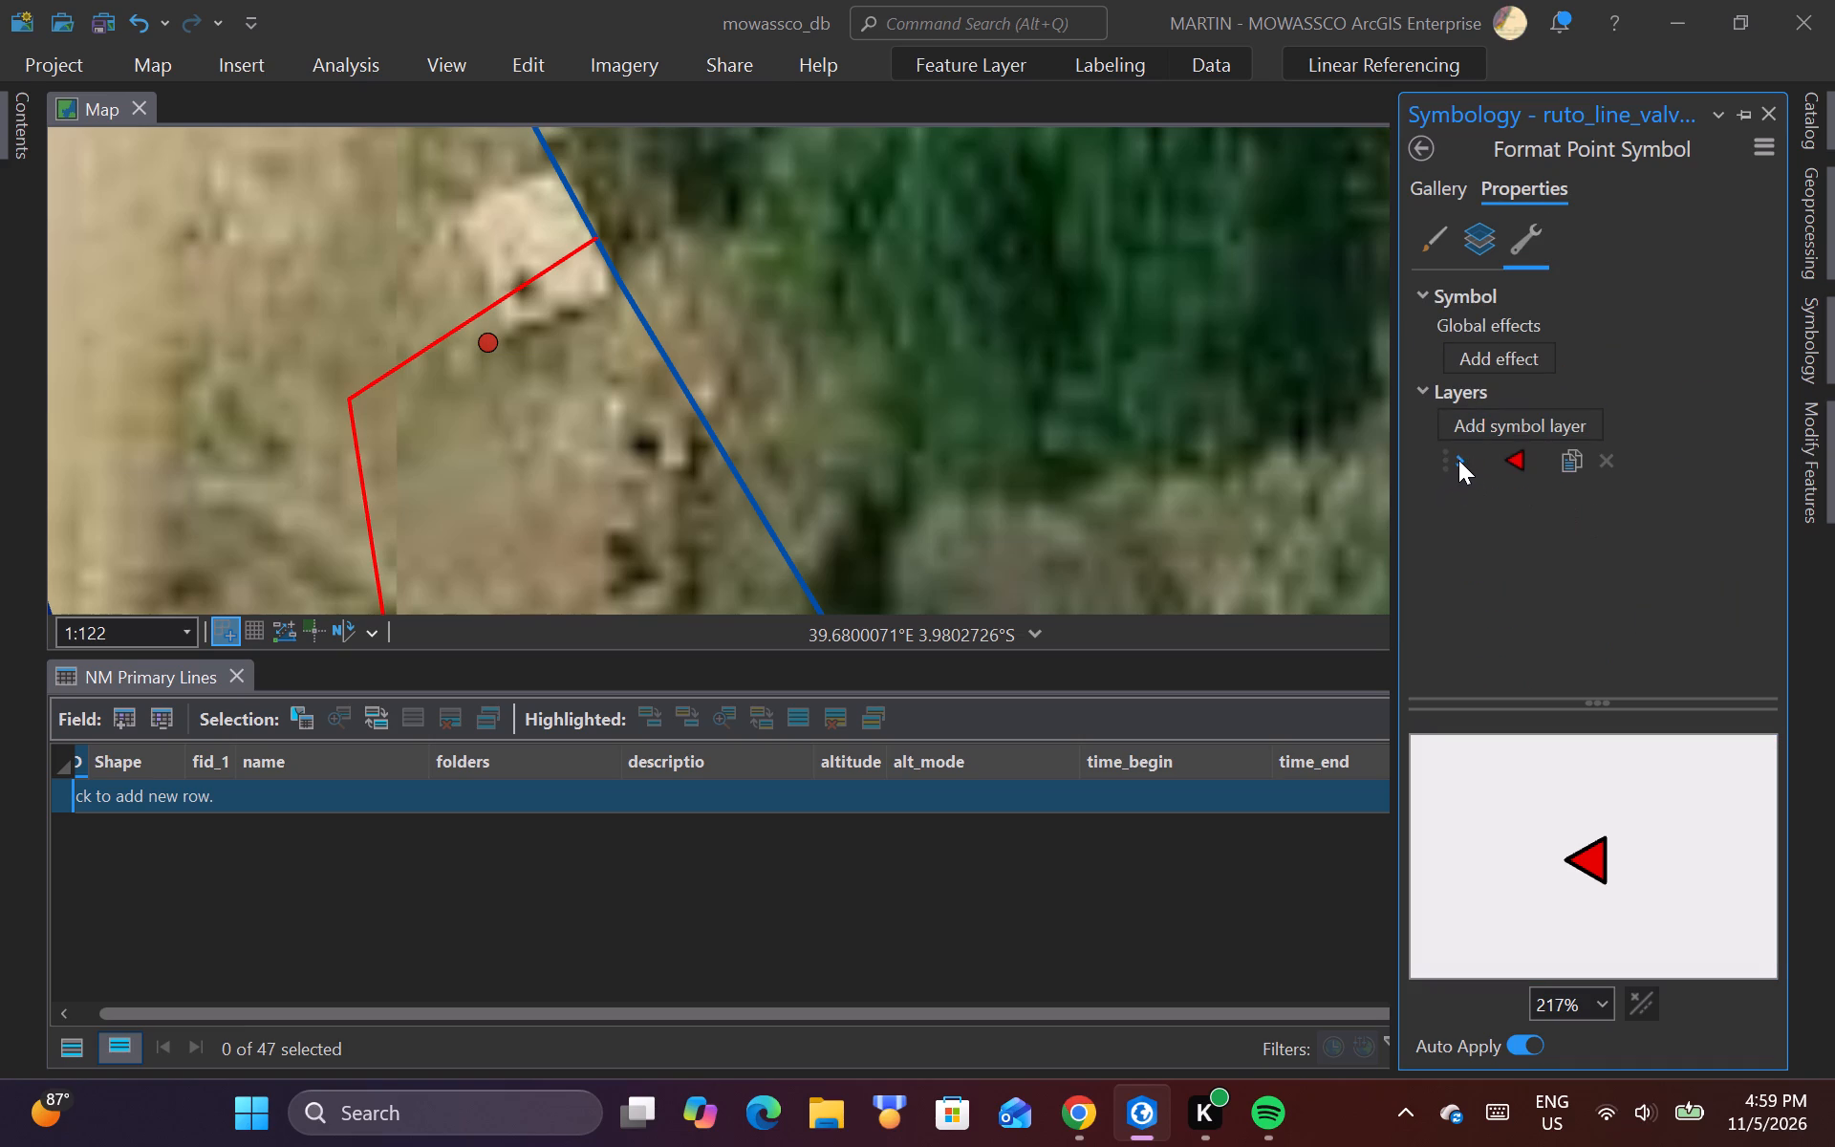
click(1571, 462)
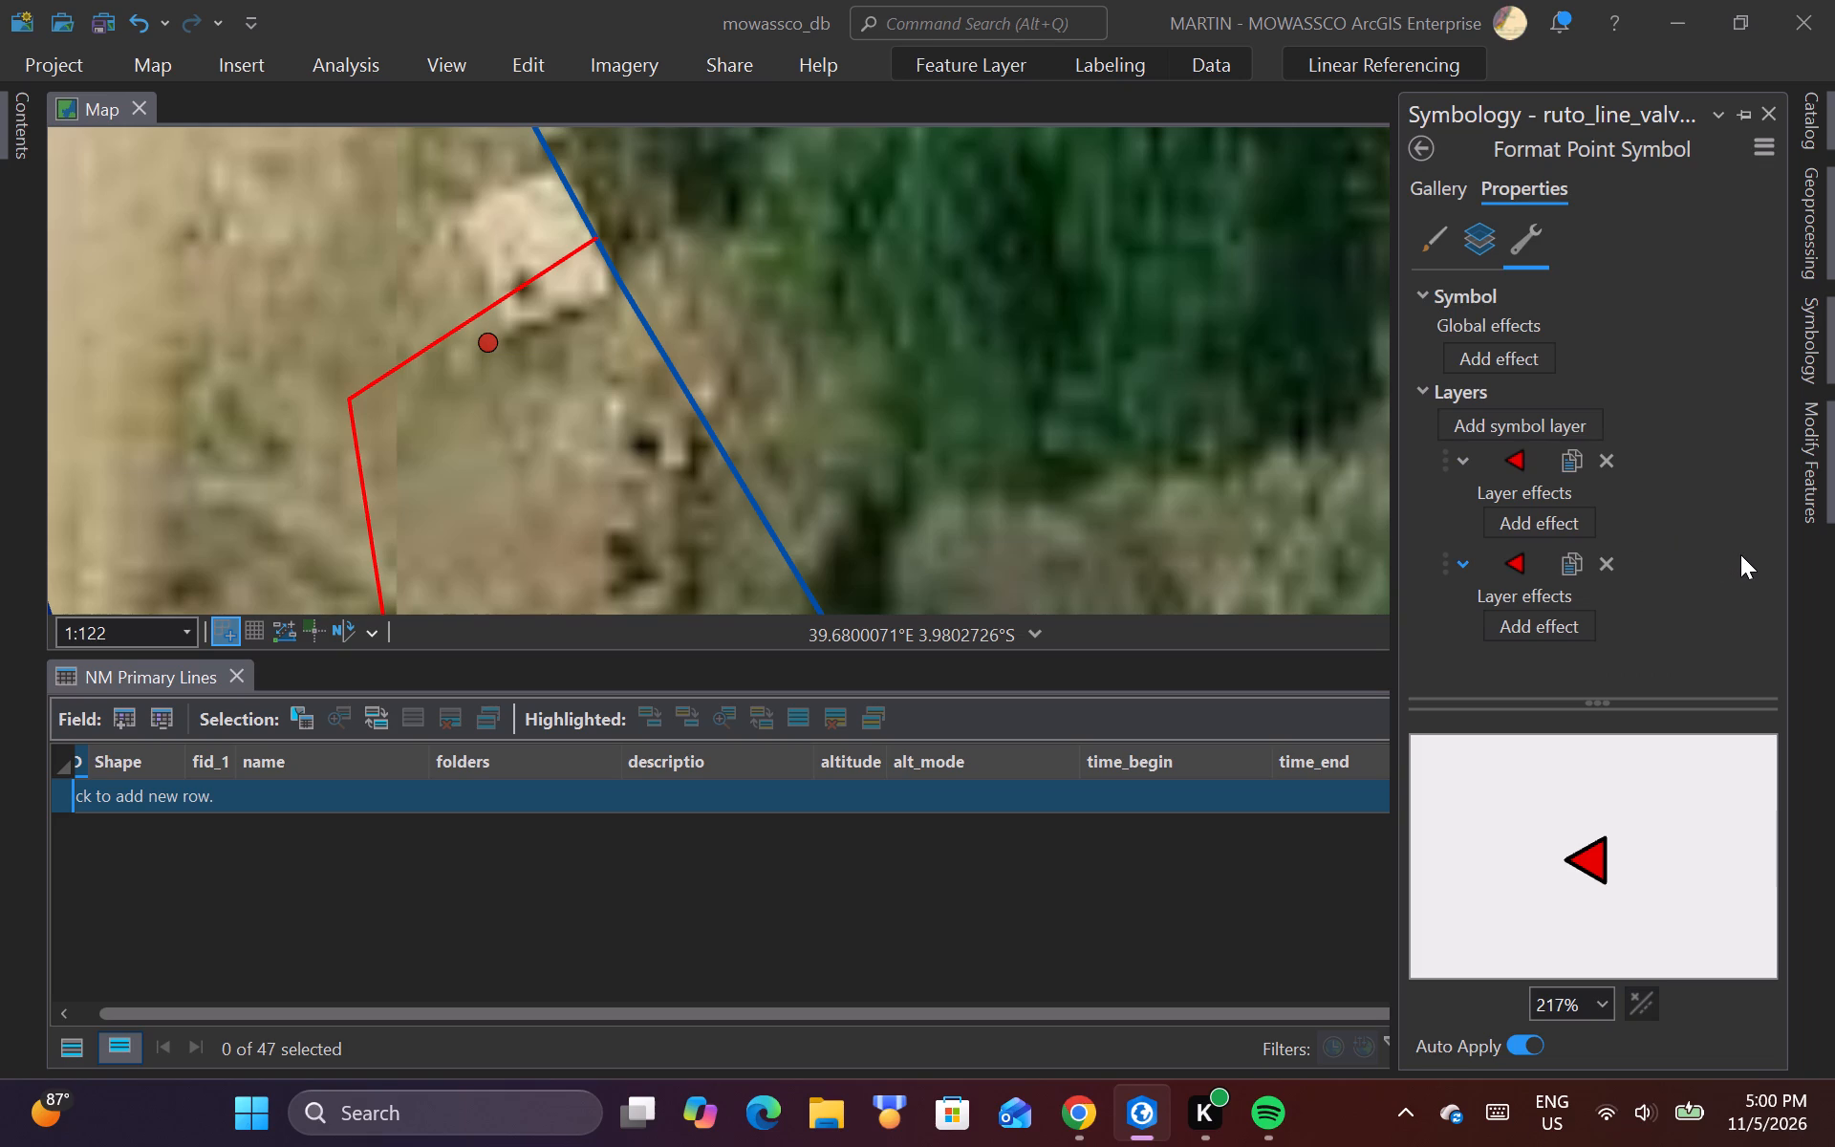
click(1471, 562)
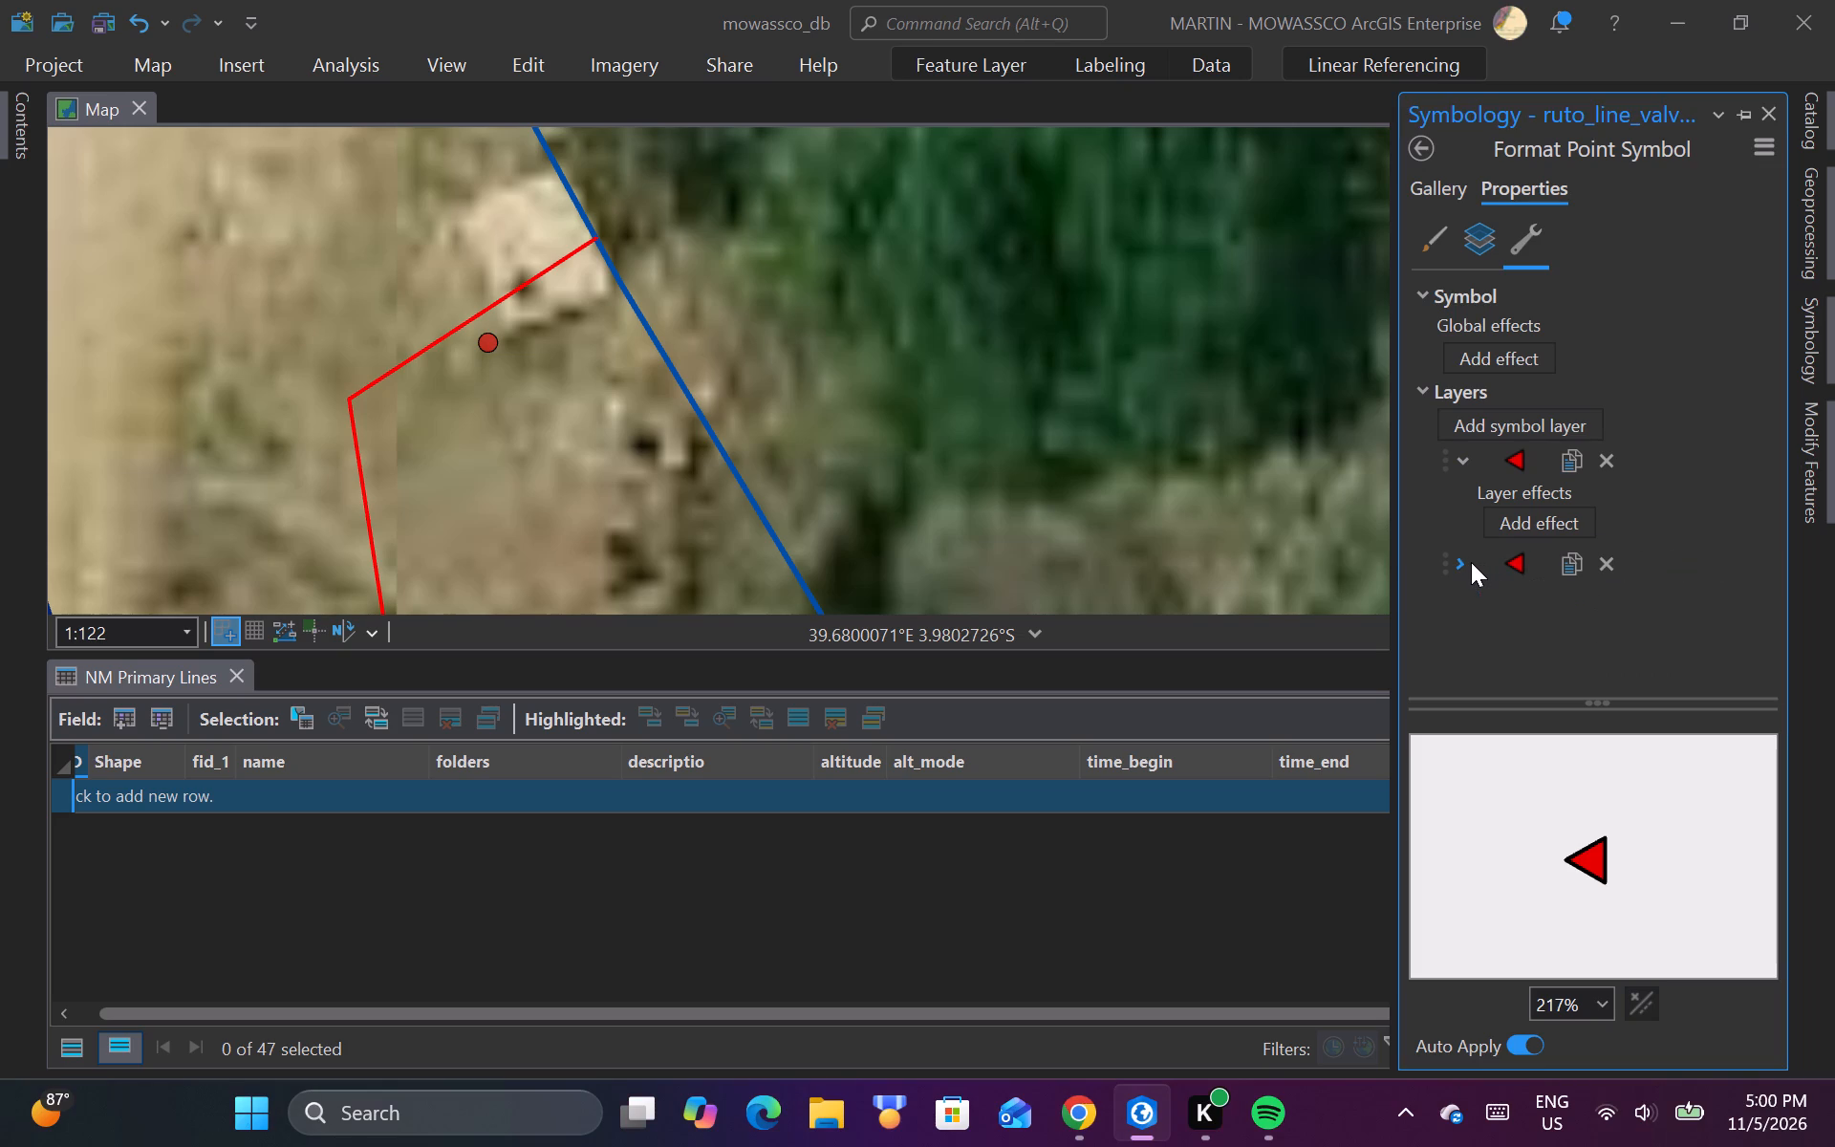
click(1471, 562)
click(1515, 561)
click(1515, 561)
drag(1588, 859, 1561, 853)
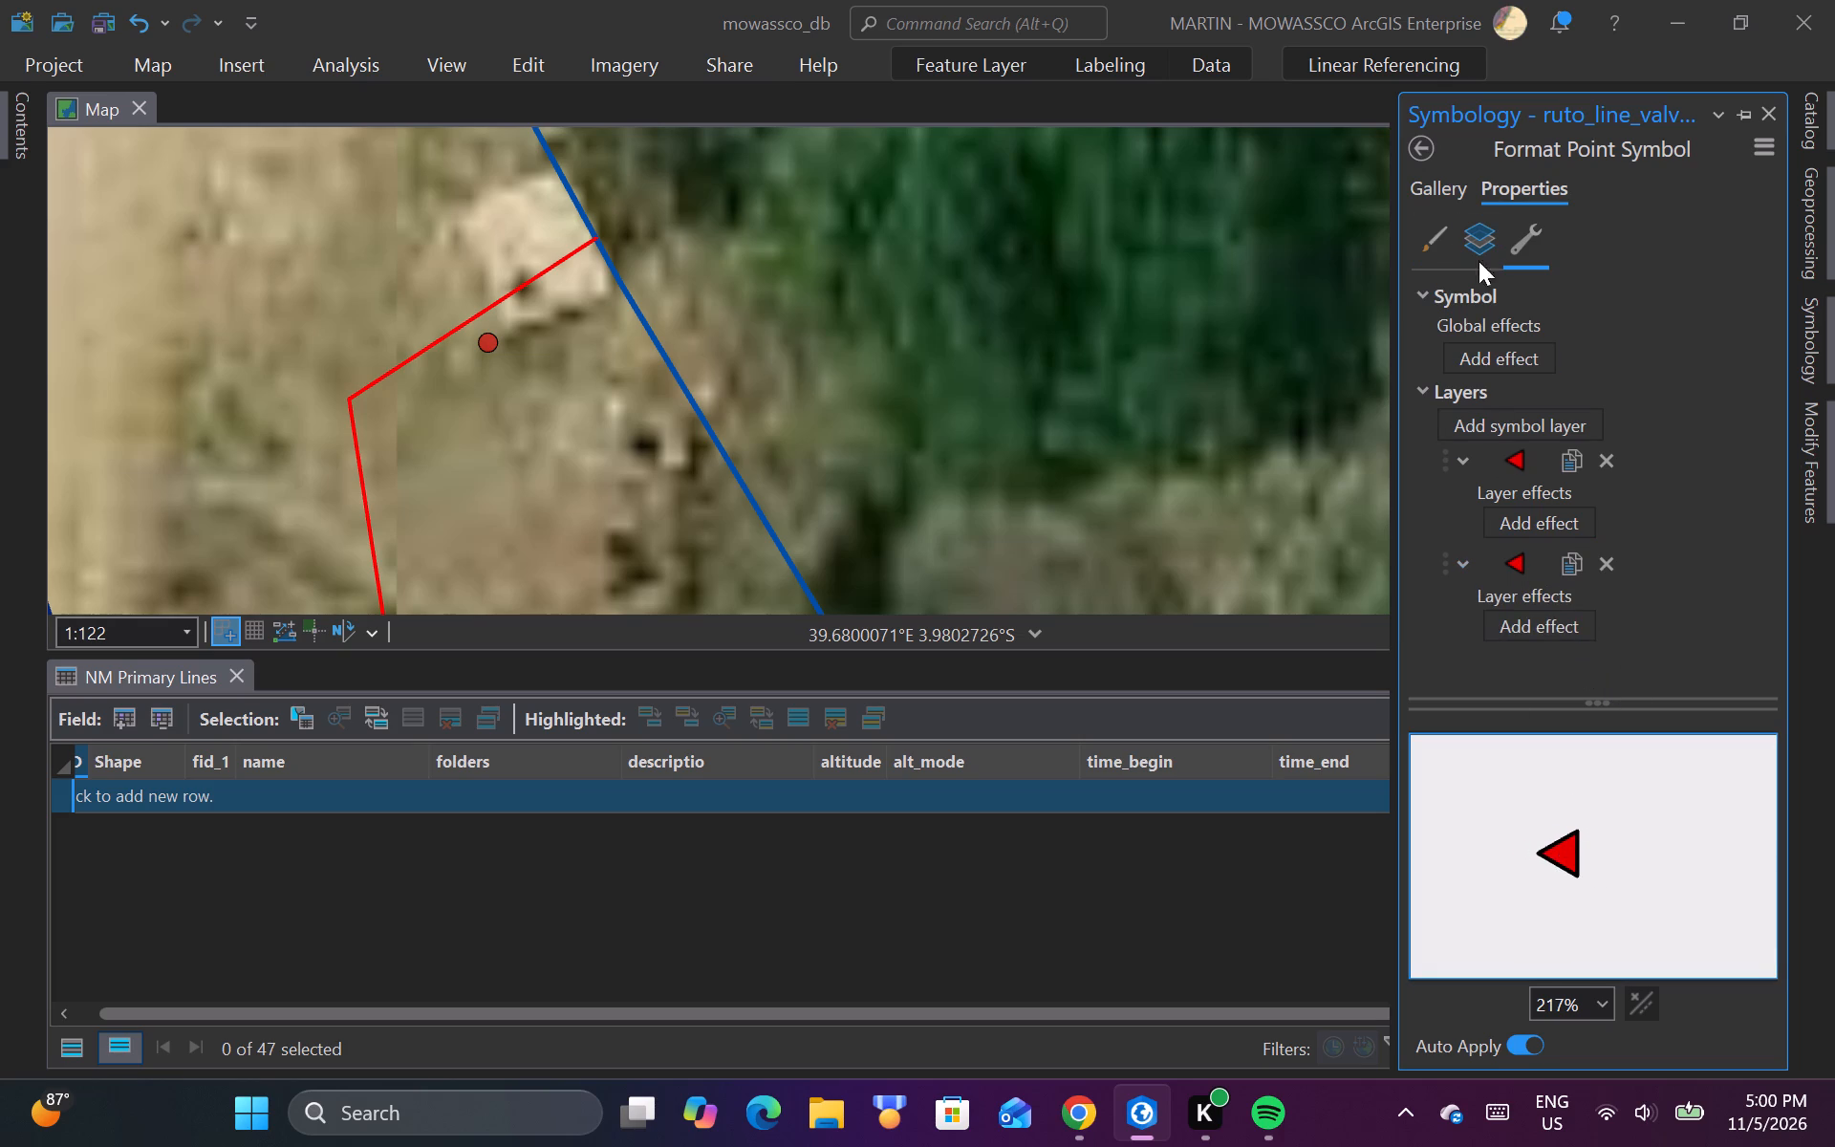
Set the Offset X of the second triangle marker layer in the valve symbol to 10 pt.
click(1481, 241)
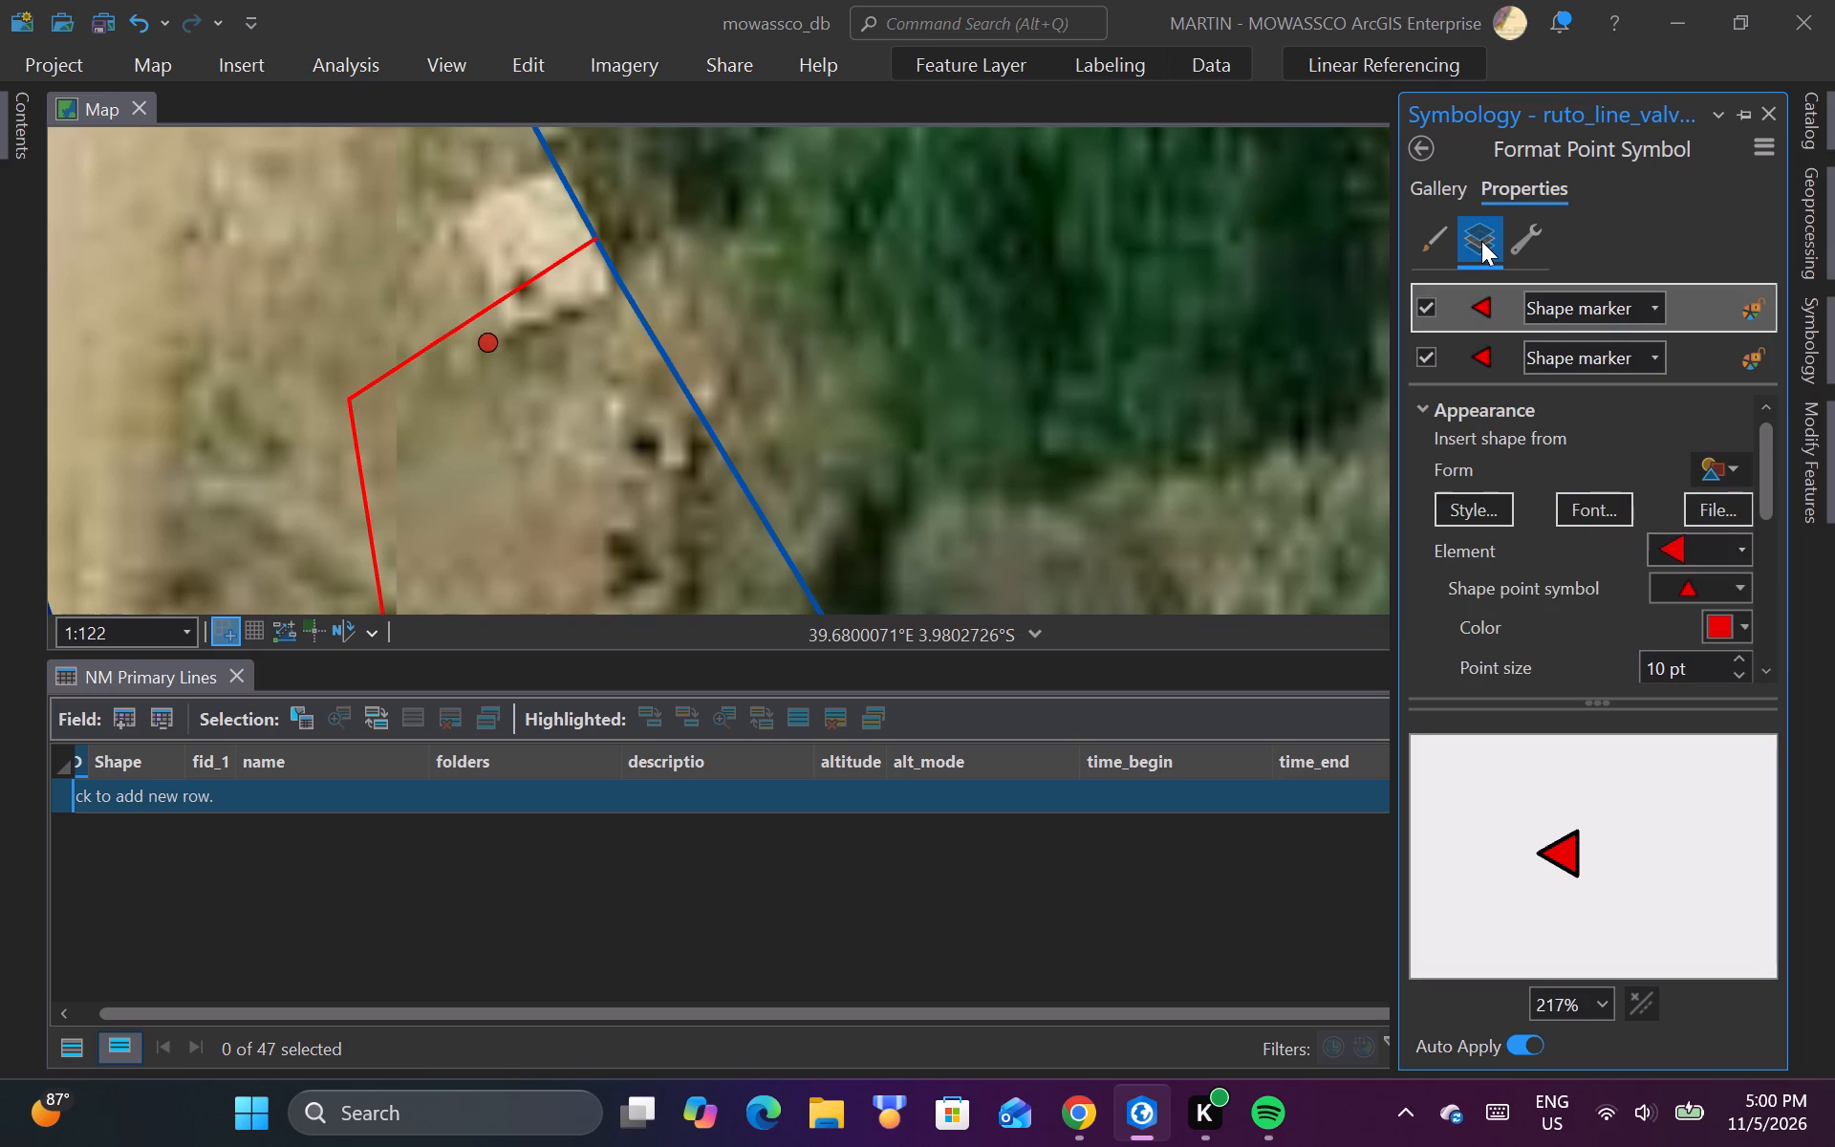
click(1491, 357)
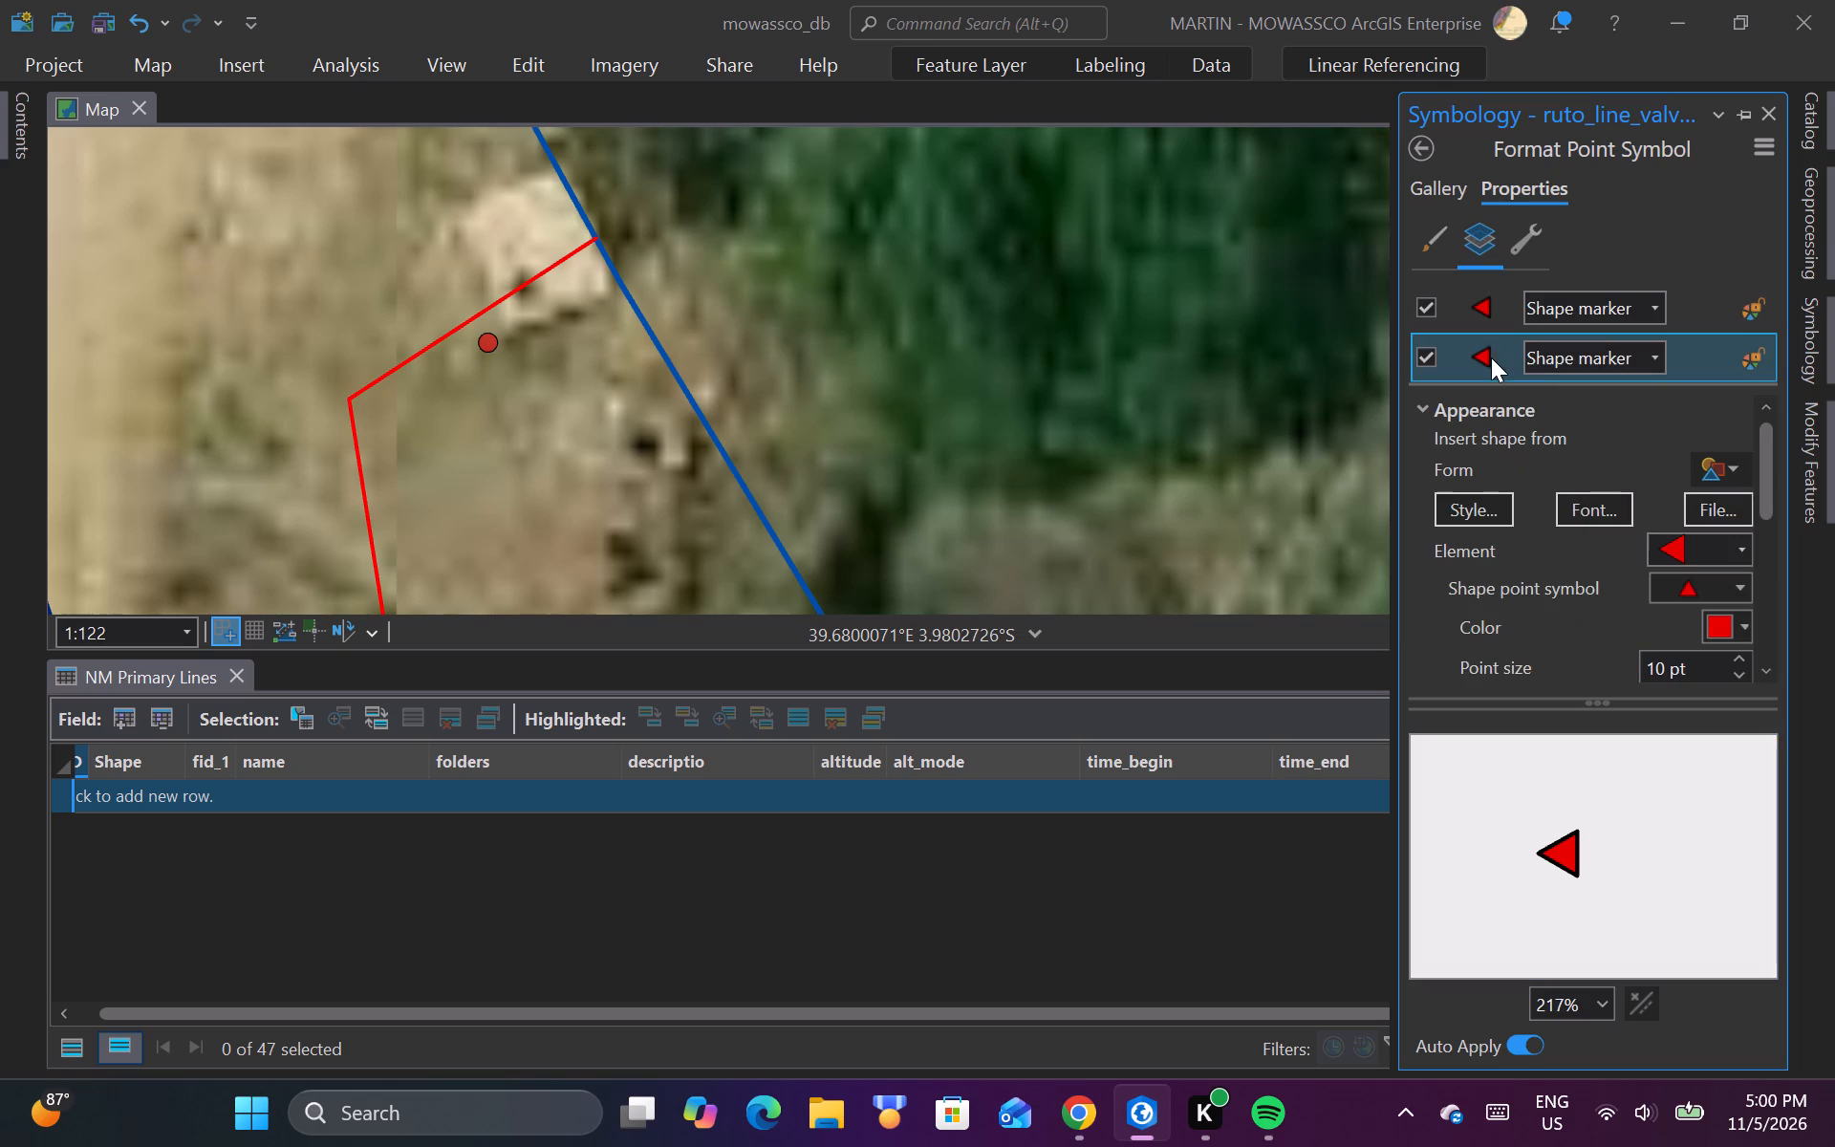
drag(1765, 468, 1752, 534)
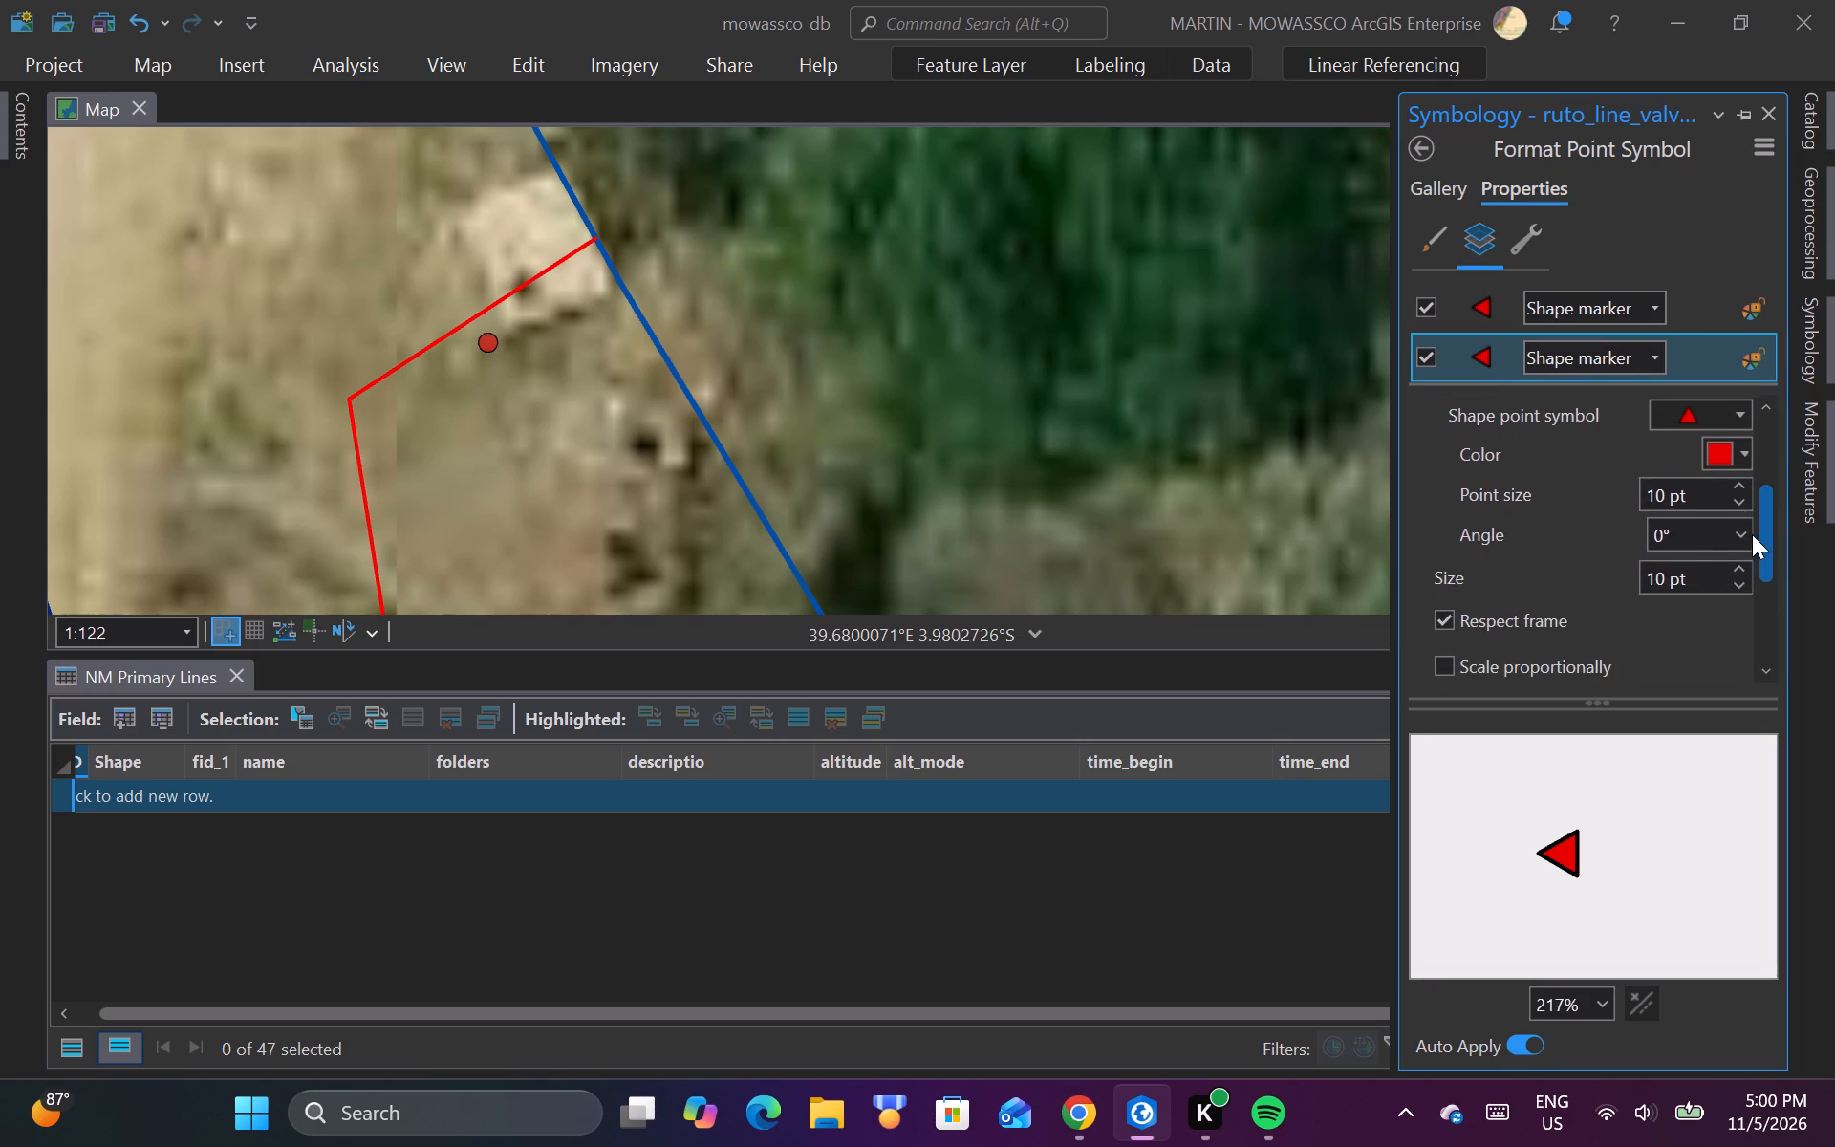
drag(1752, 534, 1746, 612)
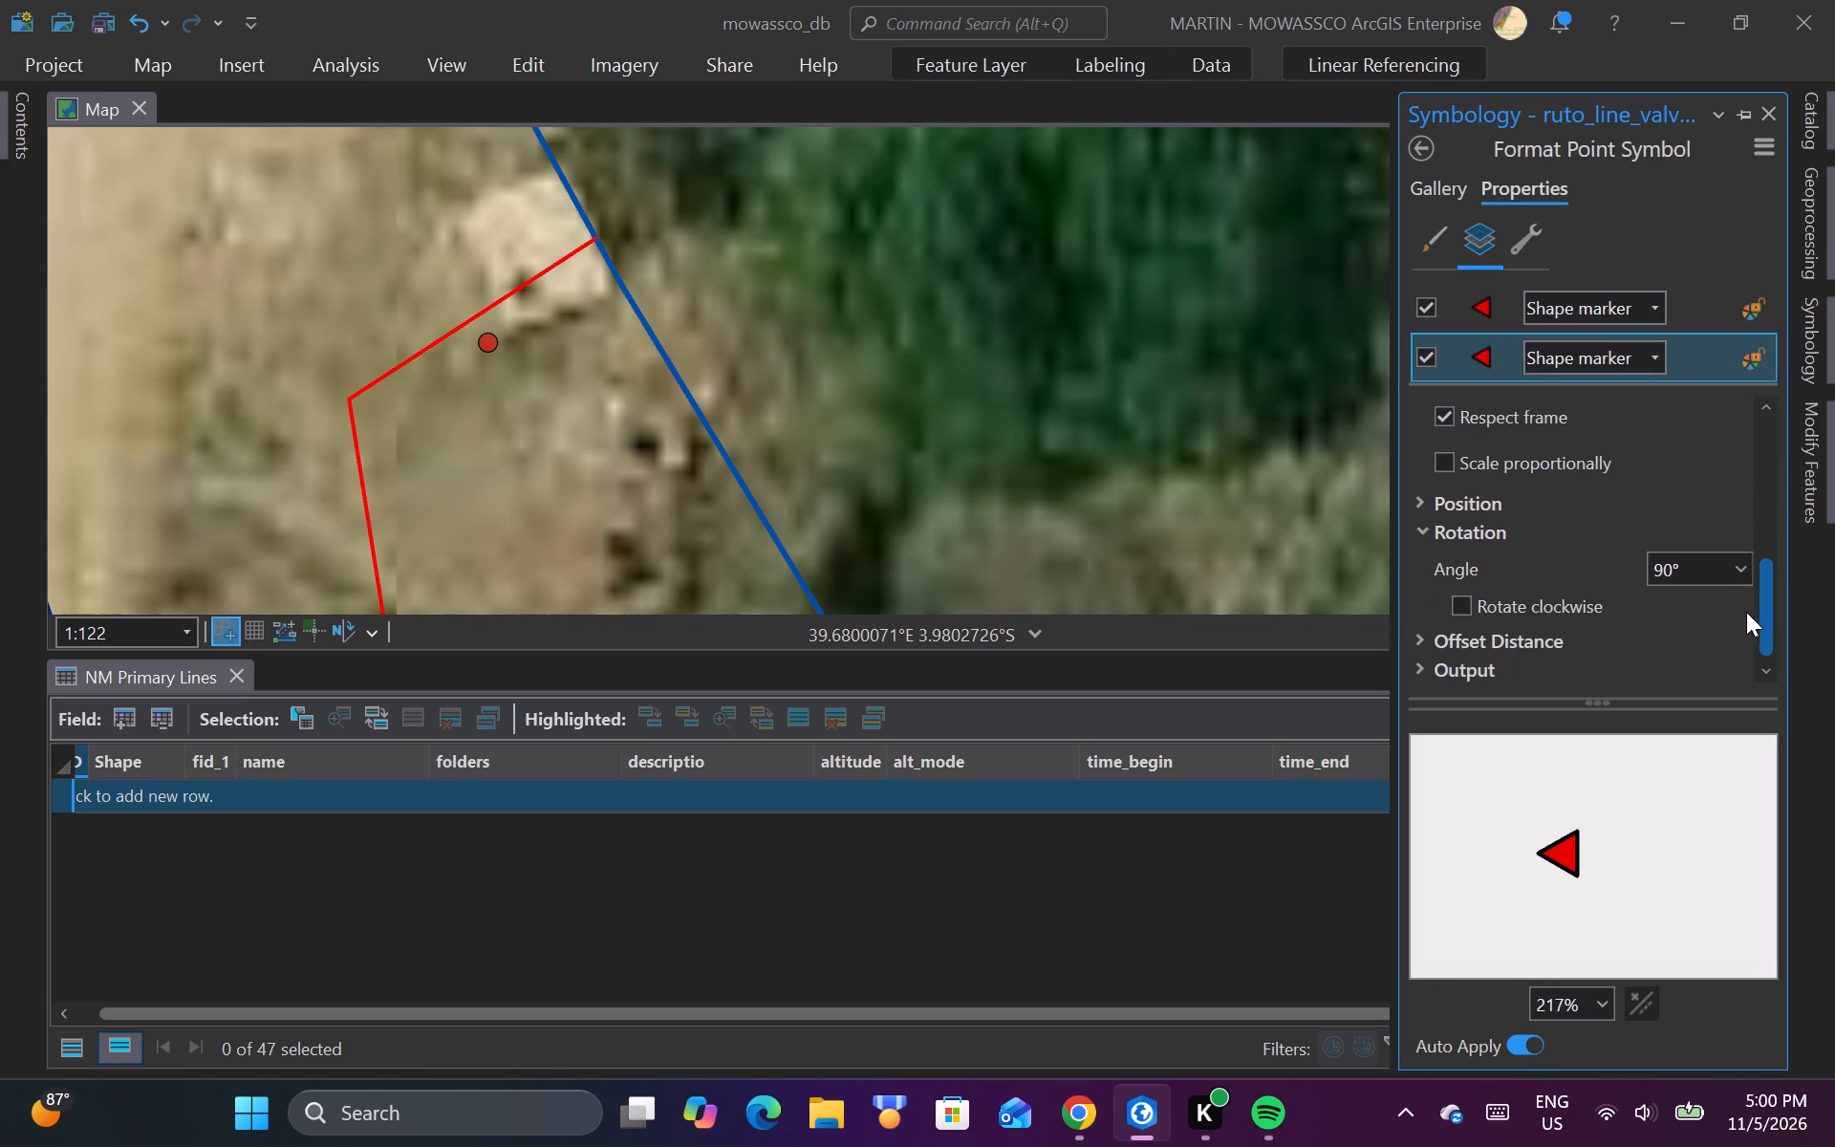
drag(1746, 612, 1750, 625)
click(1417, 642)
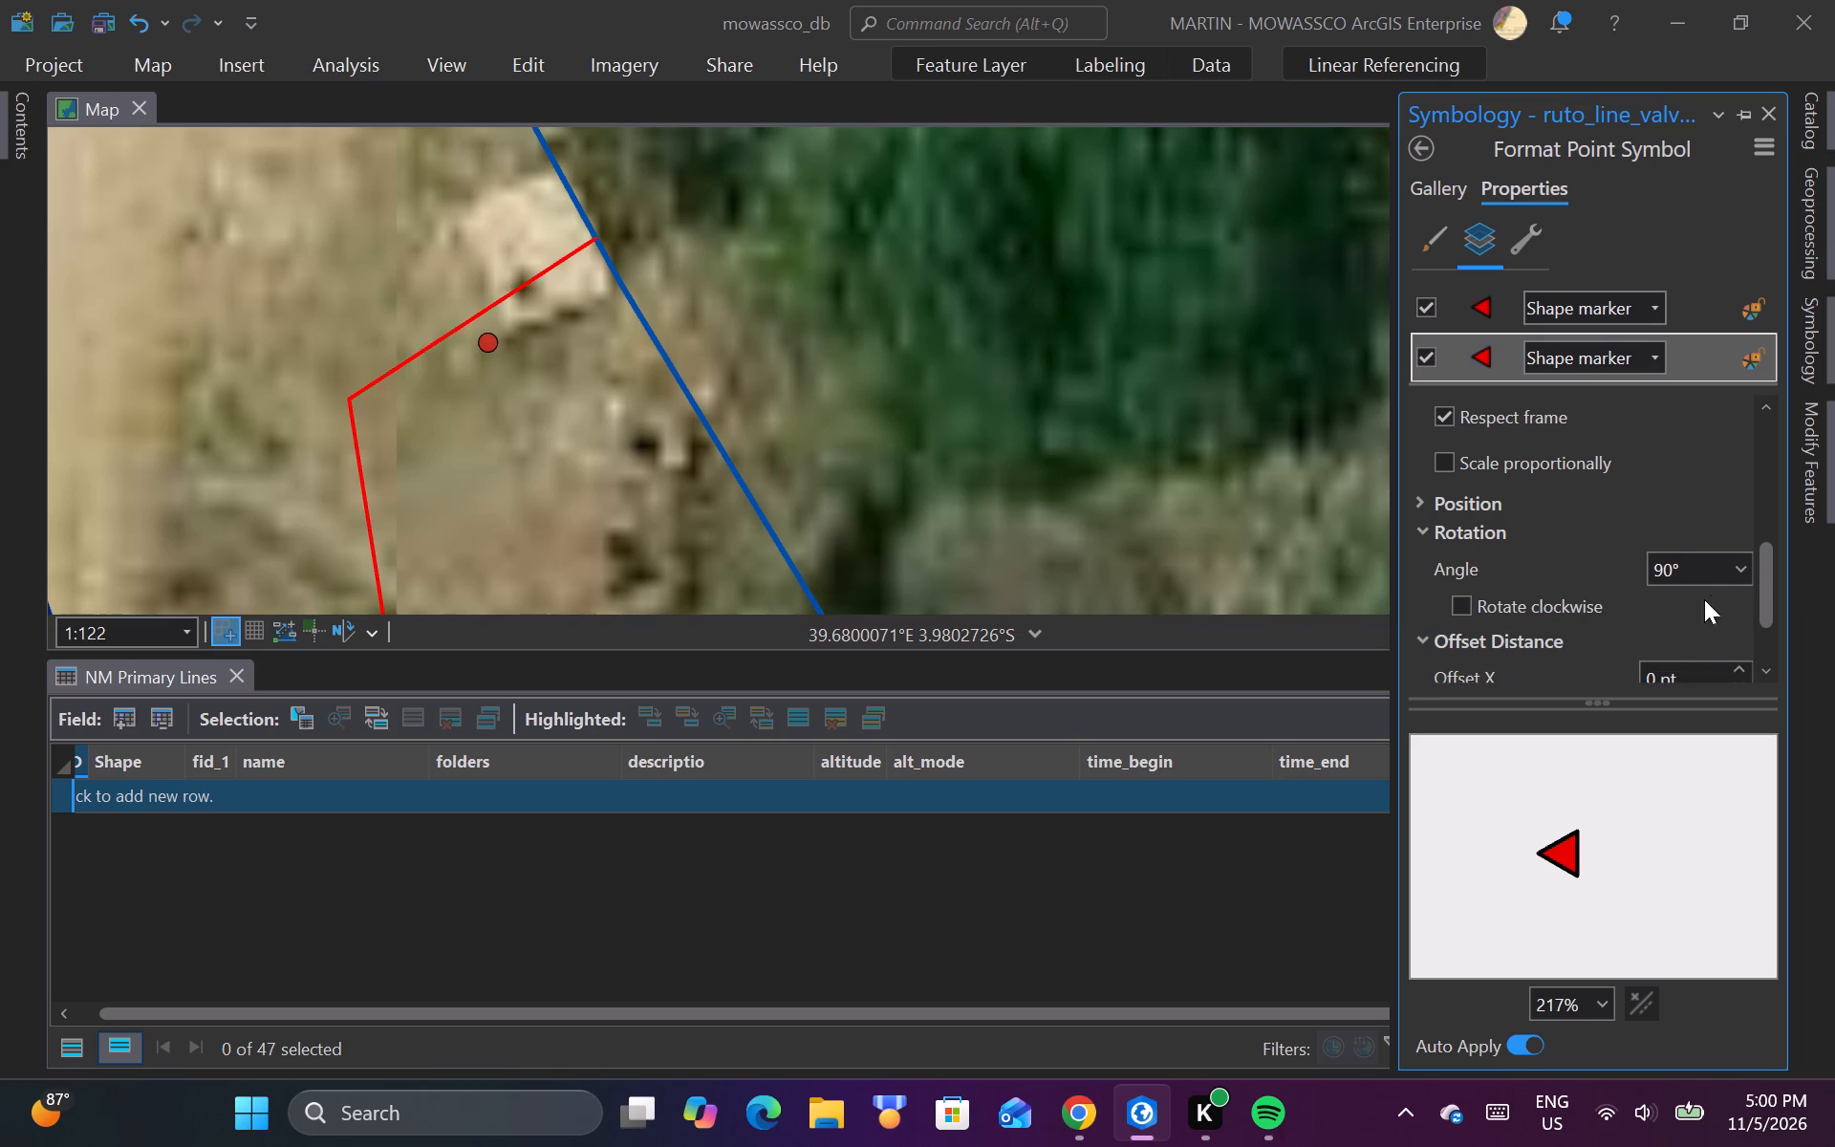
drag(1767, 589, 1769, 615)
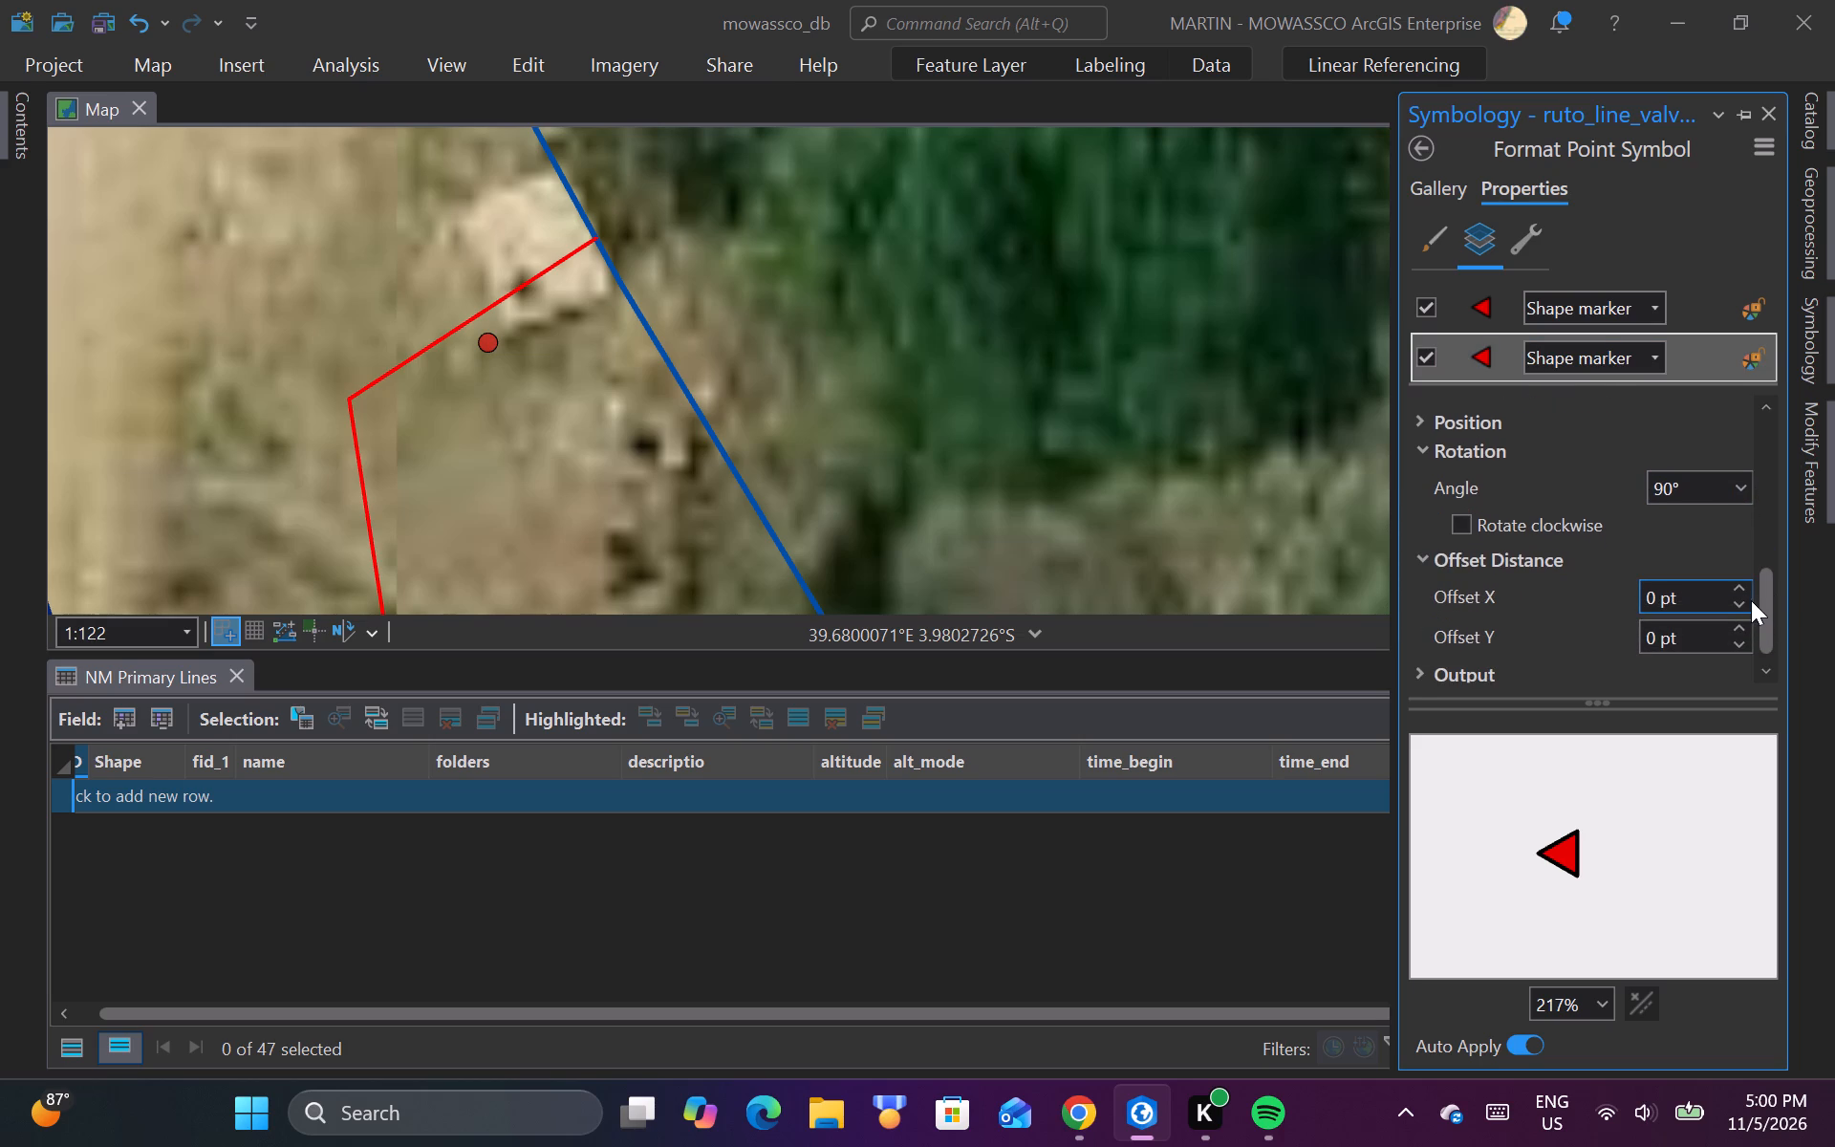
click(1743, 588)
triple_click(1743, 588)
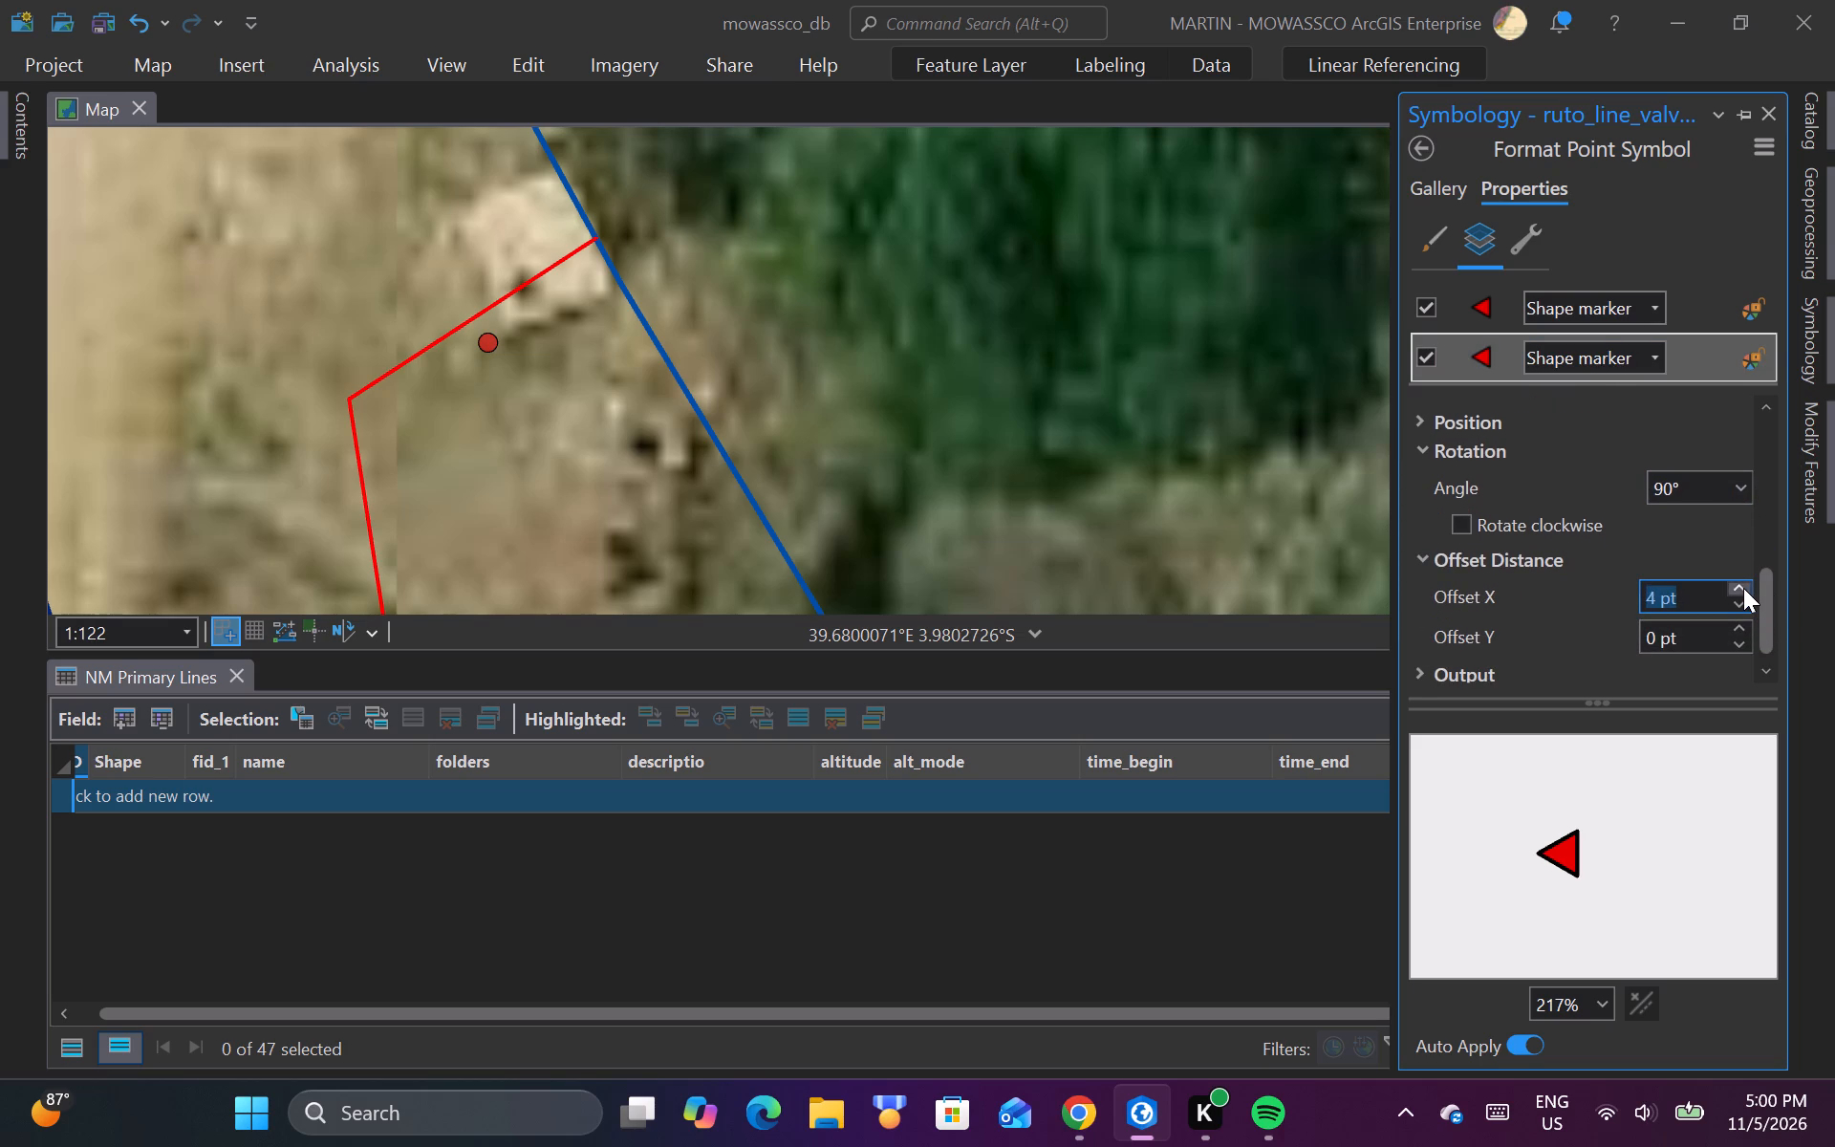
double_click(1743, 588)
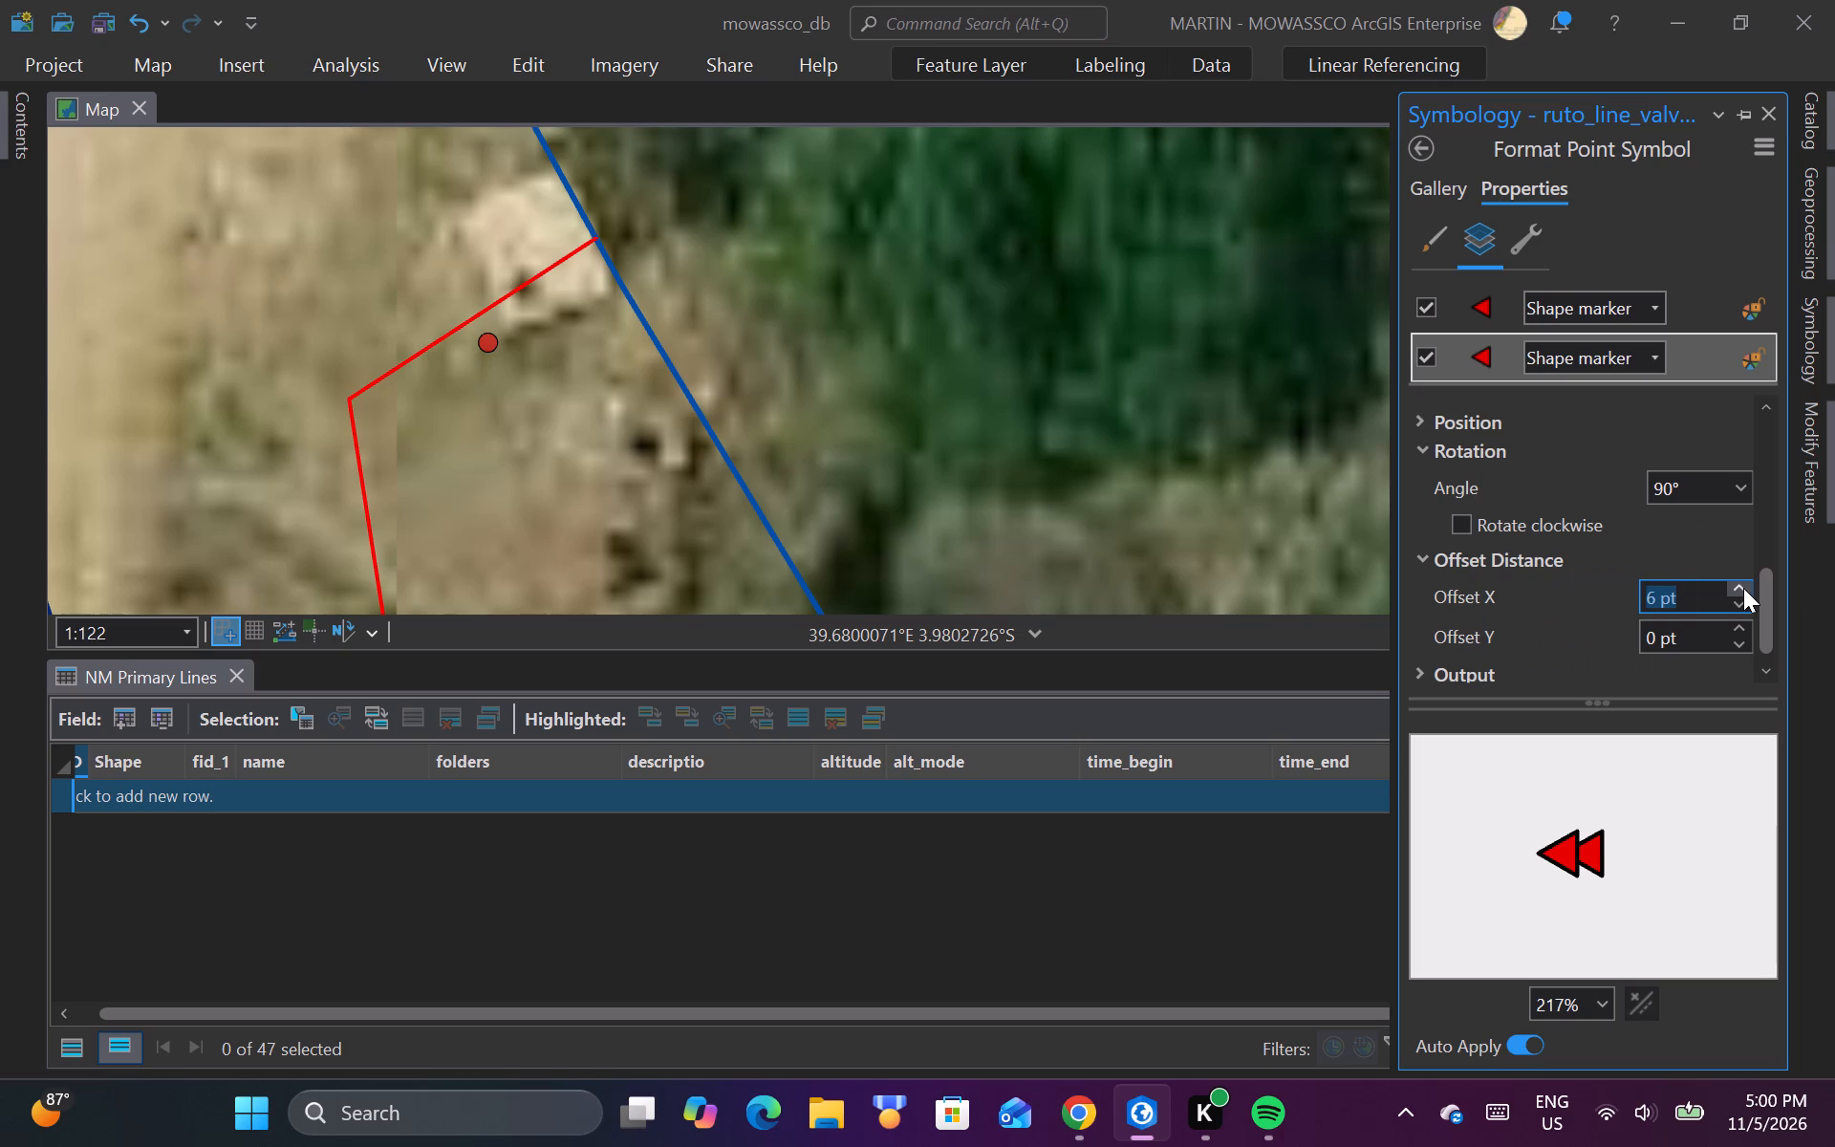
double_click(1743, 588)
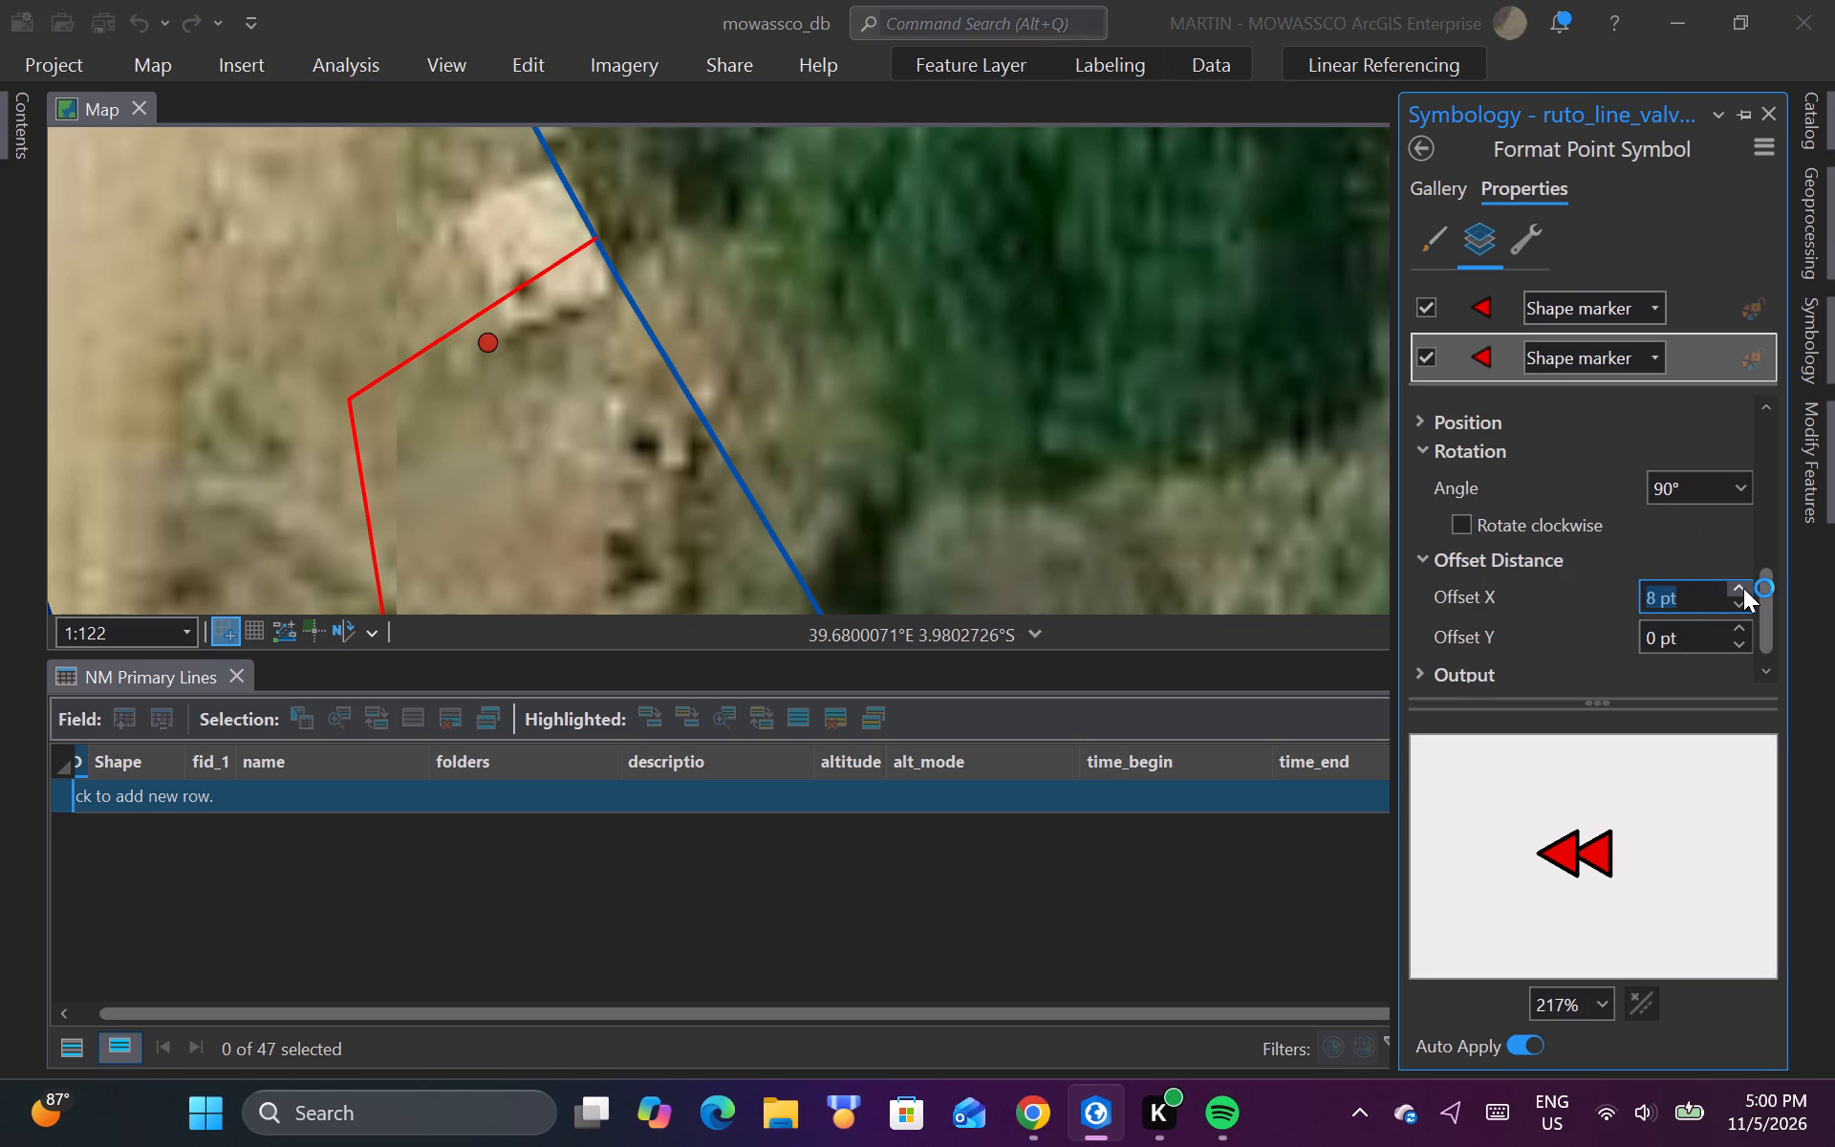
double_click(1743, 589)
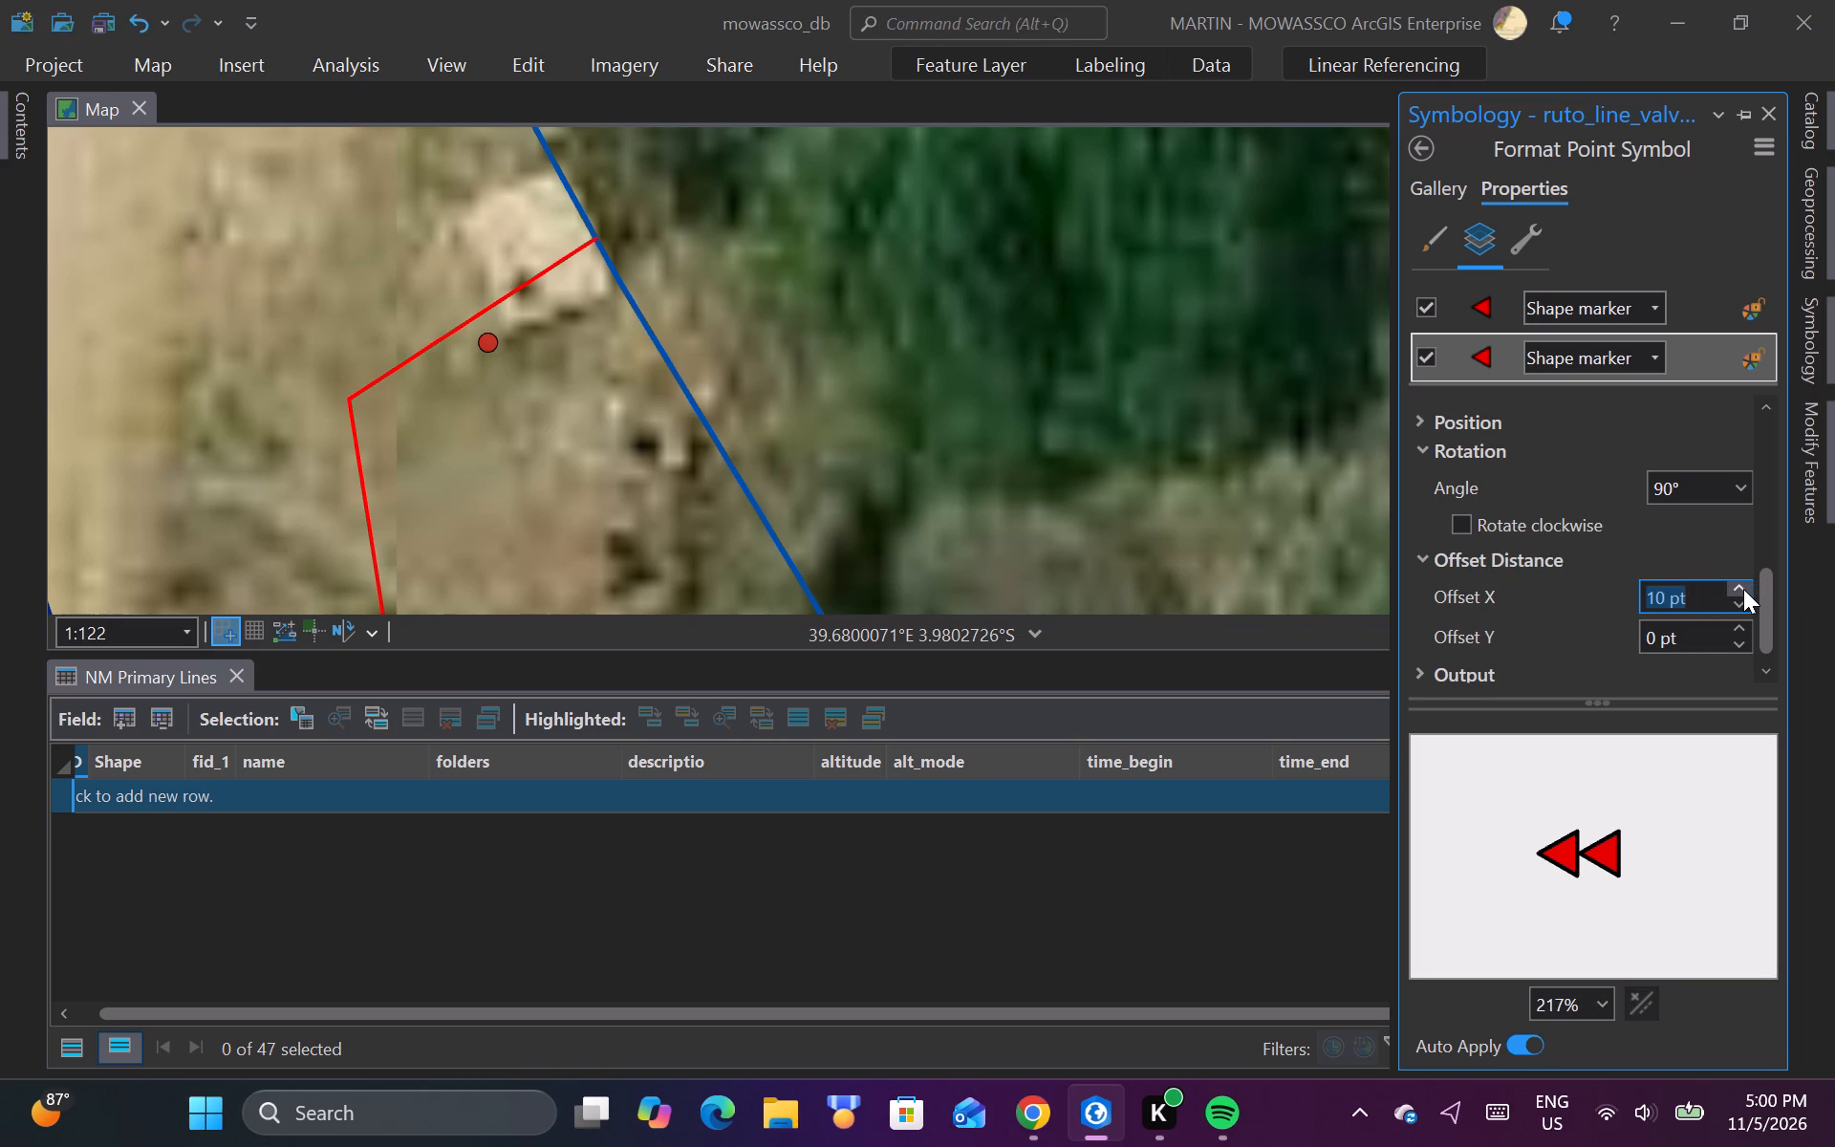
Rotate the first triangle marker layer to 270° so the two triangles point at each other like a valve symbol.
click(1492, 314)
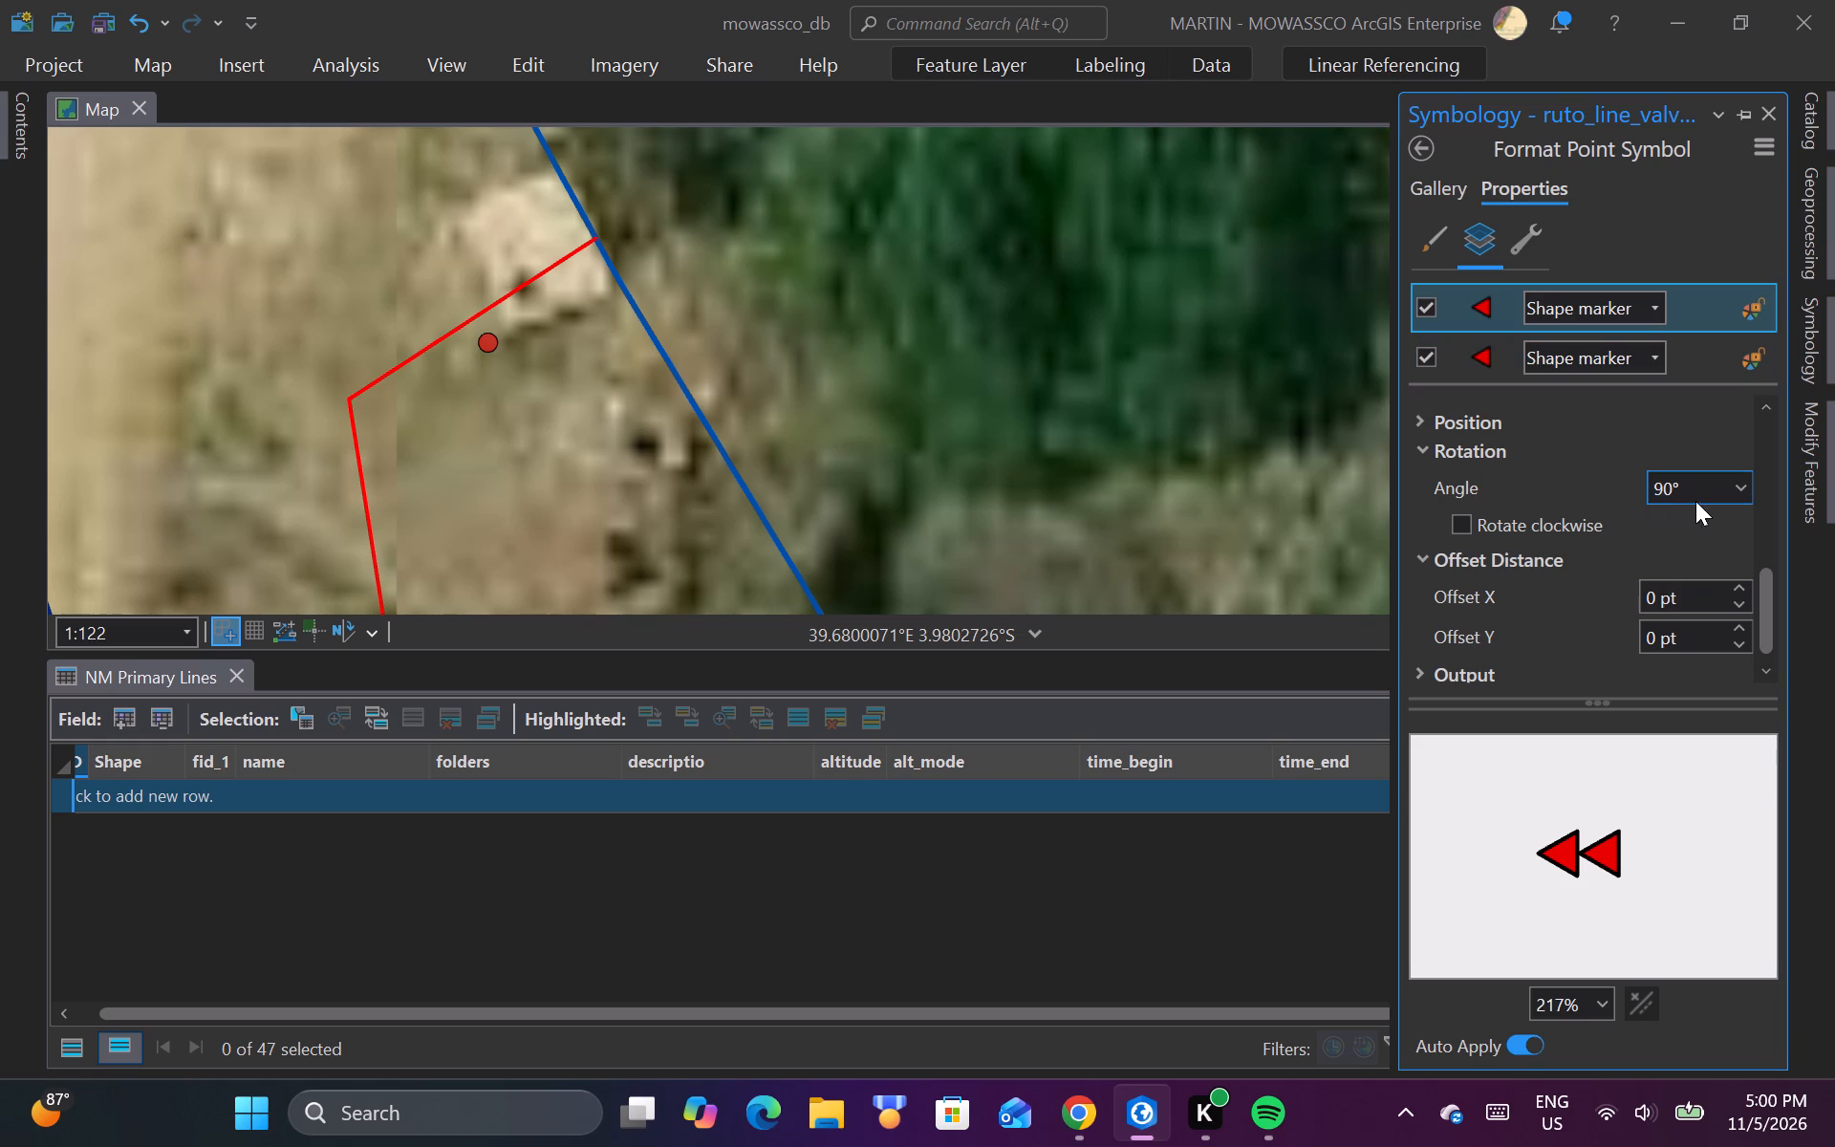
click(1732, 490)
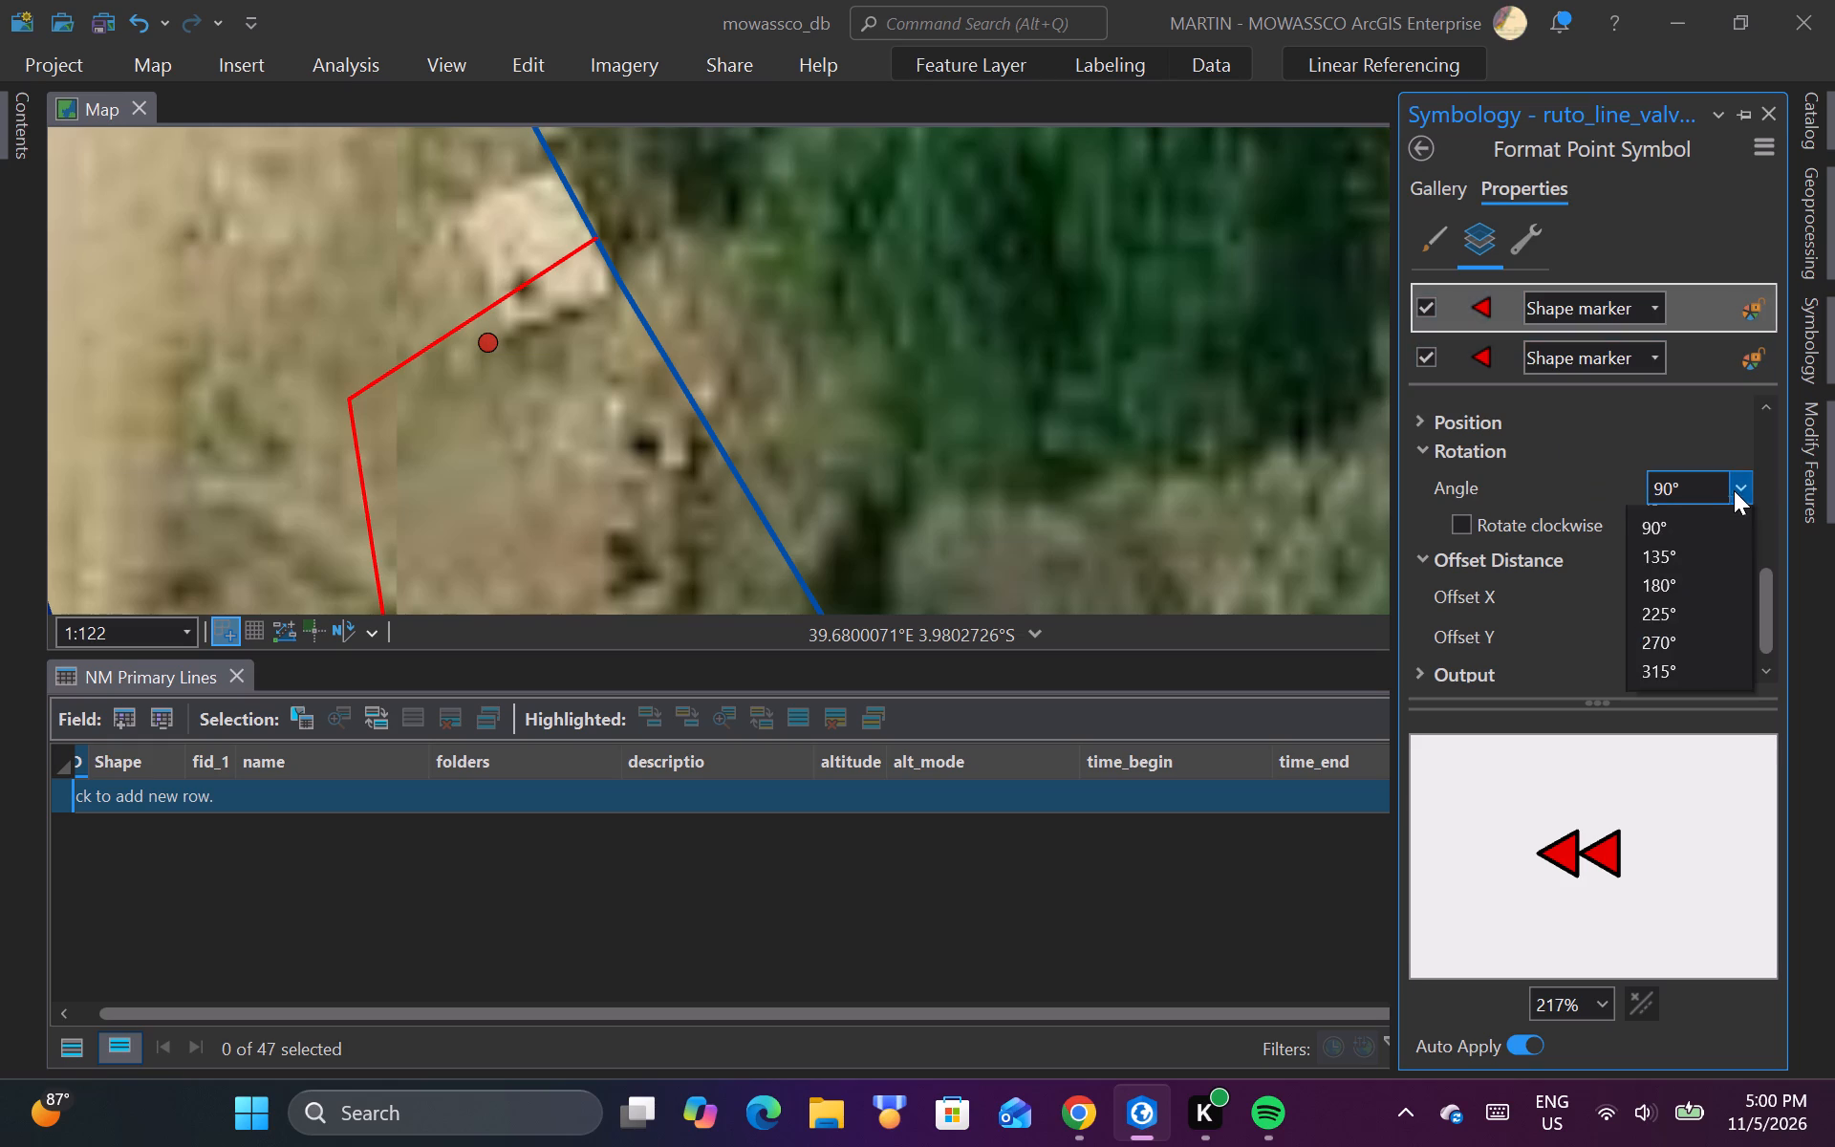
click(1658, 639)
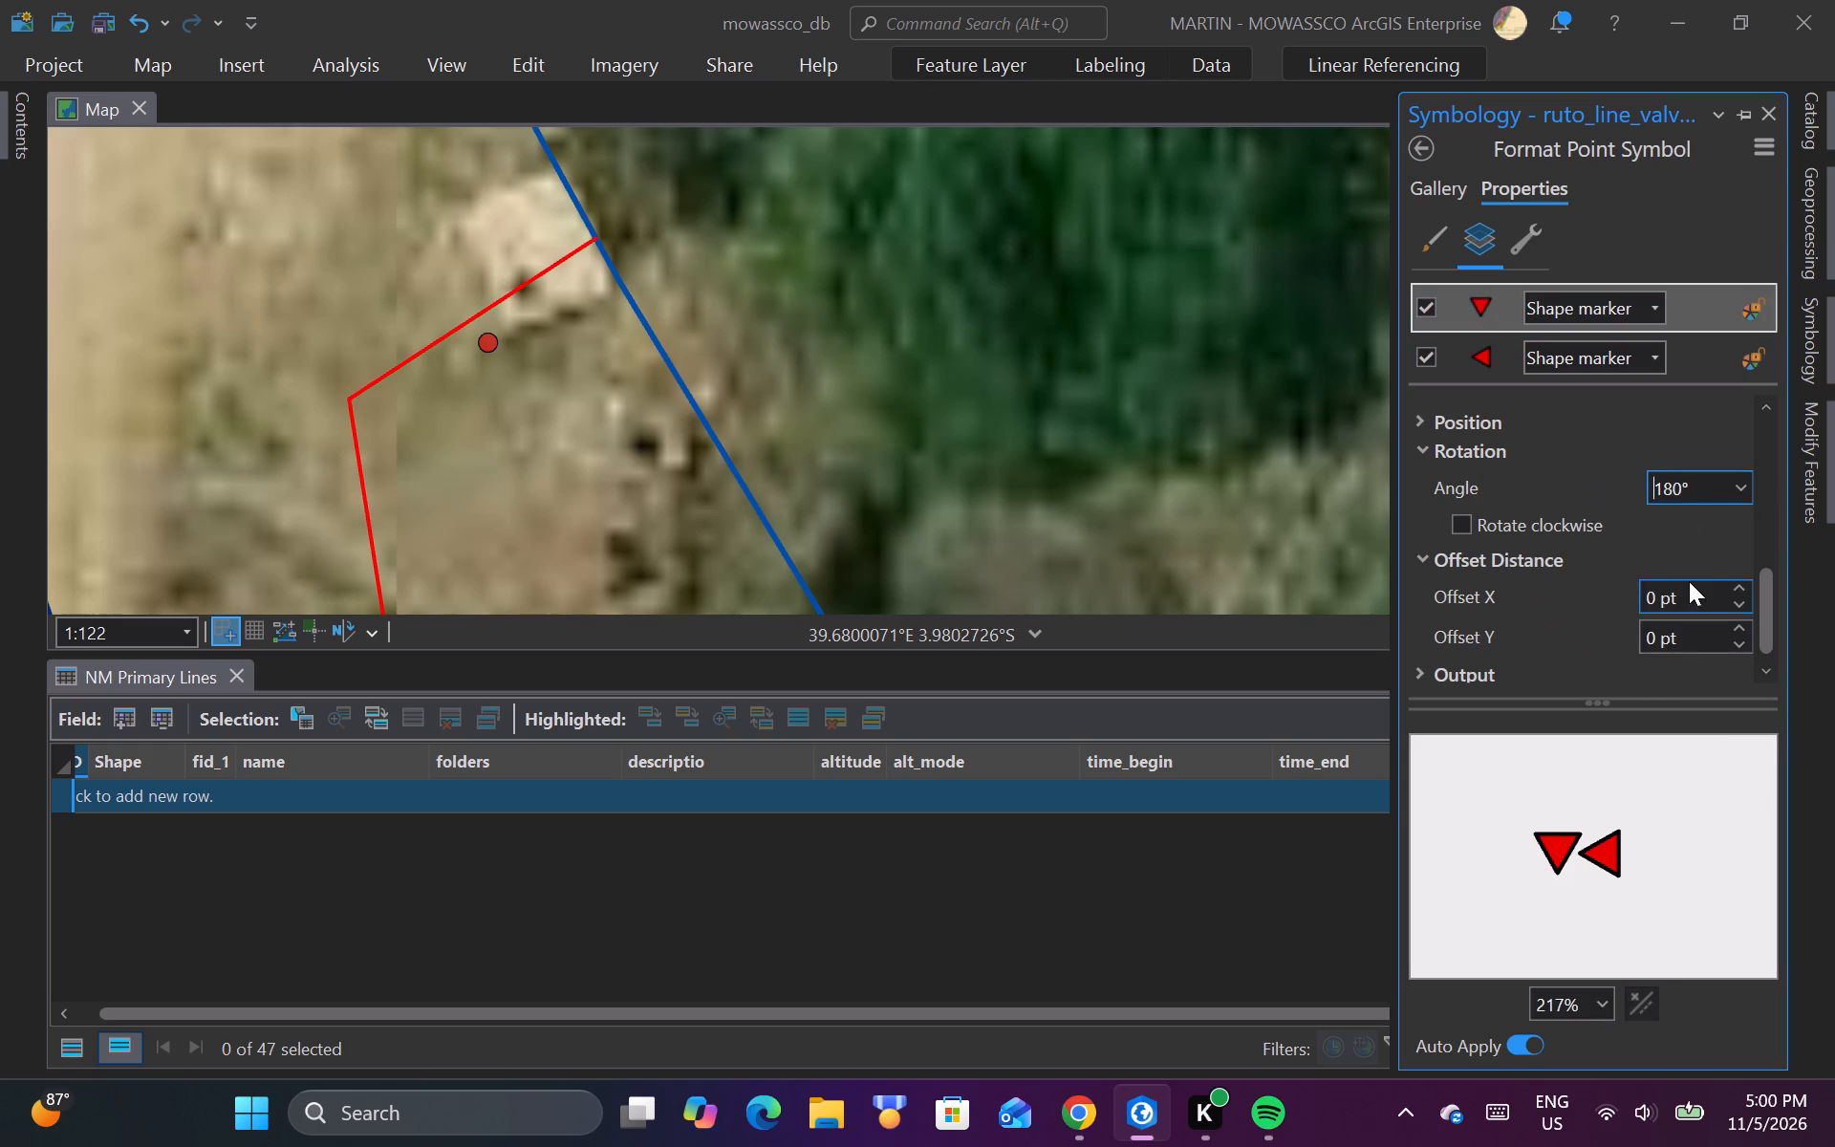
click(1739, 482)
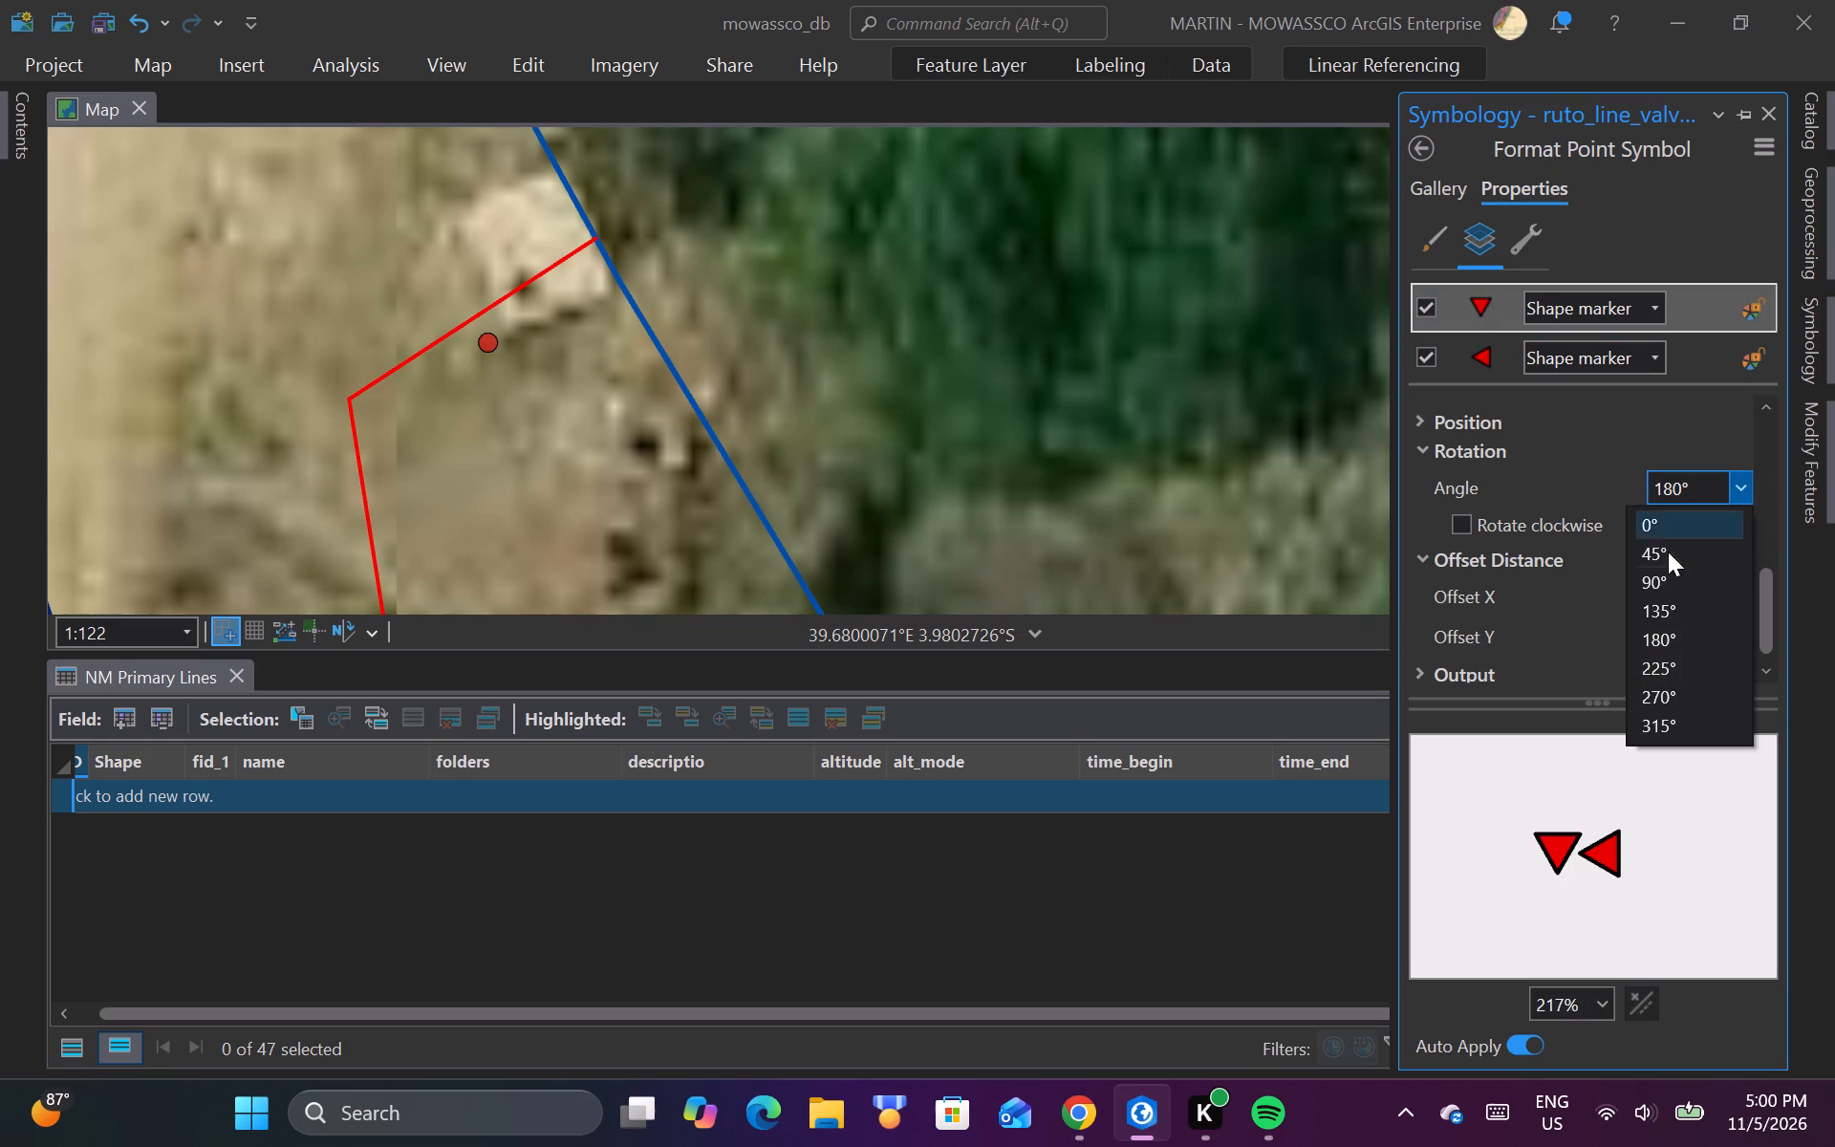
click(1664, 599)
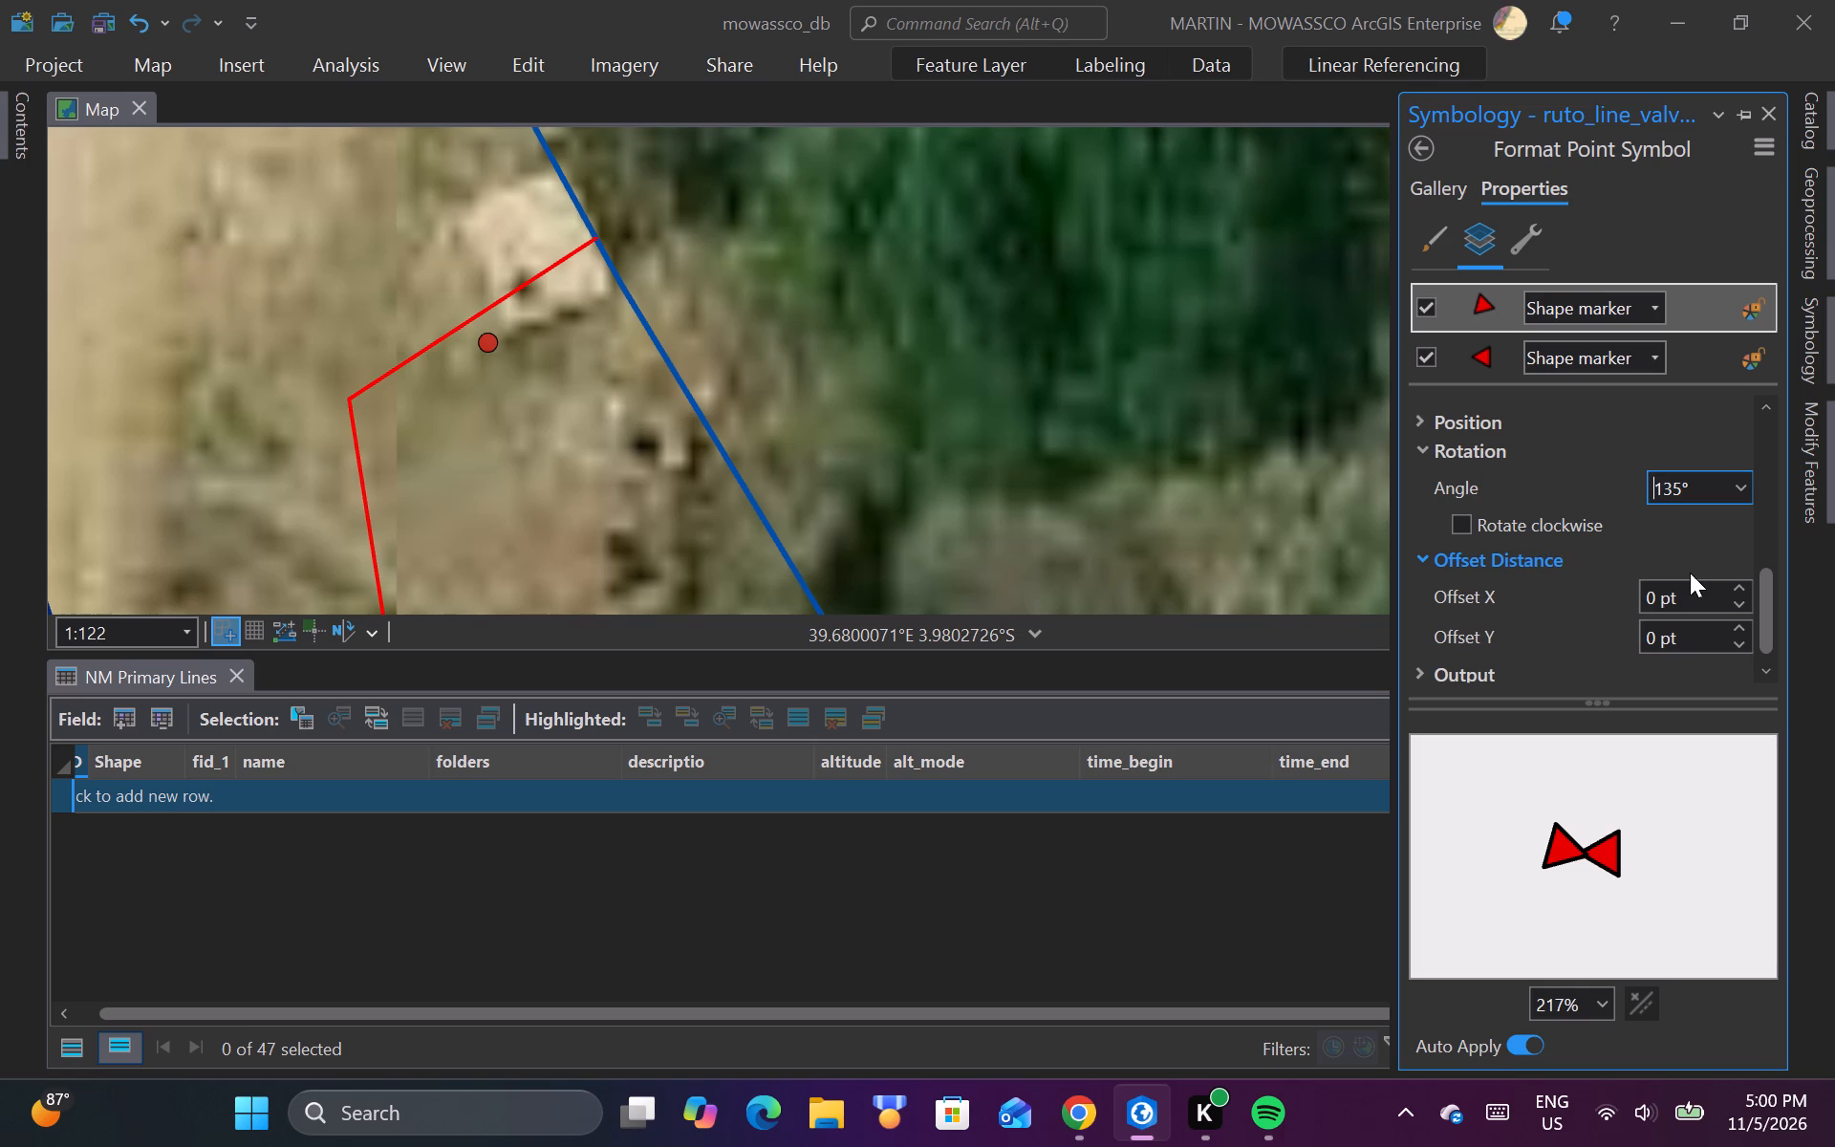
click(1746, 479)
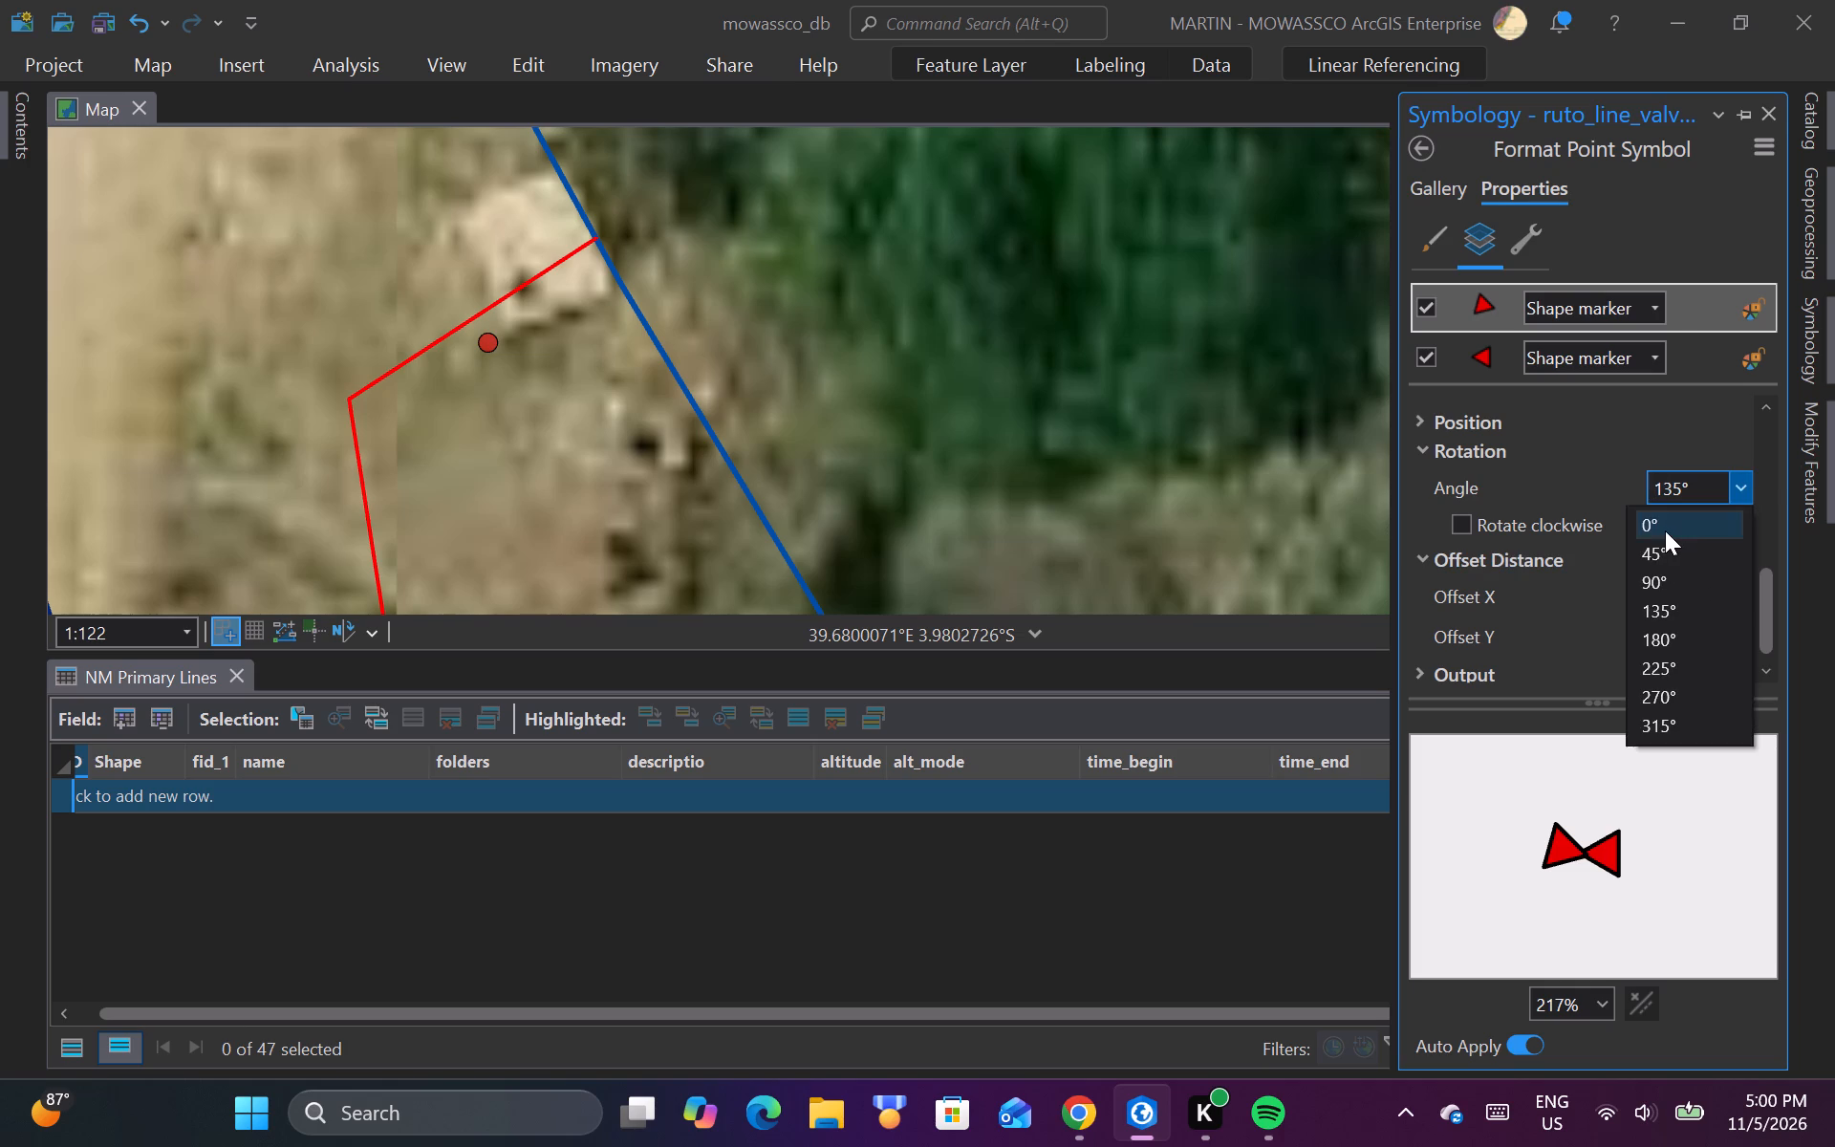
click(1665, 530)
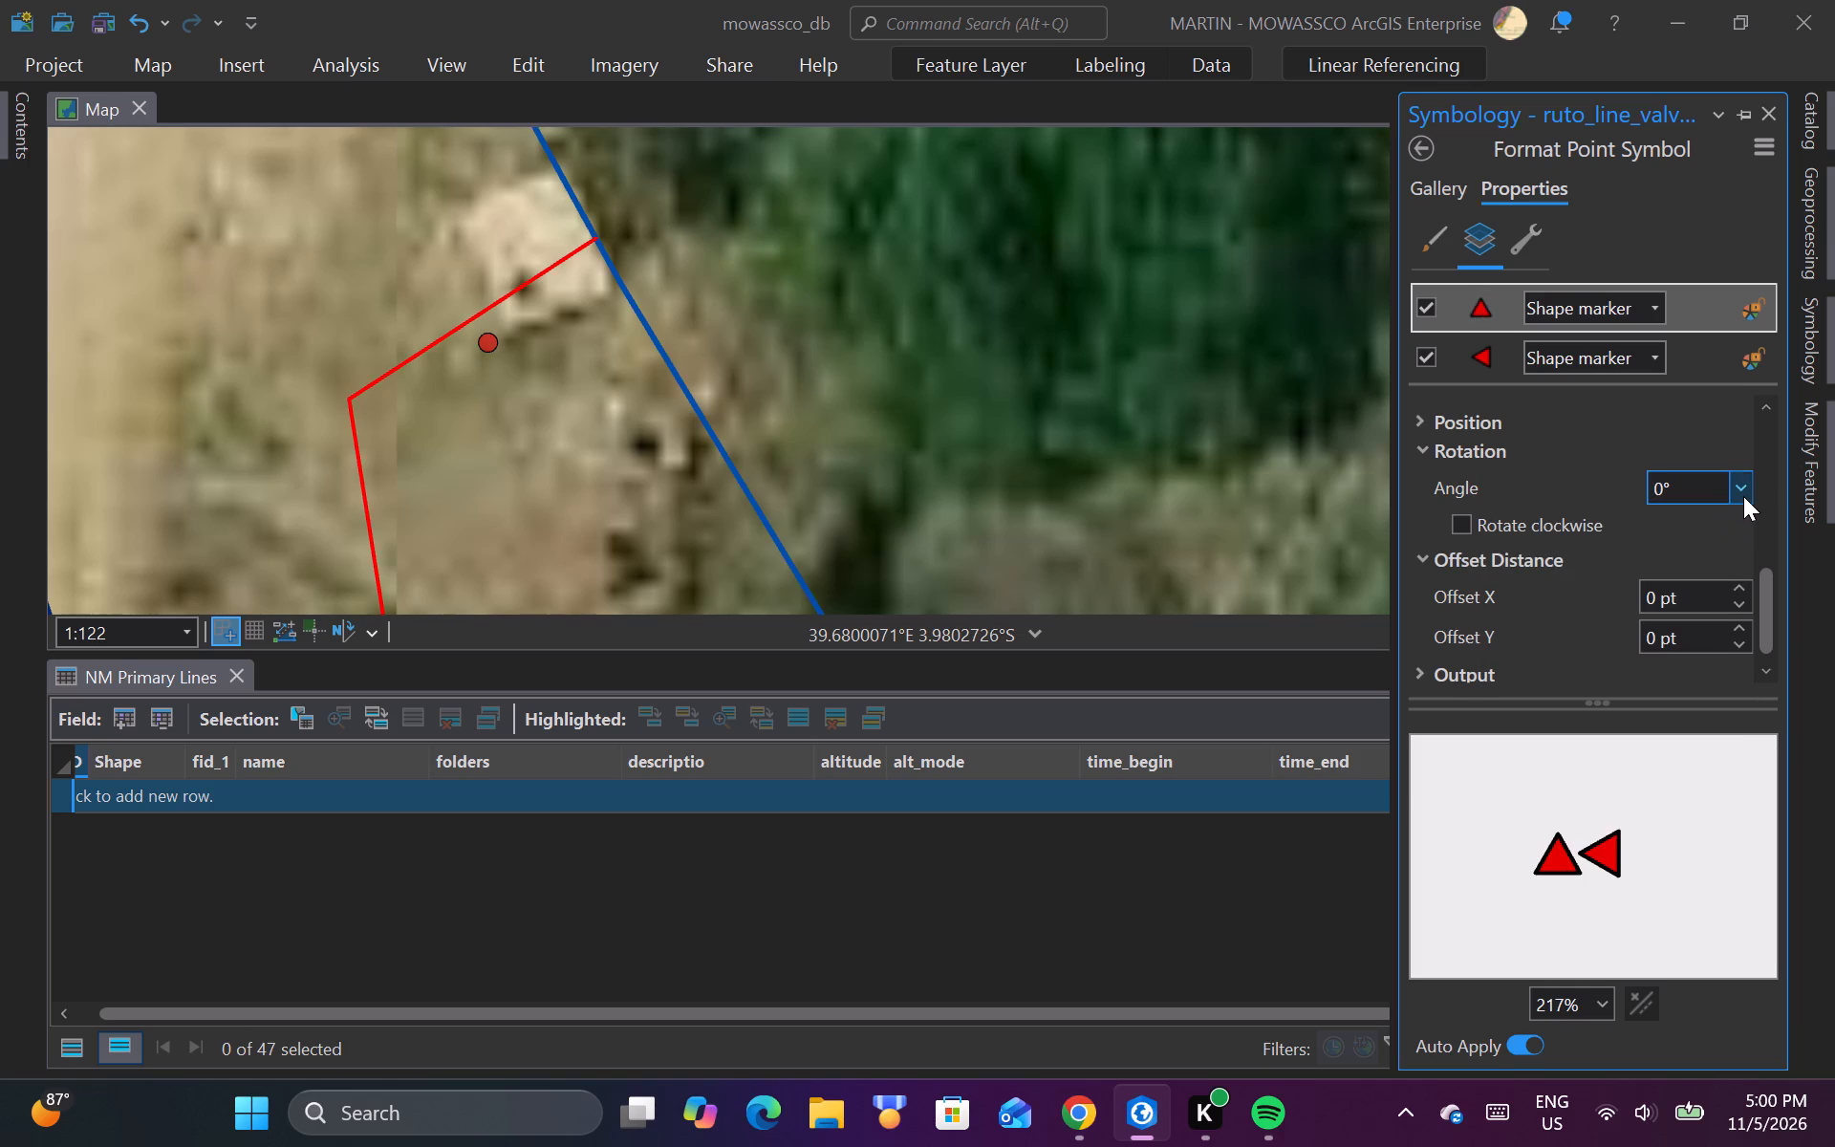
click(1750, 487)
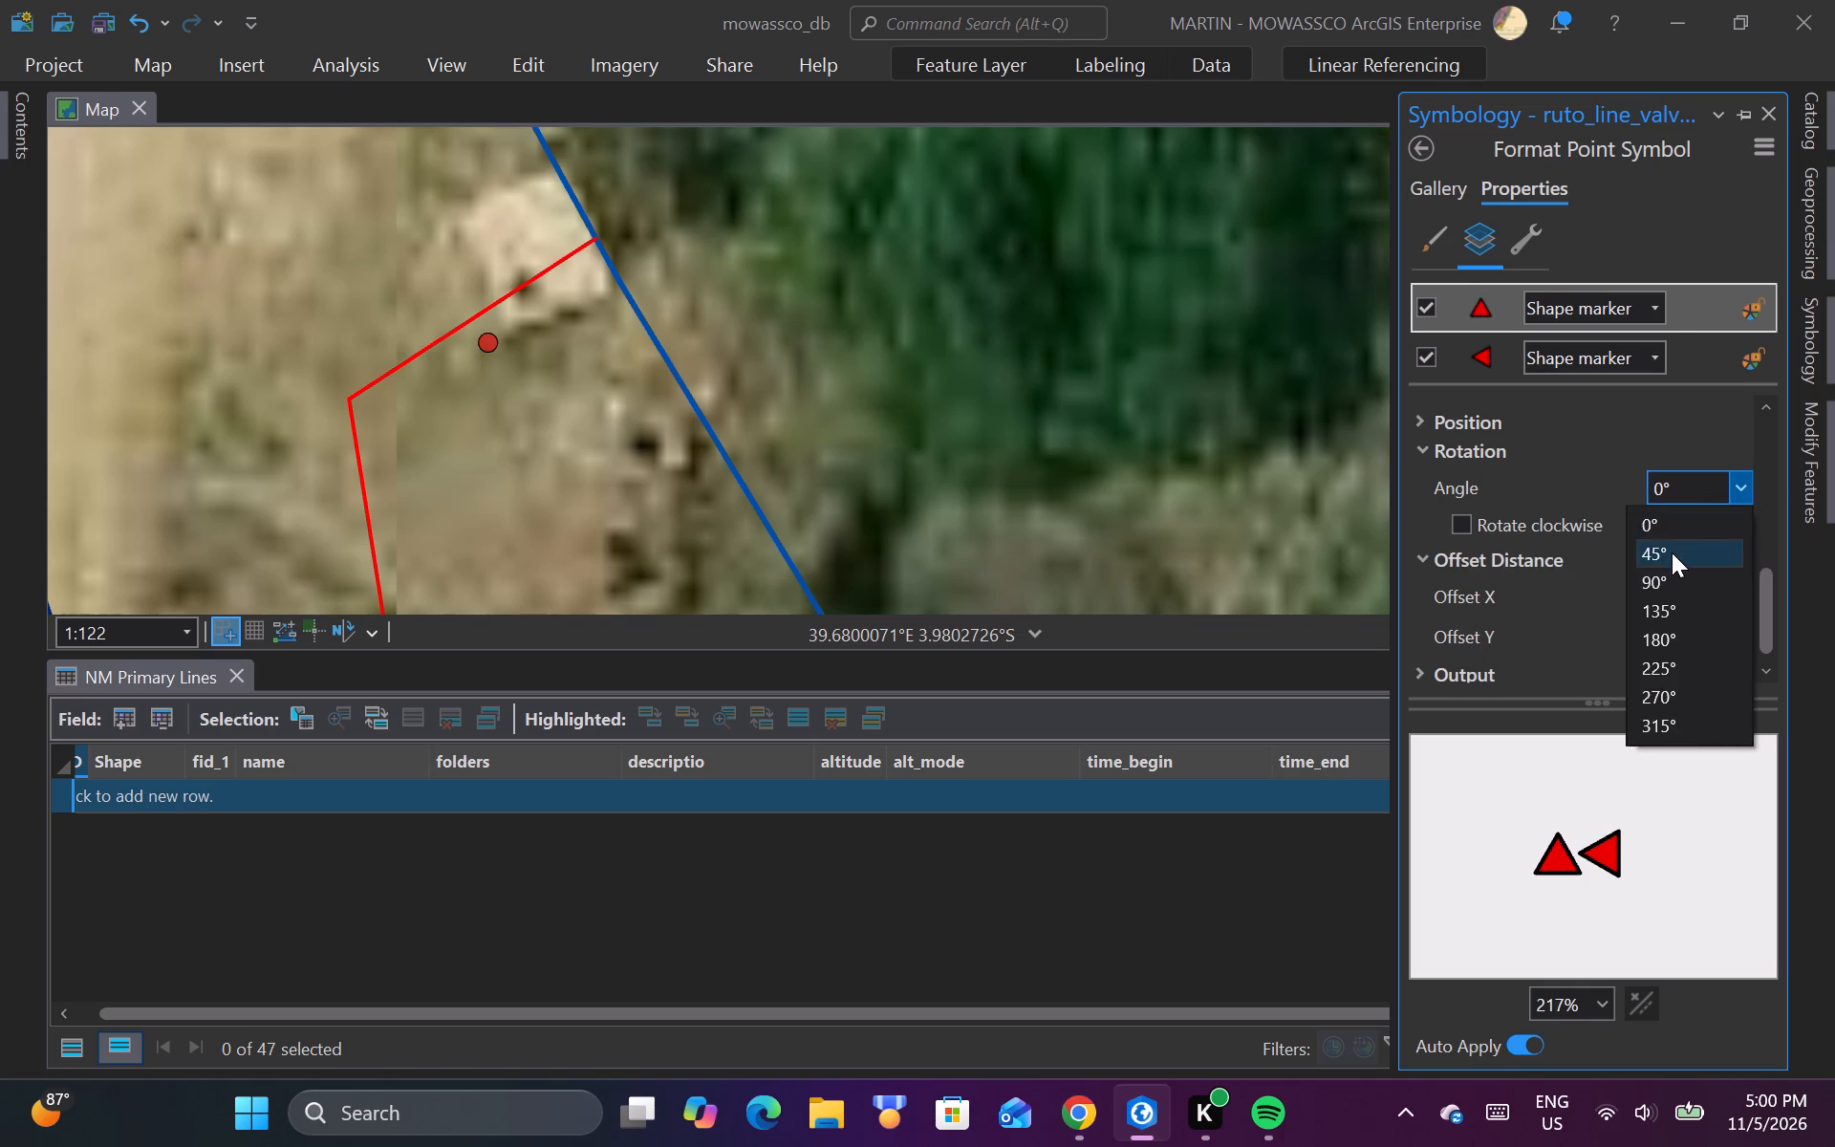
click(1672, 552)
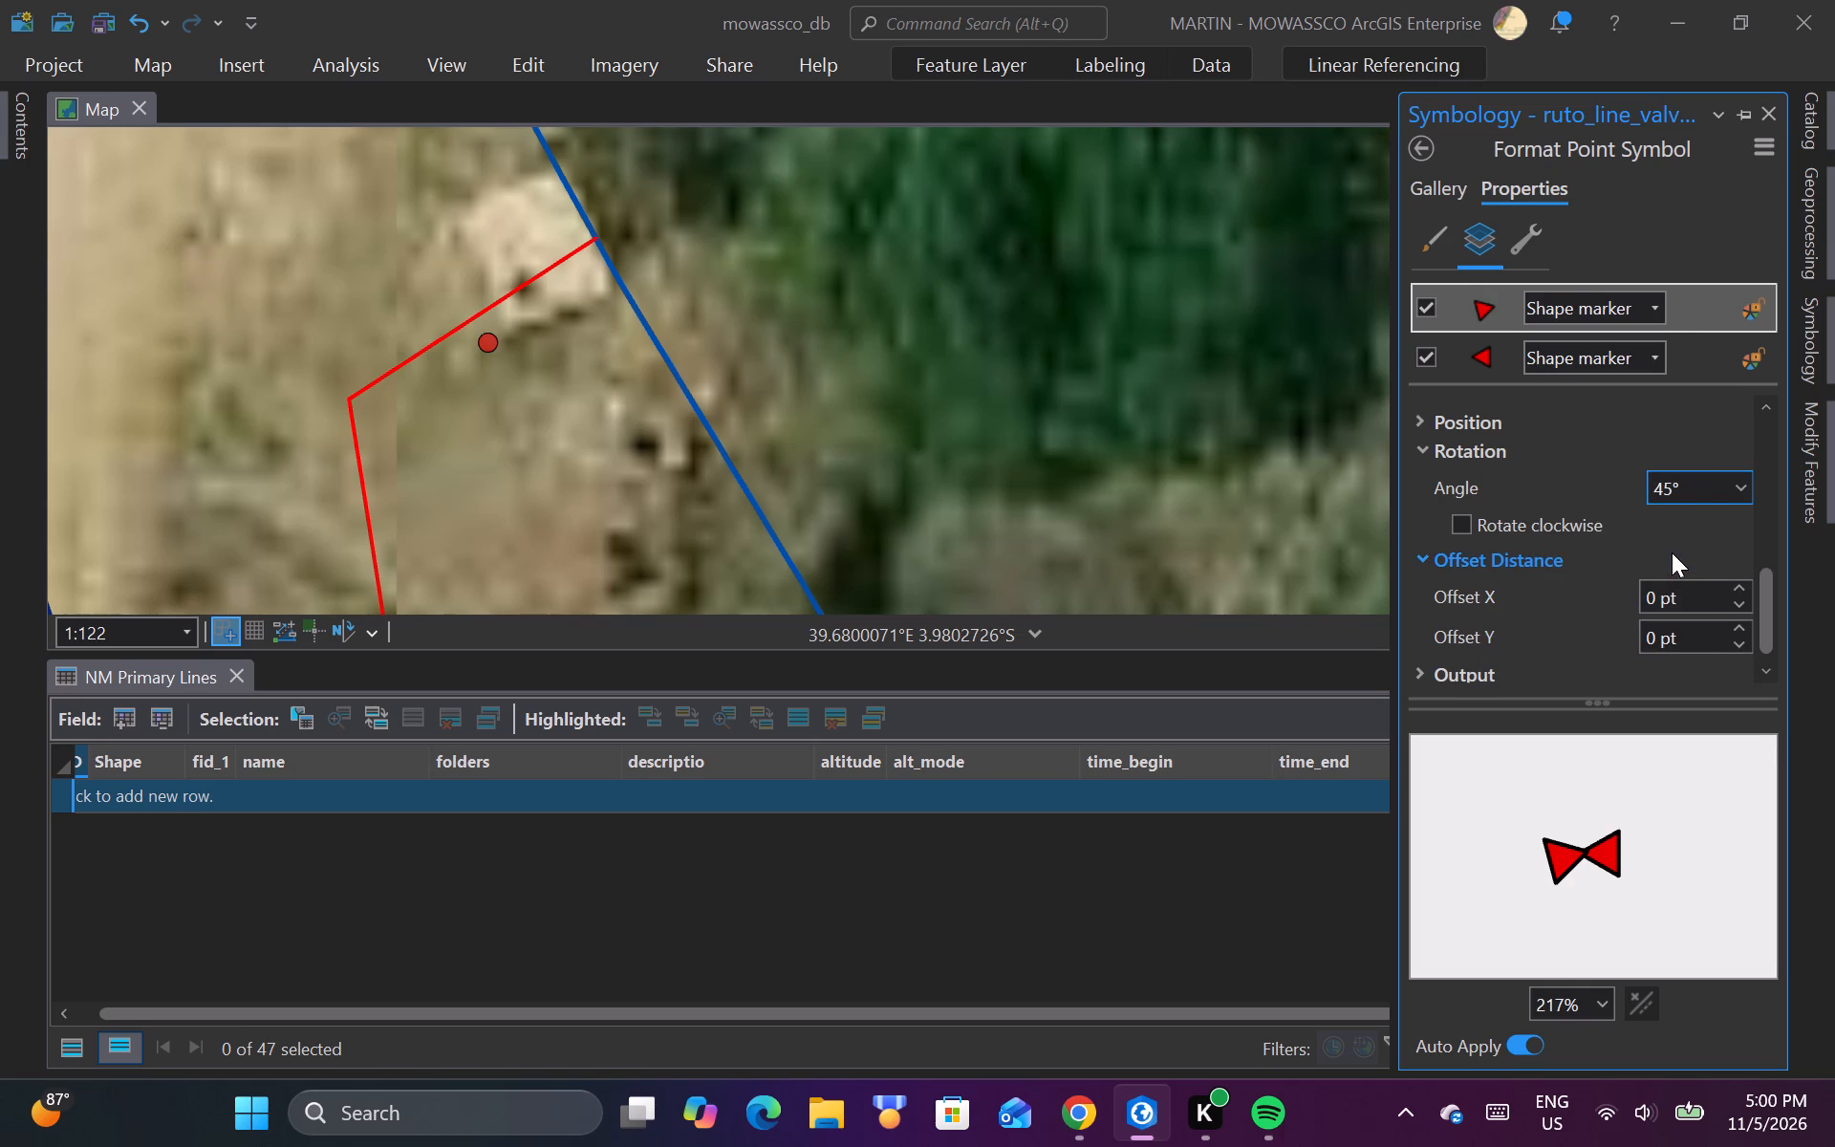
click(1742, 491)
click(1651, 571)
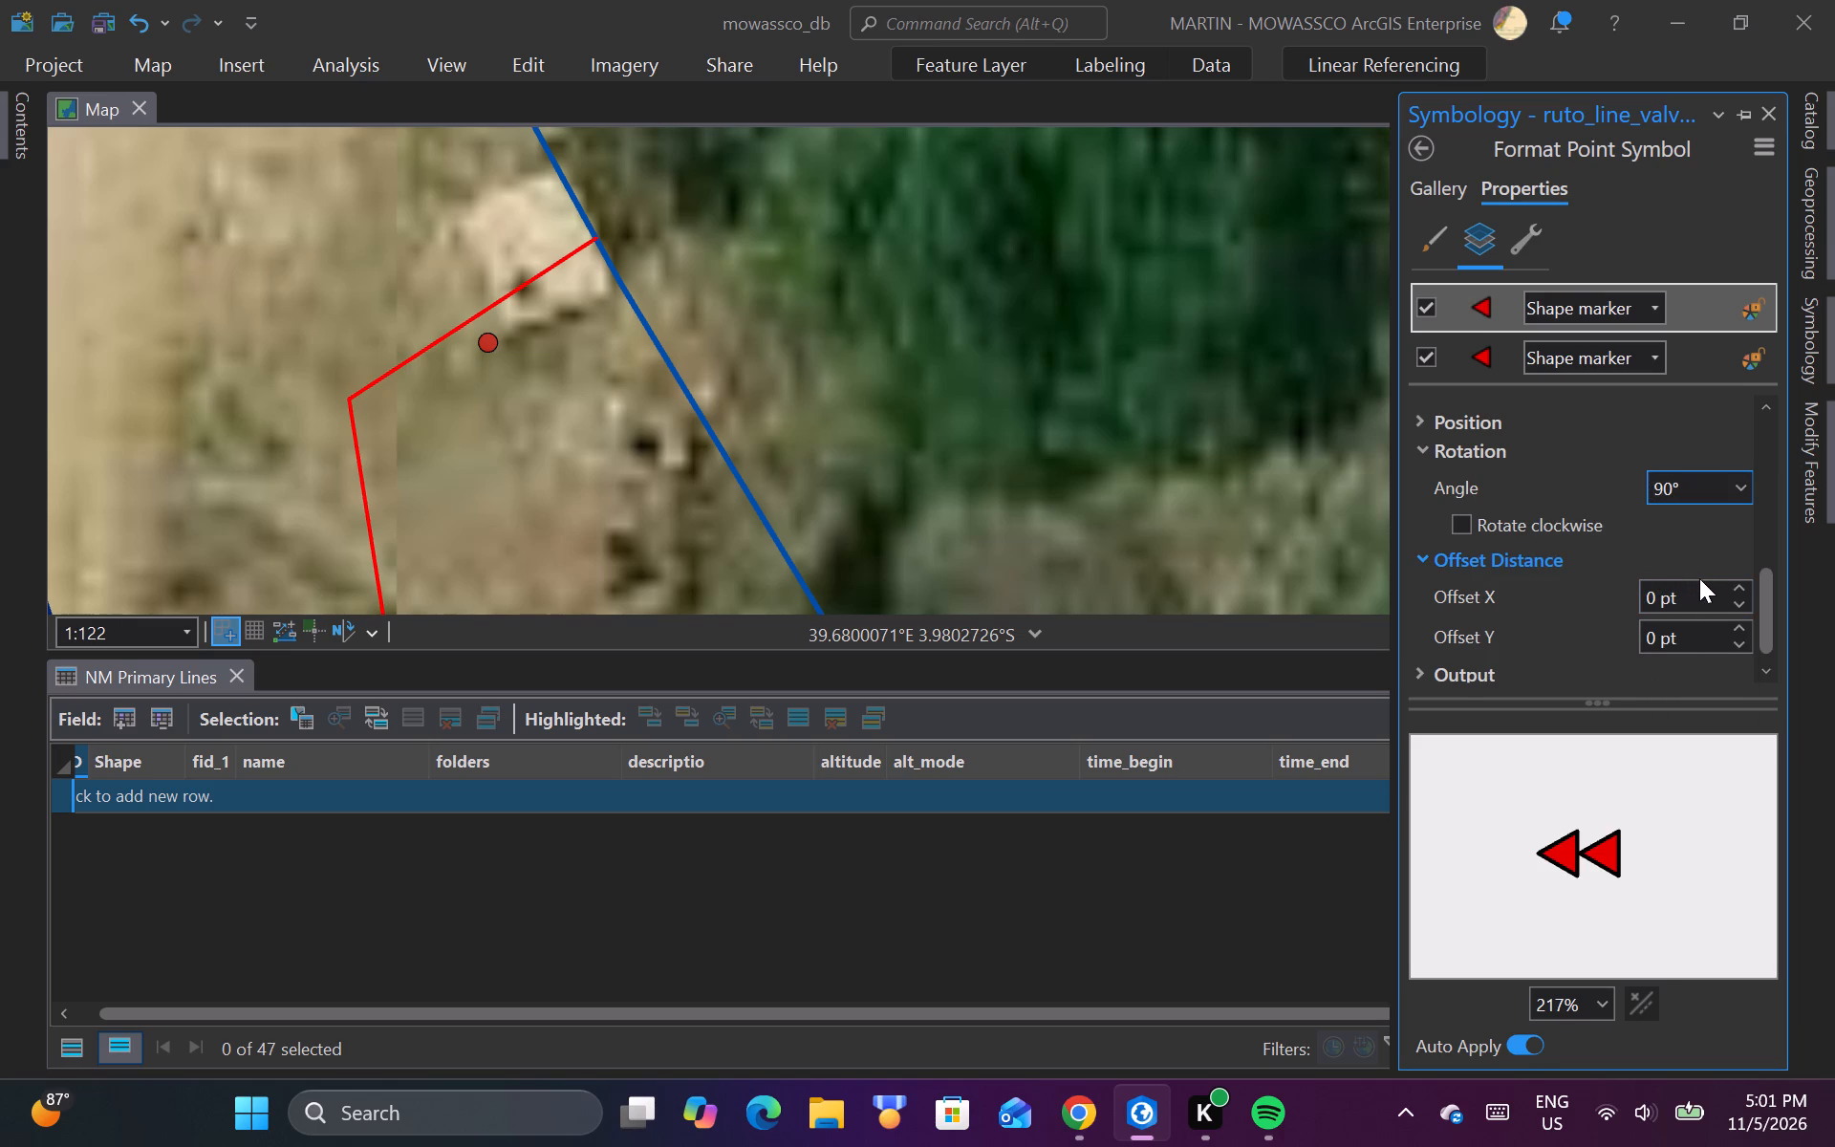
click(1745, 490)
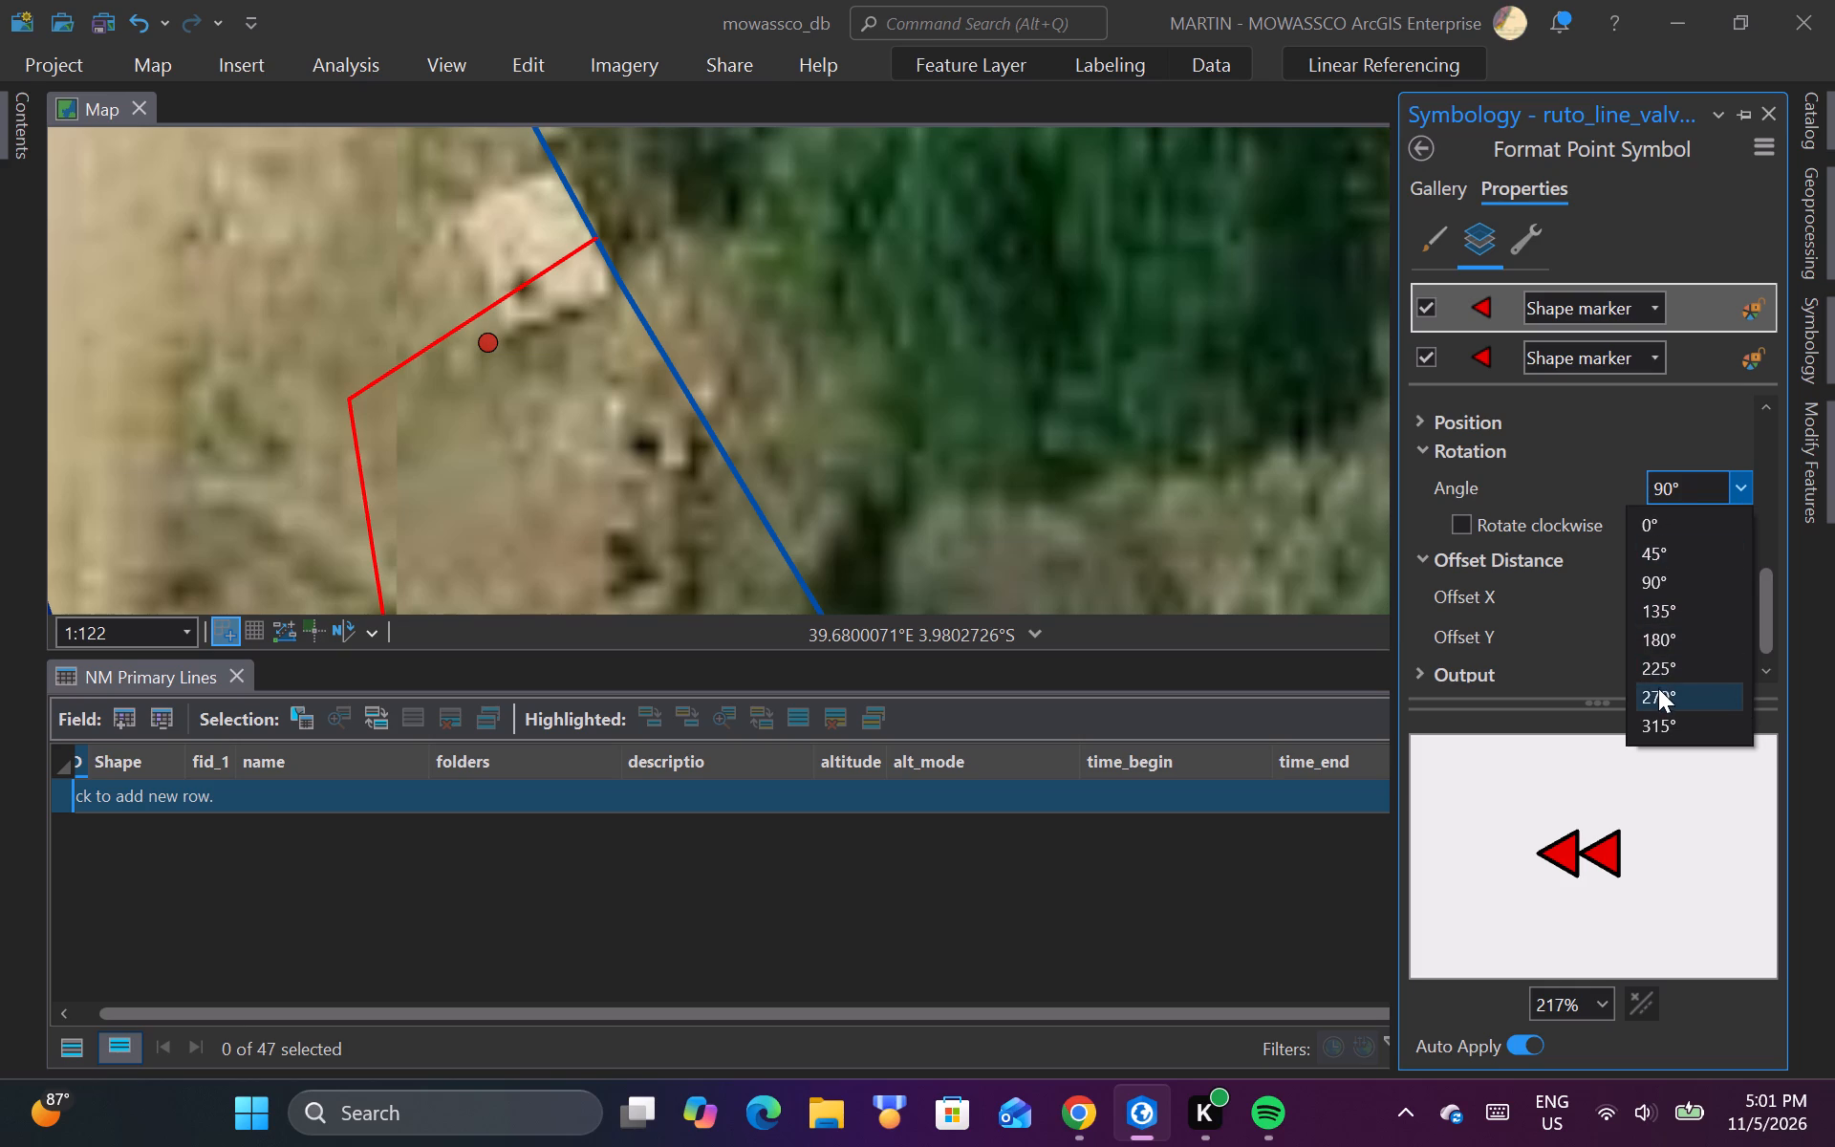
click(1658, 689)
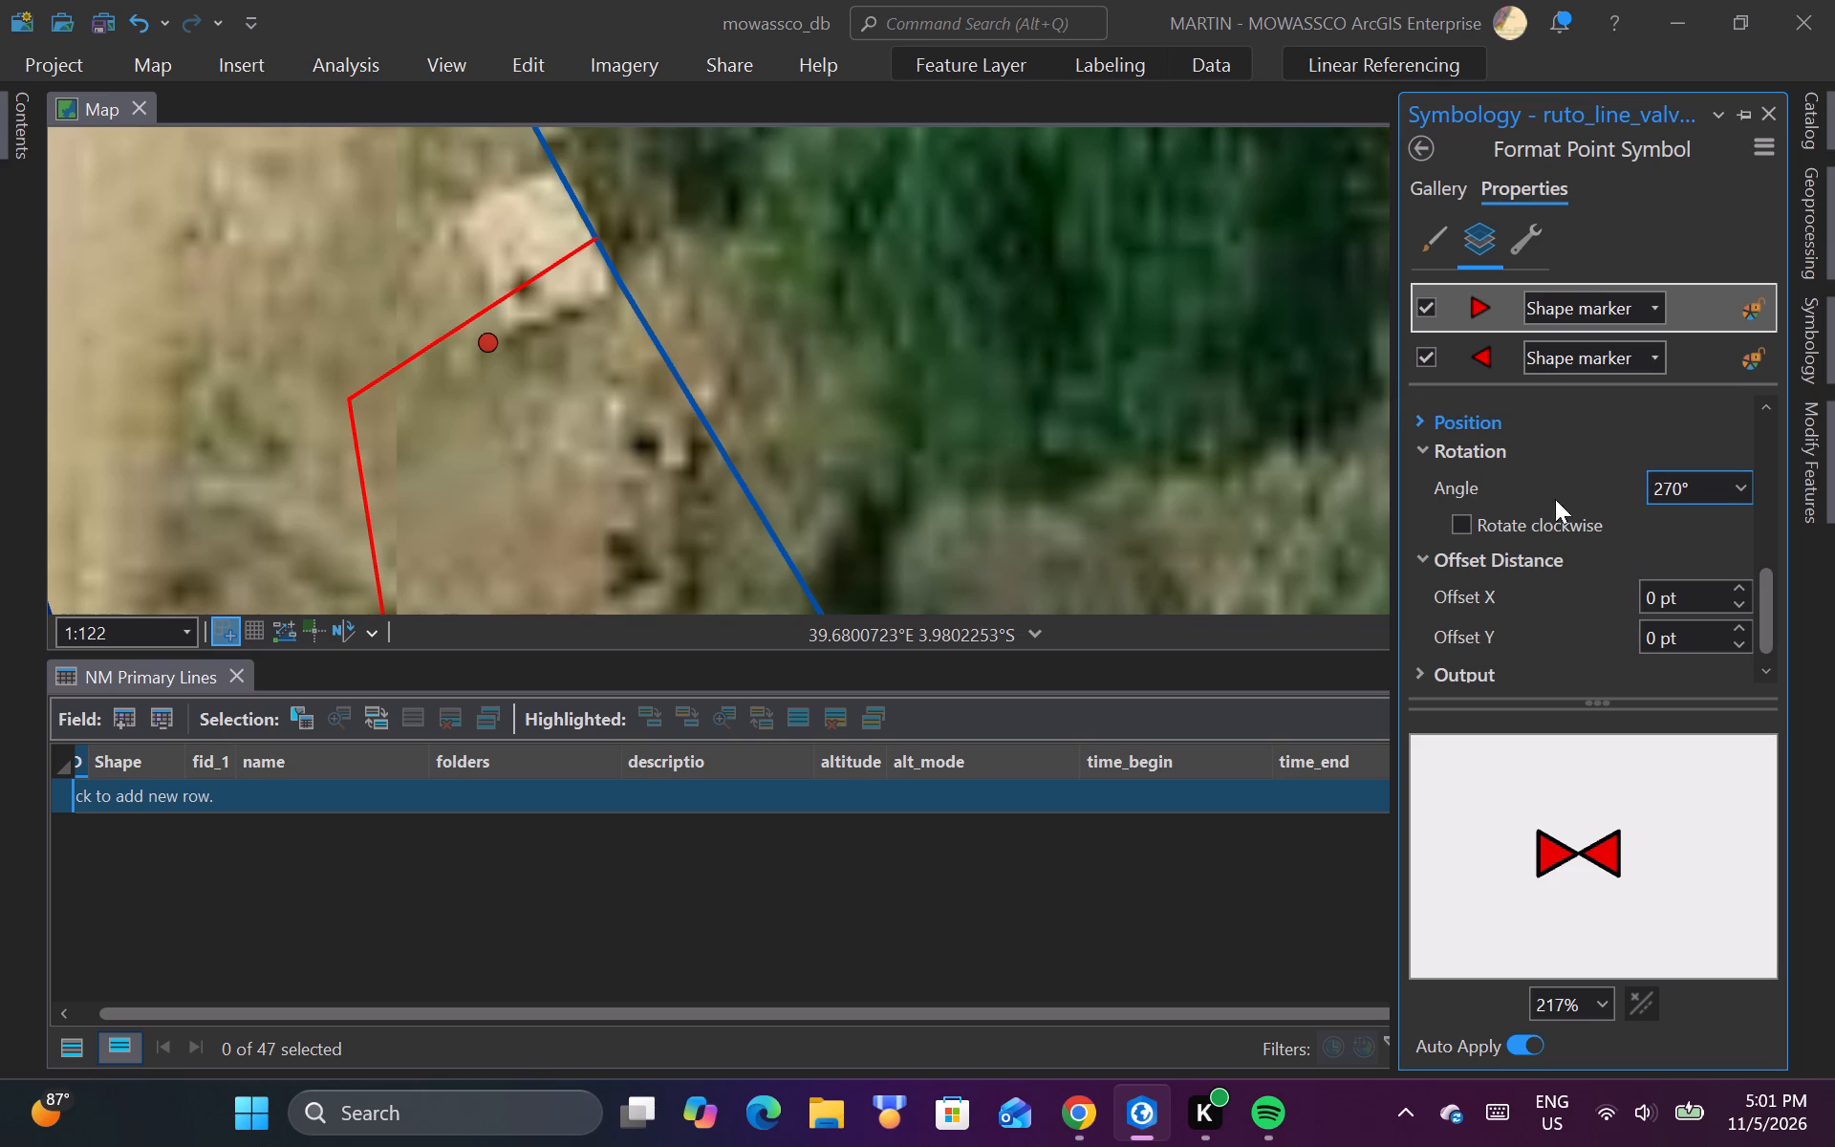
Reduce the Offset X of the second triangle marker layer to 9 pt, bringing the two triangles closer together.
drag(1762, 596, 1802, 473)
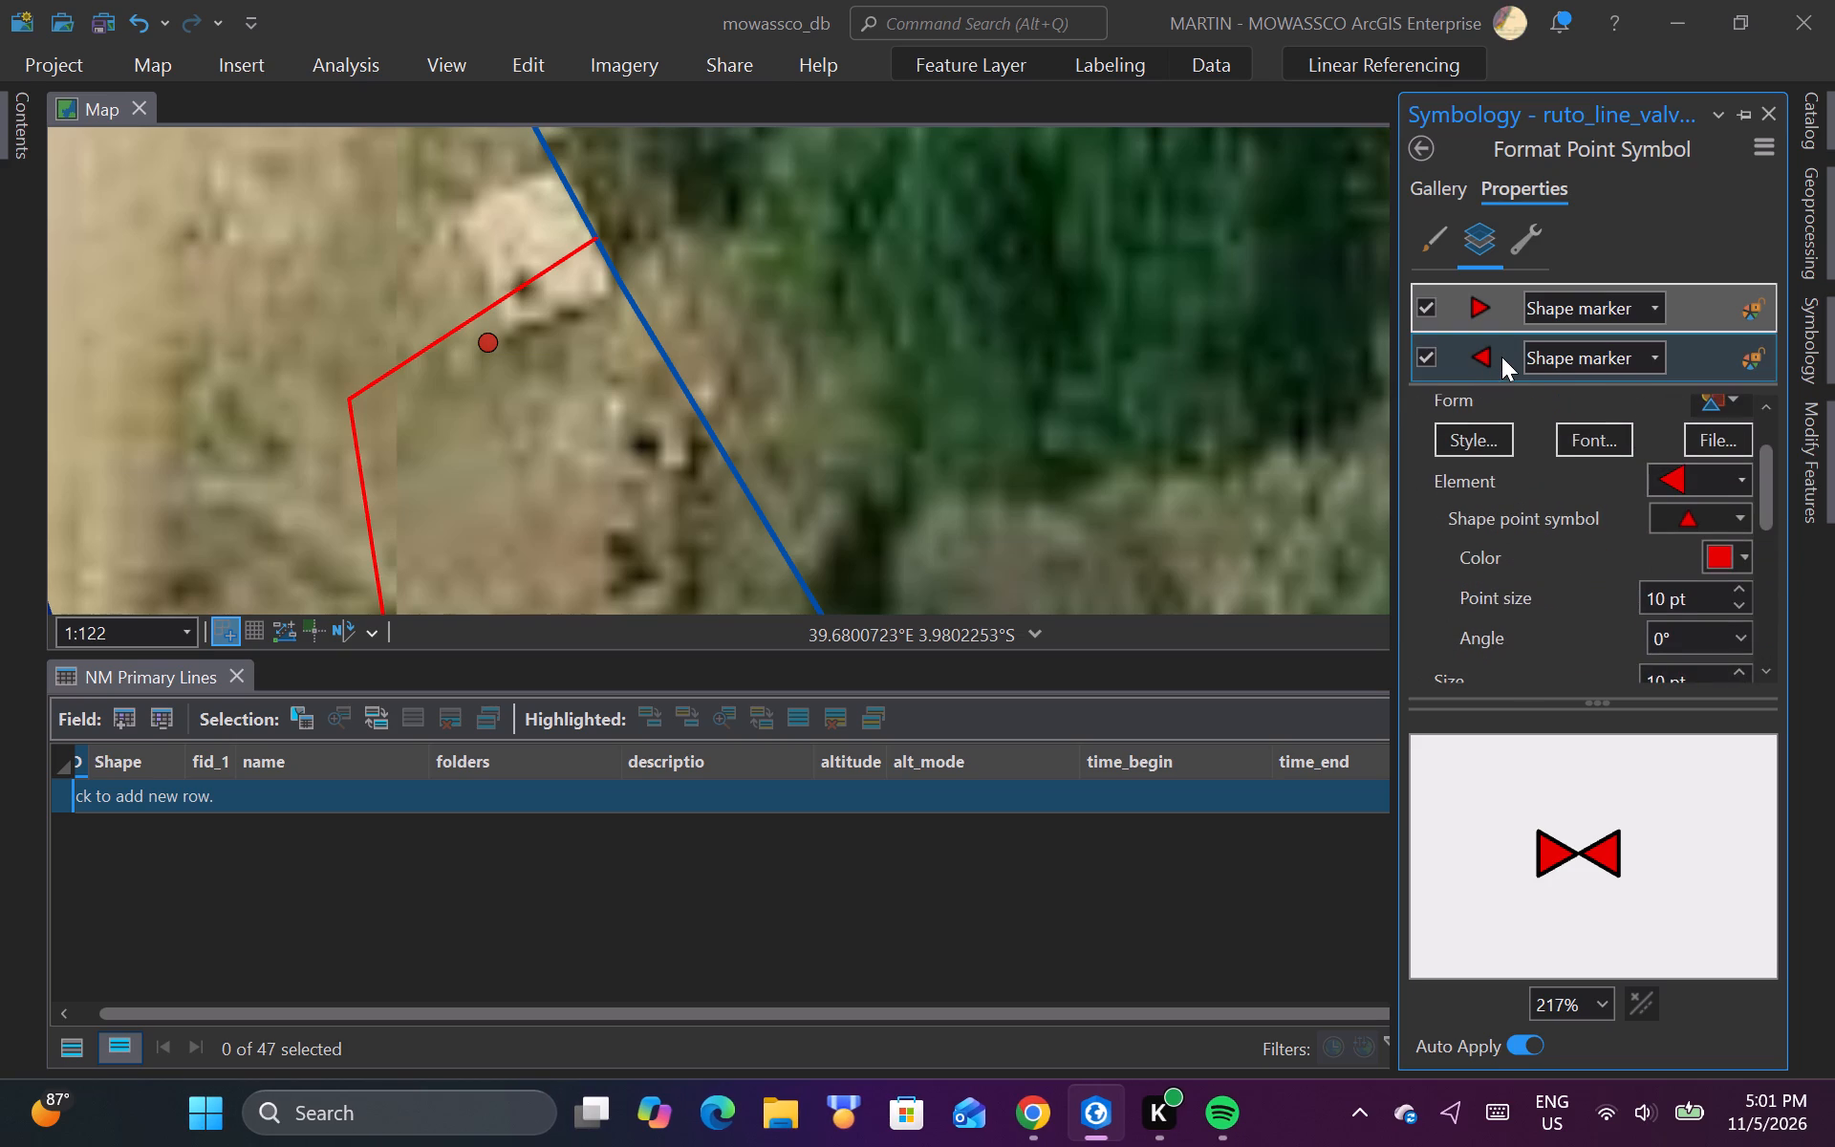
click(1501, 357)
click(1501, 315)
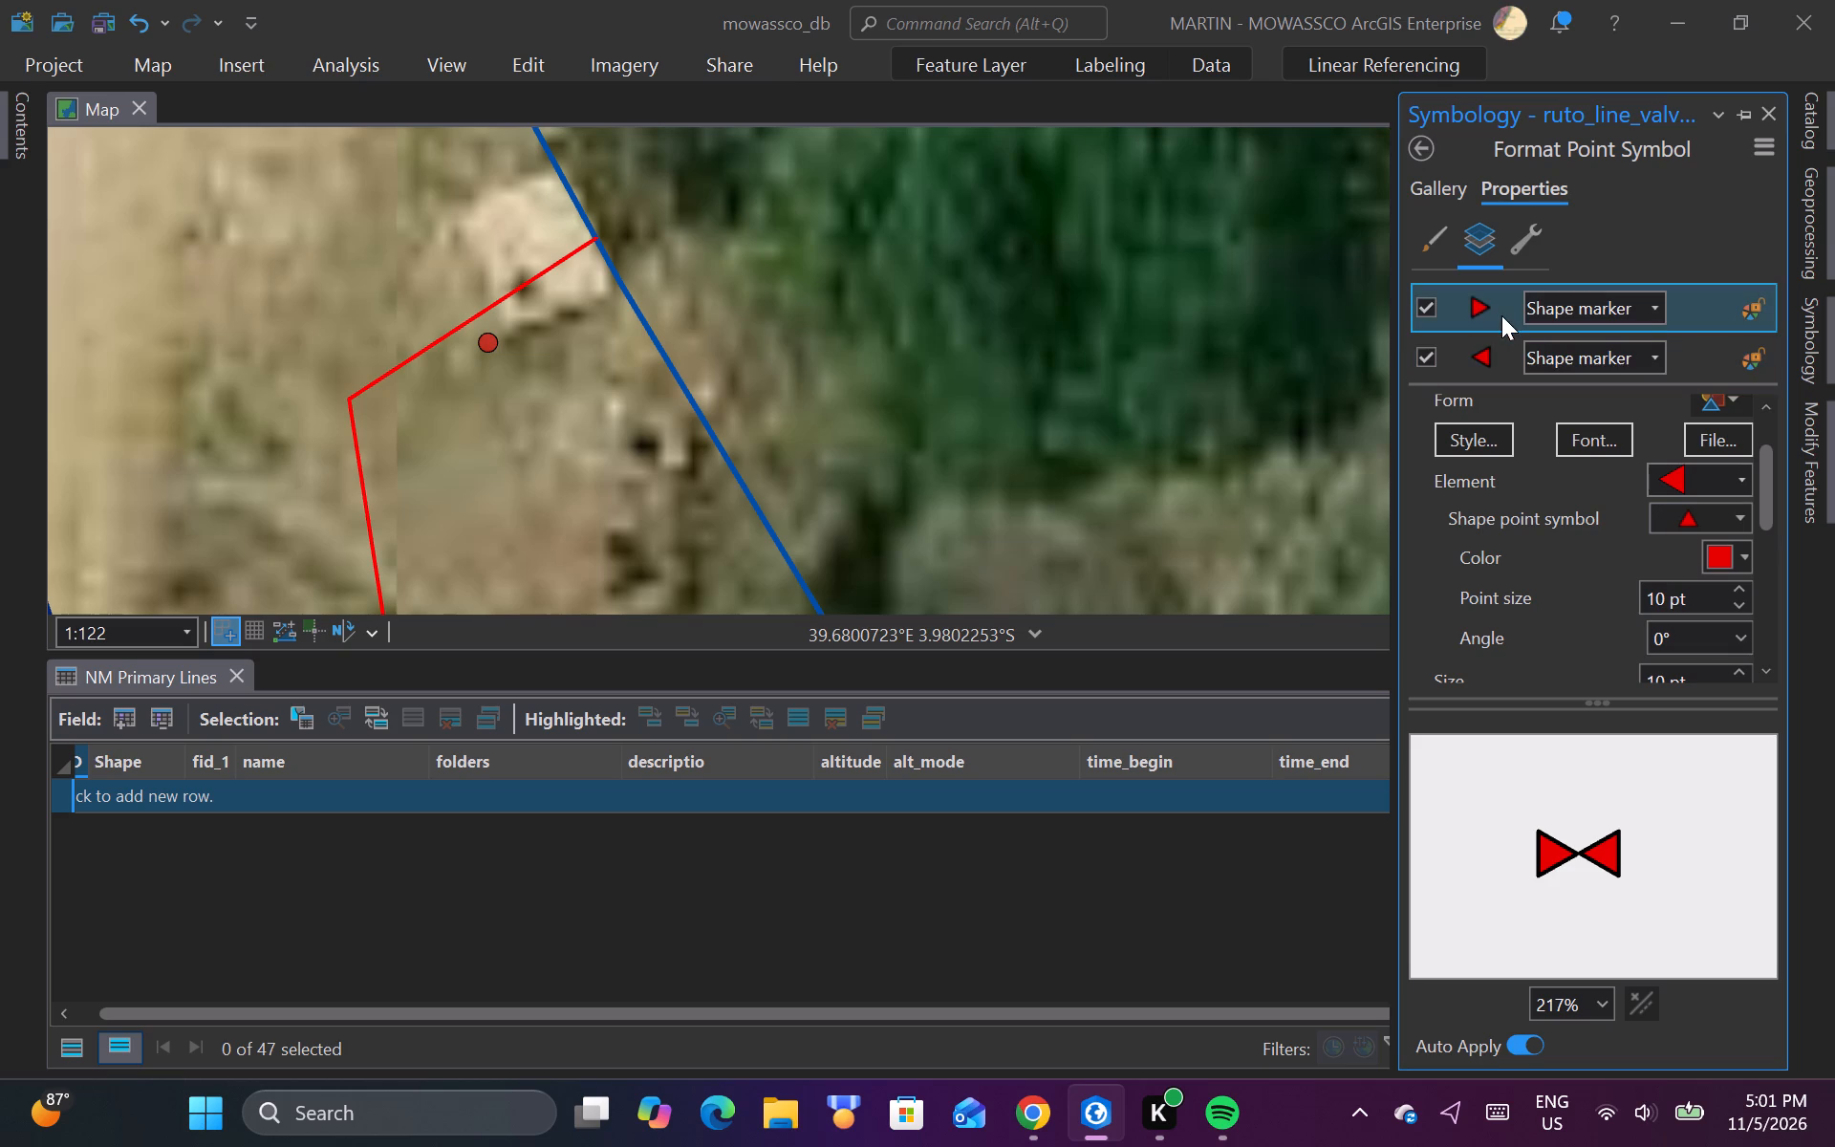
click(1507, 348)
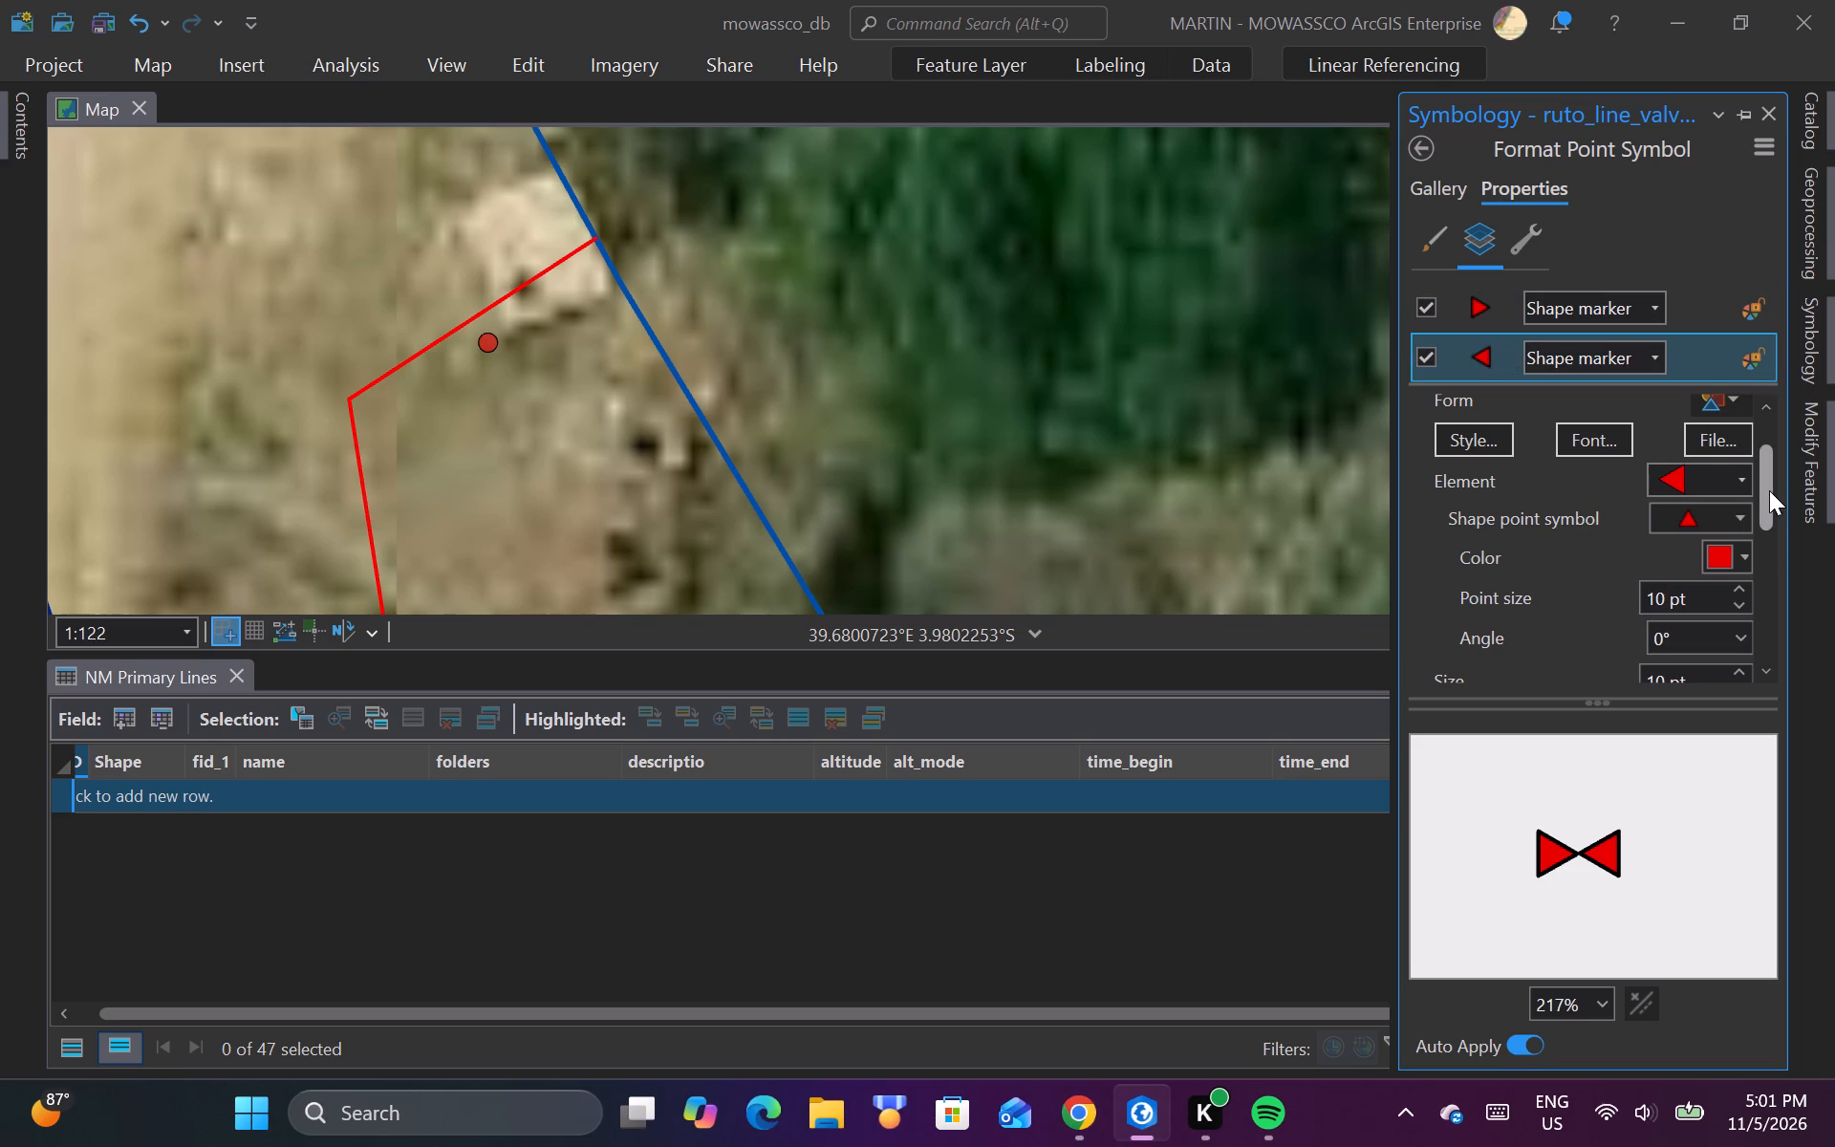
drag(1769, 490, 1759, 532)
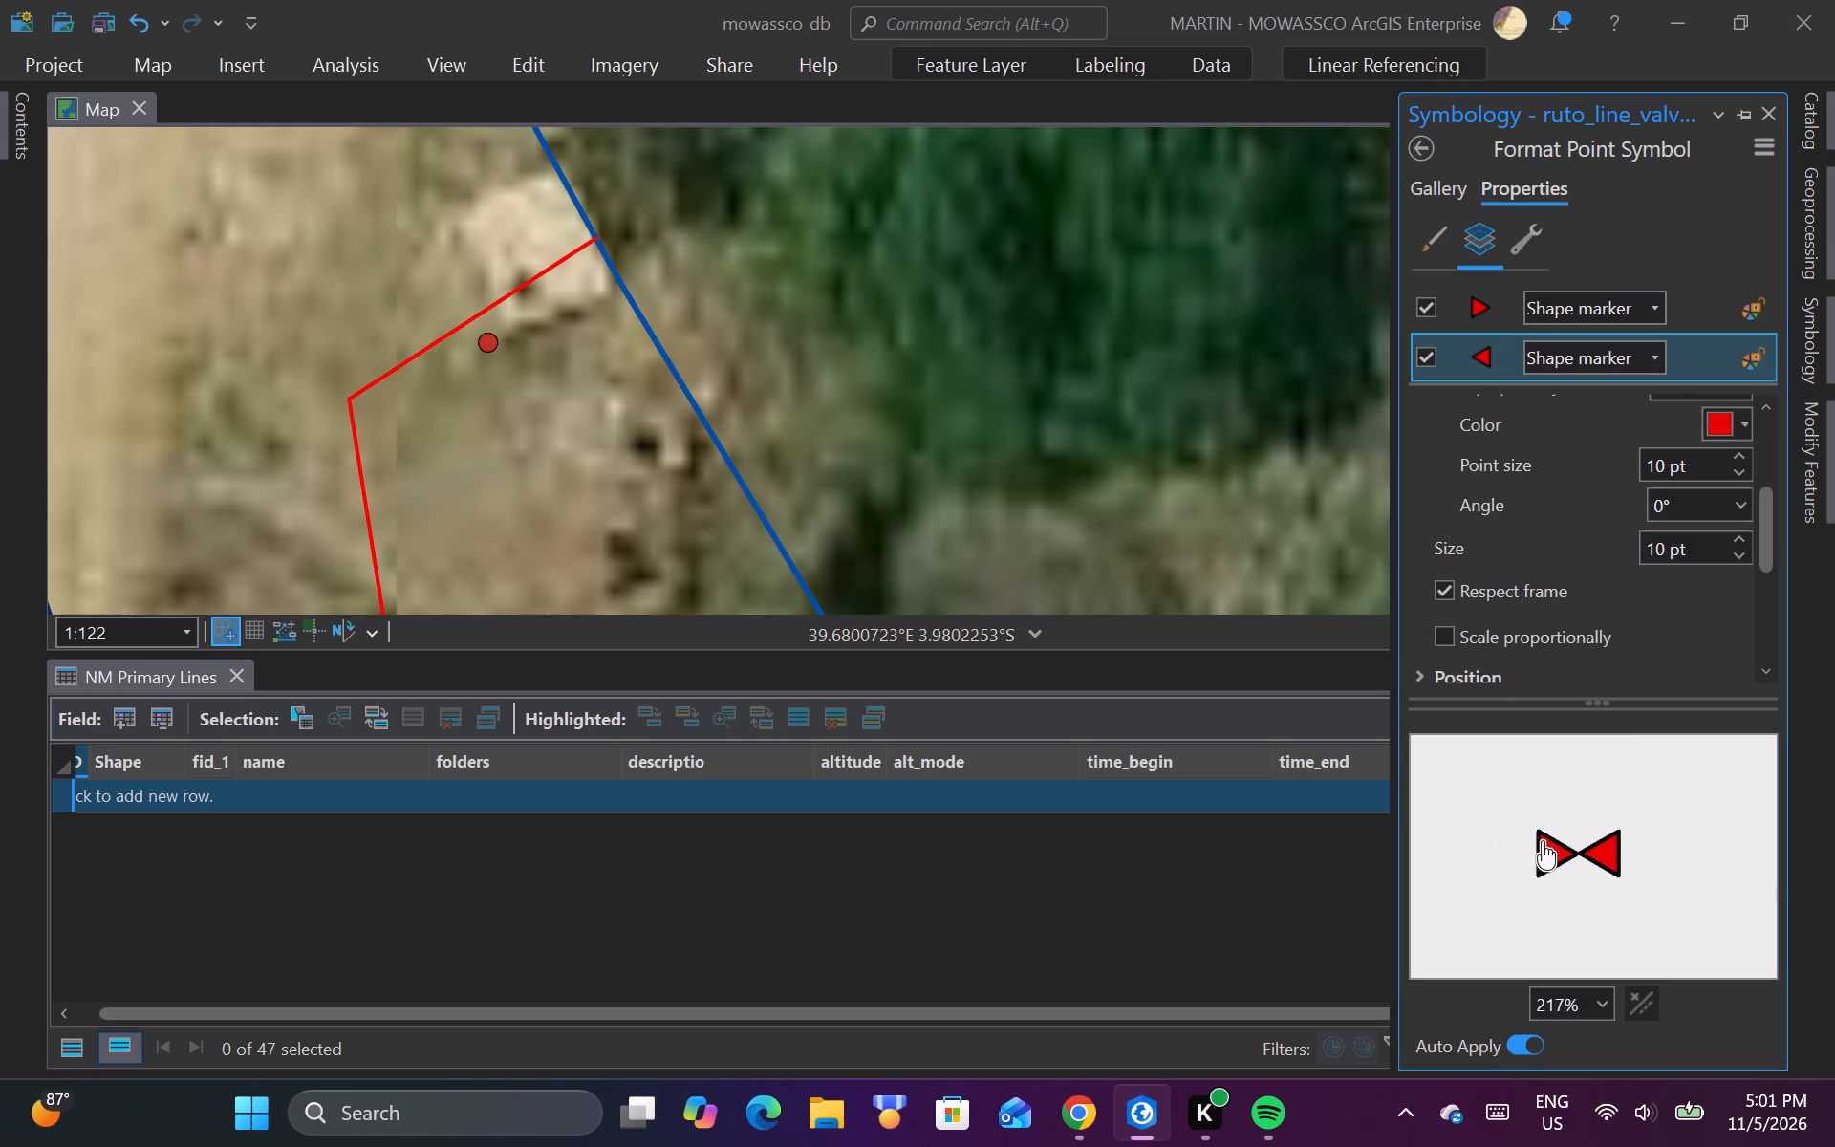
drag(1772, 538, 1776, 532)
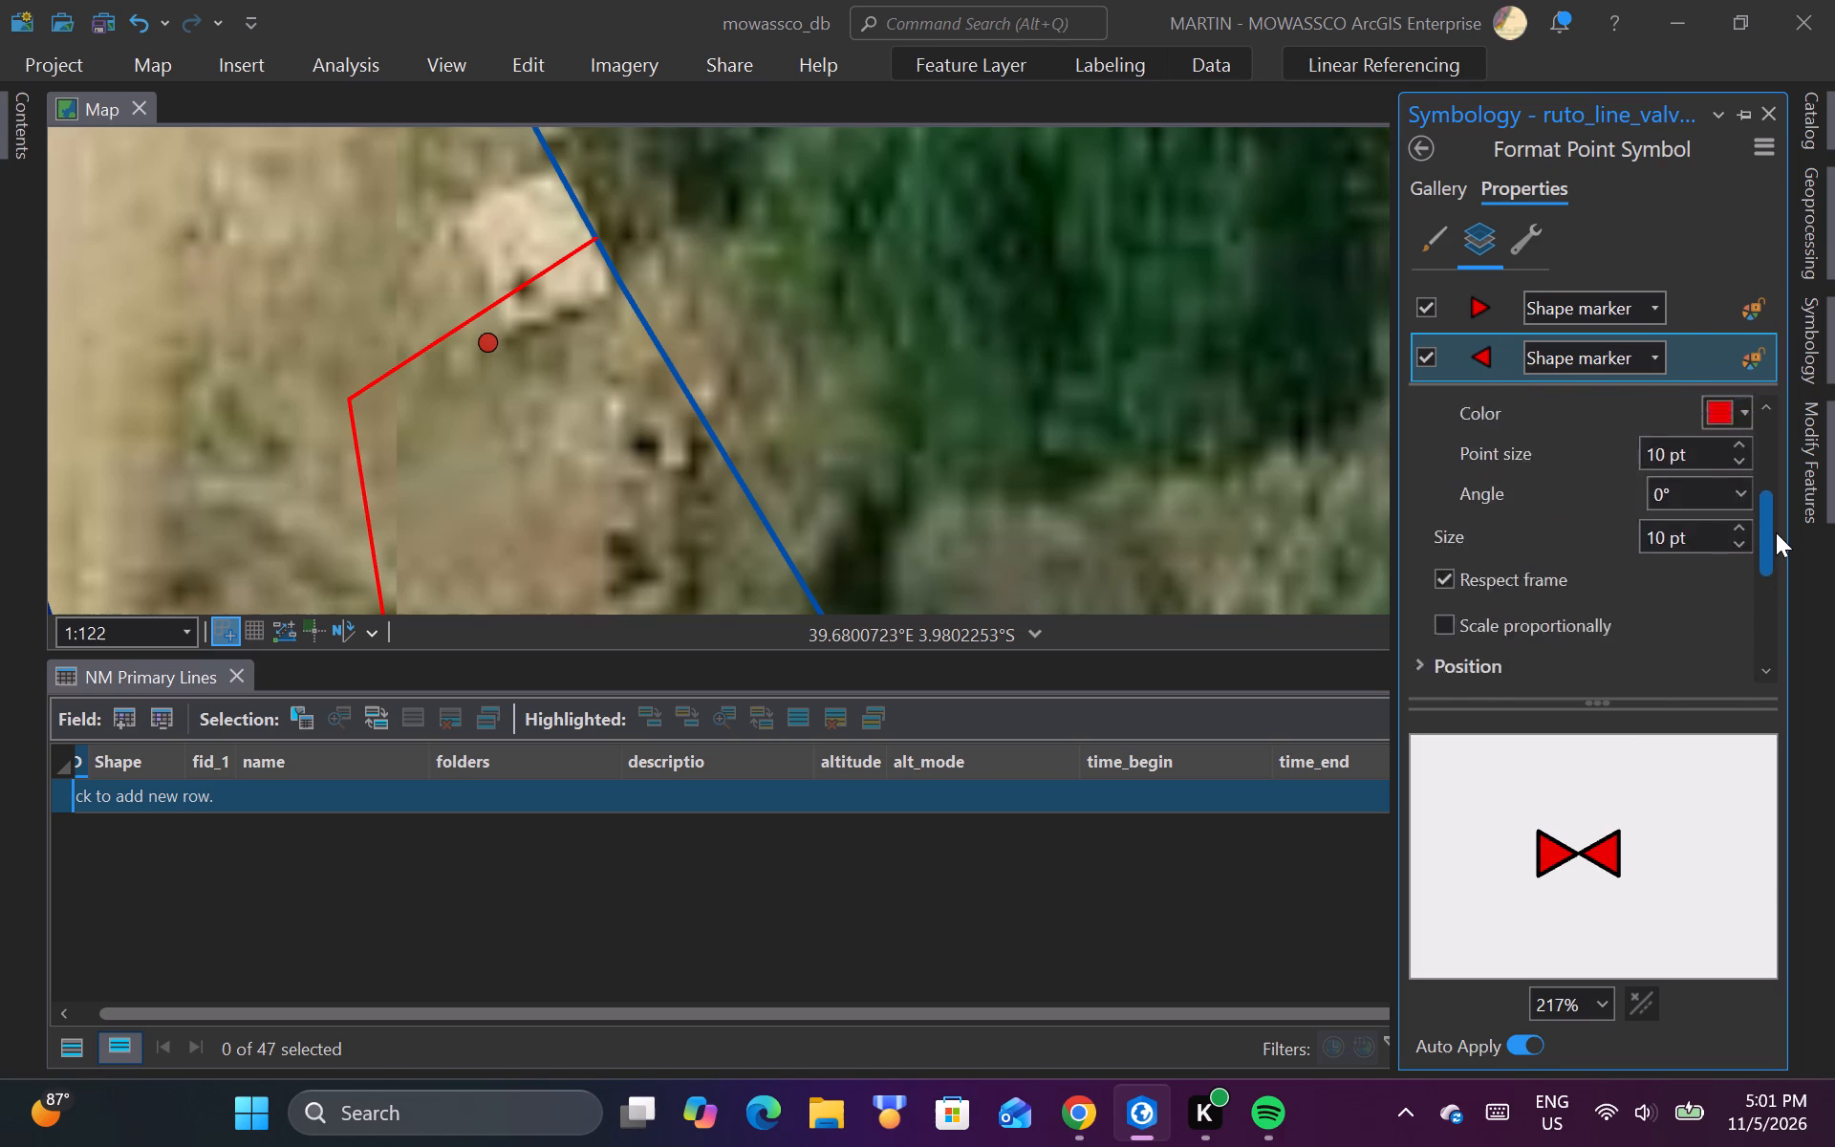
drag(1776, 532, 1789, 524)
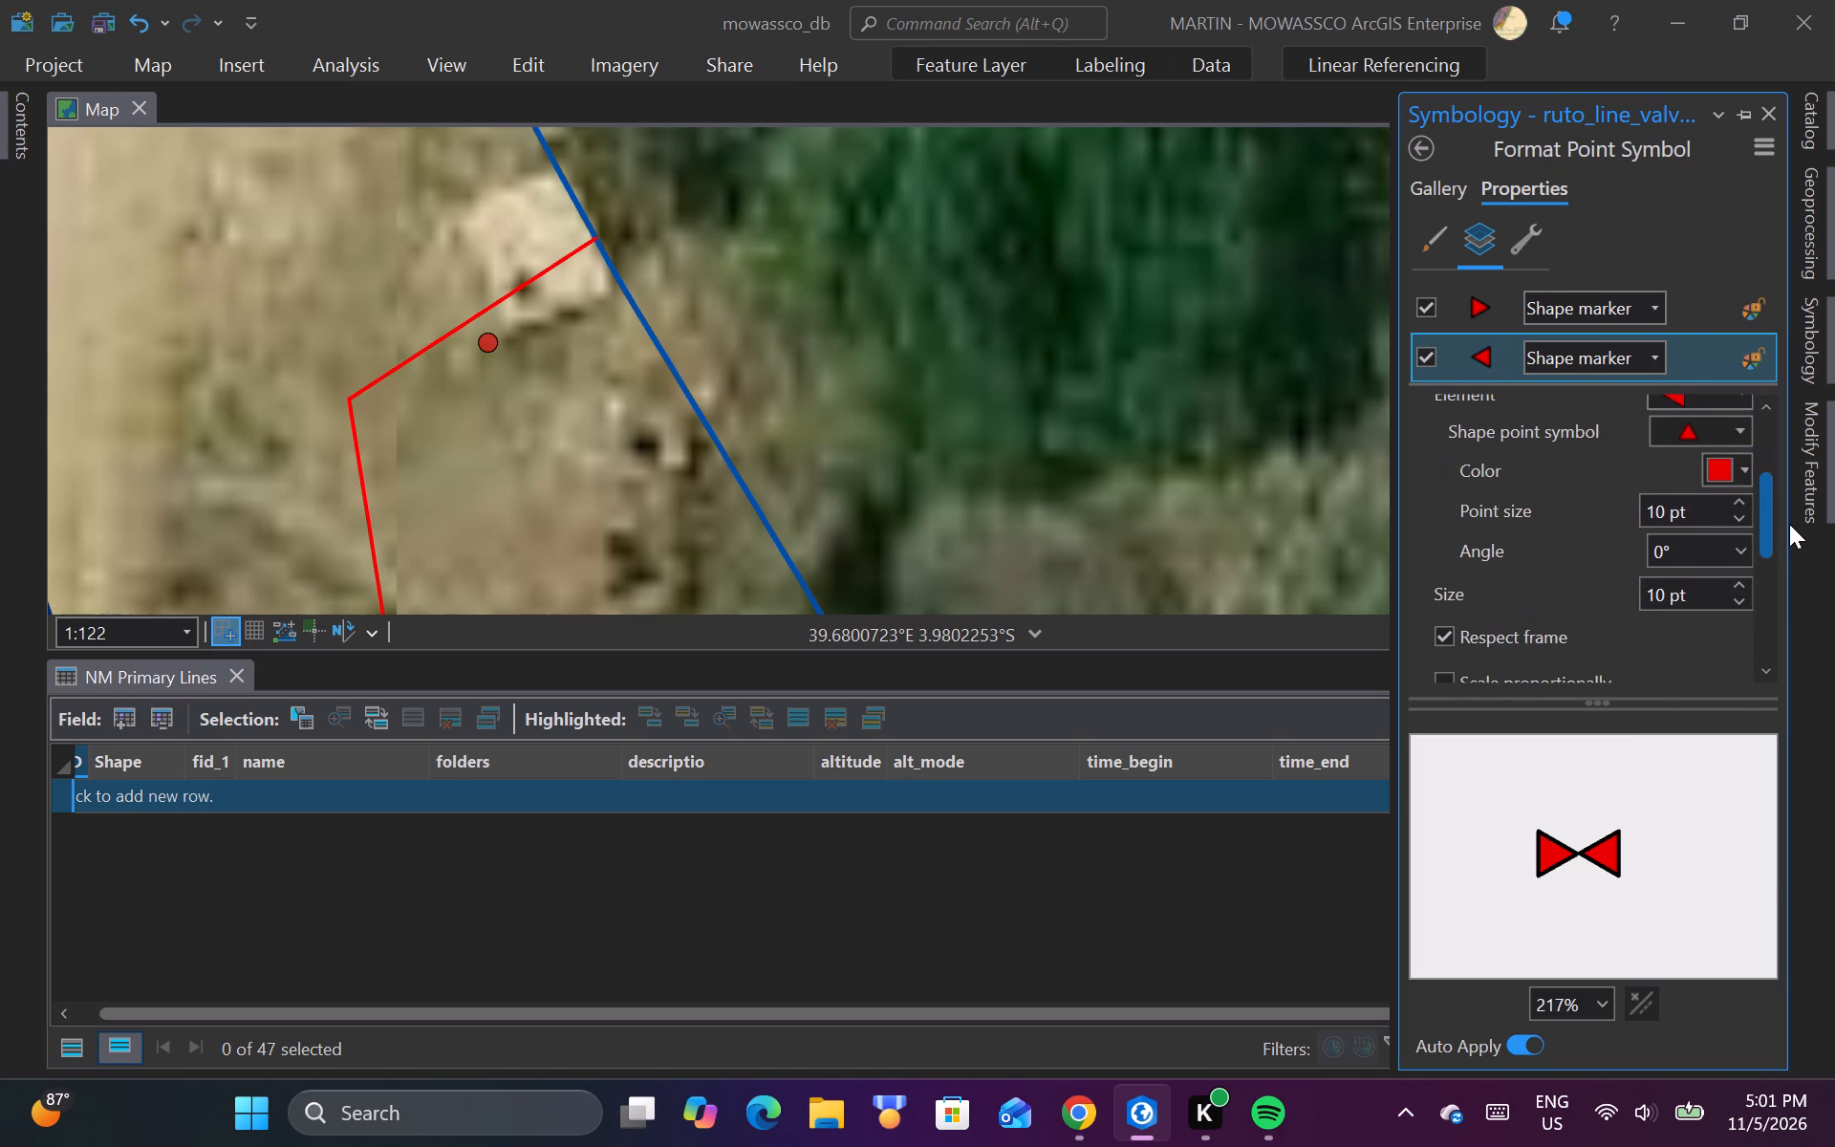
drag(1789, 524, 1790, 625)
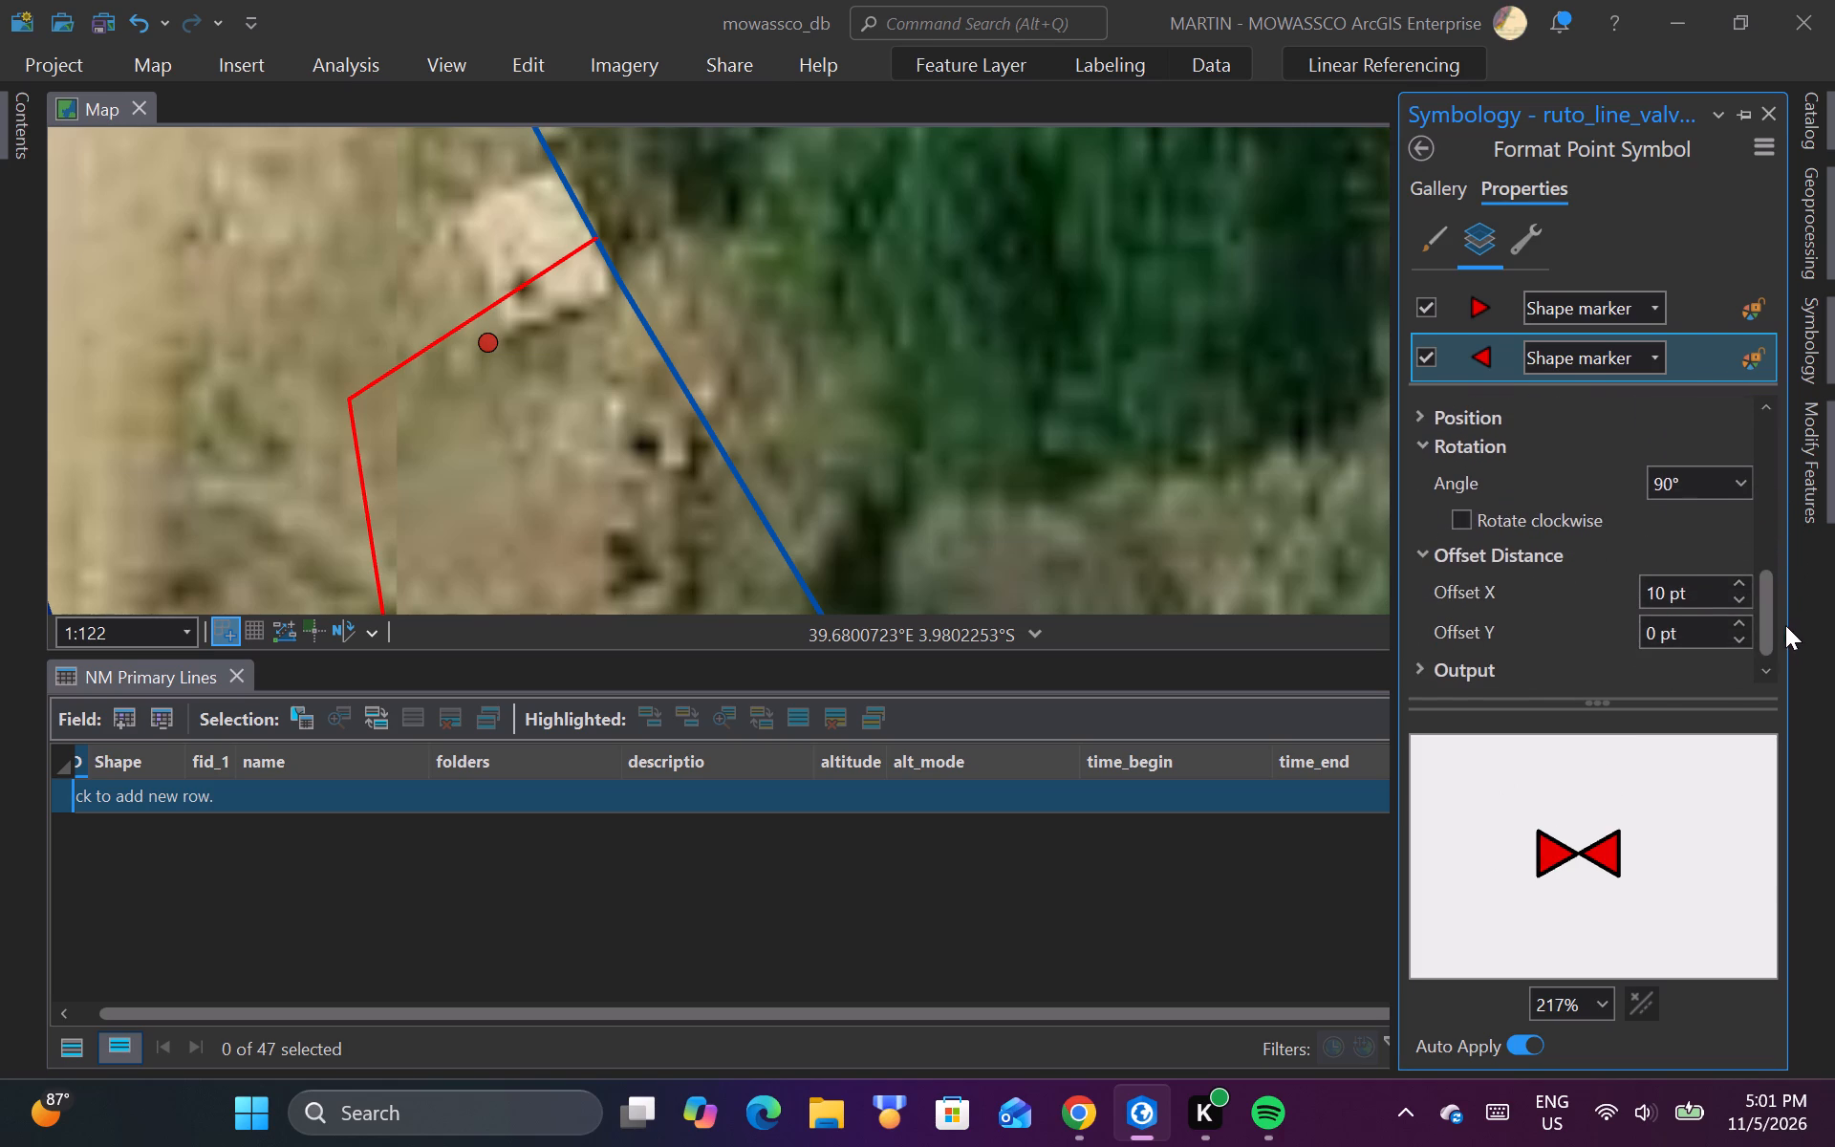
click(1737, 599)
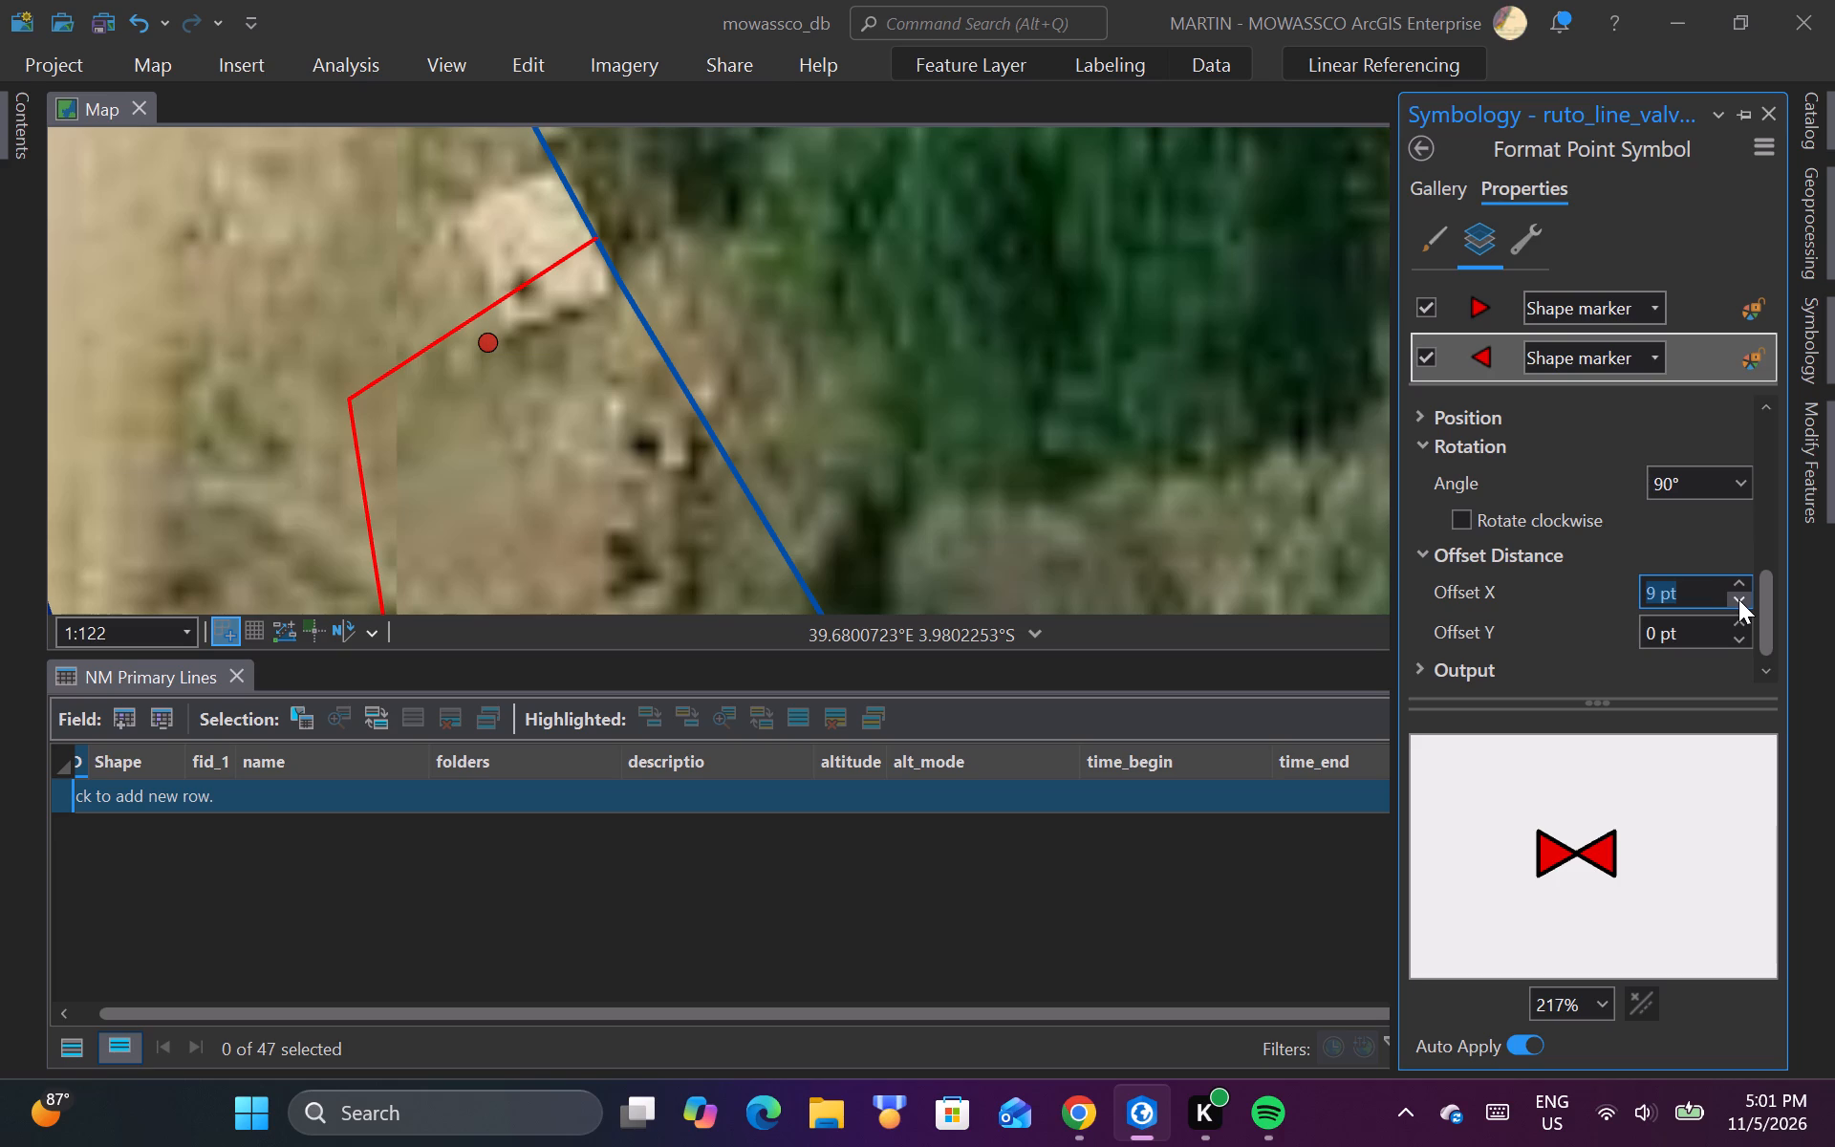
Inspect the attributes of the red ruto_line_poi point near the start of the red pipeline, and close the pop-up.
click(491, 342)
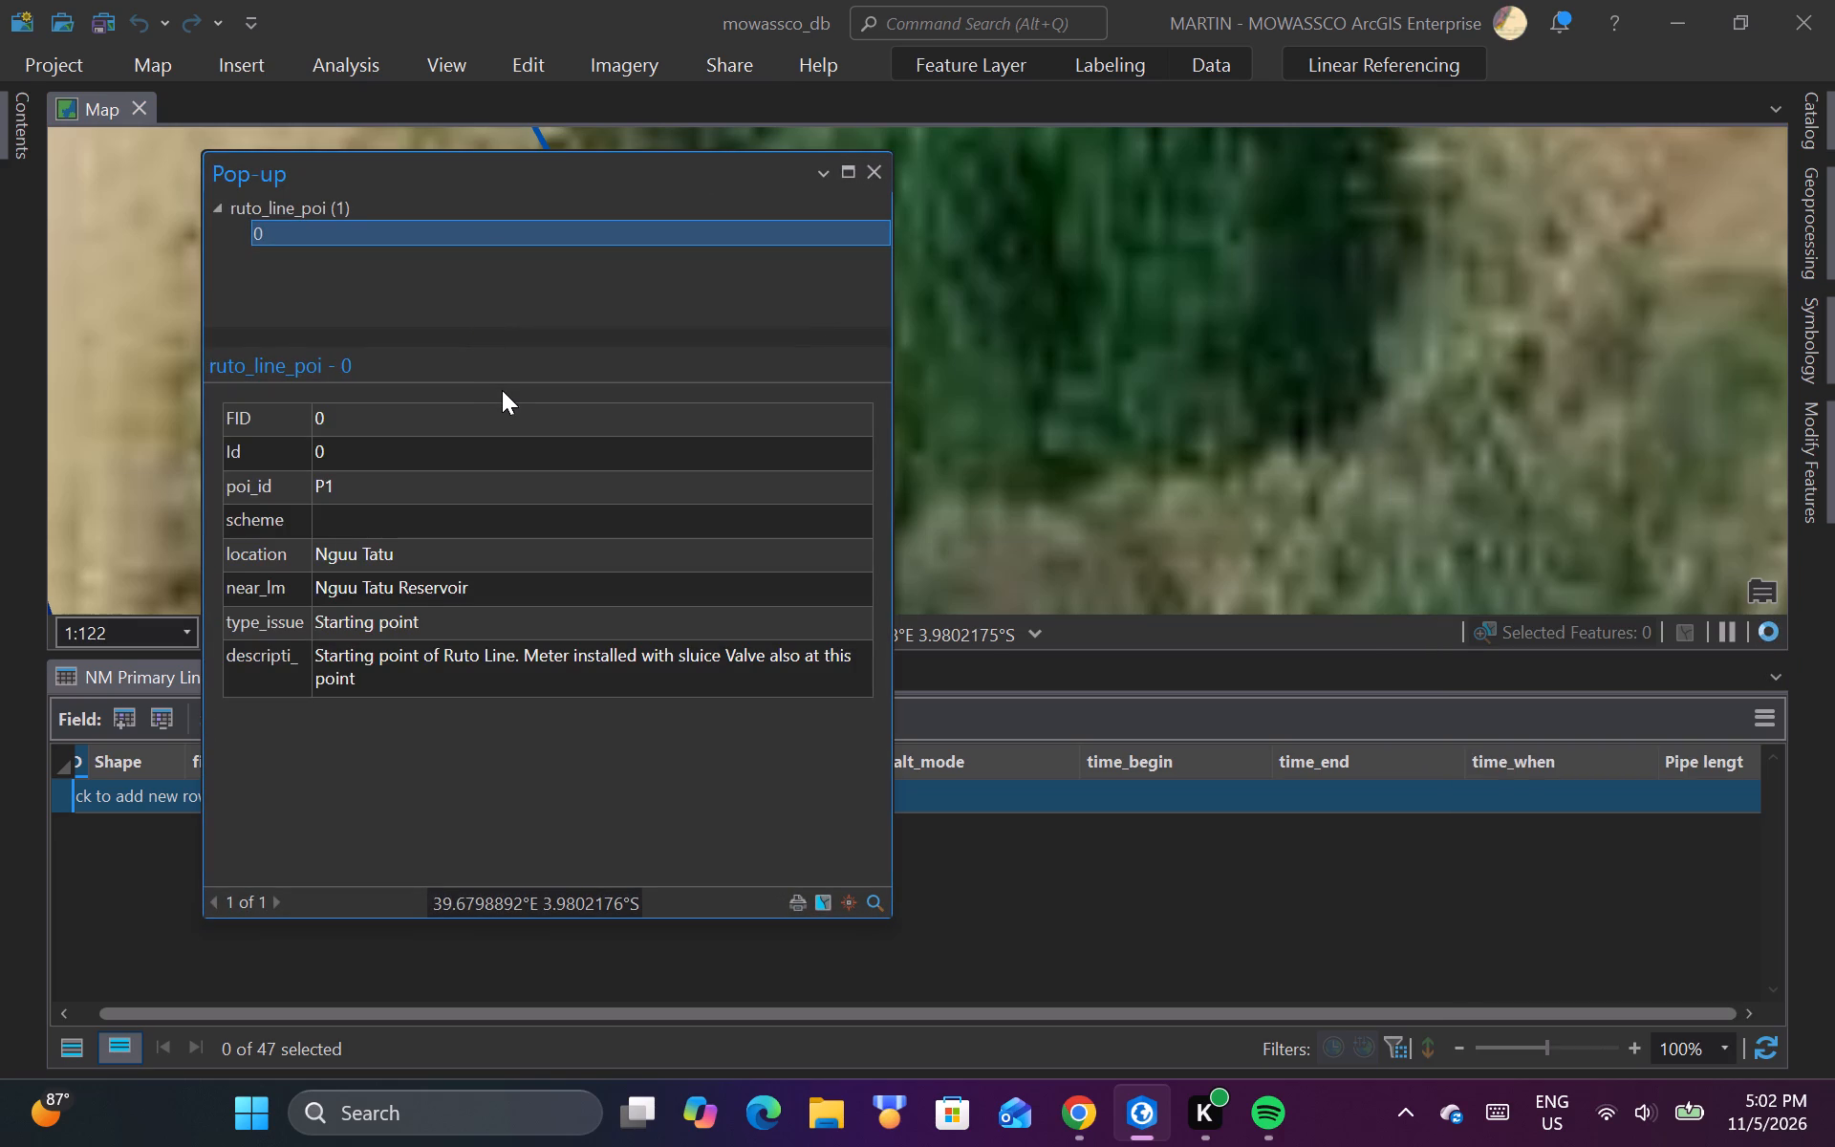
click(874, 167)
Open the attribute table of ruto_line_poi and widen its descripti_ column to read the full descriptions.
click(31, 131)
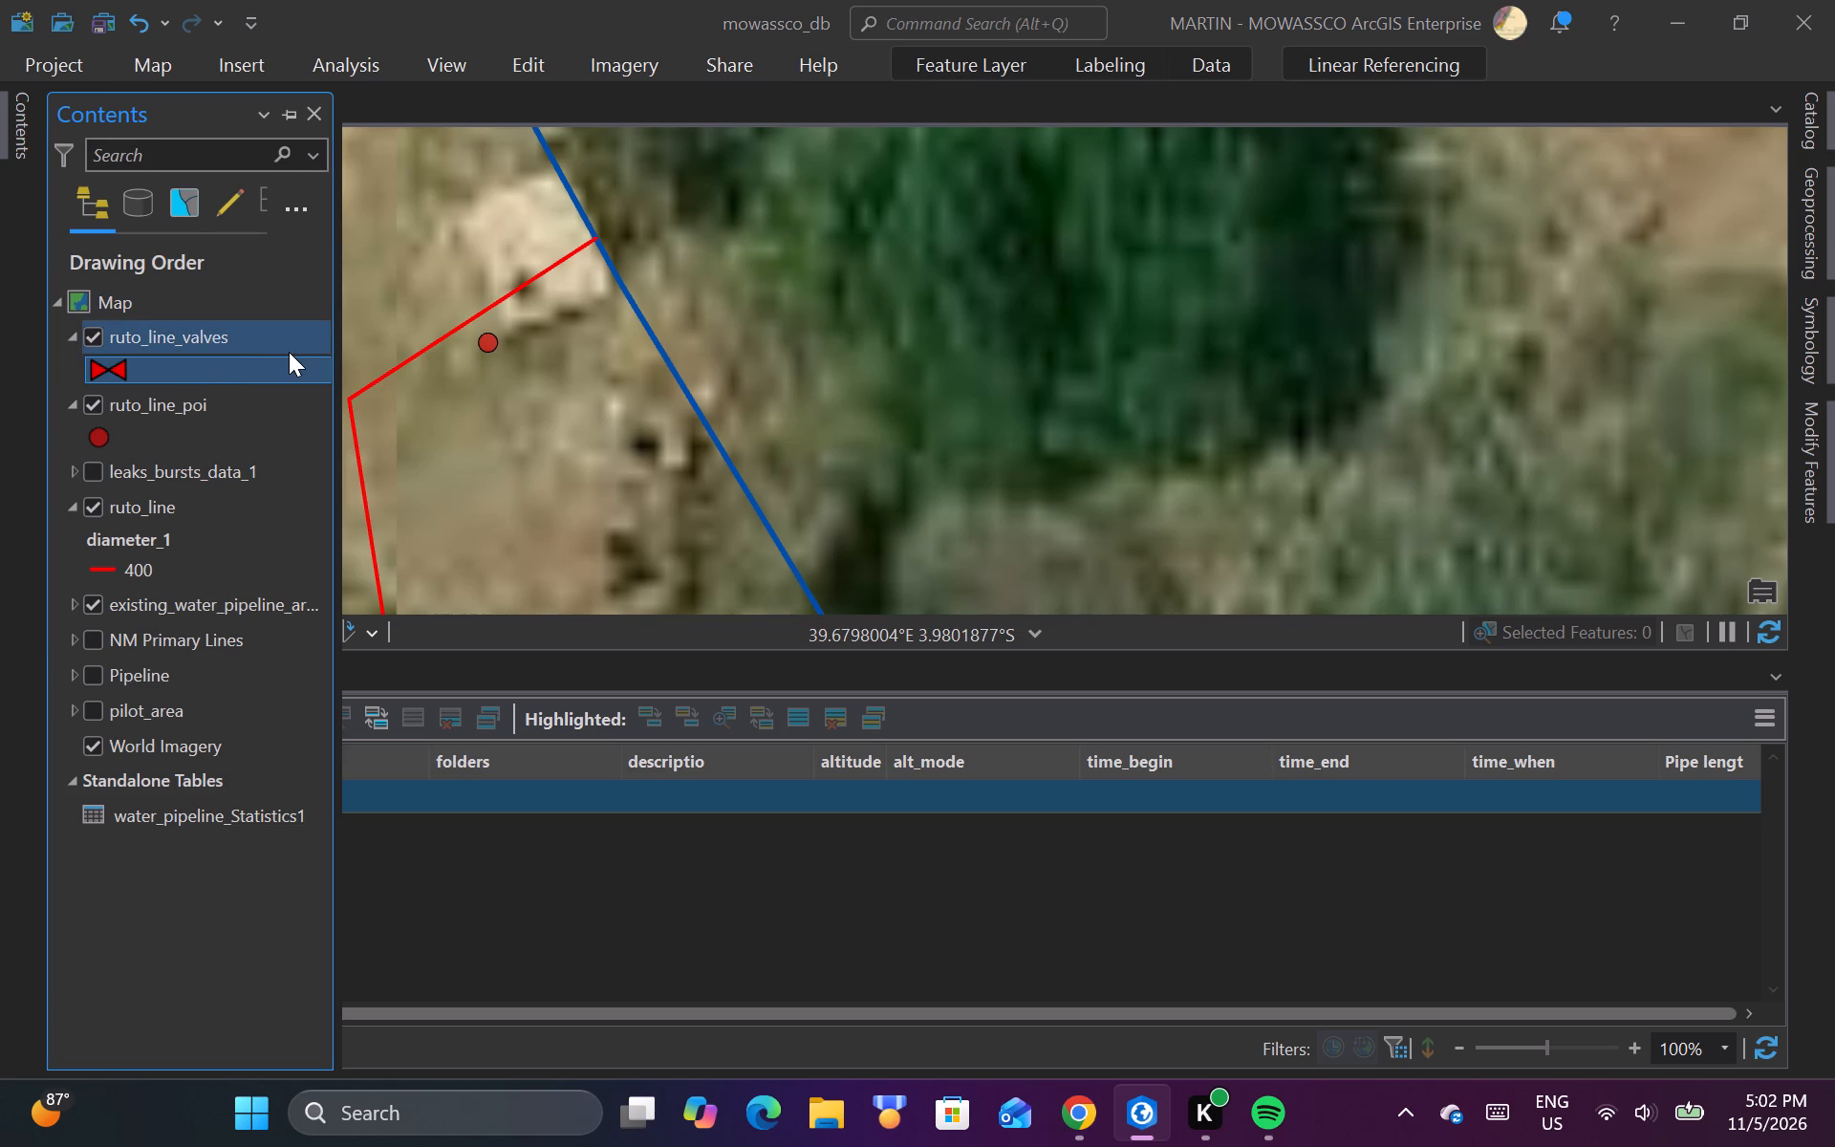
click(157, 411)
right_click(157, 411)
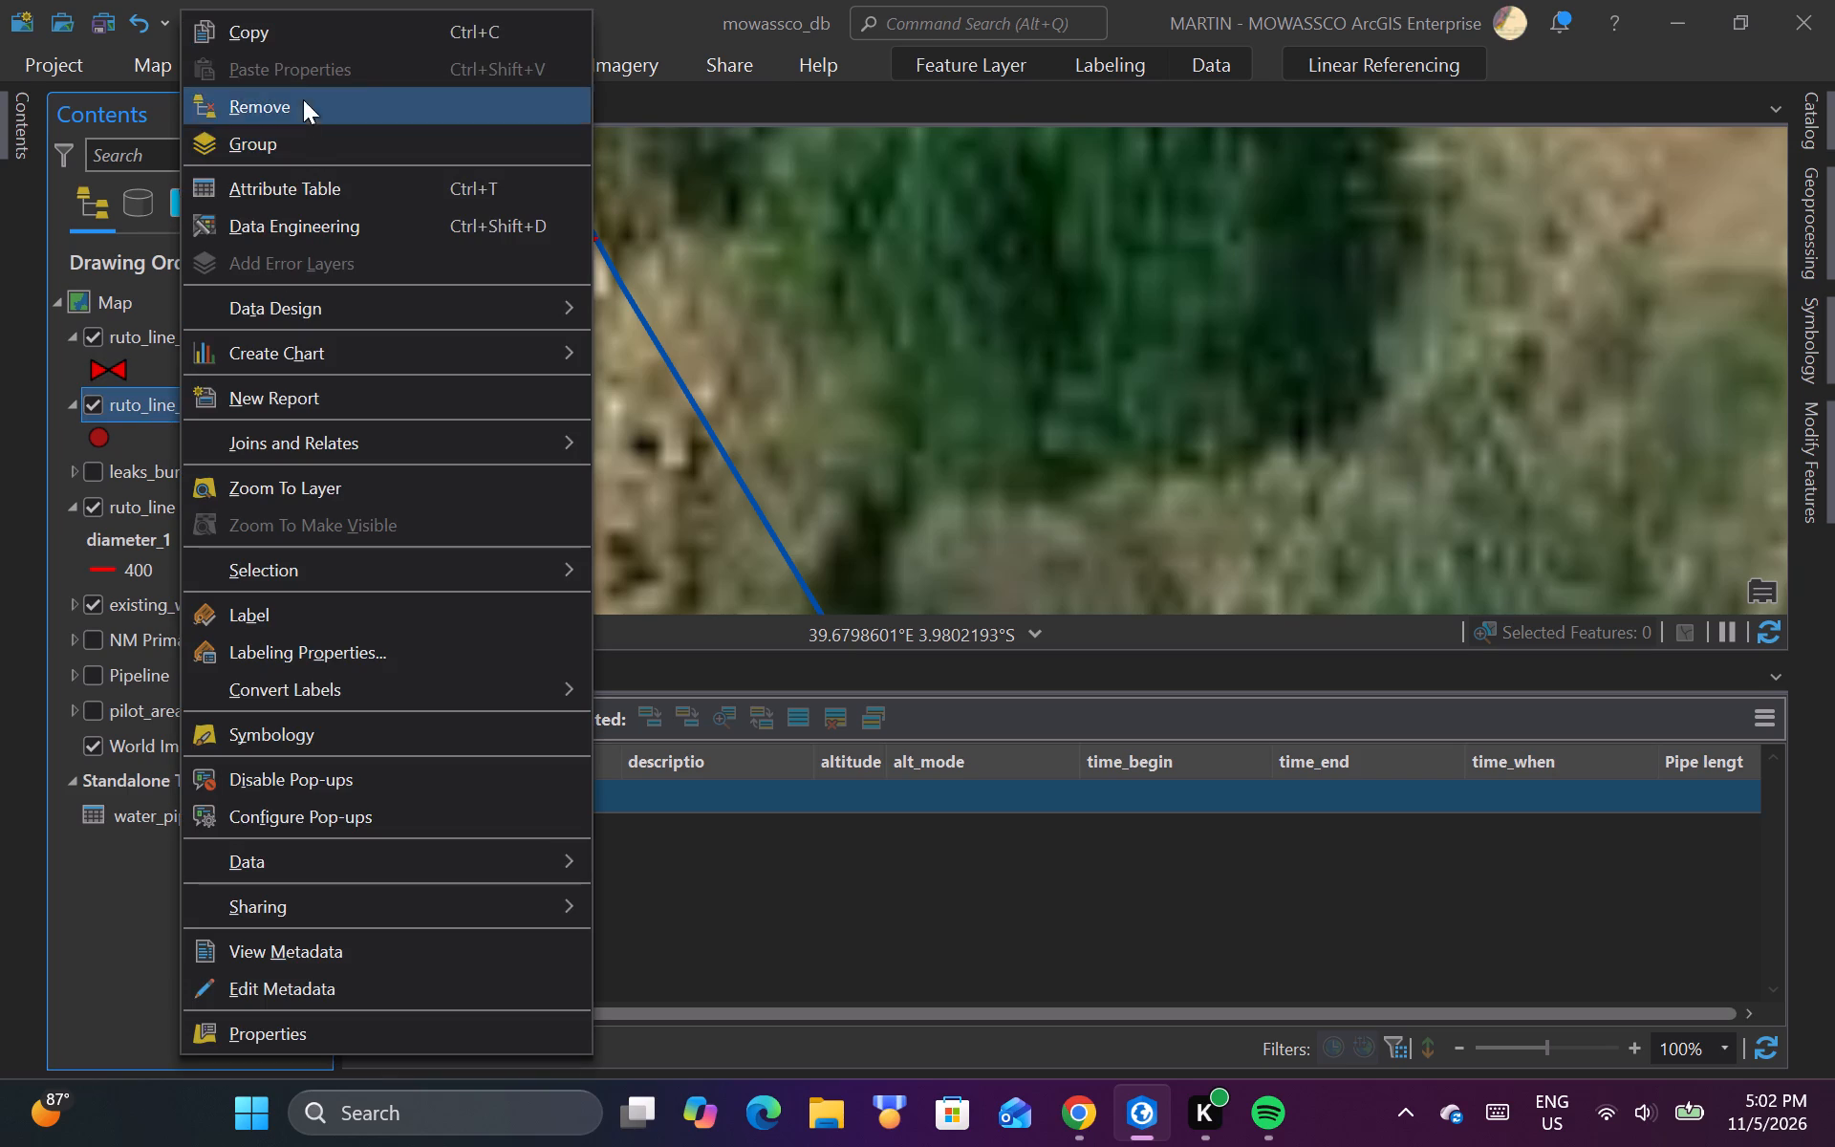
click(300, 187)
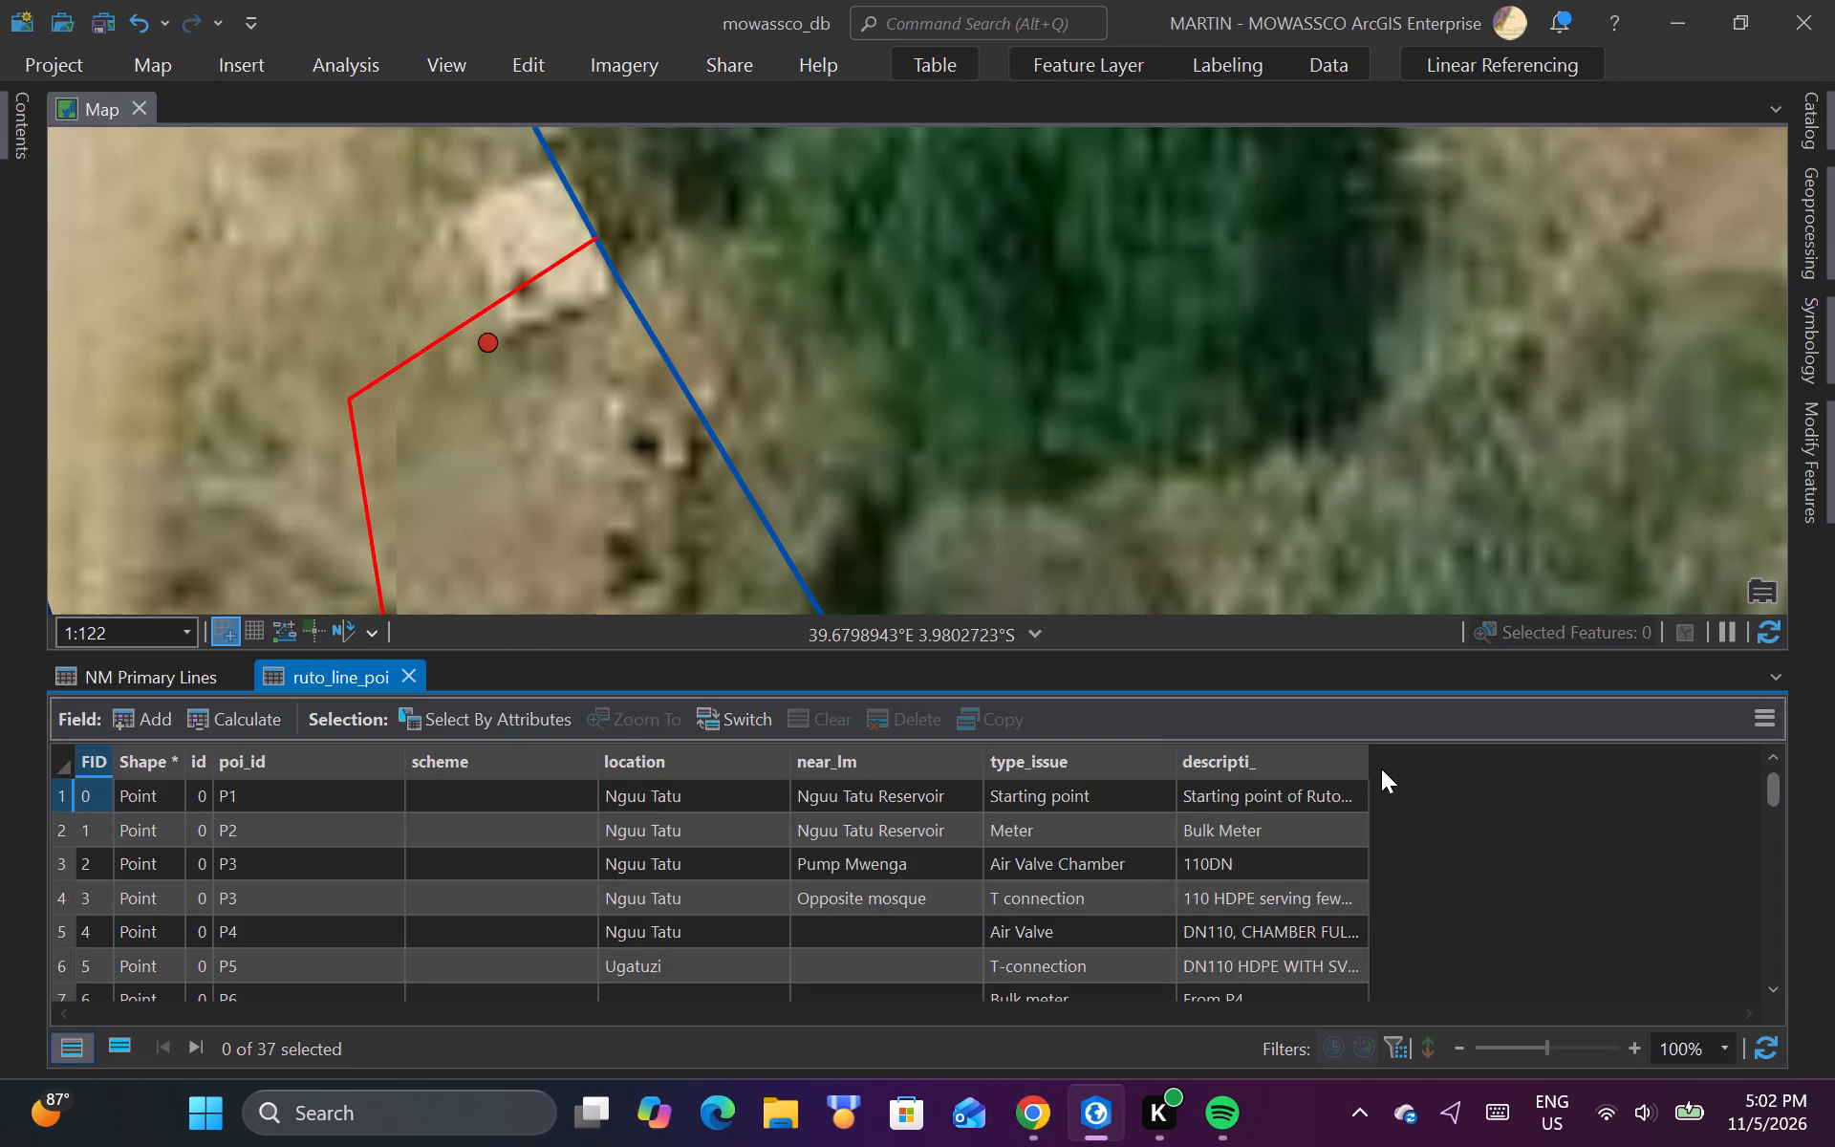
drag(1369, 761, 1677, 770)
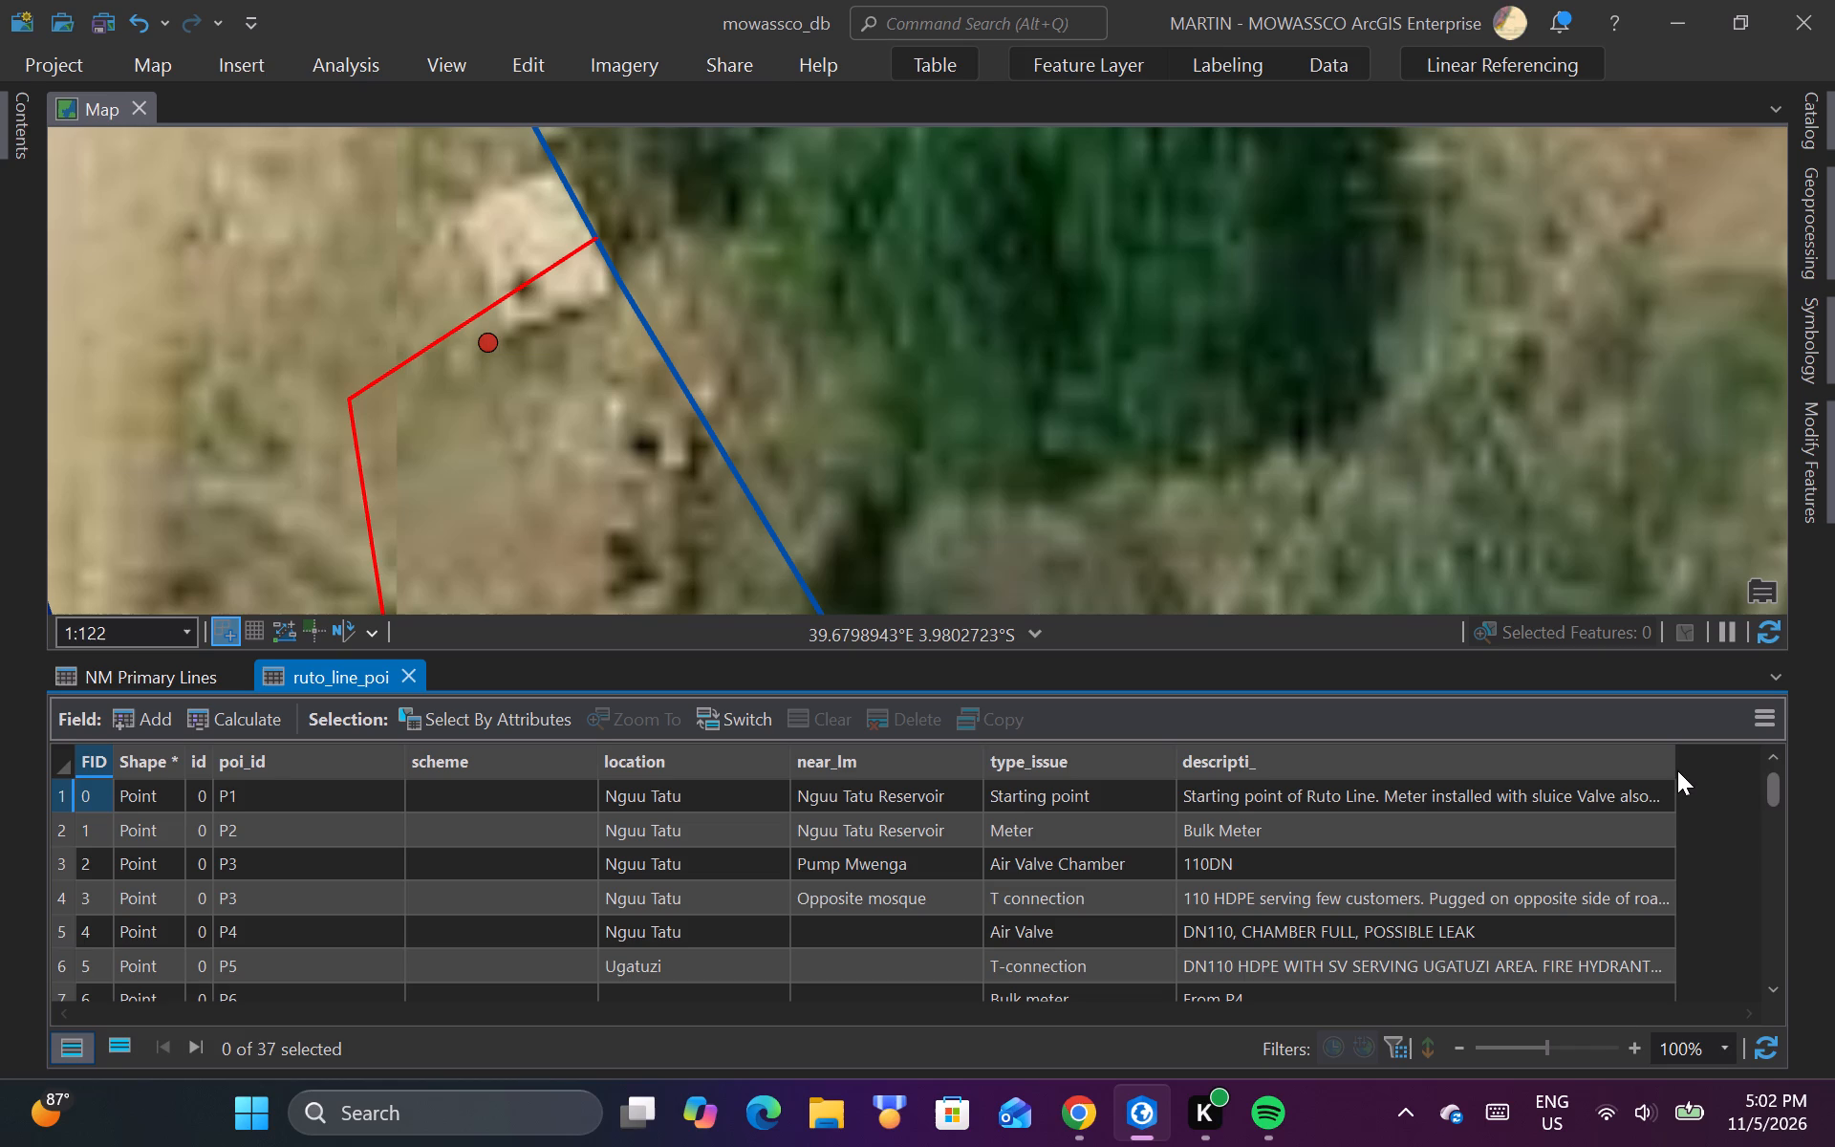
Widen the descripti_ column of ruto_line_poi further and read through the records for valve types, diameters and descriptions.
drag(1677, 770, 1729, 776)
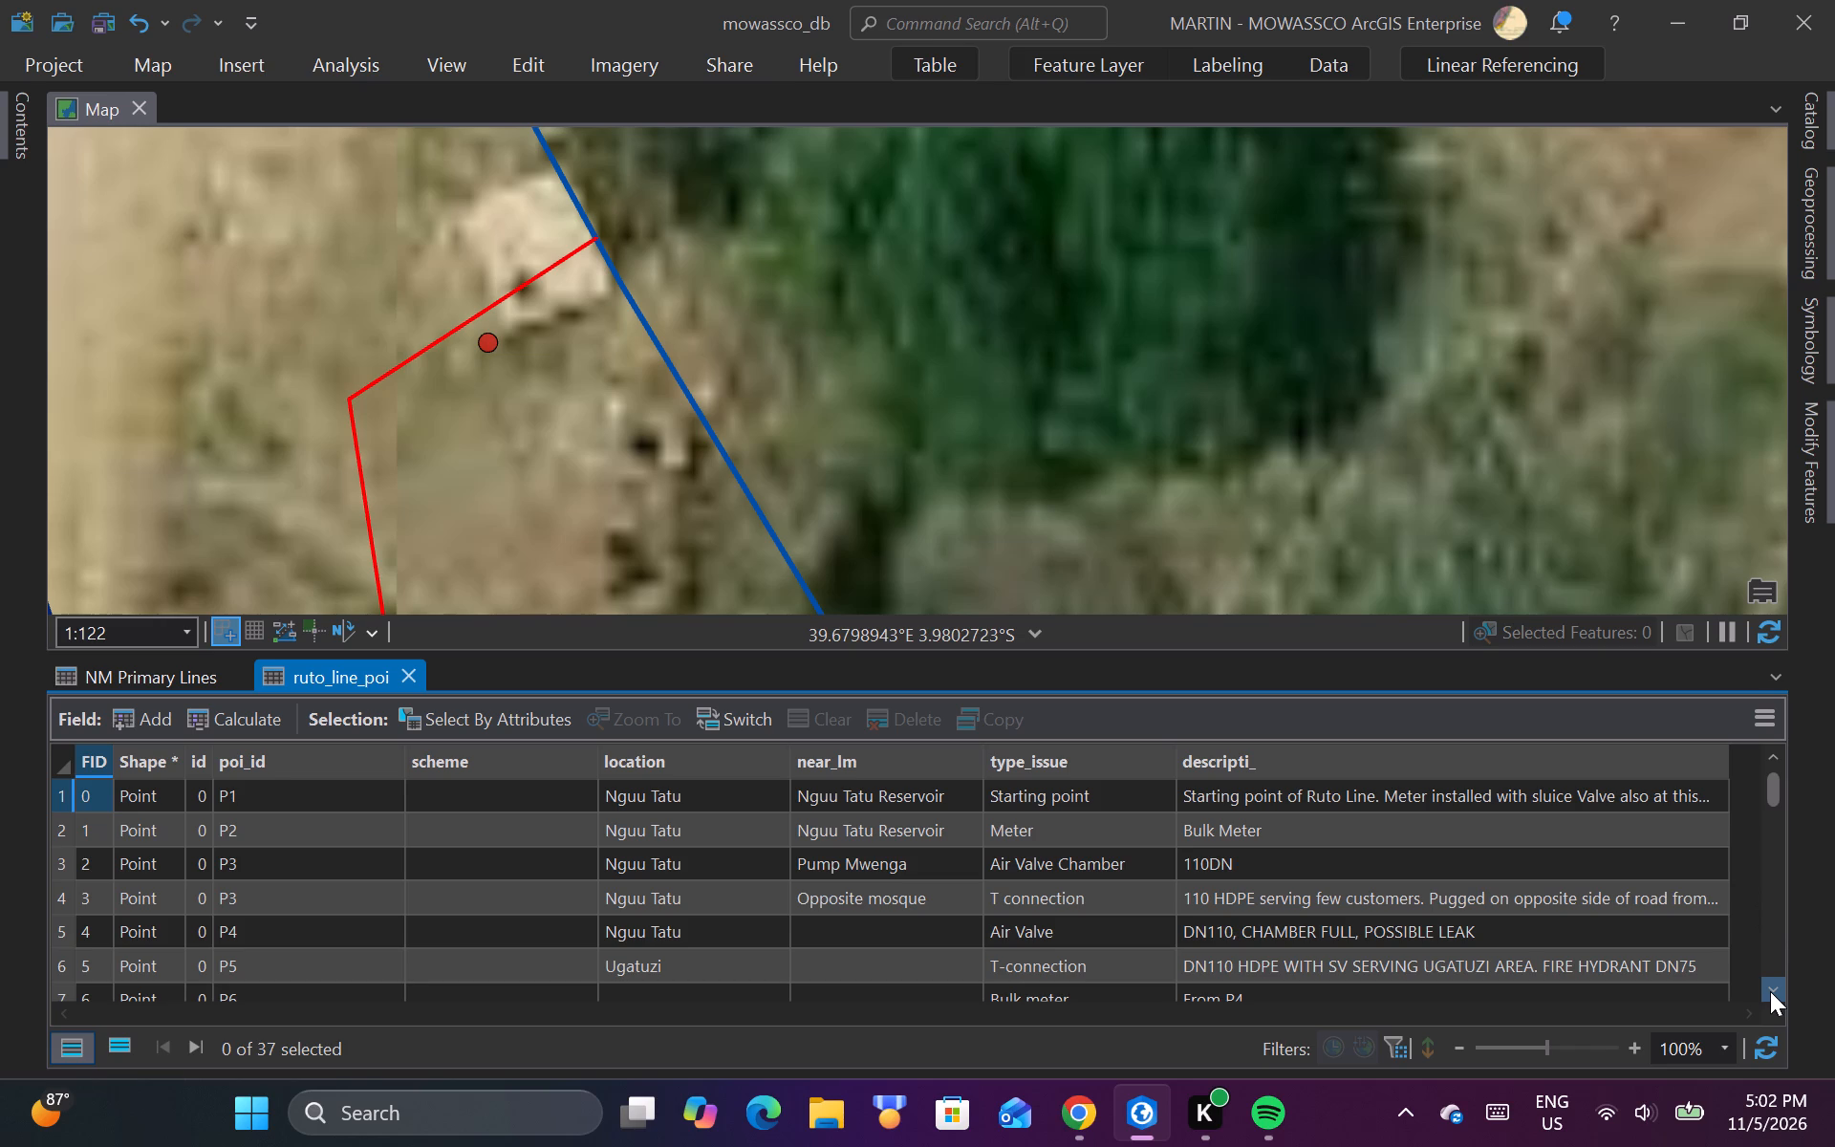
click(1770, 991)
click(1770, 991)
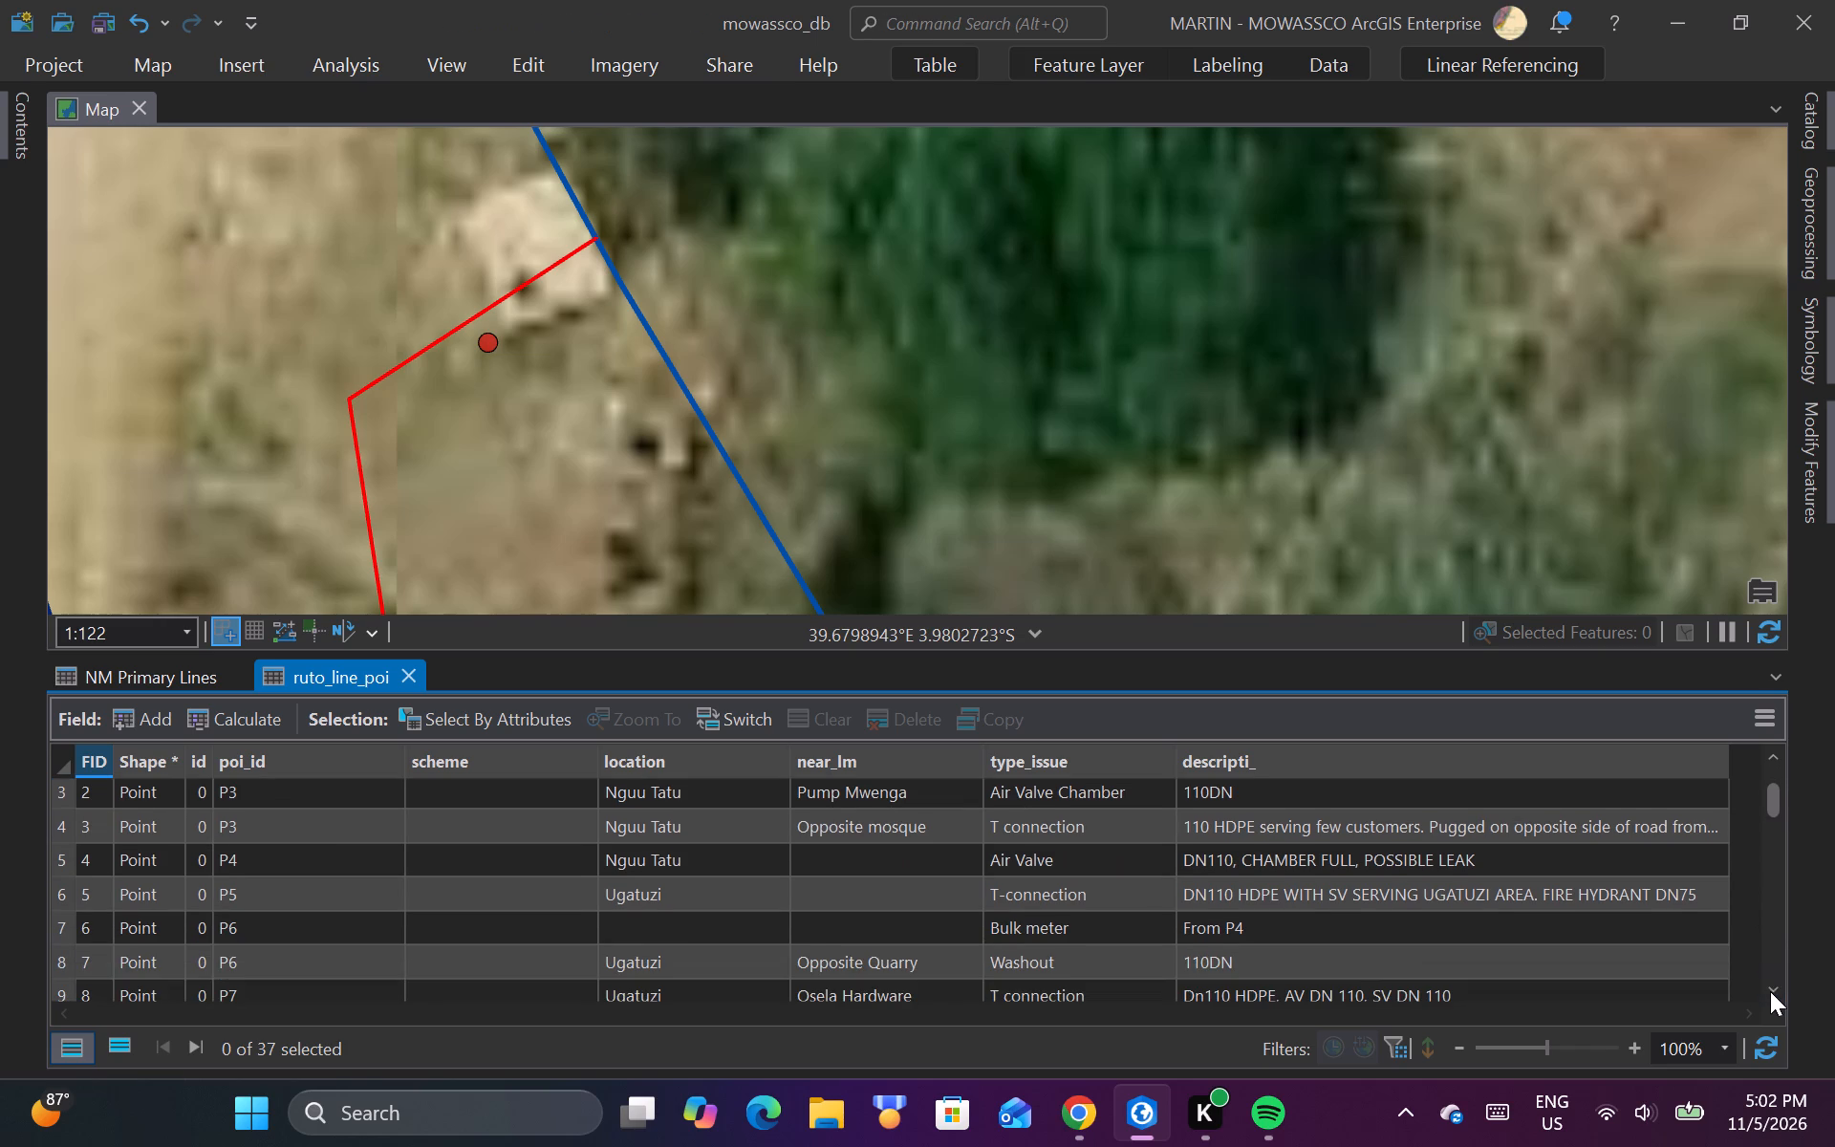
click(1770, 991)
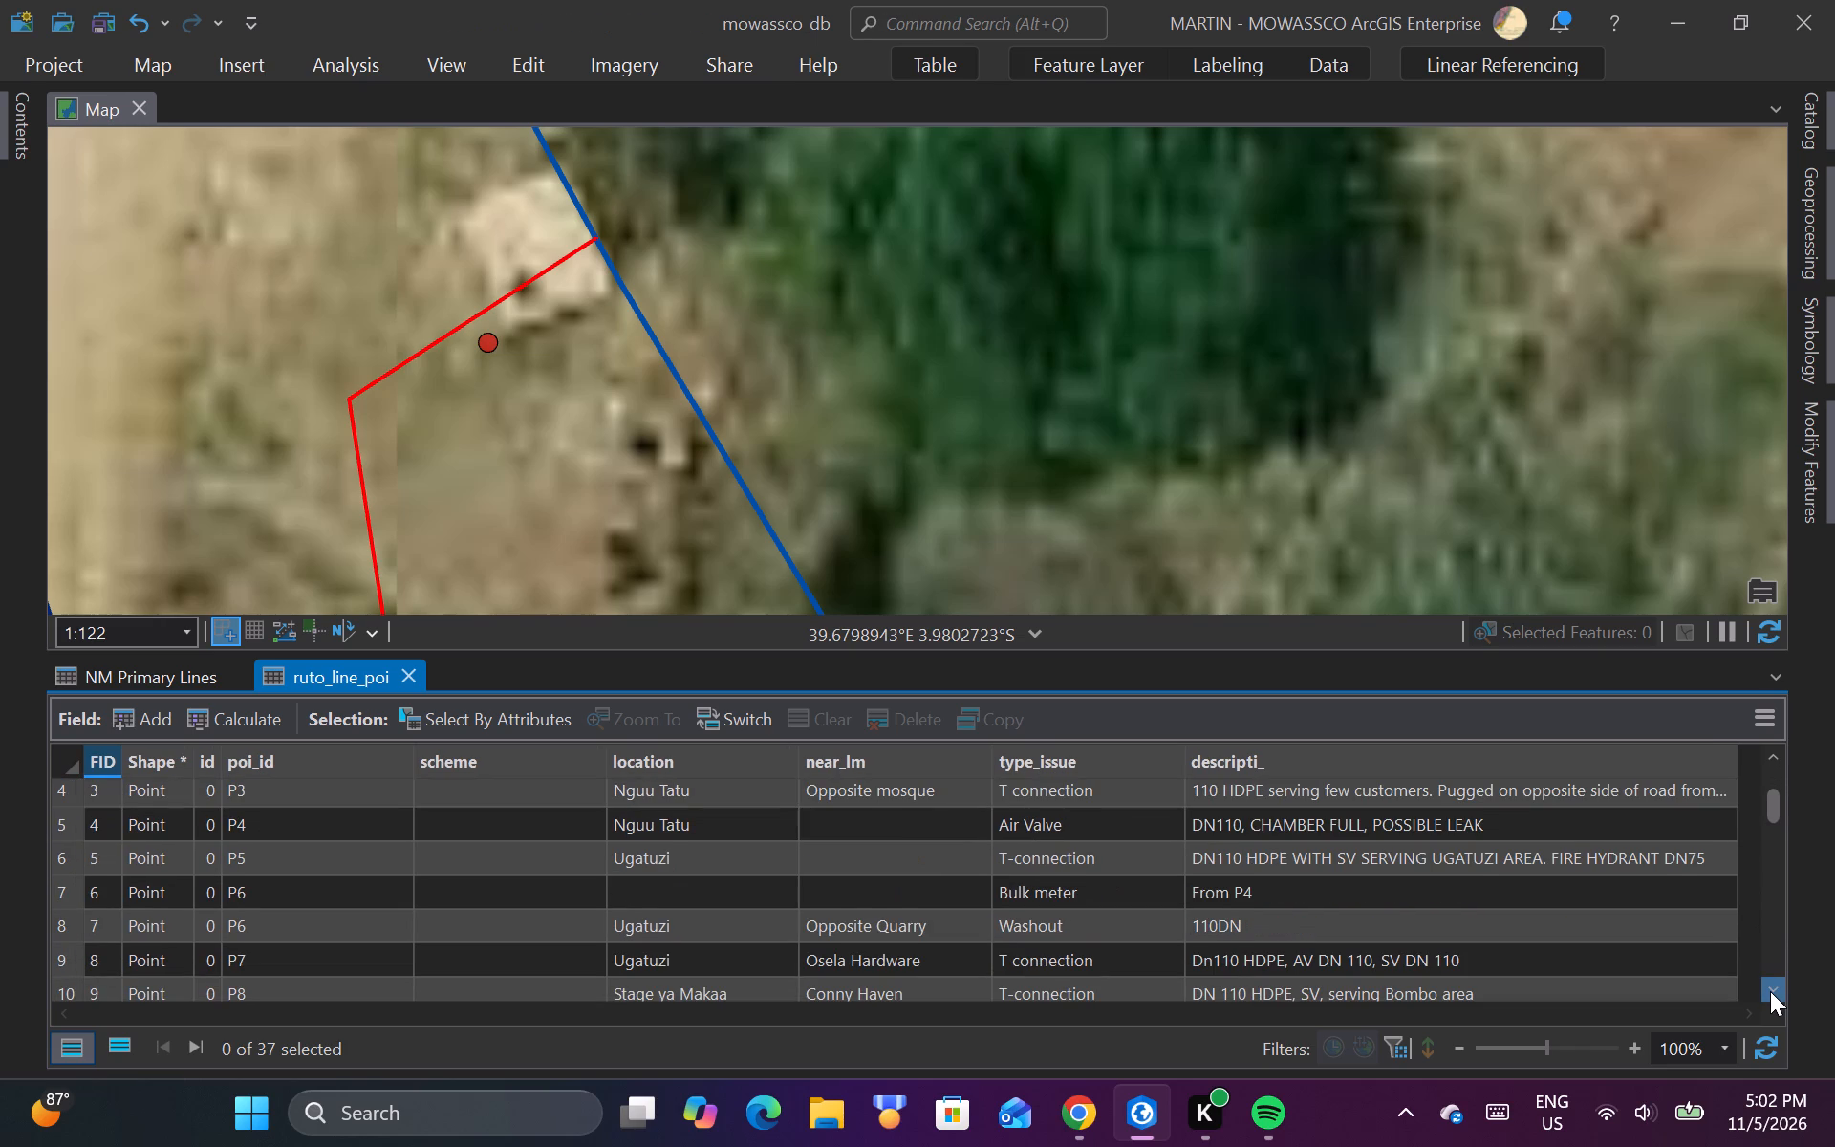
click(1770, 991)
click(1770, 991)
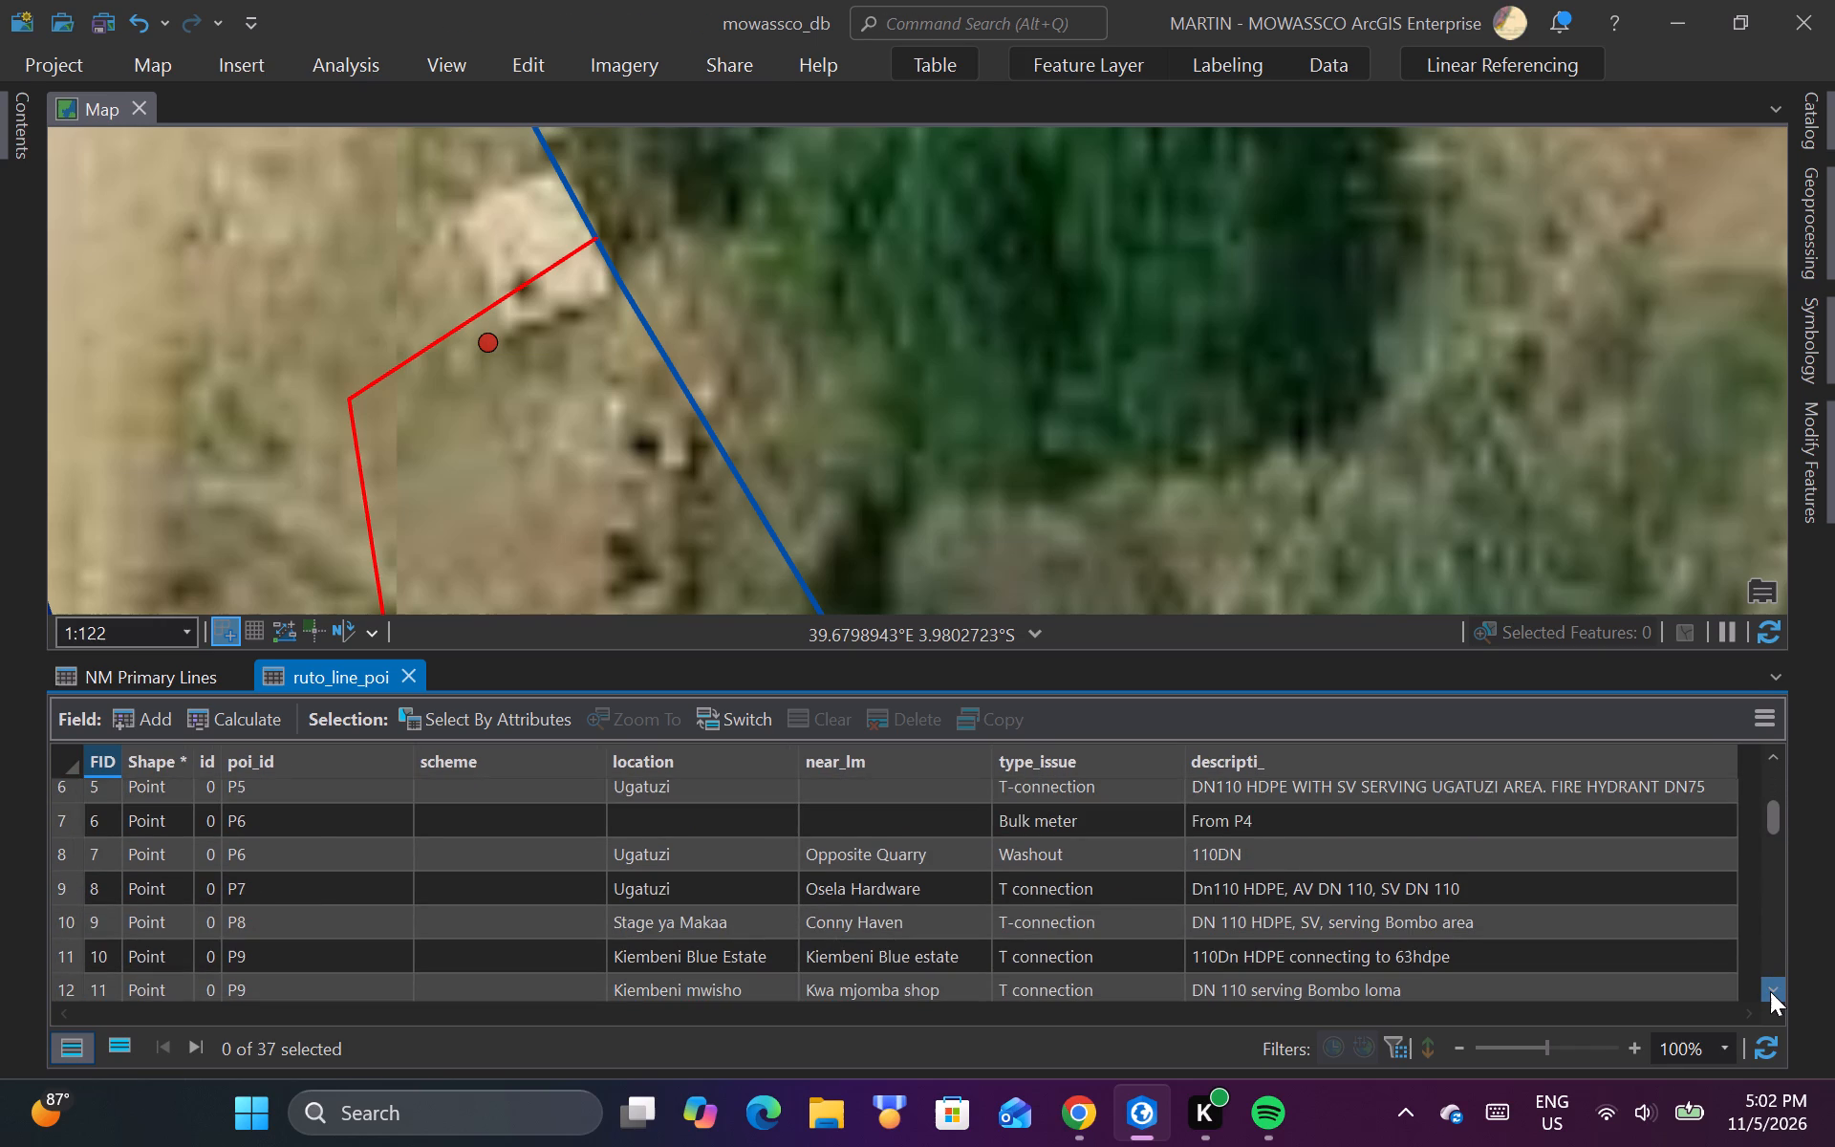
click(1770, 991)
click(1770, 991)
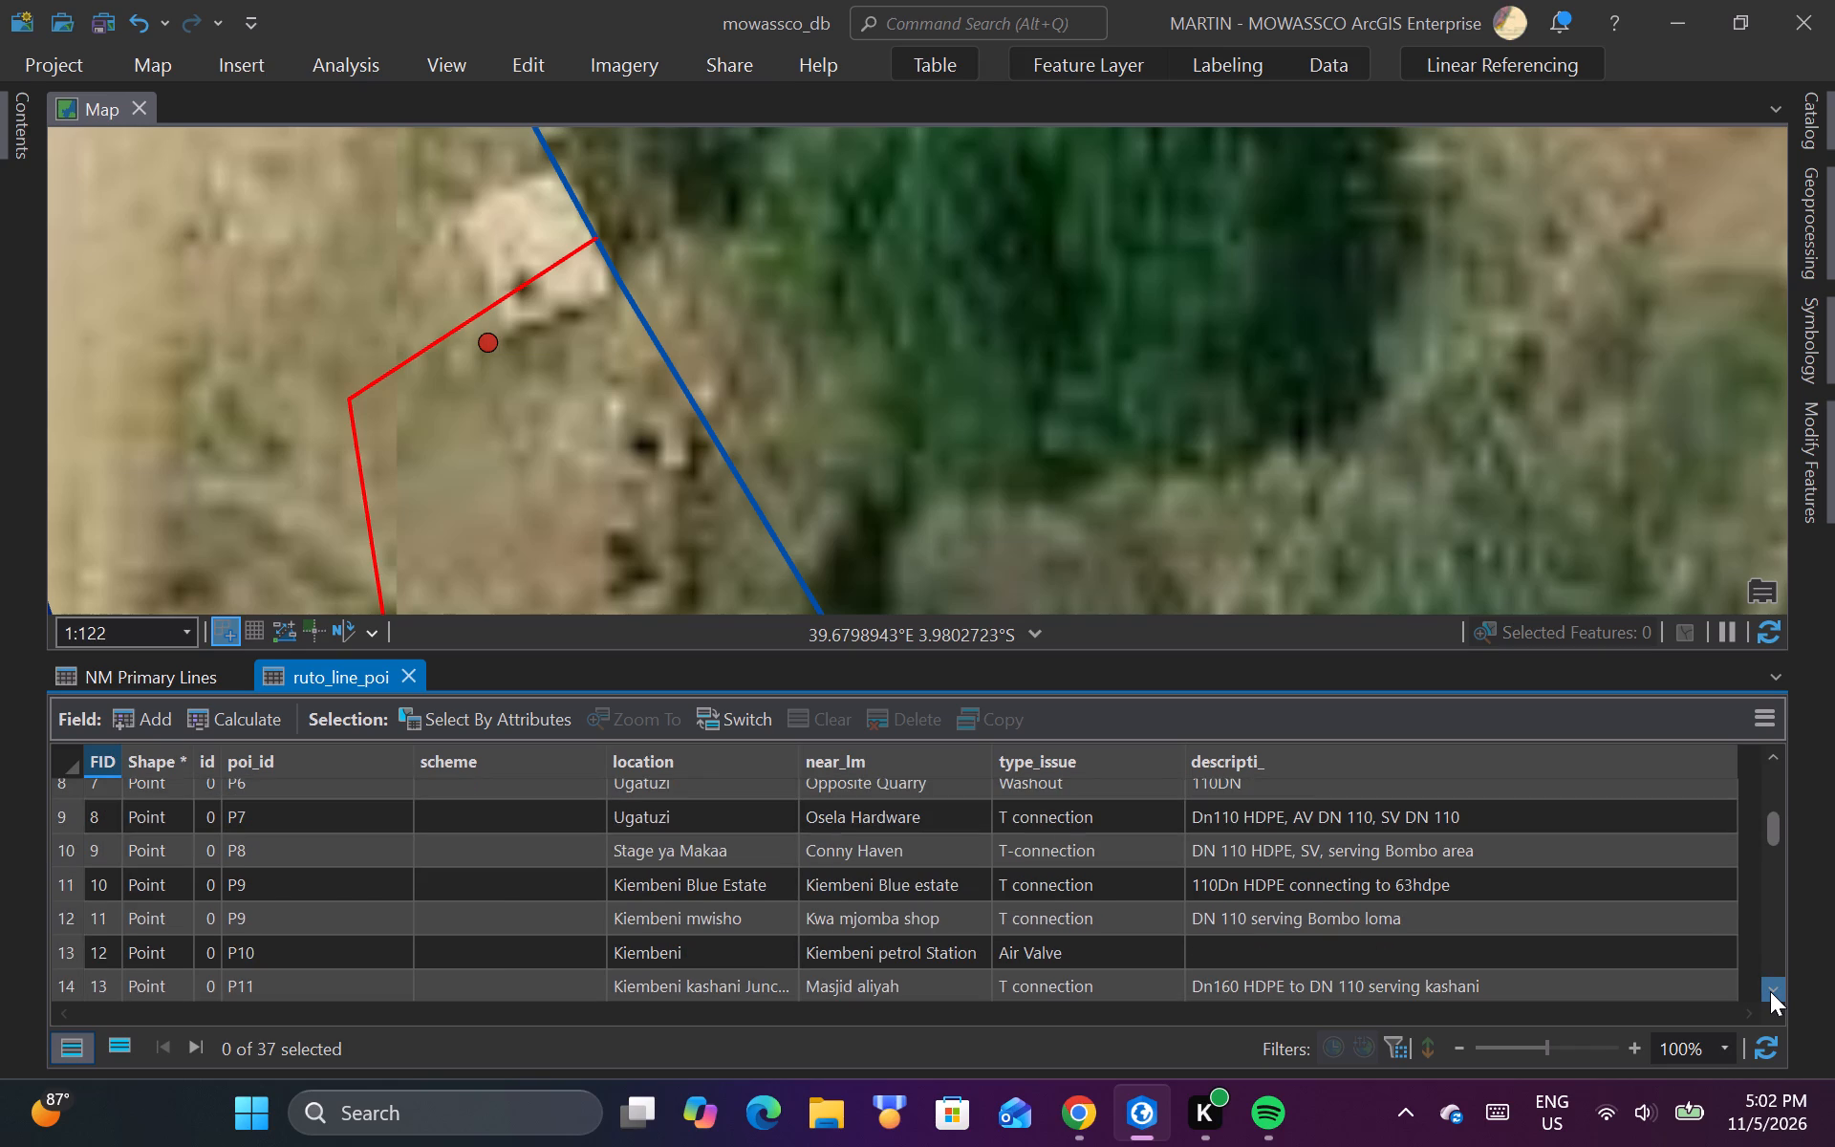
click(1770, 991)
click(1770, 991)
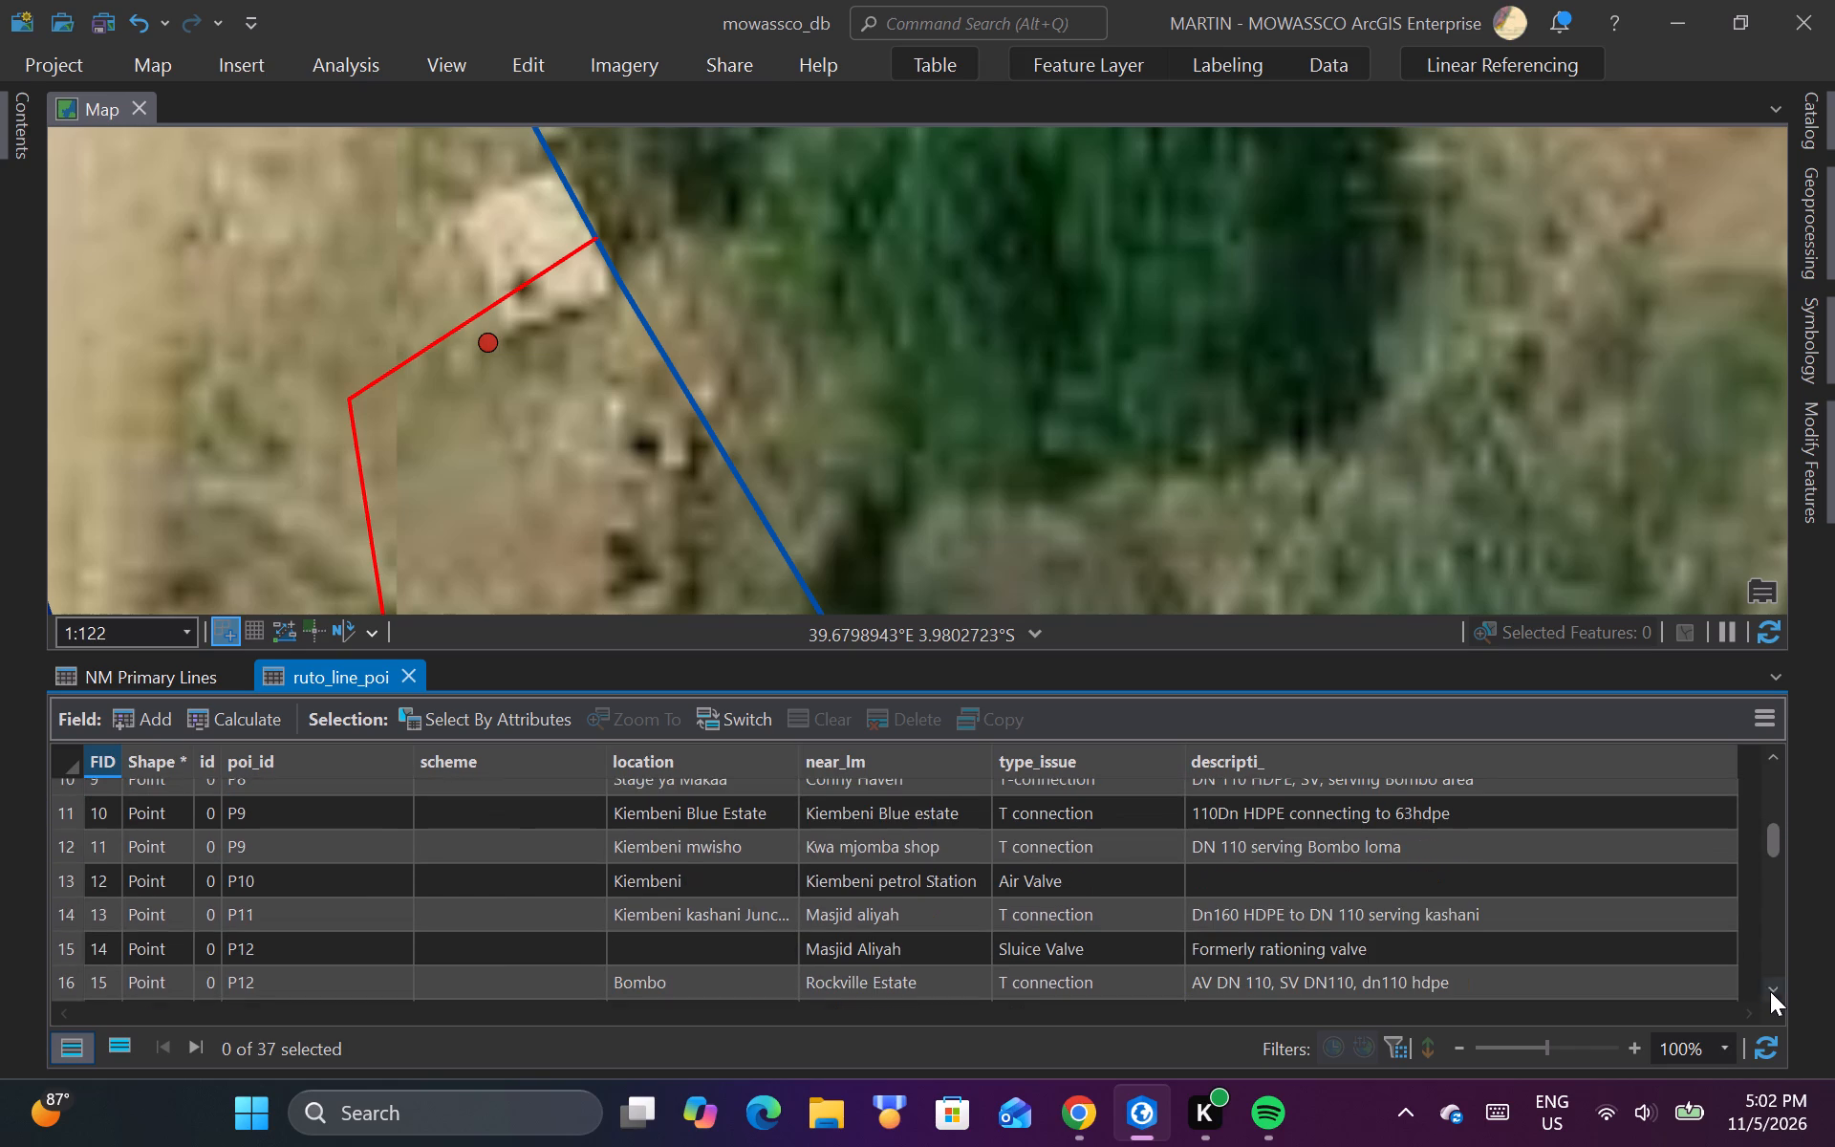
click(1770, 991)
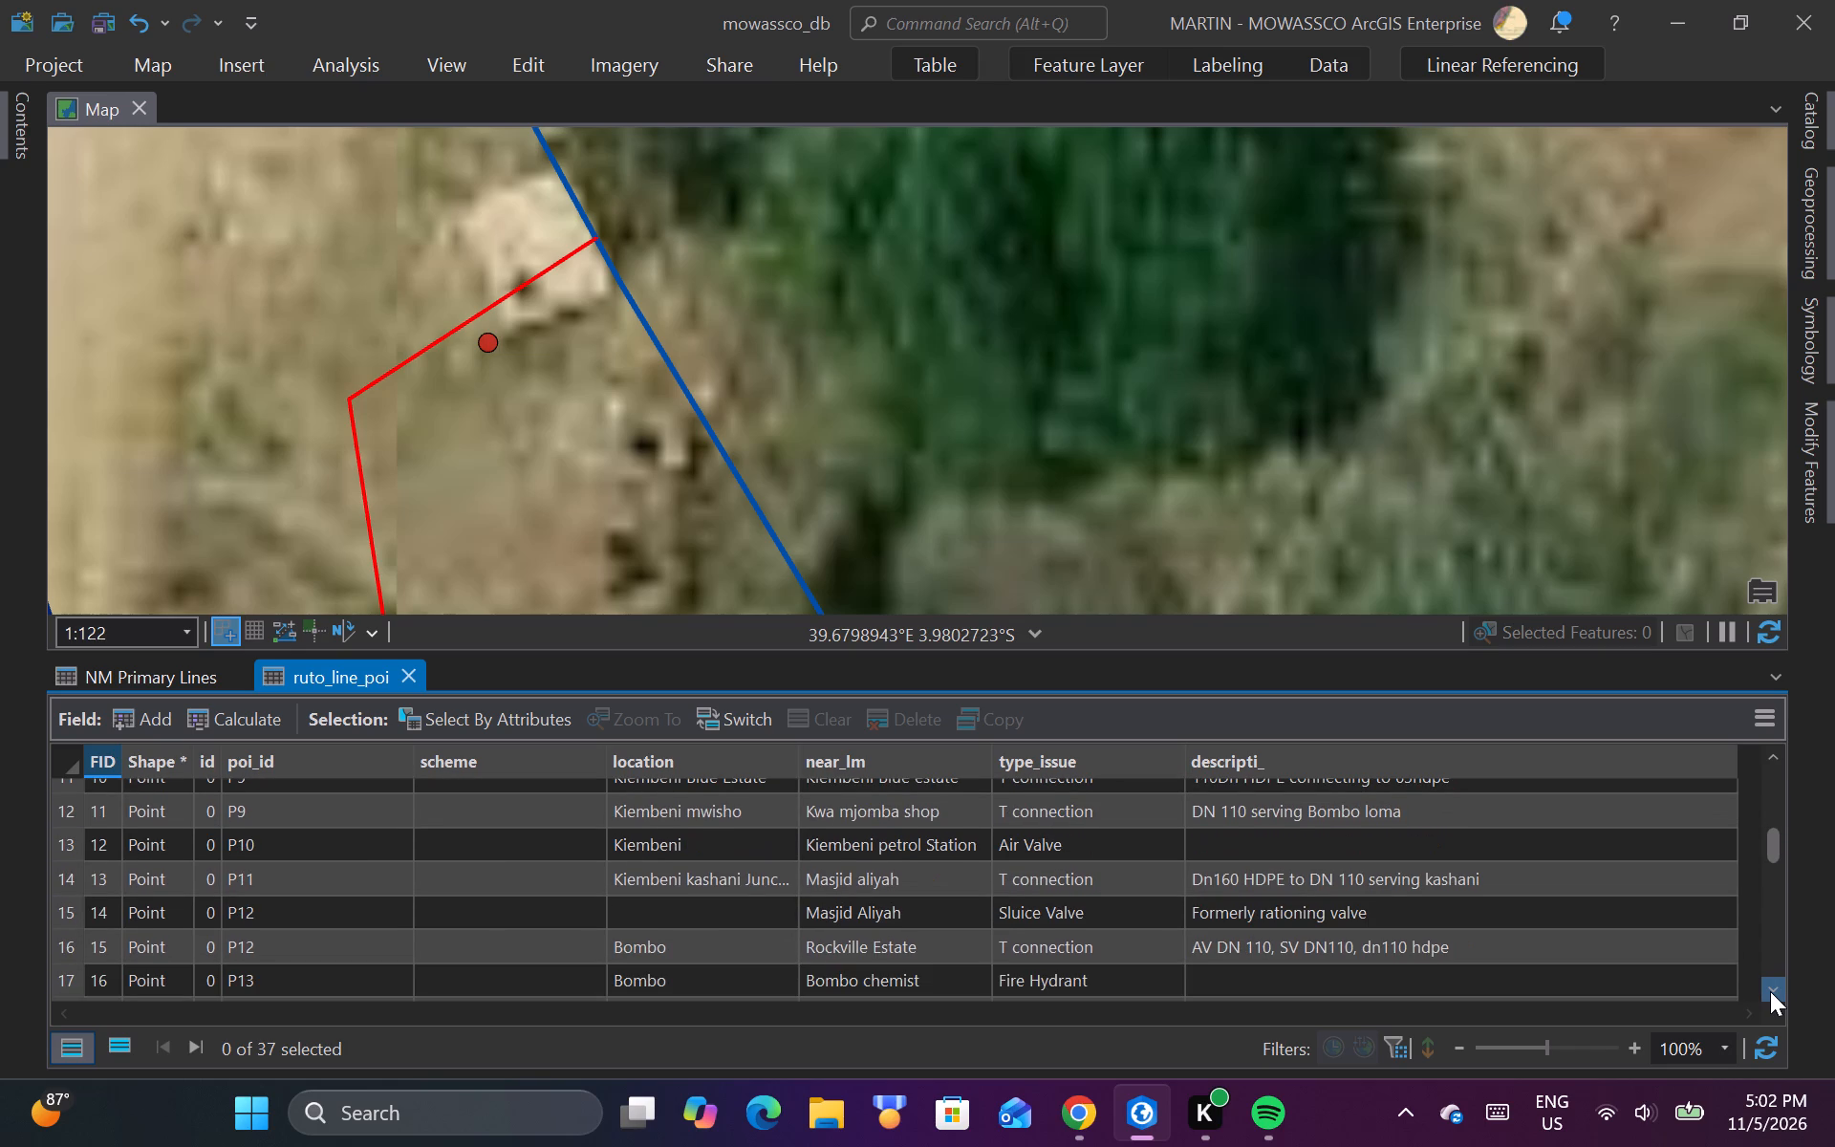
click(1770, 991)
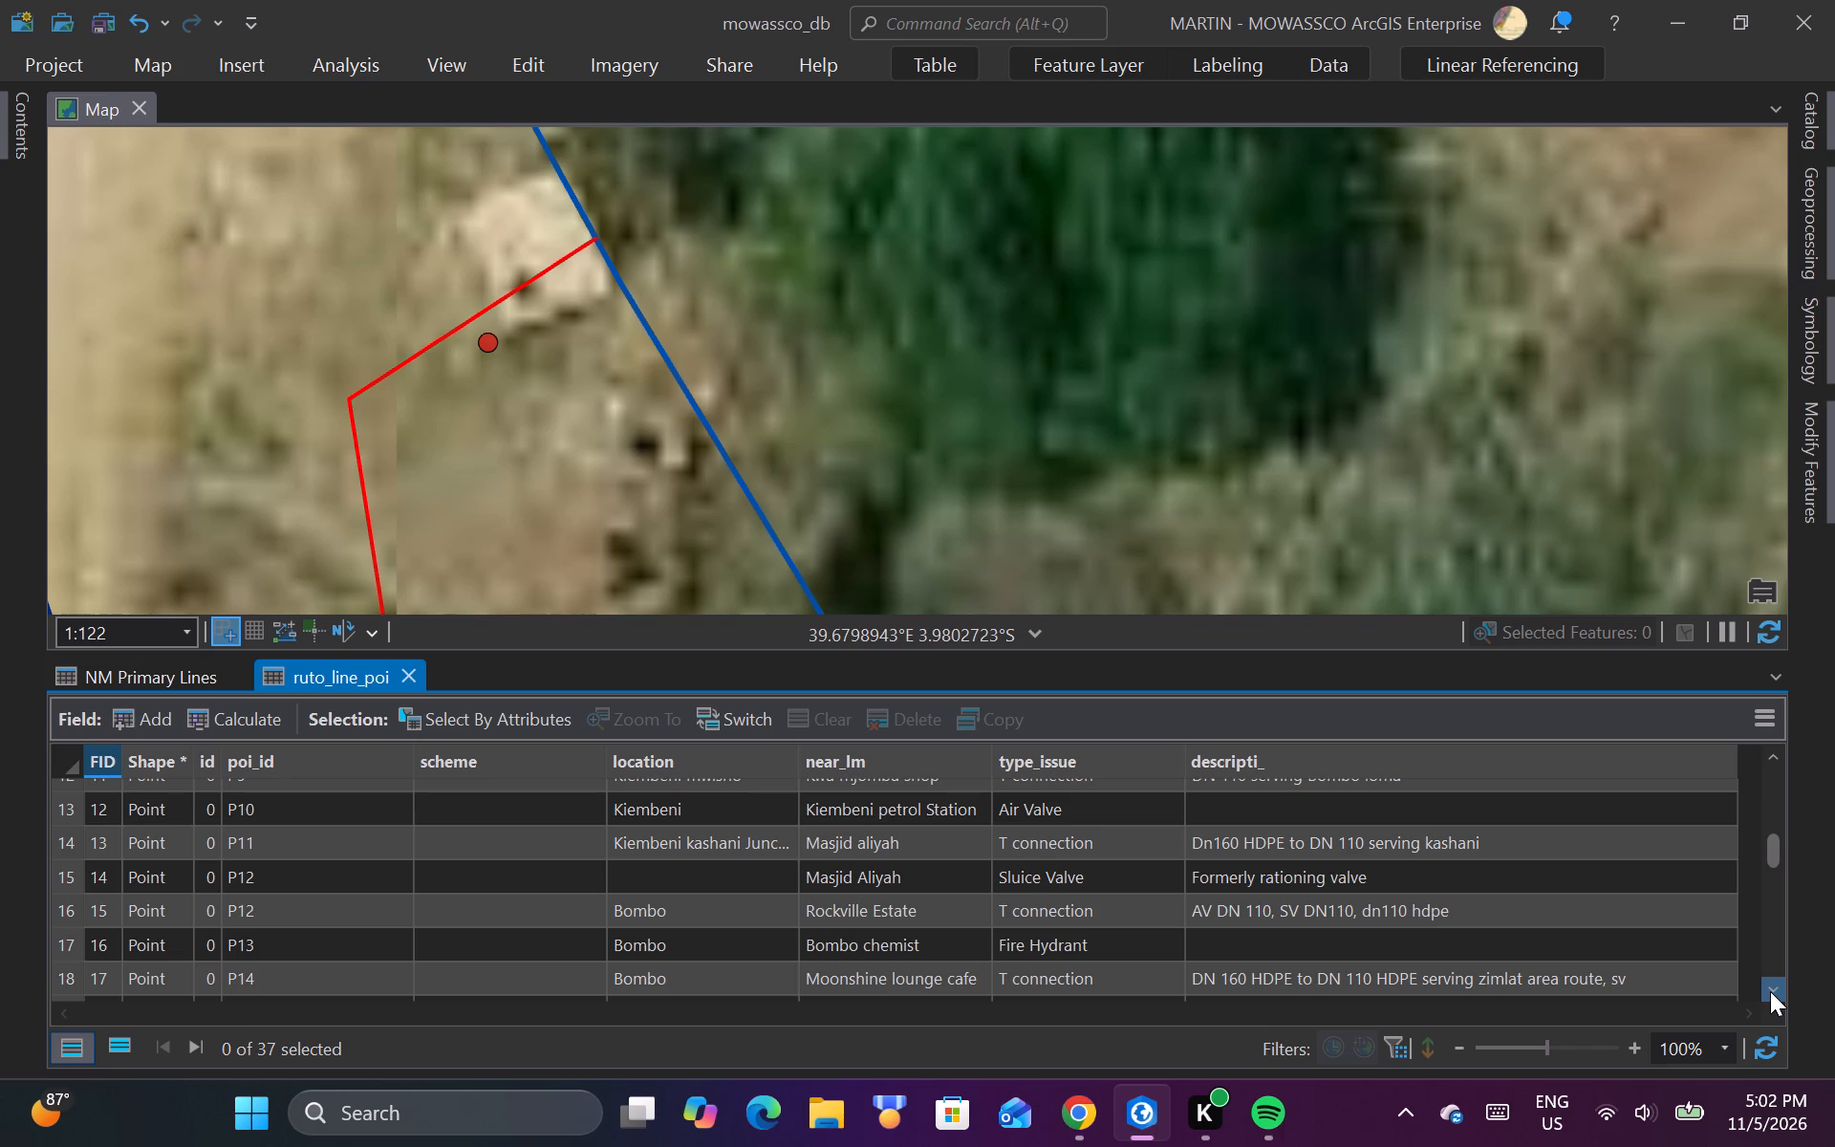
Switch the primary symbology of the ruto_line_valves layer from Single Symbol to Unique Values.
click(11, 133)
click(195, 344)
right_click(195, 344)
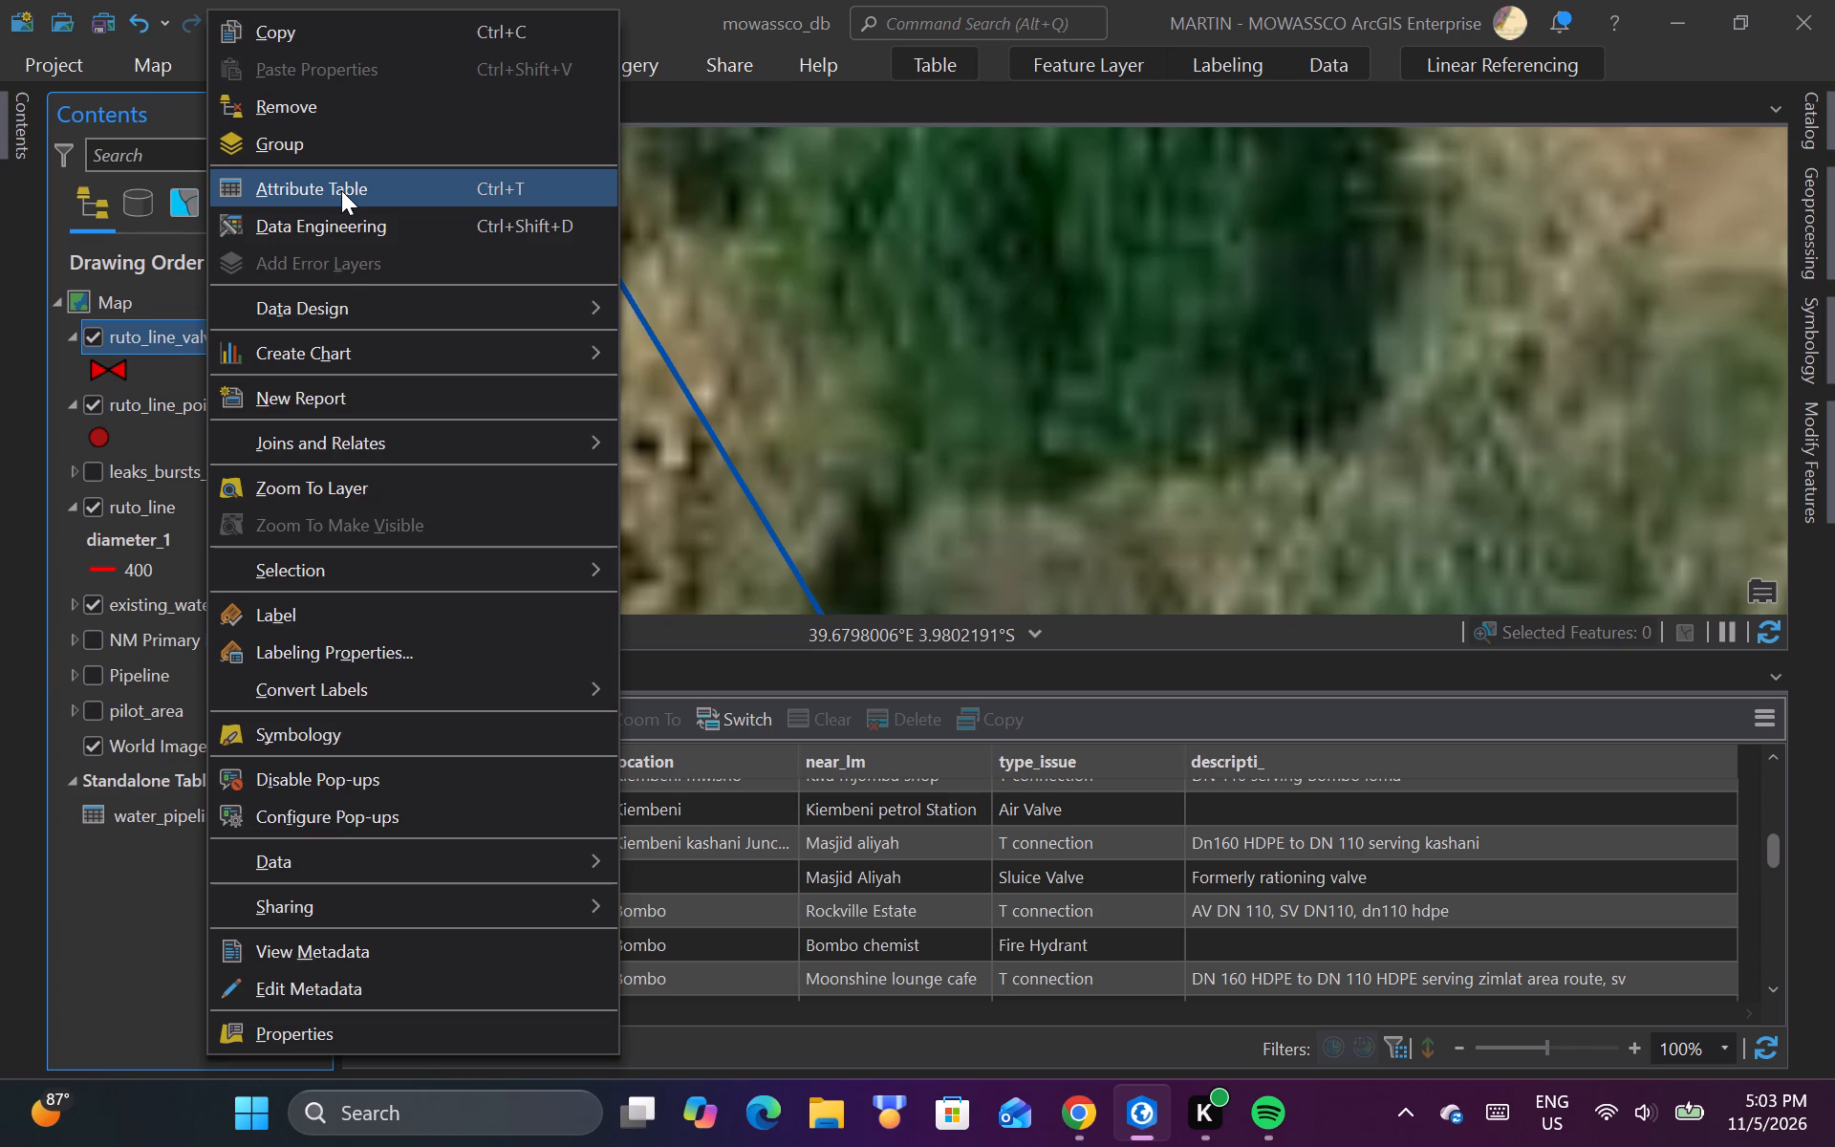
click(355, 734)
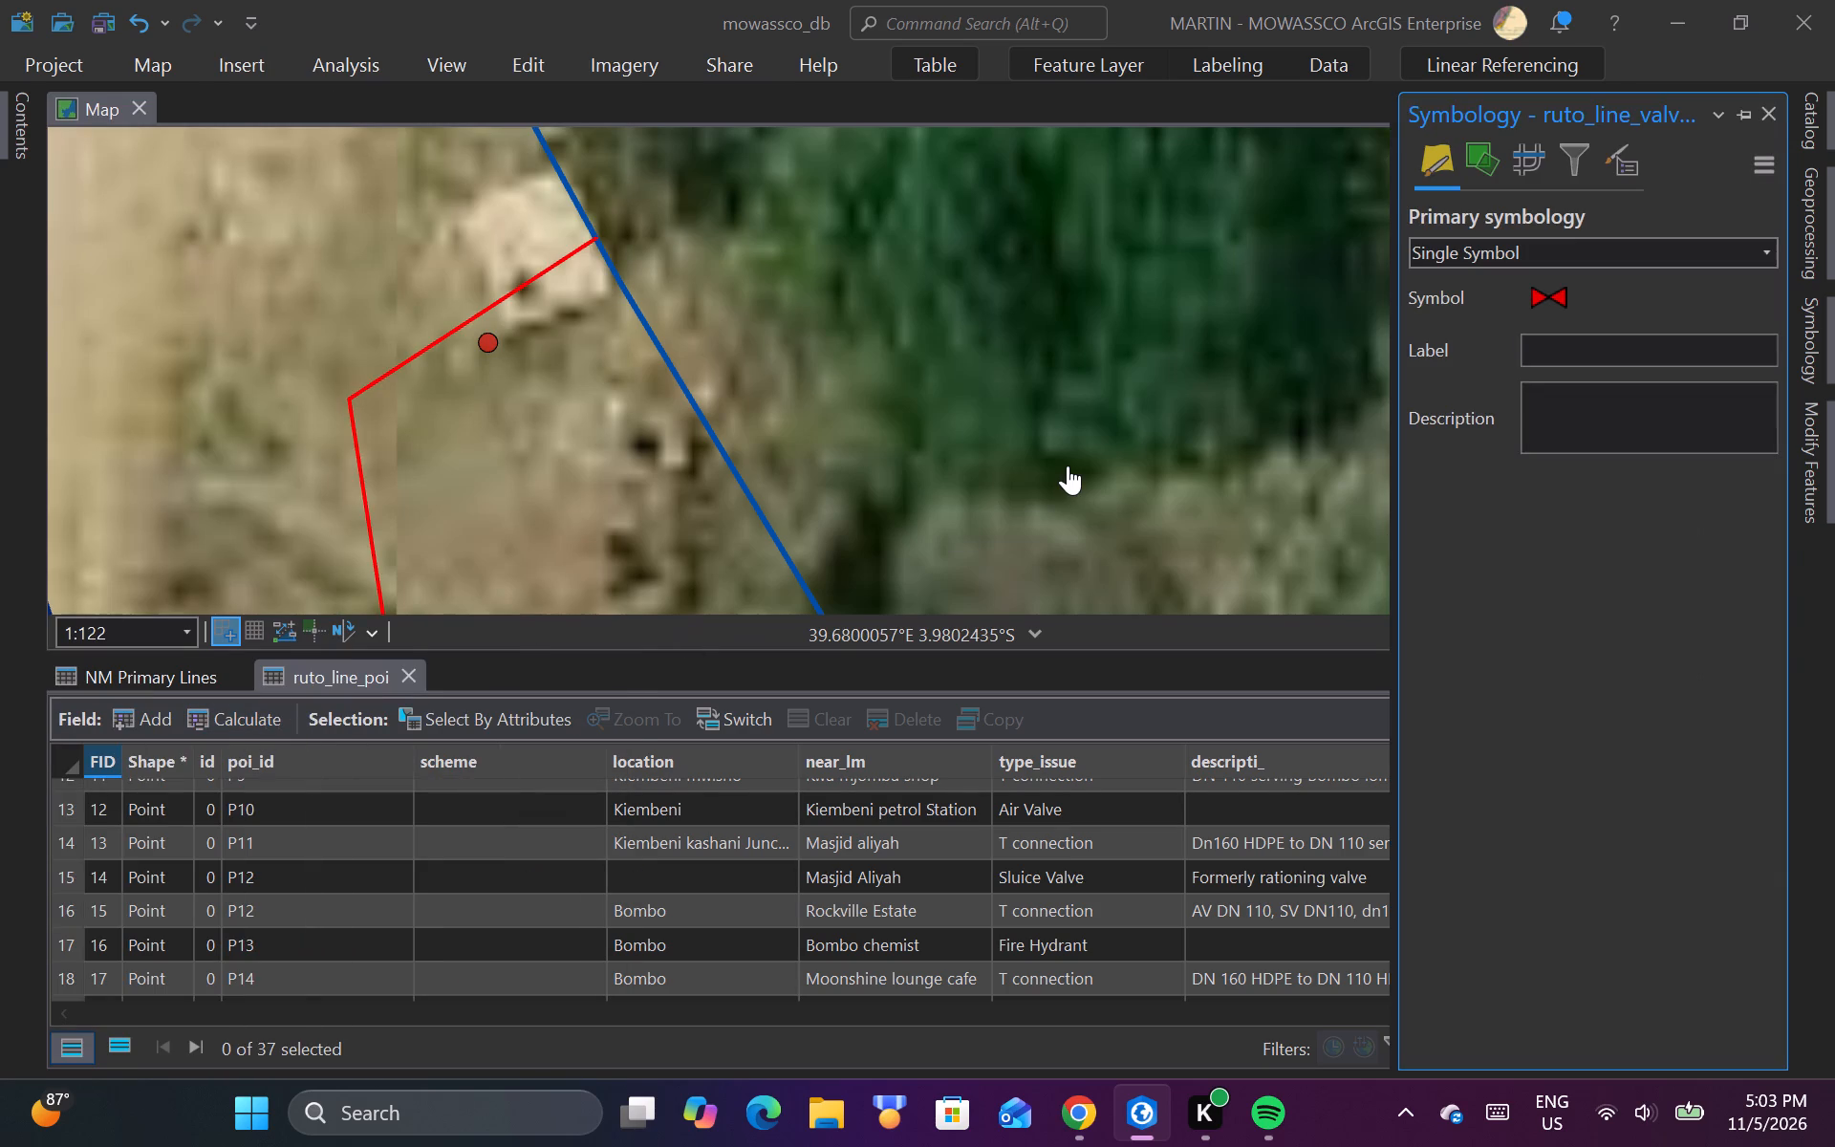
click(1765, 249)
click(1348, 418)
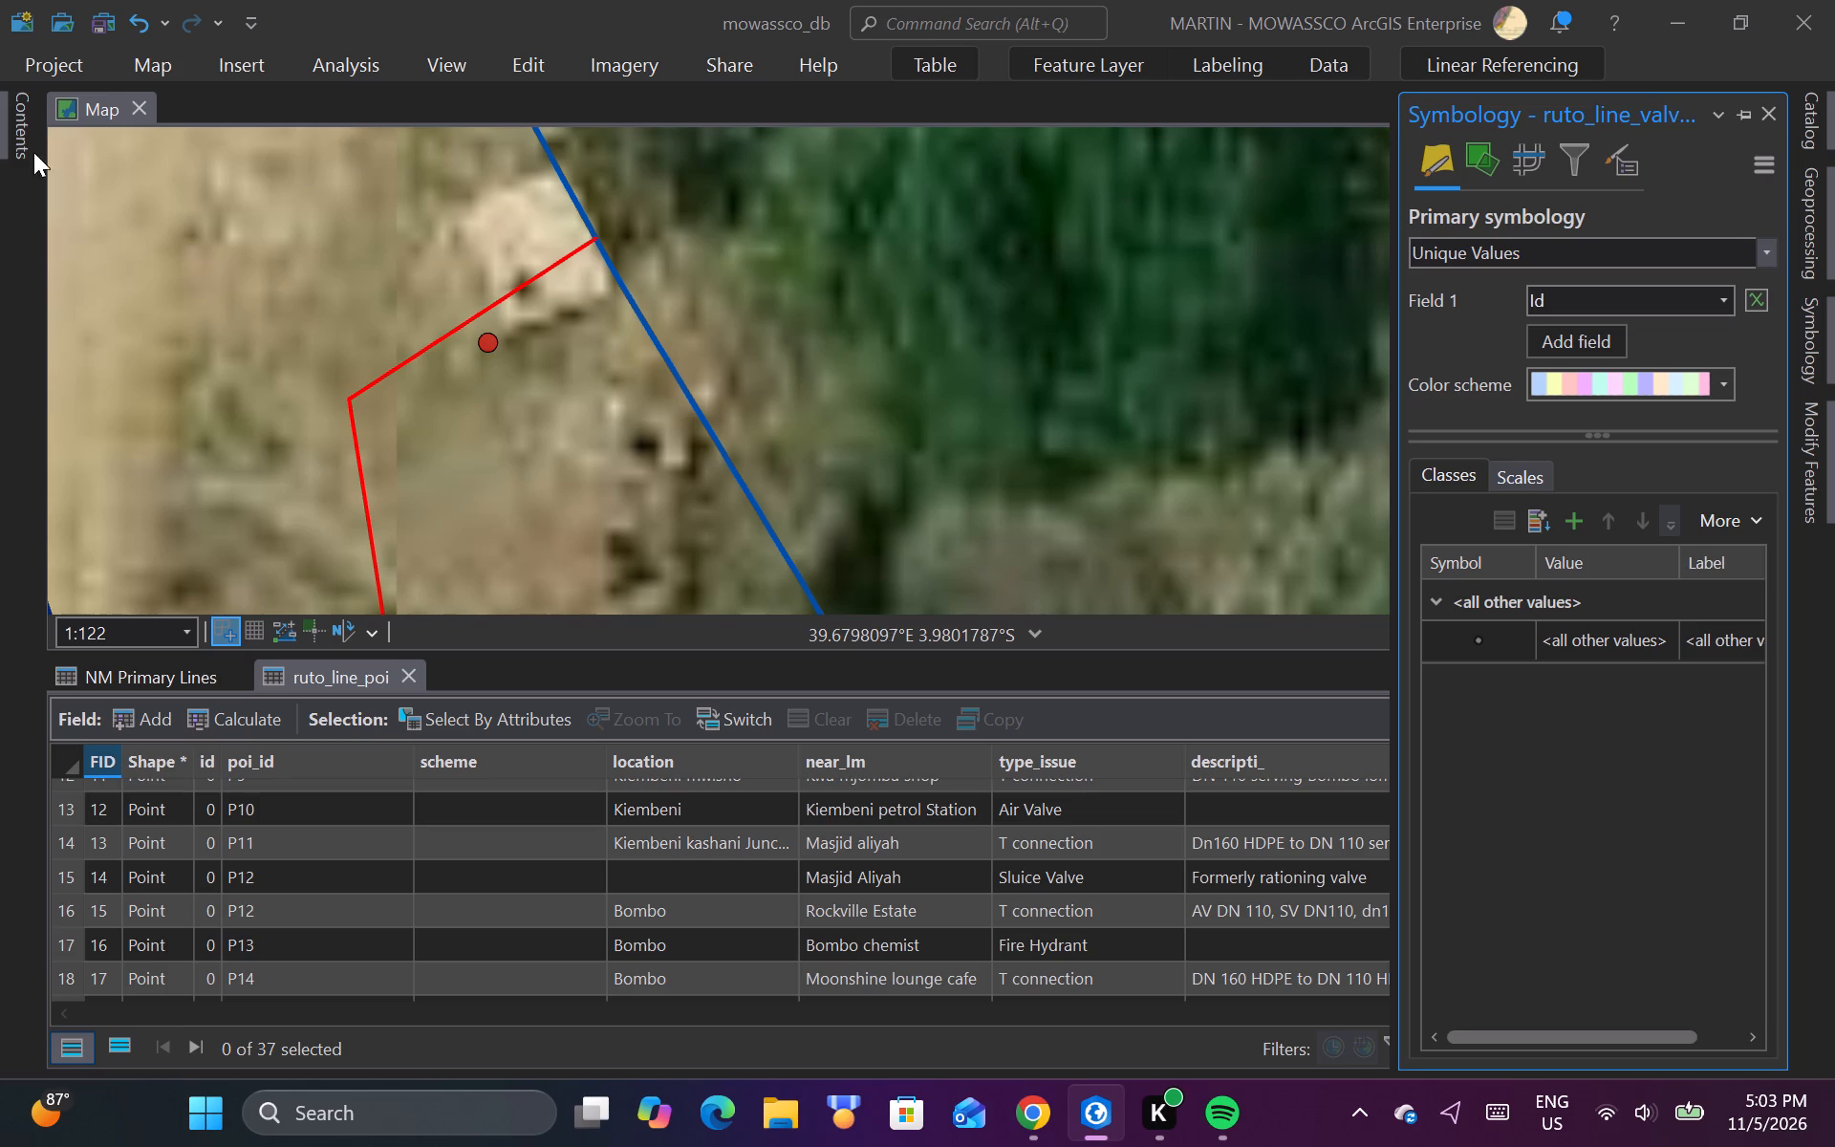
Open the attribute table of ruto_line_valves and add a new field named type with data type Text.
click(19, 117)
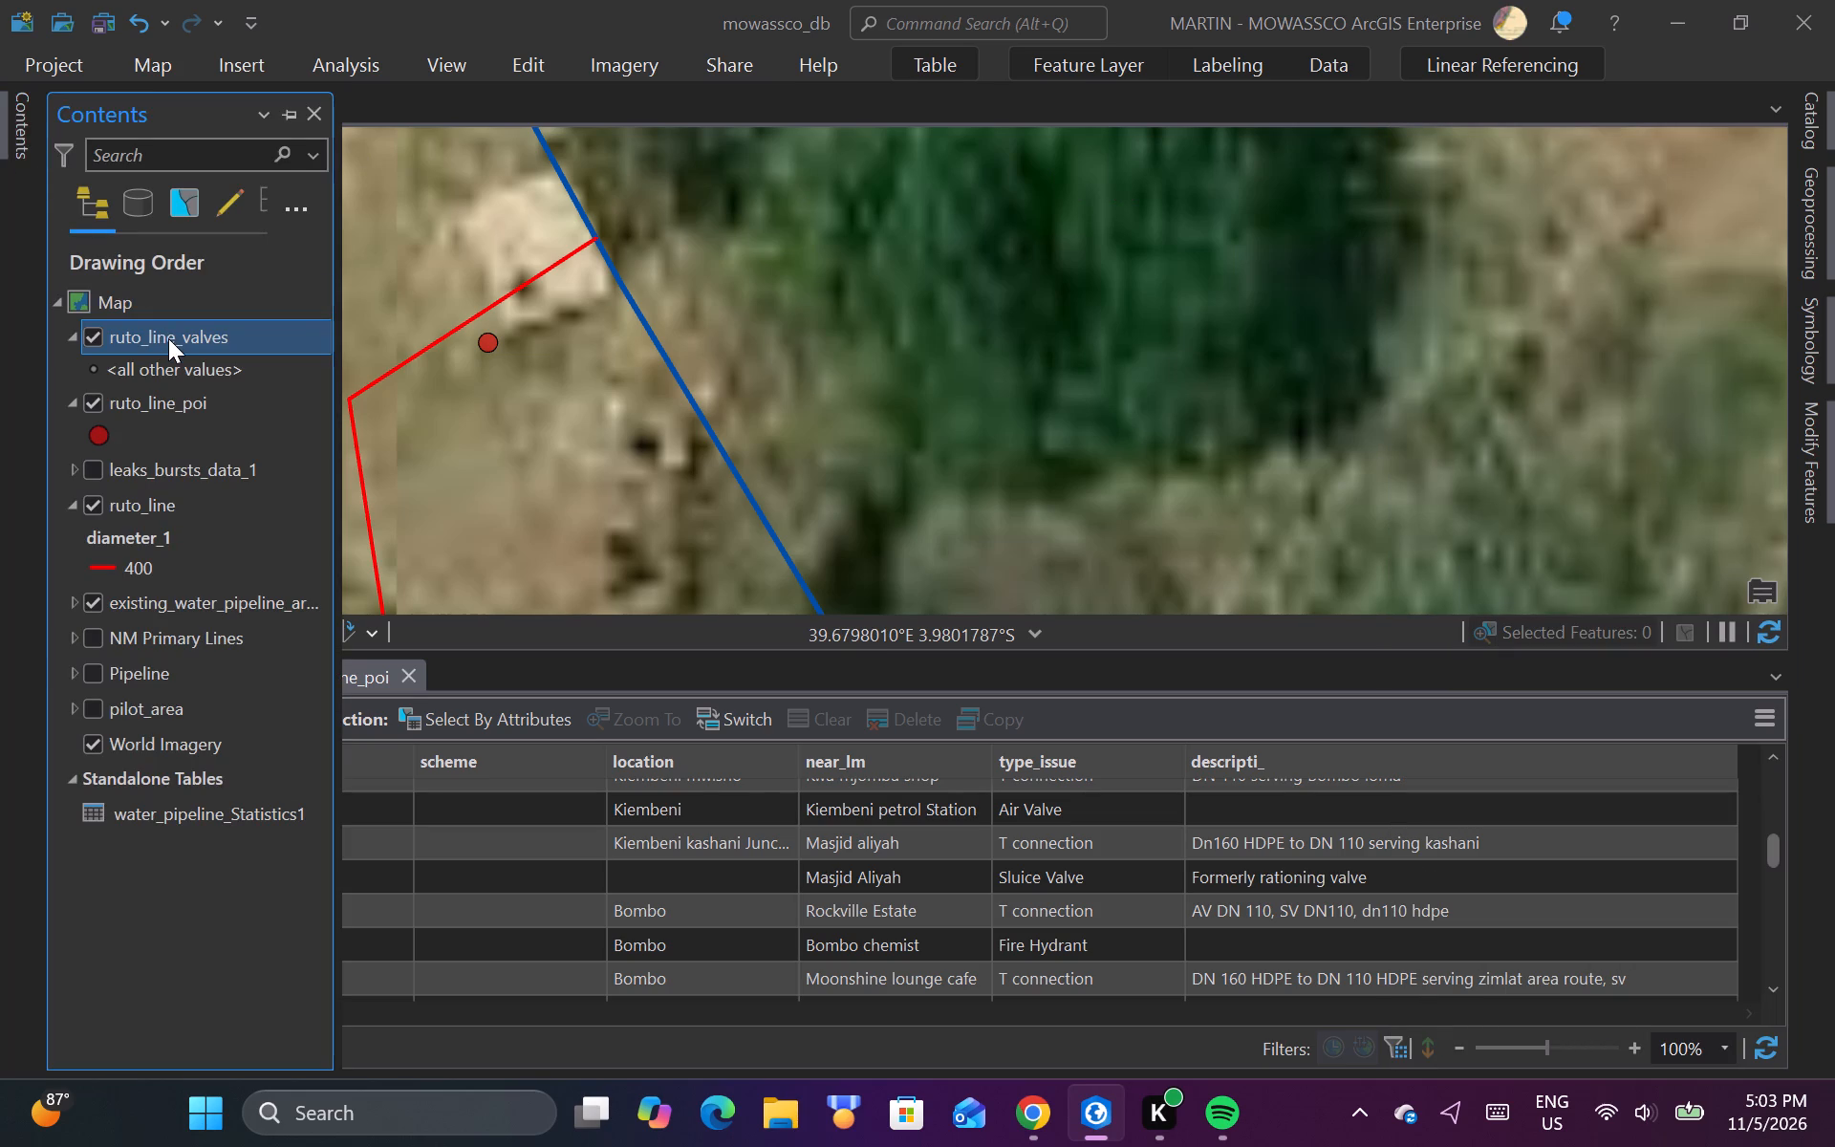
right_click(168, 338)
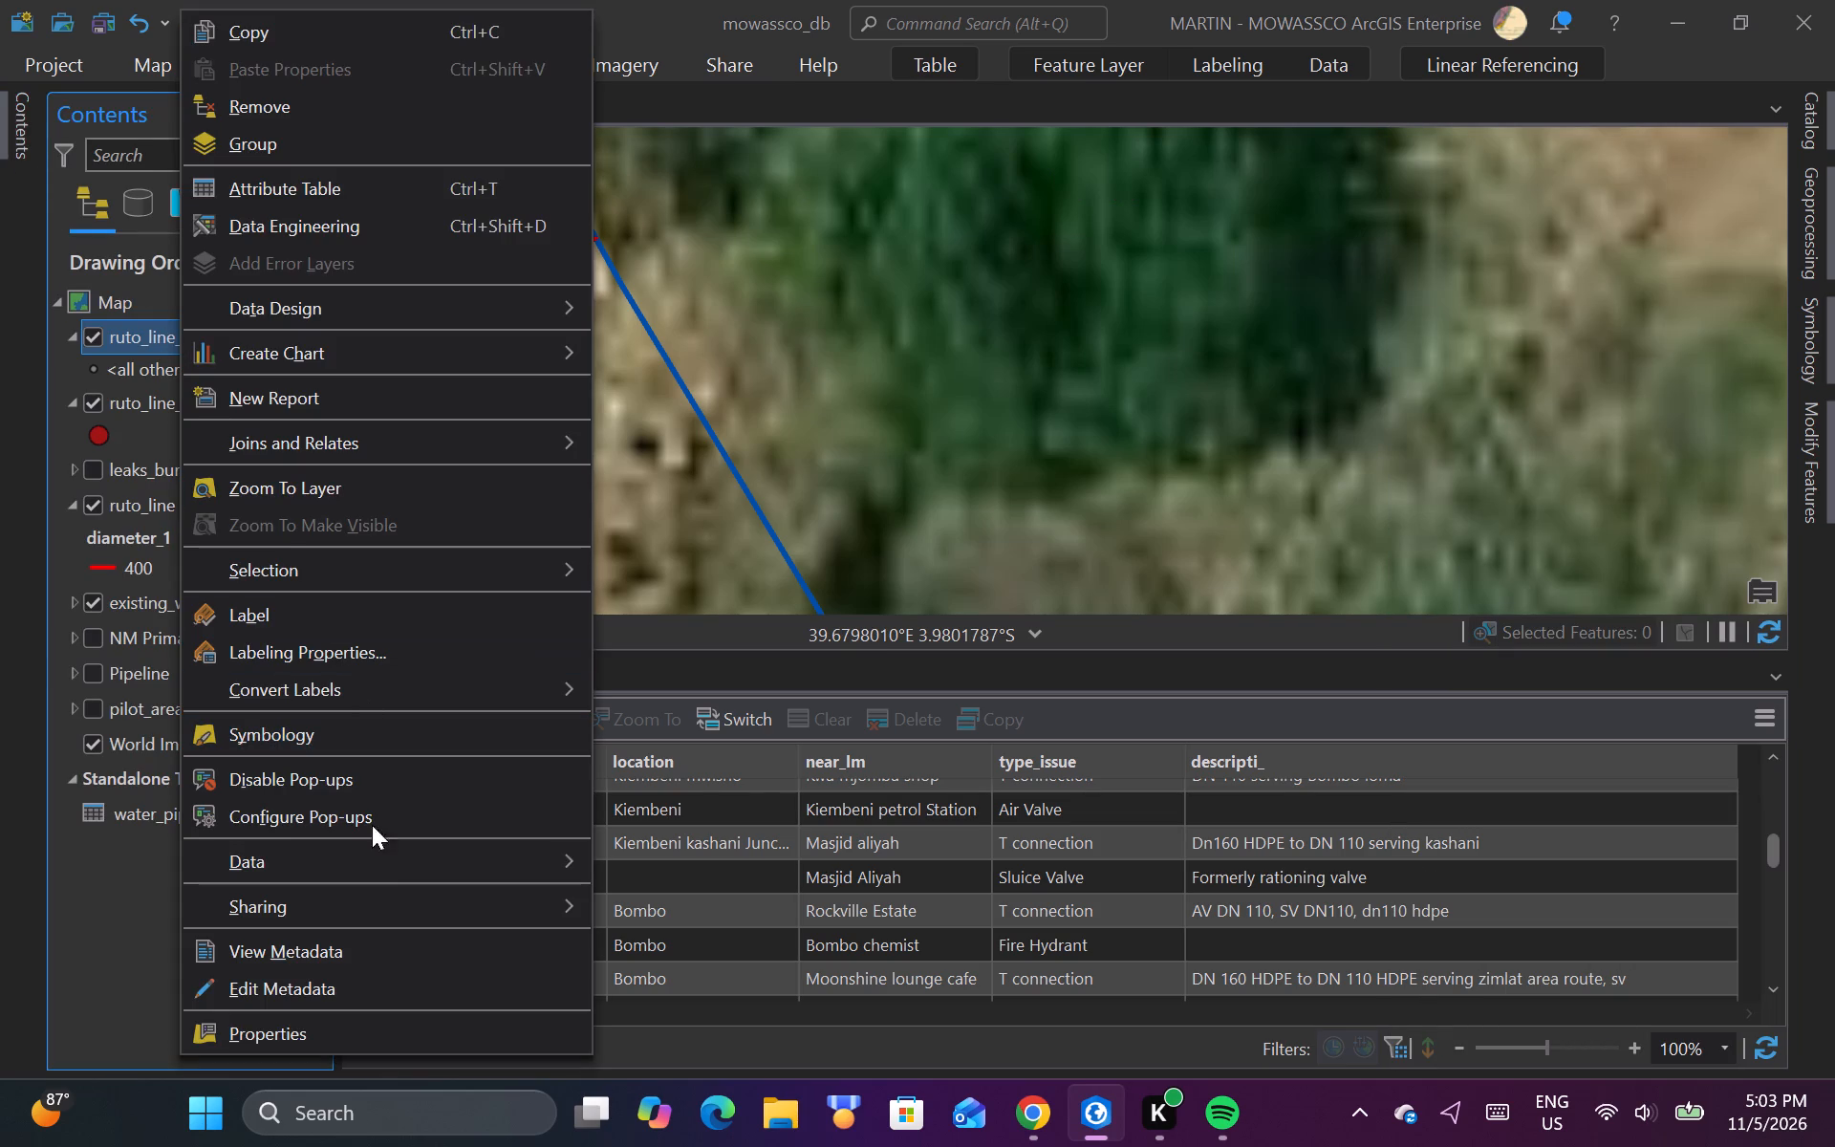
click(301, 197)
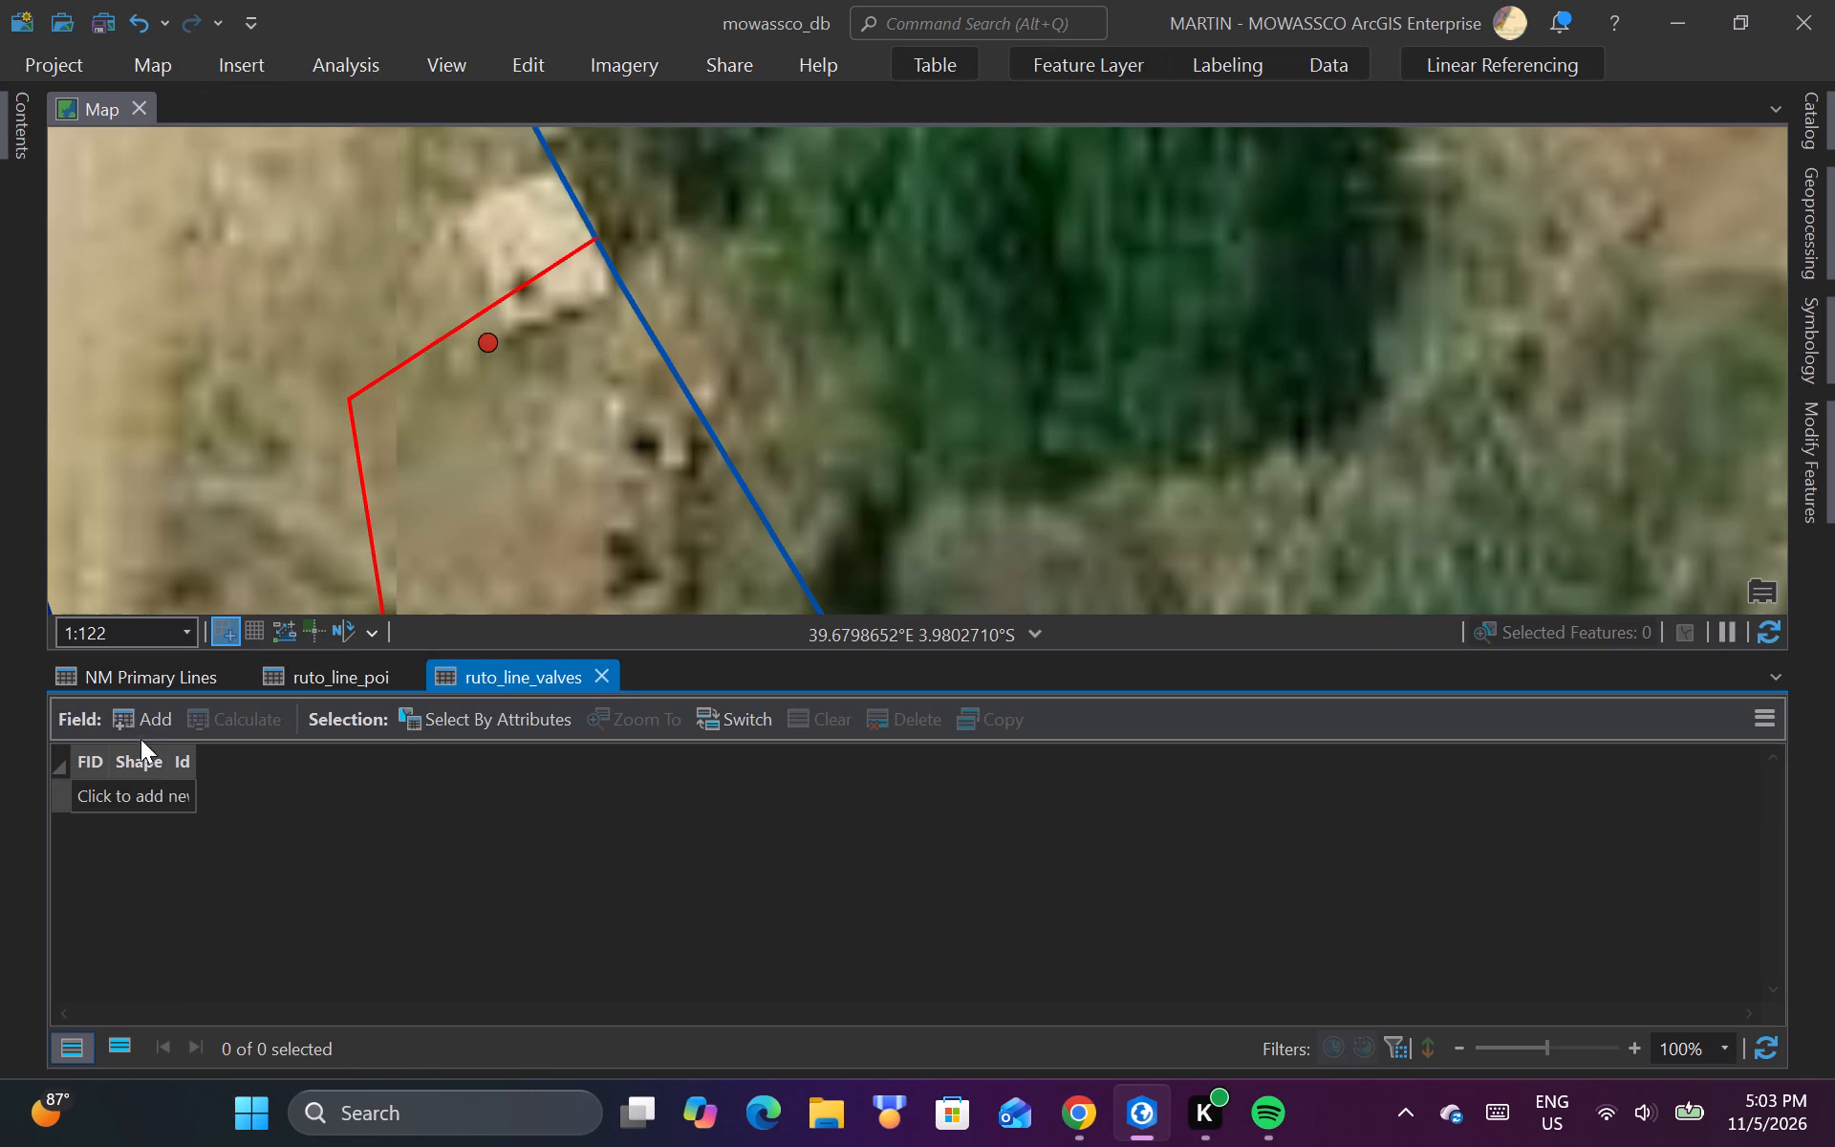
click(126, 727)
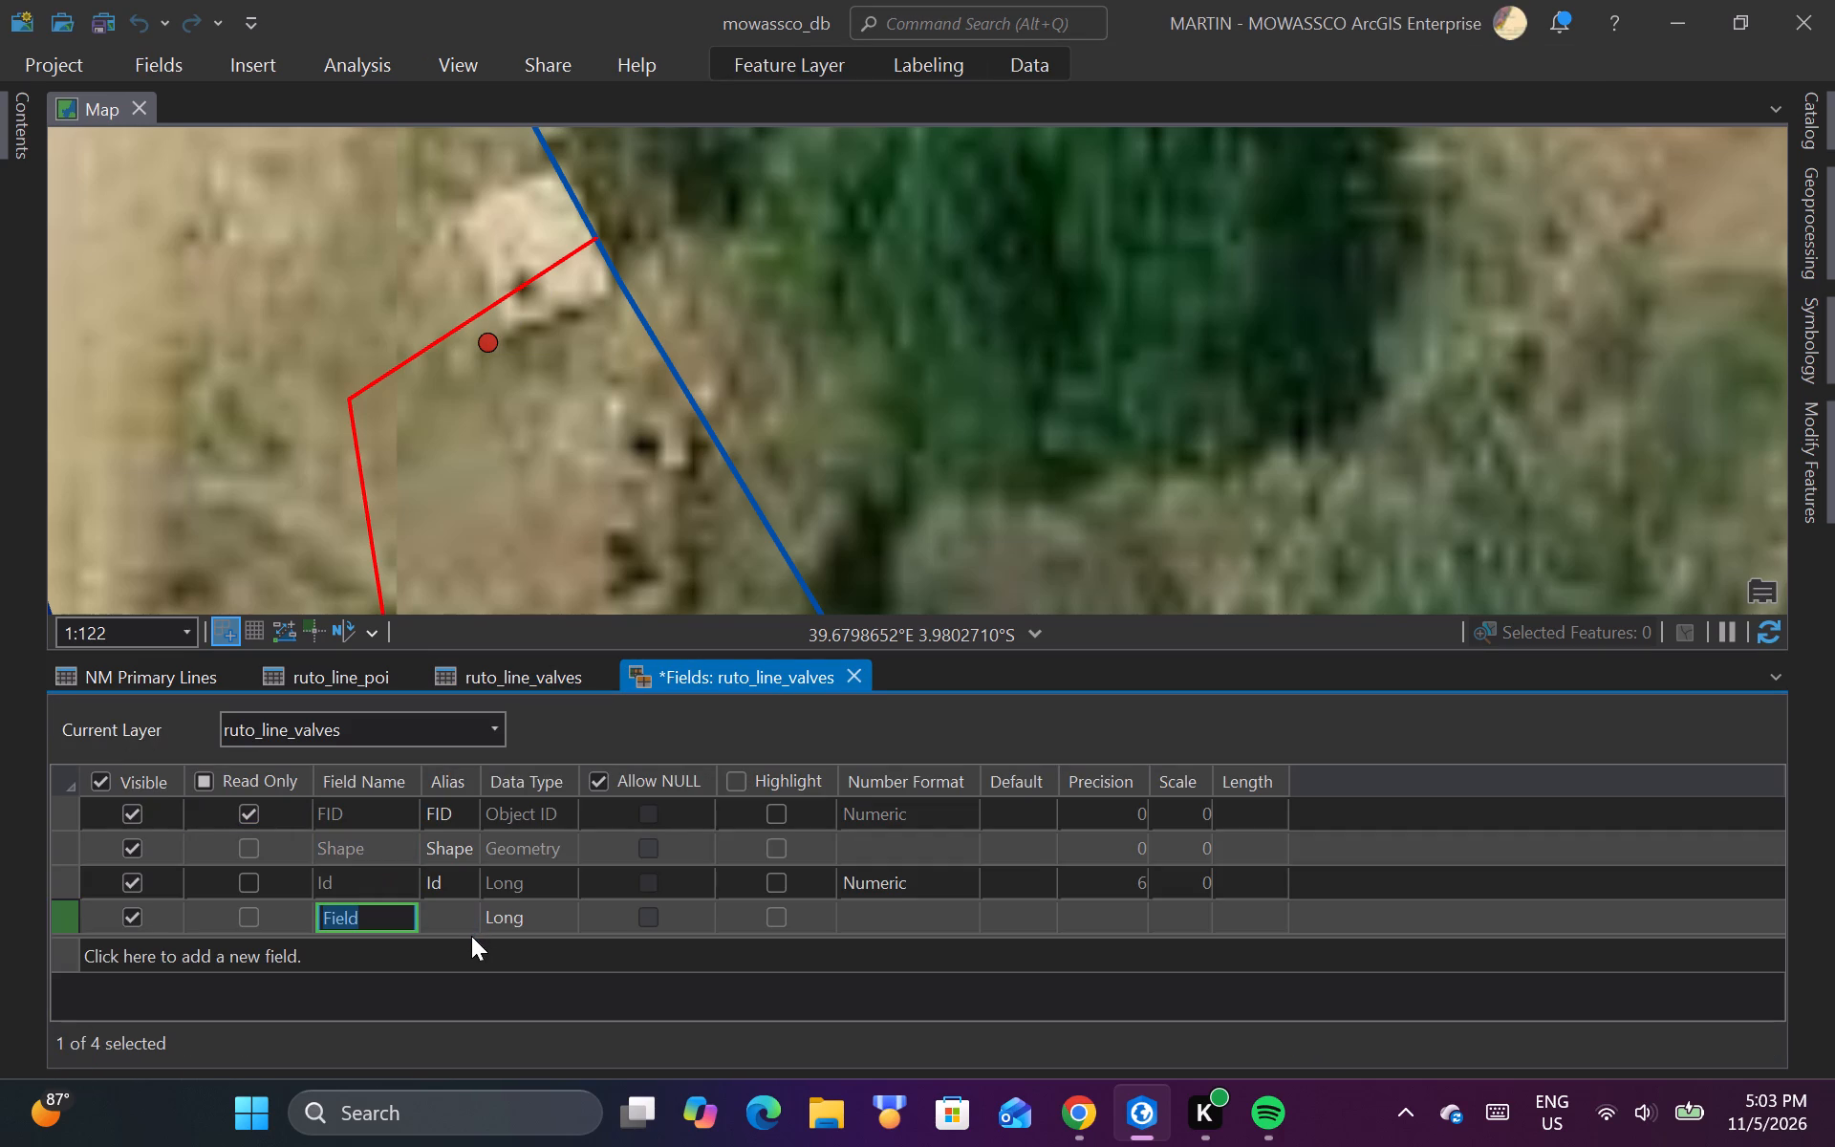
text(type)
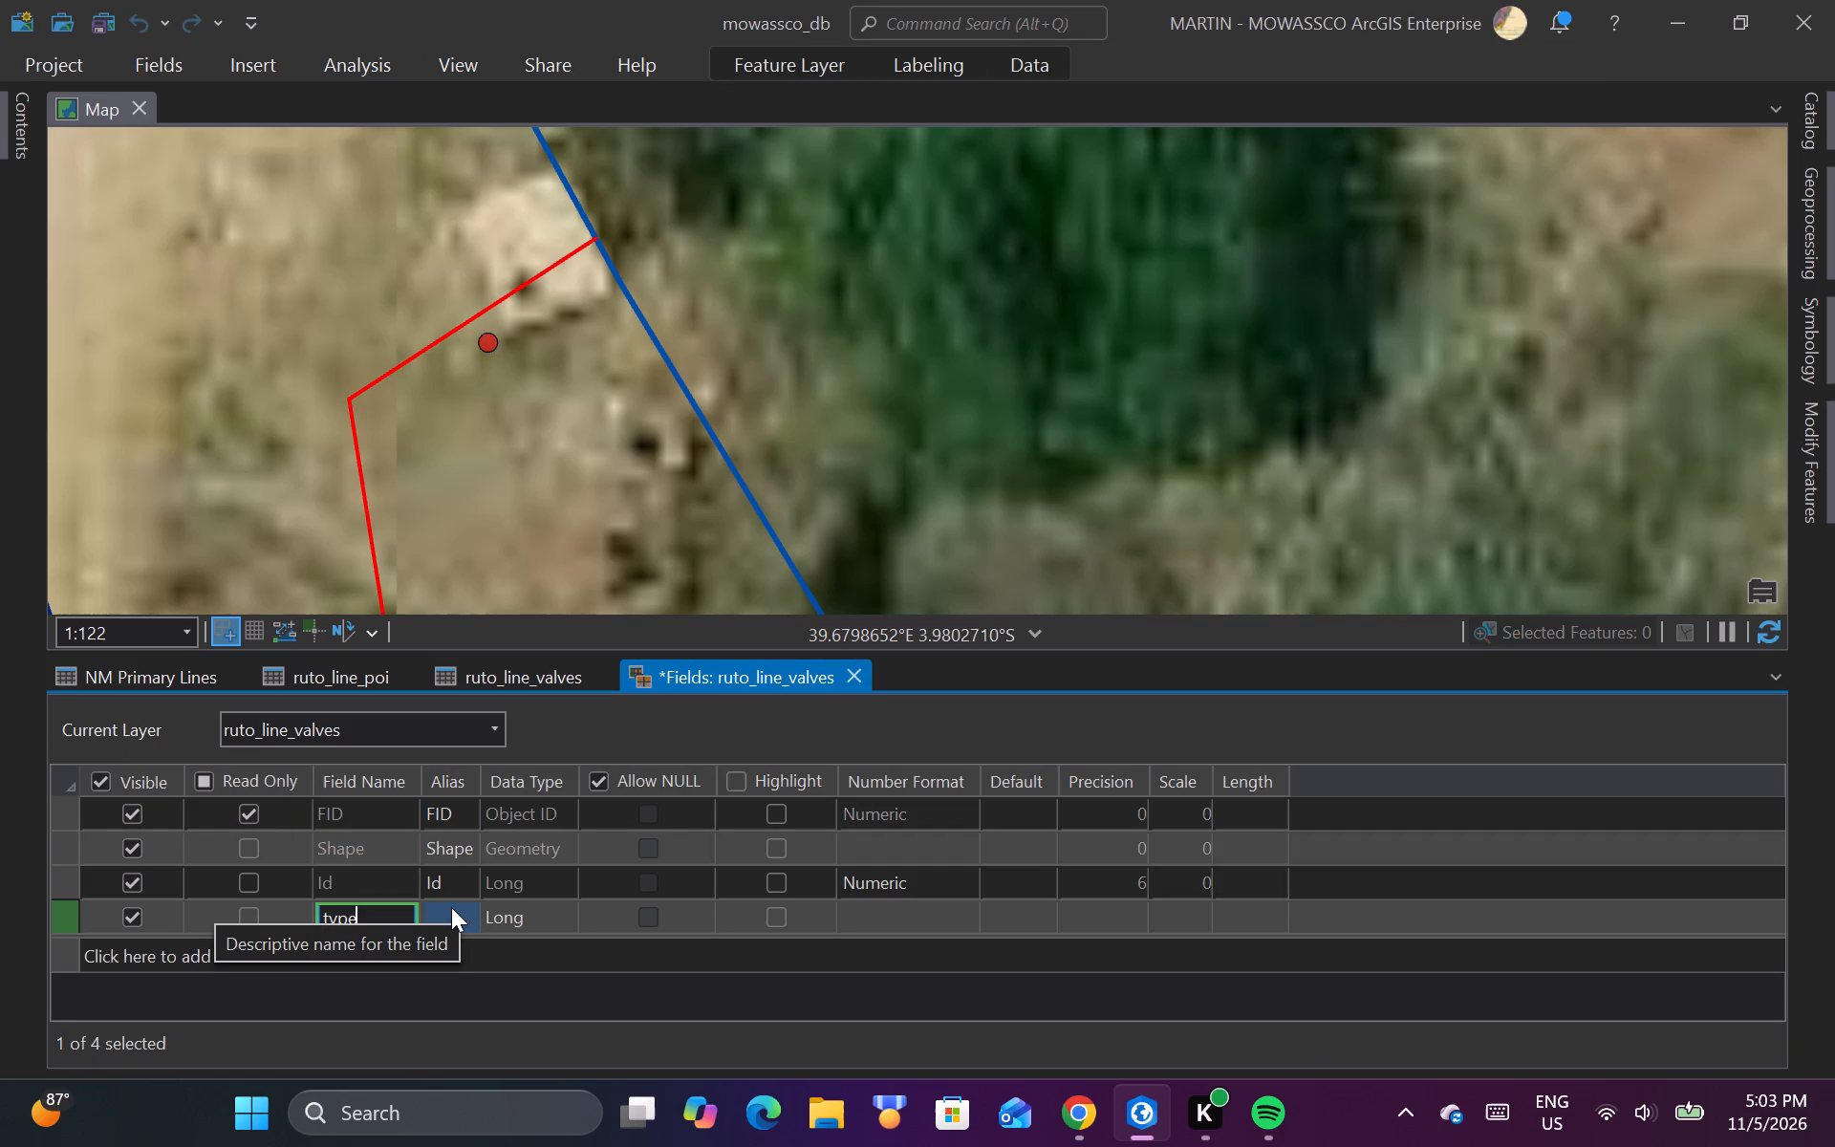
double_click(521, 921)
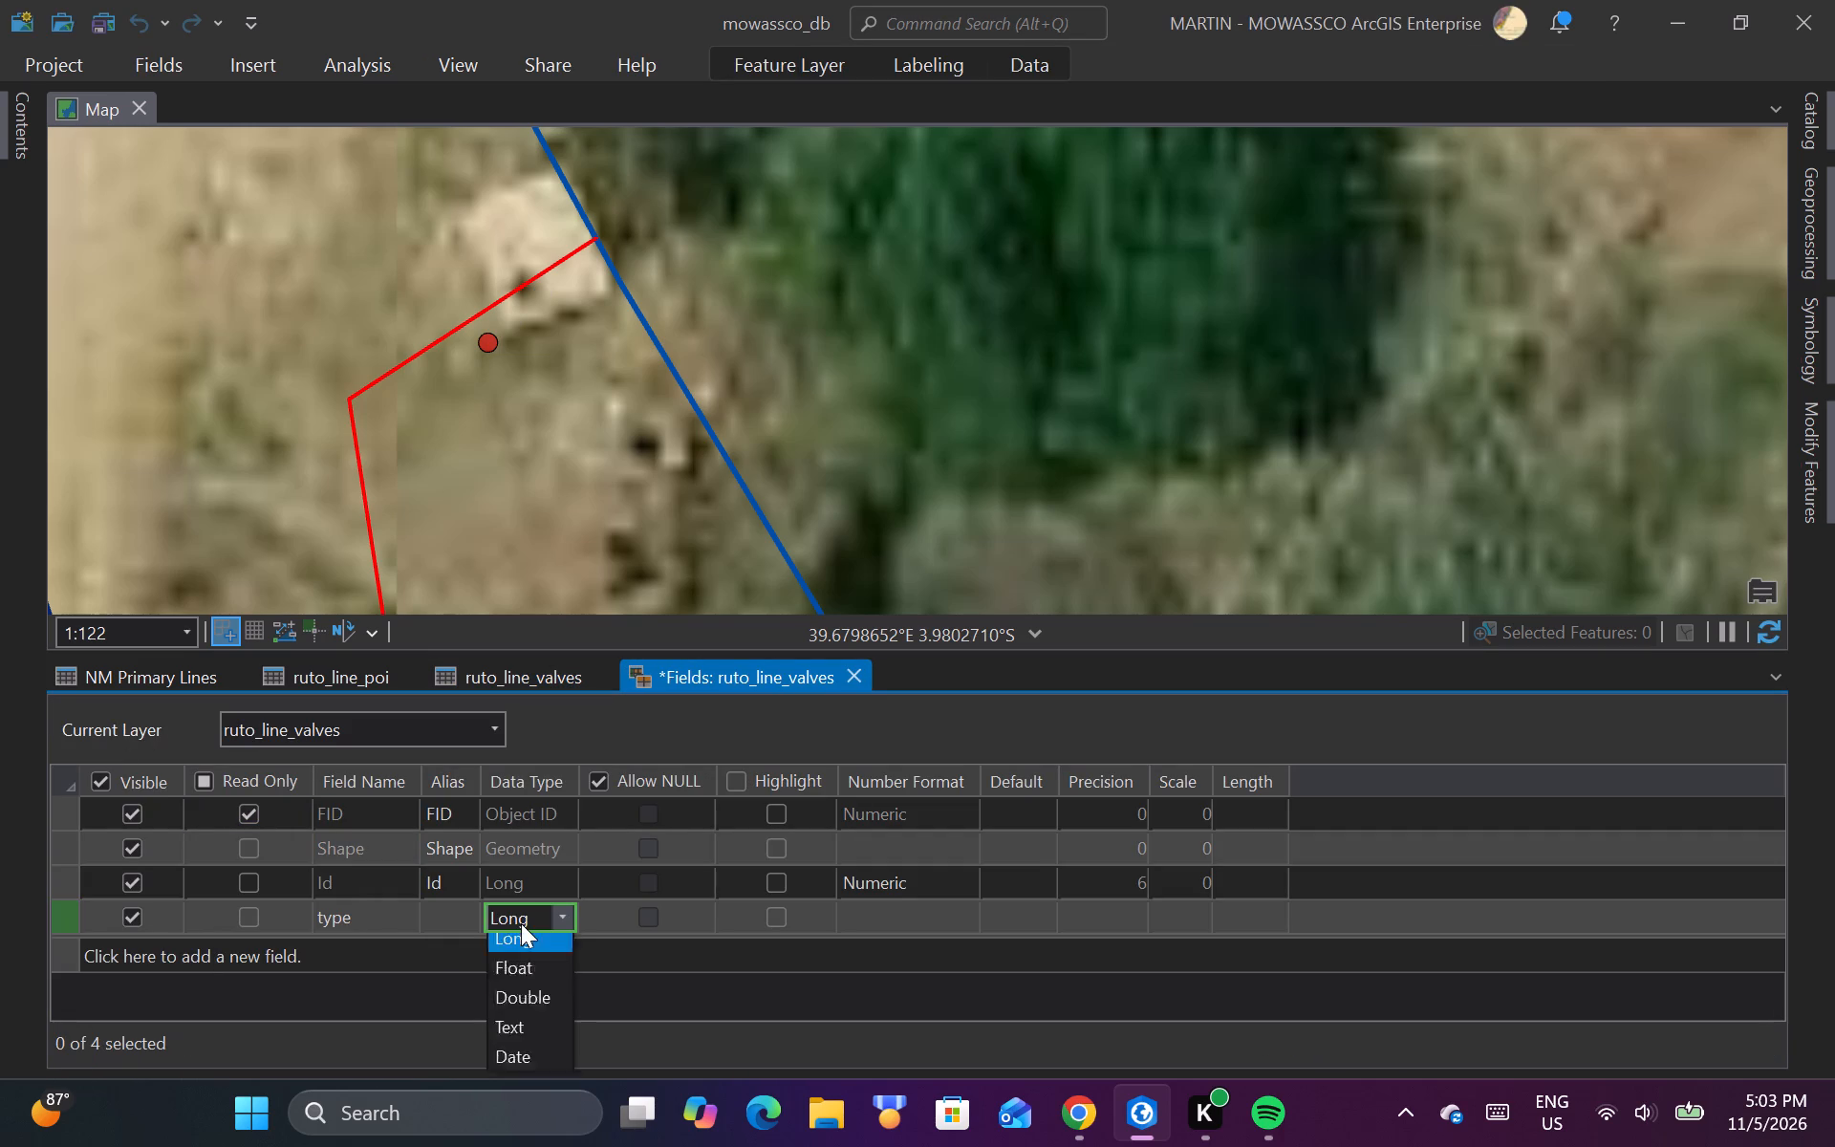
click(513, 1070)
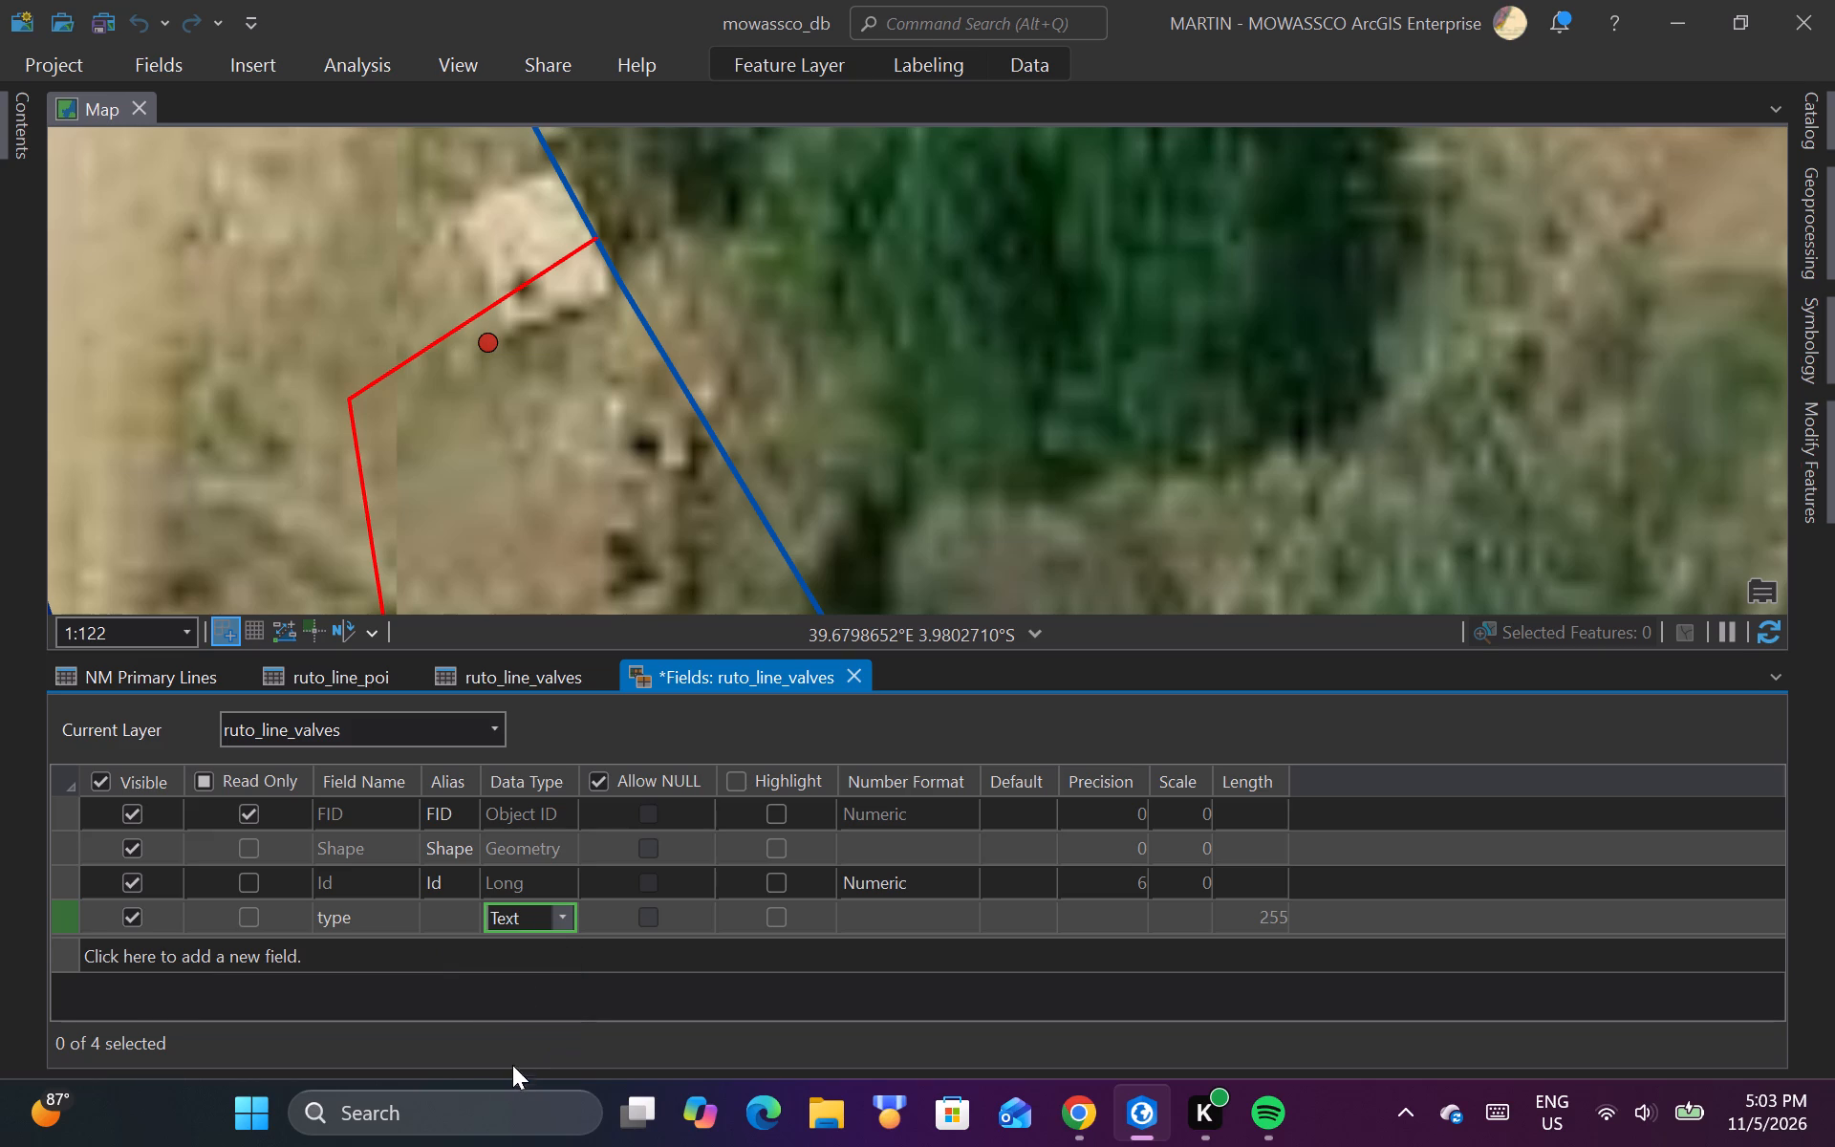
Add a second new field to ruto_line_valves named diameter with data type Short.
click(220, 951)
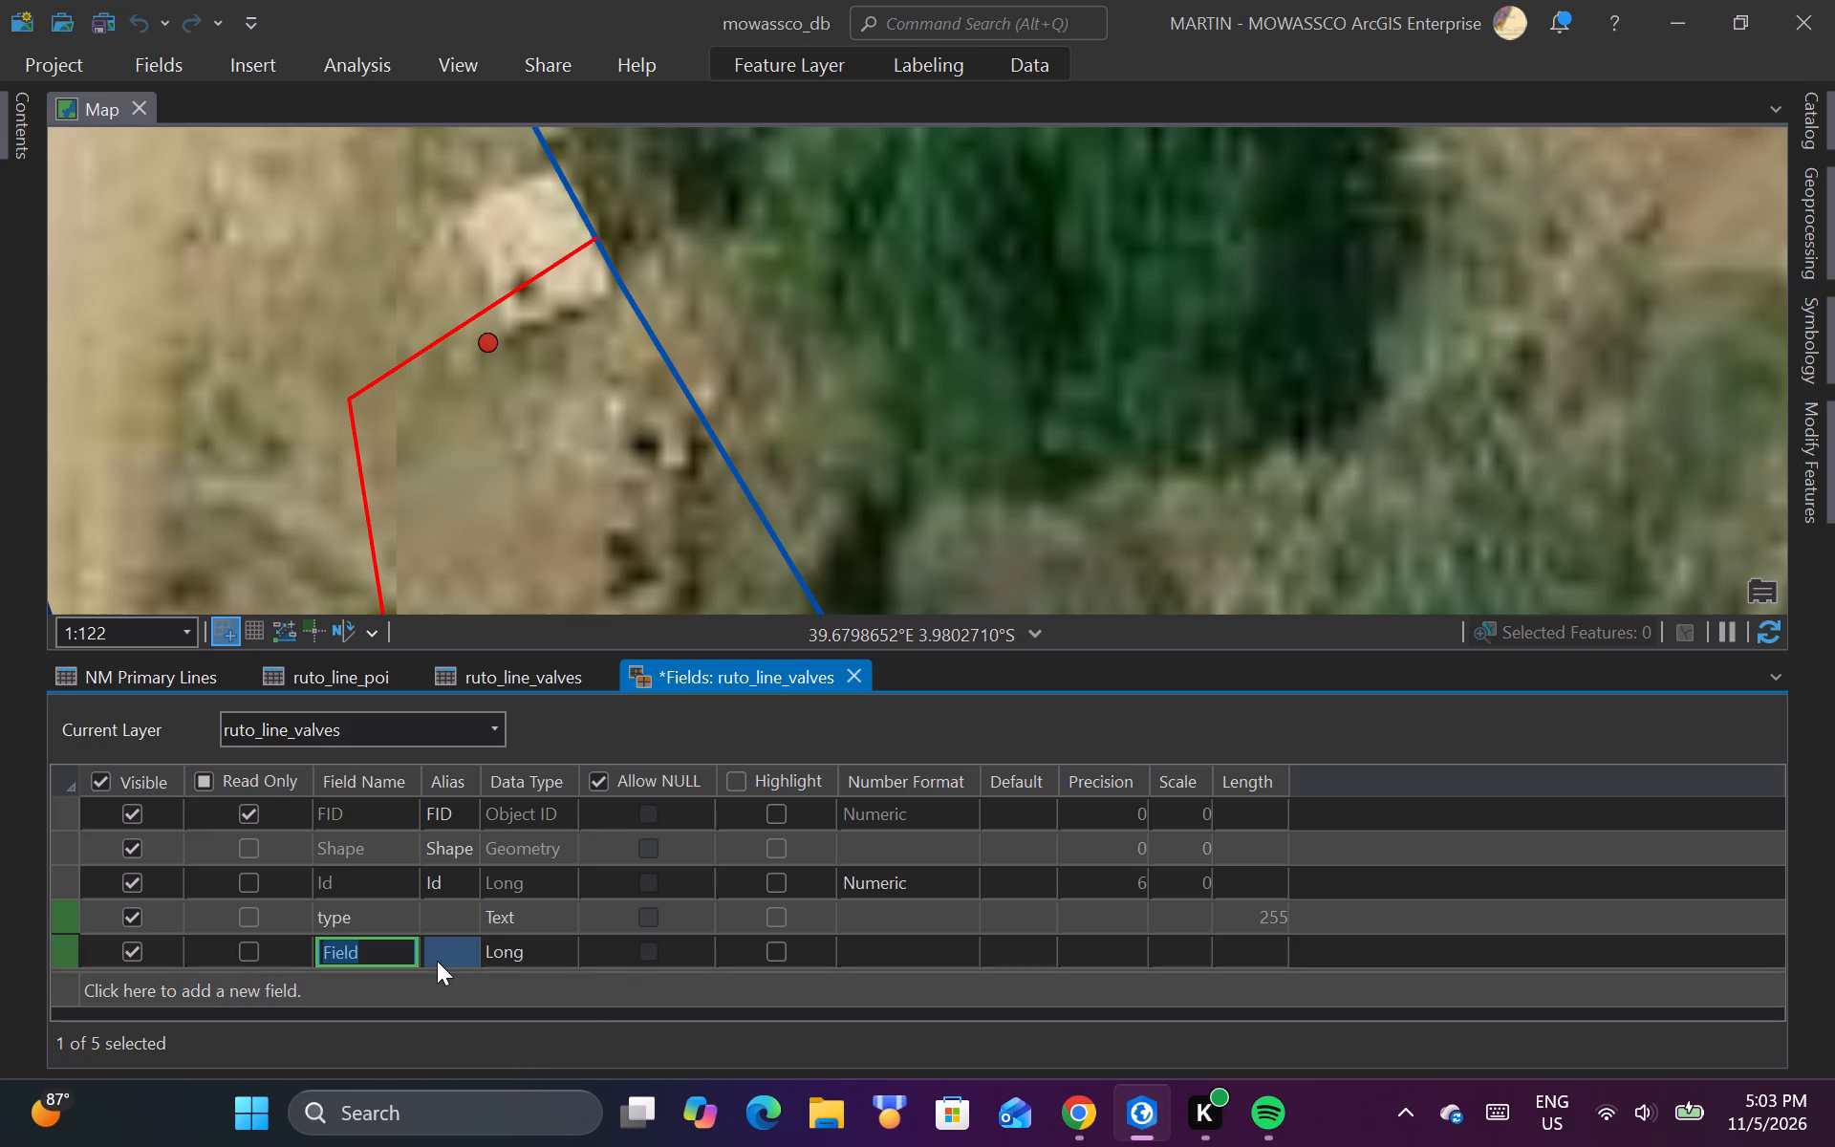
text(diameter)
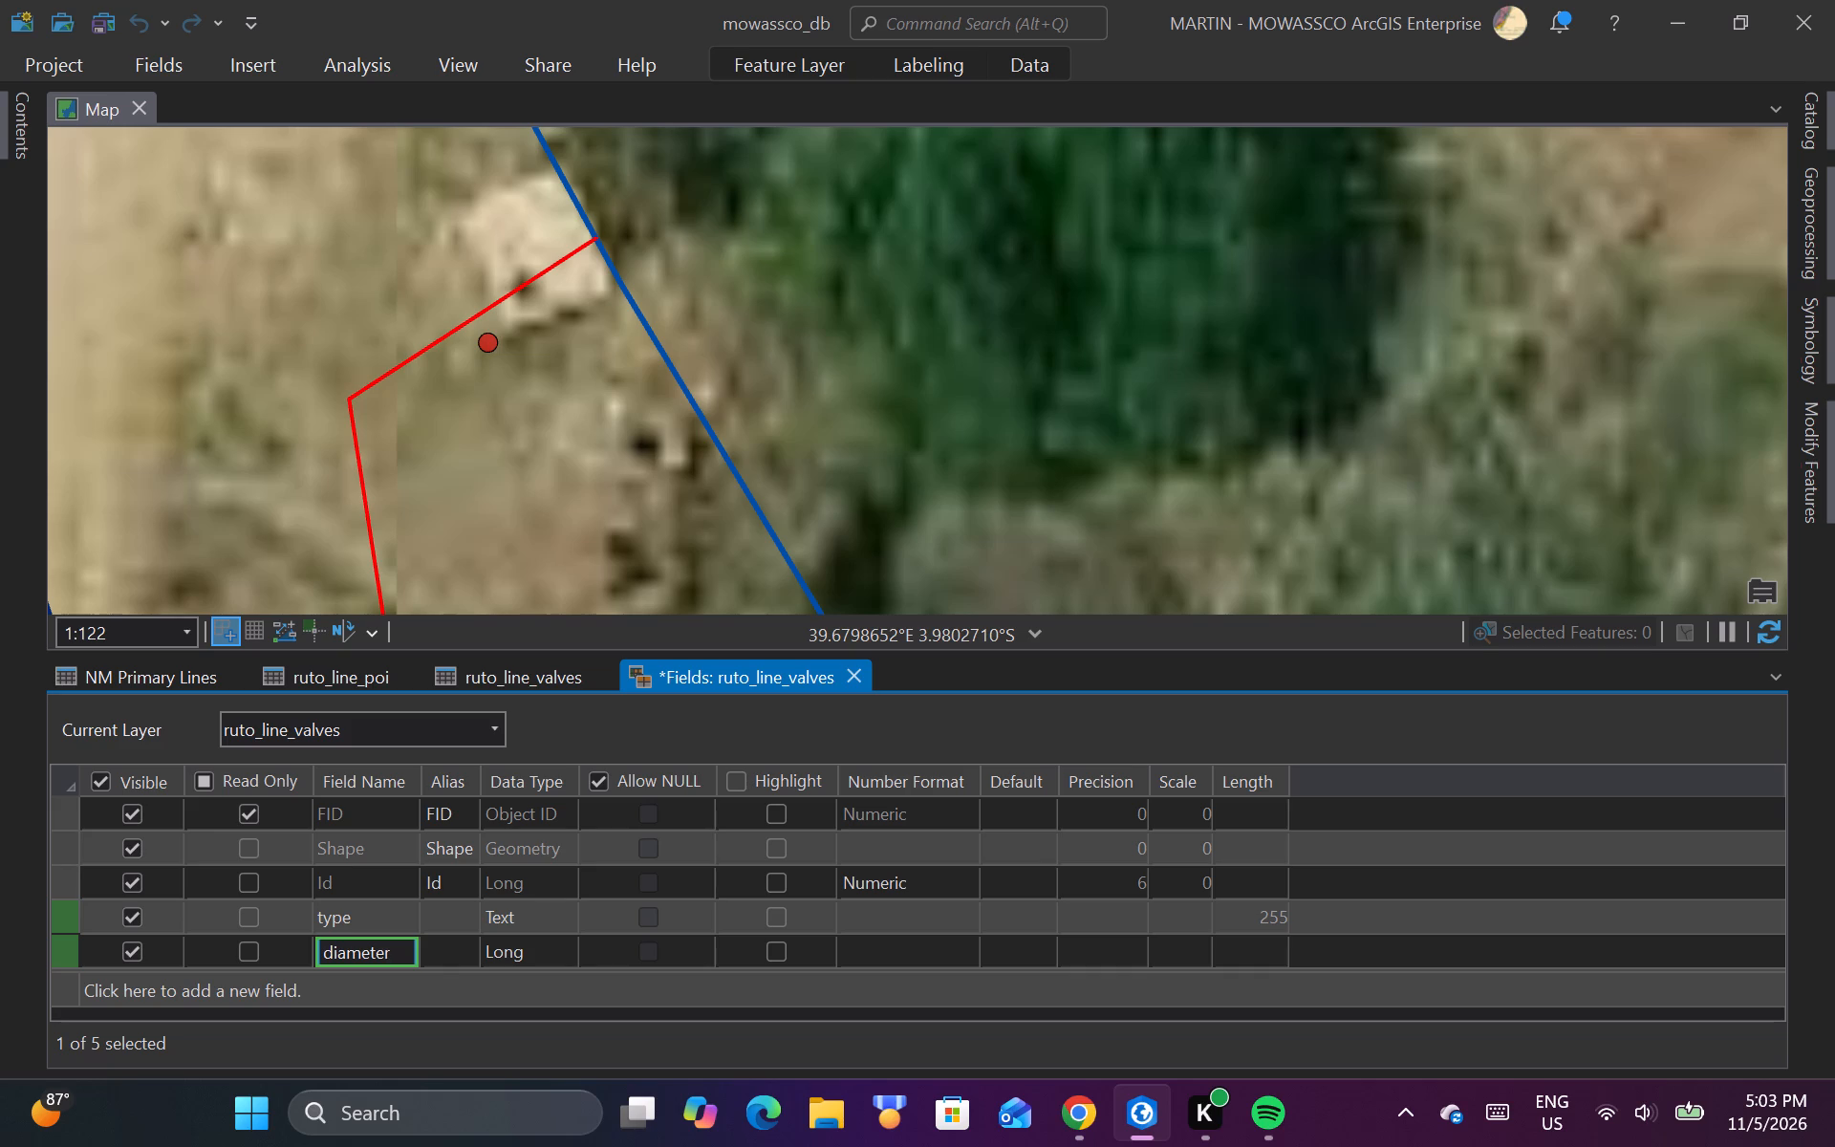
double_click(512, 949)
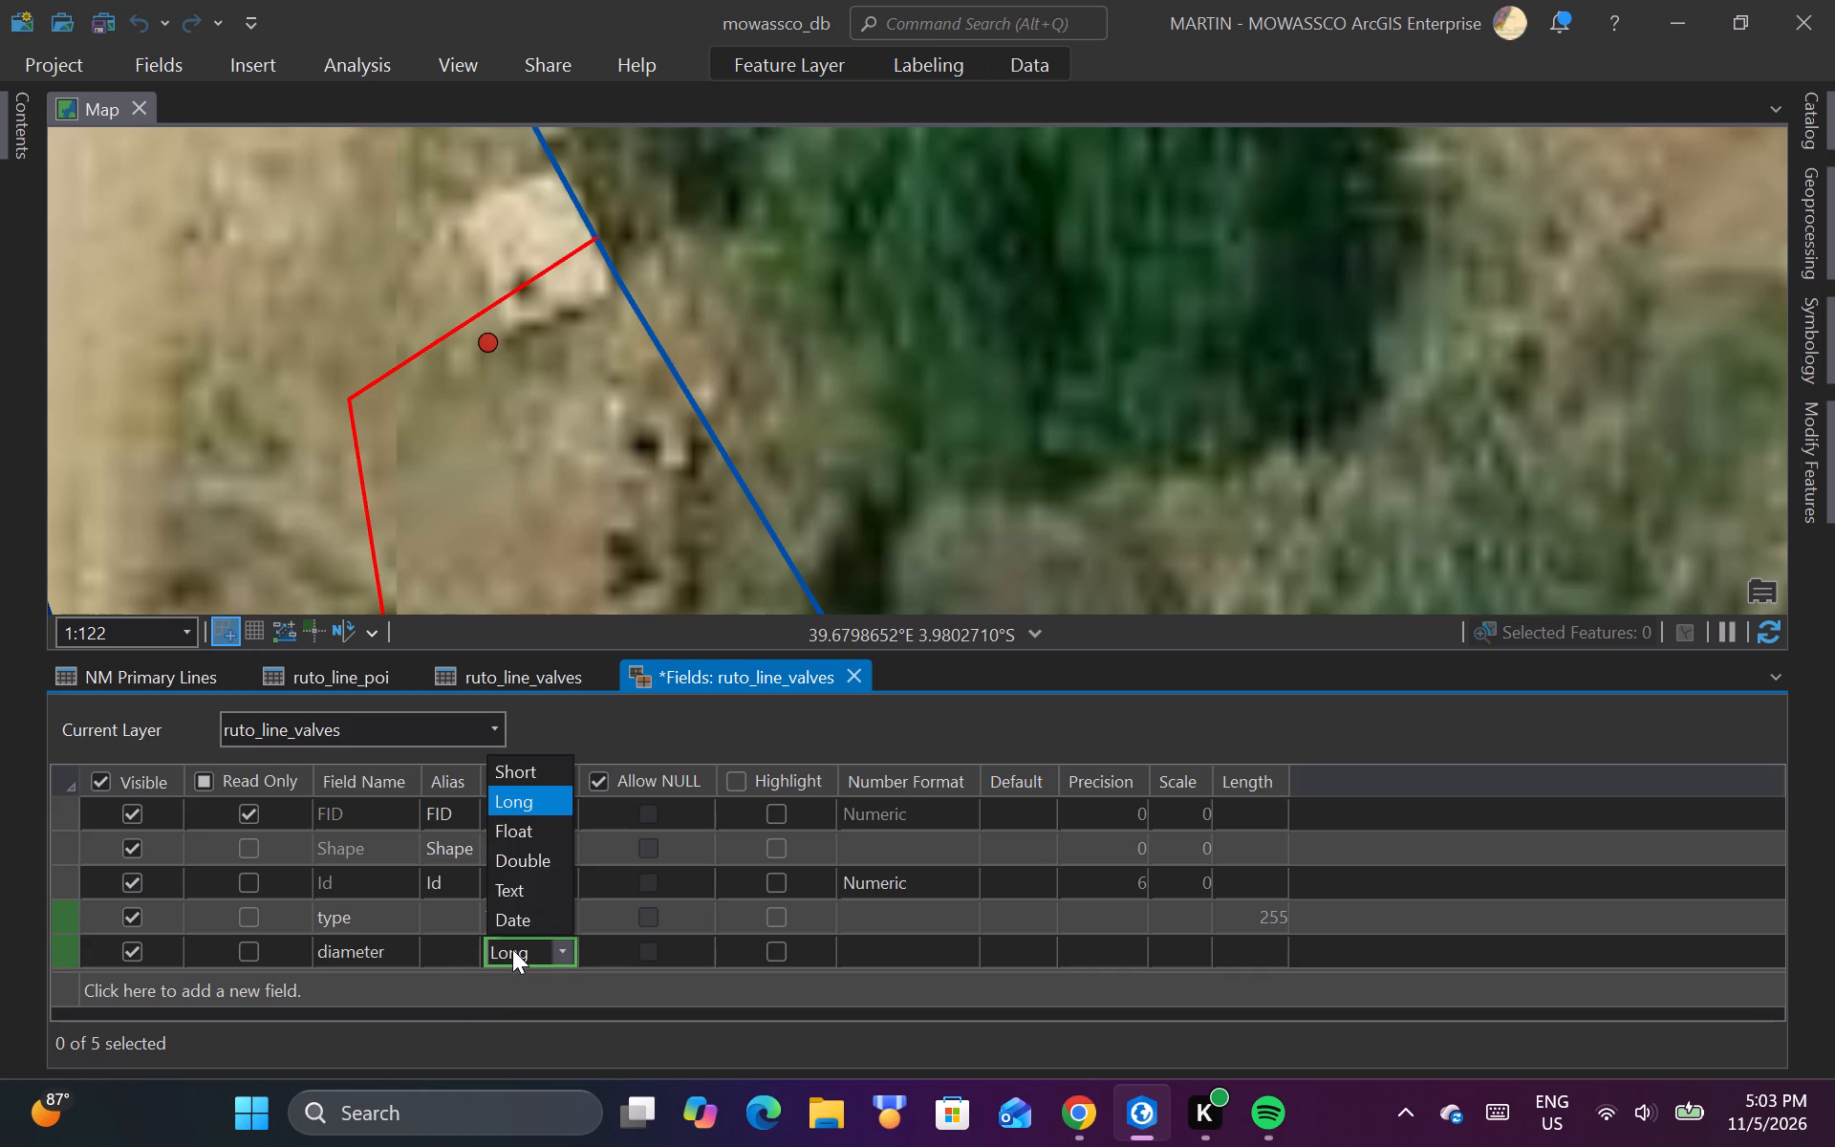
click(526, 766)
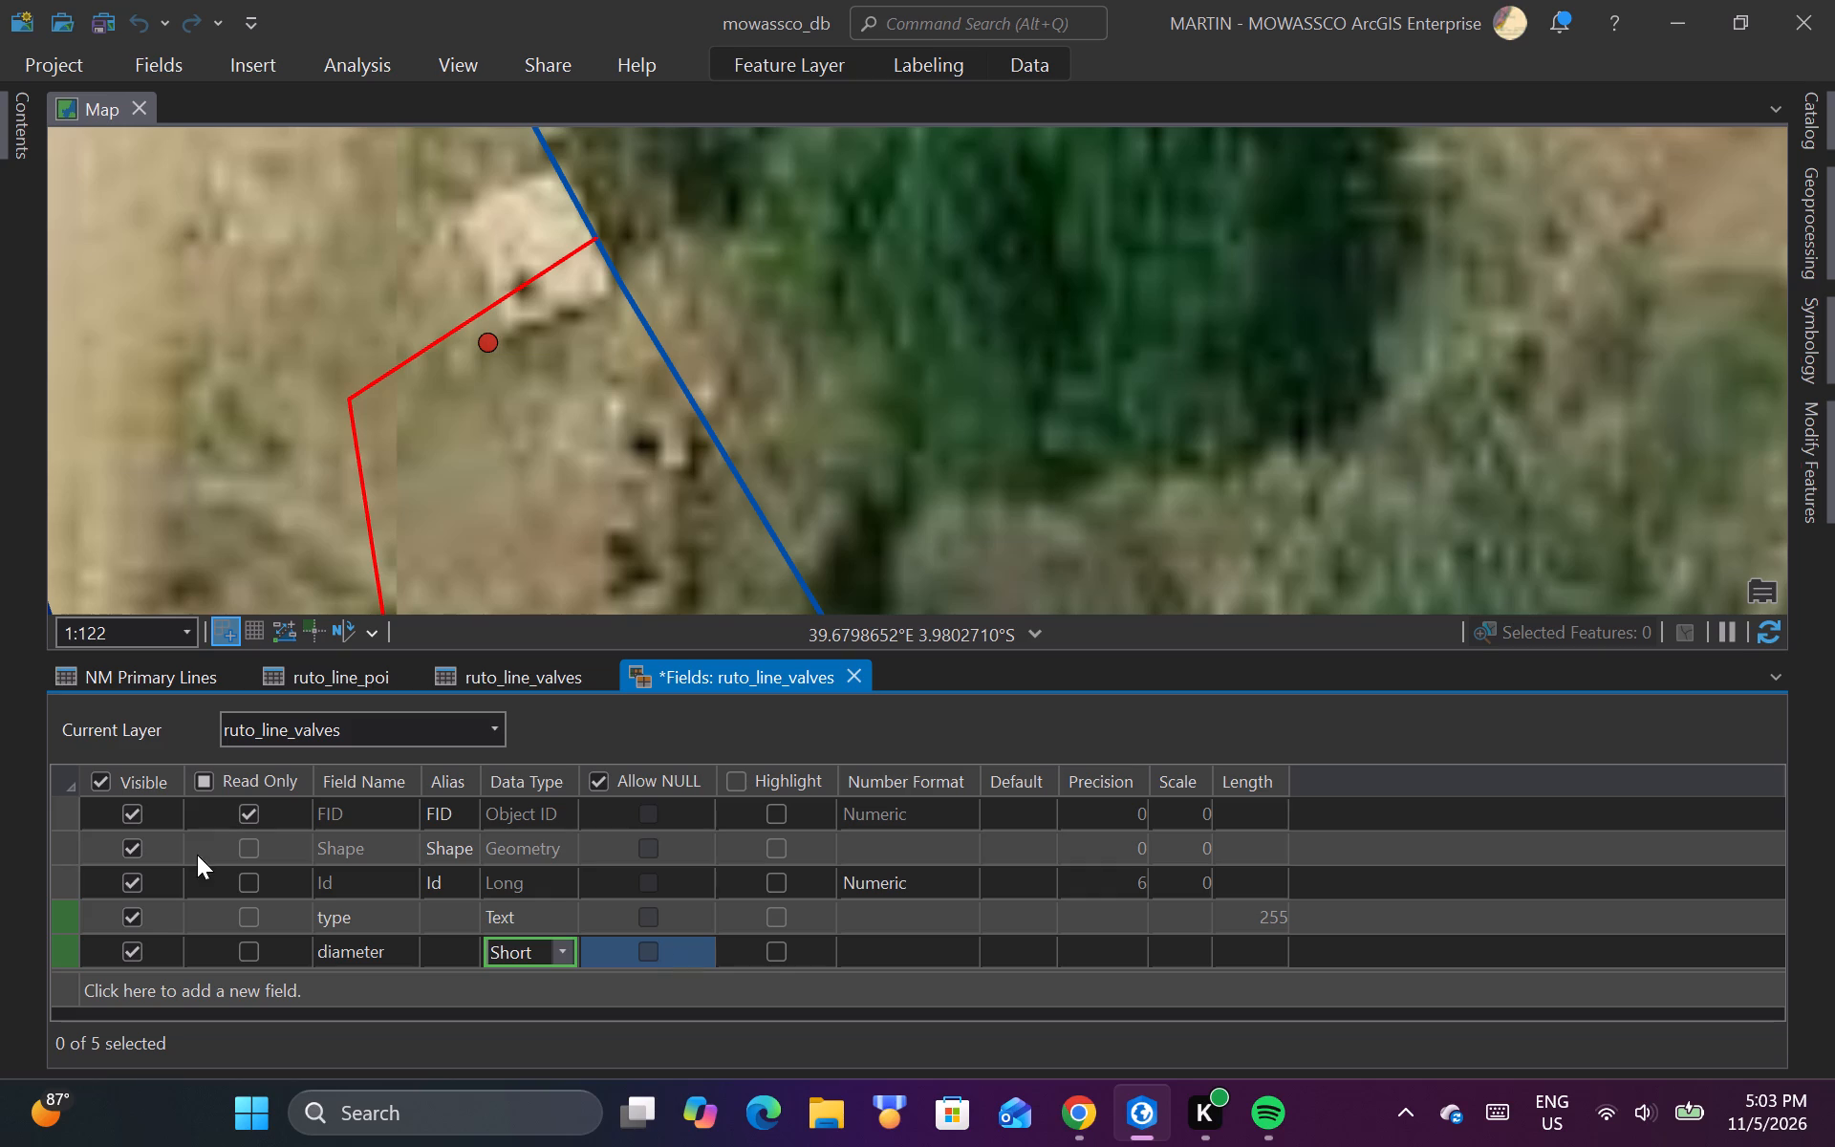
Add a third new field to ruto_line_valves named descr with data type Text.
click(135, 994)
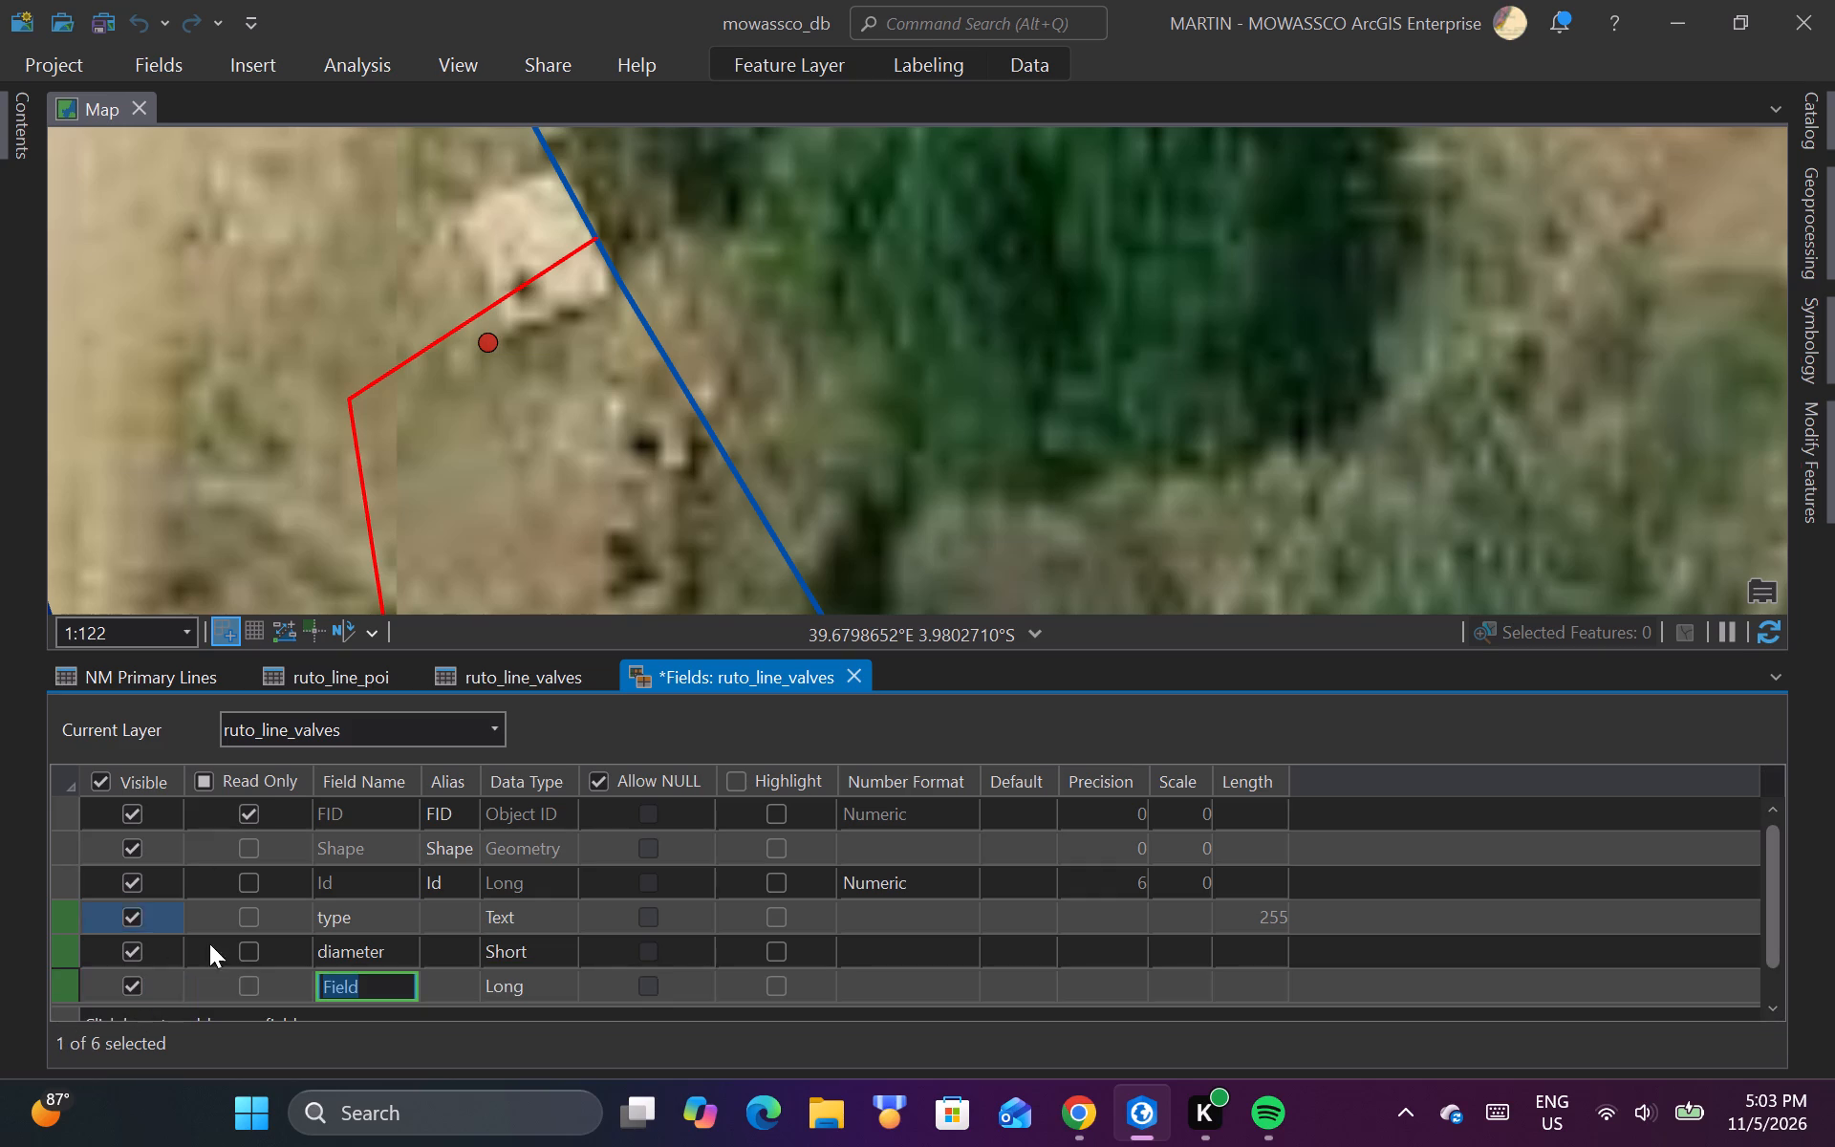
text(functio)
key(BackSpace)
key(BackSpace)
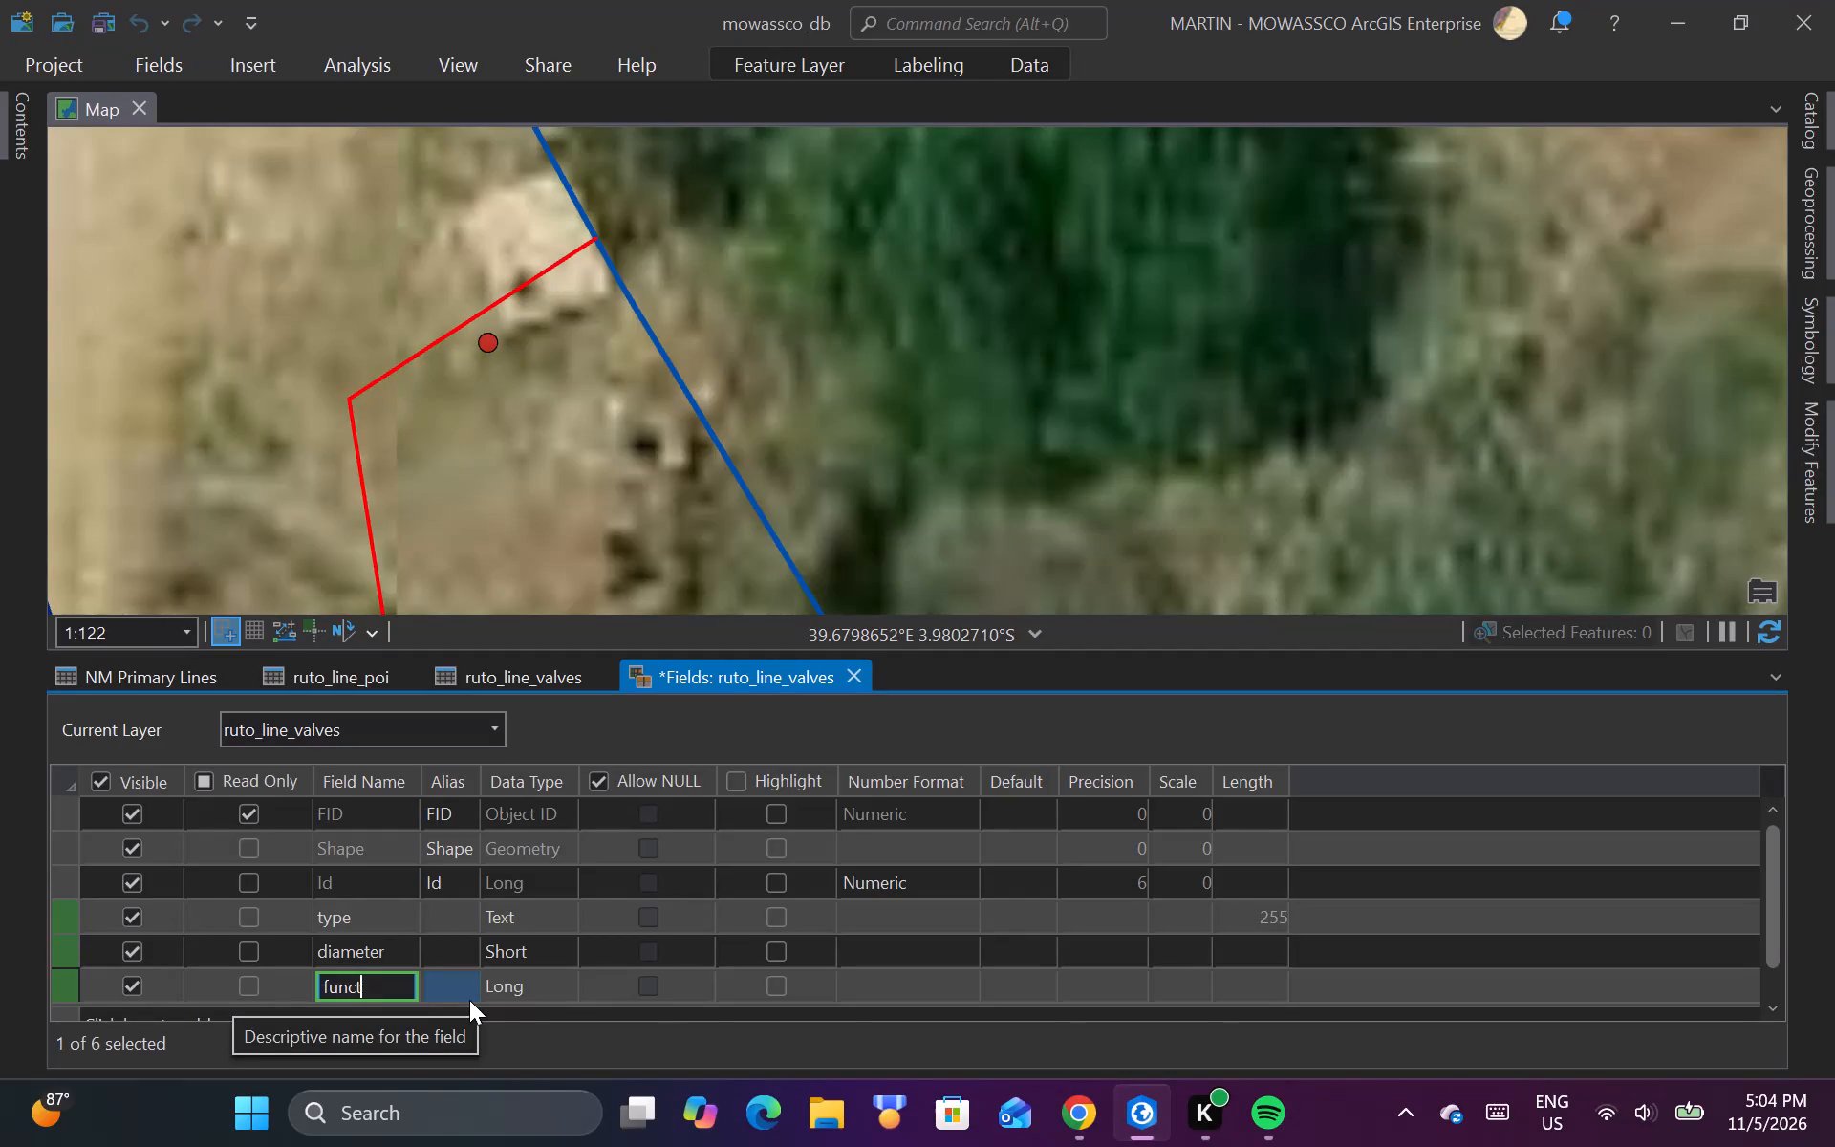
key(BackSpace)
key(BackSpace)
key(BackSpace)
key(BackSpace)
key(BackSpace)
text(descr)
double_click(517, 975)
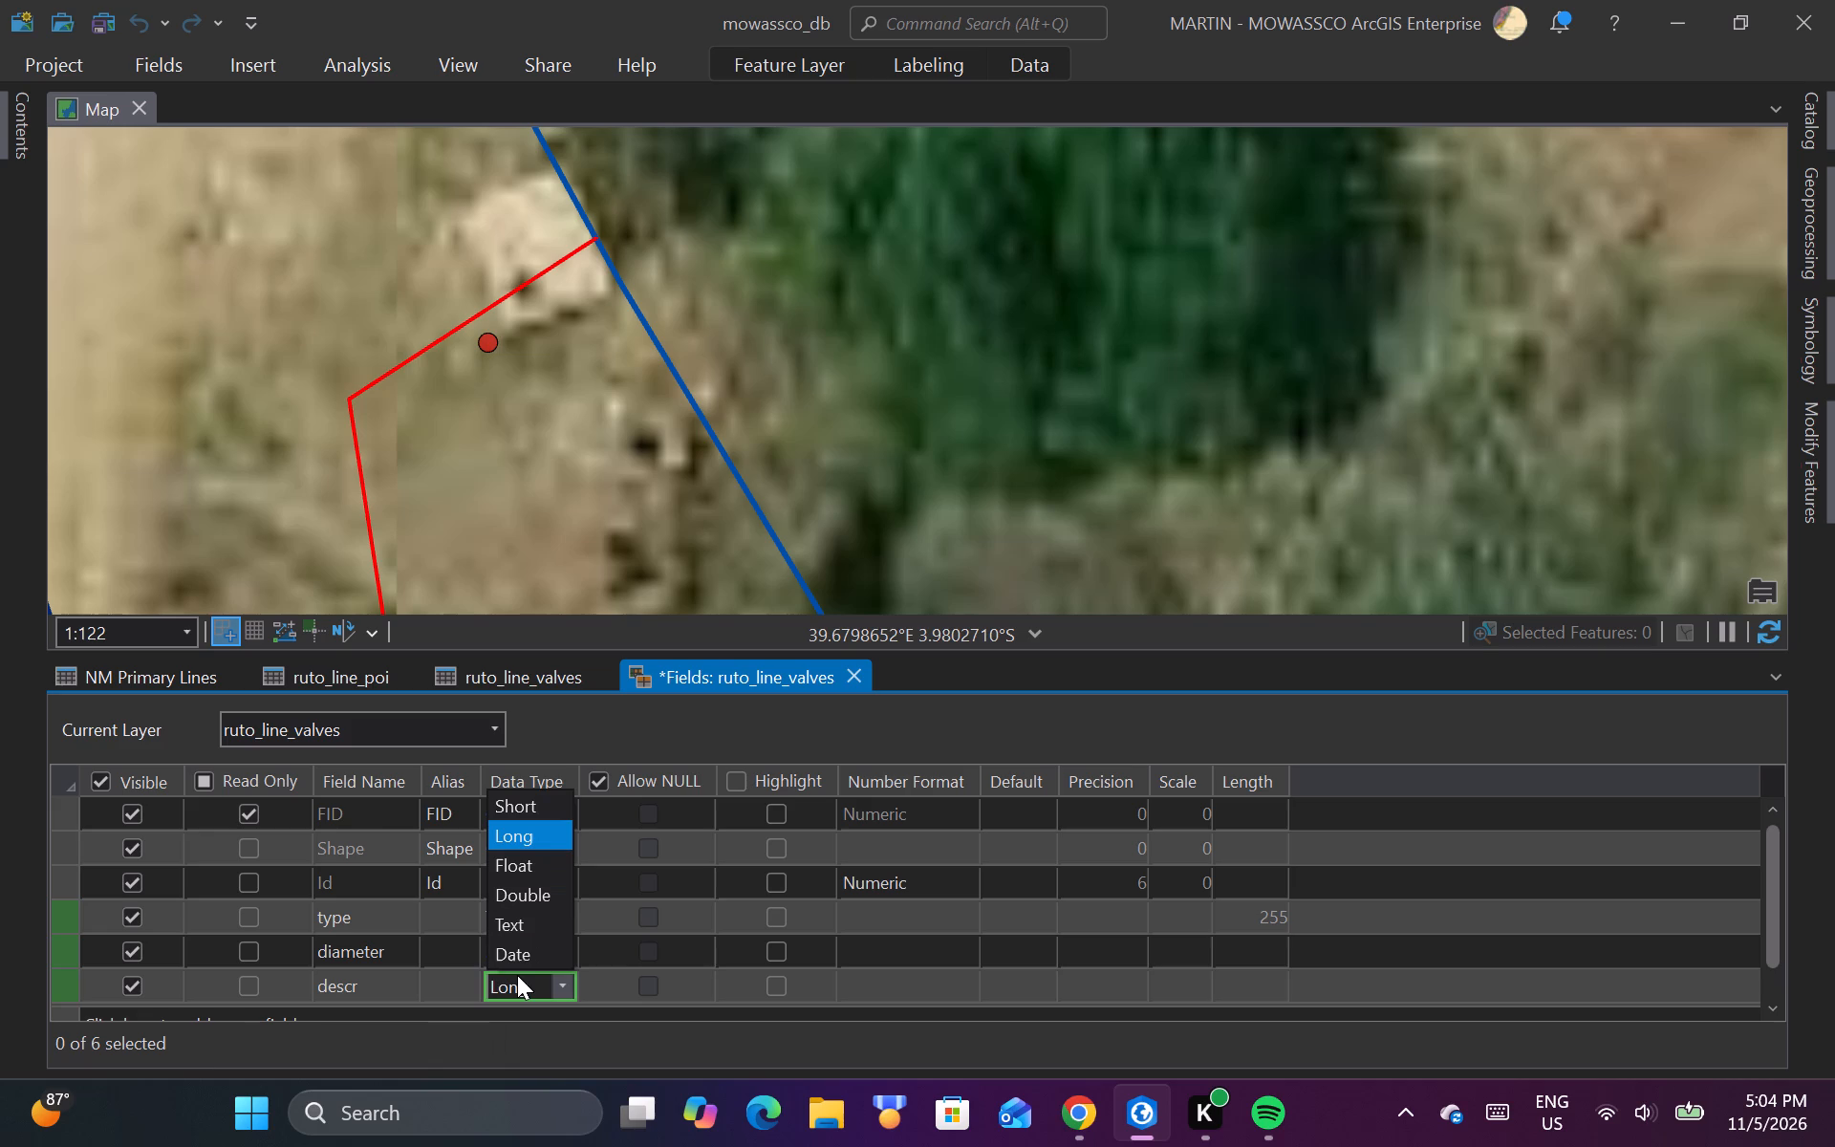
click(531, 918)
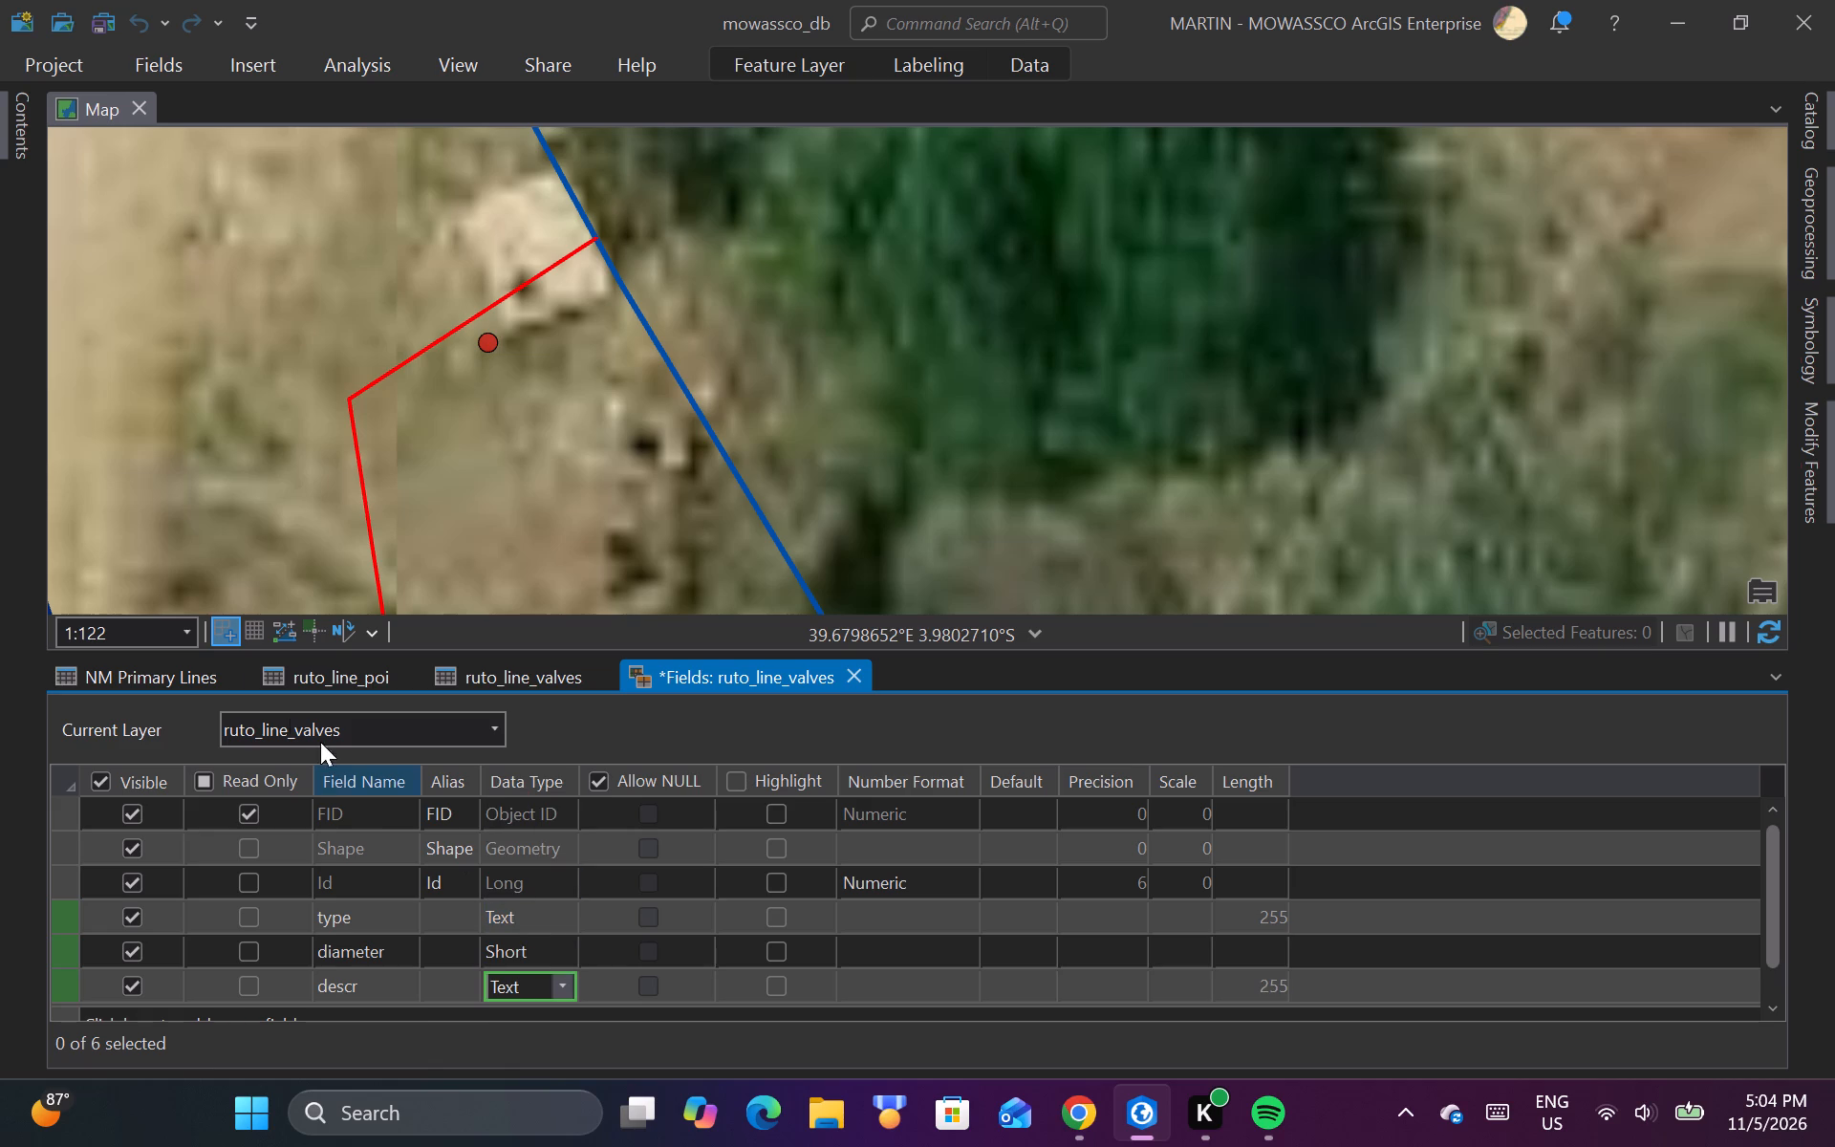
Save the new ruto_line_valves fields and close the field design view, returning to the layer's attribute table.
right_click(63, 931)
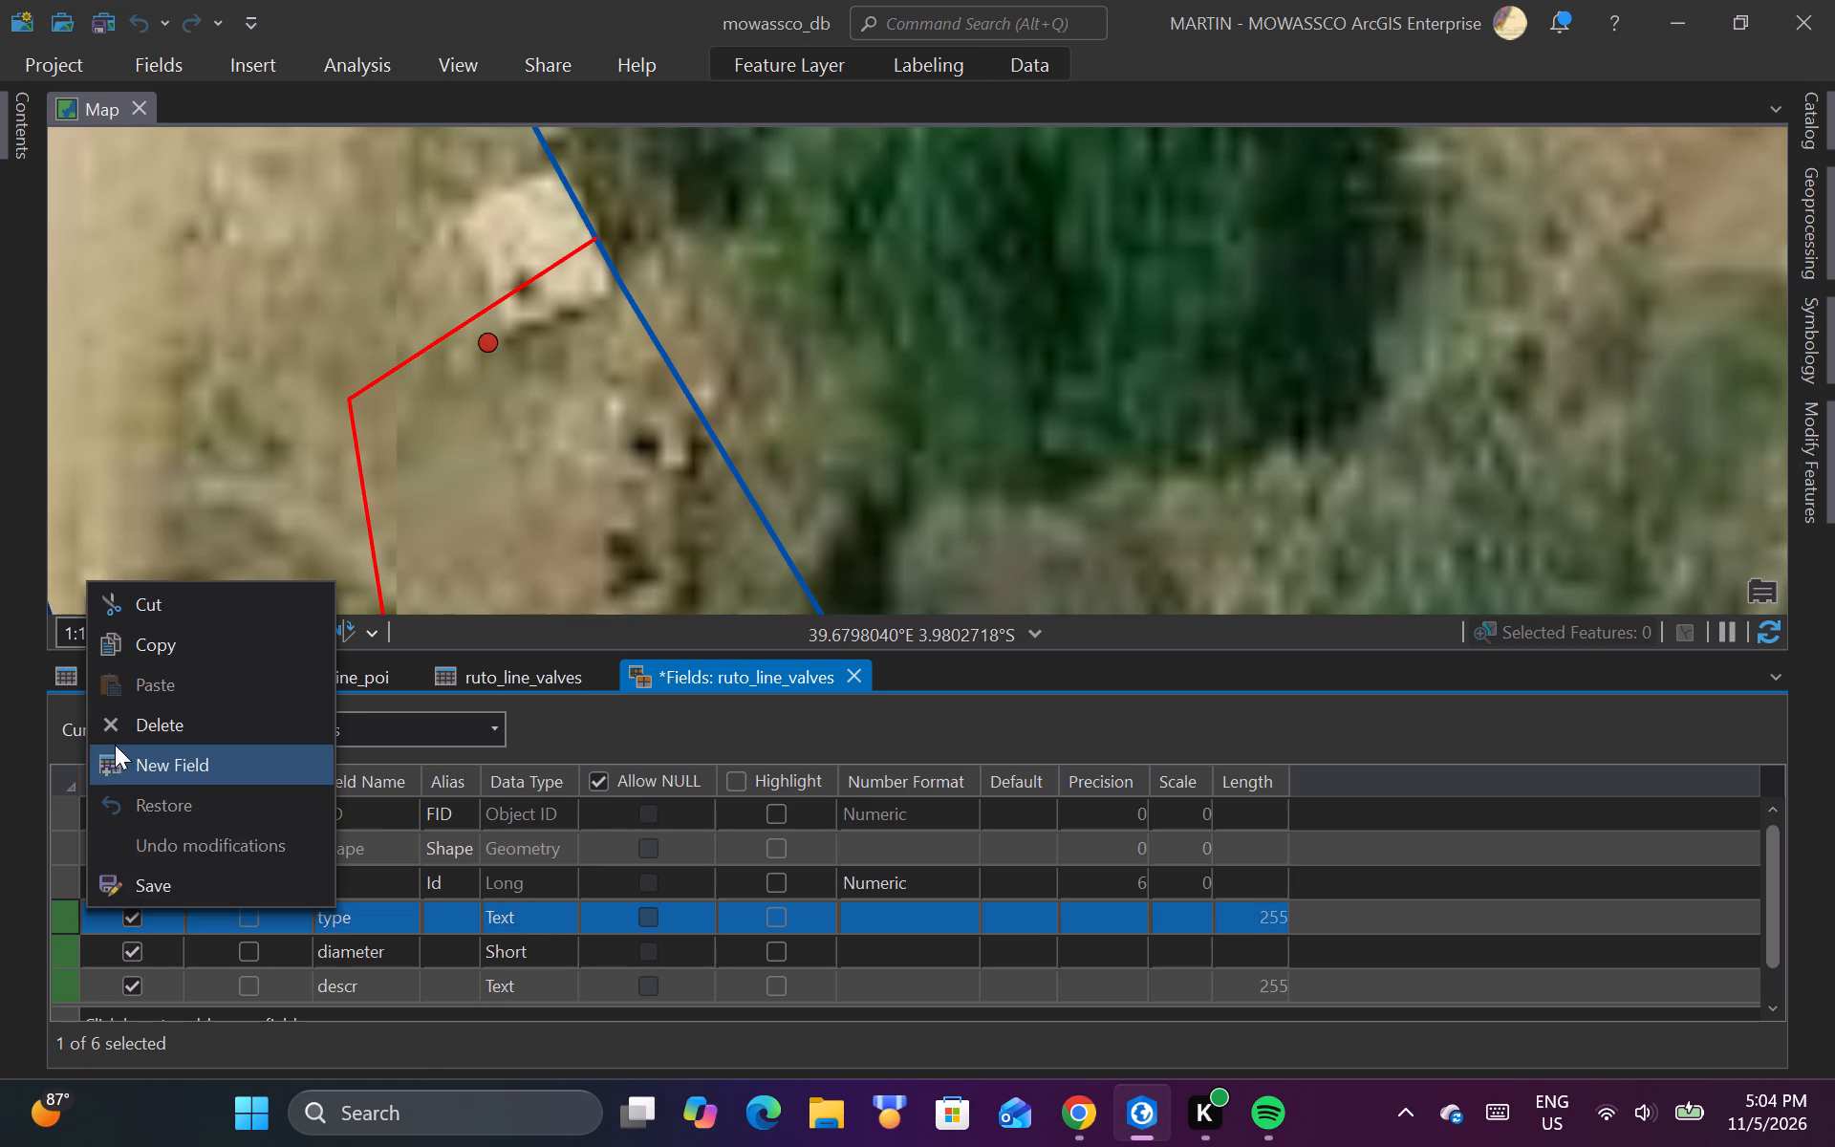
click(151, 891)
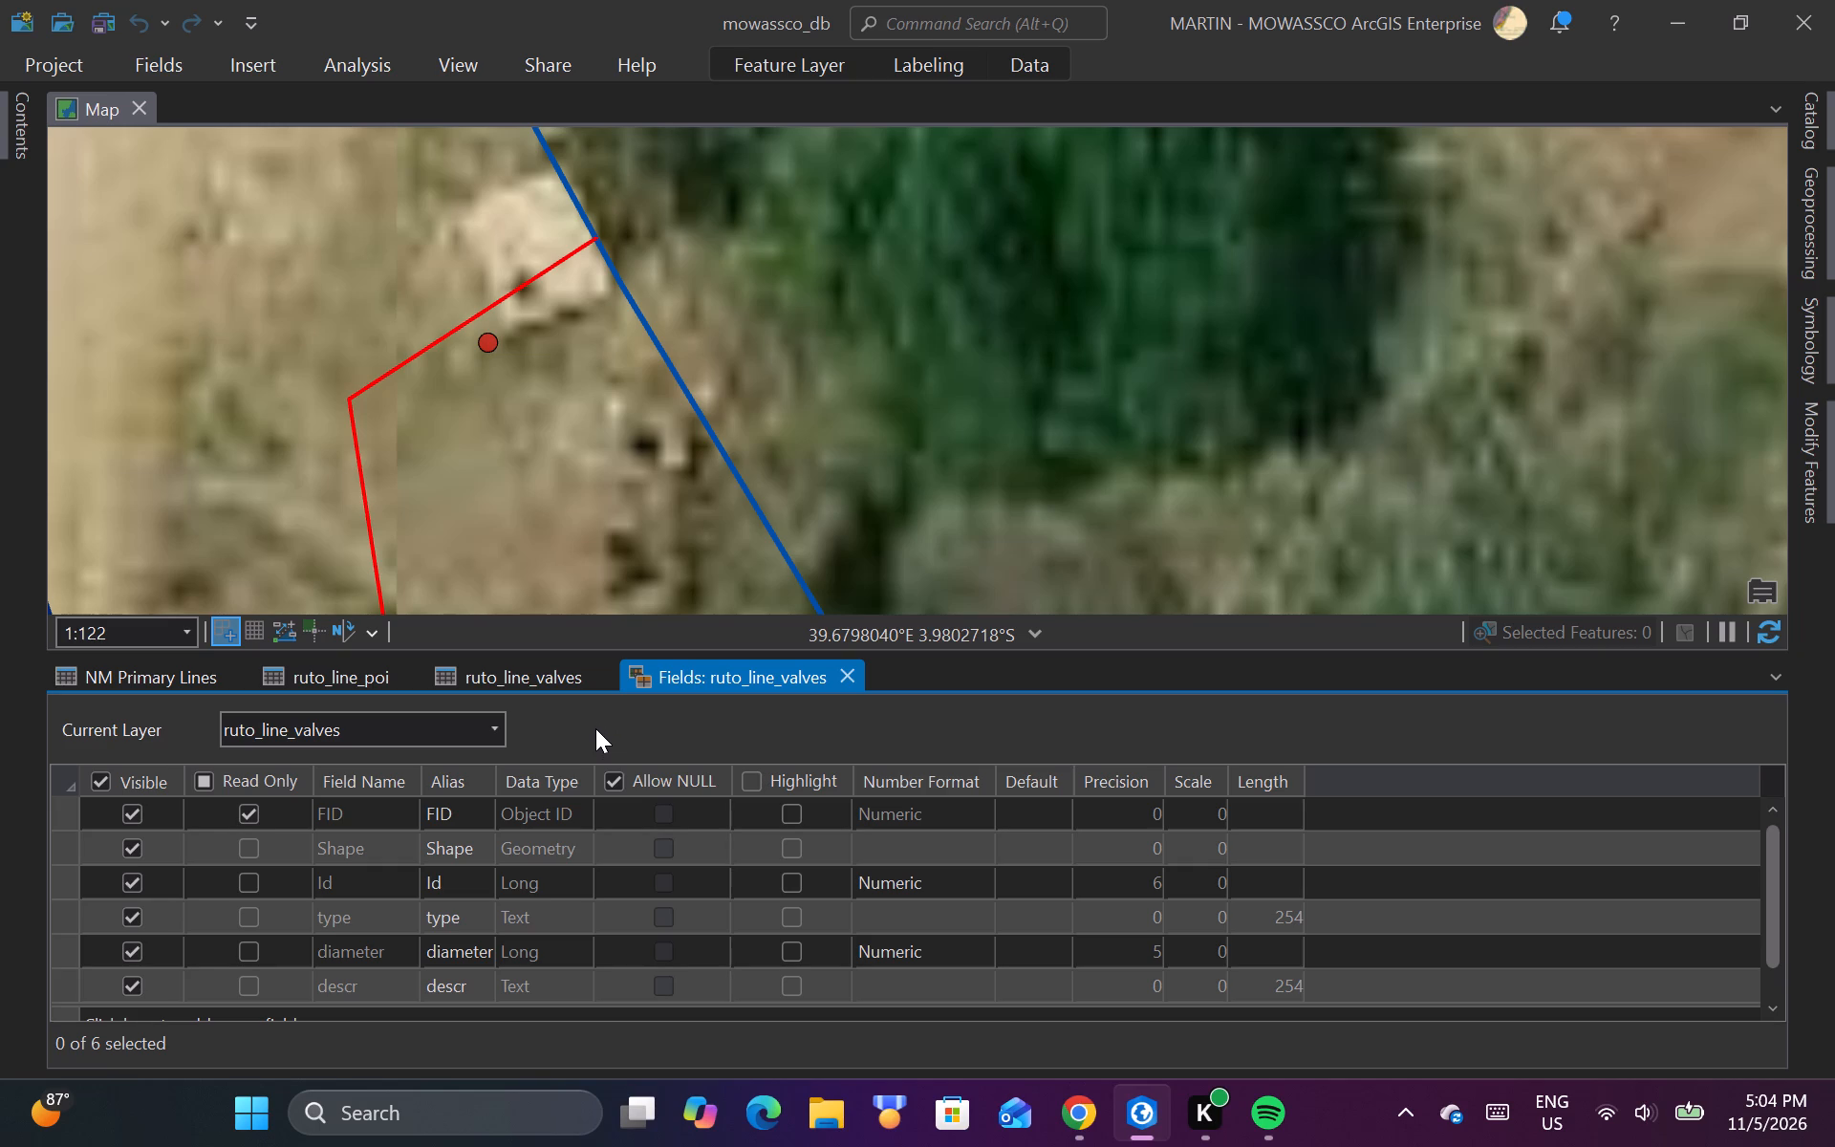
click(556, 683)
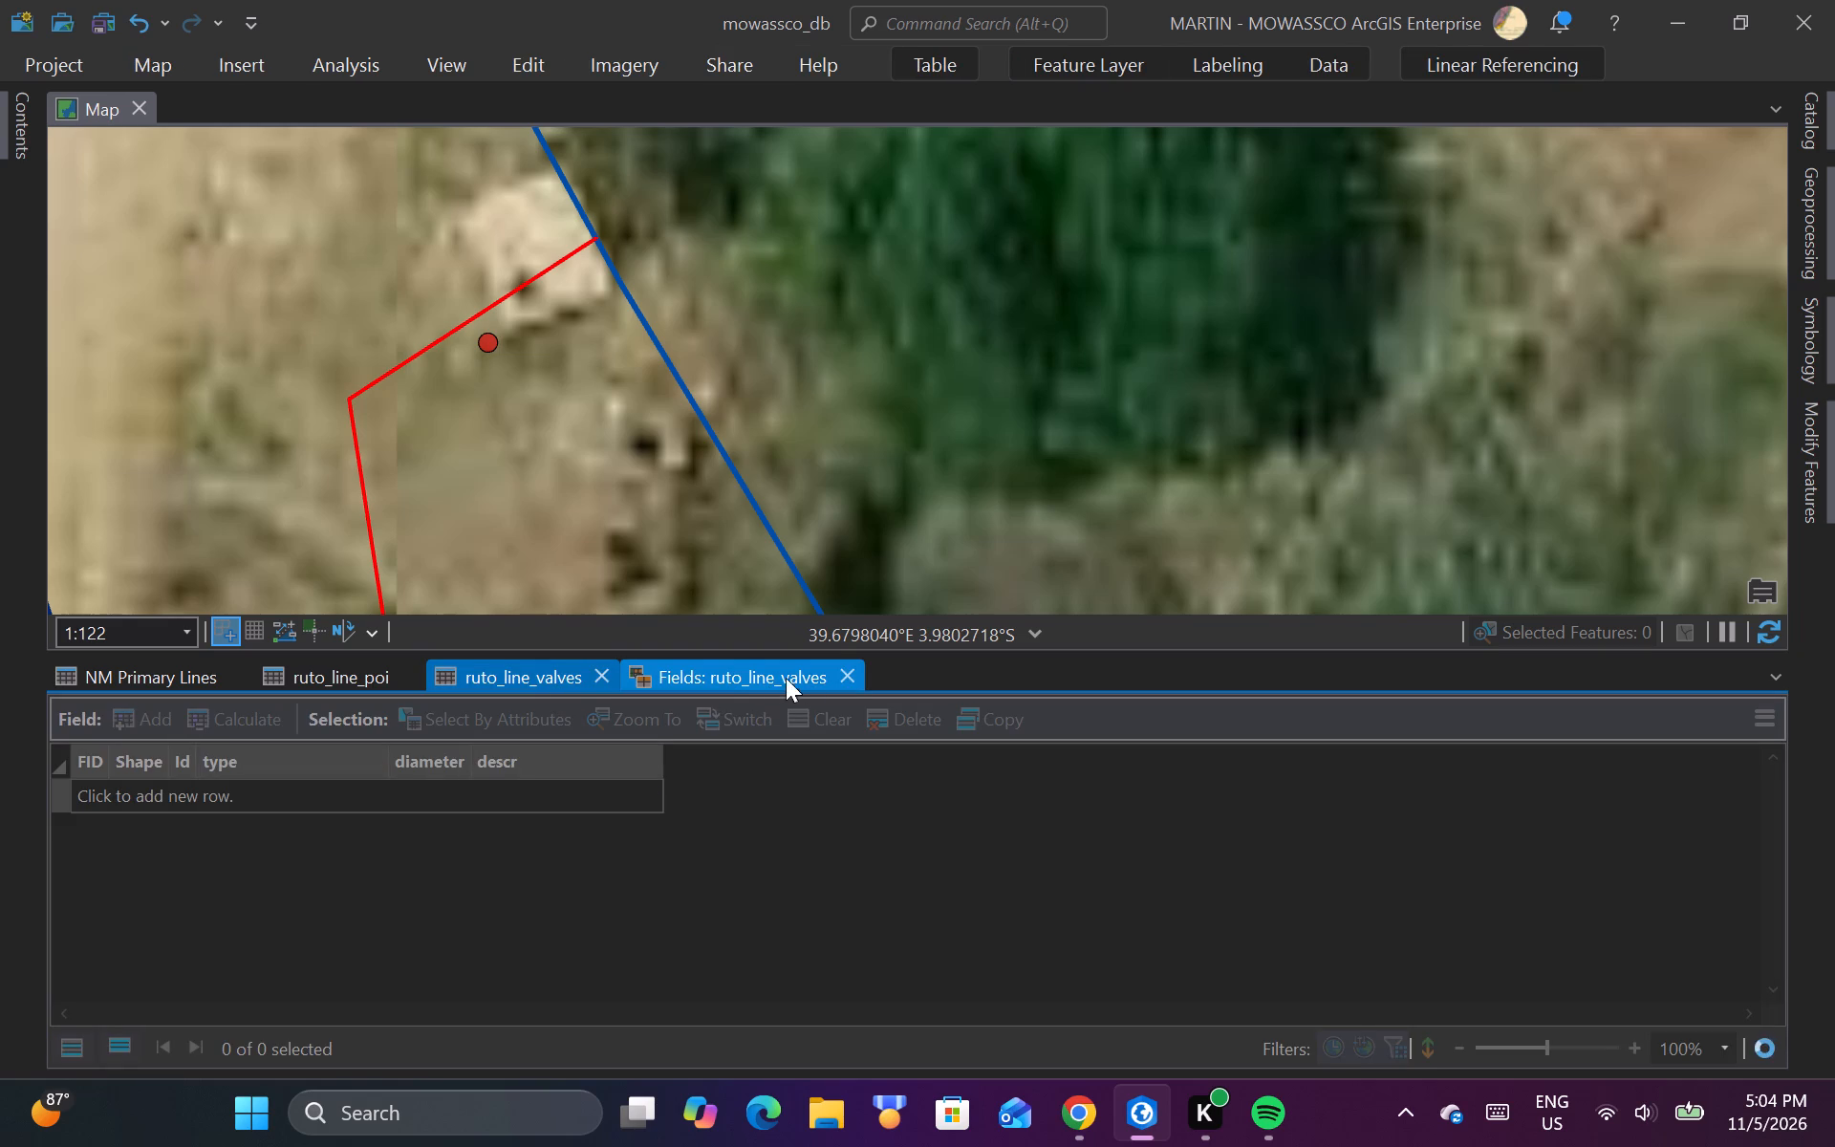
click(861, 669)
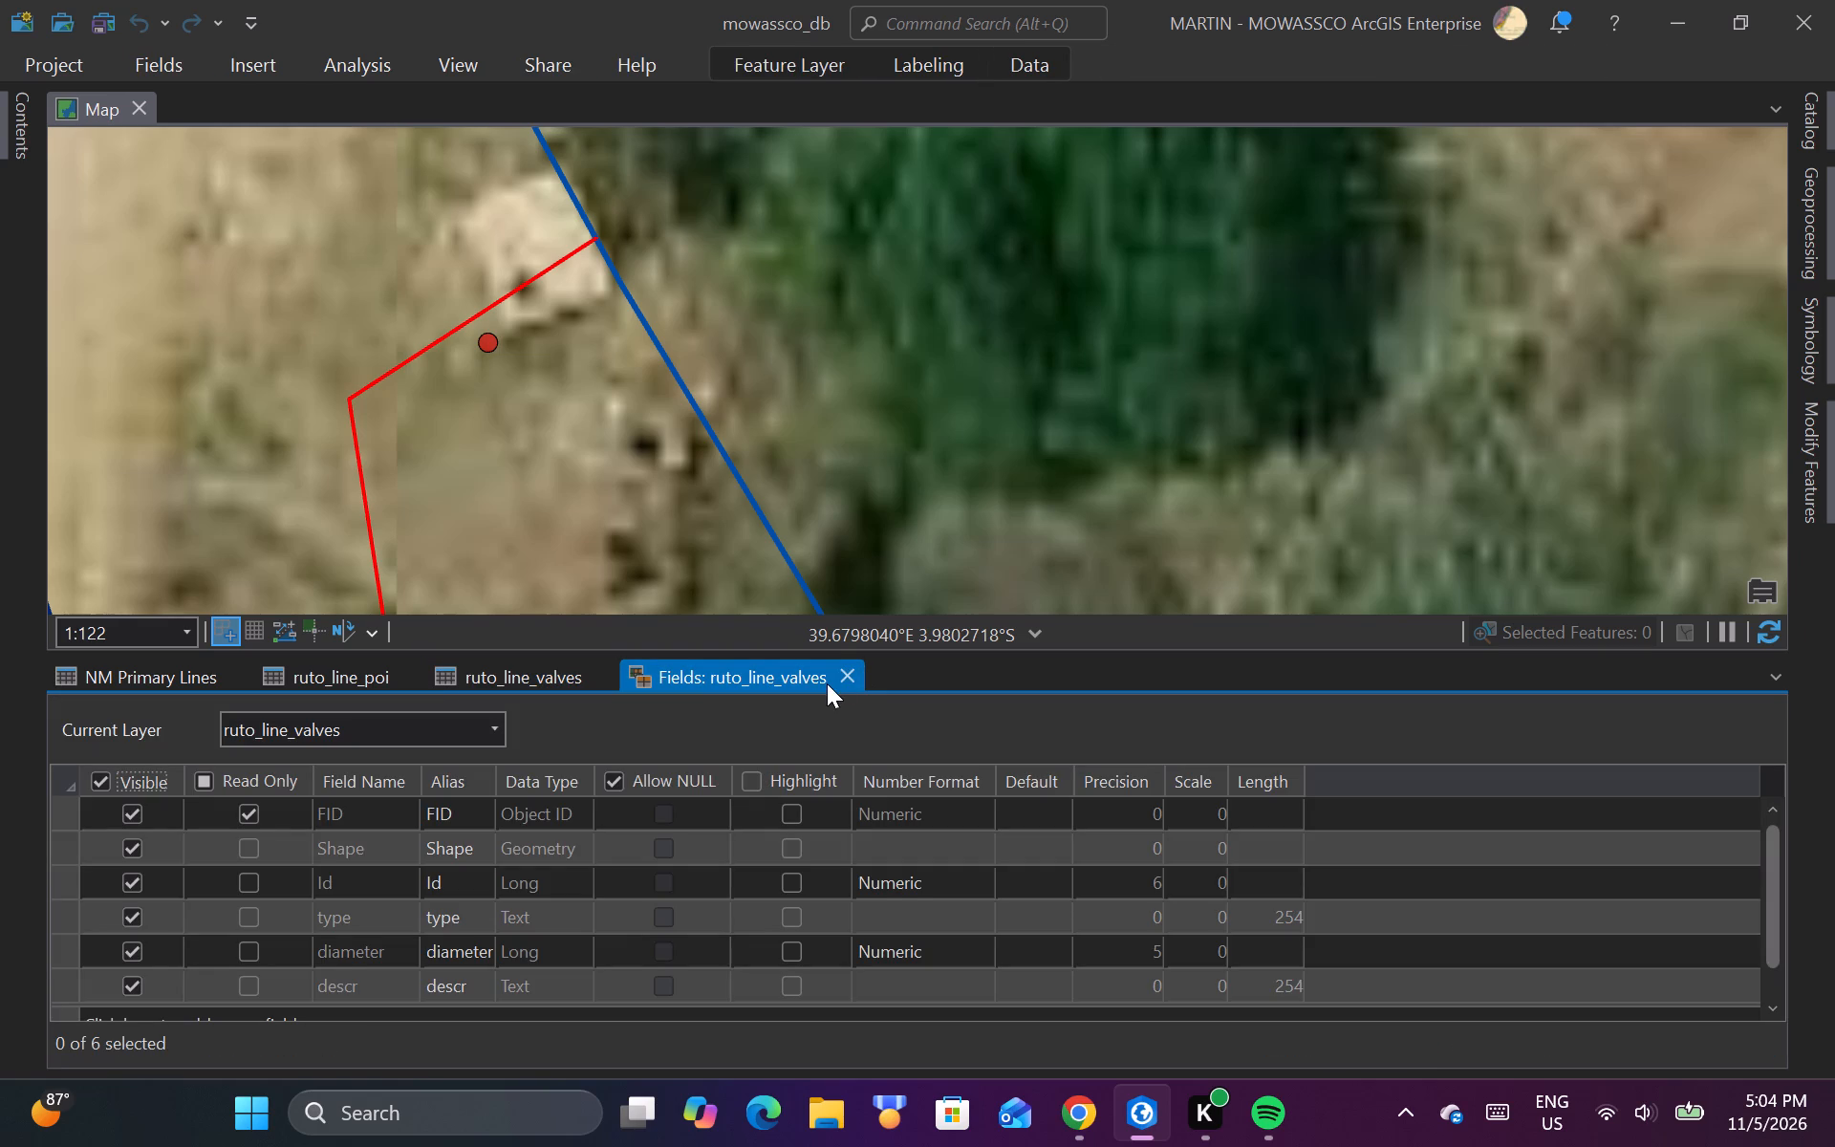
click(841, 672)
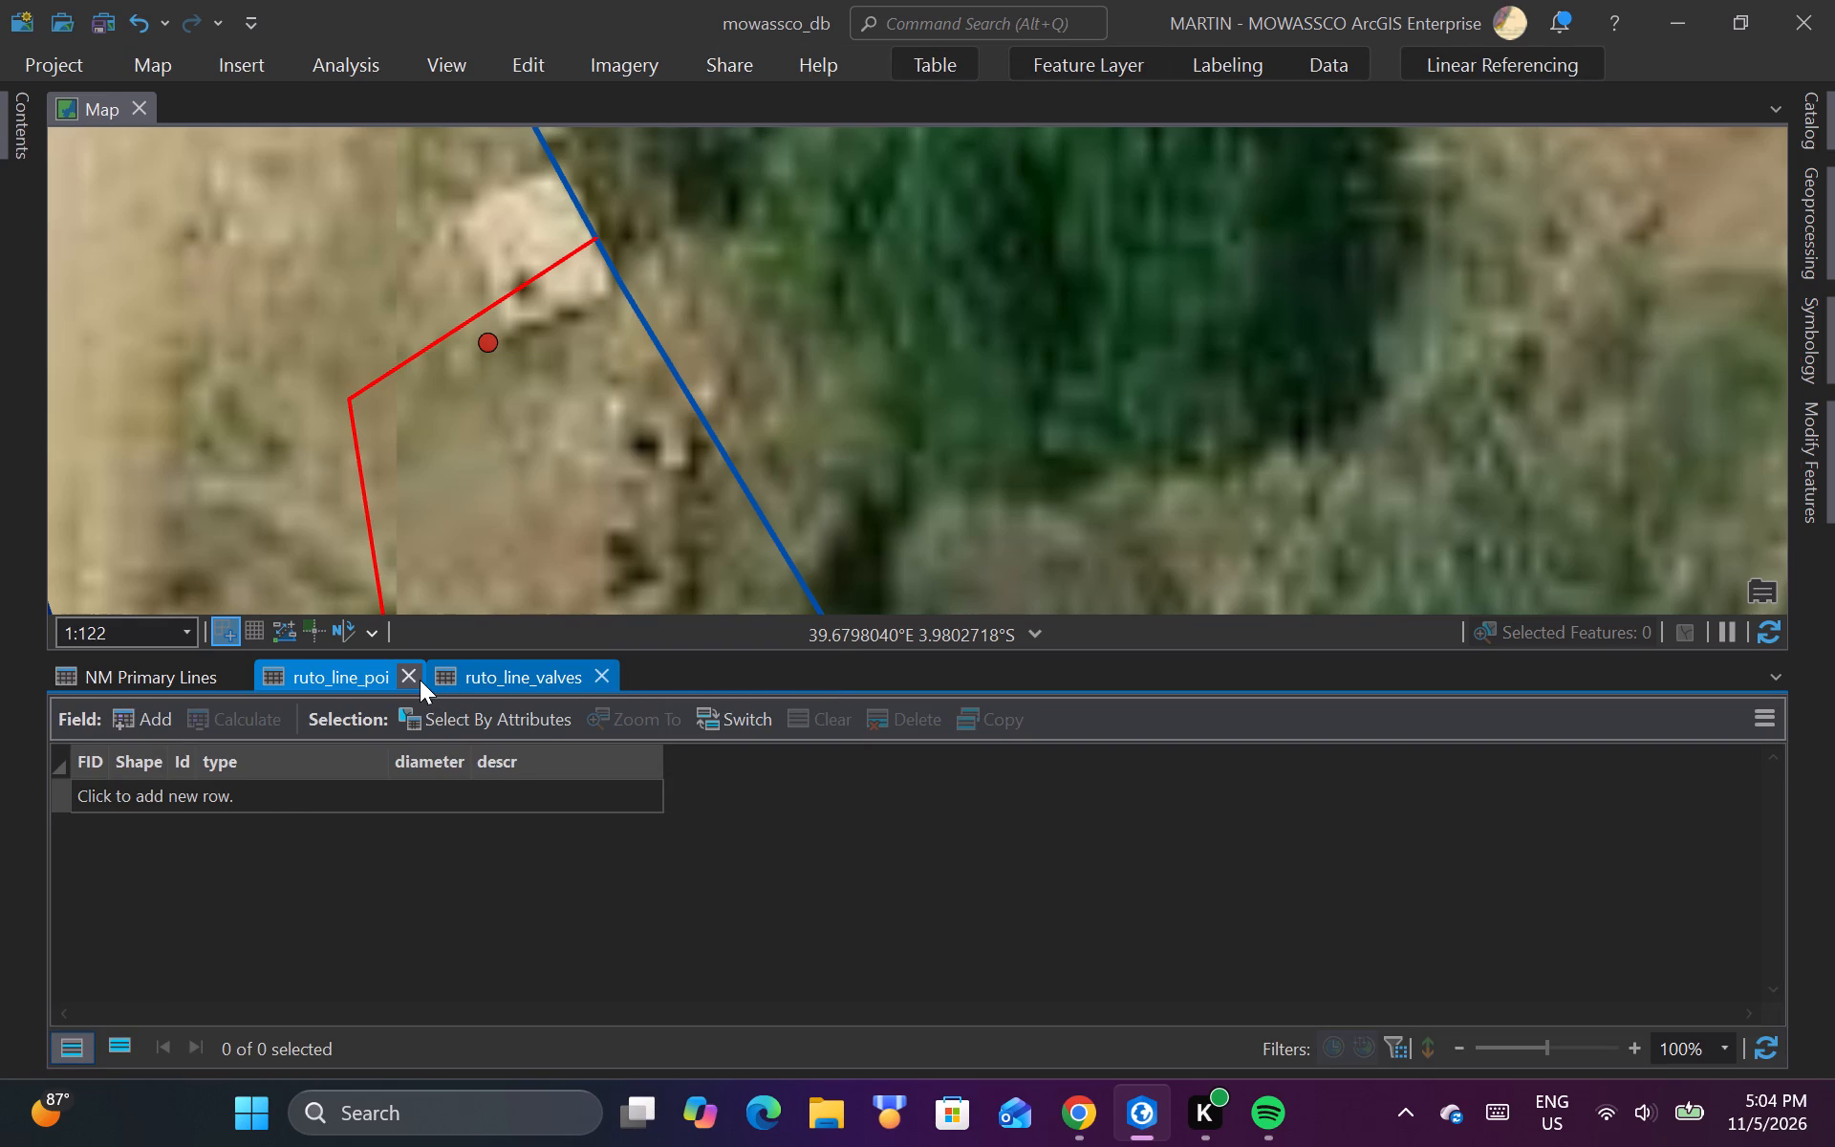
Inspect the attributes of the red ruto_line_poi point near the start of the red pipeline, and close the pop-up.
click(485, 342)
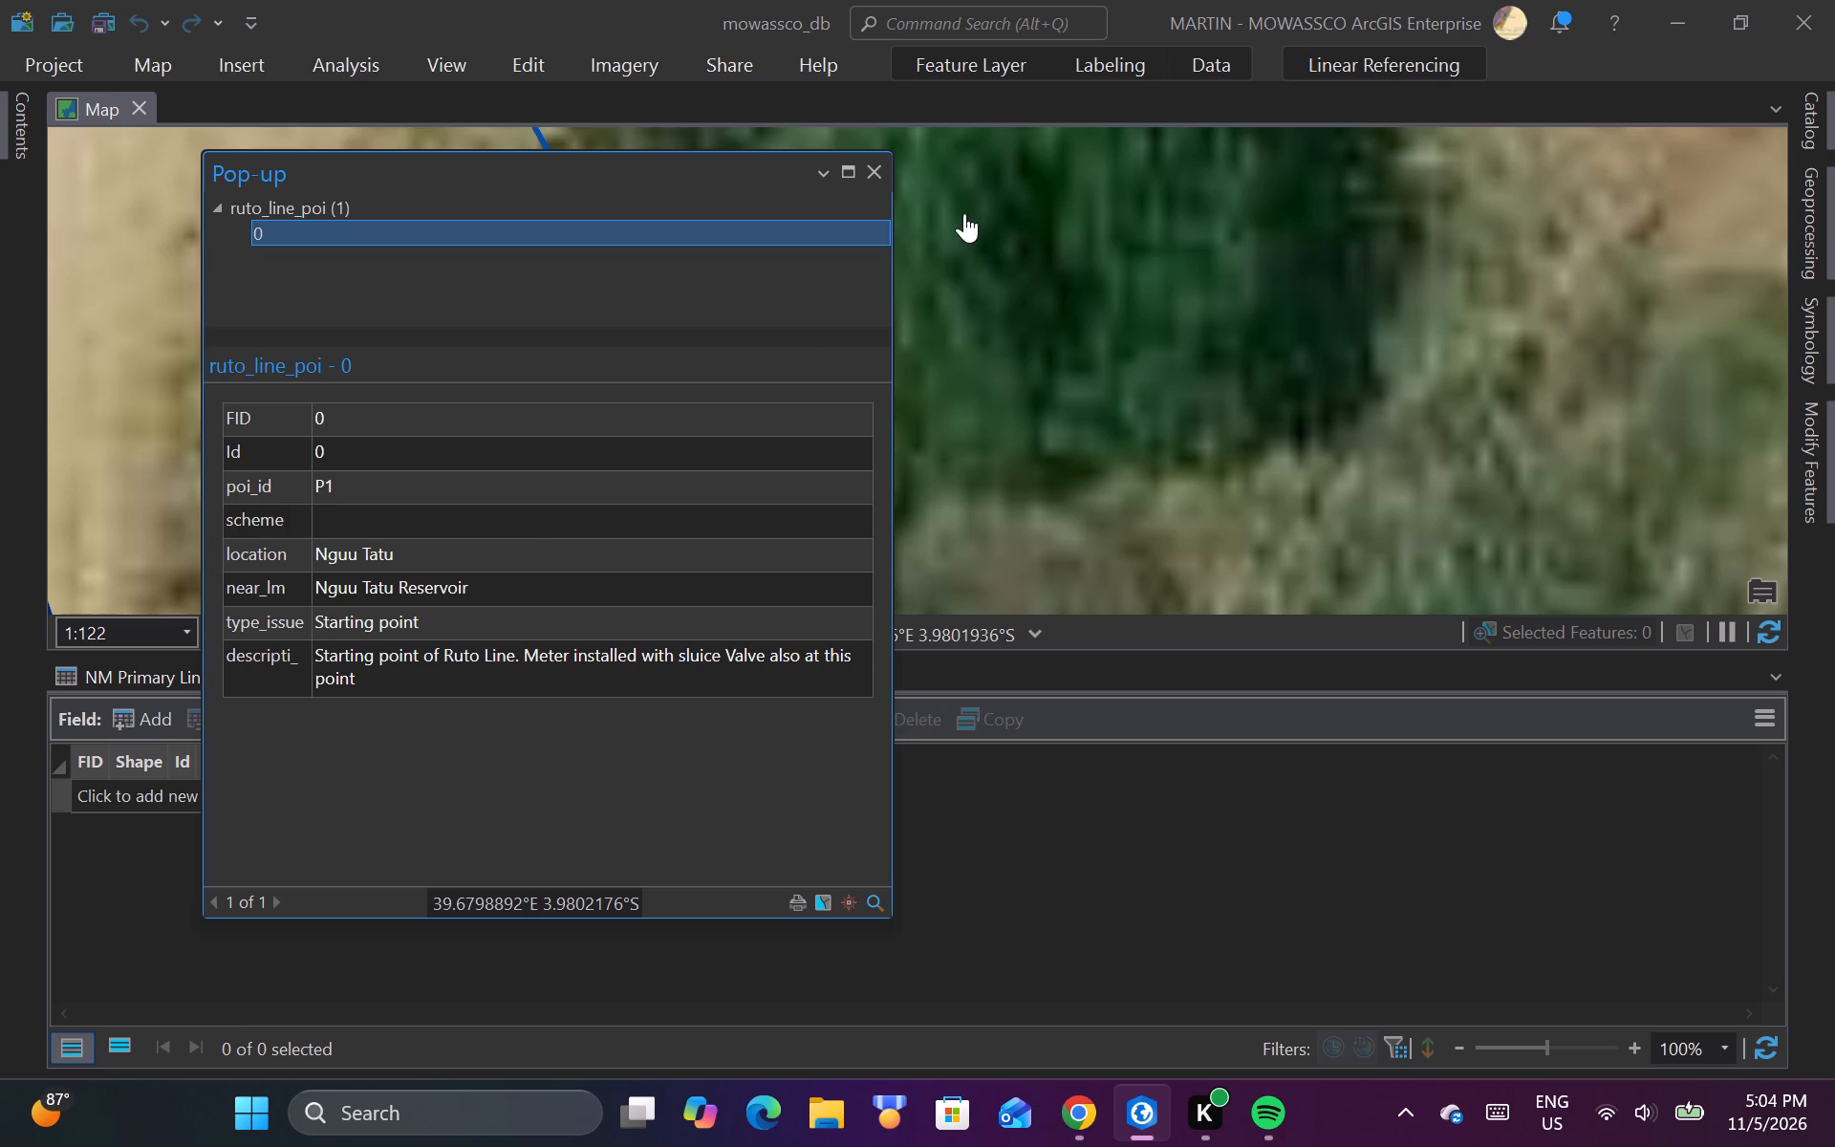
click(880, 176)
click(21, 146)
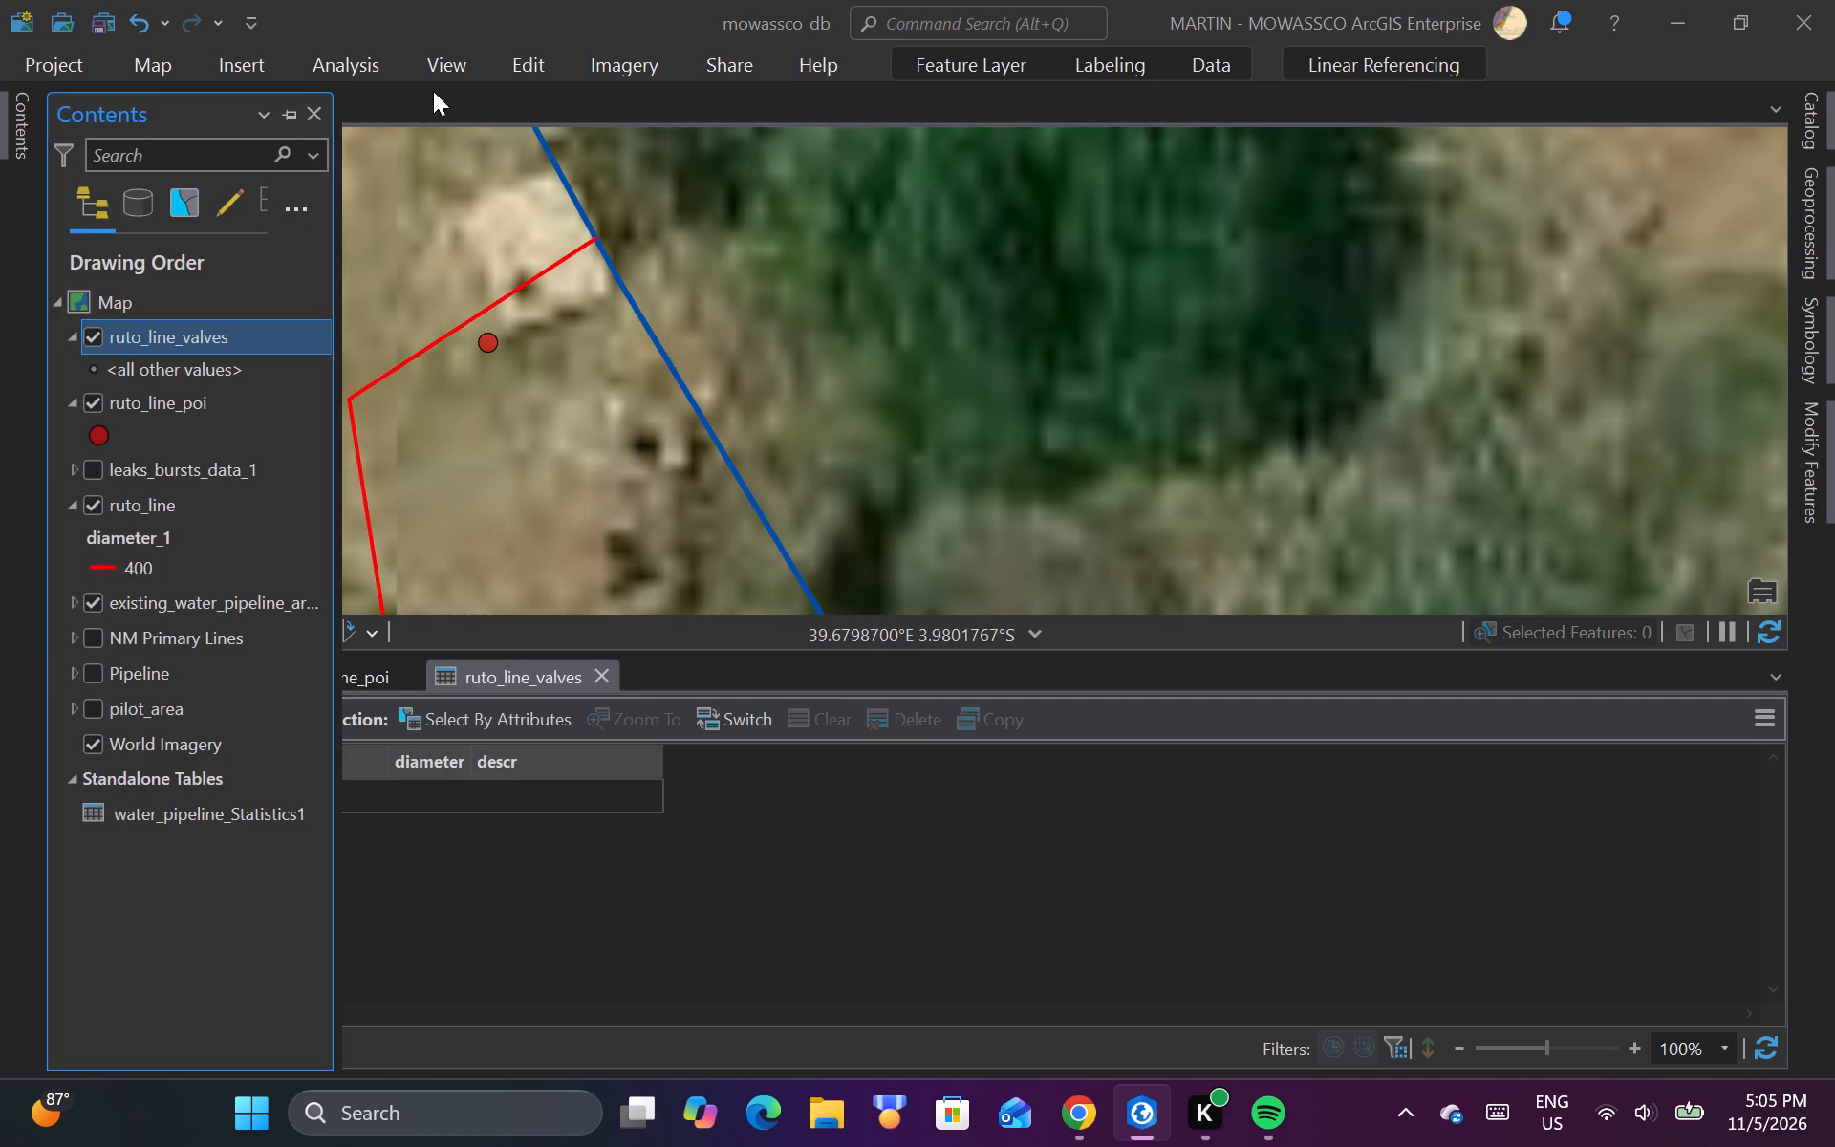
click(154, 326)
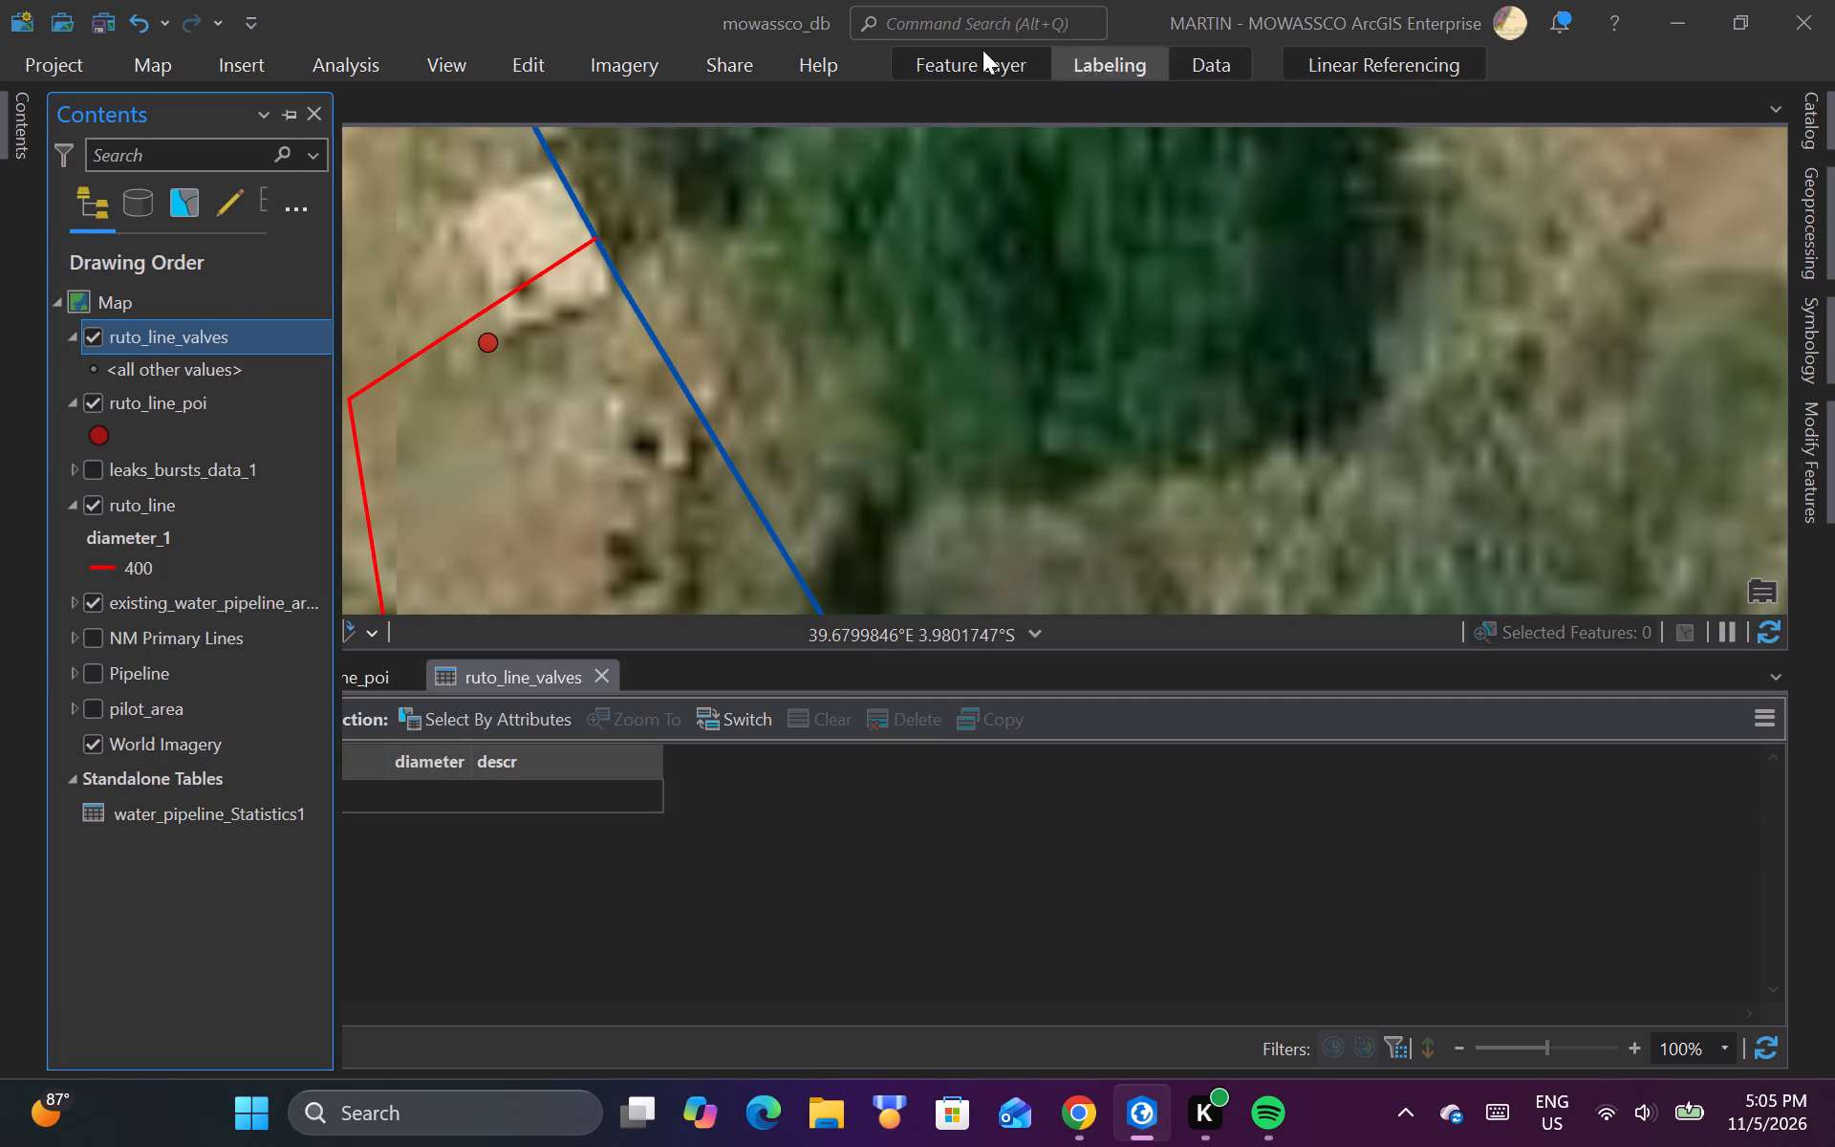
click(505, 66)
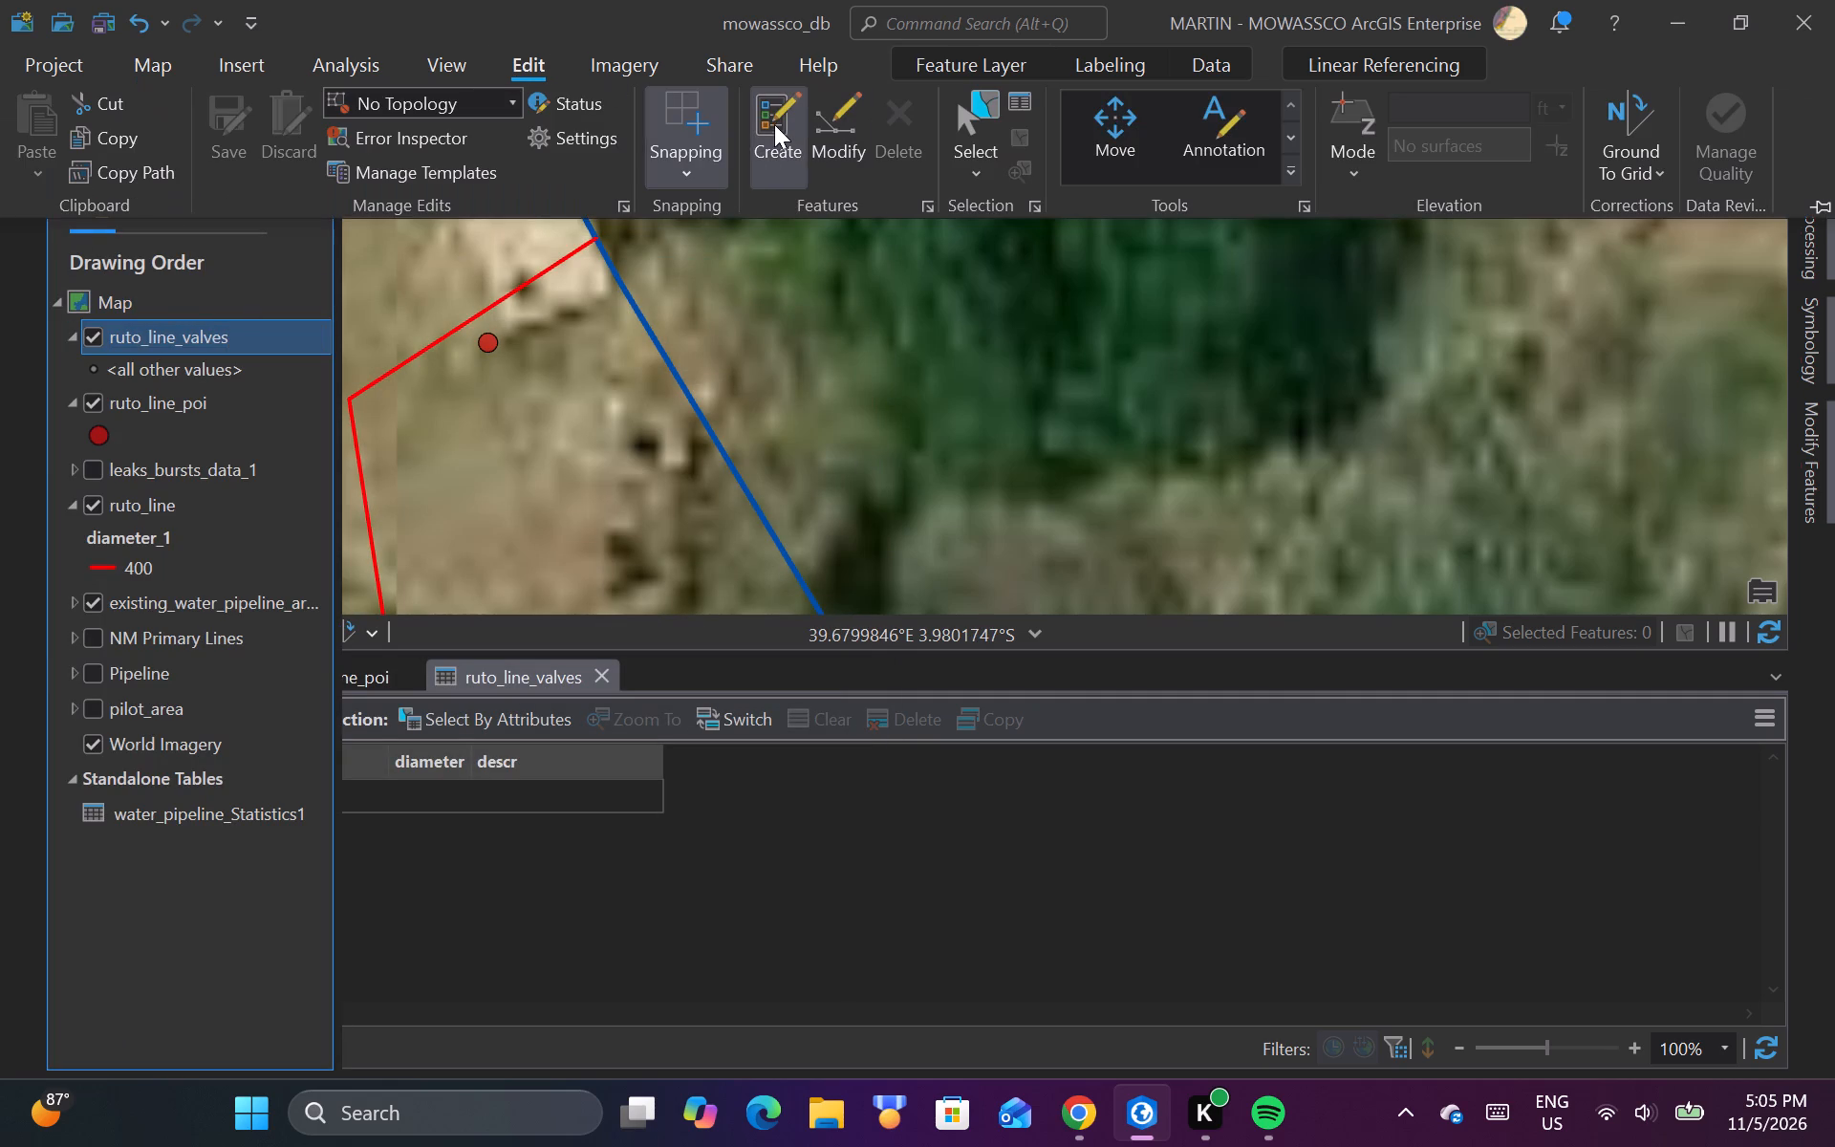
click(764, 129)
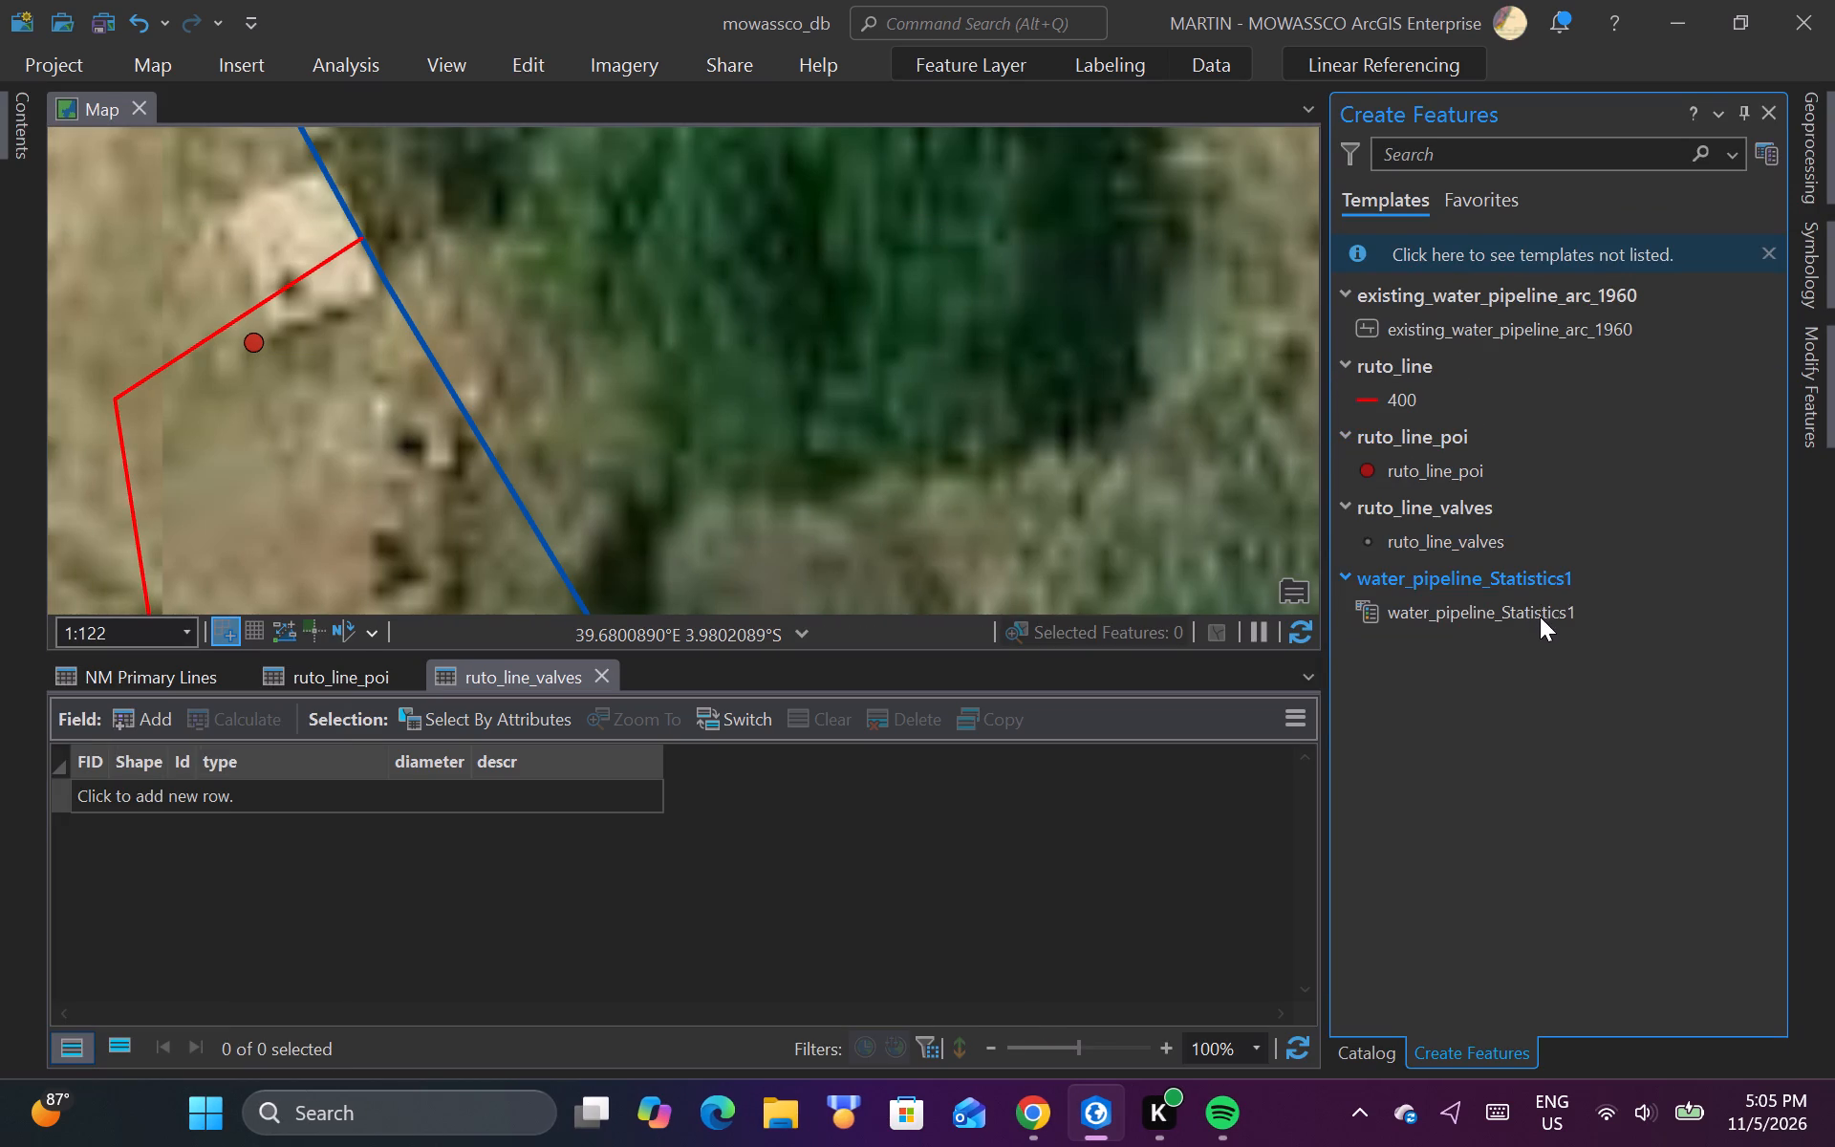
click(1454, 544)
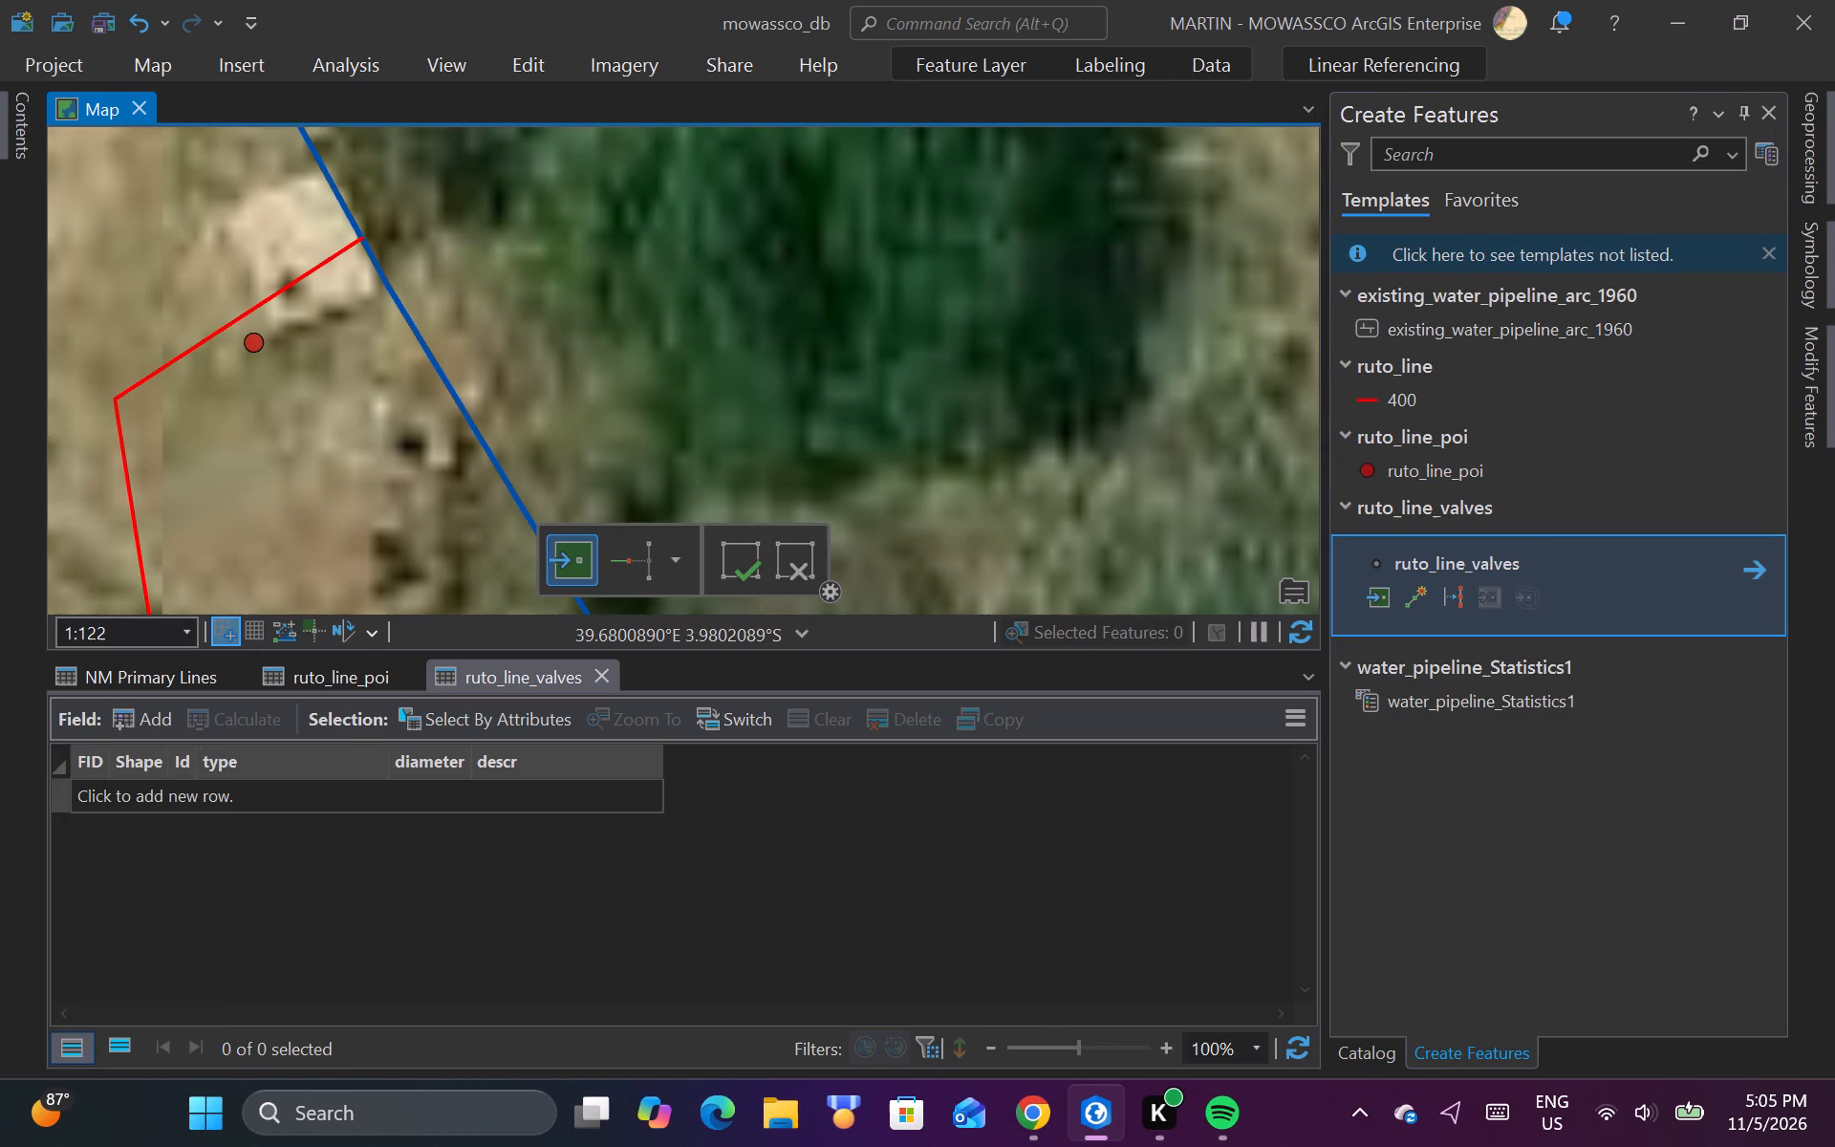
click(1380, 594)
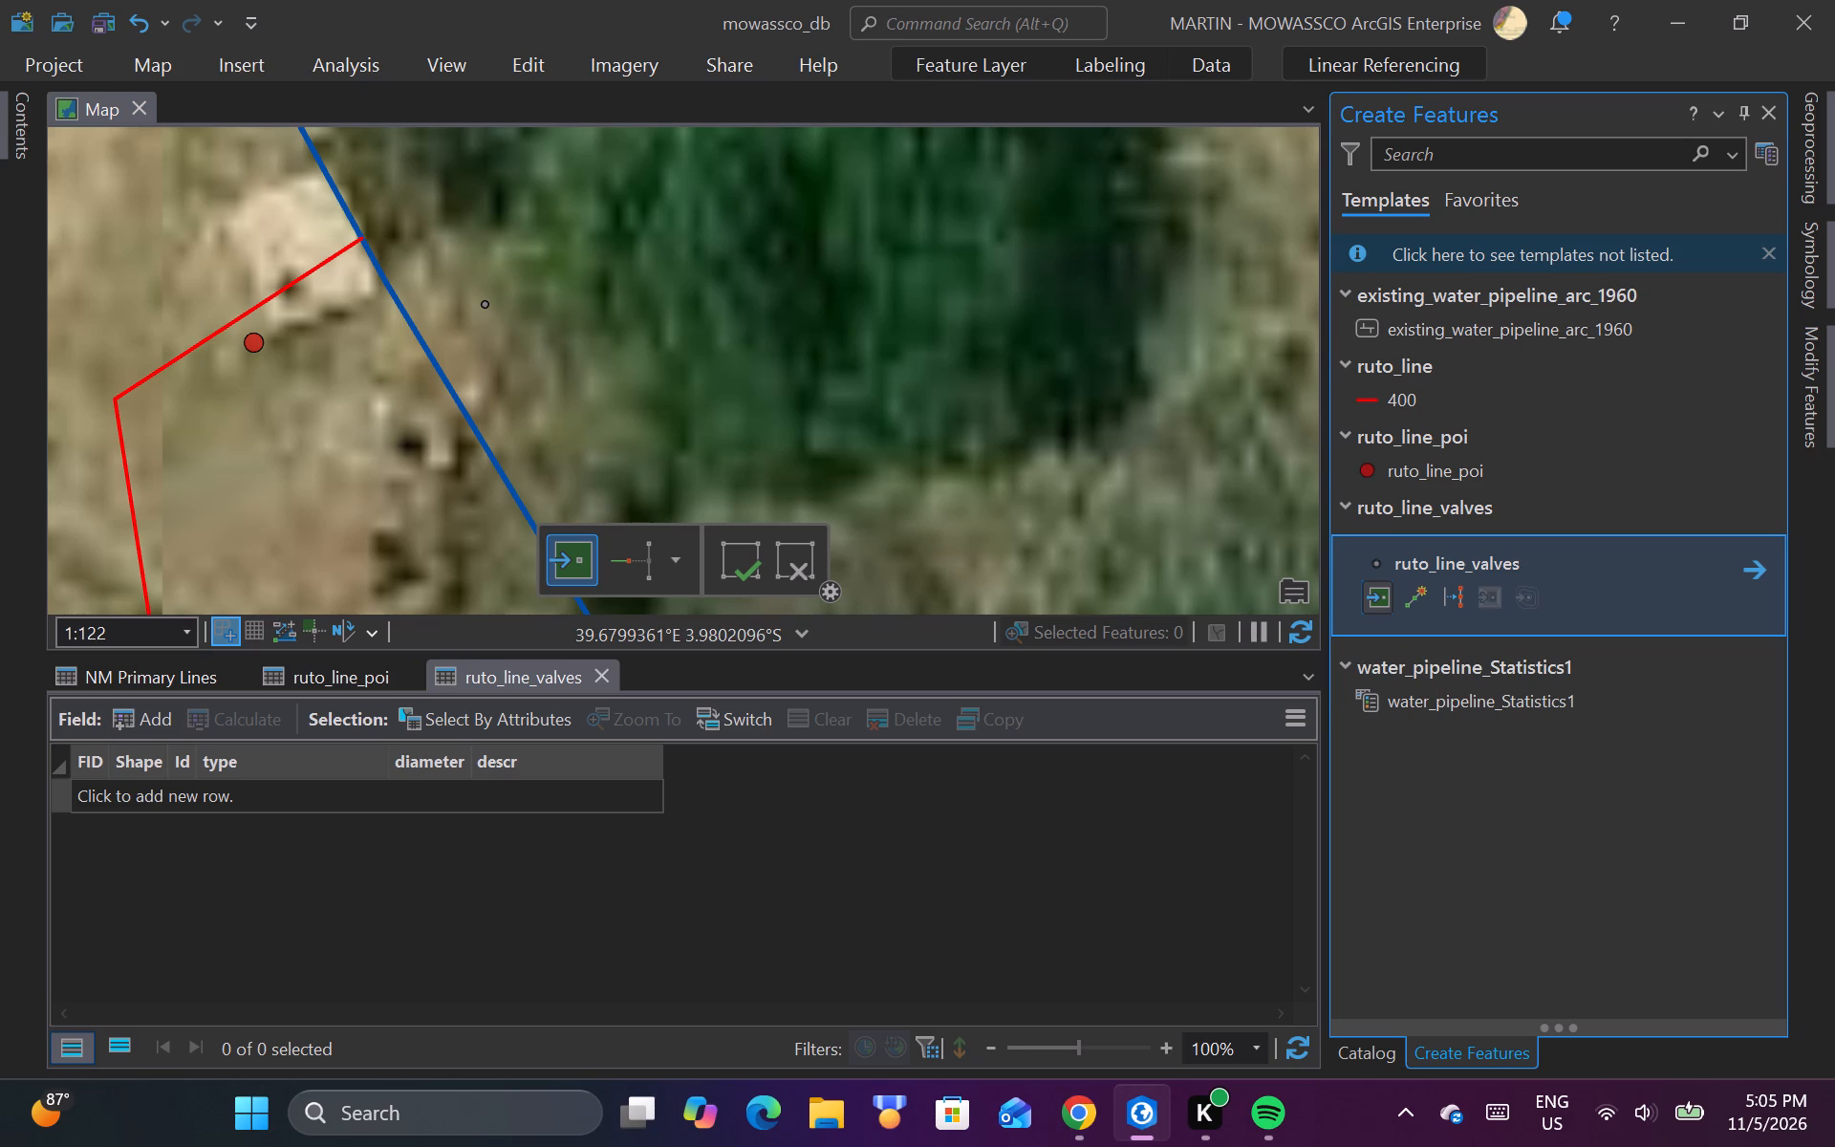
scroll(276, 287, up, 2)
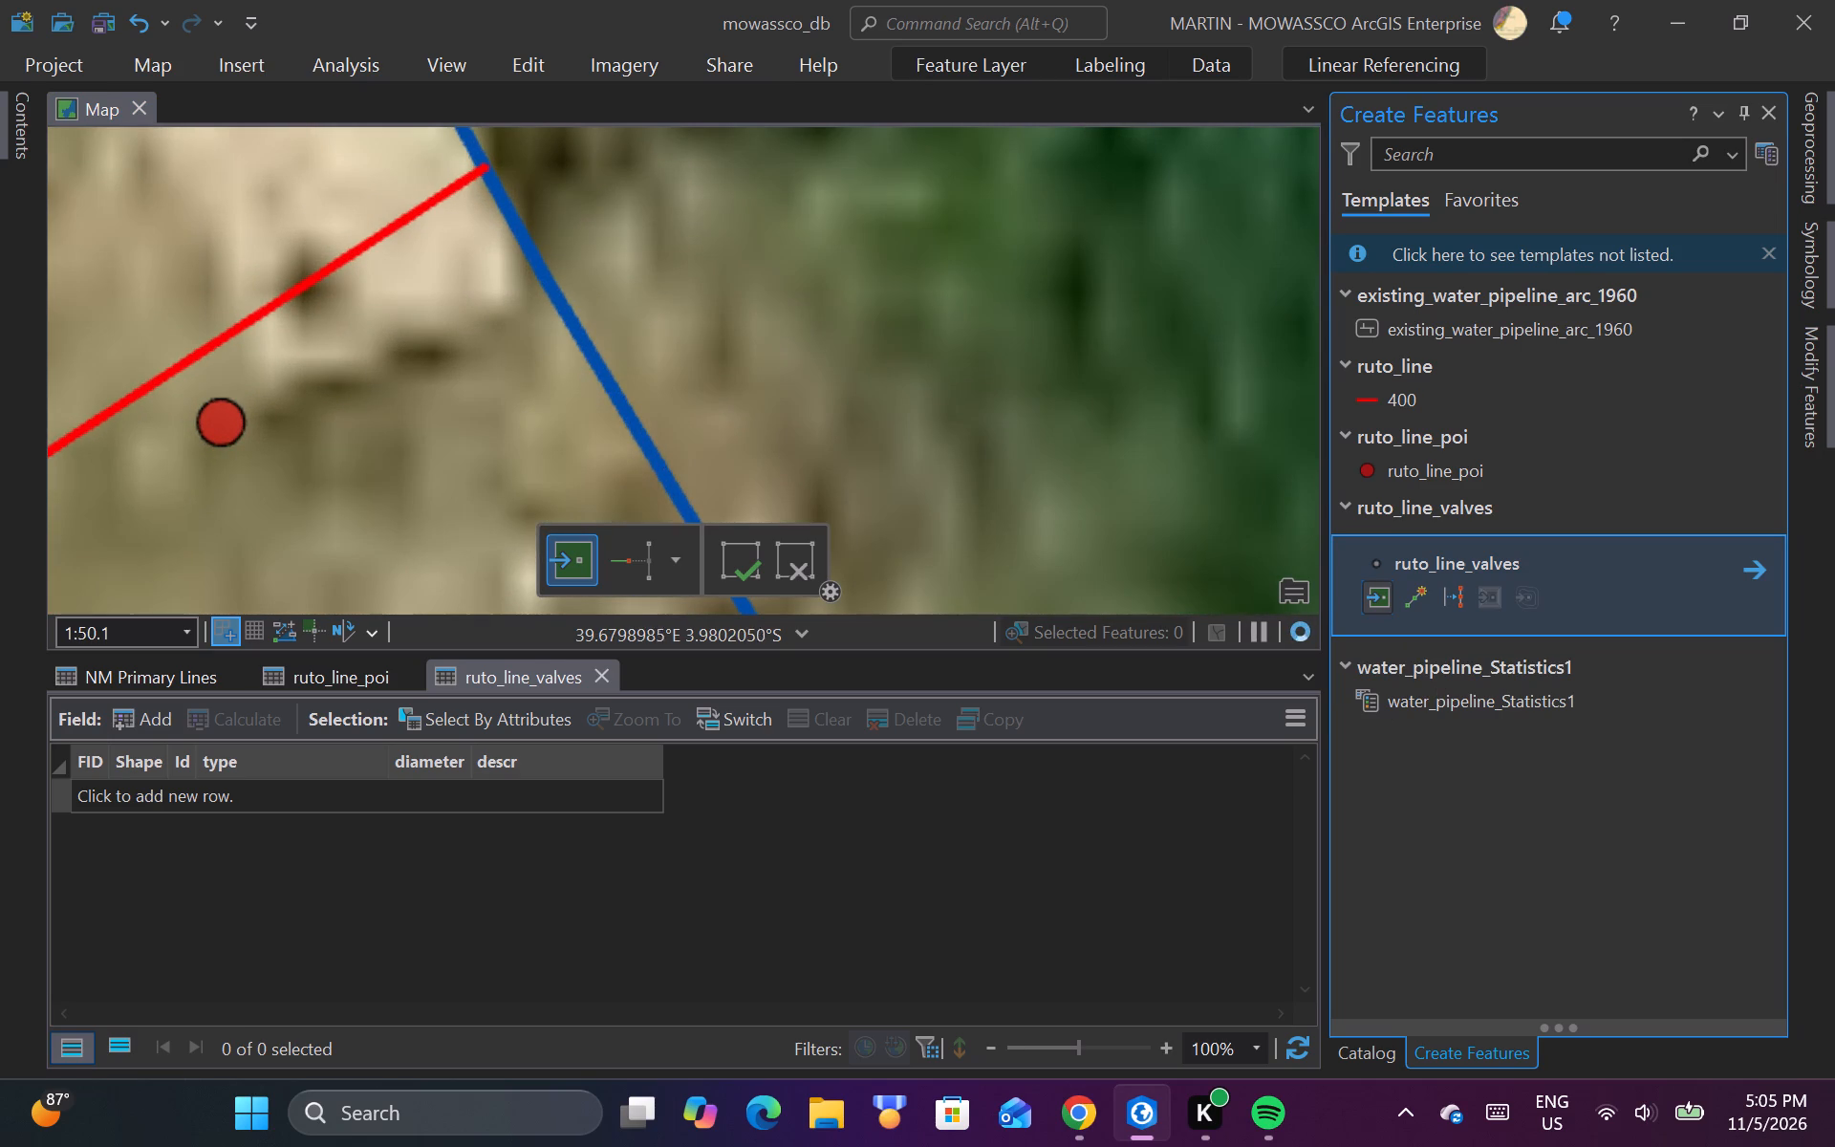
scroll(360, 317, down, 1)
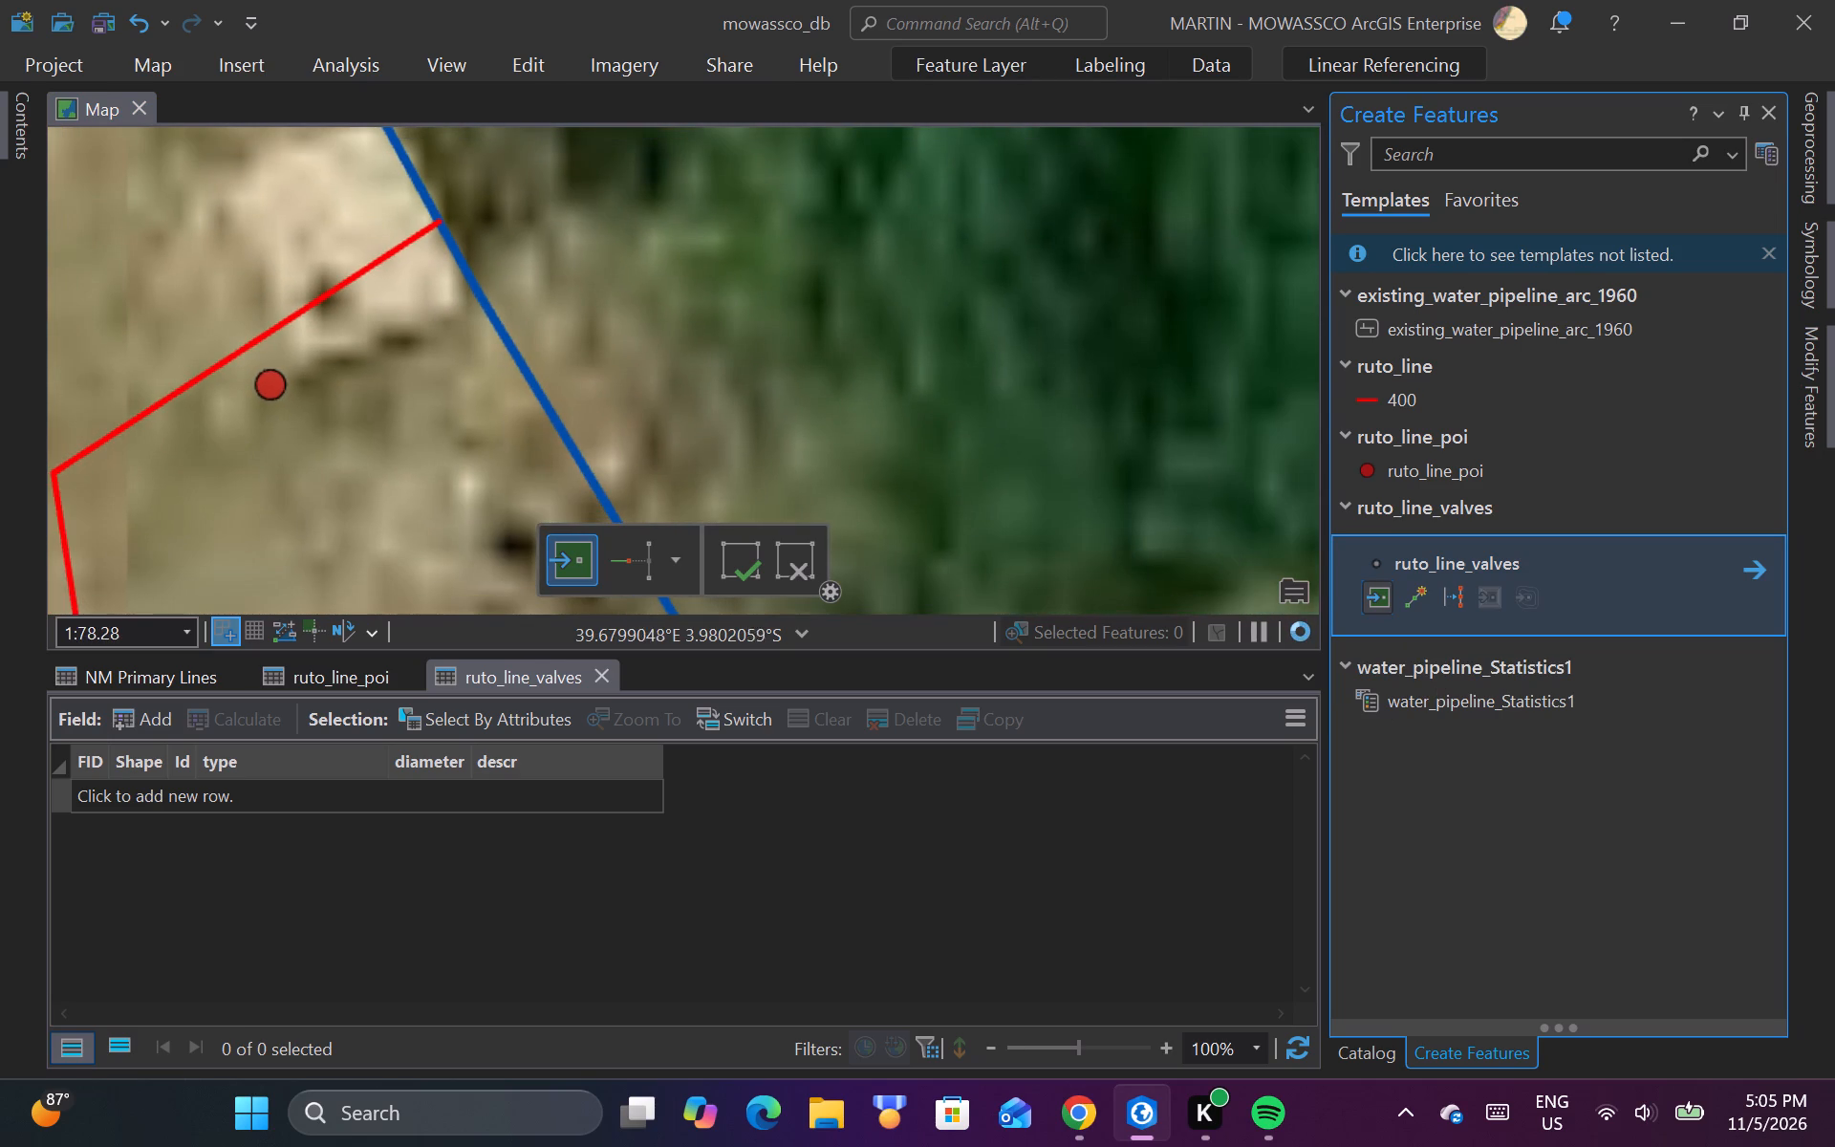
Select the red ruto_line pipeline and split it on its first segment, just beside the red ruto_line_poi point.
click(524, 67)
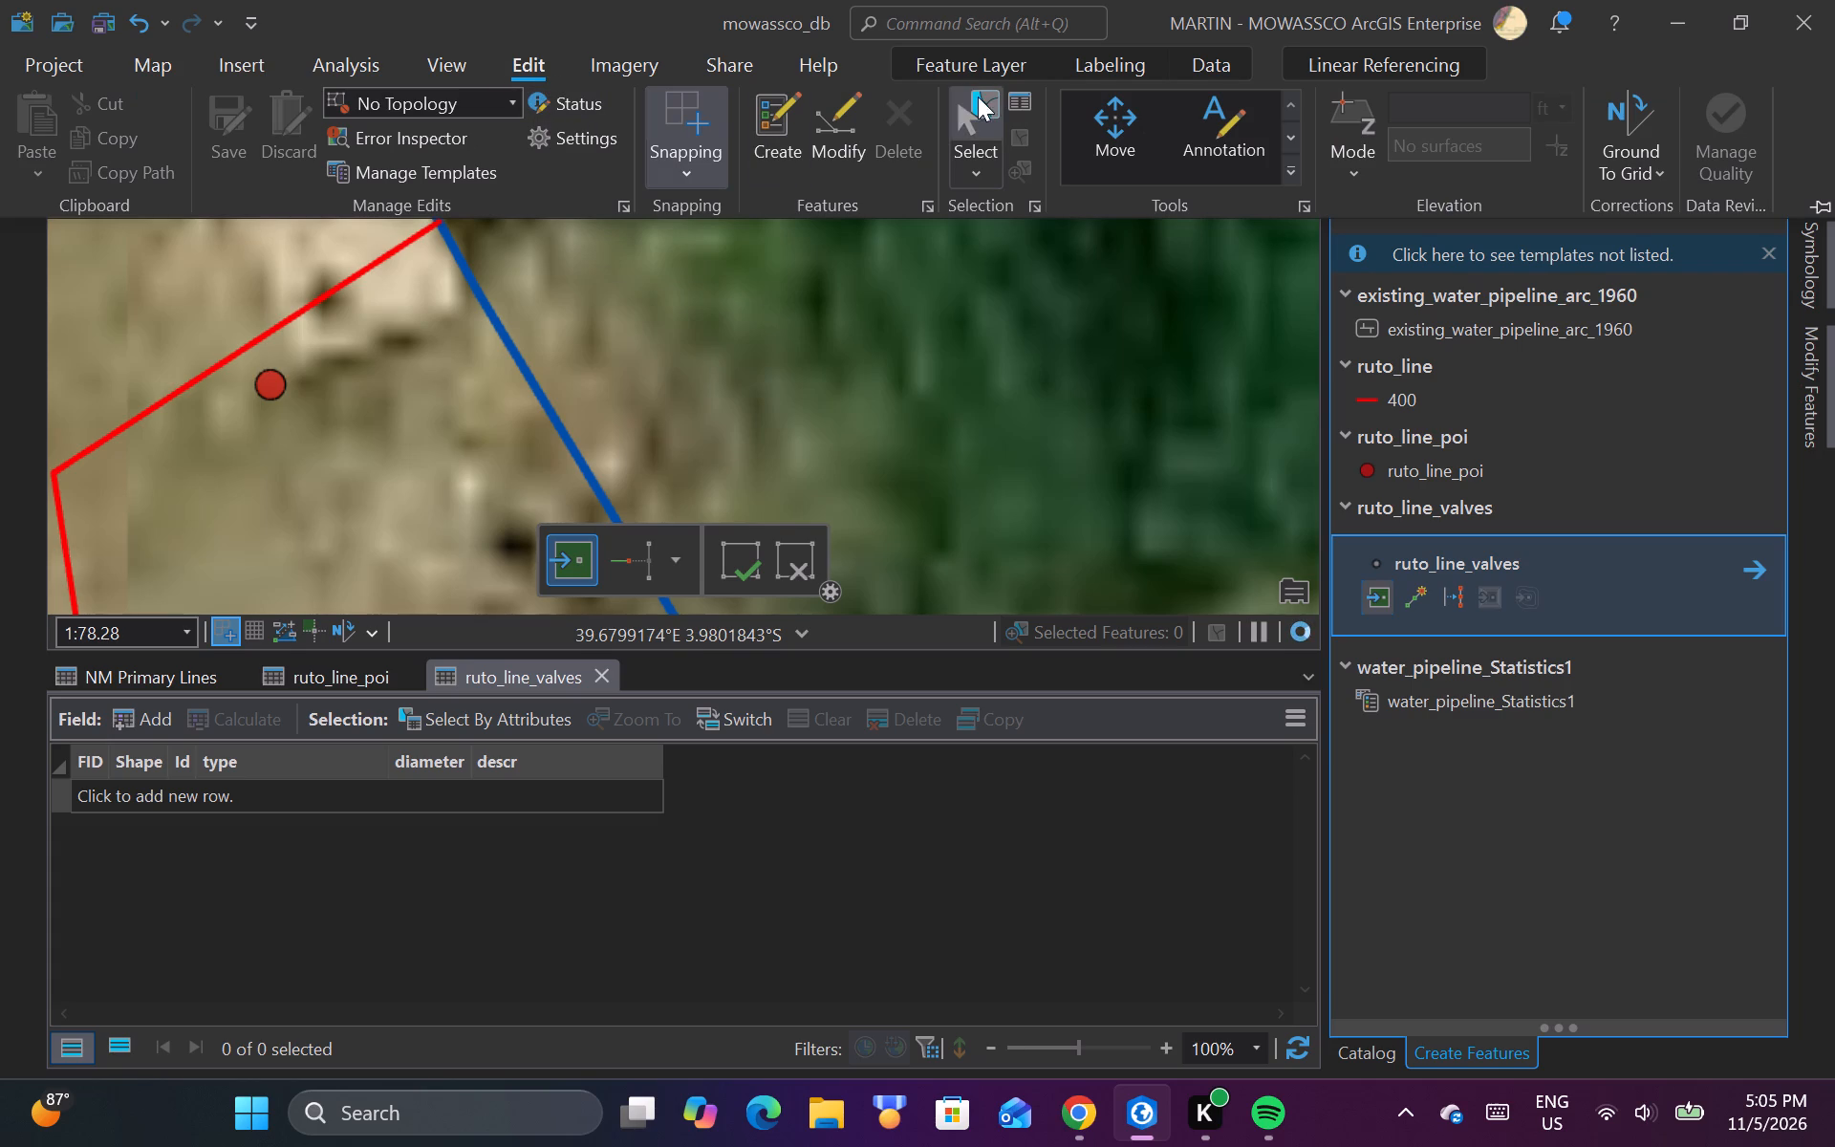
click(984, 97)
drag(333, 254, 364, 289)
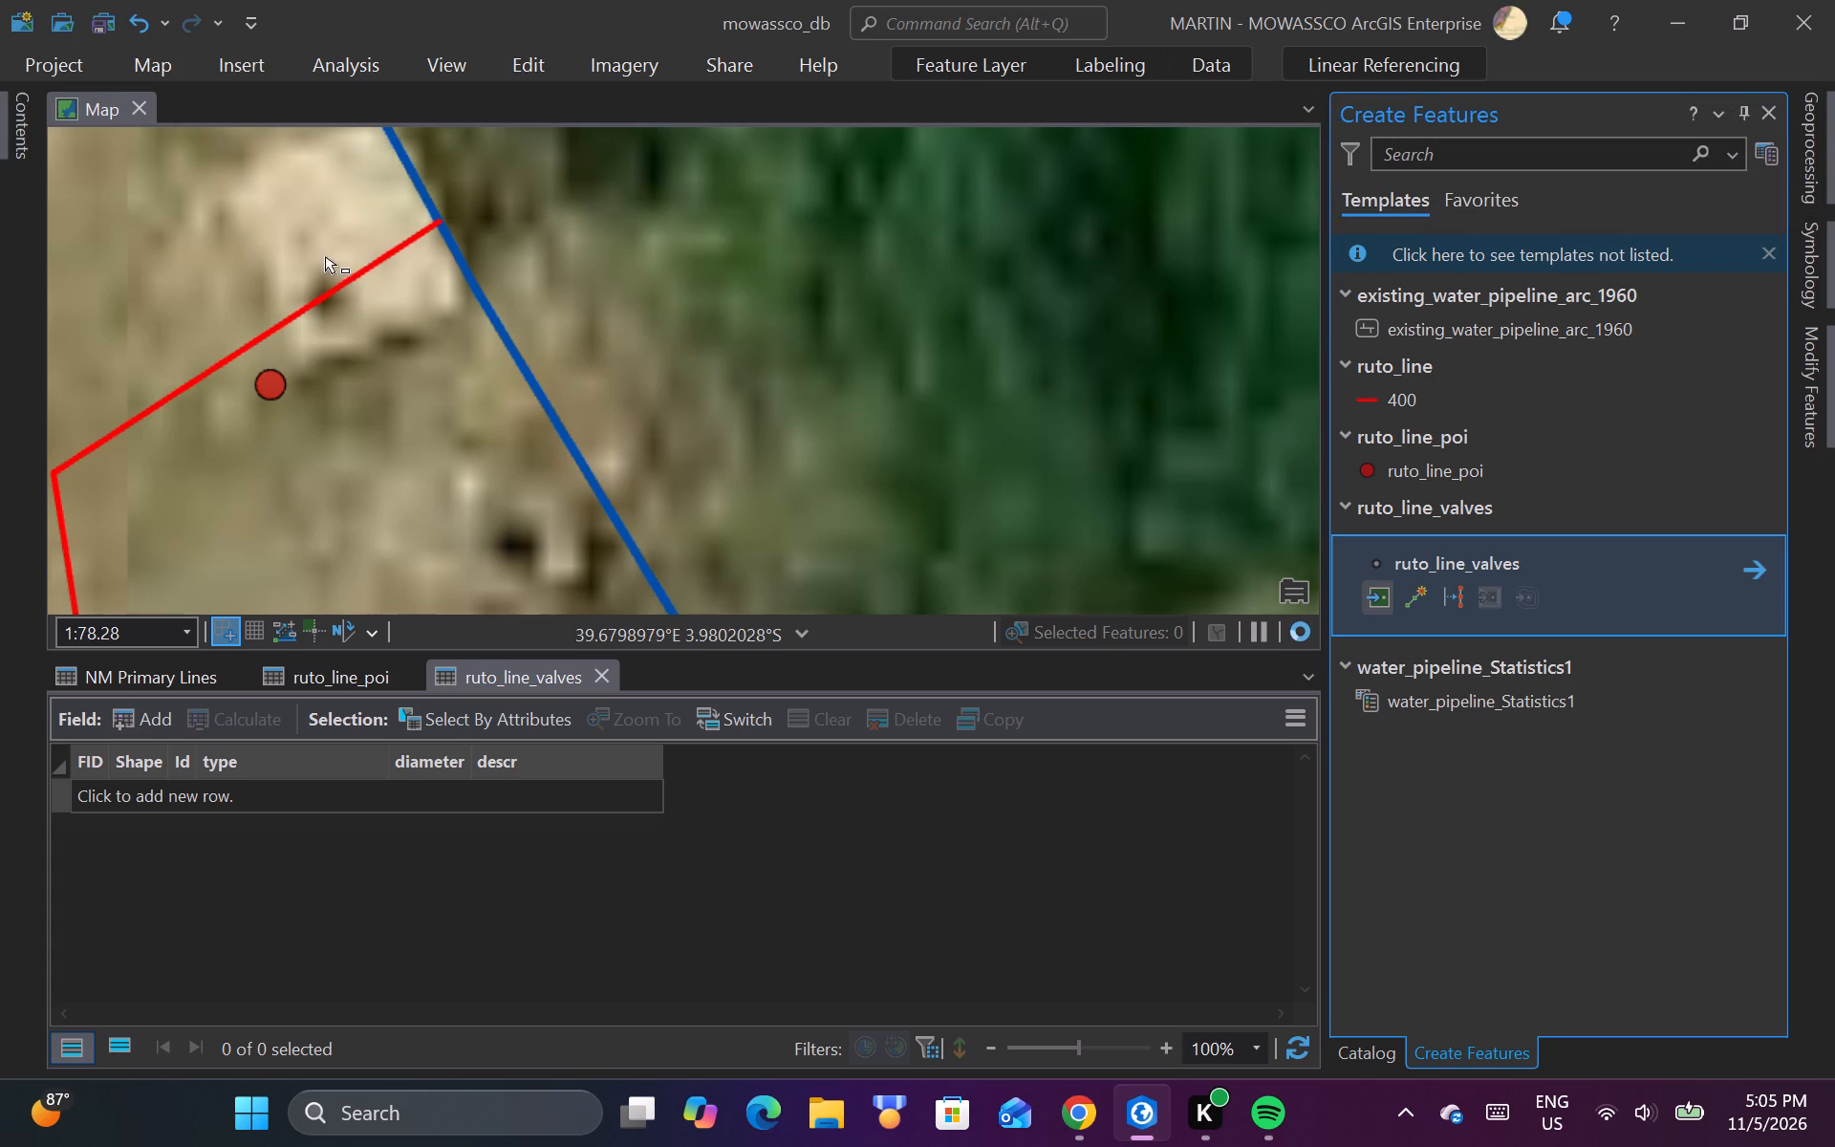
drag(322, 252, 374, 340)
click(14, 141)
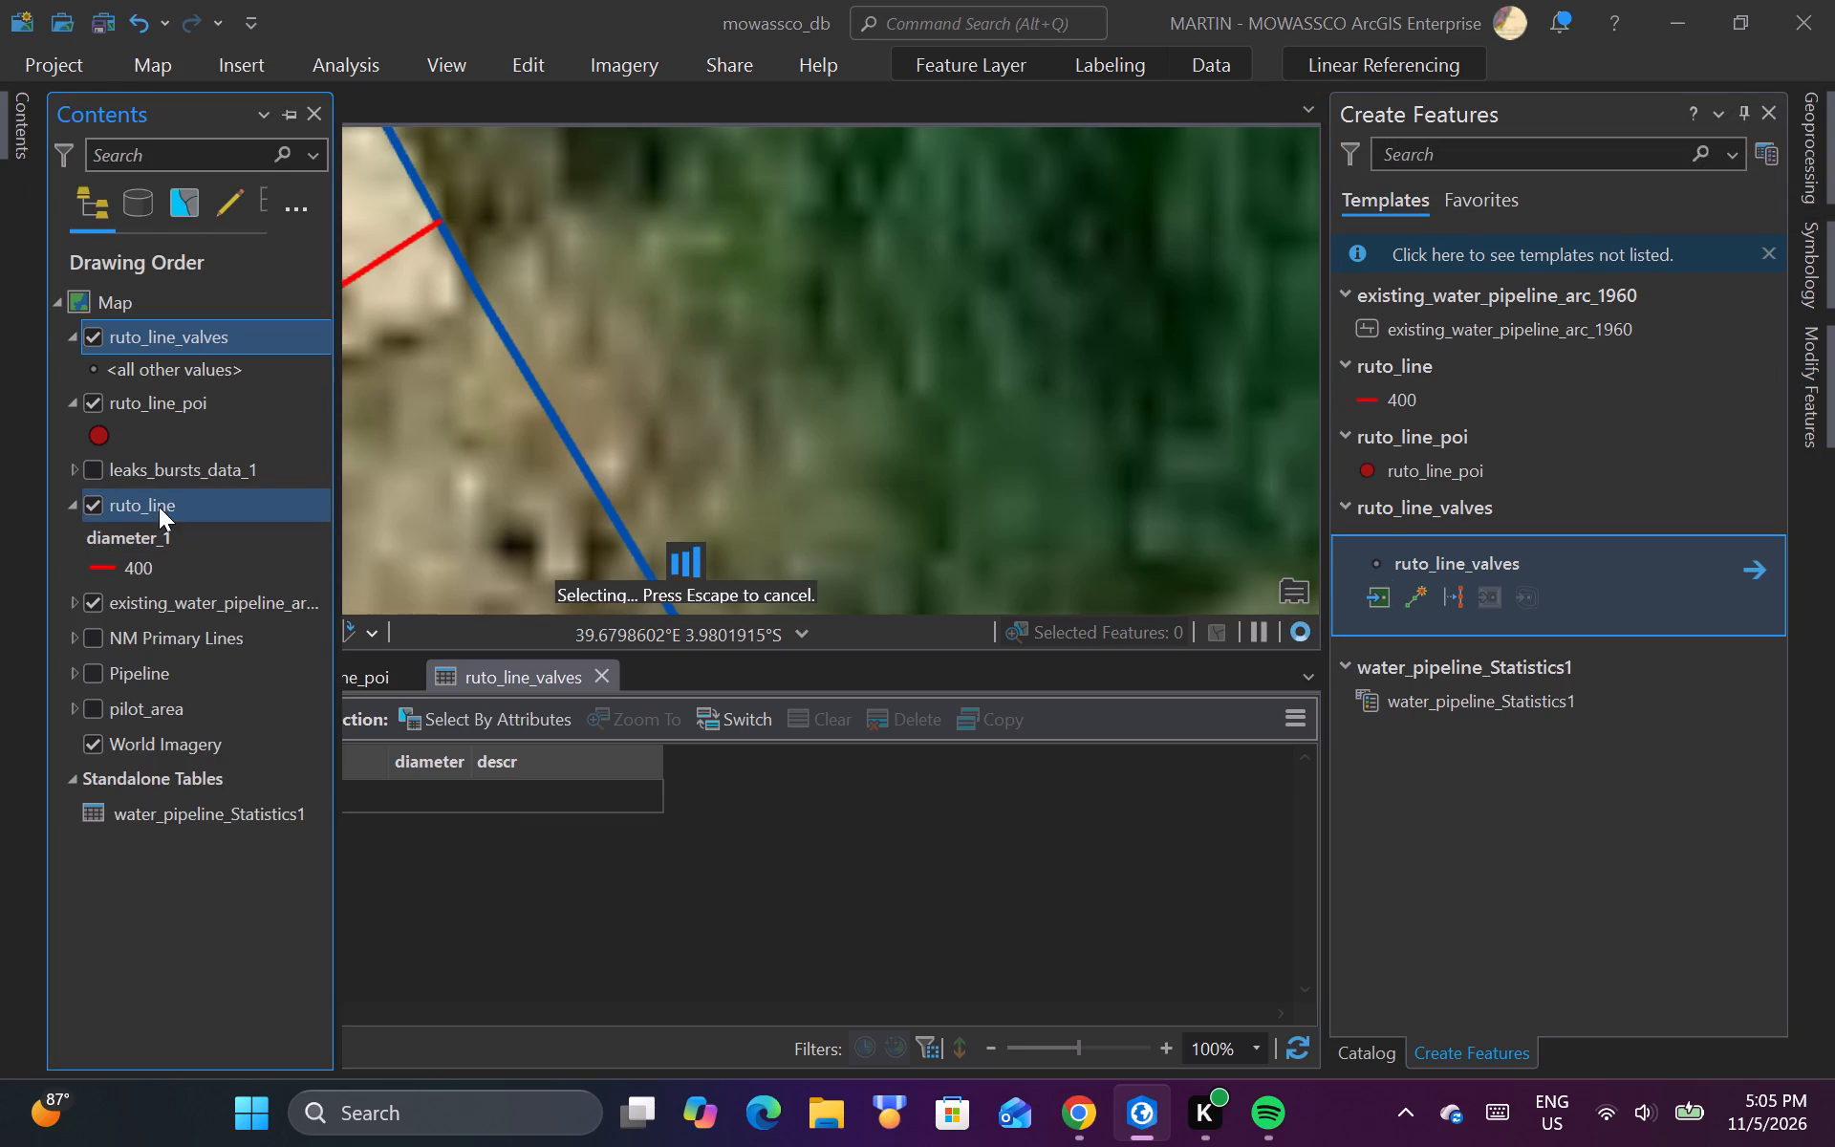
click(159, 507)
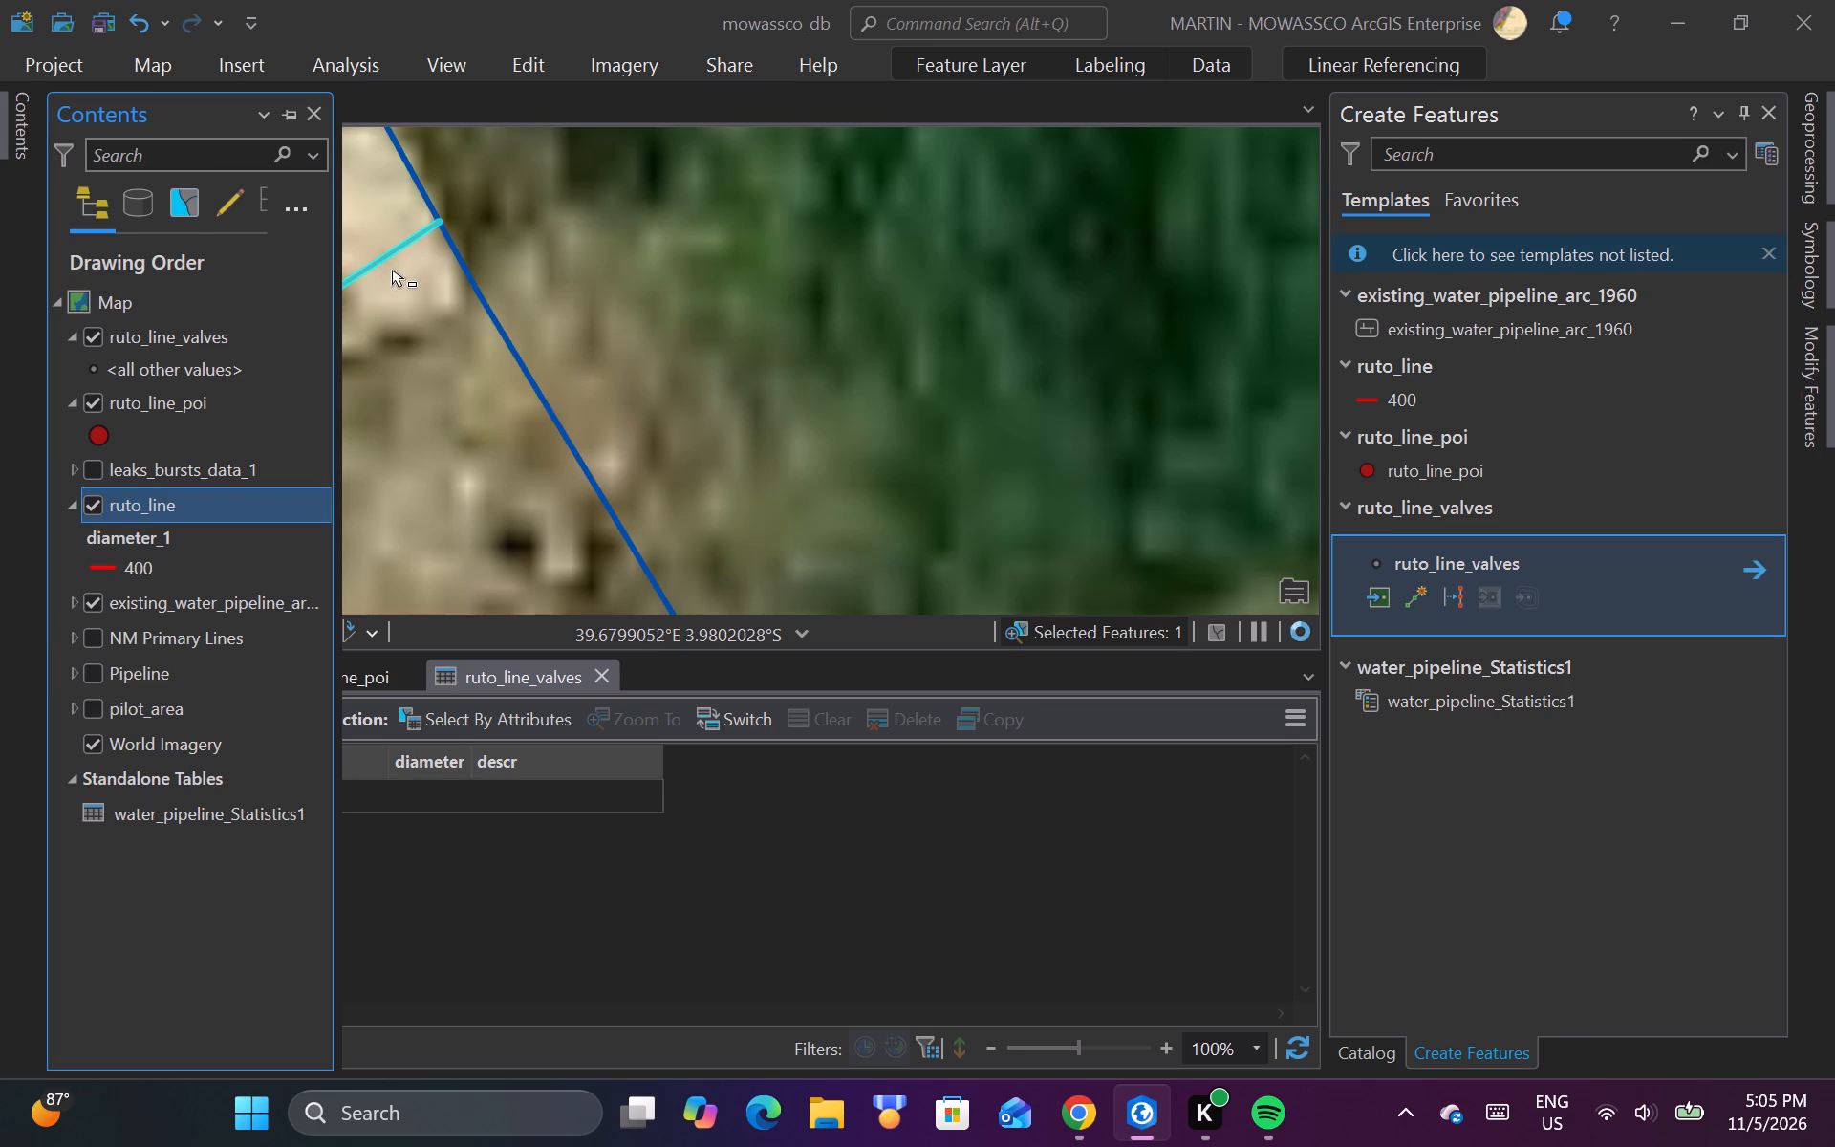
click(524, 60)
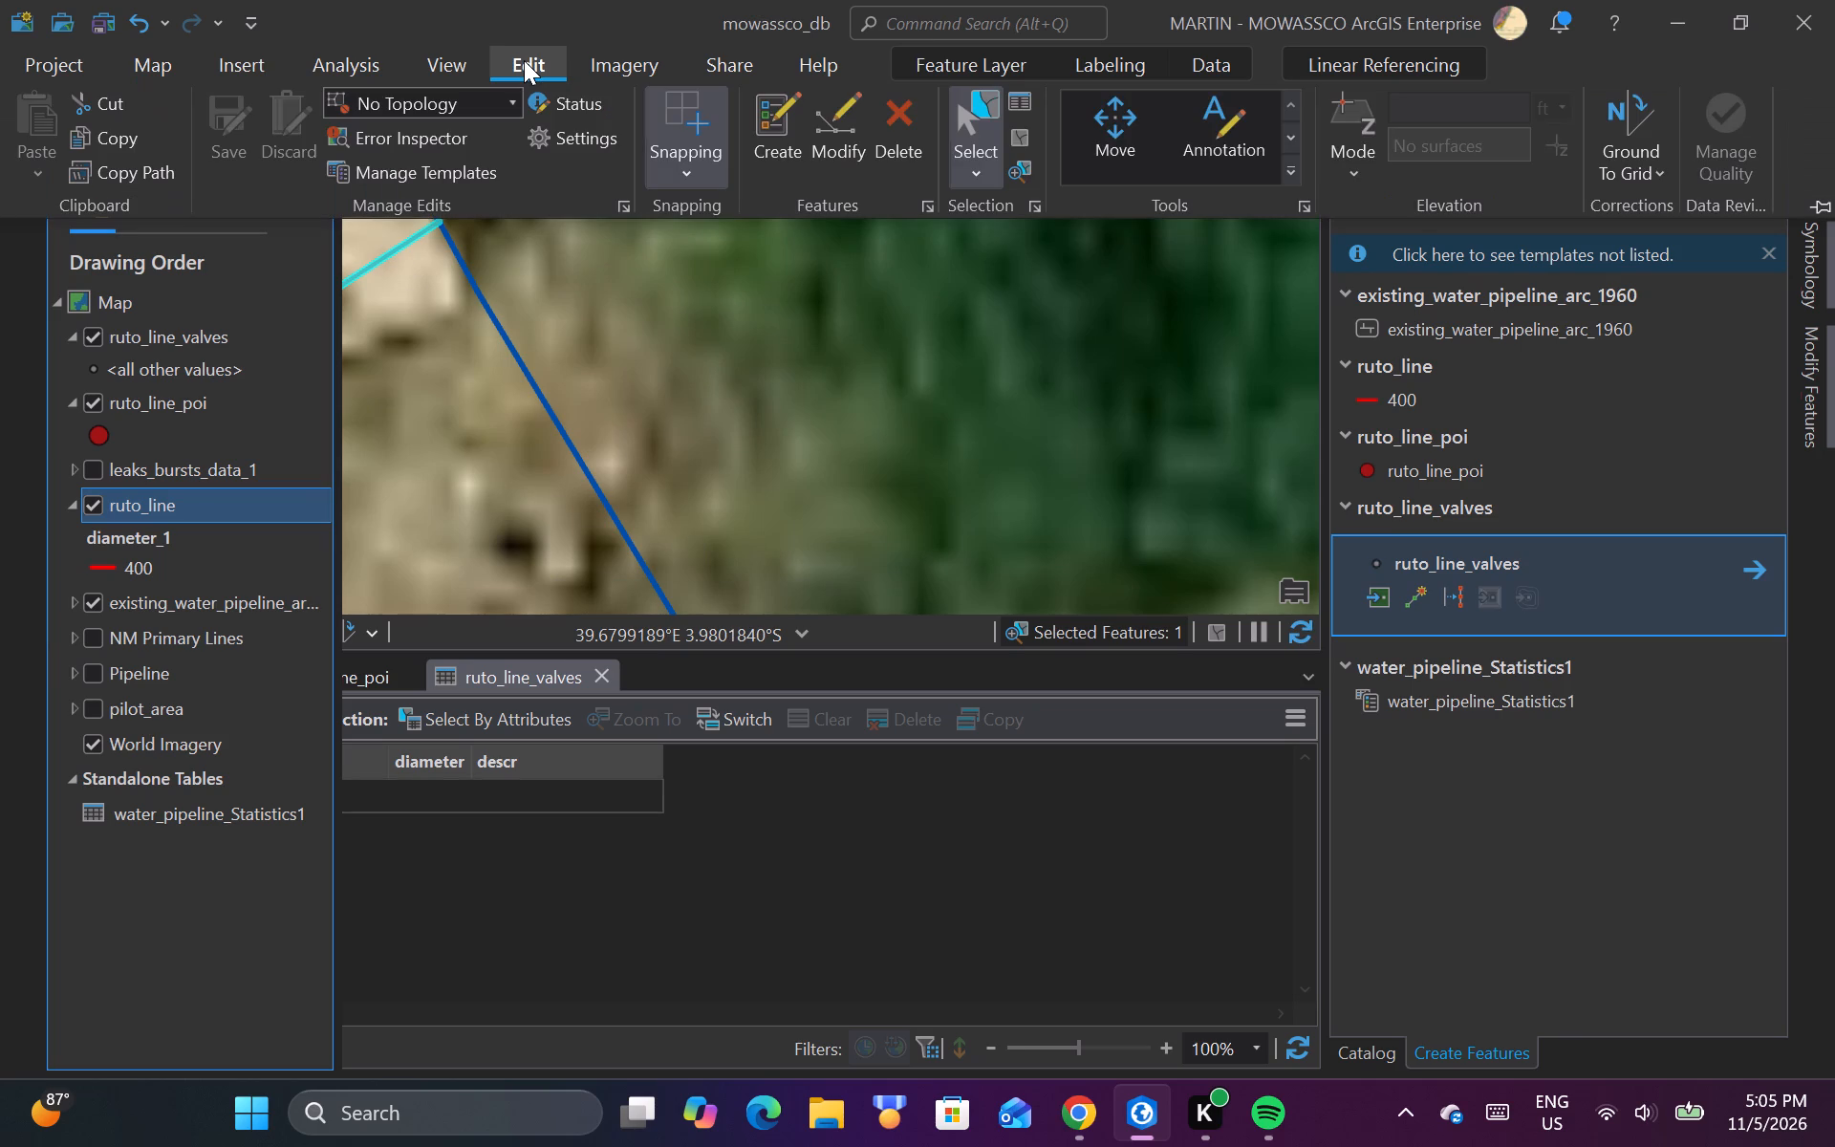
click(836, 121)
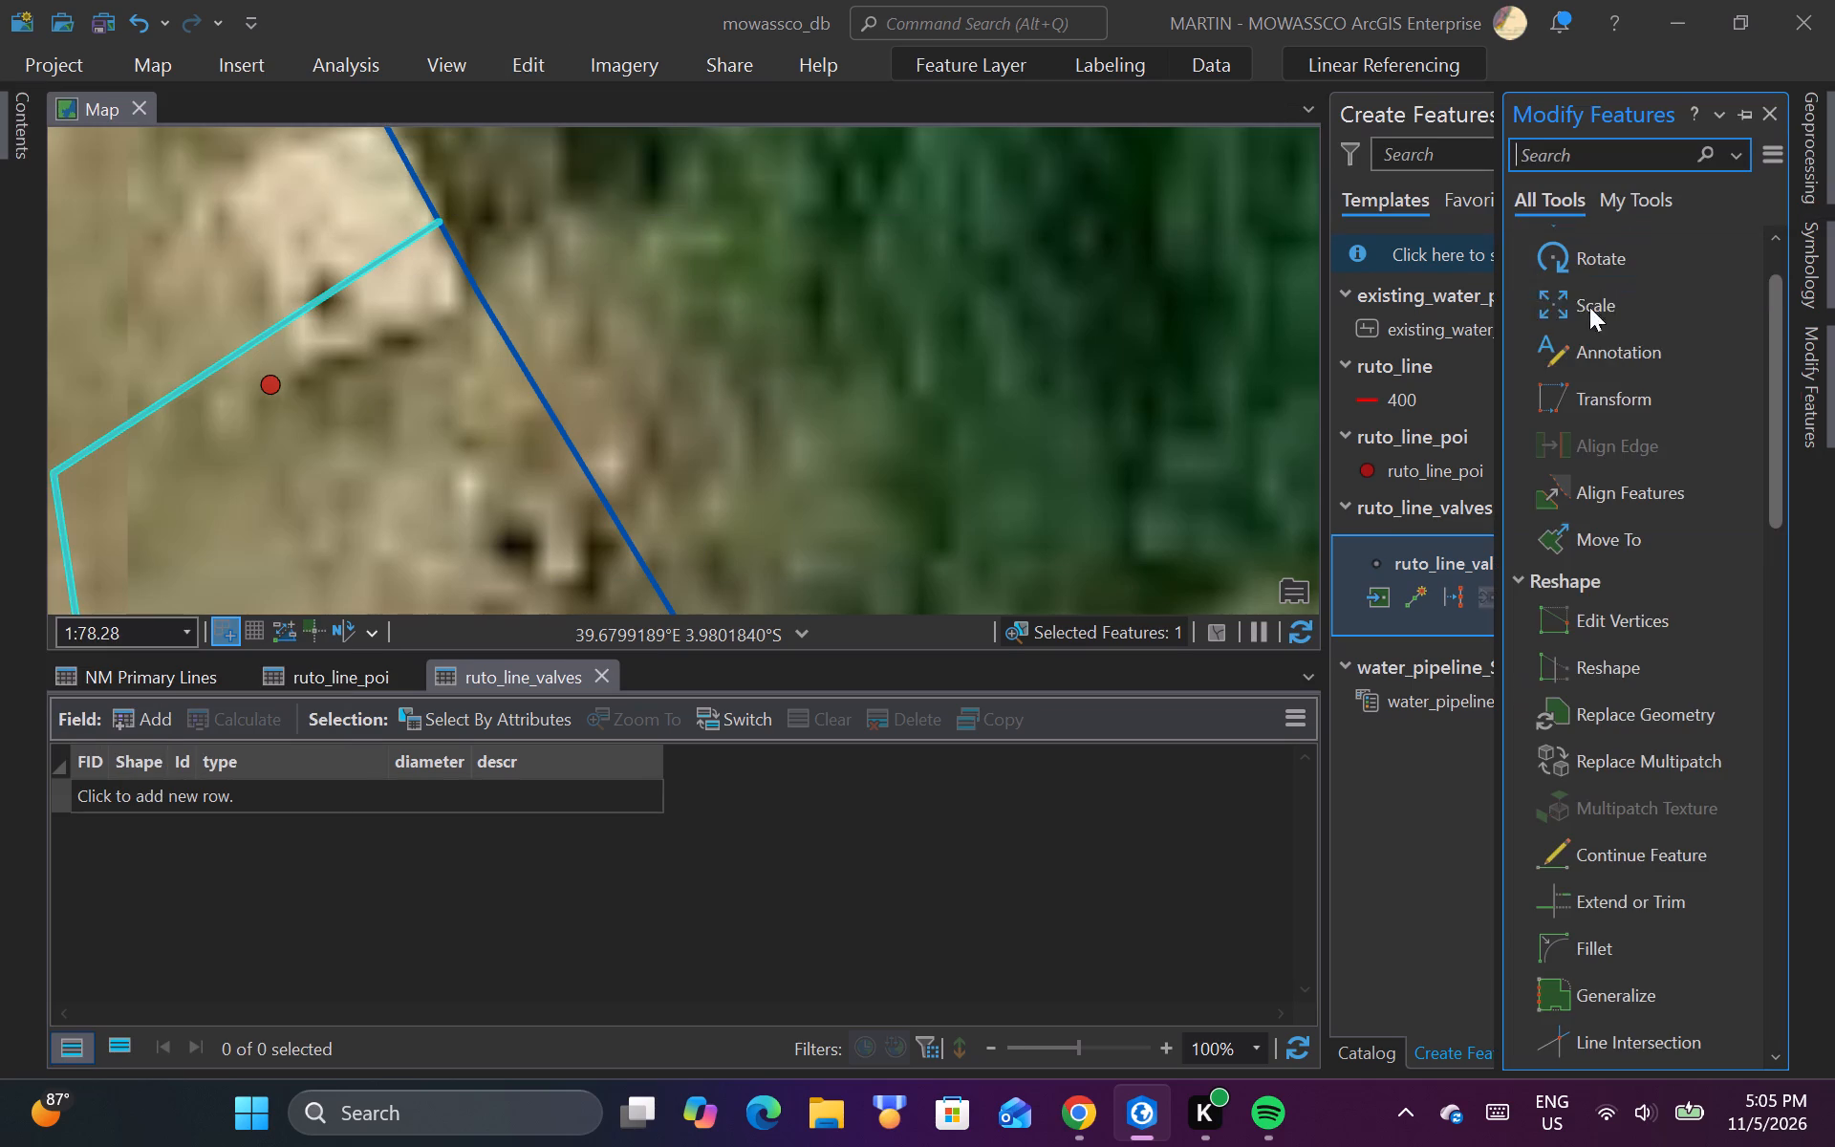
scroll(1622, 812, down, 2)
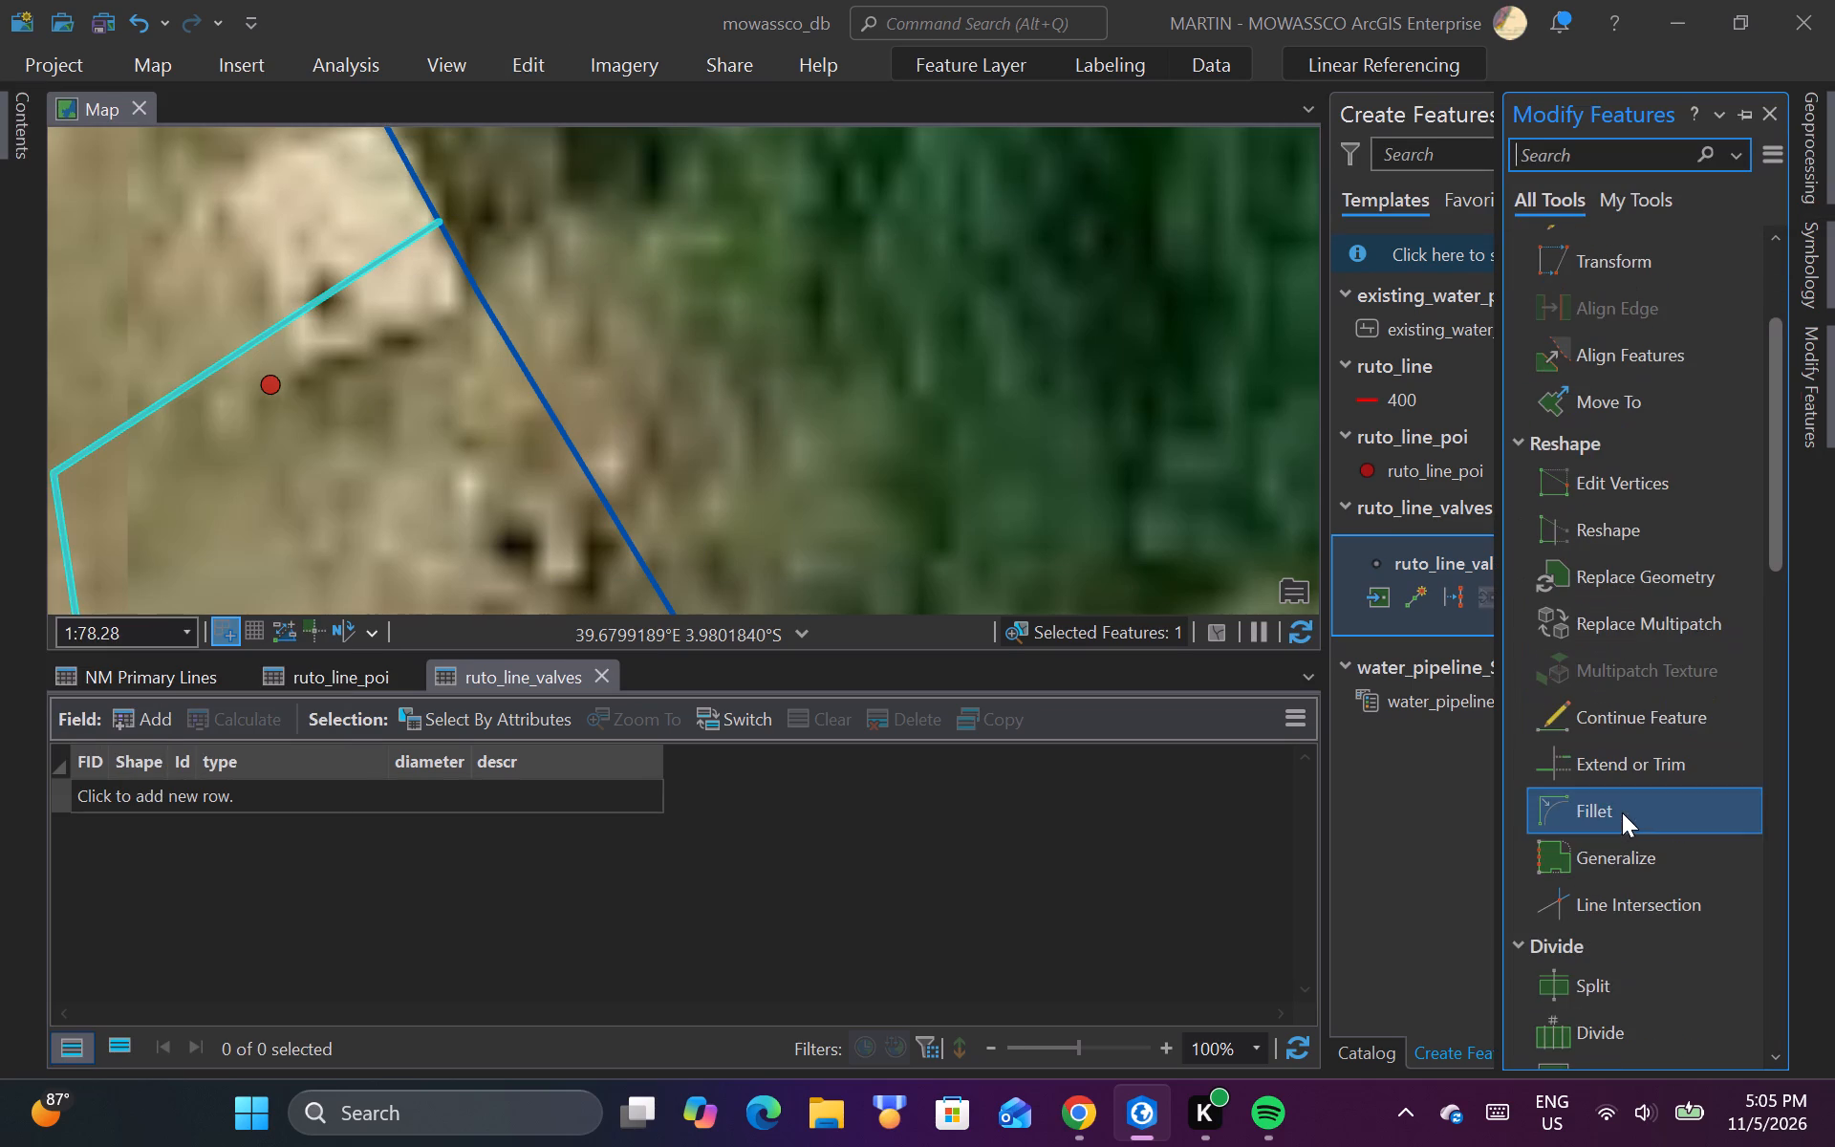
click(1595, 988)
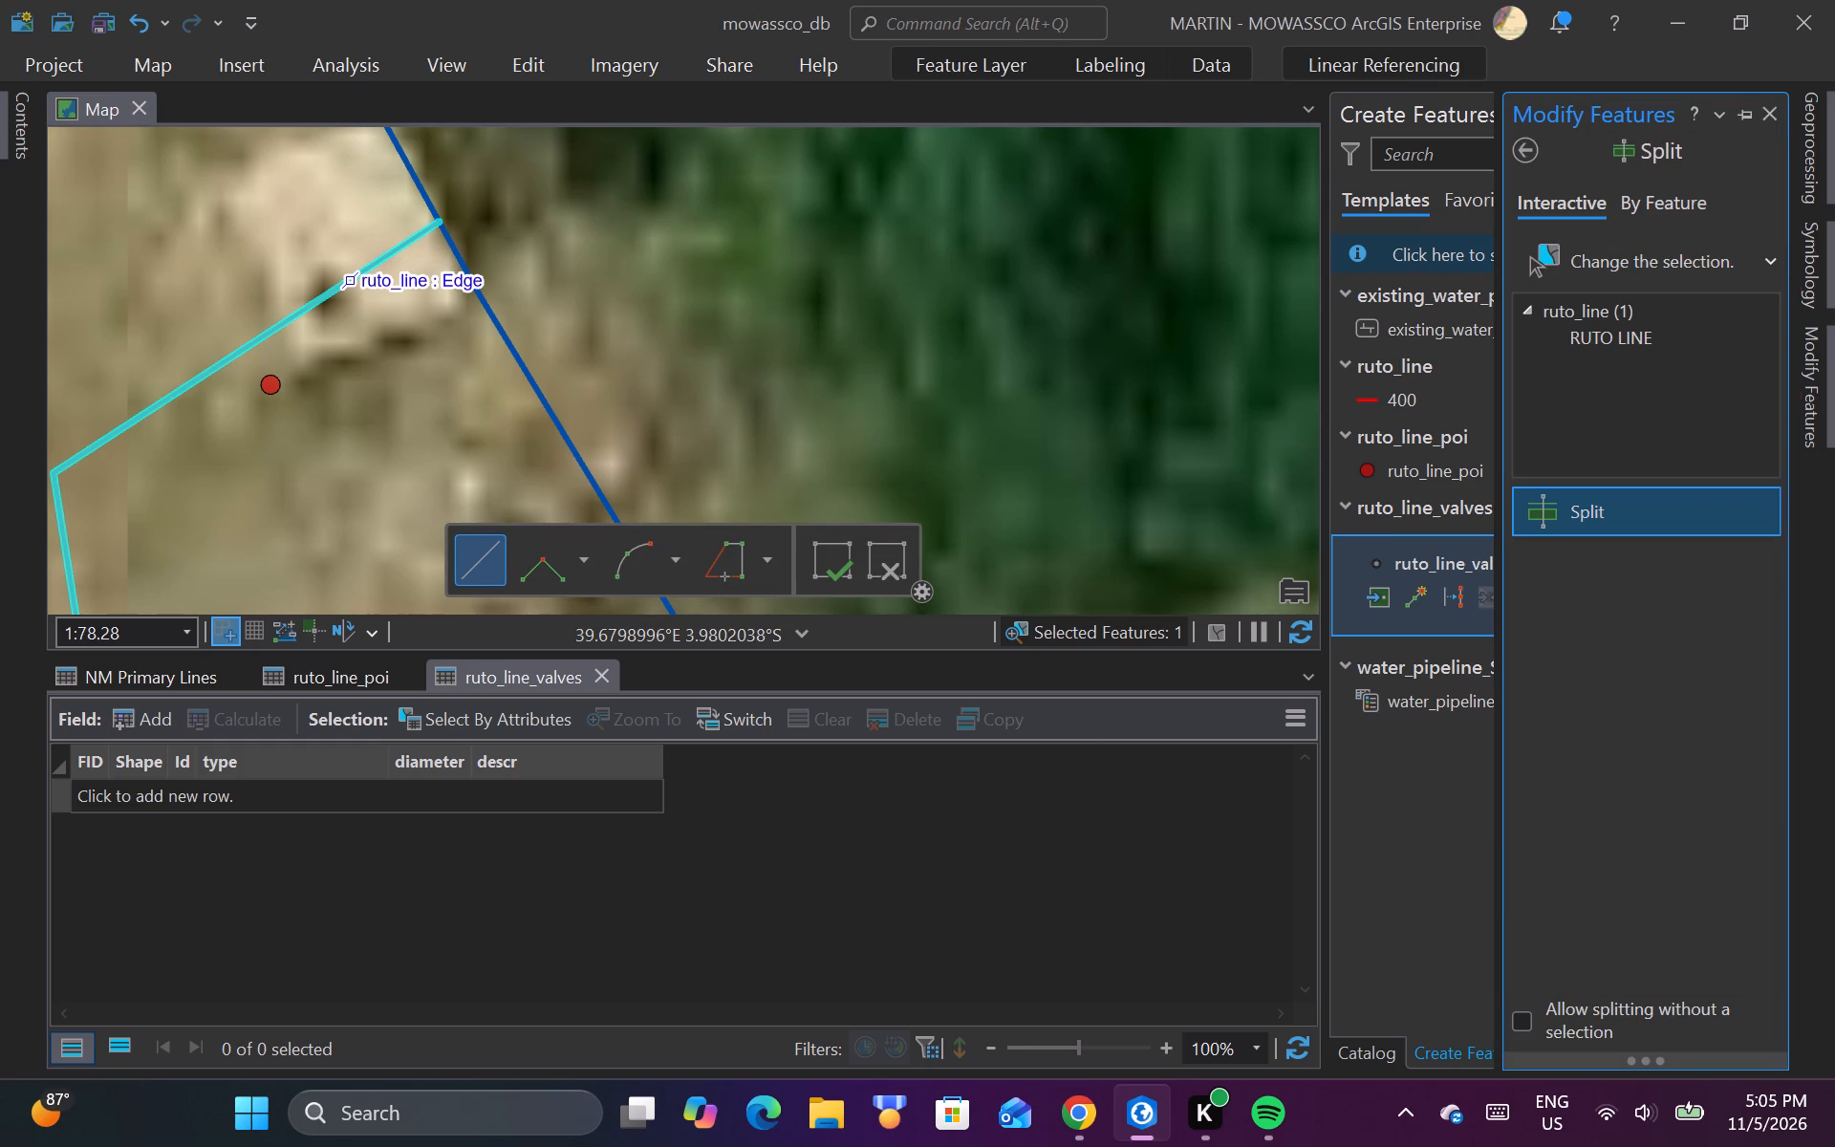
click(276, 317)
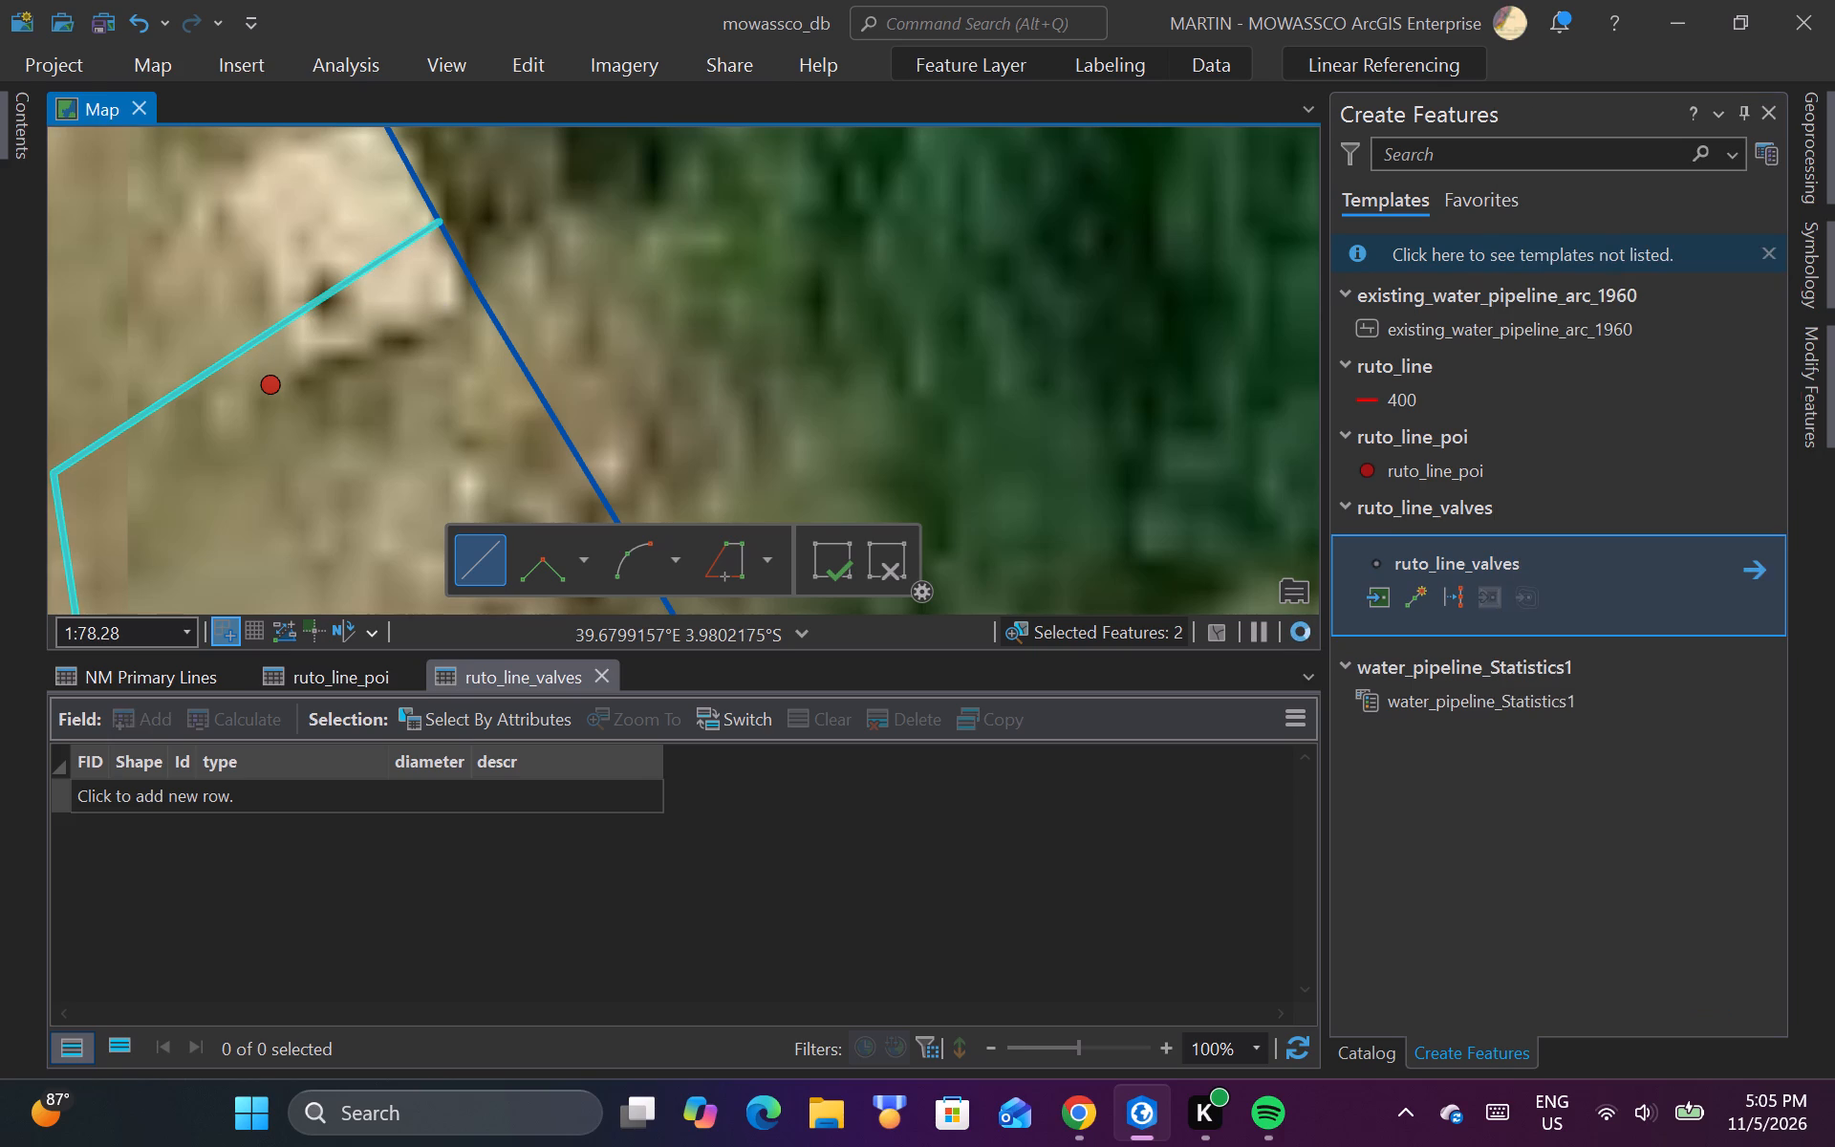
Create a ruto_line_valves point snapped to the ruto_line endpoint at the split location.
click(4, 113)
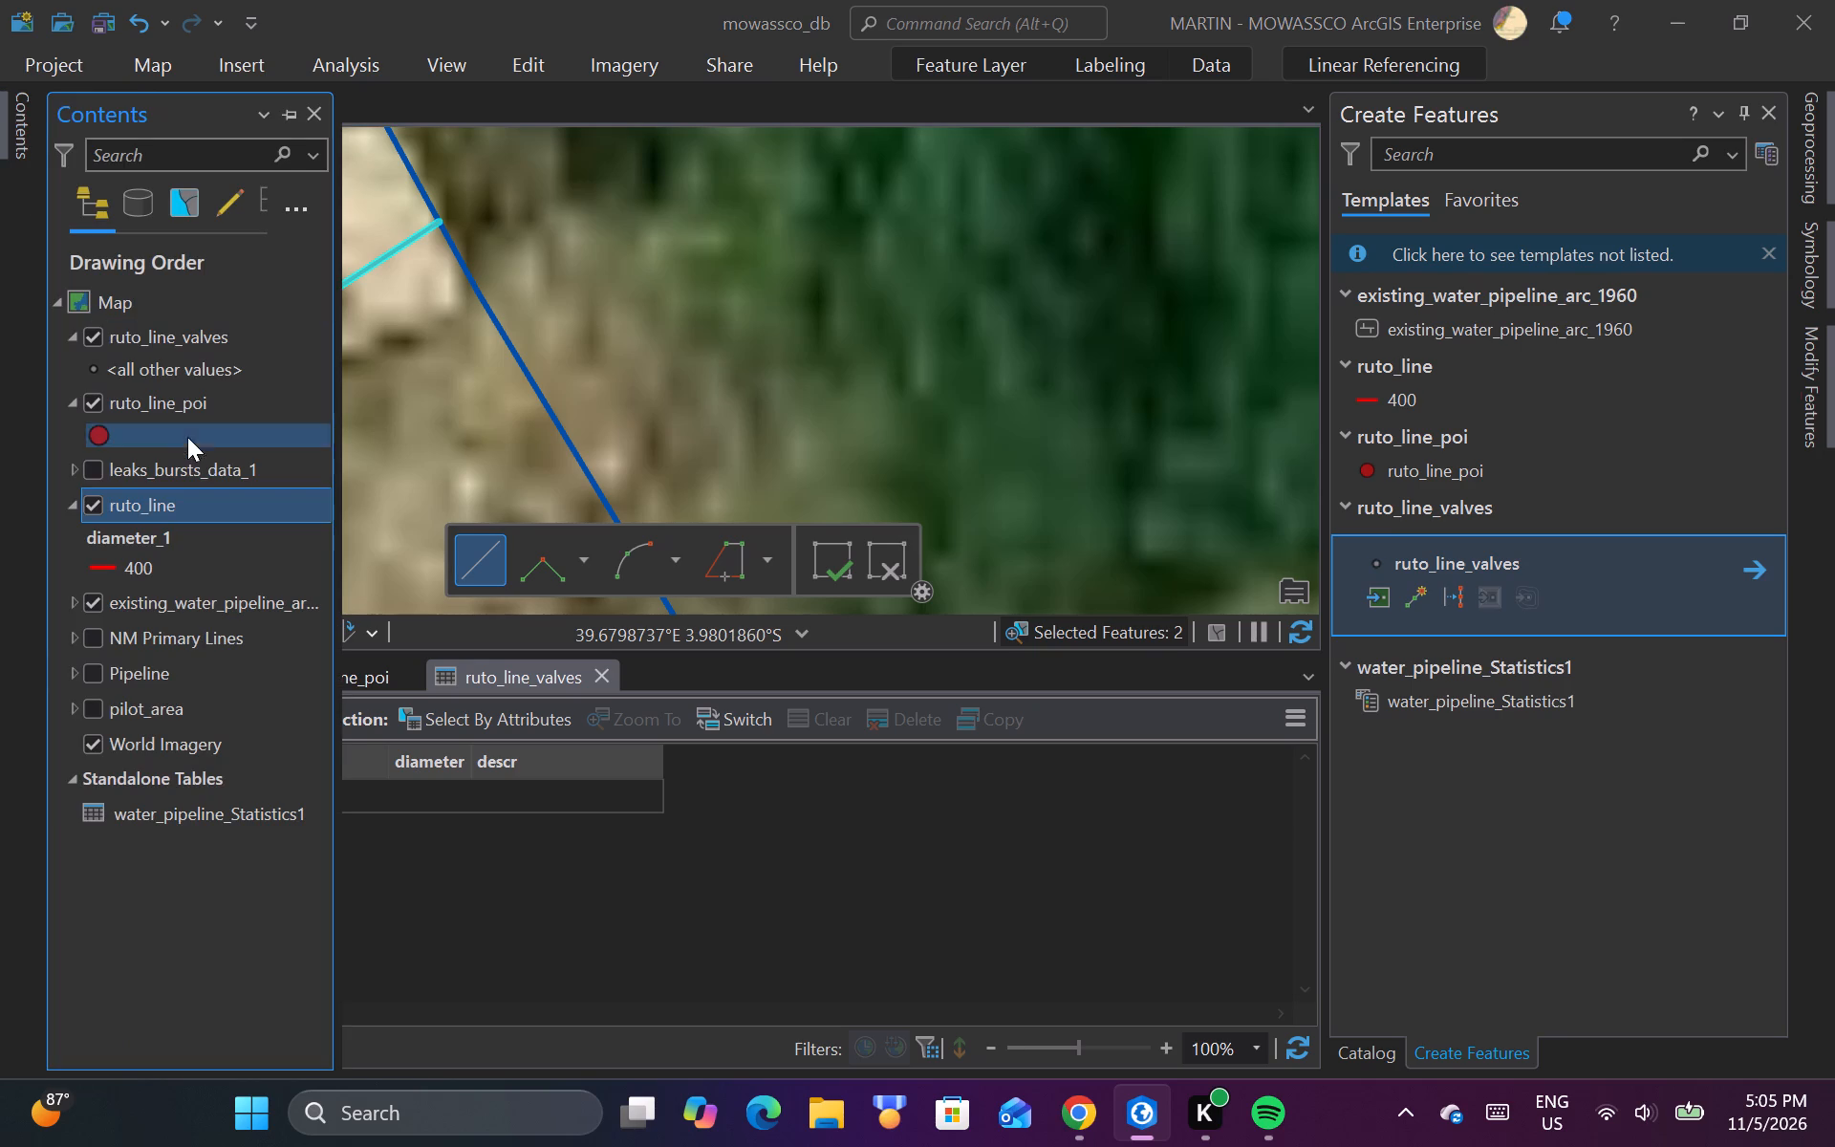
click(532, 64)
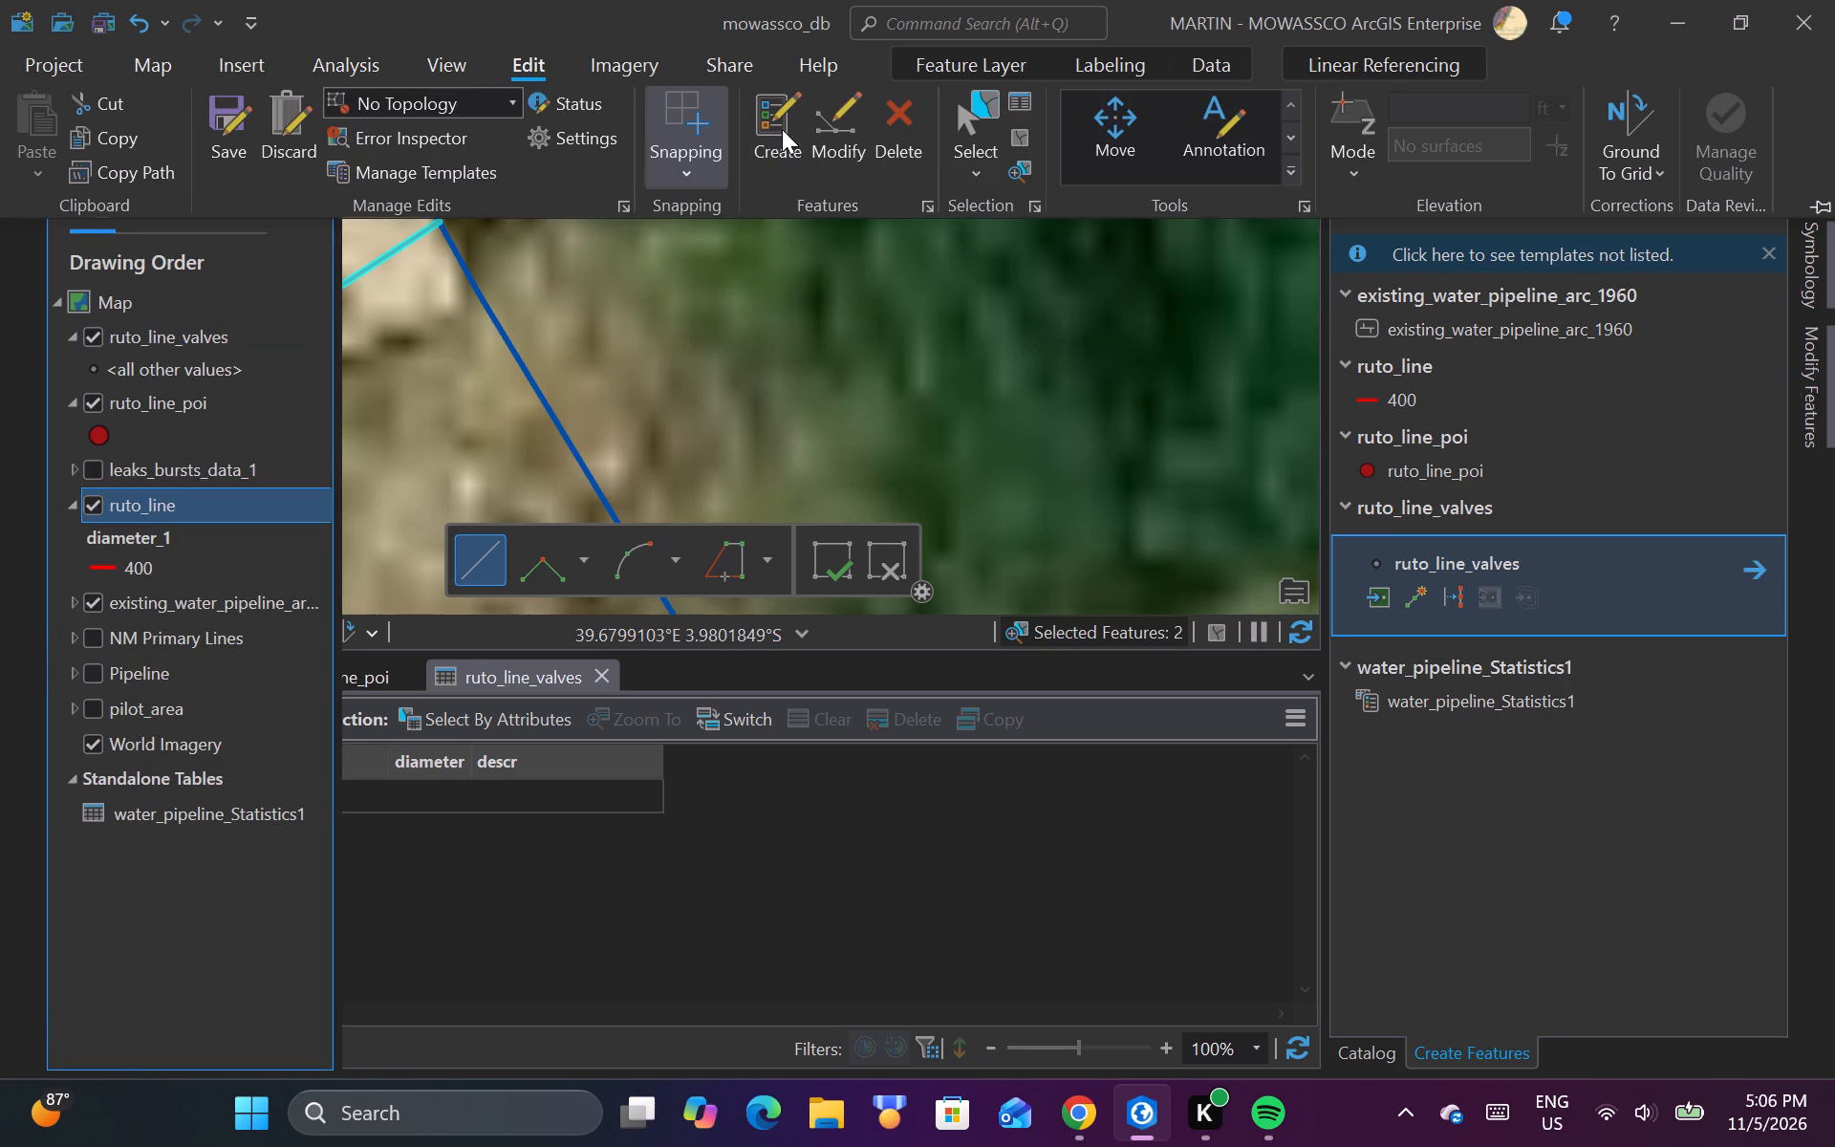
click(780, 129)
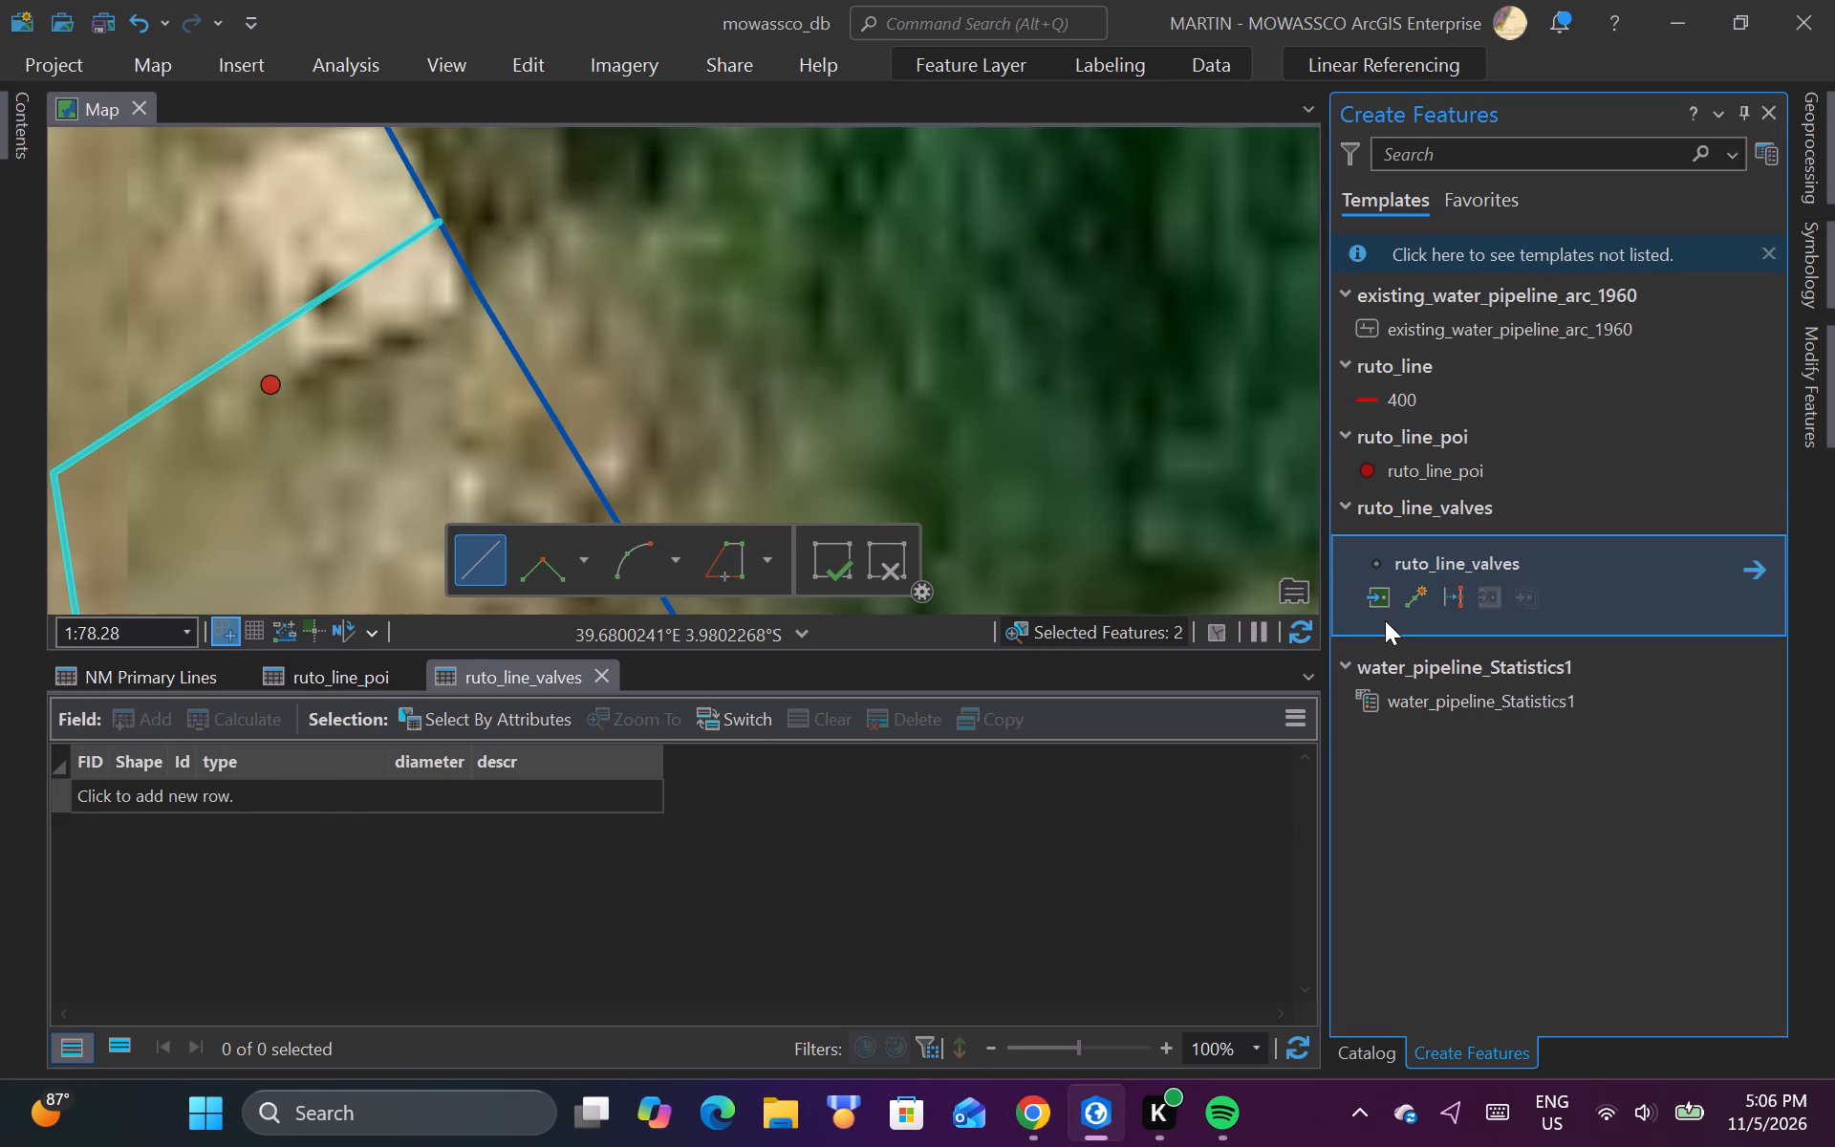
click(1385, 600)
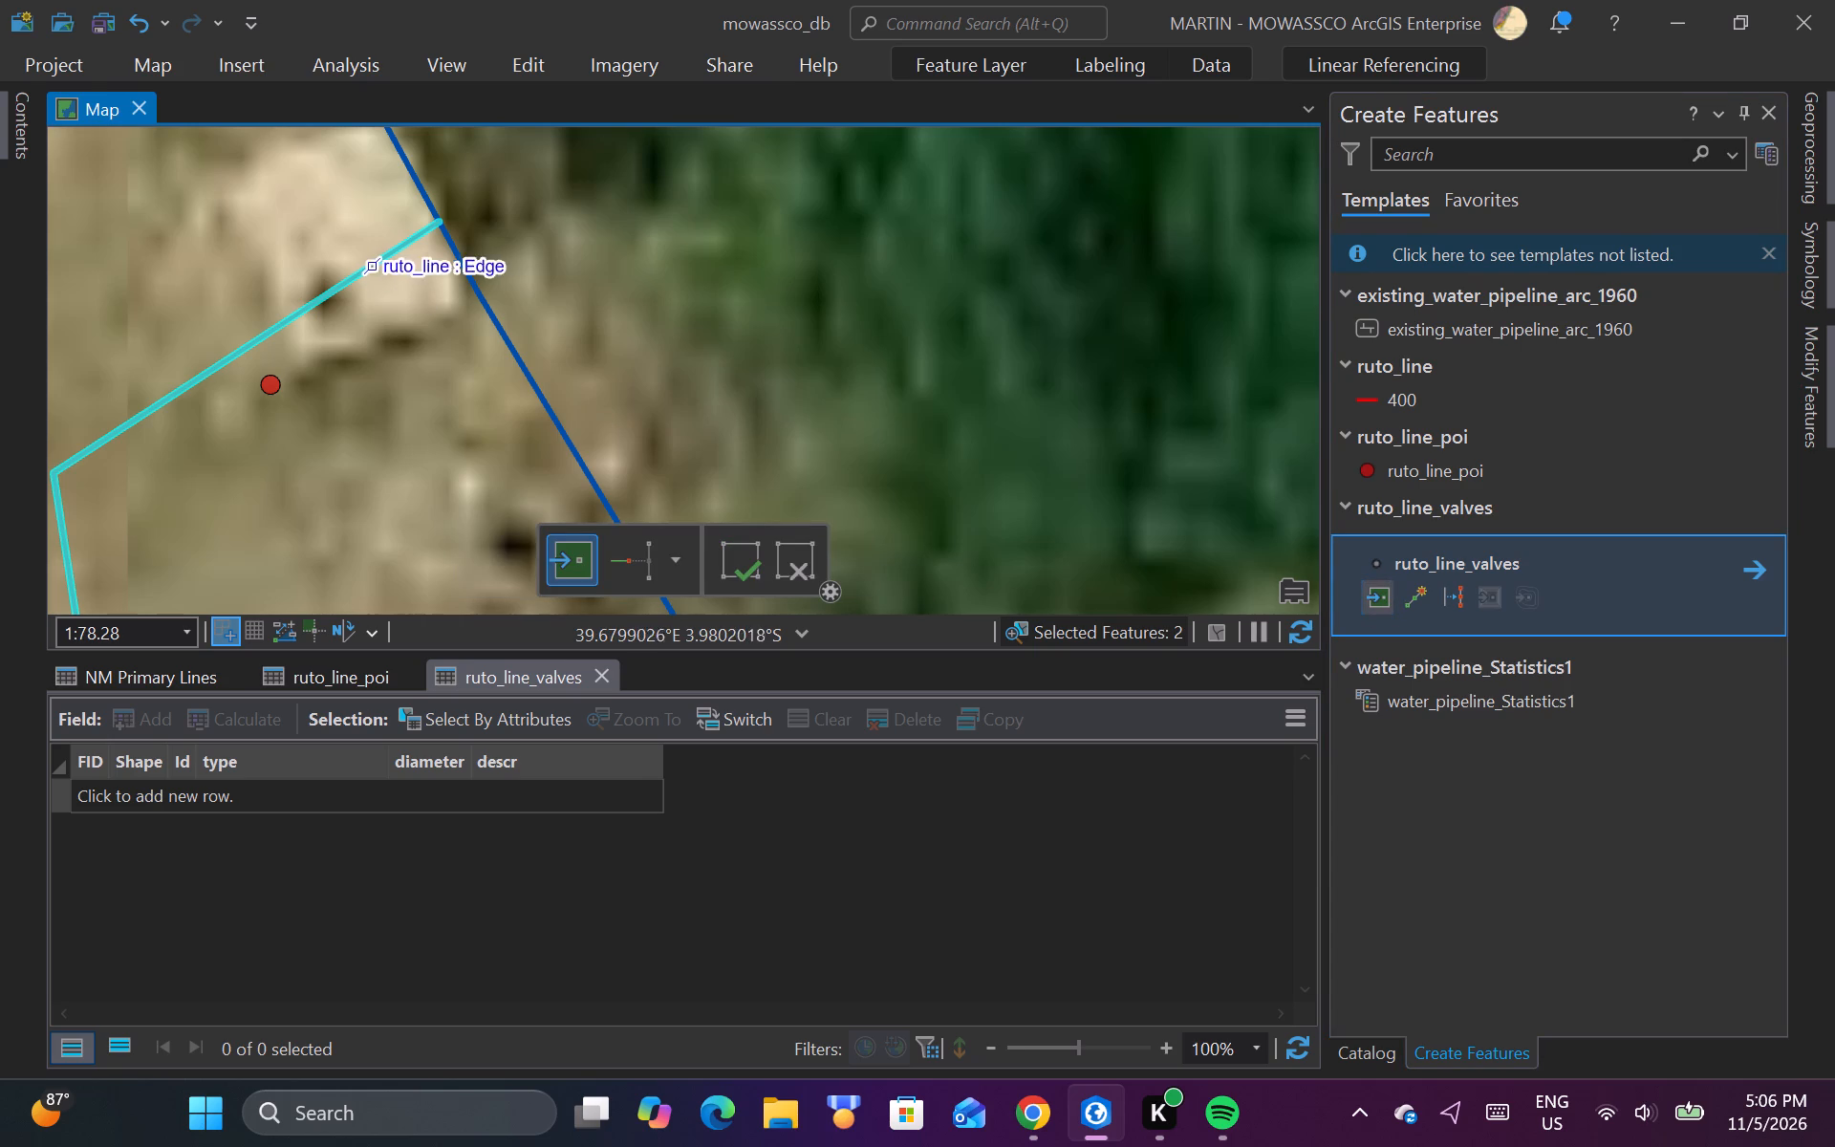
click(276, 330)
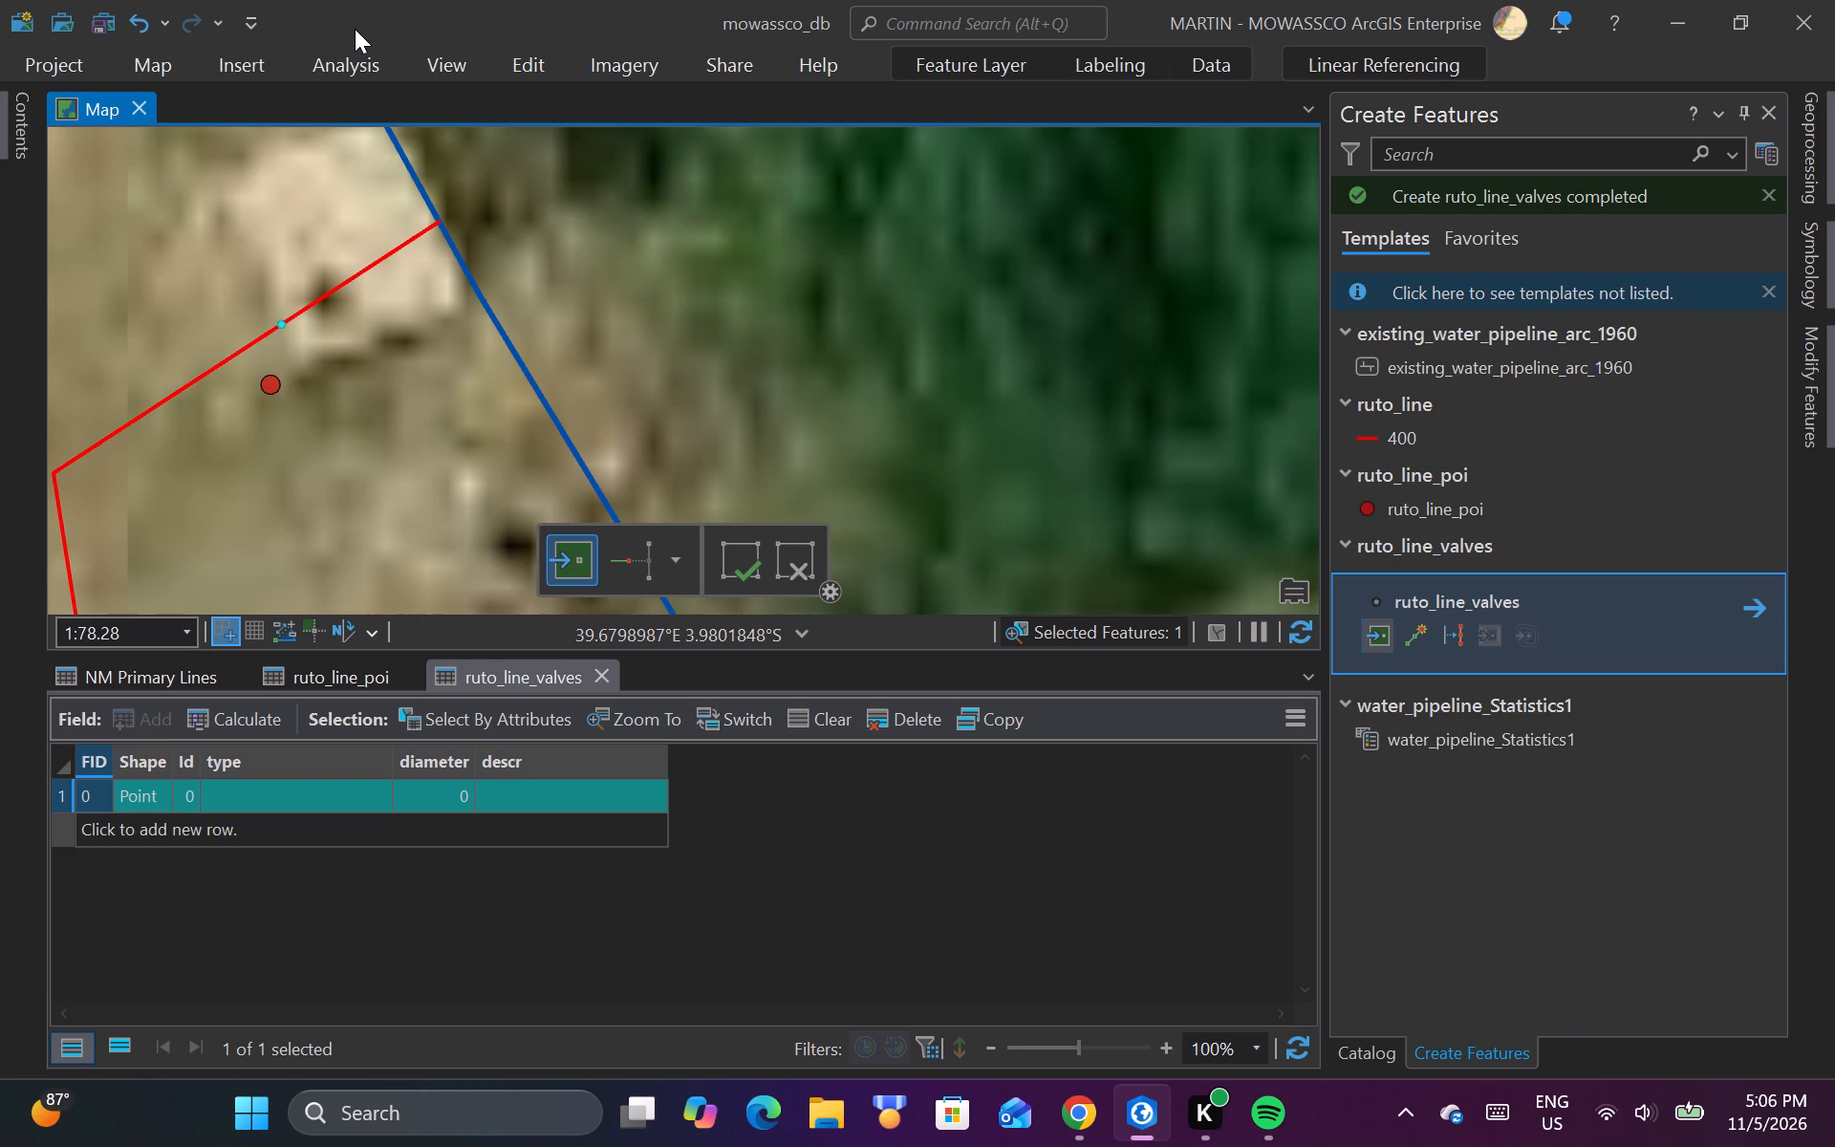
Fill in the new valve record with type Sluice Valve and diameter 400, leaving descr blank.
double_click(285, 800)
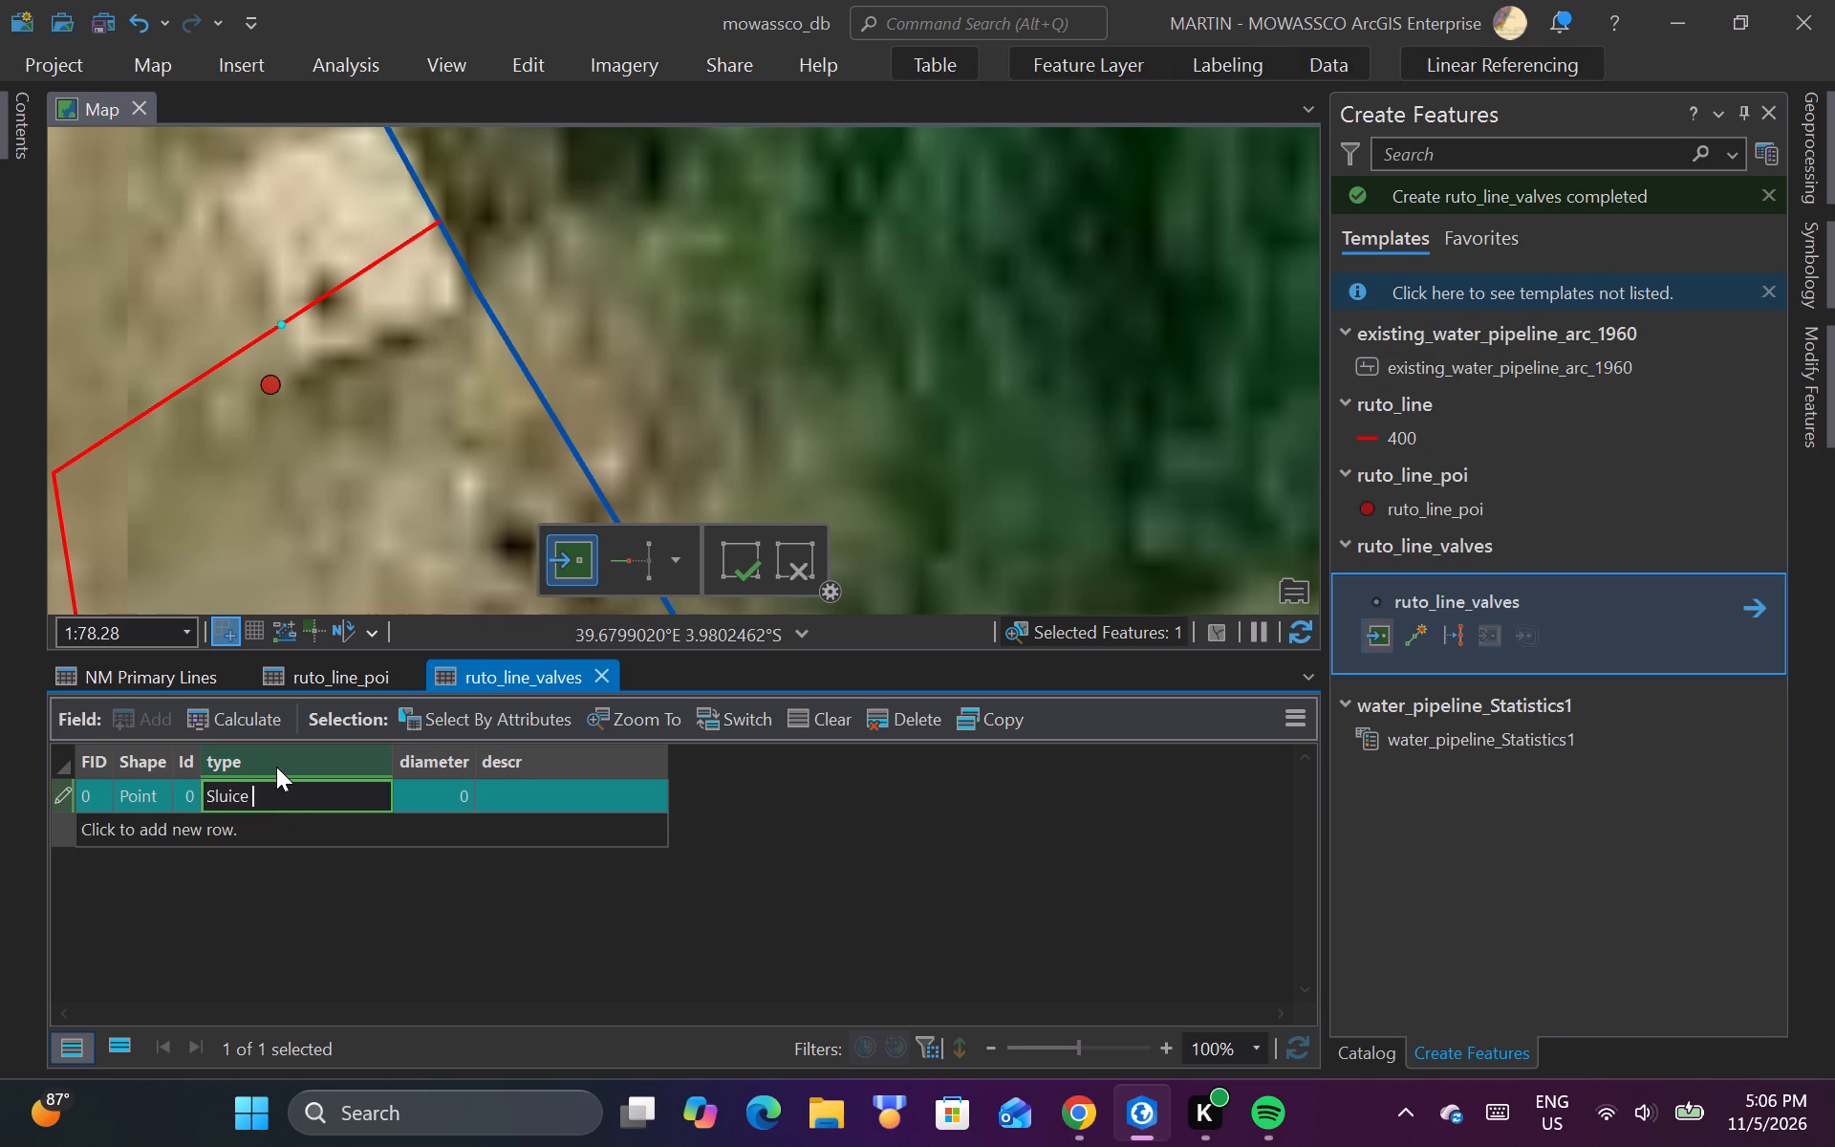
key(BackSpace)
key(BackSpace)
key(BackSpace)
key(BackSpace)
key(BackSpace)
key(BackSpace)
click(428, 792)
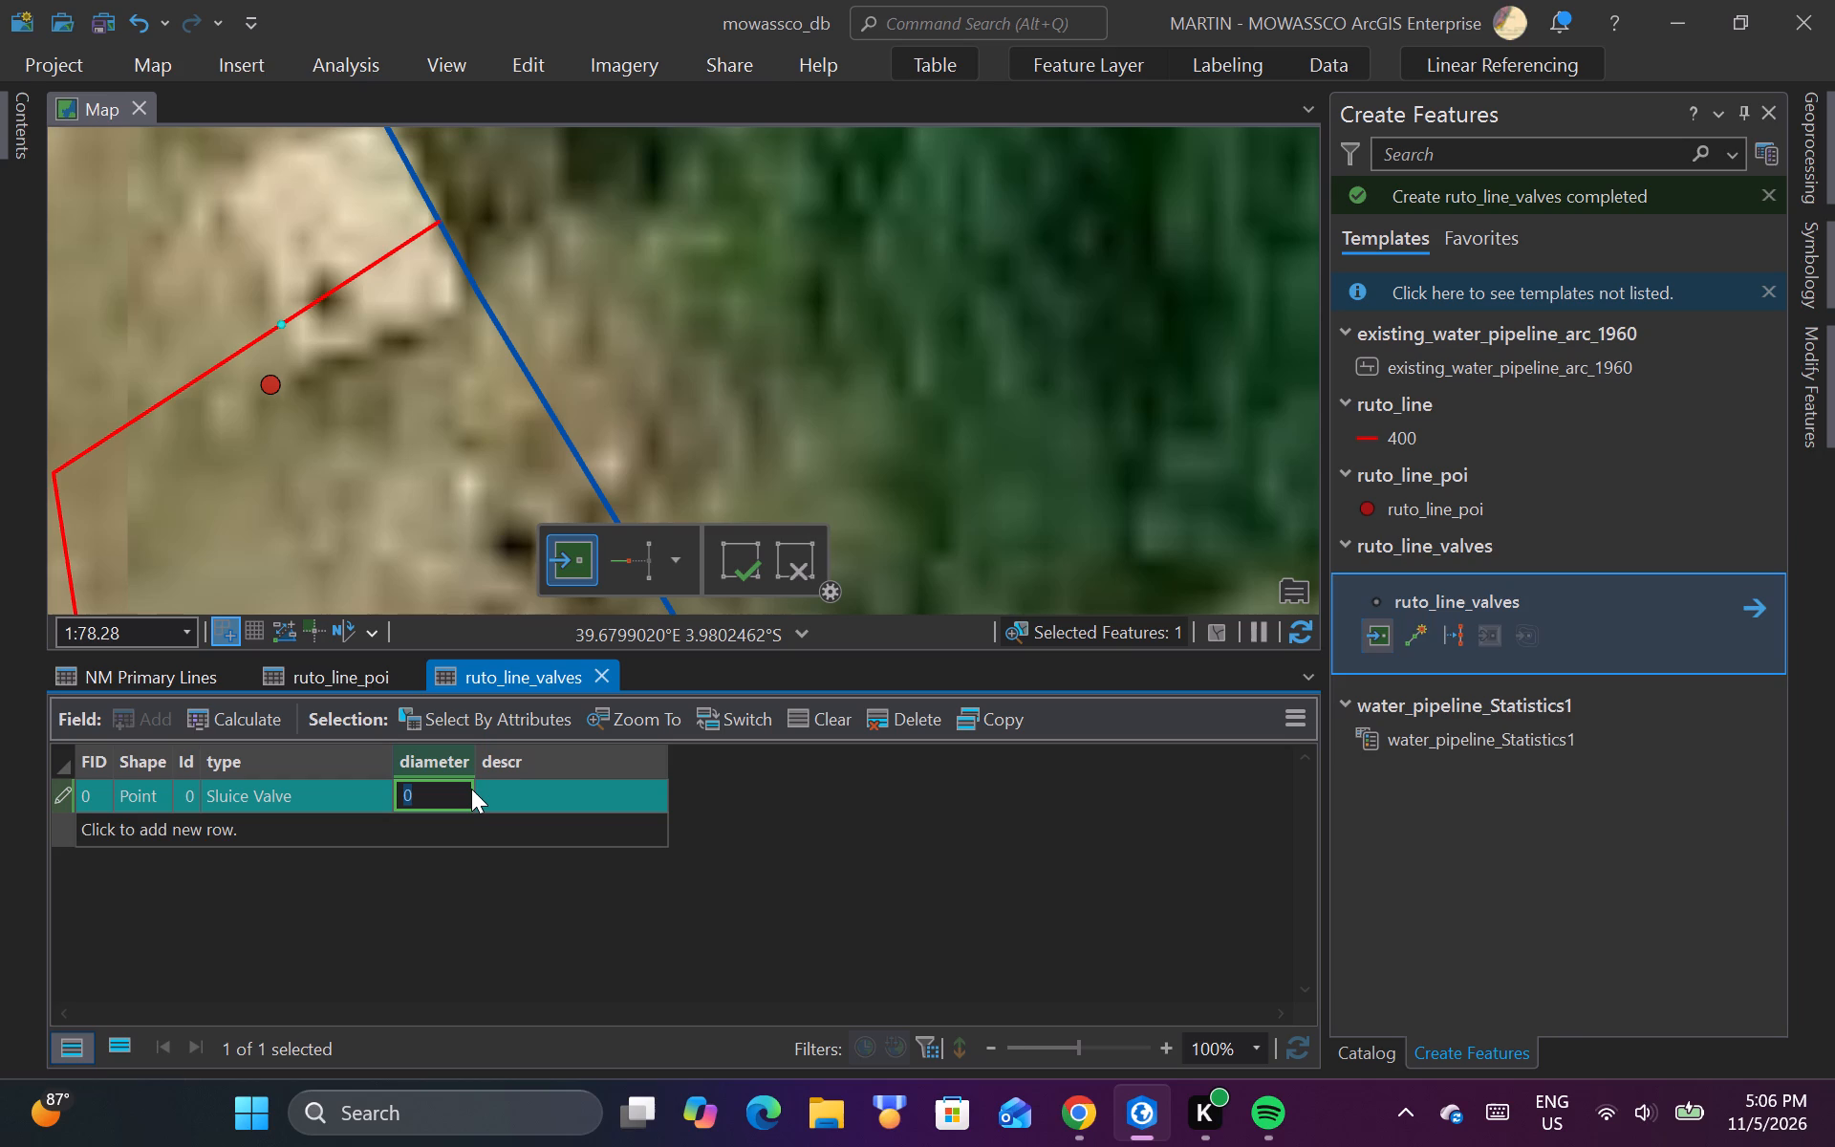
text(400)
click(549, 800)
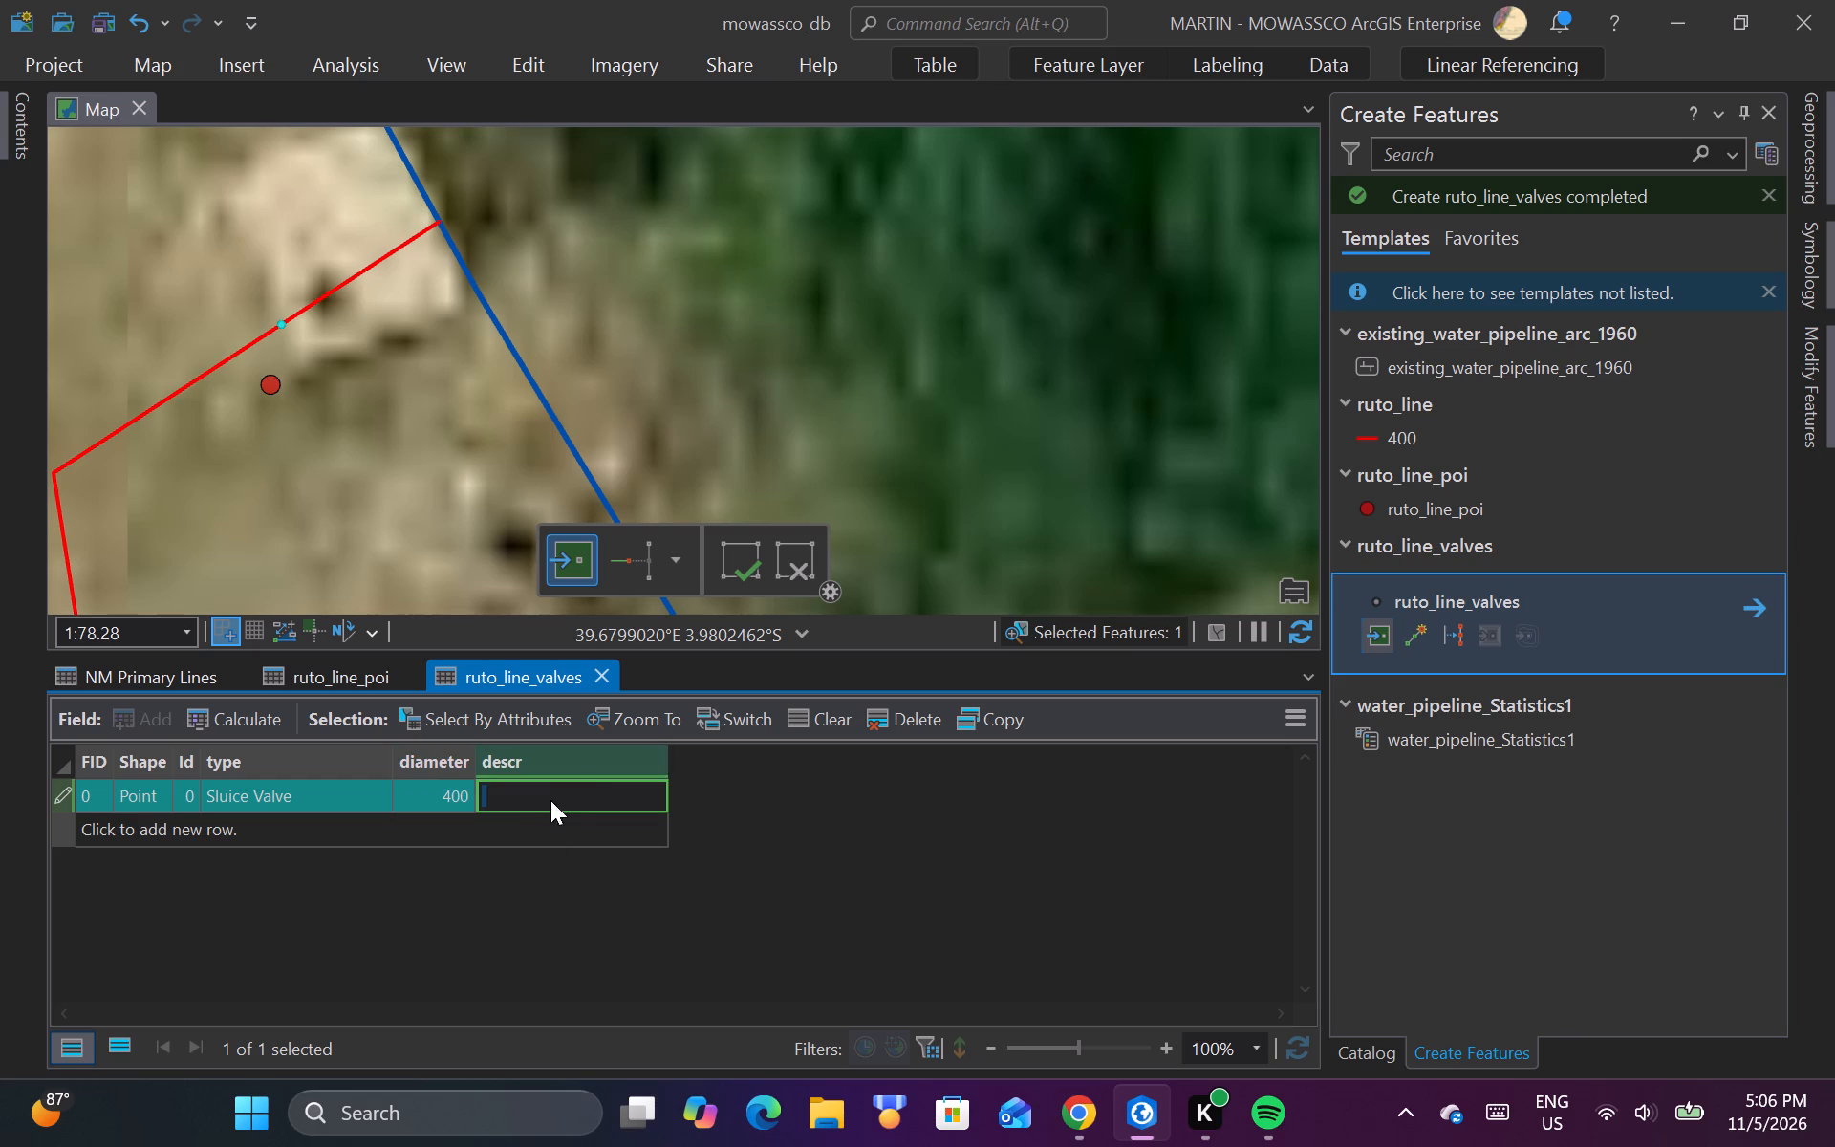
key(BackSpace)
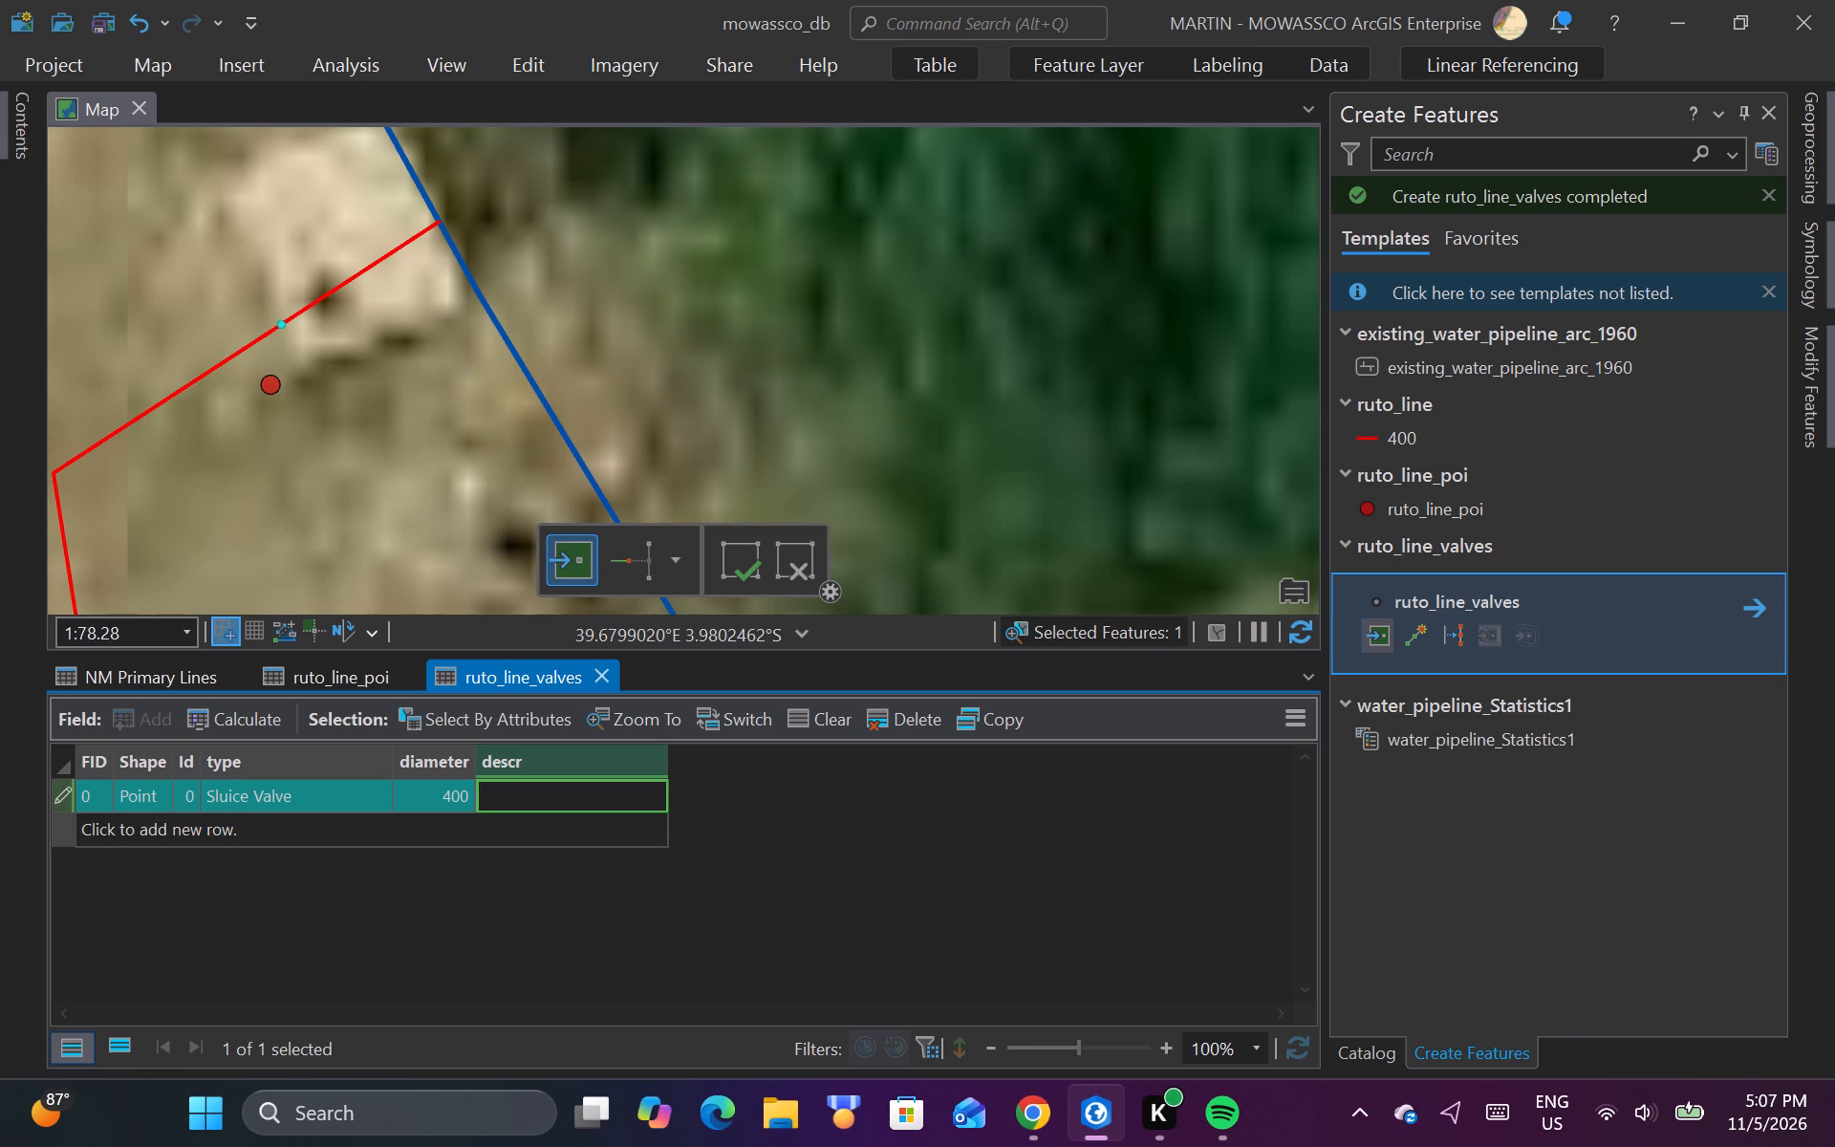
click(793, 794)
click(750, 562)
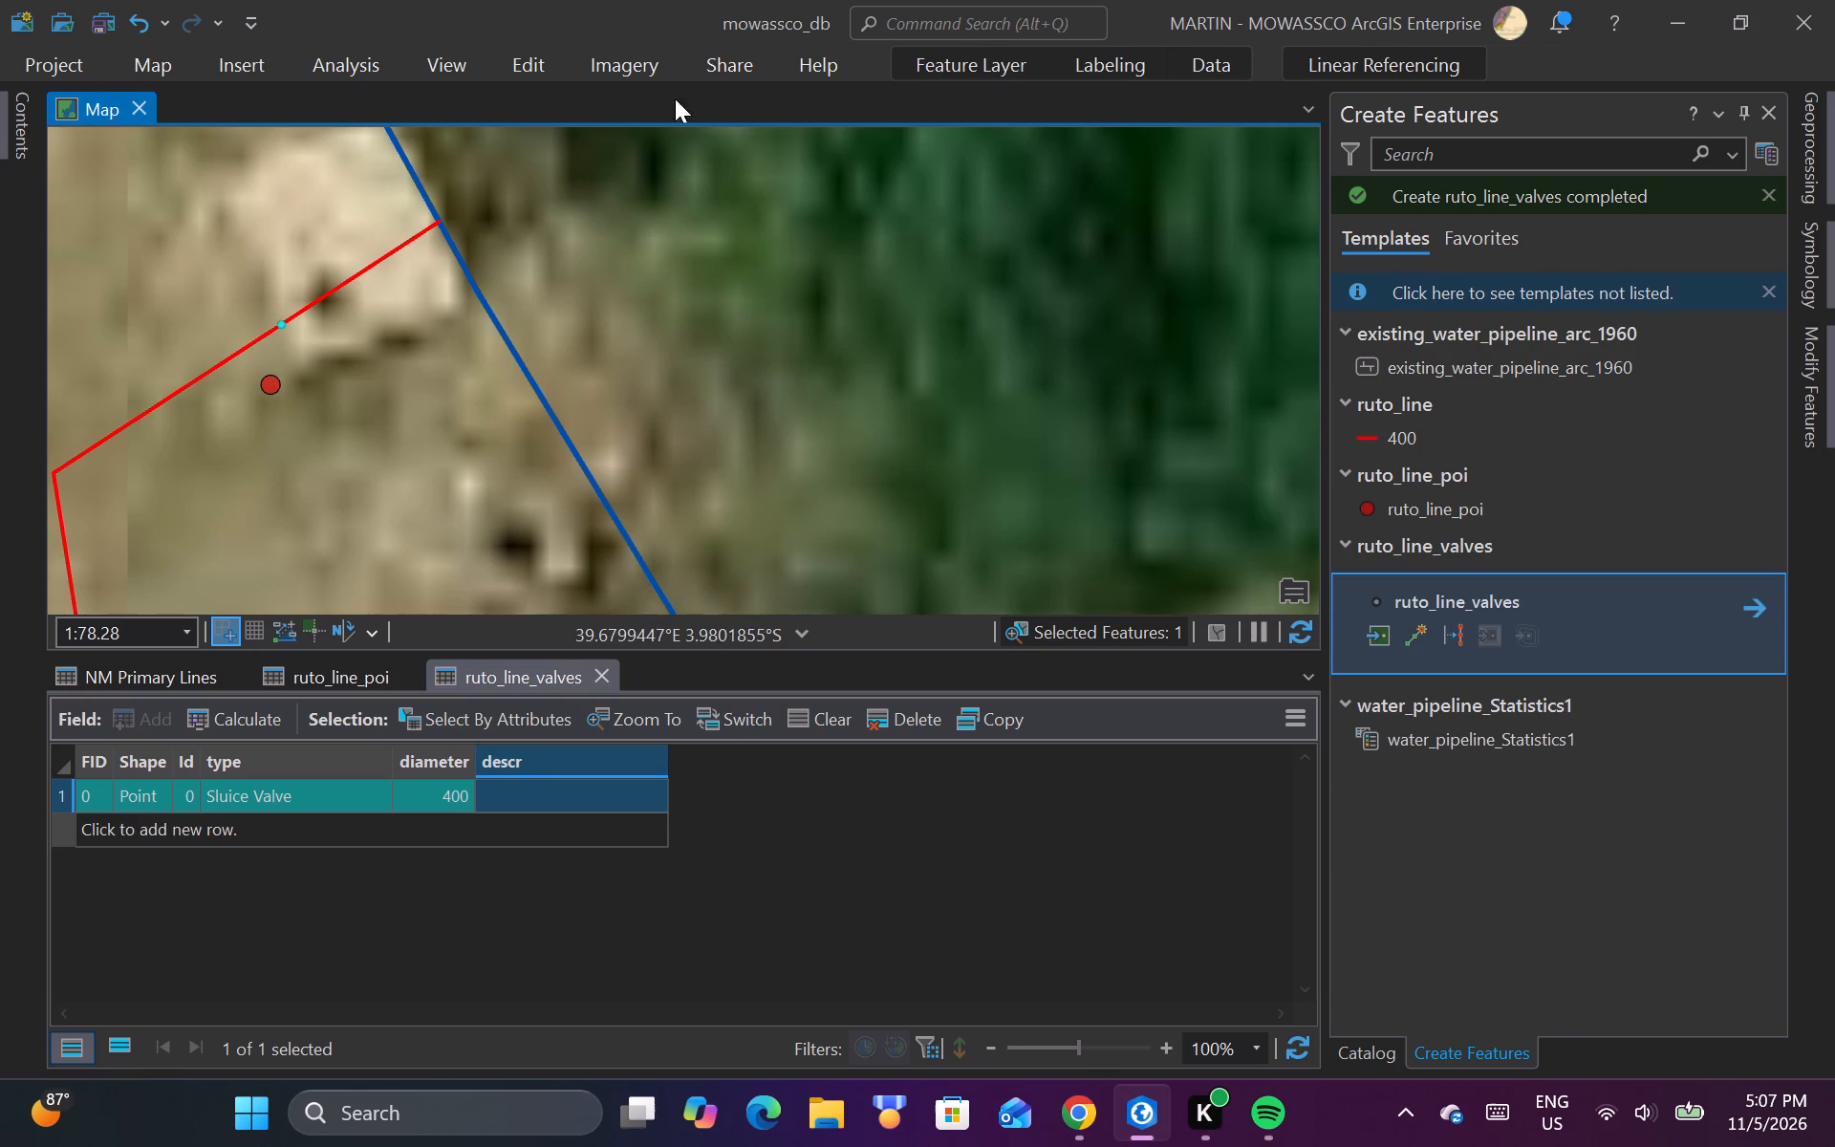
Save the pipeline split and the new valve point edits.
click(545, 65)
click(230, 120)
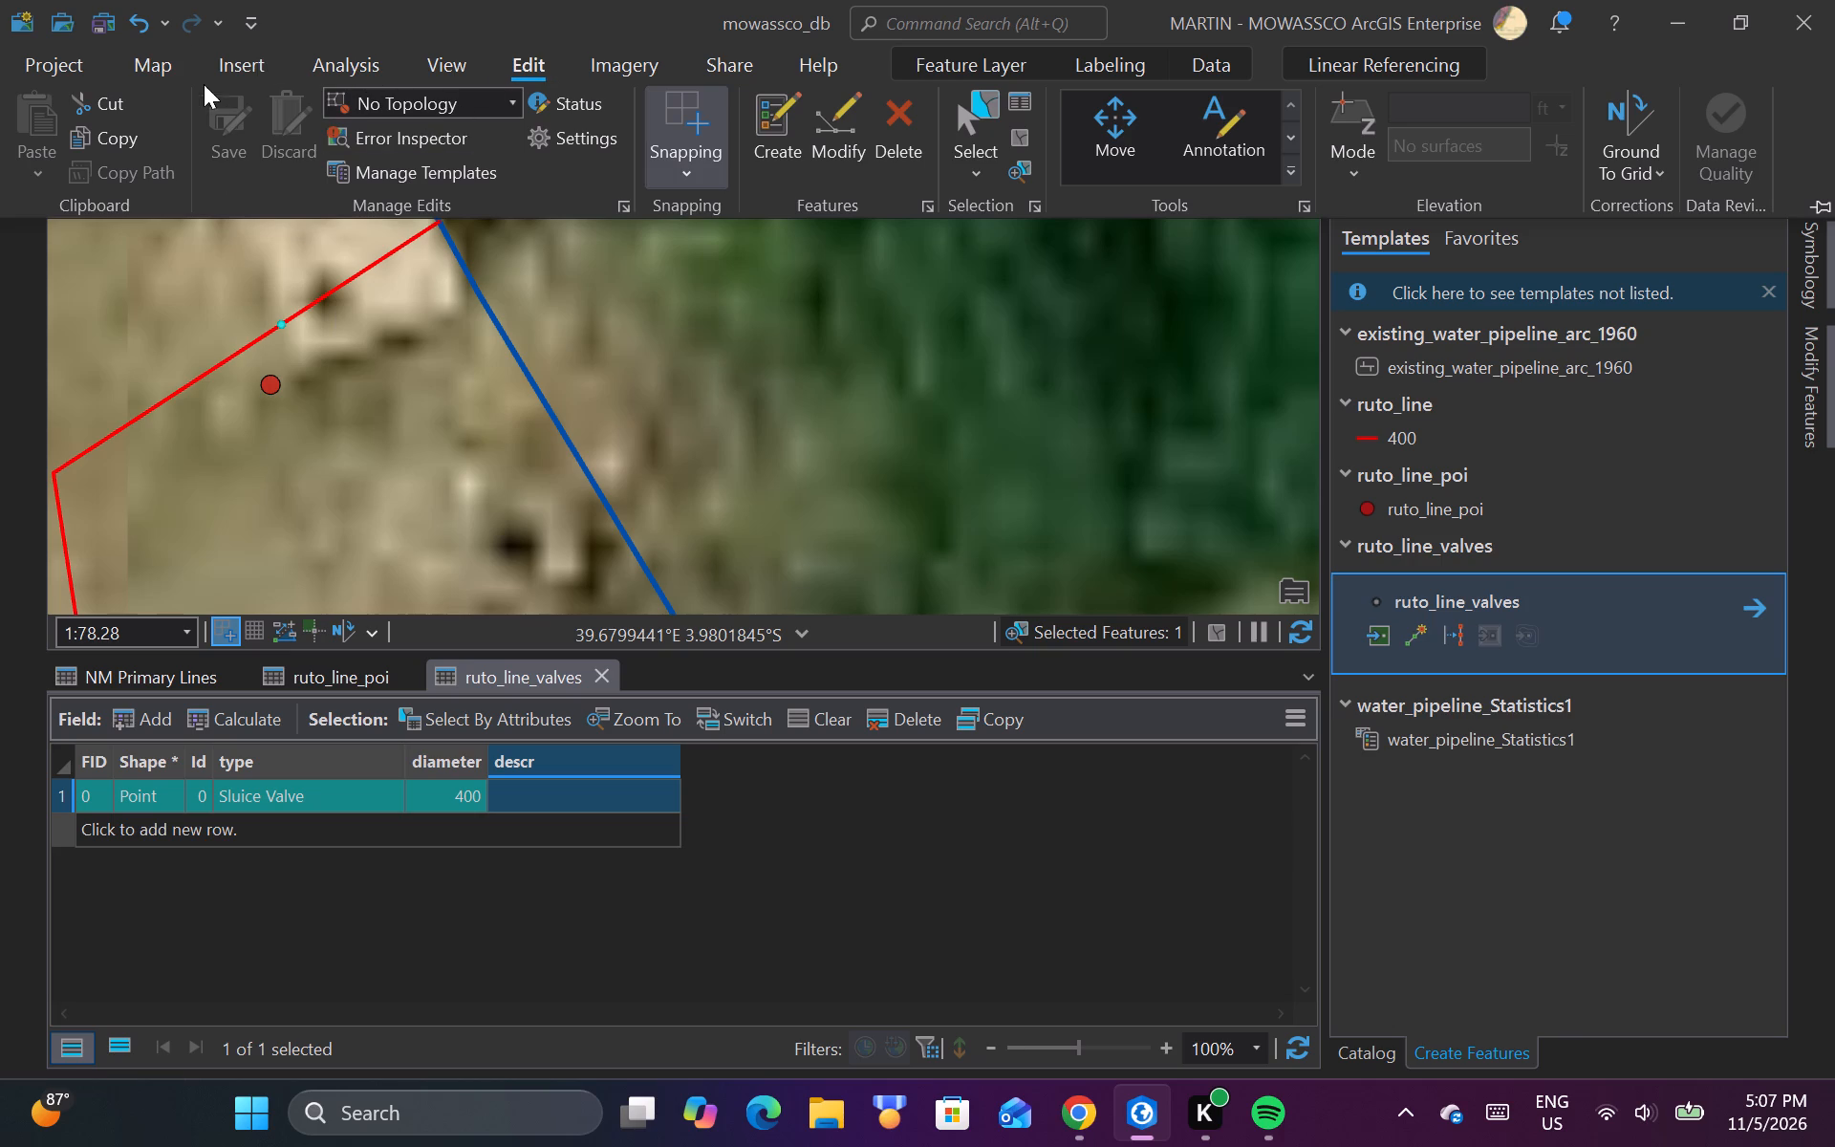
Inspect the attributes of the red ruto_line_poi point beside the new valve, and close the pop-up.
click(157, 66)
click(220, 113)
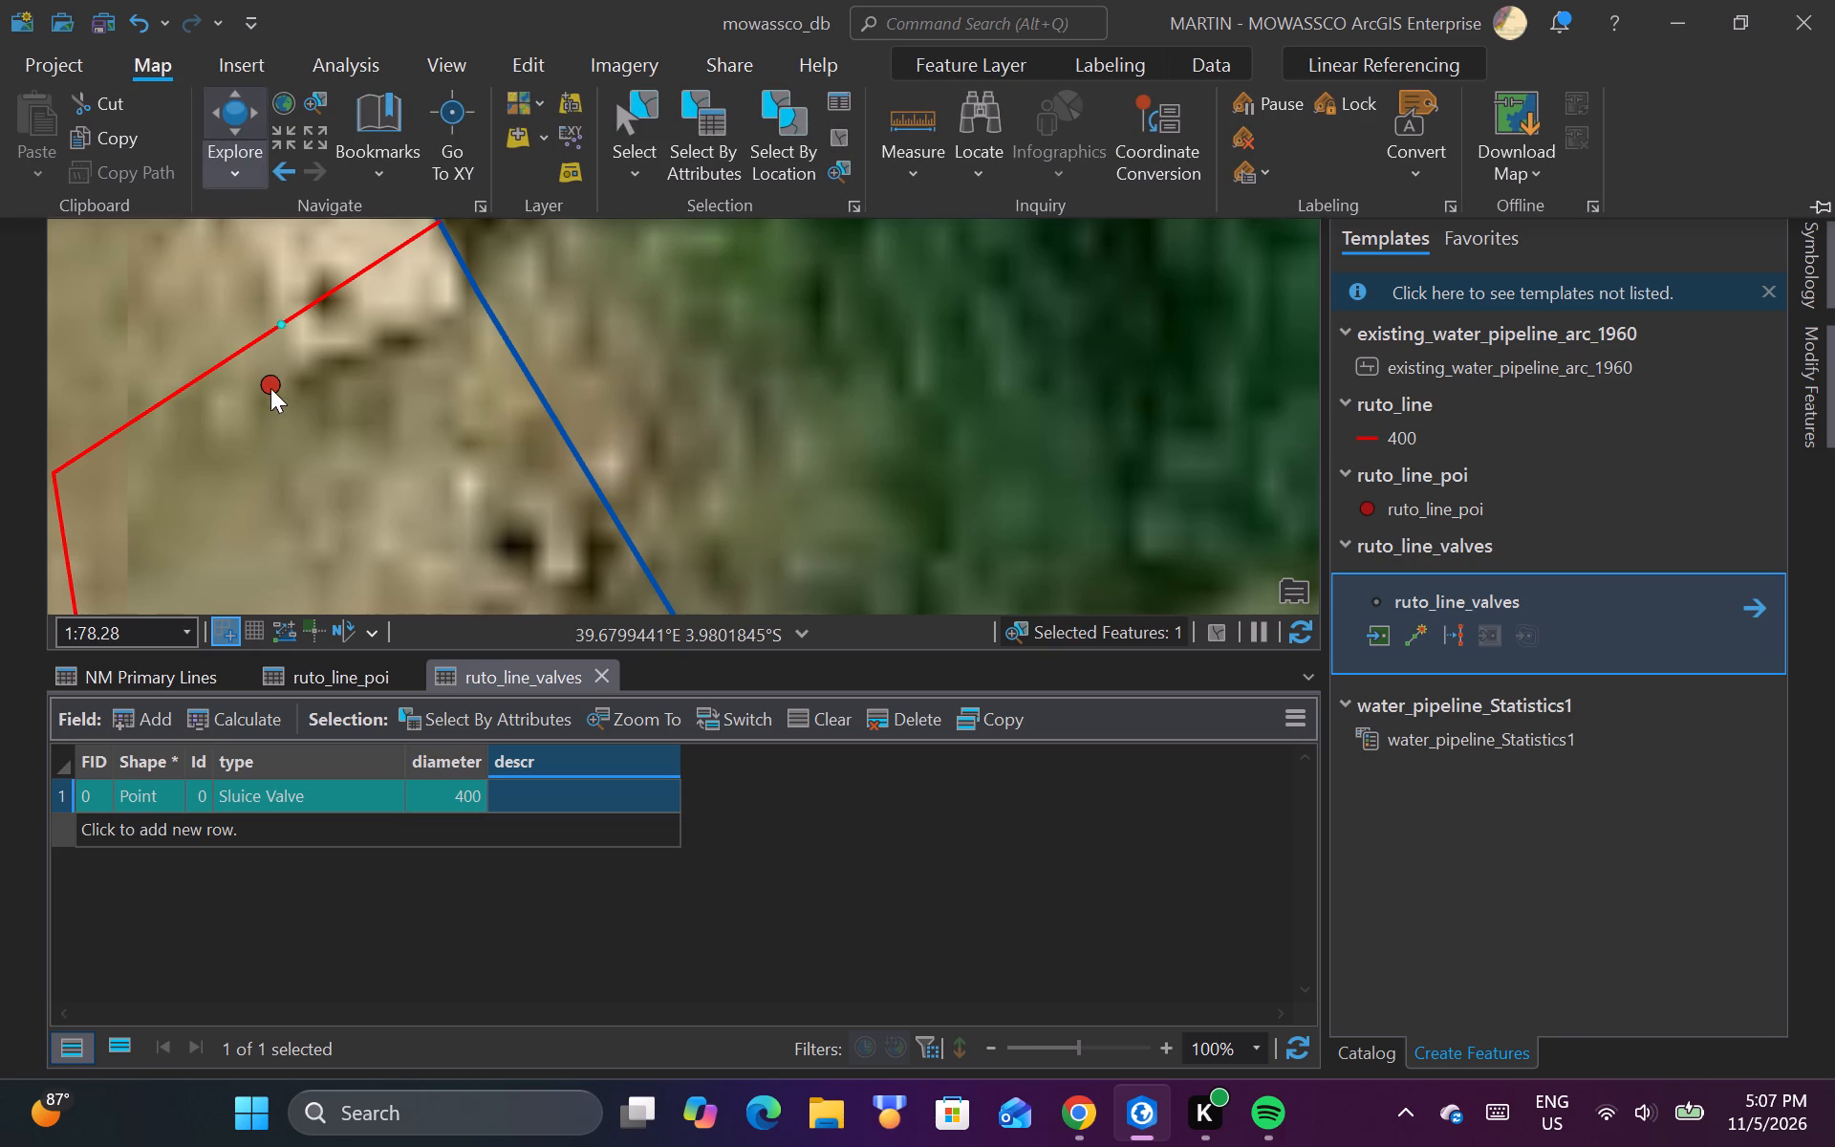
click(270, 388)
click(270, 388)
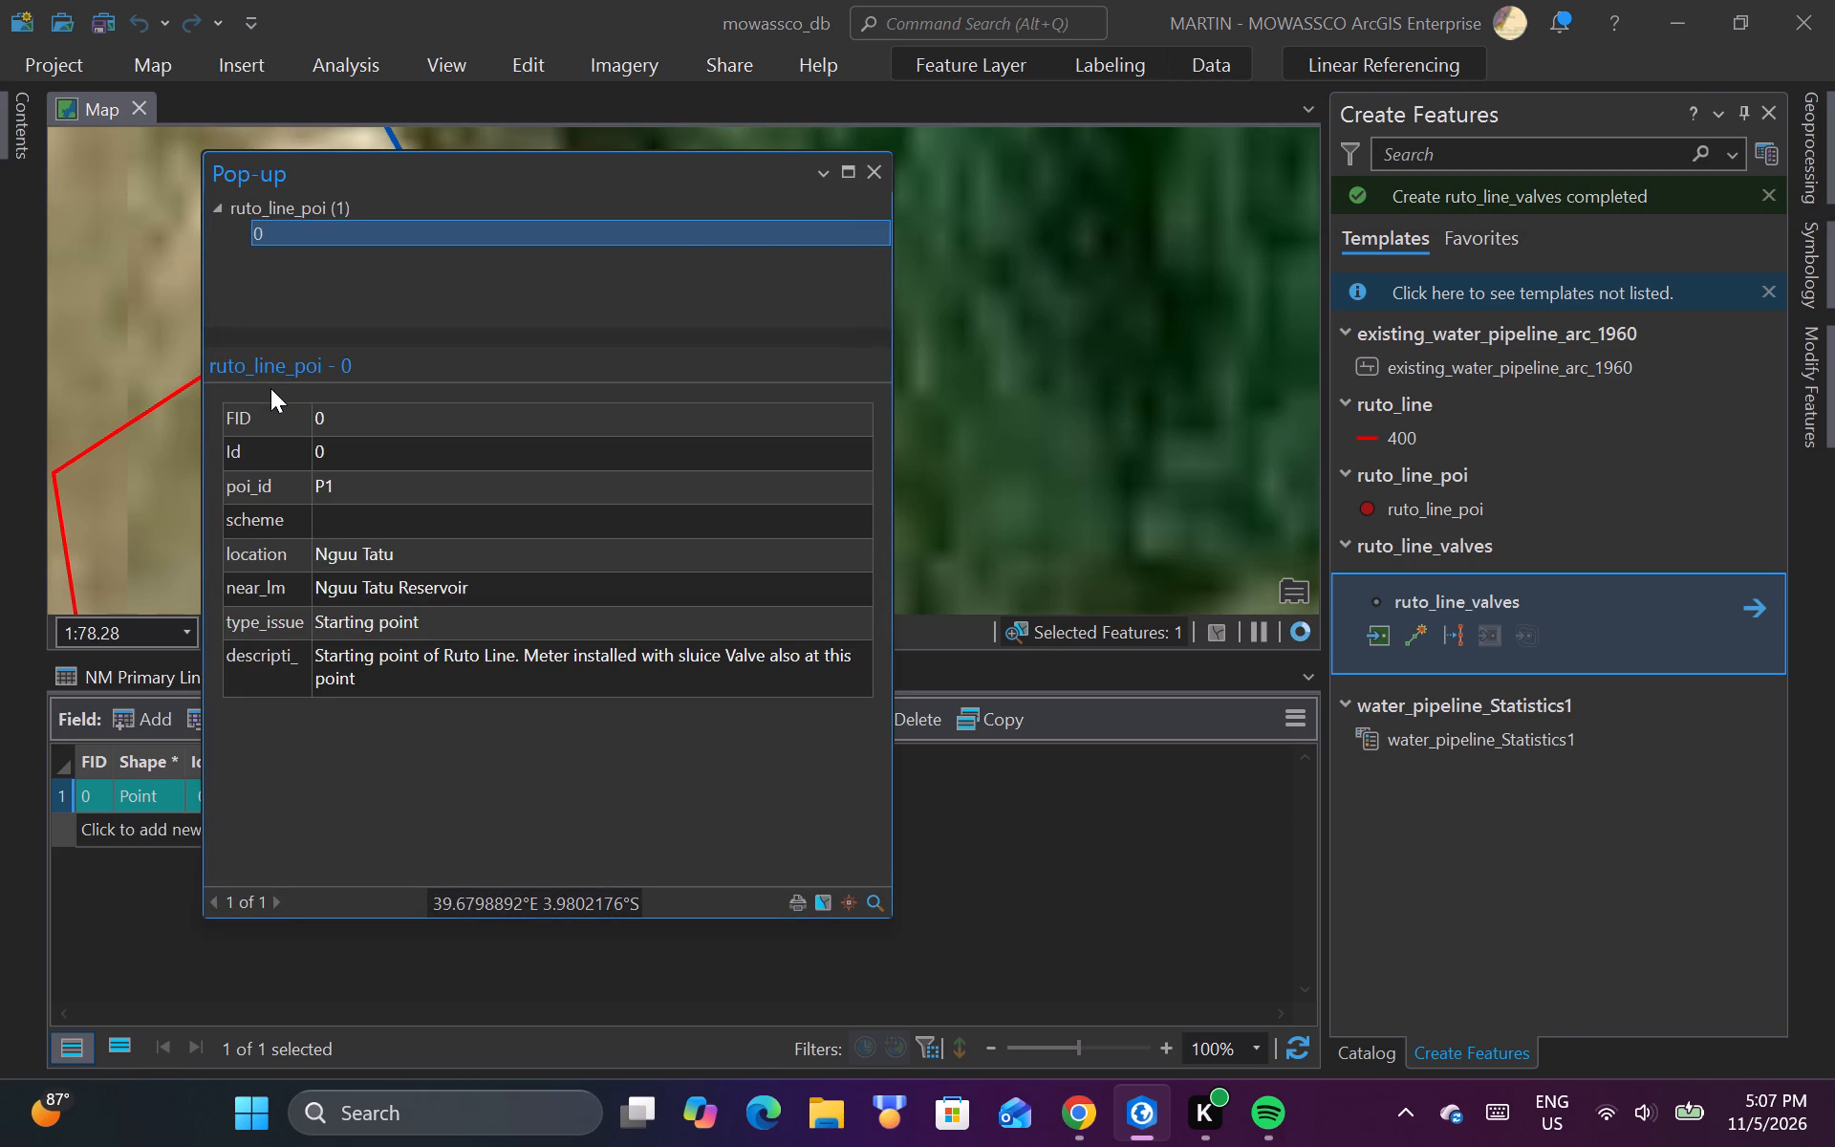
click(875, 170)
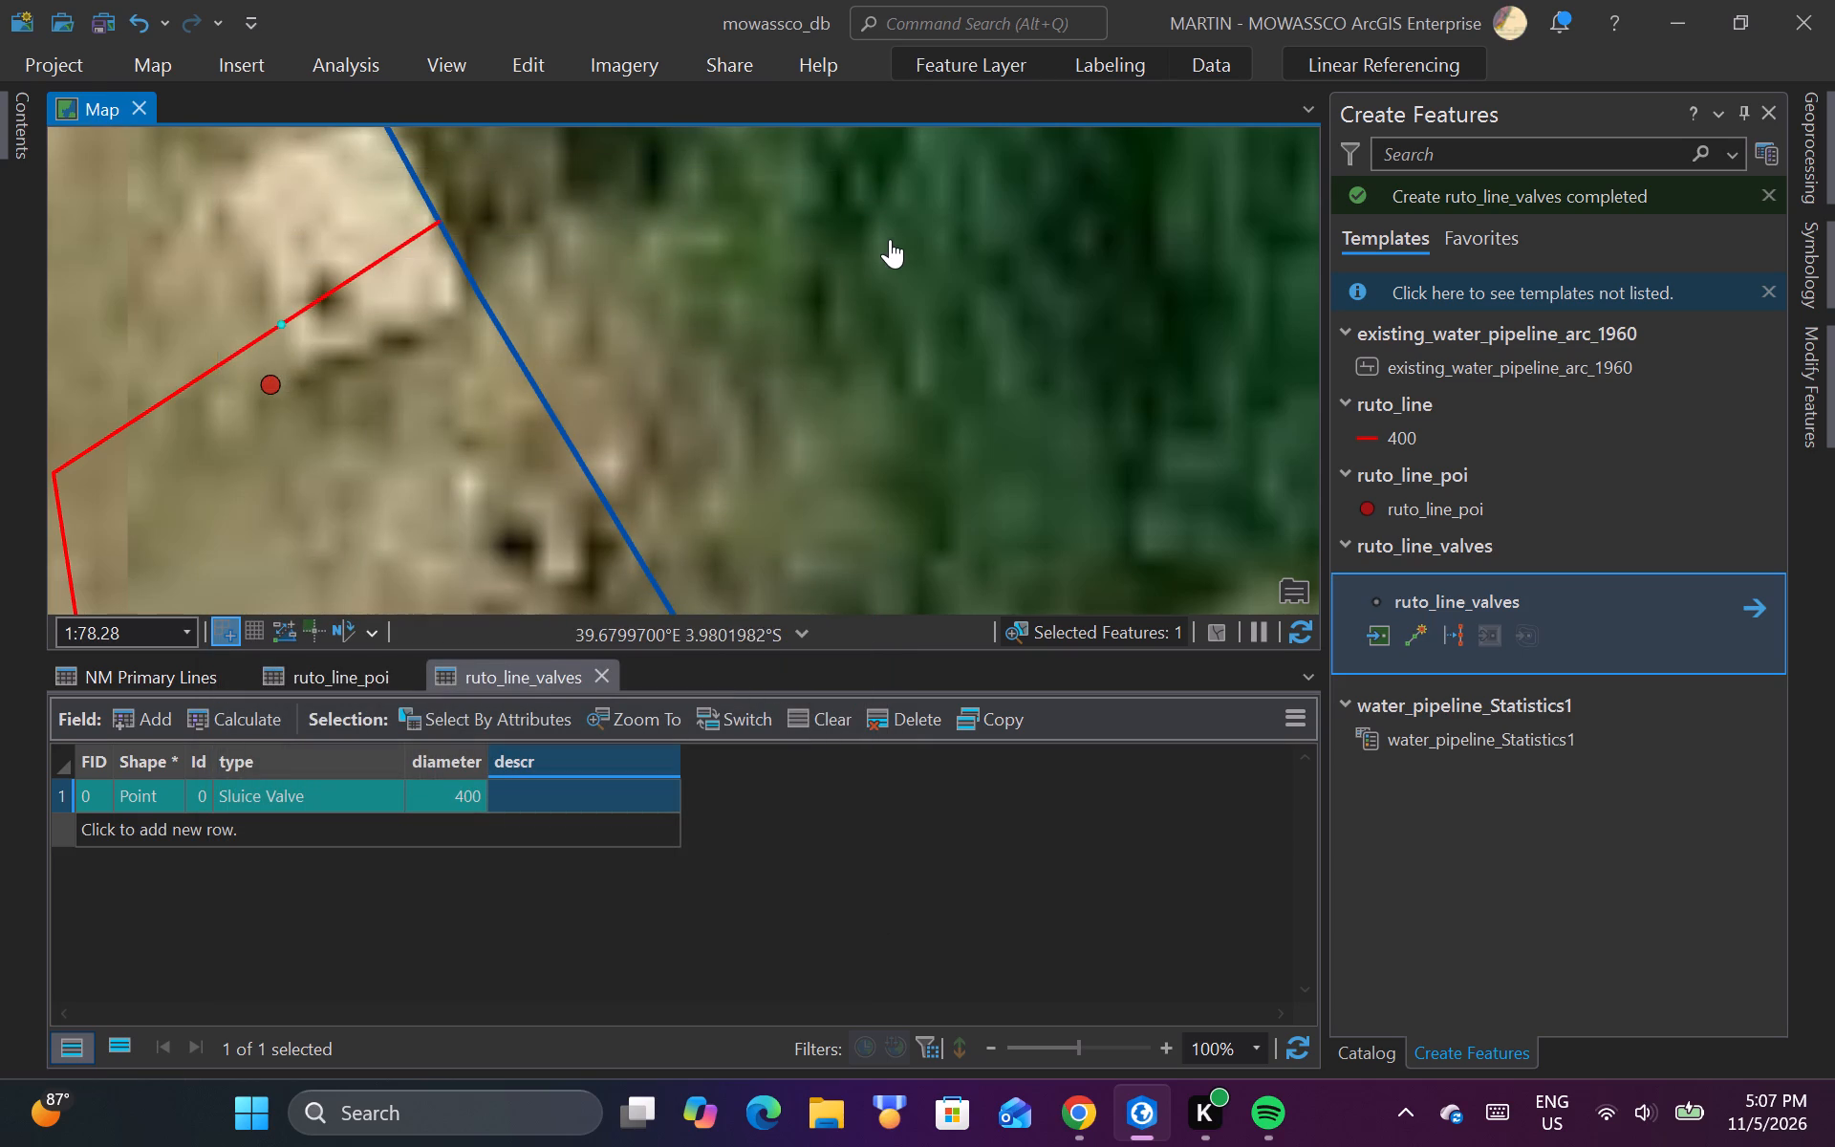
Split the ruto_line segment leading southwest from the new valve at a point on its edge beside the red ruto_line_poi point.
click(516, 67)
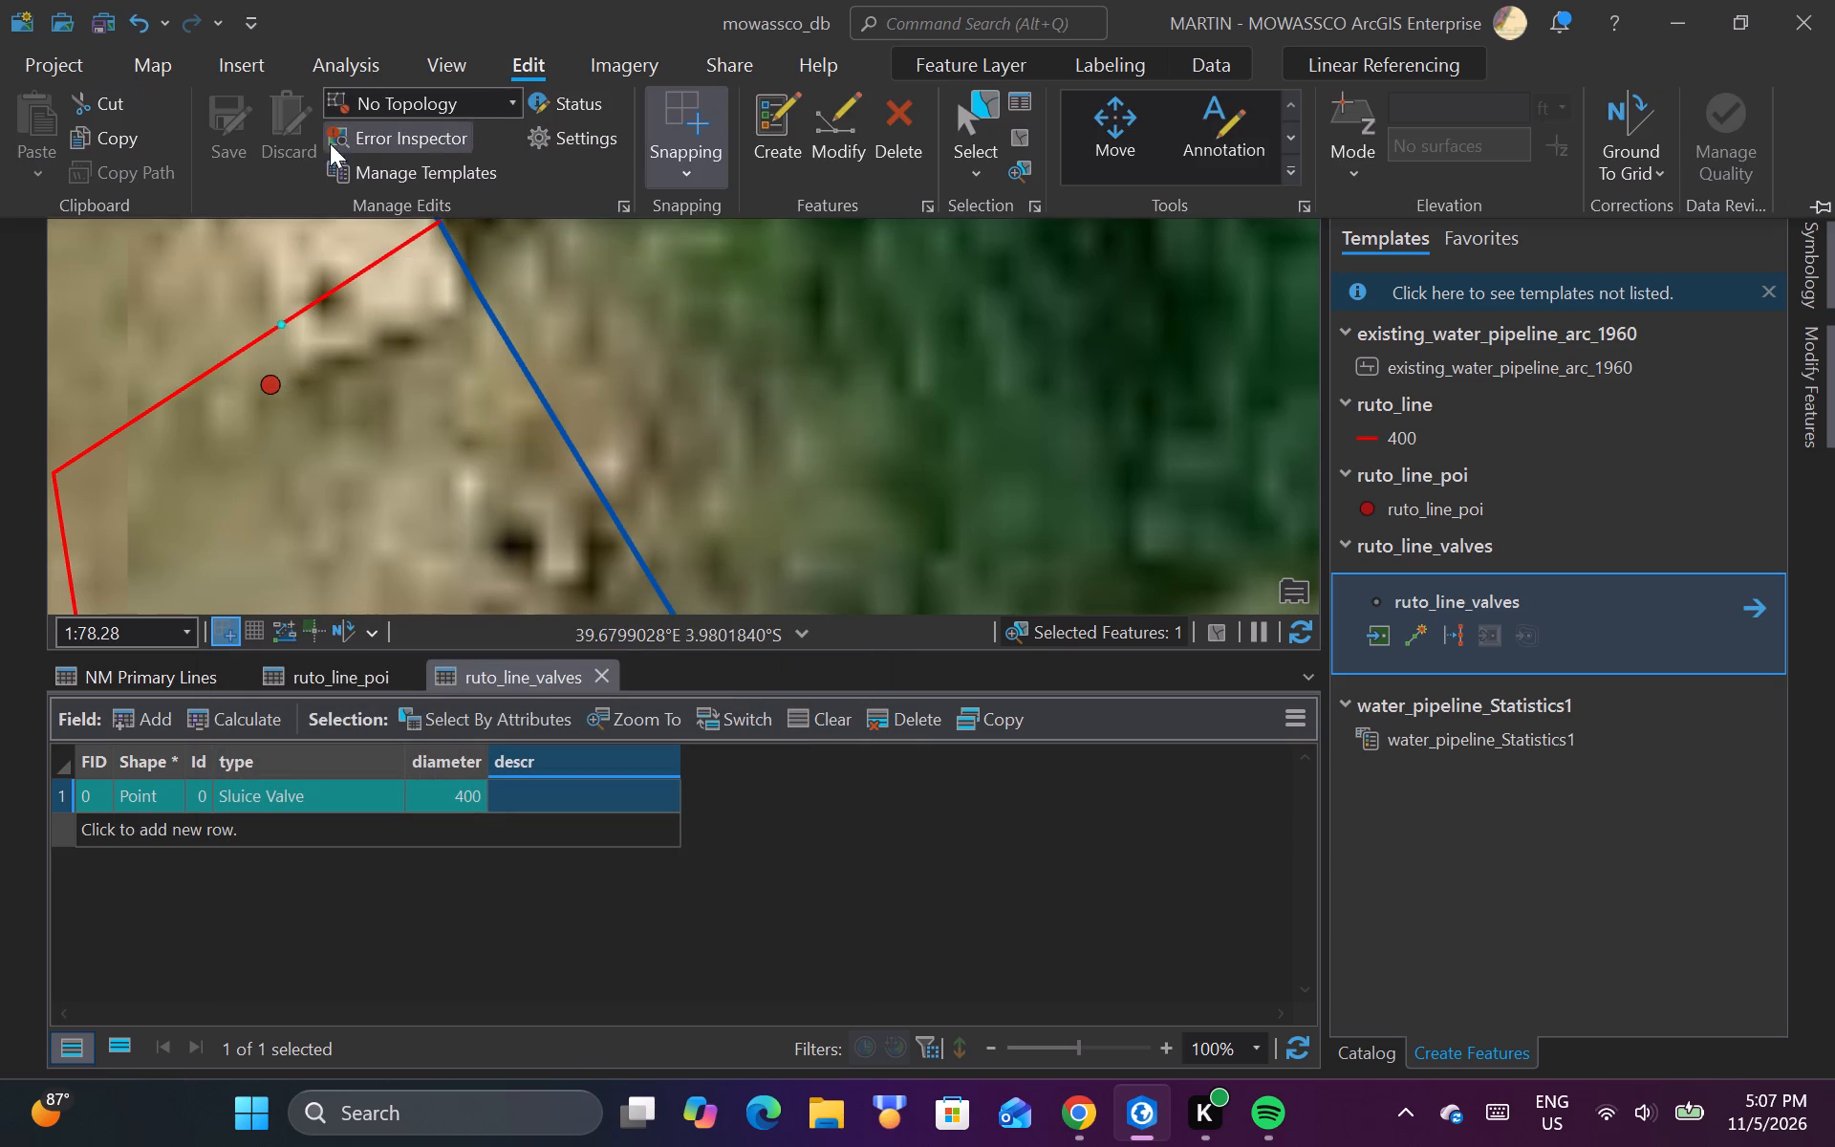
click(985, 100)
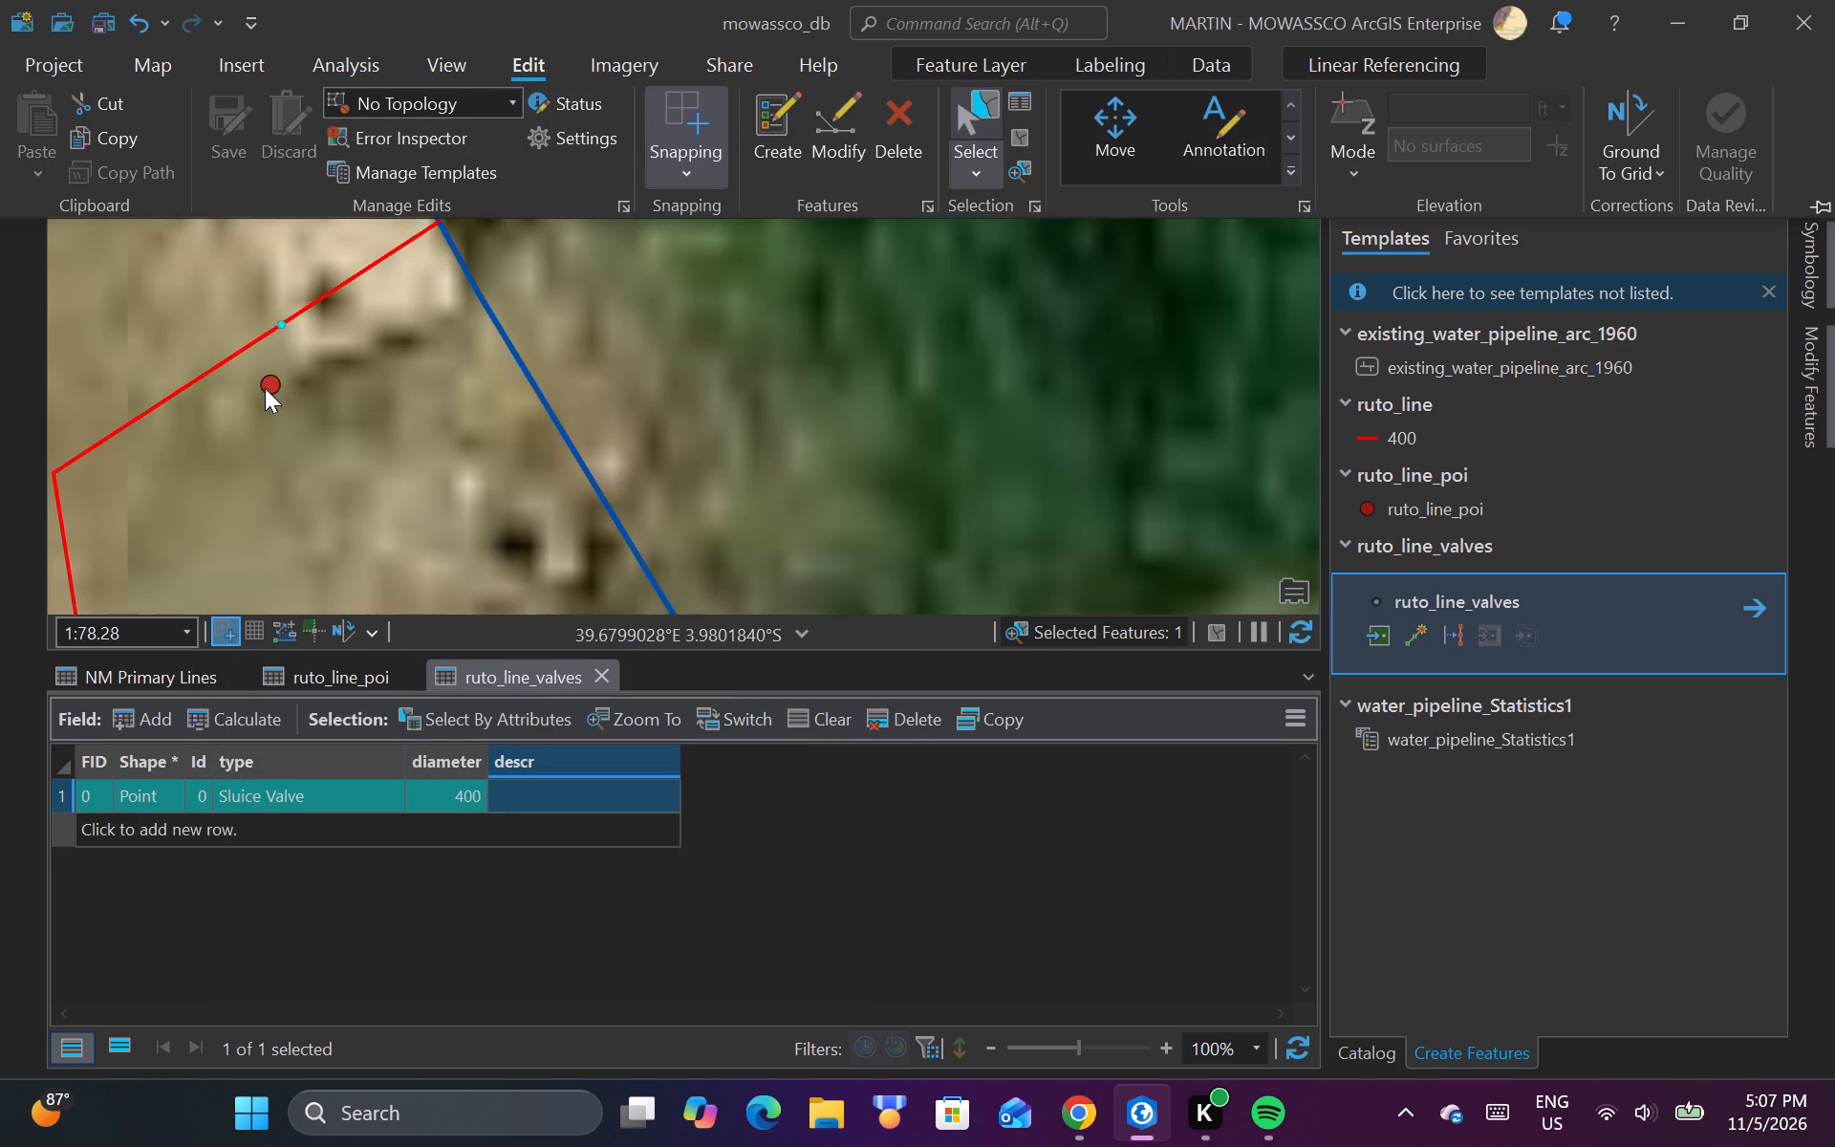
click(265, 388)
drag(151, 384, 194, 437)
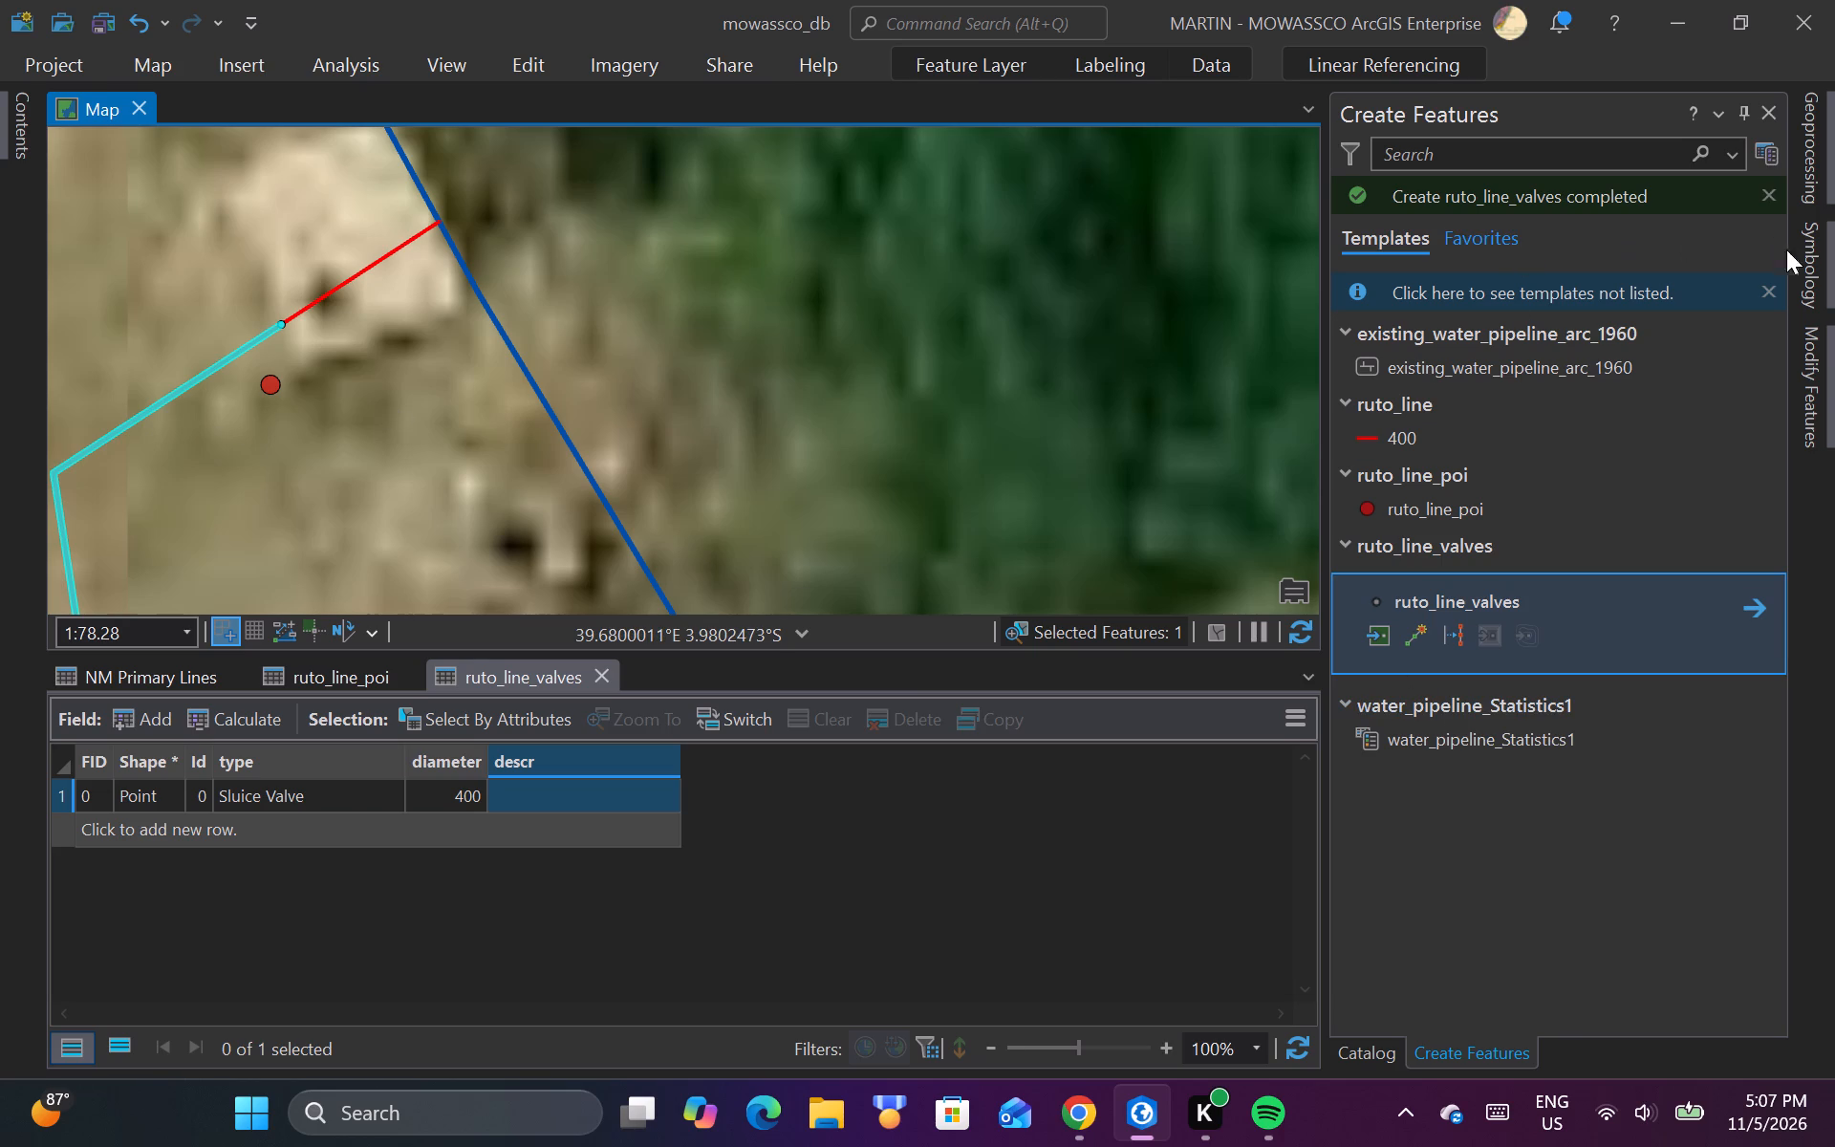
click(1810, 362)
click(1579, 521)
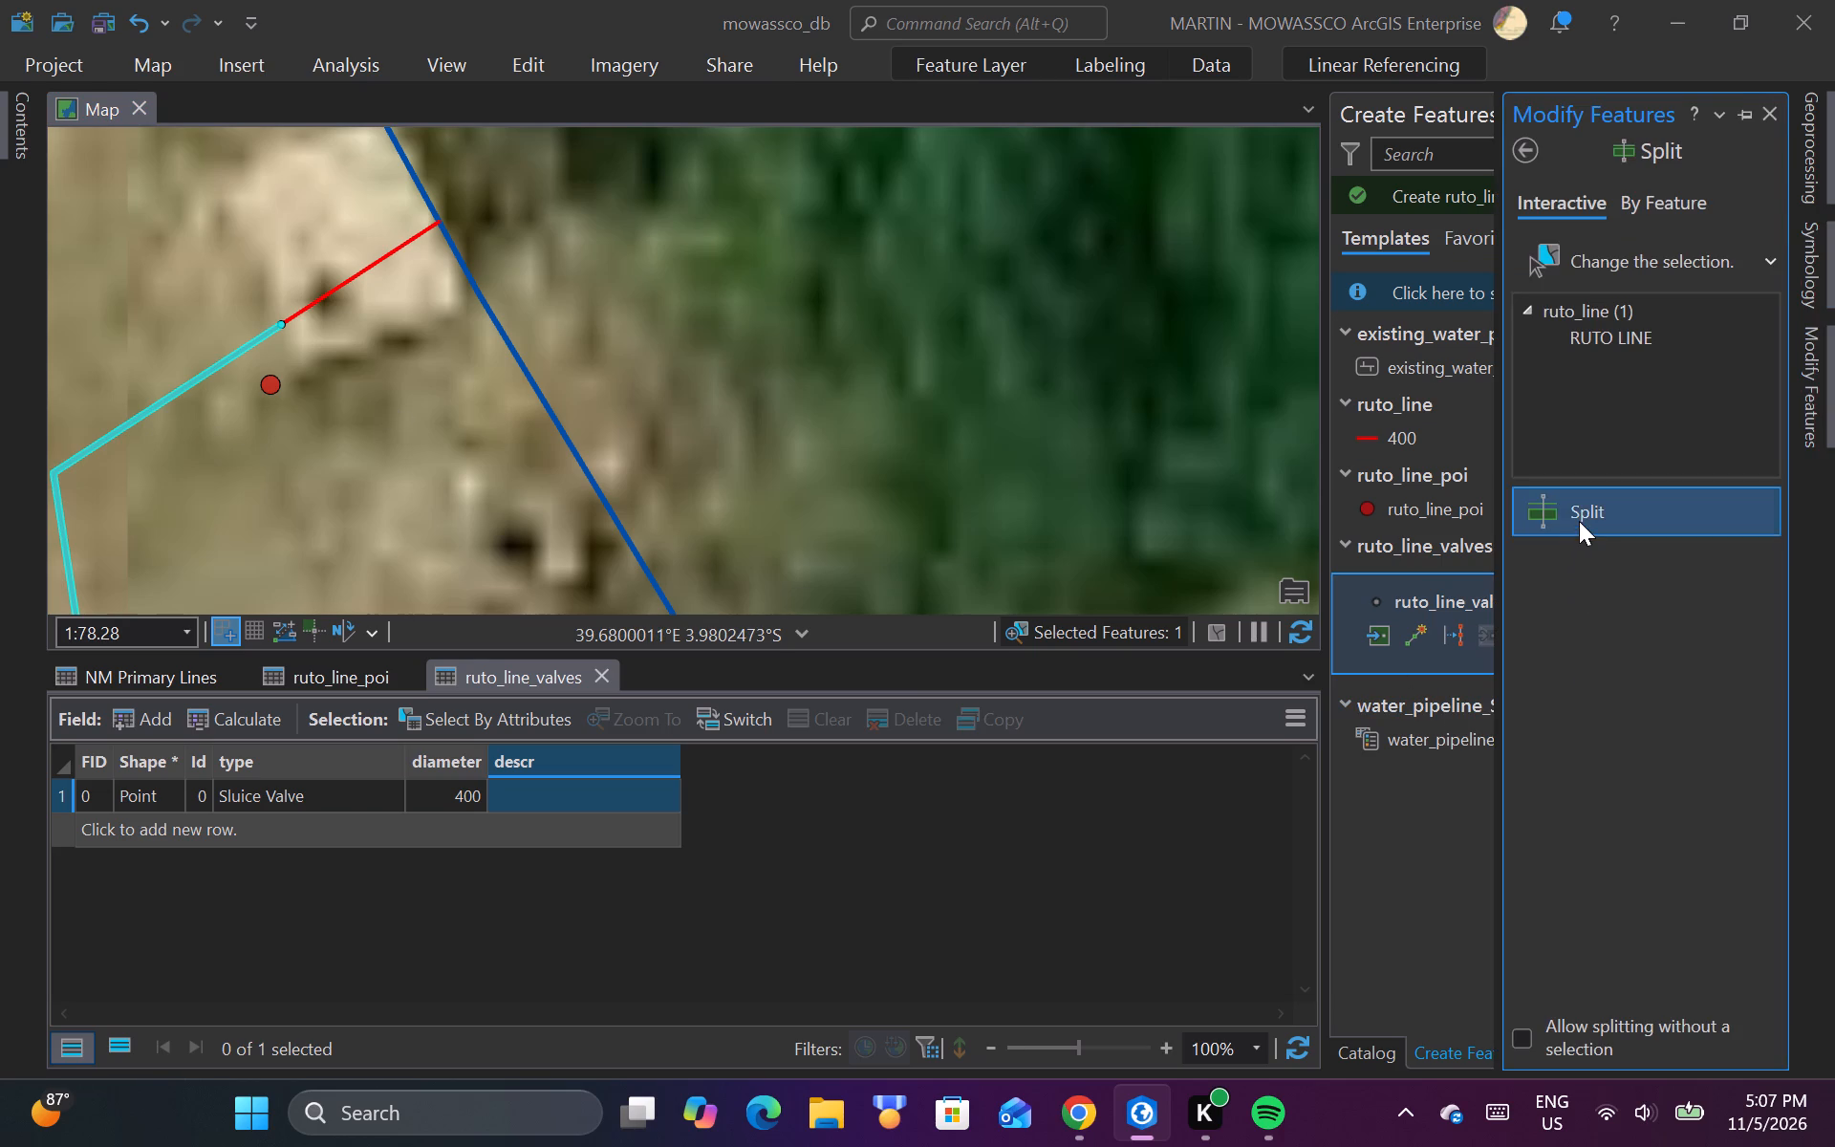
click(205, 374)
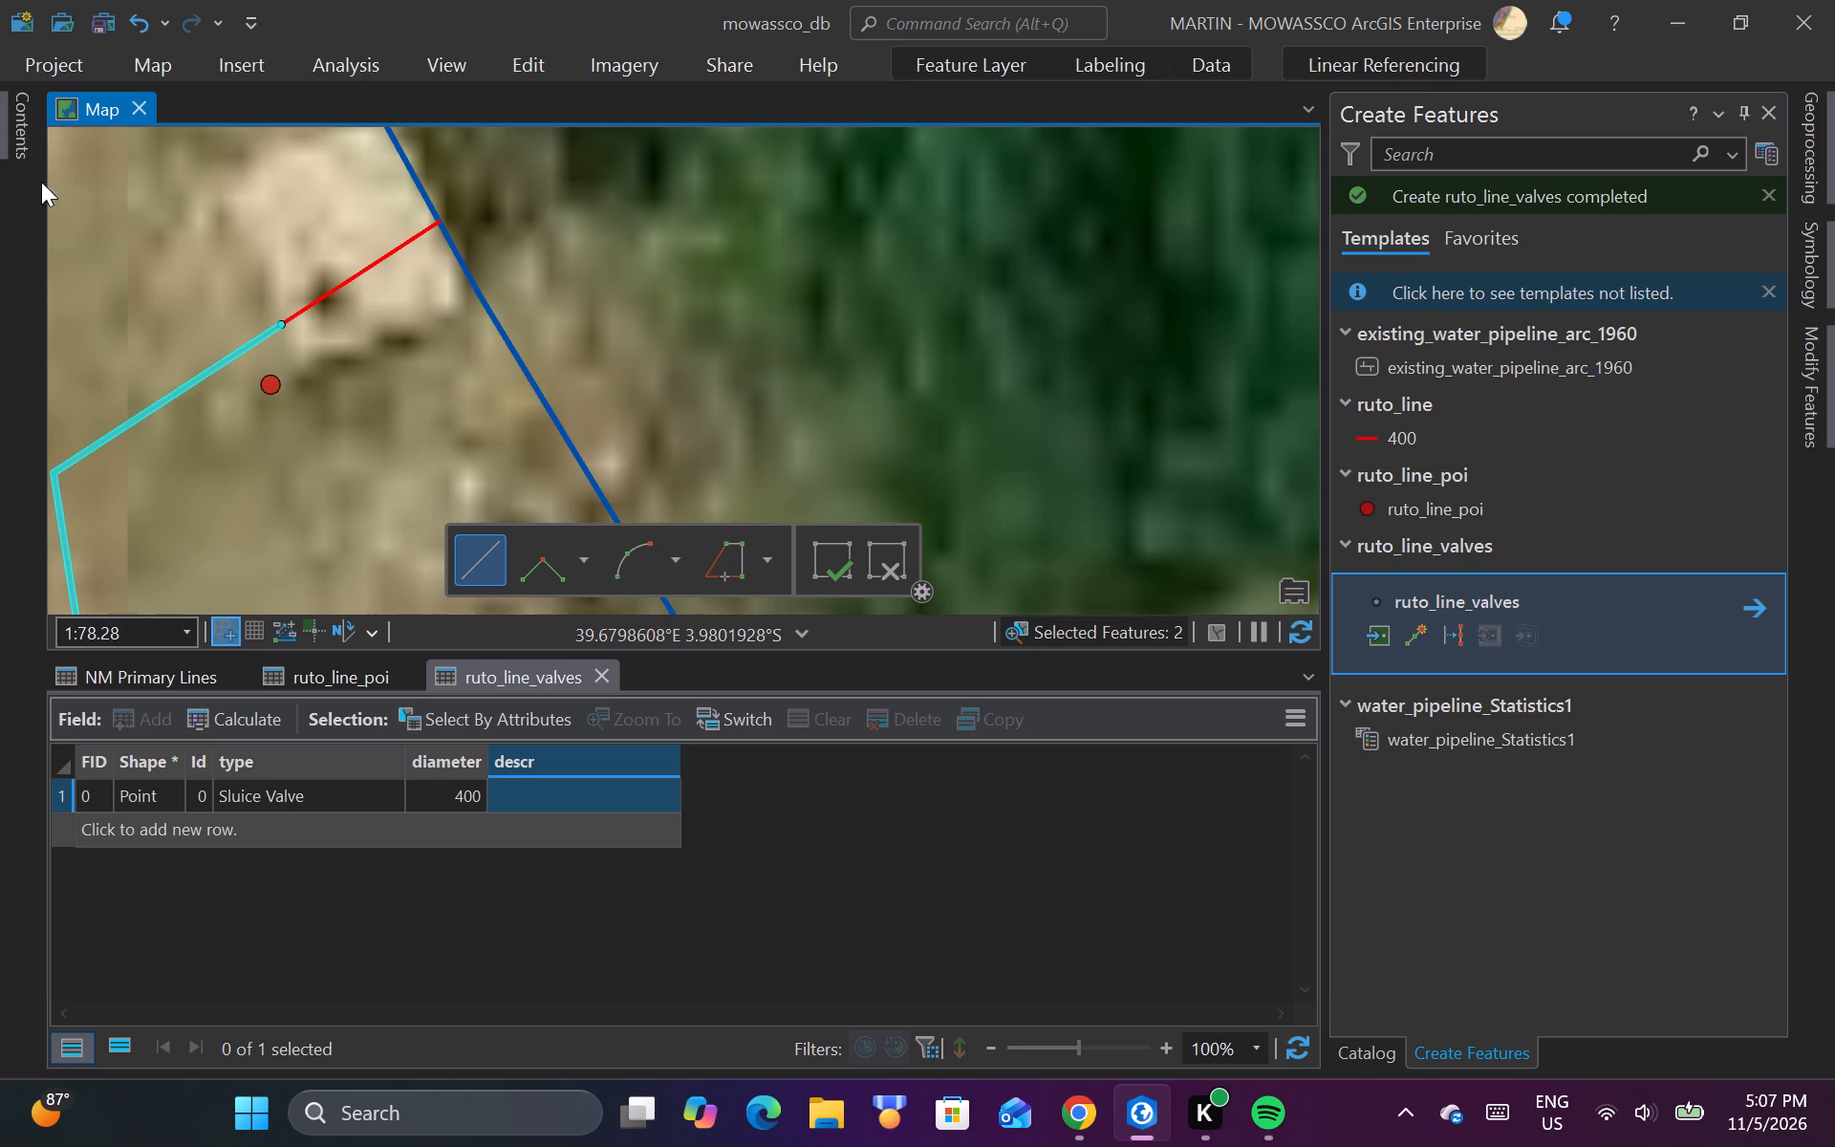
Create a point feature class named ruto_line_meters in the project's shp folder, using the WGS_1984_UTM_Zone_37S coordinate system.
click(21, 142)
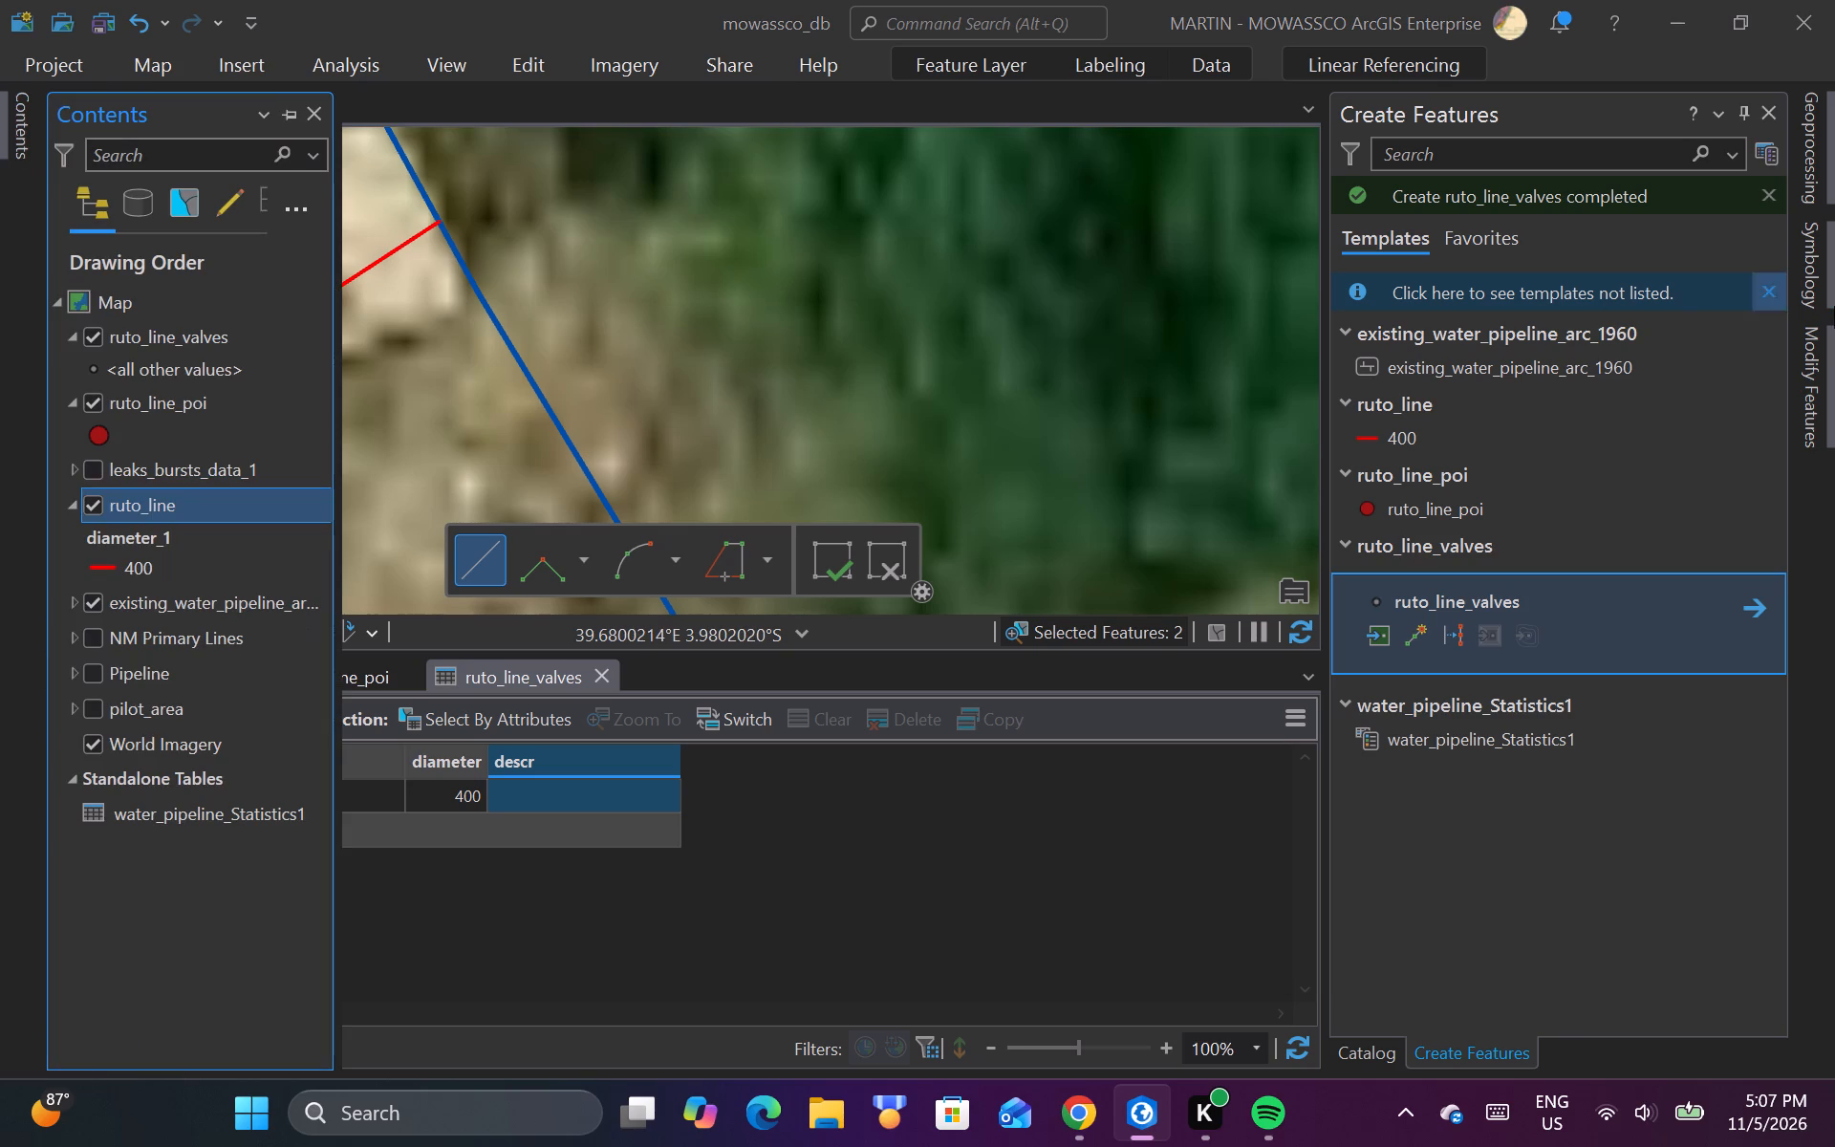
click(1821, 164)
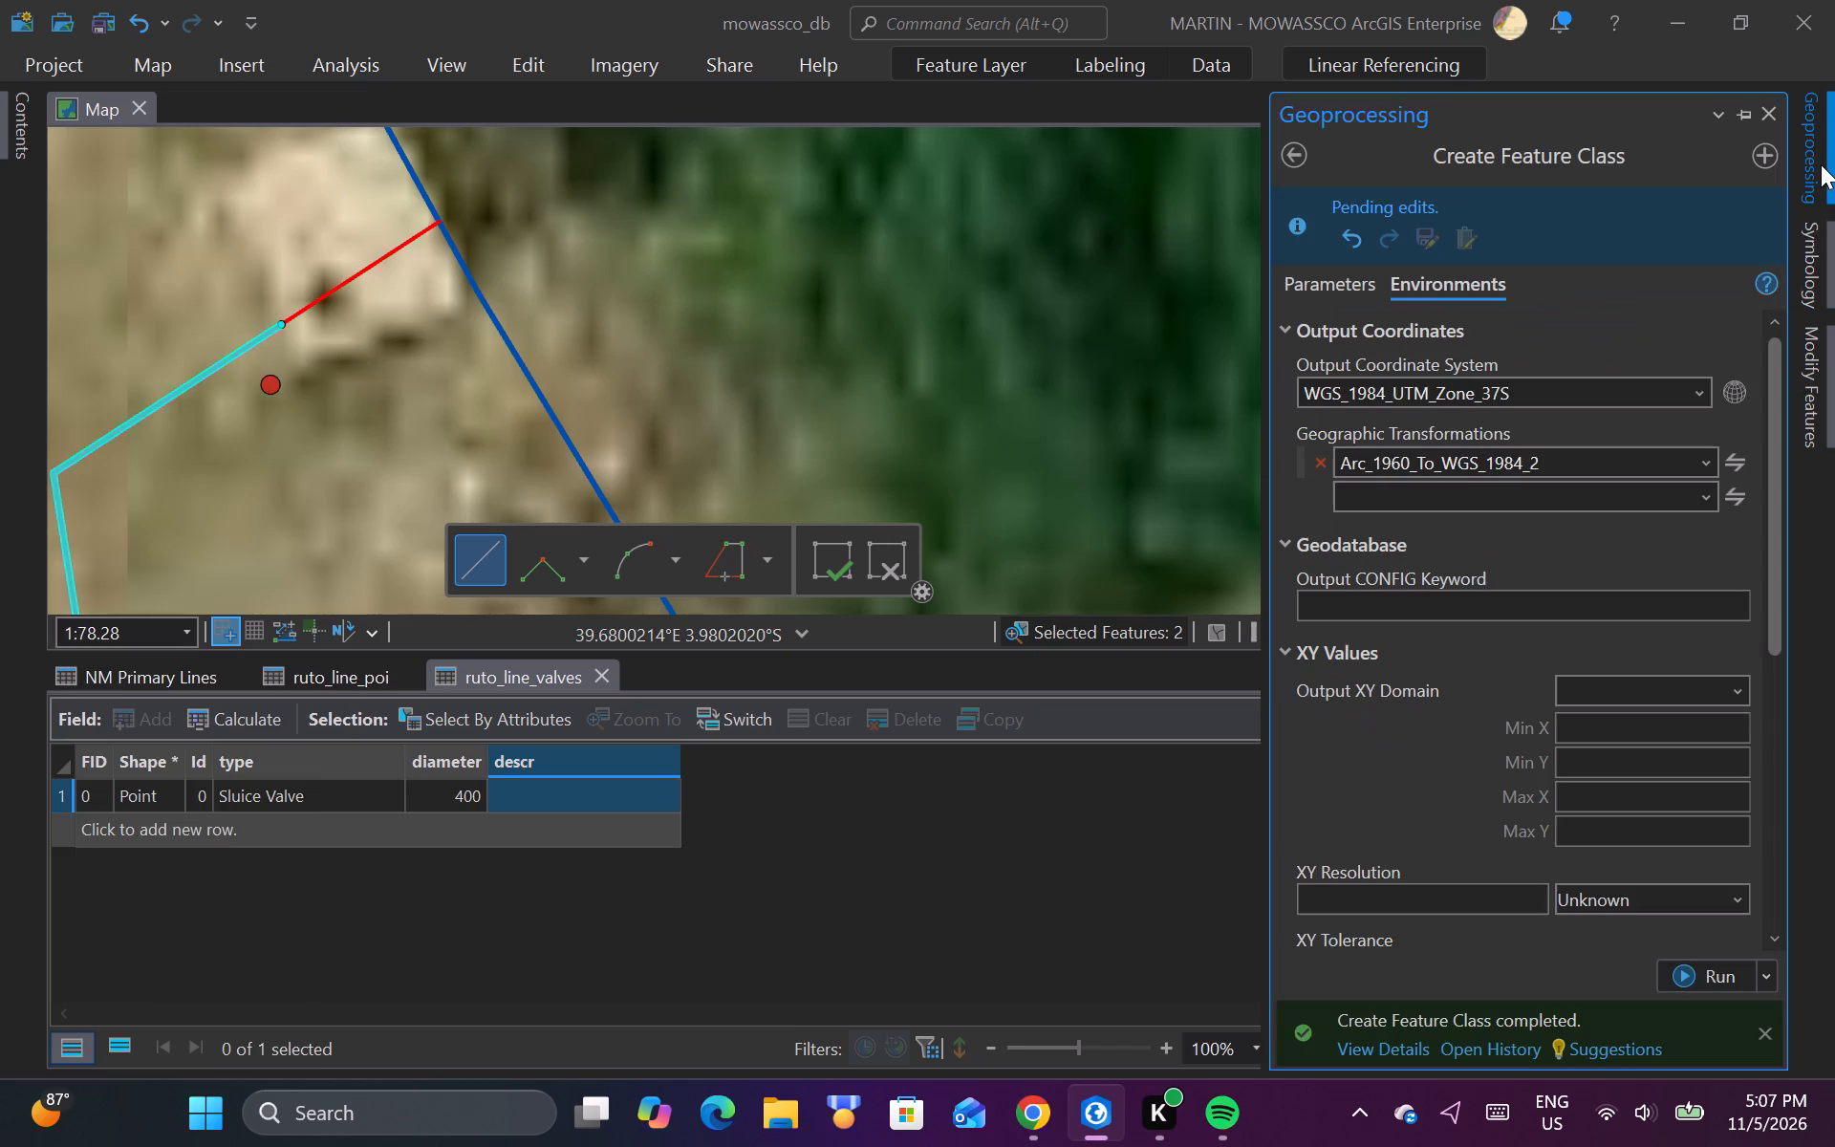
click(1295, 153)
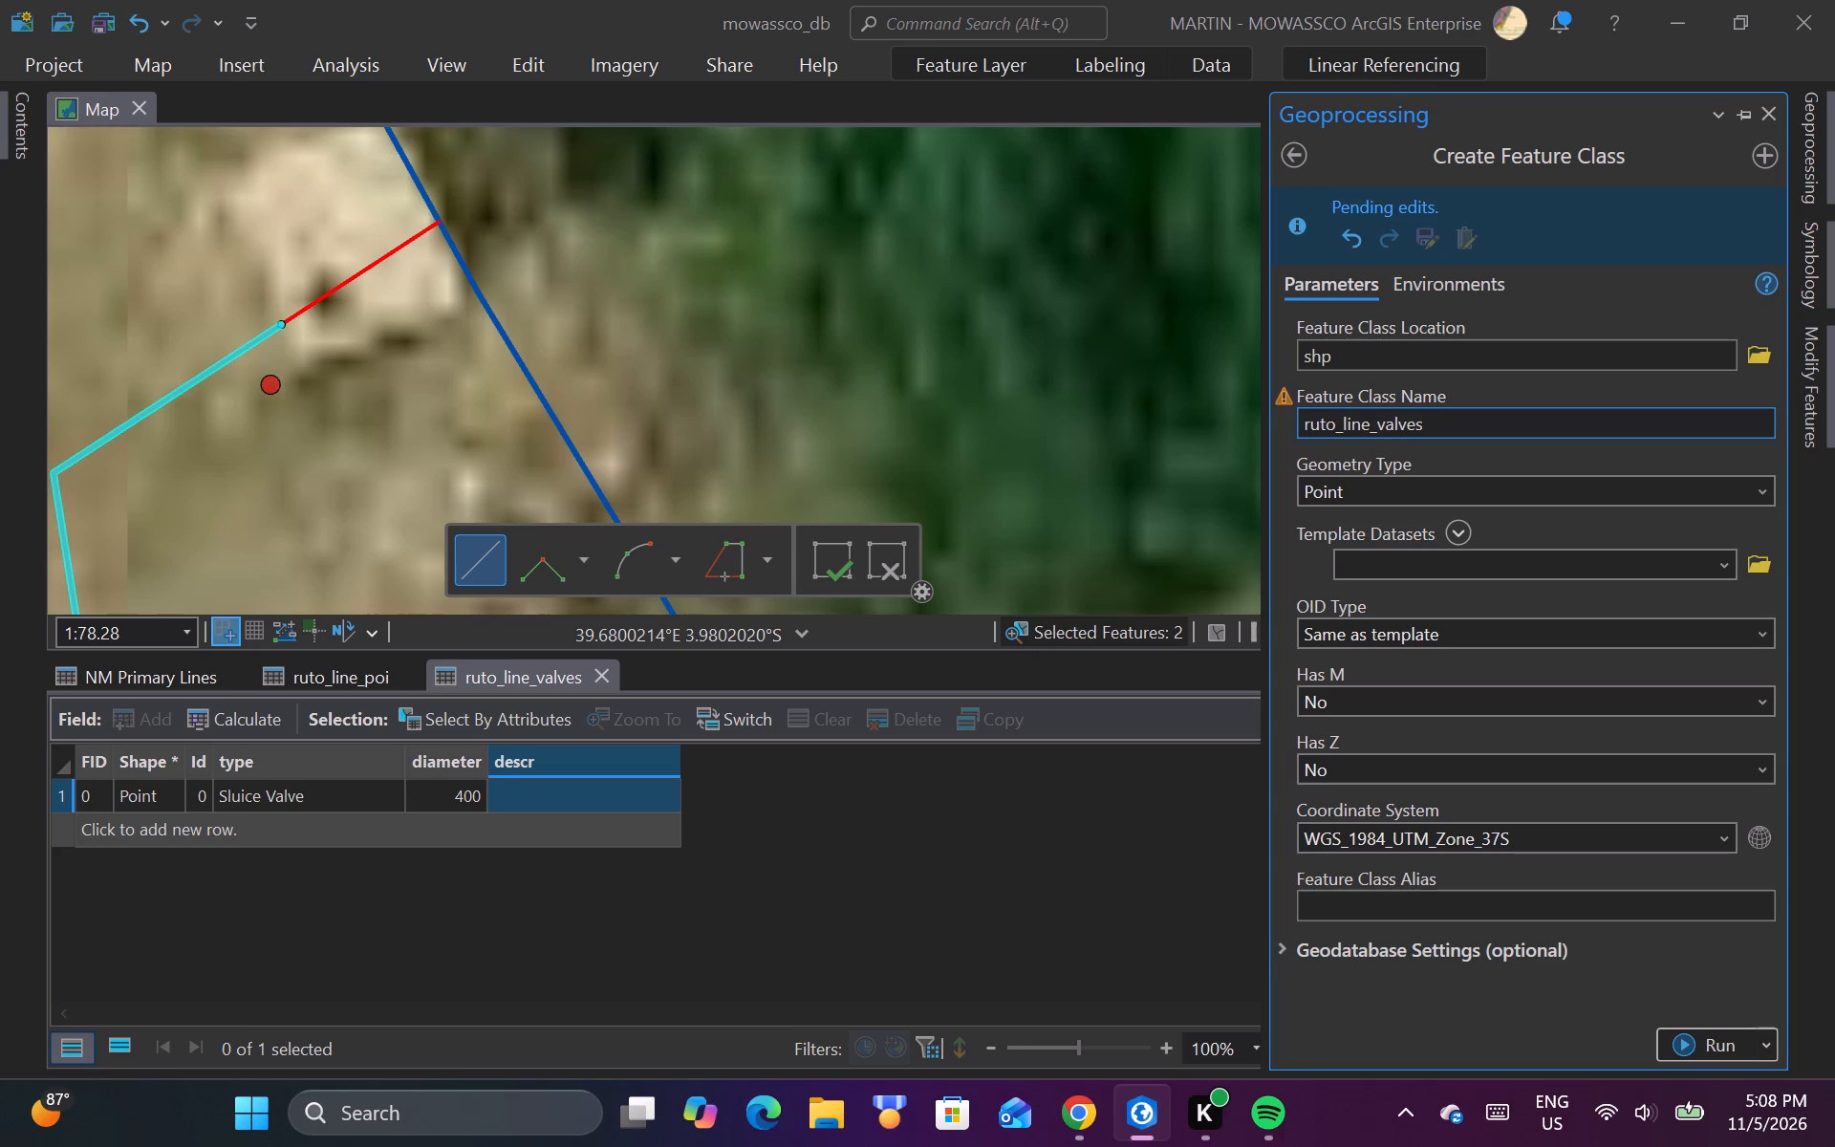
drag(1381, 430, 1473, 417)
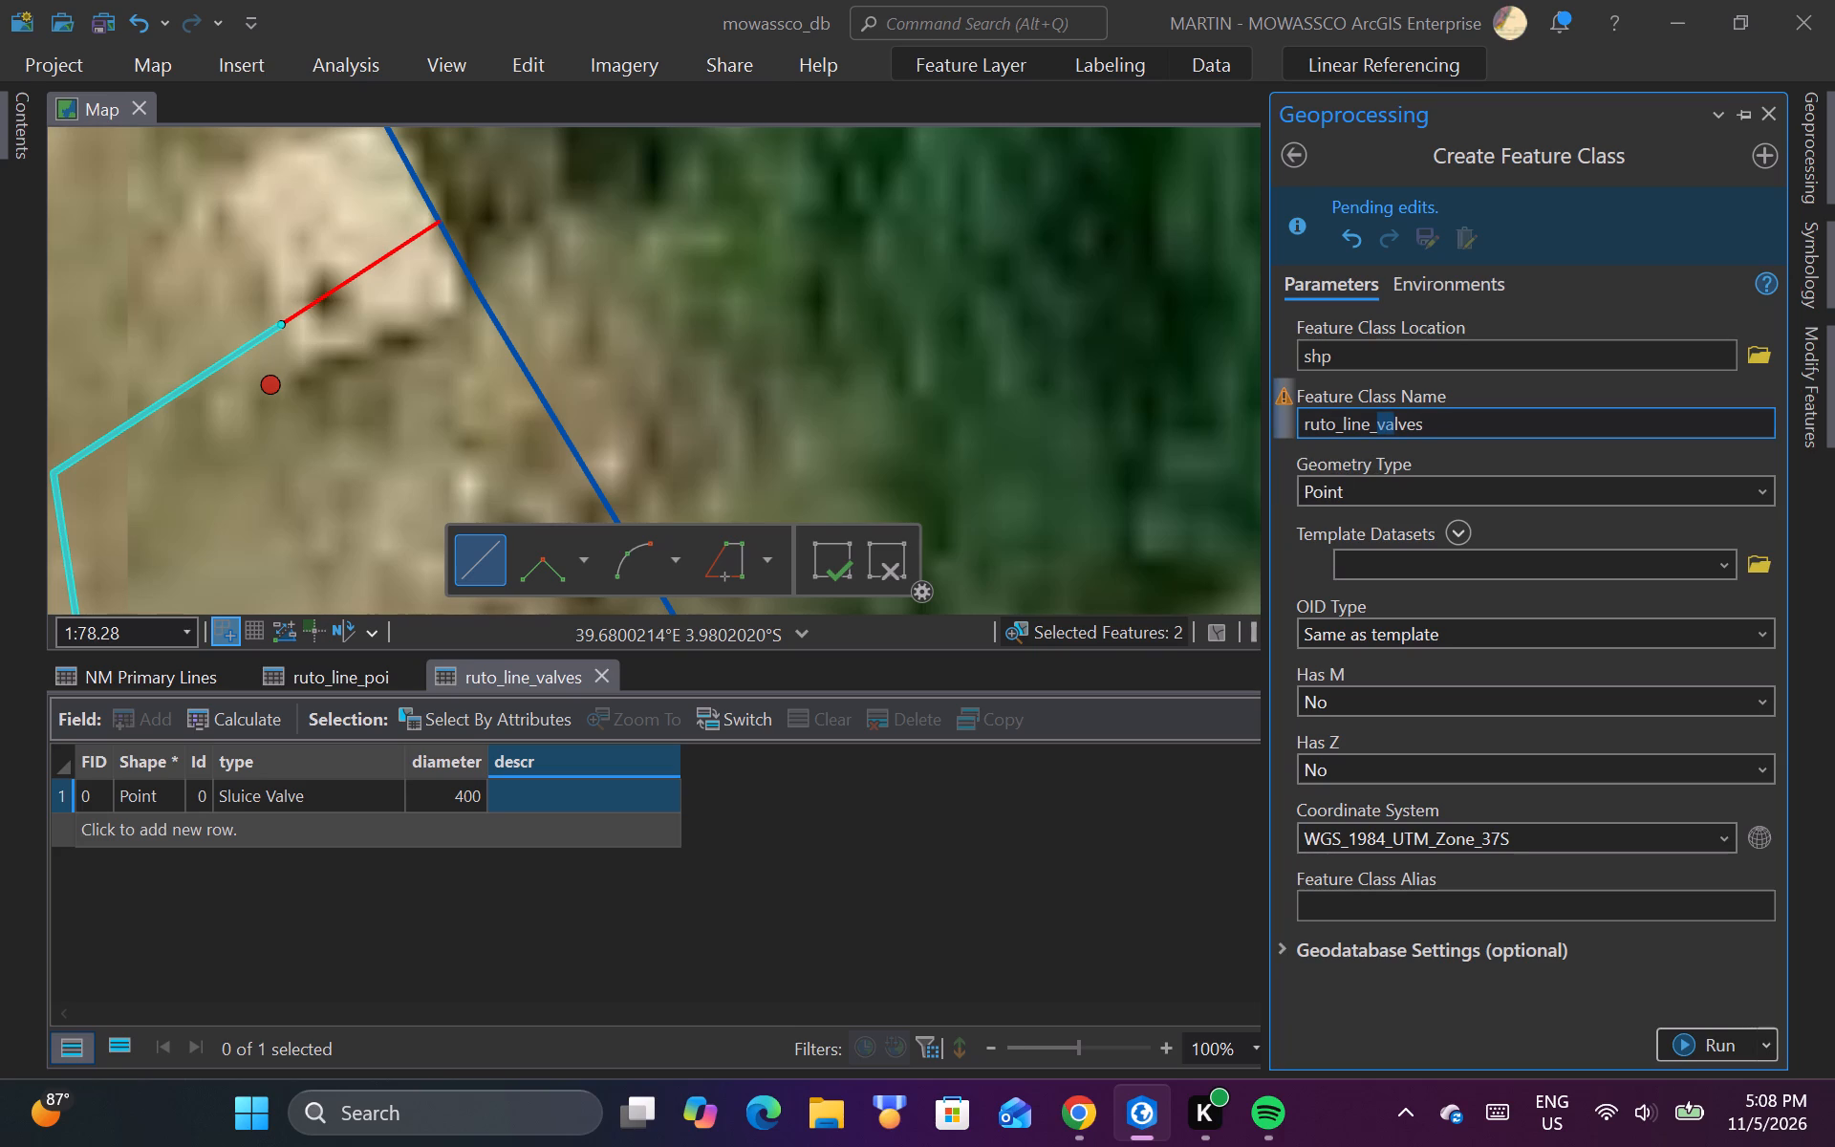
text(meters)
click(1470, 357)
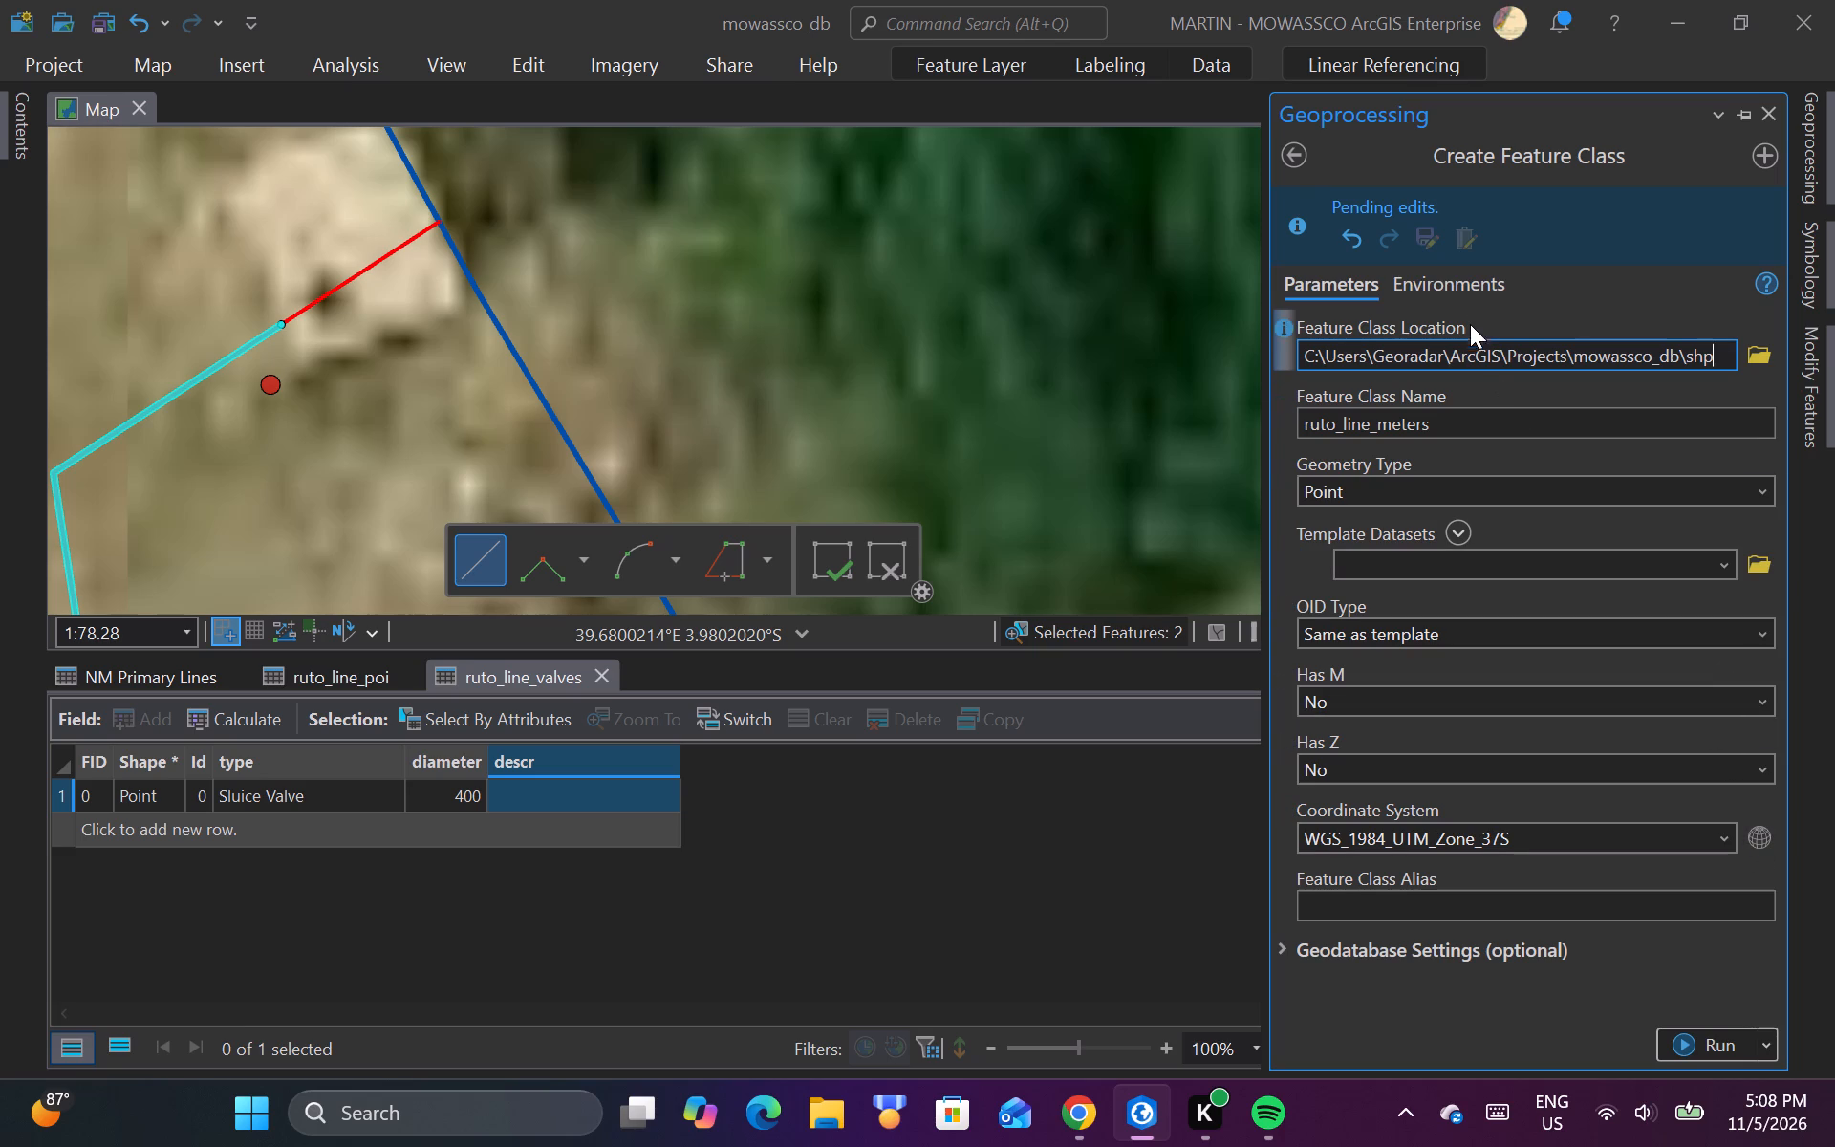
click(1475, 287)
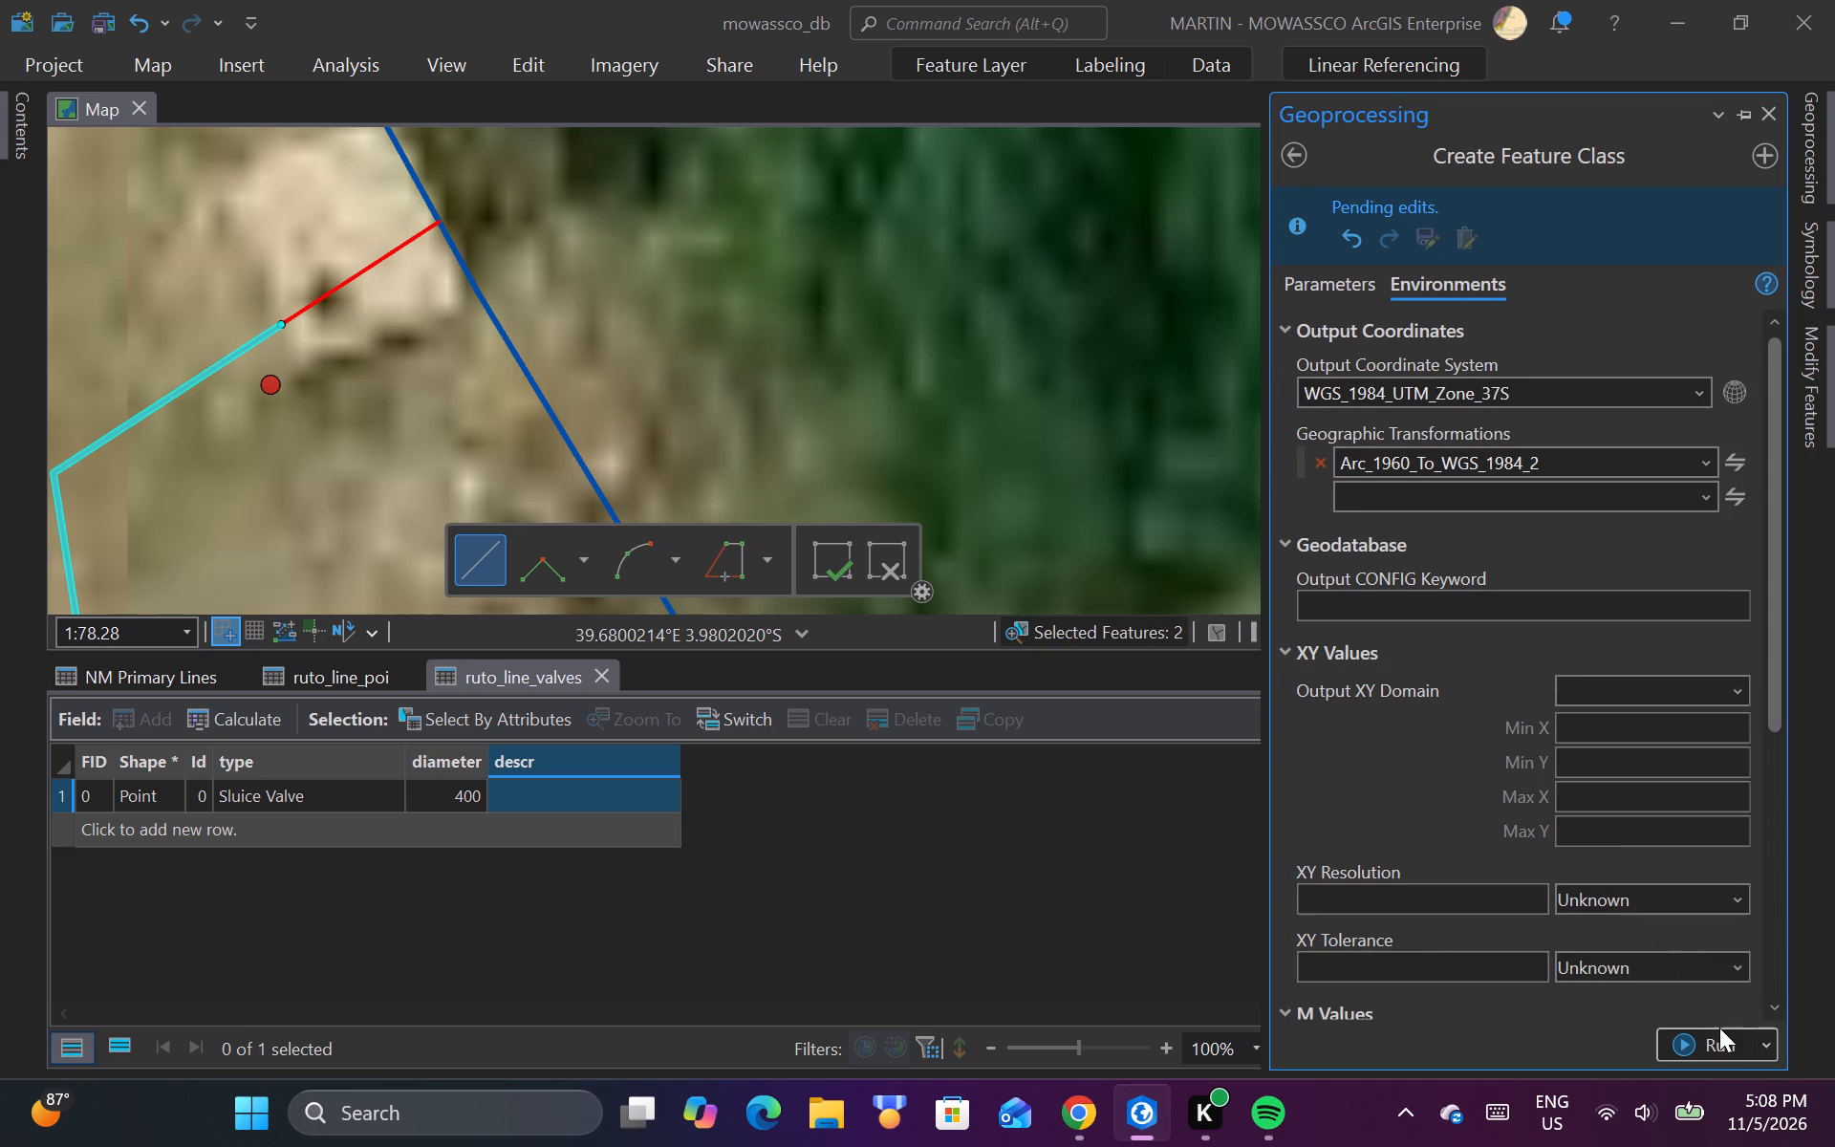
click(1692, 1044)
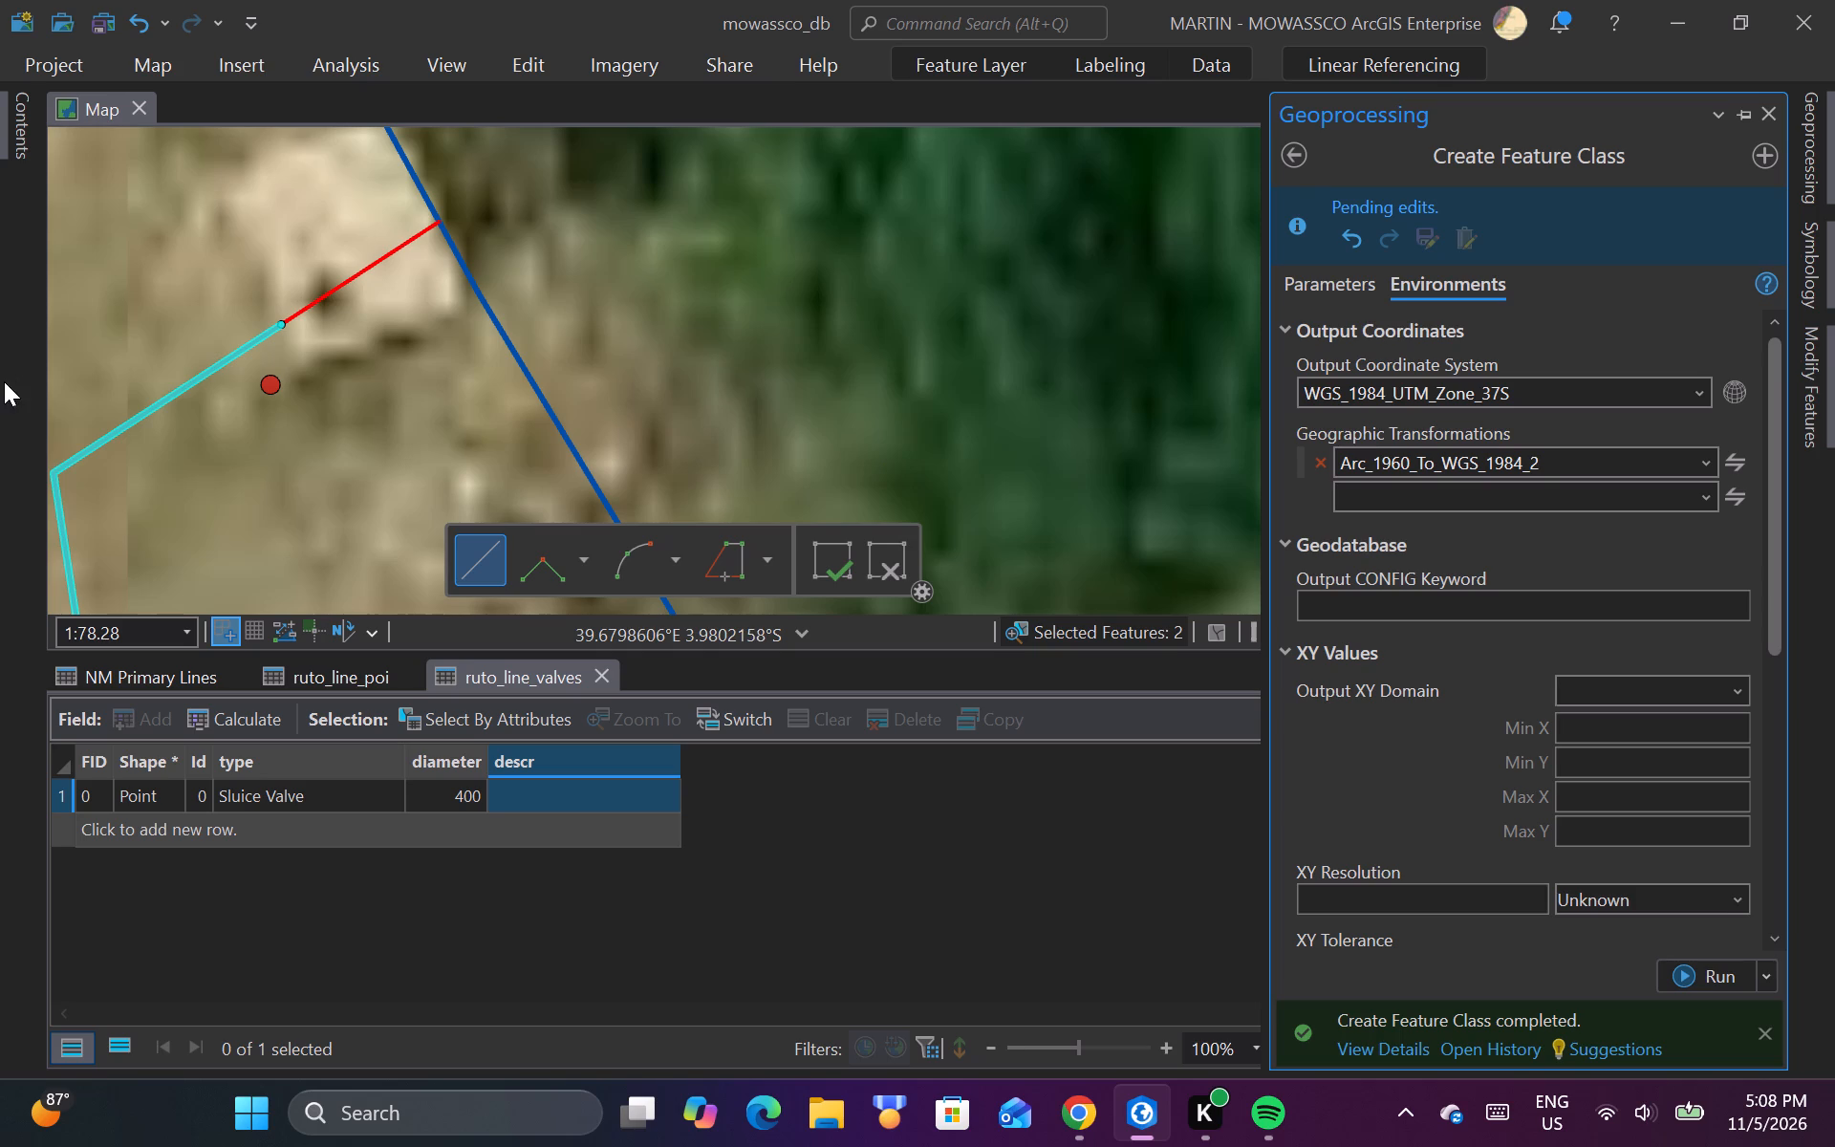
Format the ruto_line_meters point symbol with a yellow fill and a size of 7 pt.
click(22, 130)
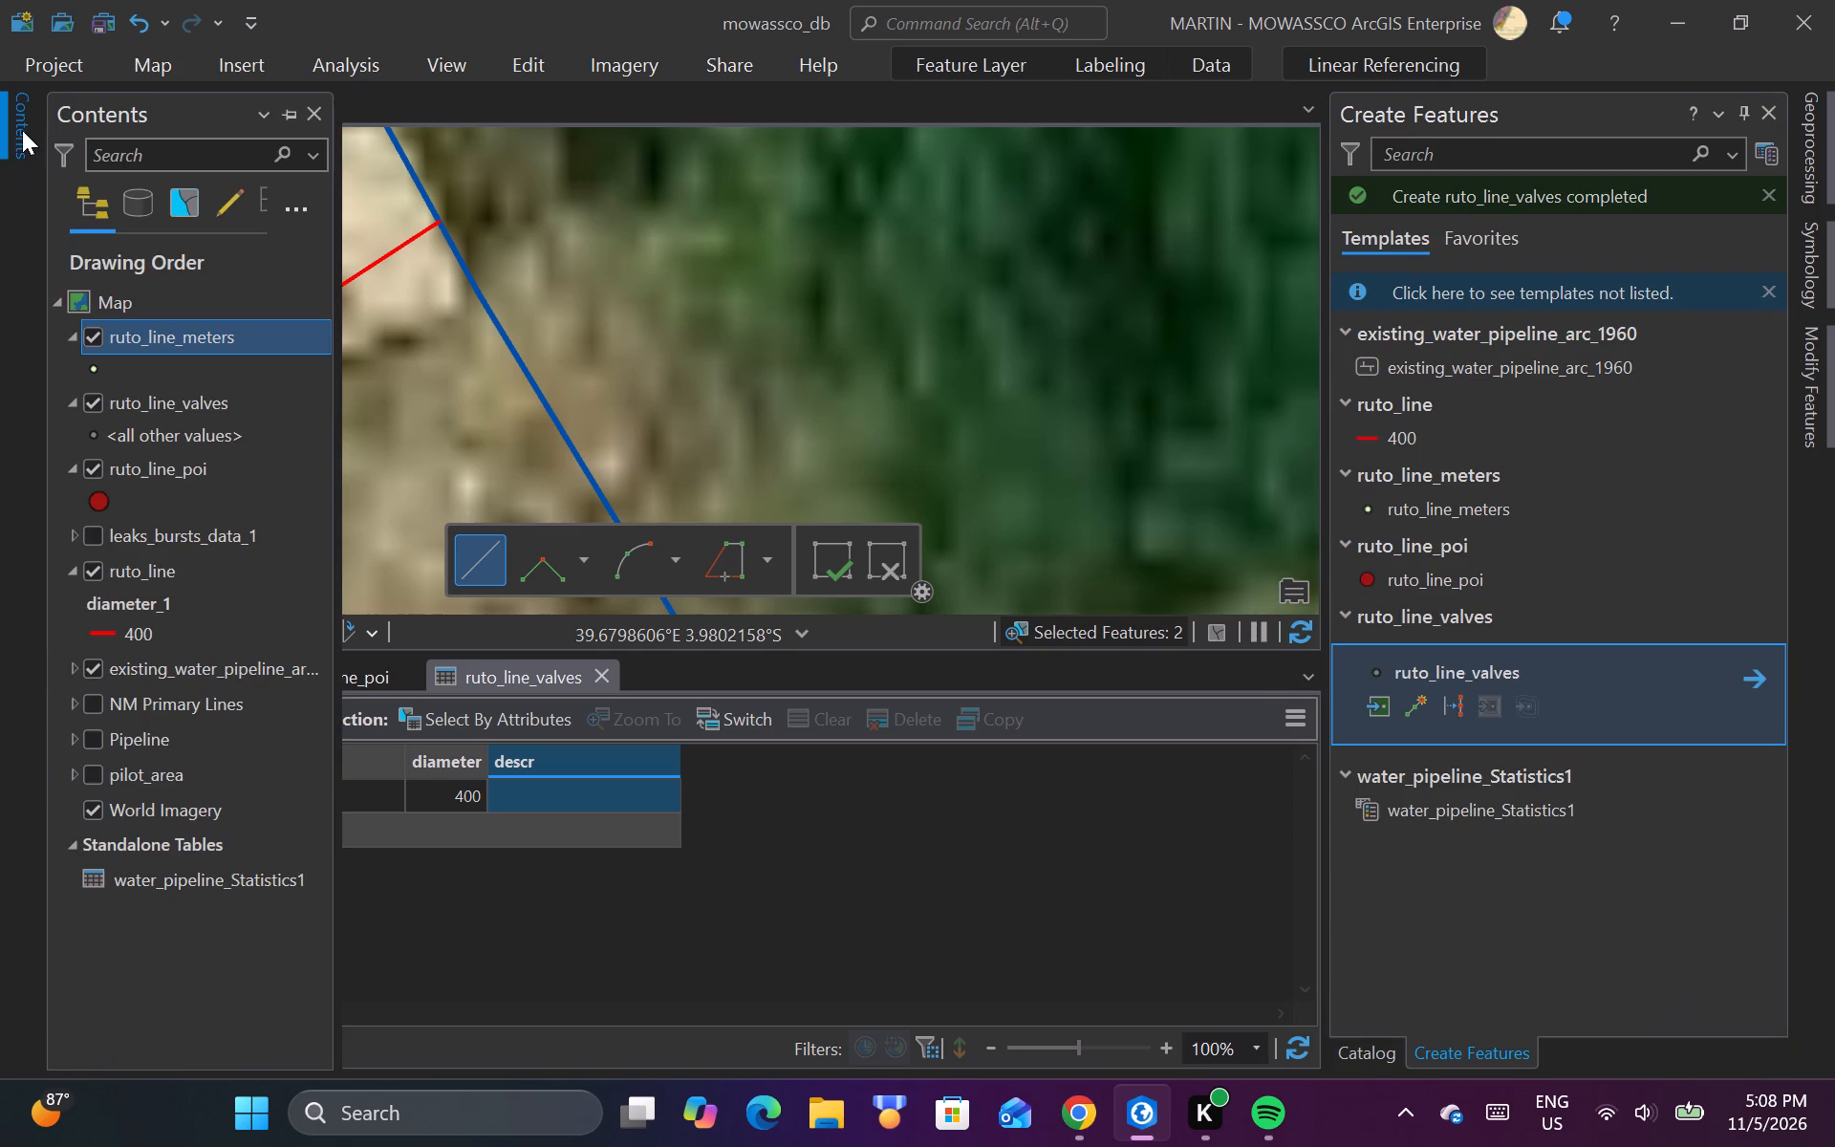
click(96, 371)
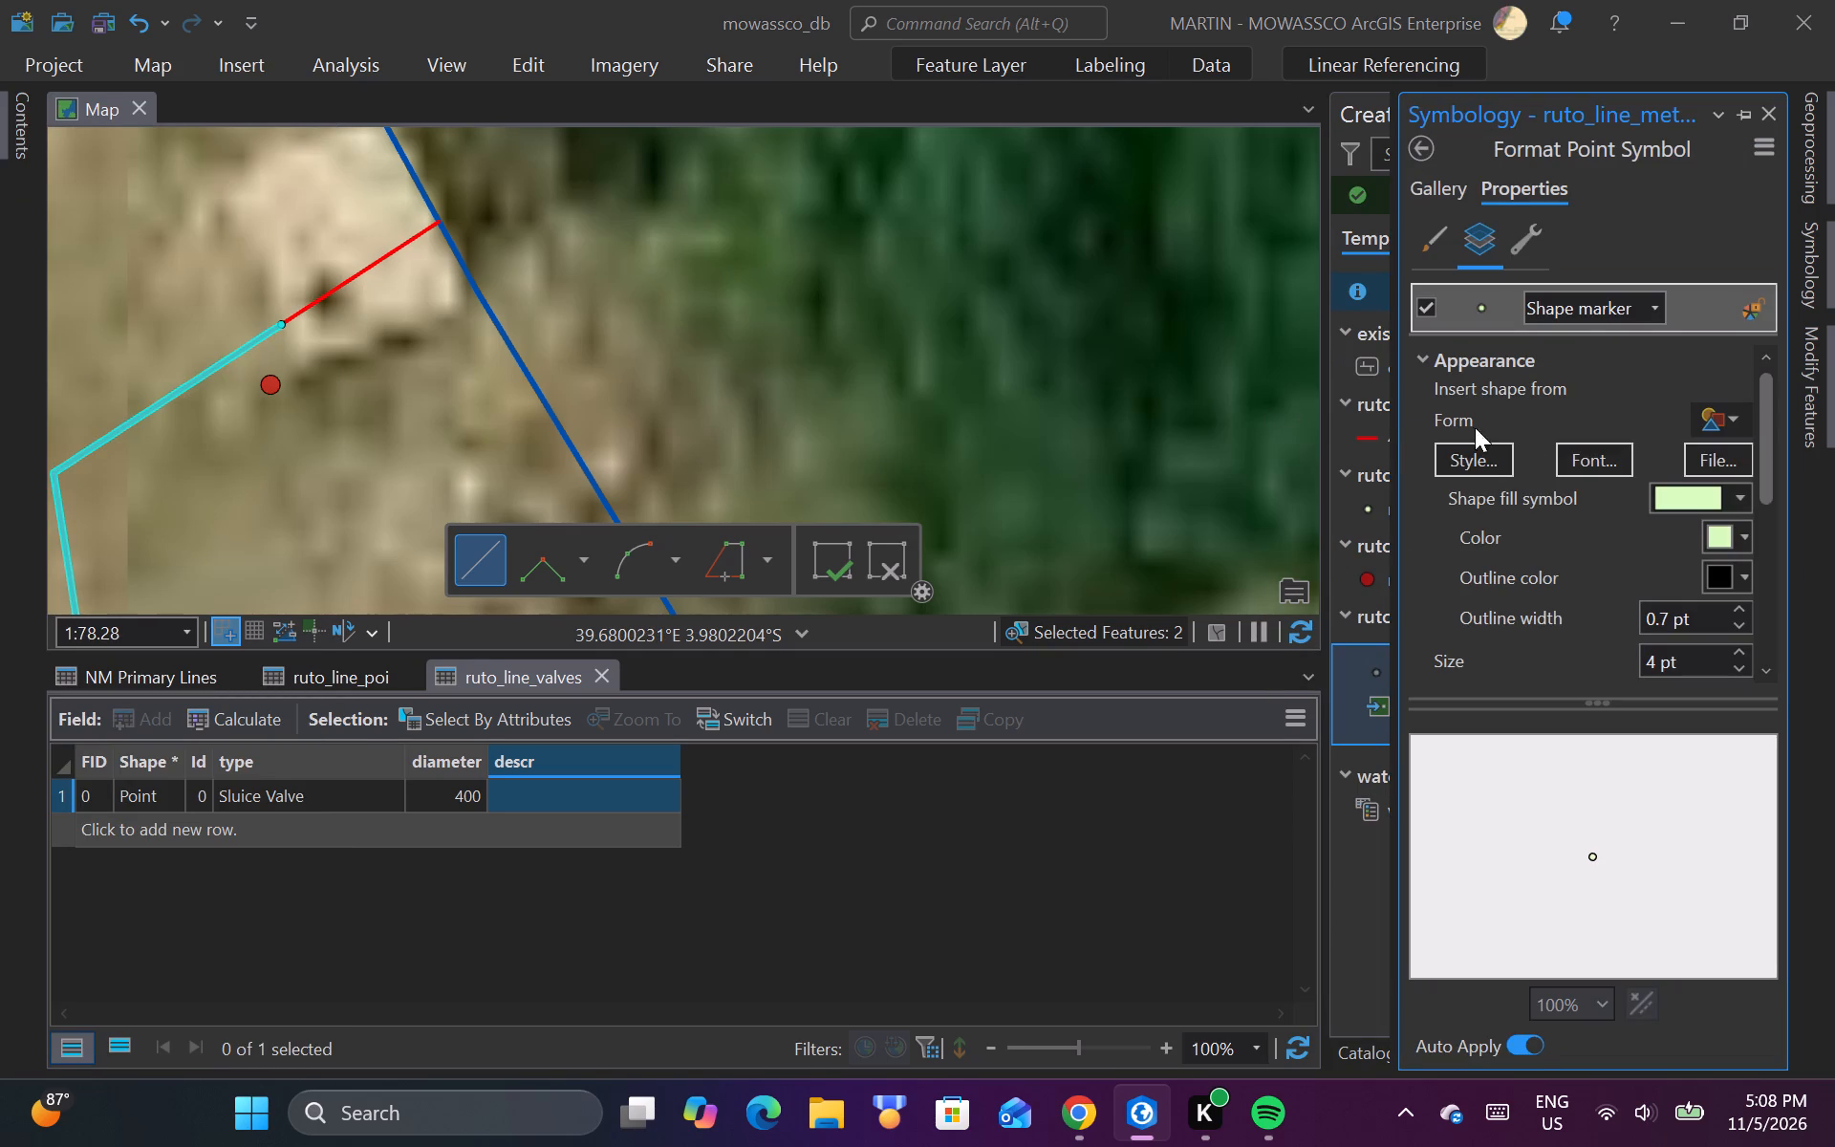
click(1438, 183)
click(1544, 189)
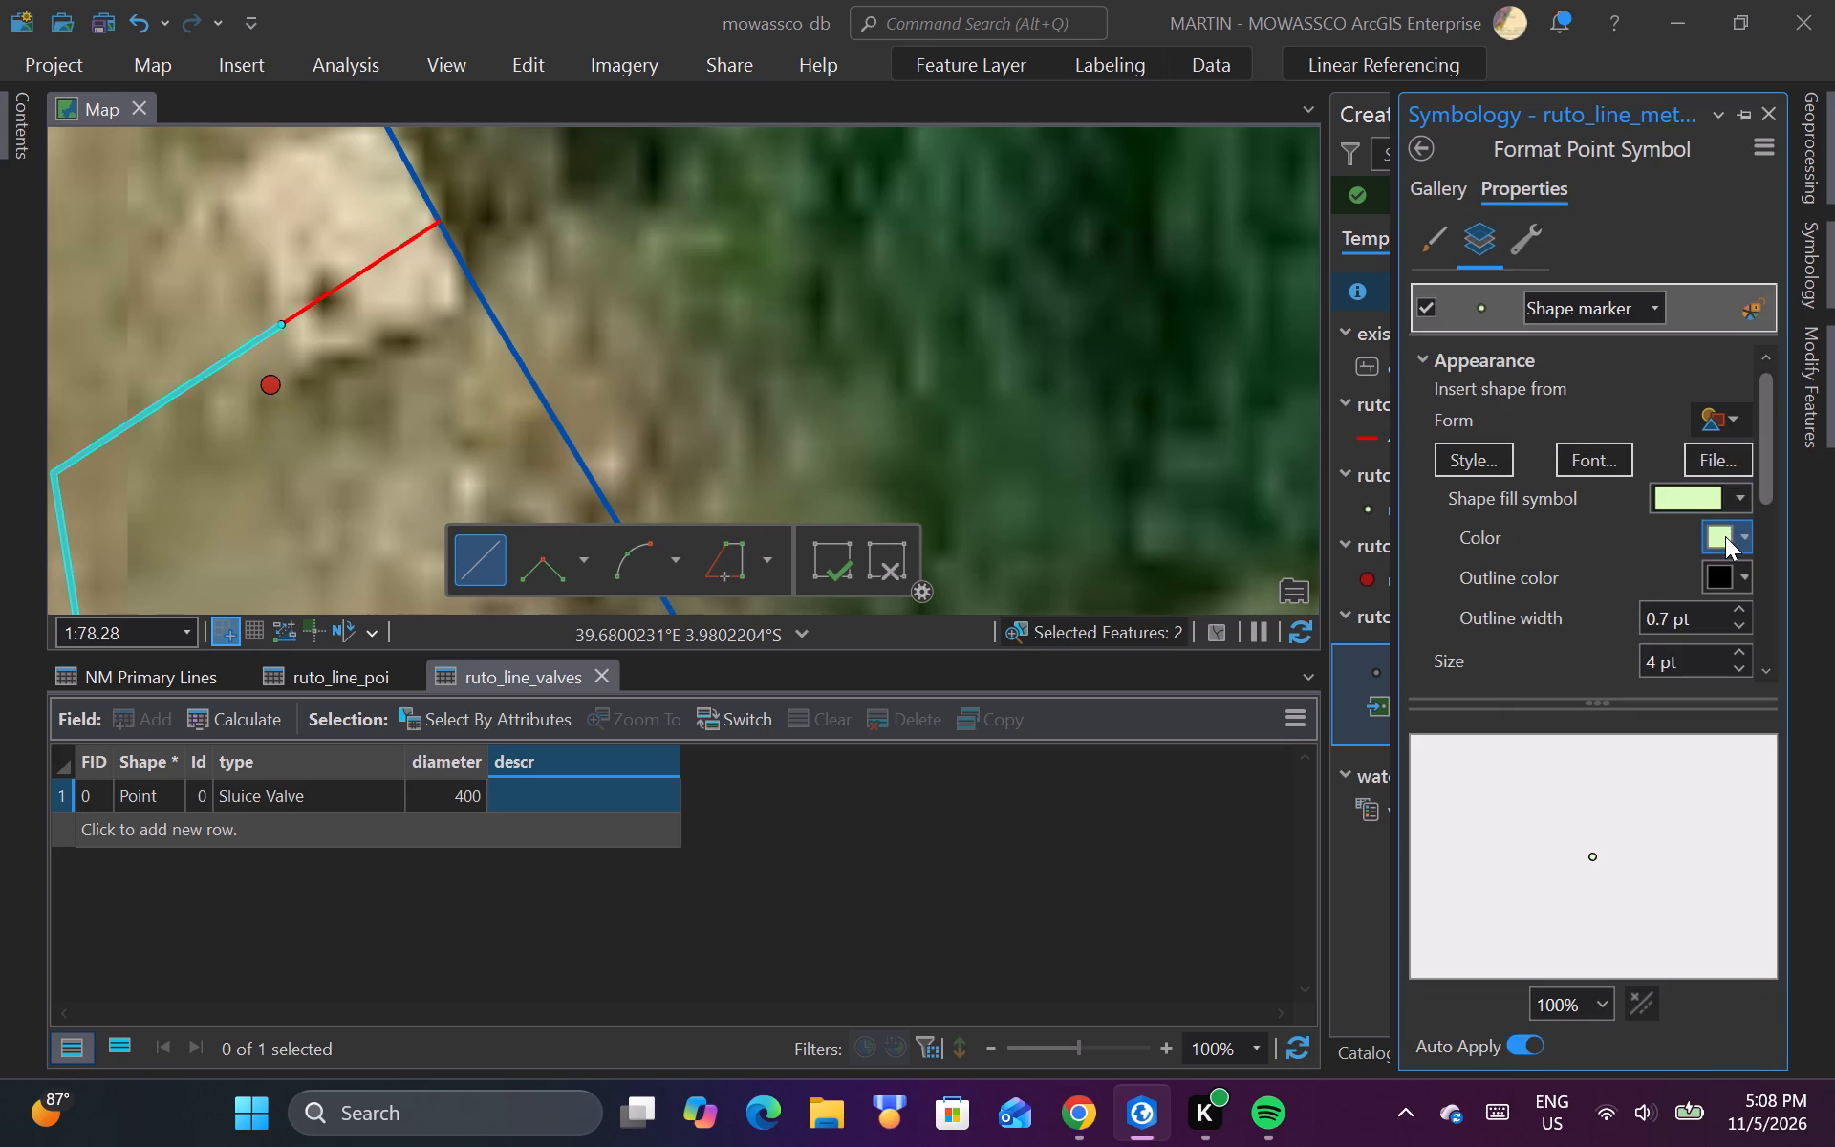
click(1432, 234)
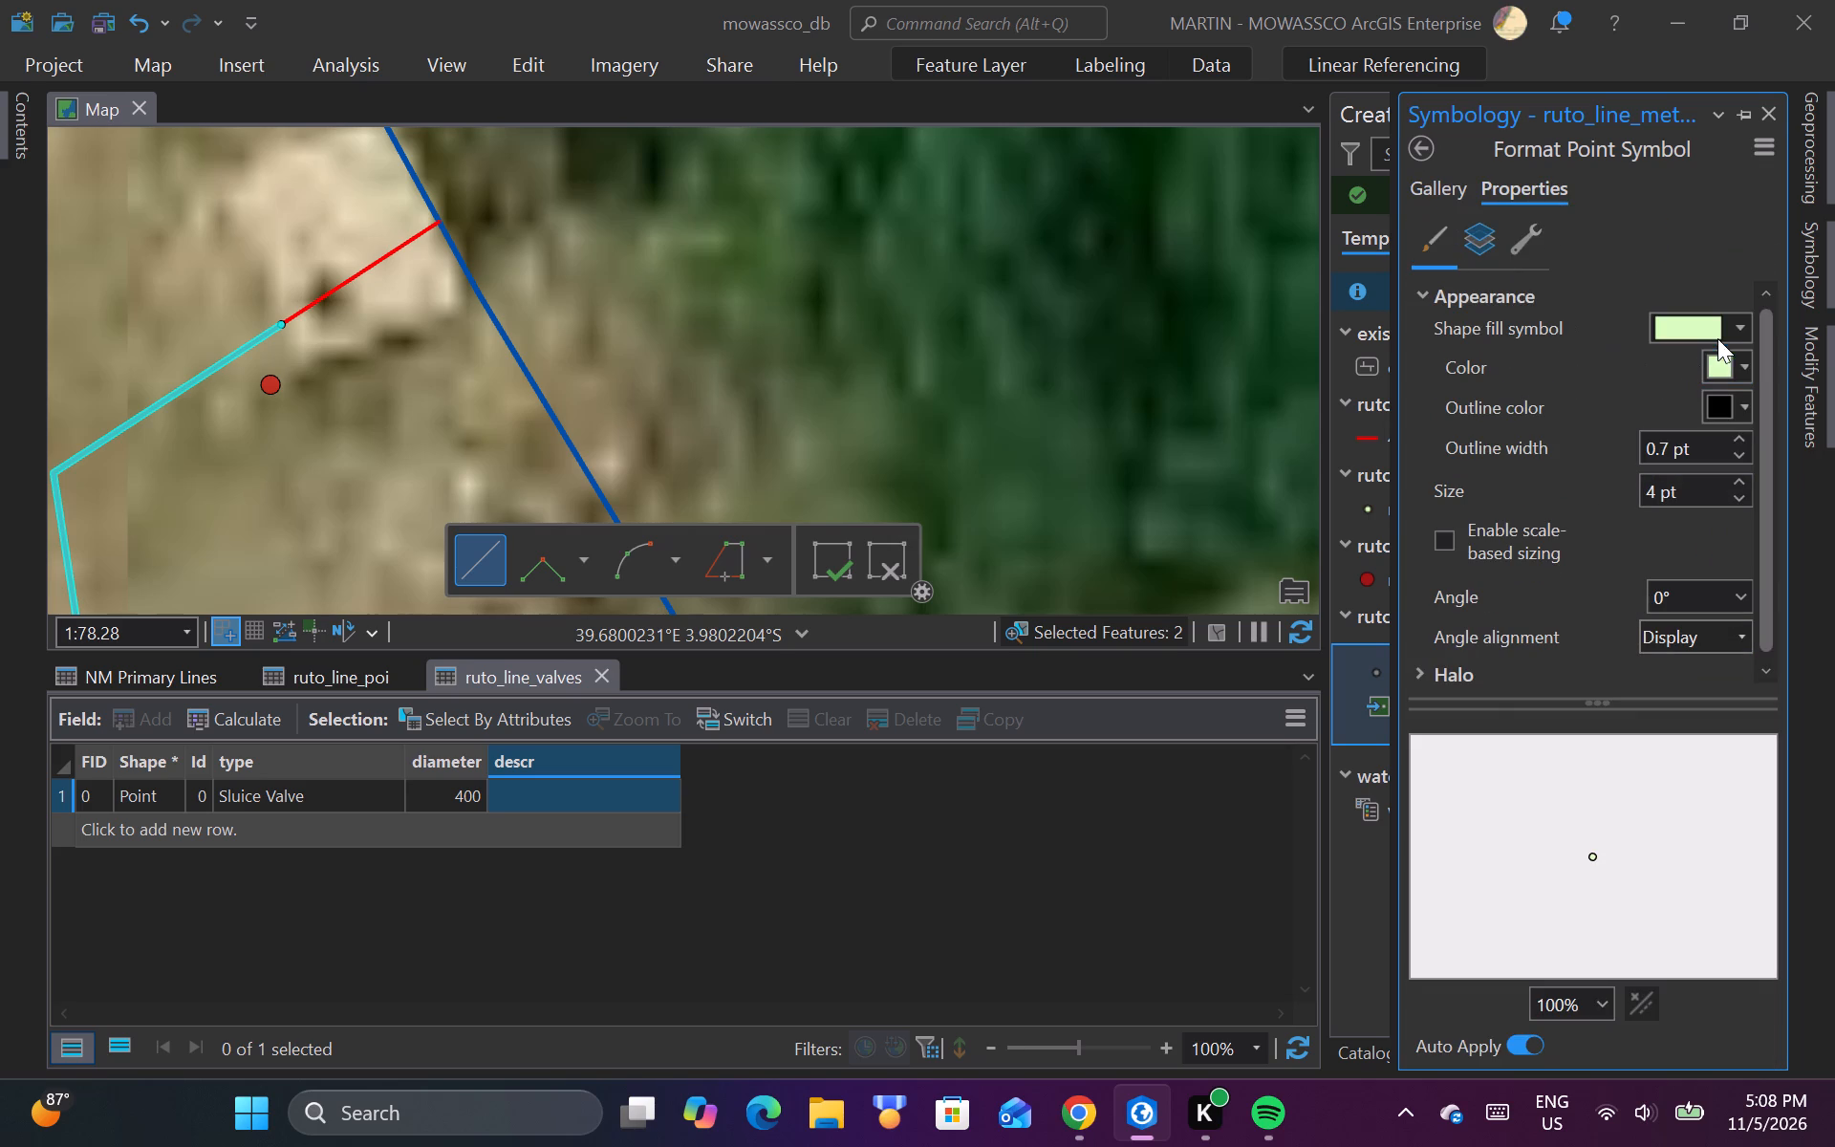
click(1725, 326)
click(1726, 329)
click(1738, 374)
click(1649, 558)
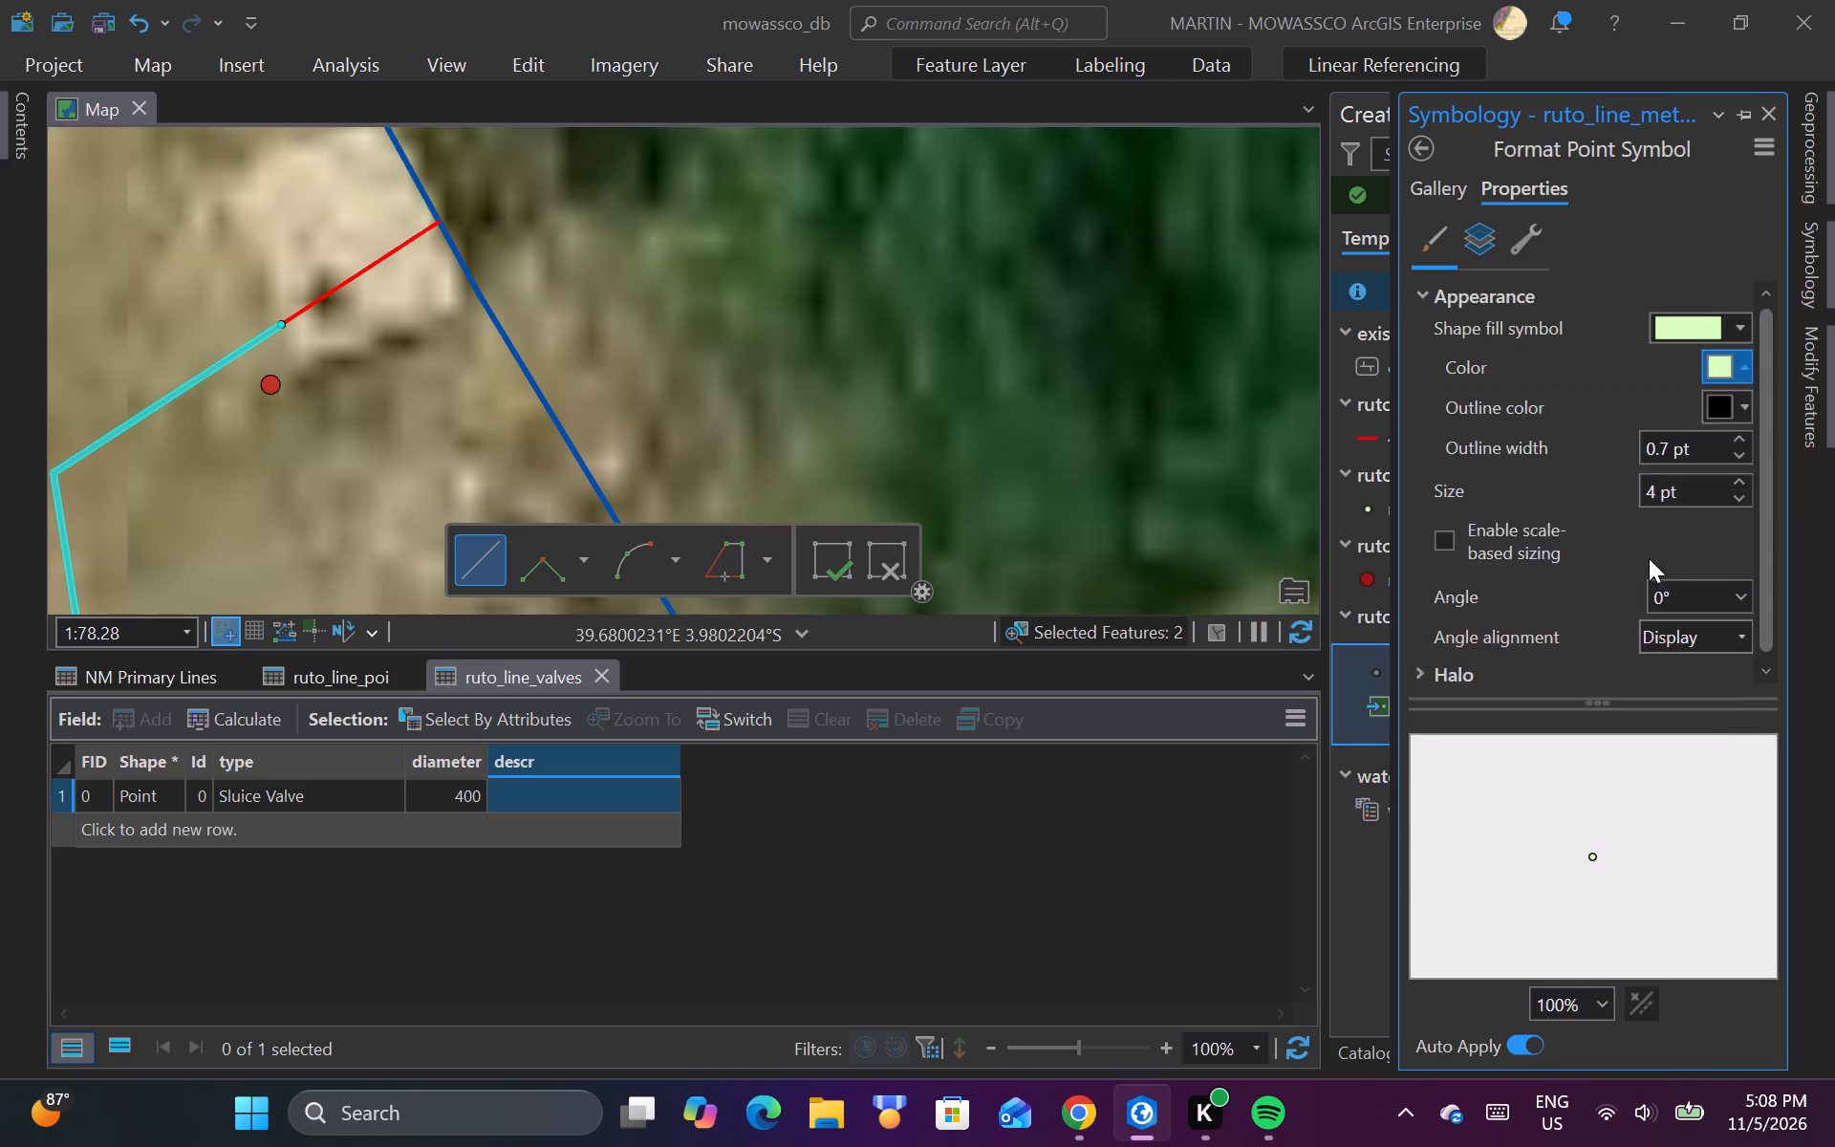
click(1721, 367)
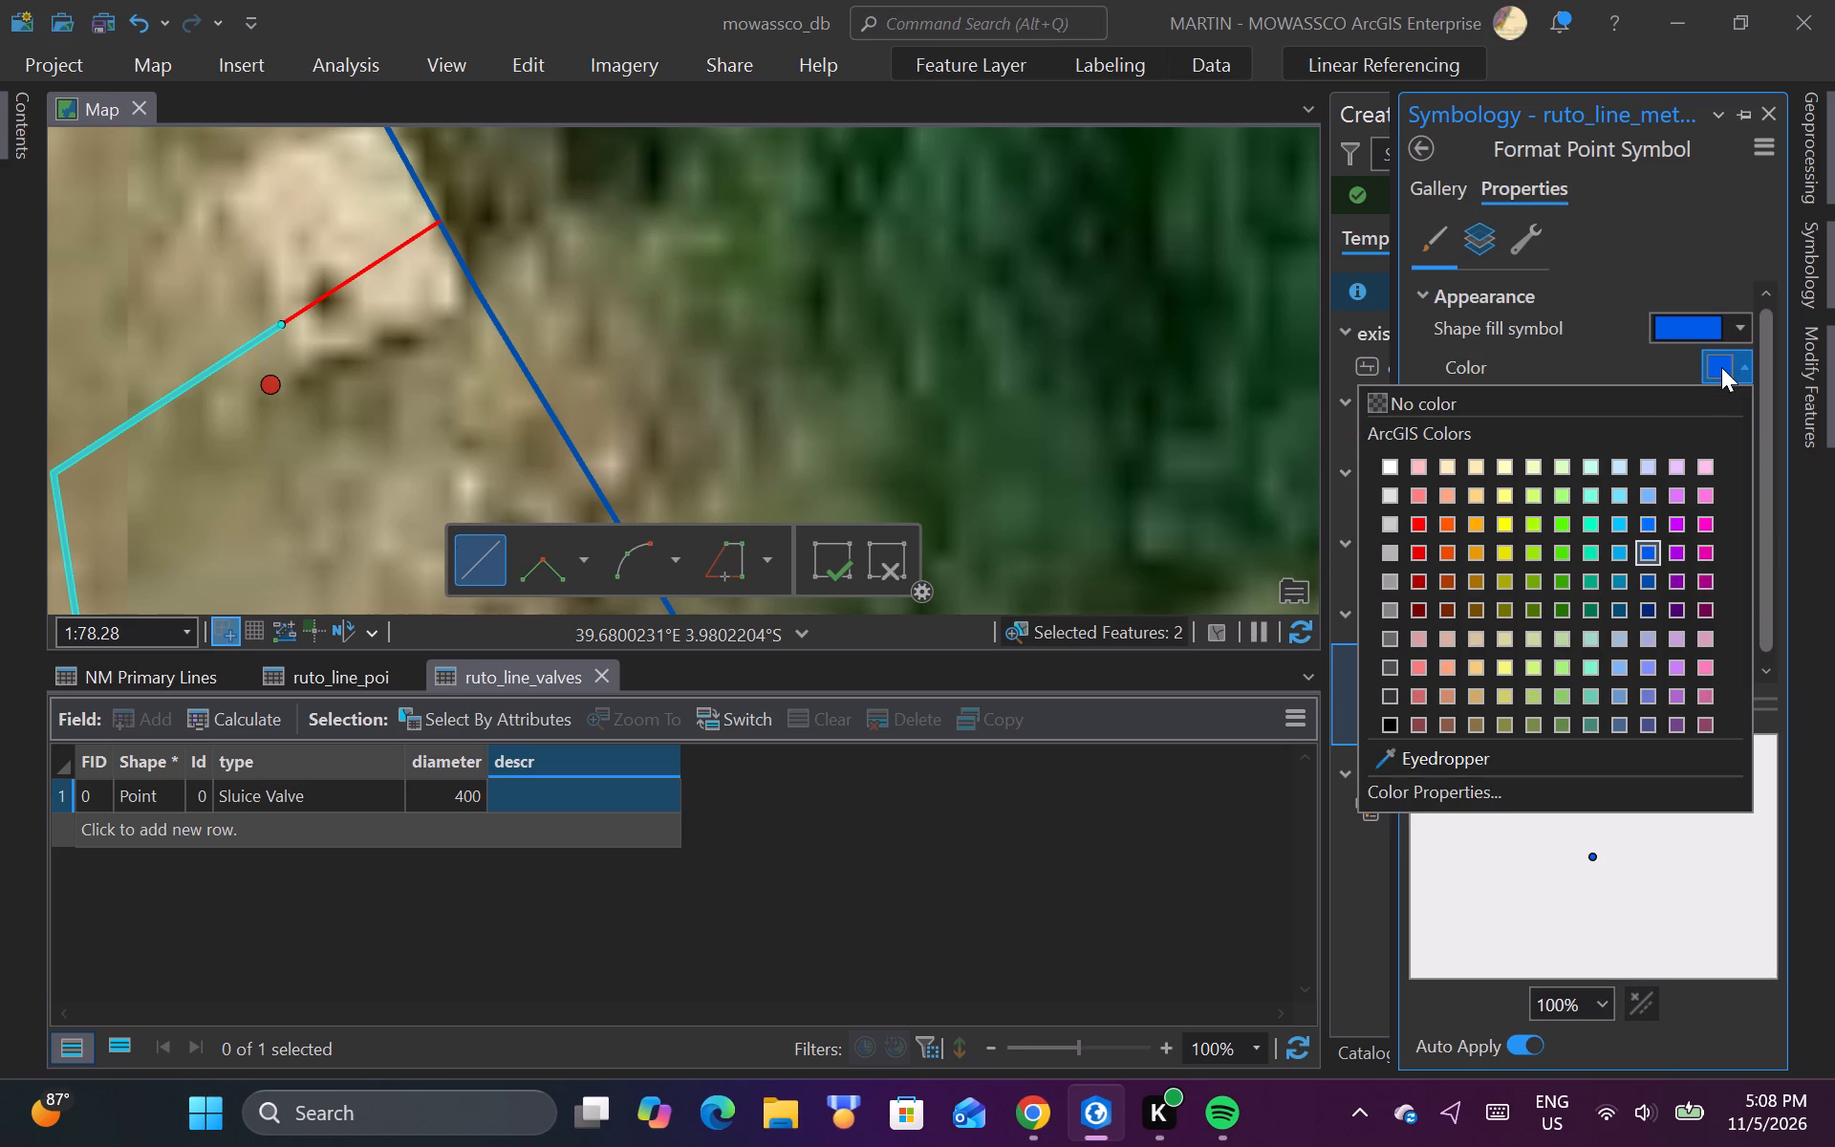
click(1504, 550)
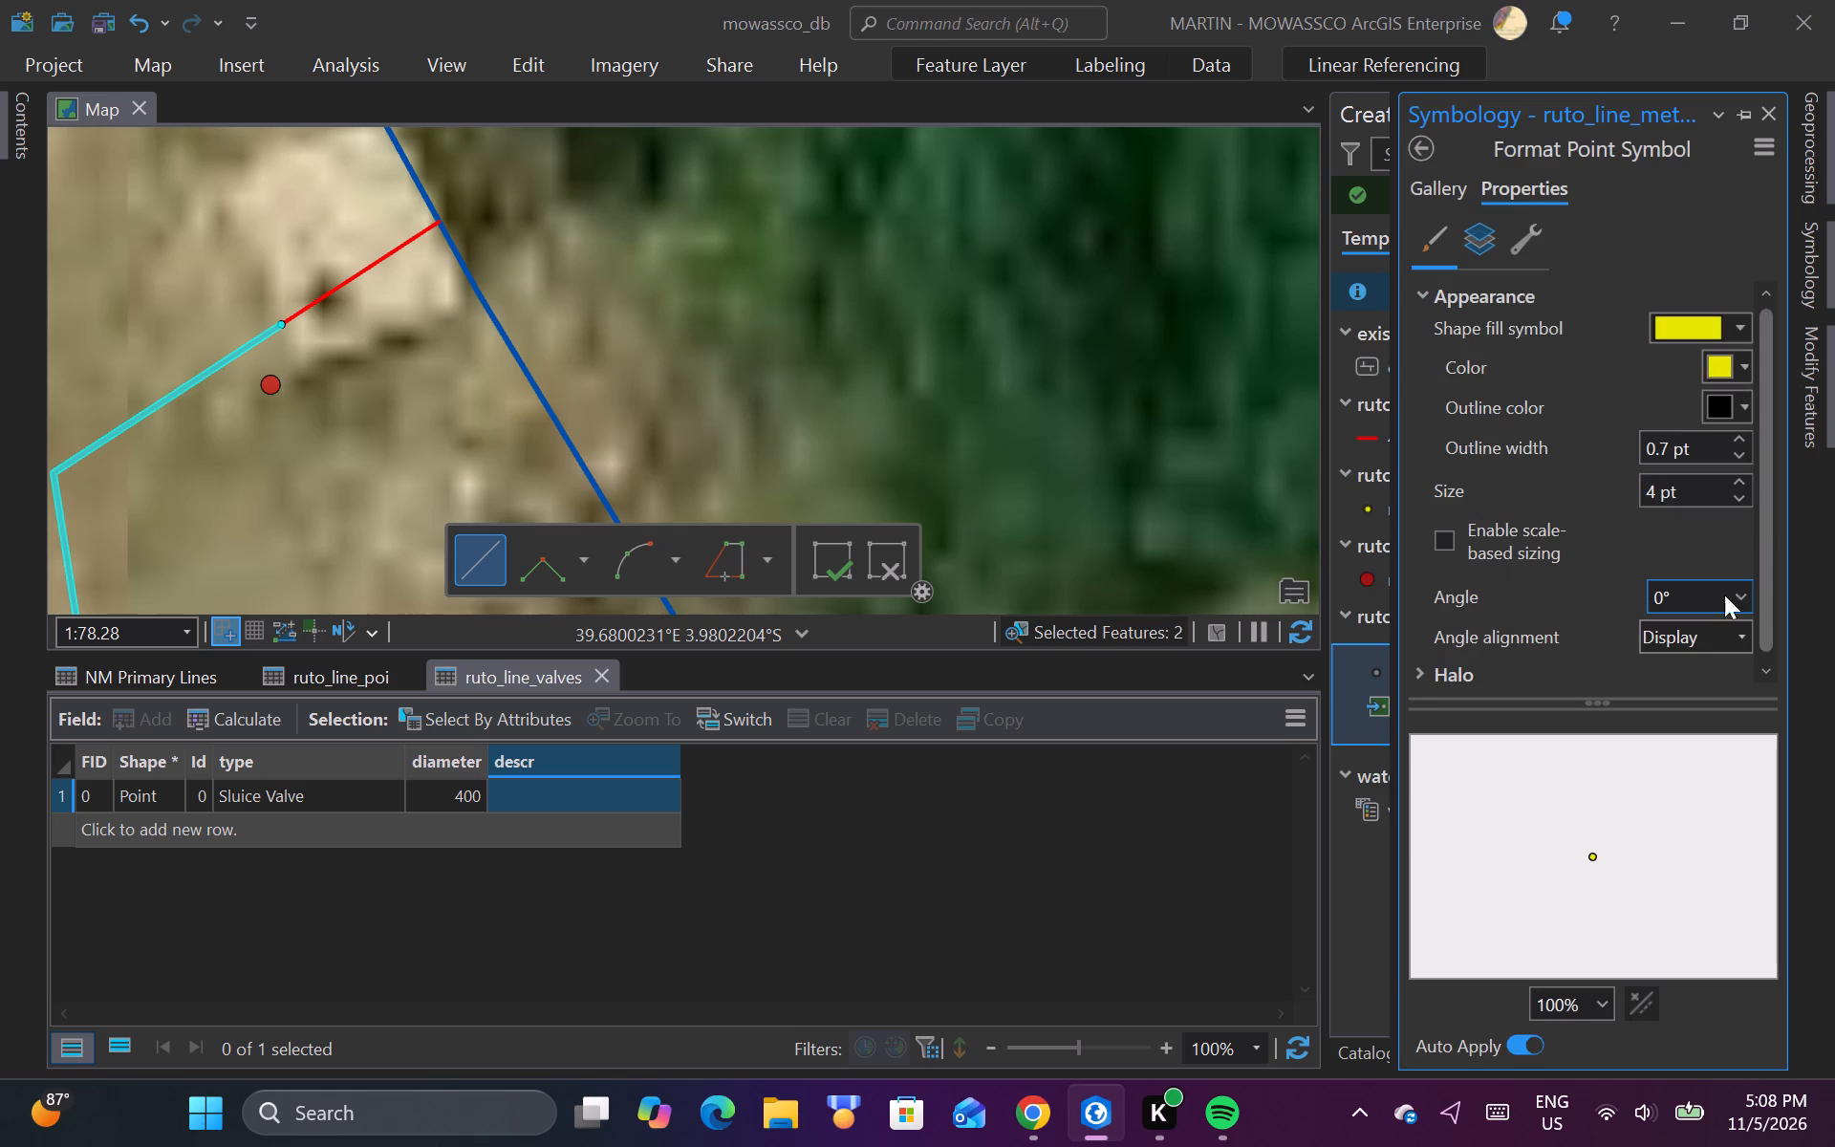
triple_click(1746, 477)
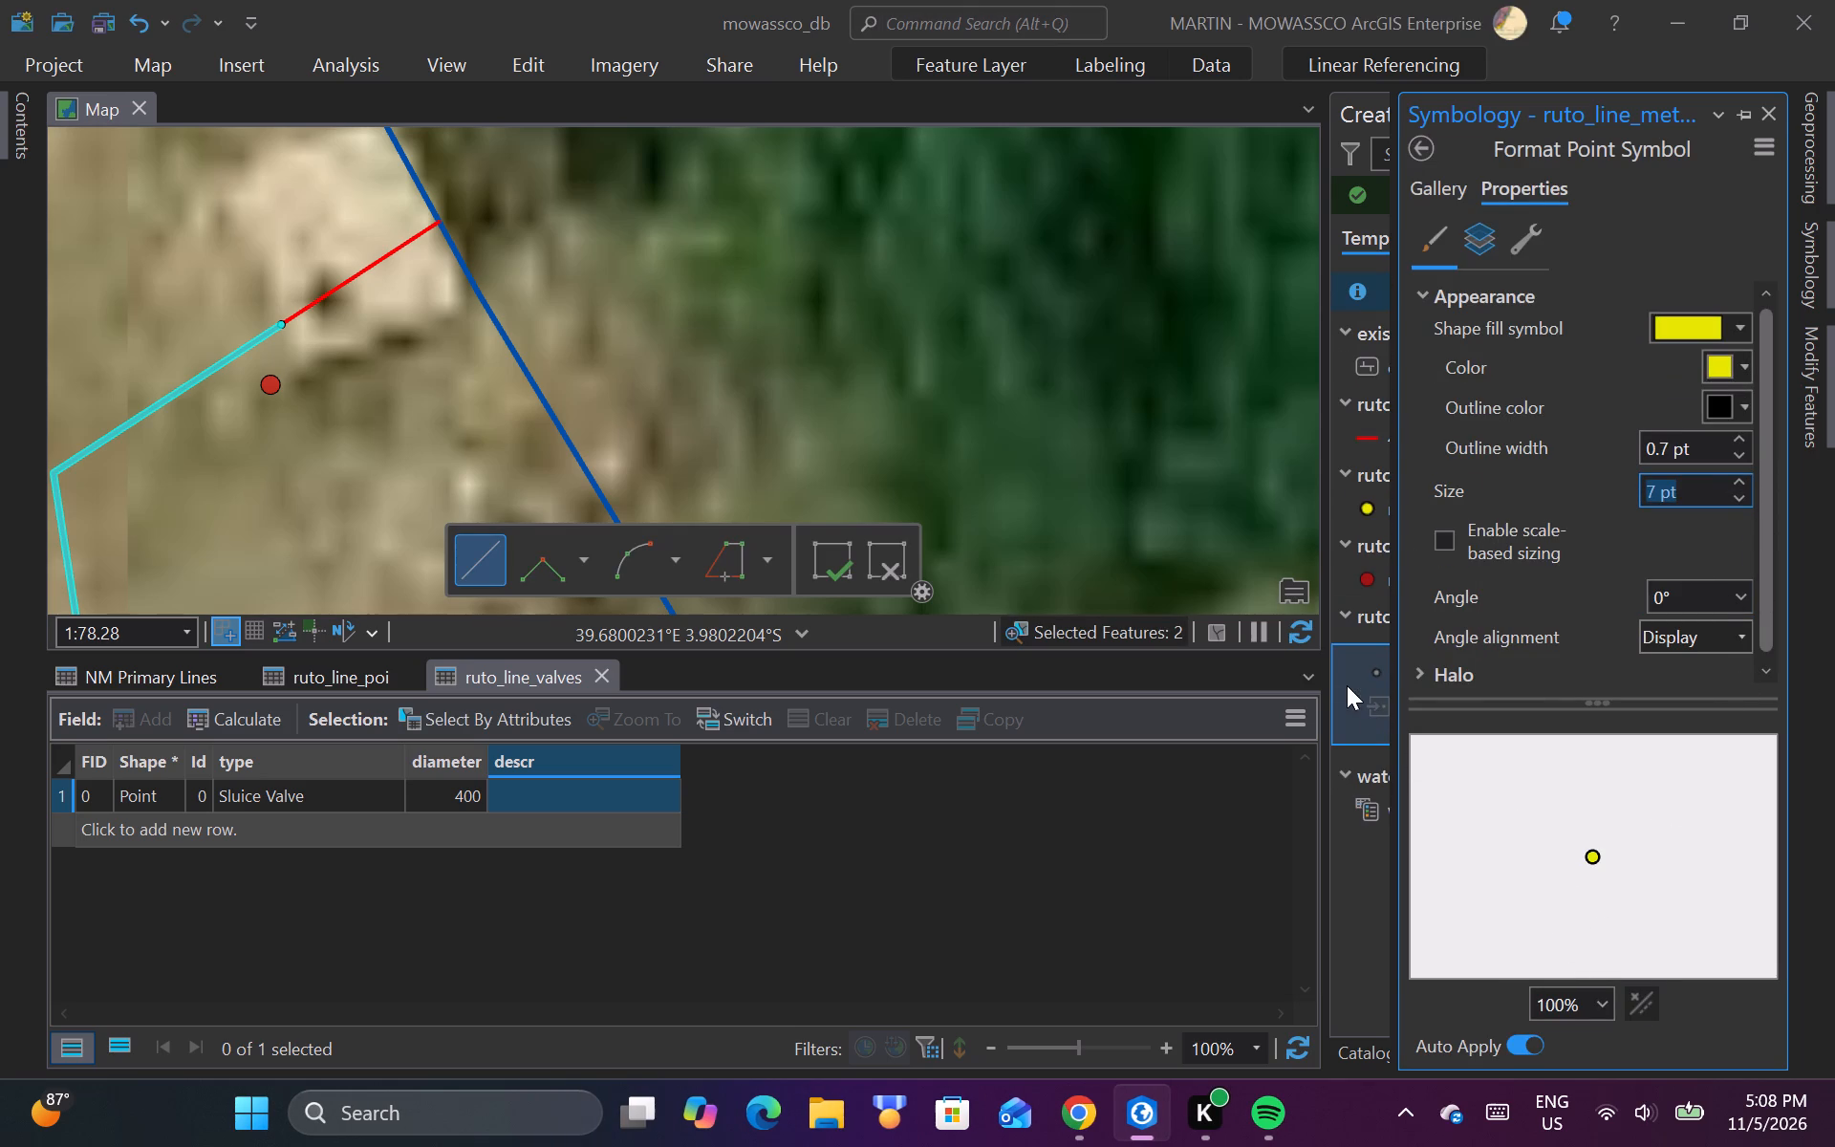
Change the ruto_line_valves symbology from Unique Values to Single Symbol.
click(1, 132)
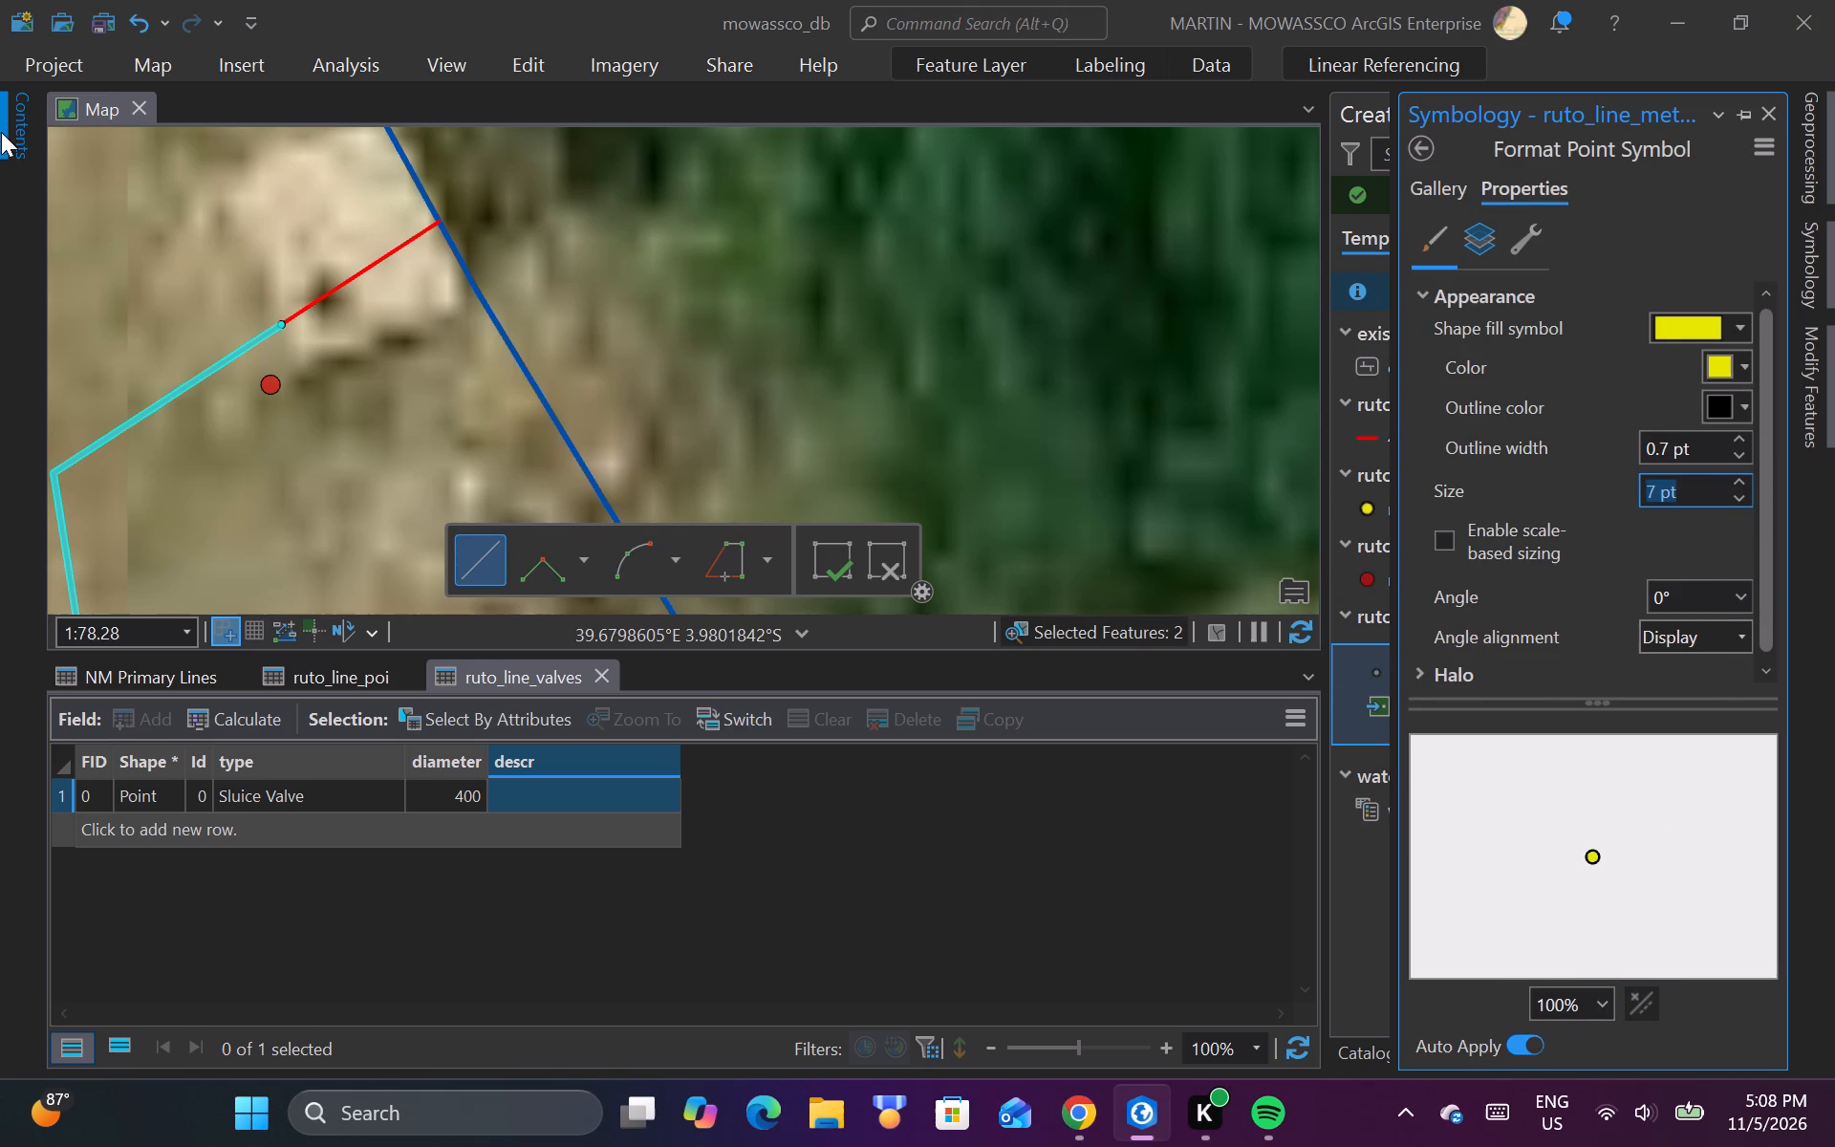
click(142, 411)
right_click(143, 411)
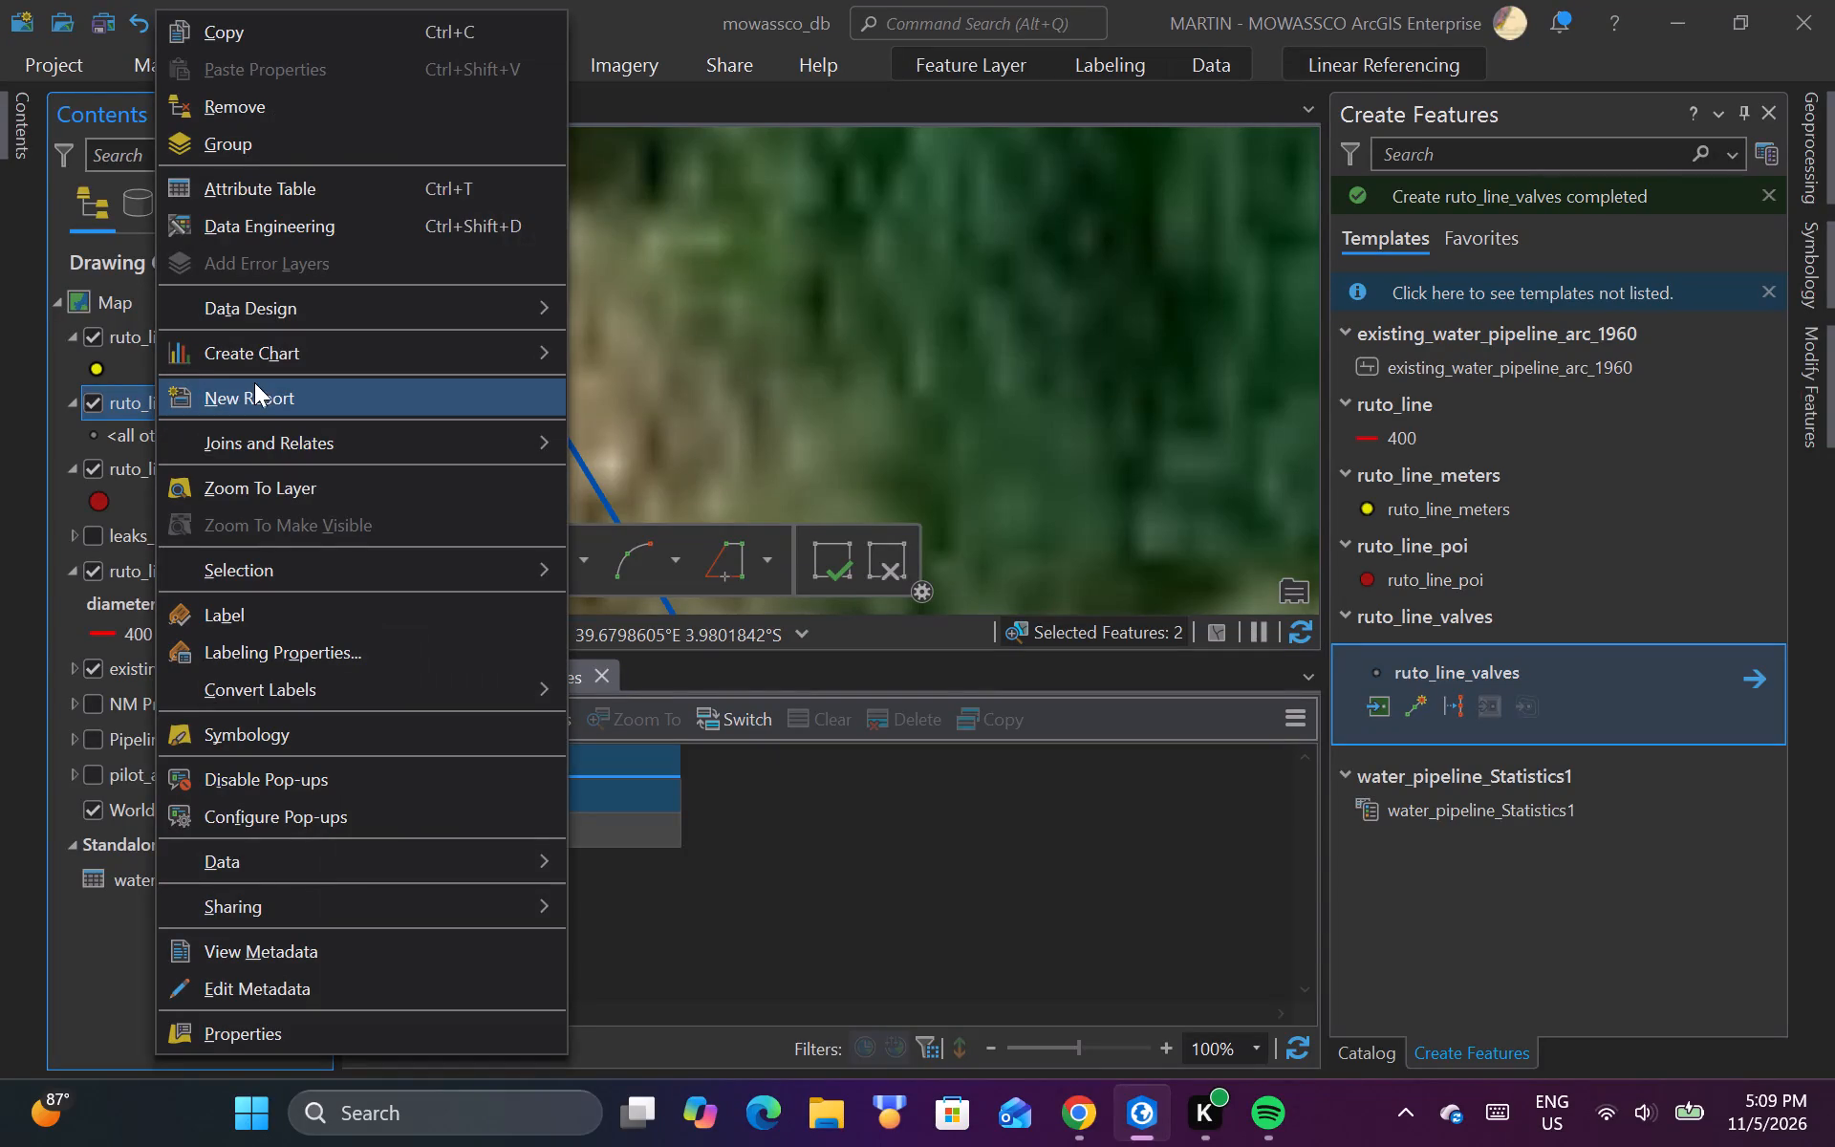
click(681, 0)
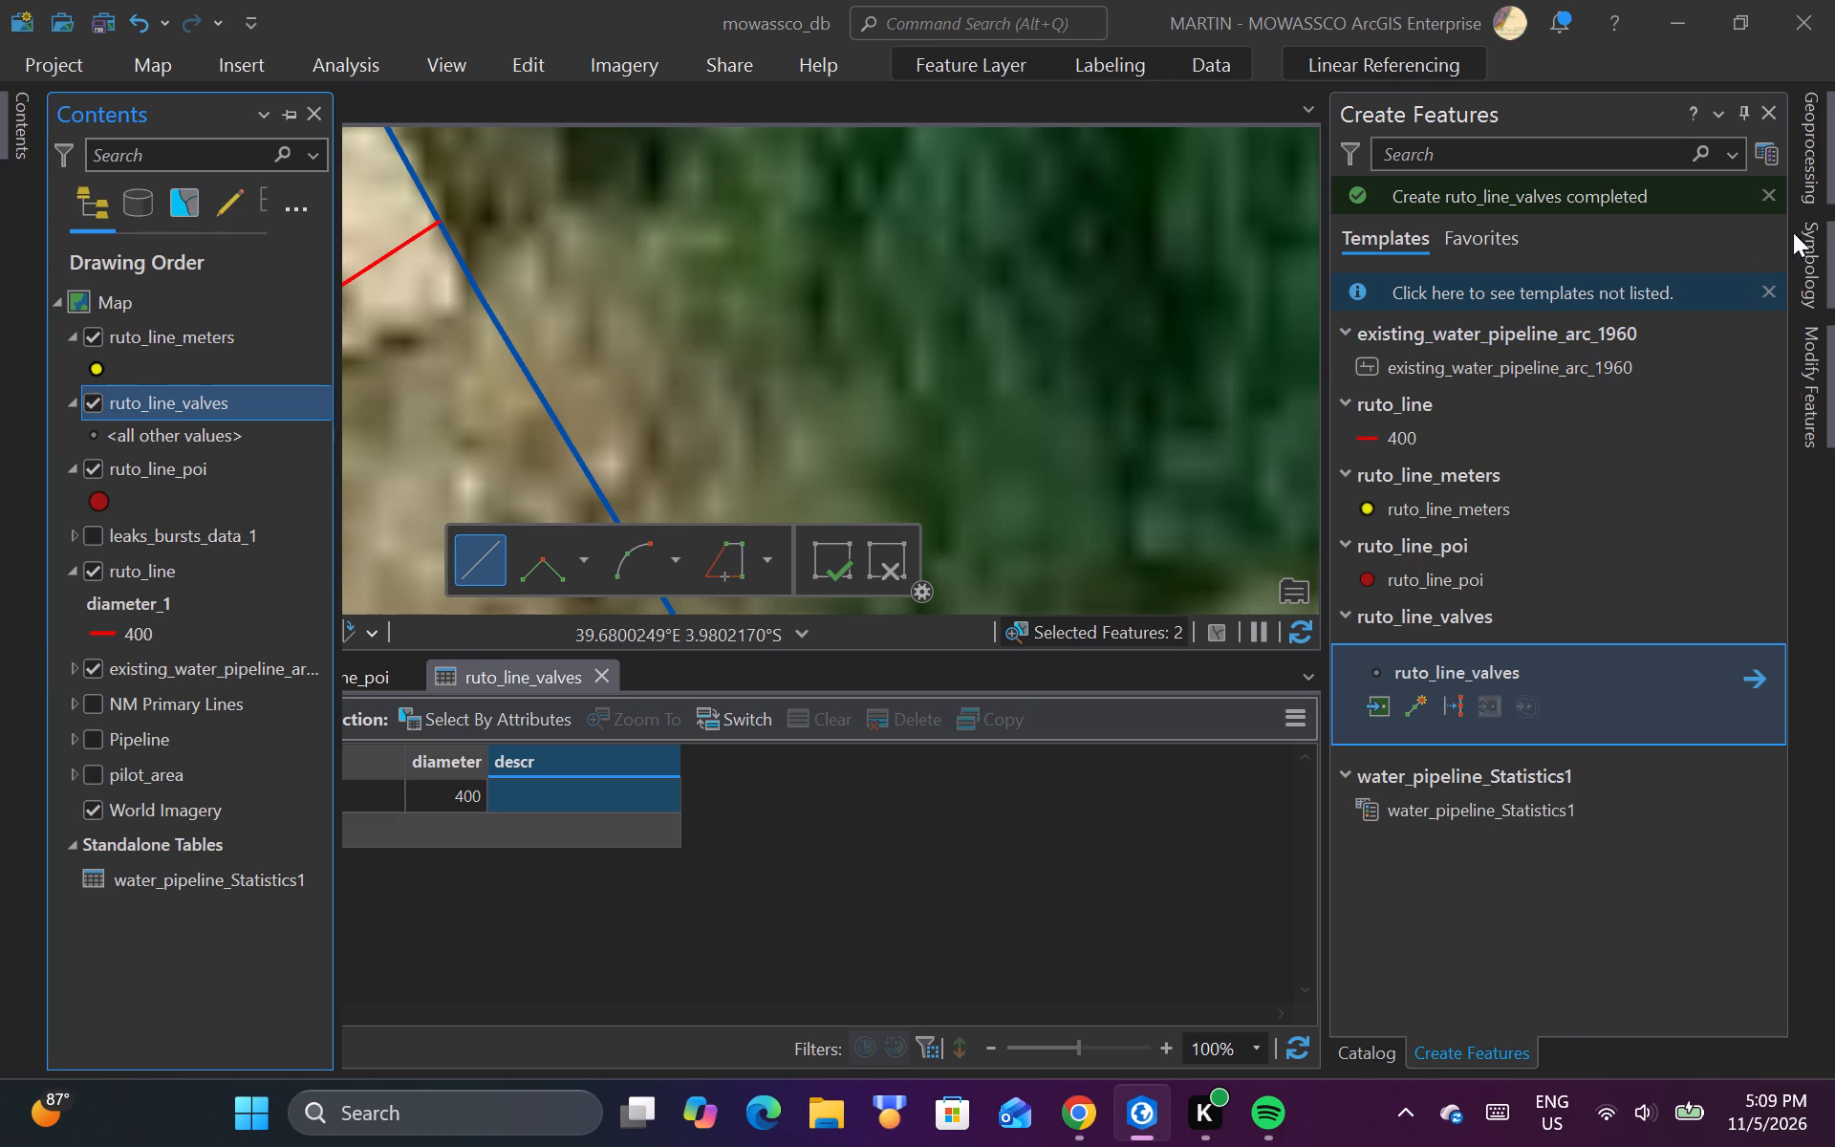
click(1832, 242)
click(1815, 271)
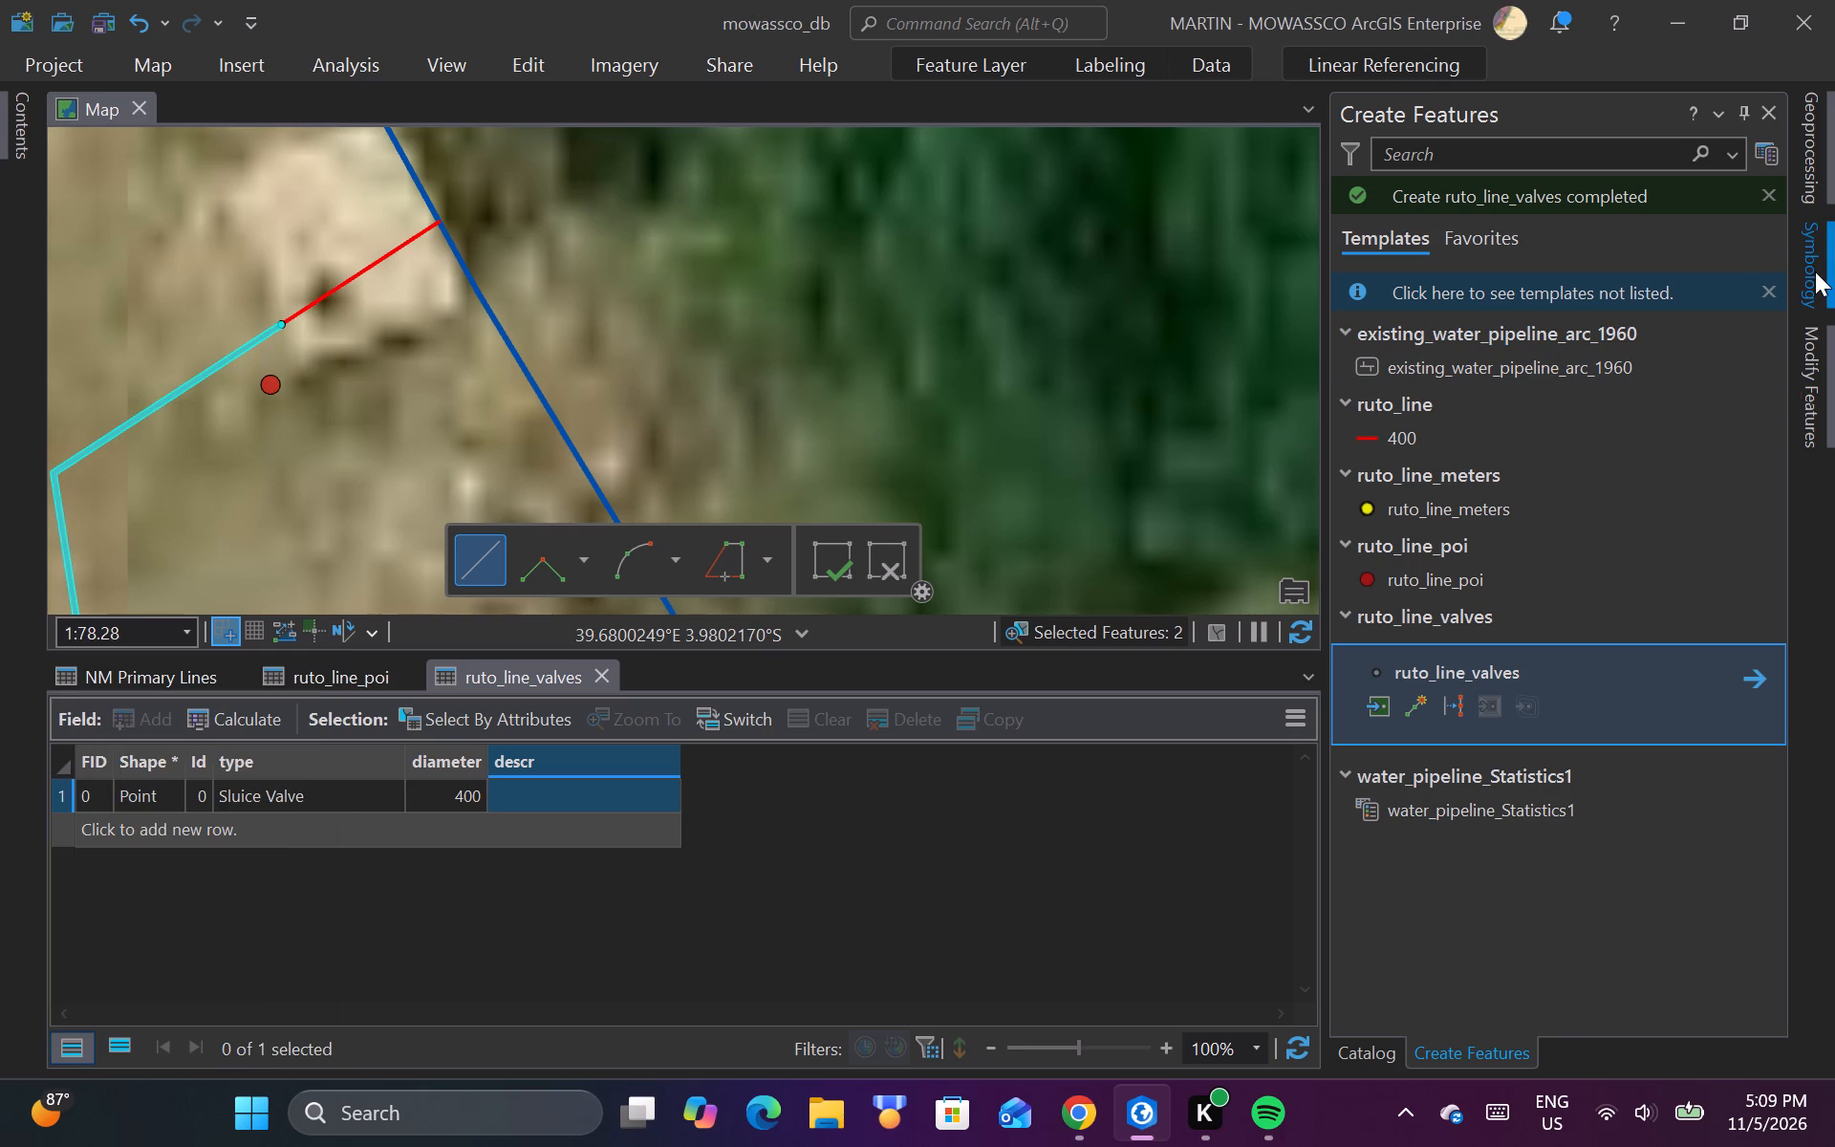
triple_click(1815, 271)
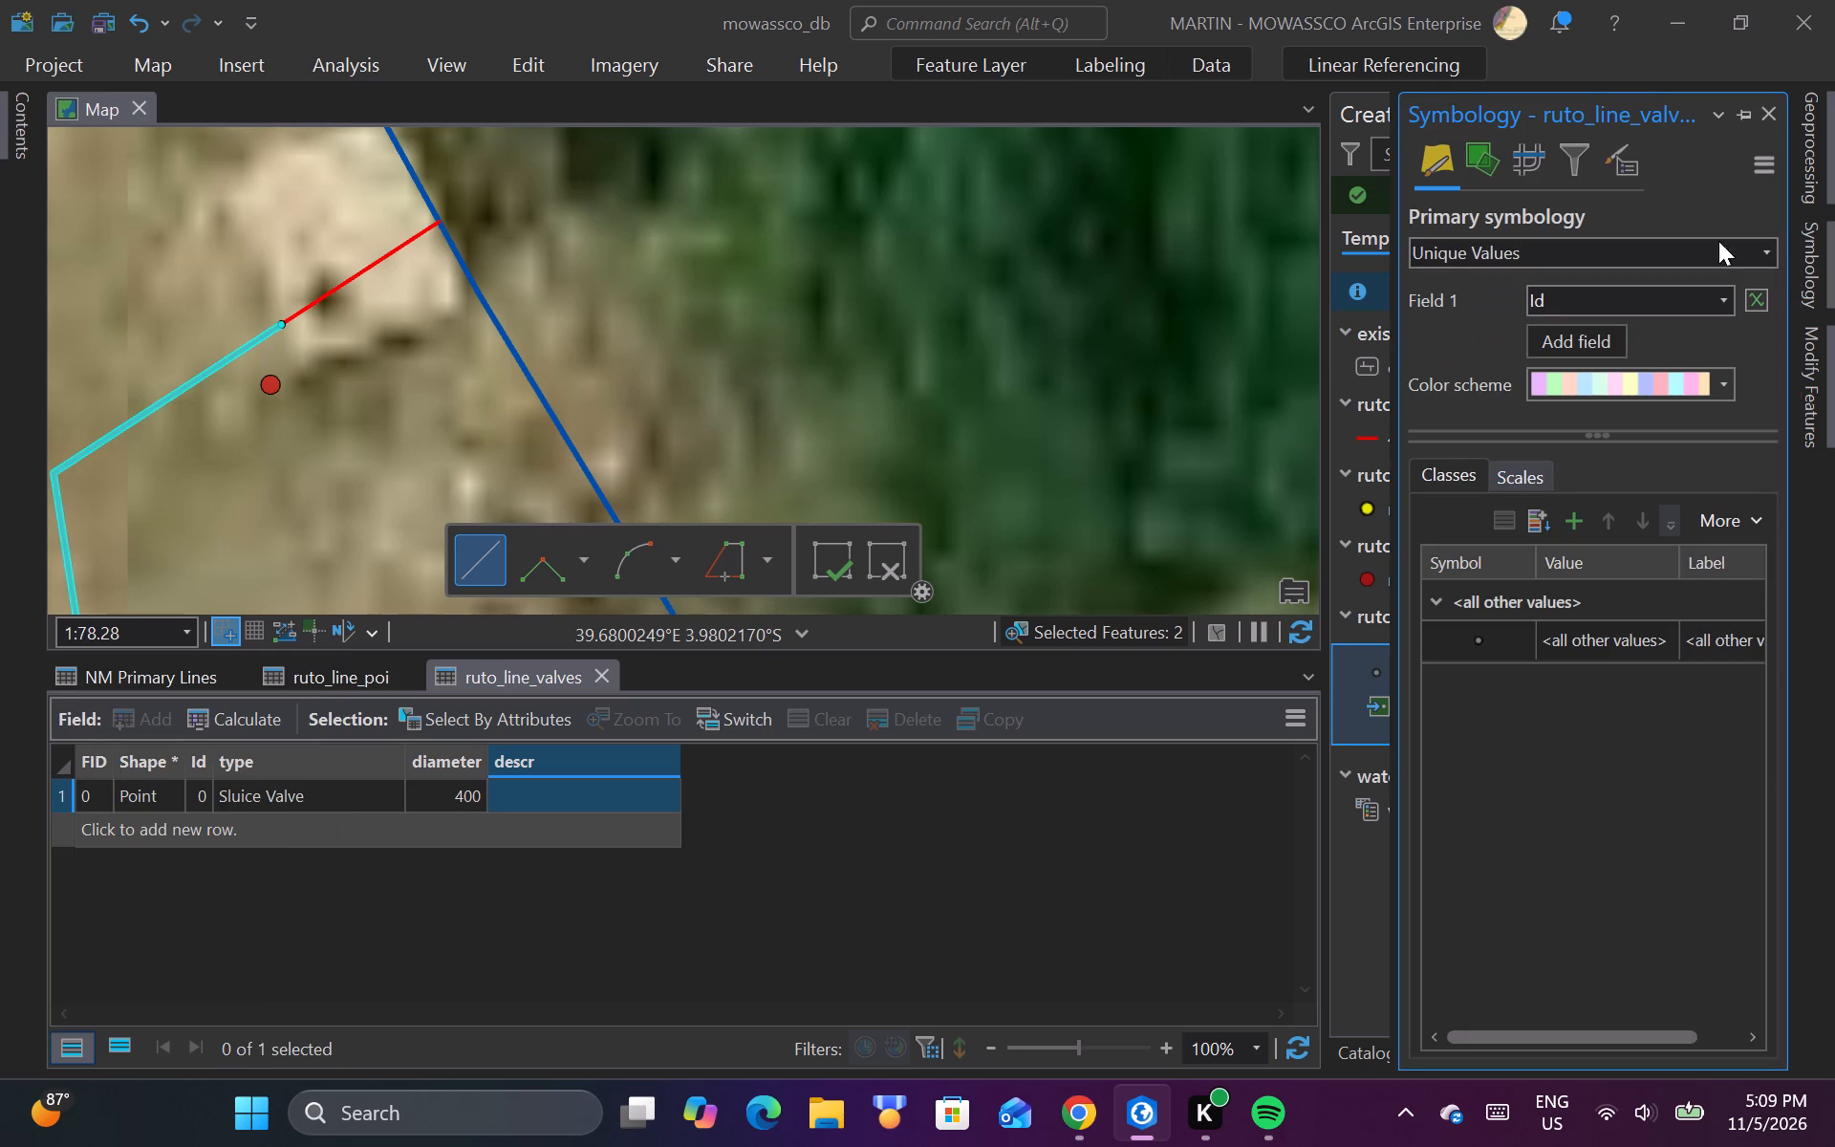
click(1511, 255)
click(1415, 322)
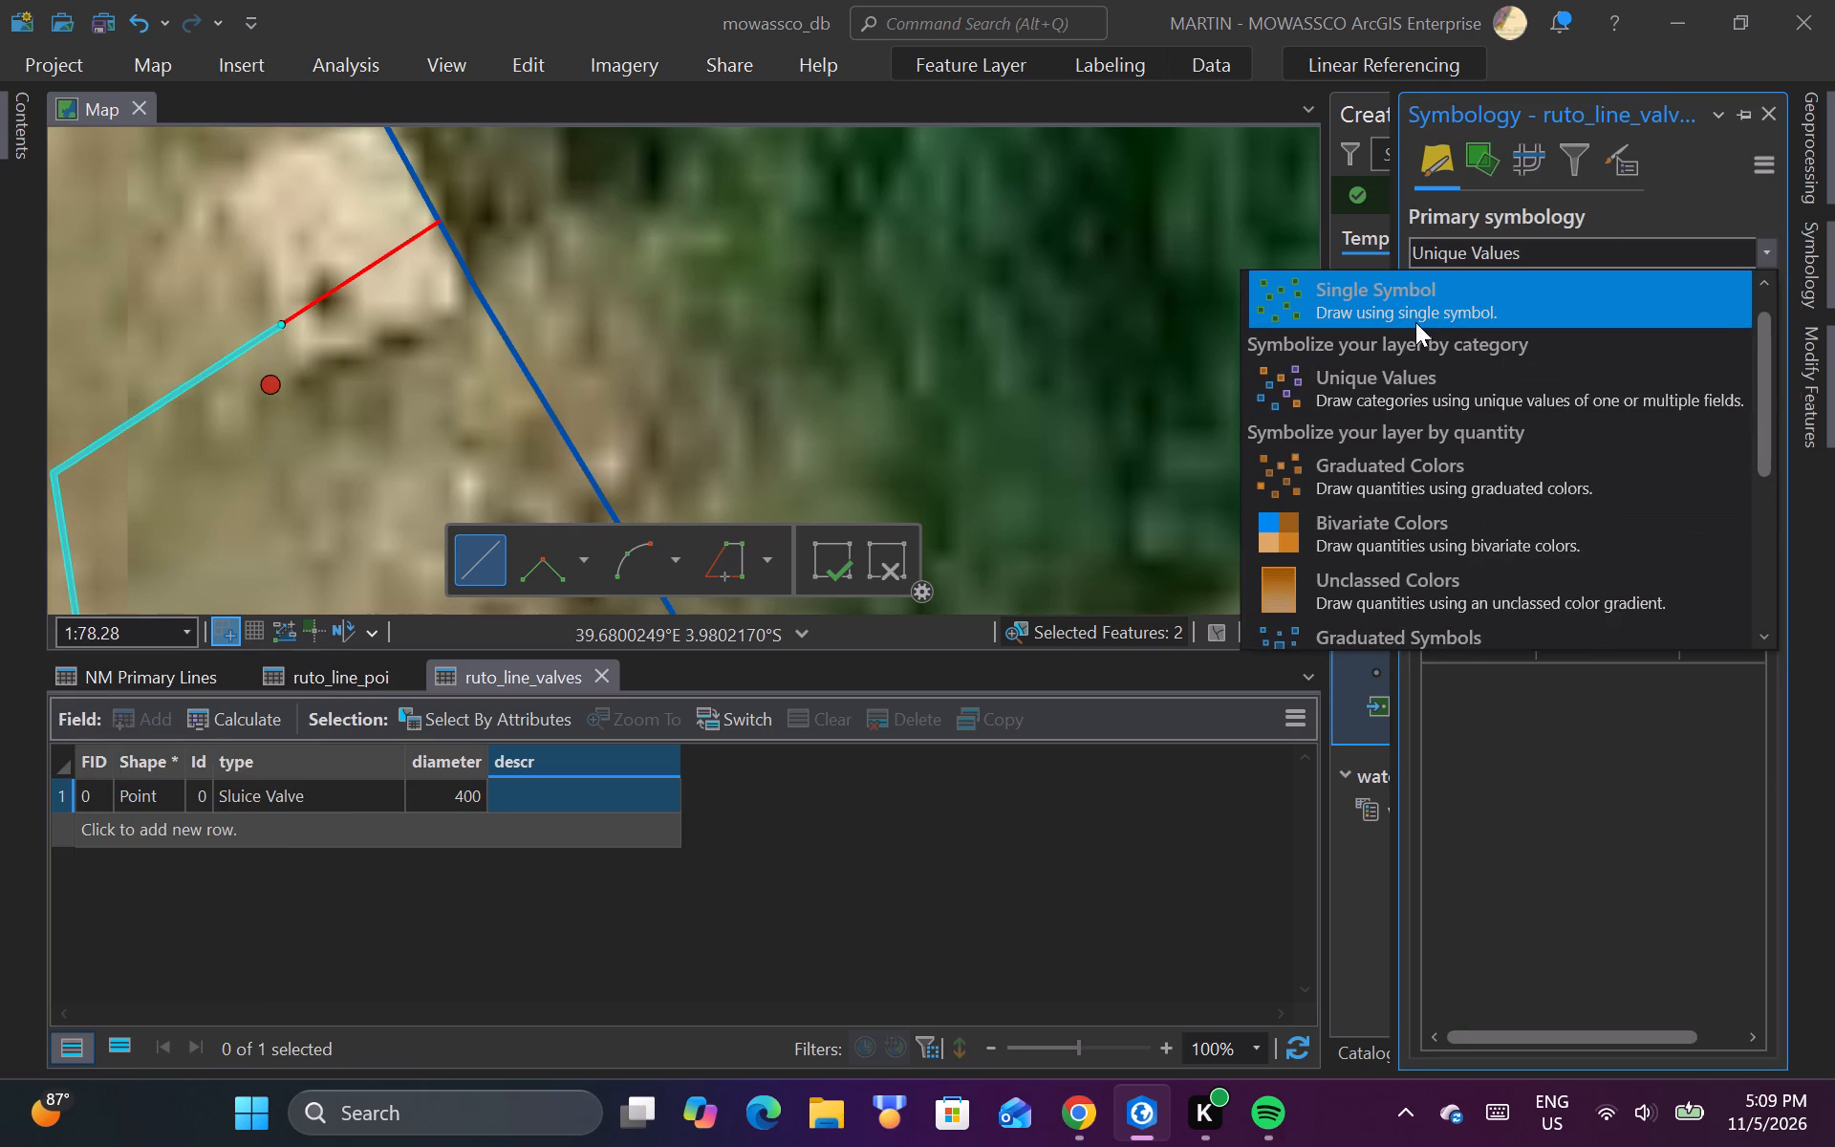
Format the ruto_line_valves point symbol with a dark green fill and a size of 7 pt.
click(1543, 300)
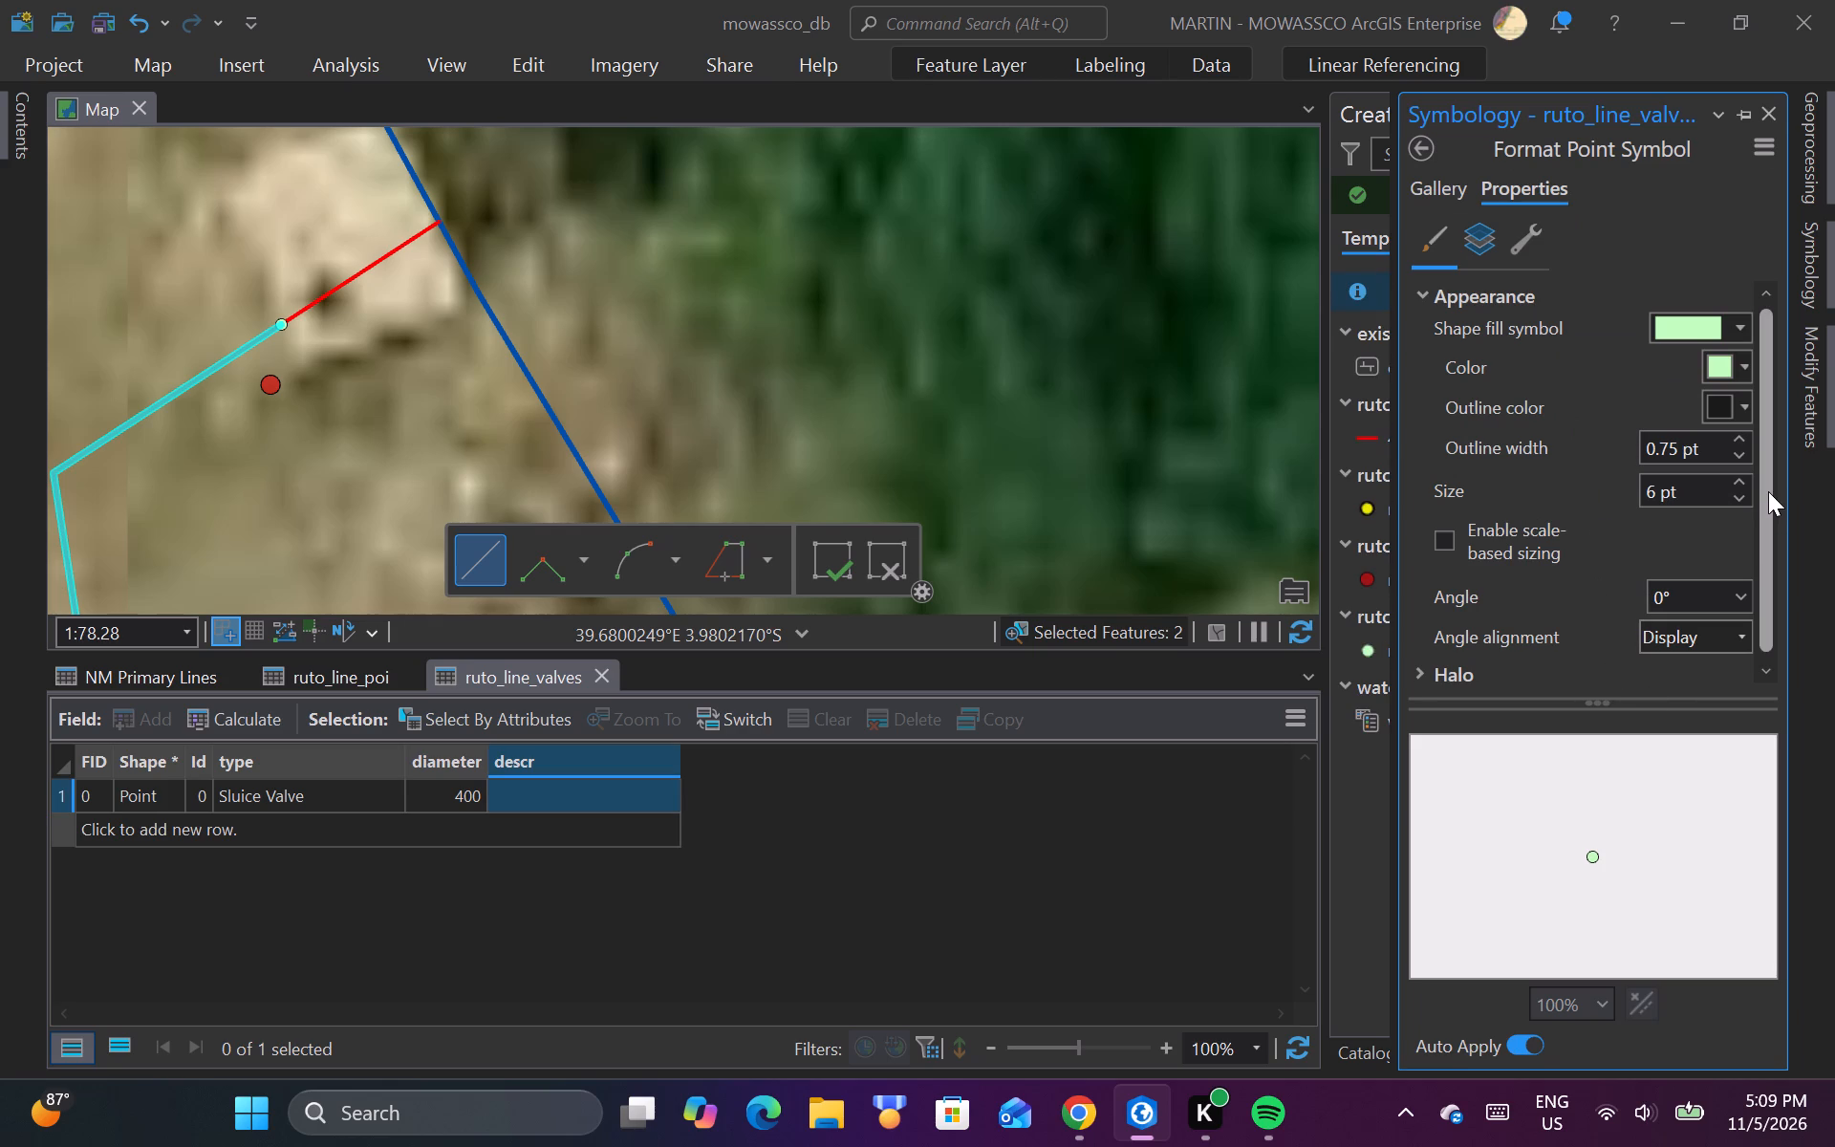
click(1737, 480)
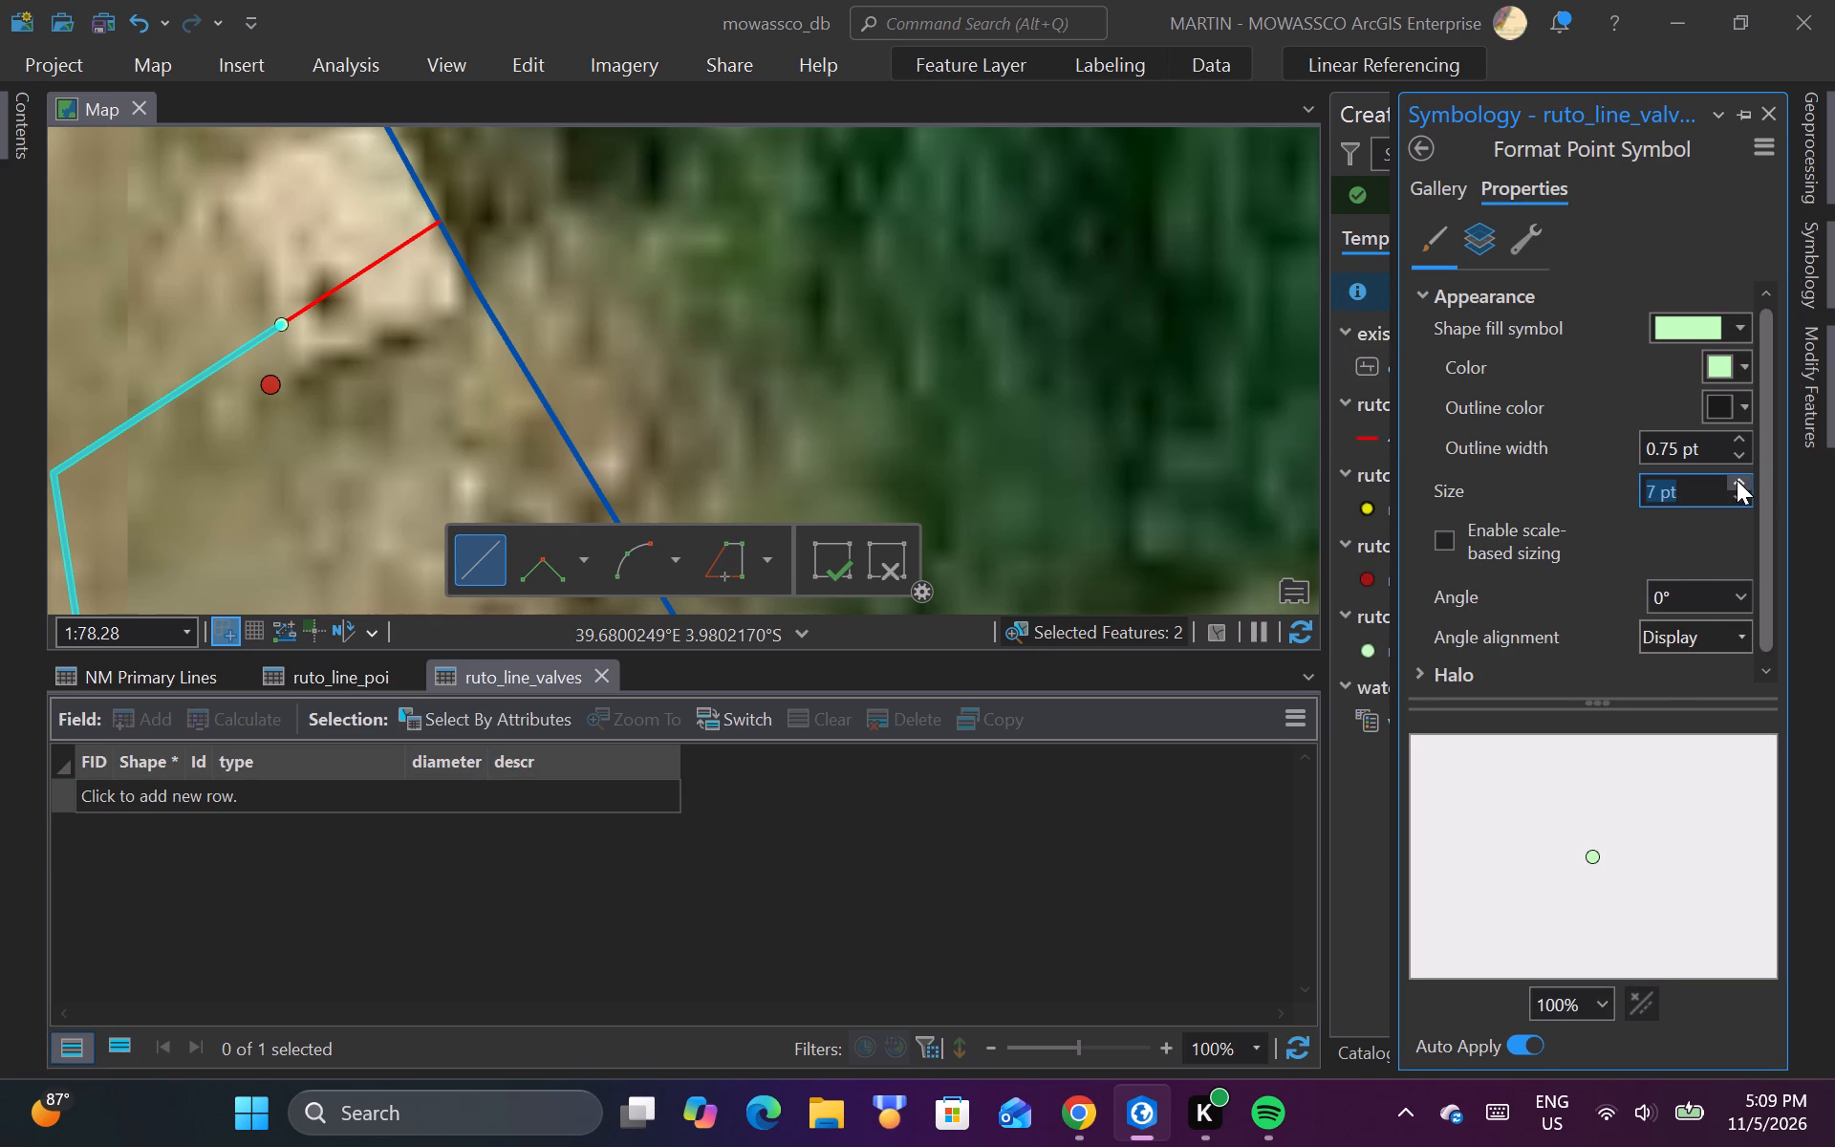
click(1732, 362)
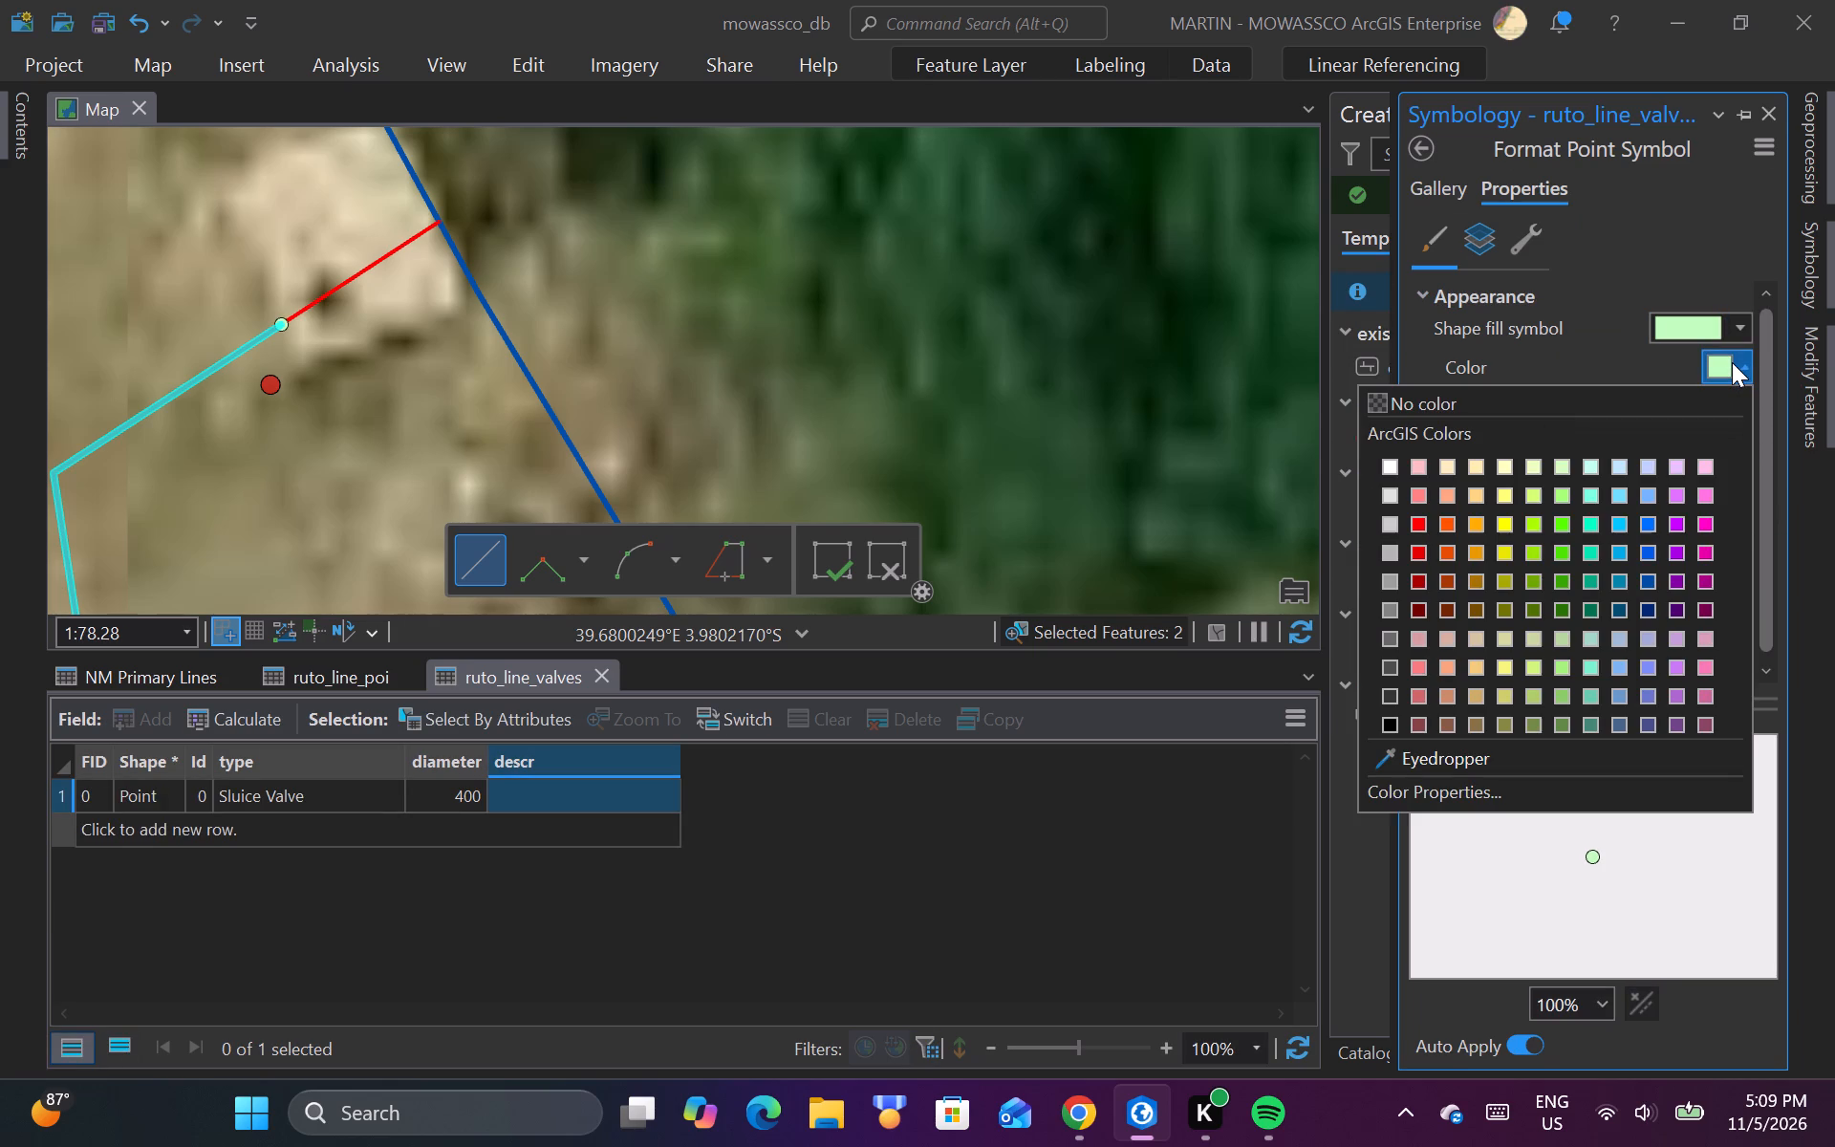
click(1564, 577)
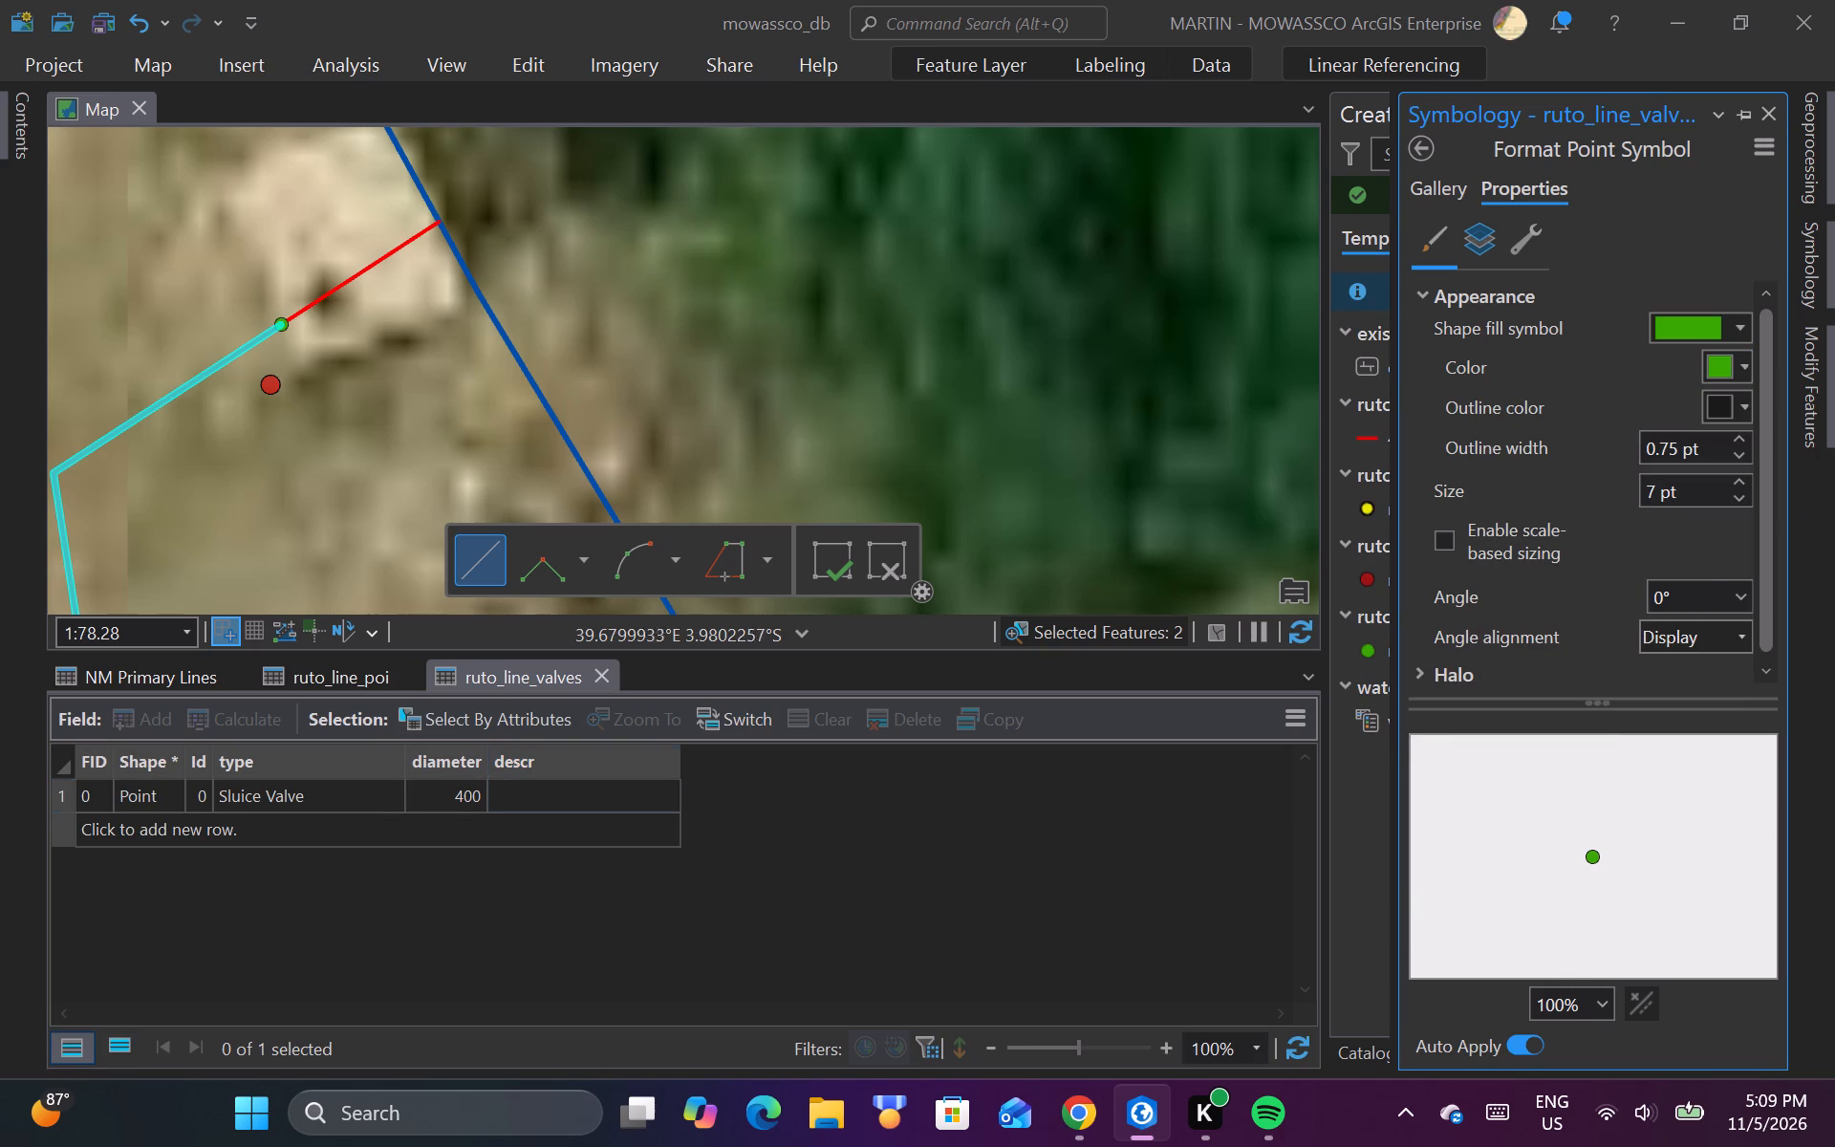
click(828, 574)
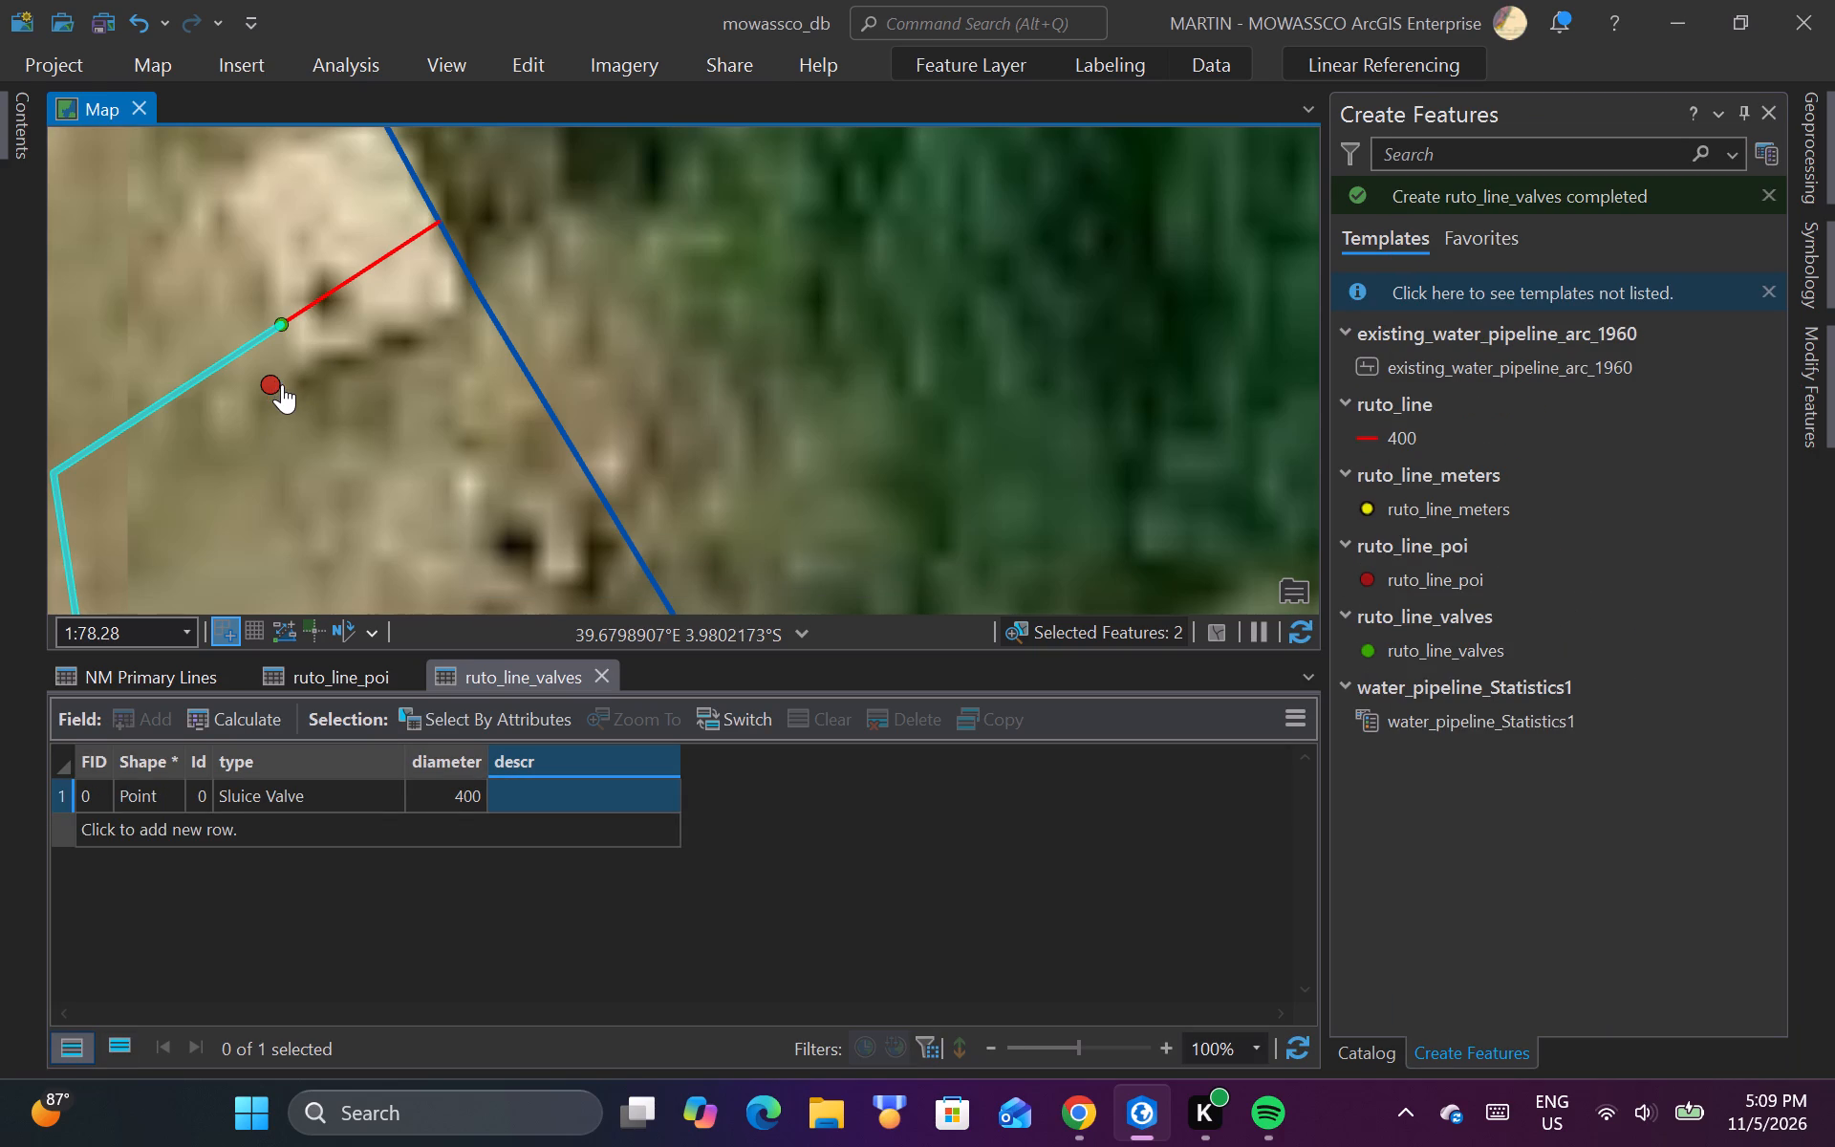
Change the ruto_line_meters point symbol to a square shape marker and set its size to 9 pt.
click(19, 136)
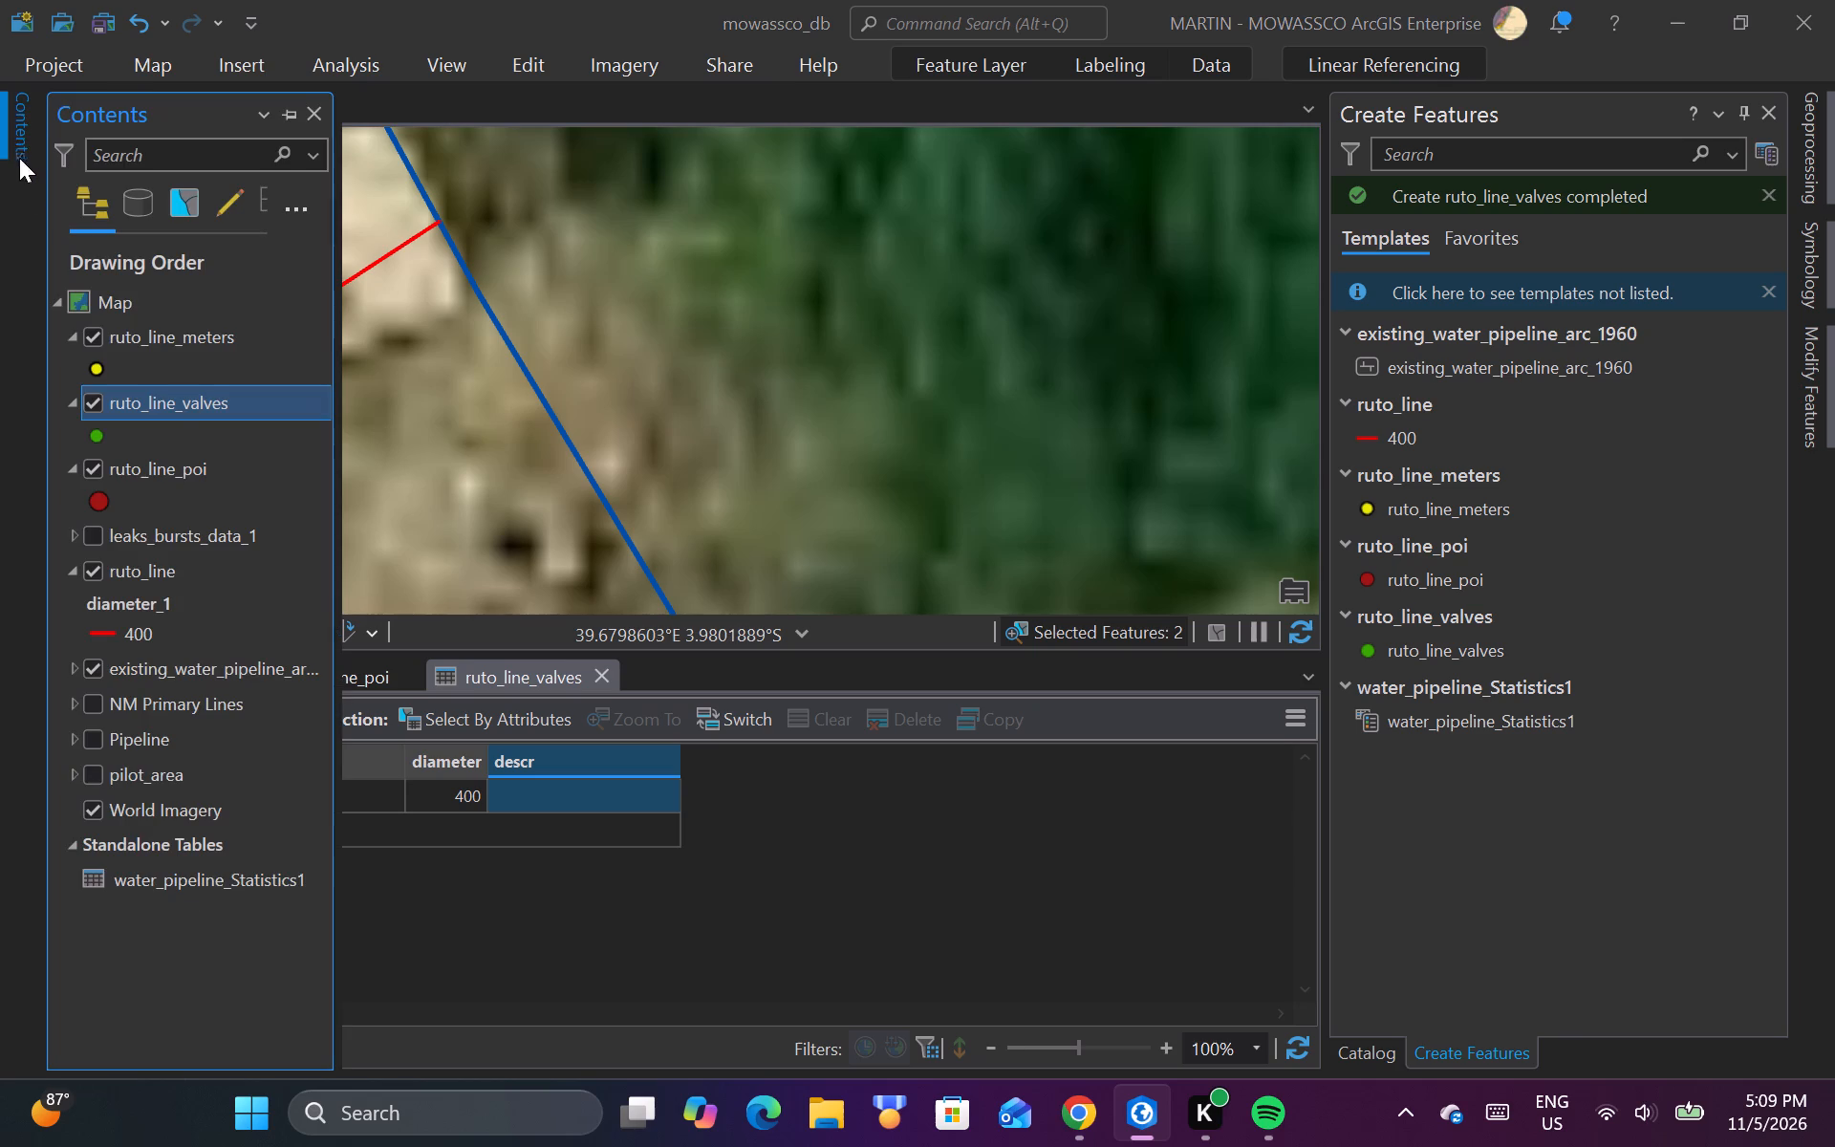
click(96, 369)
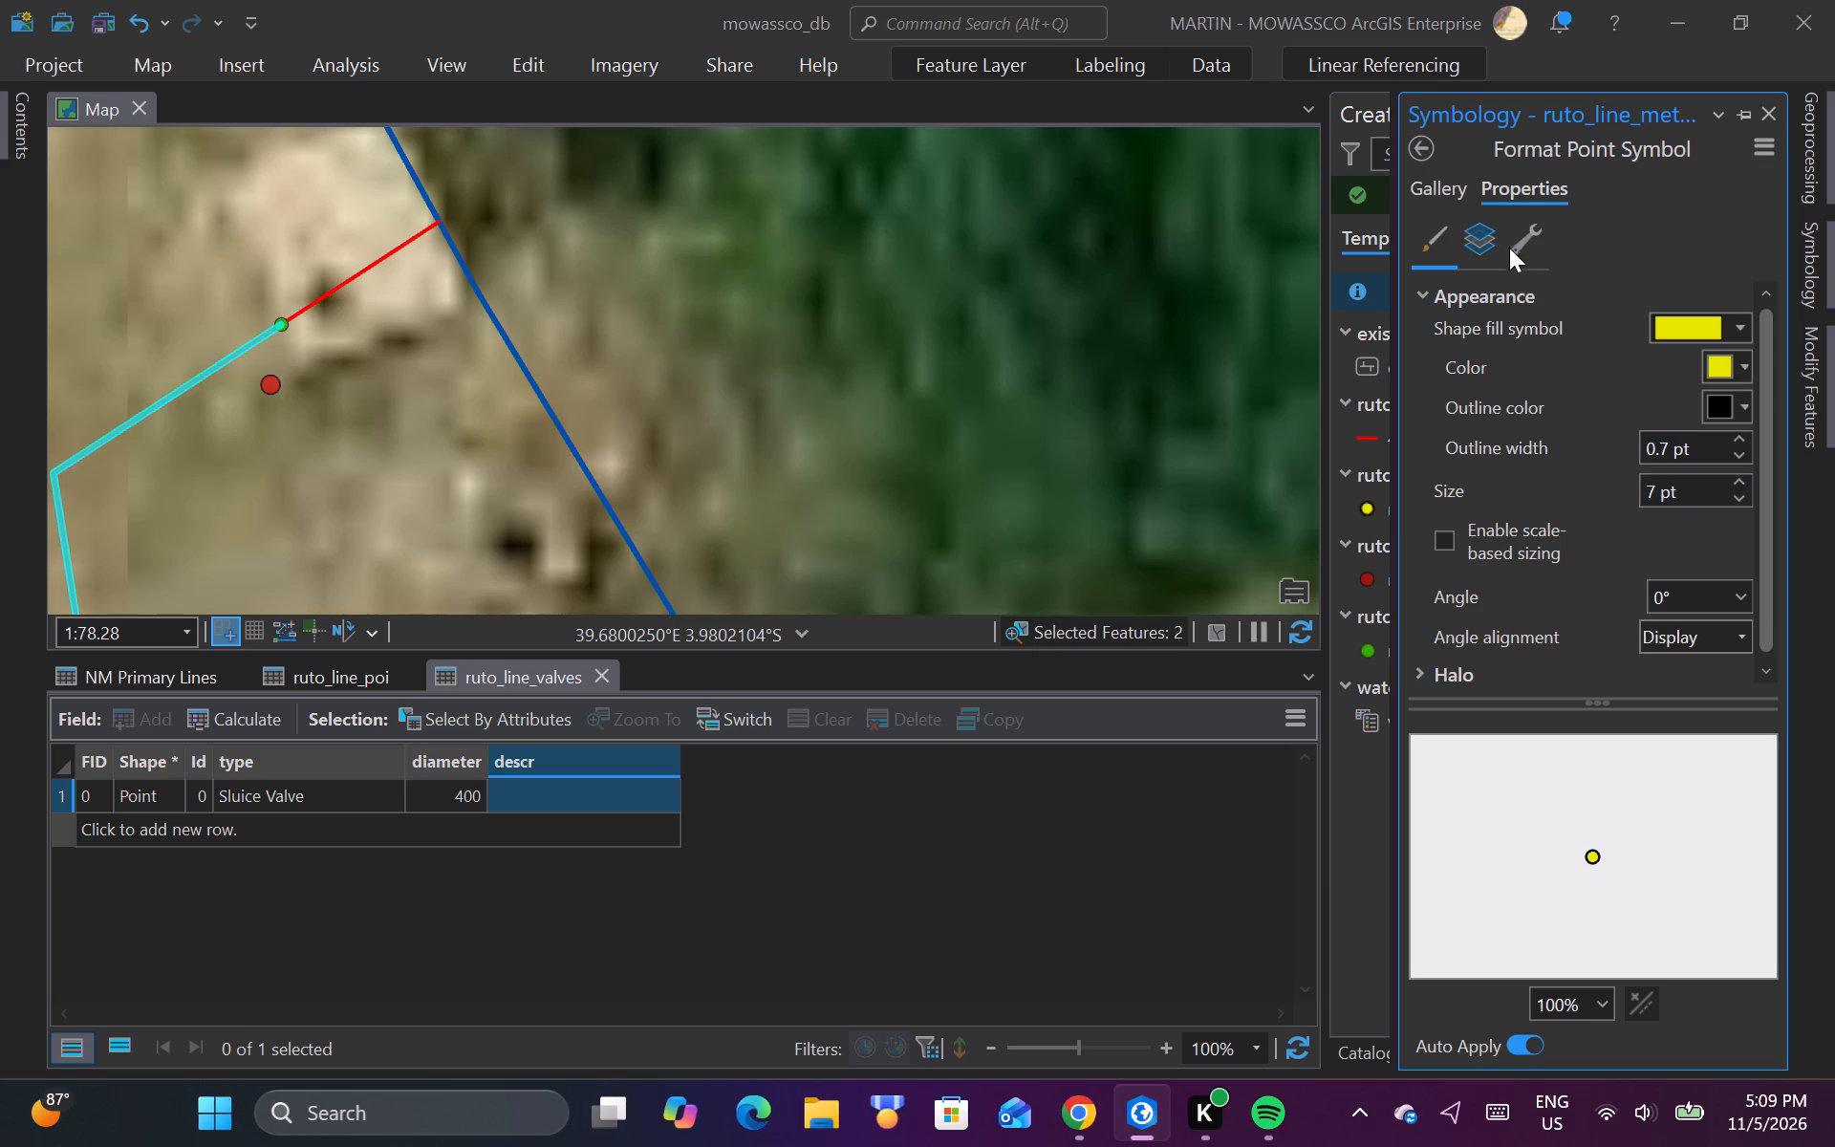
drag(1771, 400, 1791, 515)
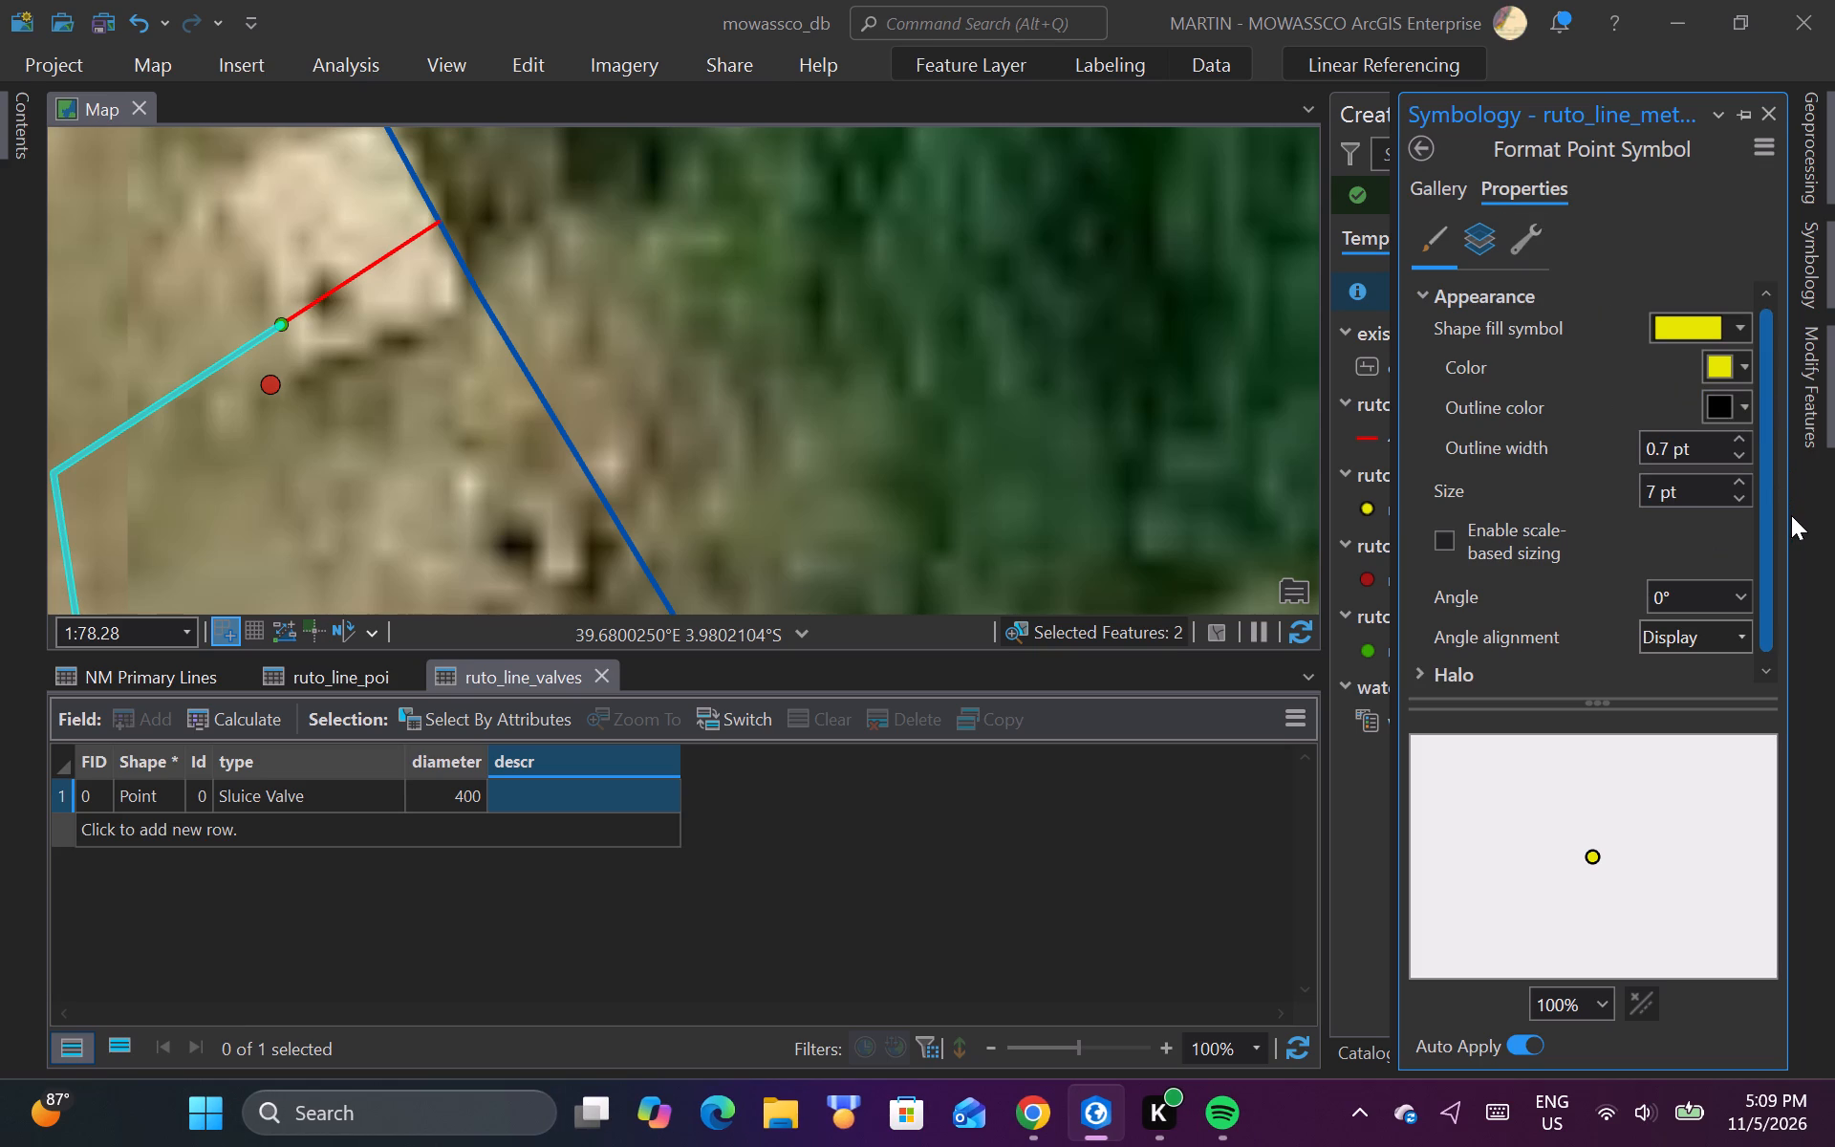
drag(1791, 515, 1786, 375)
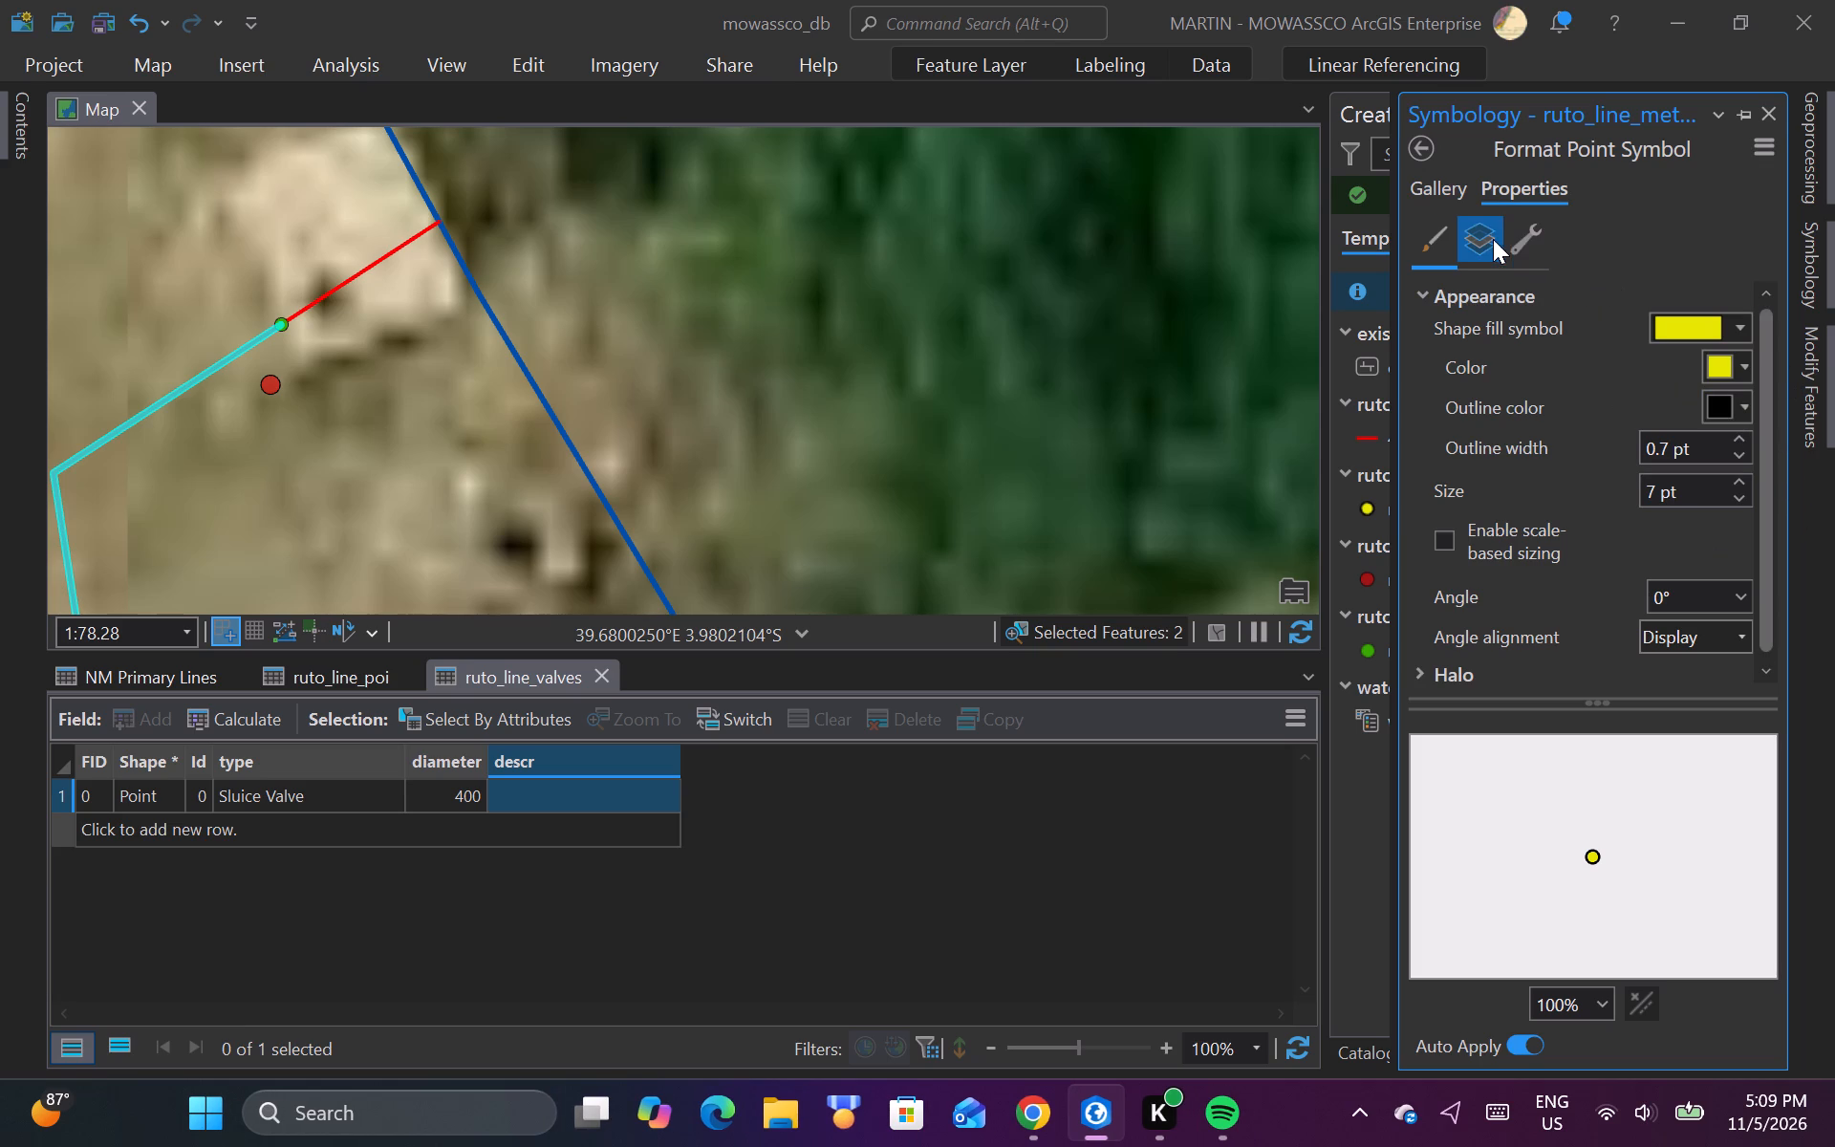
click(1485, 243)
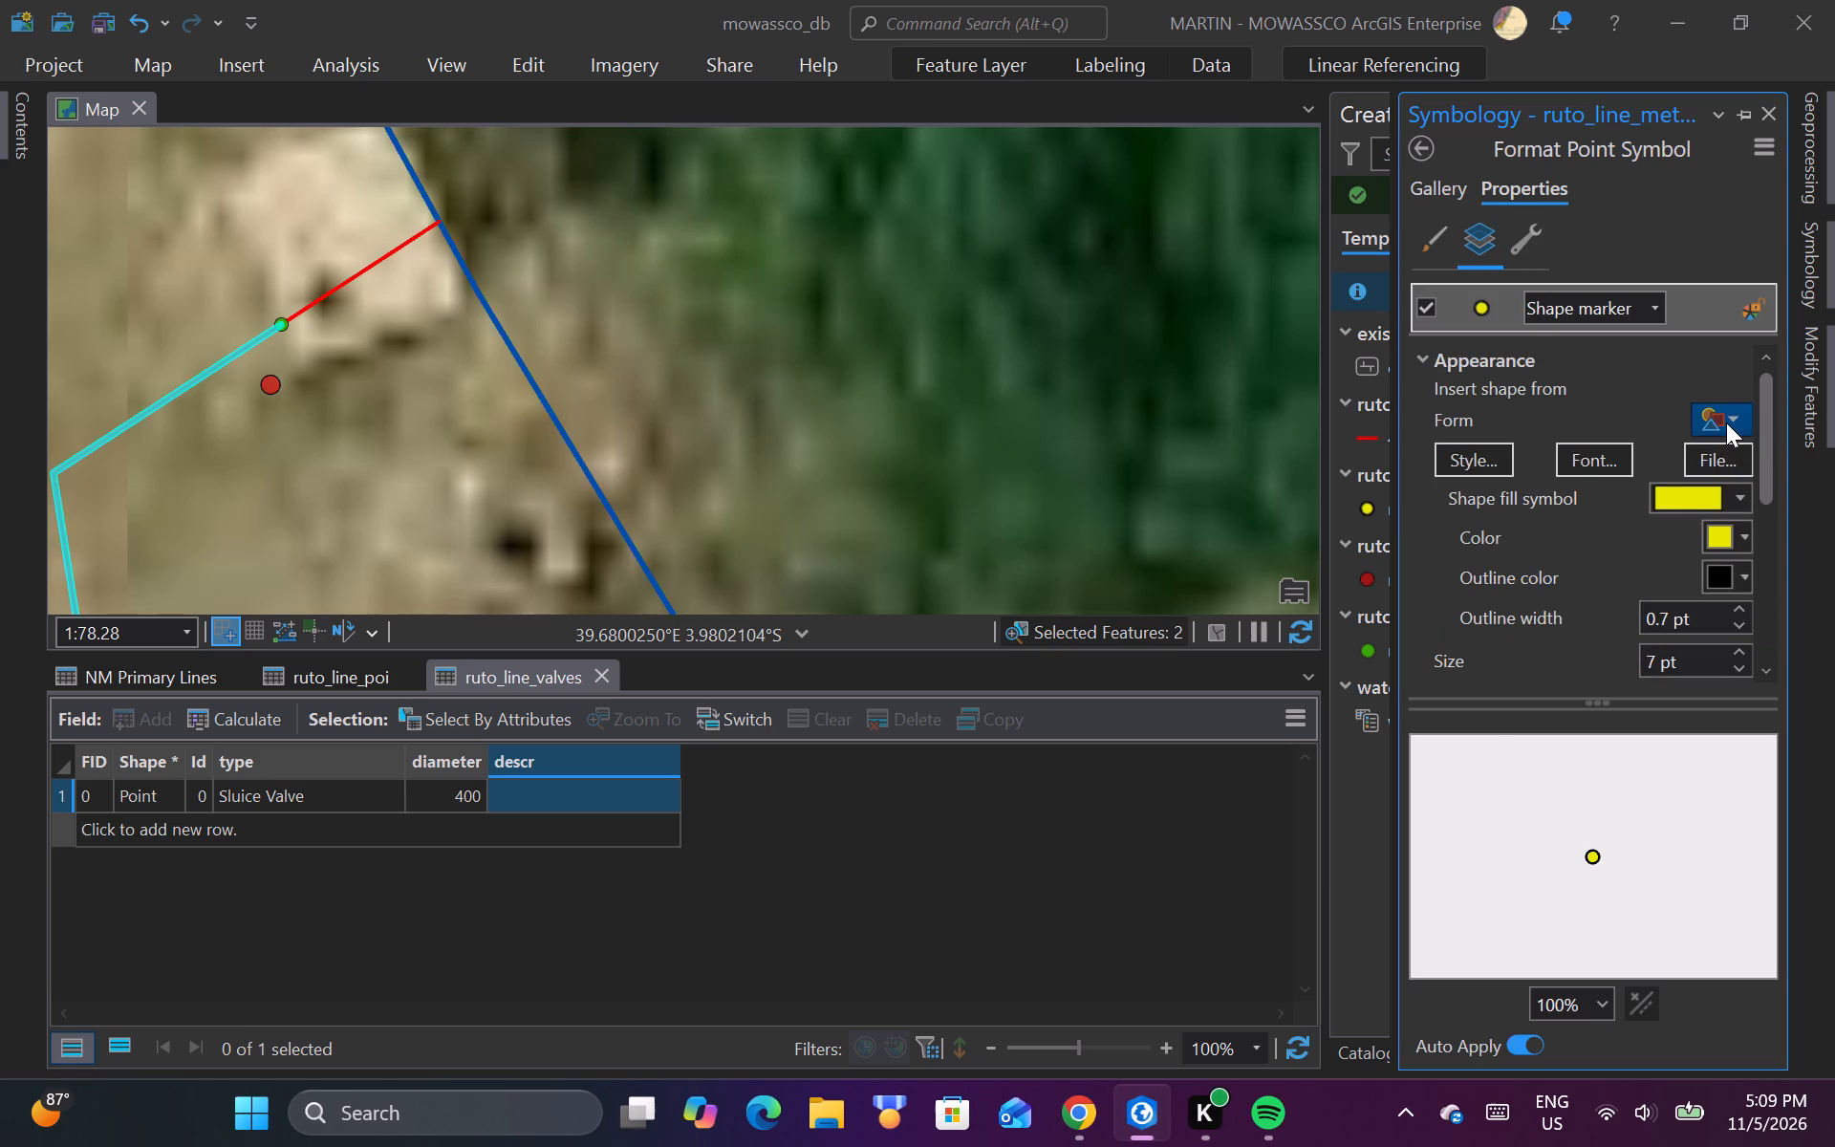
click(1726, 422)
click(1619, 476)
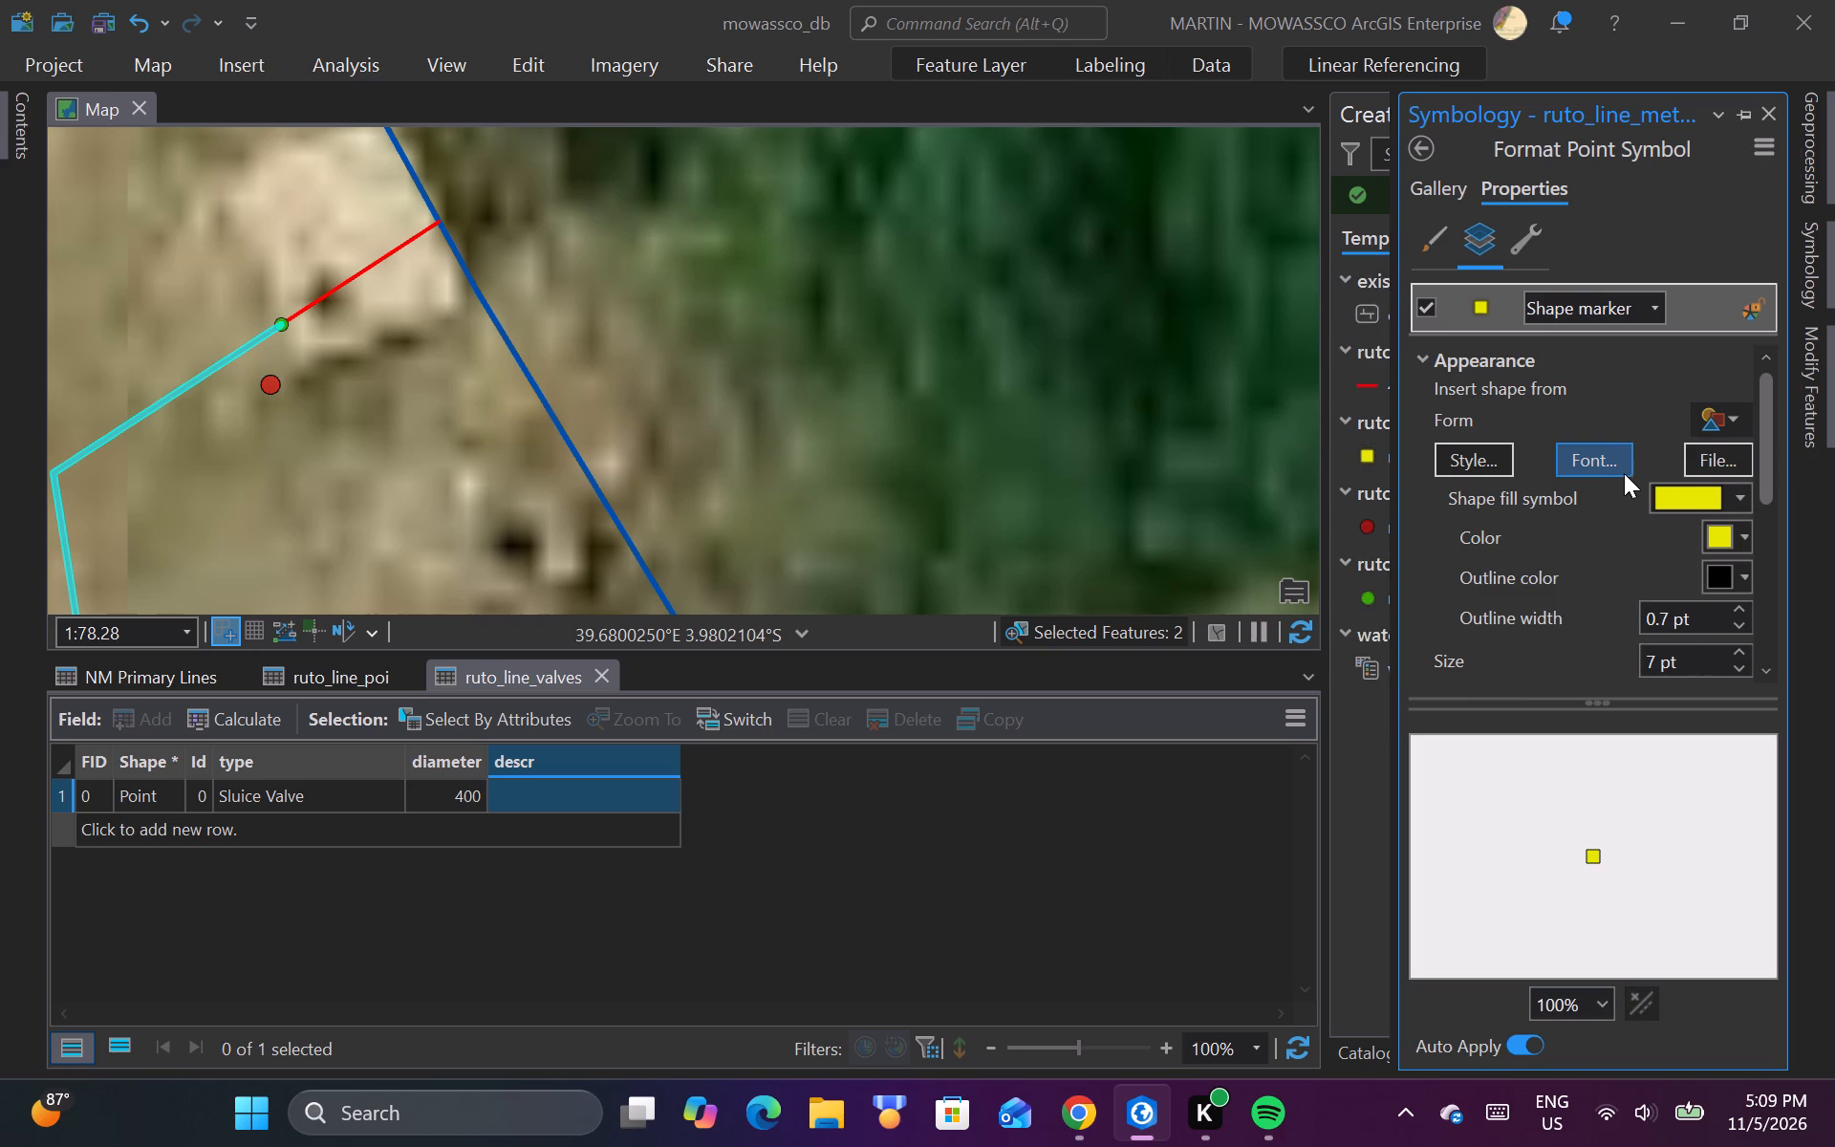
click(1451, 185)
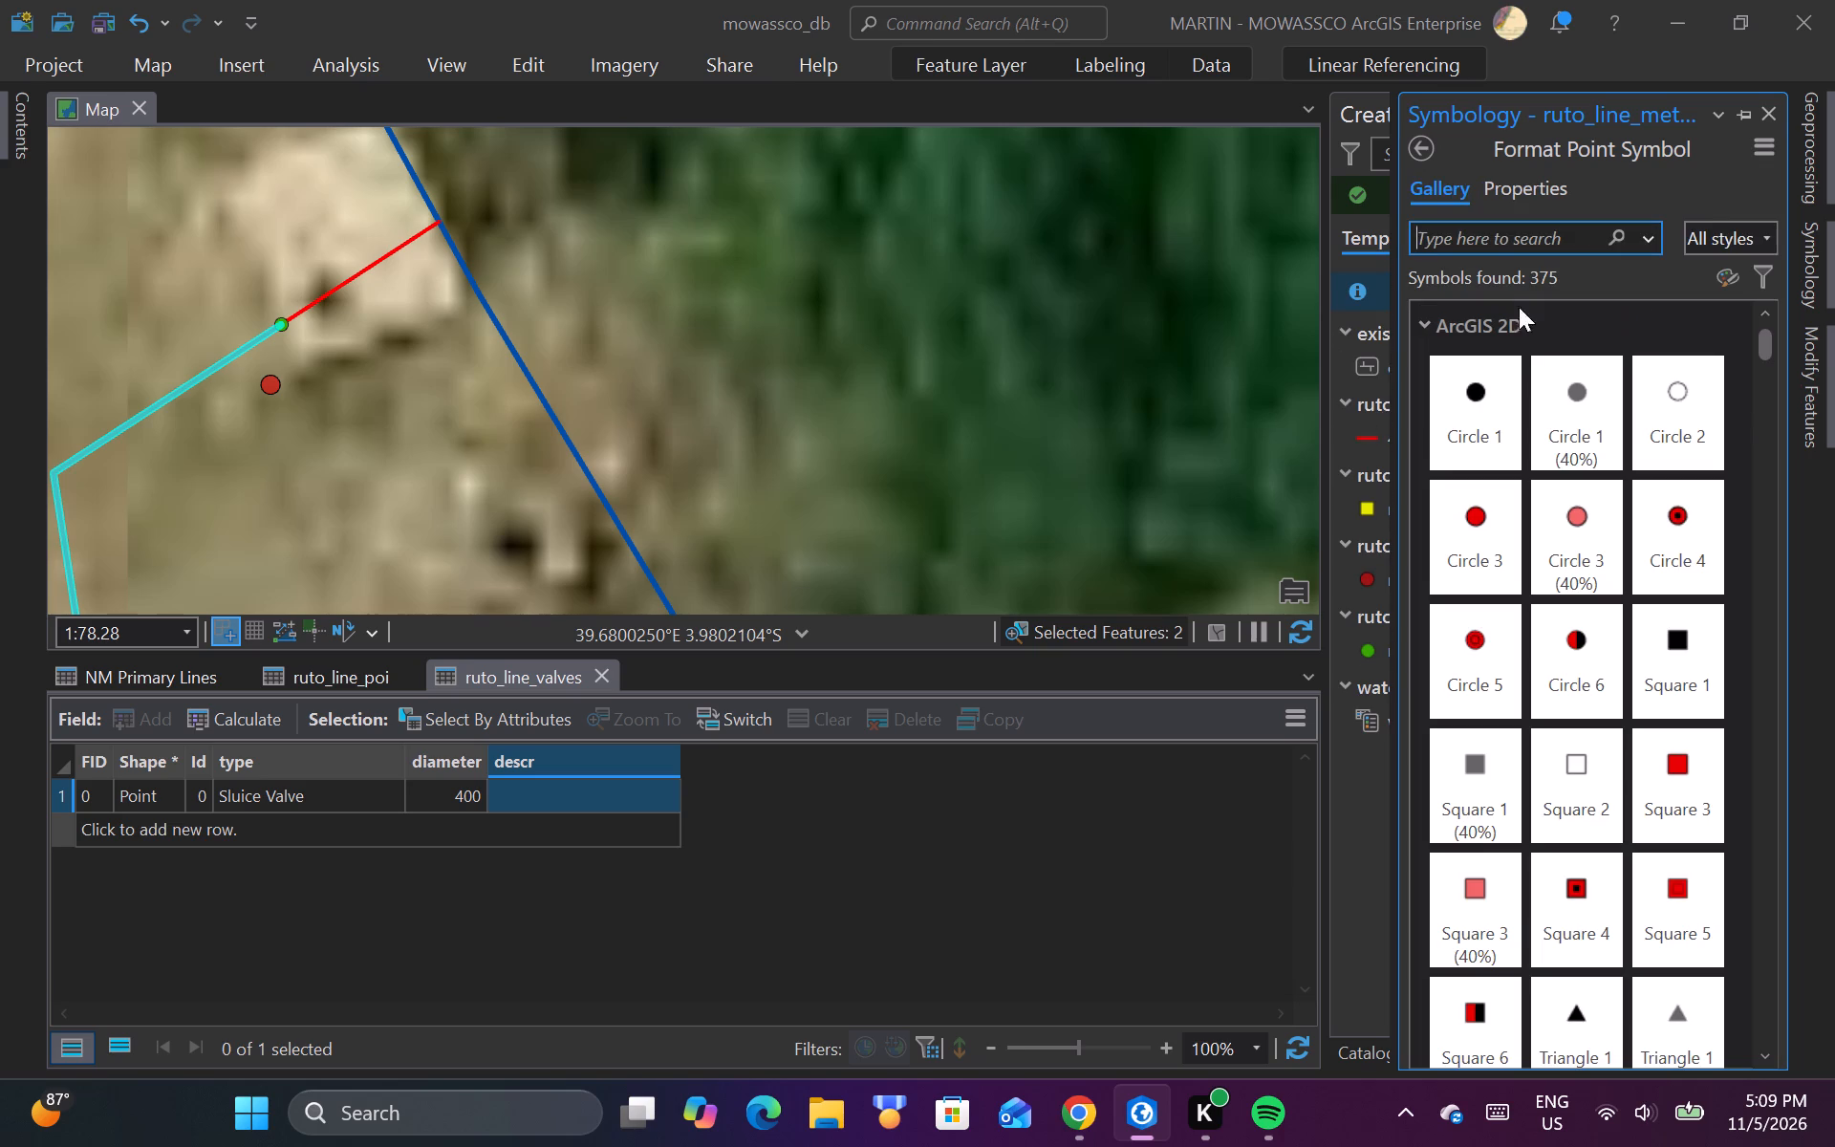
click(1512, 186)
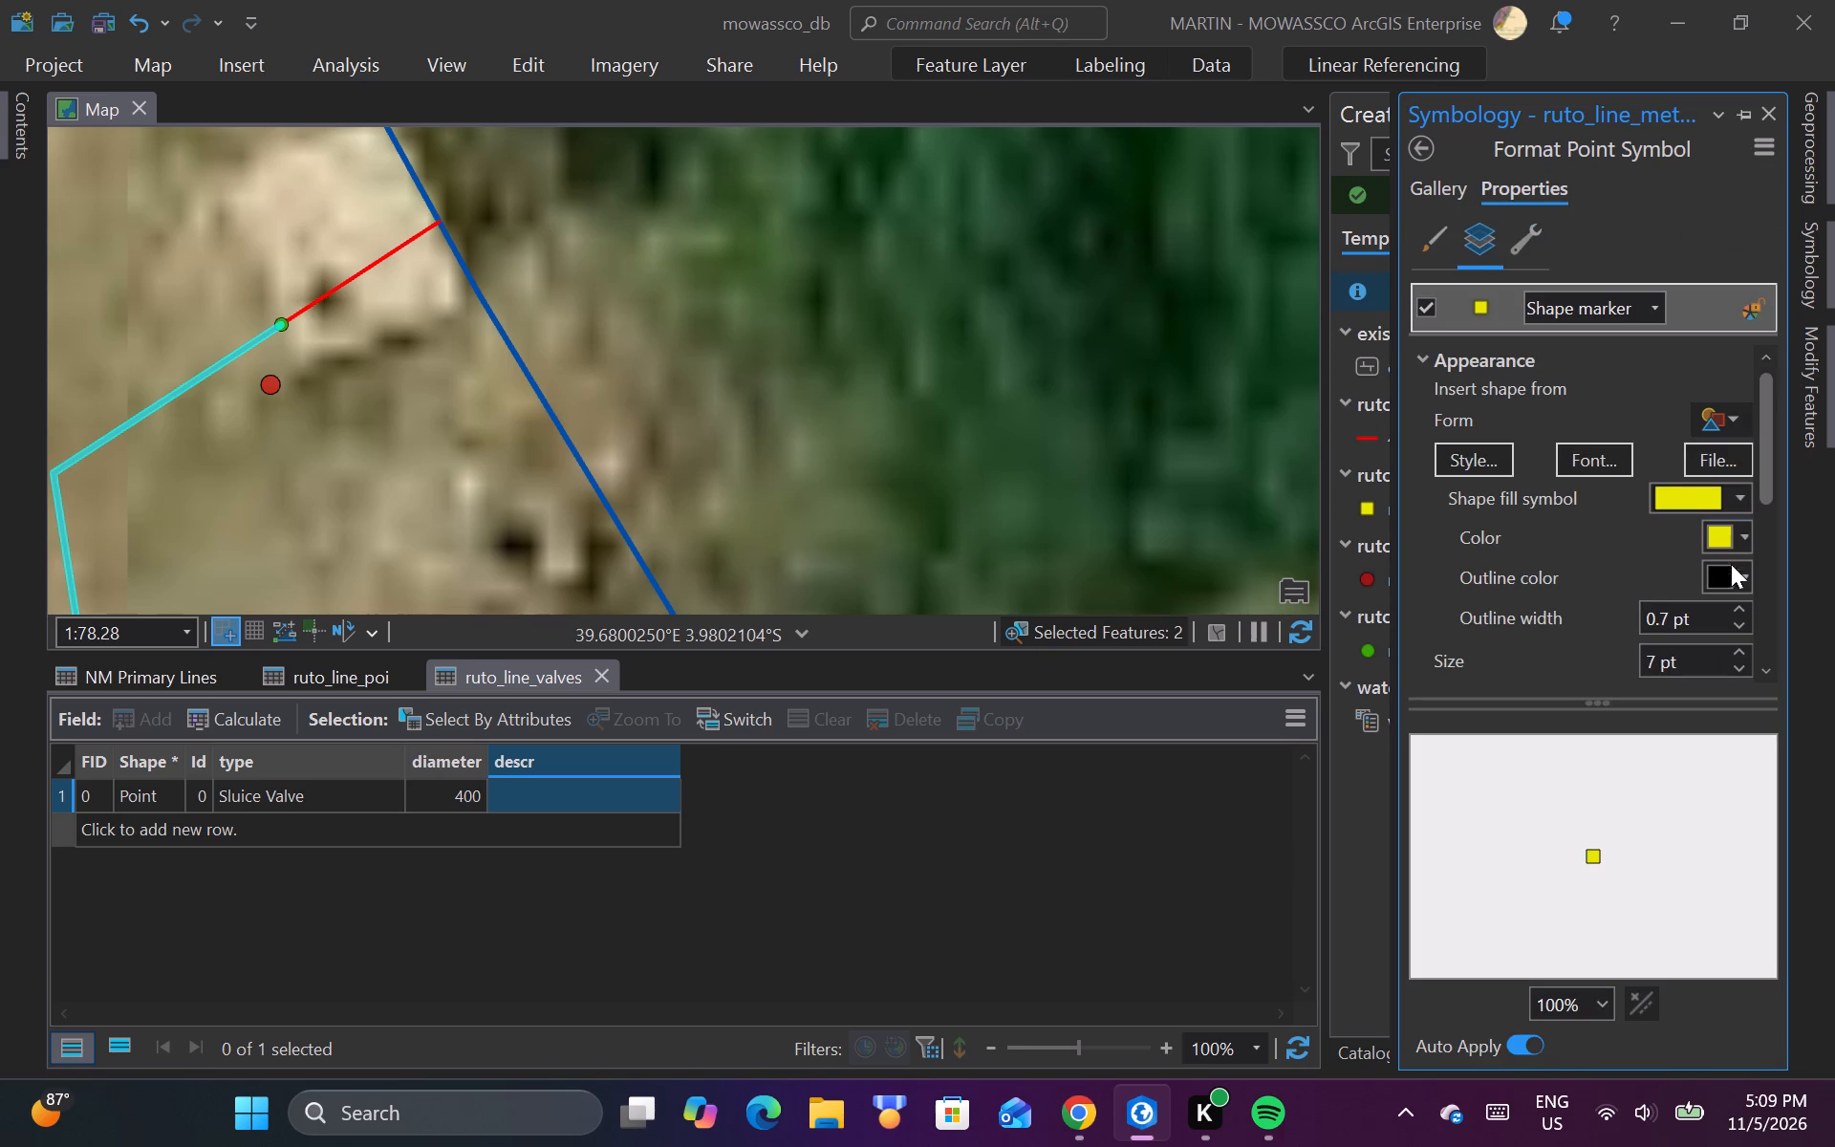
click(1737, 654)
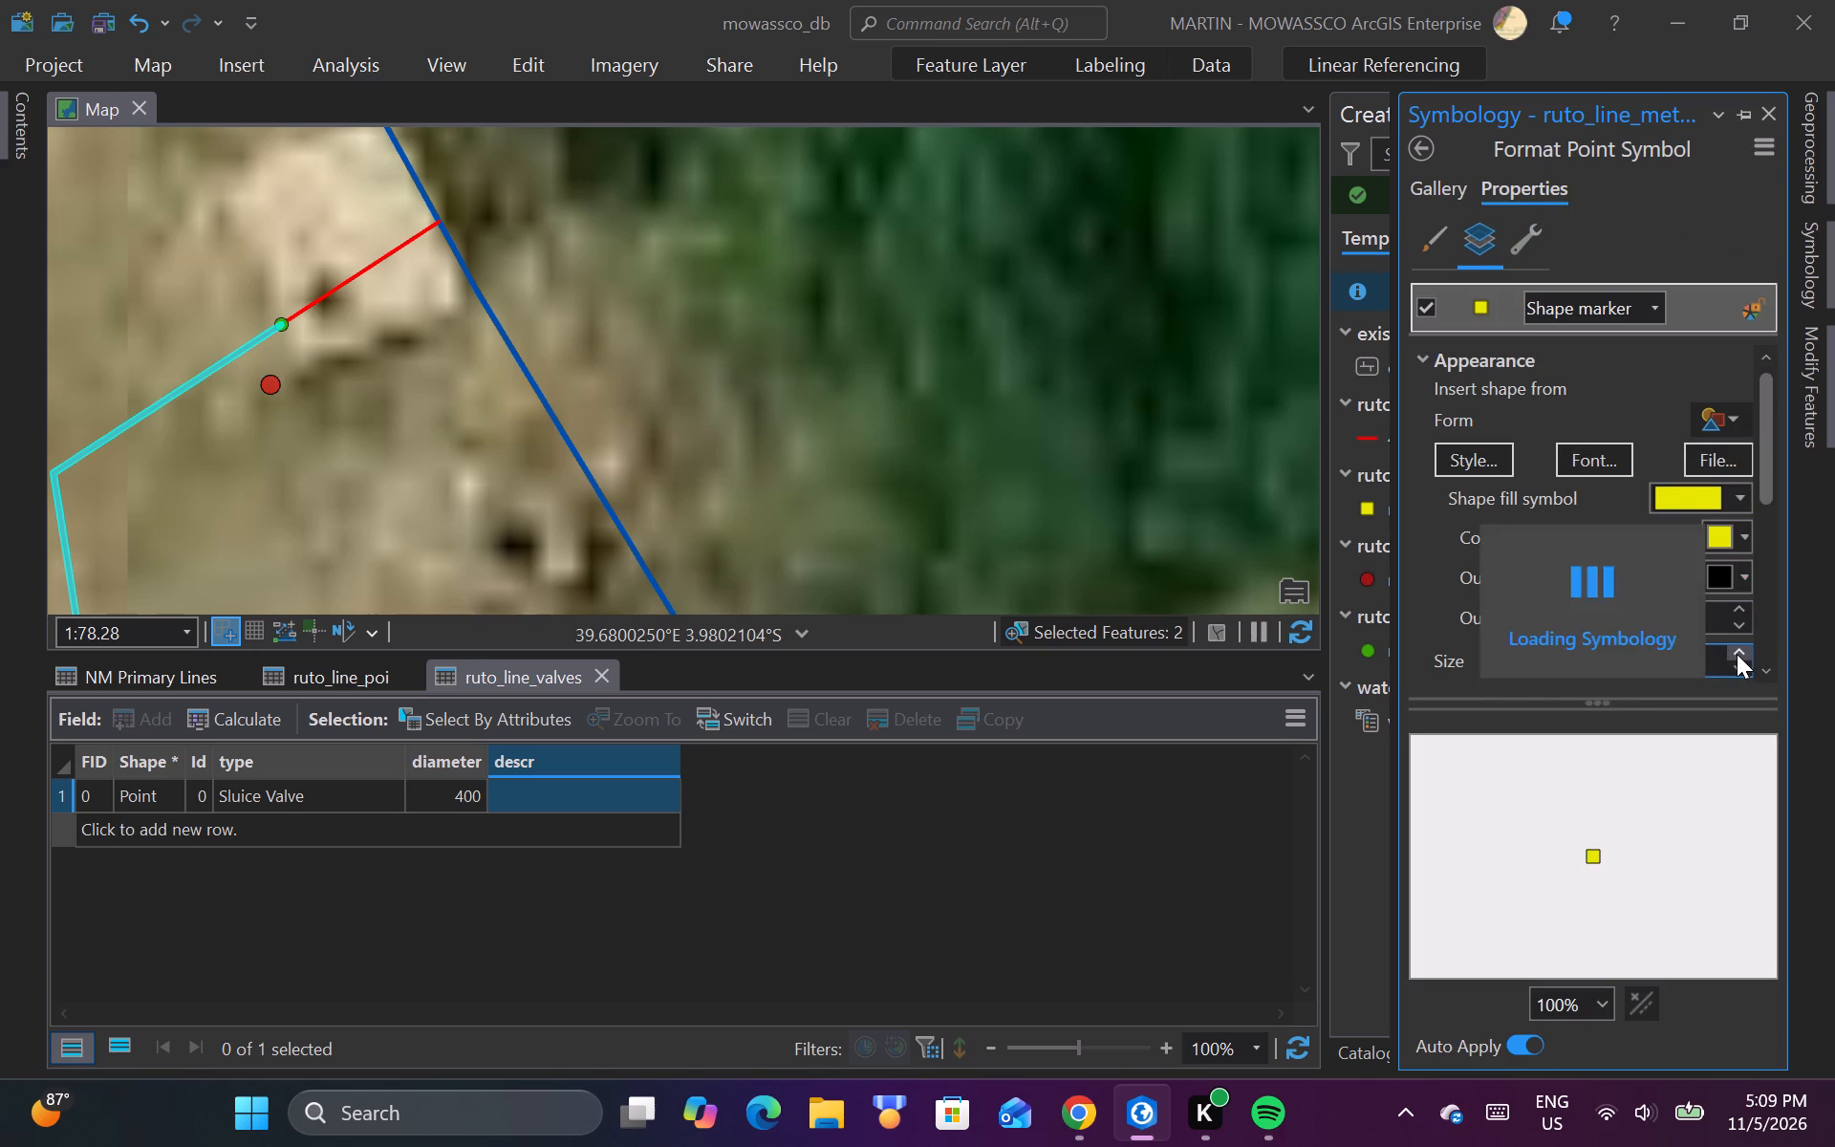
click(1737, 654)
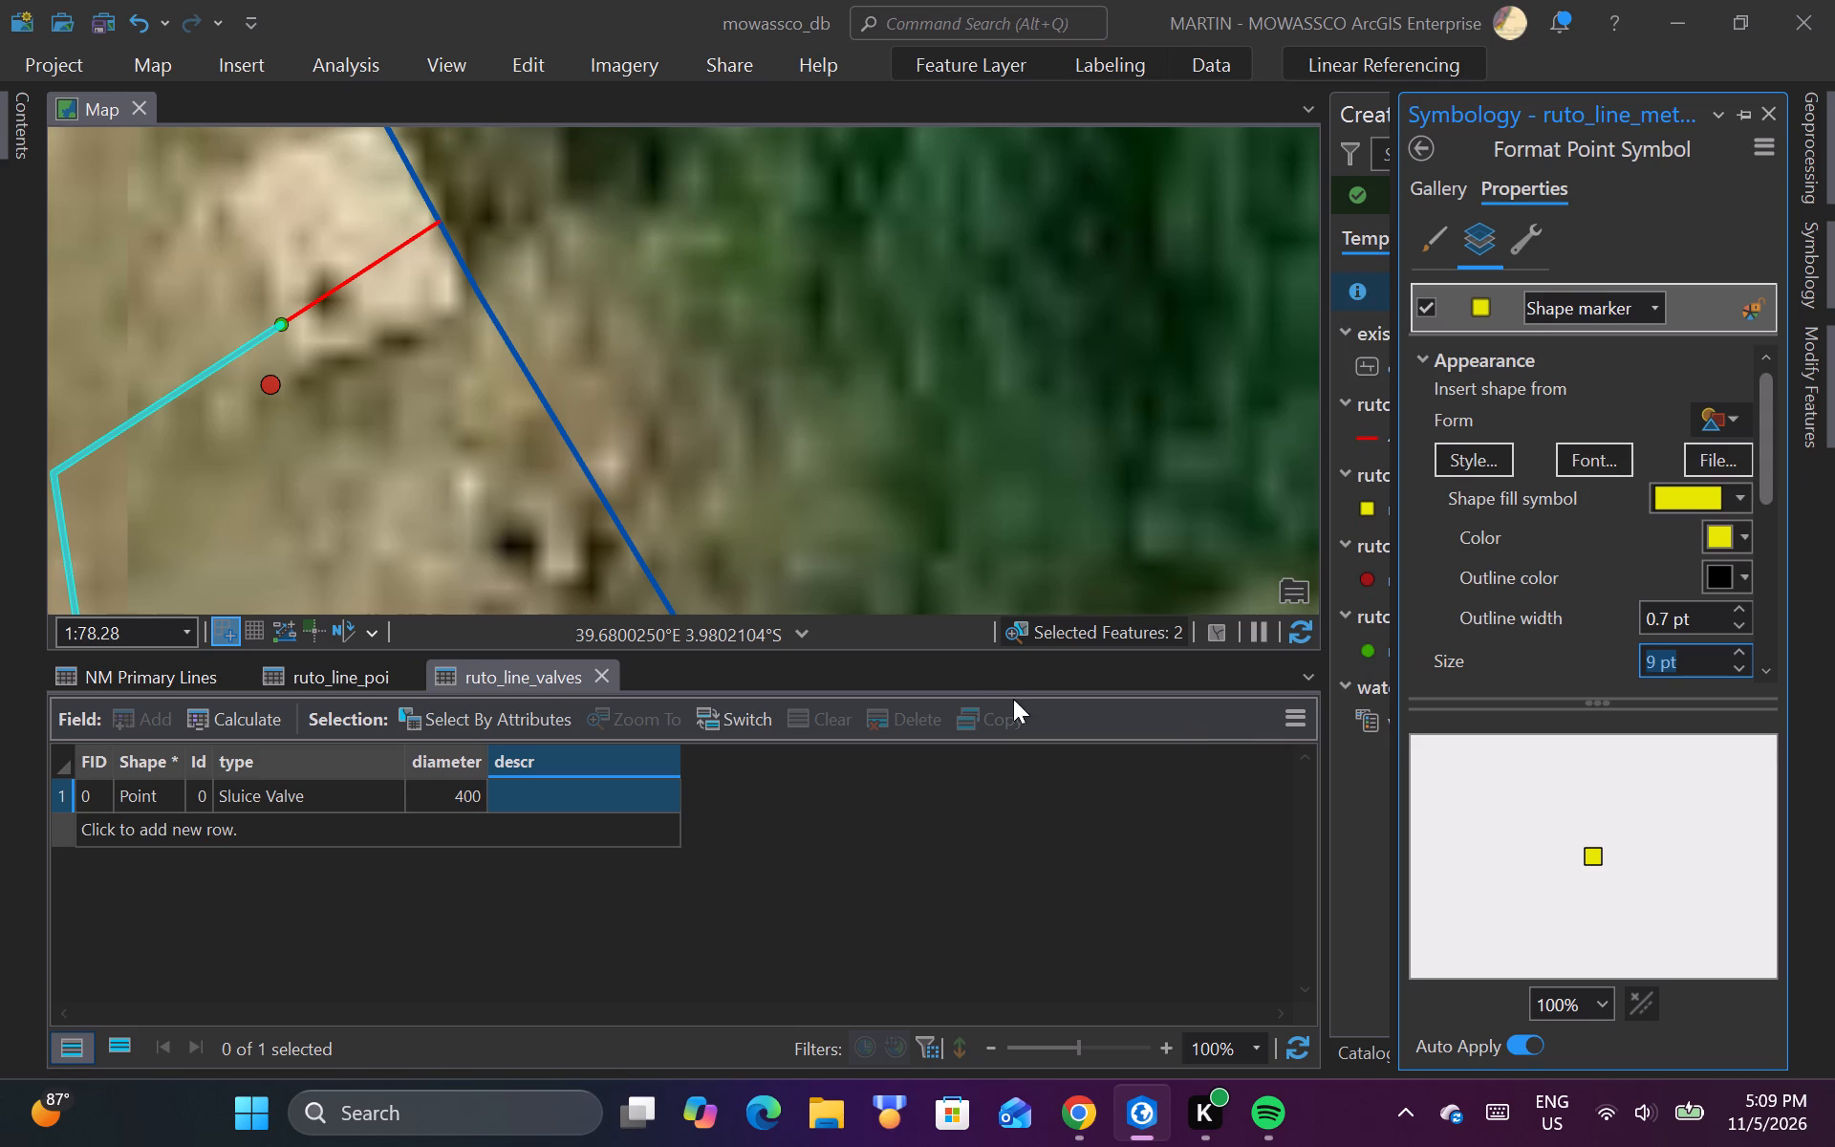
Create a ruto_line_meters point snapped to the ruto_line edge, just southwest of the existing sluice valve.
click(518, 55)
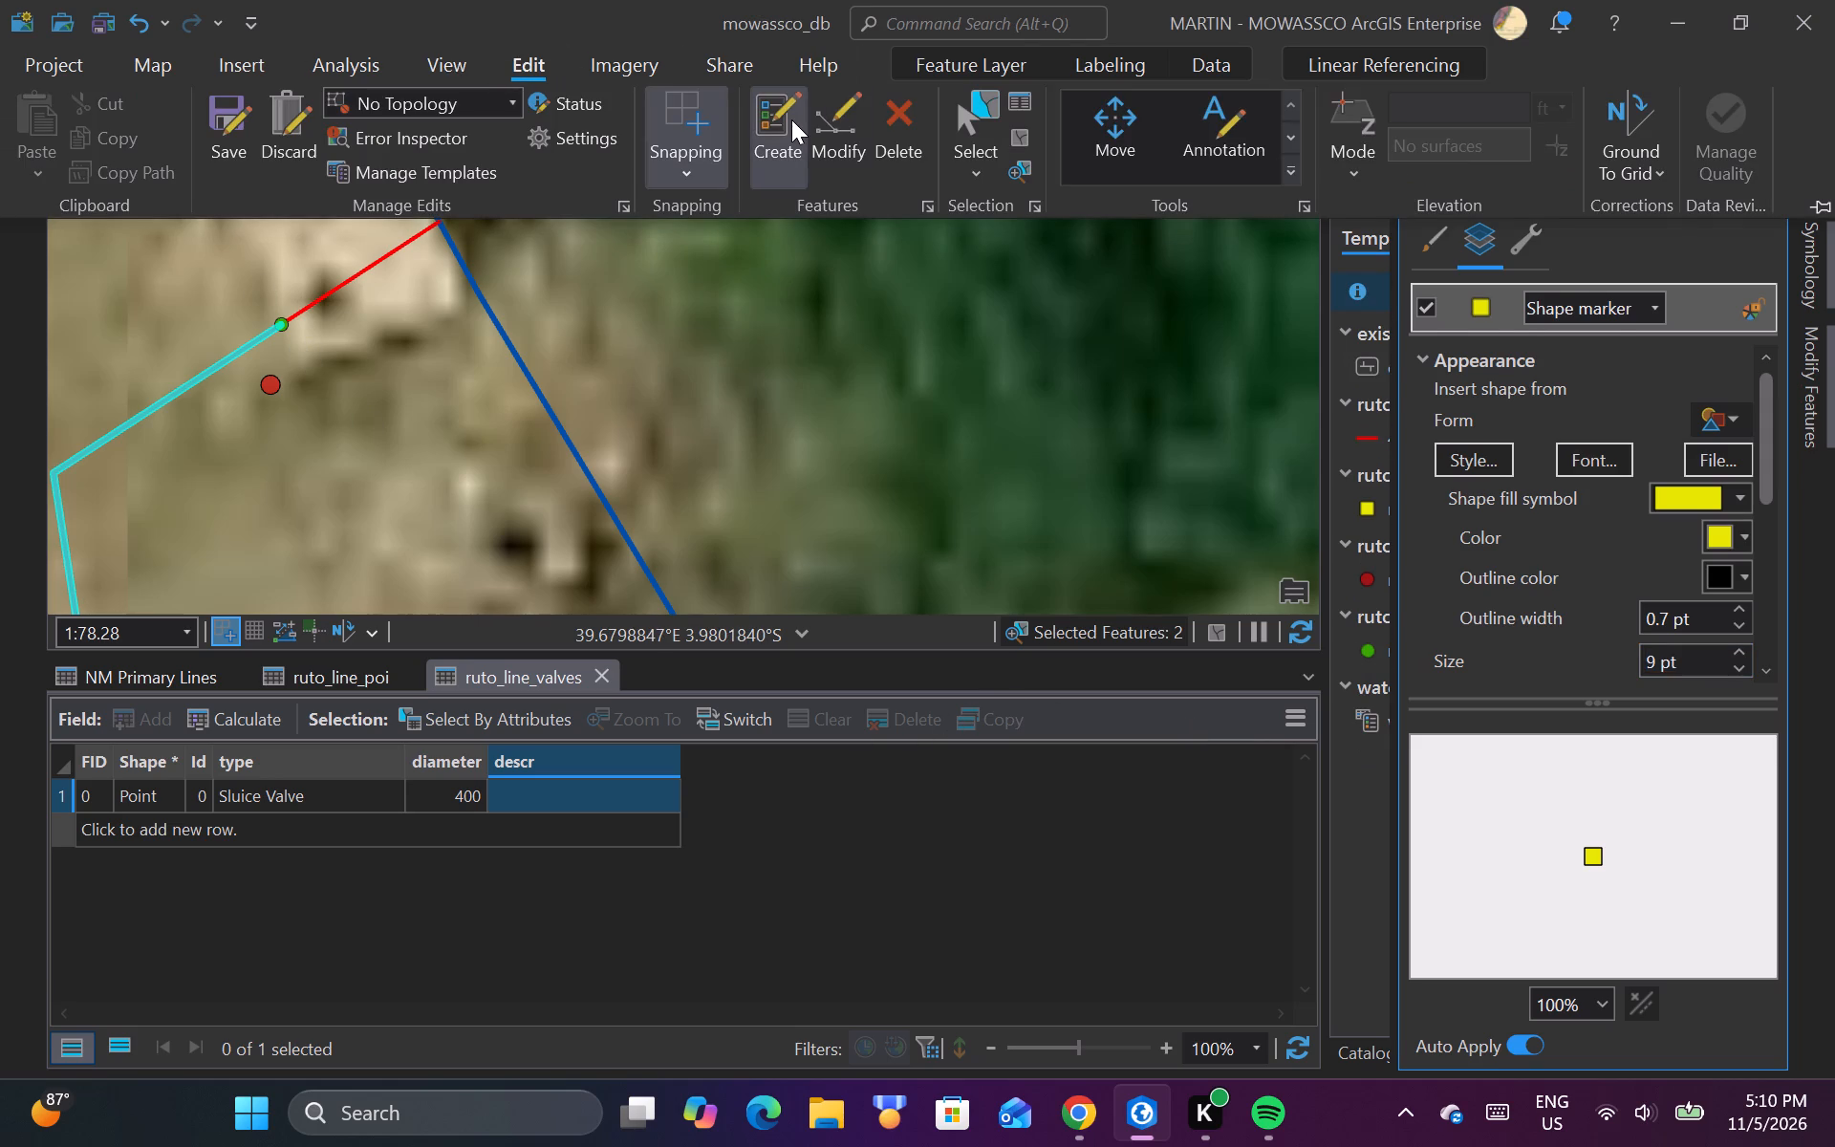
click(791, 119)
click(1416, 507)
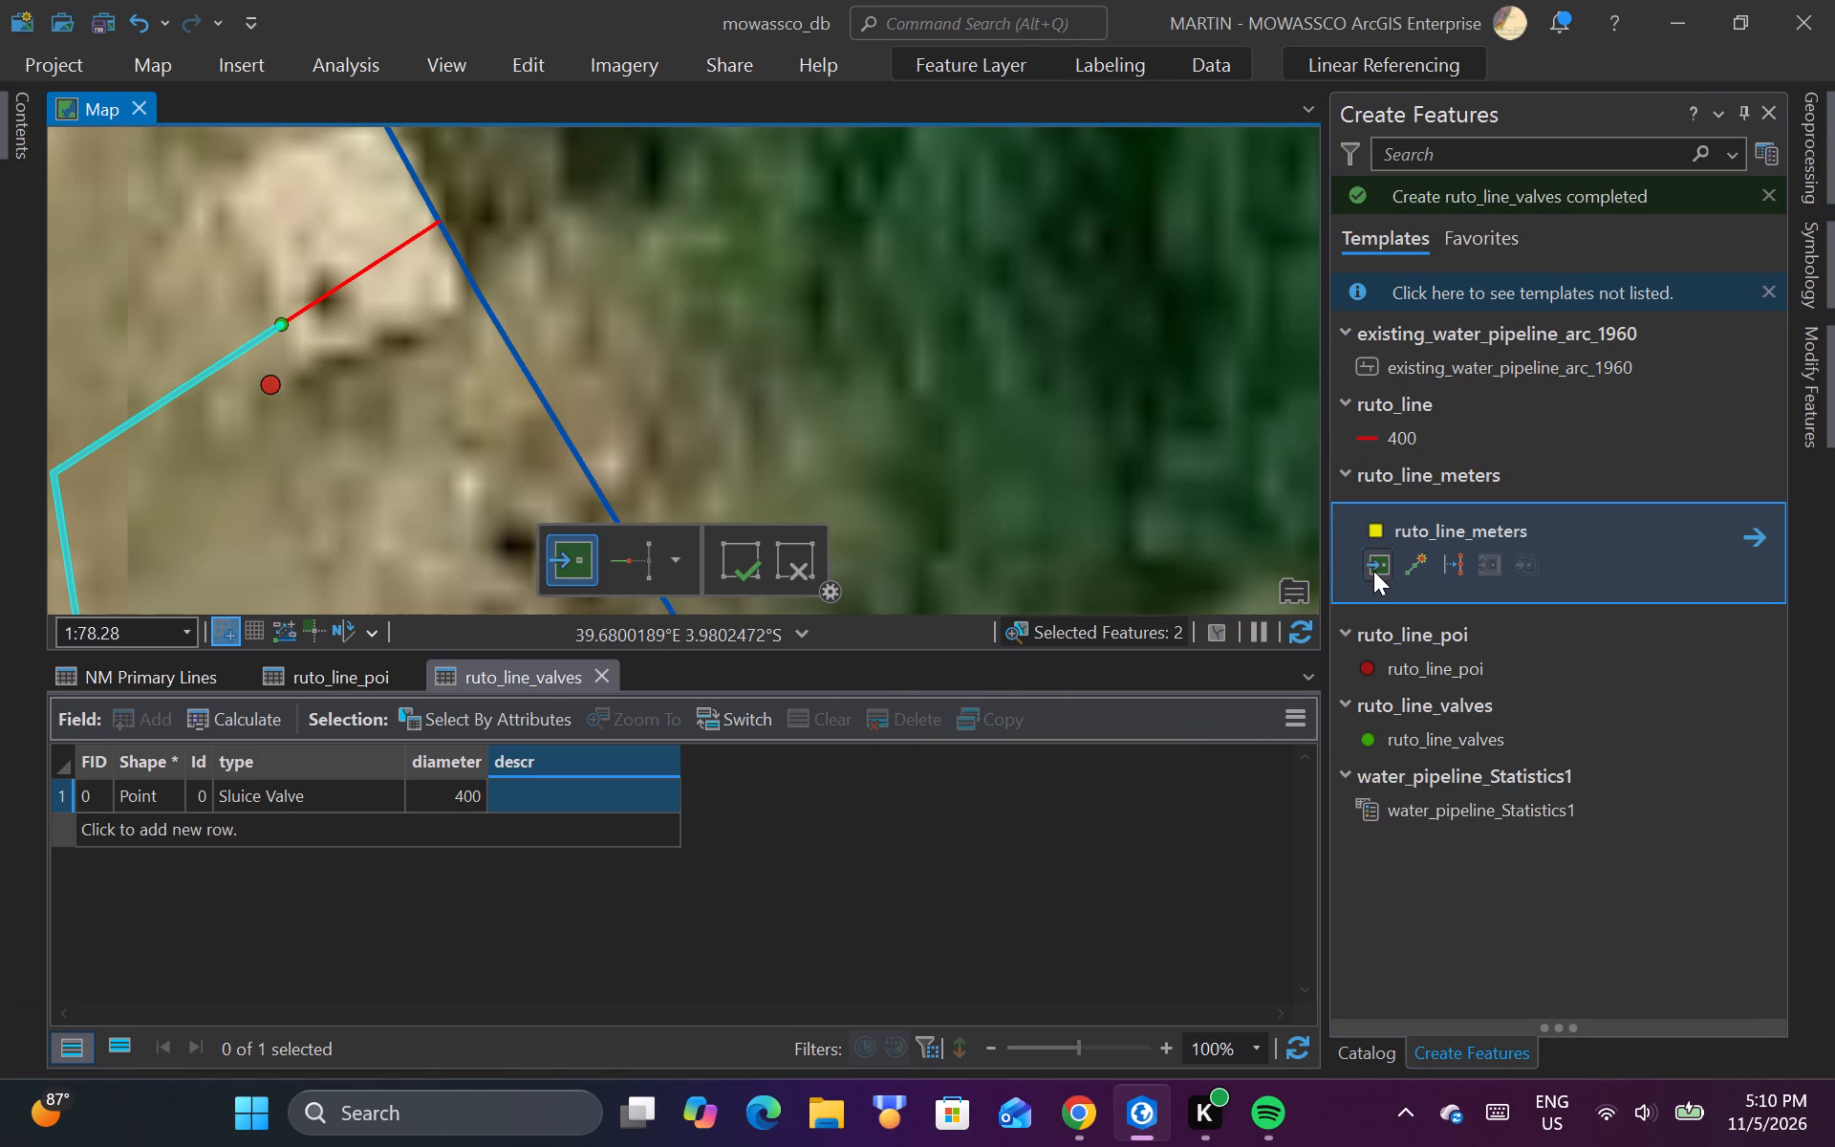
click(1375, 567)
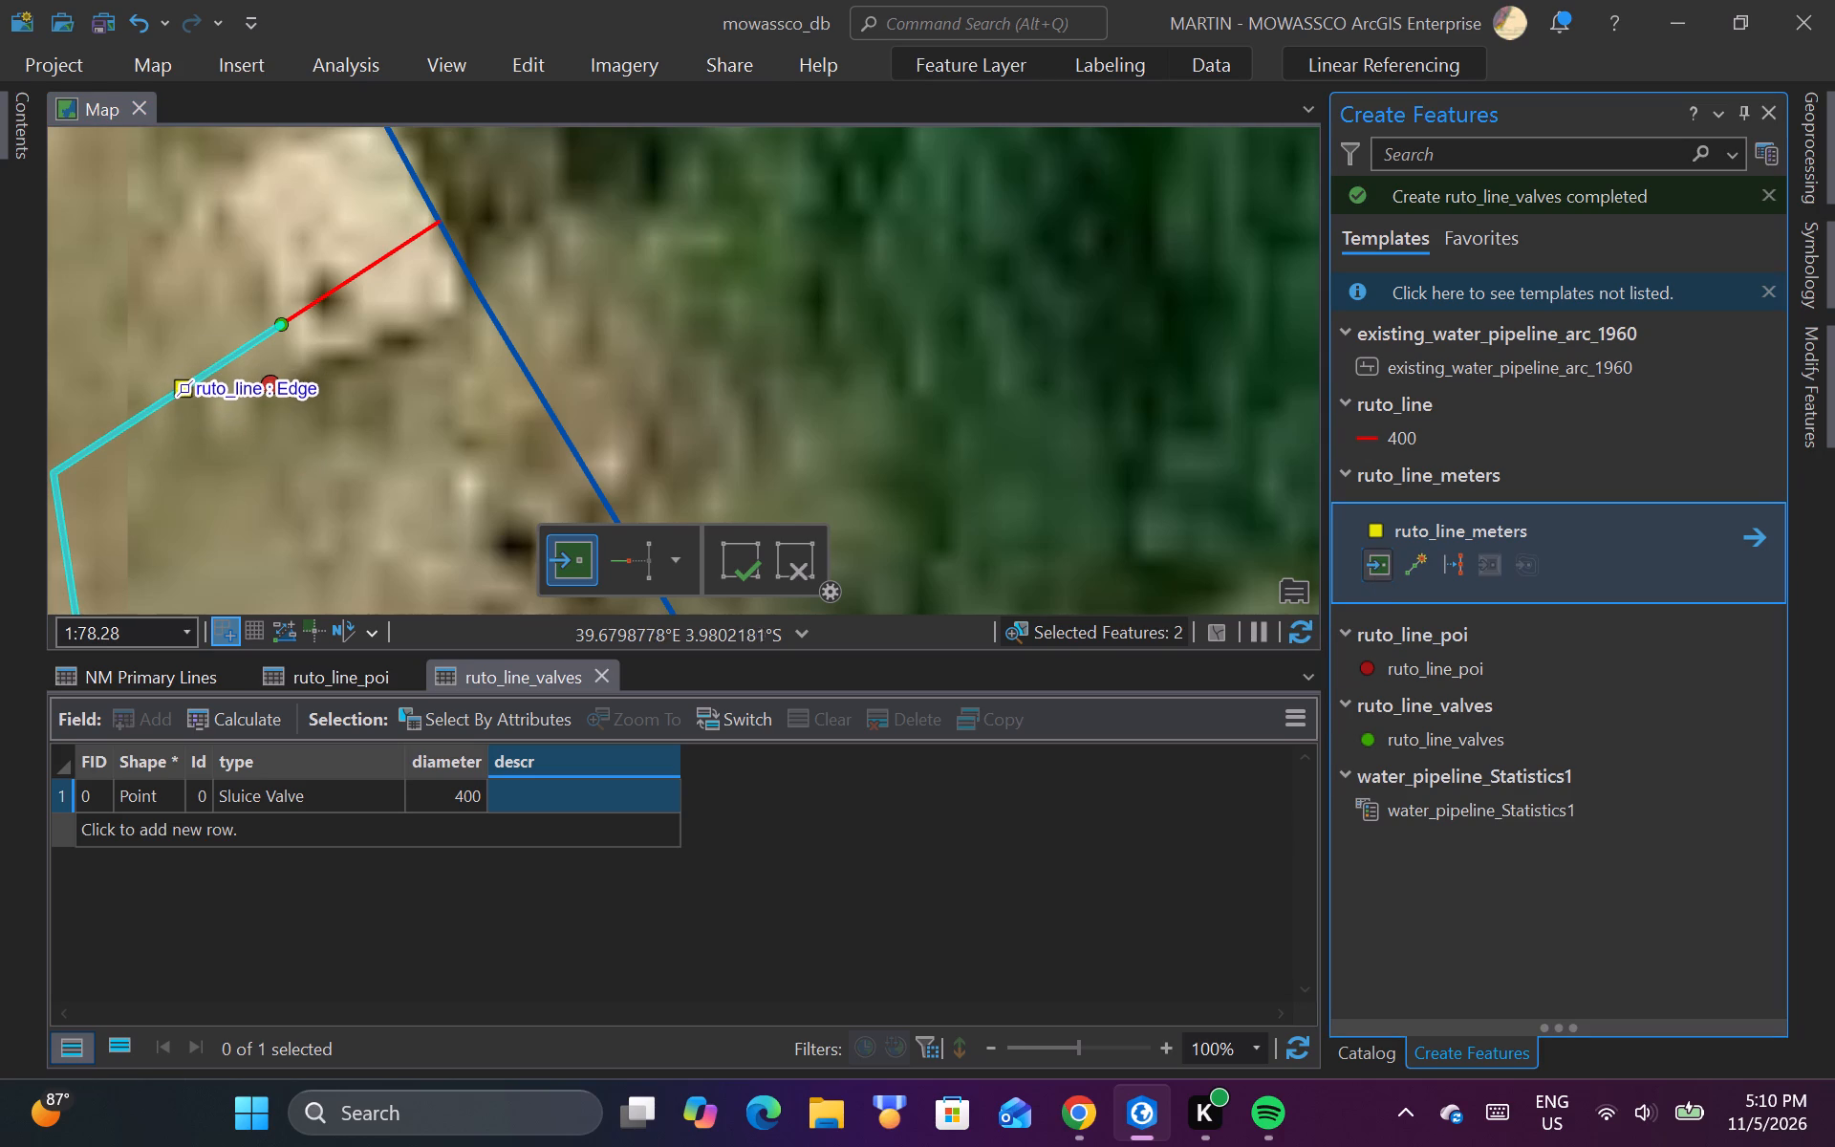
click(206, 370)
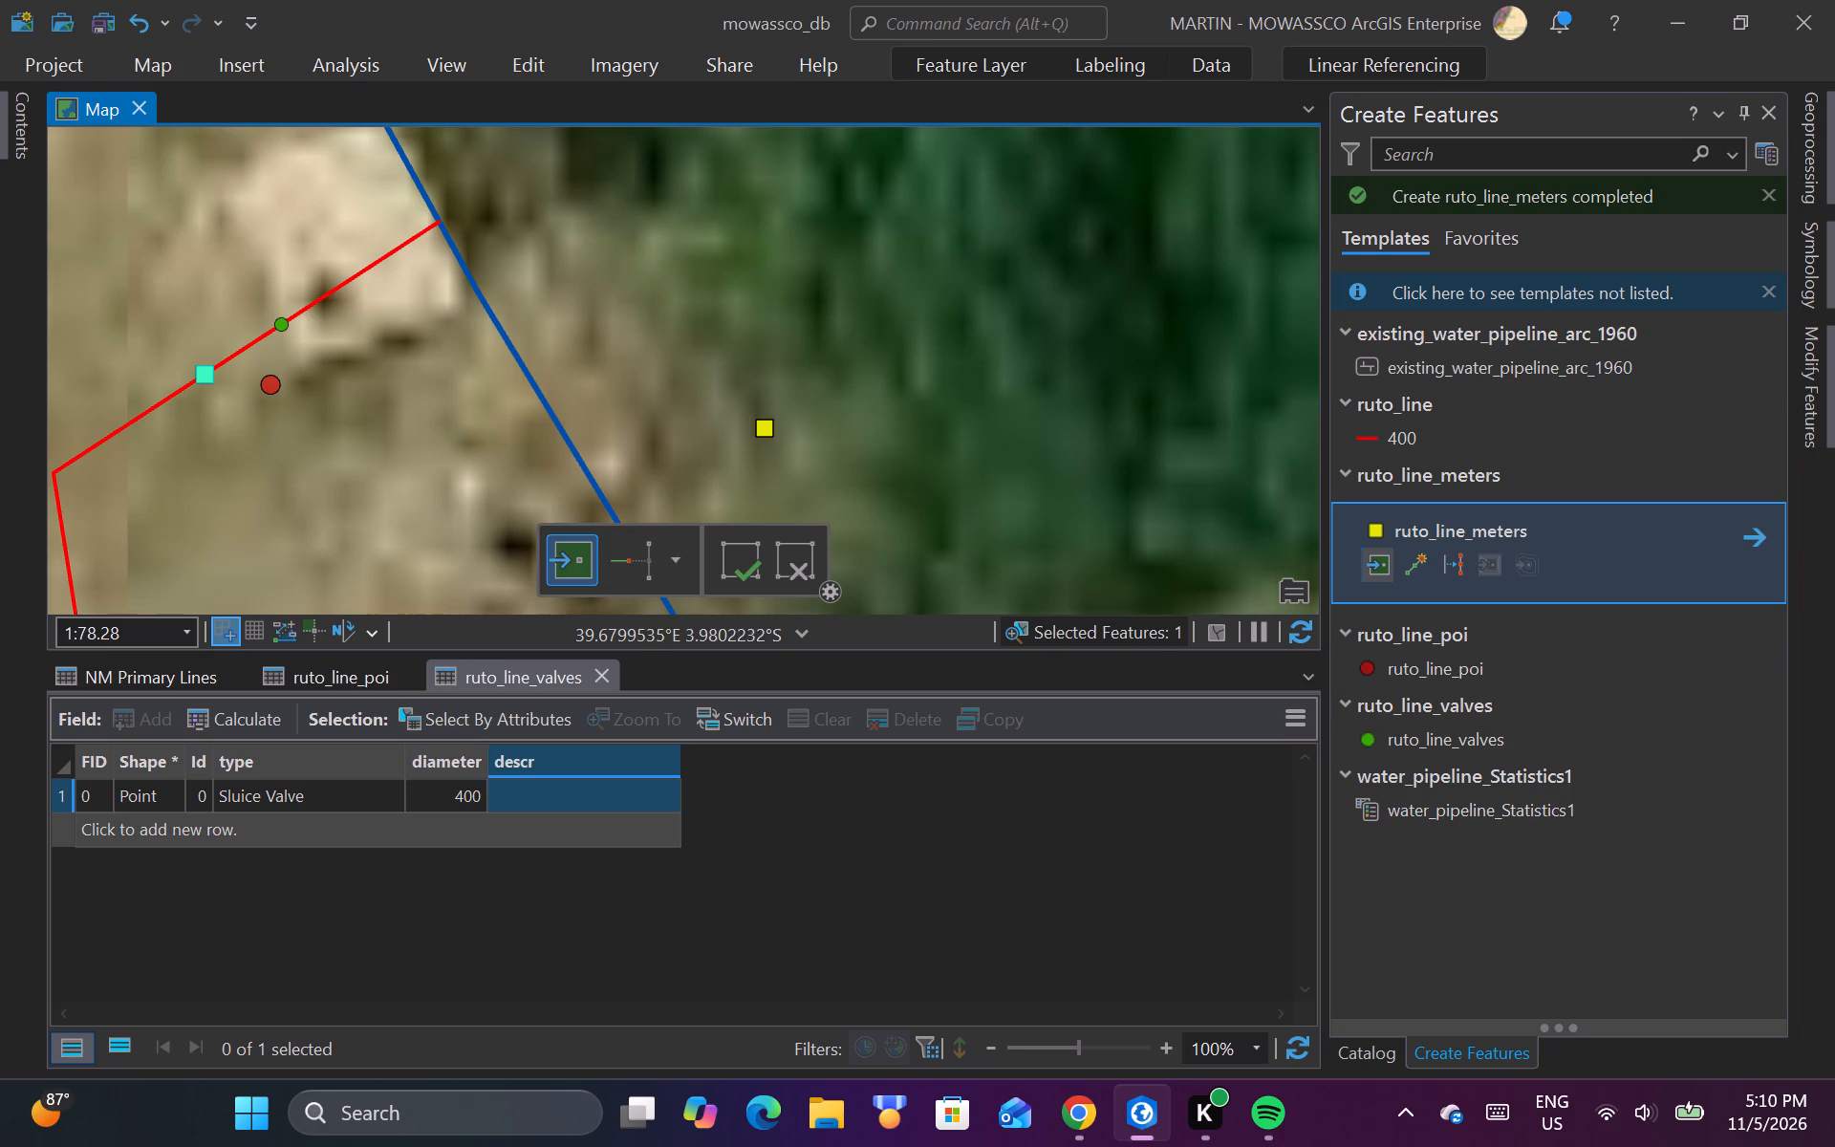
click(745, 552)
Select the long ruto_line feature southwest of the valve and split it at the bend vertex just beyond the new meter.
scroll(898, 244, down, 1)
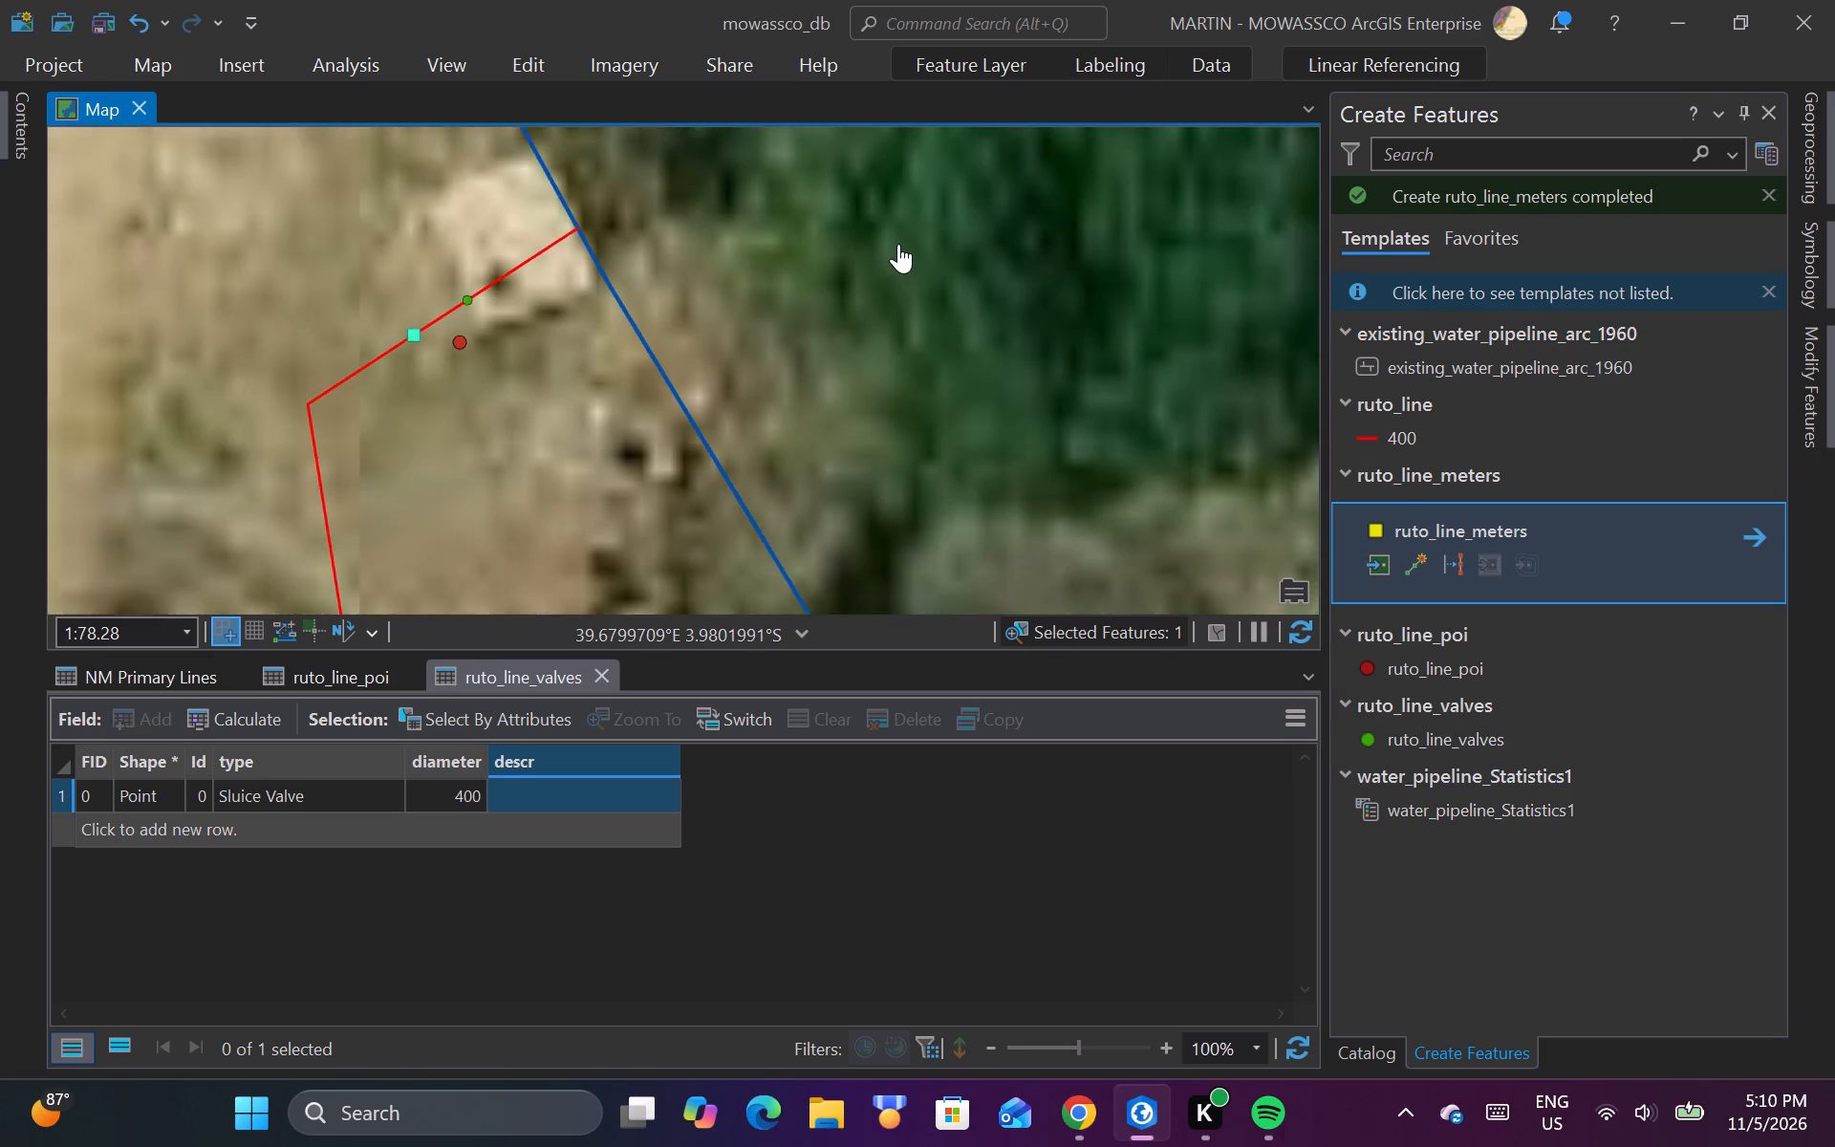
scroll(835, 303, down, 1)
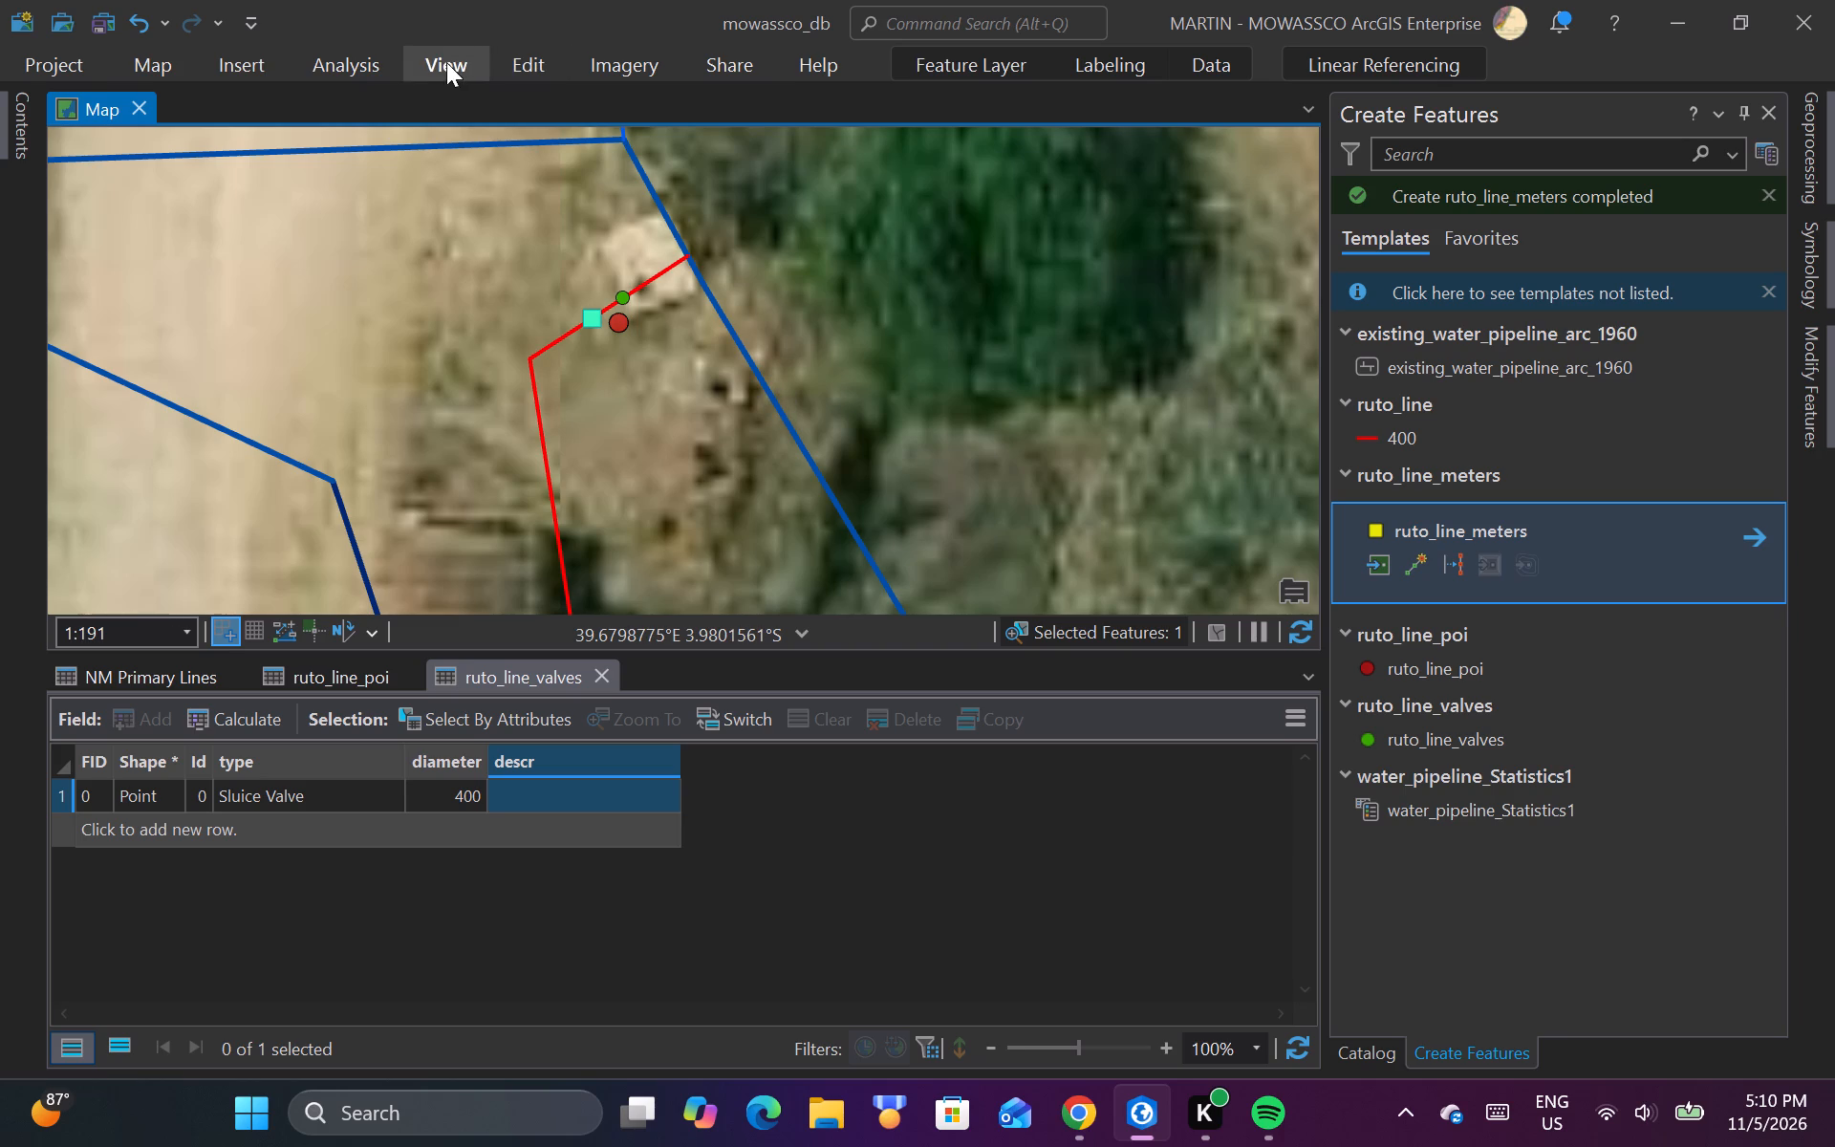
click(528, 62)
click(845, 145)
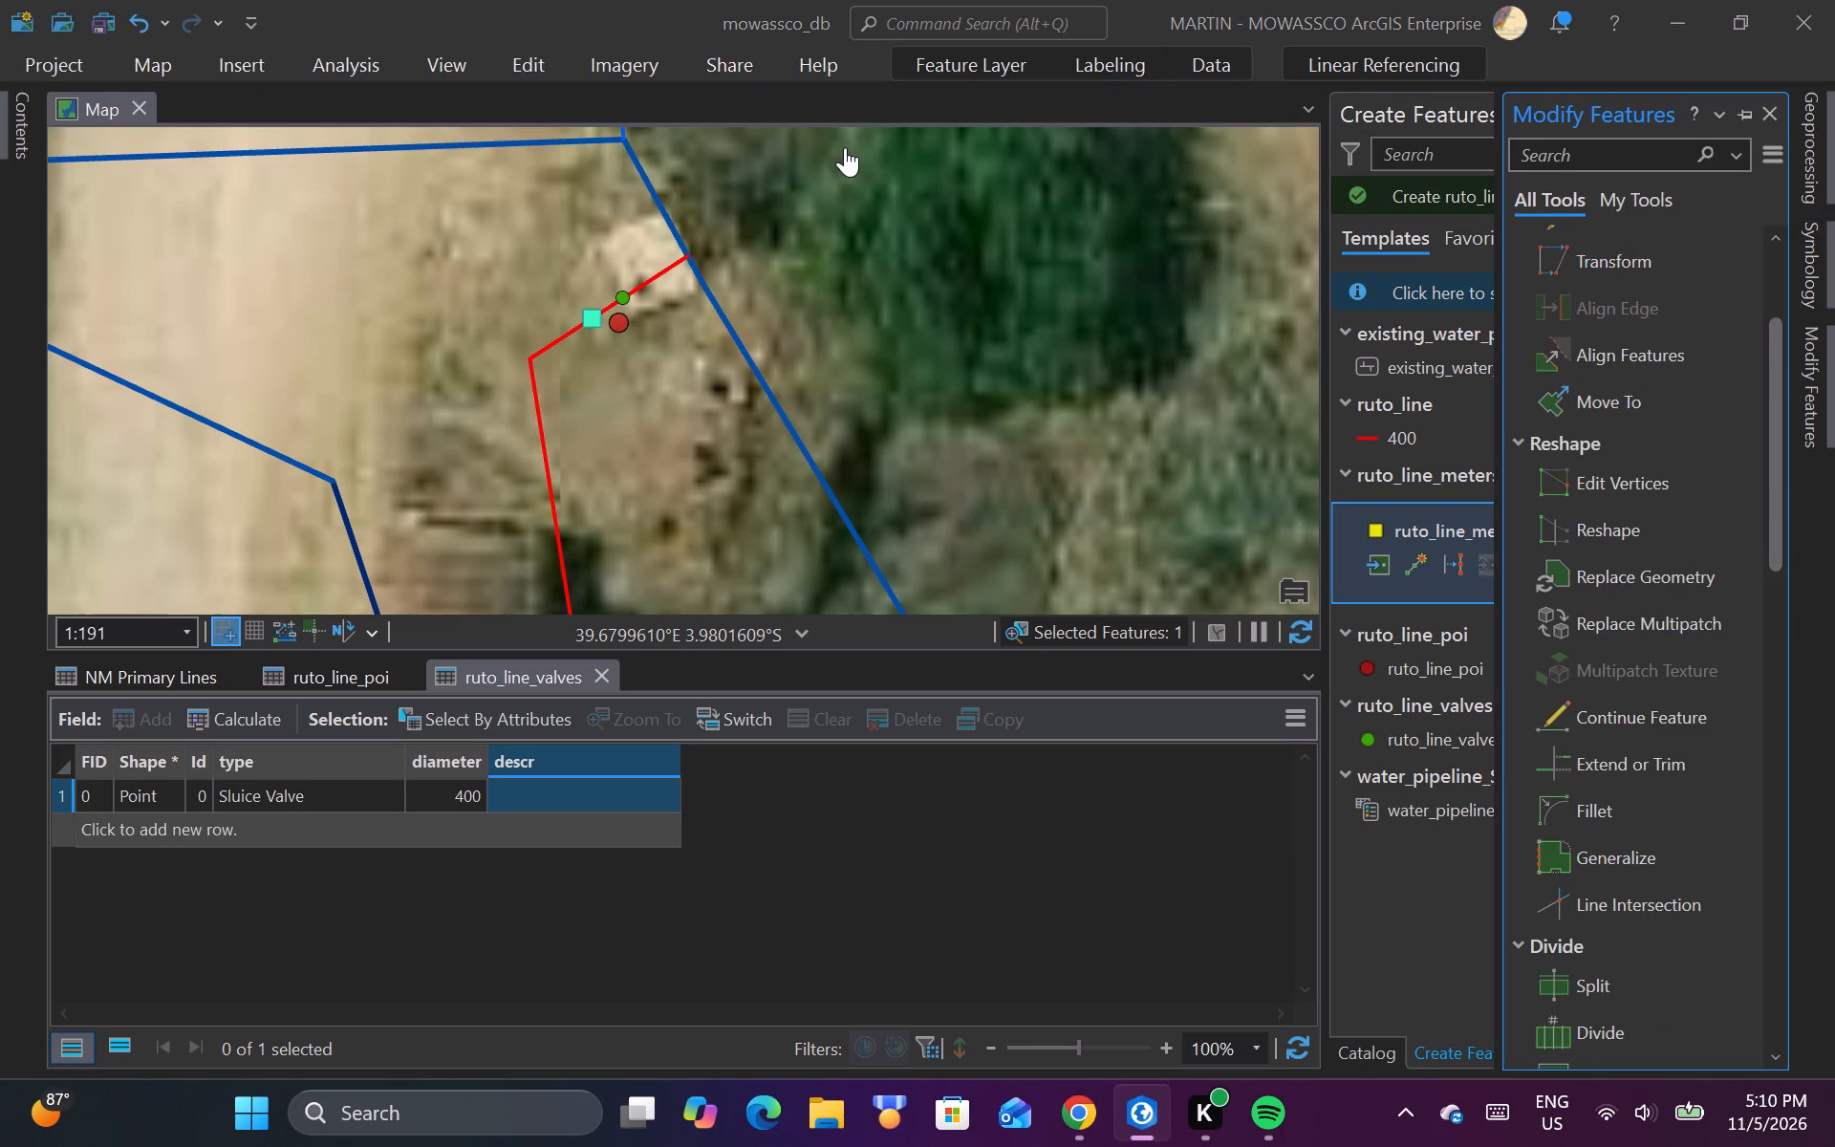
click(511, 71)
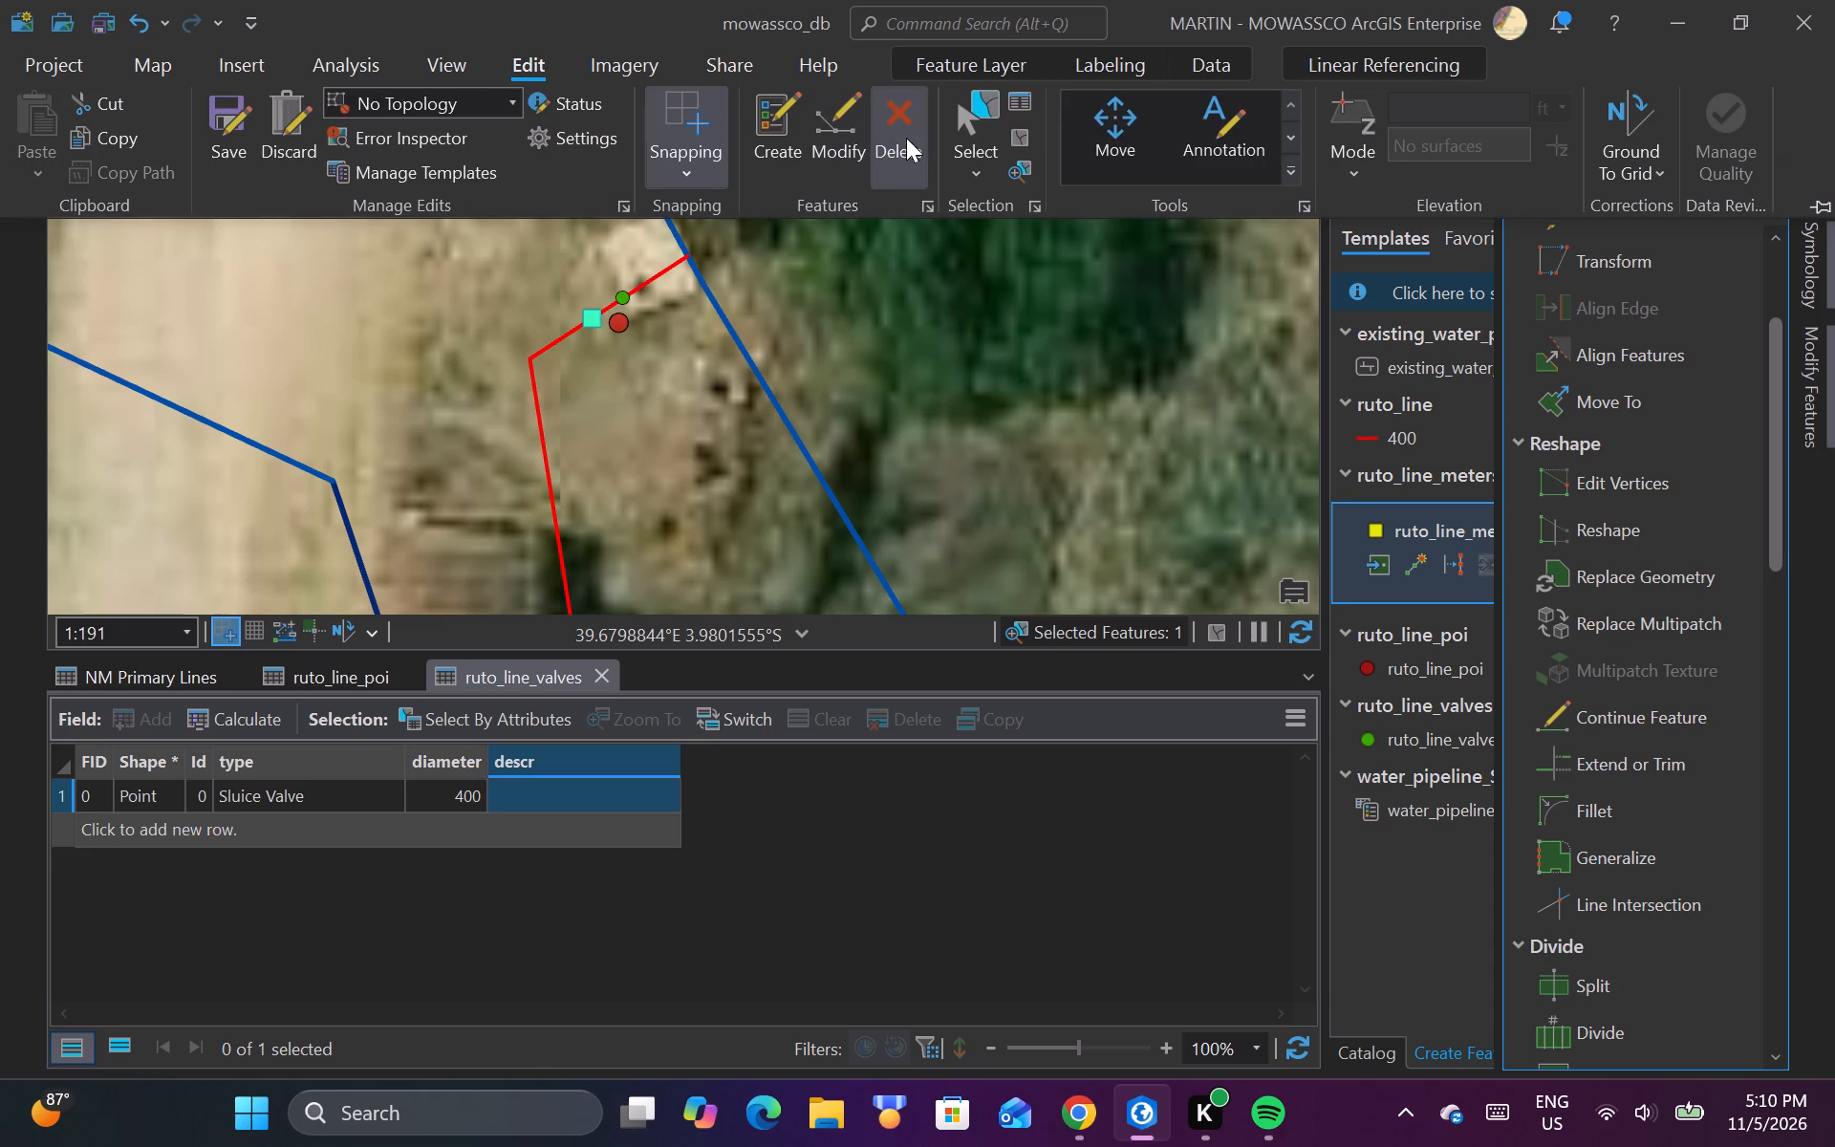
click(981, 119)
drag(505, 368, 585, 442)
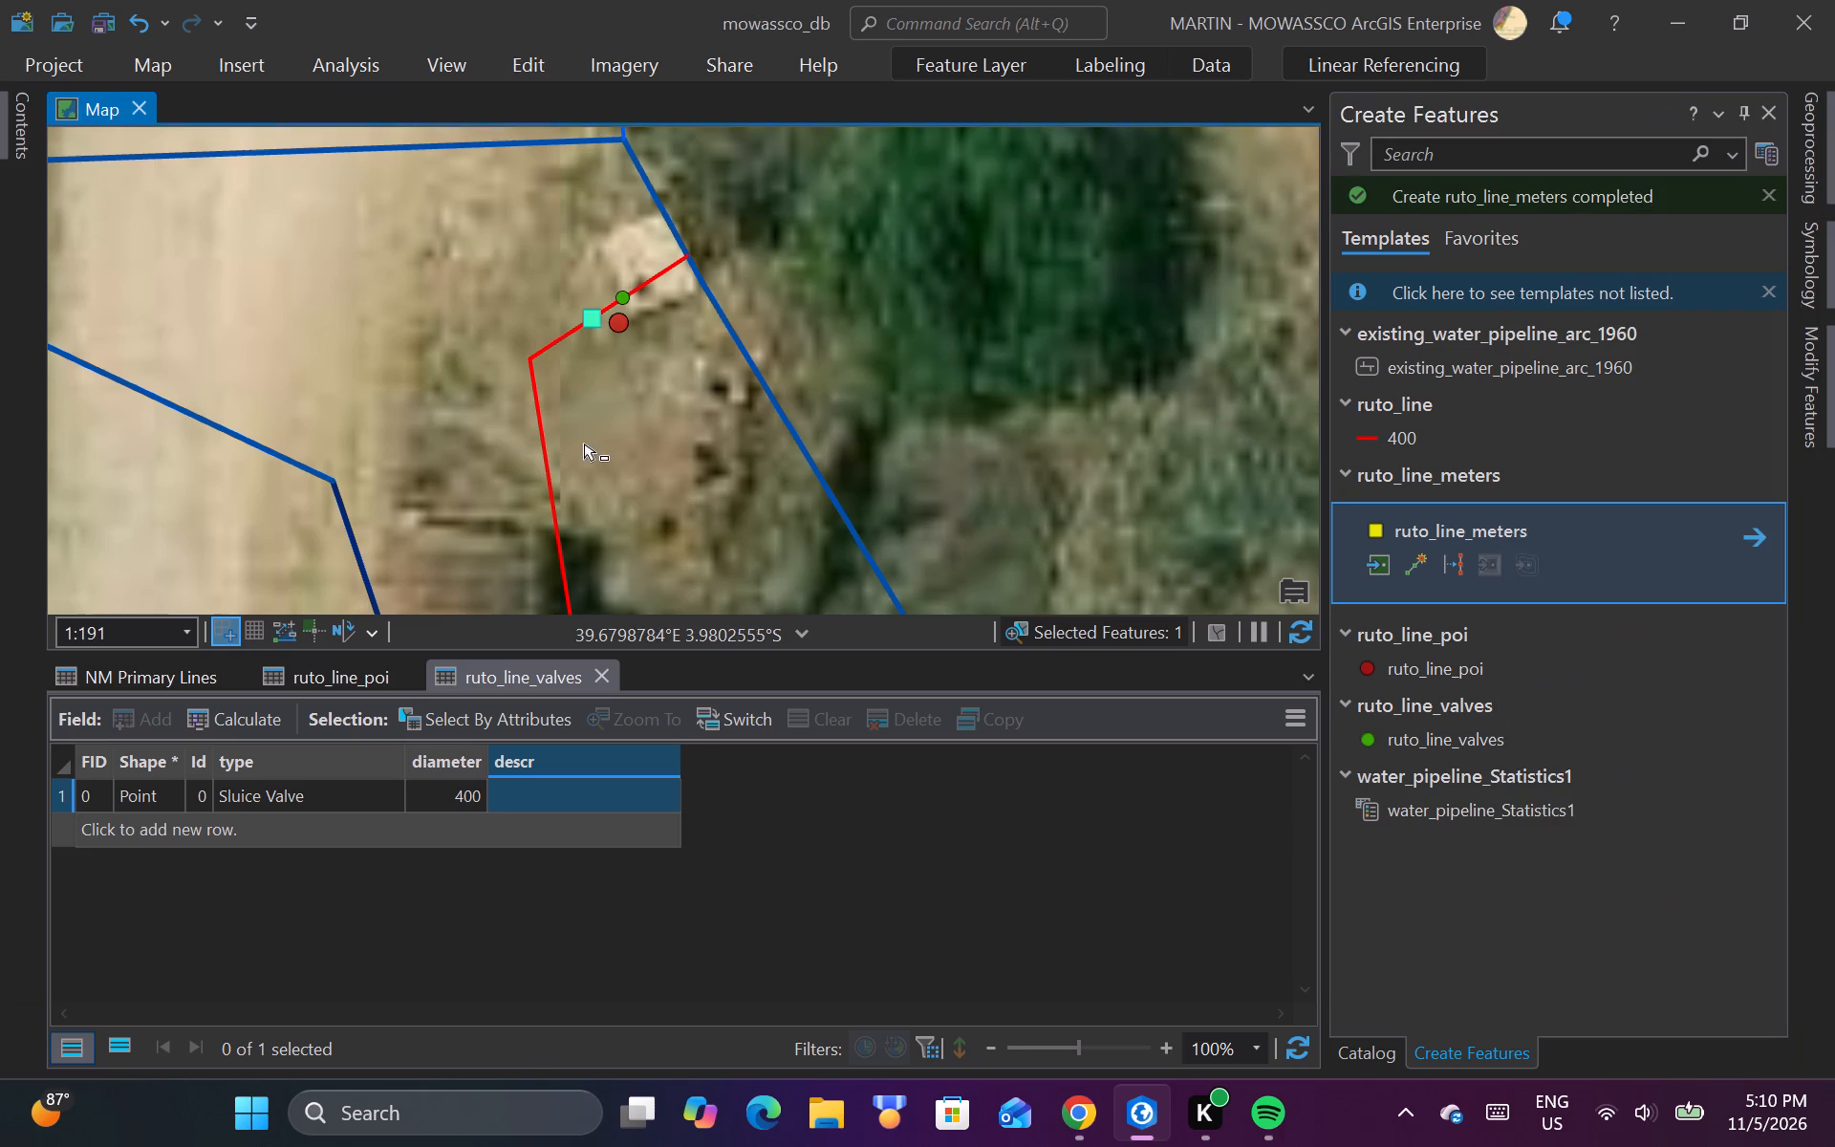
click(556, 444)
drag(489, 395, 584, 465)
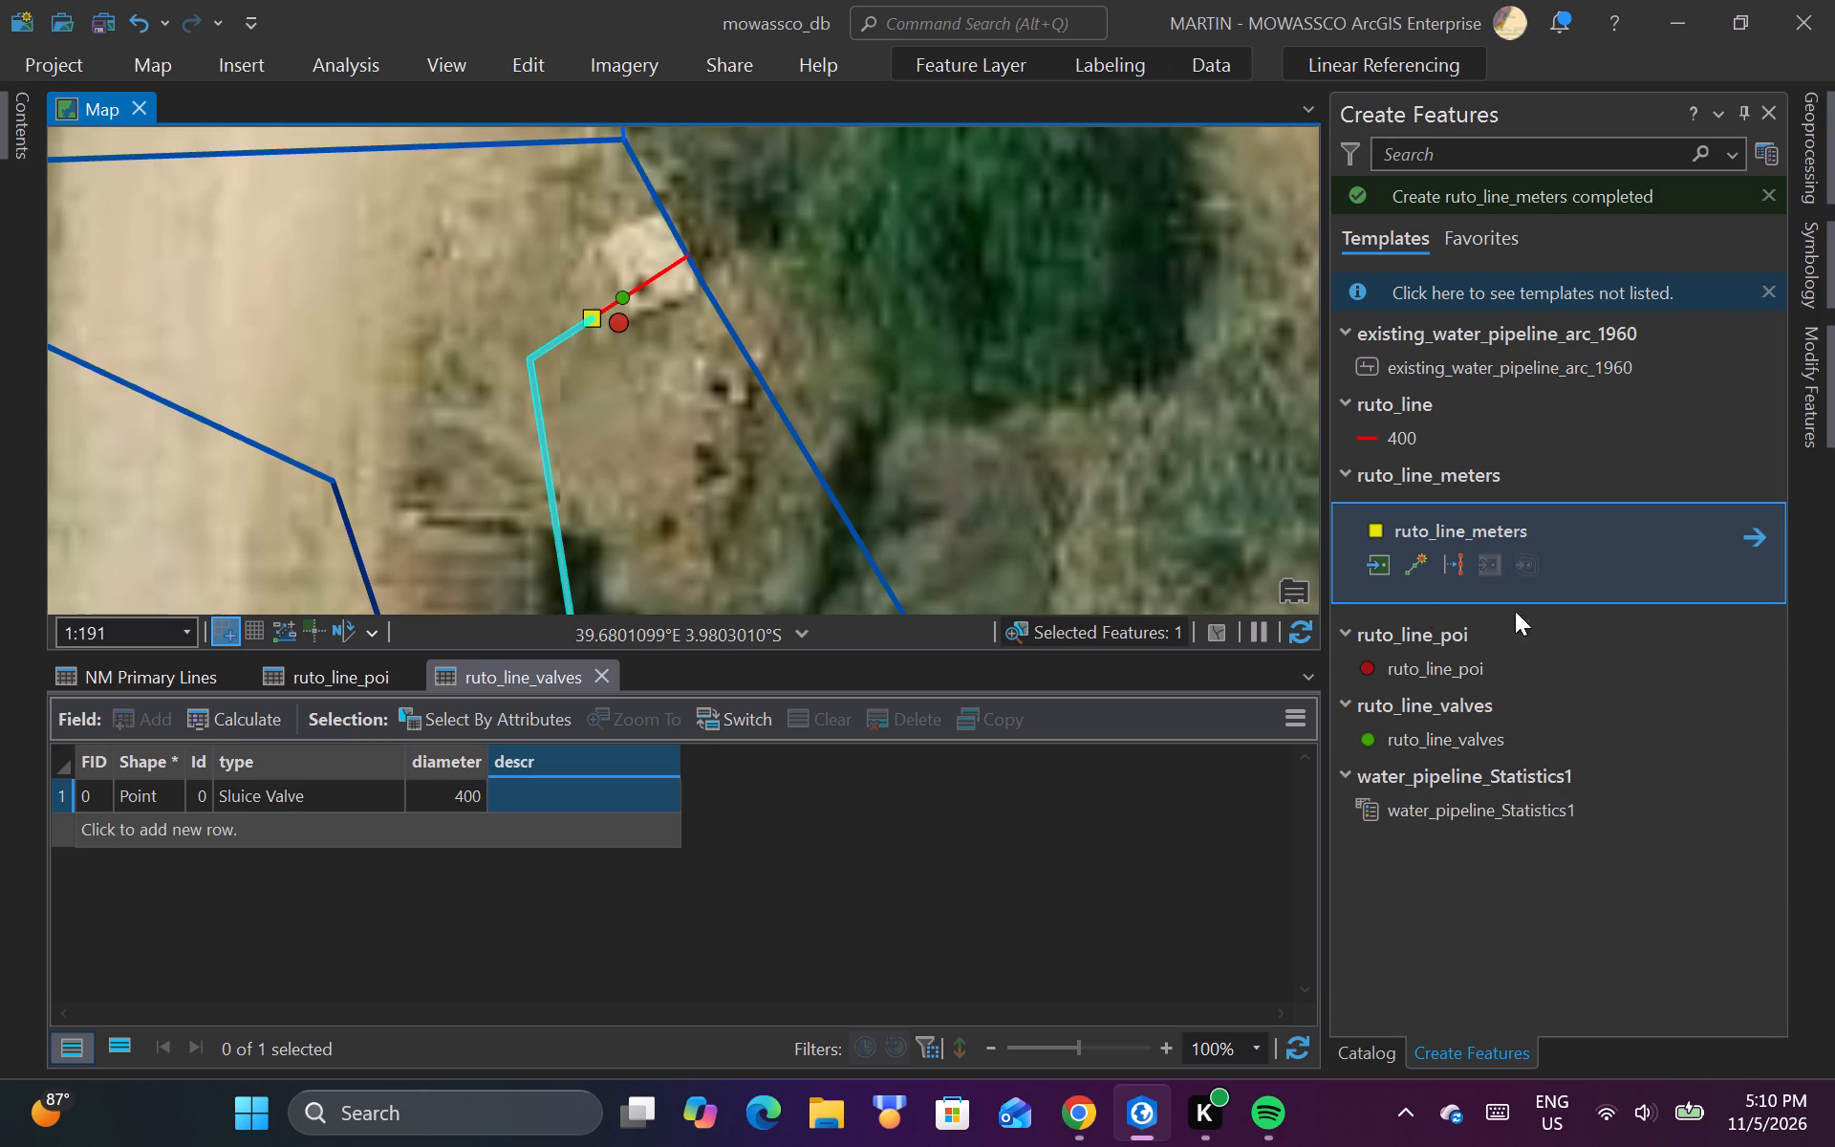
click(1817, 361)
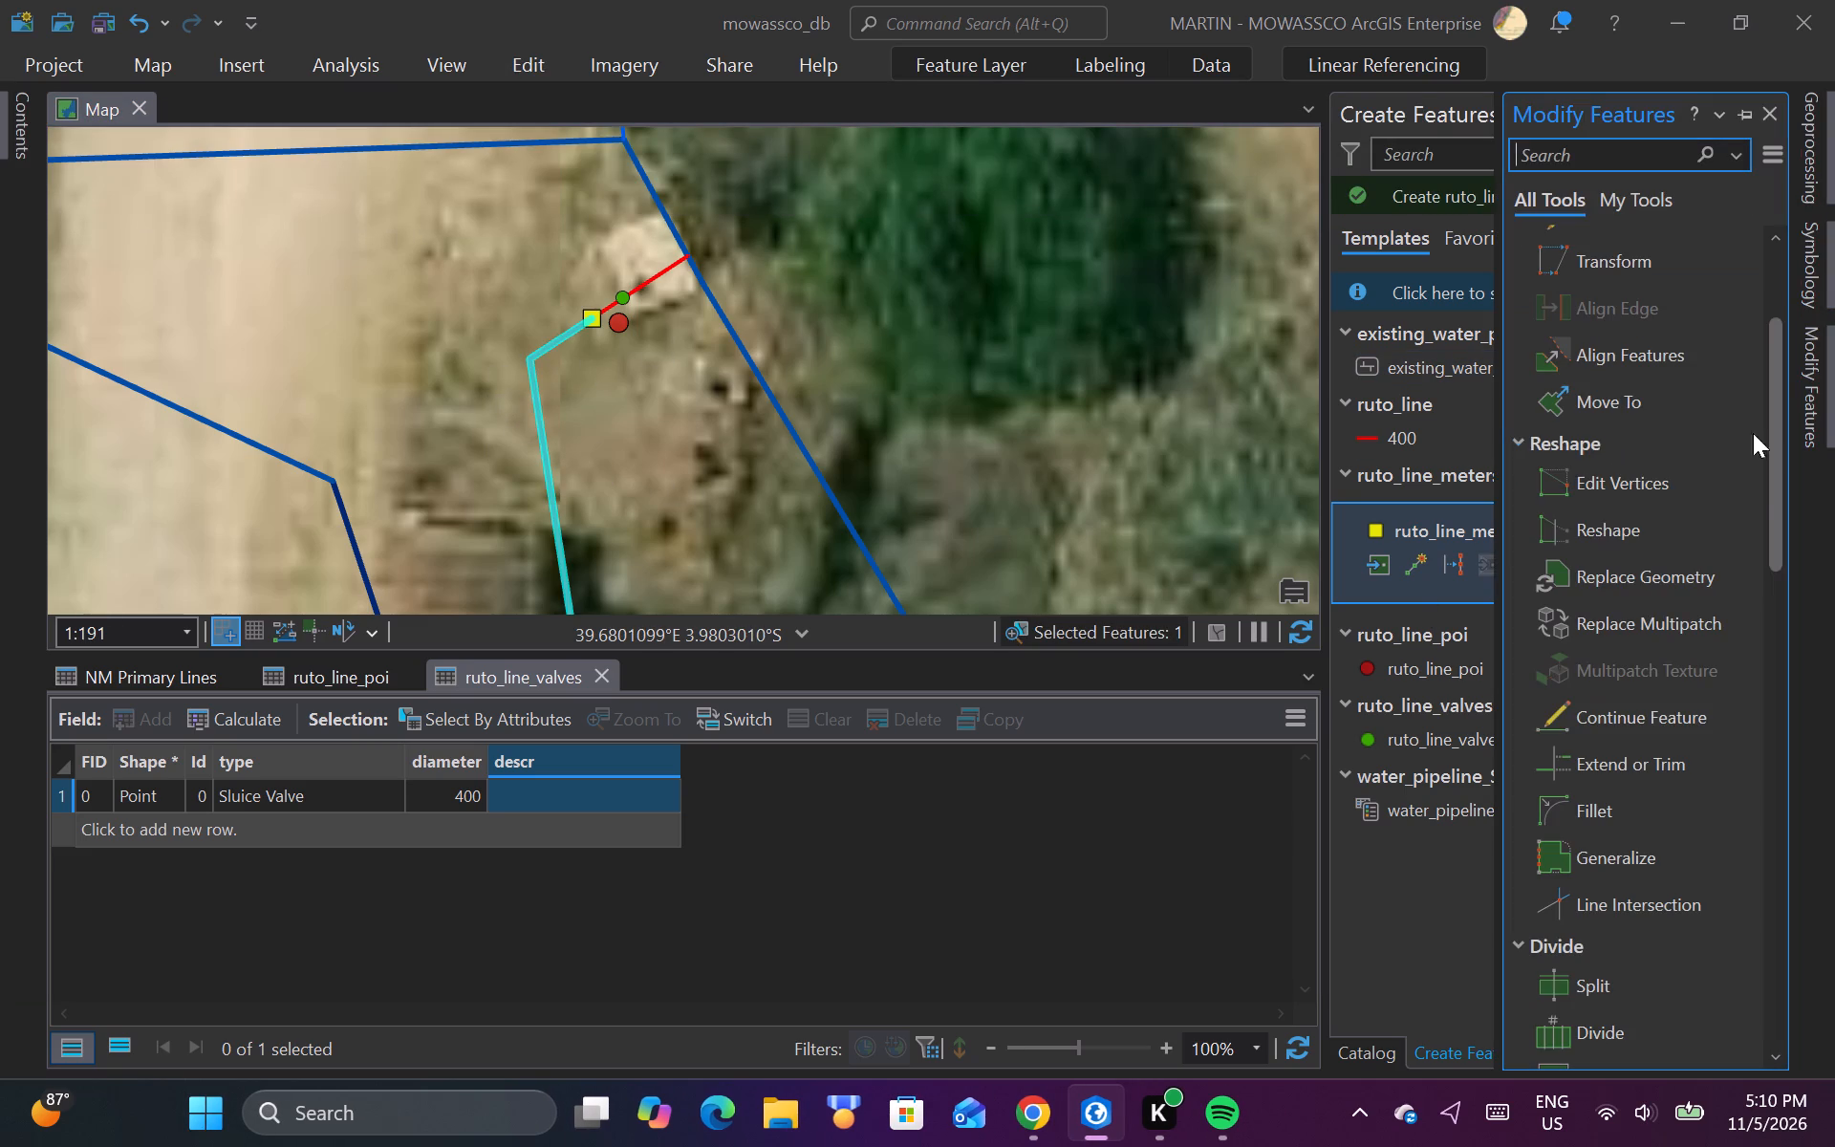
click(1609, 994)
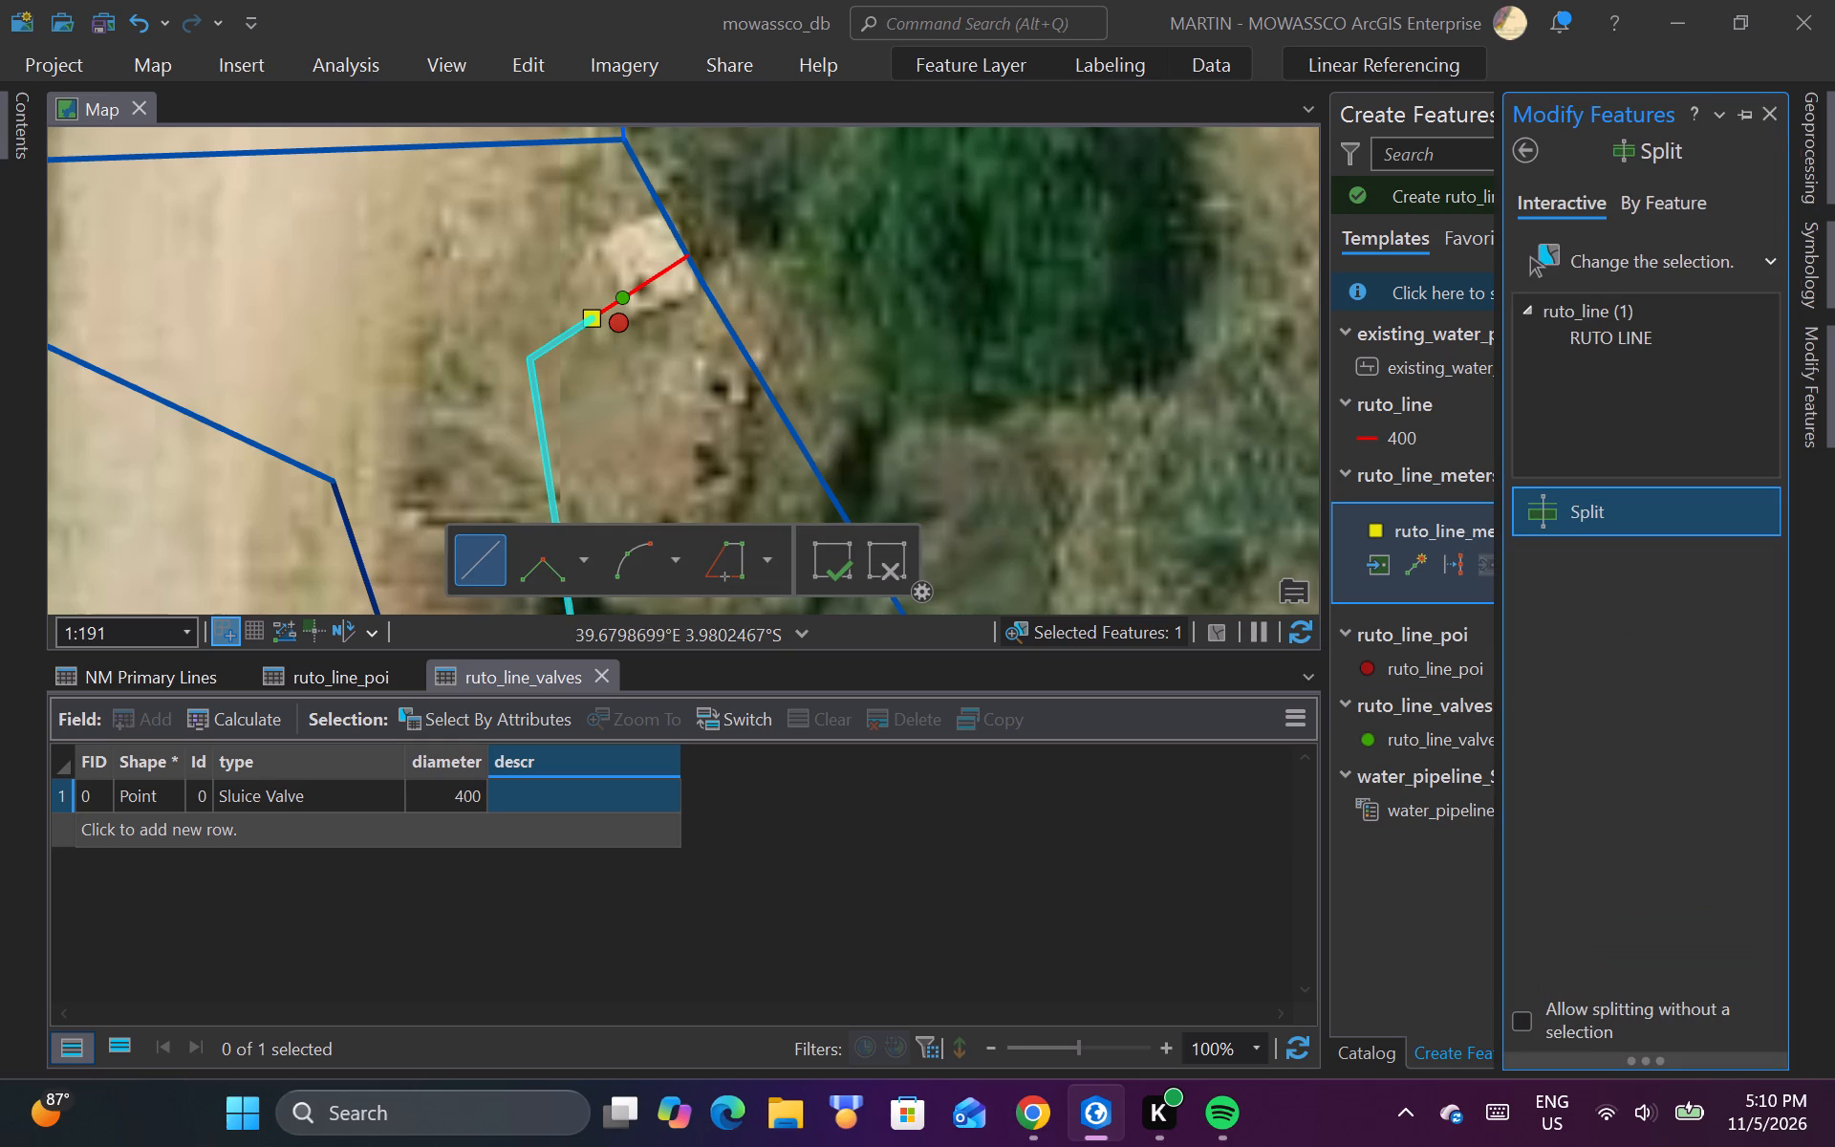
click(529, 364)
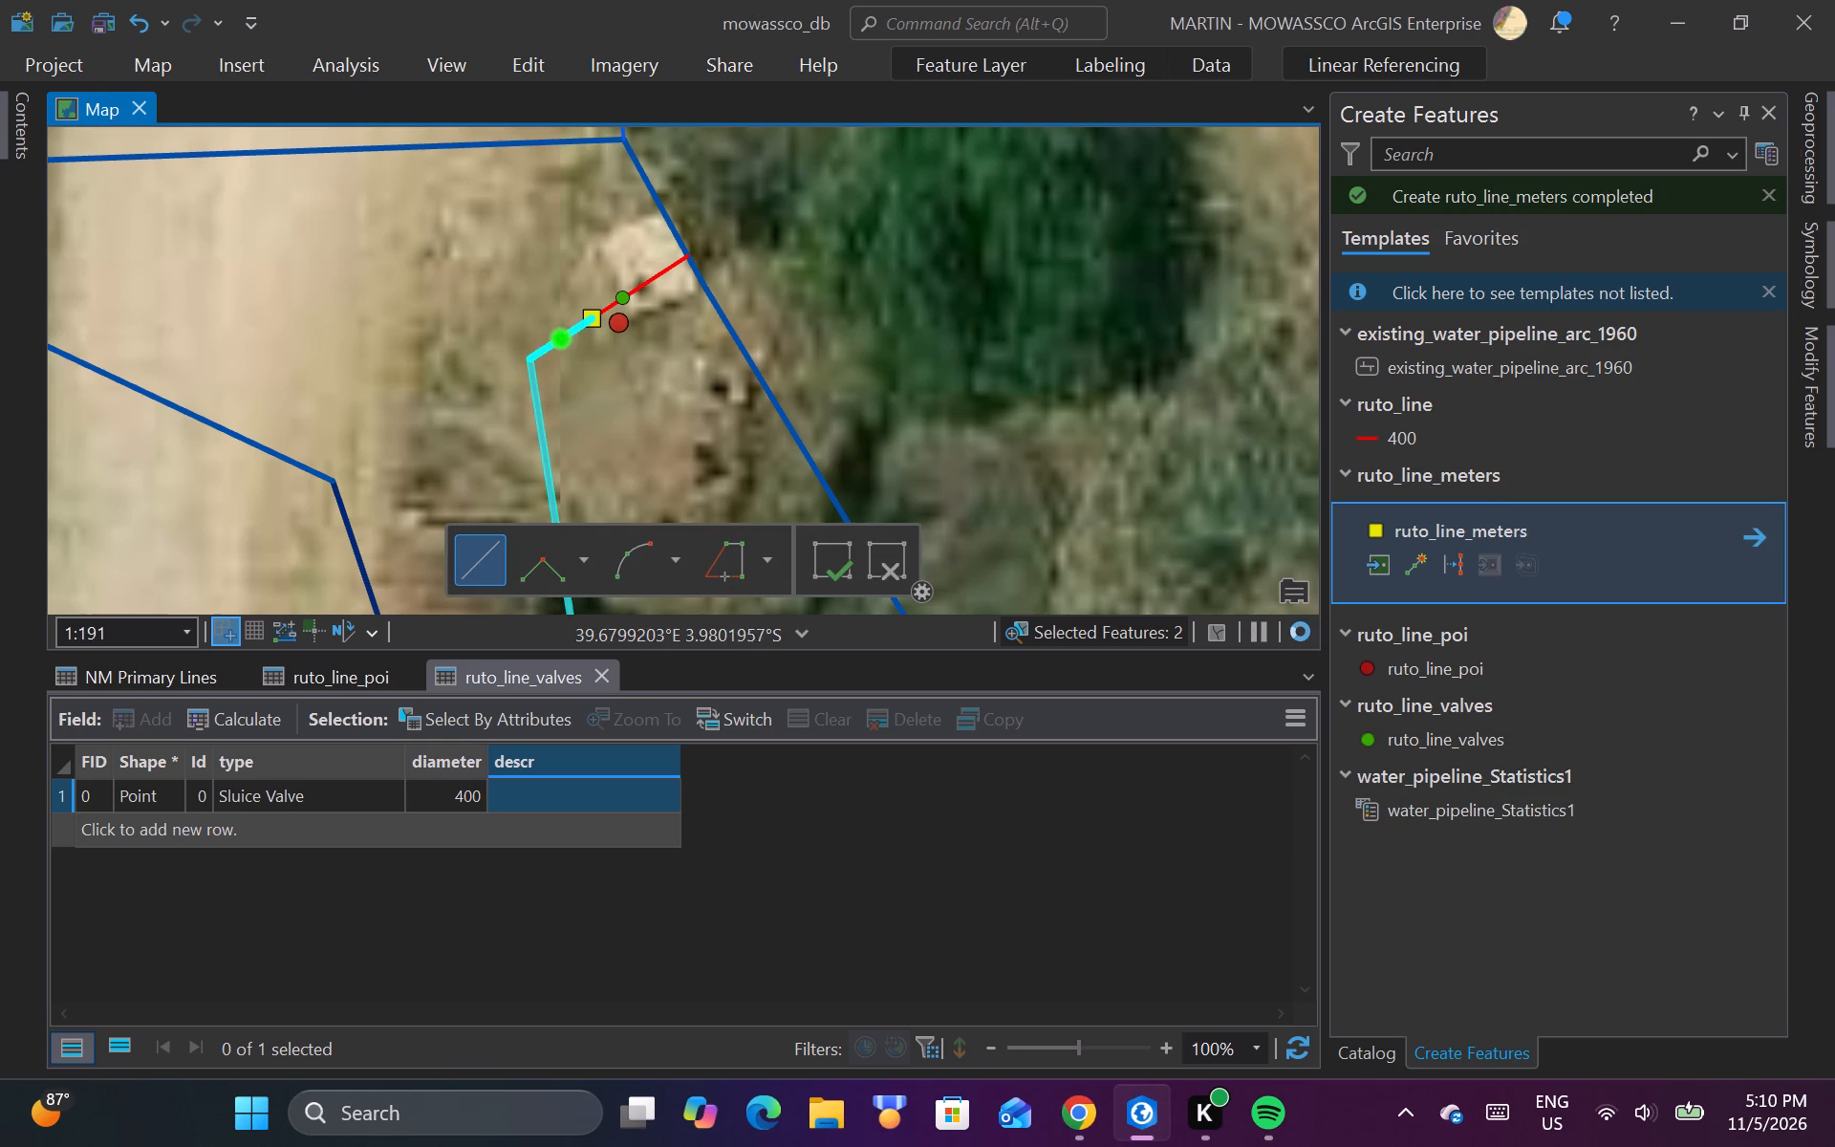
Follow ruto_line southward and examine its alignment around the next ruto_line_poi point beside the dirt road.
scroll(713, 248, down, 3)
scroll(581, 242, down, 1)
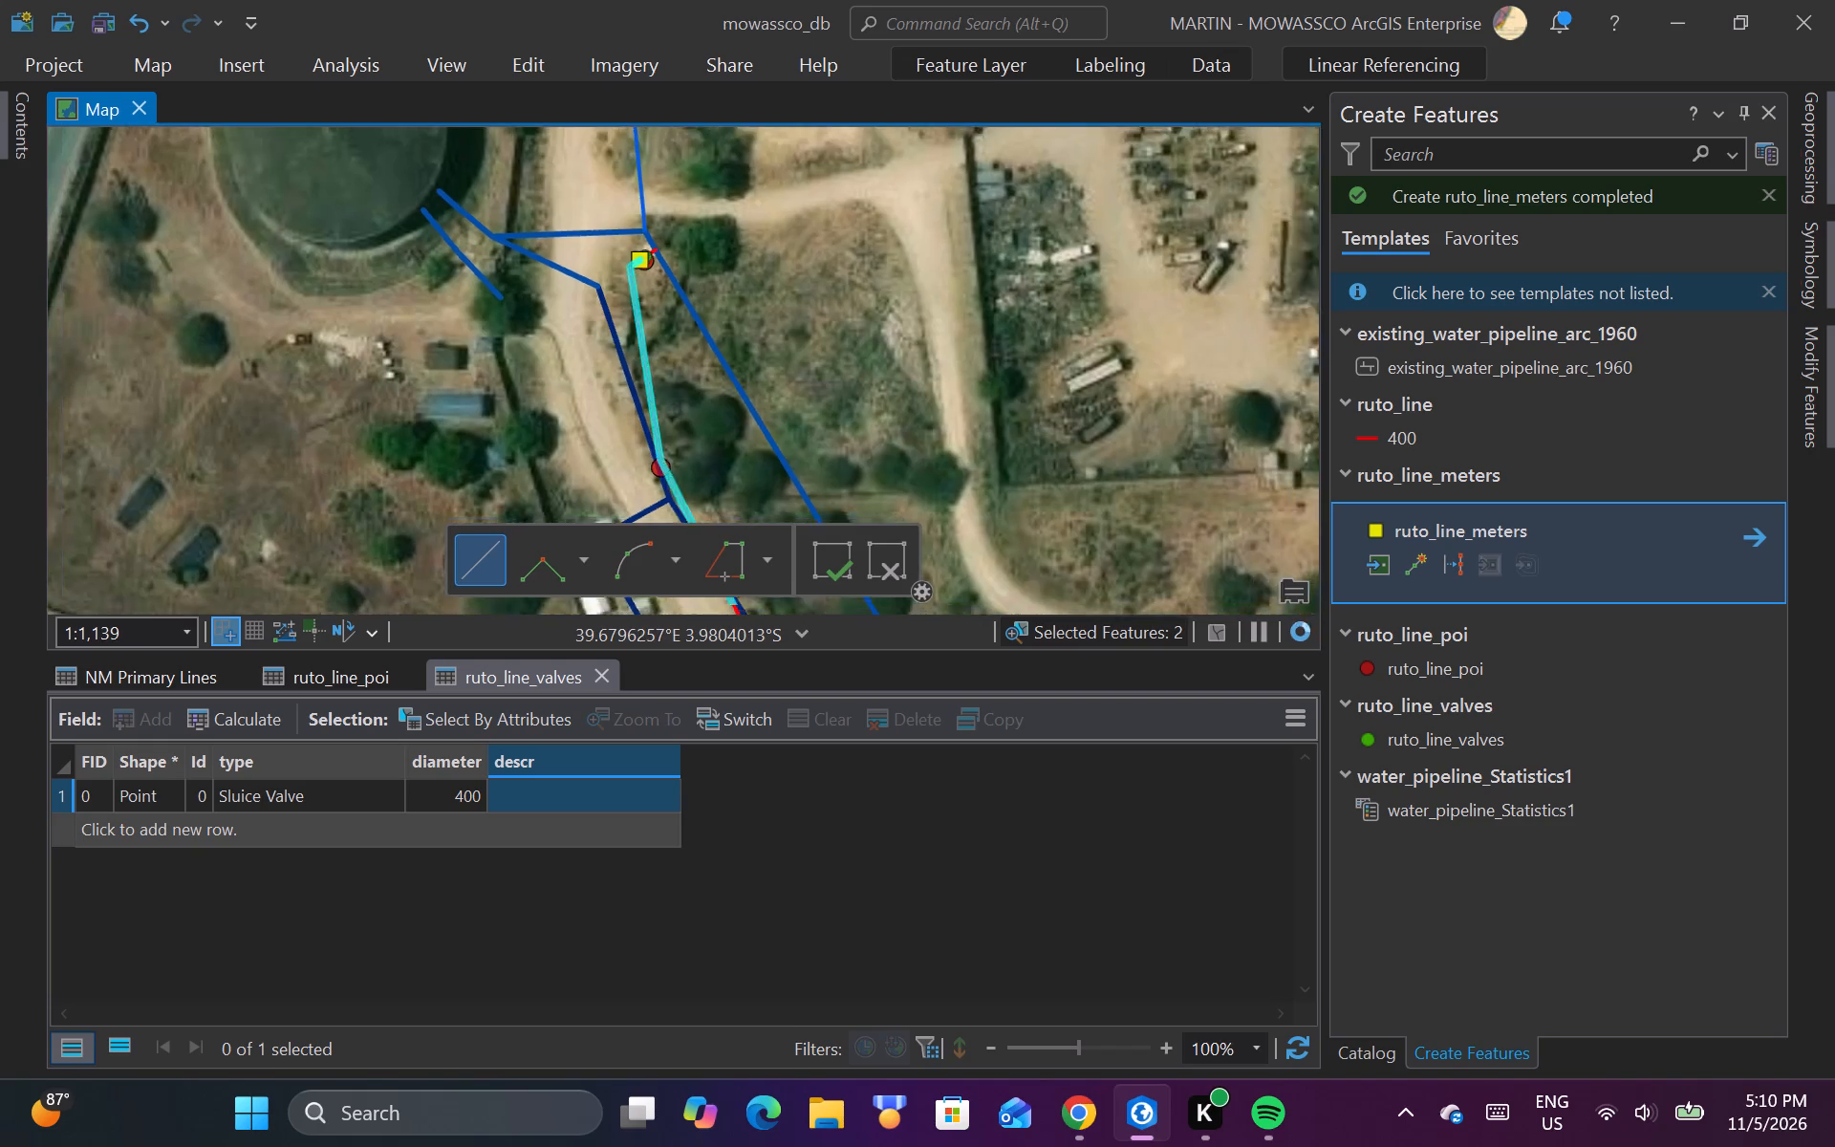
scroll(510, 355, down, 1)
scroll(612, 481, up, 3)
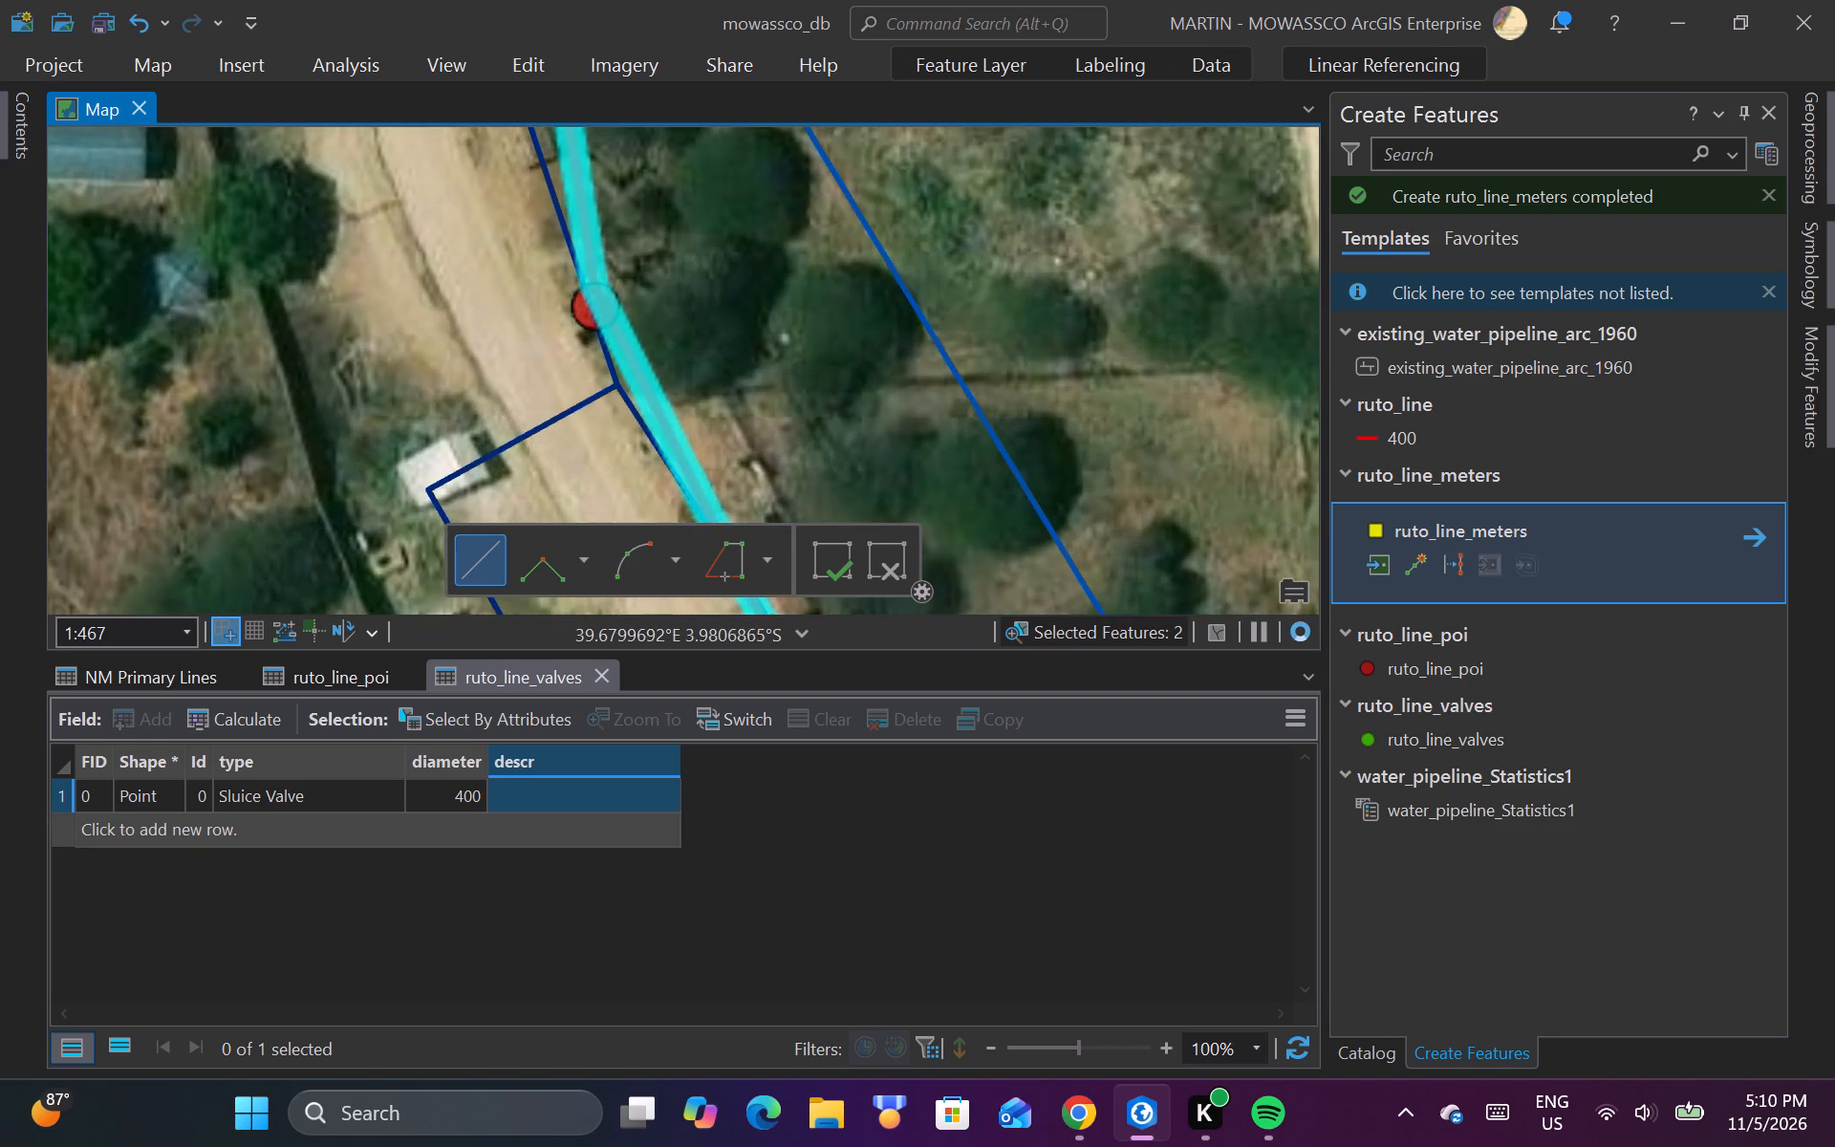
scroll(651, 306, up, 1)
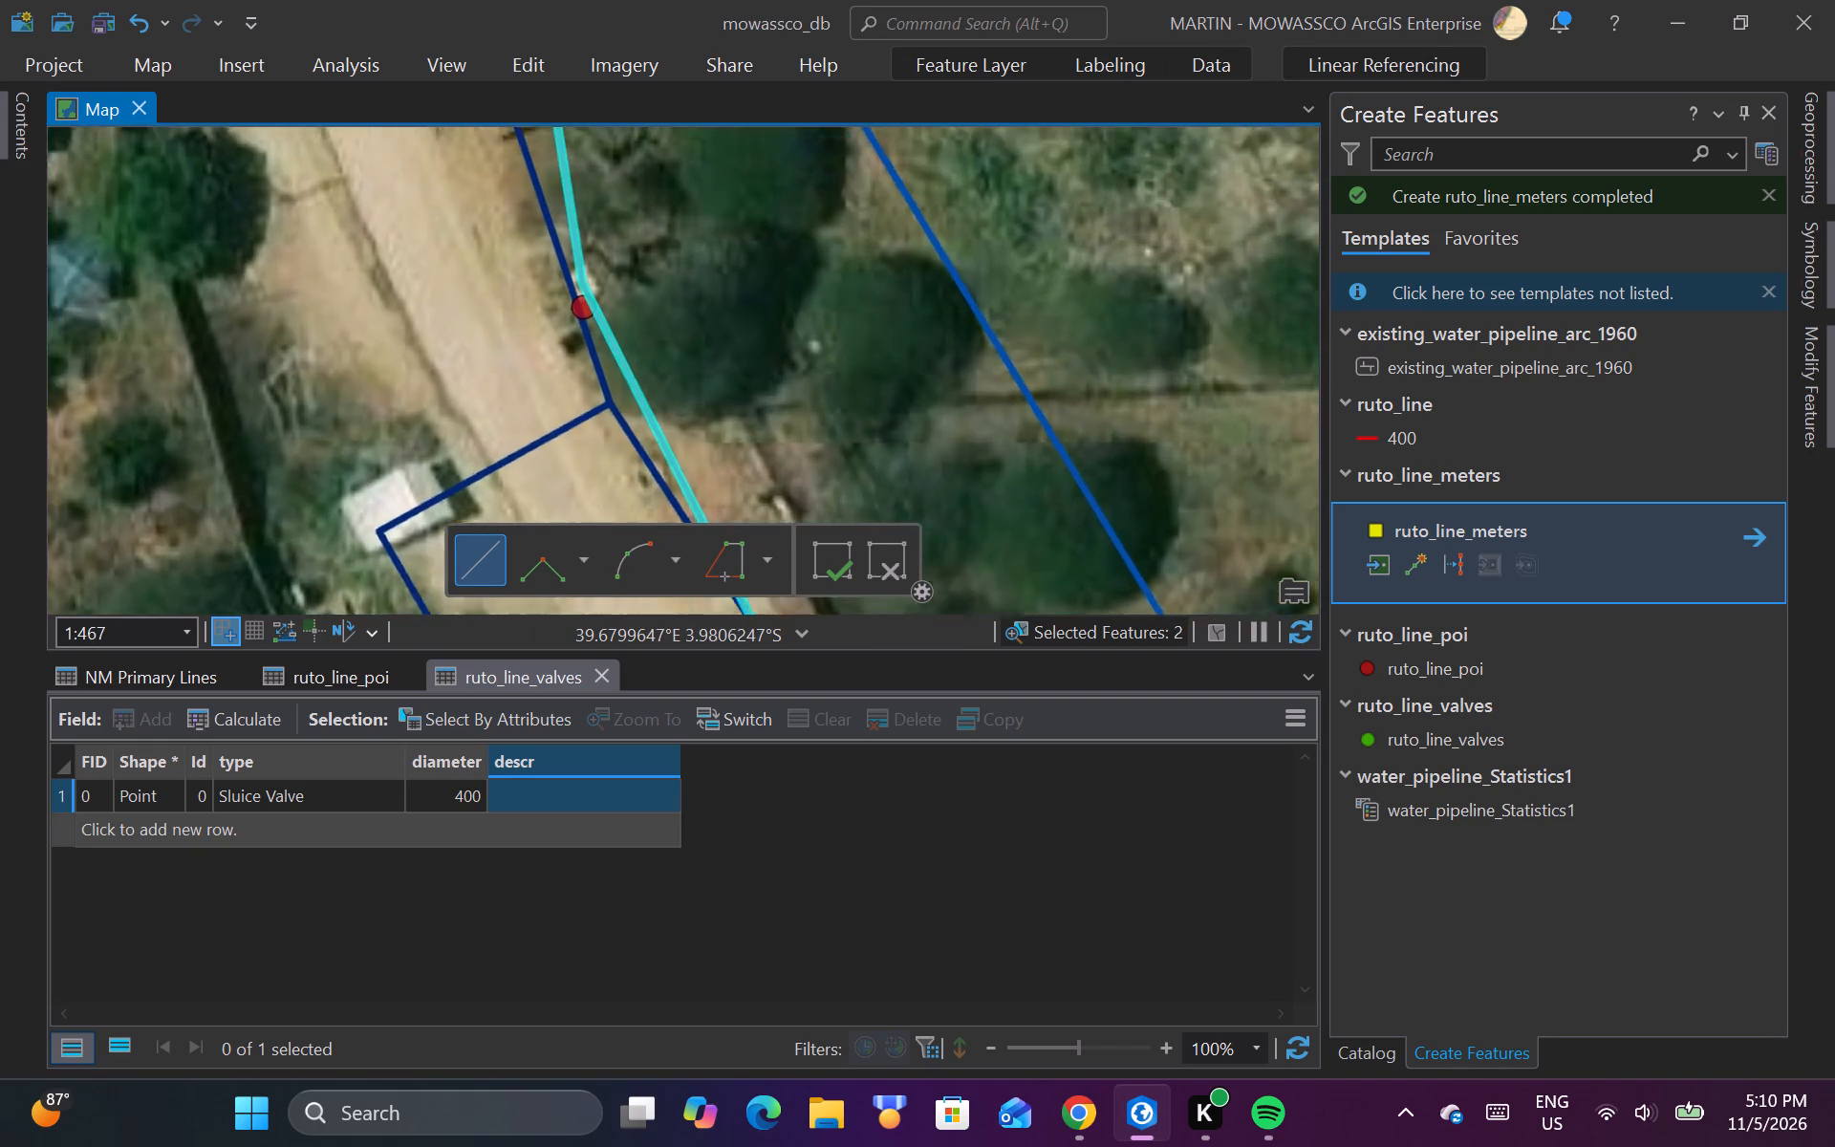
scroll(665, 301, down, 1)
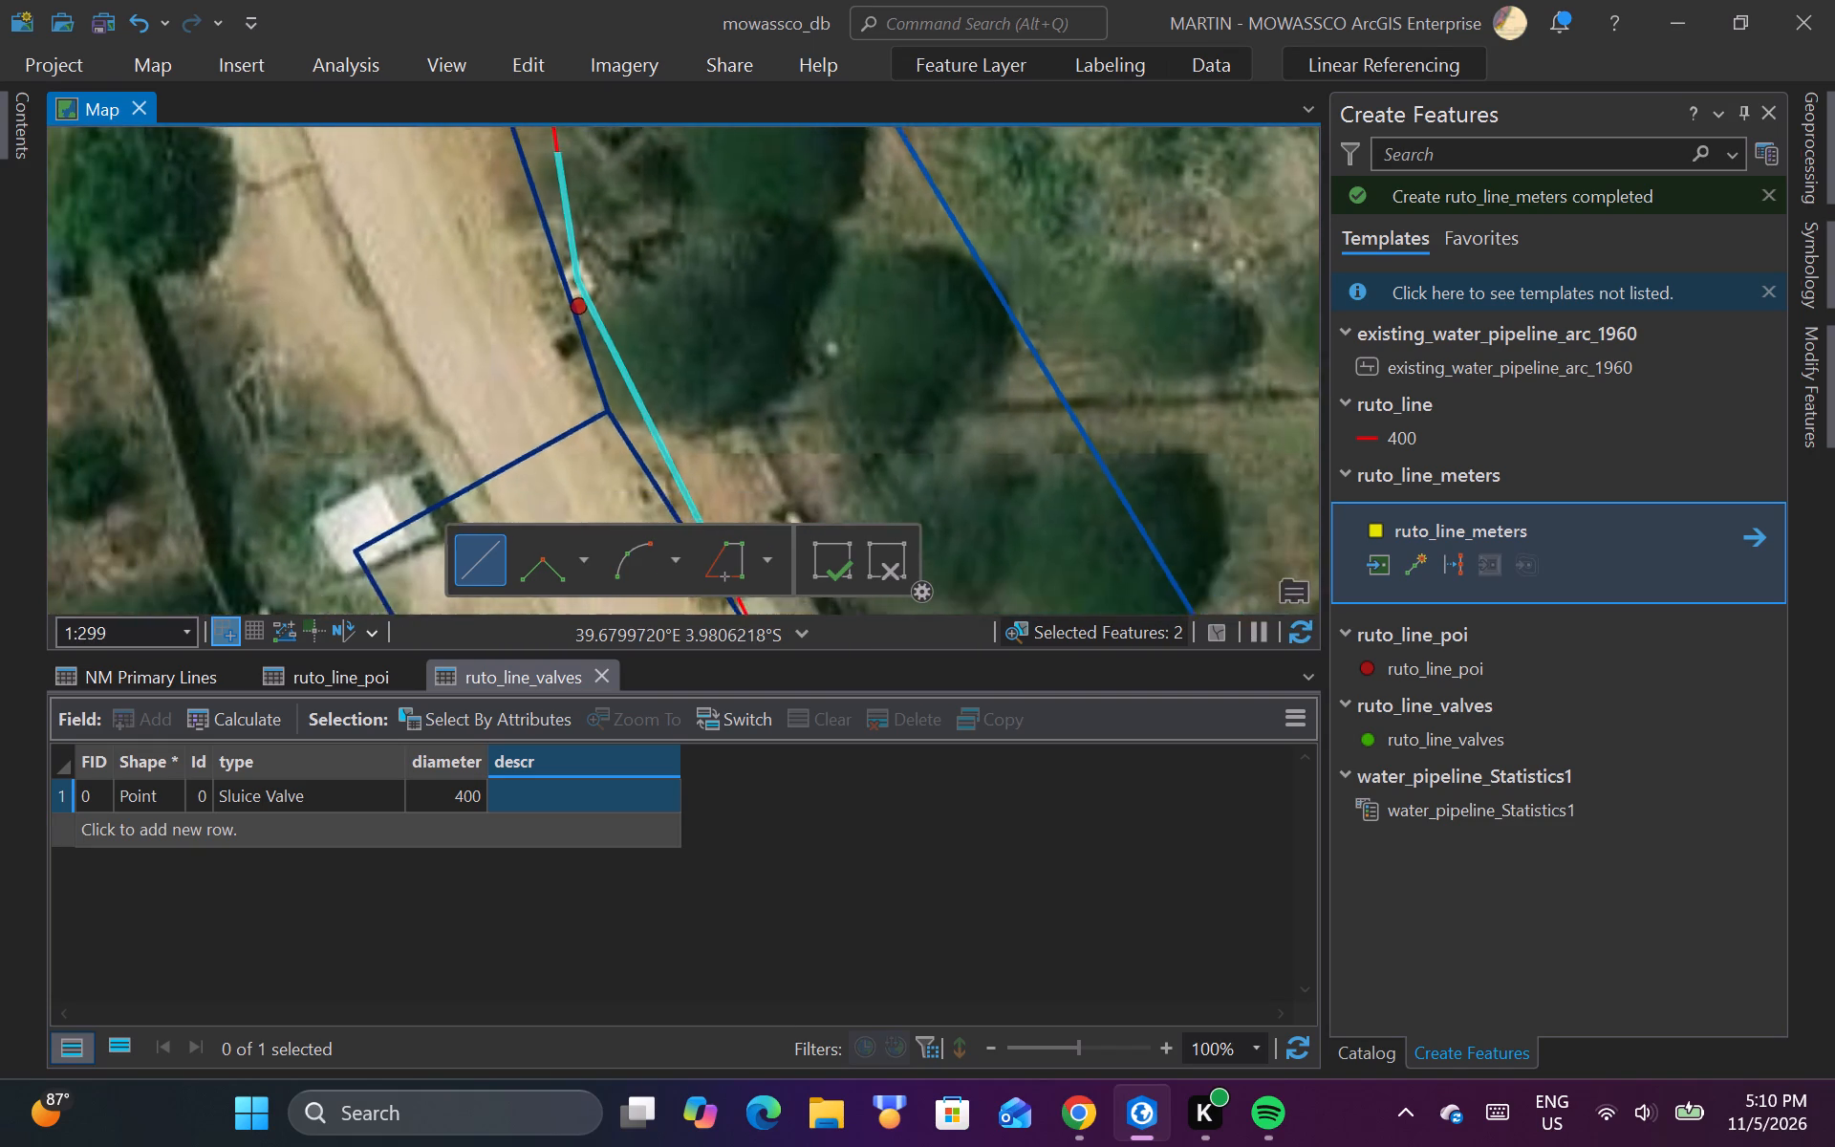
scroll(663, 307, down, 1)
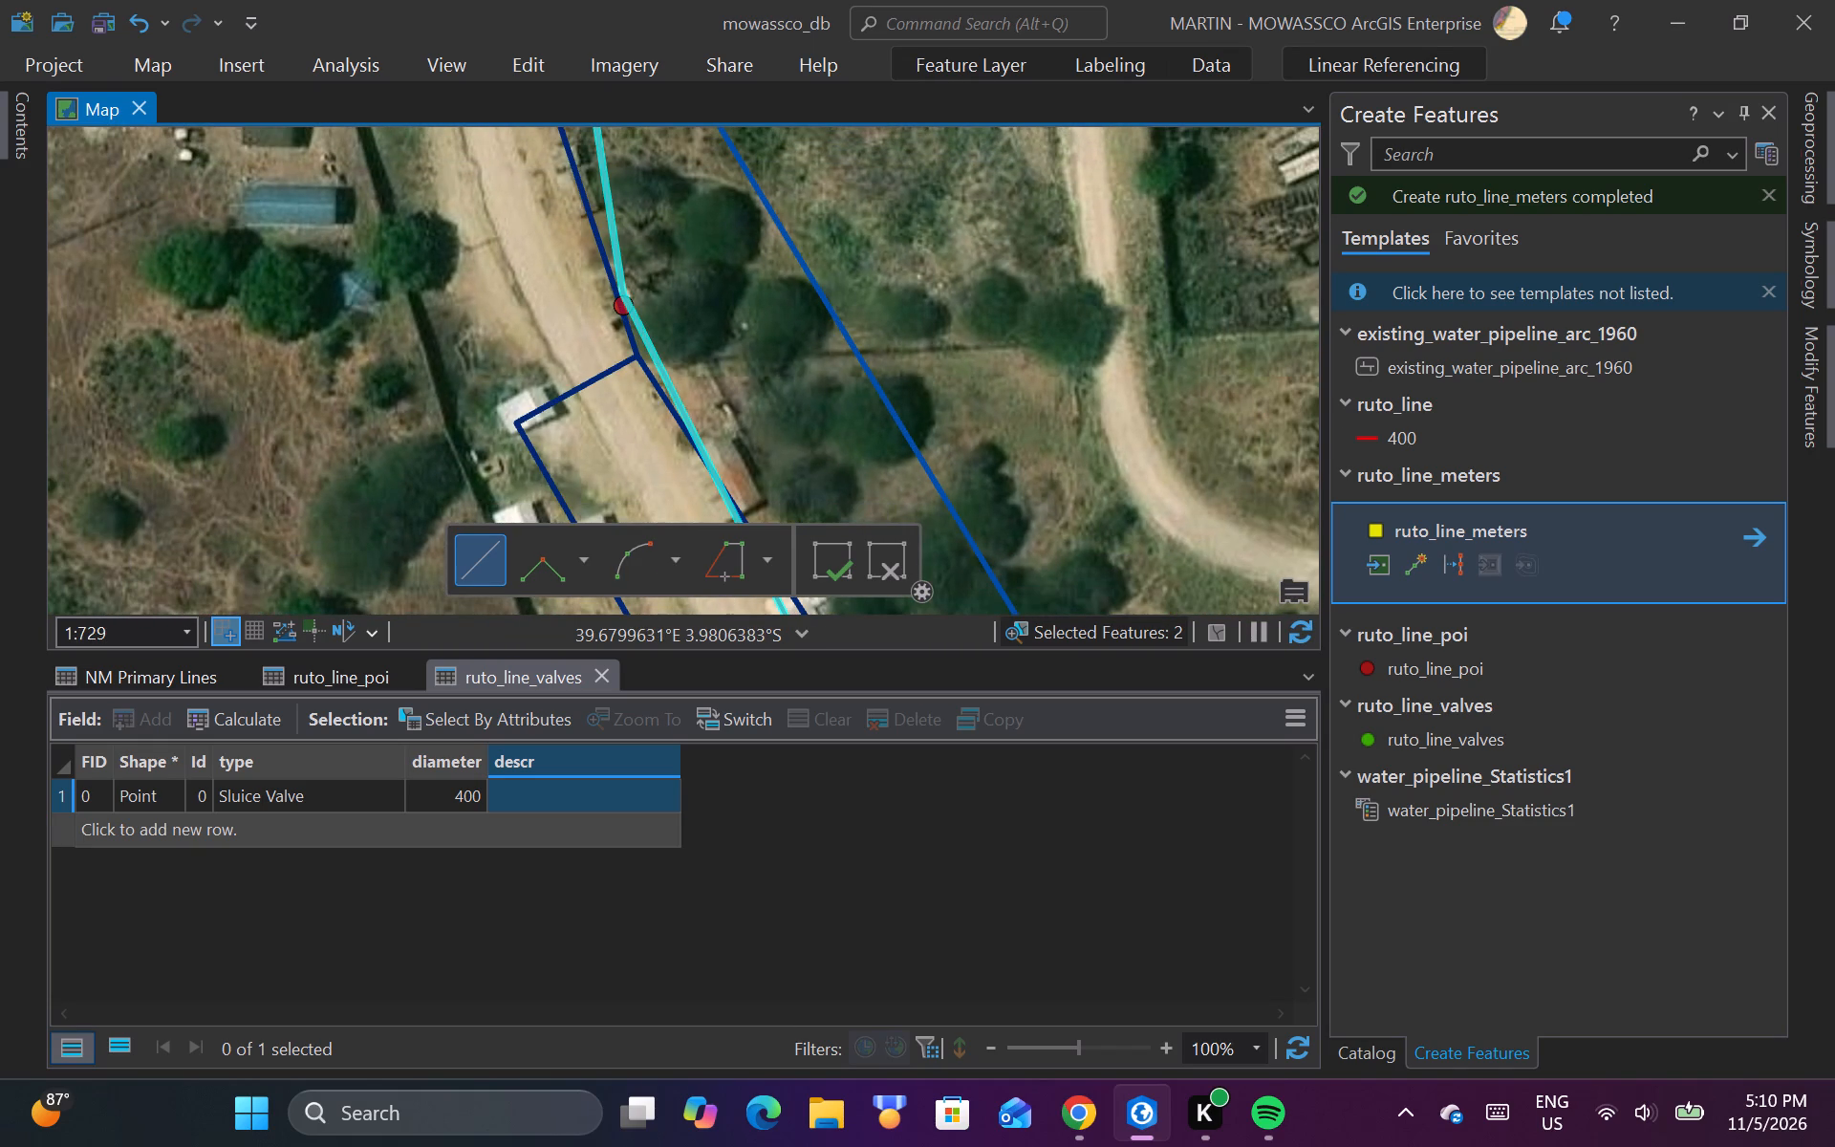
scroll(652, 306, up, 2)
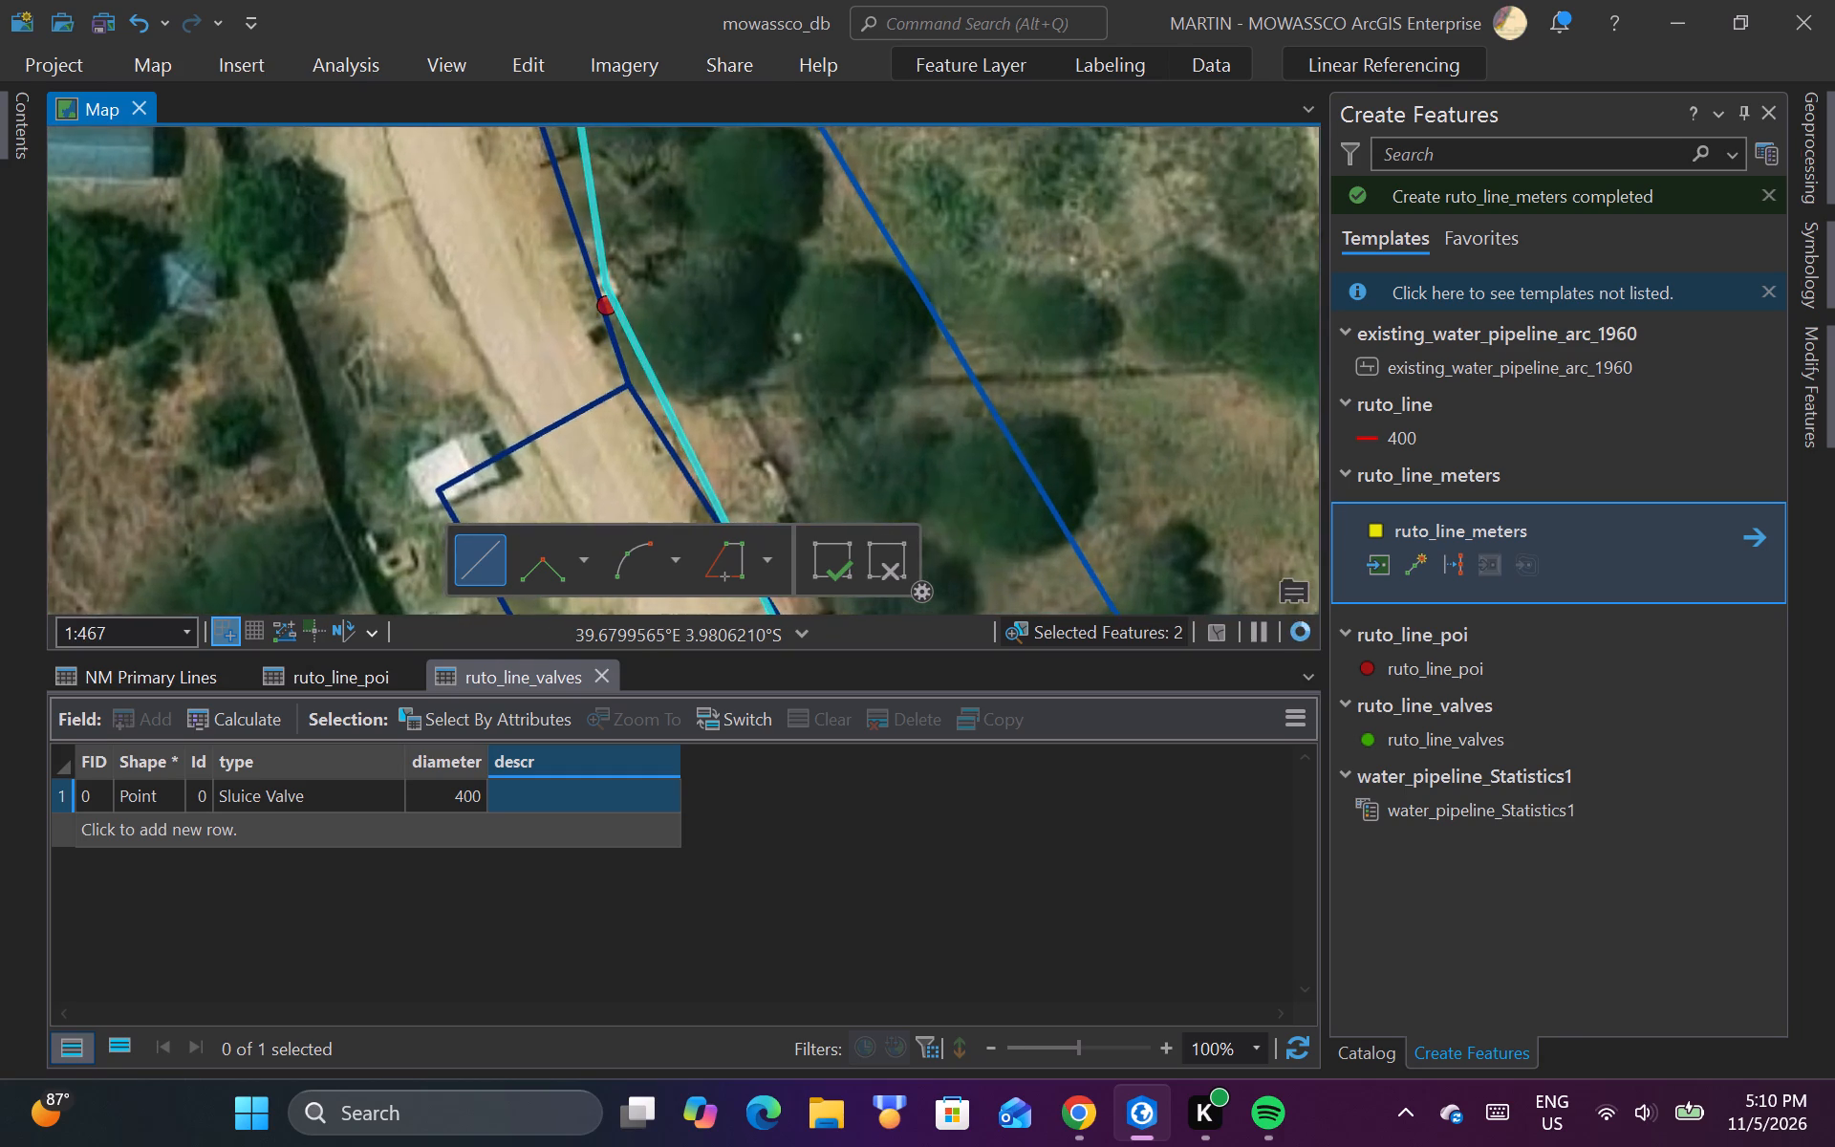
scroll(641, 298, down, 1)
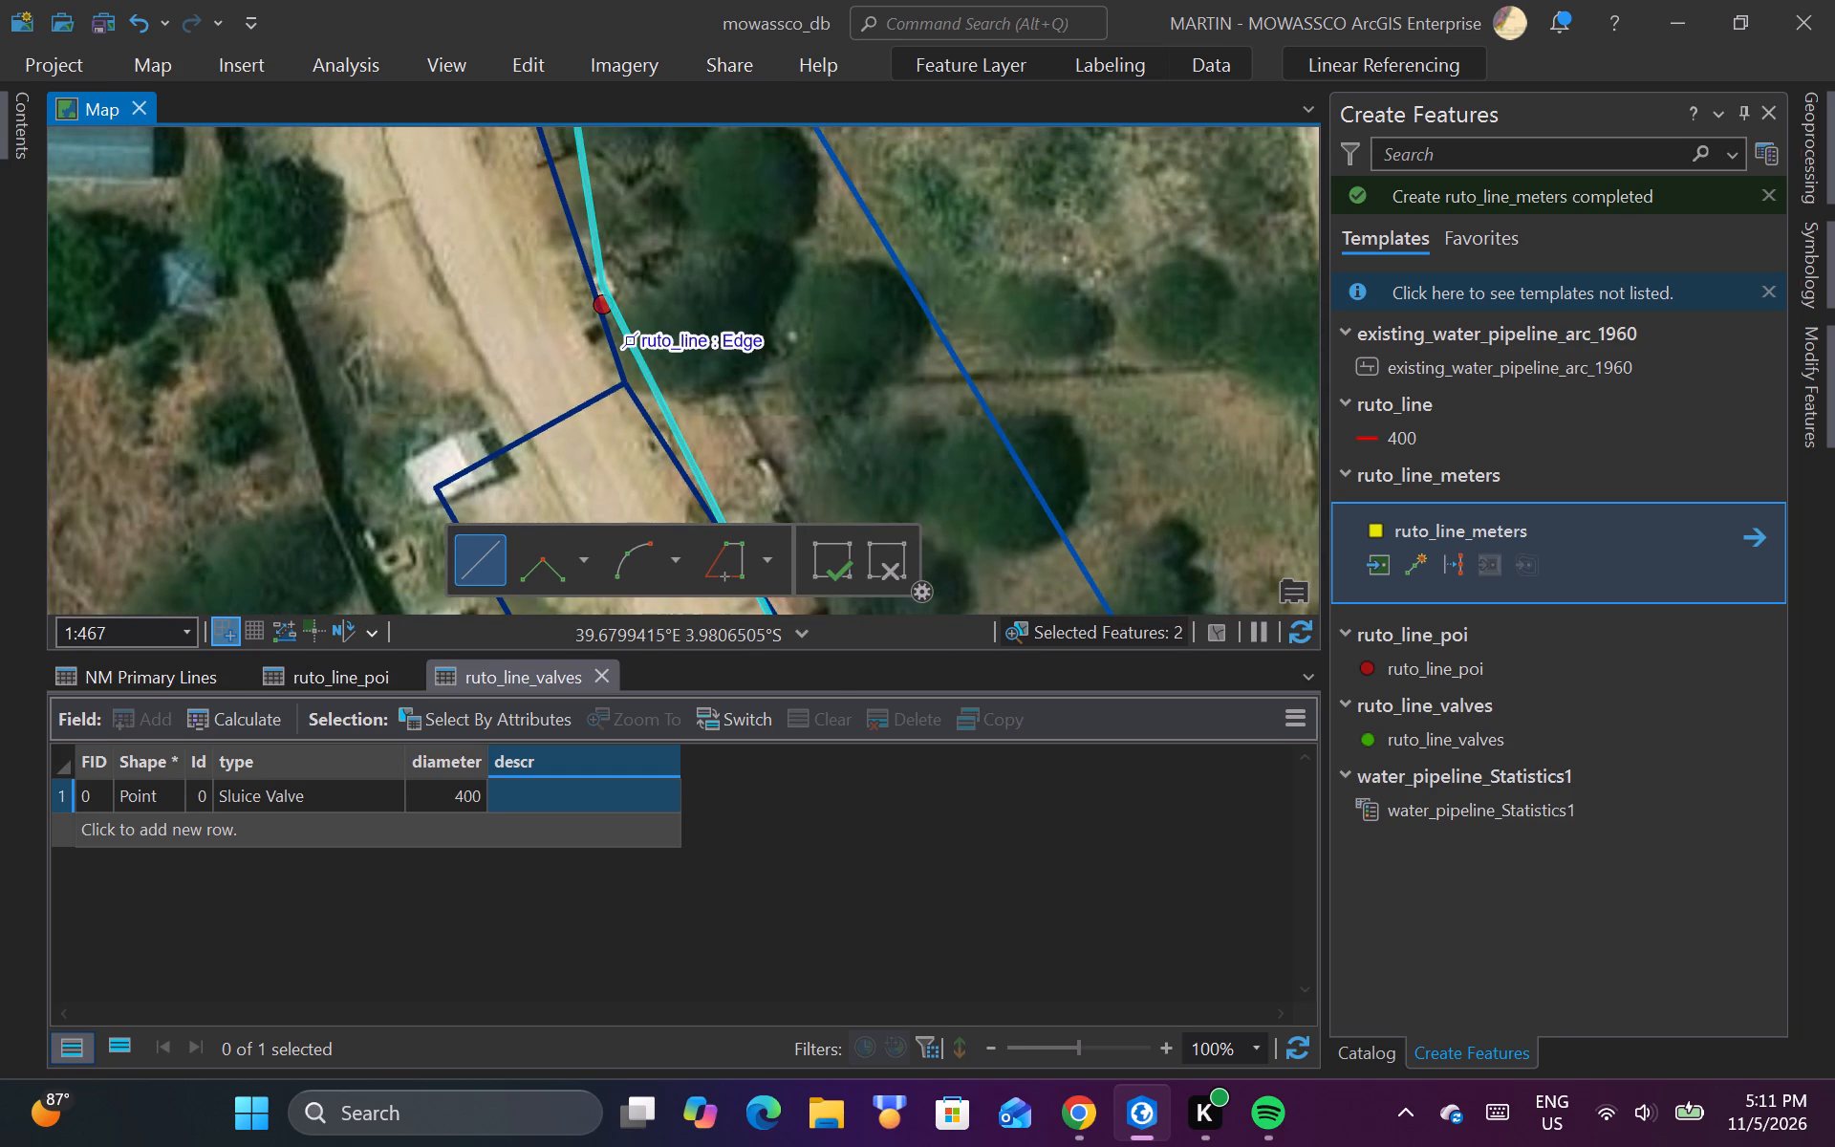
scroll(628, 299, up, 4)
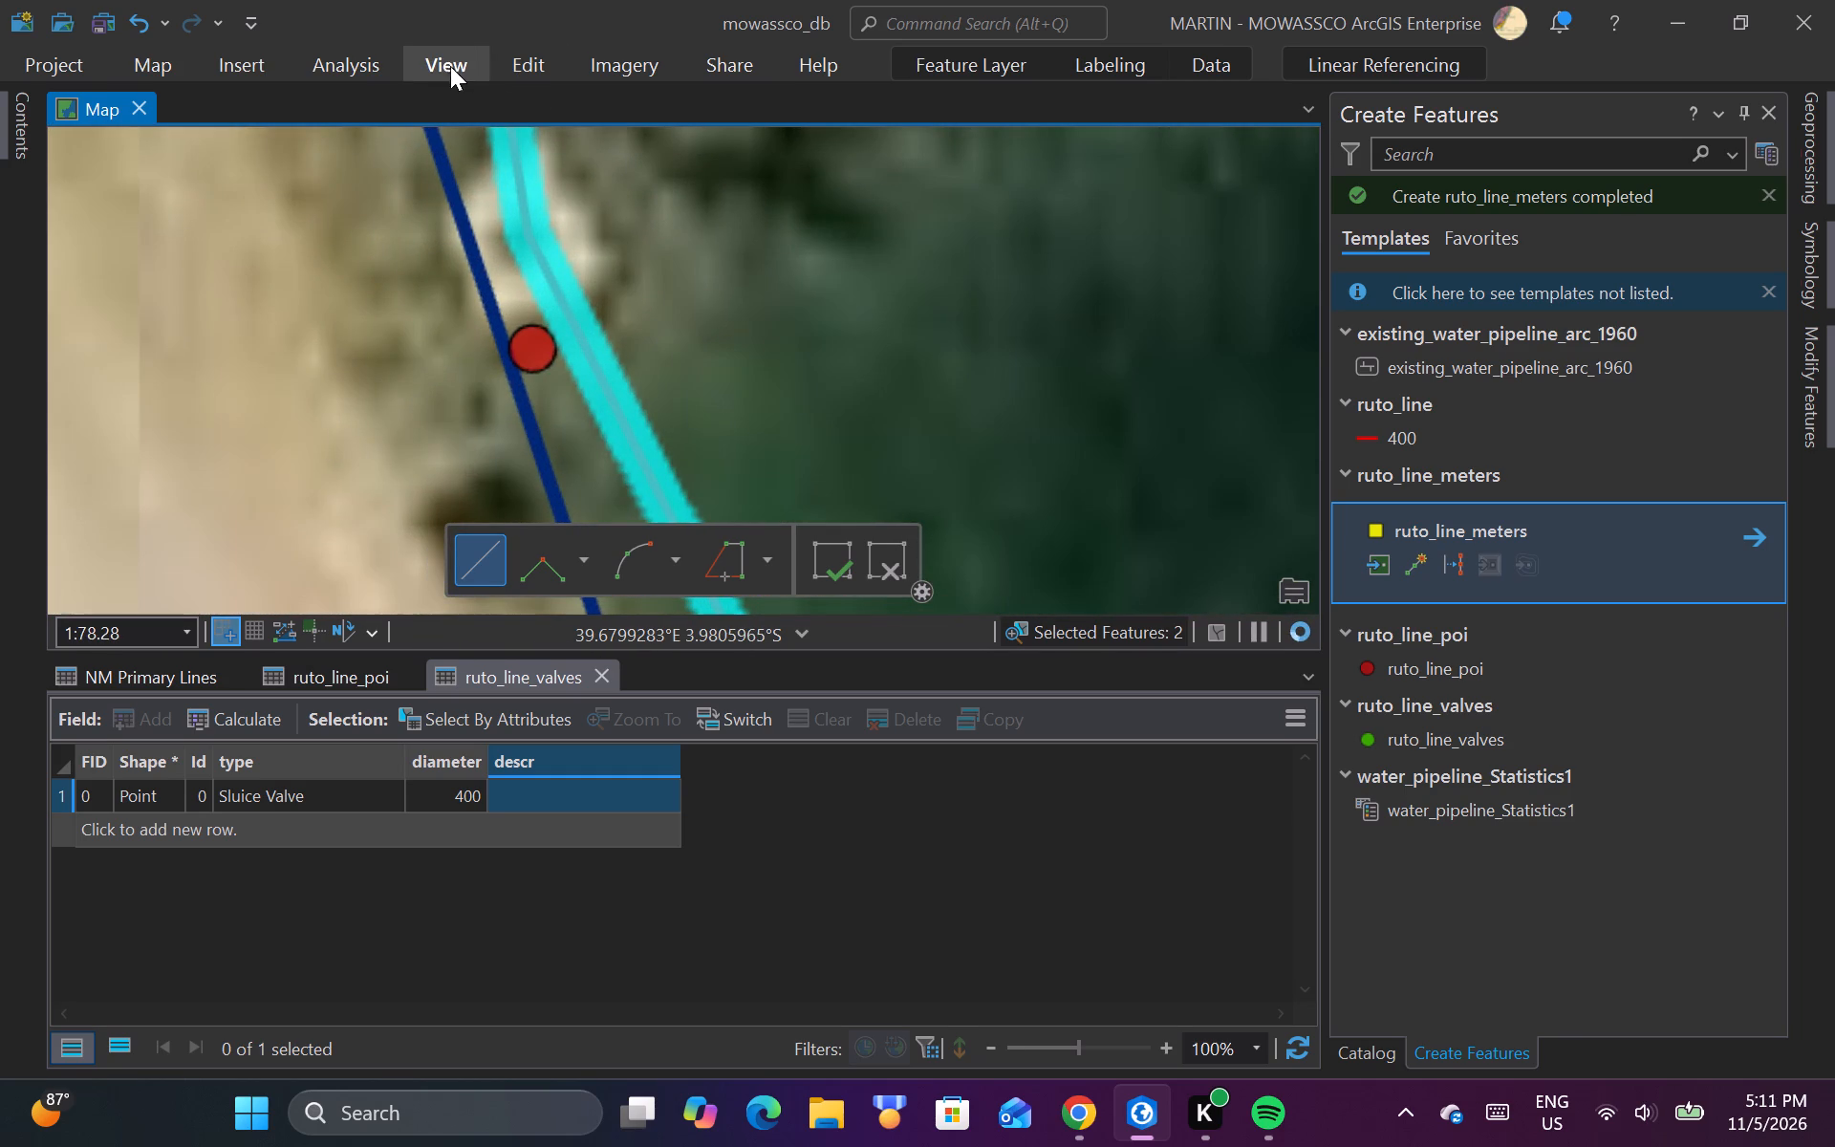
Save the feature edits.
click(507, 69)
click(218, 119)
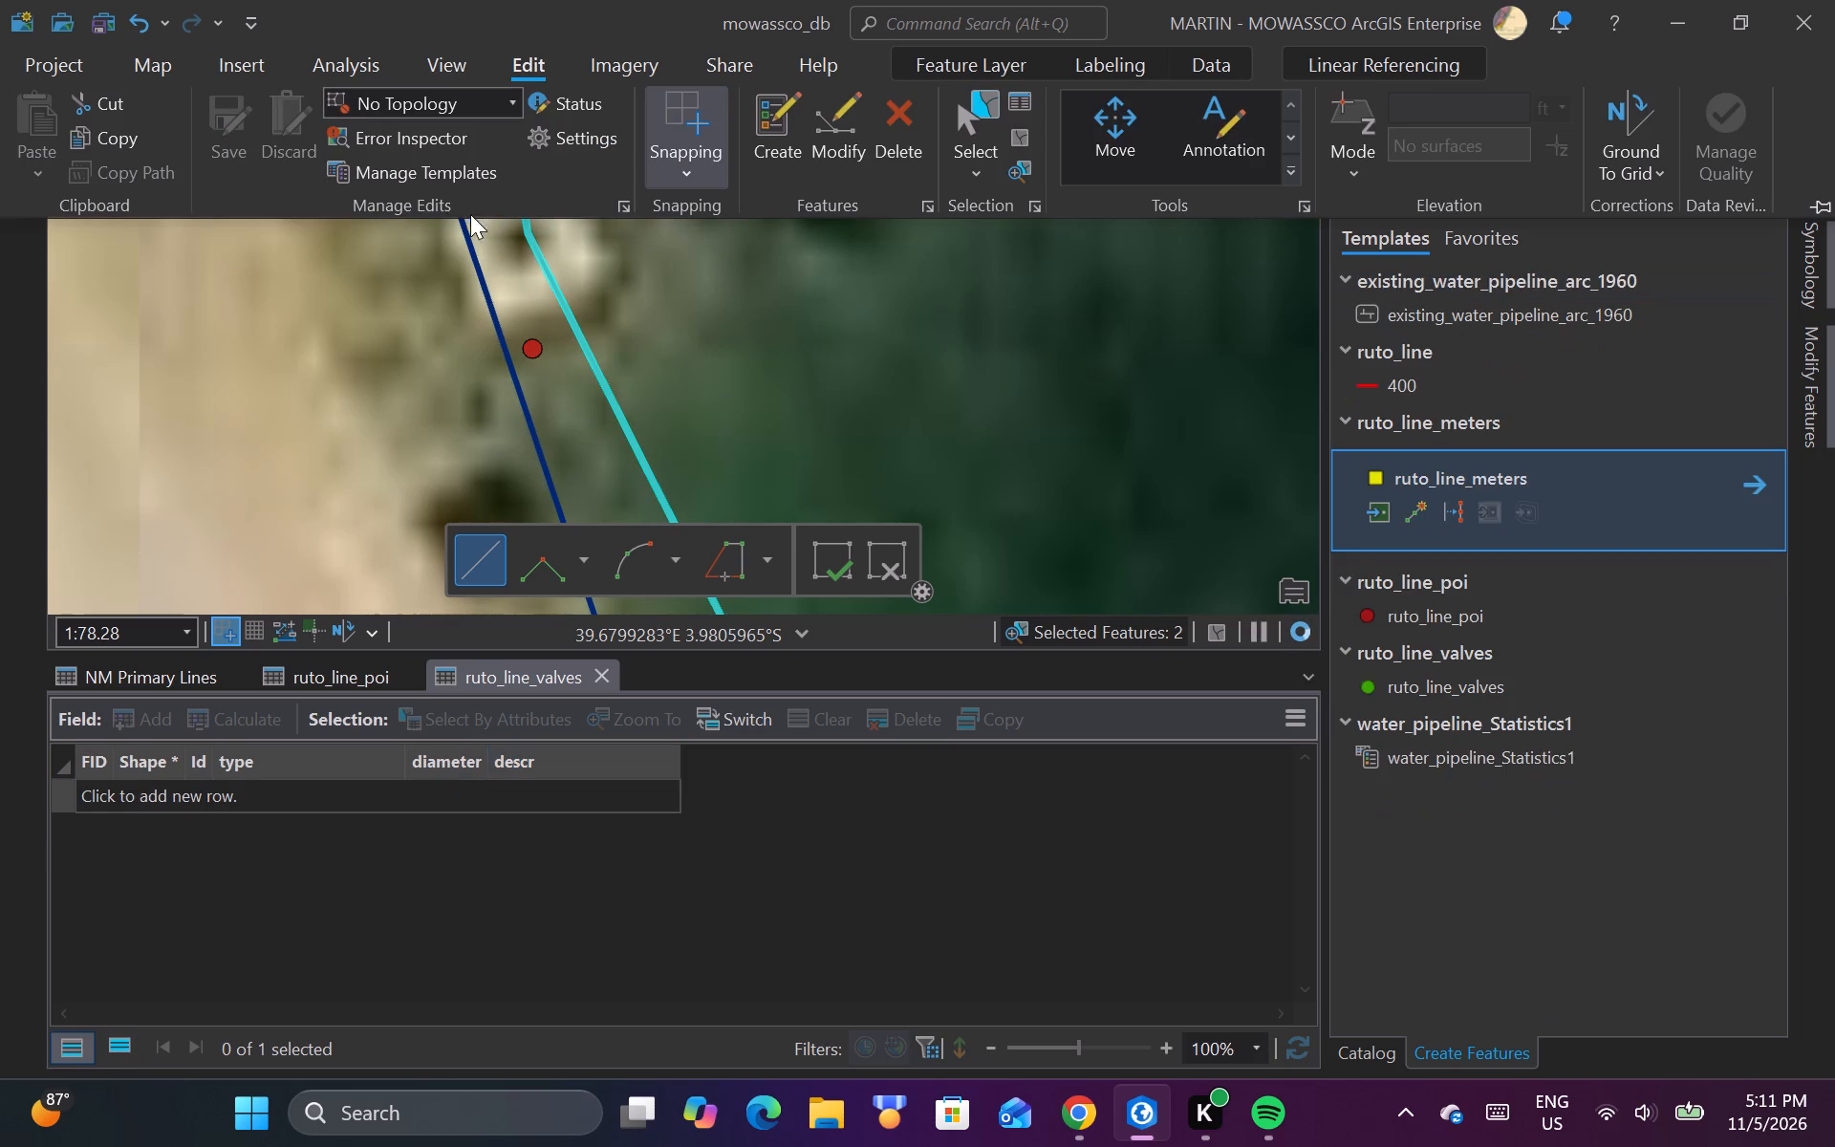
Display the attributes of the ruto_line_poi point beside ruto_line, south of the new meter.
click(149, 65)
click(230, 132)
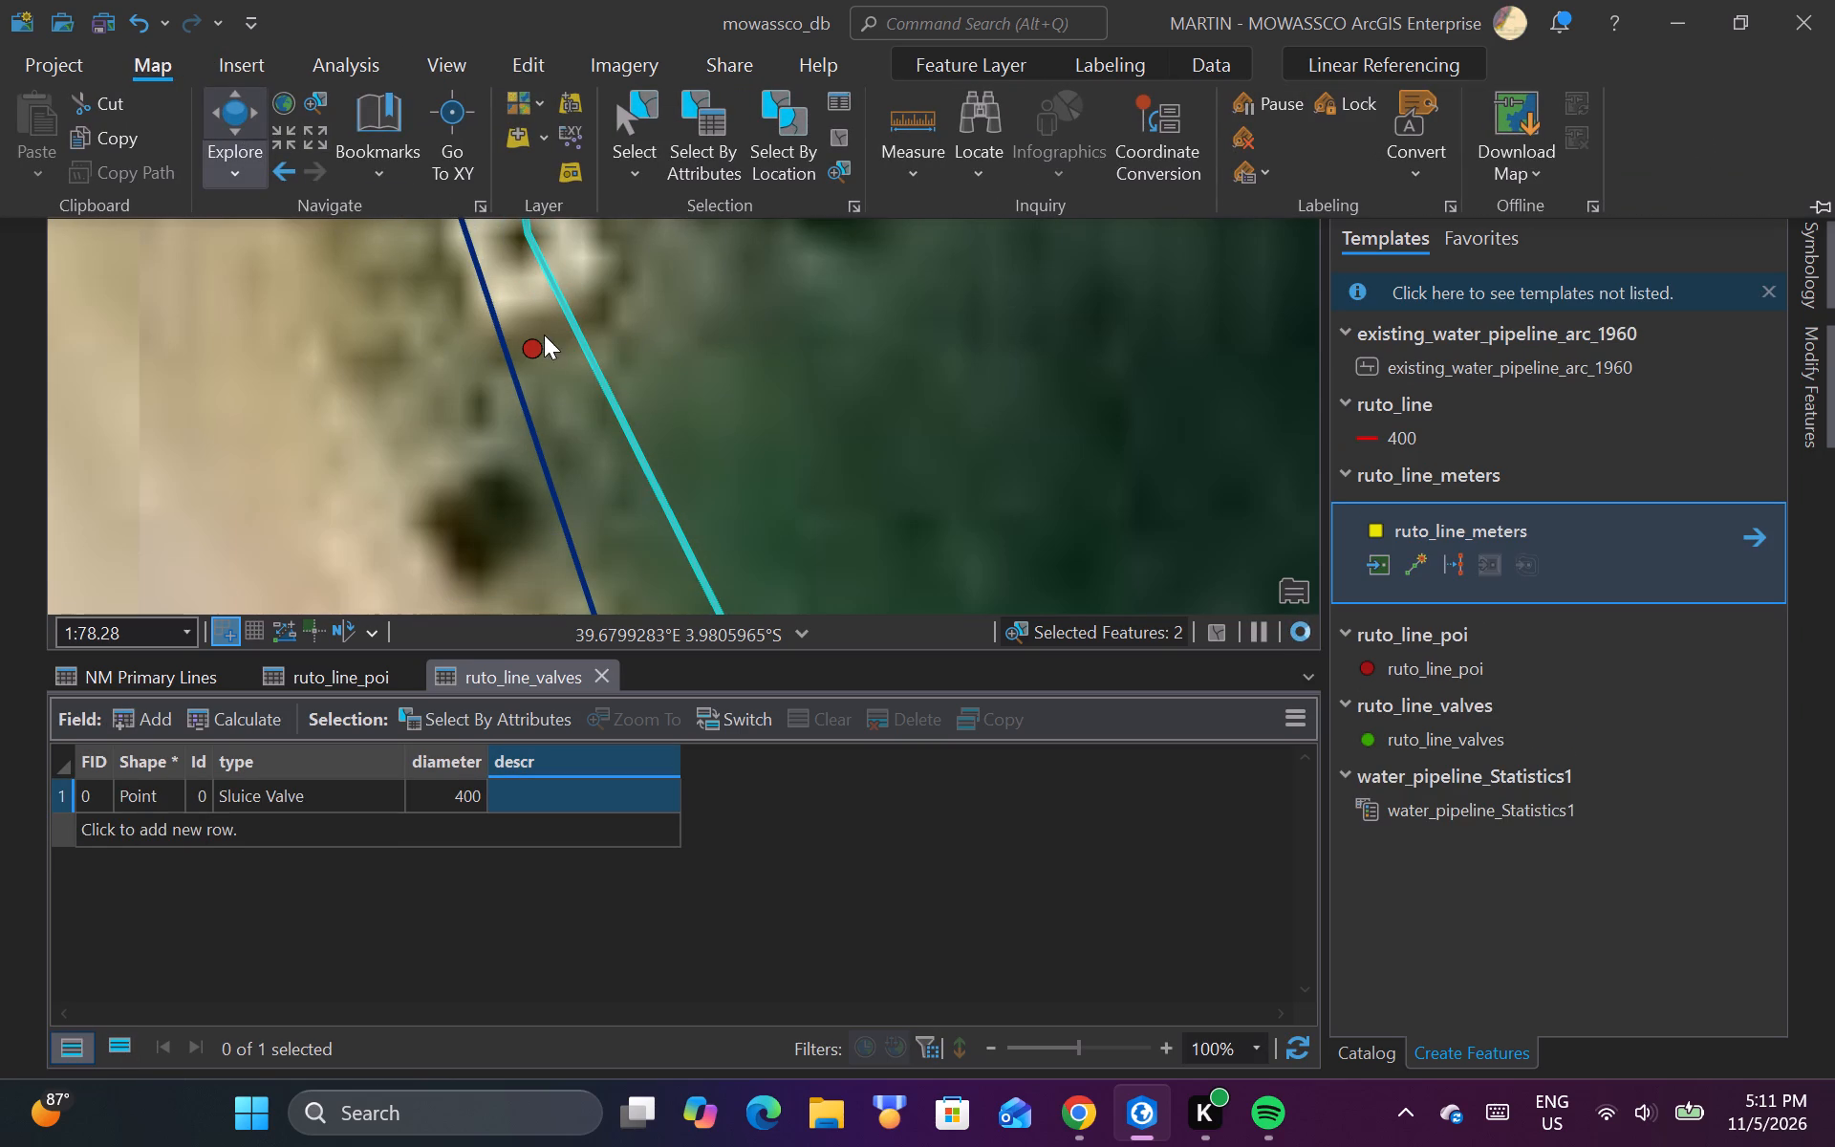
click(531, 352)
click(531, 352)
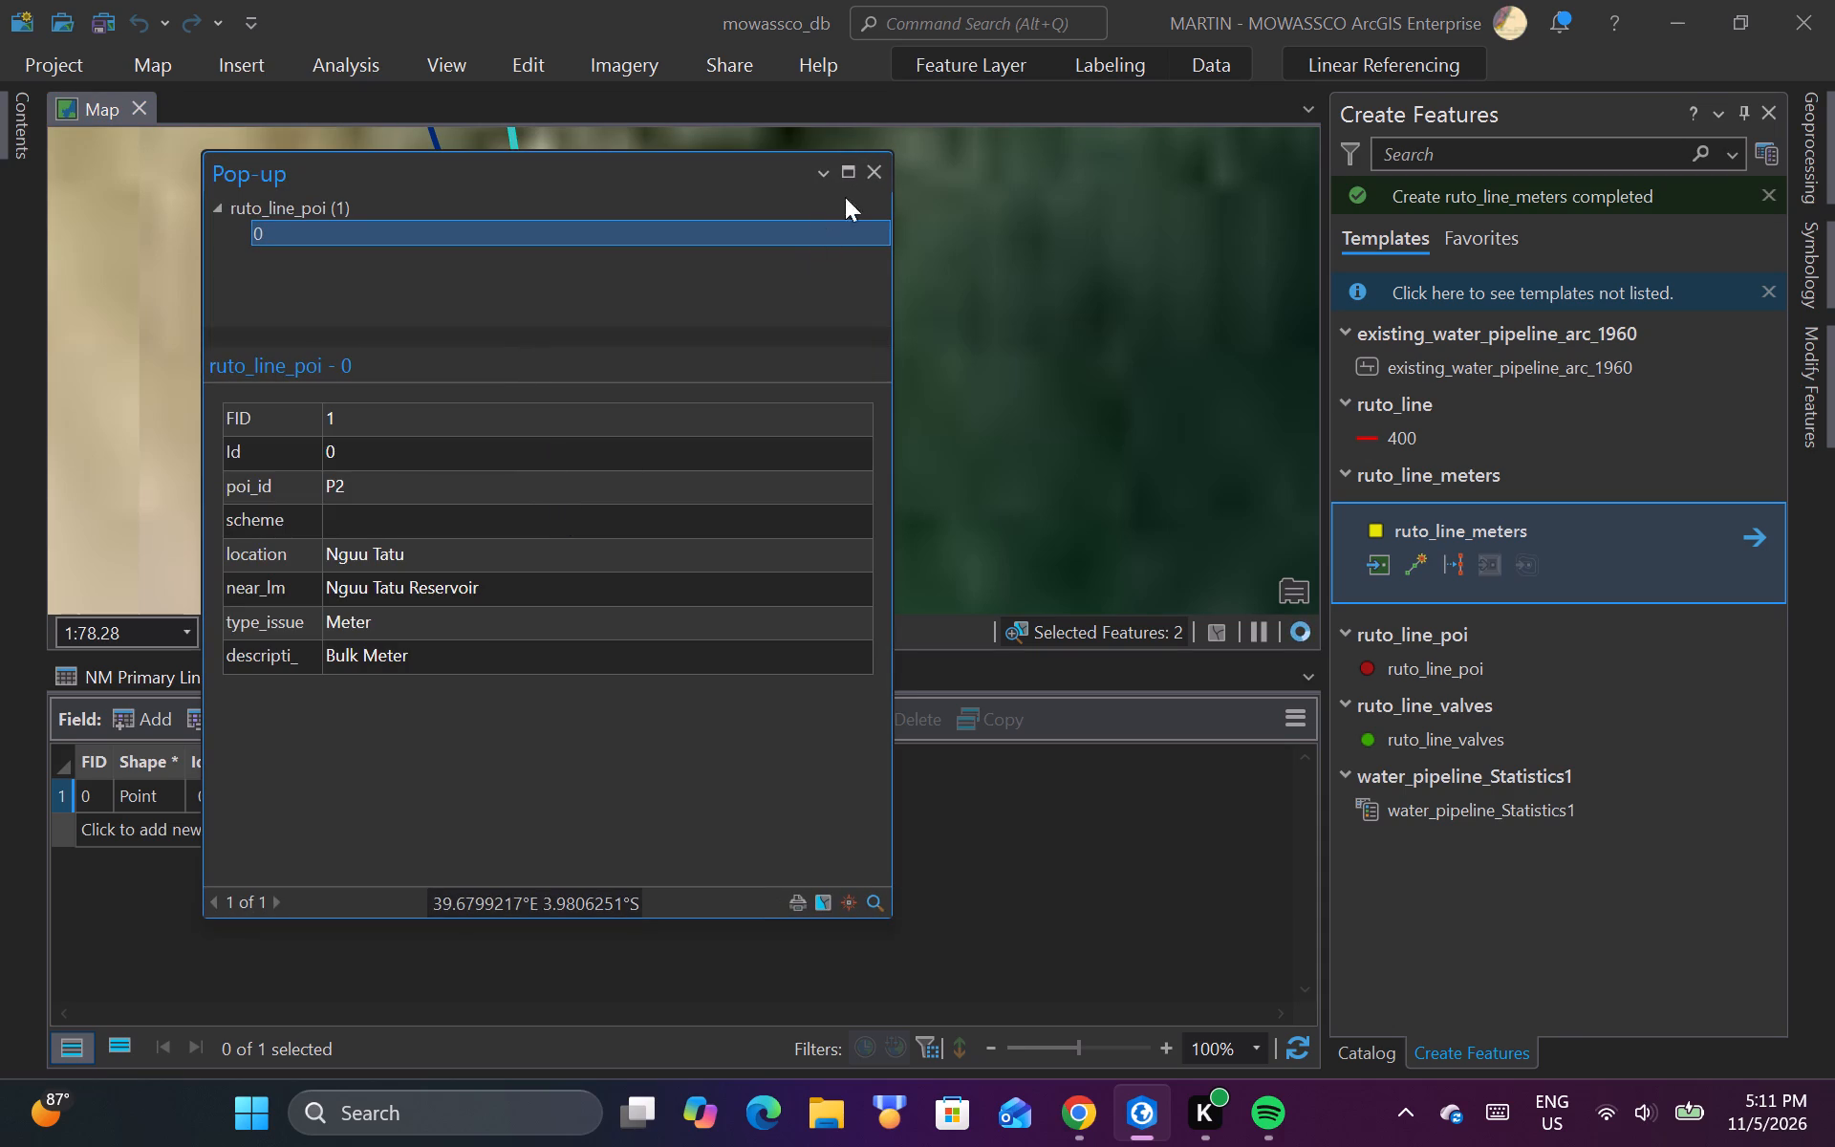
Split the selected ruto_line feature at the bend vertex beside the ruto_line_poi bulk meter point P2.
click(873, 176)
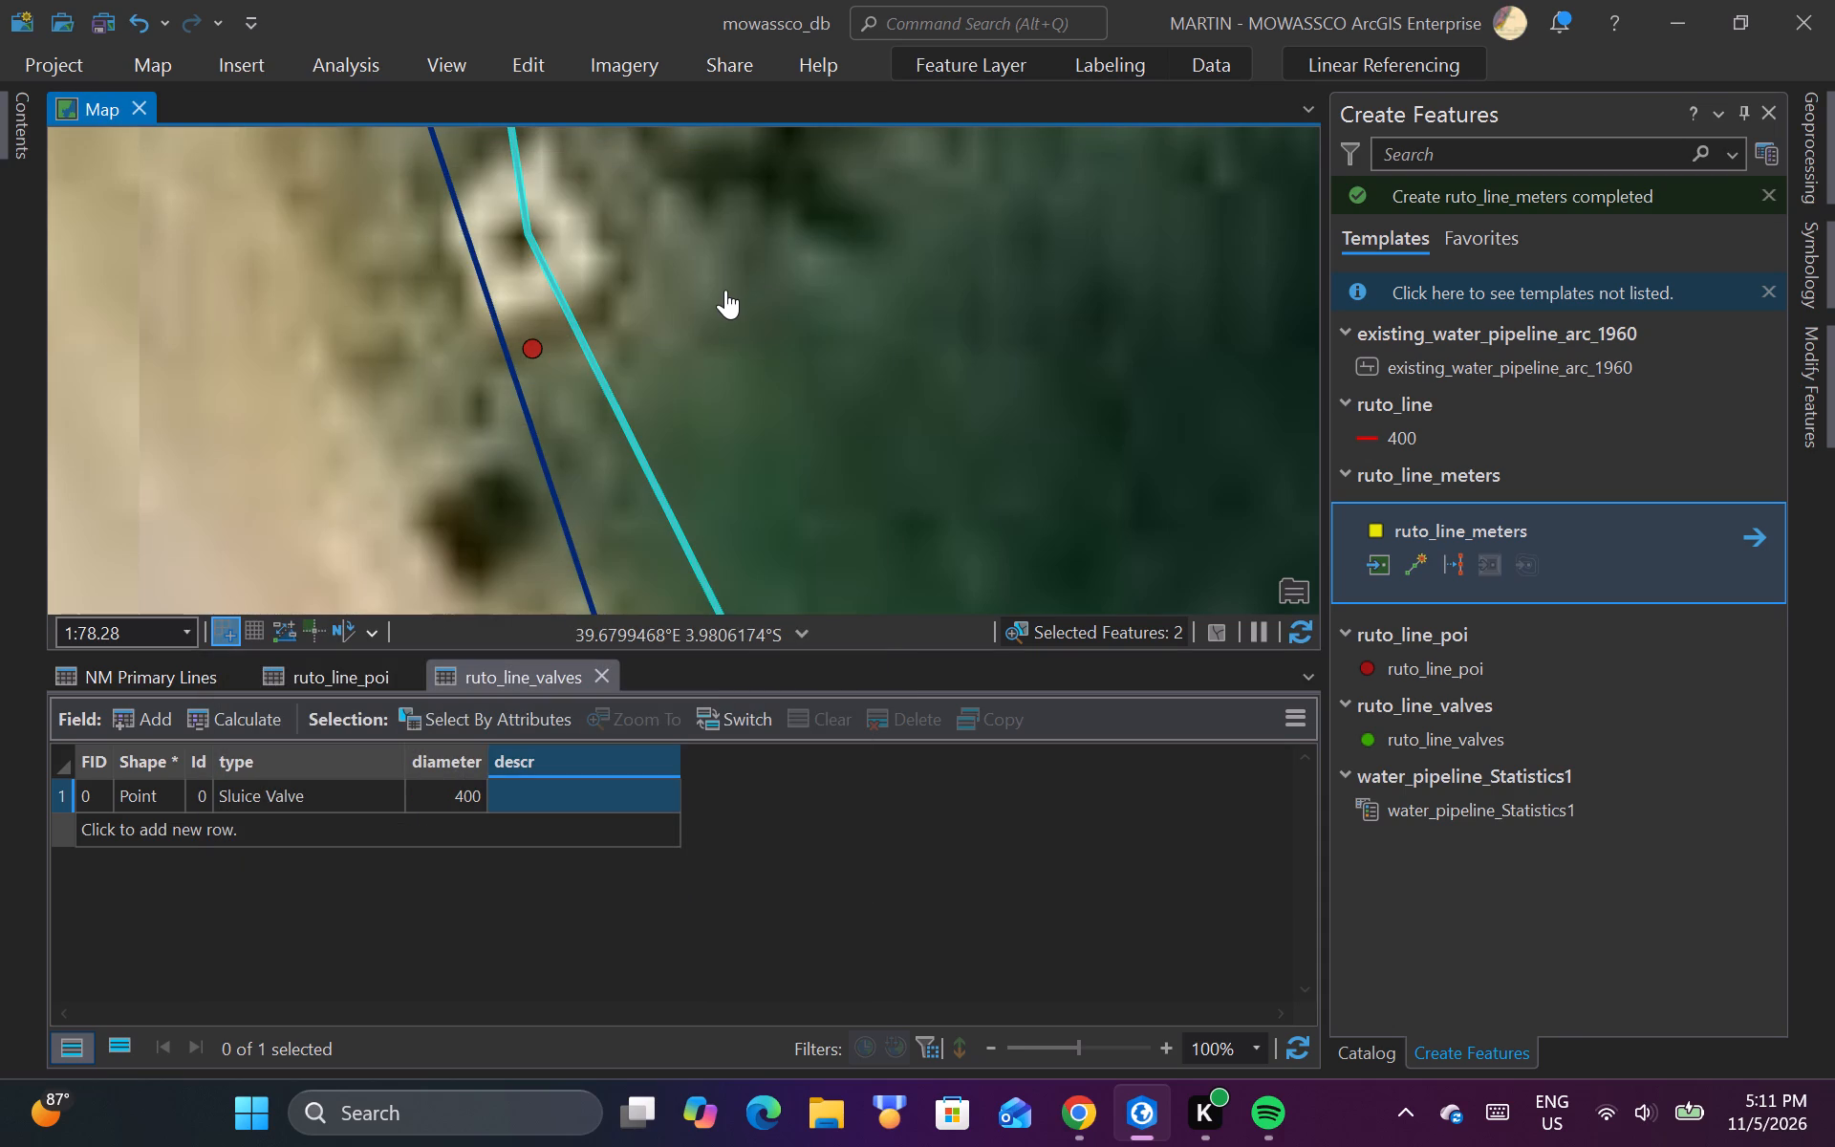
scroll(725, 290, down, 1)
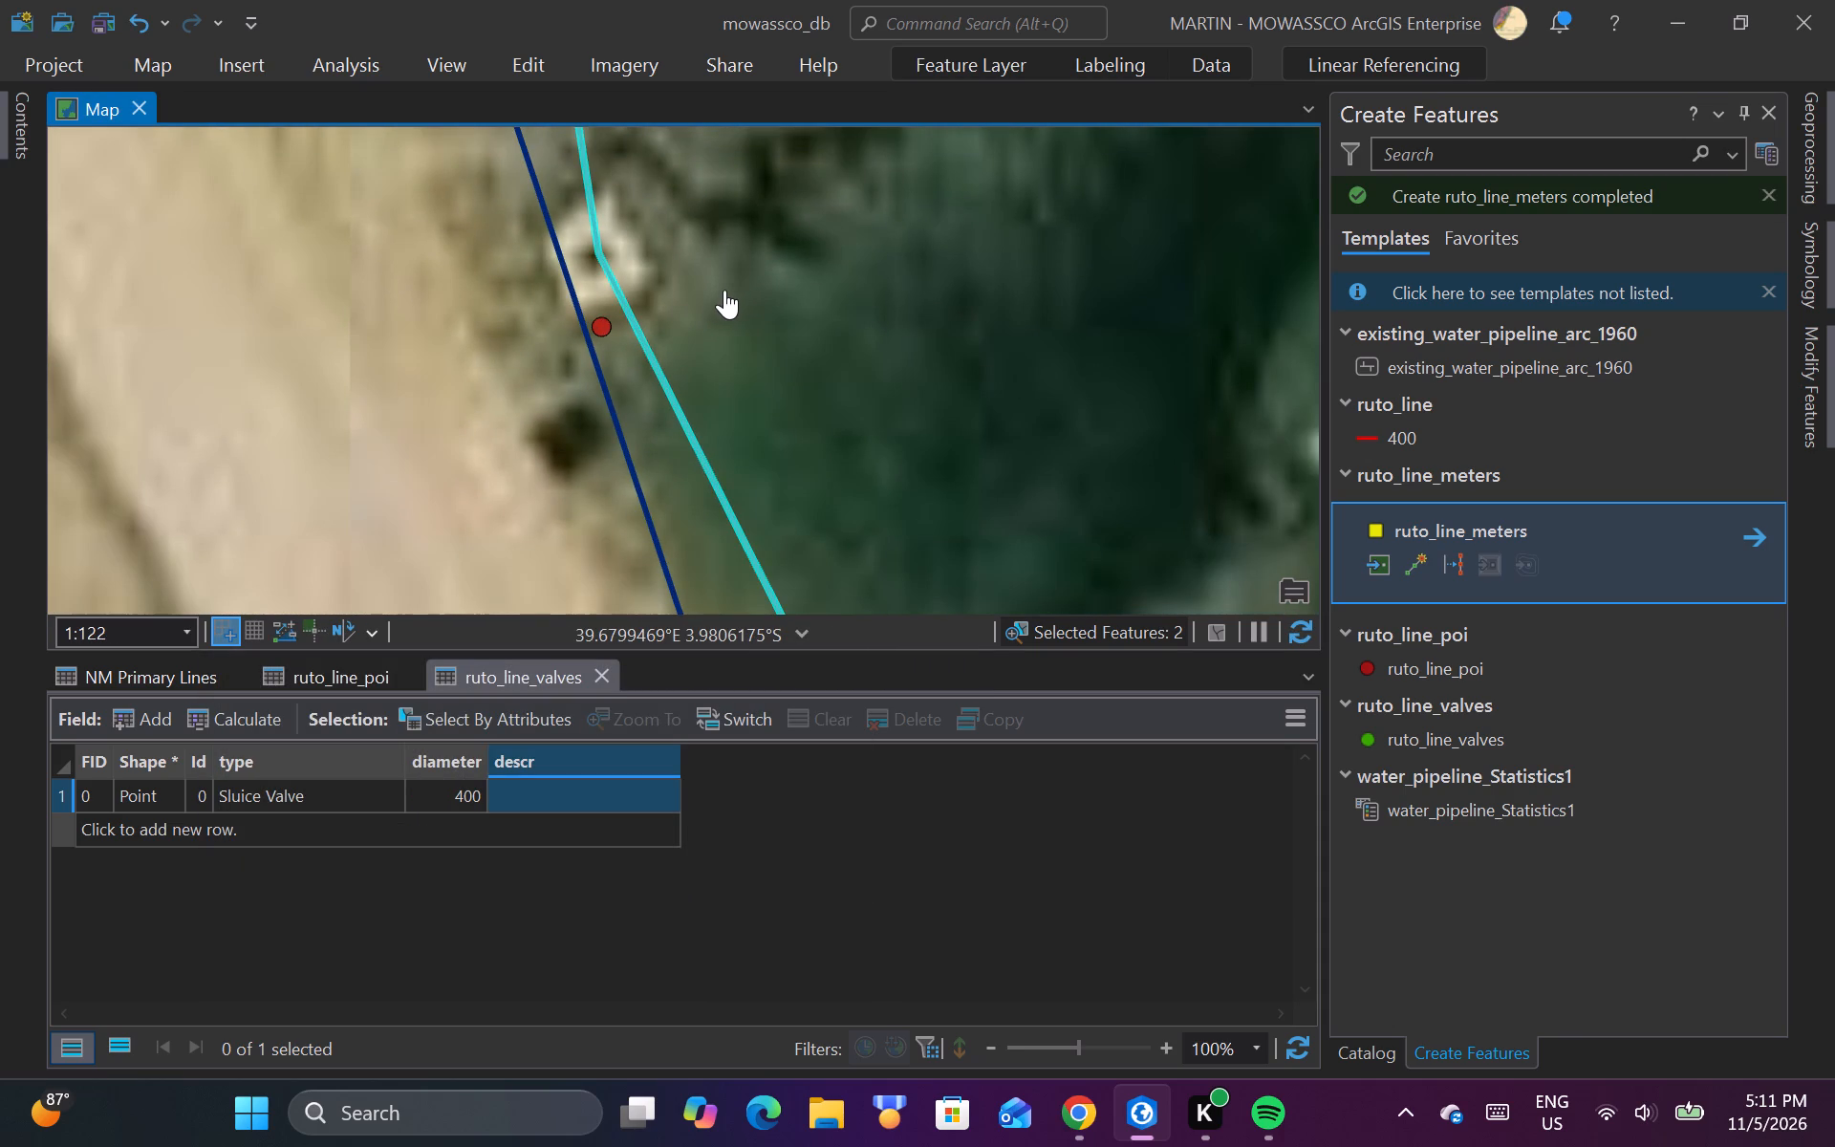
click(1827, 386)
click(1600, 559)
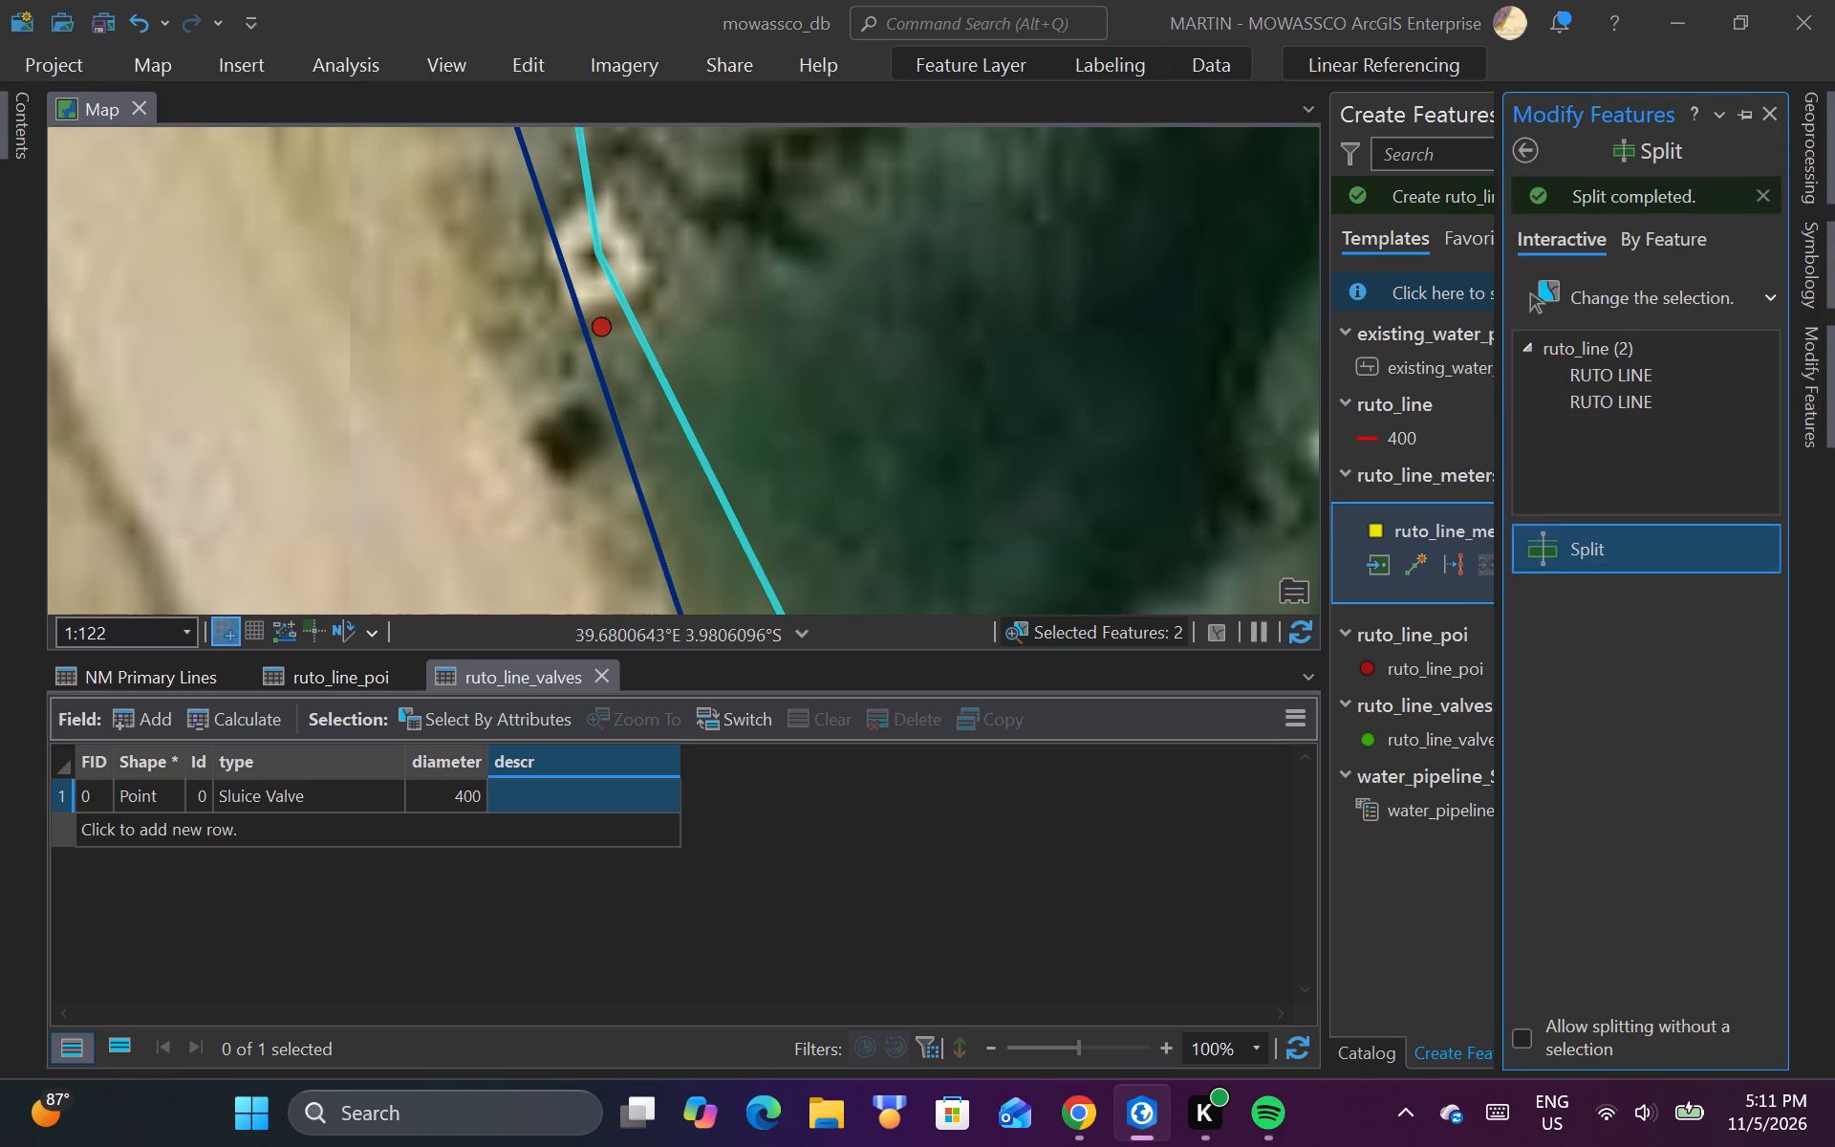
click(597, 260)
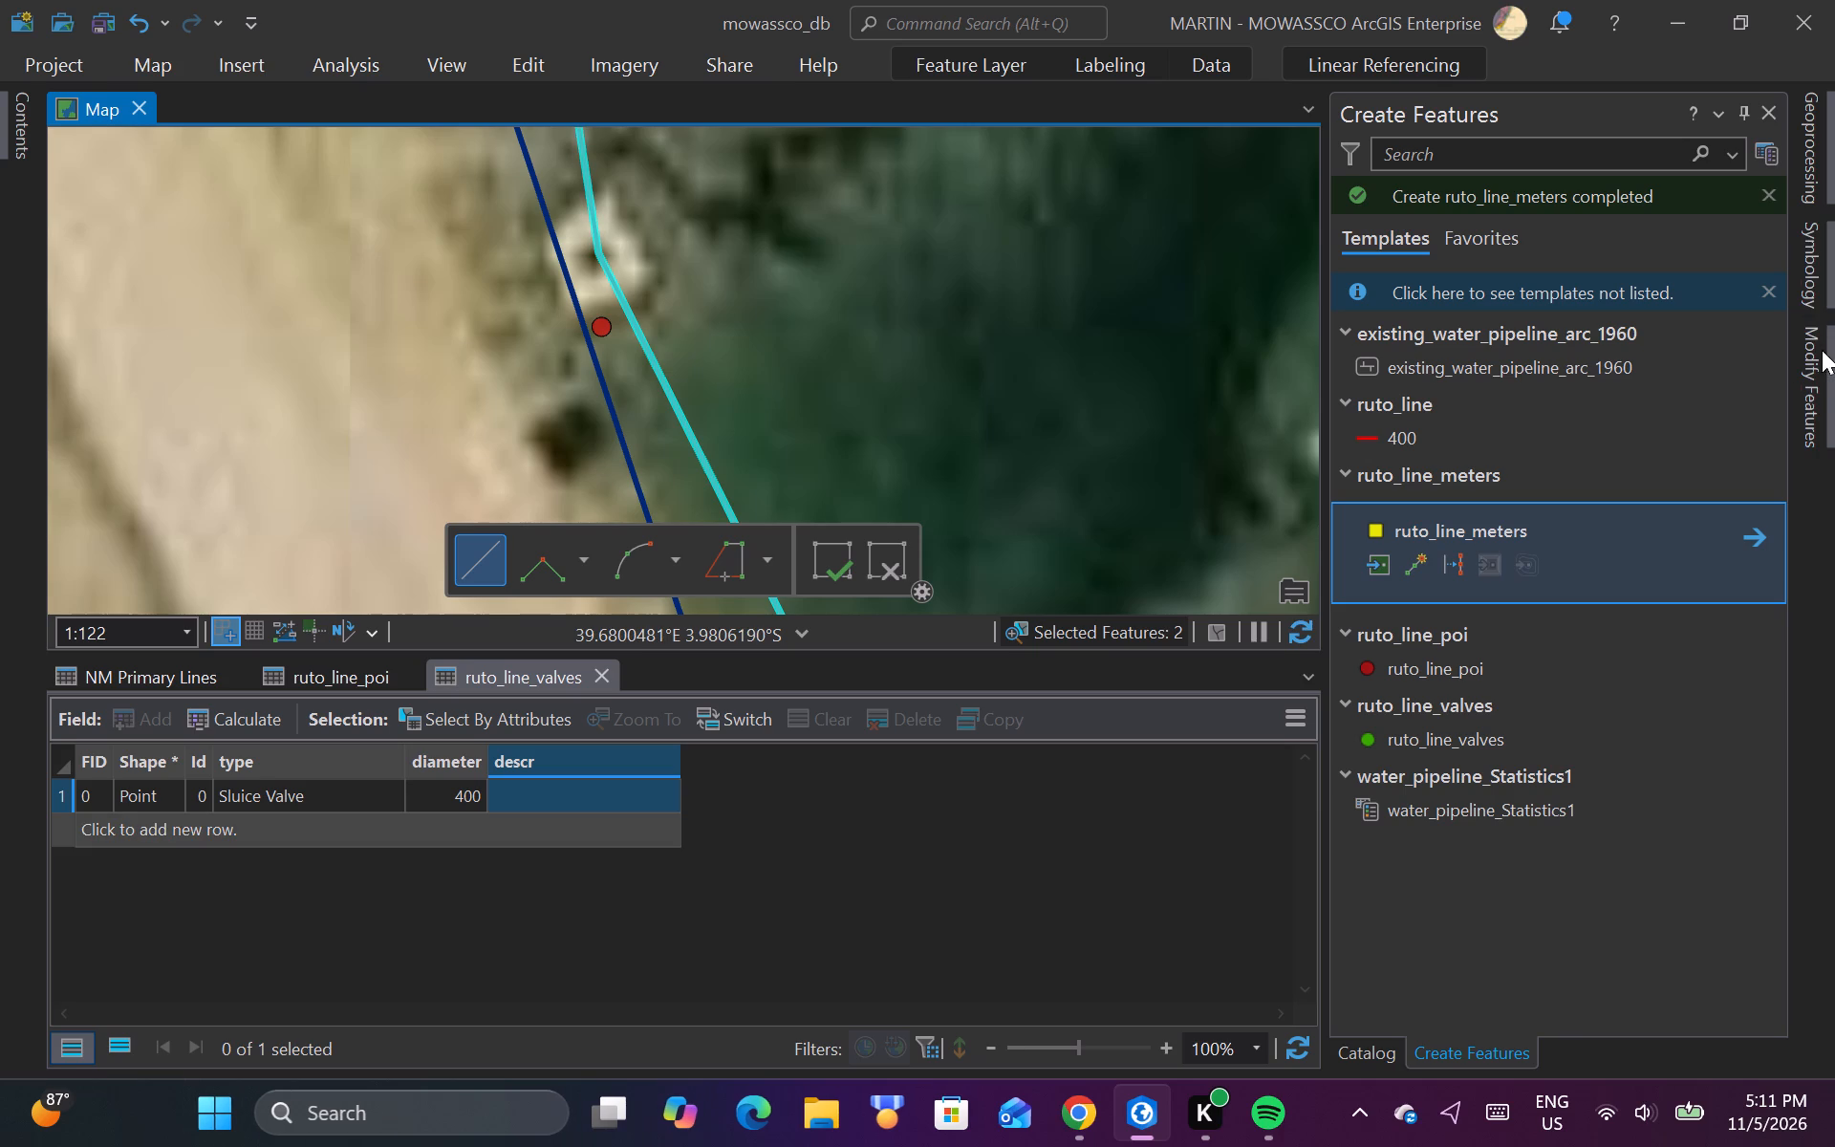
click(1824, 382)
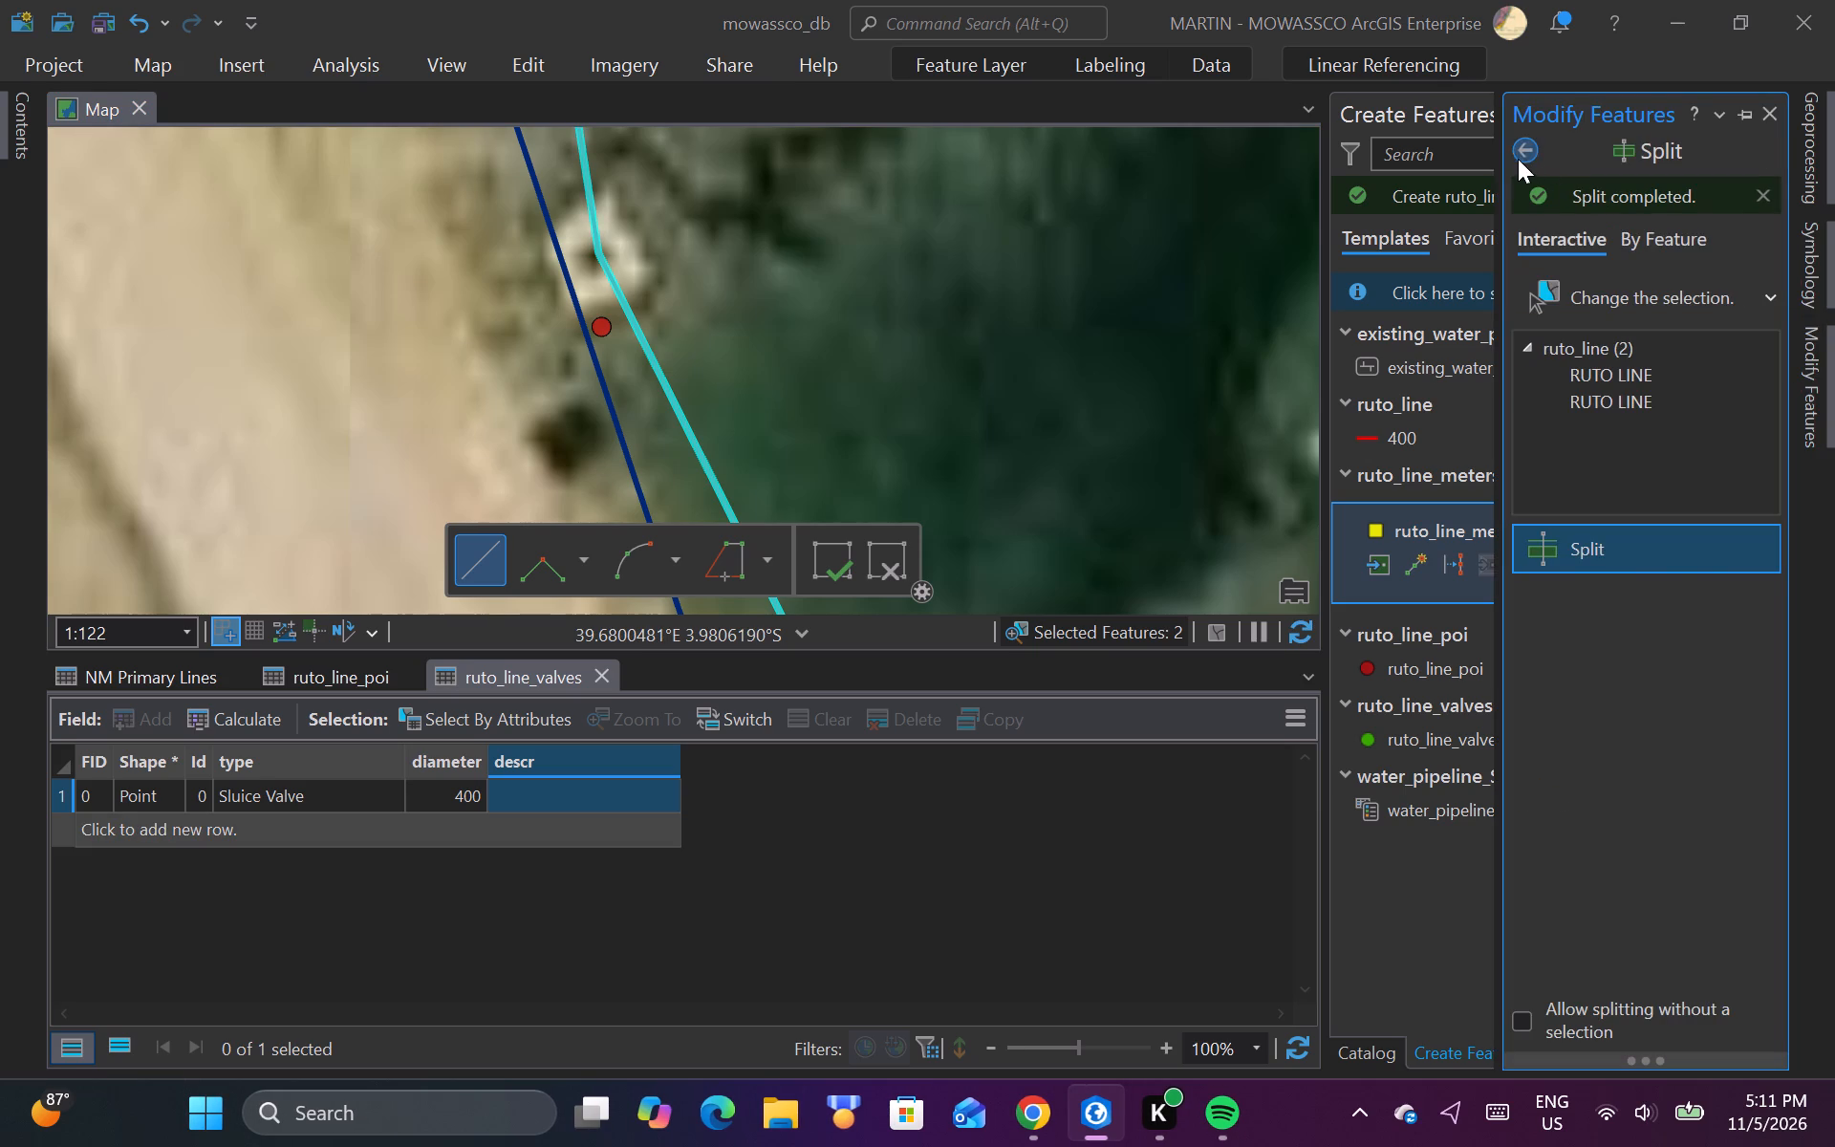
click(1518, 159)
scroll(1636, 660, up, 7)
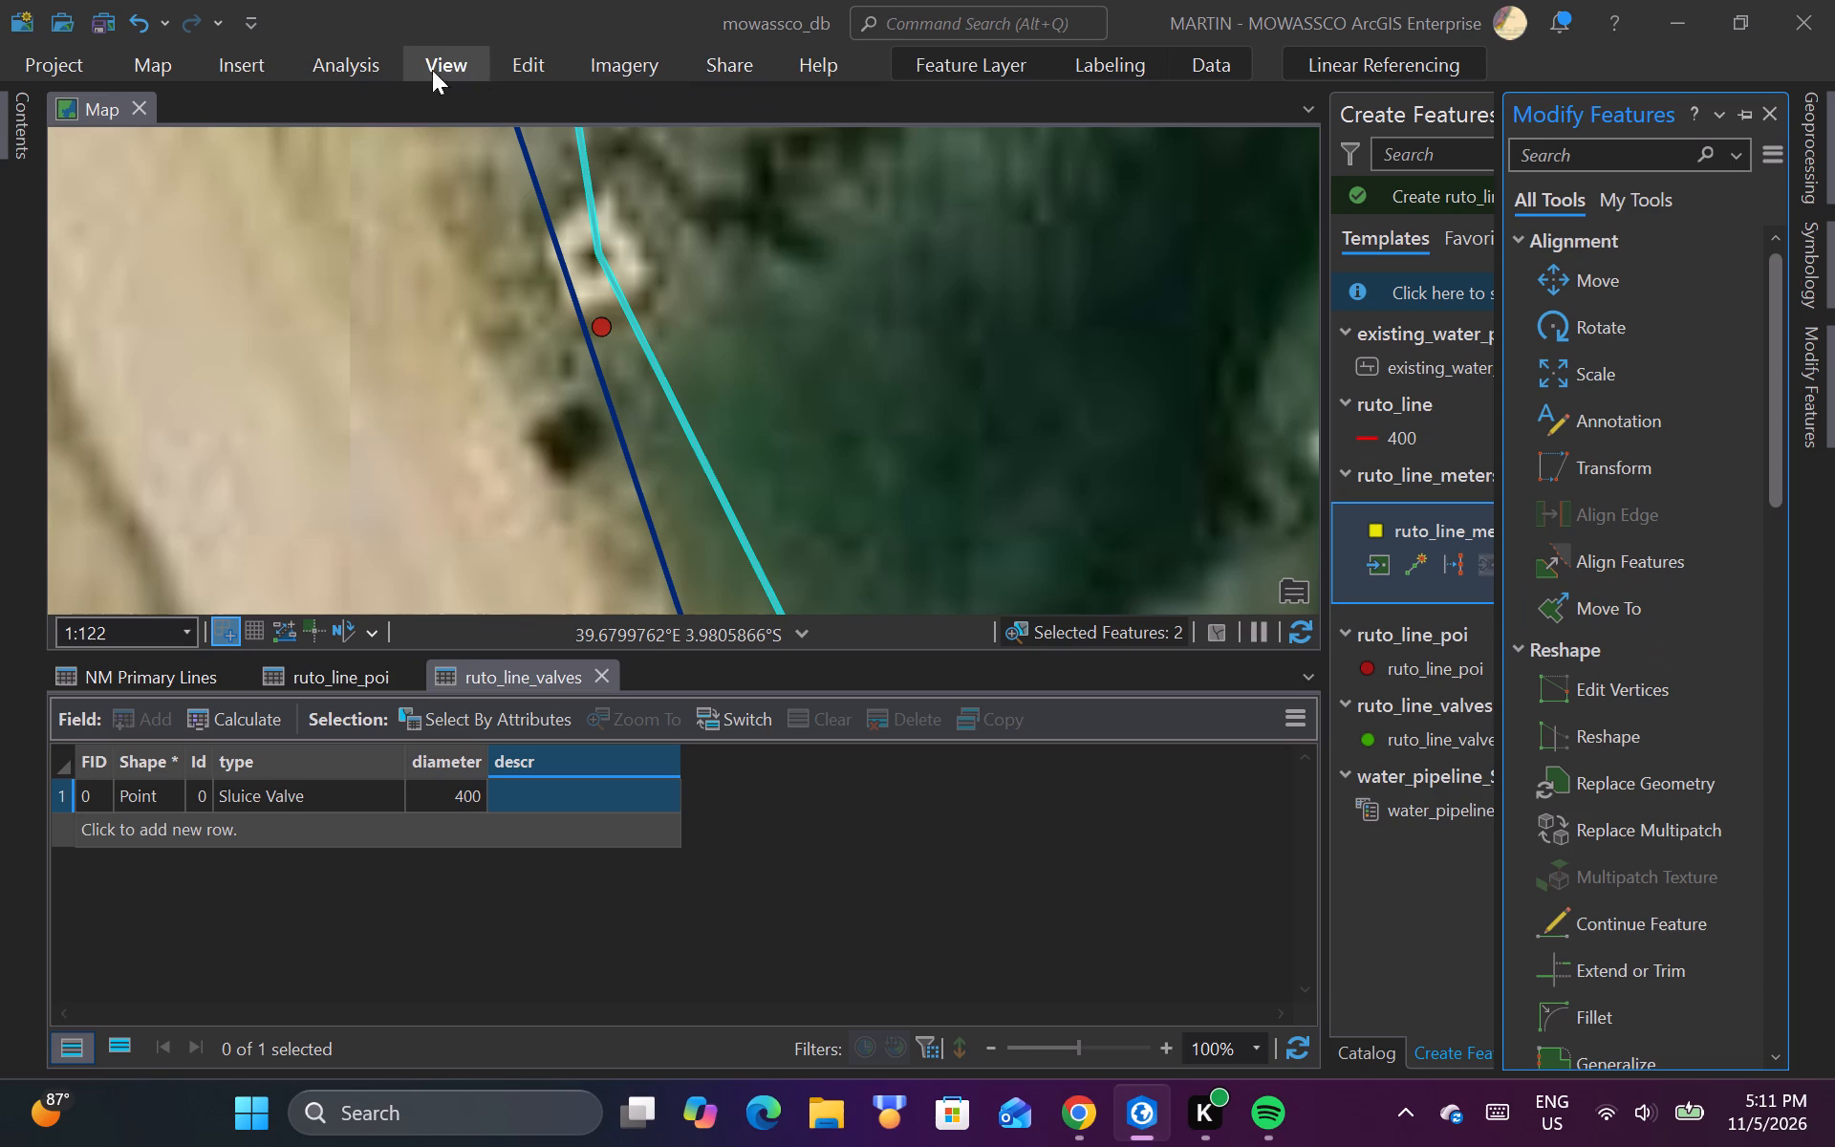
Create a ruto_line_meters point snapped to the new ruto_line endpoint beside the P2 point.
click(513, 56)
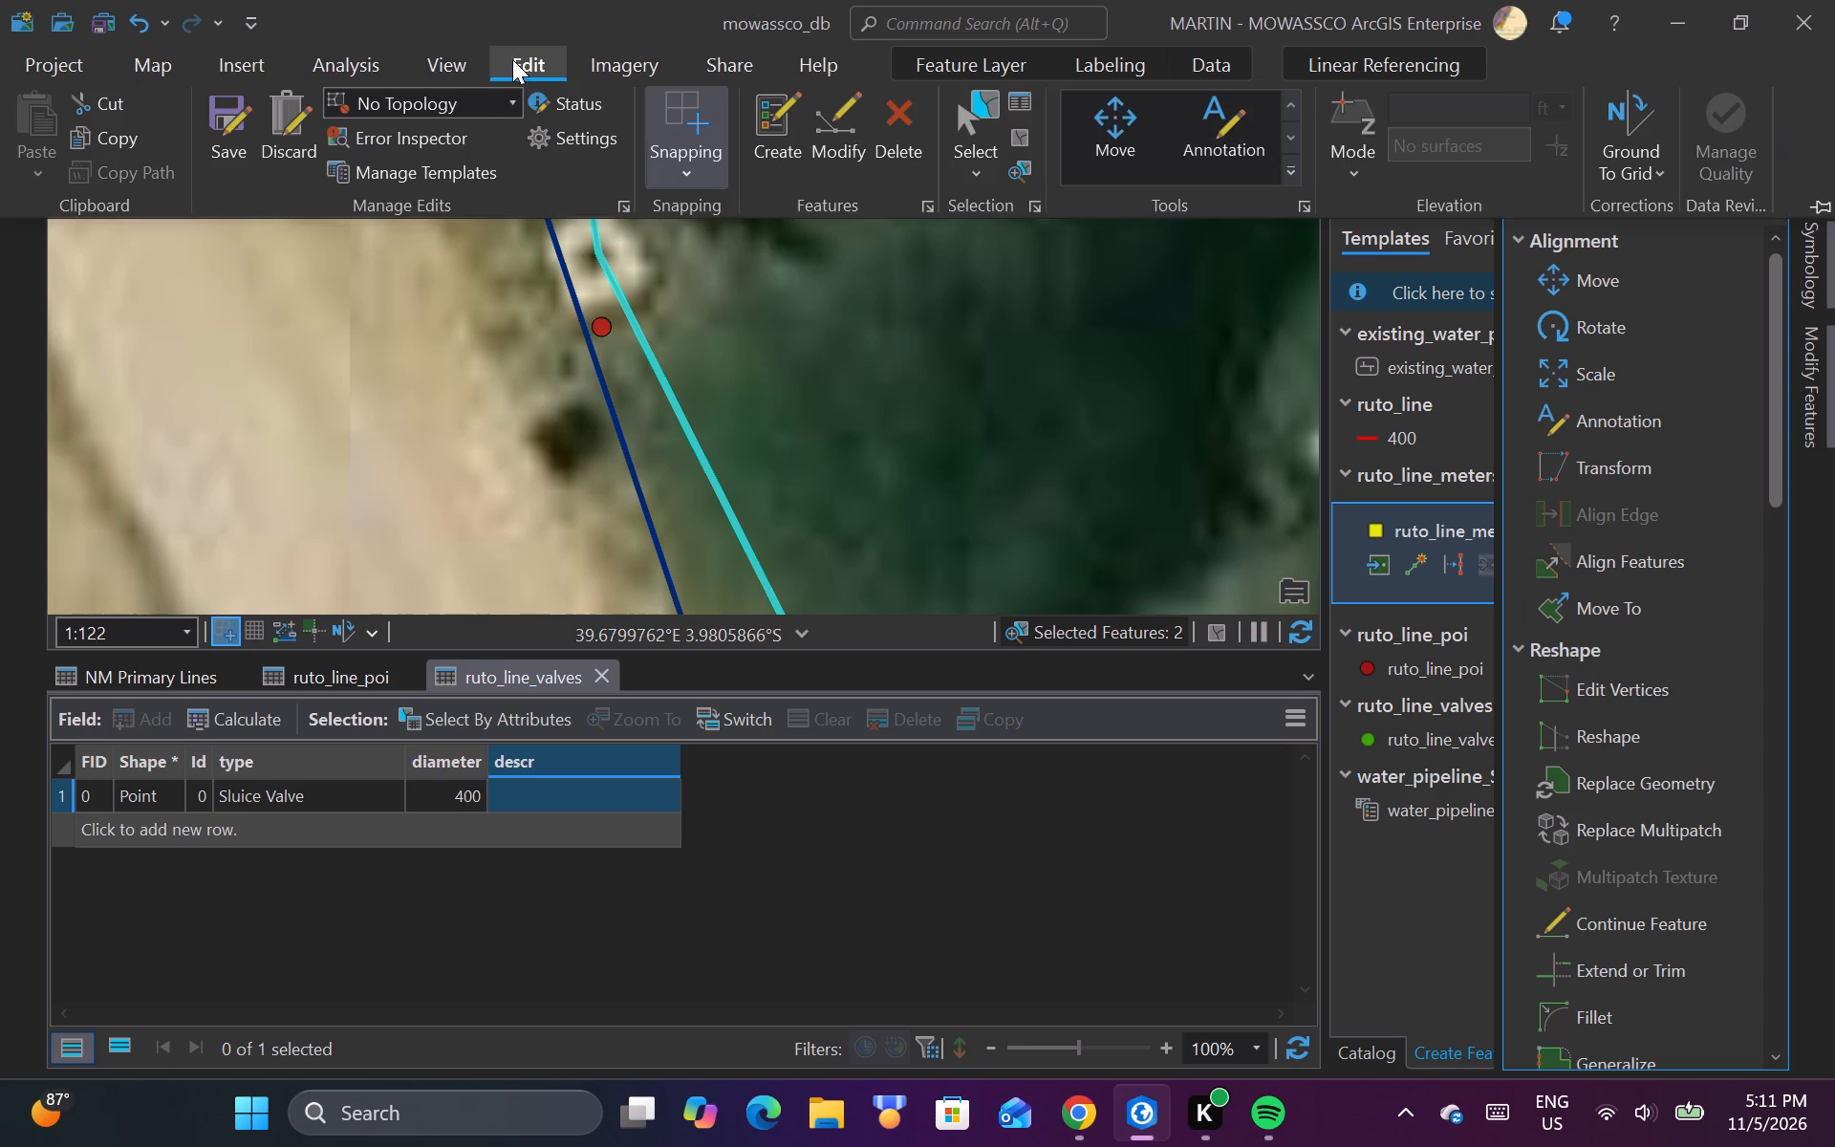
click(791, 122)
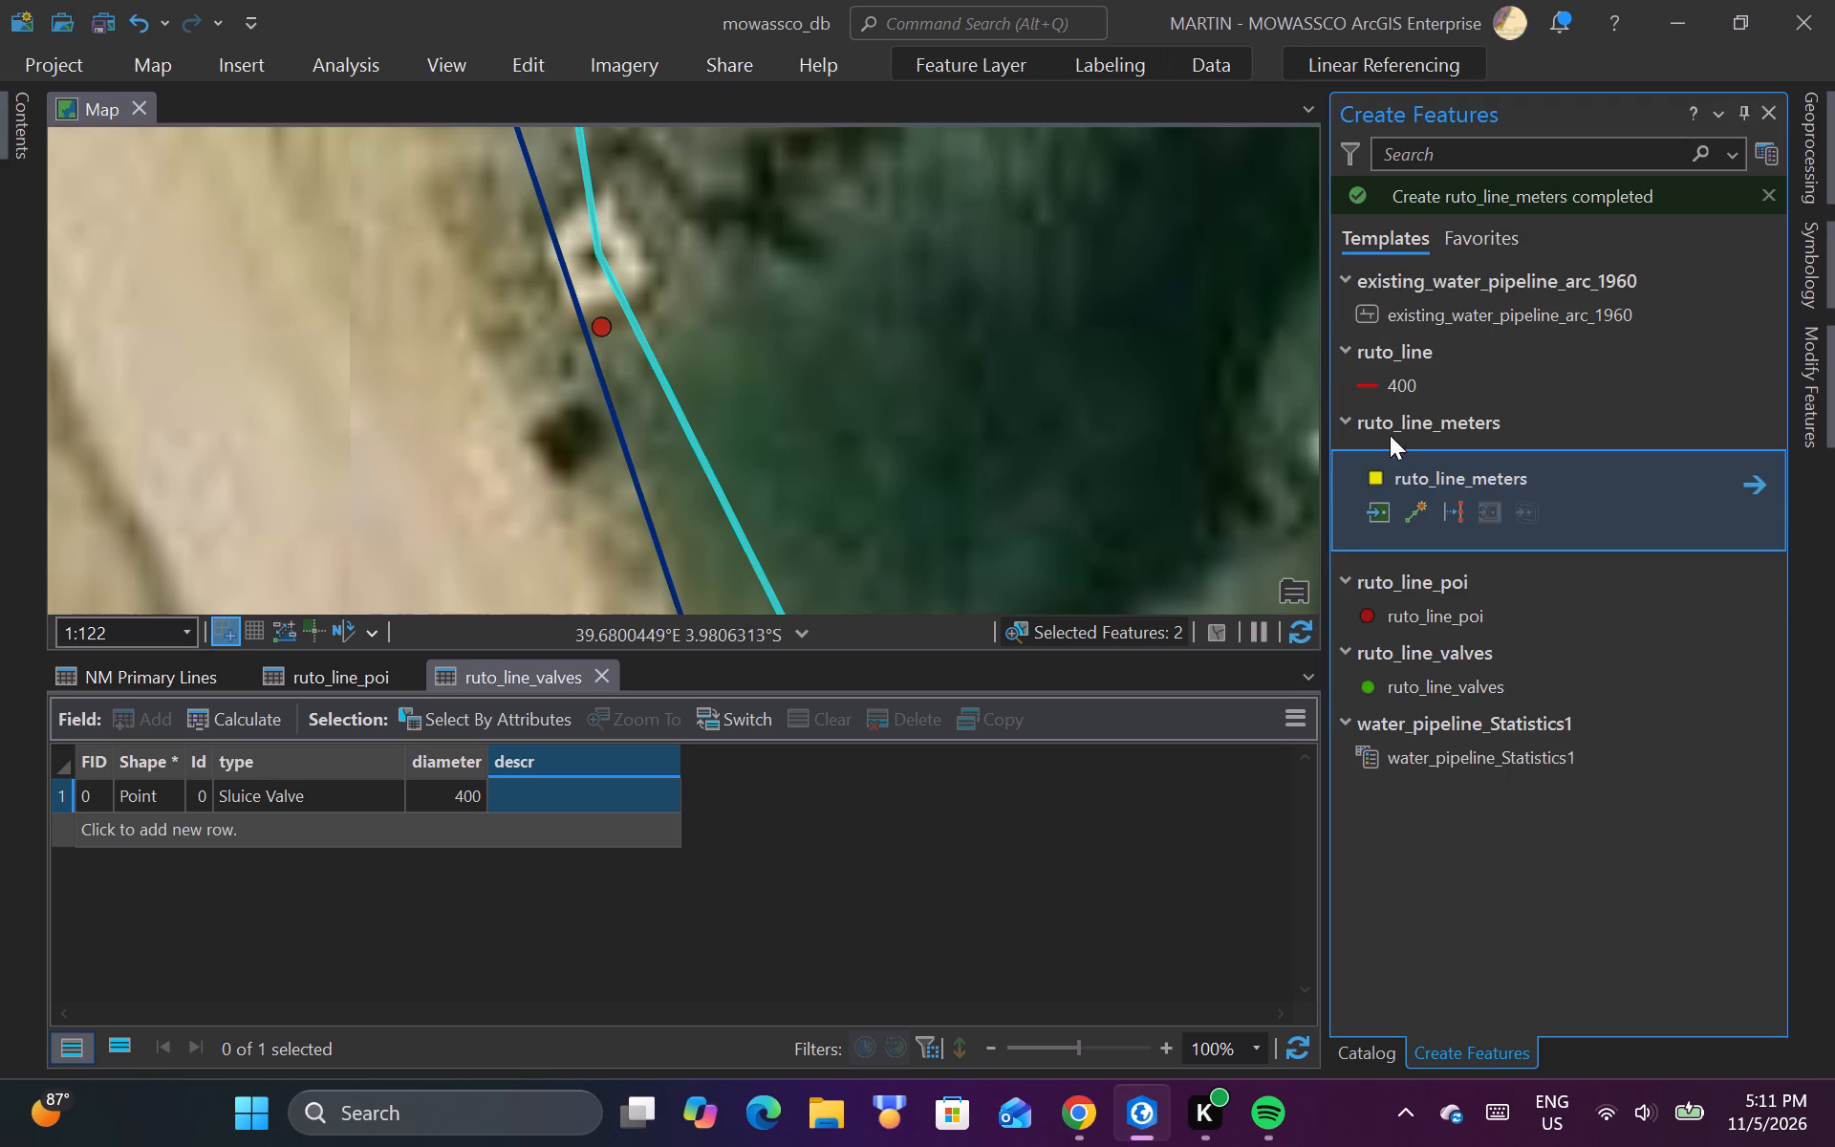
click(1379, 562)
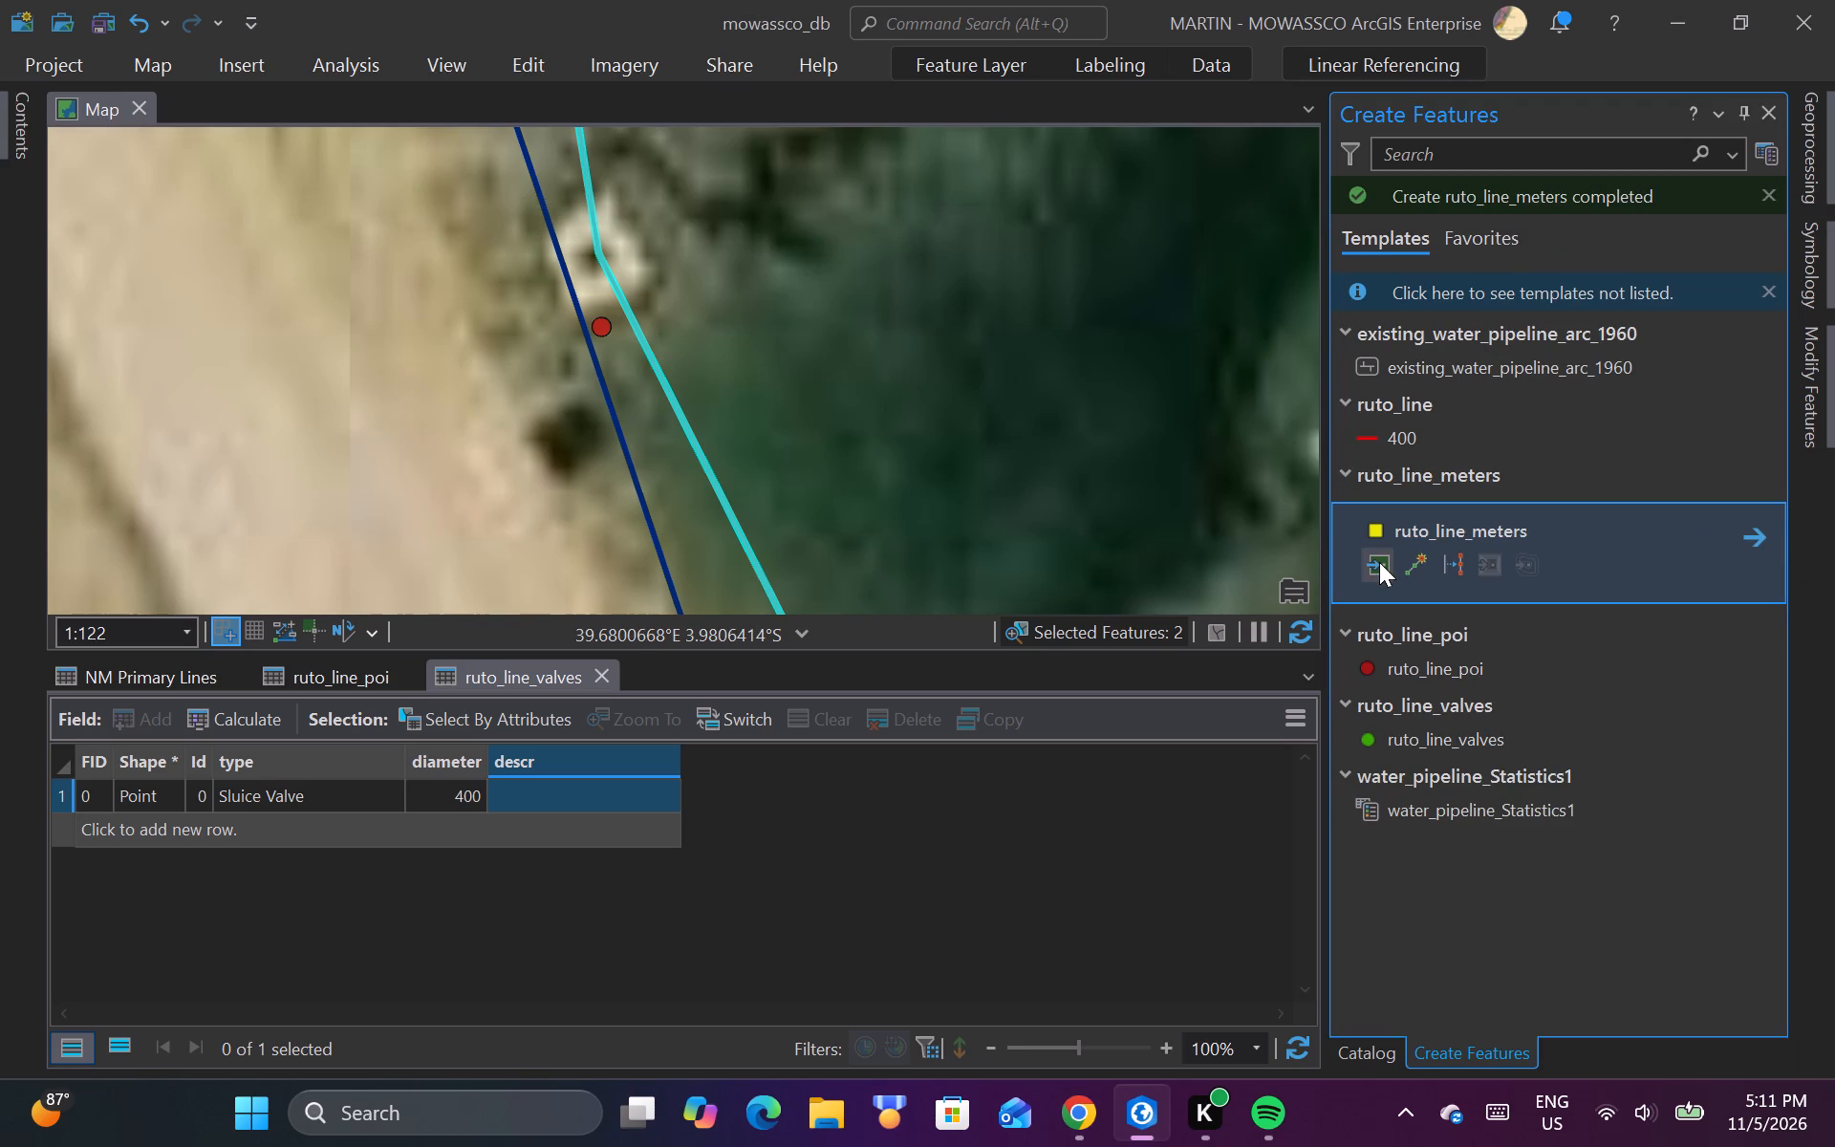
click(599, 251)
Follow ruto_line southeast from the new meter and examine its course around the ruto_line_poi point at the road bend.
scroll(762, 283, down, 2)
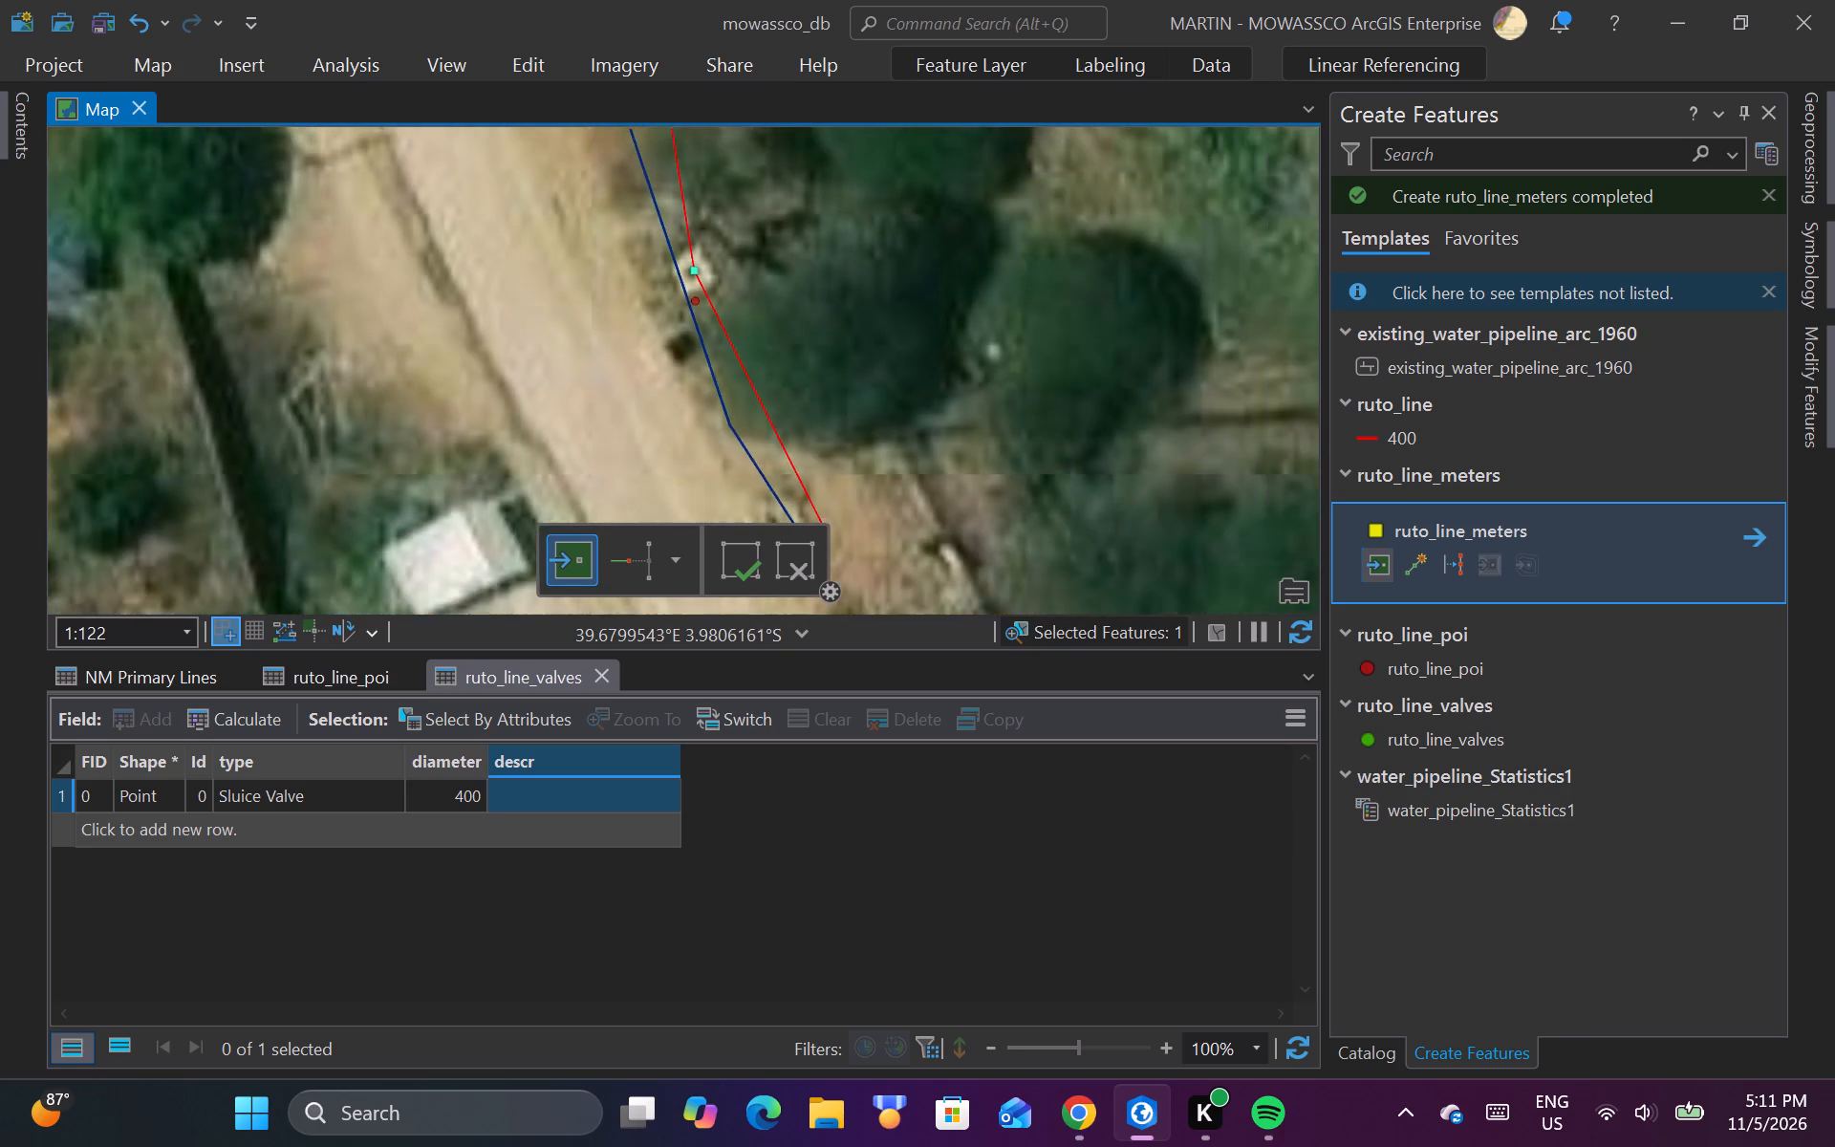
scroll(621, 371, down, 2)
scroll(788, 346, down, 2)
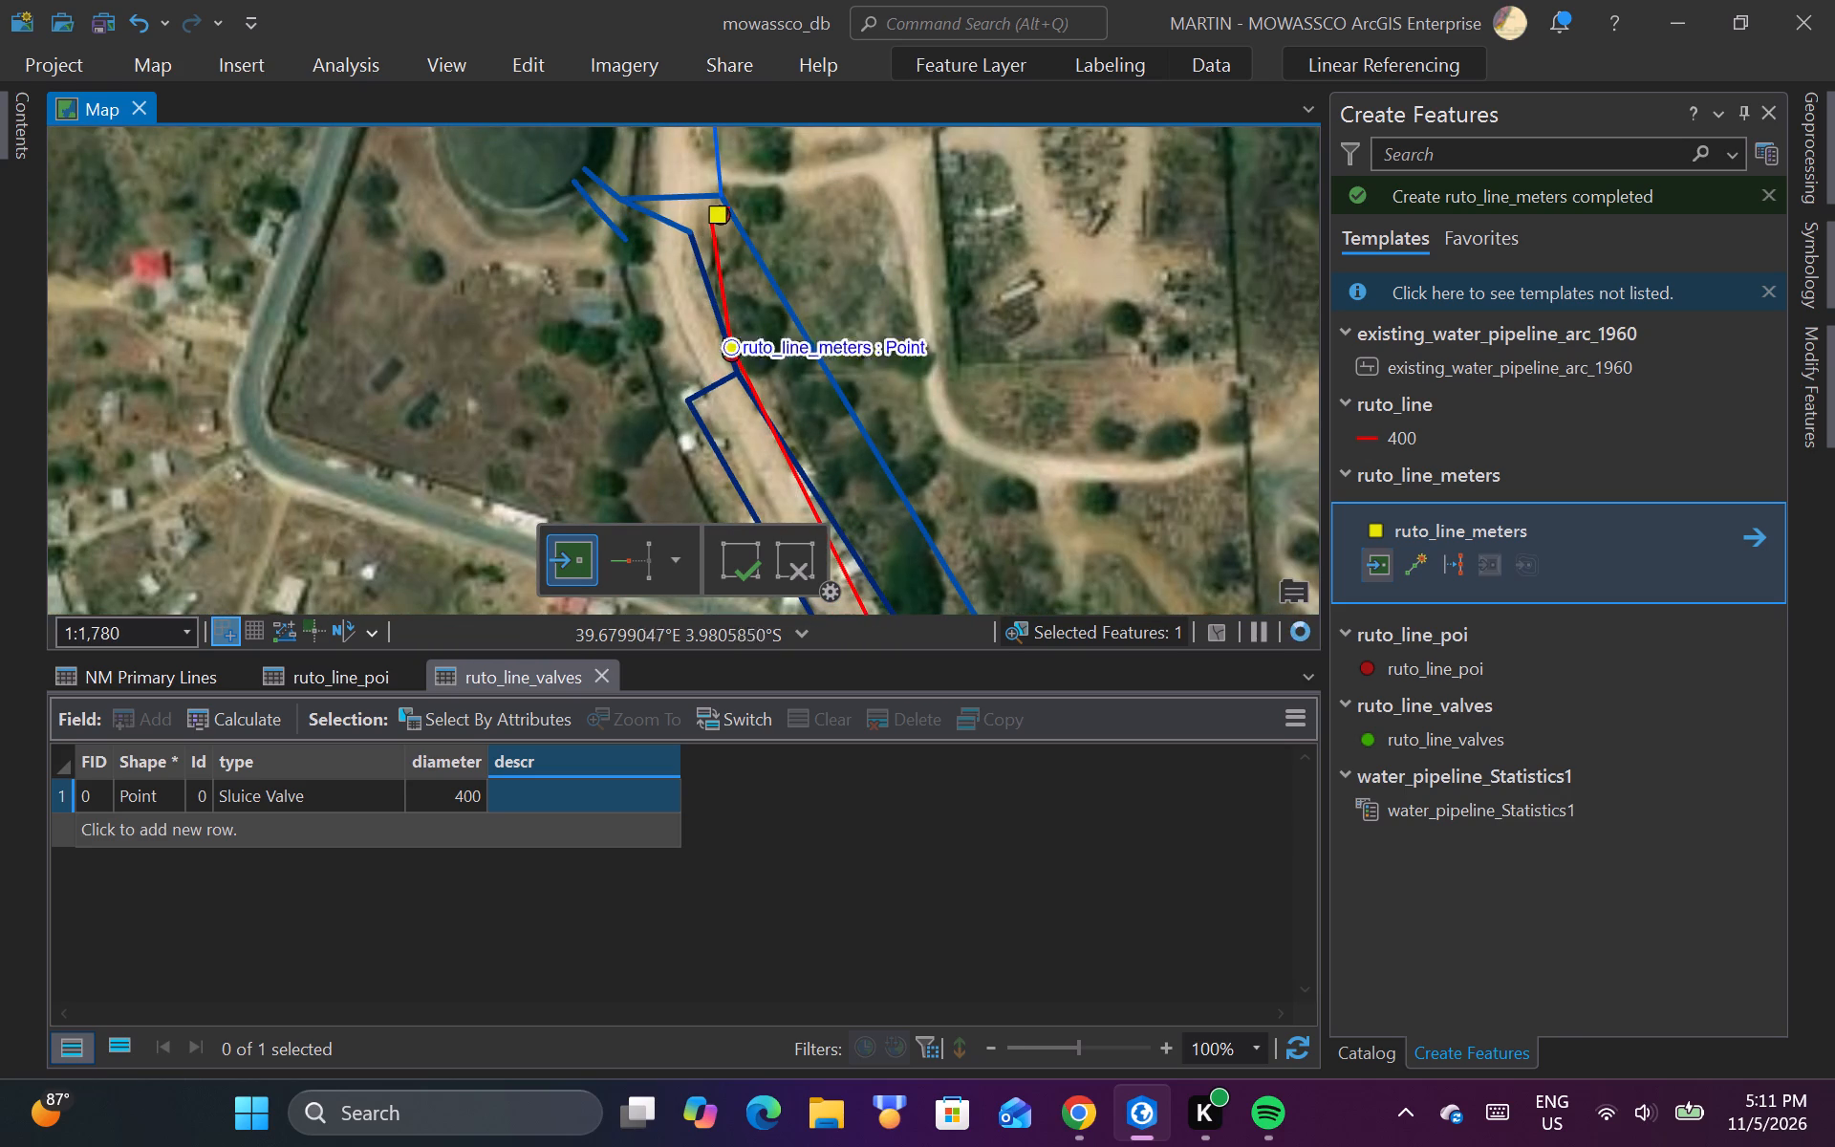
scroll(633, 310, down, 1)
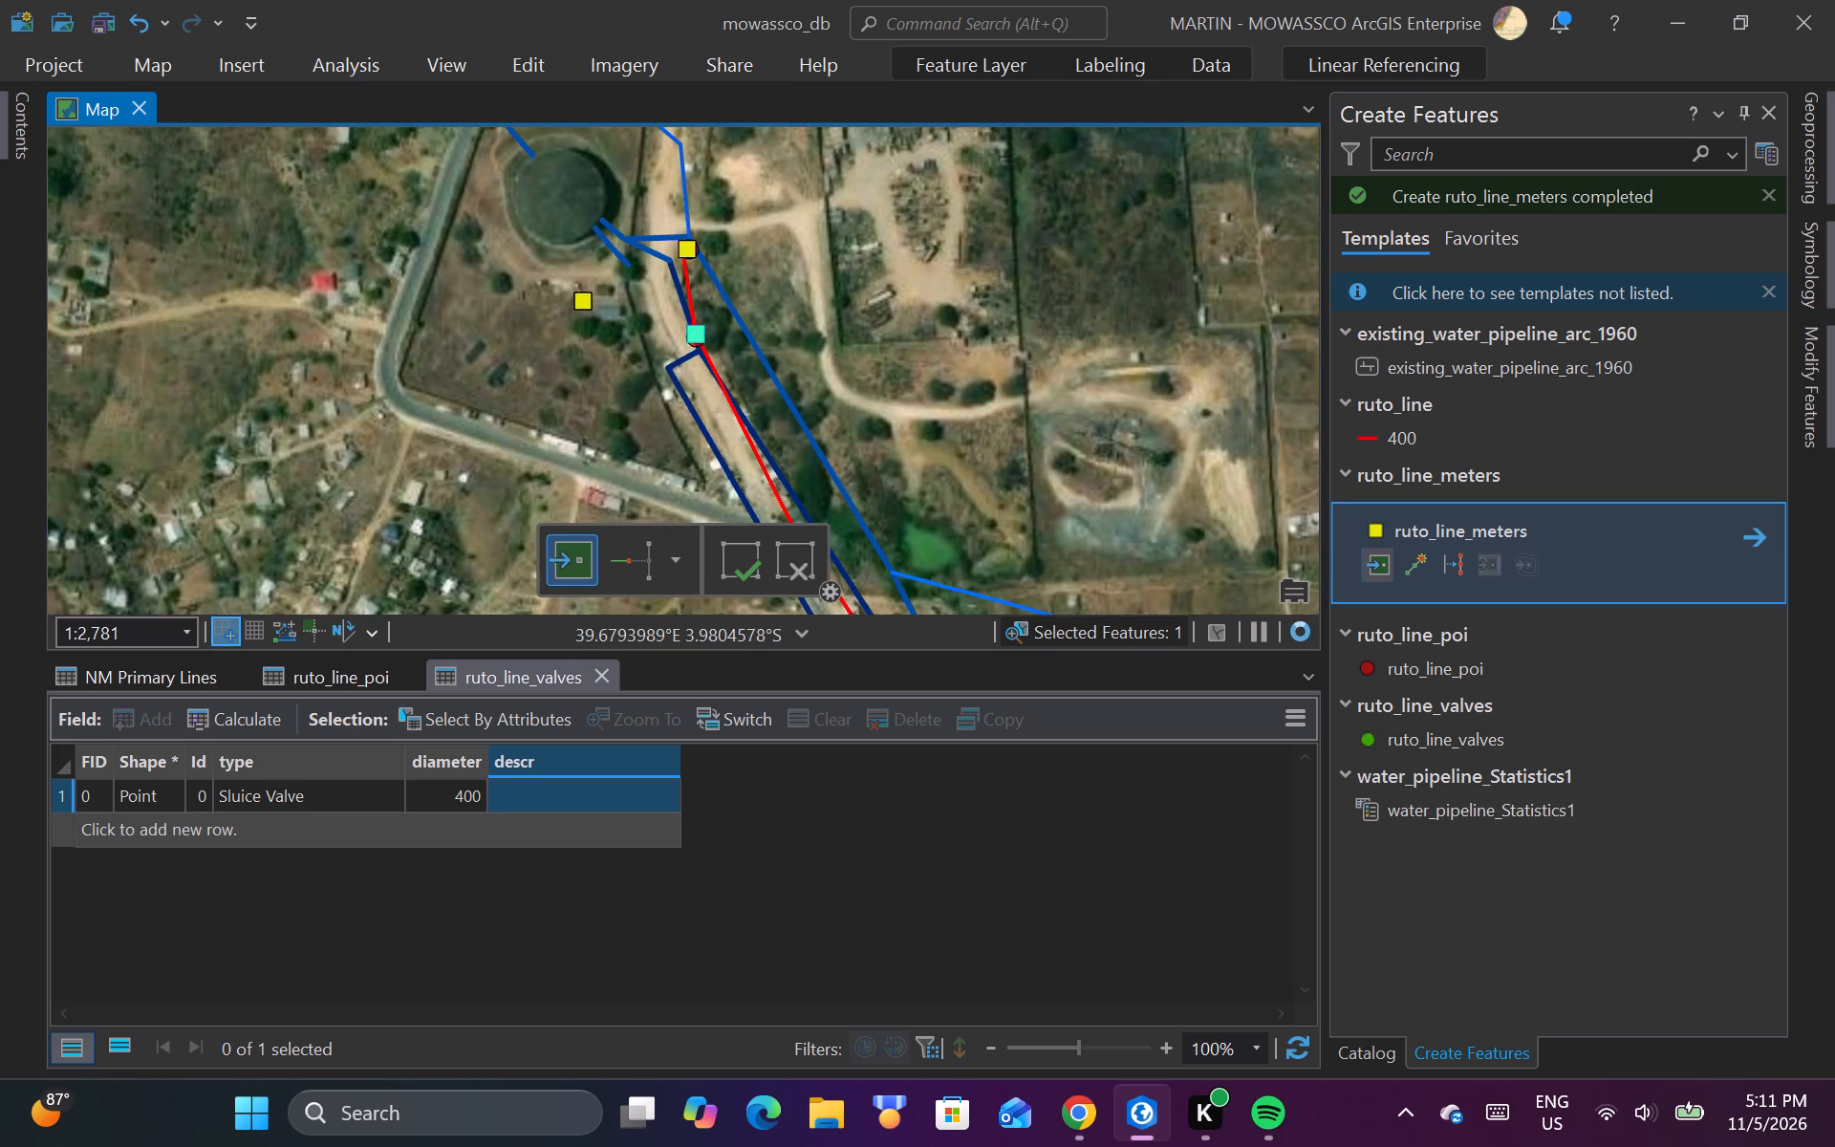
scroll(567, 281, down, 2)
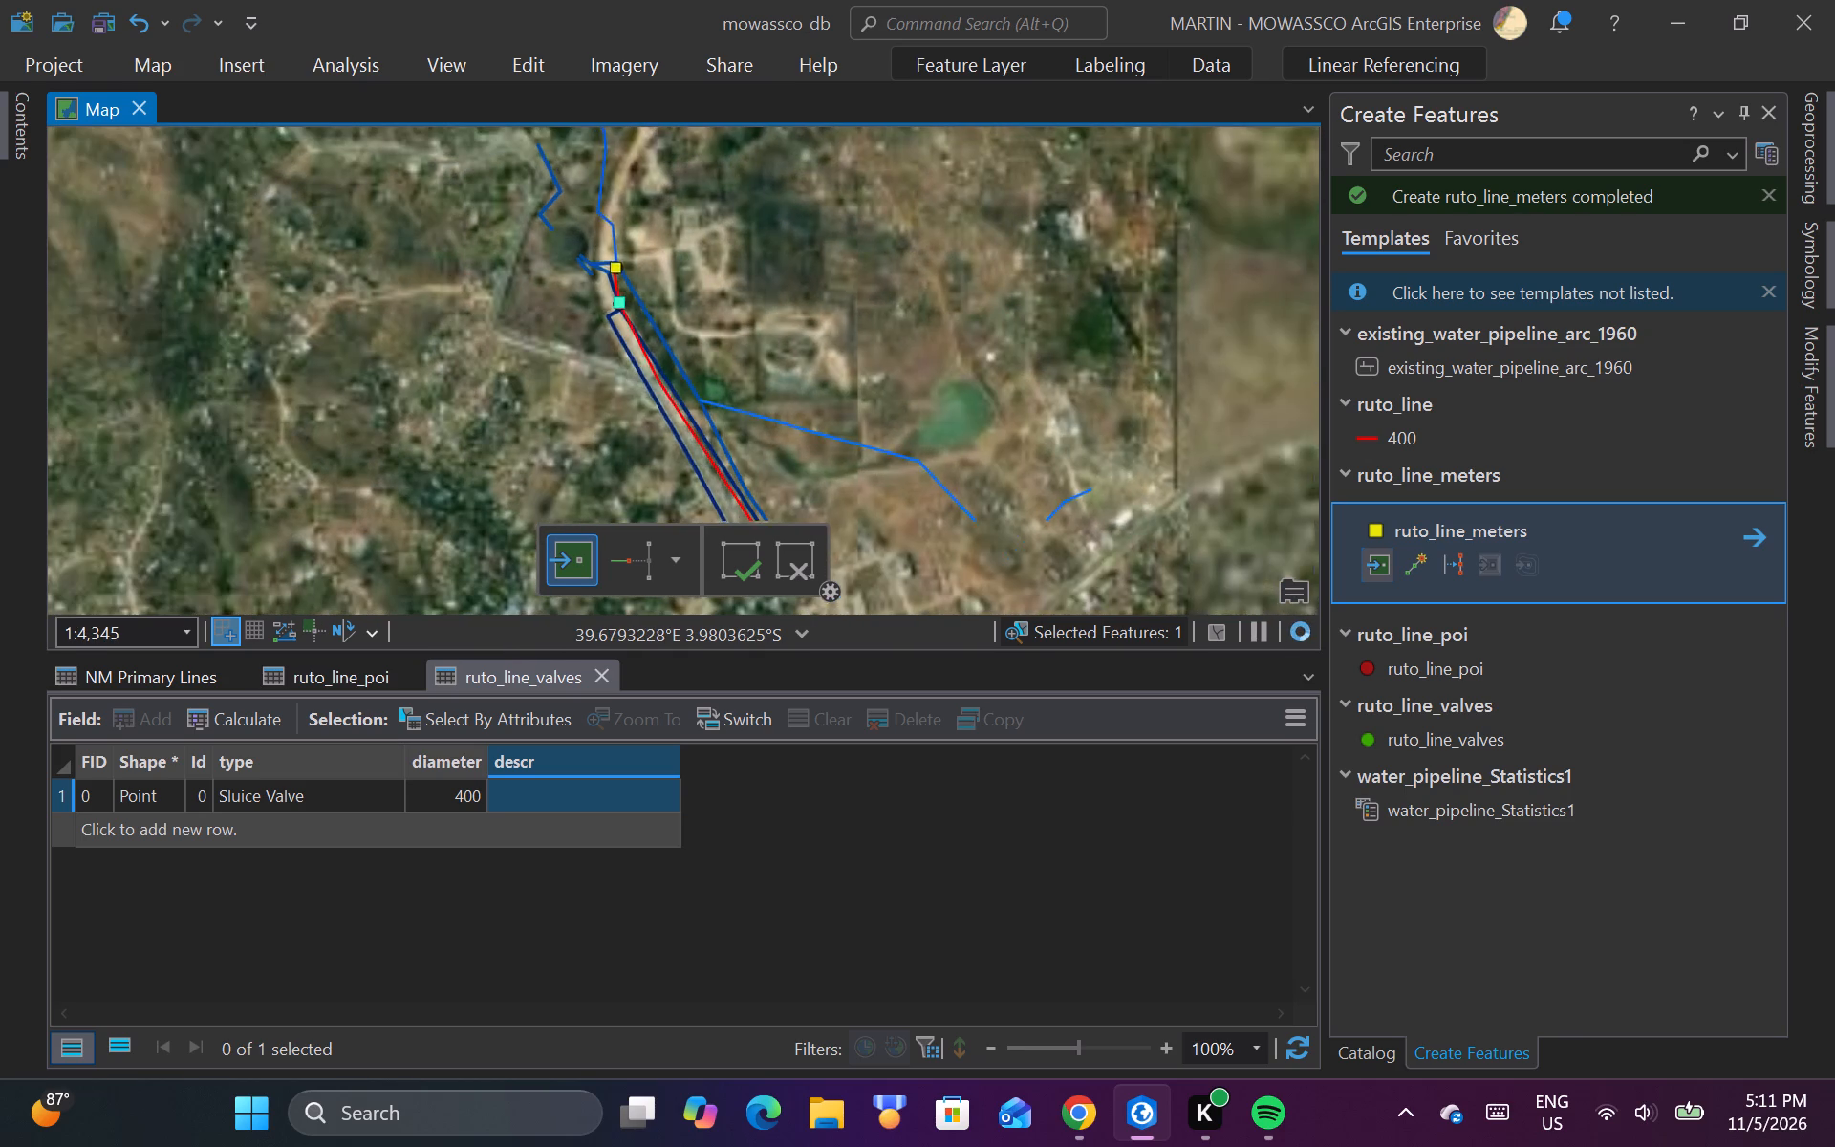
scroll(565, 285, down, 1)
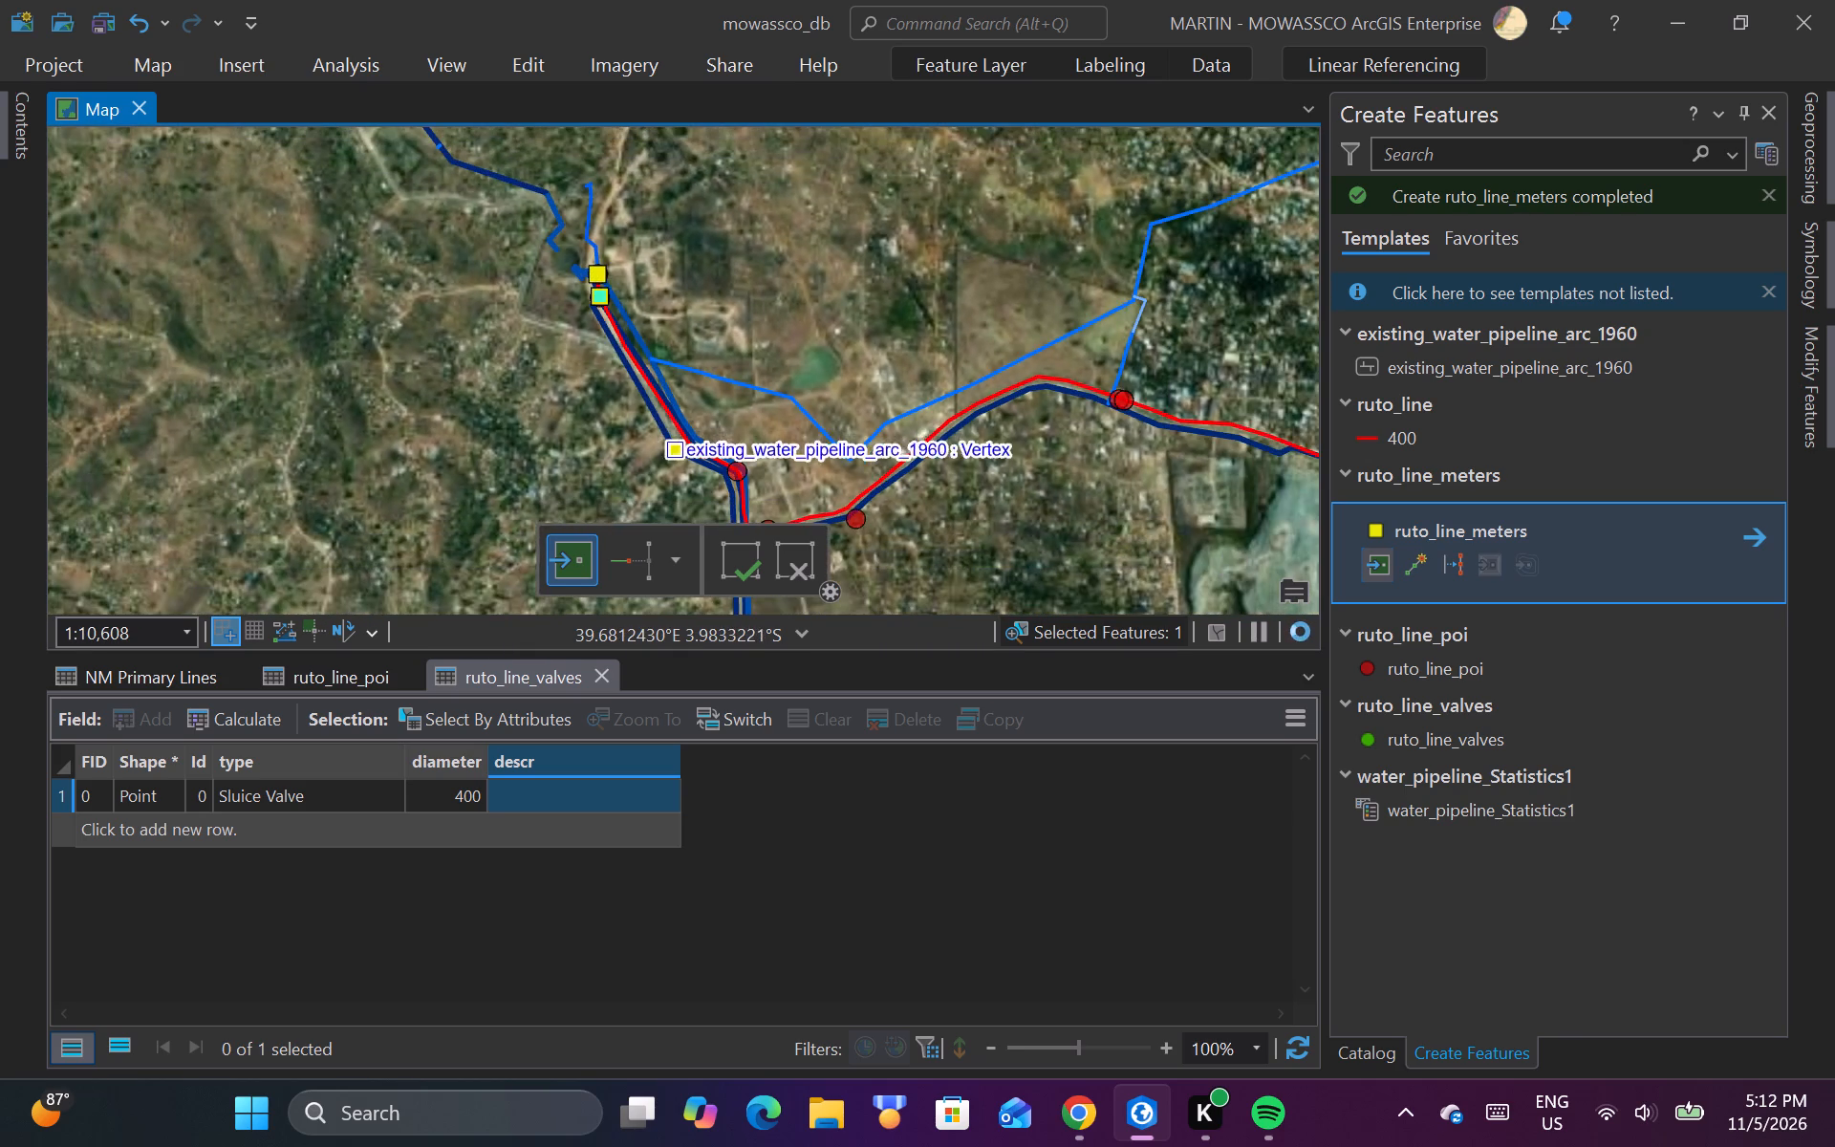
scroll(671, 455, up, 3)
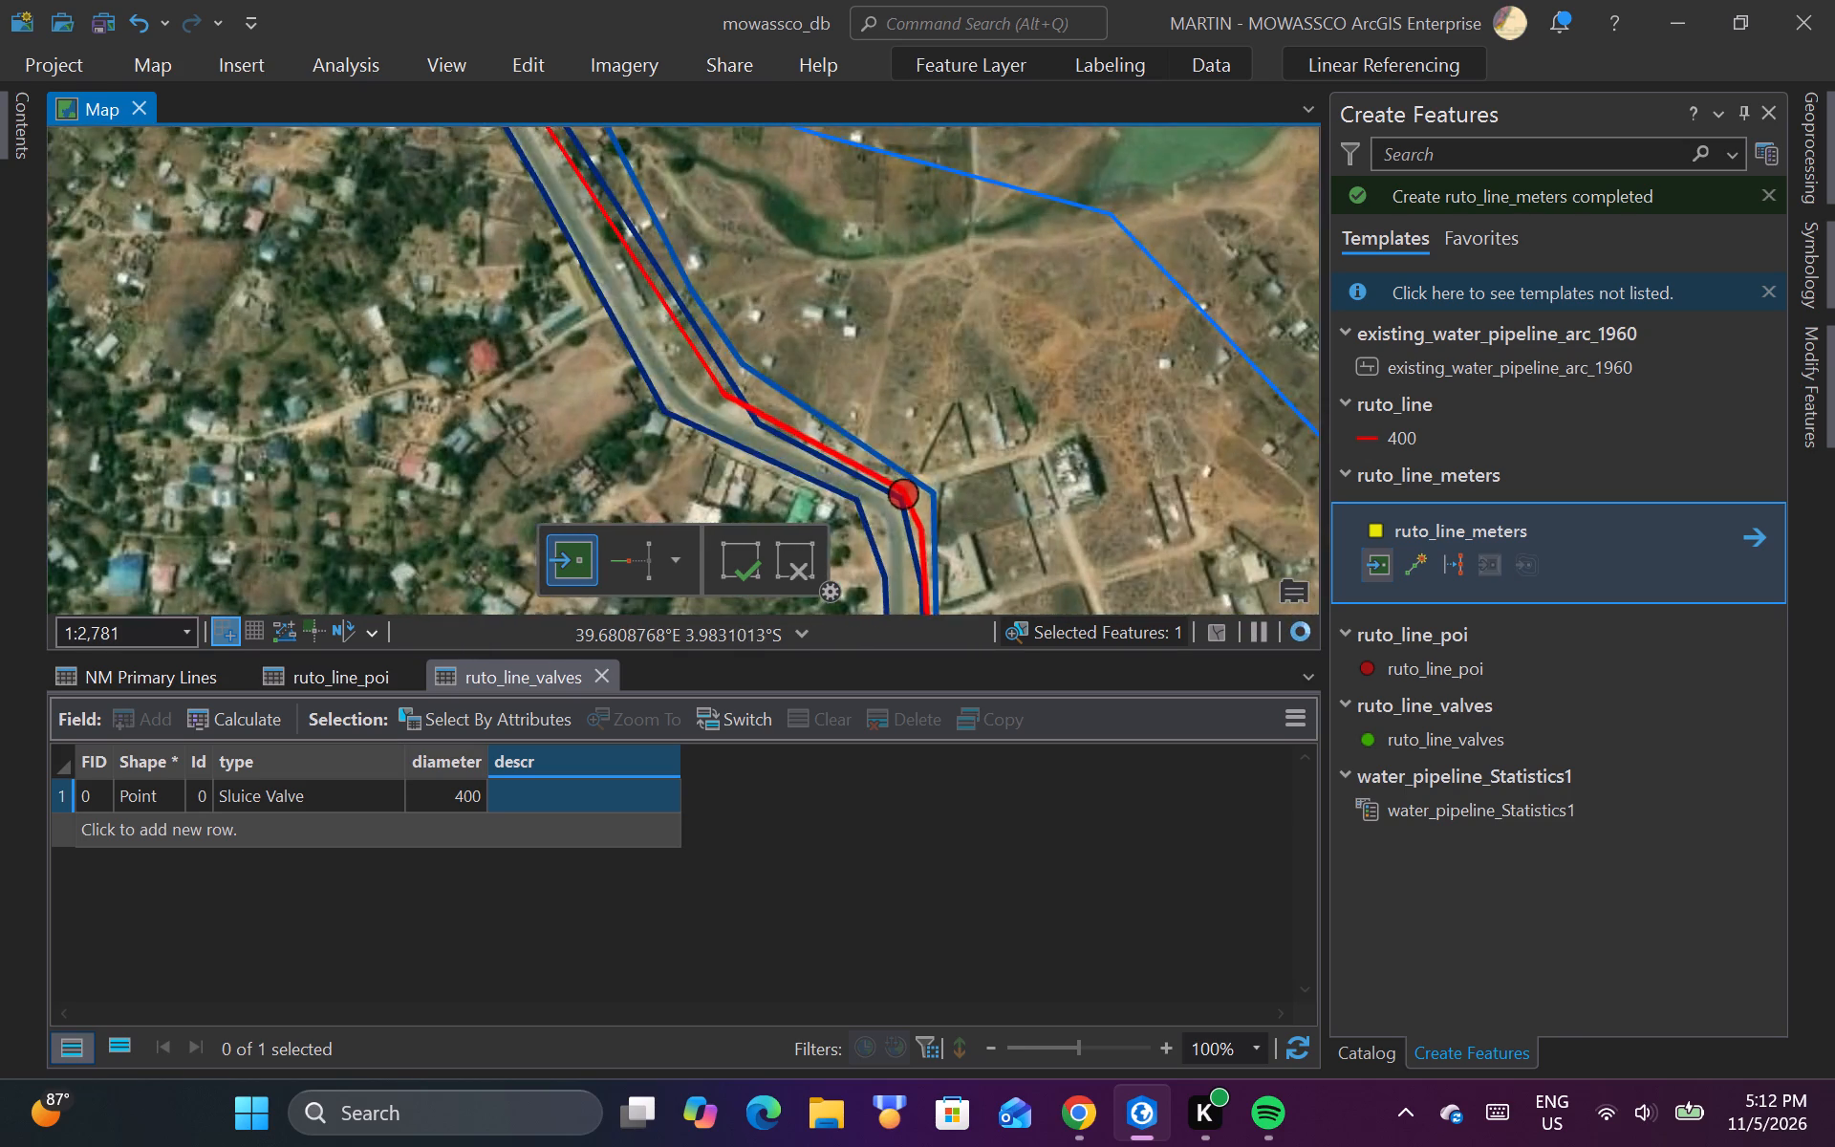
scroll(515, 313, down, 2)
scroll(562, 375, down, 1)
scroll(674, 416, down, 1)
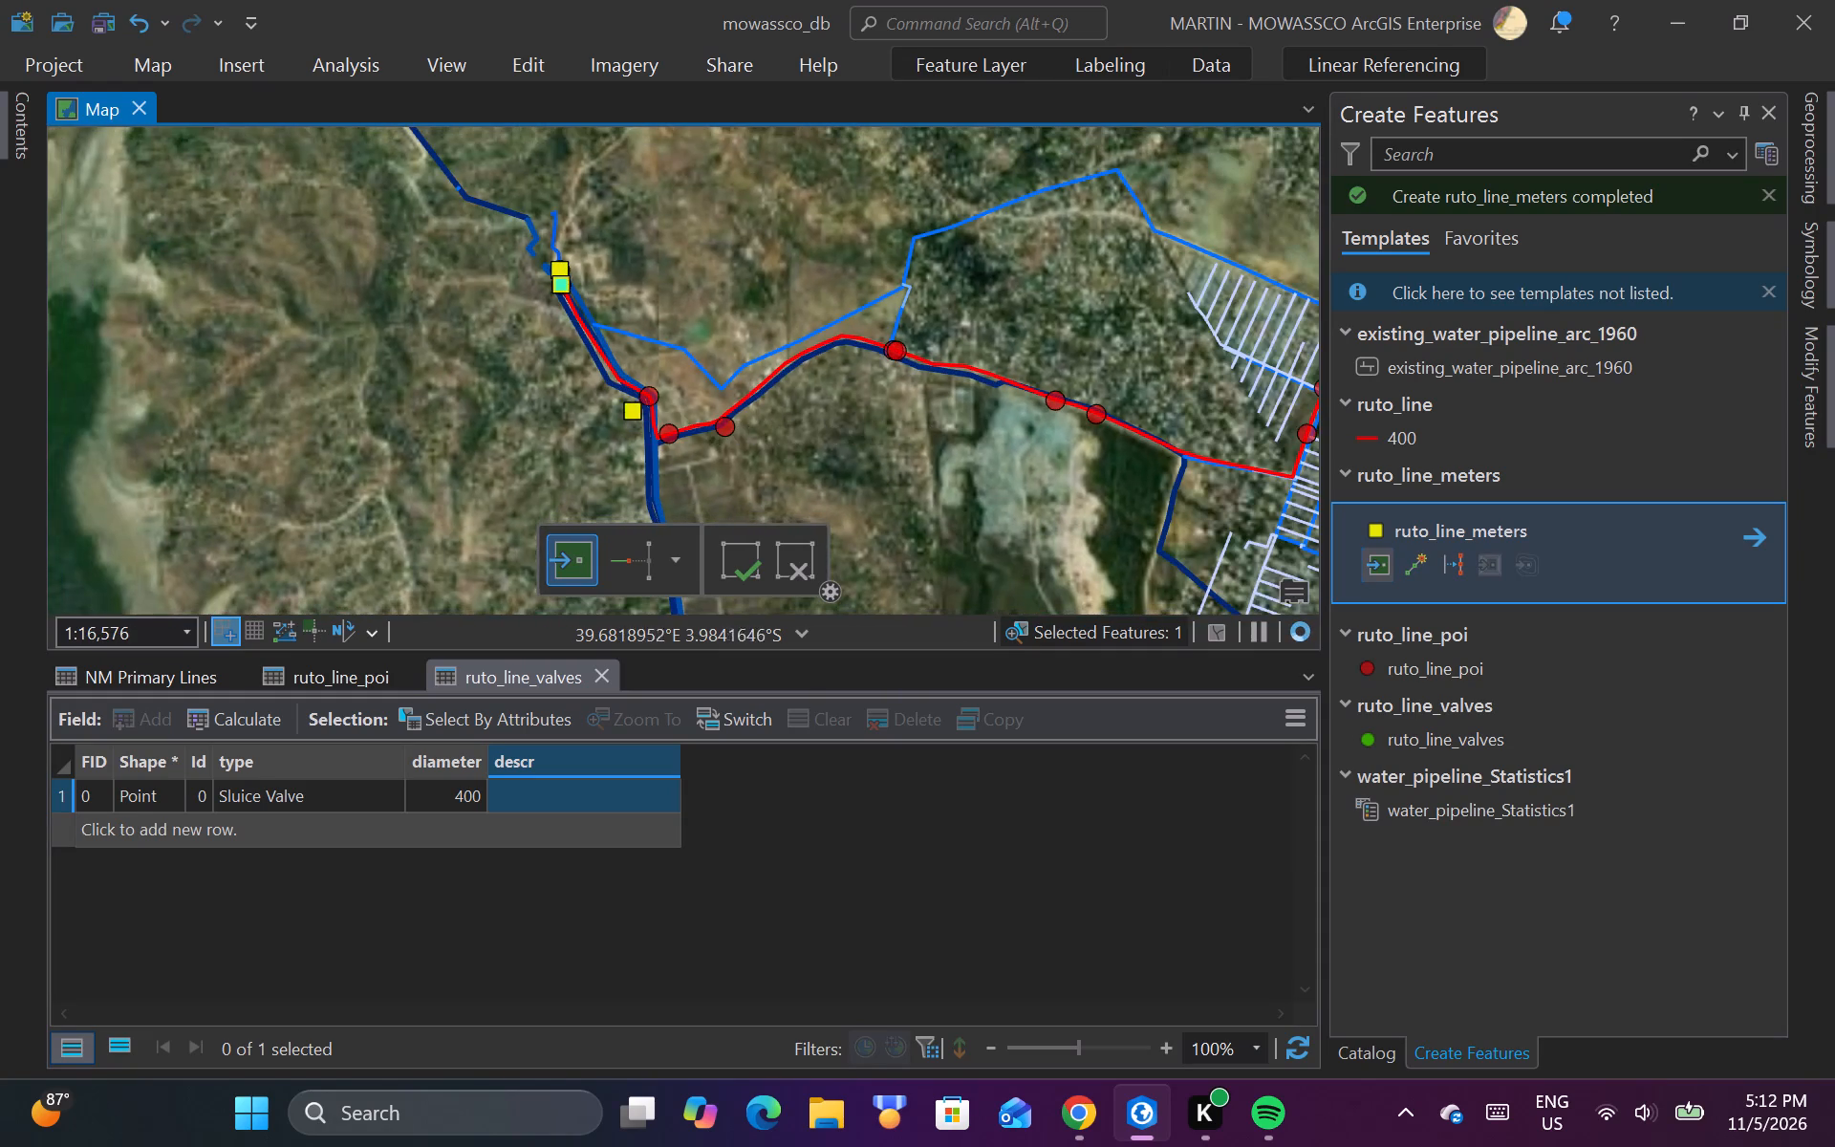
scroll(634, 406, up, 5)
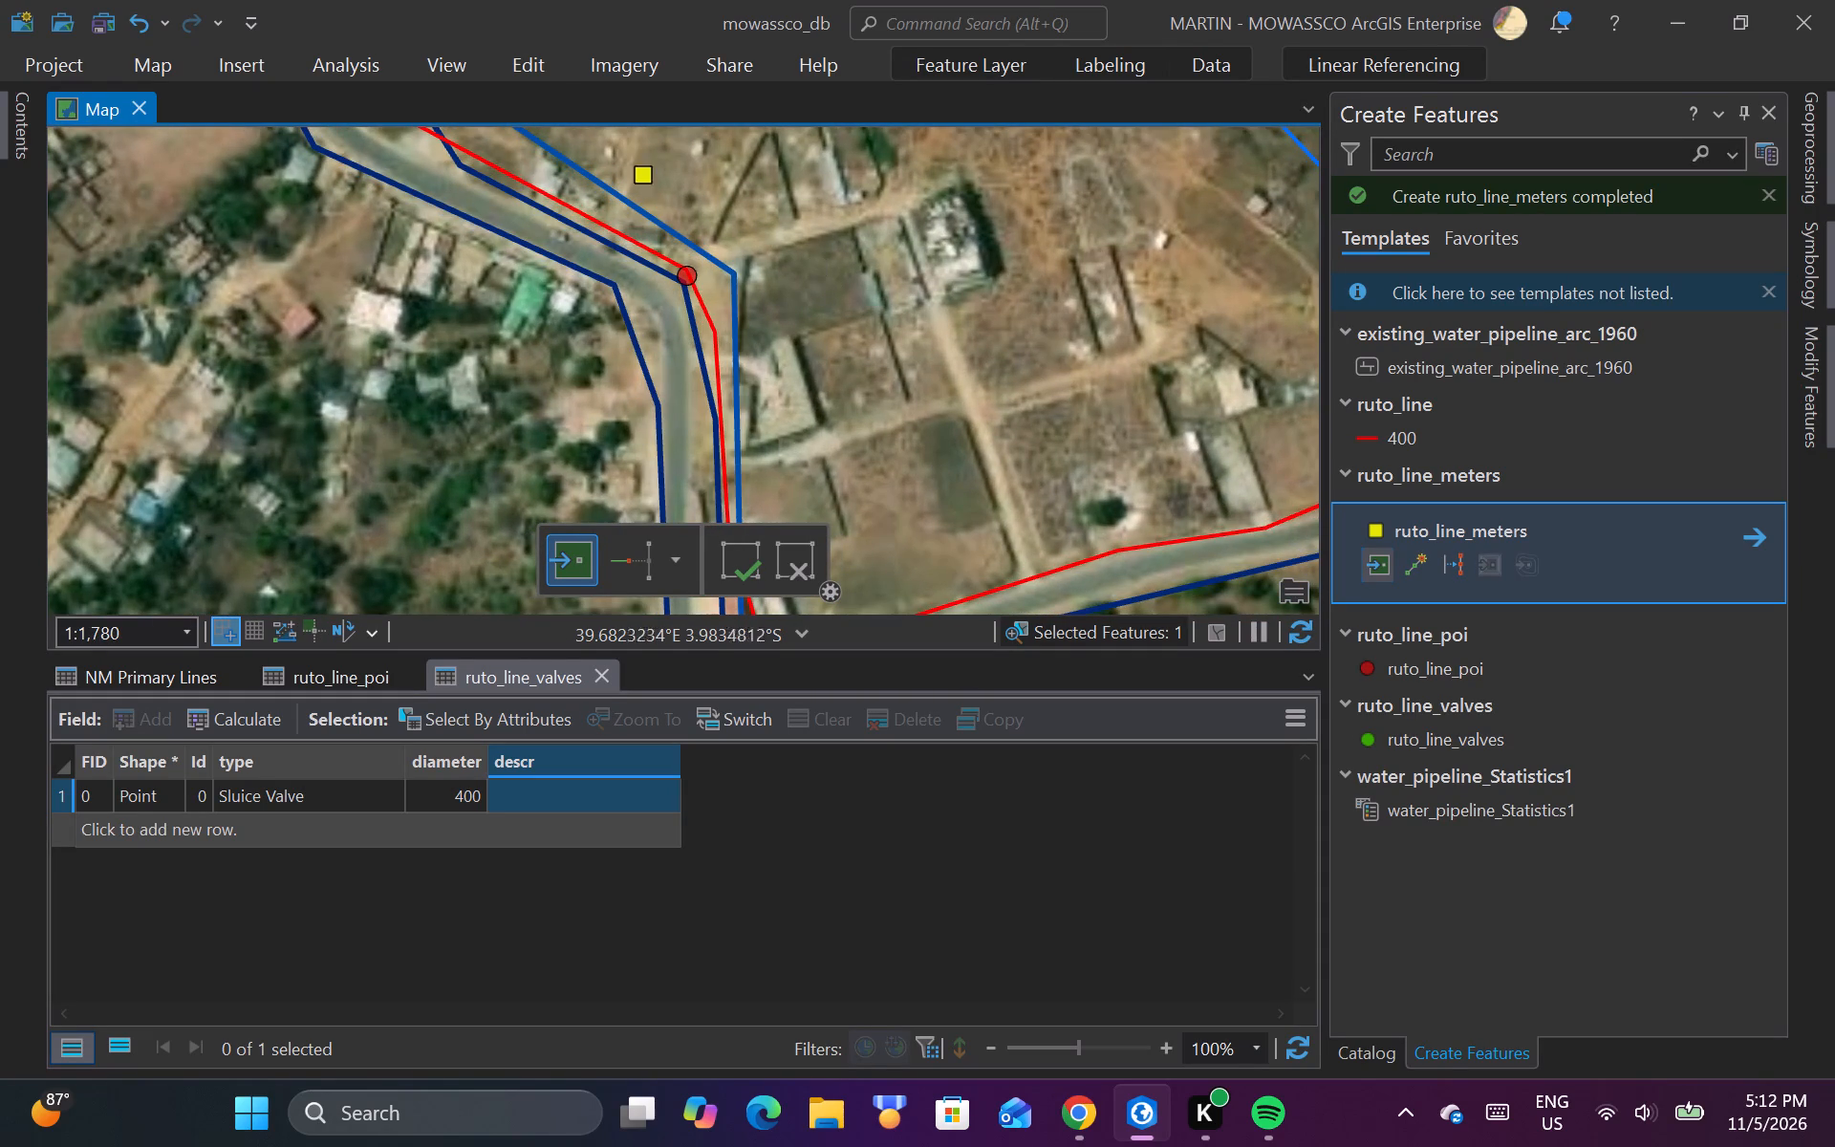
Save the feature edits.
click(516, 62)
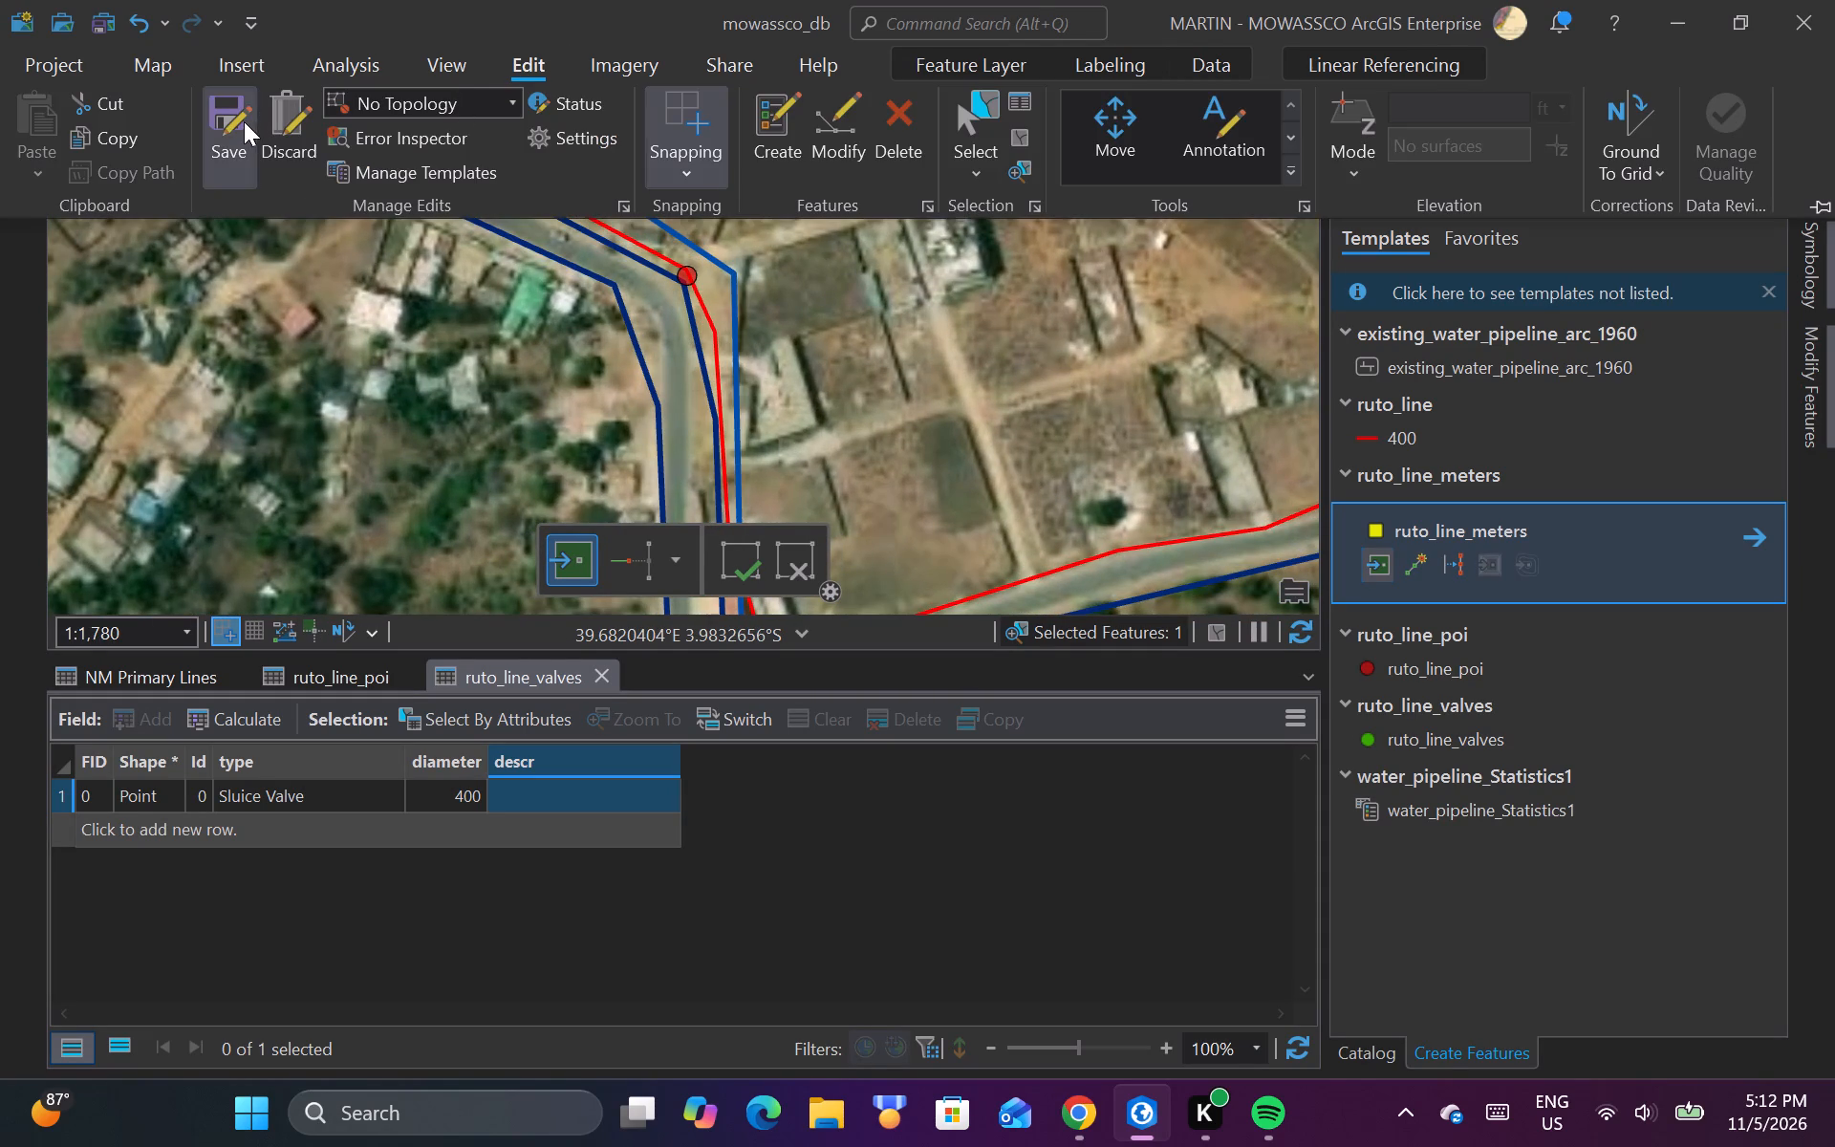
click(244, 121)
Display the attributes of the ruto_line_poi point on ruto_line at the road bend southeast of the new meter.
click(152, 63)
click(229, 101)
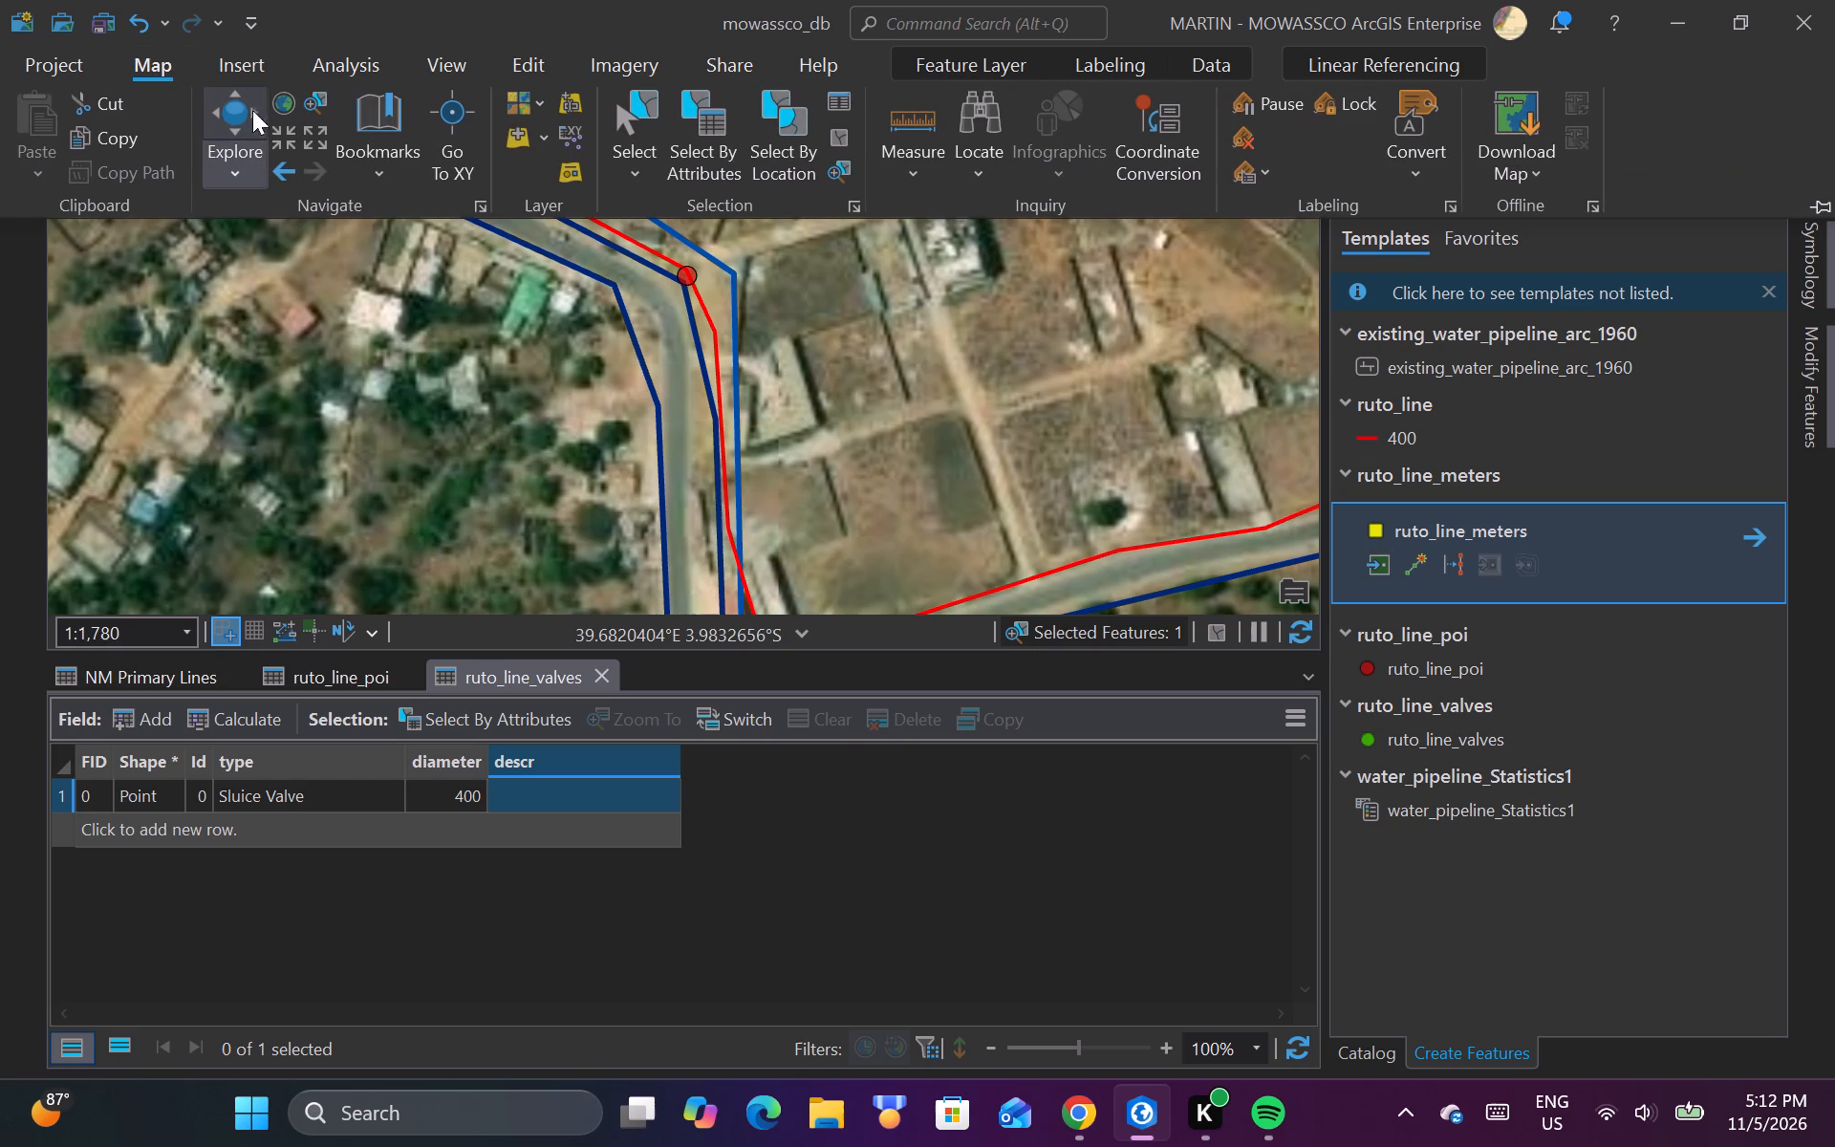
scroll(708, 245, up, 3)
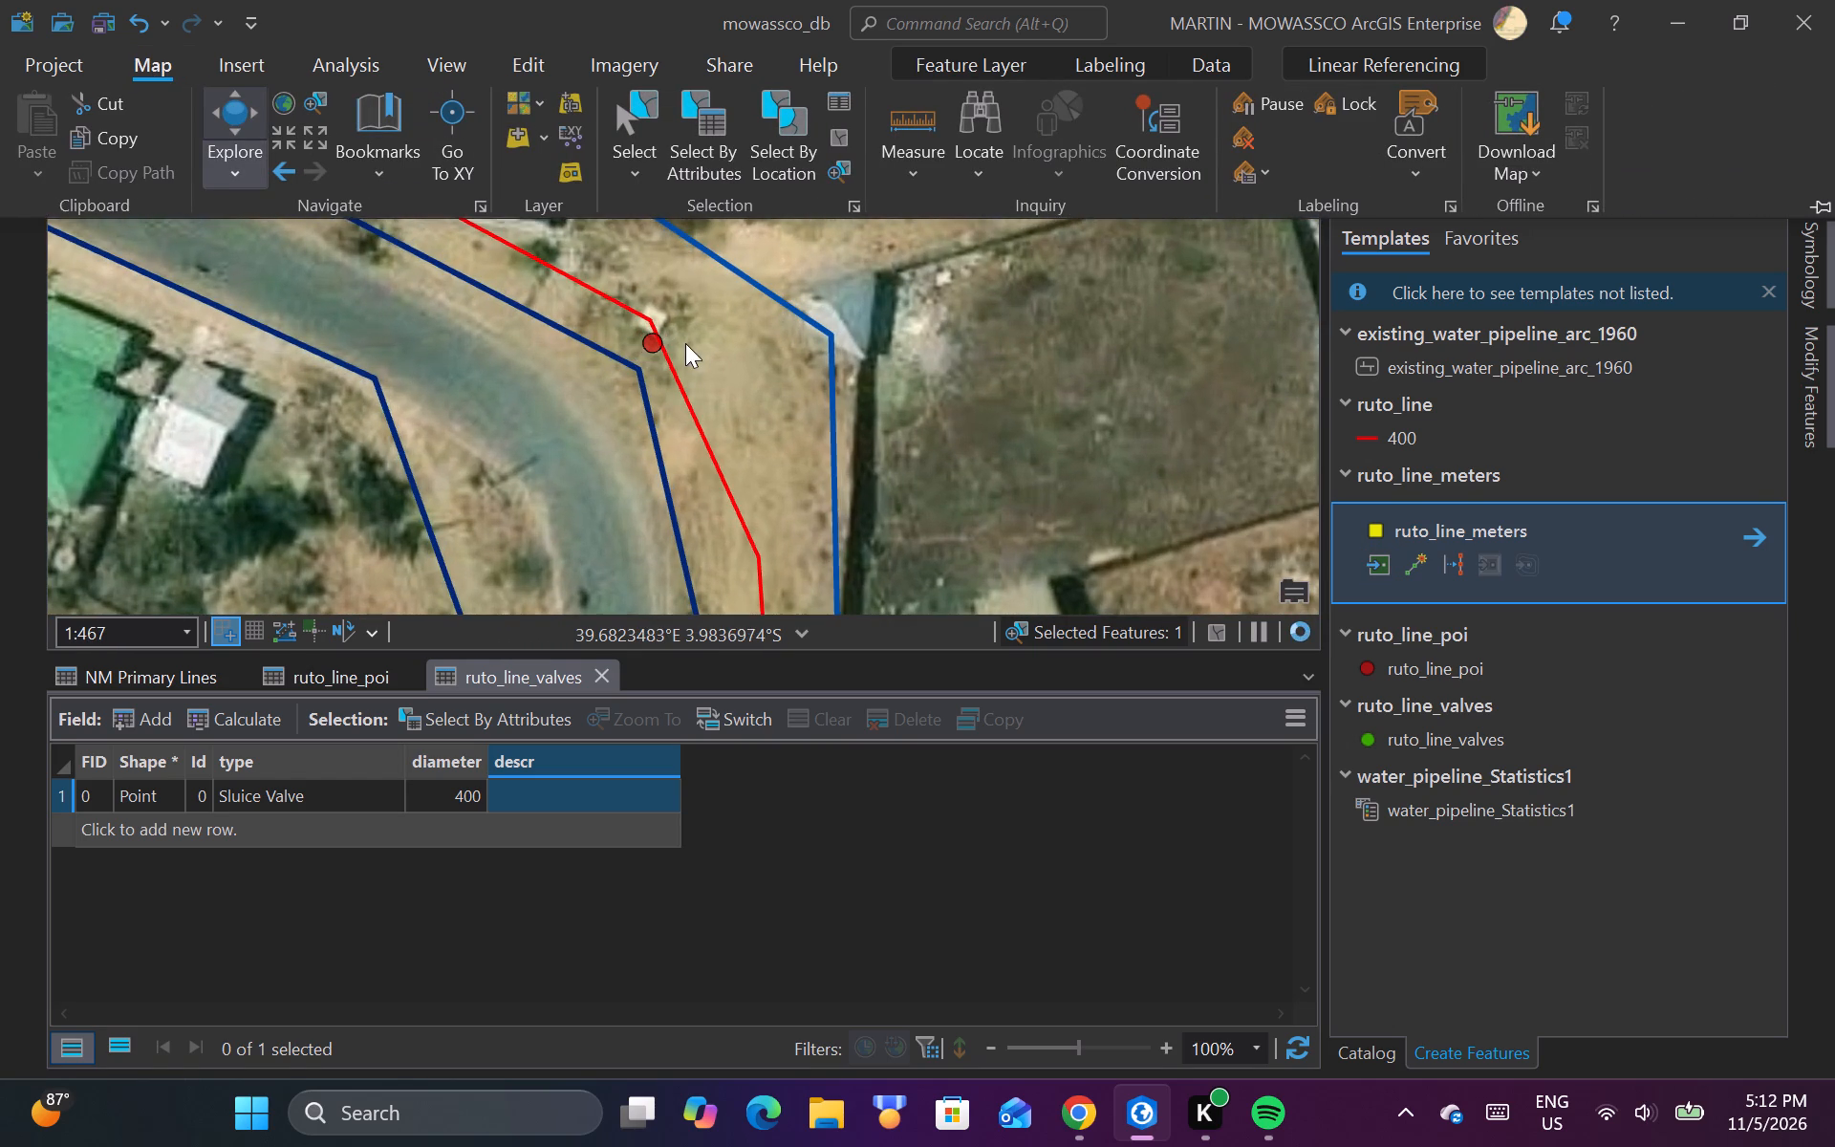
click(687, 343)
click(649, 341)
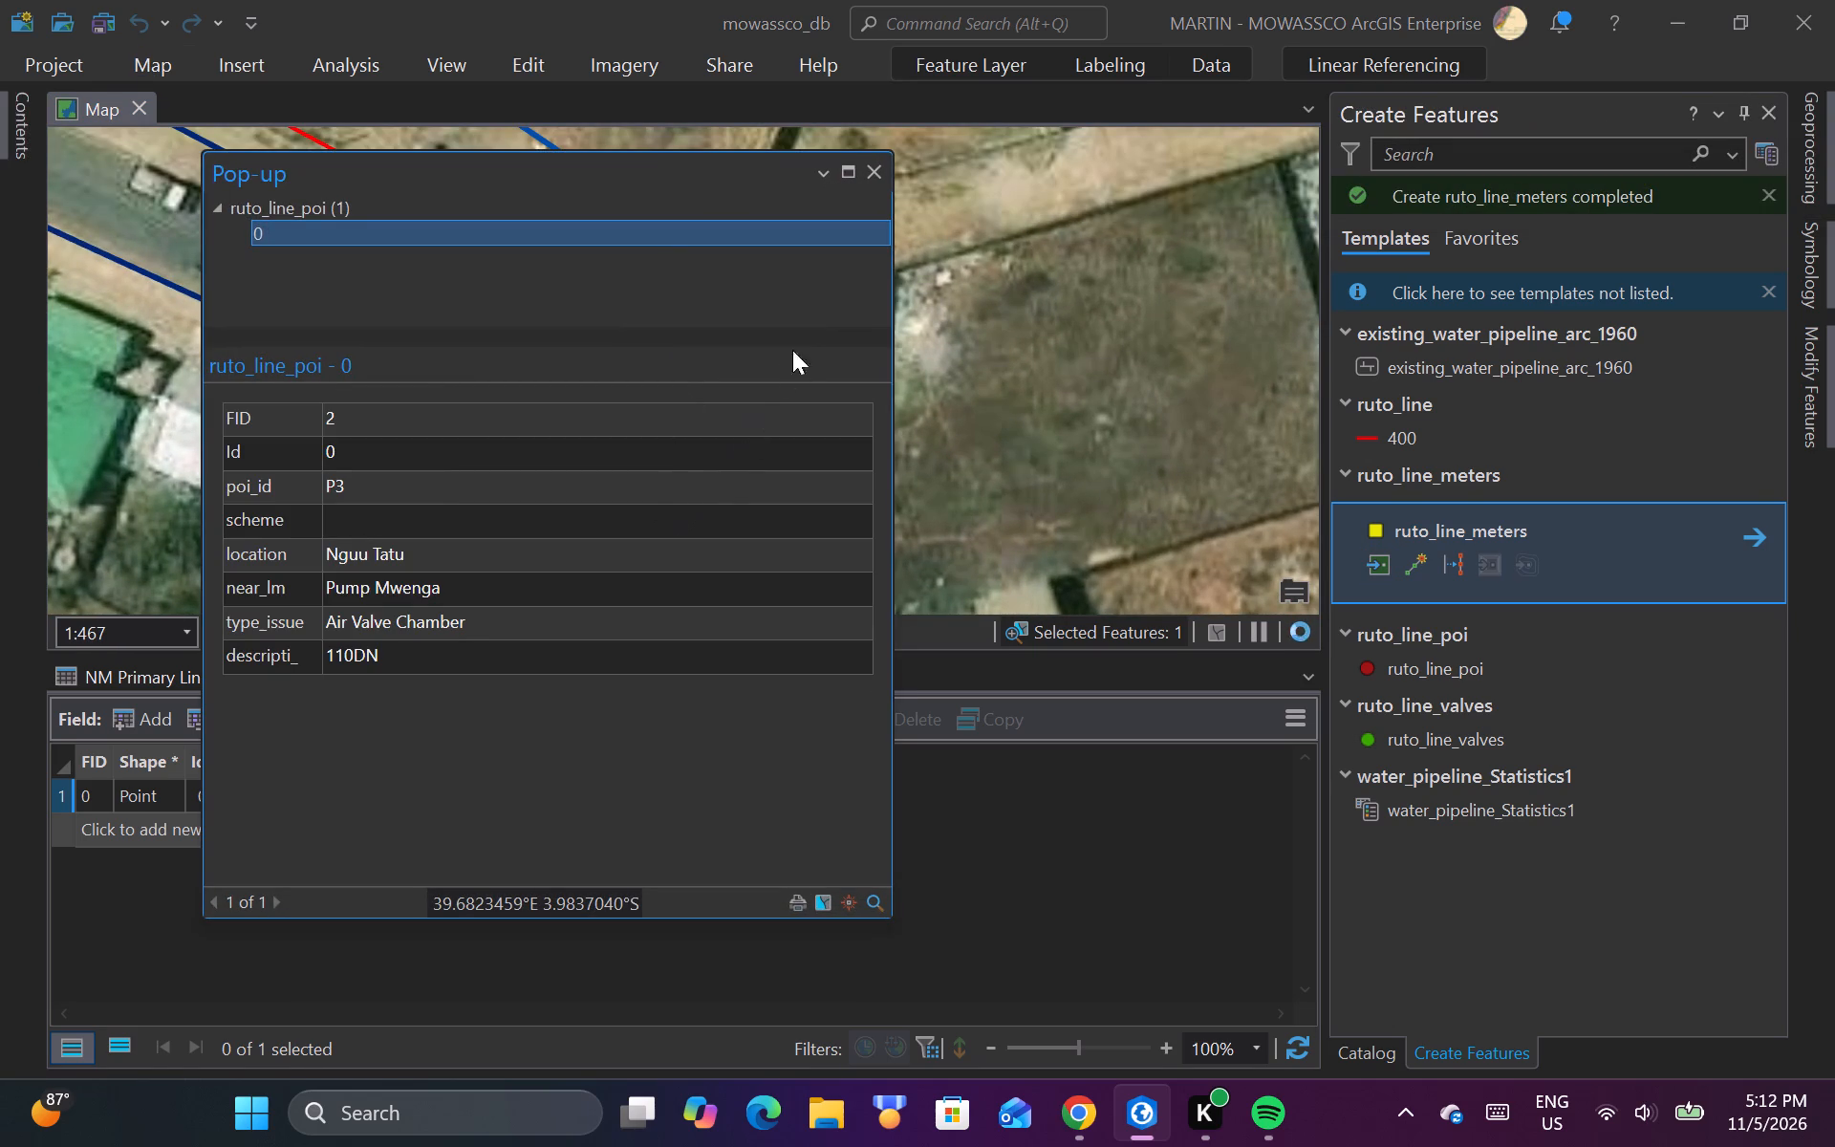
click(880, 180)
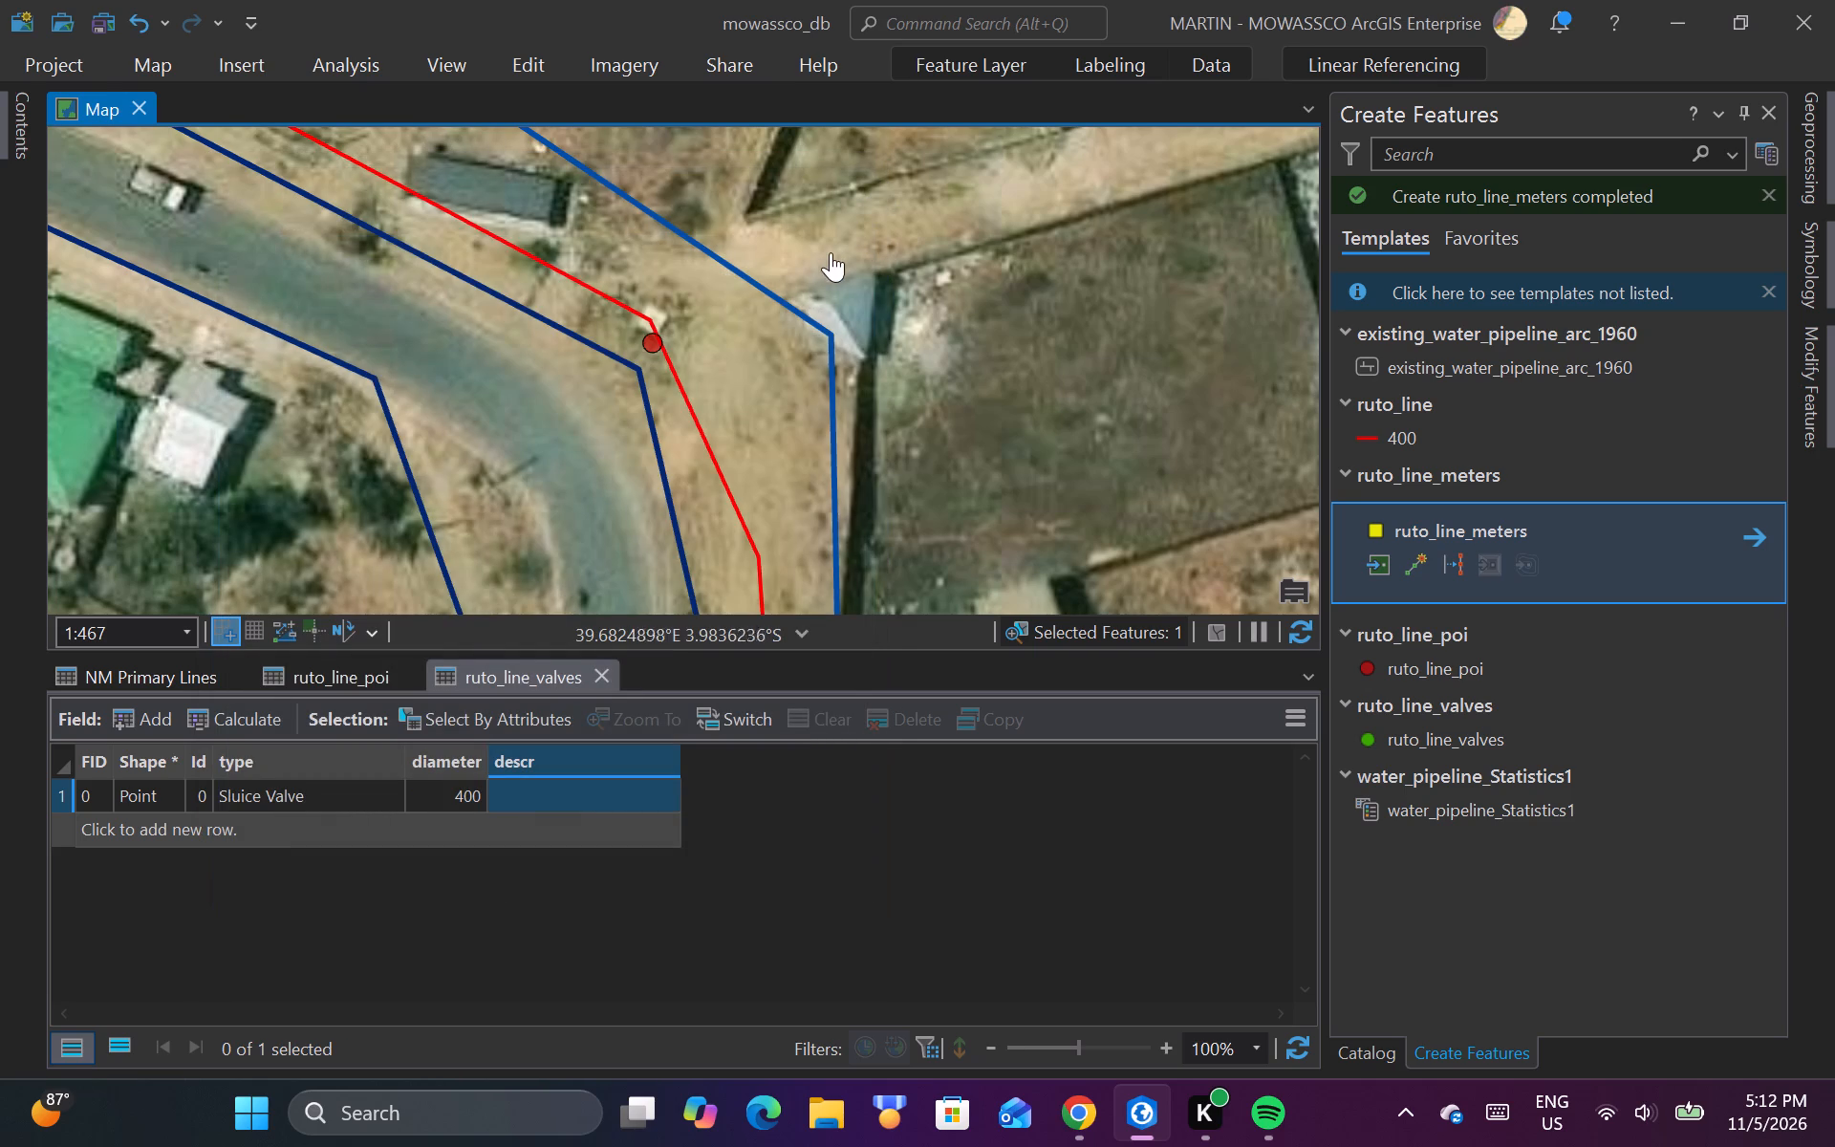
Select the ruto_line feature at the road bend and split it at the vertex just north of the ruto_line_poi point.
scroll(611, 324, up, 2)
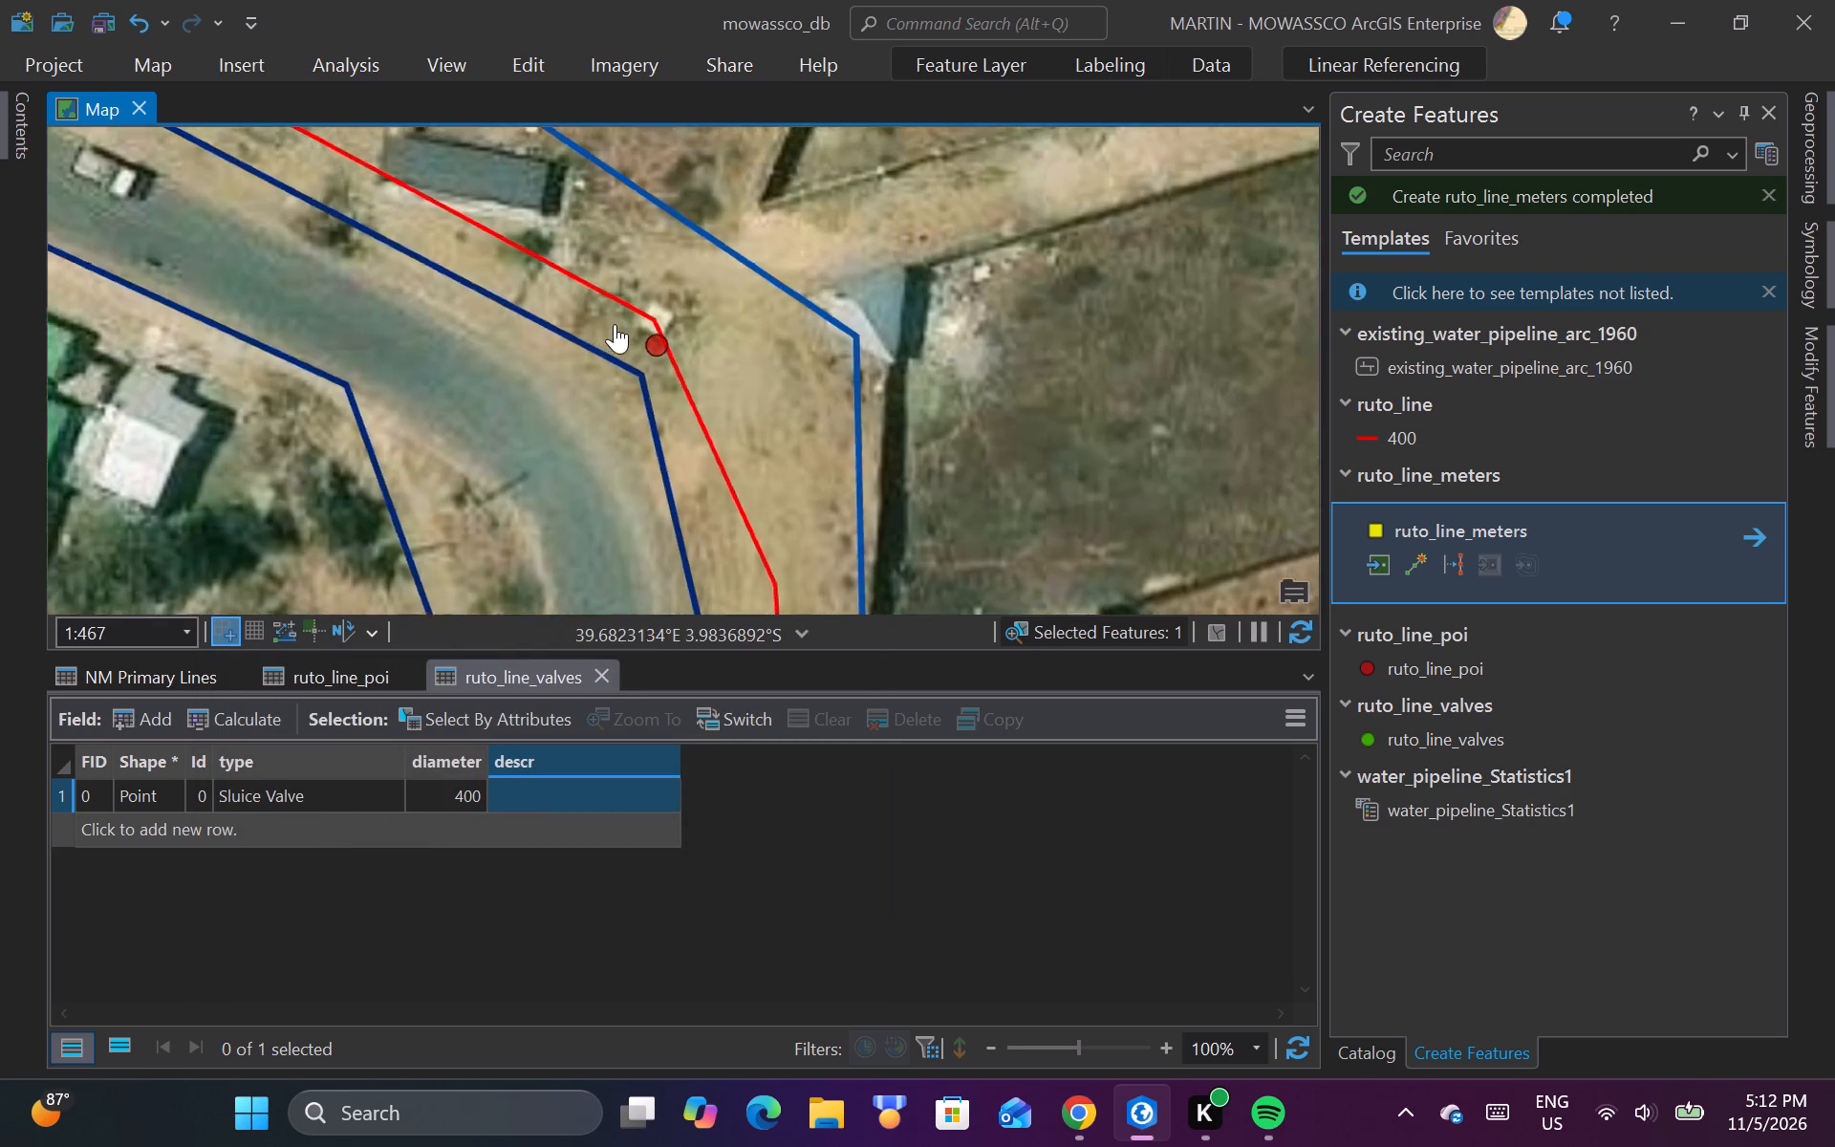
click(529, 70)
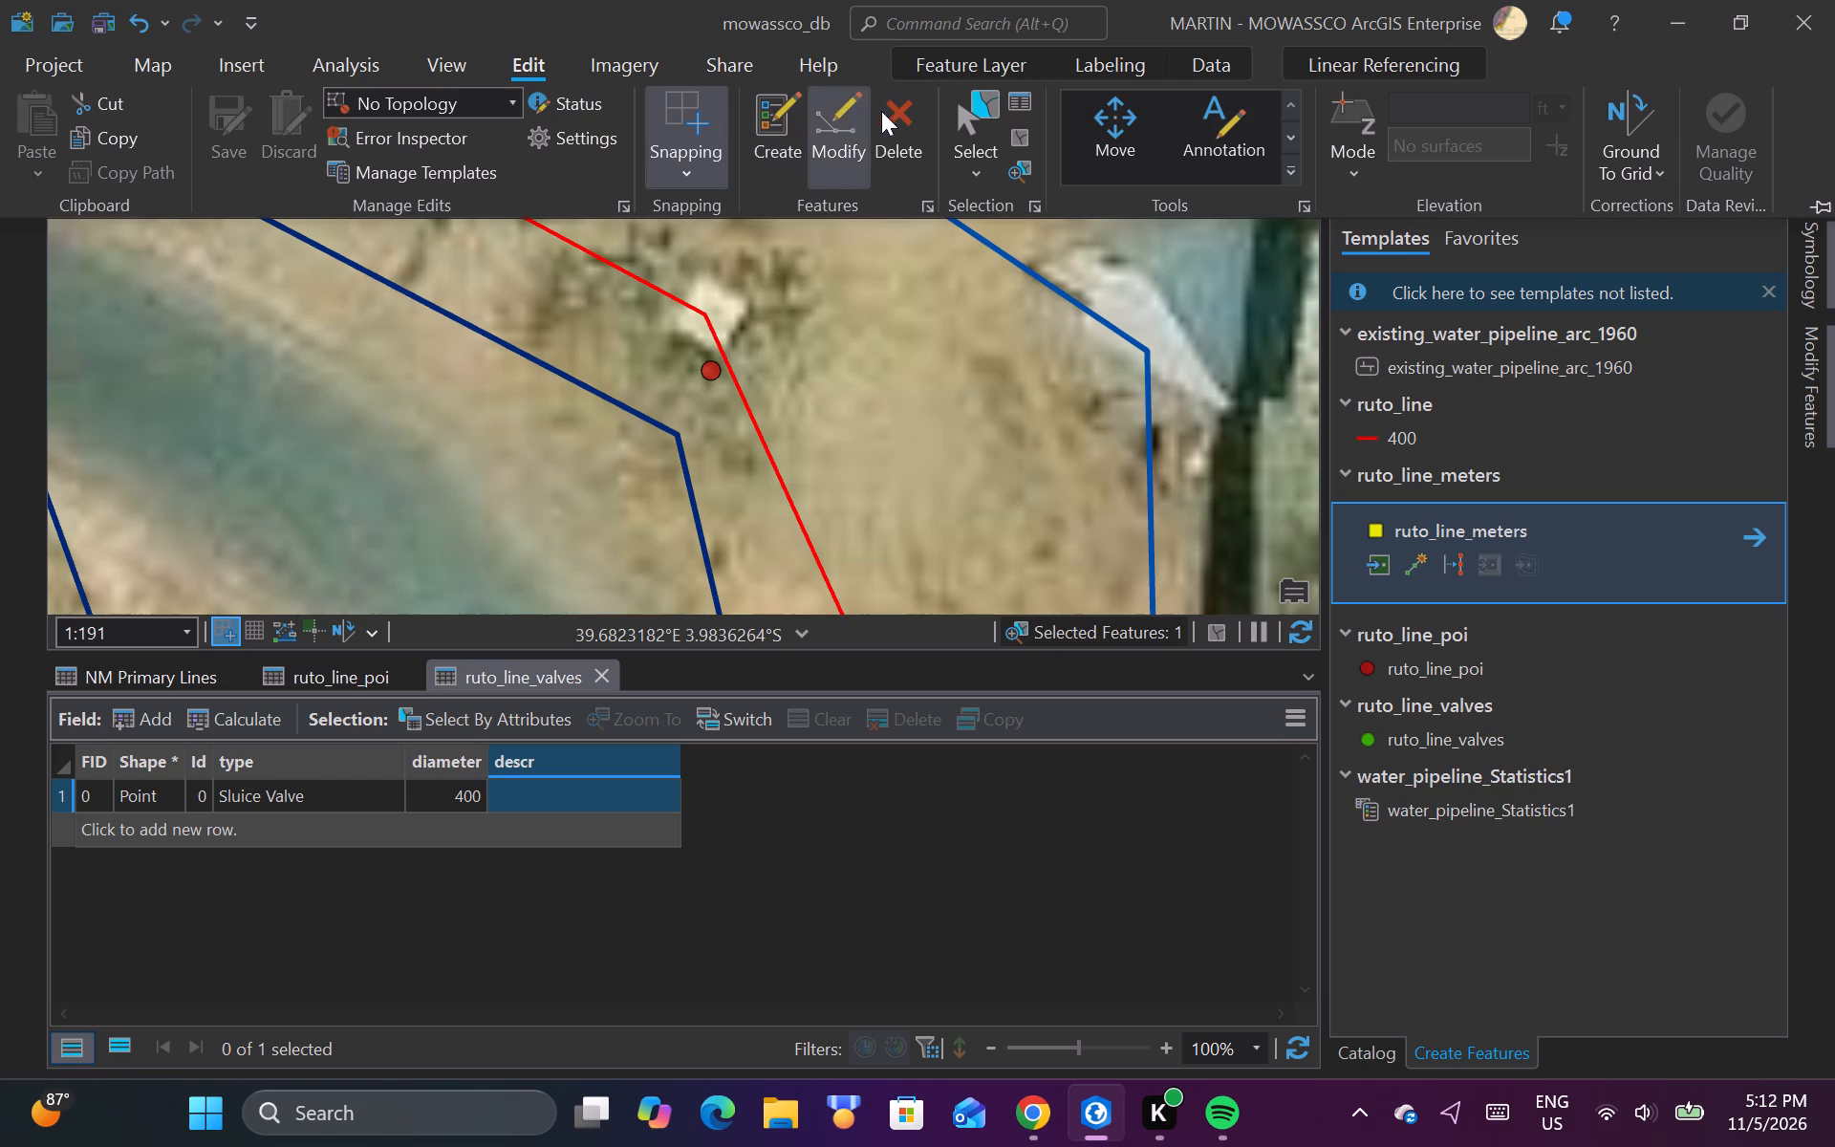
click(958, 103)
drag(656, 259, 655, 309)
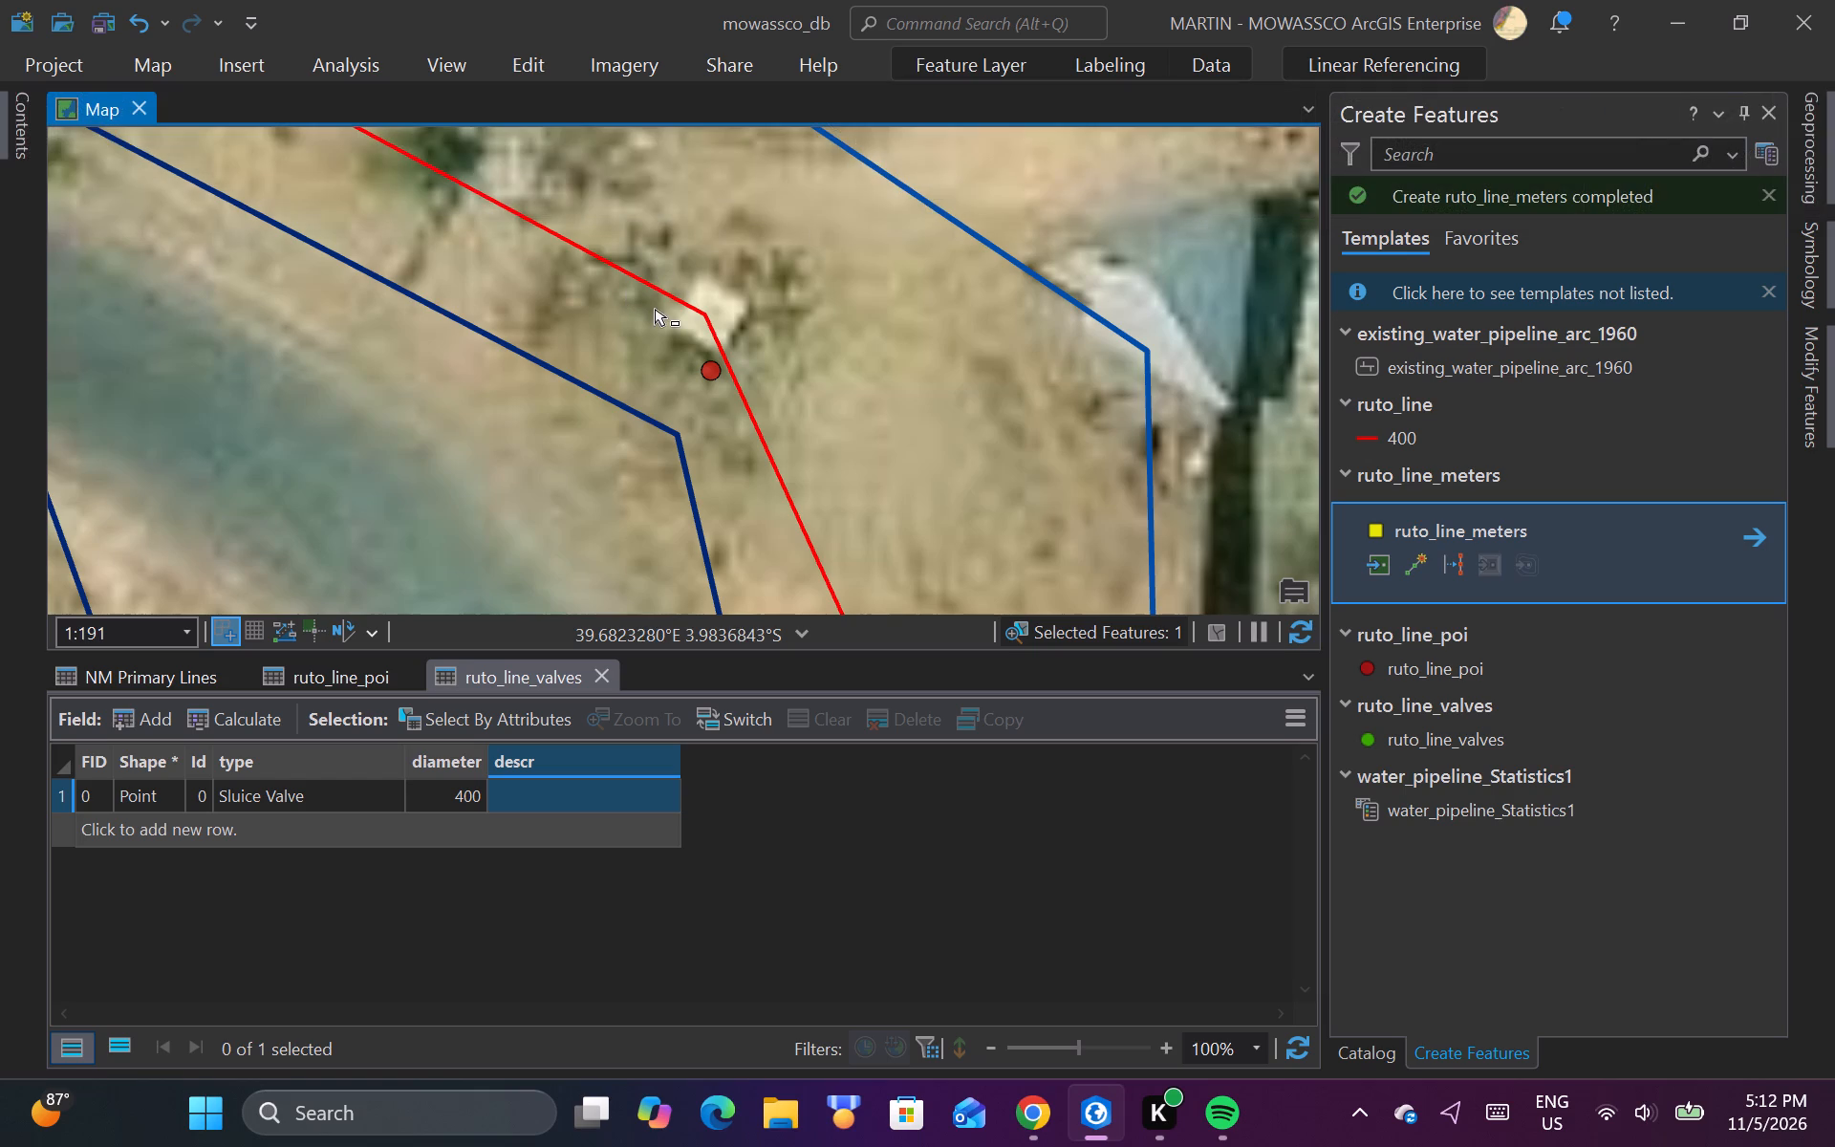
drag(674, 272, 656, 319)
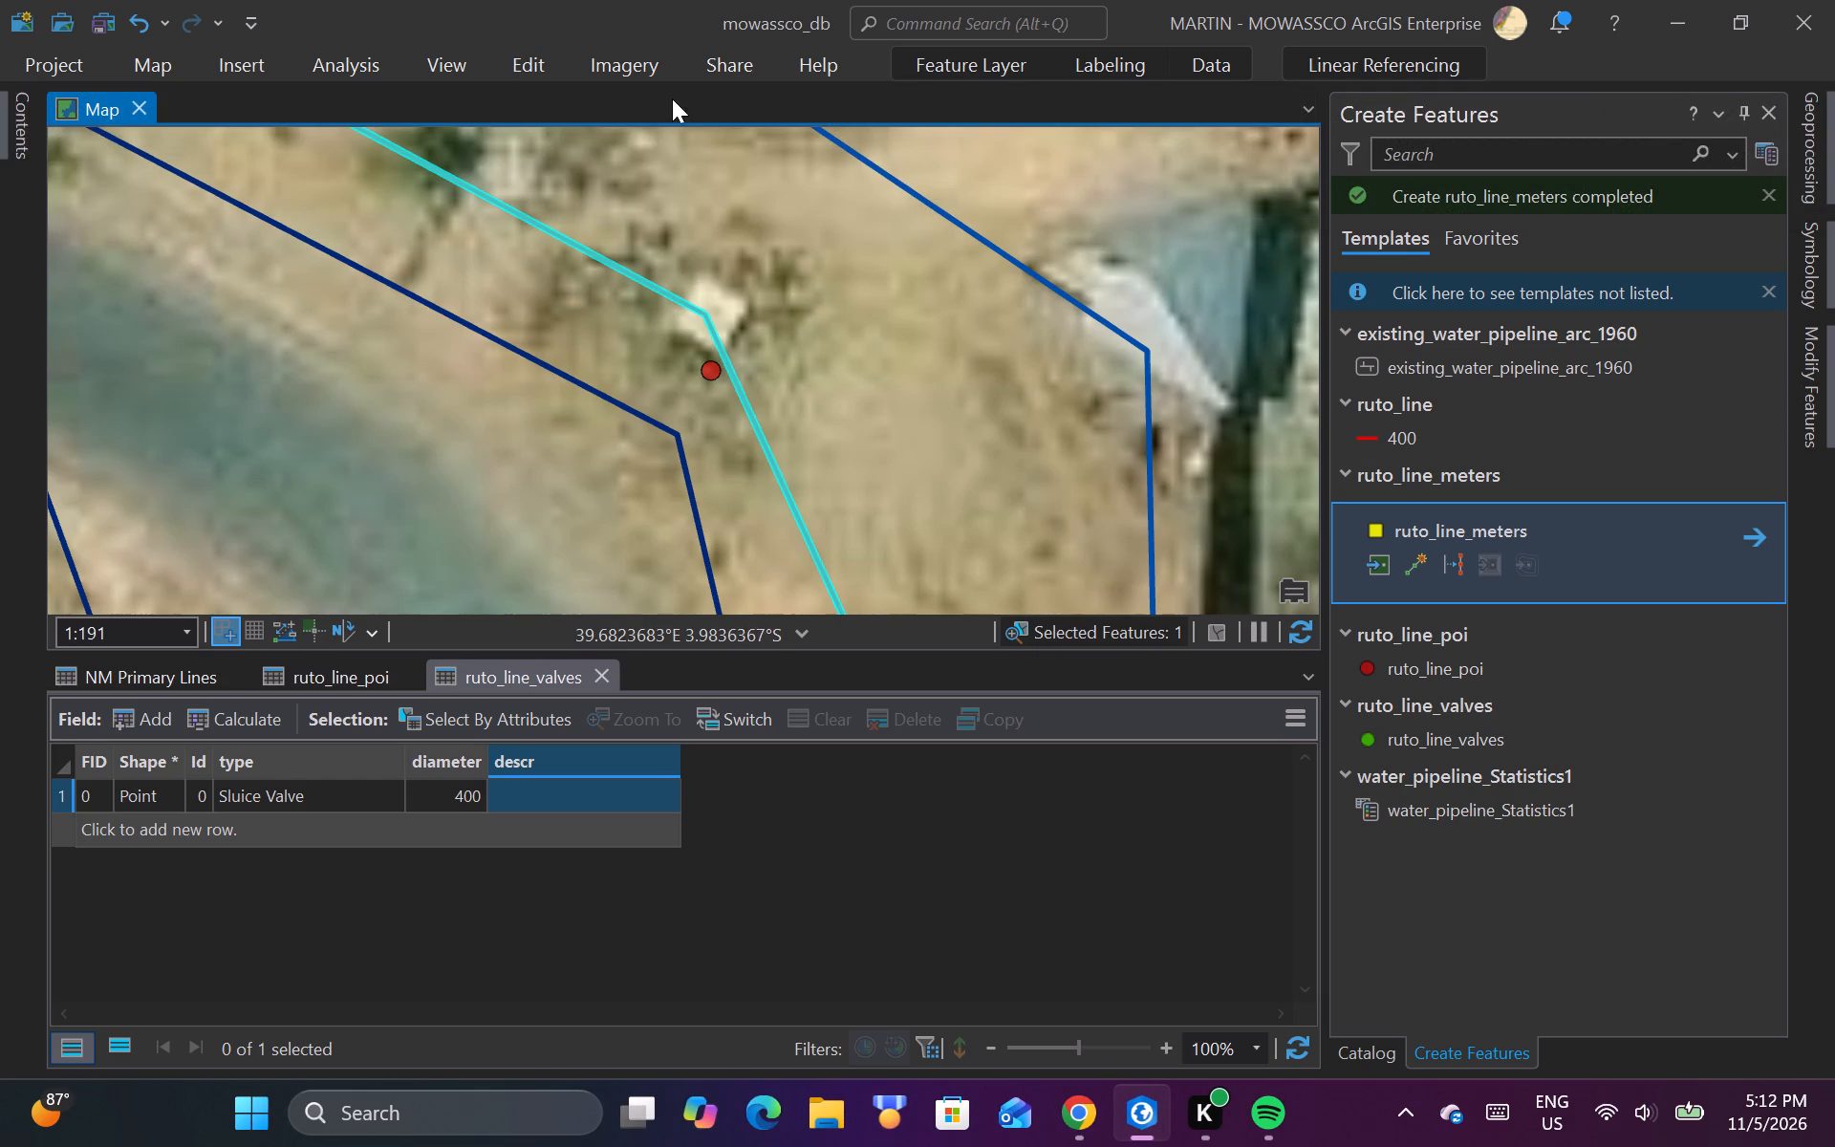
click(513, 70)
click(857, 141)
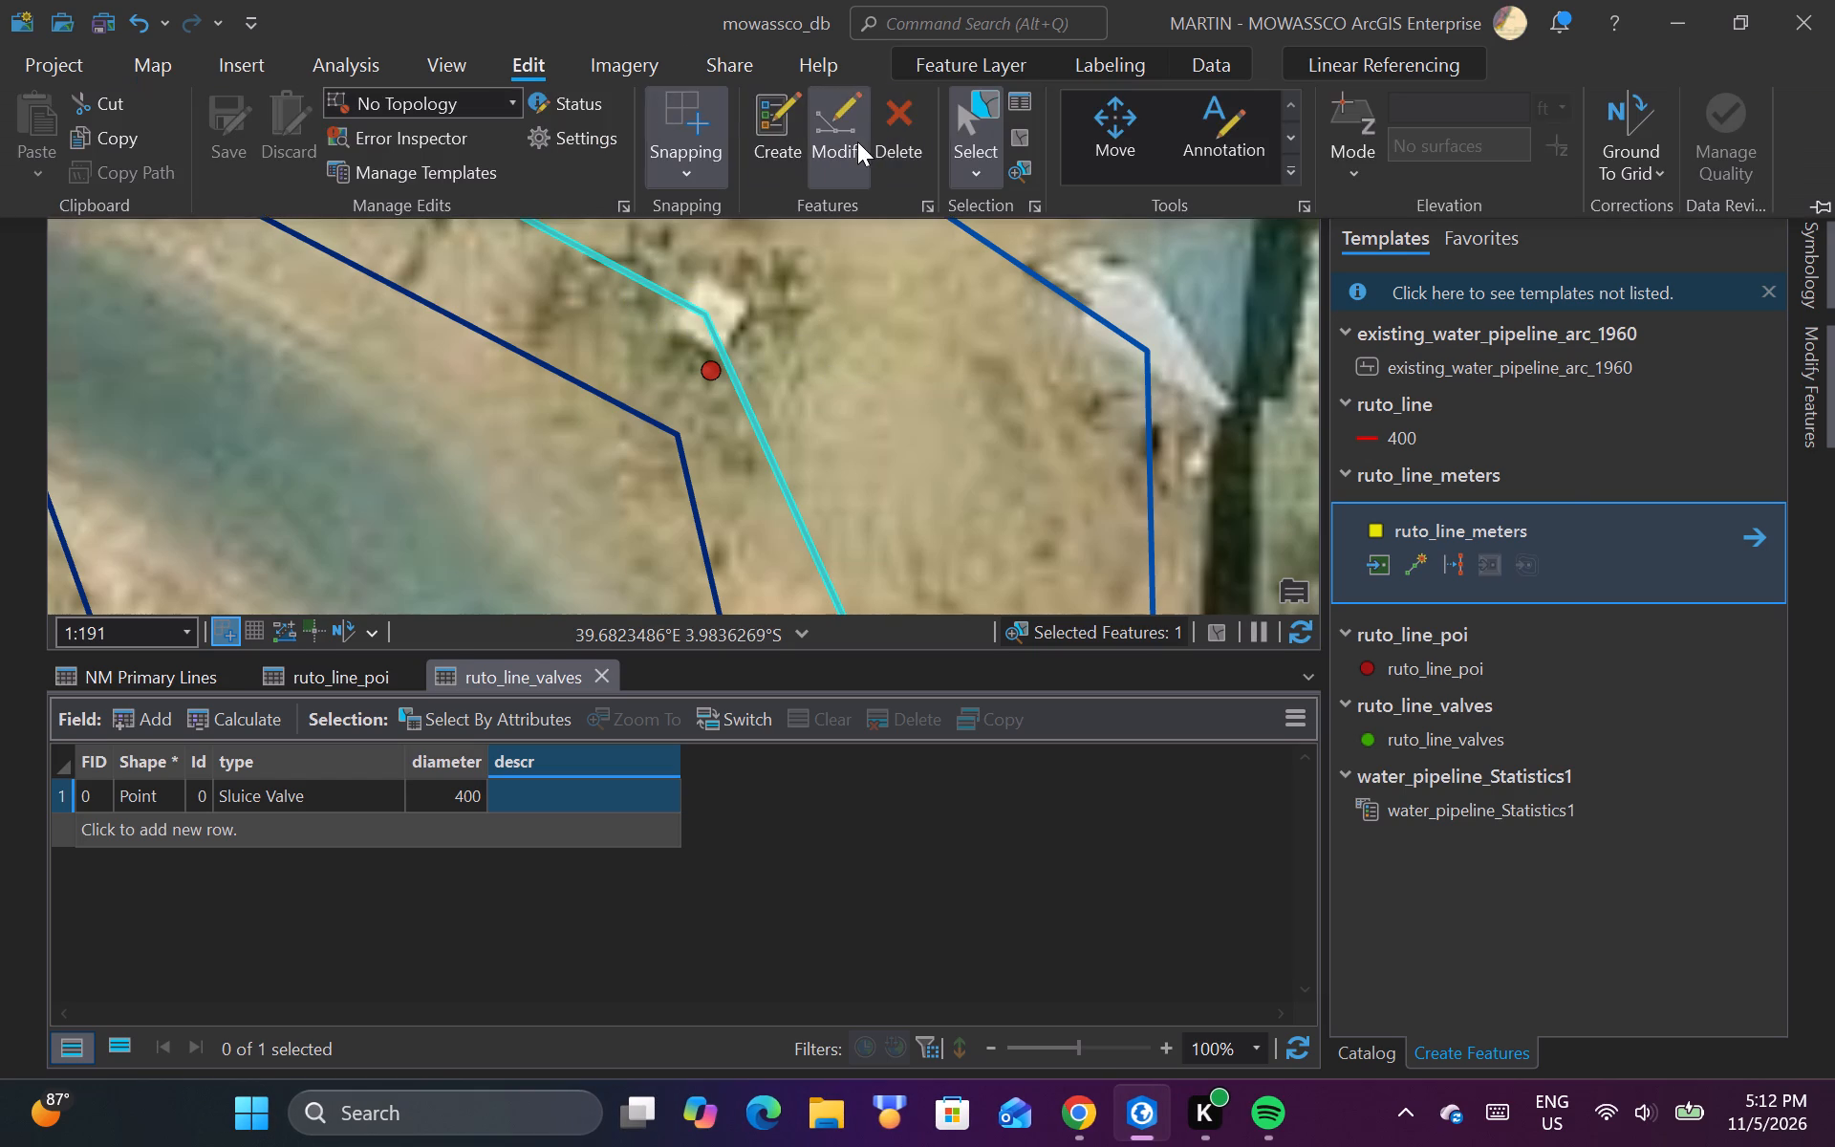
scroll(1622, 952, down, 4)
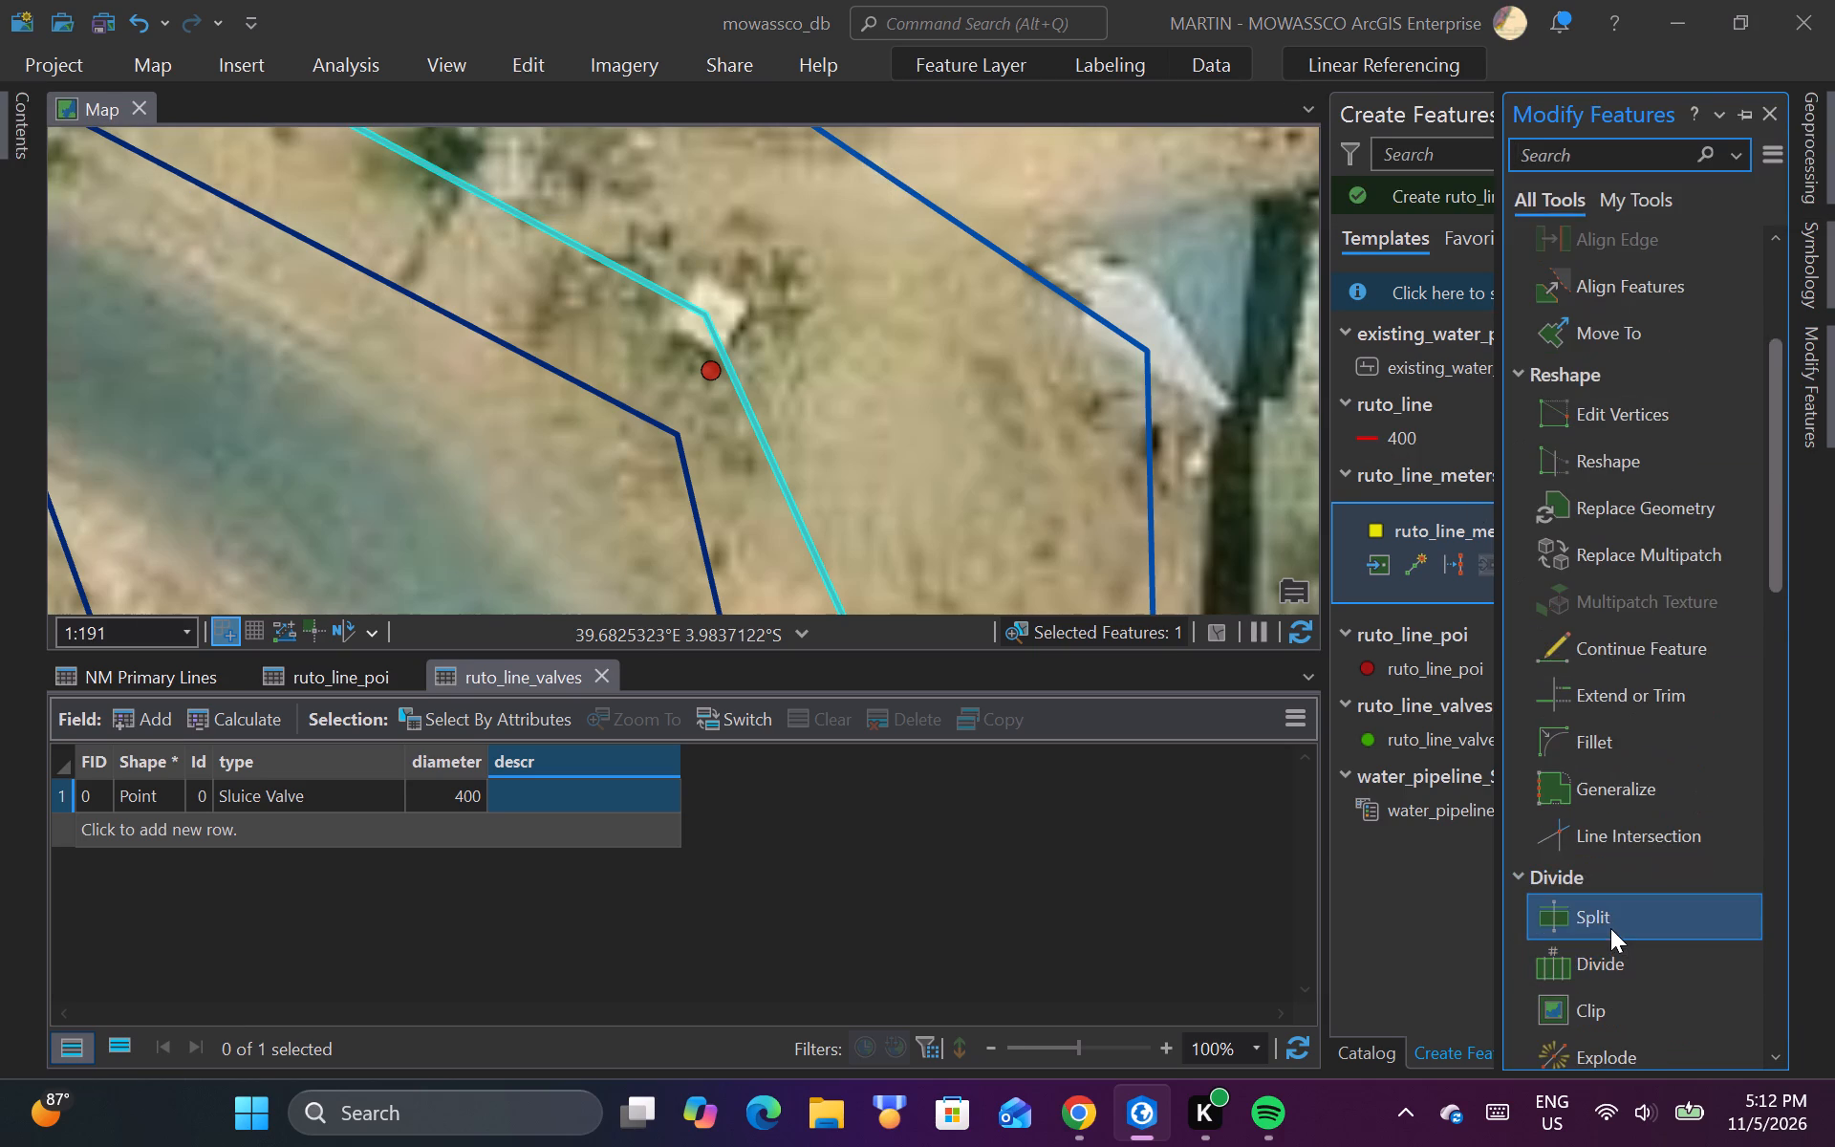
click(1610, 927)
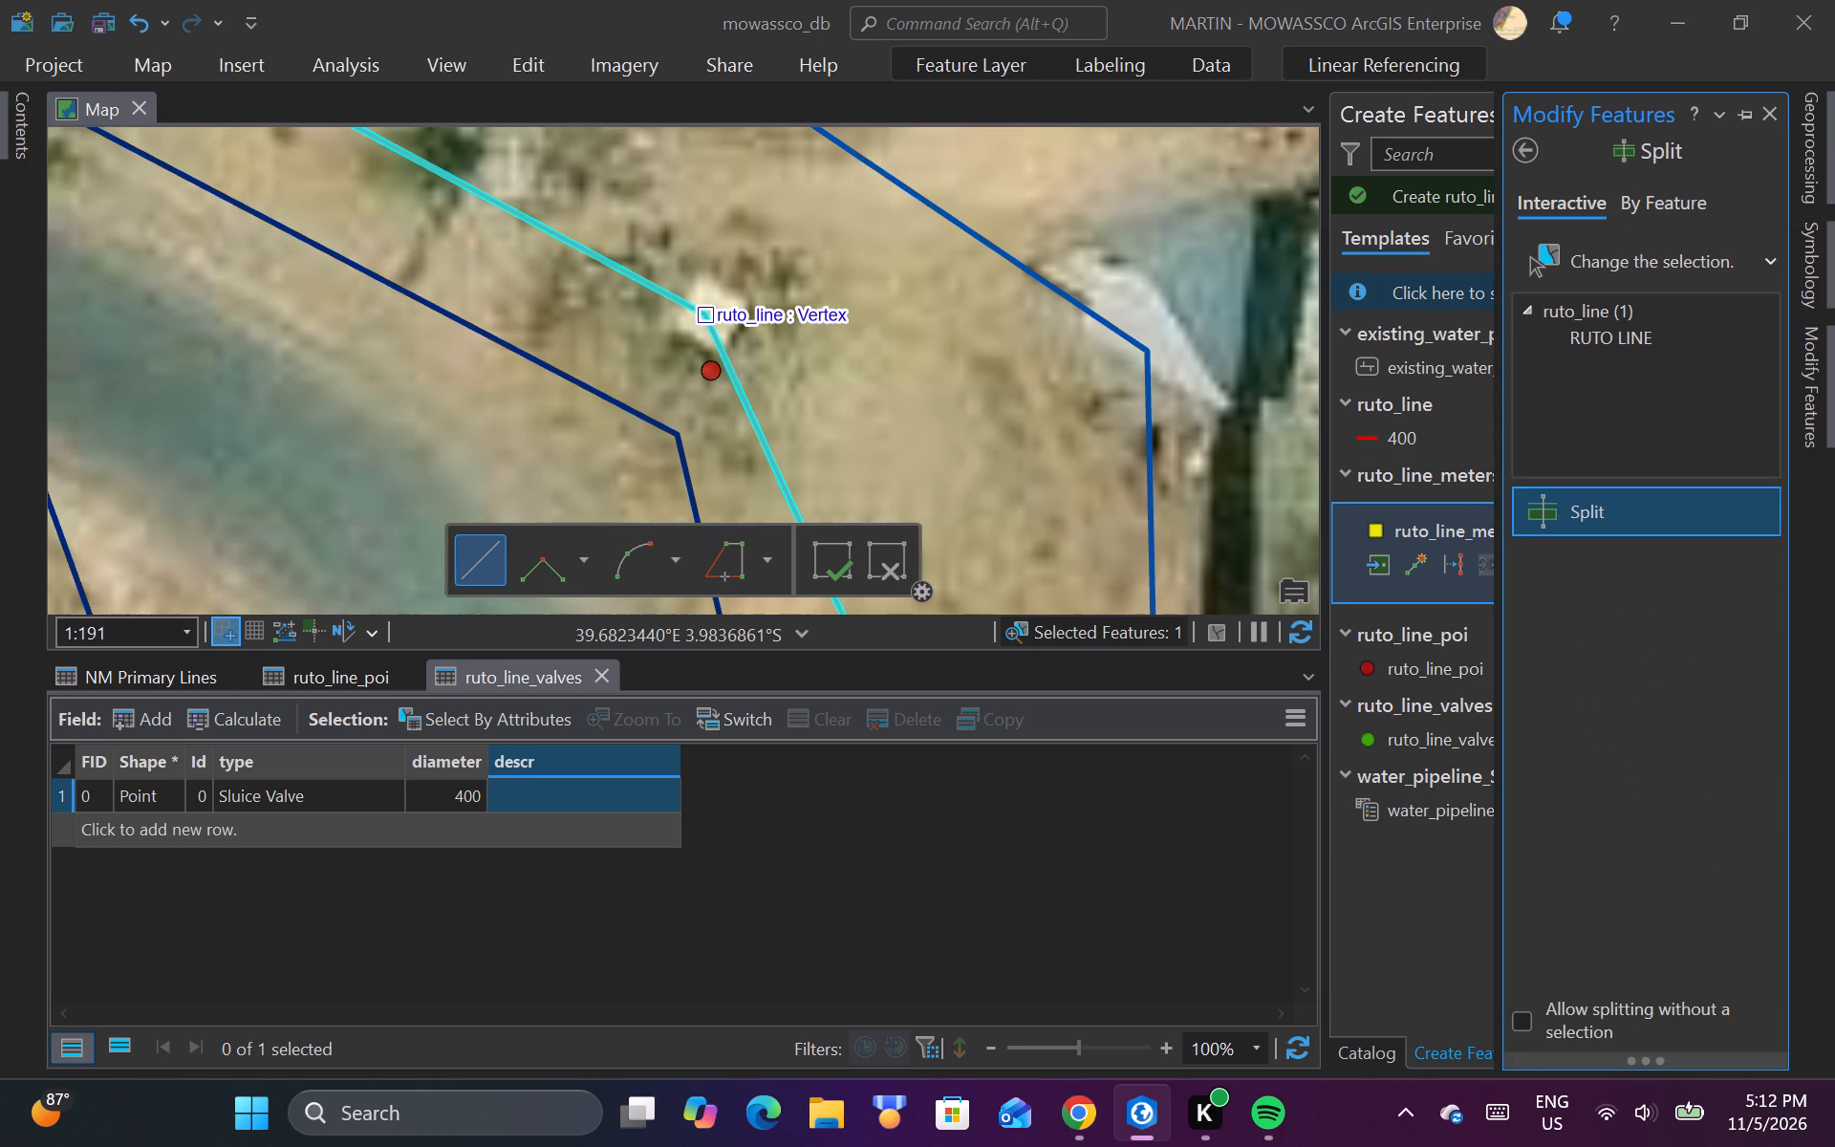
click(703, 313)
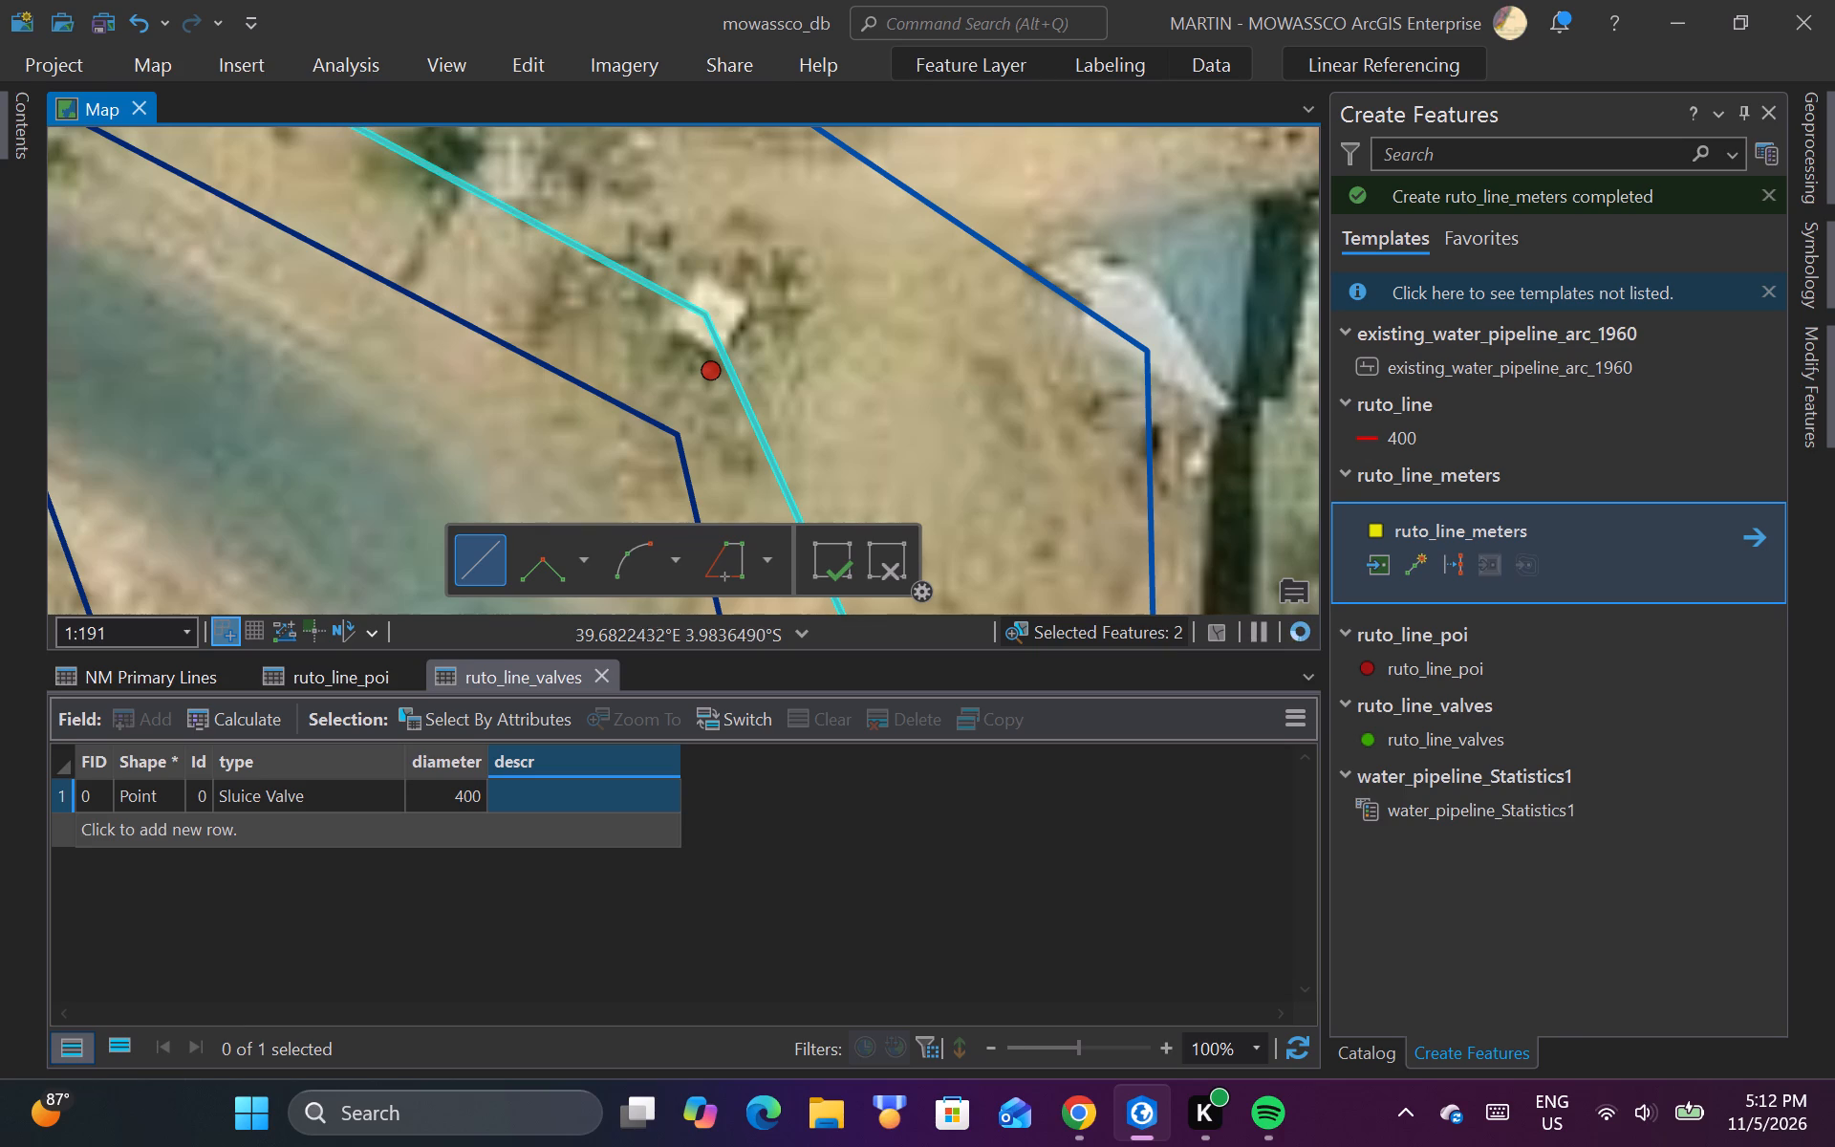
Create a ruto_line_valves point snapped to the ruto_line endpoint at the new split.
click(524, 70)
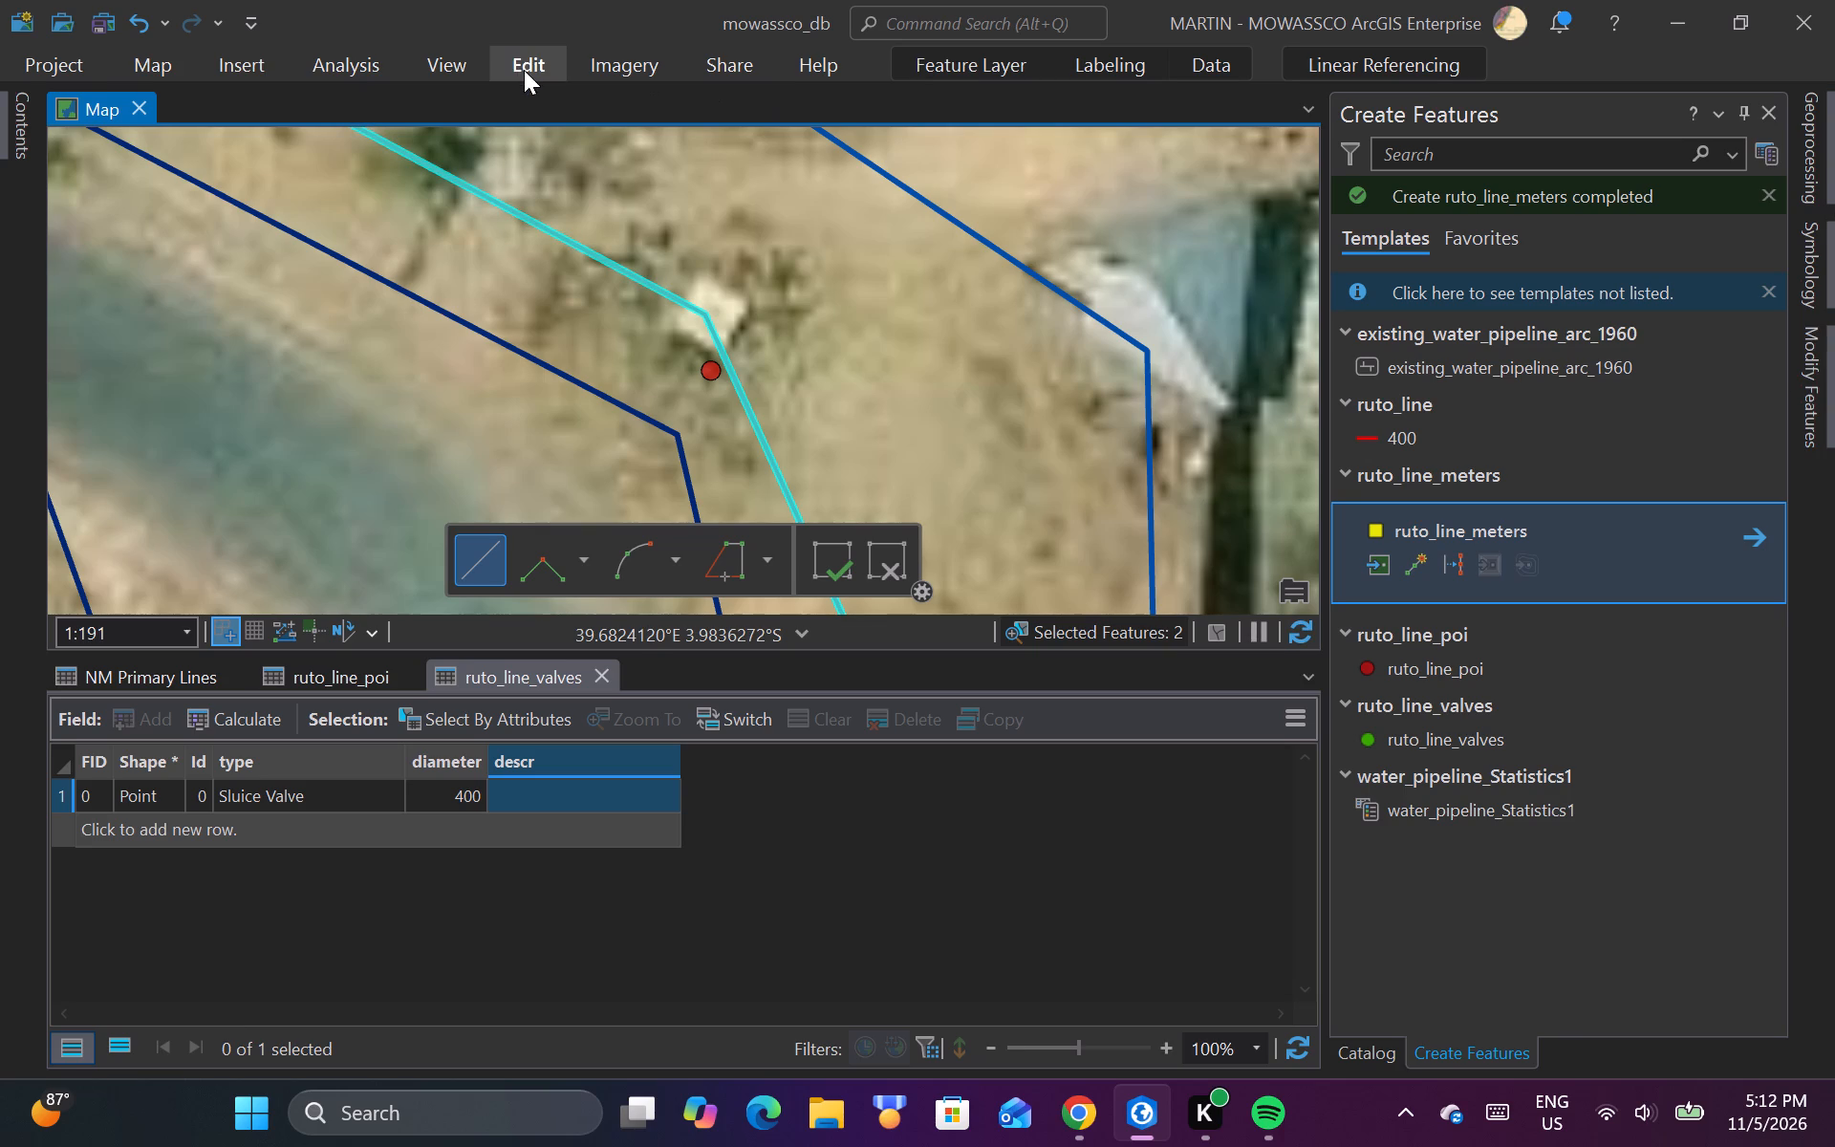
click(789, 135)
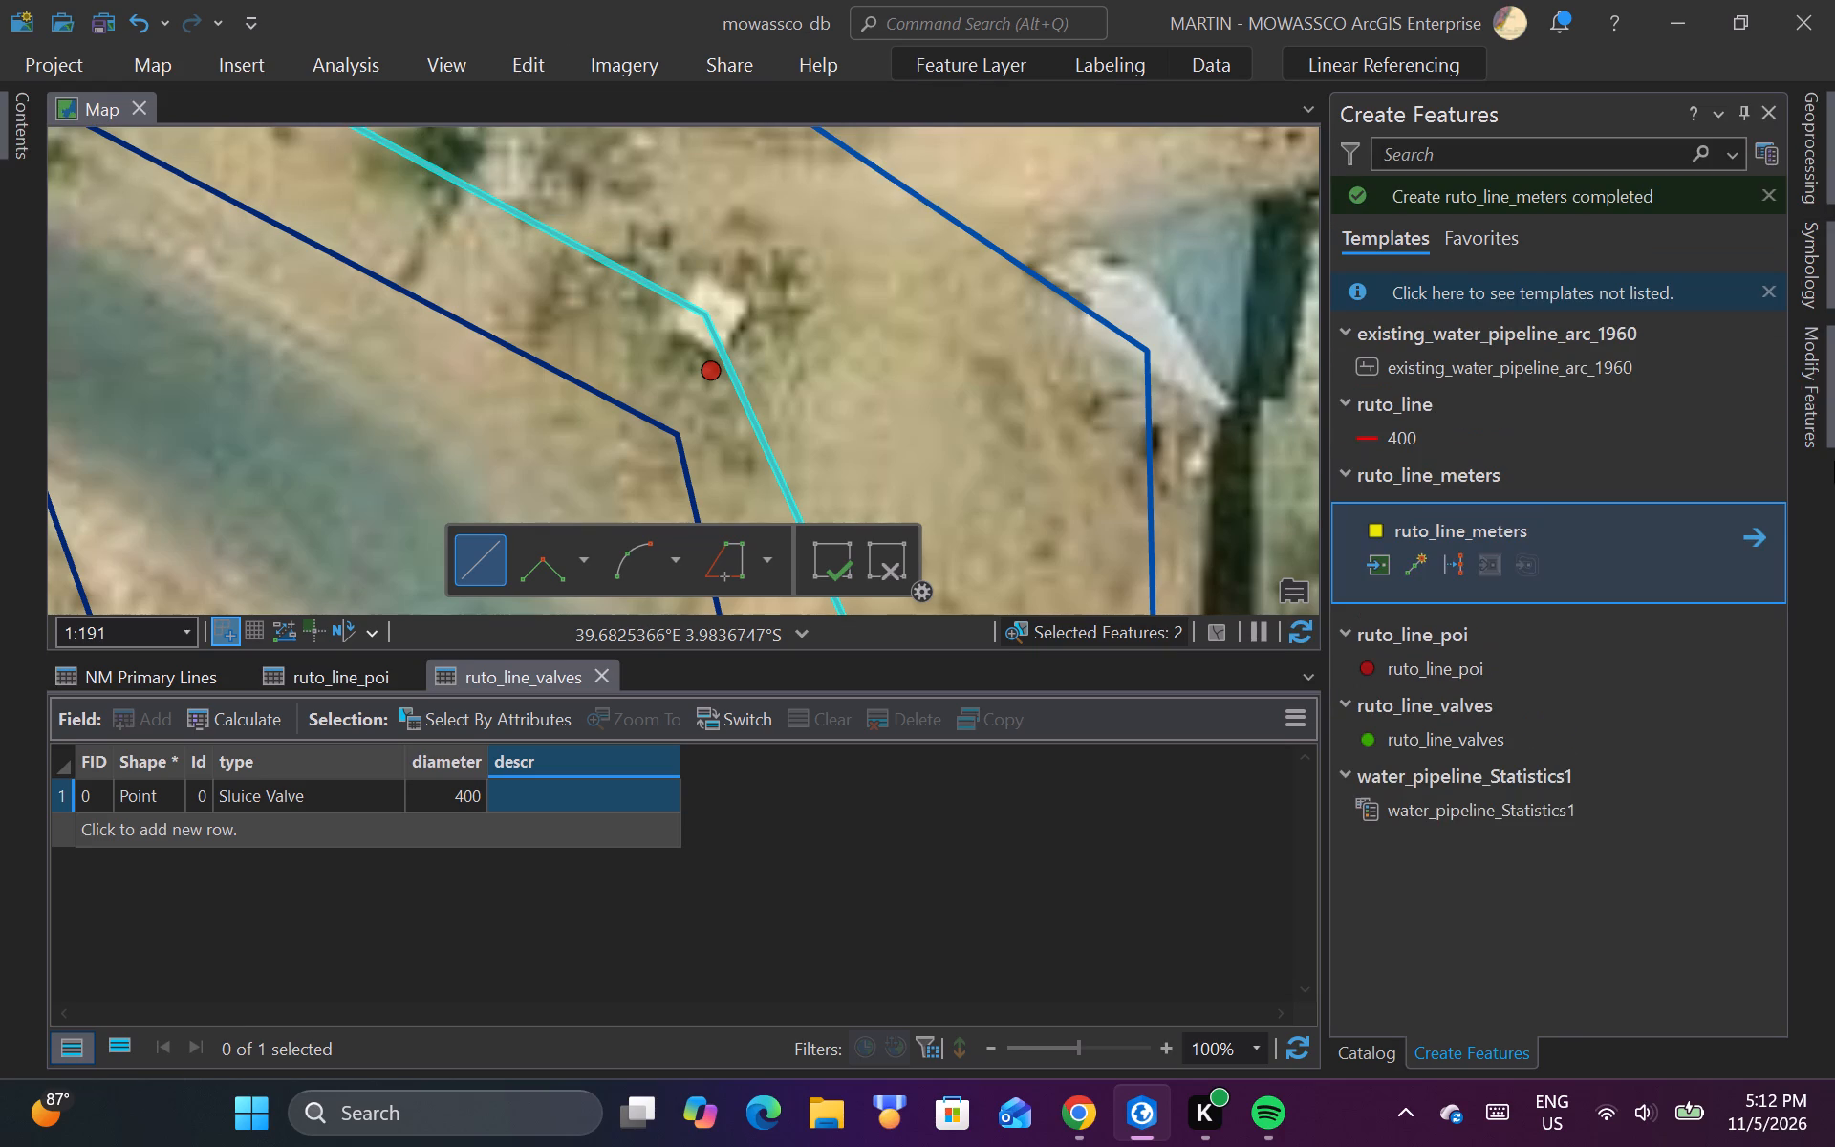
click(1435, 744)
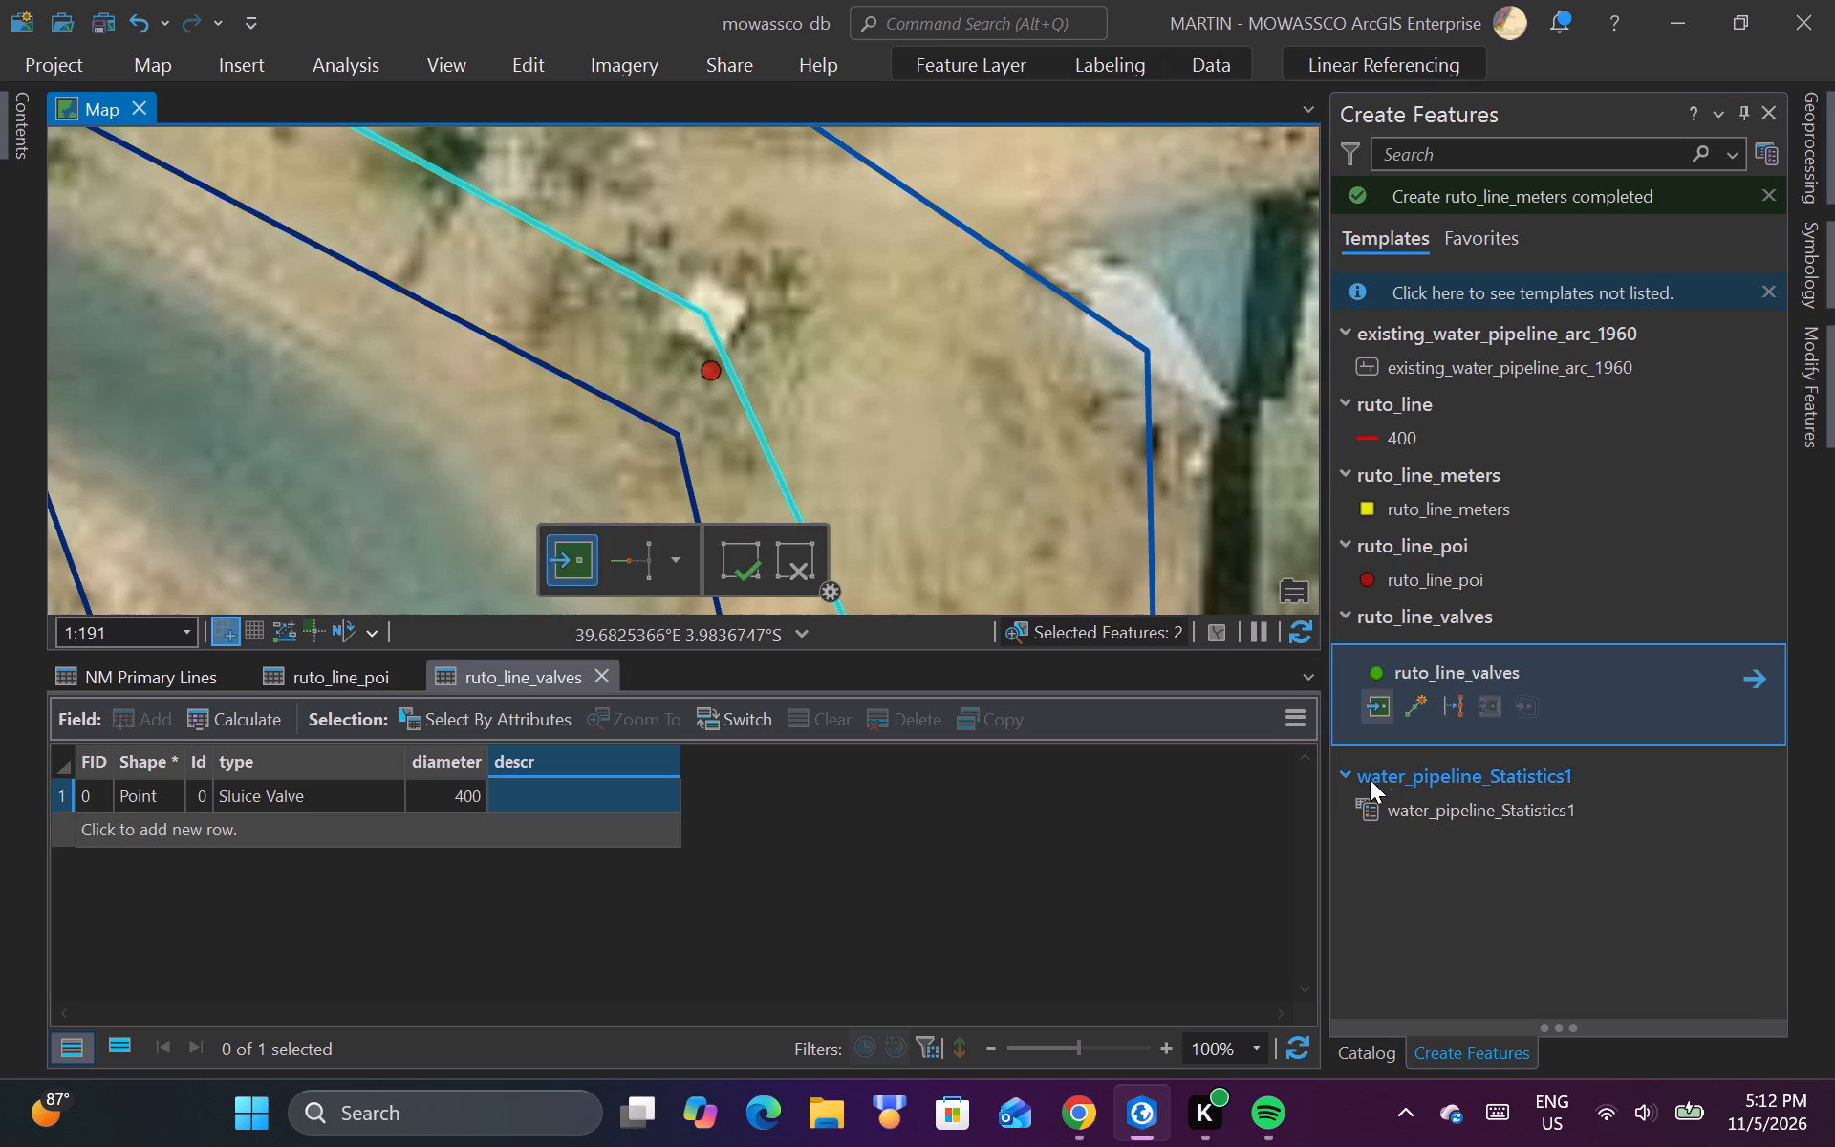
click(705, 313)
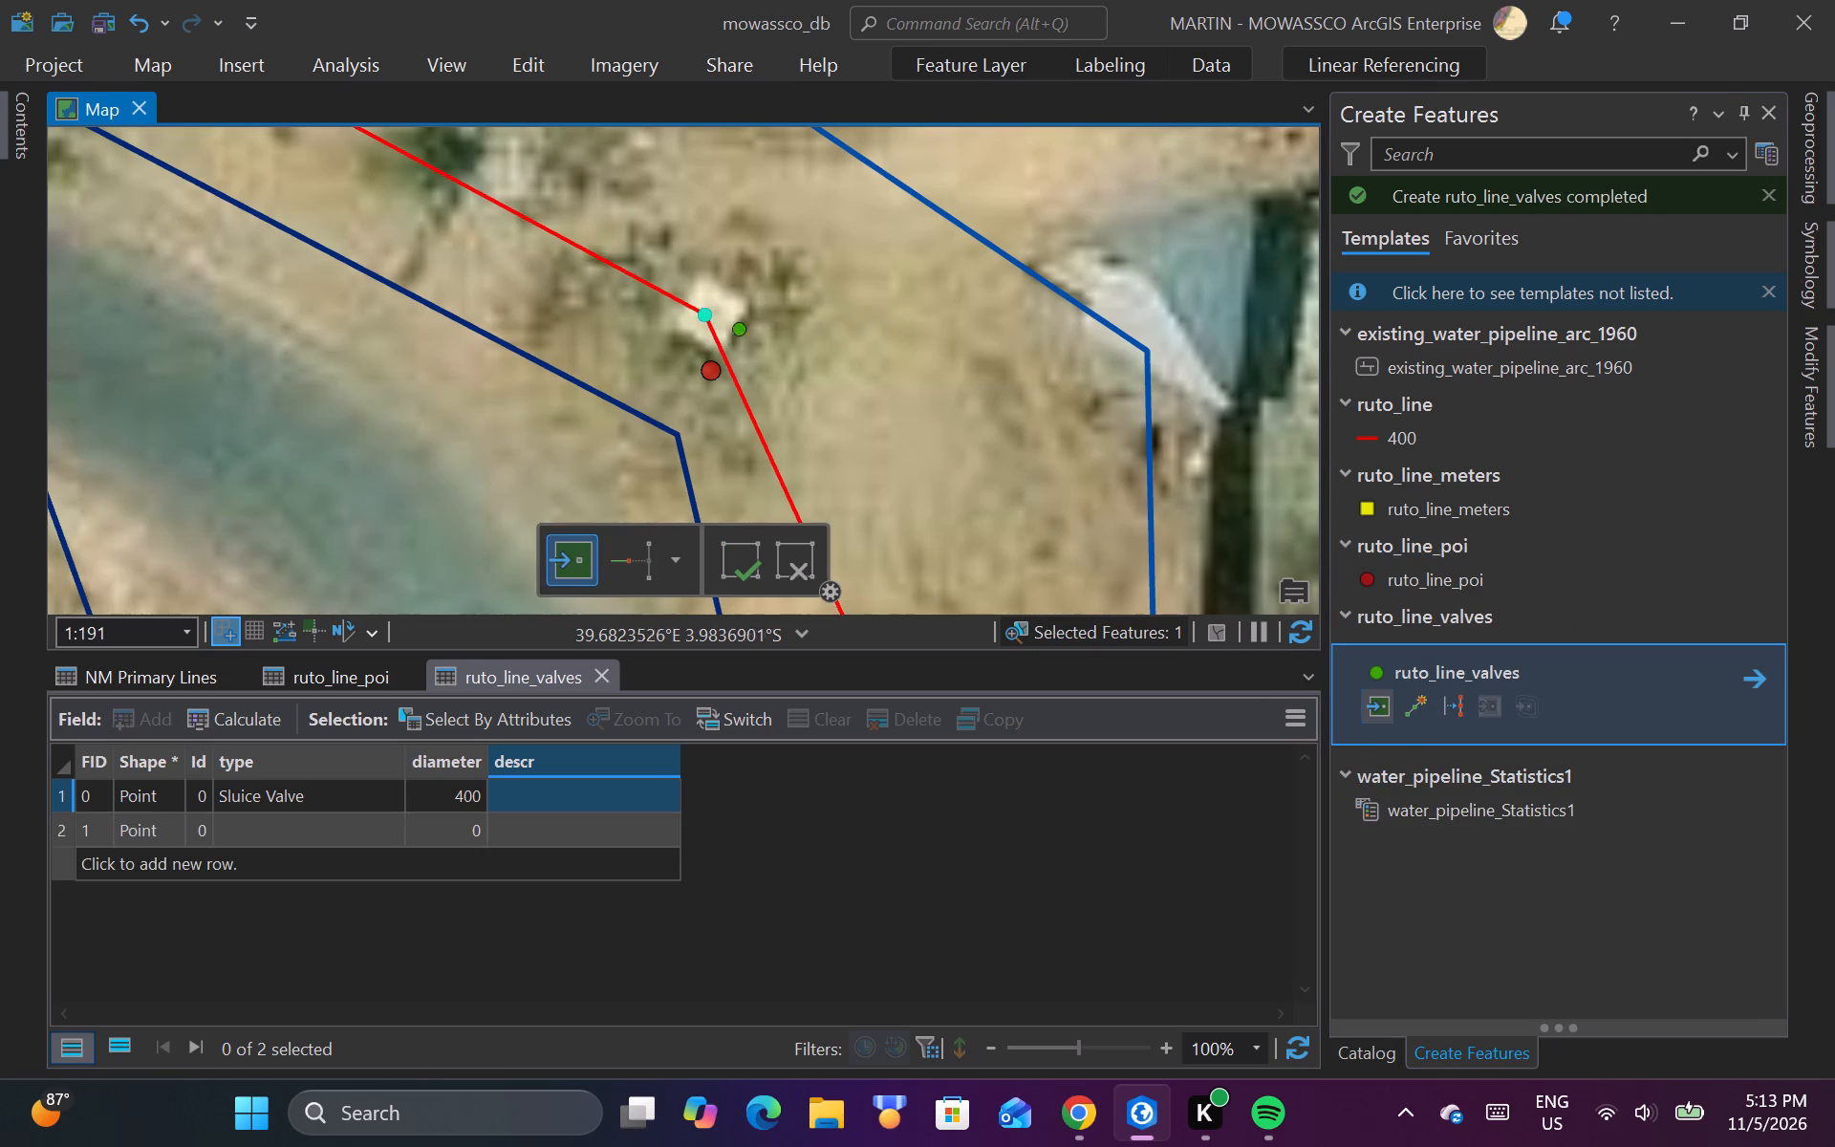
Set the new ruto_line_valves record's type to Air Valve and its diameter to 110.
double_click(326, 823)
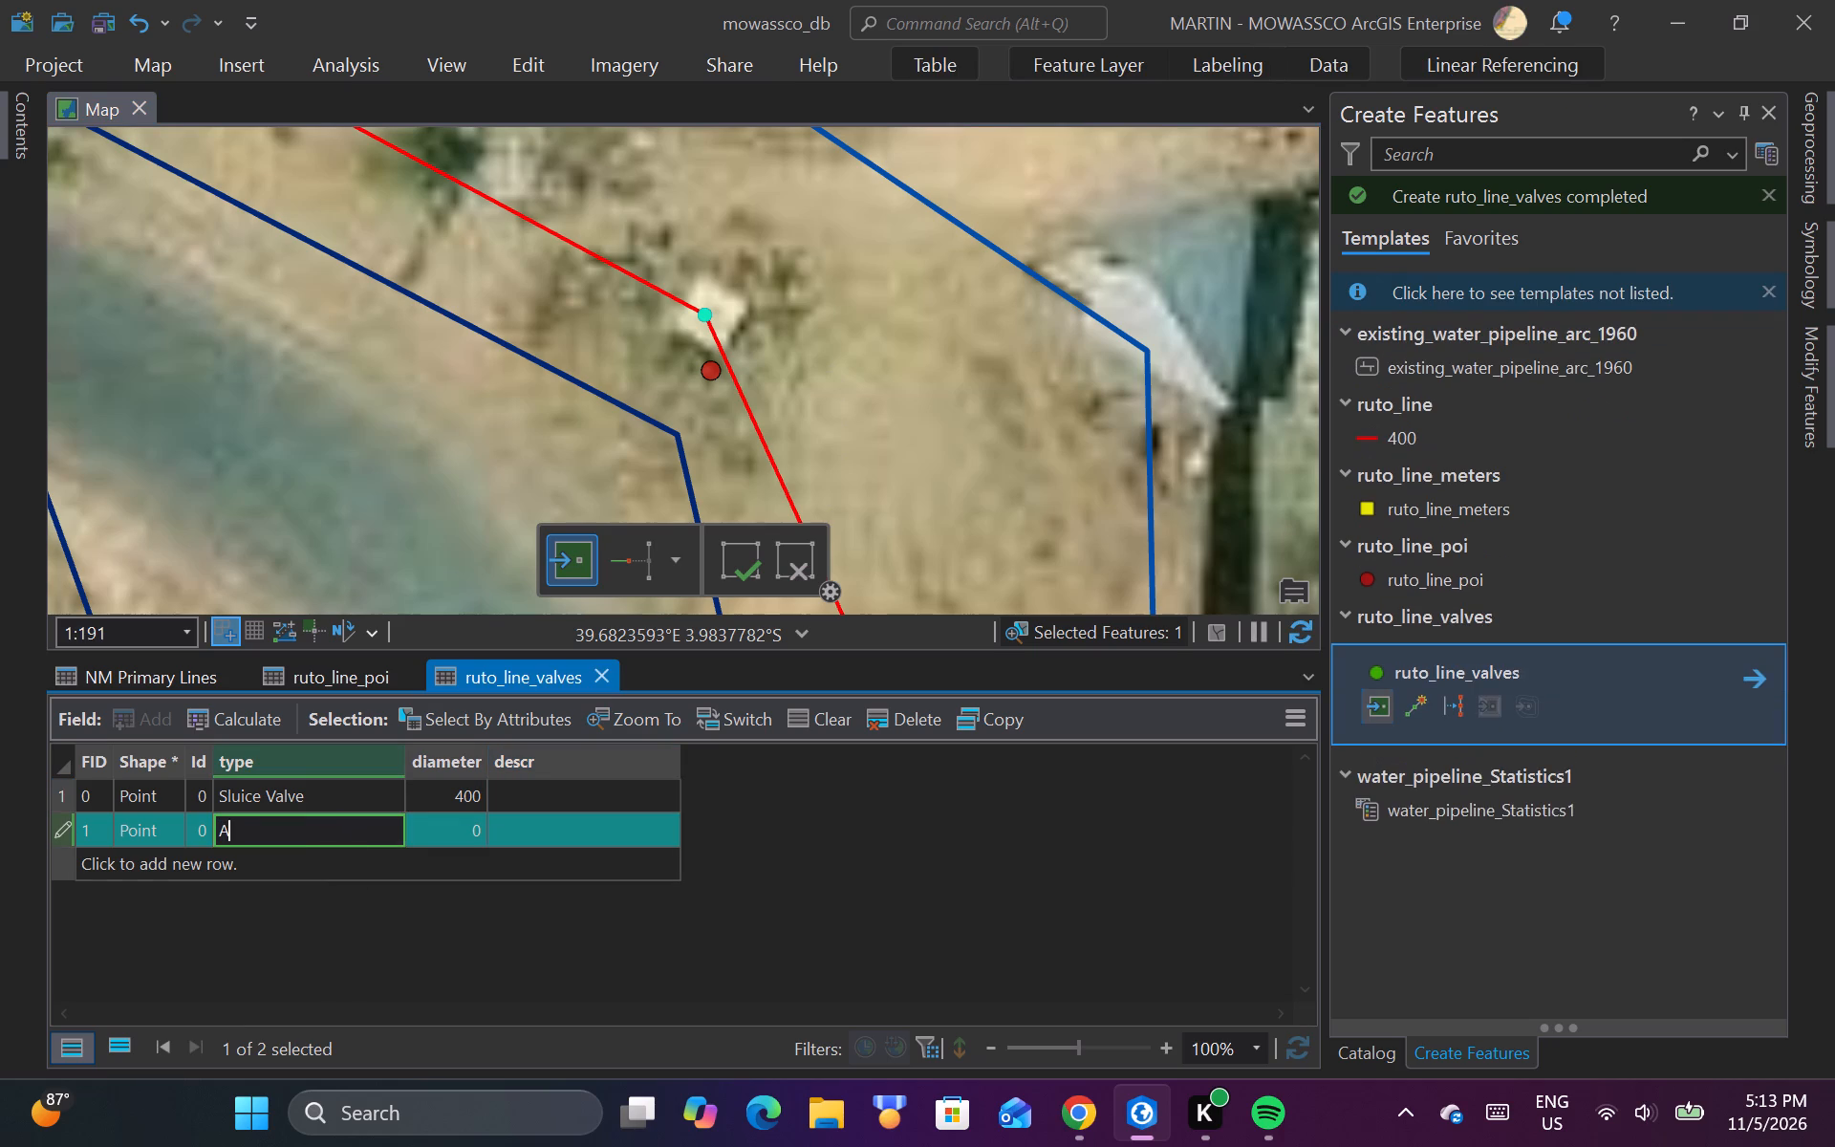
text(ir)
key(space)
double_click(440, 835)
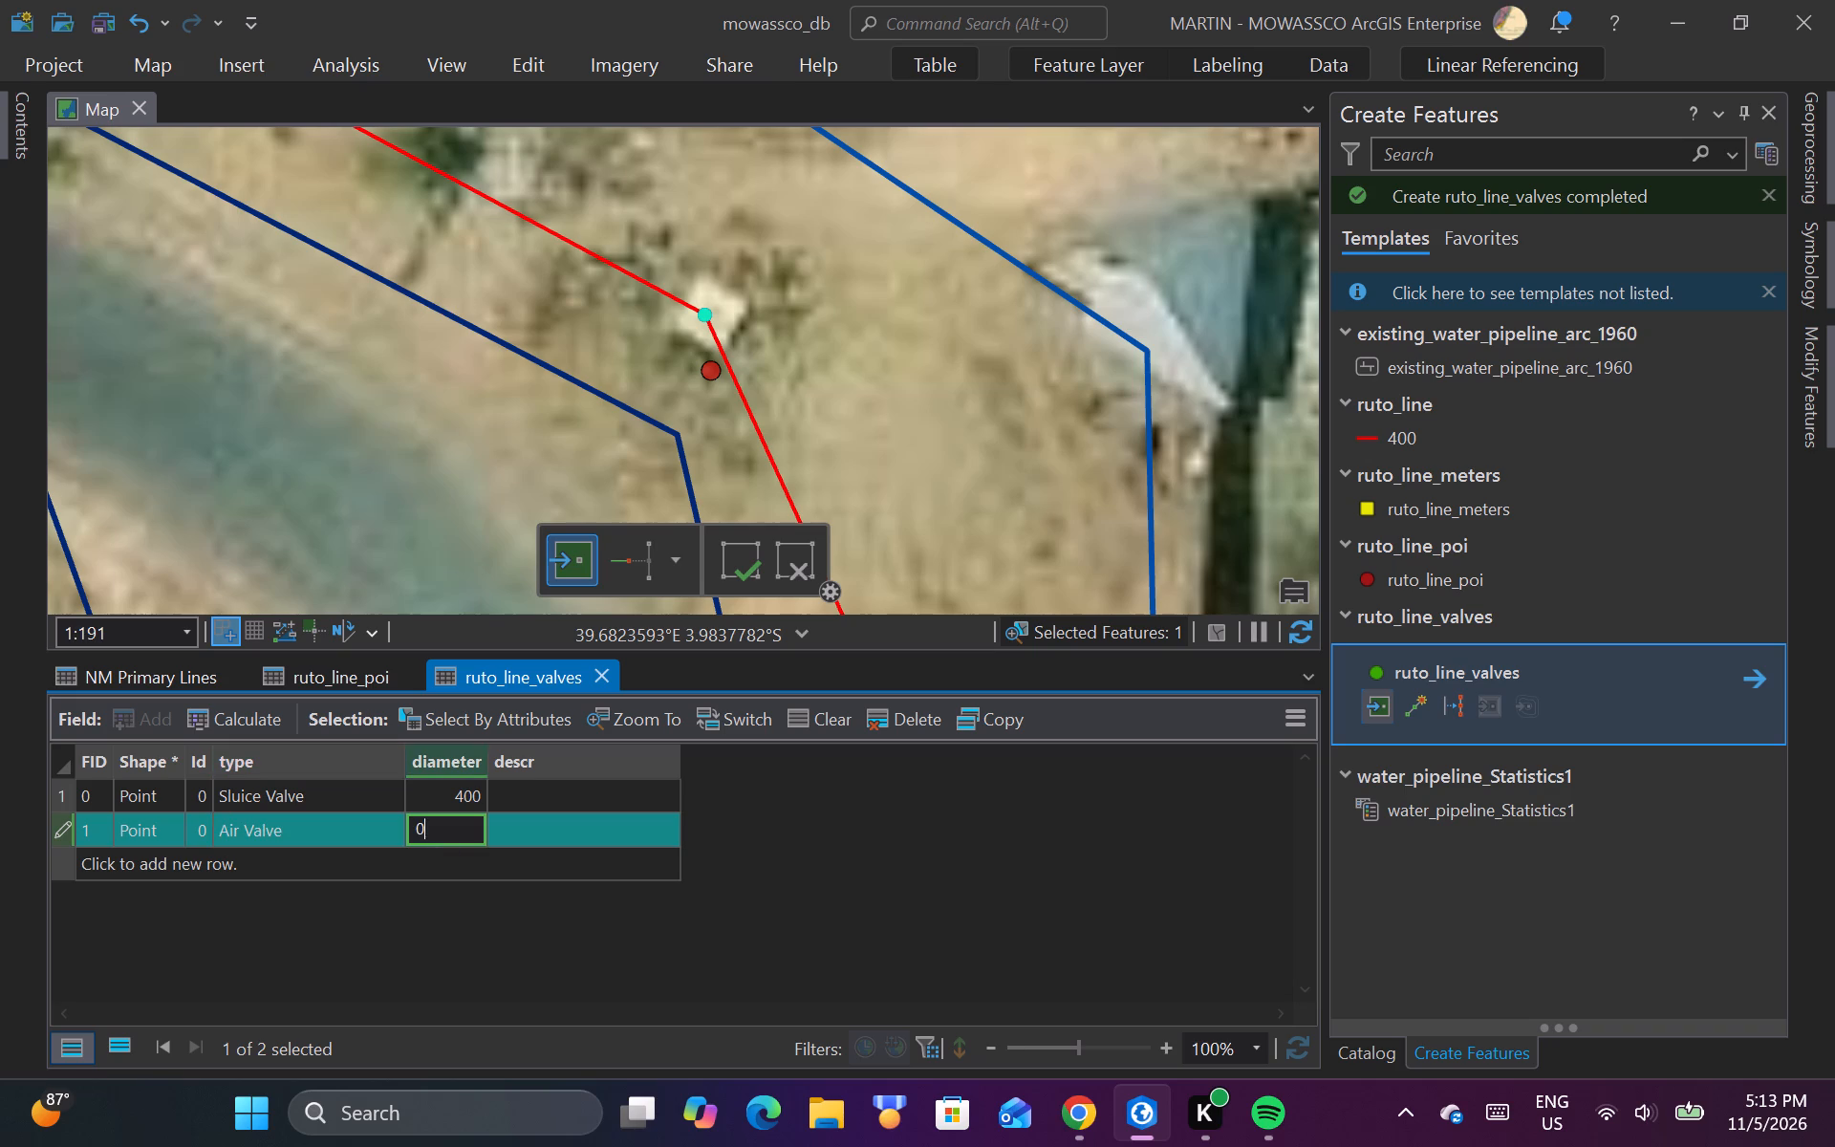
key(BackSpace)
text(110)
click(516, 823)
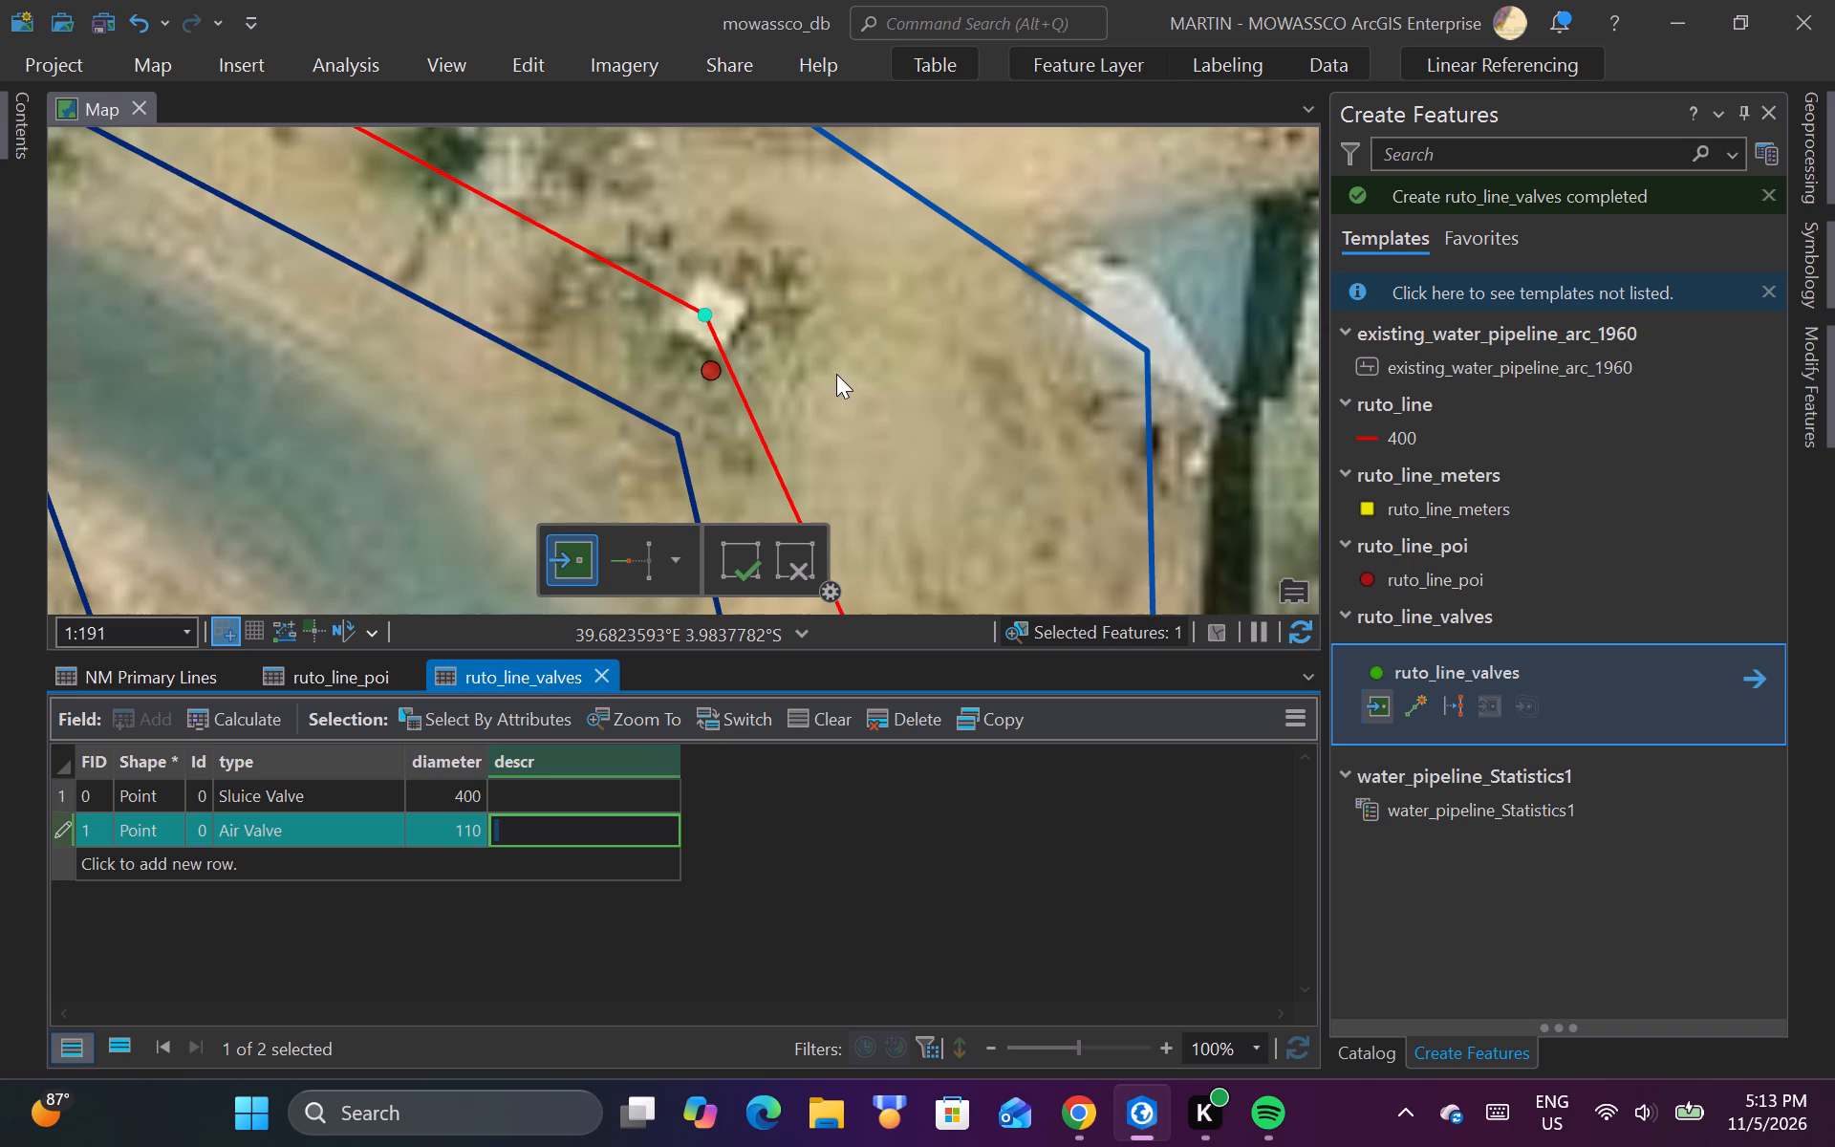
Display the attributes of the ruto_line_poi point just east of the ruto_line corner at the road junction south of the new air valve.
scroll(851, 403, down, 2)
scroll(751, 440, down, 3)
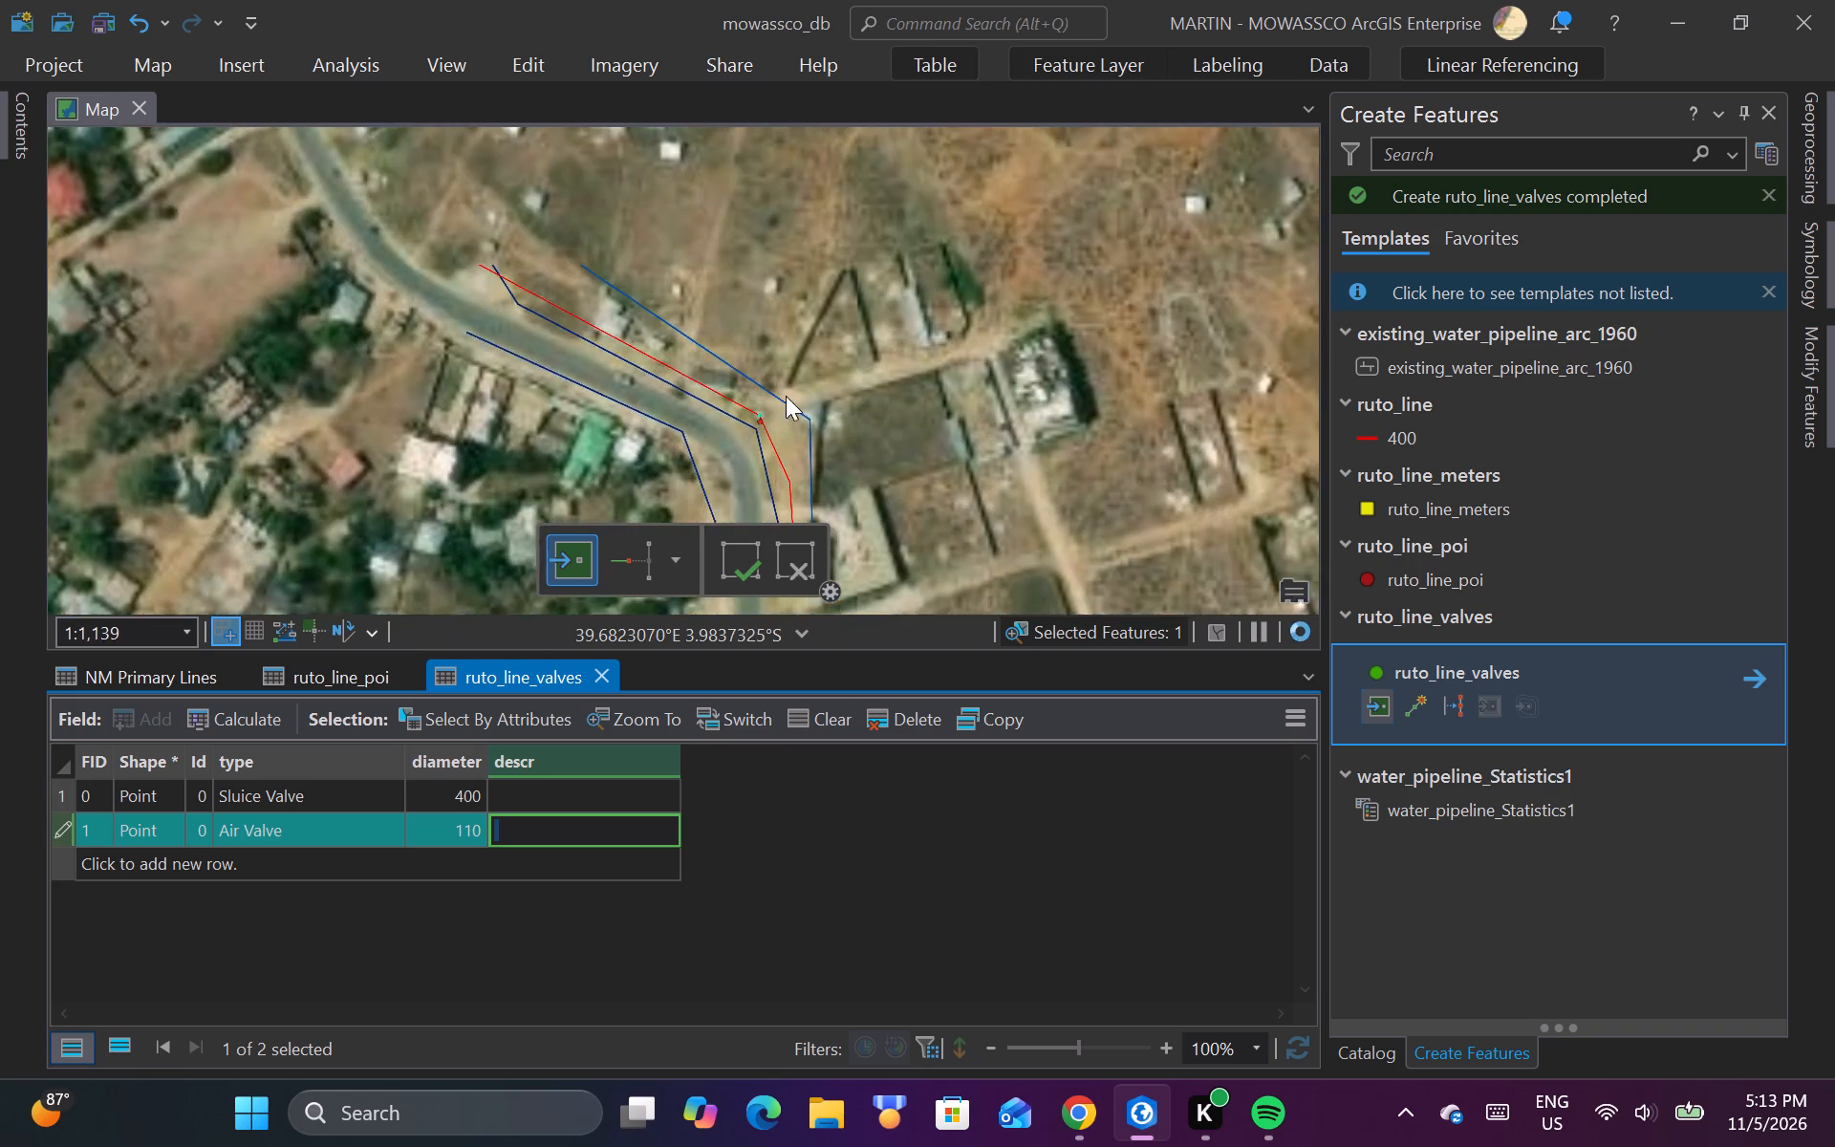
scroll(814, 381, down, 1)
scroll(669, 411, down, 2)
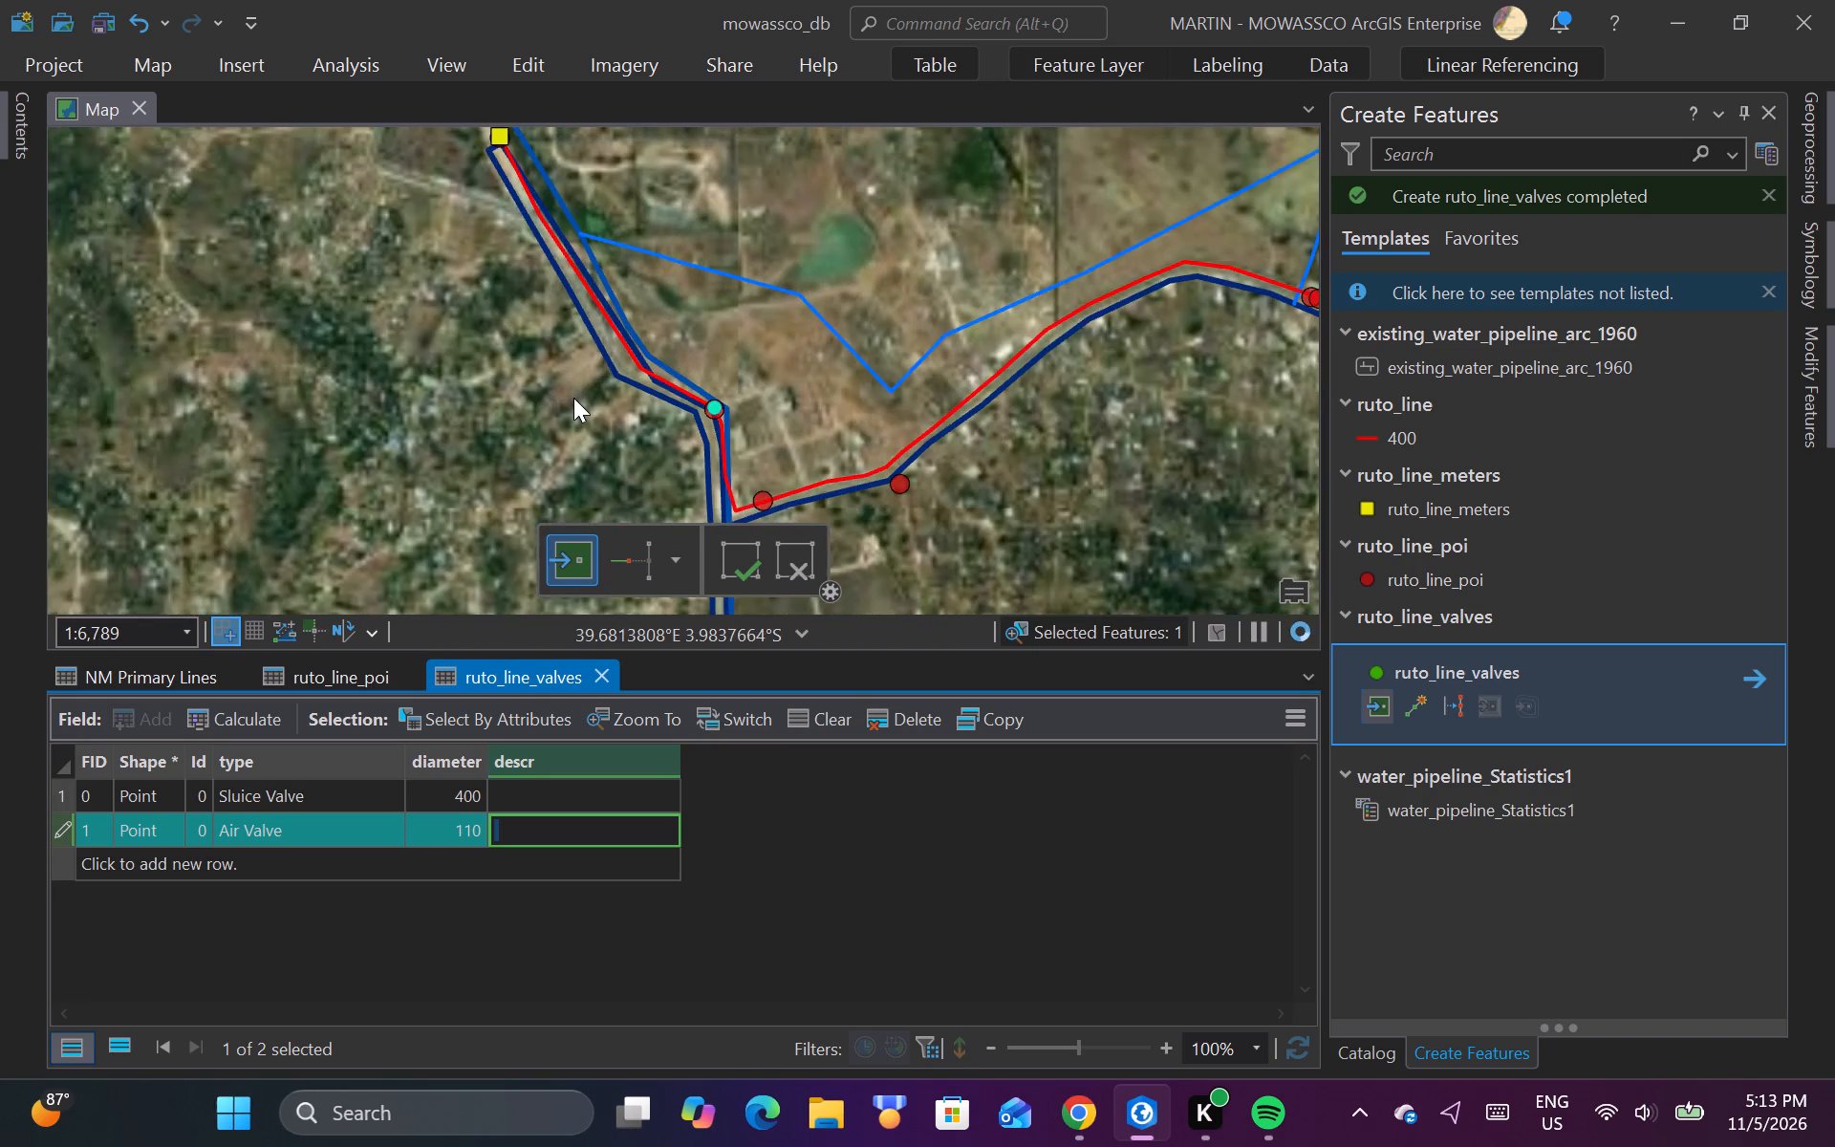
scroll(573, 398, down, 1)
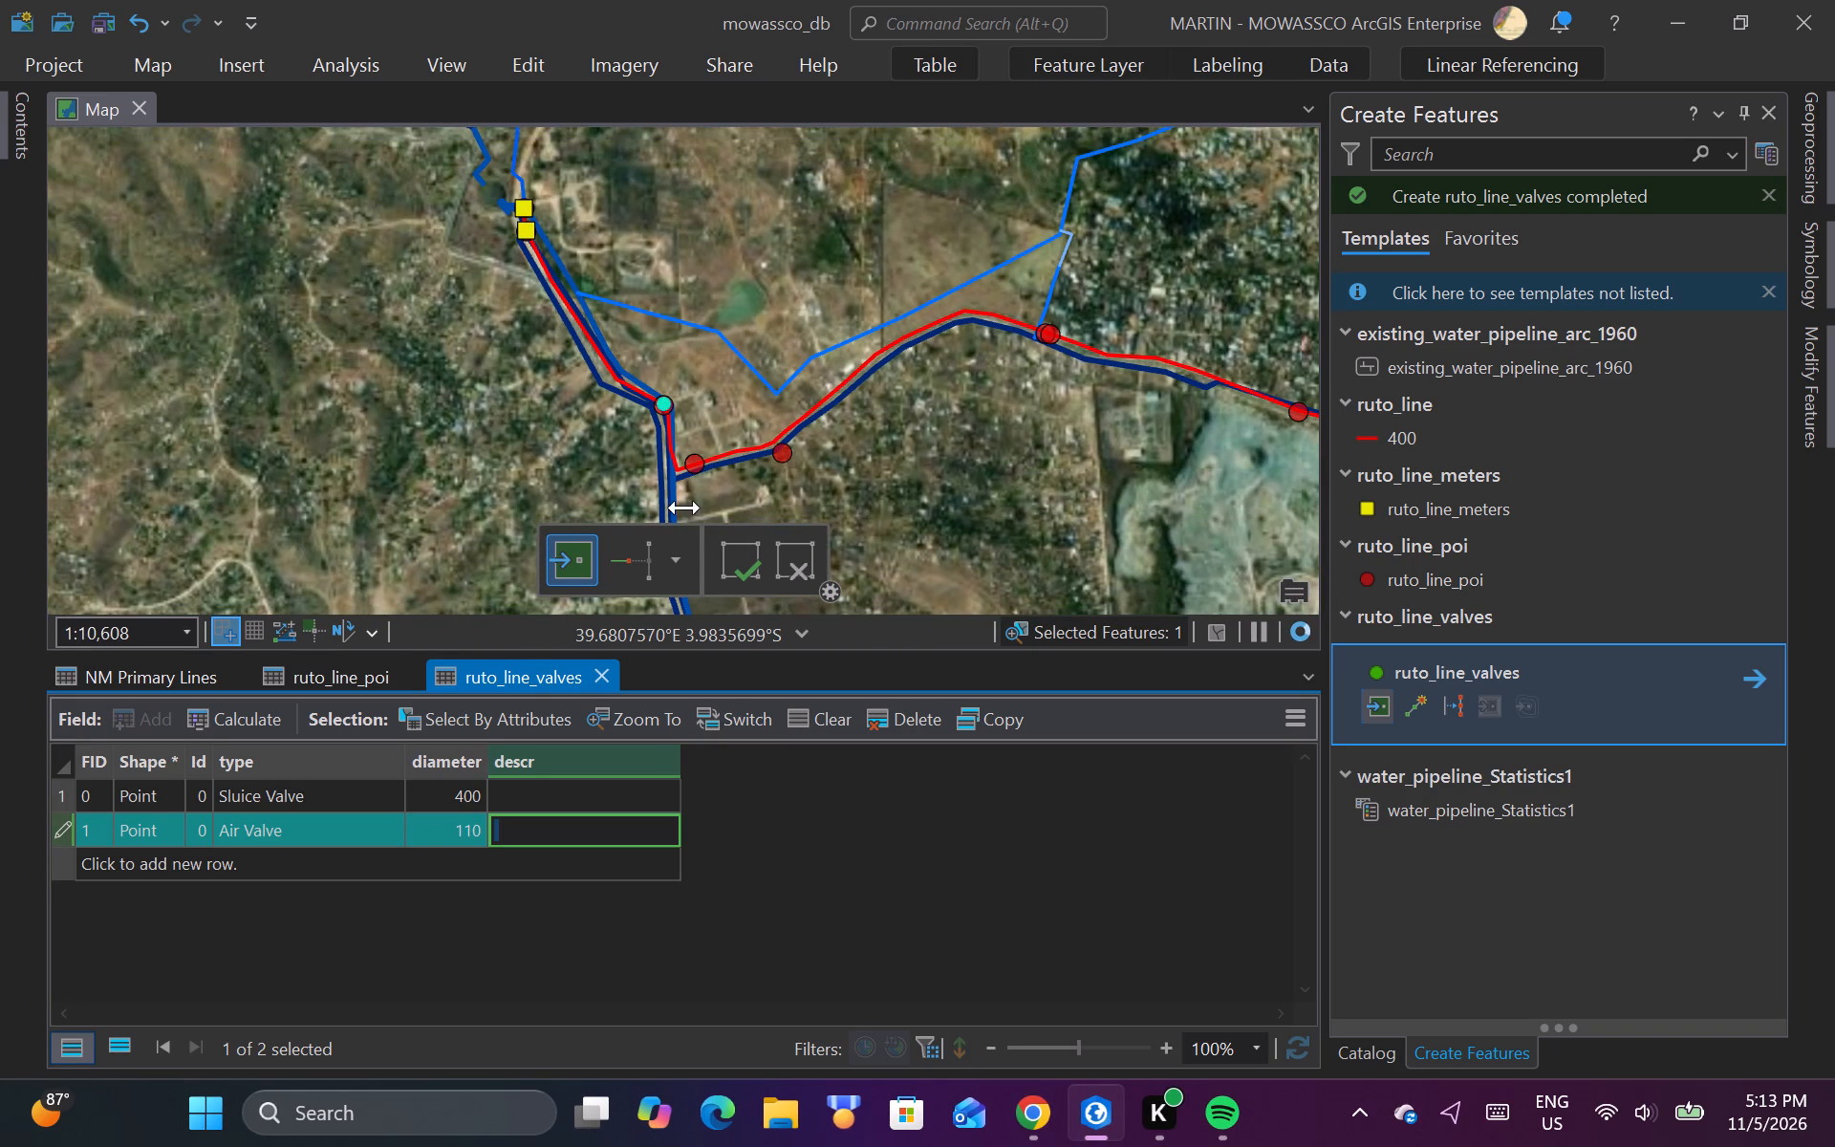
scroll(667, 469, up, 2)
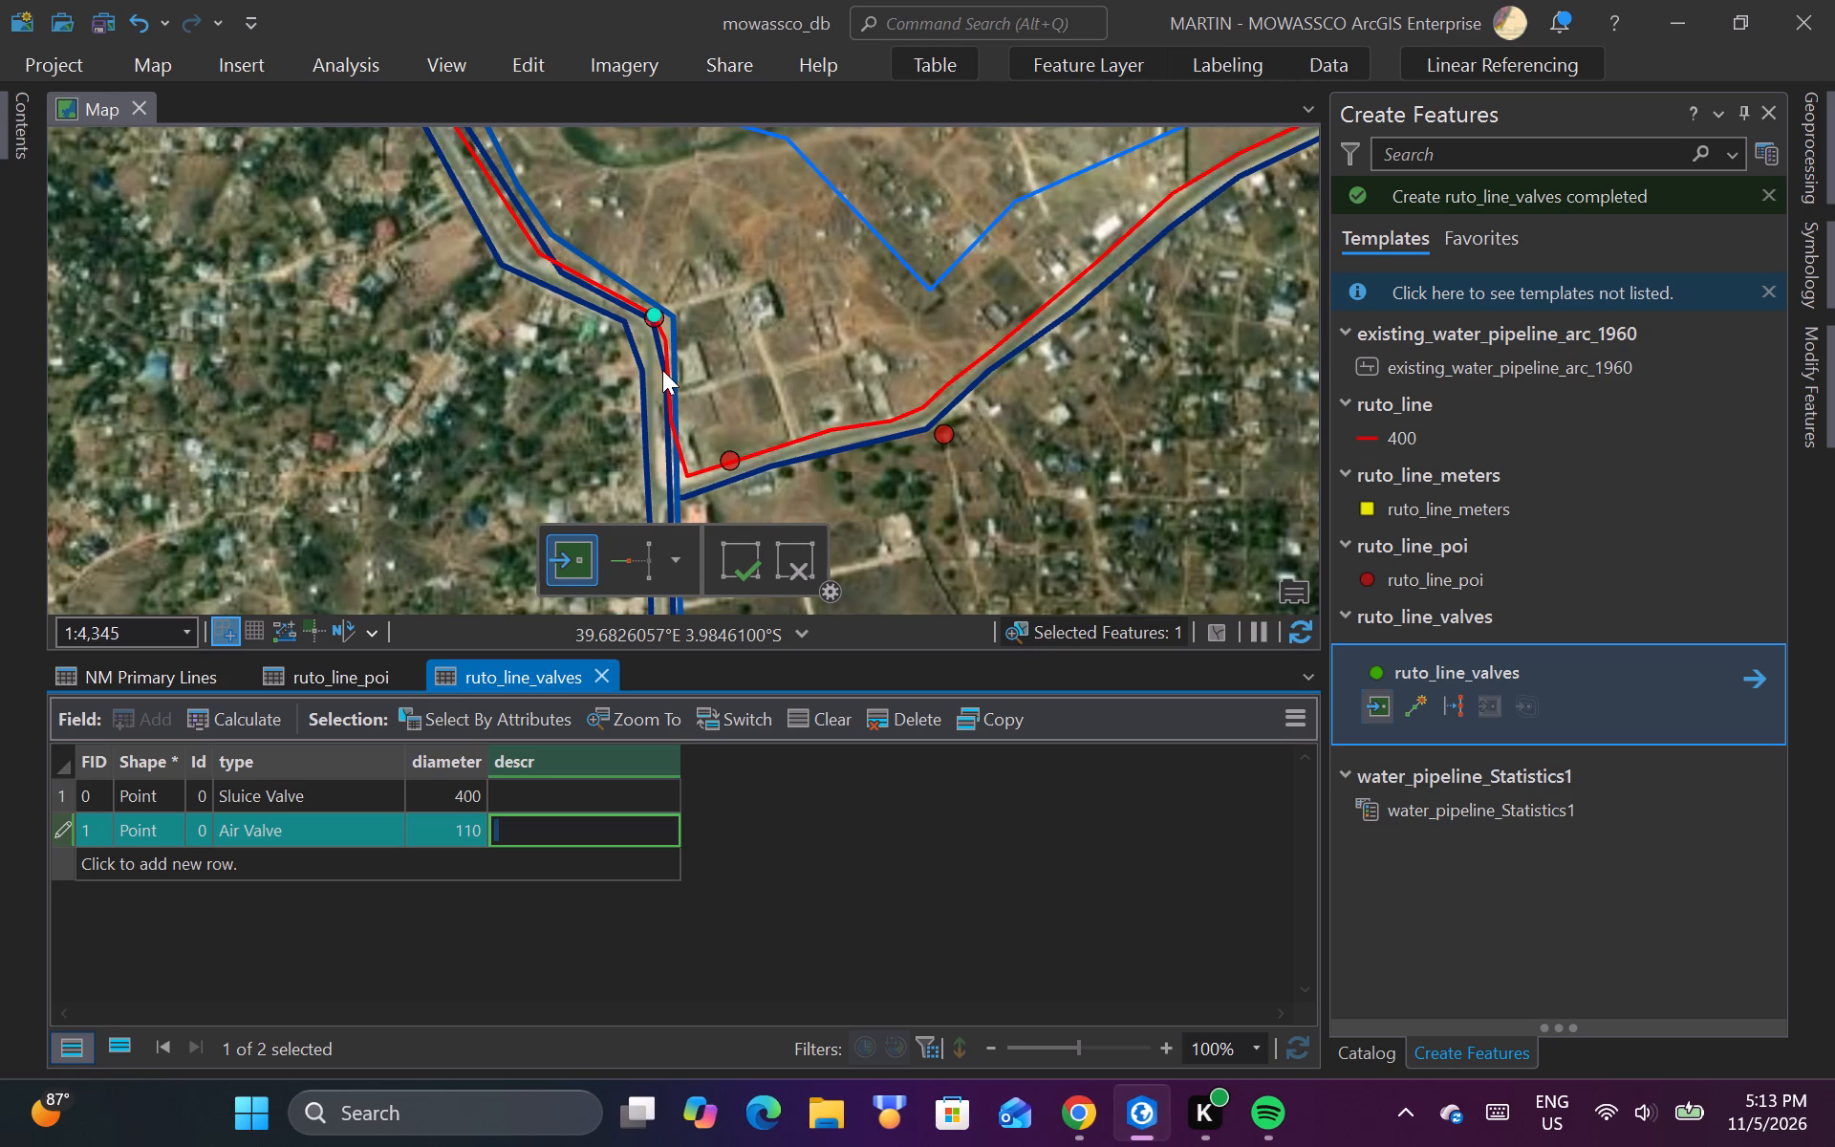
scroll(667, 355, up, 1)
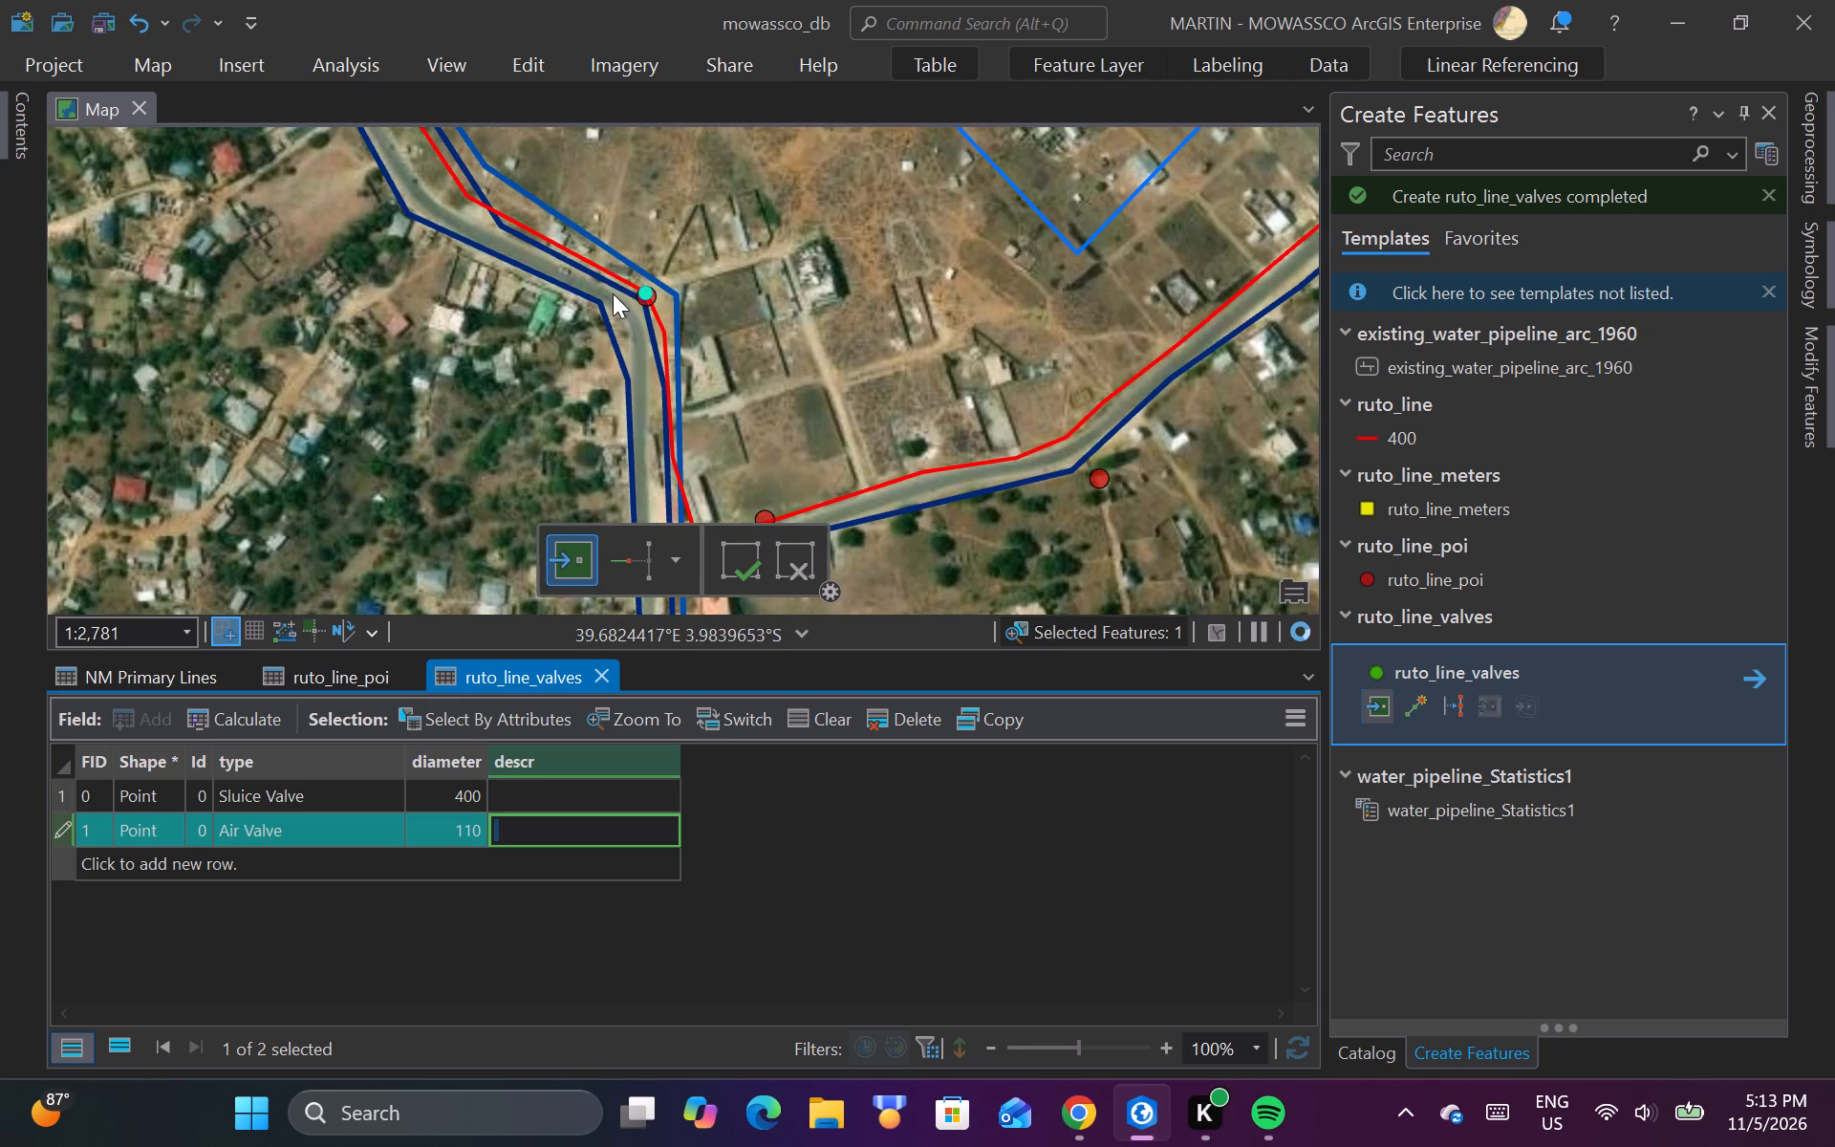
scroll(613, 293, down, 2)
scroll(626, 285, up, 4)
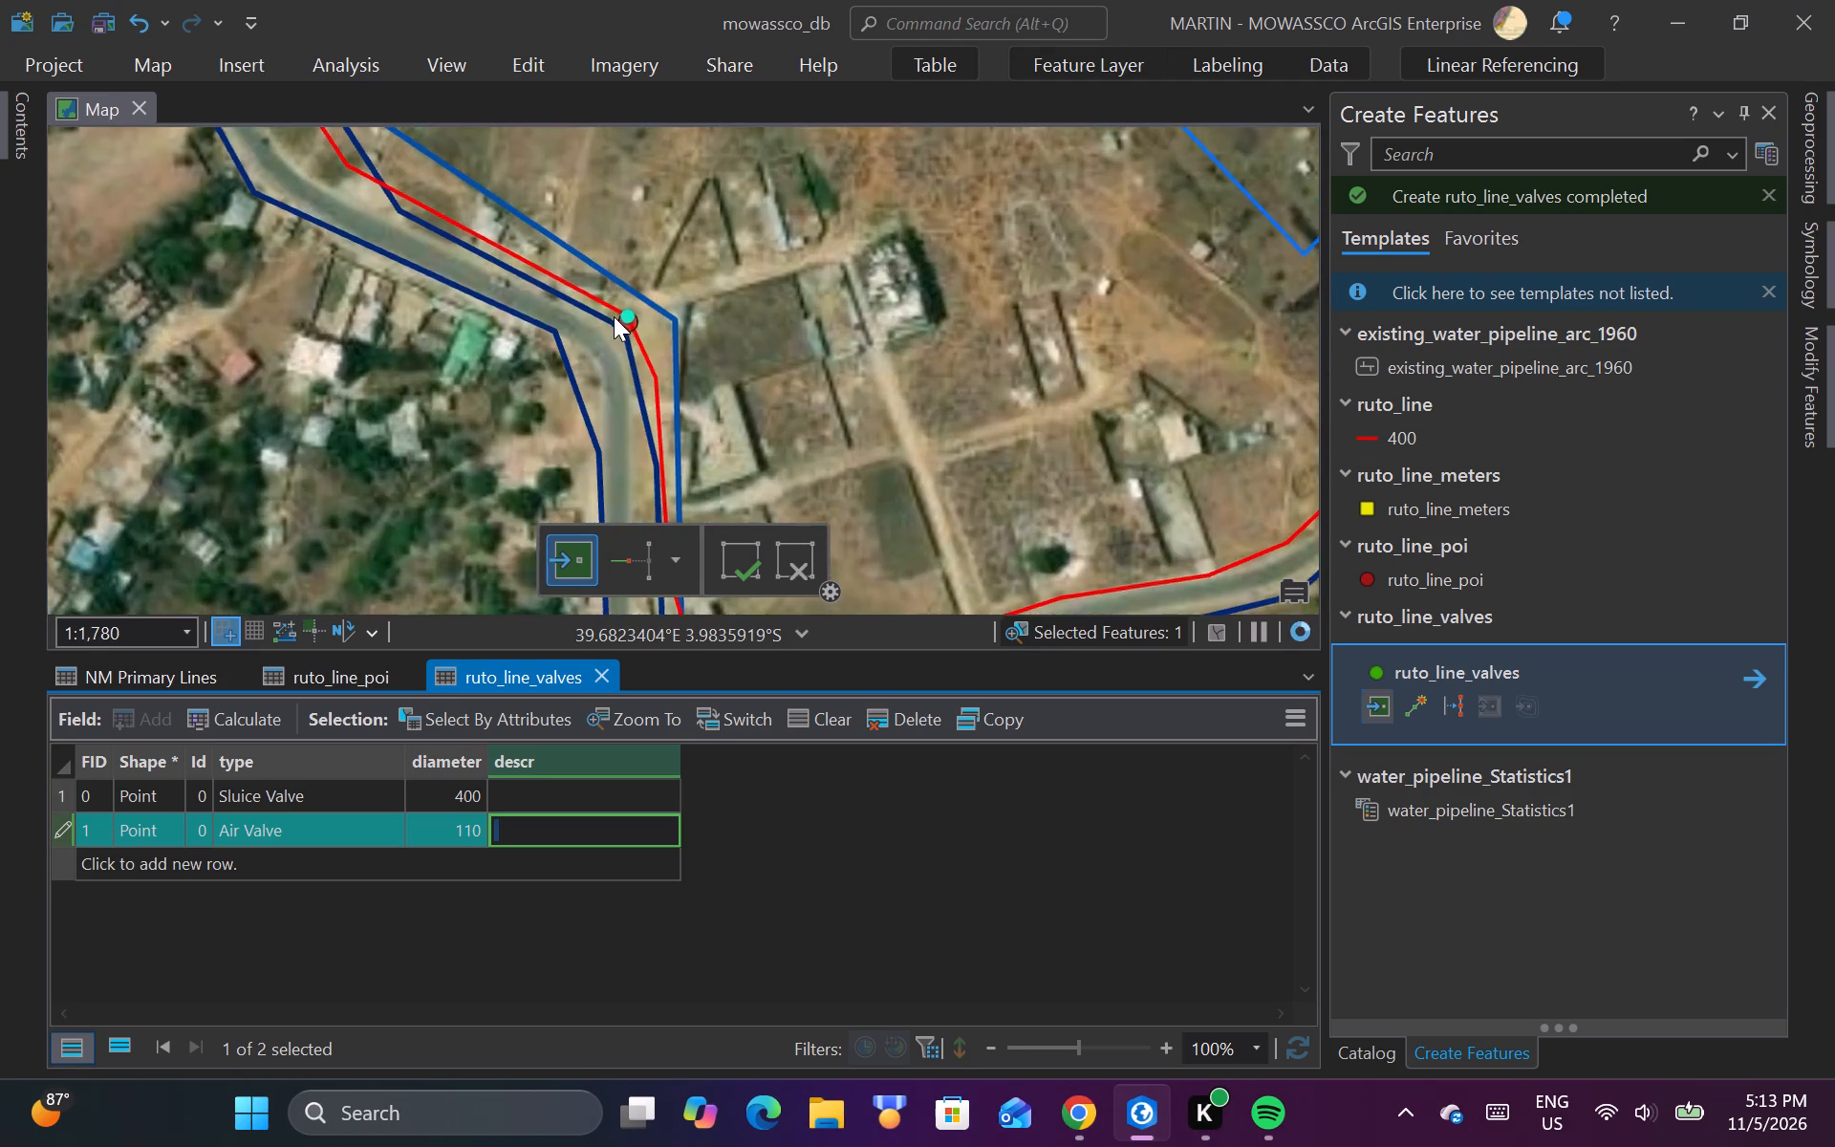
scroll(614, 316, up, 4)
scroll(530, 284, down, 4)
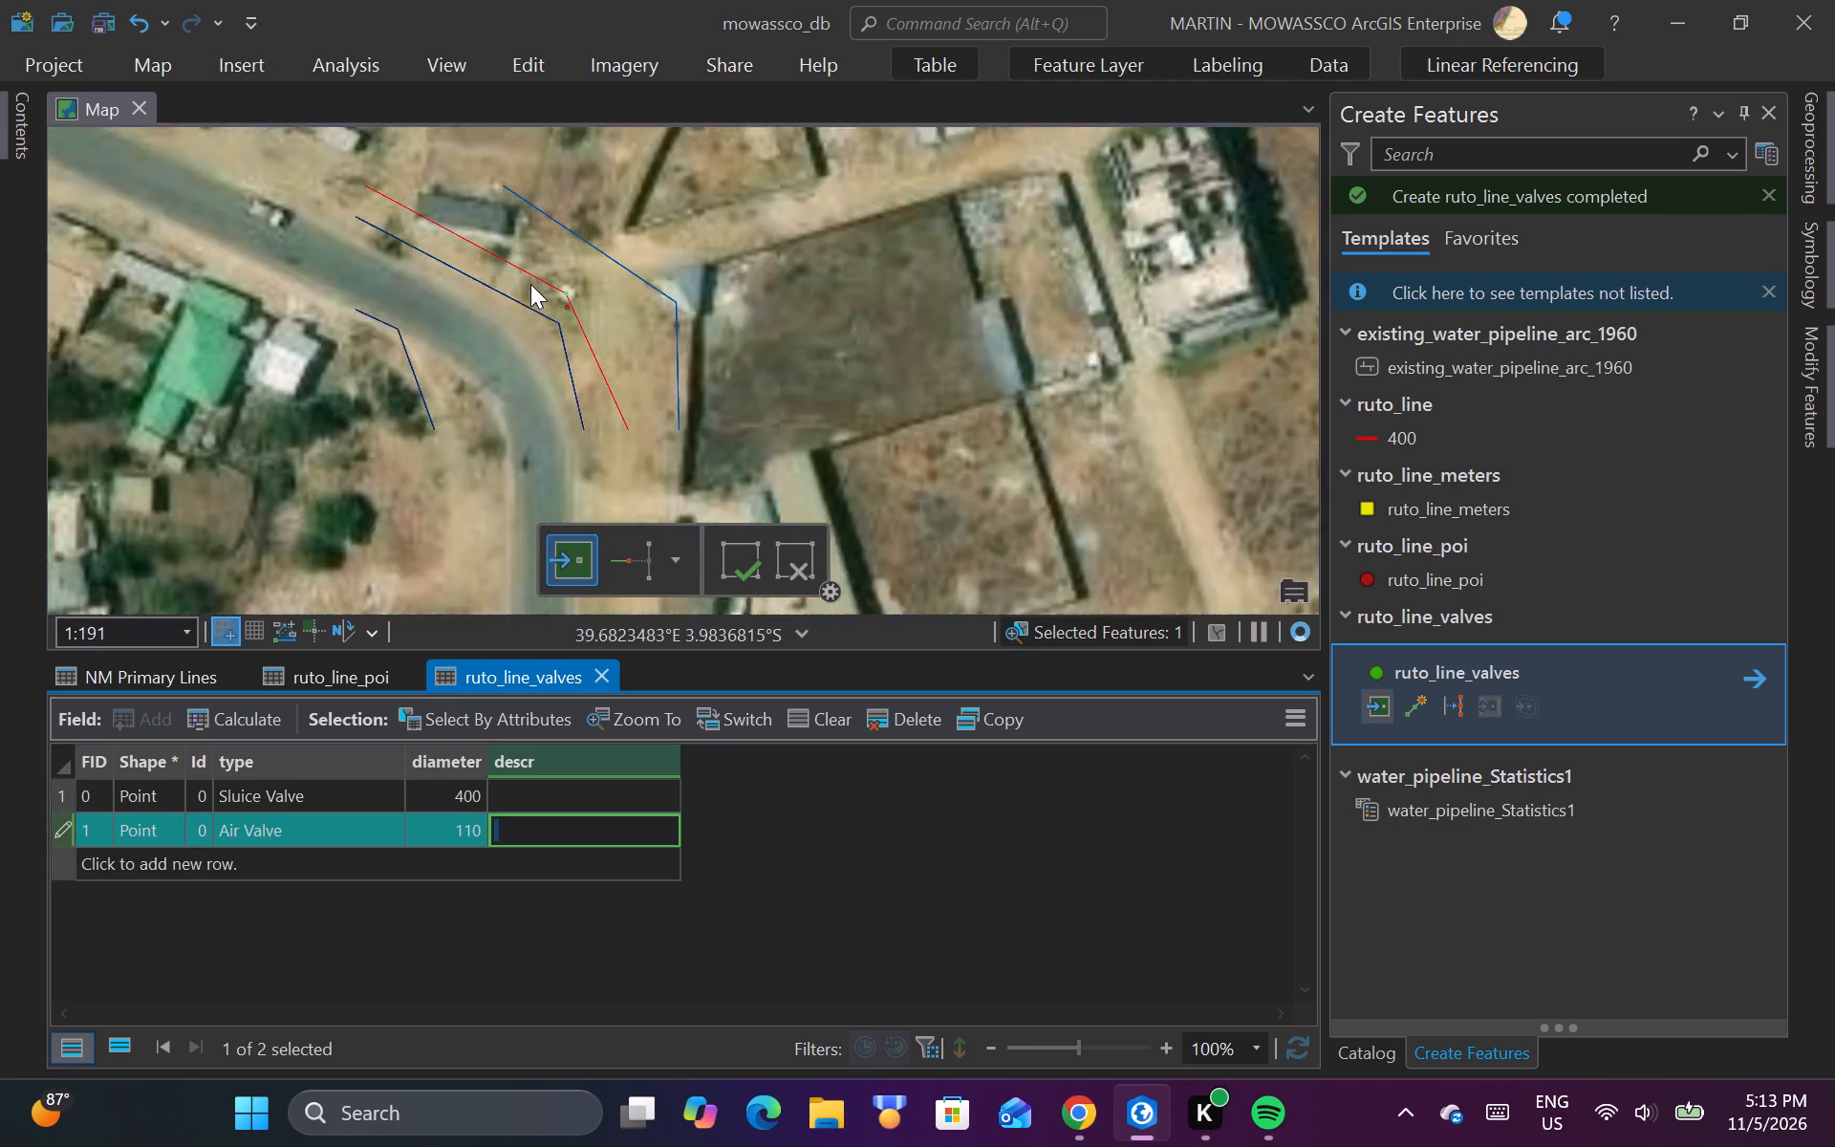
scroll(530, 284, down, 4)
scroll(579, 400, up, 2)
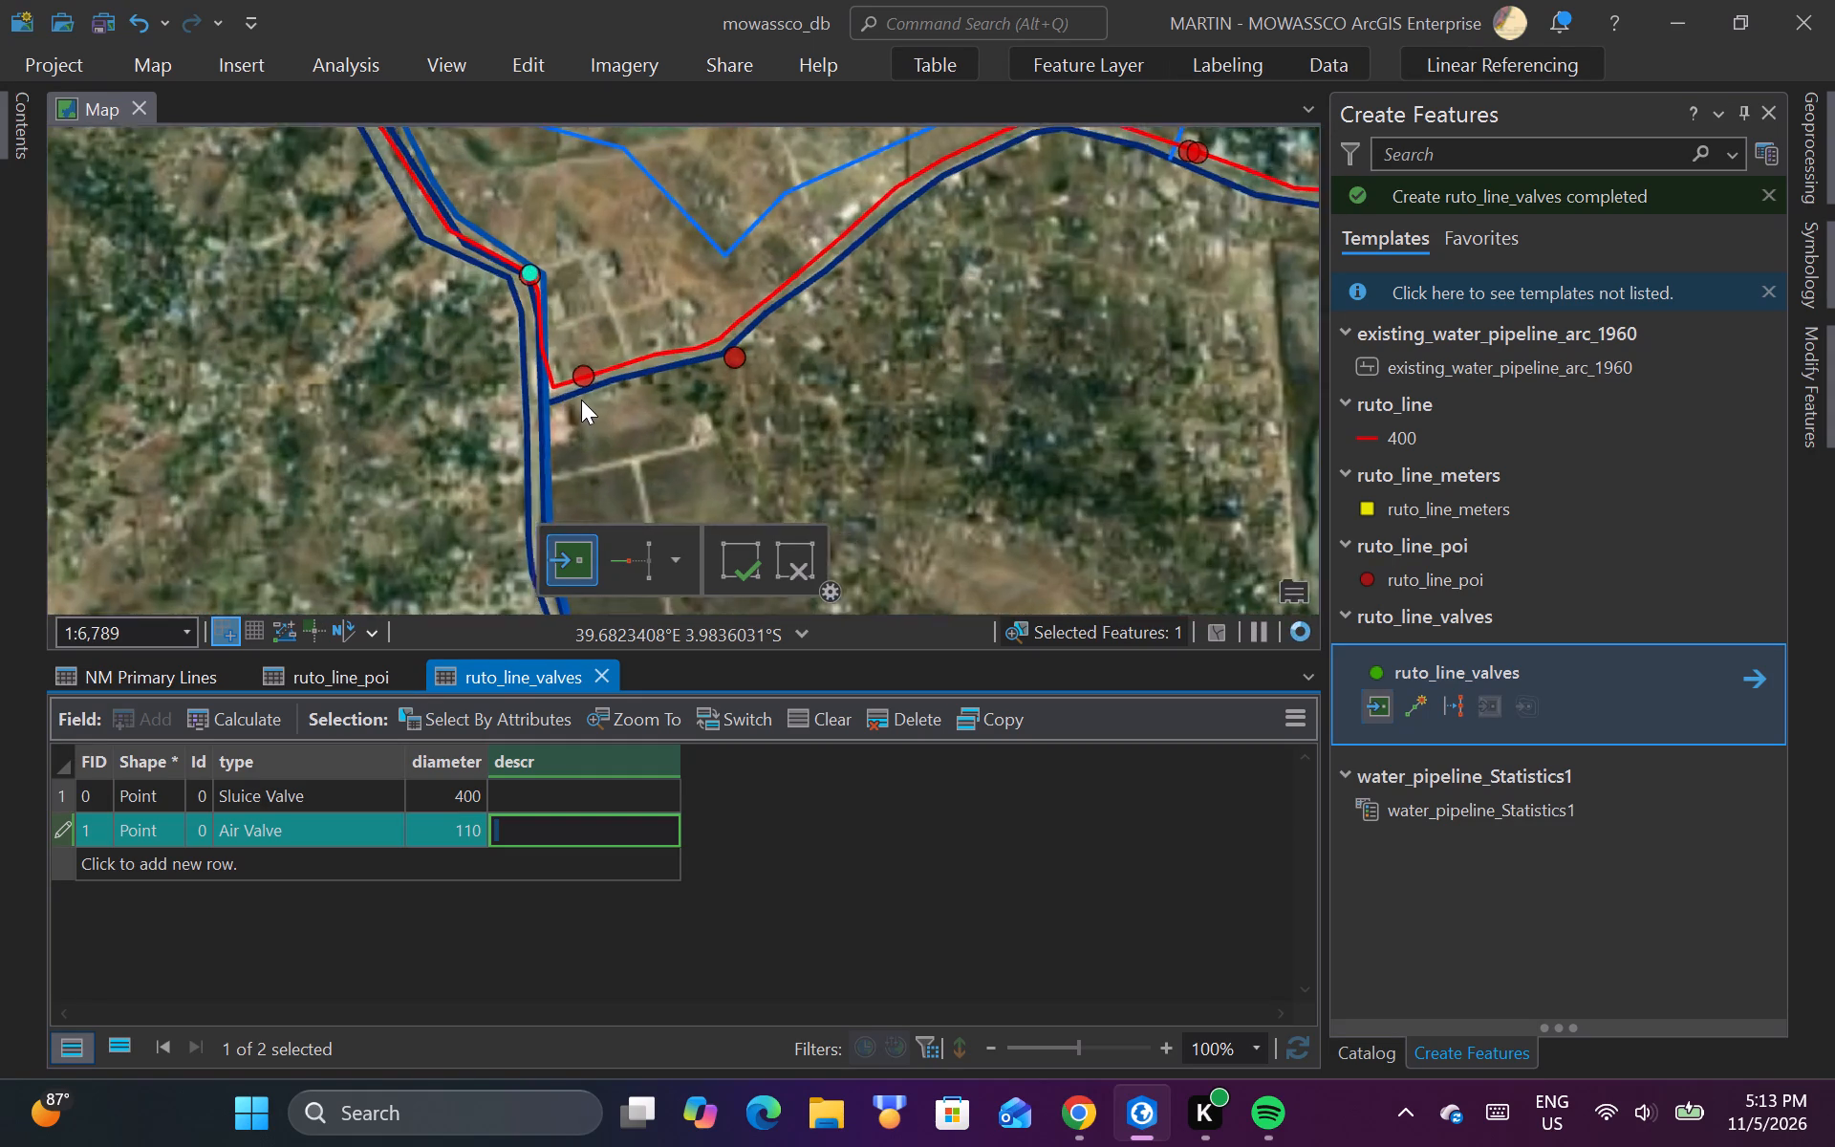
scroll(581, 400, up, 1)
scroll(594, 324, up, 2)
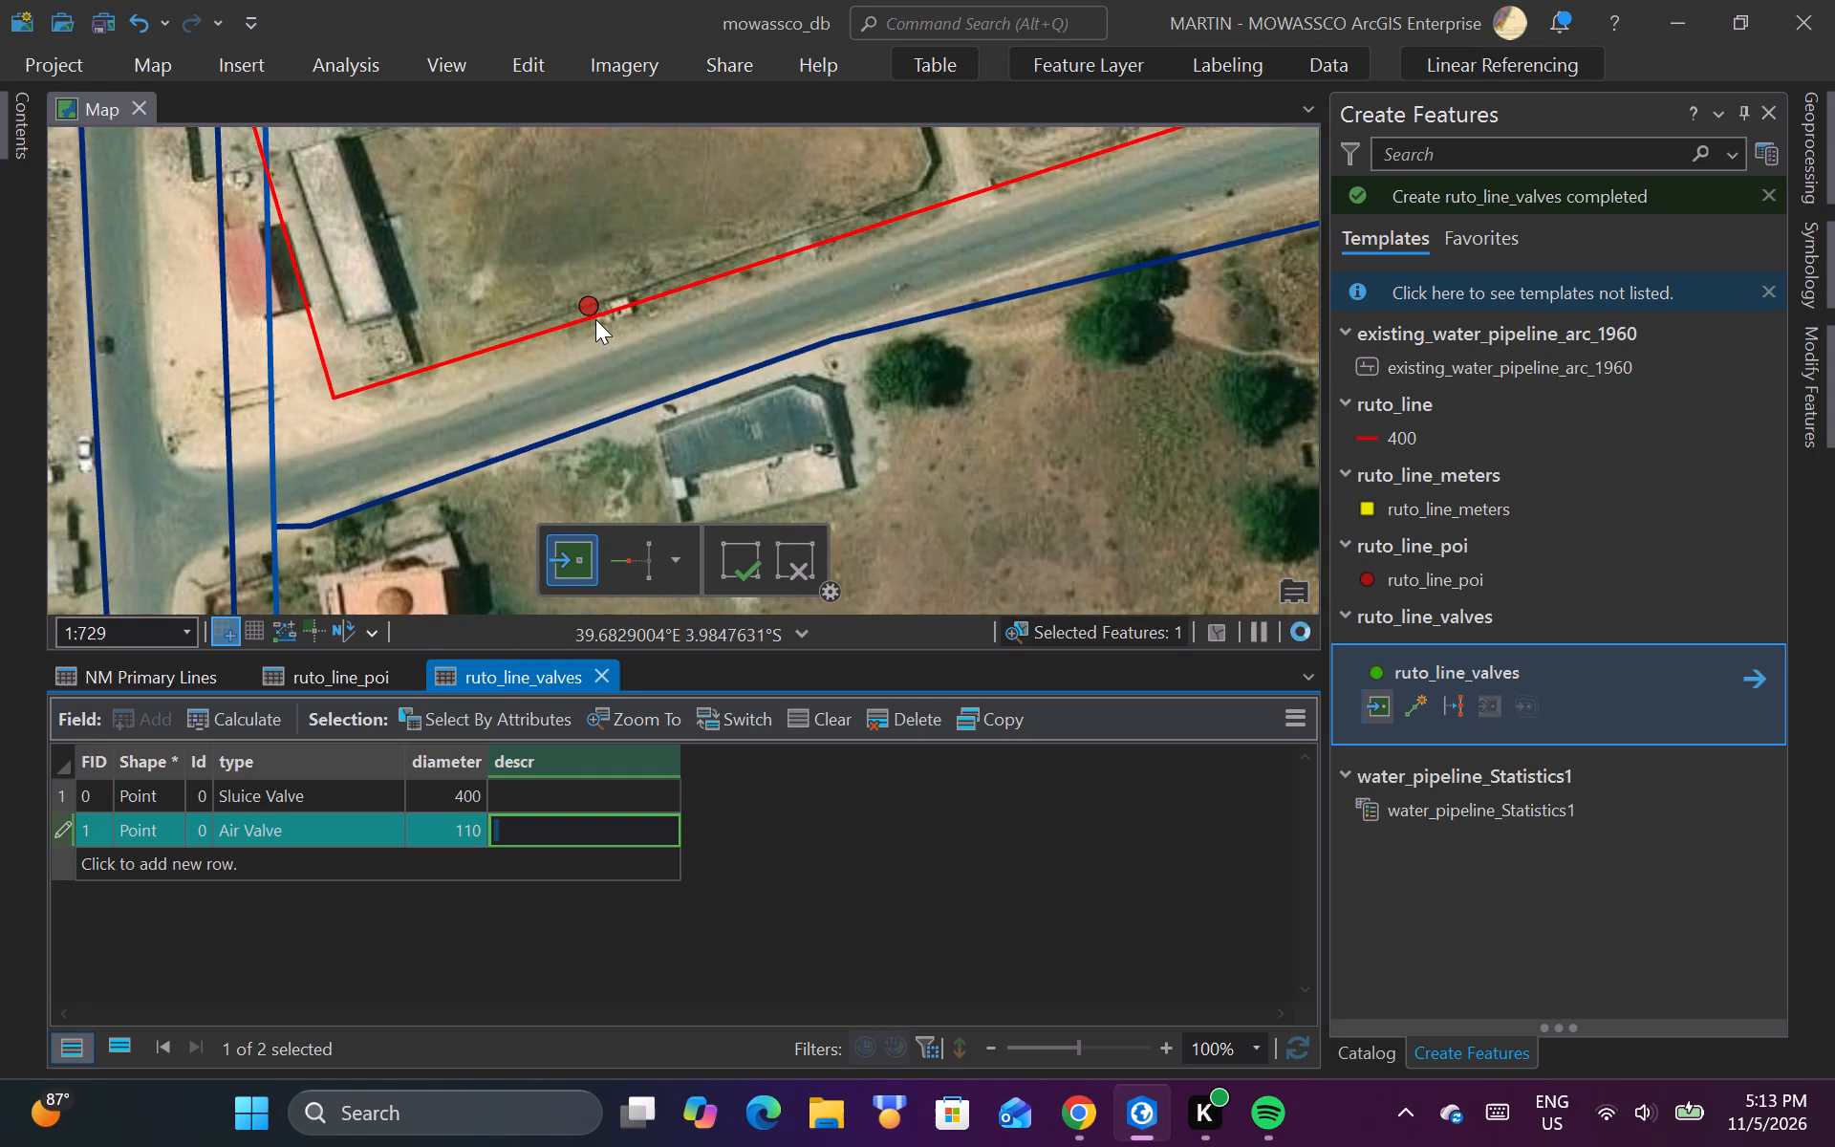
scroll(595, 319, up, 2)
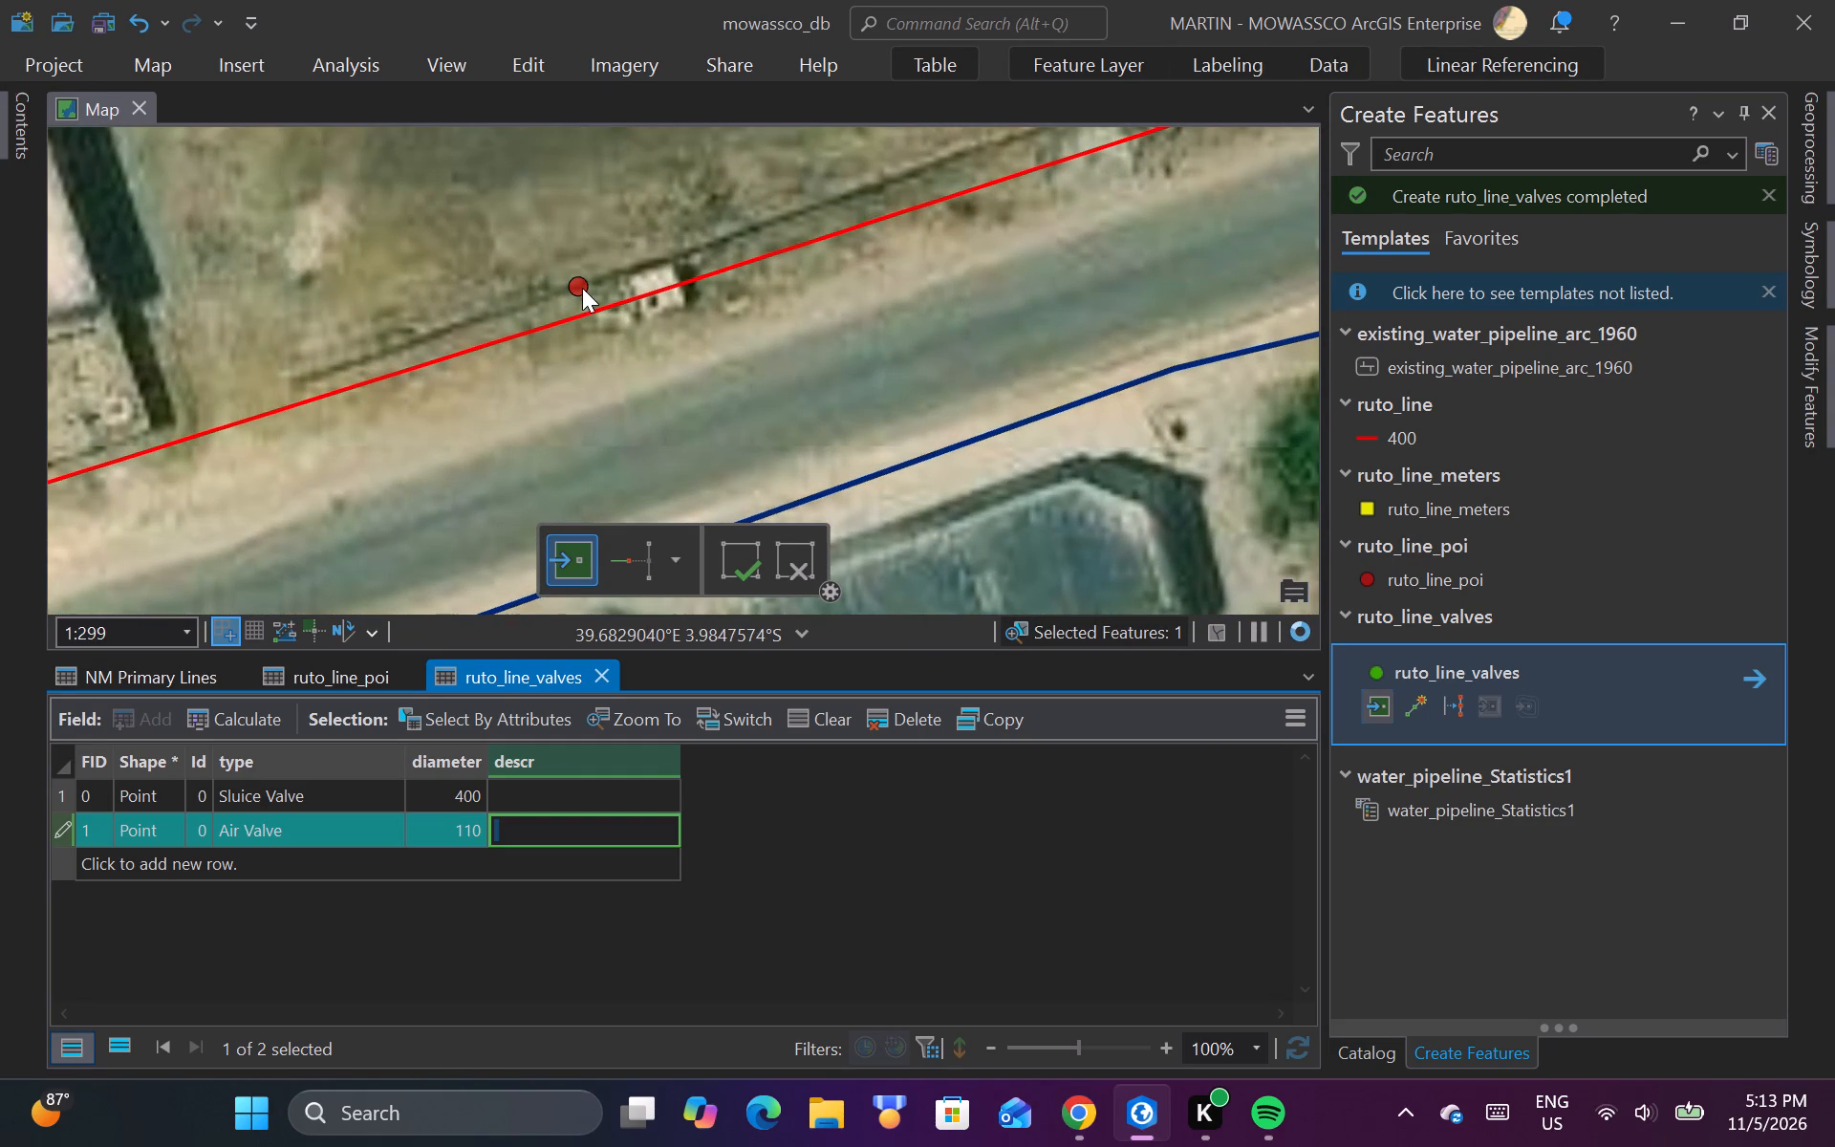
click(145, 72)
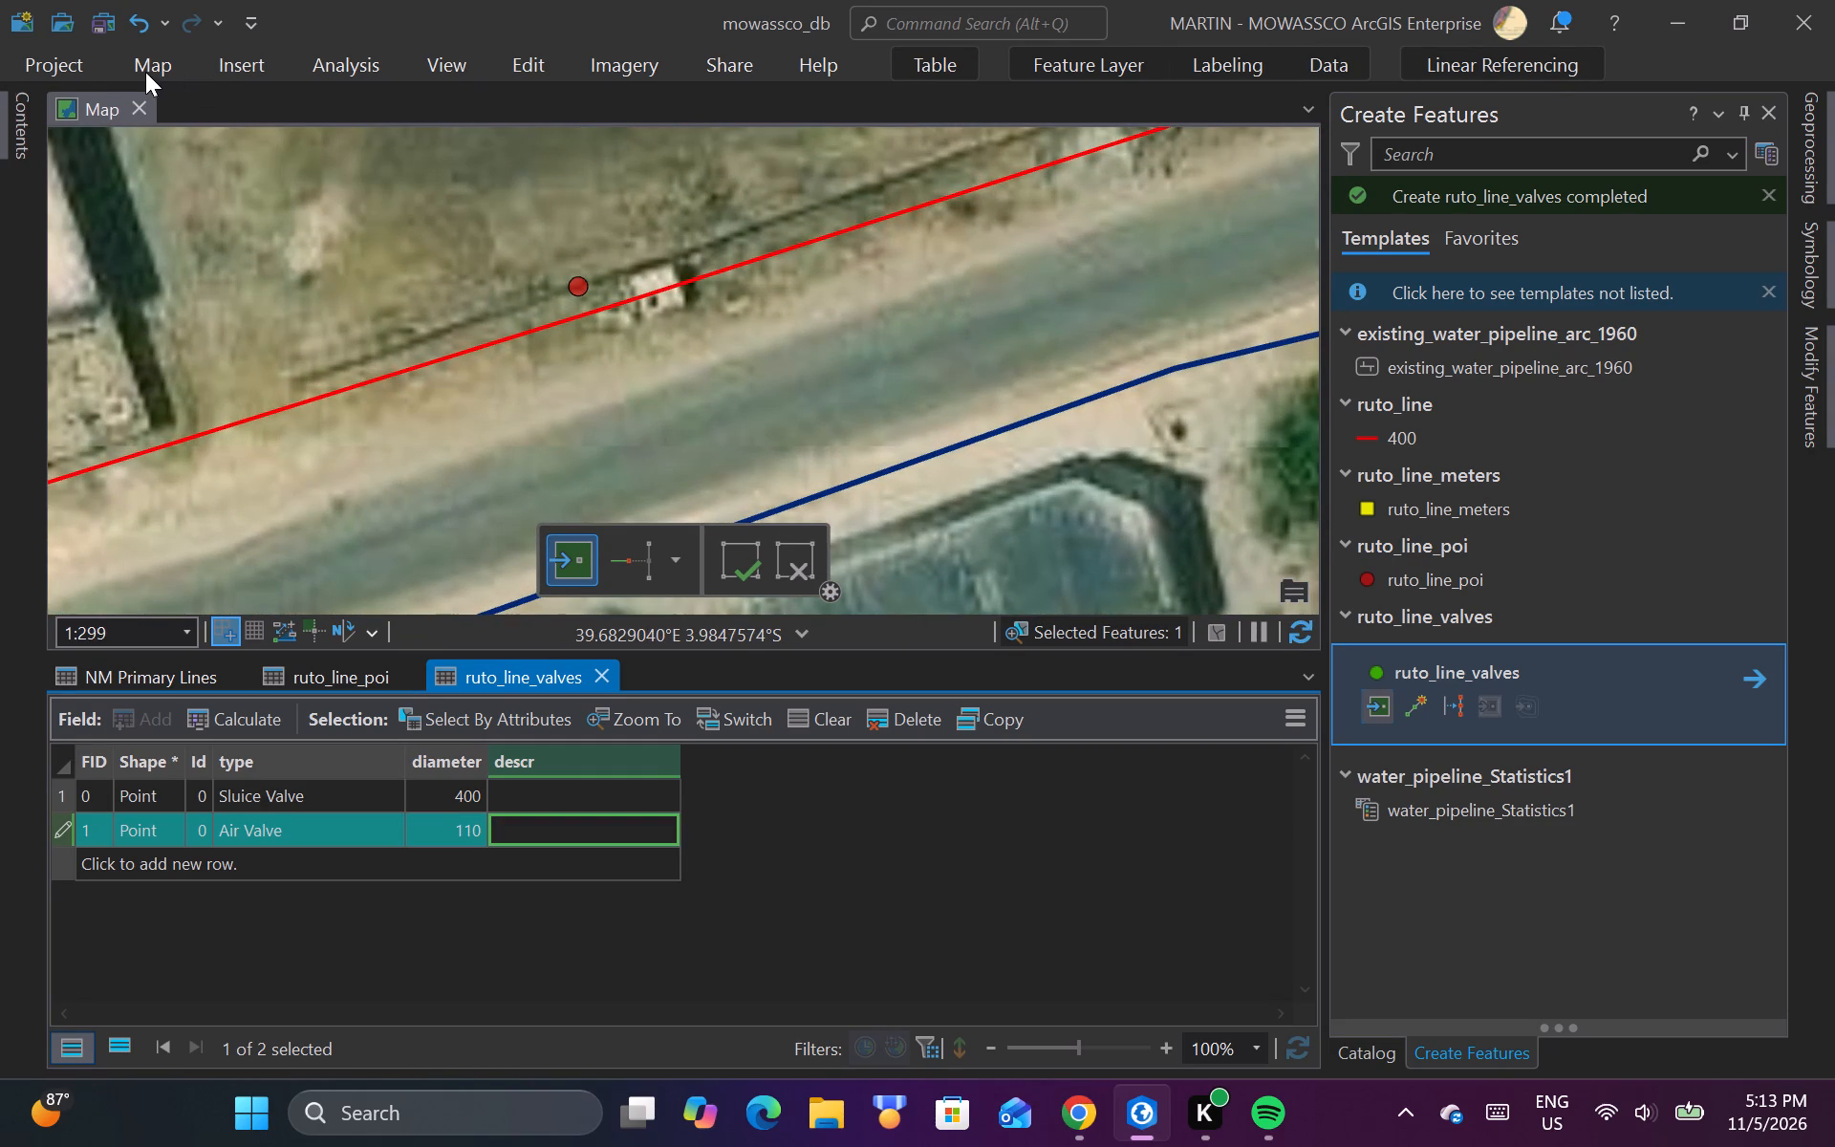
click(251, 107)
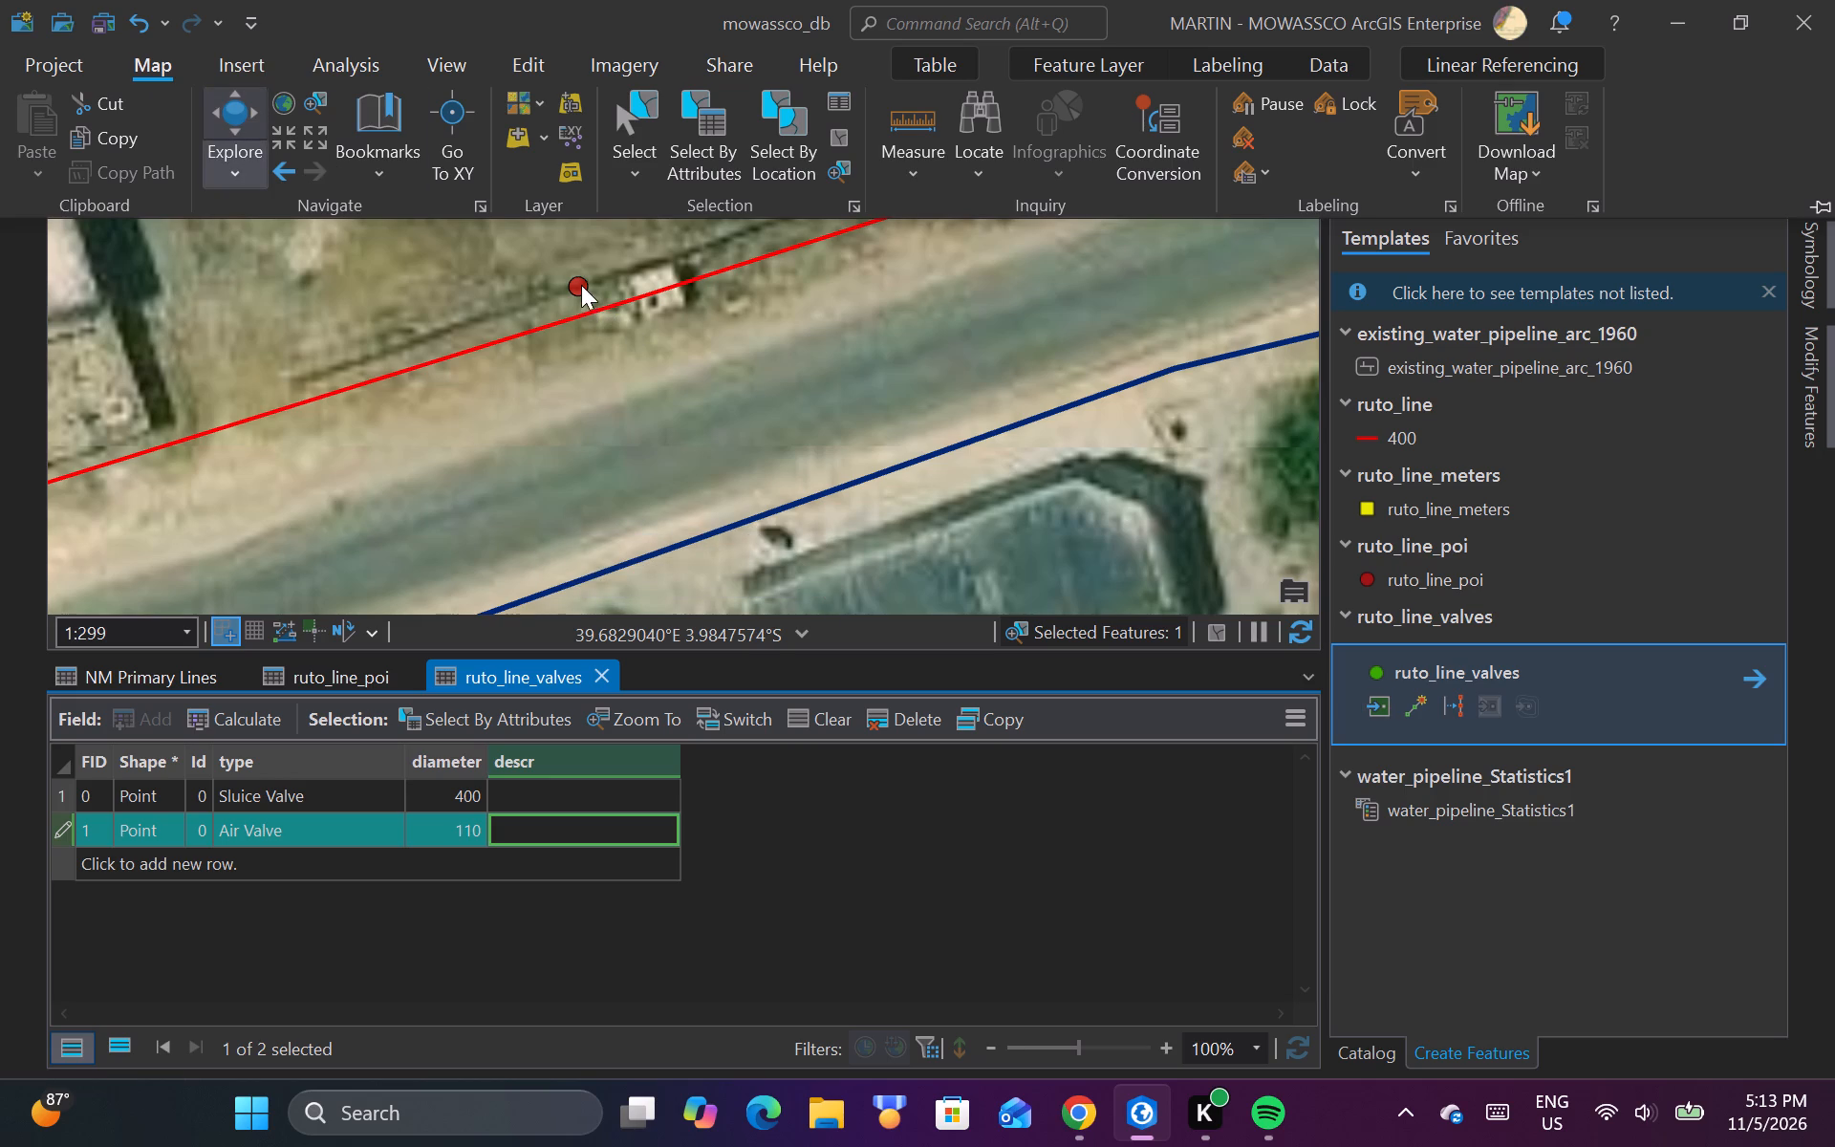
click(581, 285)
click(581, 285)
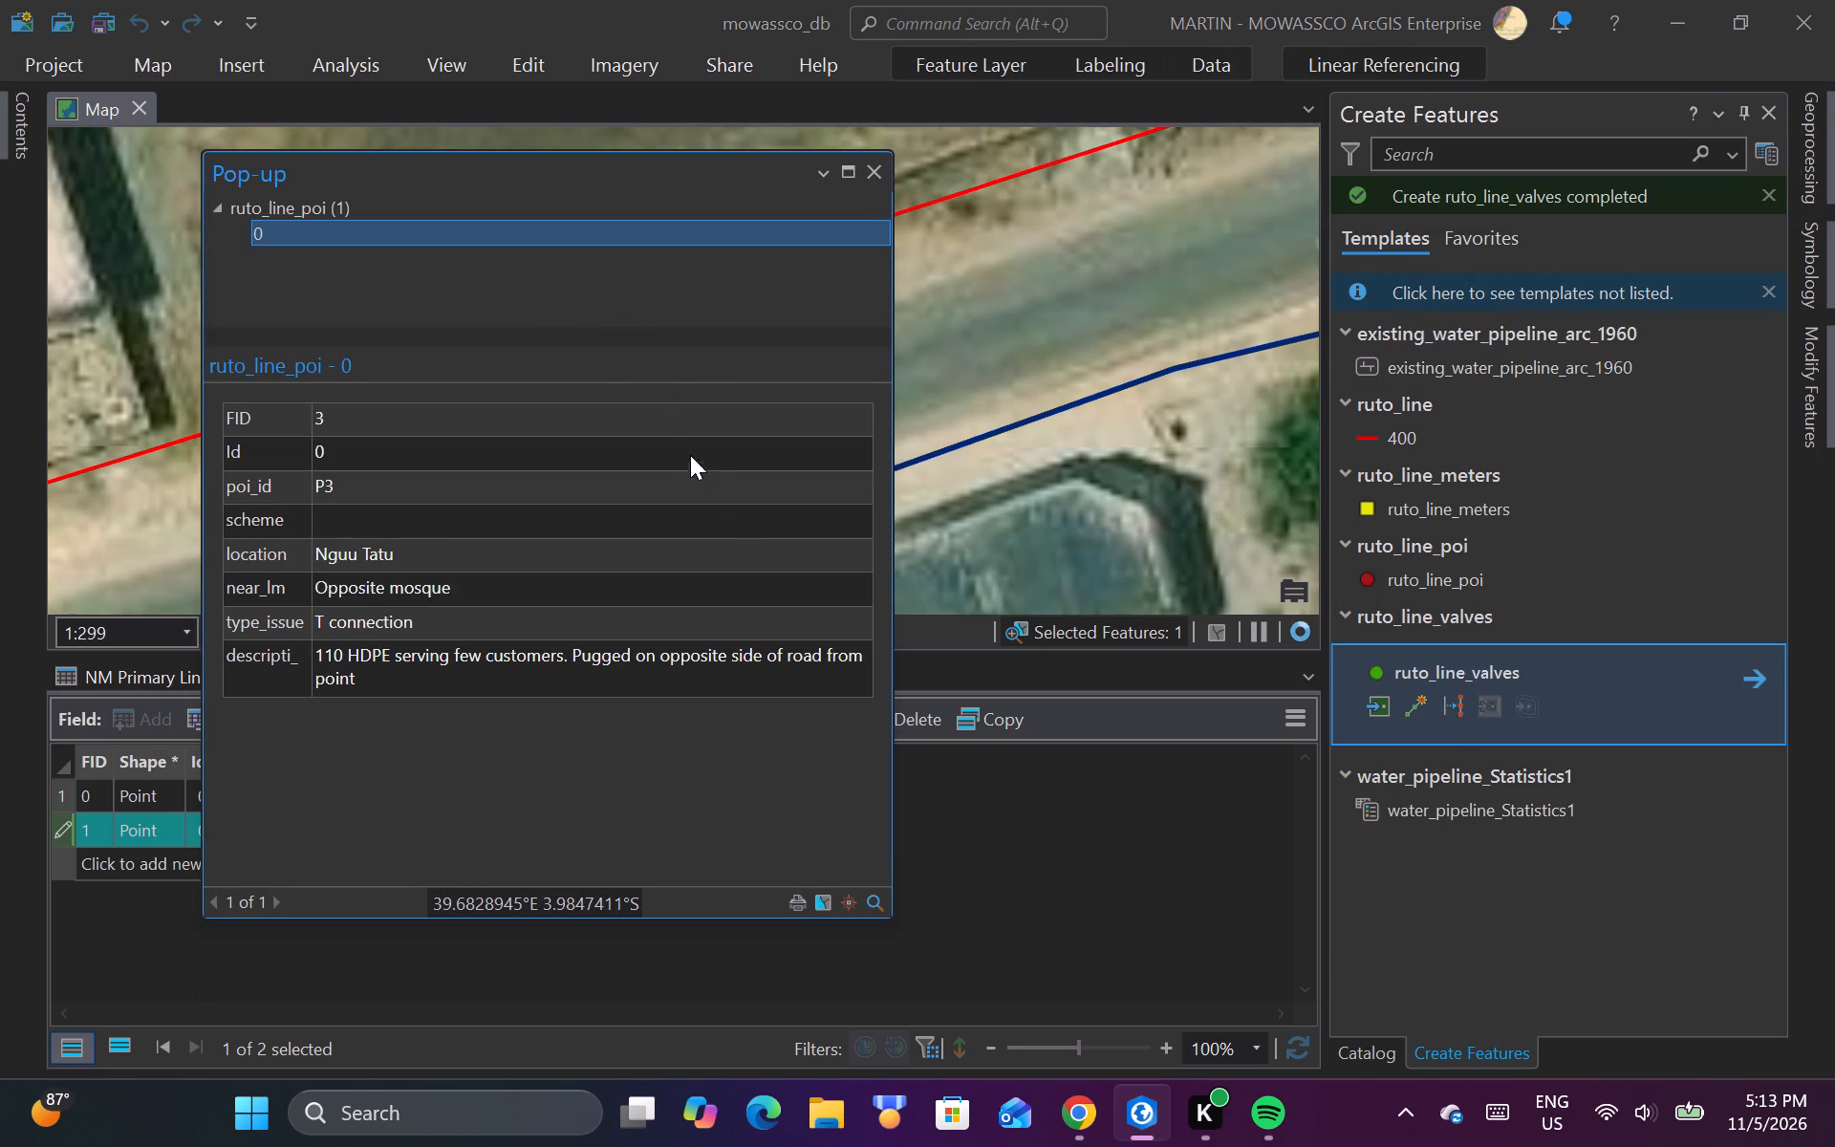
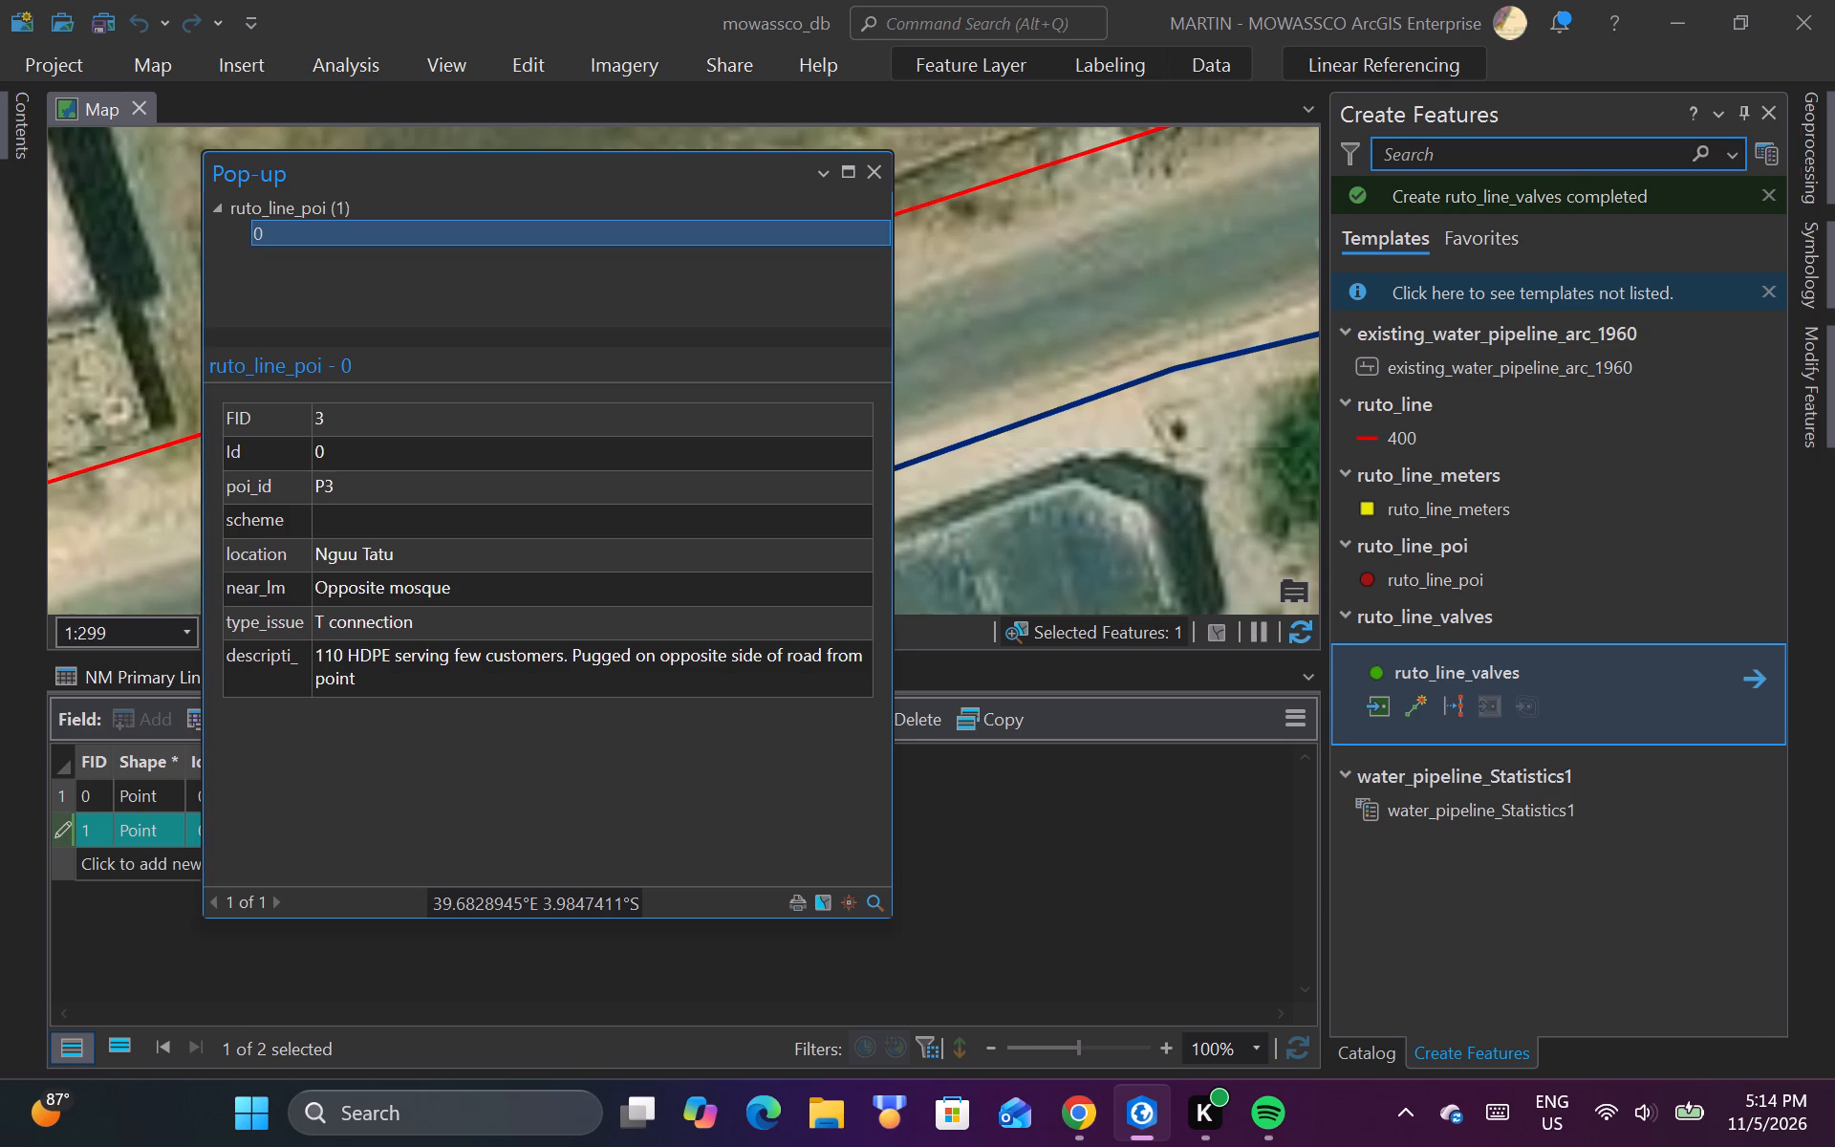
Save the pending edits and close the ruto_line_poi attribute pop-up.
click(1820, 174)
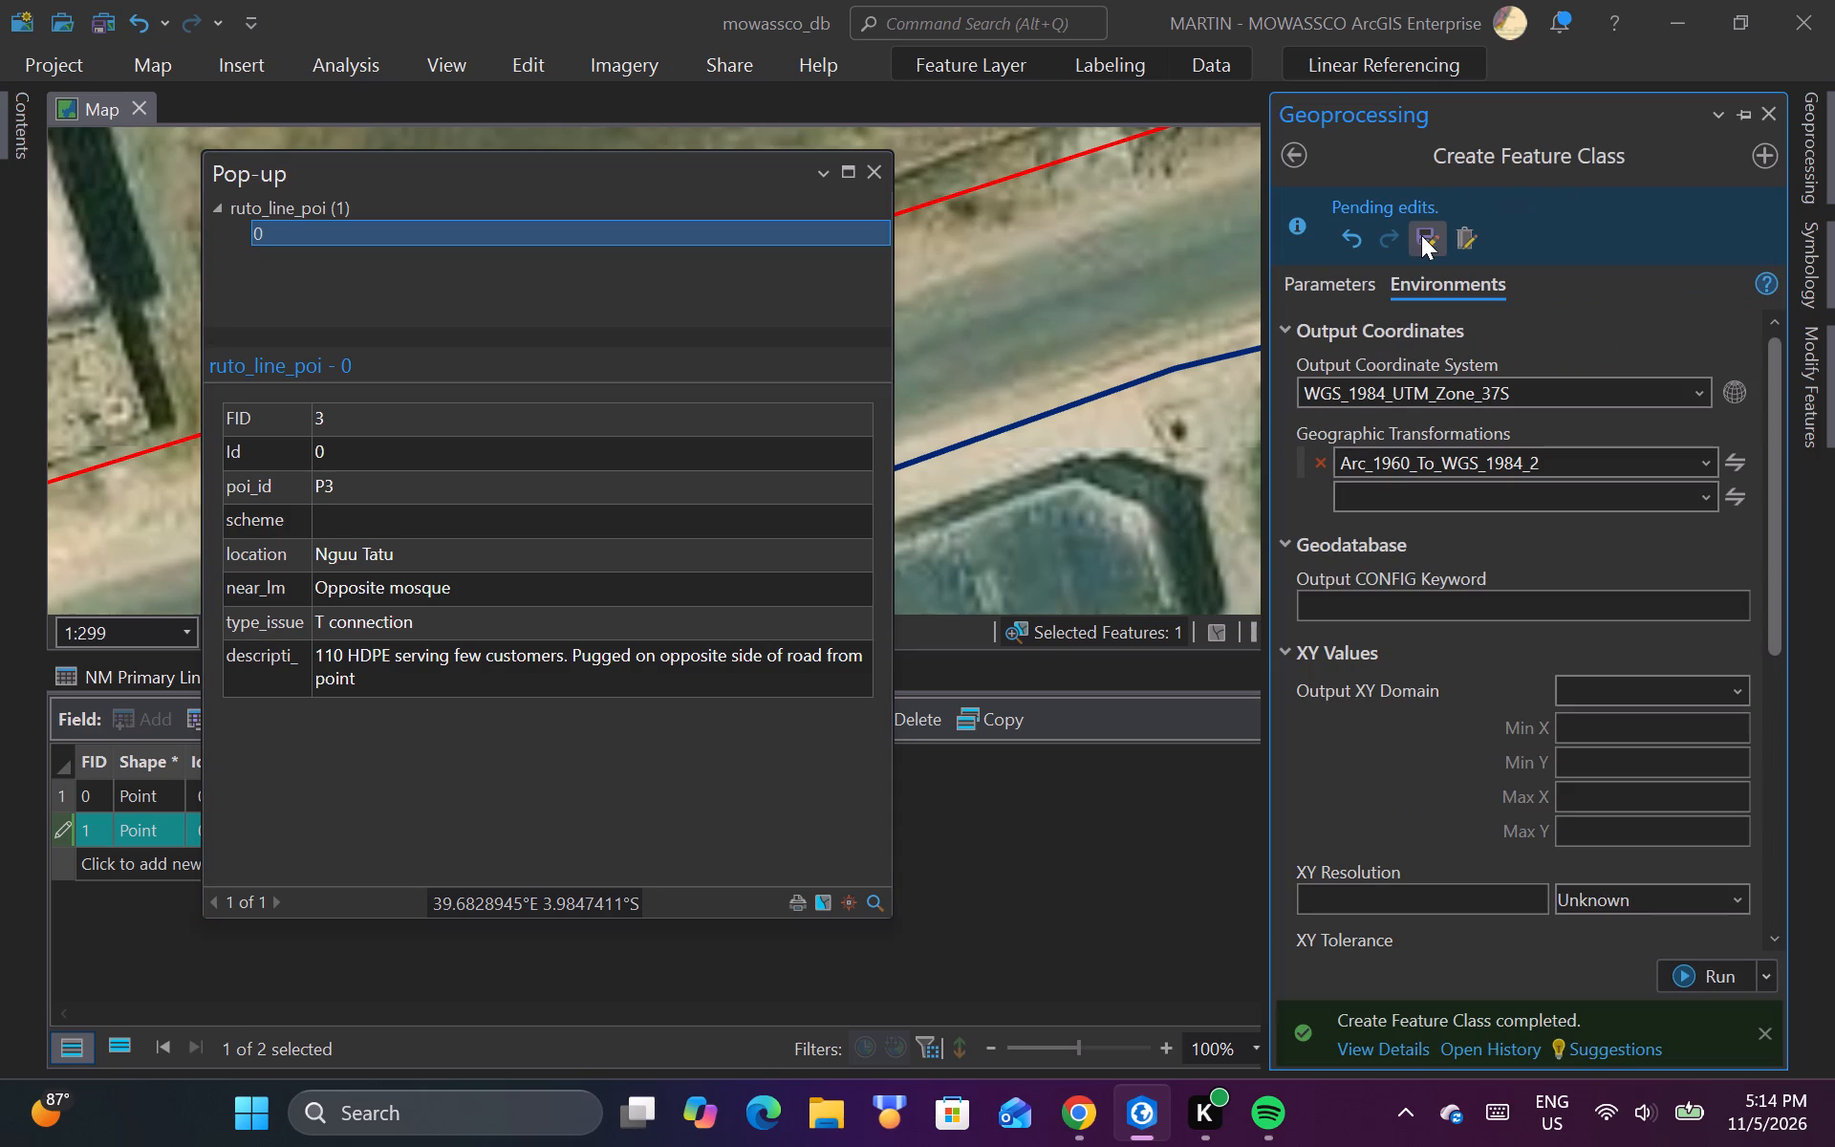
click(1421, 235)
click(874, 168)
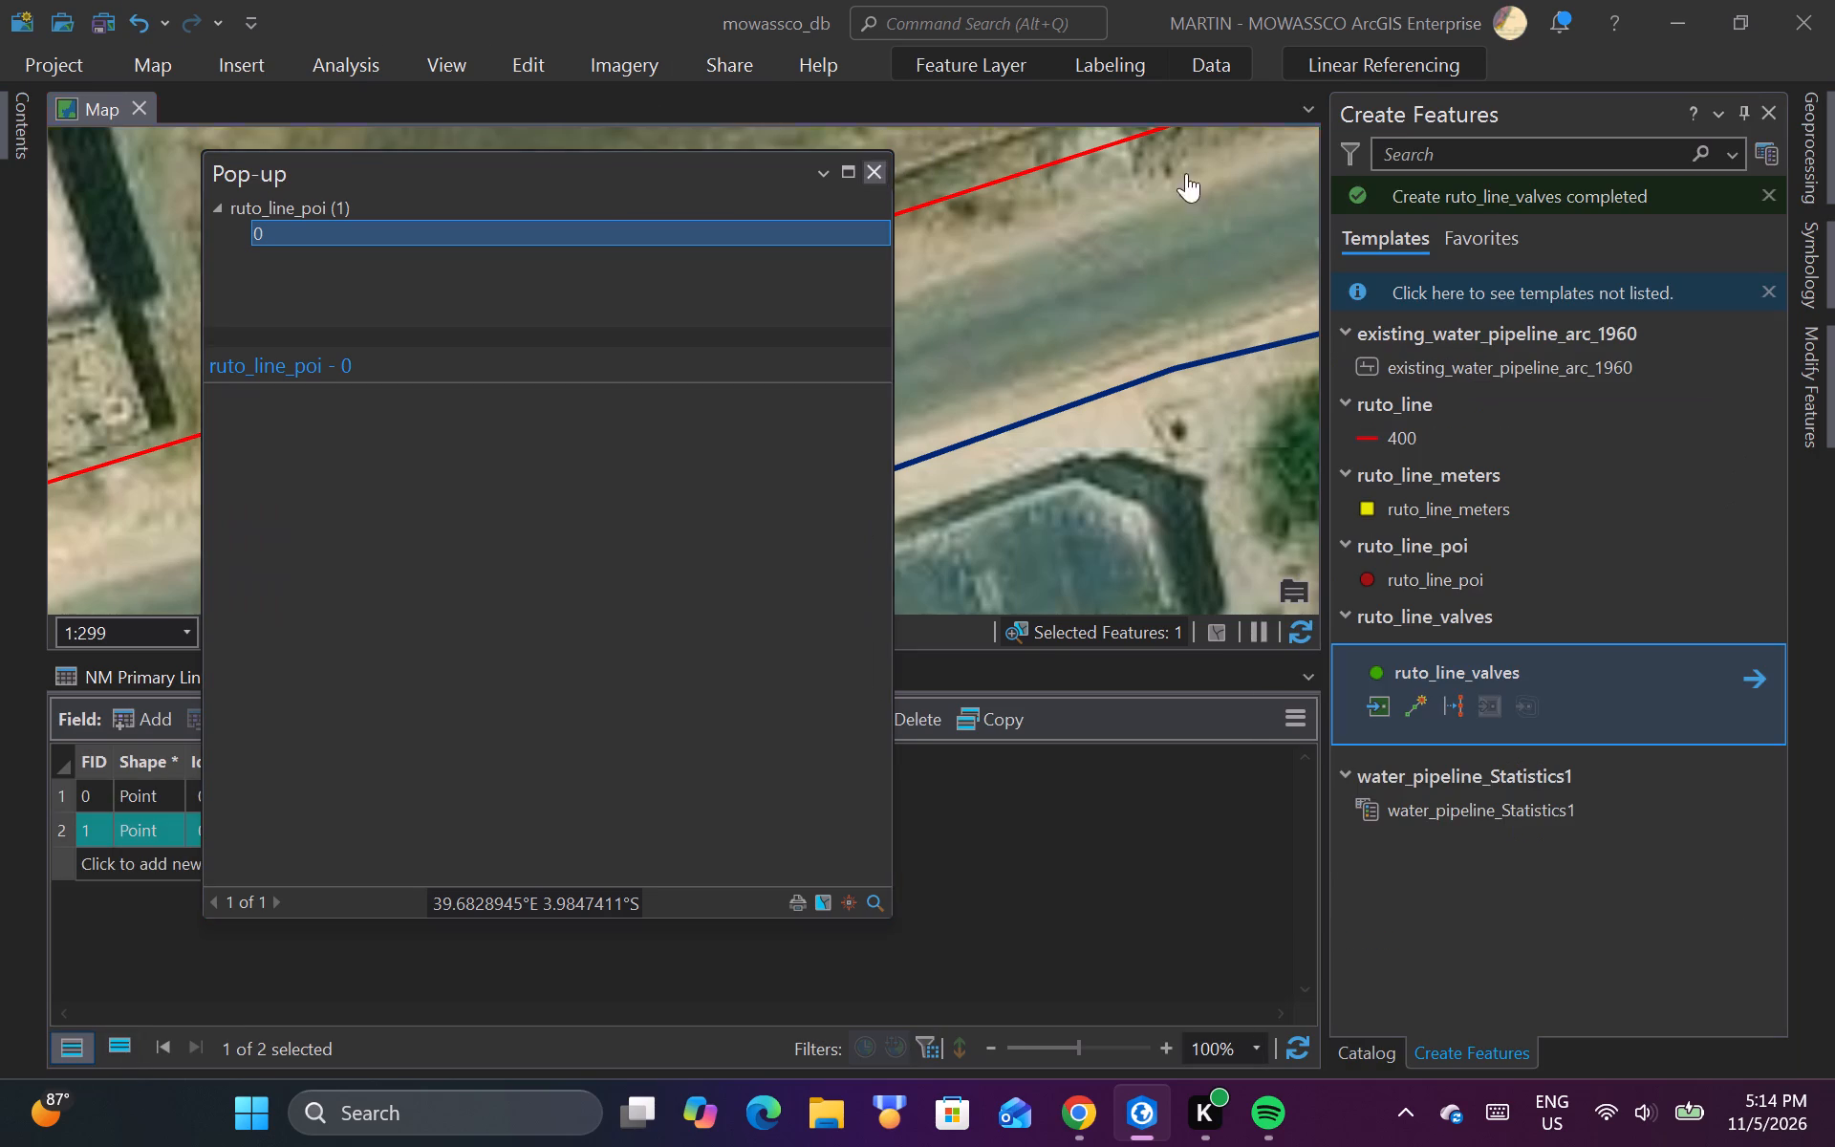
Create a point feature class named ruto_line_poi_1 in the shp location, using the WGS_1984_UTM_Zone_37S coordinate system.
click(1804, 162)
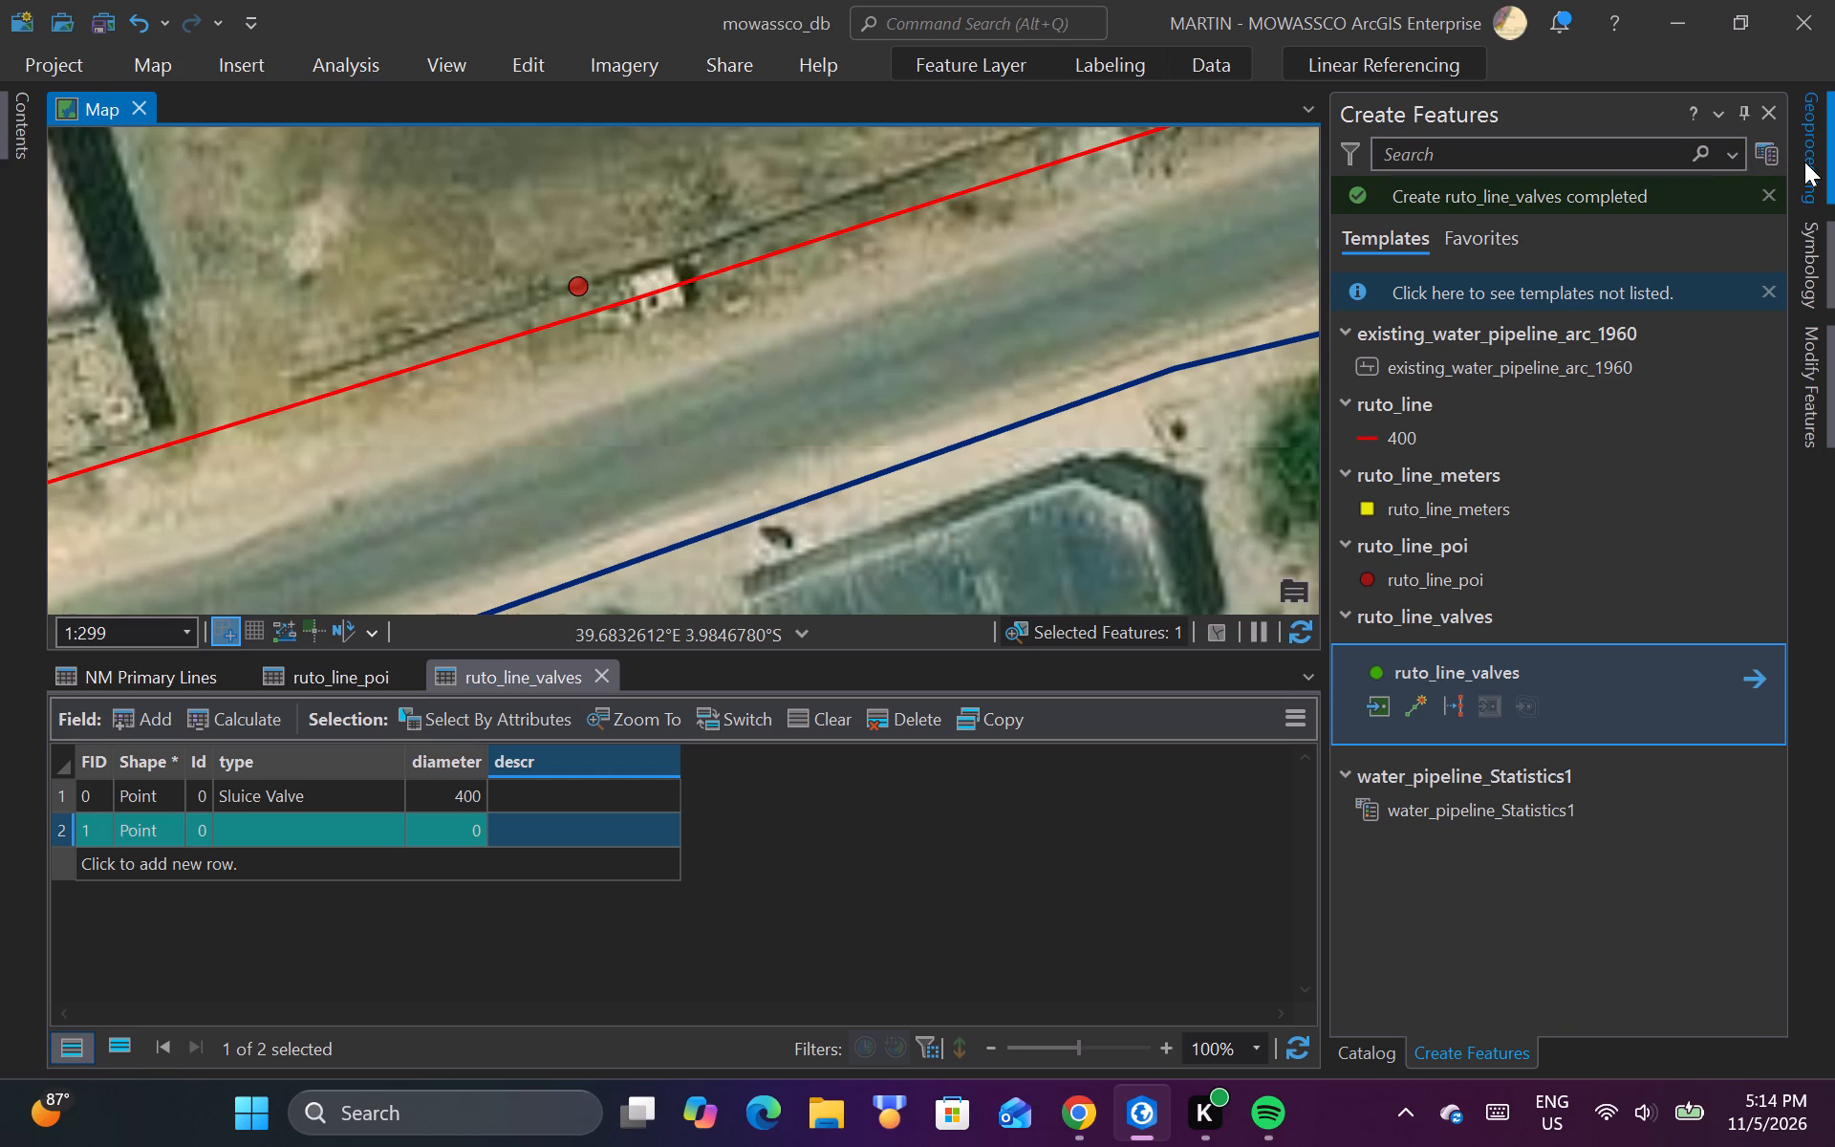
click(1328, 289)
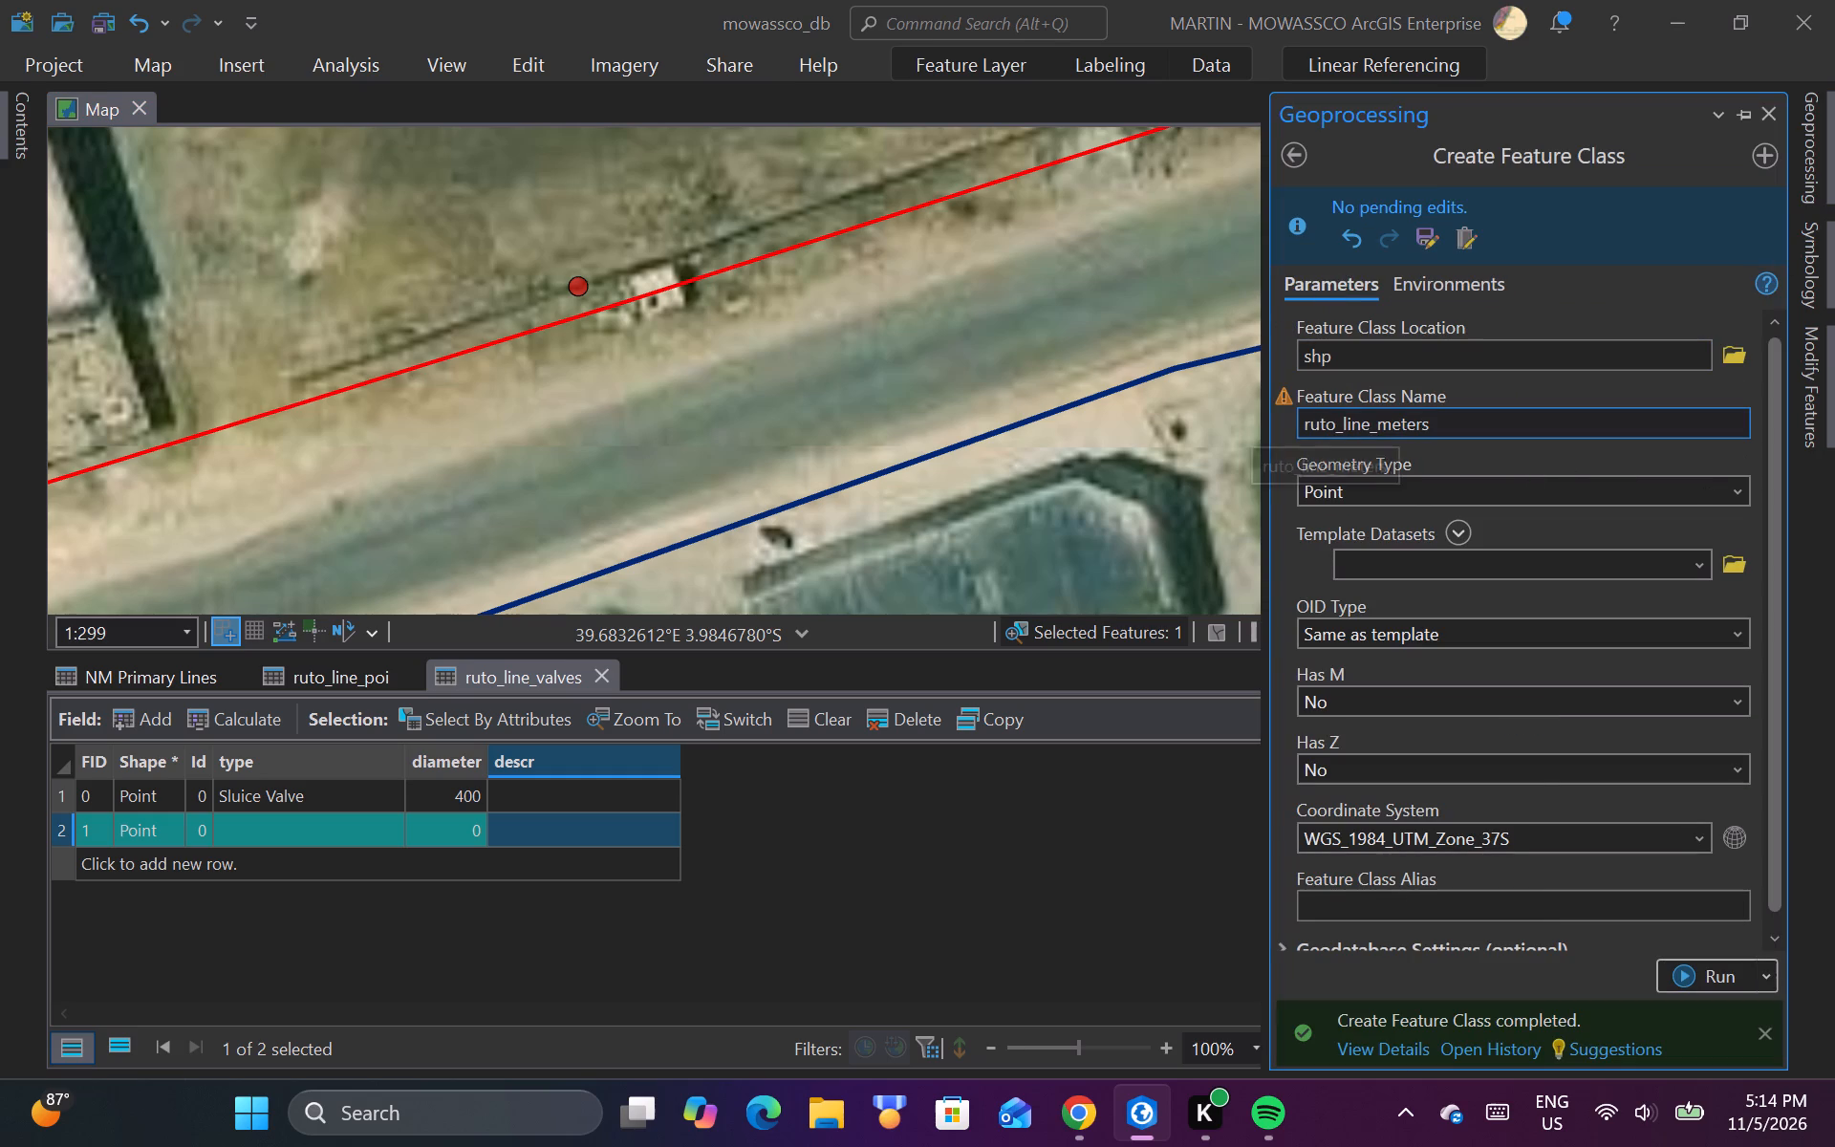
drag(1380, 430, 1470, 430)
text(poi)
text(_1)
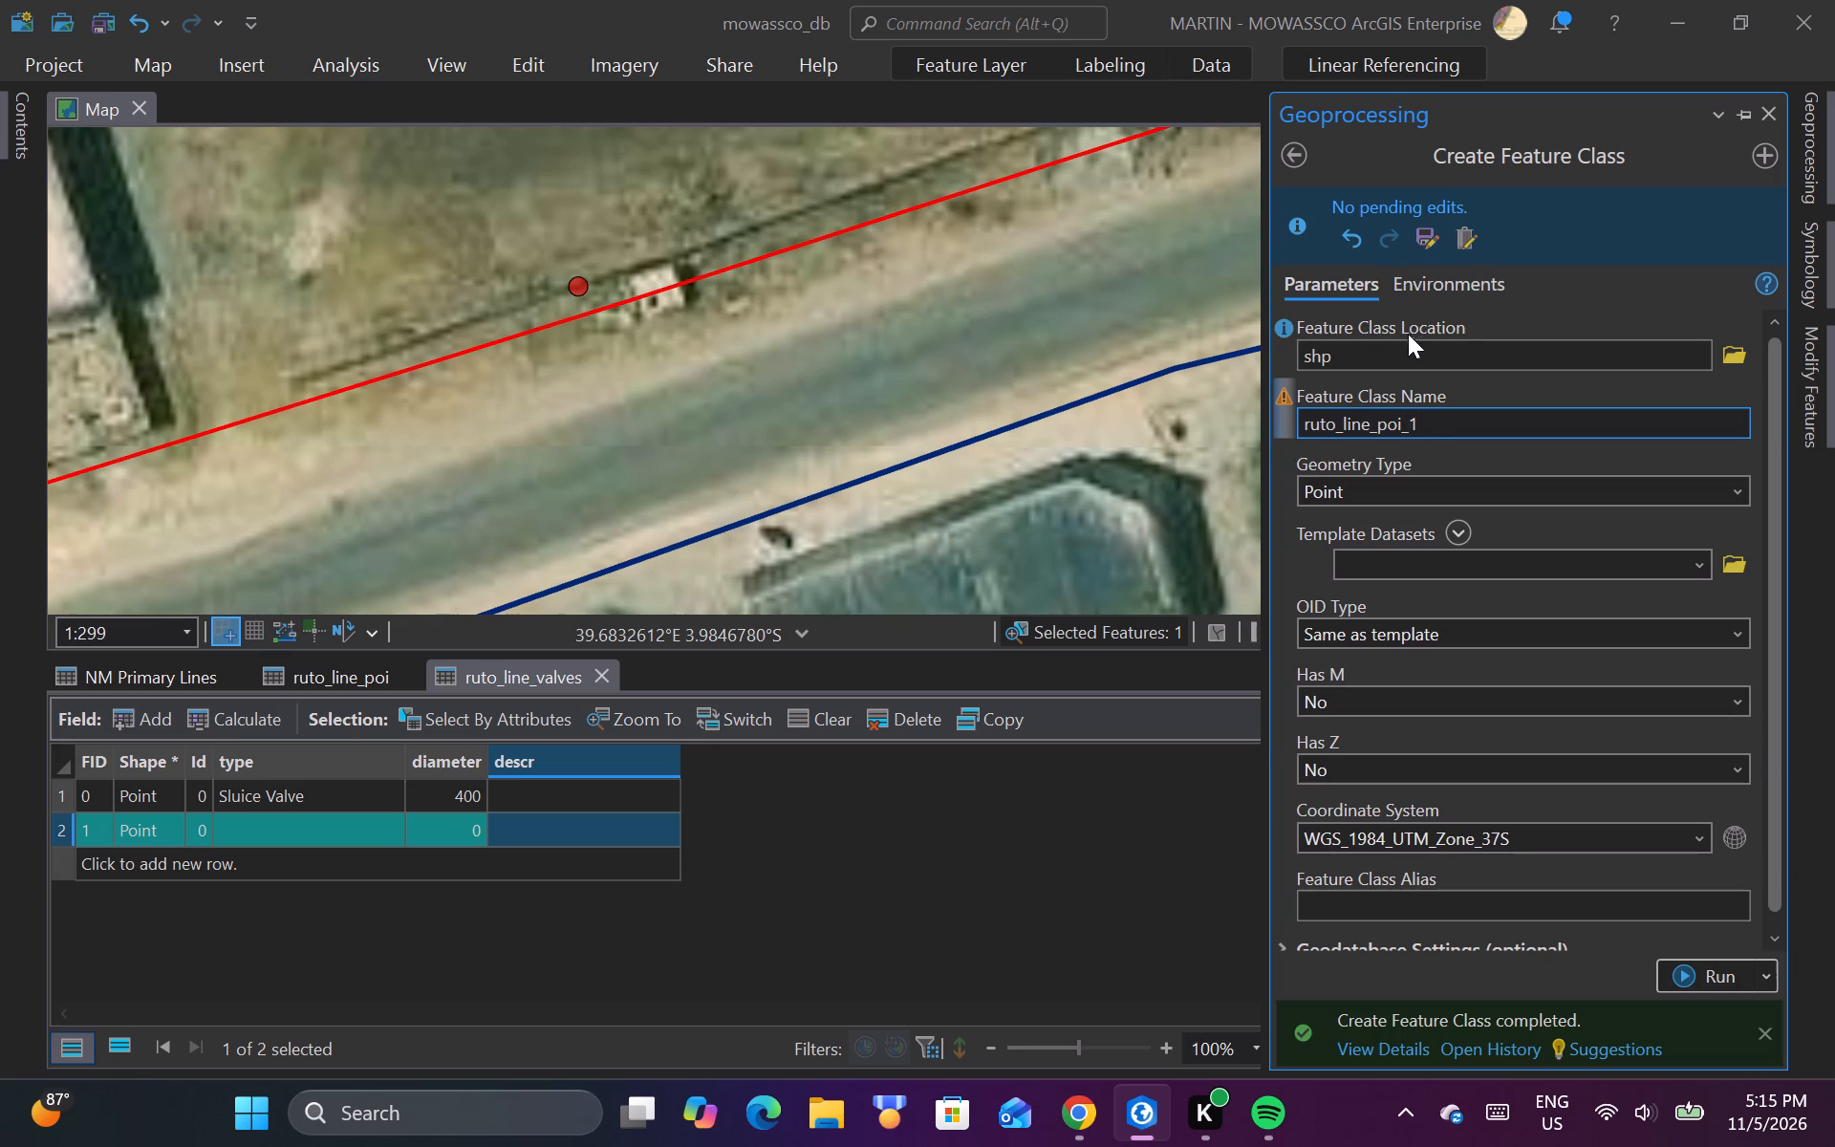
click(1429, 284)
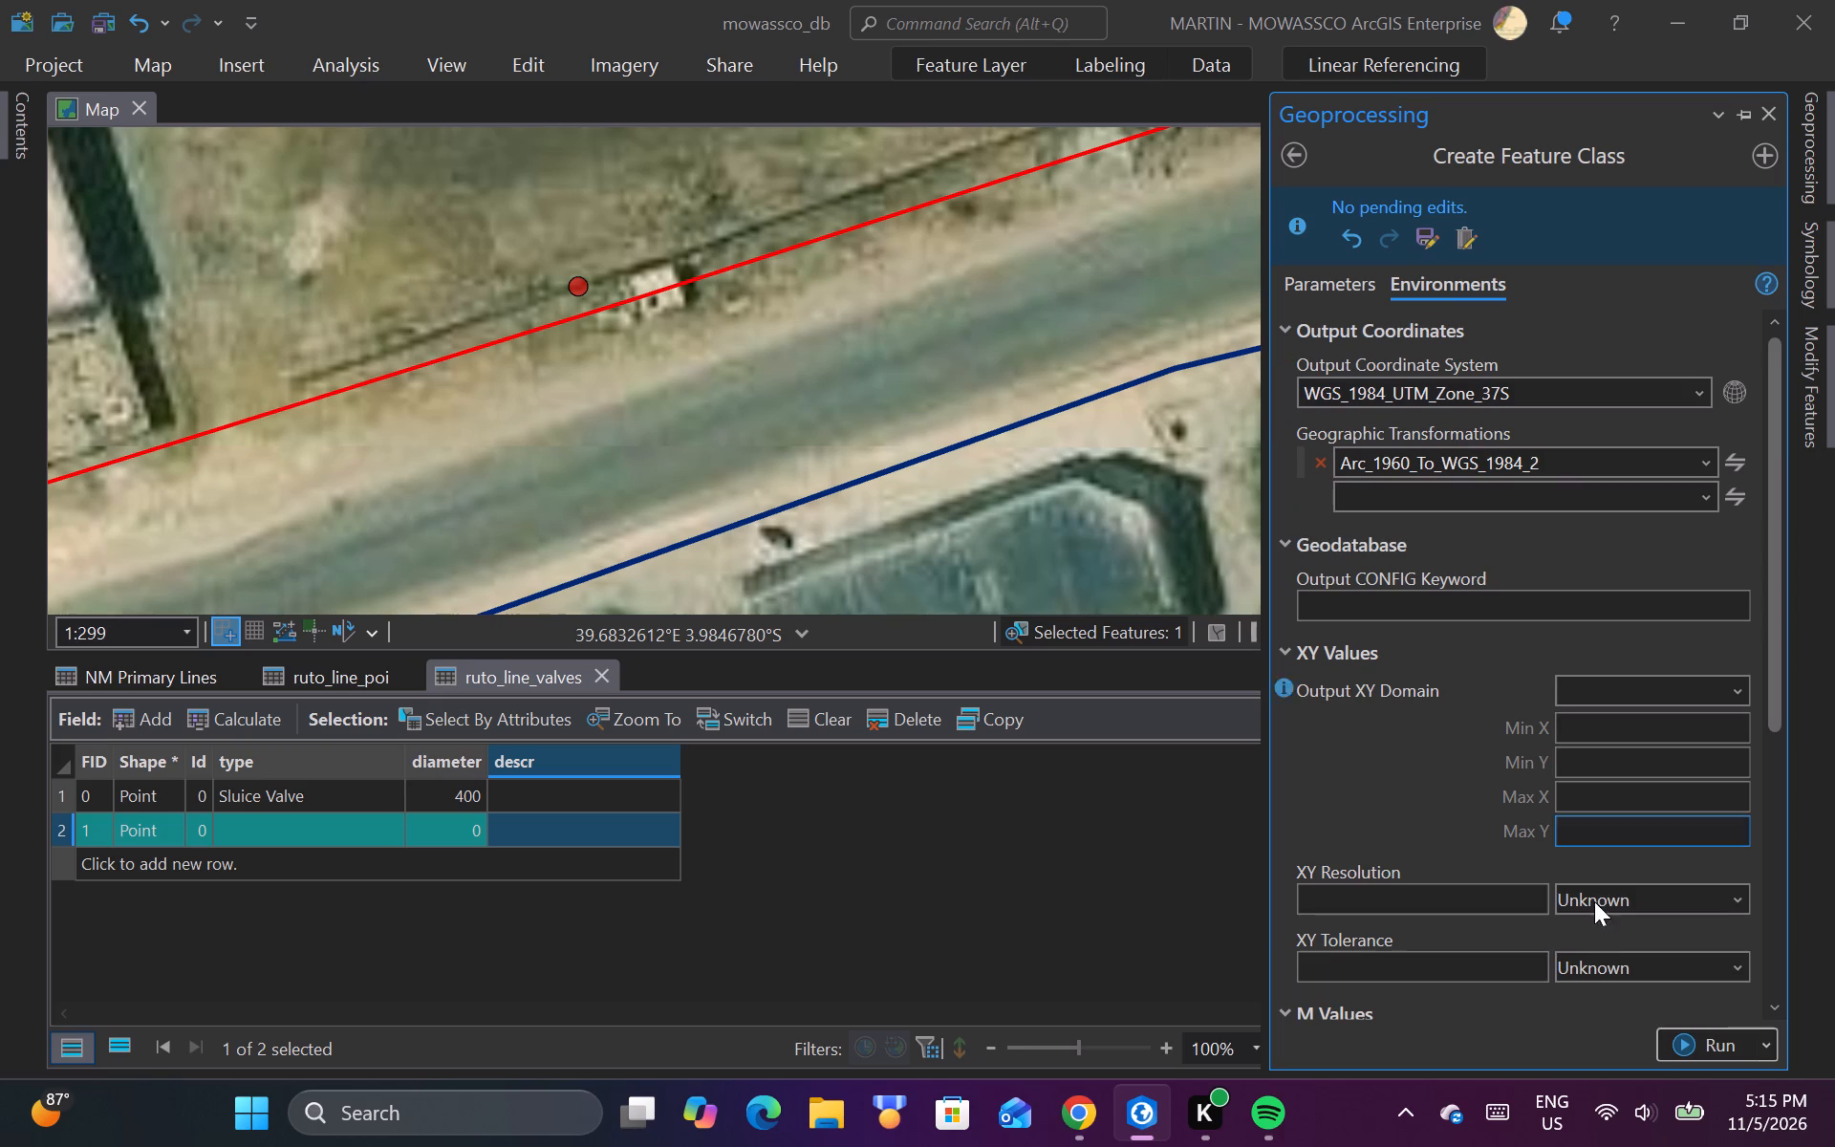
click(1677, 1052)
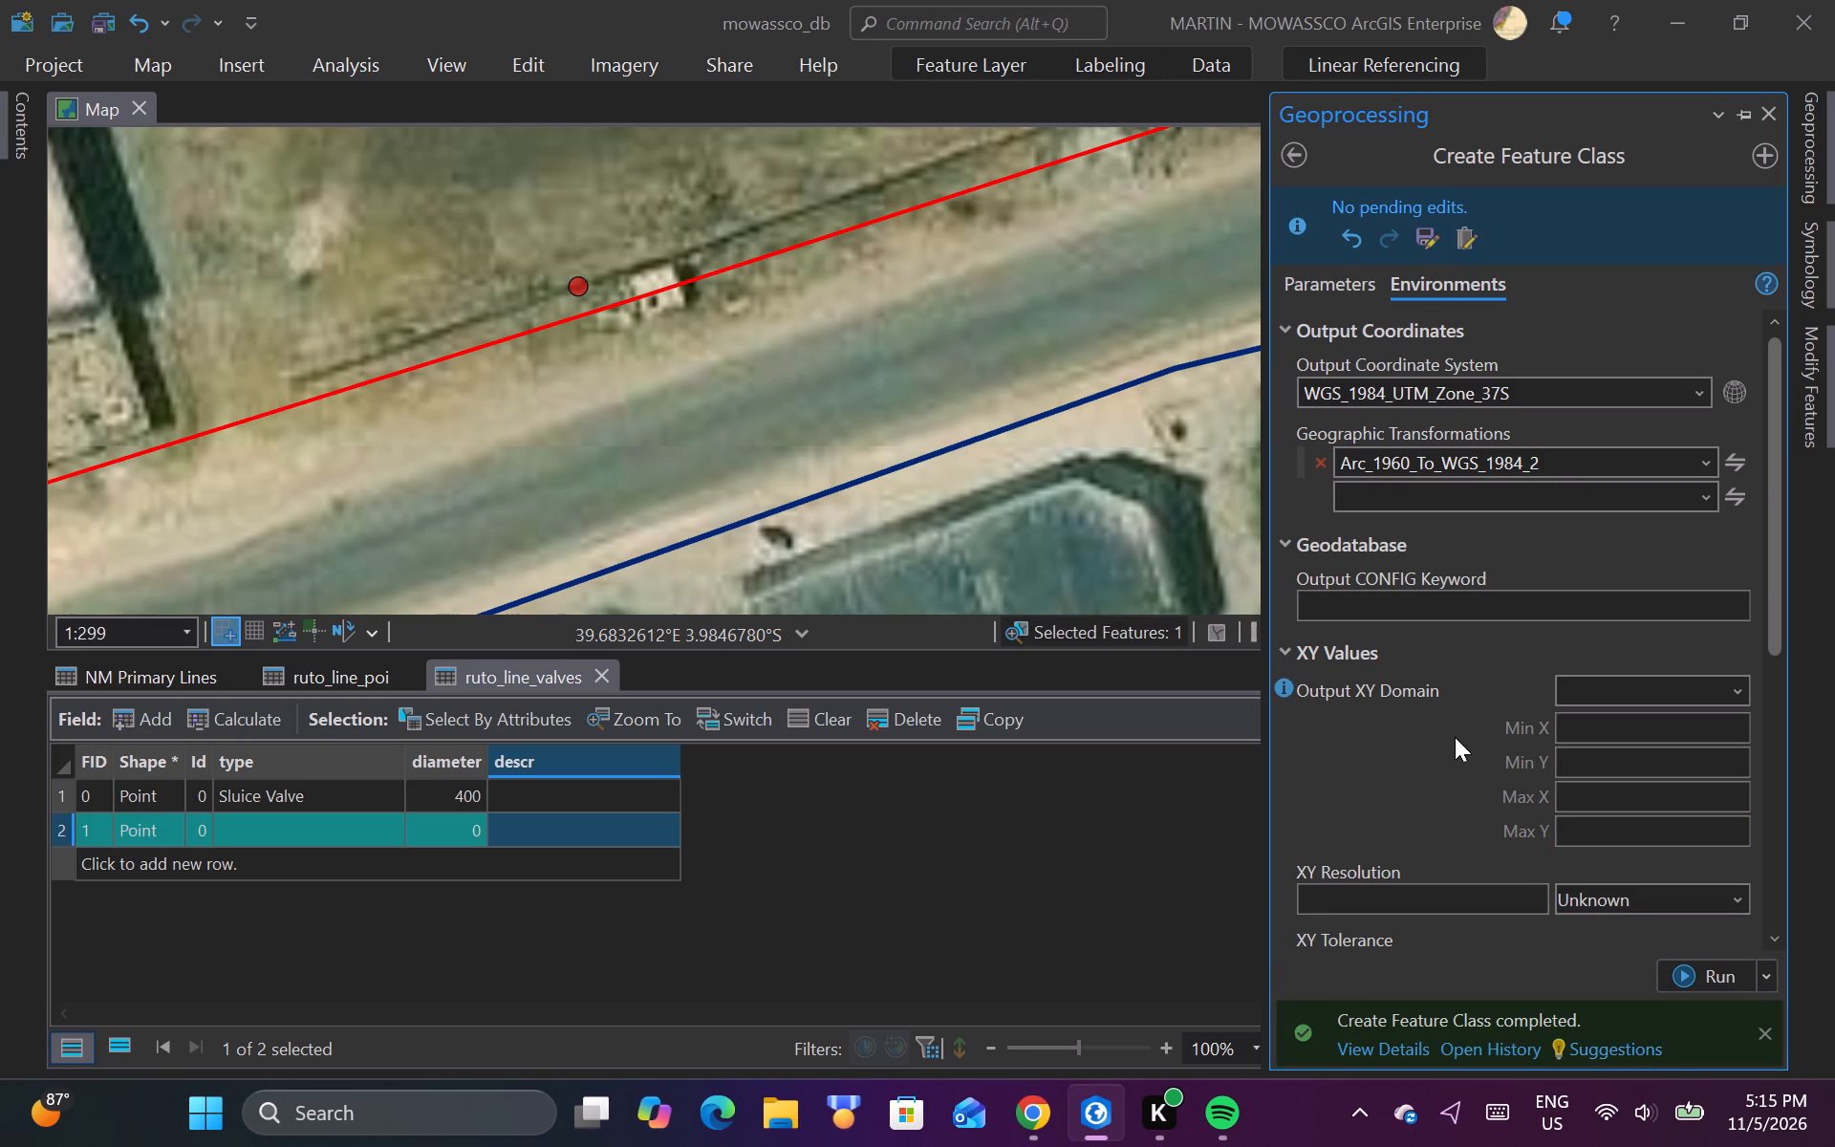
click(1431, 240)
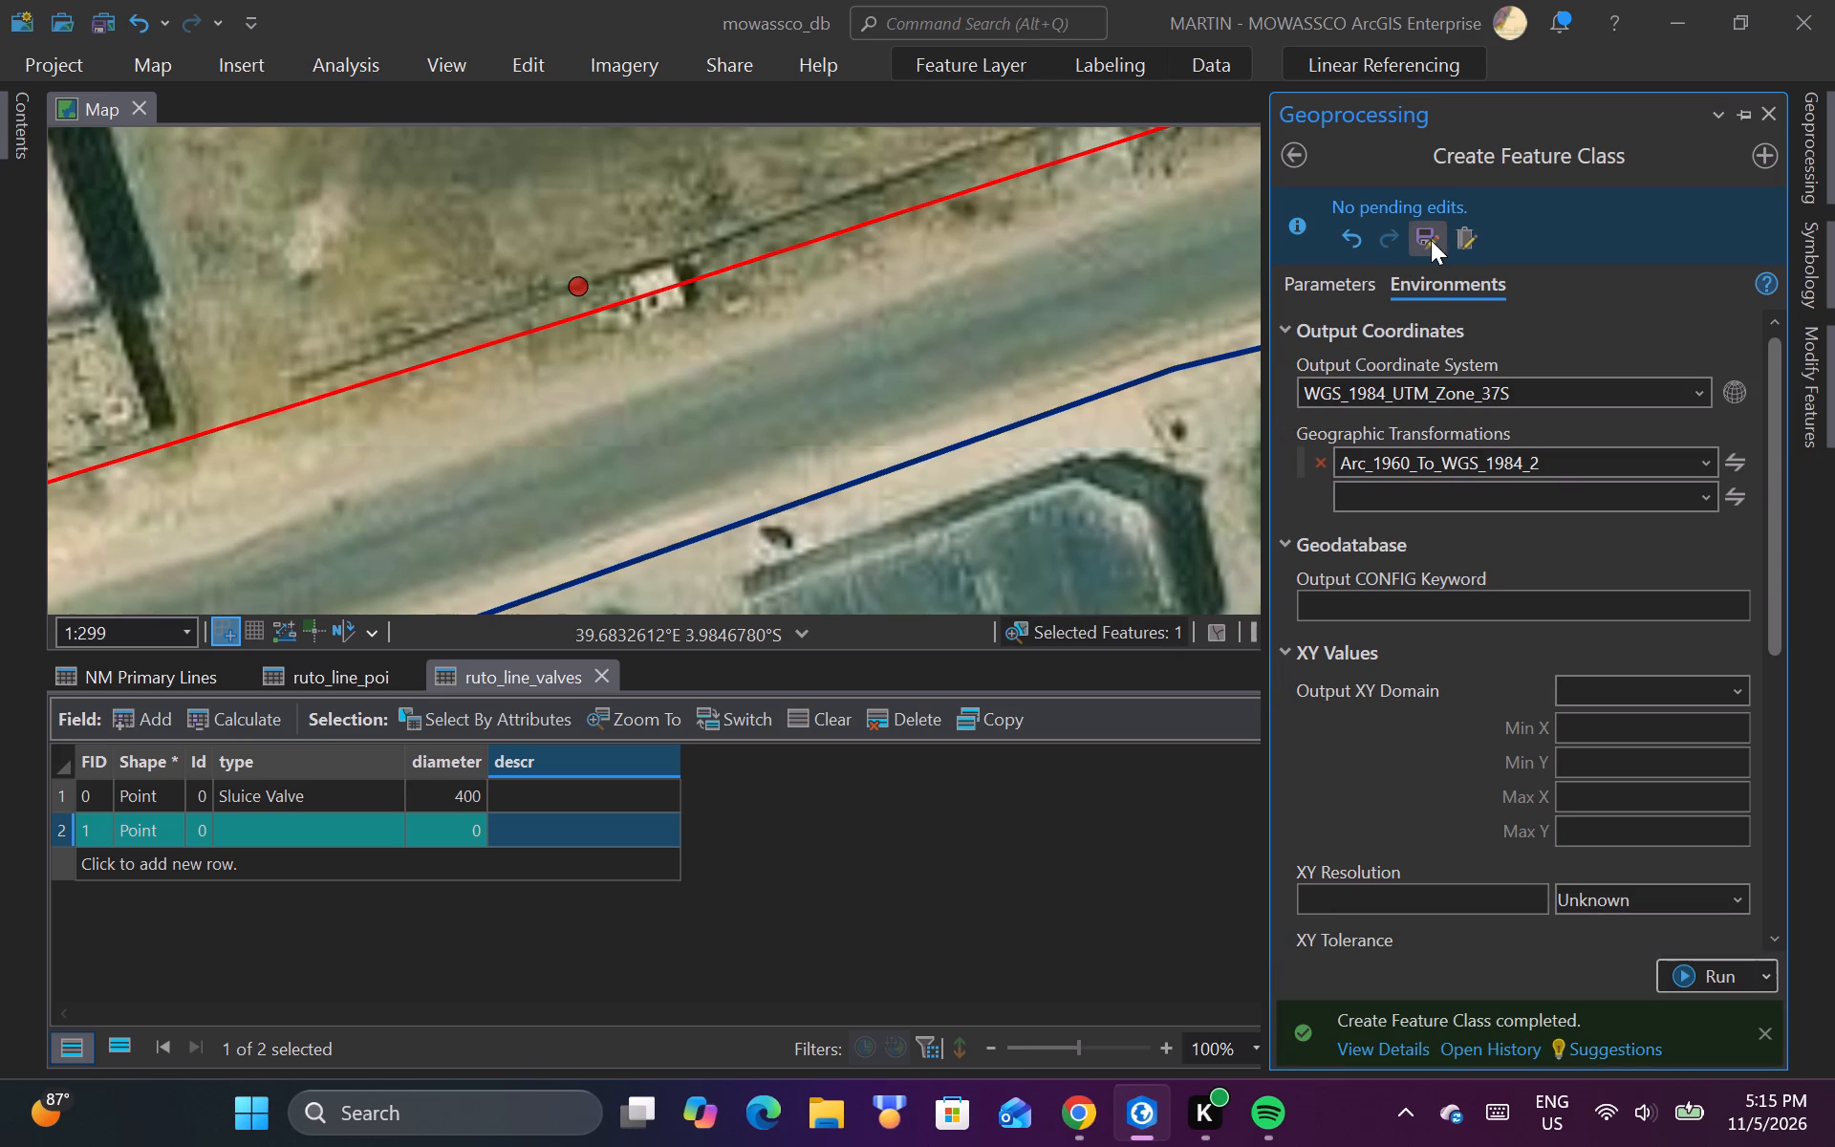
Change the ruto_line_poi_1 layer's point symbol to a five-pointed star marker at 22 pt.
click(10, 127)
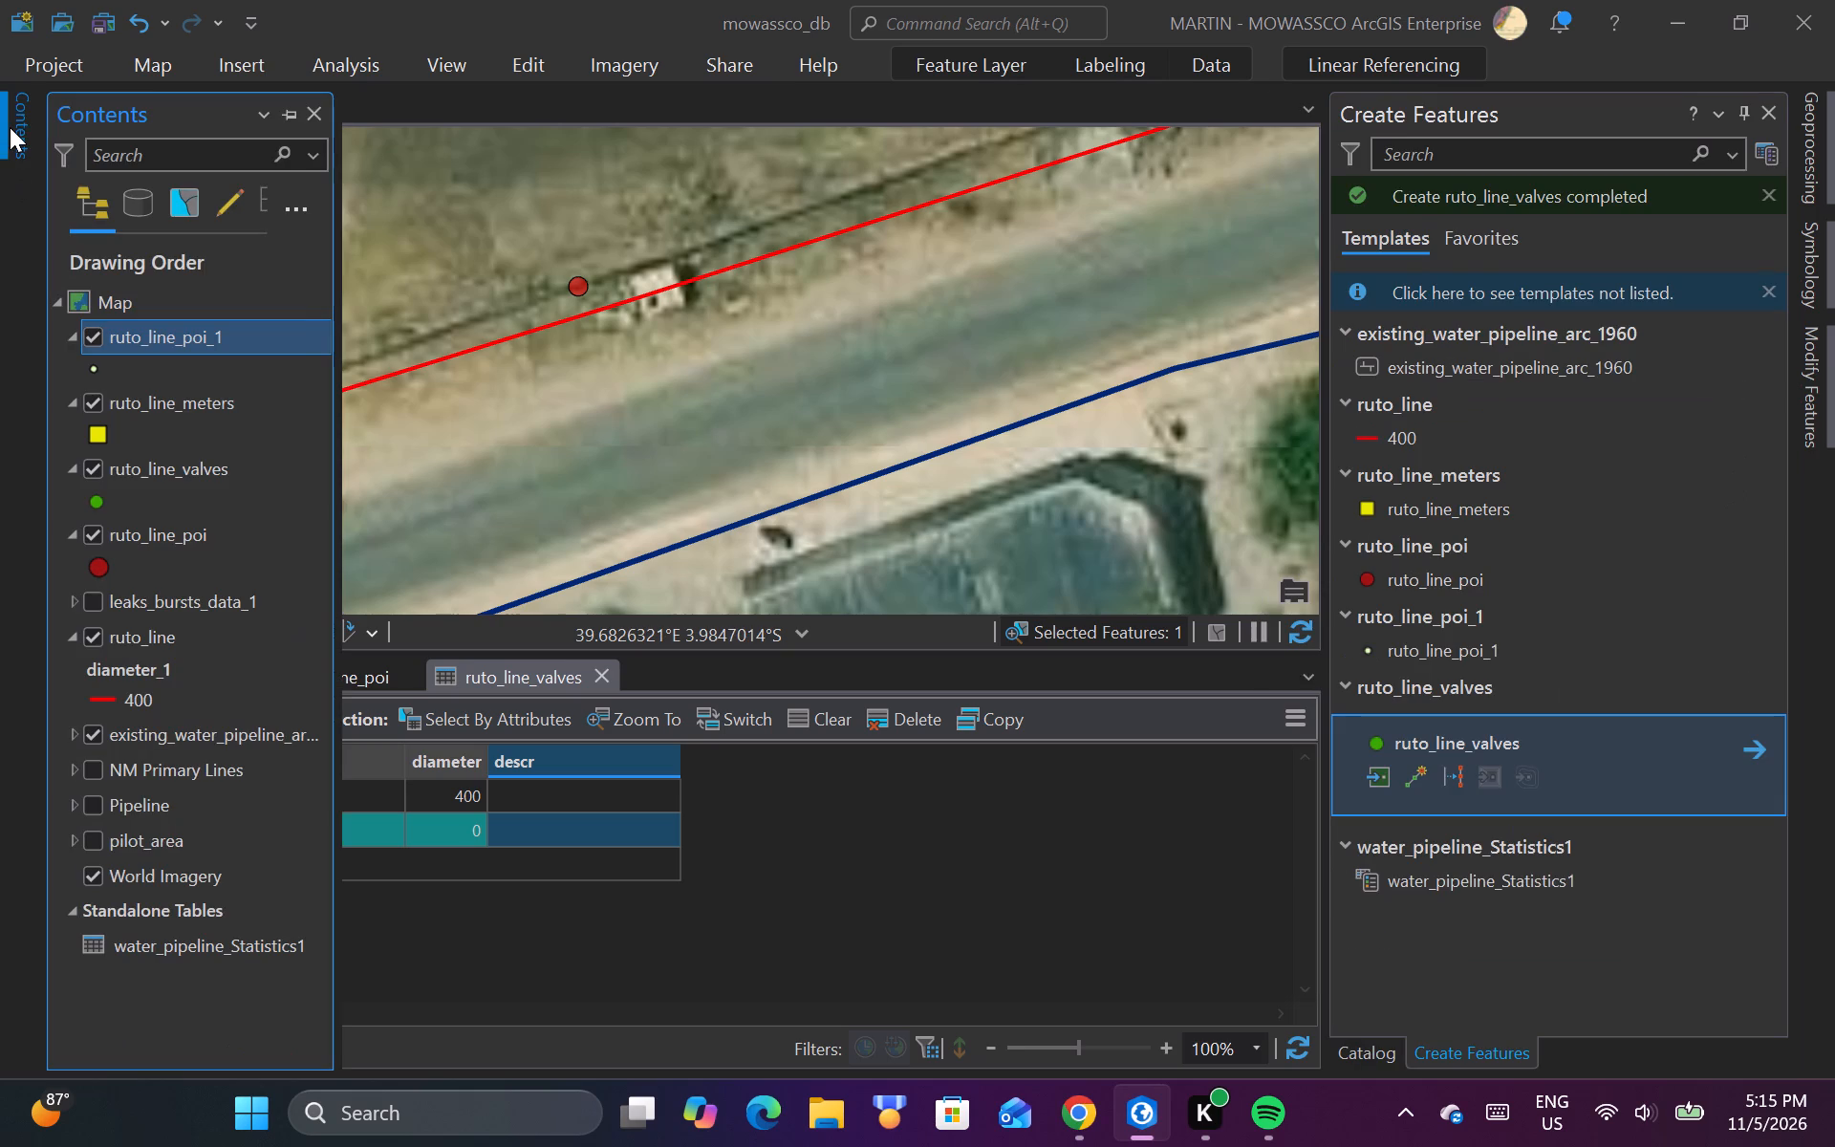
double_click(91, 370)
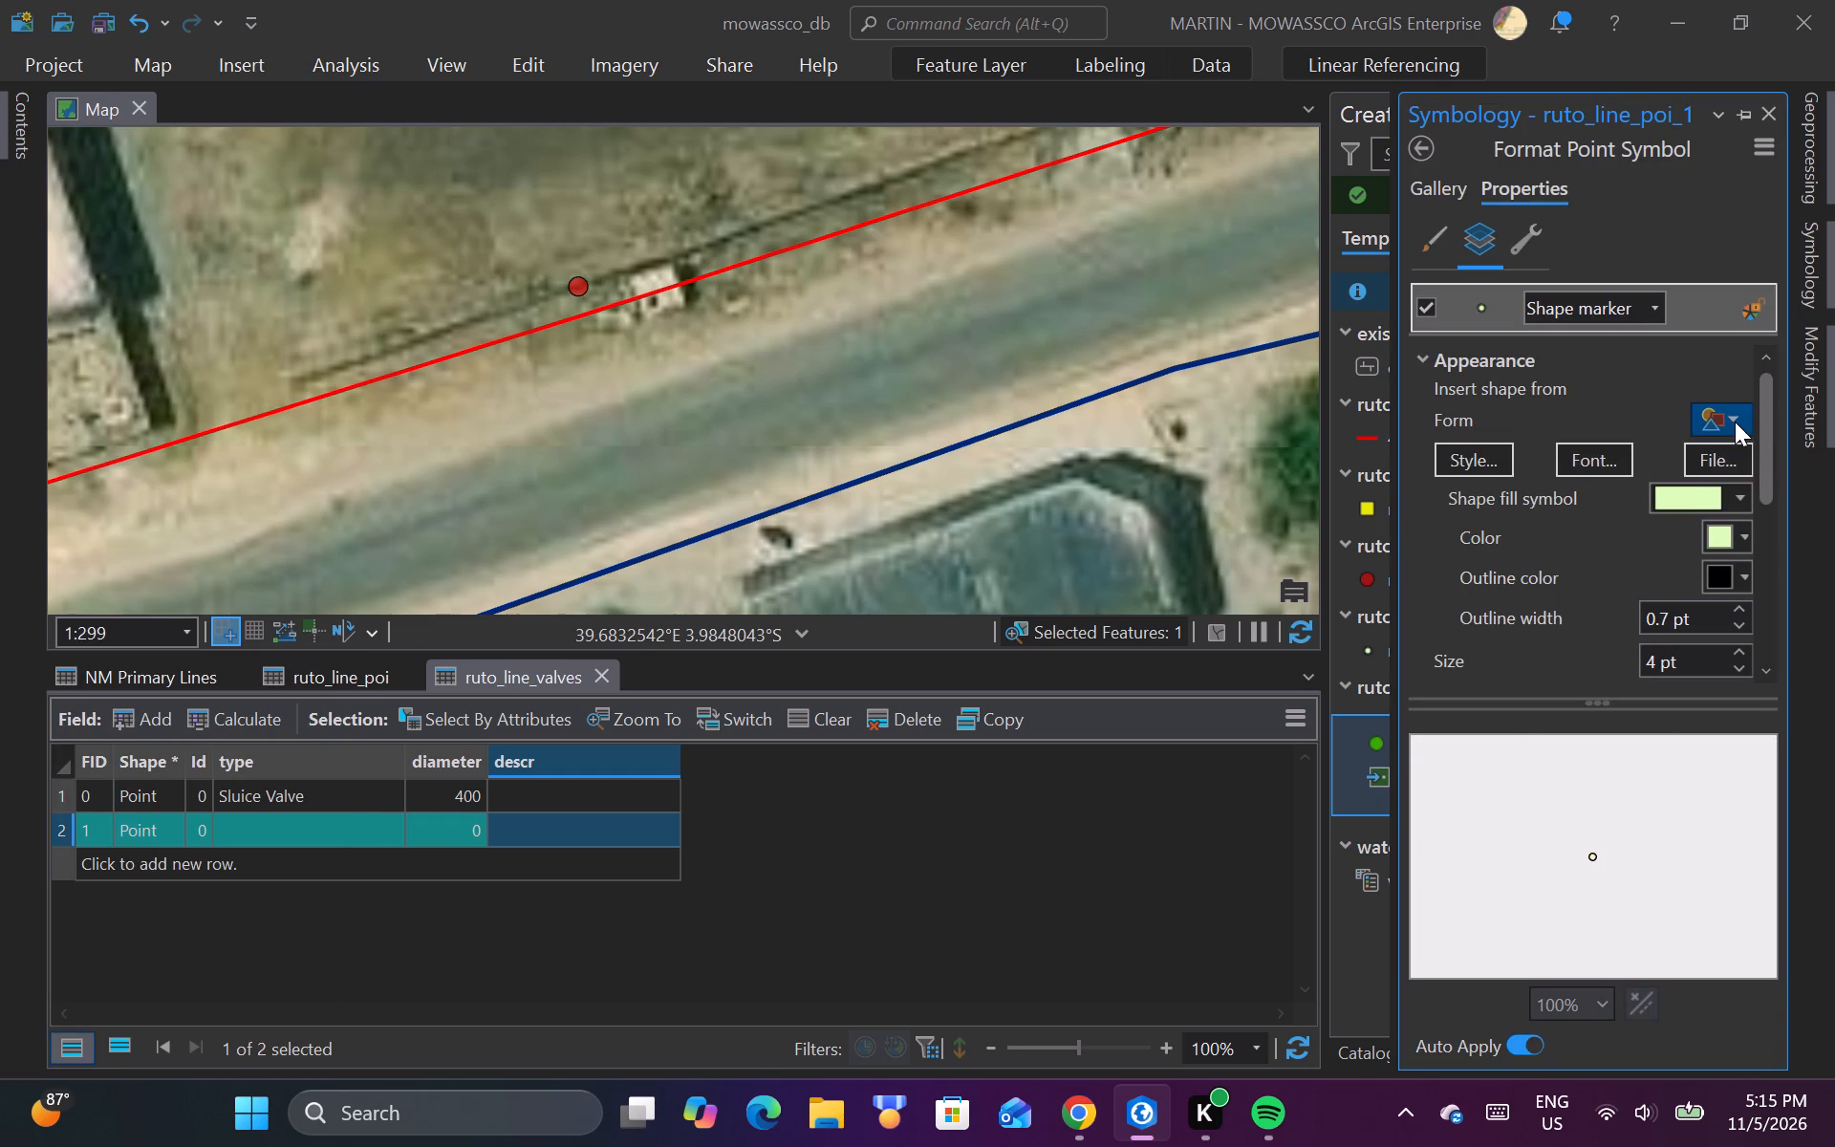
click(1735, 422)
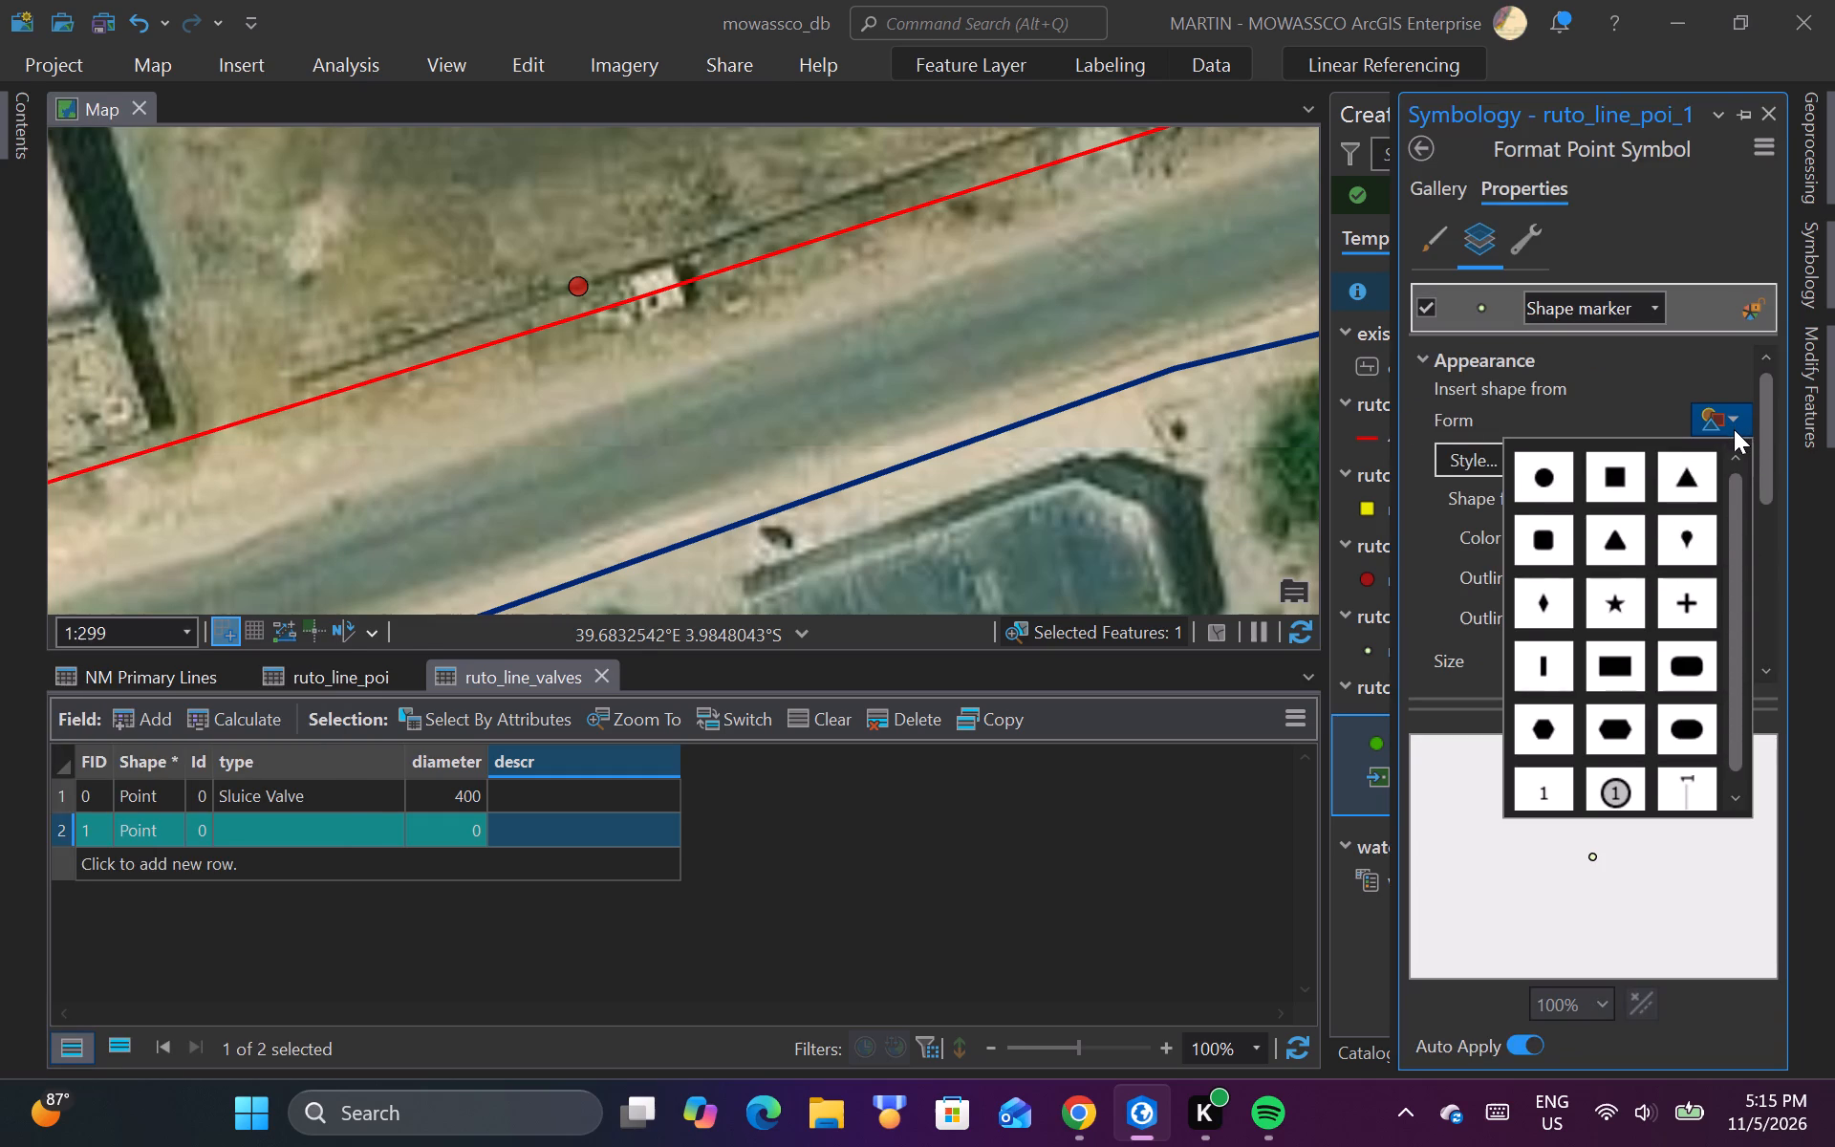
drag(1733, 541, 1745, 621)
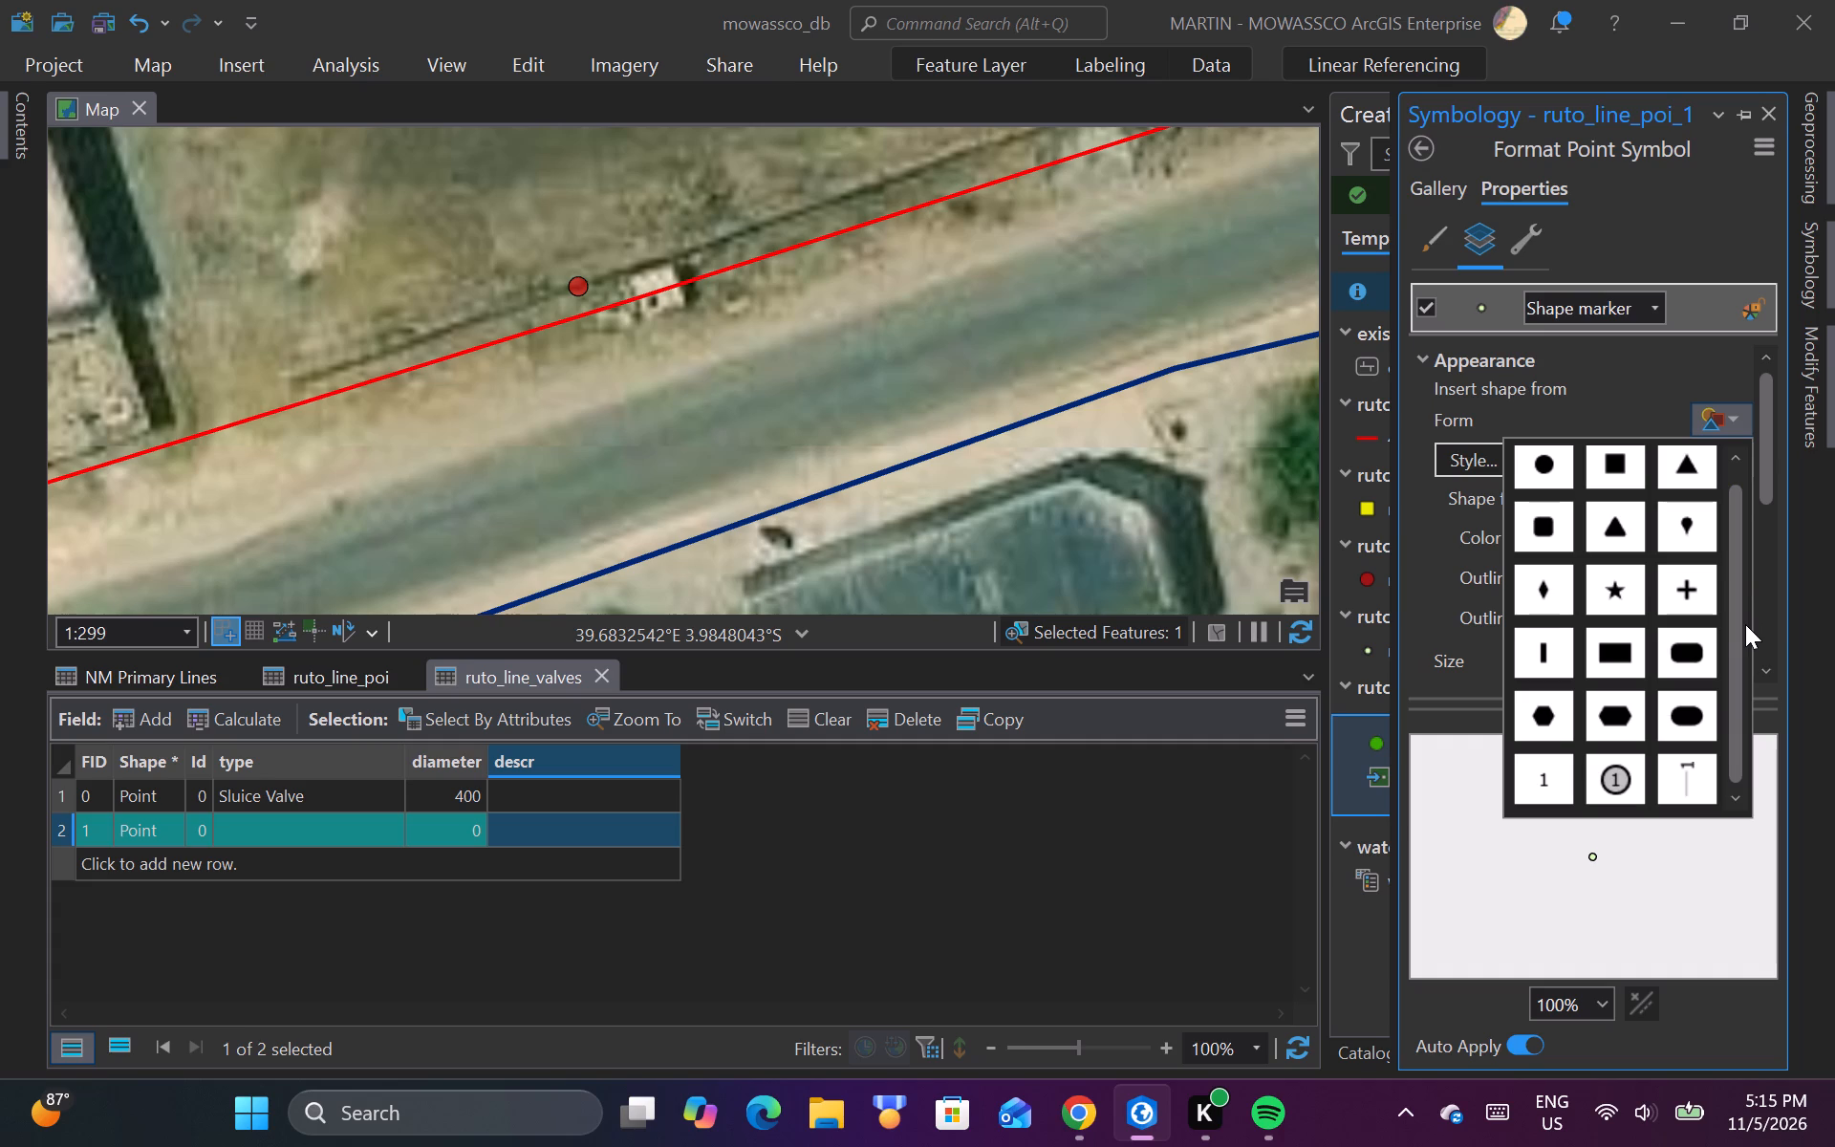
click(1613, 596)
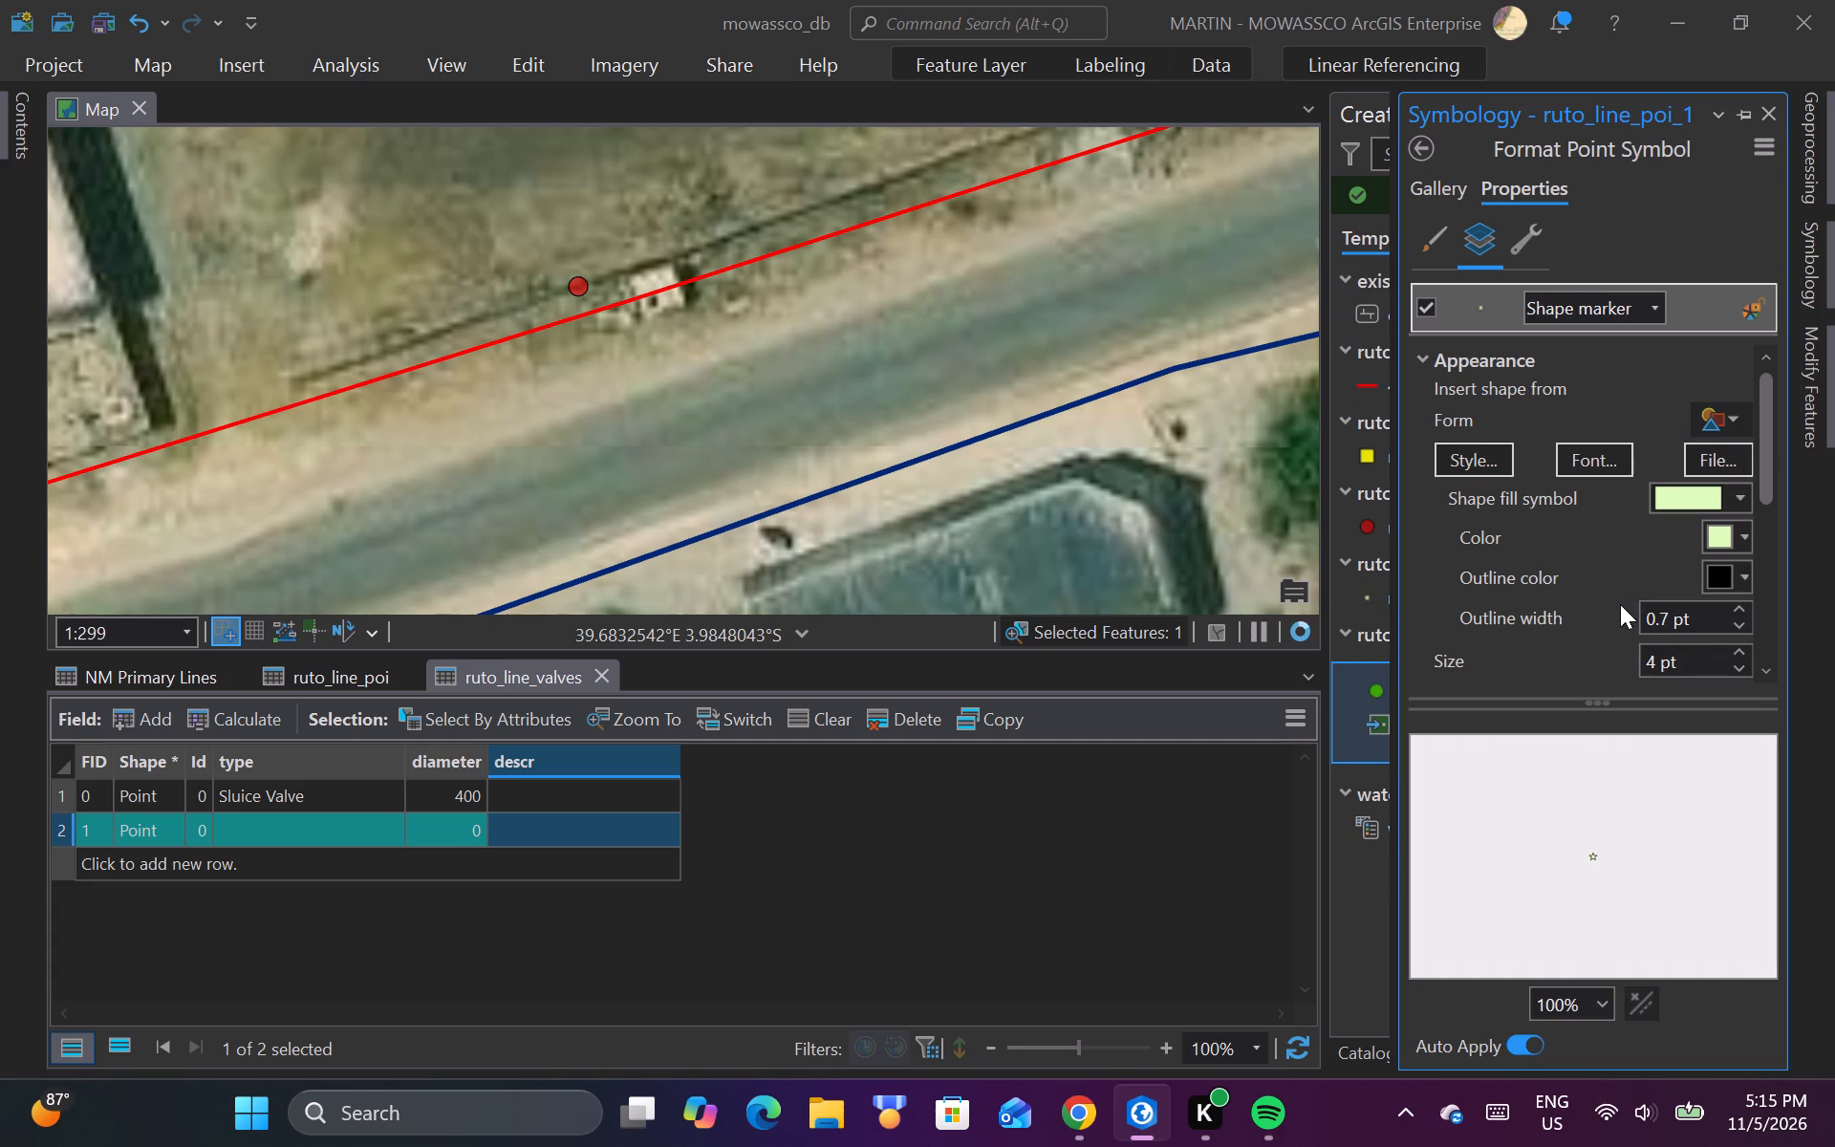
triple_click(1734, 653)
triple_click(1734, 653)
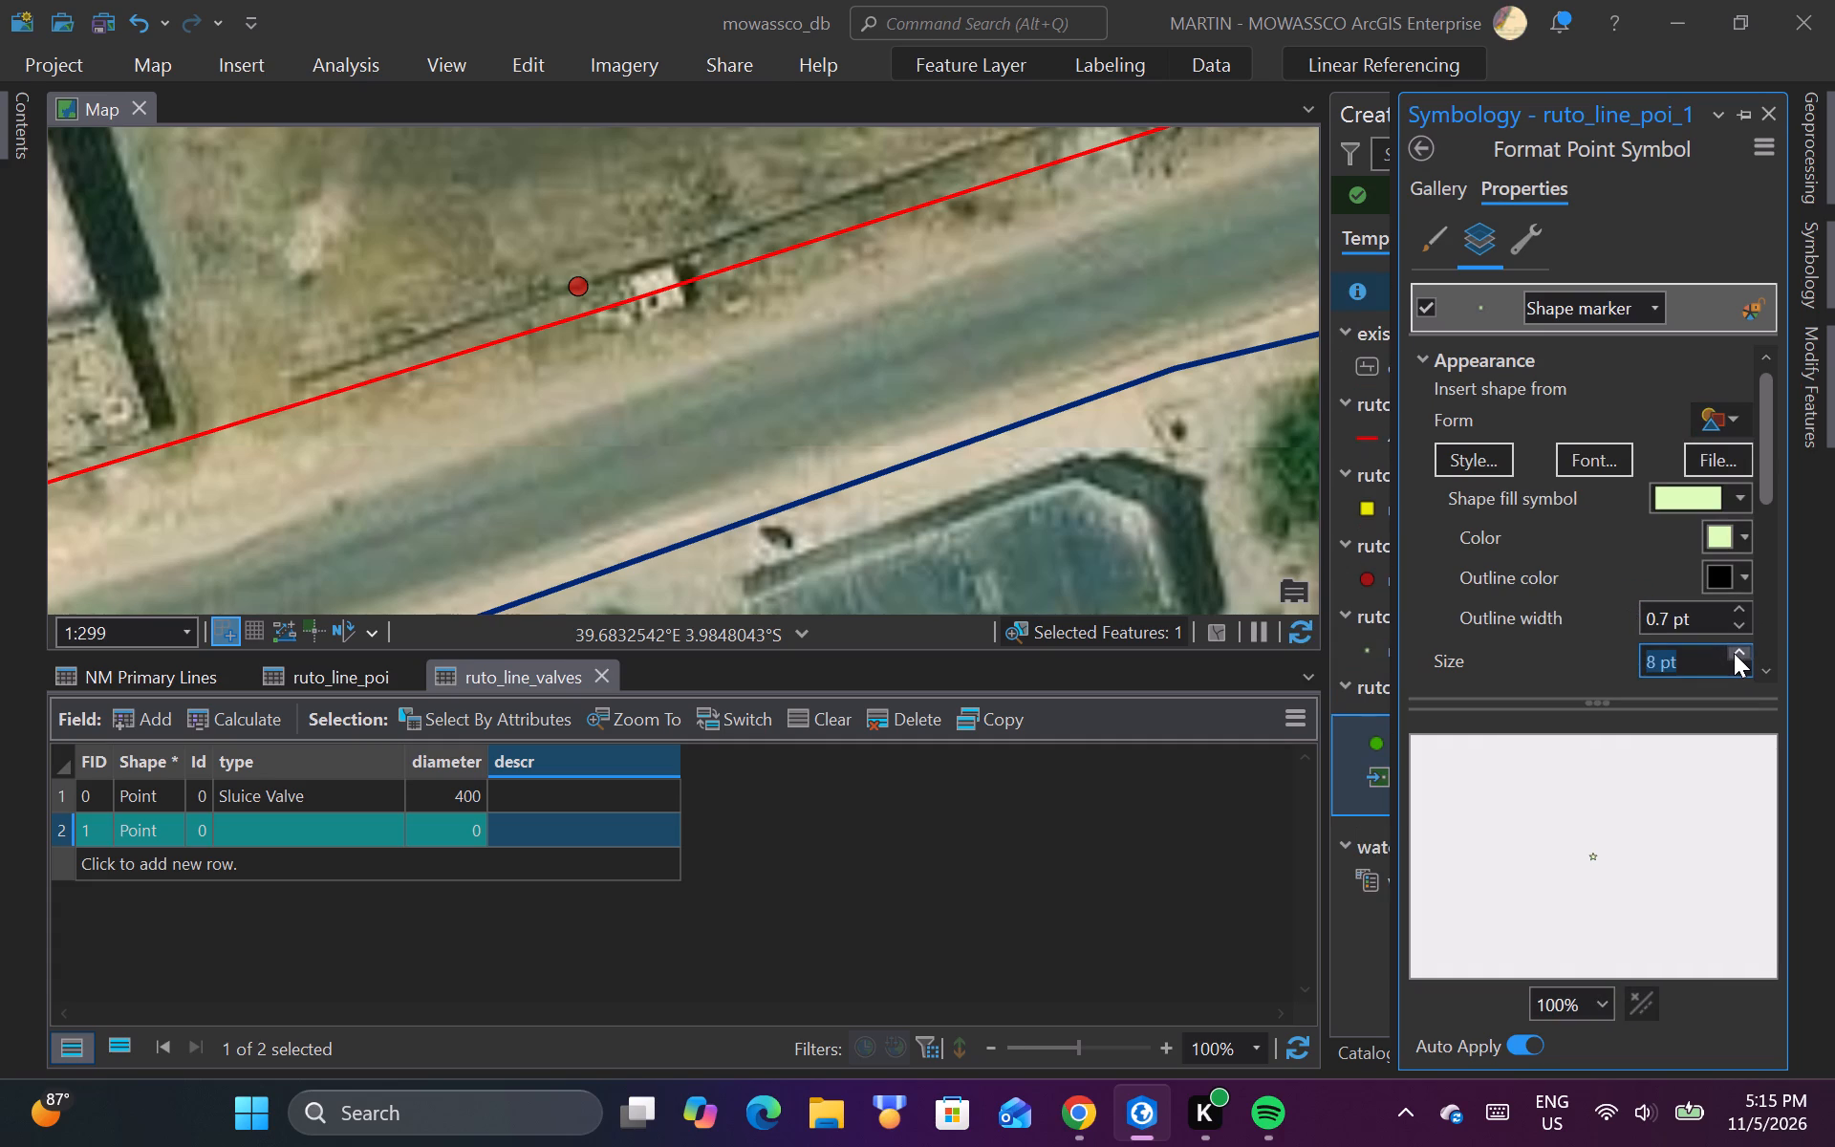
triple_click(1734, 653)
triple_click(1734, 653)
triple_click(1734, 653)
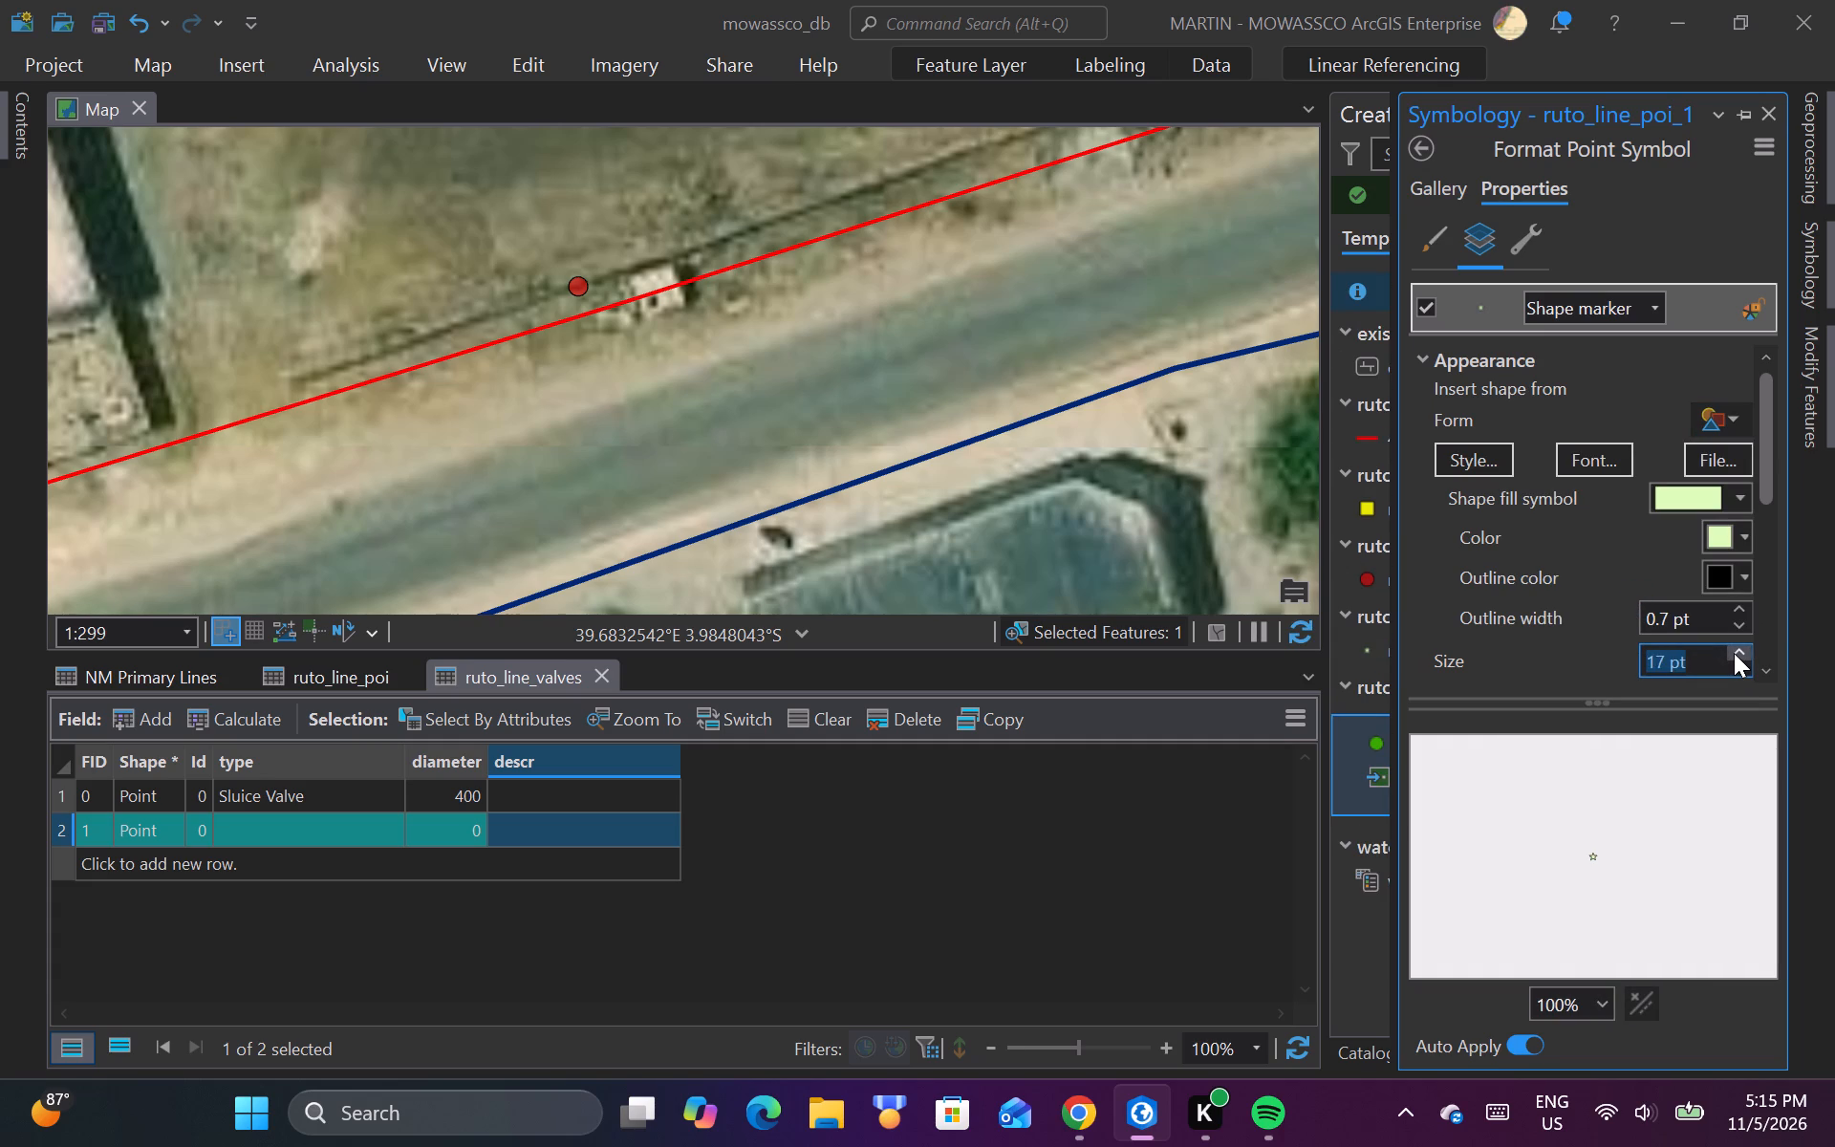
click(1734, 653)
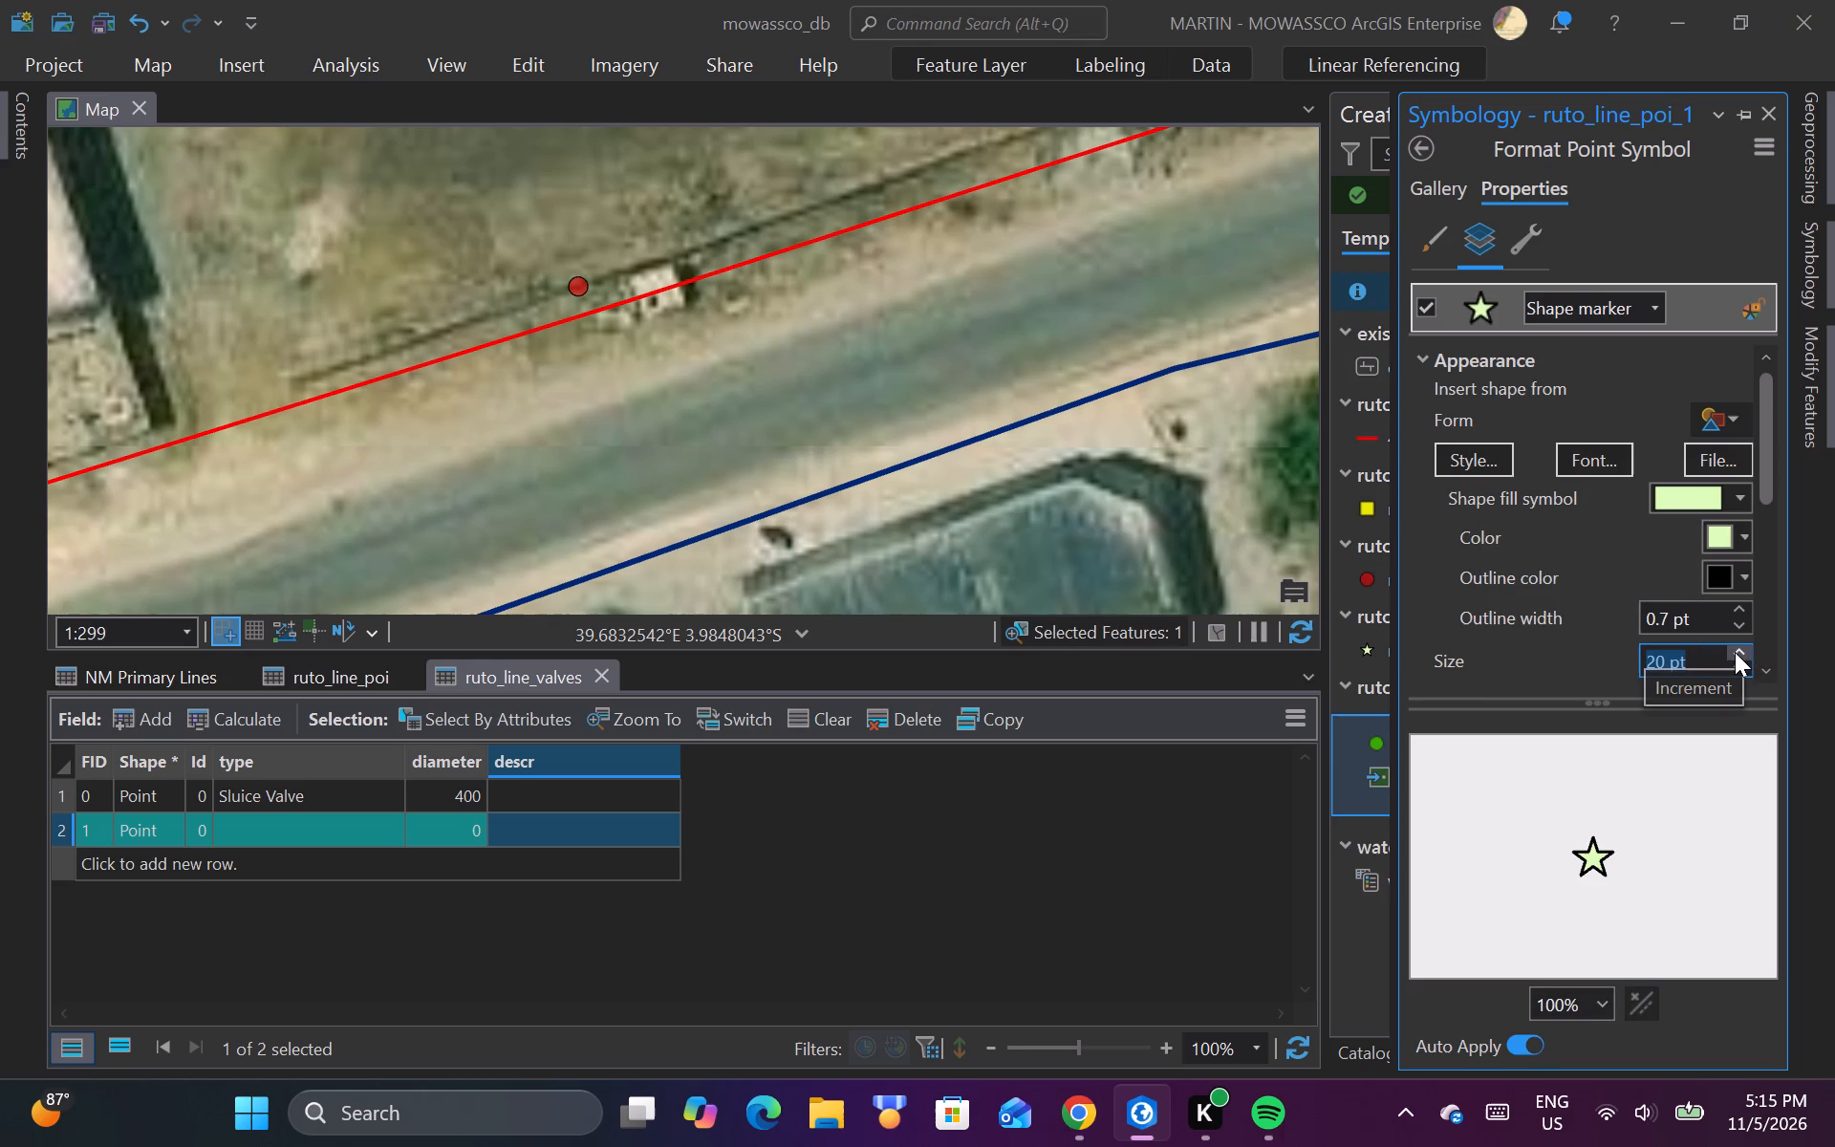
double_click(1735, 652)
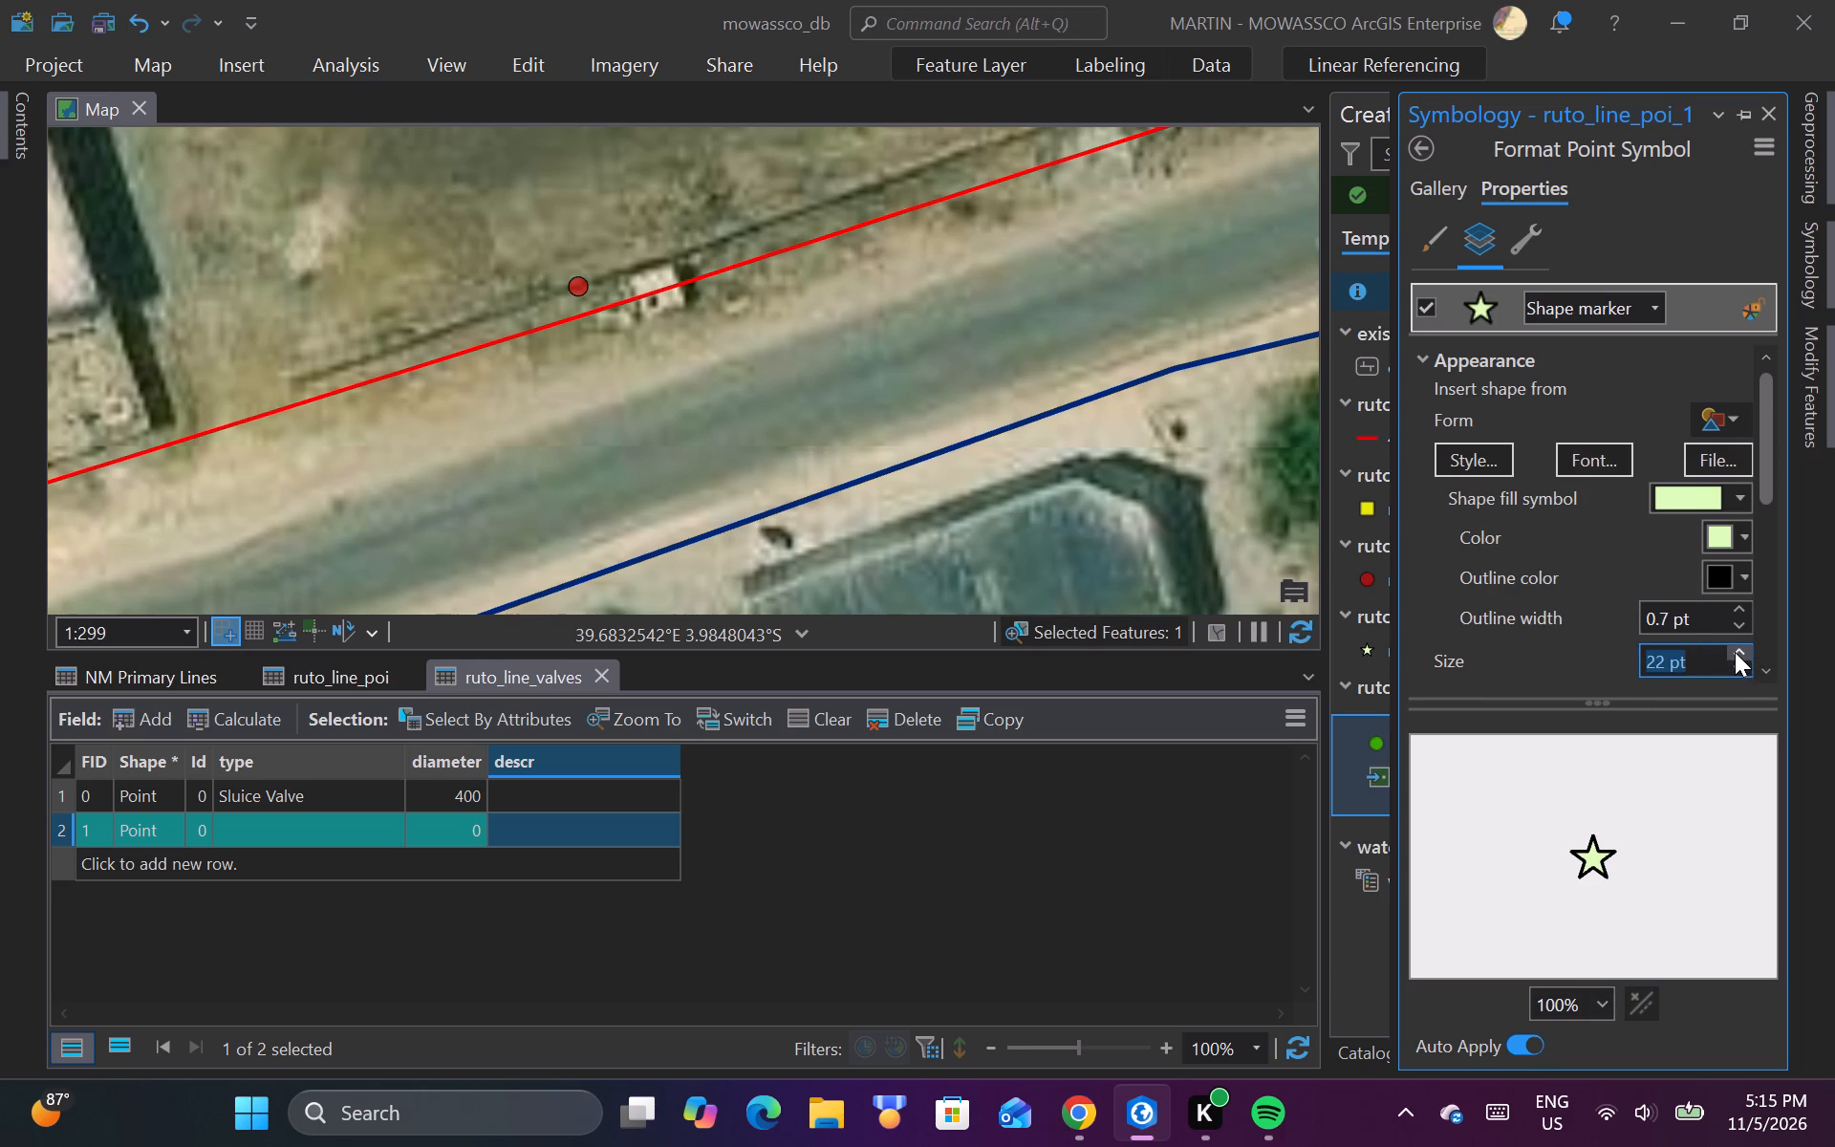
Apply the white-centred gradient fill to the ruto_line_poi_1 star symbol and set its size to 27 pt.
drag(1769, 462, 1772, 468)
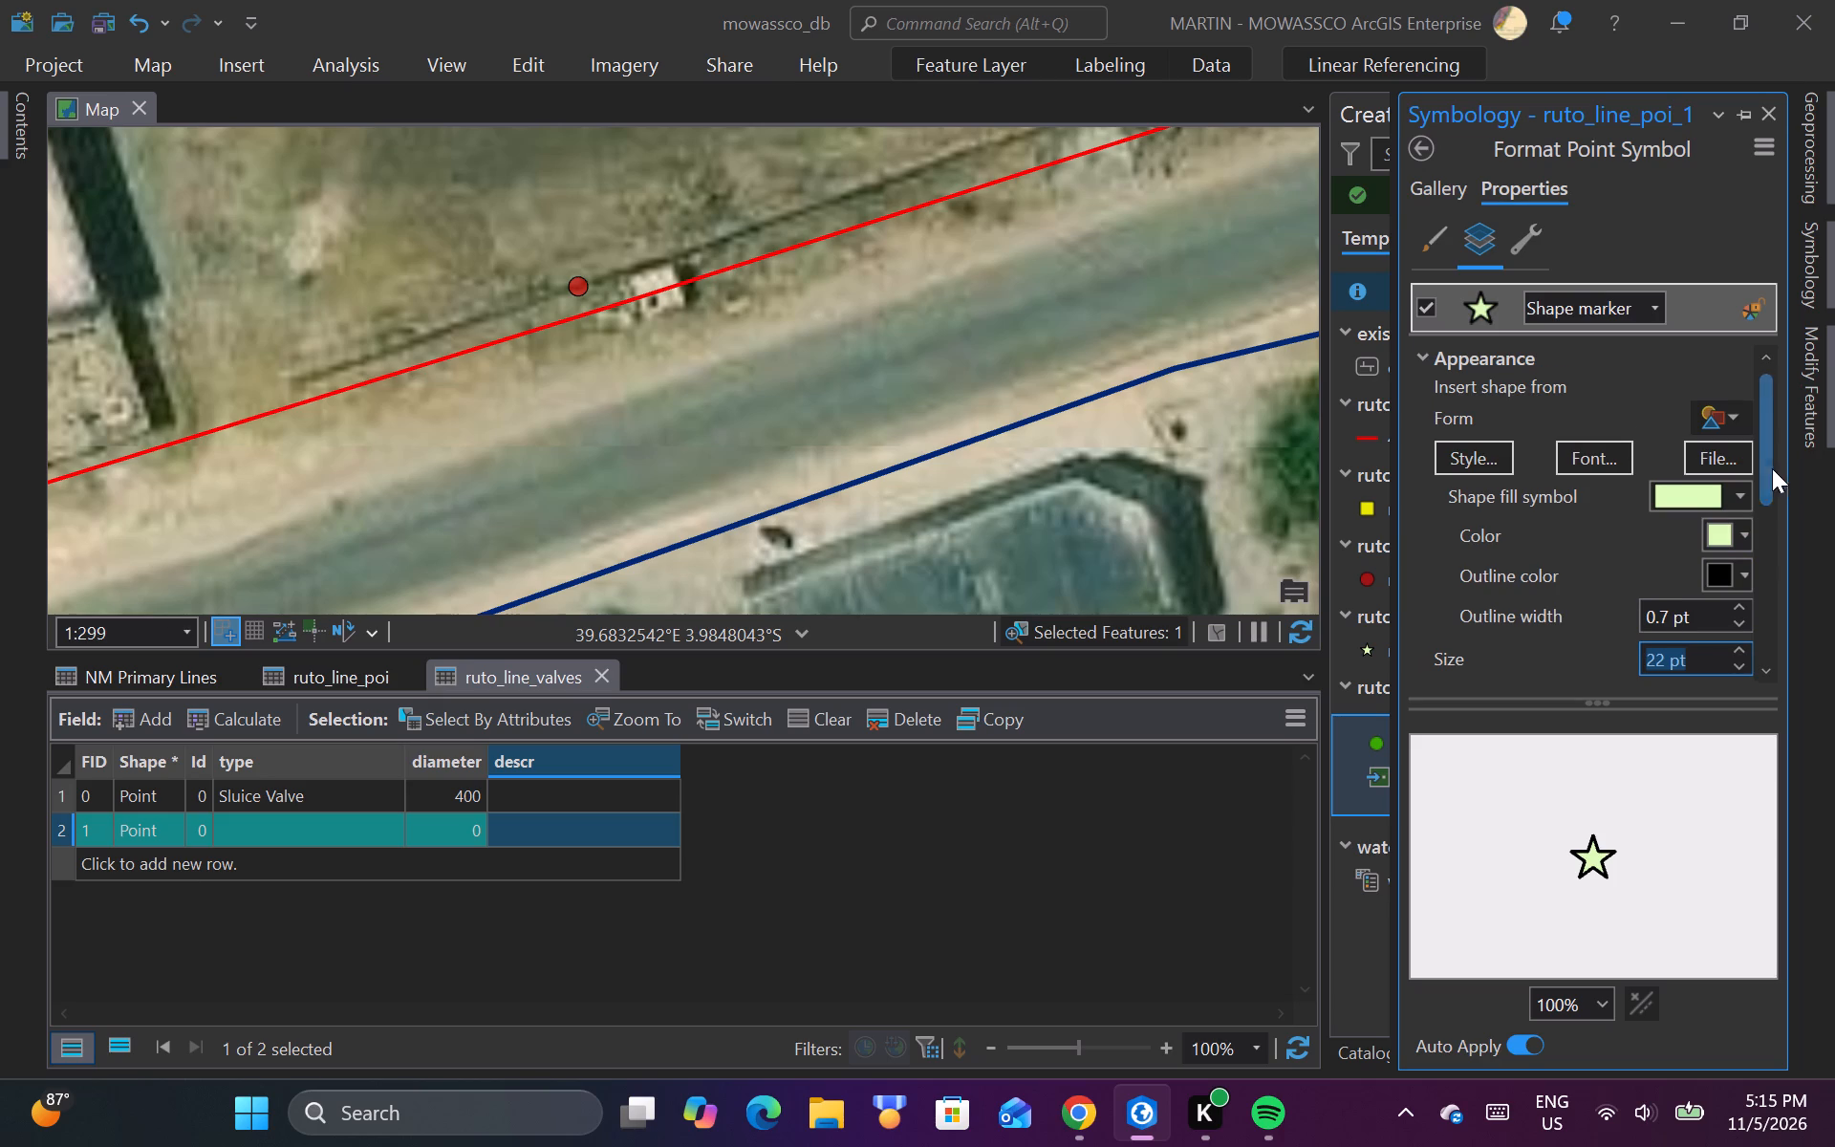
drag(1772, 468, 1790, 640)
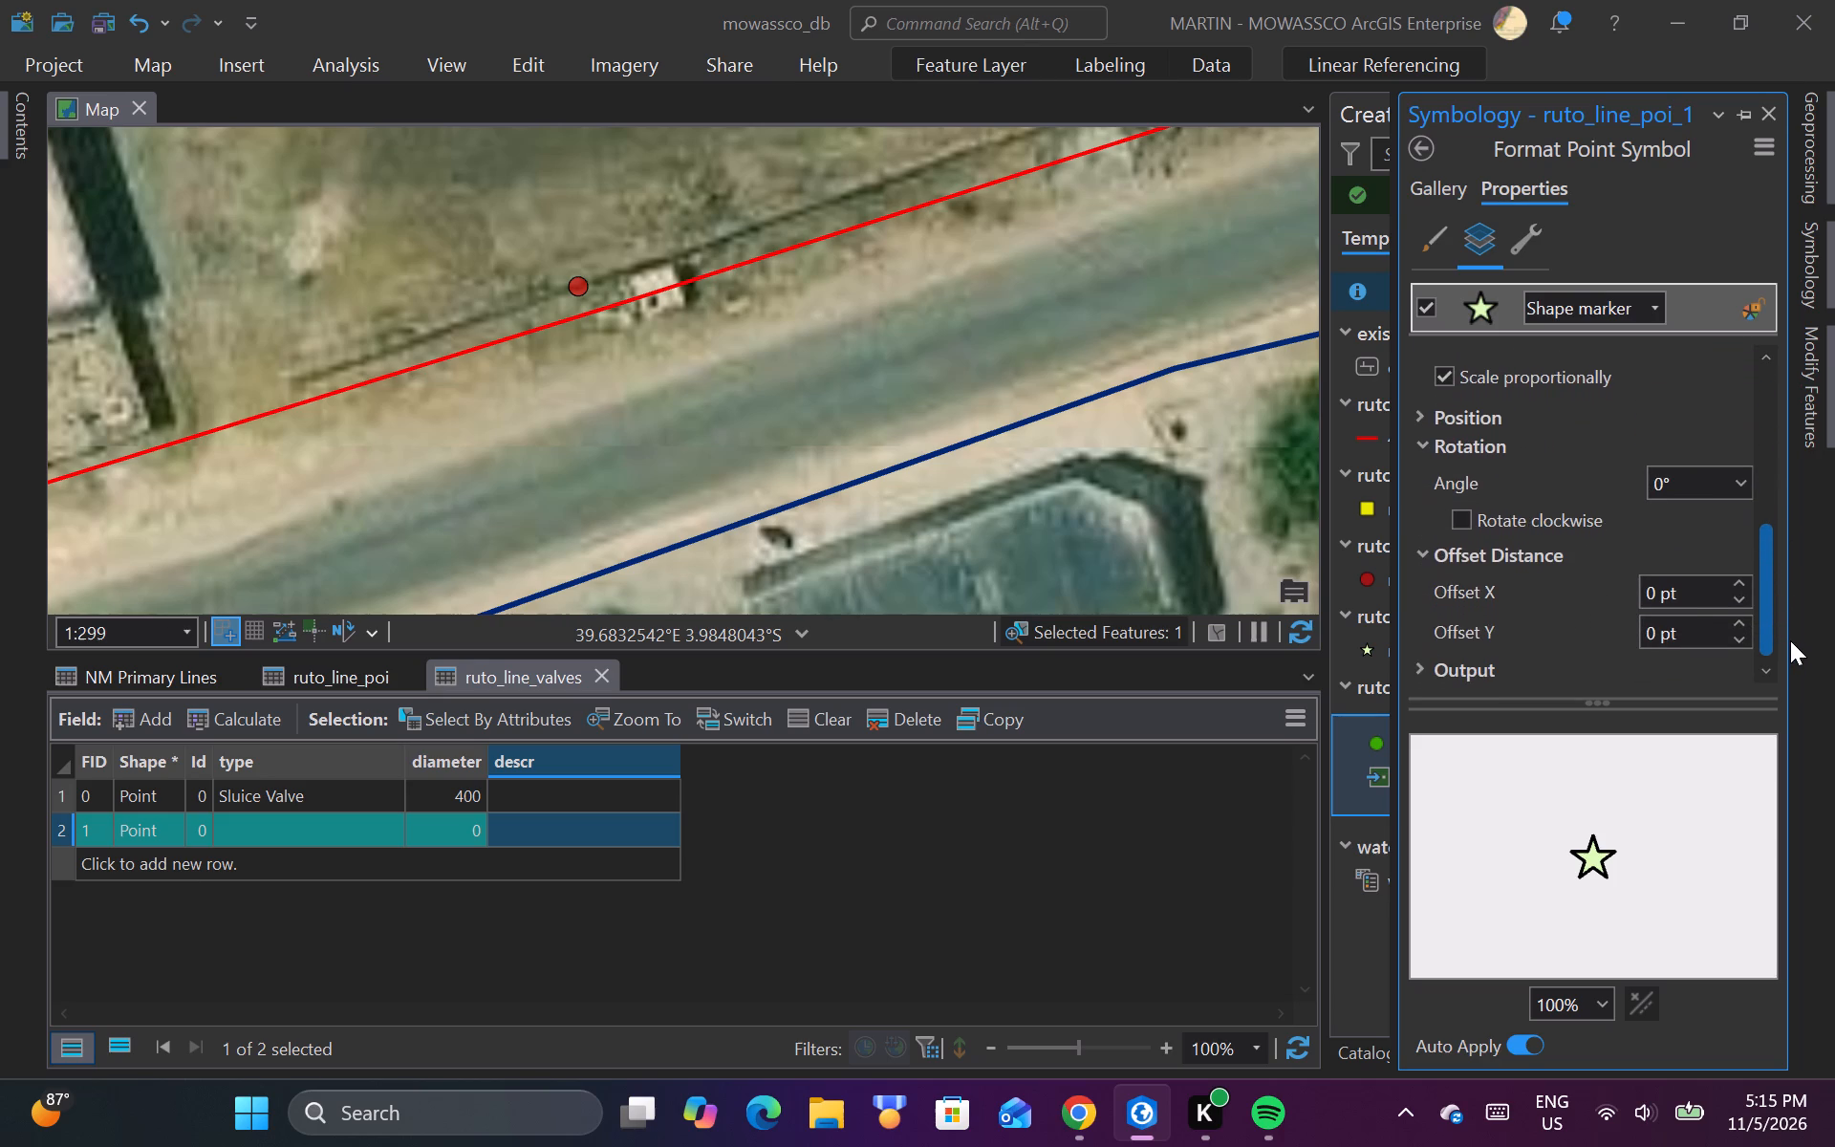
drag(1790, 640, 1807, 468)
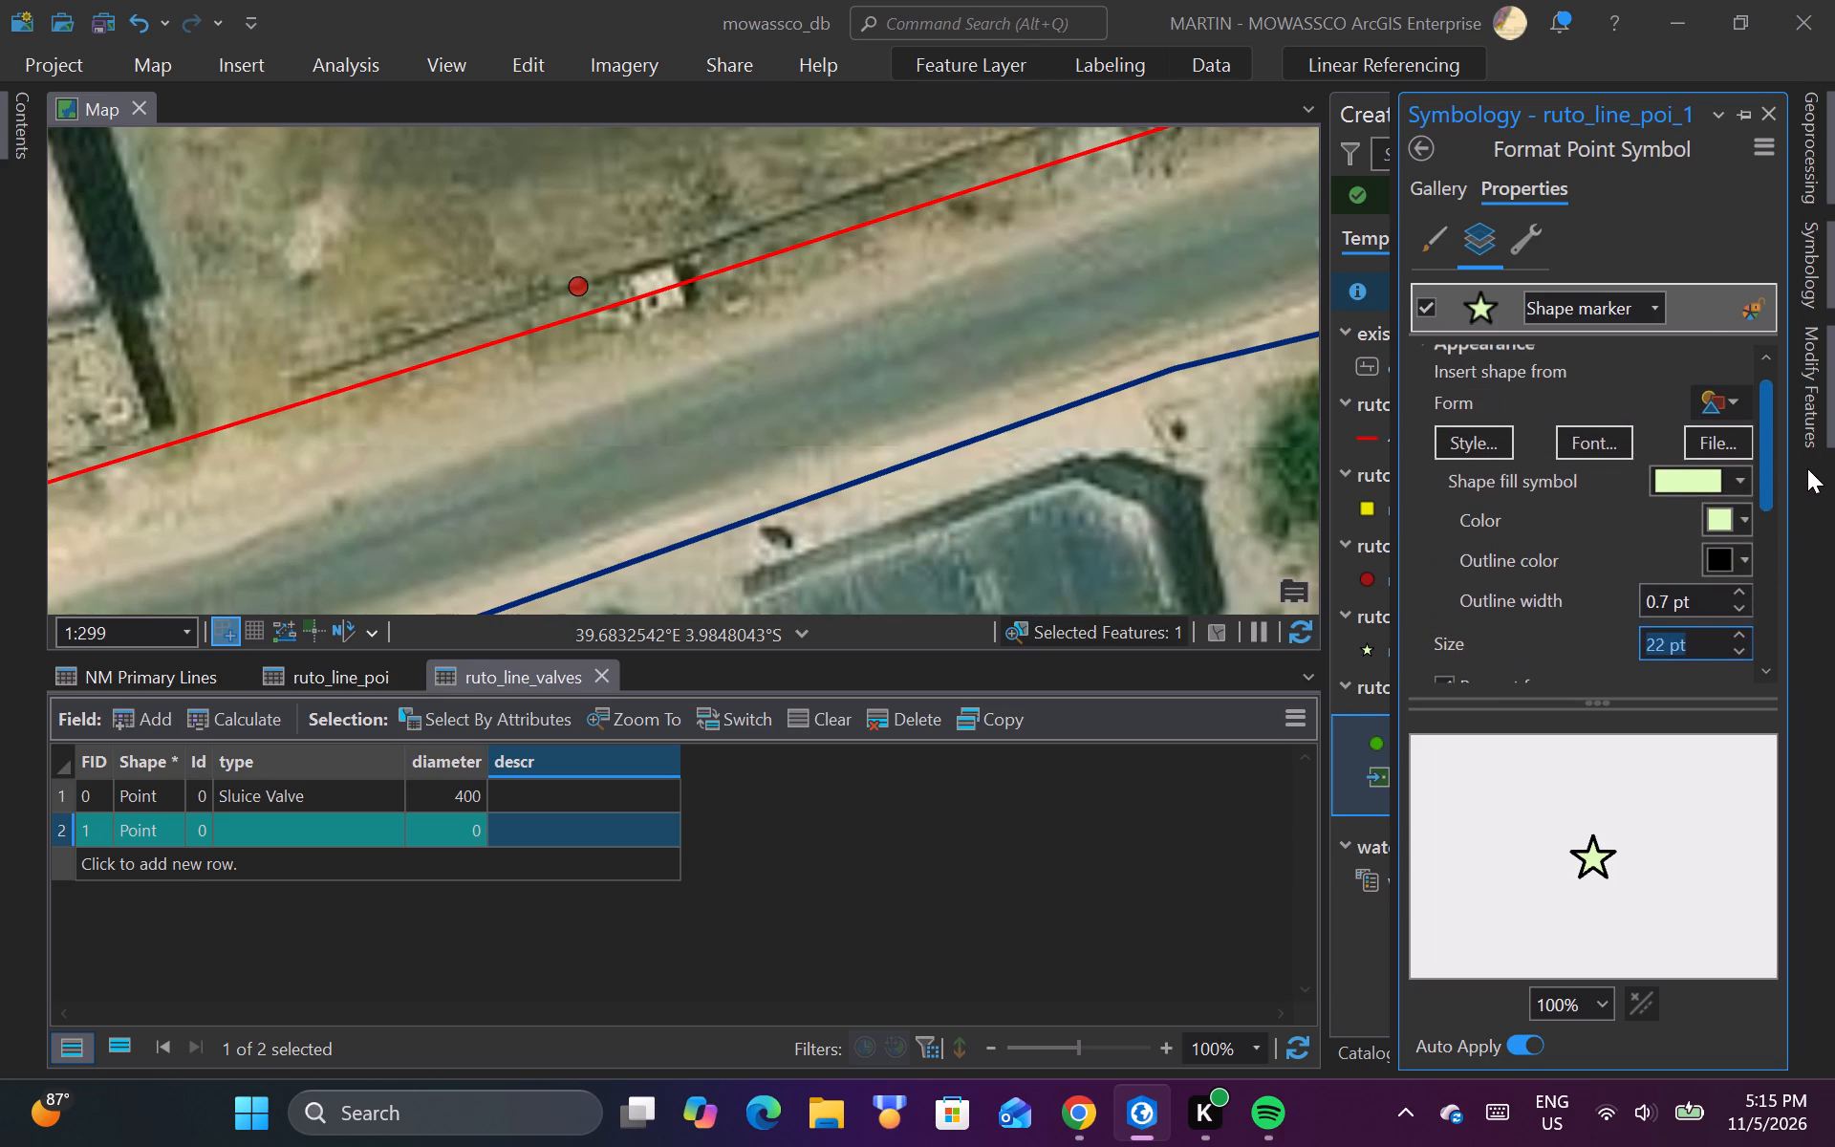
drag(1807, 468, 1821, 480)
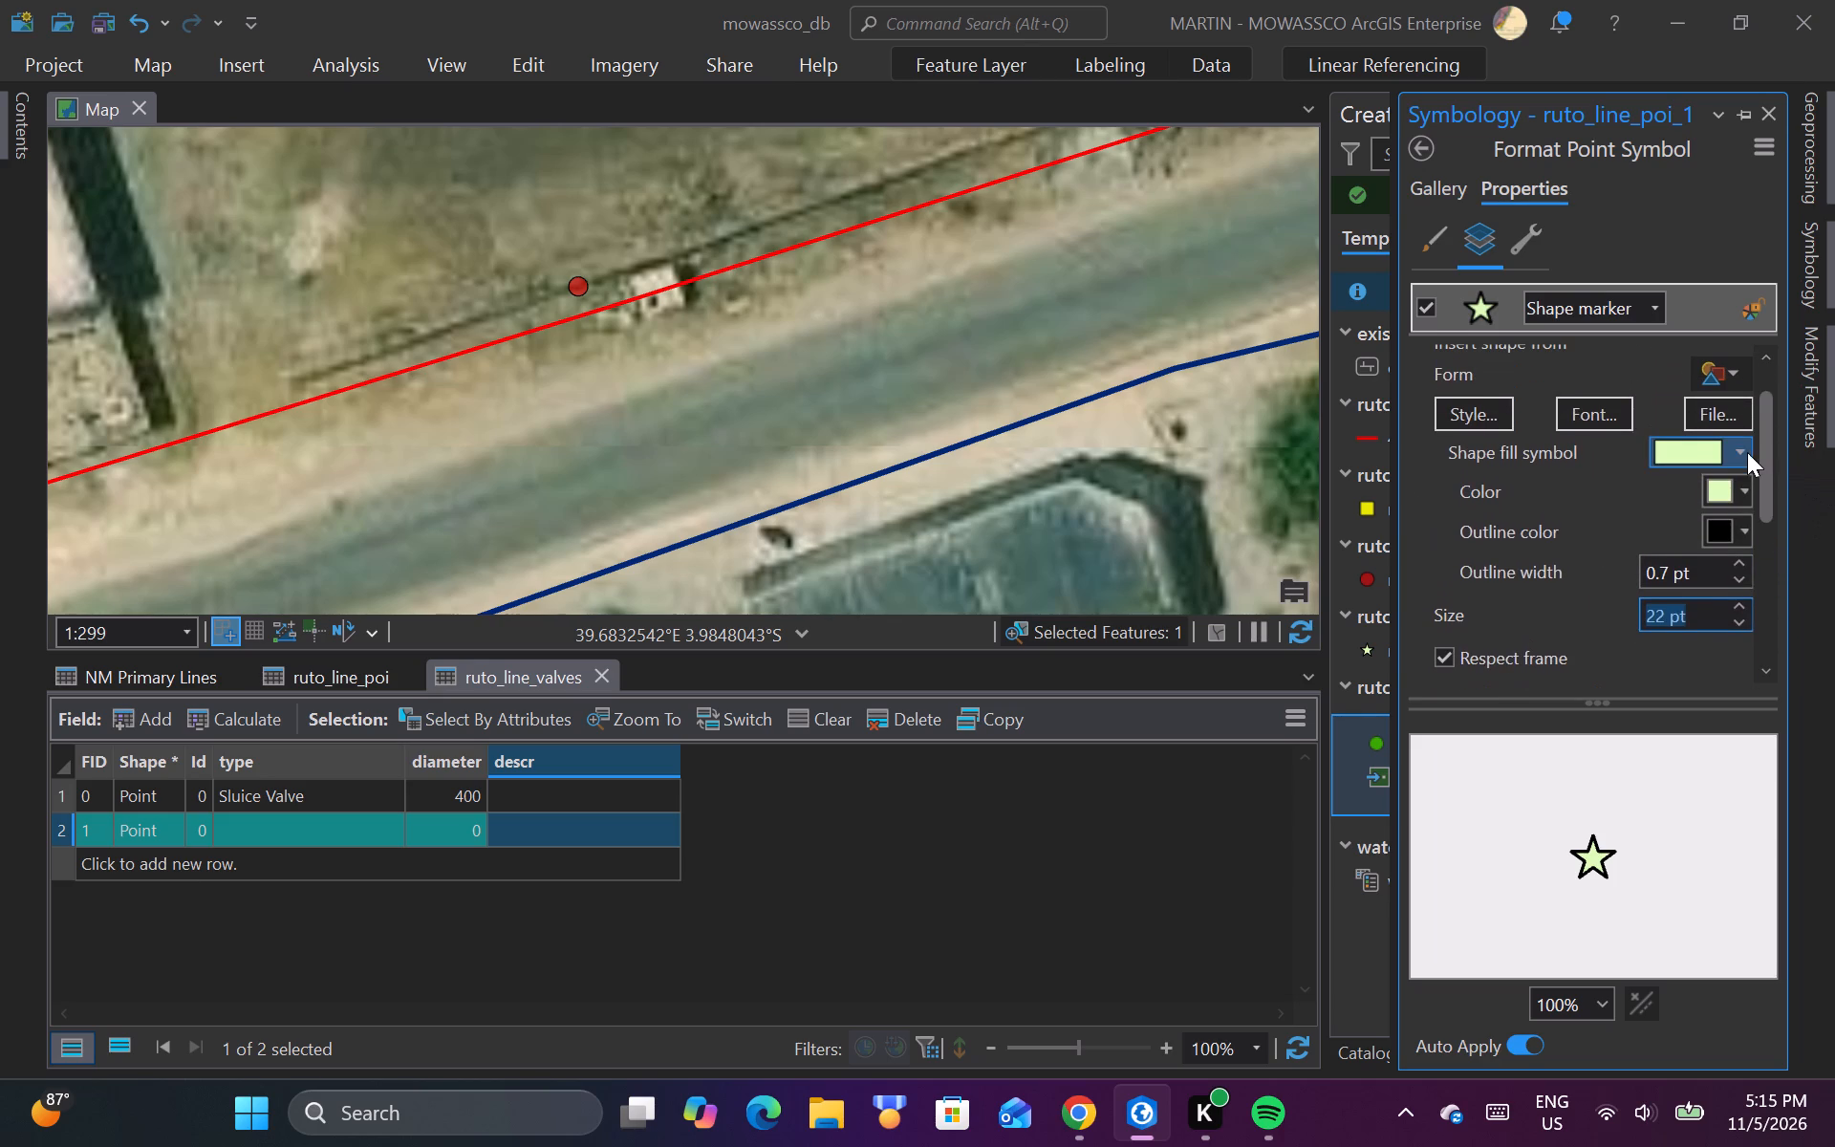
click(1736, 453)
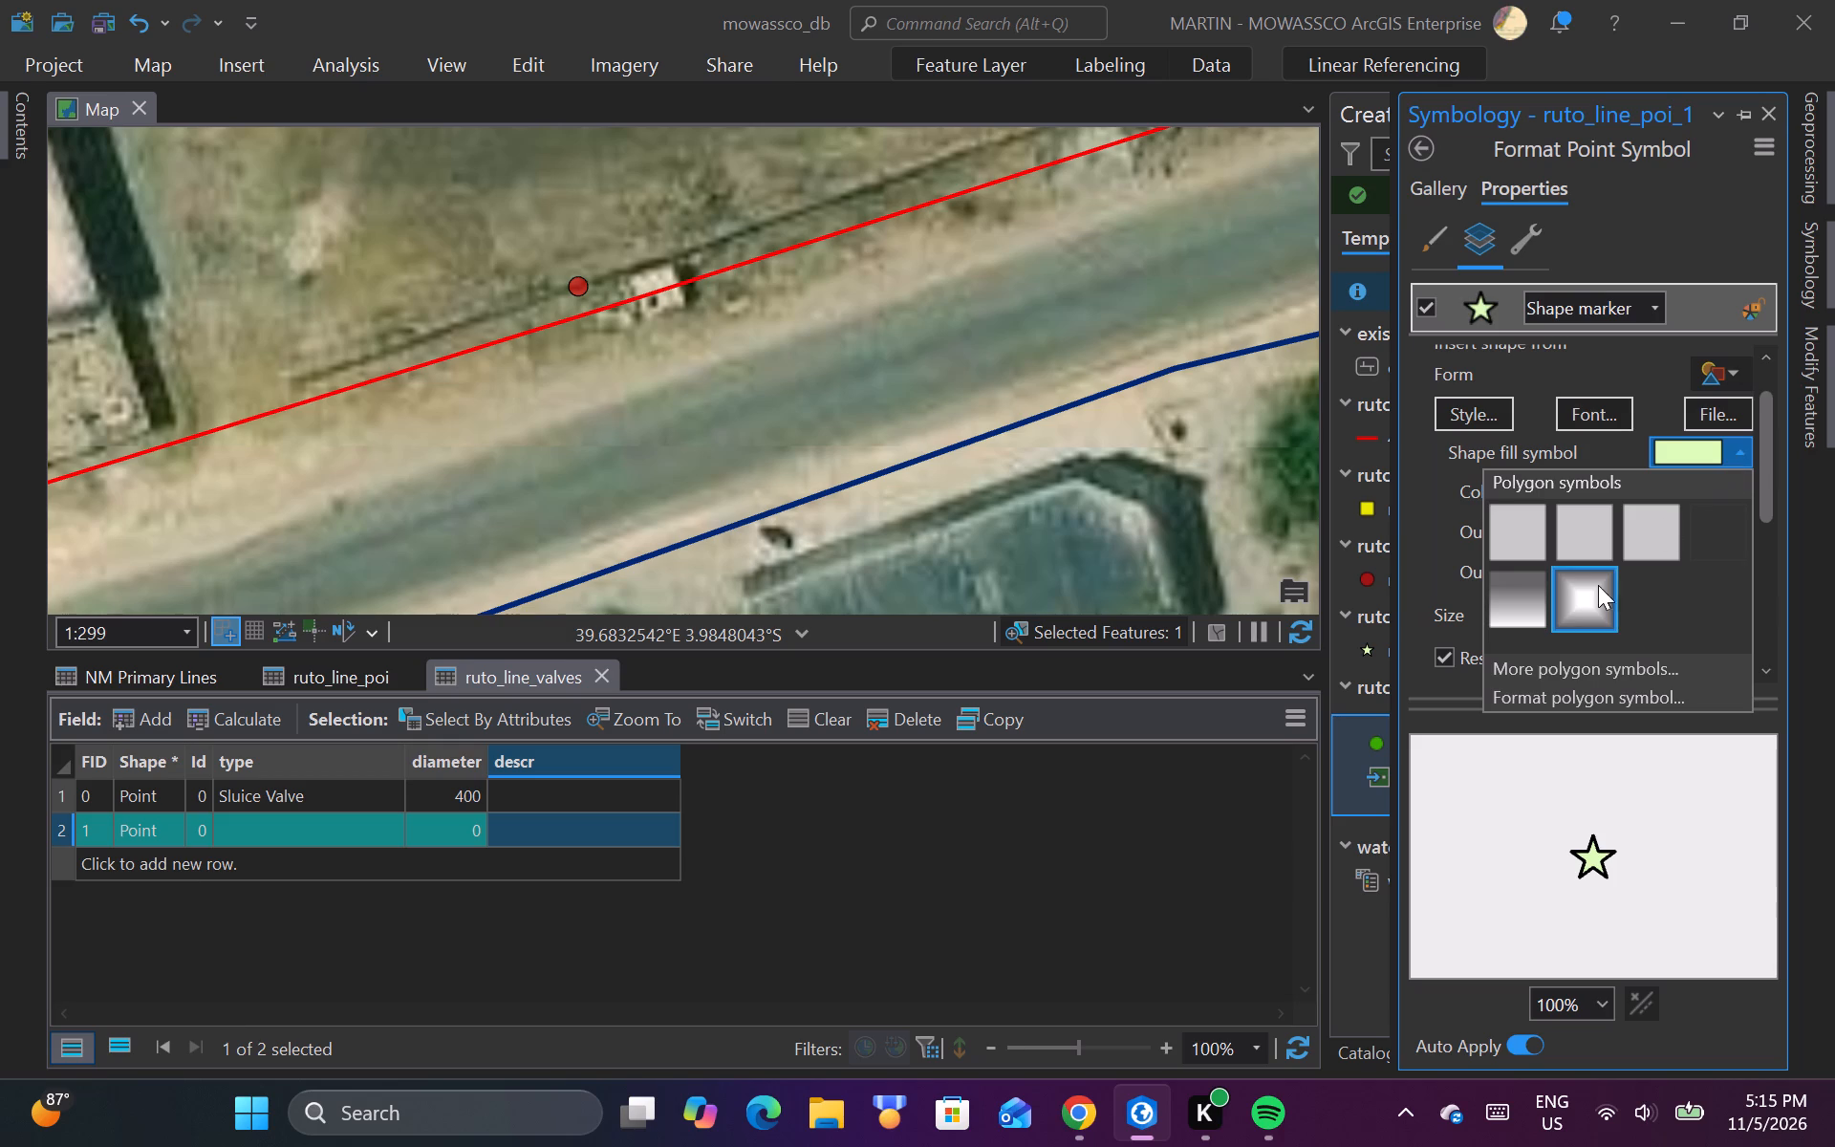
click(1595, 591)
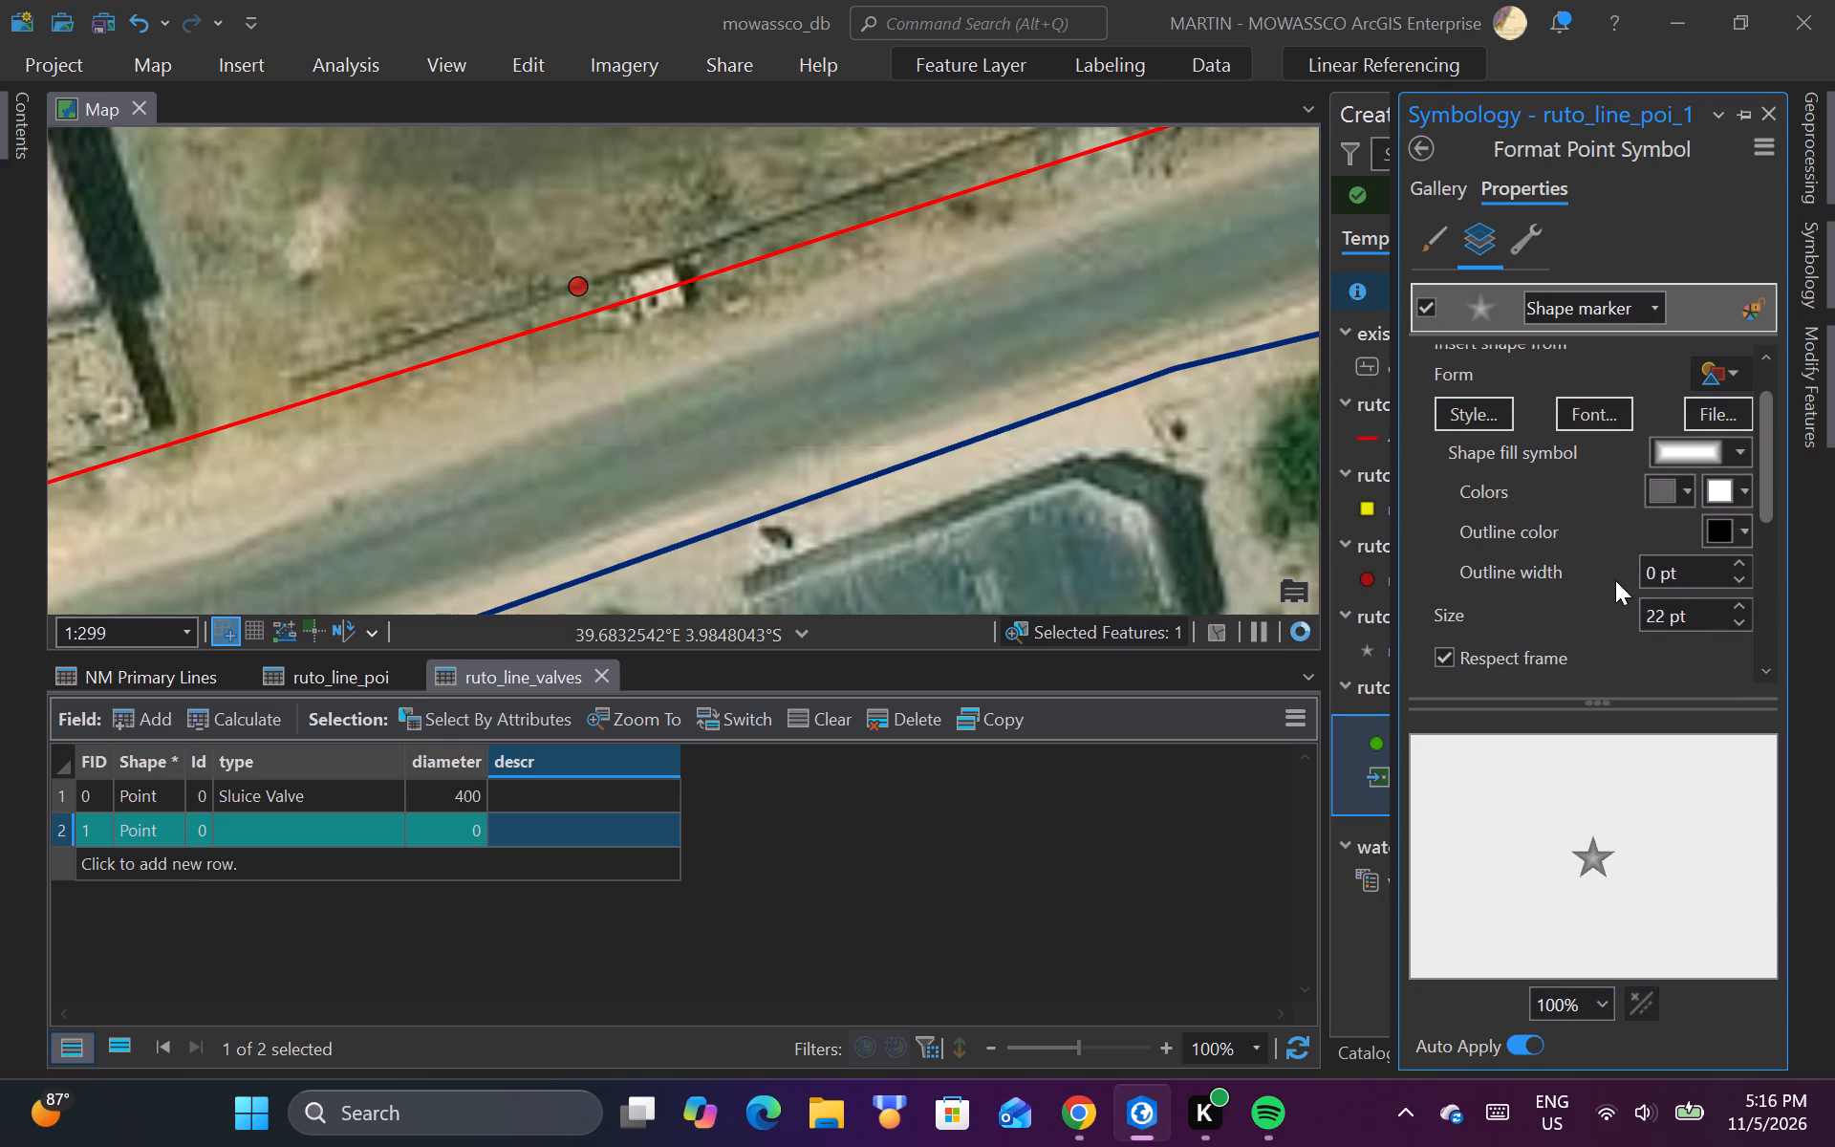
triple_click(1737, 608)
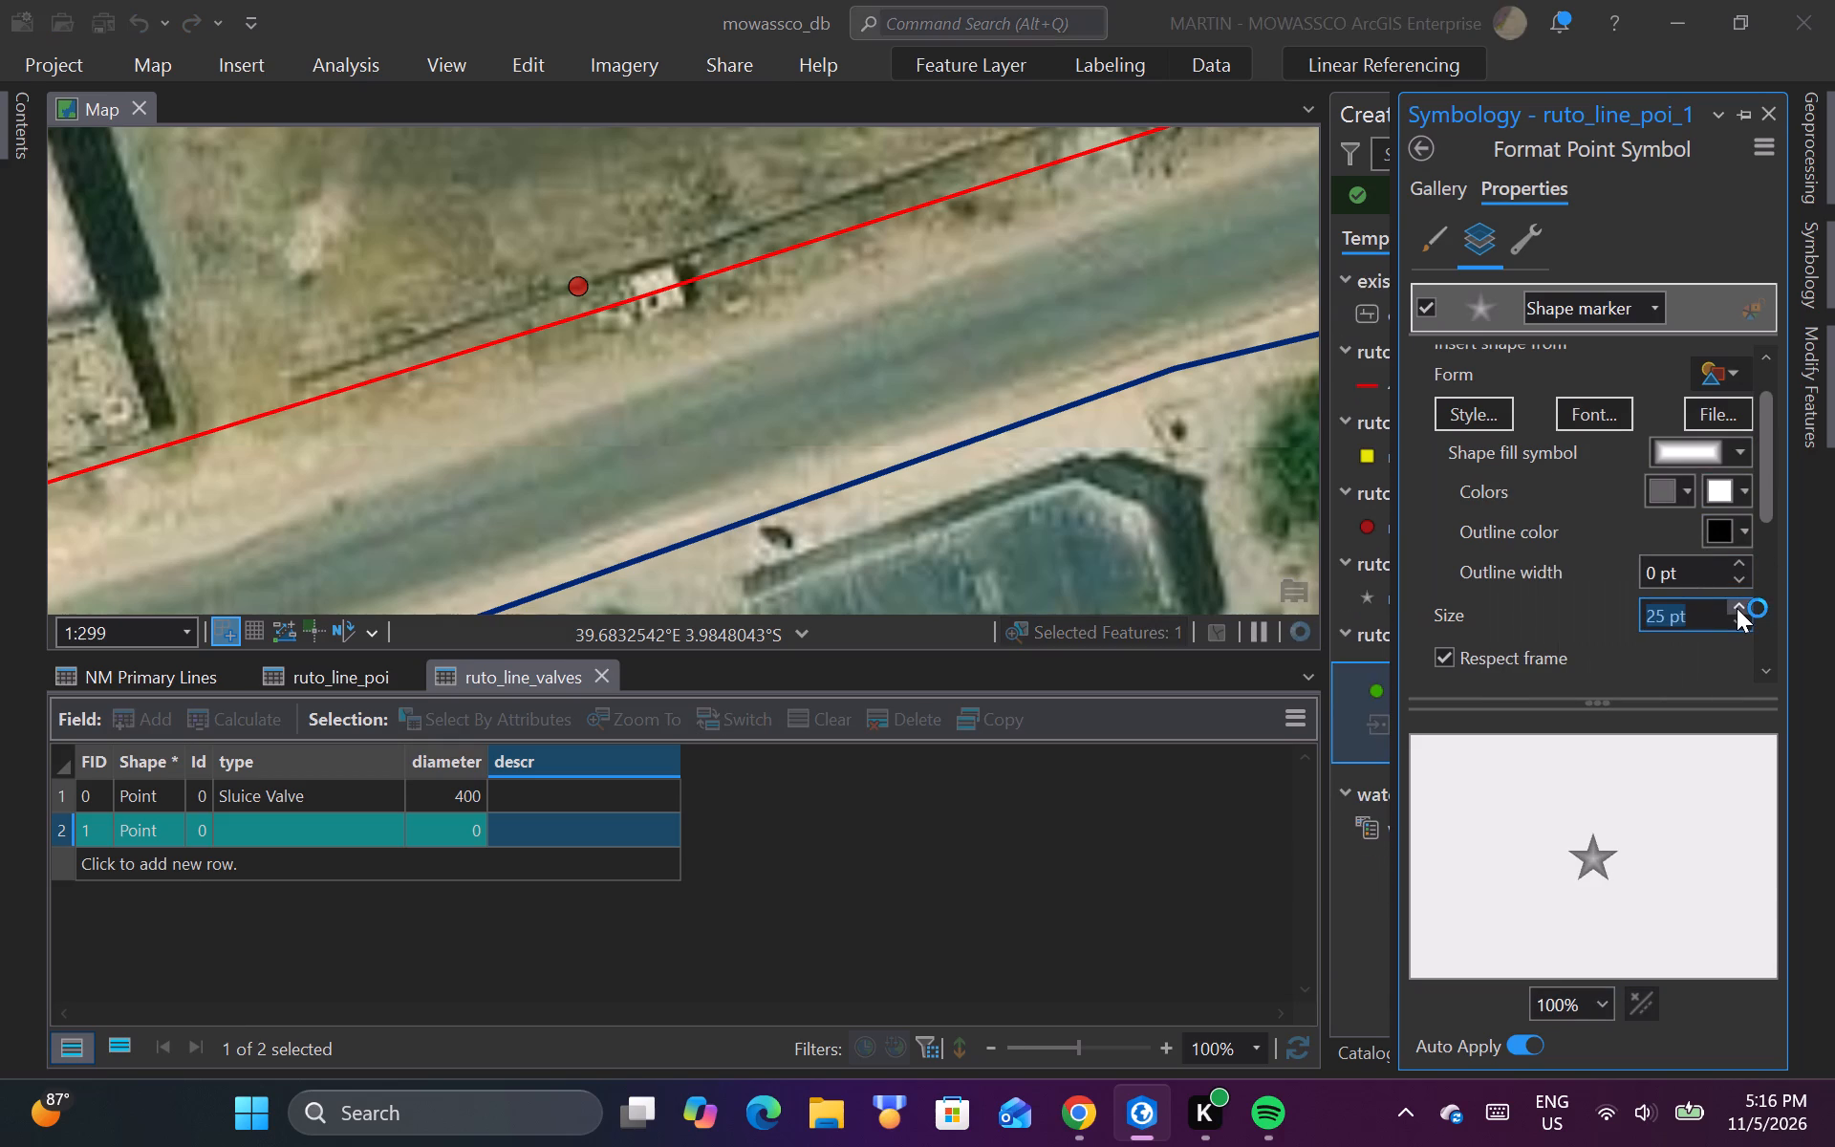
double_click(1737, 608)
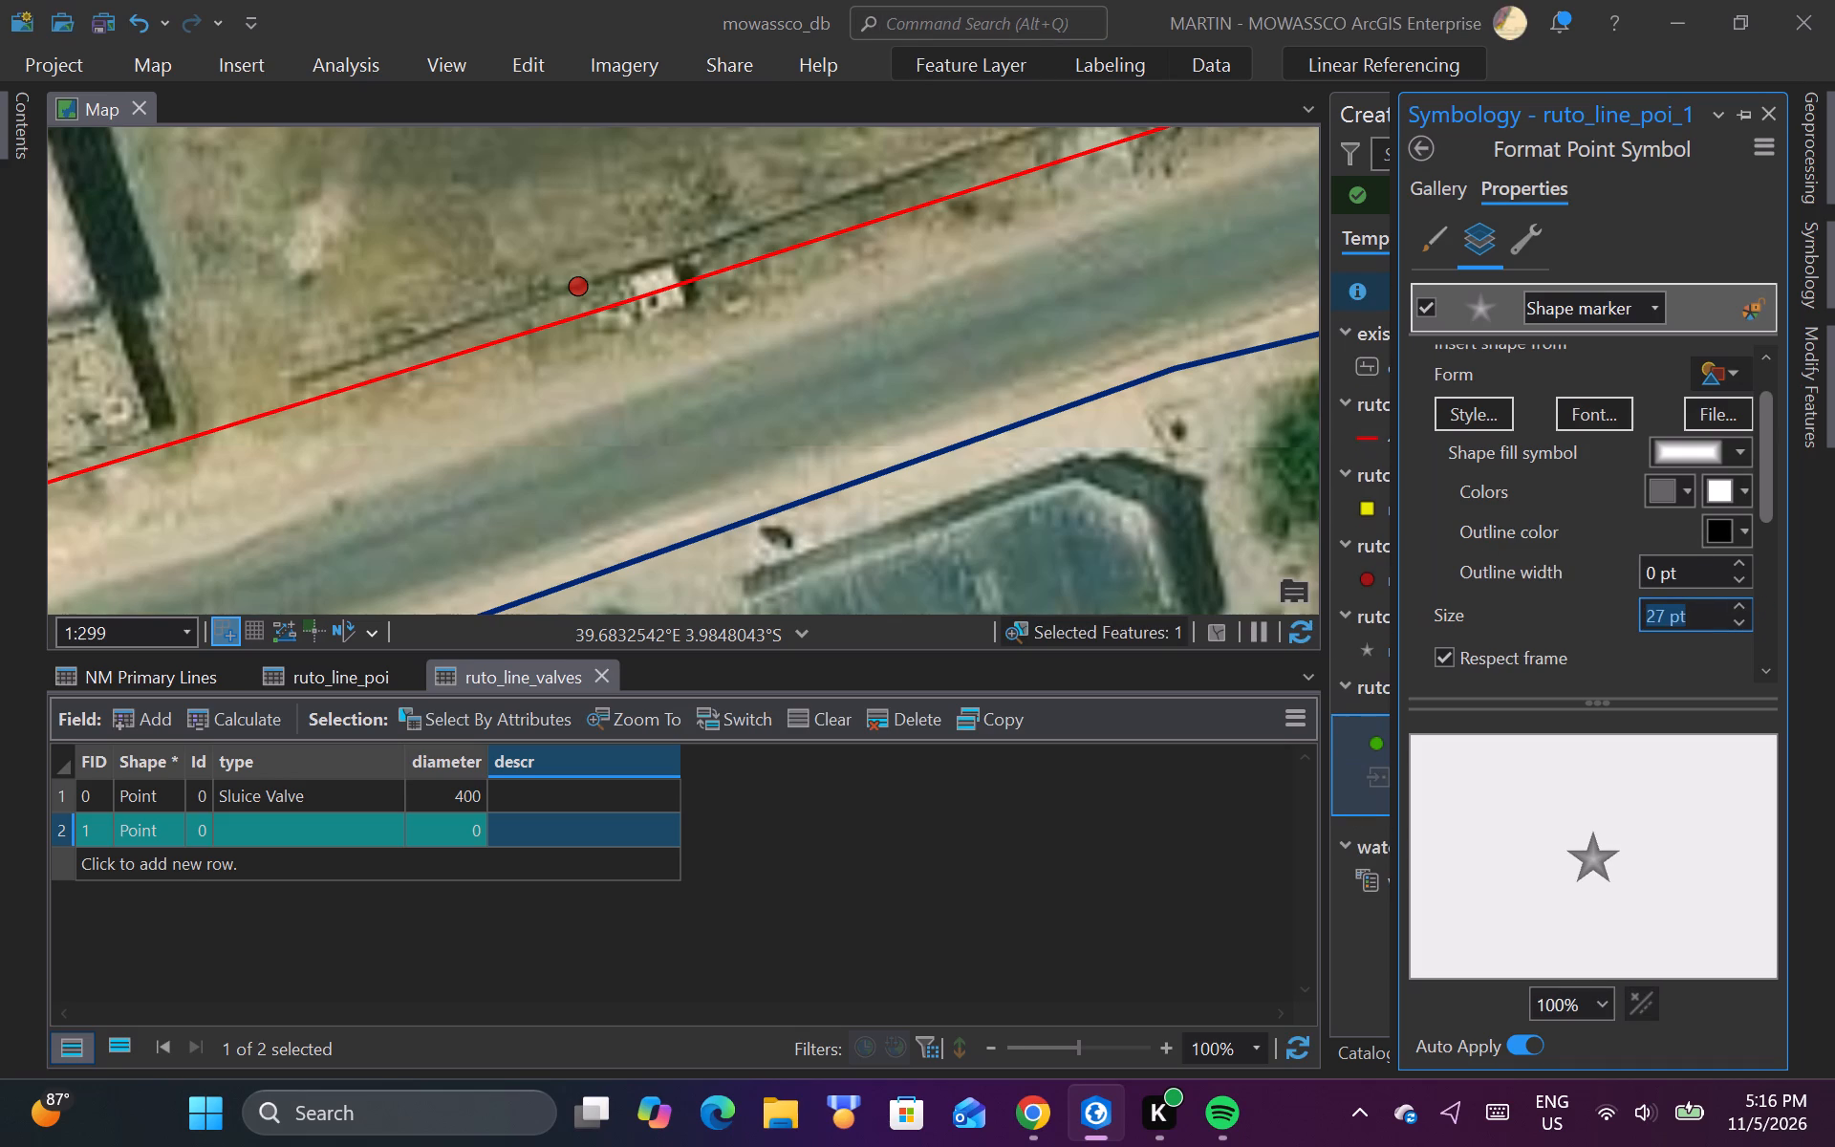
Set the star's first gradient colour to Mars Red and its outline width to 0.3 pt.
click(1668, 490)
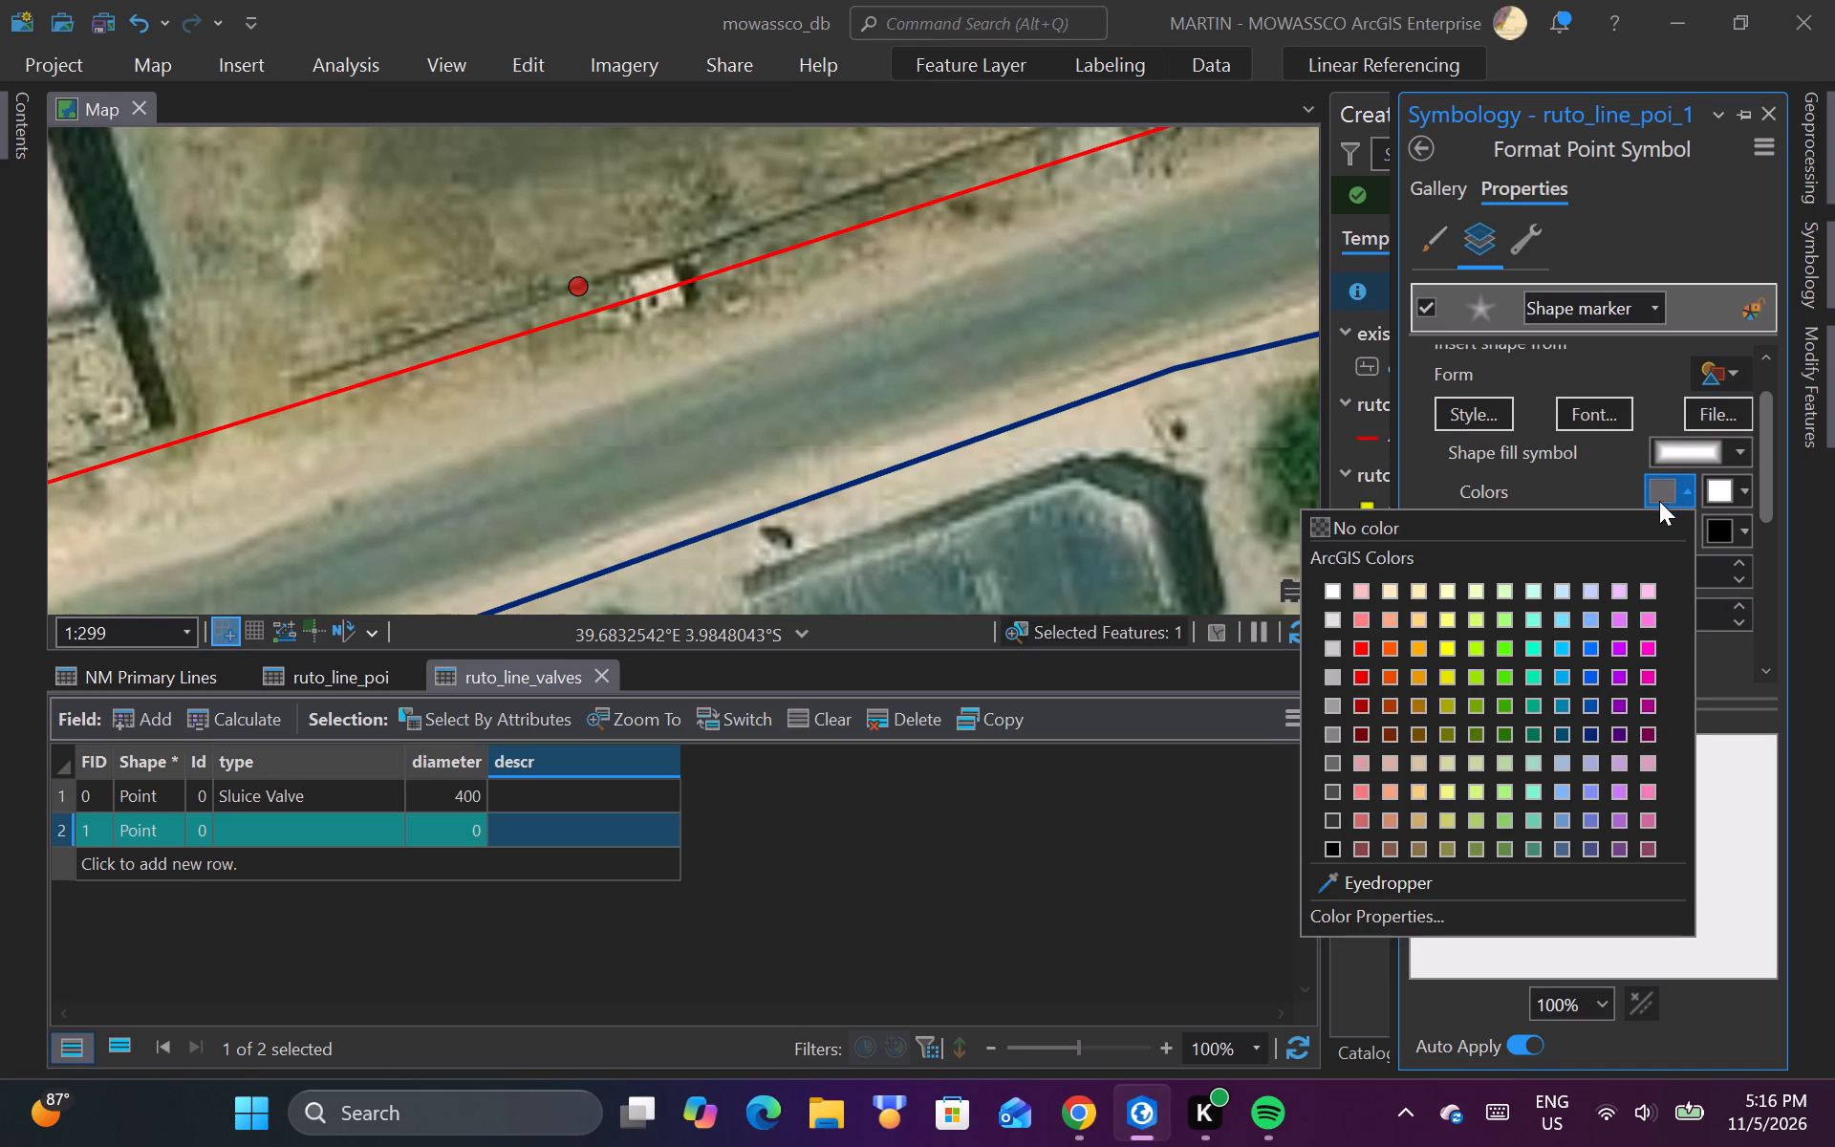
click(1356, 648)
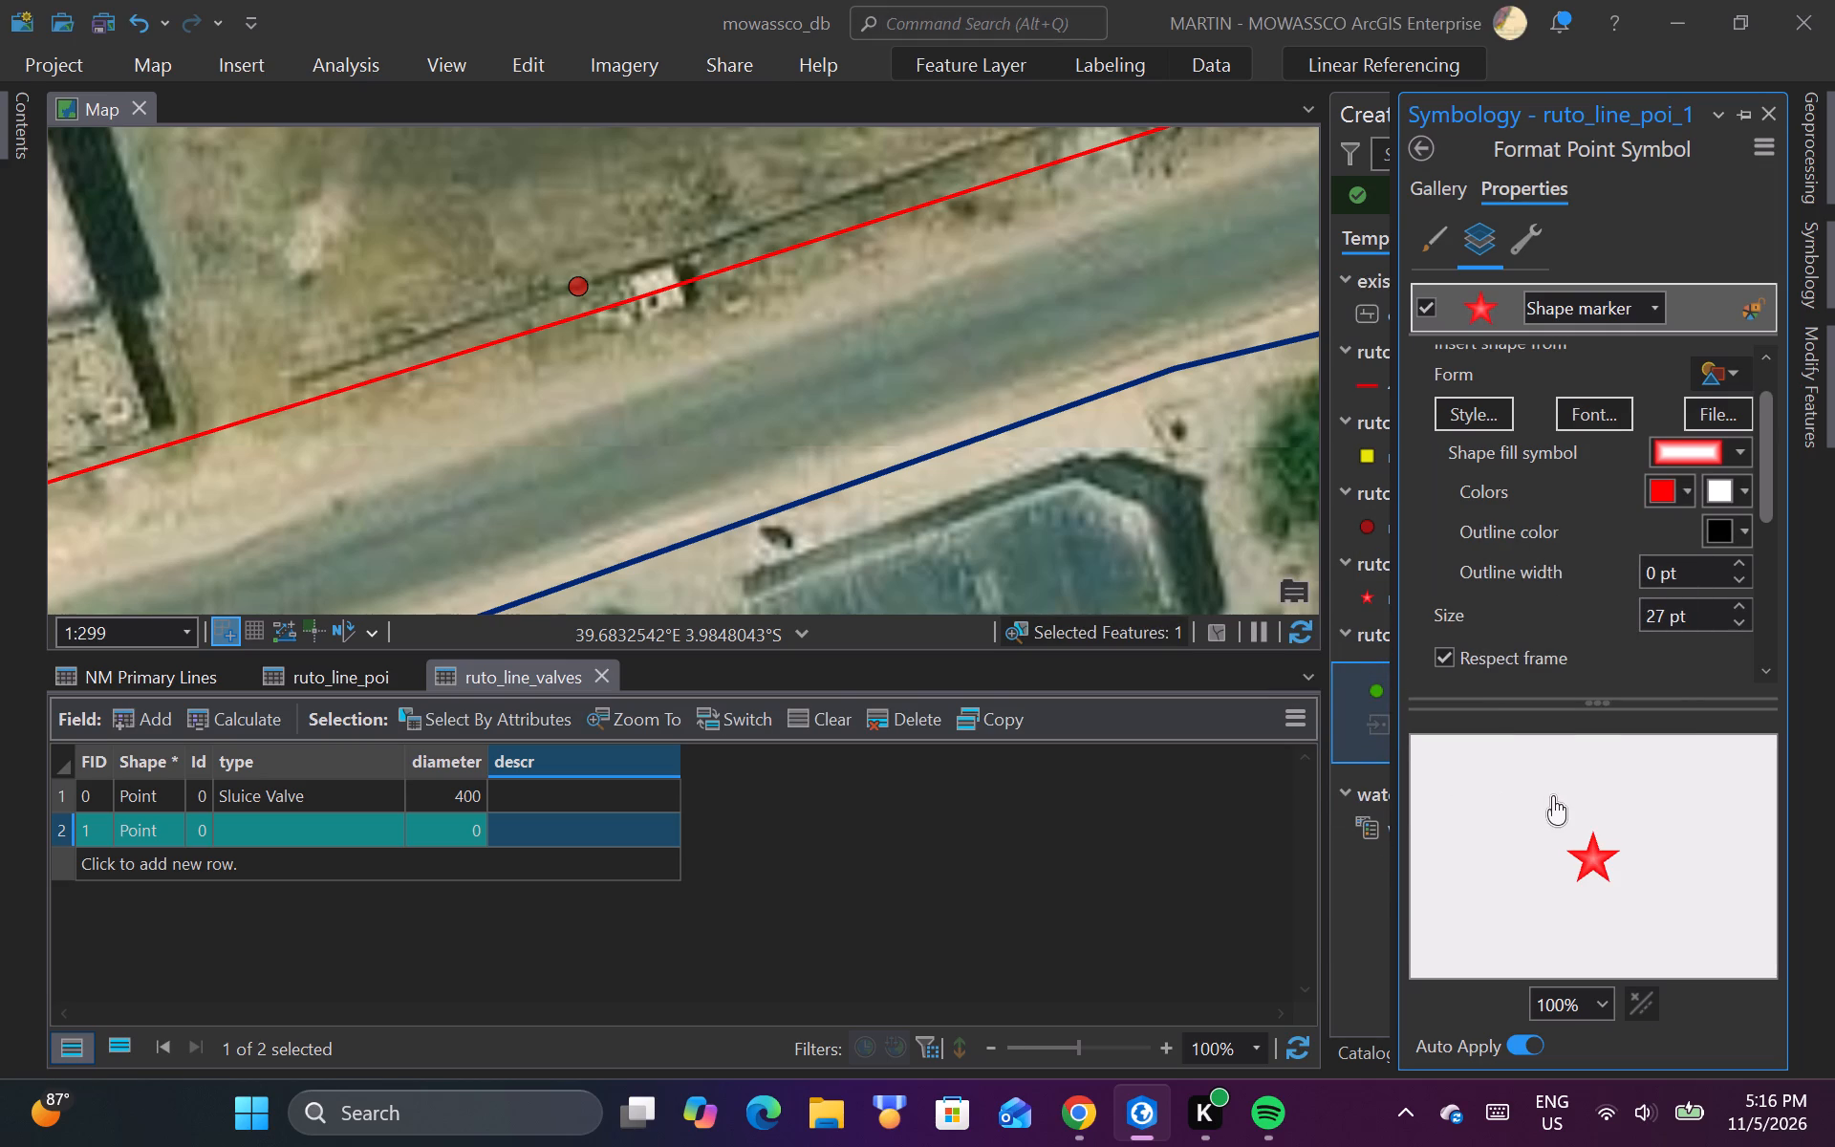
click(1736, 560)
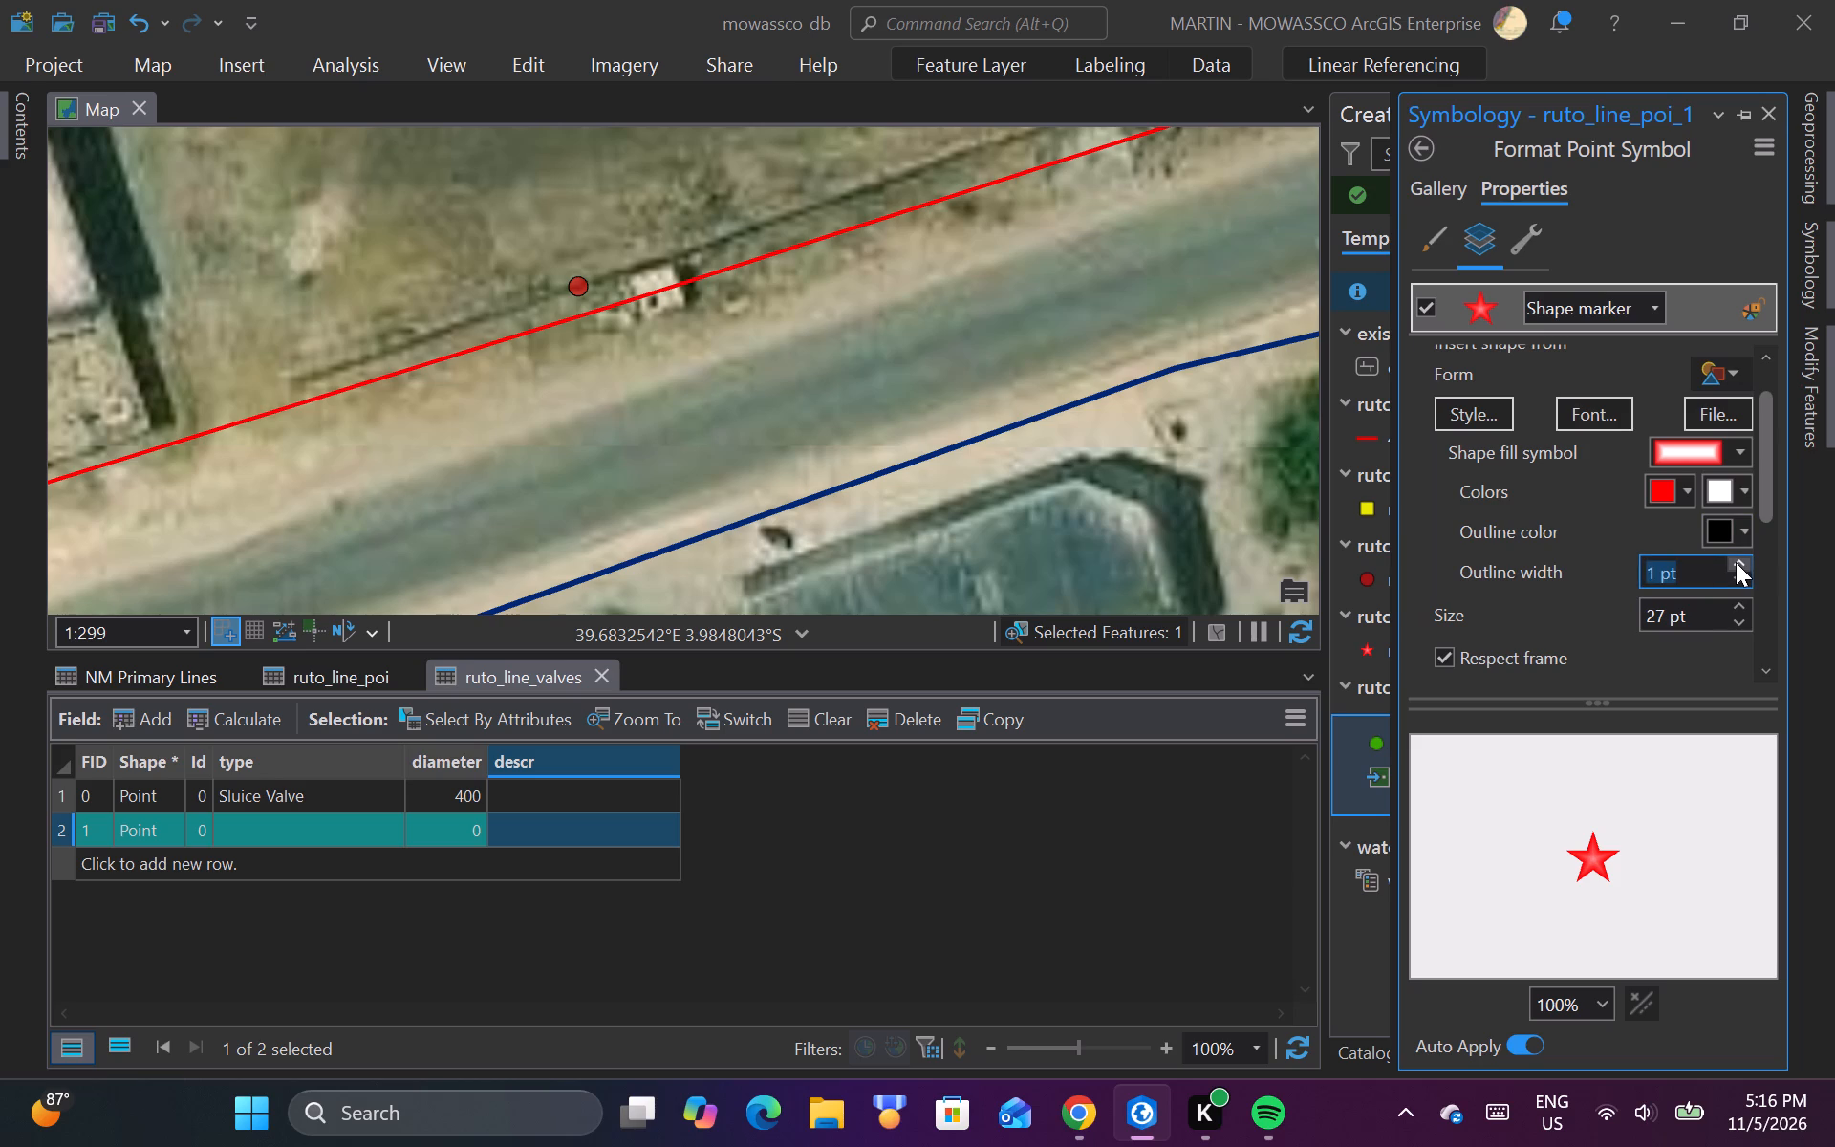
click(1656, 573)
key(BackSpace)
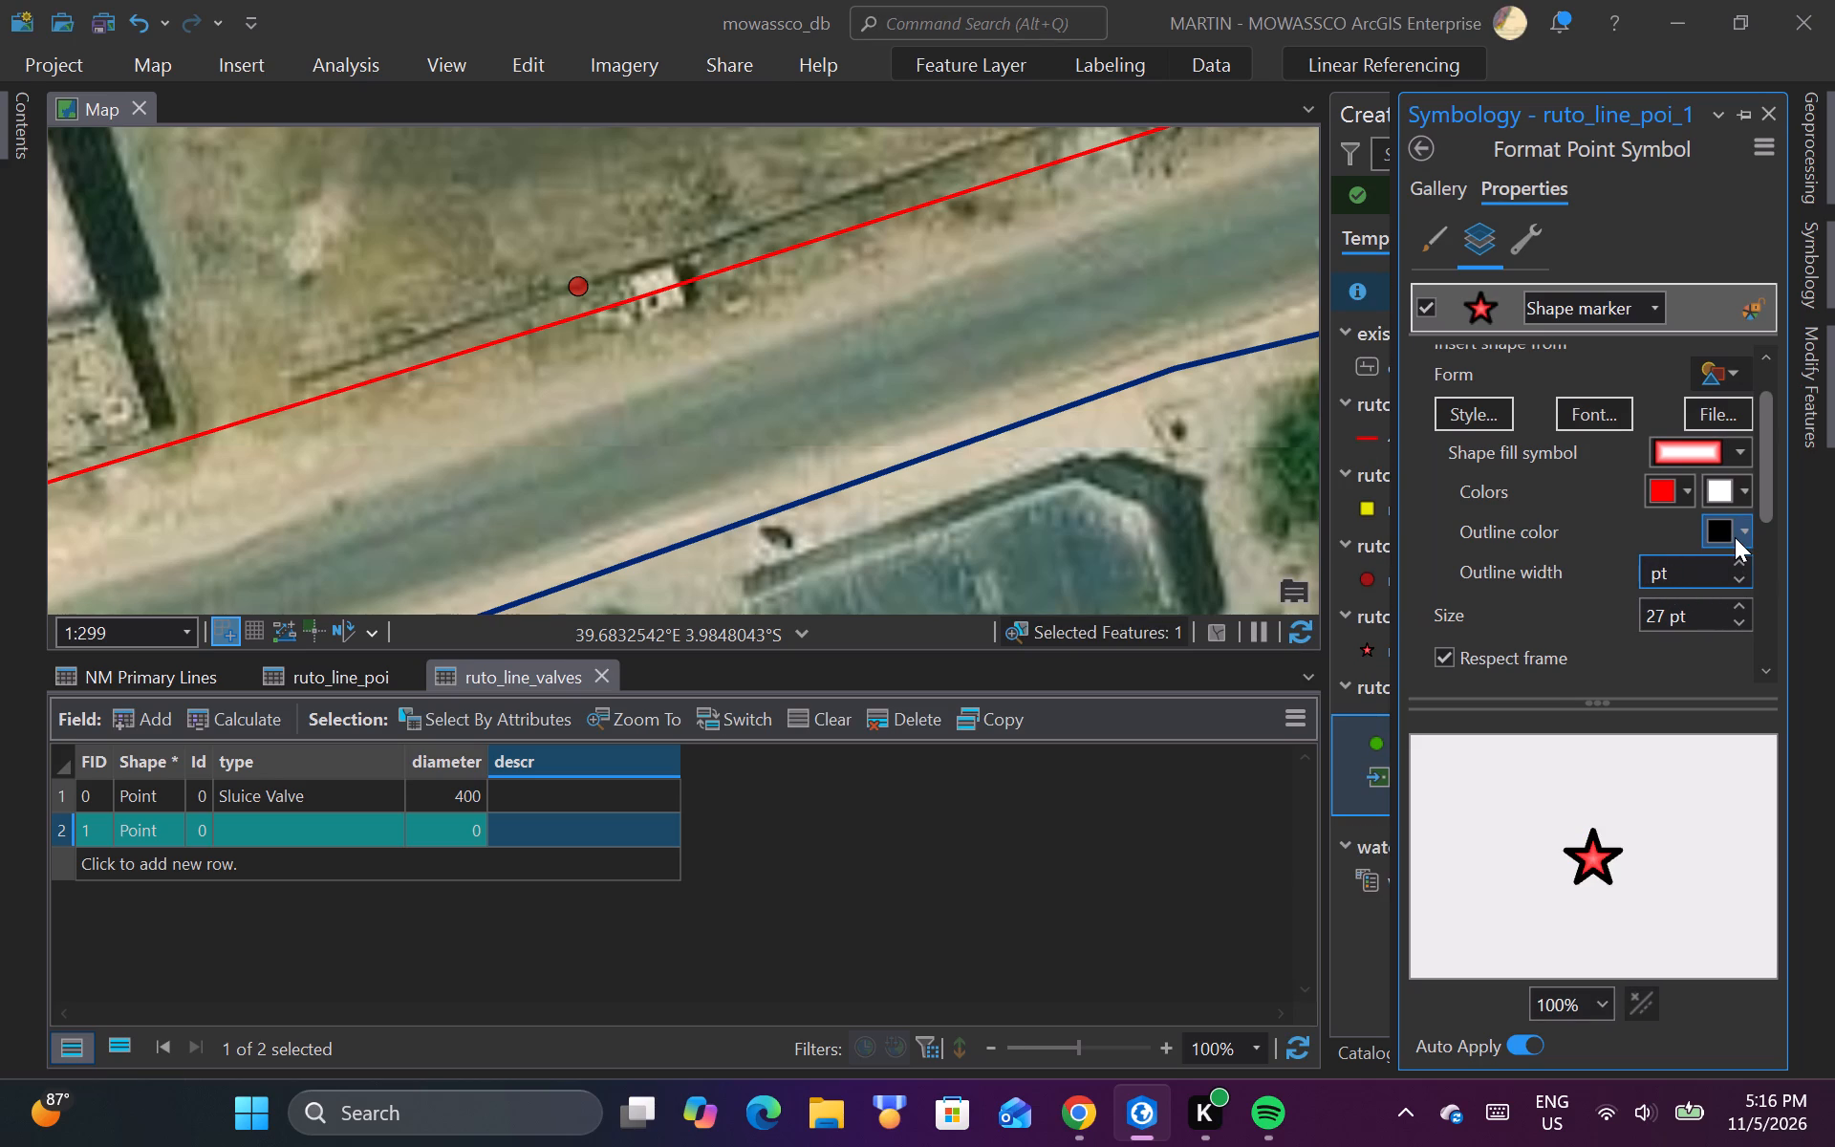
text(0.)
key(3)
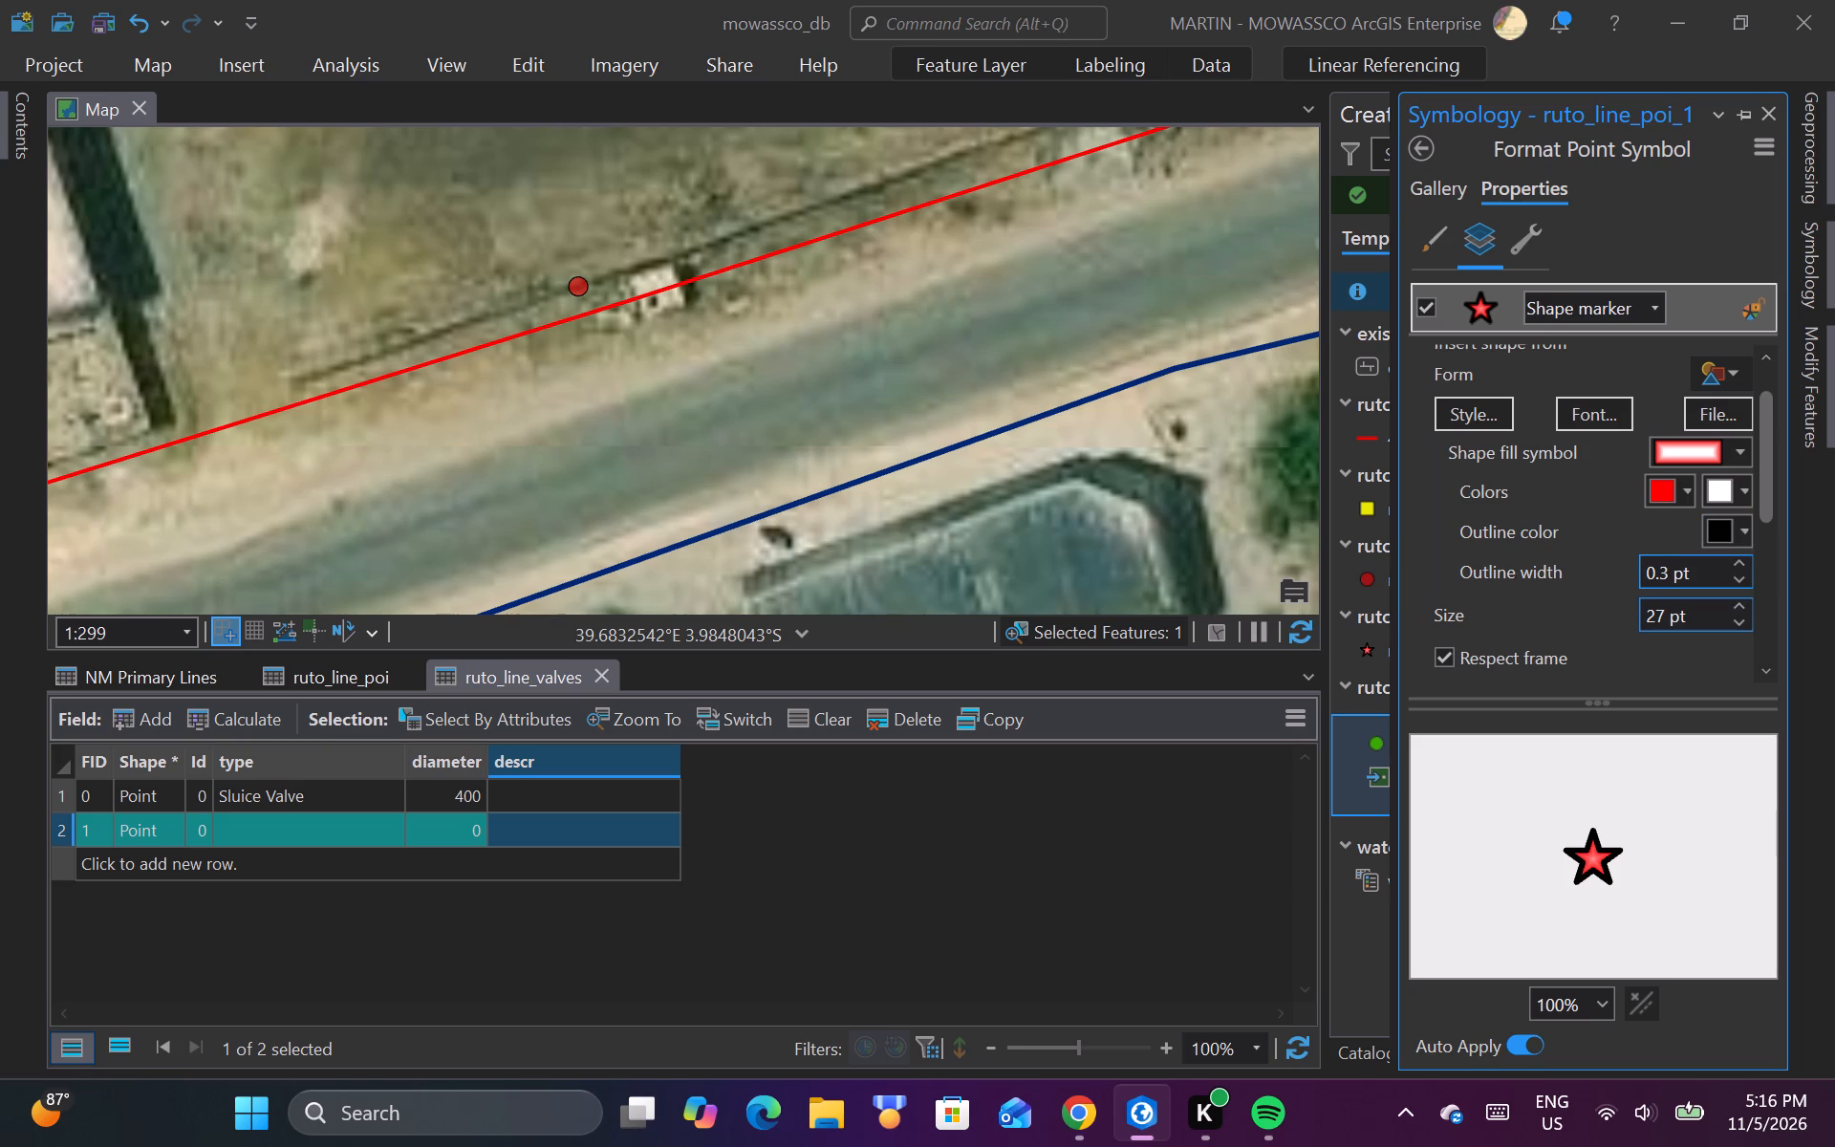
click(1713, 609)
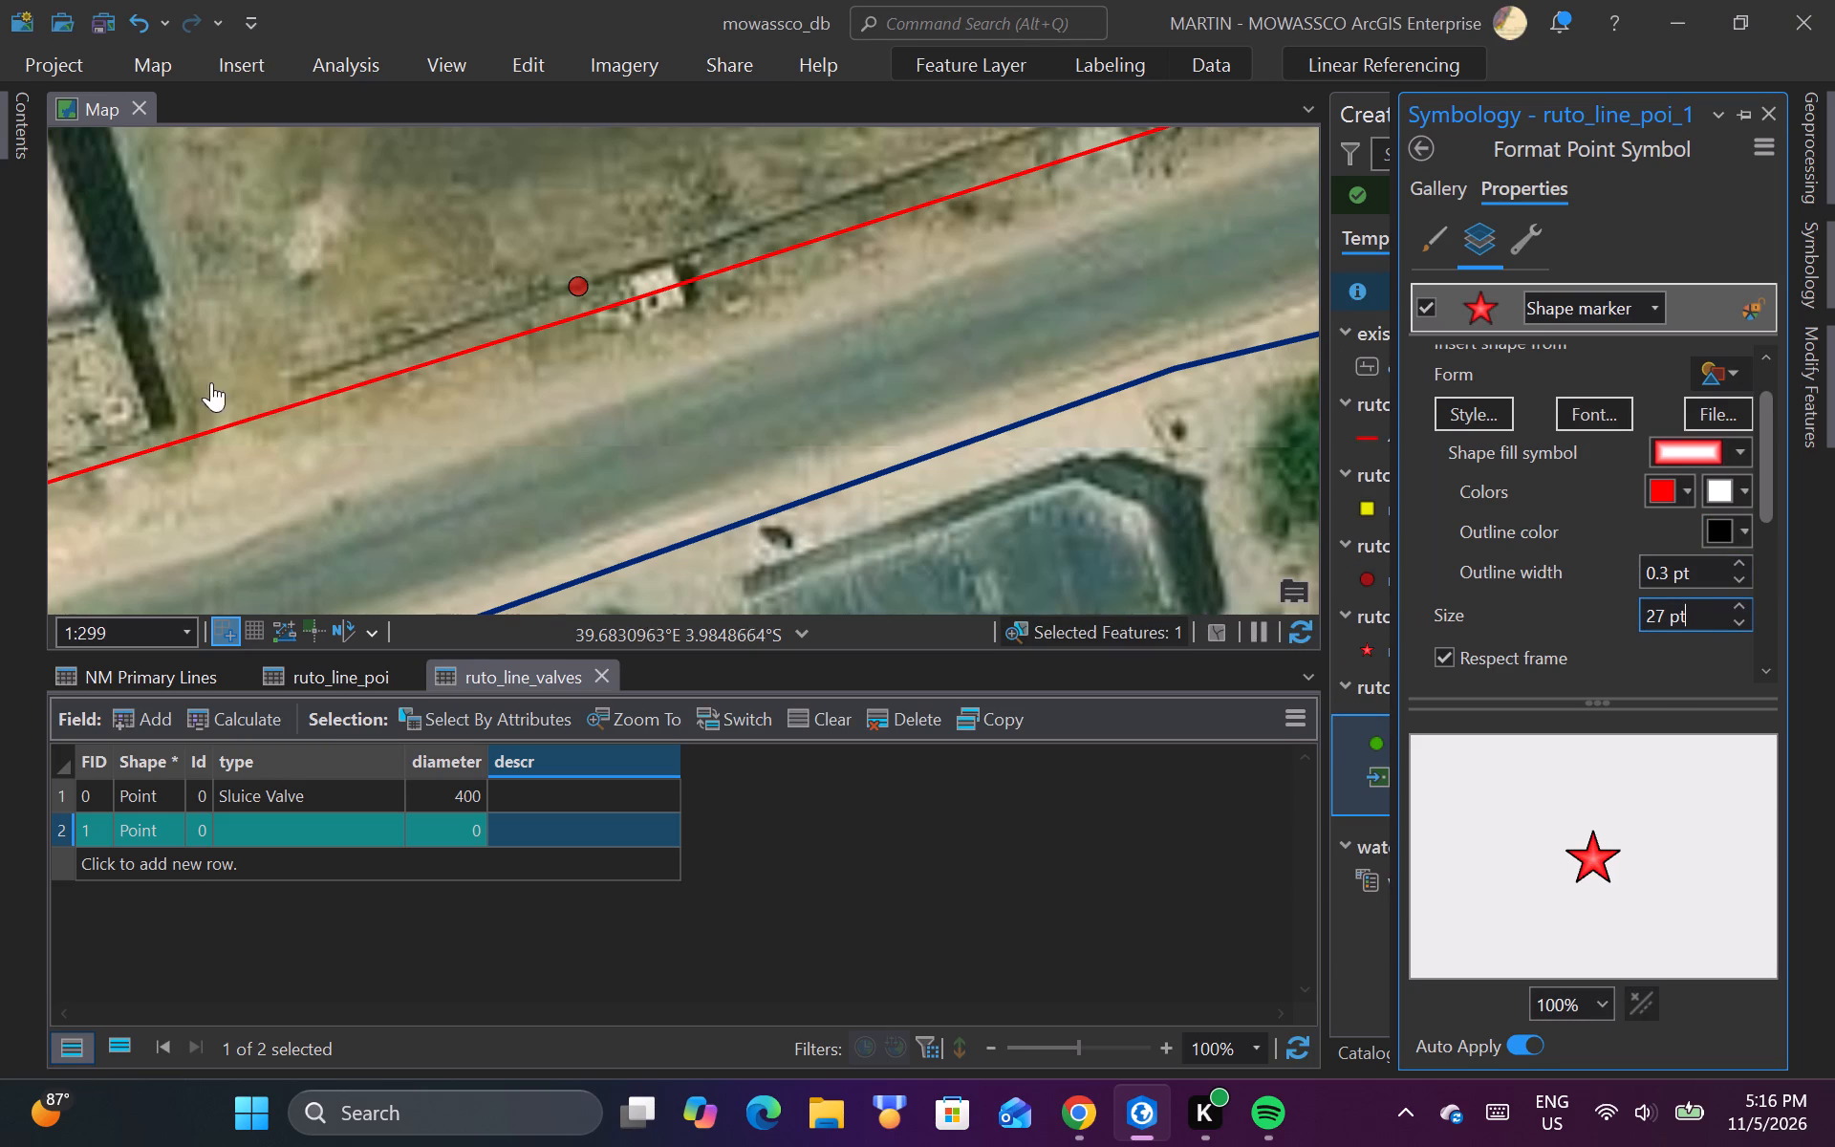
Select ruto_line and split it at the small white structure just east of the red ruto_line_poi point.
click(550, 67)
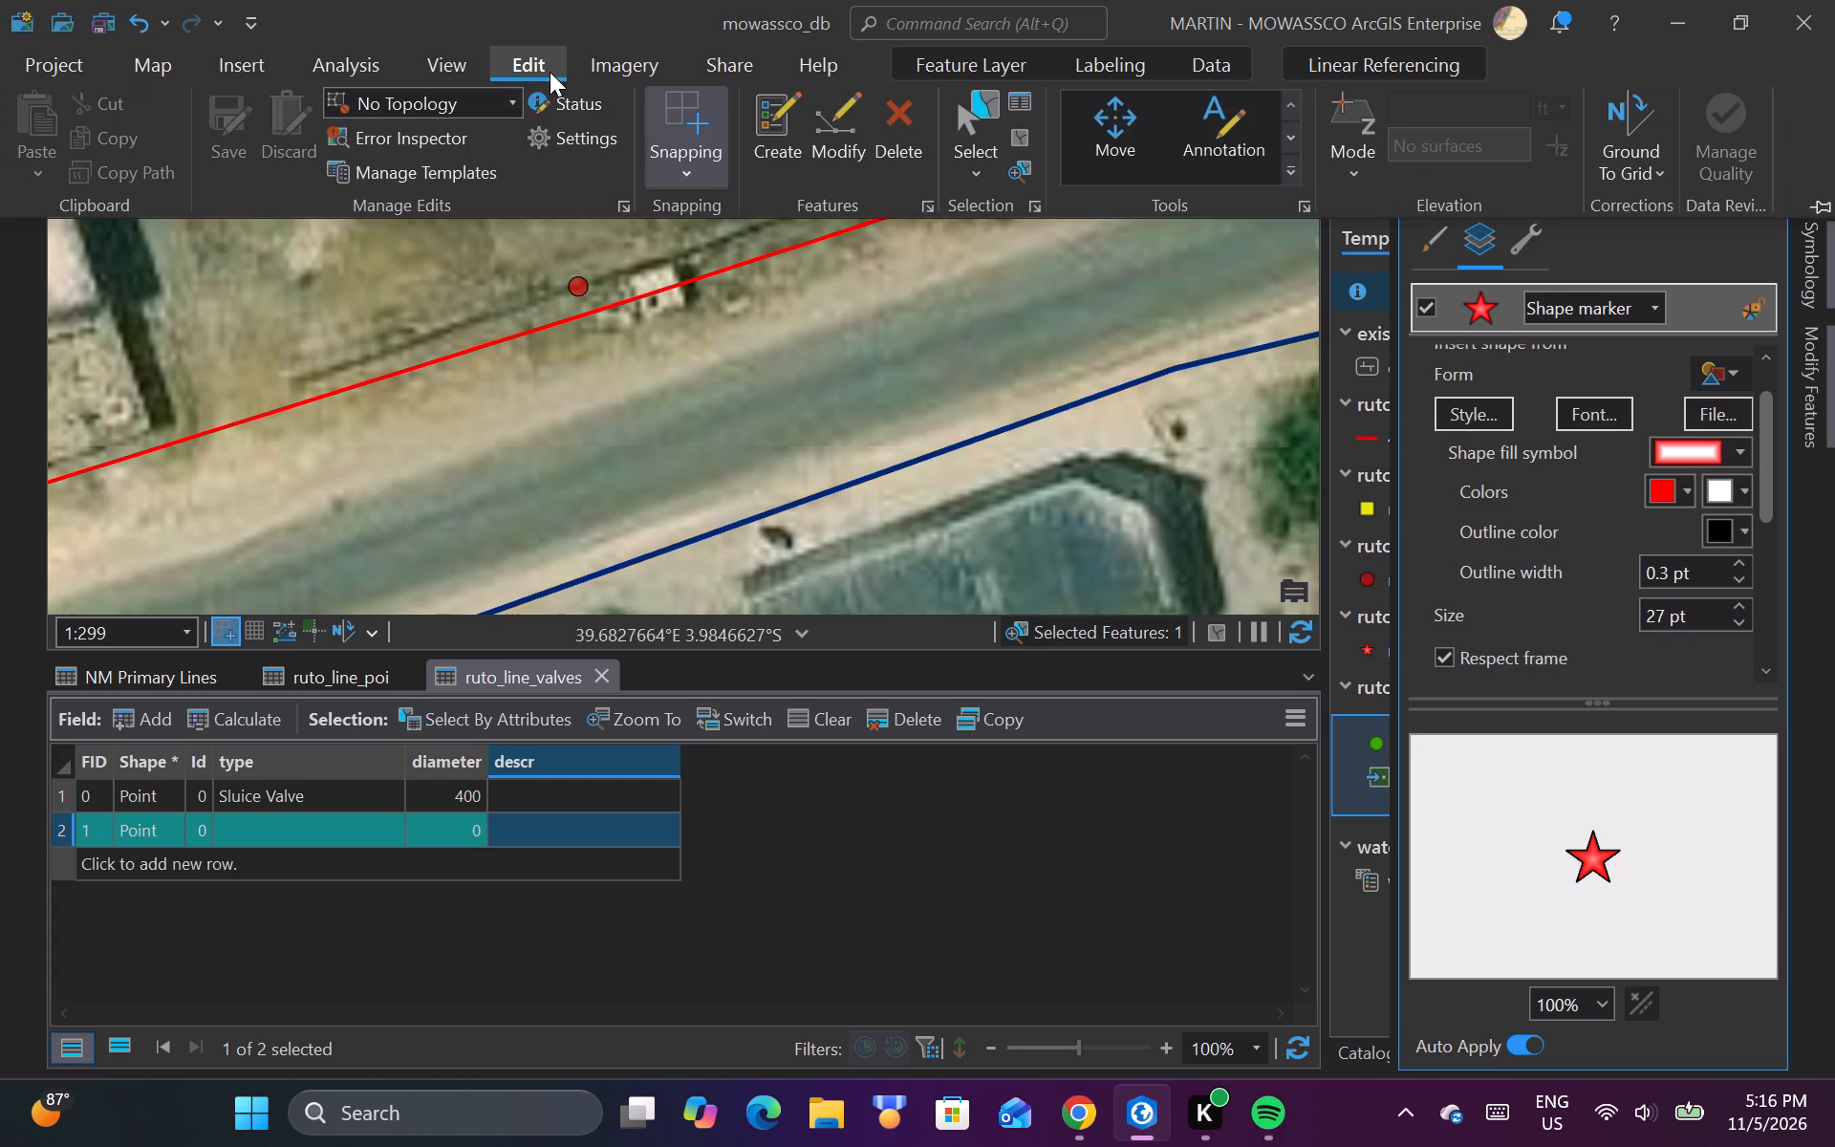
click(772, 151)
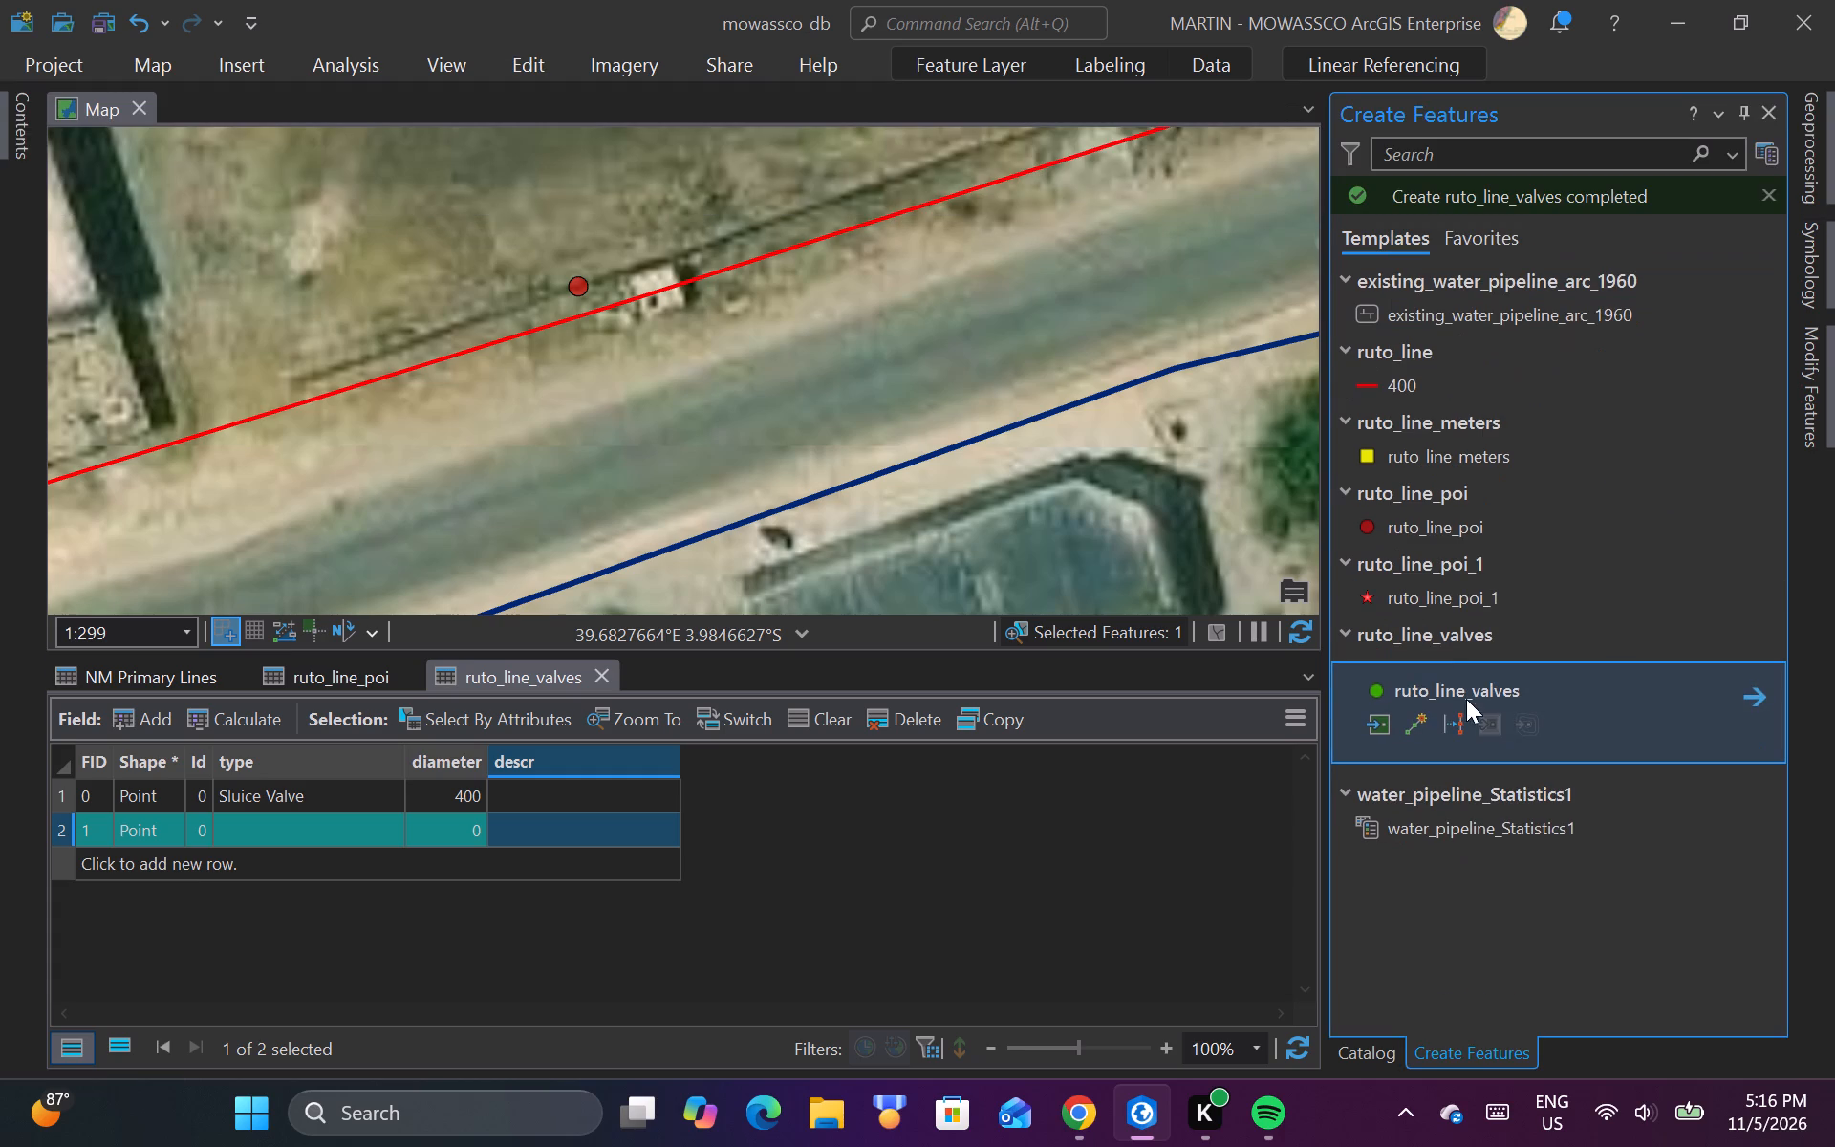
click(1415, 654)
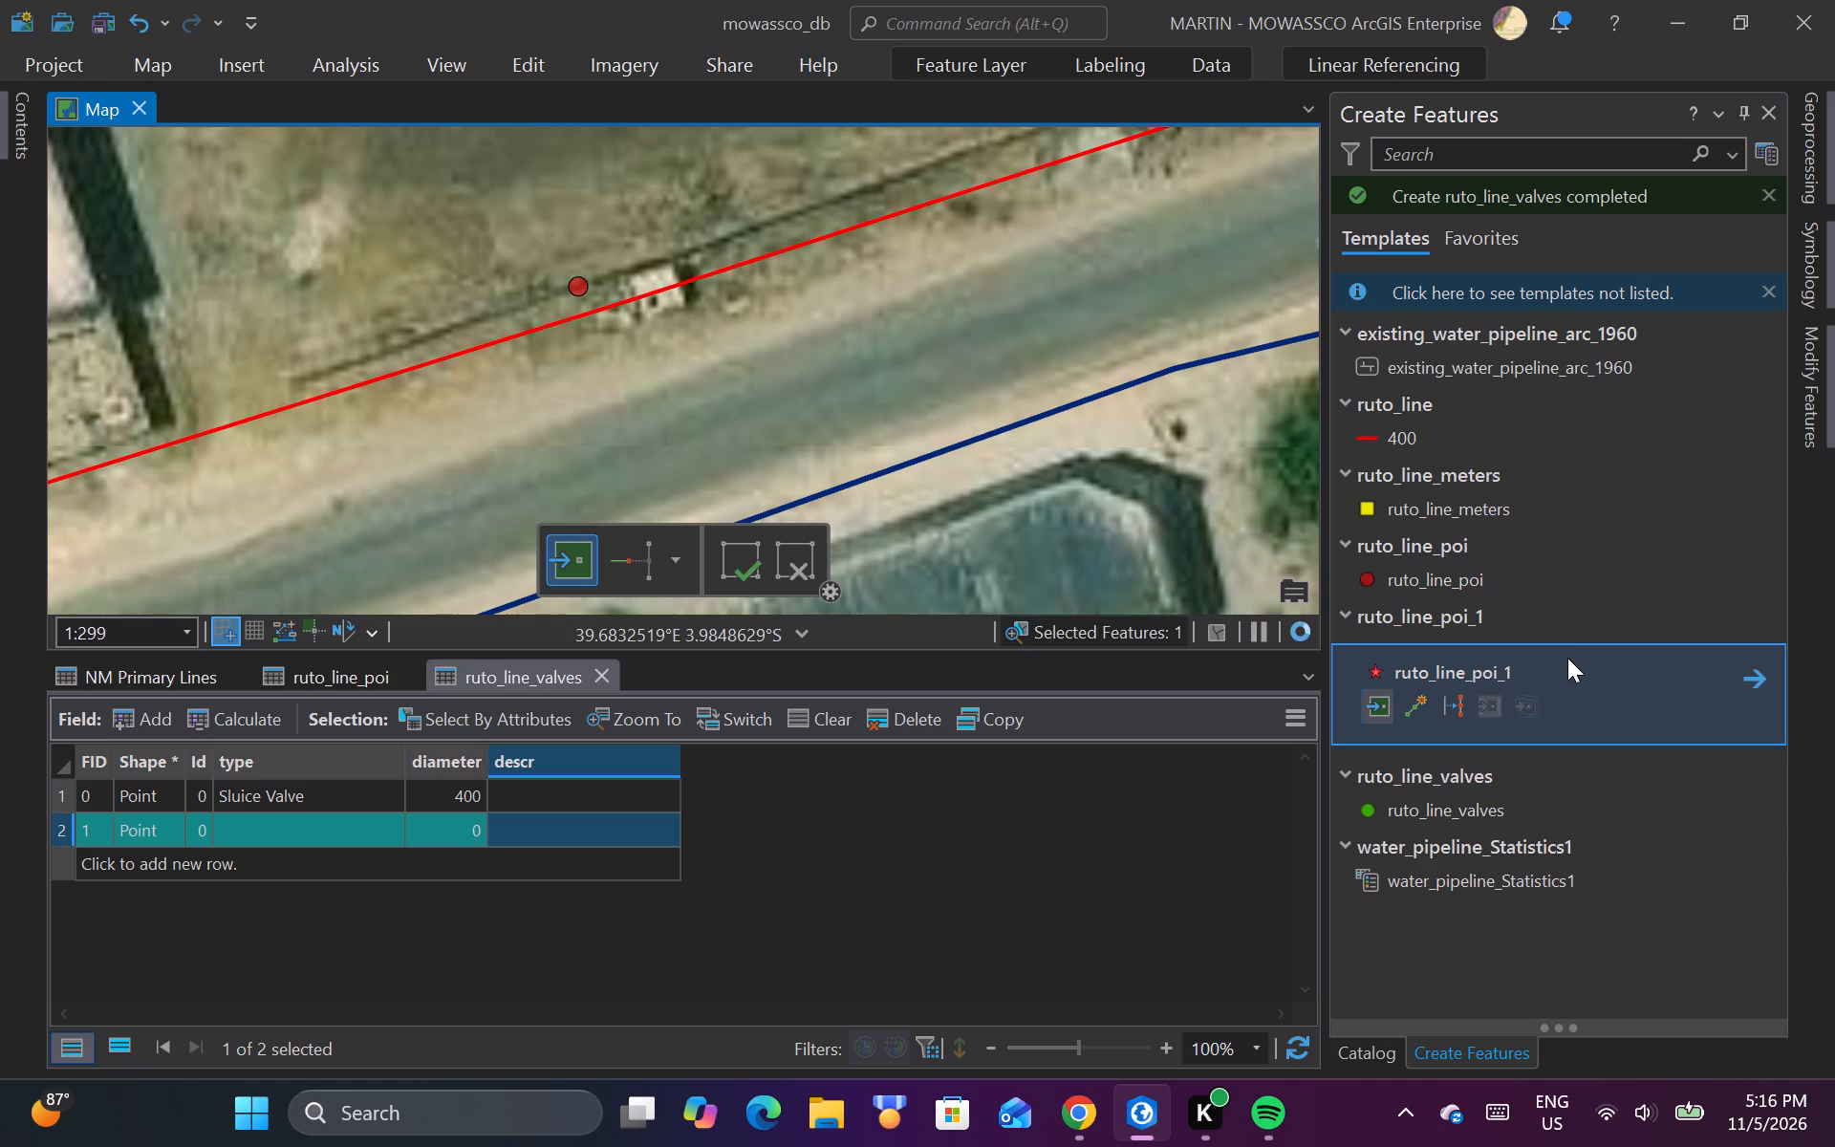
click(513, 58)
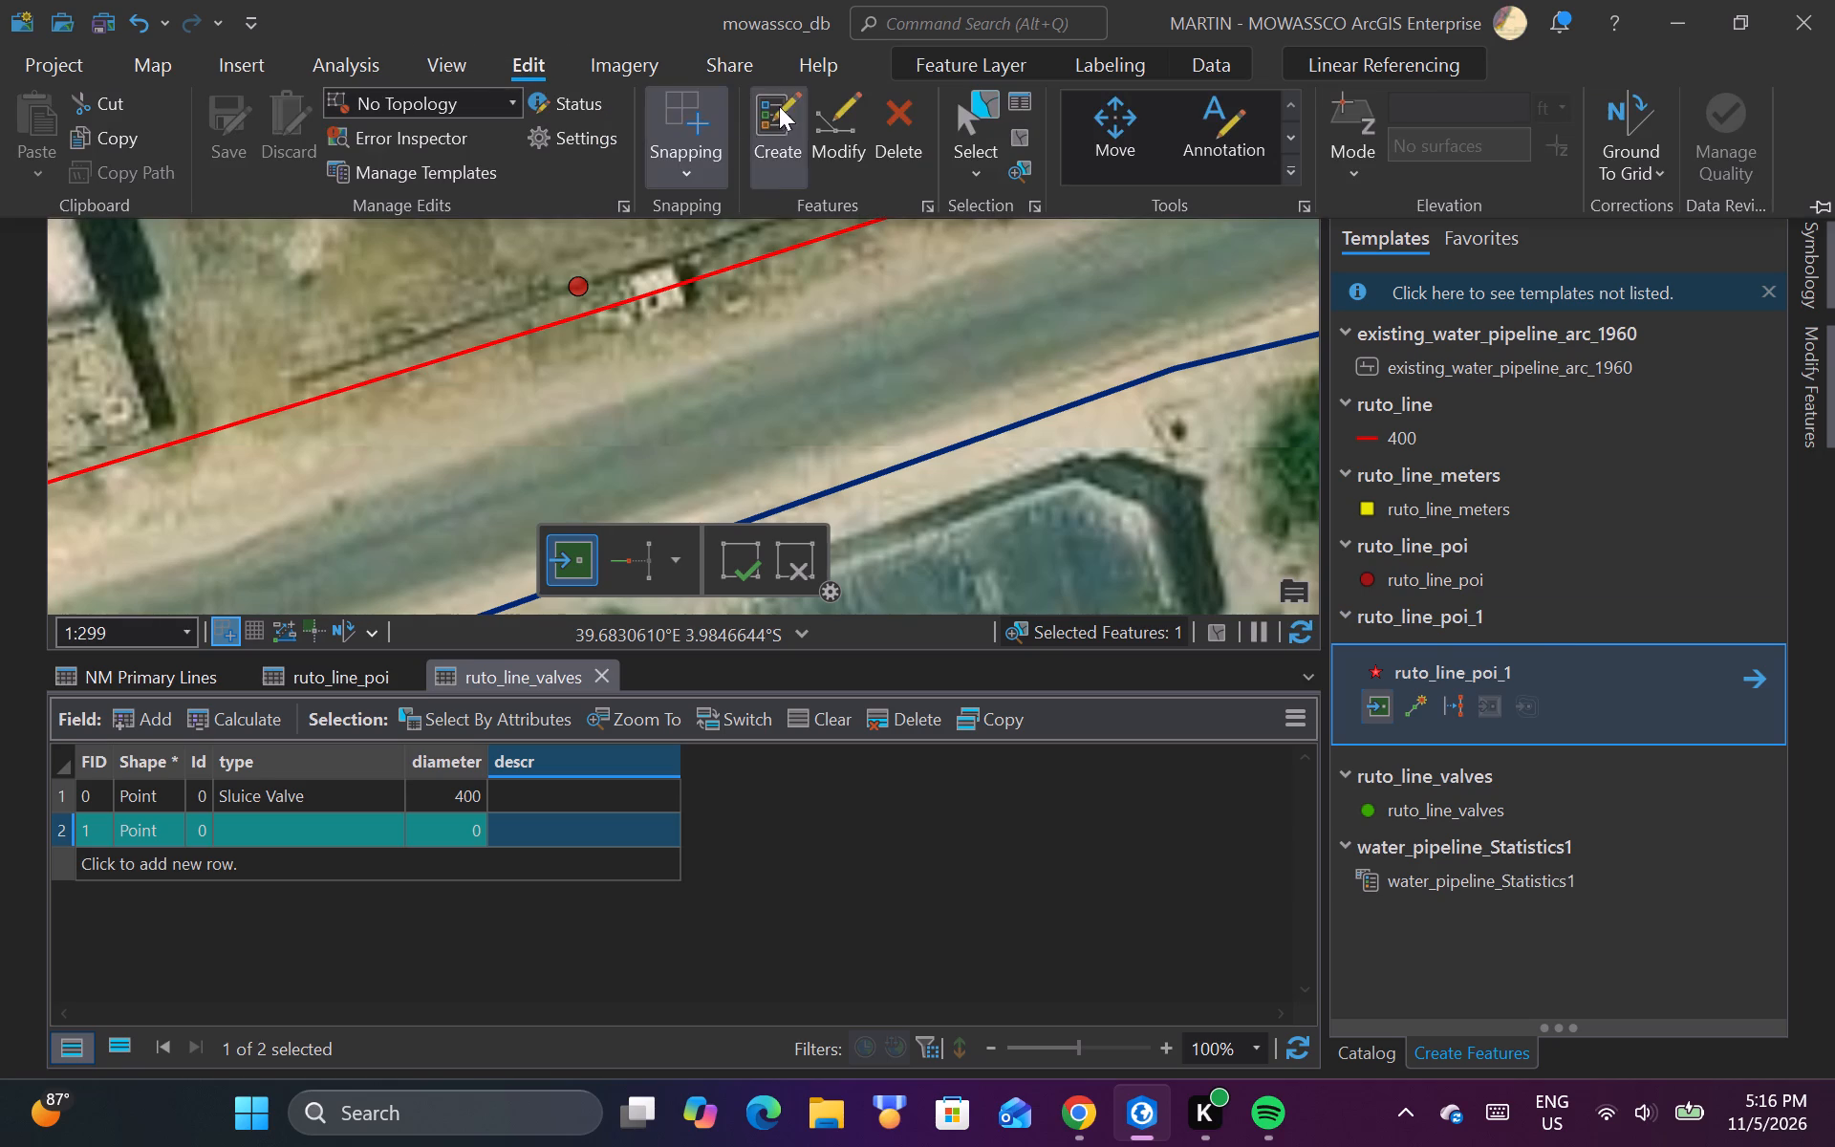
click(981, 111)
click(849, 301)
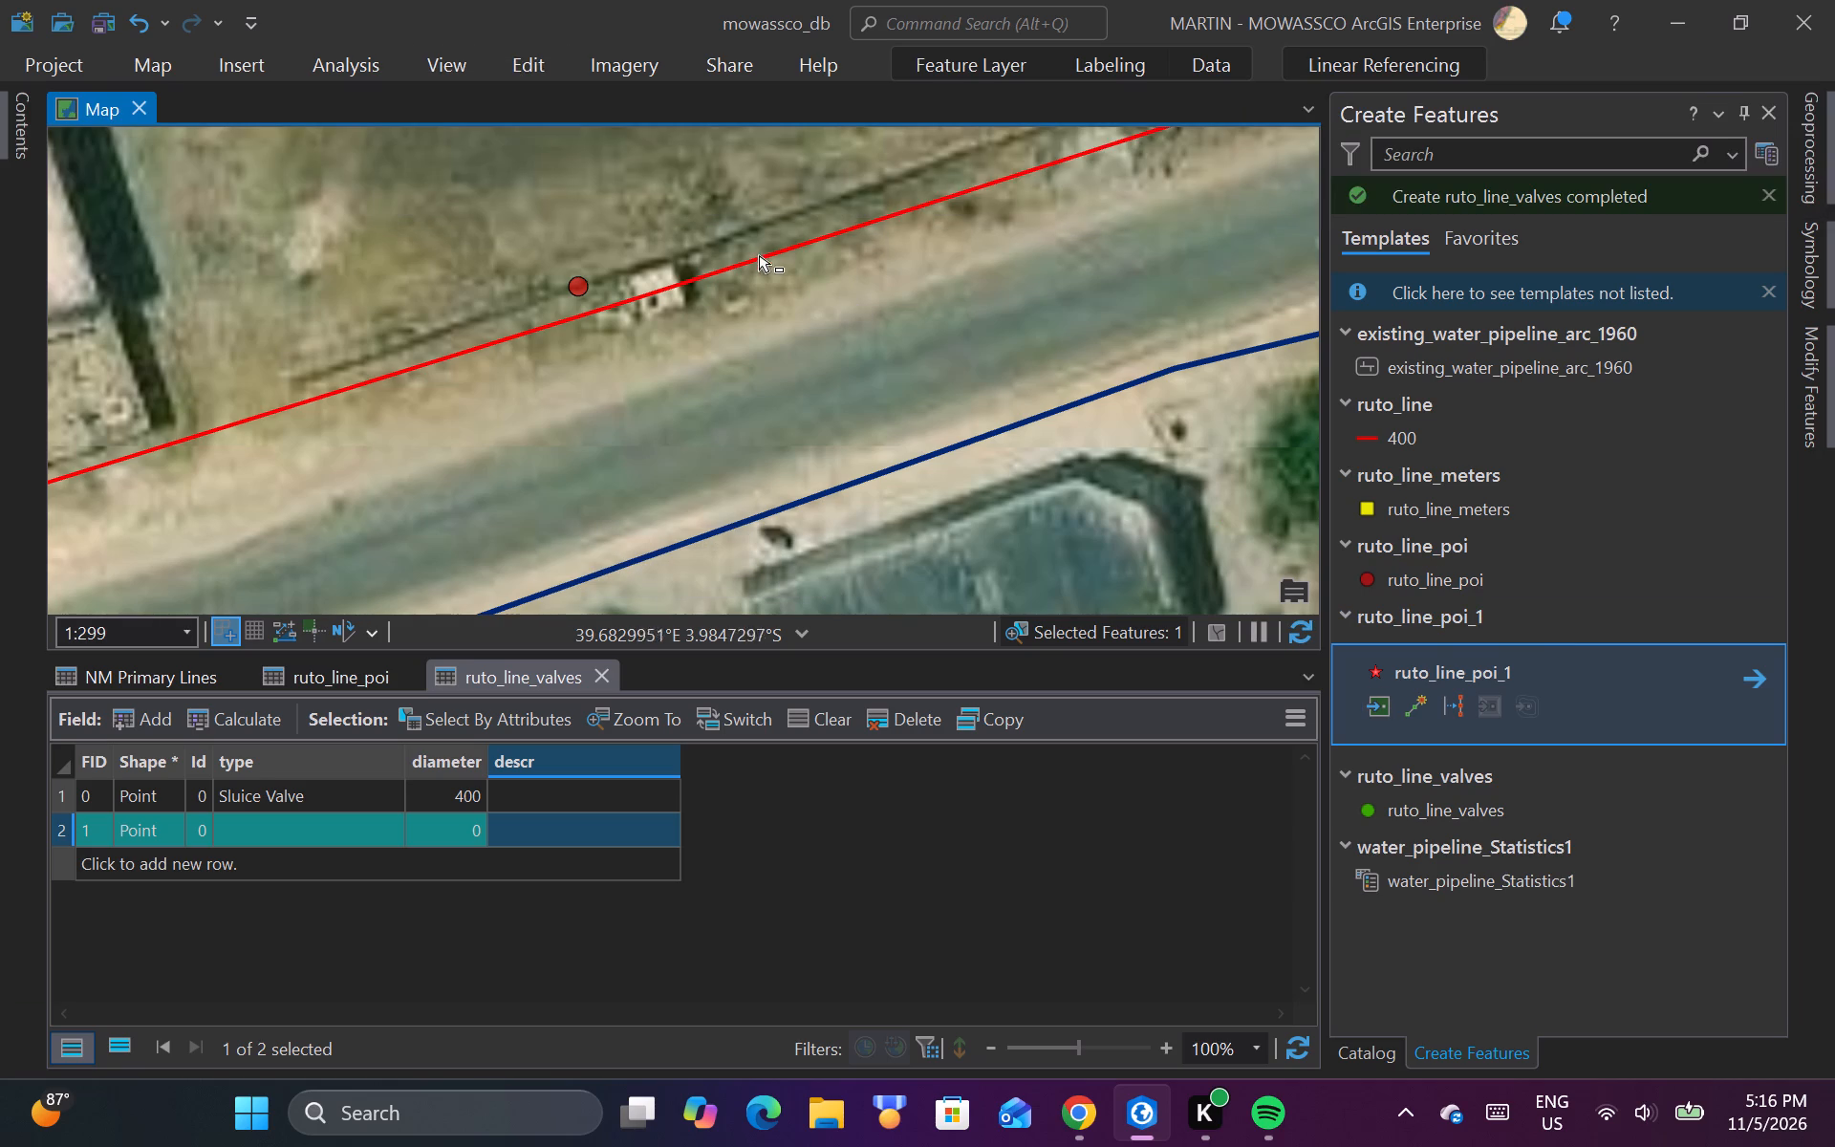
drag(753, 245, 789, 278)
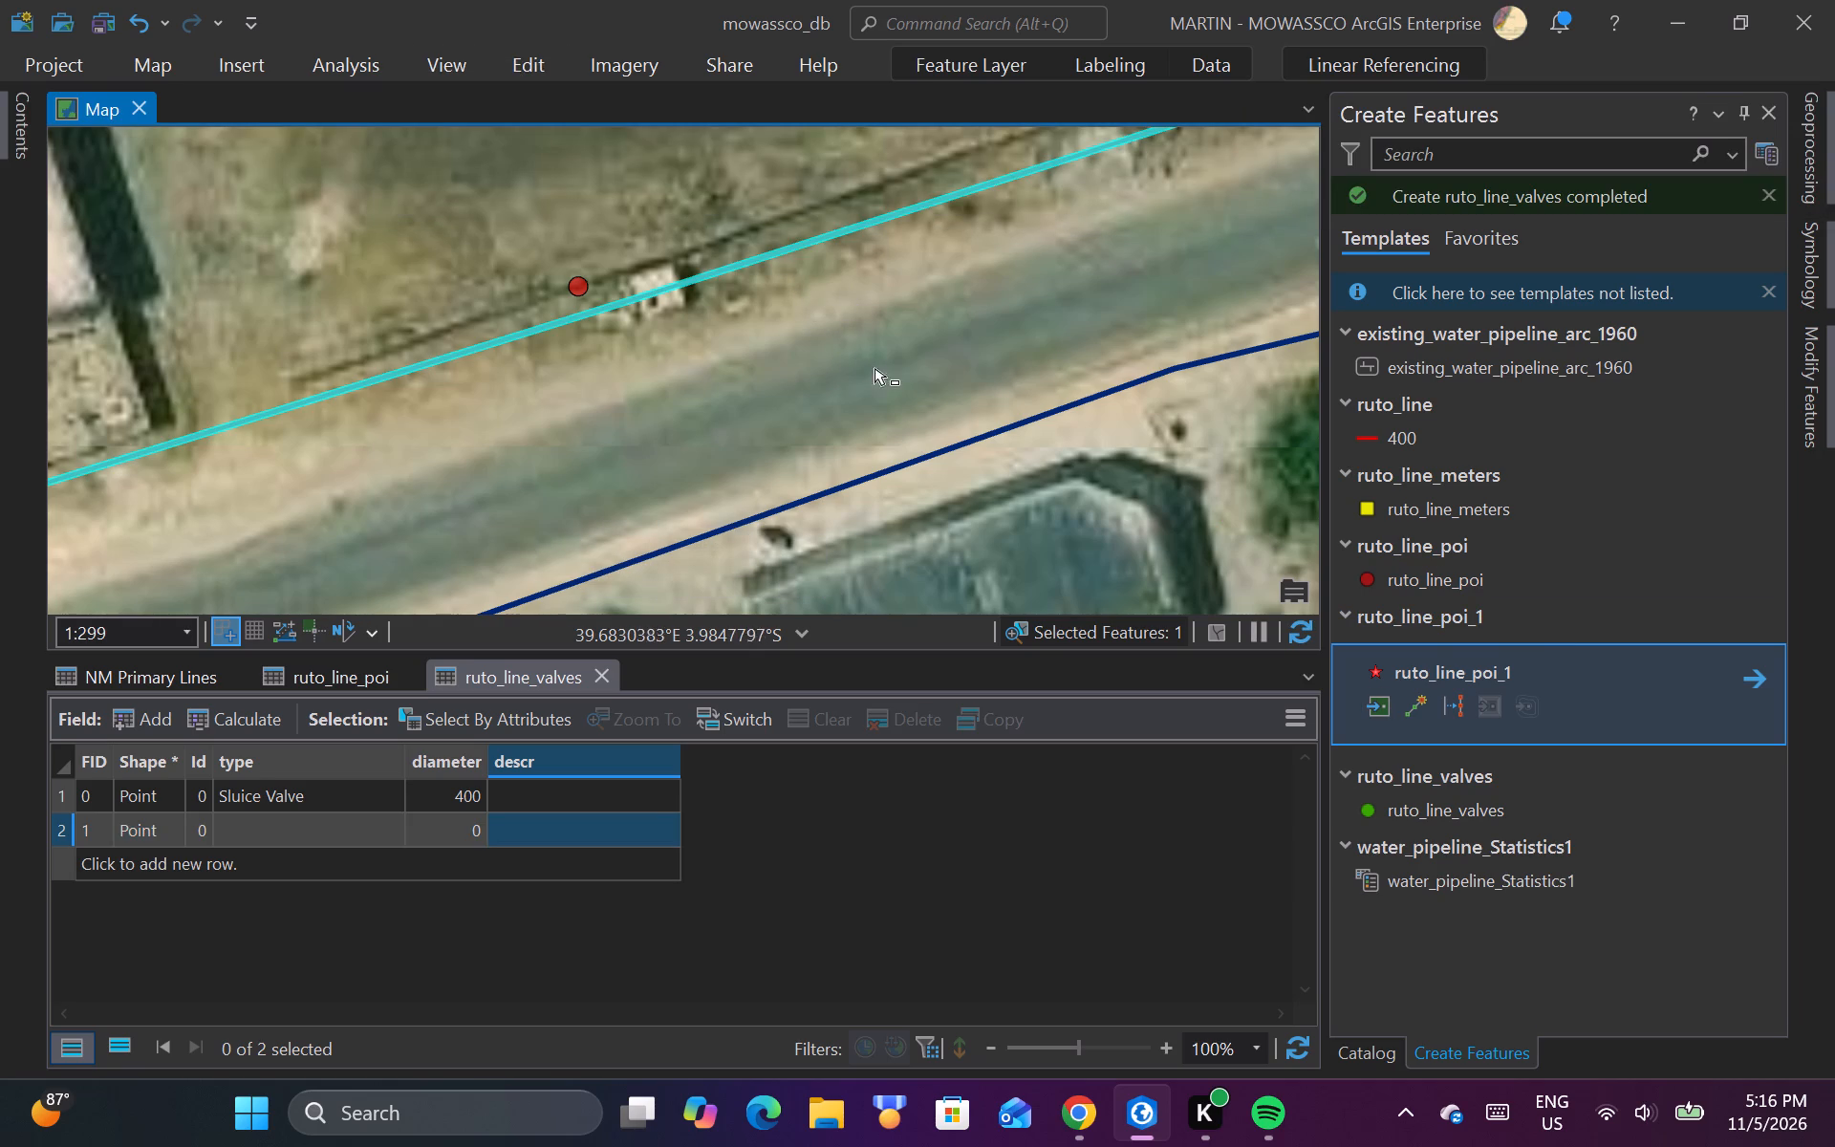
click(1834, 379)
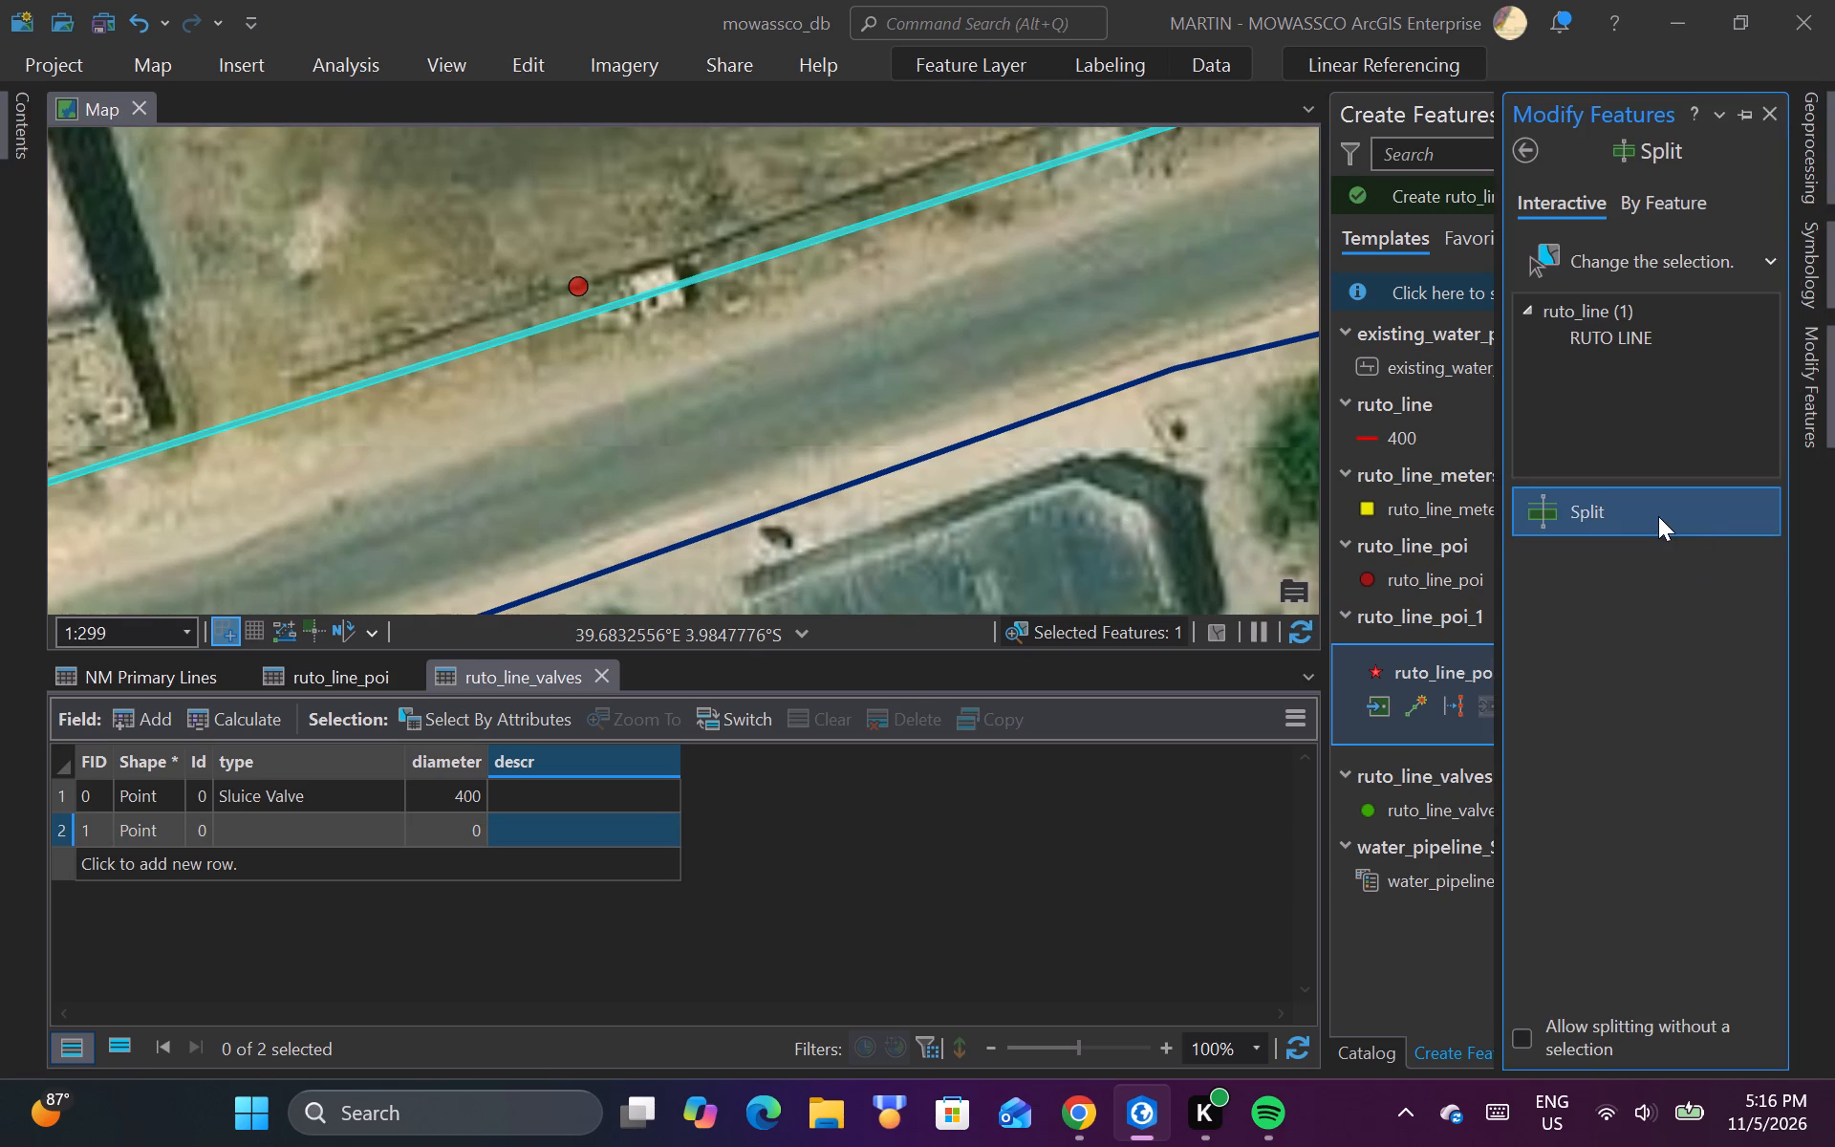
click(1647, 516)
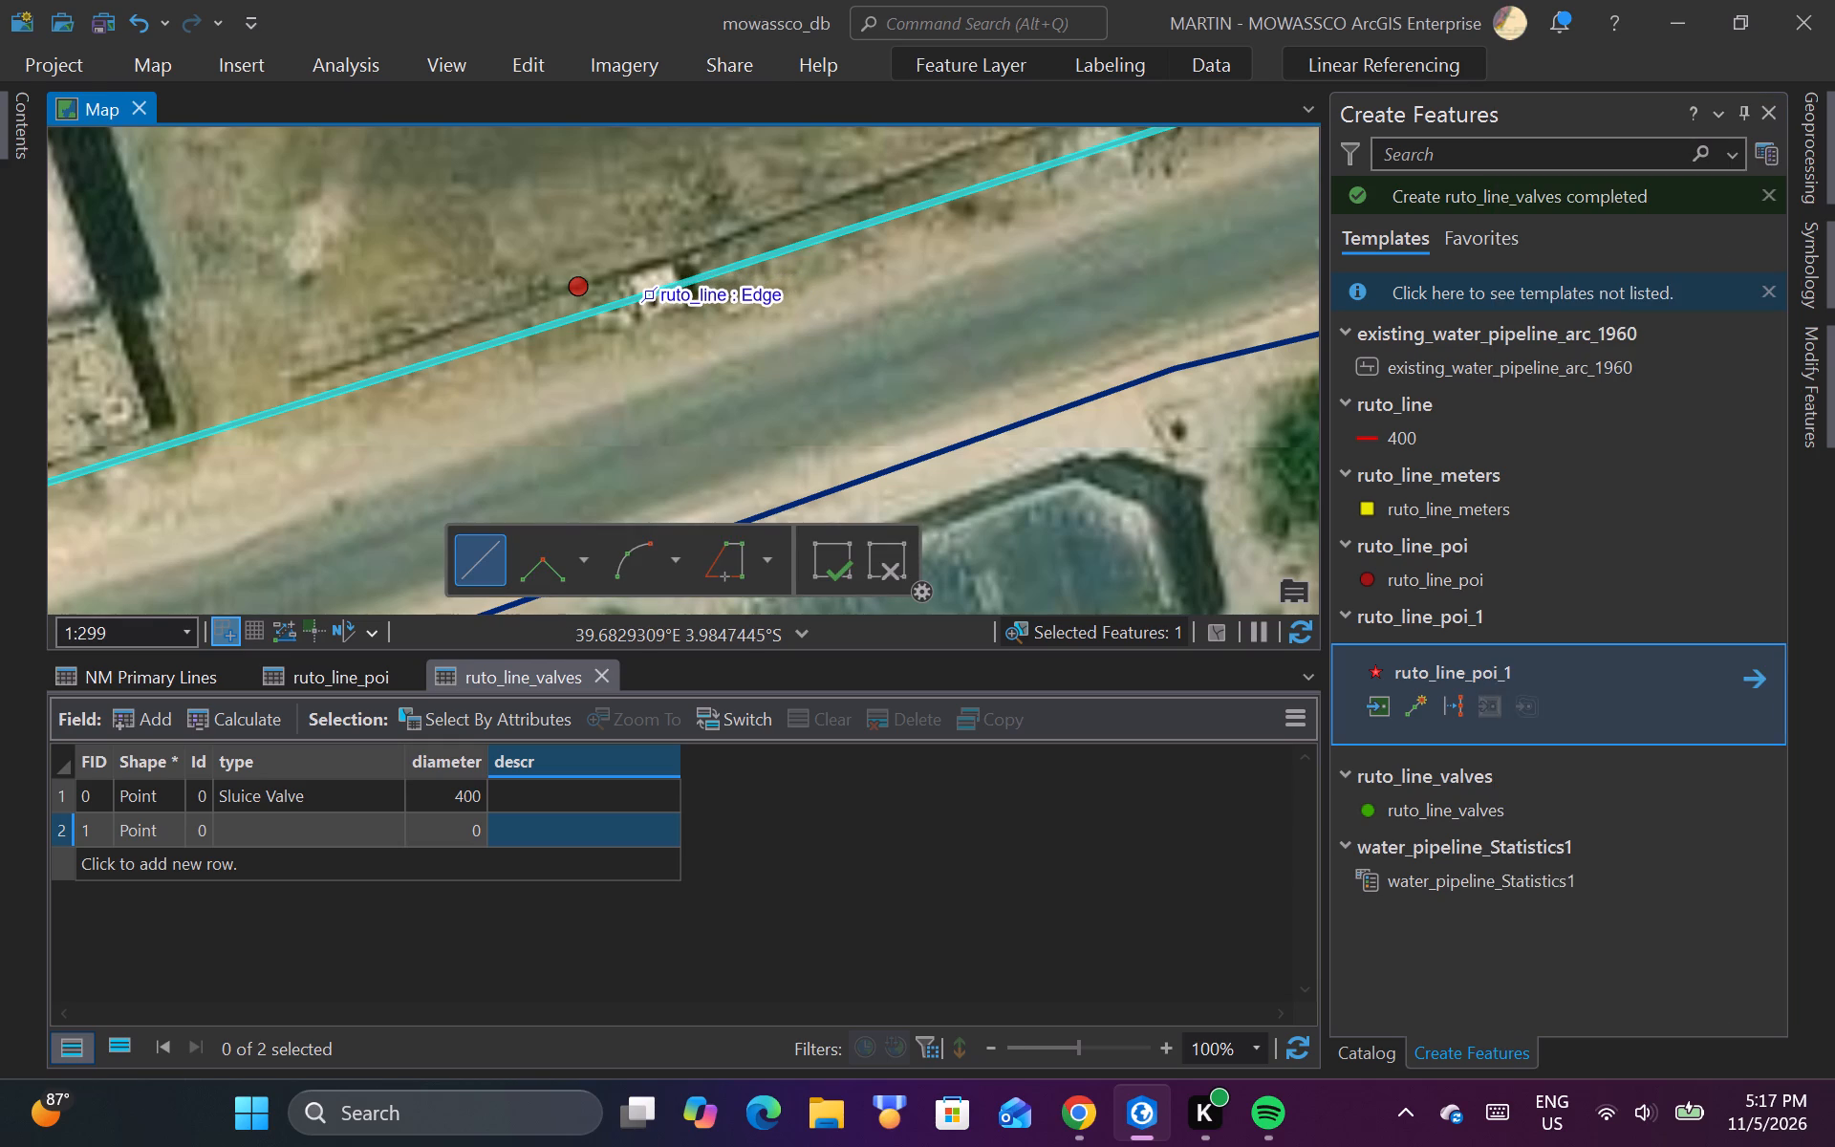
click(648, 292)
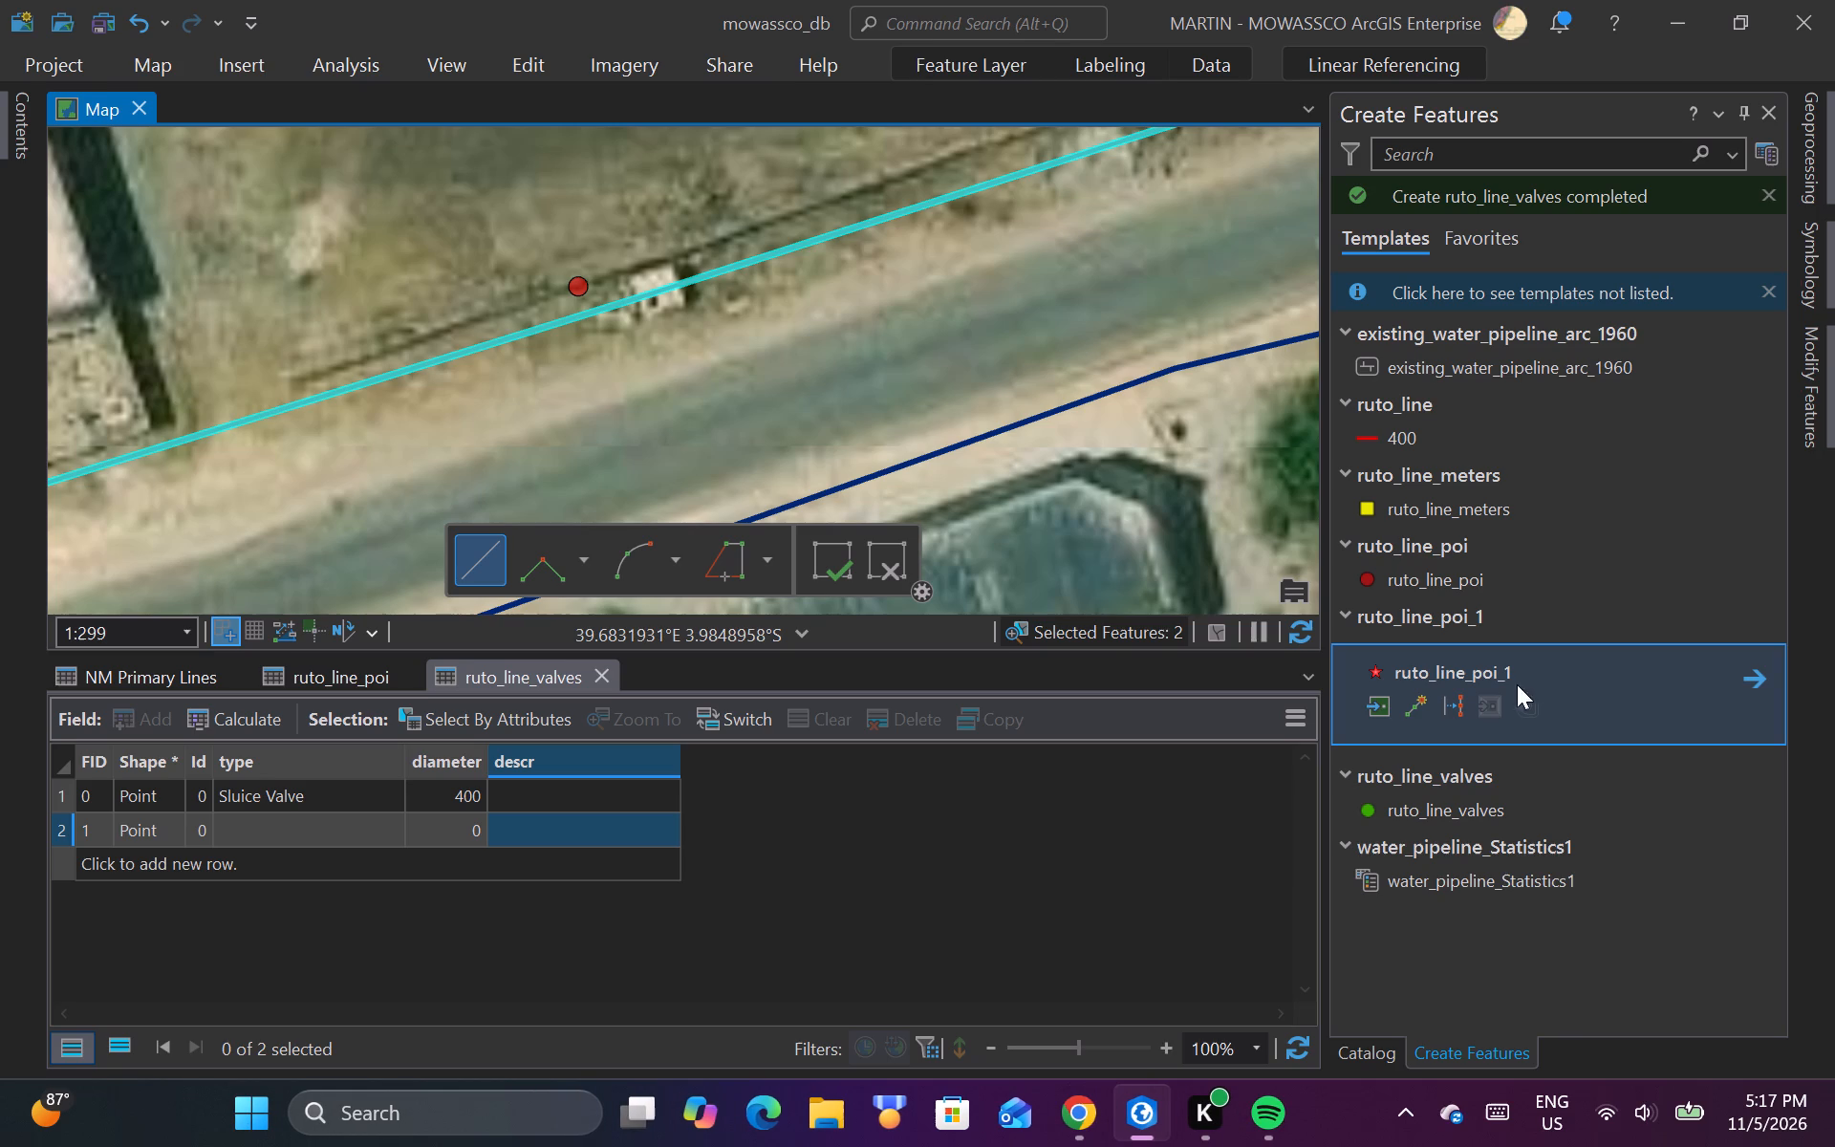
Place a ruto_line_poi_1 point on ruto_line's endpoint at the new split.
click(1380, 710)
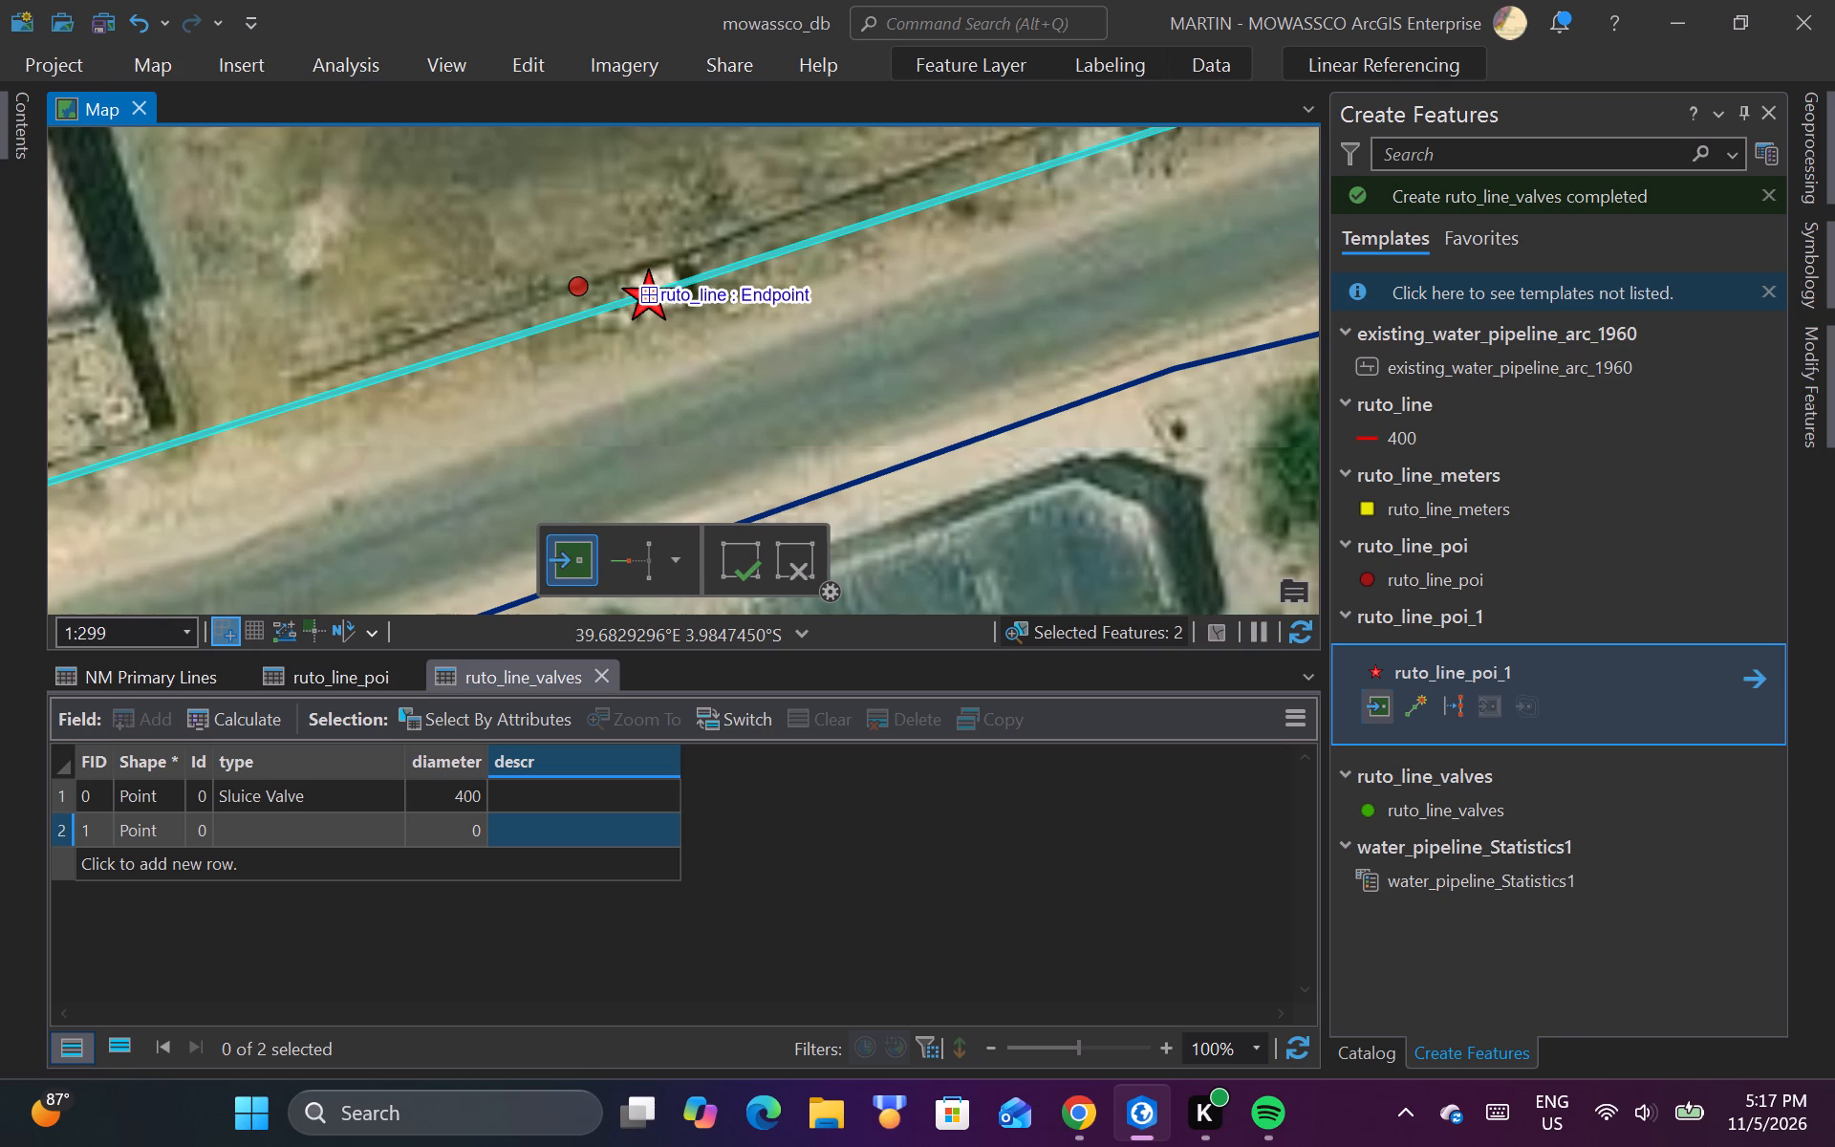
click(646, 292)
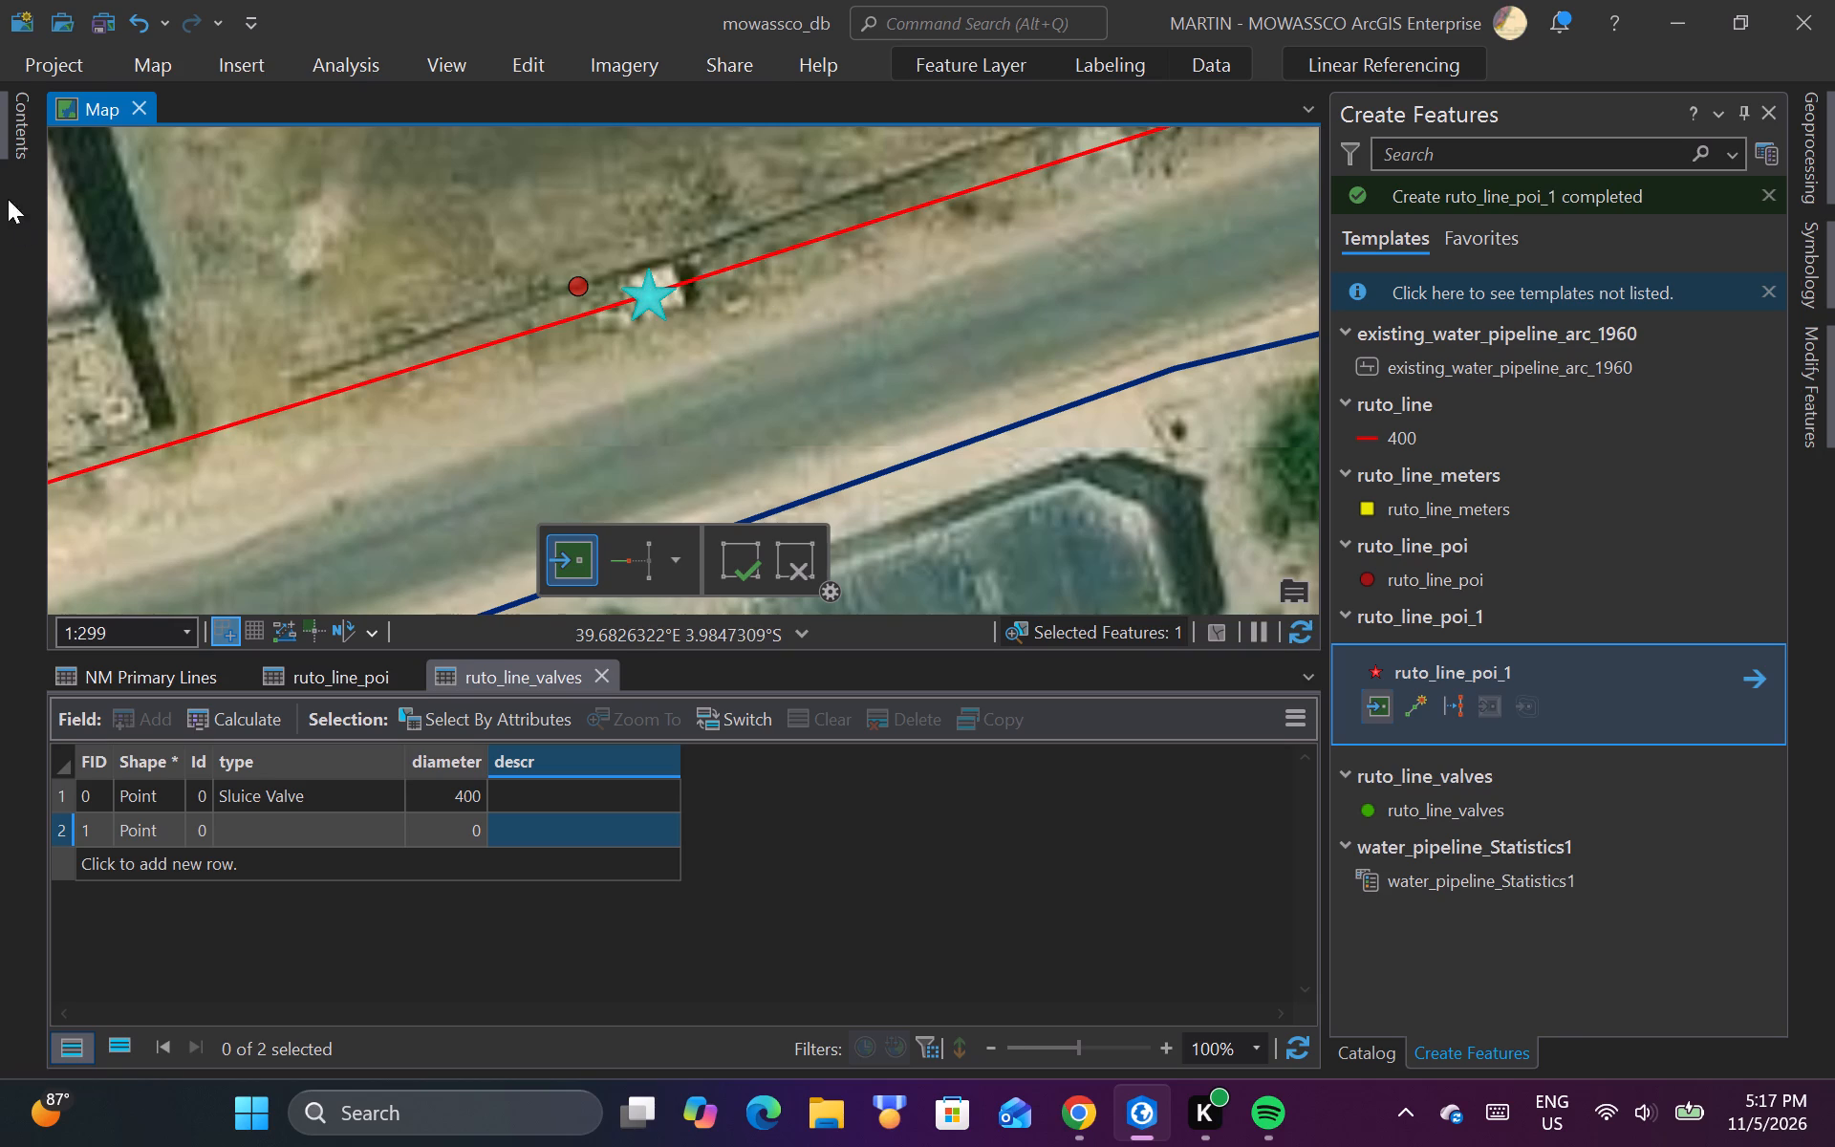
Open the attribute table of the ruto_line_poi_1 layer.
click(4, 151)
right_click(197, 336)
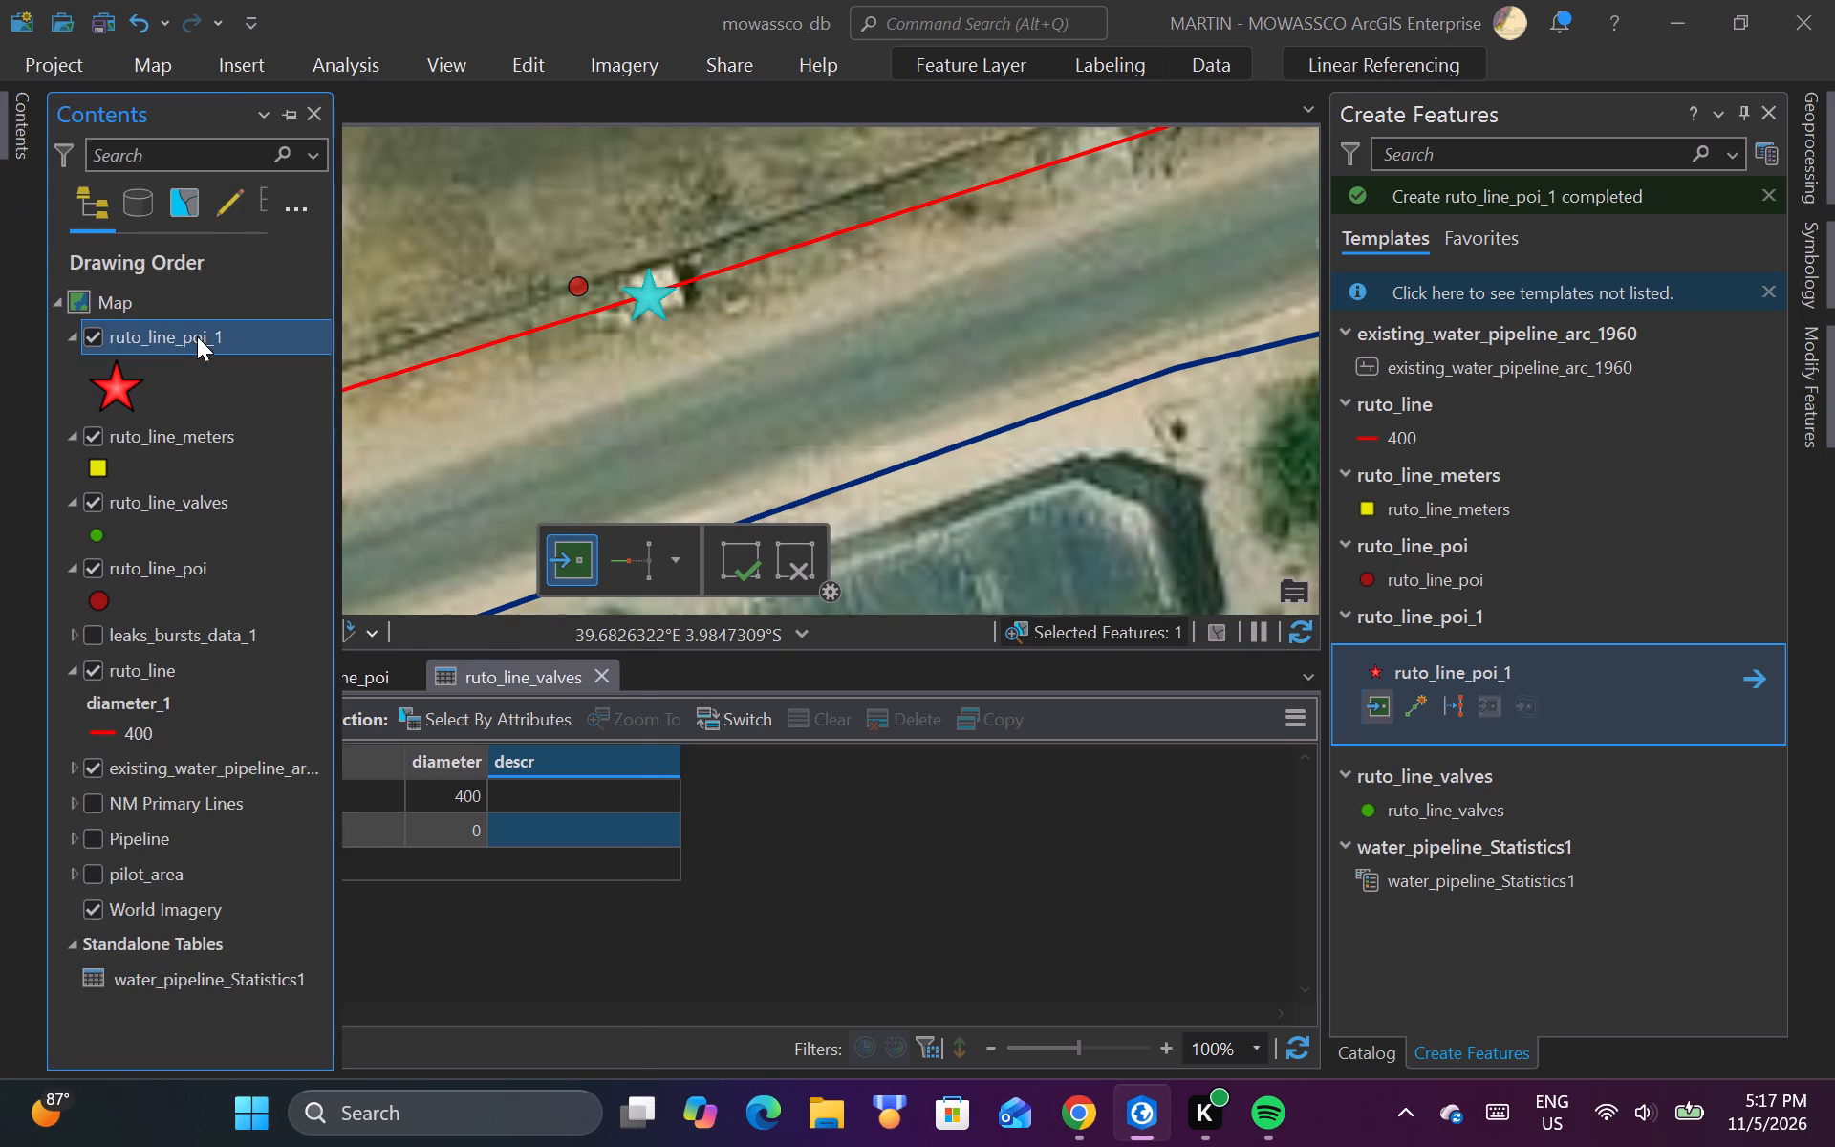
click(379, 173)
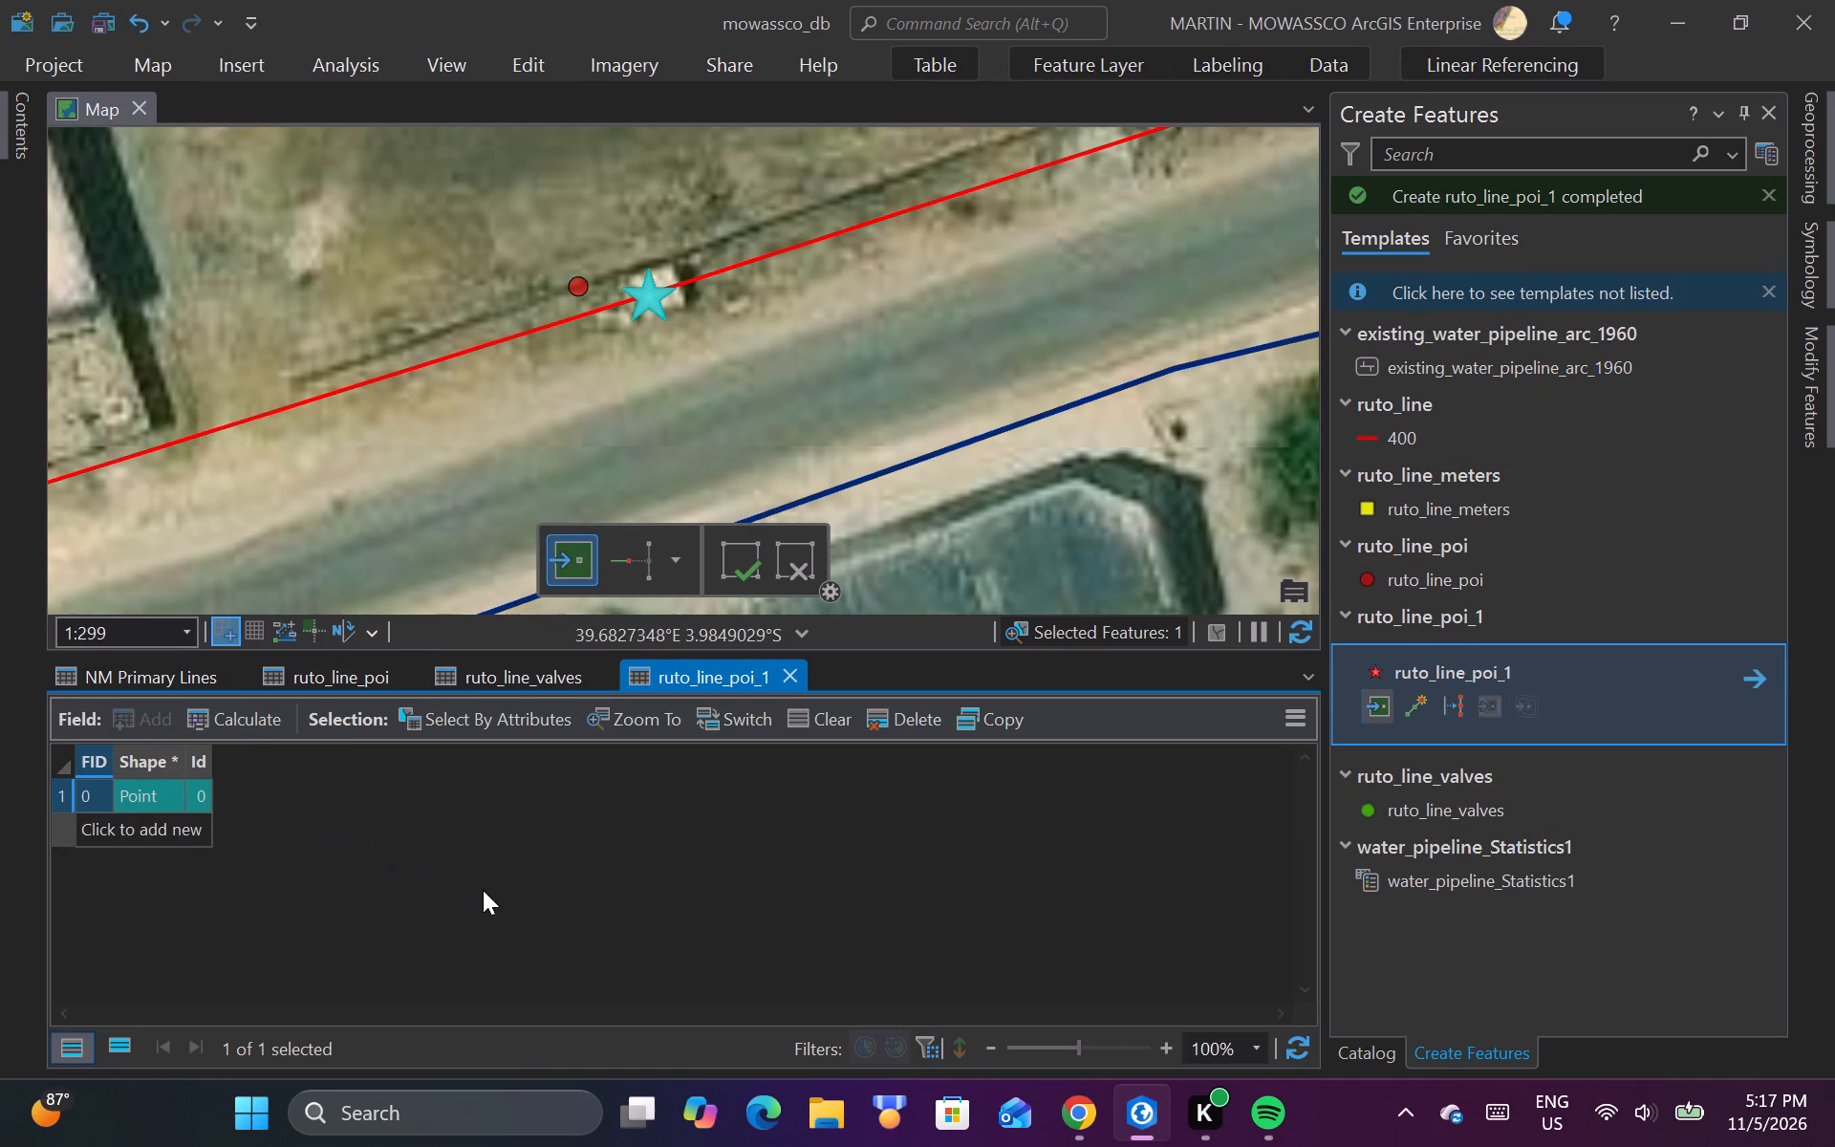
Finish point creation, clear the feature selection, and save the edits.
click(744, 561)
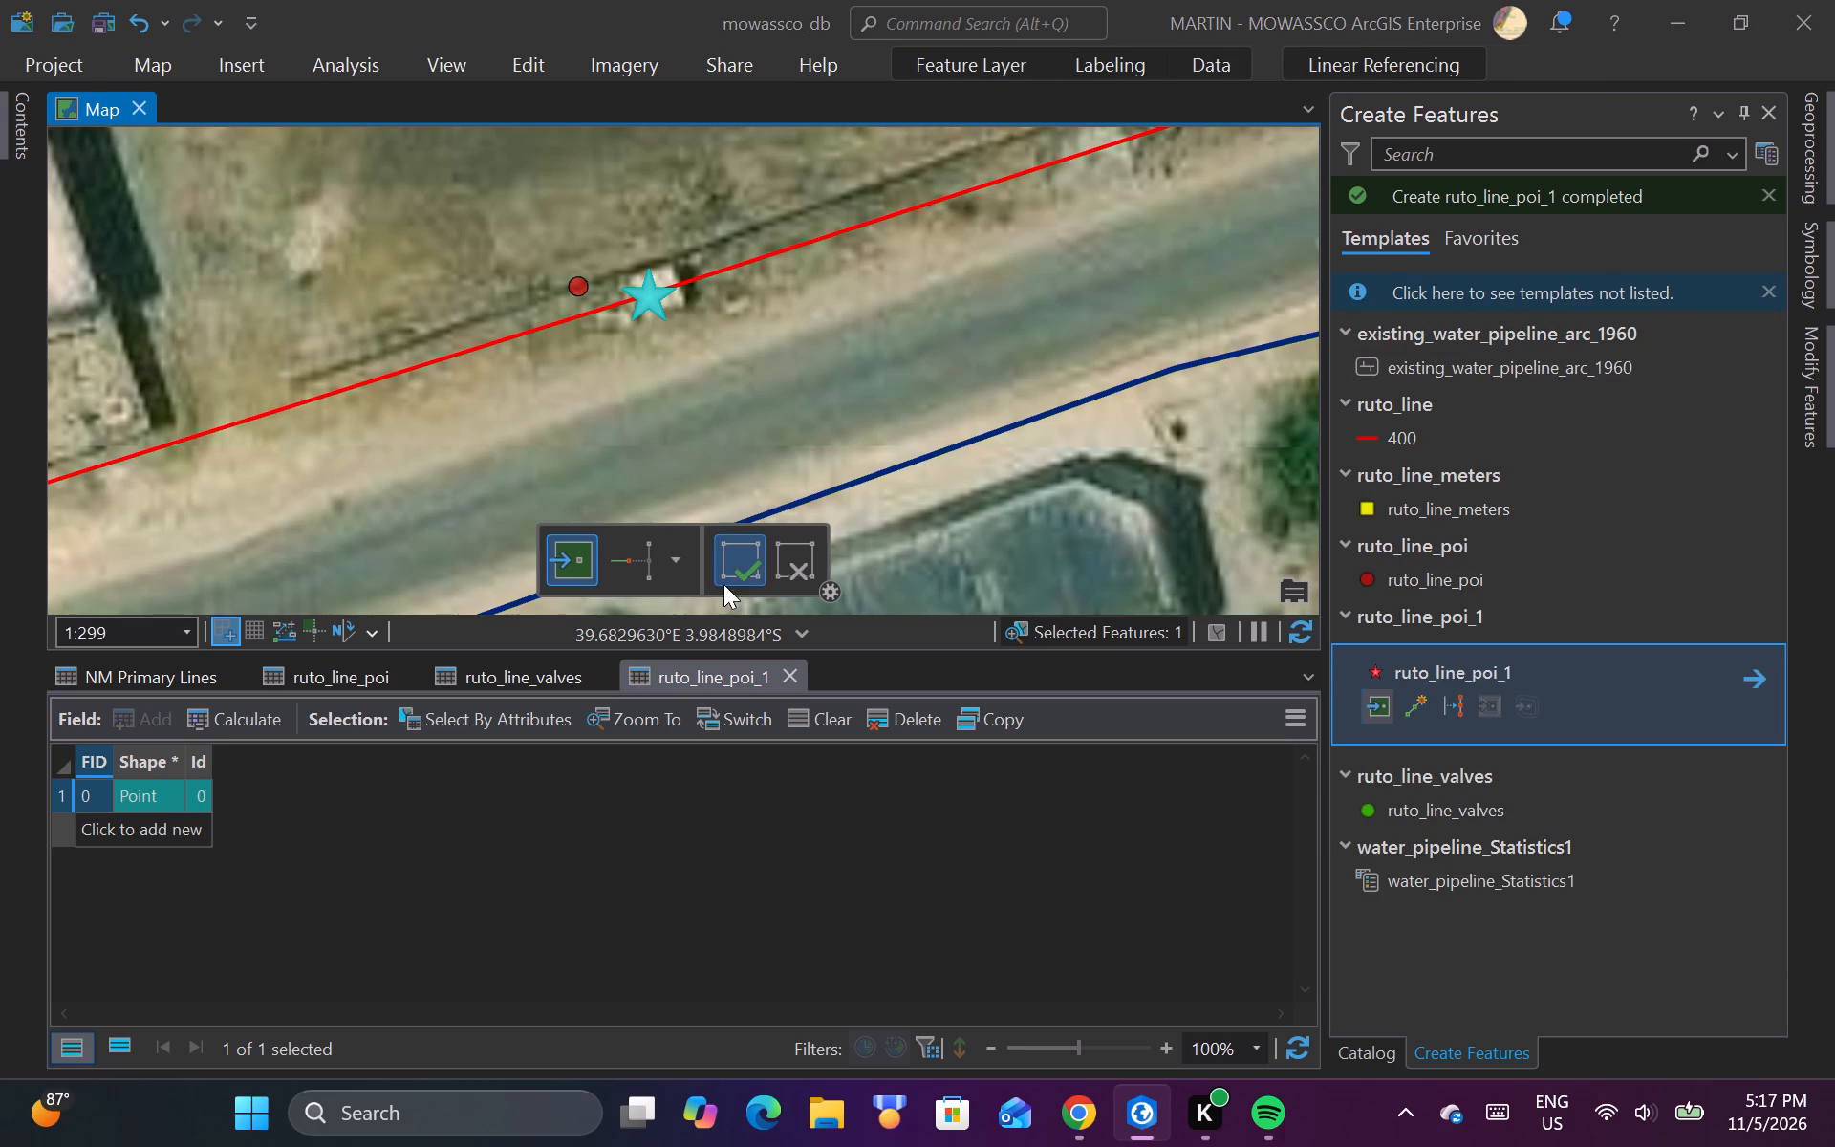
click(739, 560)
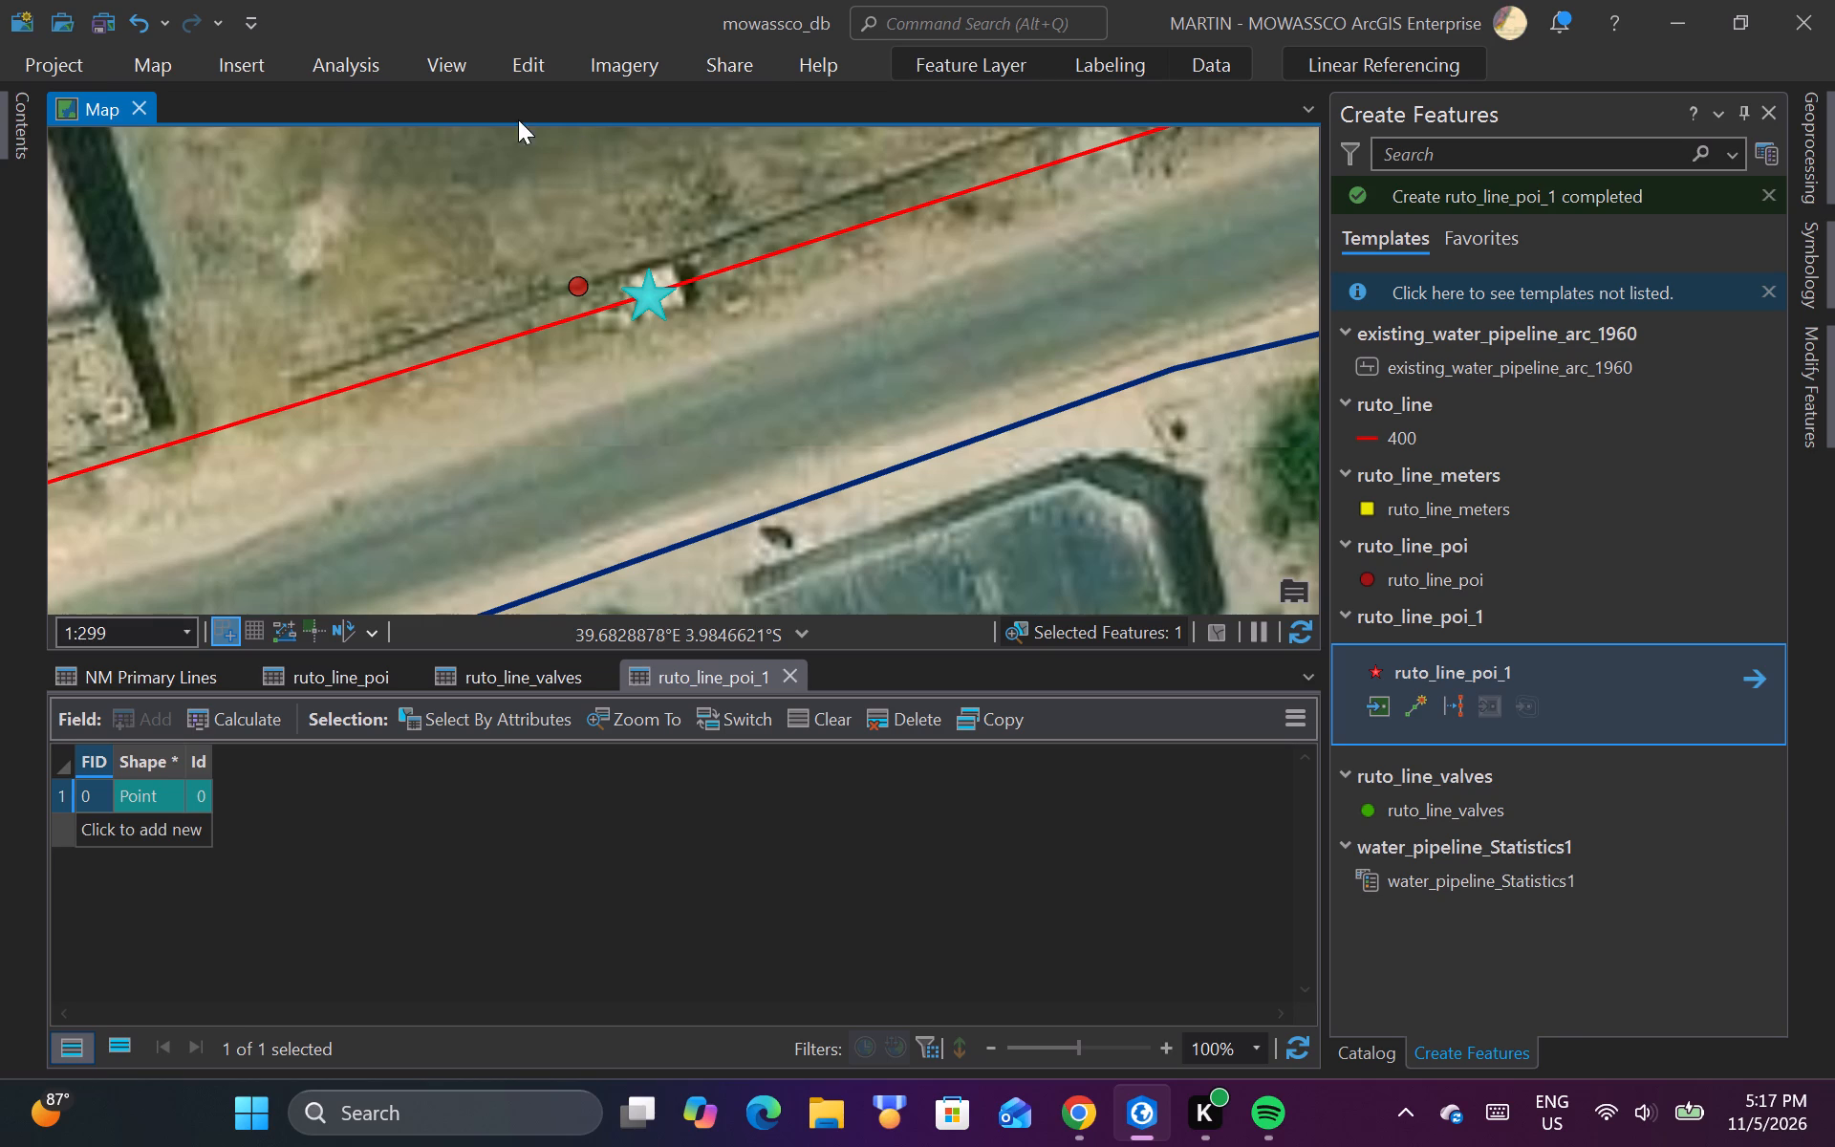
click(553, 60)
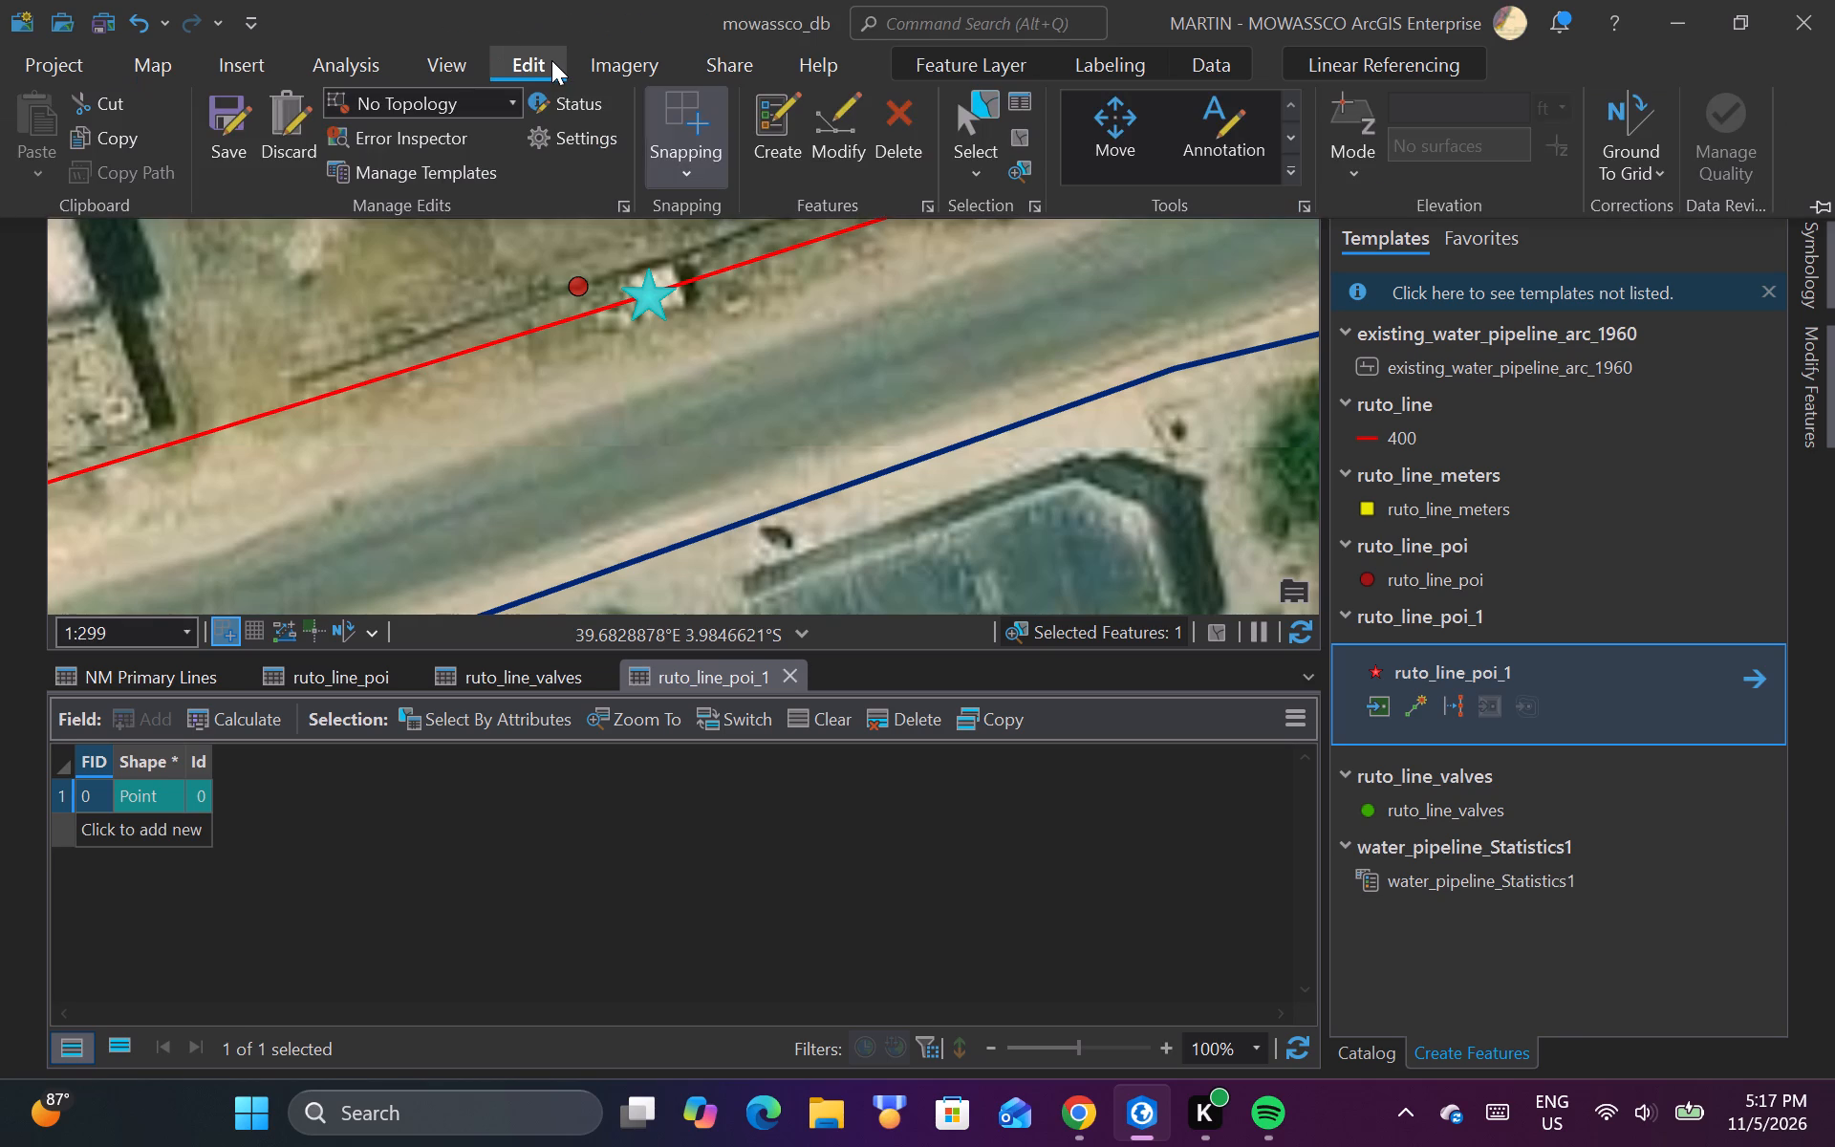
click(1021, 138)
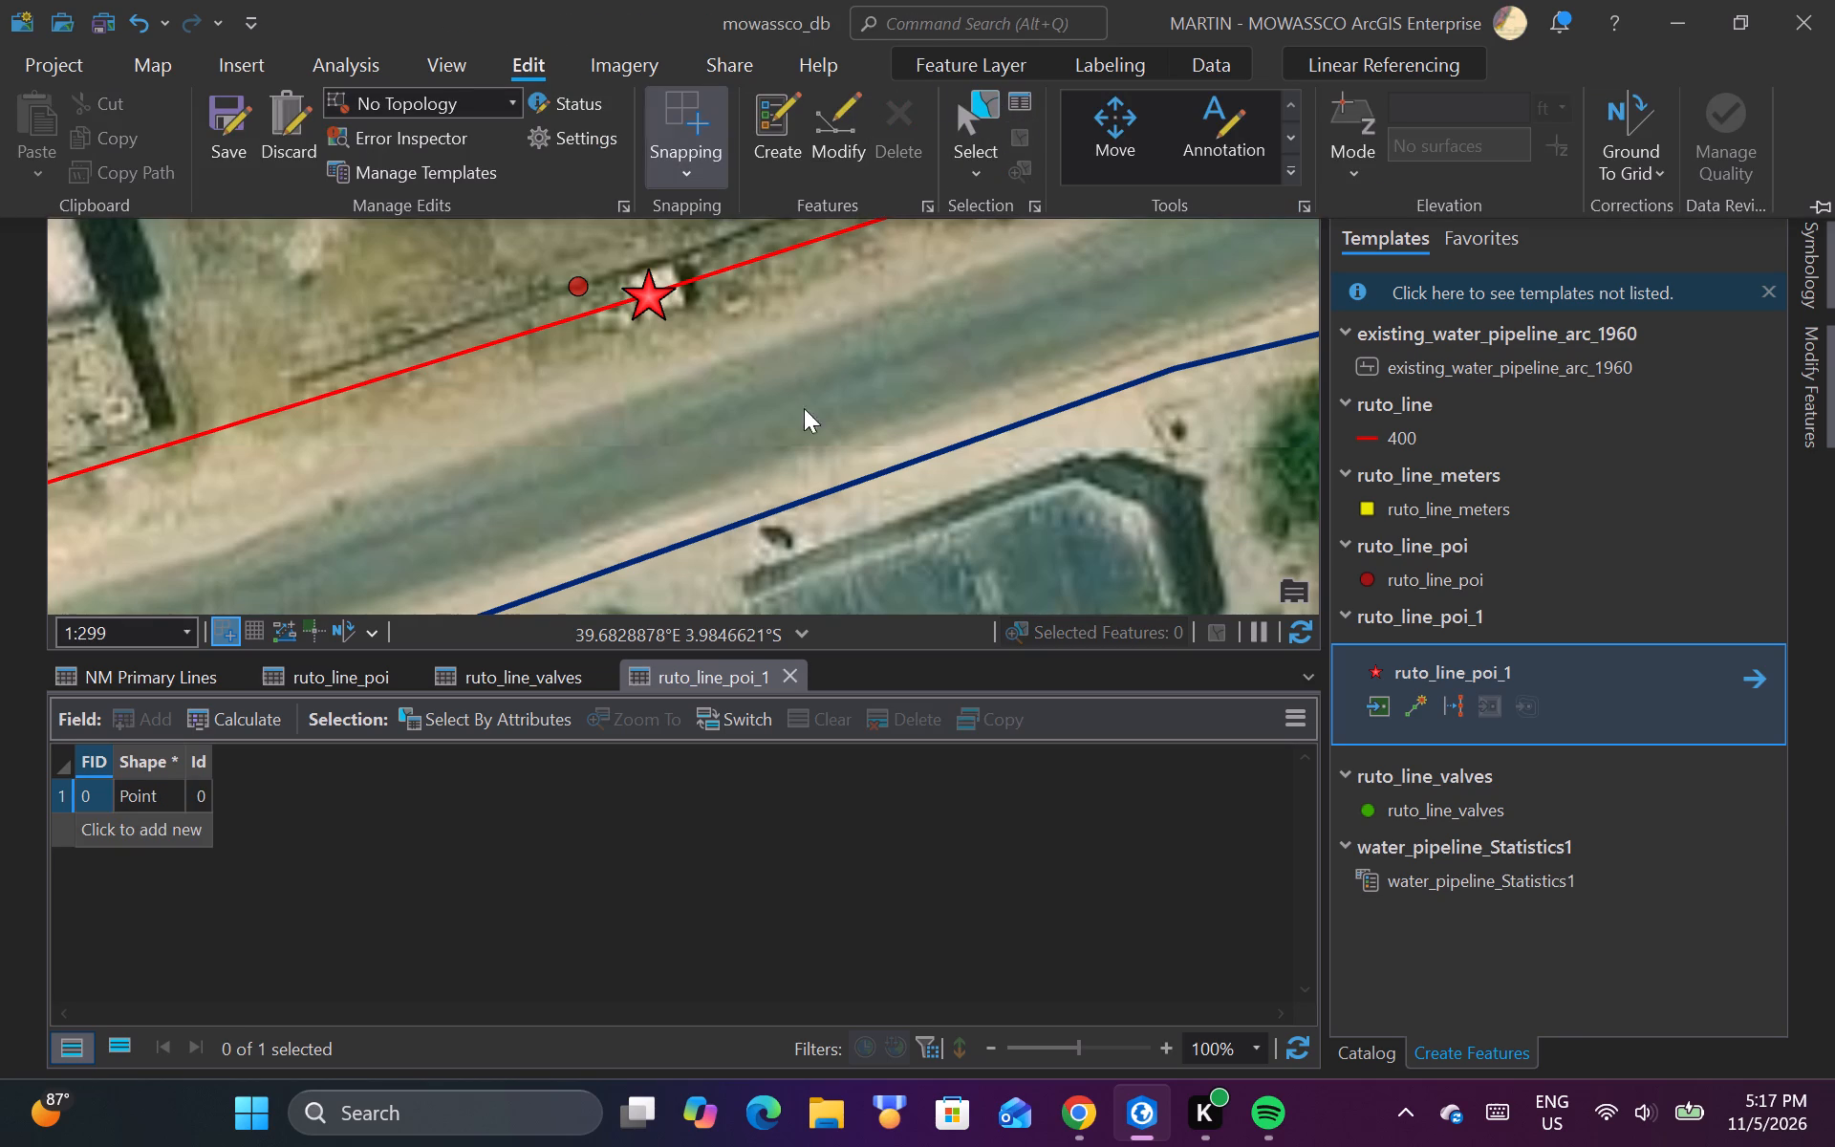
click(287, 848)
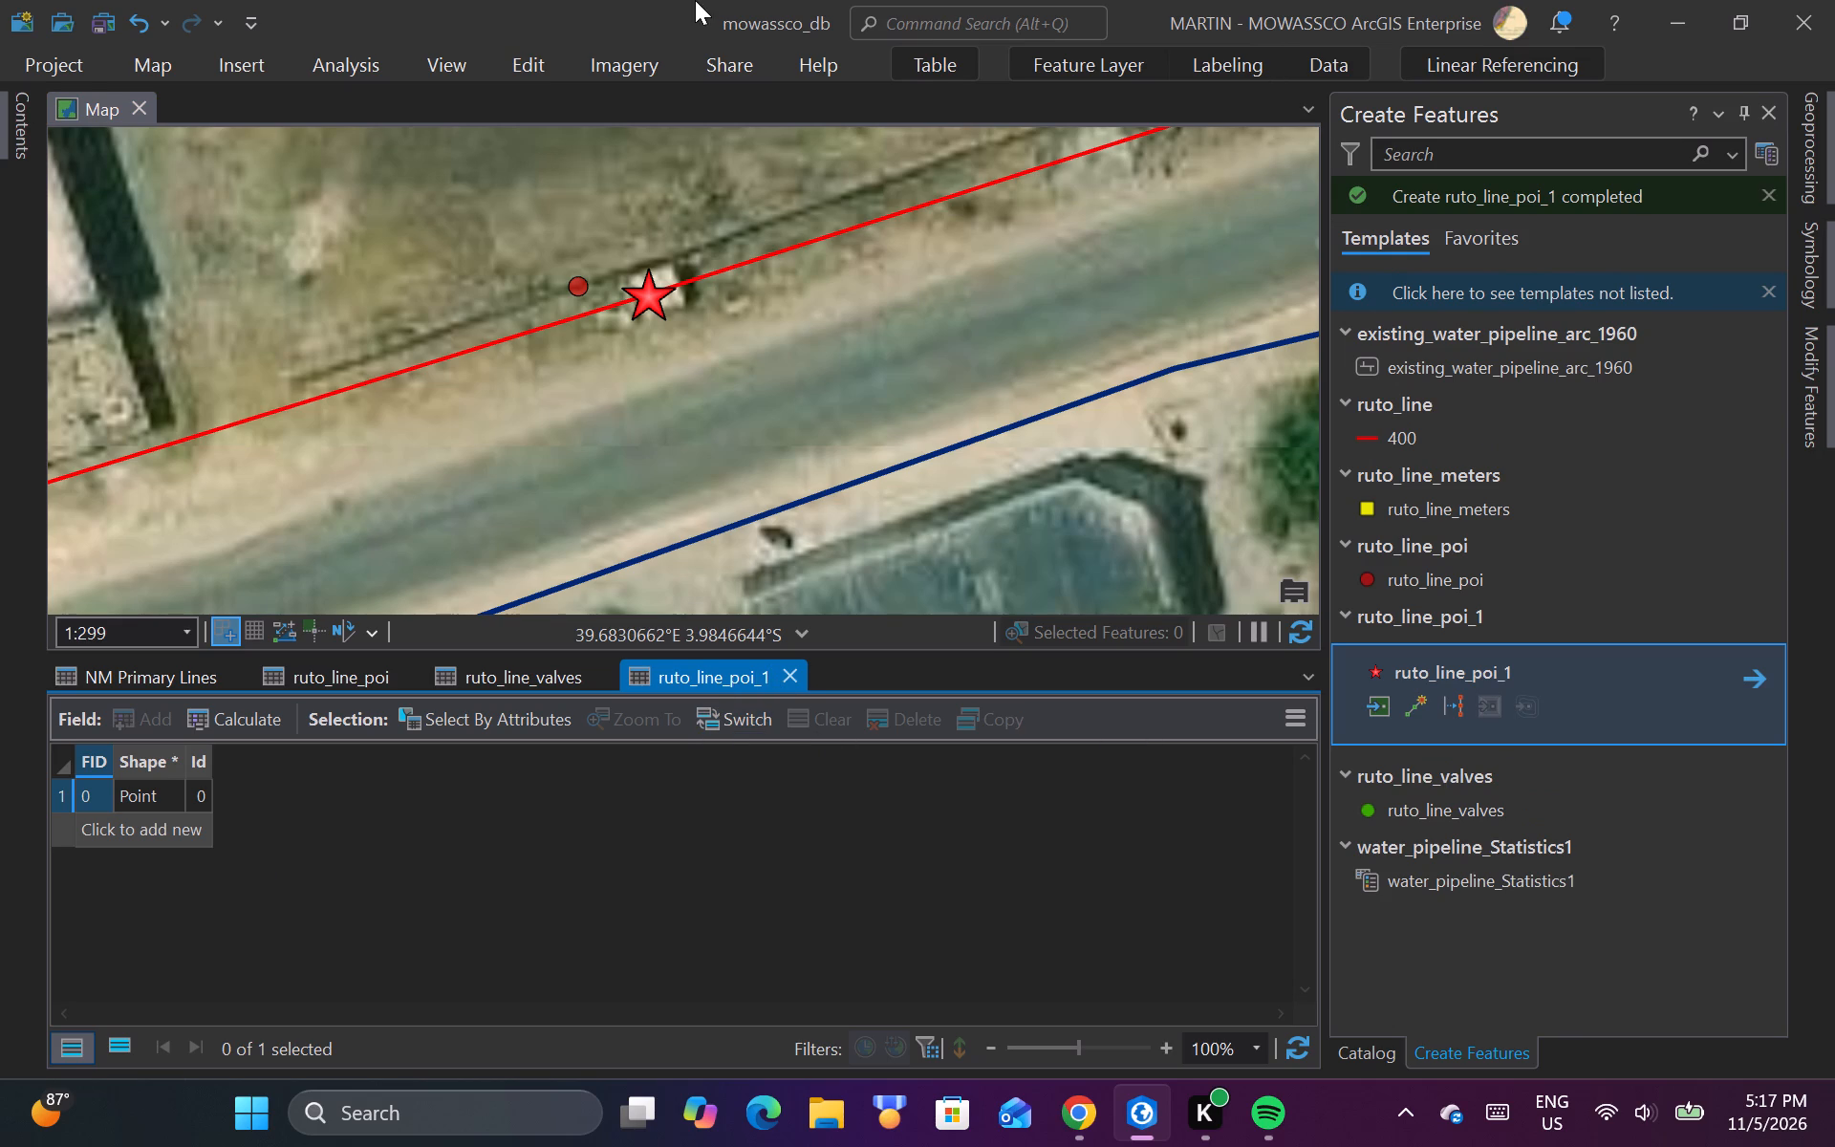
click(520, 69)
click(216, 129)
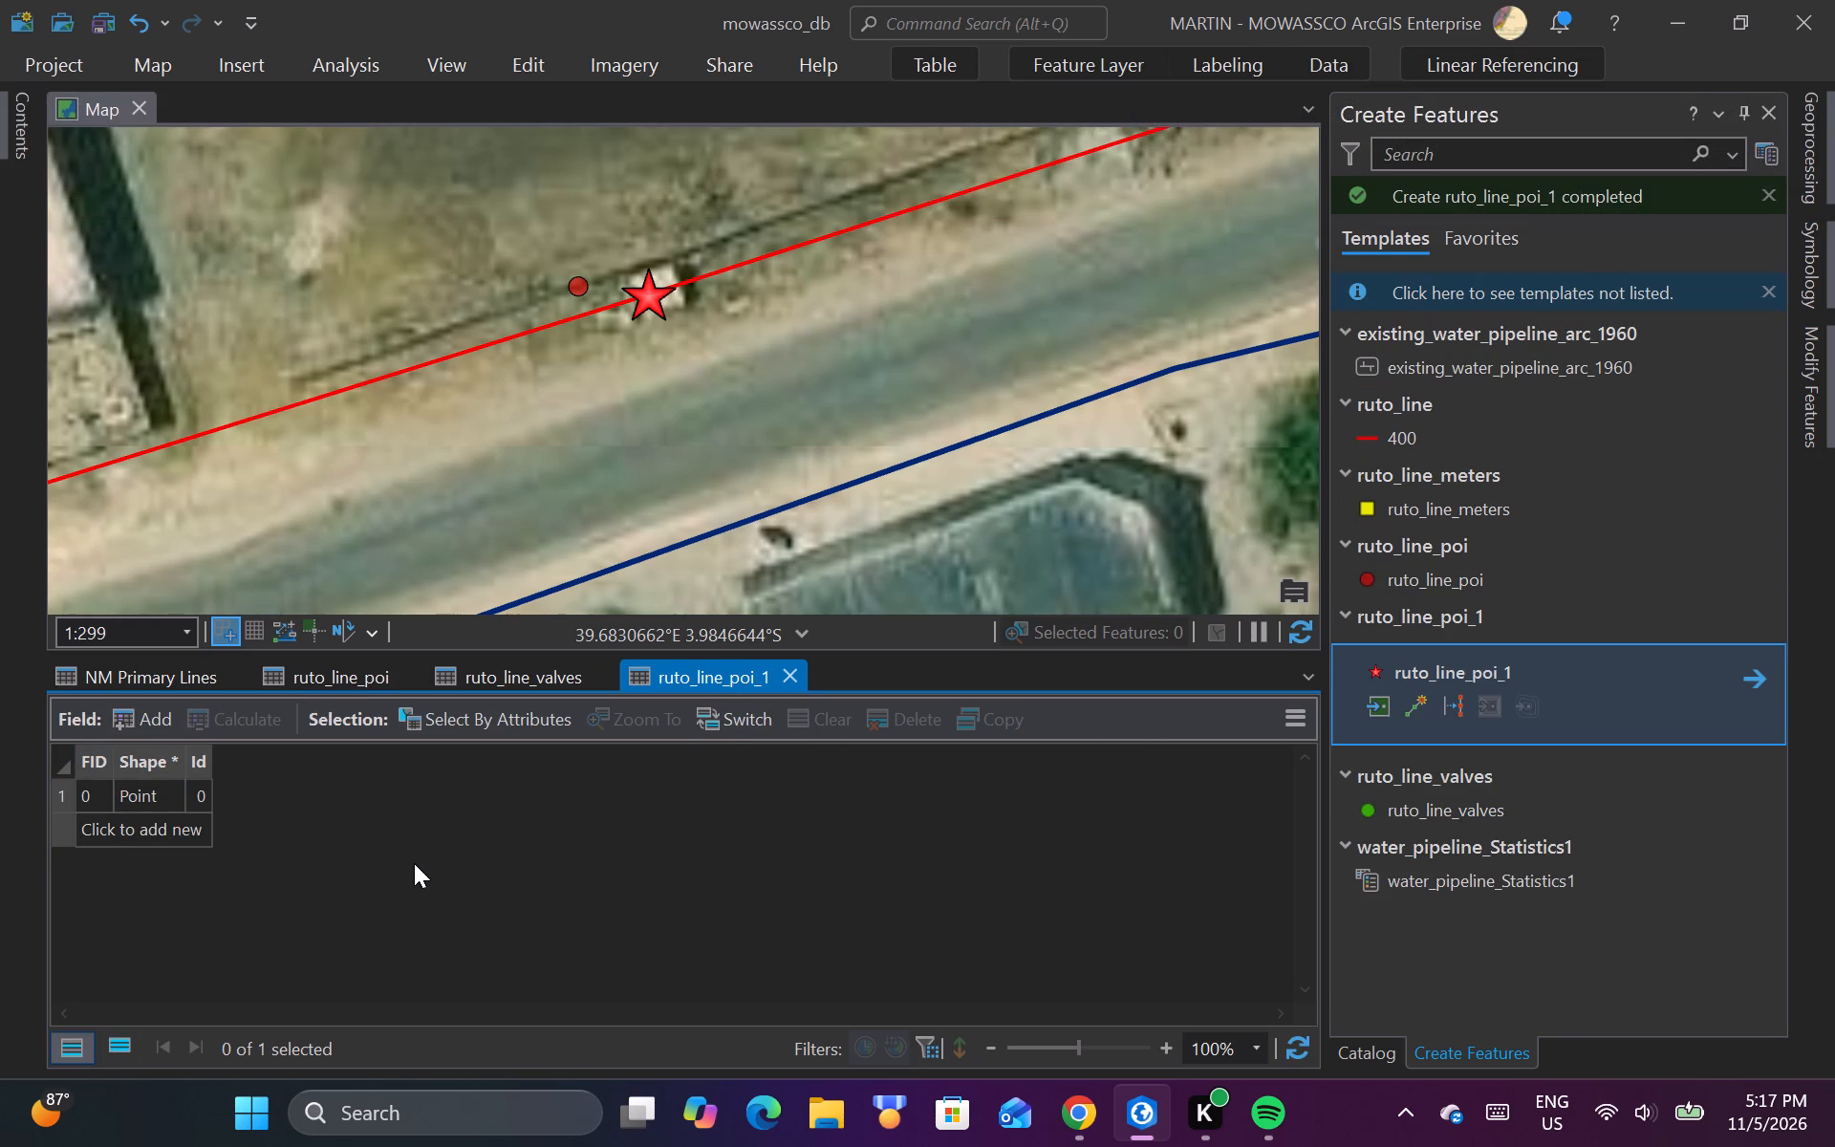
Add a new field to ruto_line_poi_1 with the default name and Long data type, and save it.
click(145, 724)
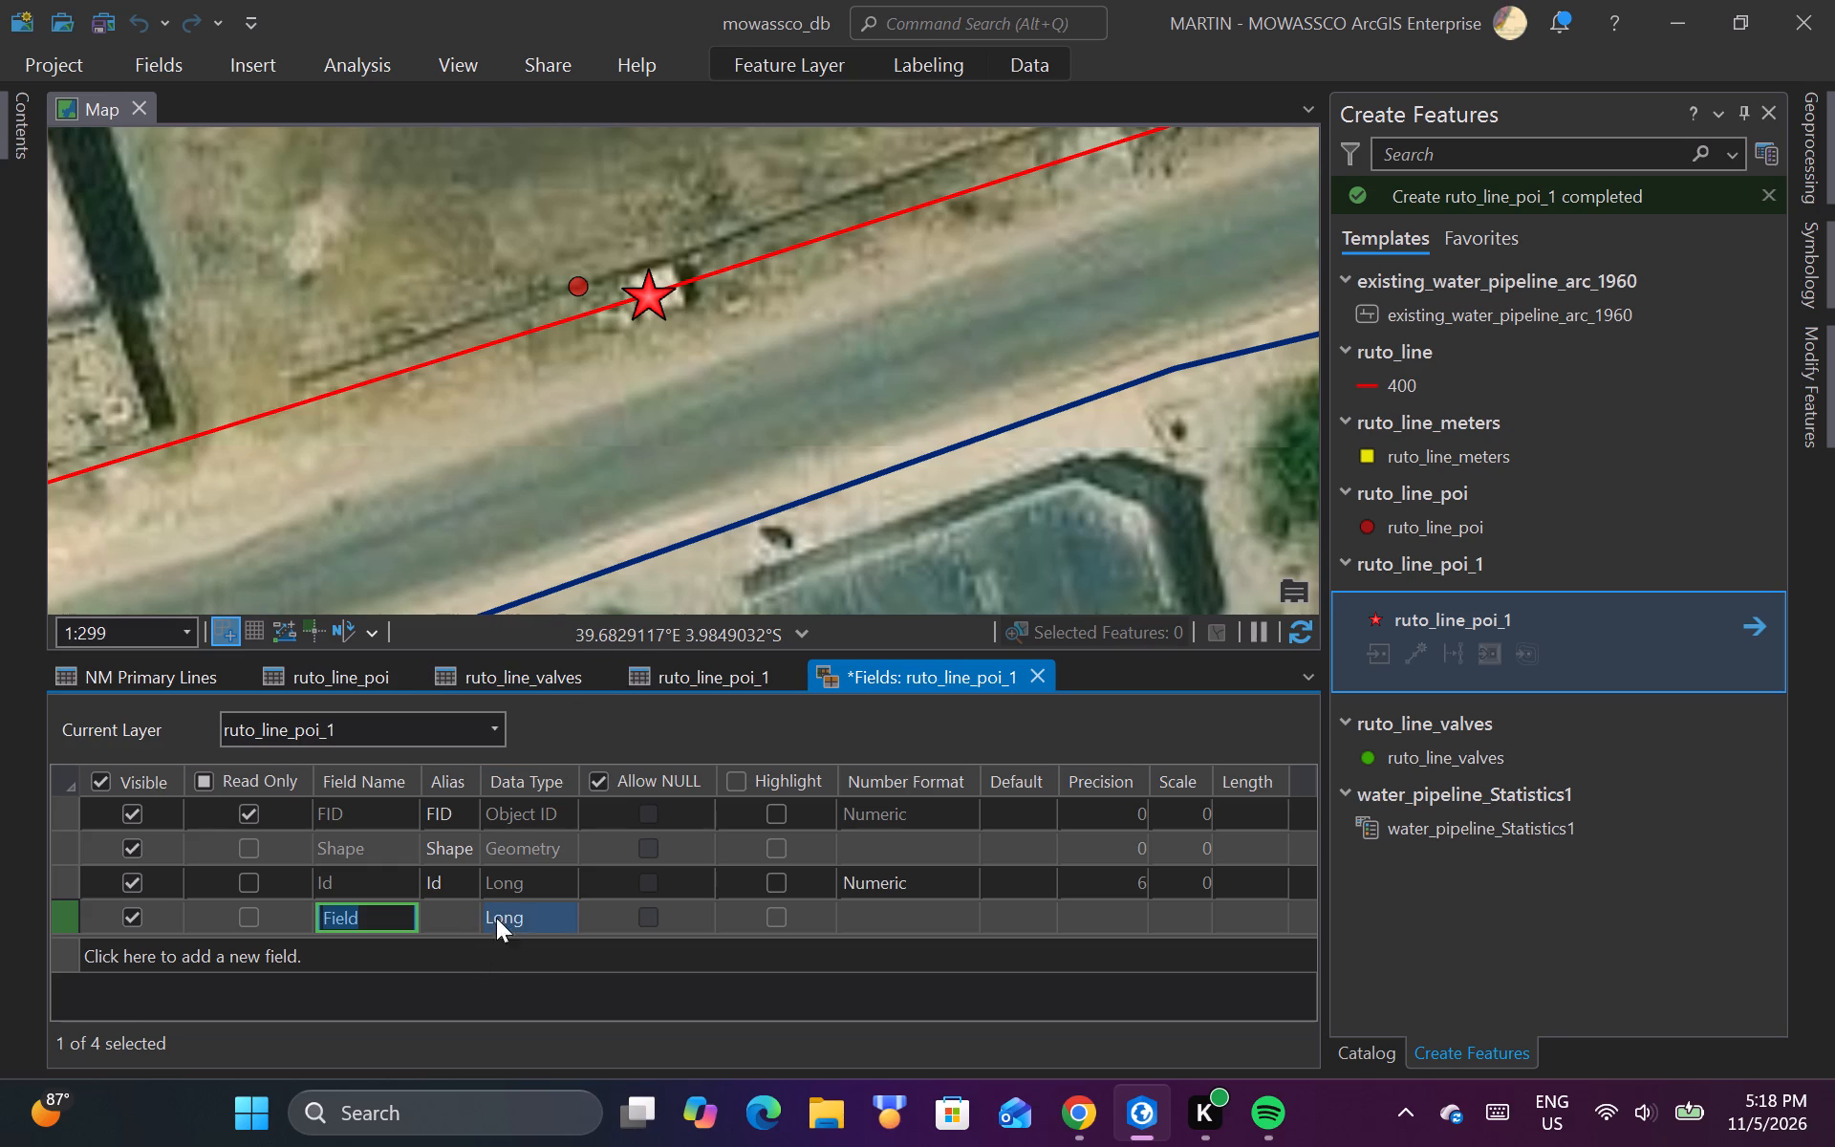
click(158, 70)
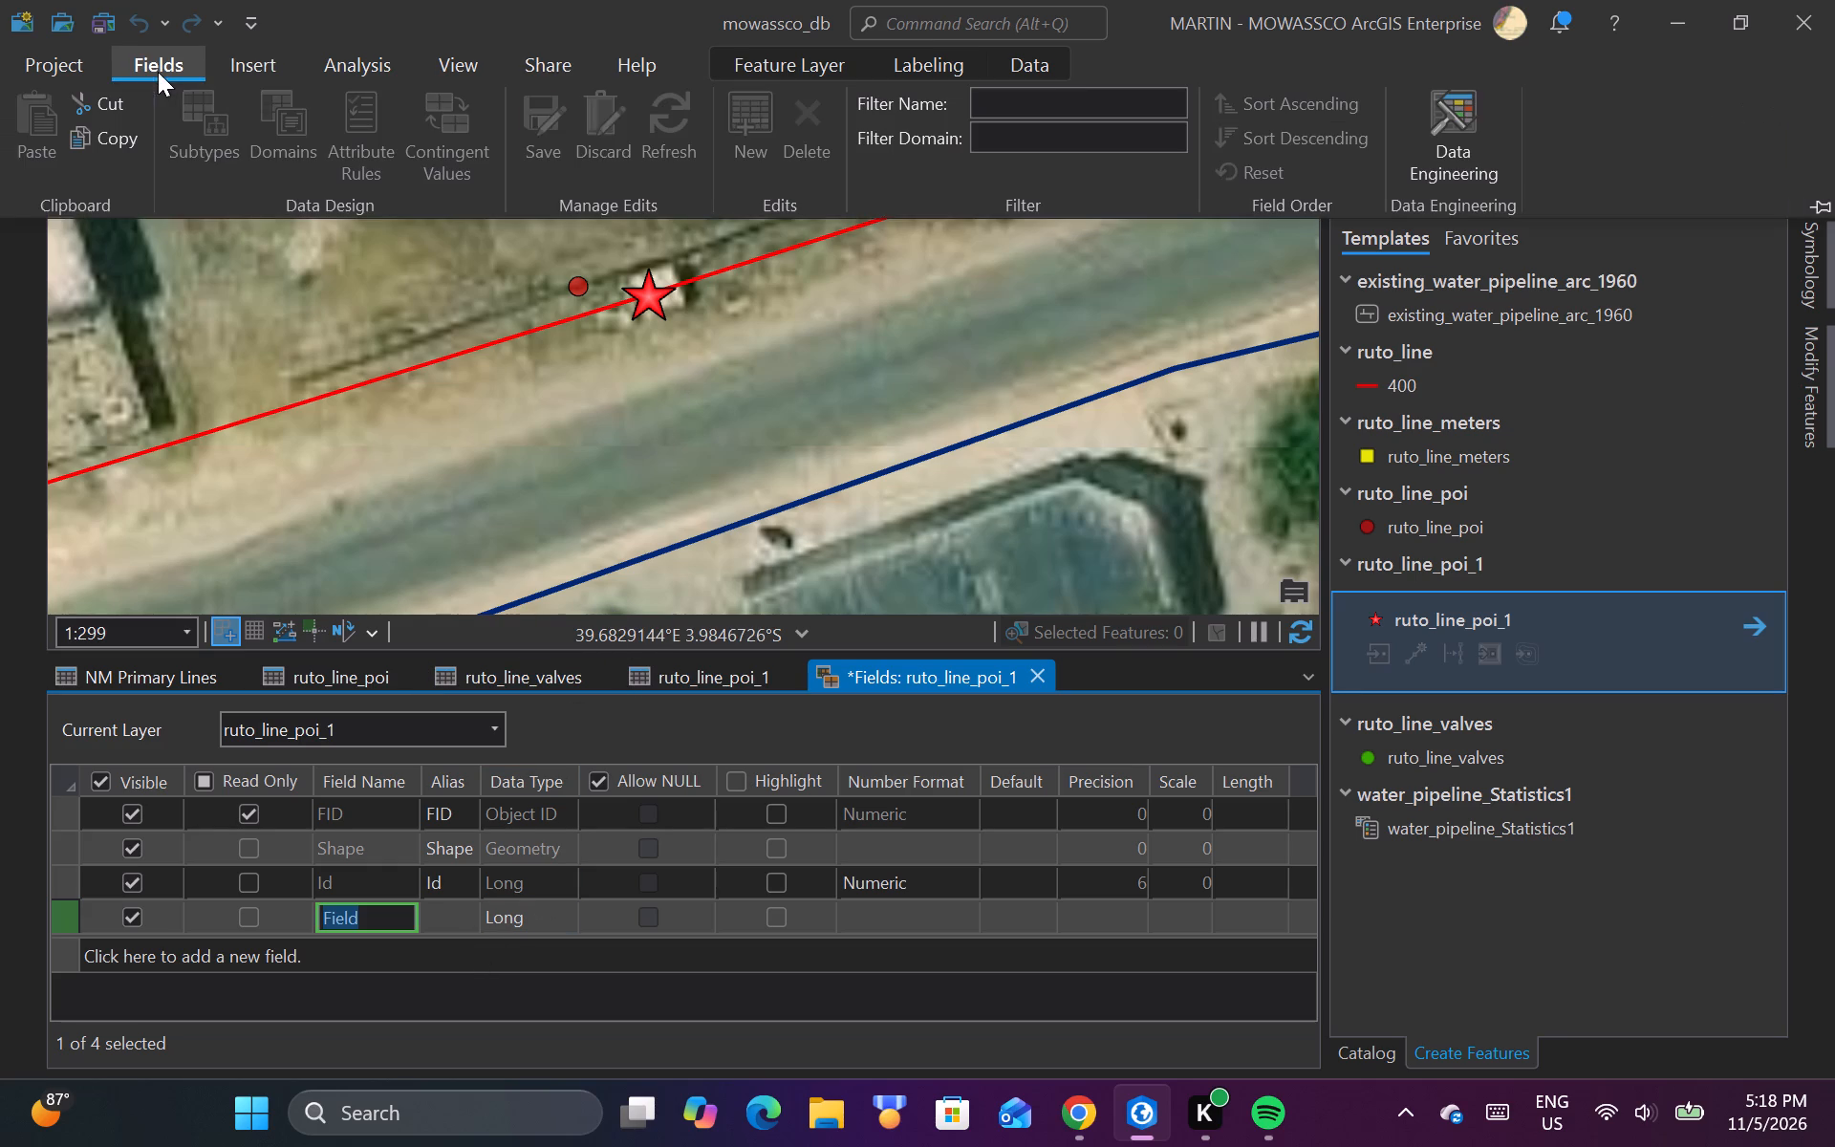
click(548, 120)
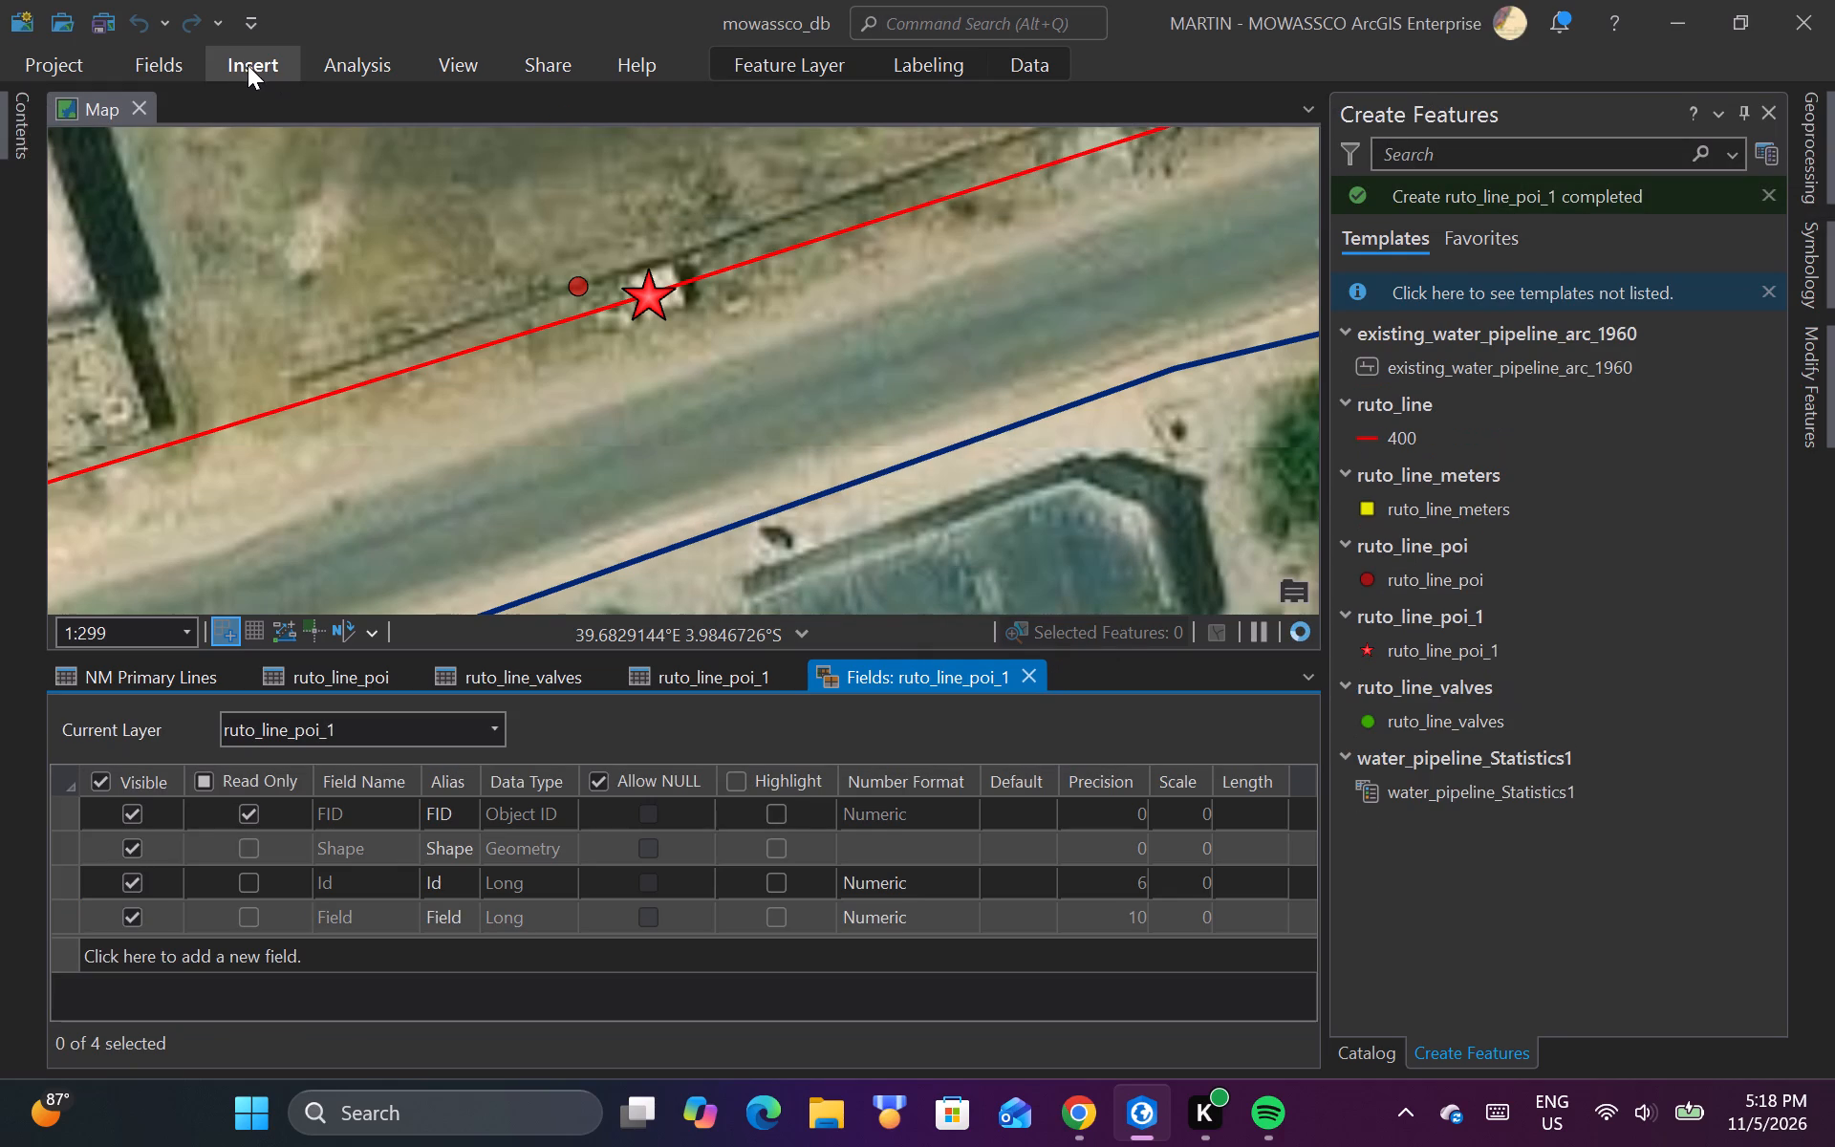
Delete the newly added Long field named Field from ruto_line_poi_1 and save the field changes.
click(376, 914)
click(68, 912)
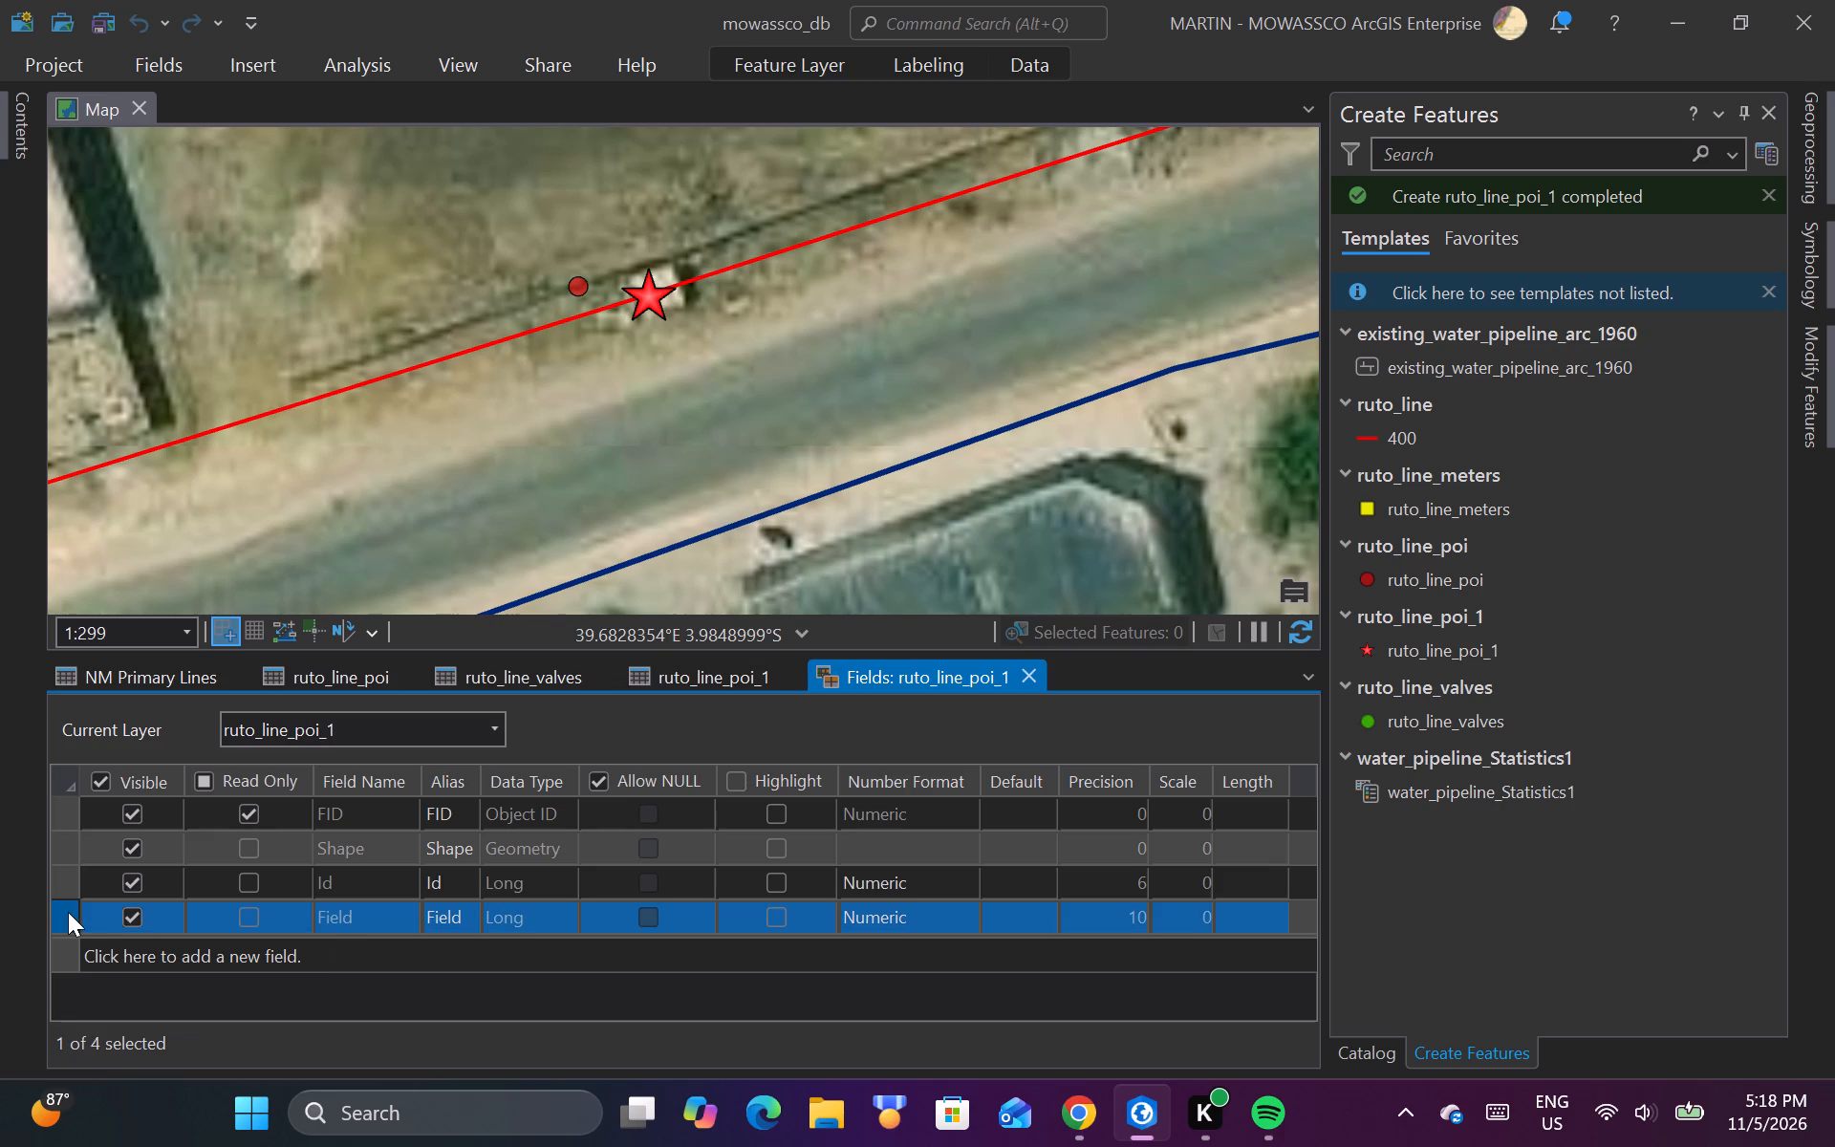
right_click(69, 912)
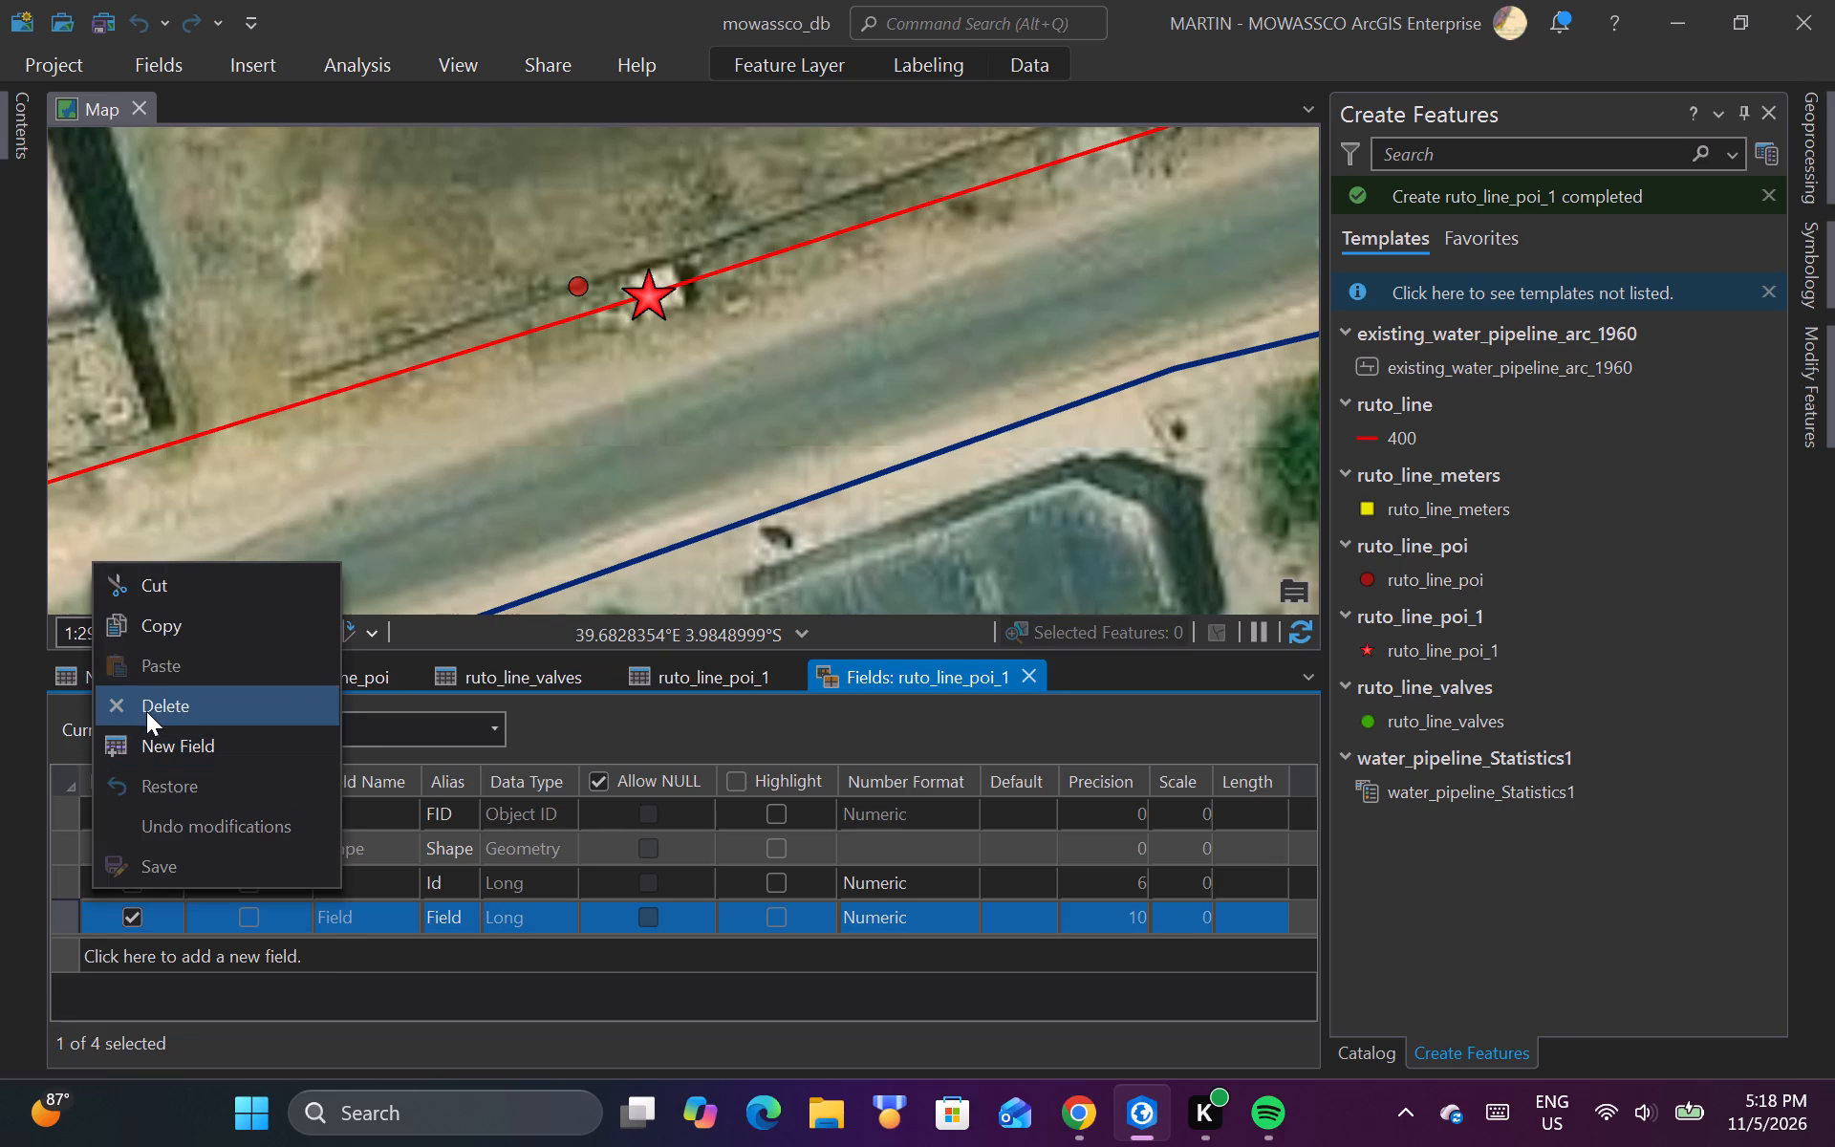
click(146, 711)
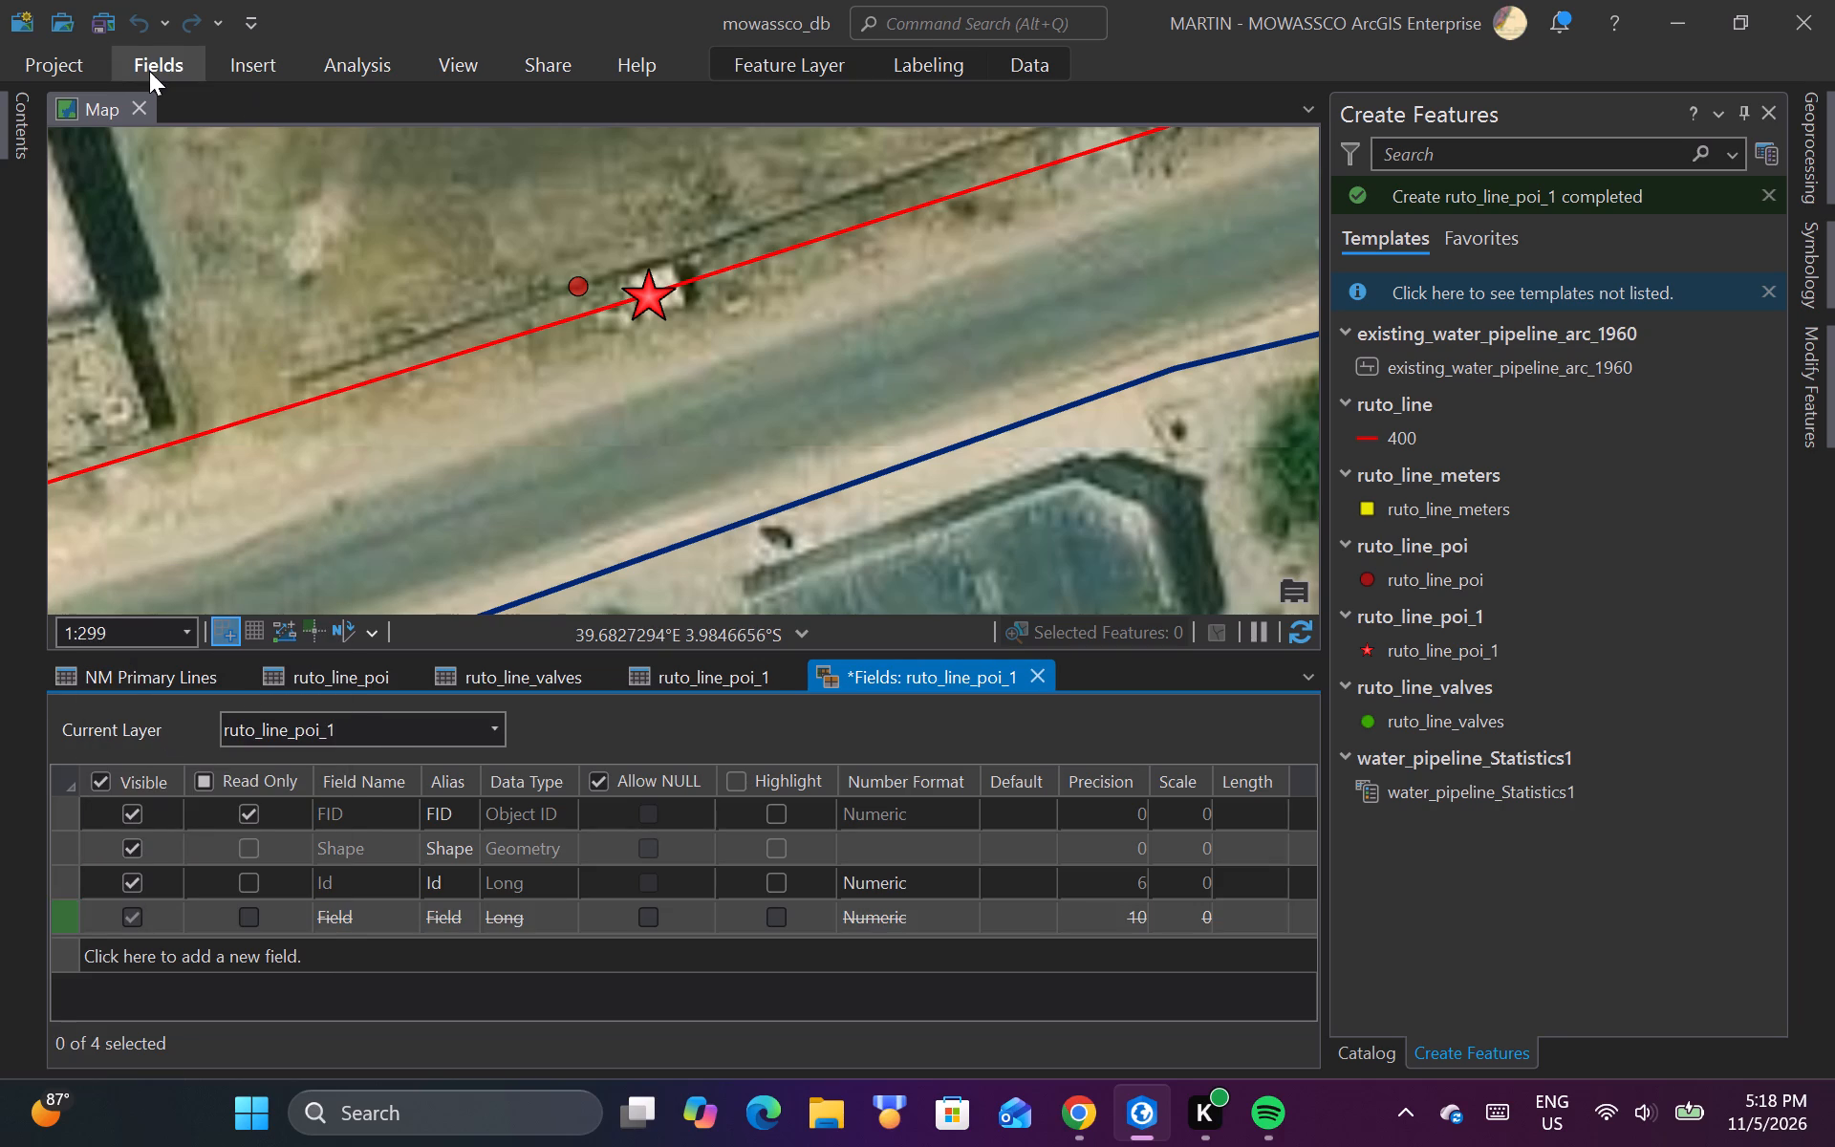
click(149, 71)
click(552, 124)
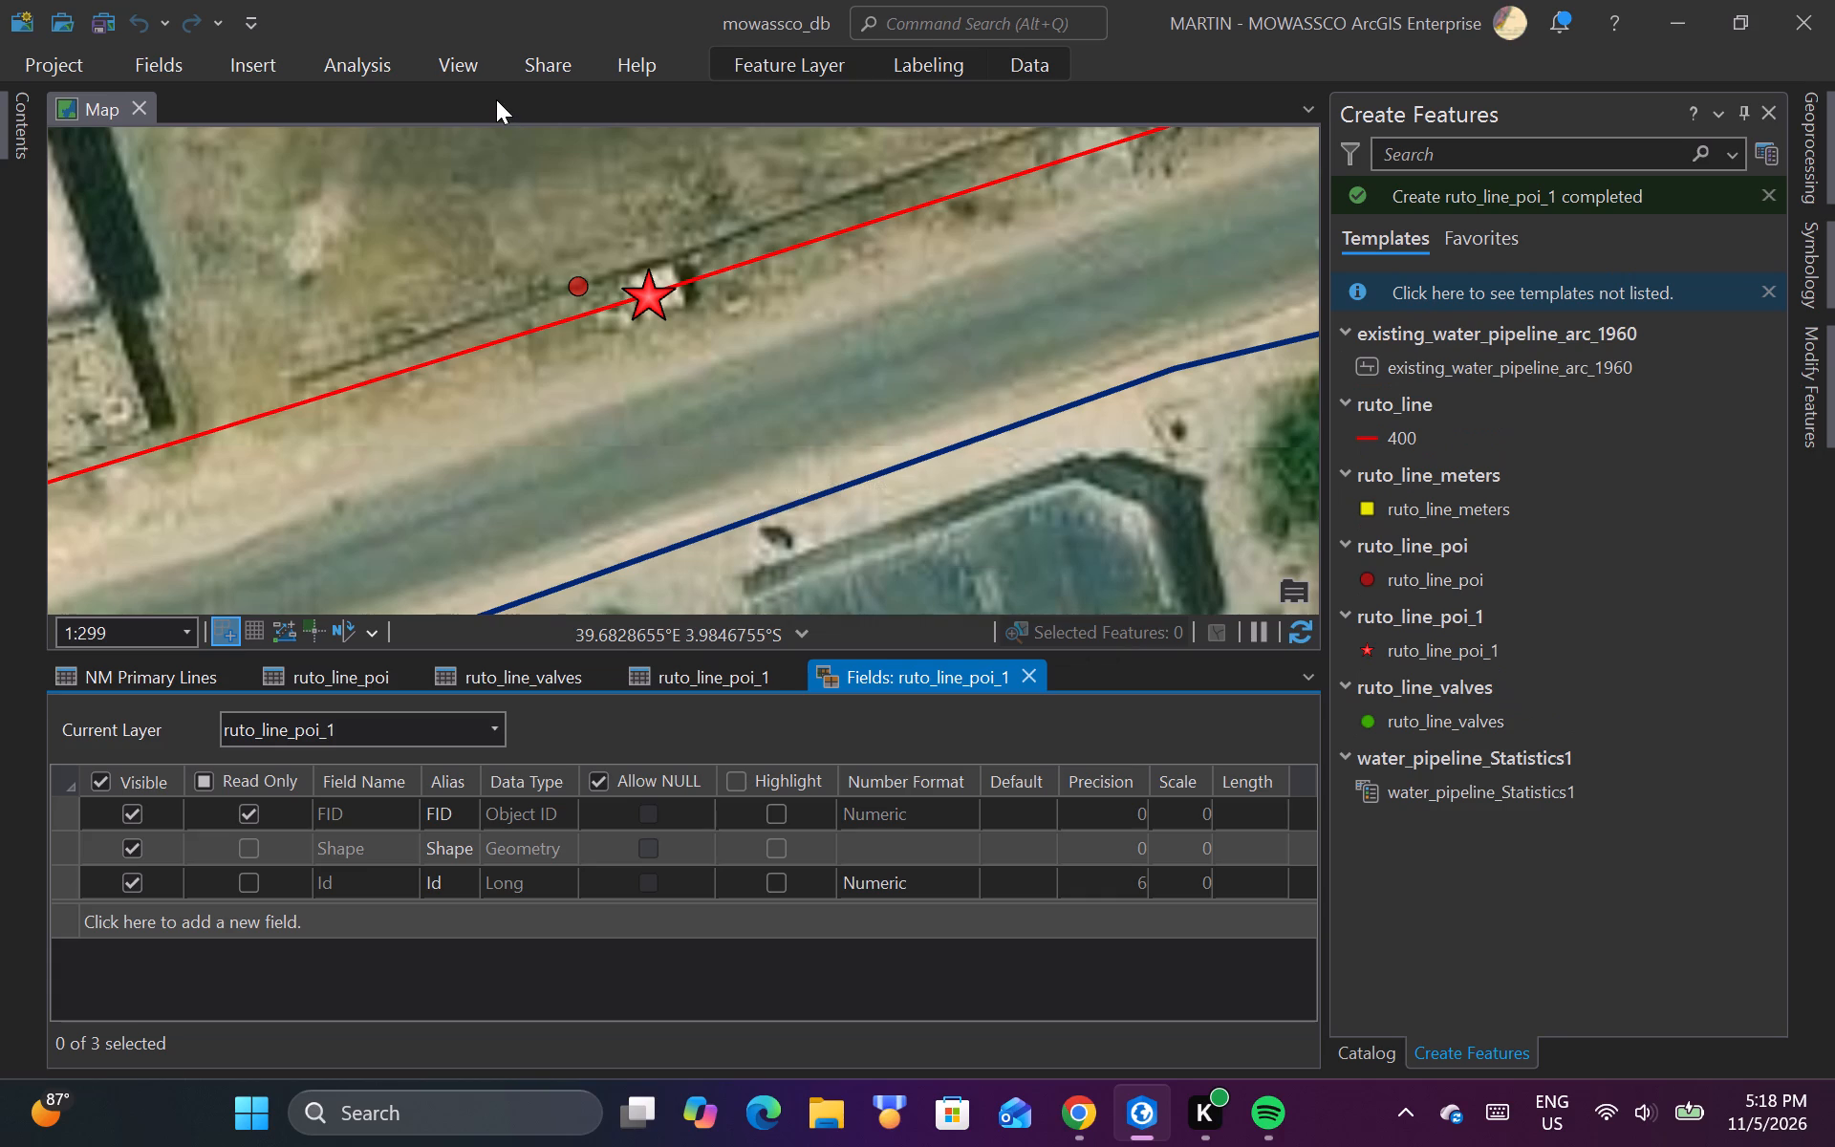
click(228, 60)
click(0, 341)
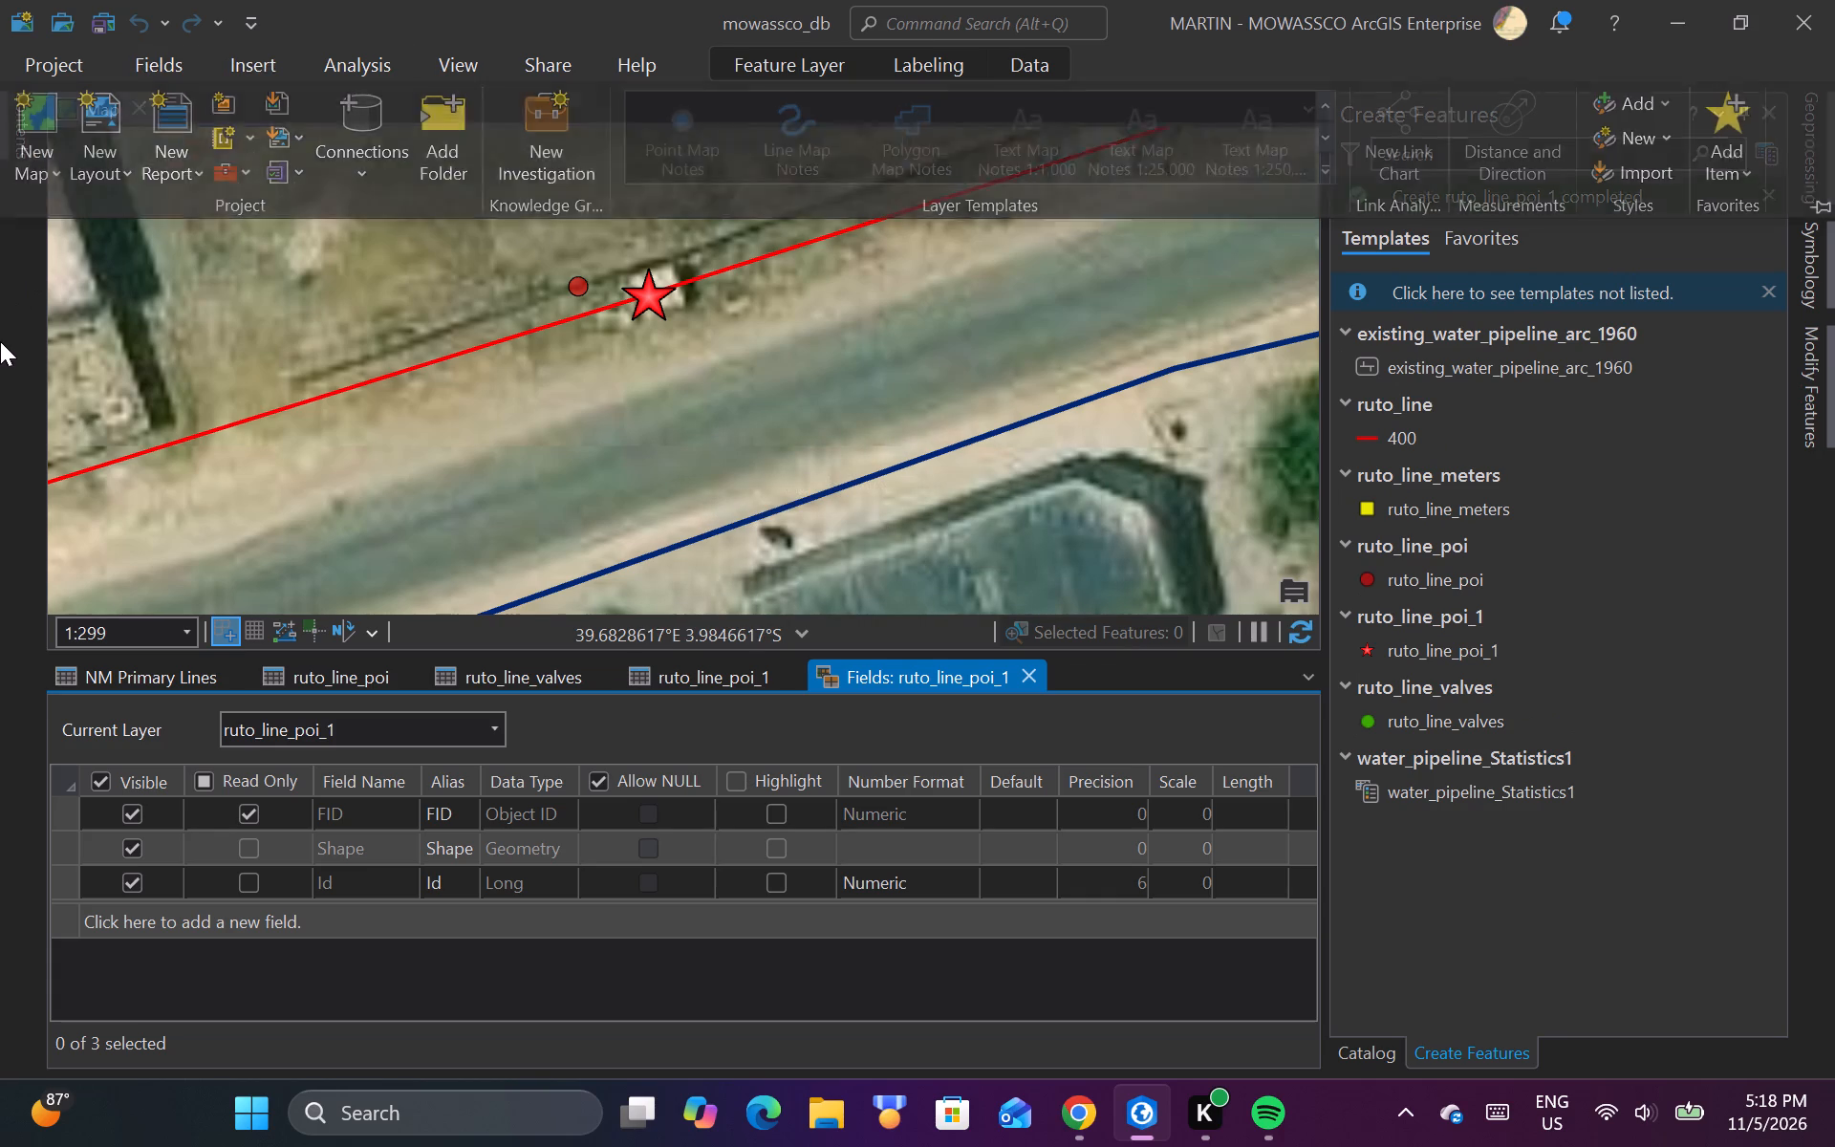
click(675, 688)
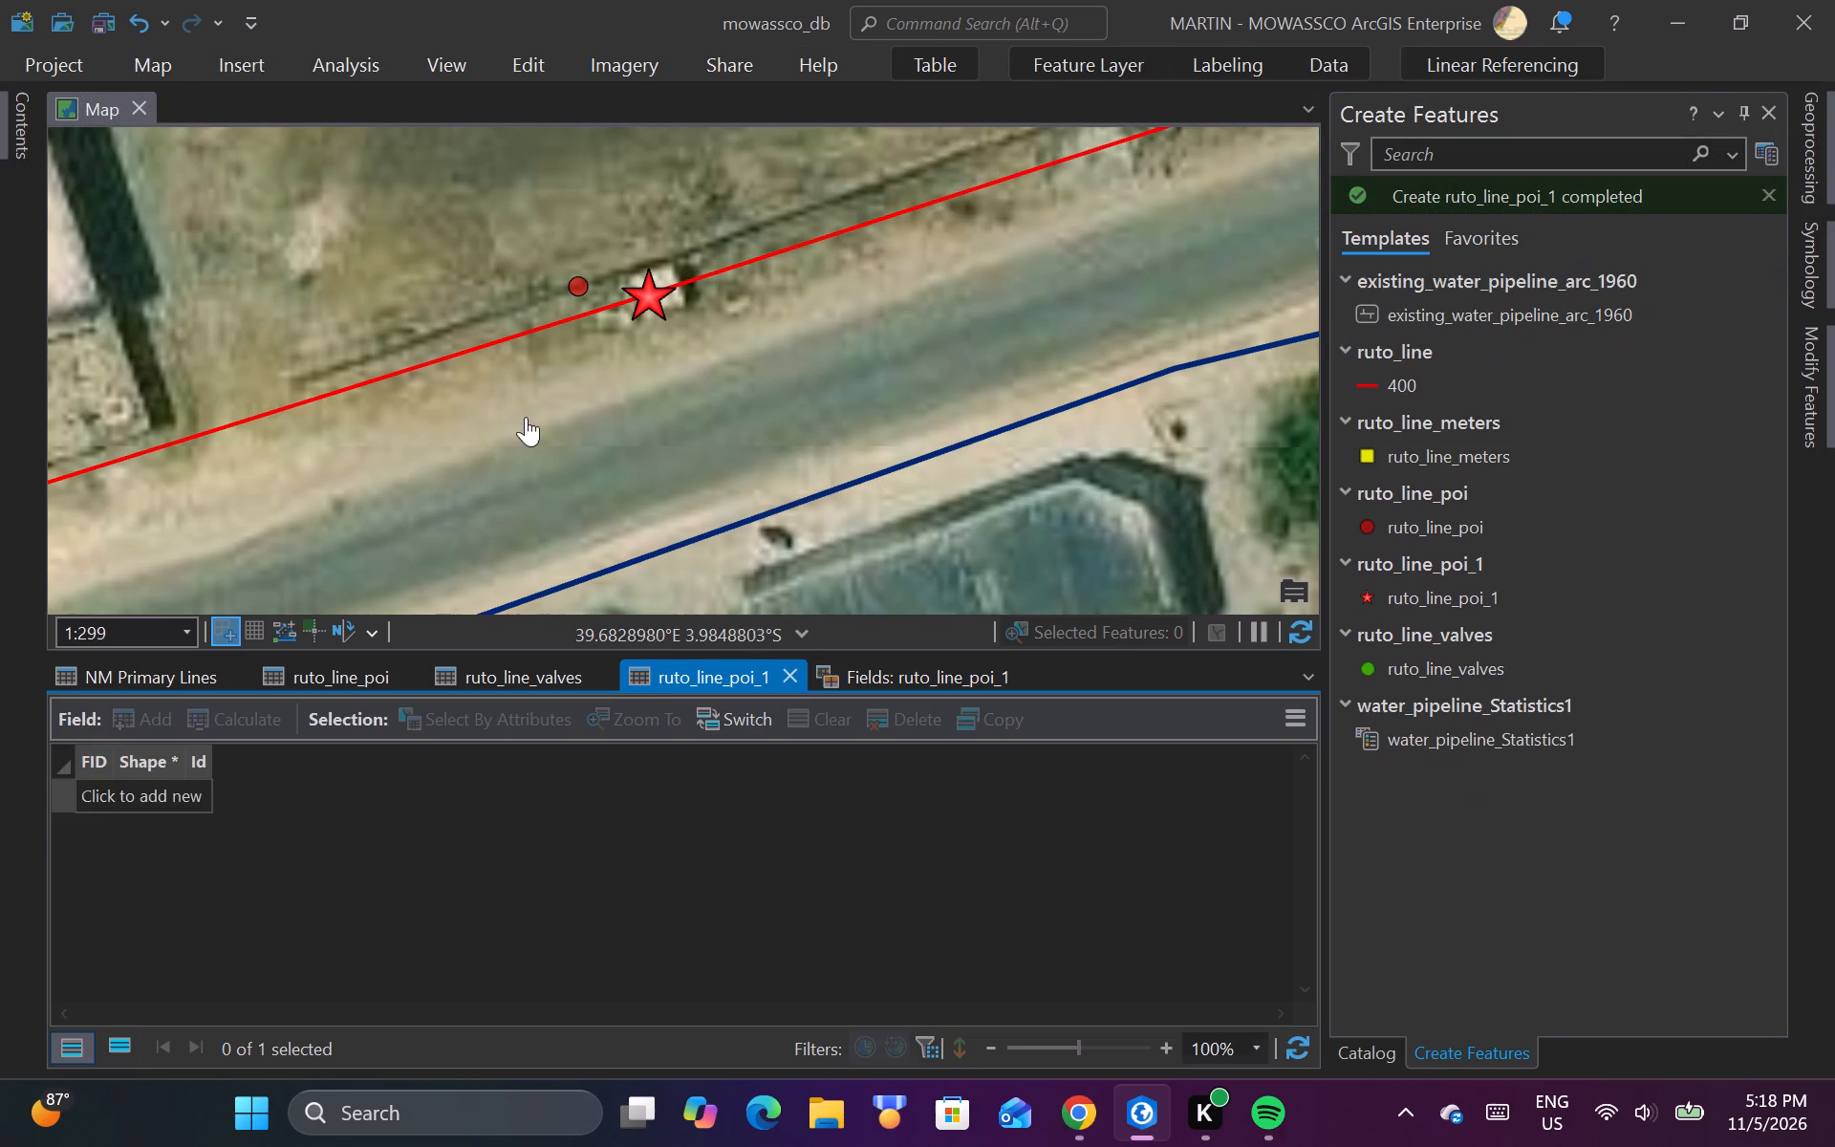
Open the pop-up of the ruto_line_poi point beside the star to examine its location, landmark, issue type and description.
click(154, 69)
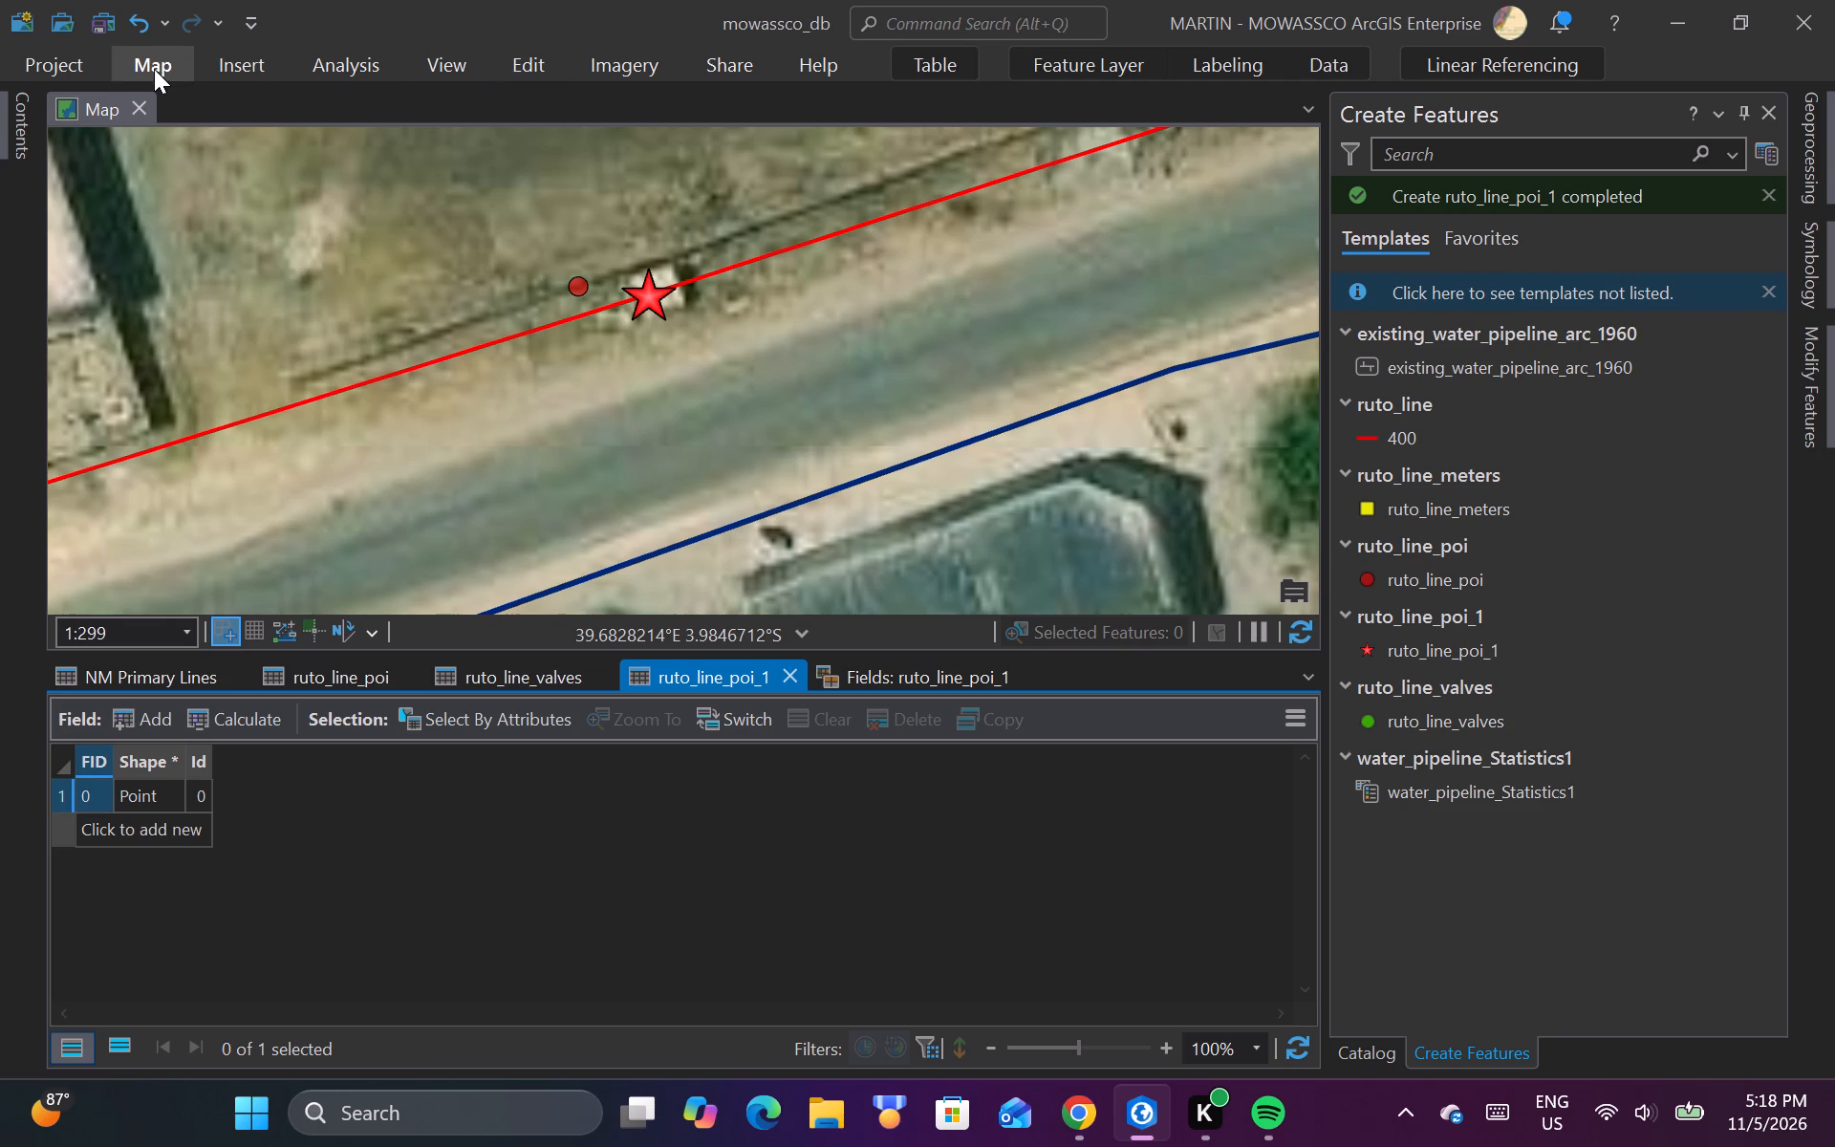
click(235, 114)
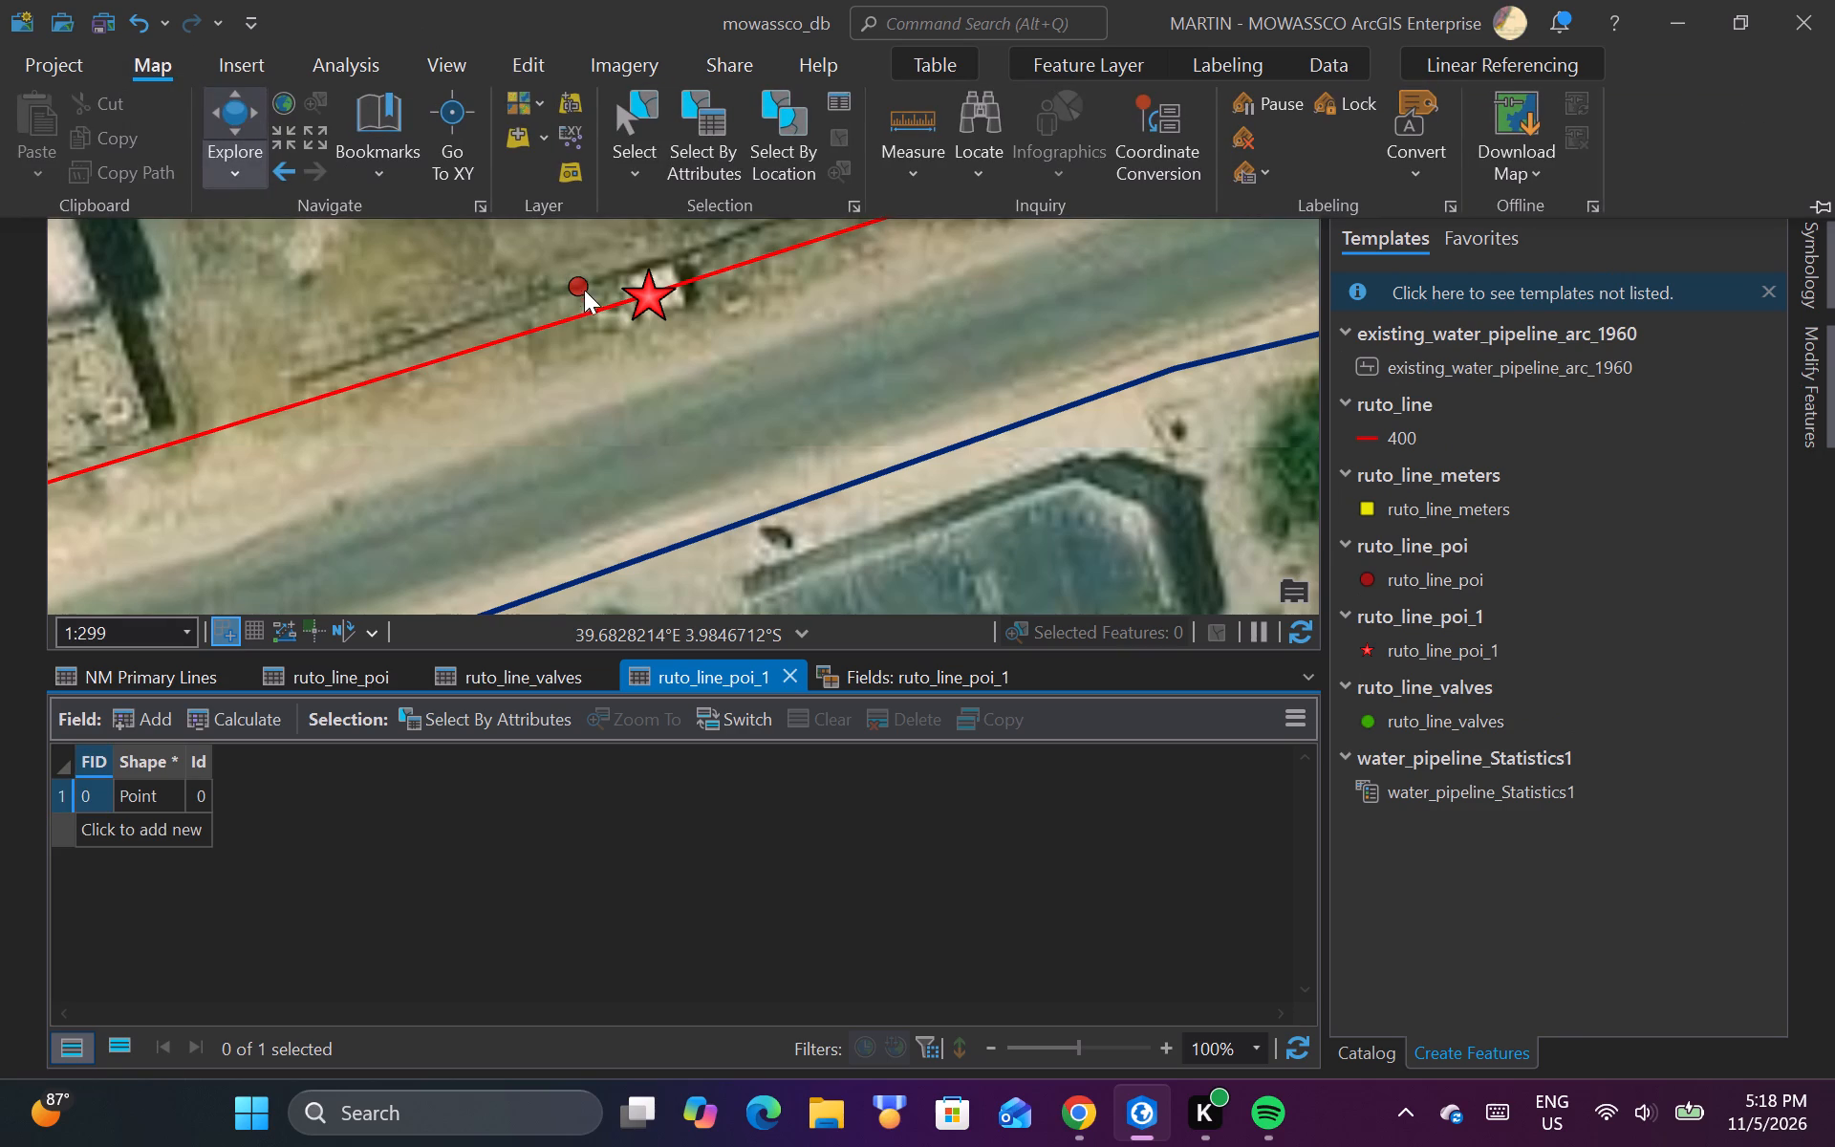
click(580, 284)
click(580, 284)
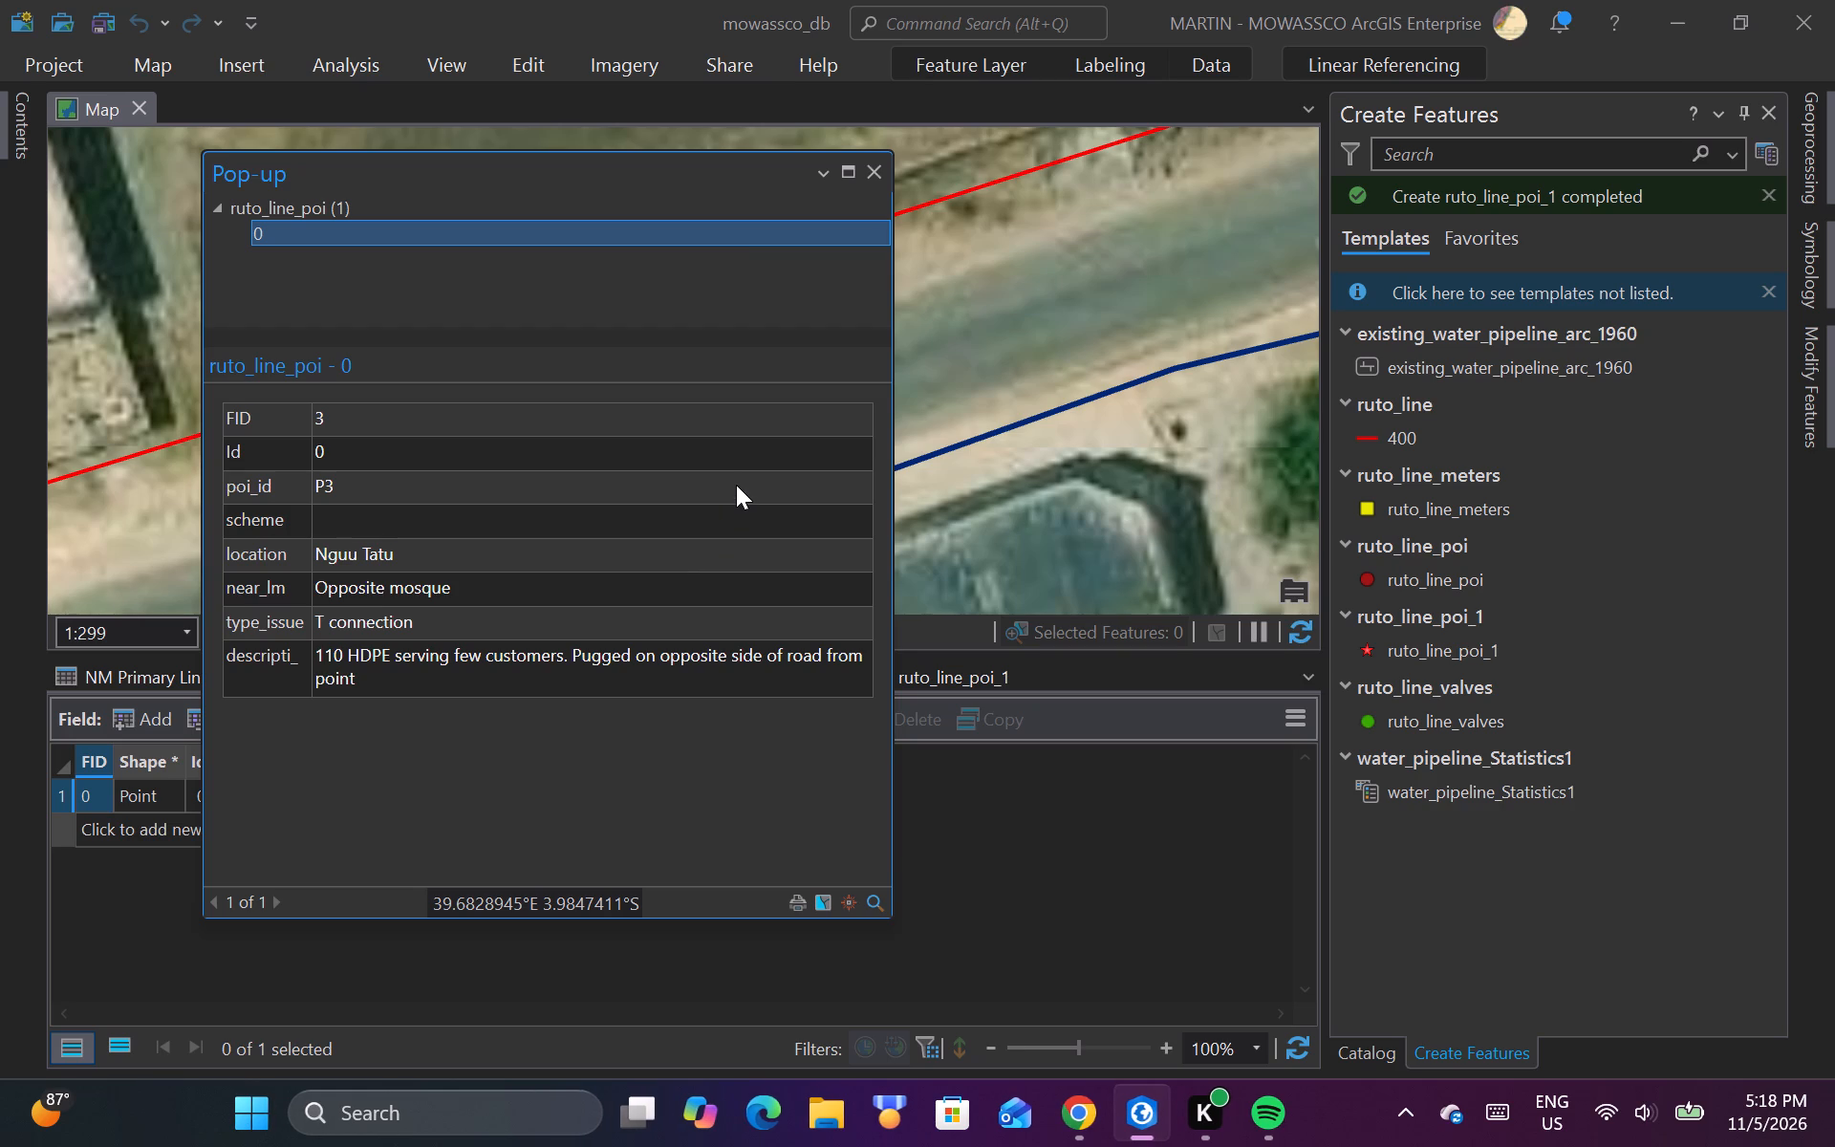
Switch to Google Chrome and open Google Maps in a new browser tab.
click(1085, 1123)
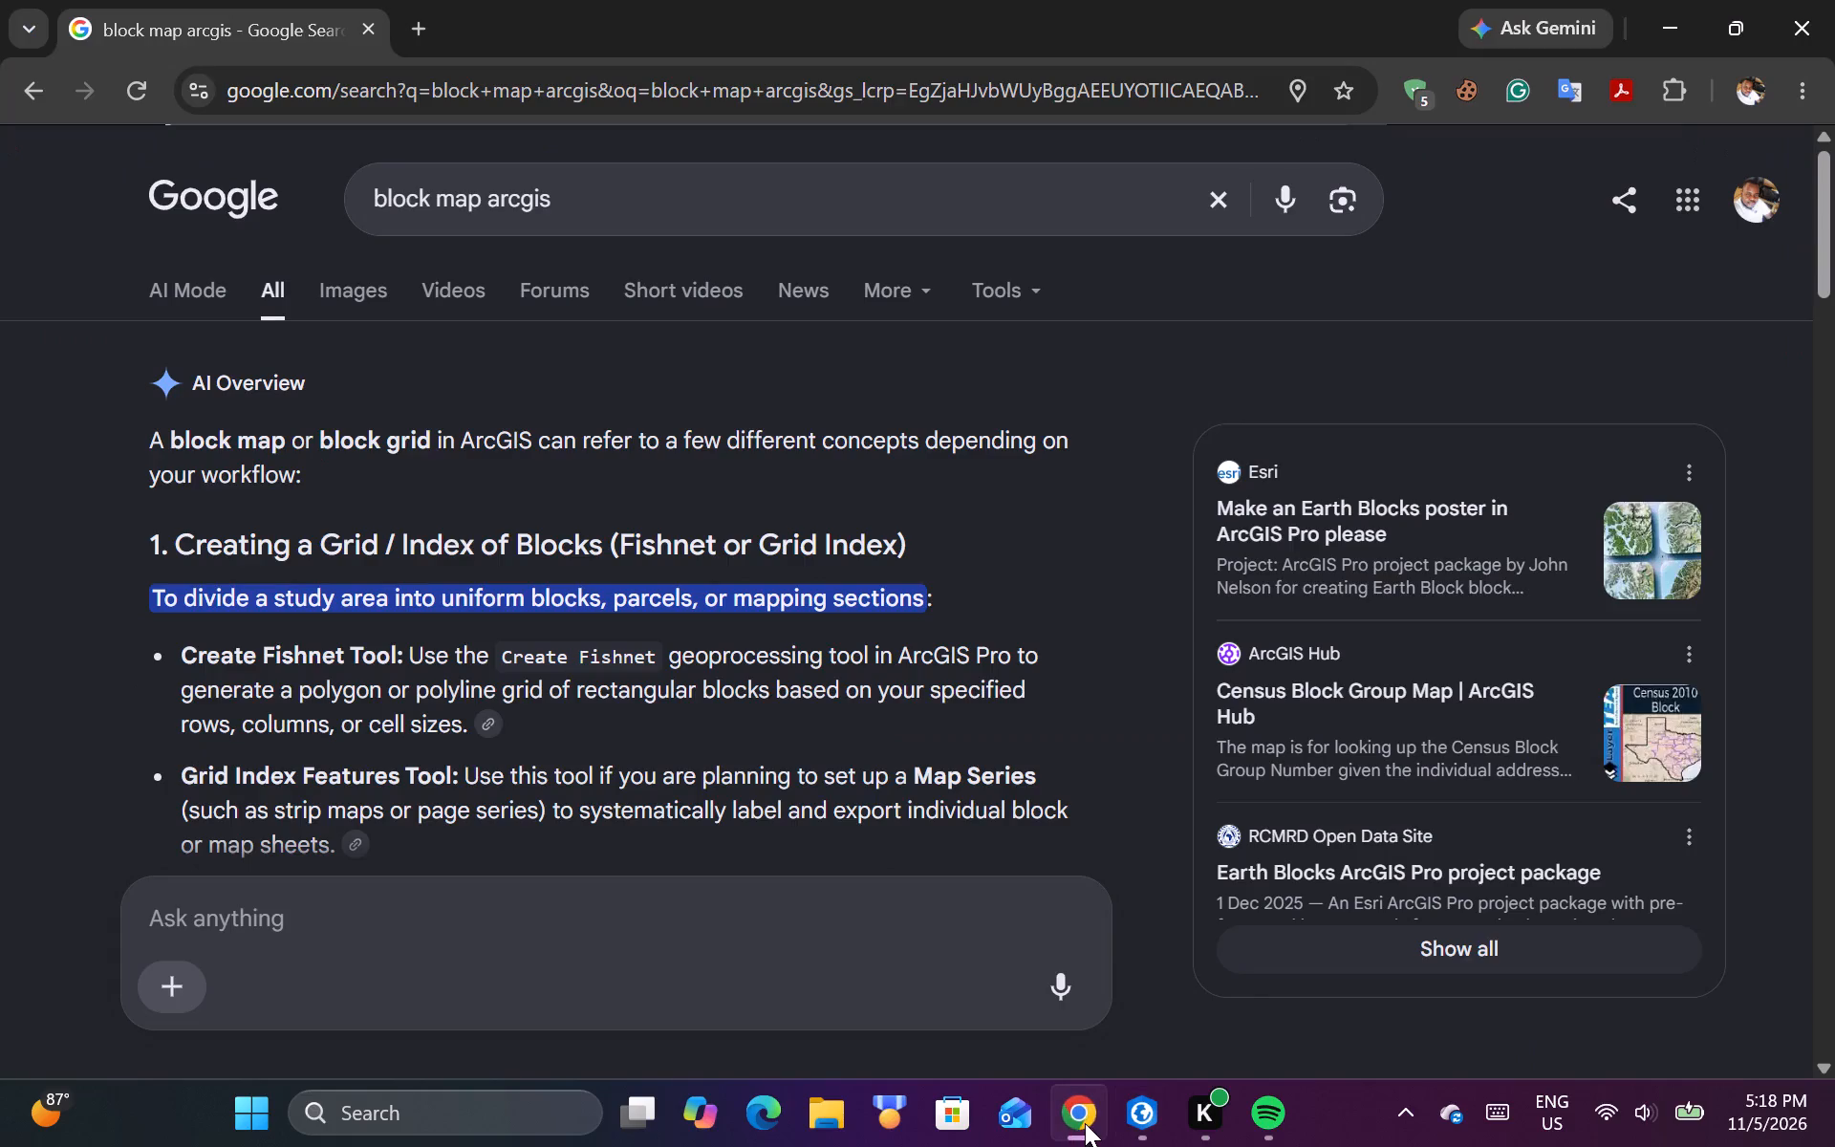
click(418, 26)
text(maps)
key(Return)
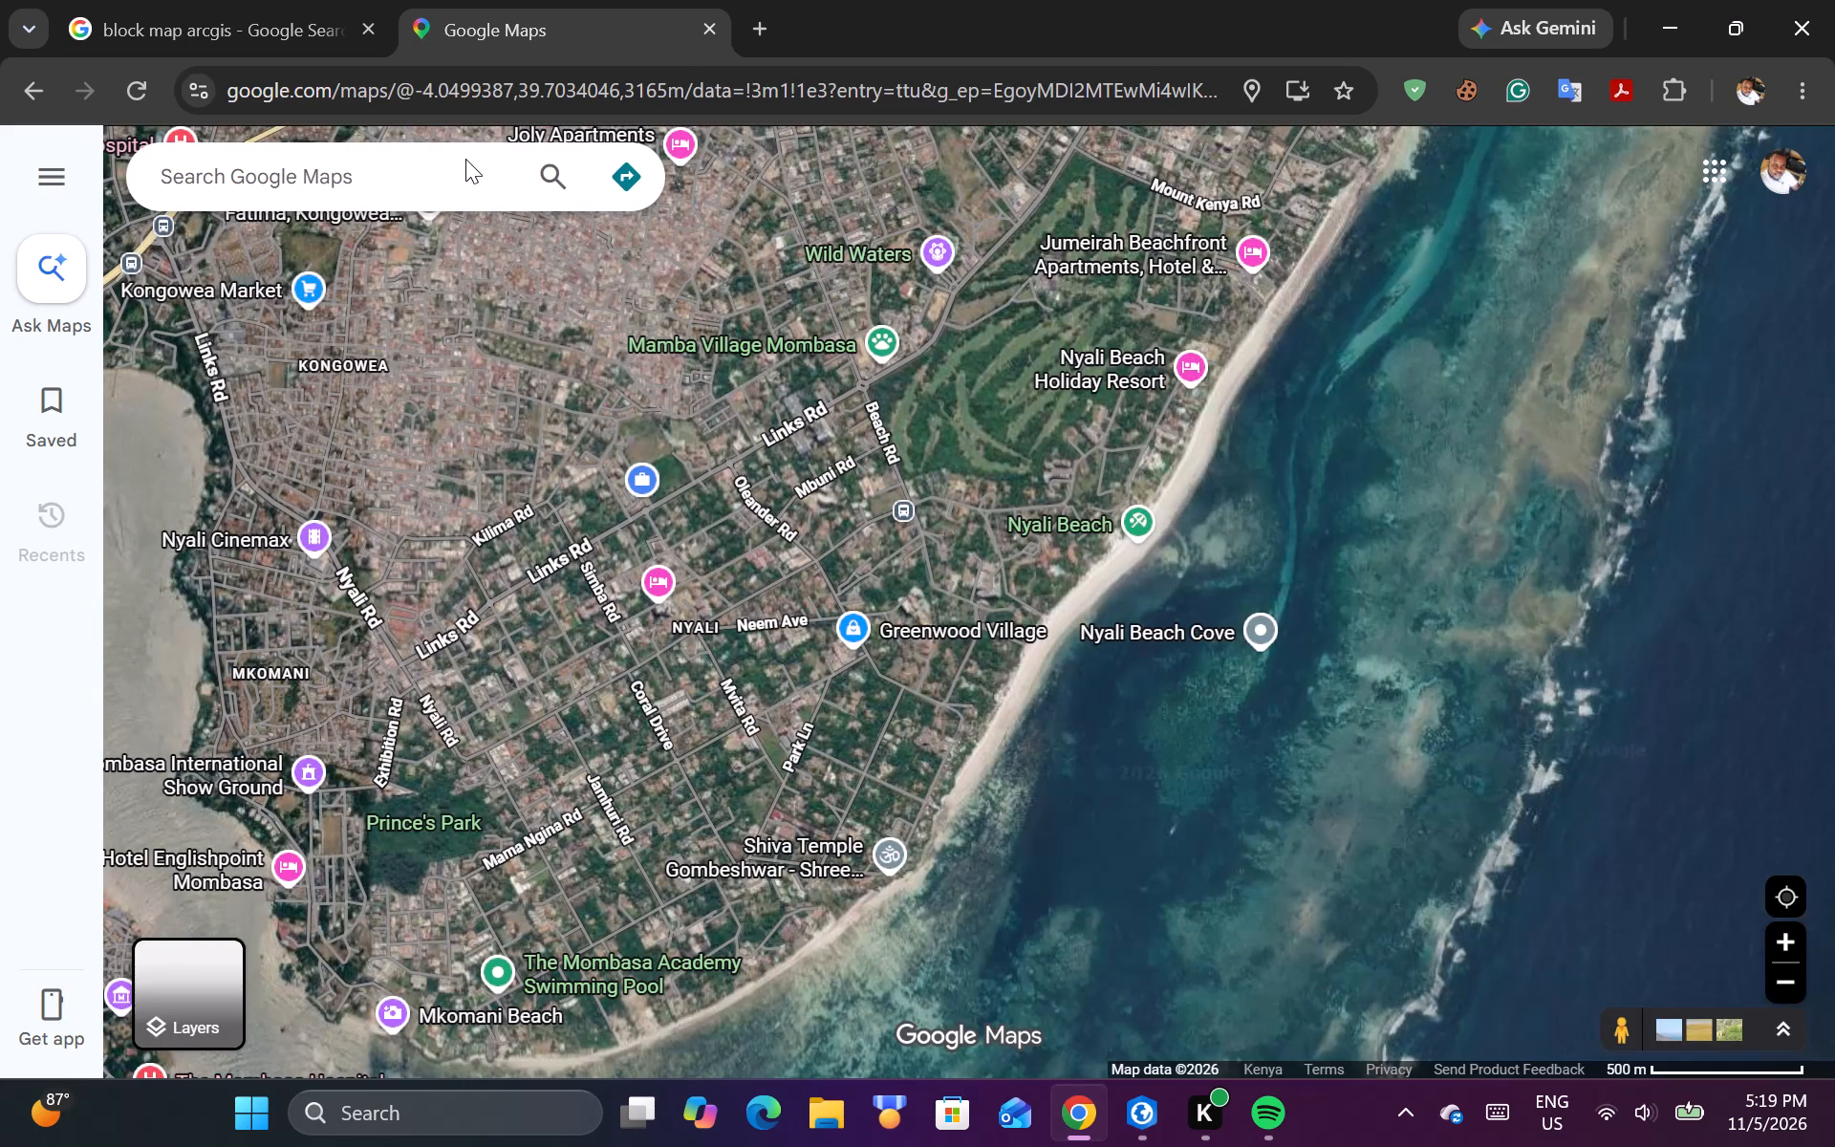
Examine the Google Maps satellite imagery around the Kengelani Rd junction and Masjid Barka to locate the point opposite the mosque.
drag(858, 390, 888, 851)
drag(813, 431, 815, 697)
drag(1149, 461, 919, 740)
drag(1016, 488, 894, 783)
drag(680, 520, 929, 780)
drag(674, 504, 929, 789)
drag(912, 498, 949, 790)
scroll(861, 519, up, 2)
scroll(523, 473, up, 2)
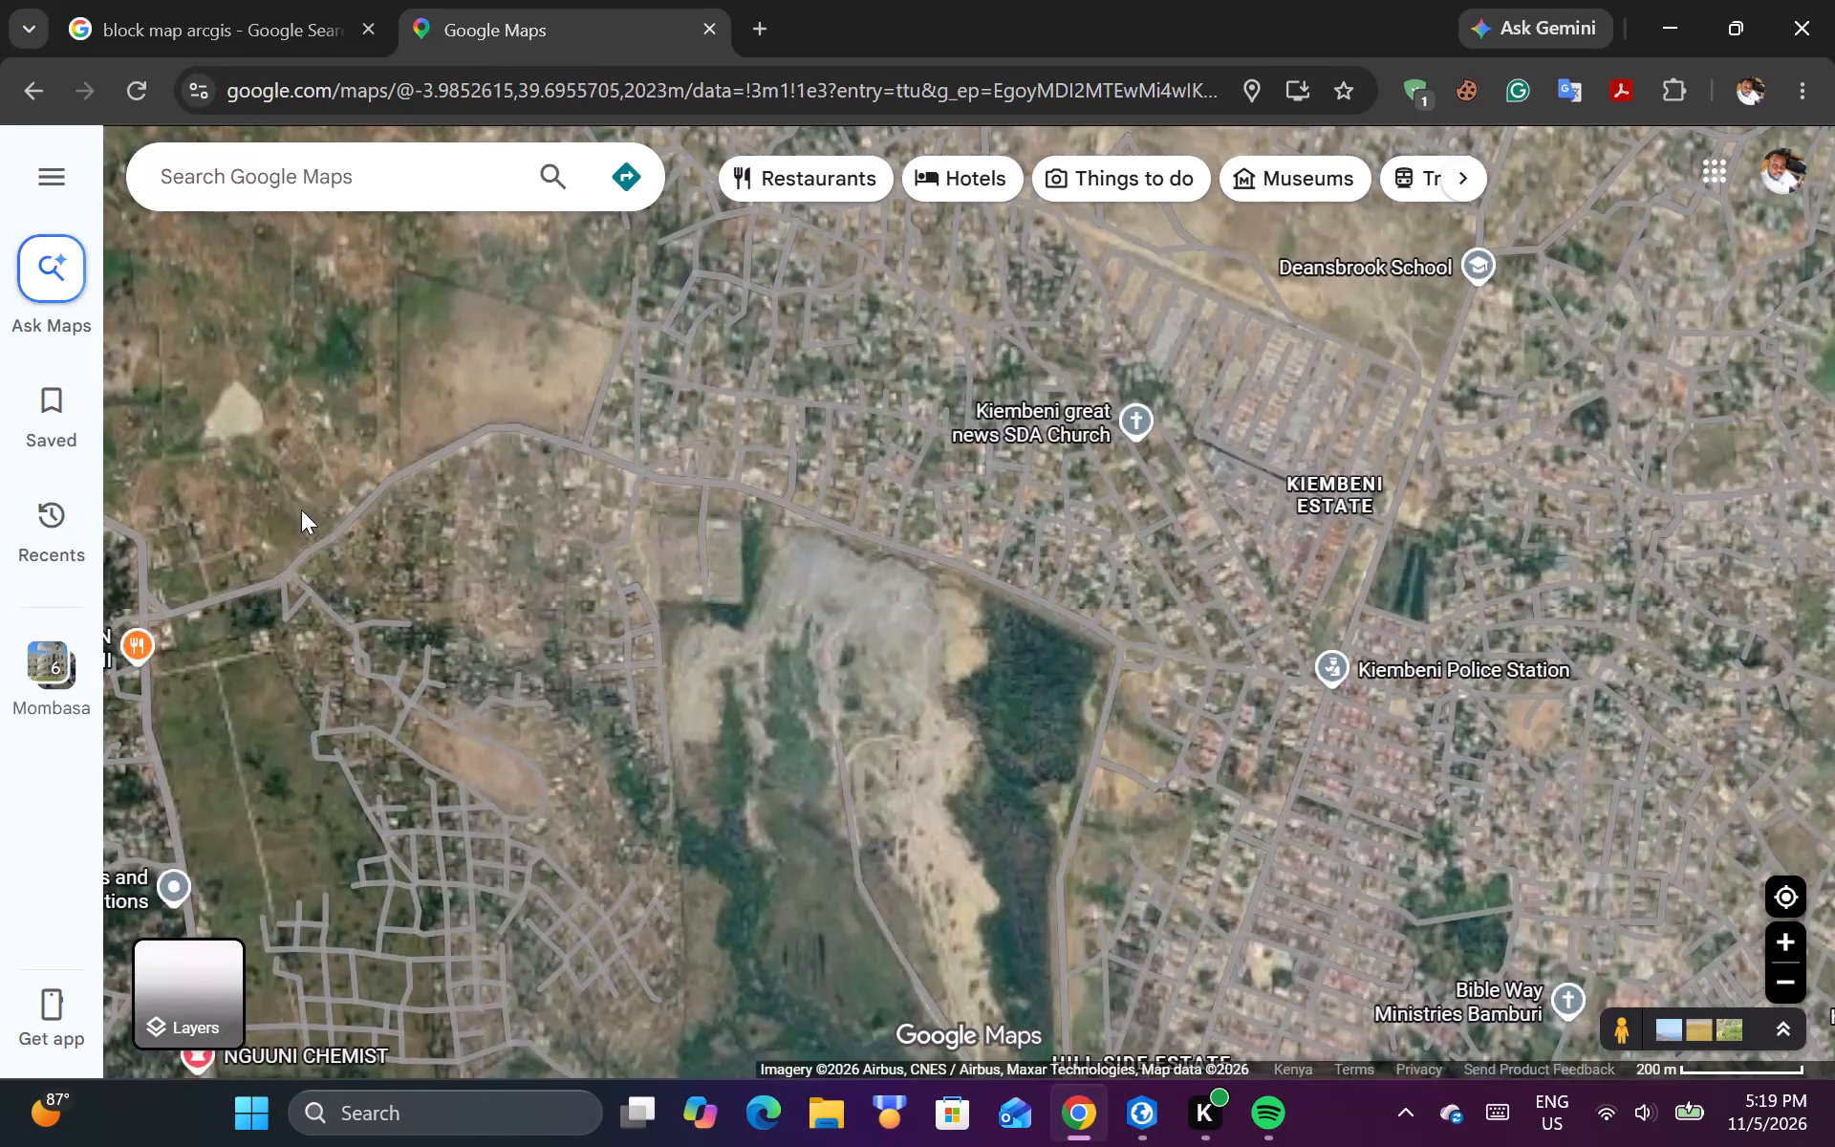
drag(301, 509, 626, 506)
scroll(507, 611, up, 3)
scroll(387, 623, up, 4)
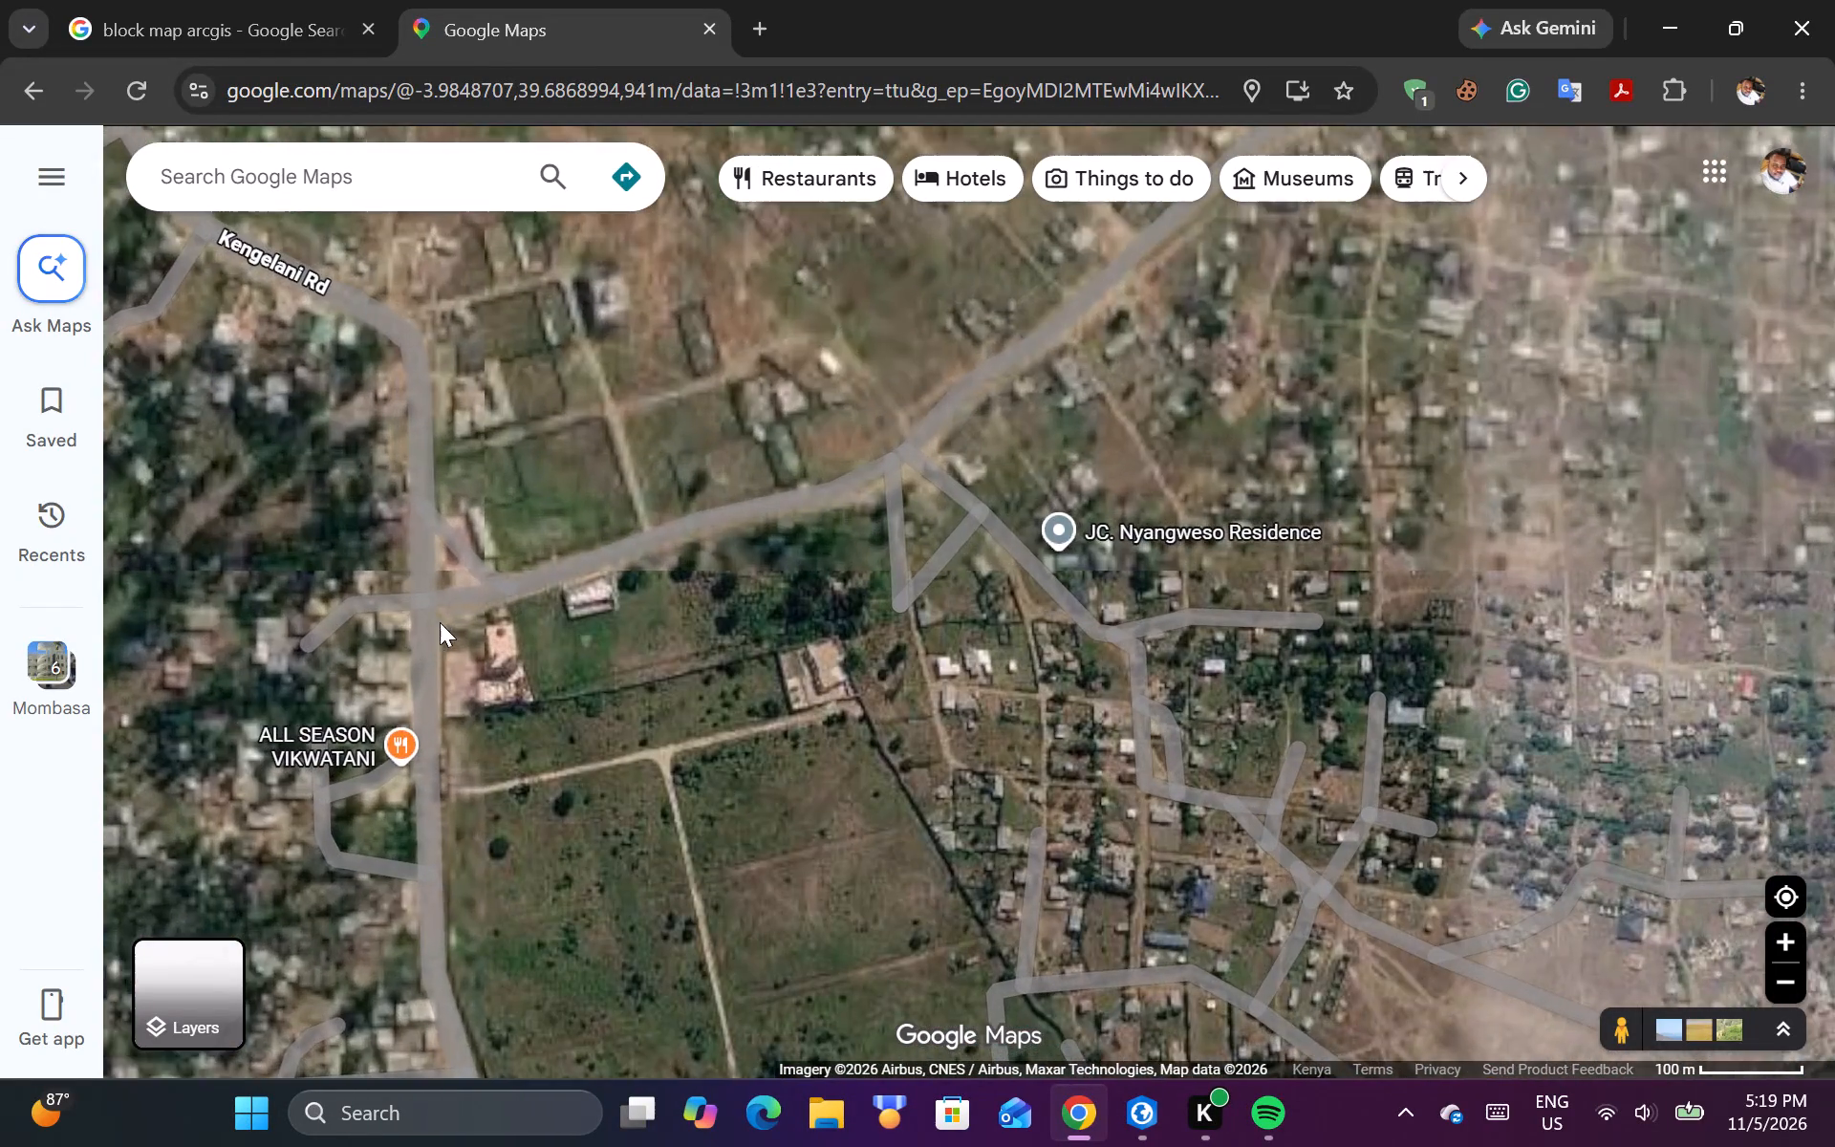
scroll(453, 604, up, 5)
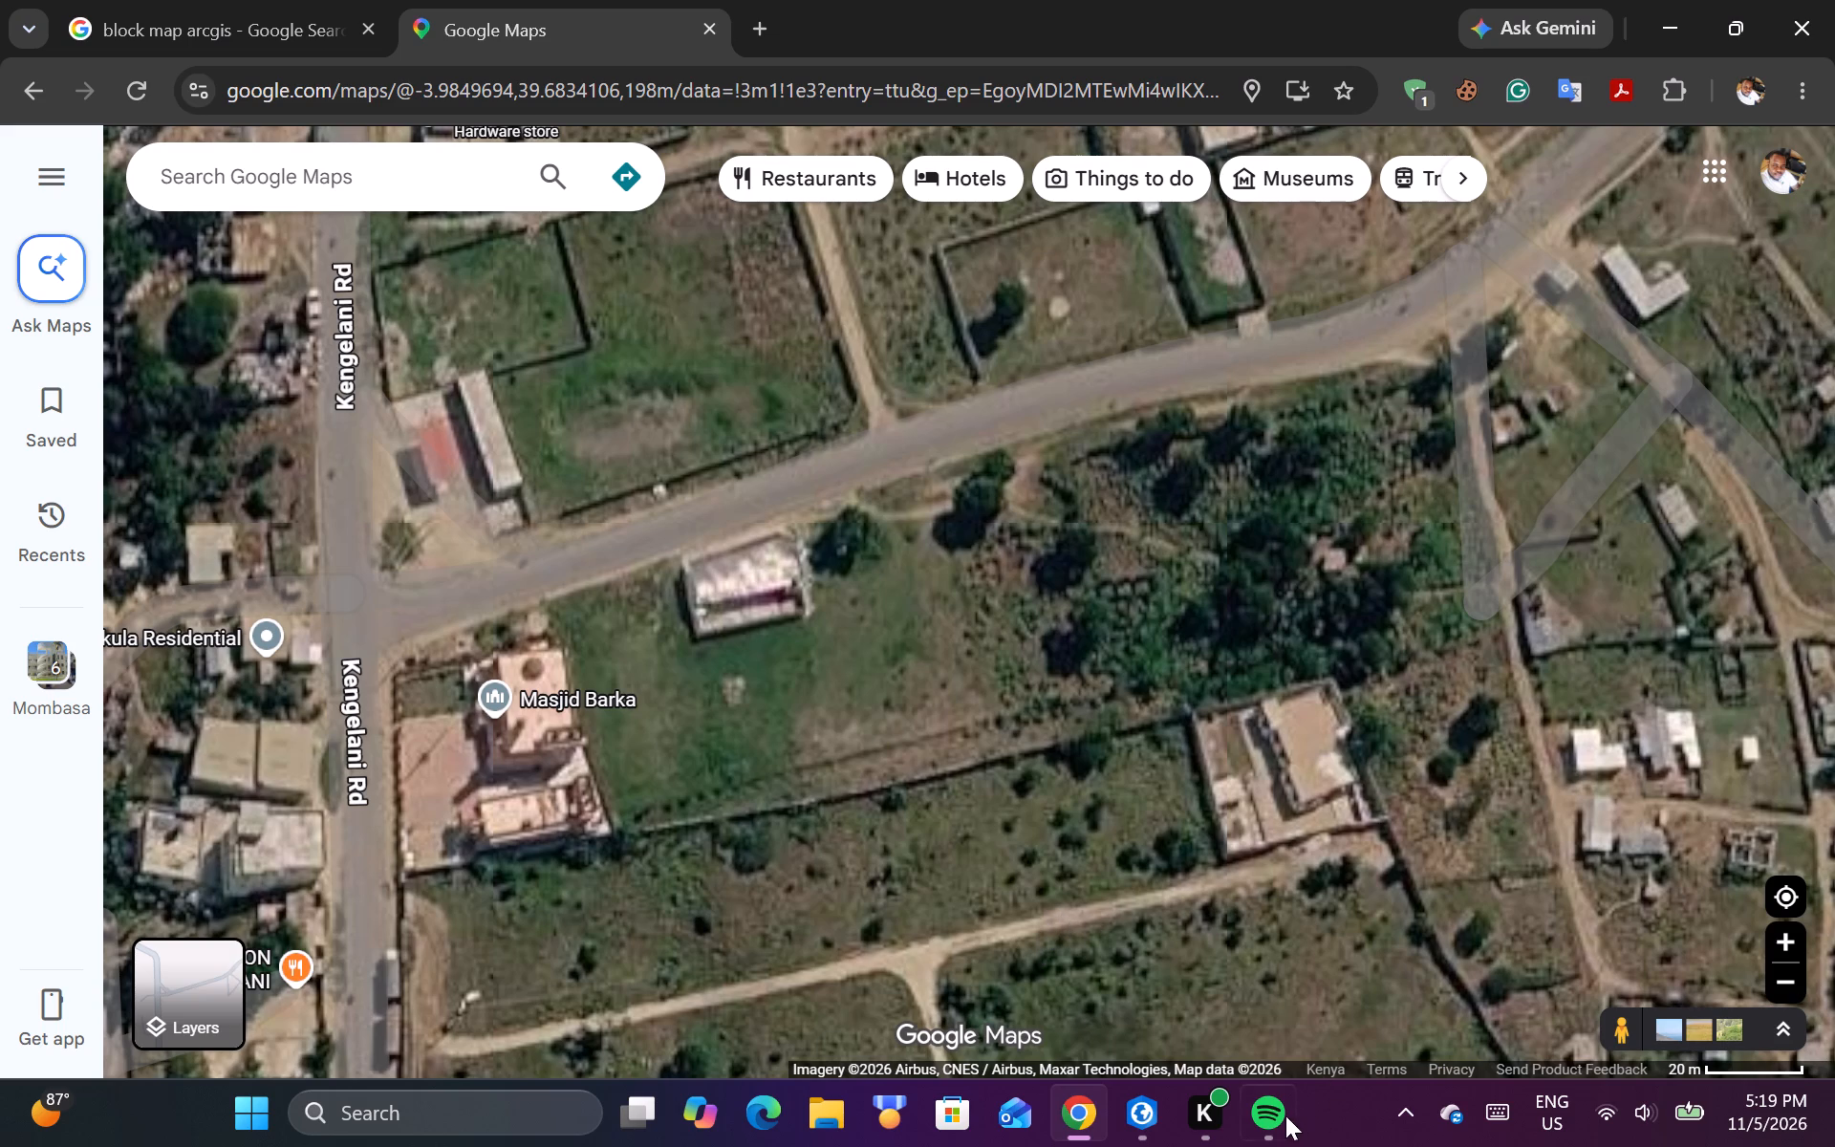
Switch back to ArcGIS Pro and close the ruto_line_poi pop-up.
click(1130, 1120)
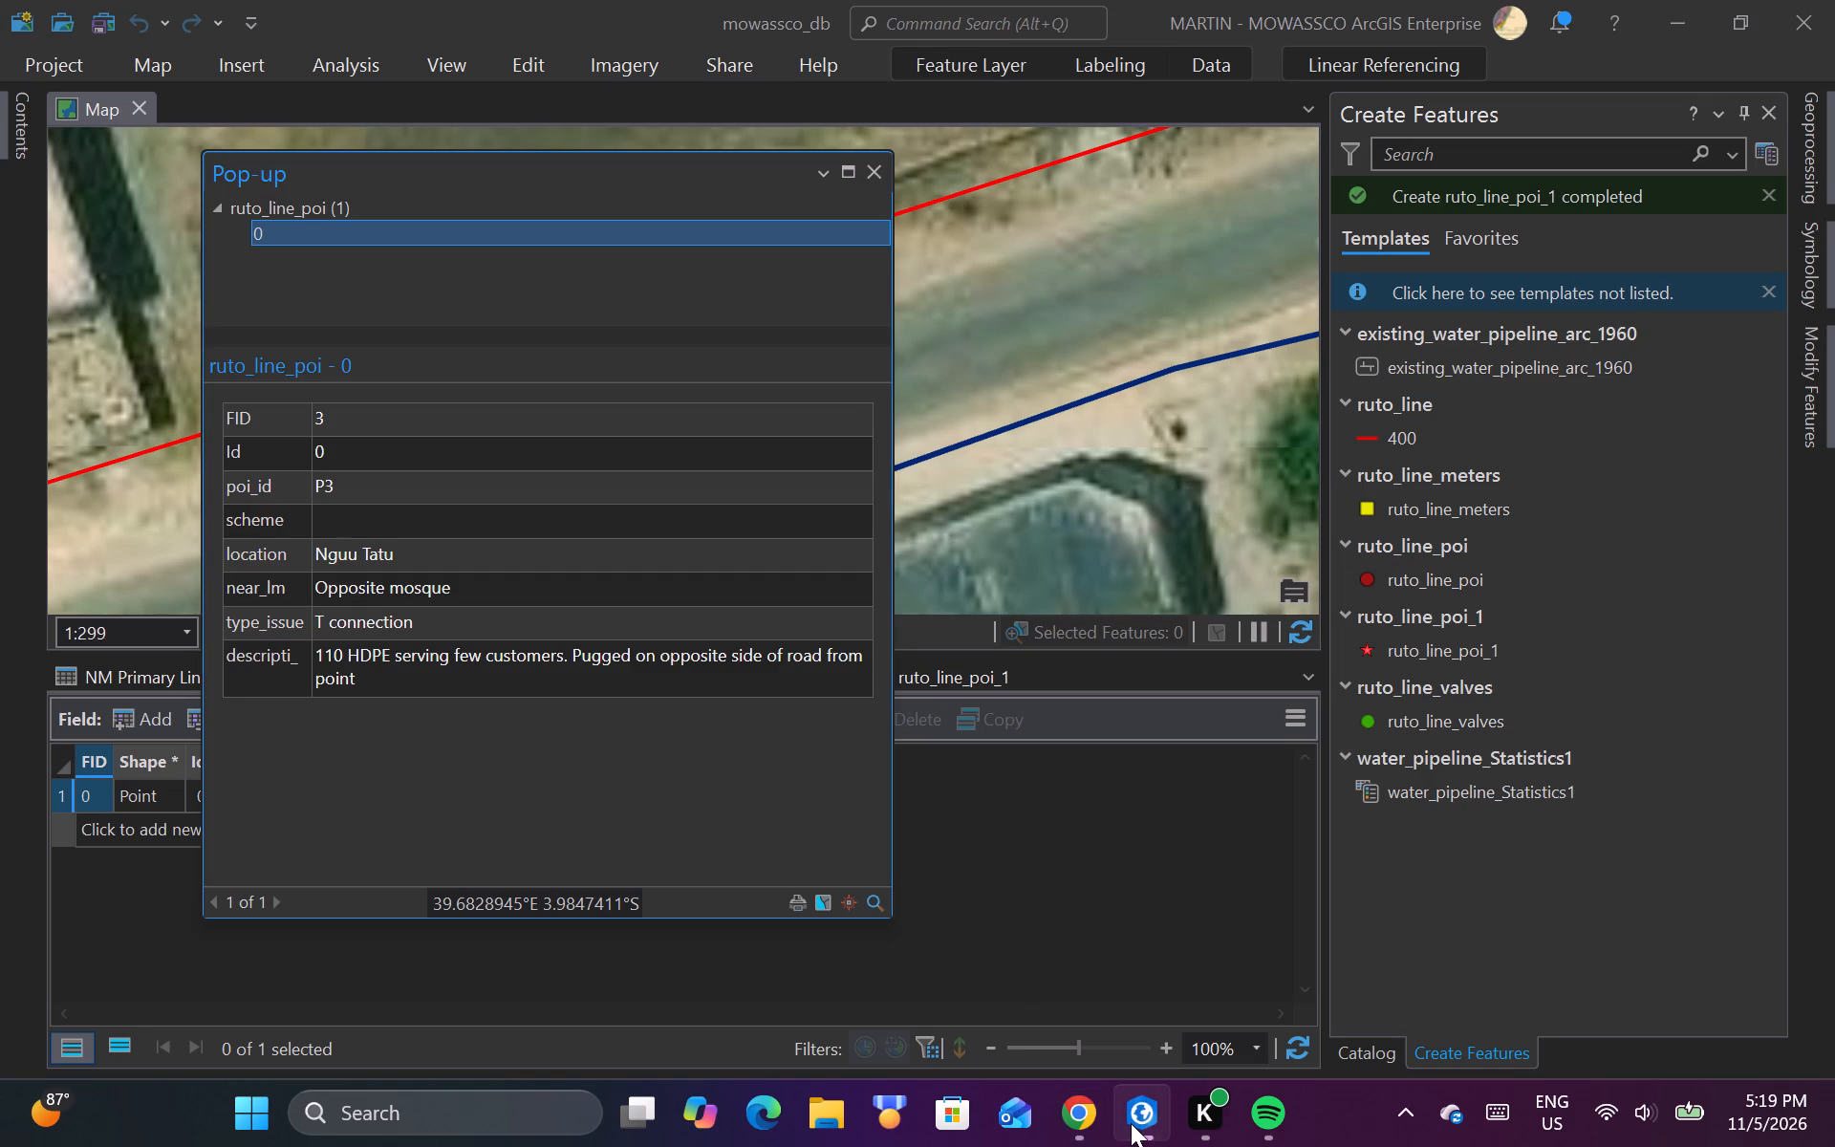
click(882, 177)
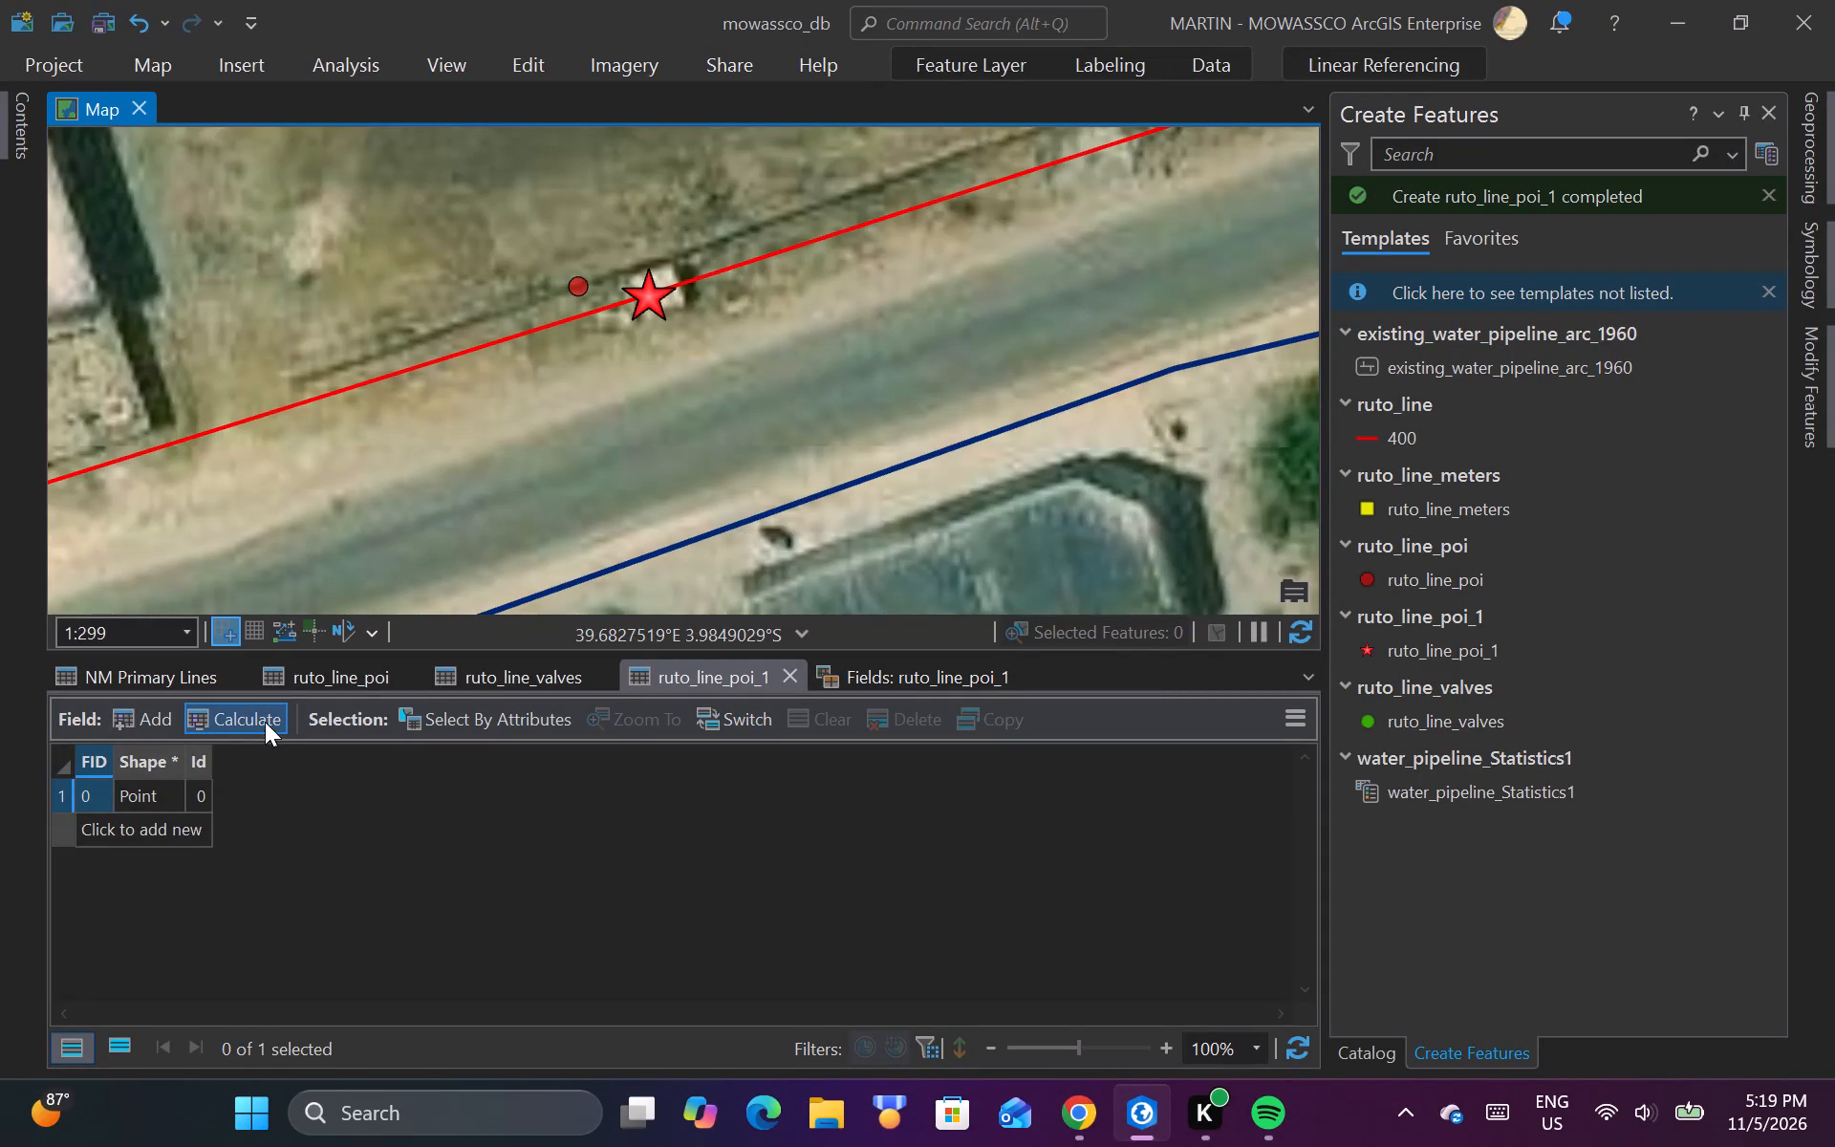
In the ruto_line_poi_1 fields design, add a new field row and mark the Id field for deletion.
click(867, 669)
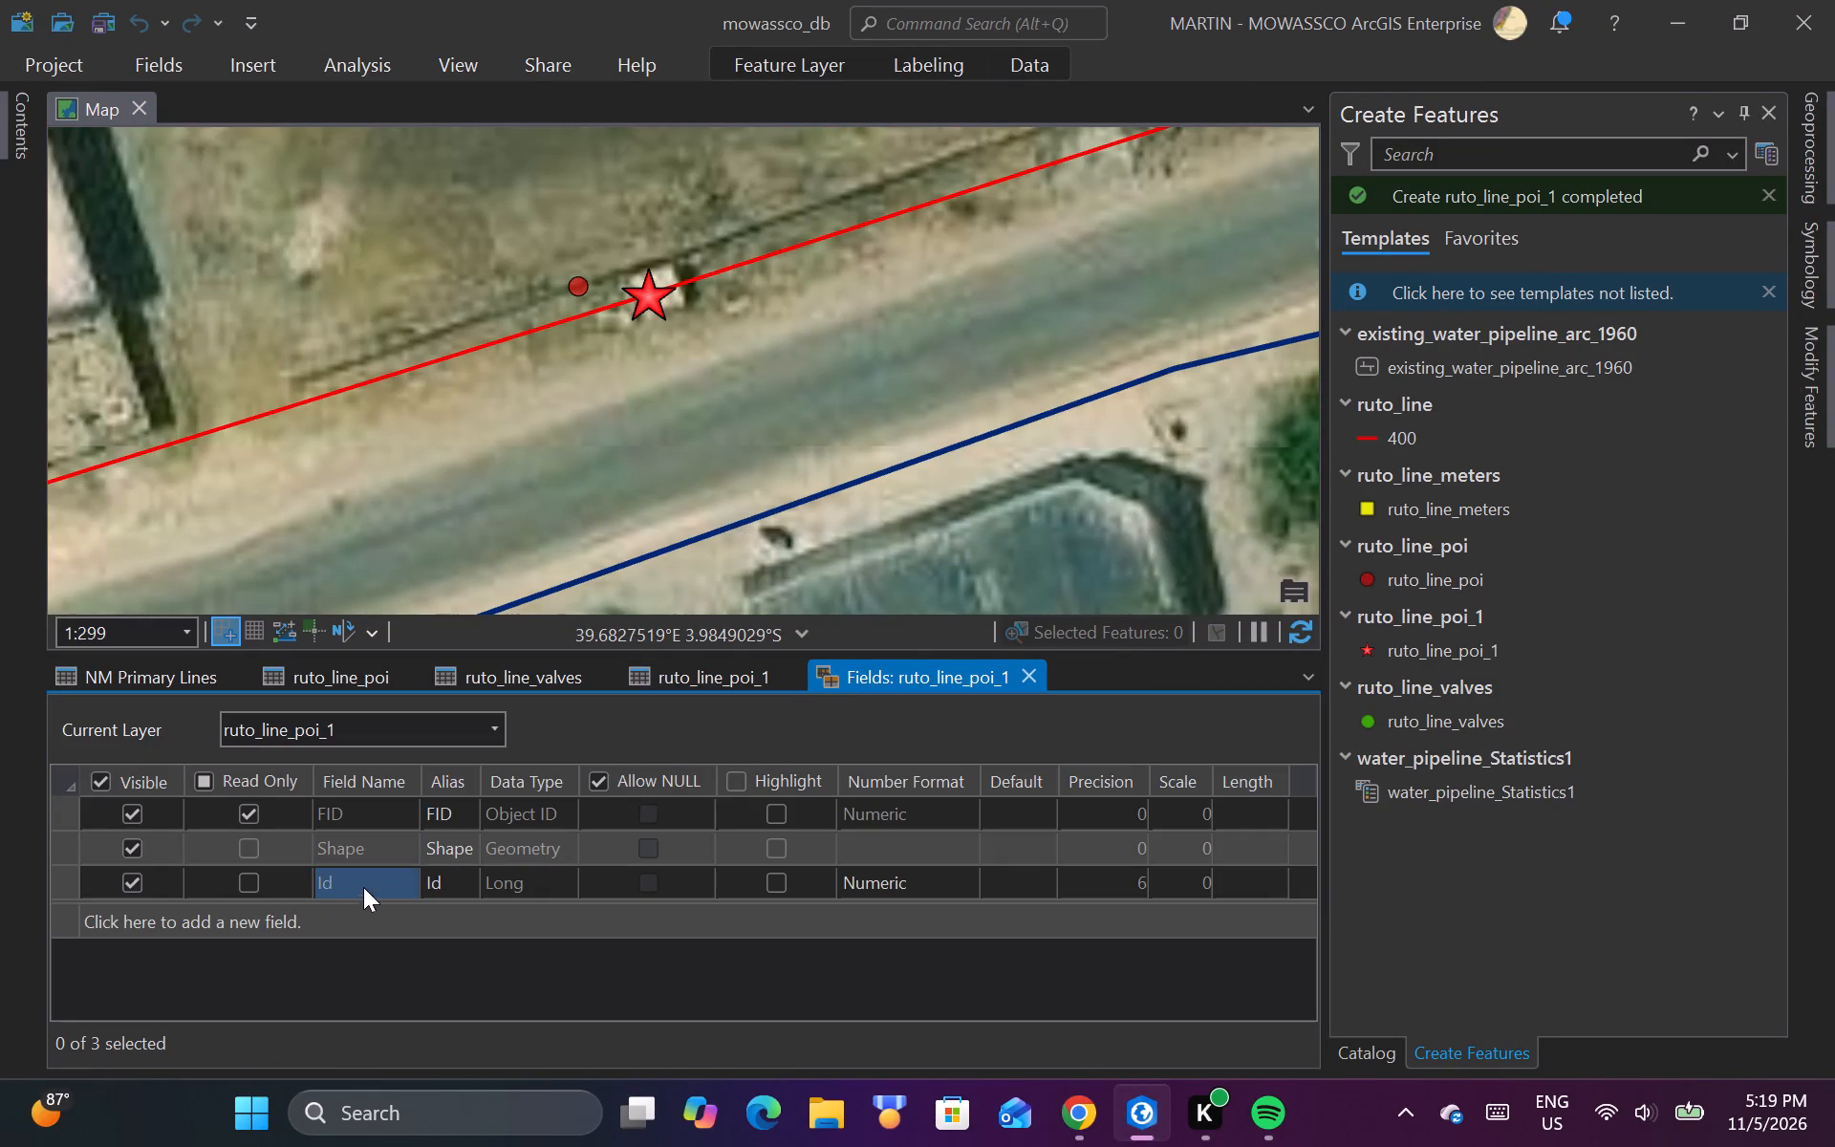
double_click(505, 873)
double_click(529, 885)
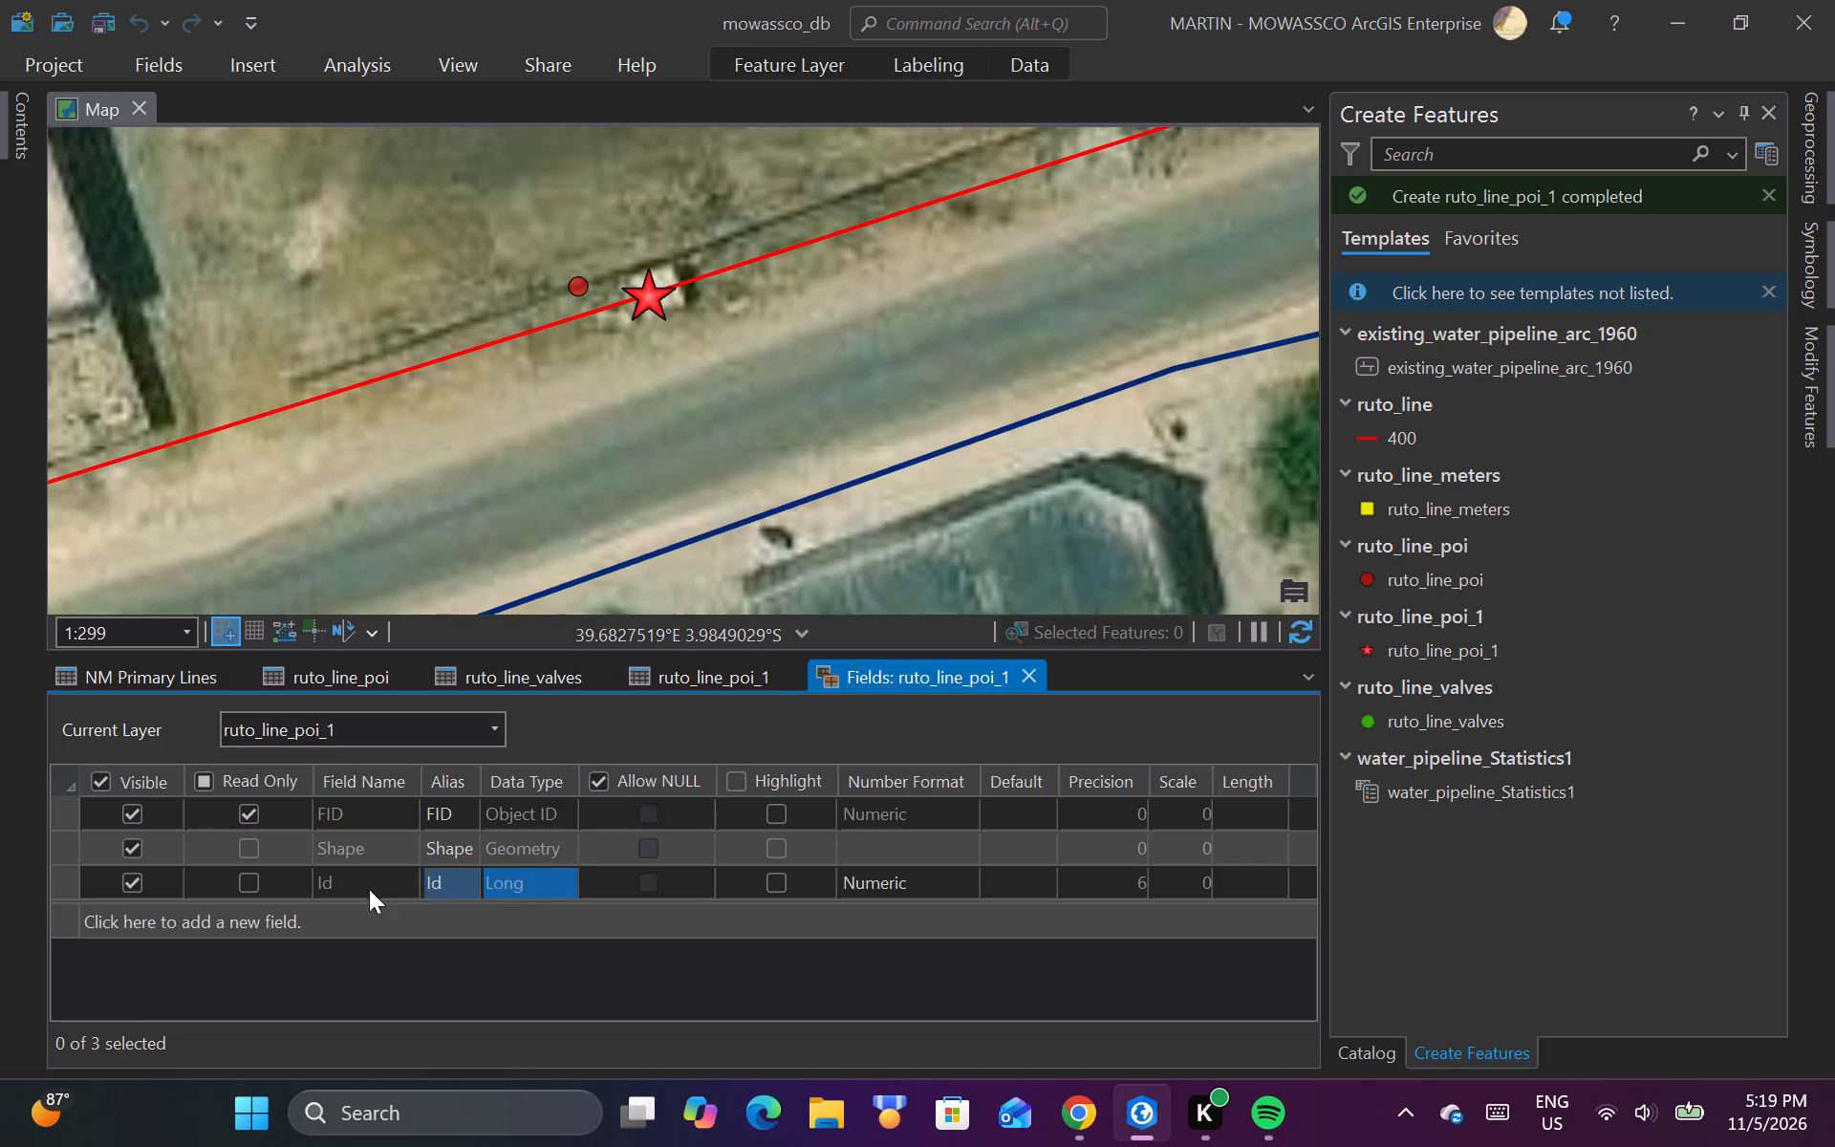
click(204, 924)
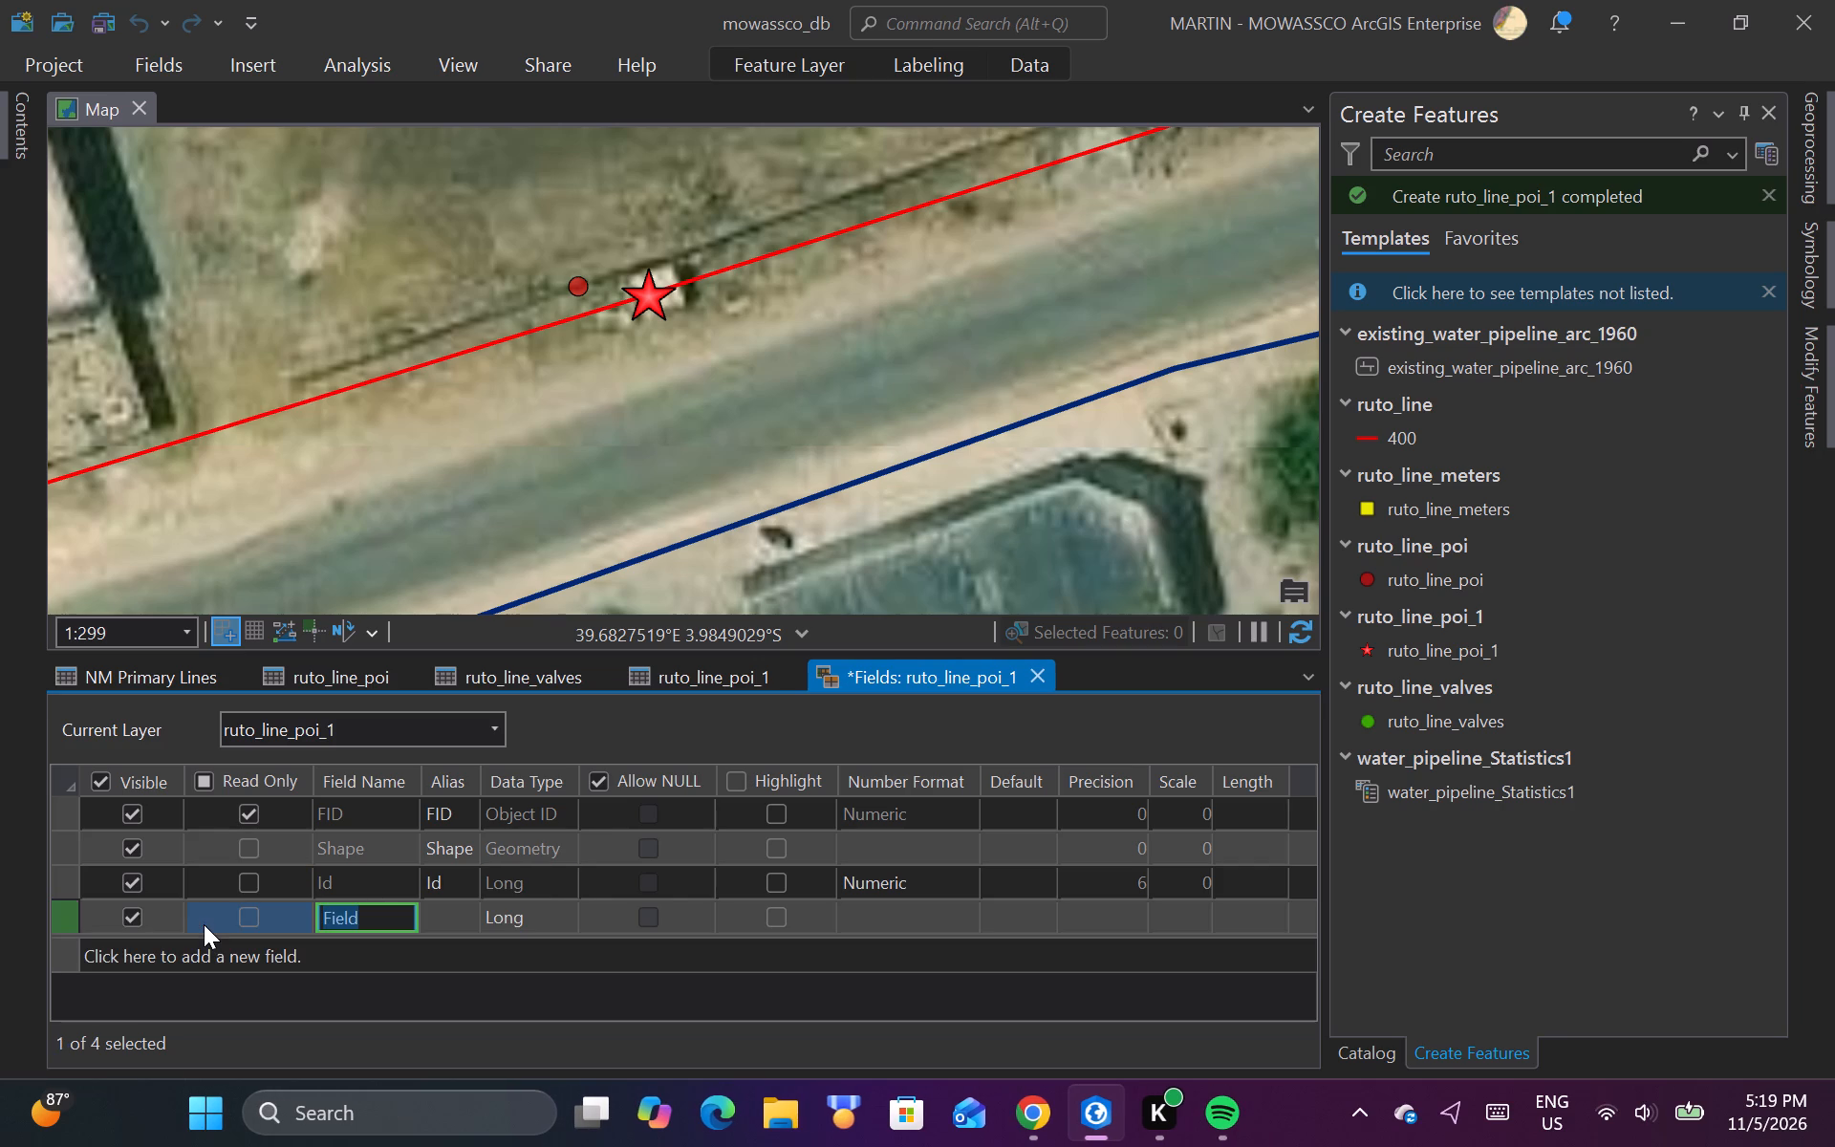
click(62, 882)
right_click(62, 882)
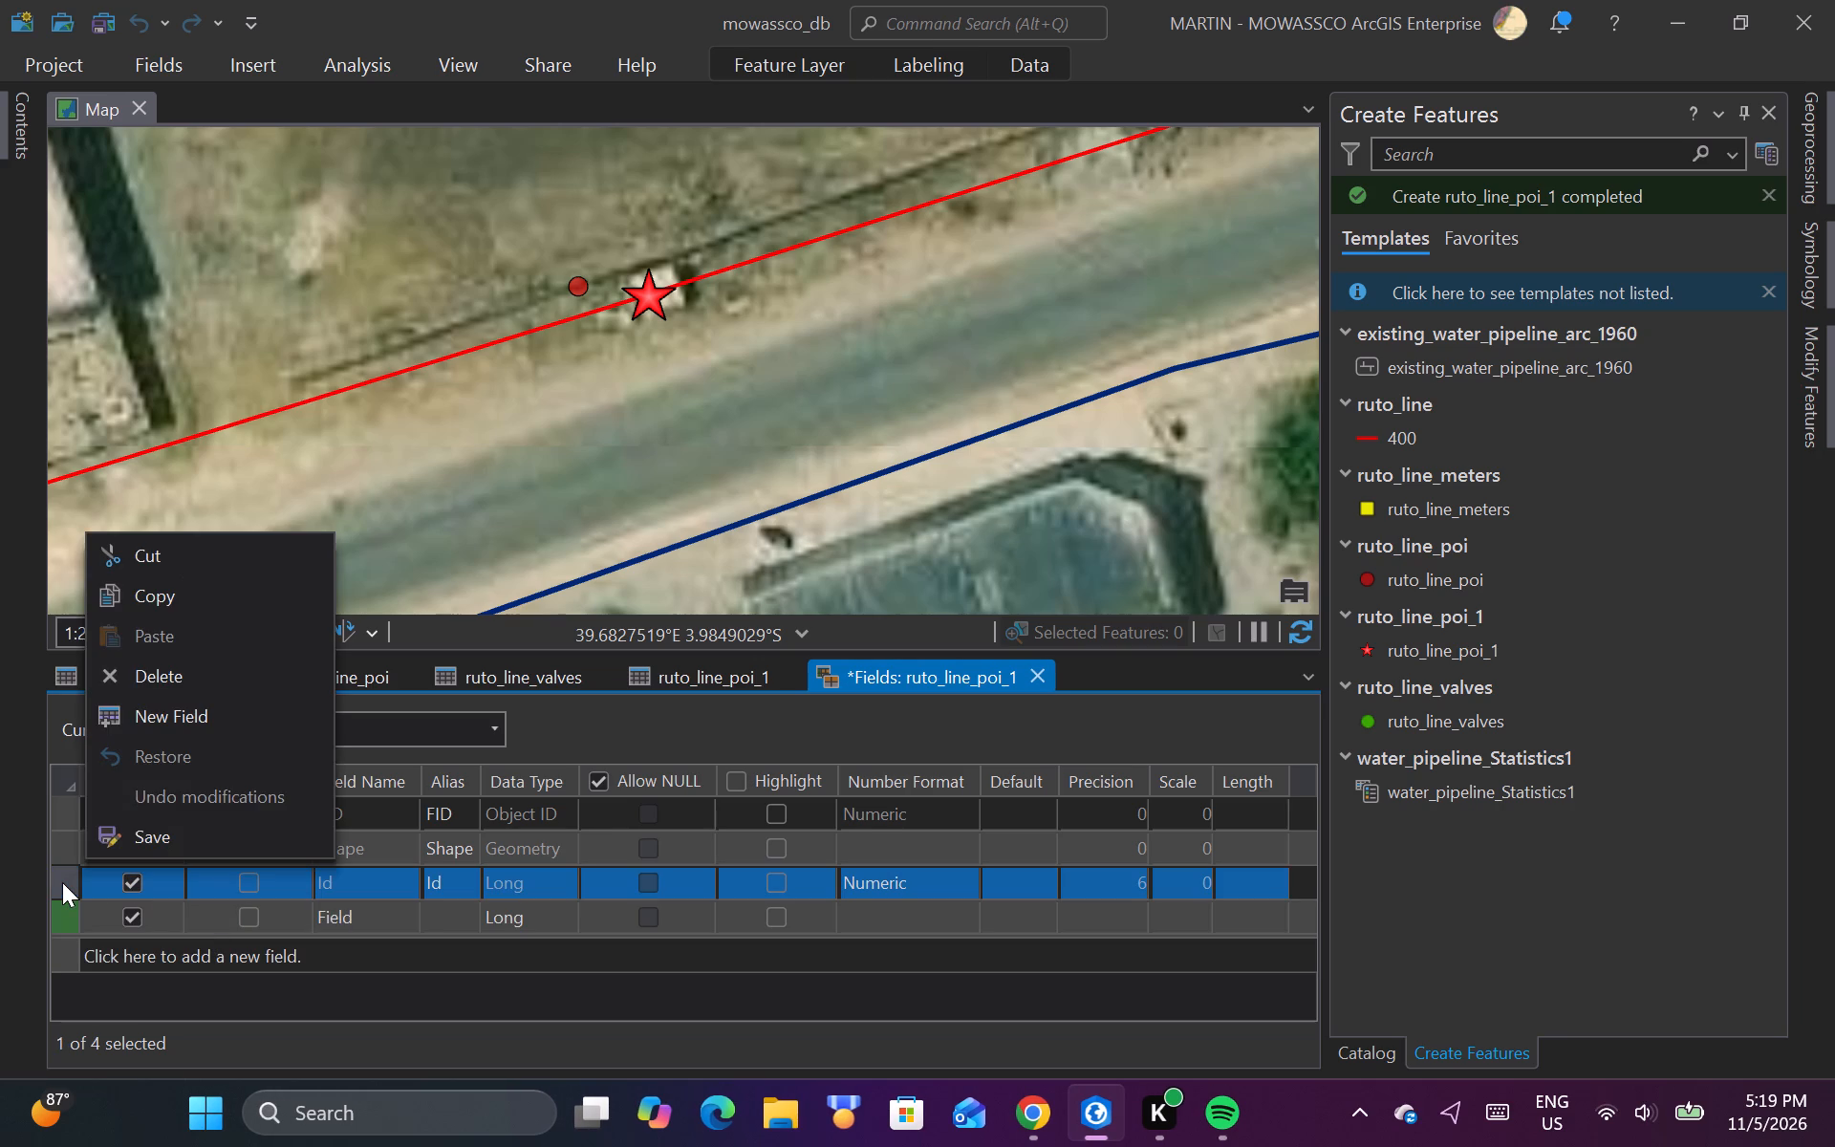
click(192, 674)
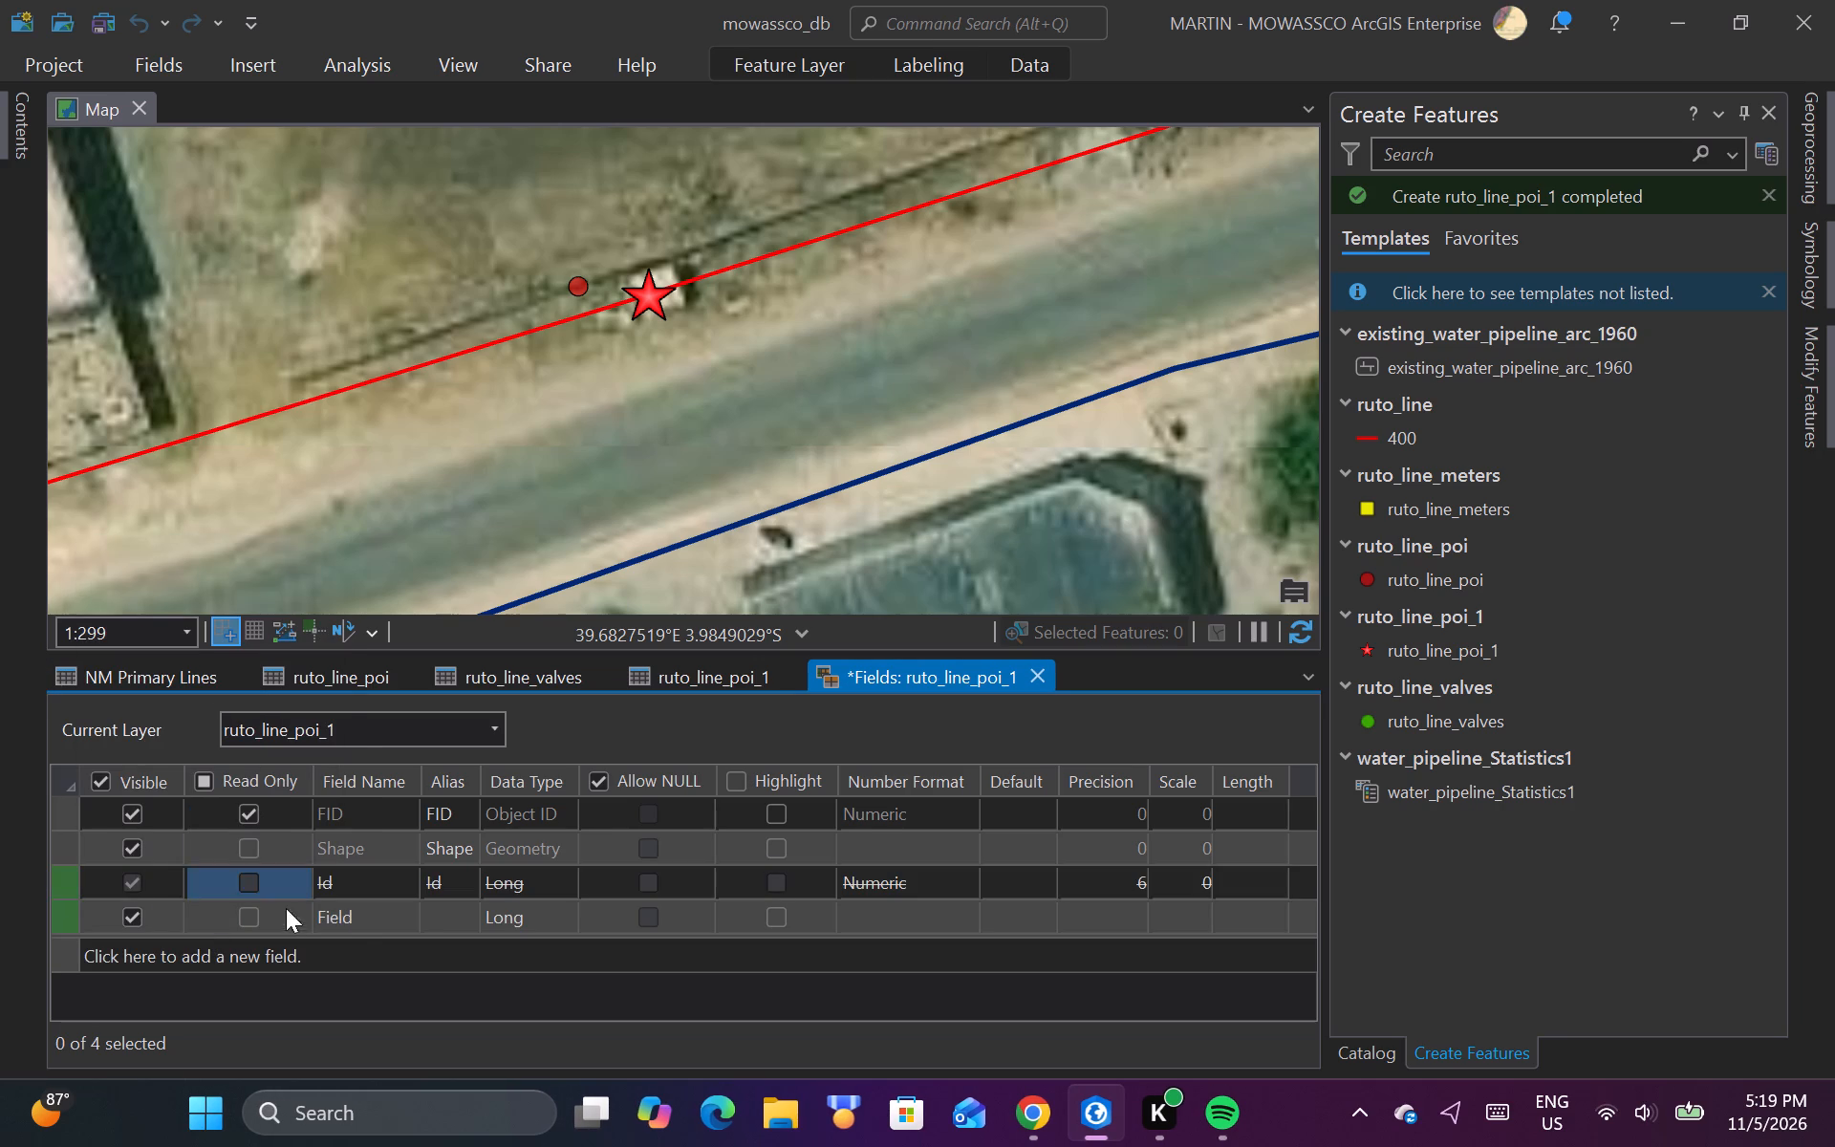
Name the new ruto_line_poi_1 field poi_id and set its data type to Text.
double_click(352, 917)
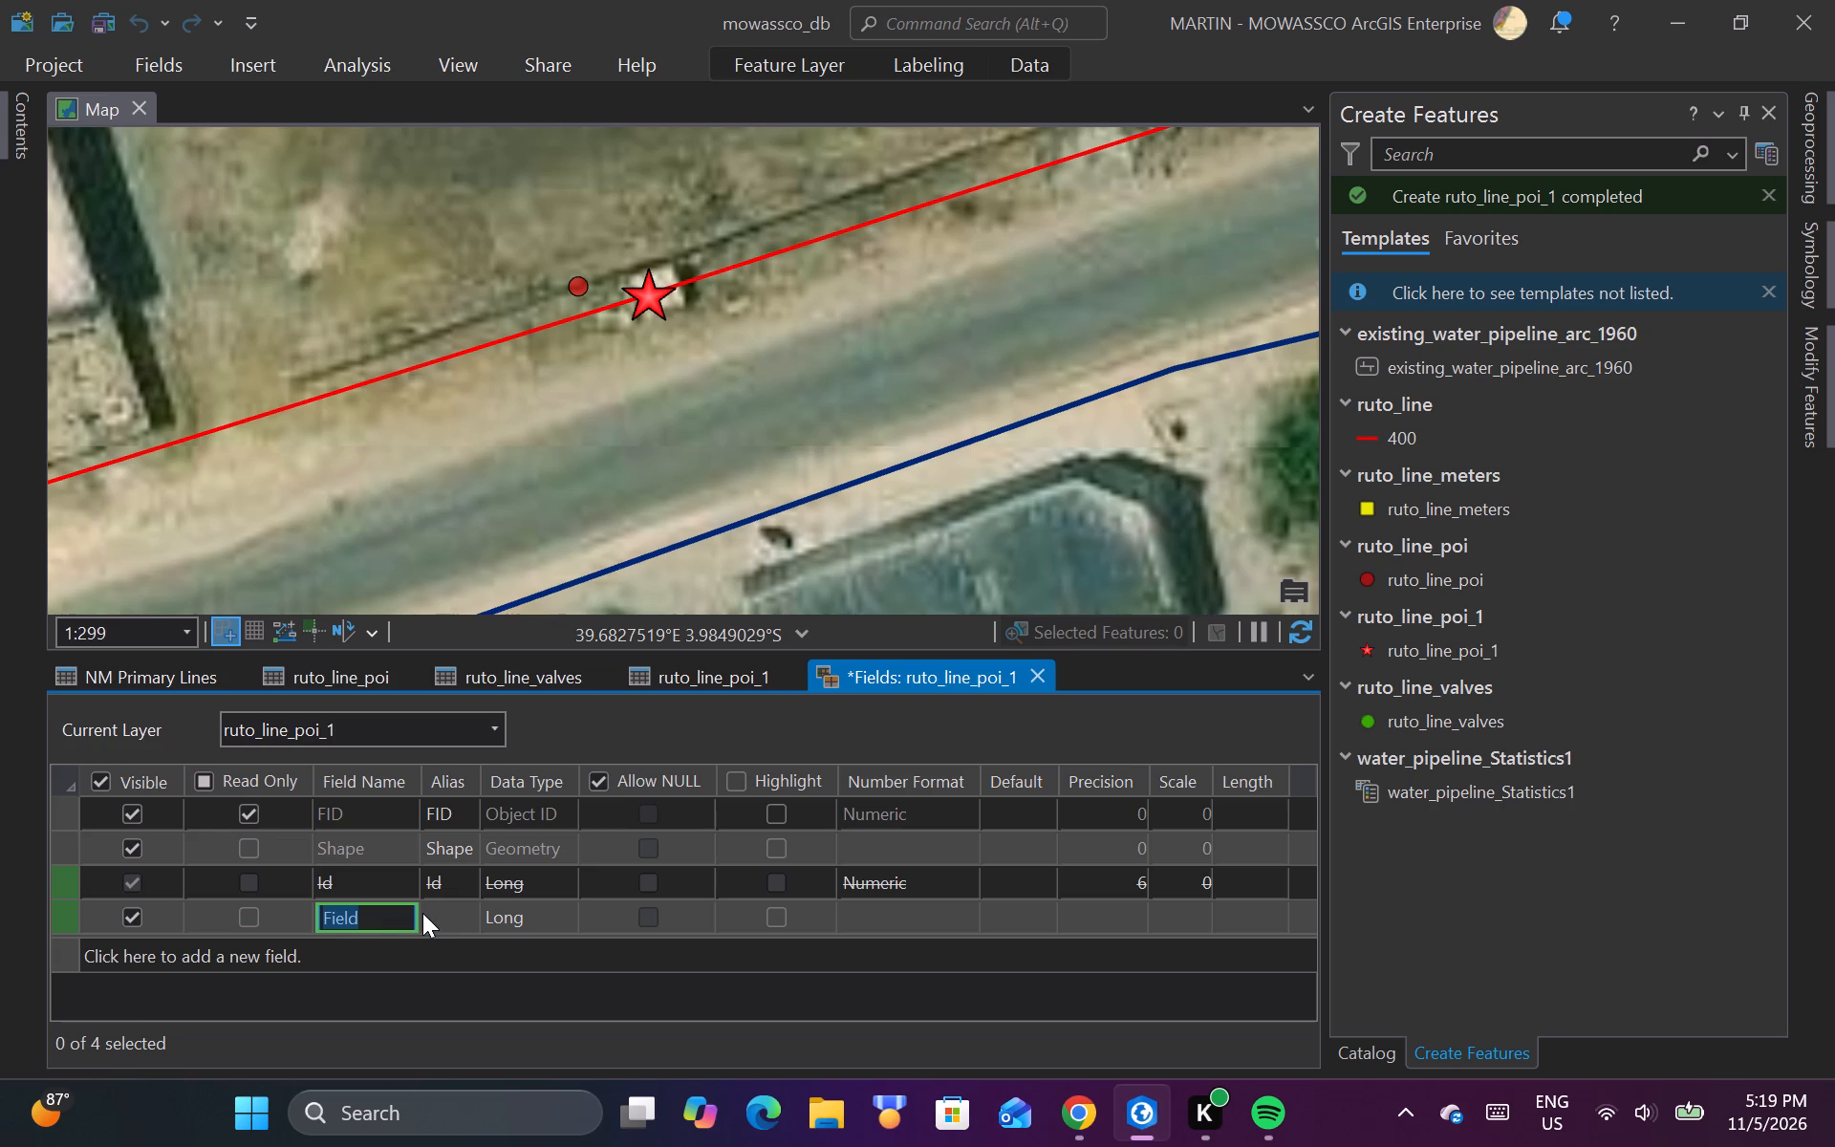
text(poi_)
text(id)
double_click(507, 913)
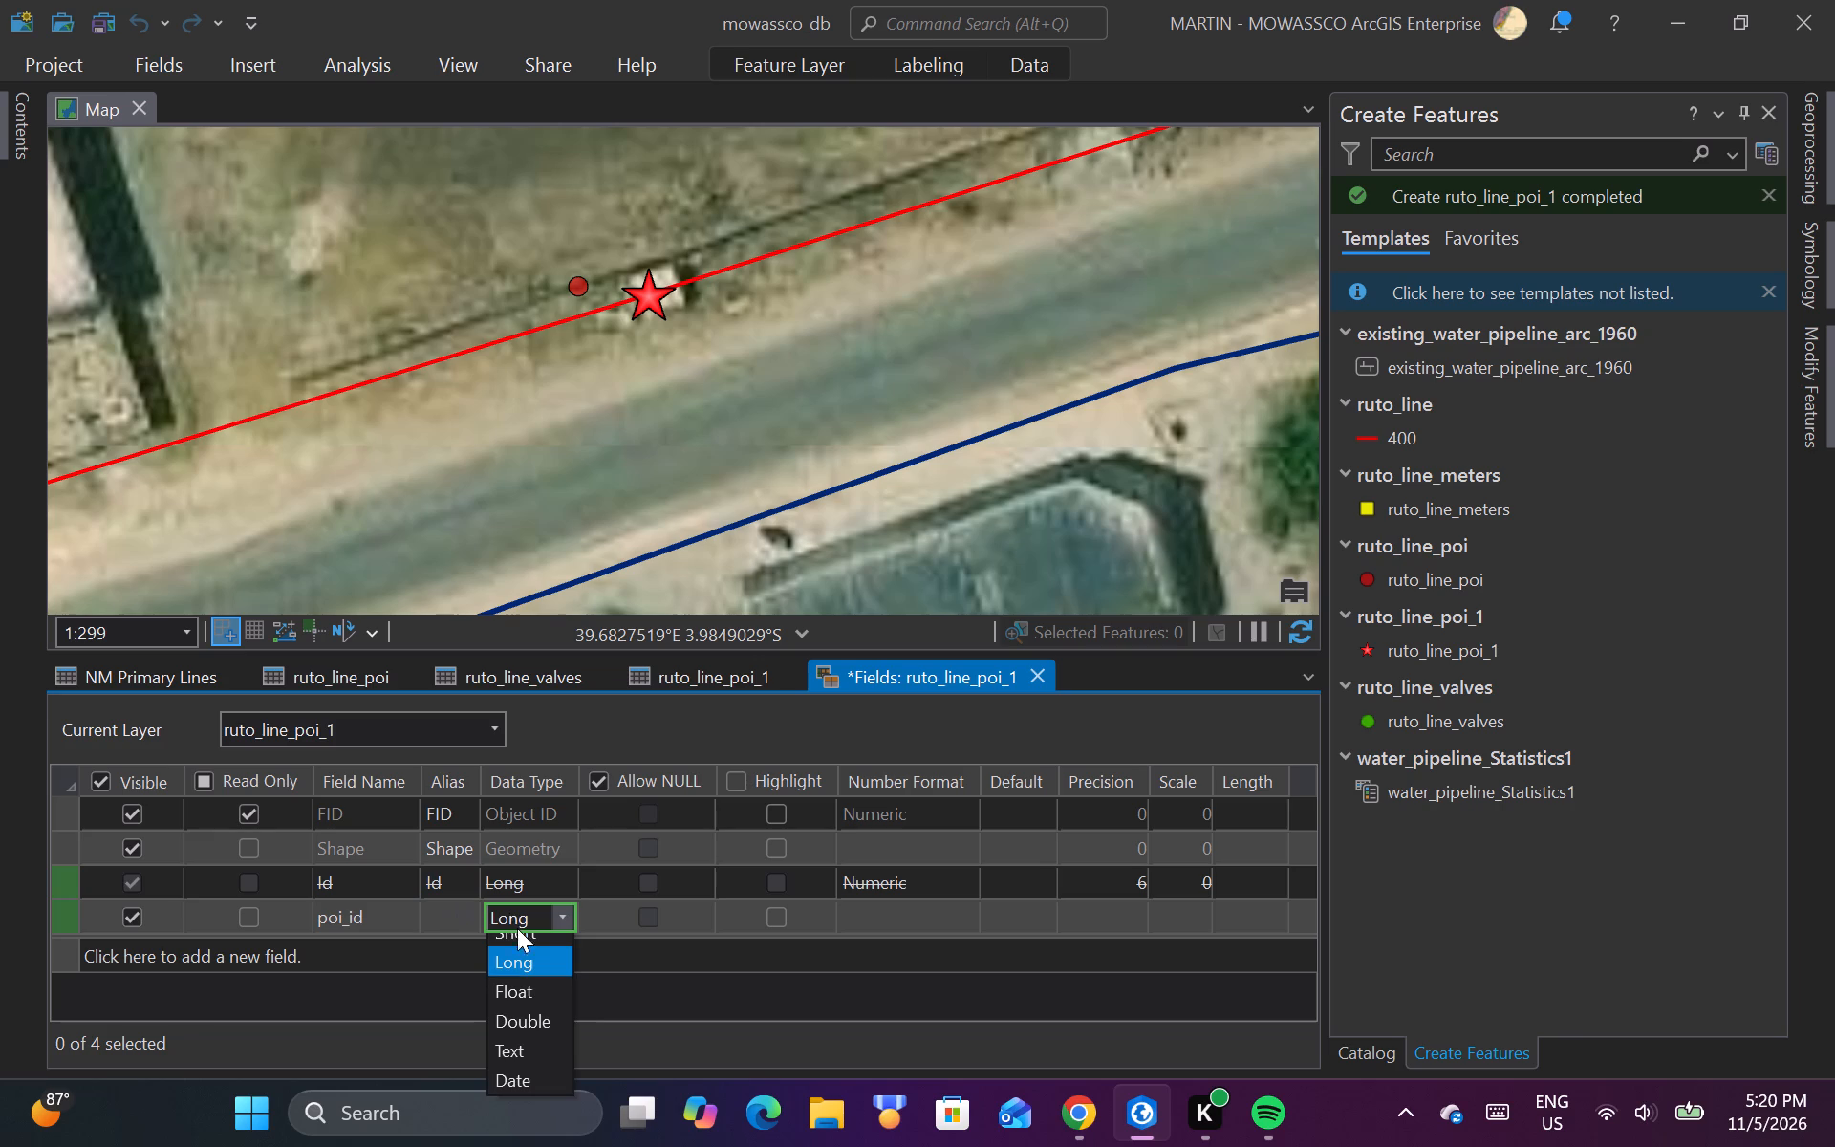
click(523, 1067)
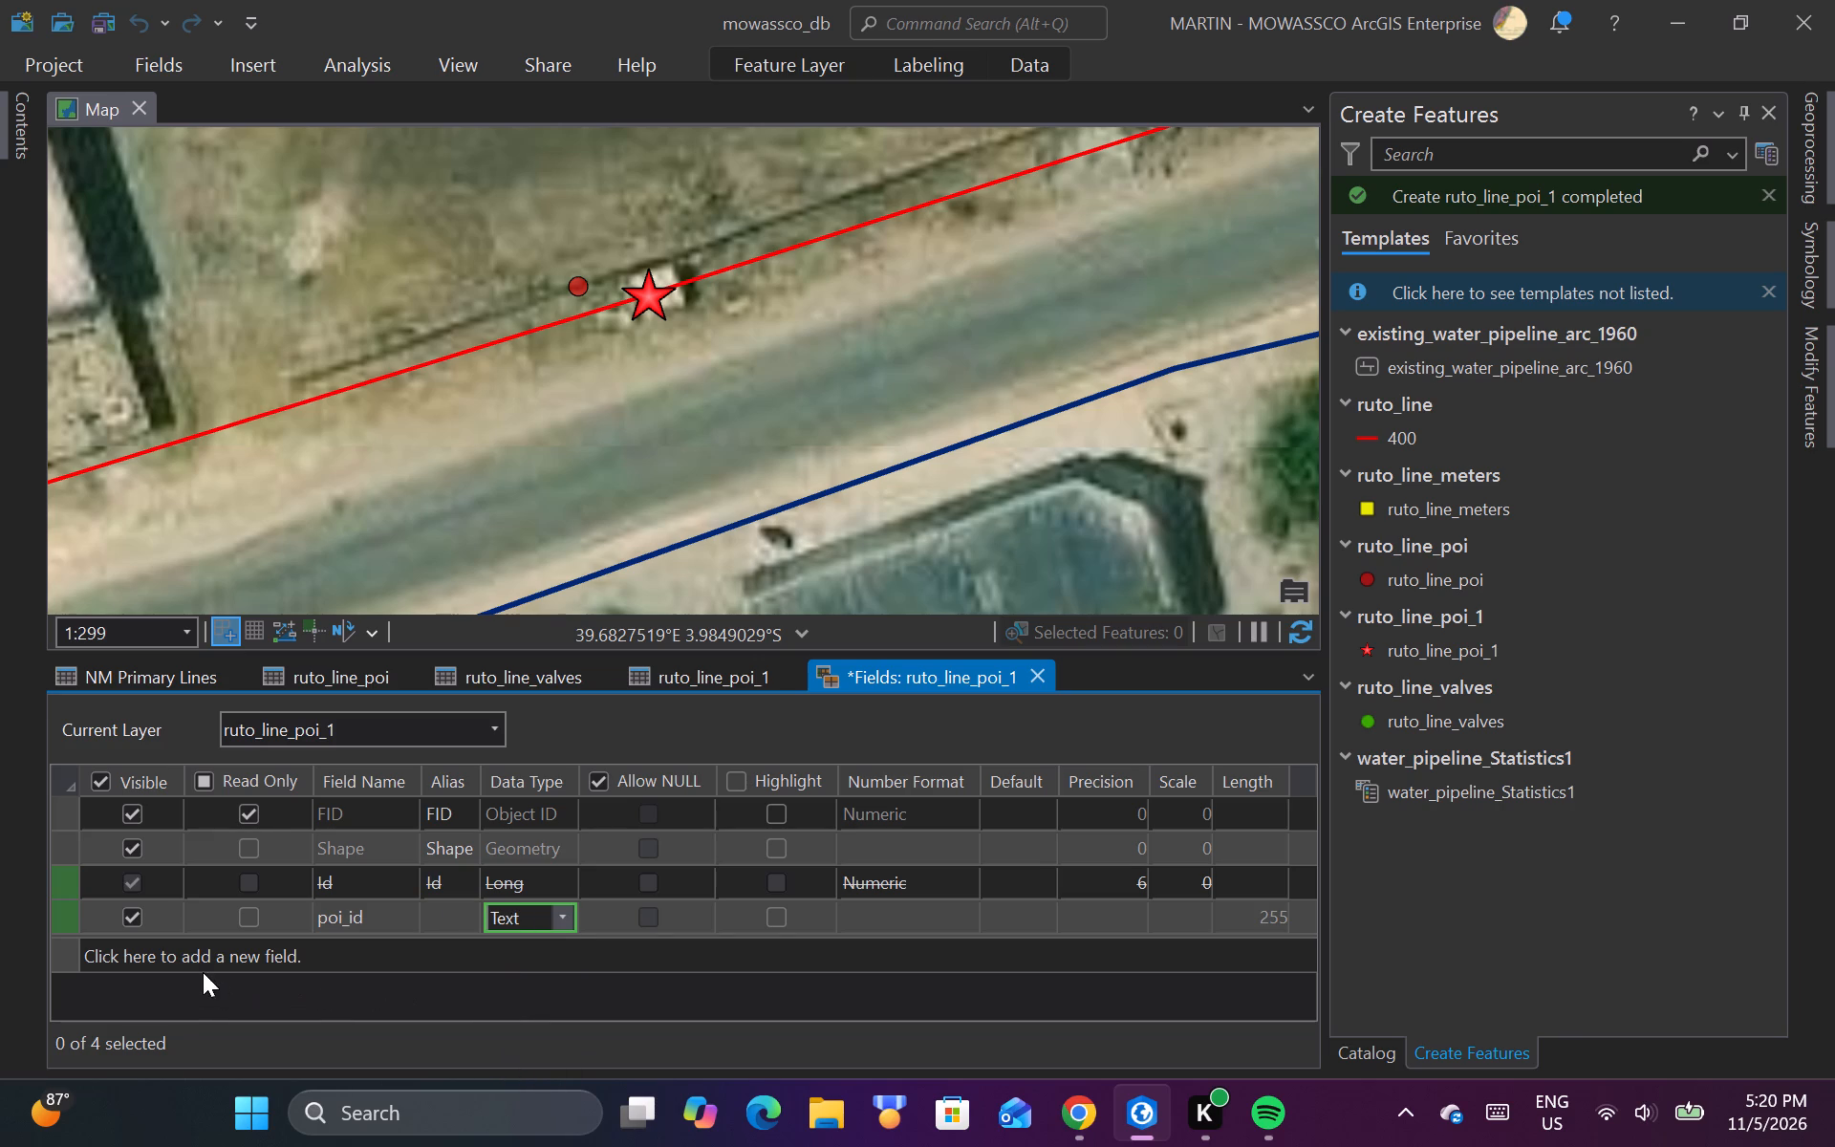
Add a field named location with data type Text to ruto_line_poi_1.
click(189, 954)
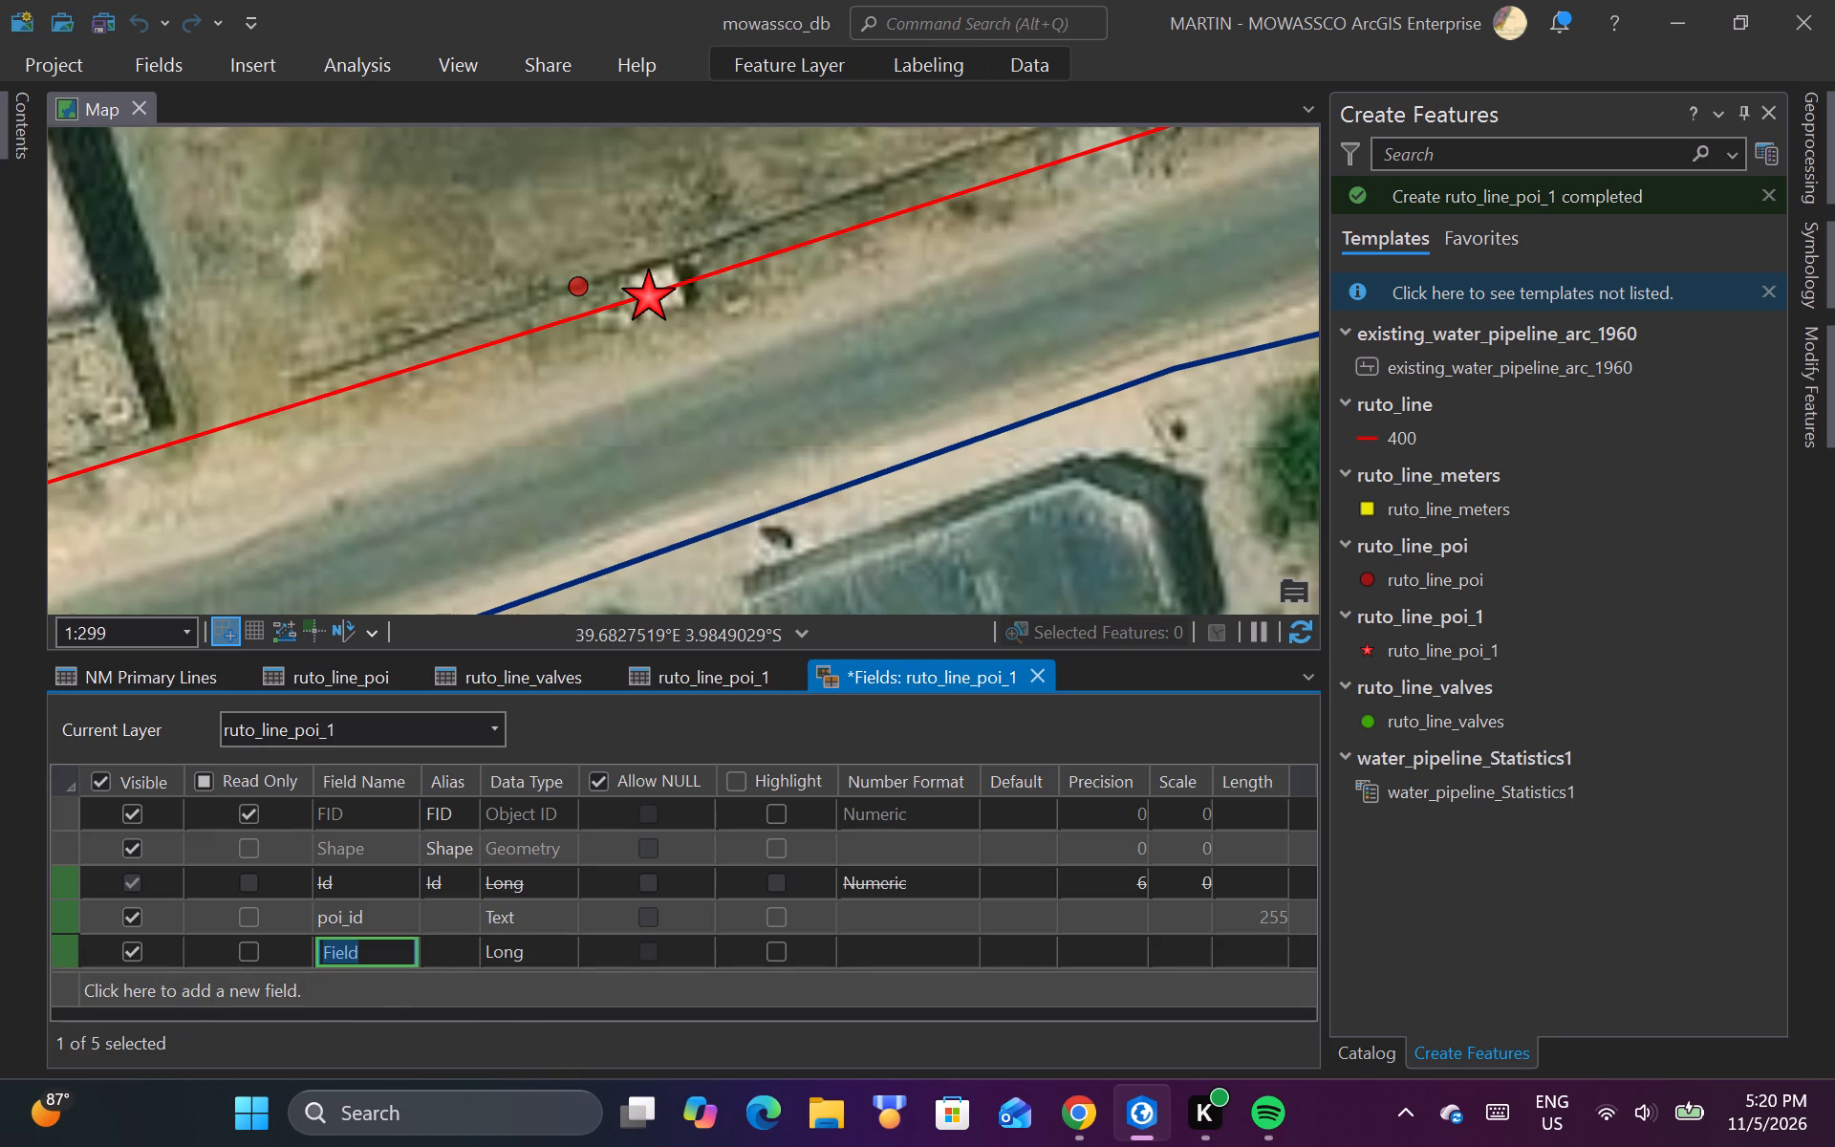
text(location)
double_click(514, 949)
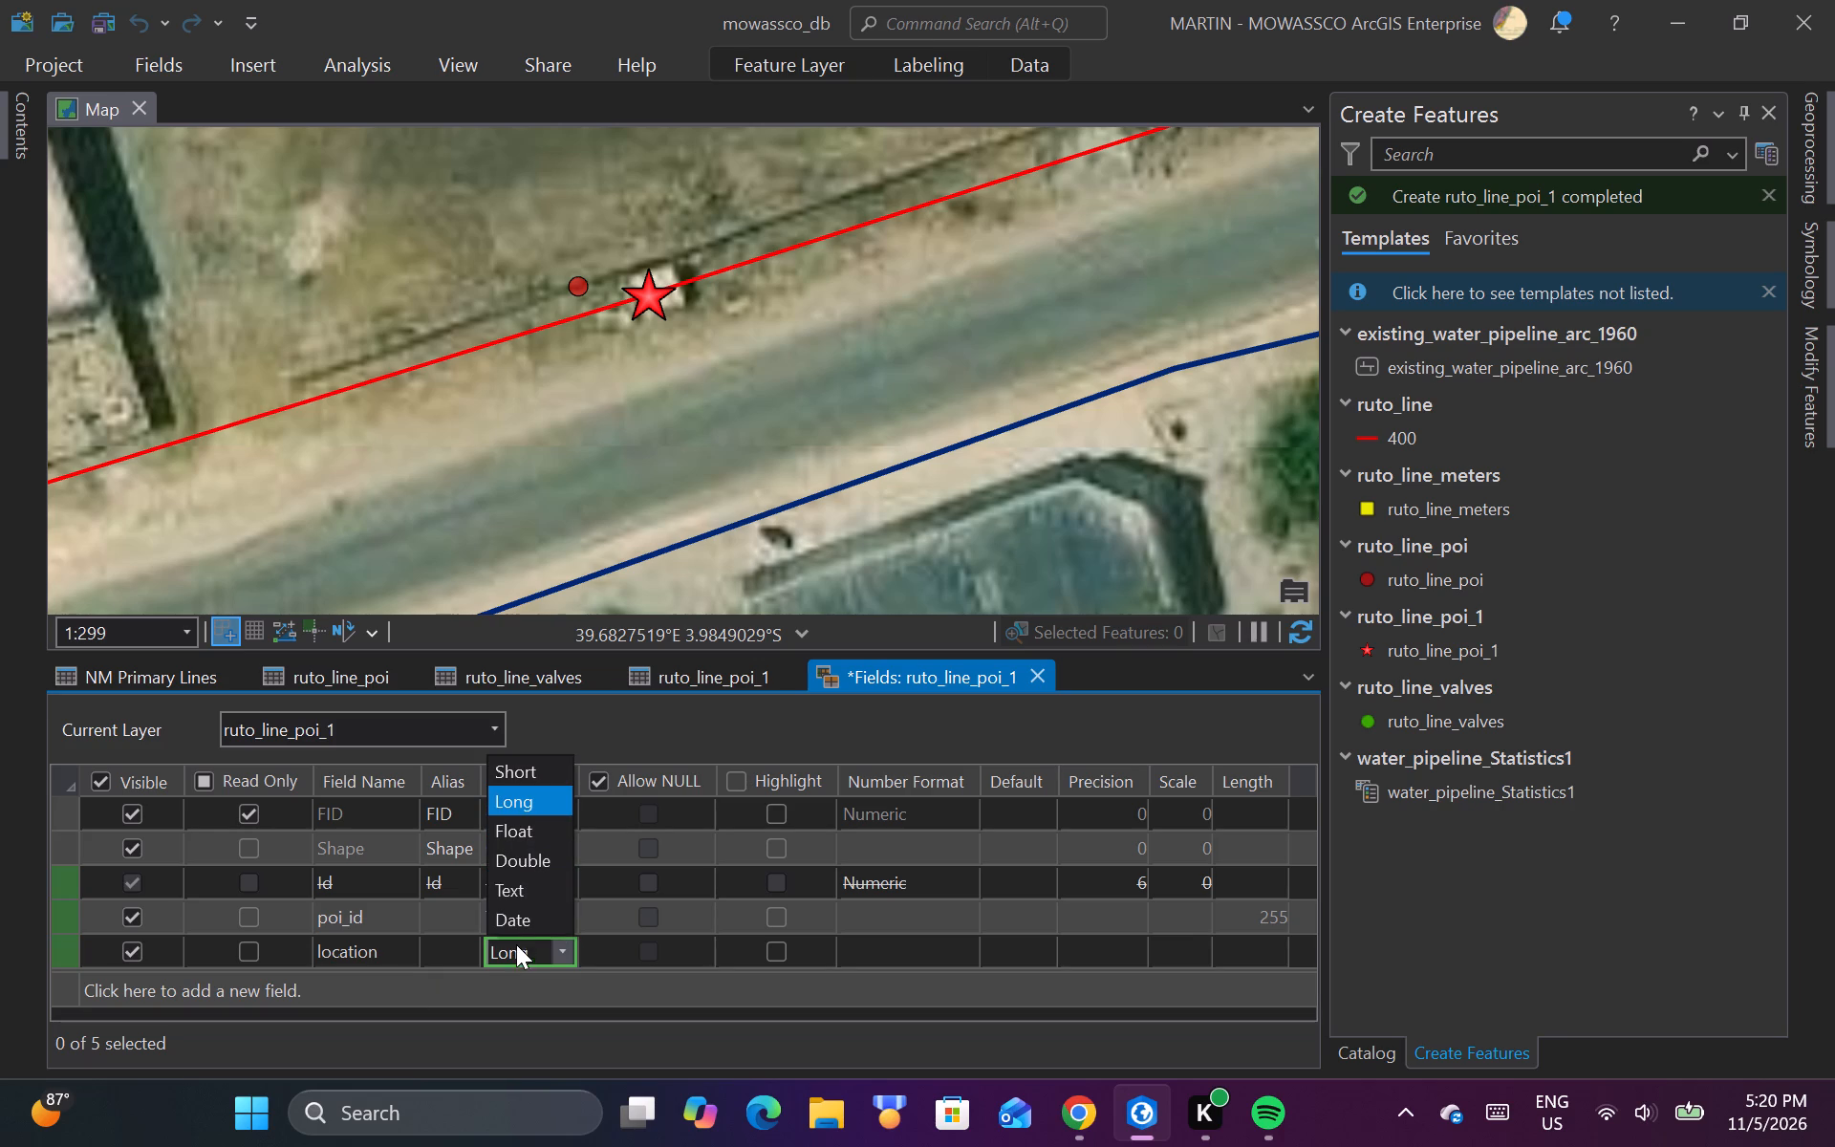
click(518, 882)
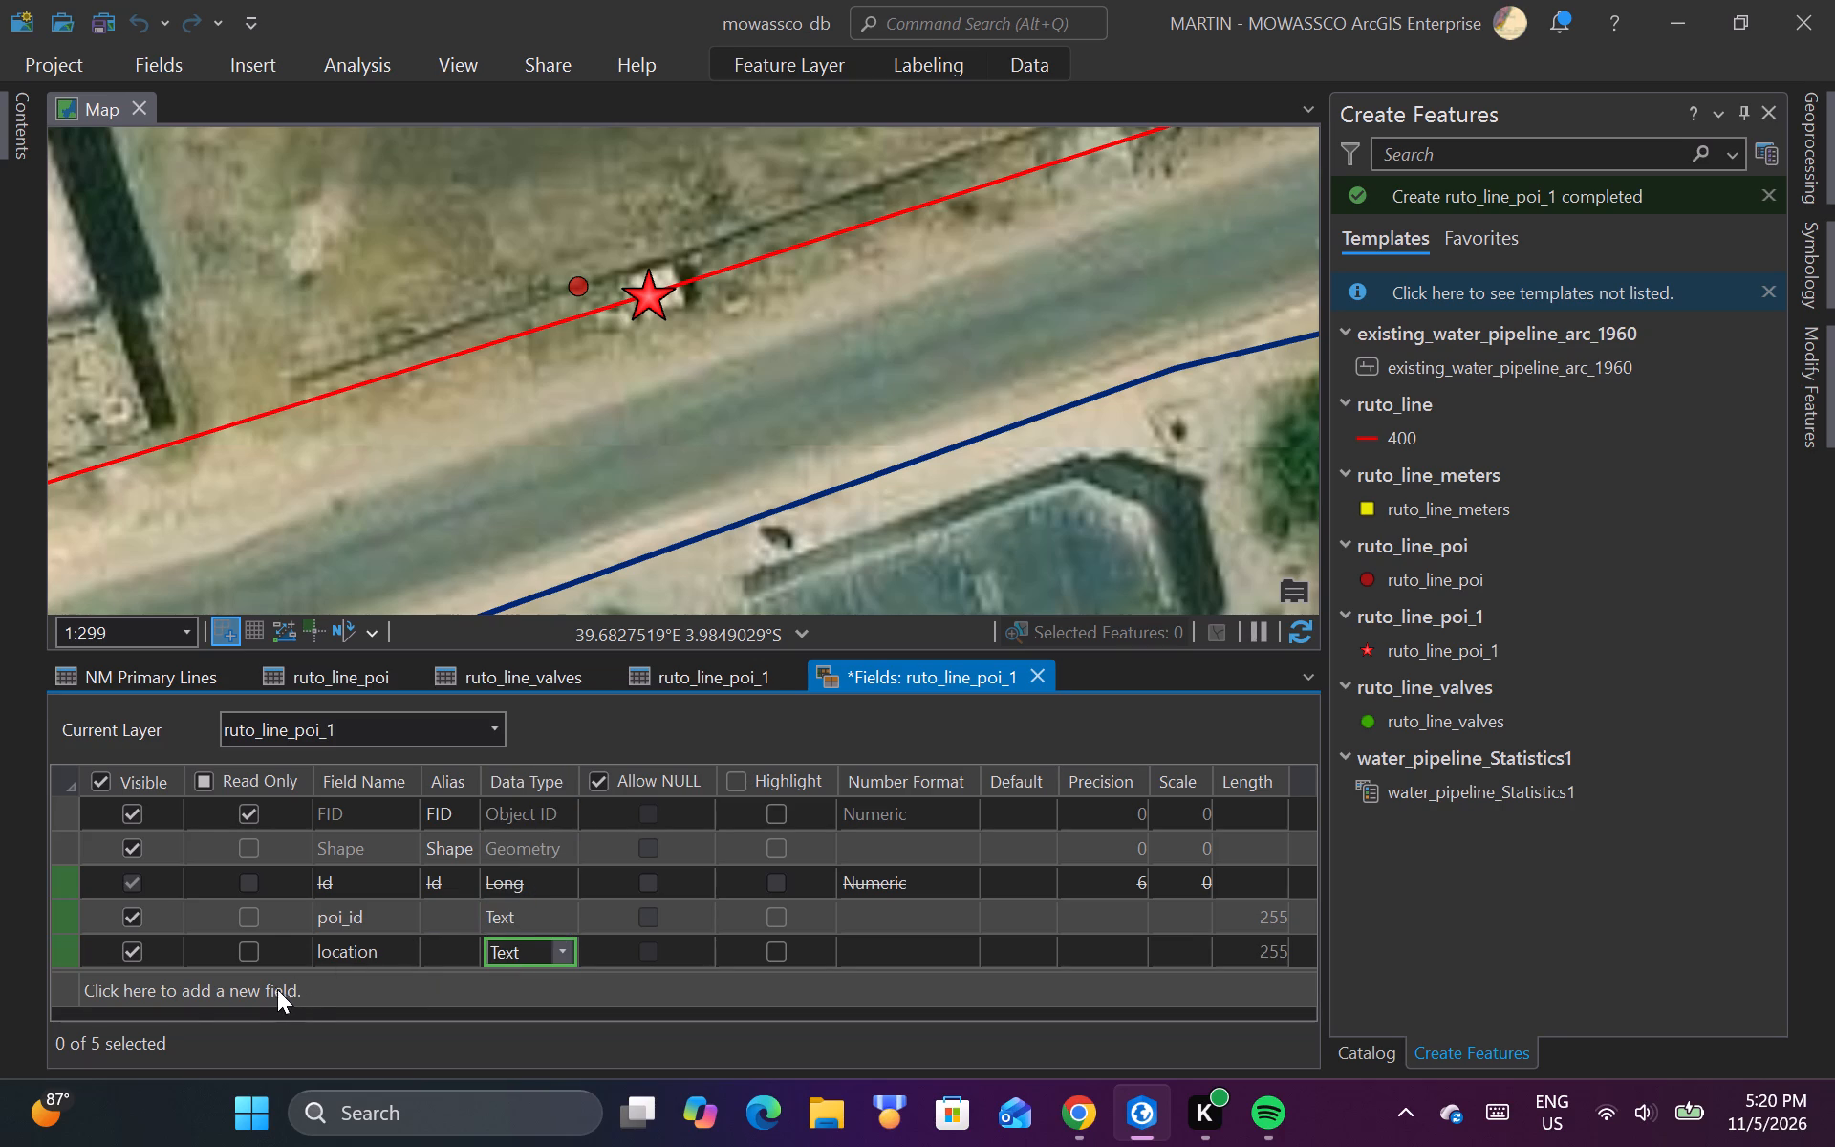
Add a field named near_lm with data type Text to ruto_line_poi_1.
click(272, 989)
text(near_lm)
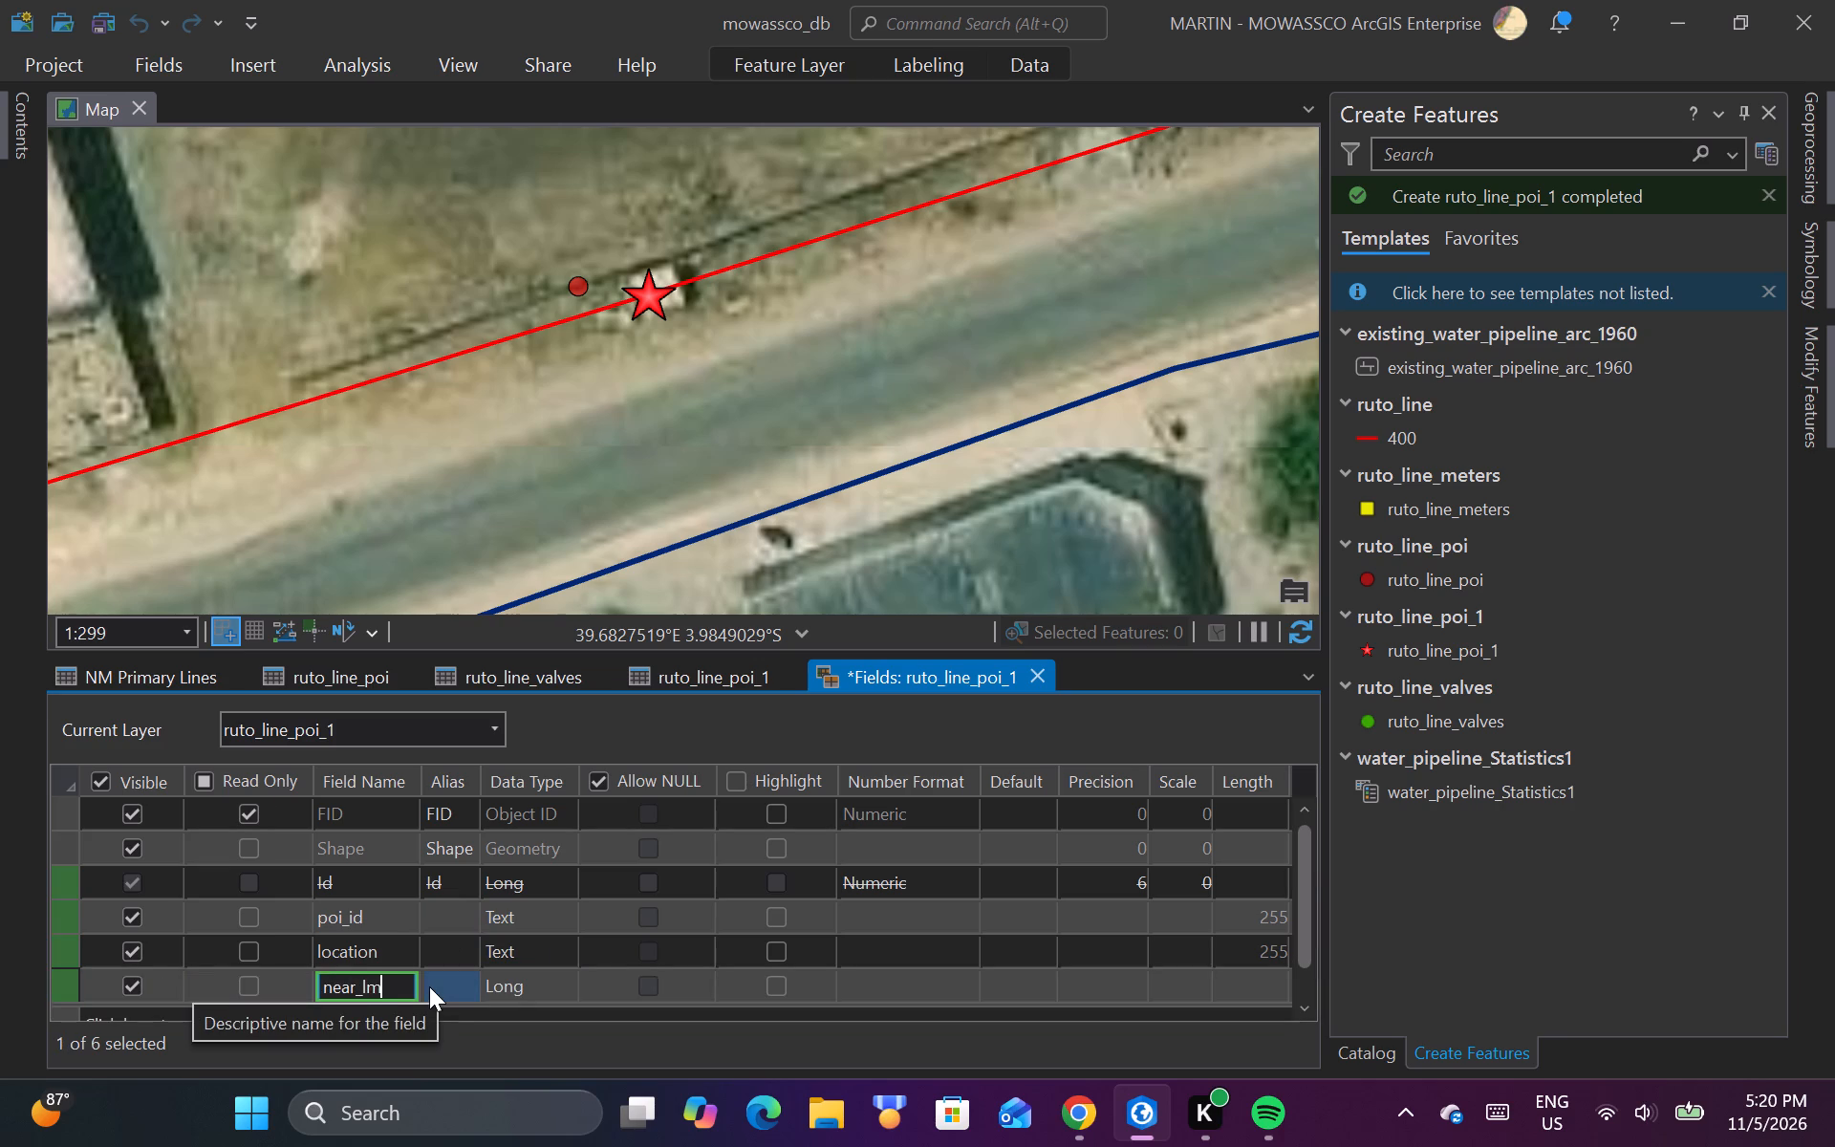
double_click(525, 995)
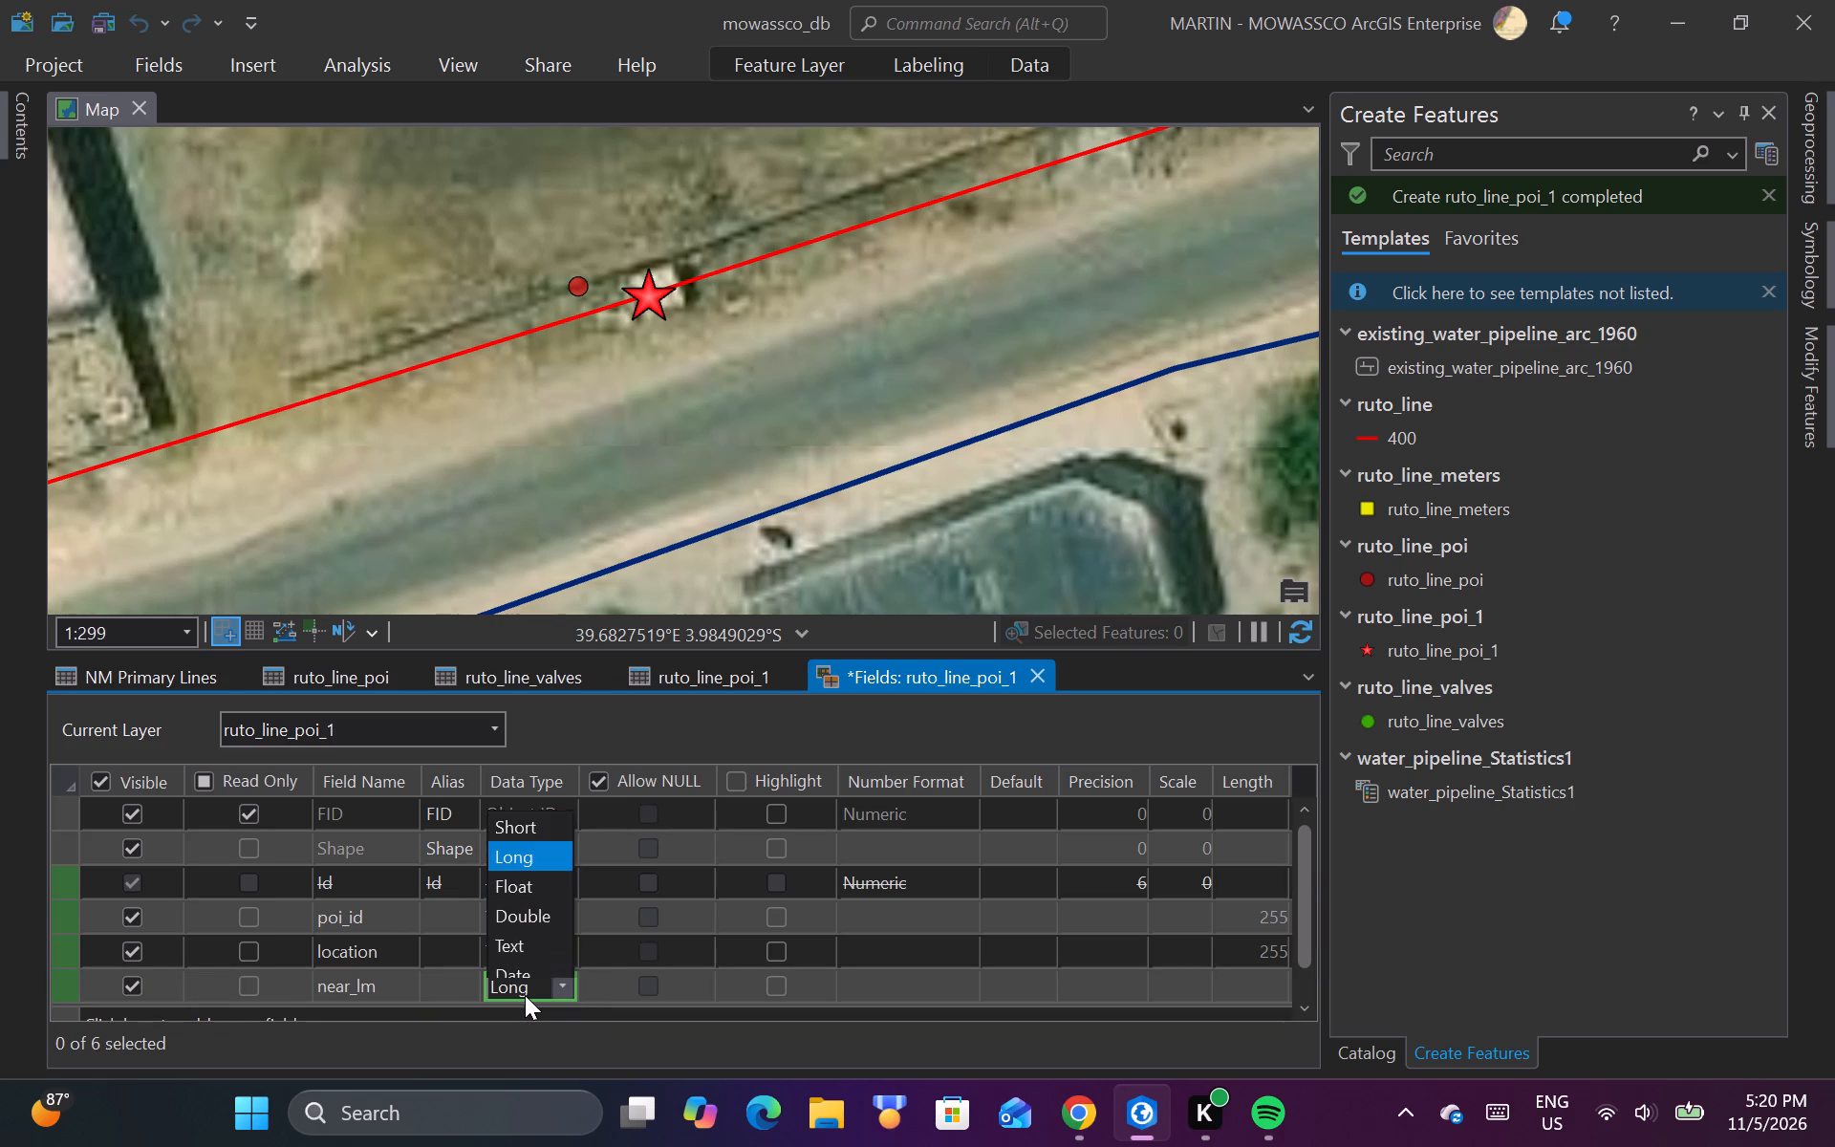
click(533, 928)
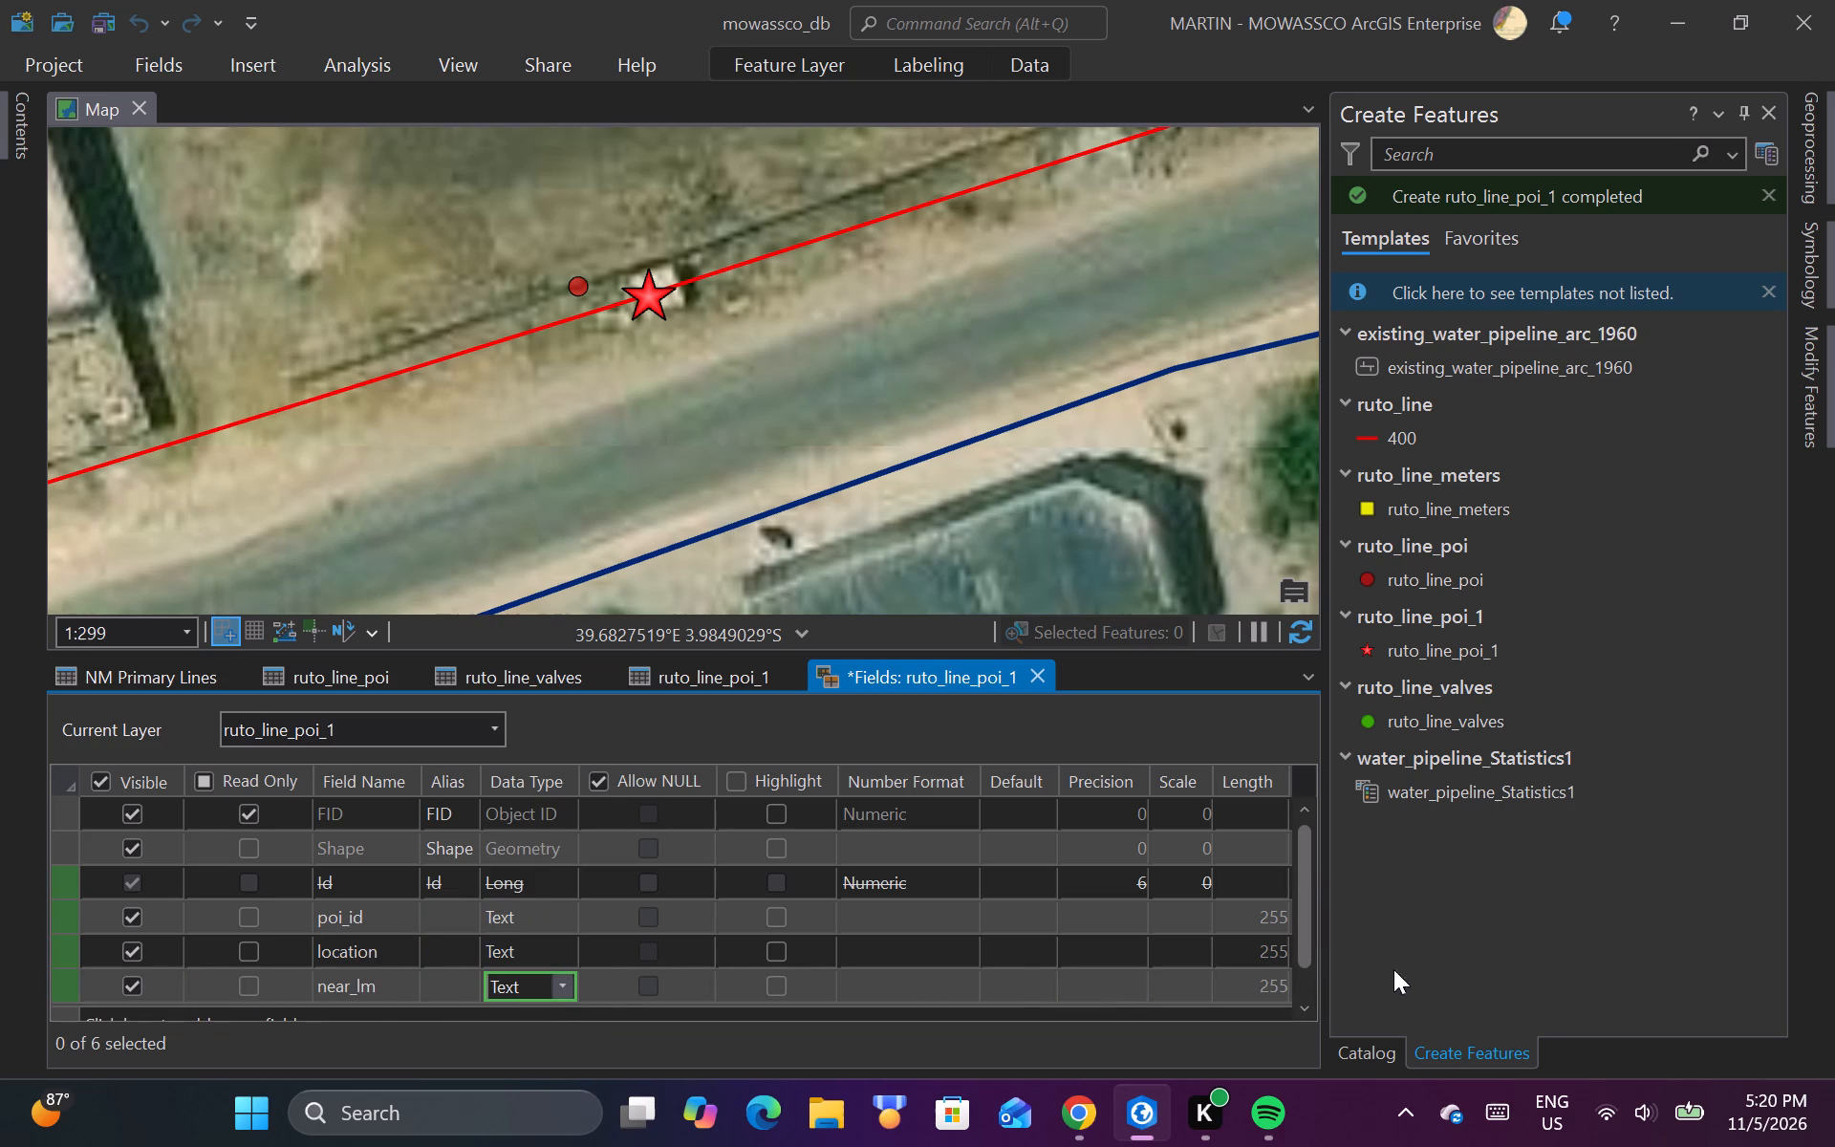
Add a field named descr with data type Text to ruto_line_poi_1.
scroll(1307, 936, down, 3)
click(207, 995)
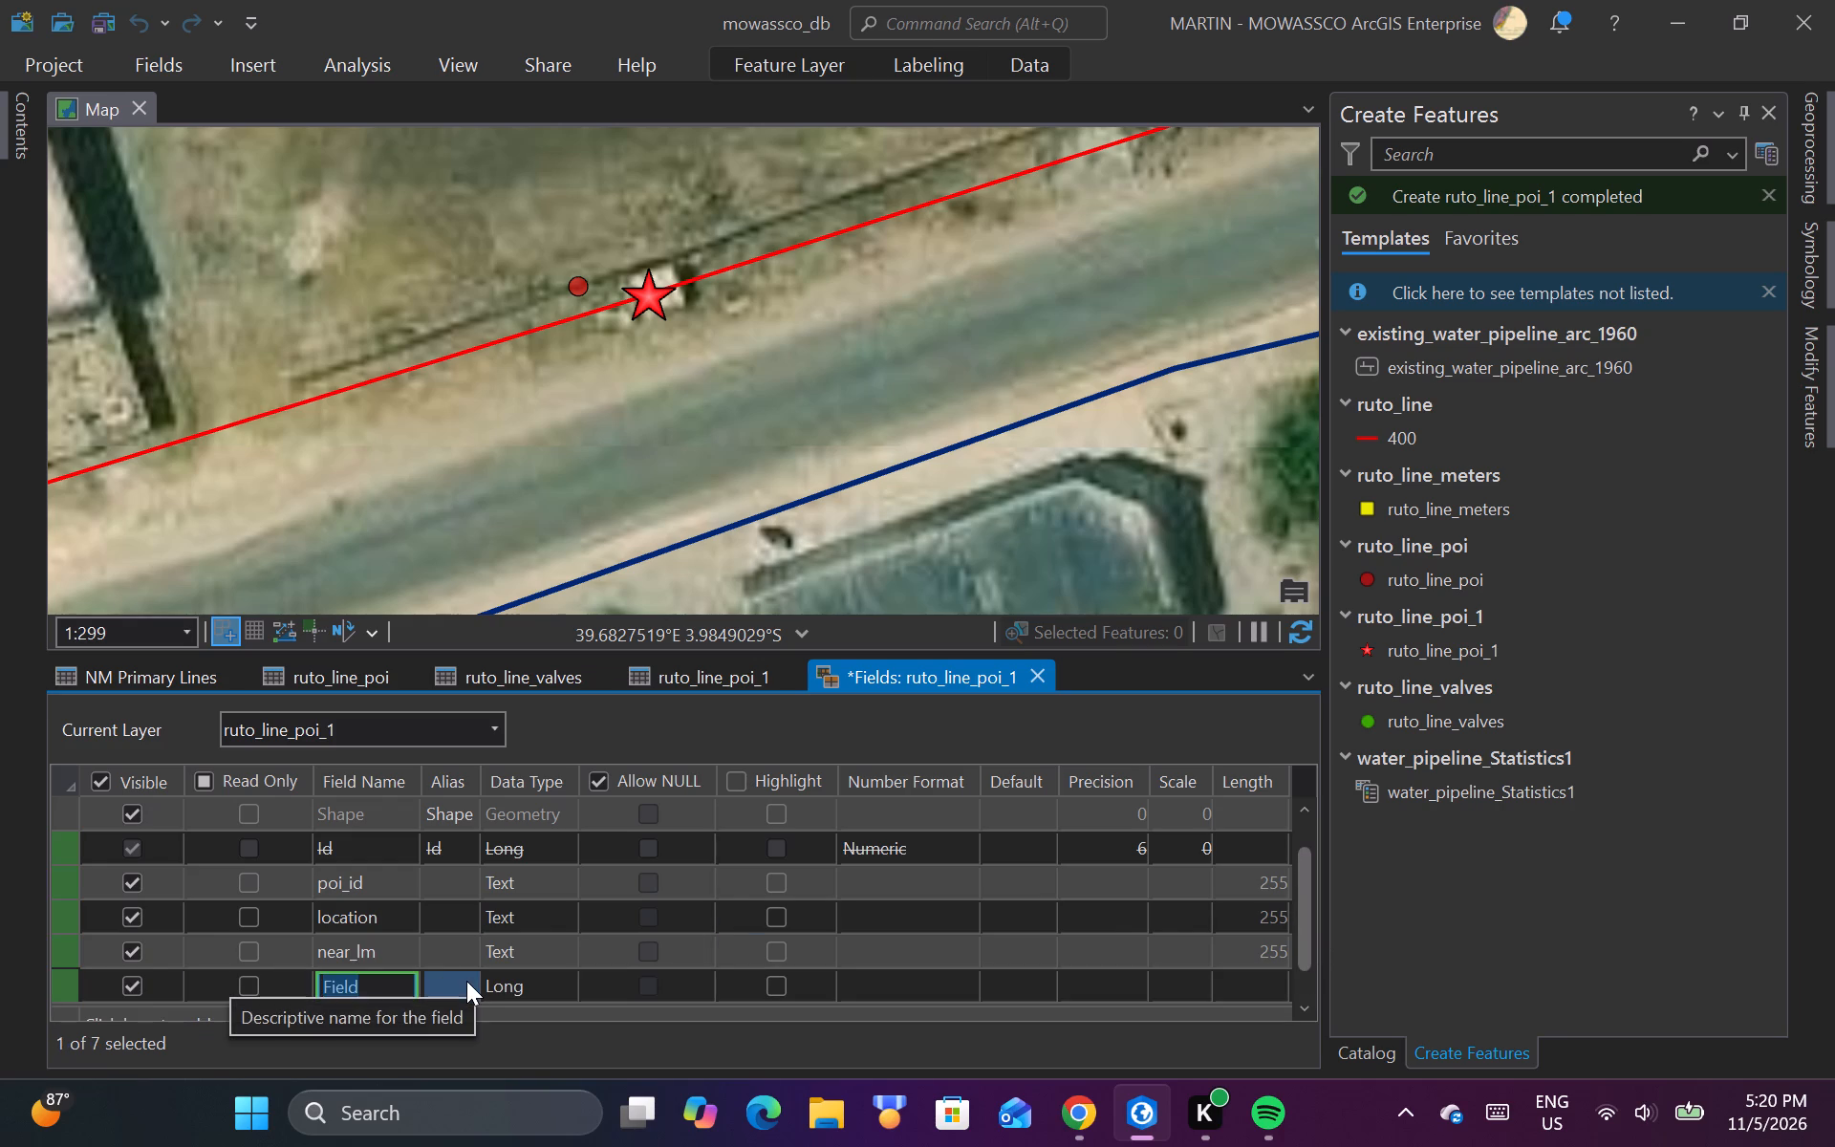
text(desc)
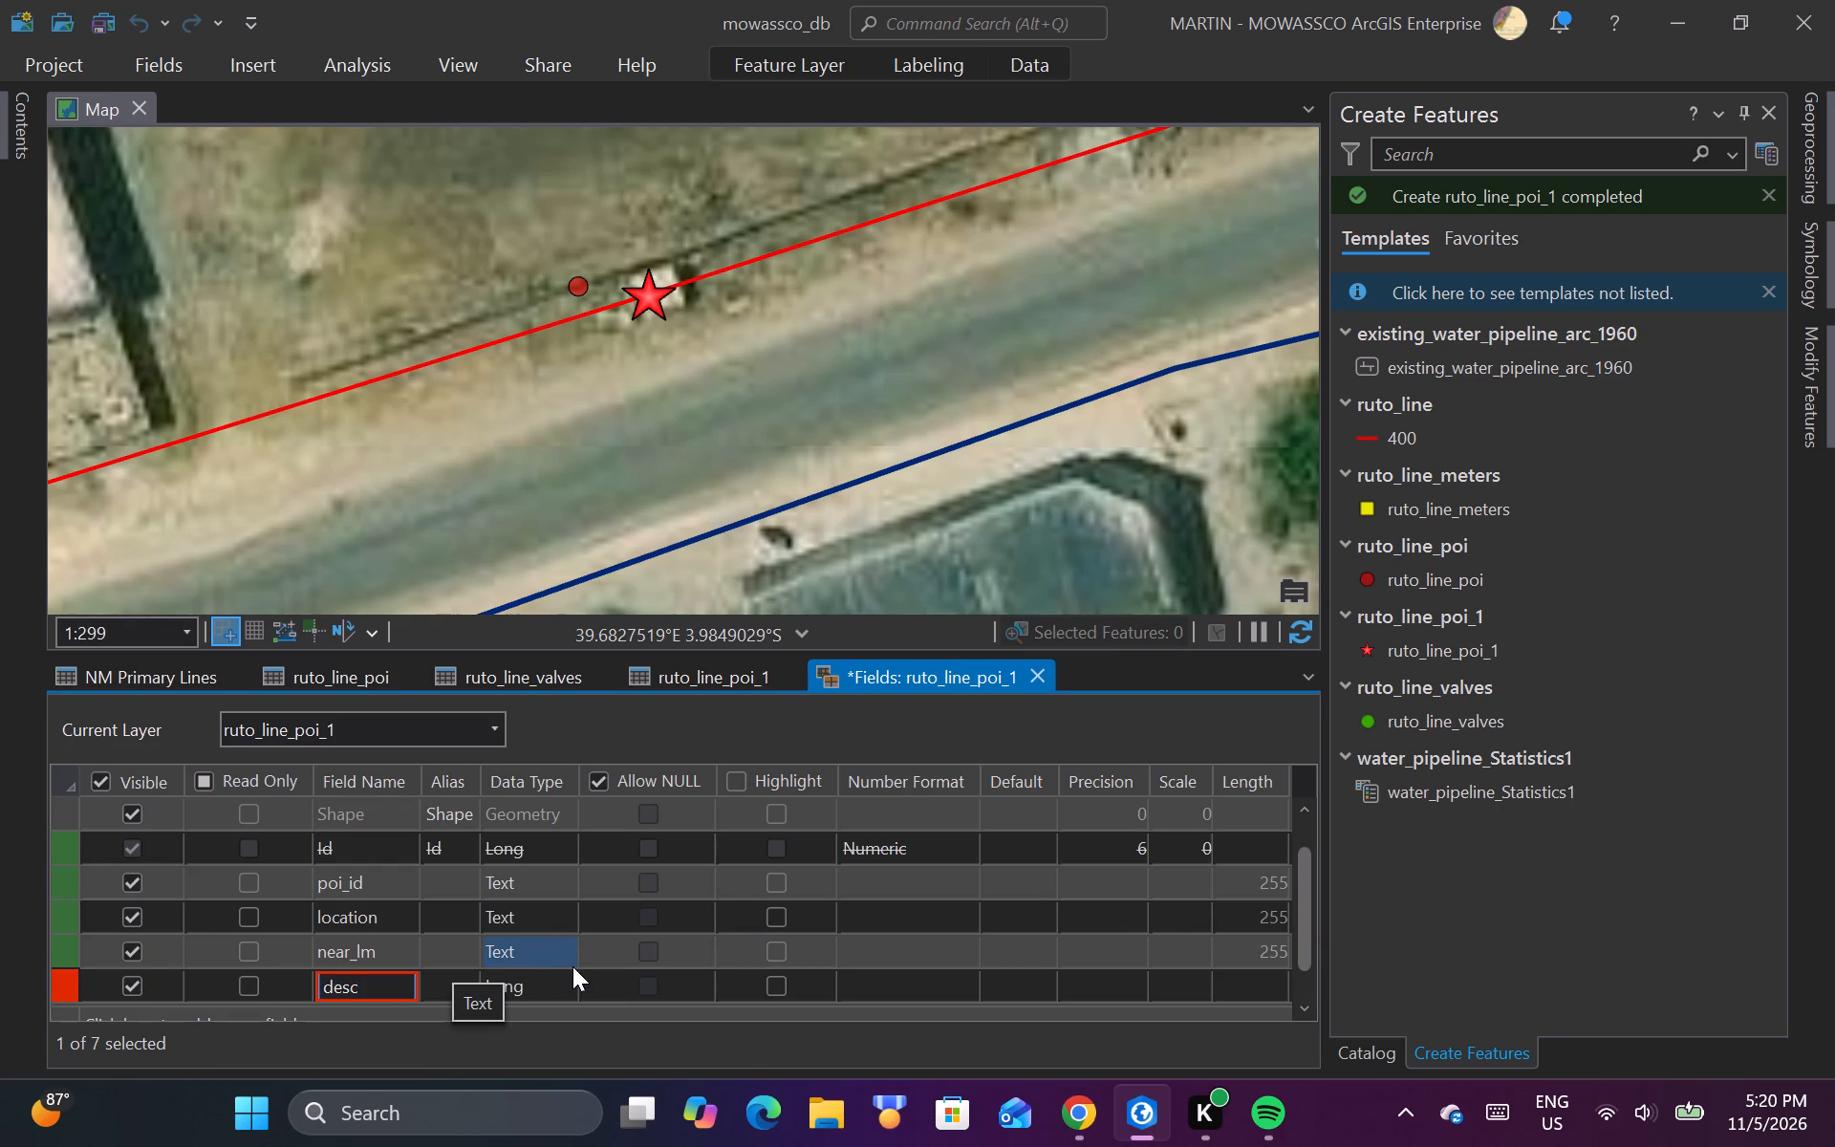
key(r)
click(546, 989)
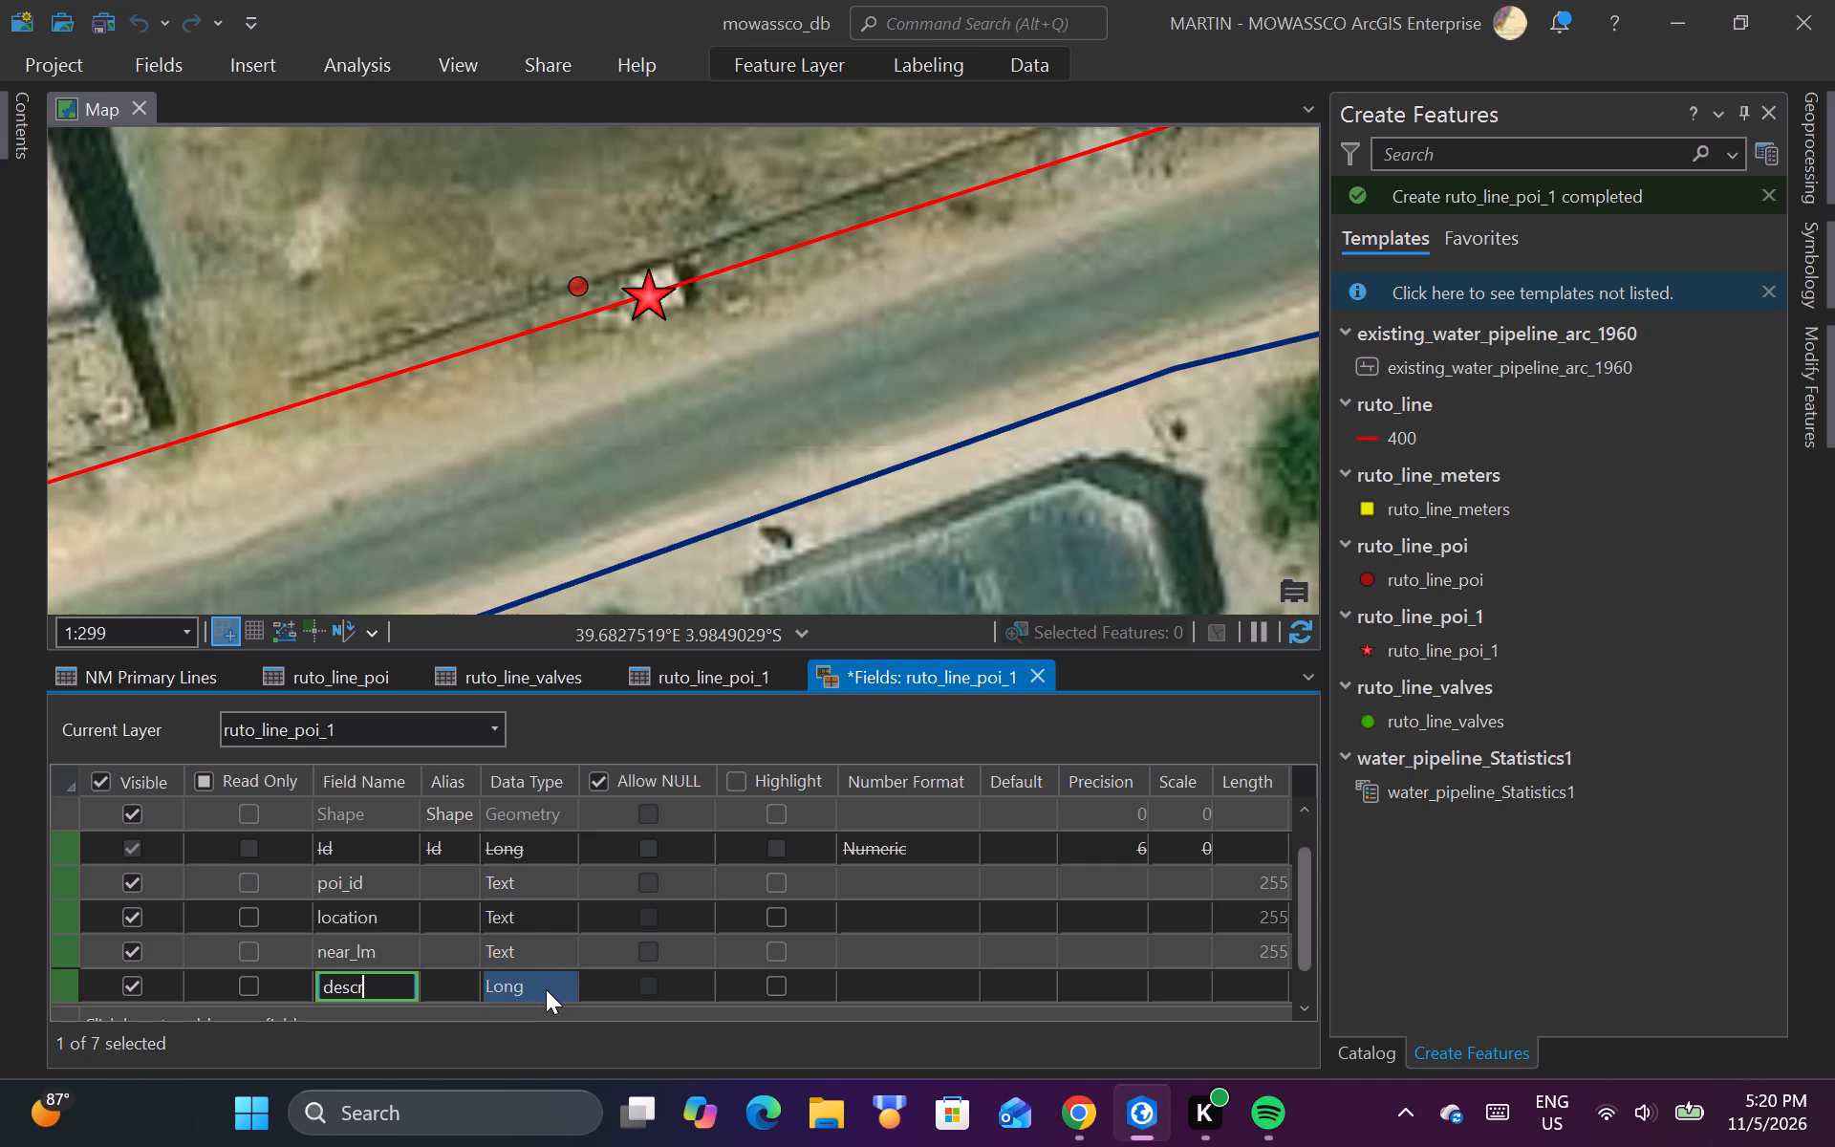
click(546, 989)
click(534, 923)
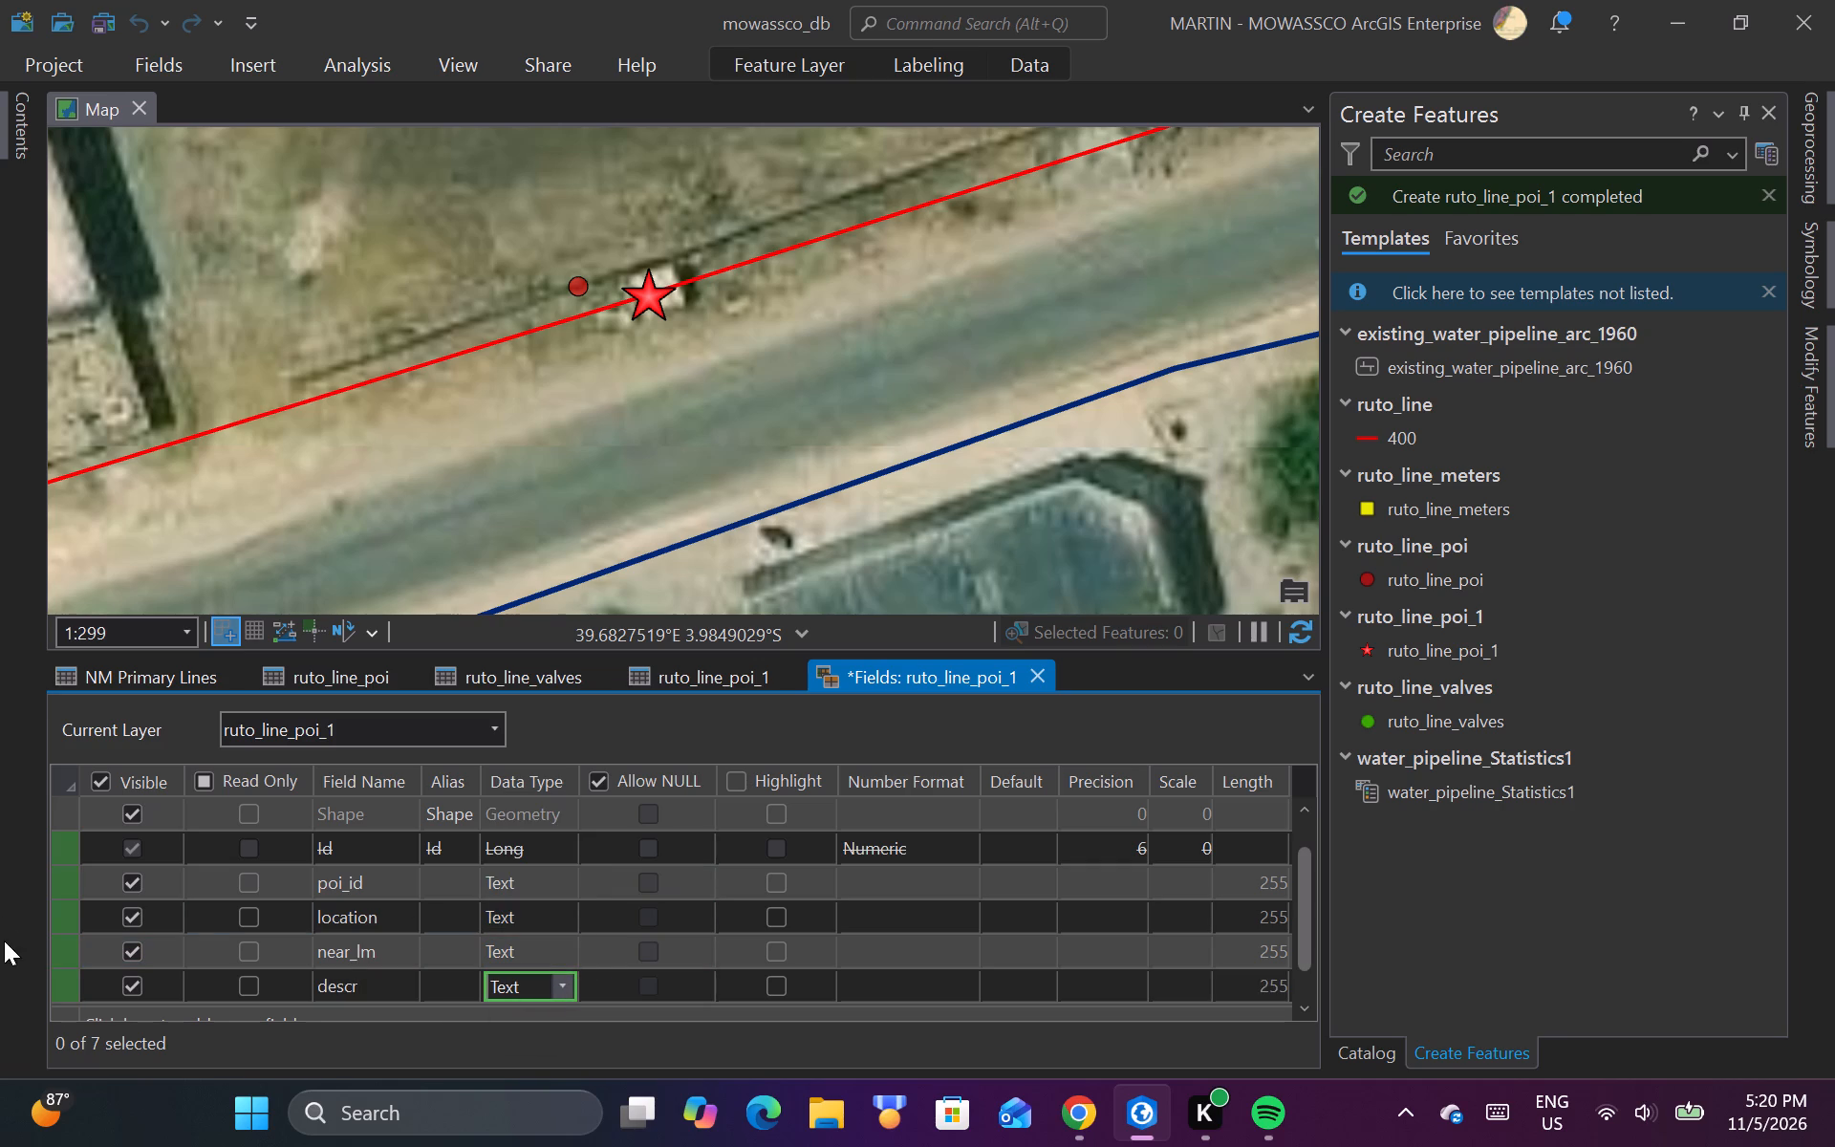
Save the ruto_line_poi_1 field changes.
click(149, 60)
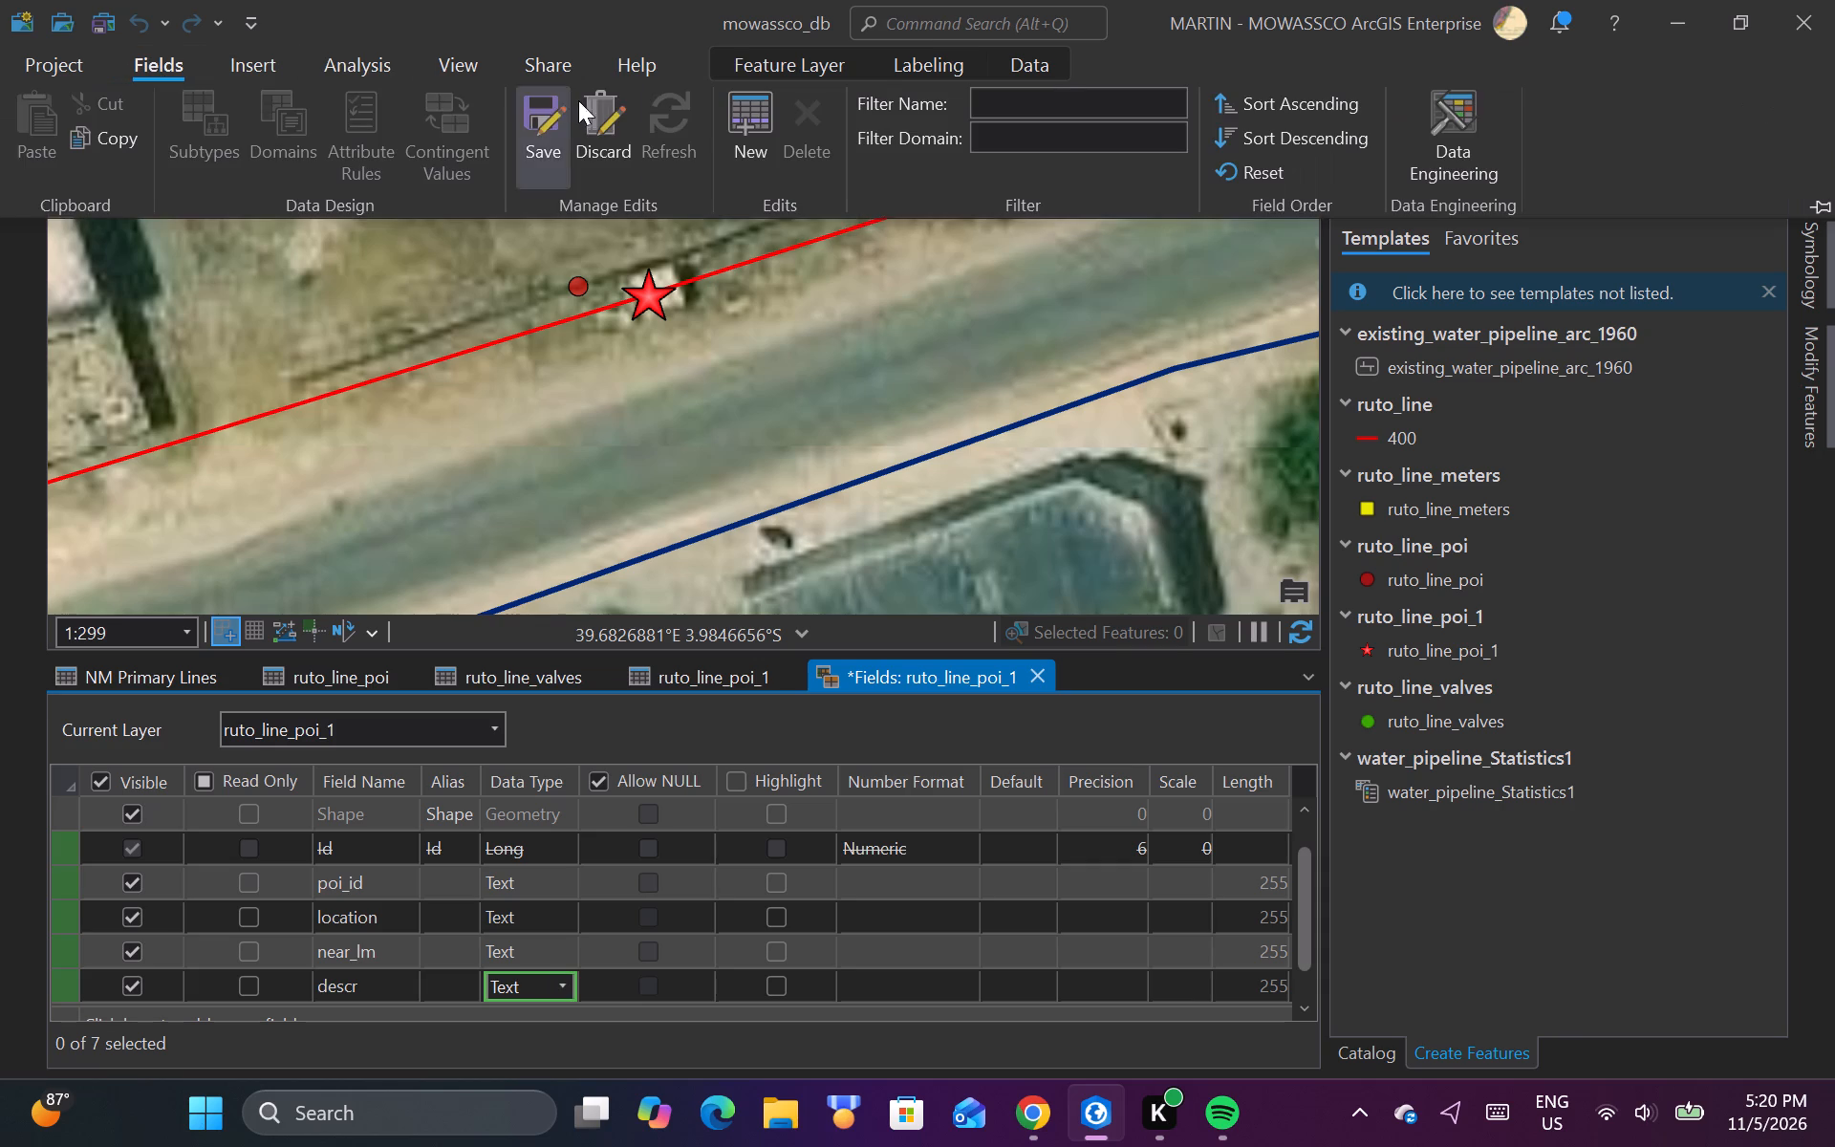
click(556, 131)
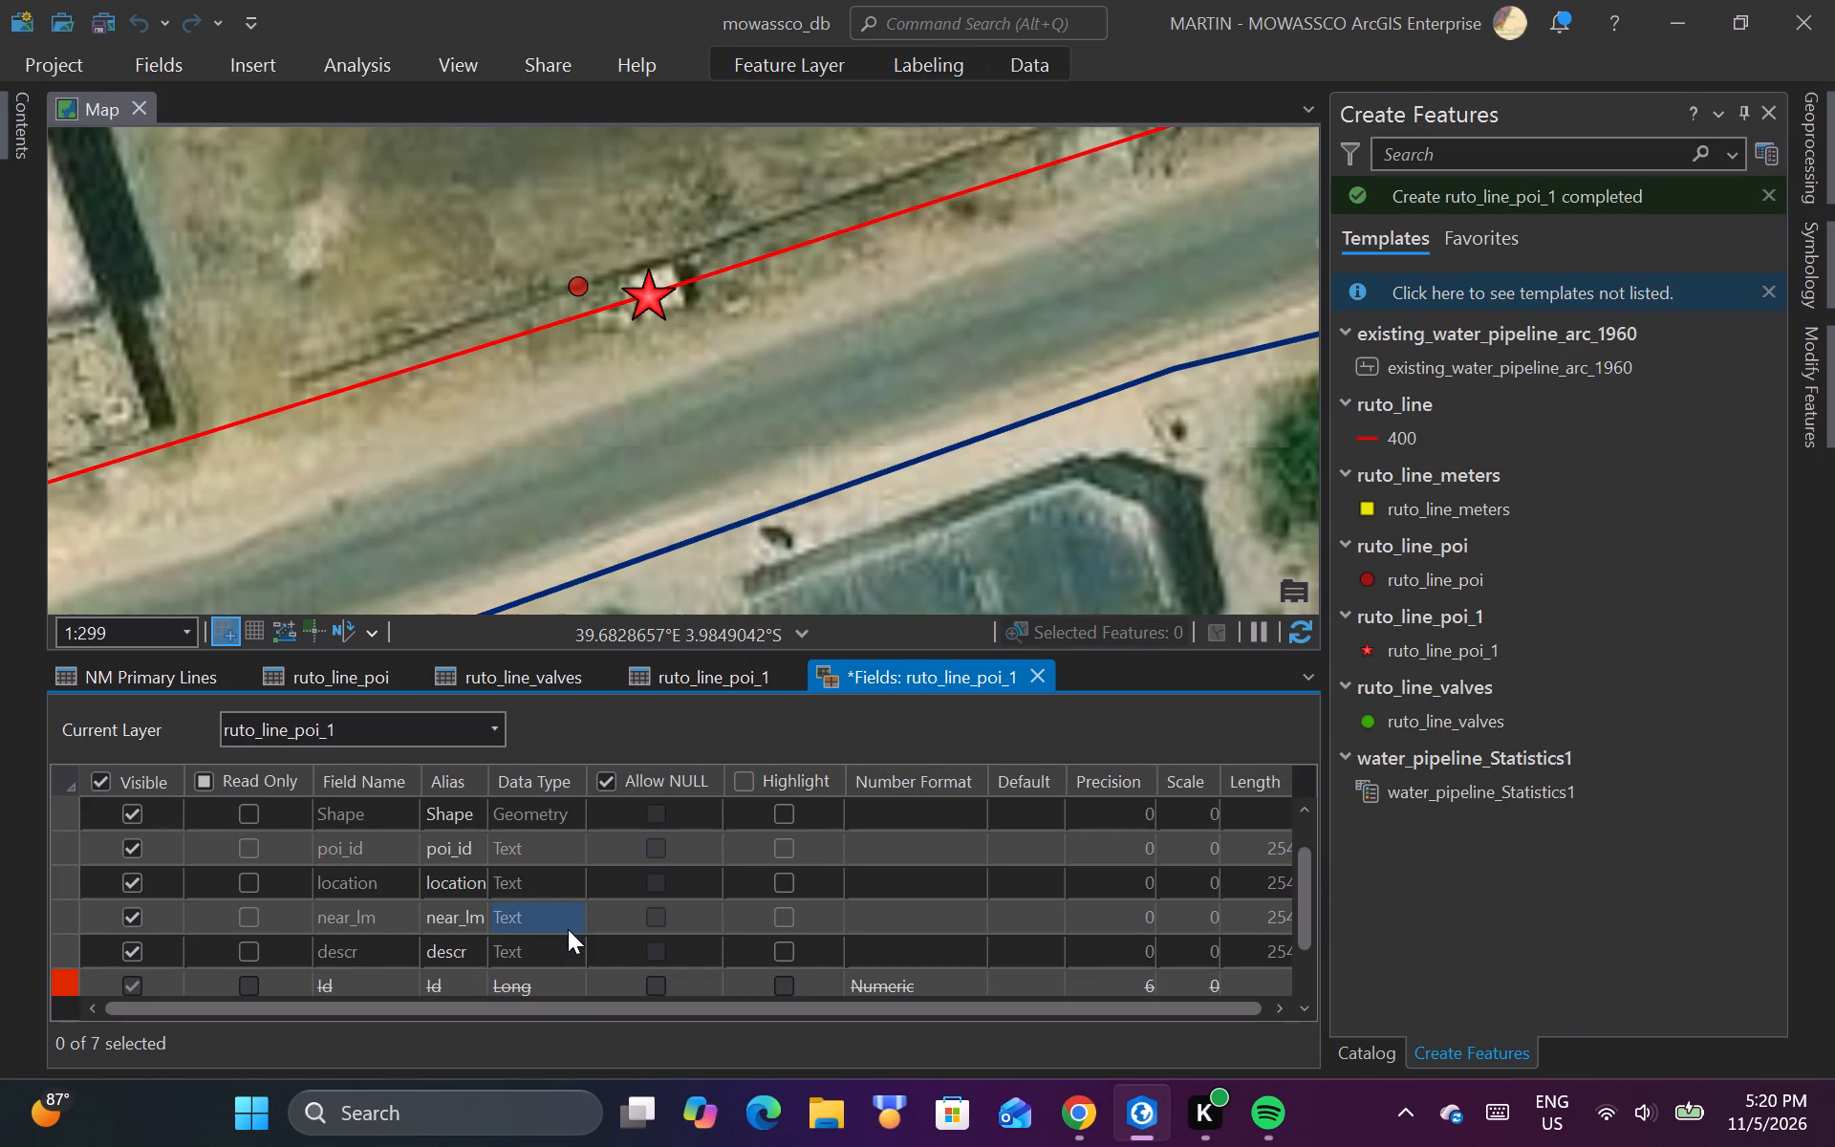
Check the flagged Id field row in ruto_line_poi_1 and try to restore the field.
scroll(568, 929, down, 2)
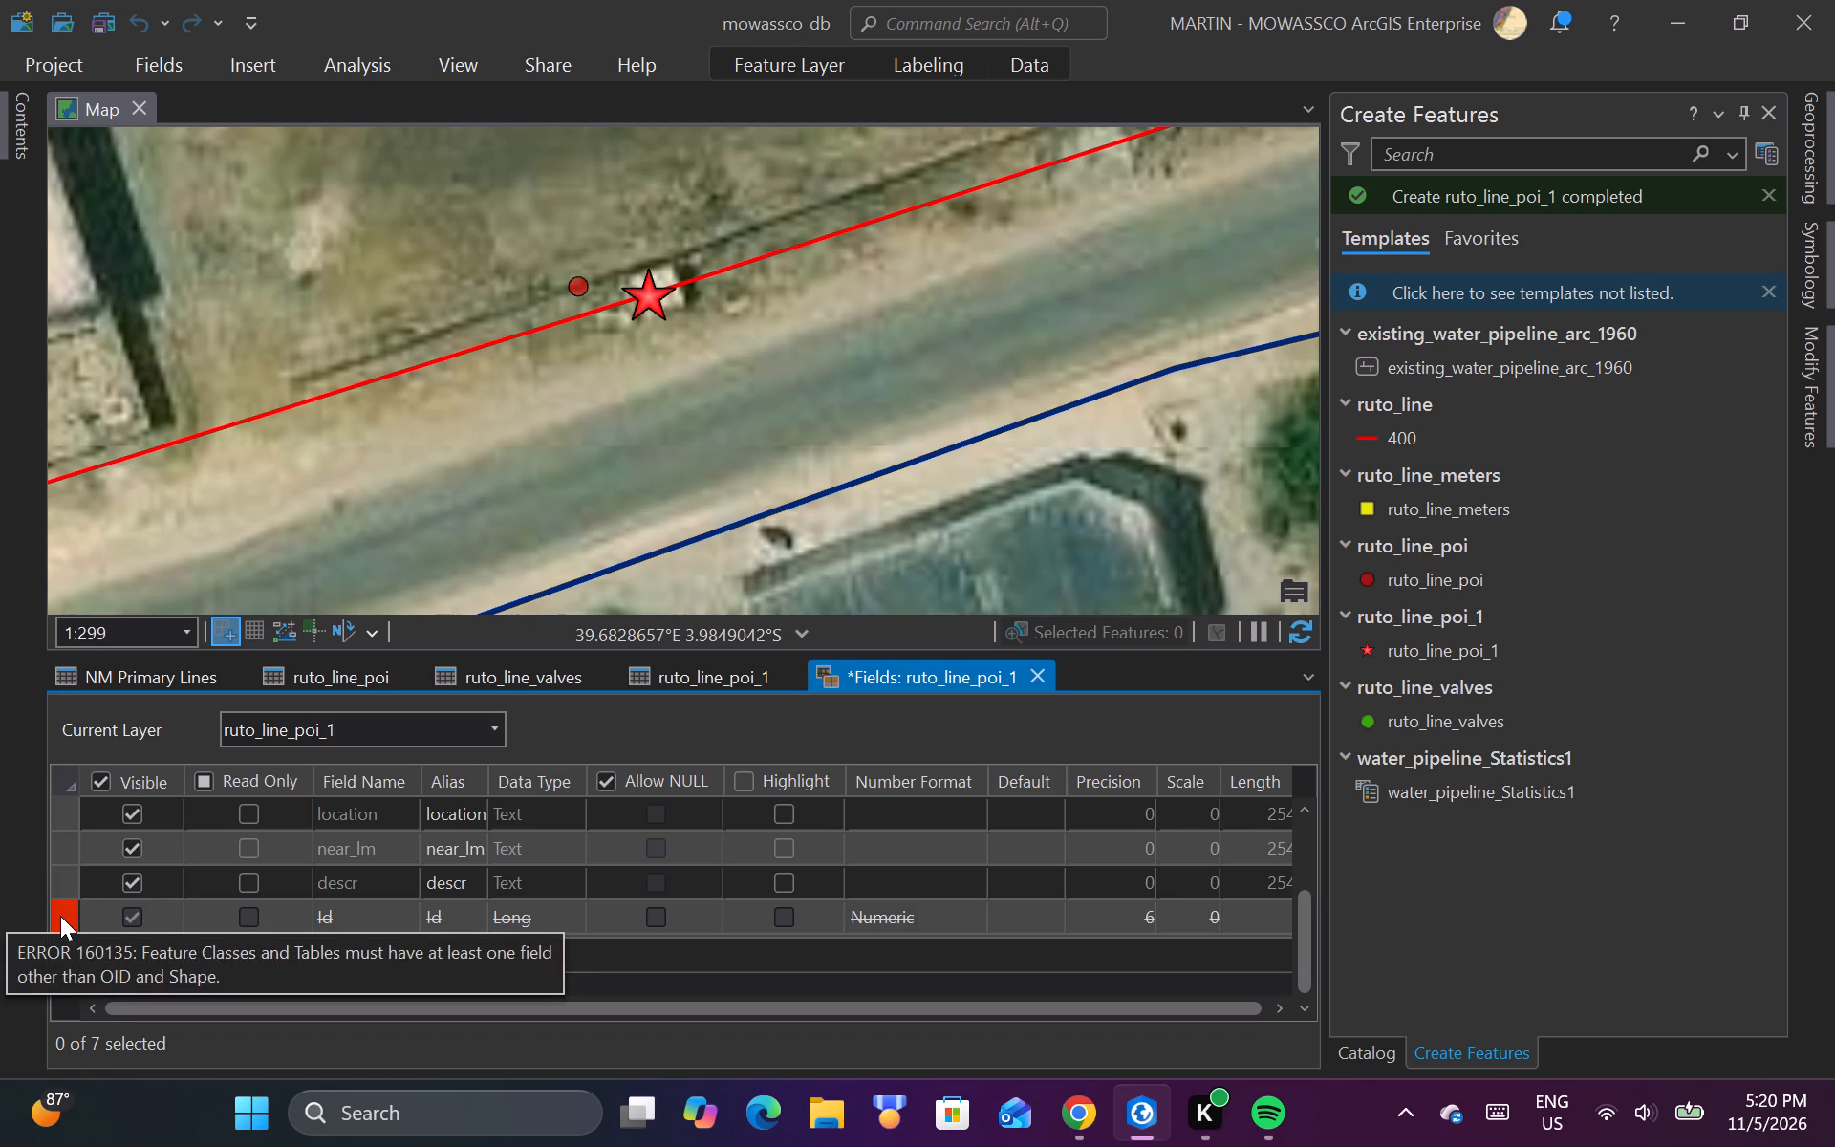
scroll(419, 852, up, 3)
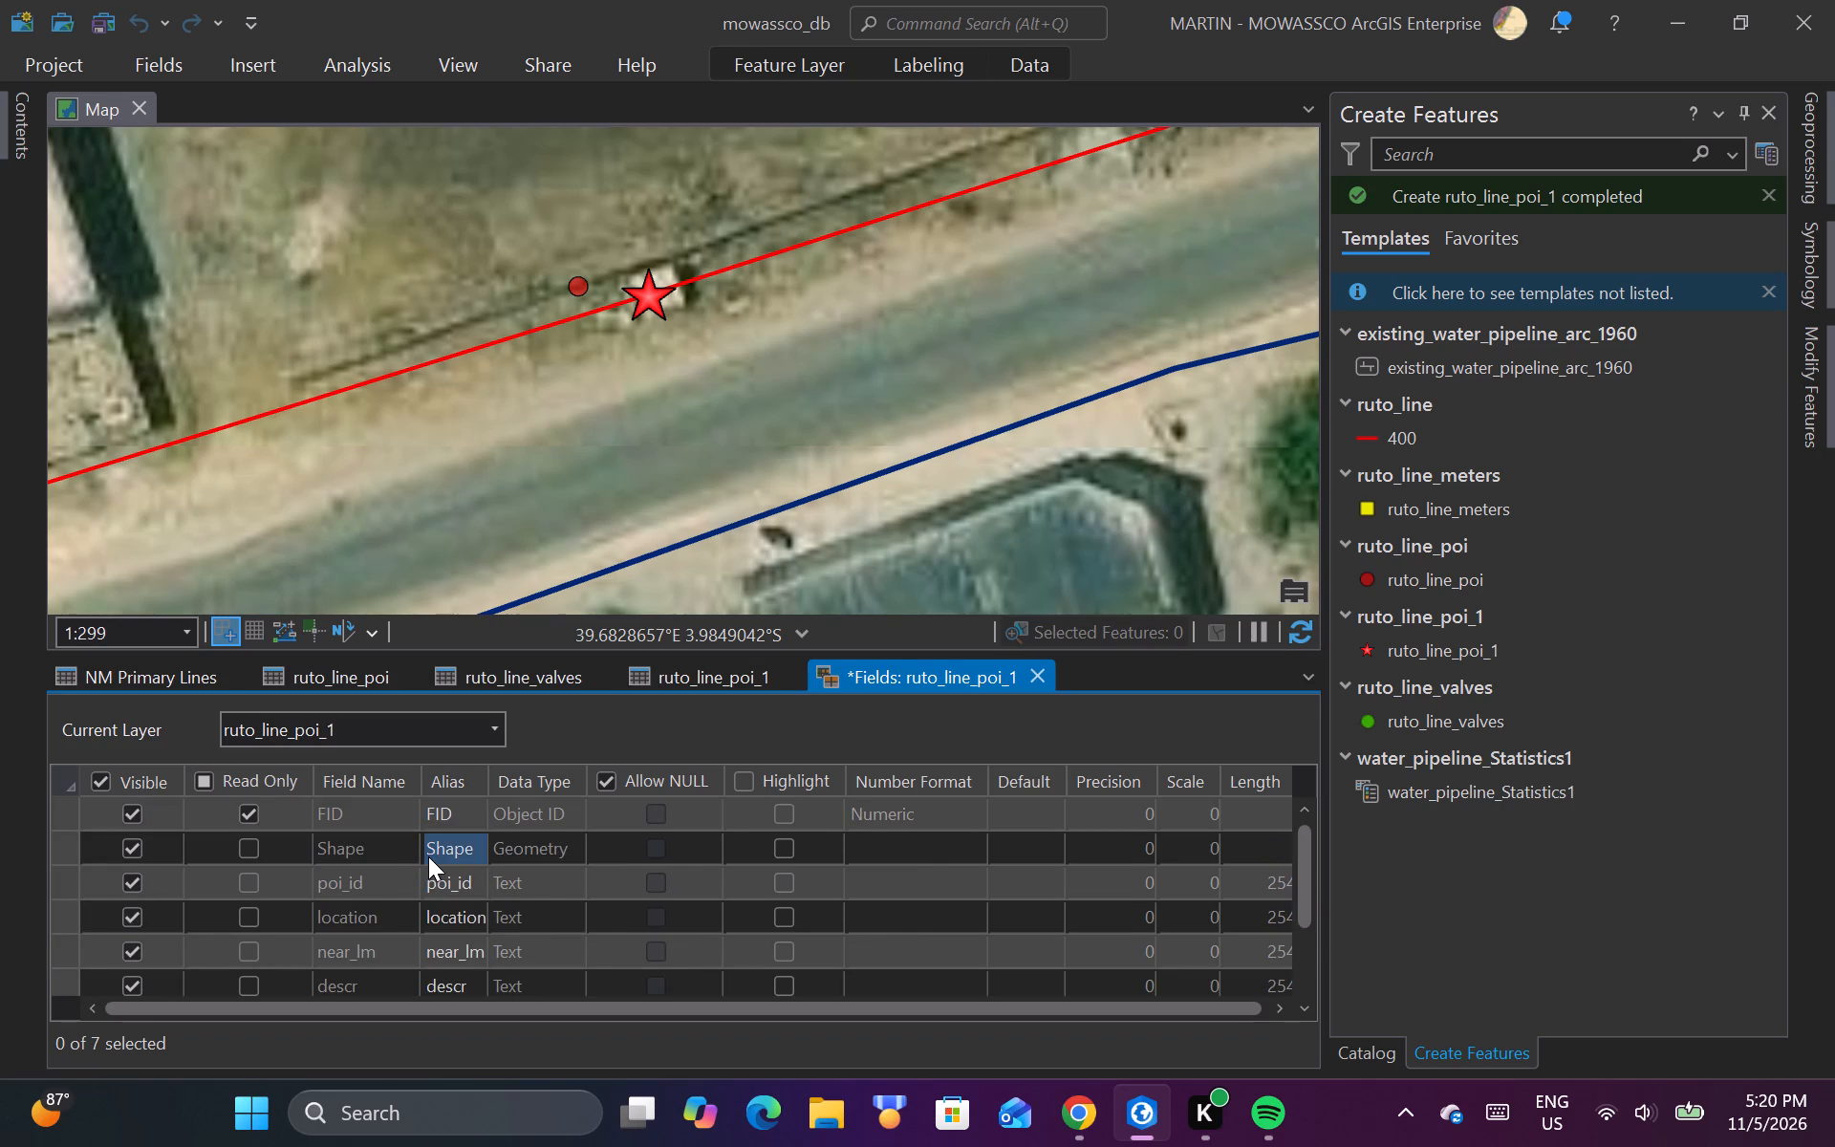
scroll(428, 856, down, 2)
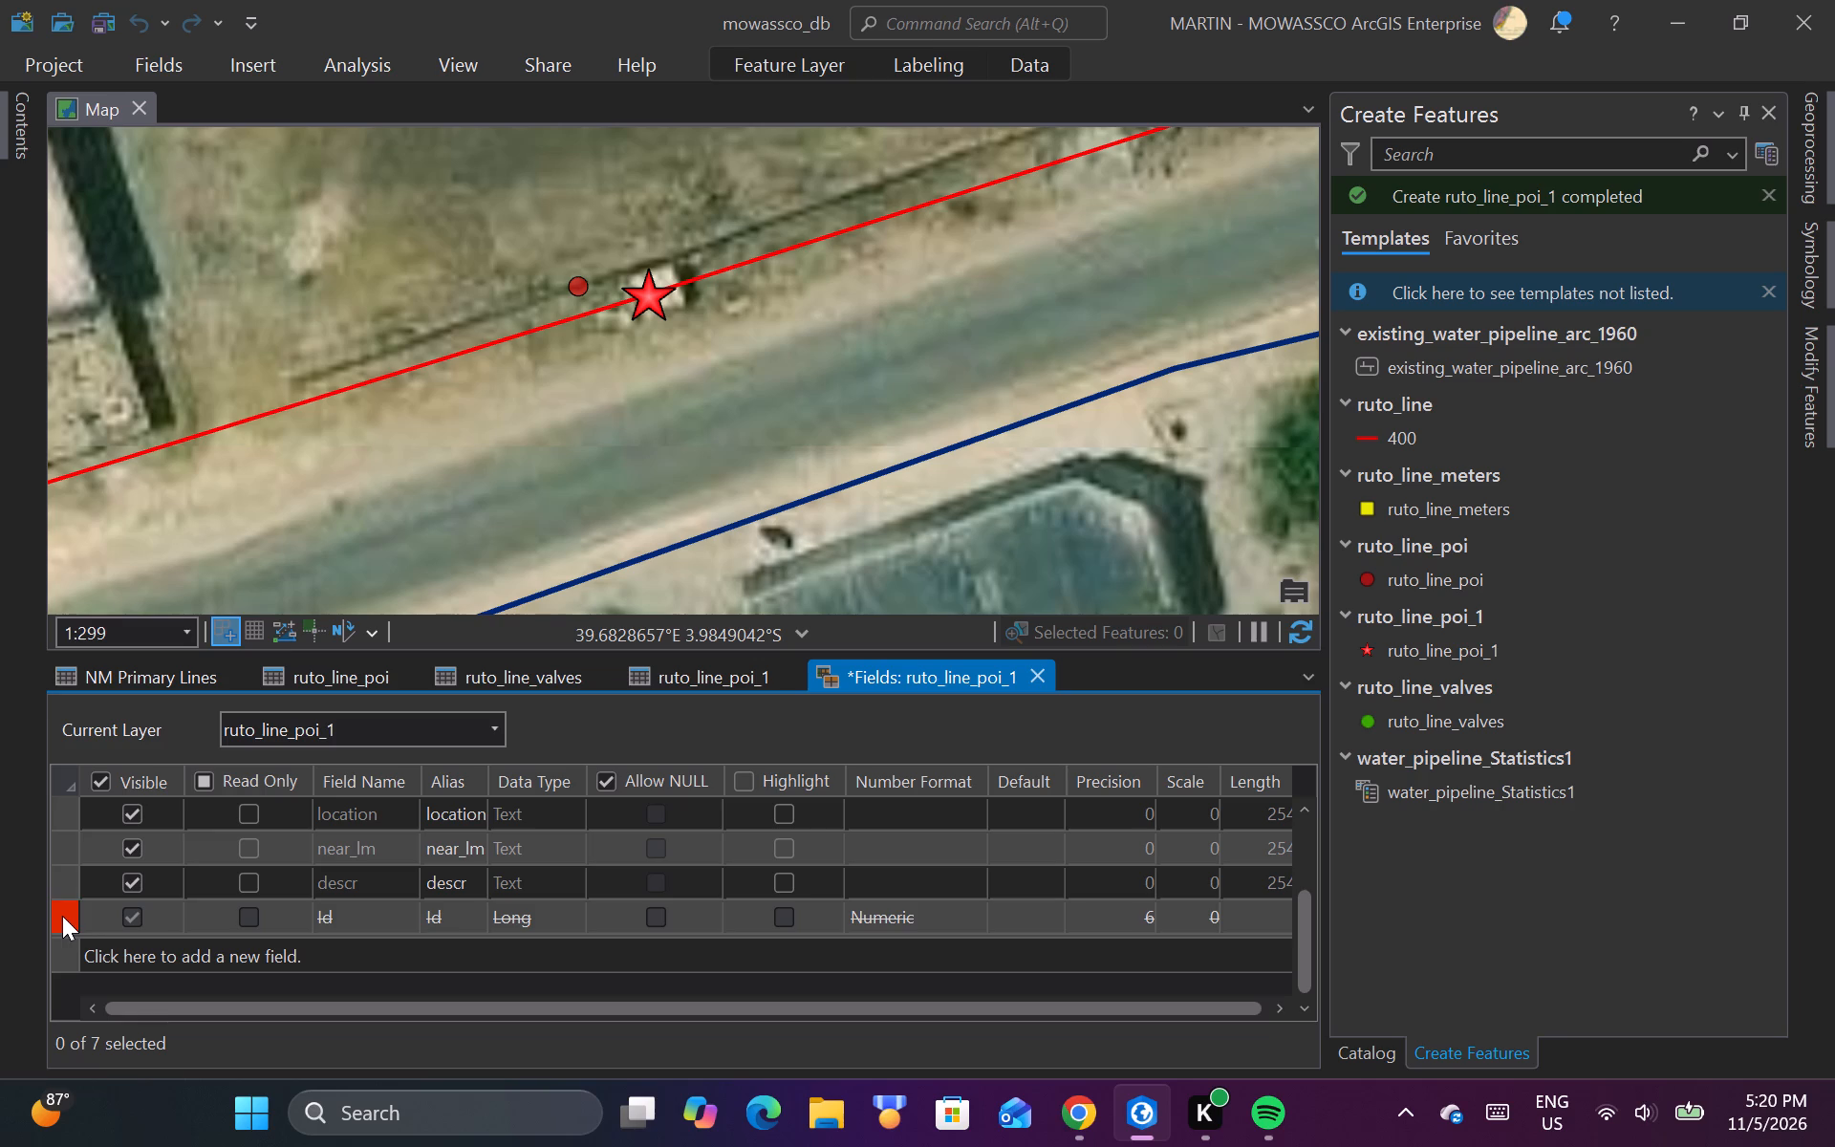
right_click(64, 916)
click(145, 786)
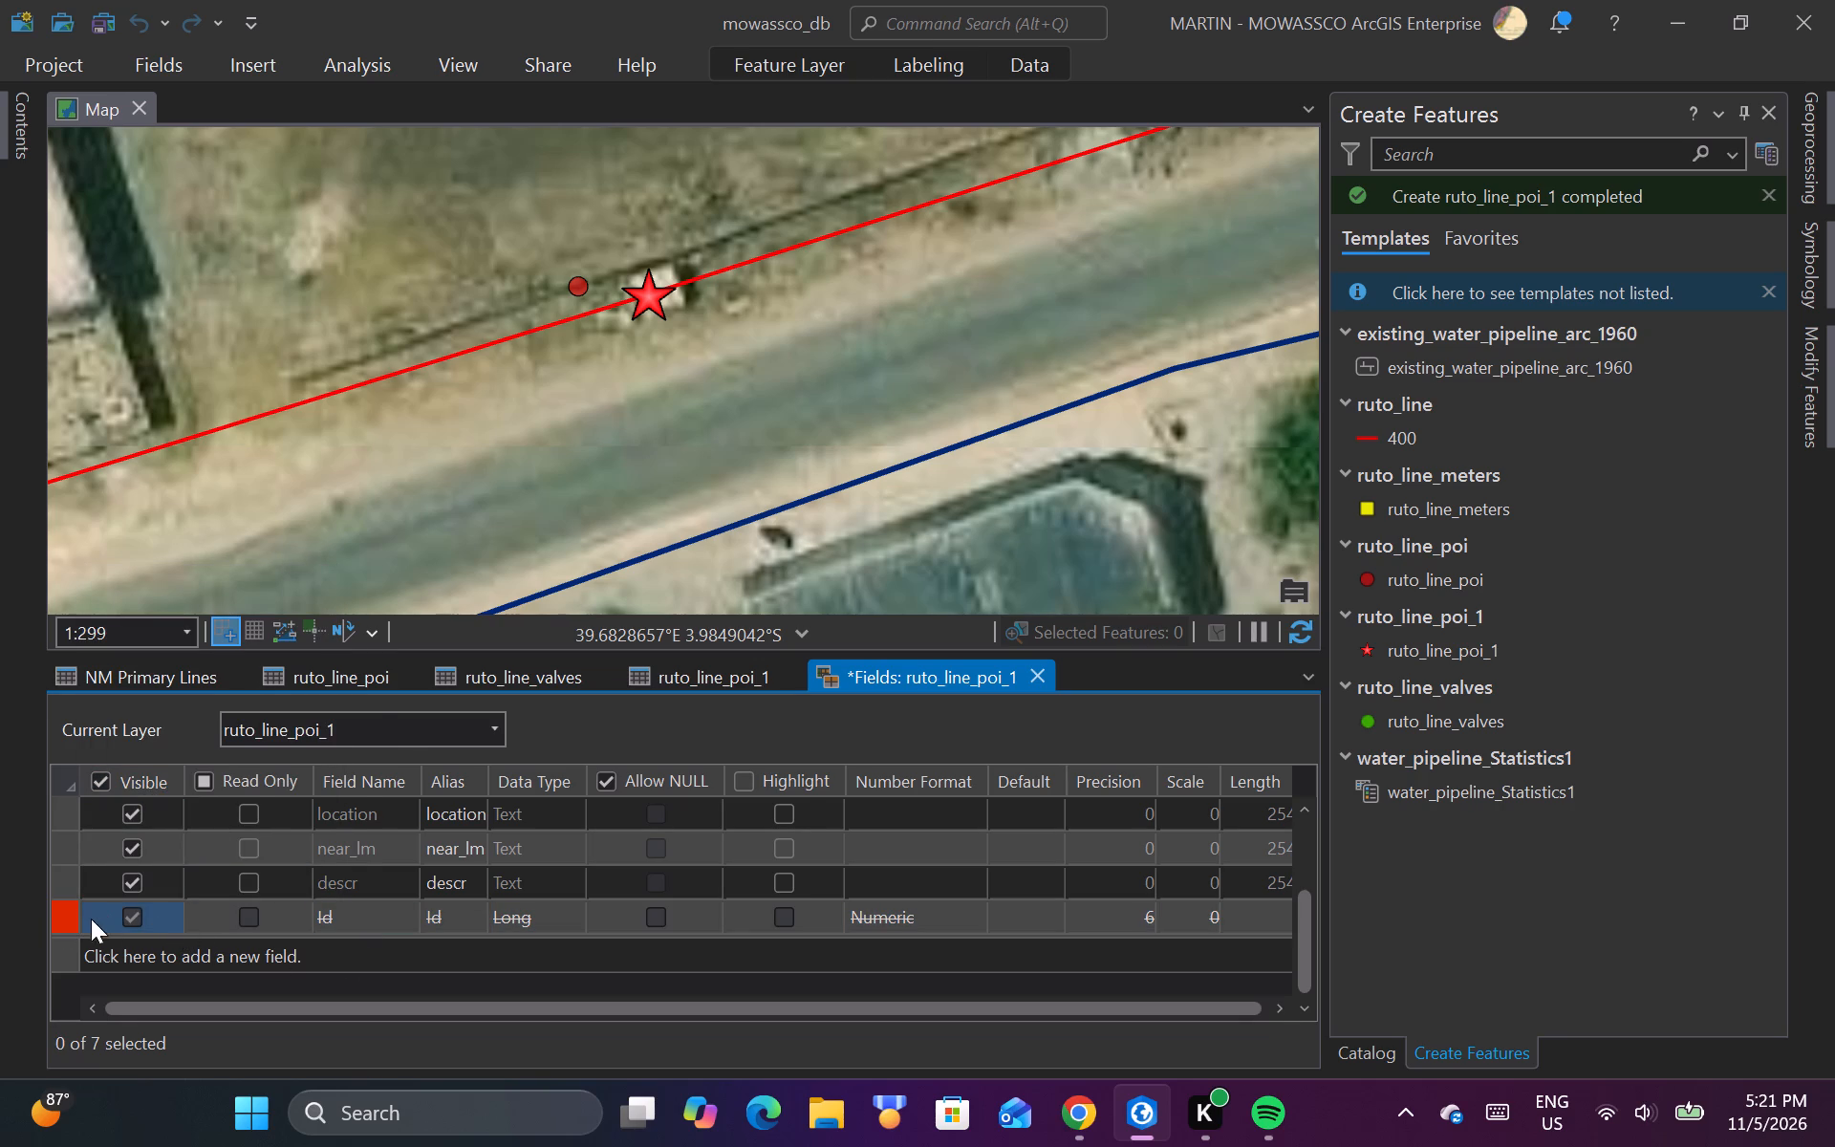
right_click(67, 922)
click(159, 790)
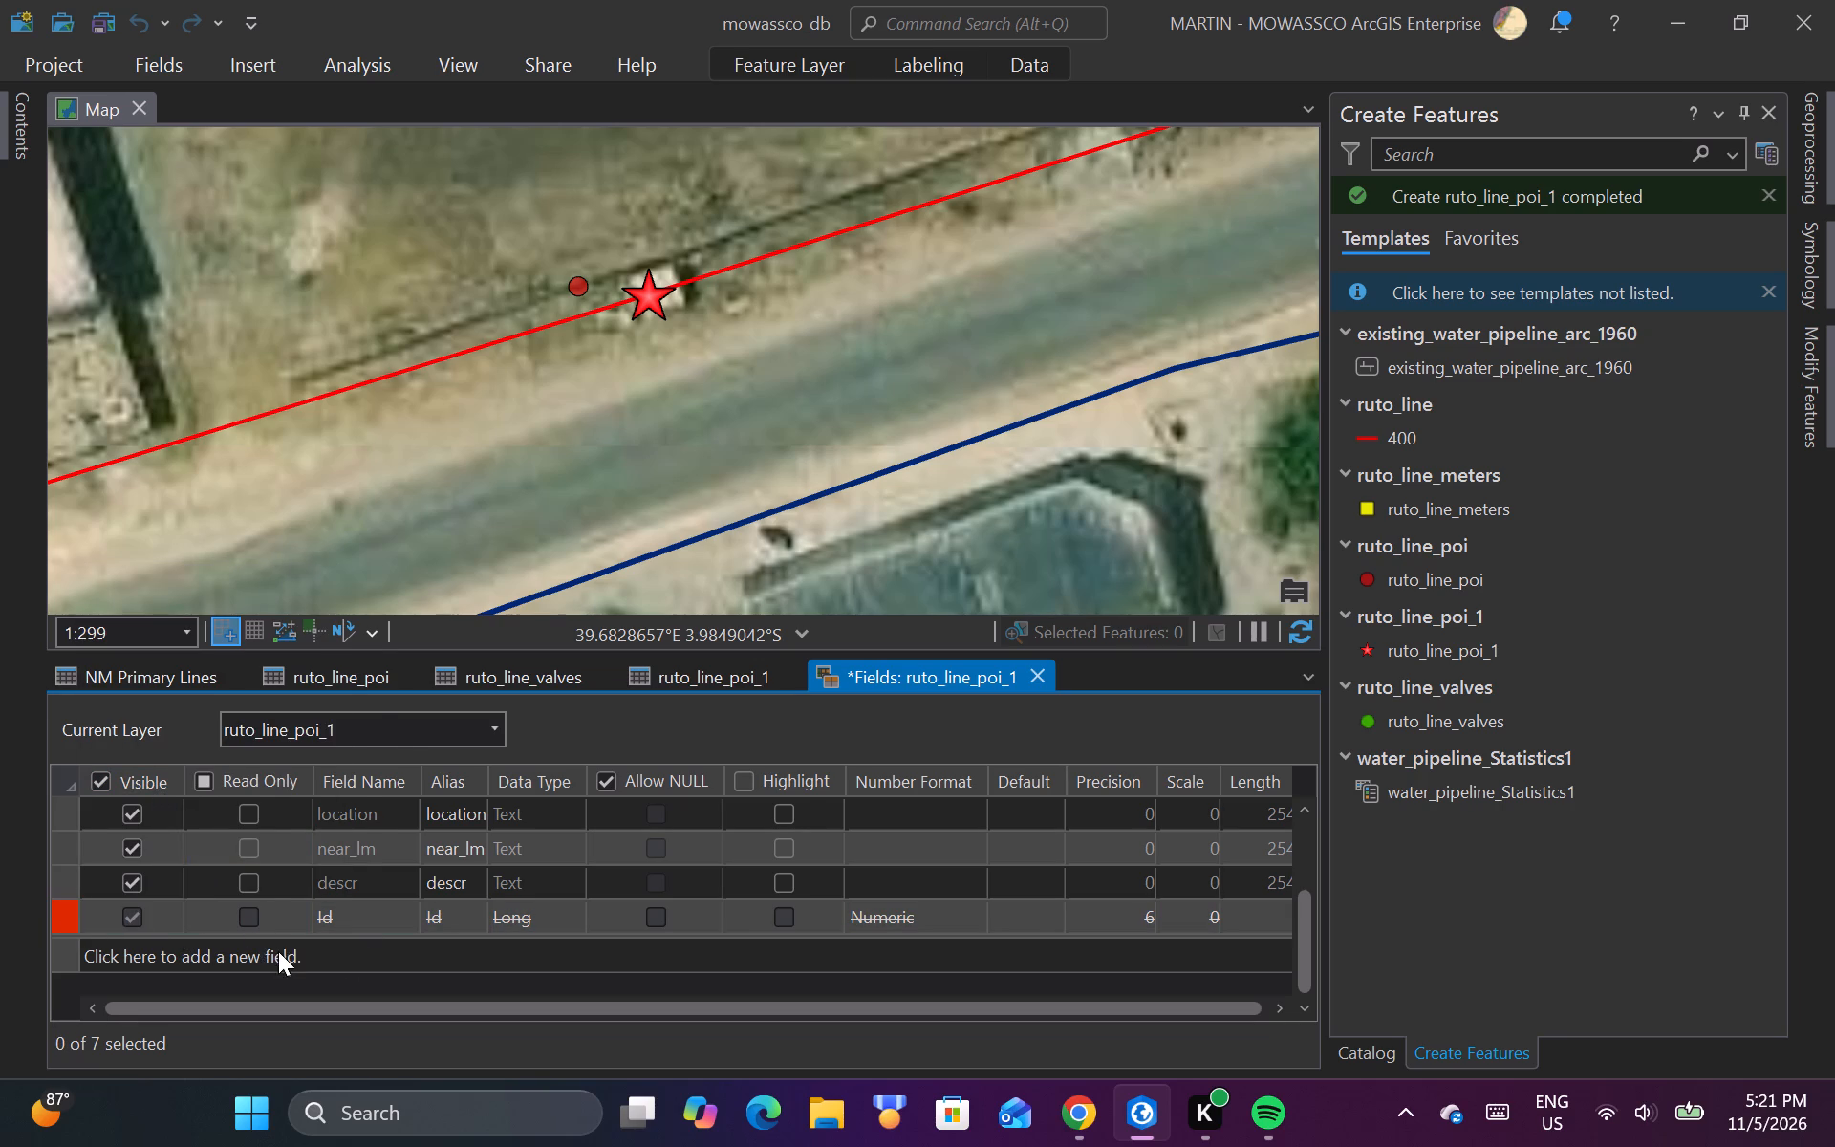
Save the ruto_line_poi_1 field changes again to apply the Id field deletion, and check the field list.
click(166, 62)
click(534, 119)
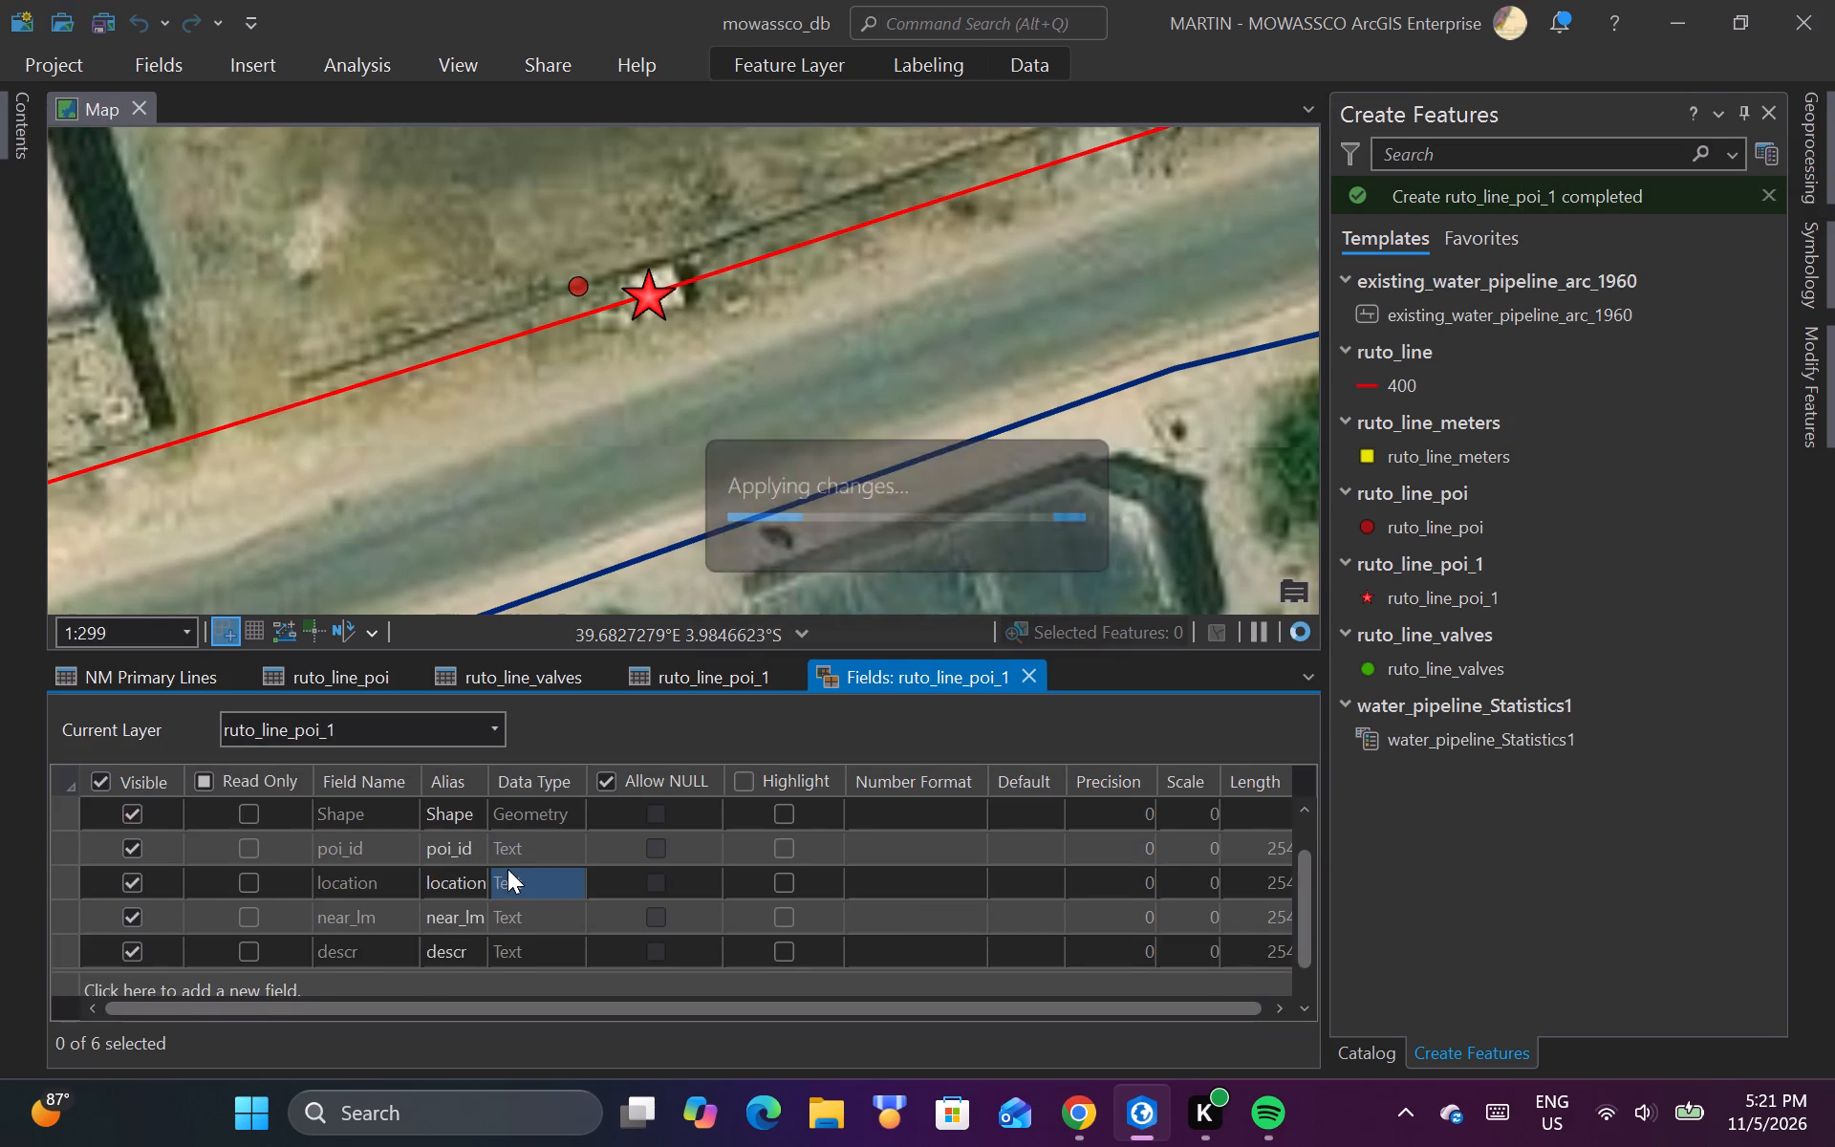
scroll(507, 869, up, 2)
scroll(511, 875, down, 2)
scroll(511, 875, up, 2)
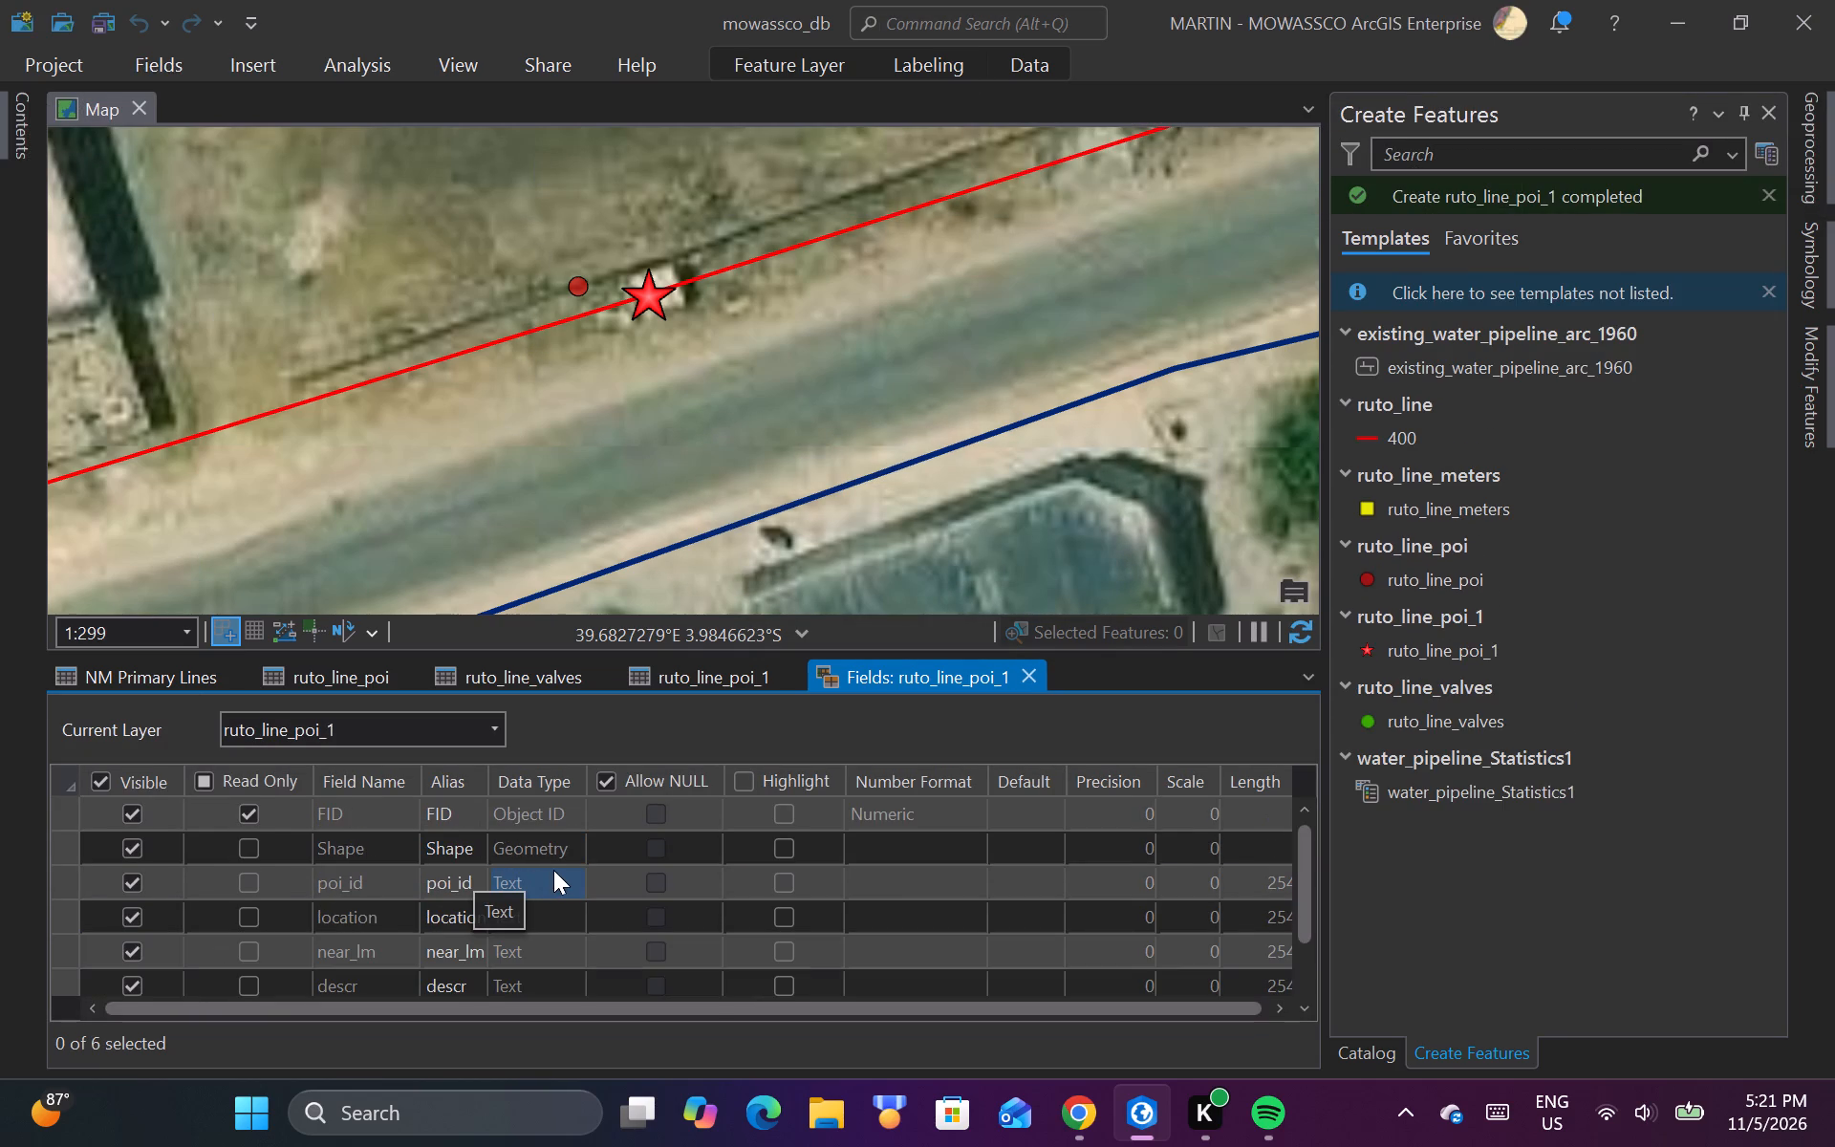
scroll(553, 870, down, 2)
scroll(550, 894, up, 2)
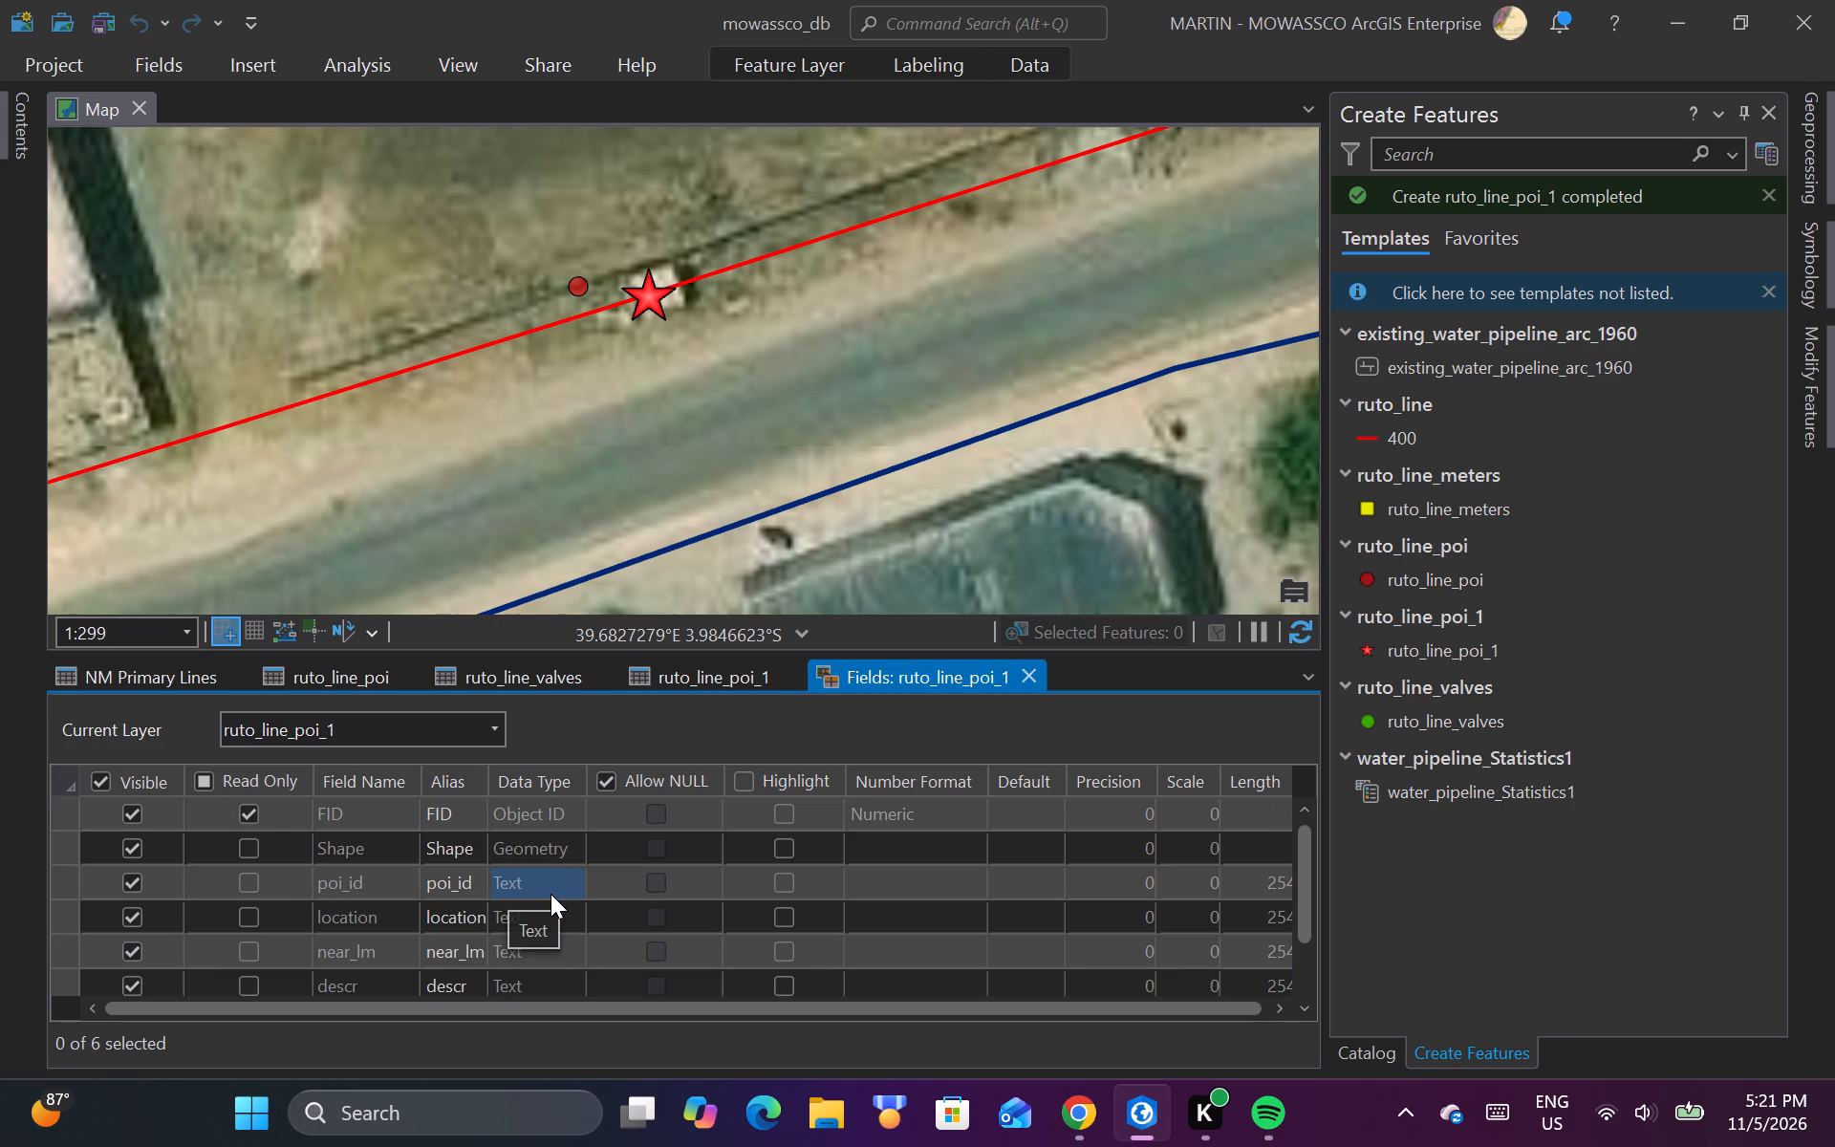
Close the ruto_line_poi_1 fields view and set poi_id to P01 for the point's record in the attribute table.
click(1024, 671)
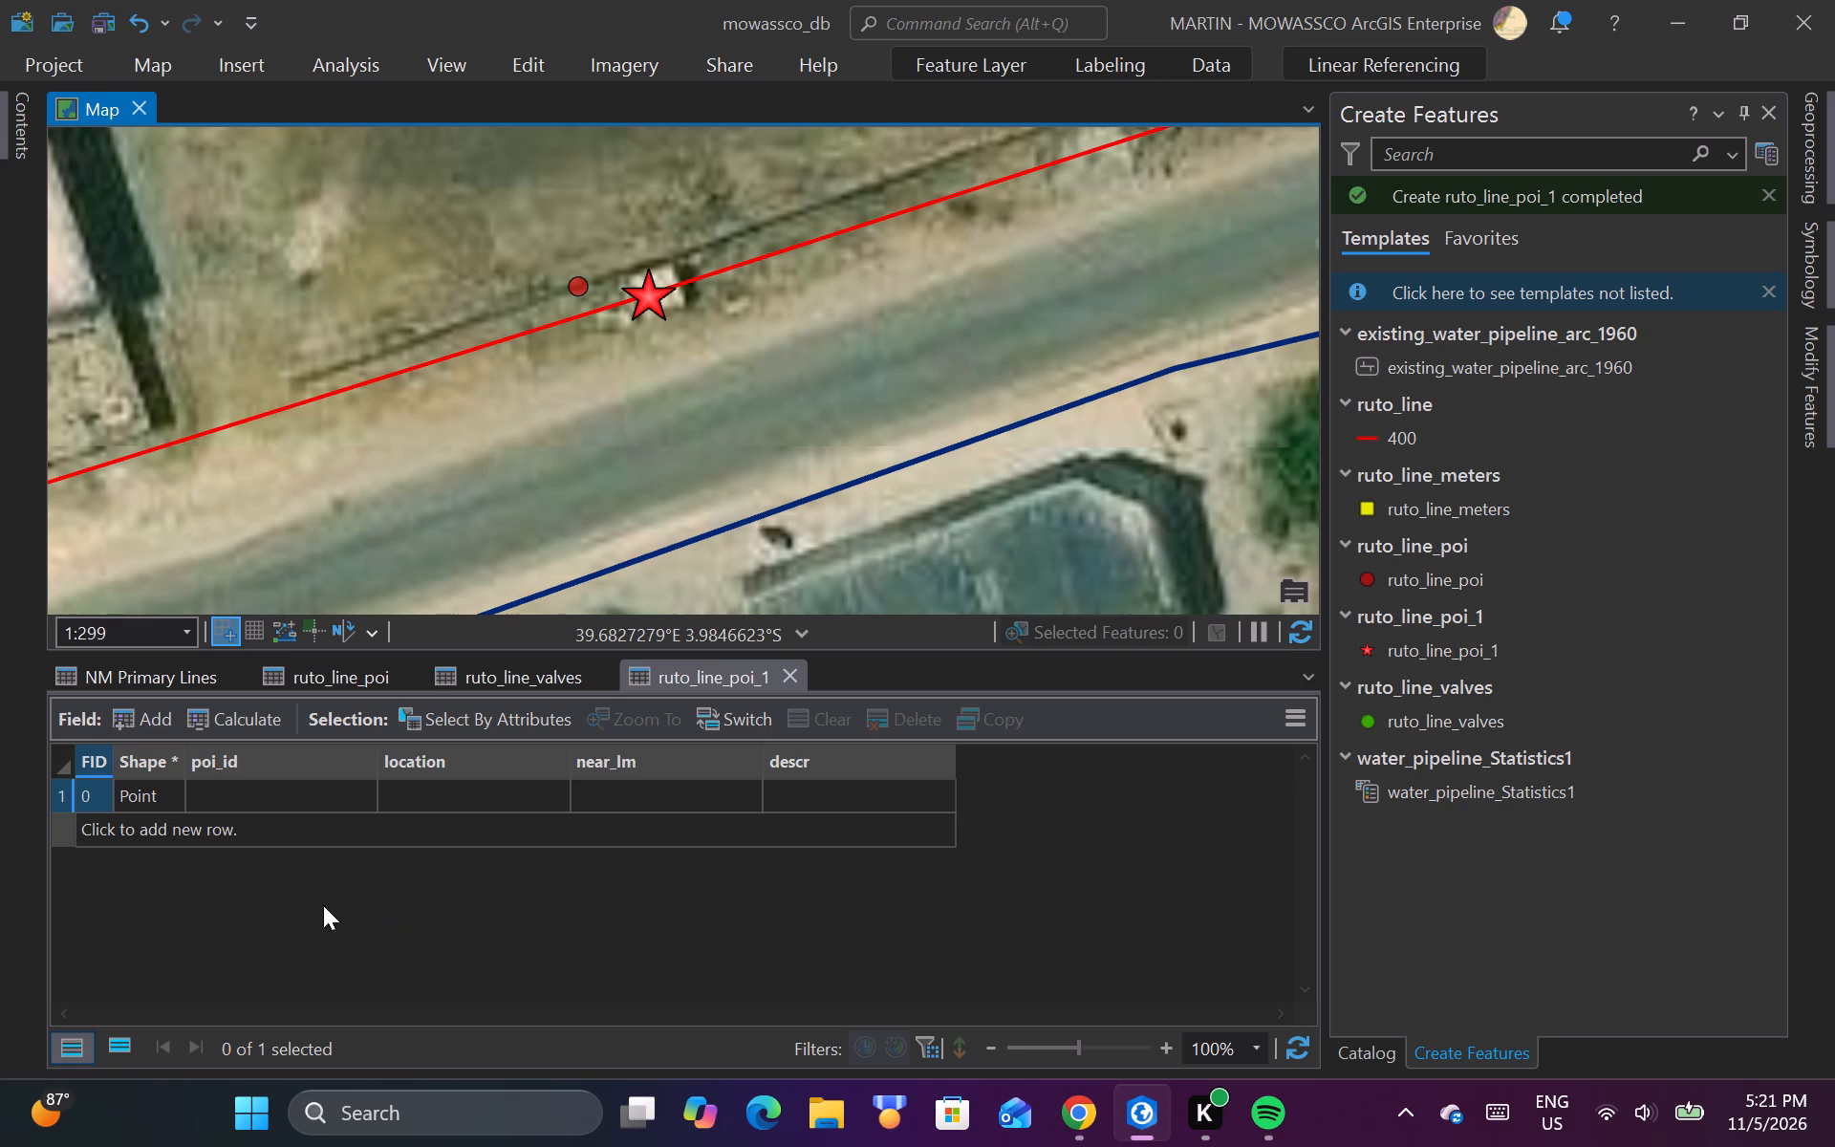
click(62, 792)
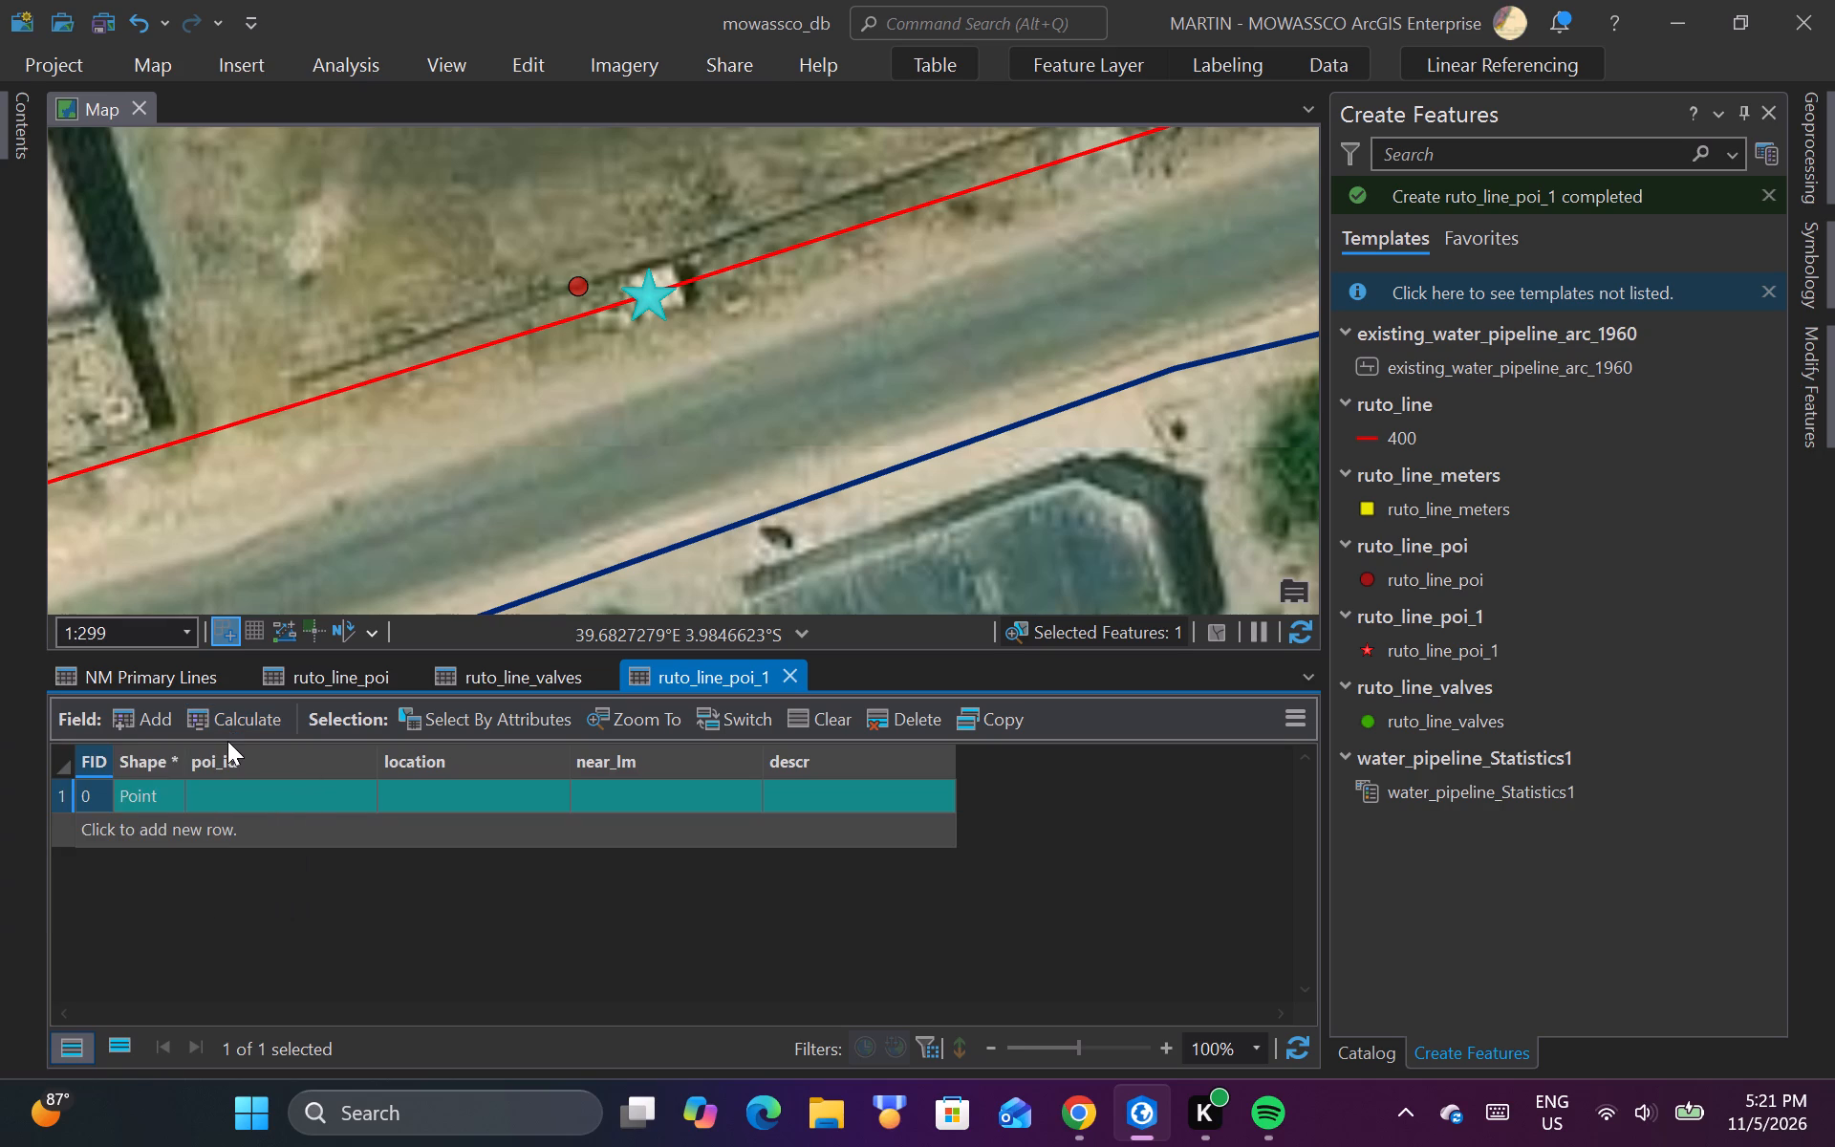
double_click(274, 802)
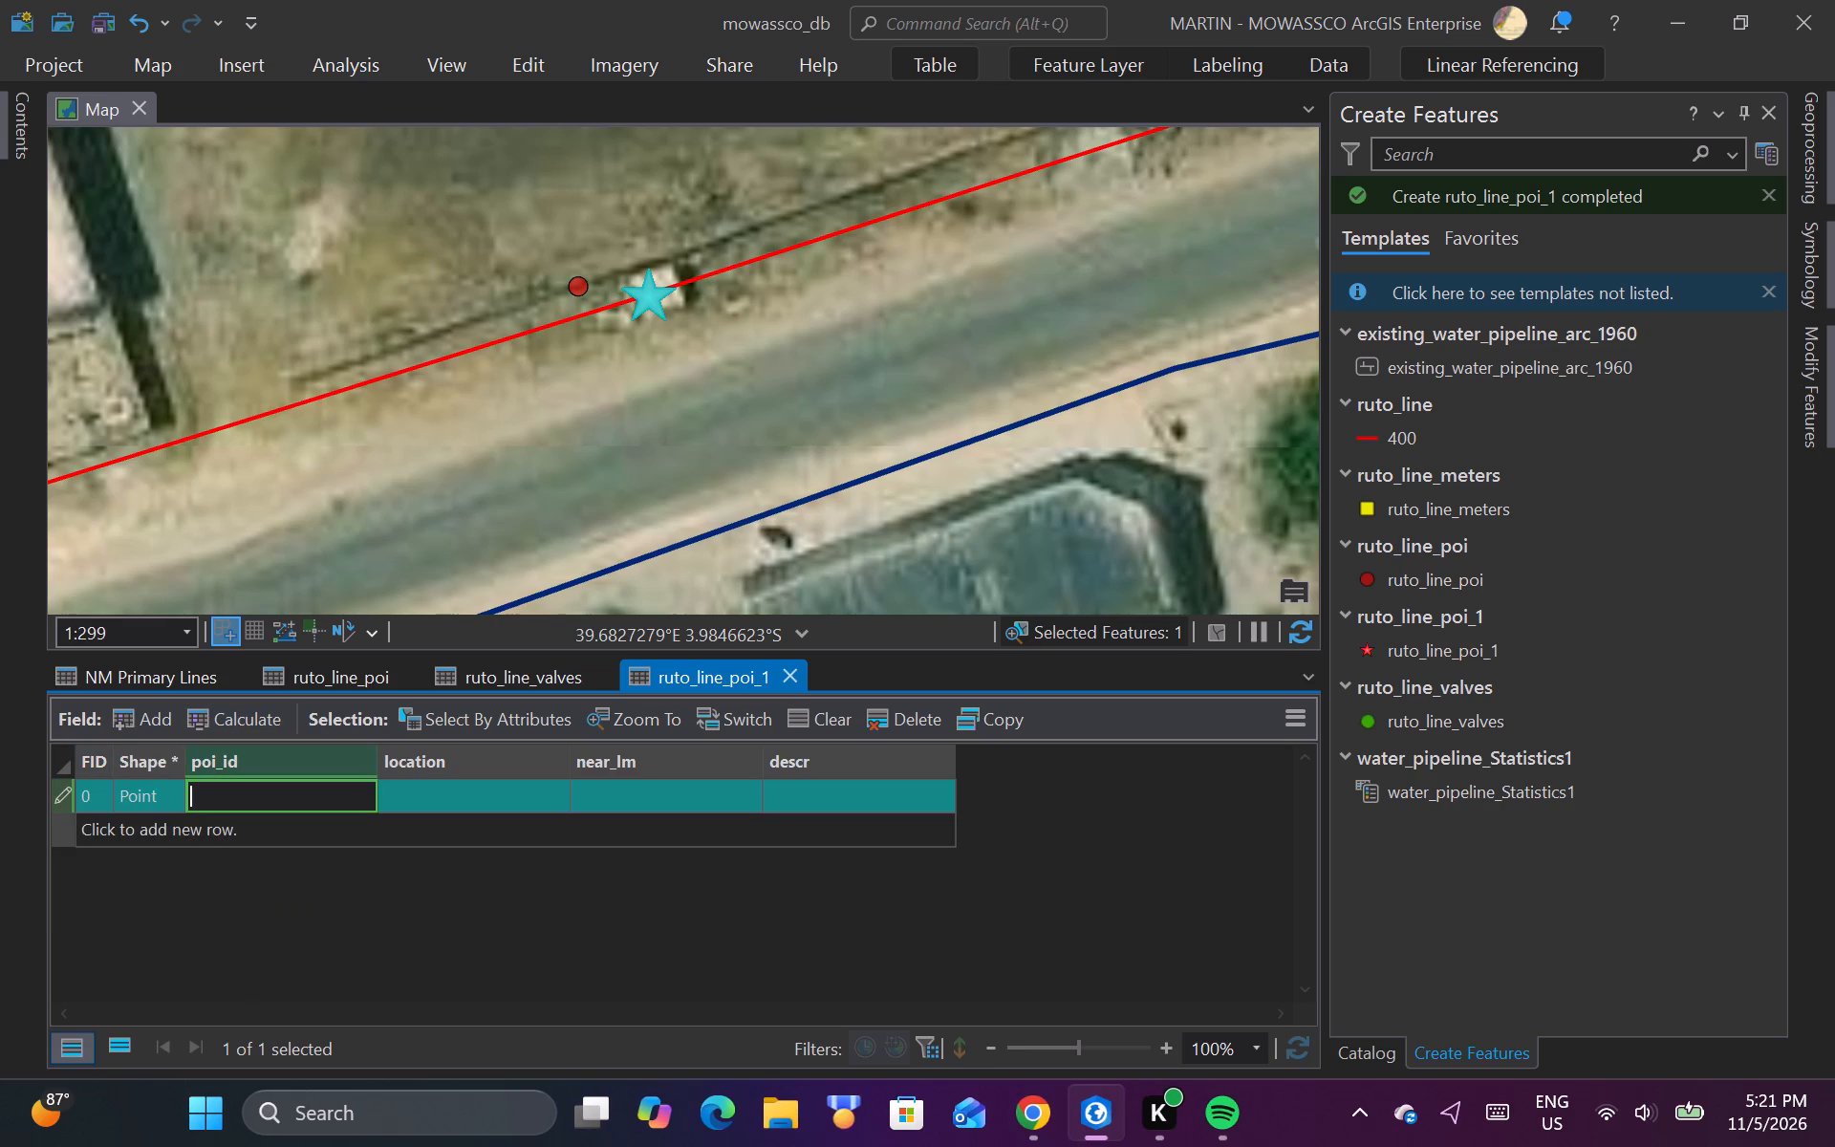
key(p)
key(p)
key(equal)
key(BackSpace)
key(minus)
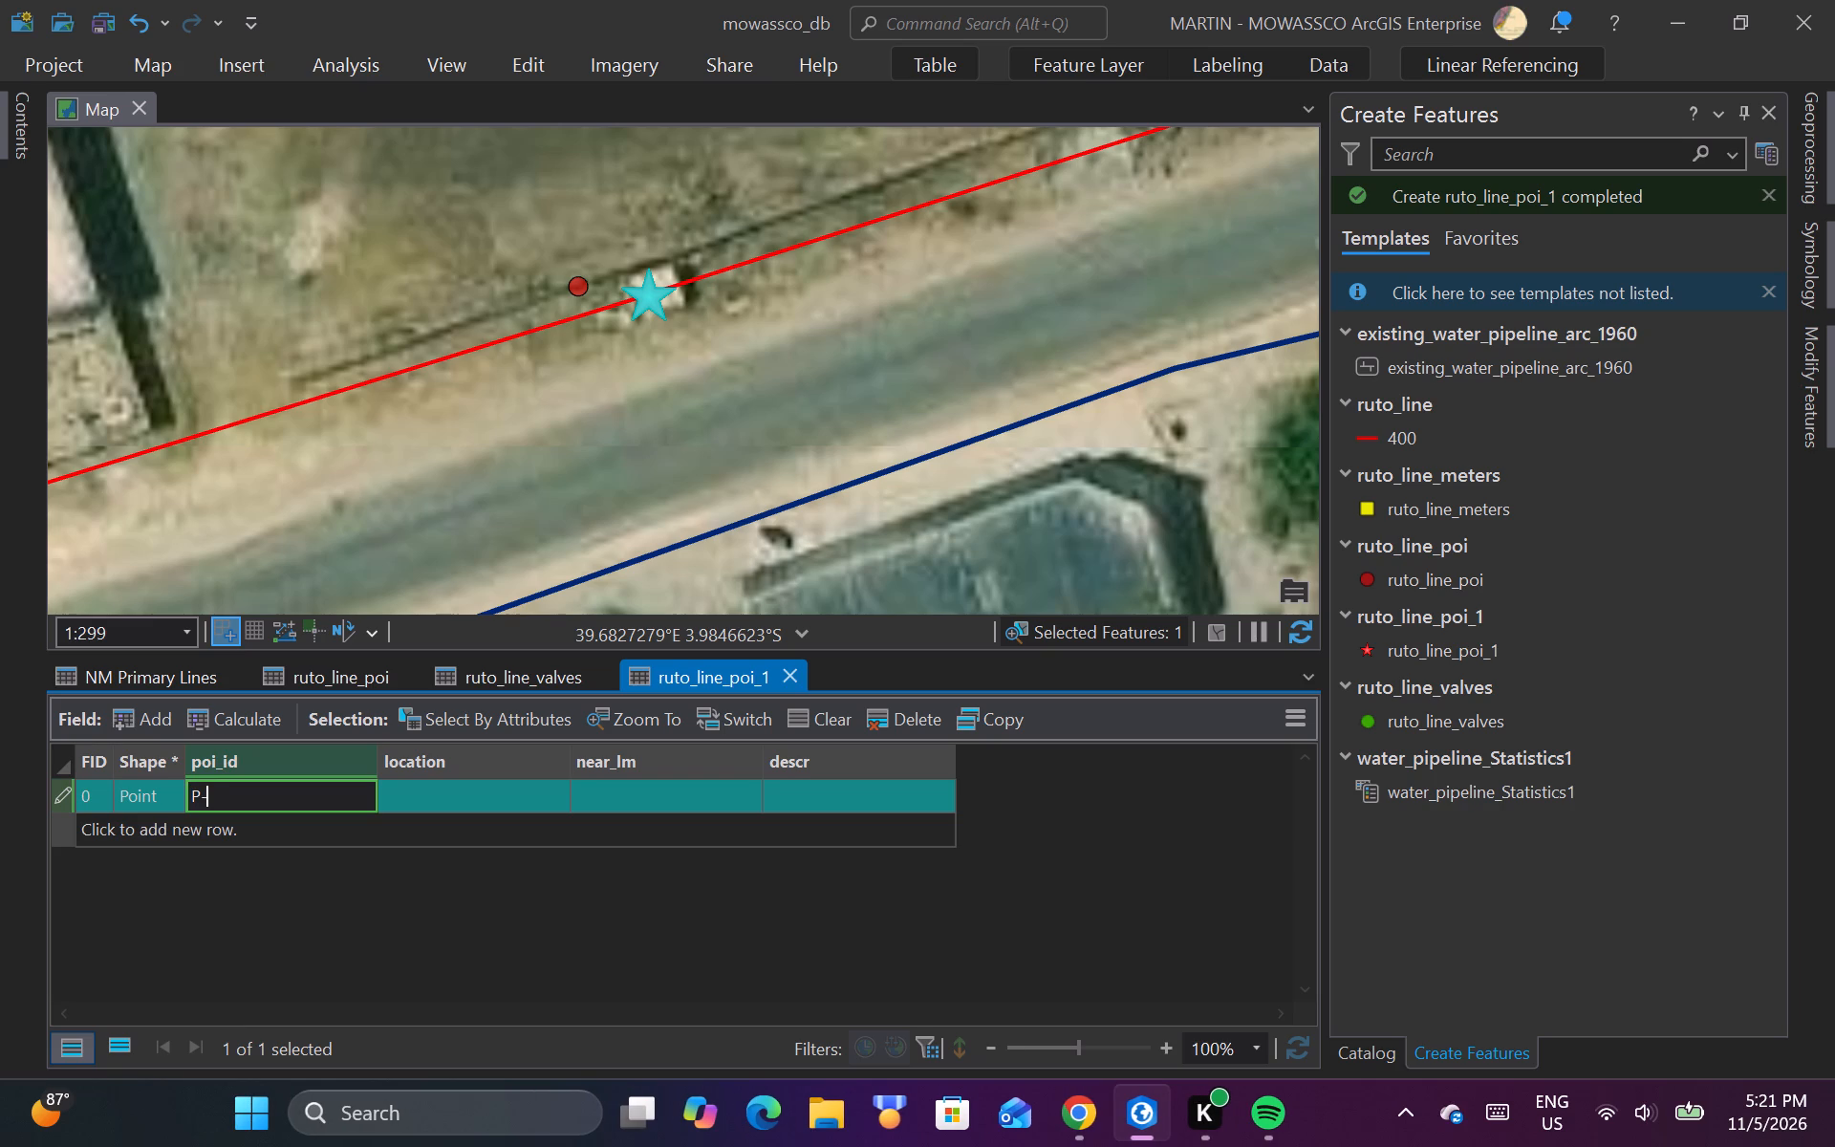
key(BackSpace)
text(01)
Set the location of point P01 in ruto_line_poi_1 to Nguu Tatu.
double_click(499, 792)
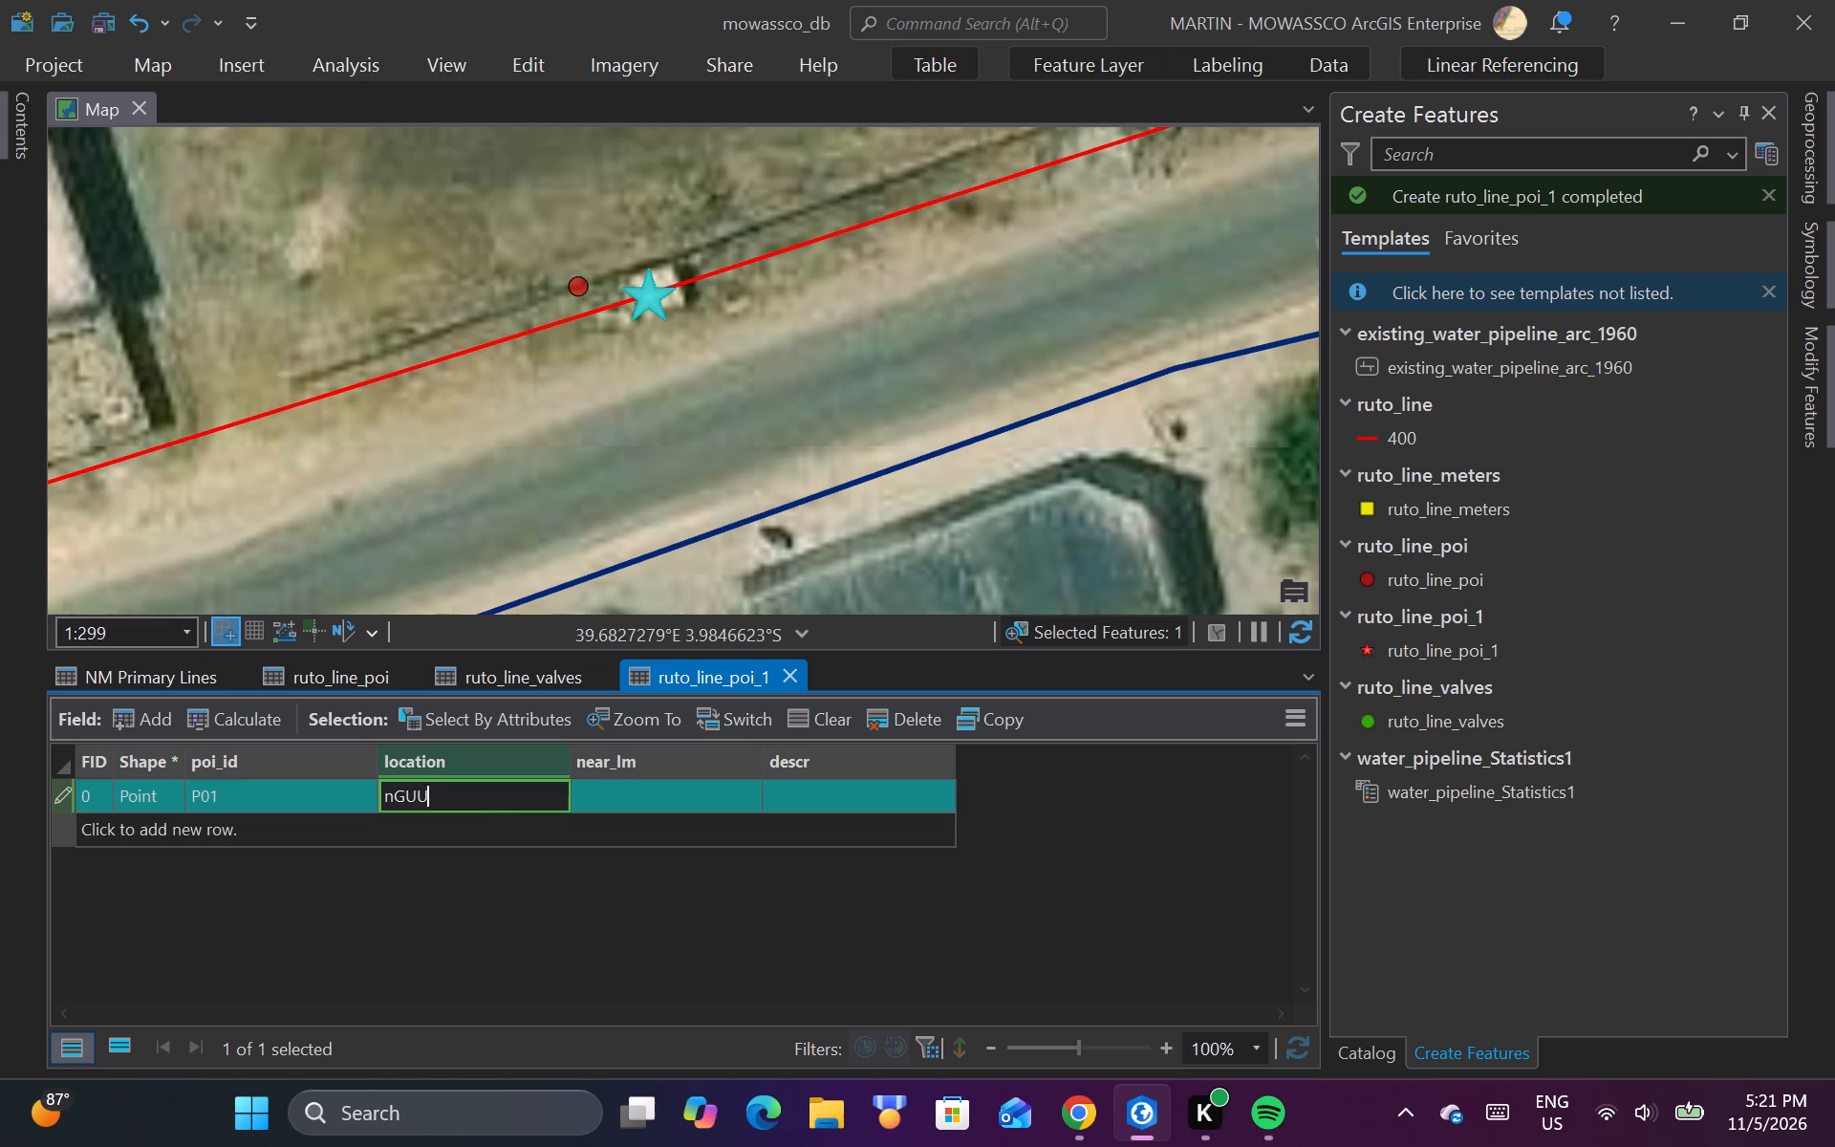
key(BackSpace)
key(BackSpace)
key(BackSpace)
key(BackSpace)
key(BackSpace)
Set near_lm for point P01 in ruto_line_poi_1 to Opposite Masjid Barka.
click(621, 790)
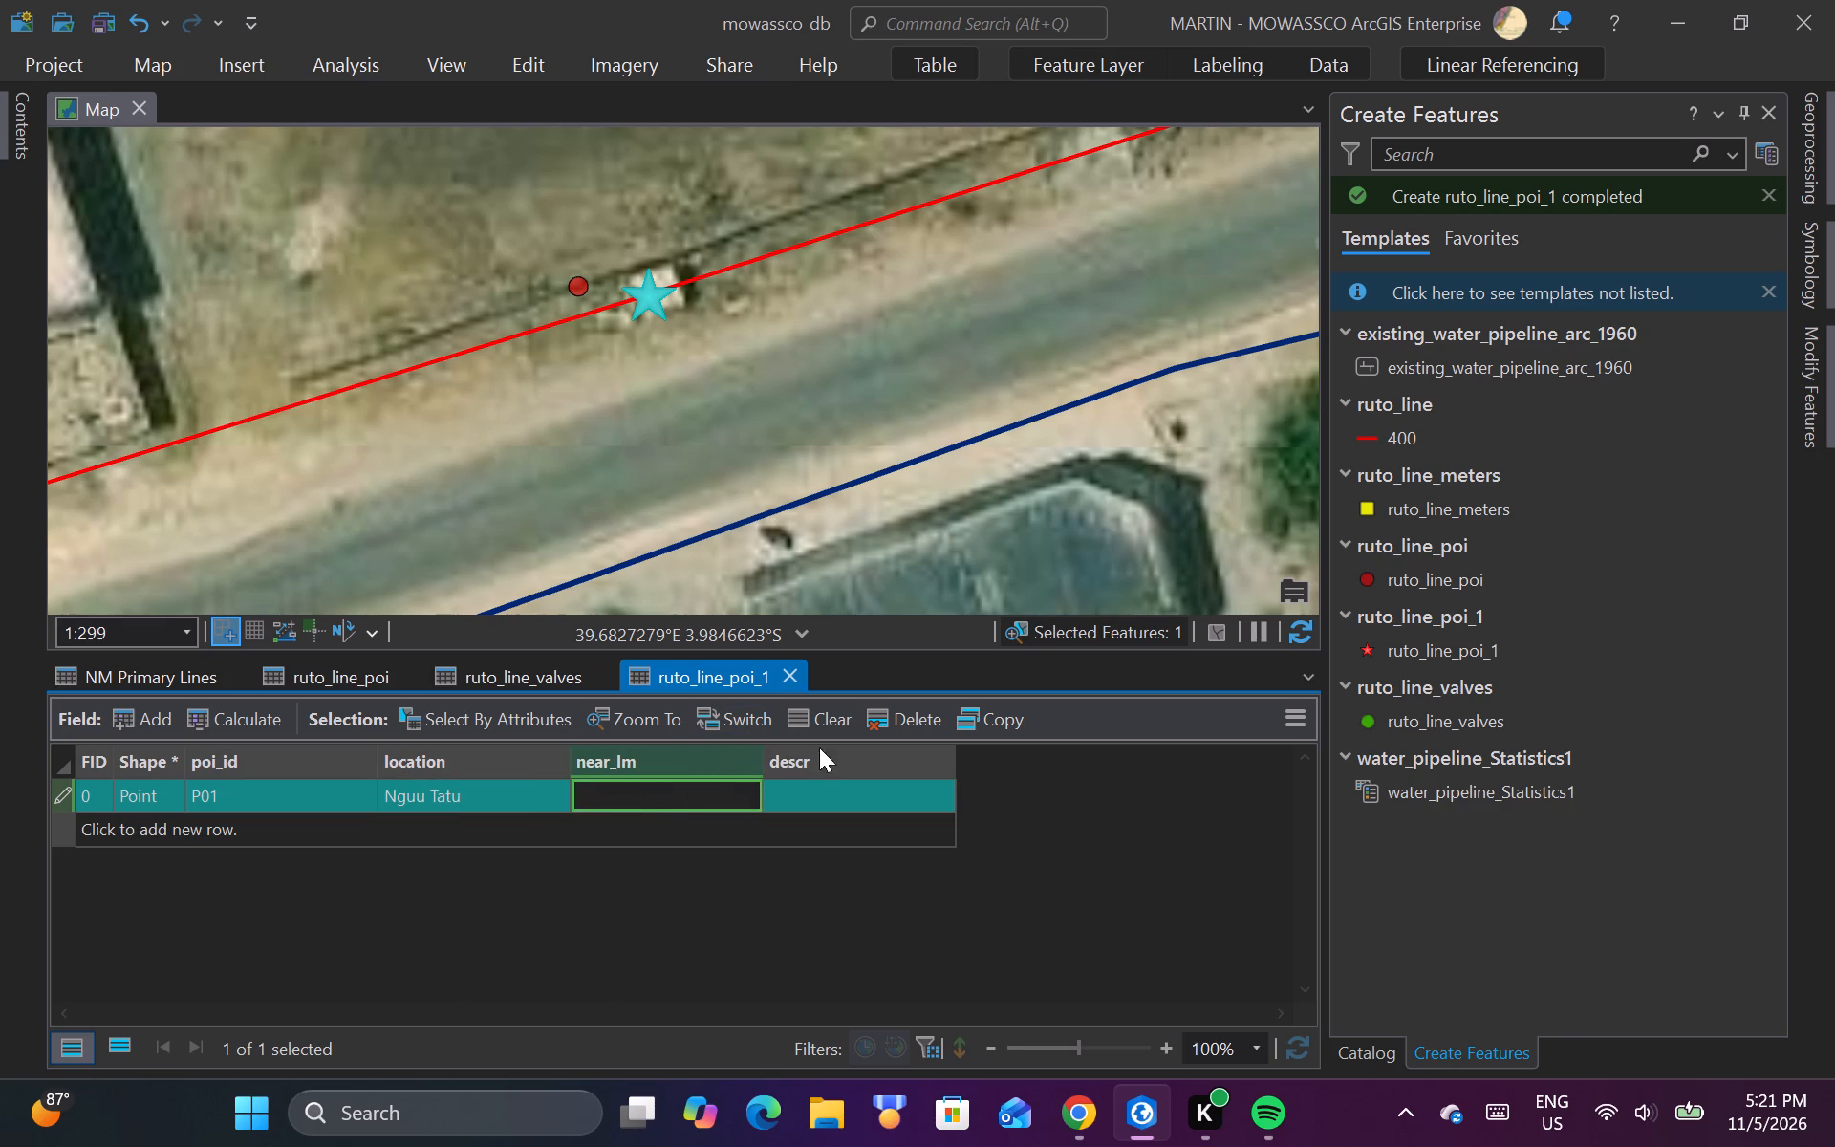
click(679, 787)
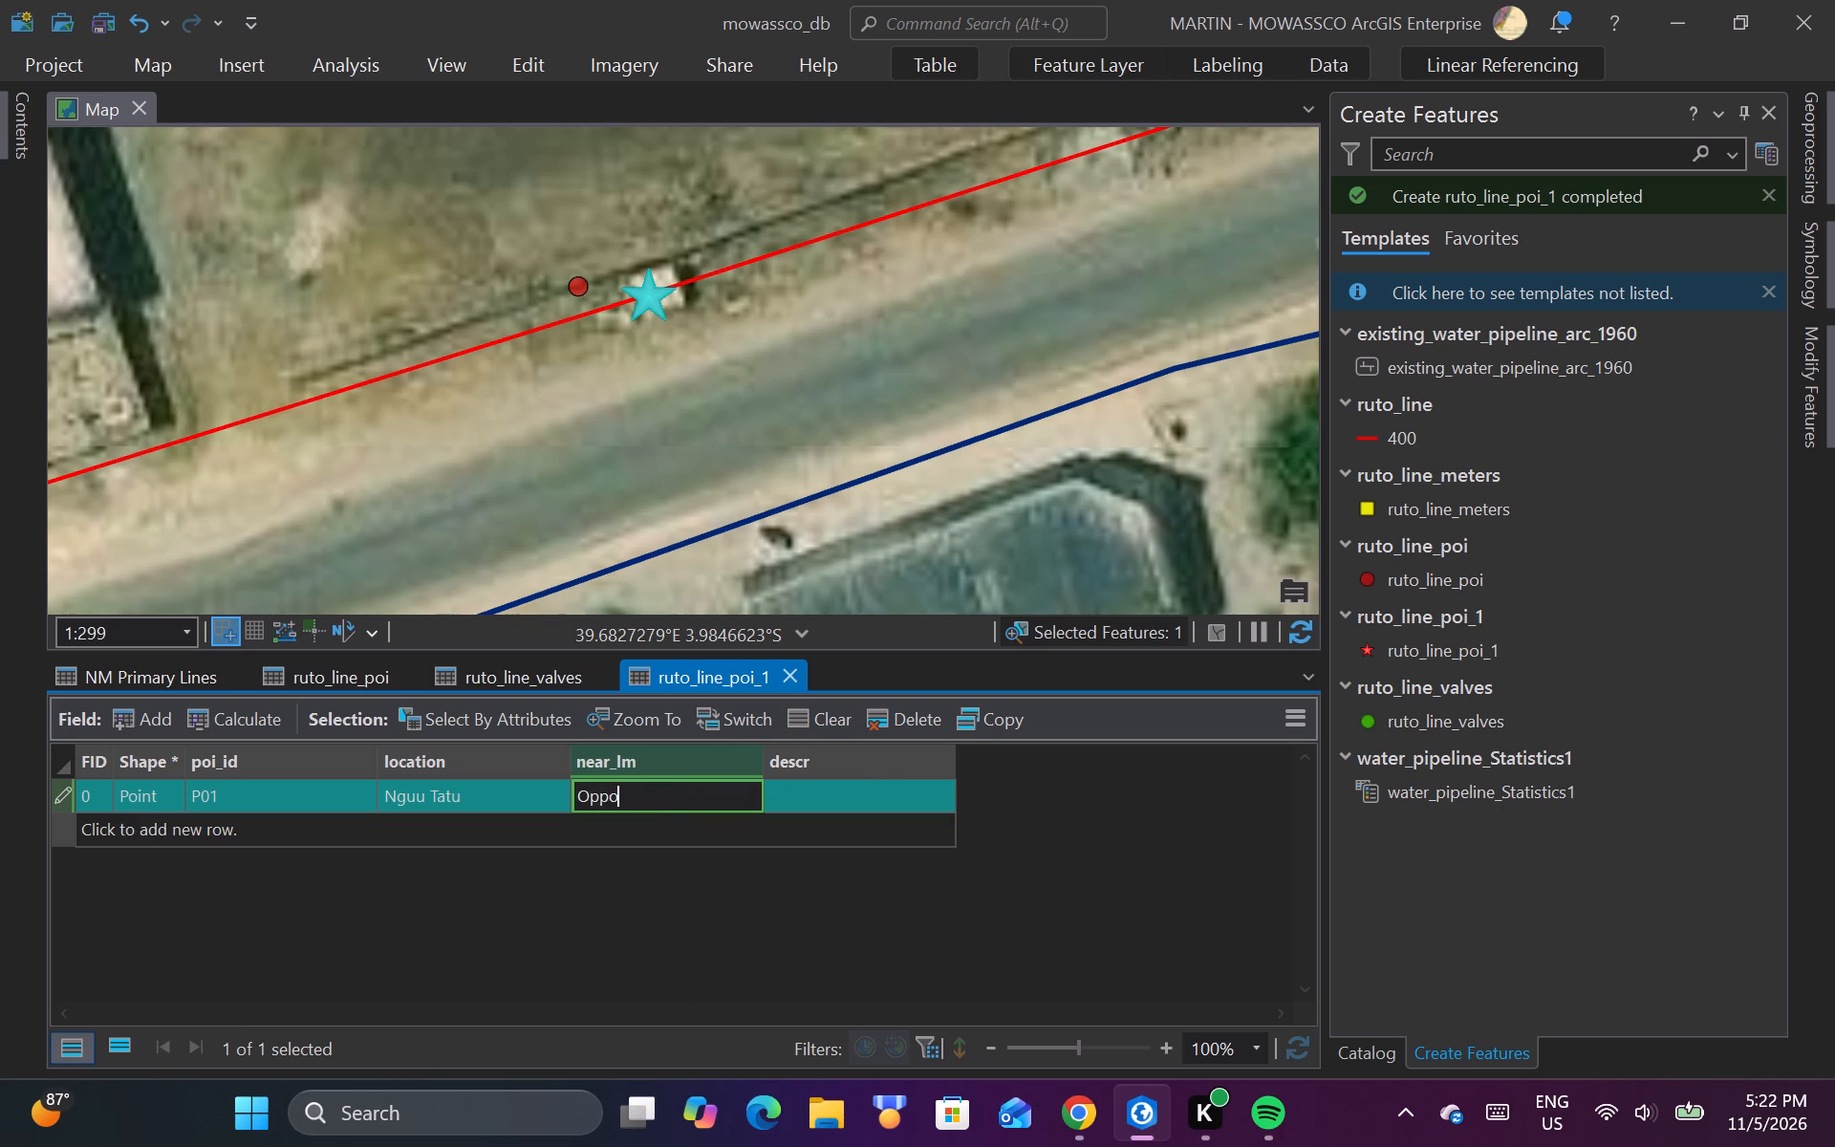
text(asjid)
key(space)
text(ka)
Open the descr value of point P01 in ruto_line_poi_1 for editing.
click(840, 802)
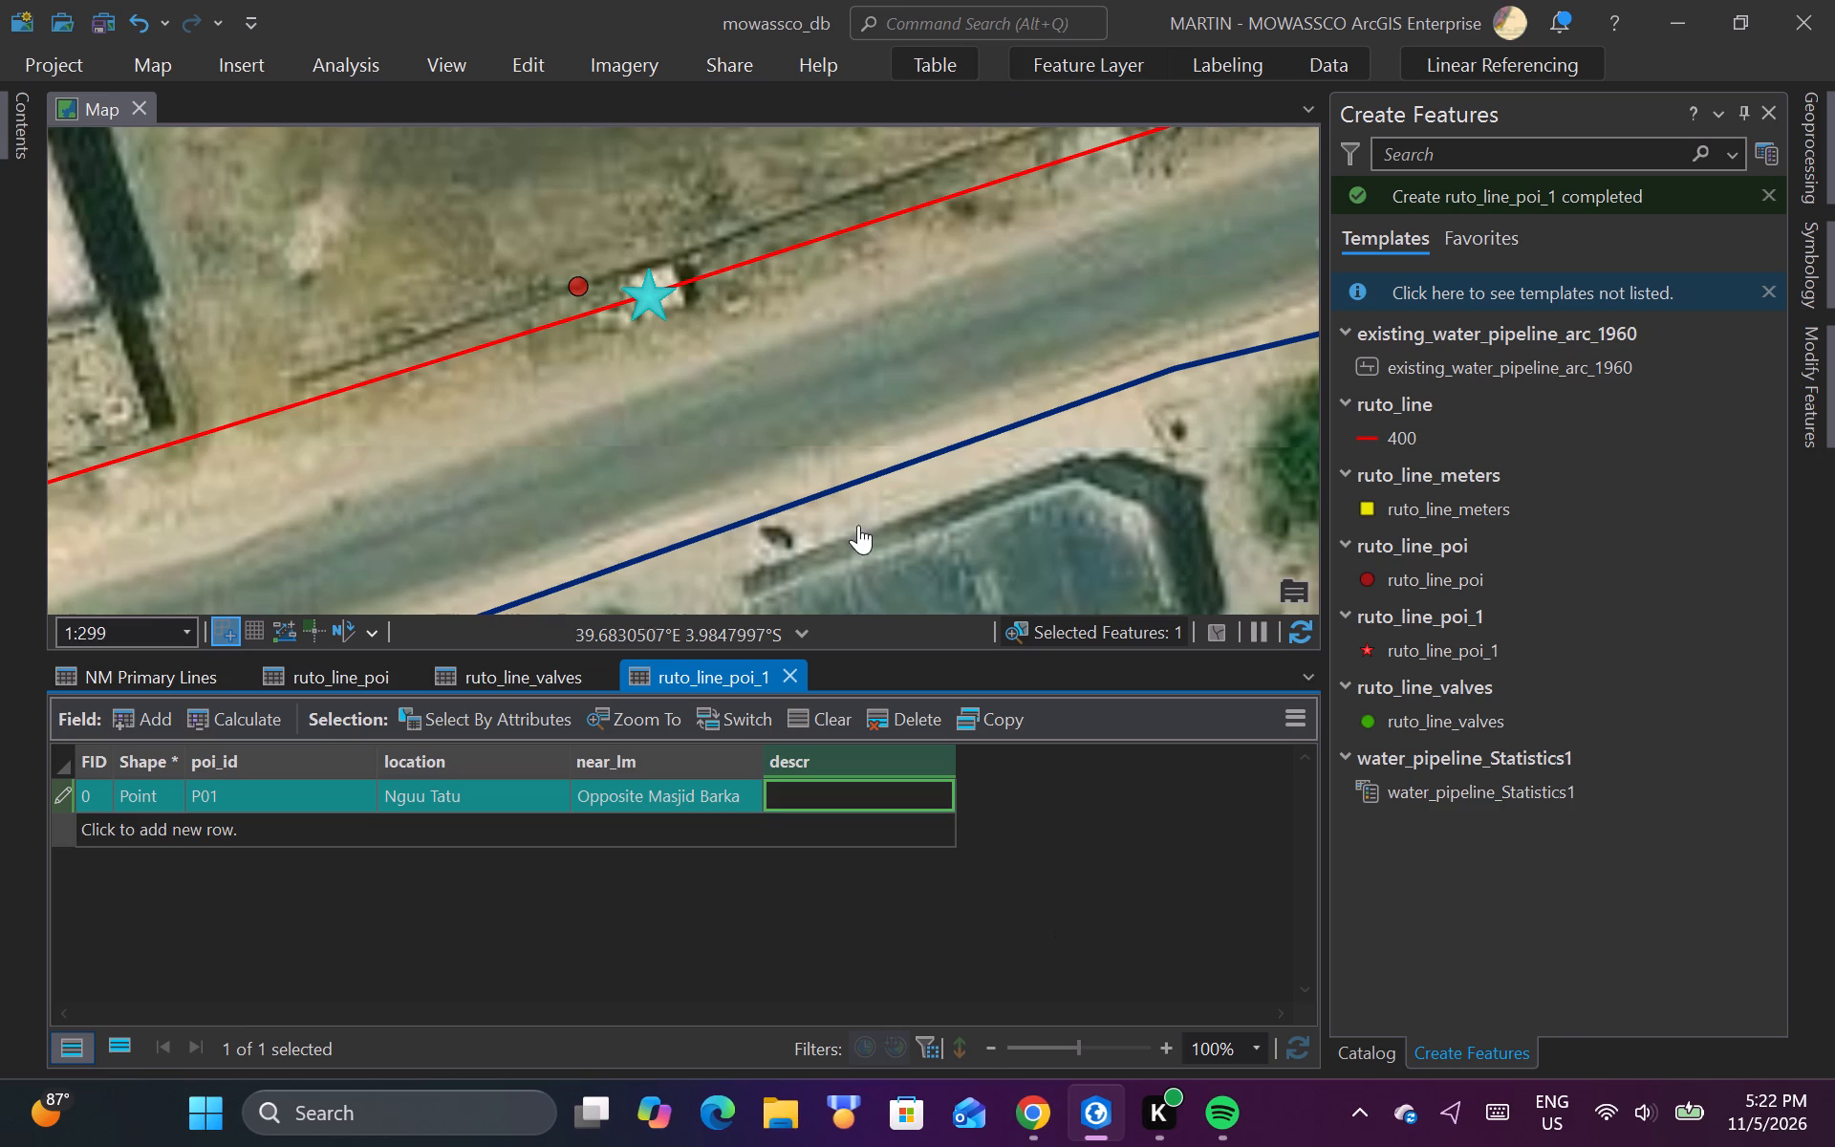
click(1085, 885)
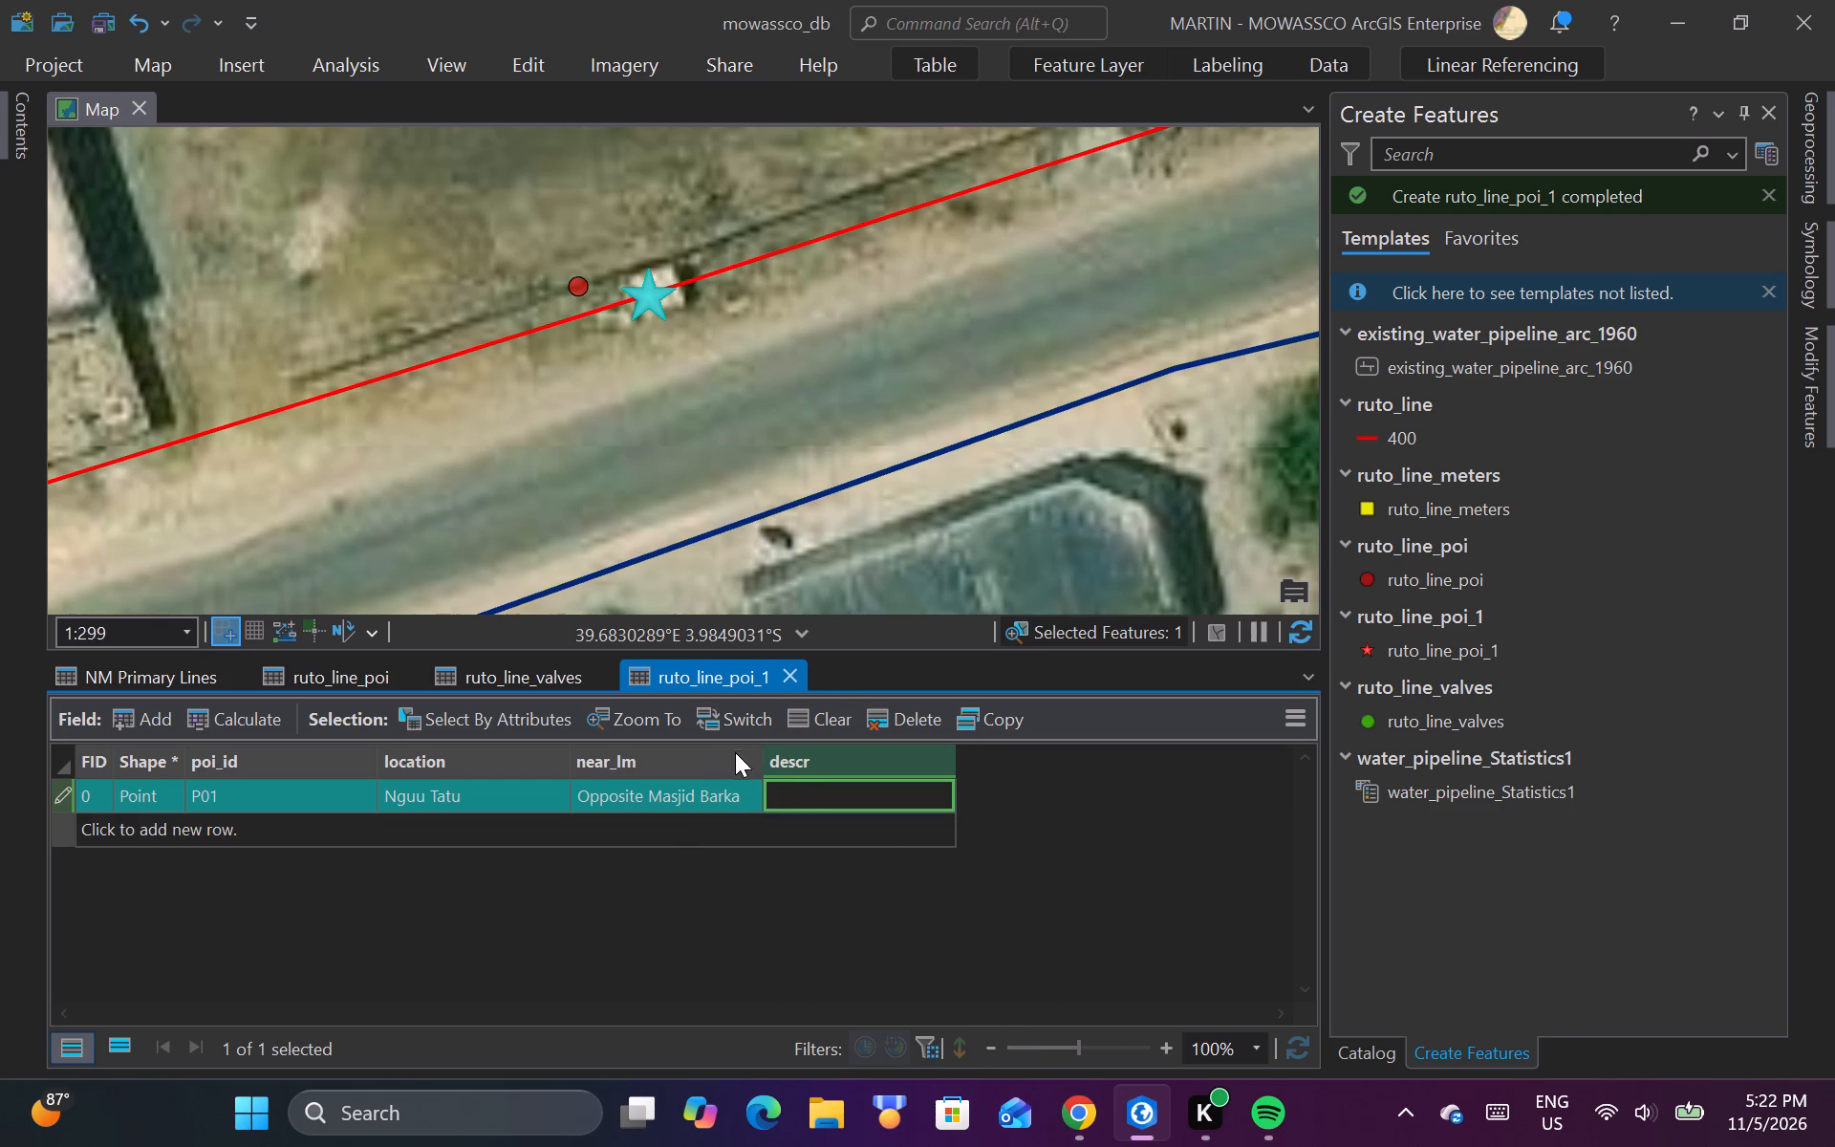
click(824, 797)
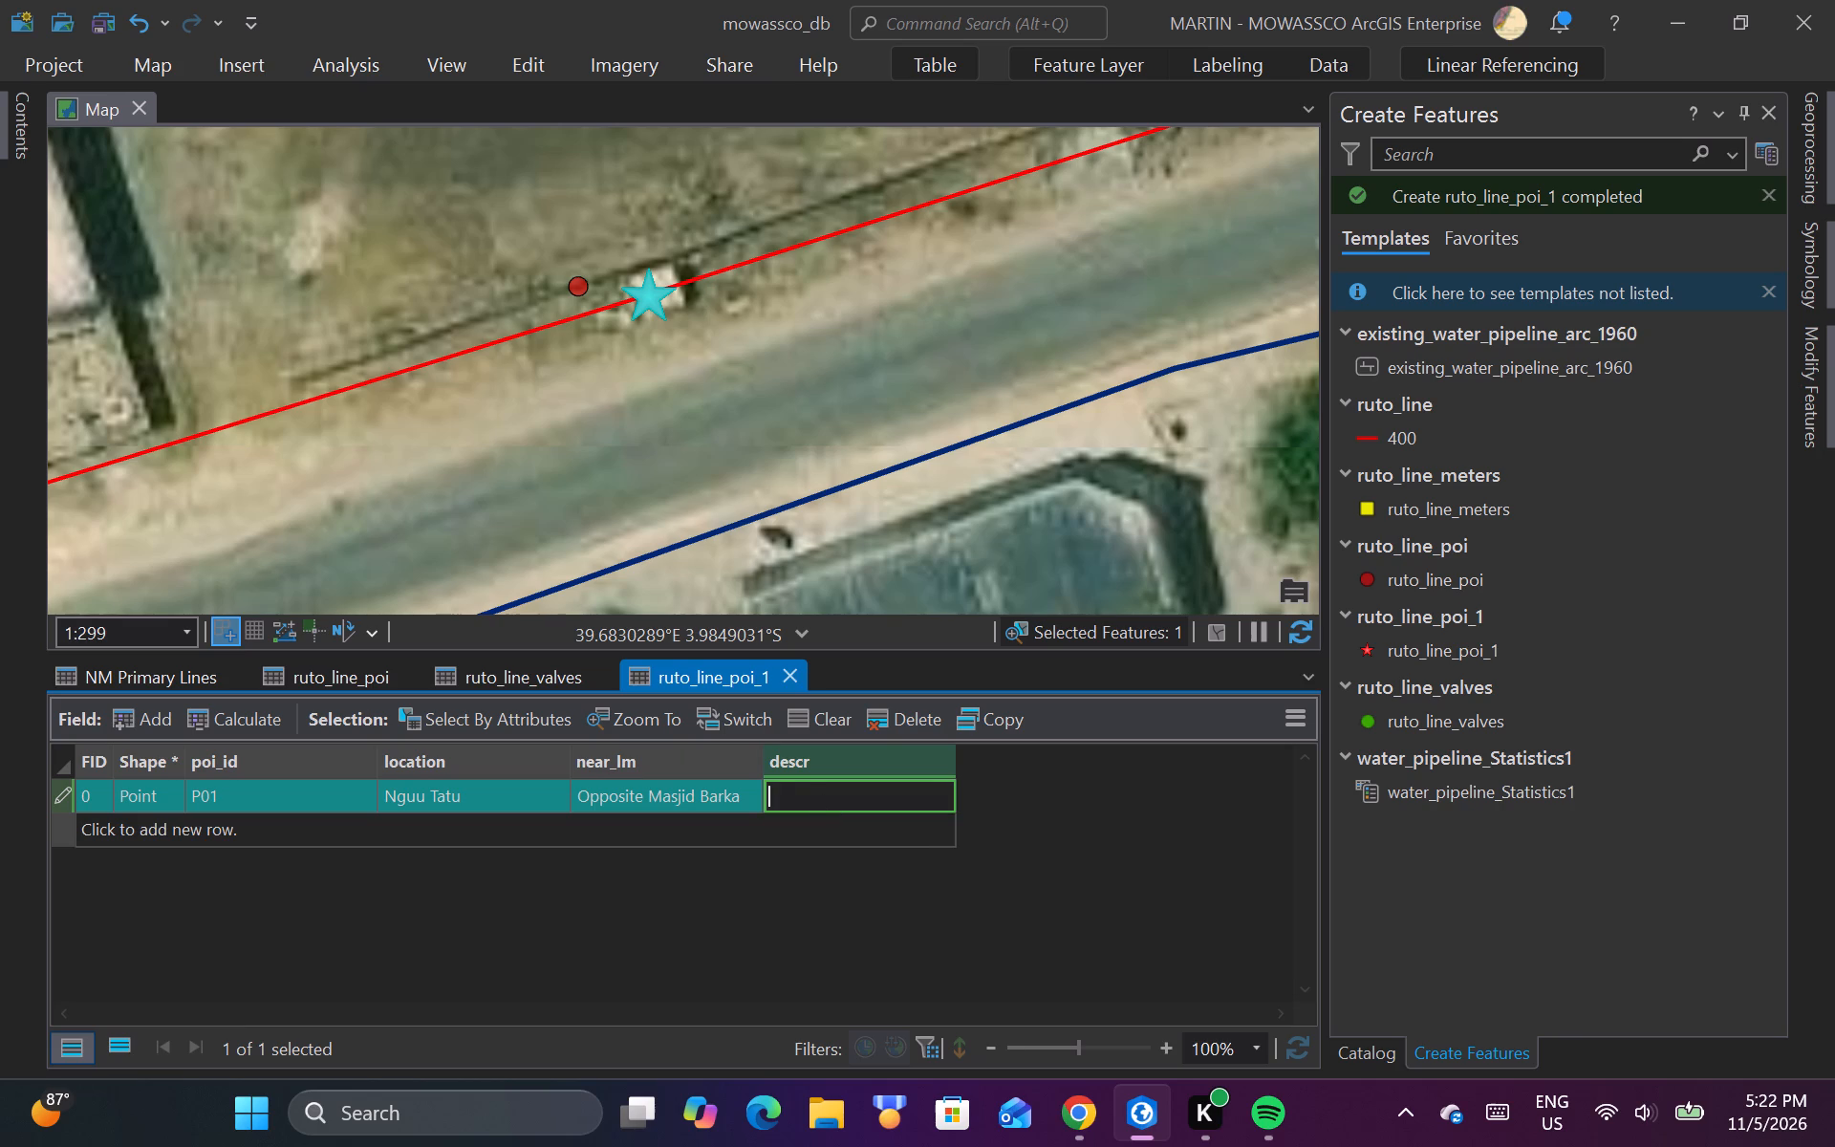